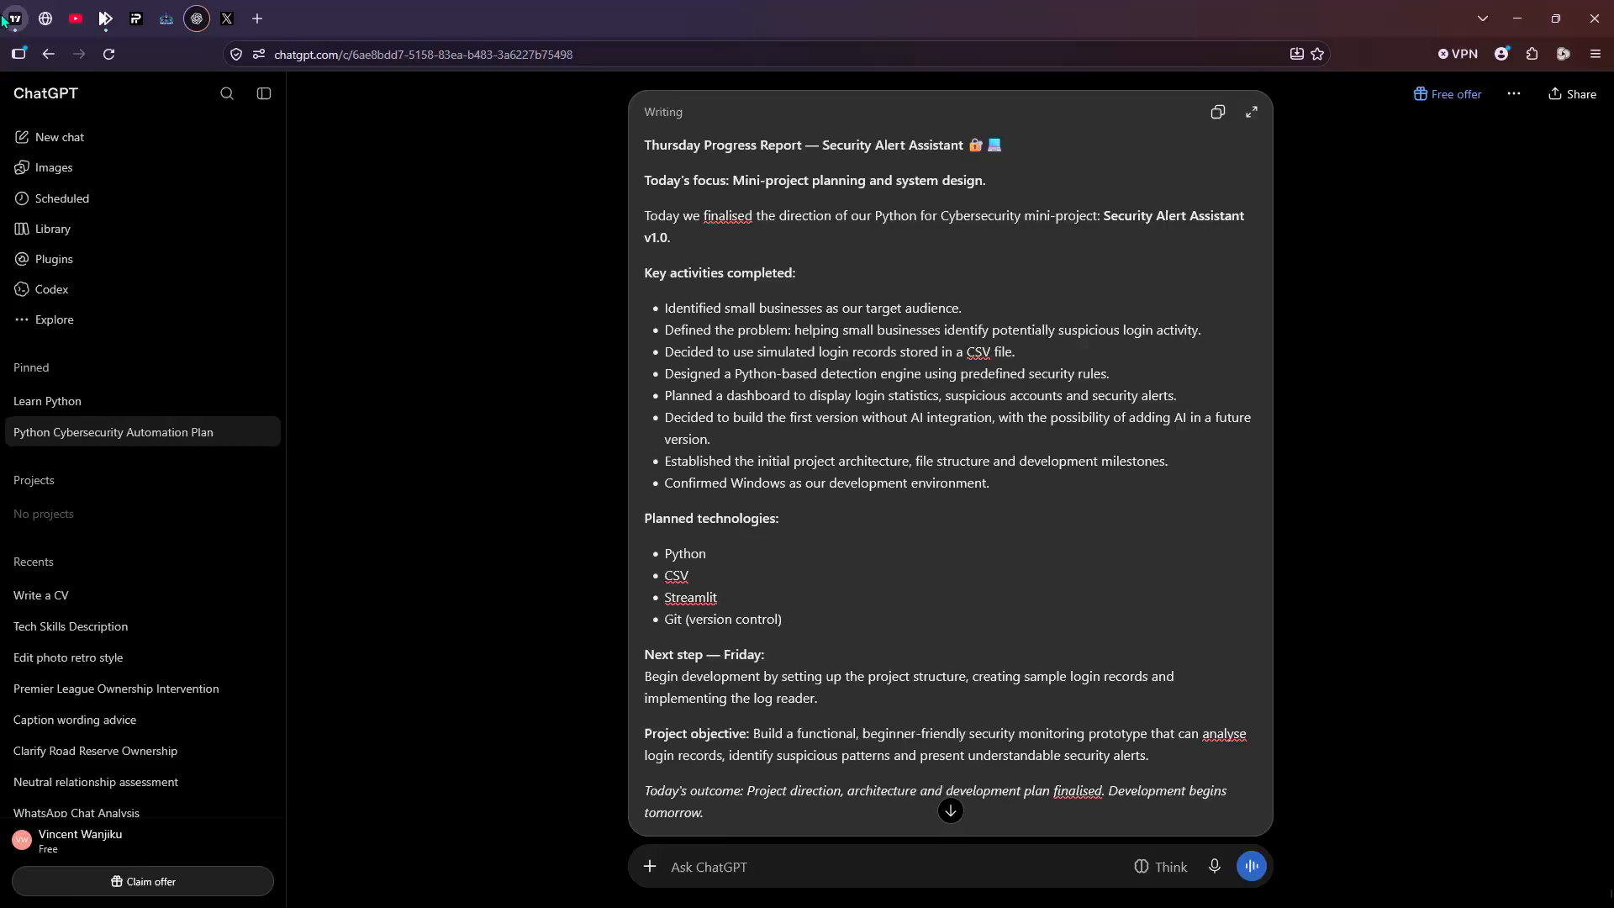
Switch to TradingView and examine the GBPUSD and XAUUSD 15-minute charts from the Red list watchlist.
click(0, 13)
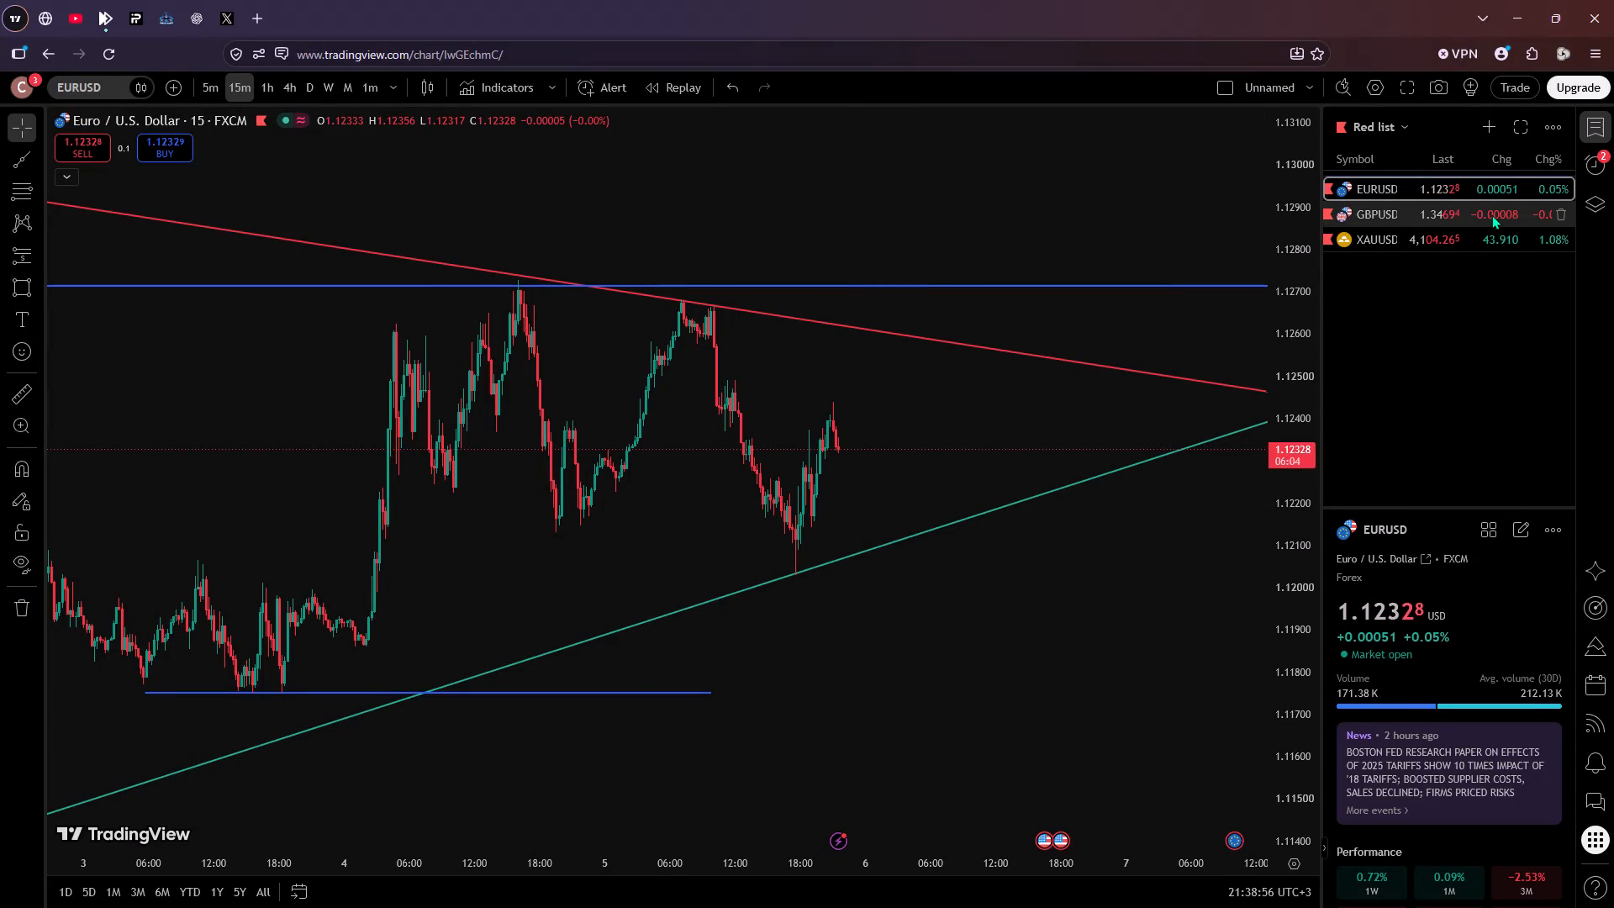
click(1491, 214)
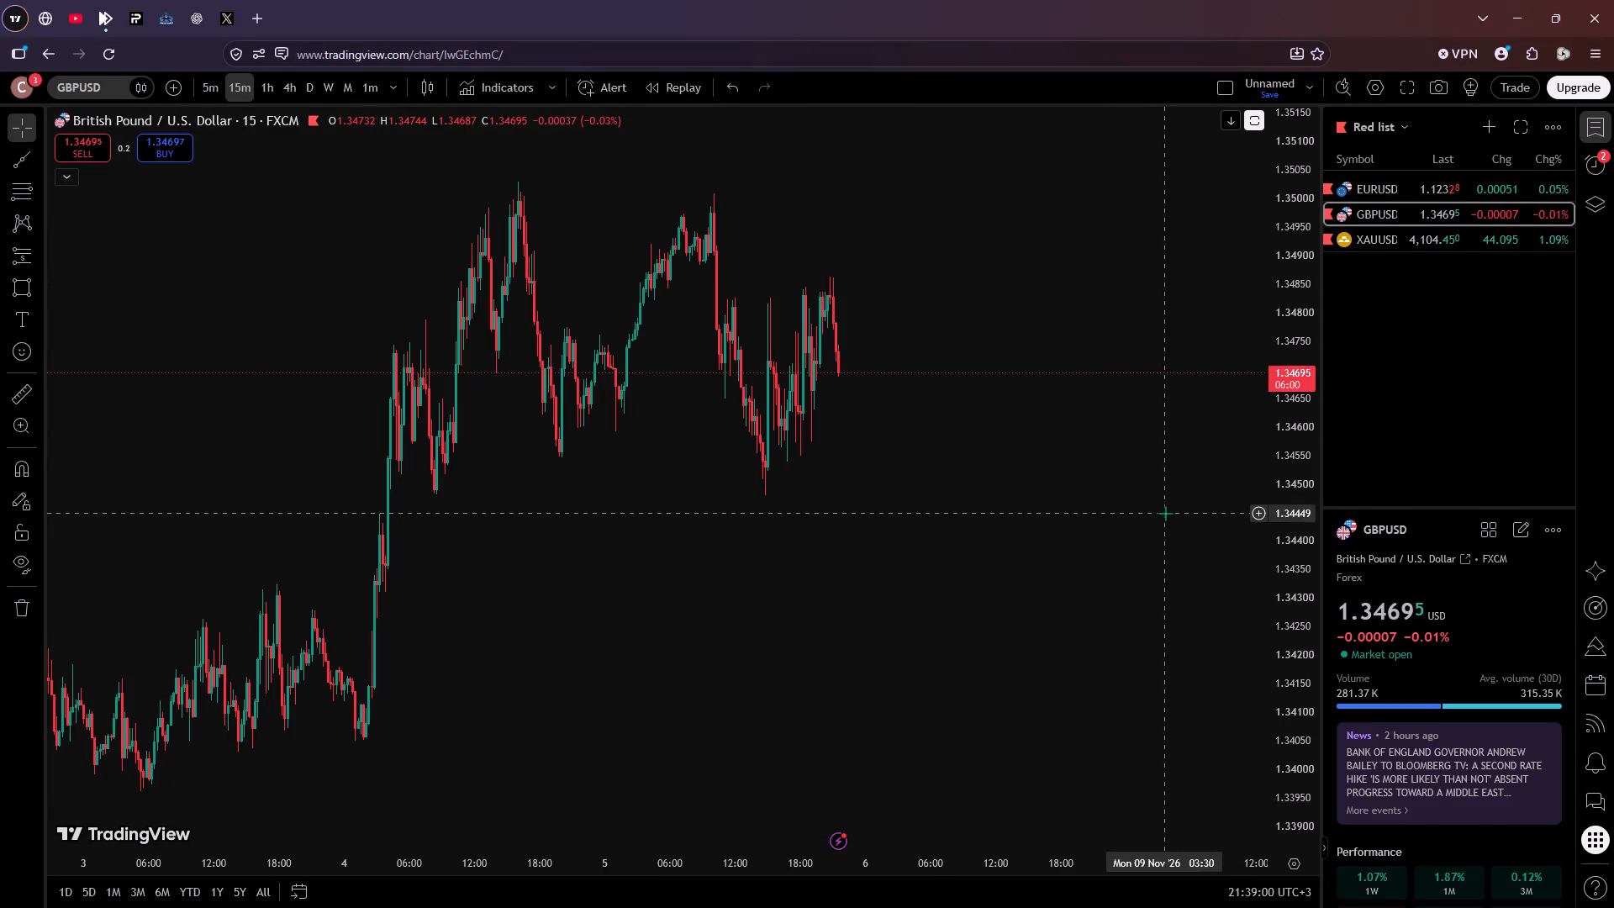
scroll(1290, 571, down, 1)
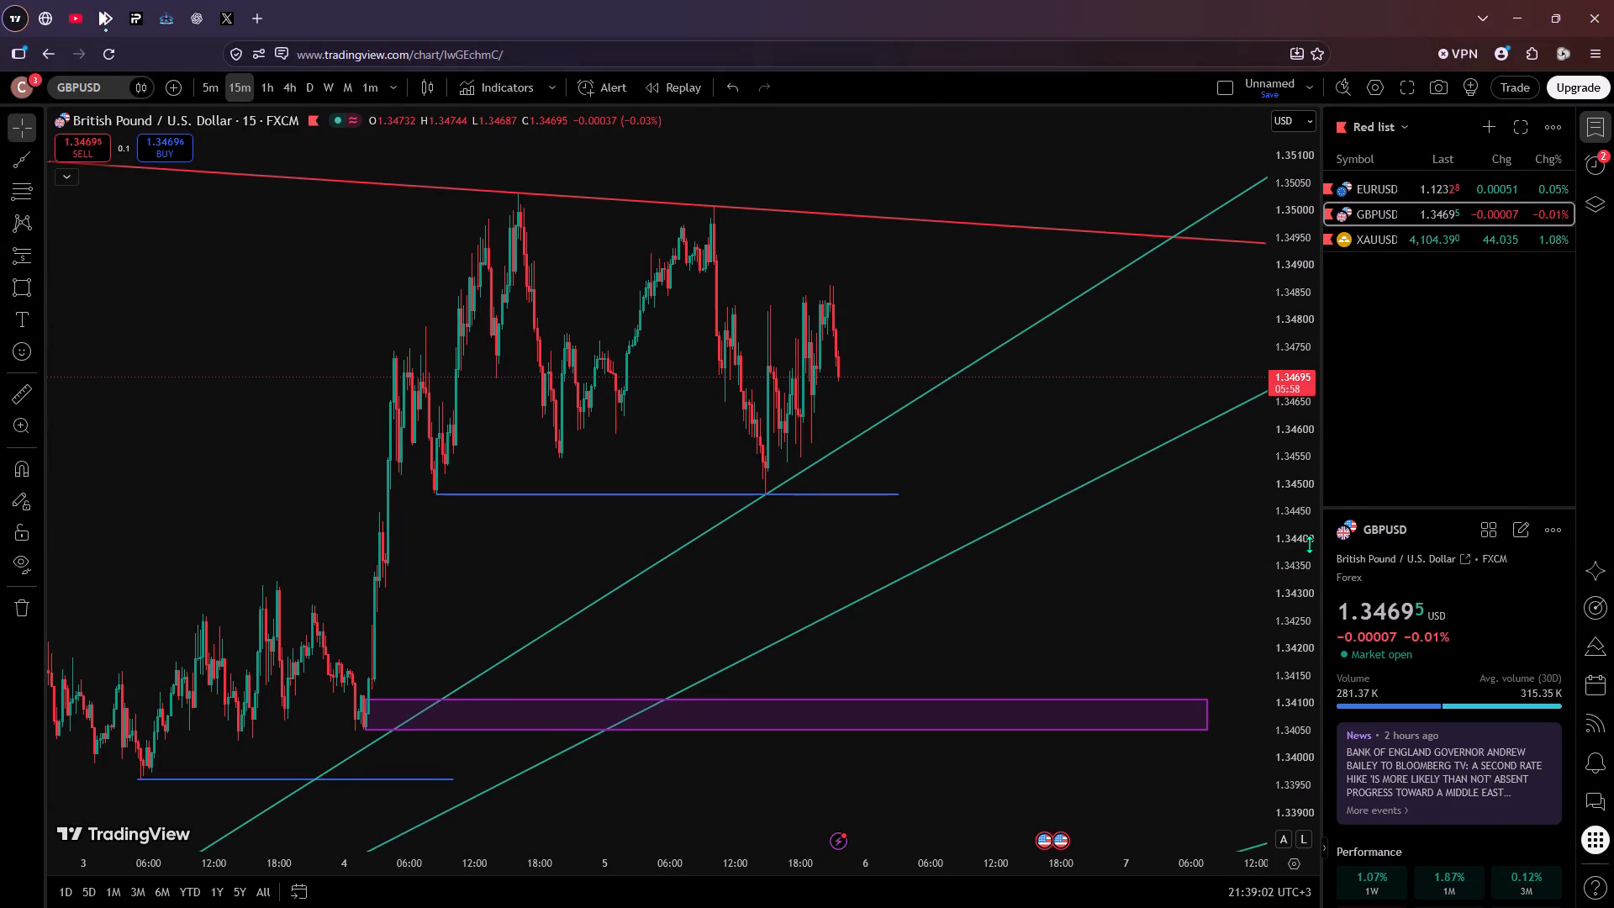
click(1496, 243)
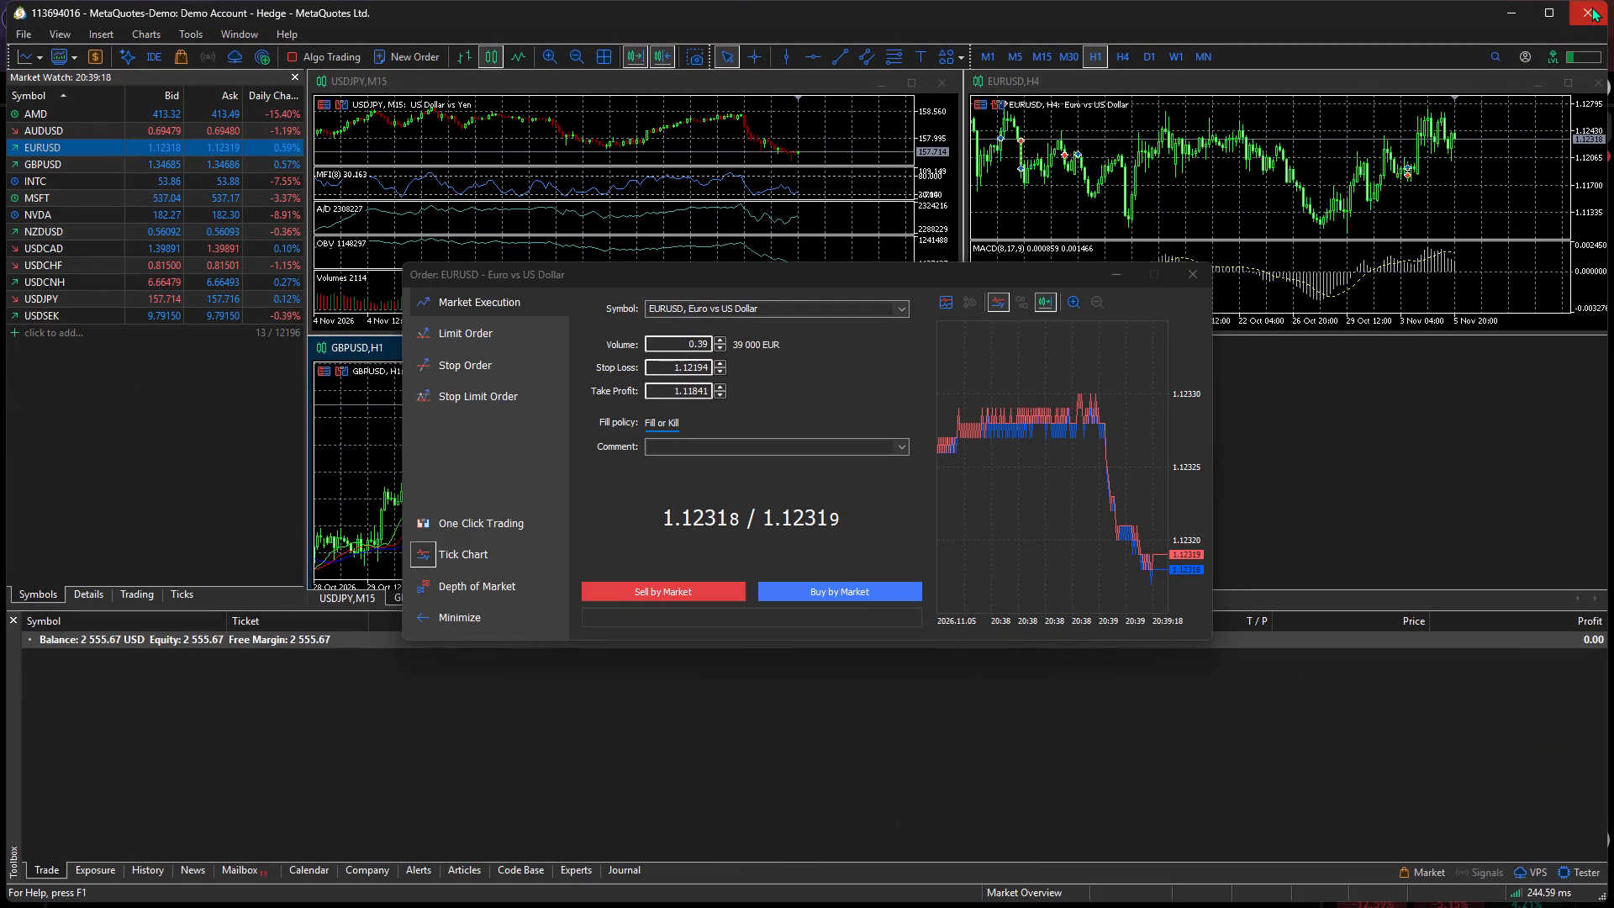
click(1591, 7)
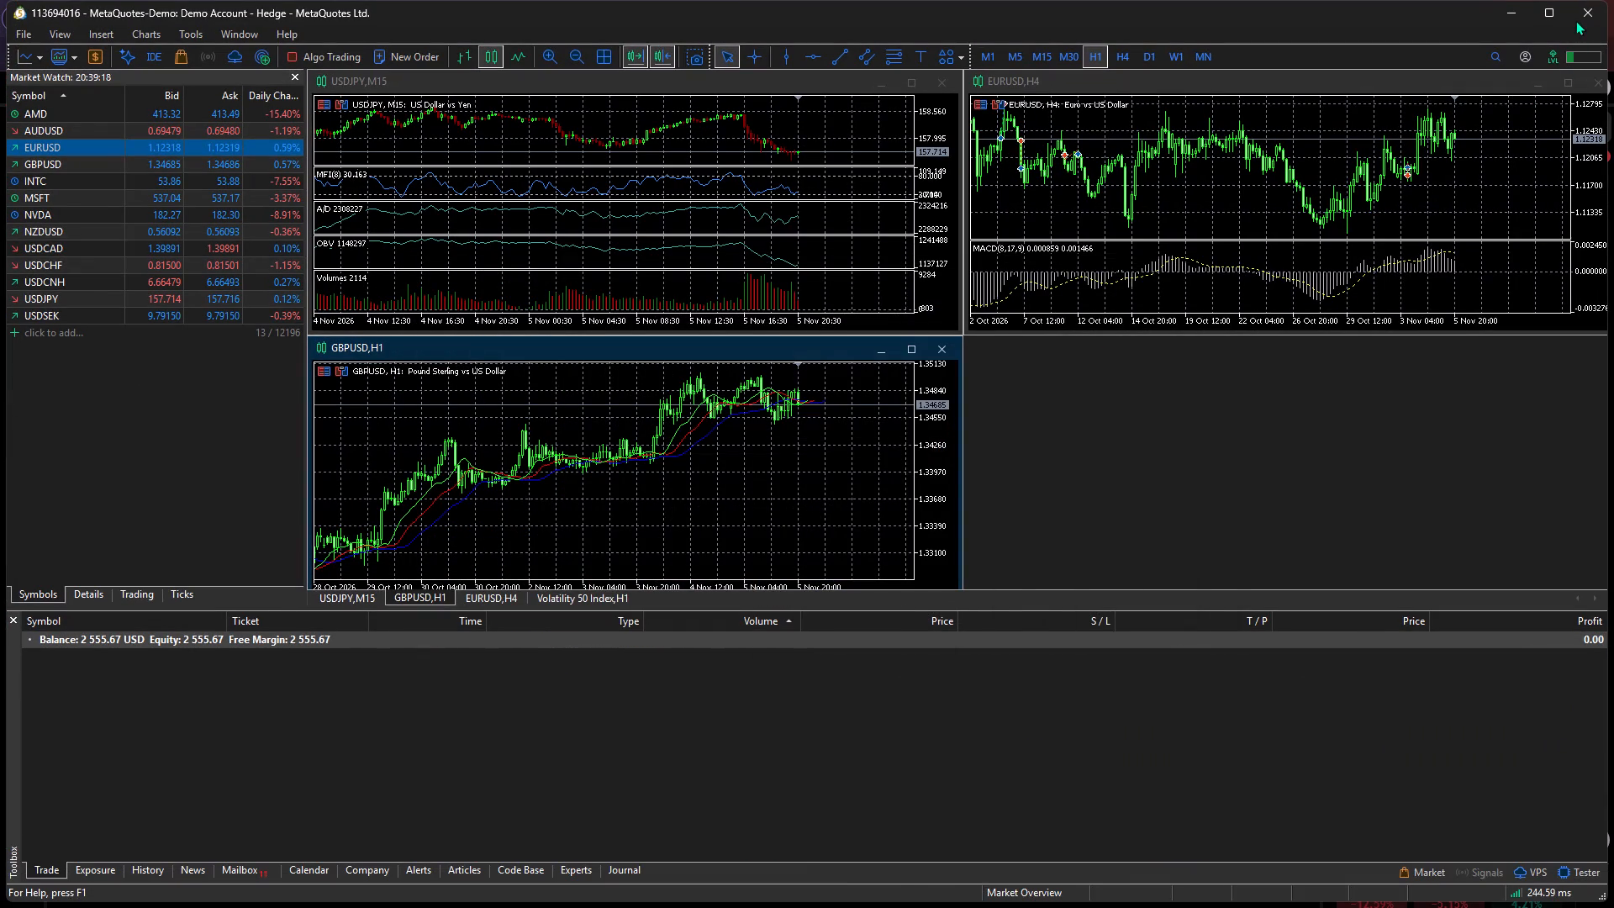
click(1583, 8)
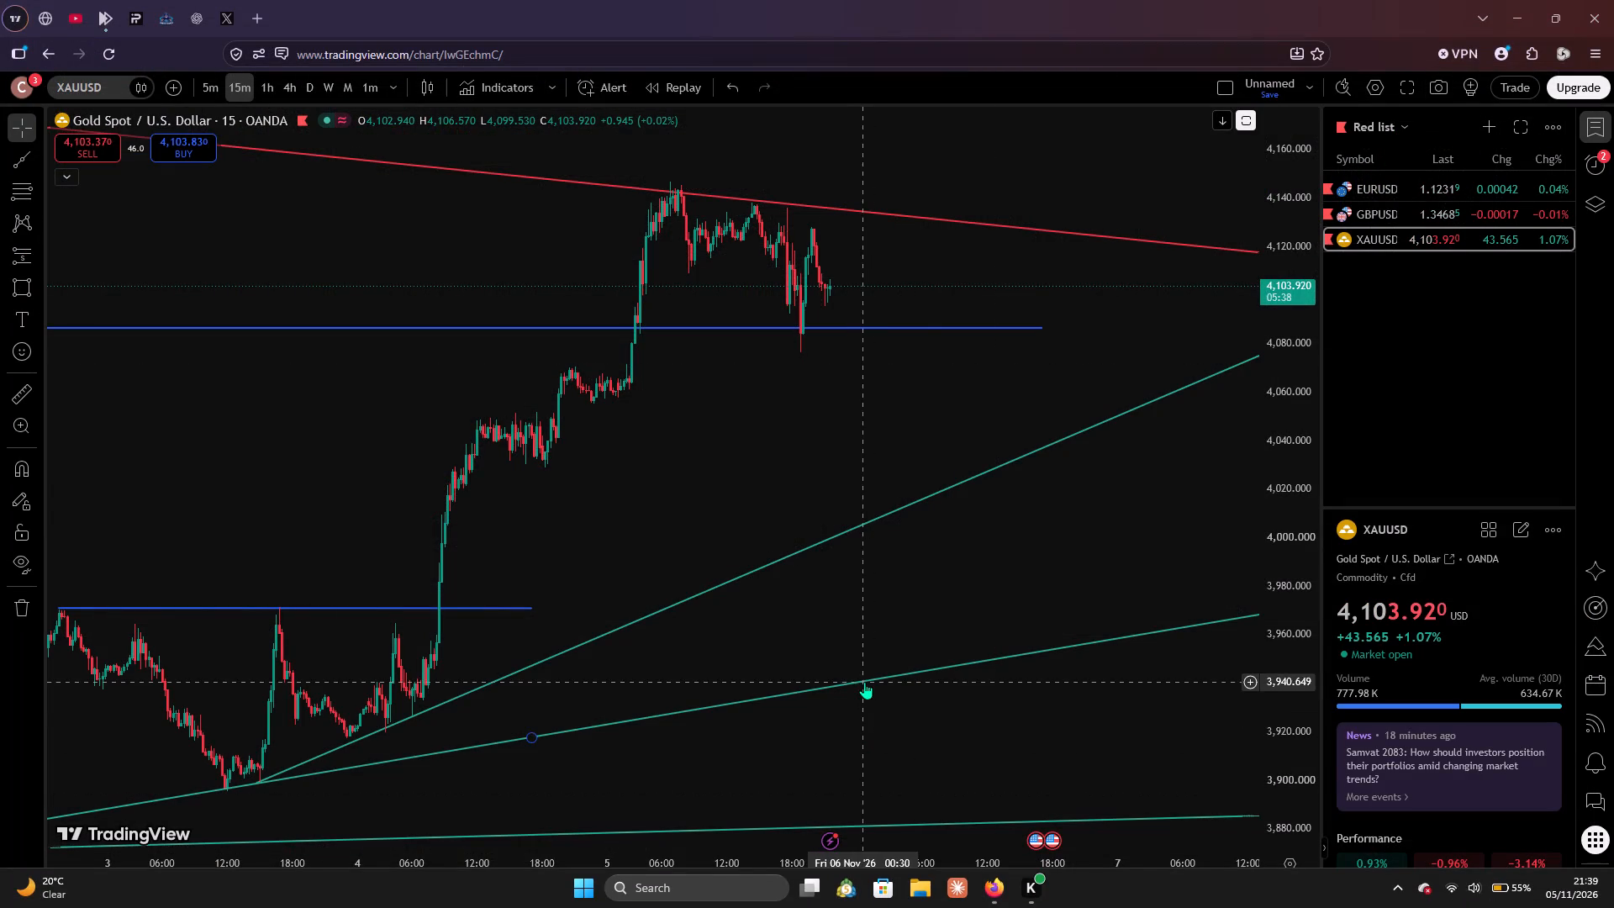
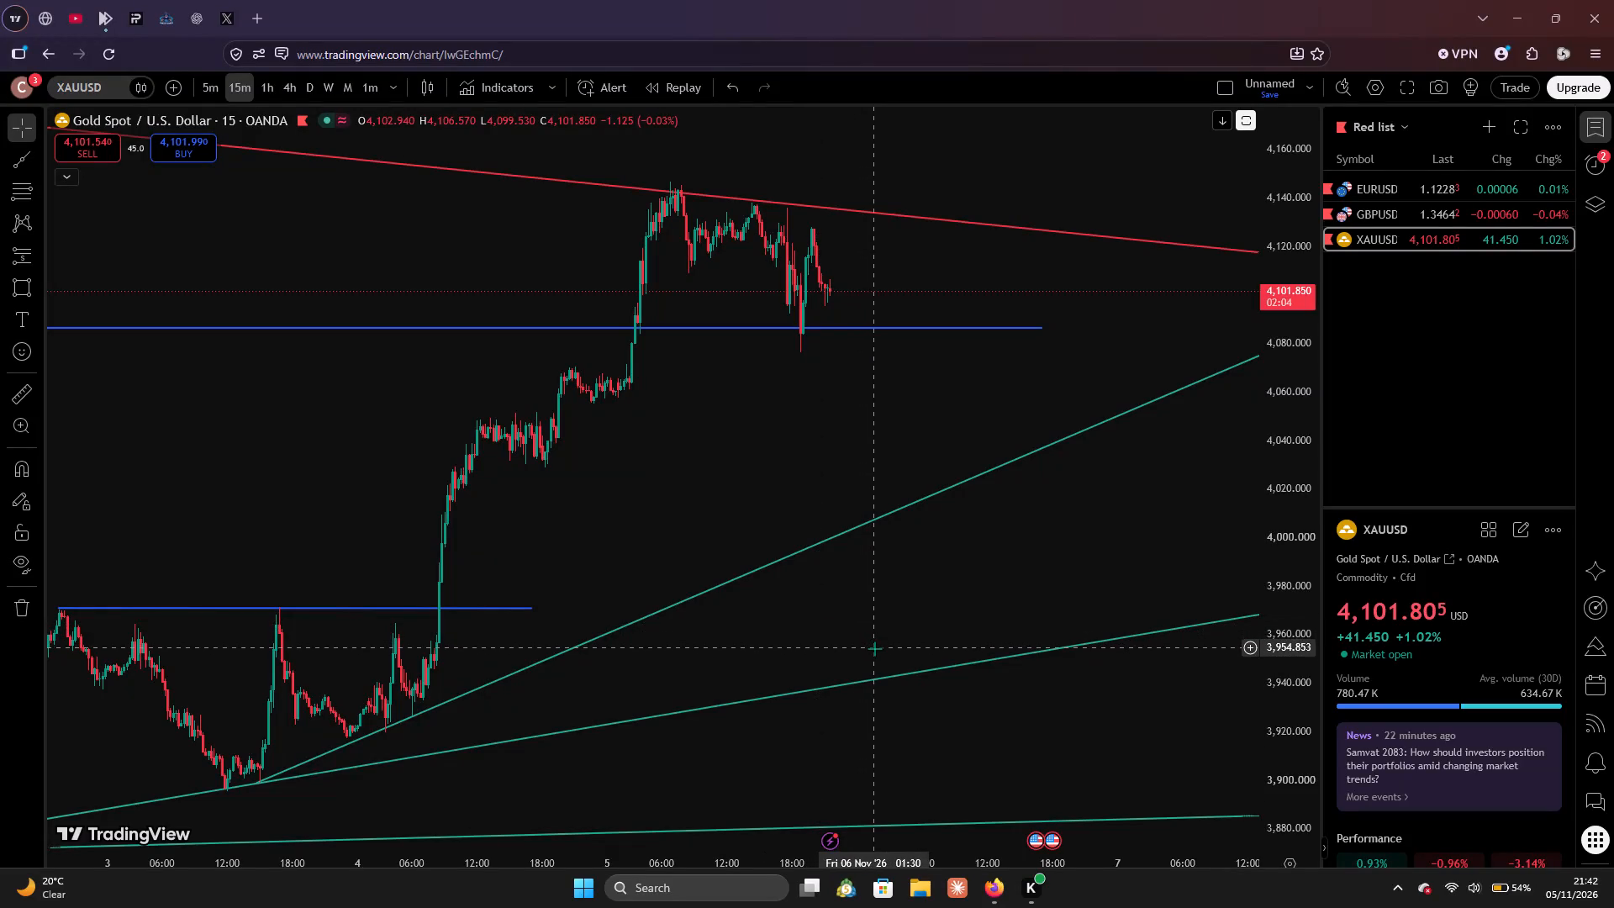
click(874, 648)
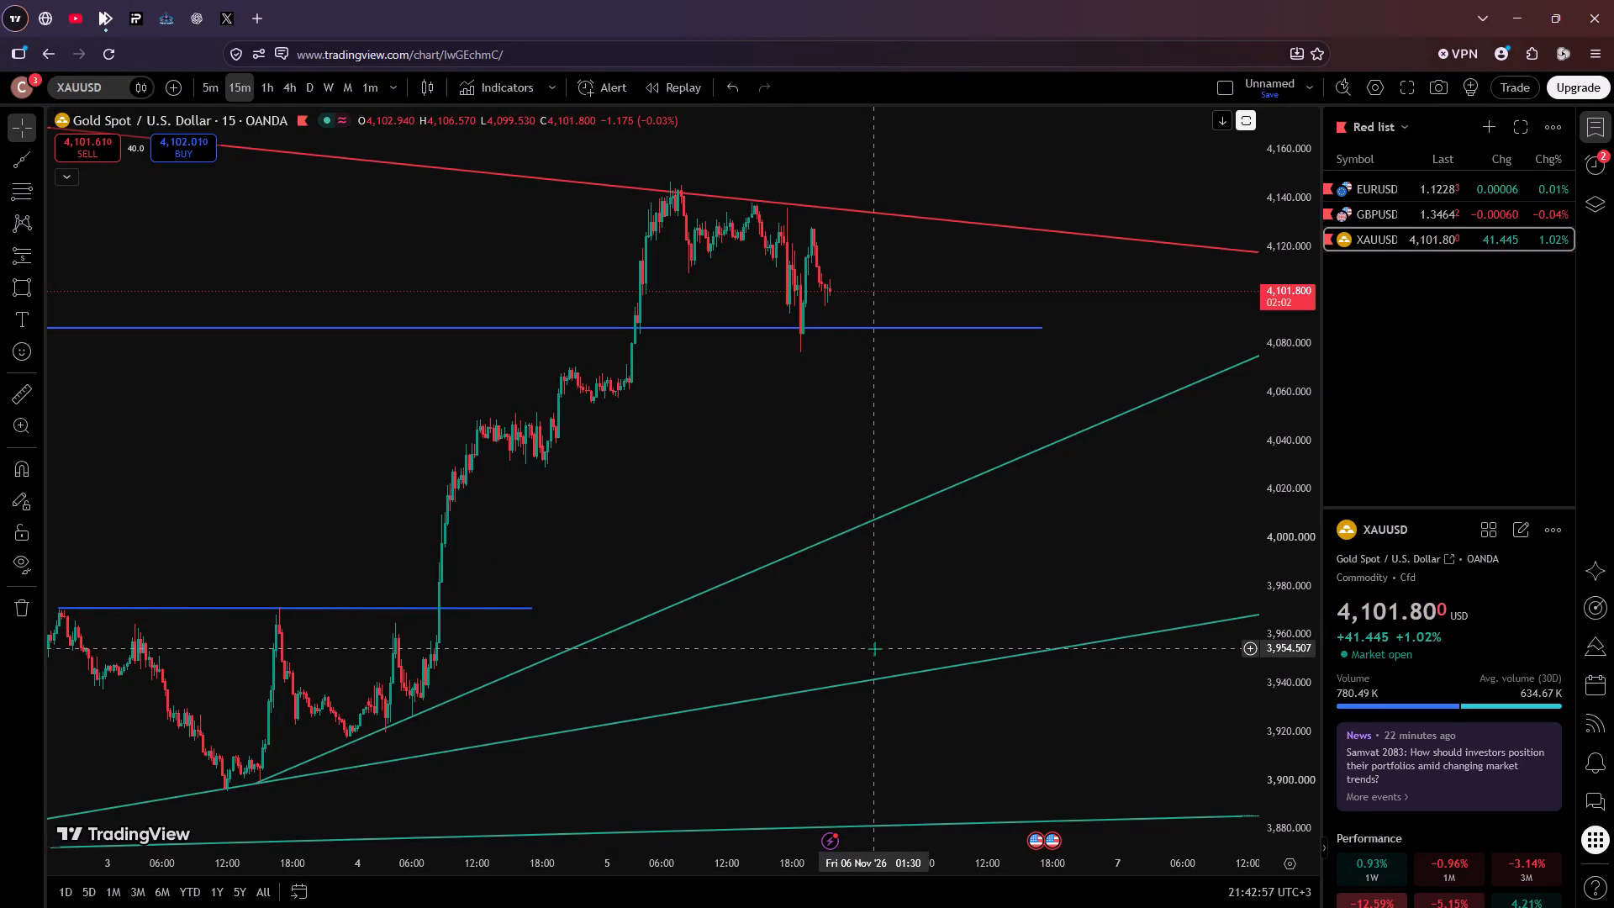
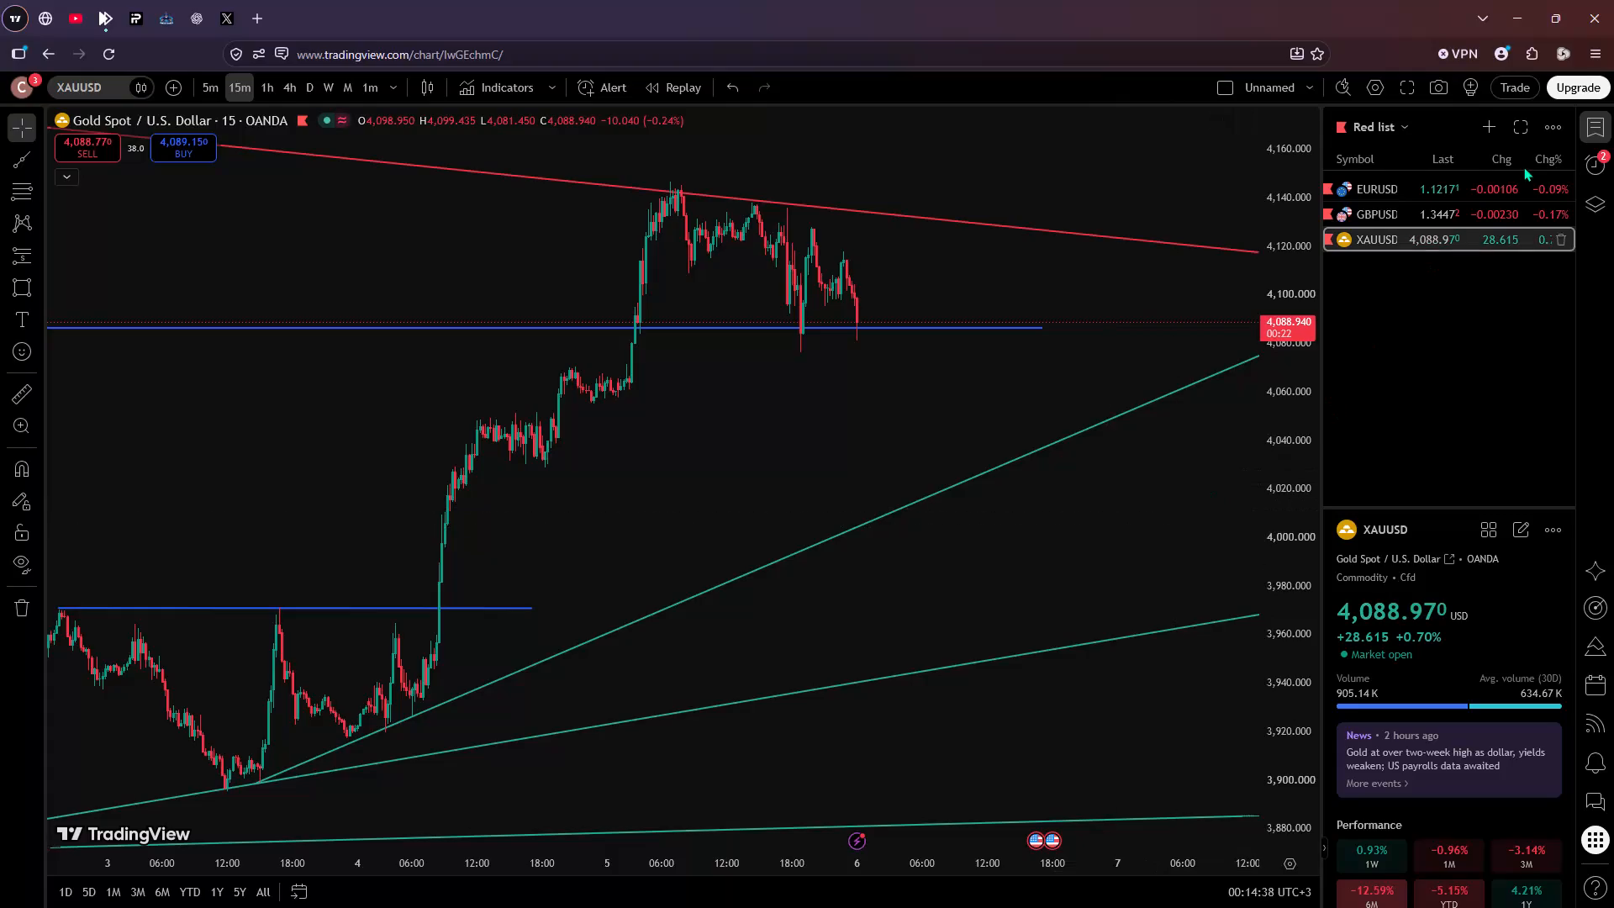
Examine the 15-minute EURUSD chart and the 15-minute GBPUSD chart from the Red list watchlist.
click(1480, 193)
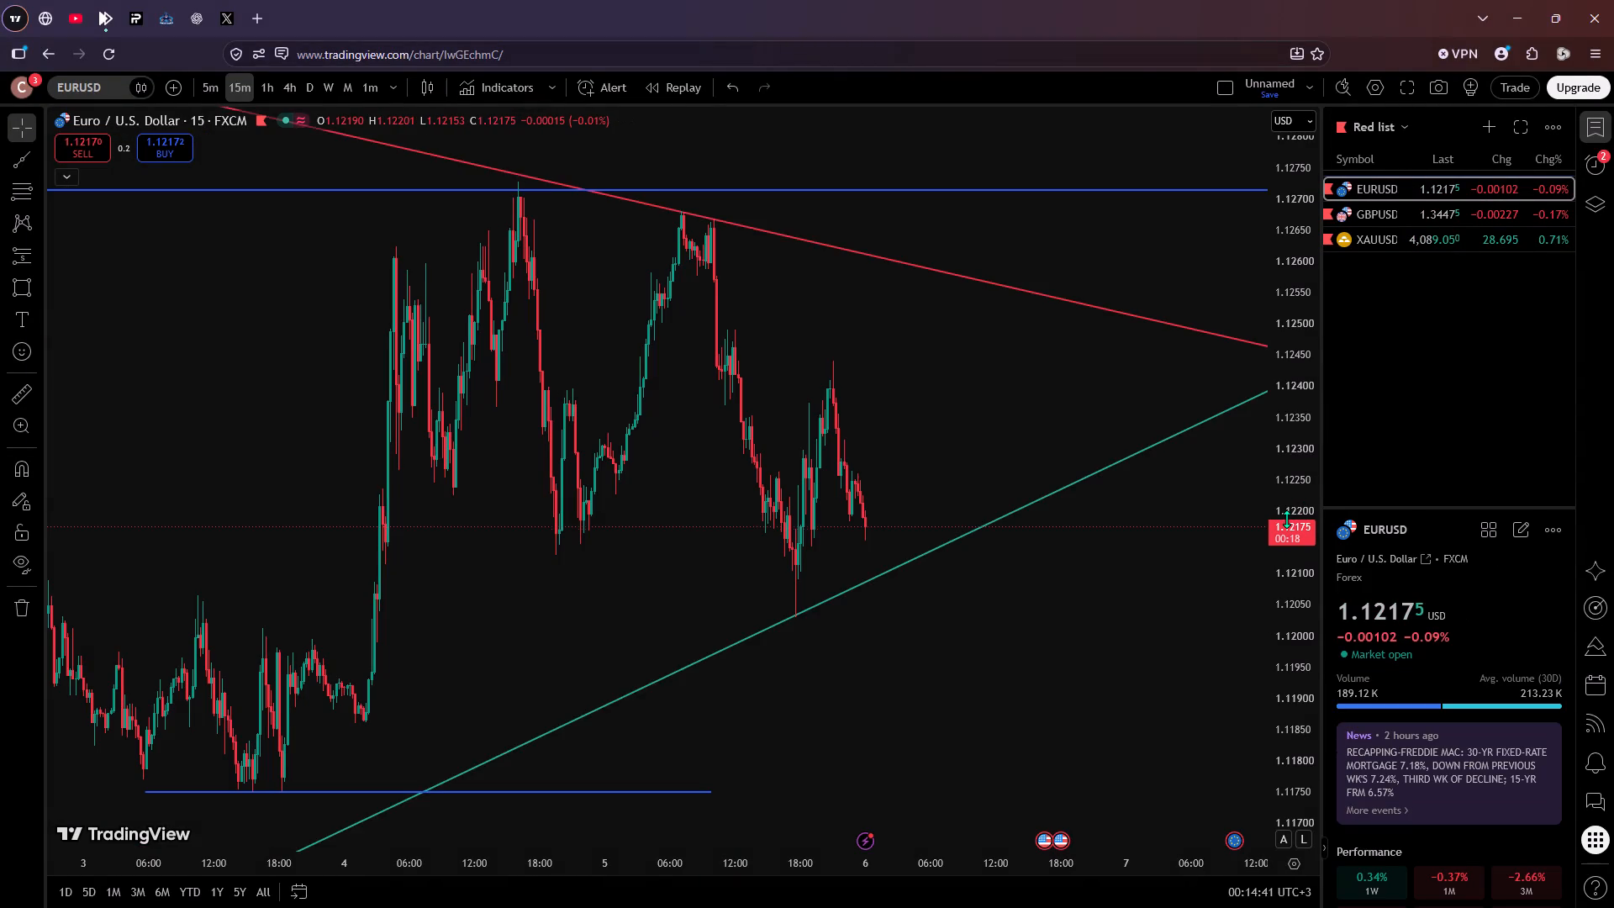
scroll(1286, 519, down, 4)
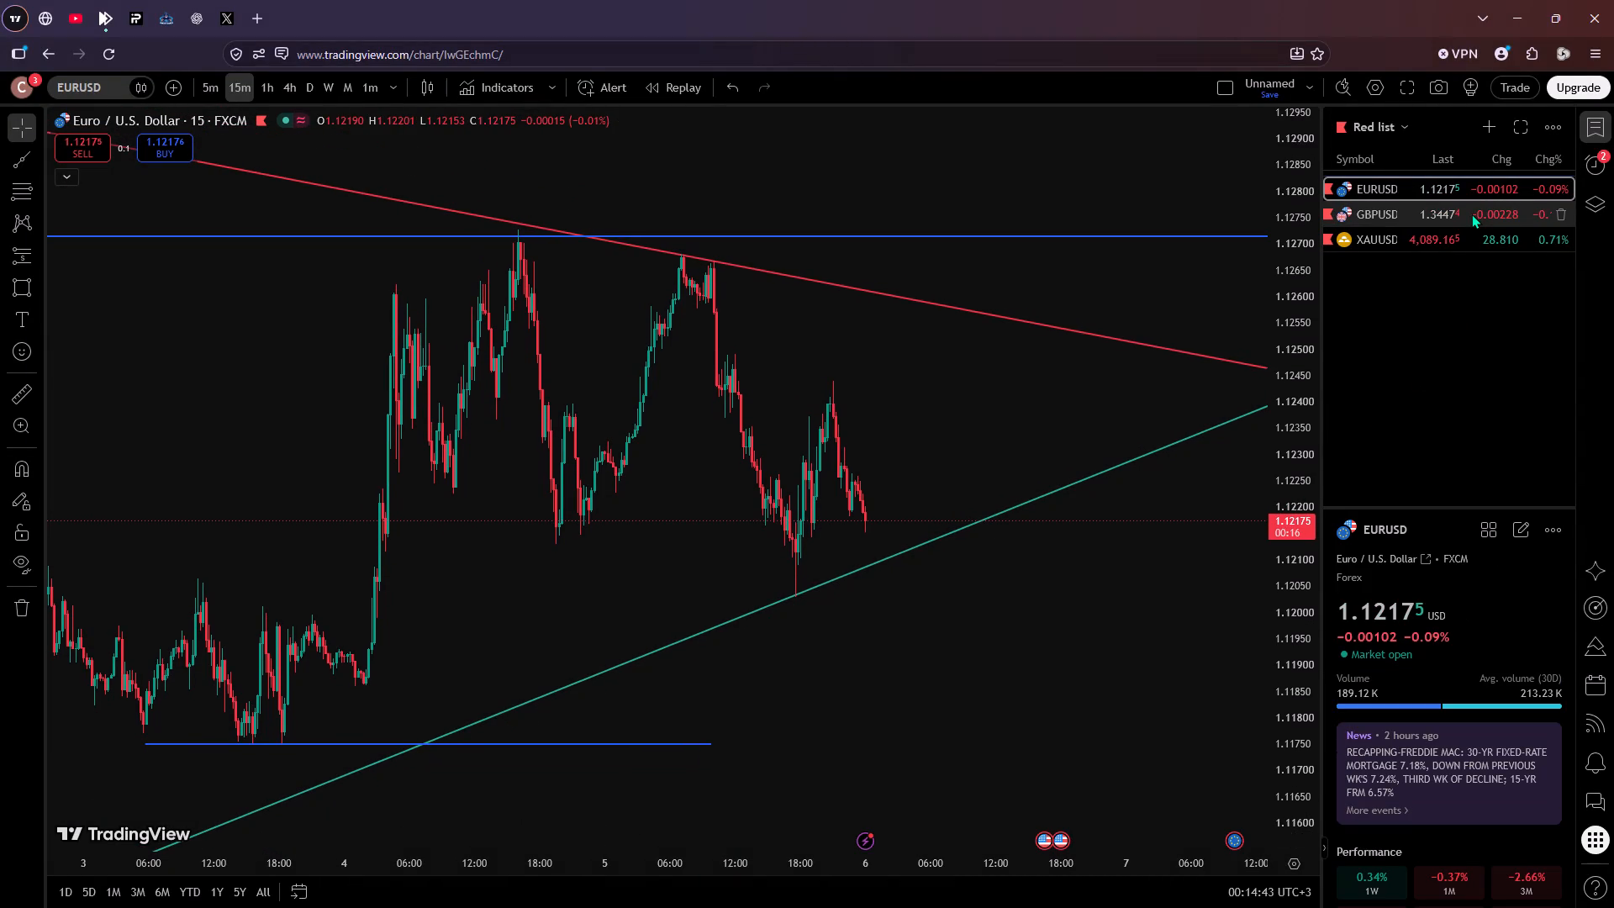
click(1471, 214)
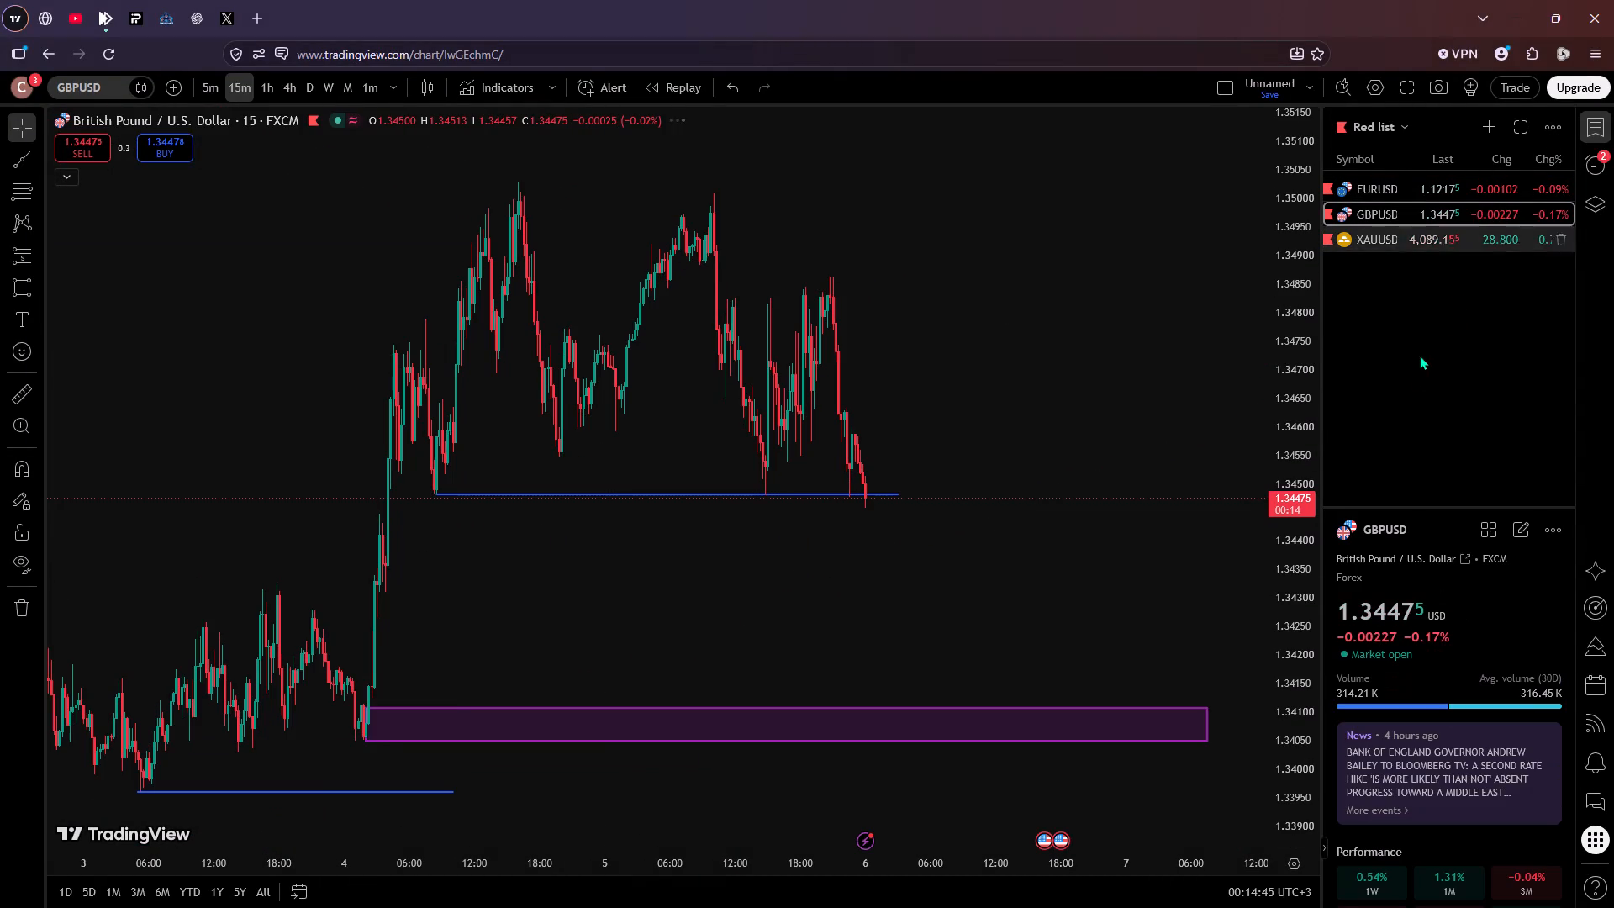
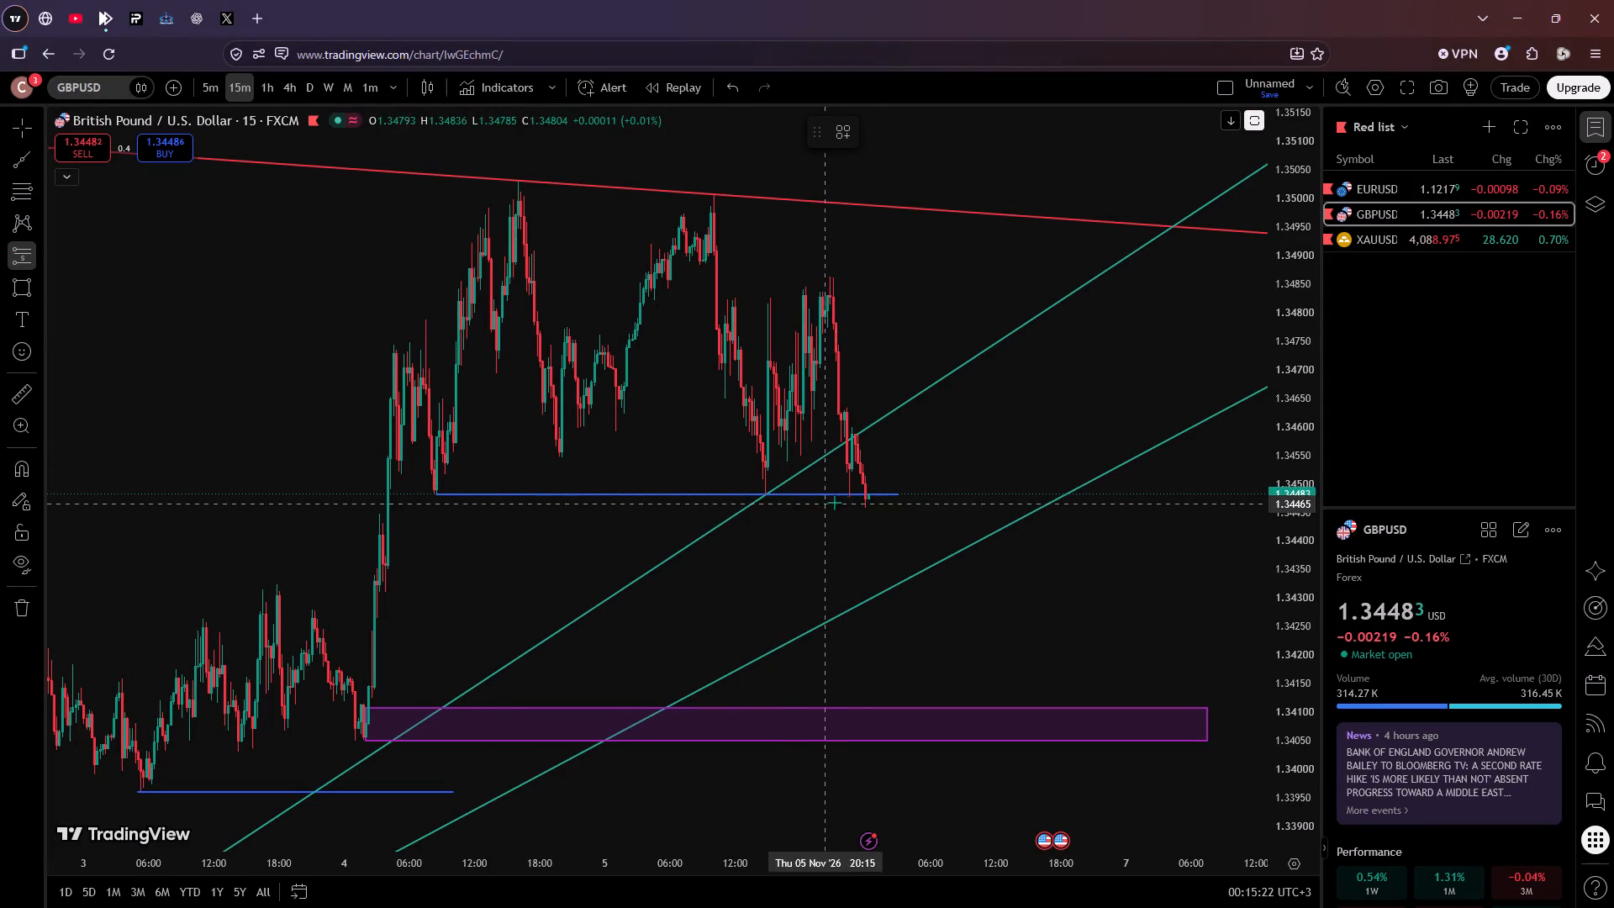
Place a short position below the blue support line with entry about 1.3444, stop about 1.3466, and target at the purple zone's upper edge, about 1.3411.
click(869, 516)
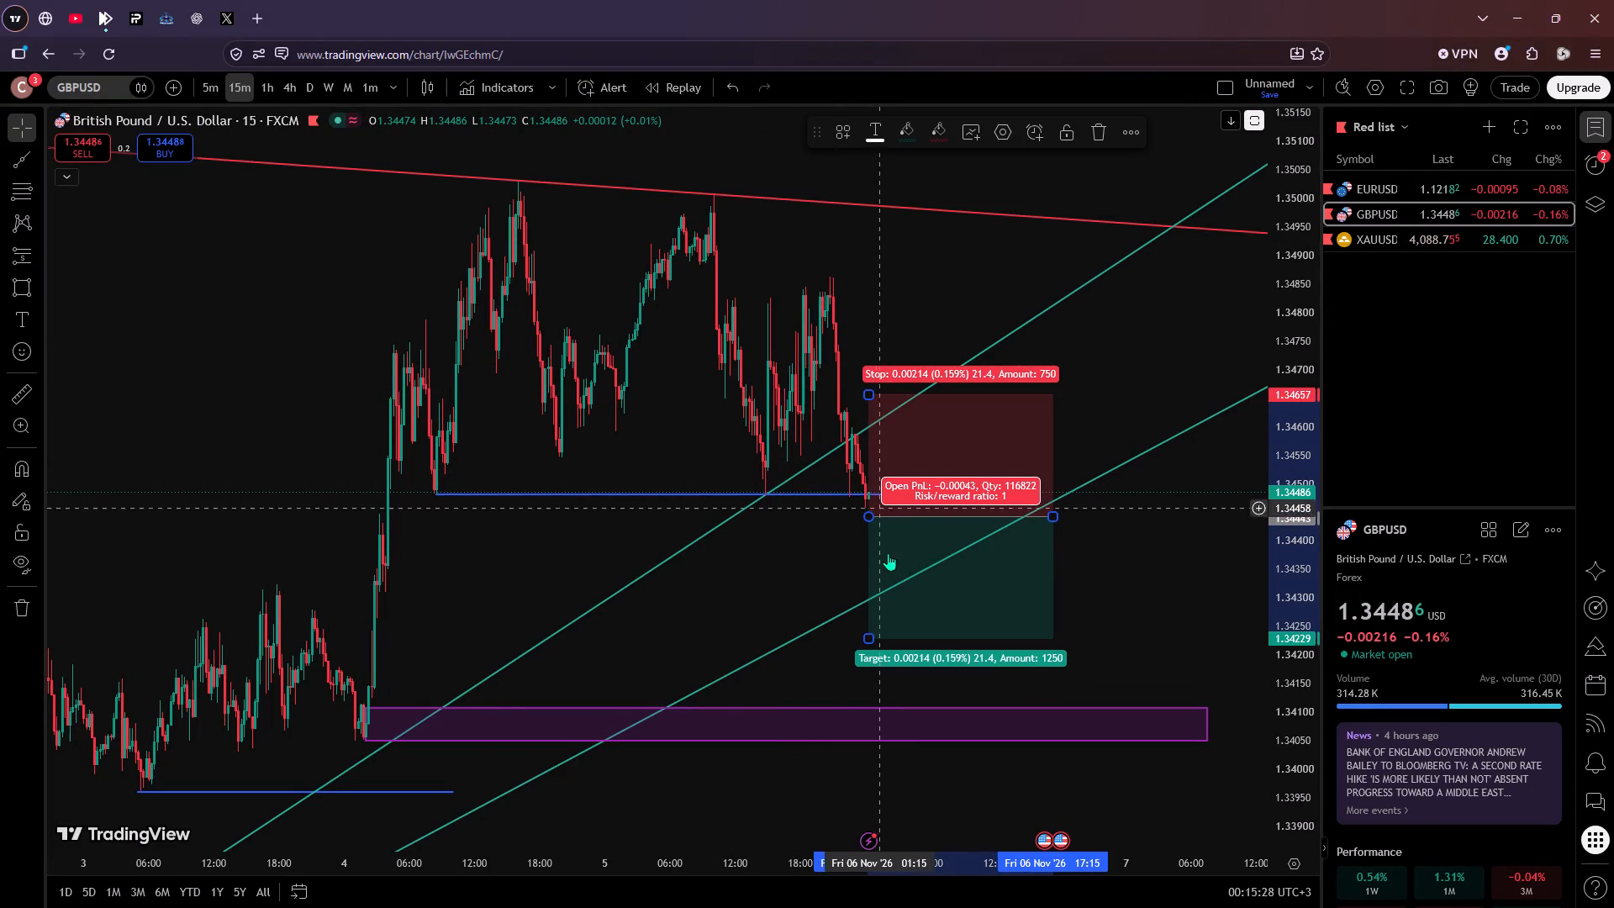
drag(872, 636, 862, 690)
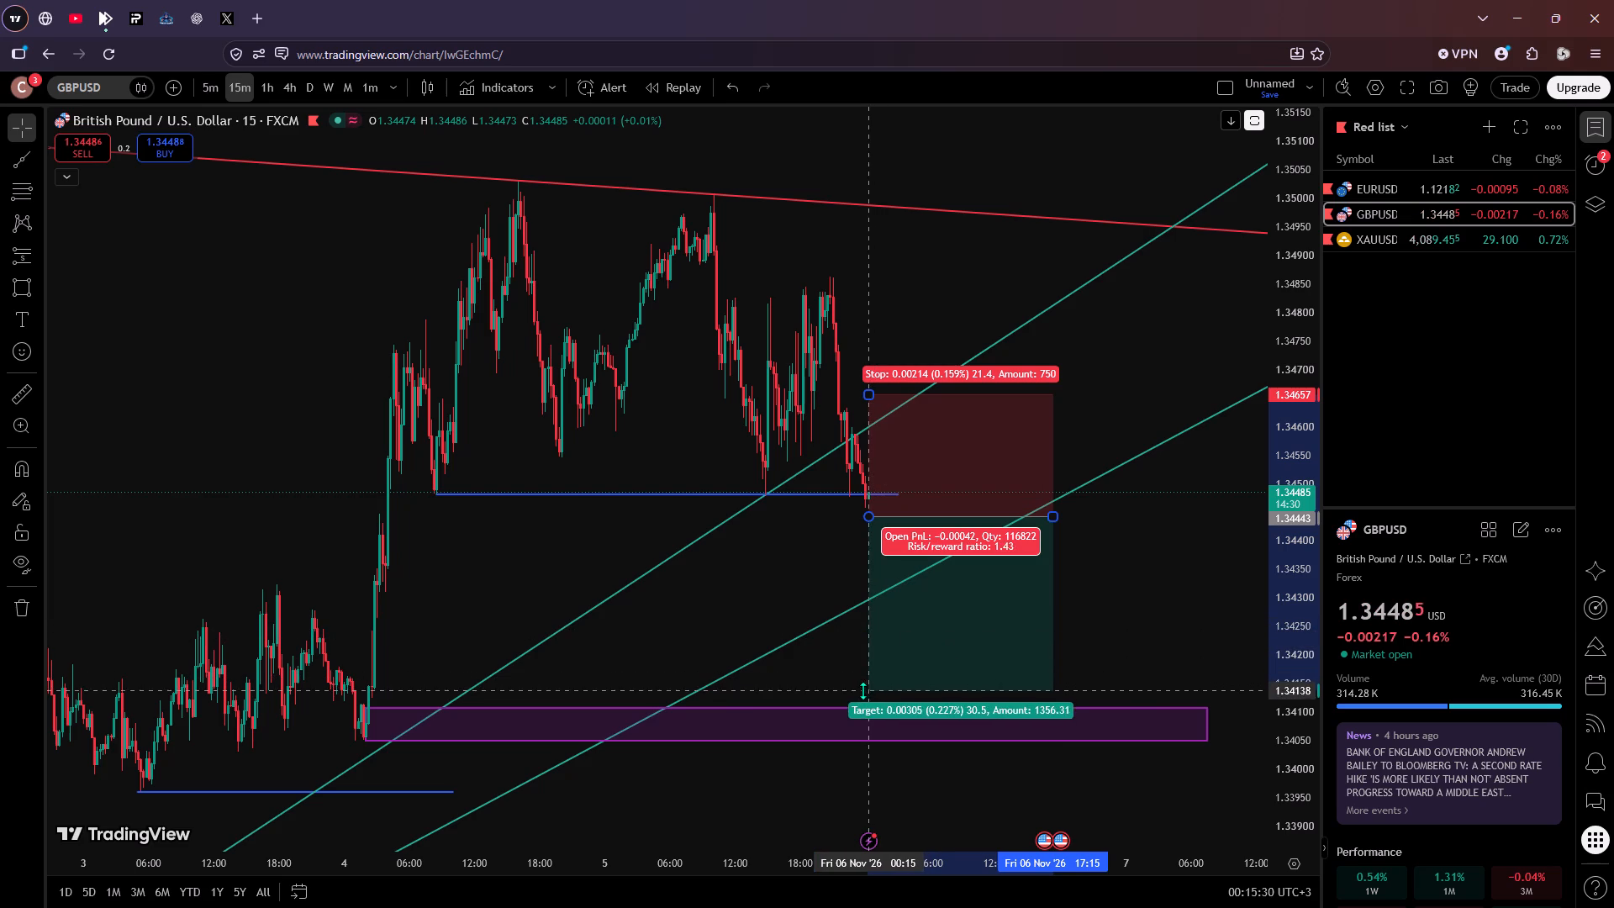
drag(862, 690, 858, 701)
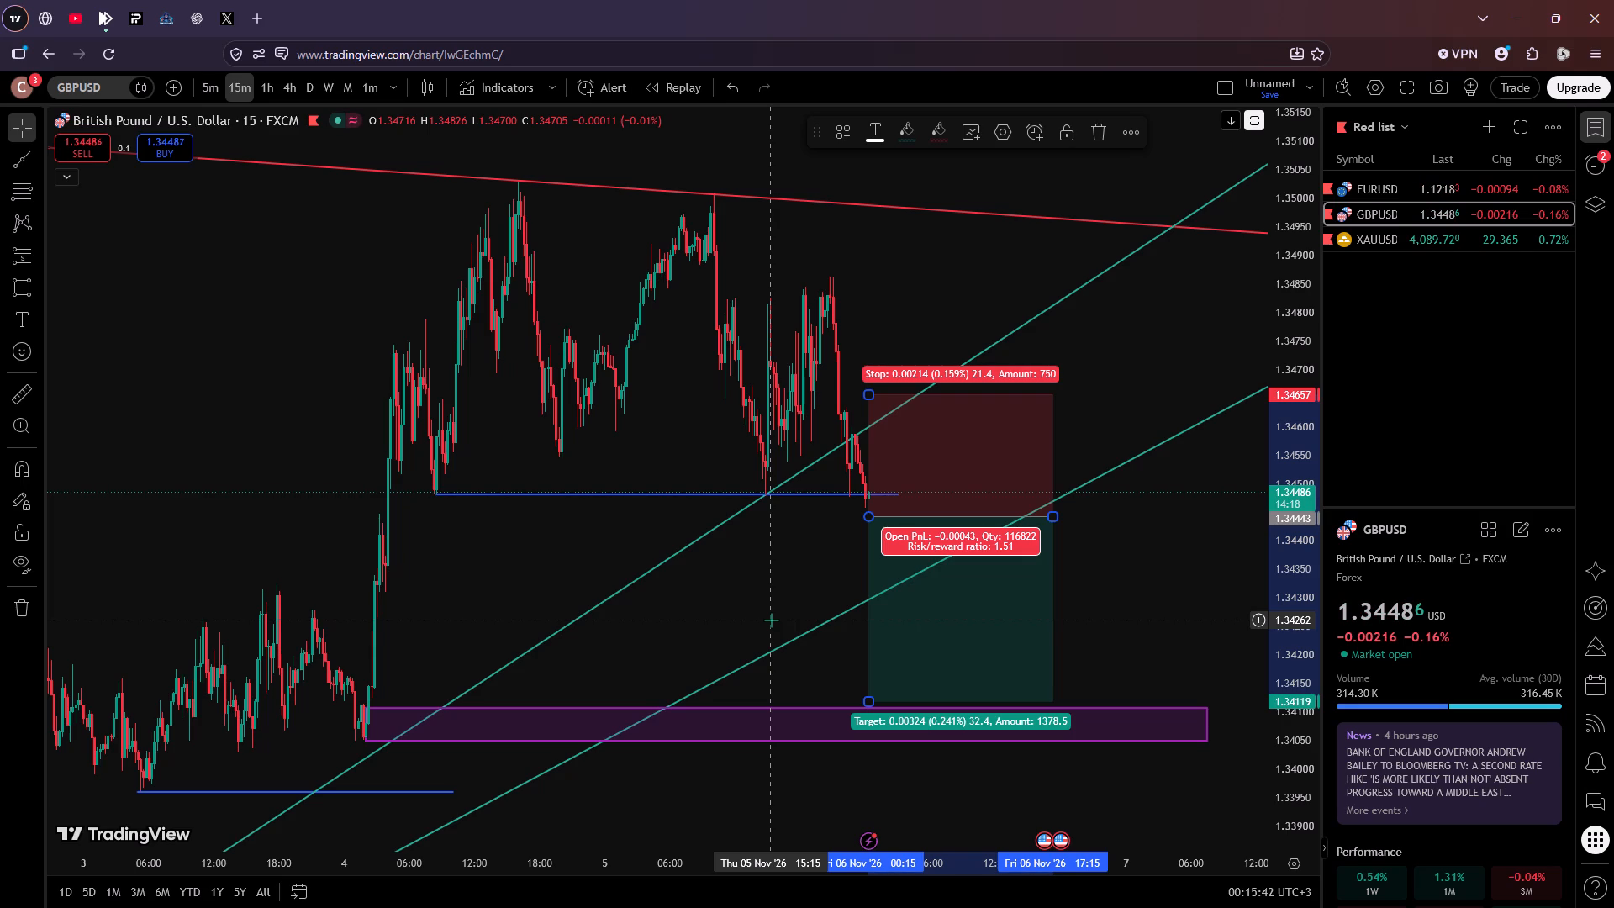
click(868, 700)
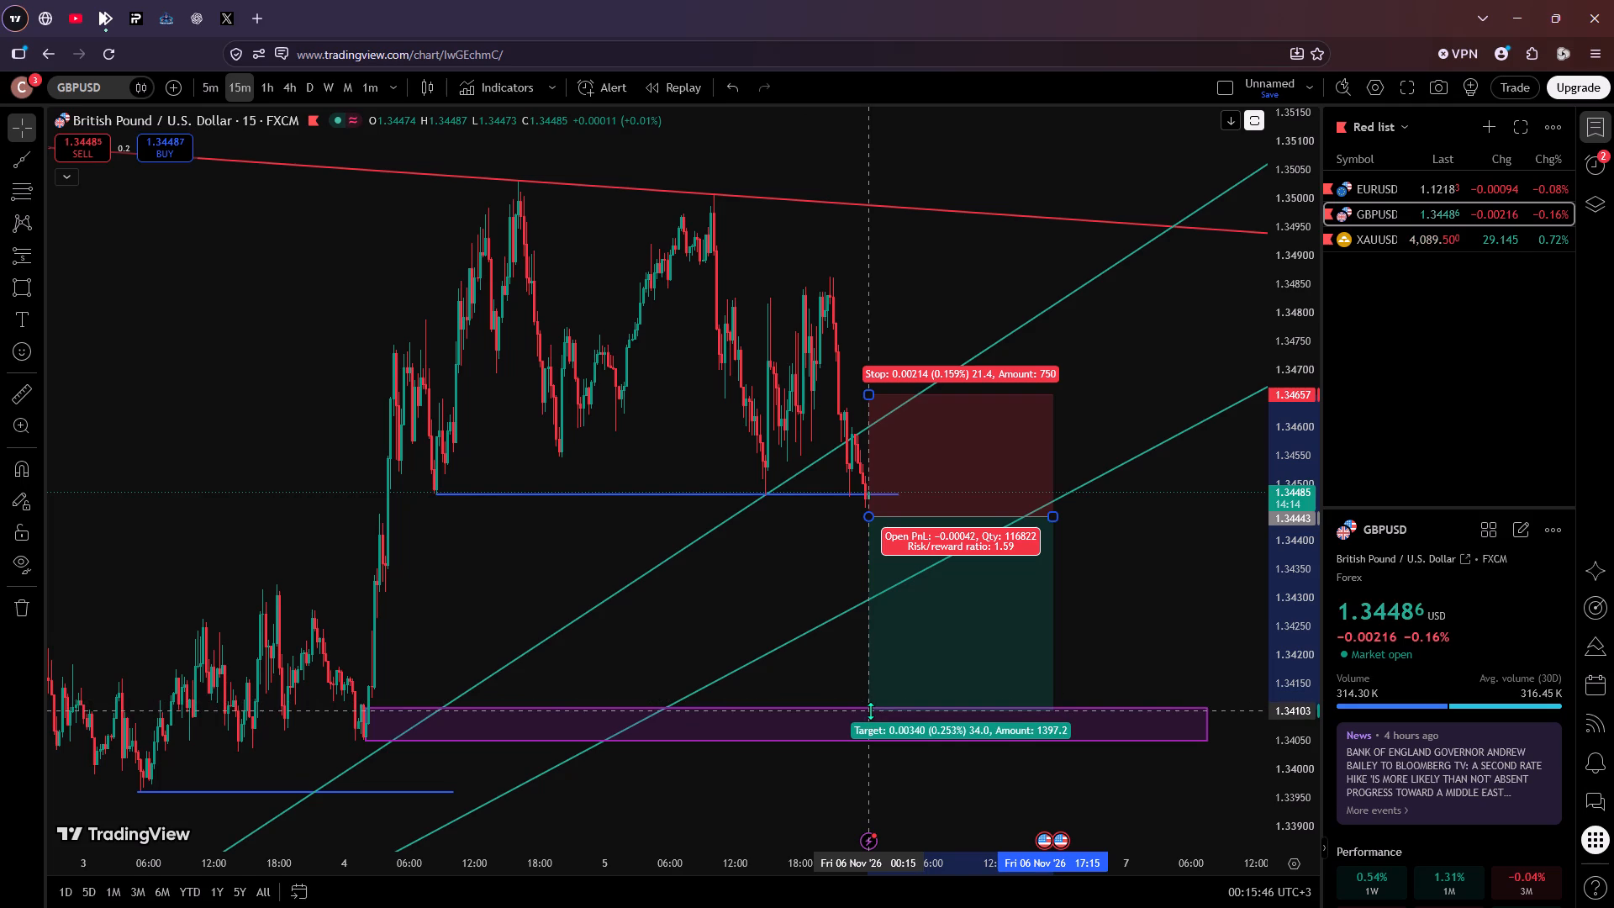
click(731, 583)
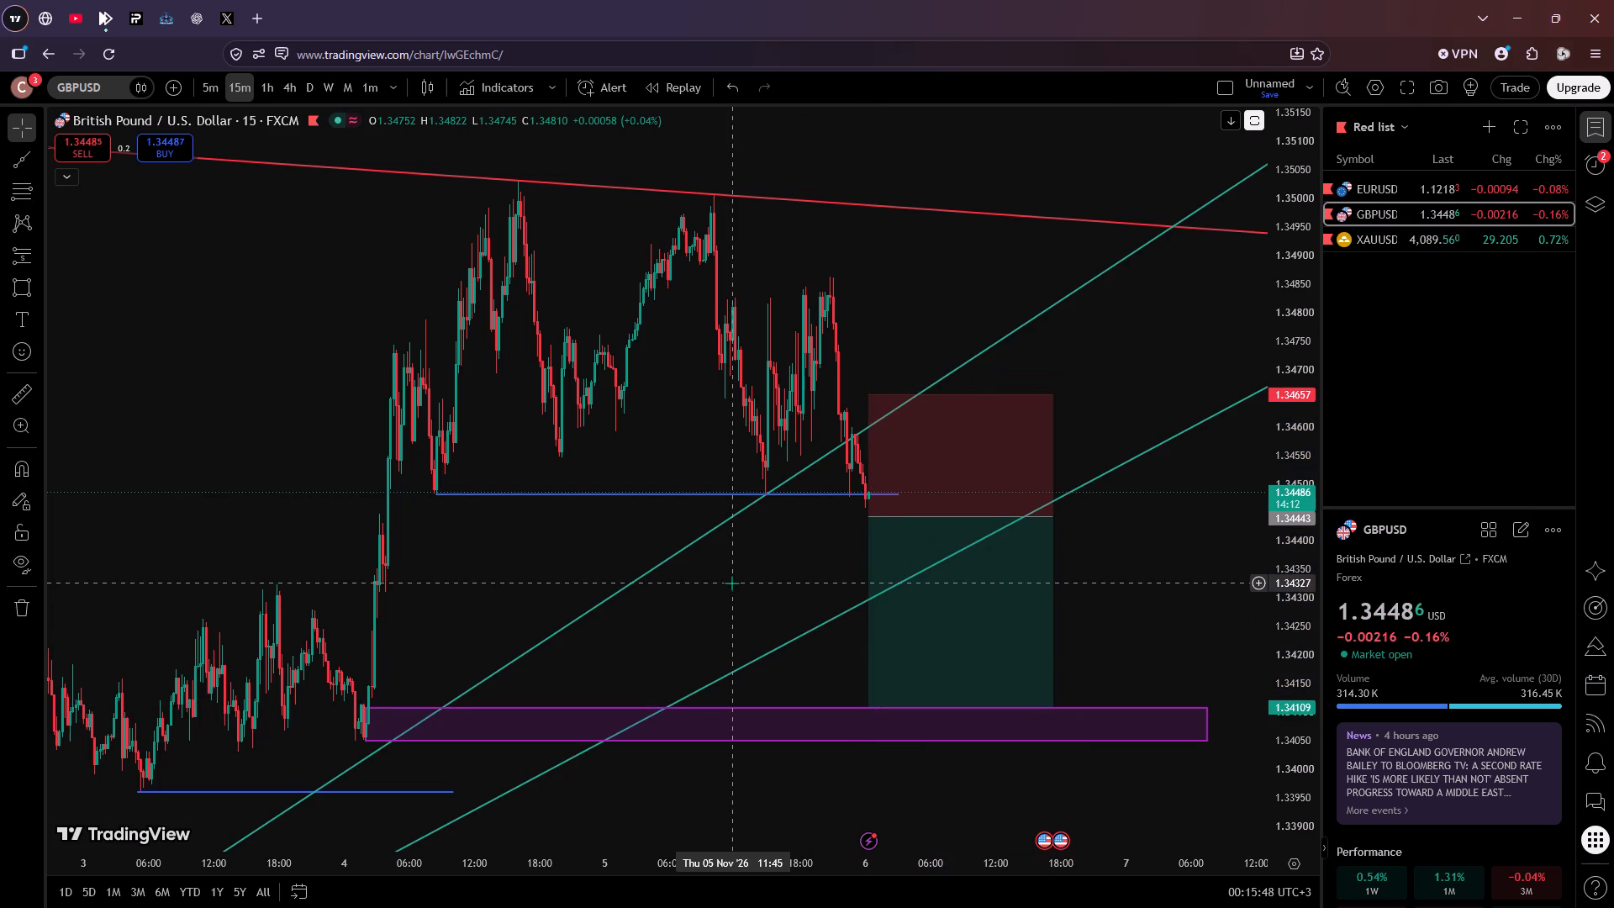
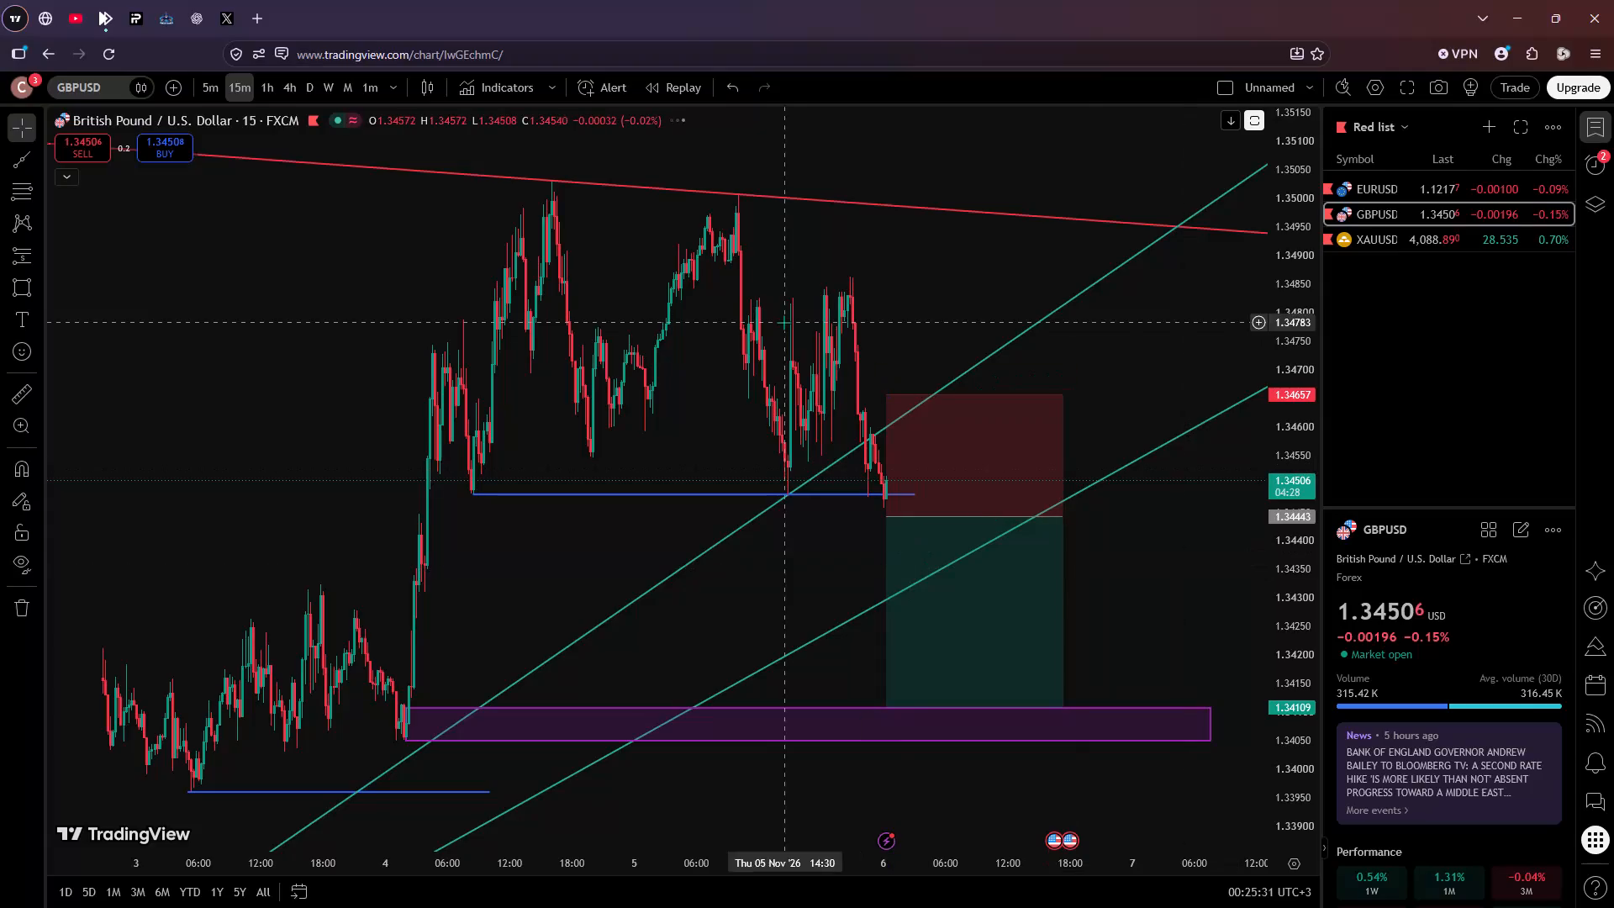
Switch to X and view the Following feed on the home page.
click(234, 19)
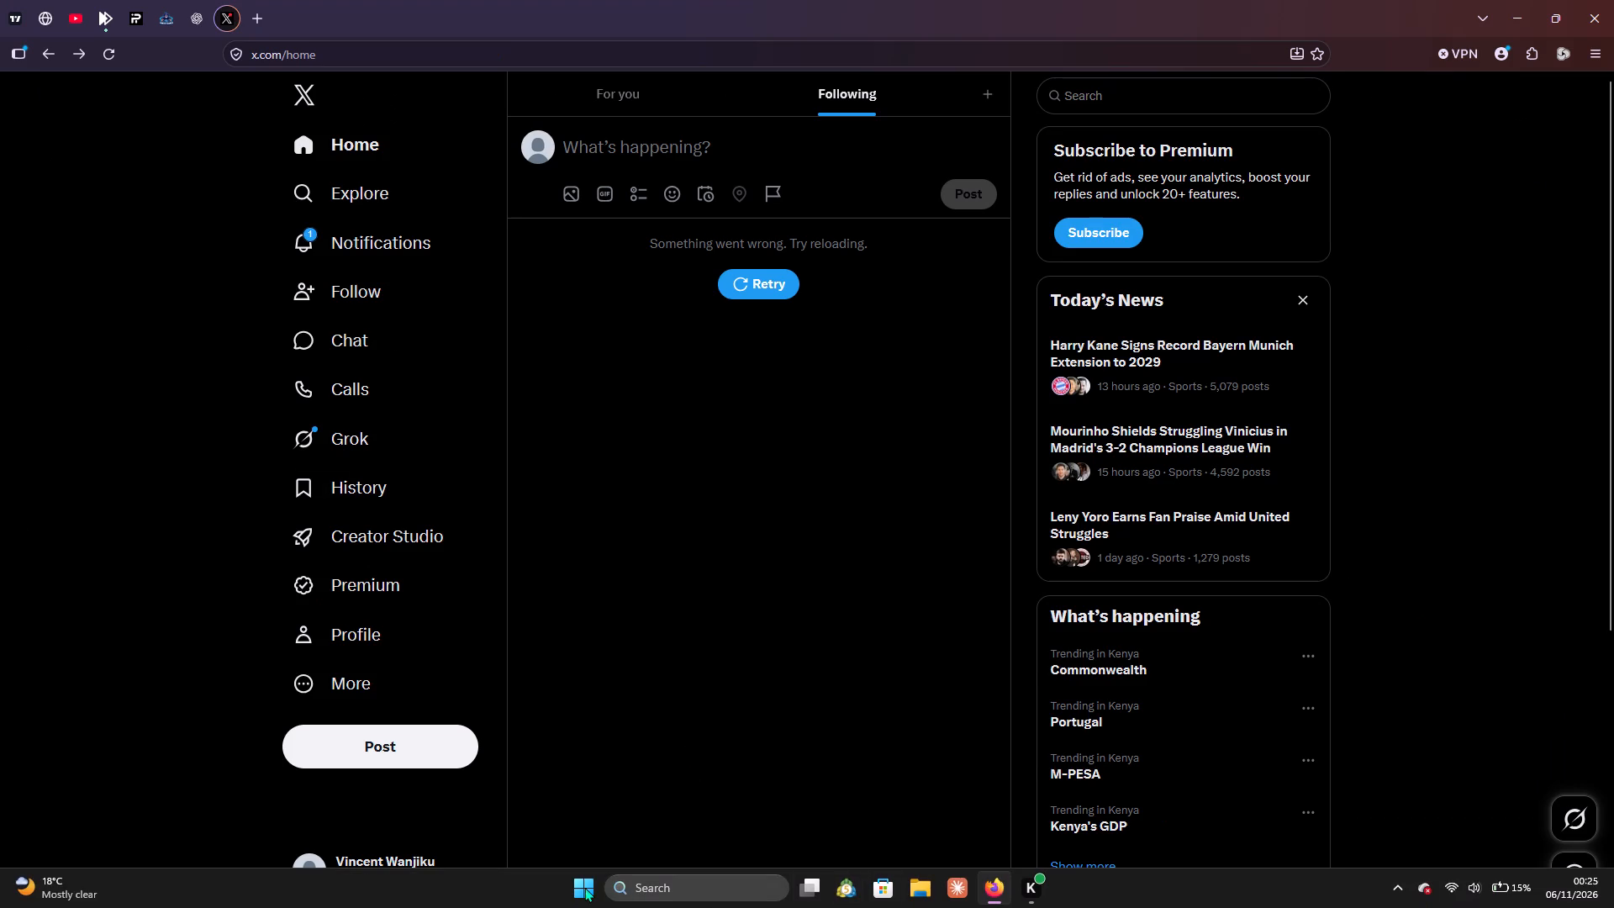
Bring up the pinned Windows apps to open another application.
click(577, 891)
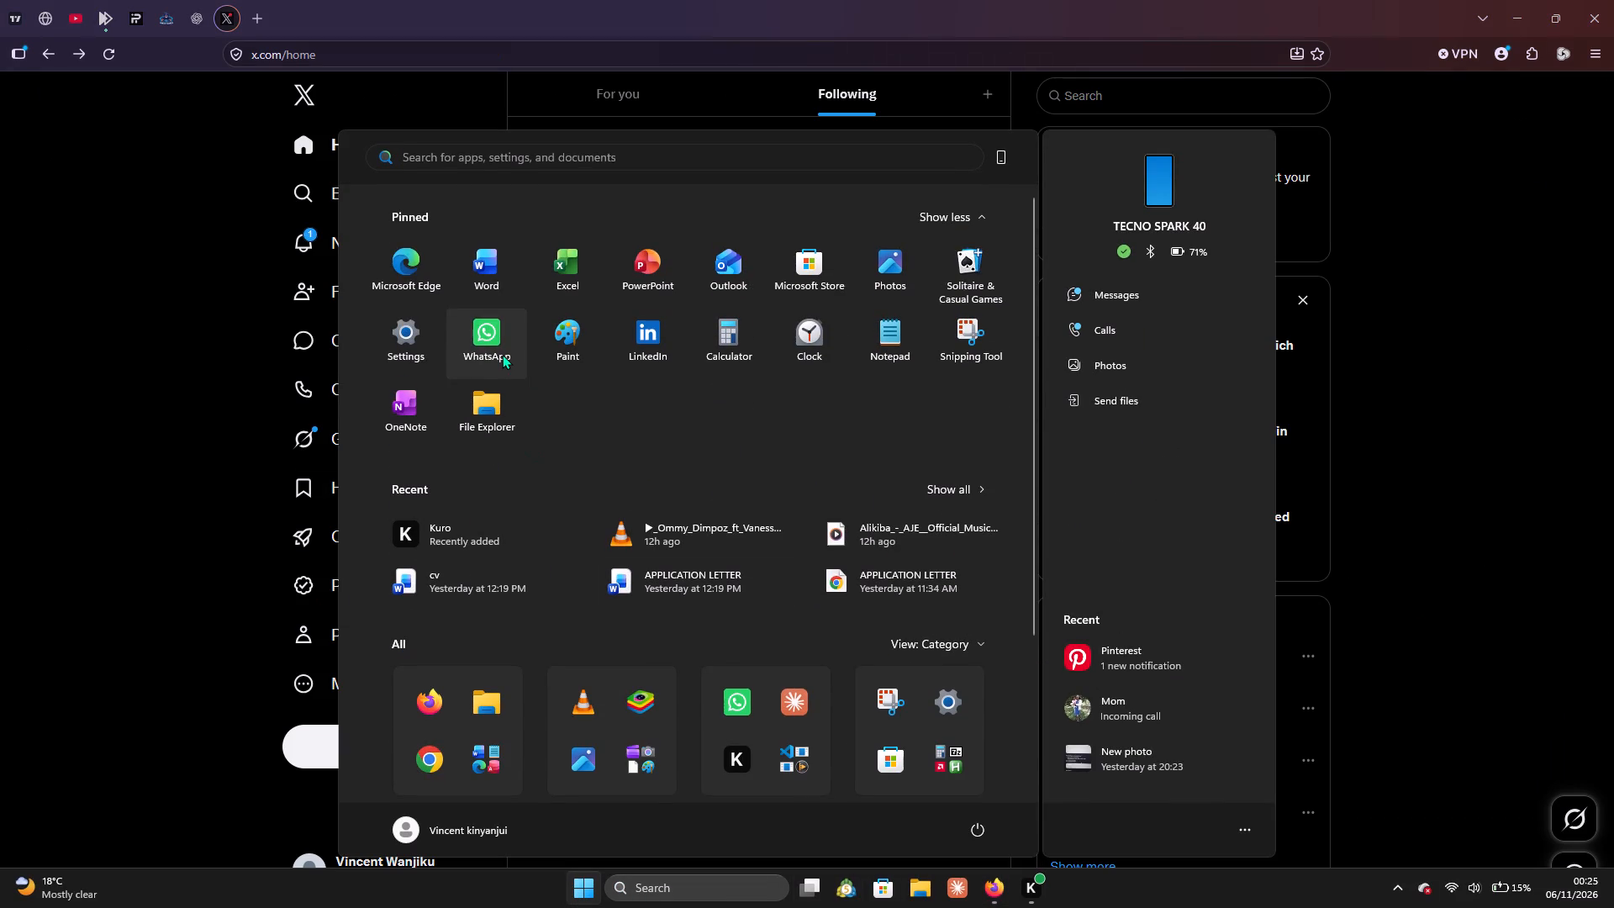
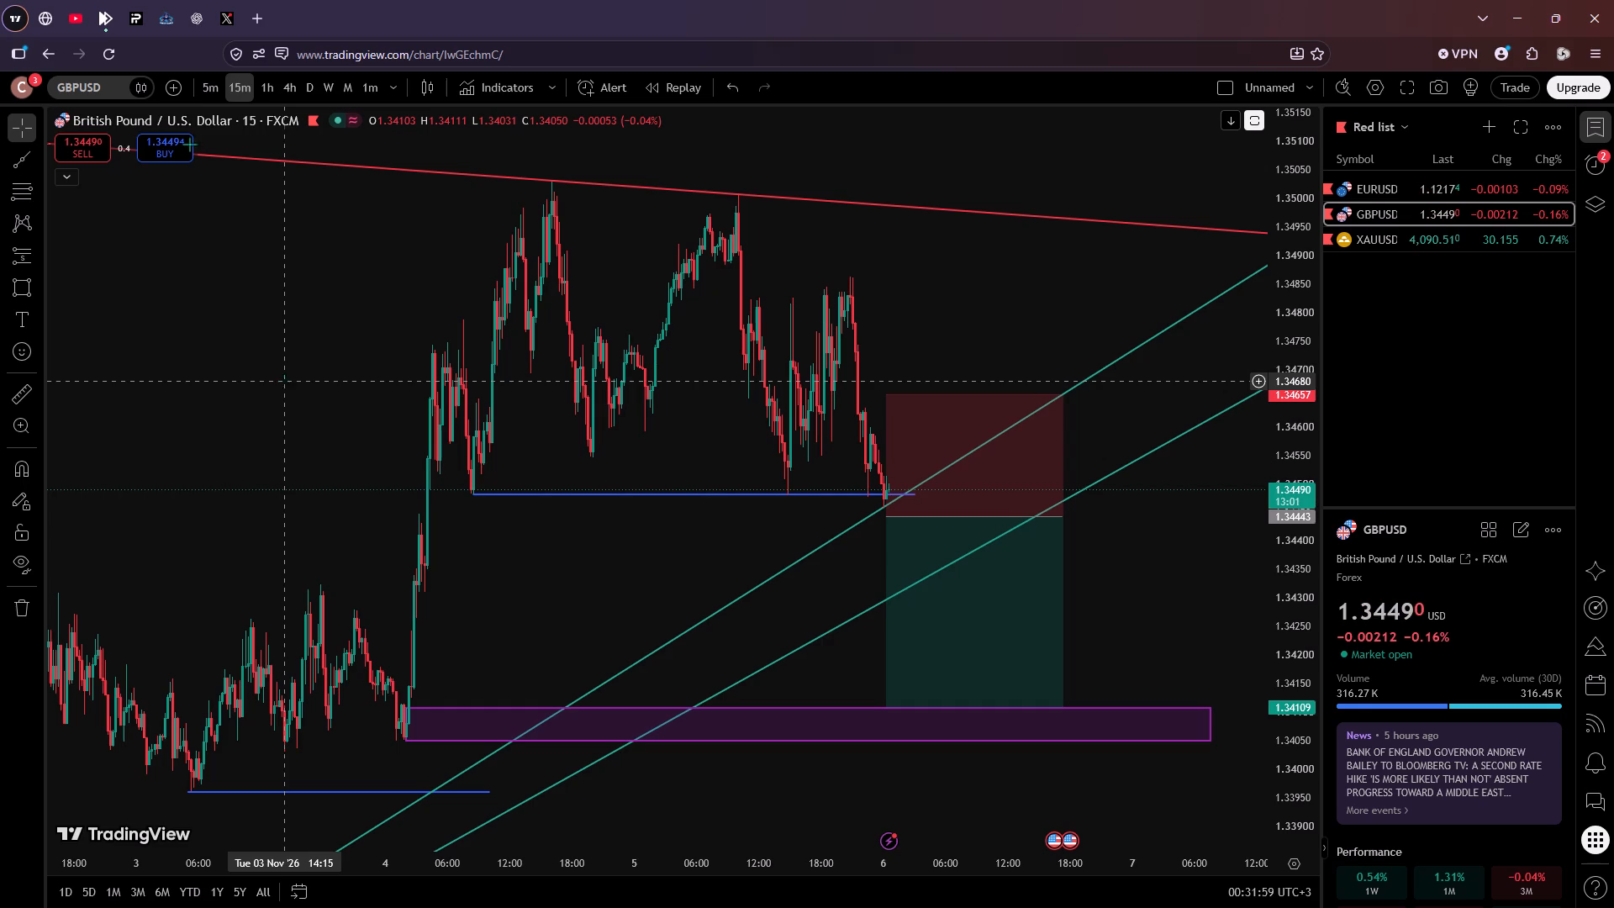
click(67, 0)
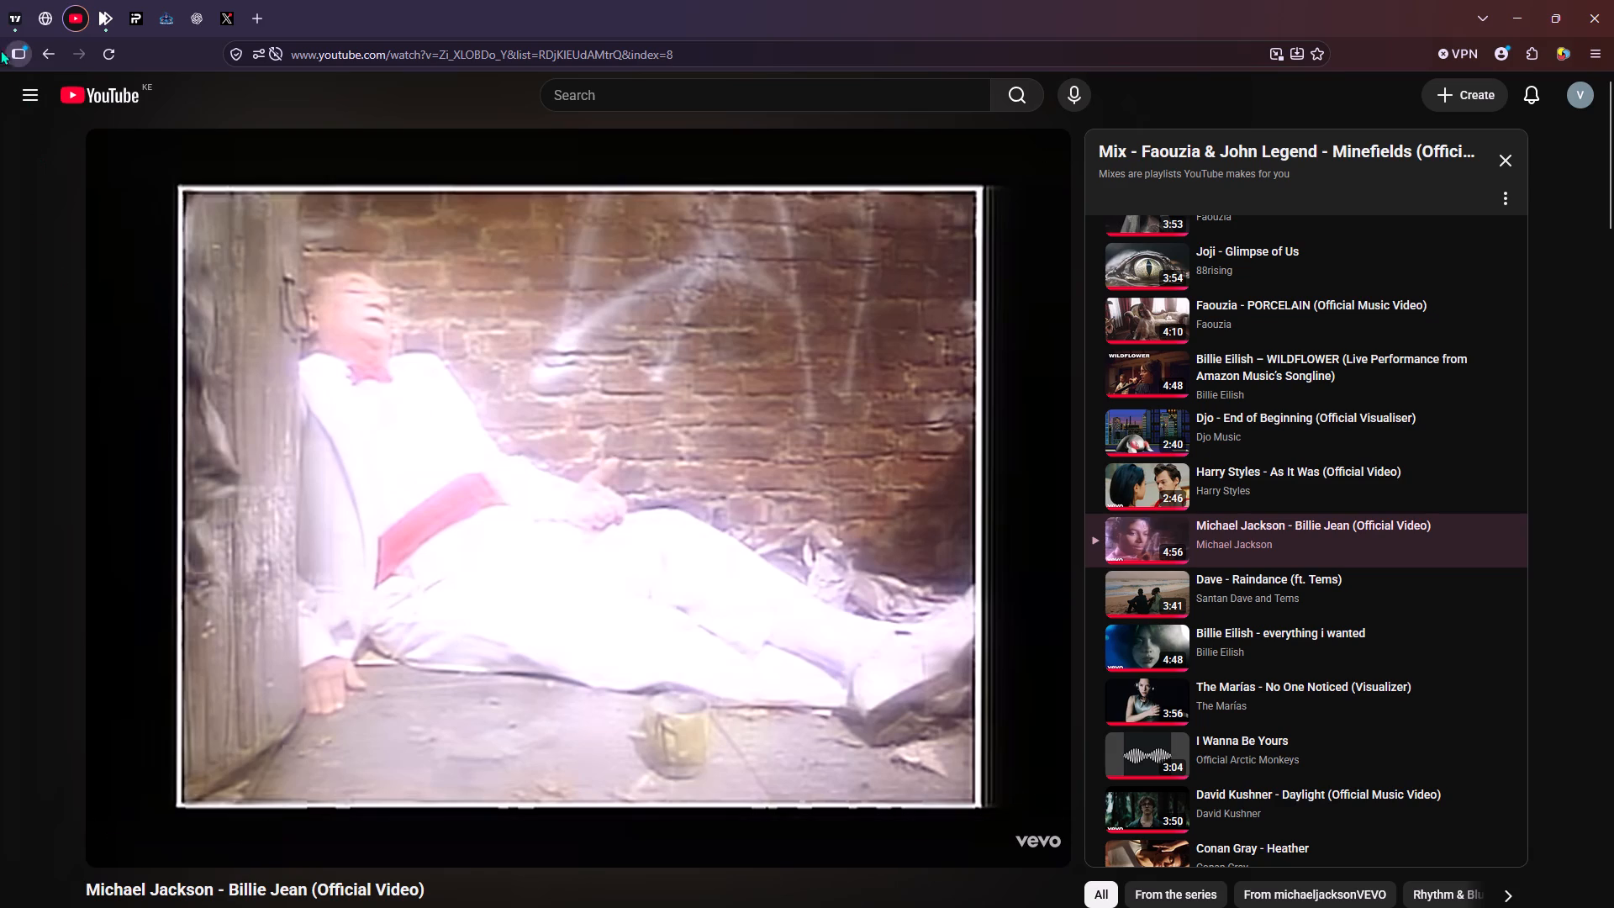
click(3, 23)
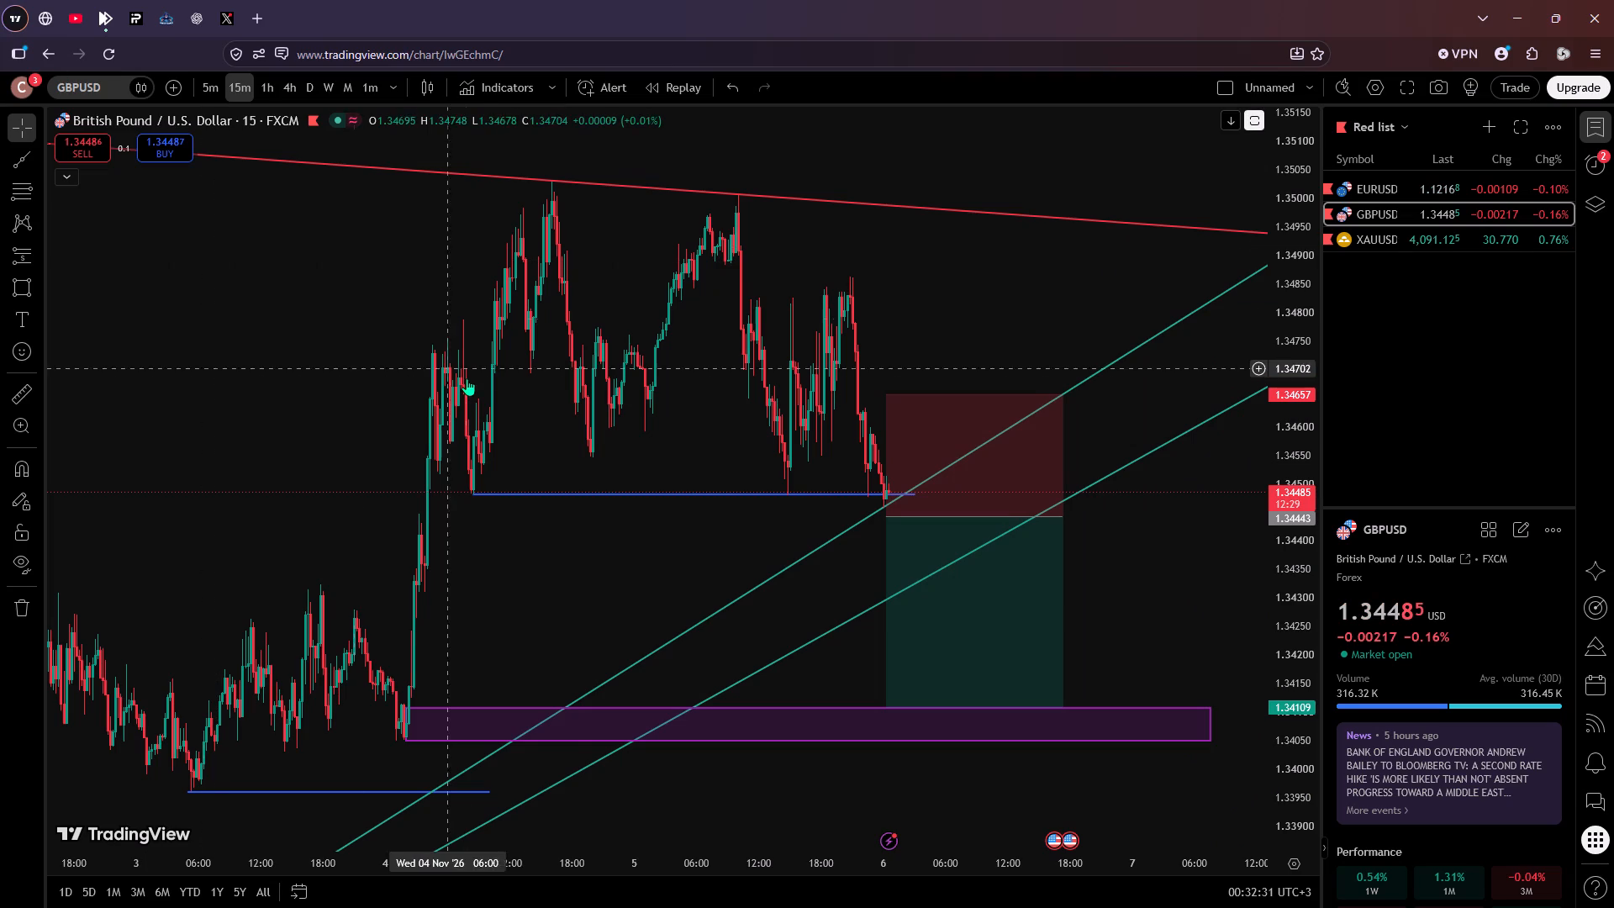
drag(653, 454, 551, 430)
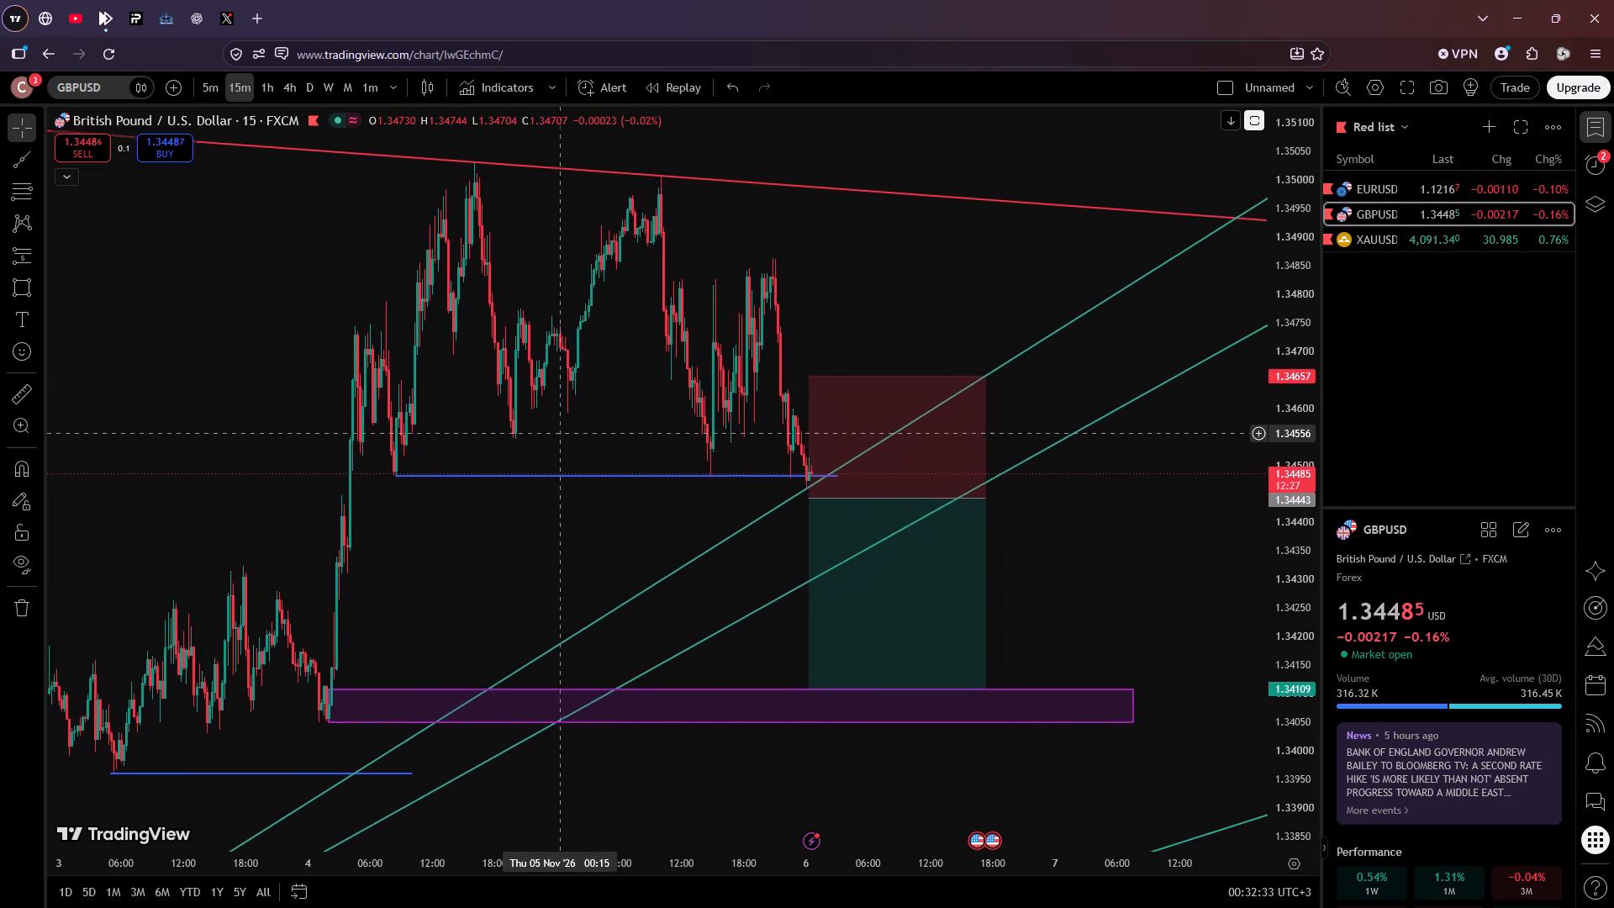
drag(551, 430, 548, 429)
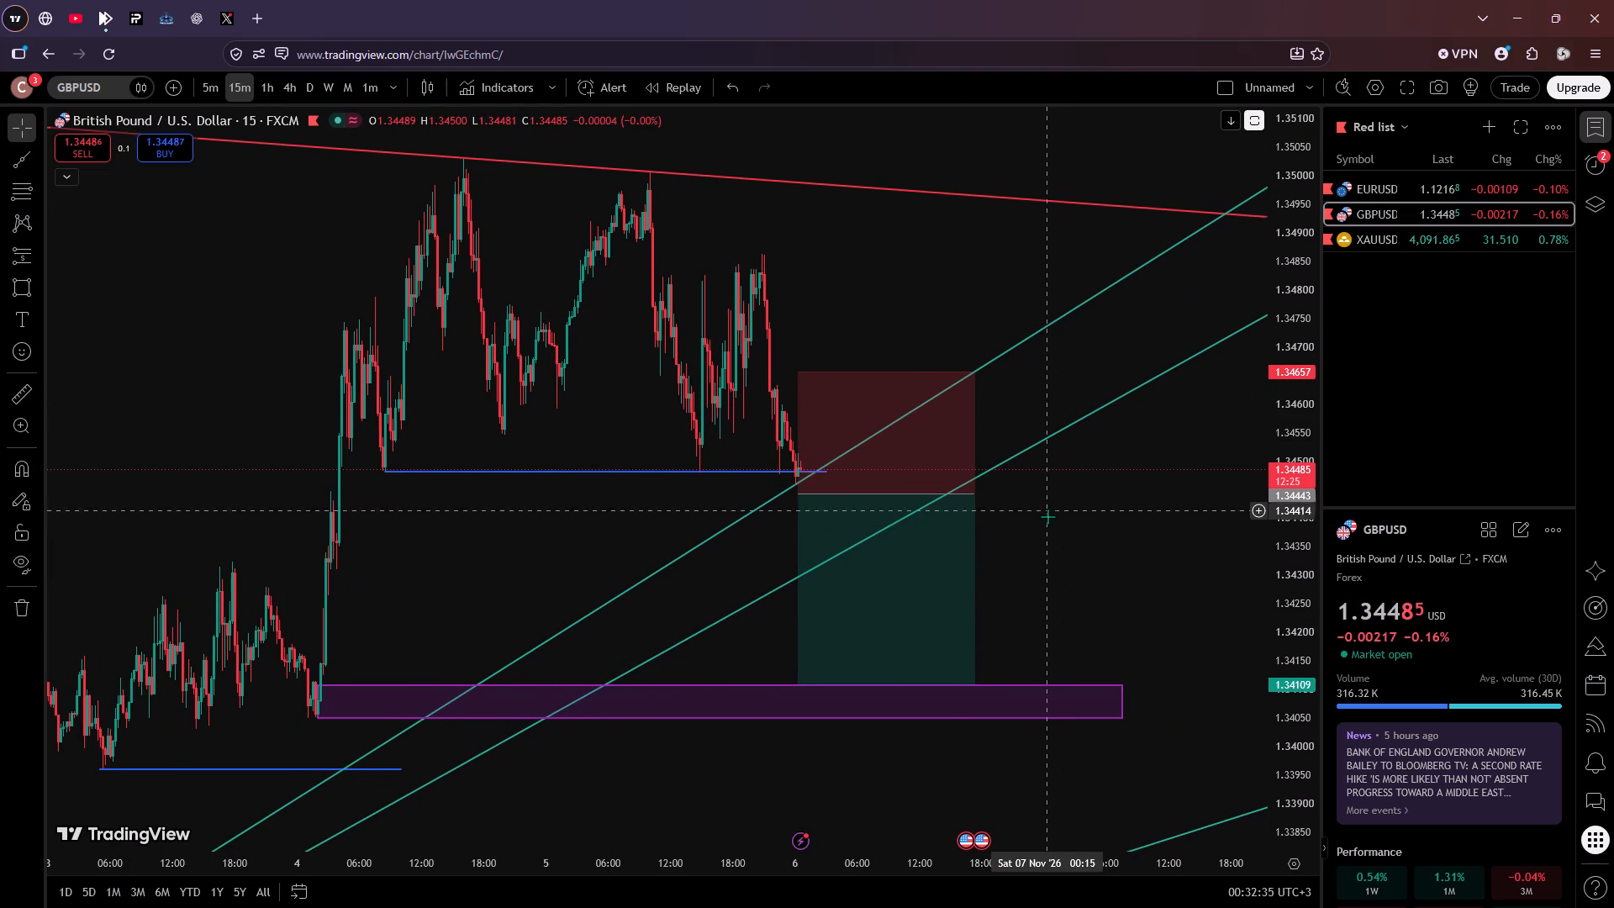
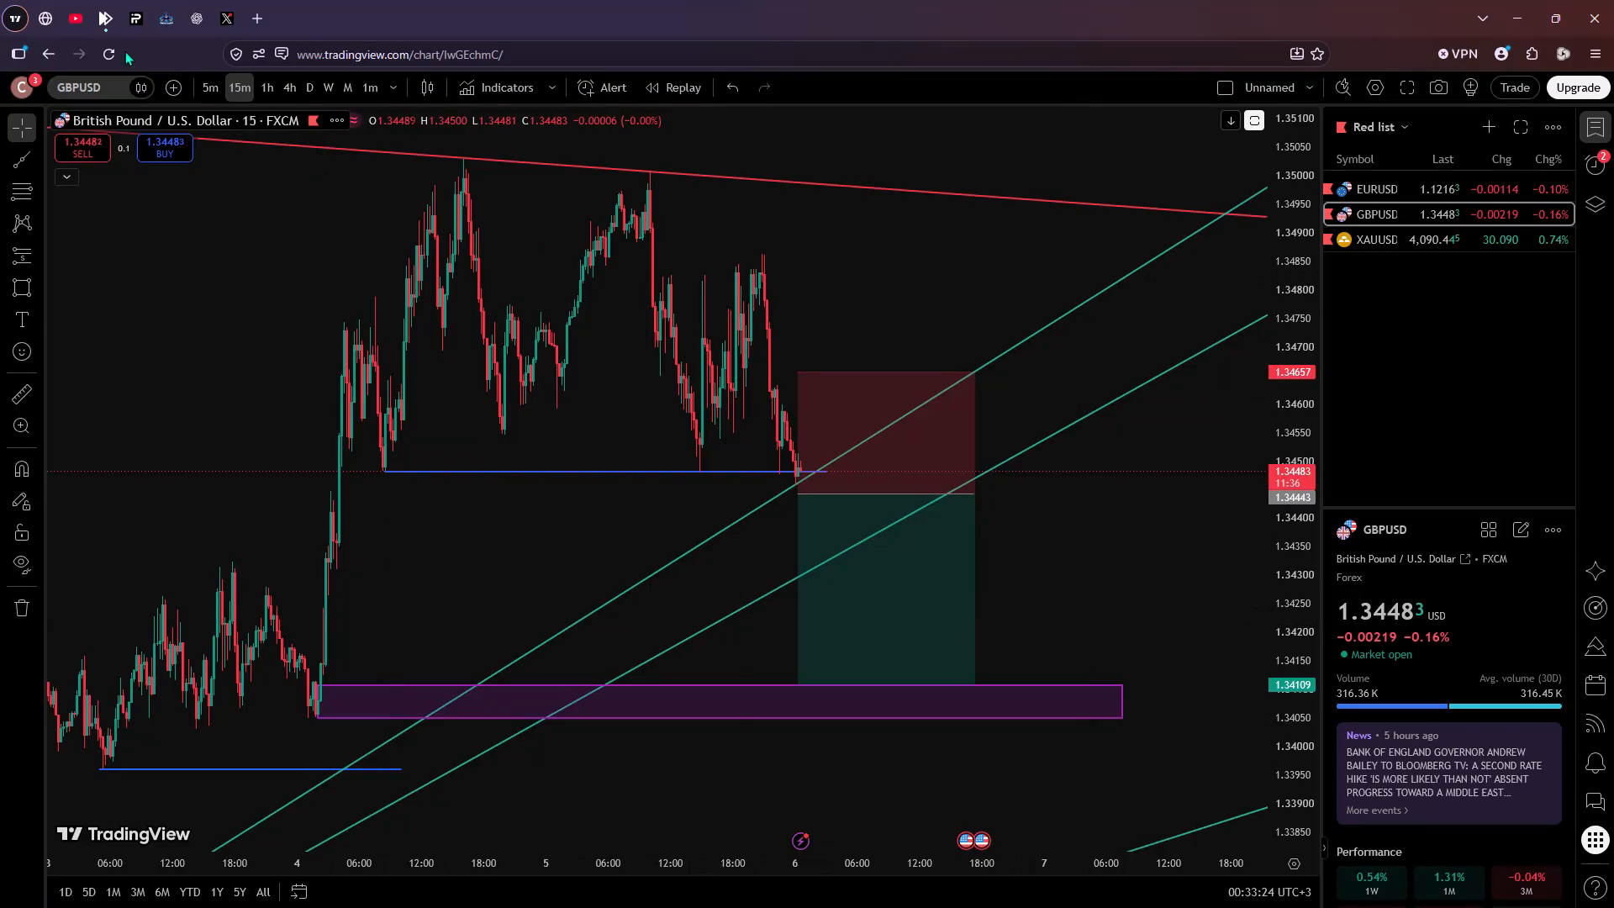
Switch to YouTube and play the Michael Jackson - Billie Jean video from the beginning.
click(66, 8)
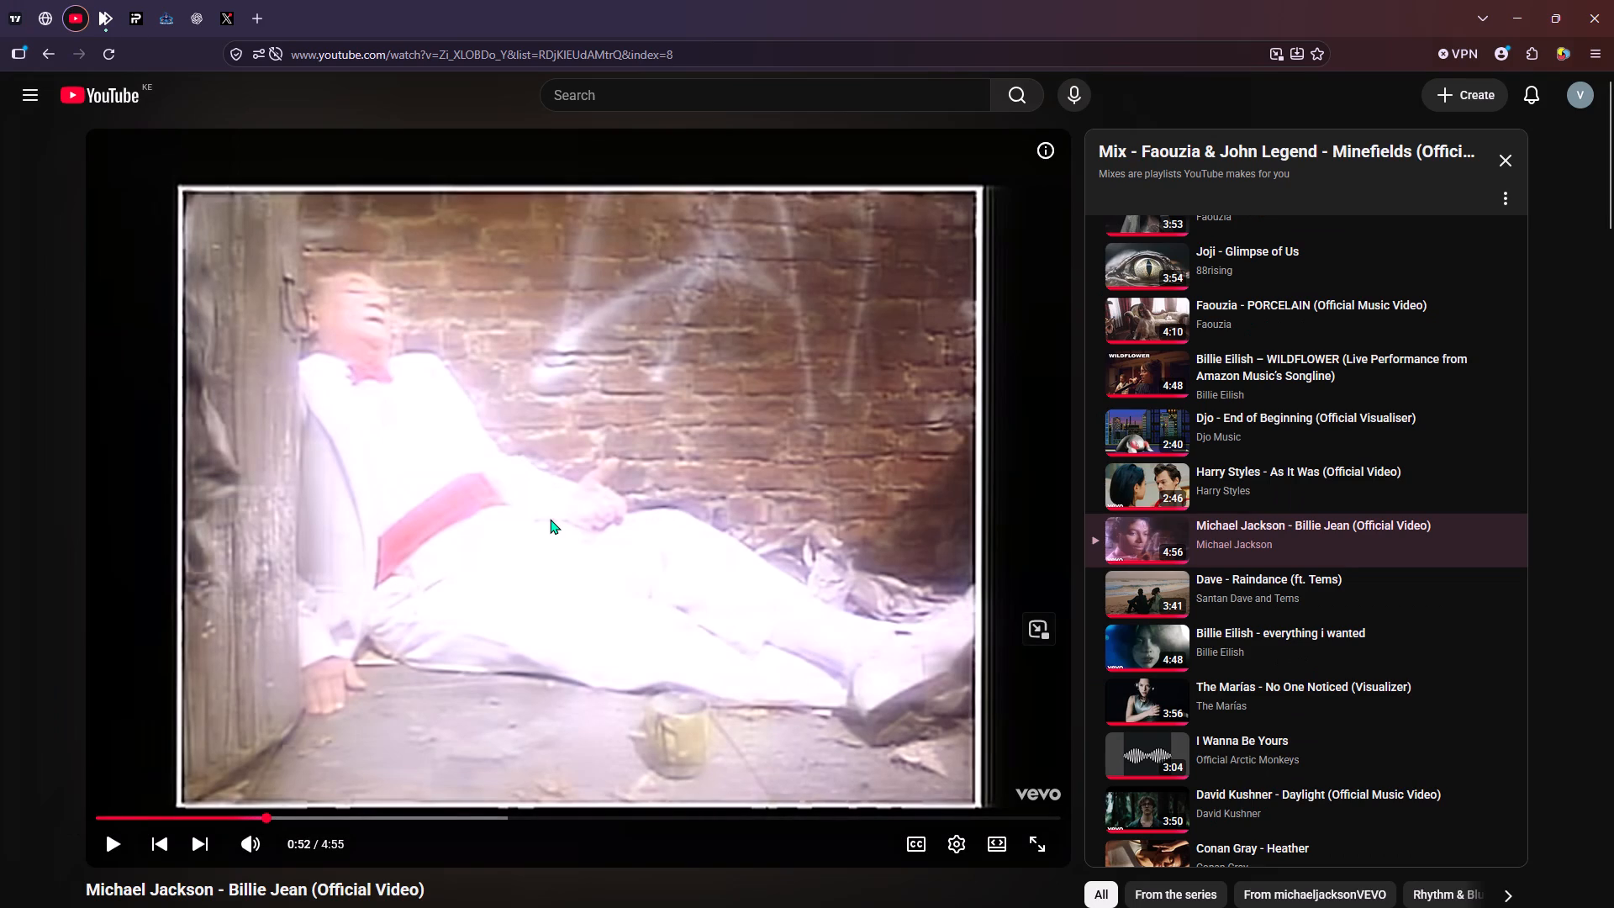
click(550, 519)
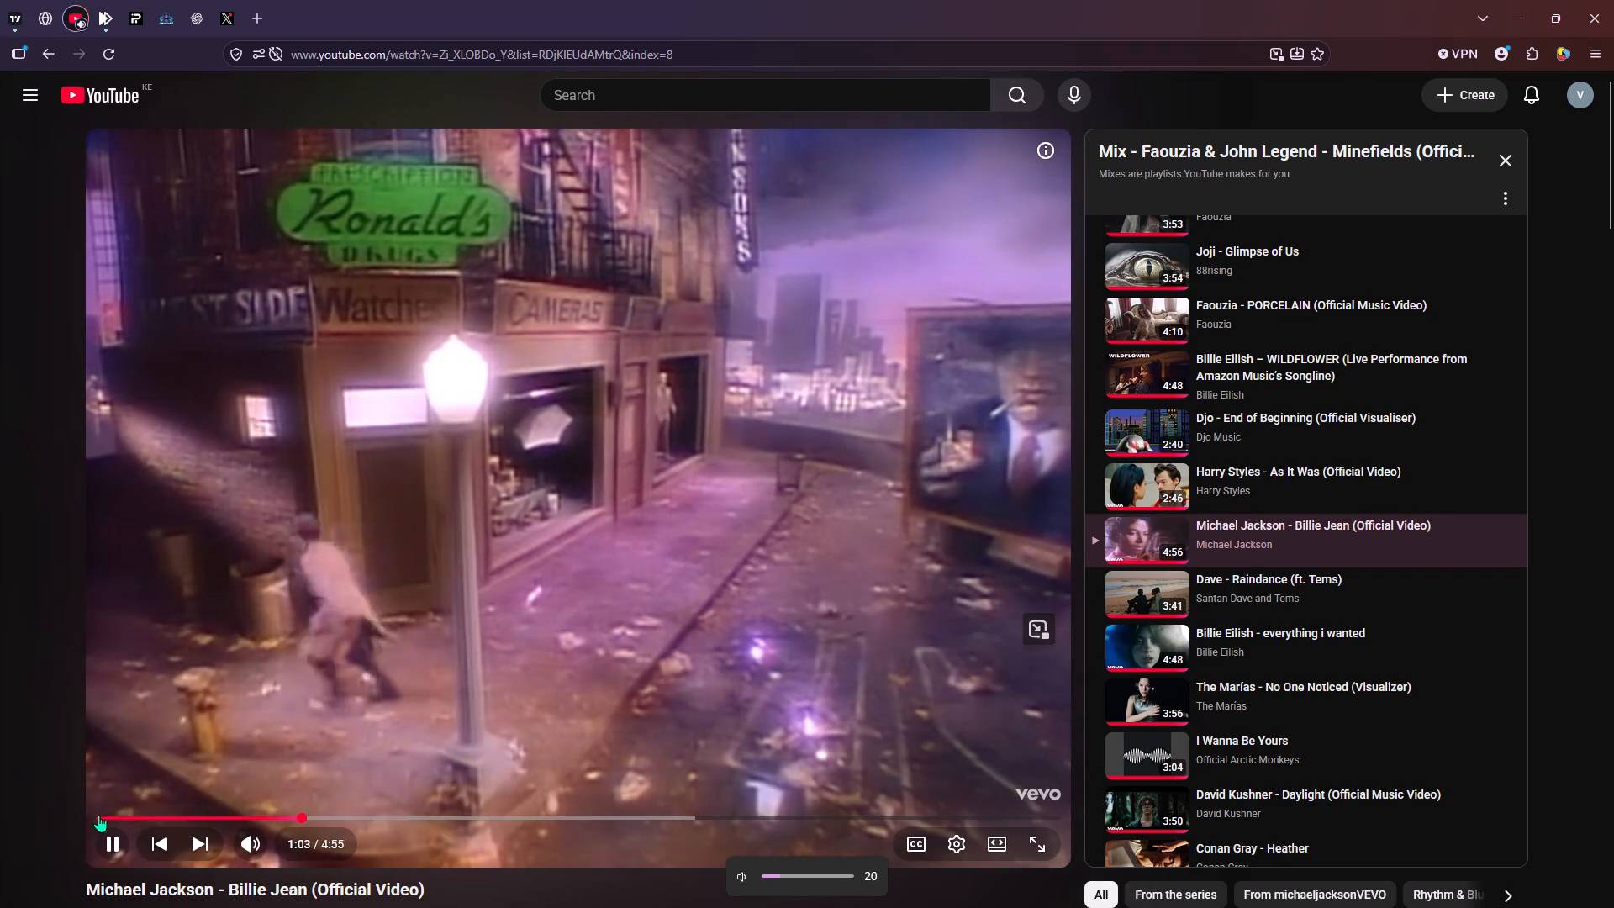
click(98, 819)
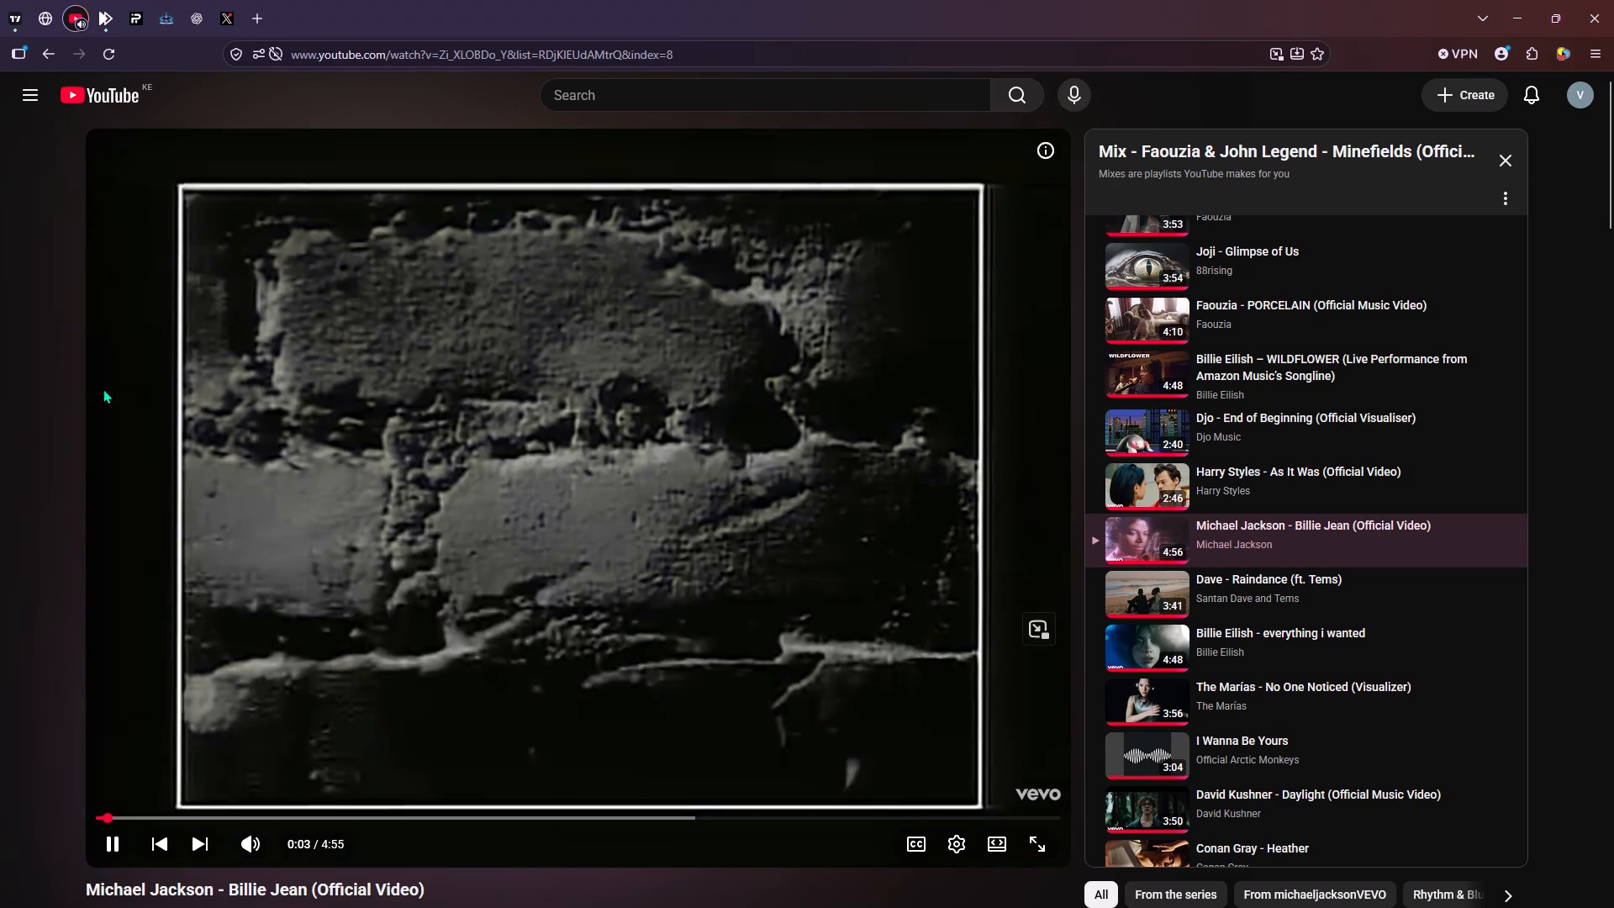
Switch to FX Replay and update the application to its new version.
click(98, 0)
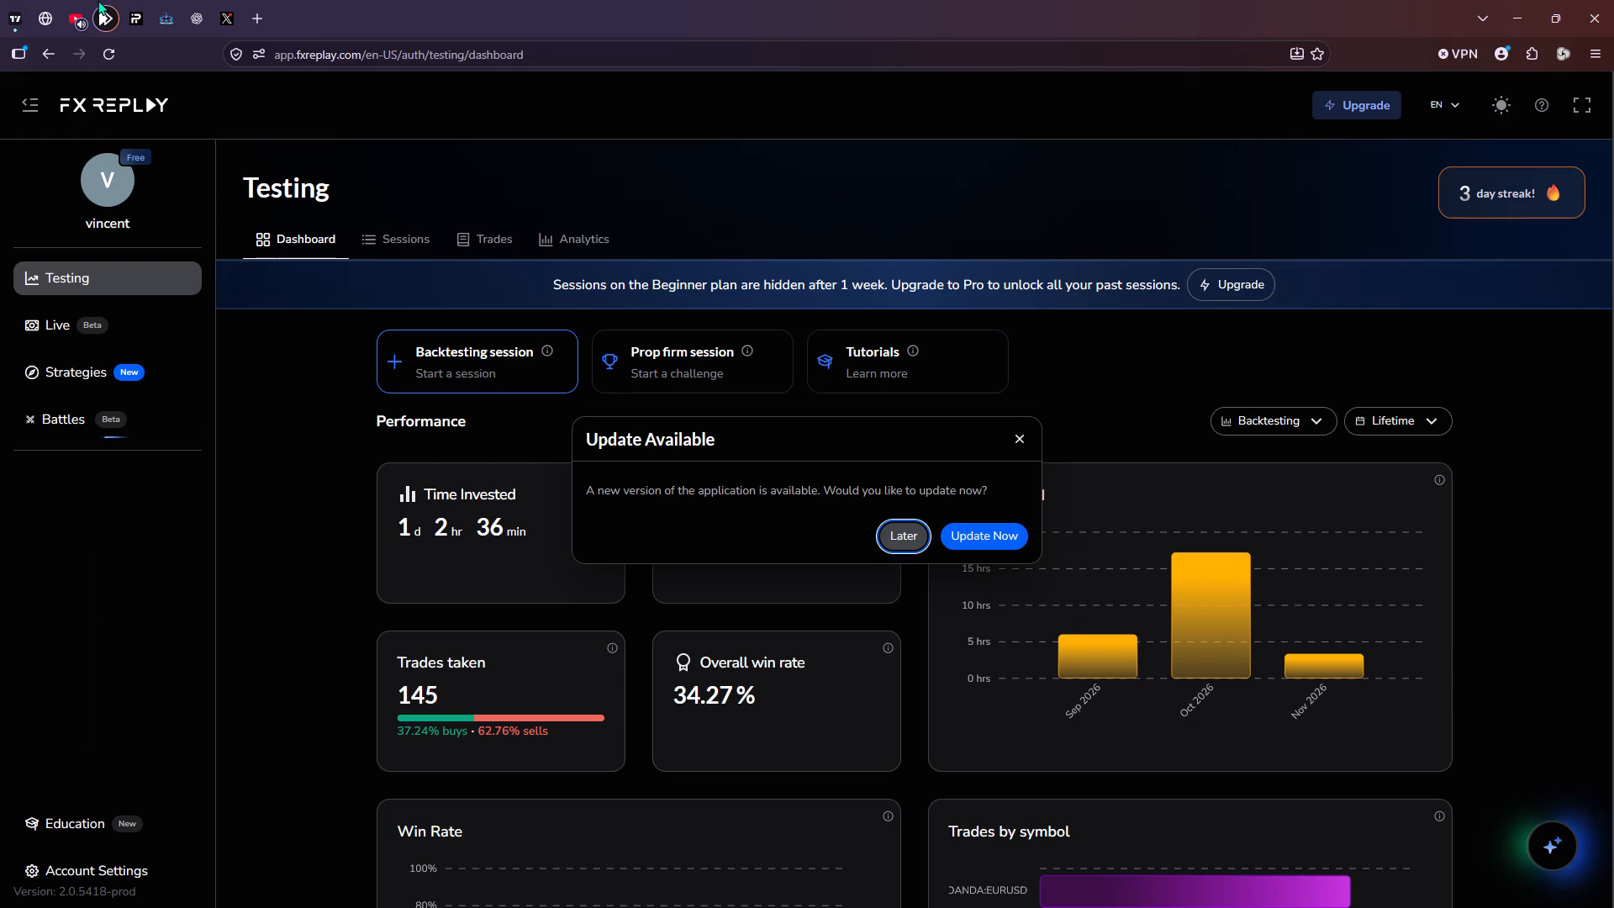
click(1012, 538)
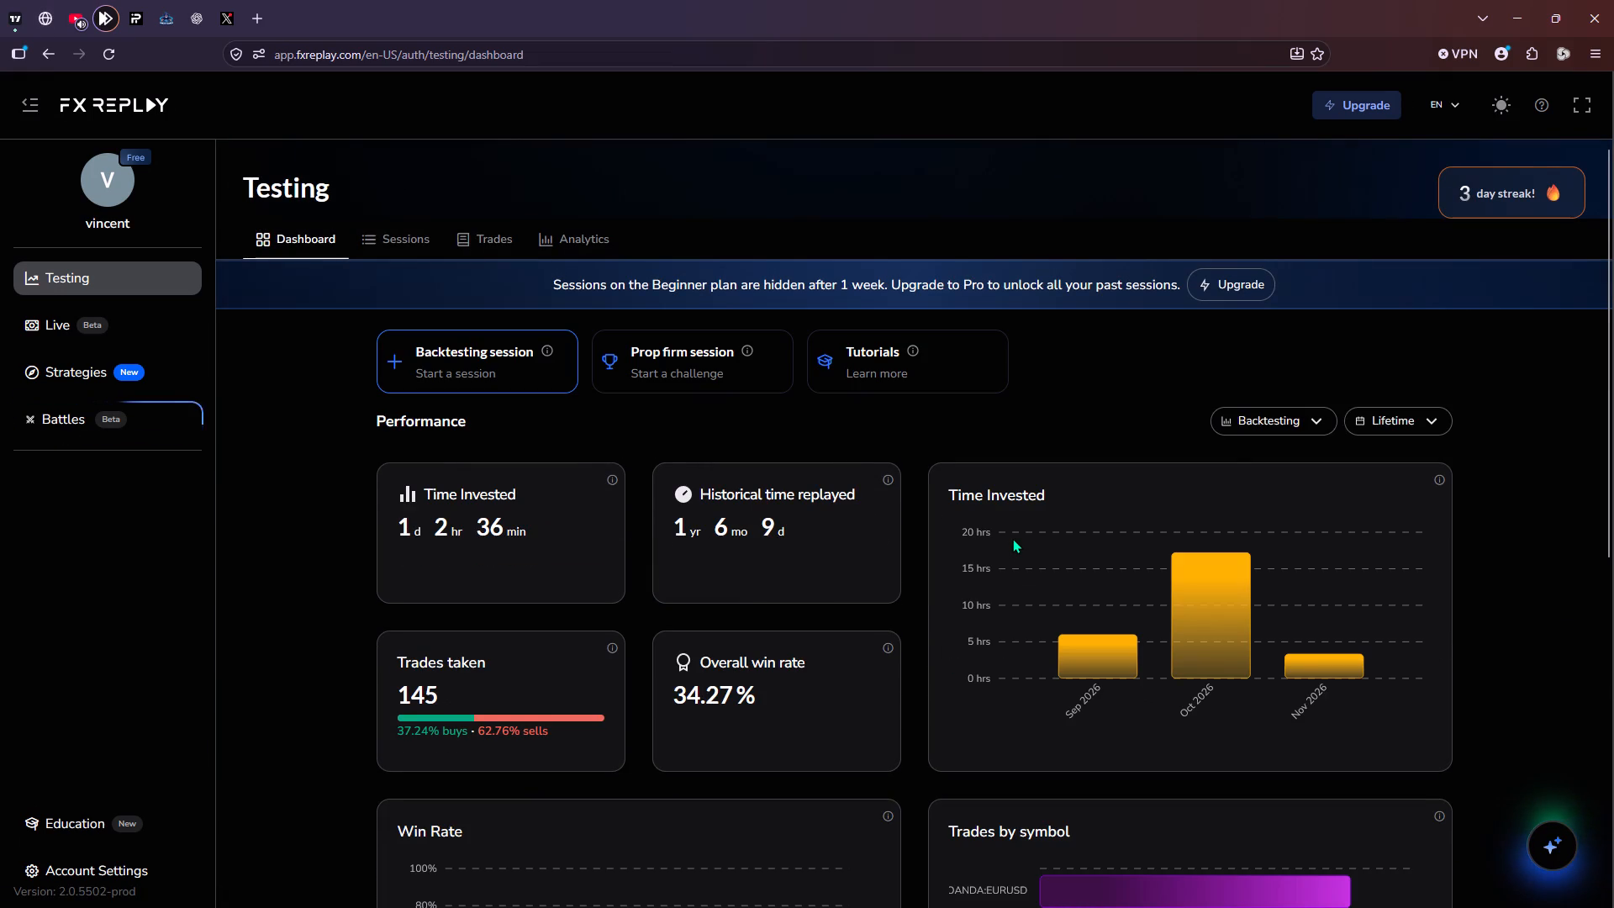
Open the chart of the backtesting session named may.
scroll(665, 547, down, 2)
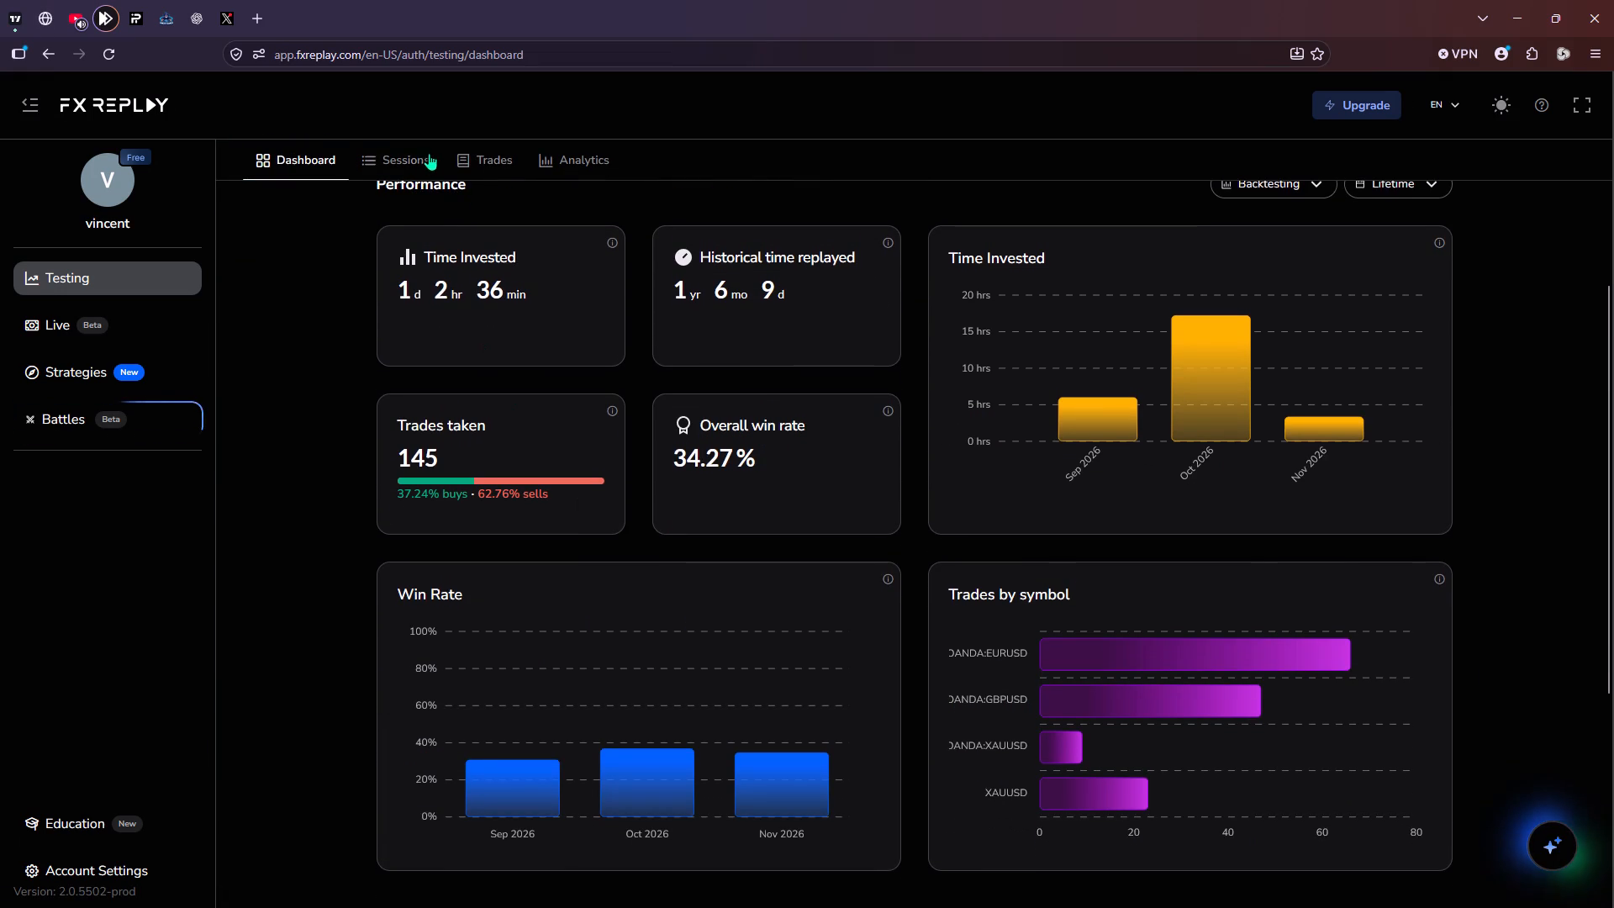
click(427, 154)
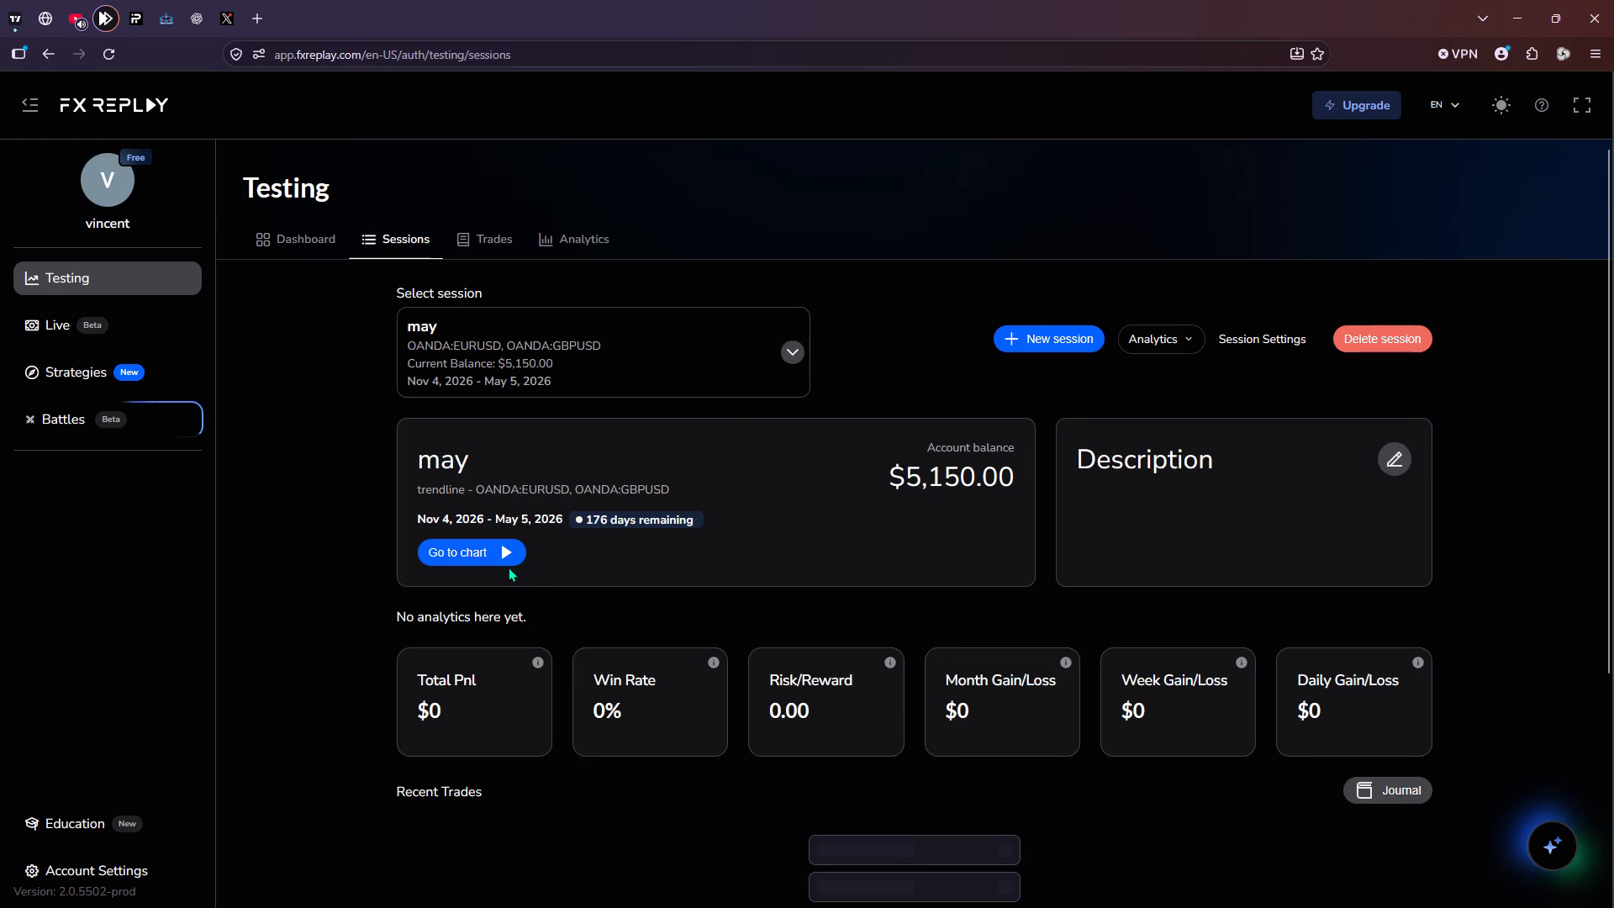
click(488, 556)
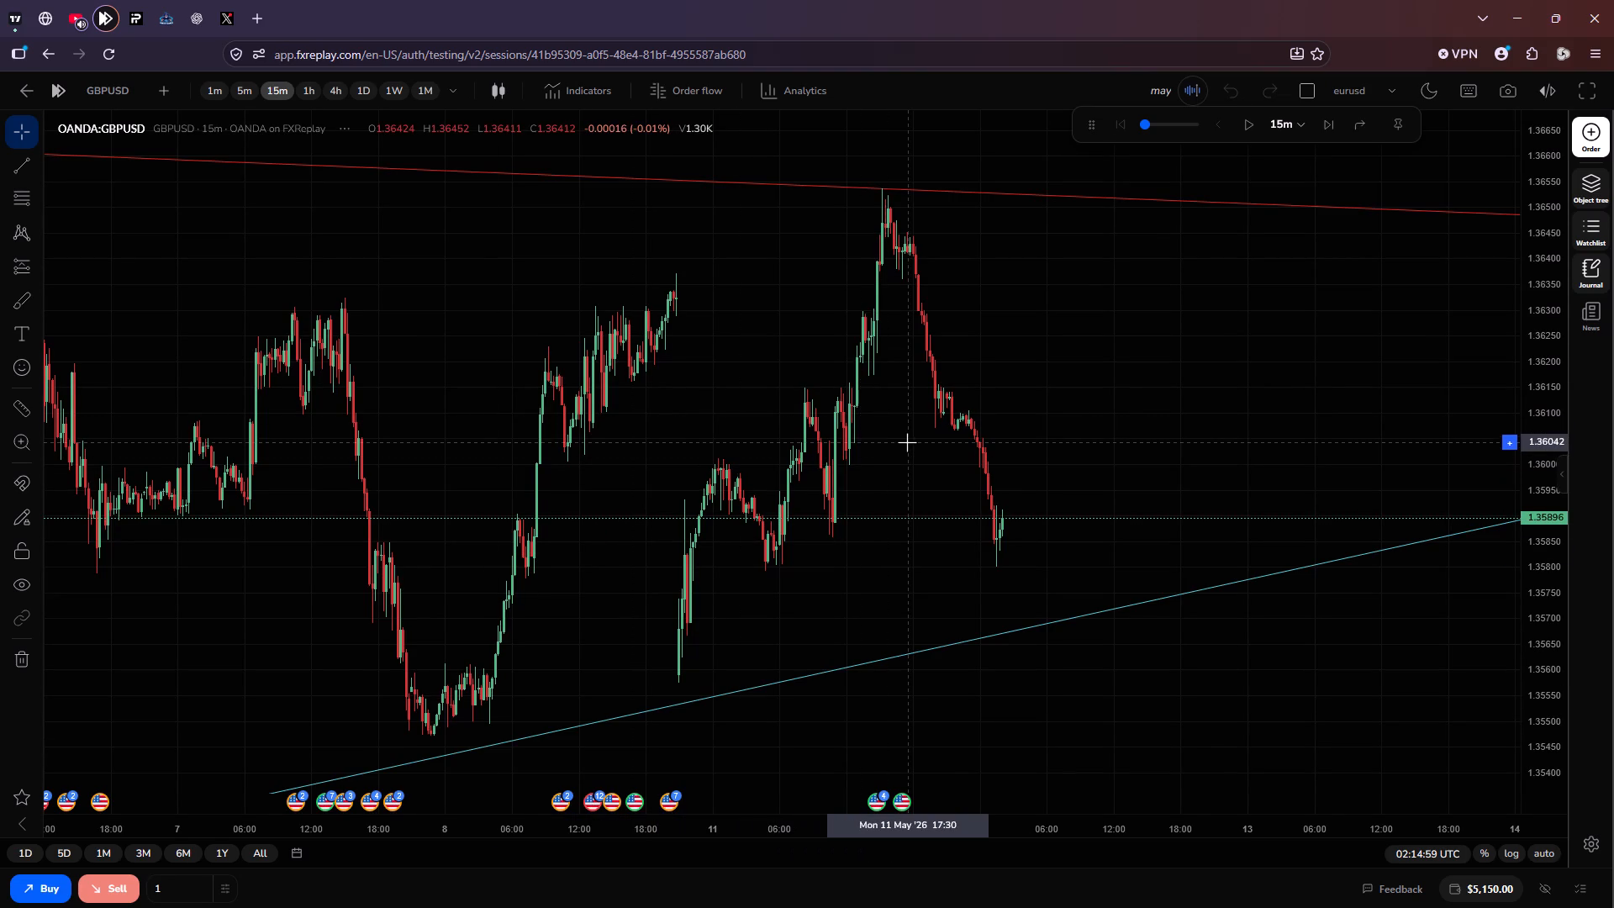
Switch GBPUSD to the 4-hour timeframe and examine the descending red trendlines back to their late-January origin.
scroll(907, 442, up, 2)
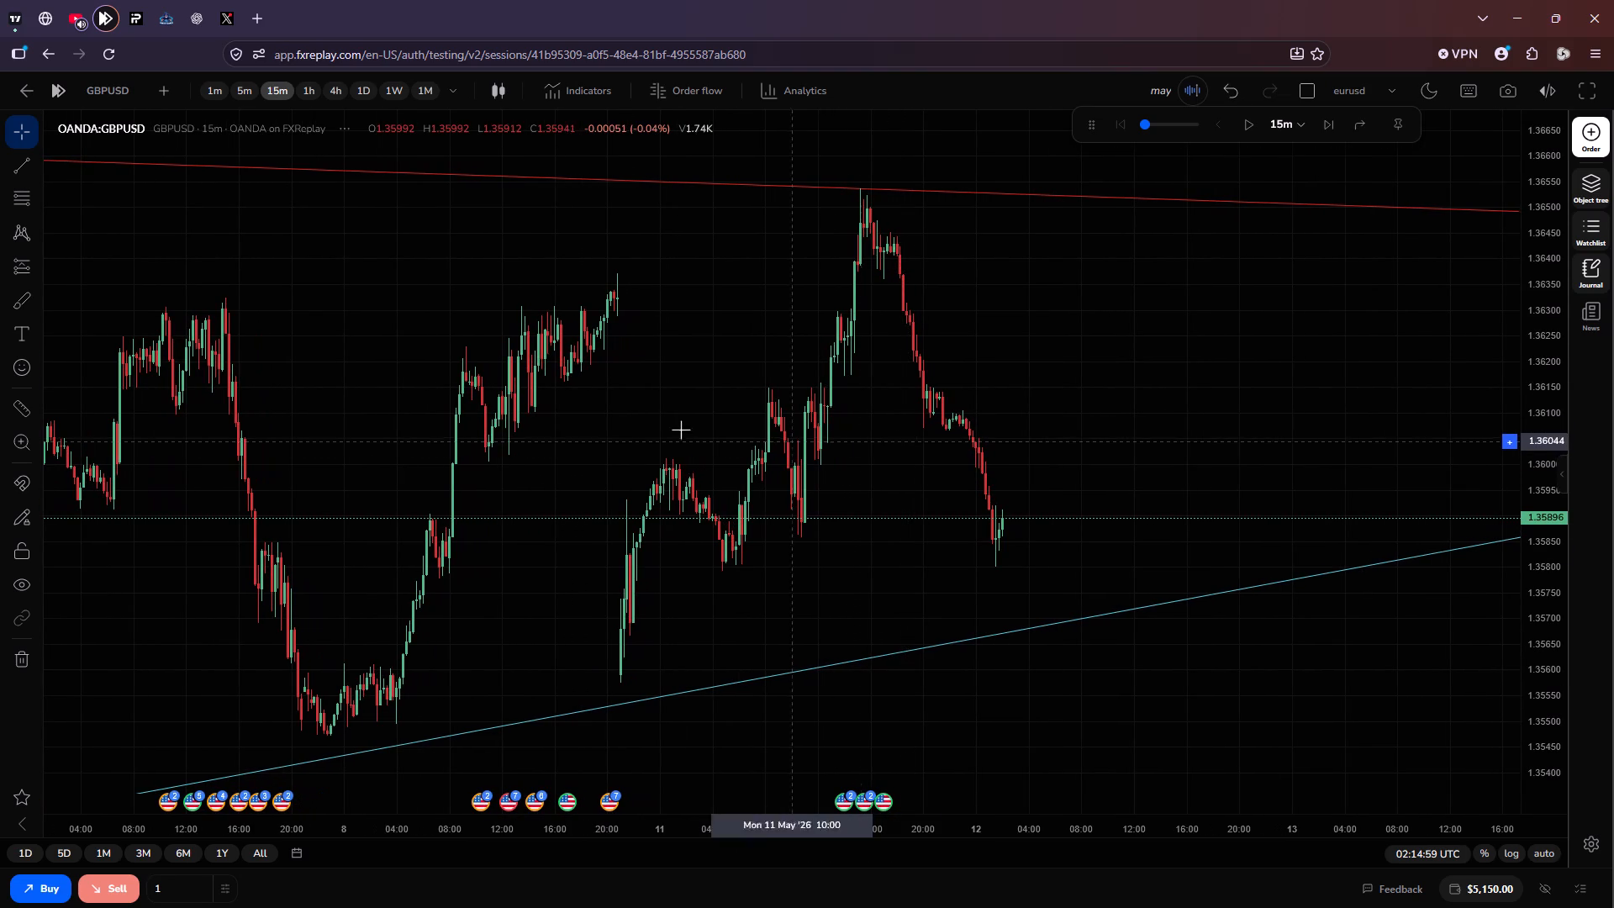
click(343, 95)
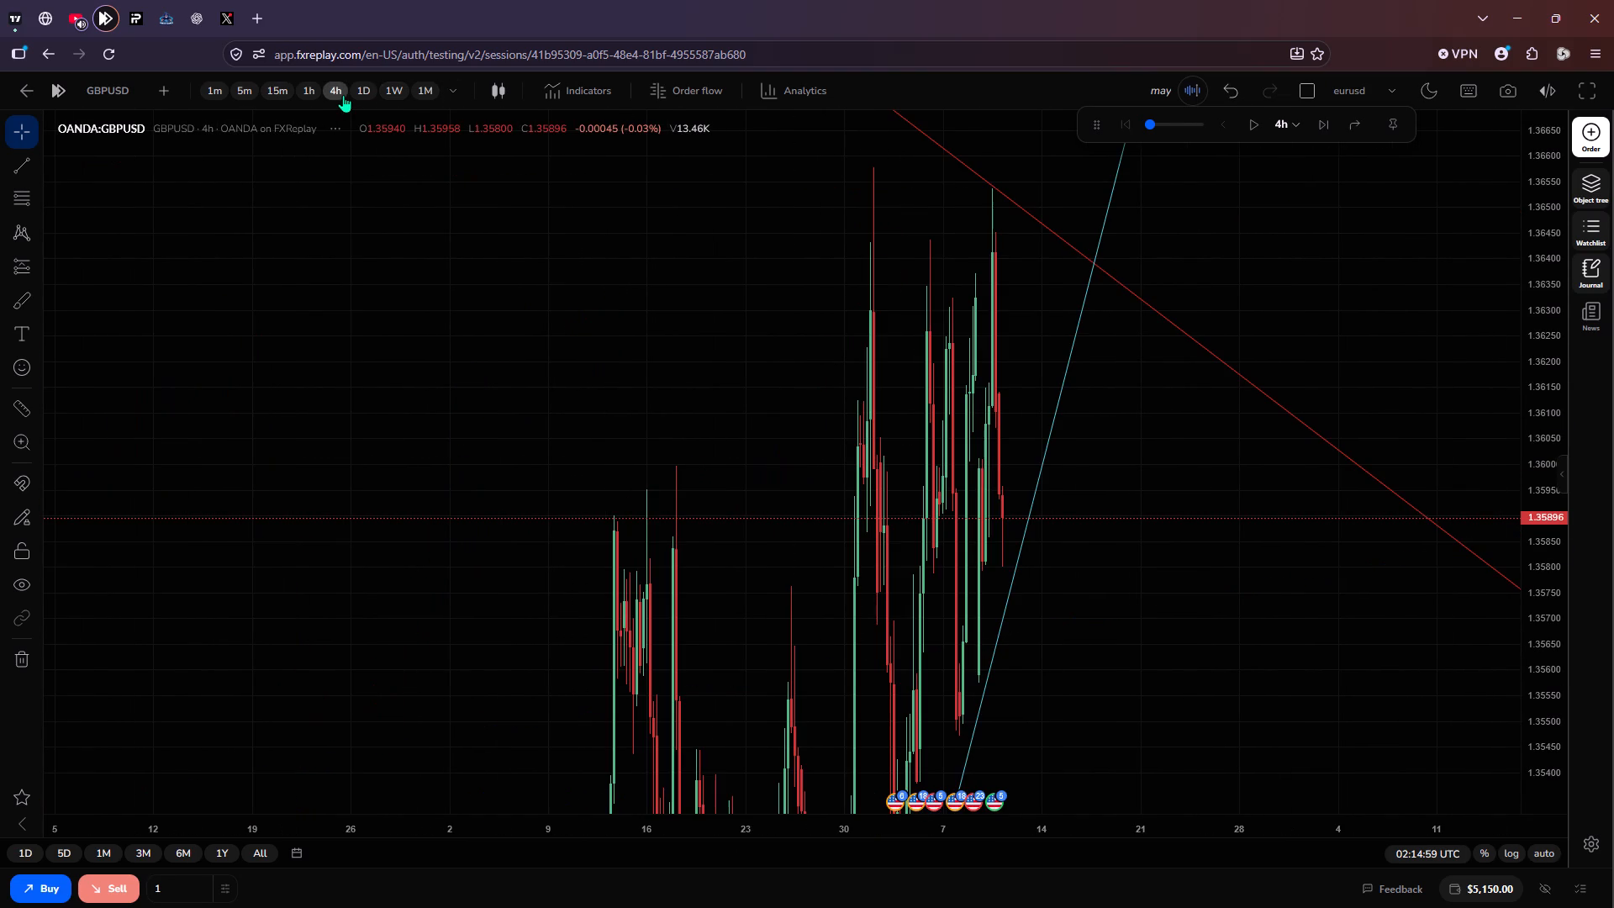
scroll(1543, 649, down, 1)
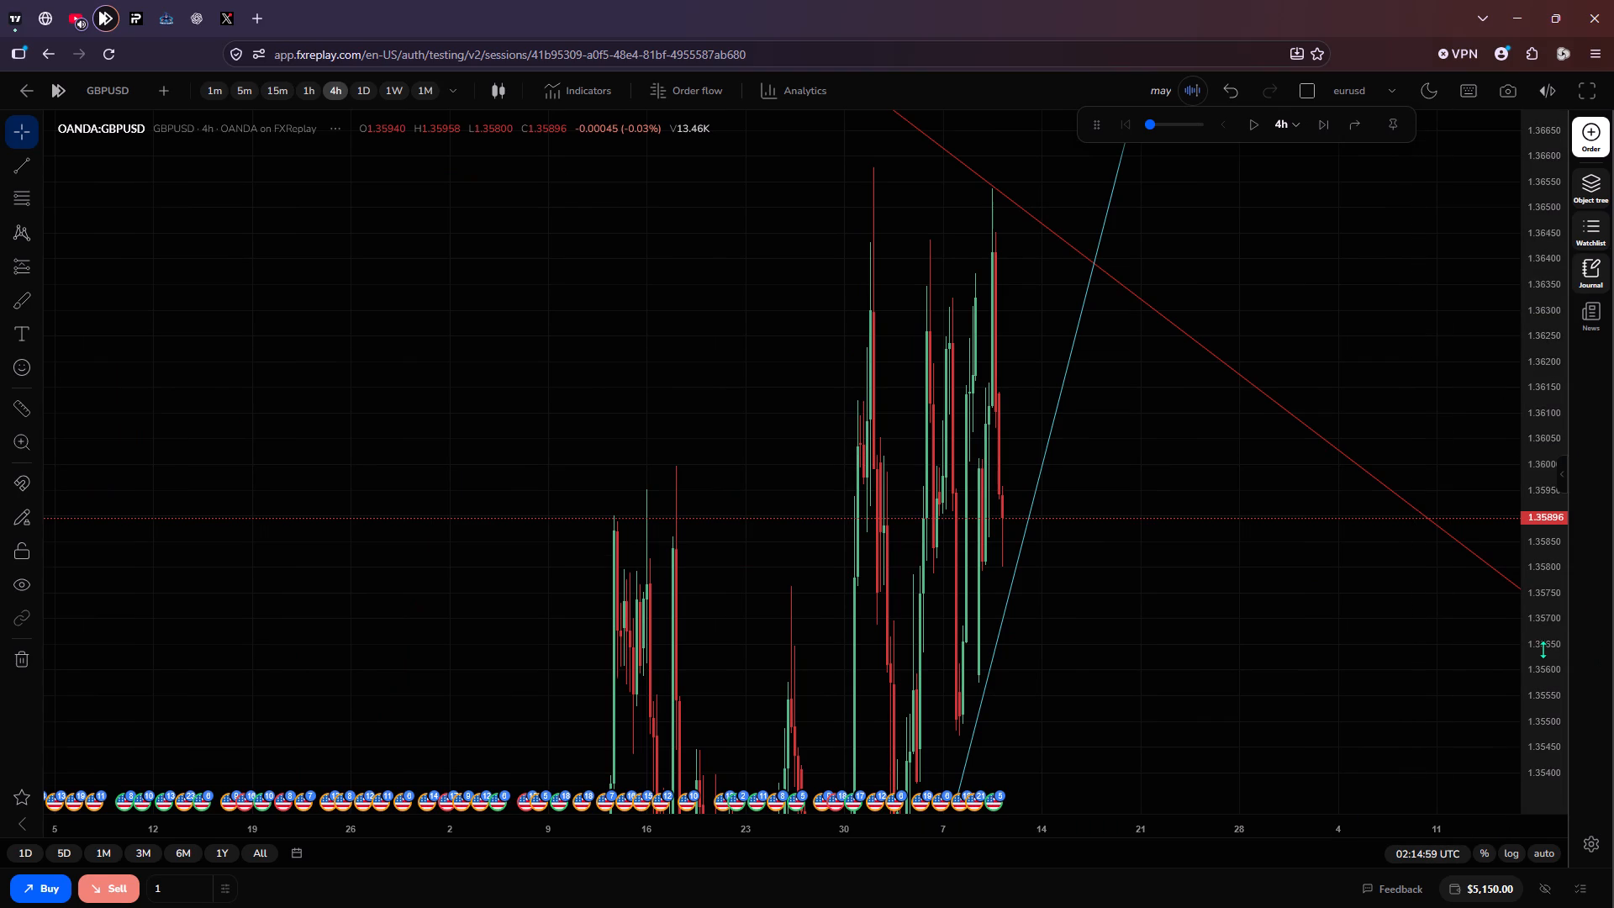
scroll(1543, 649, down, 6)
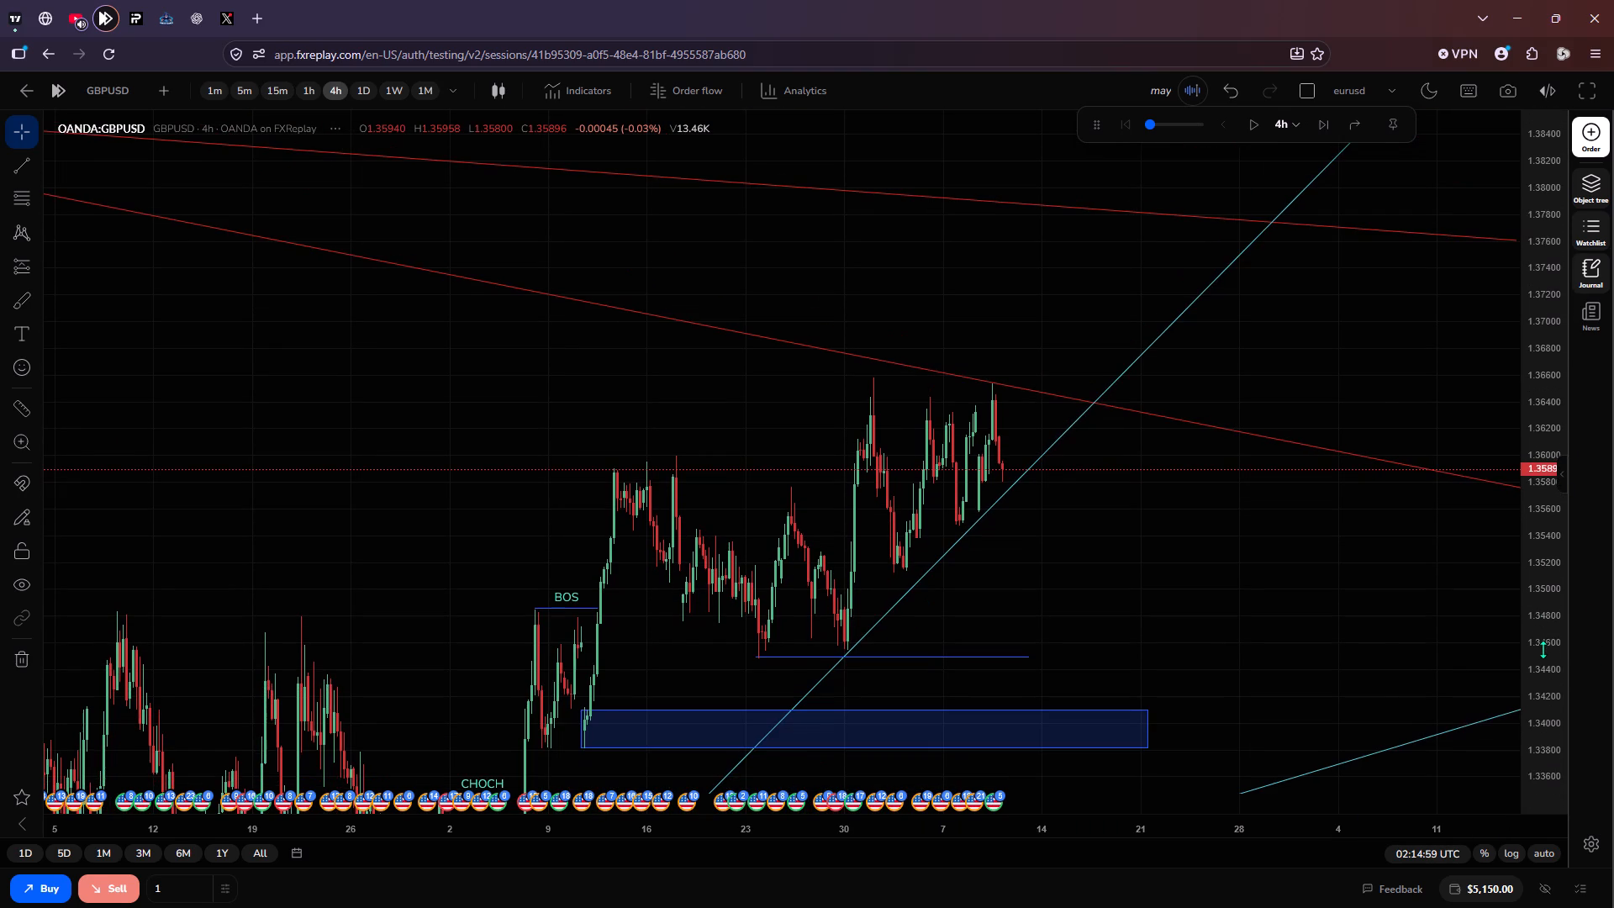
scroll(1174, 668, down, 3)
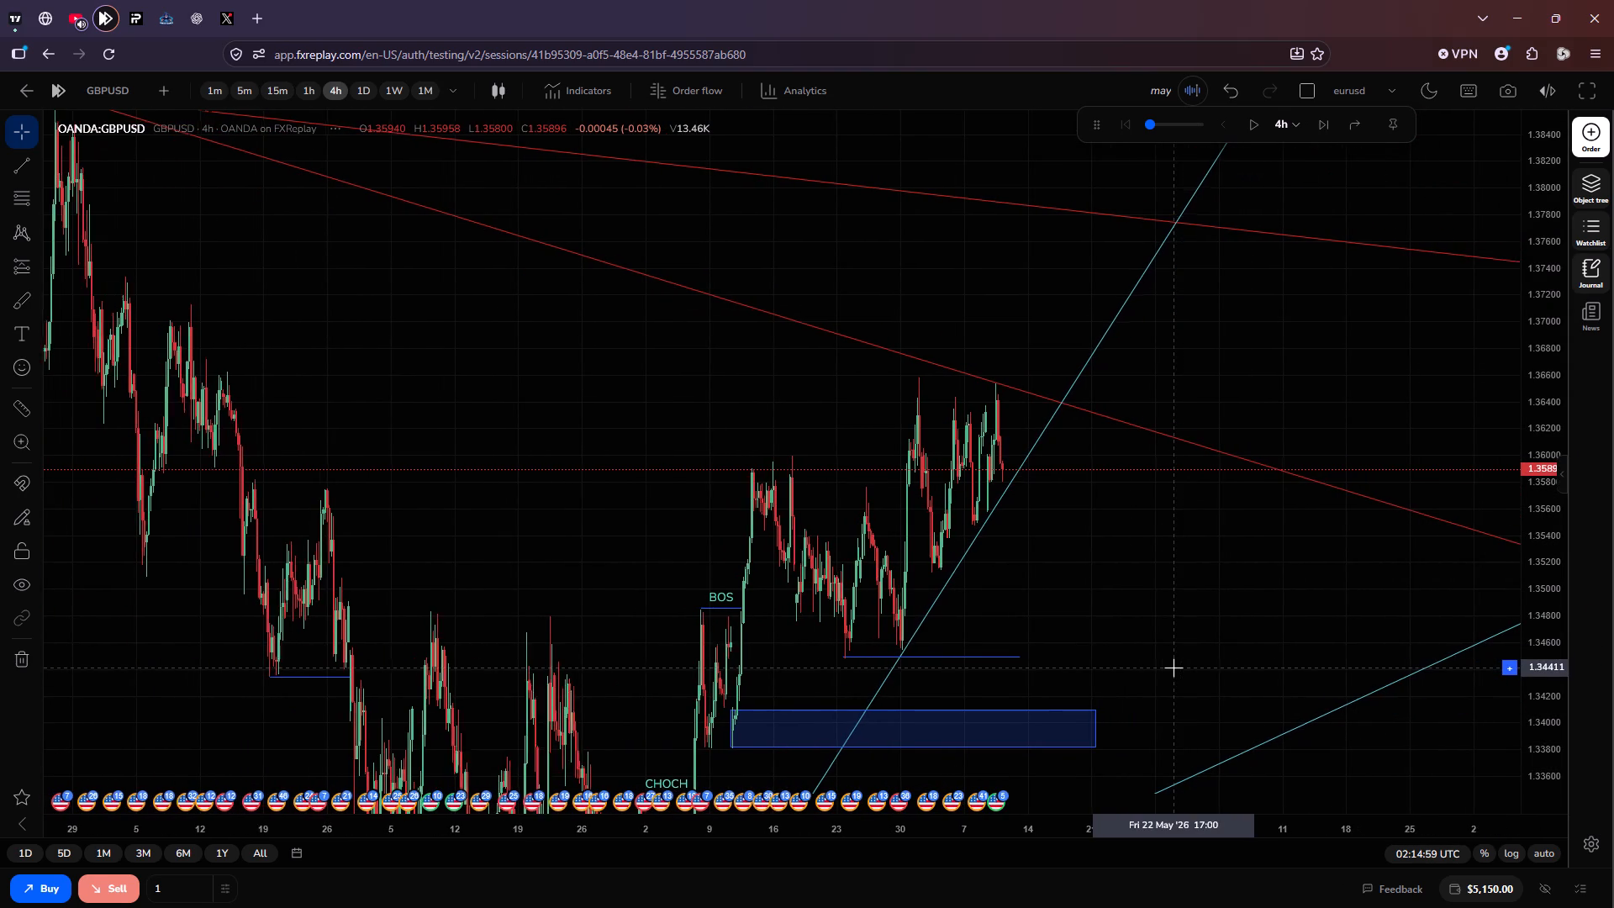
drag(486, 431, 536, 427)
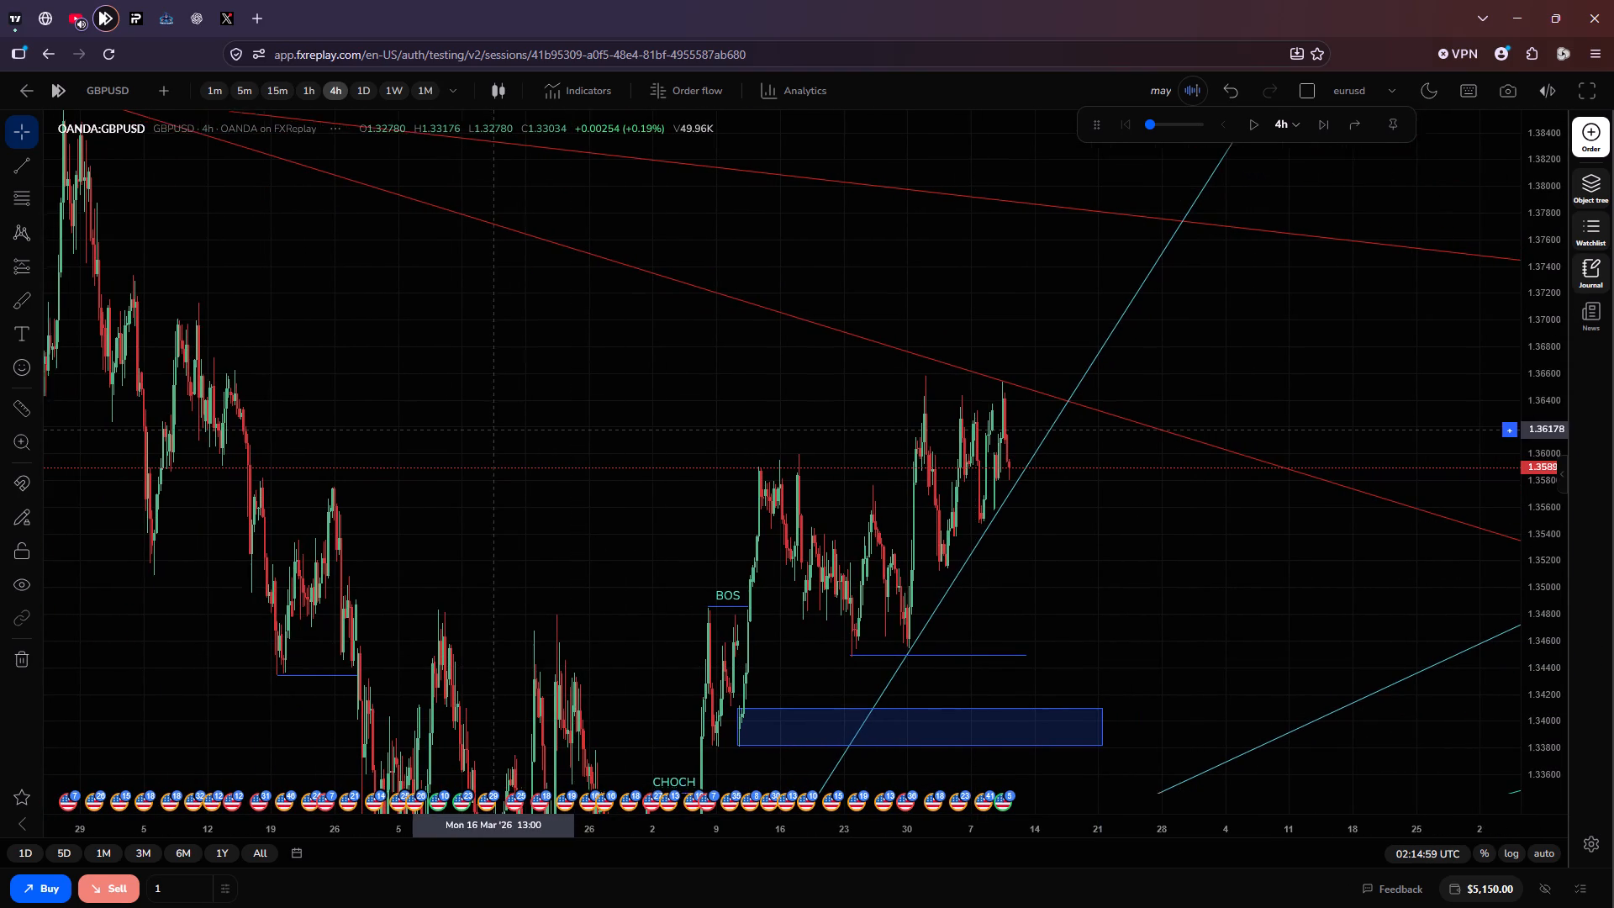
drag(536, 427, 825, 460)
scroll(825, 460, up, 2)
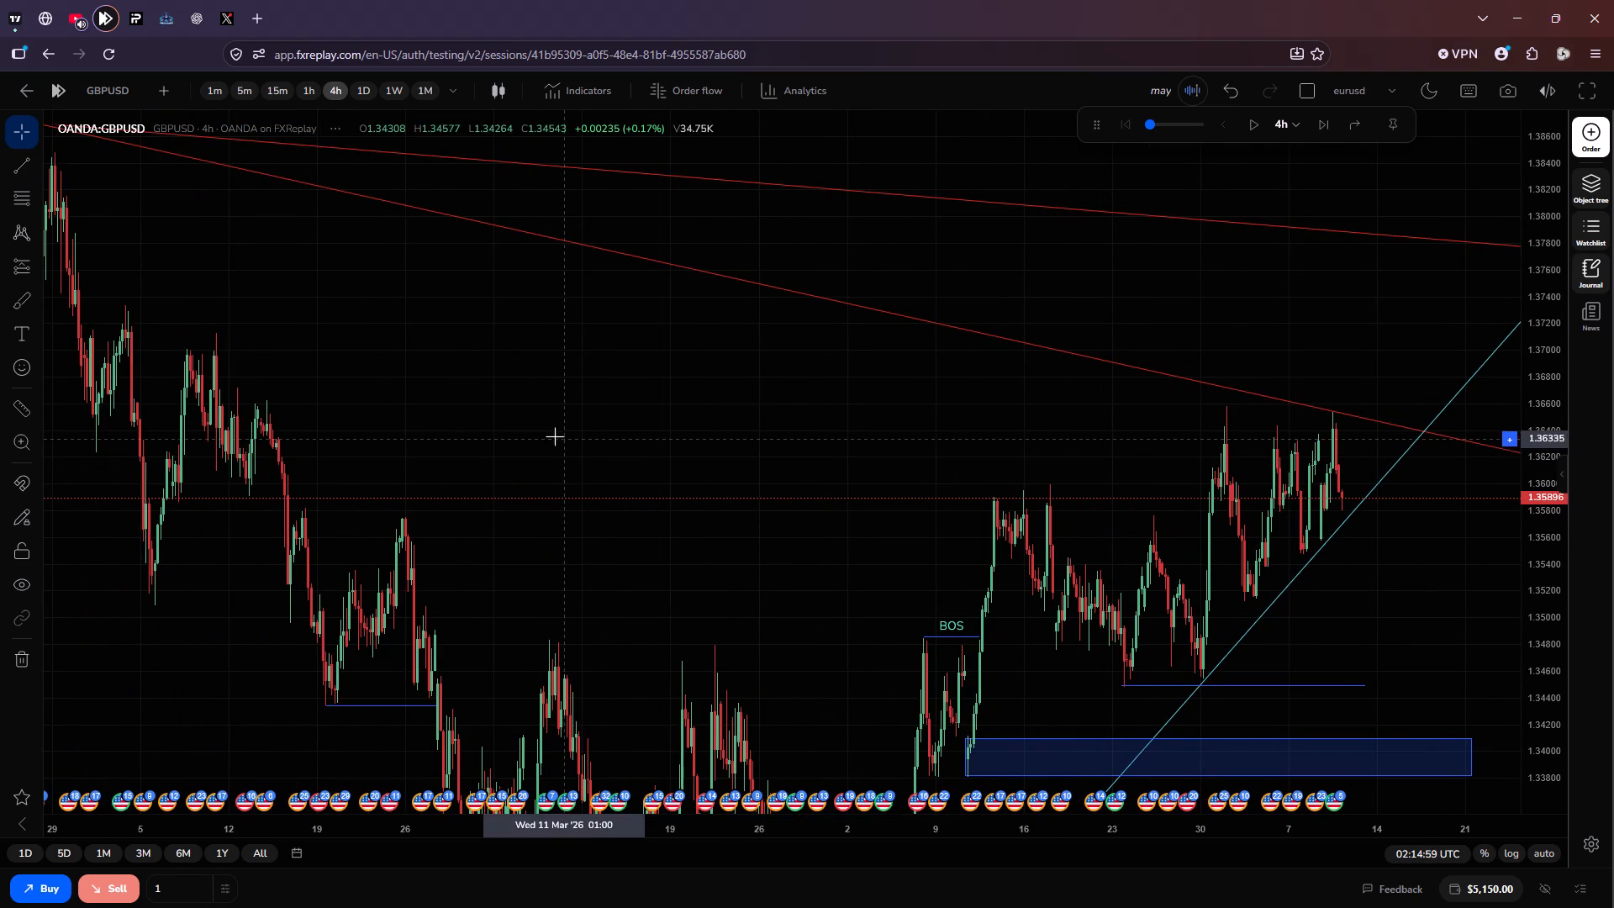
drag(555, 436, 921, 520)
scroll(921, 520, up, 3)
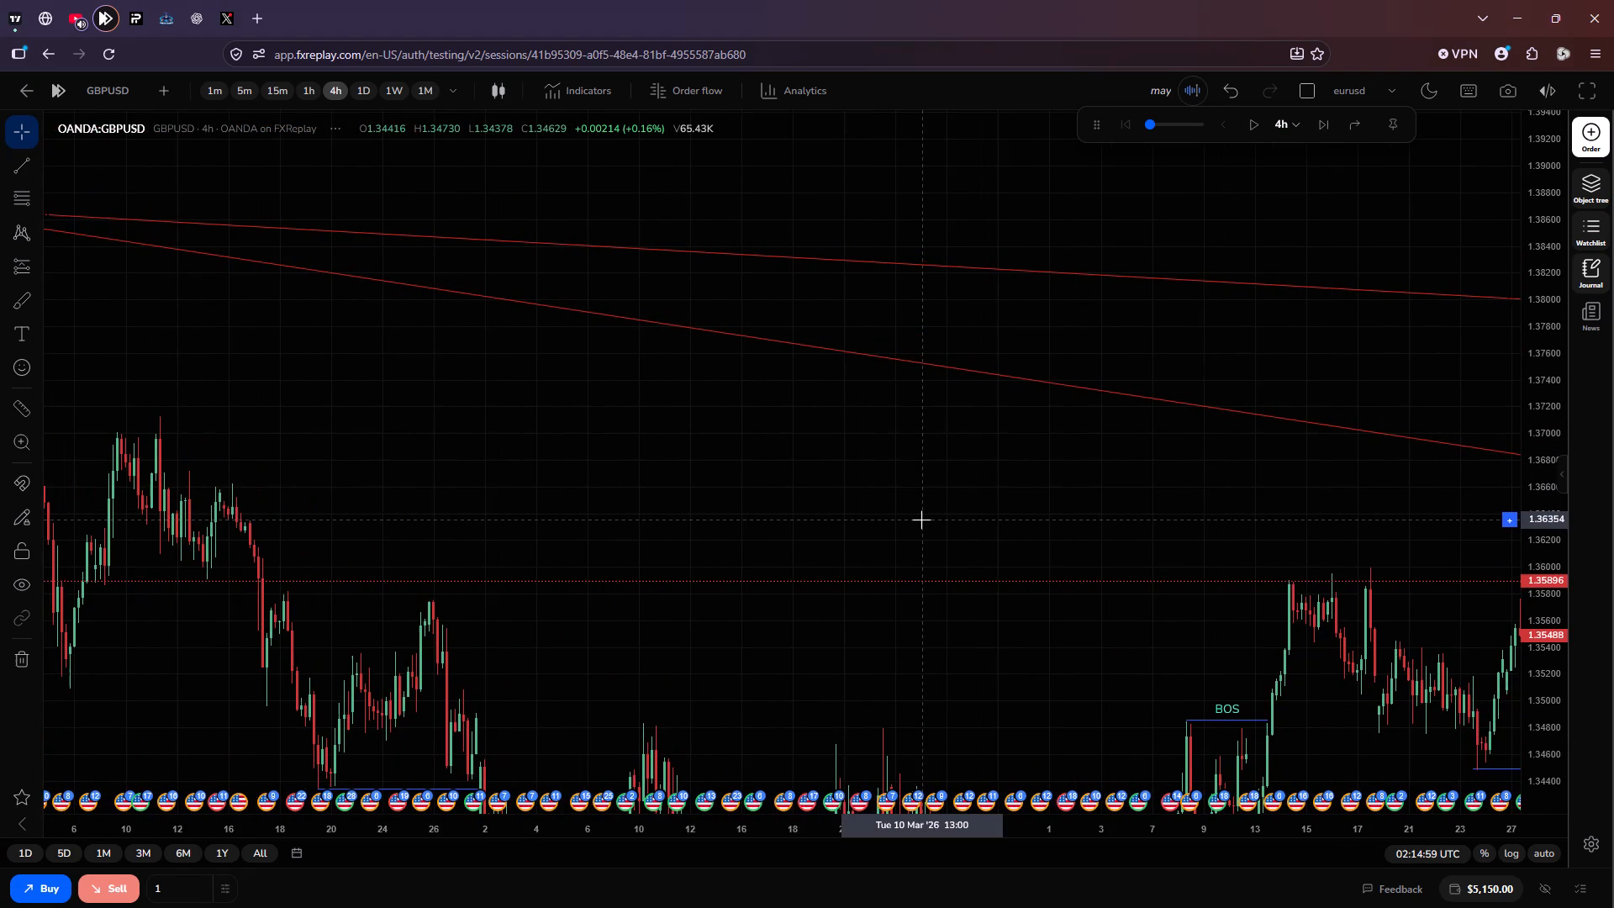
drag(648, 525, 749, 525)
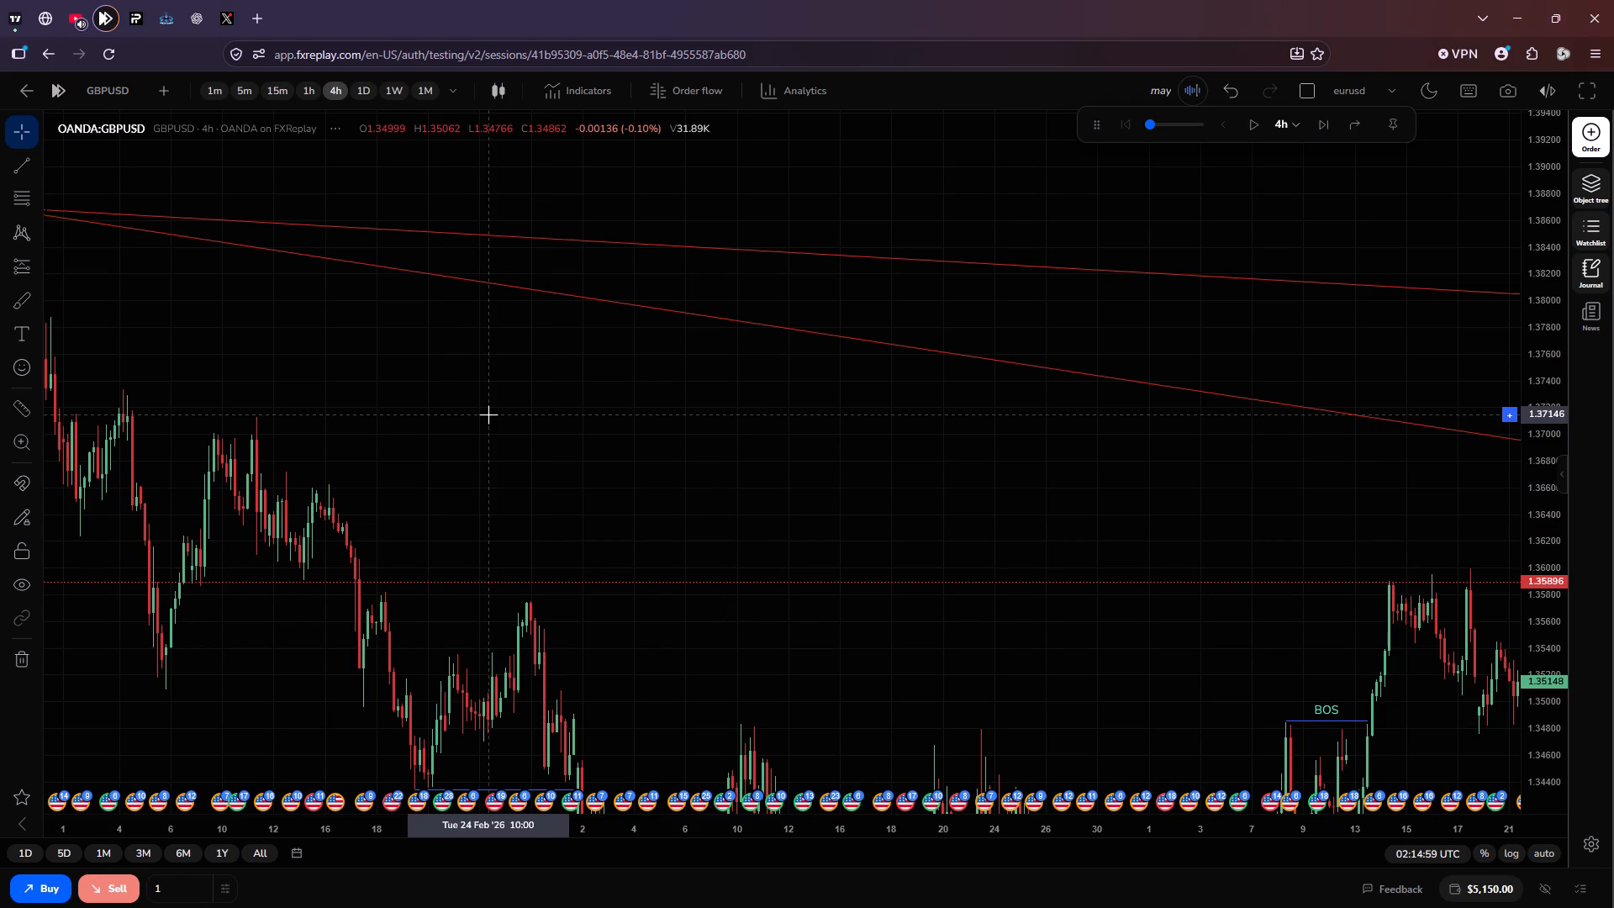
drag(488, 414, 632, 427)
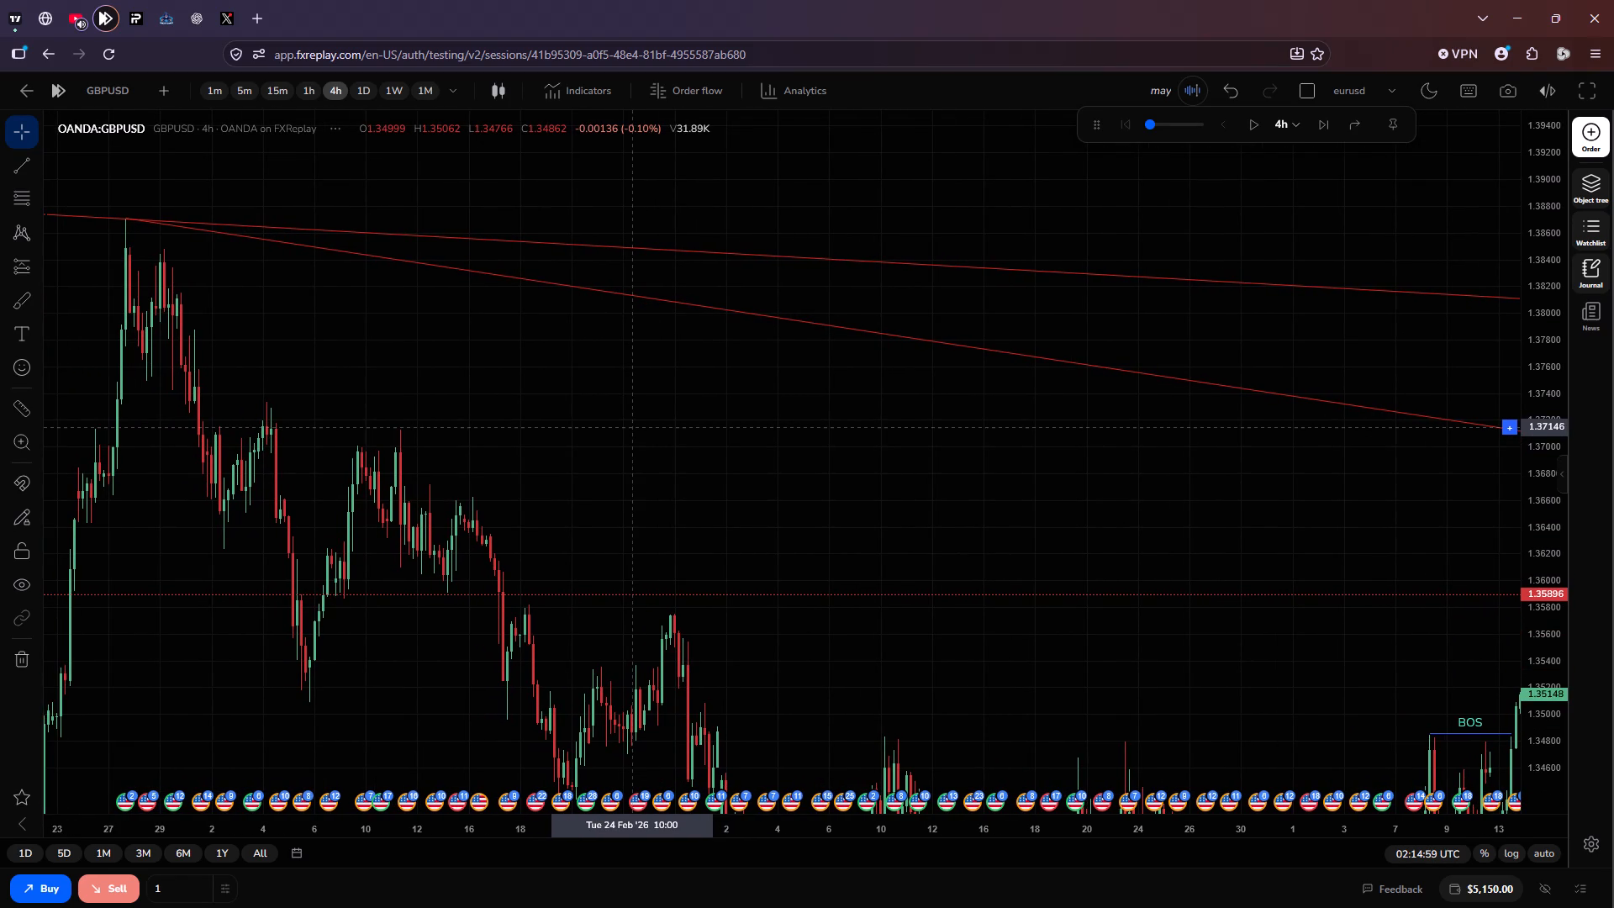
drag(632, 427, 395, 280)
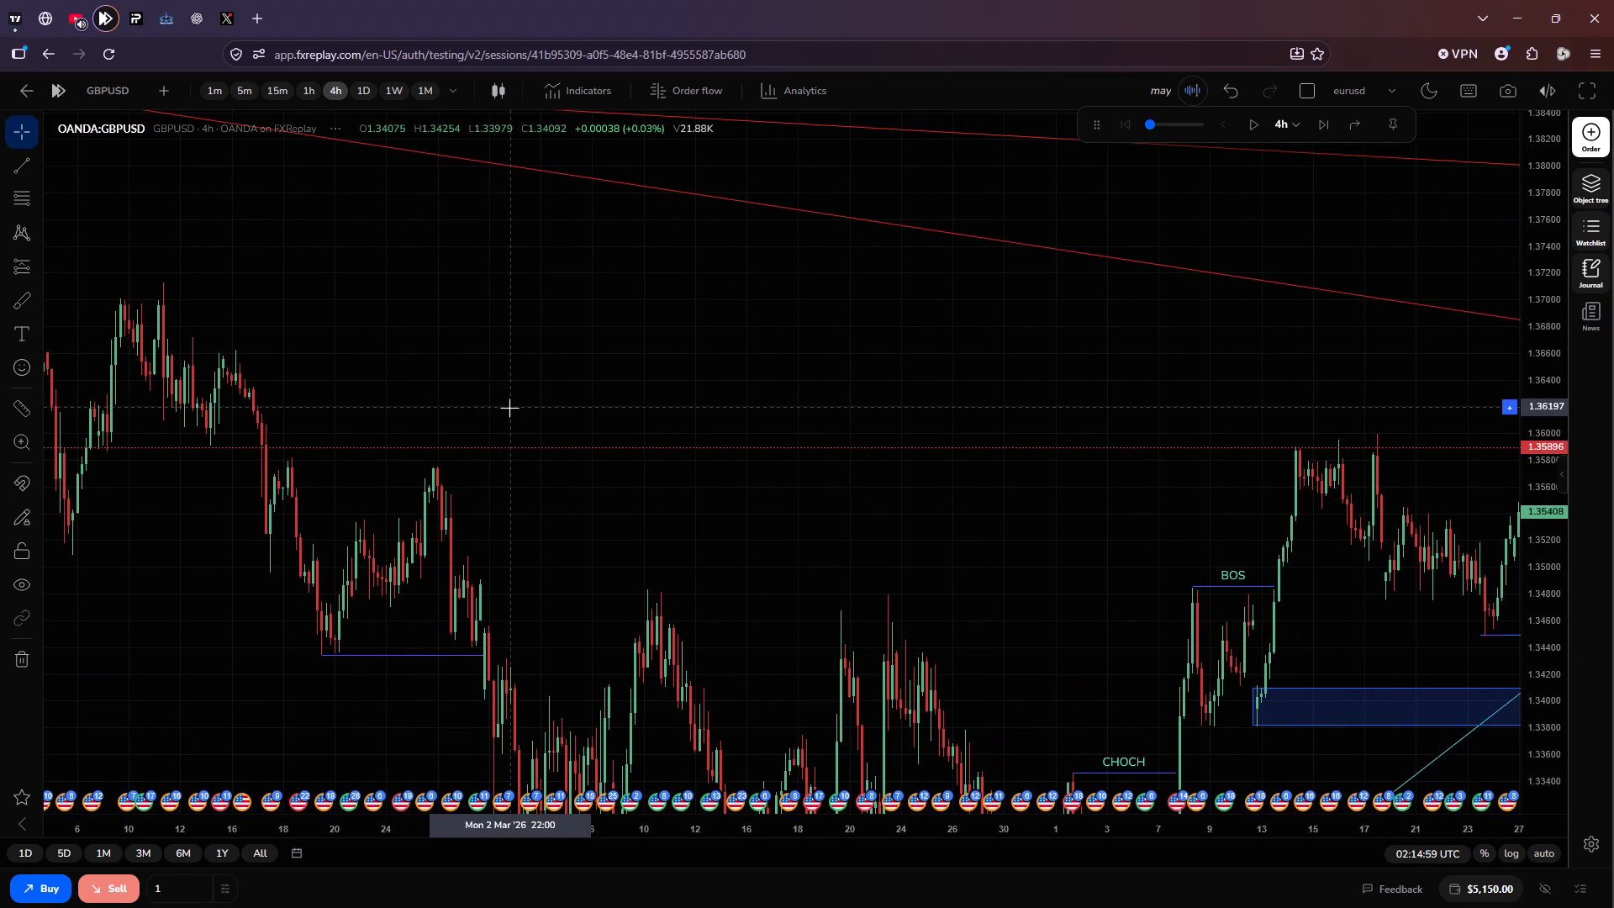
Examine the recent GBPUSD 4-hour structure around the CHOCH and BOS marks, the blue zone and the ascending trendline.
drag(509, 408, 151, 348)
drag(385, 360, 156, 363)
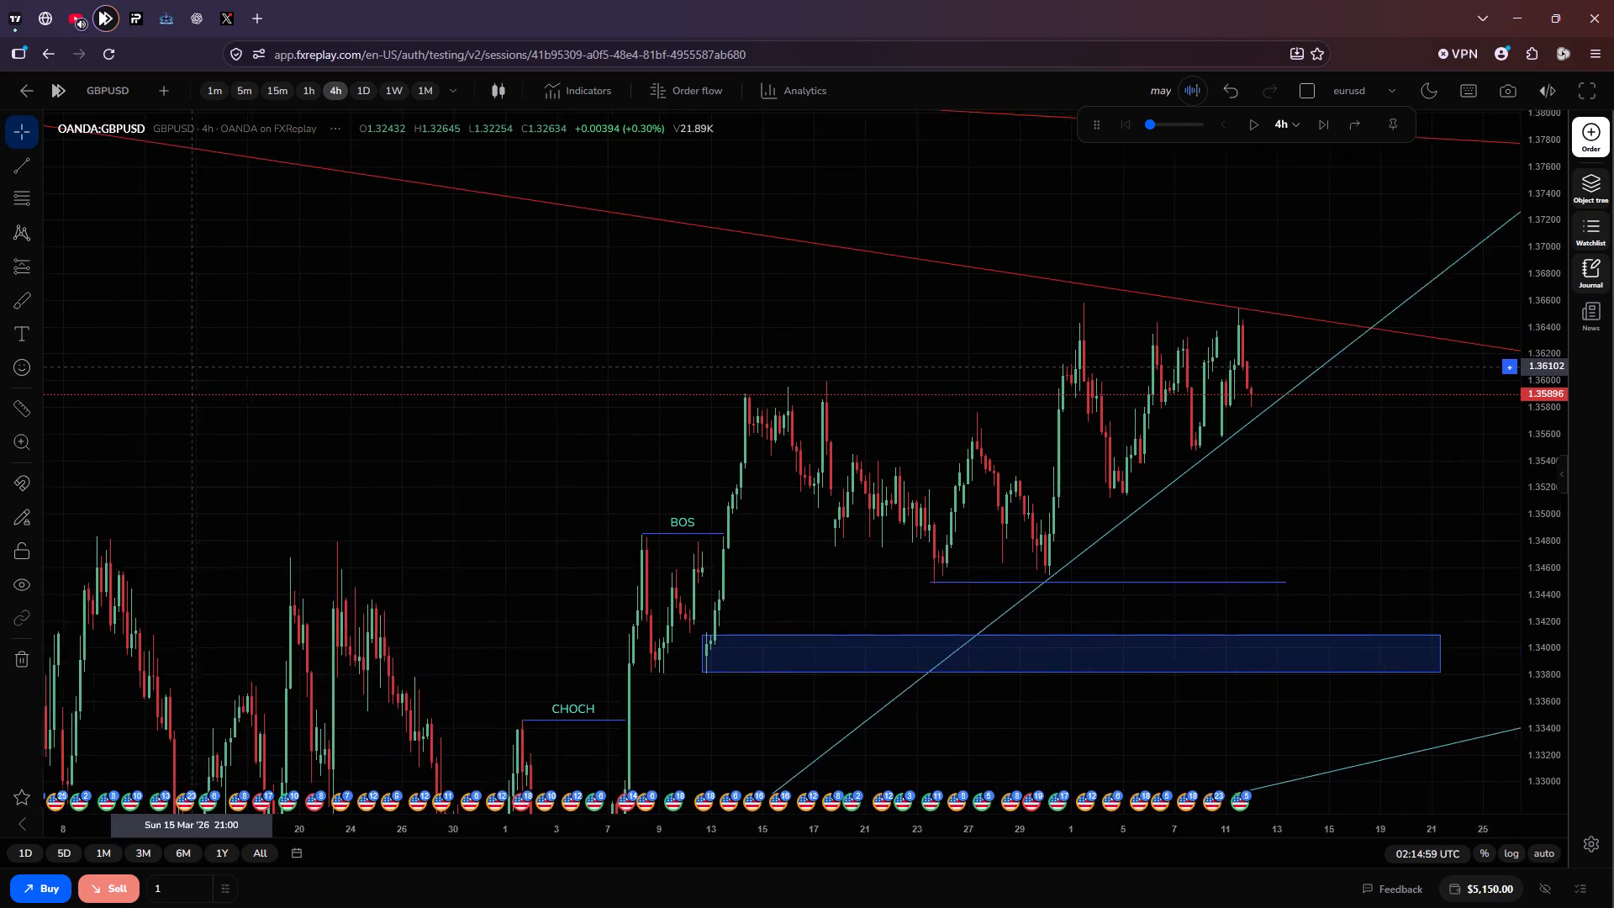
drag(156, 363, 78, 362)
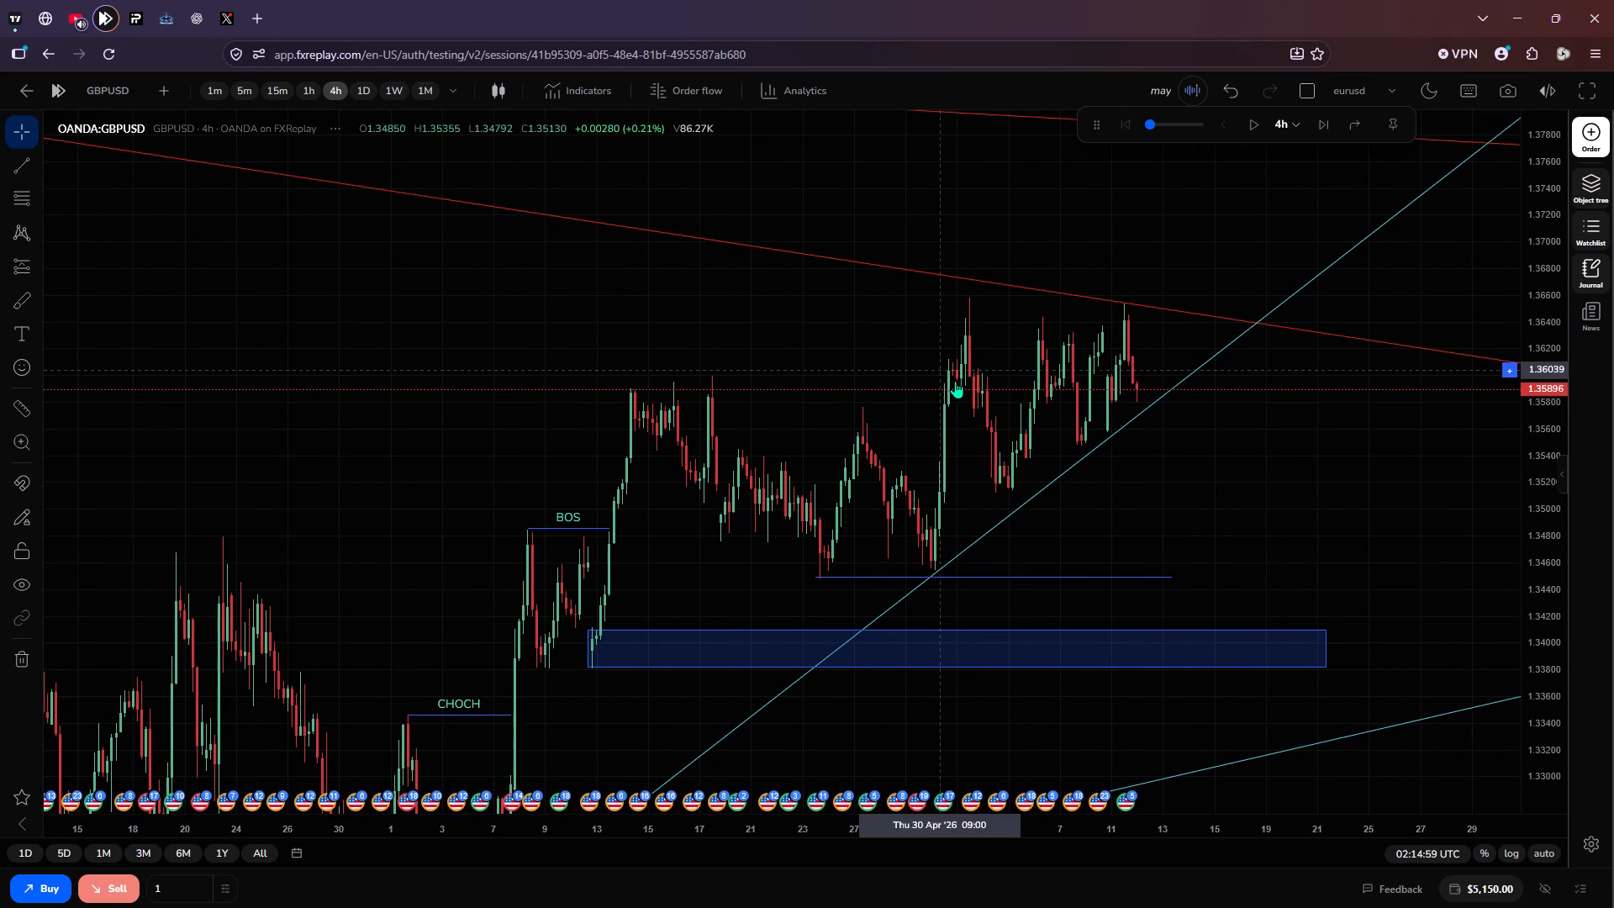
drag(1204, 484, 1037, 444)
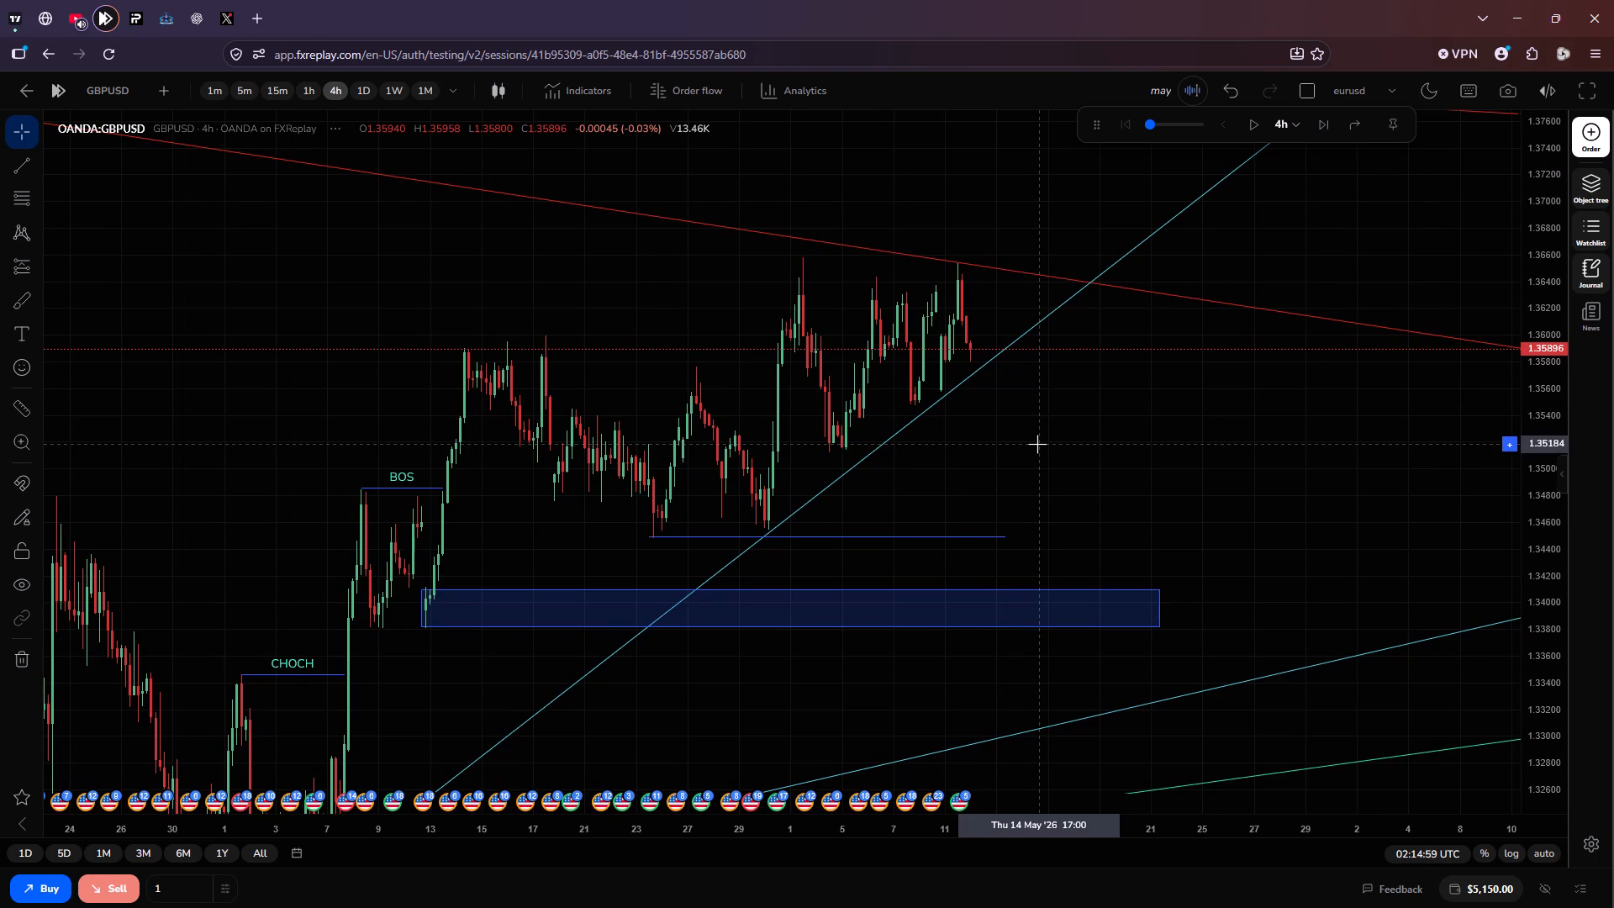
drag(999, 462, 1258, 387)
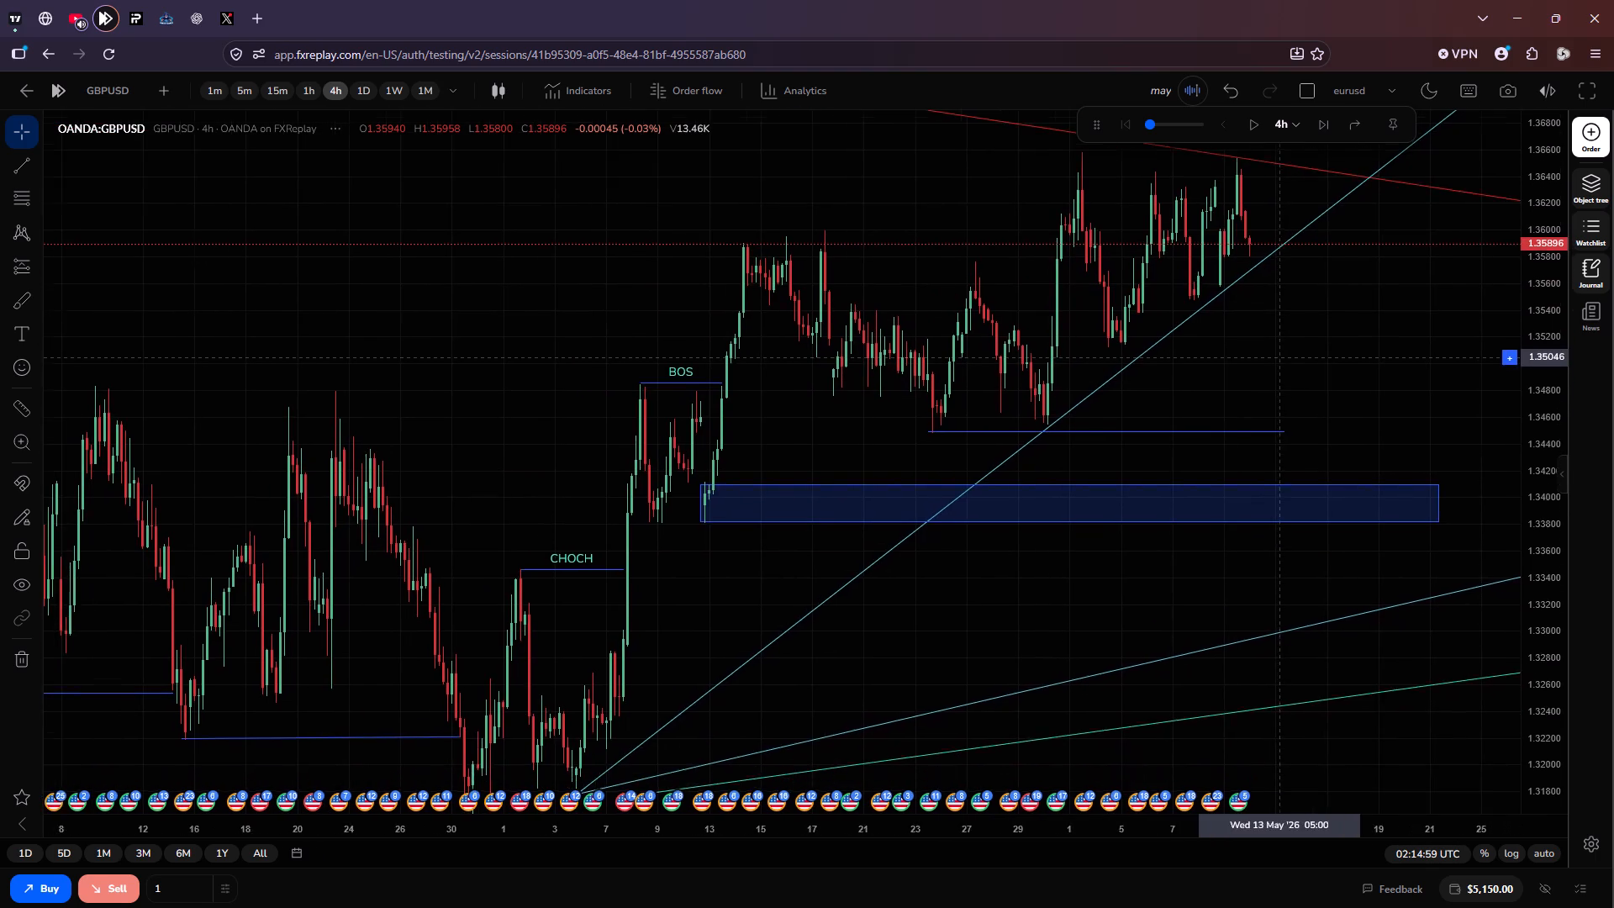
drag(1258, 387, 1226, 424)
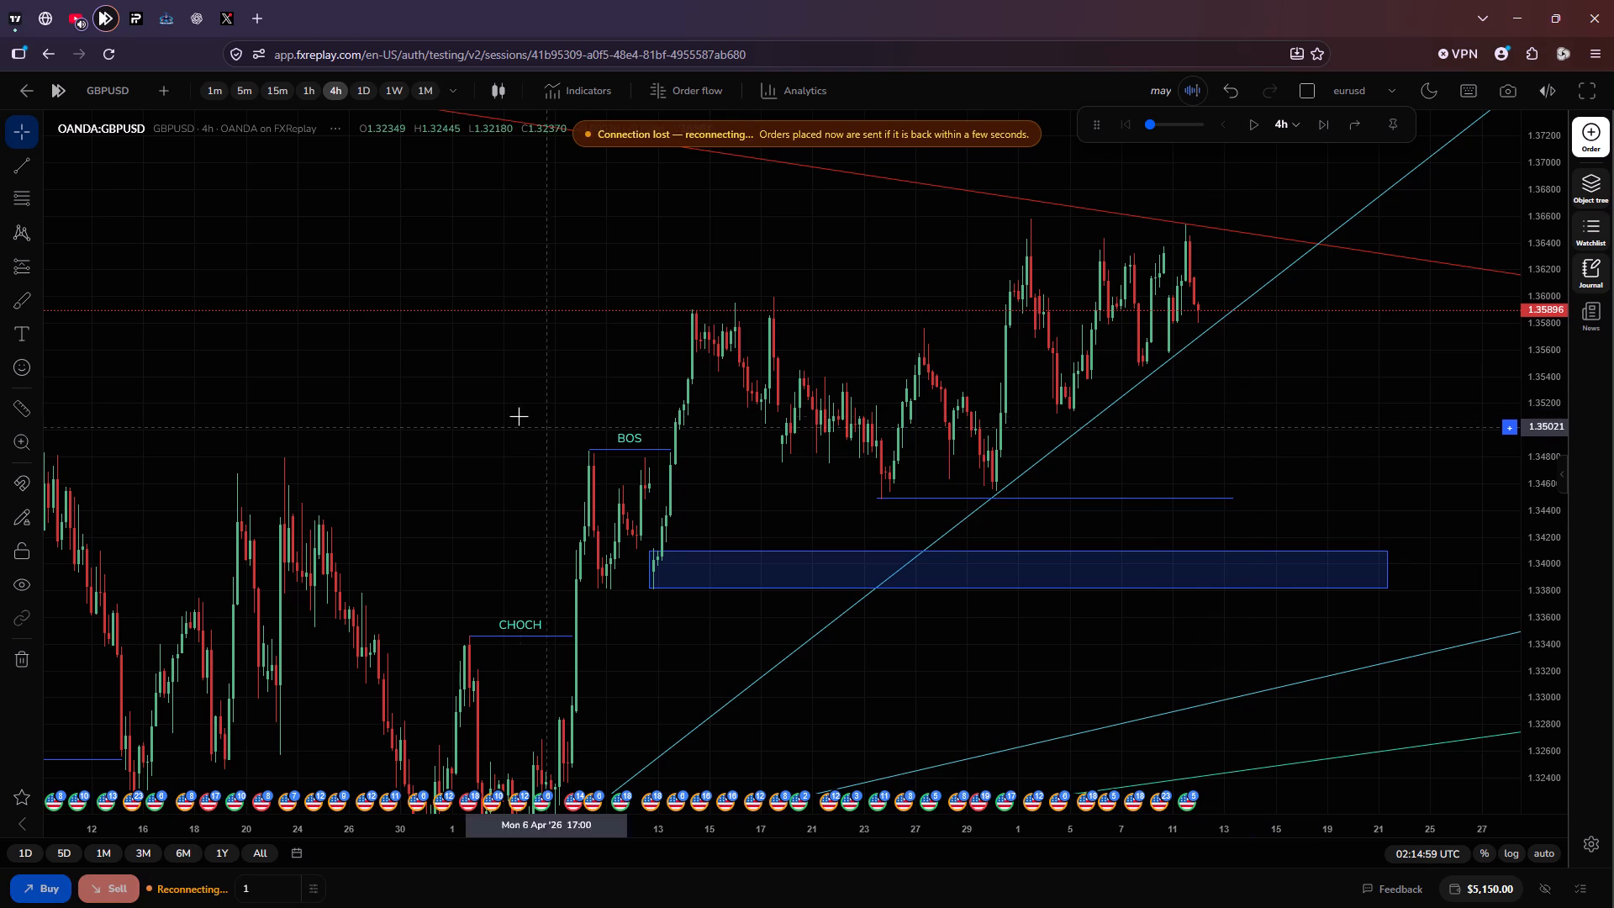
drag(465, 248, 358, 256)
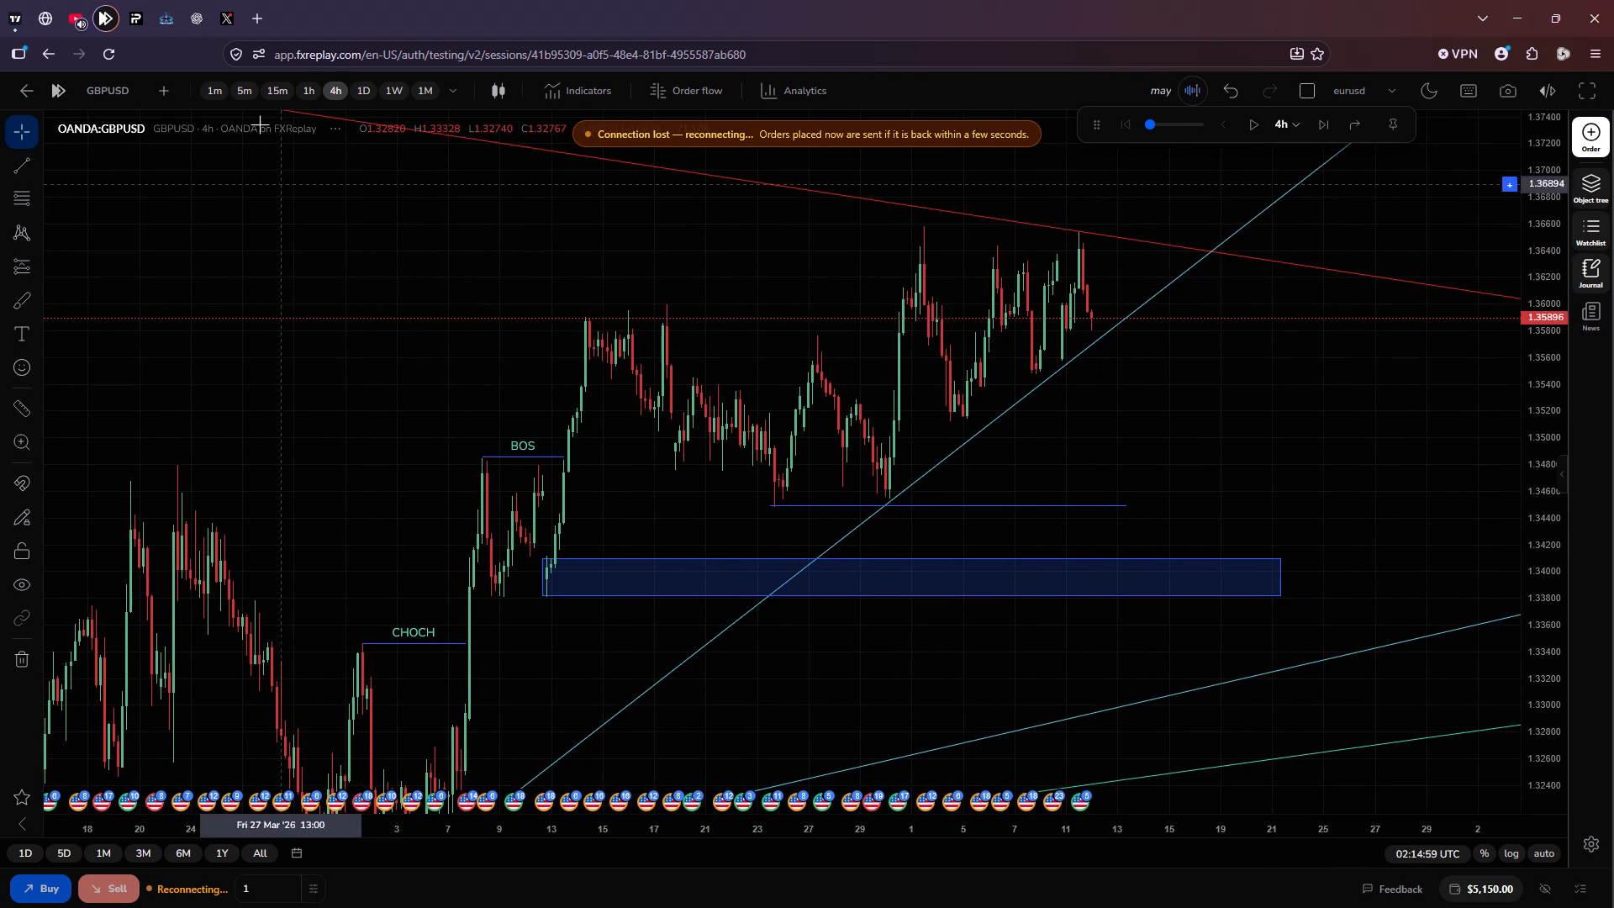
Switch GBPUSD to the 15-minute timeframe and examine the latest price action between the red and blue trendlines.
click(286, 84)
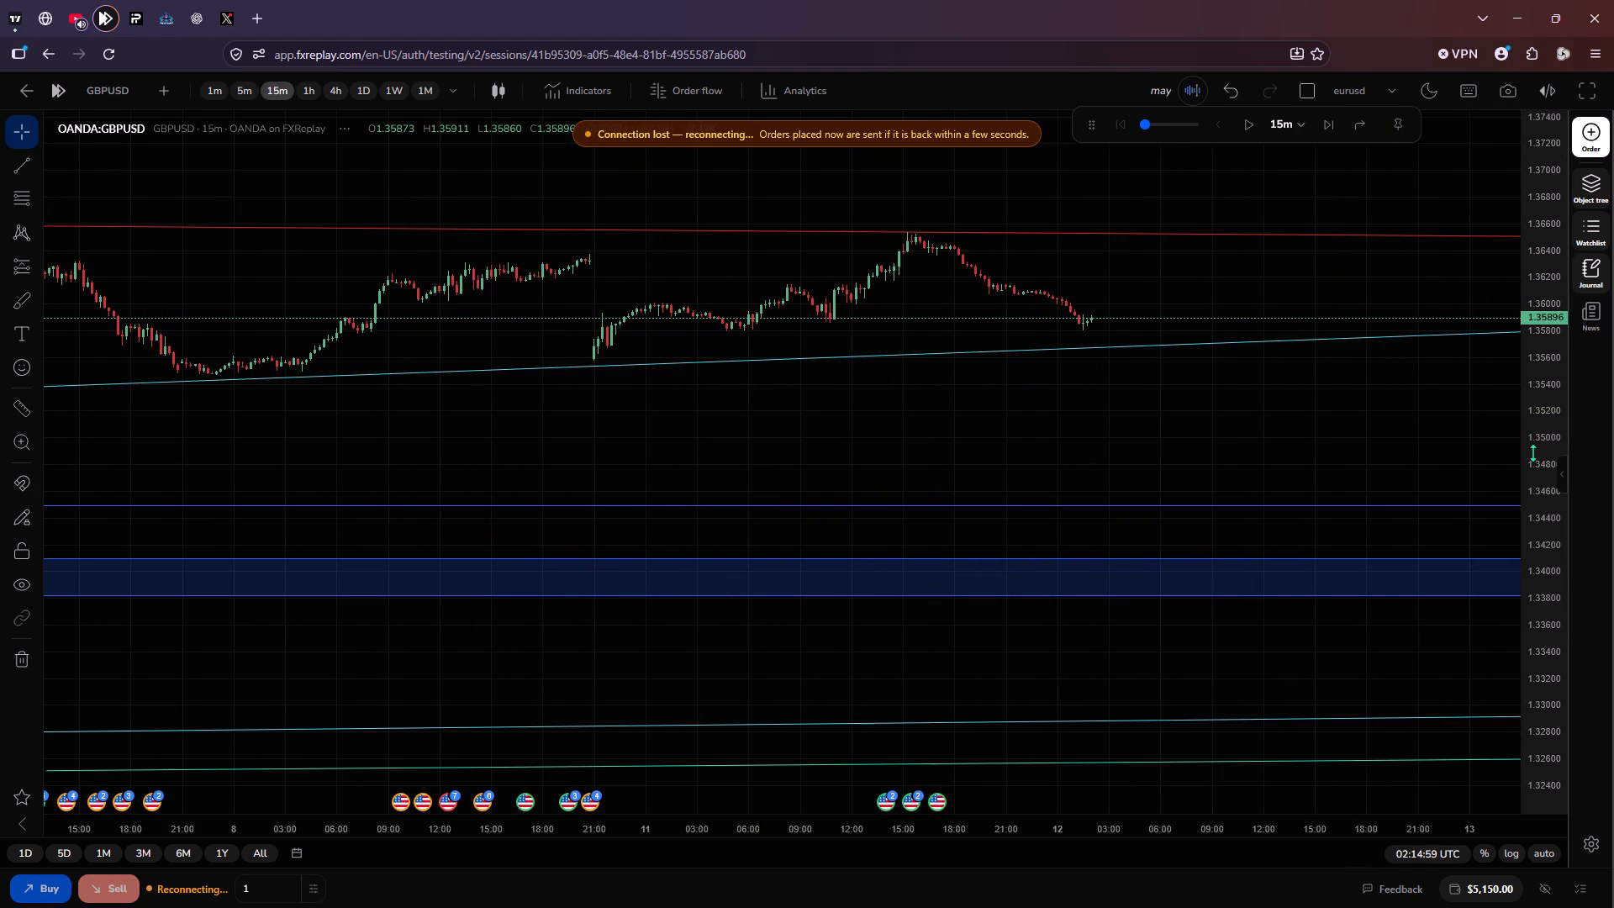
scroll(1532, 452, up, 4)
drag(1162, 371, 1263, 584)
scroll(1540, 520, up, 2)
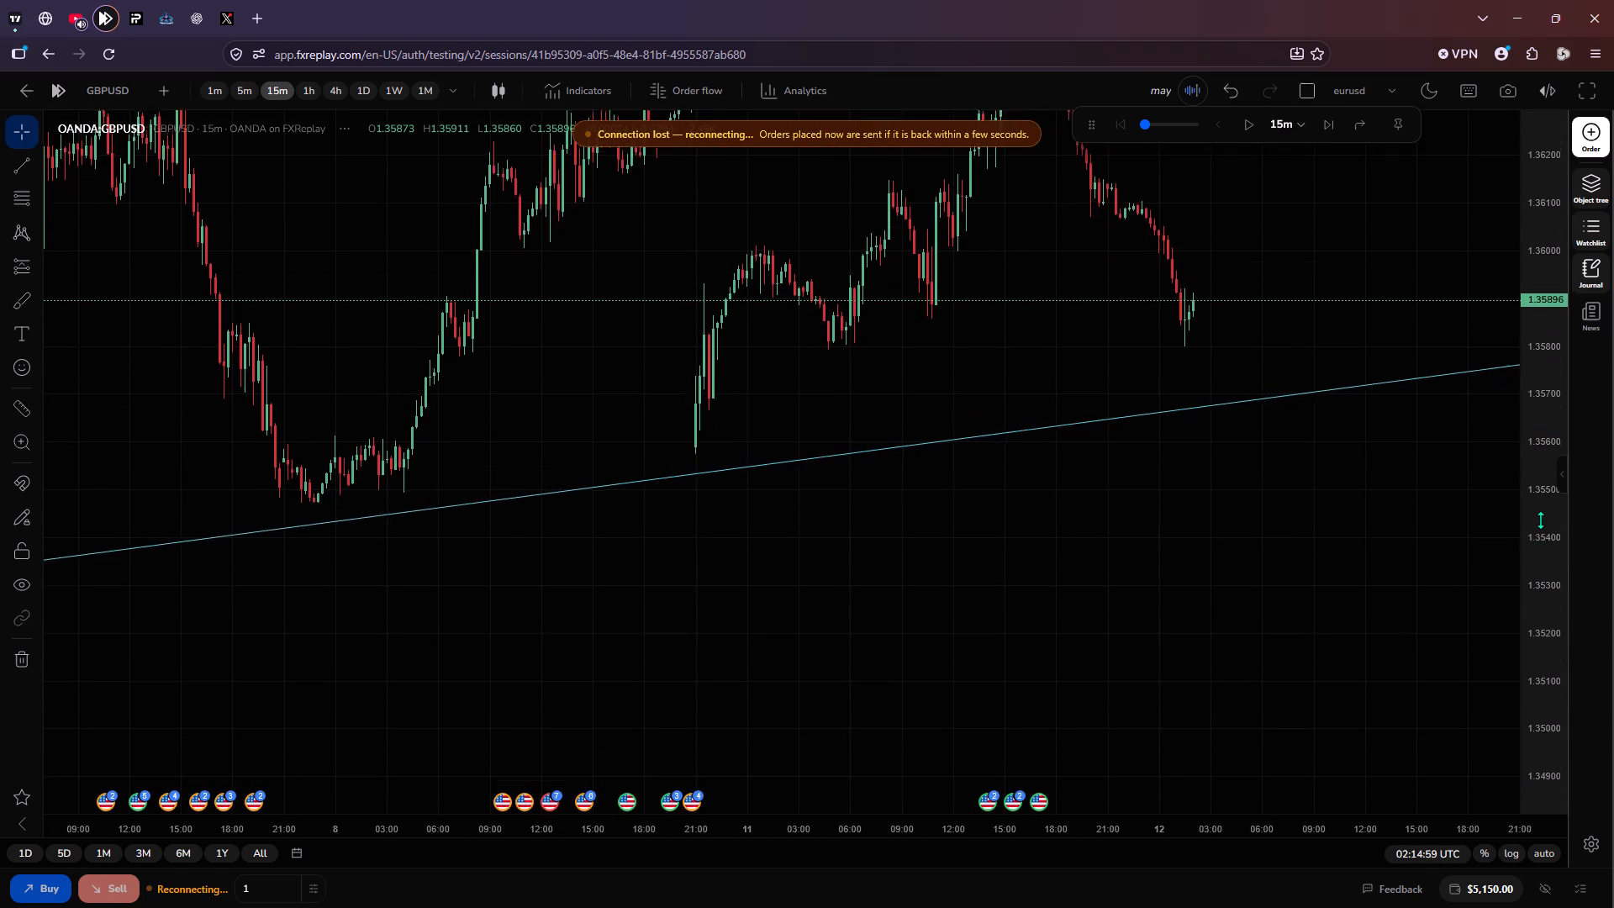
scroll(1540, 520, up, 2)
drag(1357, 493, 1200, 618)
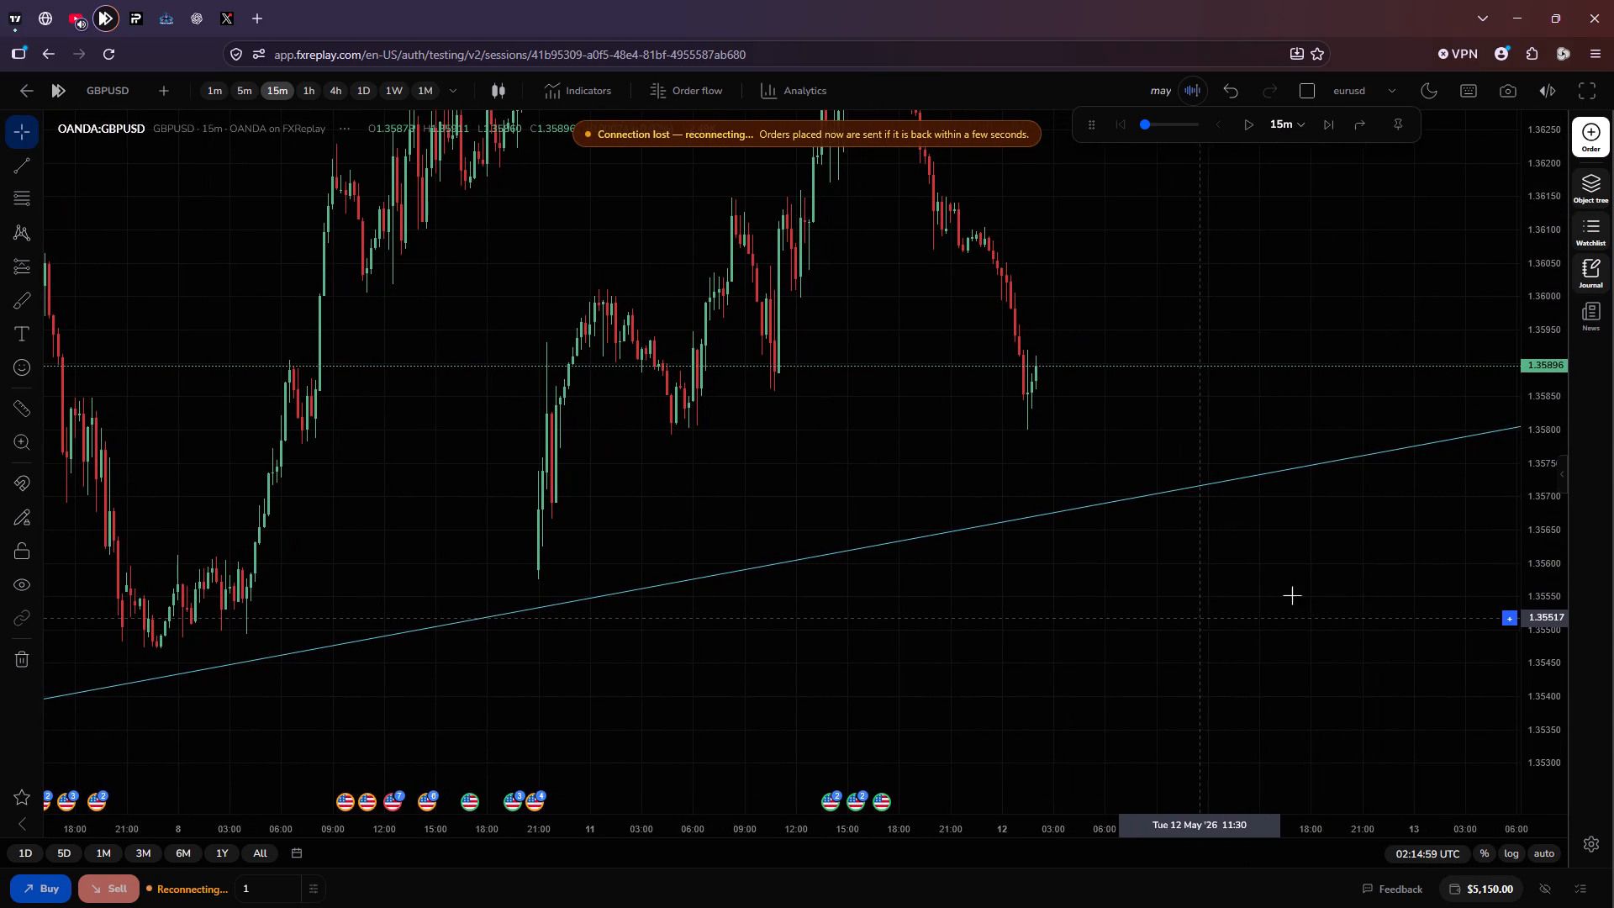
scroll(1537, 604, down, 4)
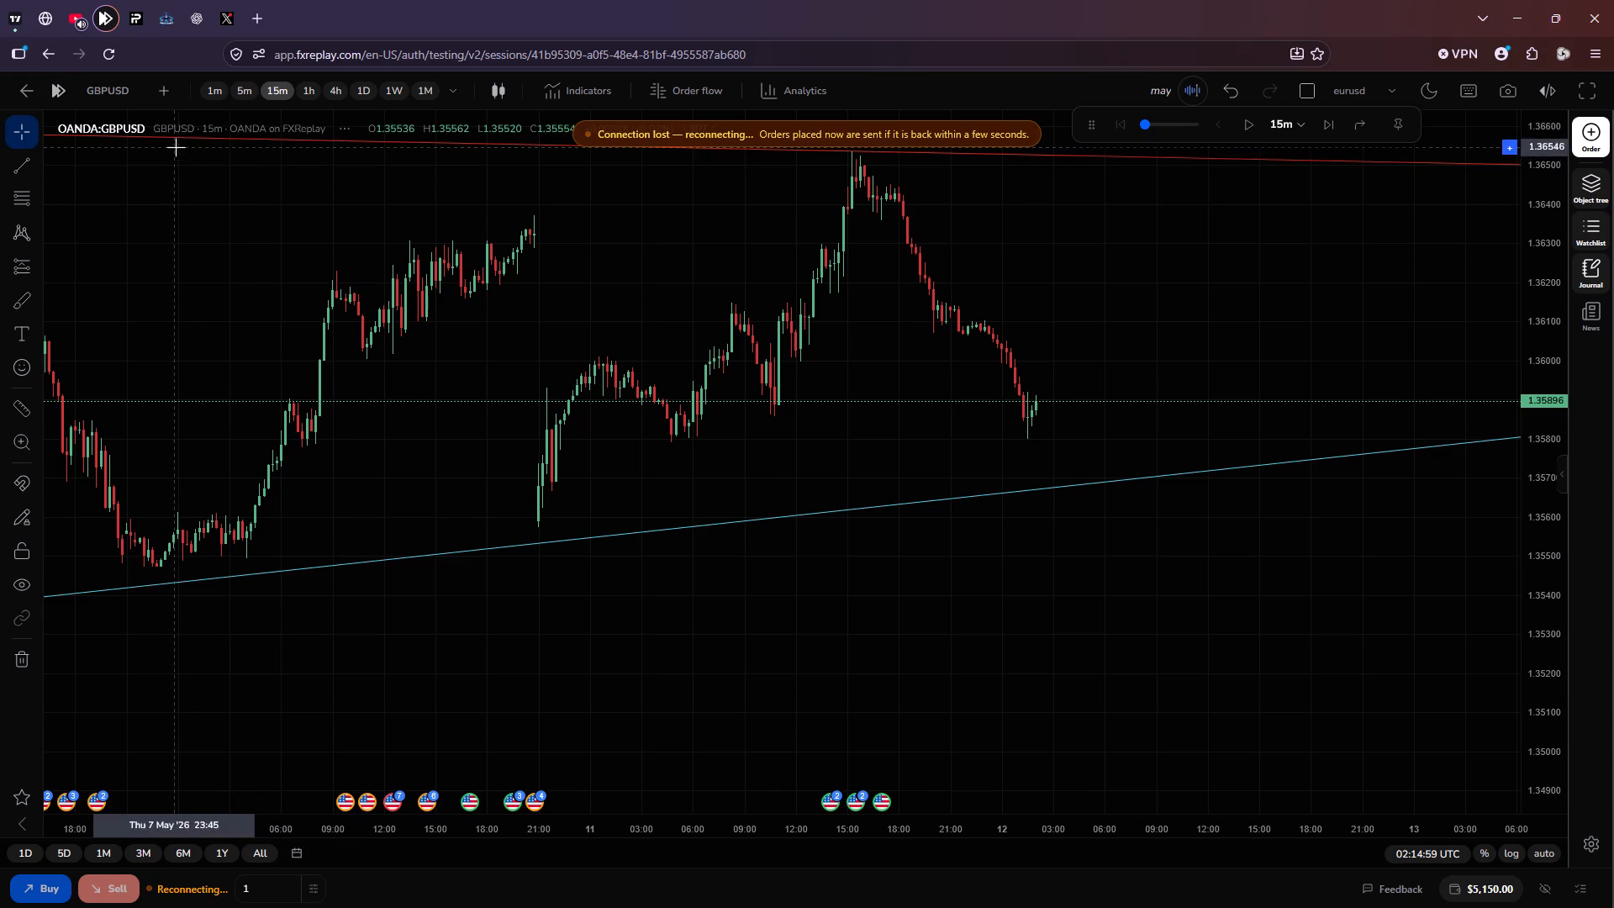
Change the chart symbol to OANDA:EURUSD and examine its 15-minute price action around the descending red trendline.
click(115, 102)
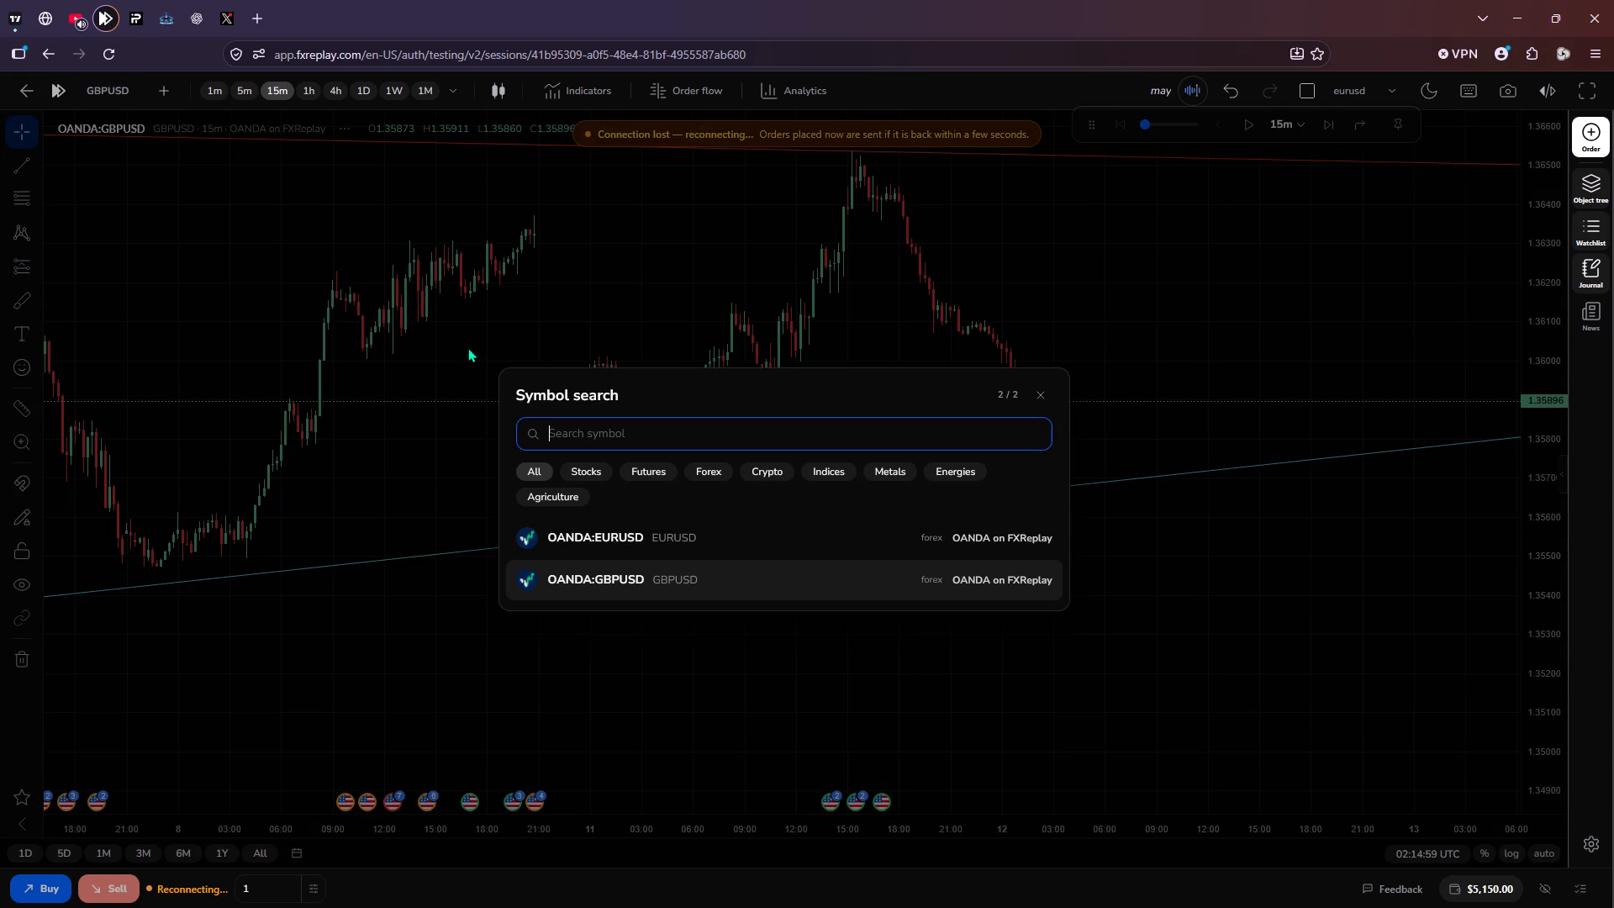
click(656, 540)
scroll(850, 534, down, 1)
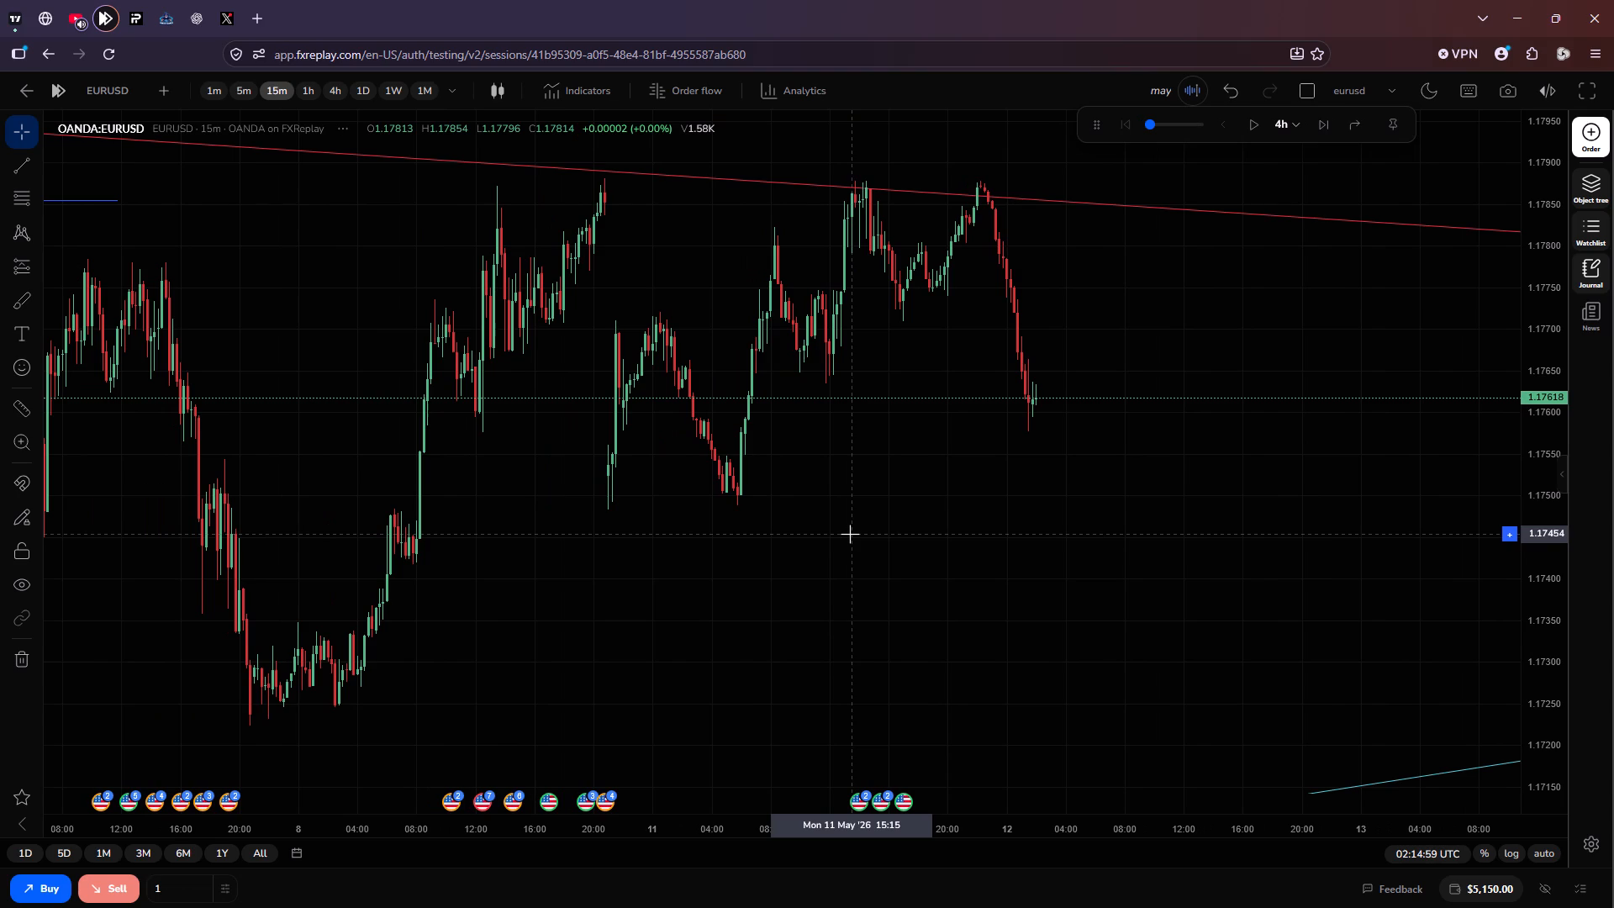
drag(1033, 489, 947, 537)
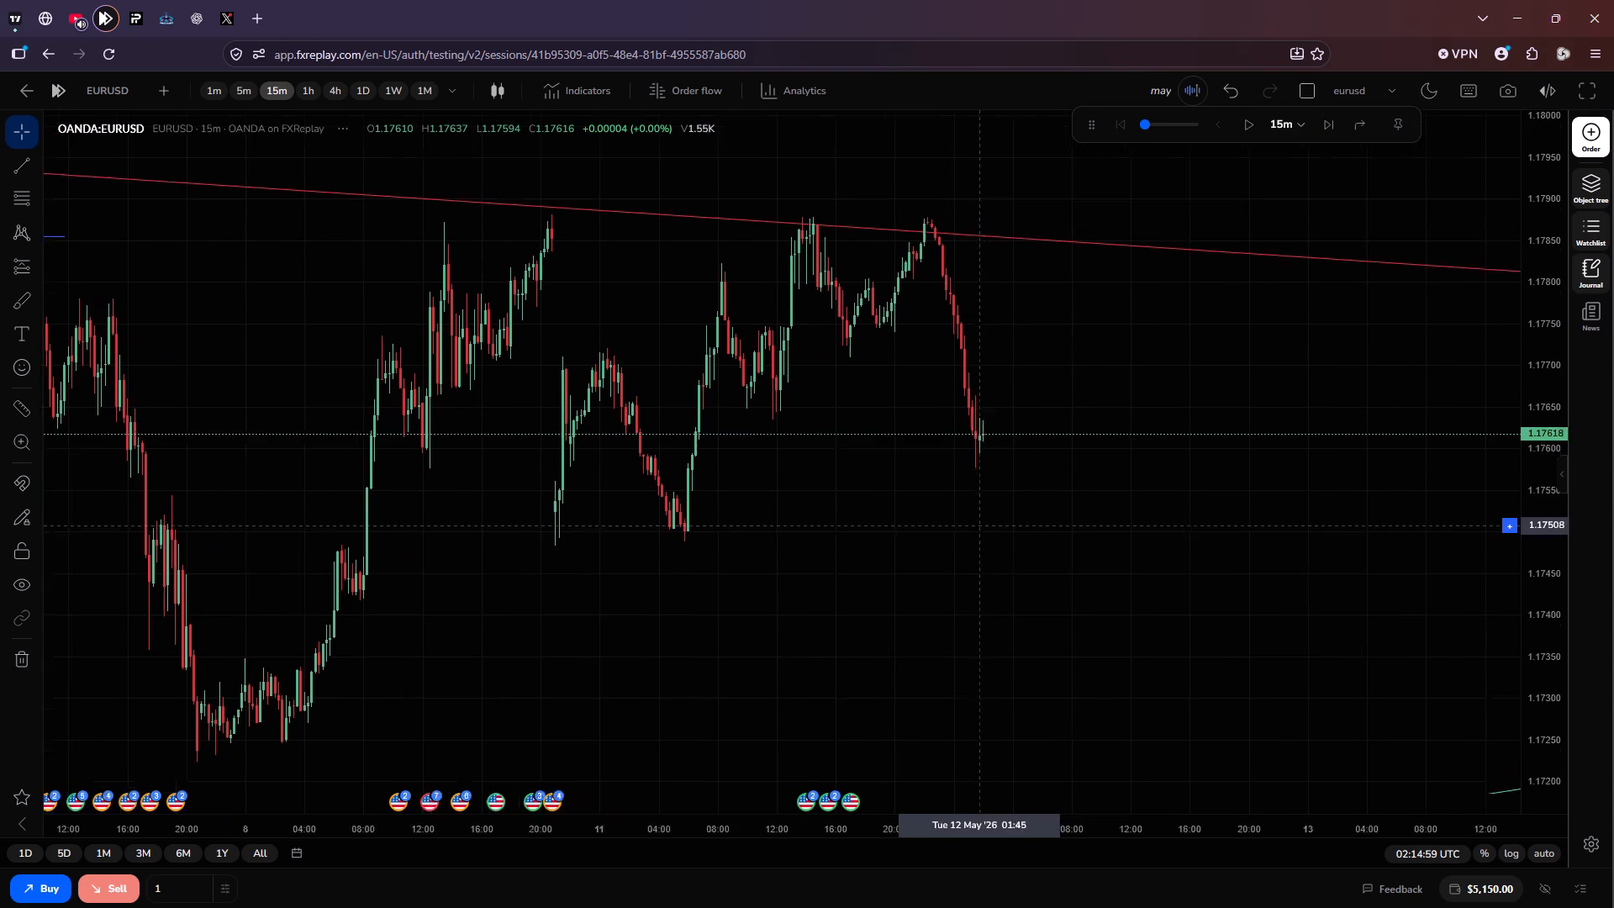
drag(947, 537, 852, 559)
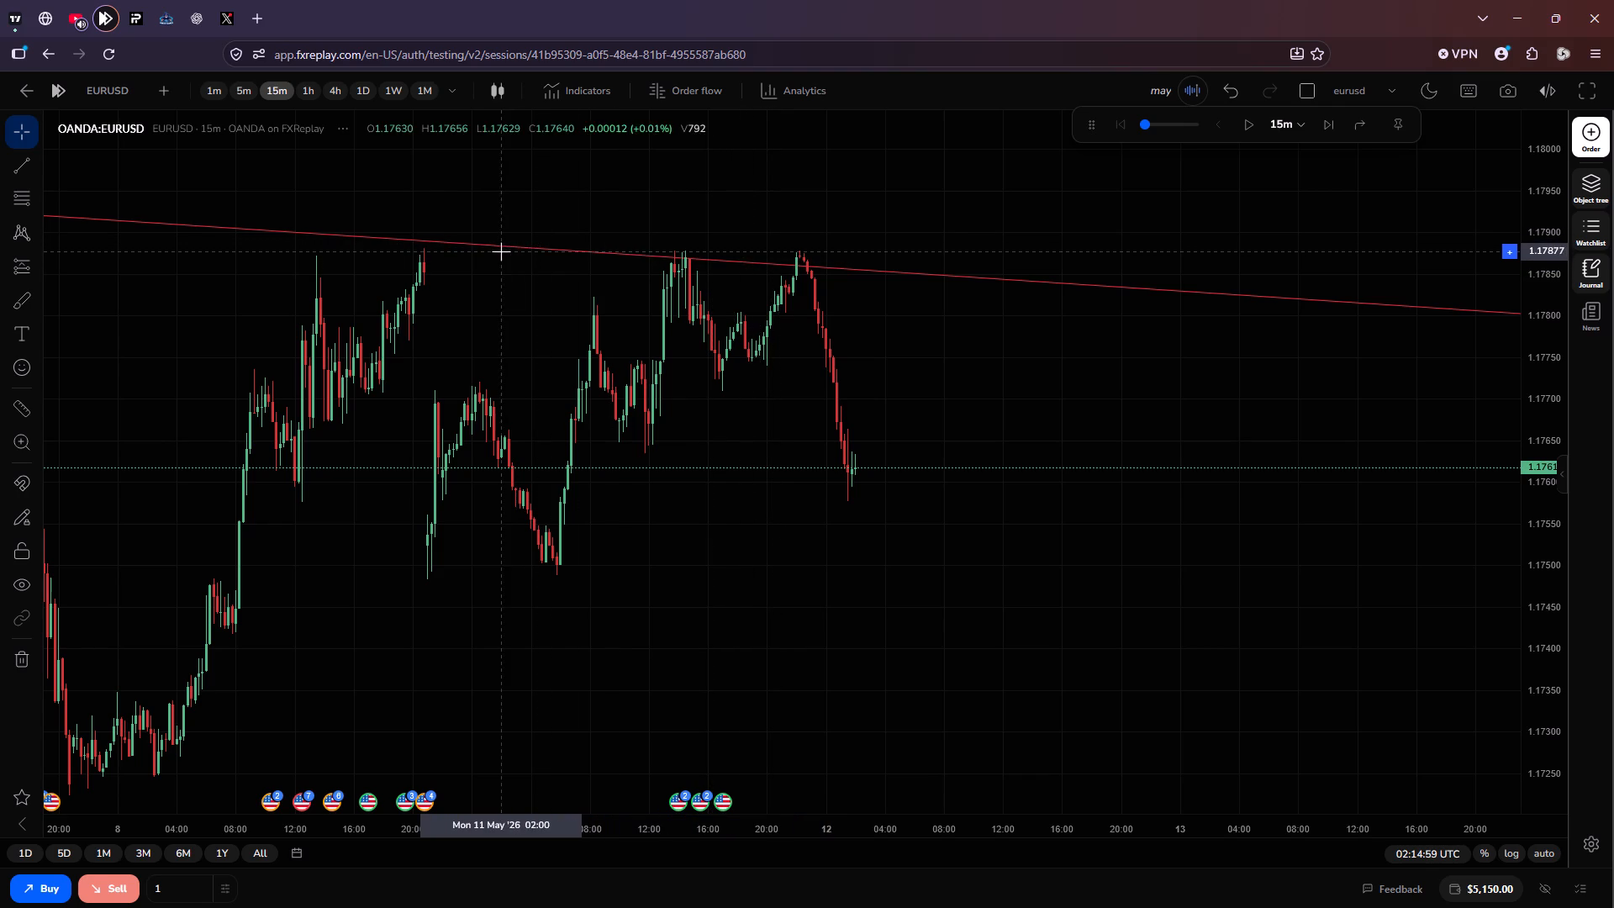
Switch EURUSD to the 4-hour timeframe and delete one of the two overlapping descending red trendlines at the 17 April high.
click(332, 87)
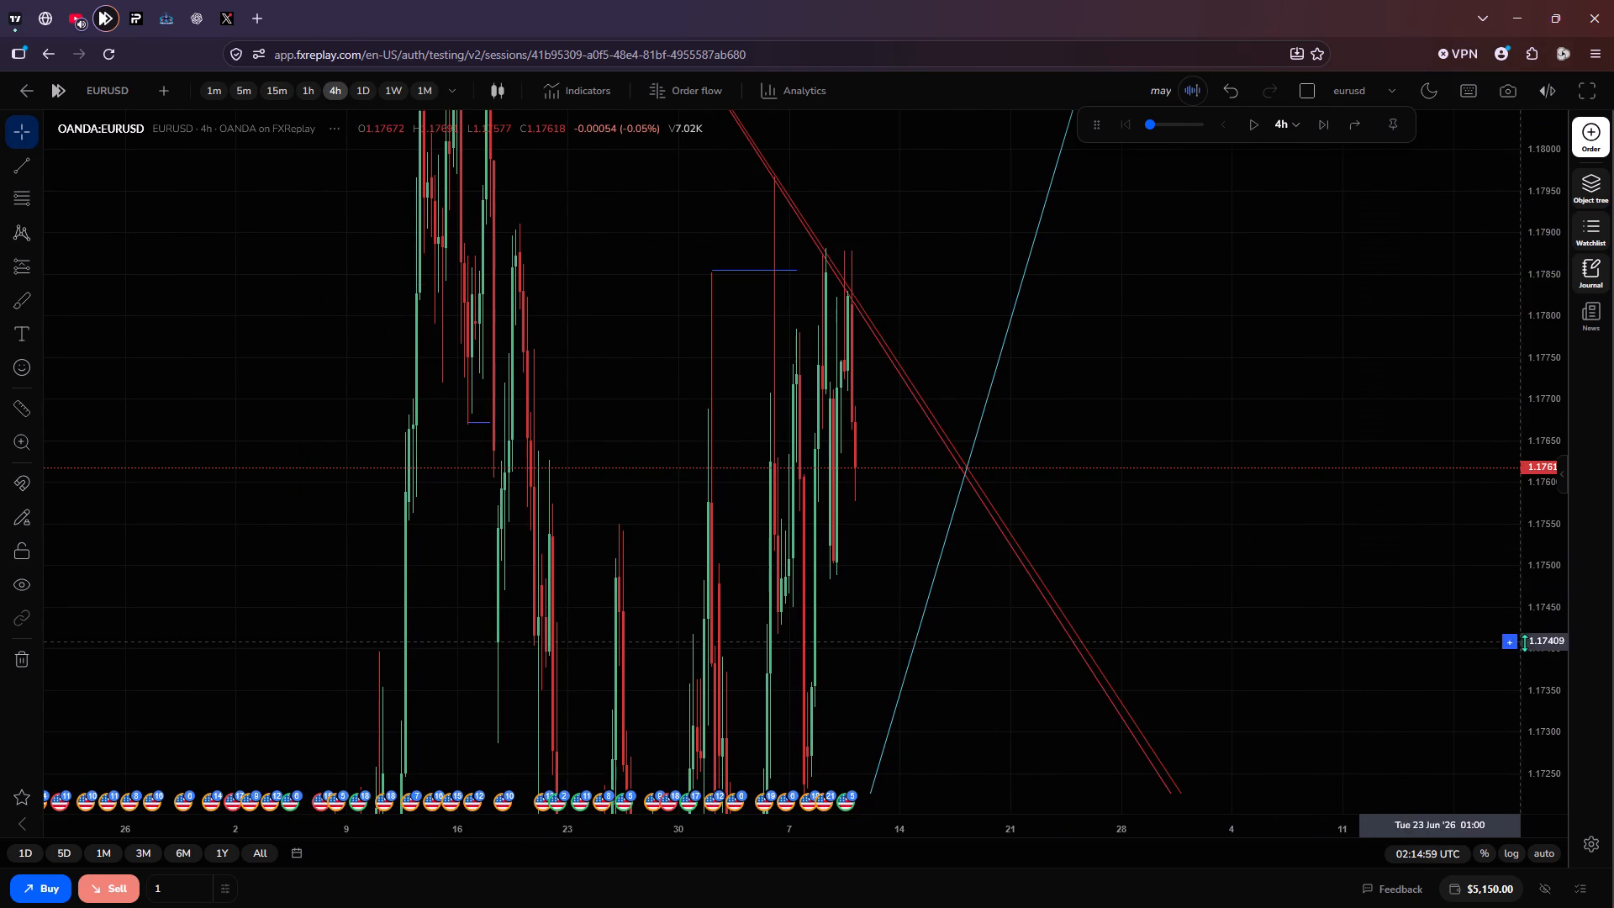
scroll(1540, 647, down, 7)
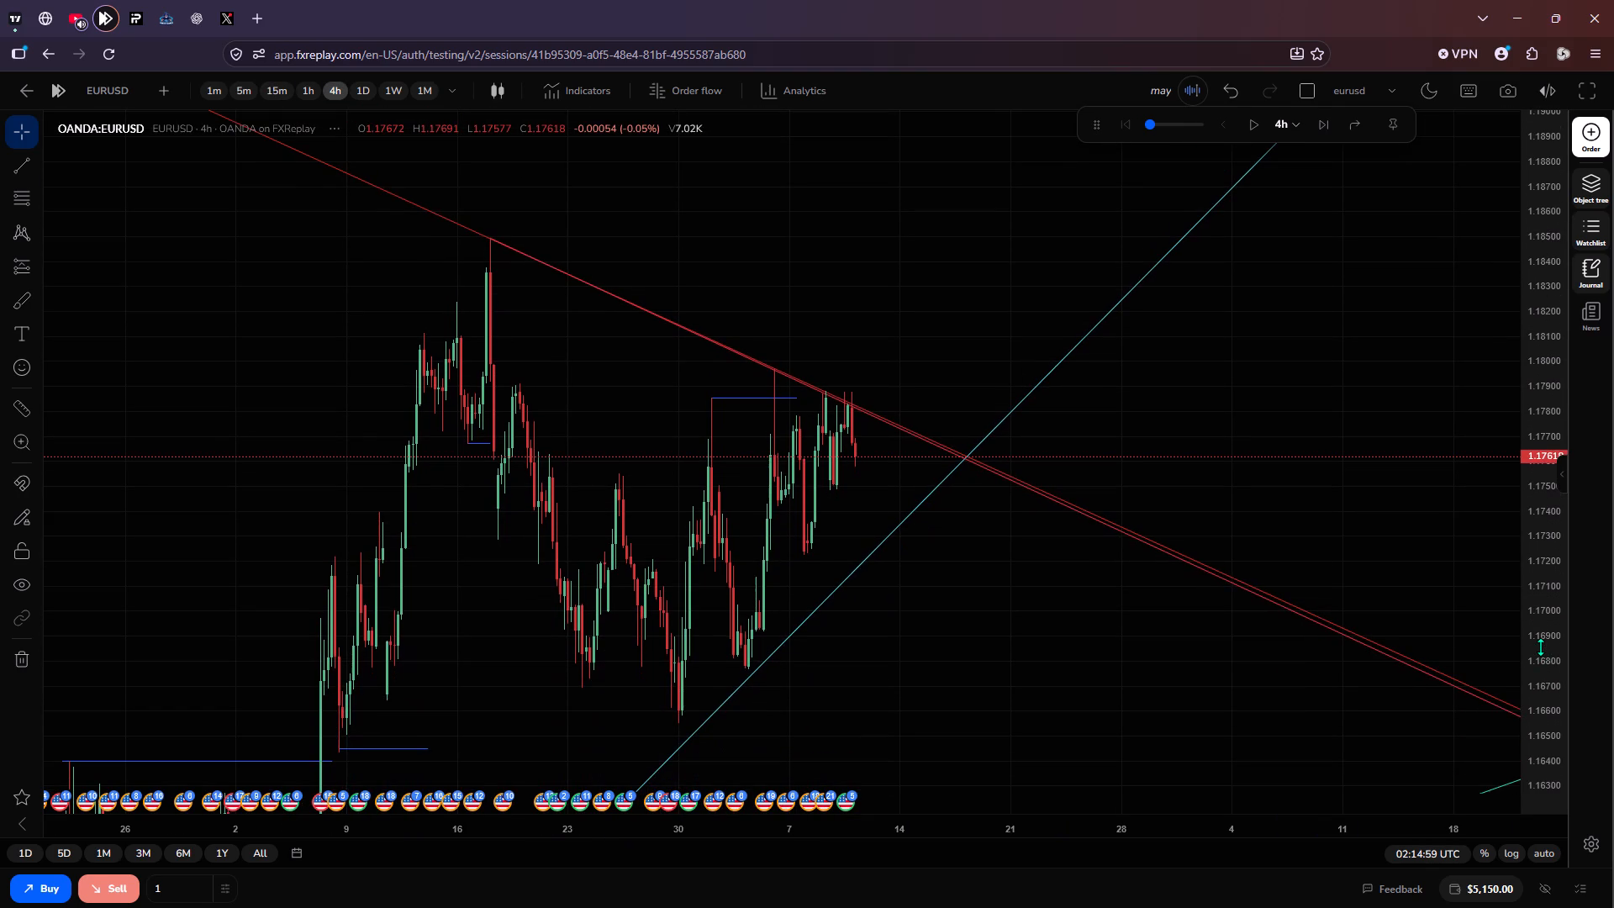
scroll(1540, 647, down, 1)
scroll(1291, 679, down, 2)
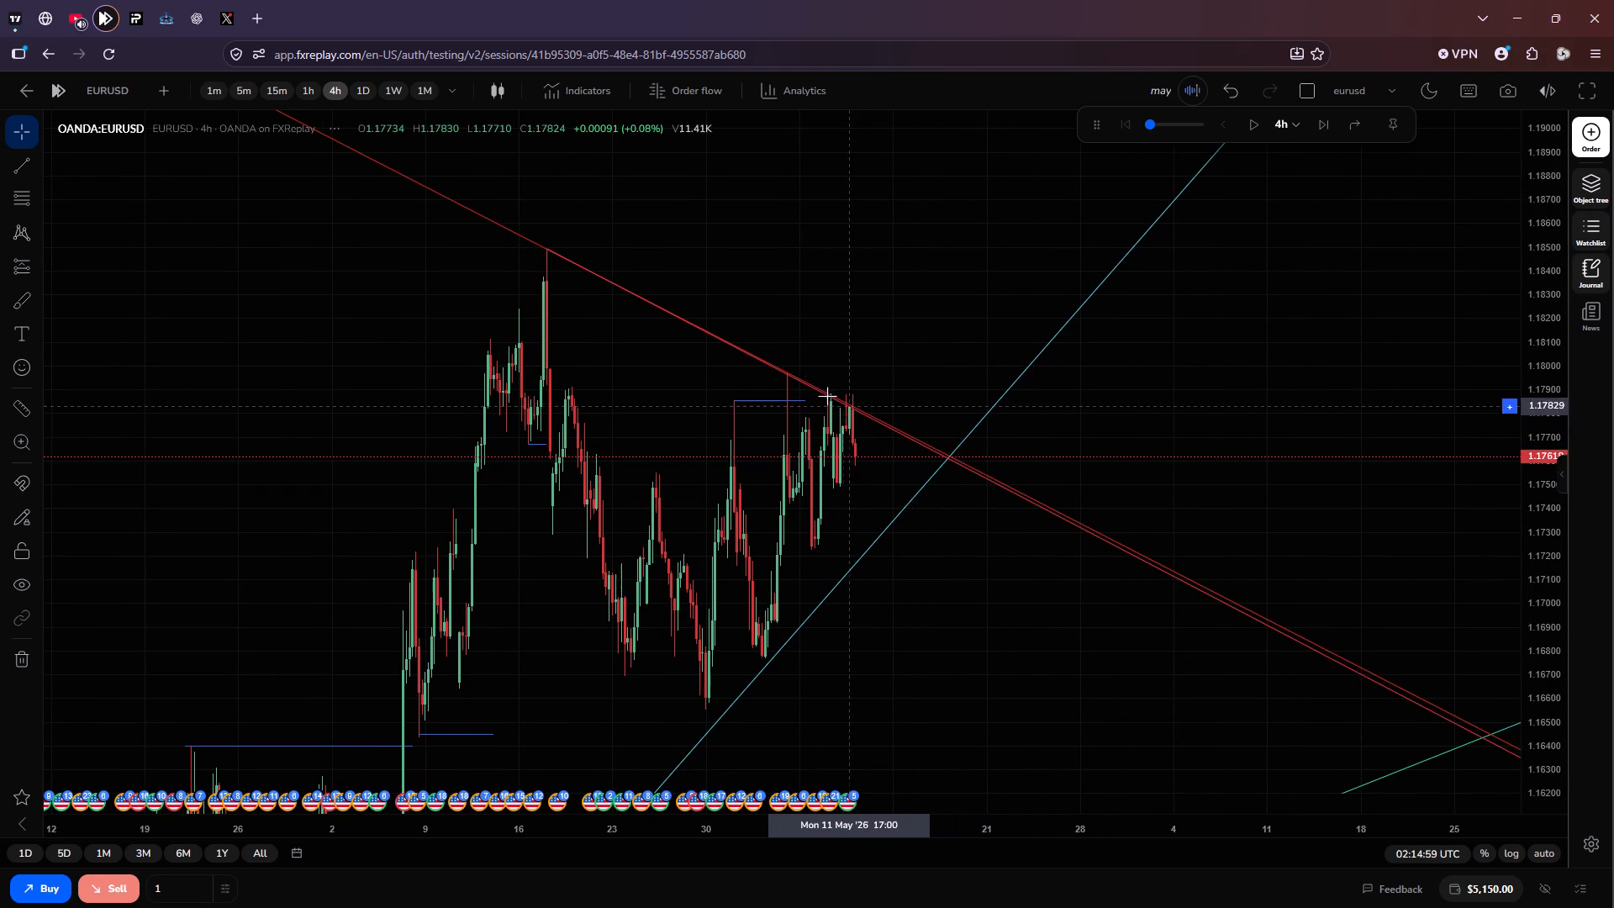
click(547, 252)
click(850, 161)
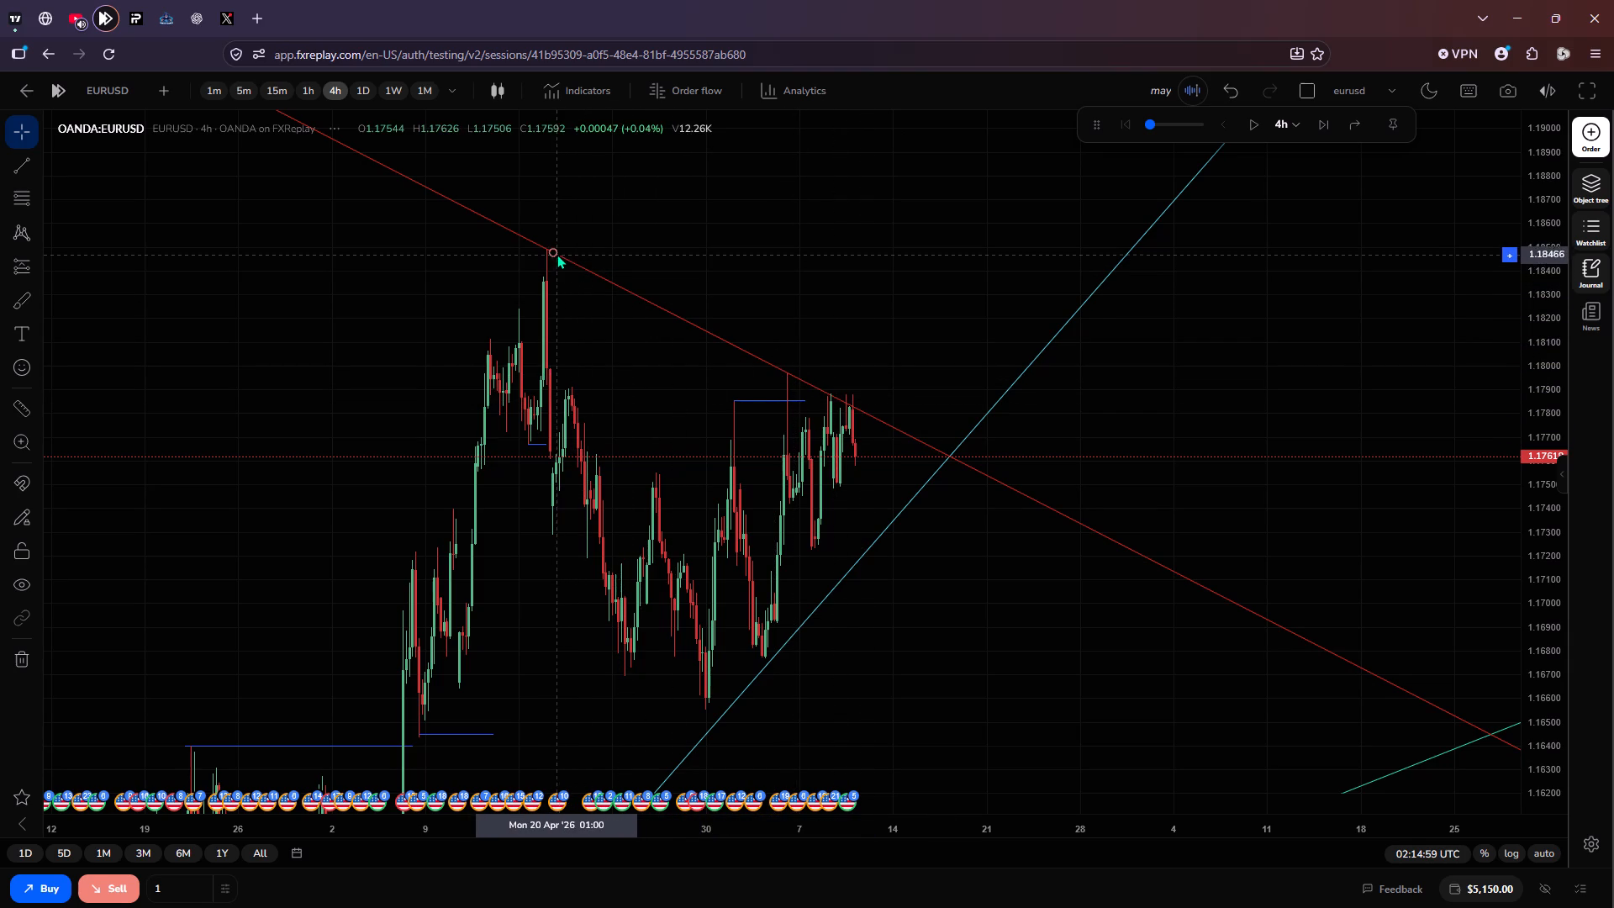
Move the remaining descending red trendline's anchor to about 1.1780 on 14 May, aligning the line with the latest highs.
drag(552, 251, 710, 310)
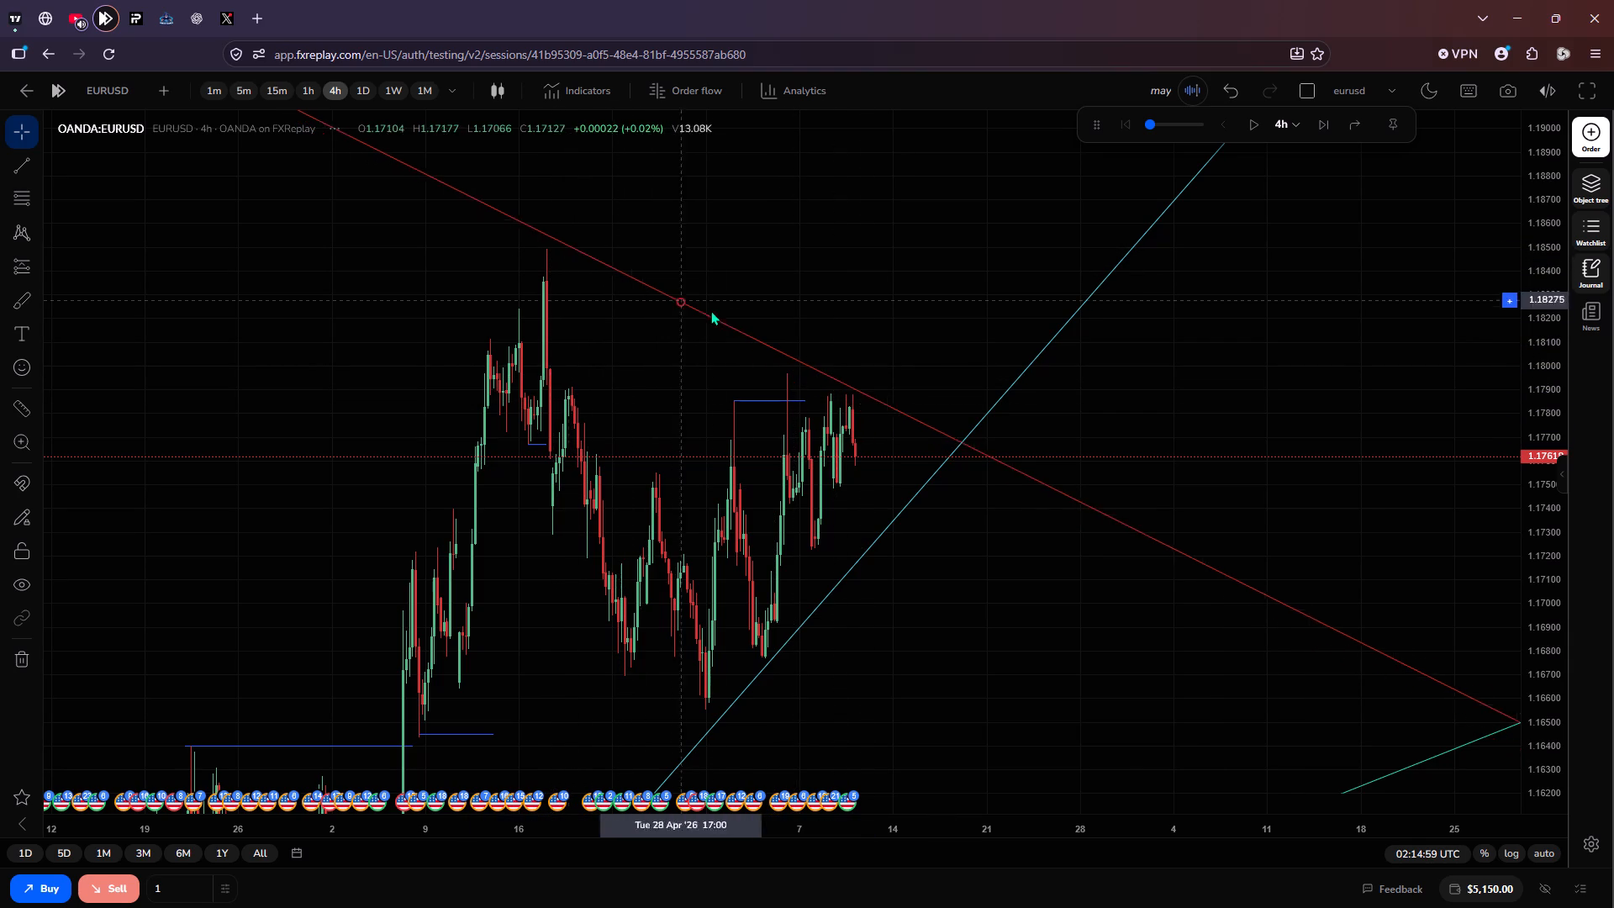
drag(710, 310, 894, 414)
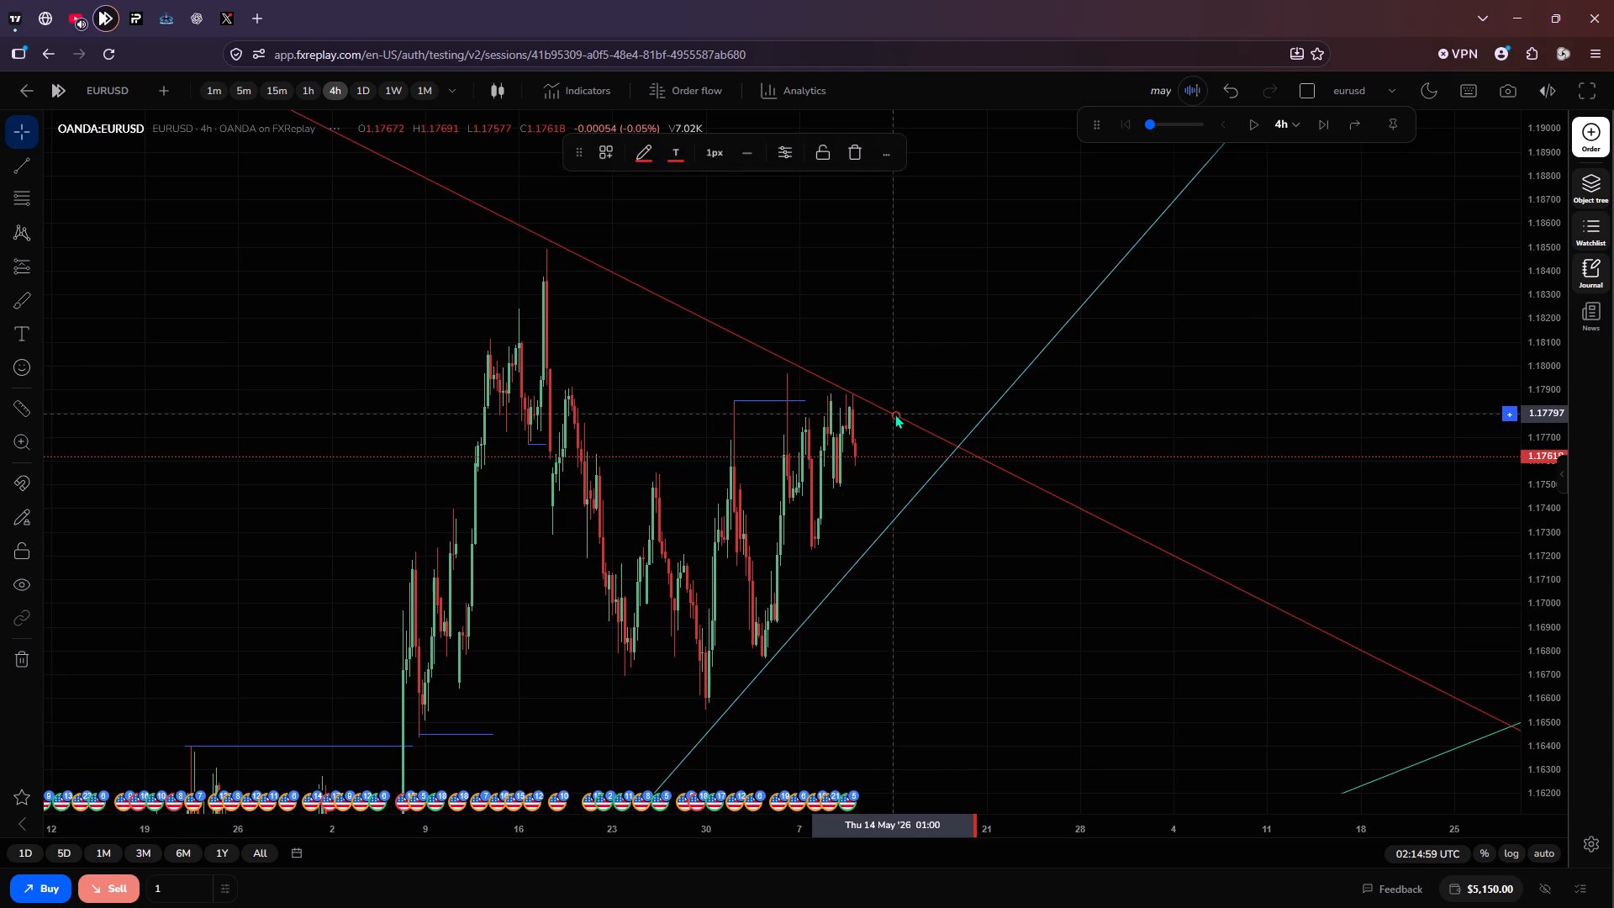
click(994, 566)
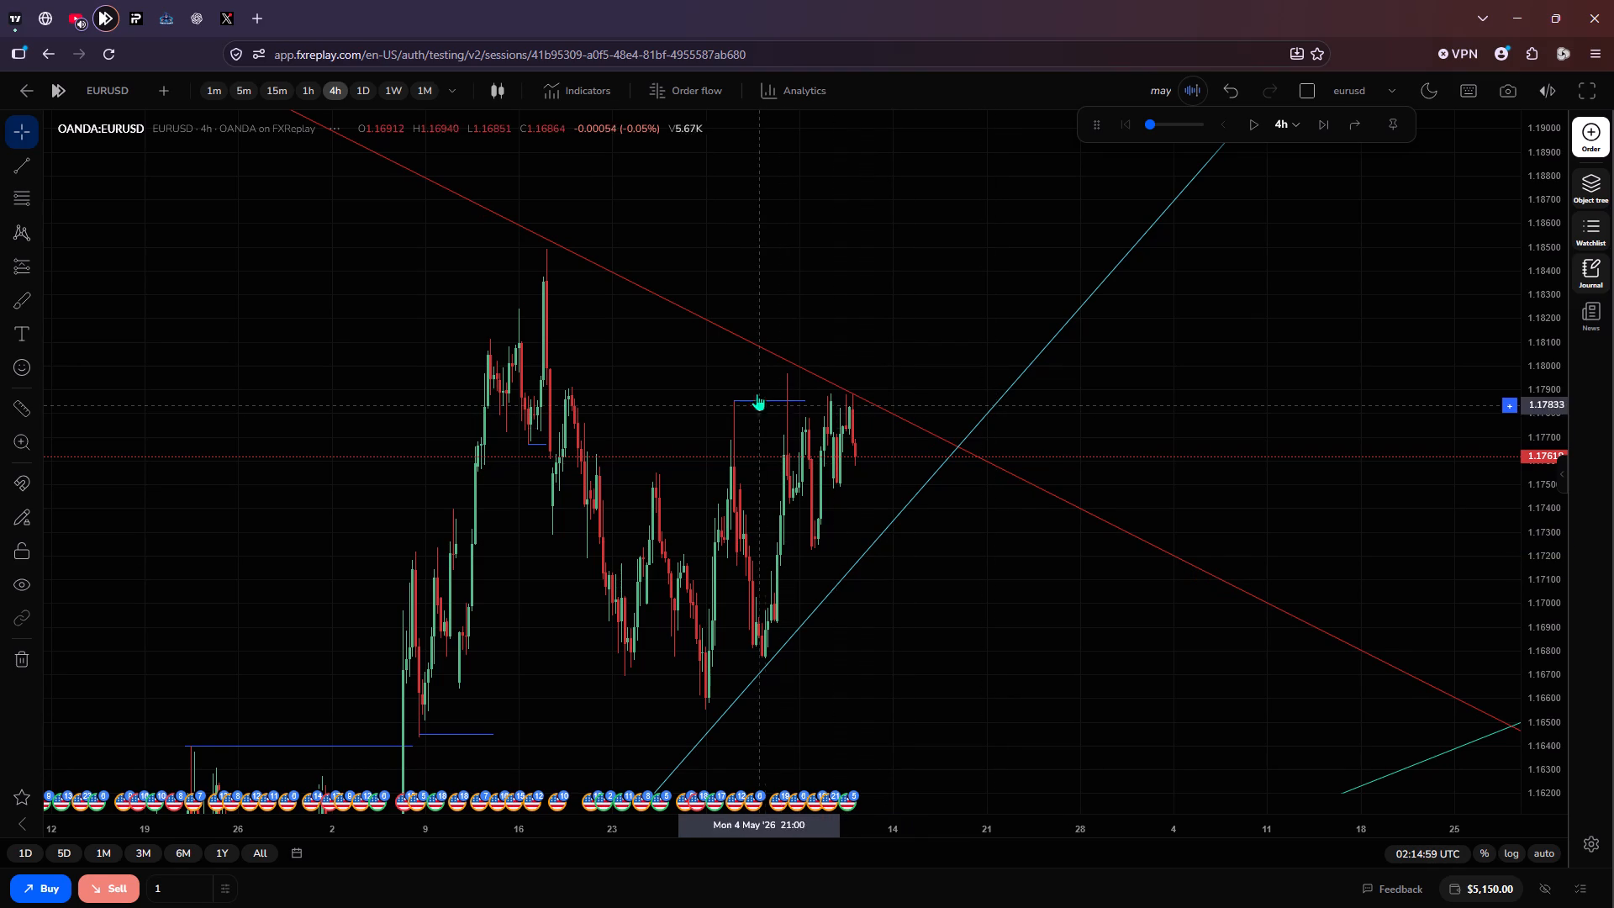
Move the blue level to the 6 May high at about 1.1797 and extend it horizontally well past the current candle.
drag(776, 397, 851, 379)
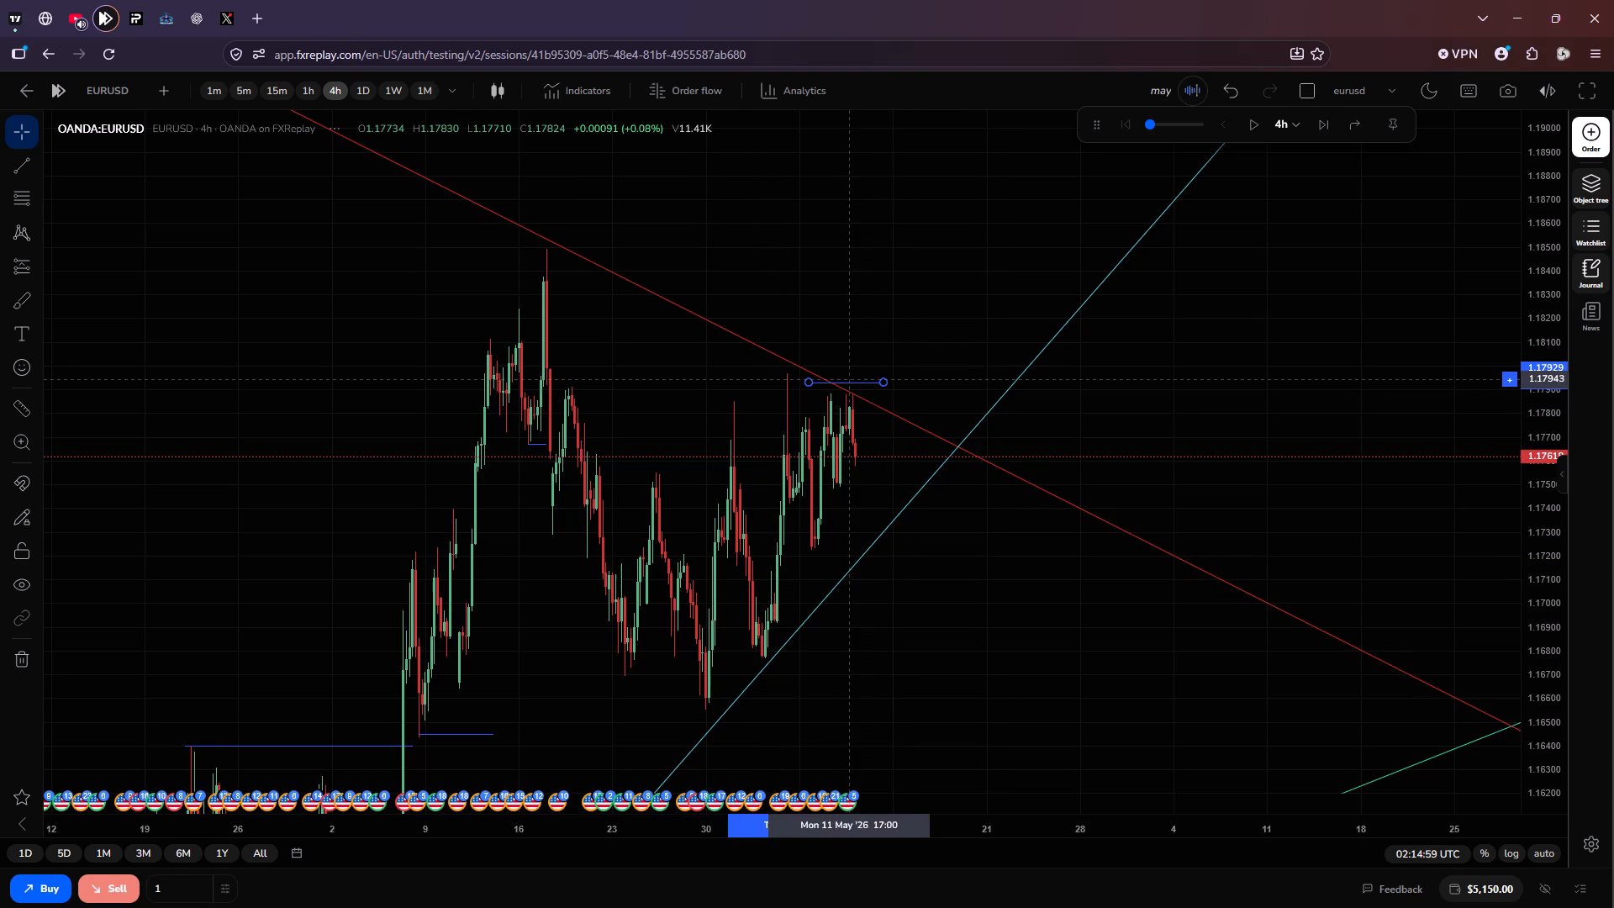
drag(851, 379, 829, 371)
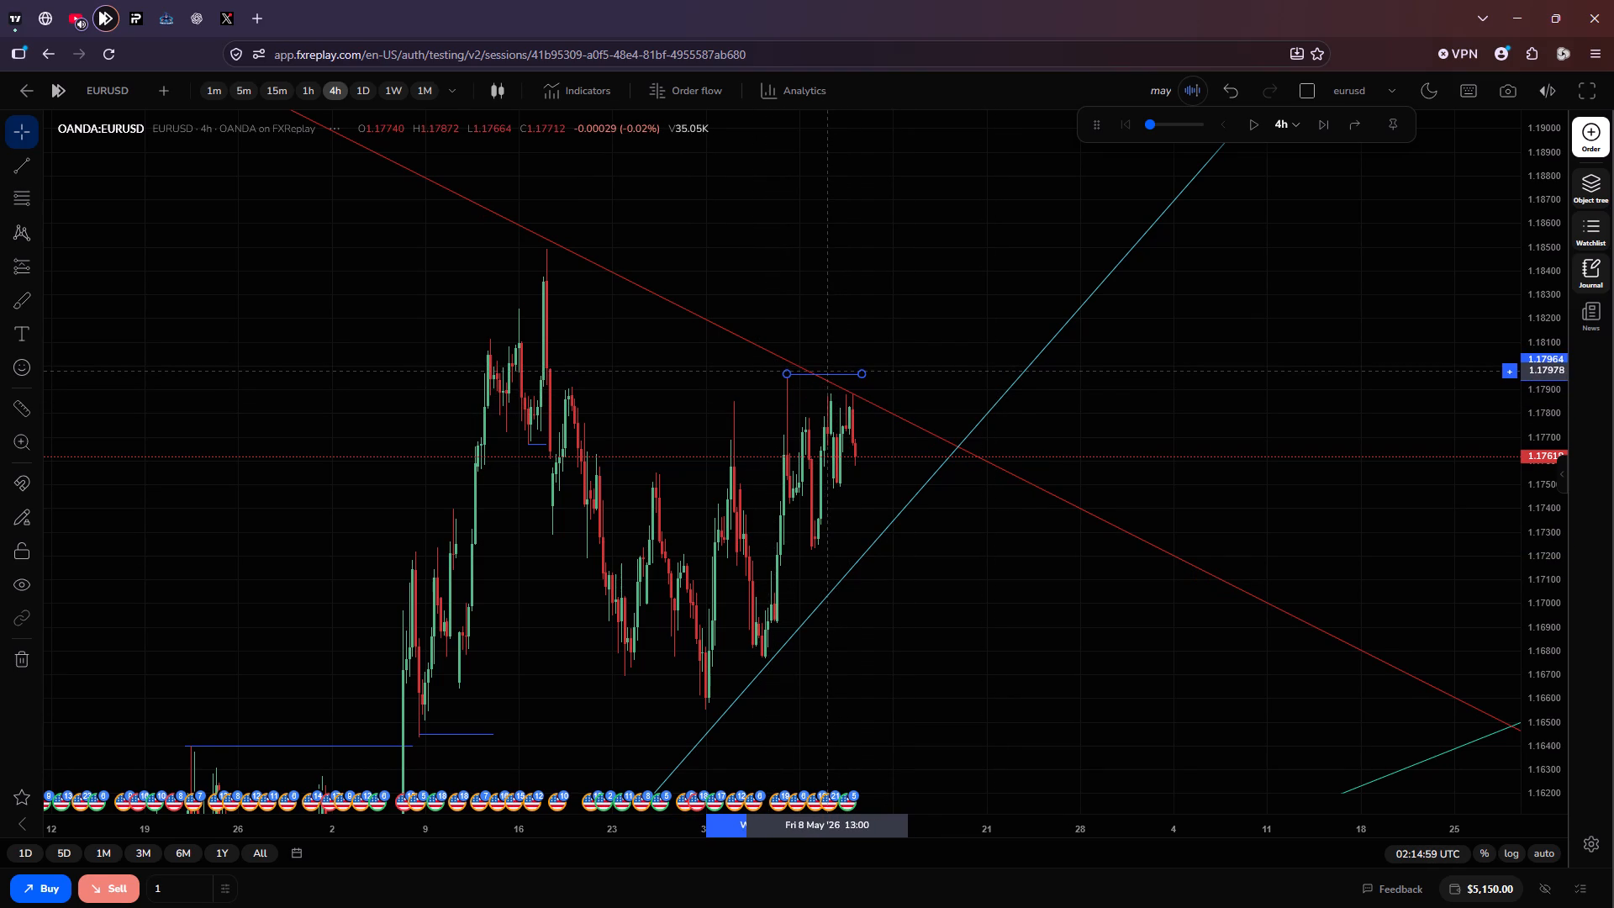
drag(829, 371, 828, 370)
click(915, 330)
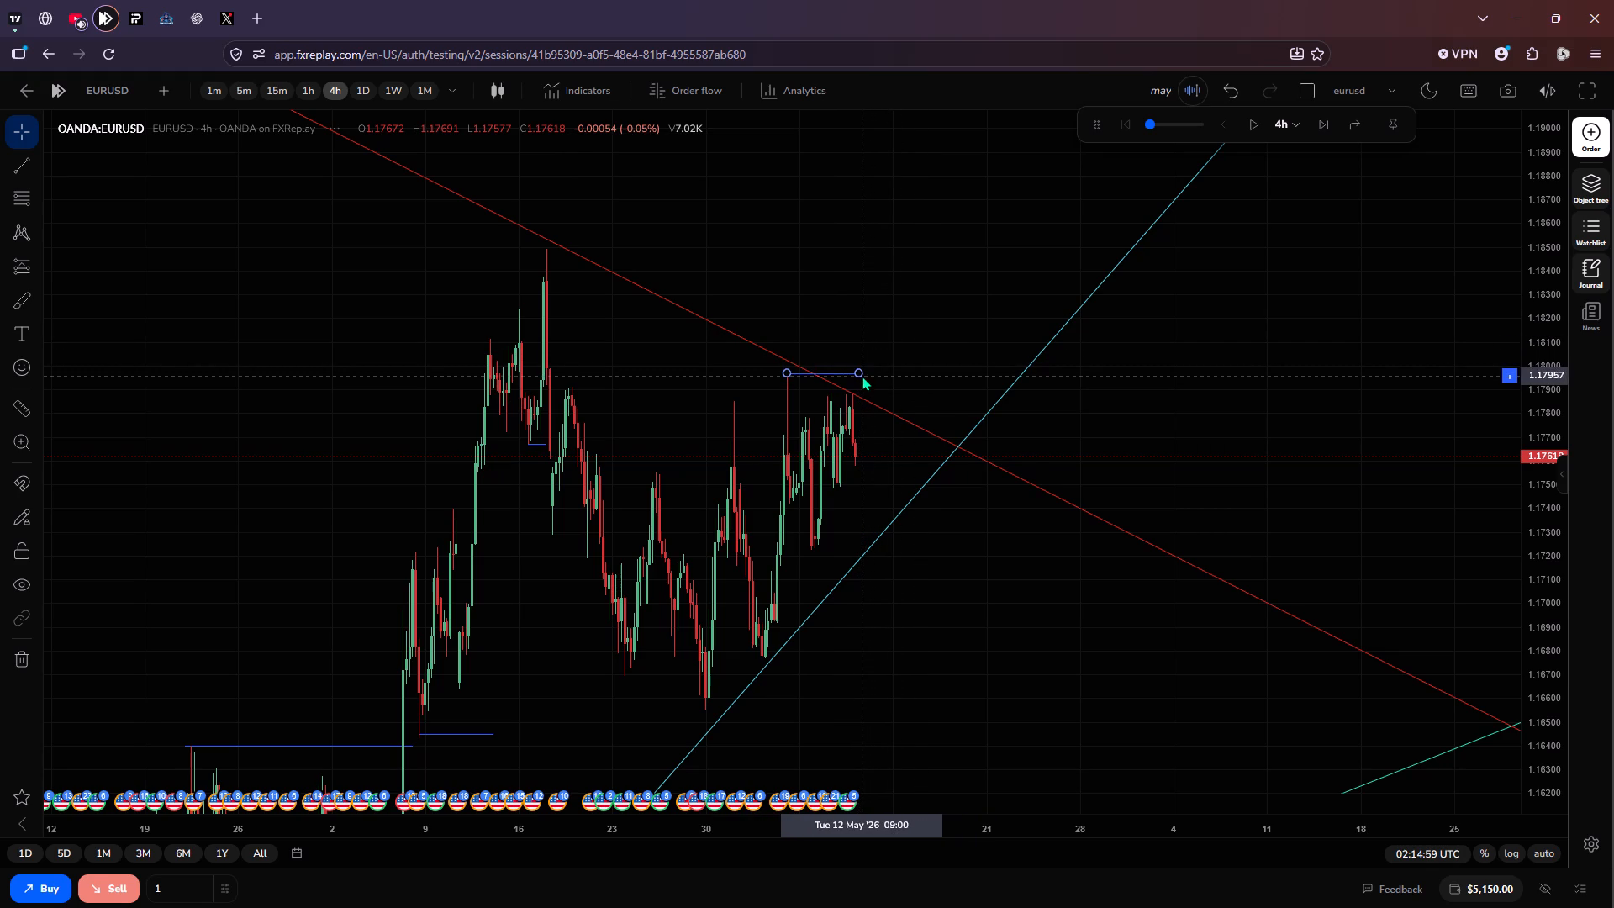
drag(857, 373, 891, 365)
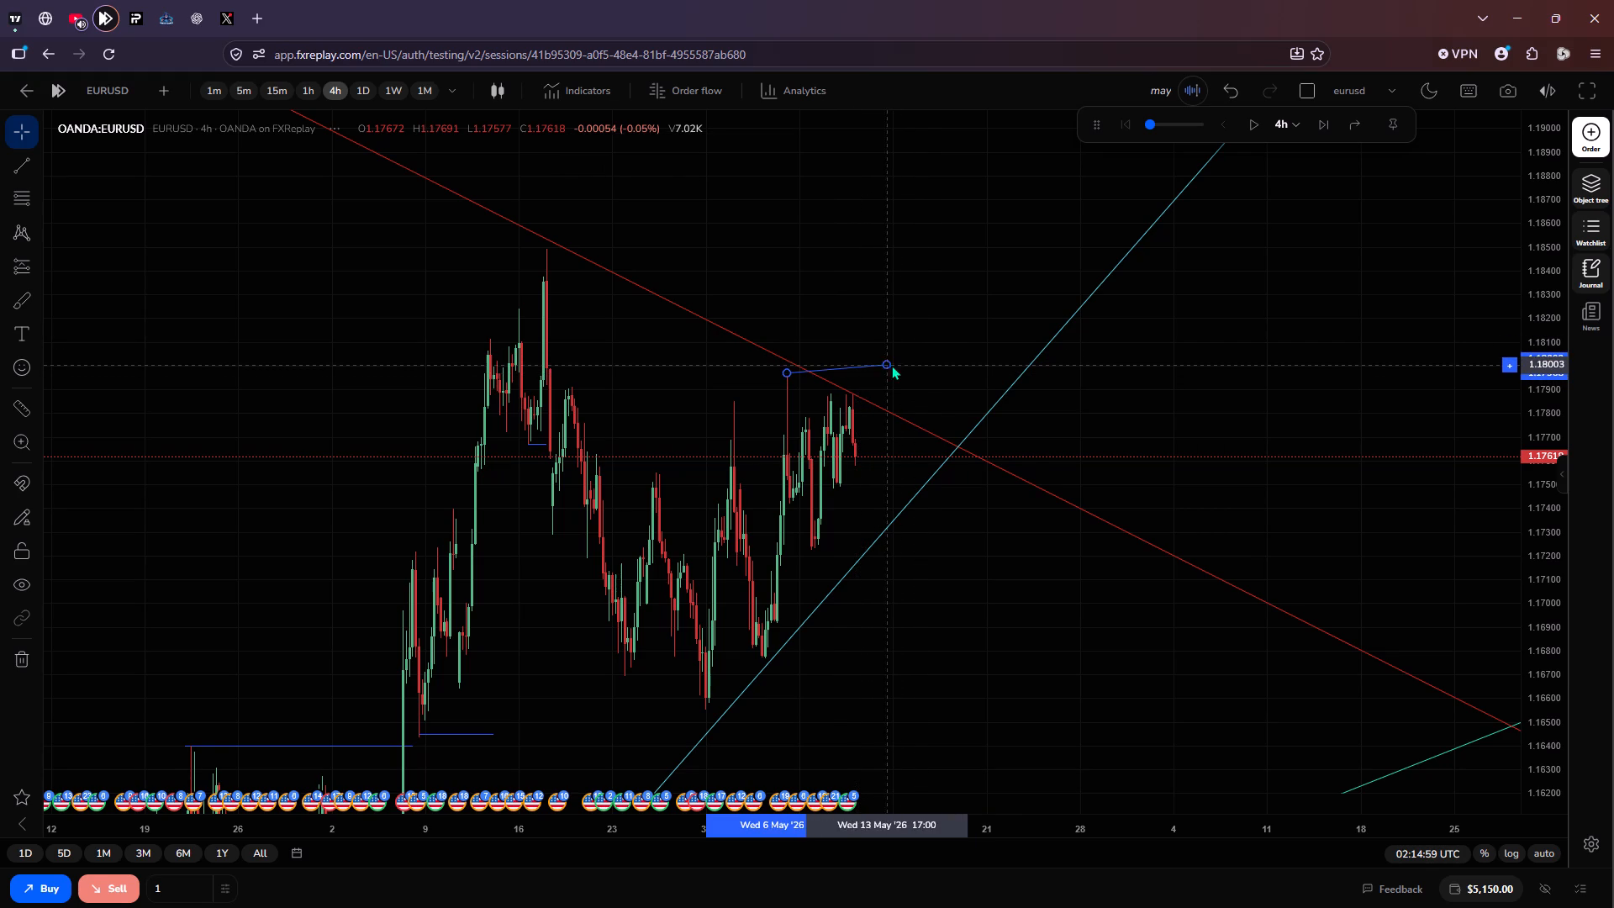
drag(891, 365, 943, 368)
shift+click(943, 368)
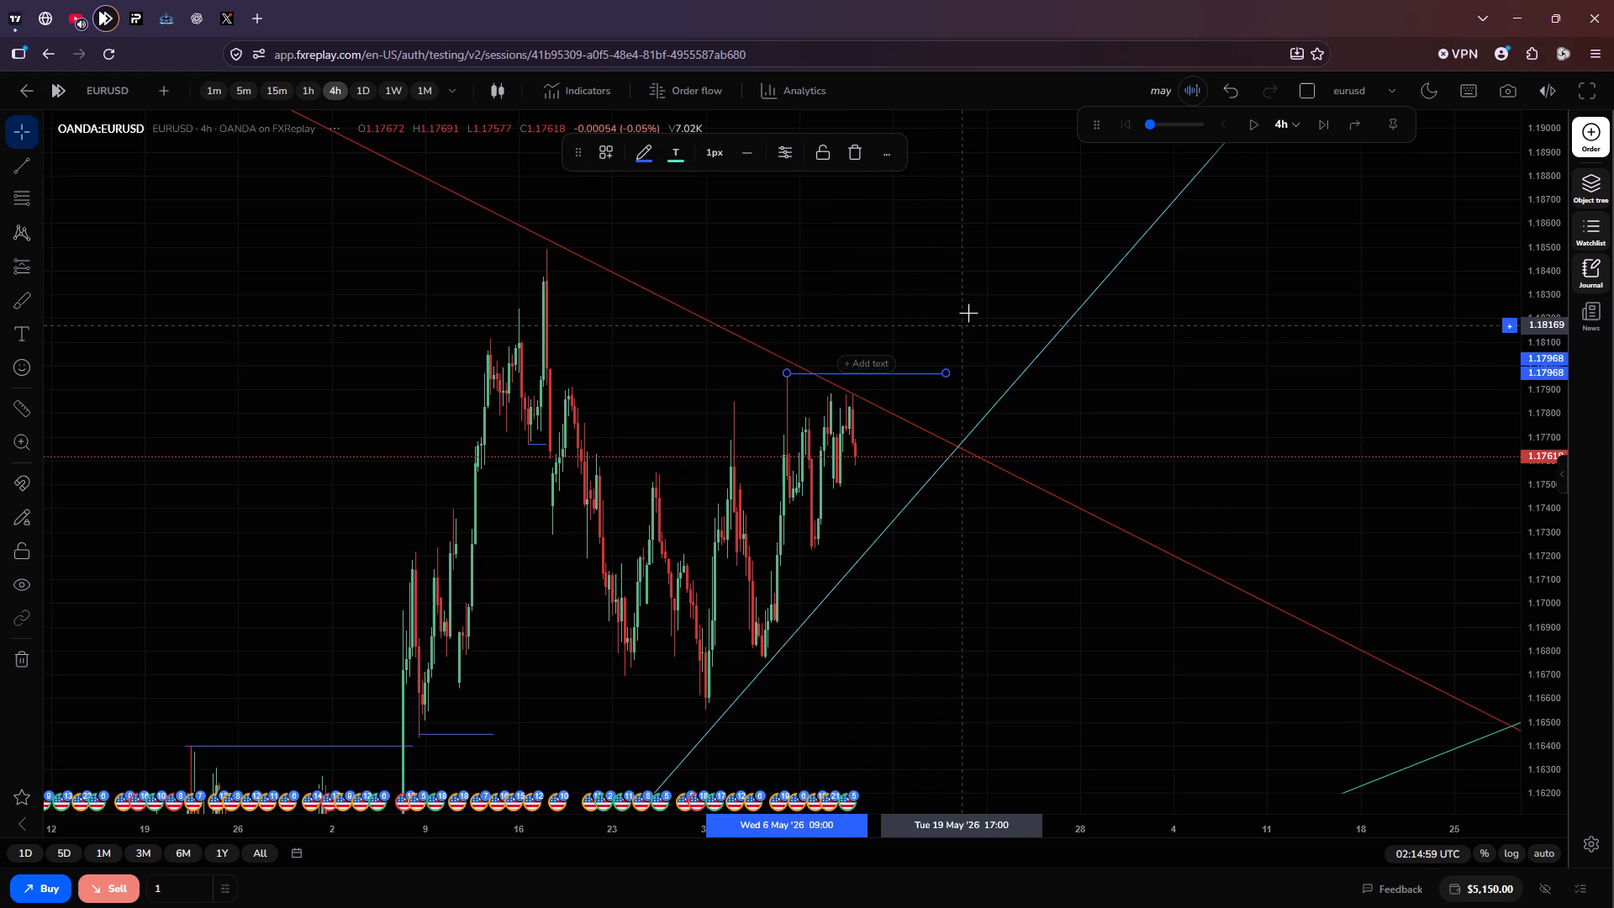
click(968, 313)
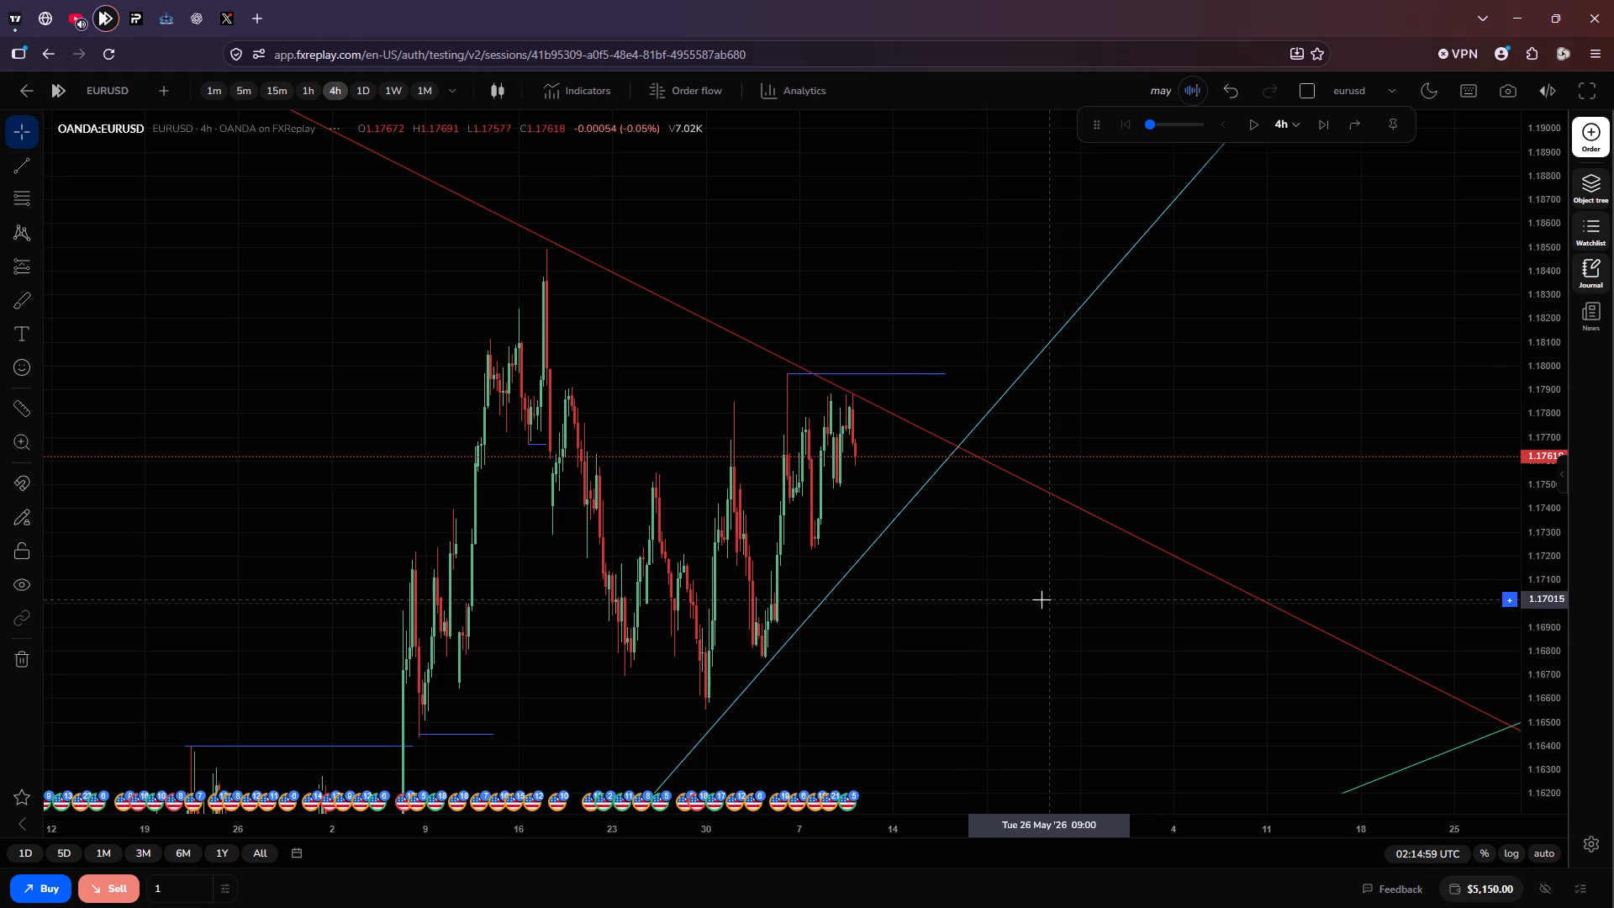
Draw a horizontal blue trendline from the recent swing low at about 1.1723 across to about 26 May.
drag(1041, 599, 963, 485)
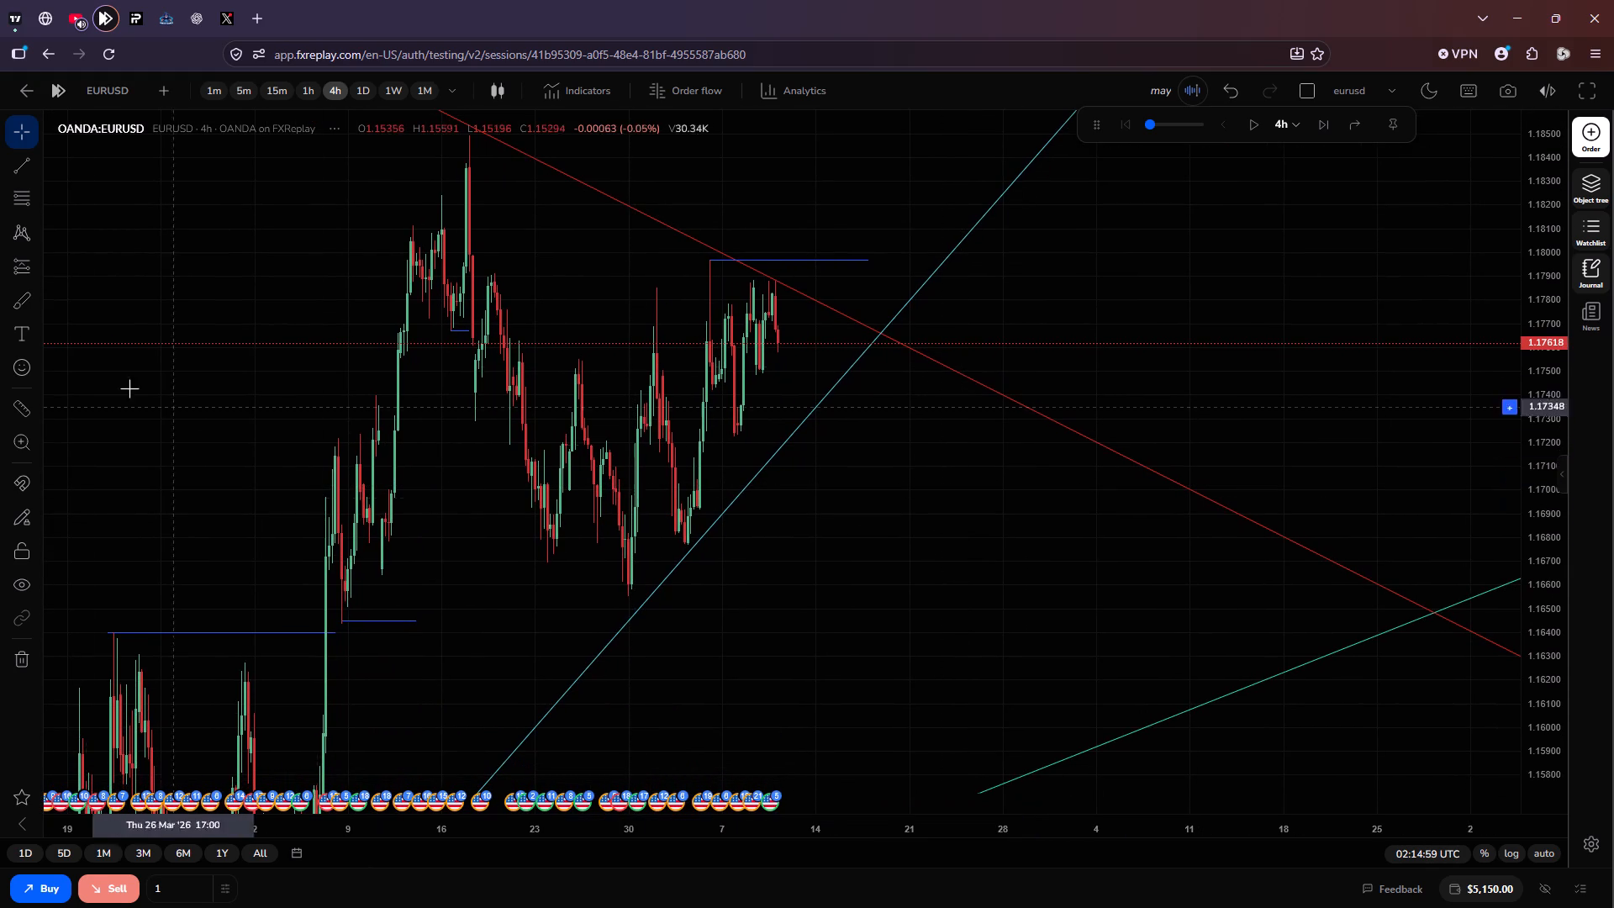
click(15, 167)
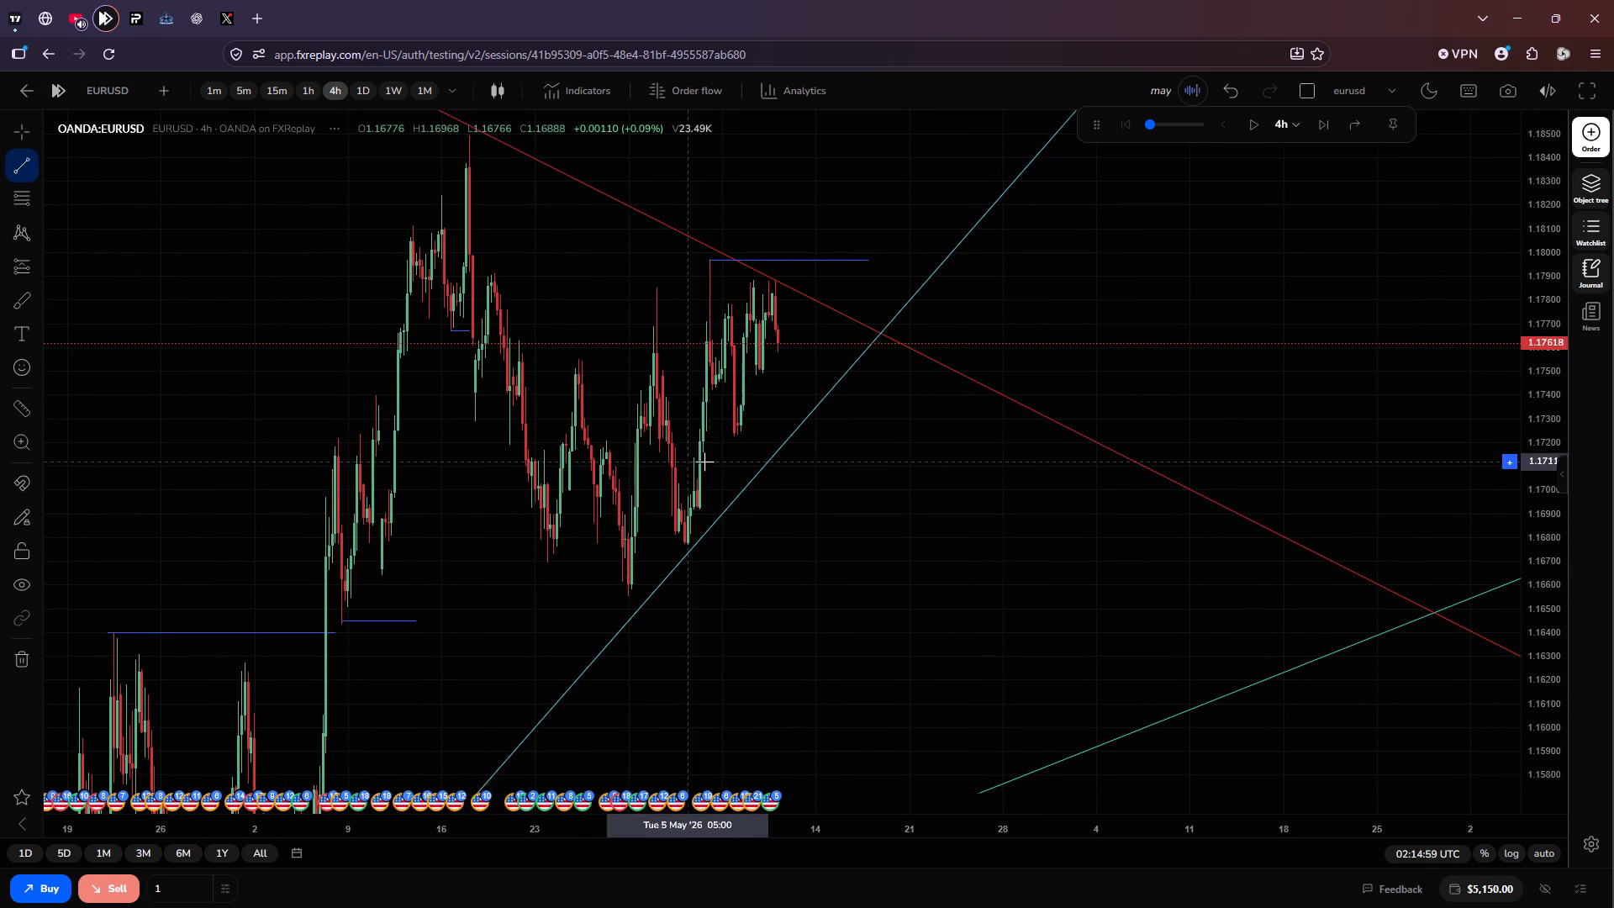
drag(733, 436, 883, 452)
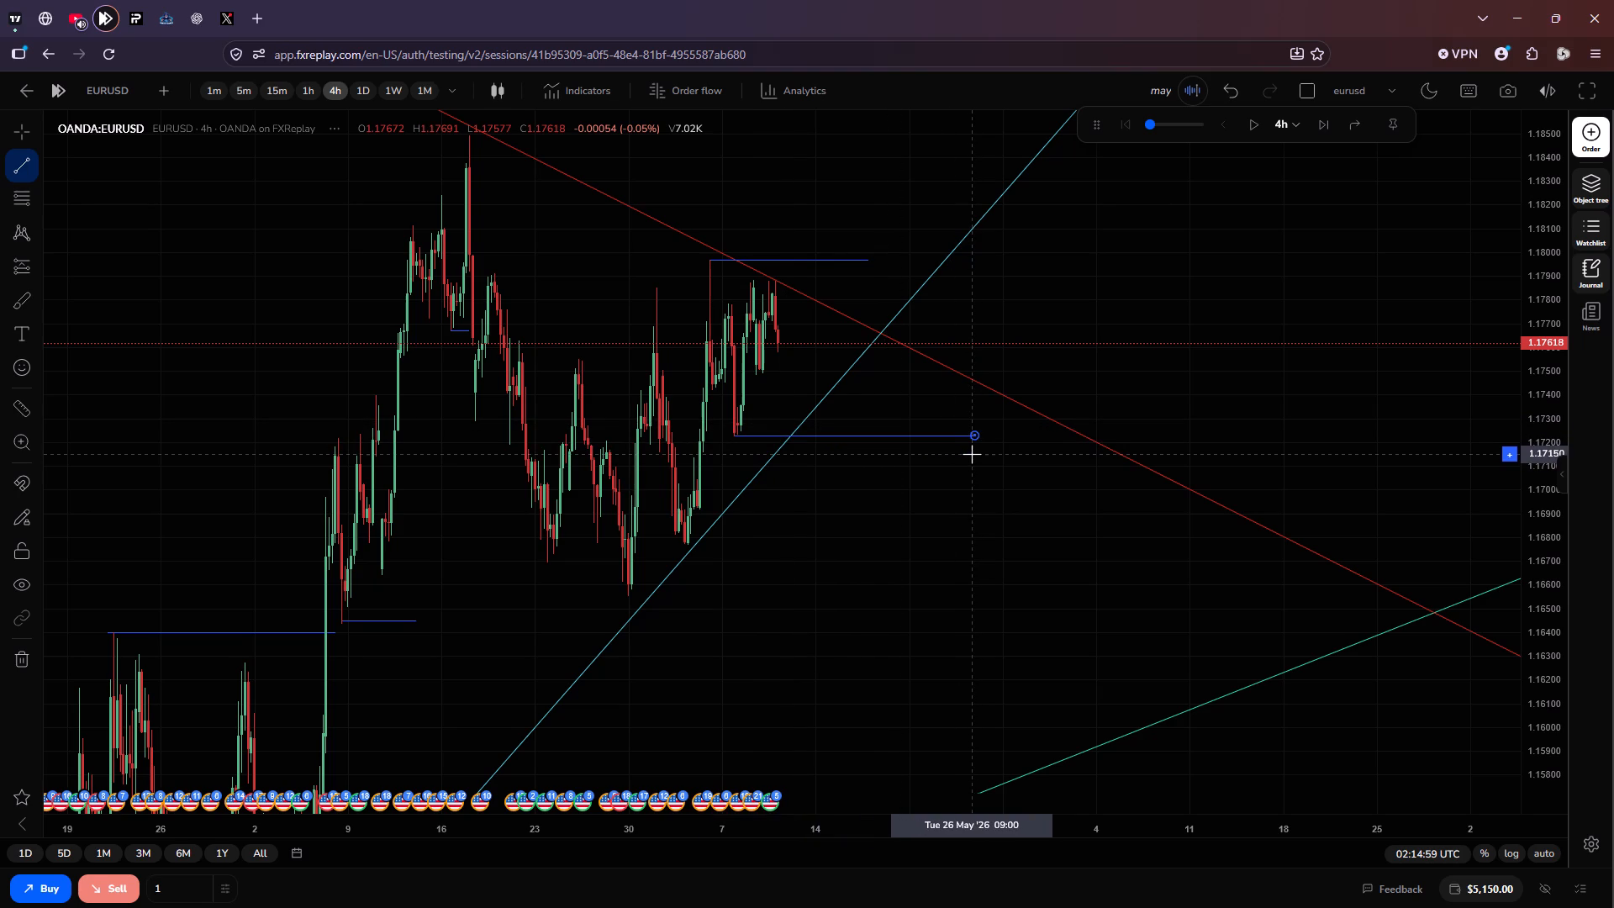
shift+click(972, 454)
click(850, 484)
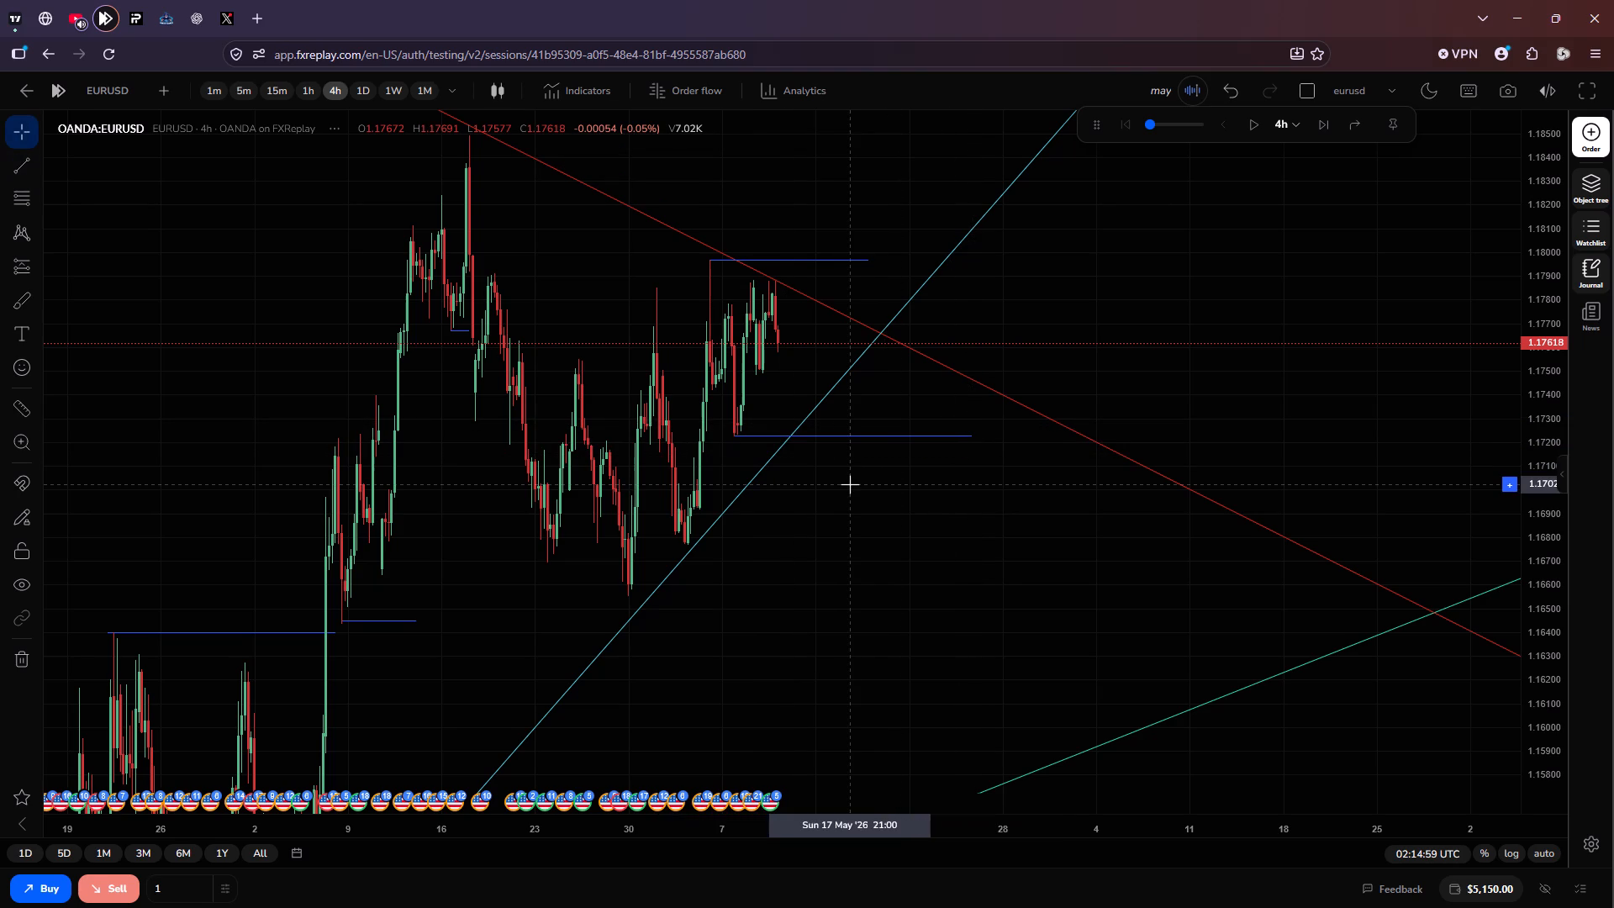
On the 15-minute timeframe, draw an ascending ray from the 5 May low at 1.16757 along the 8 May lows, through 1.17421.
click(272, 90)
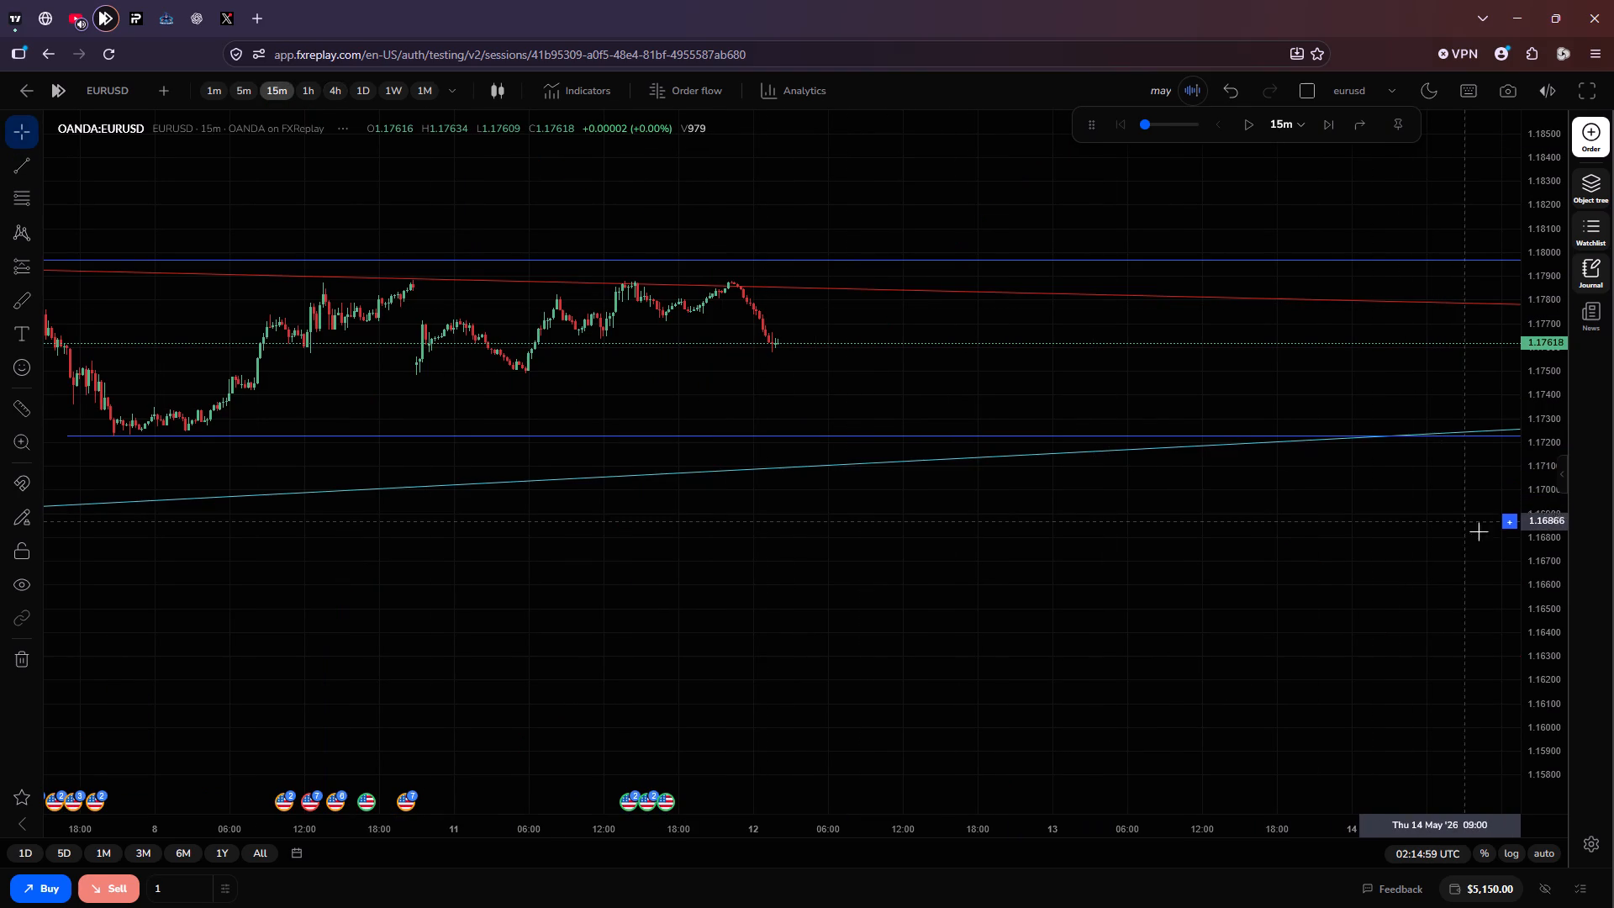
scroll(1529, 551, up, 4)
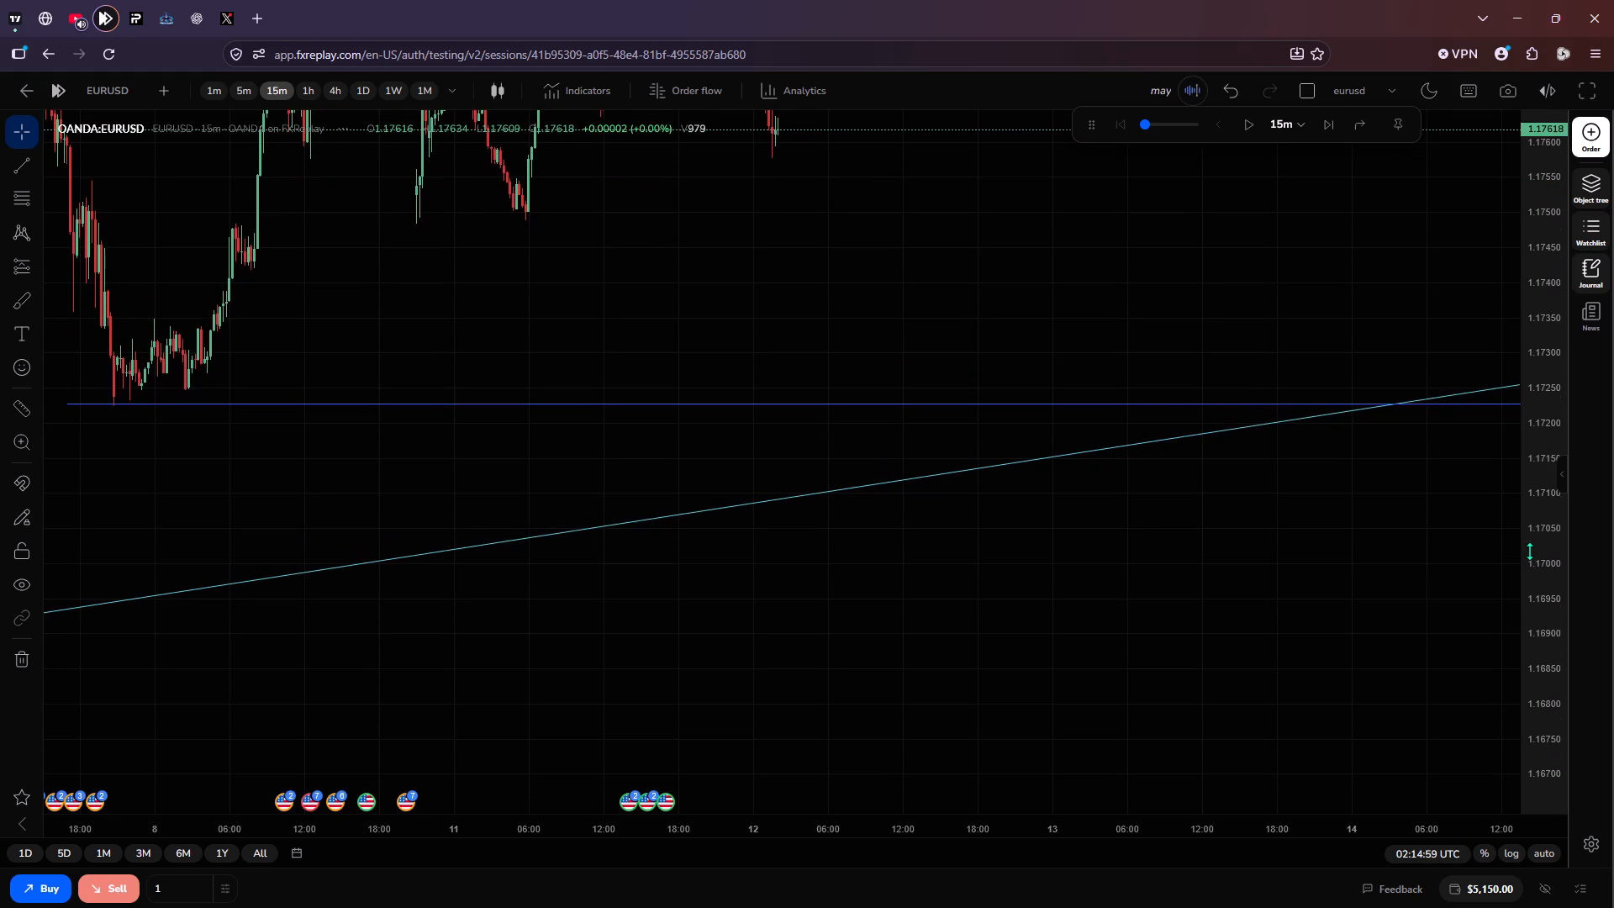
scroll(1529, 551, up, 1)
drag(856, 335, 1241, 367)
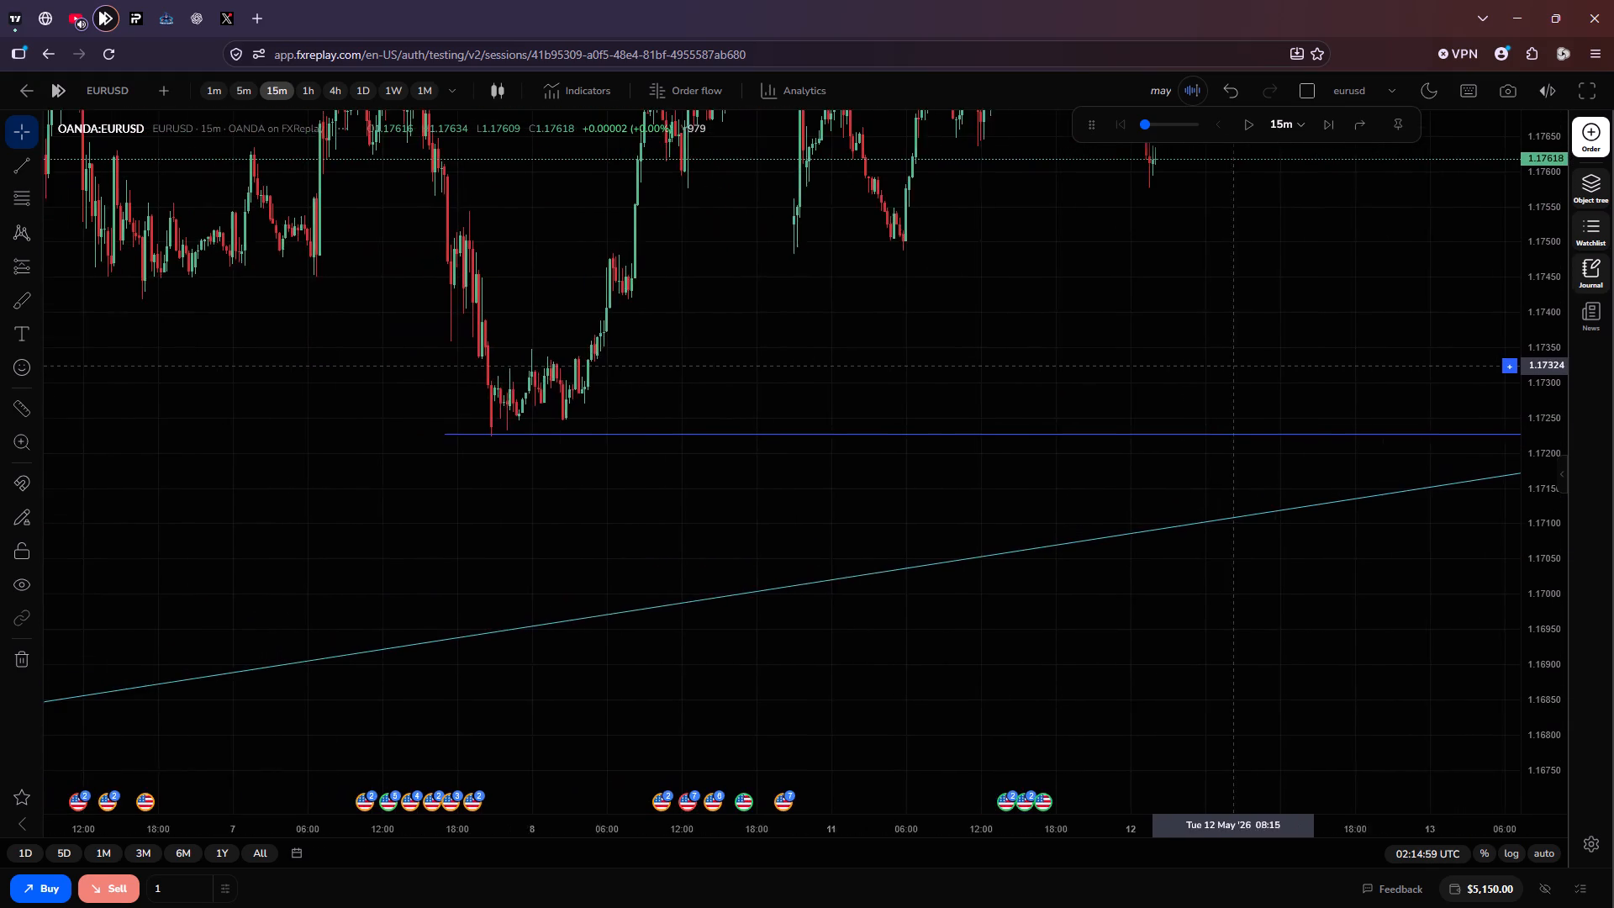
drag(1241, 367, 1243, 367)
scroll(1243, 367, down, 4)
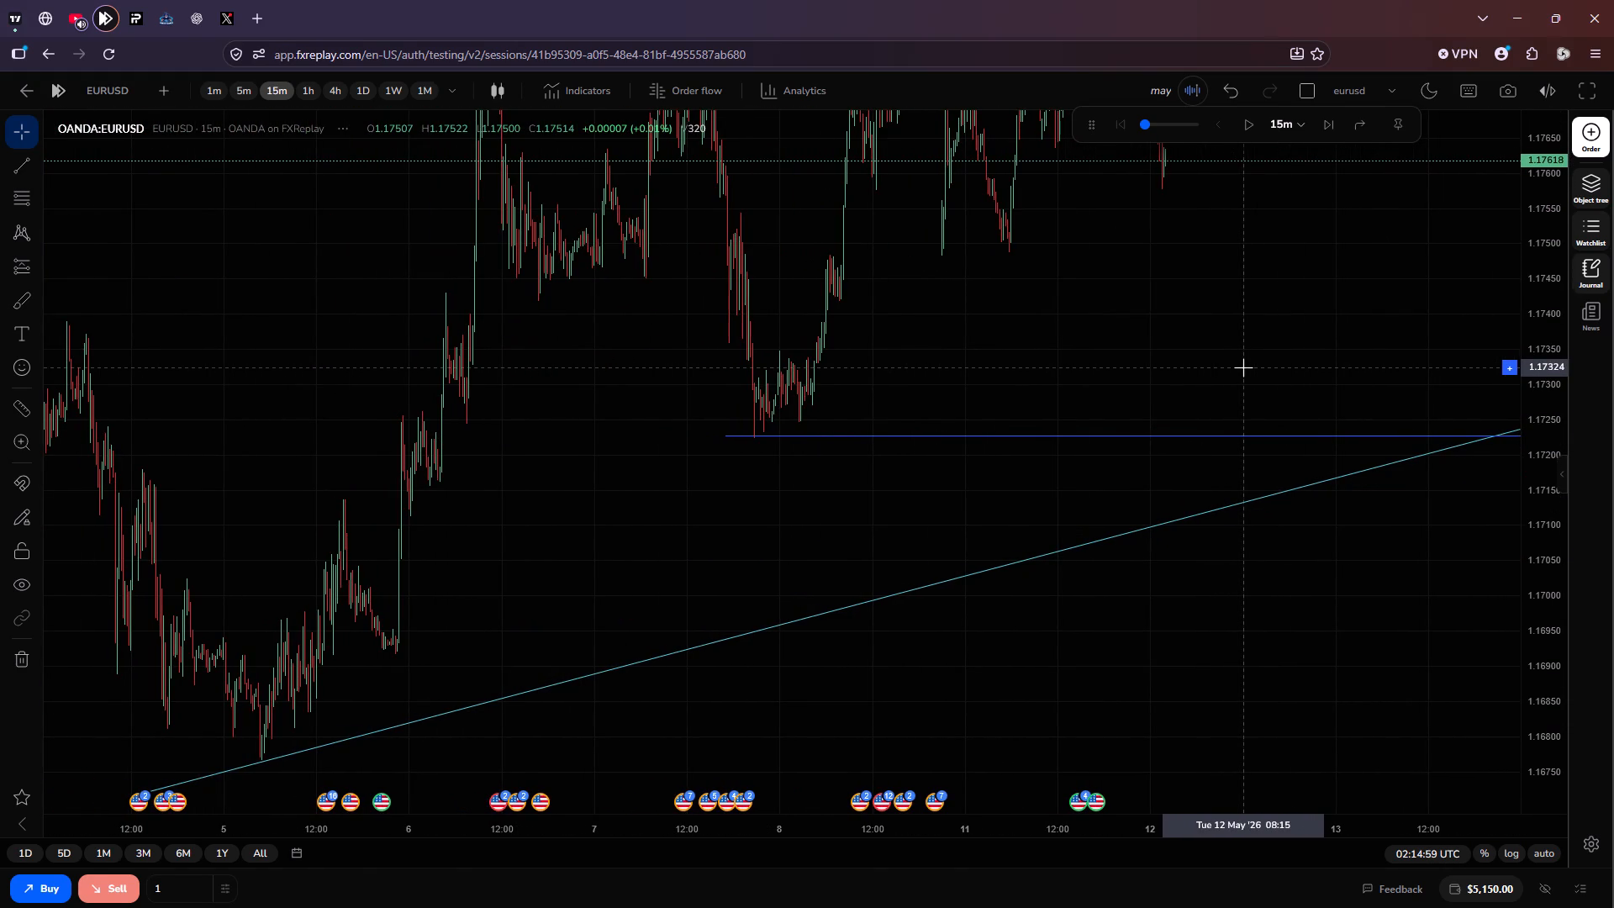
drag(1243, 367, 1236, 376)
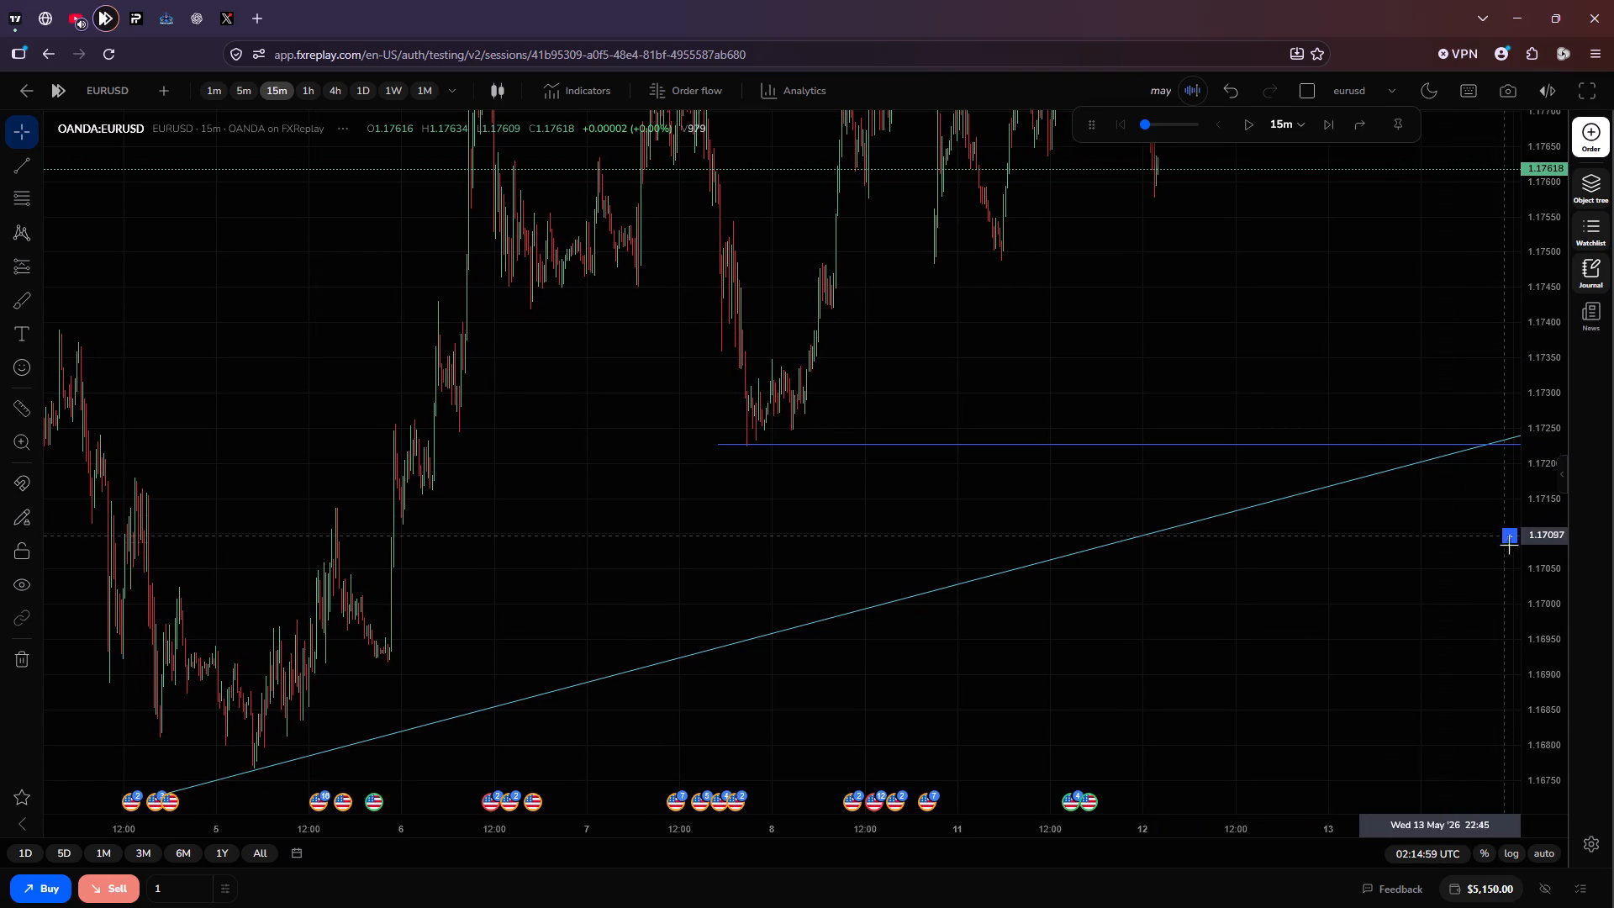
scroll(1530, 561, down, 4)
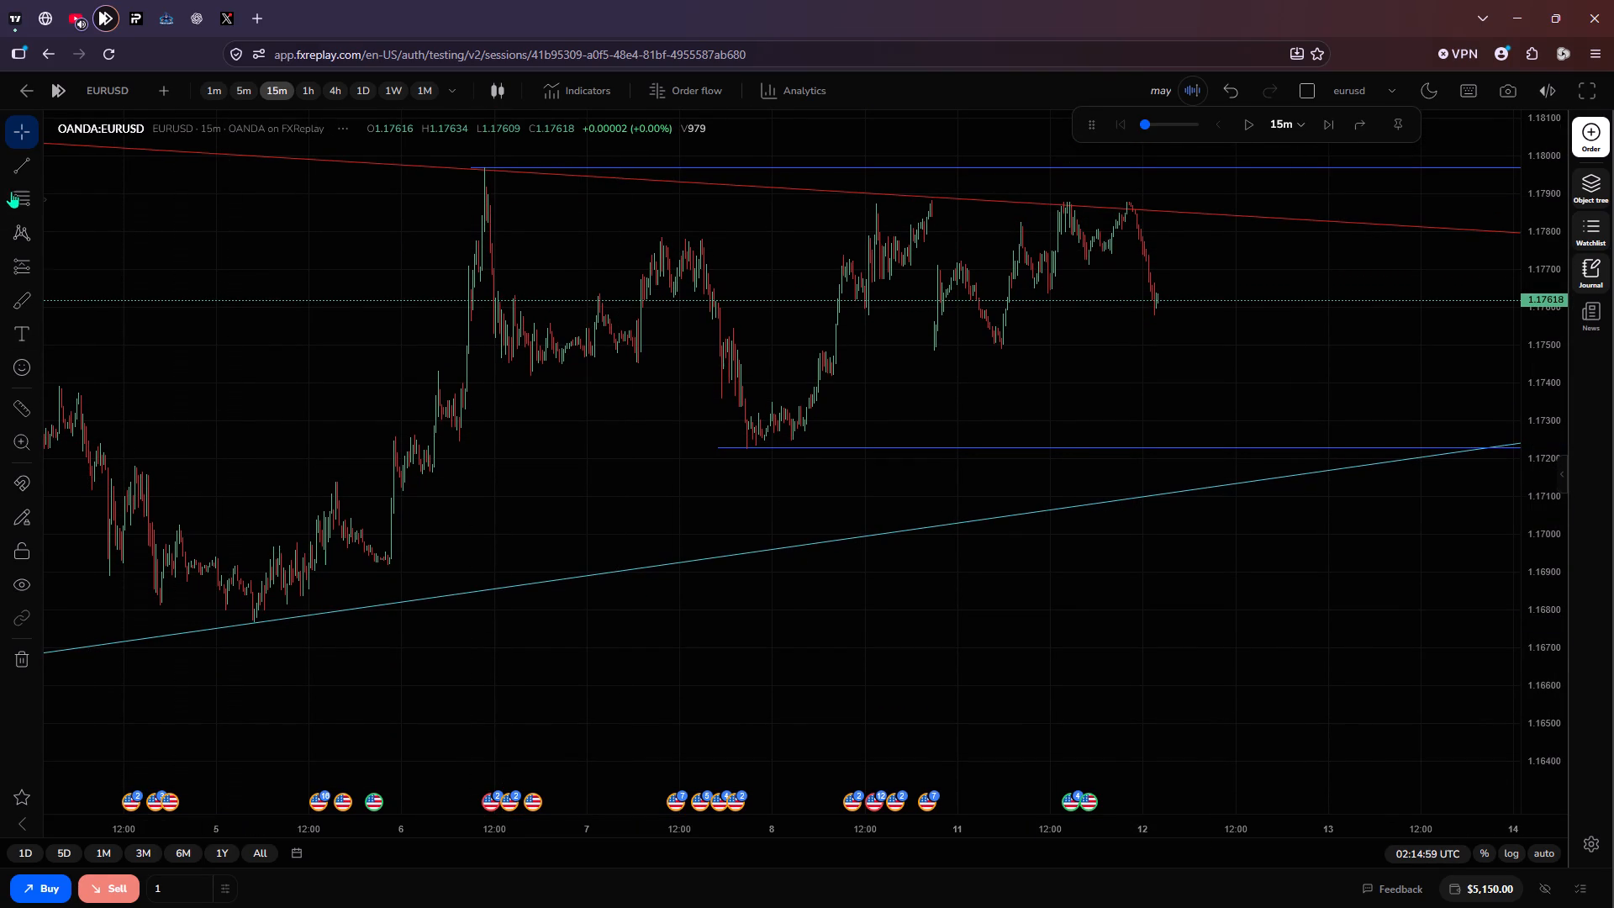
click(46, 161)
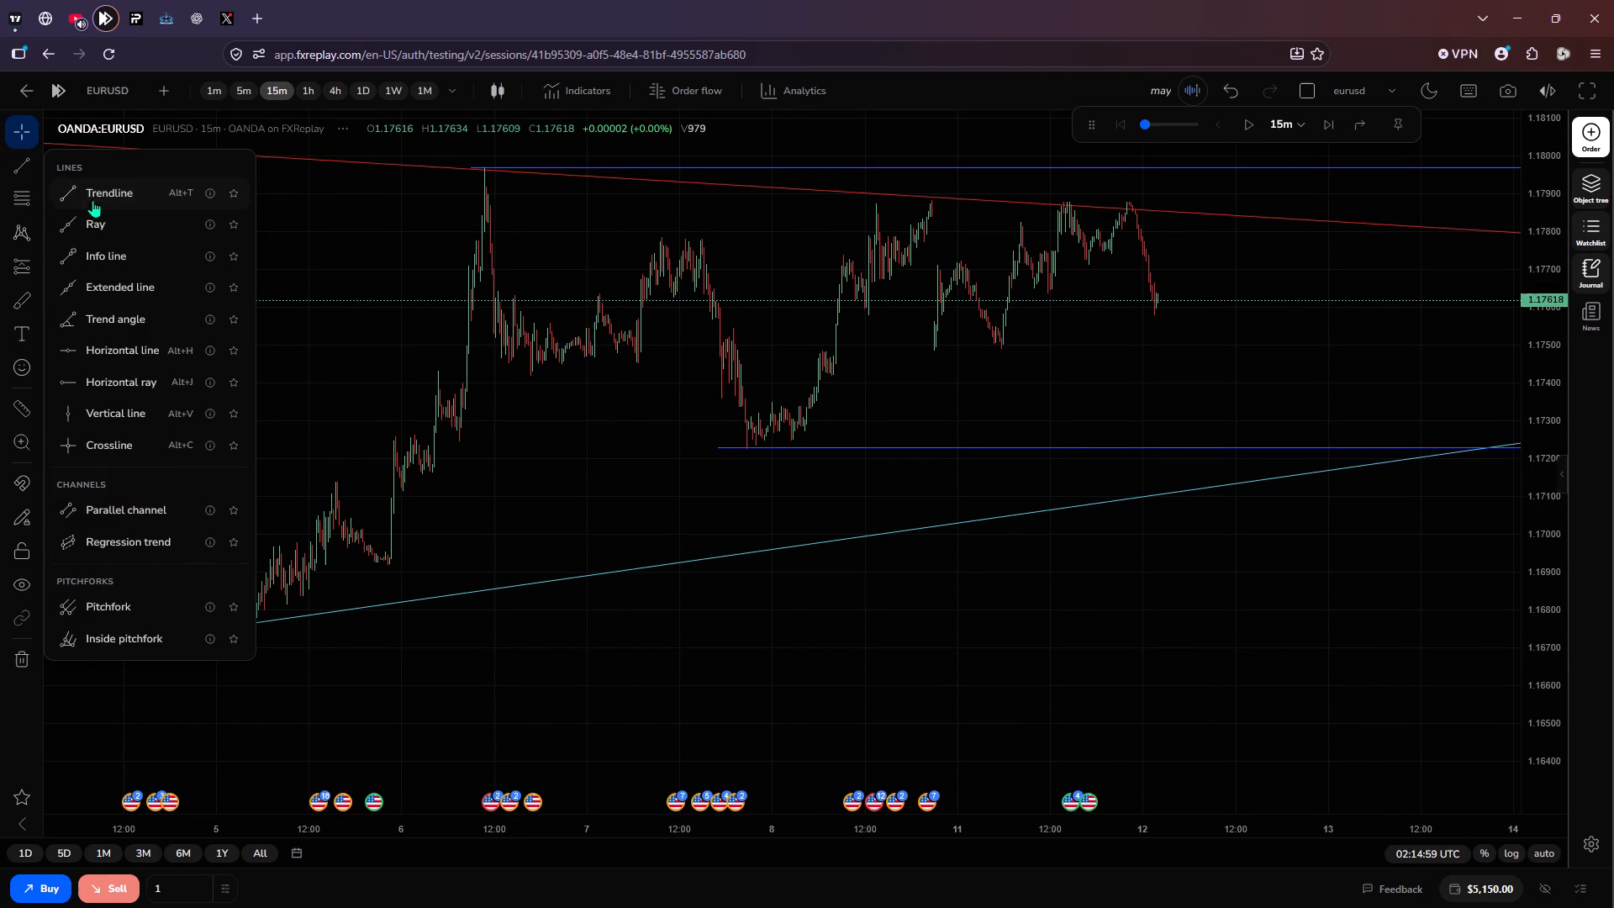
click(95, 225)
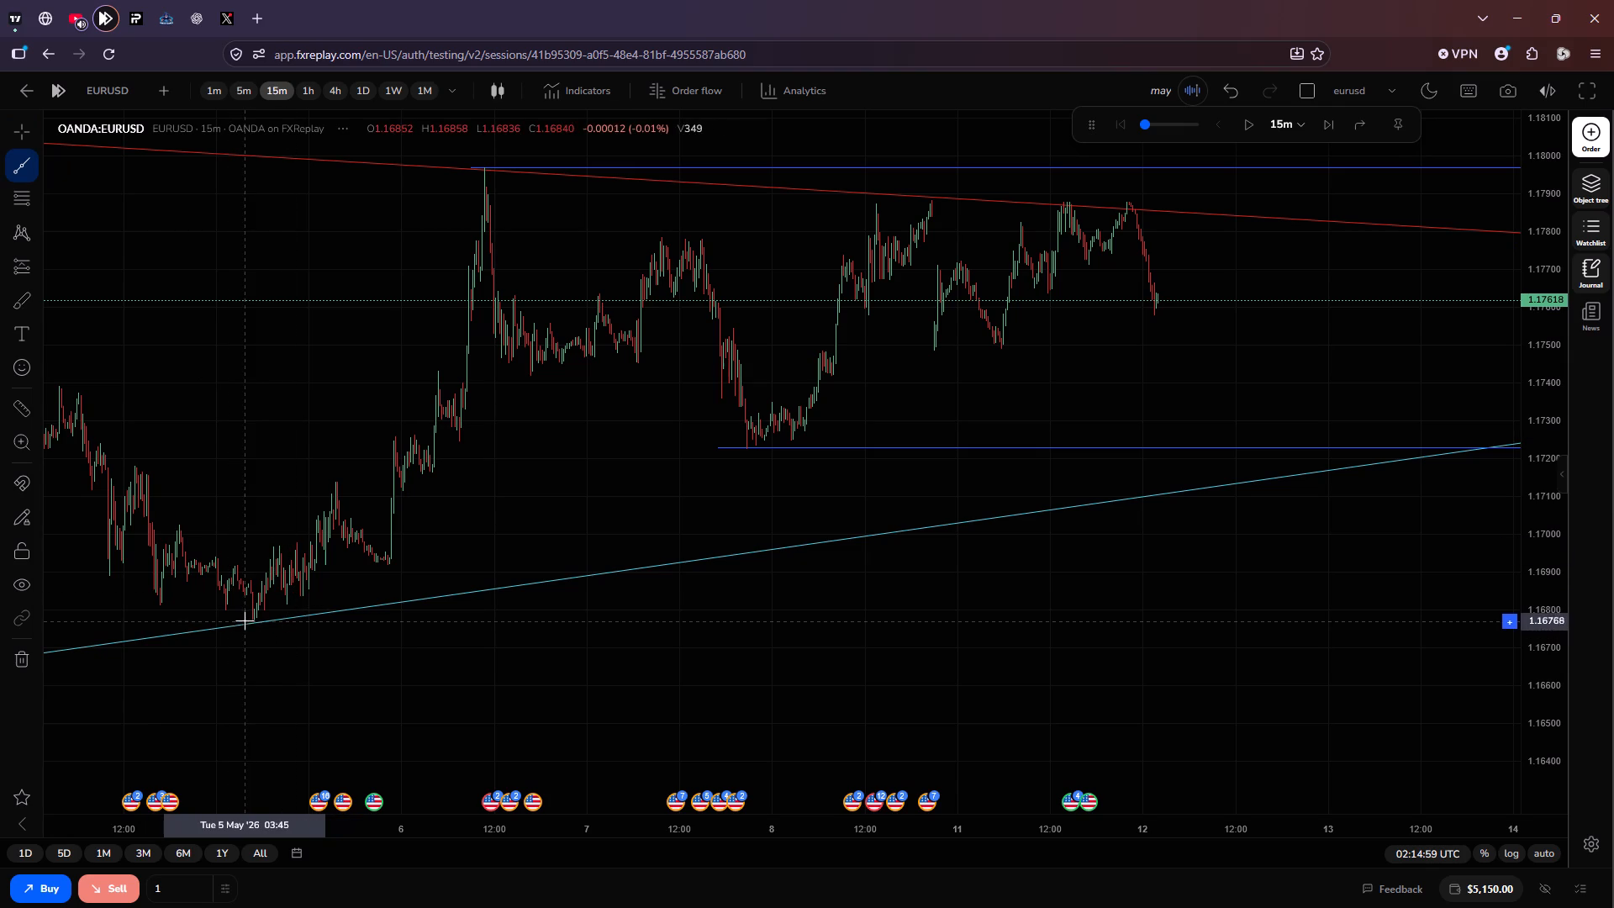
drag(254, 626, 469, 588)
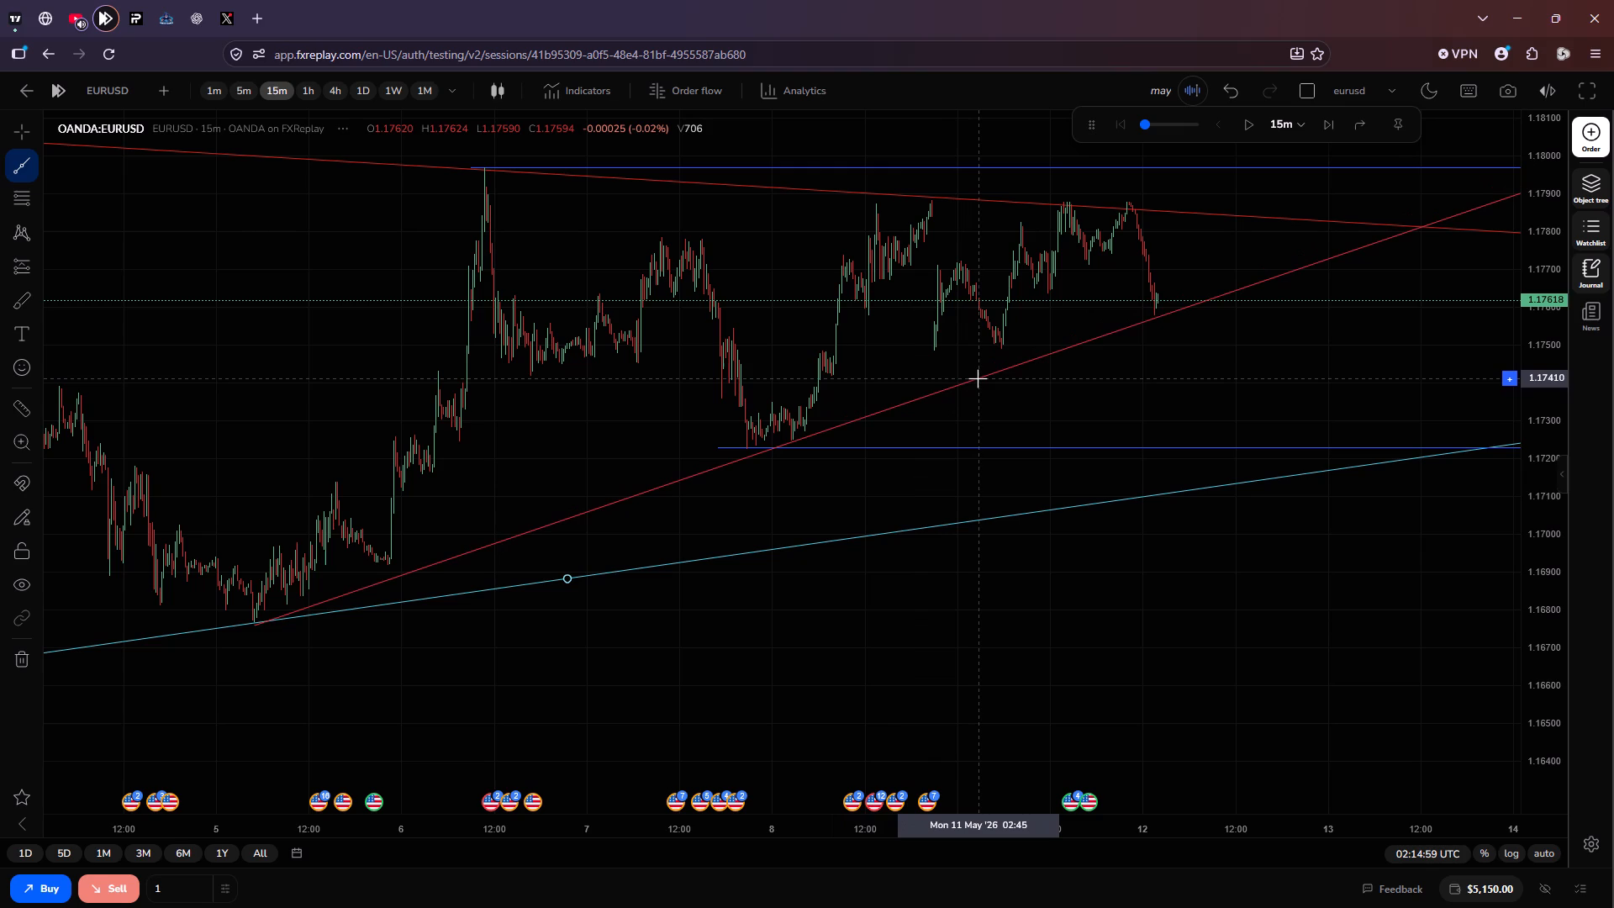
click(978, 378)
click(978, 378)
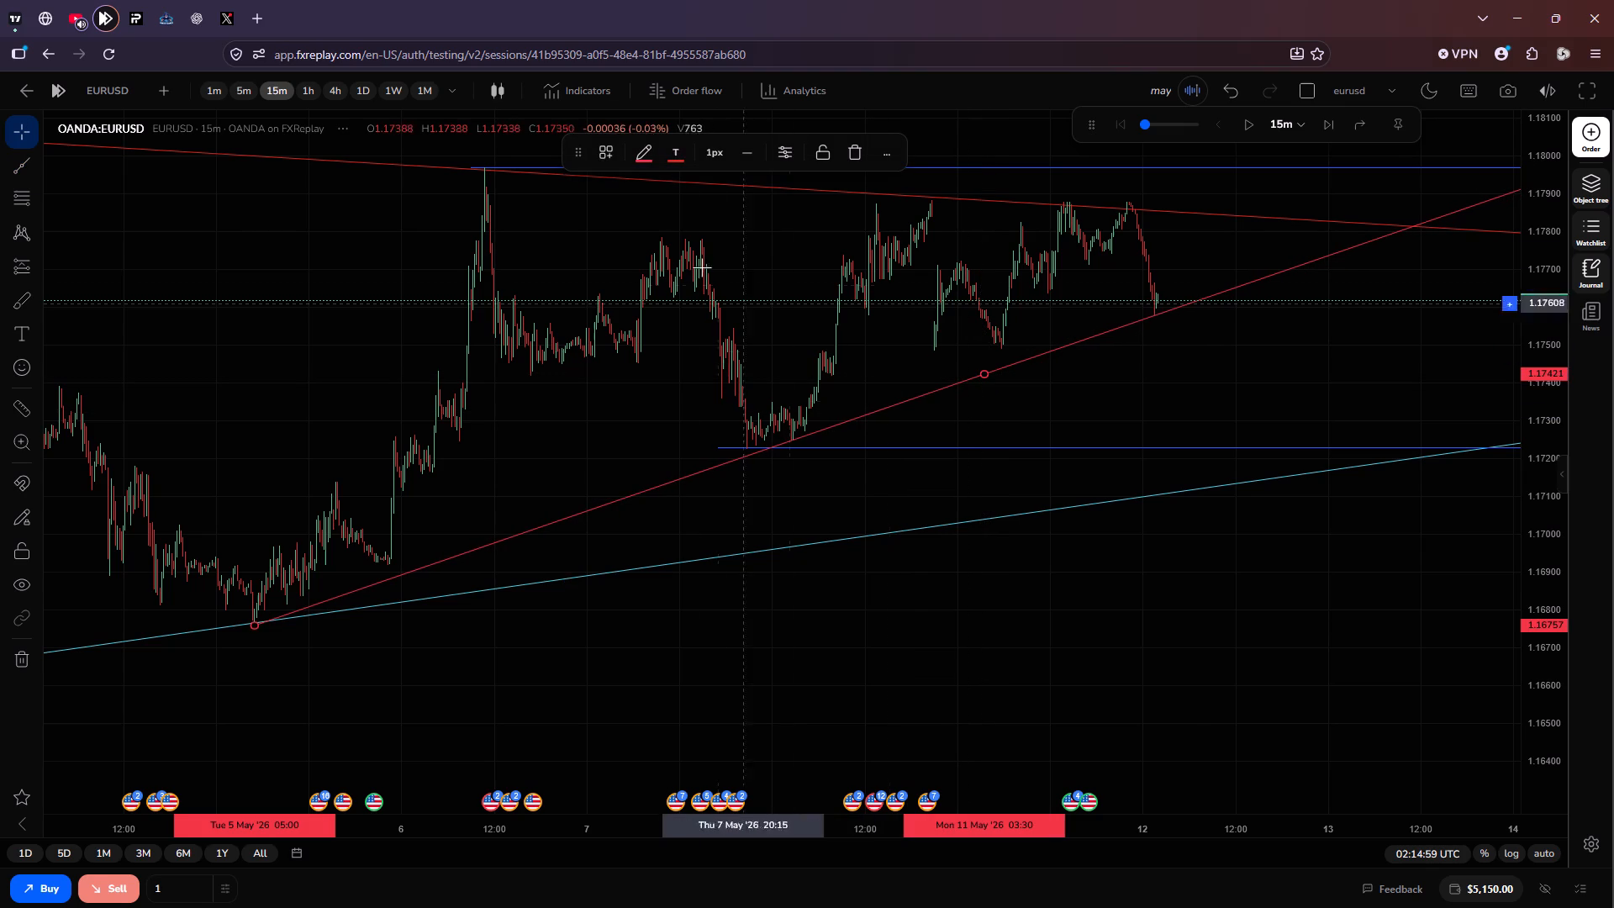
Recolour the new ascending ray light cyan to match the existing ascending trendline.
click(650, 153)
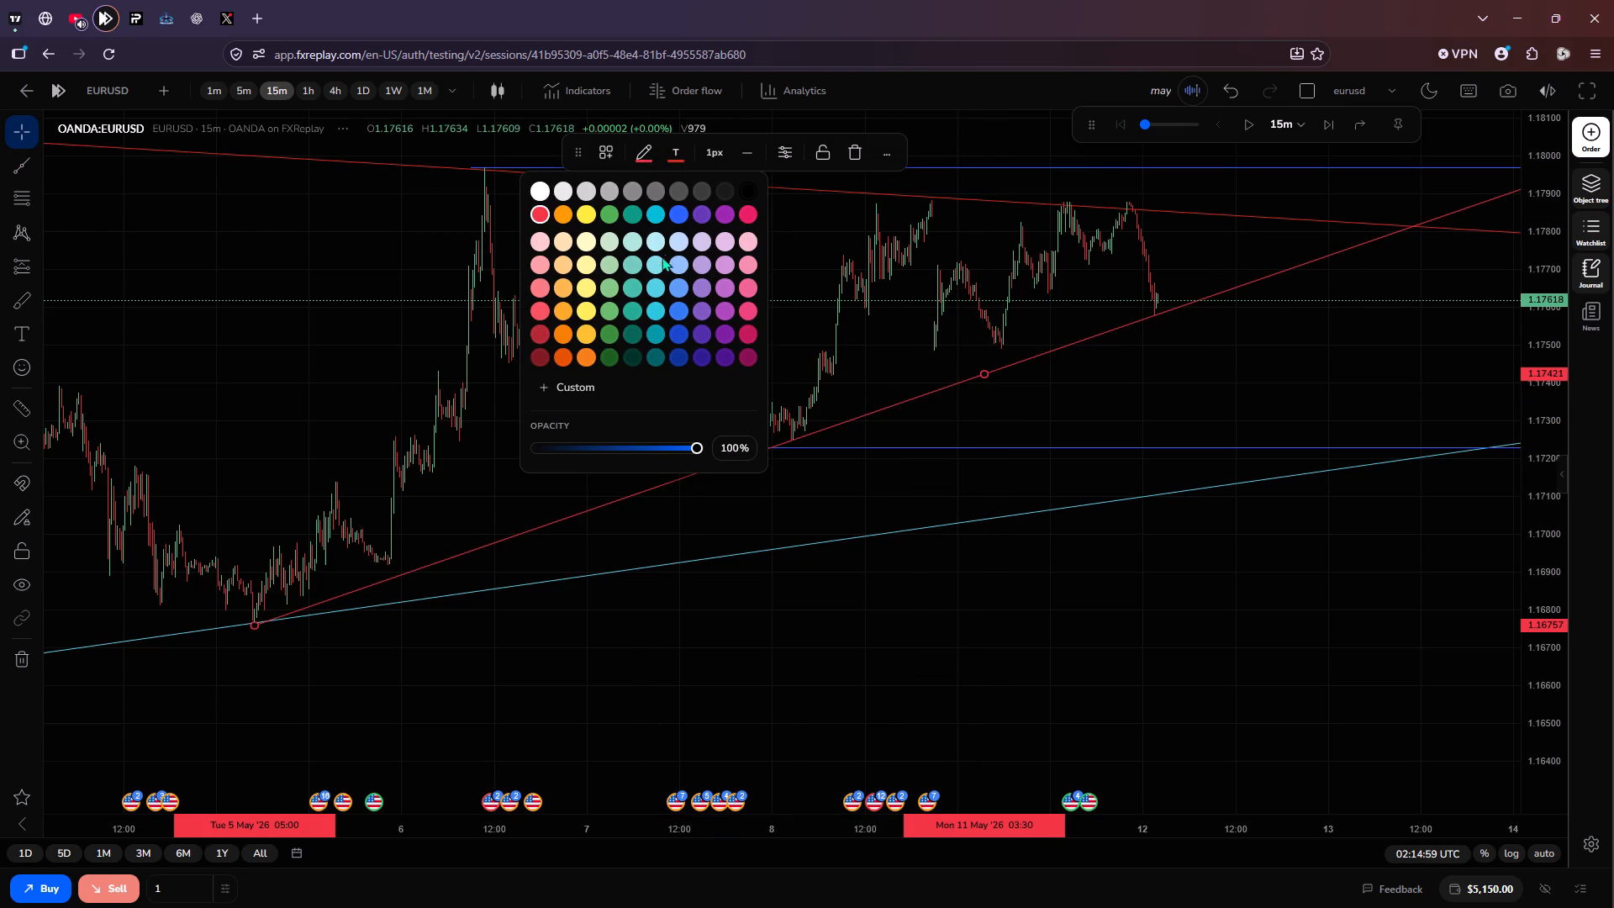
click(657, 295)
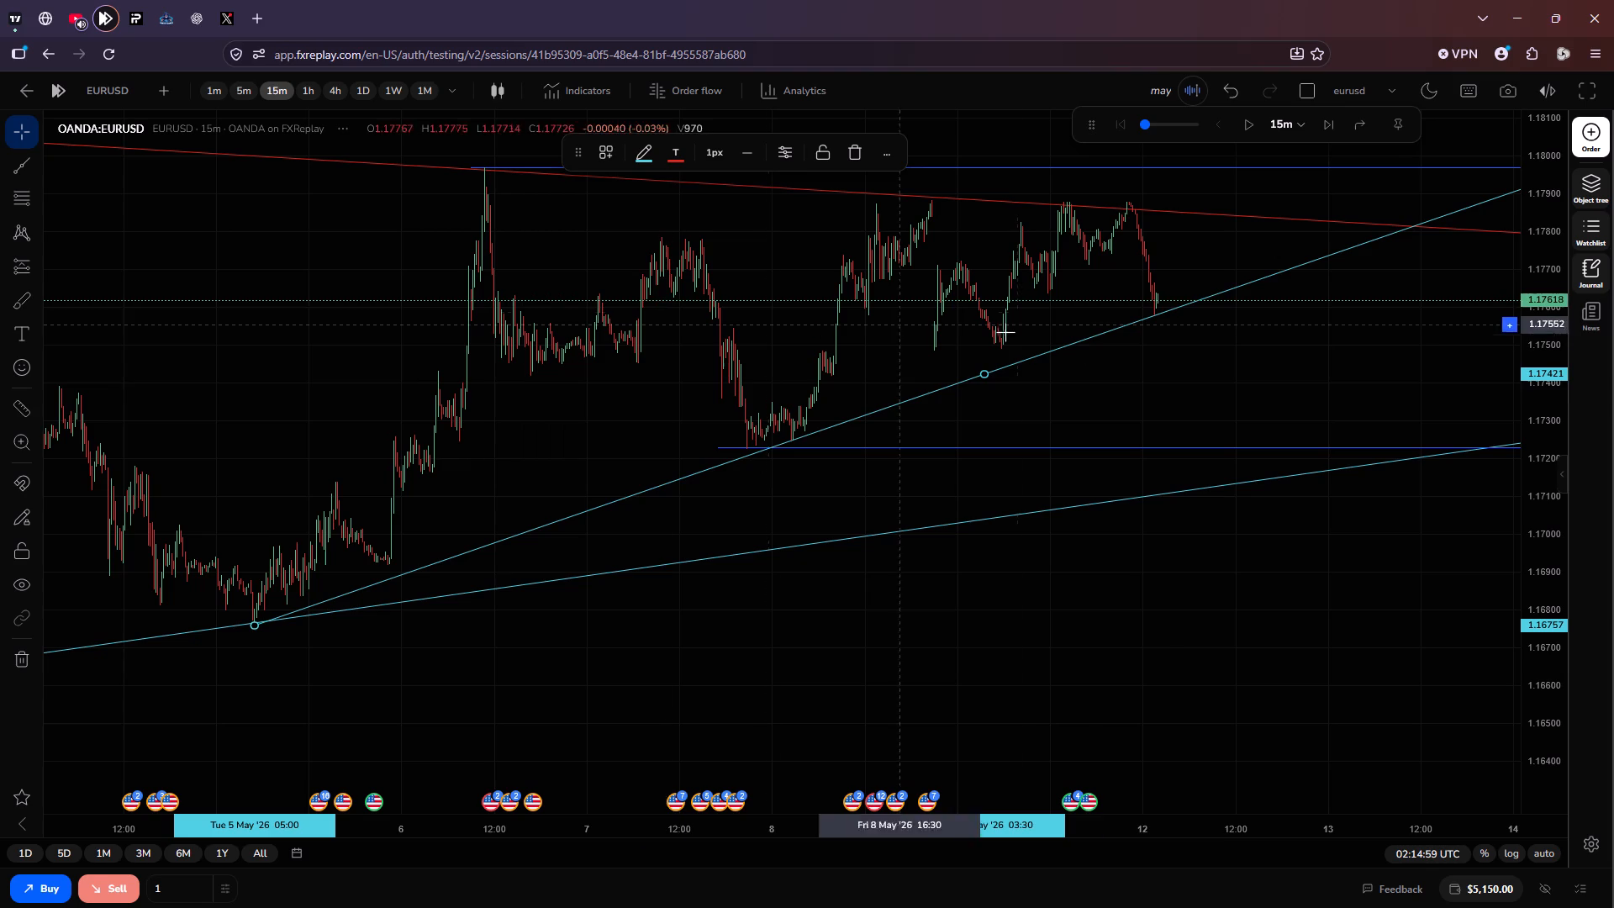
click(1135, 394)
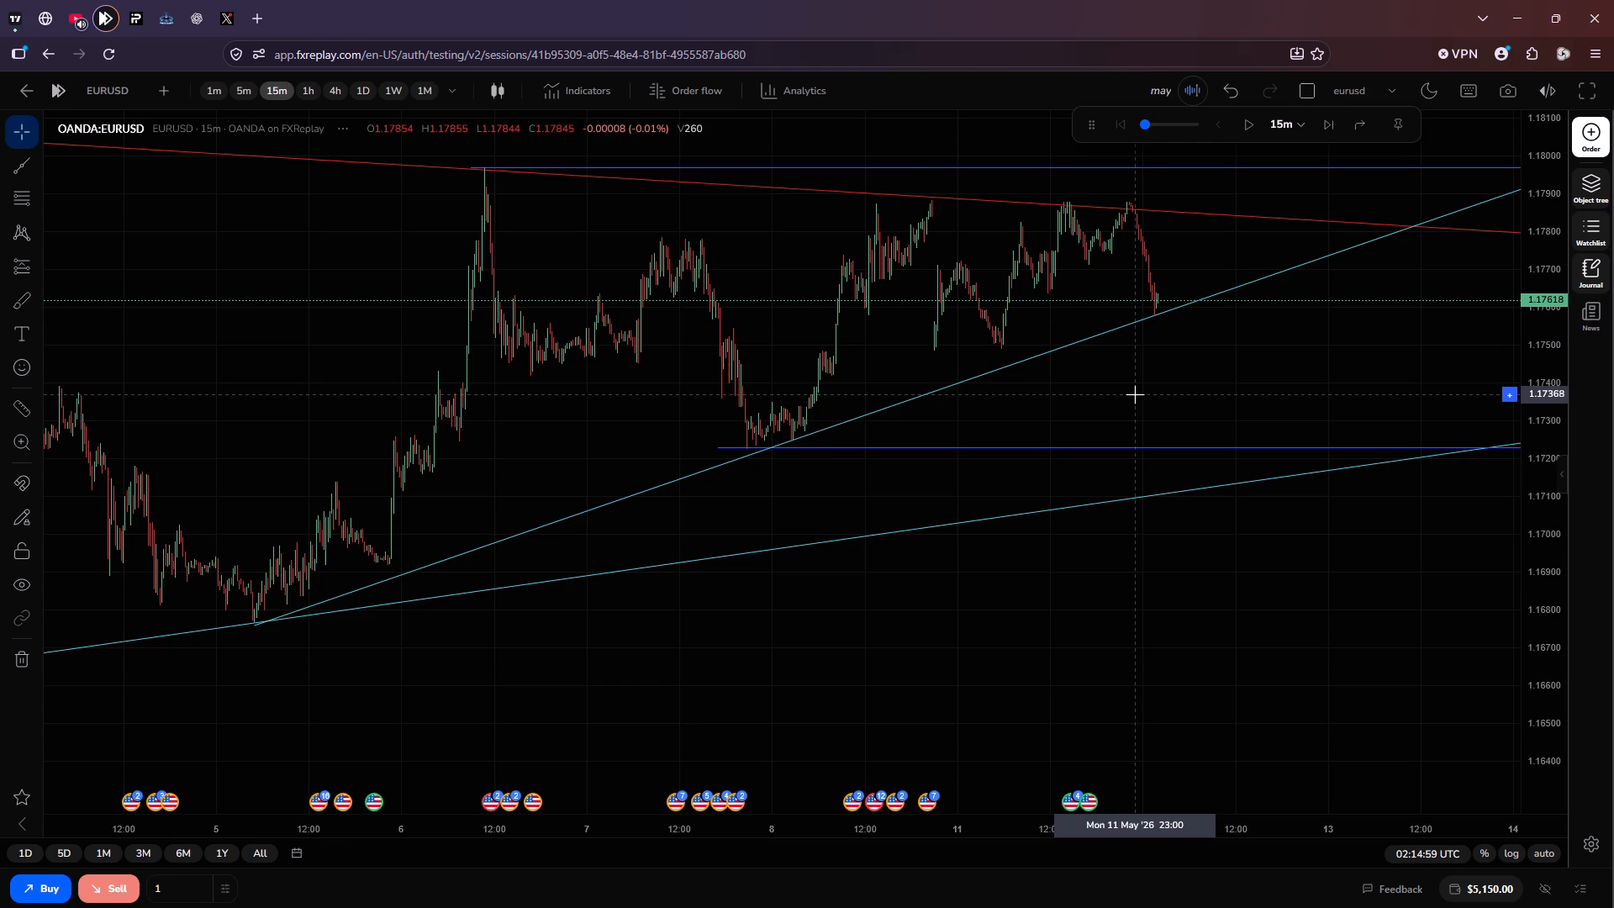
Shift the descending red trendline's anchor slightly to 1.17808 on 14 May so the line meets the latest high.
scroll(1136, 396, up, 3)
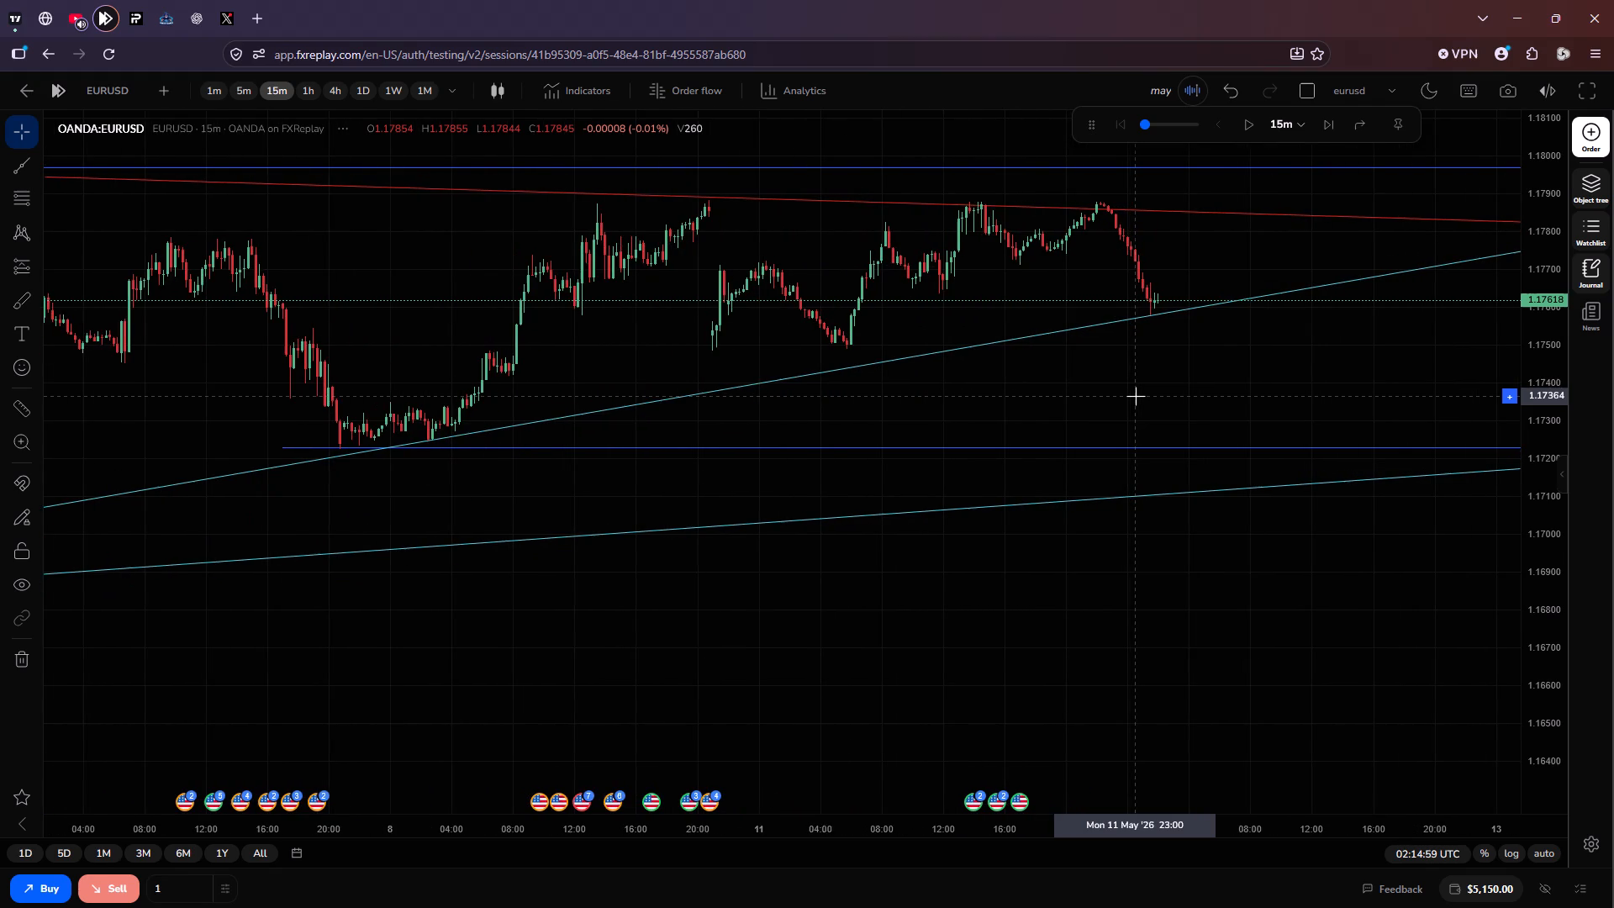
drag(1189, 253, 898, 422)
scroll(983, 390, down, 6)
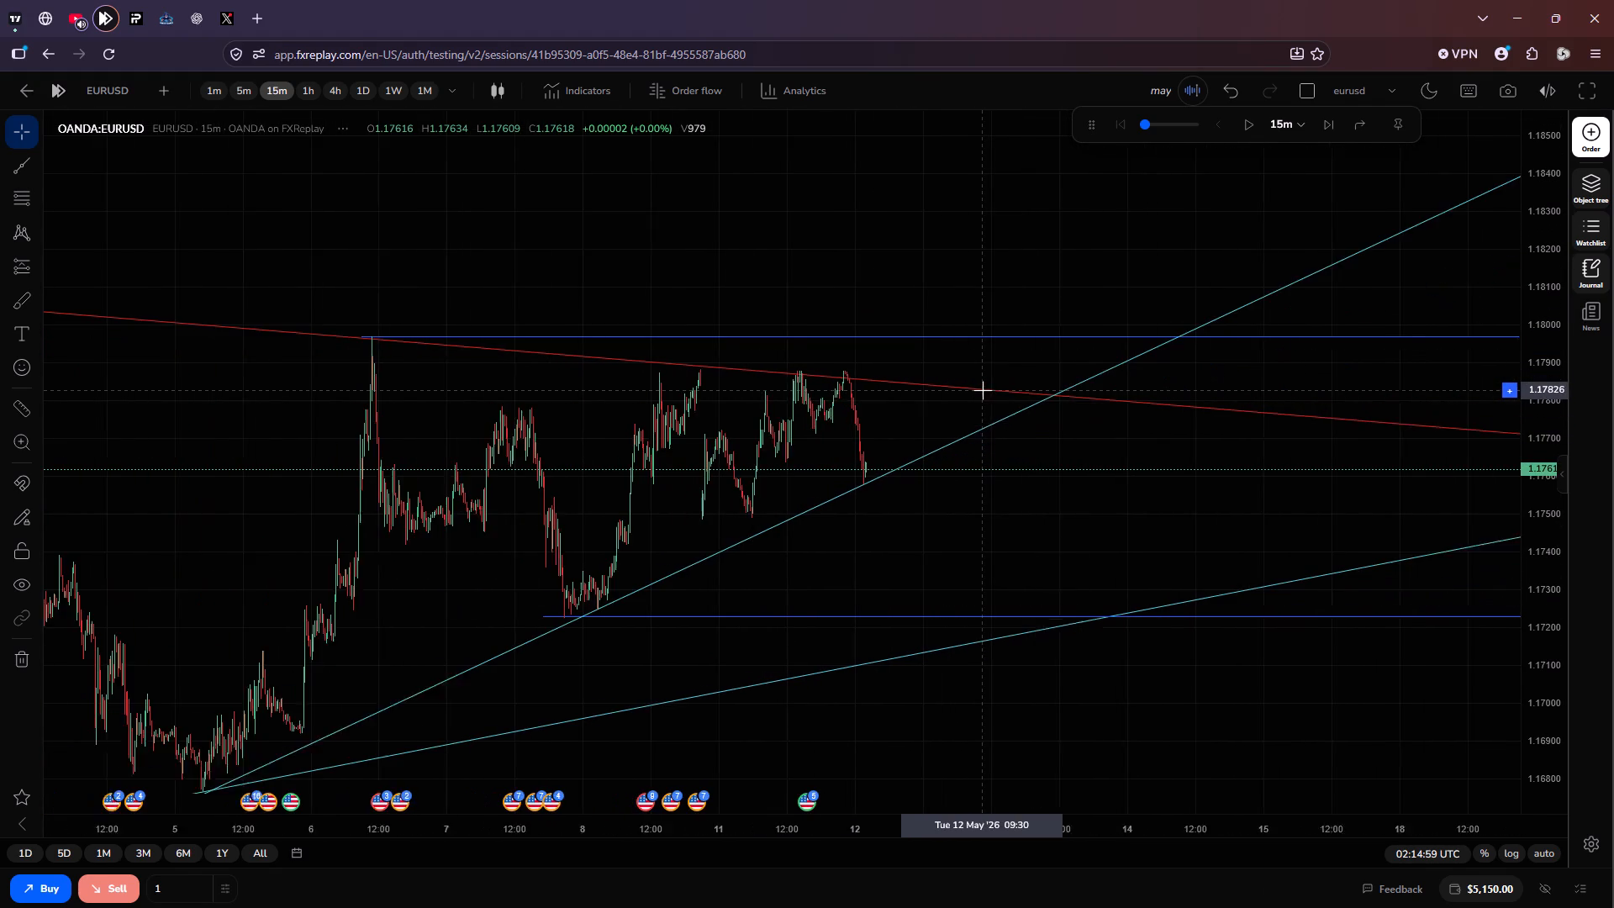
click(1139, 401)
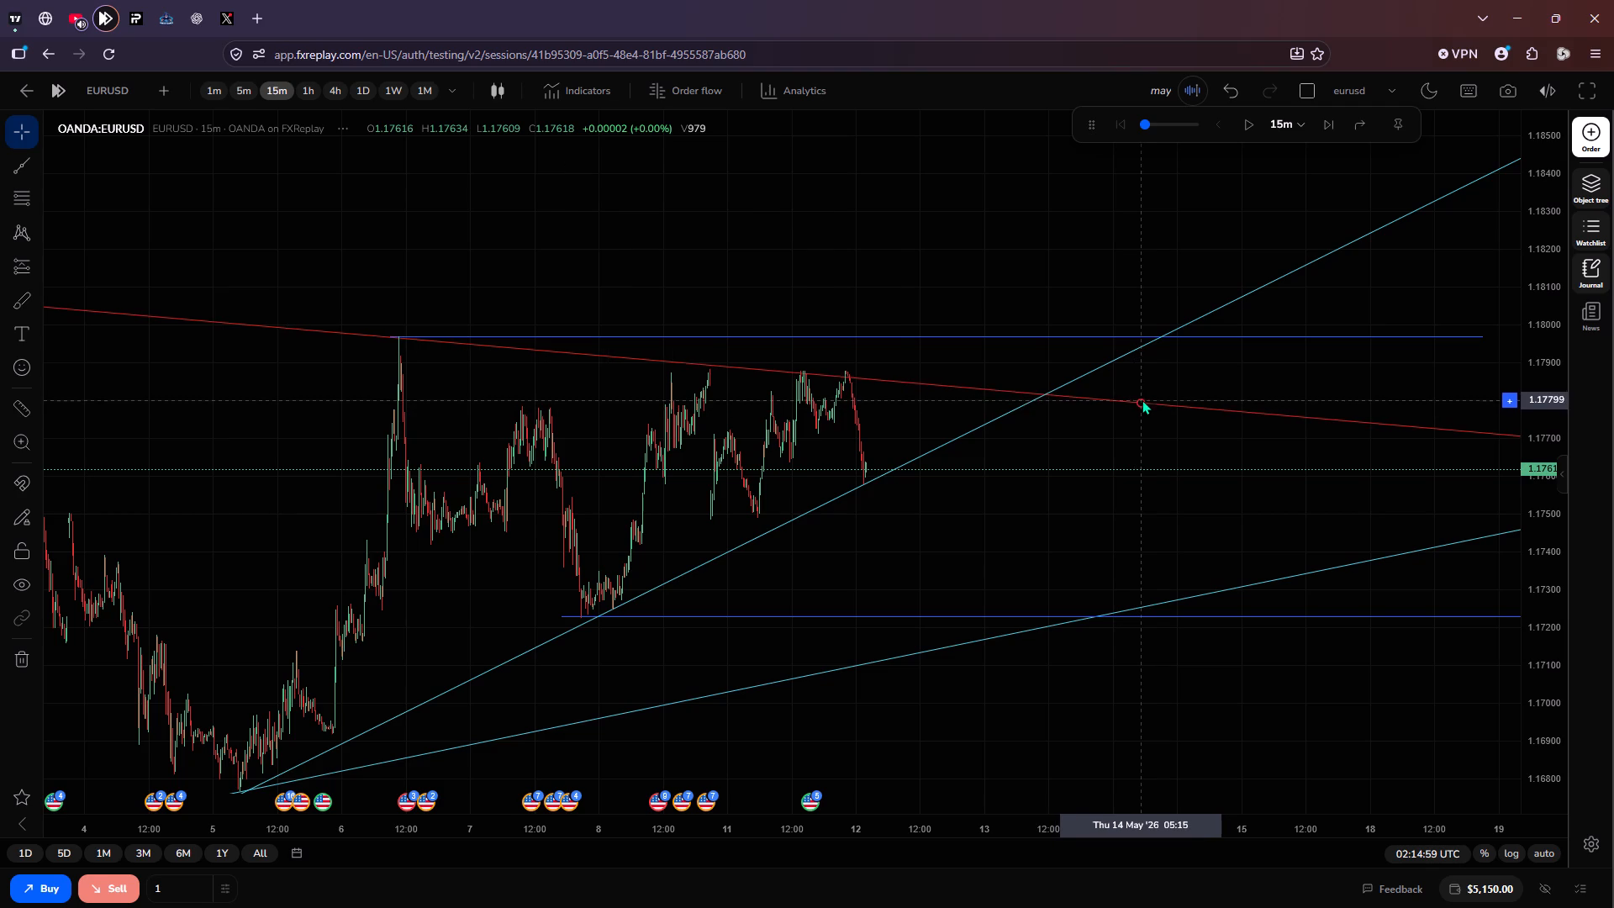
click(1065, 472)
Play the EURUSD replay in 15-minute candles and pause it at about 05:30 UTC on 12 May.
scroll(1065, 472, up, 3)
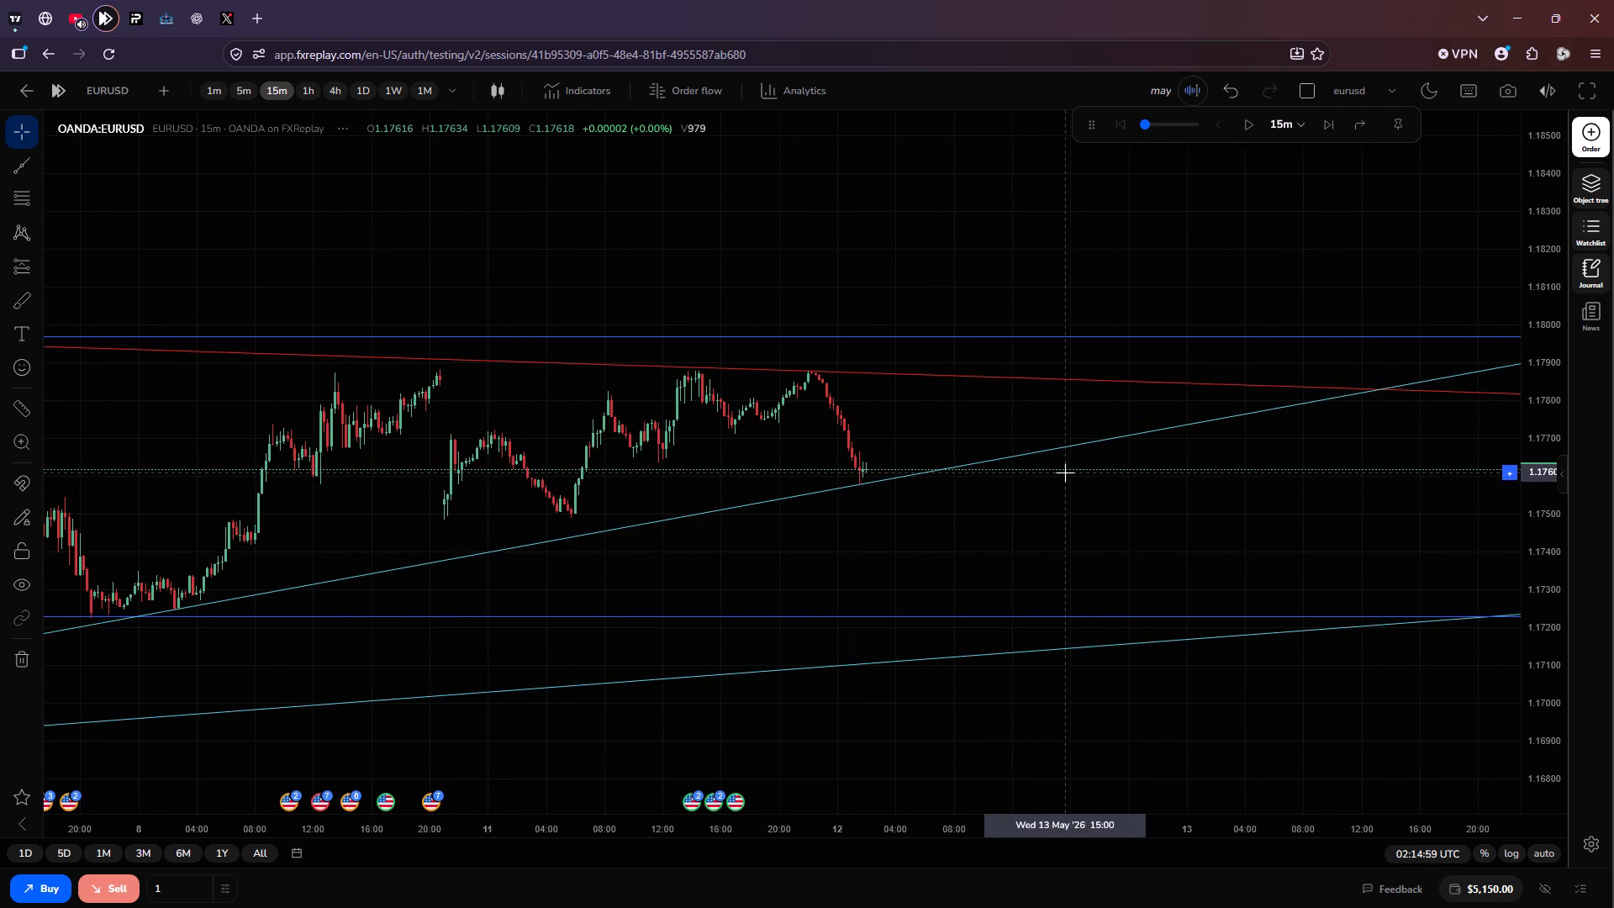
click(1246, 129)
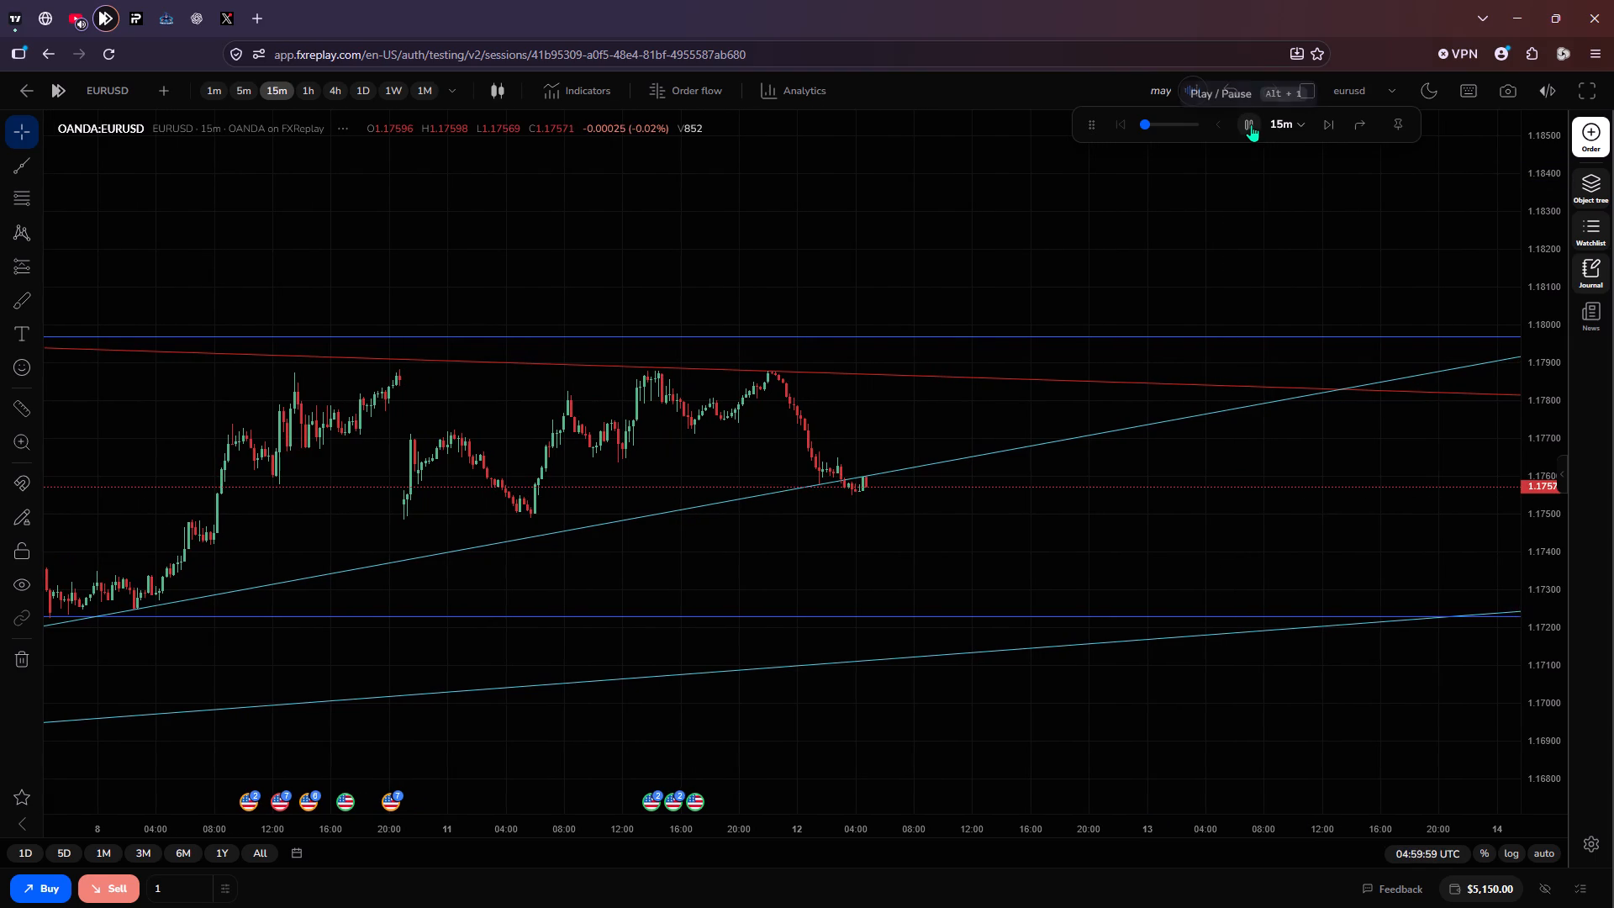
click(1251, 124)
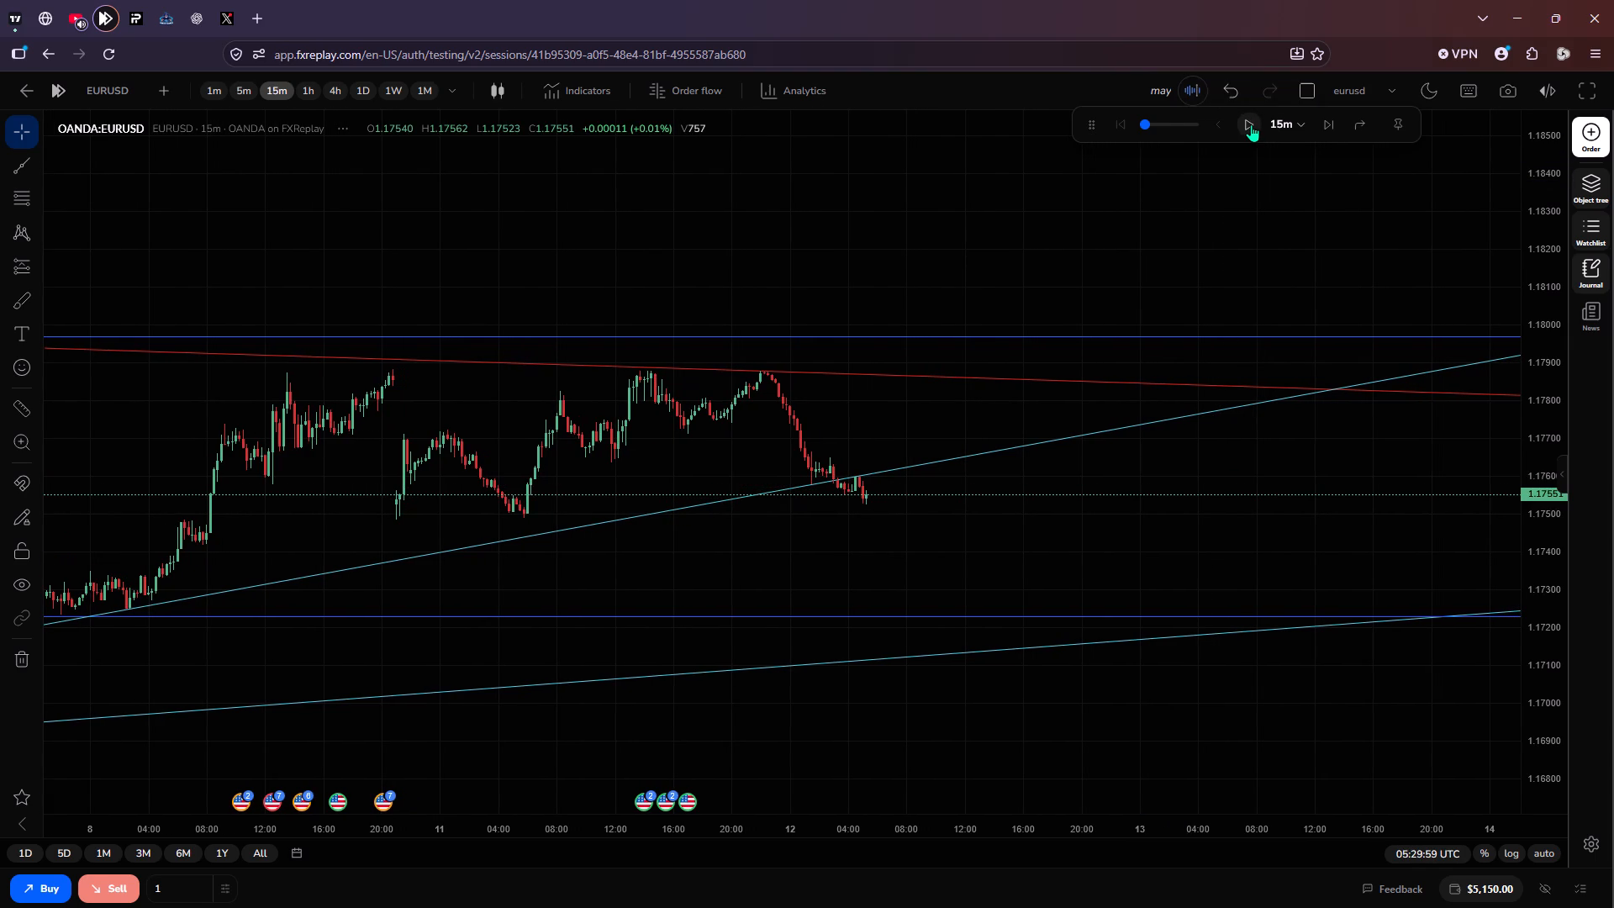
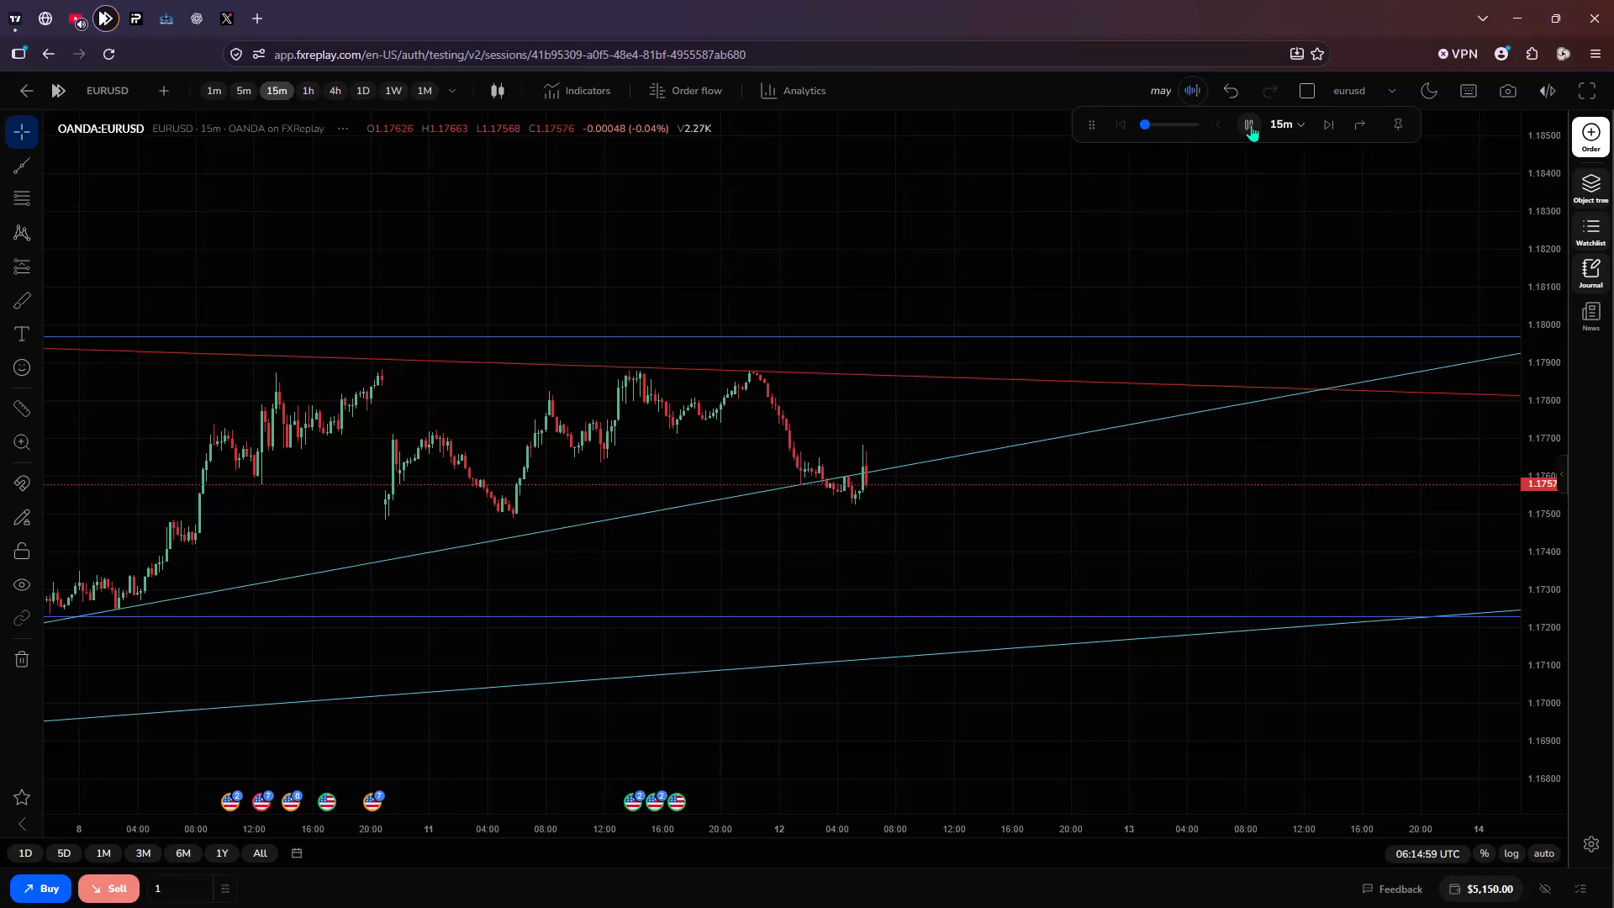
Advance the EURUSD replay in 15-minute candles and leave it paused at about 08:00 UTC on 12 May.
click(1251, 124)
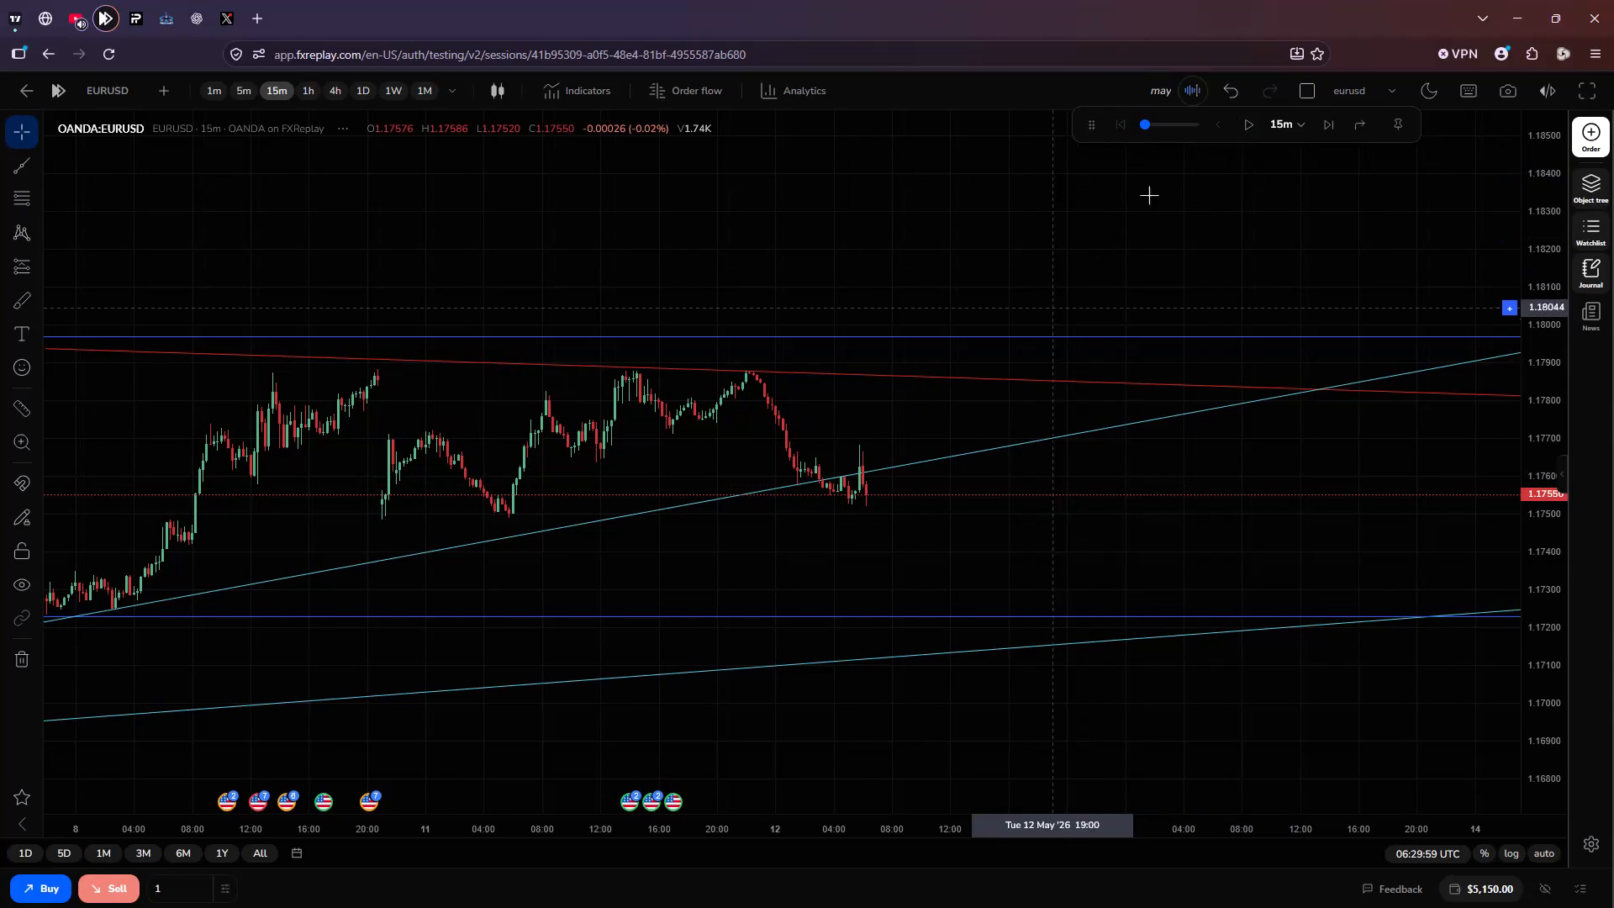
click(1245, 123)
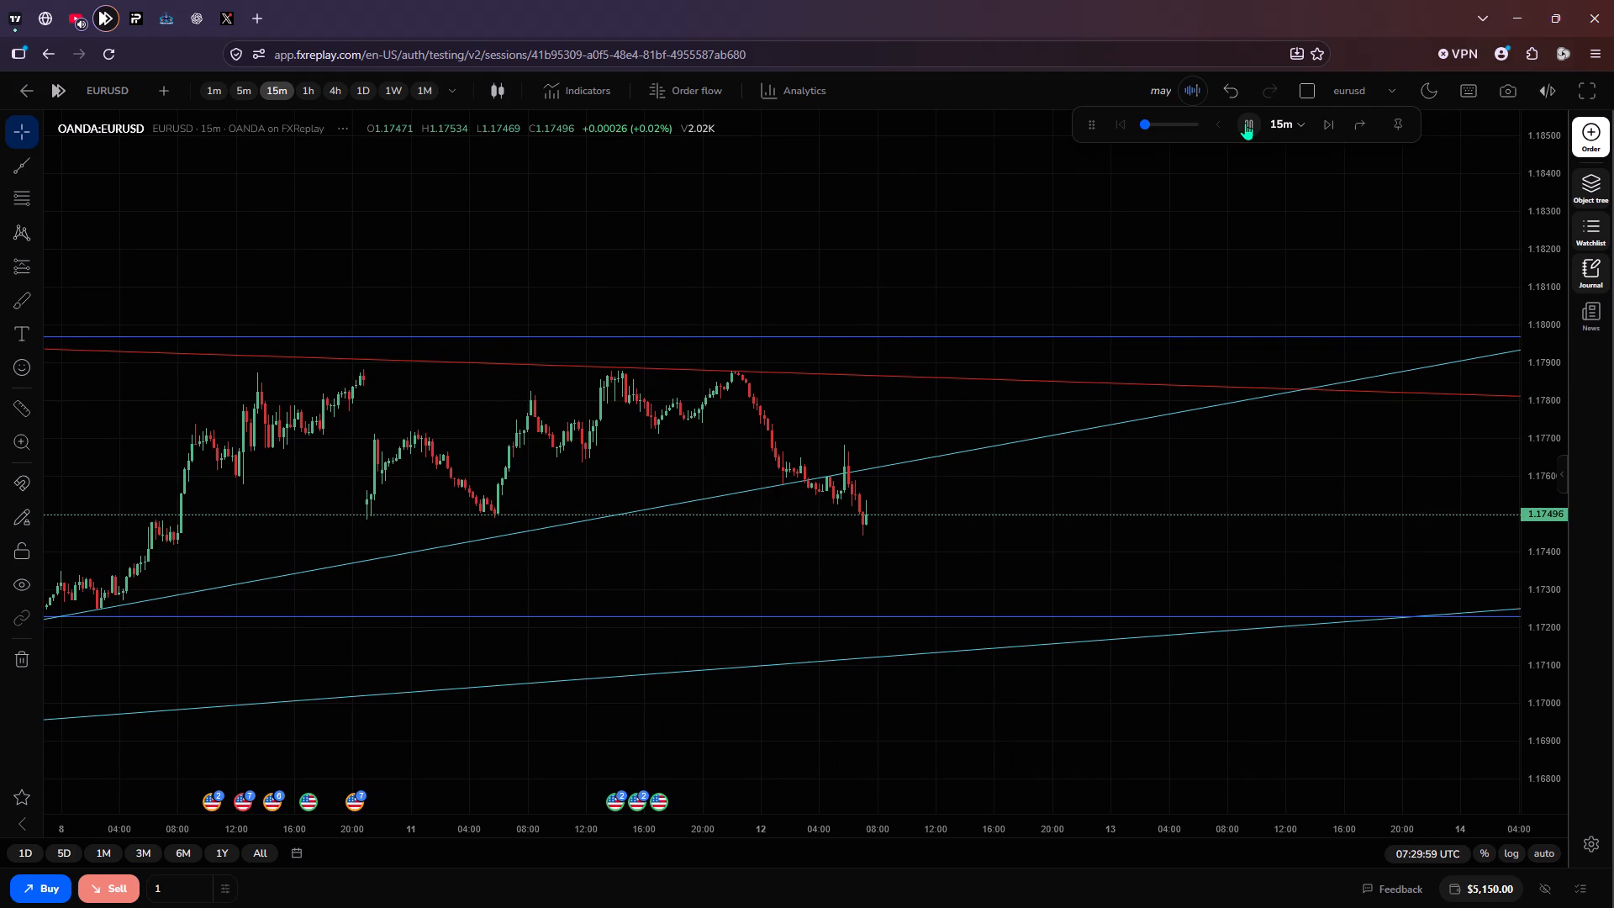
click(1245, 123)
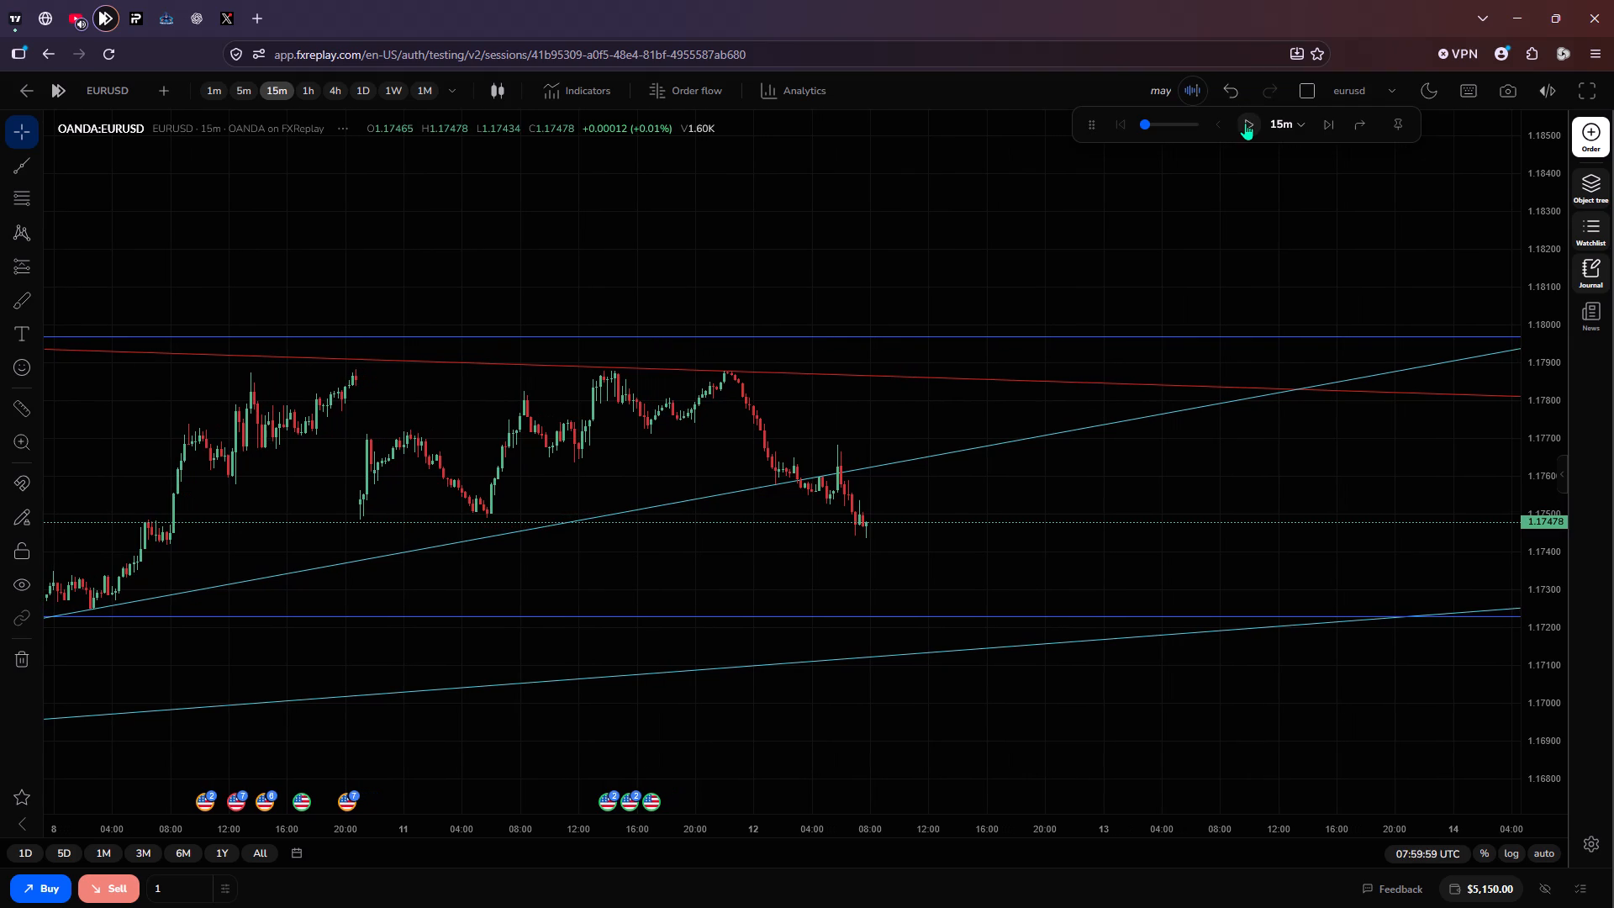
Switch the chart to GBPUSD and examine price against its ascending and descending trendlines and the blue support levels below.
click(117, 94)
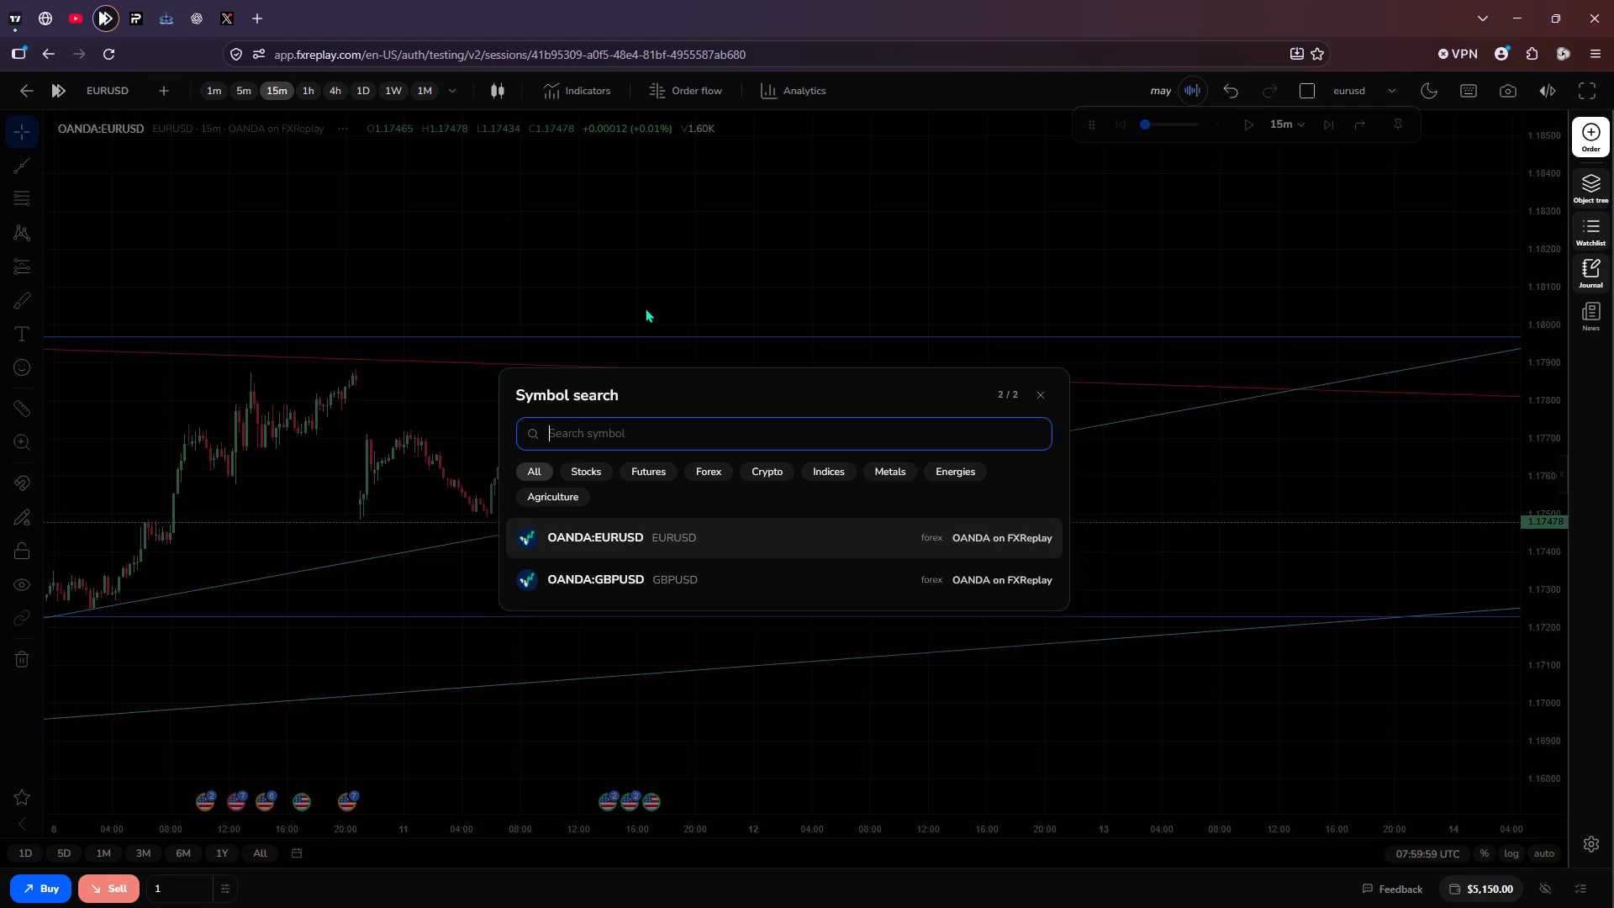
click(702, 594)
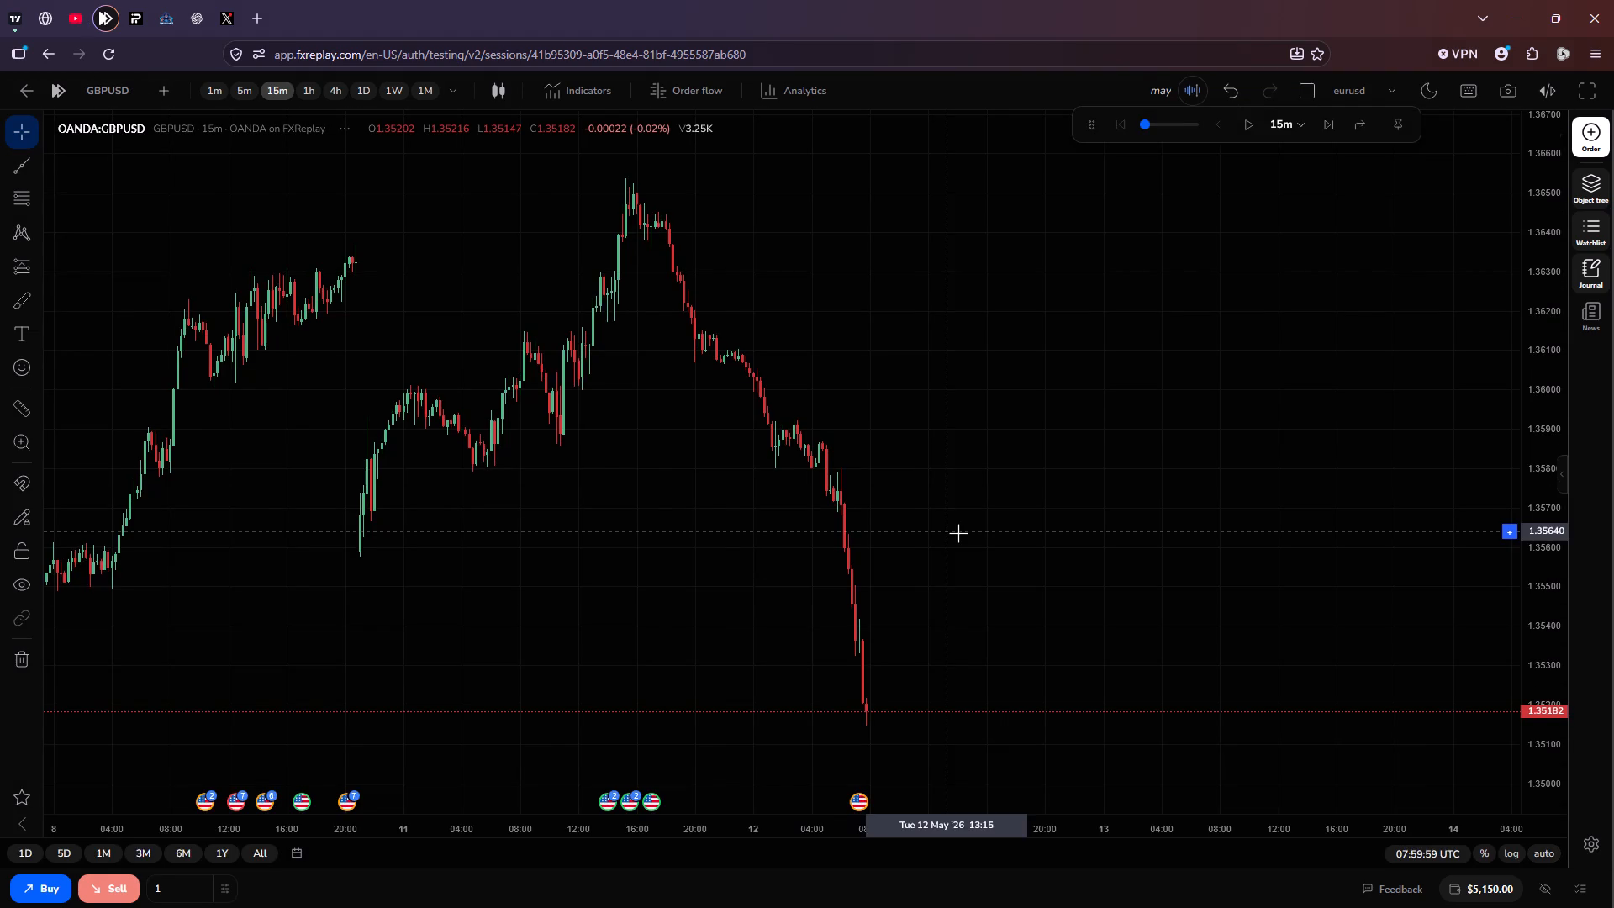
scroll(958, 533, down, 2)
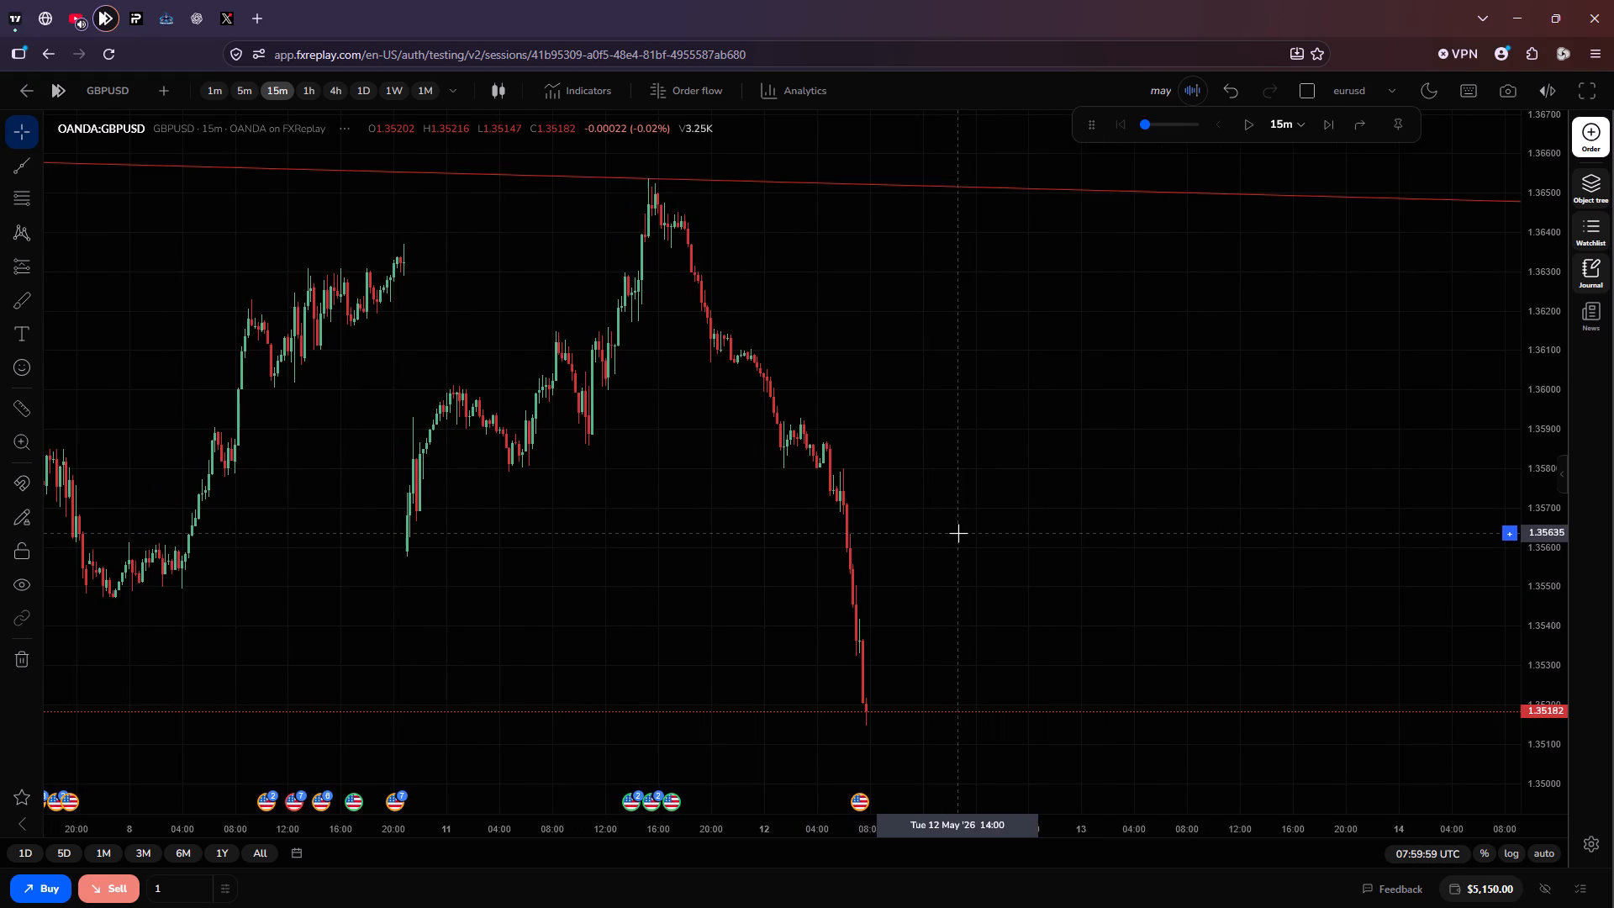
scroll(958, 533, down, 4)
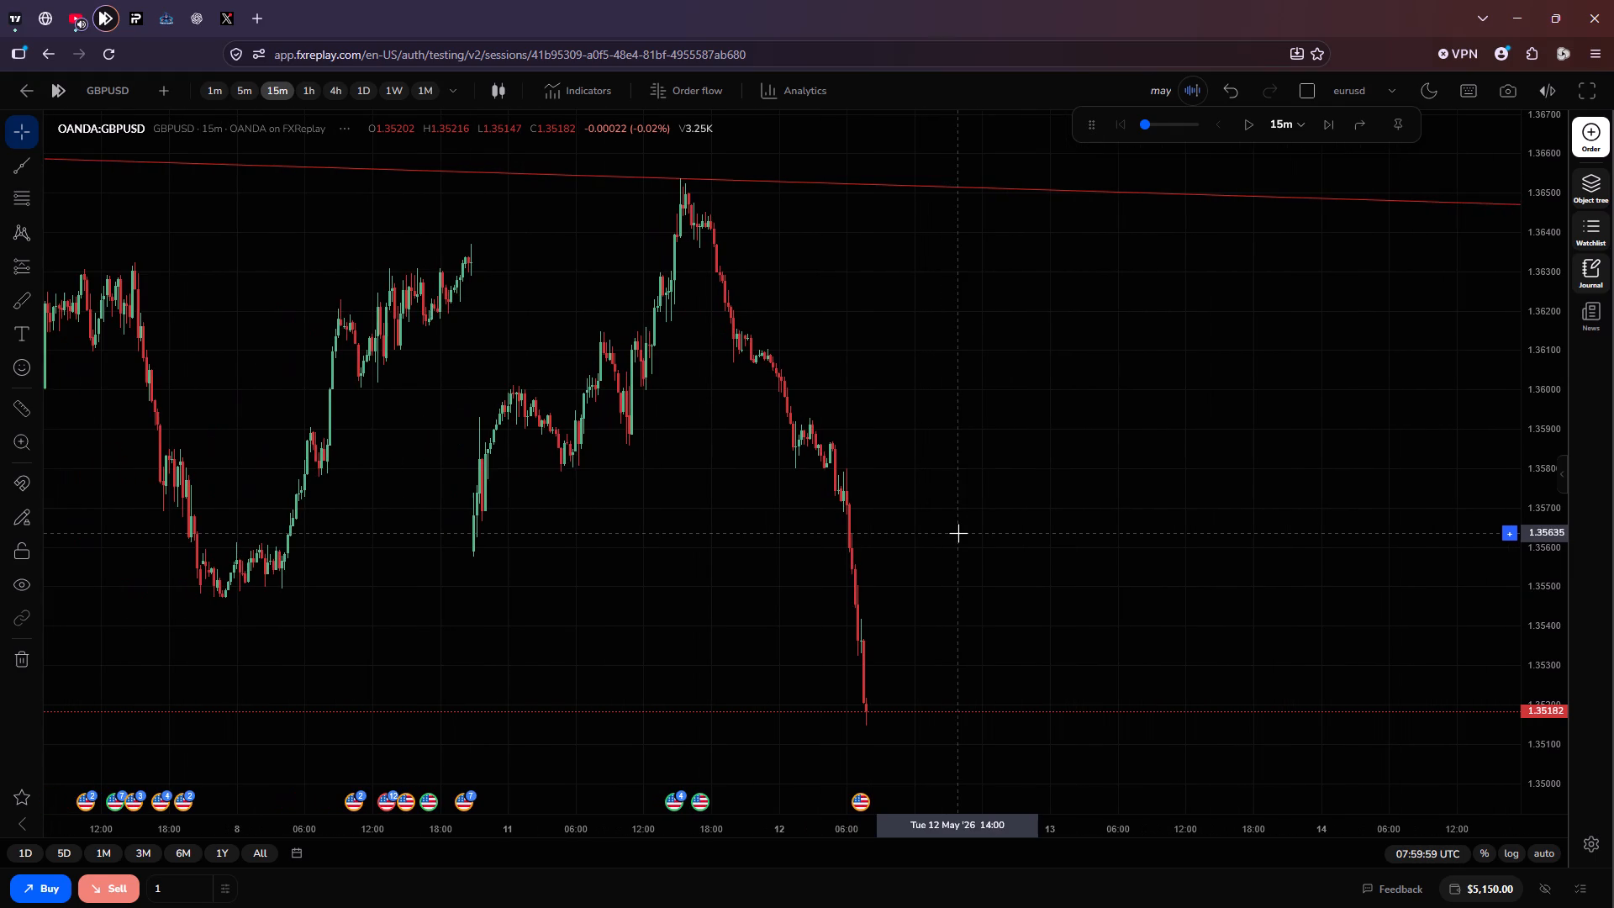
drag(958, 533, 979, 312)
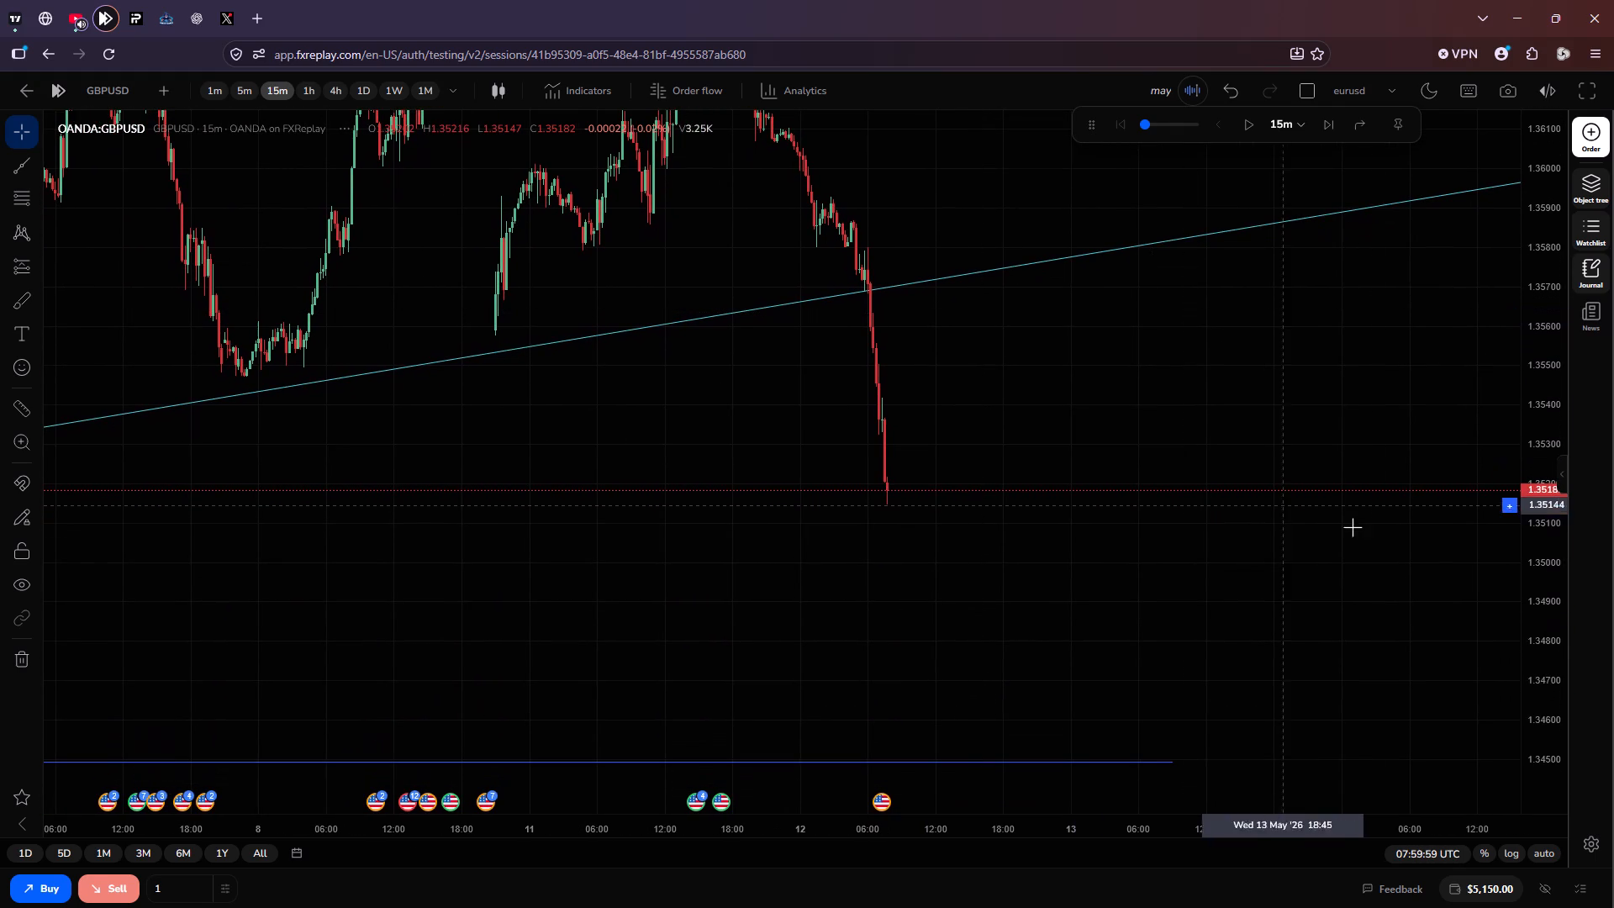
scroll(1549, 644, down, 2)
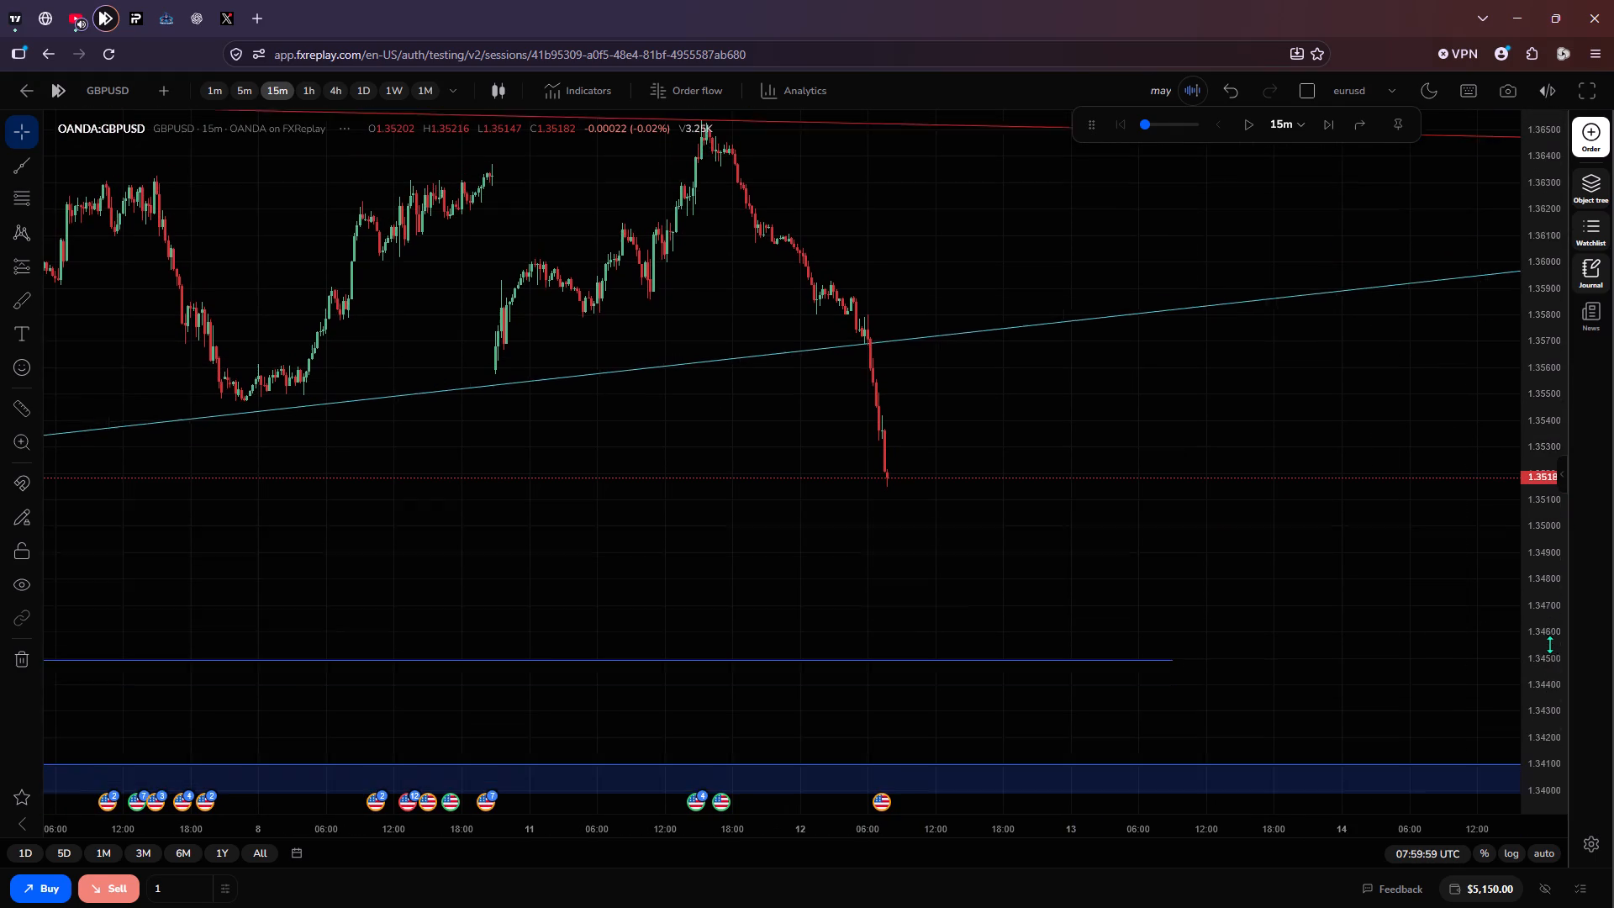
scroll(1549, 644, down, 2)
scroll(1135, 553, down, 1)
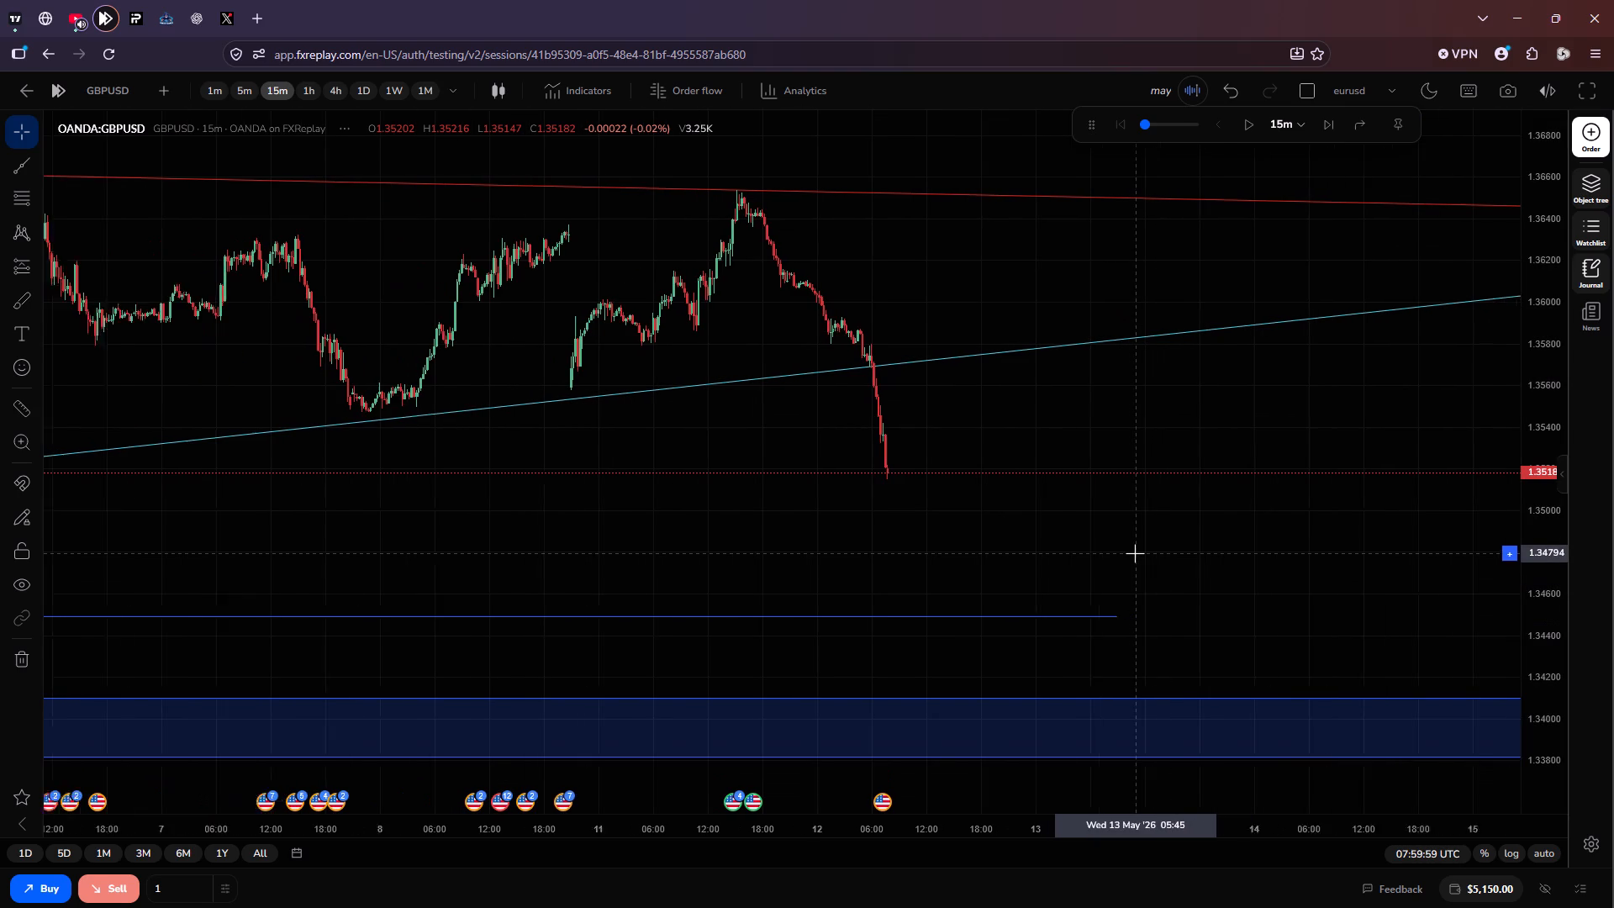
scroll(1135, 553, up, 1)
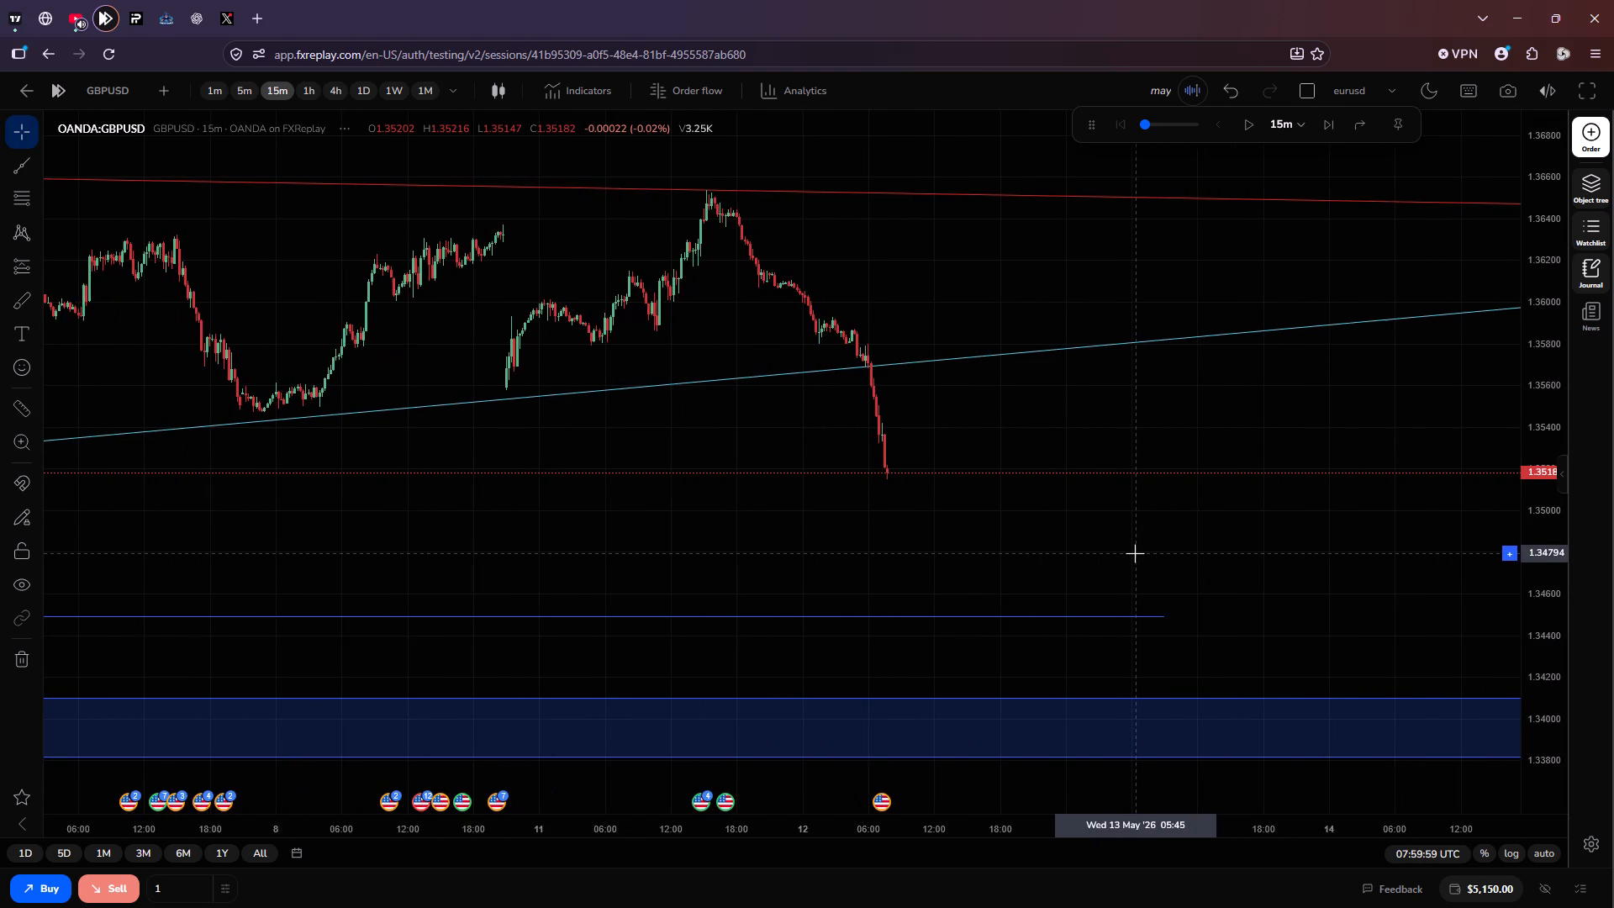
scroll(1135, 553, up, 1)
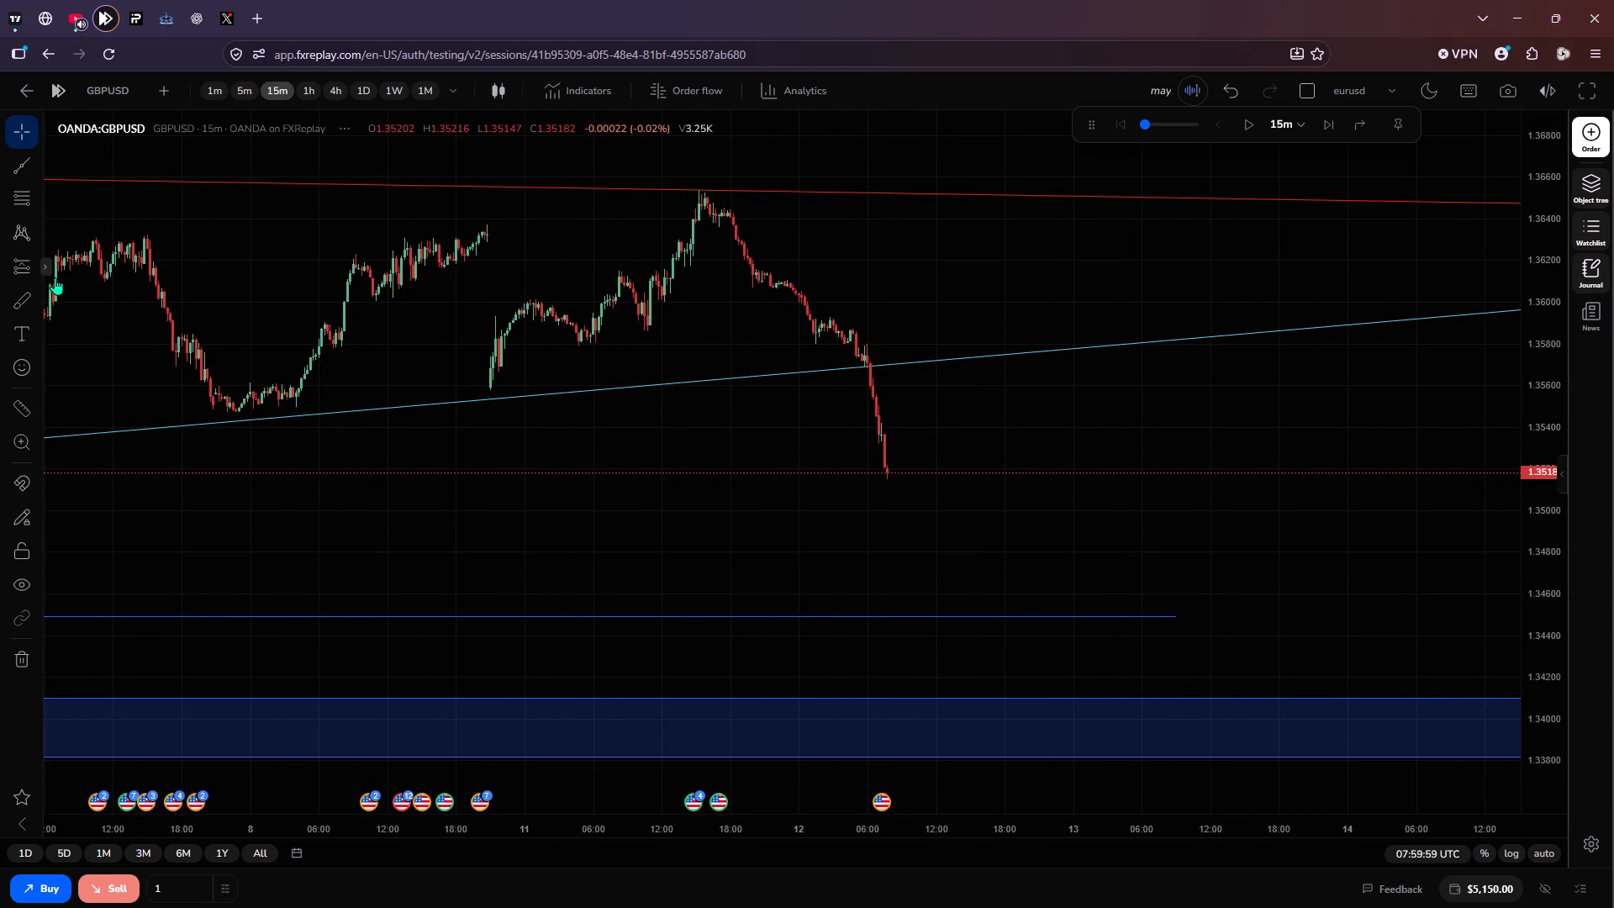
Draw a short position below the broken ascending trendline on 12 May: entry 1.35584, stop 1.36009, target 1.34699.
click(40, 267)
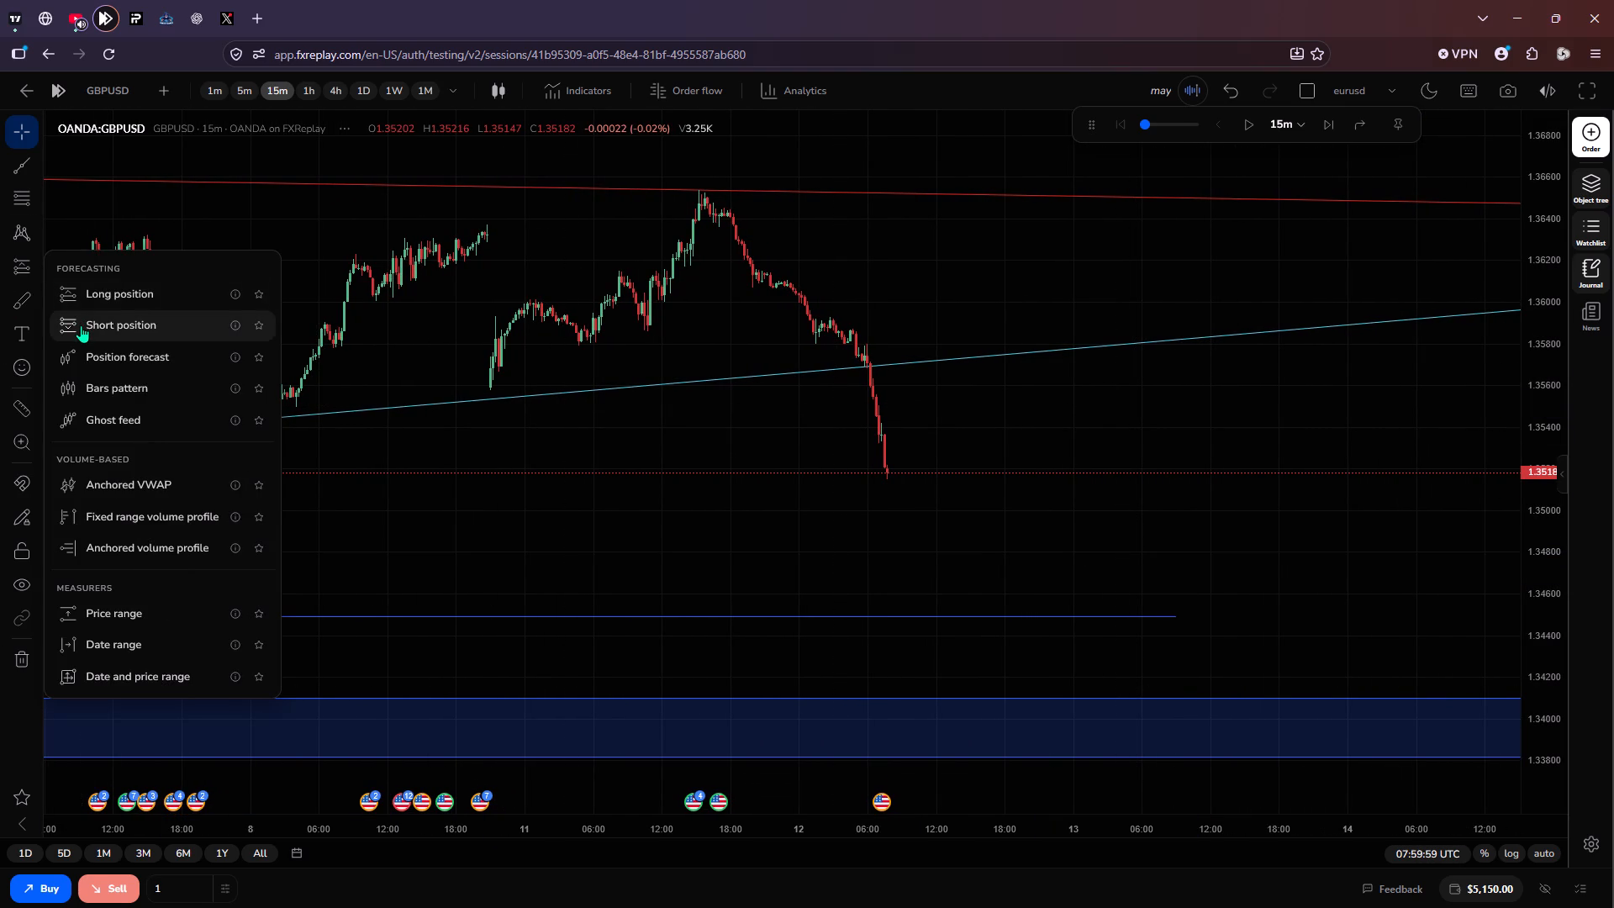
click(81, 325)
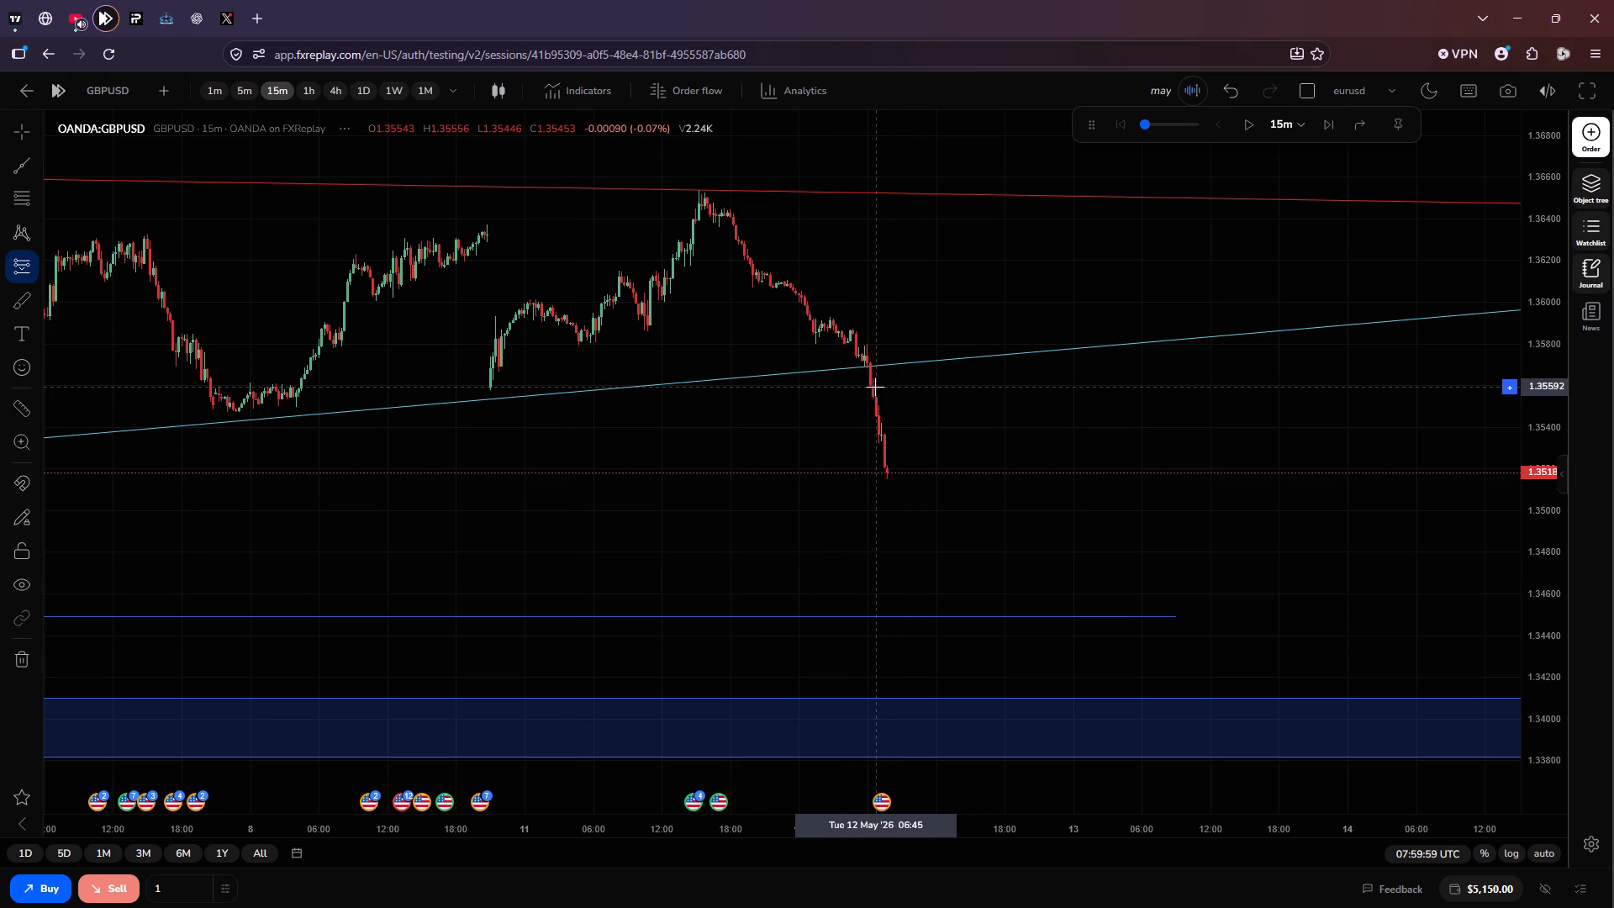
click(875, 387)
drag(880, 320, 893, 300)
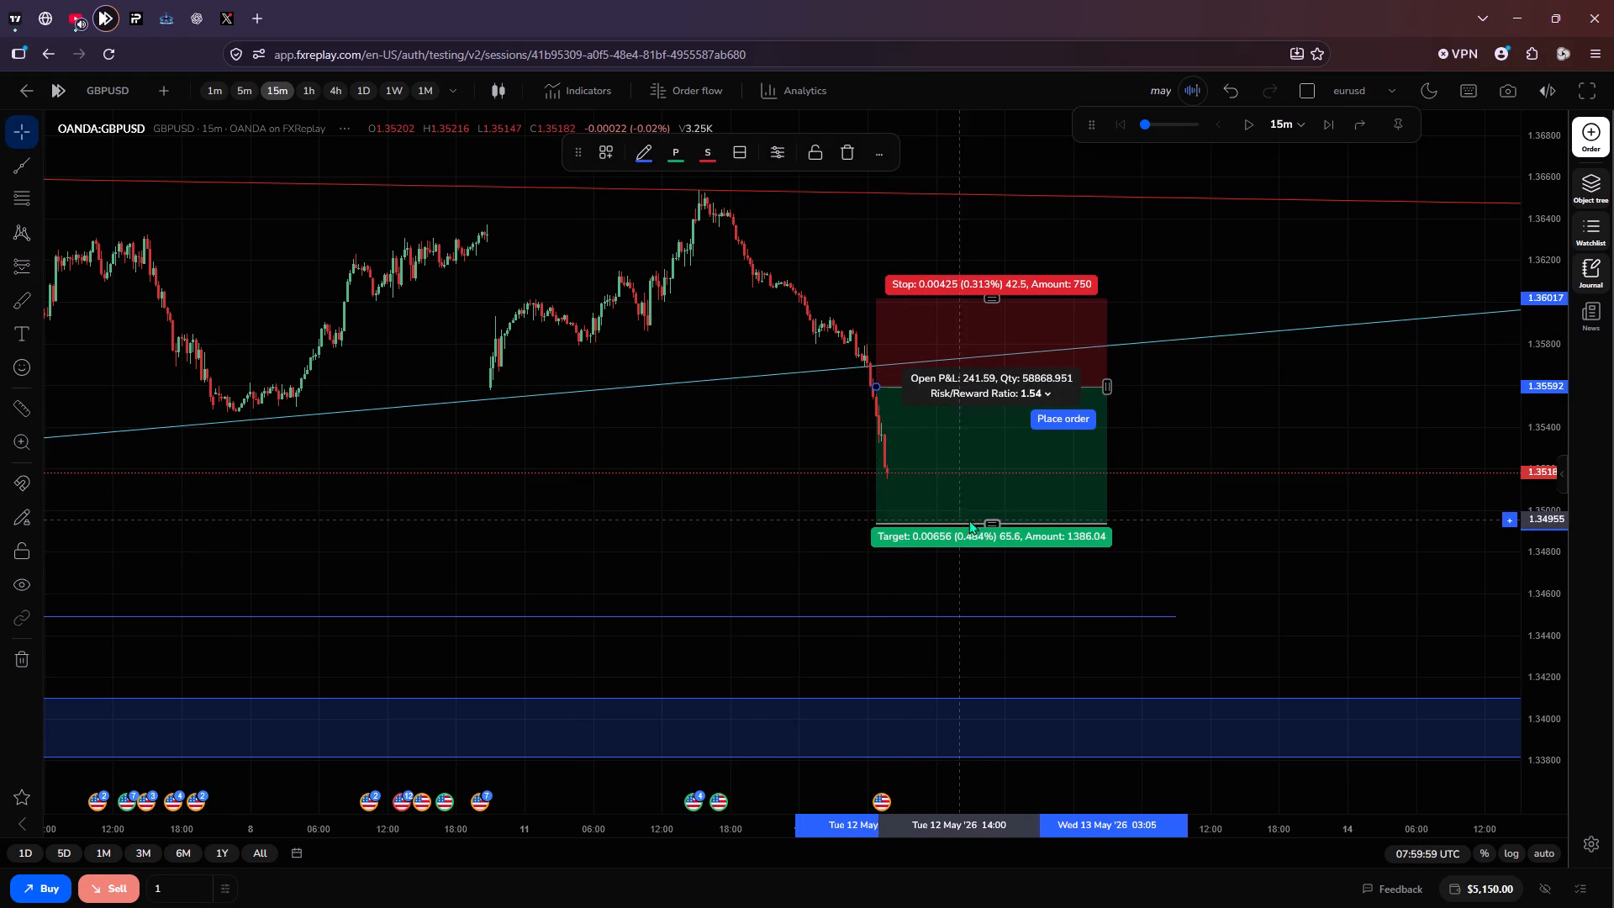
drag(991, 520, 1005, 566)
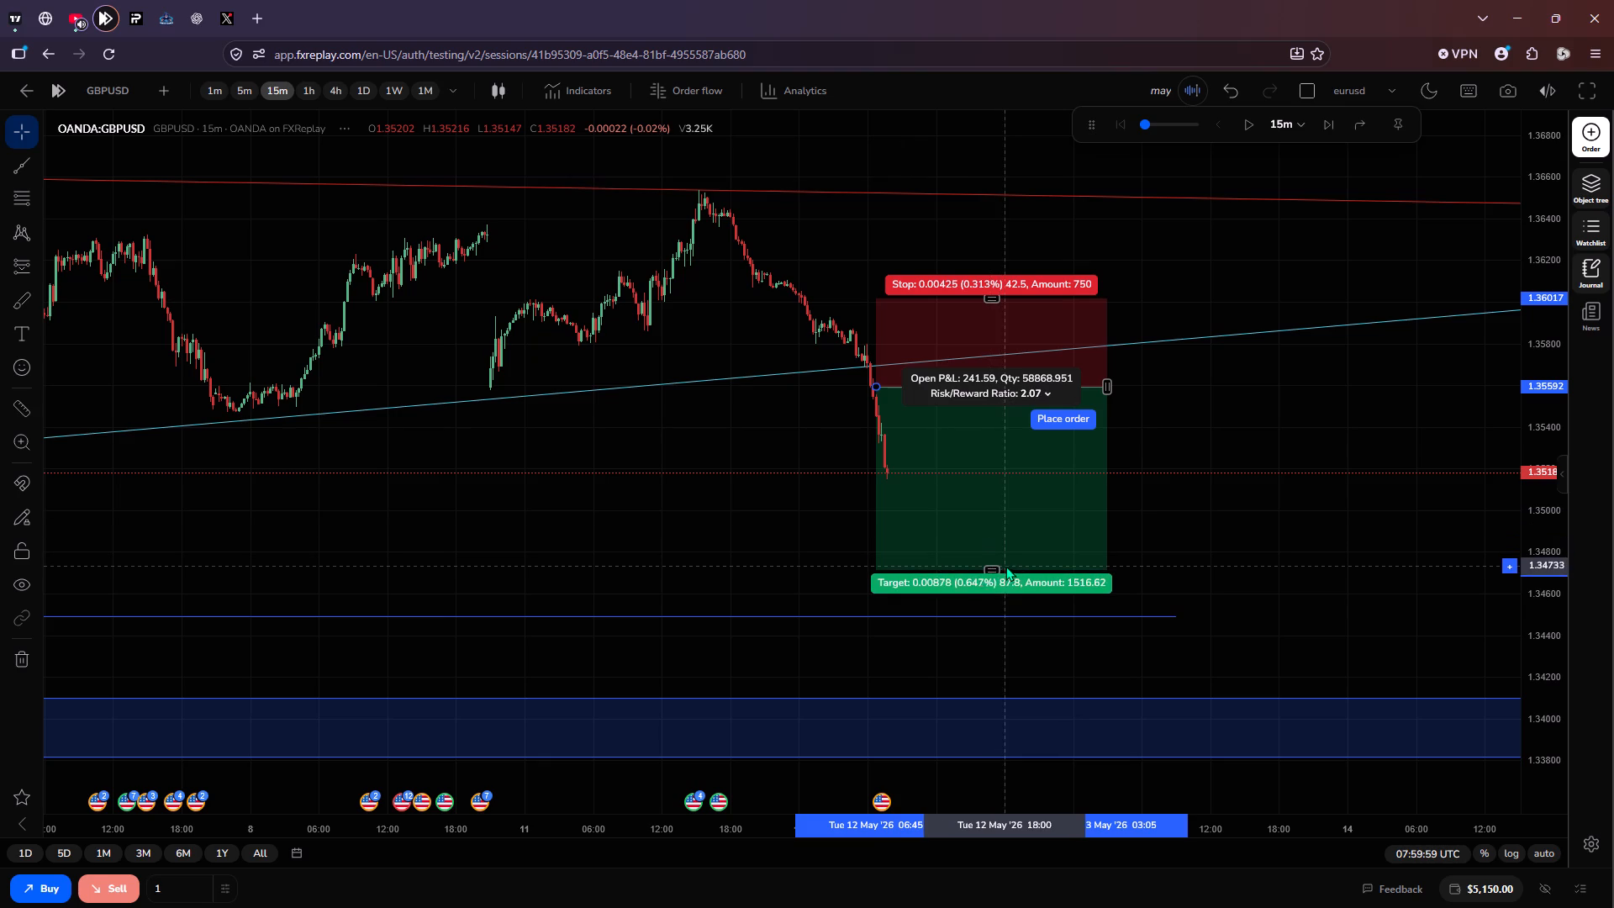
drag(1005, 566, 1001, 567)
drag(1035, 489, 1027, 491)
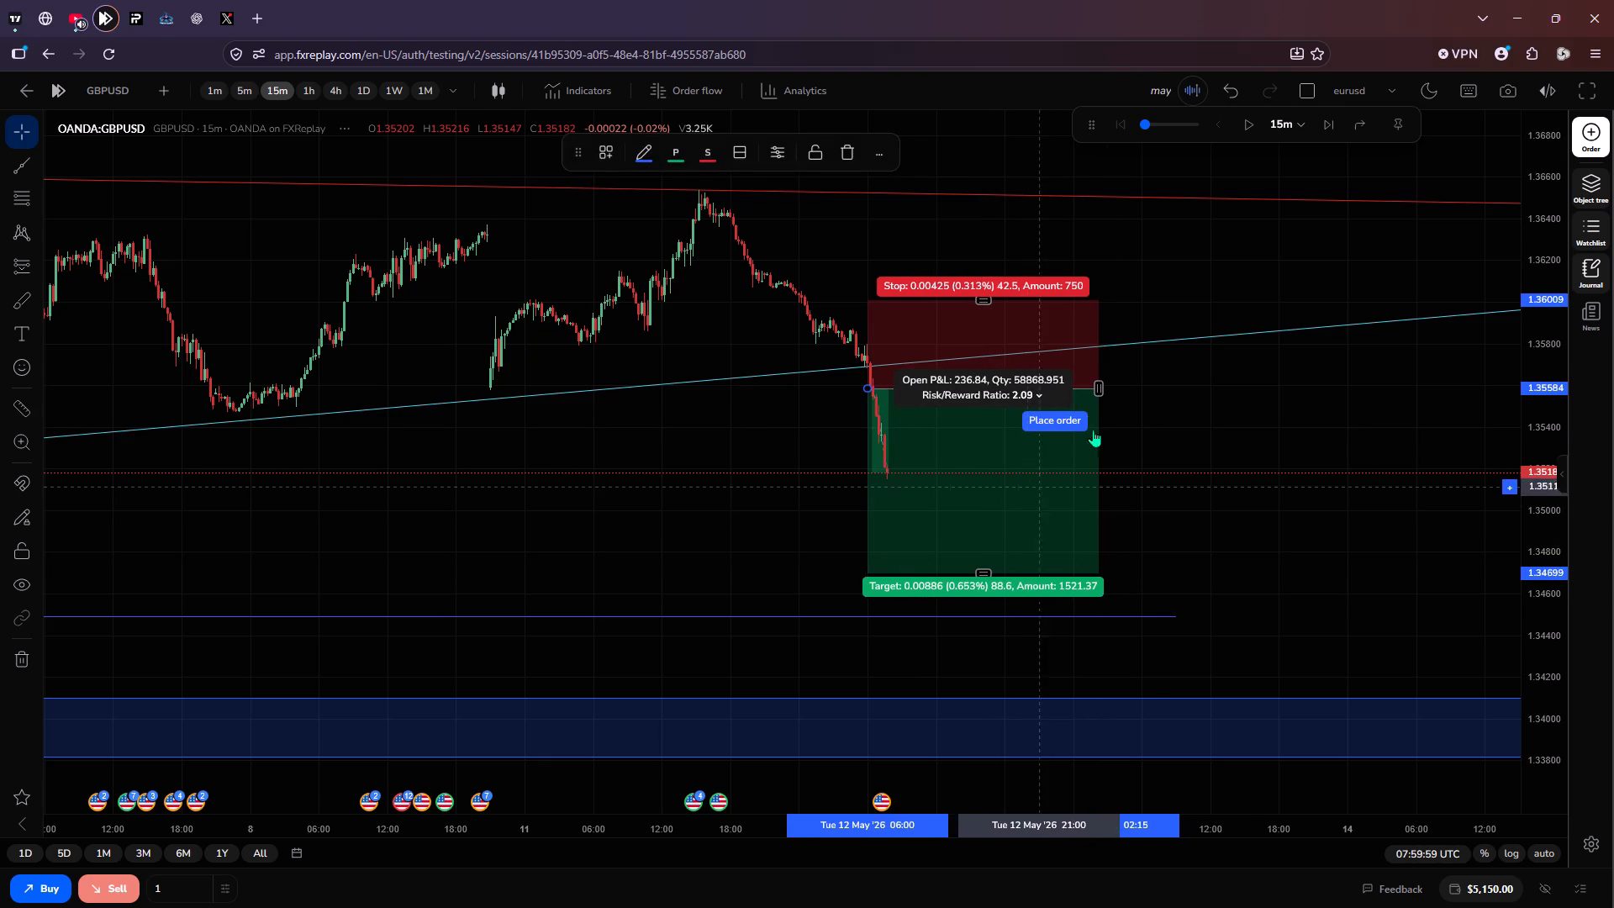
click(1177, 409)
Play the GBPUSD replay in 15-minute candles and pause it at about 08:45 UTC on 12 May.
click(1241, 122)
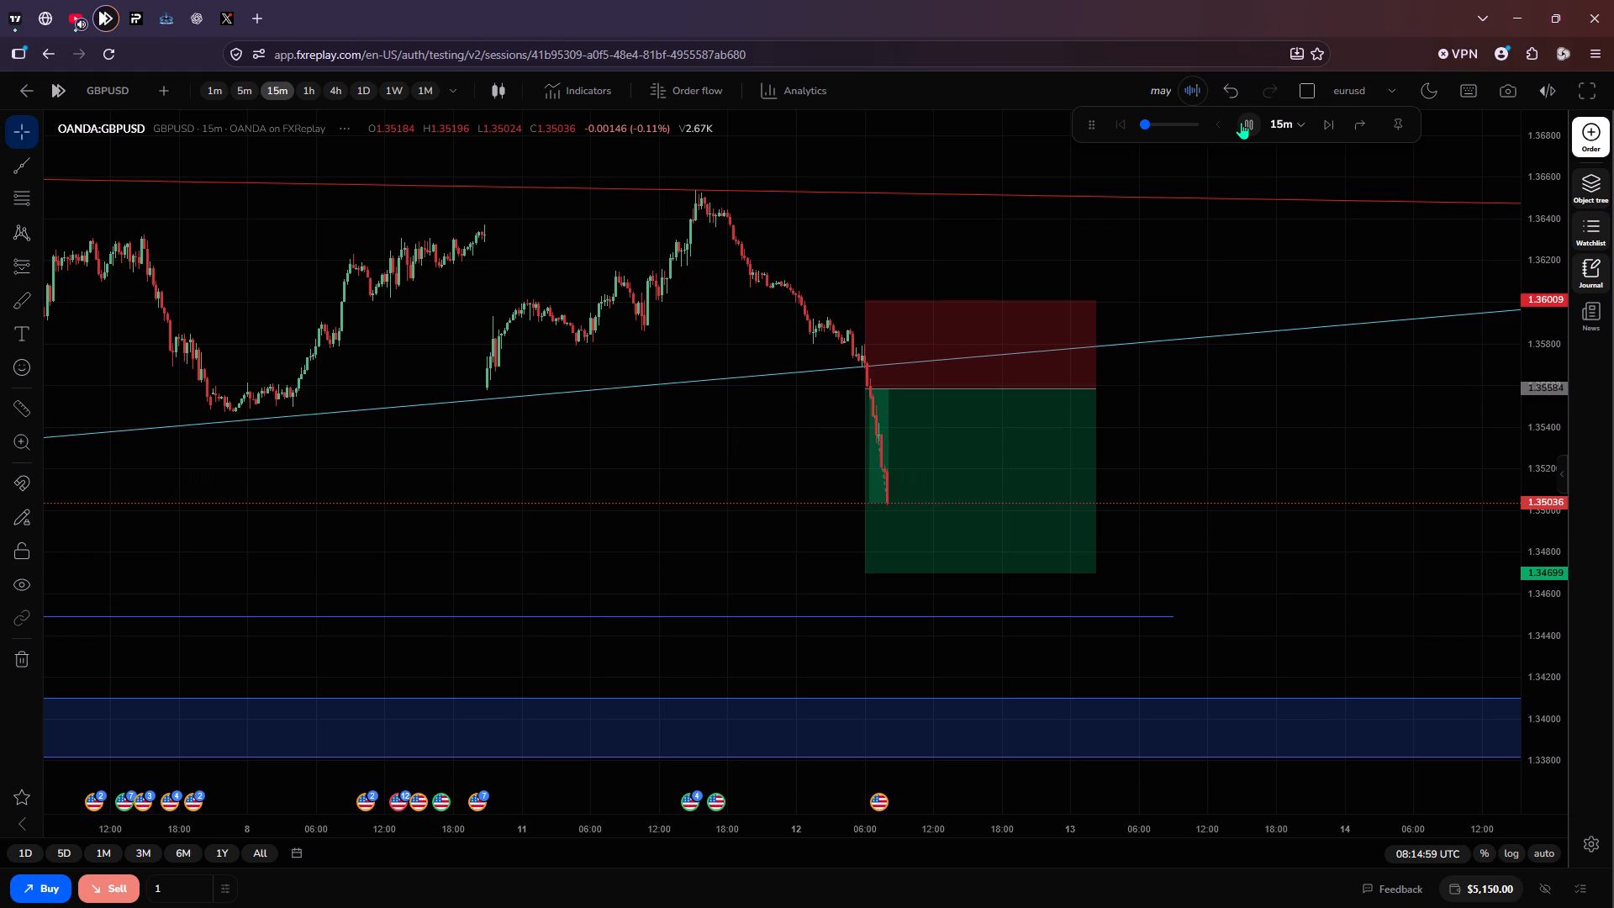
click(1241, 122)
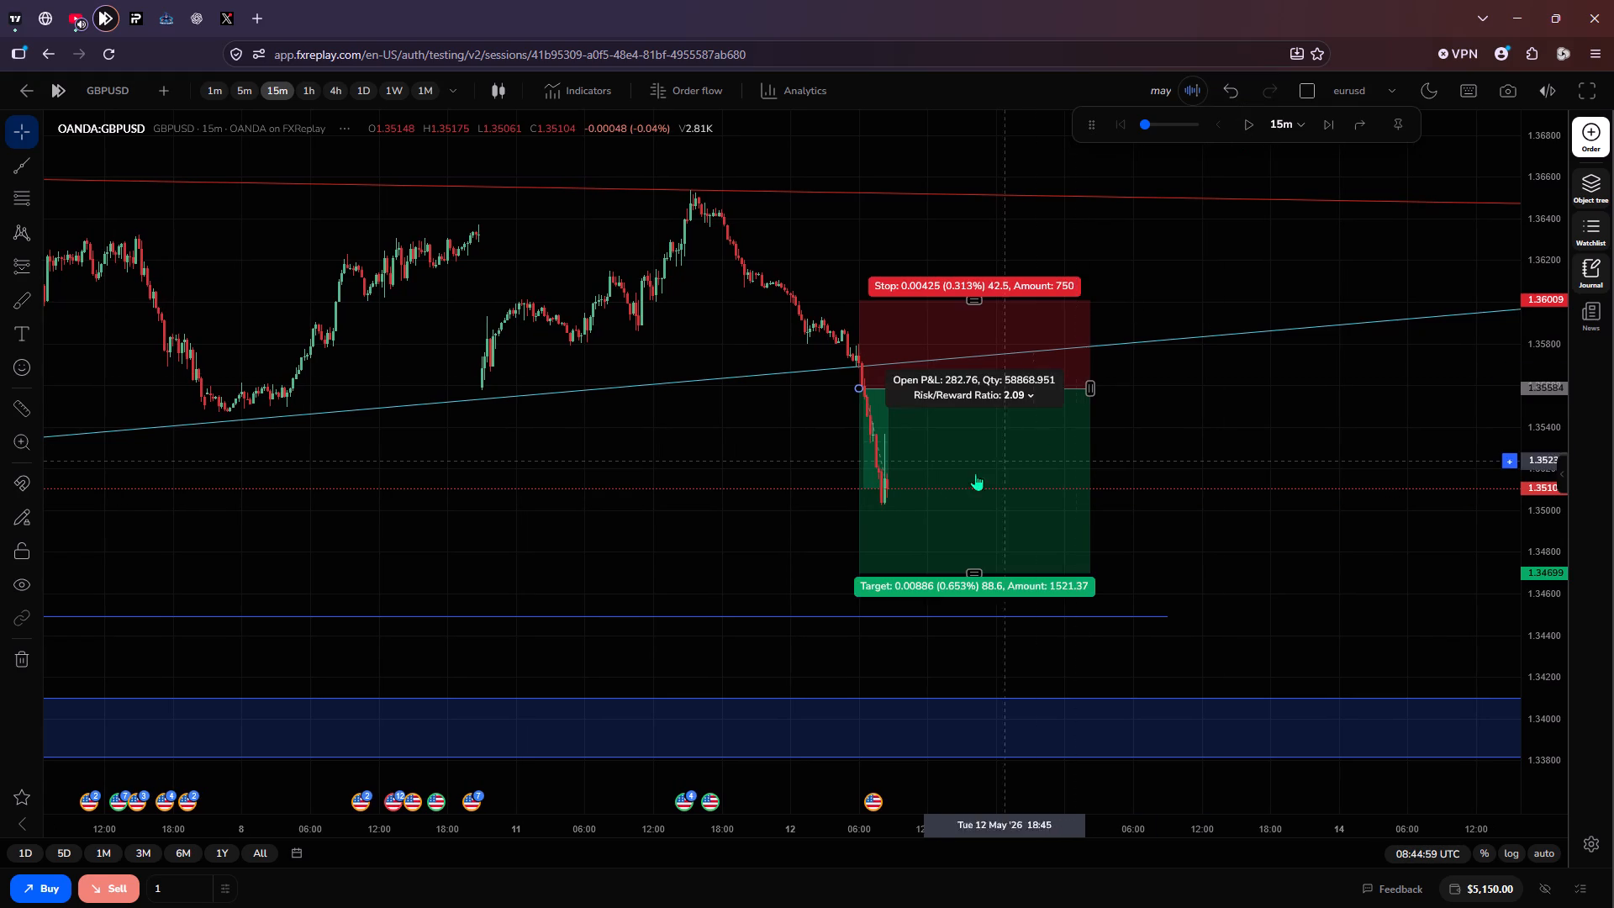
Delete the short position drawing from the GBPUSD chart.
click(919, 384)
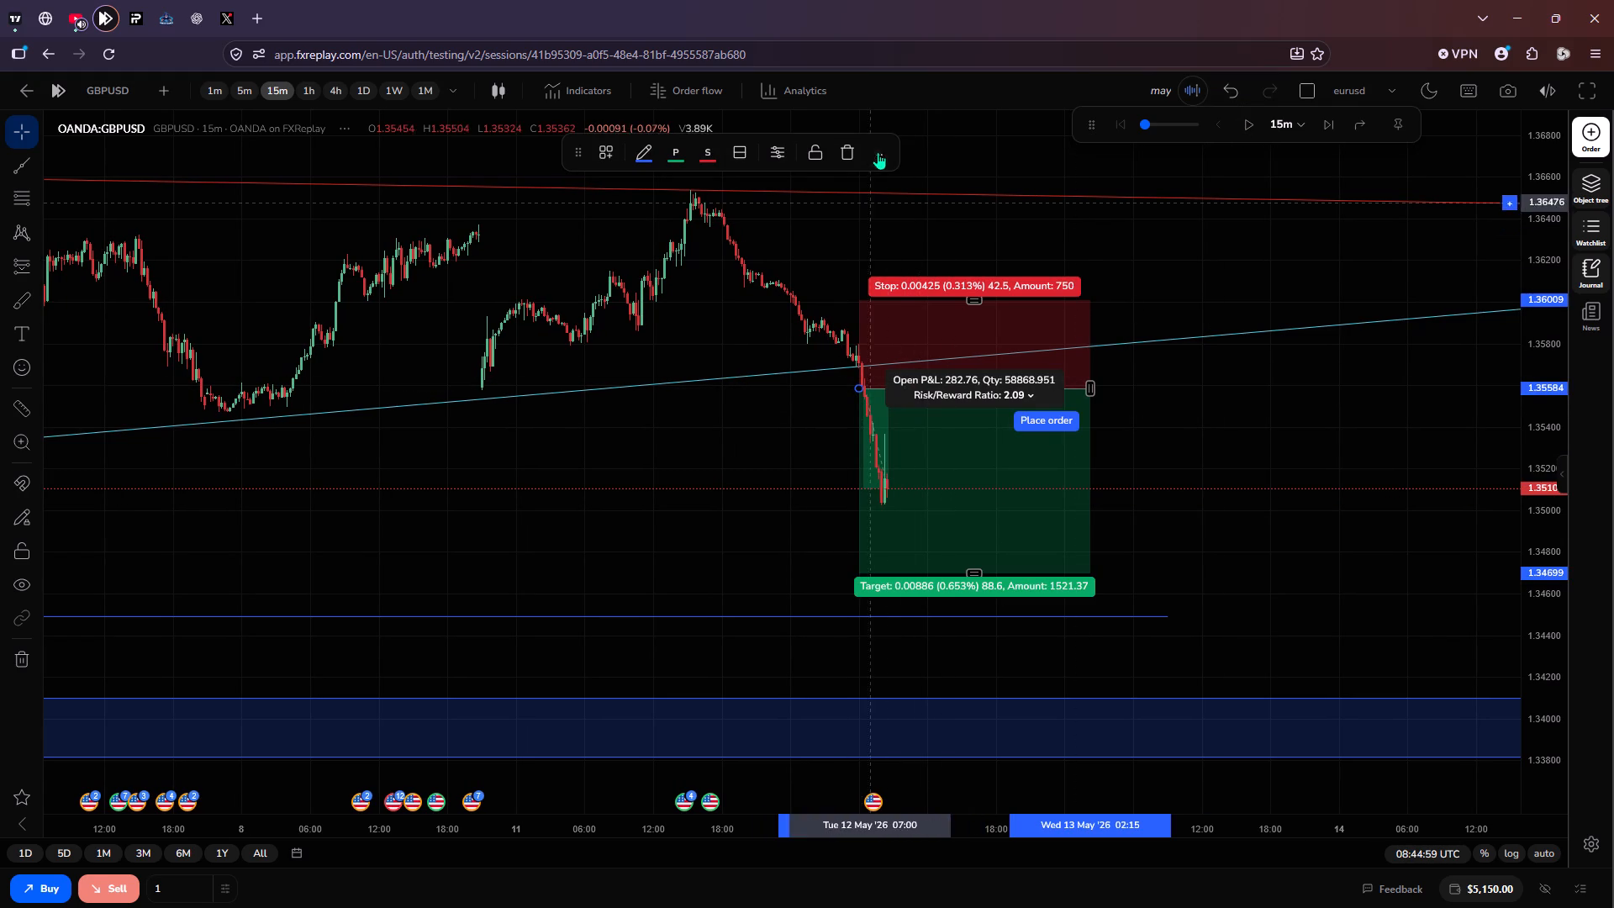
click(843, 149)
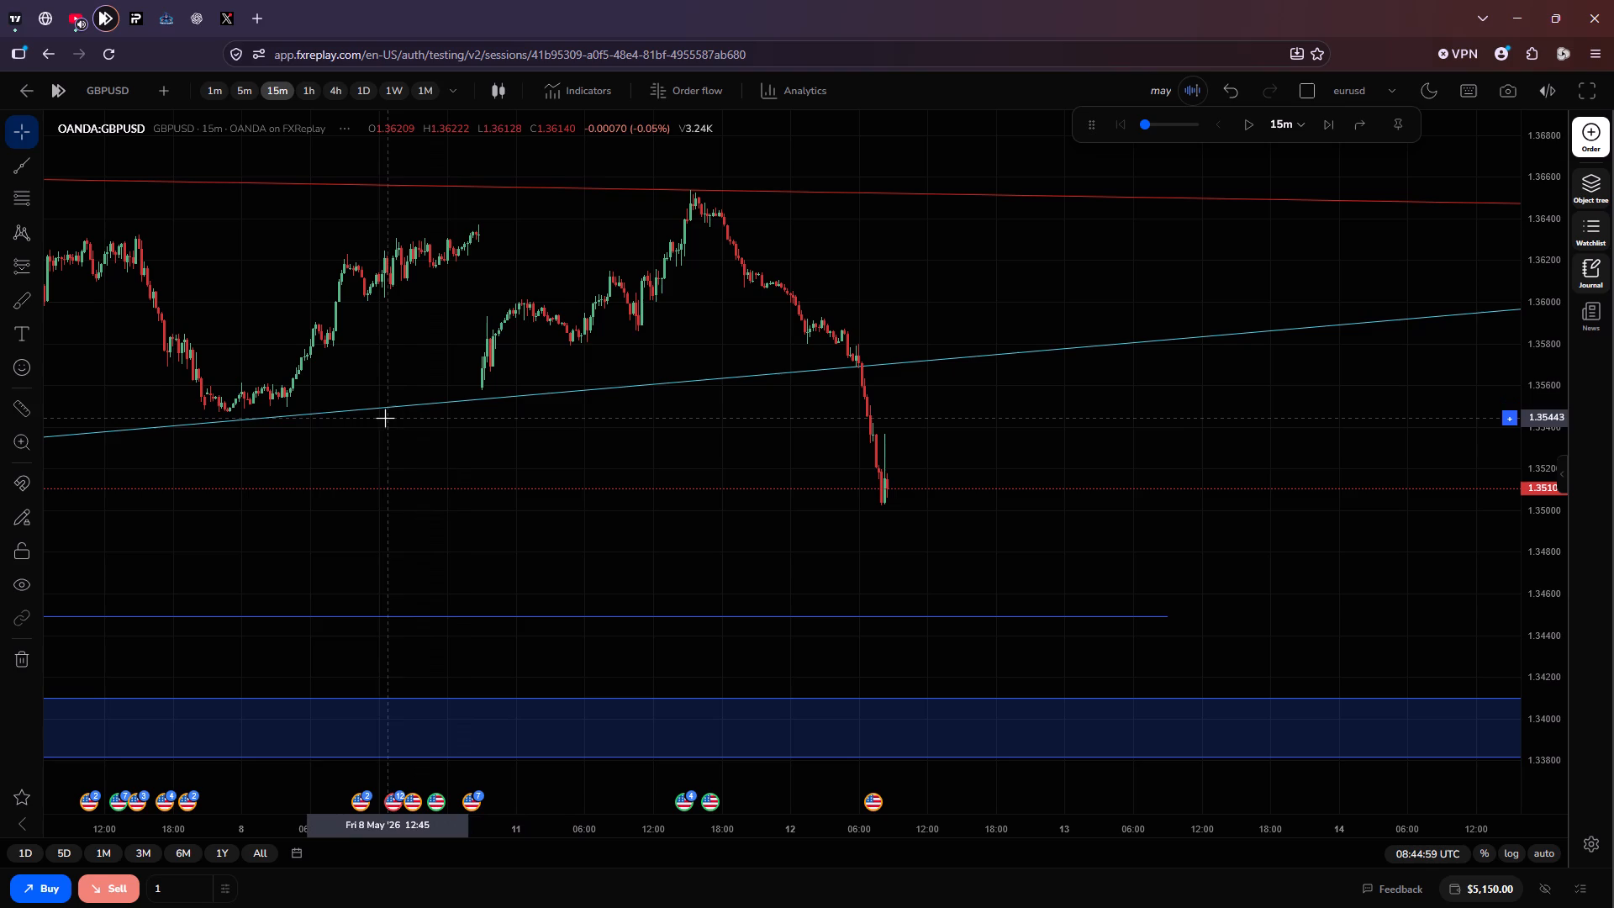
Move the ascending GBPUSD trendline's anchor from the 30 April low to about 1.3515 on 13 May, so the line meets the 12 May low.
scroll(496, 462, down, 4)
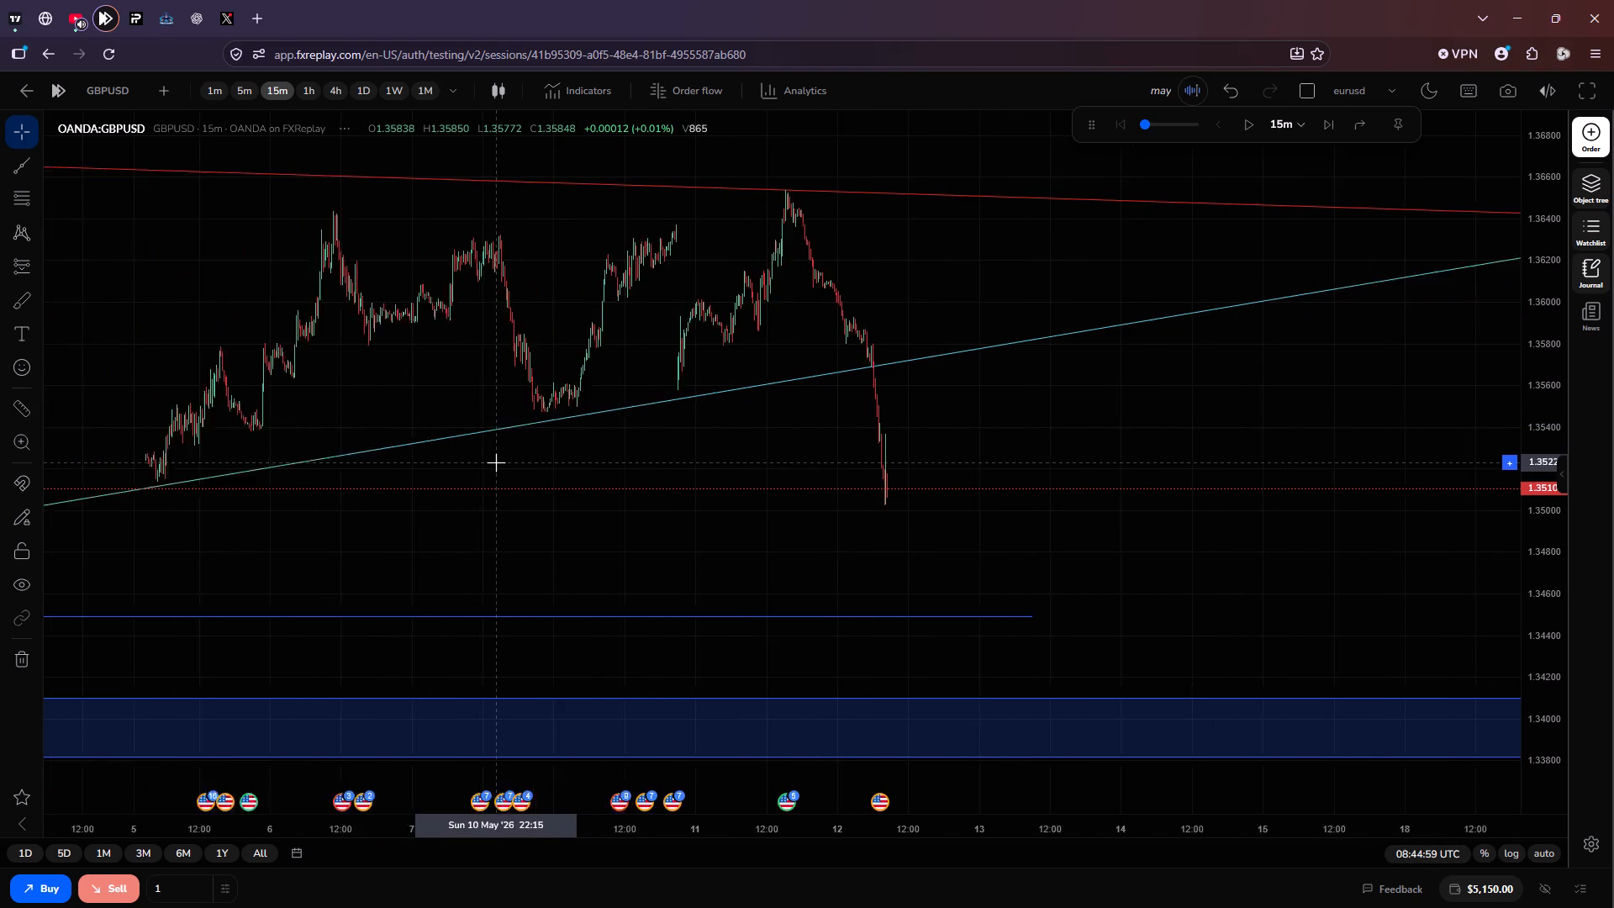
scroll(496, 462, down, 1)
scroll(334, 555, down, 4)
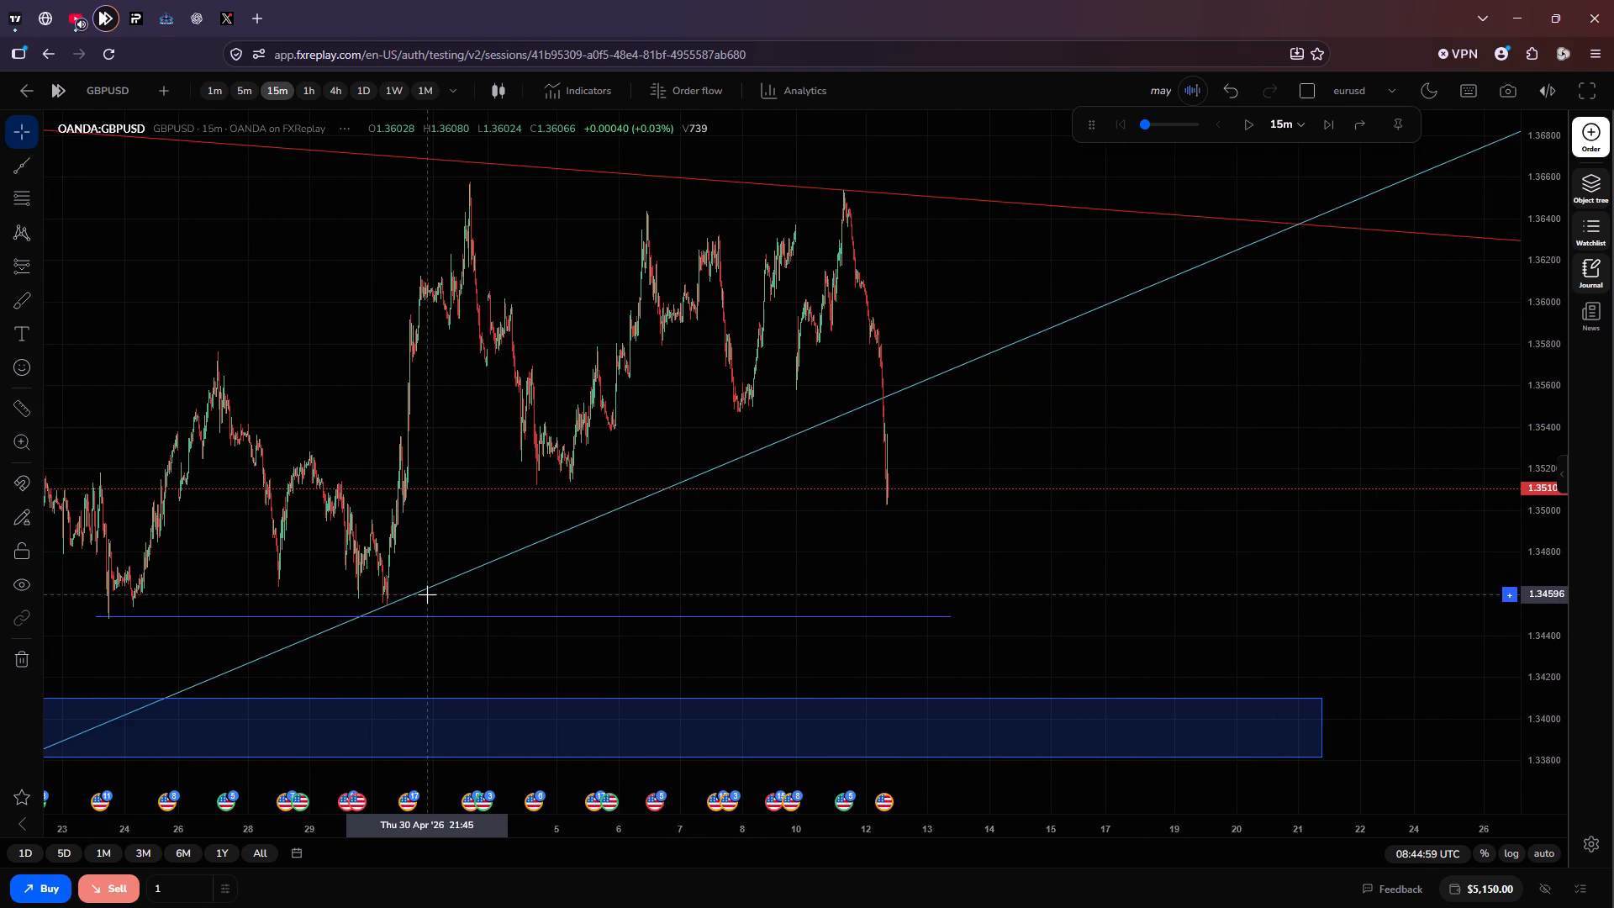
drag(424, 587, 940, 475)
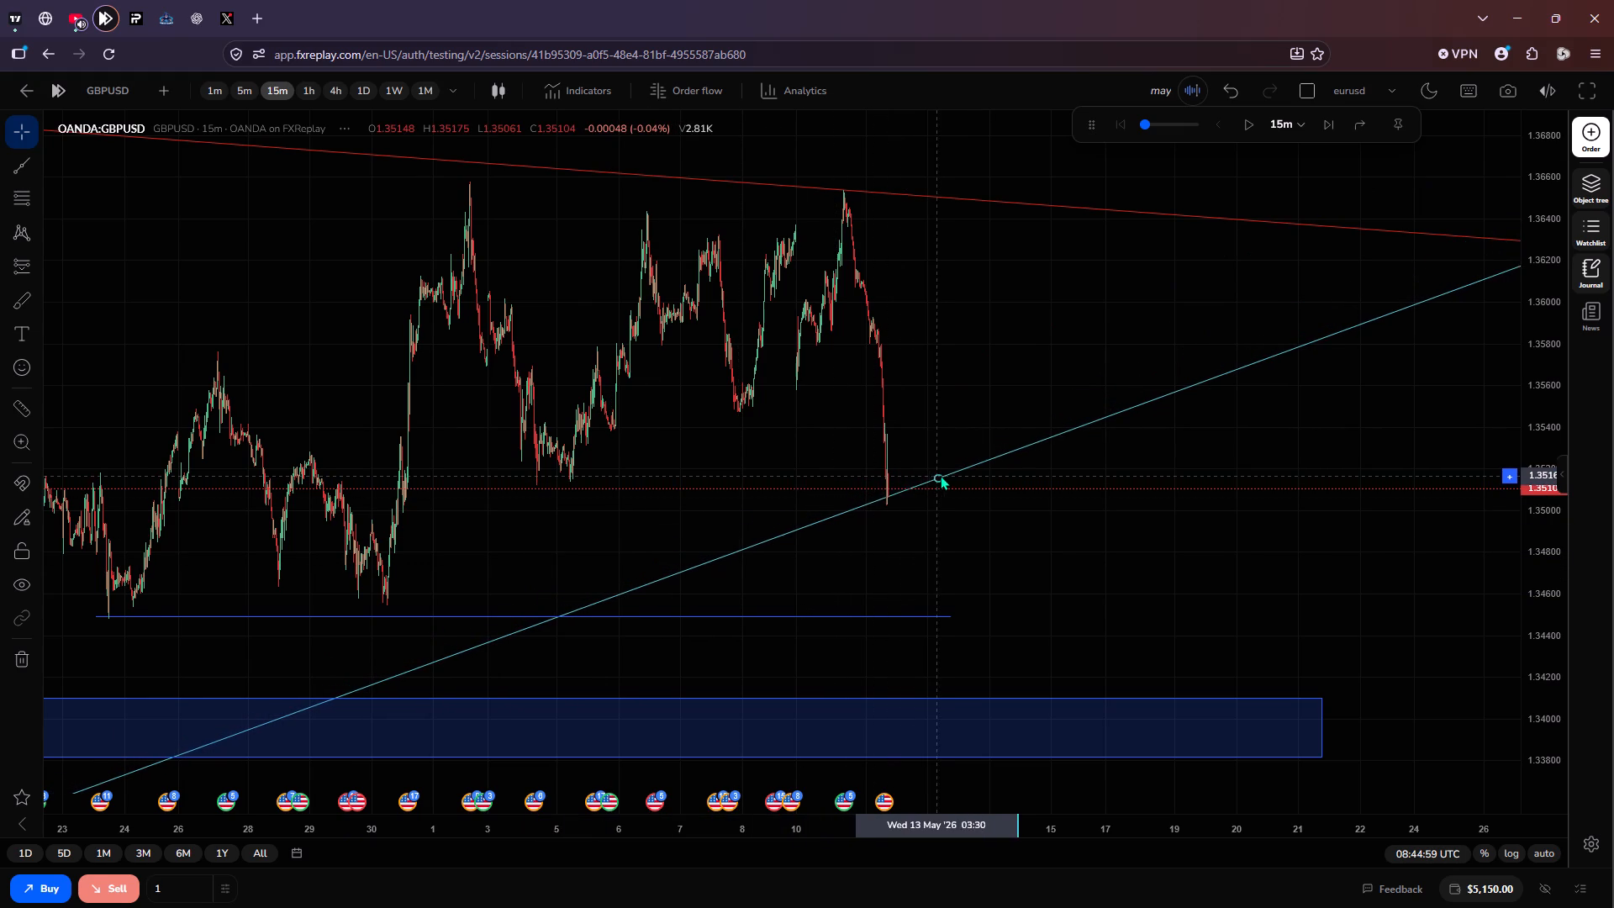
drag(940, 475, 963, 475)
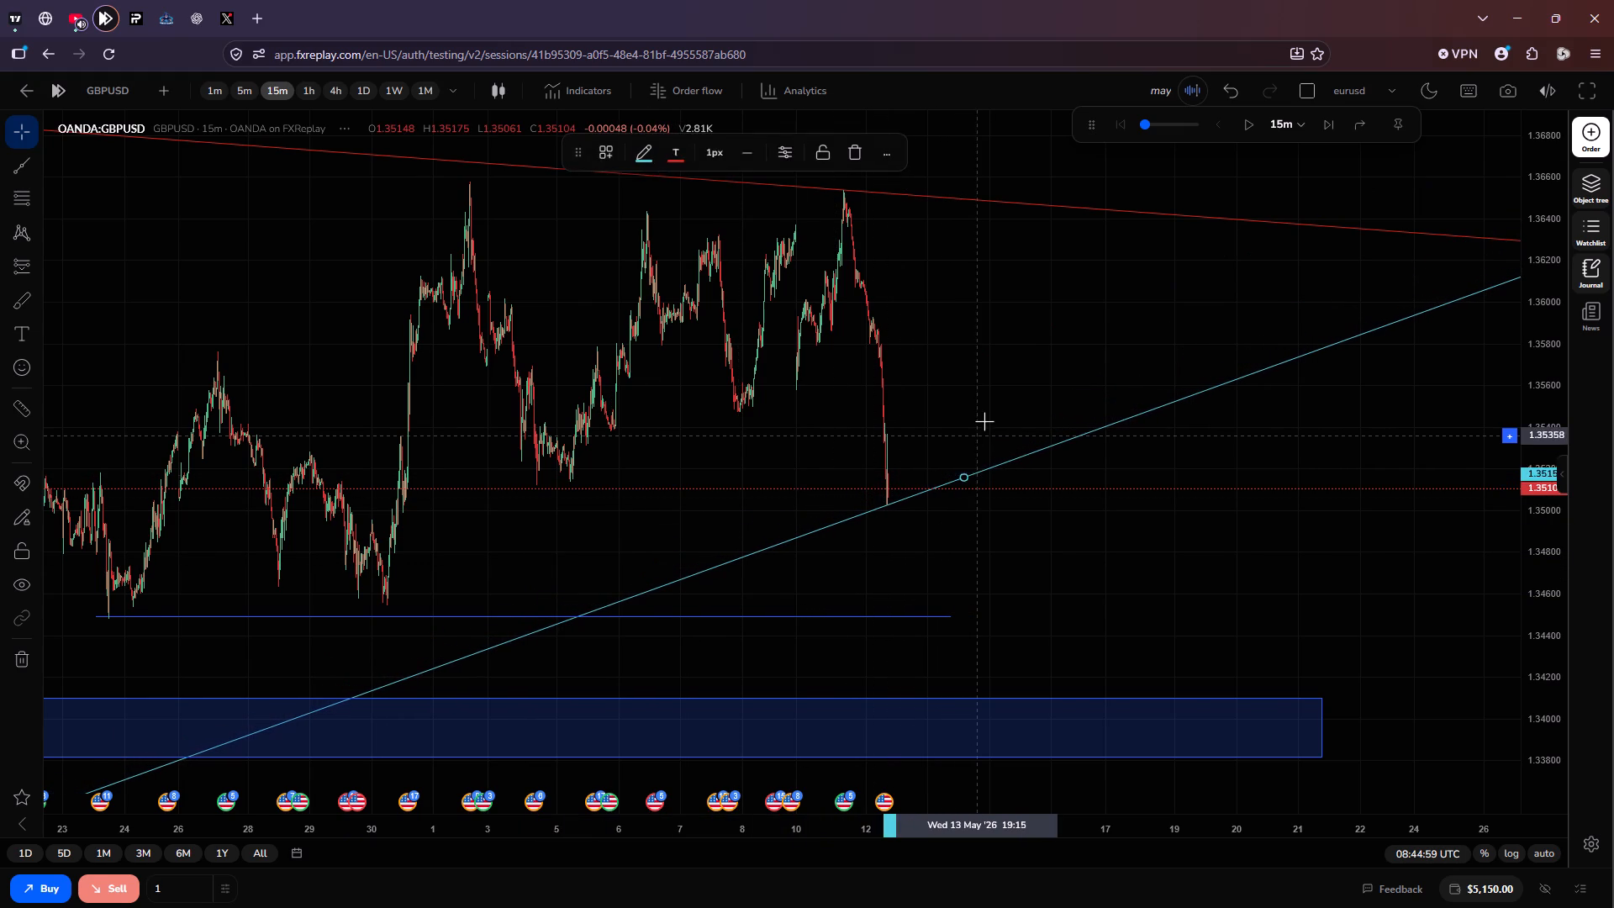
click(984, 421)
scroll(984, 421, up, 3)
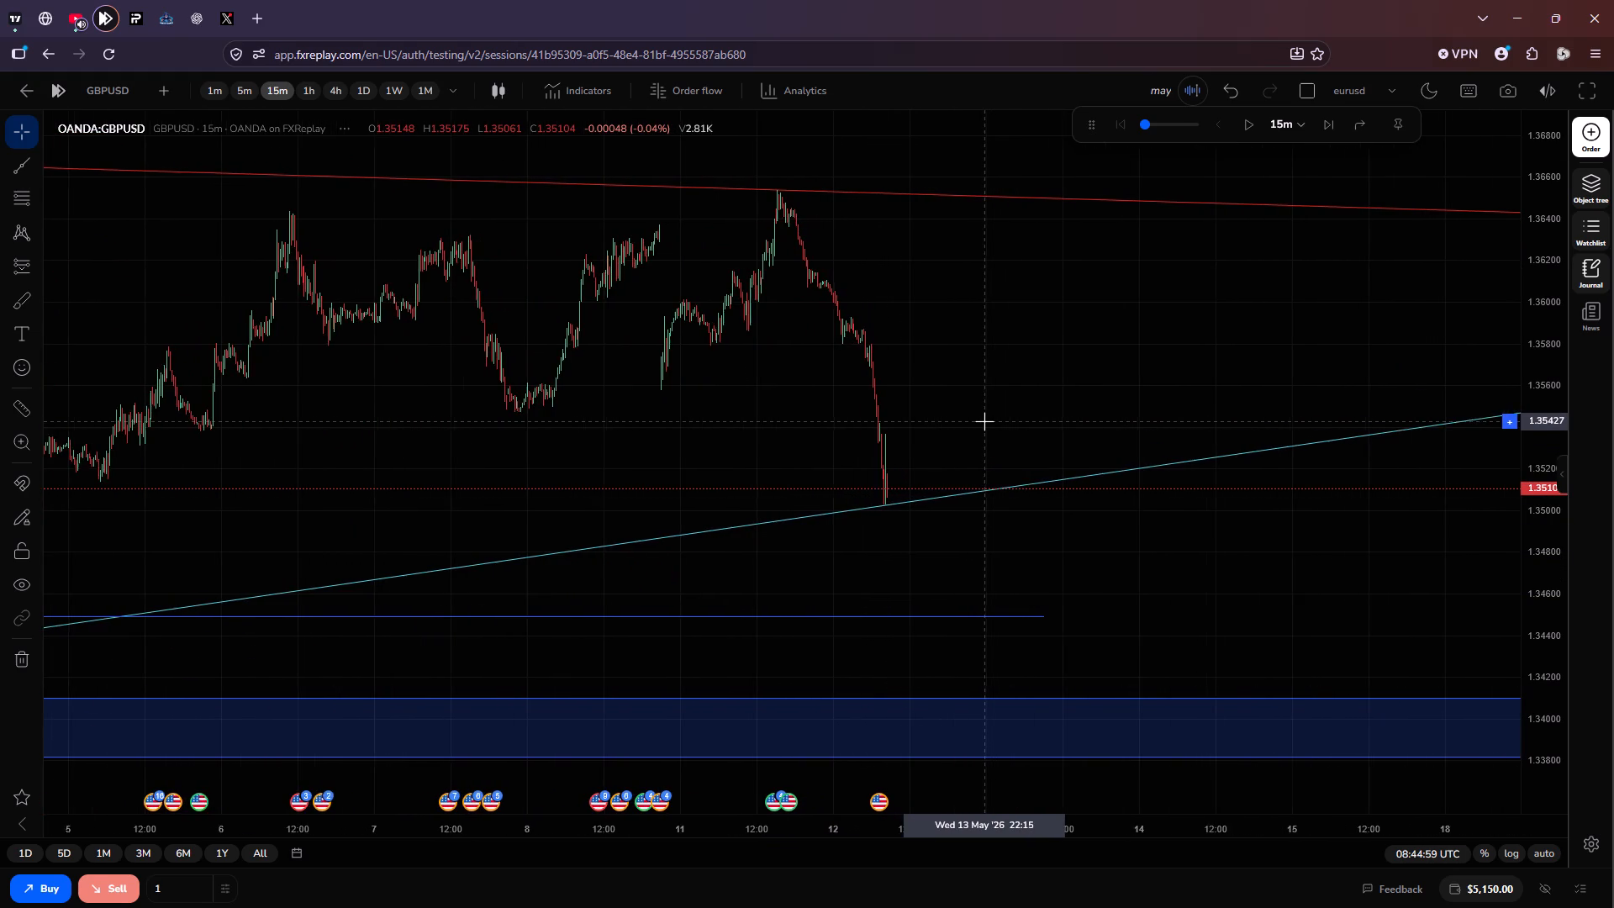
scroll(984, 421, up, 2)
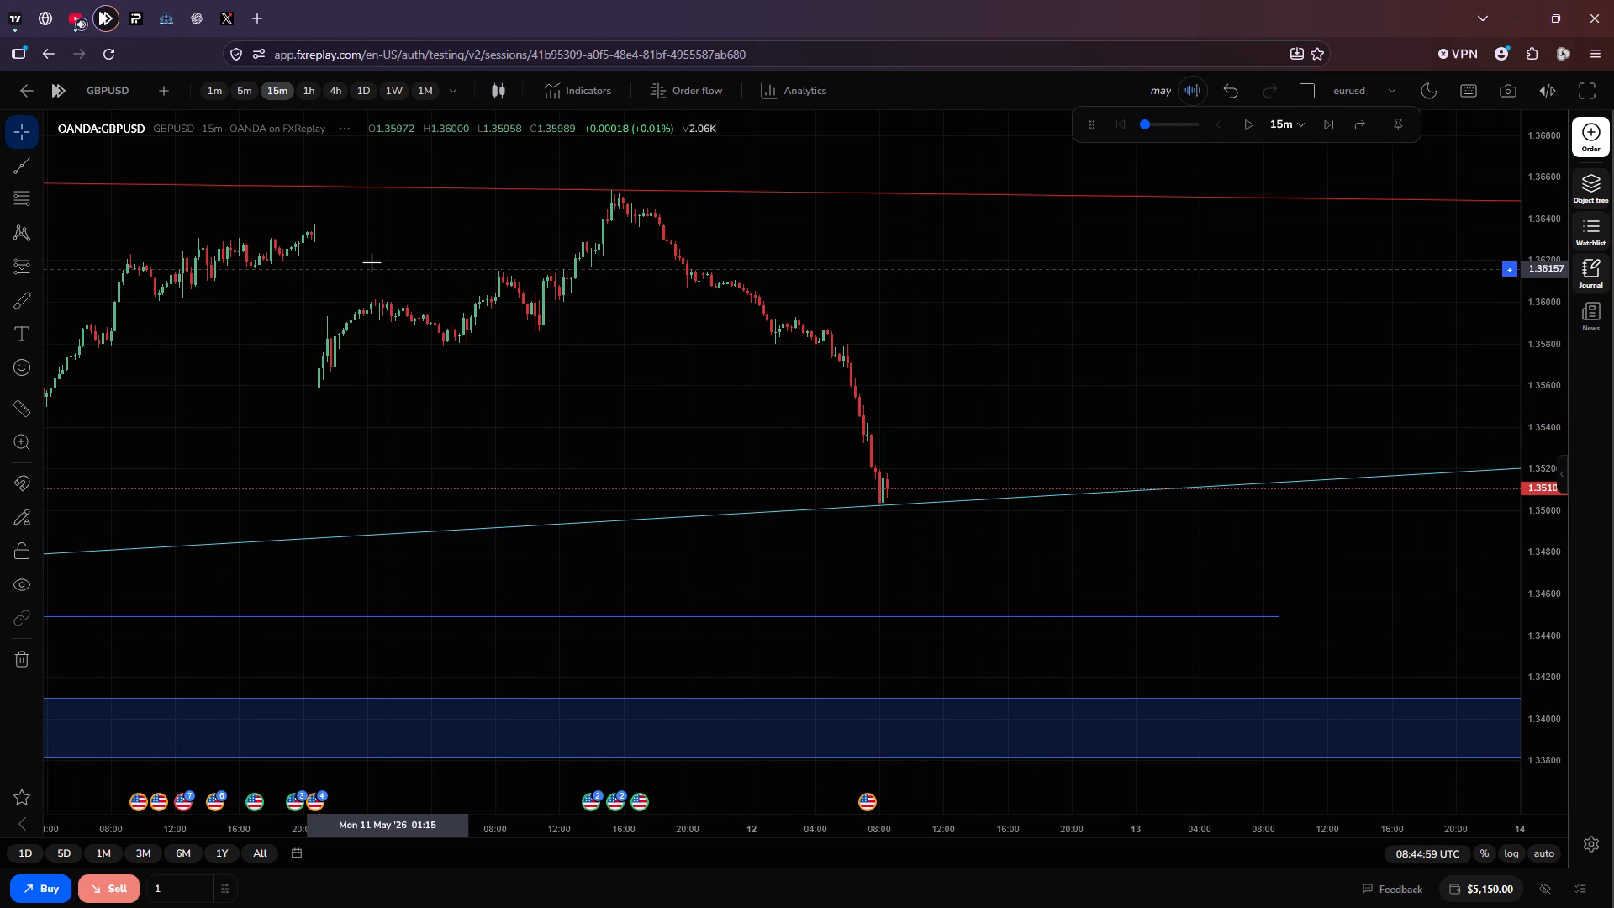
Switch the chart to EURUSD and examine price against the broken ascending trendline, the horizontal support and the lower trendline.
click(113, 79)
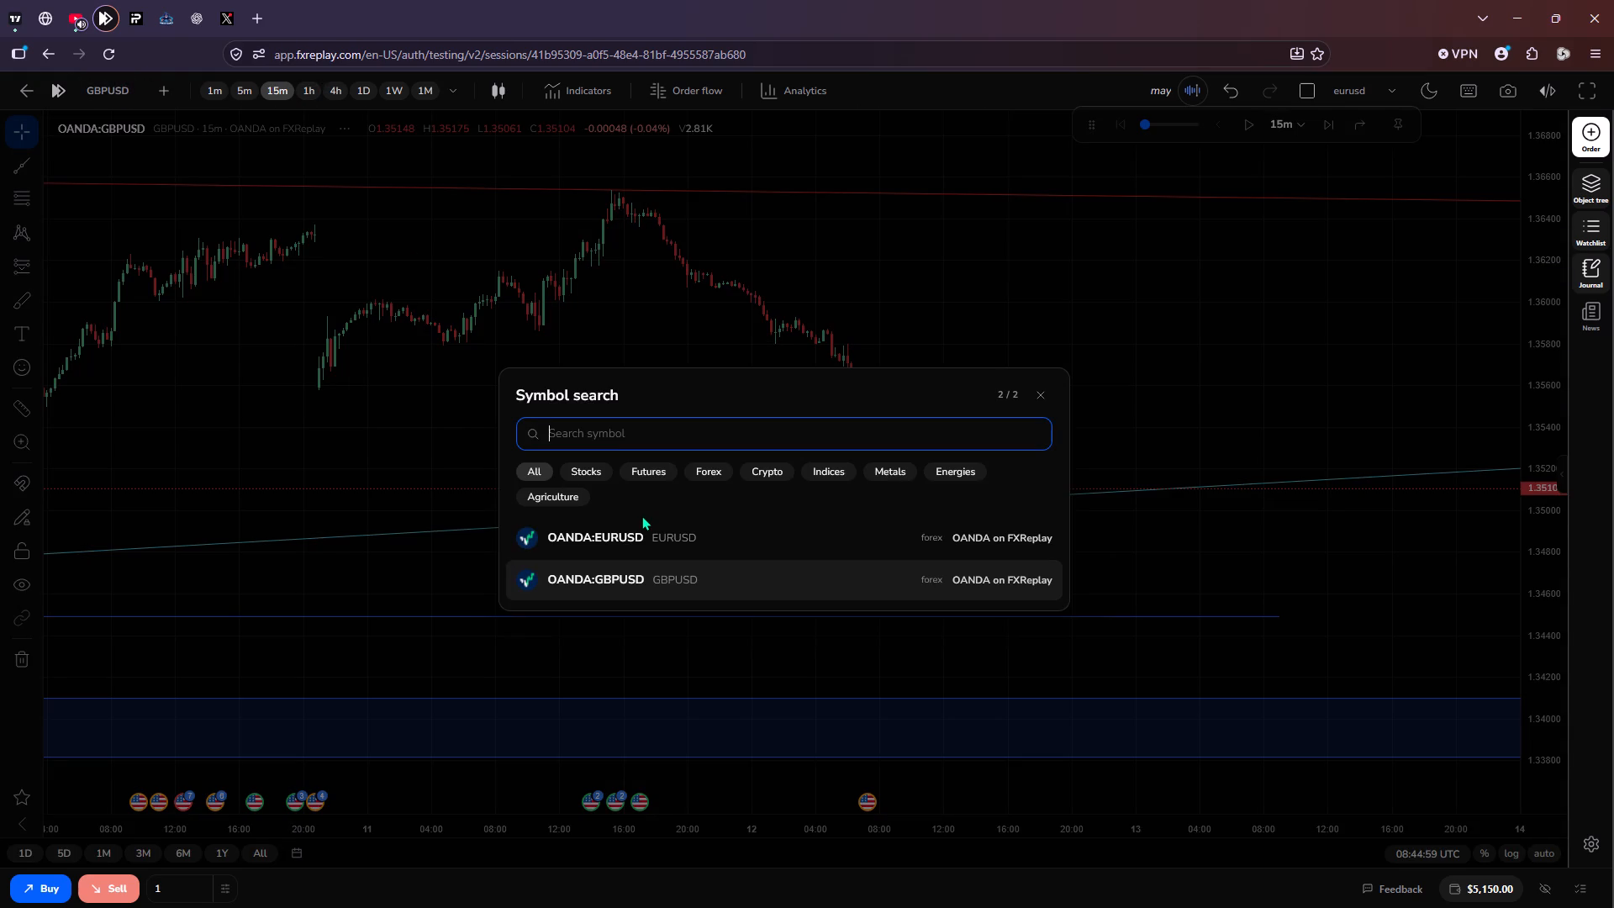
click(640, 522)
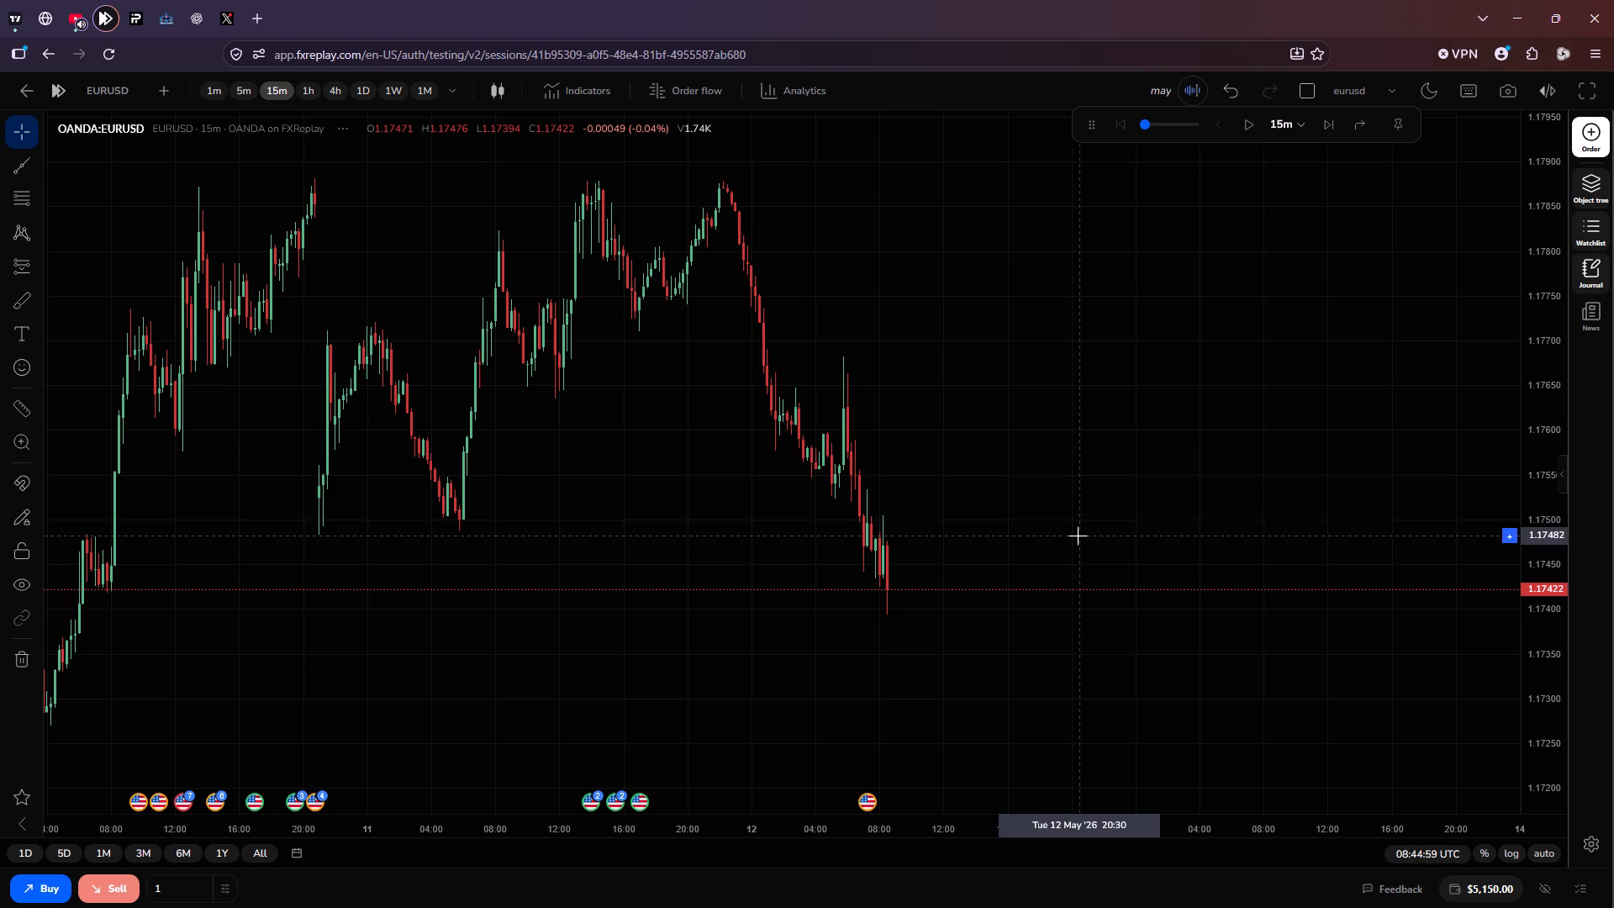
scroll(1078, 536, down, 1)
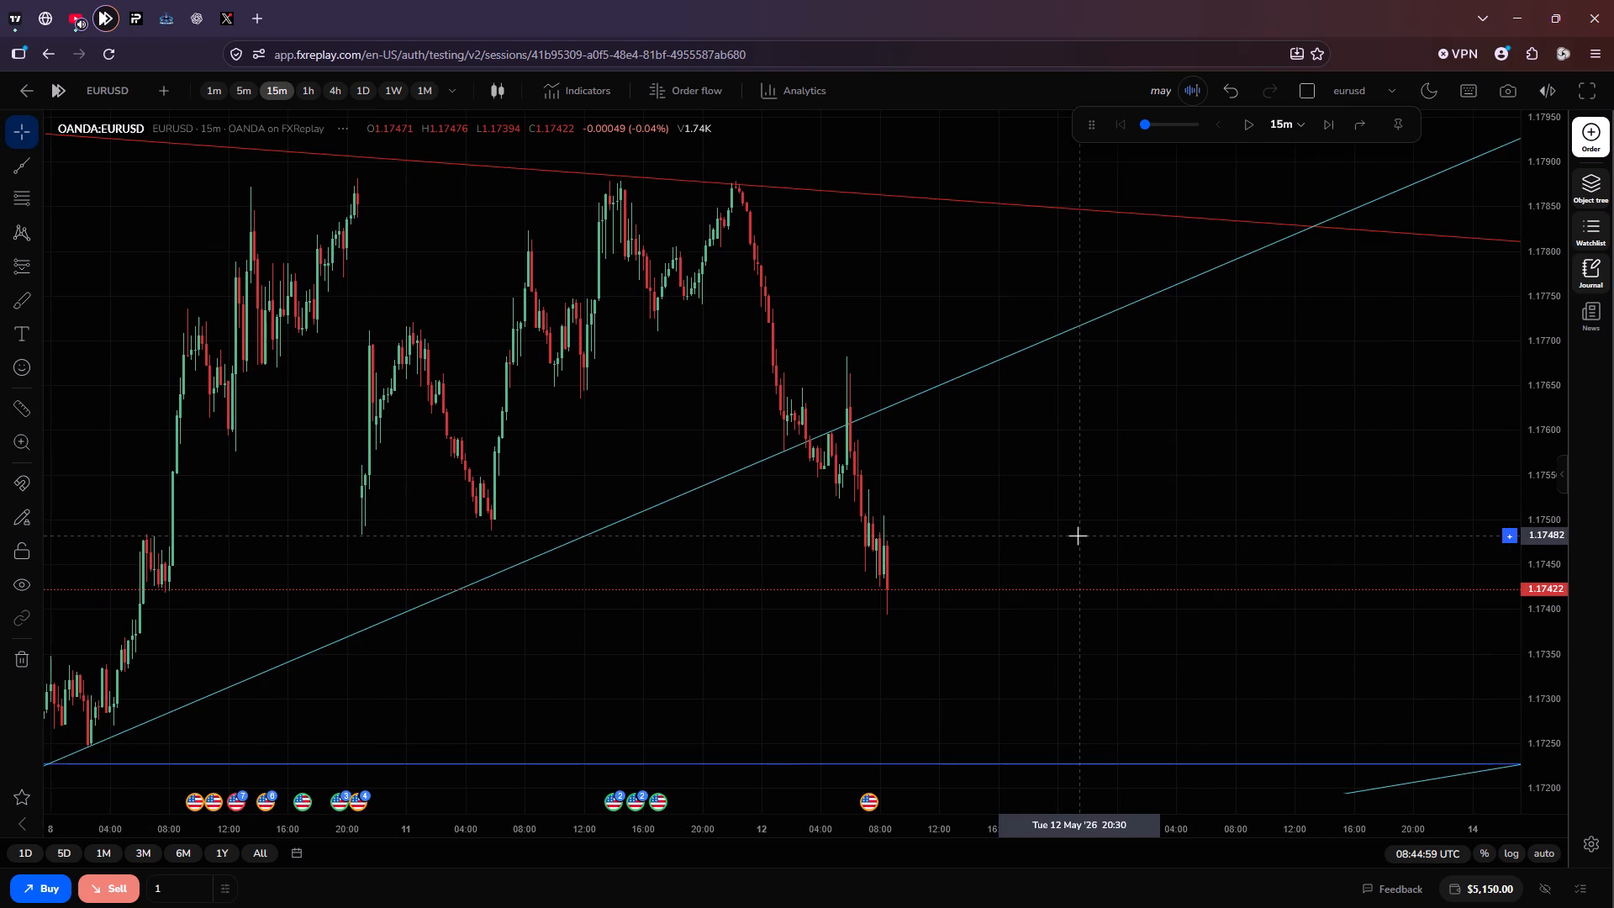
drag(1041, 520, 1015, 338)
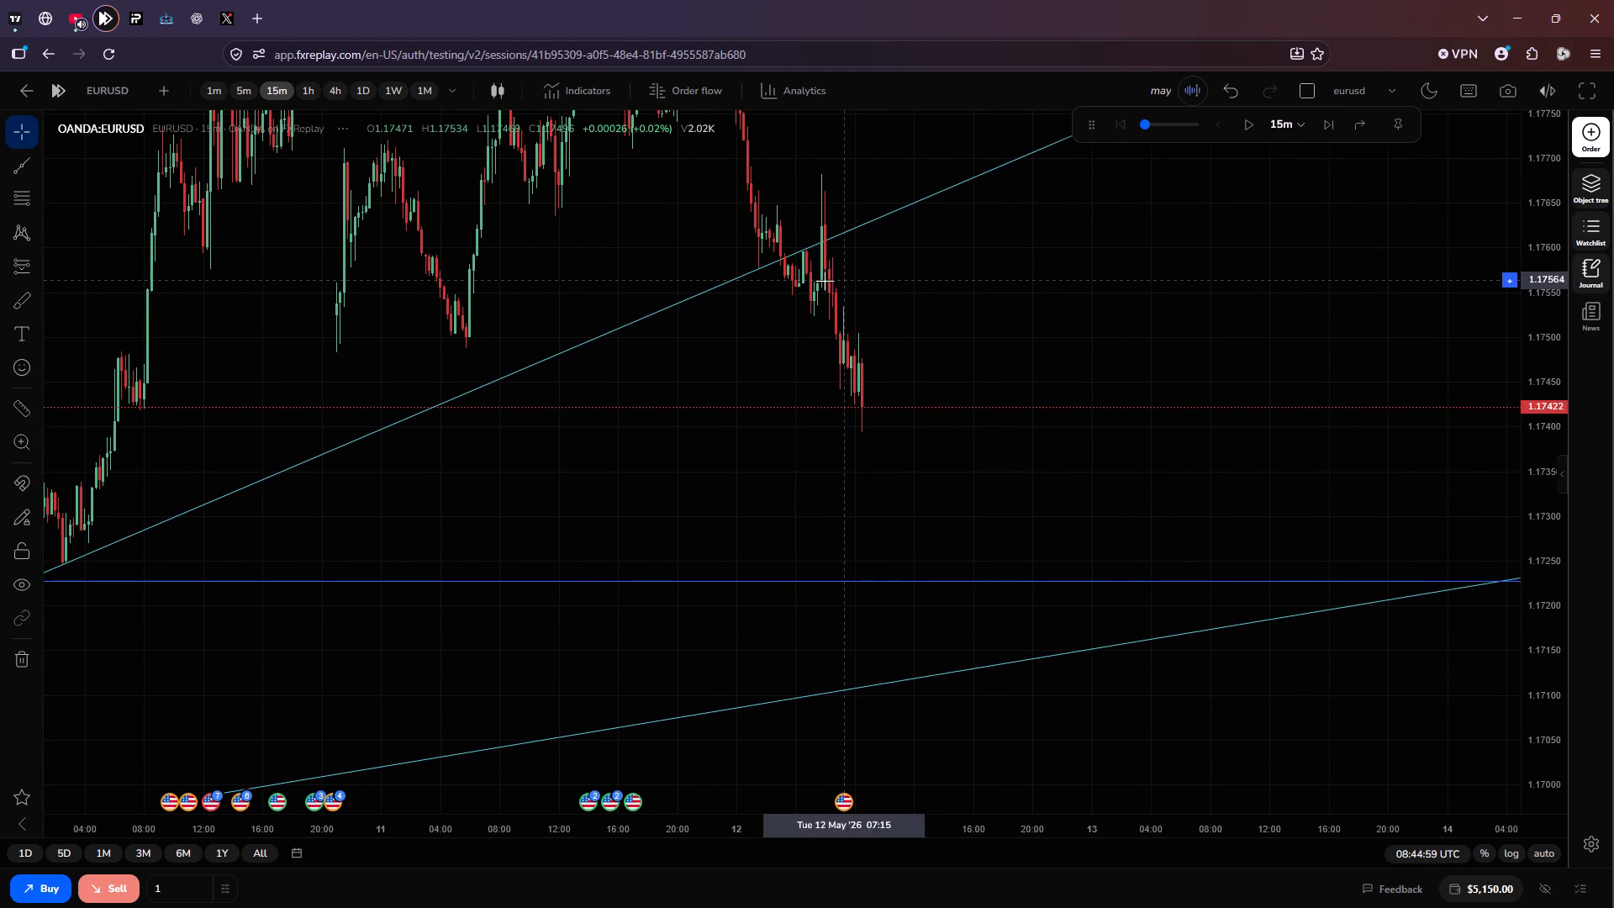
drag(507, 489, 511, 369)
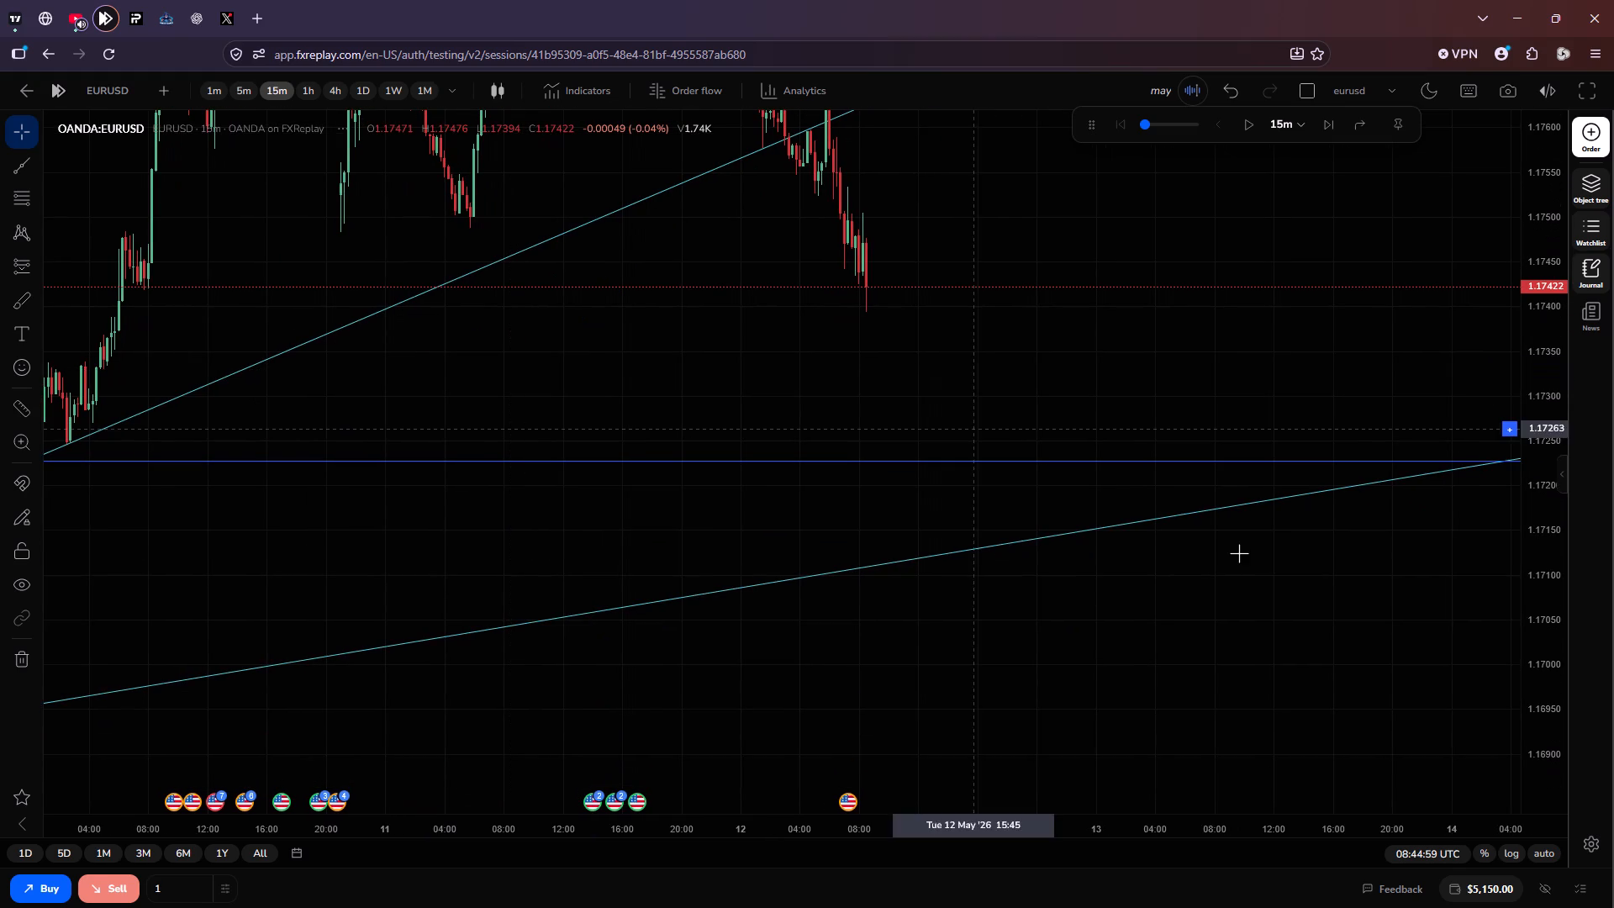
scroll(1538, 624, down, 2)
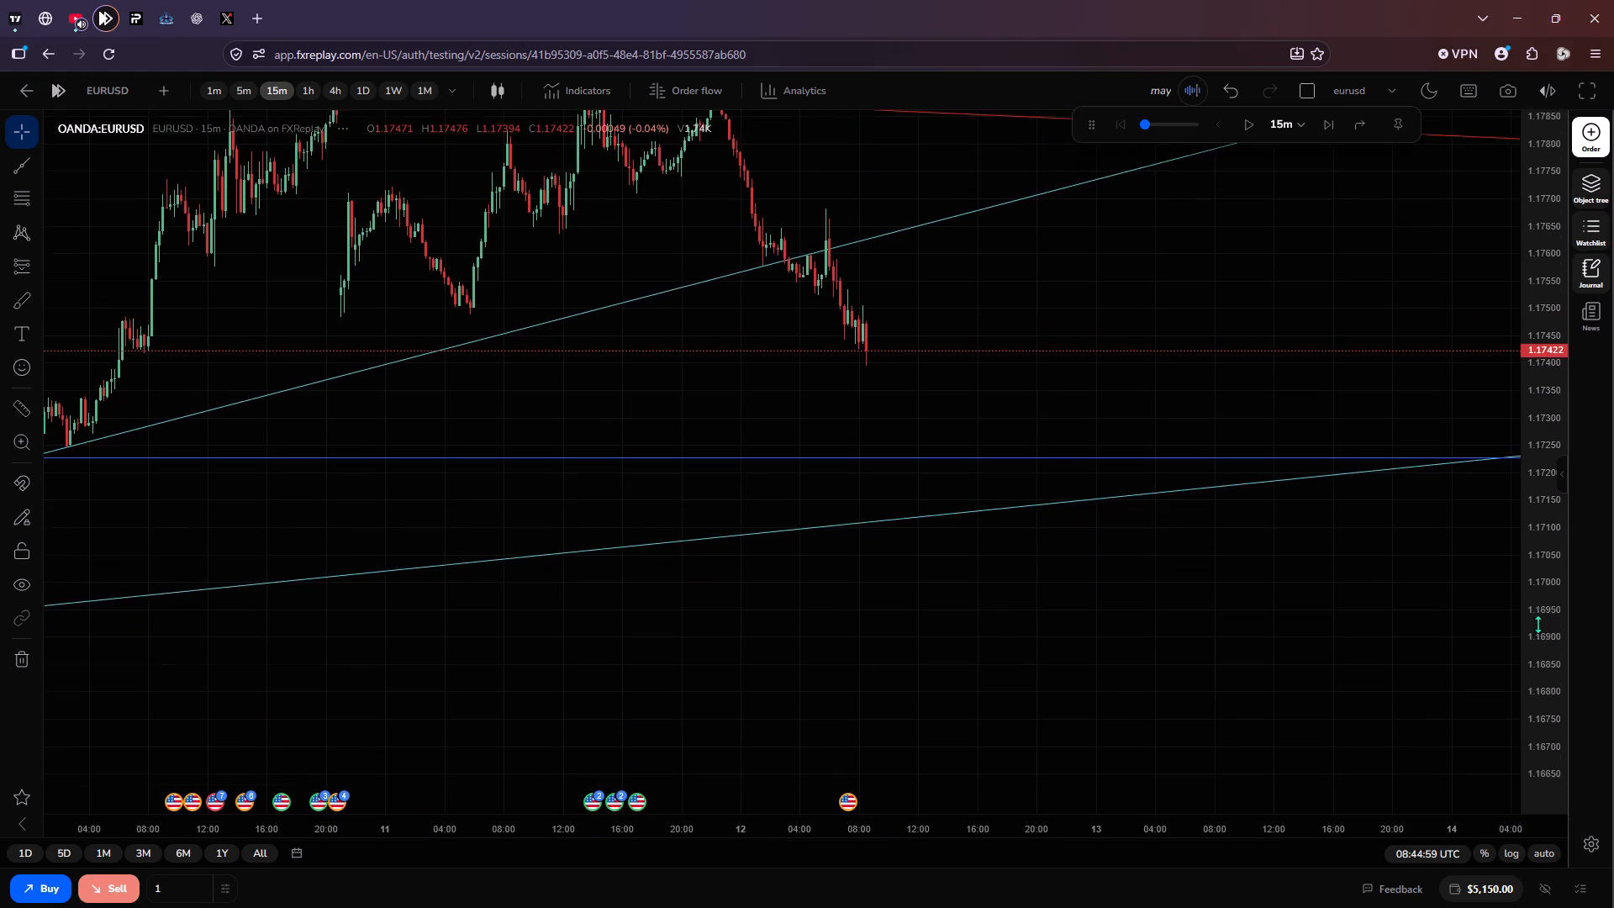
scroll(1538, 624, down, 2)
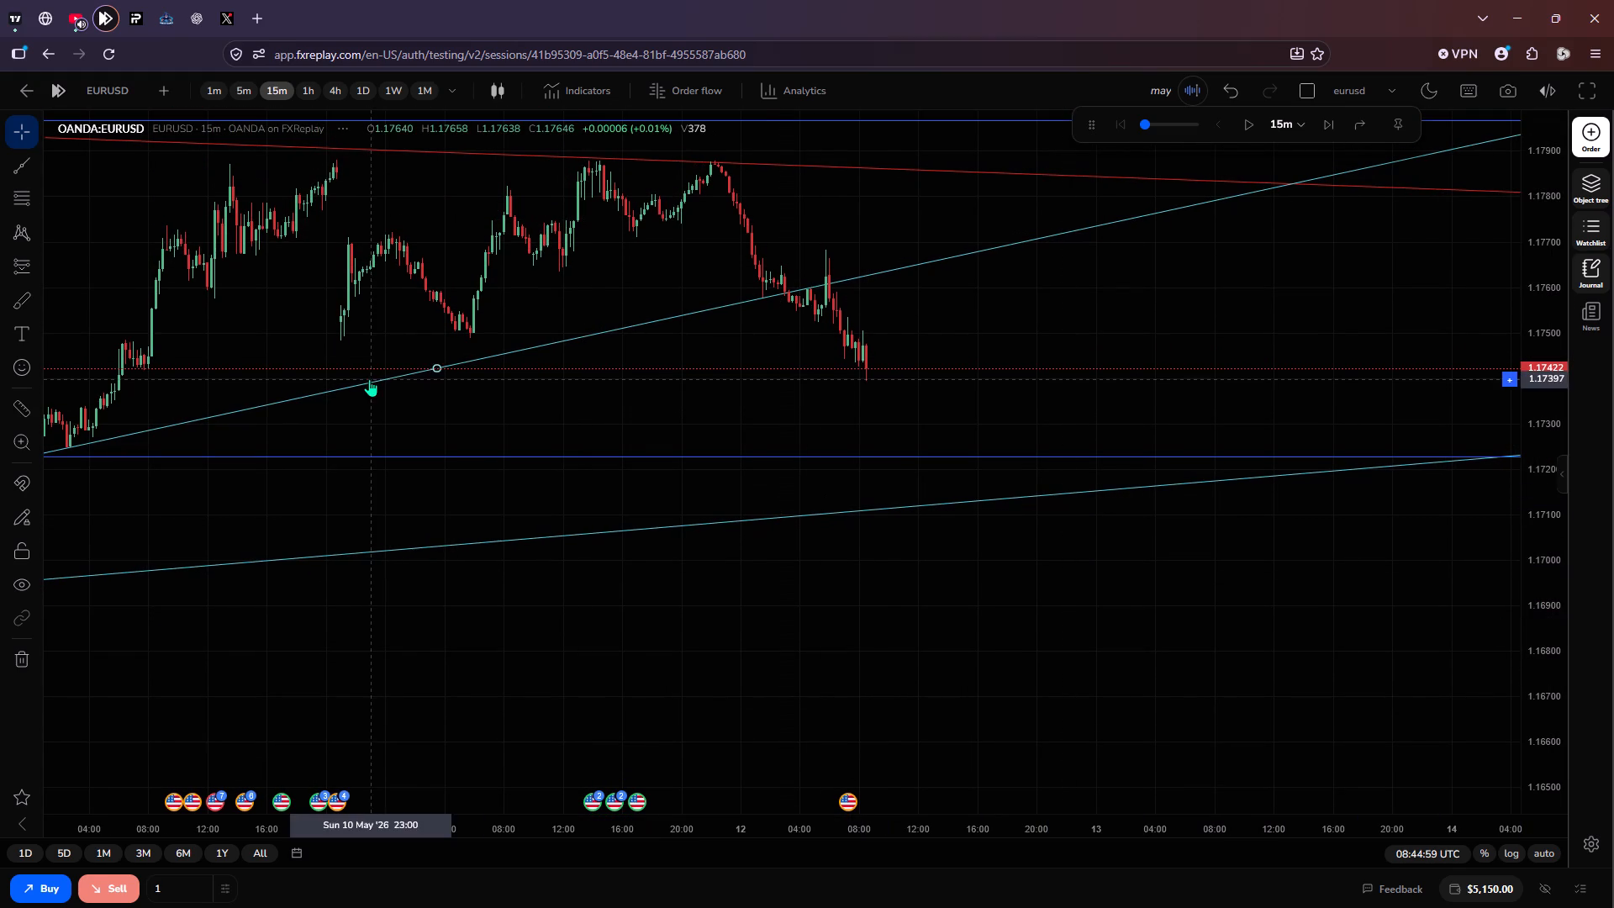
Switch the chart back to GBPUSD, play the 15-minute replay and pause it at about 15:45 UTC on 12 May.
click(98, 98)
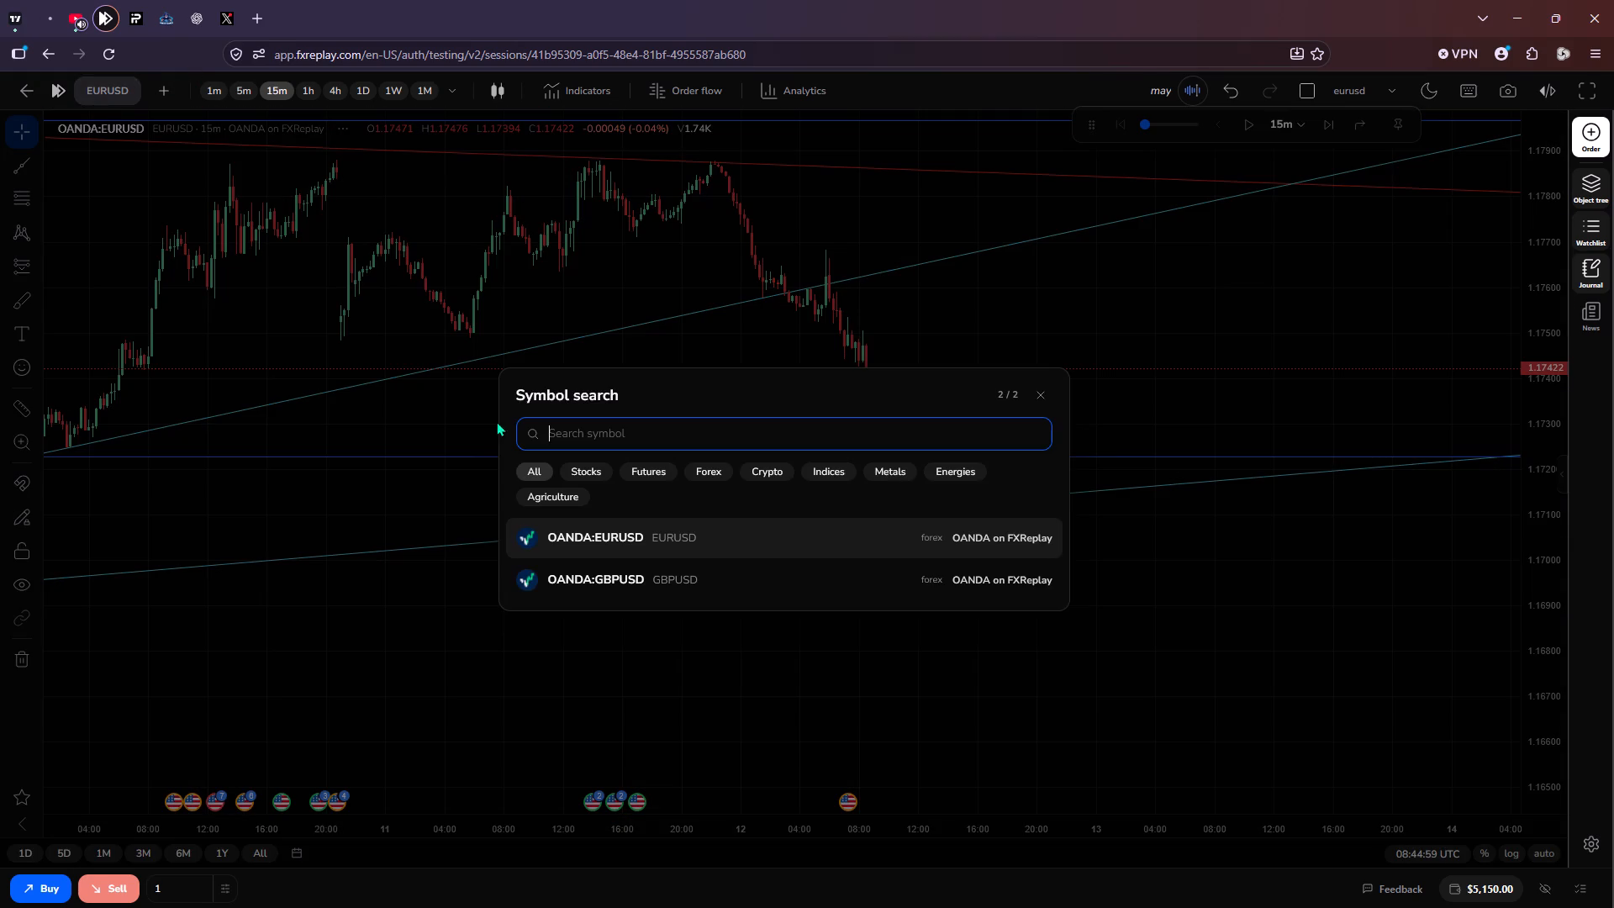
click(700, 577)
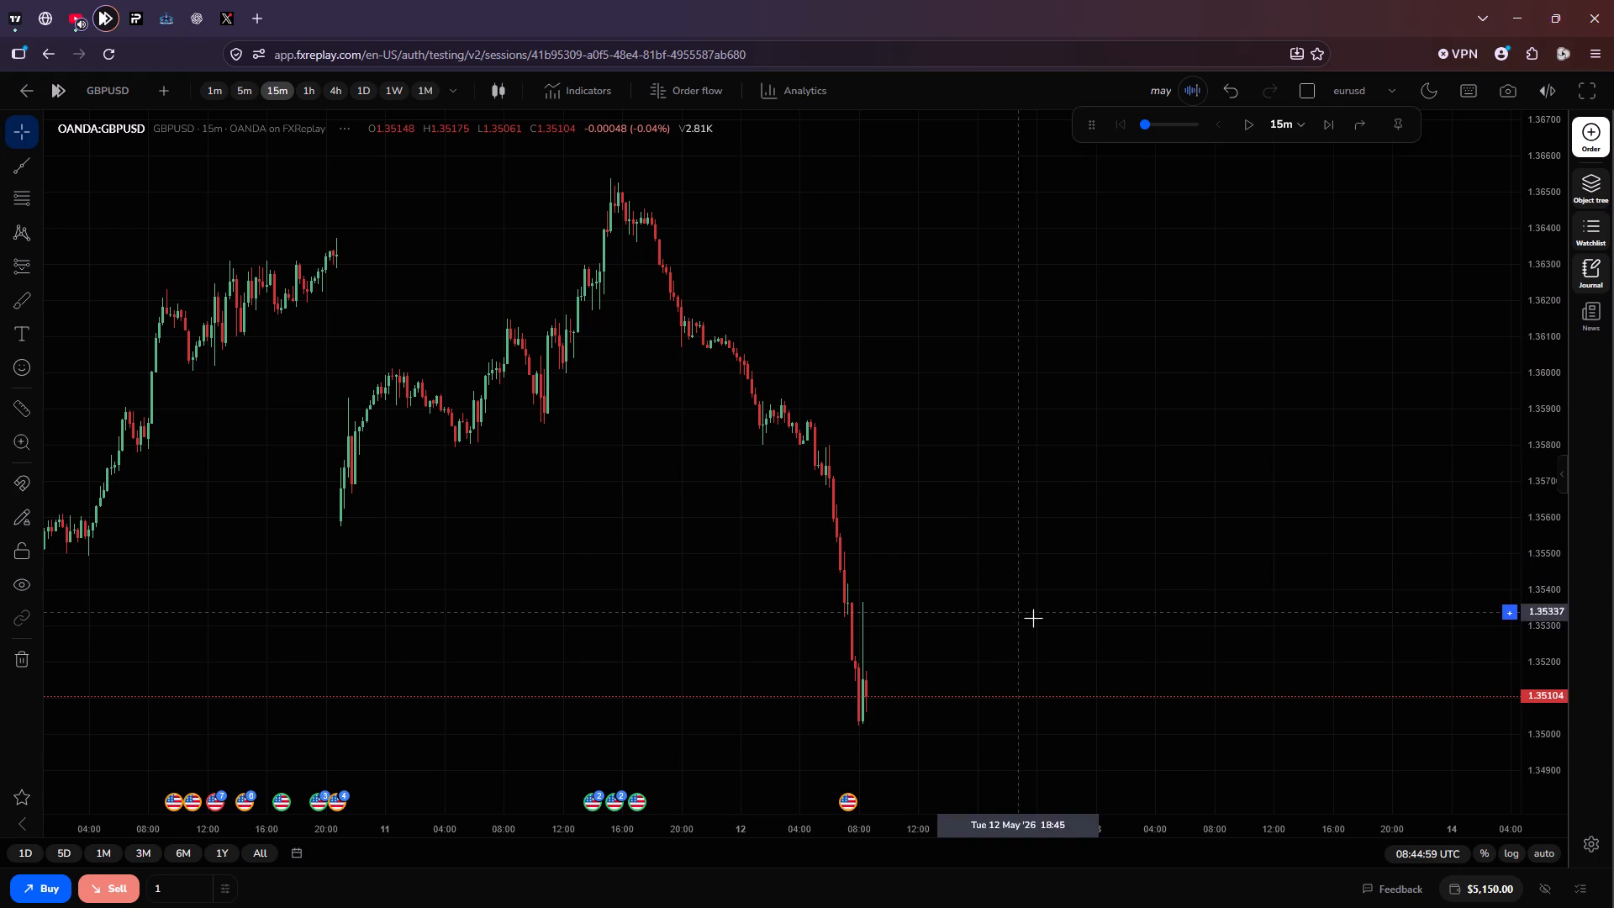
scroll(1319, 594, down, 1)
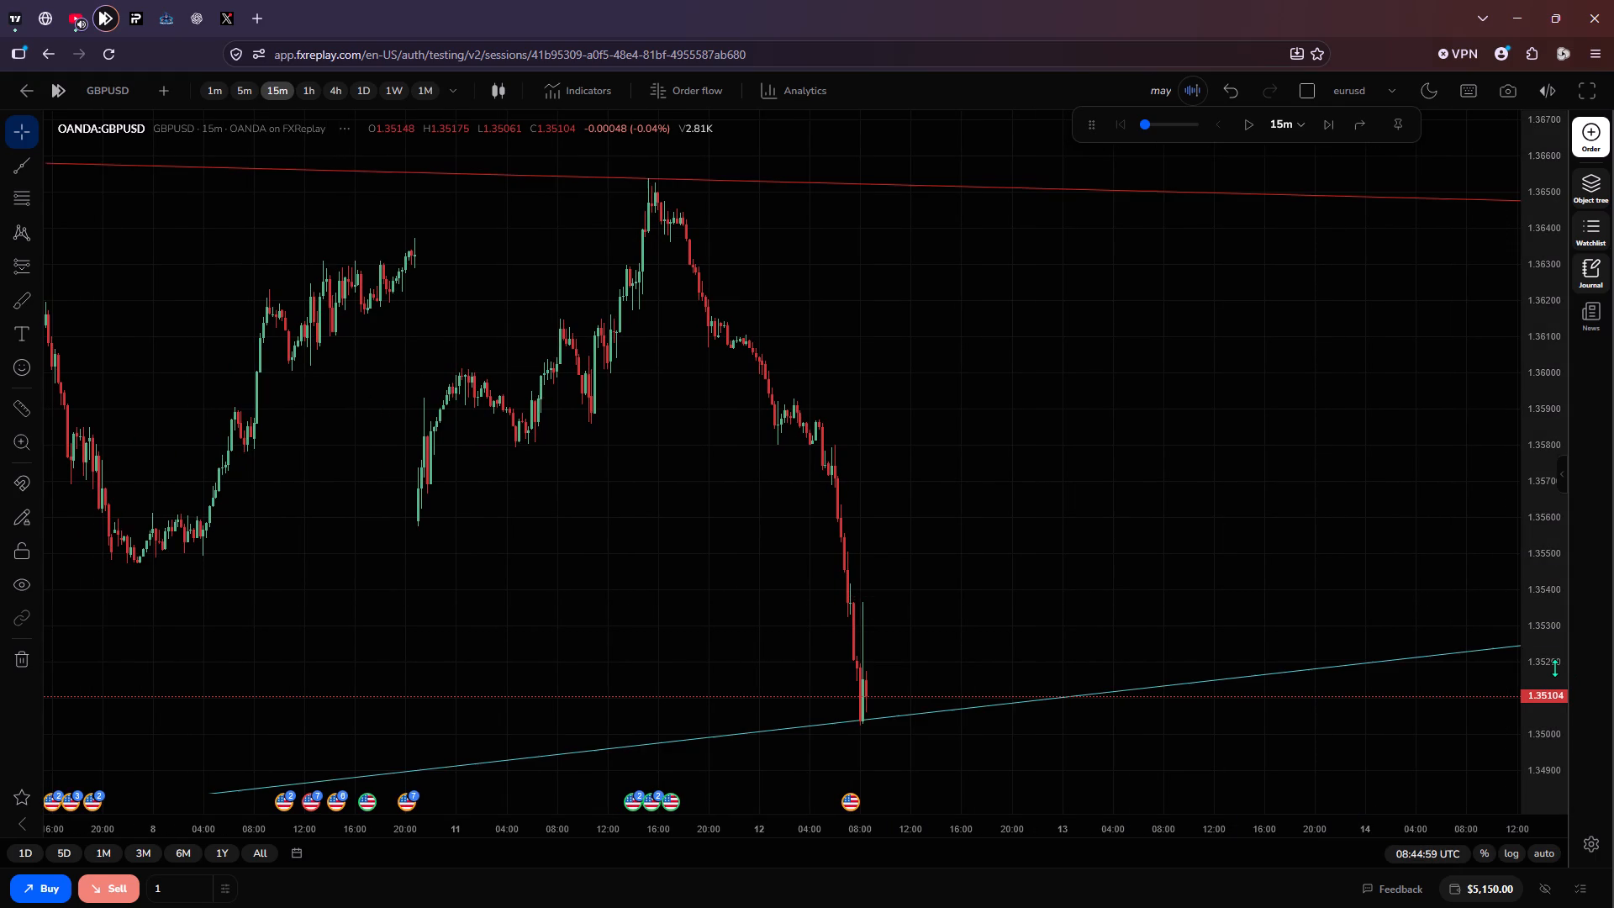
scroll(1553, 668, down, 3)
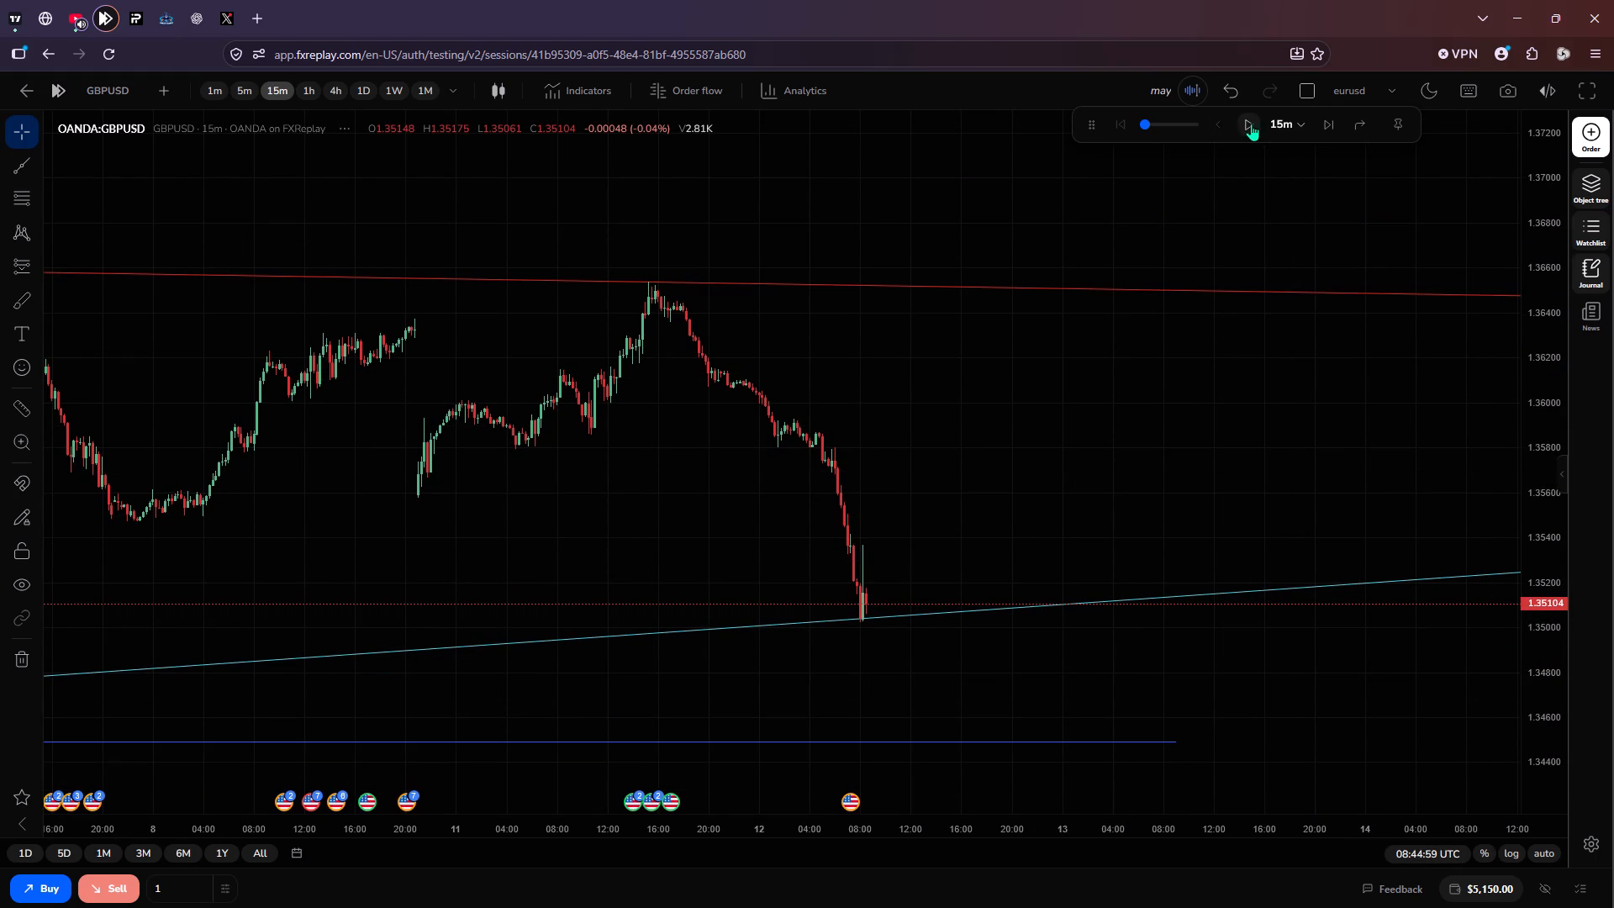
click(1252, 124)
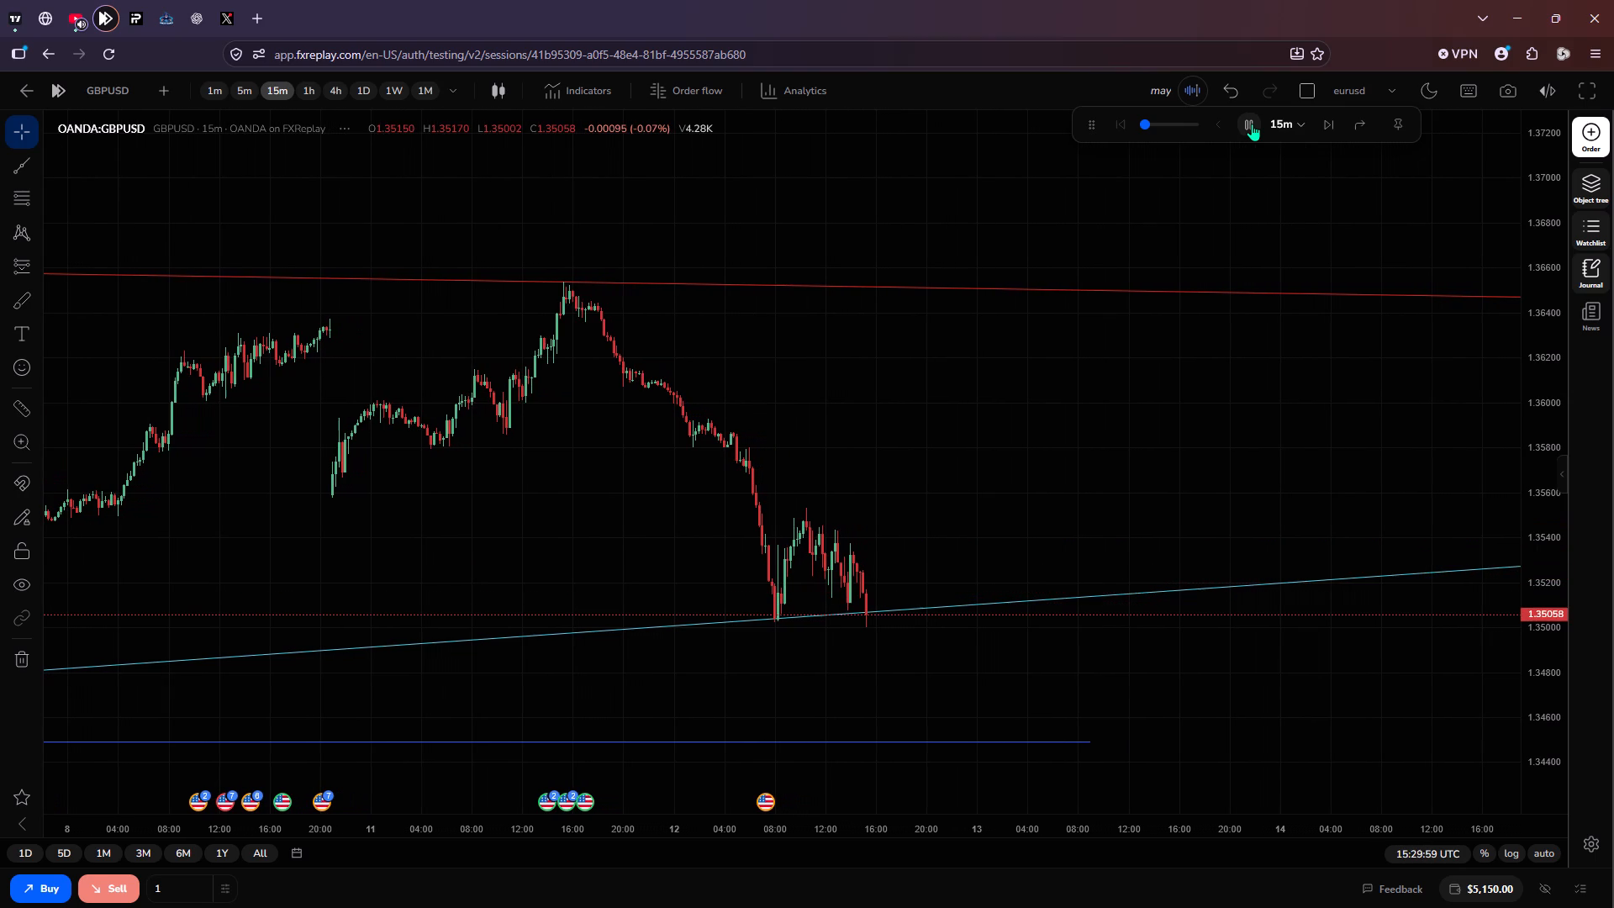
click(1252, 124)
click(1252, 124)
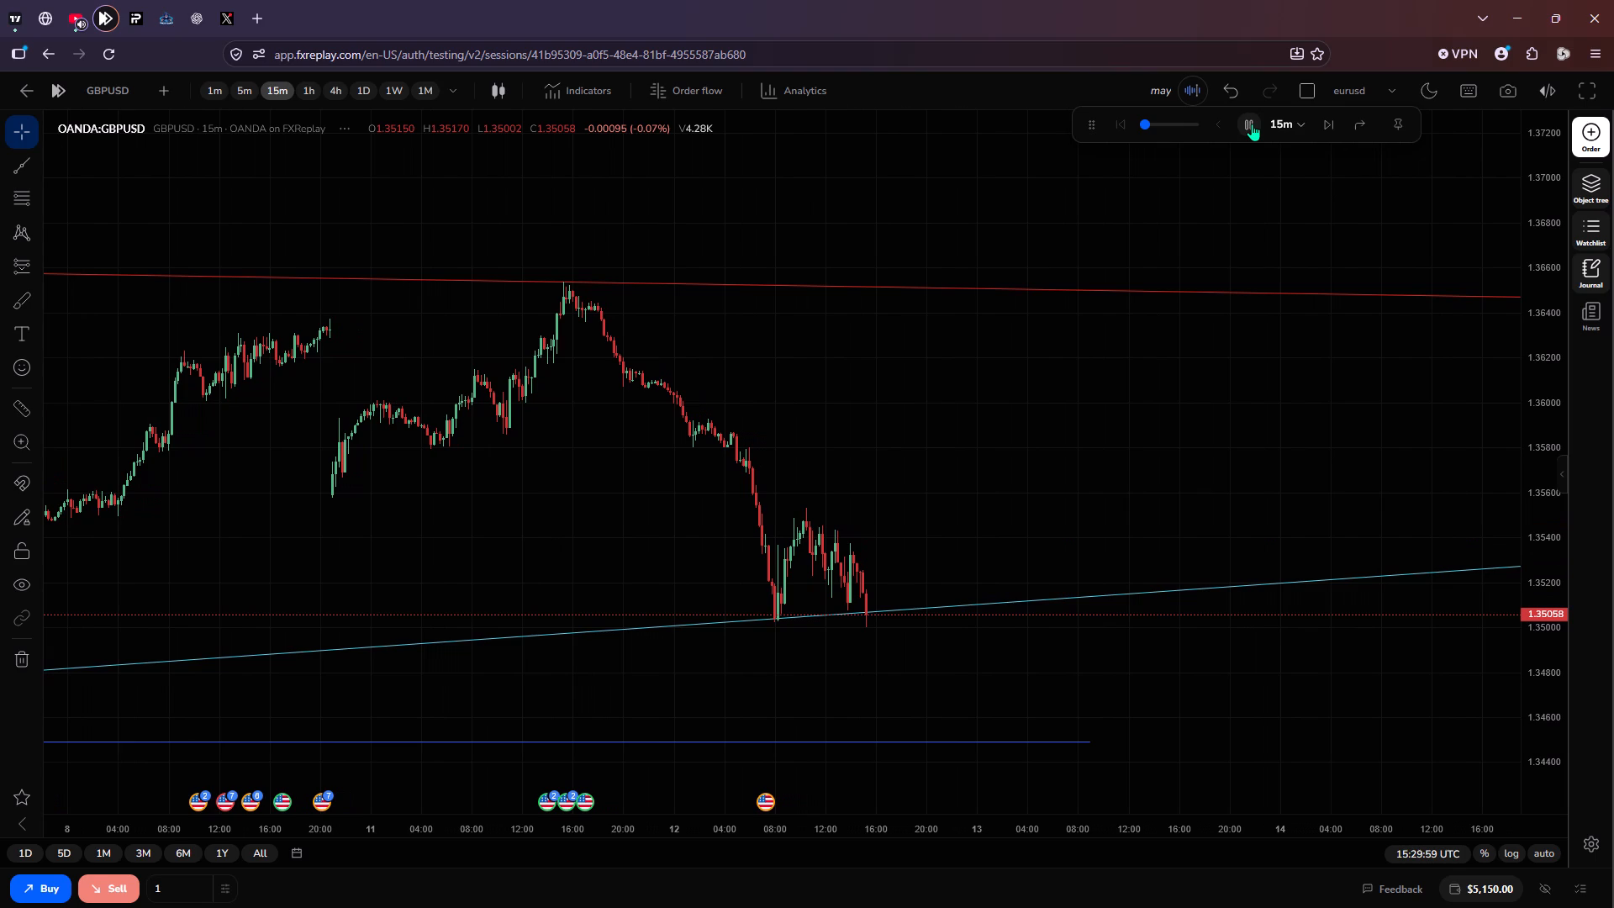
click(1252, 124)
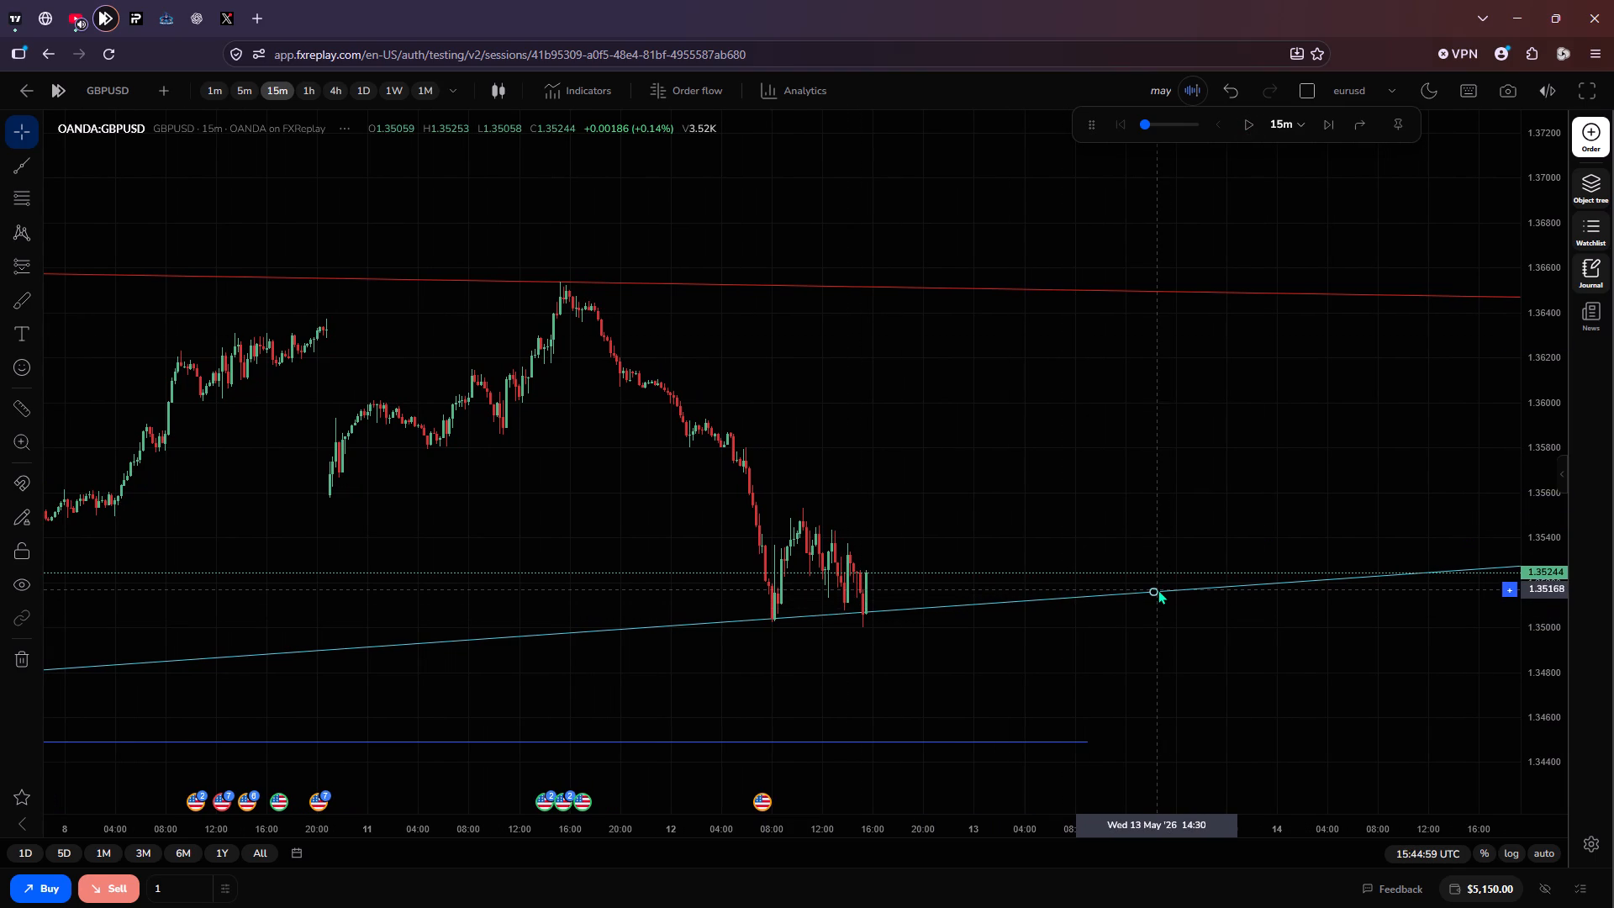
Move the ascending GBPUSD trendline's anchor to about 1.3507 on 13 May, so the line meets the latest 12 May low.
drag(1154, 590, 1092, 612)
click(1131, 432)
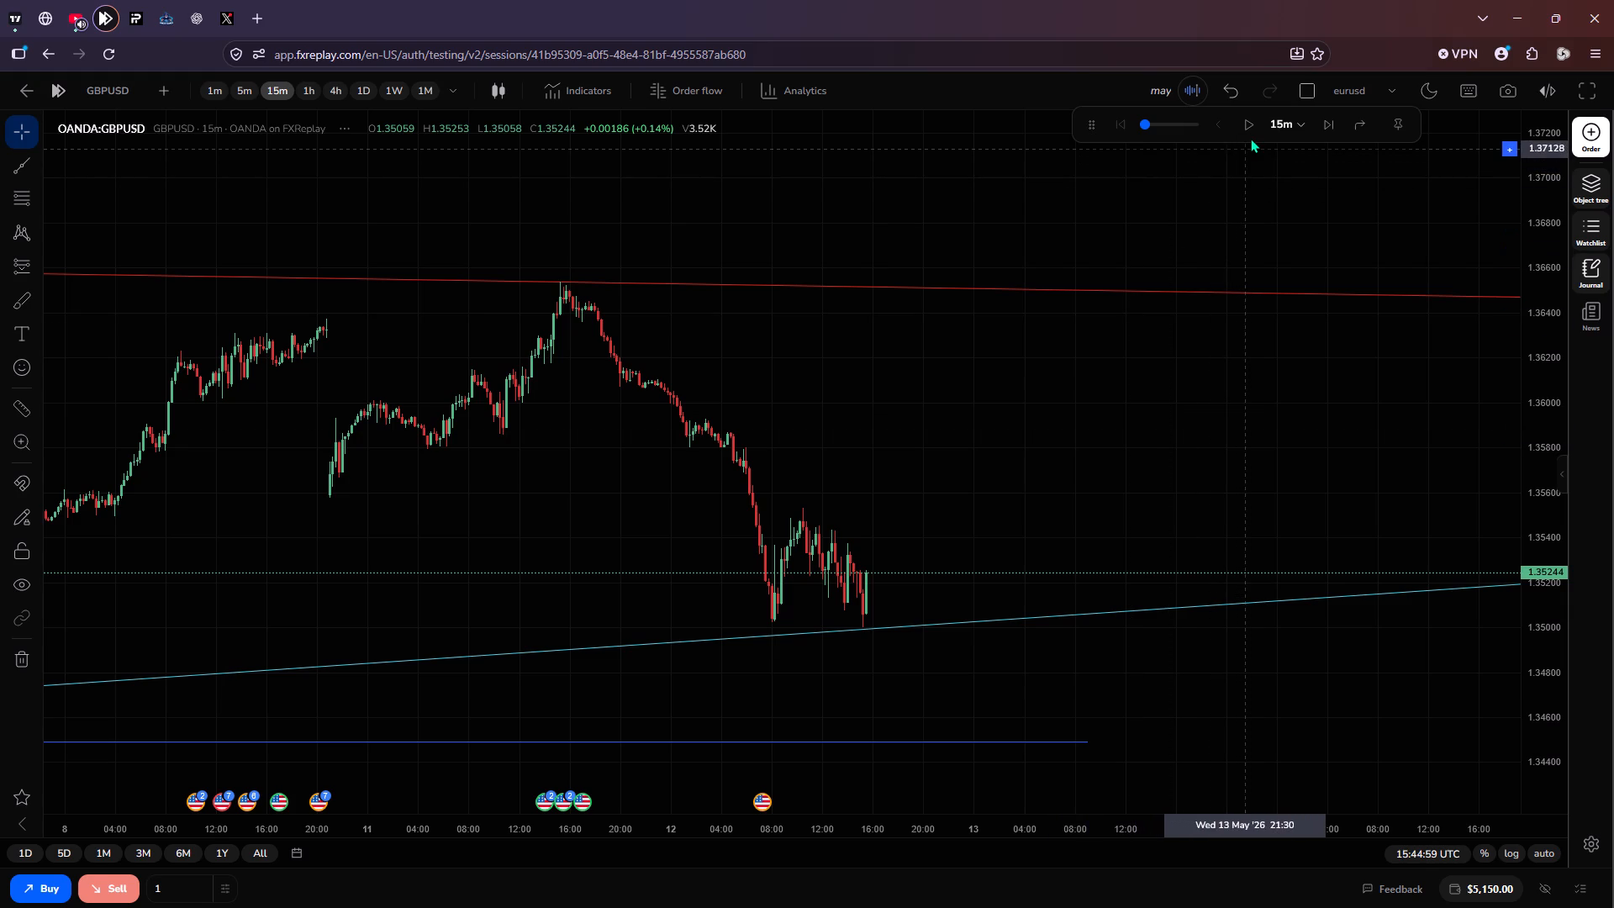
Resume the GBPUSD replay and pause it at about 17:15 UTC on 12 May.
click(1250, 137)
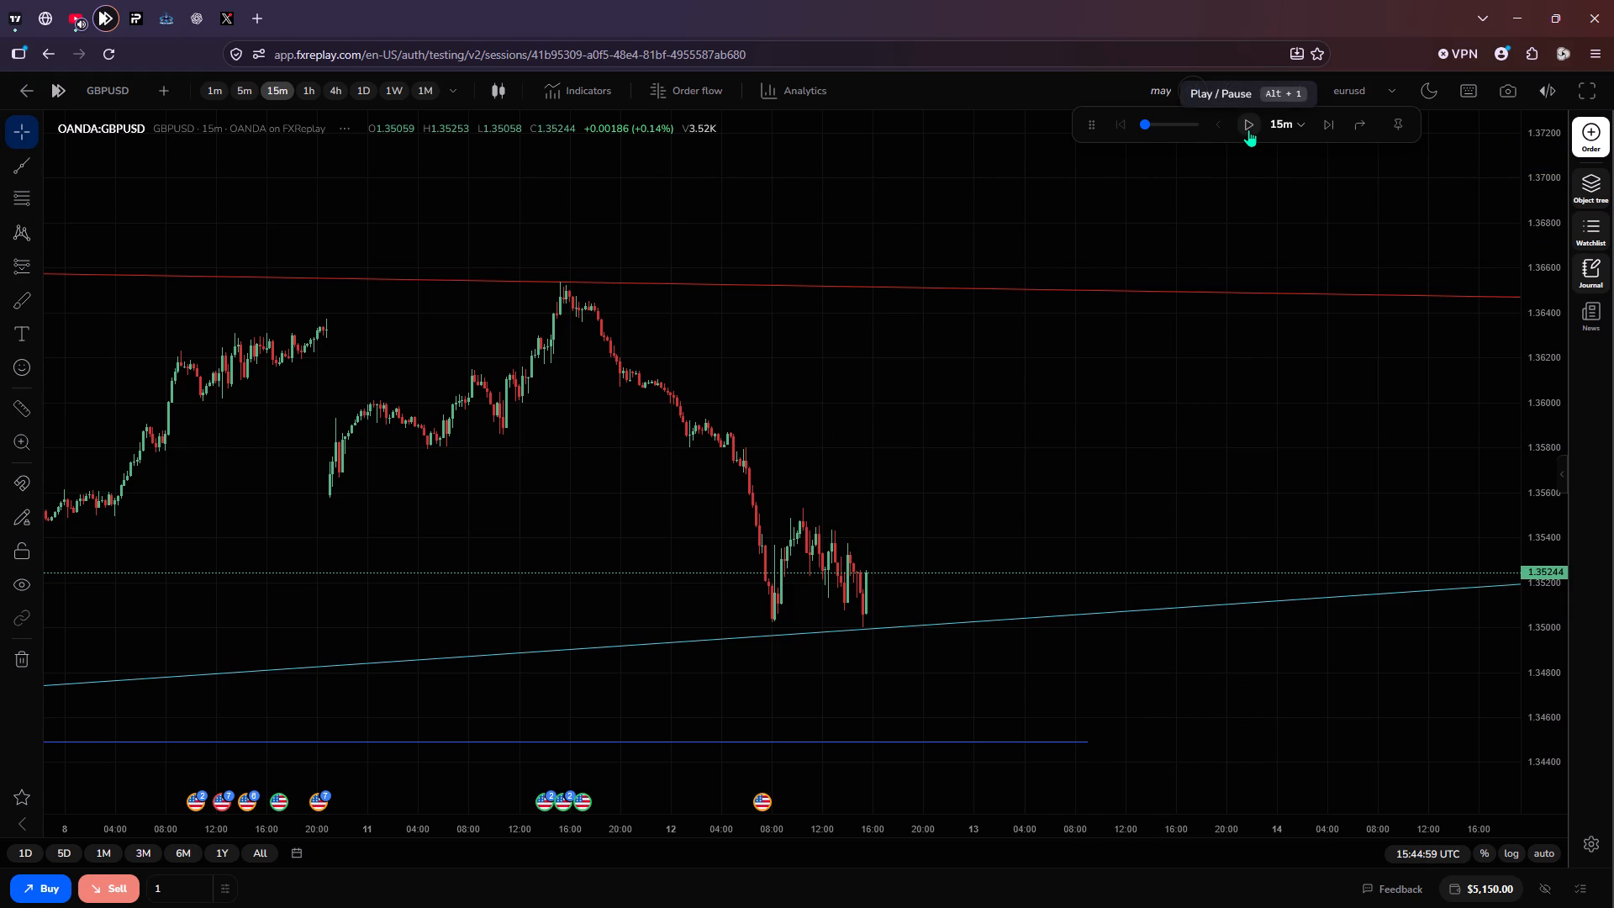
click(1246, 127)
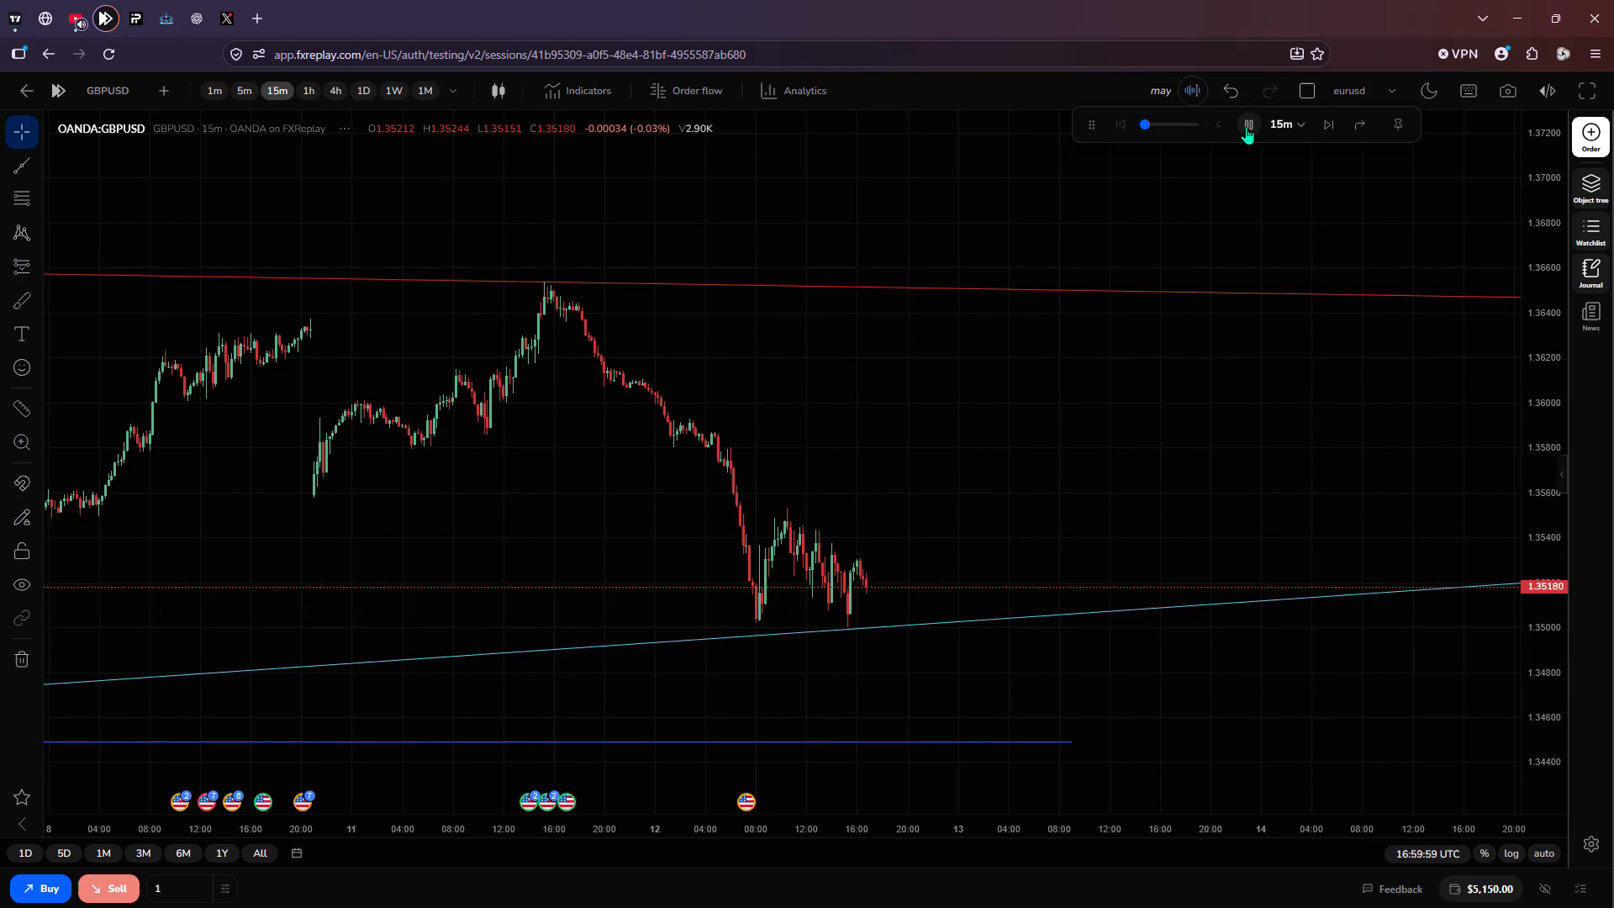
click(1246, 127)
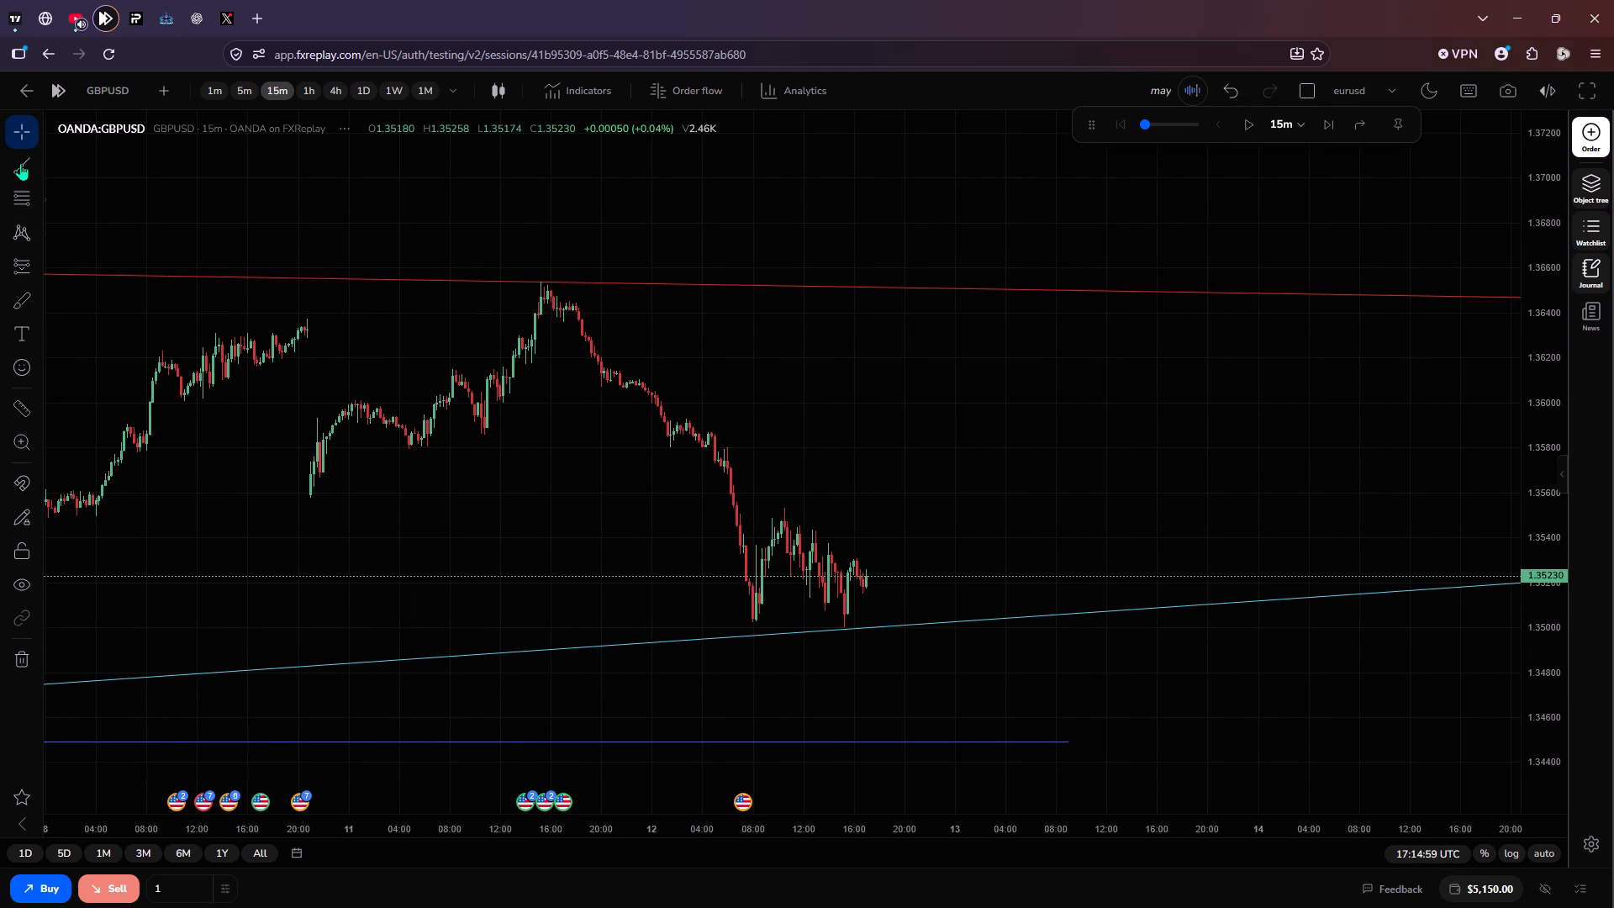
Switch the chart to EURUSD and examine price against the horizontal support and the lower ascending trendline.
click(101, 99)
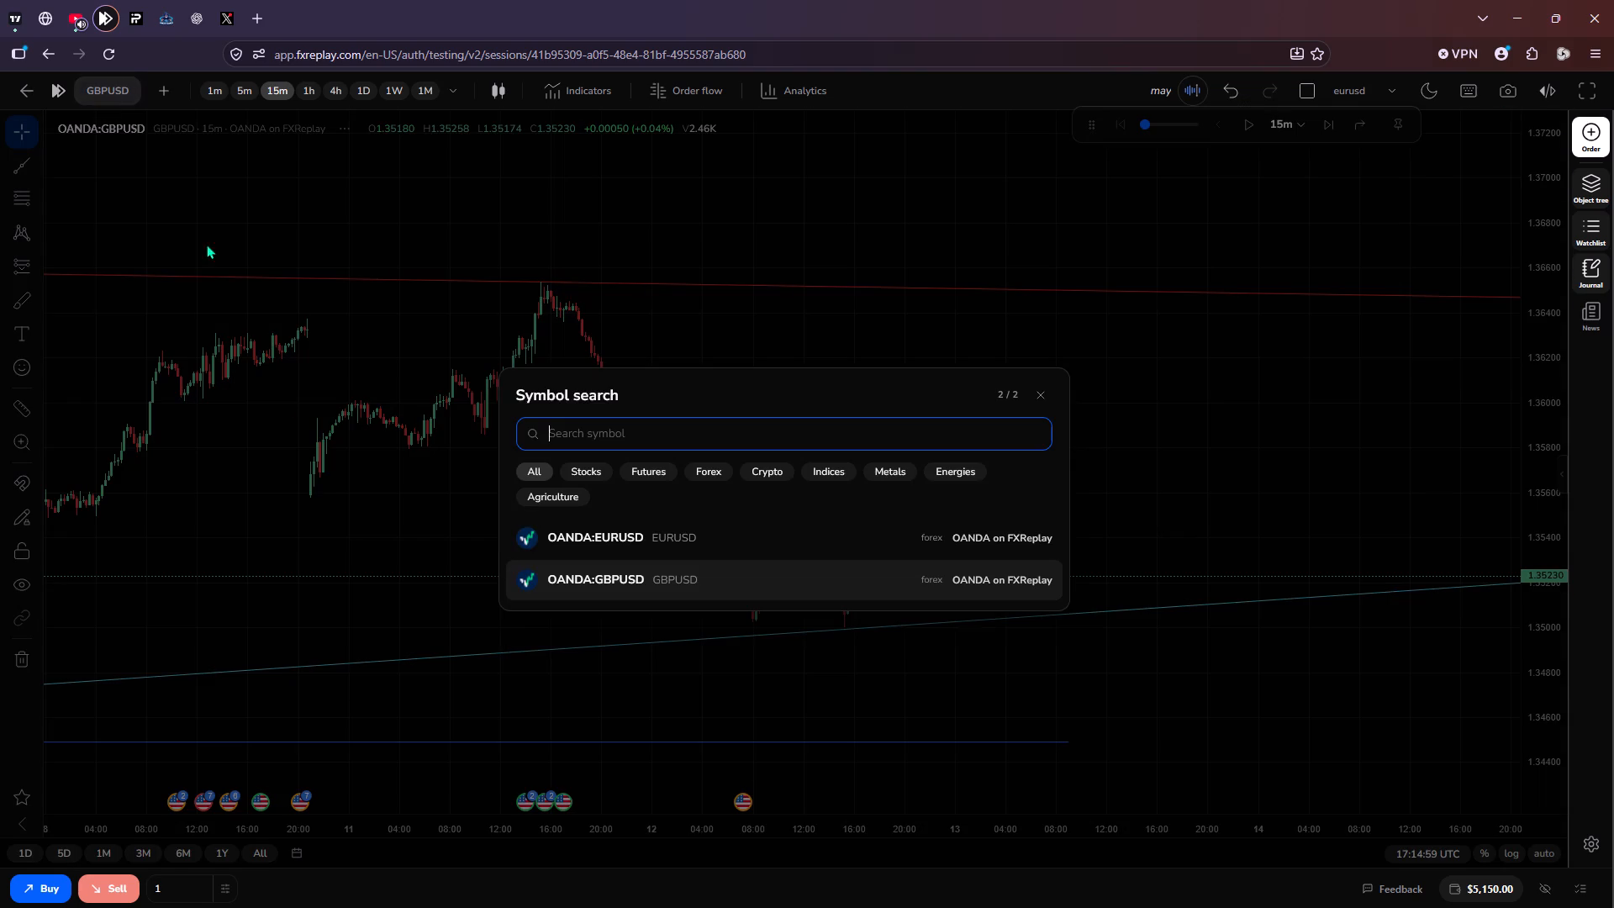
click(714, 540)
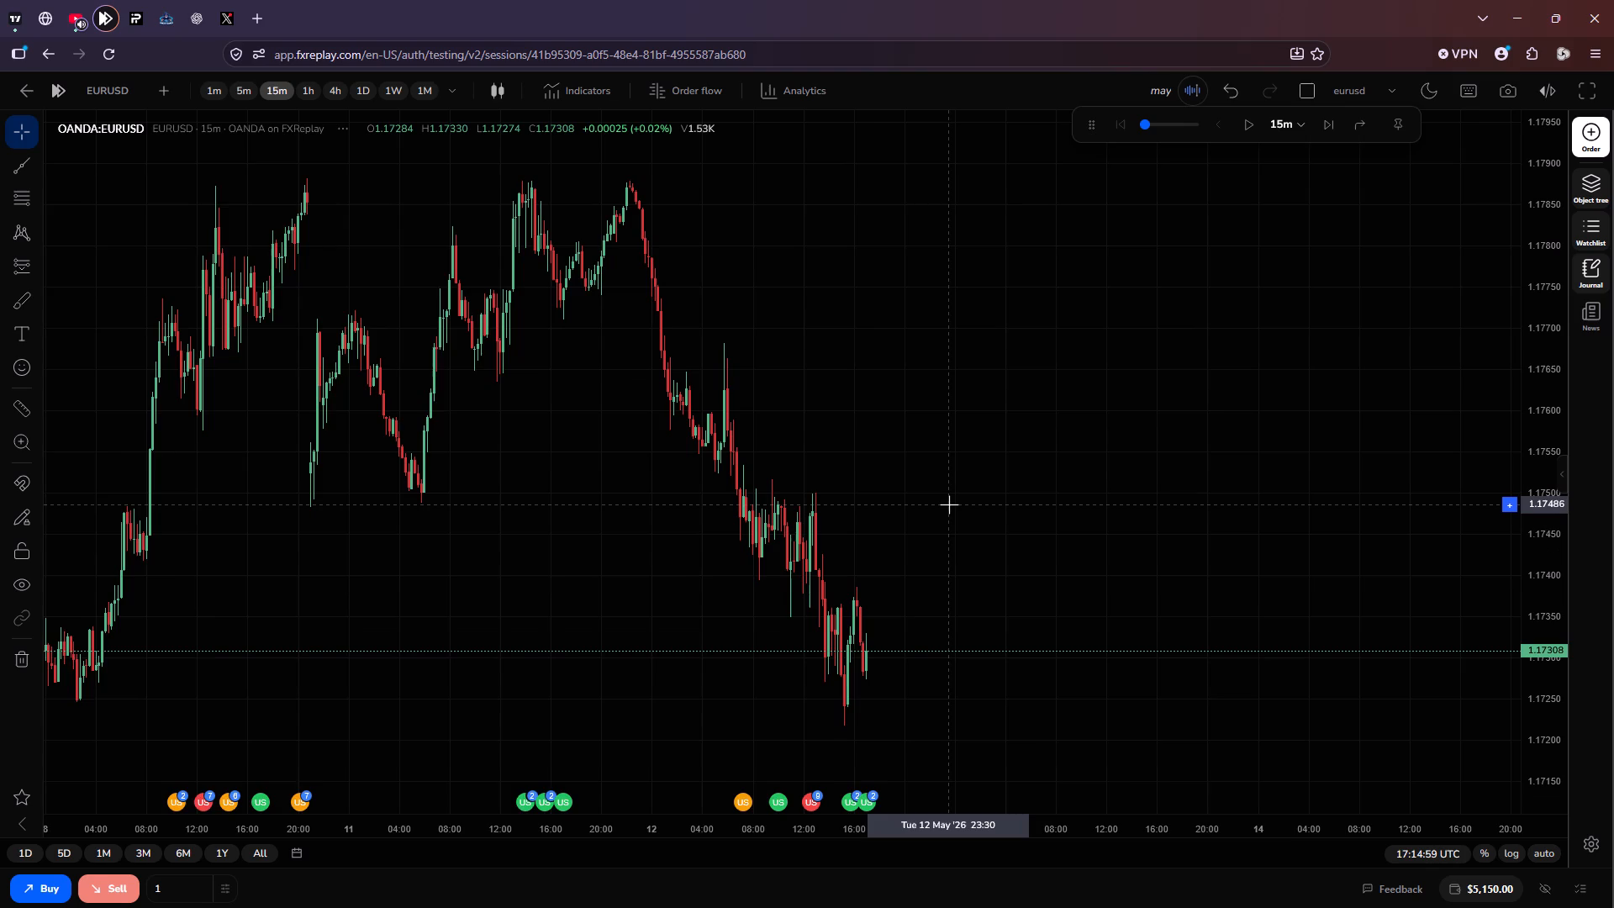
scroll(949, 504, down, 1)
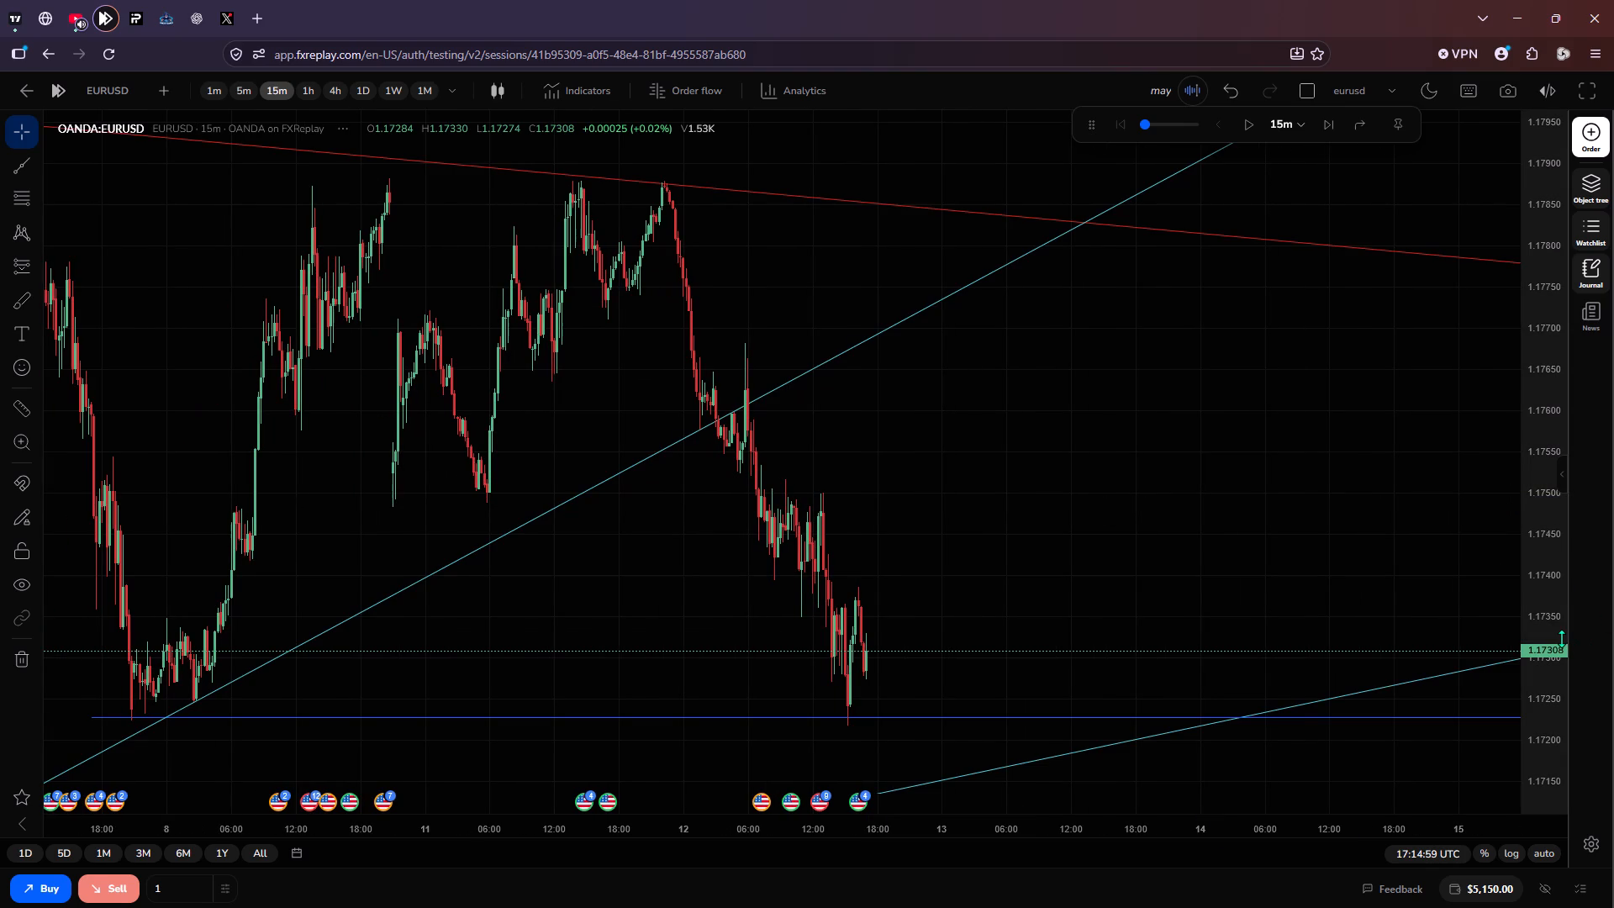
scroll(1561, 638, down, 4)
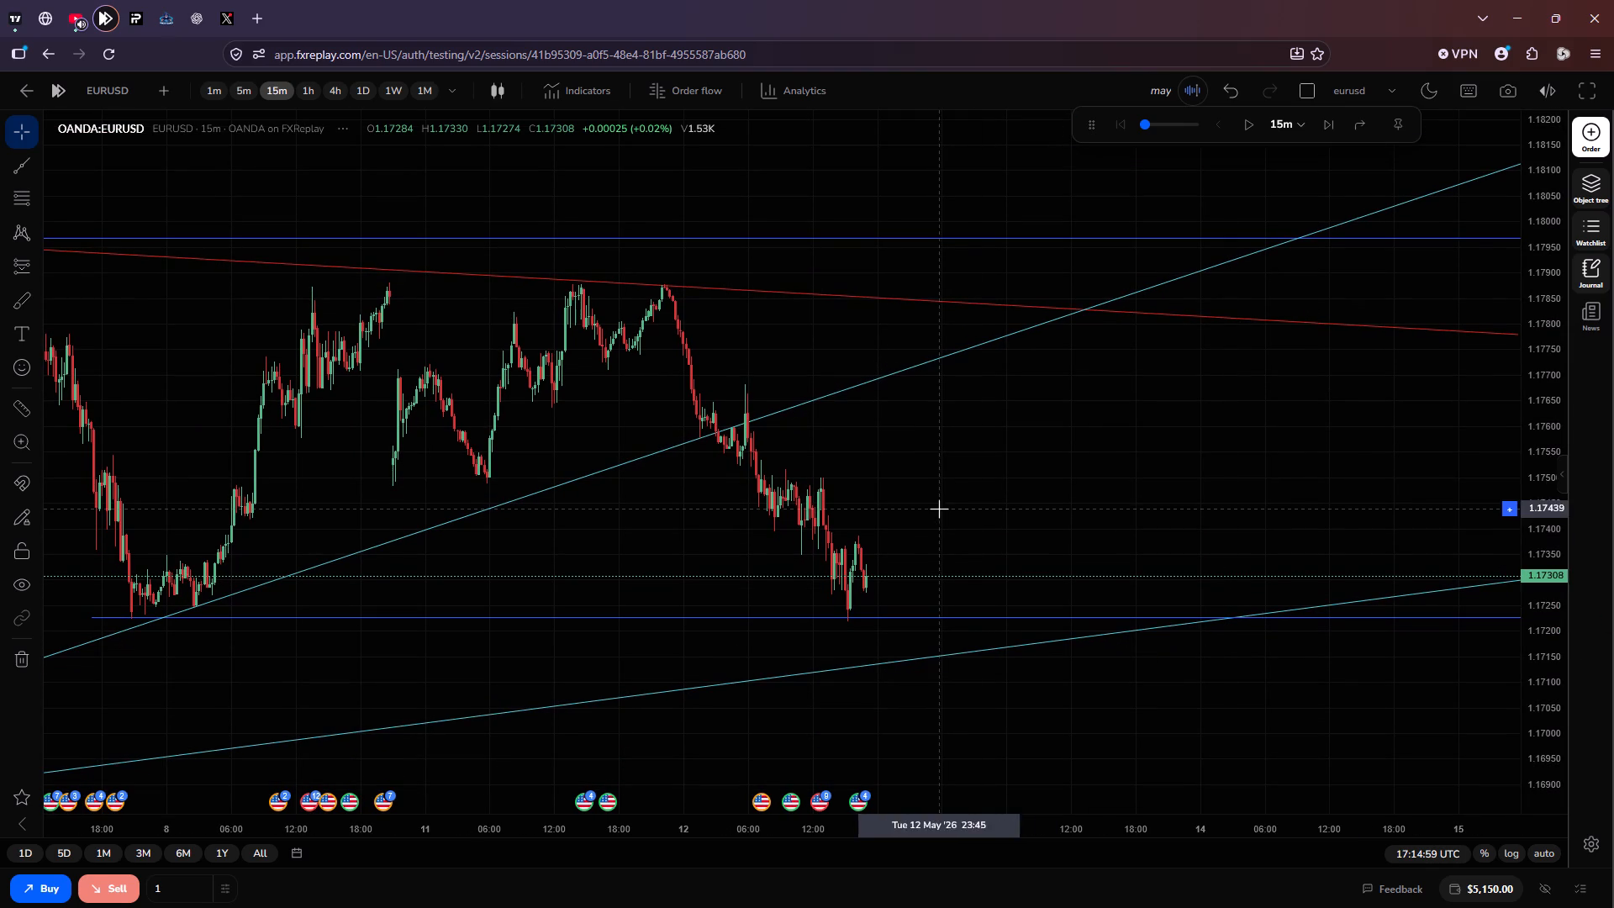
drag(1118, 460, 1059, 411)
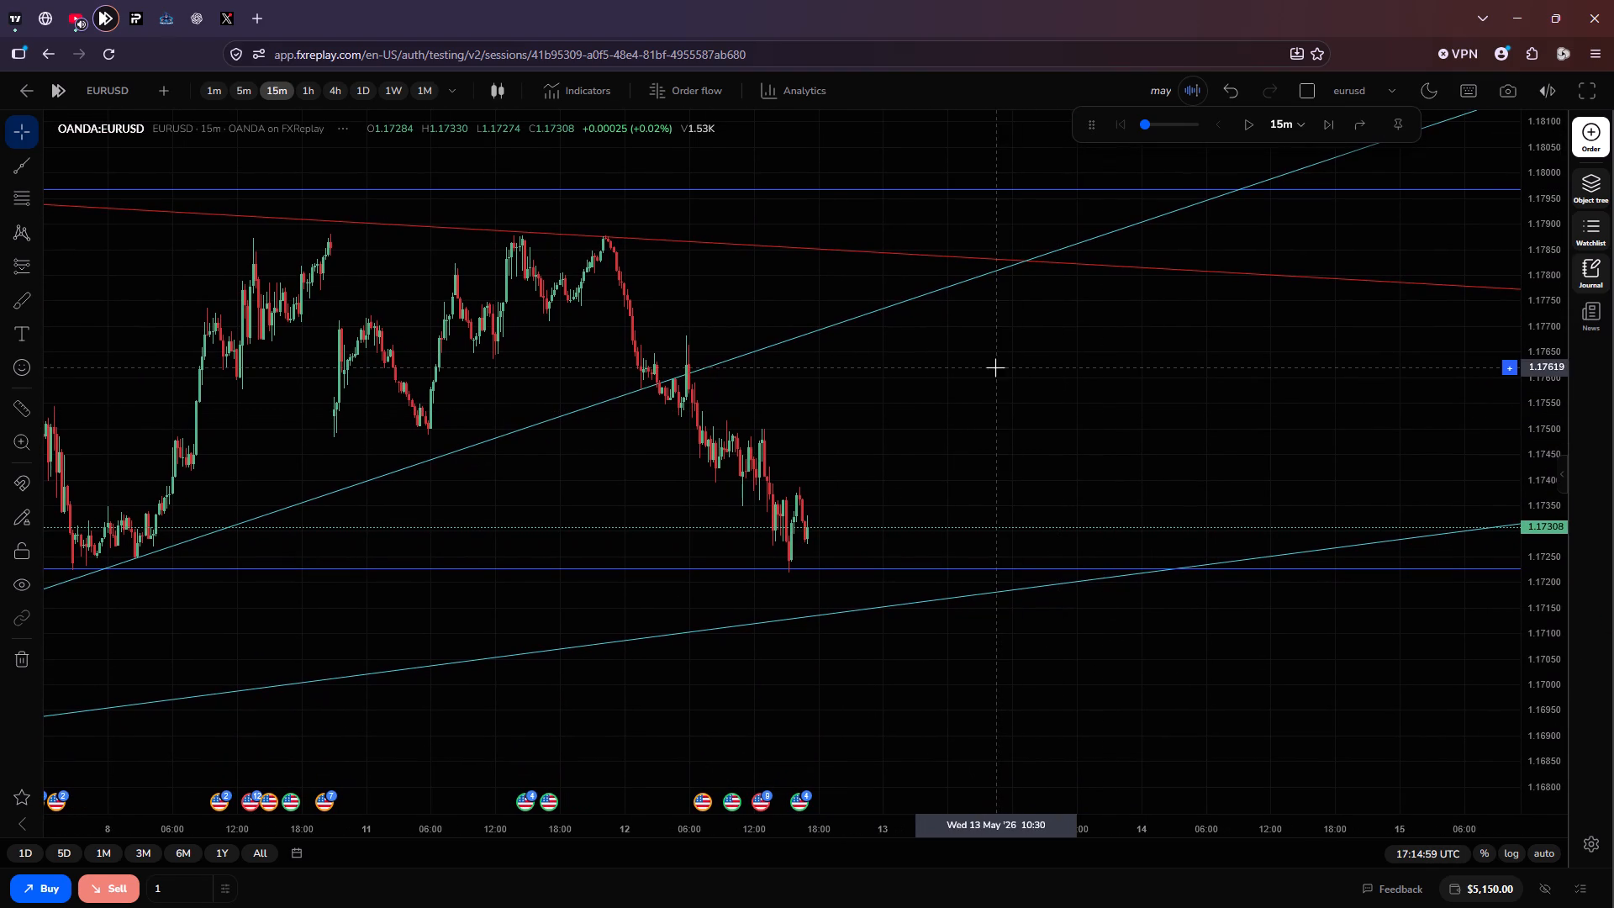
Return to GBPUSD and play the replay, raising its speed slightly, to a pause at about 10:00 UTC on 13 May.
click(124, 101)
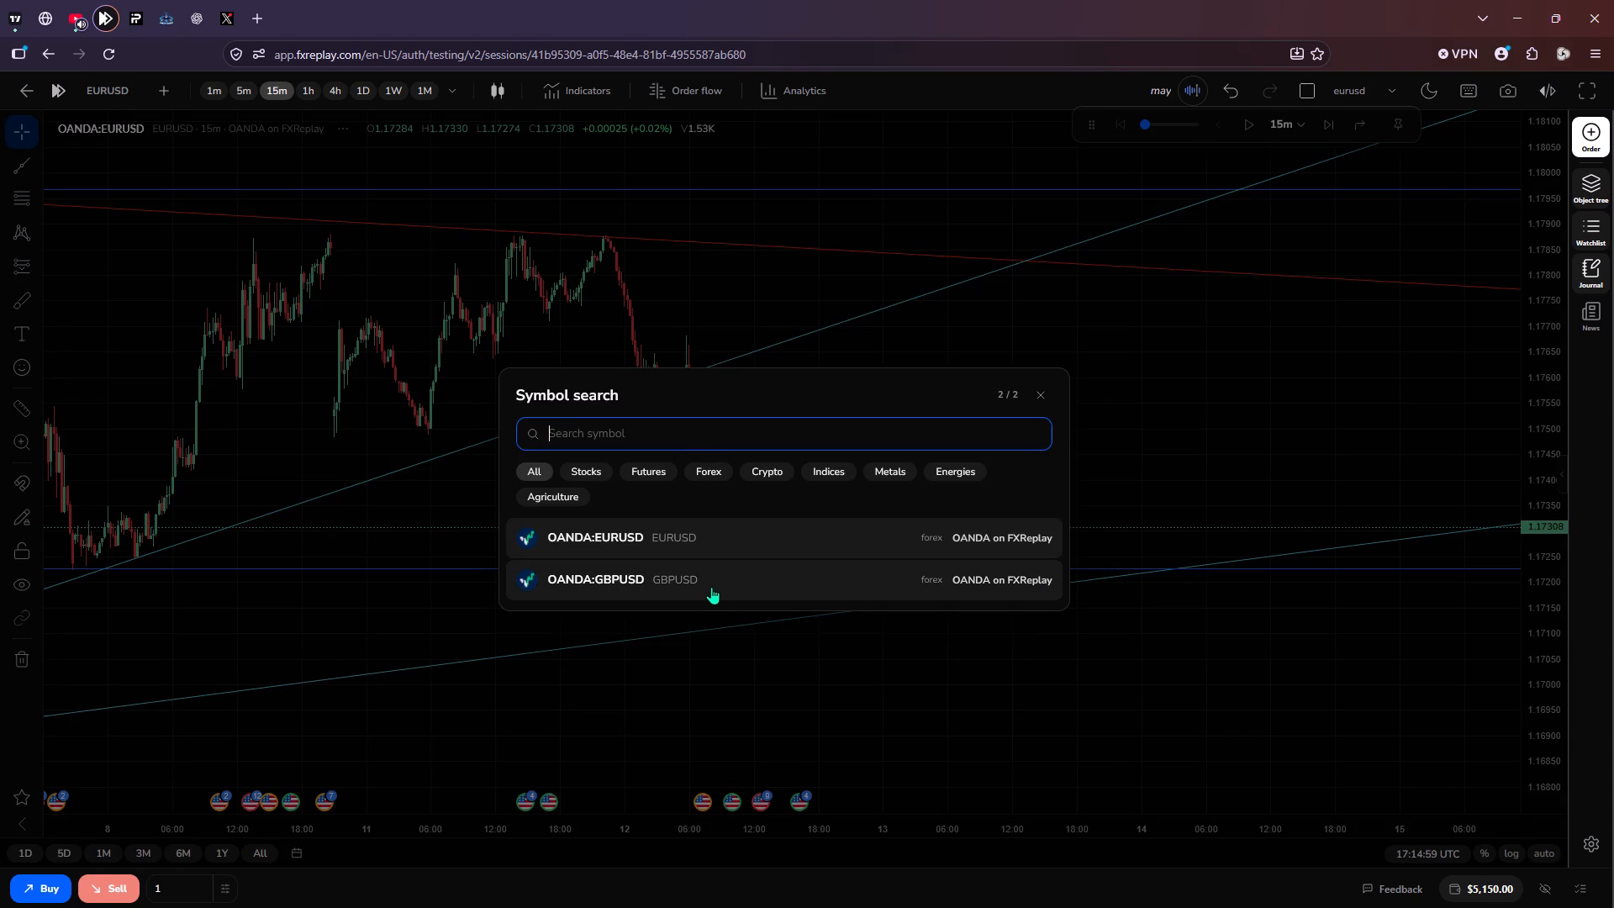
click(711, 585)
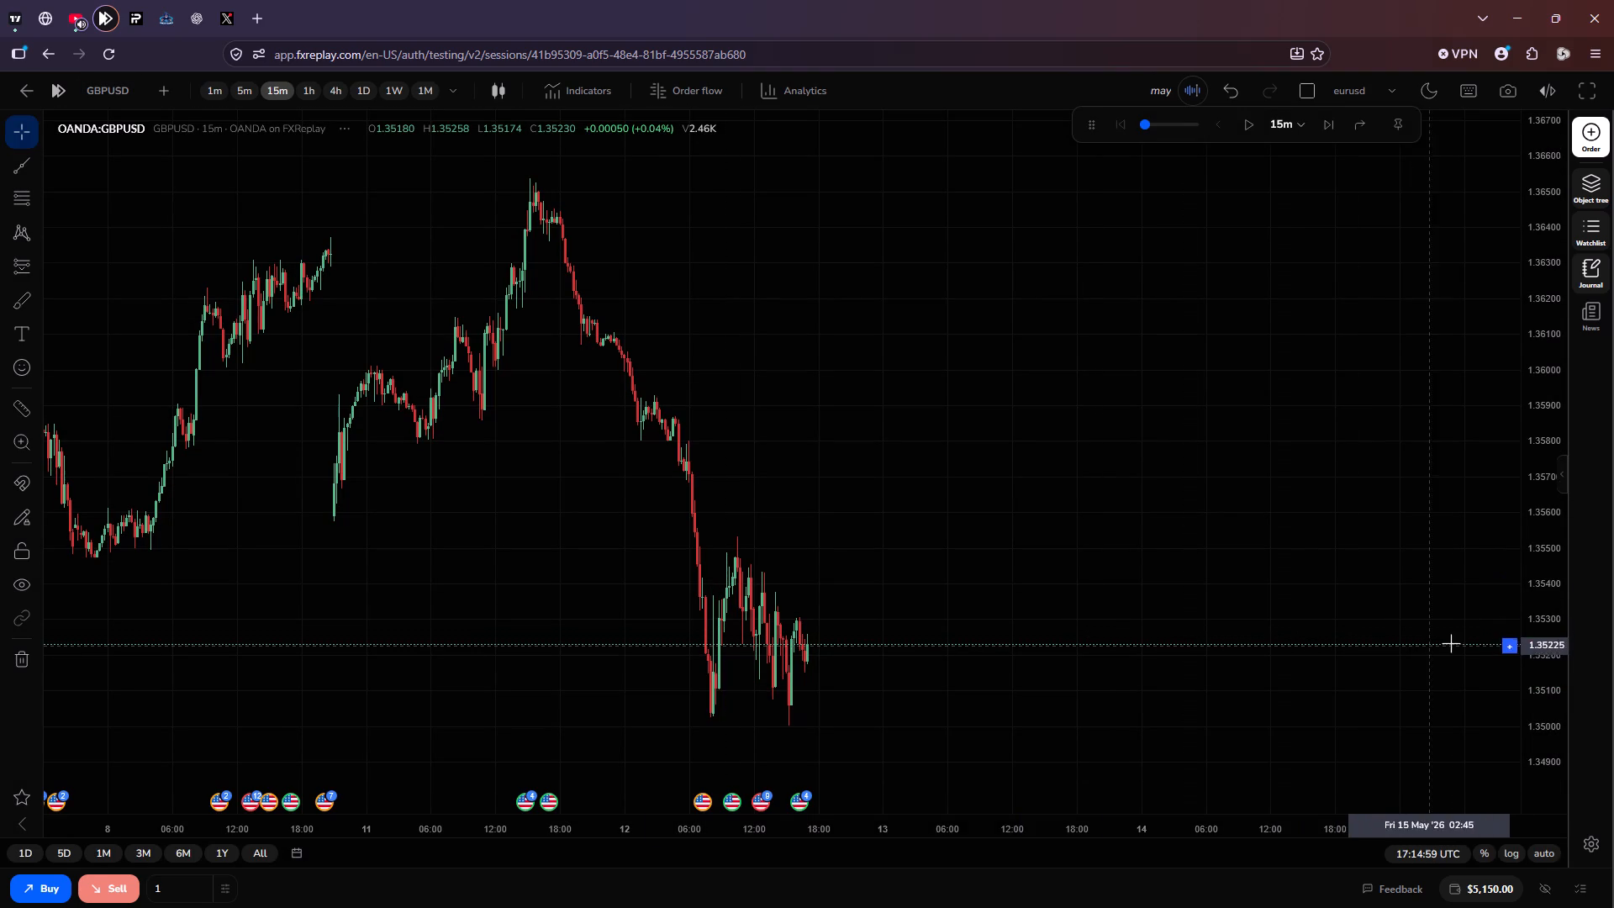
scroll(1536, 626, down, 3)
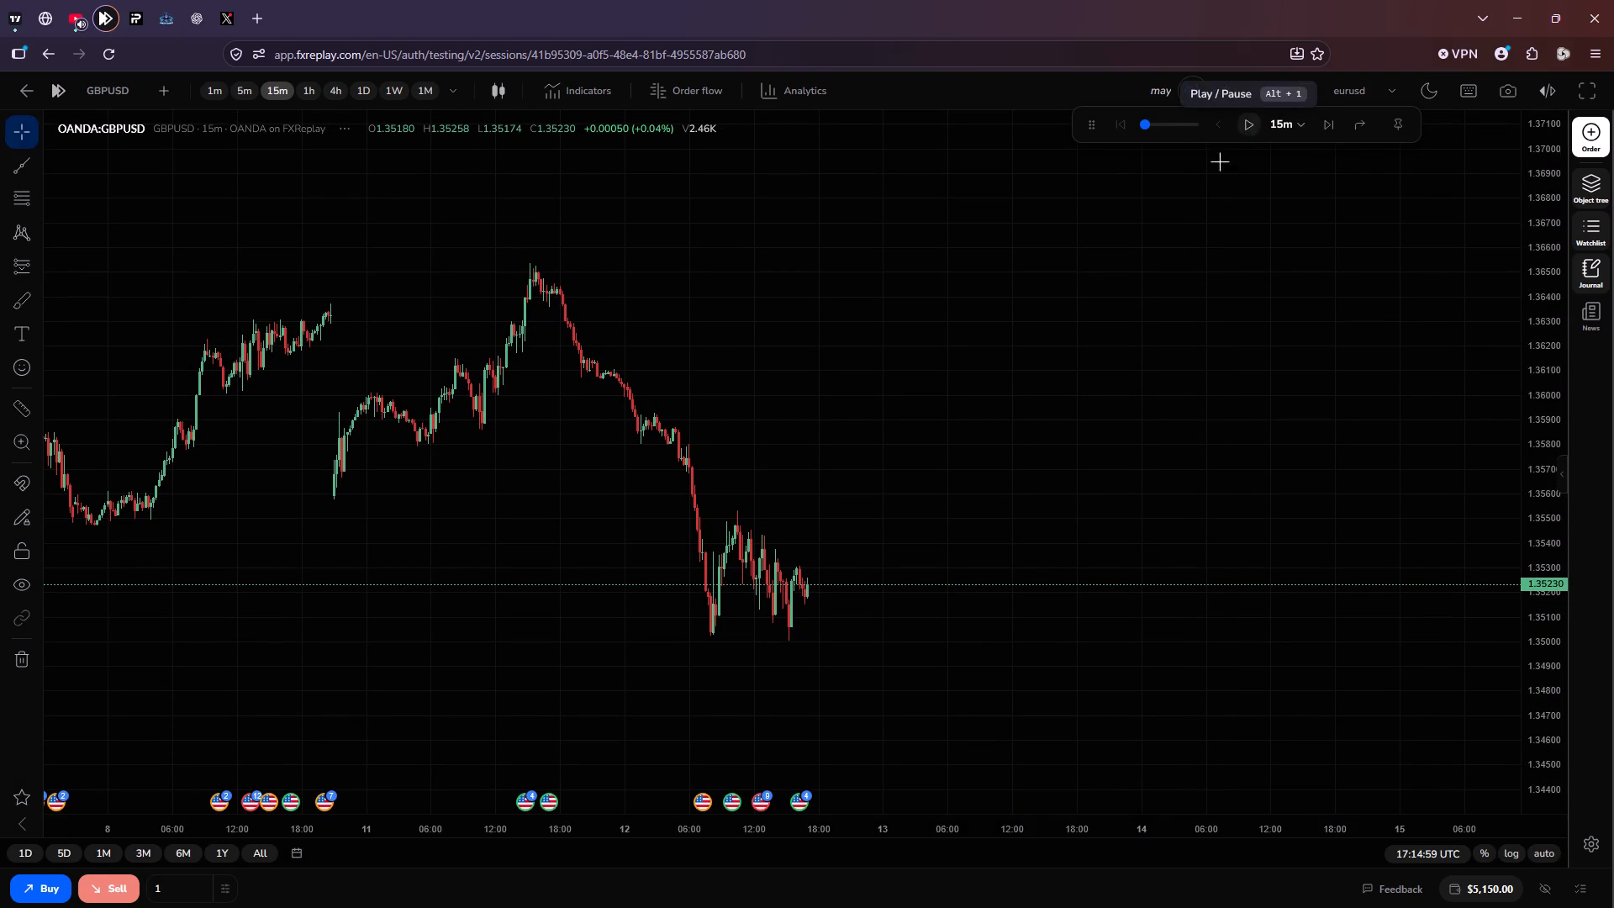
scroll(1208, 181, down, 1)
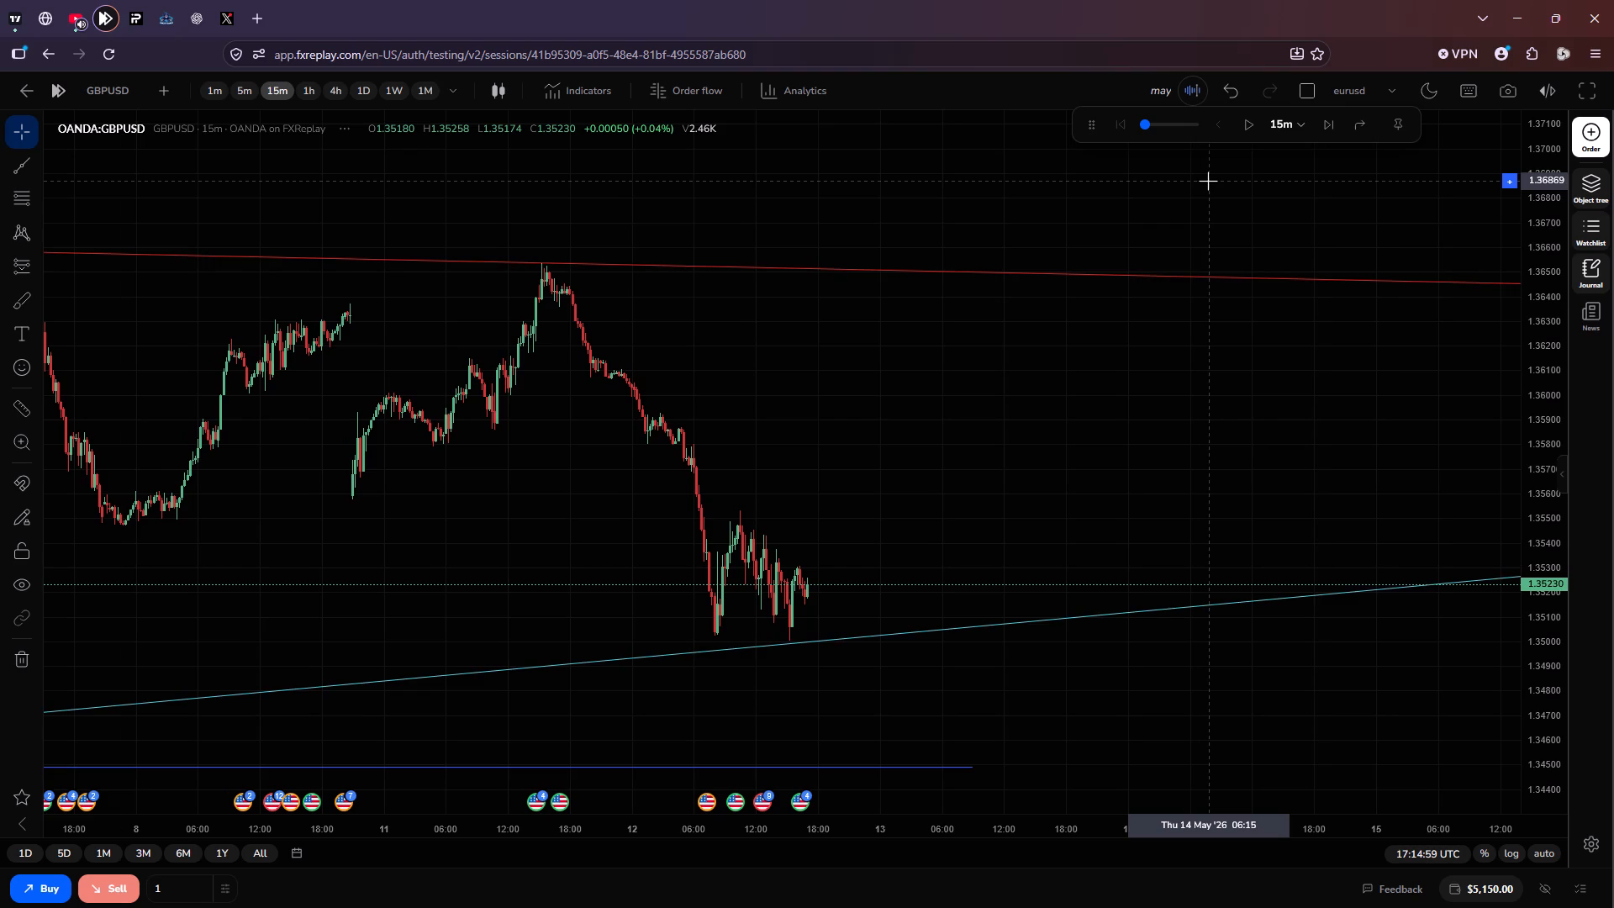
drag(1138, 285, 1102, 207)
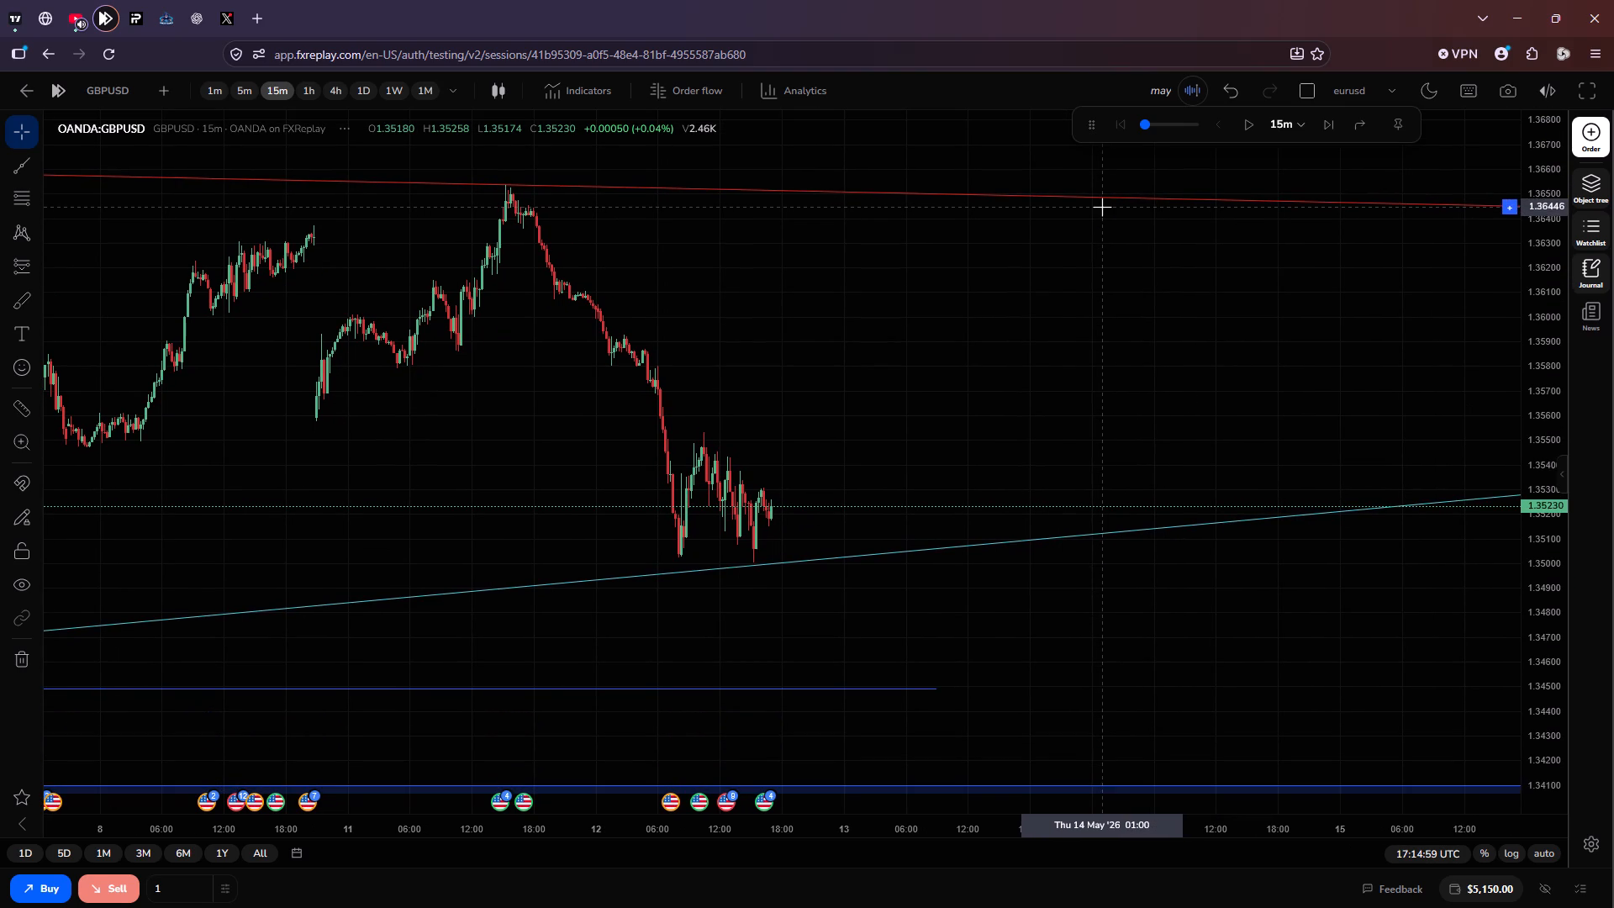
drag(1059, 342, 1048, 235)
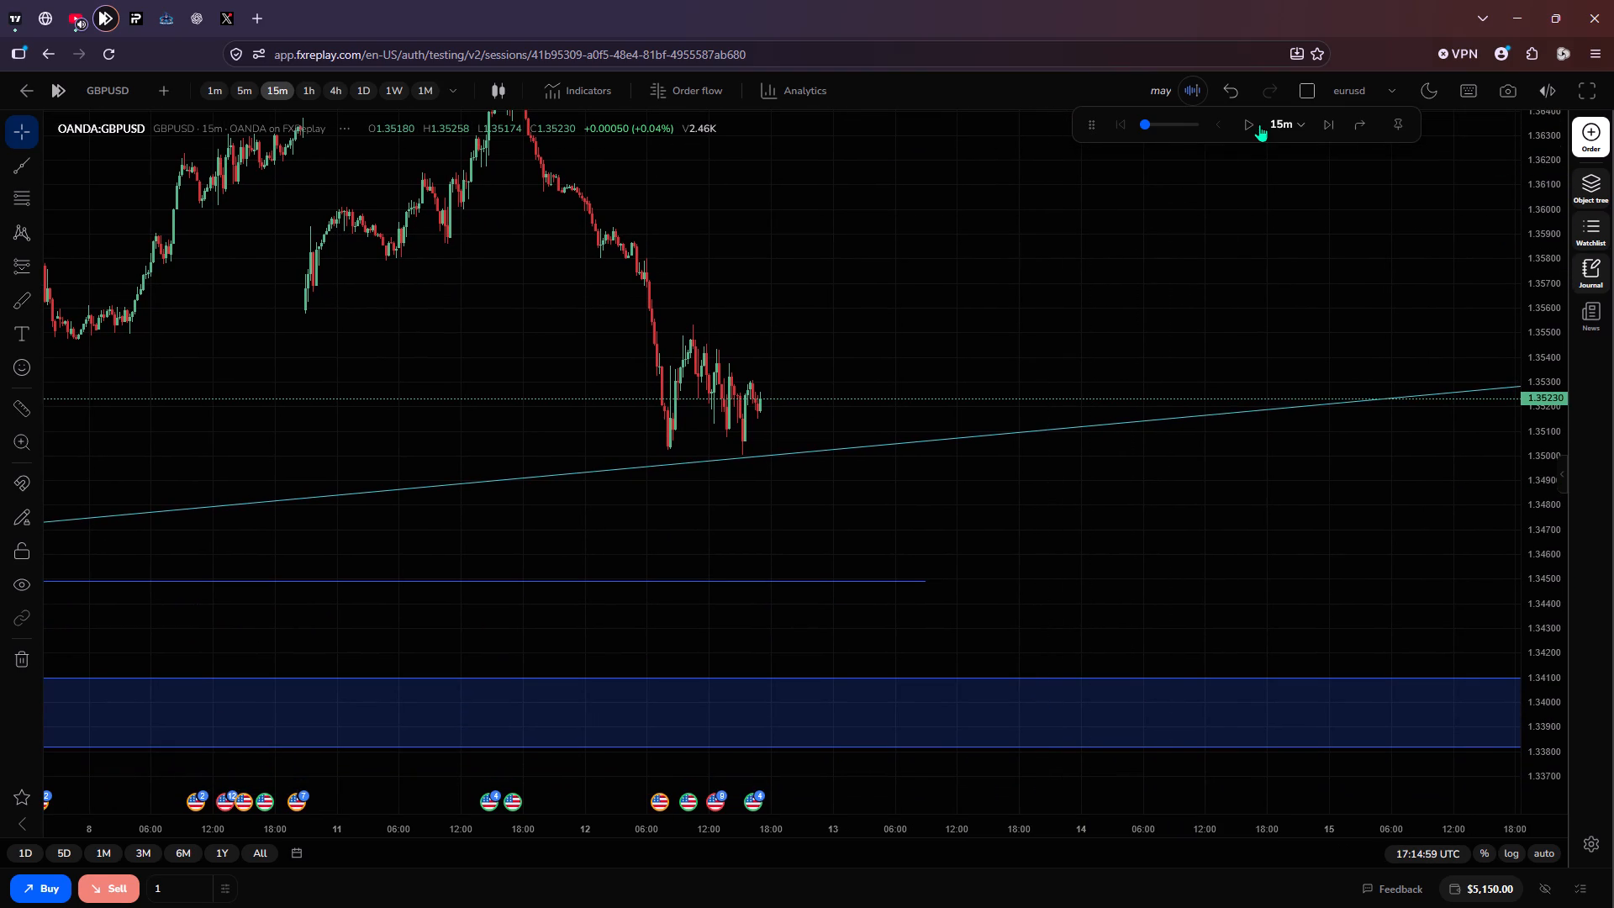
click(1254, 124)
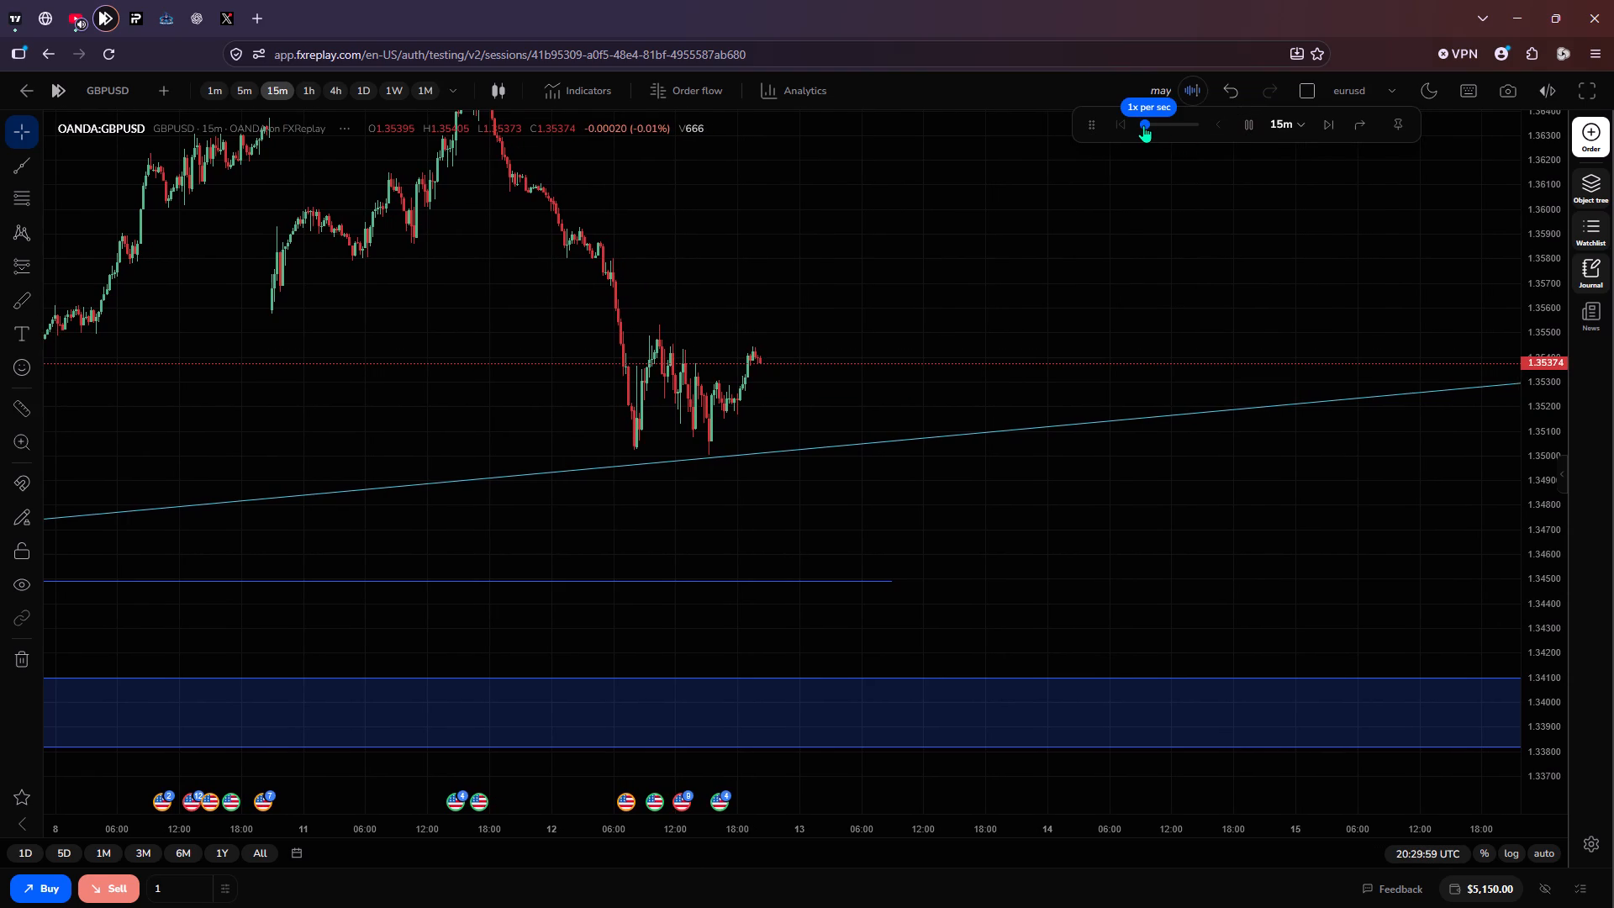
drag(1143, 125, 1151, 125)
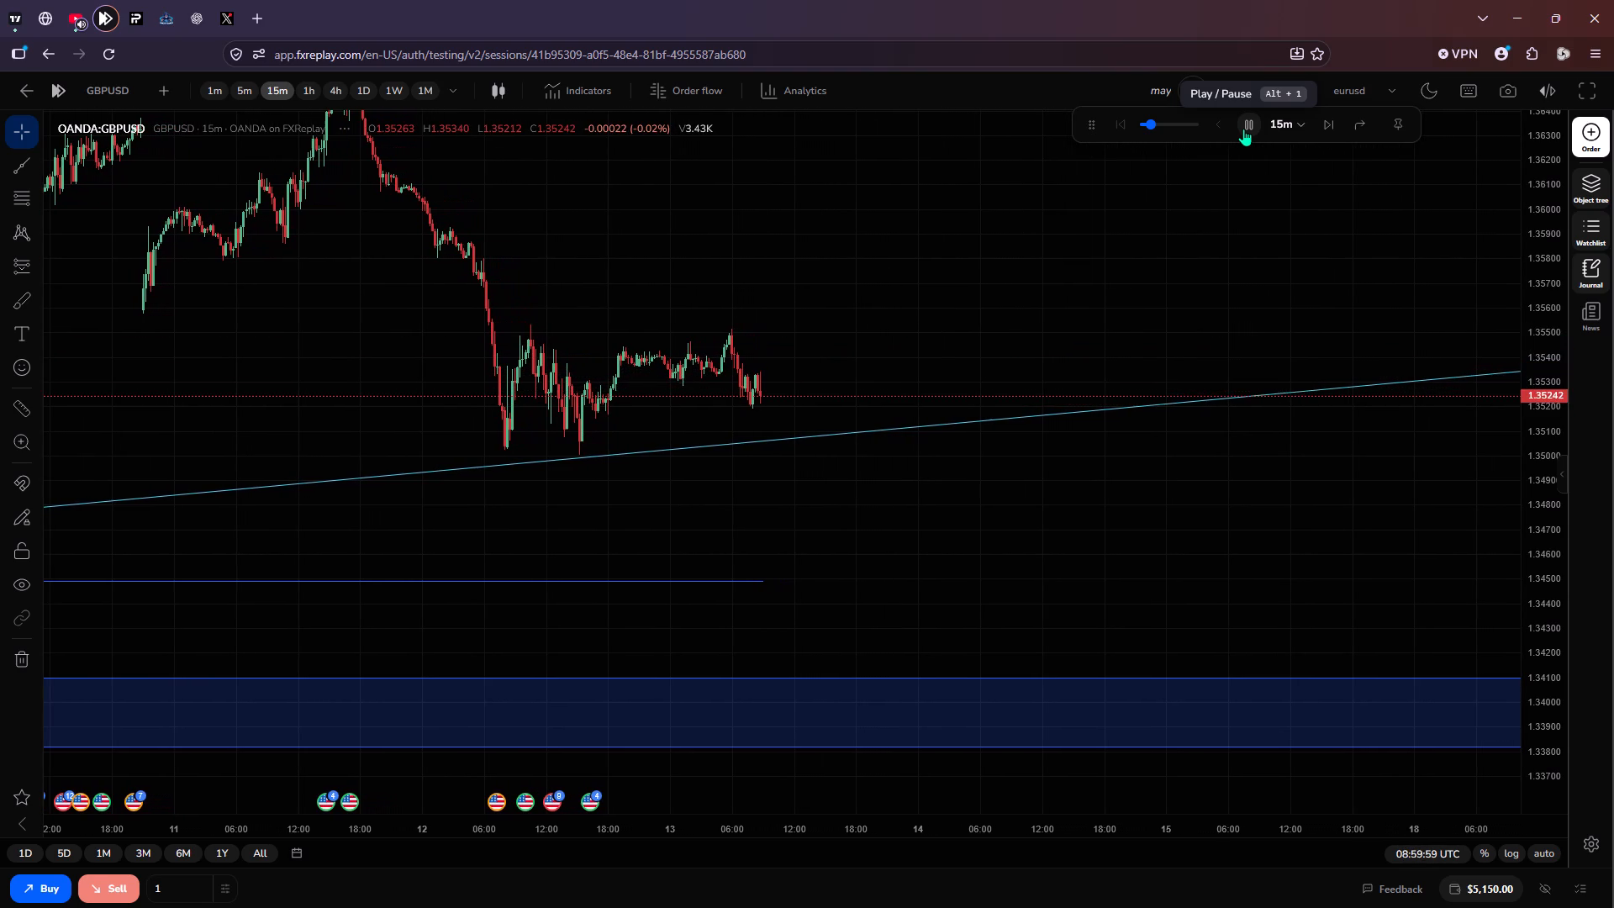
click(1243, 129)
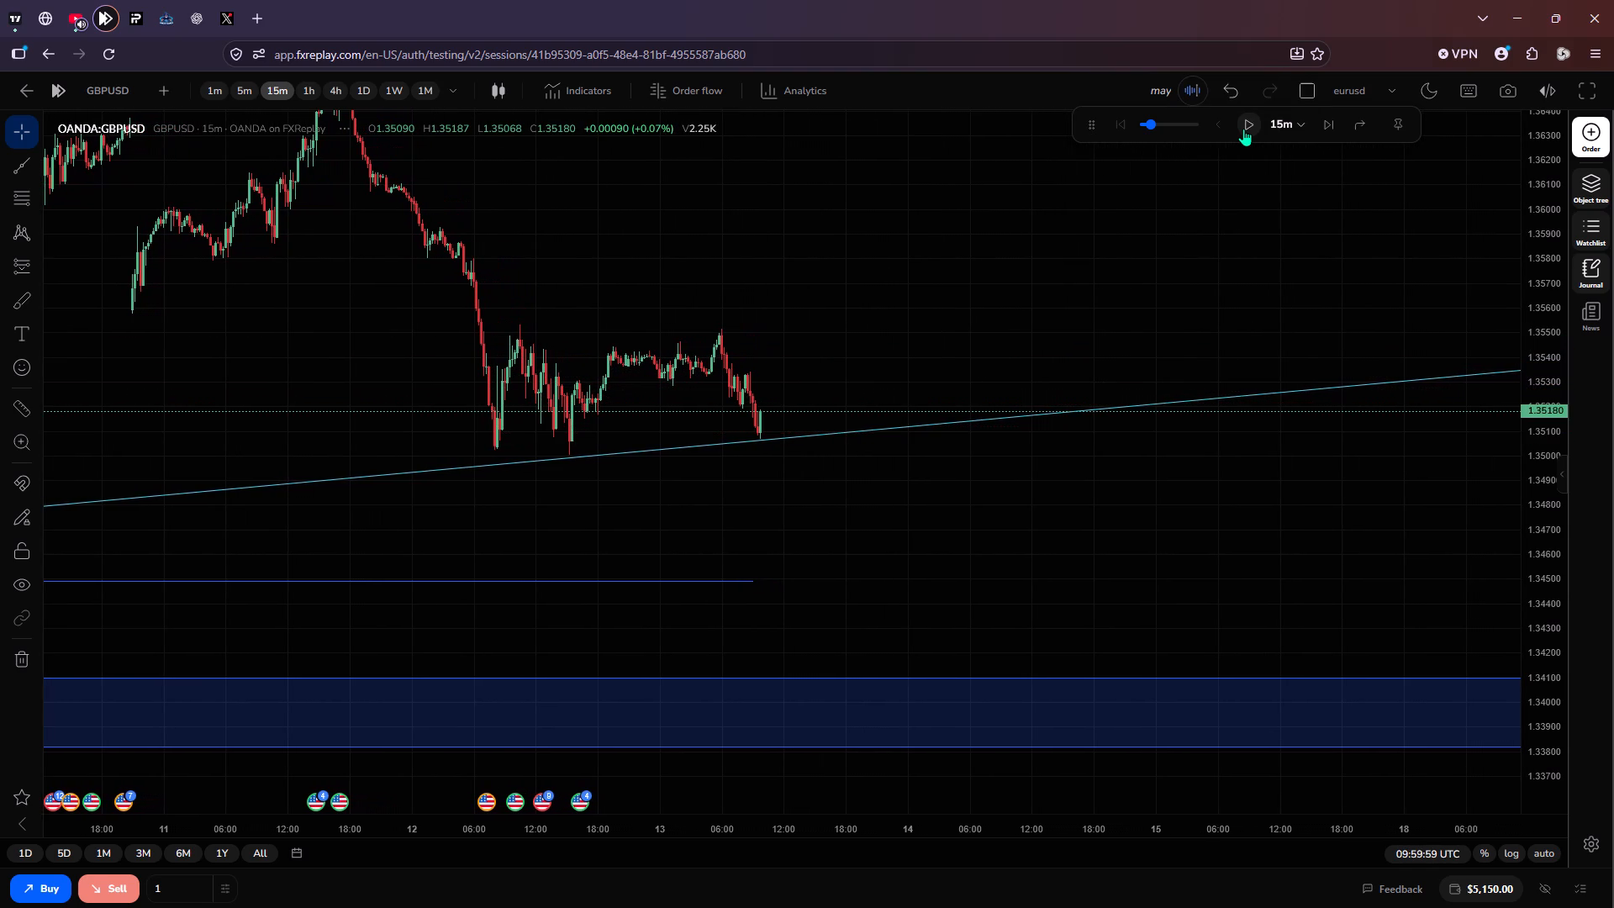
Set the replay speed to 1x per second and advance GBPUSD to a pause at about 11:00 UTC on 13 May.
drag(1149, 127, 1046, 129)
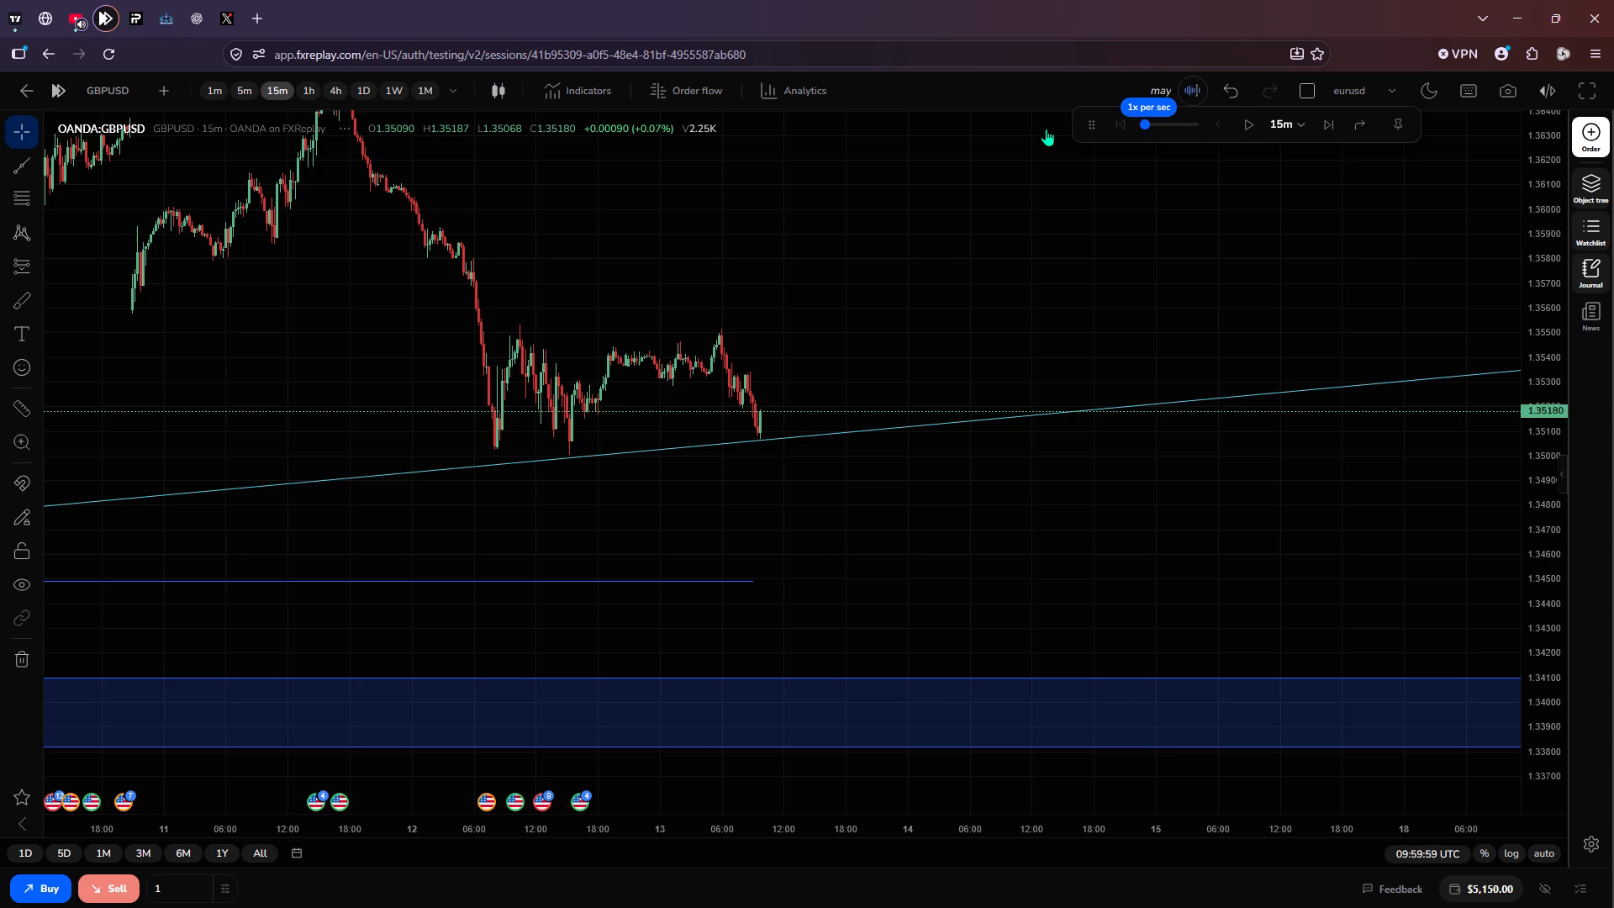
click(1243, 129)
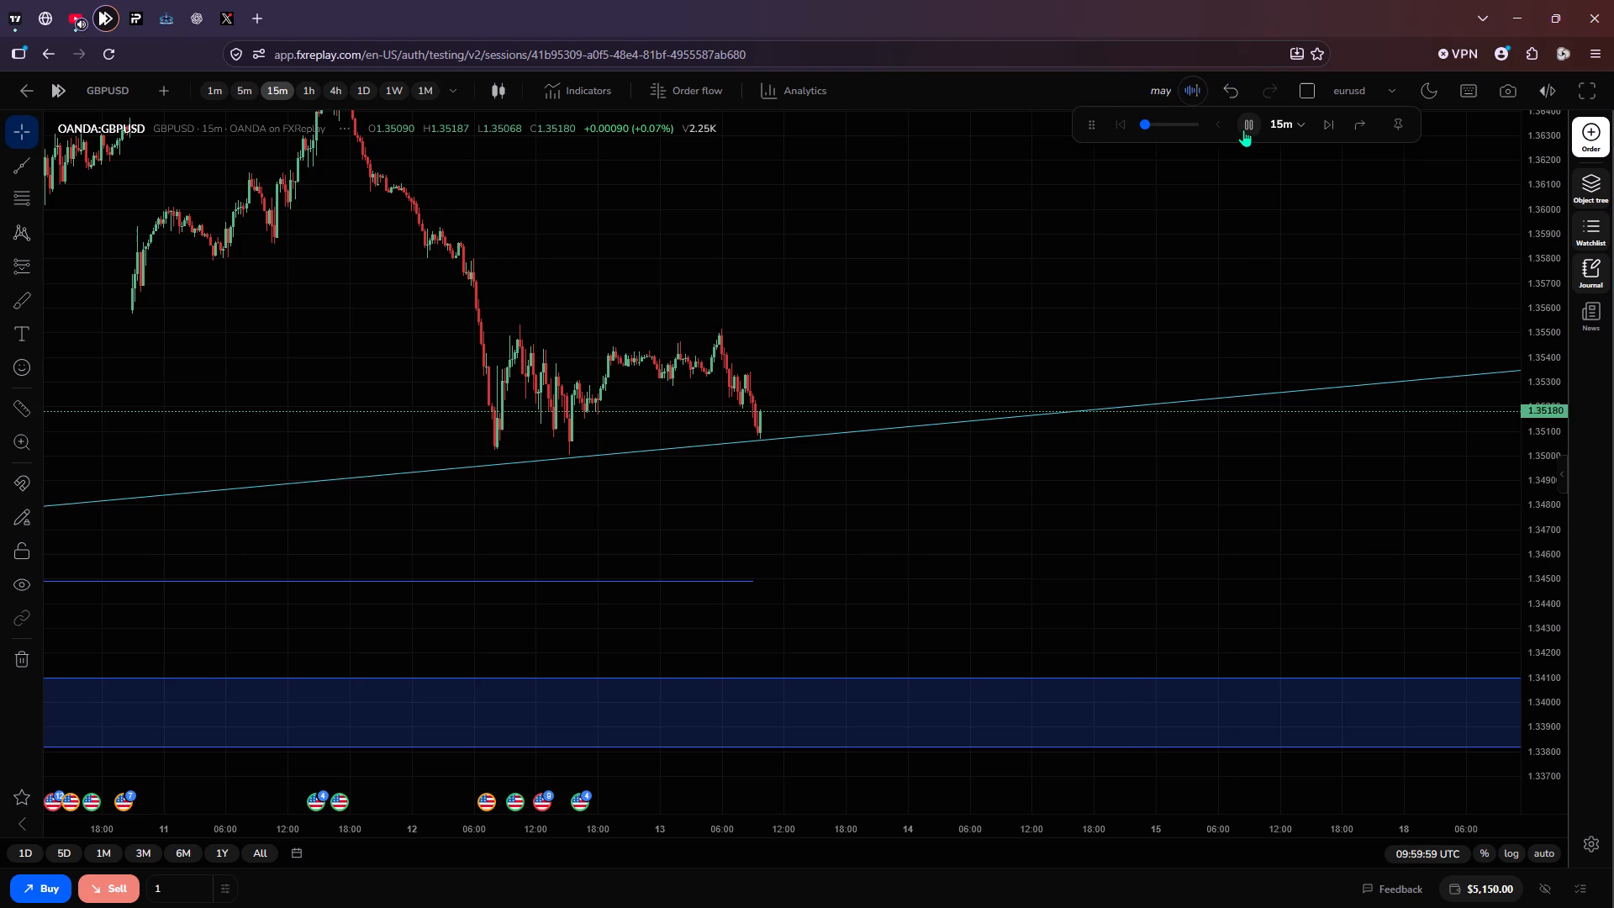
click(1243, 129)
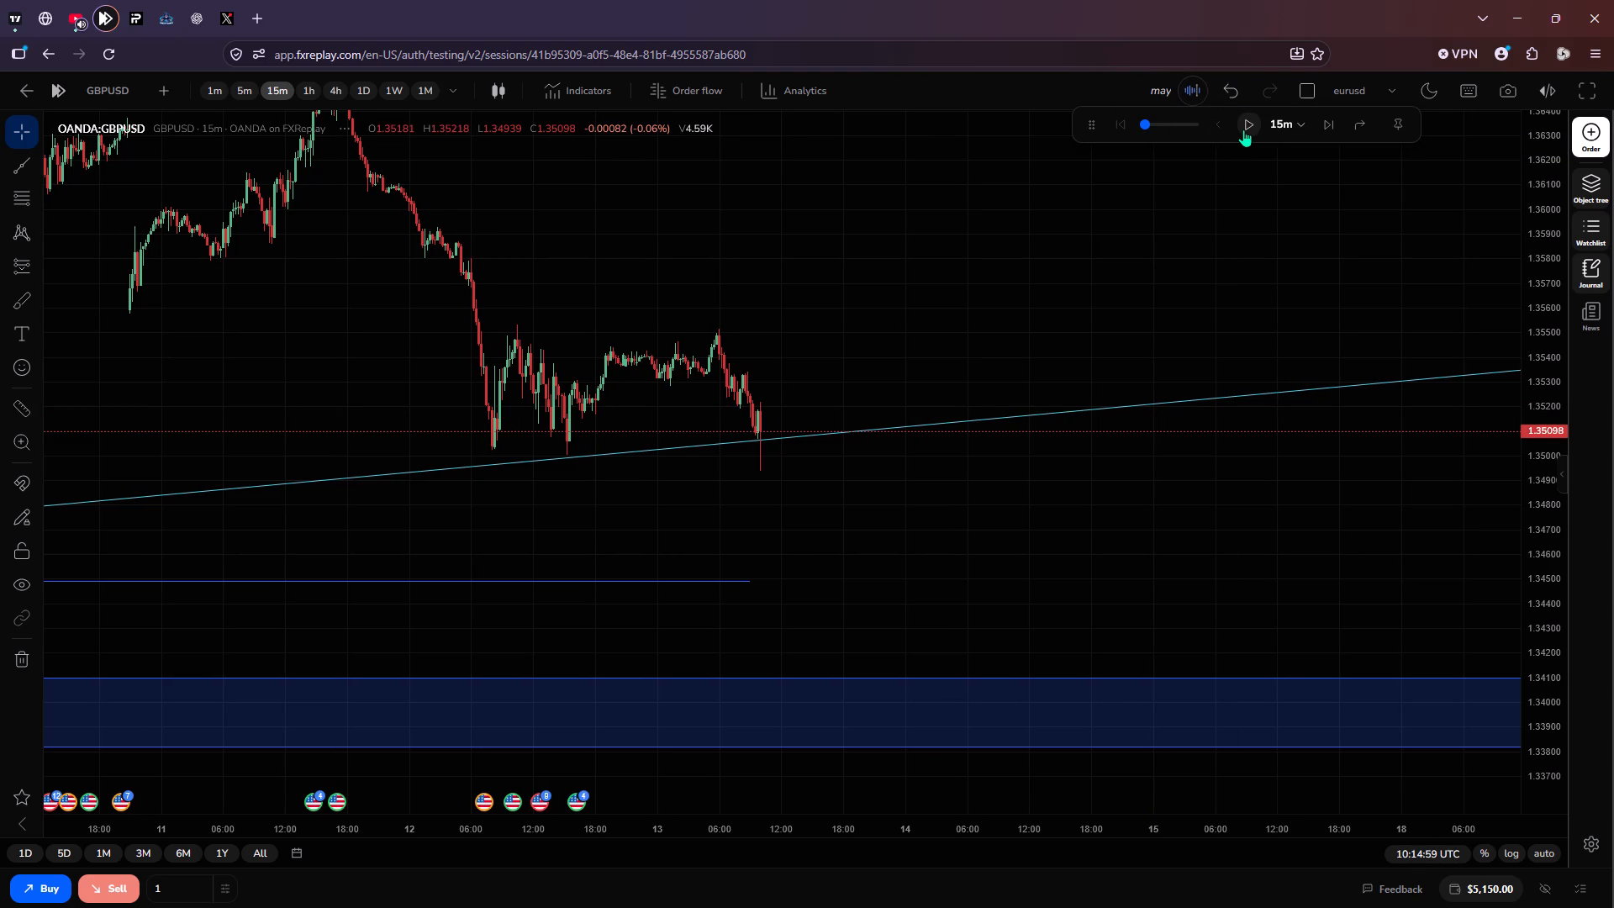
click(1243, 129)
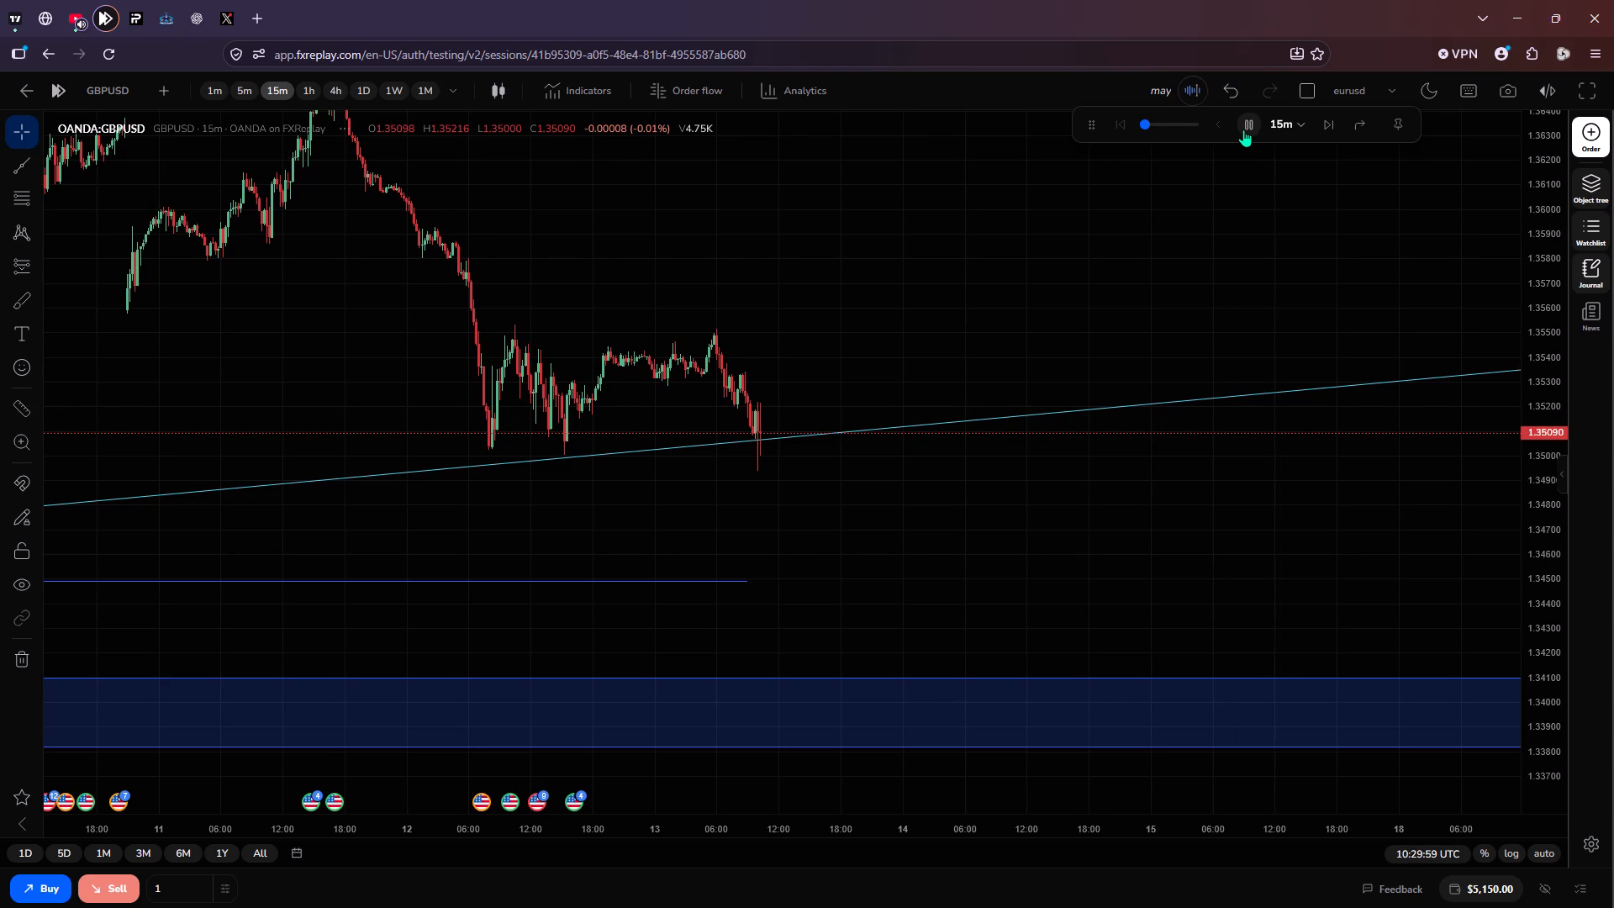
click(1243, 129)
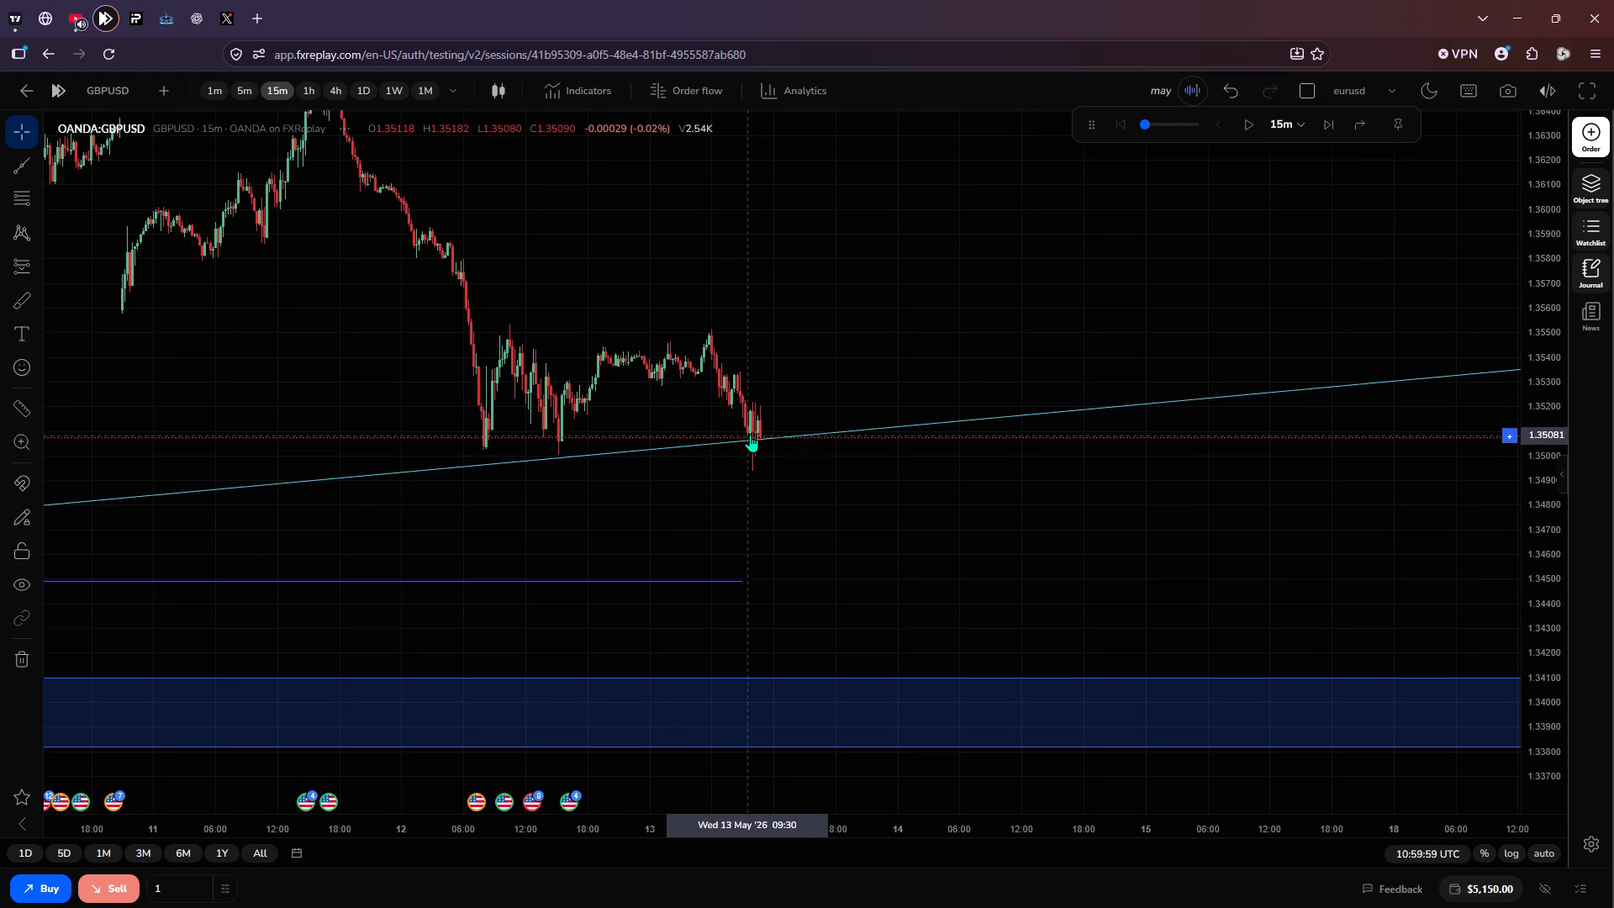
Move the ascending GBPUSD trendline's anchor to about 1.3500 at the start of 14 May, so the line meets the 13 May low.
drag(744, 438, 860, 439)
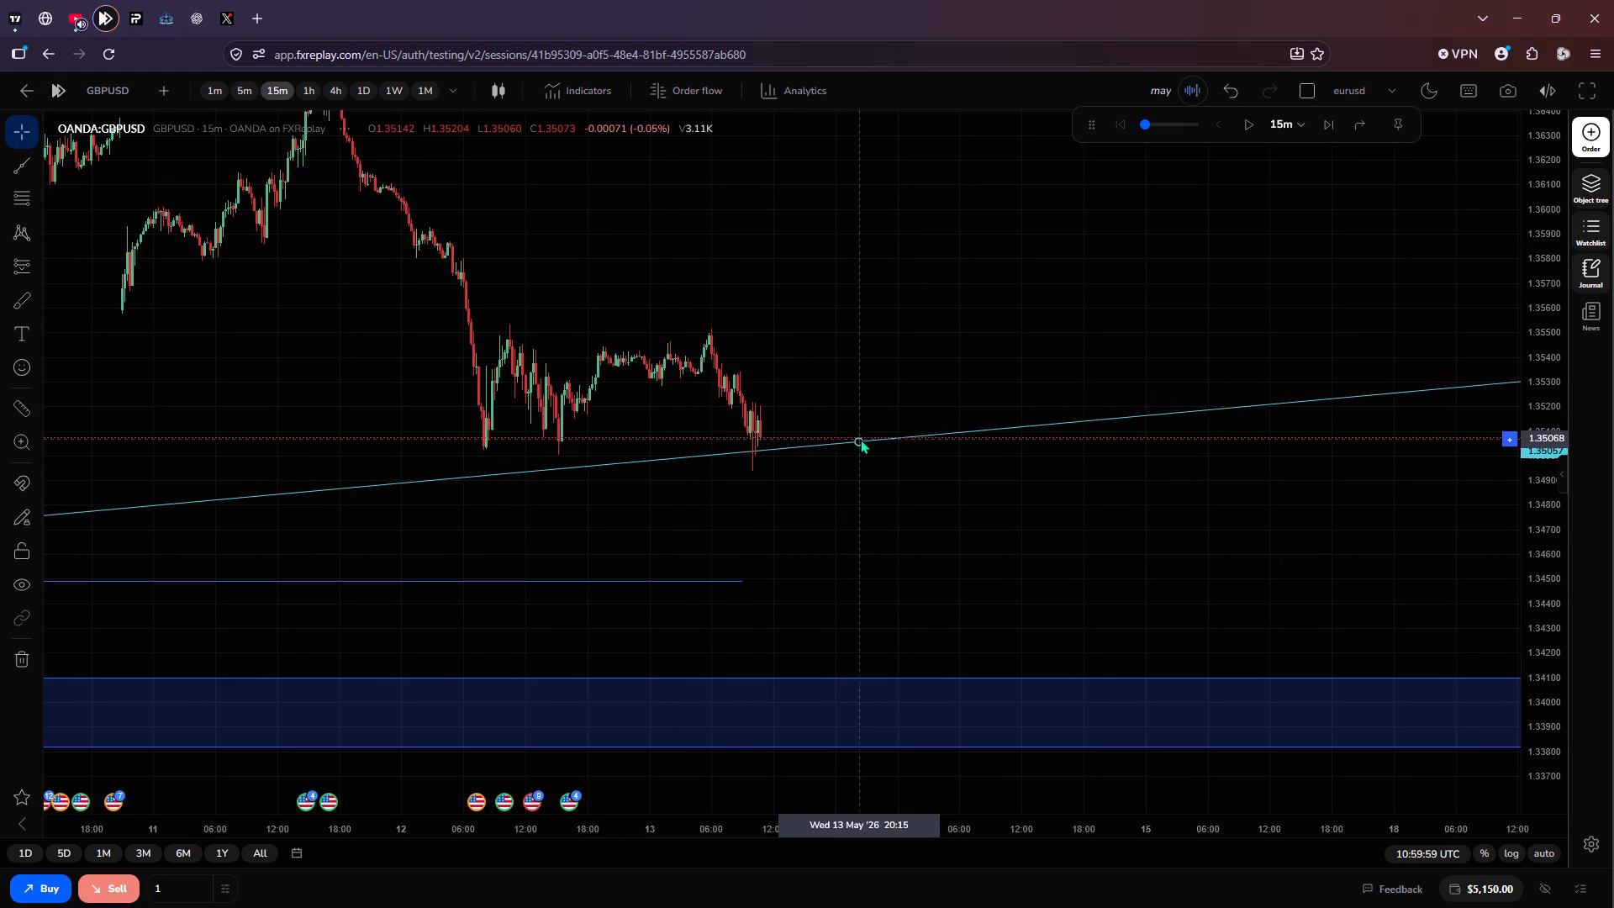
drag(860, 439, 901, 454)
click(745, 349)
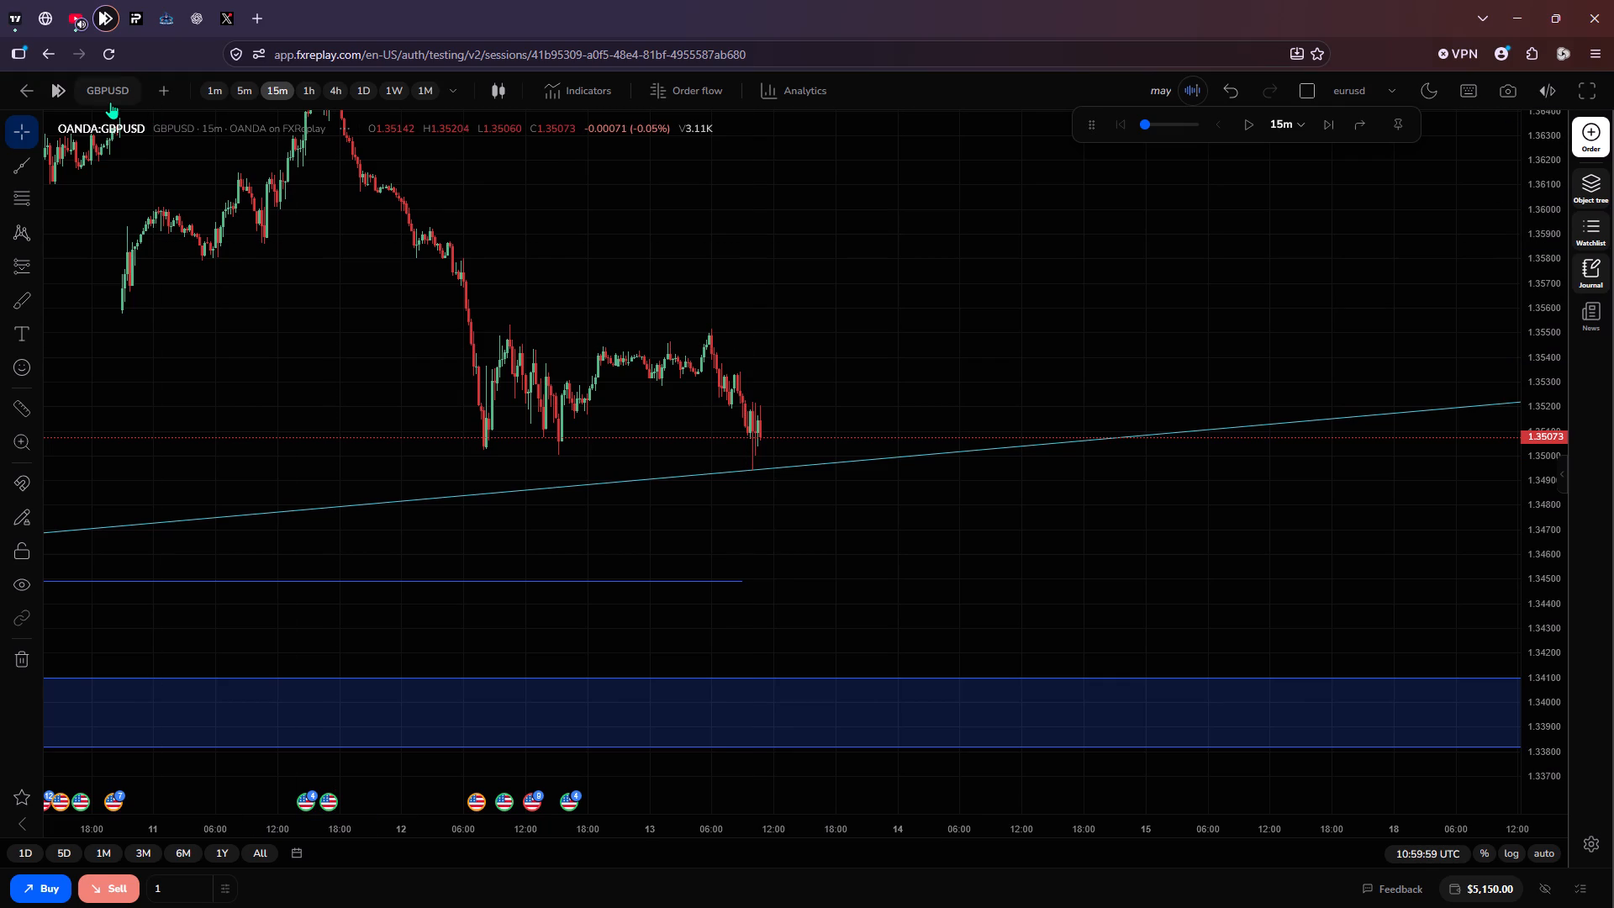
Switch the chart to EURUSD and examine price against the horizontal support and the lower ascending trendline on 13 May.
click(109, 101)
click(655, 538)
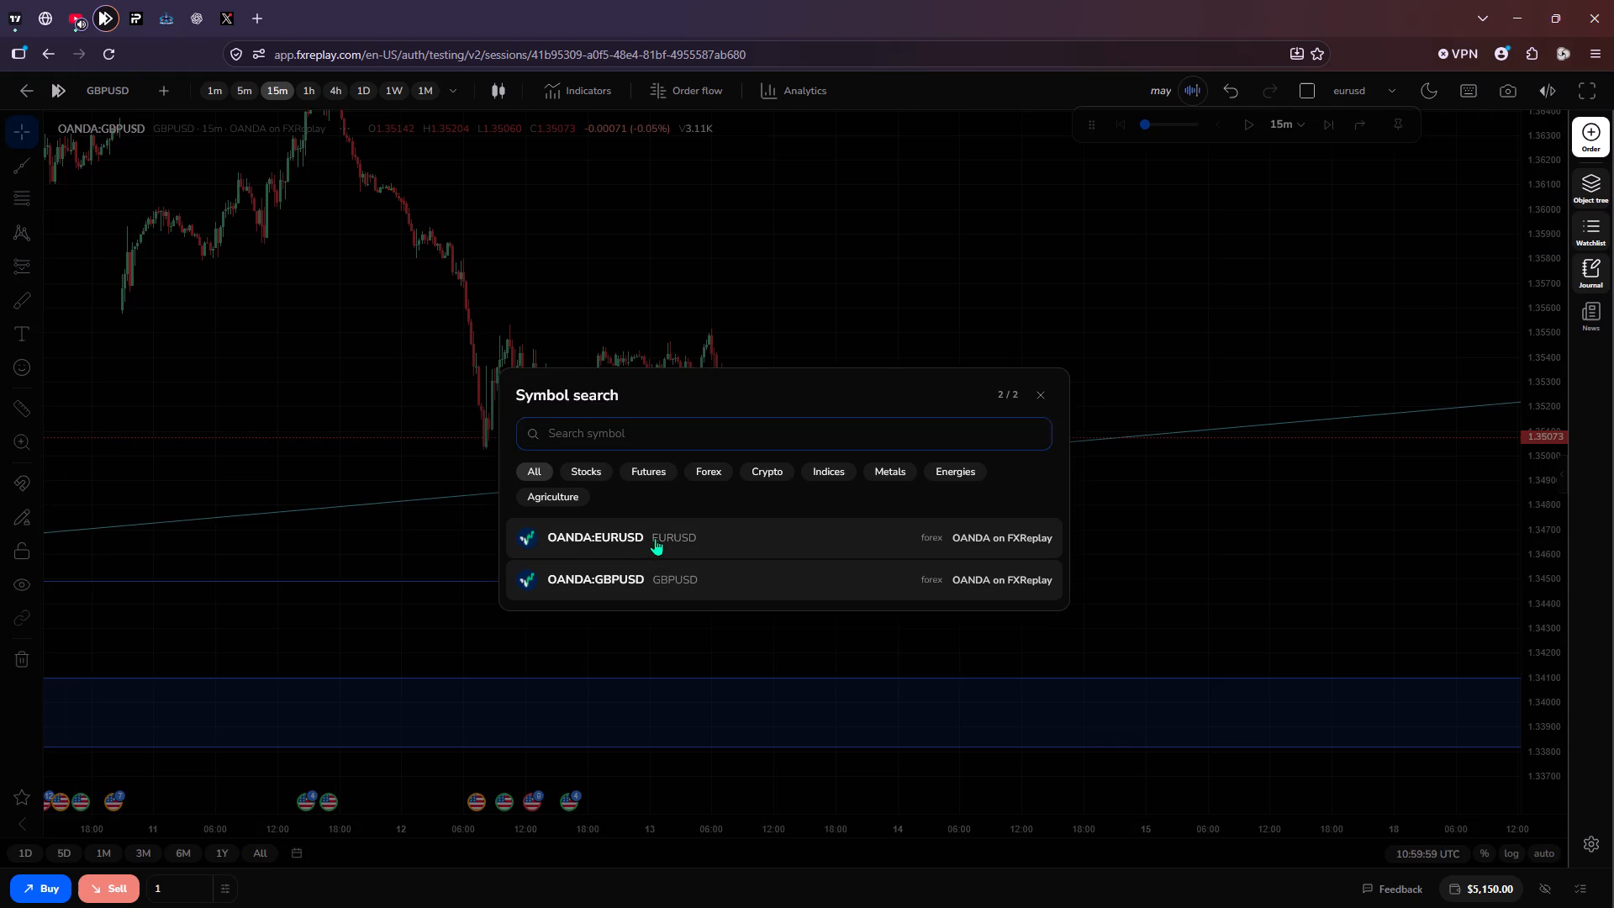
scroll(973, 537, down, 1)
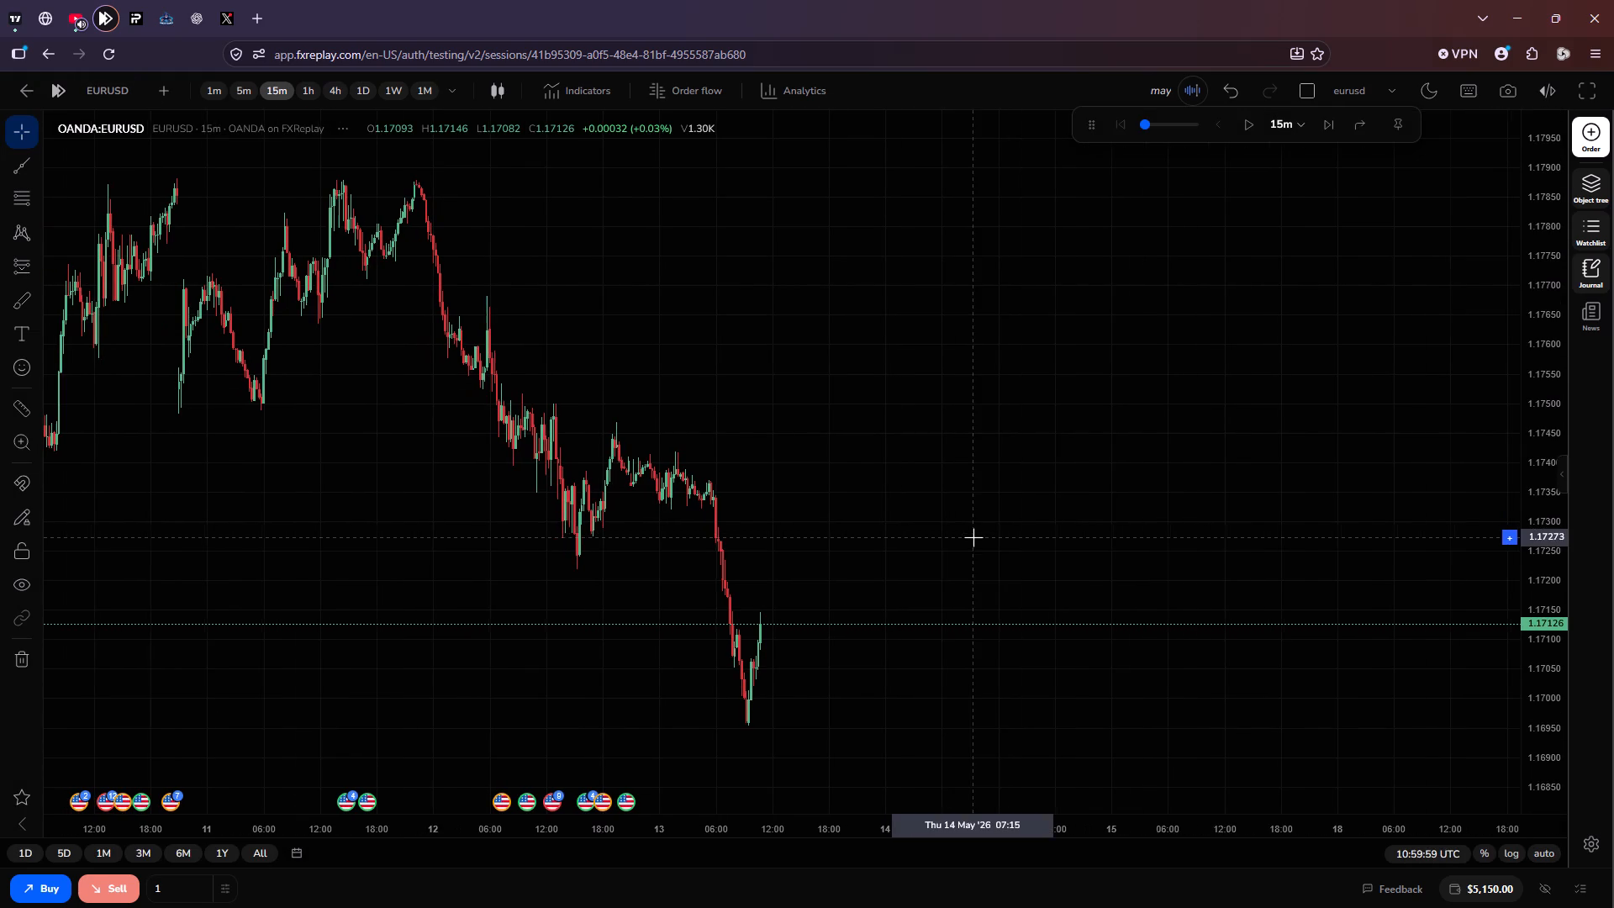
scroll(1532, 606, down, 3)
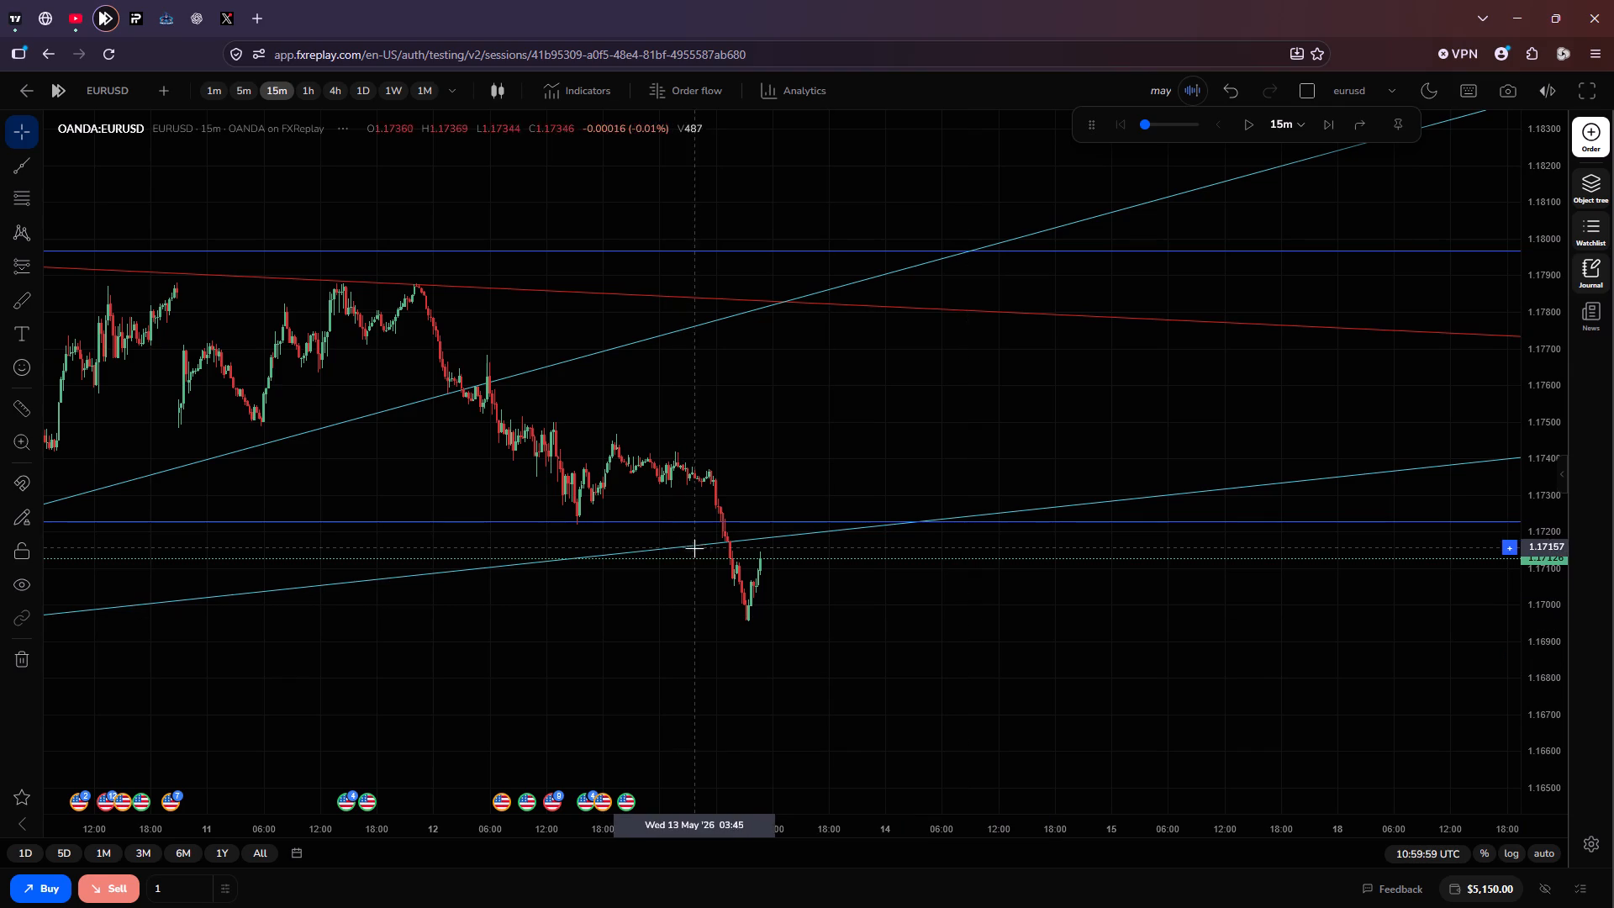
Delete the steeper ascending EURUSD trendline that starts at the 5 May low.
scroll(530, 577, down, 3)
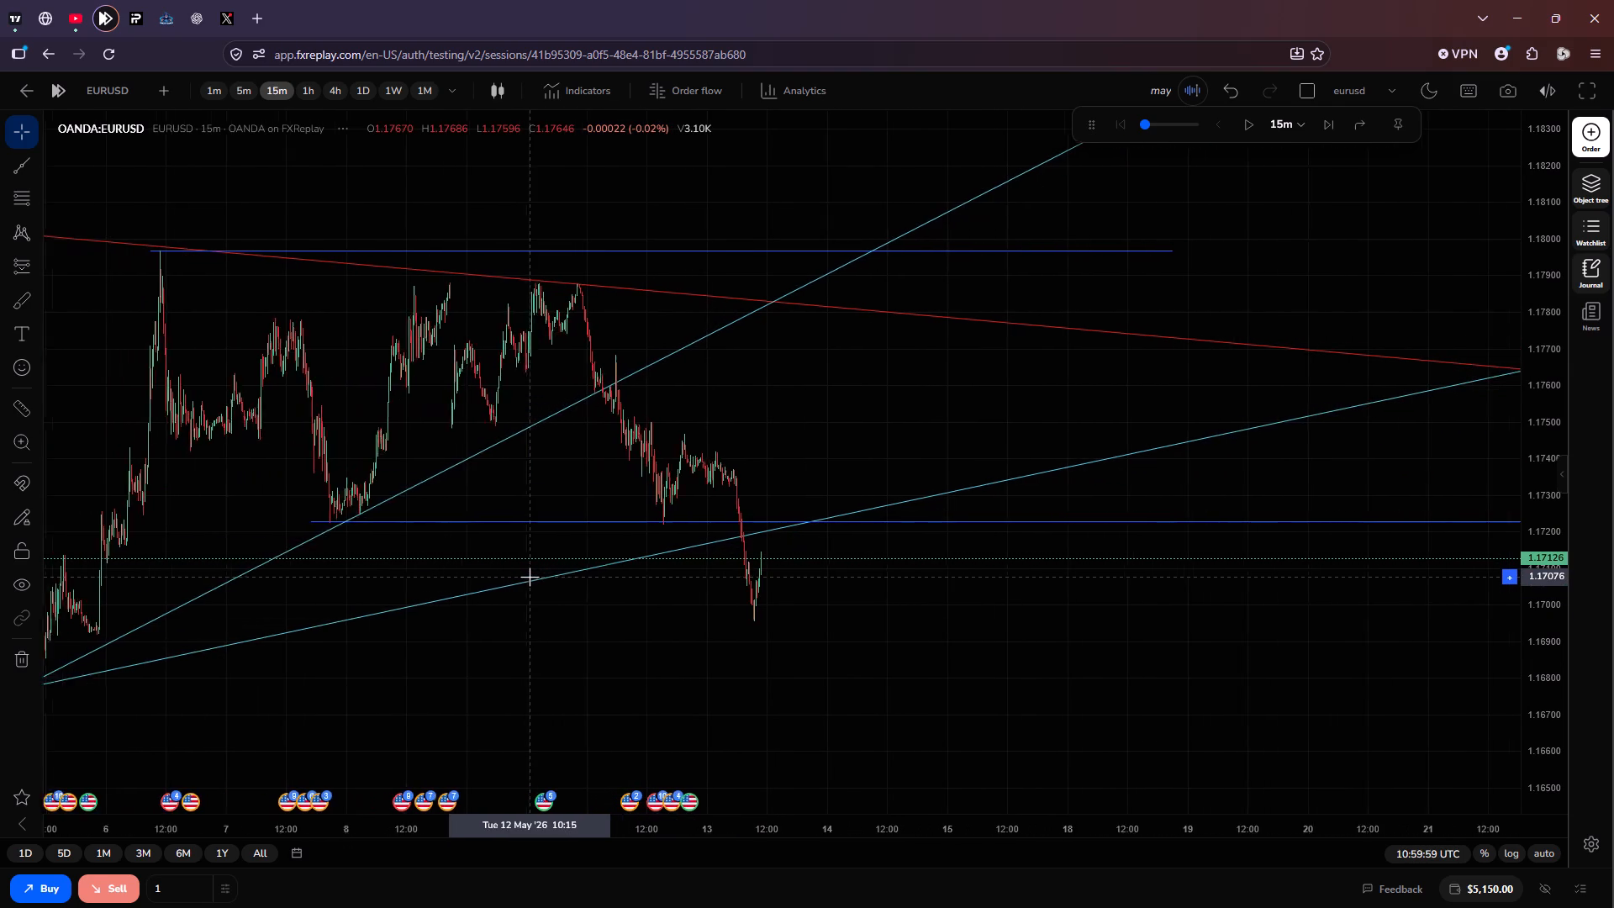
scroll(530, 577, down, 1)
click(410, 525)
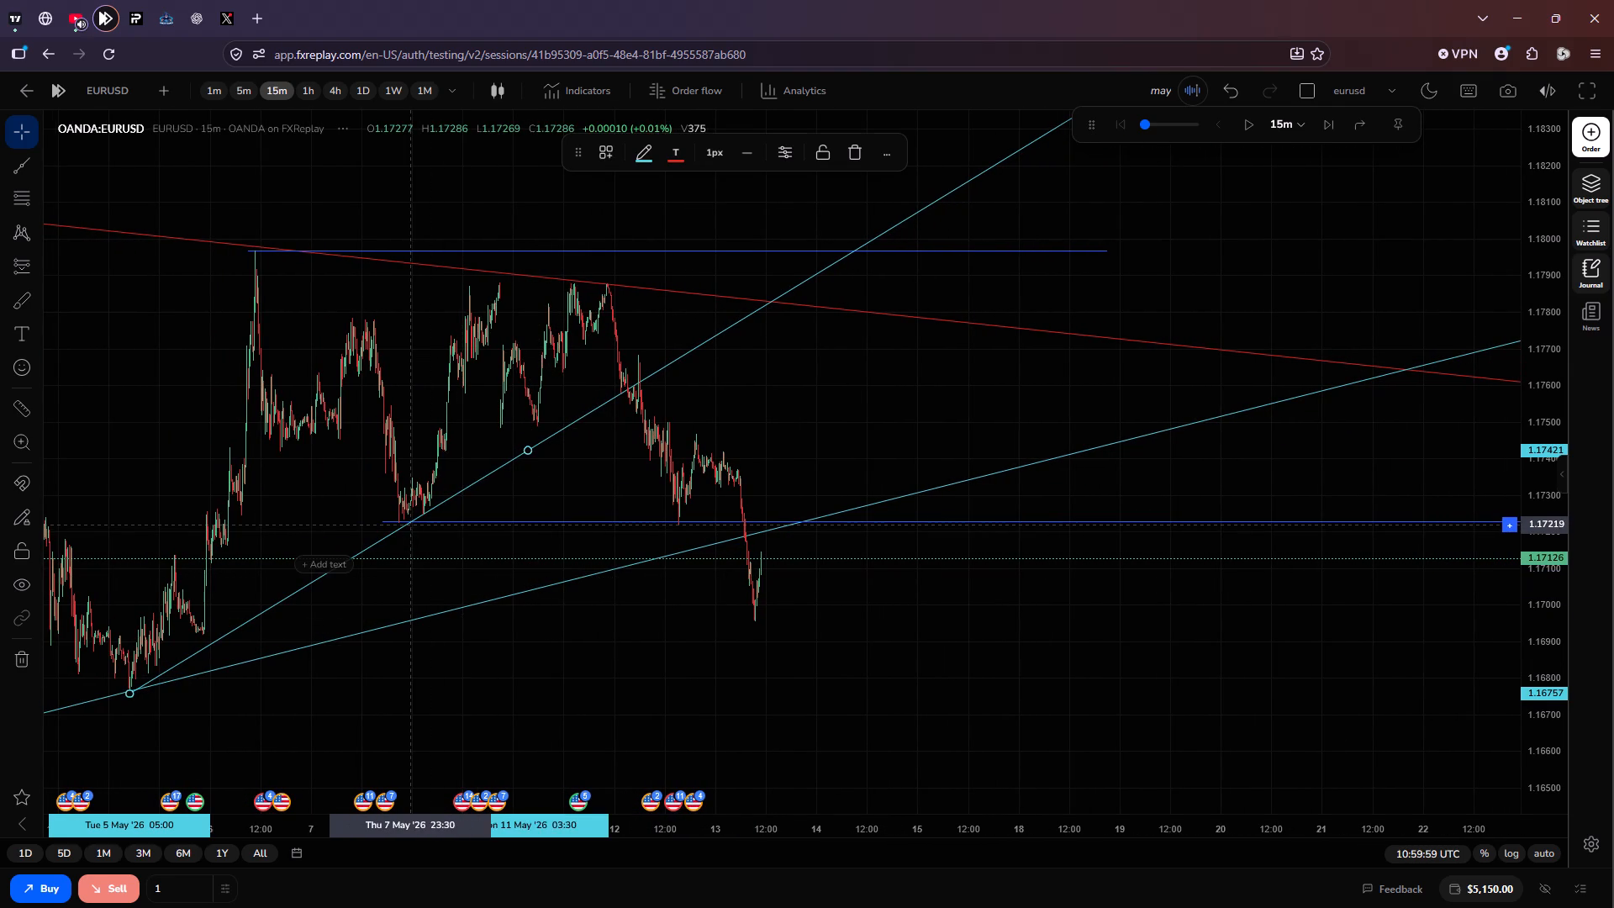
click(846, 160)
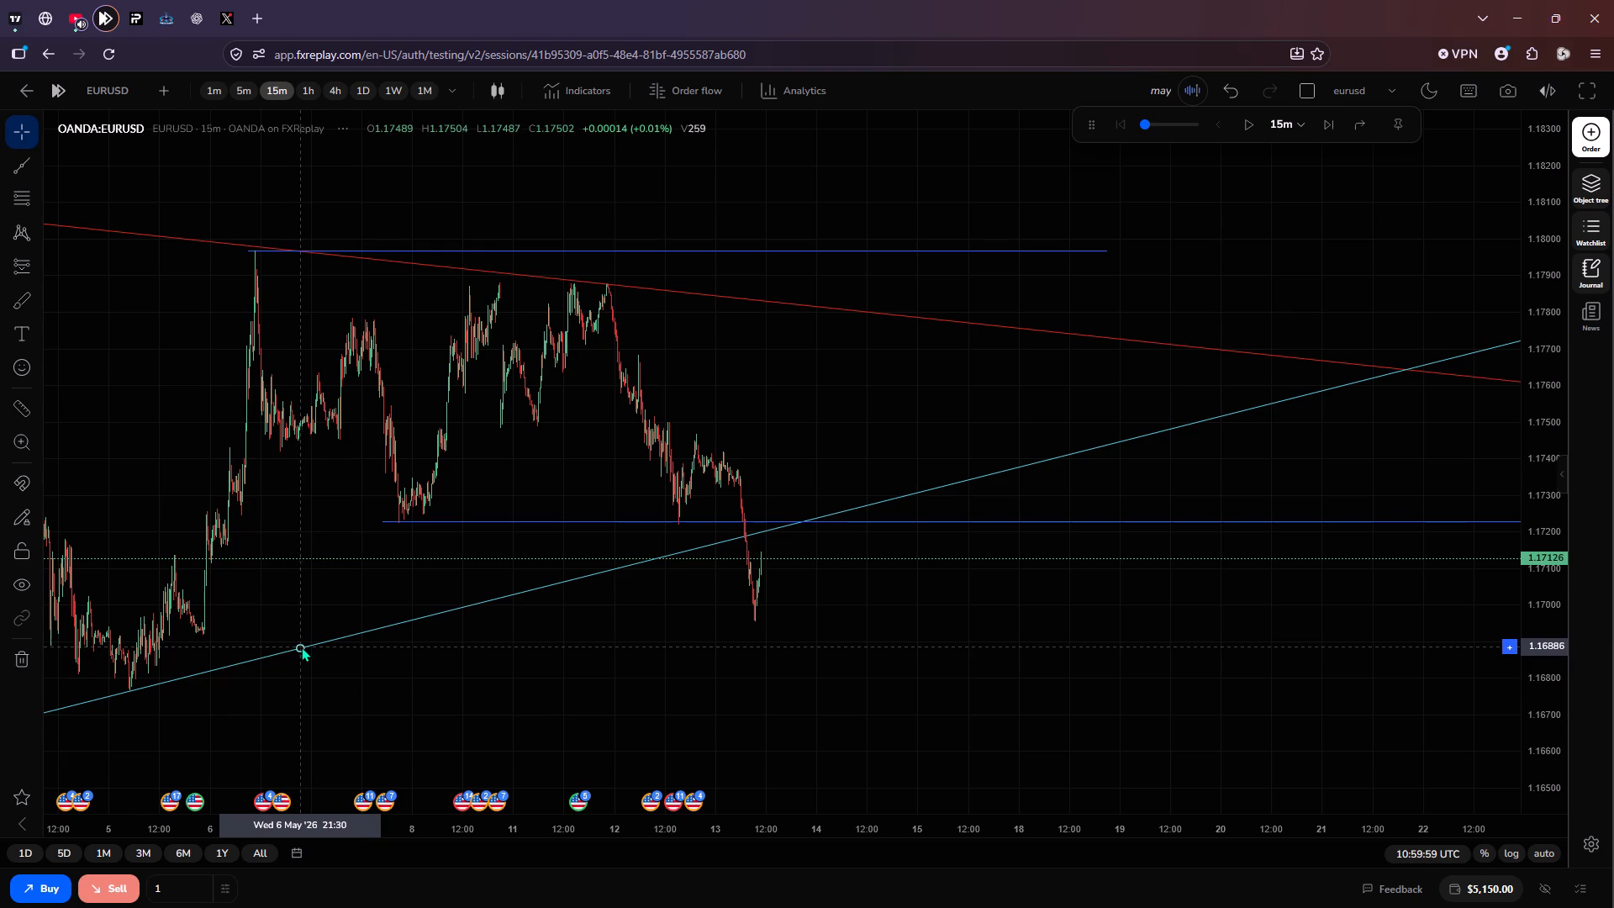
Move the remaining ascending EURUSD trendline's anchor to about 1.1699 late on 13 May, so the line meets the 13 May low.
drag(301, 647, 799, 608)
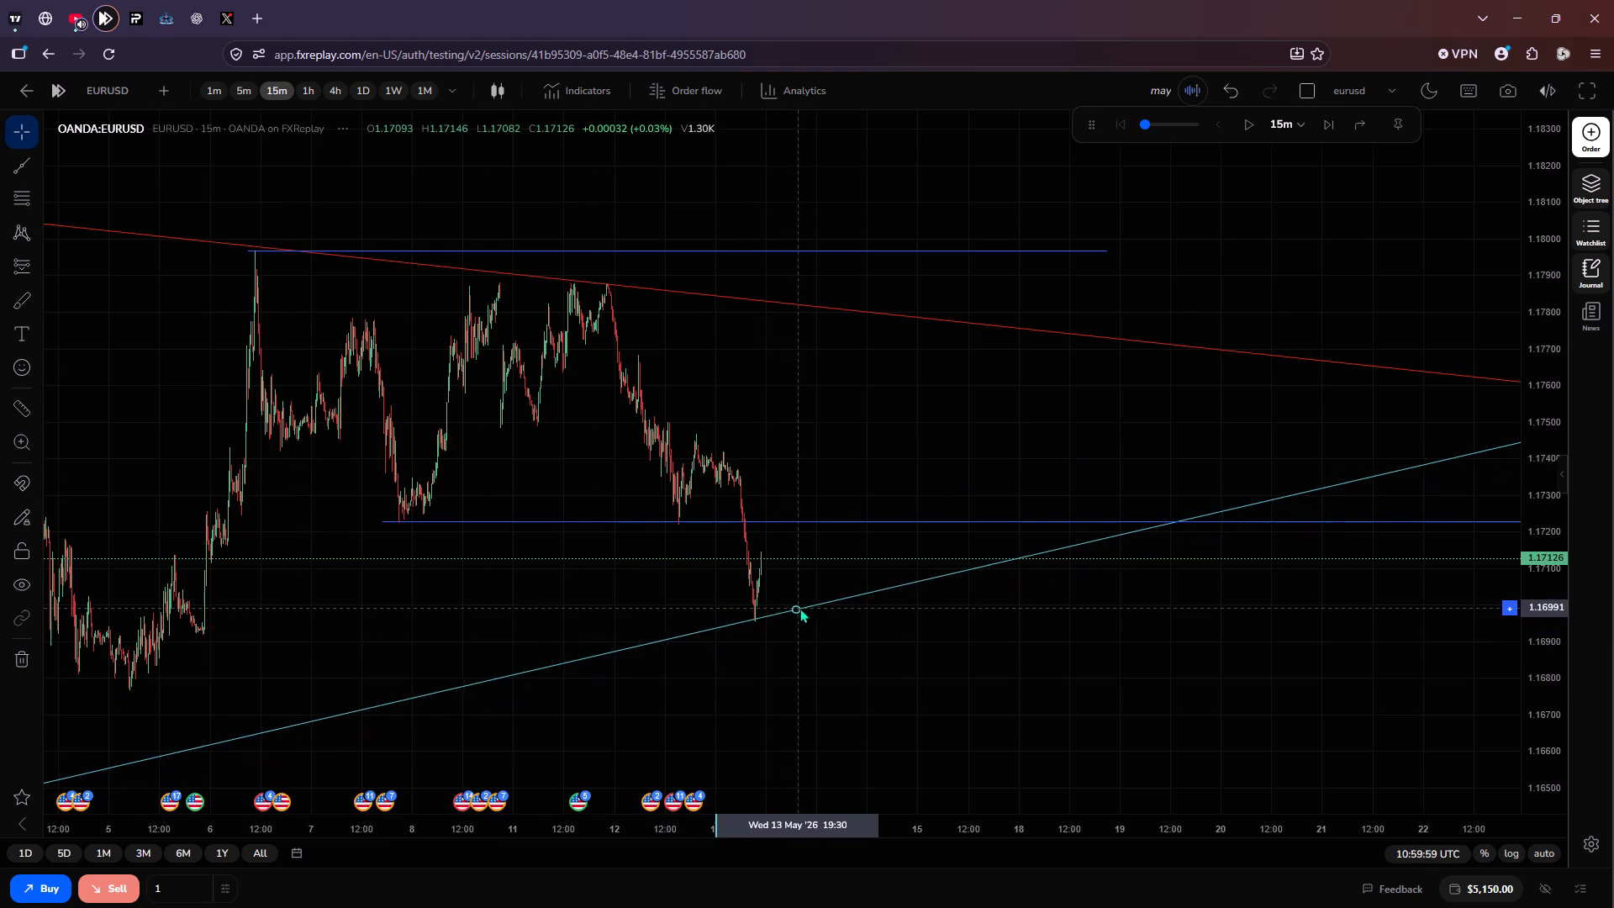
drag(799, 608, 814, 606)
scroll(896, 462, up, 1)
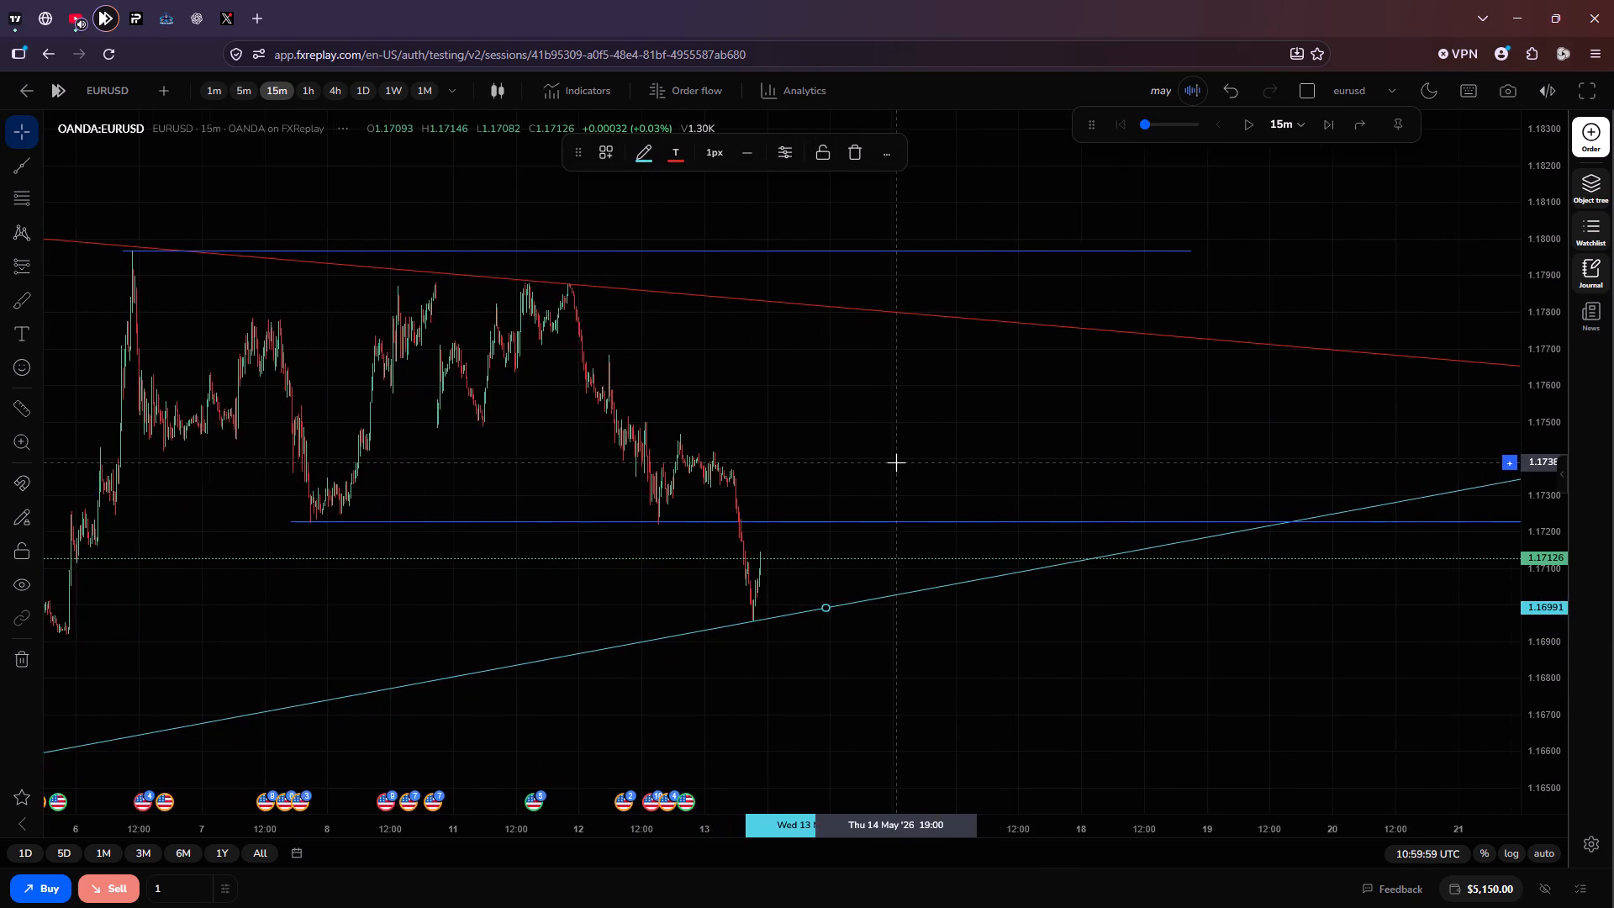
scroll(896, 462, up, 2)
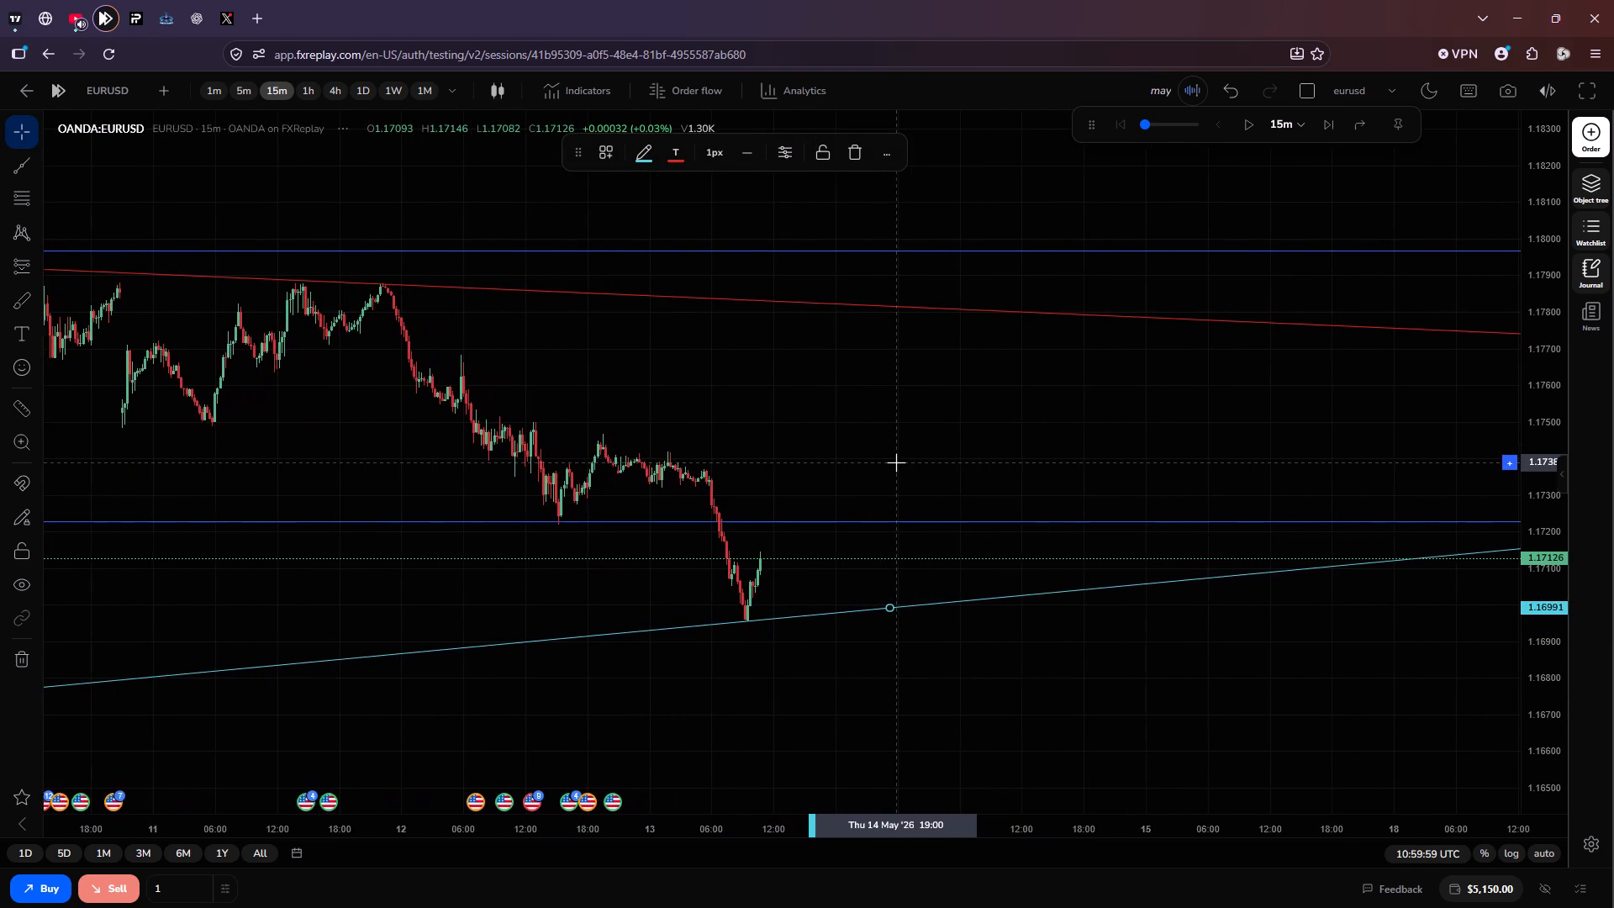
scroll(896, 462, up, 1)
click(948, 406)
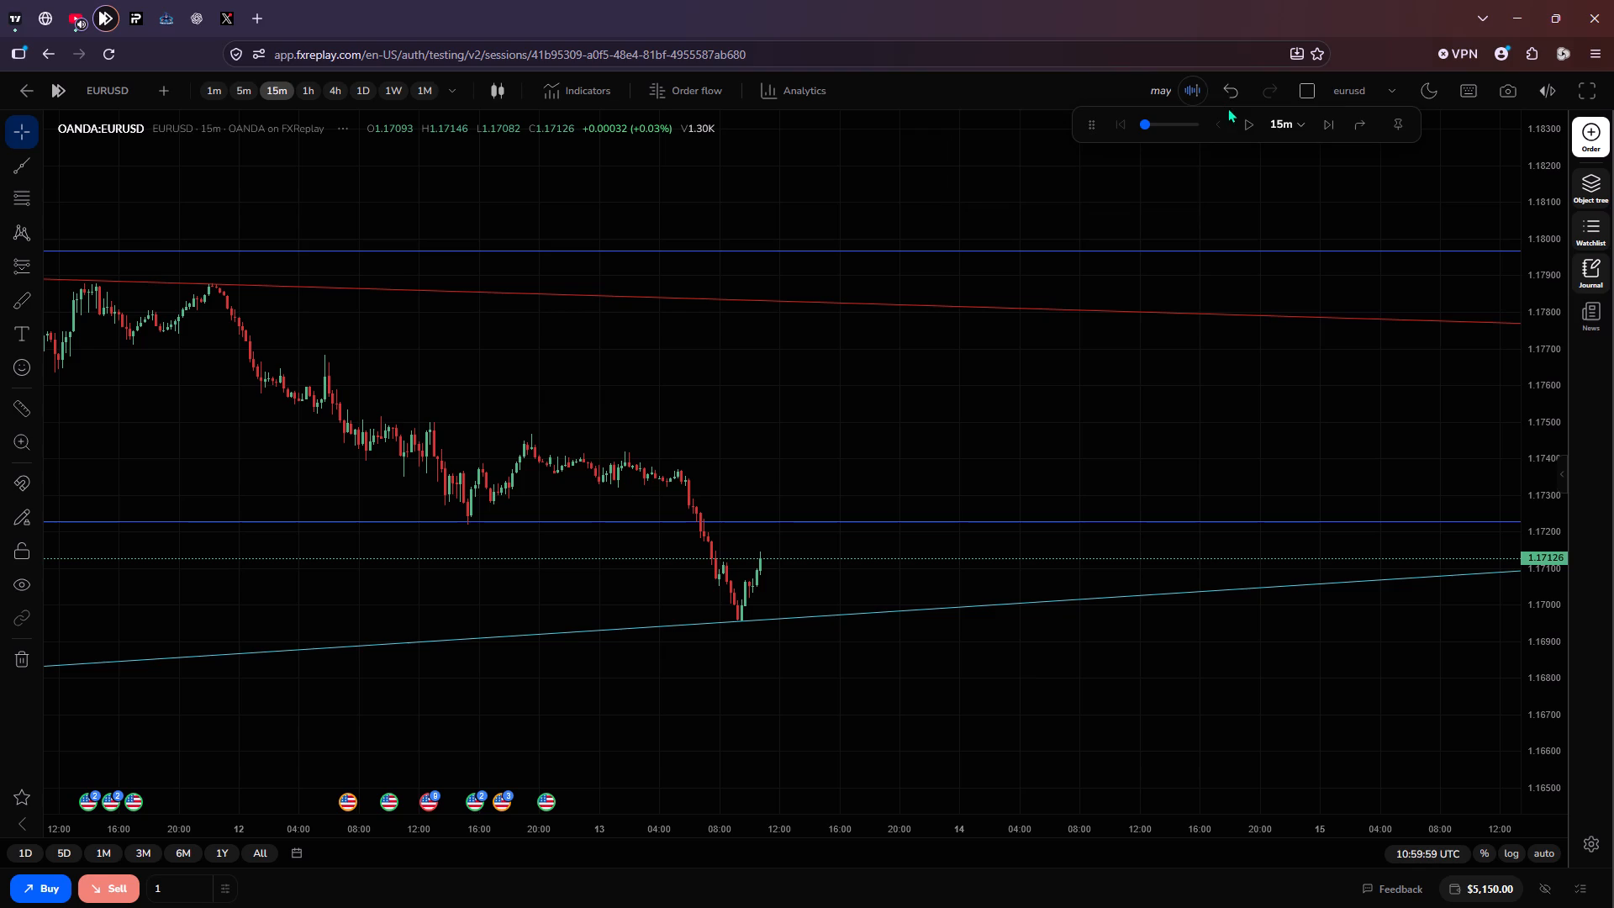
Play the EURUSD replay to a pause at about 13:15 UTC on 13 May.
click(1250, 119)
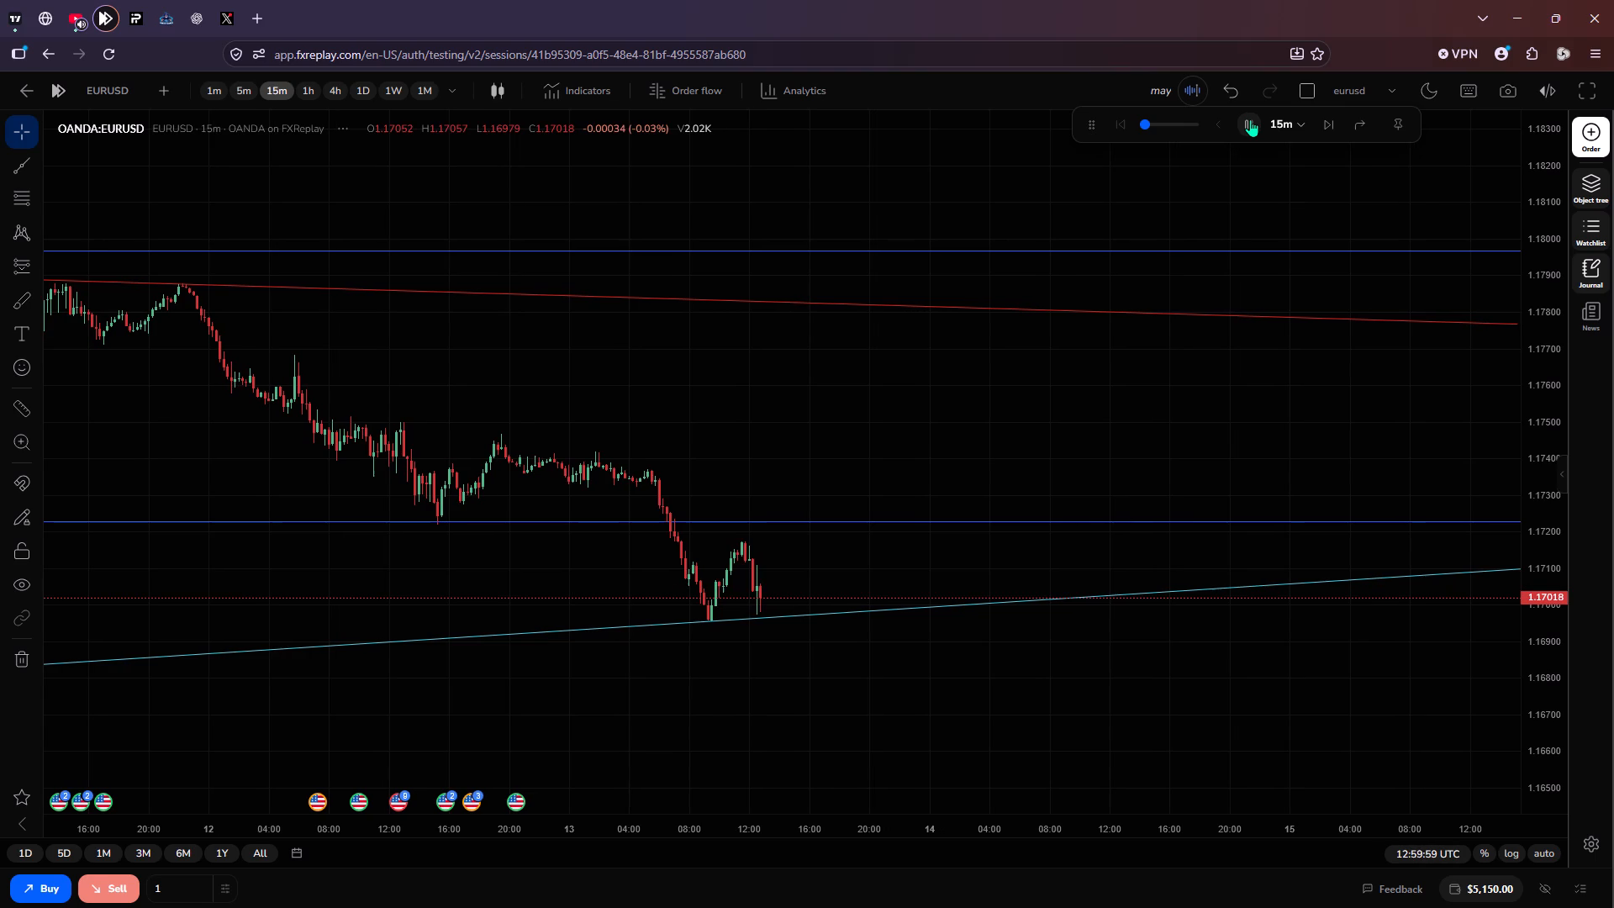
click(1250, 119)
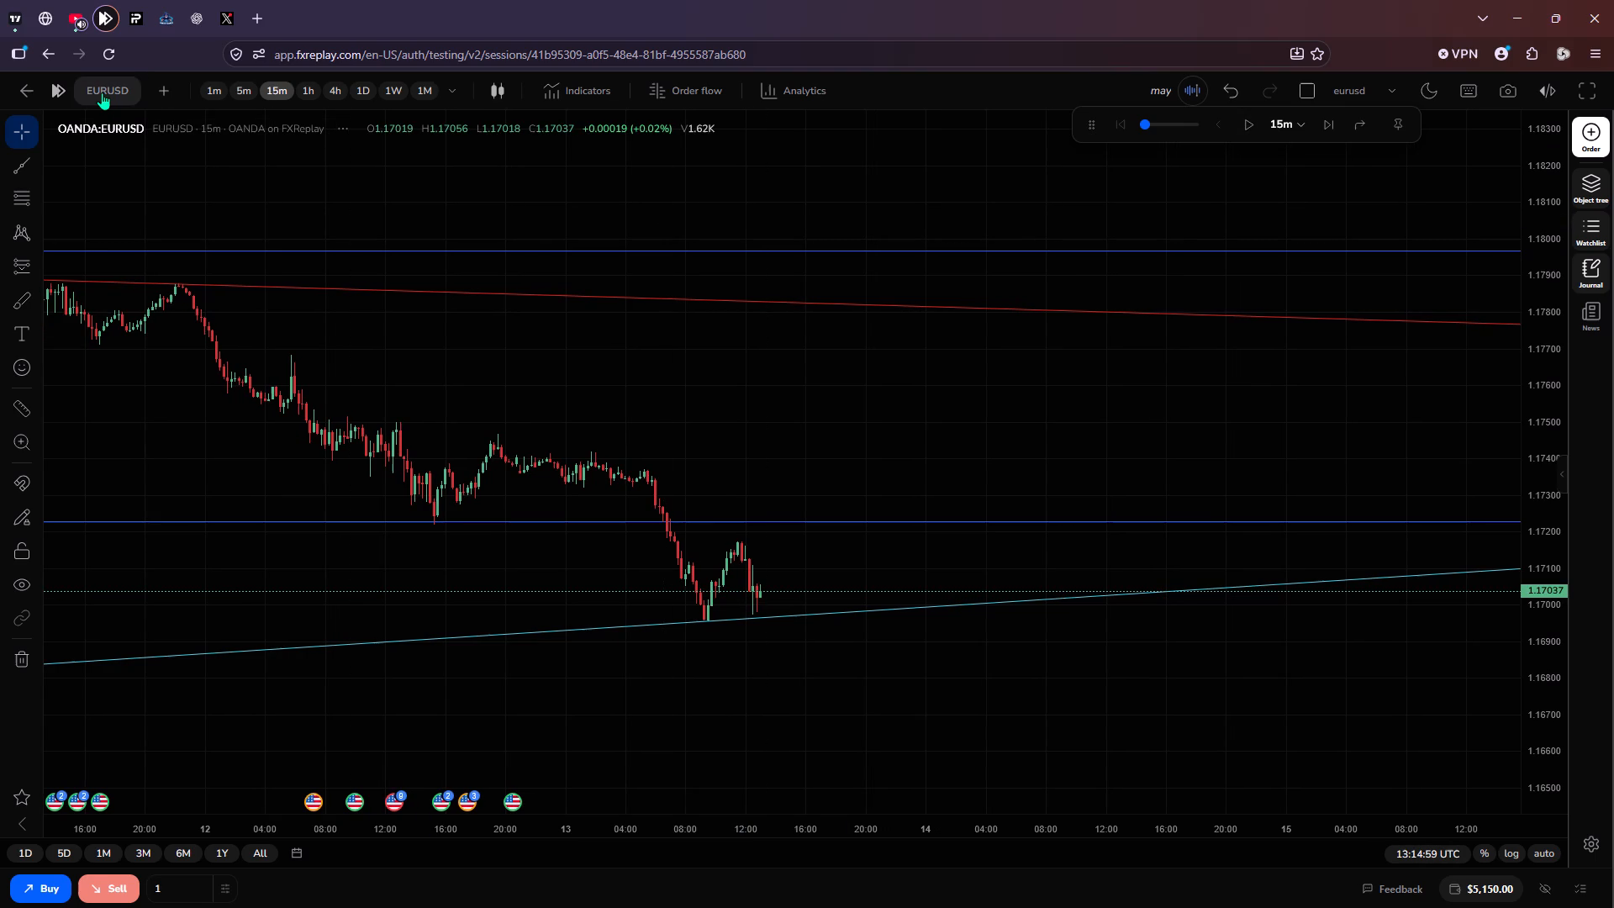
Switch the chart to GBPUSD and play the replay to a pause at about 14:00 UTC on 13 May.
click(102, 92)
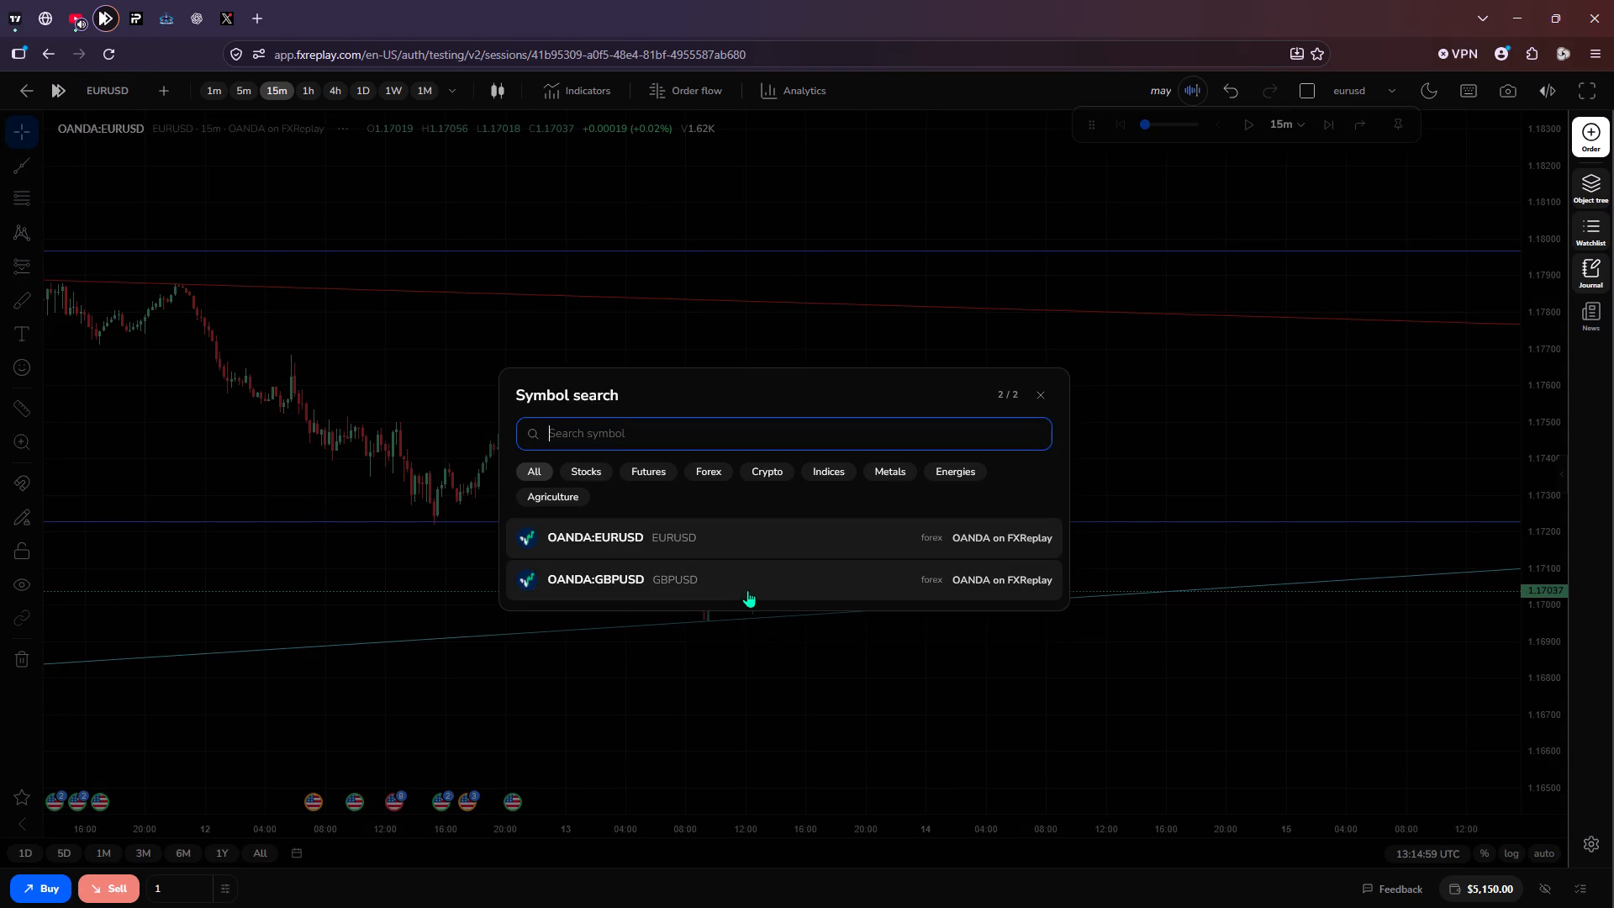
click(747, 590)
scroll(887, 566, down, 1)
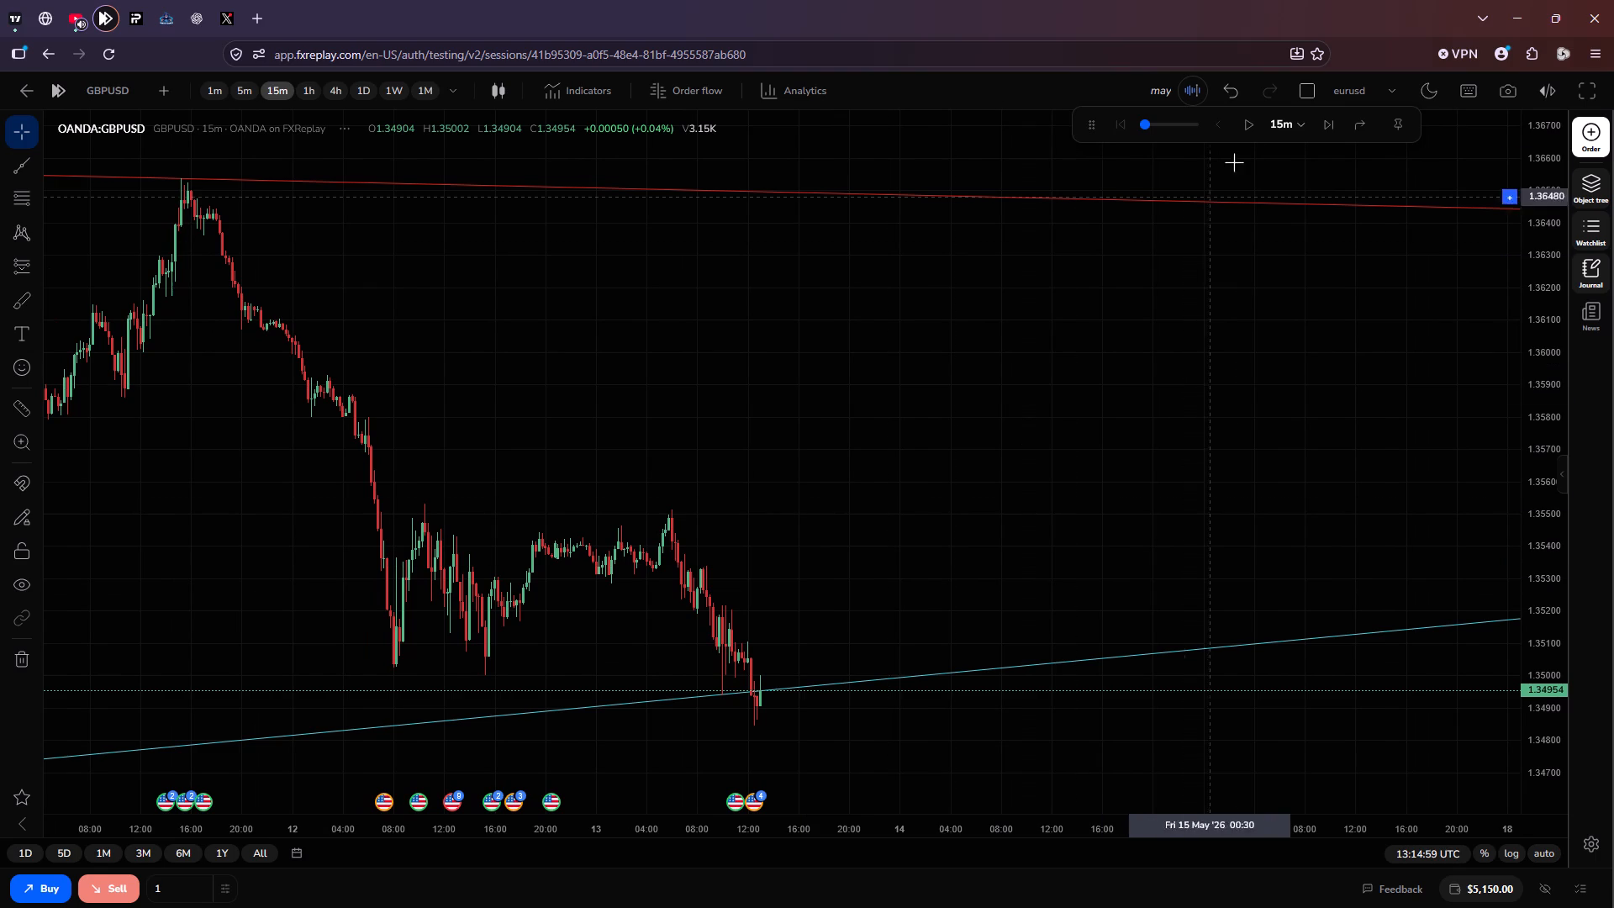
click(1247, 114)
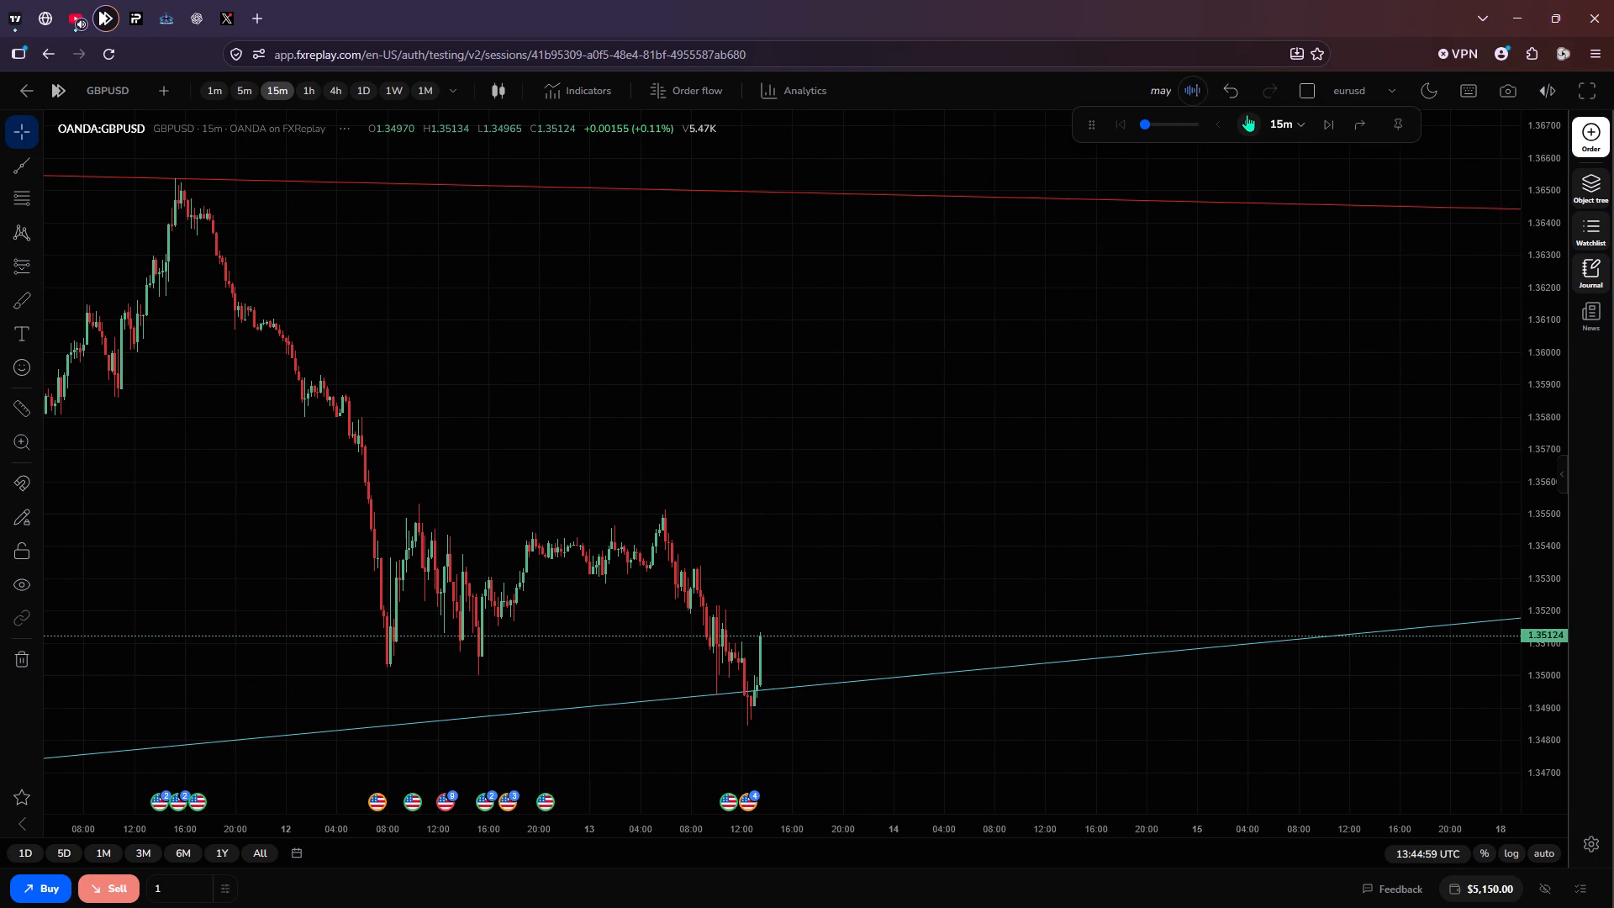
click(1247, 114)
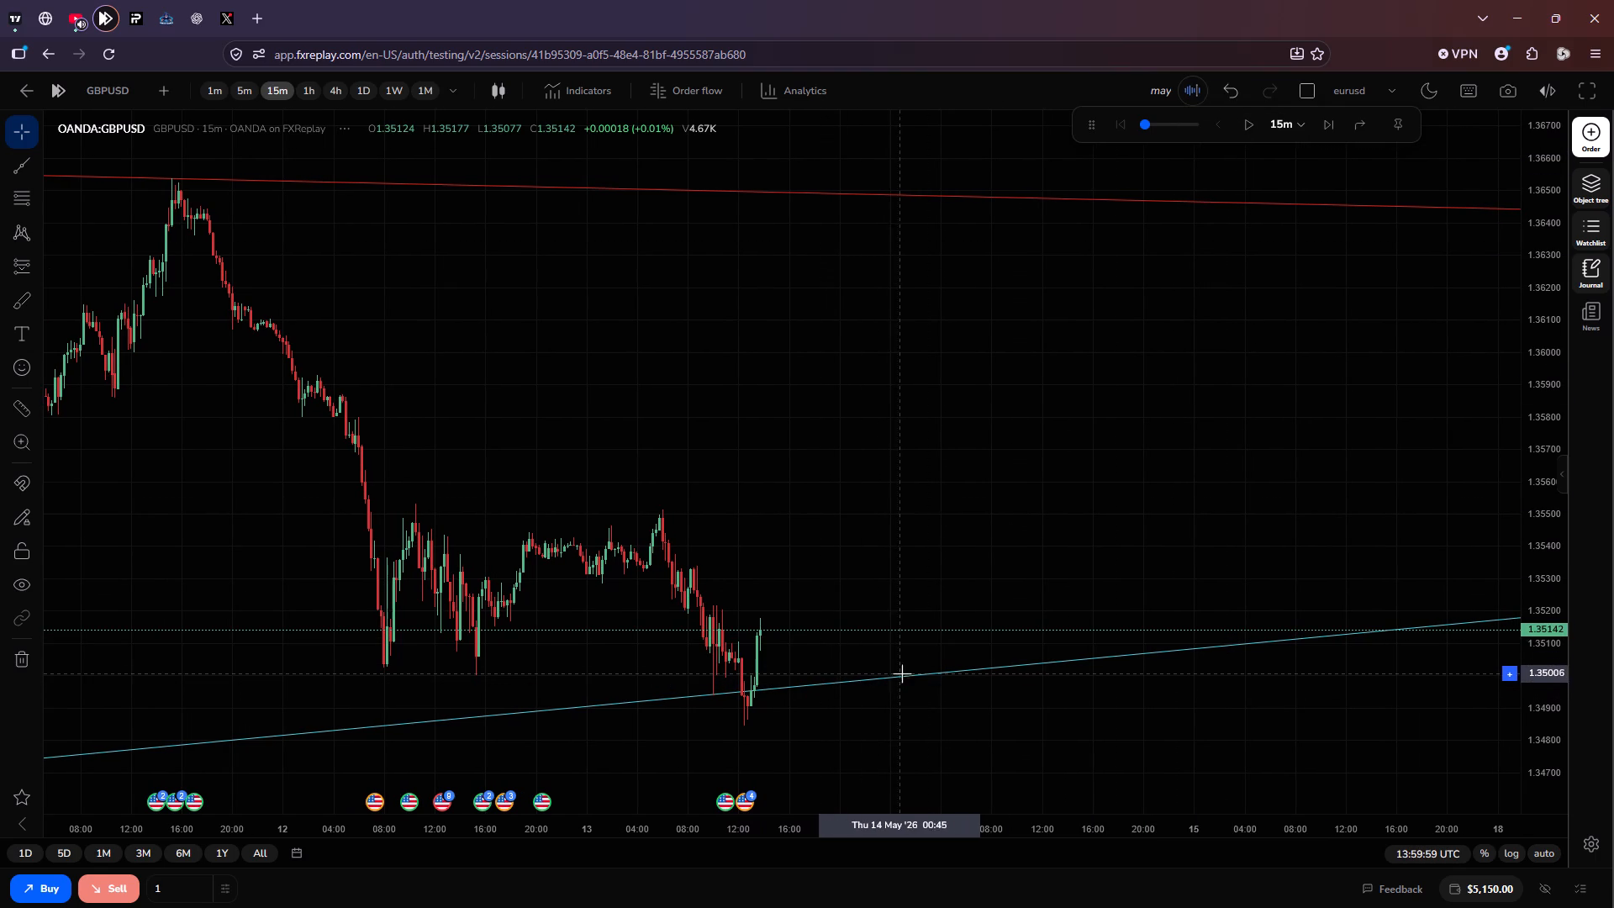
Move the ascending GBPUSD trendline's anchor to about 1.3494 on 14 May, so the line meets the new 13 May low.
drag(894, 673, 983, 692)
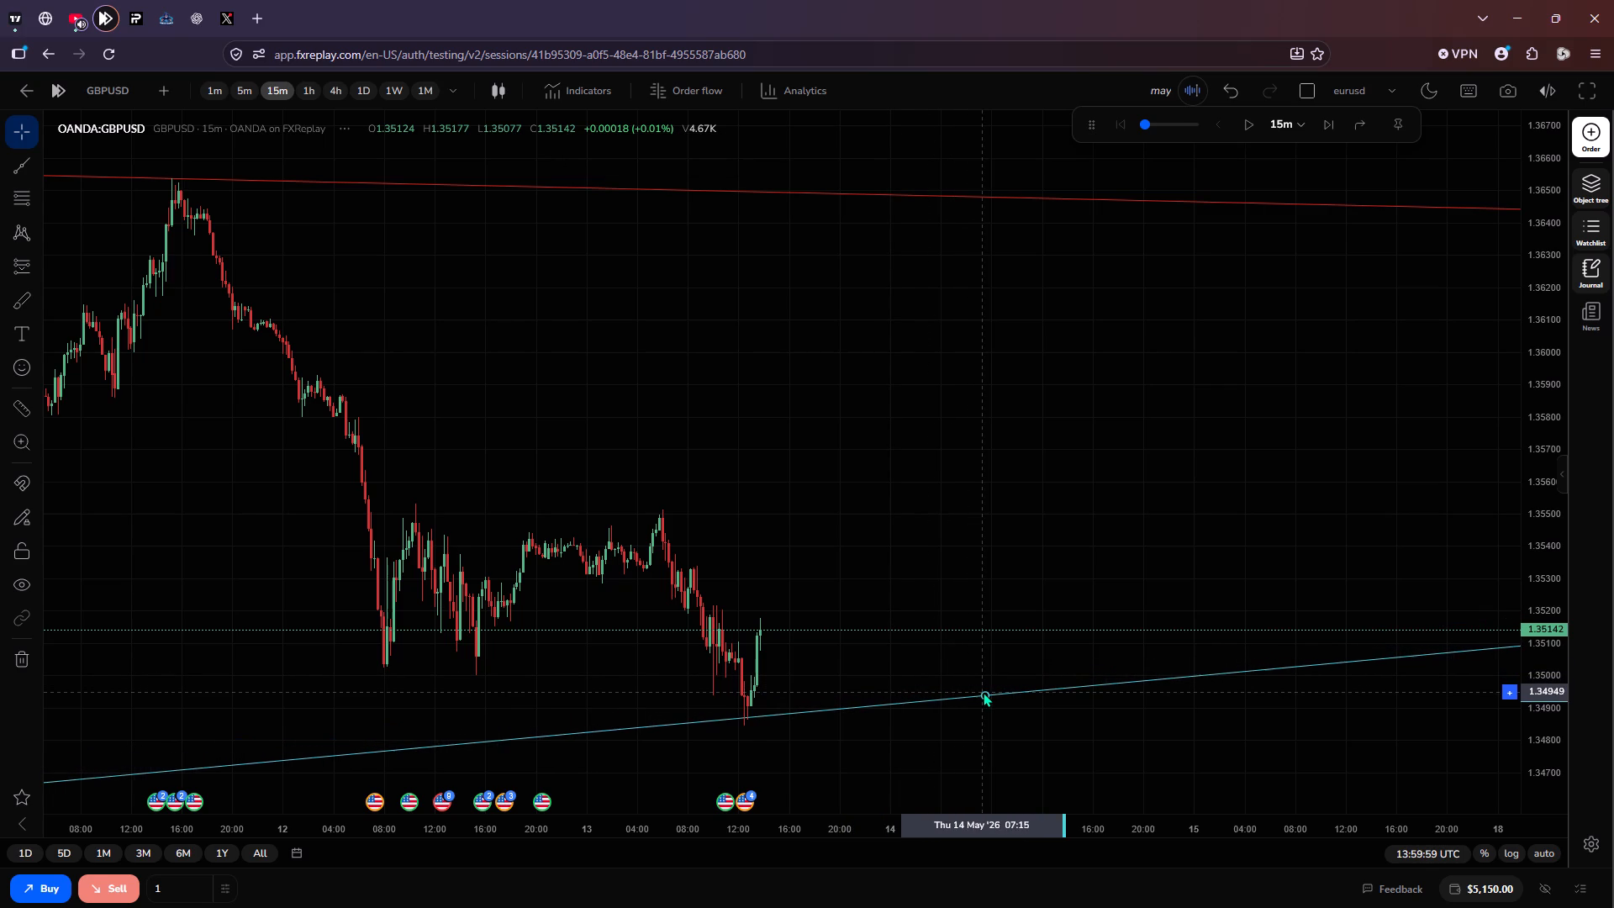
drag(983, 692, 1009, 694)
click(1042, 535)
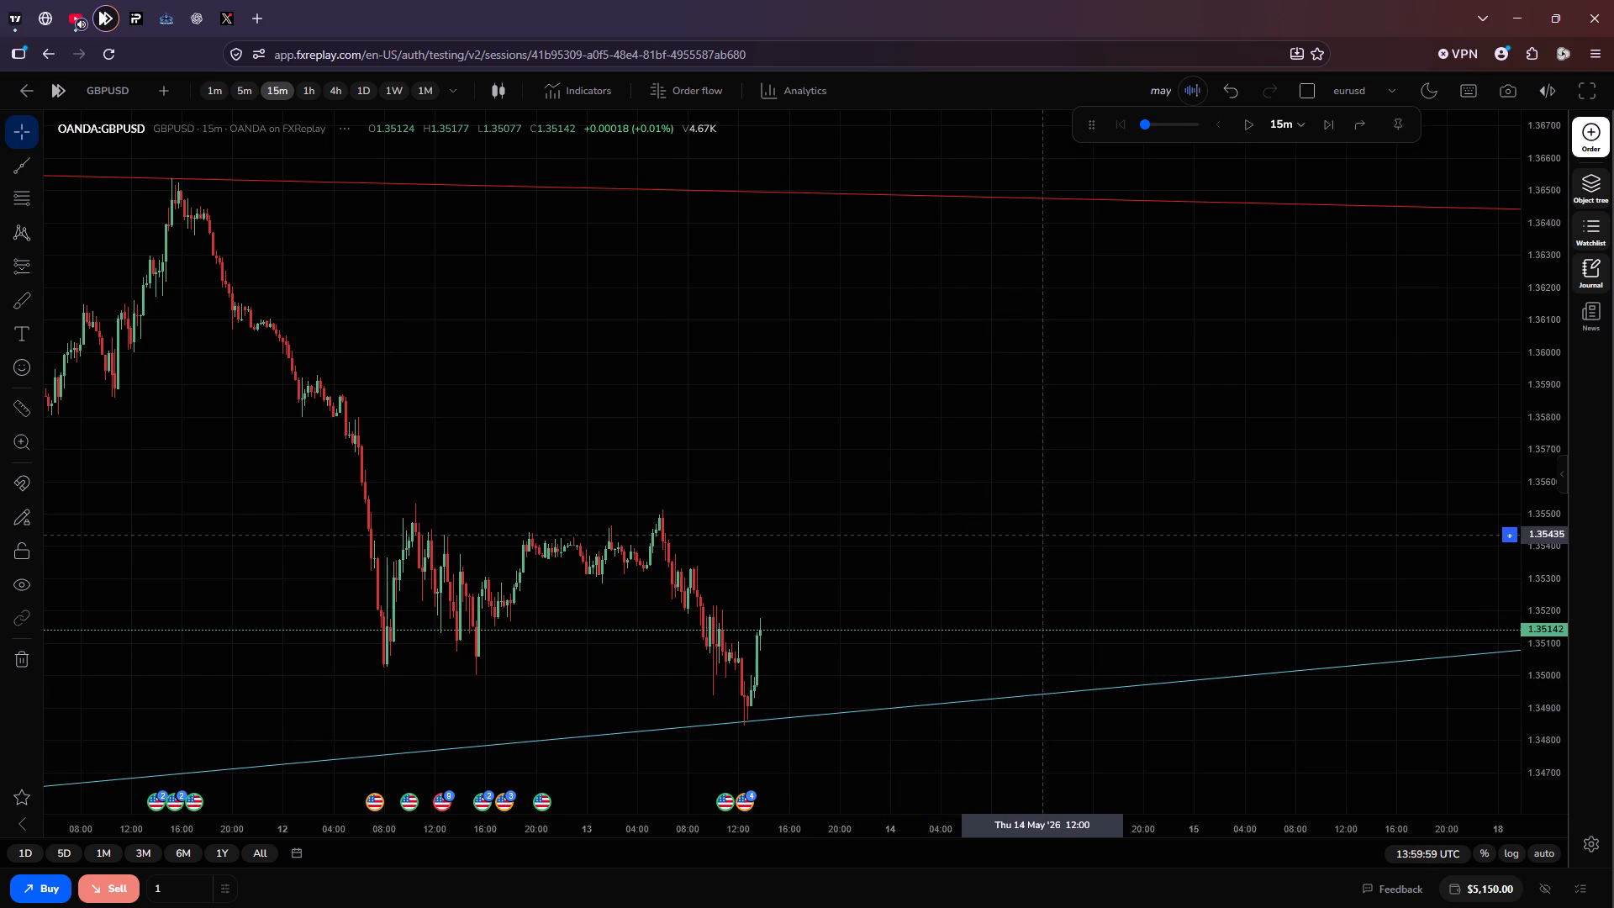
drag(1042, 535, 1025, 345)
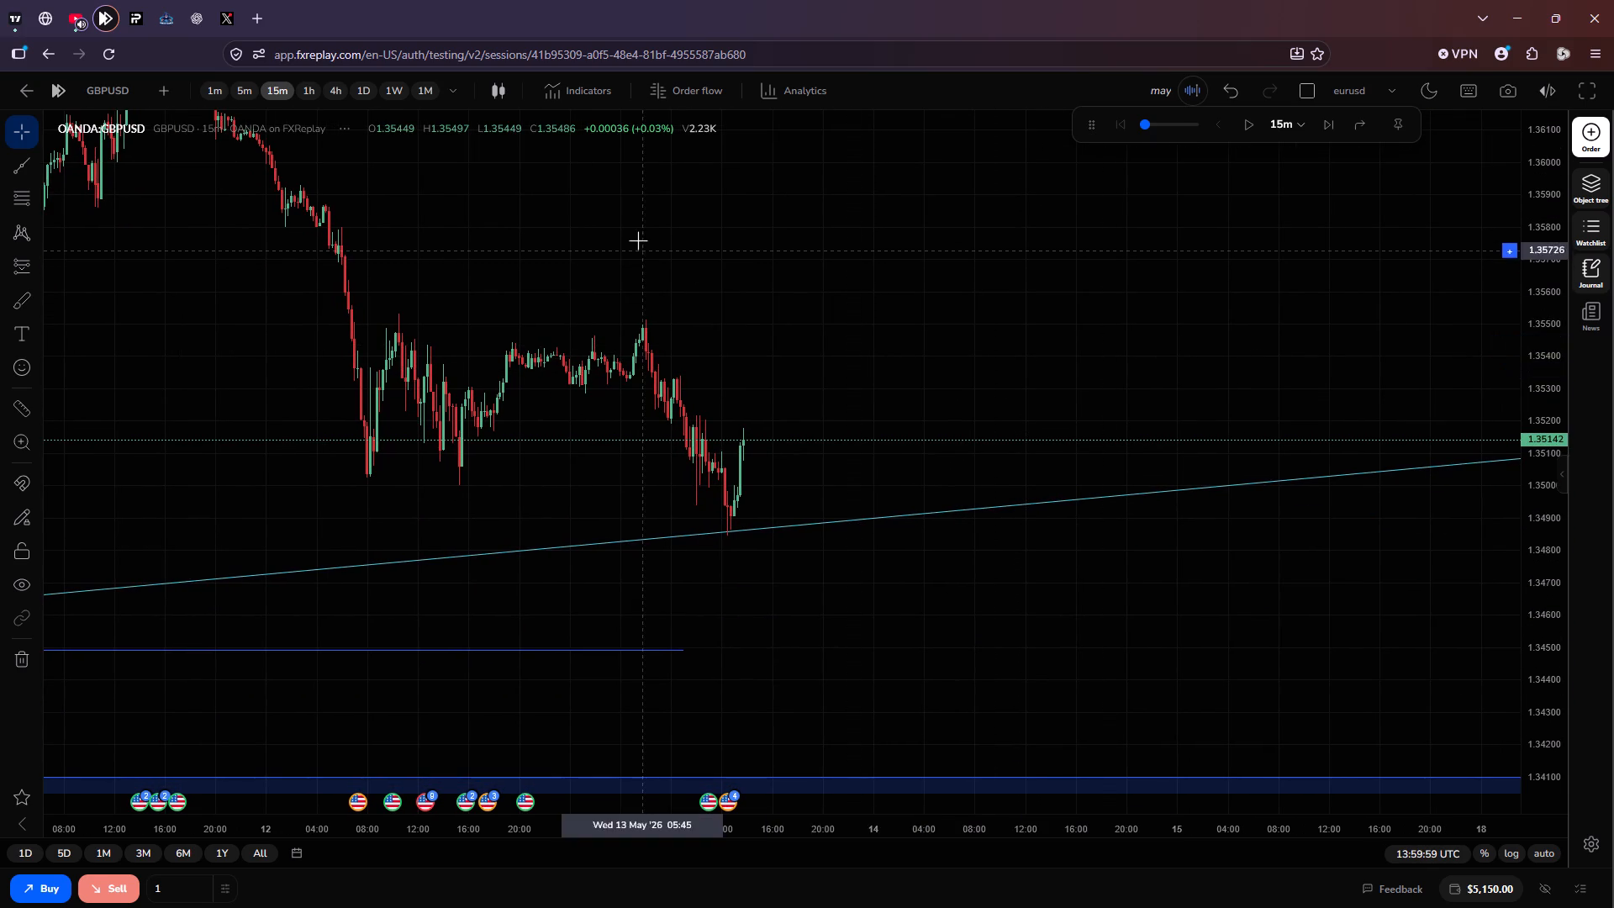
Switch the chart to EURUSD and play the replay to a pause at about 18:45 UTC on 13 May.
click(120, 81)
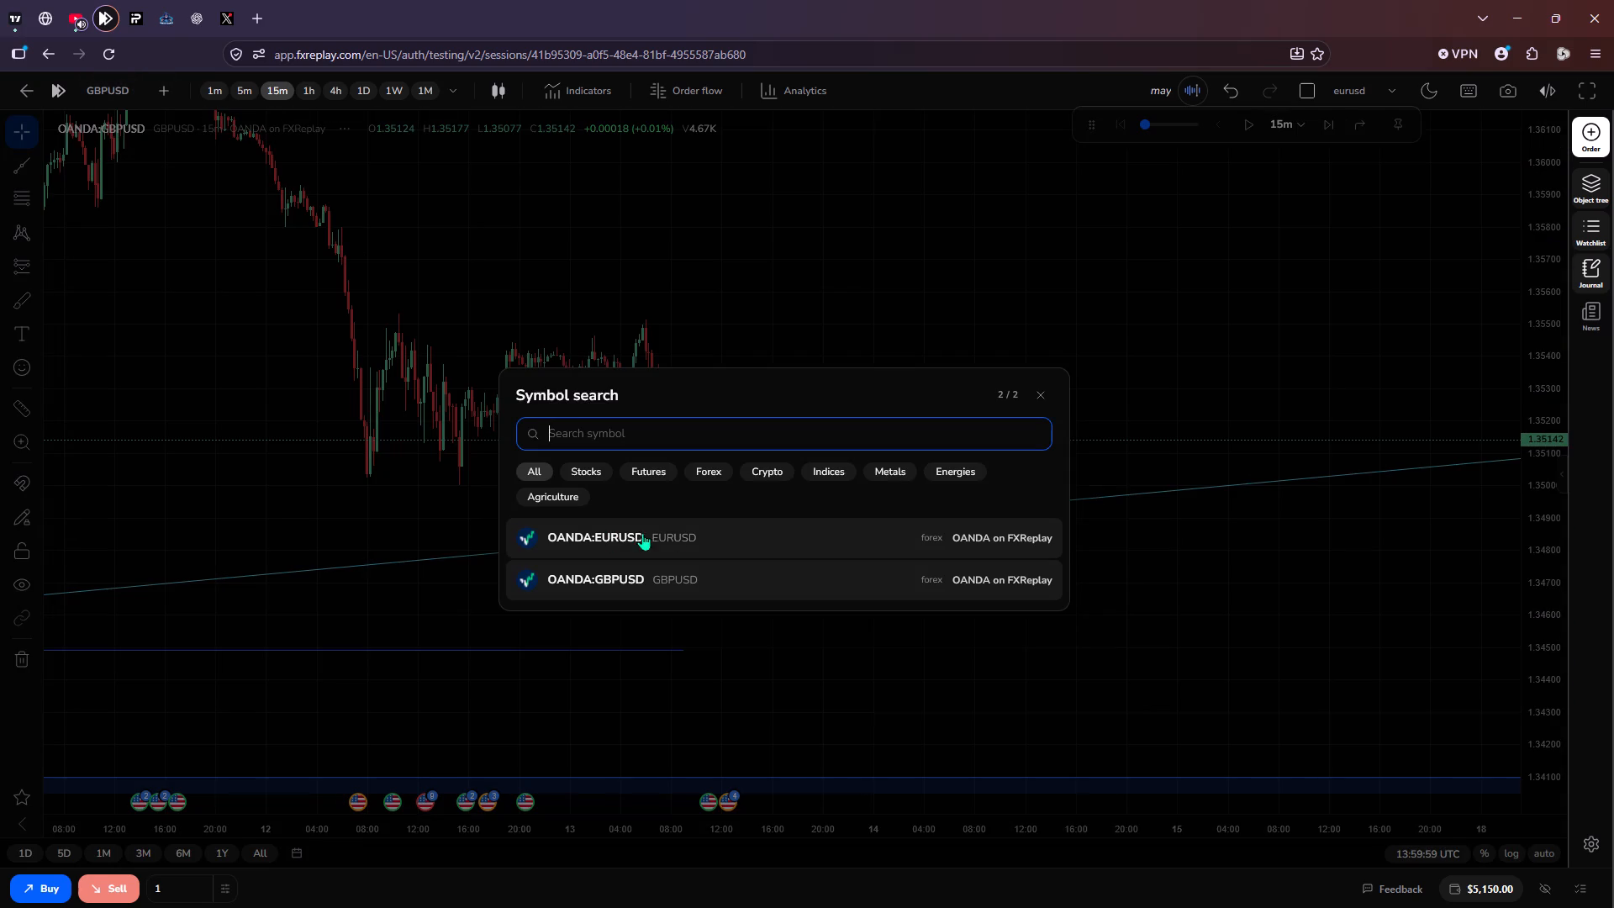
click(679, 534)
scroll(798, 543, down, 1)
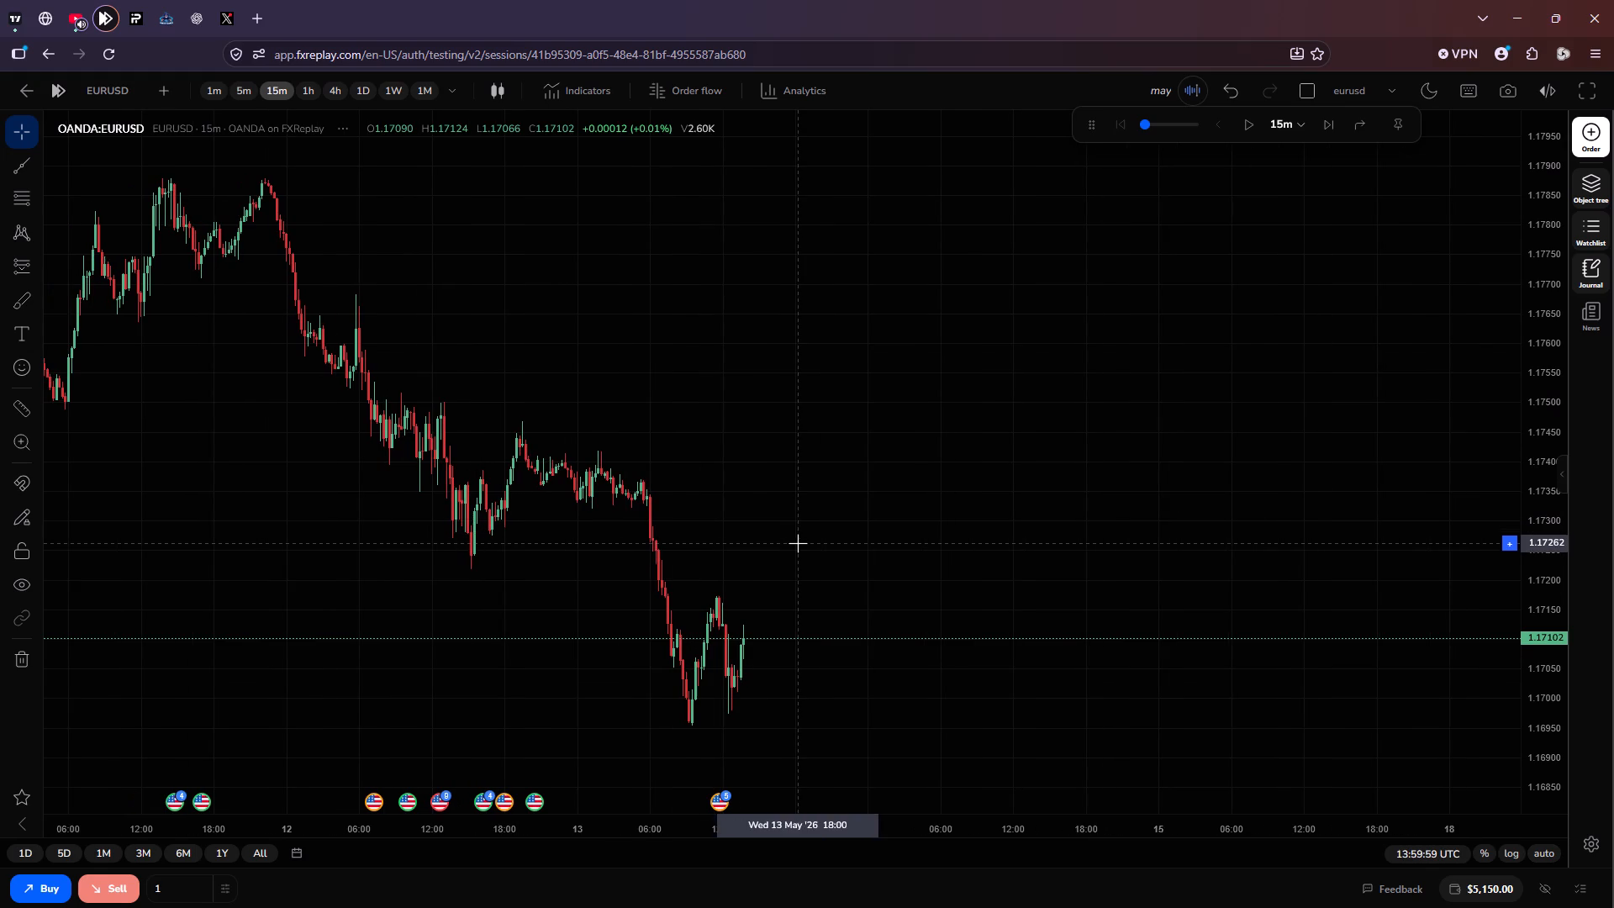
click(1242, 135)
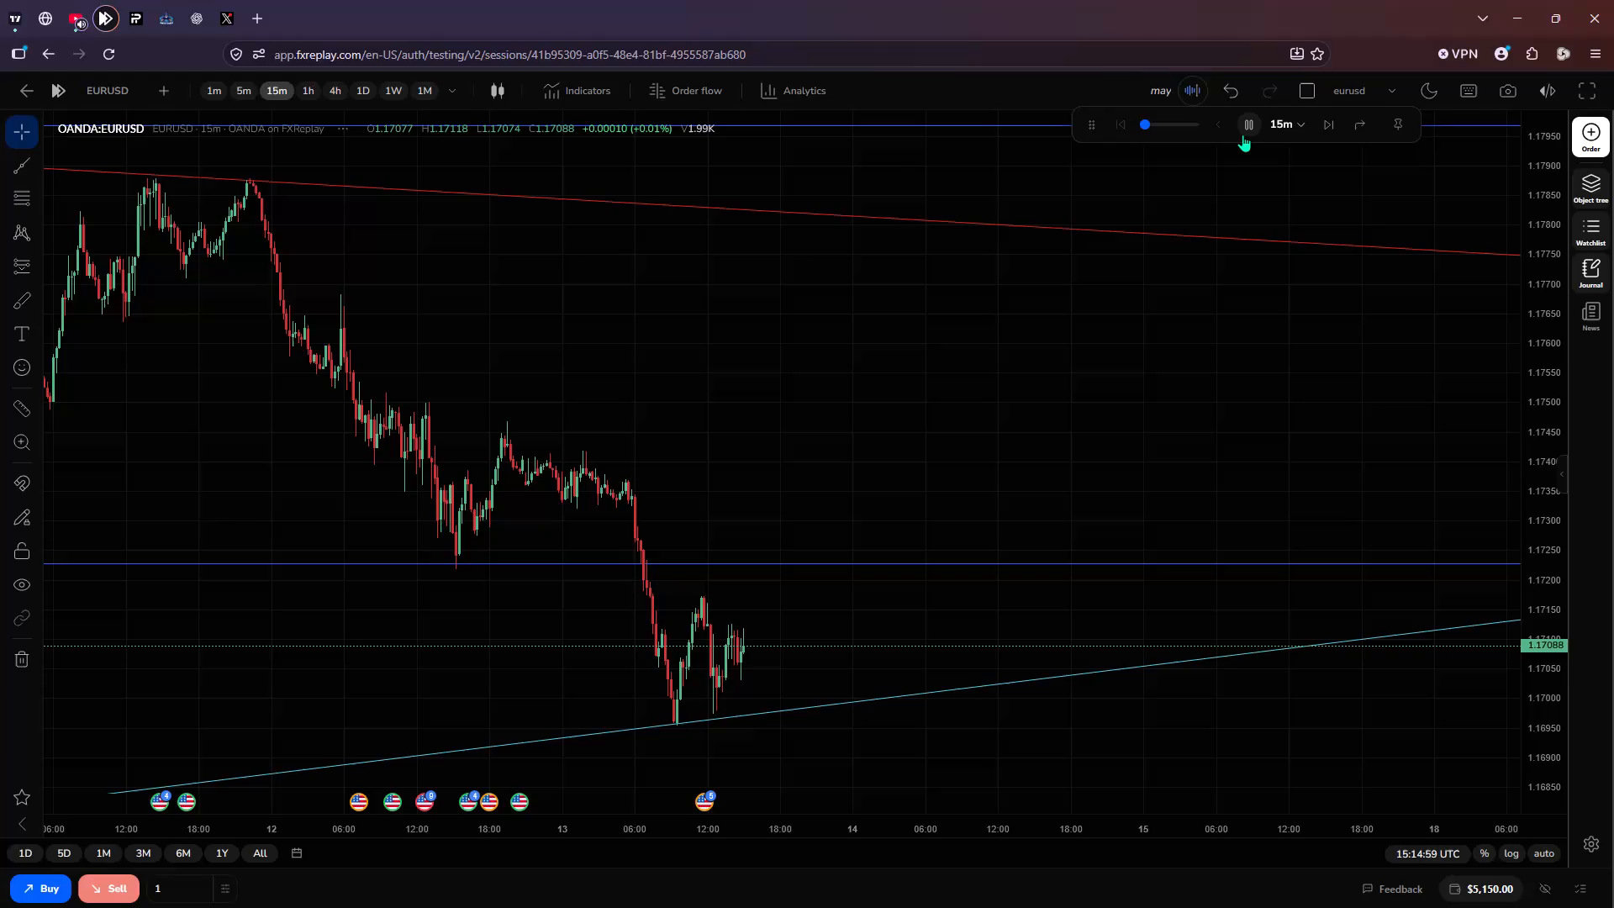
drag(1092, 366, 1083, 256)
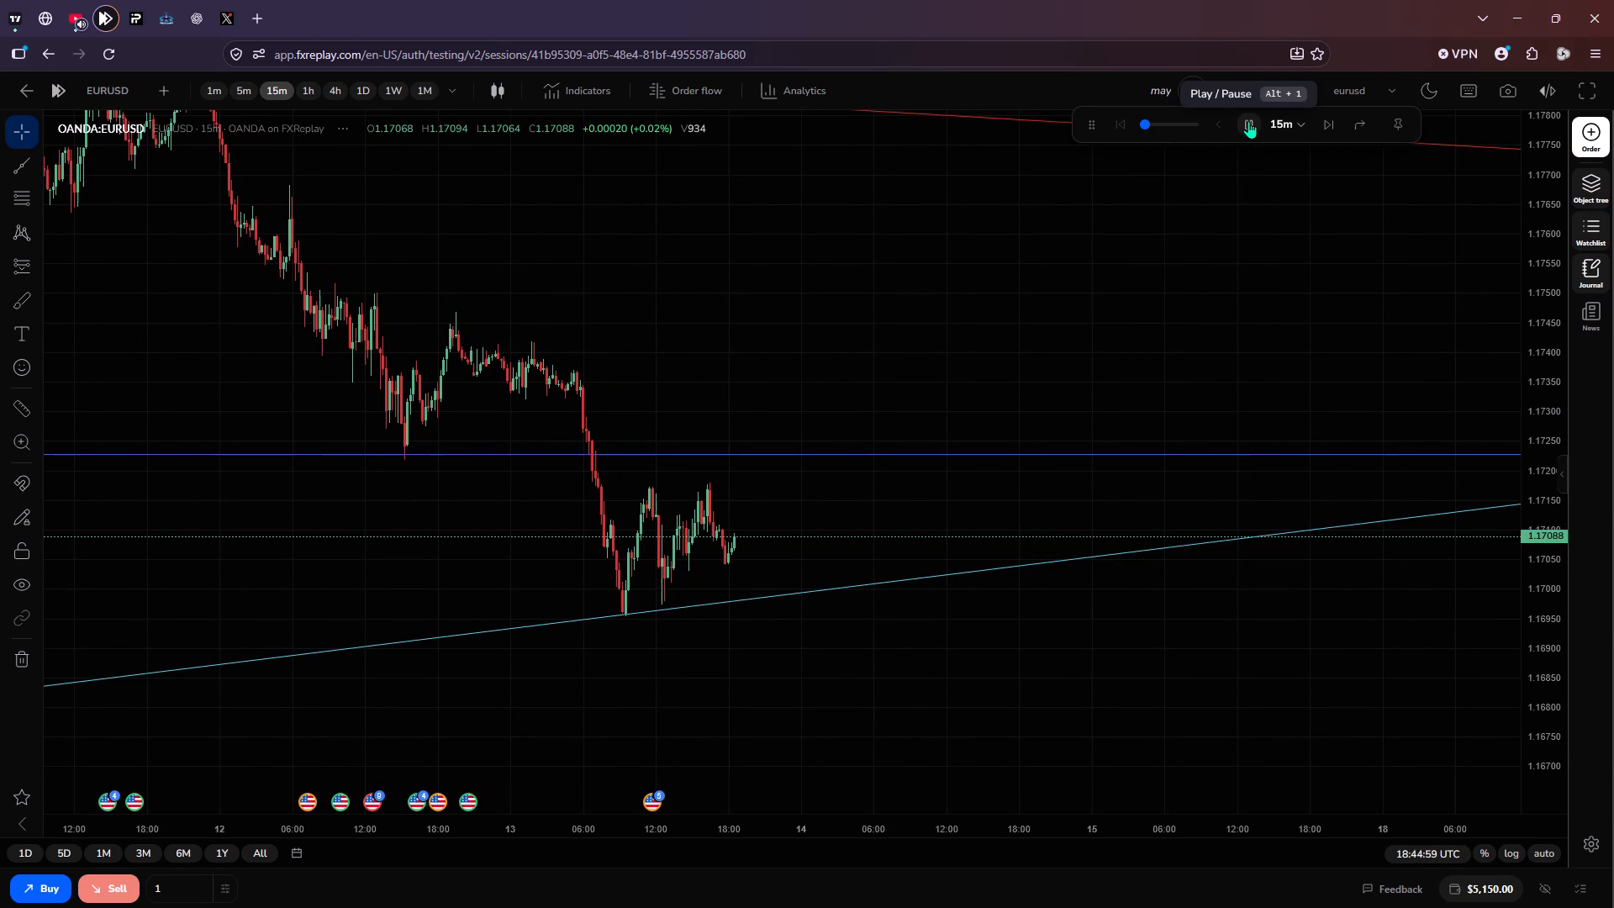
click(1248, 121)
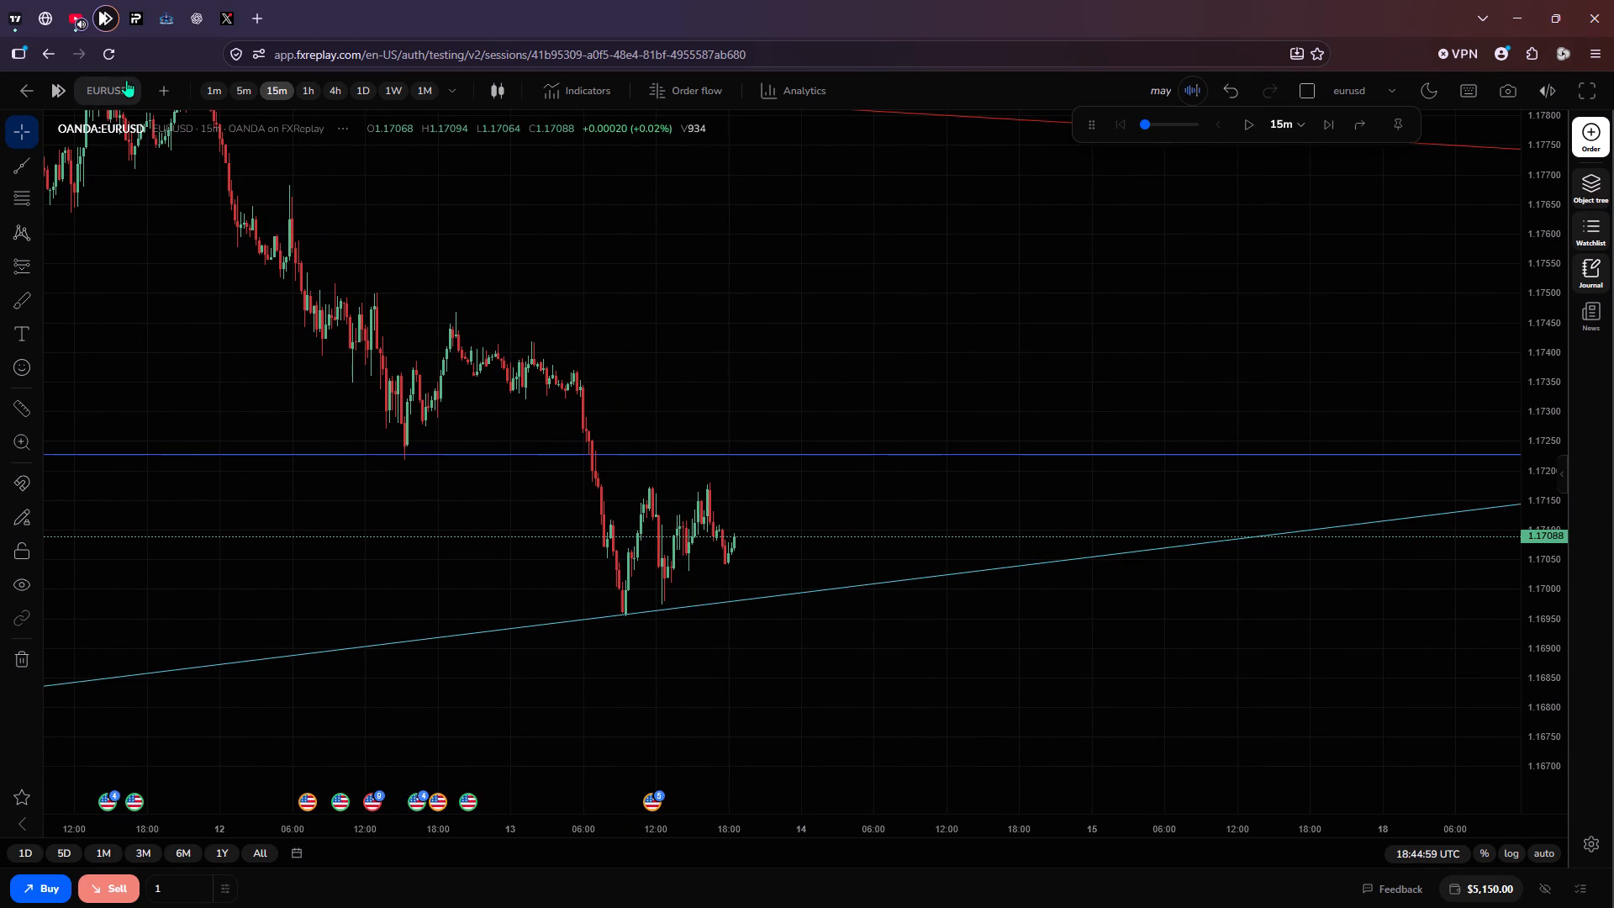
Switch the replay chart to GBPUSD.
click(126, 80)
click(695, 566)
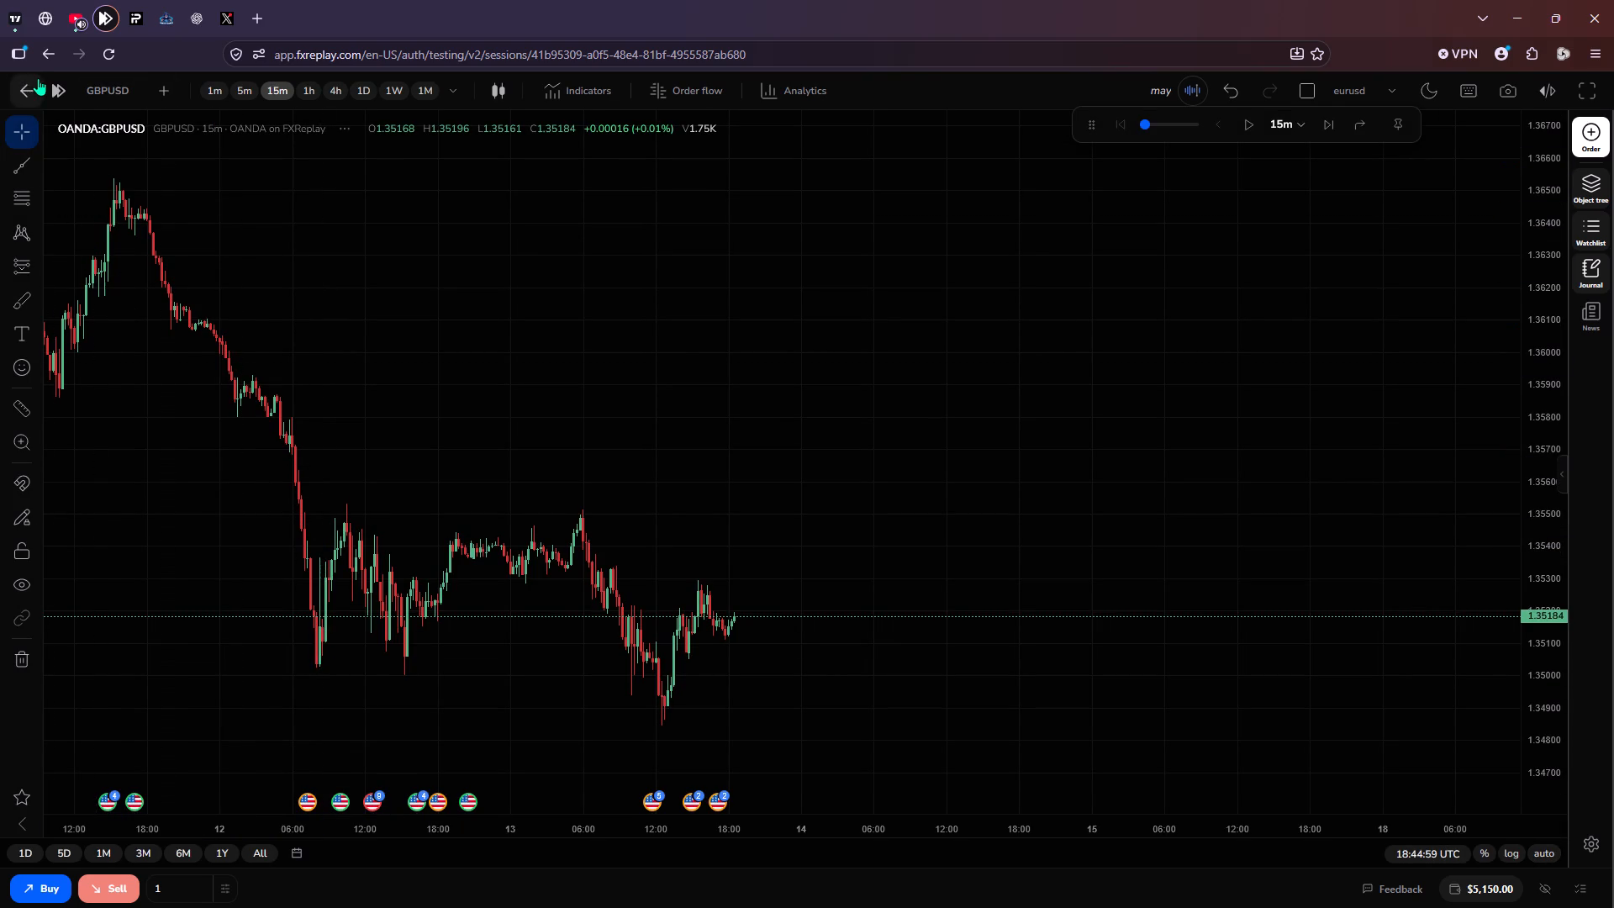
Look at the GBPUSD chart in TradingView and return to the FX Replay session.
click(7, 27)
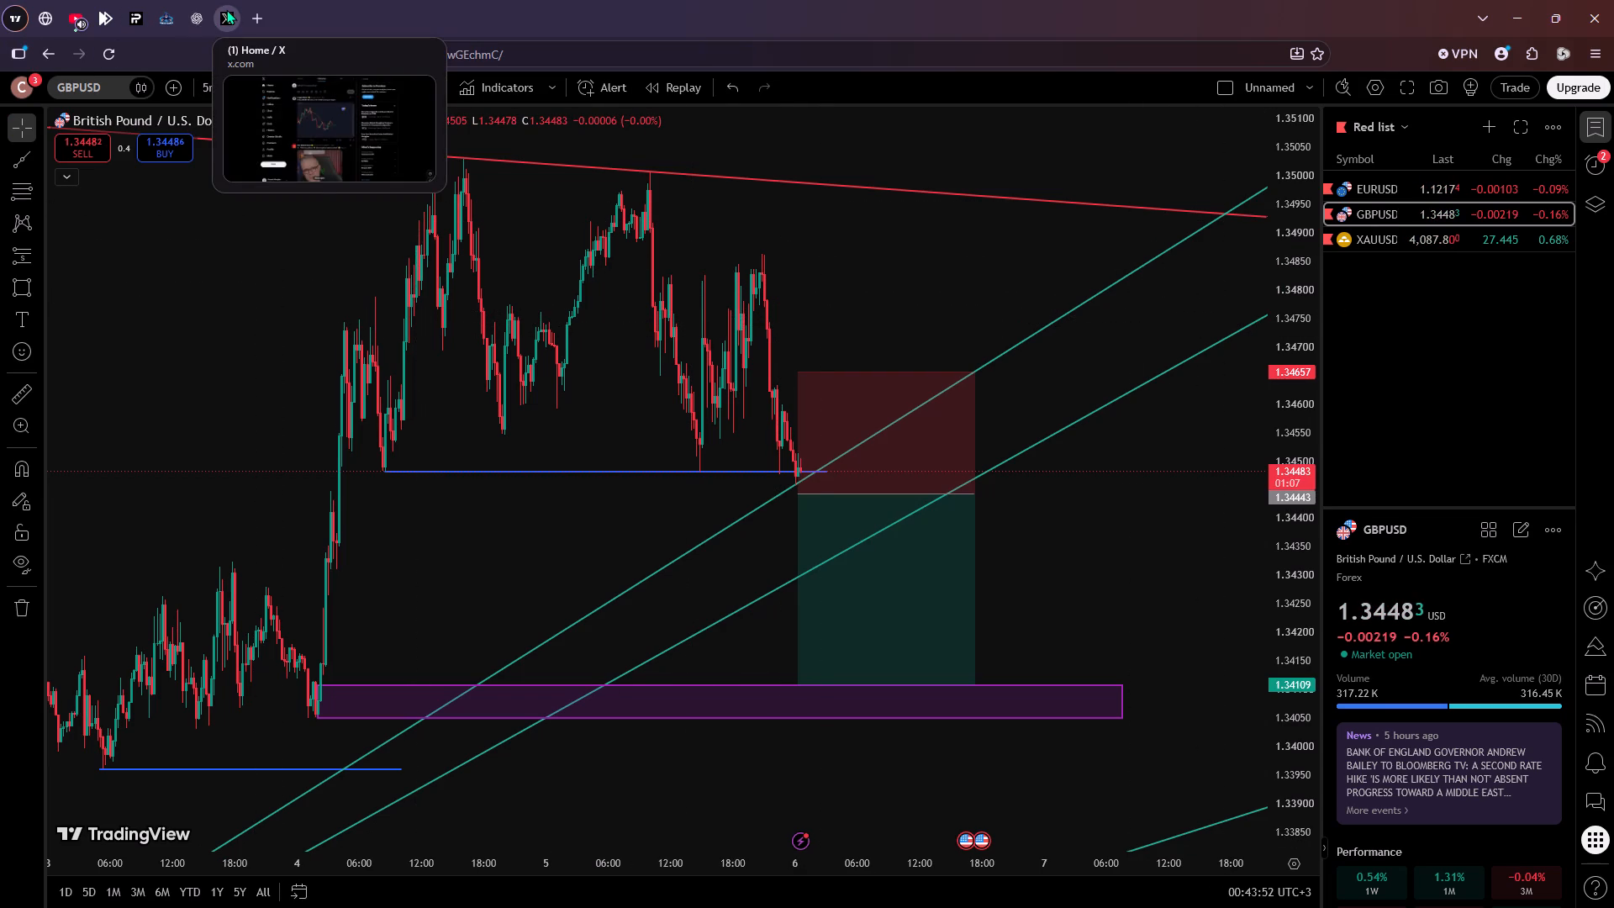
click(106, 0)
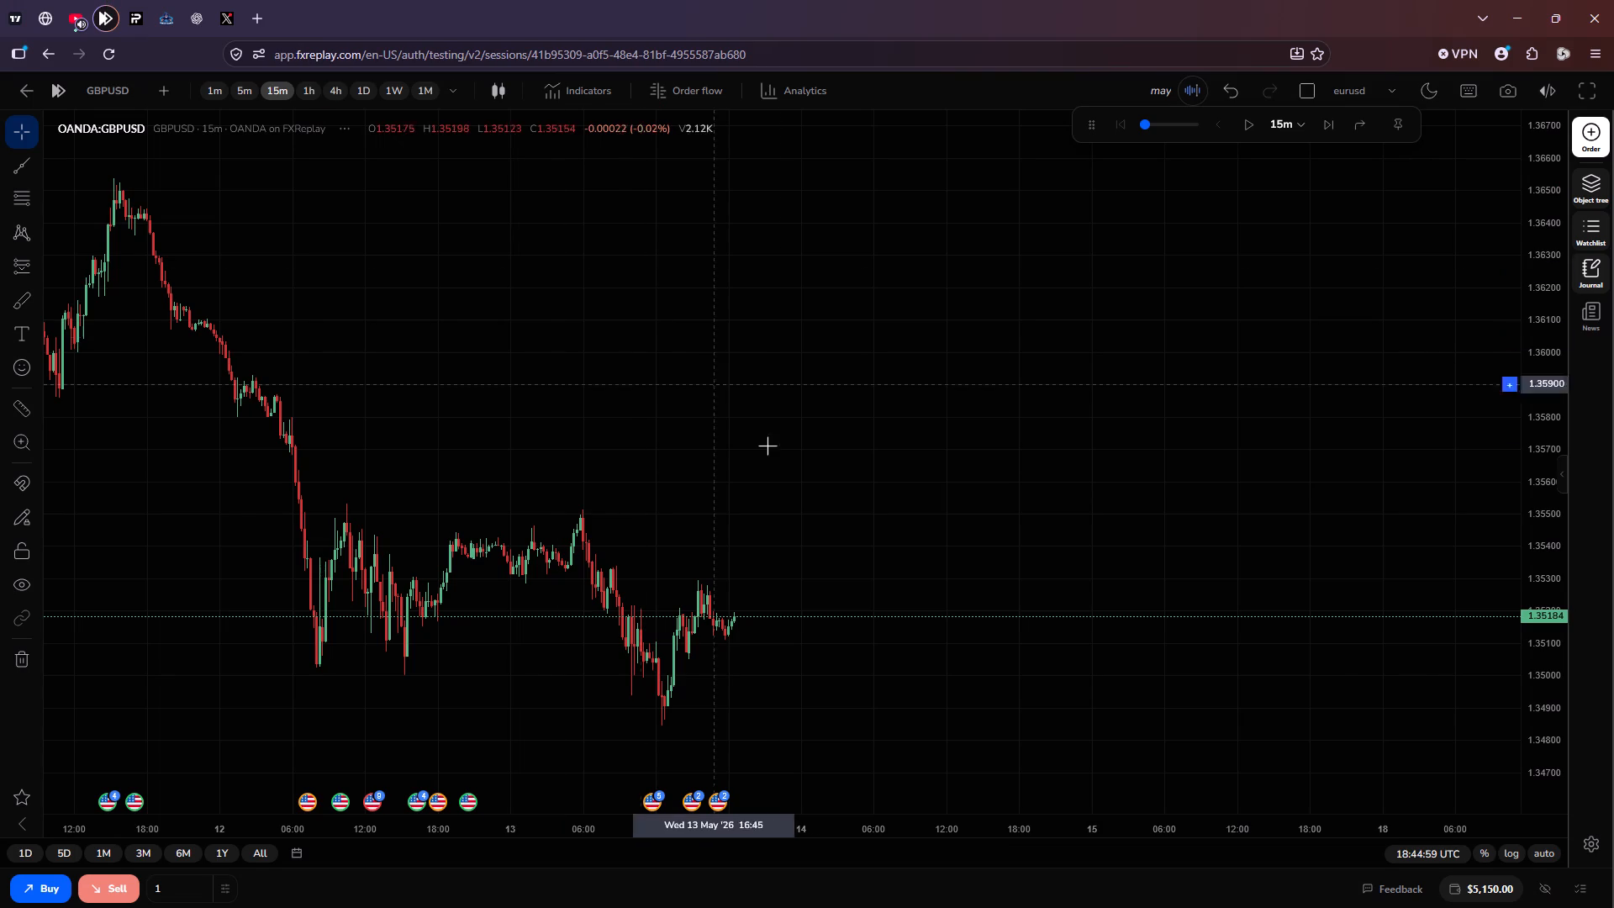
Play the GBPUSD replay, raising its speed slightly, to a pause at about 05:00 UTC on 14 May, and view the wider price range.
scroll(779, 474, down, 1)
drag(779, 474, 811, 341)
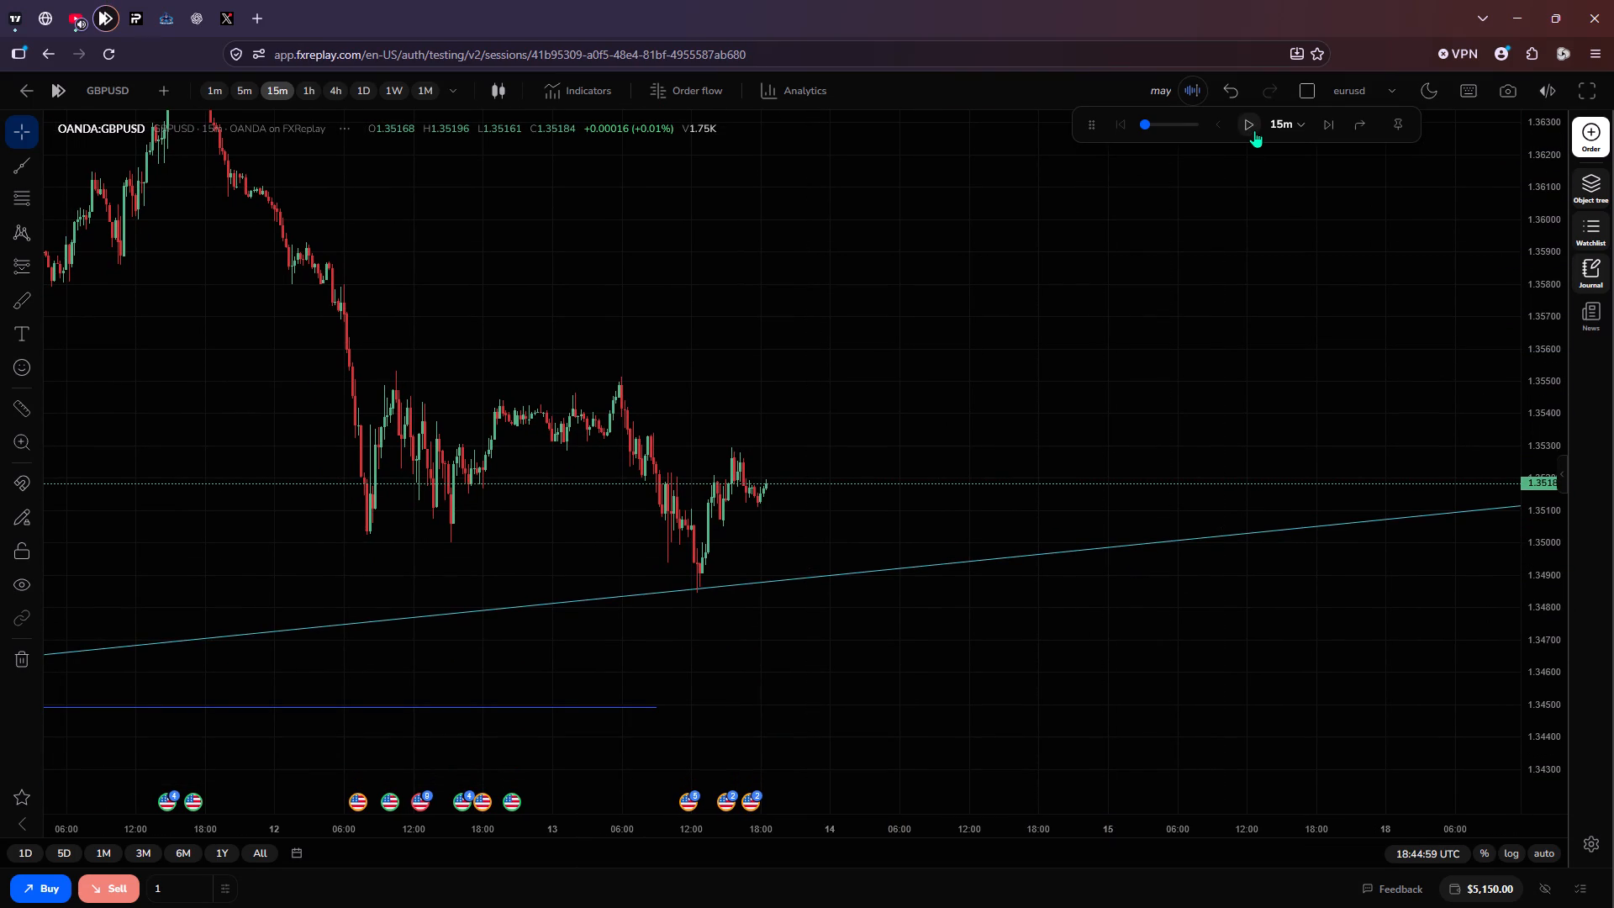
click(1254, 130)
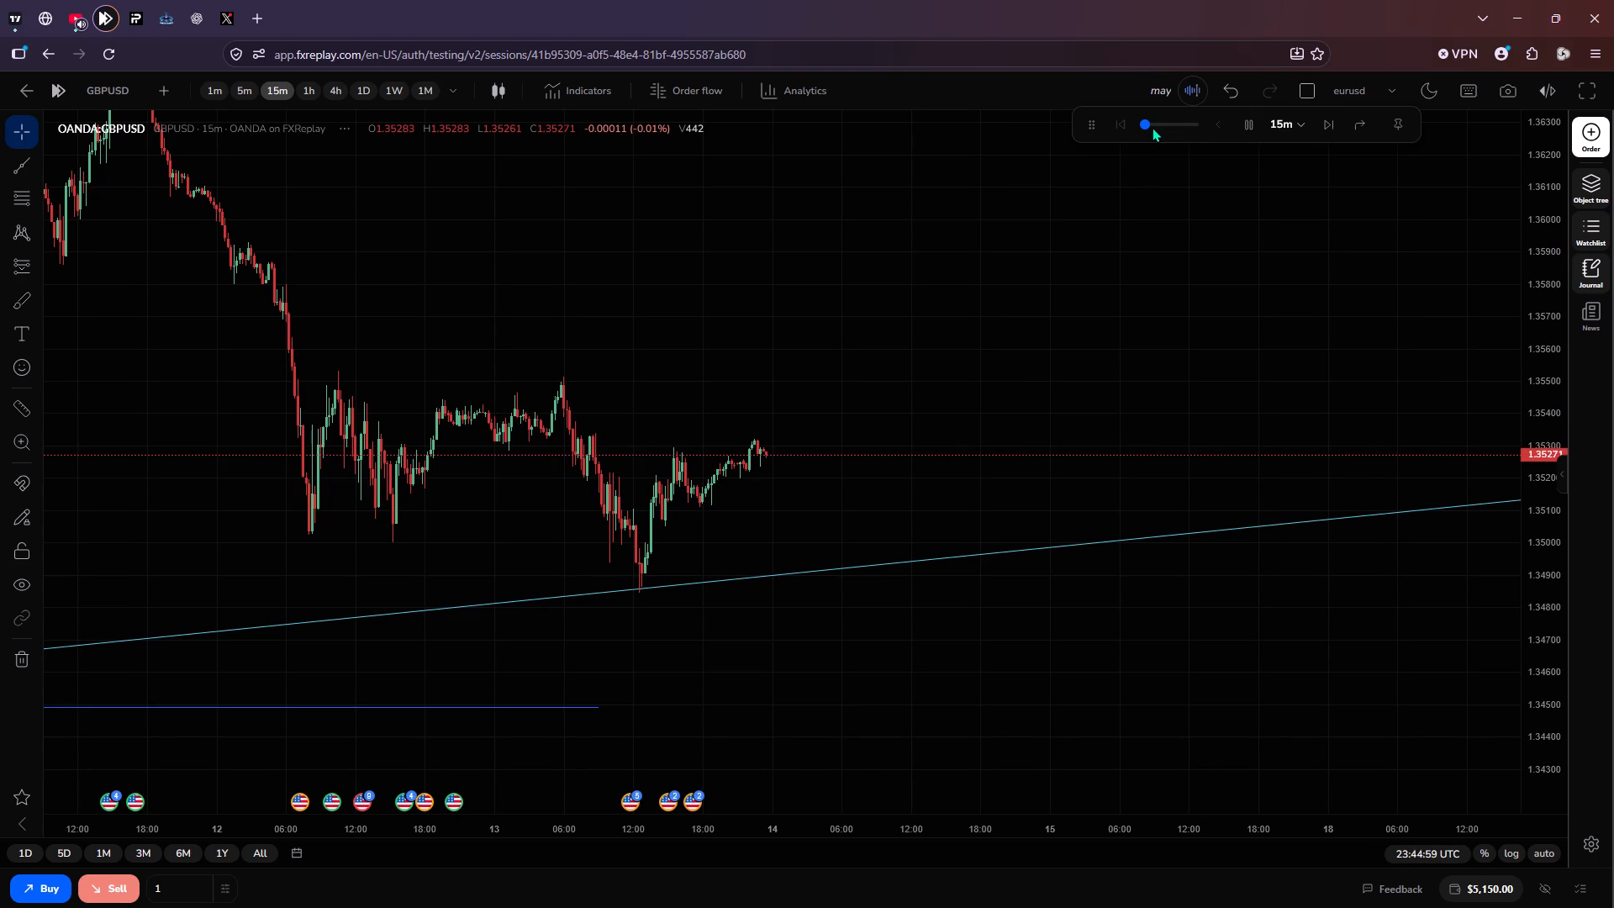
drag(1141, 126, 1149, 127)
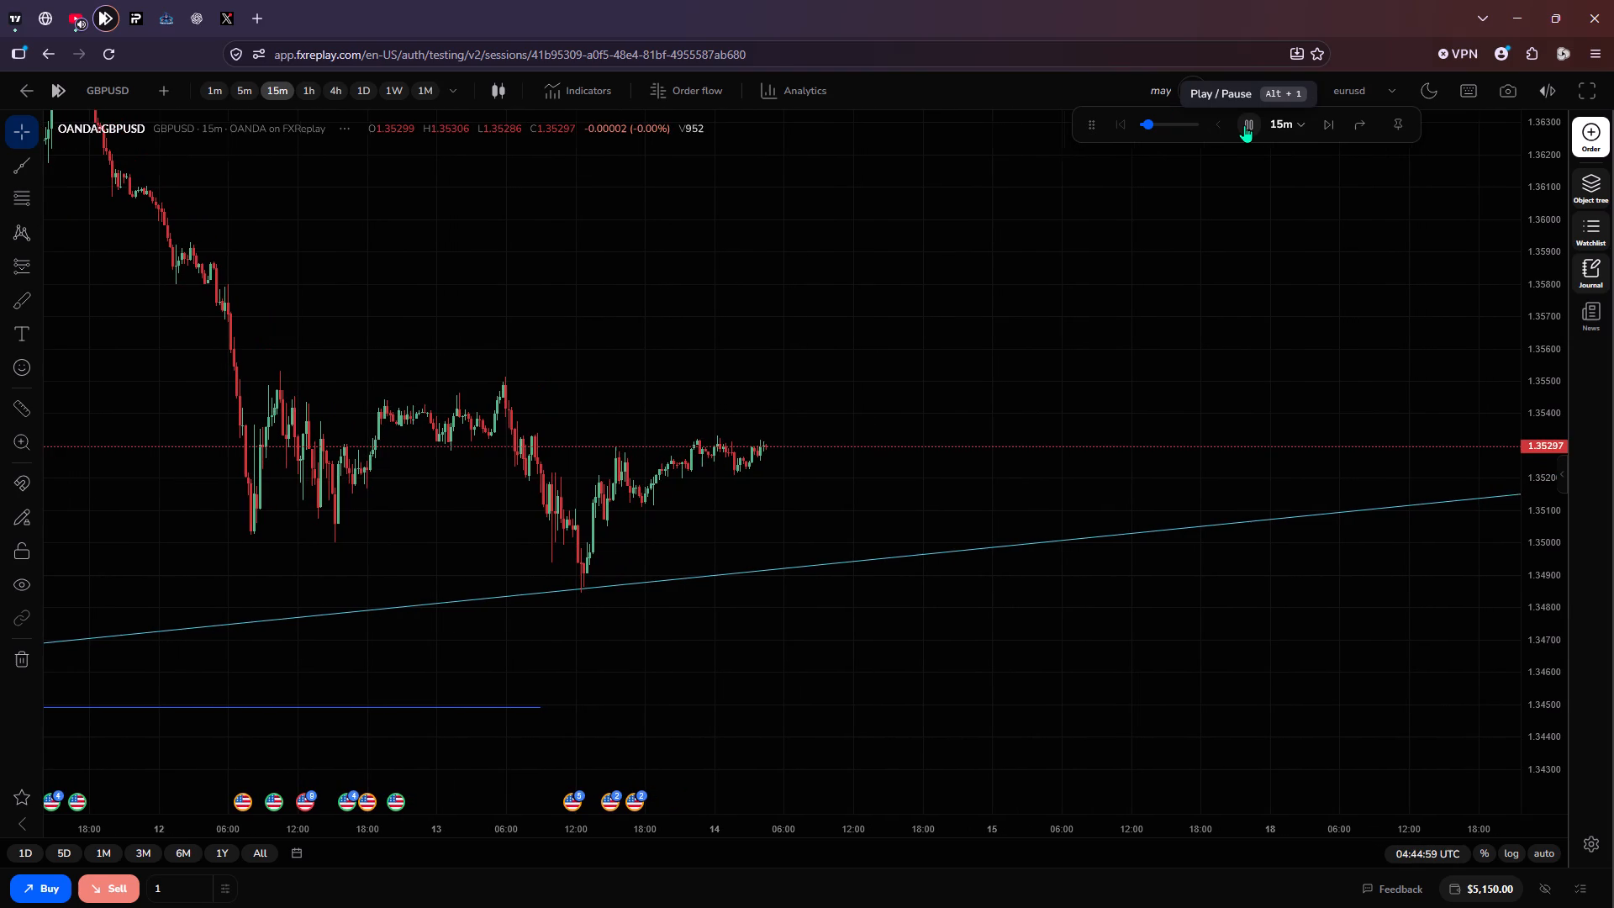
click(1244, 125)
scroll(936, 257, down, 1)
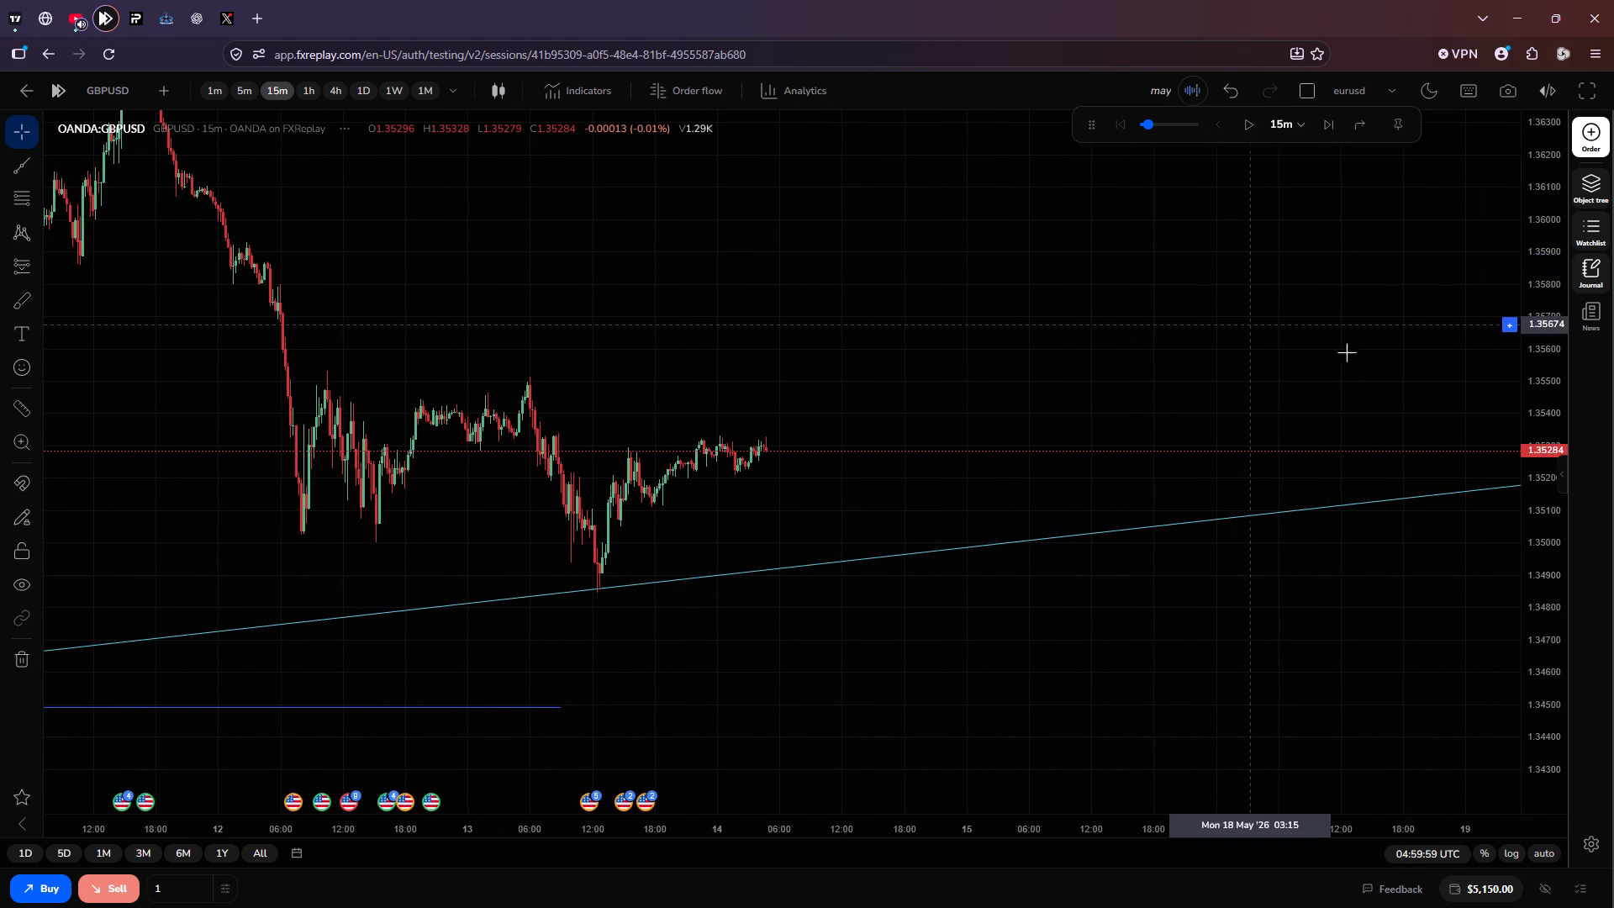
scroll(1553, 510, down, 3)
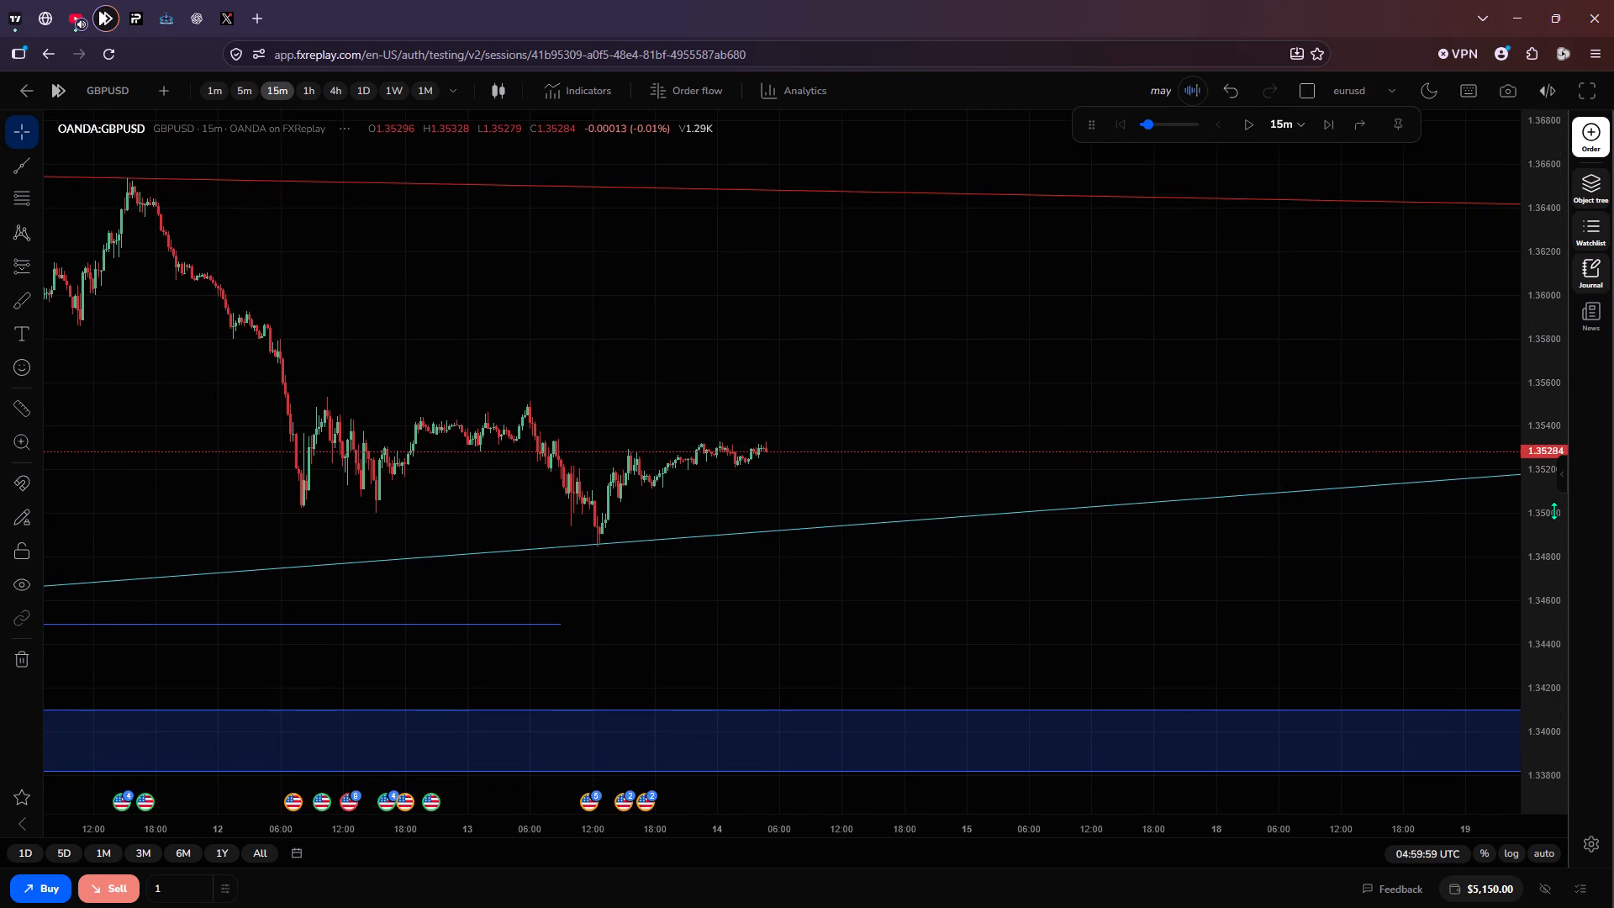
On EURUSD, draw a descending trendline from the 11 May 22:00 high at about 1.1787 to about 1.1724 at 05:00 on 14 May.
click(105, 87)
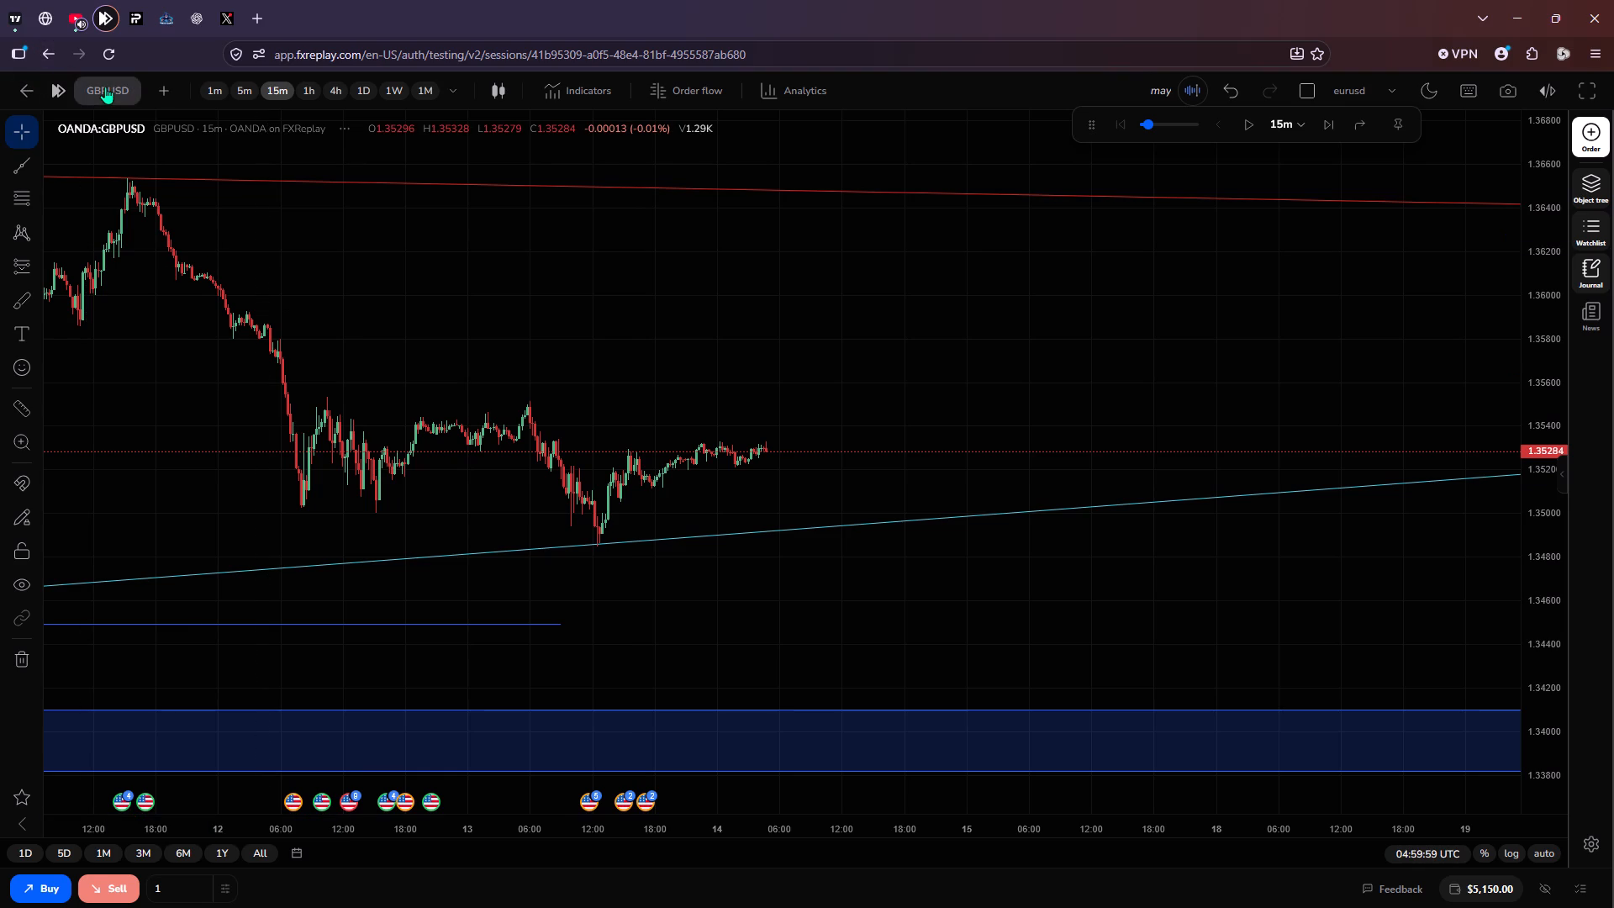
click(731, 541)
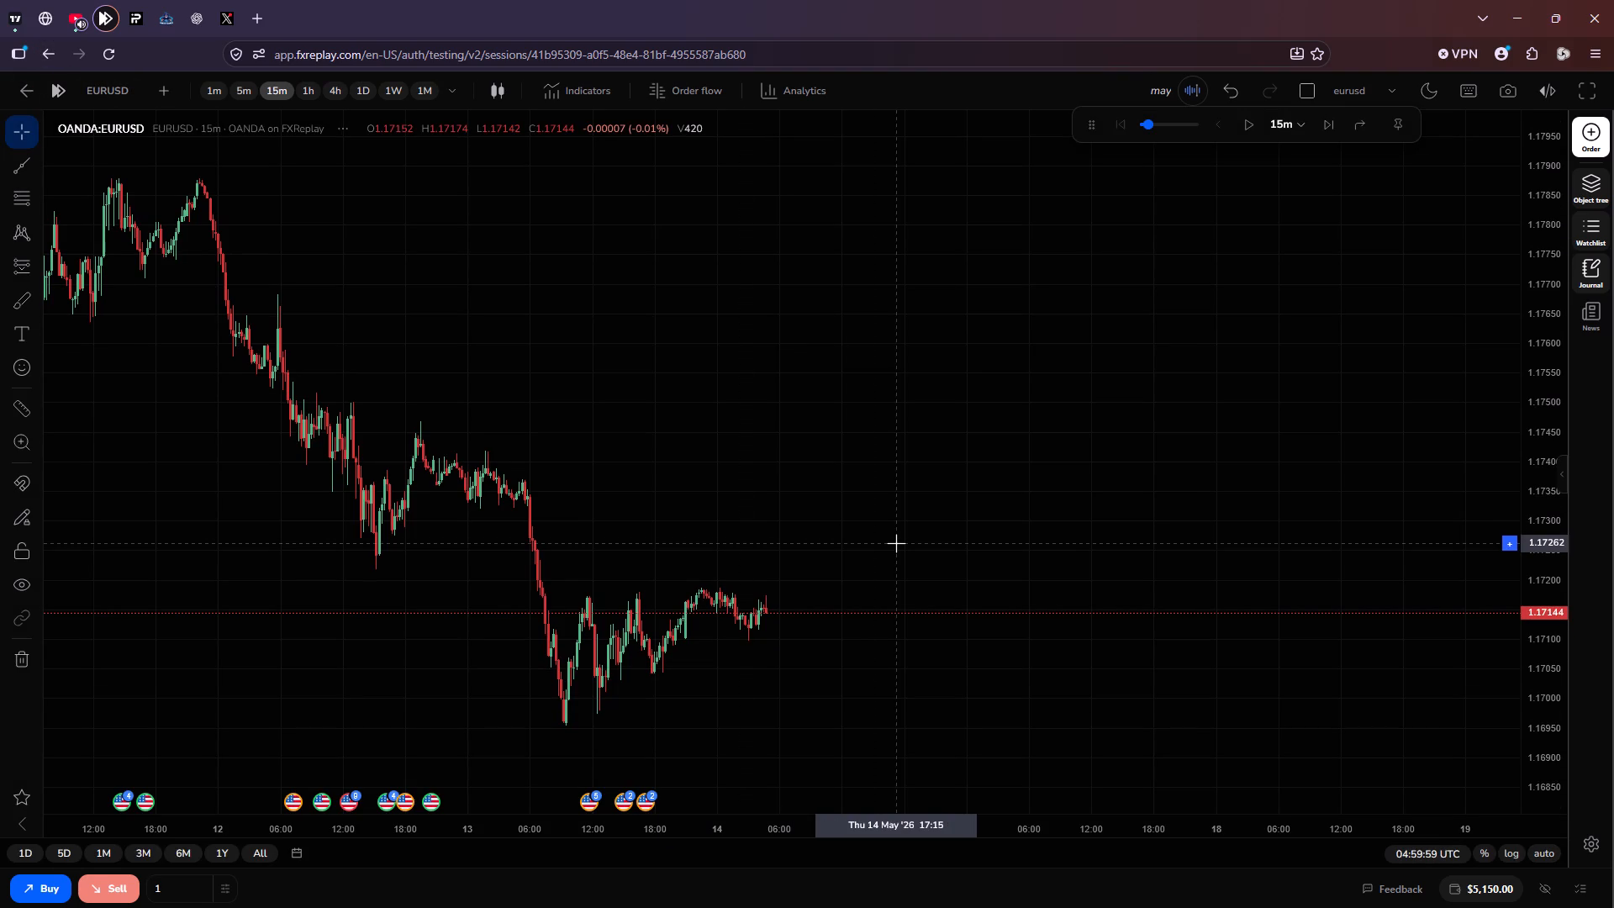
scroll(896, 543, down, 1)
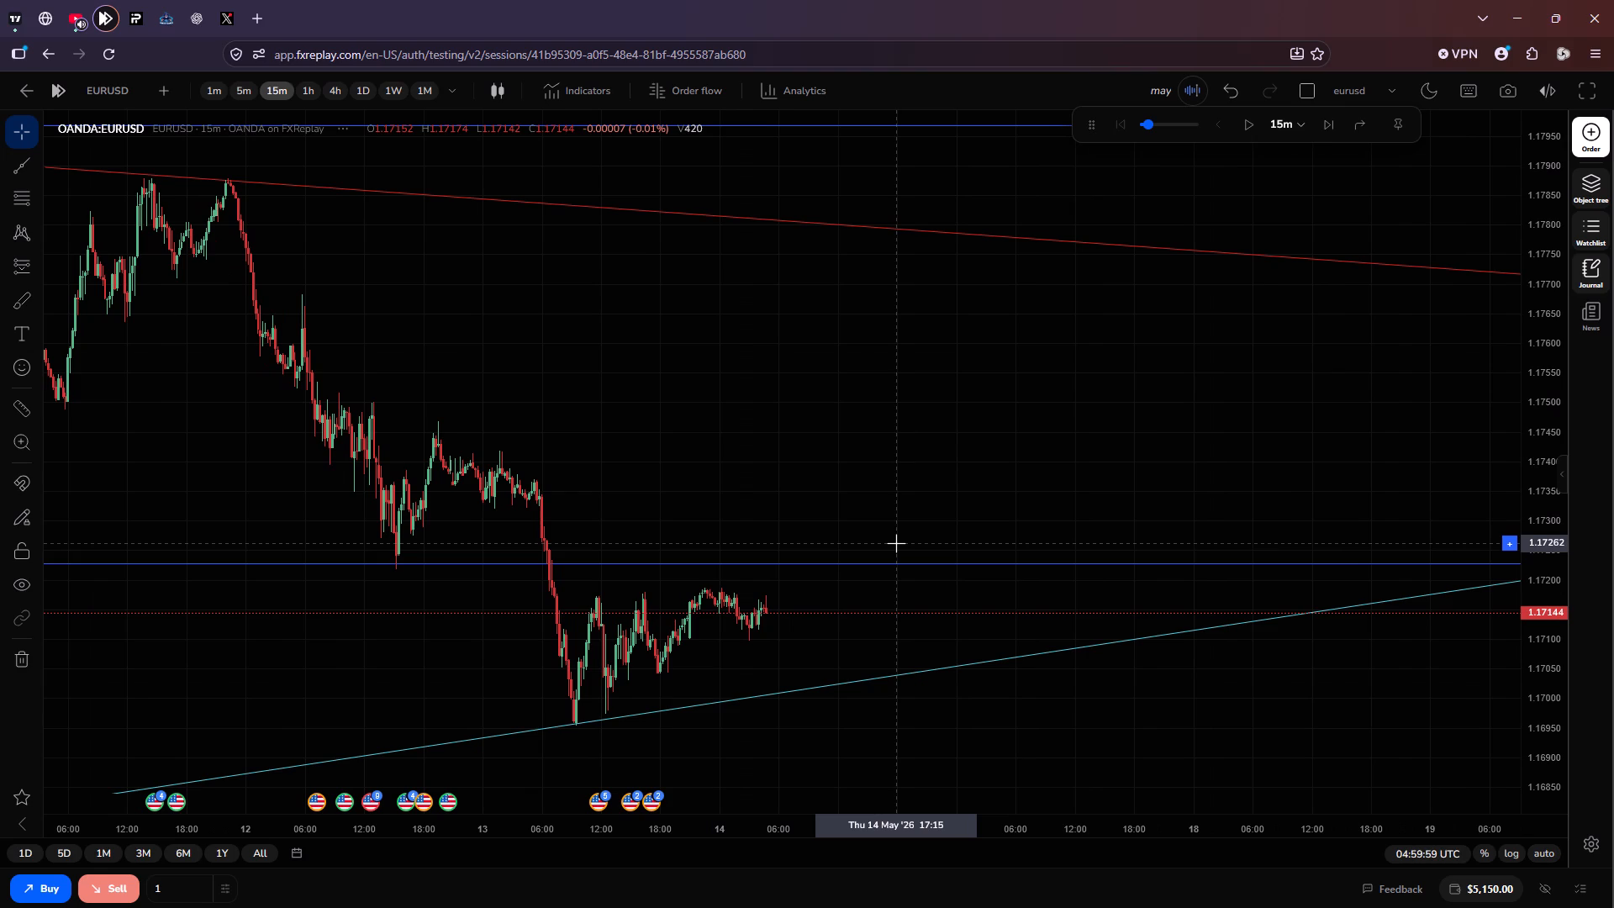
click(16, 173)
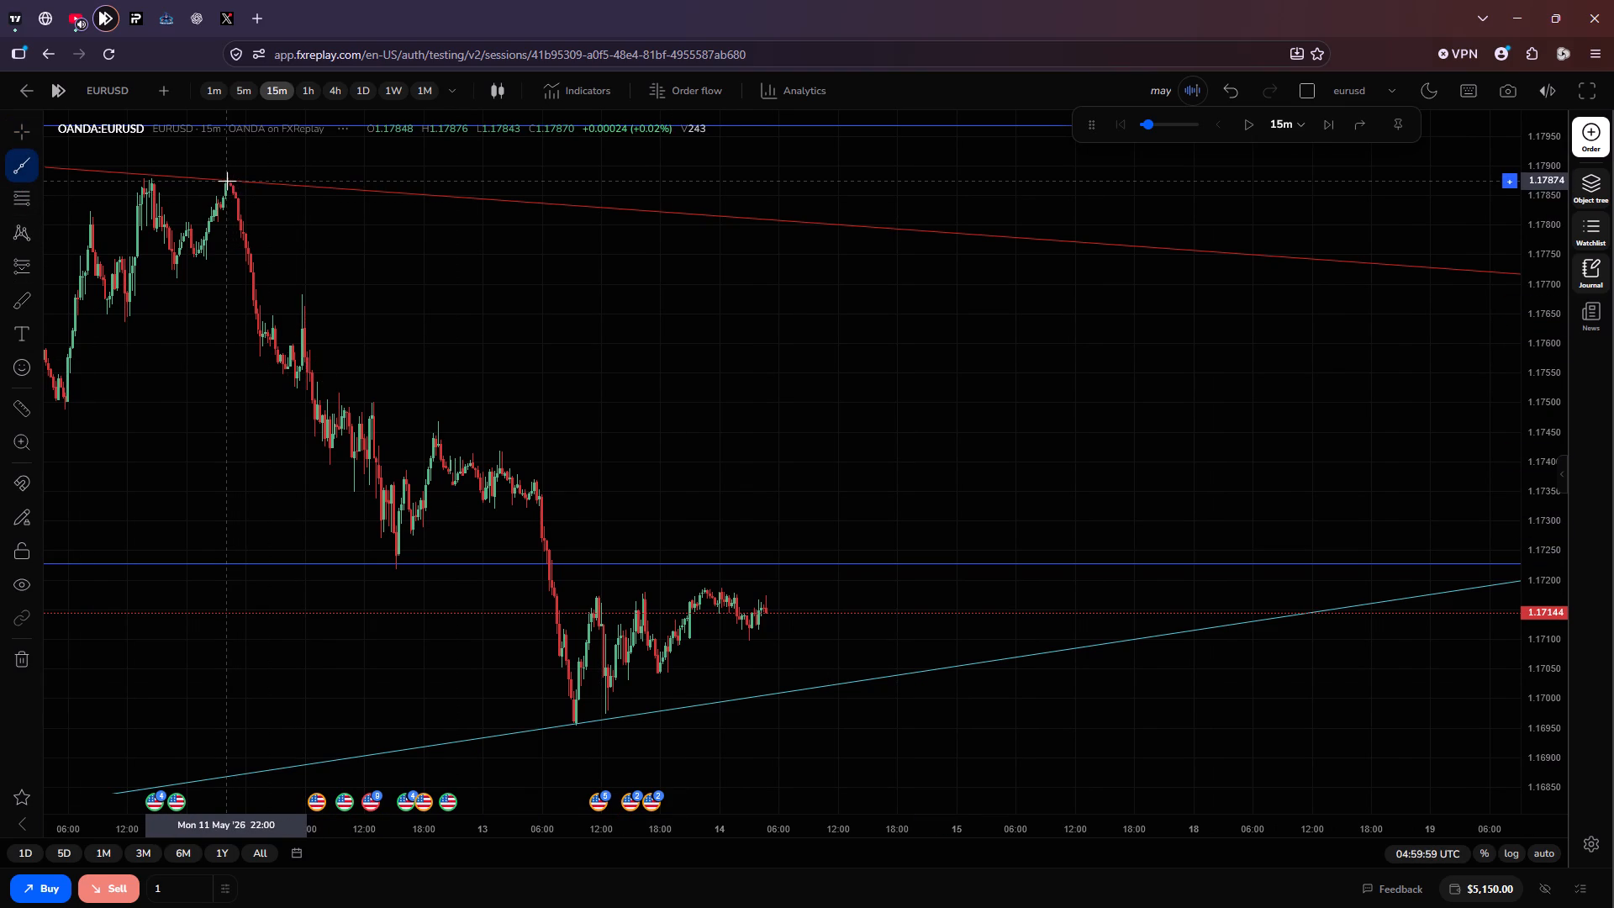
drag(227, 181, 393, 281)
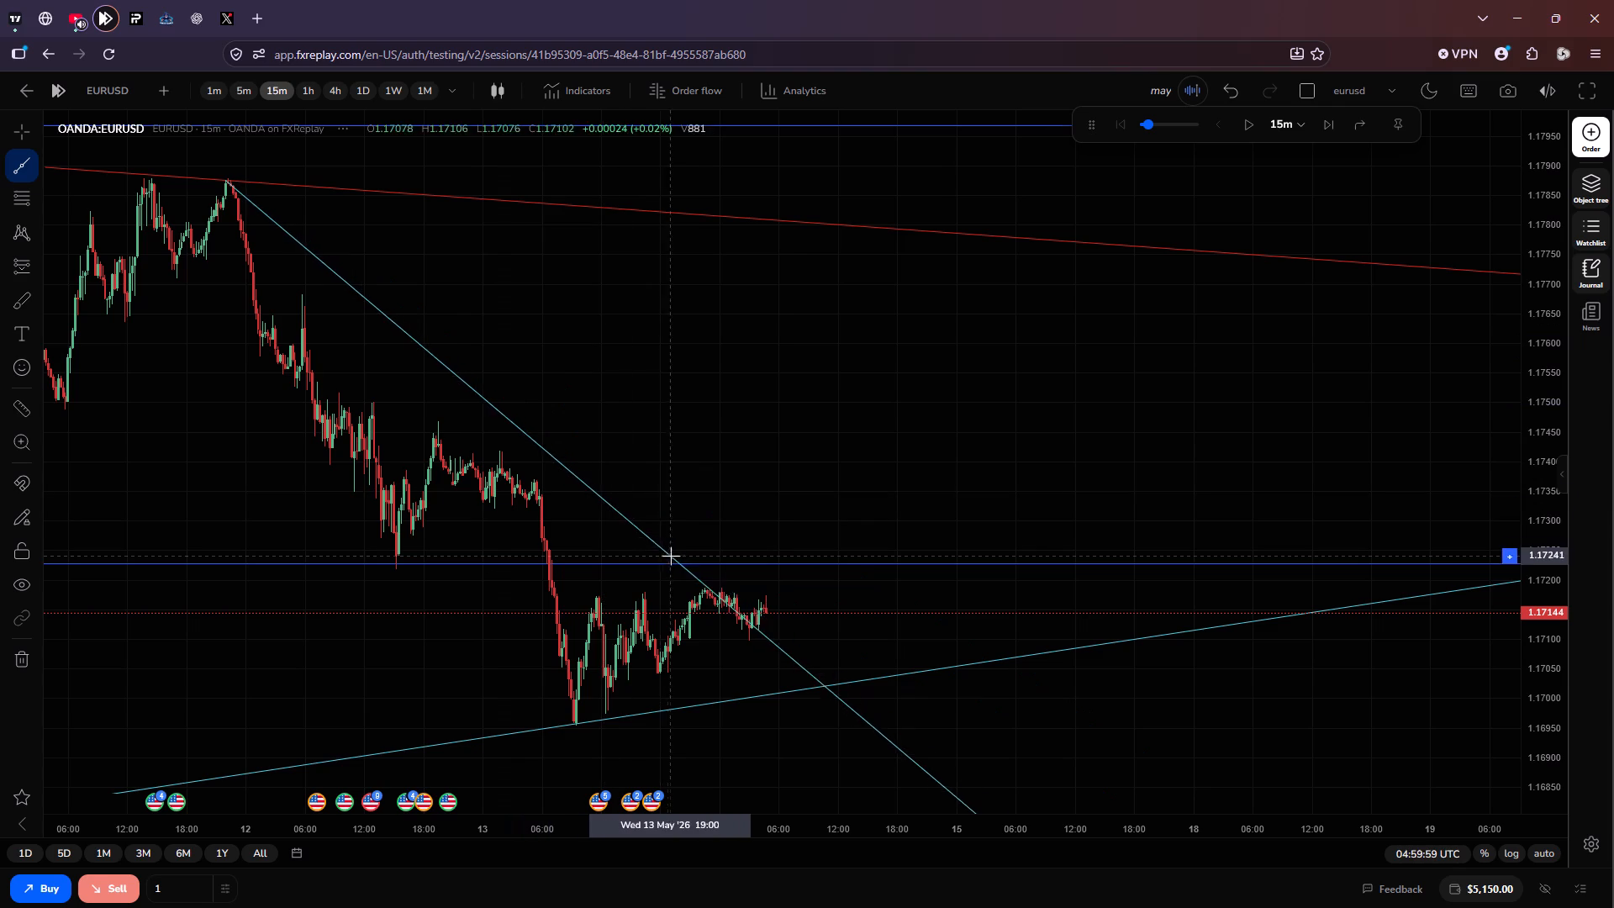
click(770, 557)
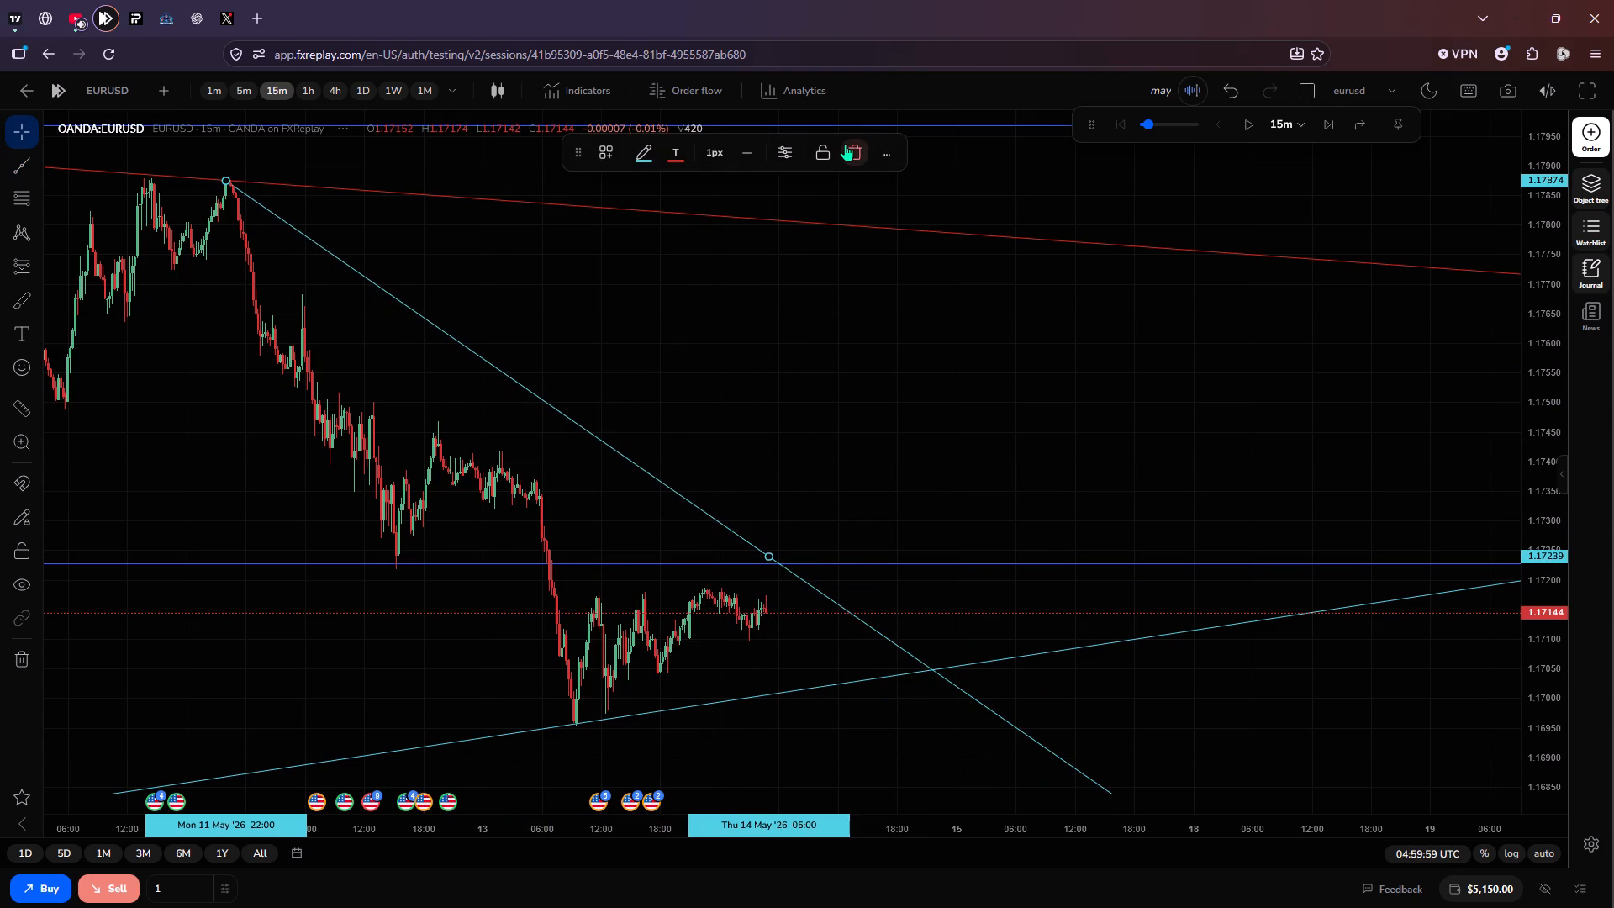
Delete the descending trendline drawn from the 11 May 22:00 high on EURUSD.
click(848, 147)
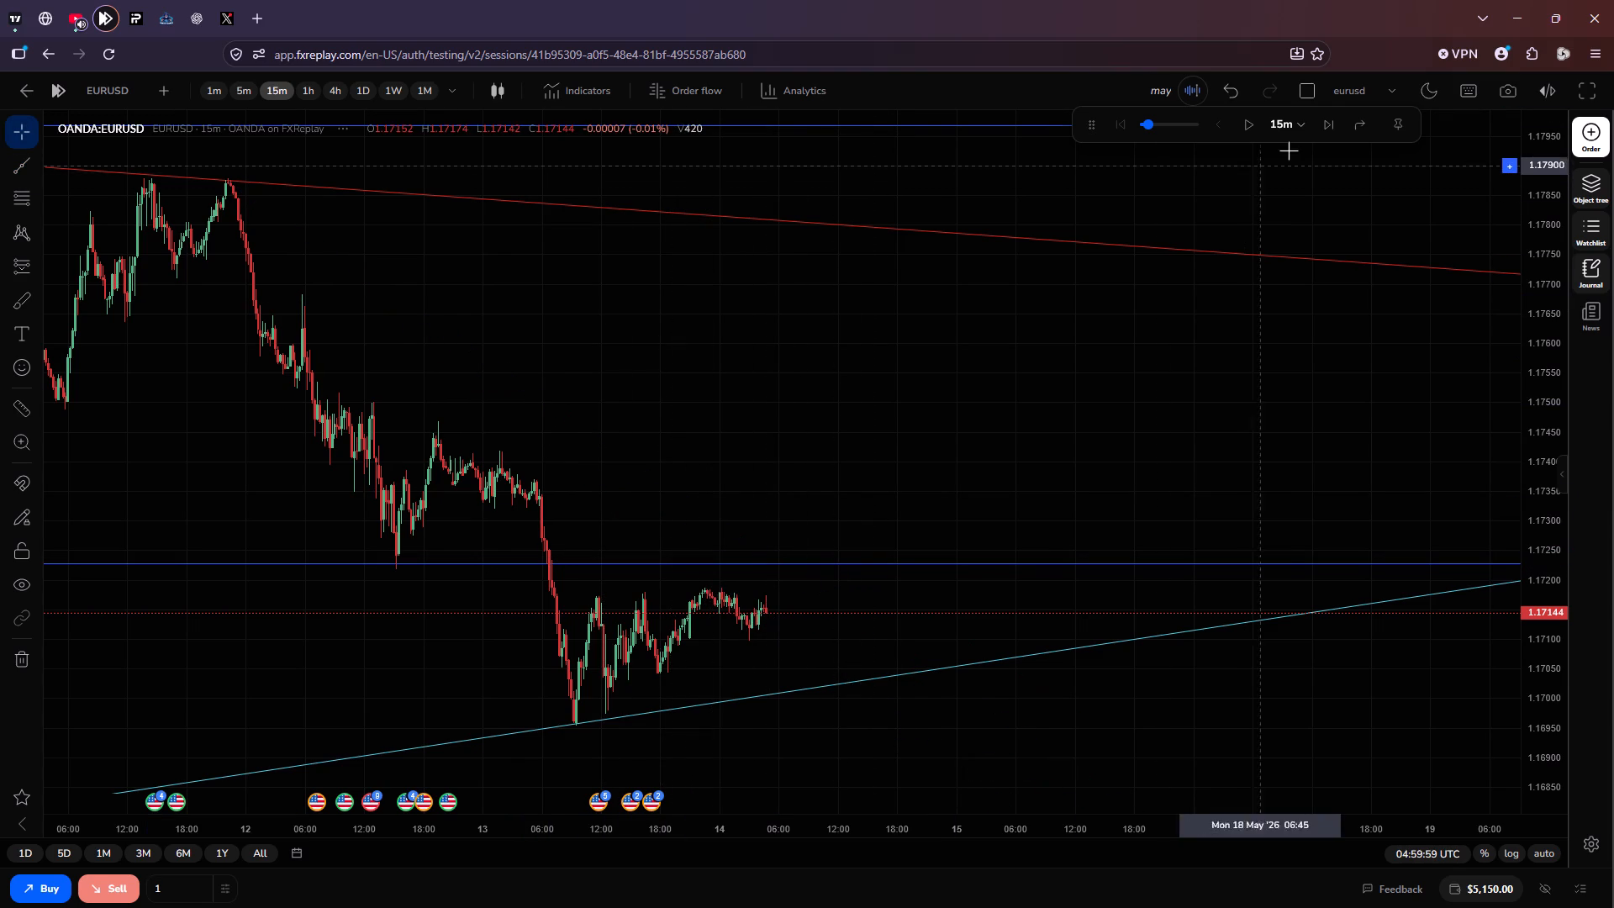
Play the EURUSD 15-minute replay in stages, pausing at about 11:45 UTC on 14 May.
click(1256, 121)
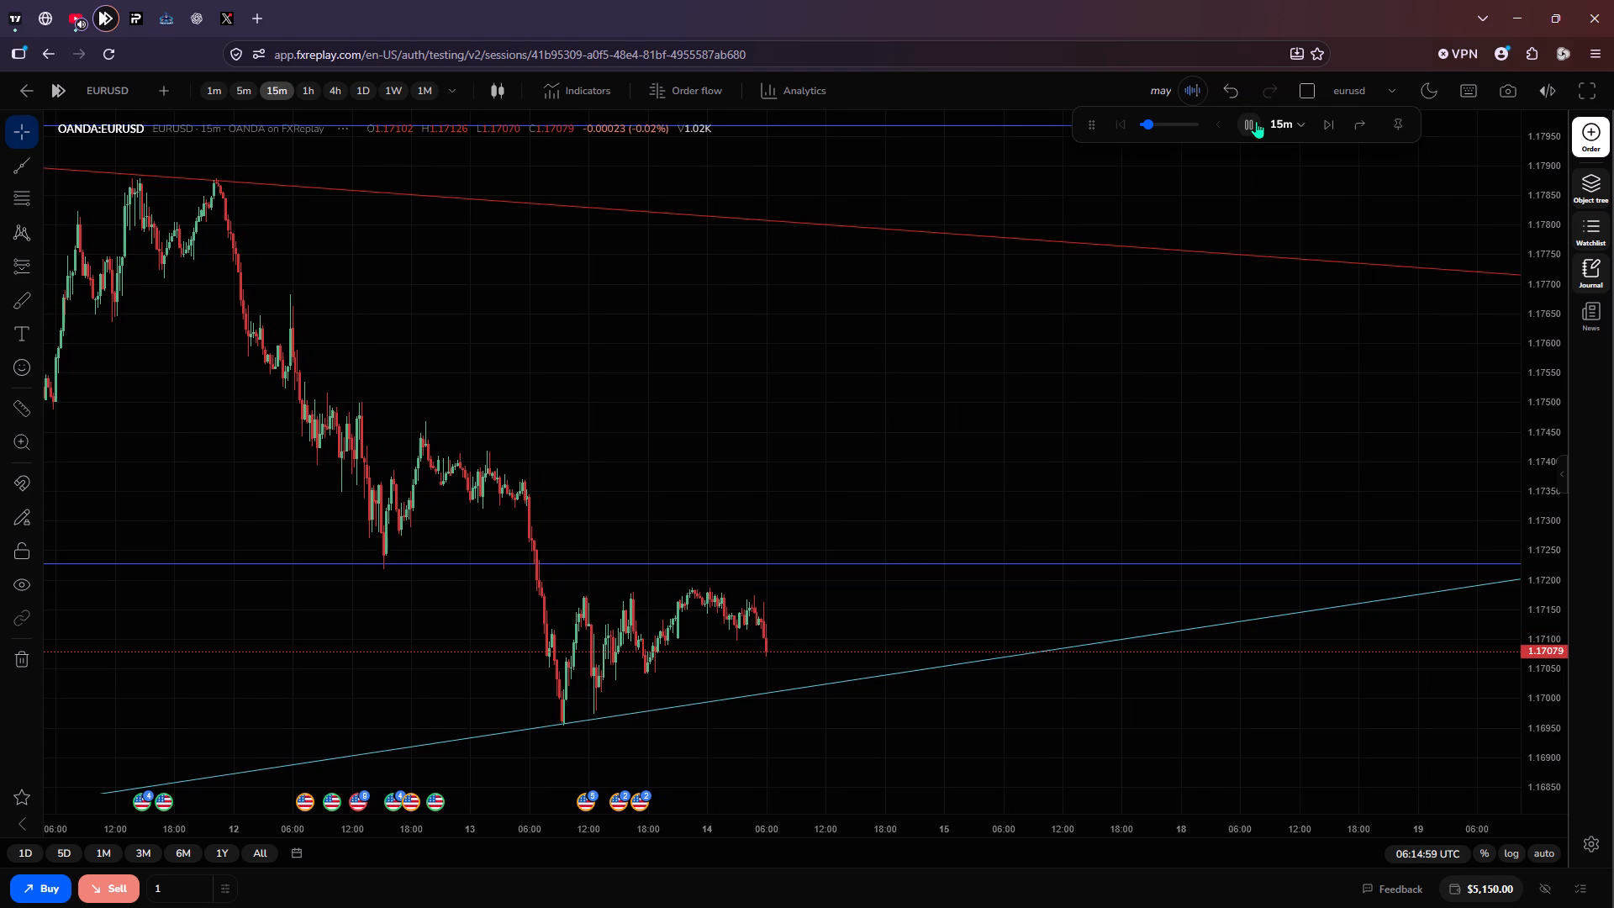
click(1256, 121)
click(1256, 121)
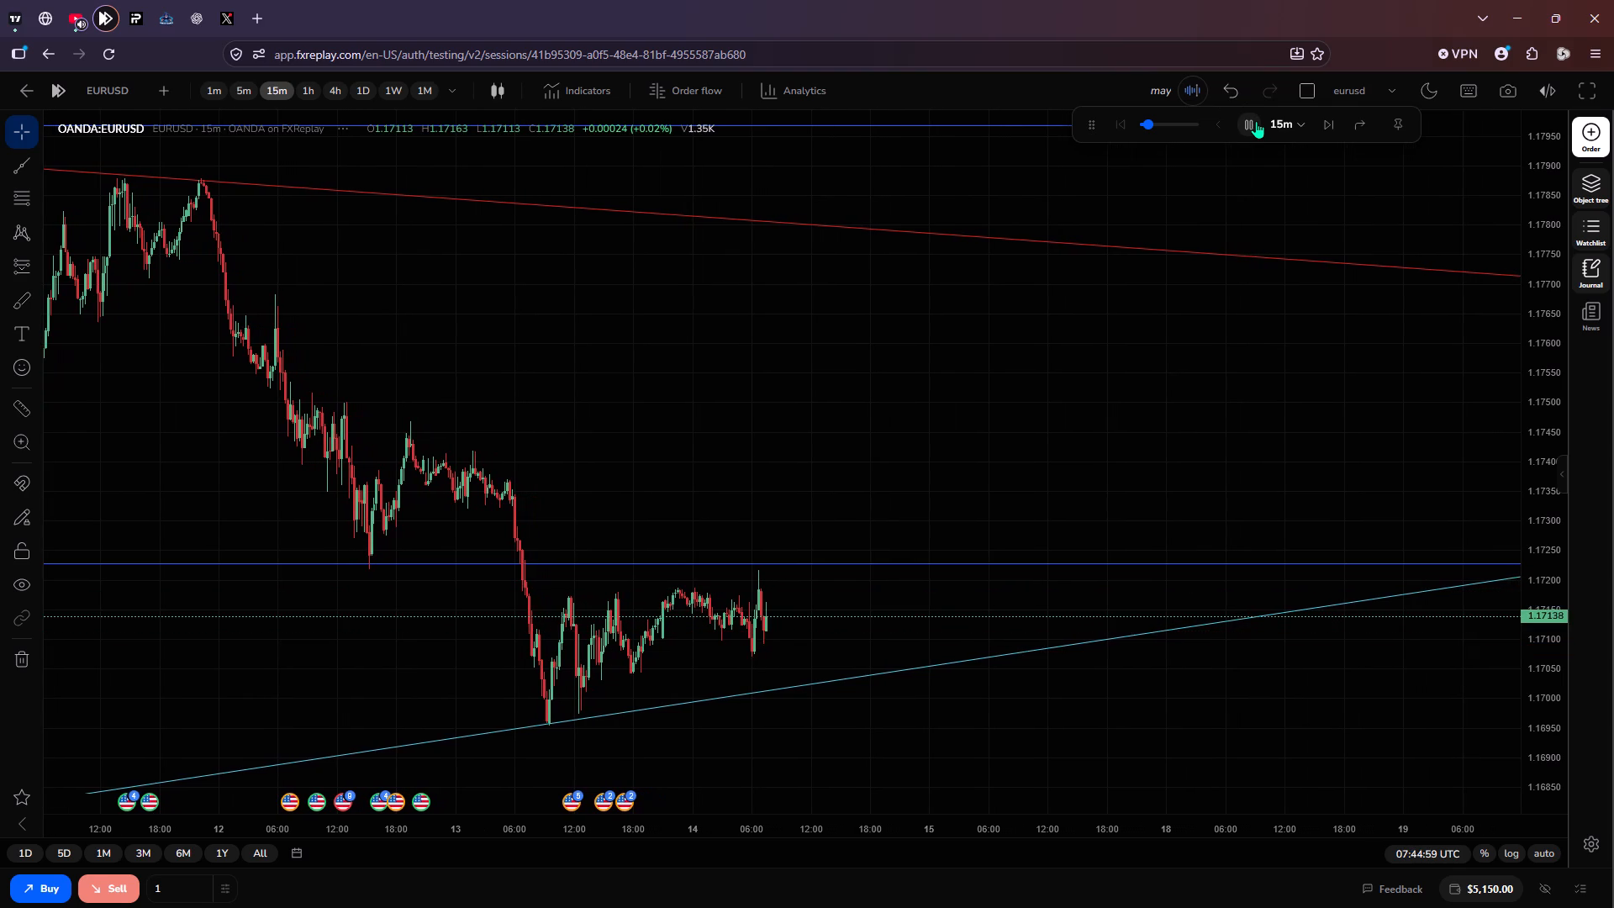
click(1256, 121)
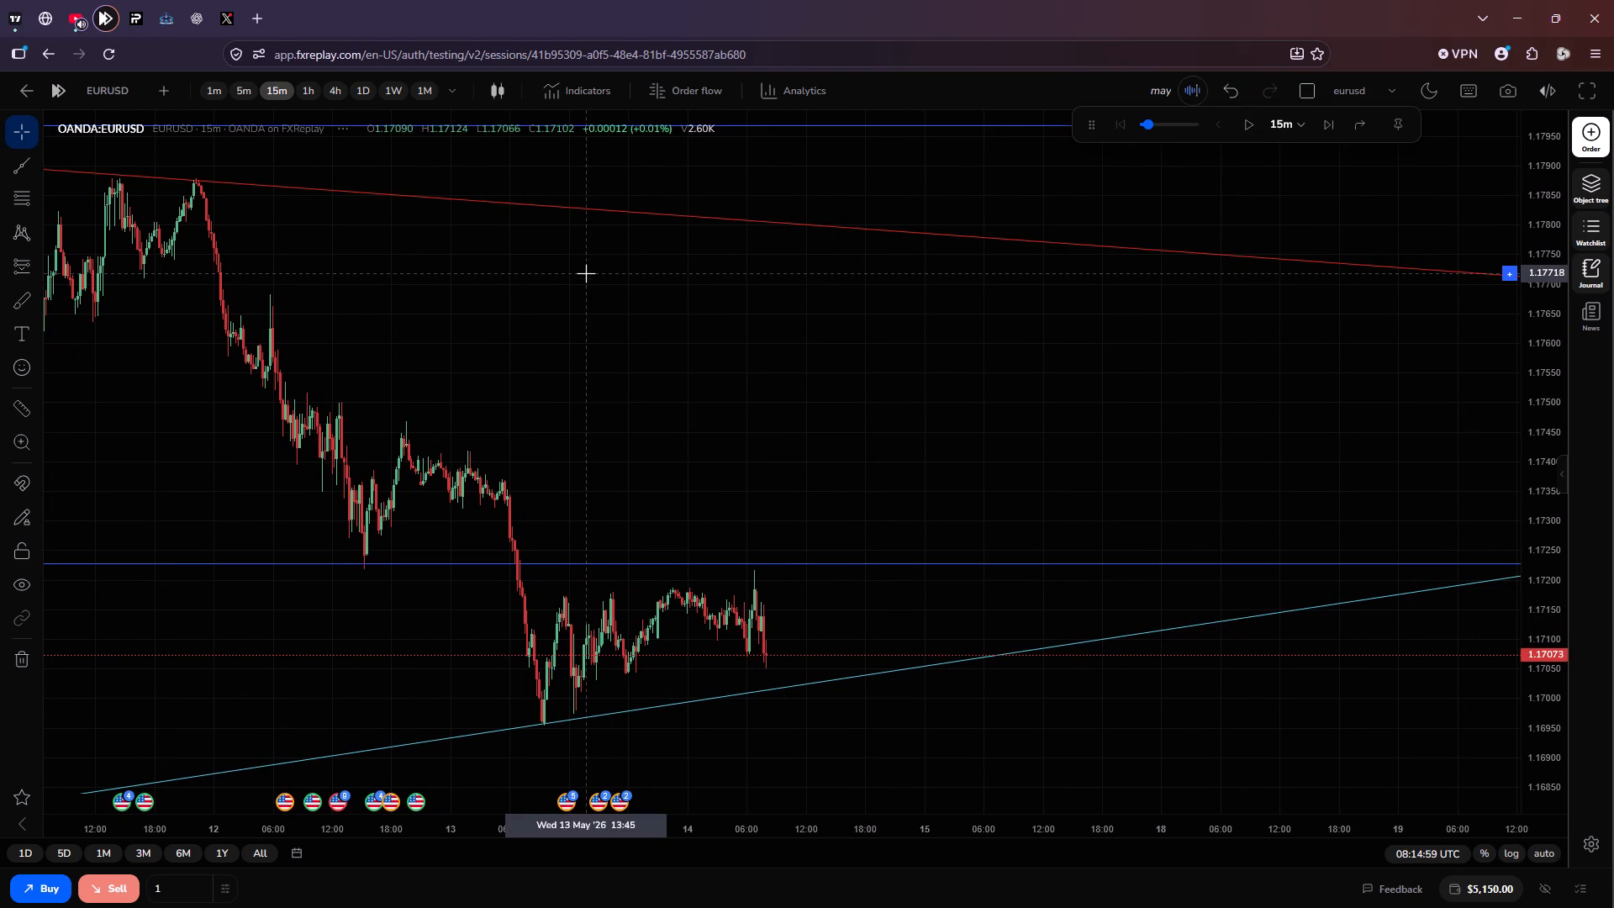
click(1247, 129)
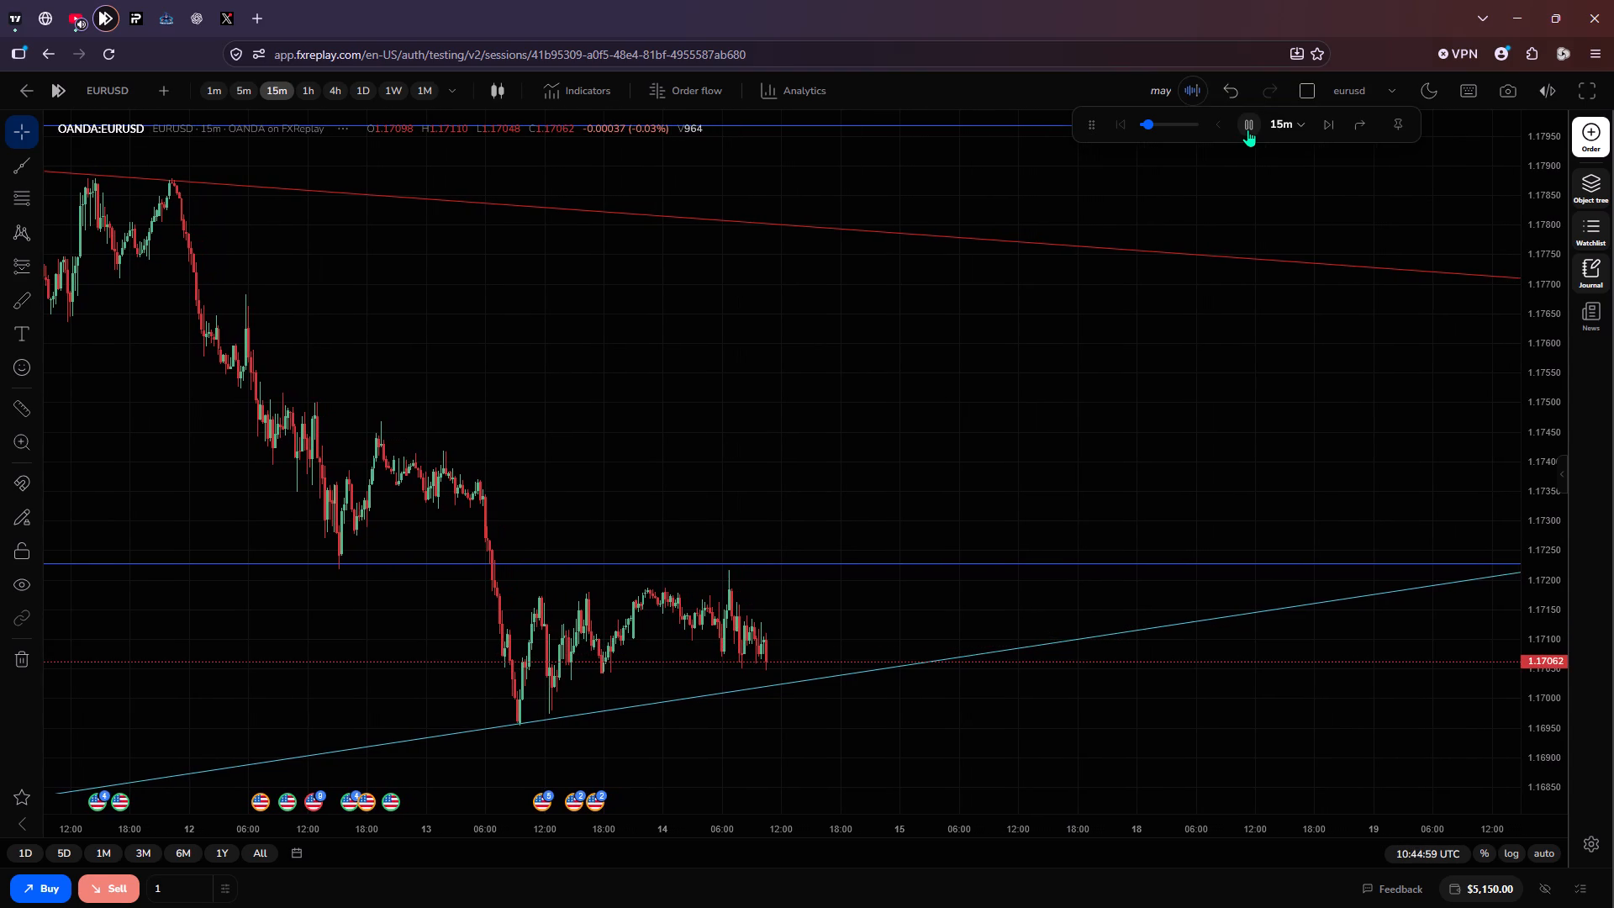
click(1247, 129)
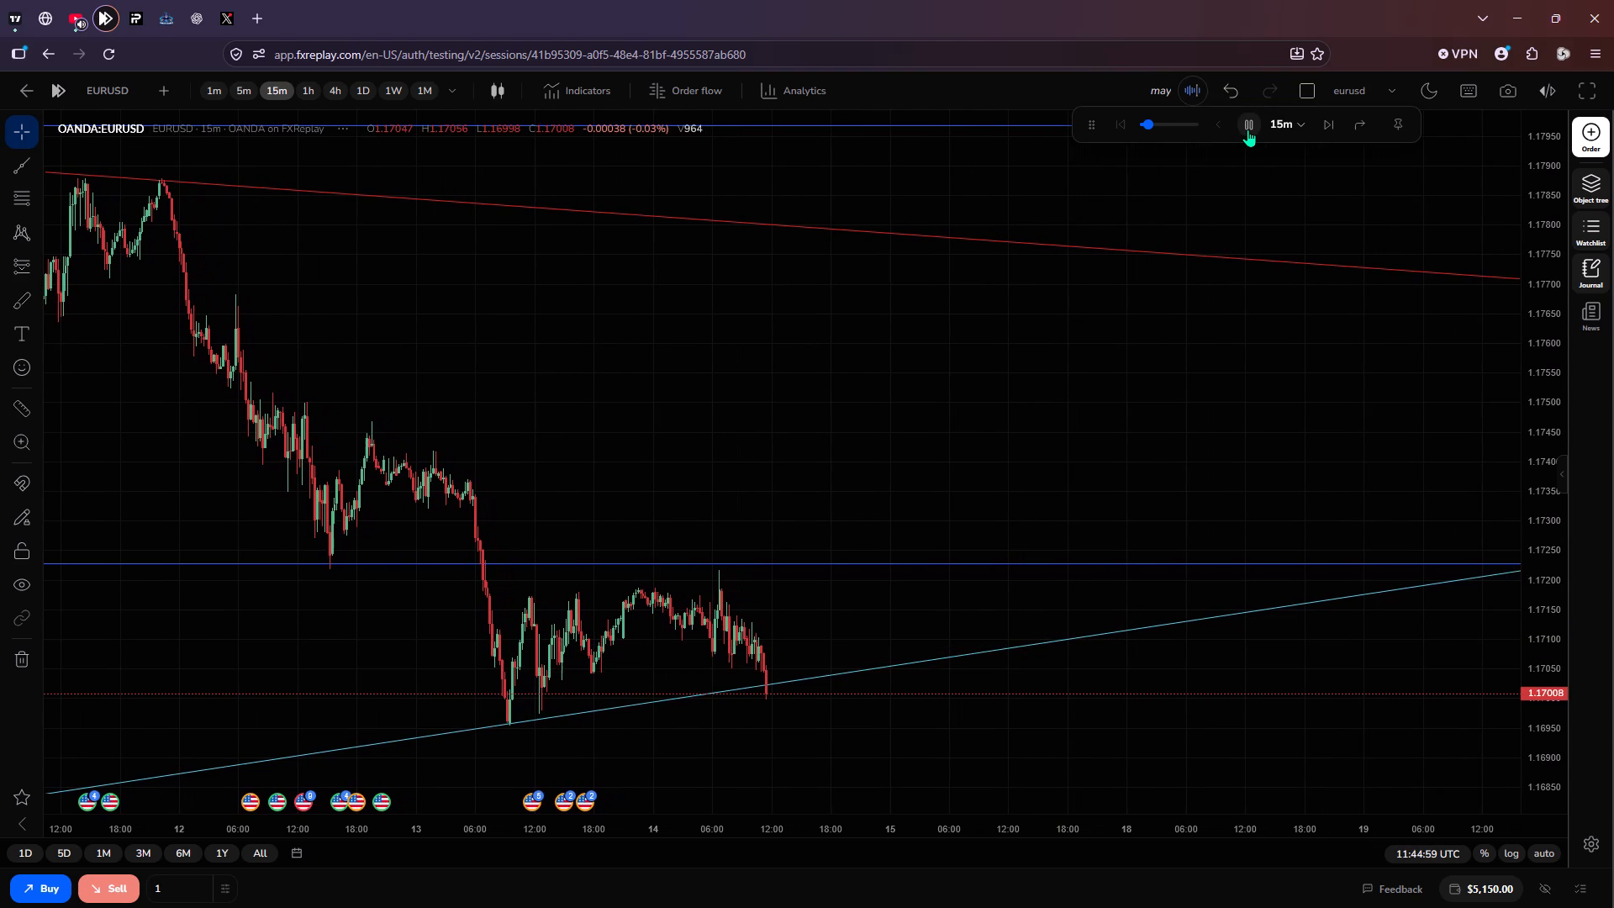
Draw a EURUSD short position at the latest candle with entry 1.17005, stop 1.17223 and target 1.16568.
drag(888, 613, 936, 483)
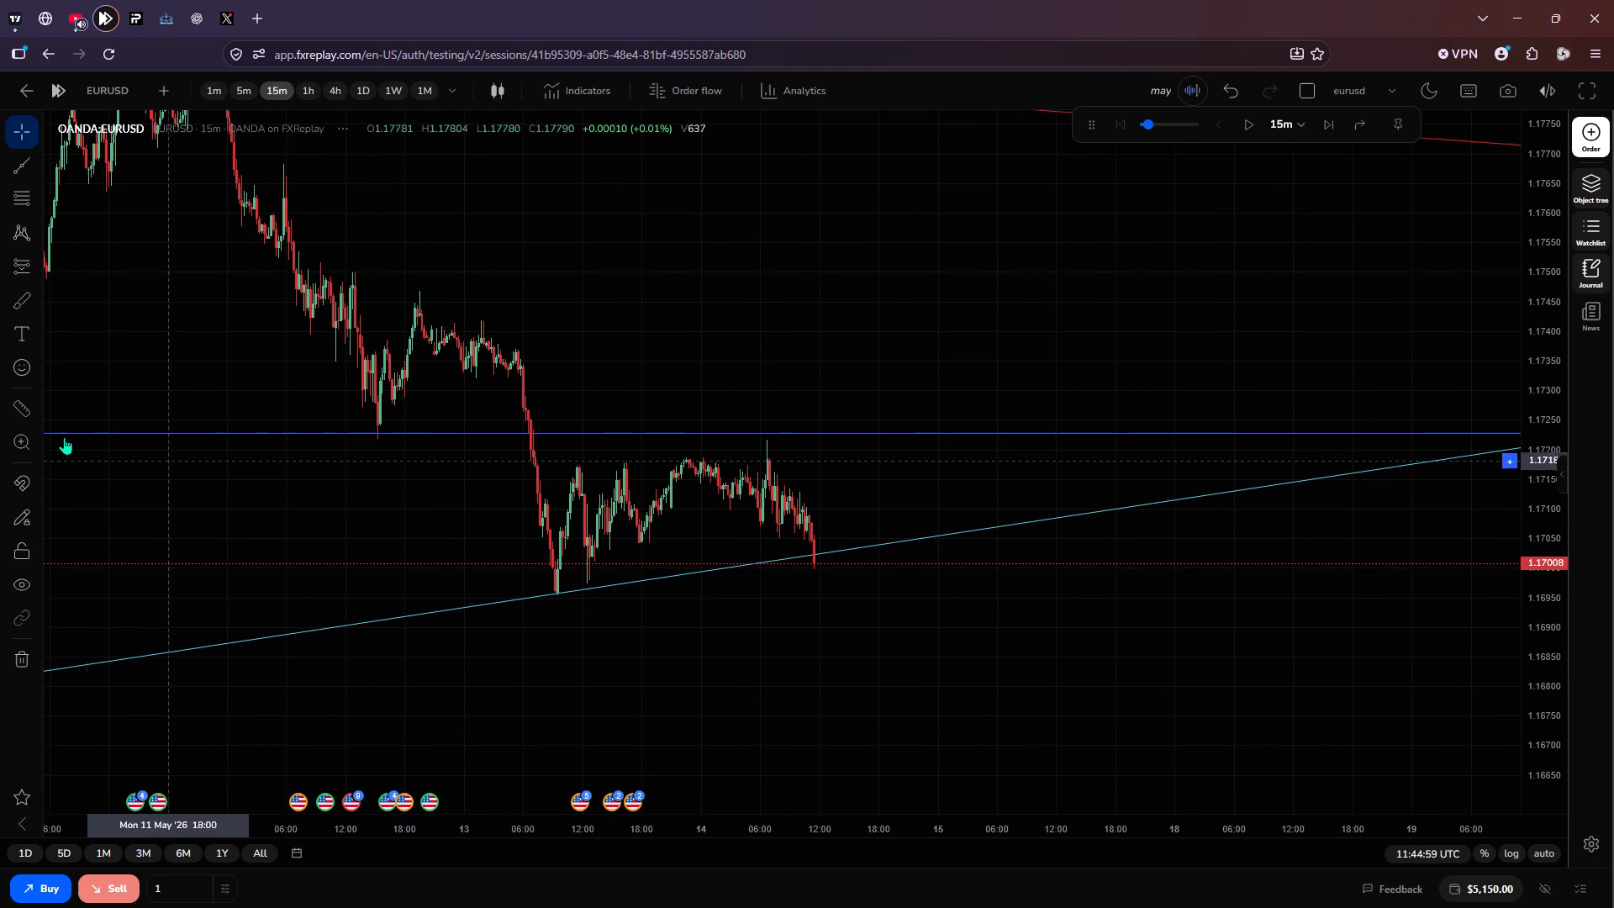
click(21, 265)
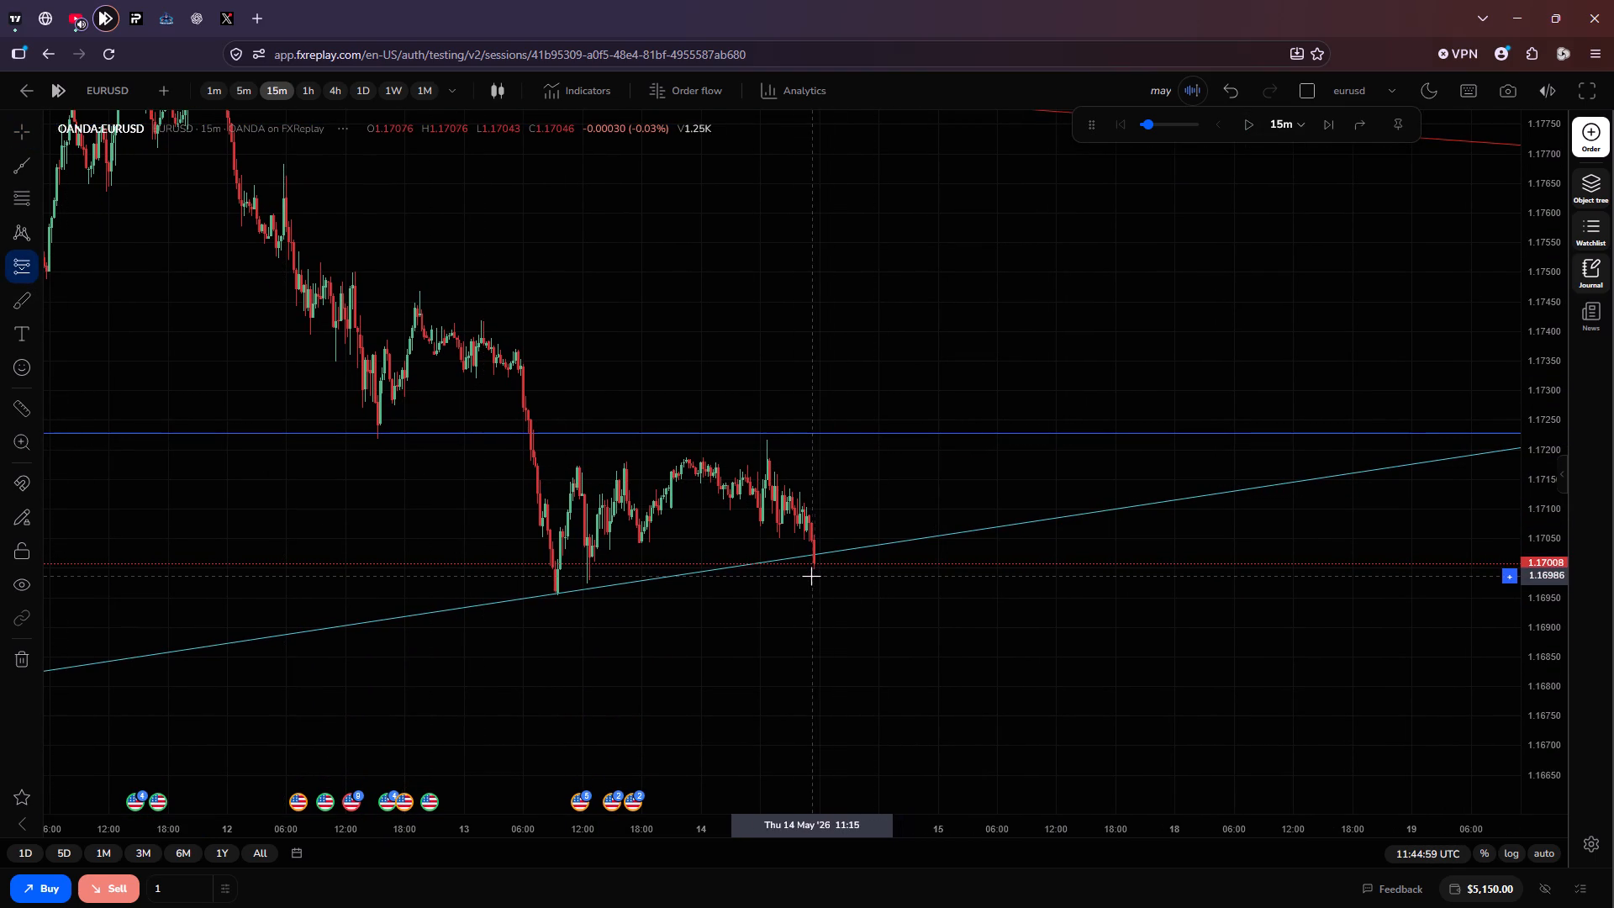
click(814, 565)
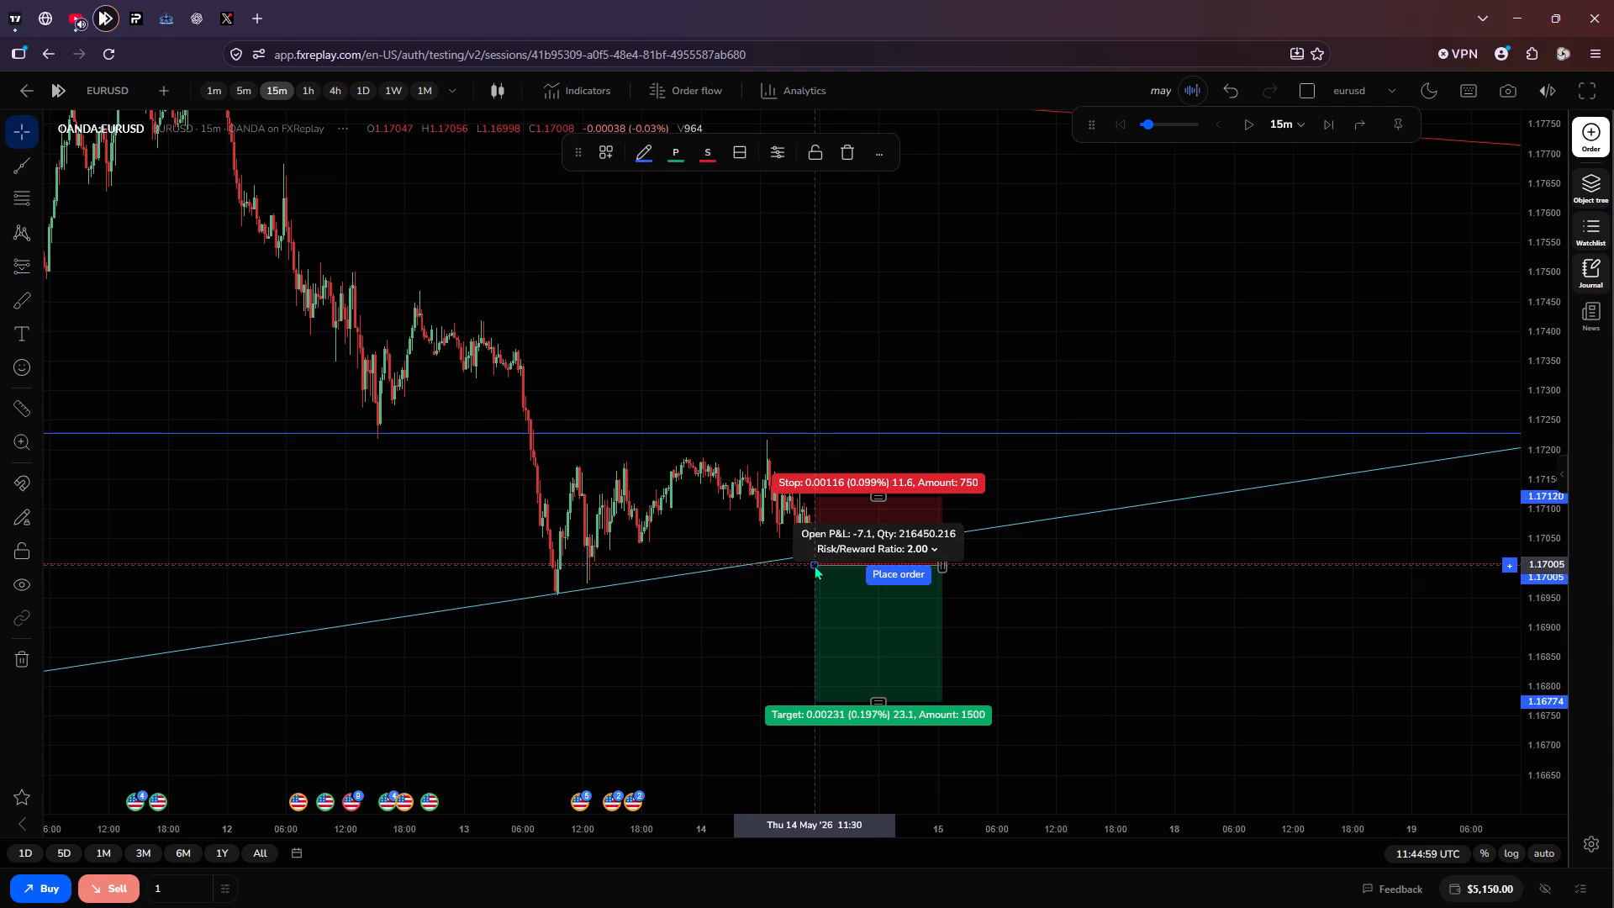
drag(866, 492, 881, 466)
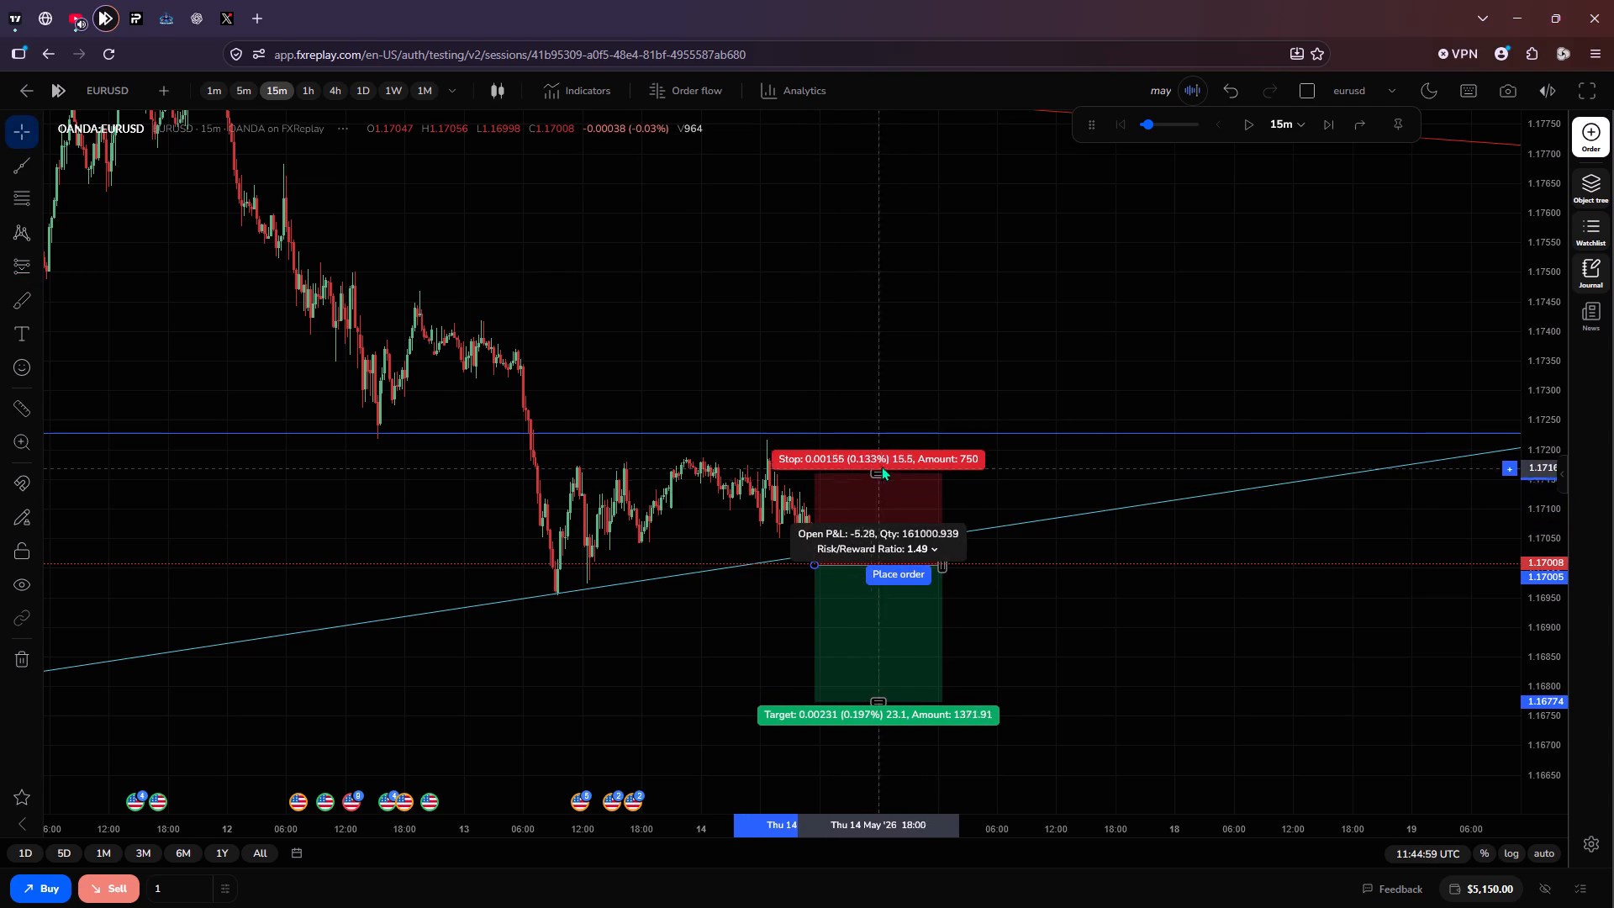
drag(881, 466, 889, 431)
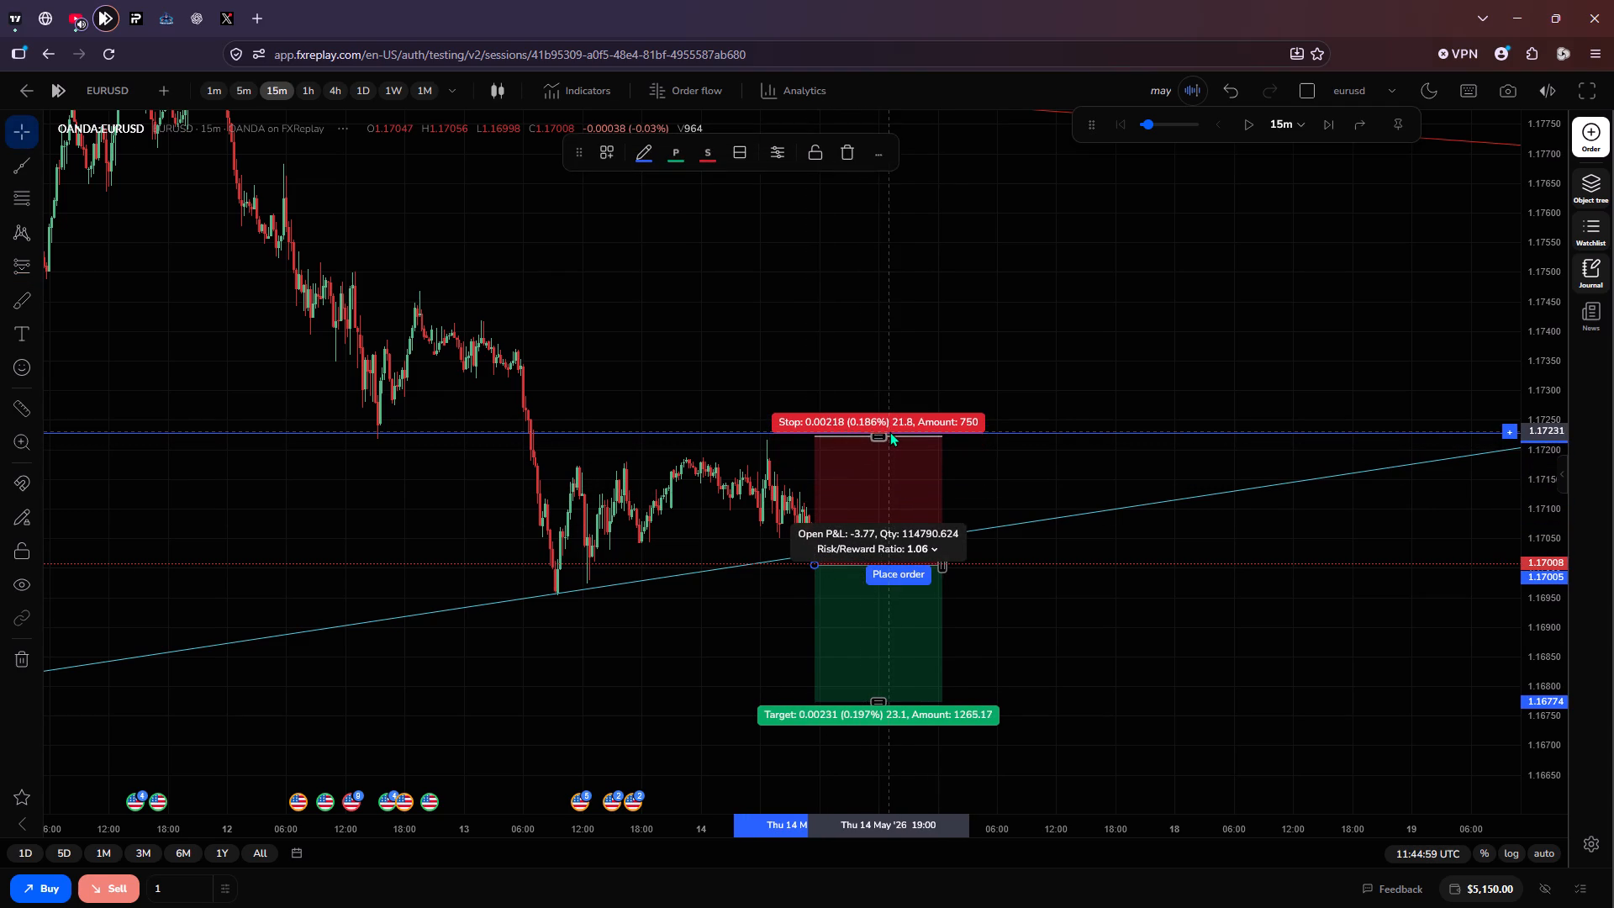
click(991, 654)
drag(991, 654, 979, 414)
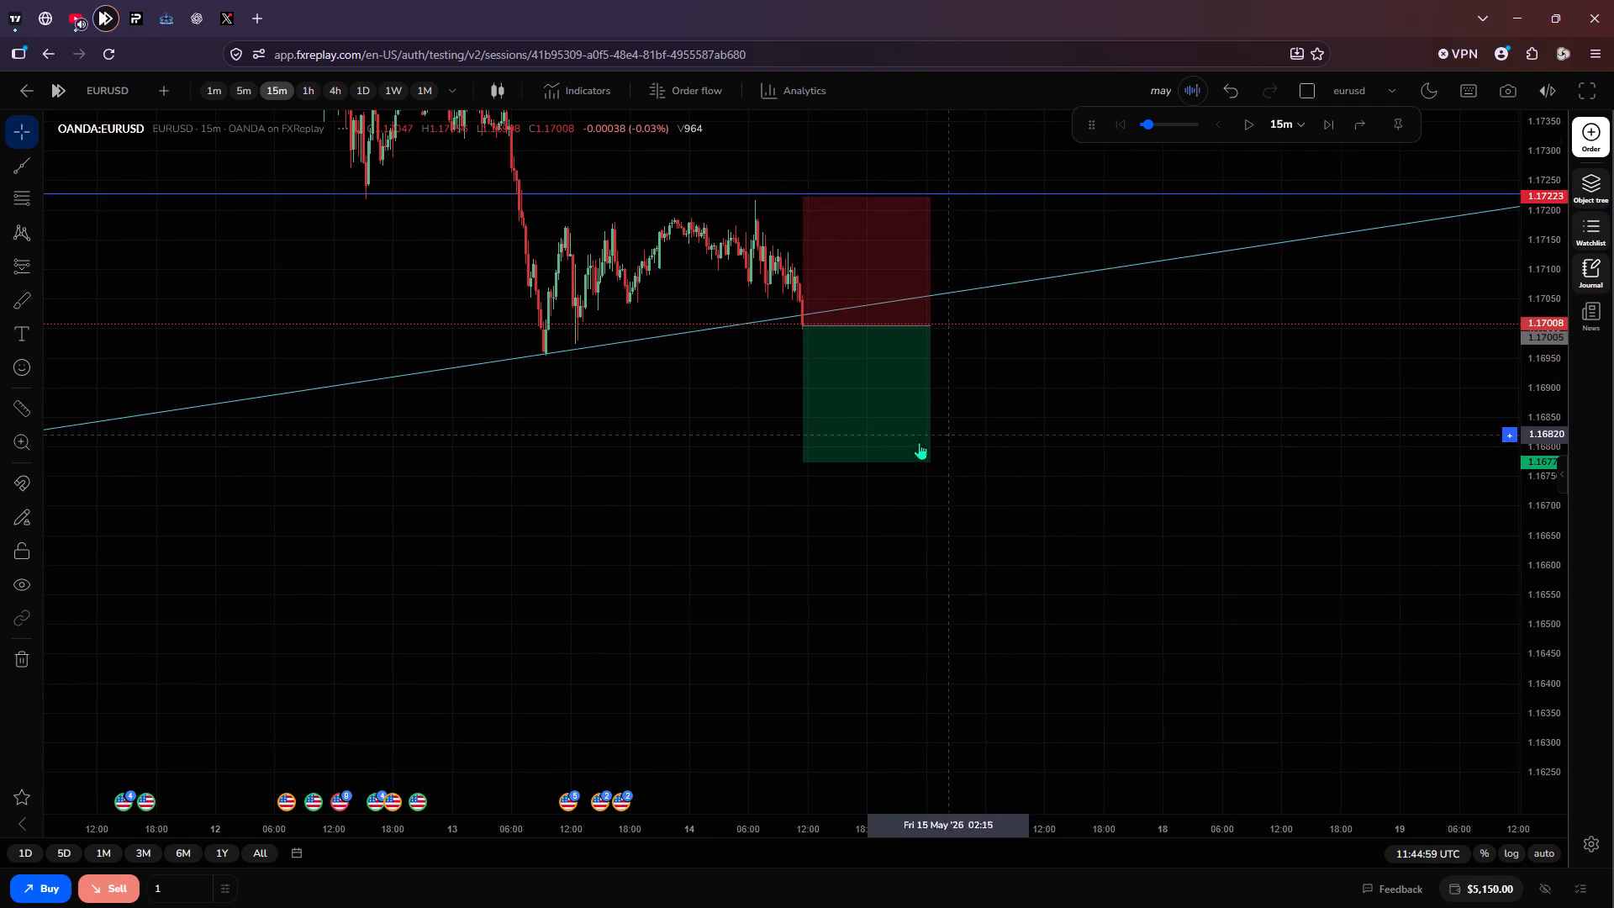
drag(863, 459, 864, 540)
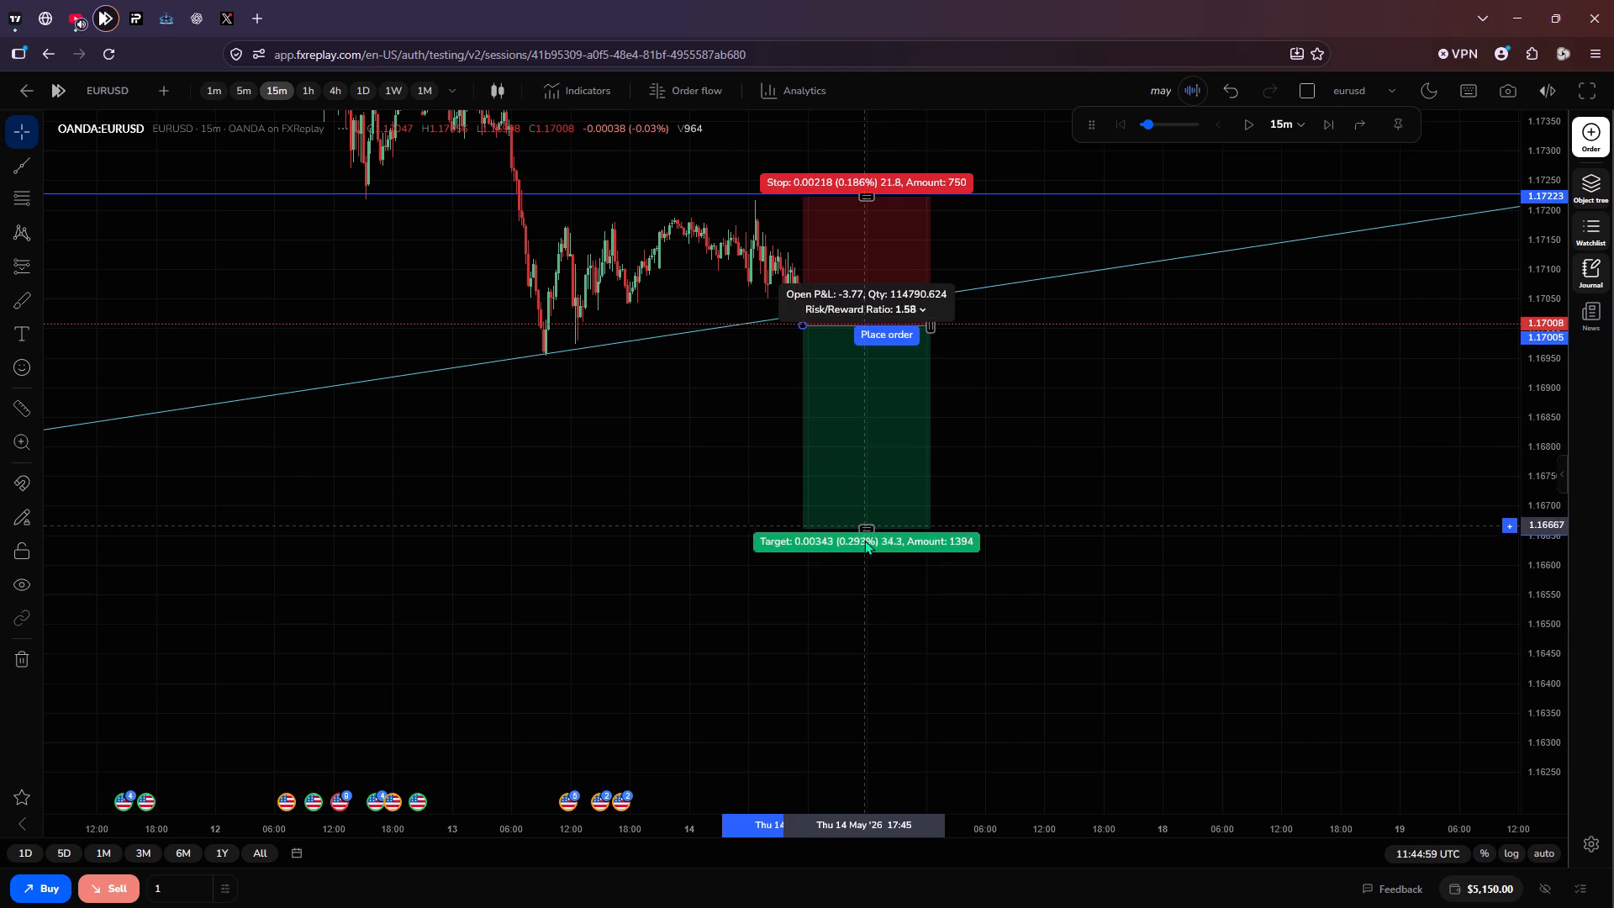
drag(864, 540, 863, 572)
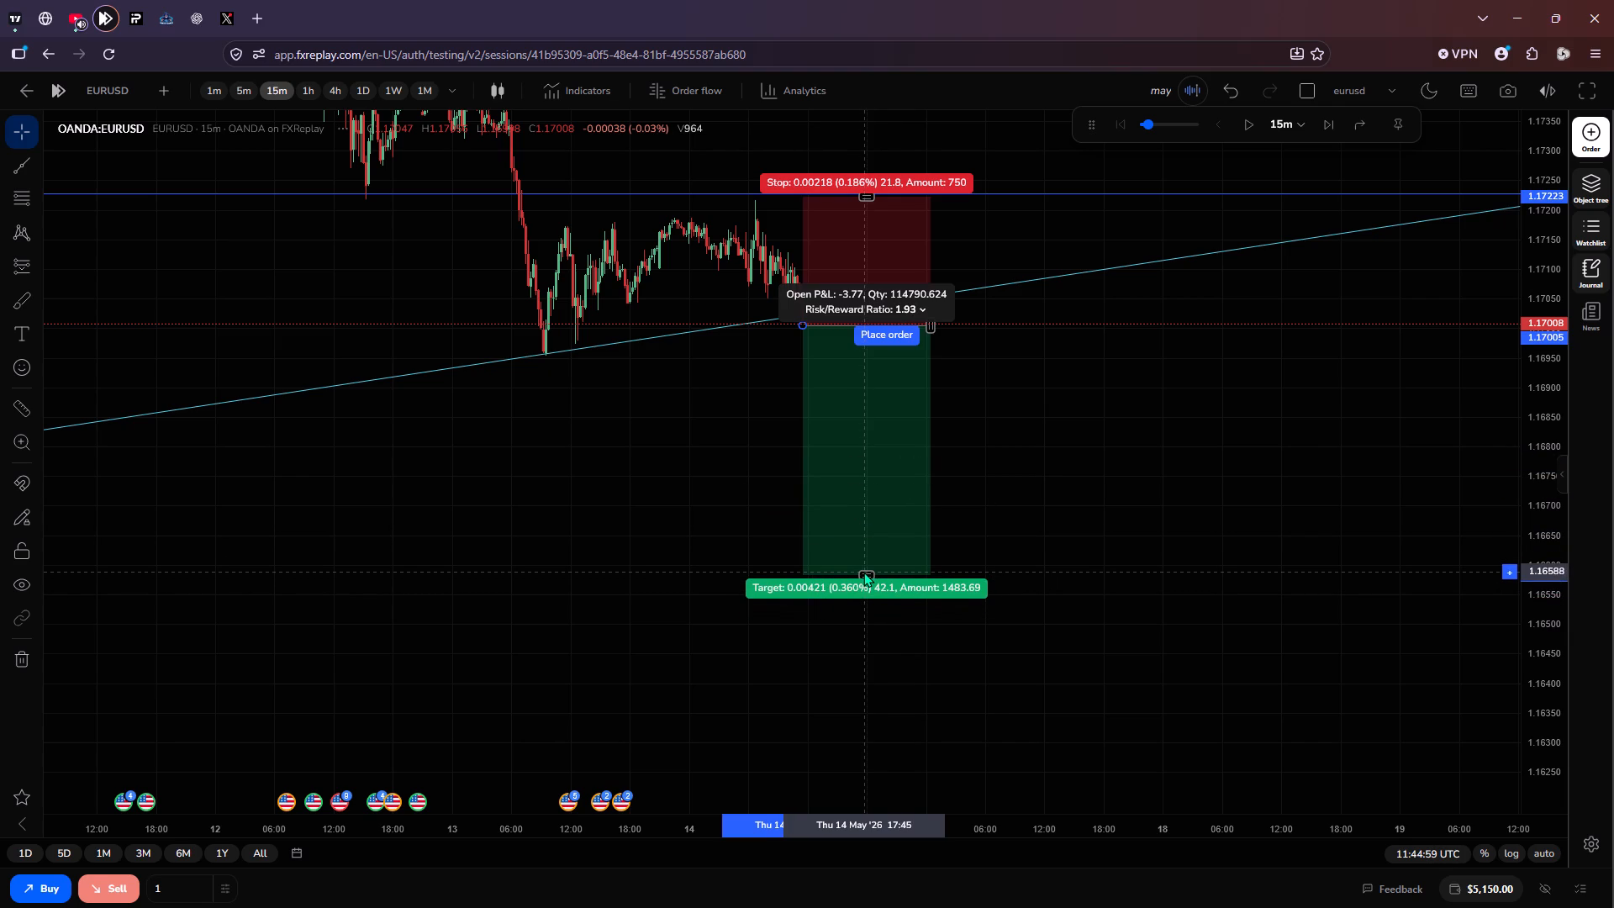
drag(863, 572, 867, 579)
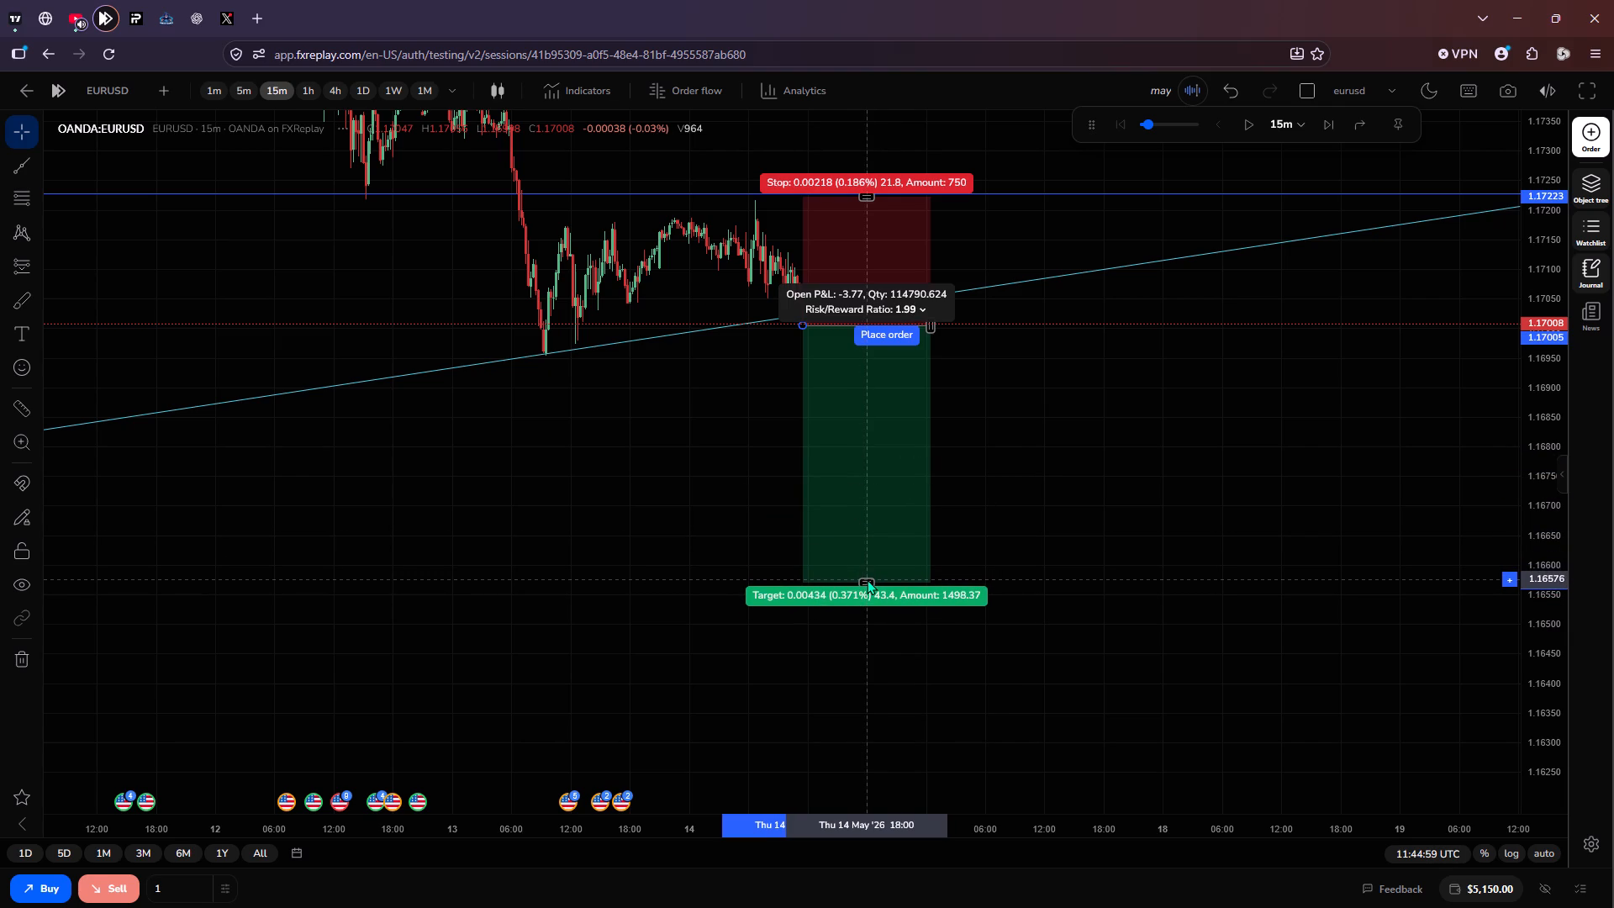
drag(867, 579, 868, 581)
Place the EURUSD sell stop order from the drawn position: 0.12 units at 1.17005, stop loss 1.17223, take profit 1.16568.
click(882, 335)
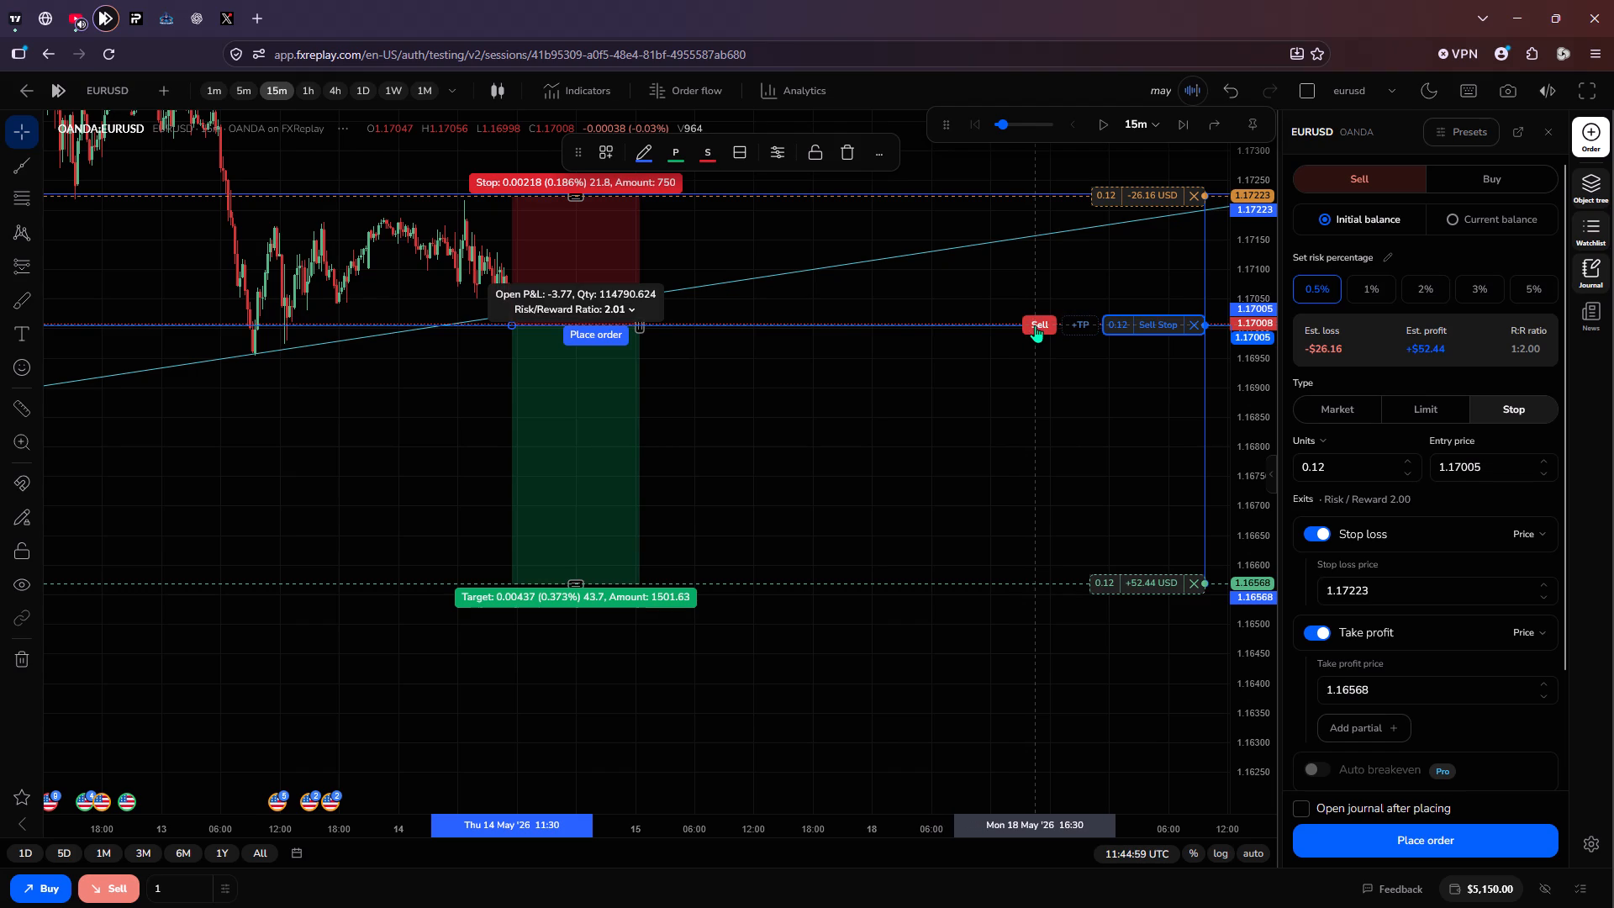
click(1035, 325)
click(632, 499)
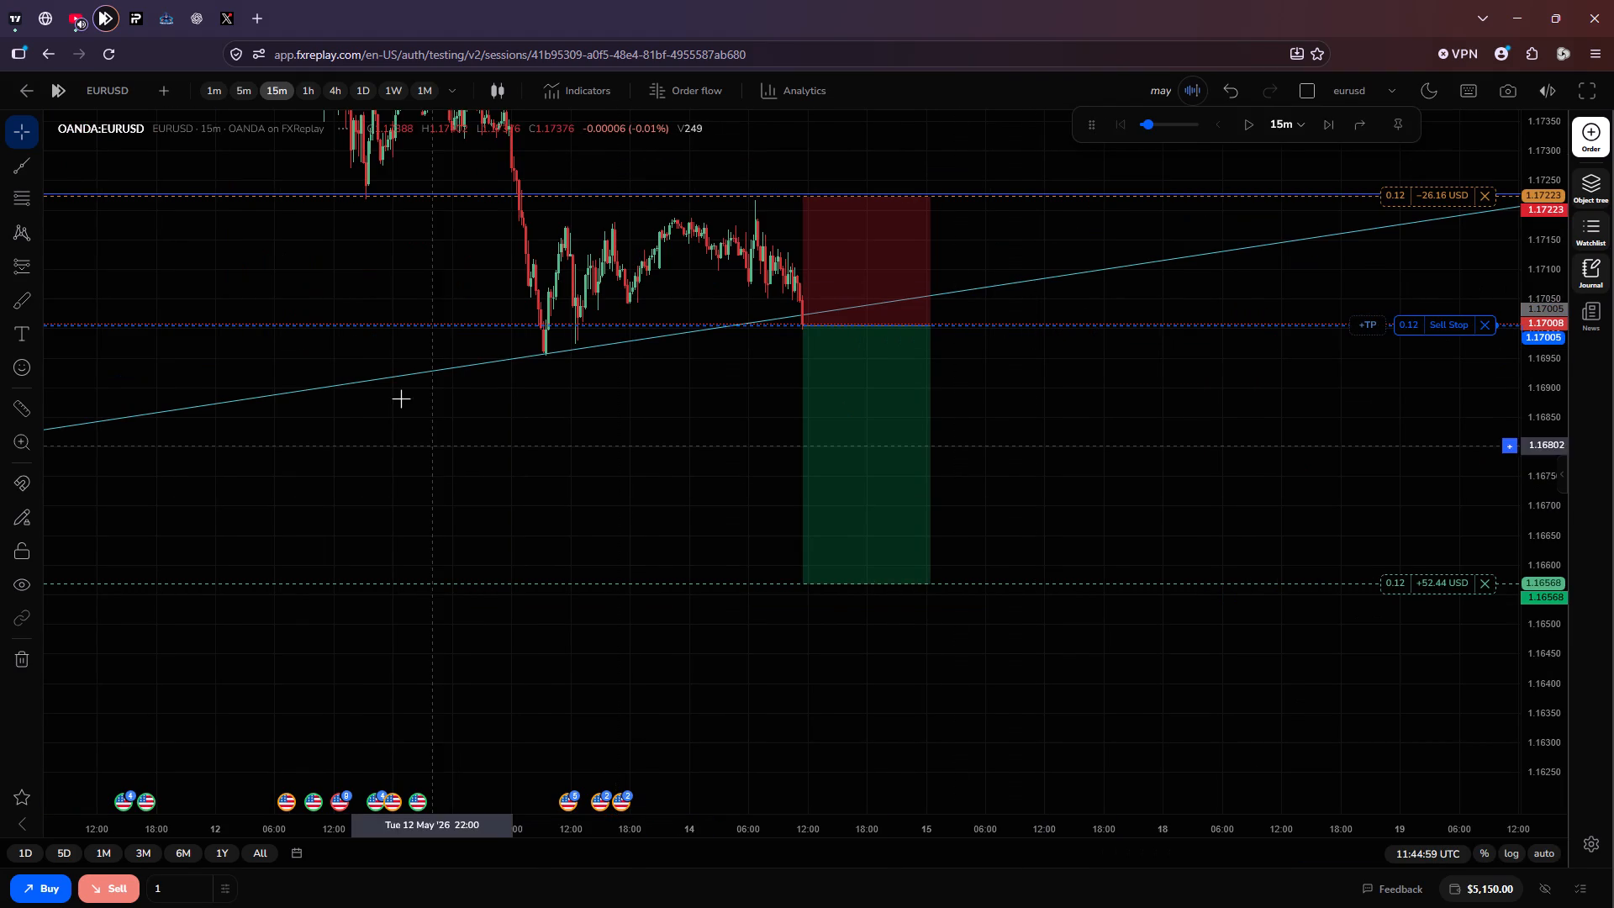
Switch the replay chart to GBPUSD.
click(109, 102)
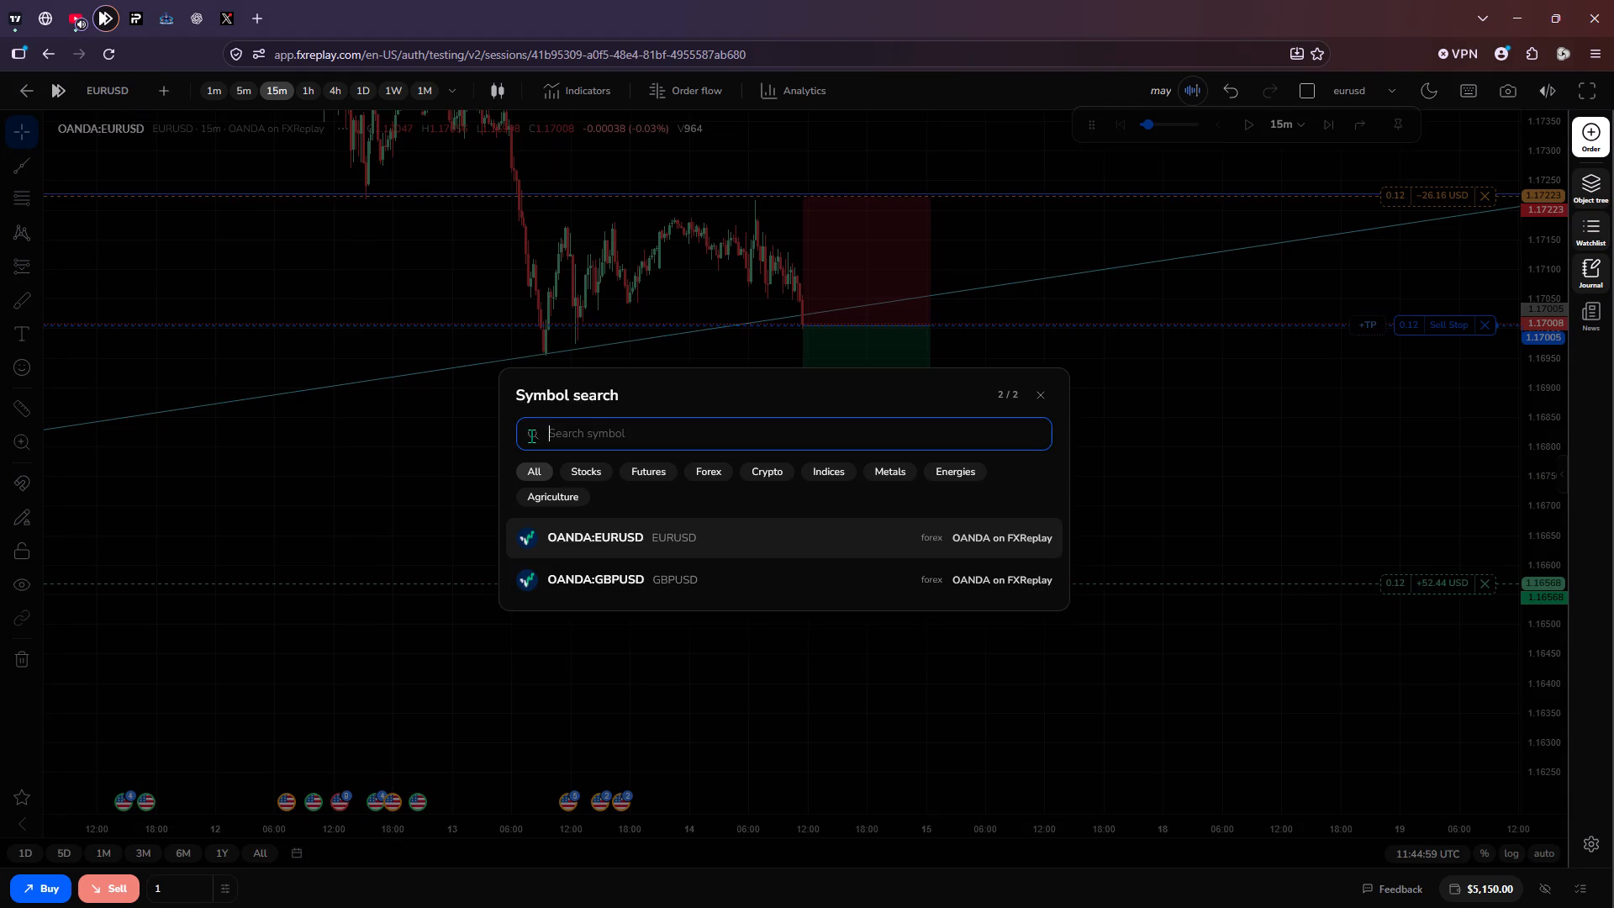
click(710, 587)
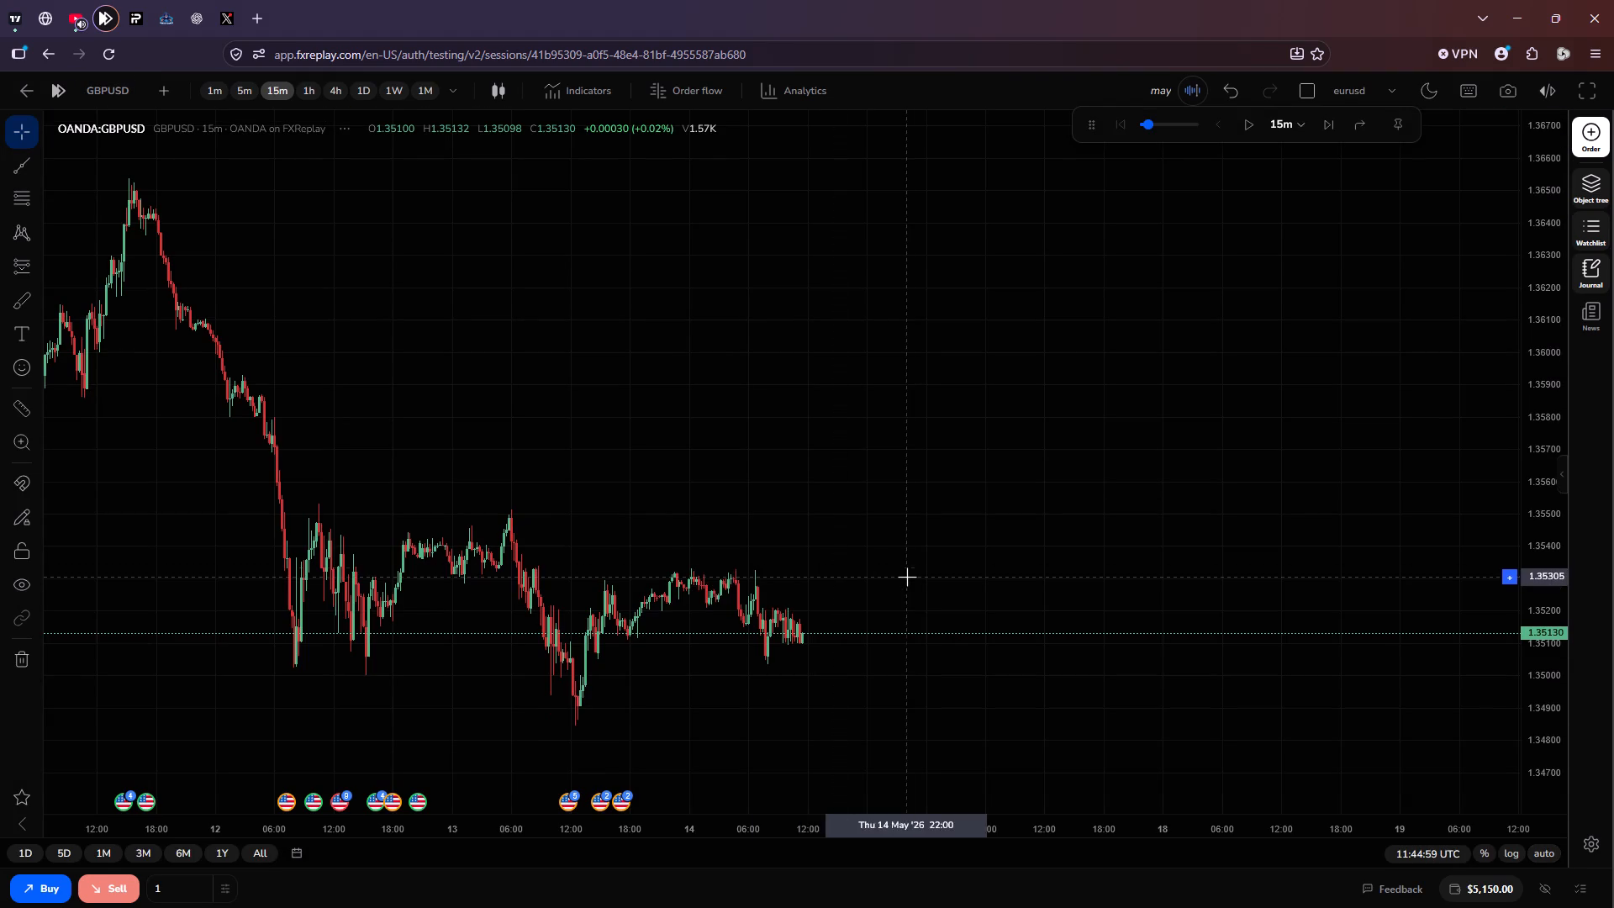
Play the GBPUSD replay in stages, pausing at about 14:00 UTC on 14 May near the ascending trendline.
scroll(865, 562, down, 2)
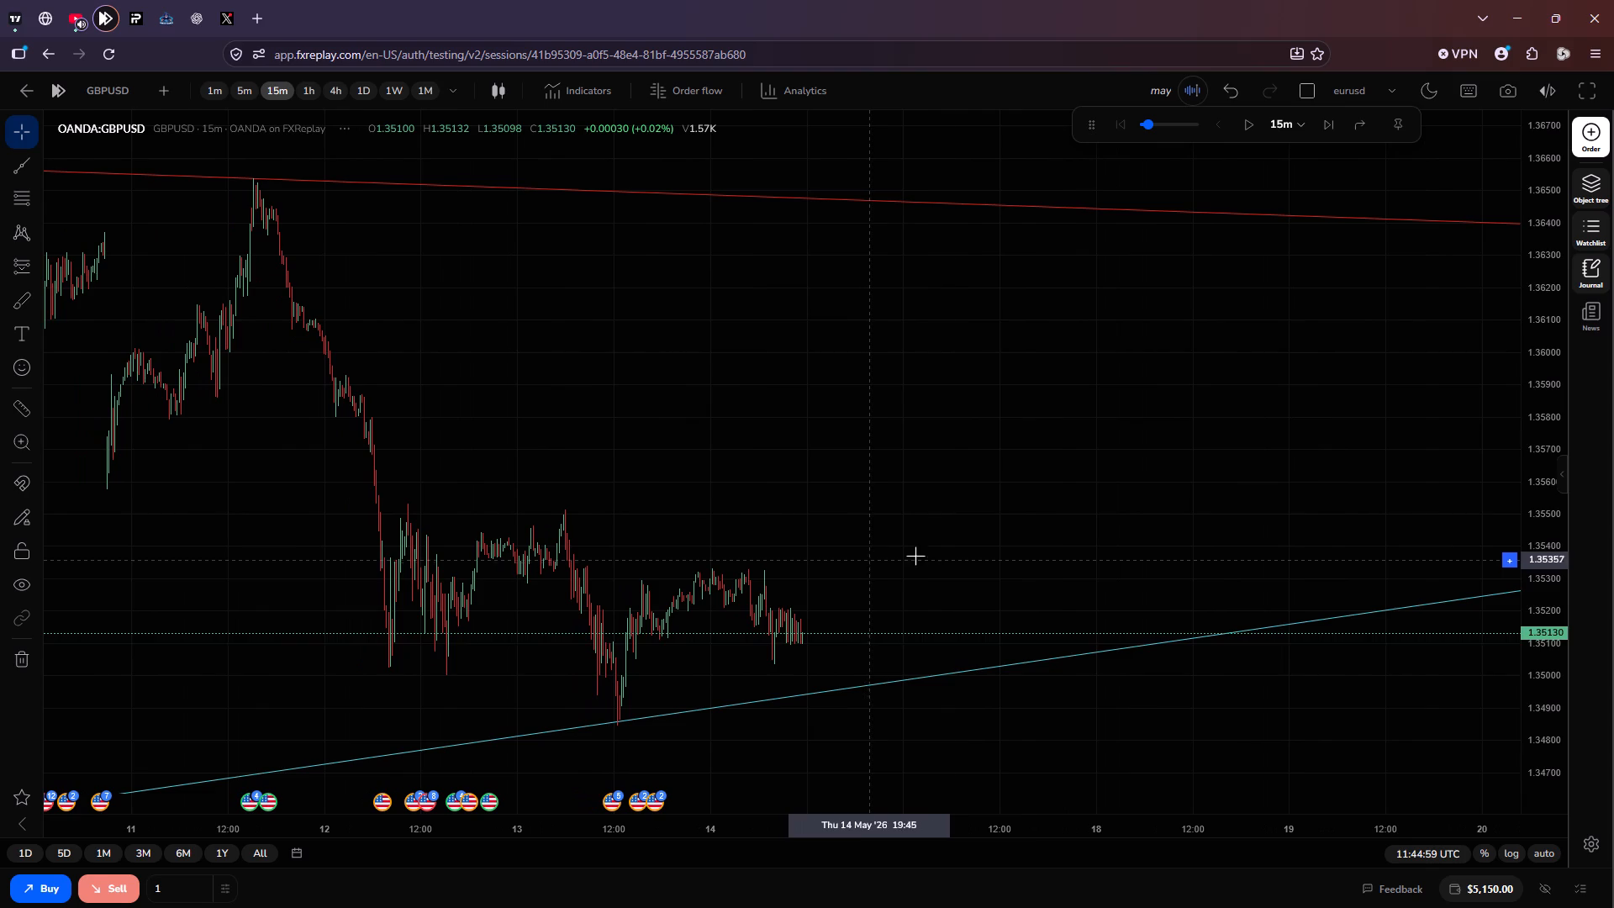
drag(947, 563, 964, 367)
scroll(964, 367, up, 2)
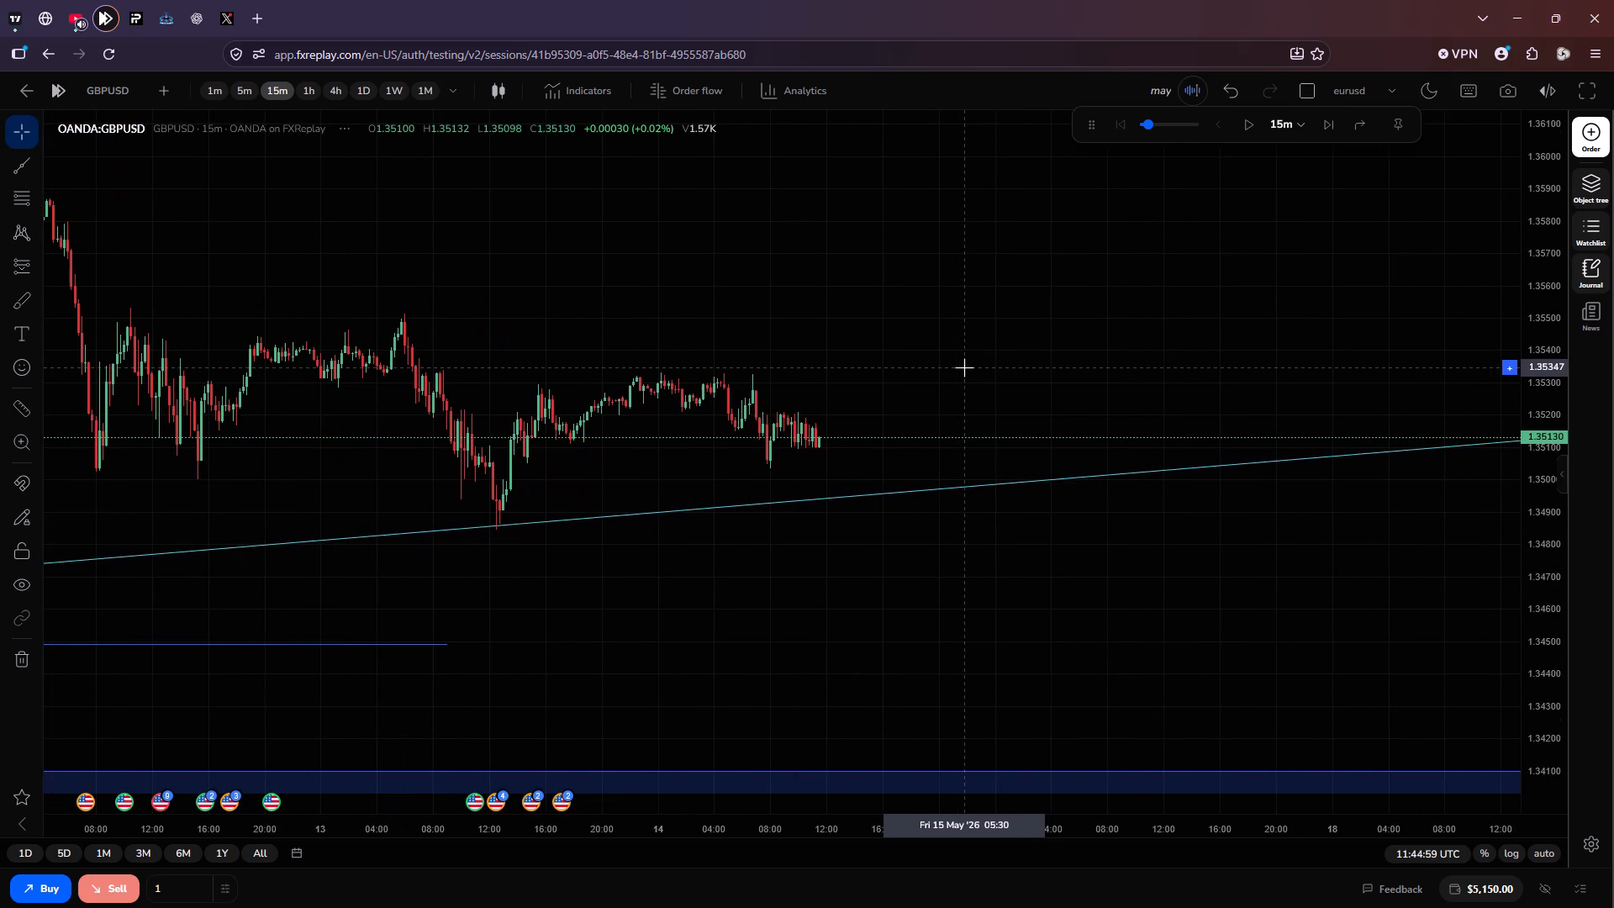
click(1242, 129)
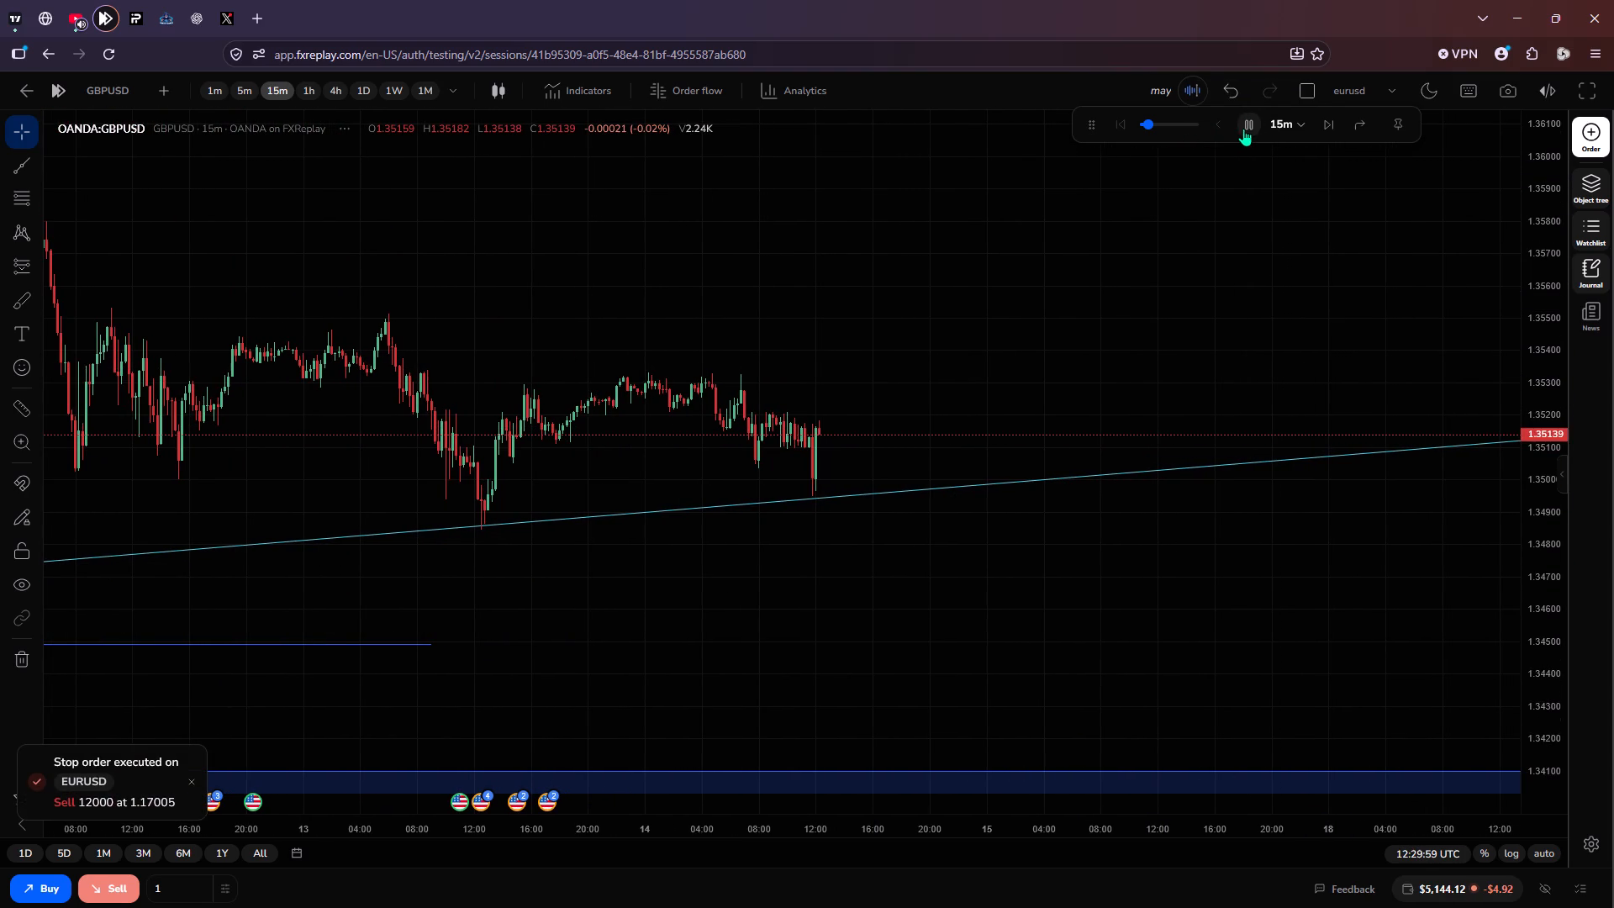
click(1247, 127)
click(1247, 127)
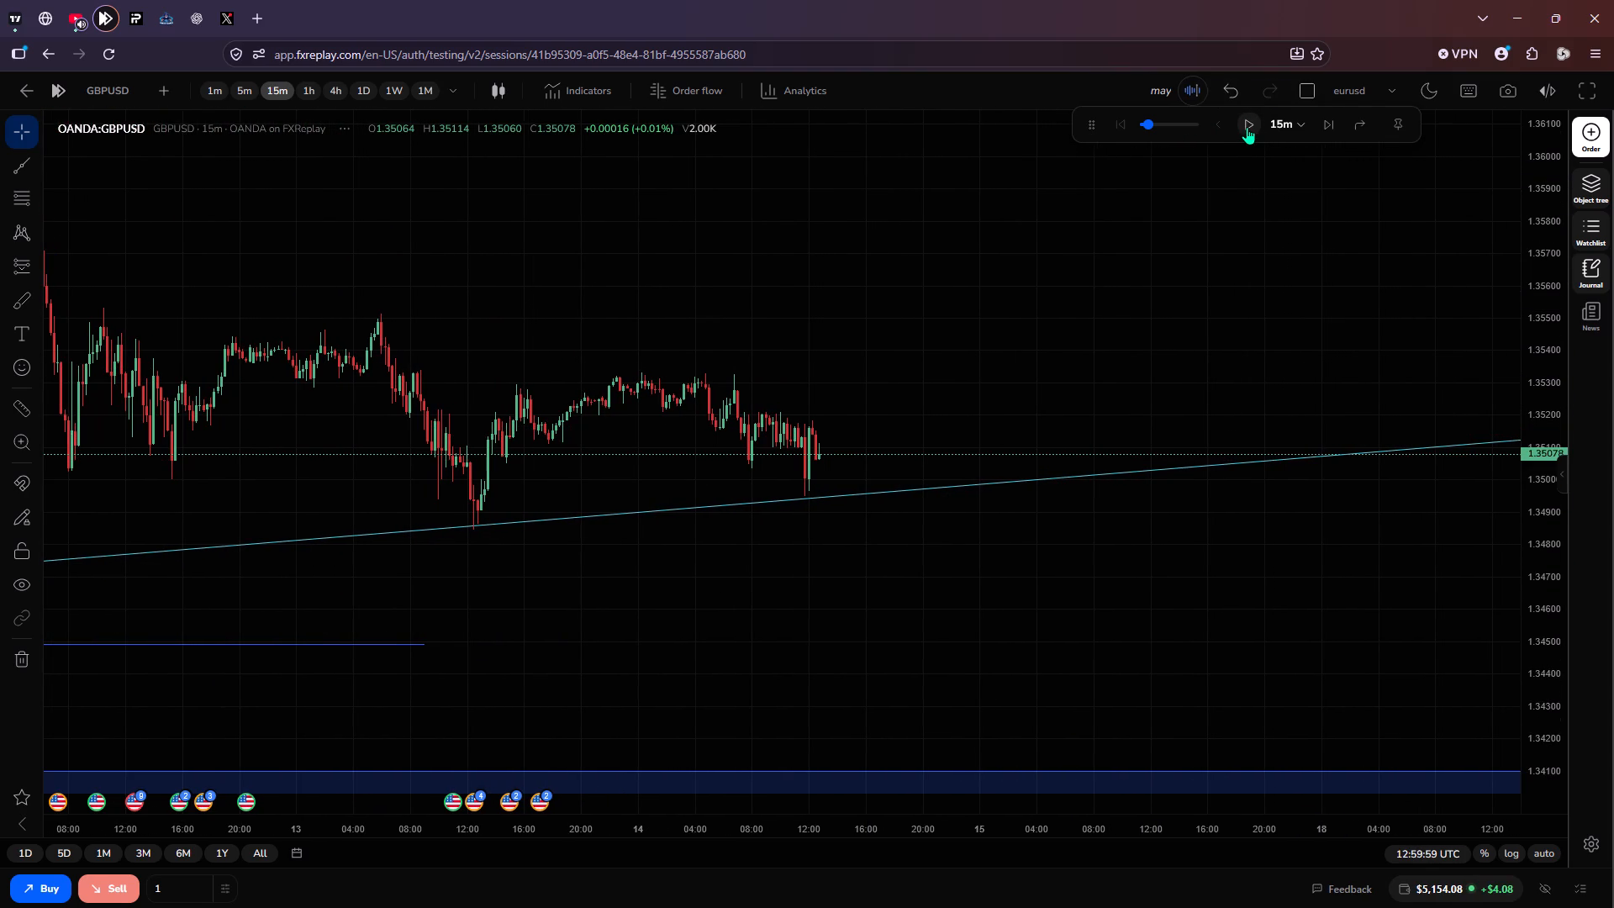
click(1247, 127)
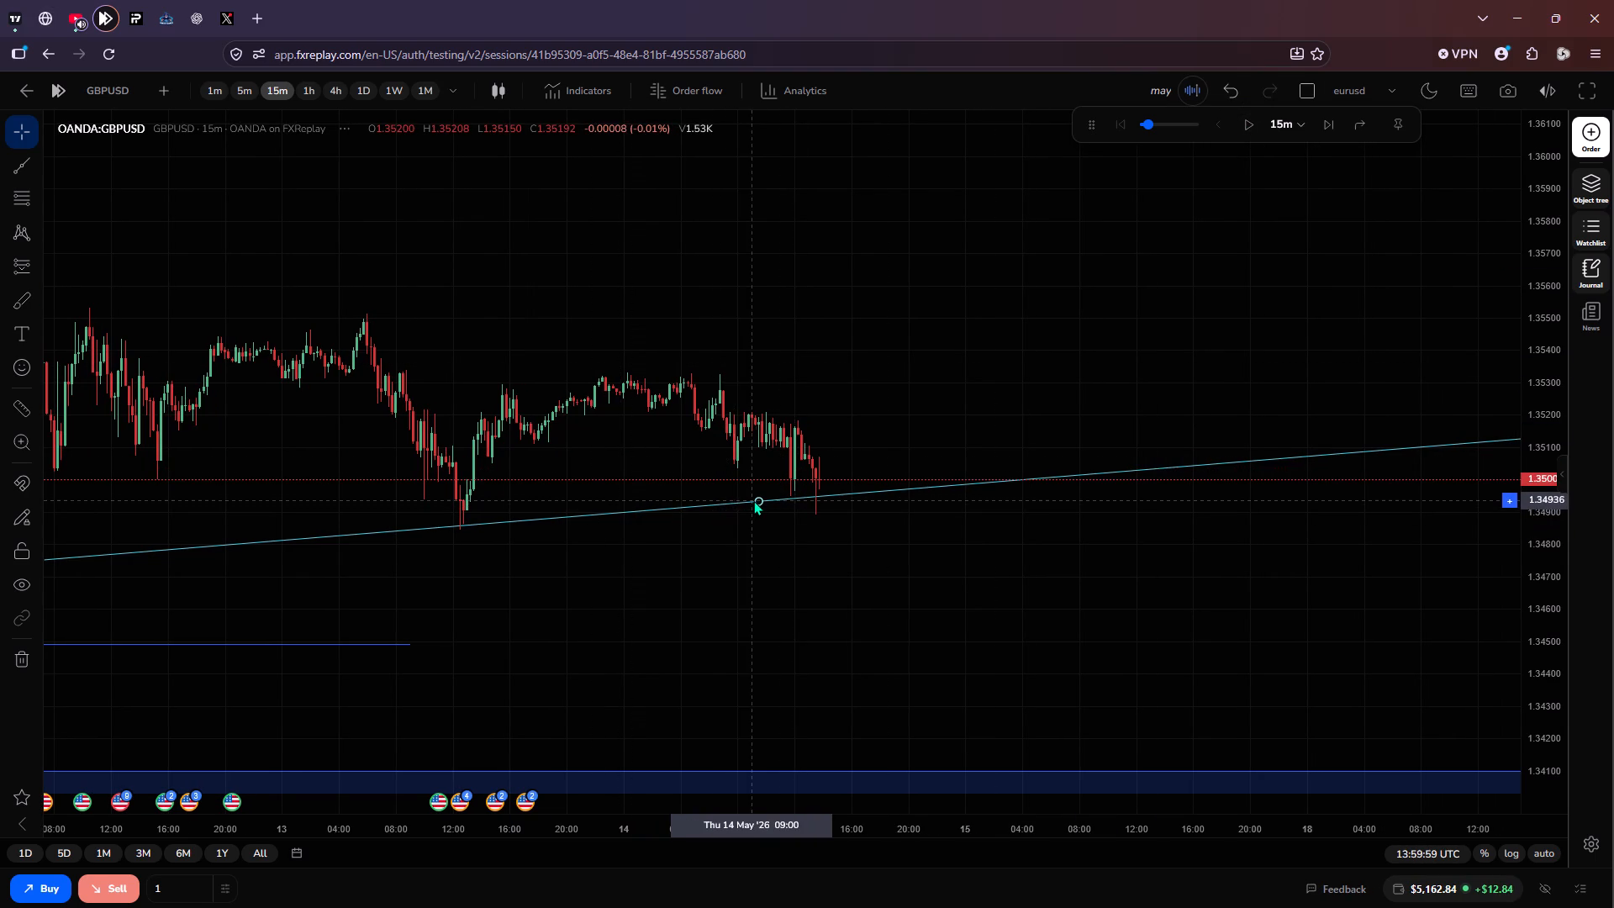
Shift the GBPUSD ascending trendline down to meet the latest 14 May low at about 1.3489.
drag(756, 501, 889, 510)
click(959, 430)
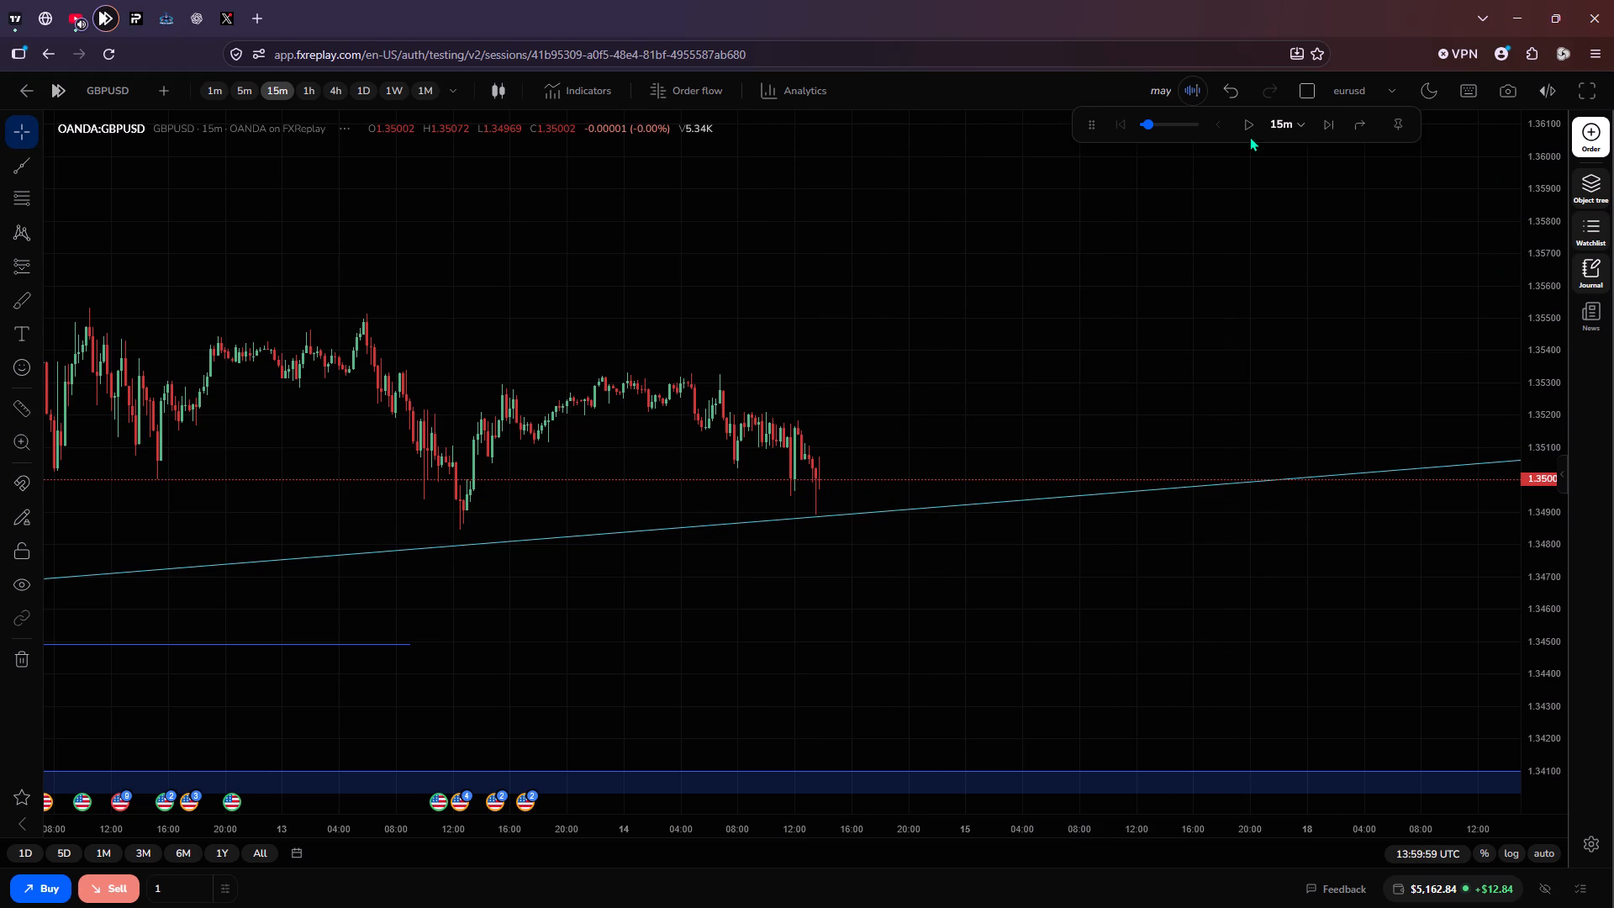
Play the GBPUSD replay, pausing at about 15:15 UTC on 14 May.
click(1243, 127)
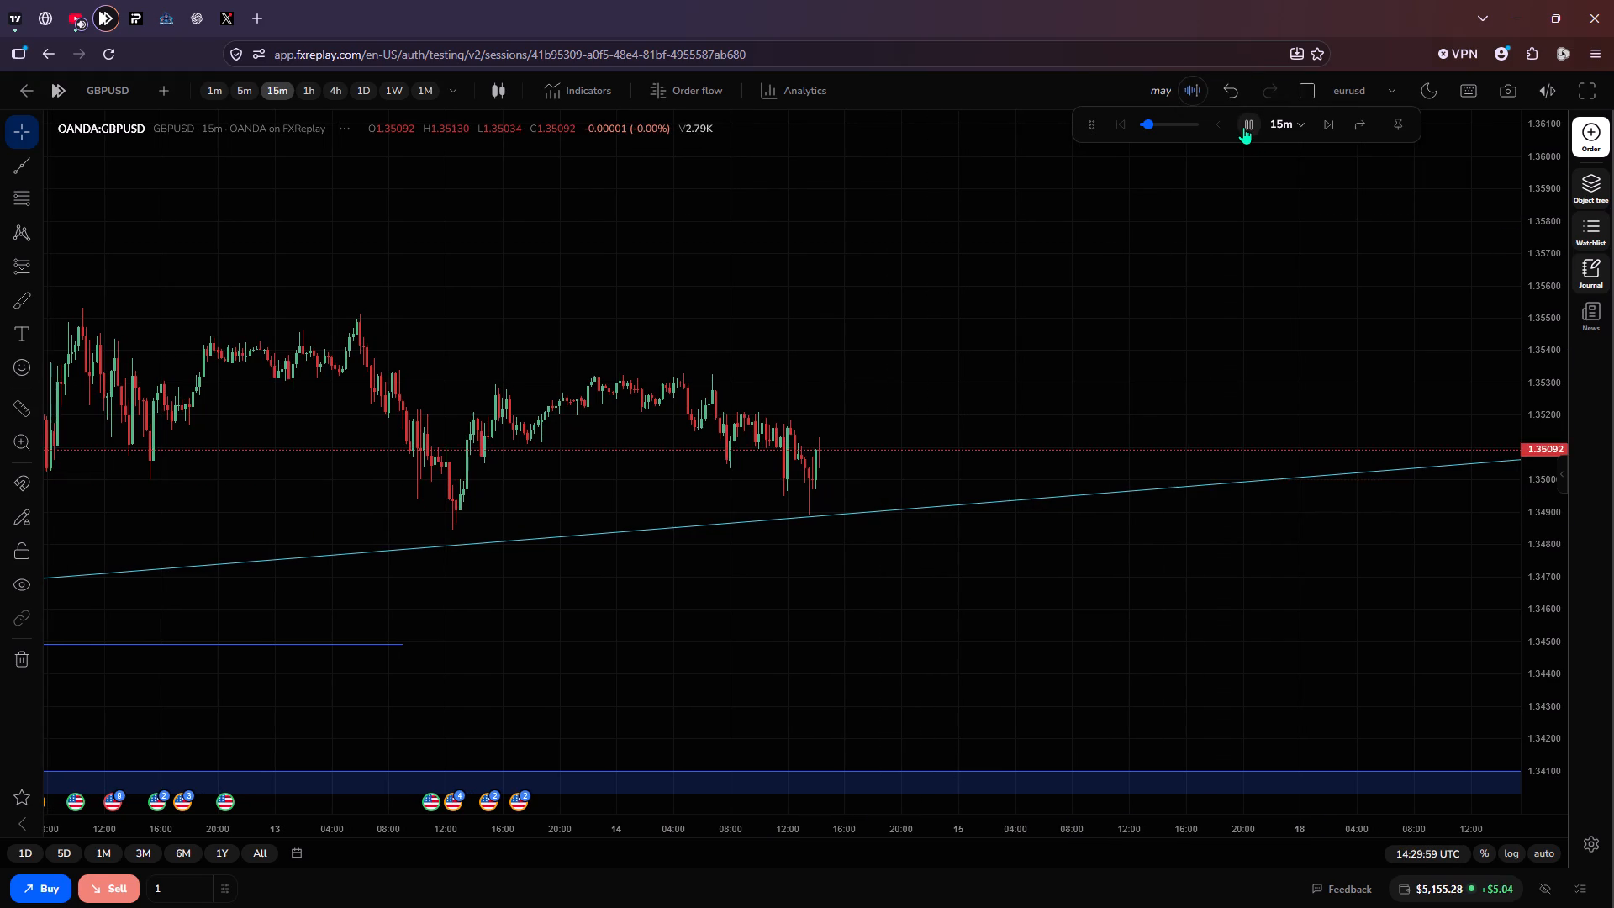
click(1243, 127)
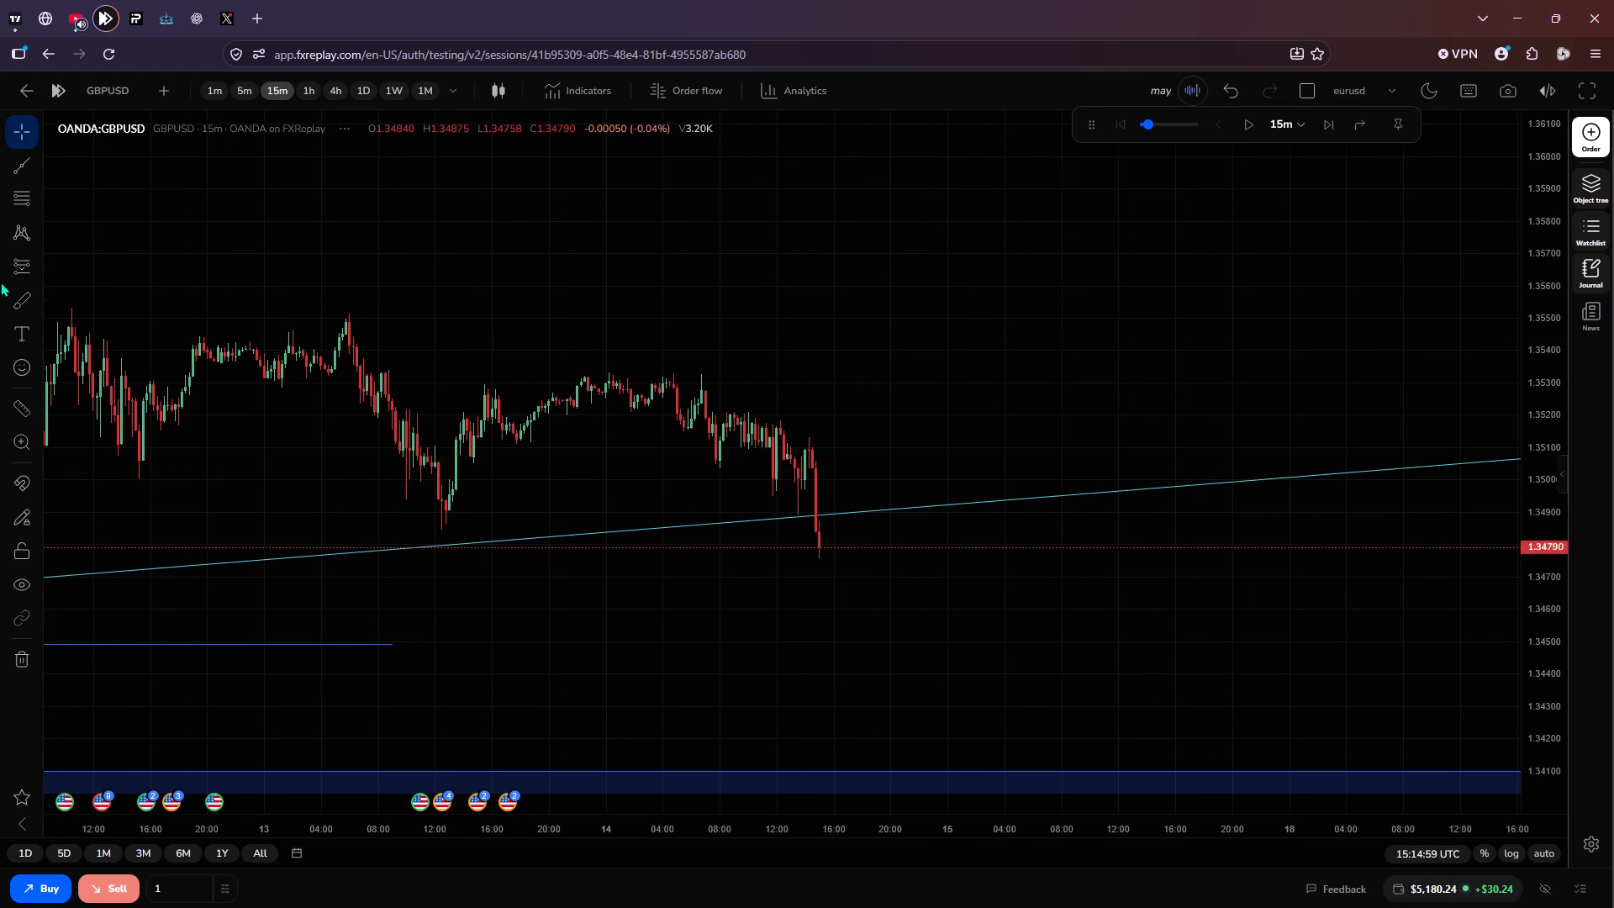
Draw a GBPUSD short position at the latest candle with entry 1.34785, stop 1.35181 and target 1.34095 at the blue zone's upper edge.
click(20, 262)
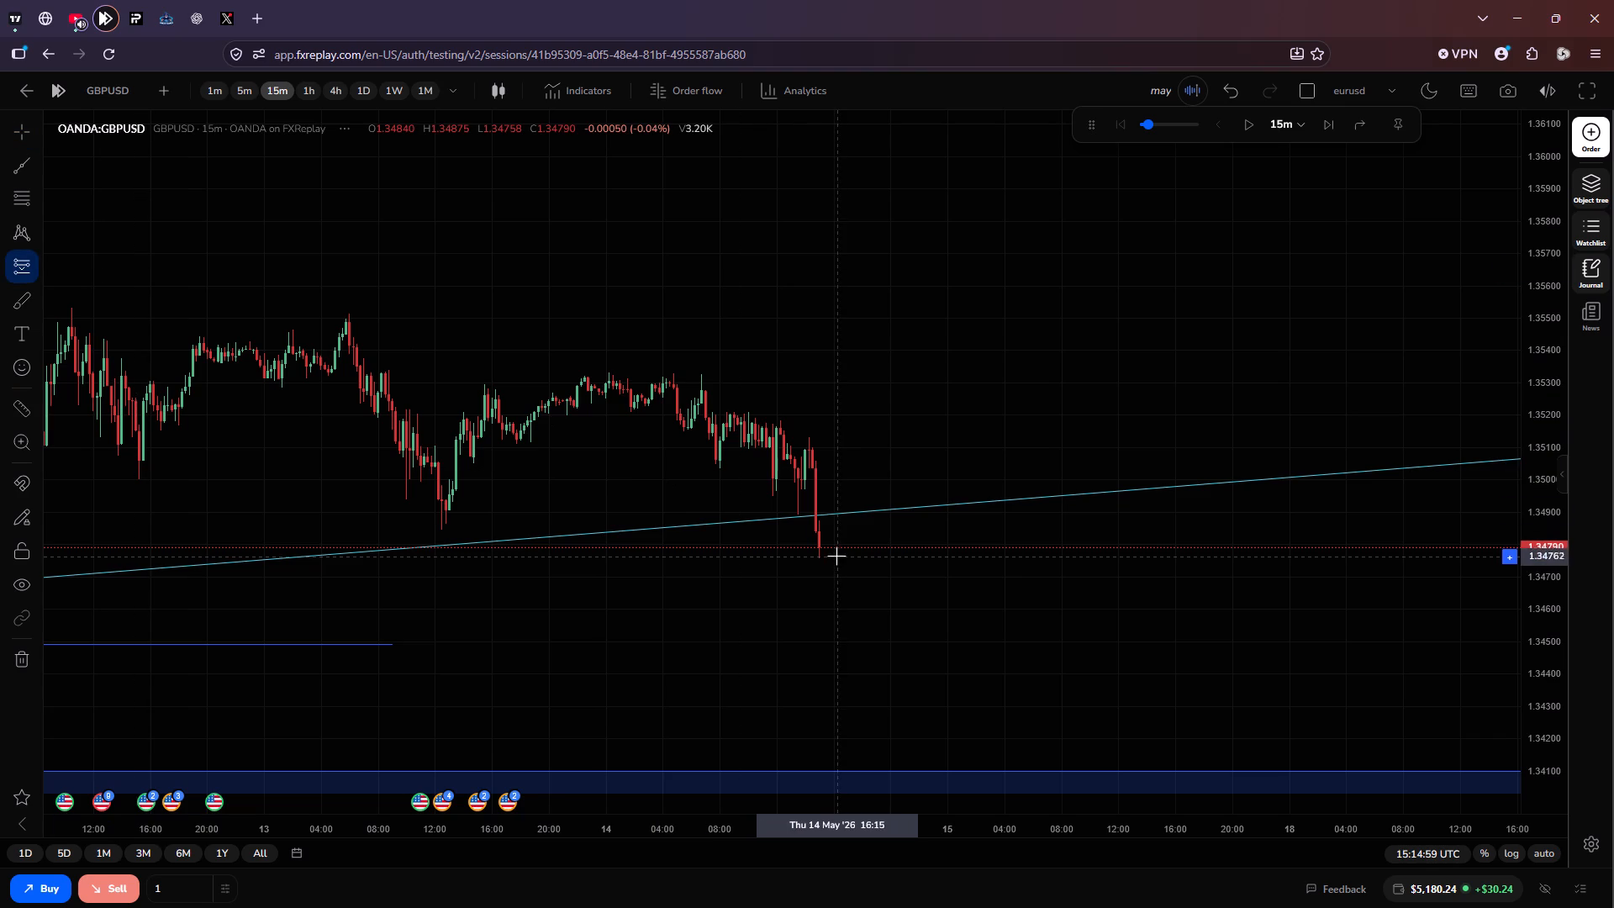
click(823, 549)
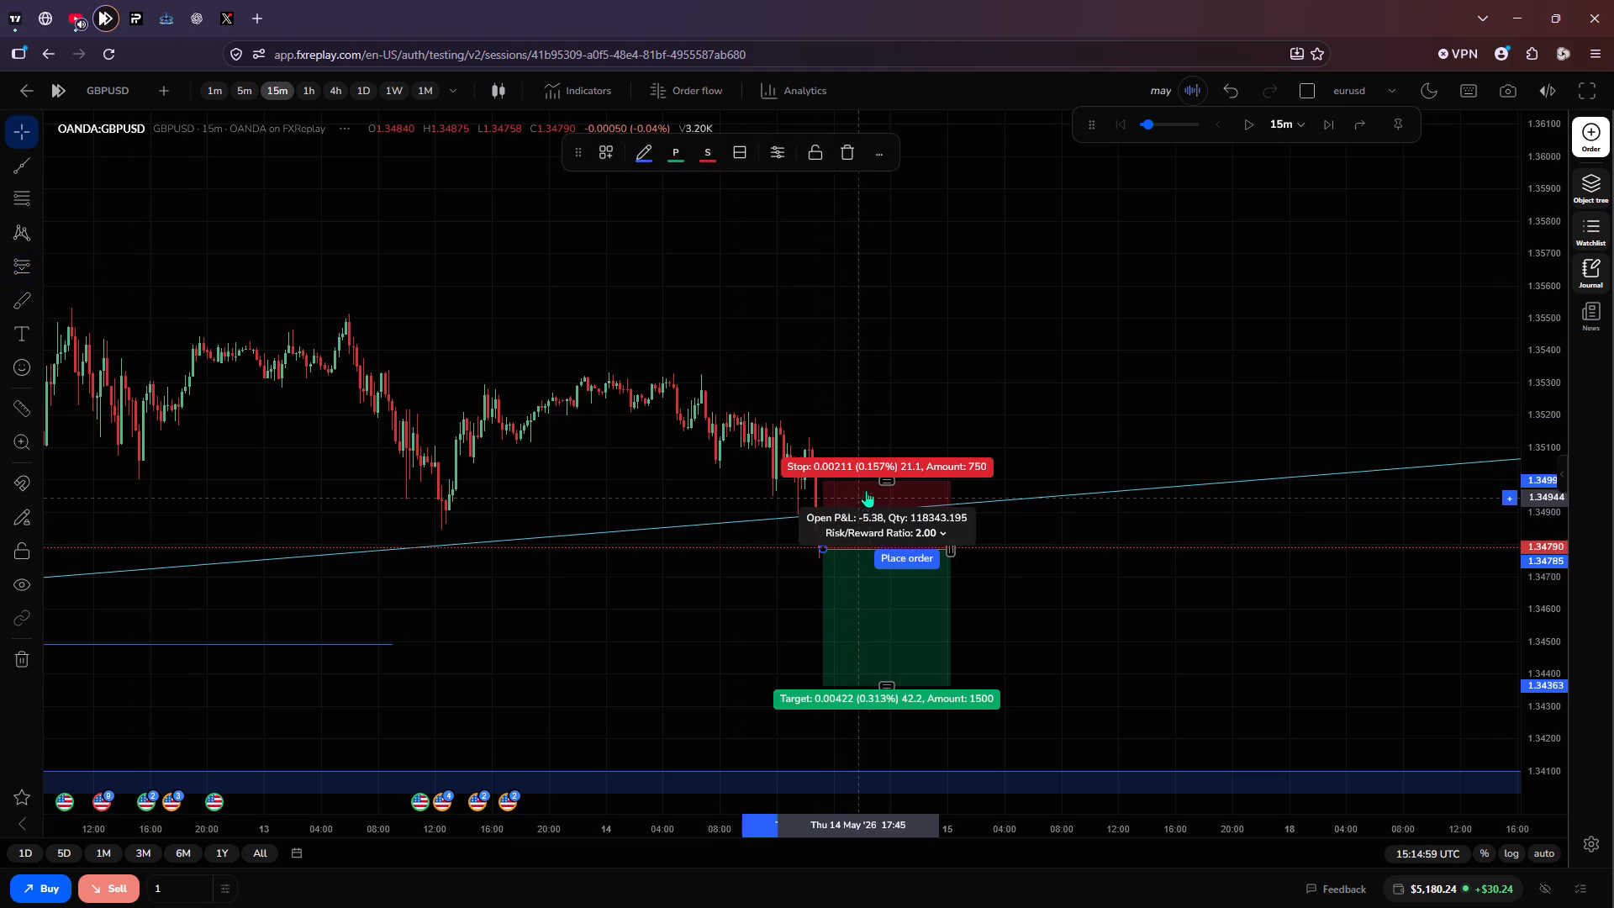
drag(872, 485, 900, 419)
click(1024, 641)
drag(1024, 641, 1047, 361)
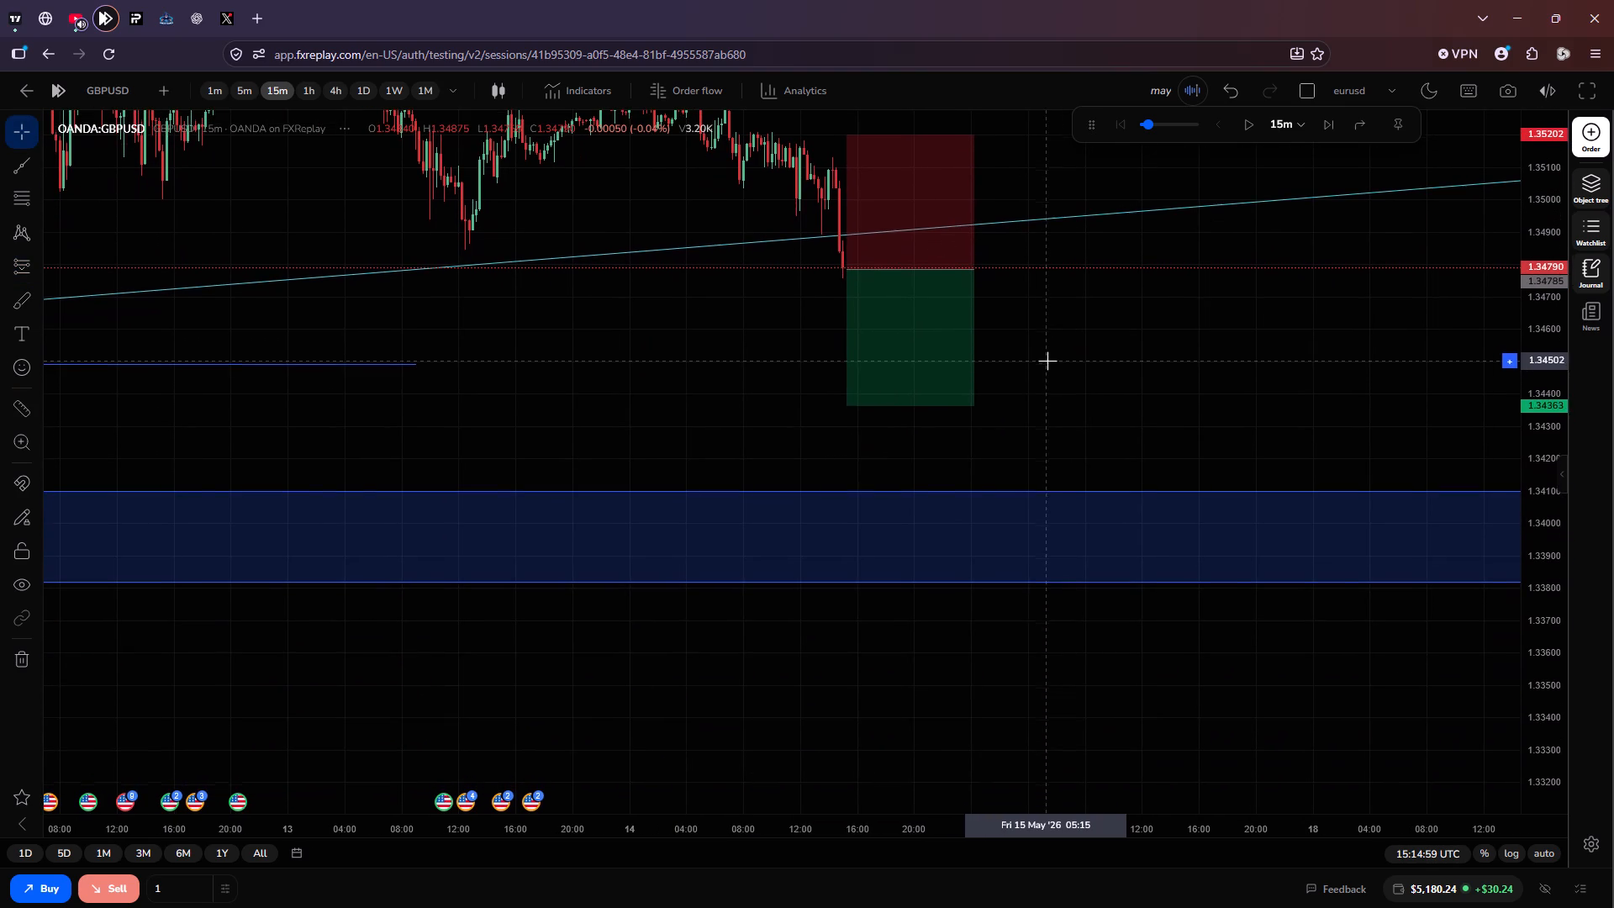
drag(914, 404, 904, 462)
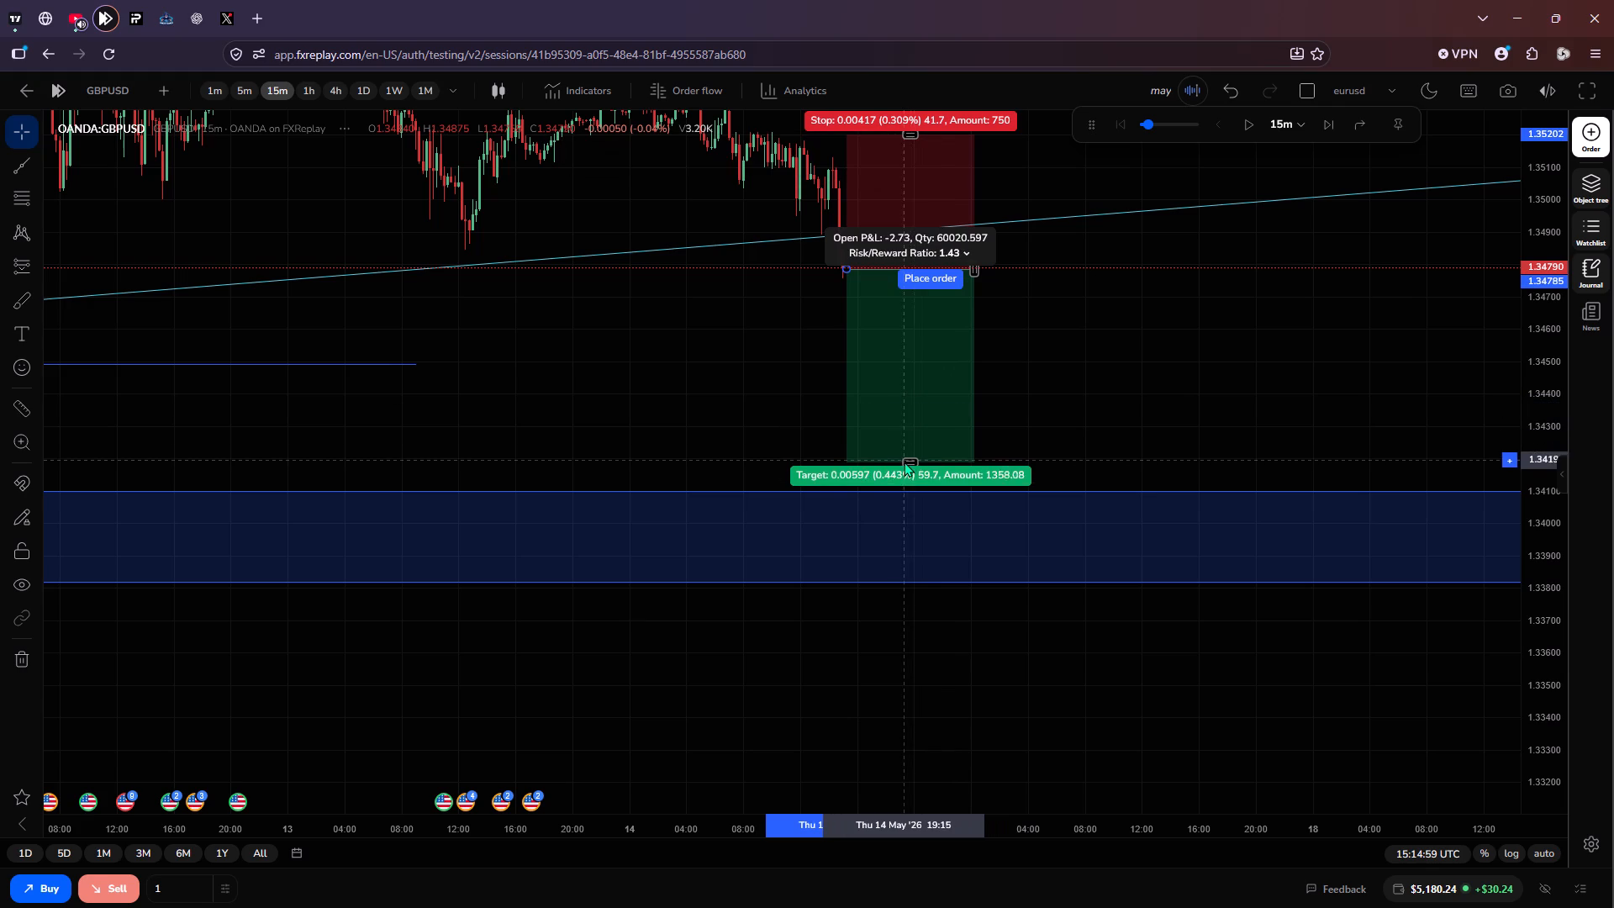
drag(904, 462, 914, 490)
click(1027, 376)
drag(1027, 376, 1009, 409)
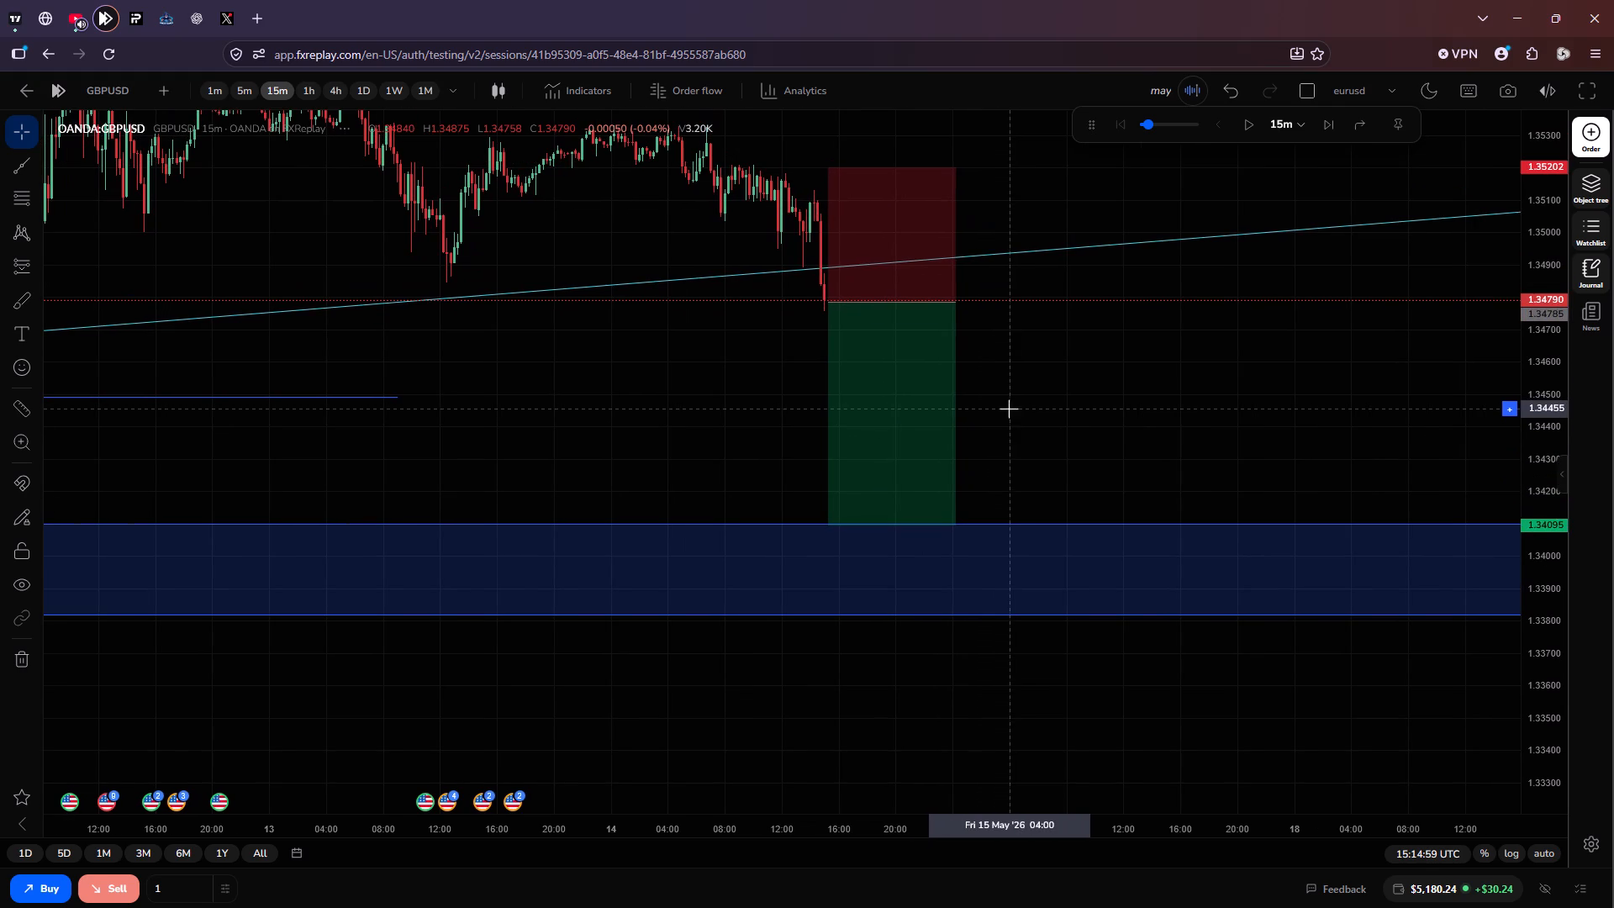
click(898, 172)
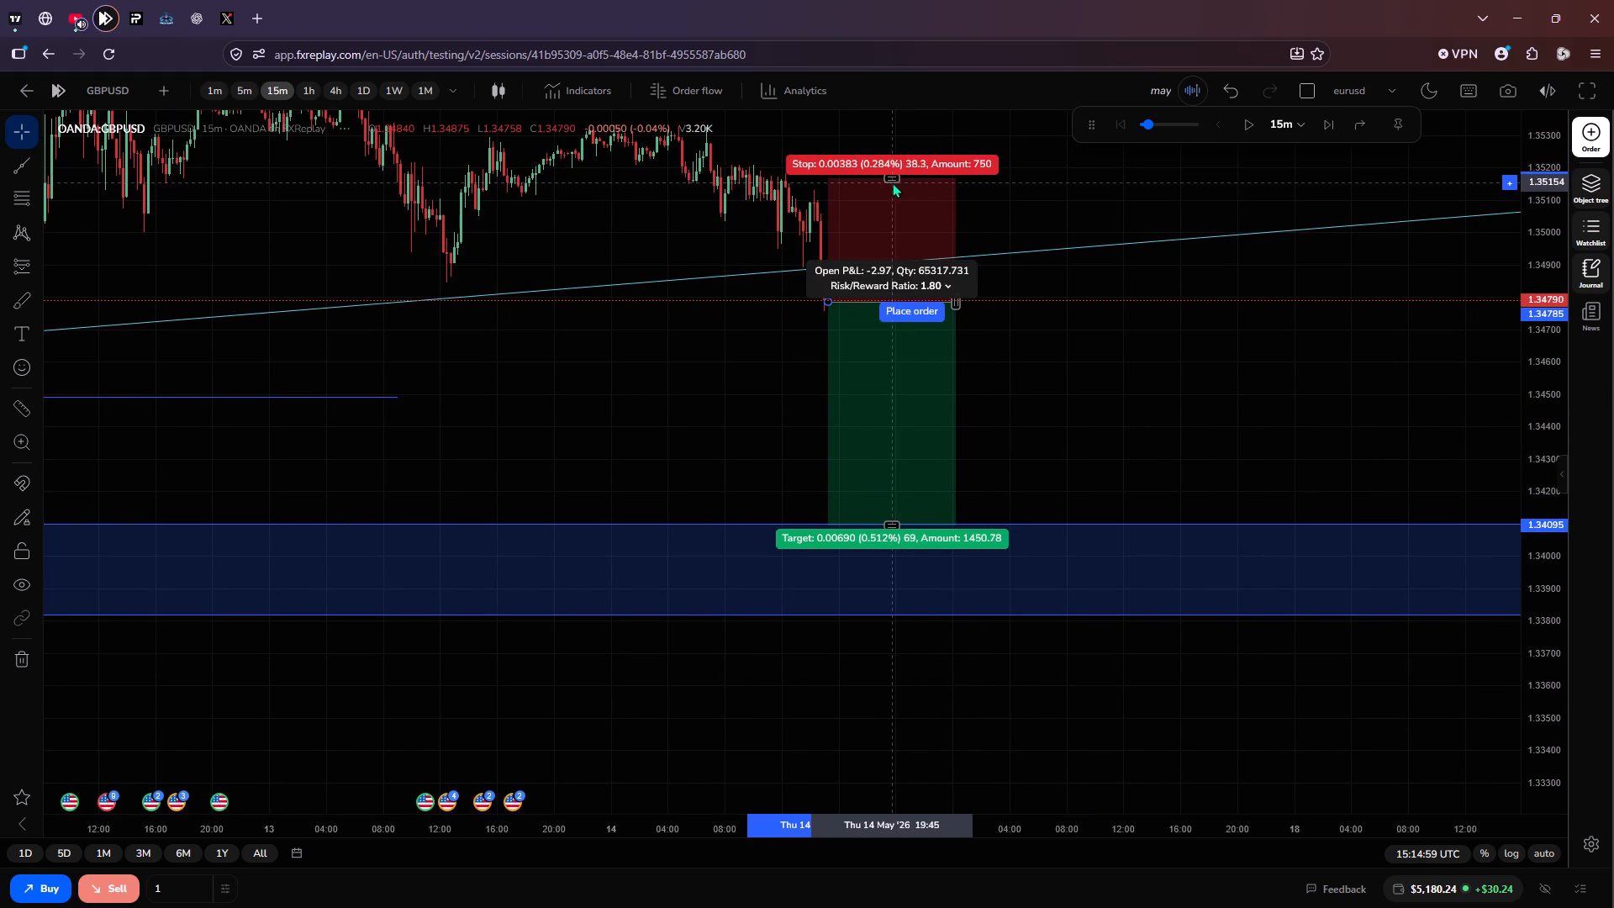
click(989, 325)
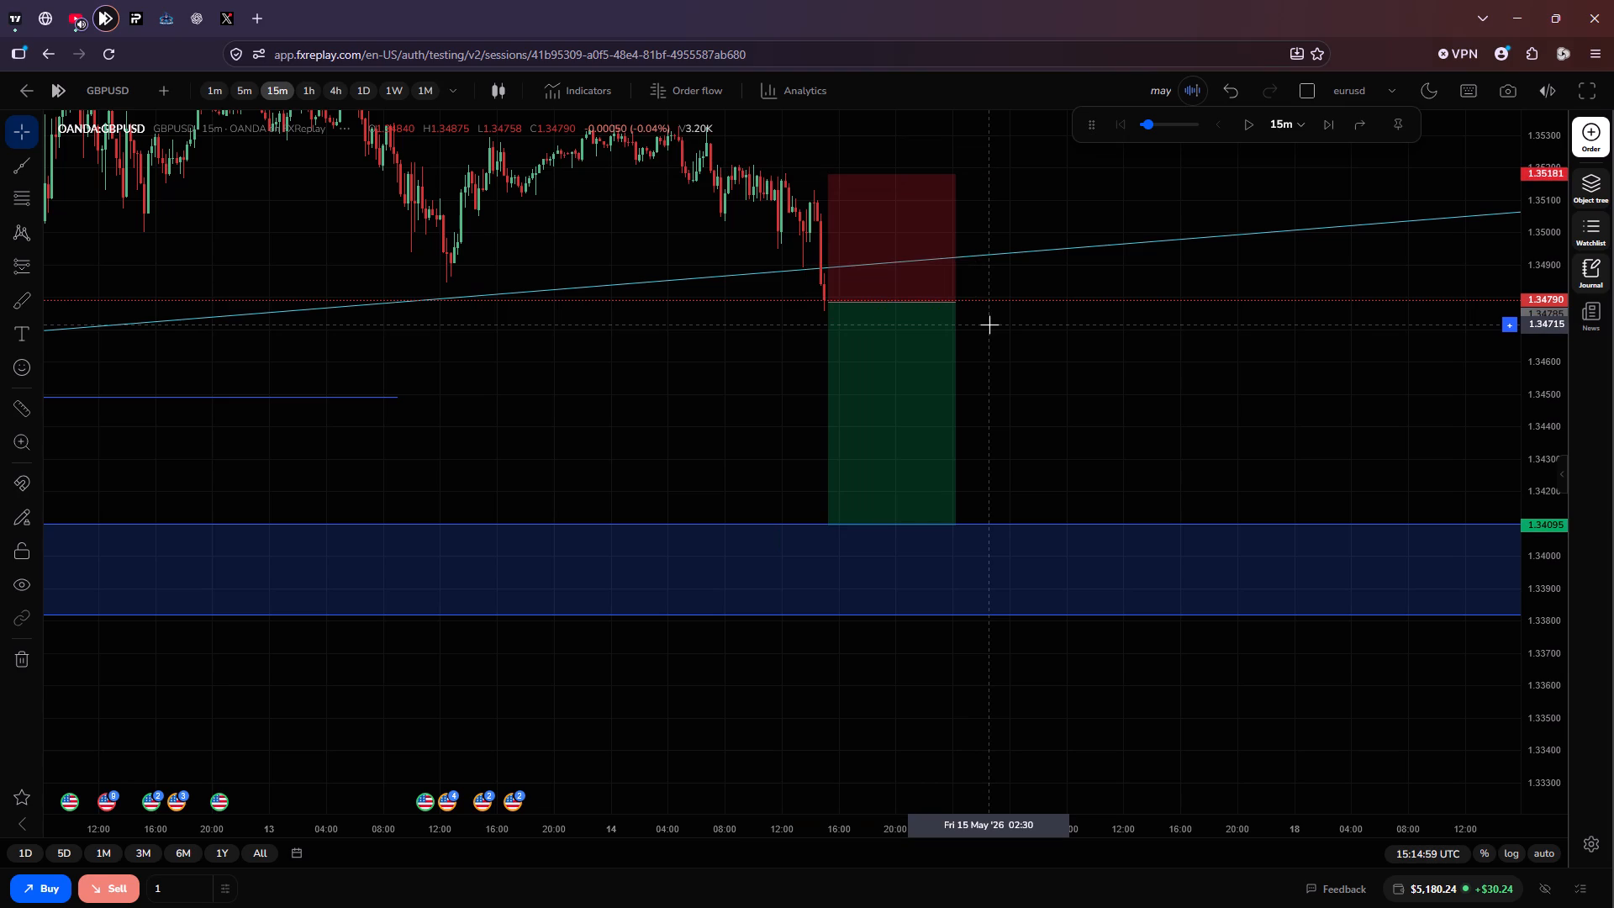
Place a 0.07 GBPUSD sell stop order from the drawn short position, with entry 1.34785, stop loss 1.35181 and take profit 1.34095.
click(911, 362)
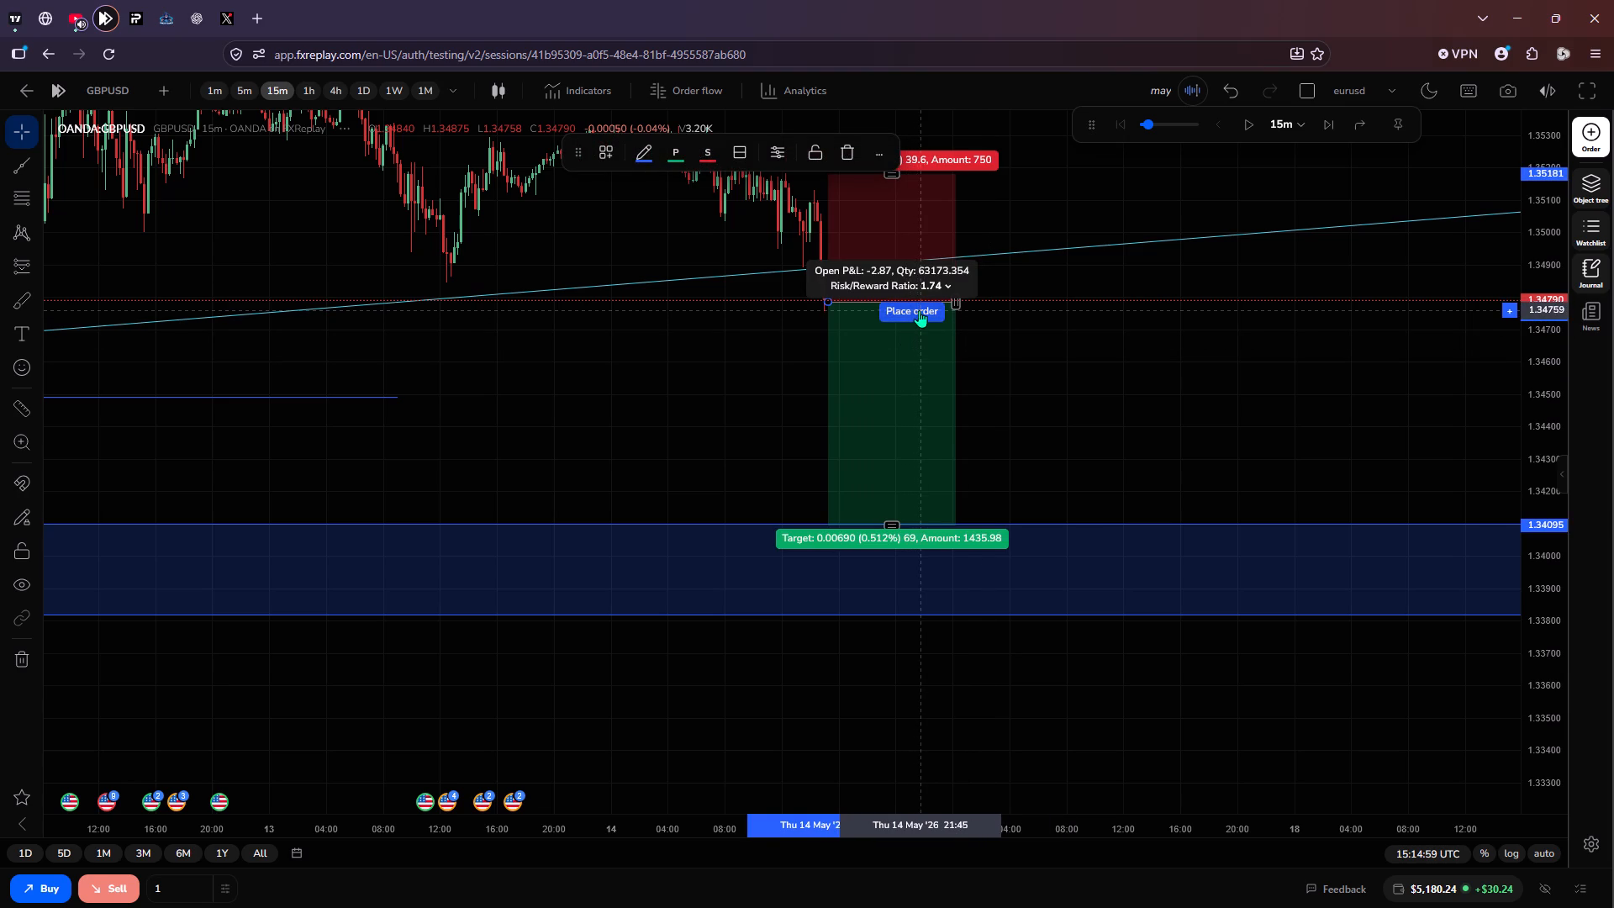
click(919, 310)
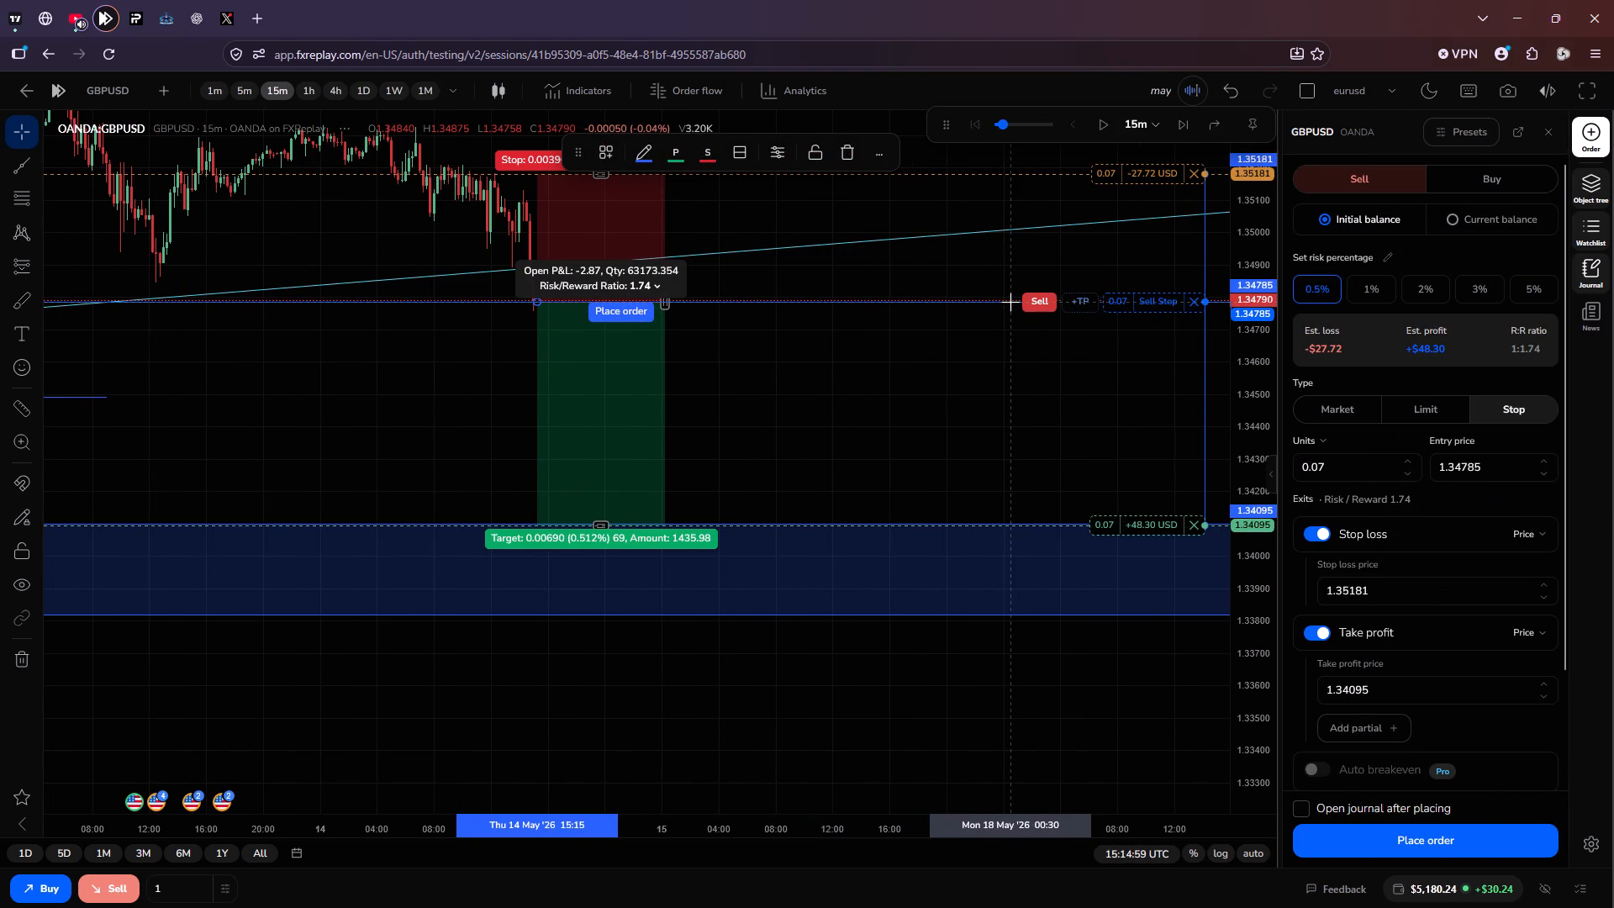
click(1028, 302)
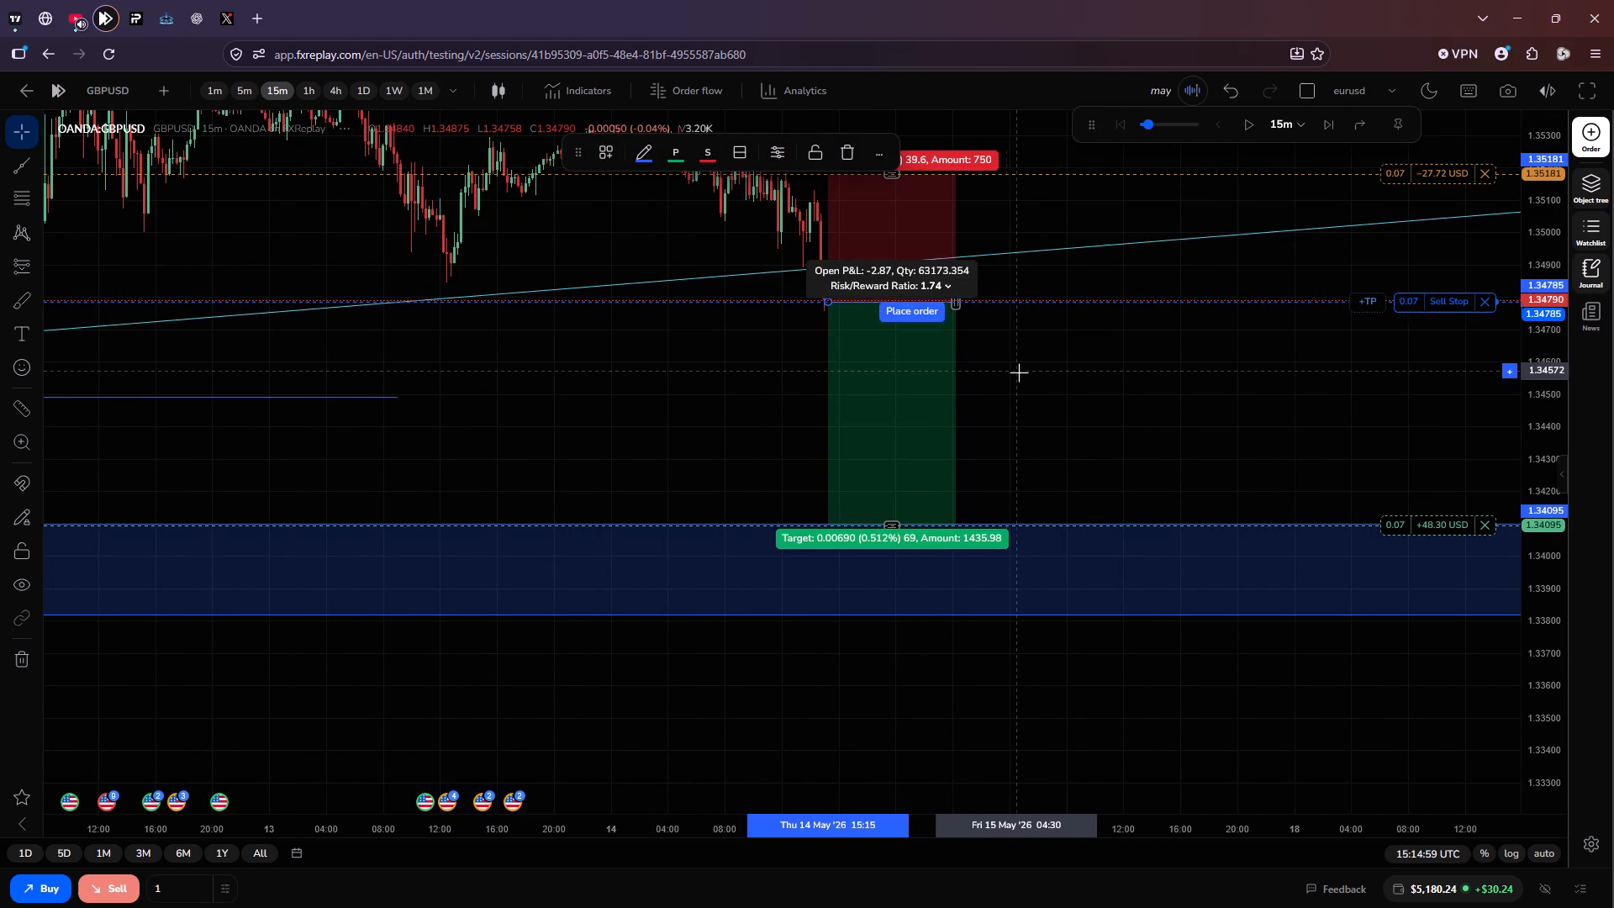
click(1019, 372)
Play the GBPUSD replay, raising the speed to 5x per sec, and pause at about 18:45 UTC on 14 May.
click(1242, 131)
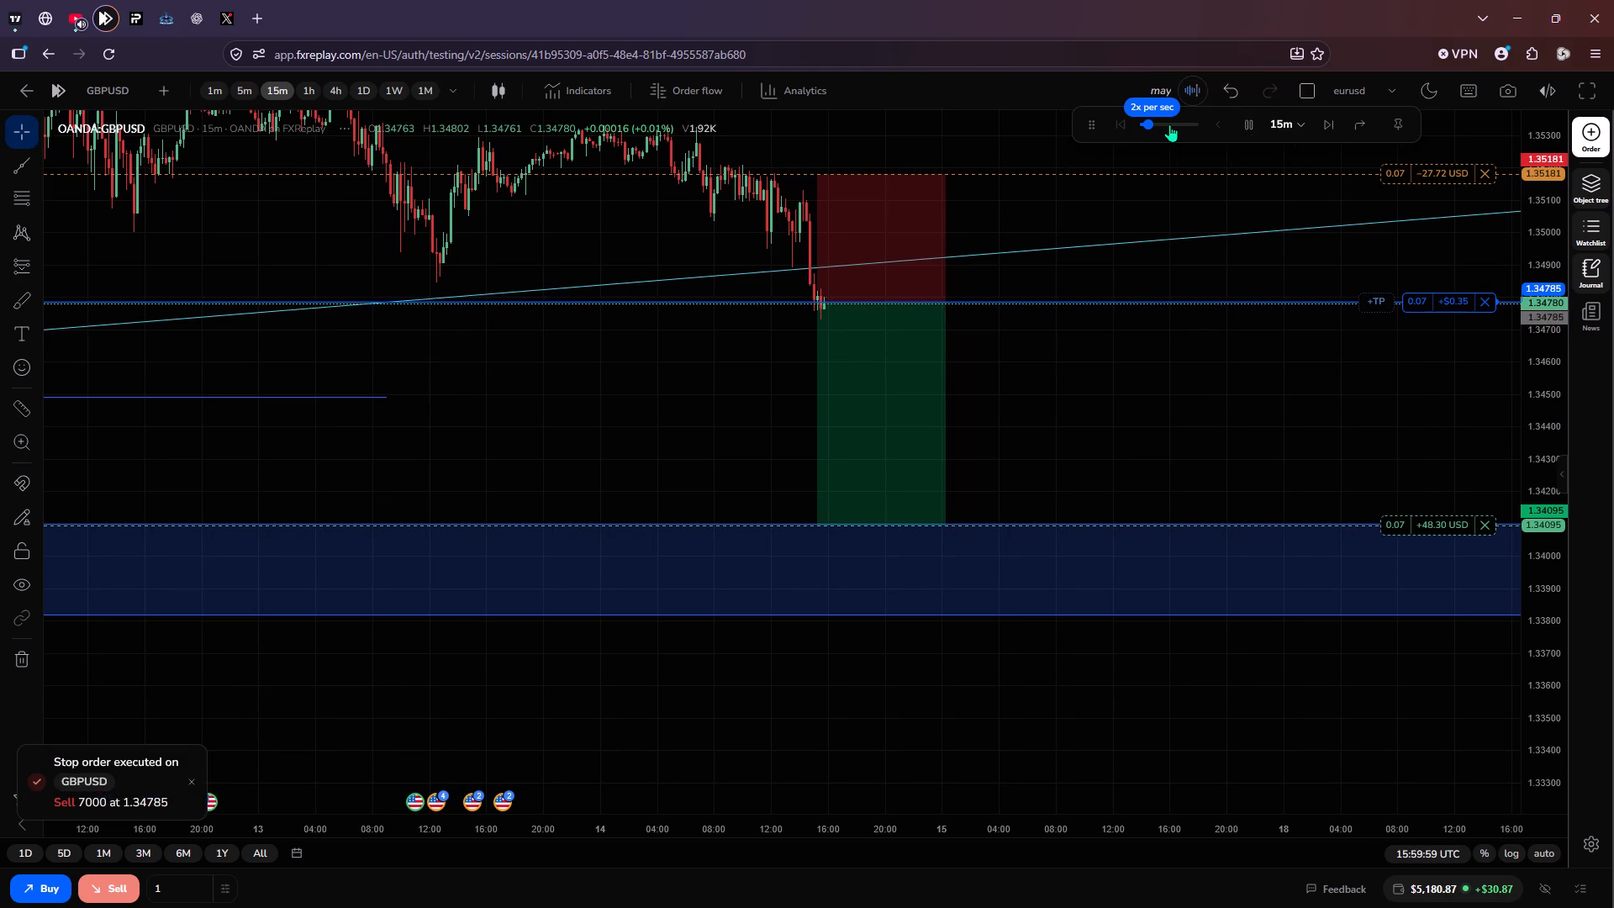
drag(1150, 123, 1158, 125)
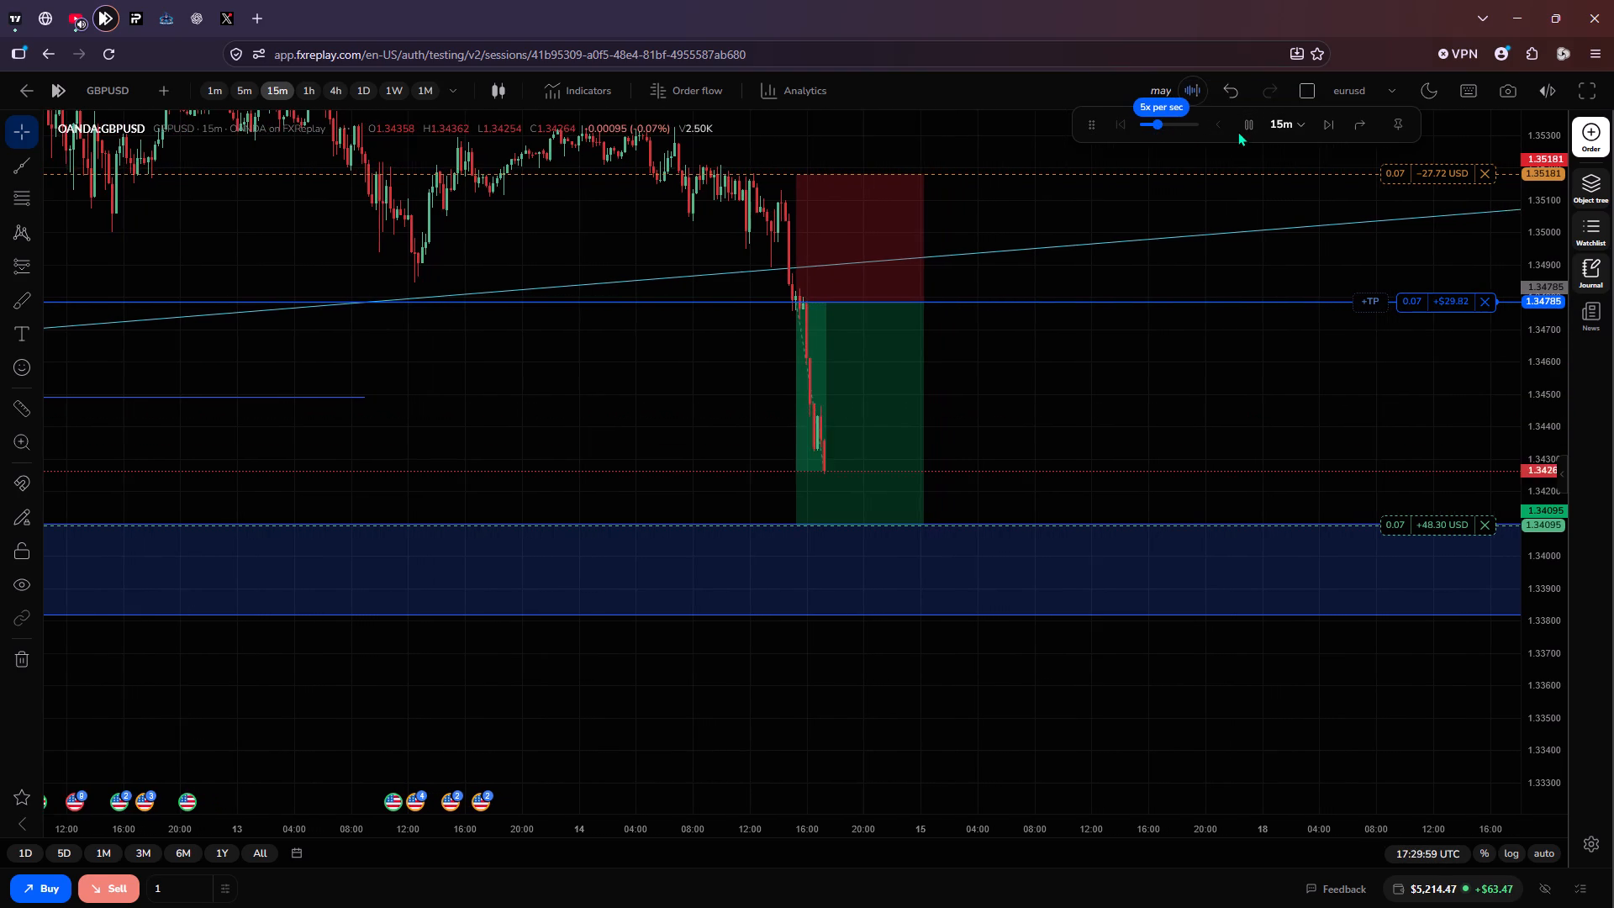
click(1247, 129)
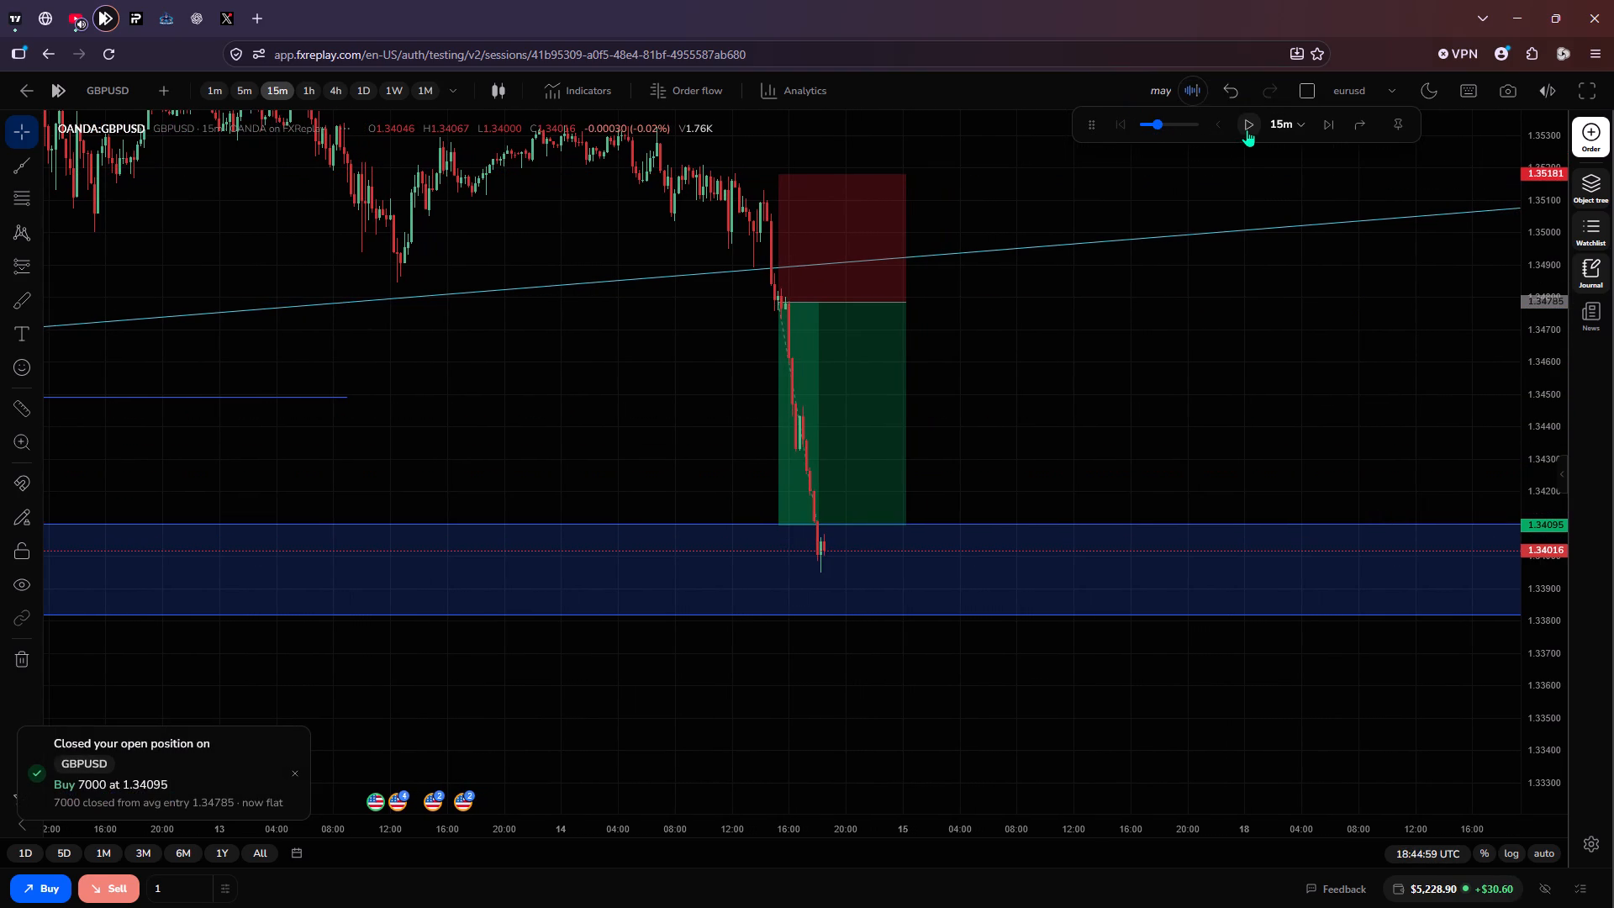
Delete the short position drawing from the GBPUSD chart.
click(866, 465)
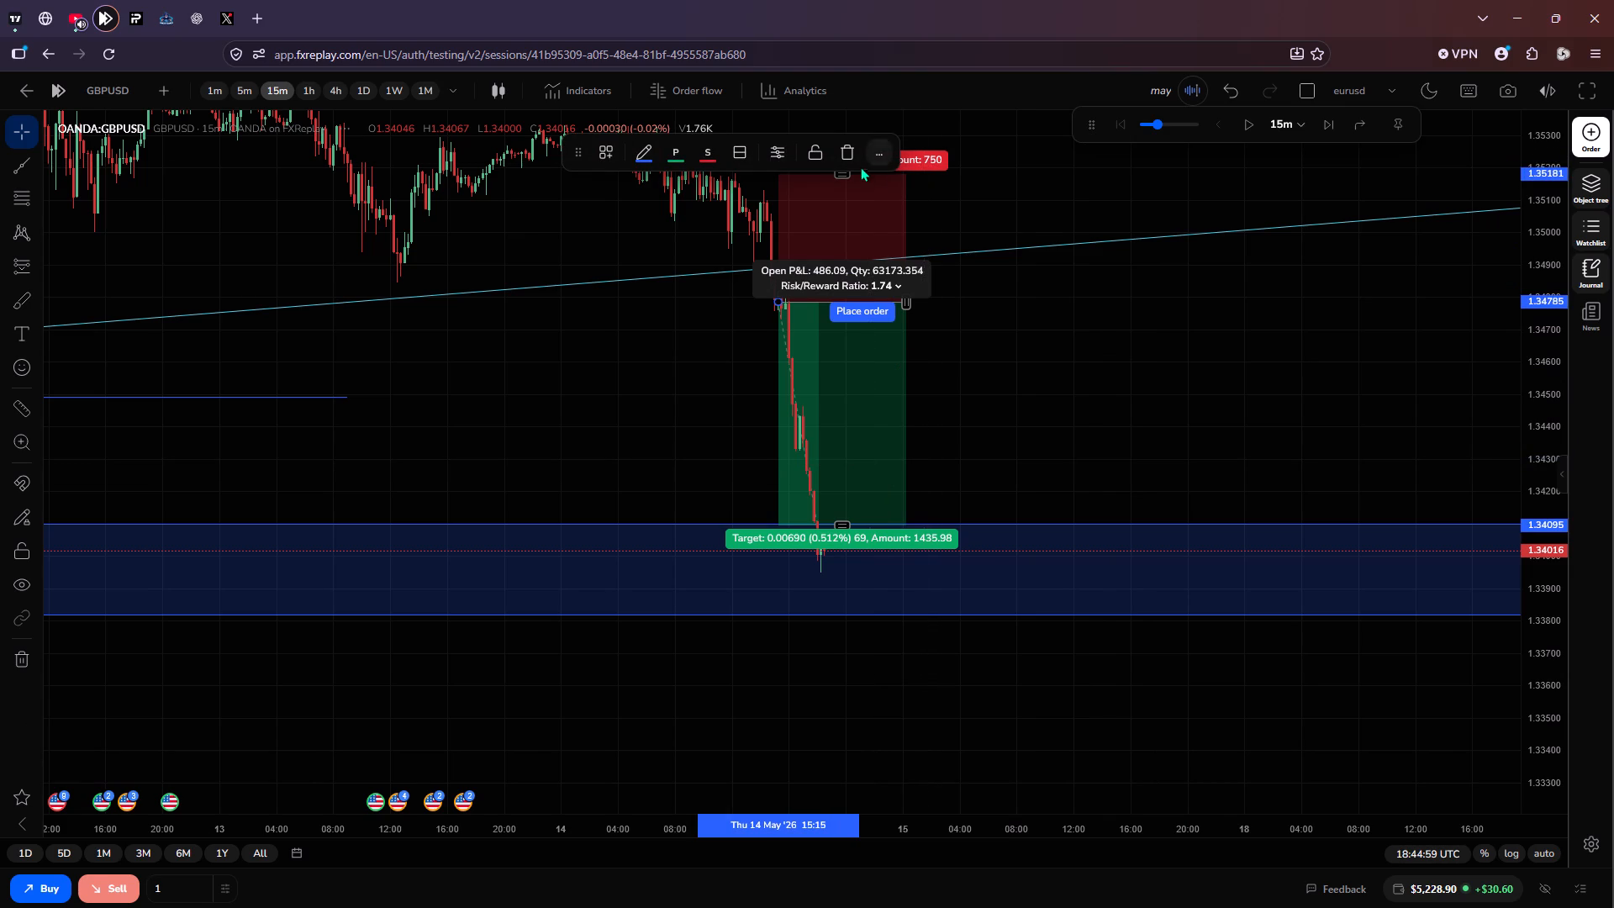
click(847, 161)
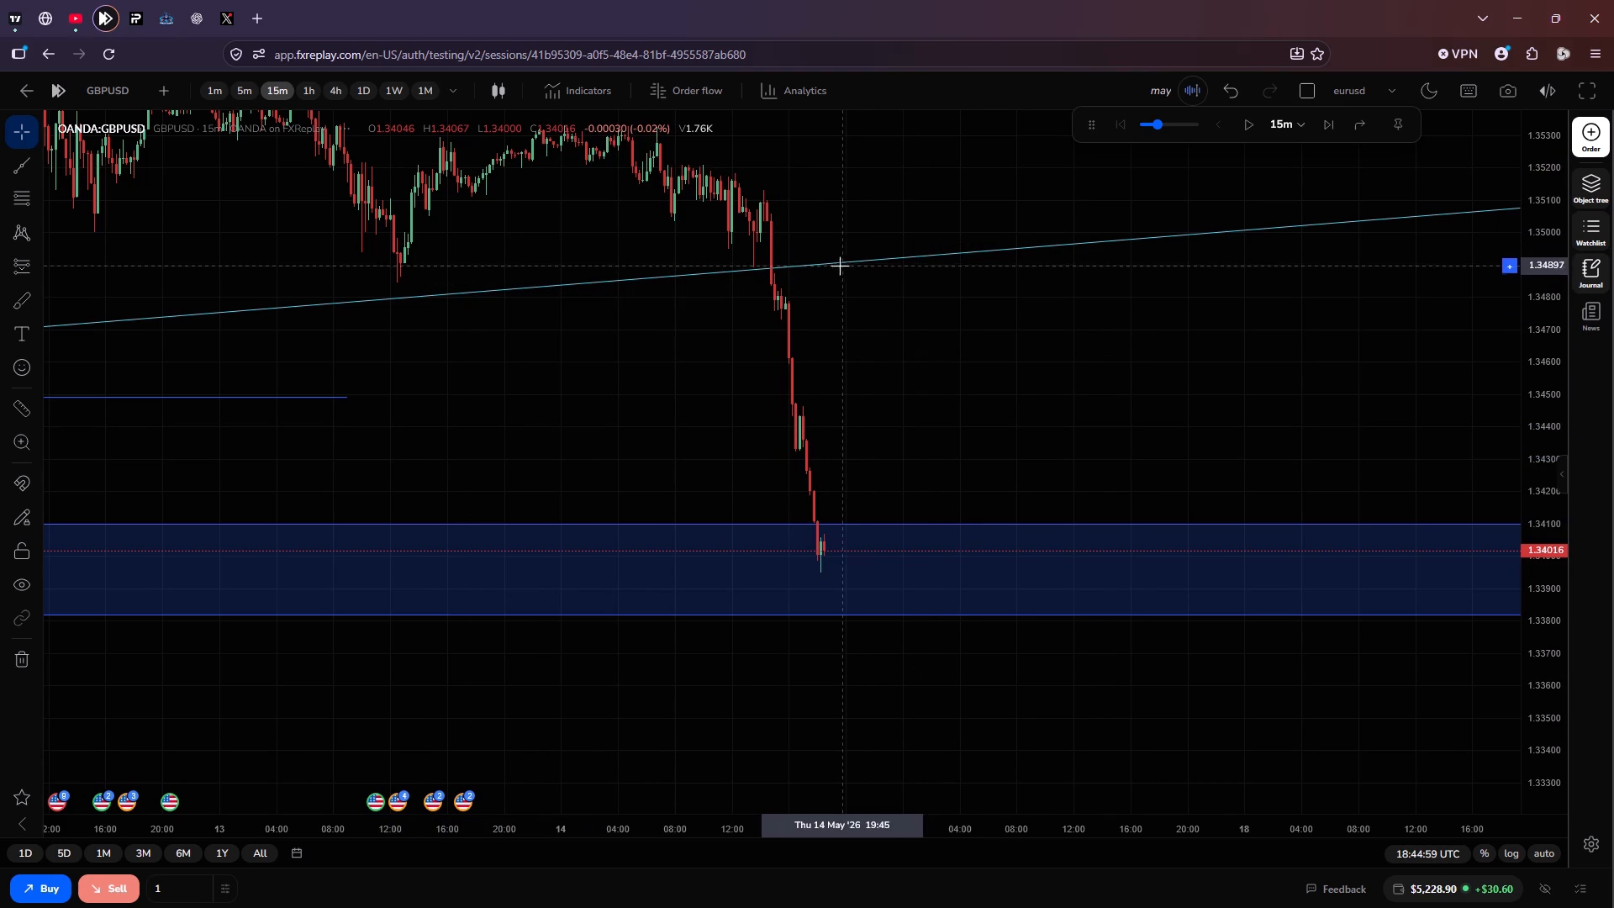
Shift the GBPUSD ascending trendline down to meet the latest 14 May low at about 1.3395 inside the blue zone.
drag(830, 266, 934, 548)
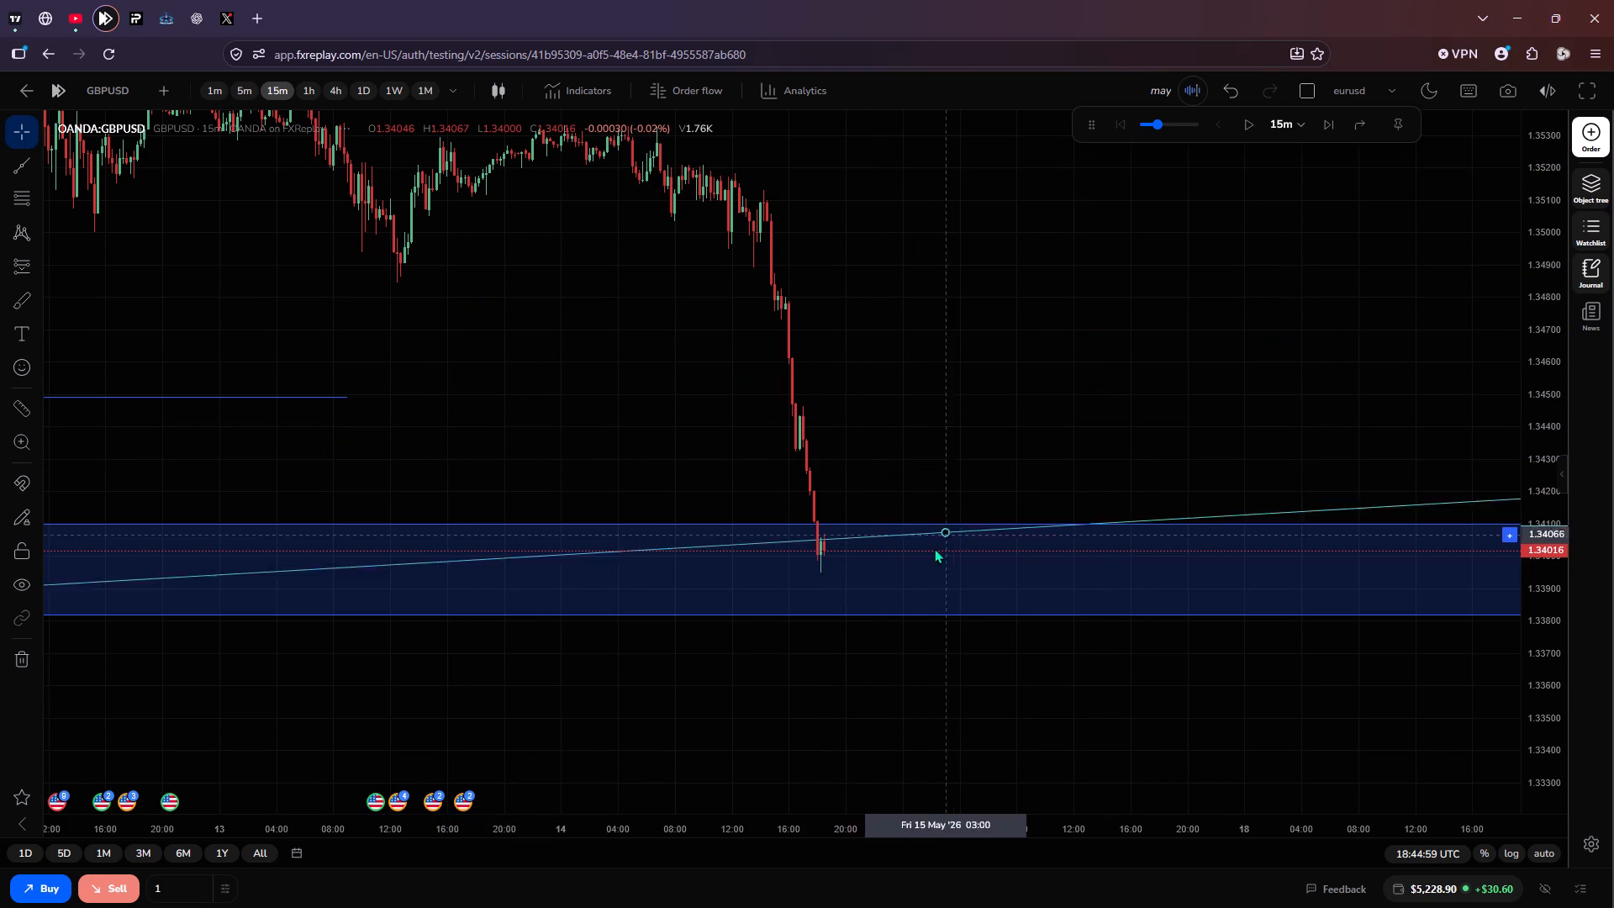
drag(934, 548, 852, 572)
click(963, 521)
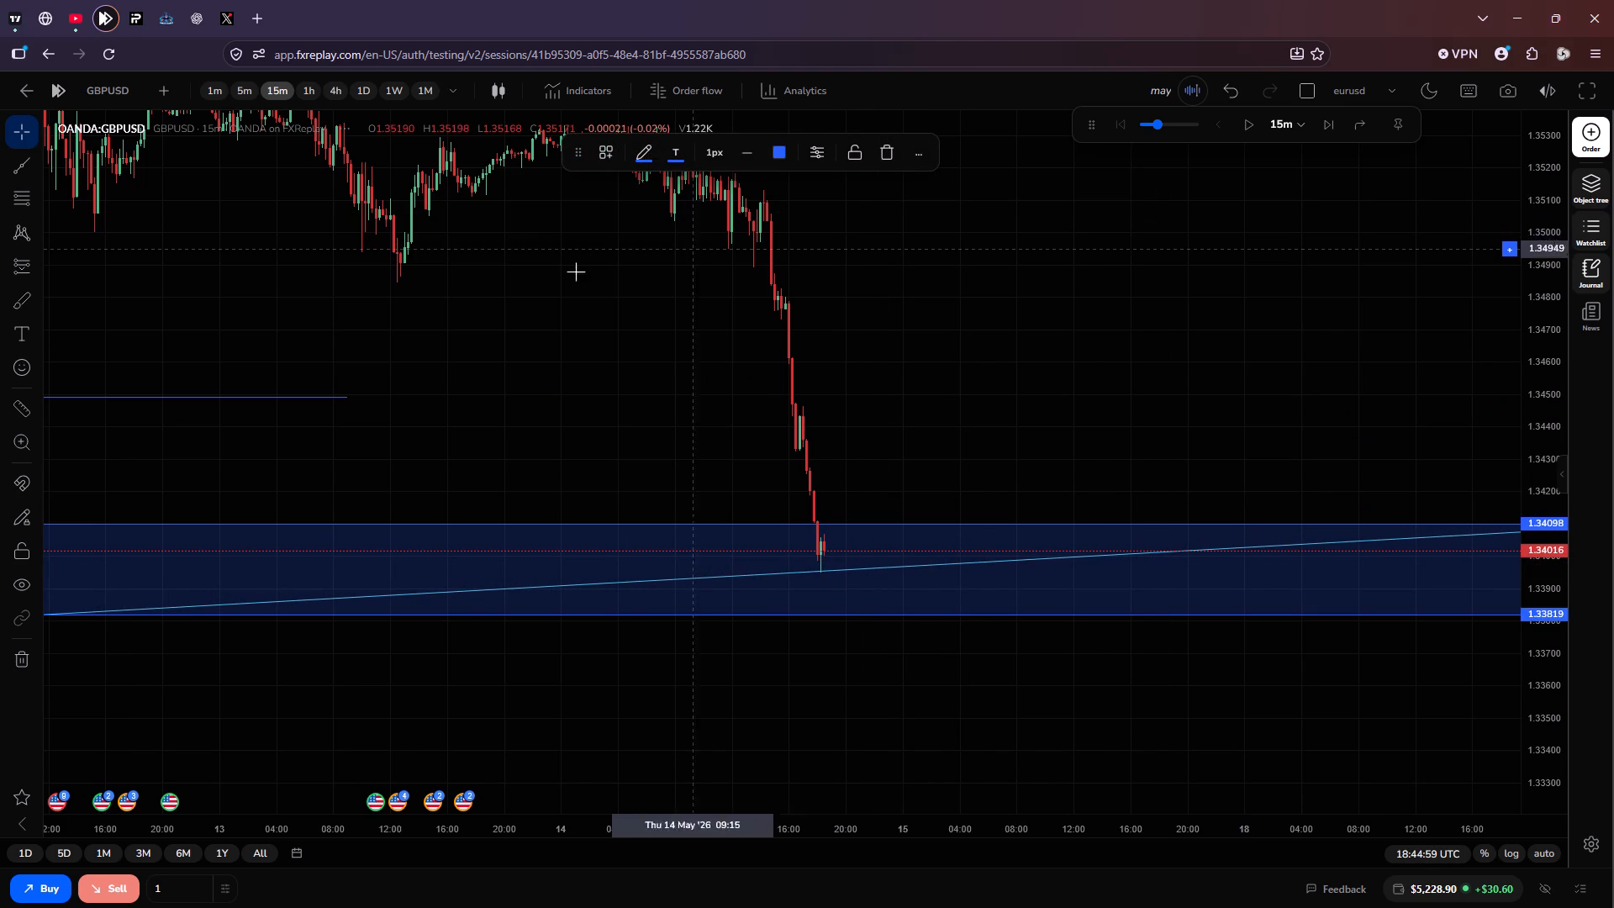
click(493, 298)
Switch the chart to EURUSD and check the open short trade against its stop and target levels.
click(97, 101)
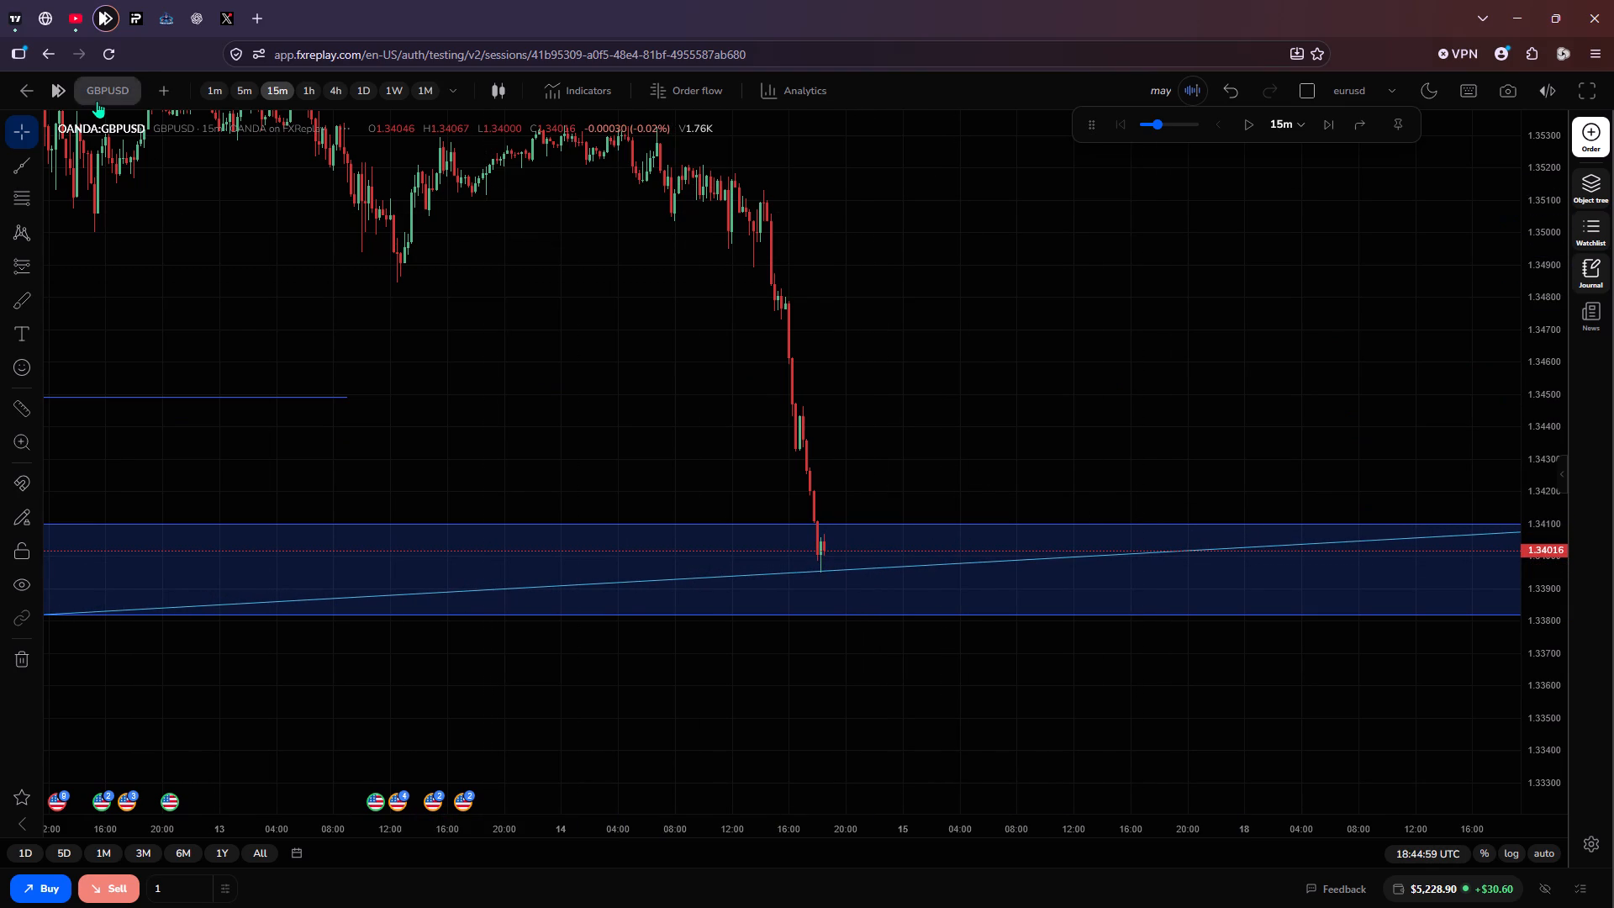
click(734, 540)
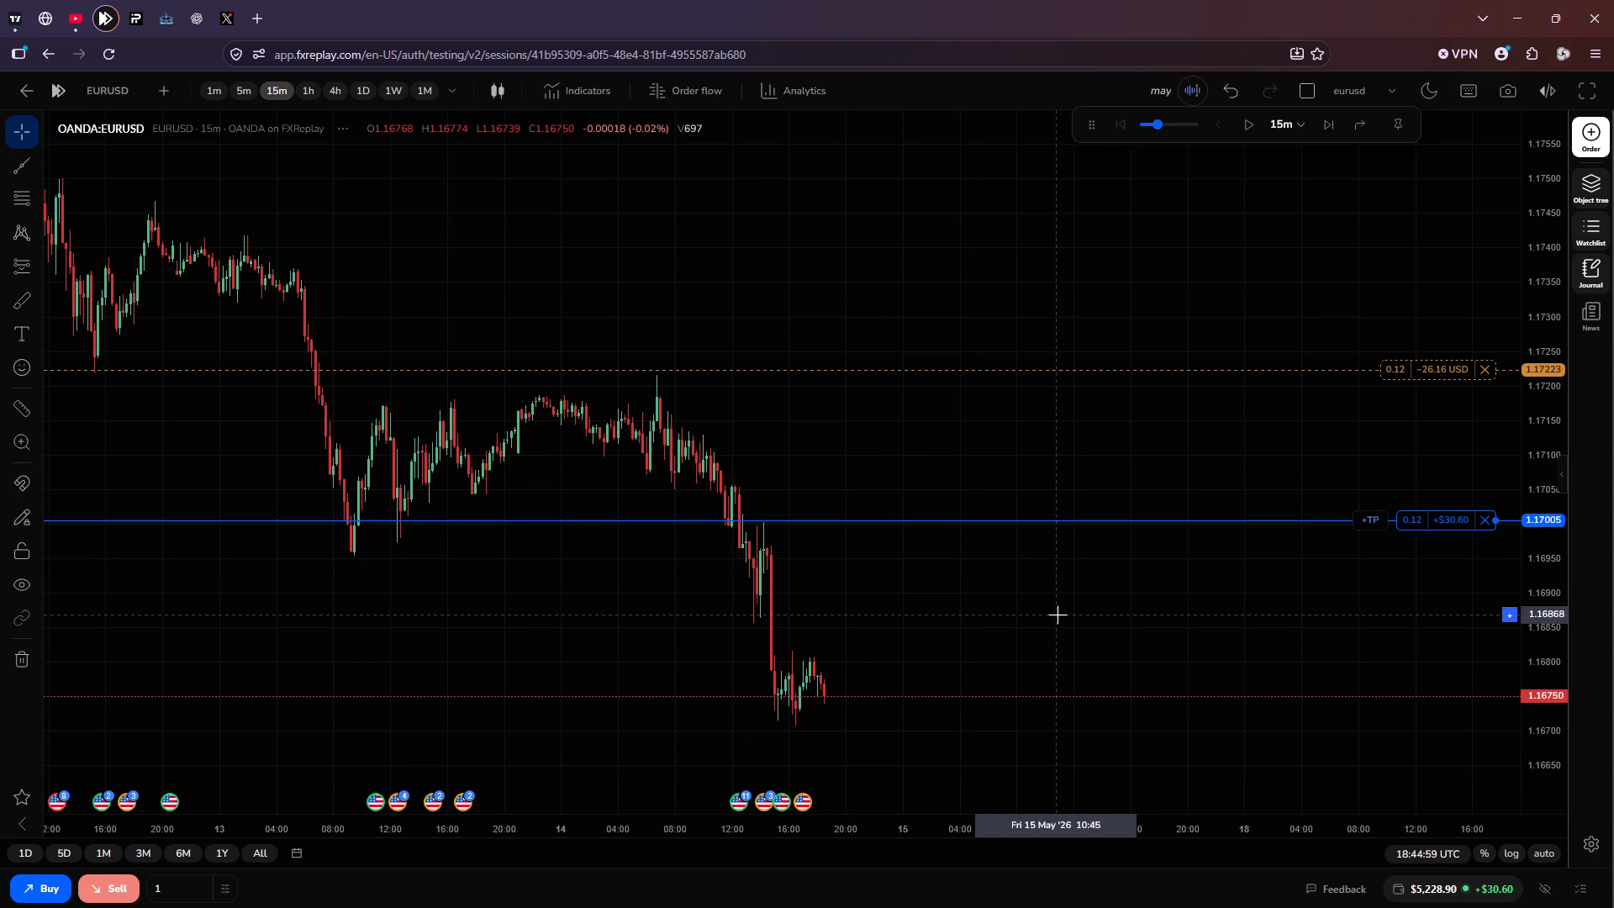
scroll(1058, 615, down, 1)
drag(1058, 615, 1062, 527)
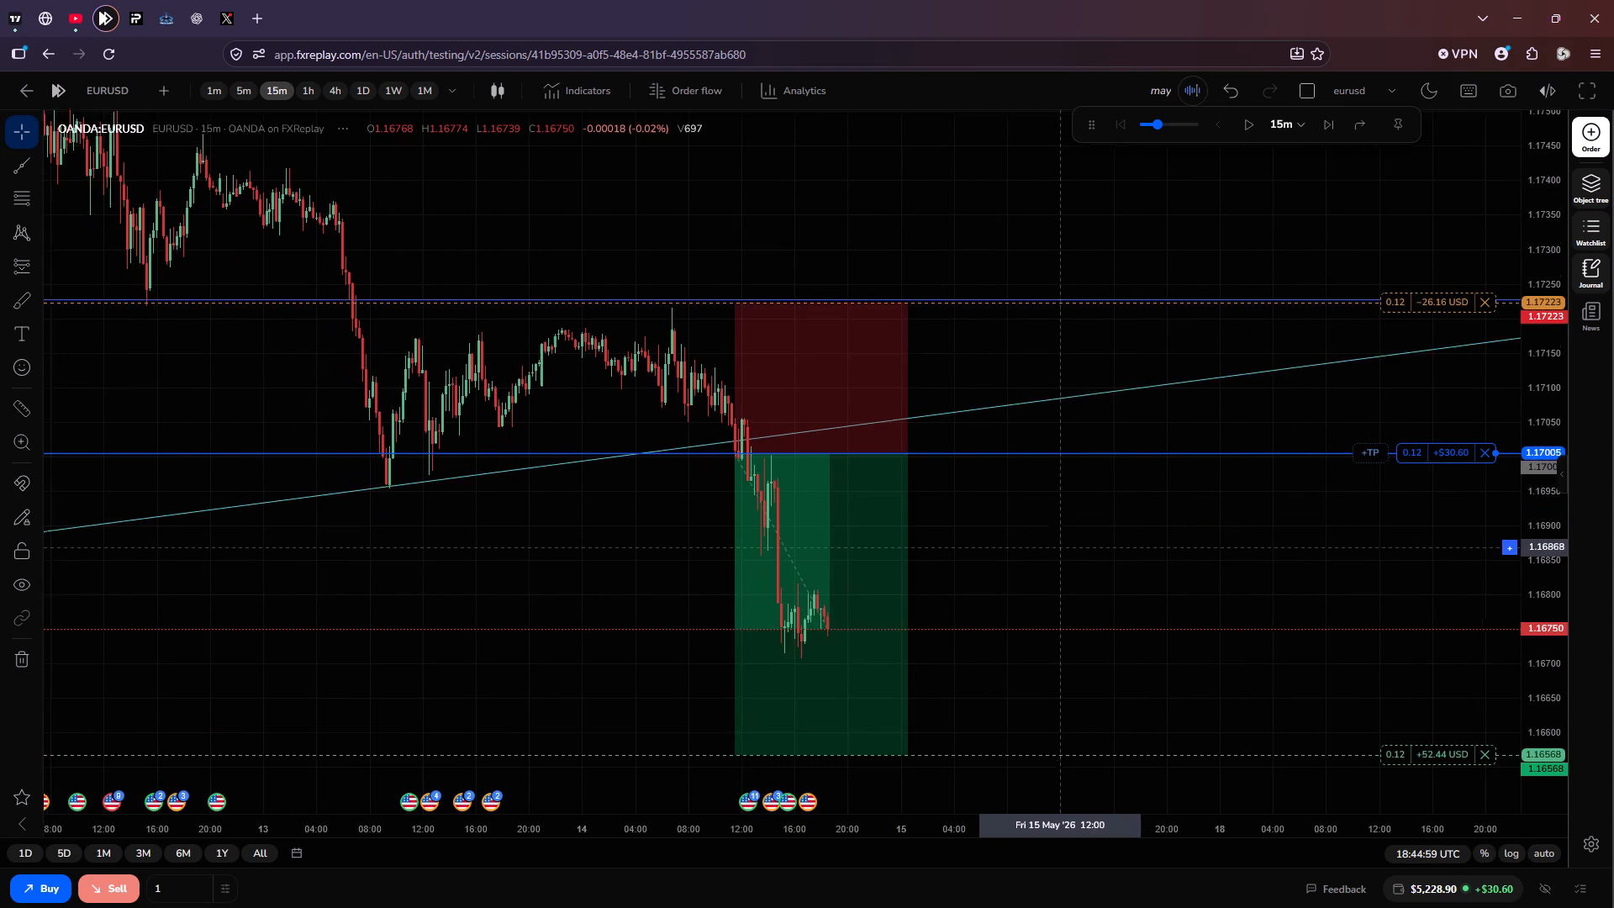
drag(1062, 527, 1038, 424)
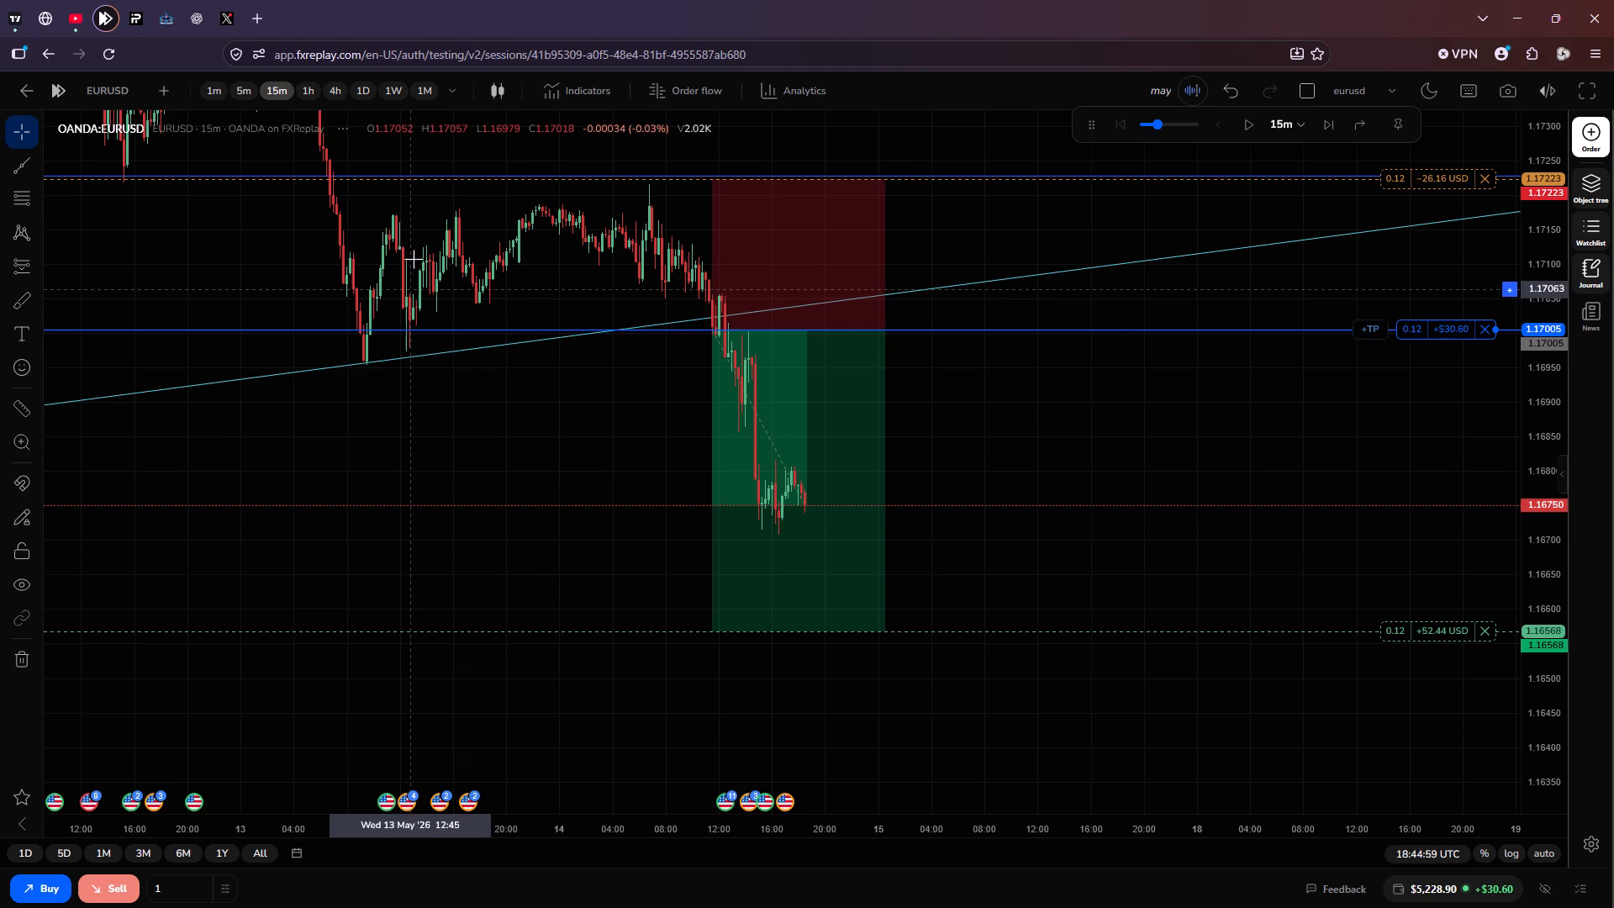
Switch the chart back to GBPUSD with the latest candles and the blue zone in view.
click(120, 85)
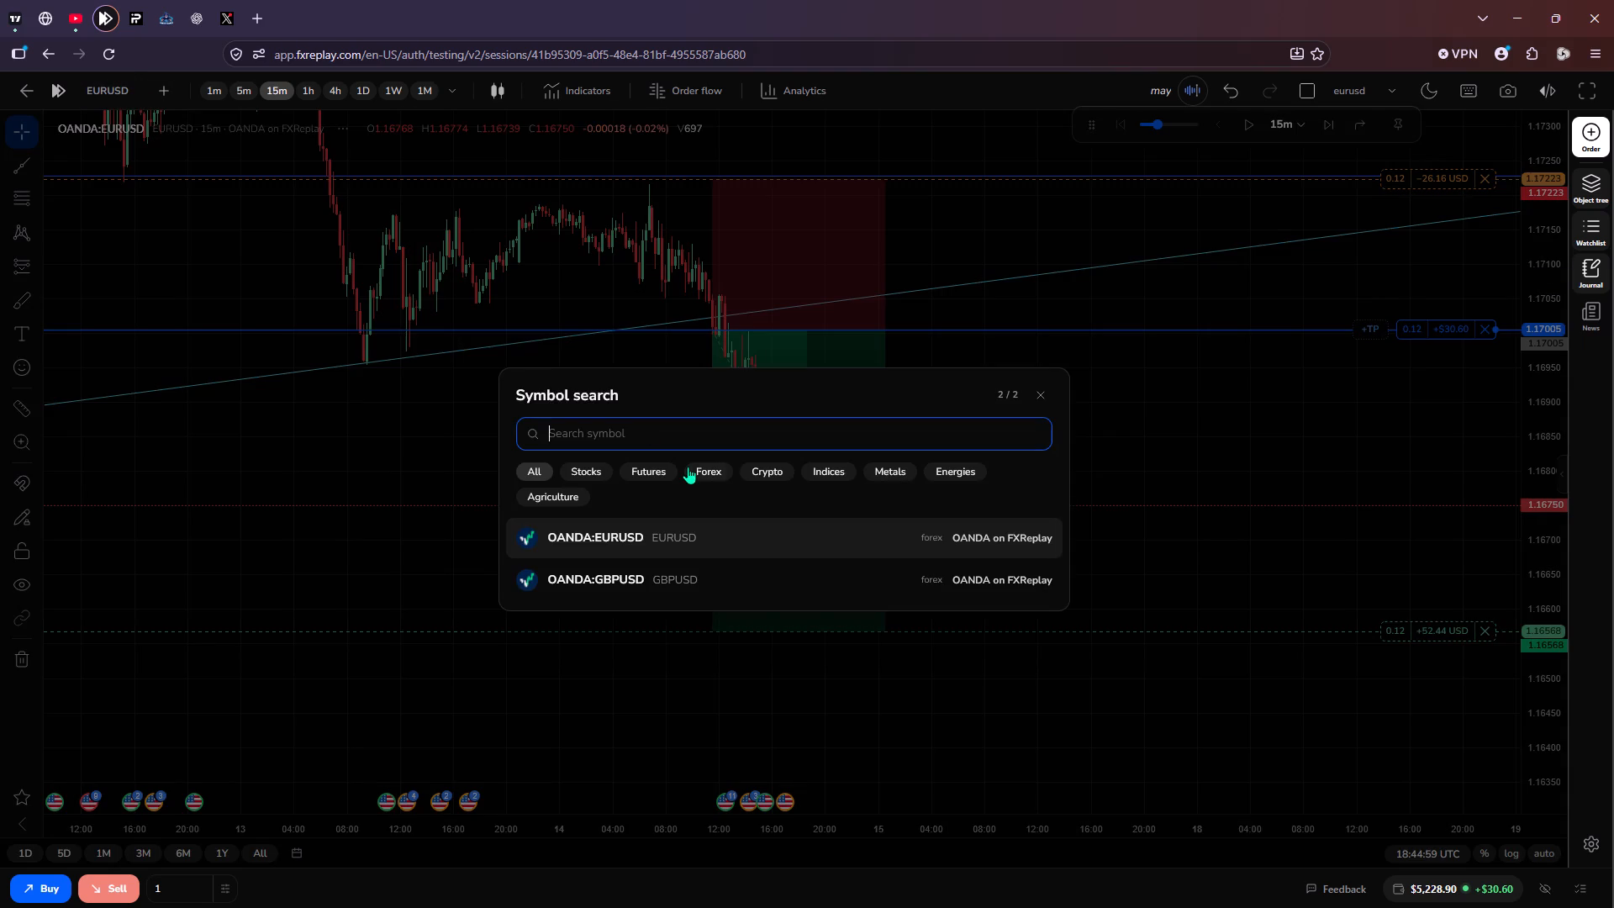
click(707, 568)
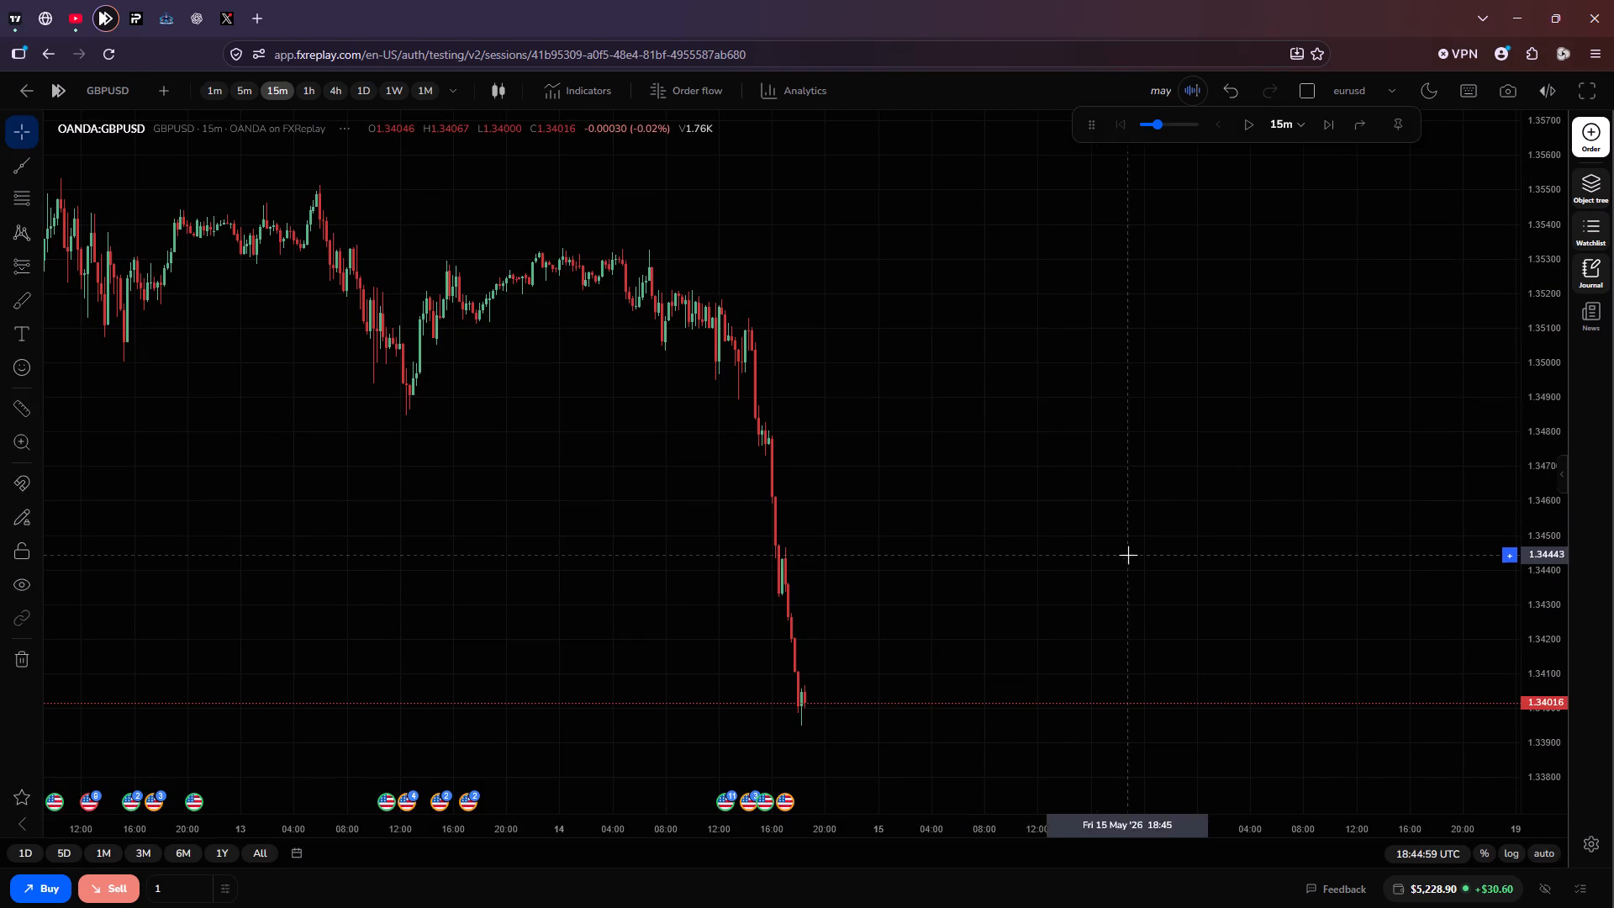
scroll(1061, 566, down, 1)
drag(1061, 566, 1043, 334)
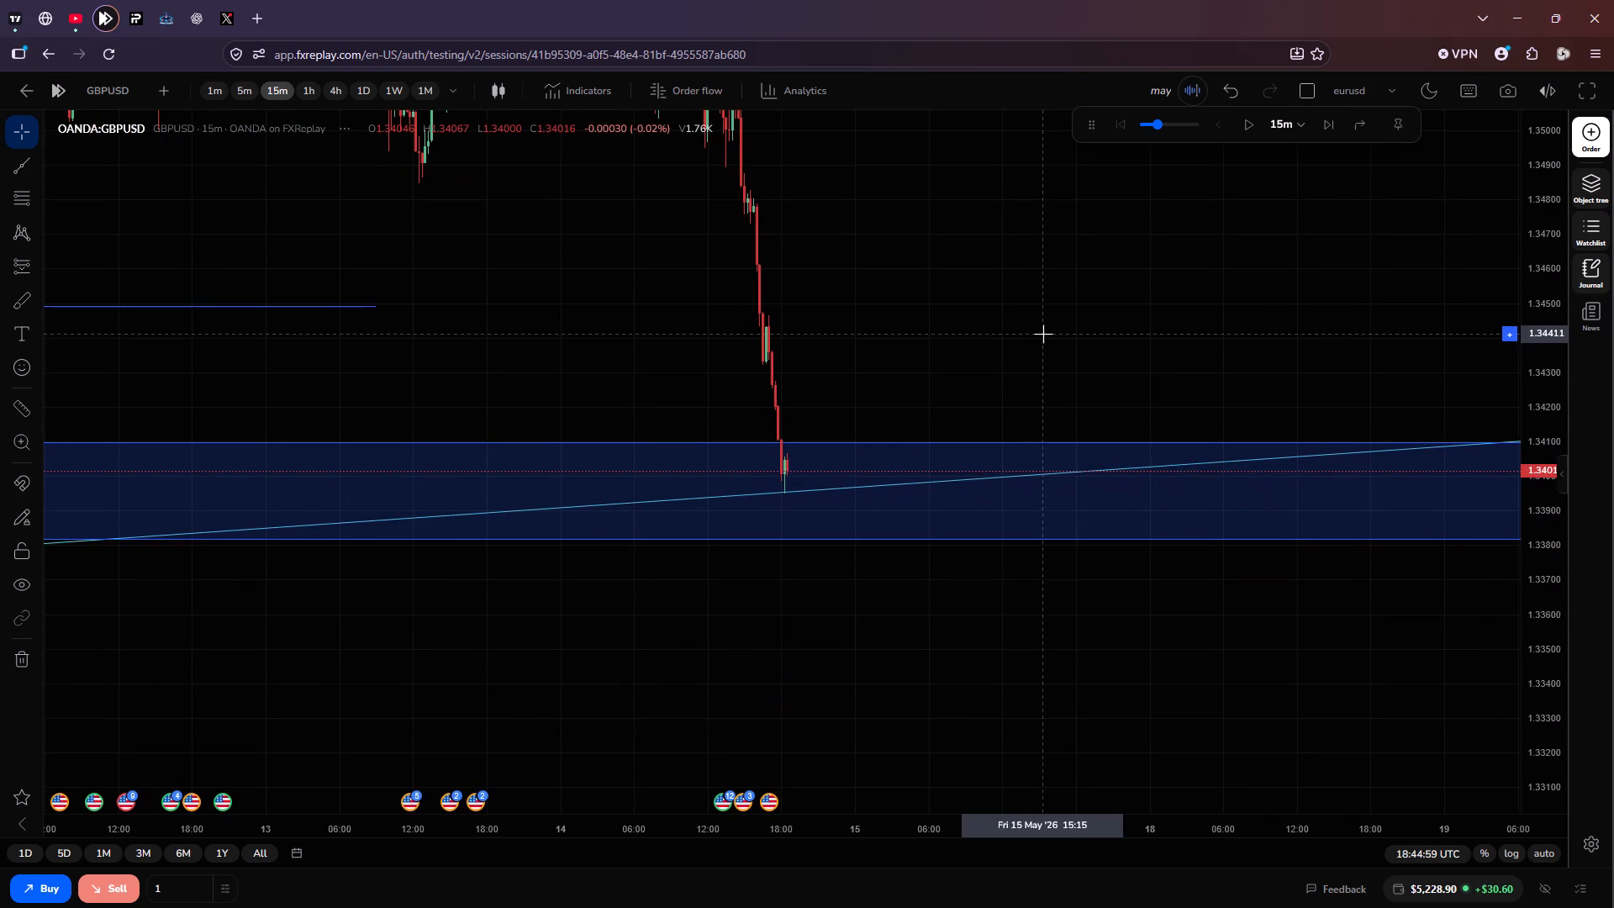
Play the GBPUSD replay in stages at a slower speed, pausing at about 01:00 UTC on 15 May.
drag(1157, 124, 1120, 135)
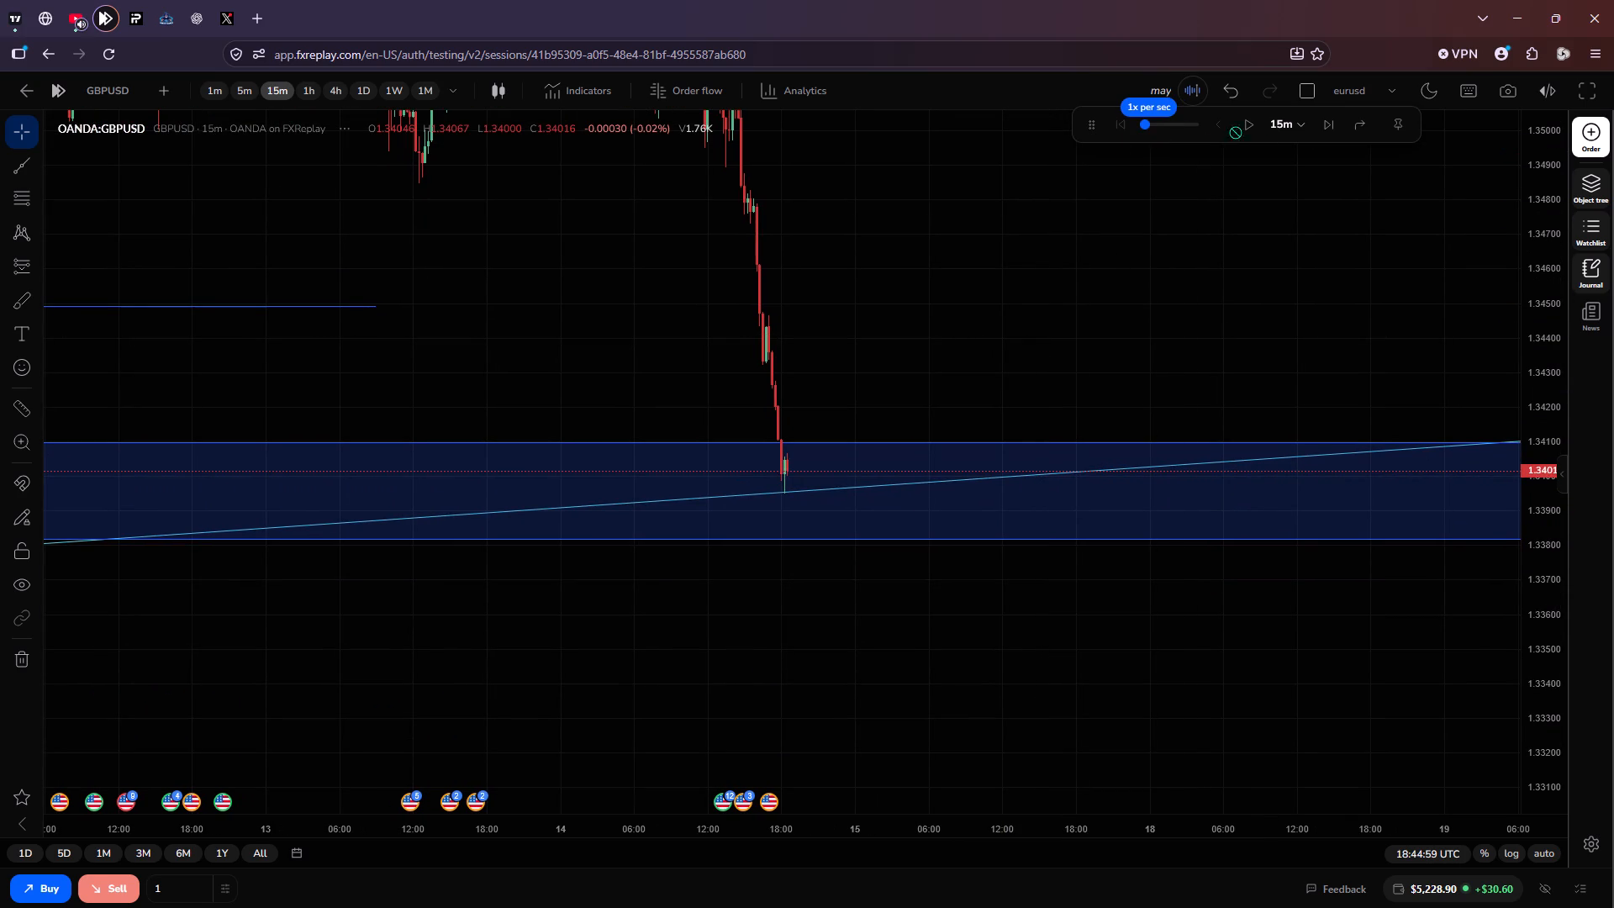
click(1246, 135)
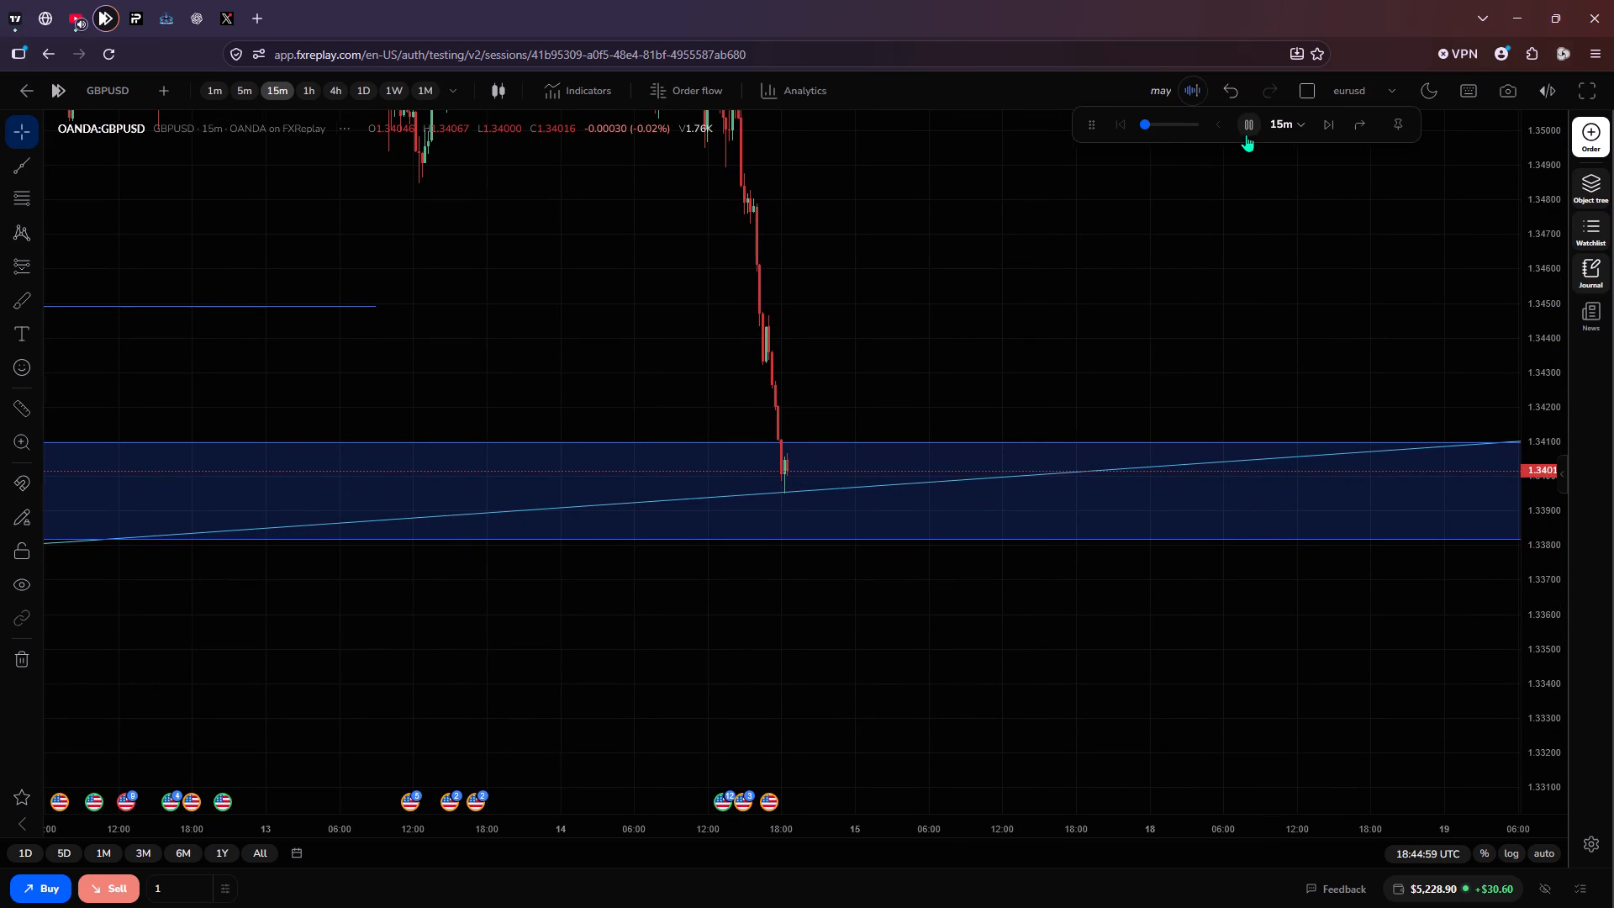
click(1143, 123)
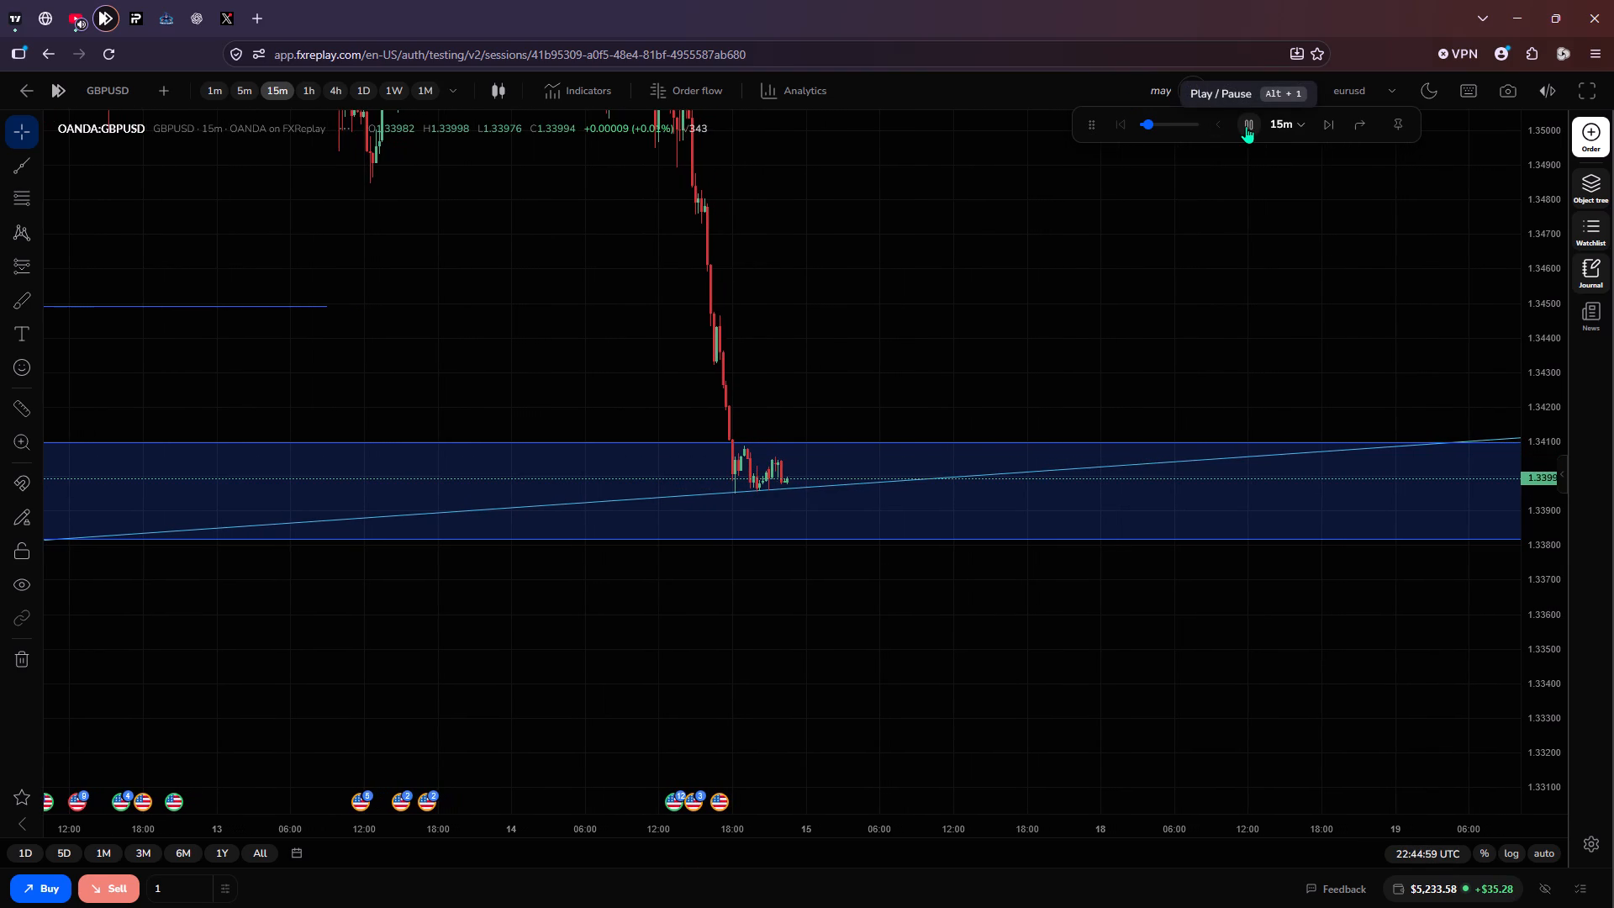
click(1246, 126)
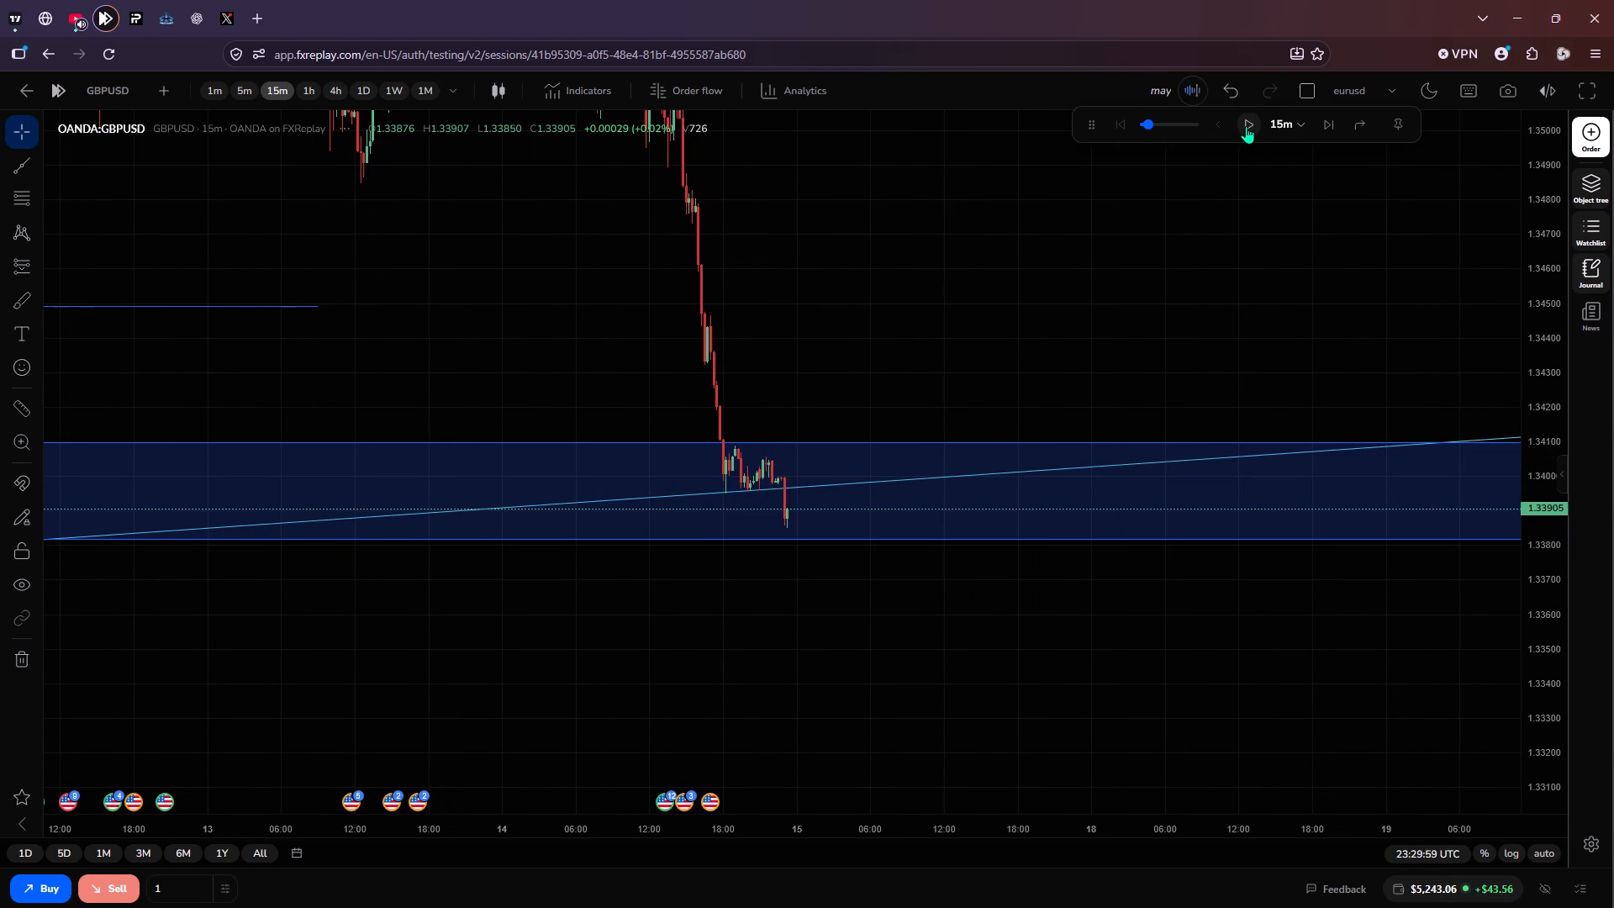
click(1246, 126)
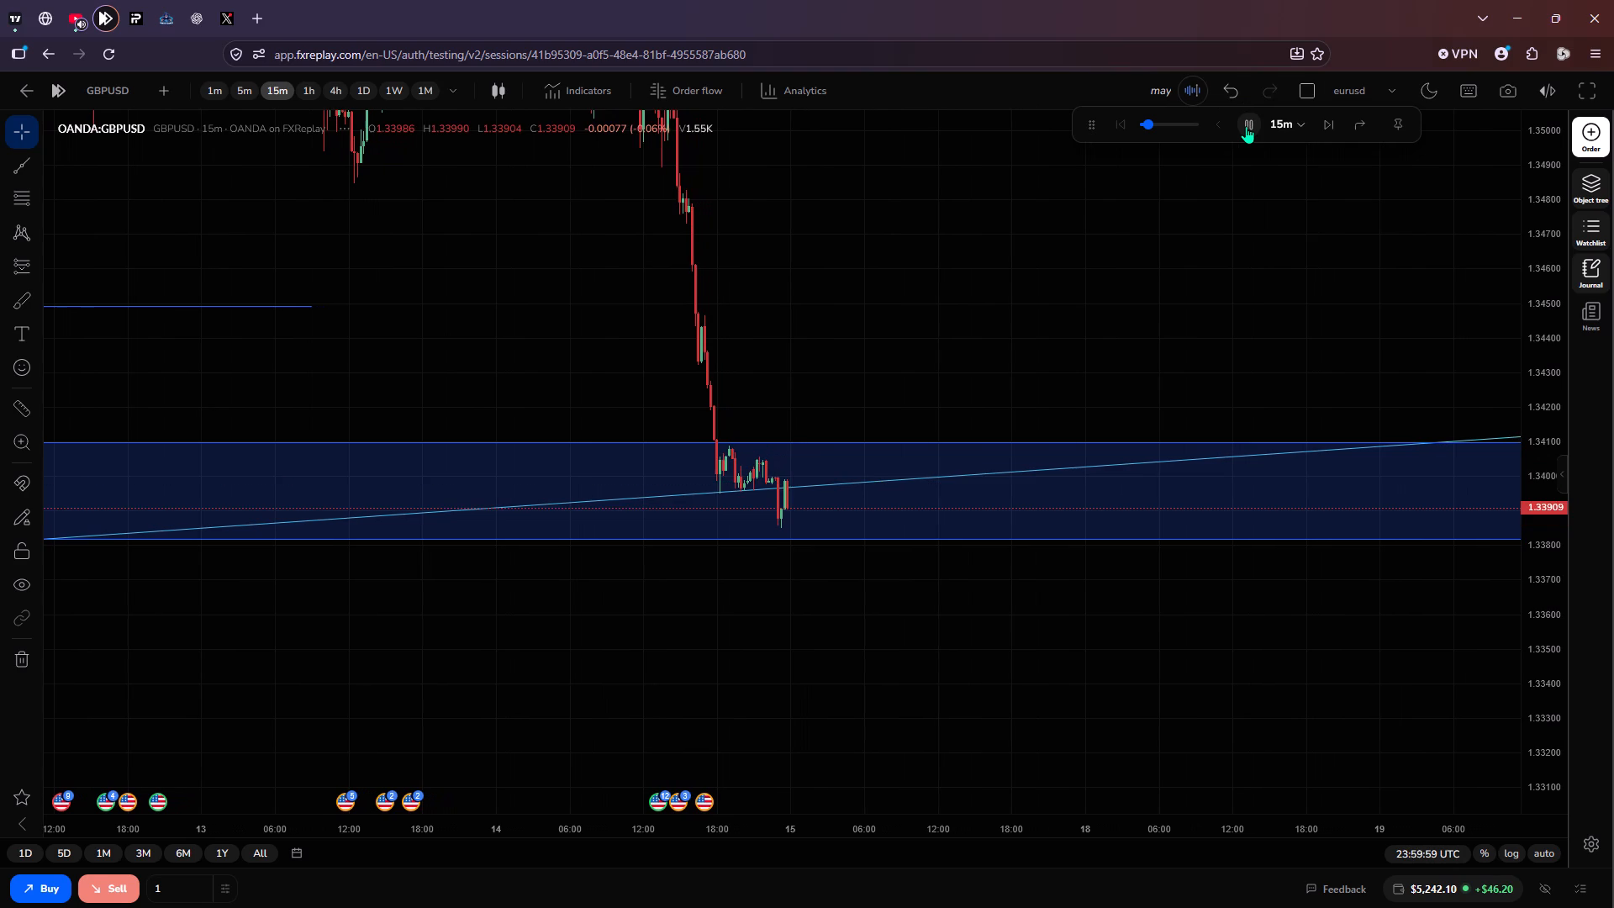
click(1246, 126)
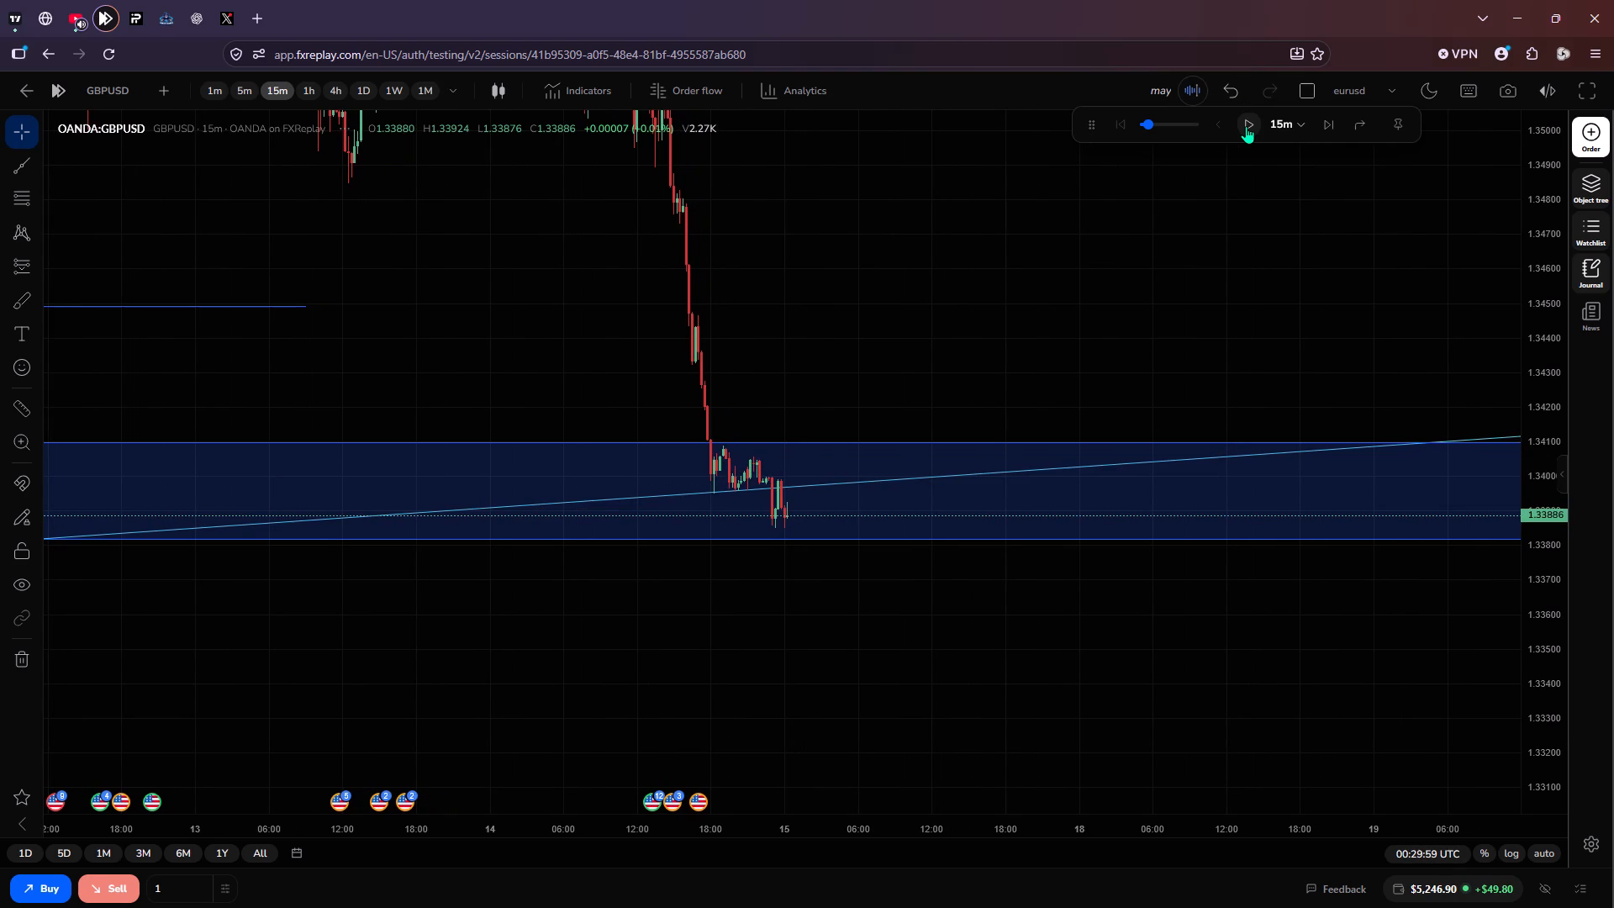
click(1246, 126)
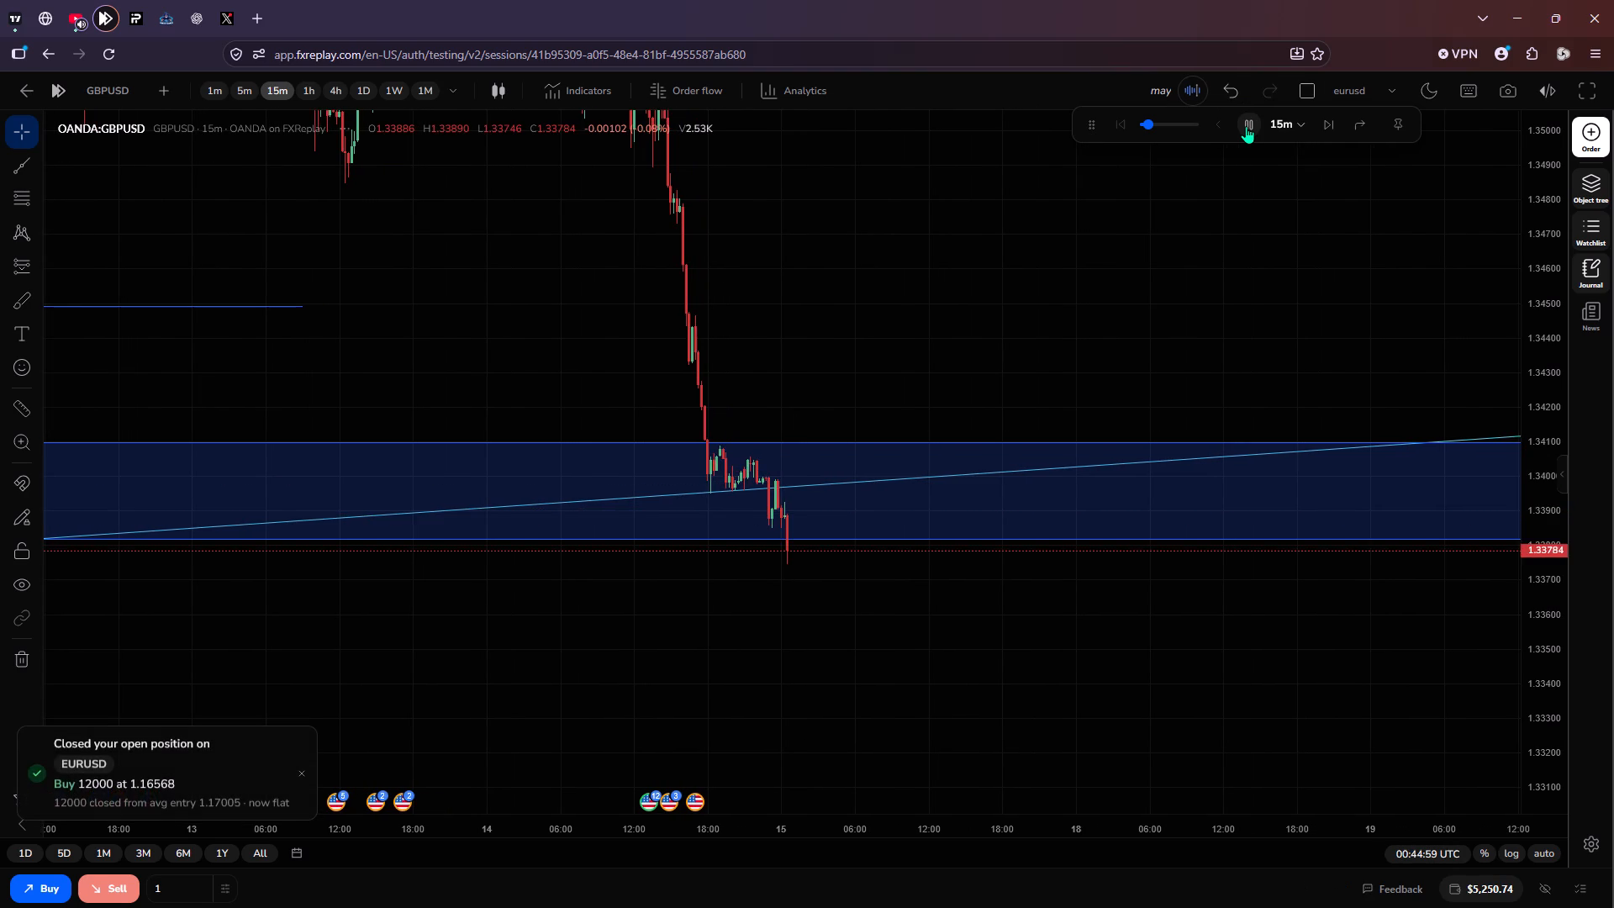
click(1246, 126)
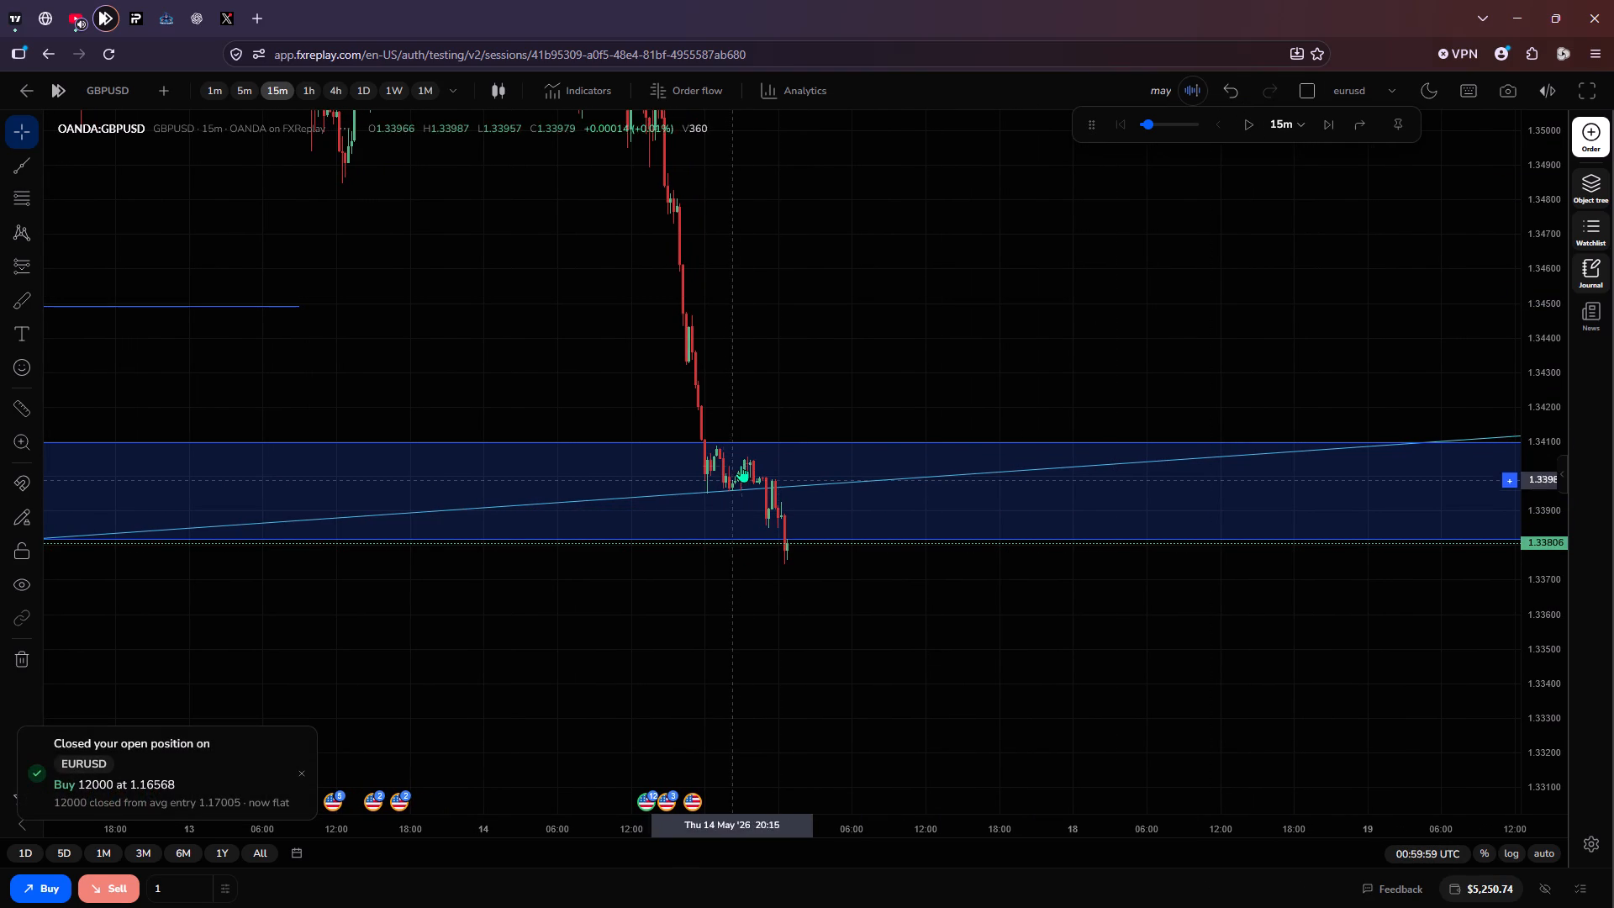
Shift the GBPUSD ascending trendline down to meet the latest 15 May low at about 1.3375.
drag(735, 488, 872, 552)
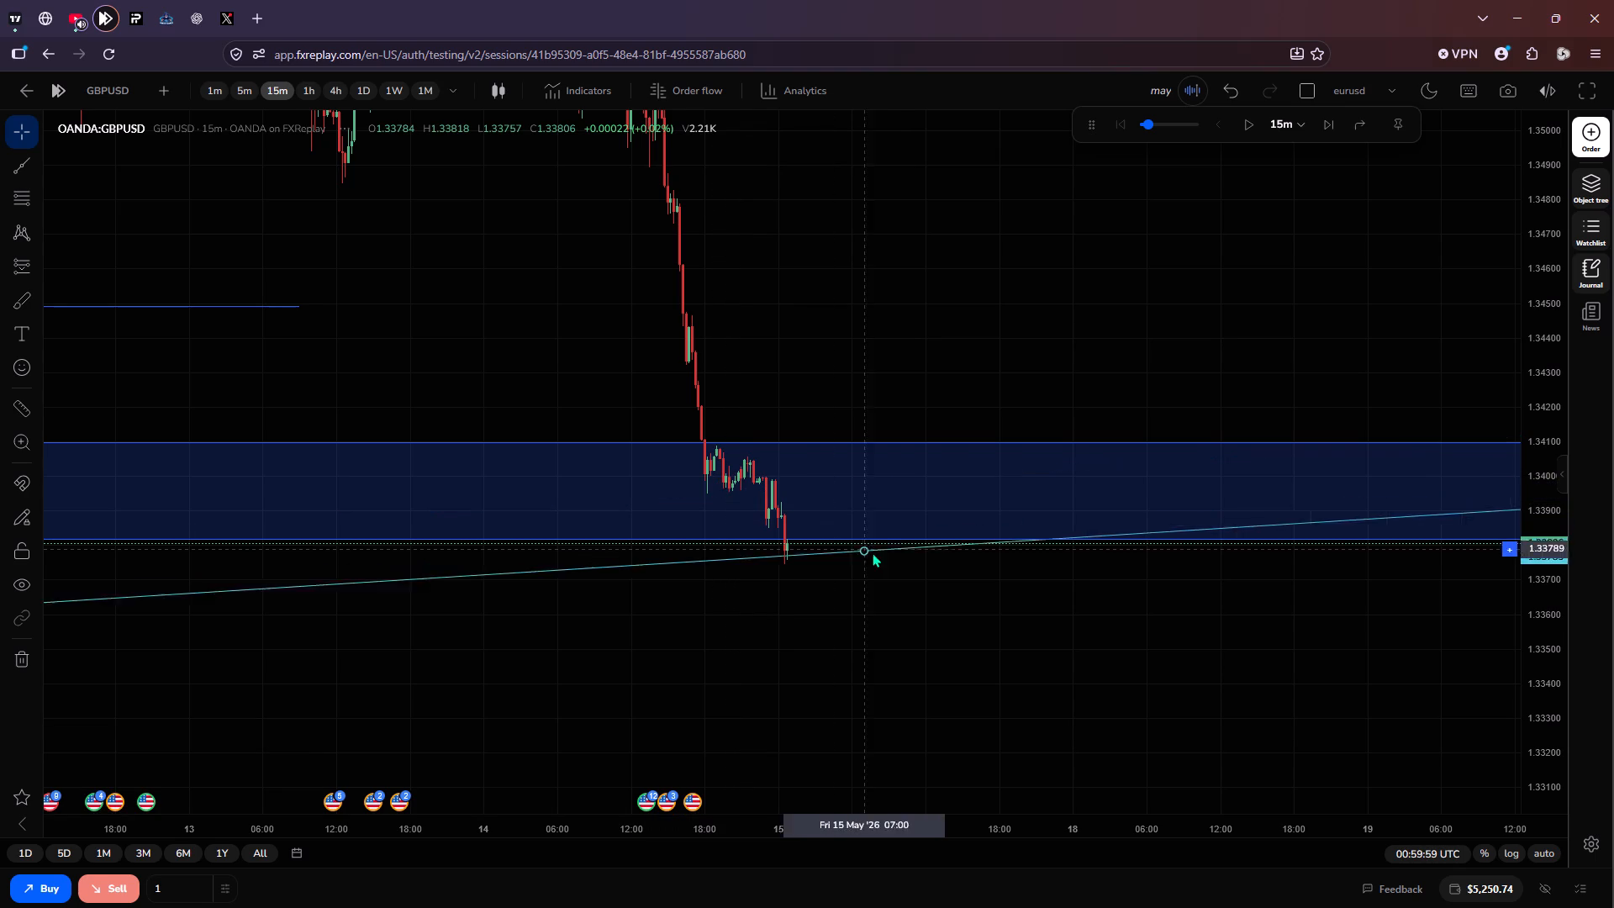
drag(872, 552, 890, 553)
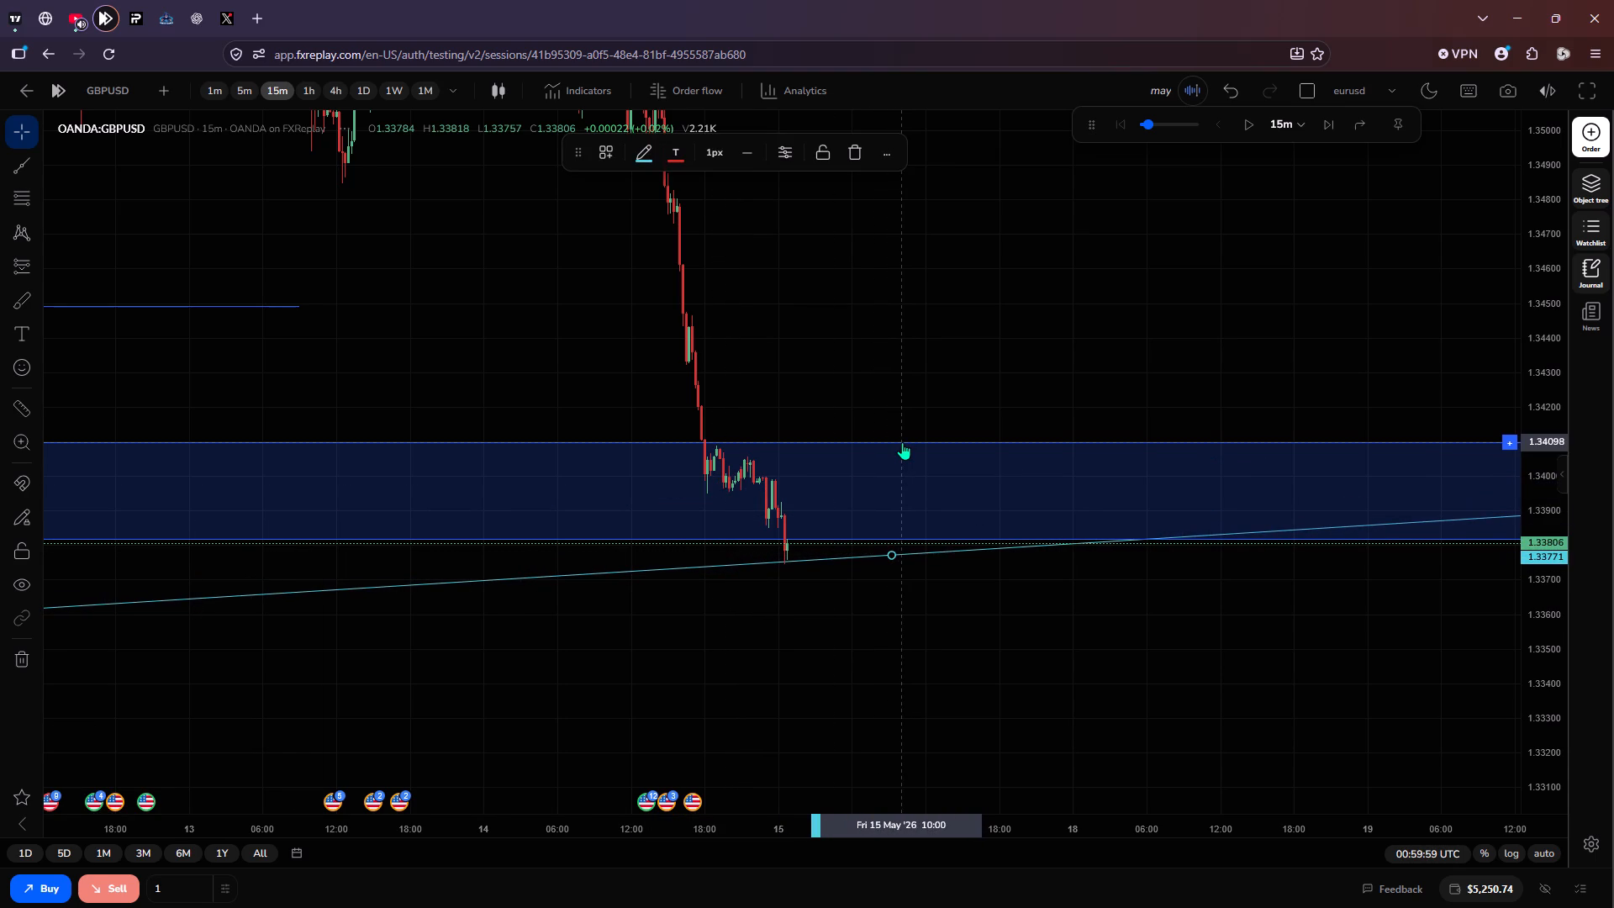
Delete the blue zone rectangle from the GBPUSD chart.
click(902, 442)
click(886, 155)
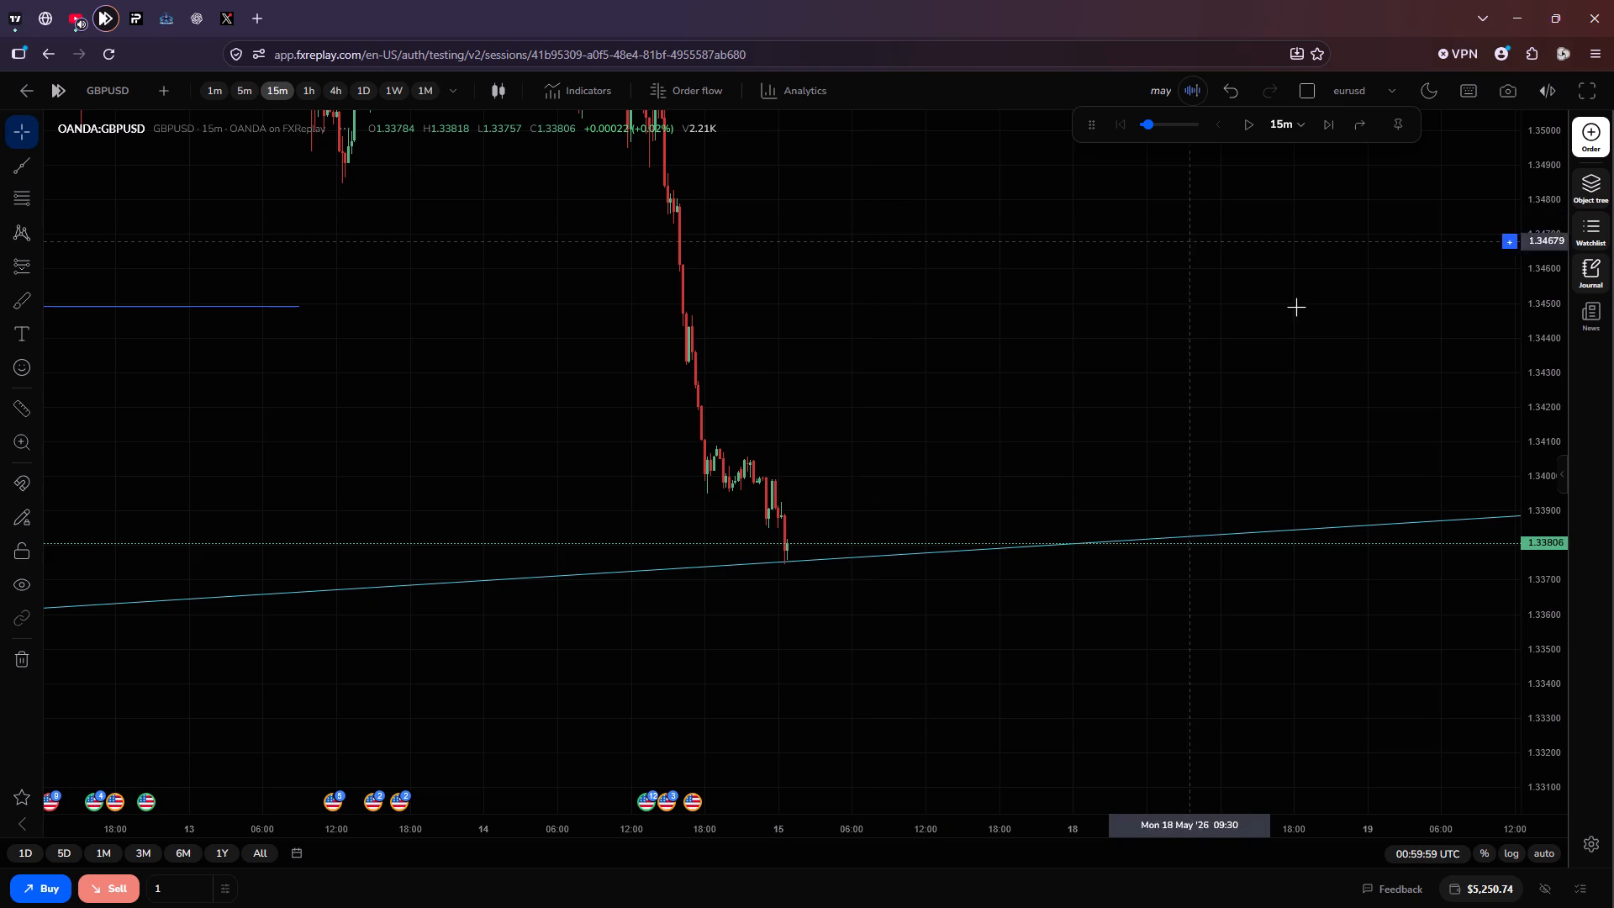
Switch the GBPUSD chart to the 4h timeframe and examine the April price structure around the CHOCH and BOS marks.
scroll(1543, 535, down, 2)
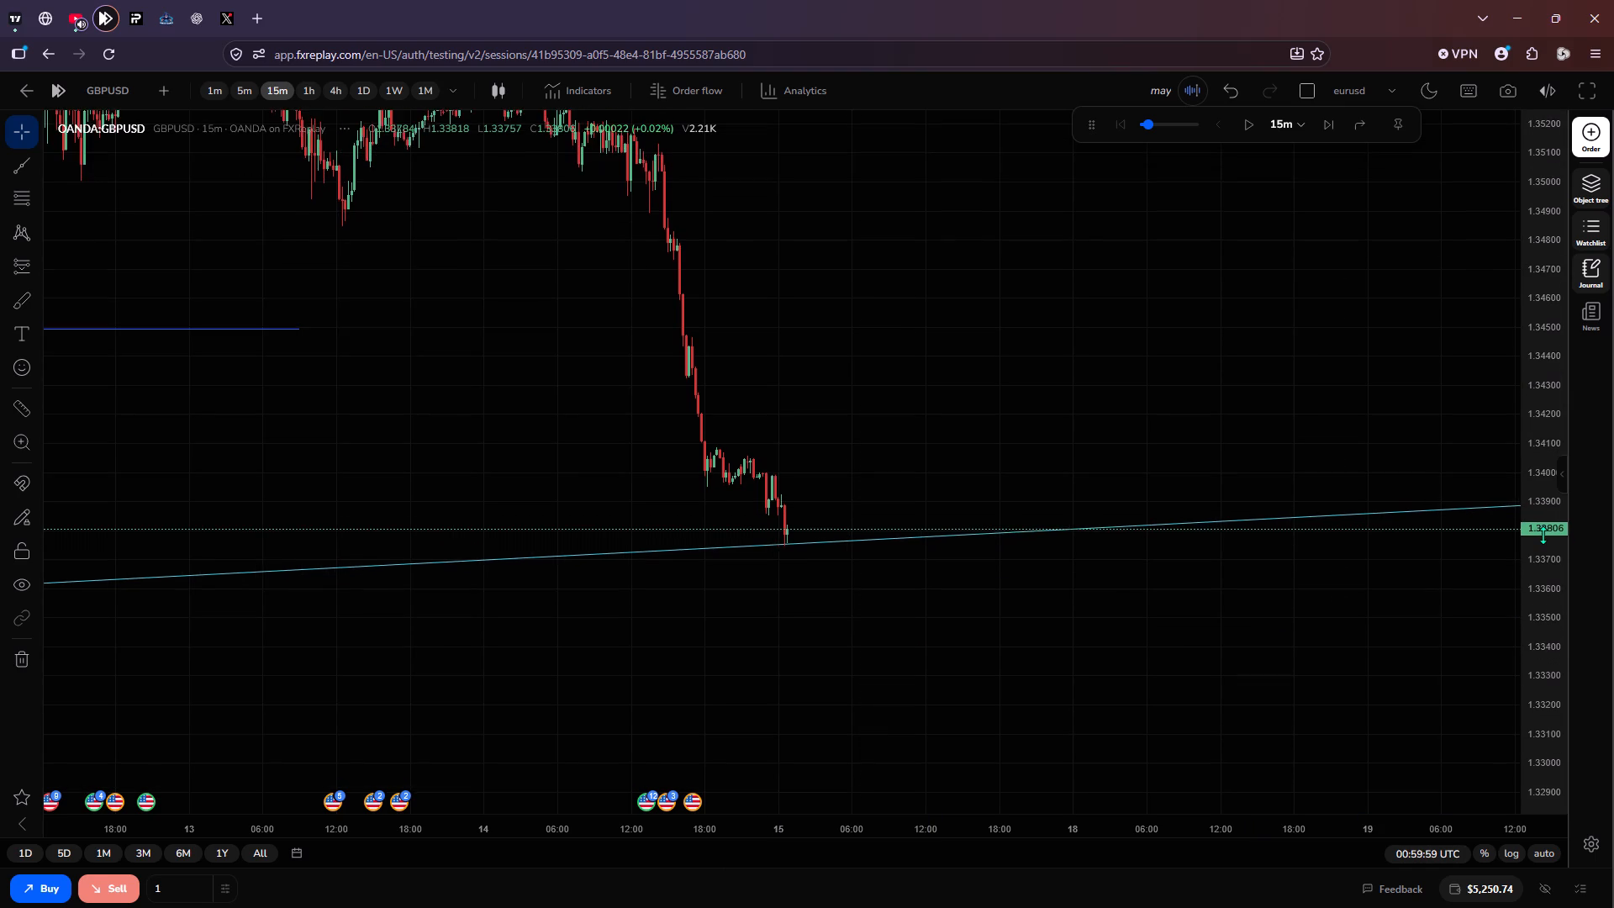
scroll(1543, 535, down, 1)
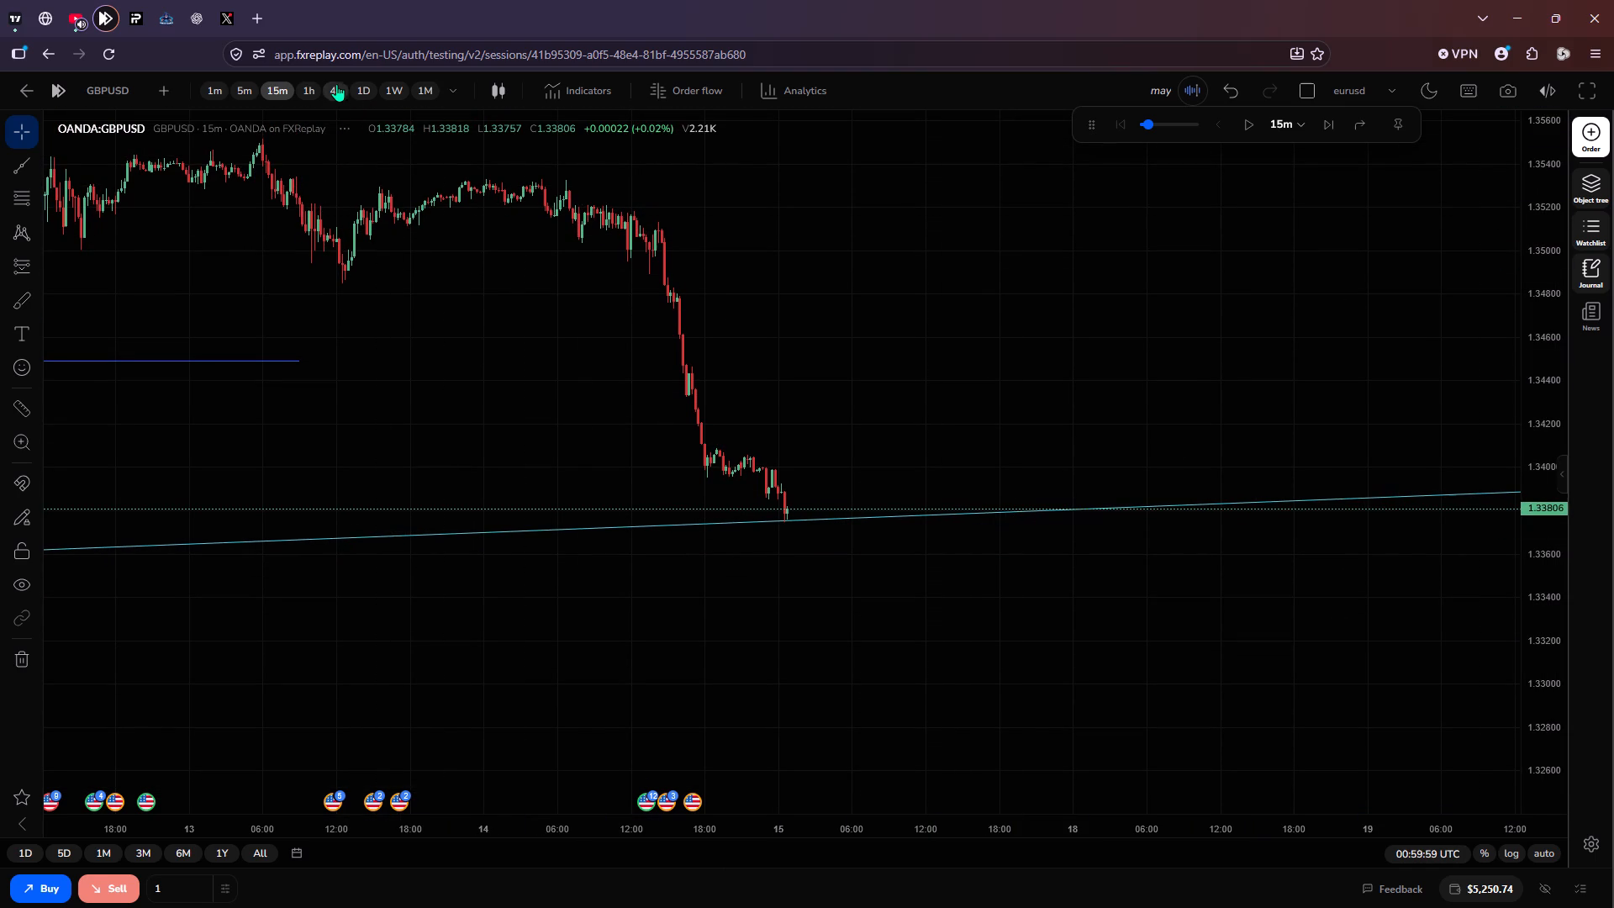
click(335, 82)
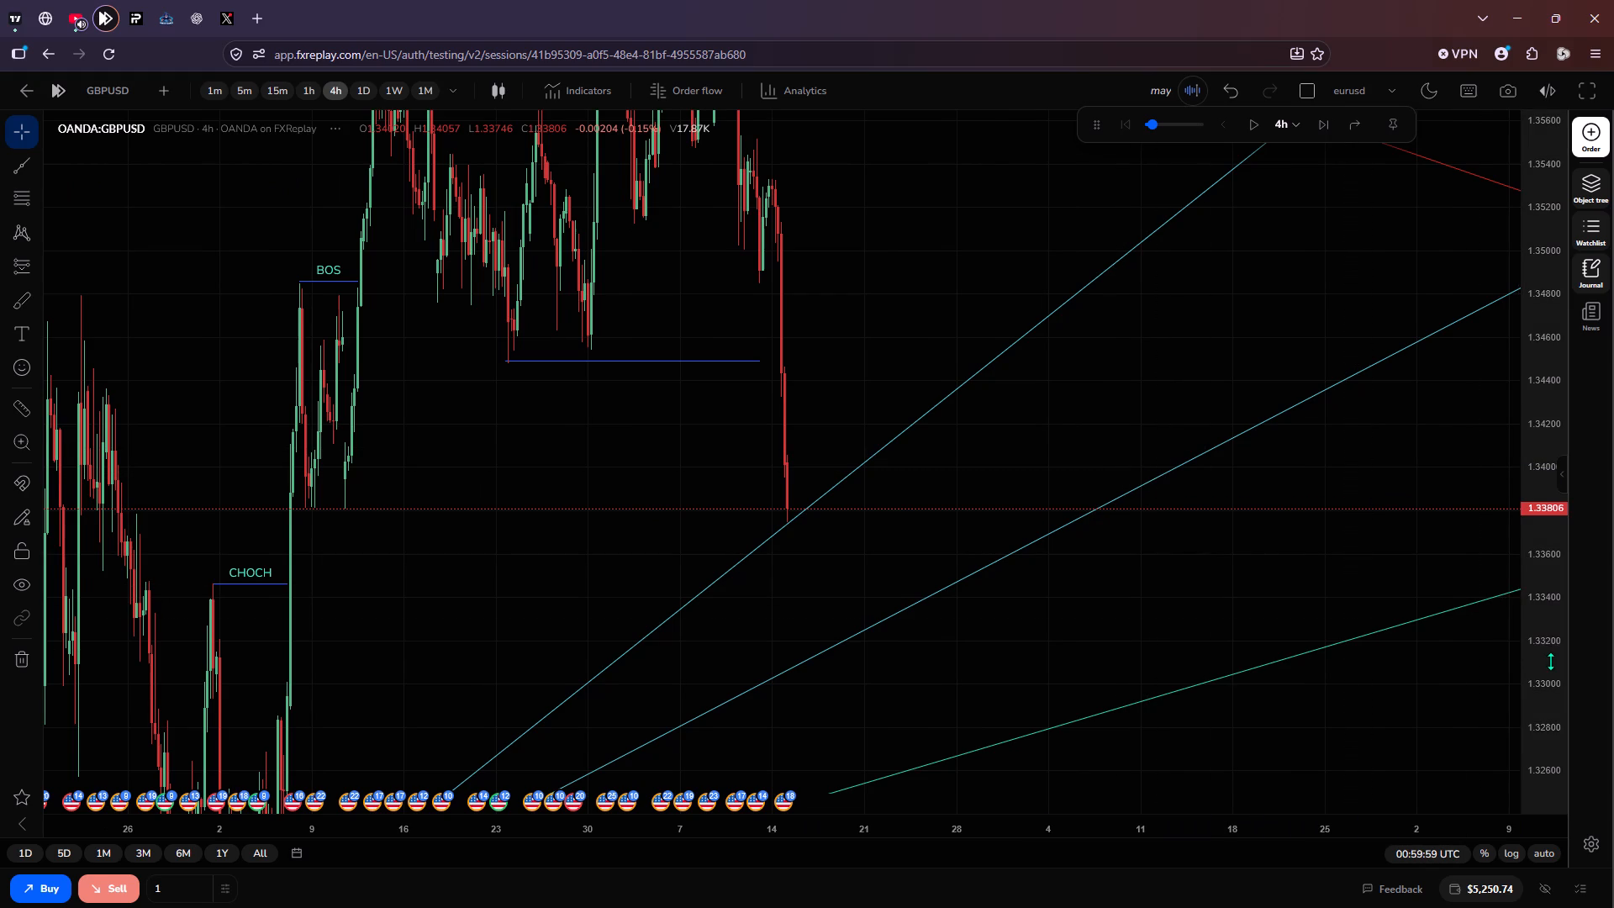
scroll(1550, 661, down, 4)
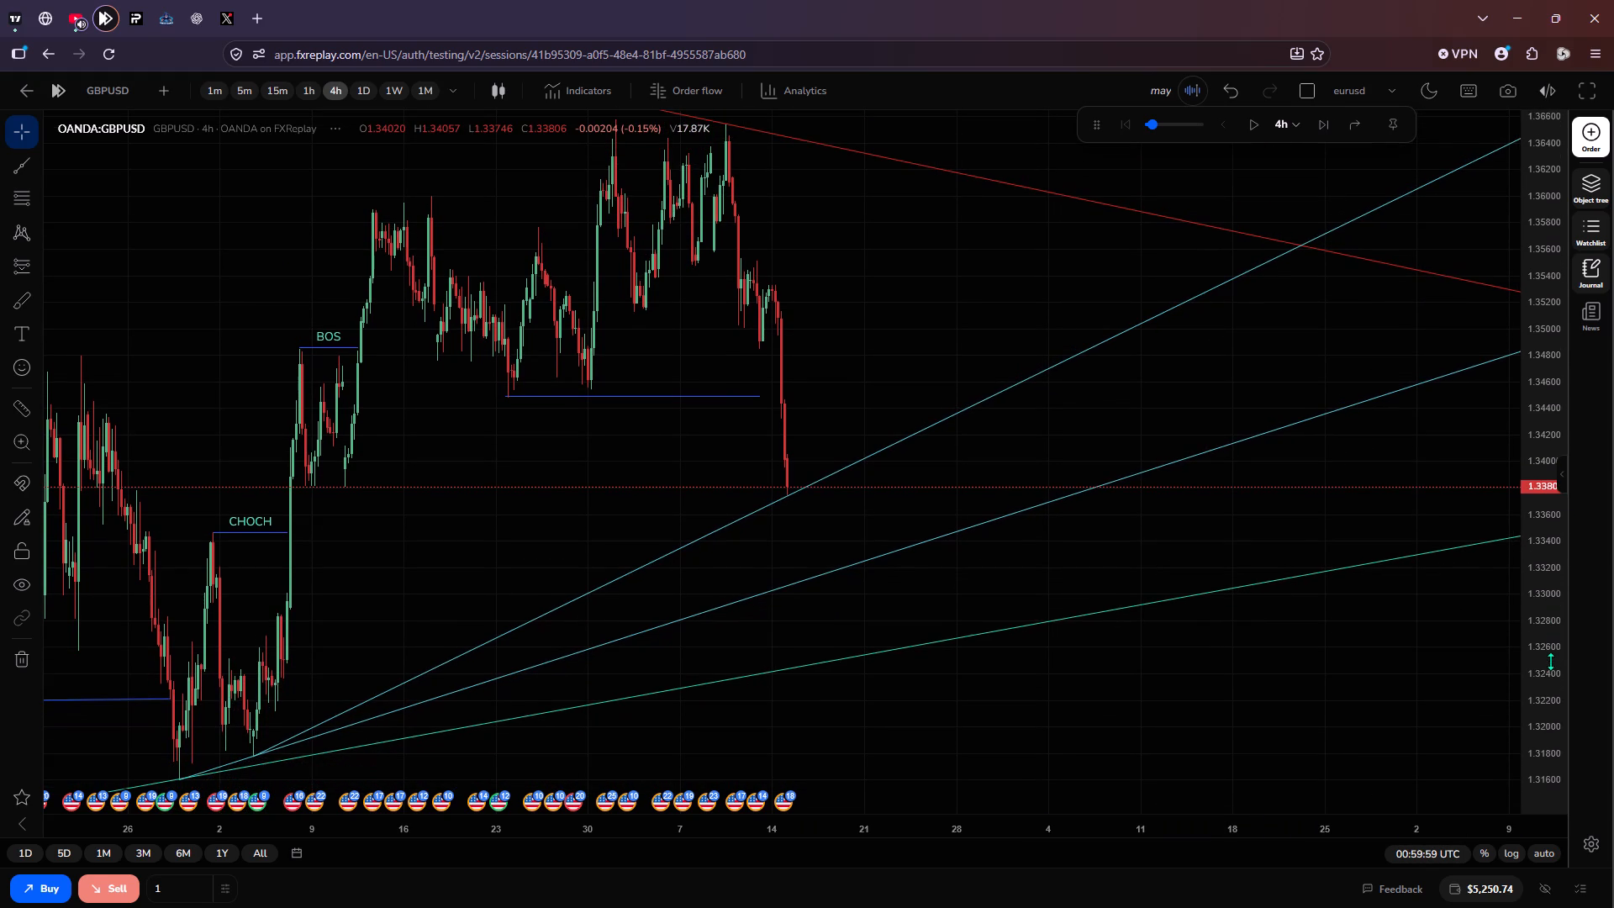
scroll(873, 659, up, 2)
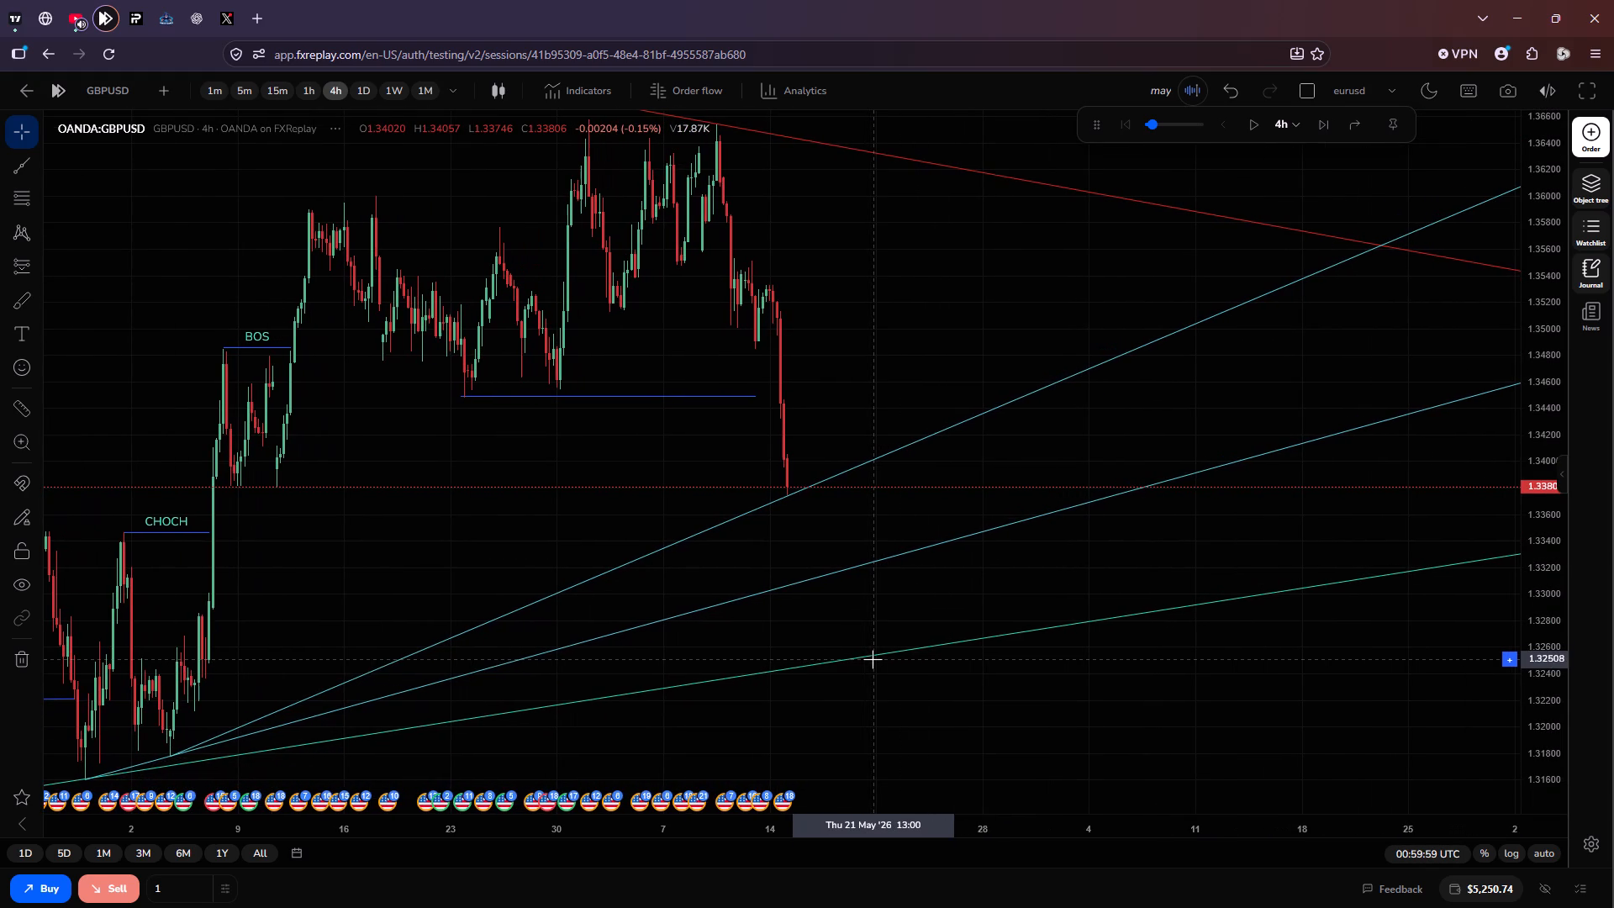
drag(388, 611, 788, 516)
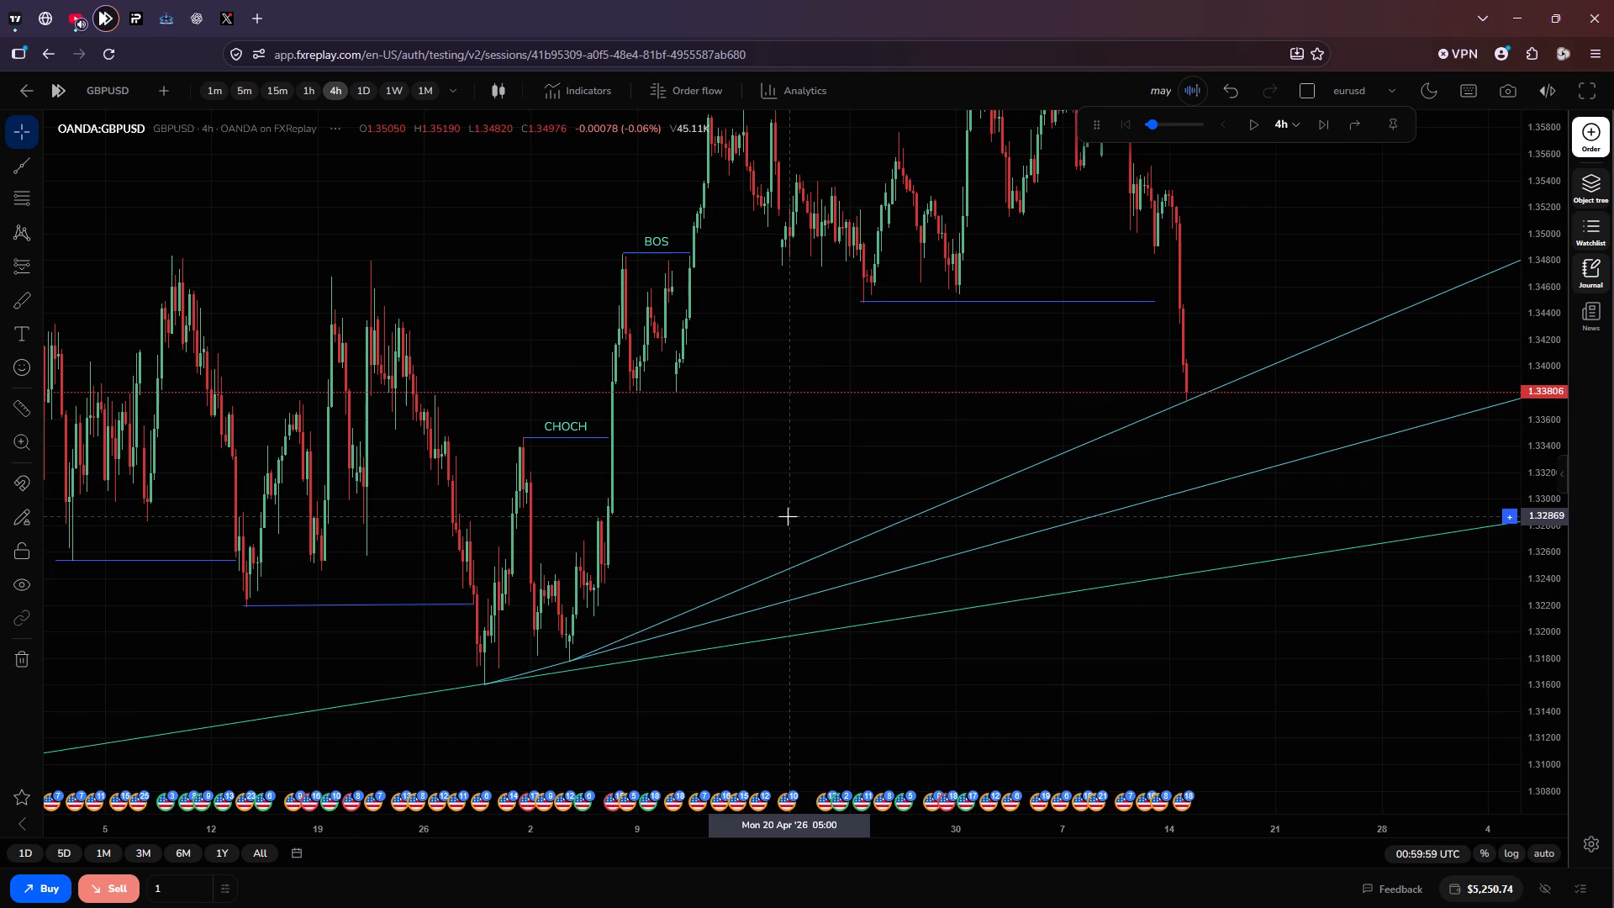
scroll(788, 516, up, 1)
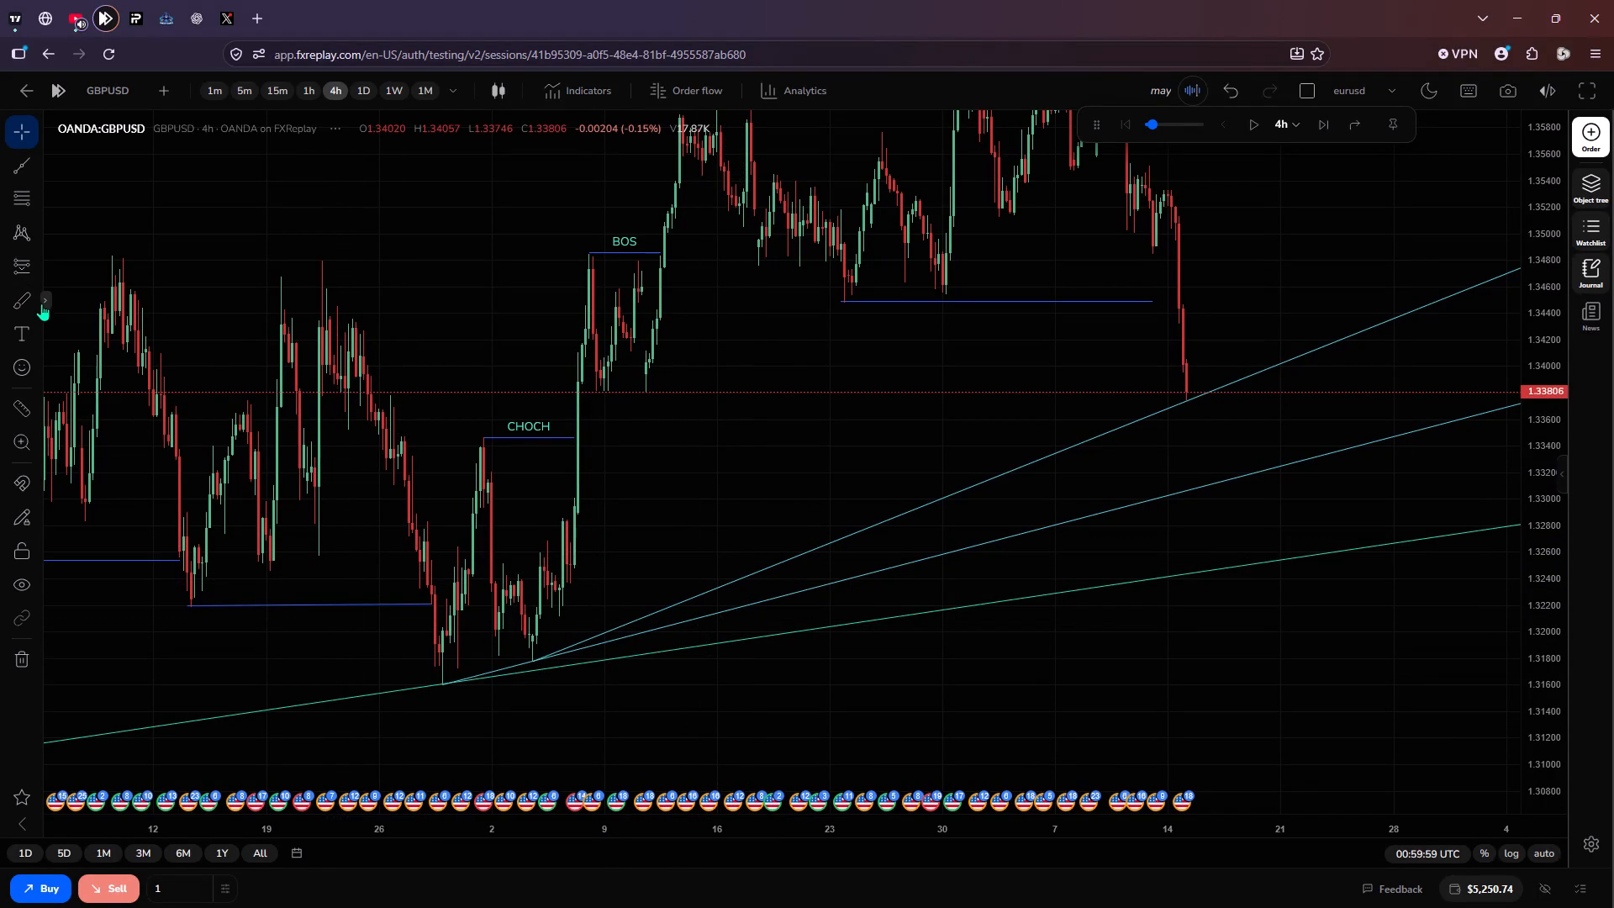
Draw a rectangle zone on the GBPUSD chart from the 7 April candle to 29 May, spanning about 1.3237 to 1.3267.
click(44, 298)
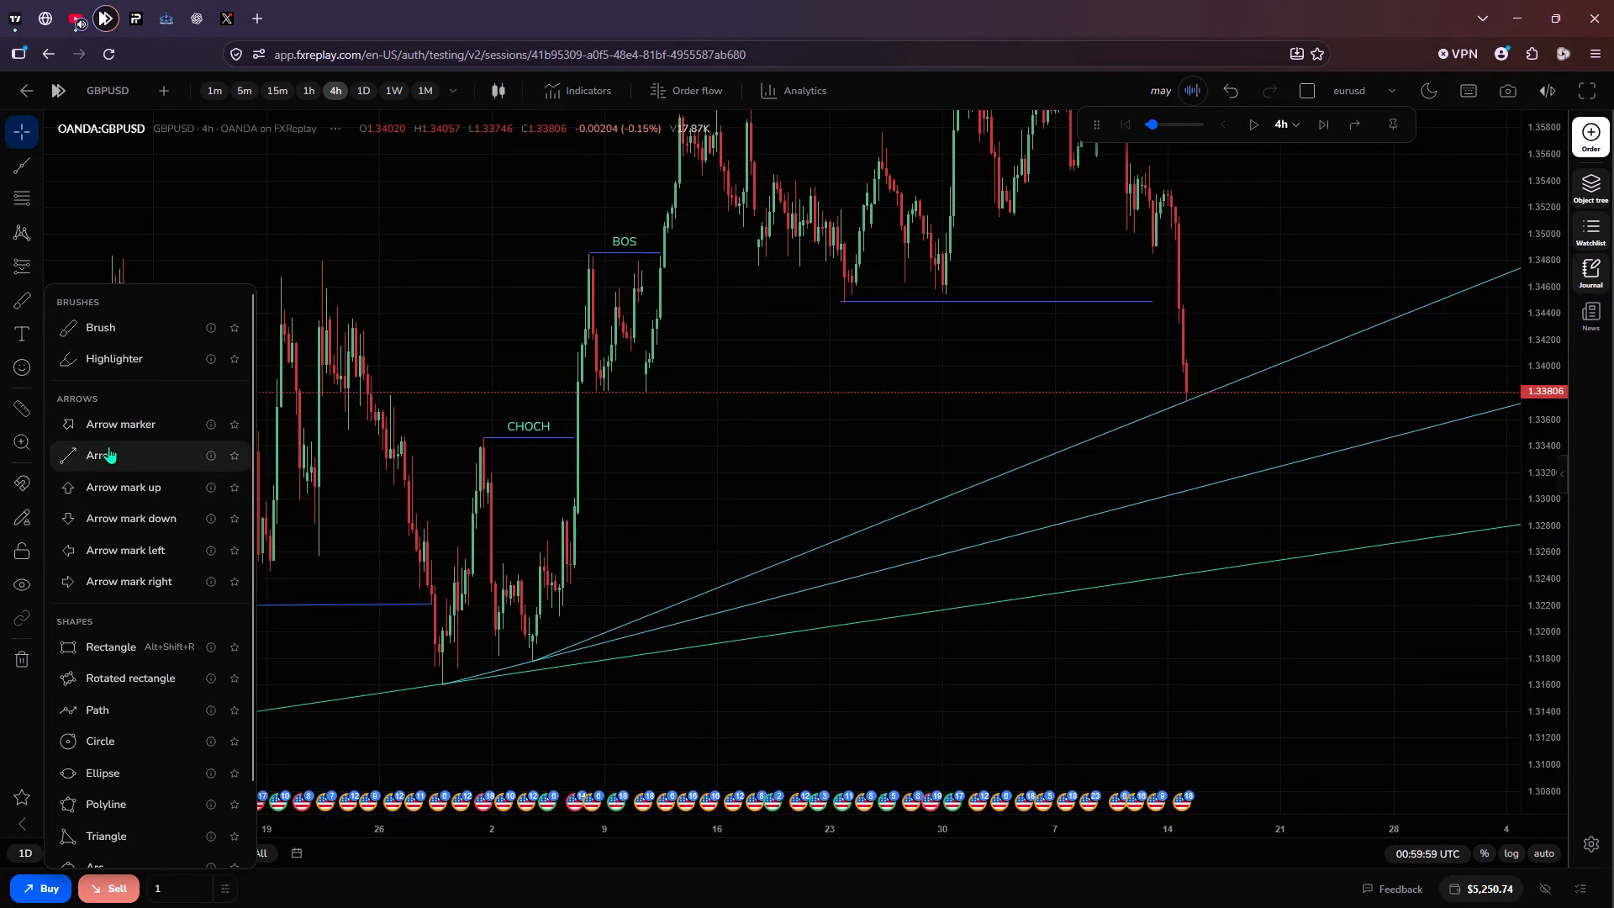
click(94, 647)
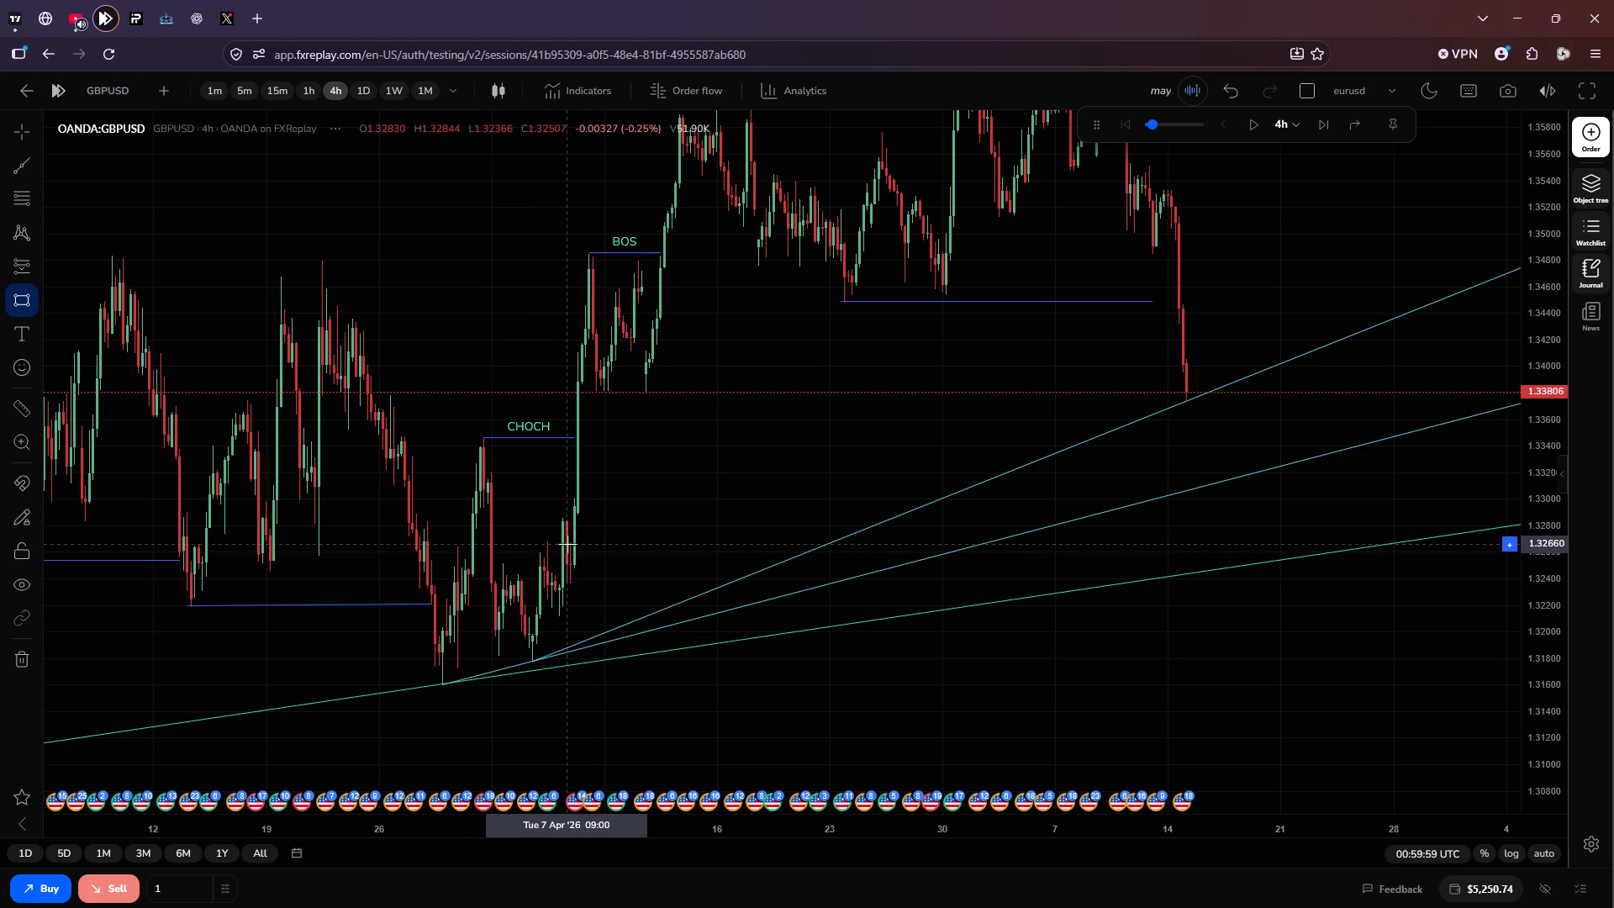
drag(570, 546, 715, 634)
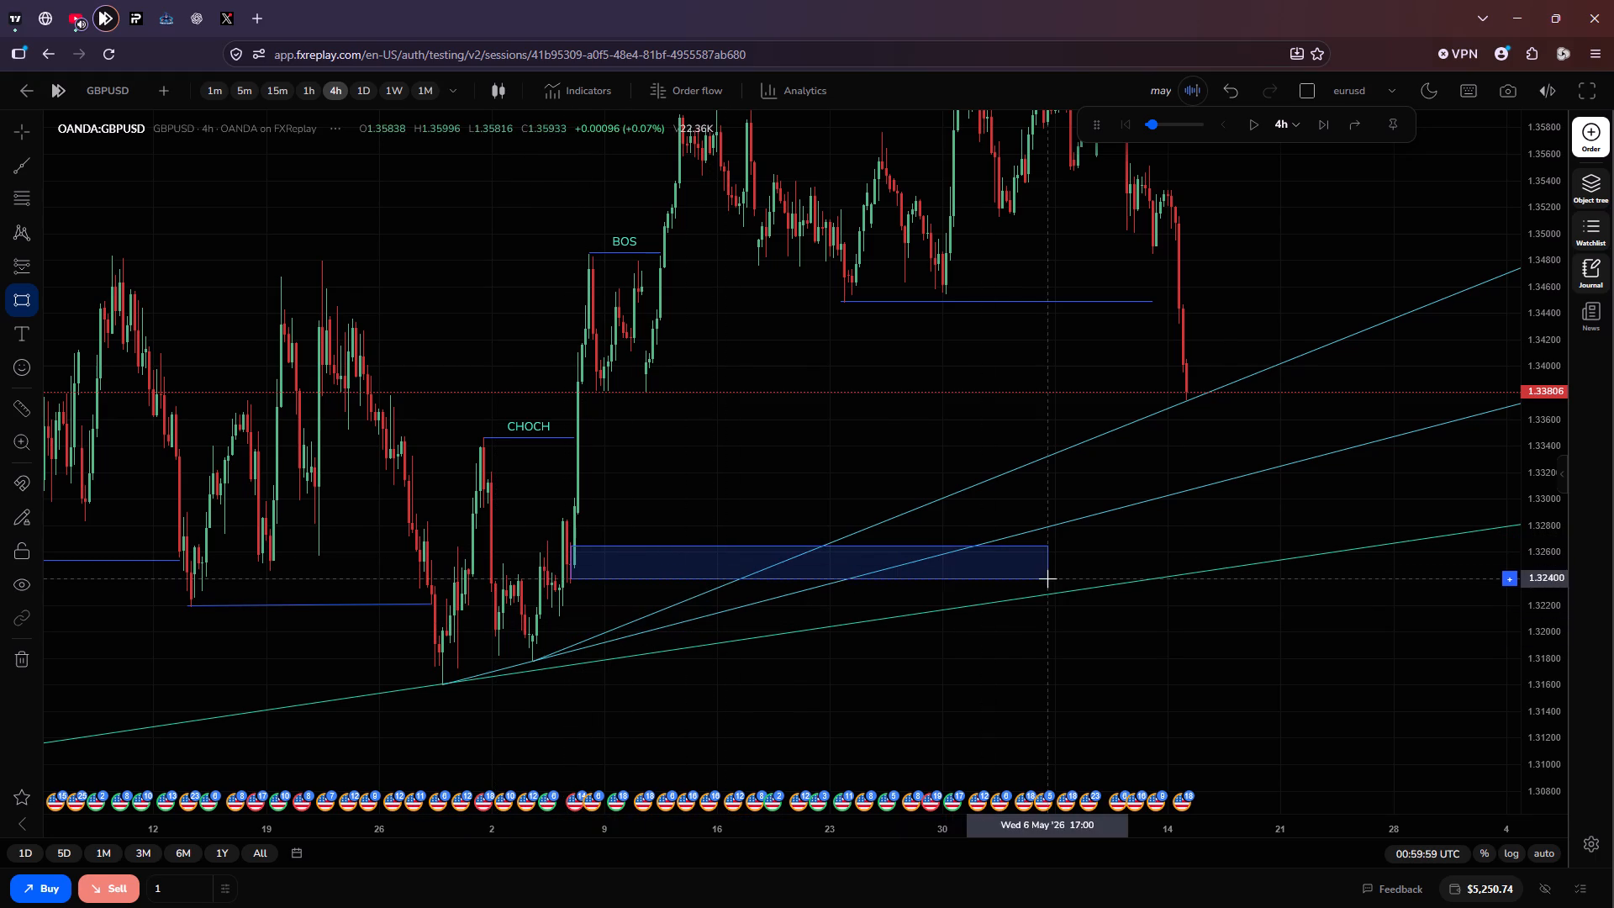
click(1421, 583)
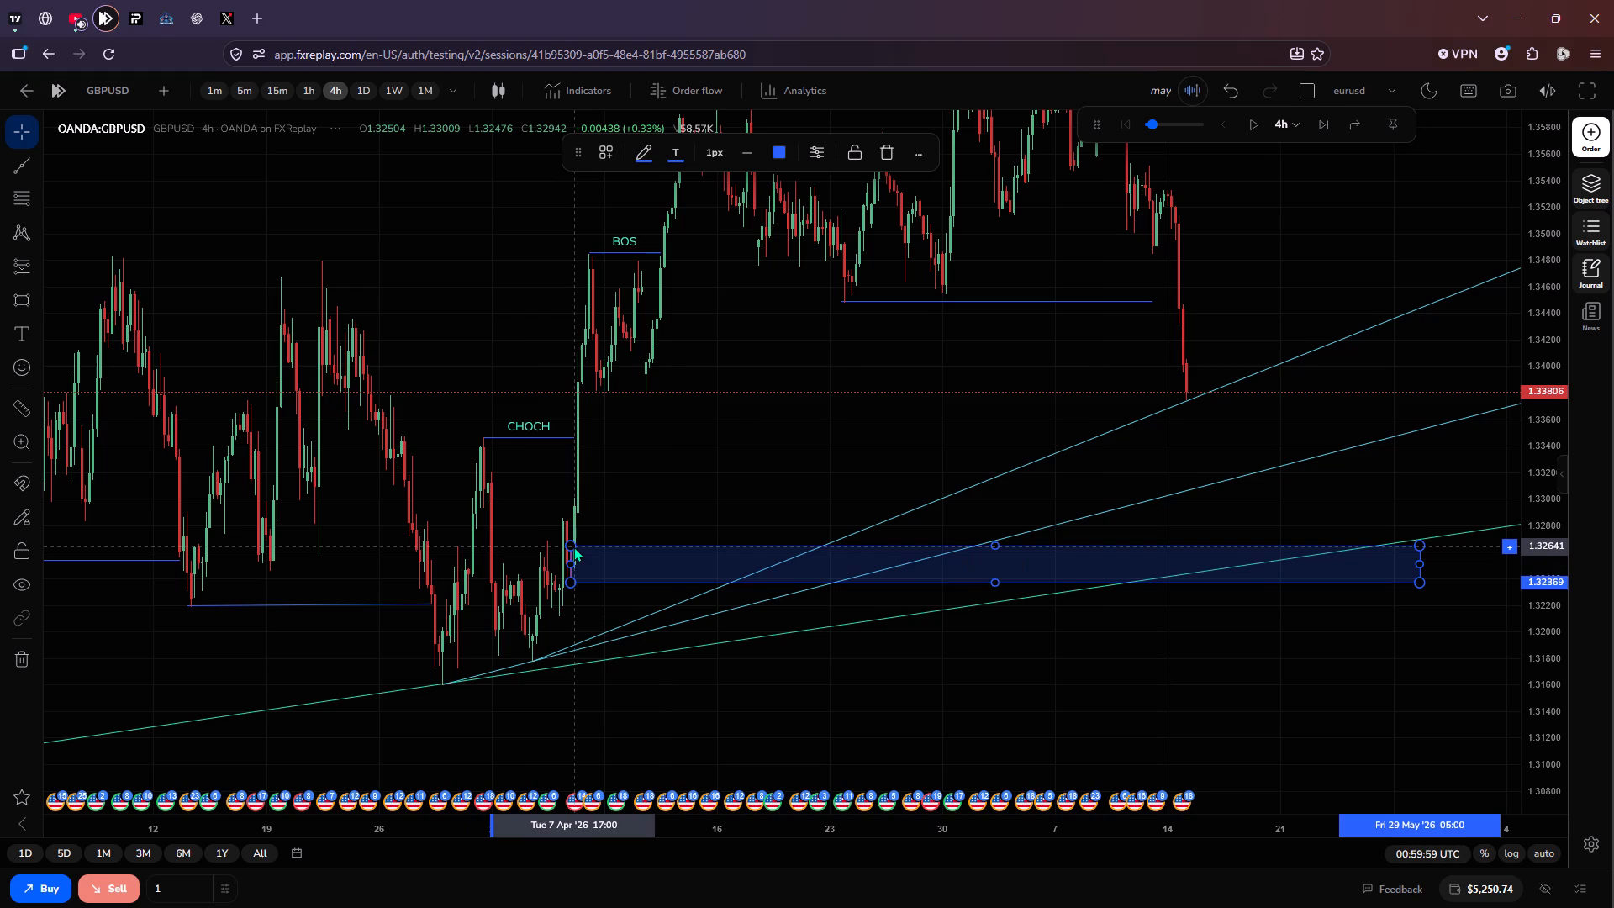
click(571, 544)
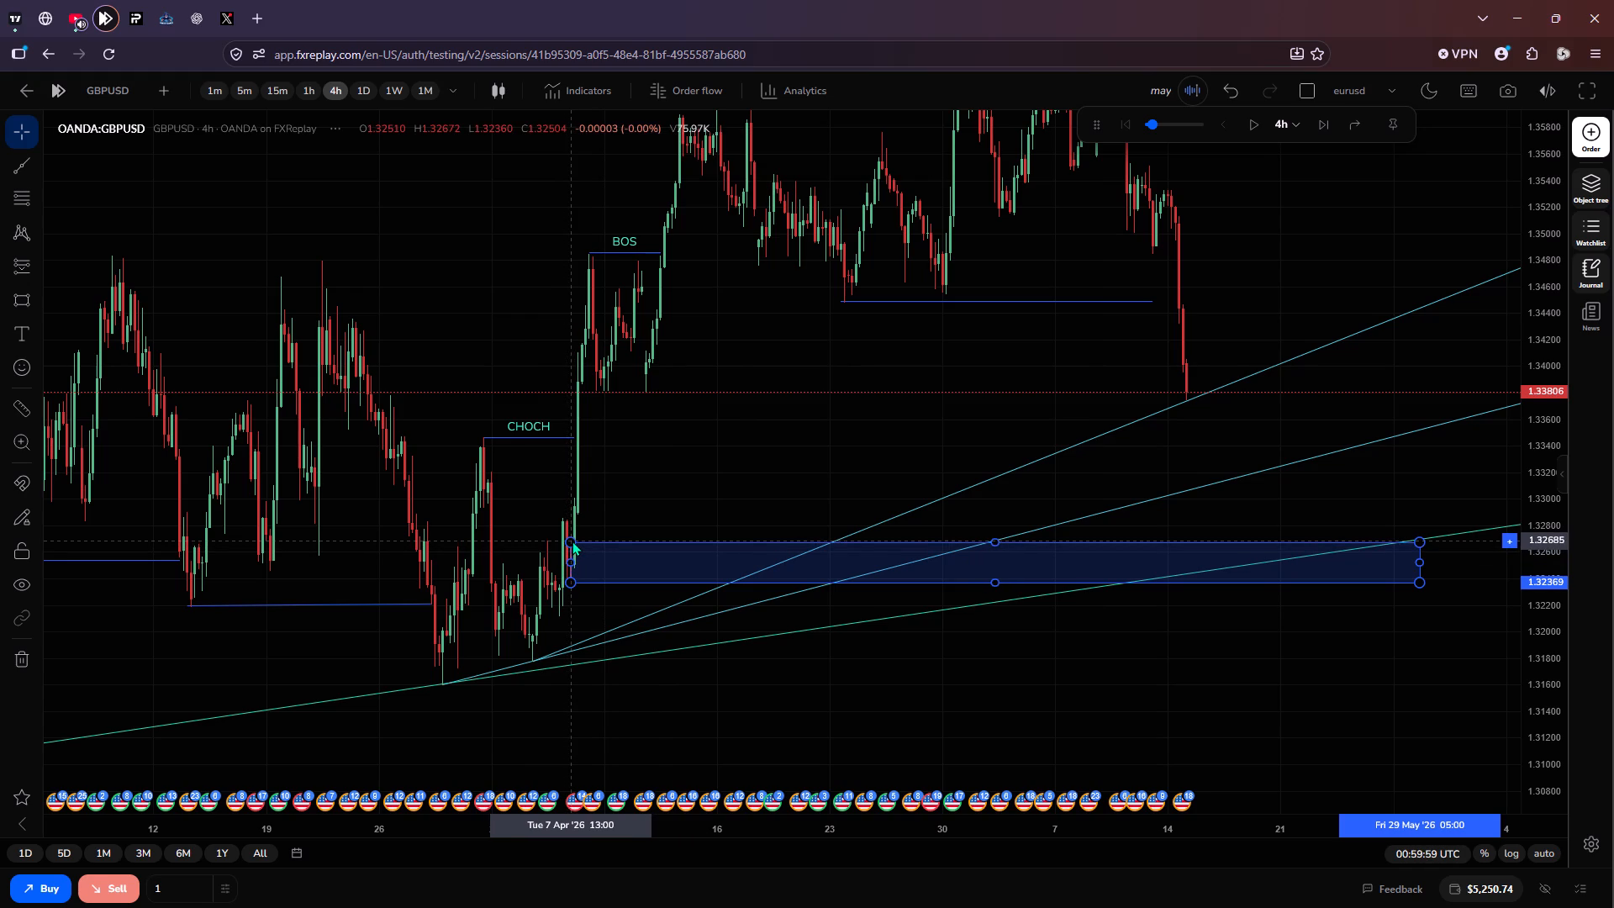
click(670, 506)
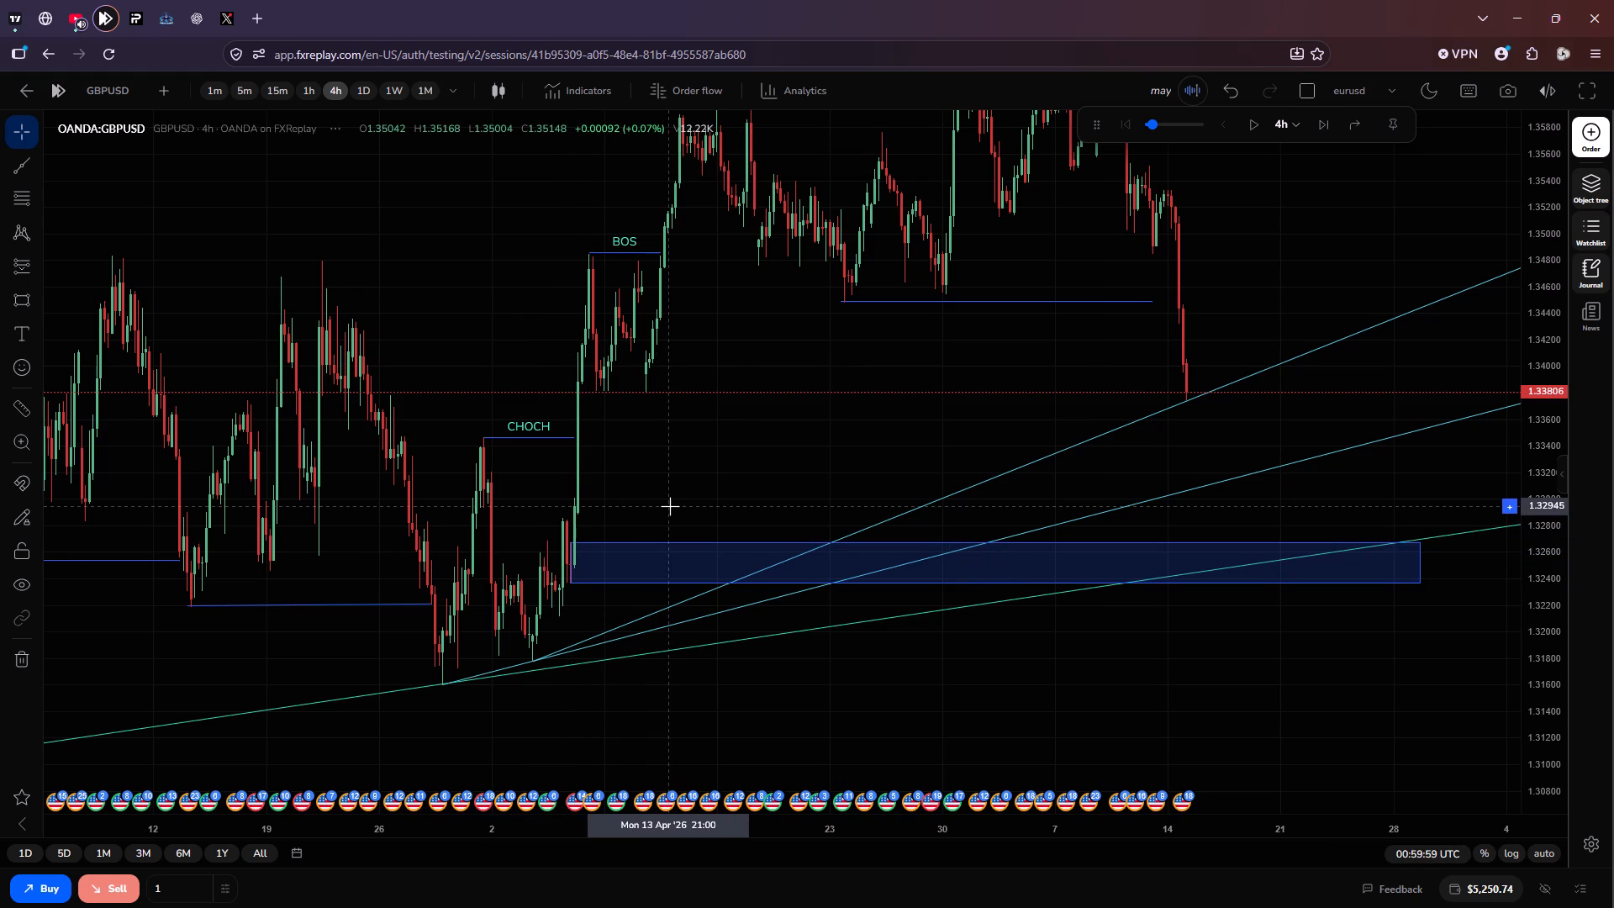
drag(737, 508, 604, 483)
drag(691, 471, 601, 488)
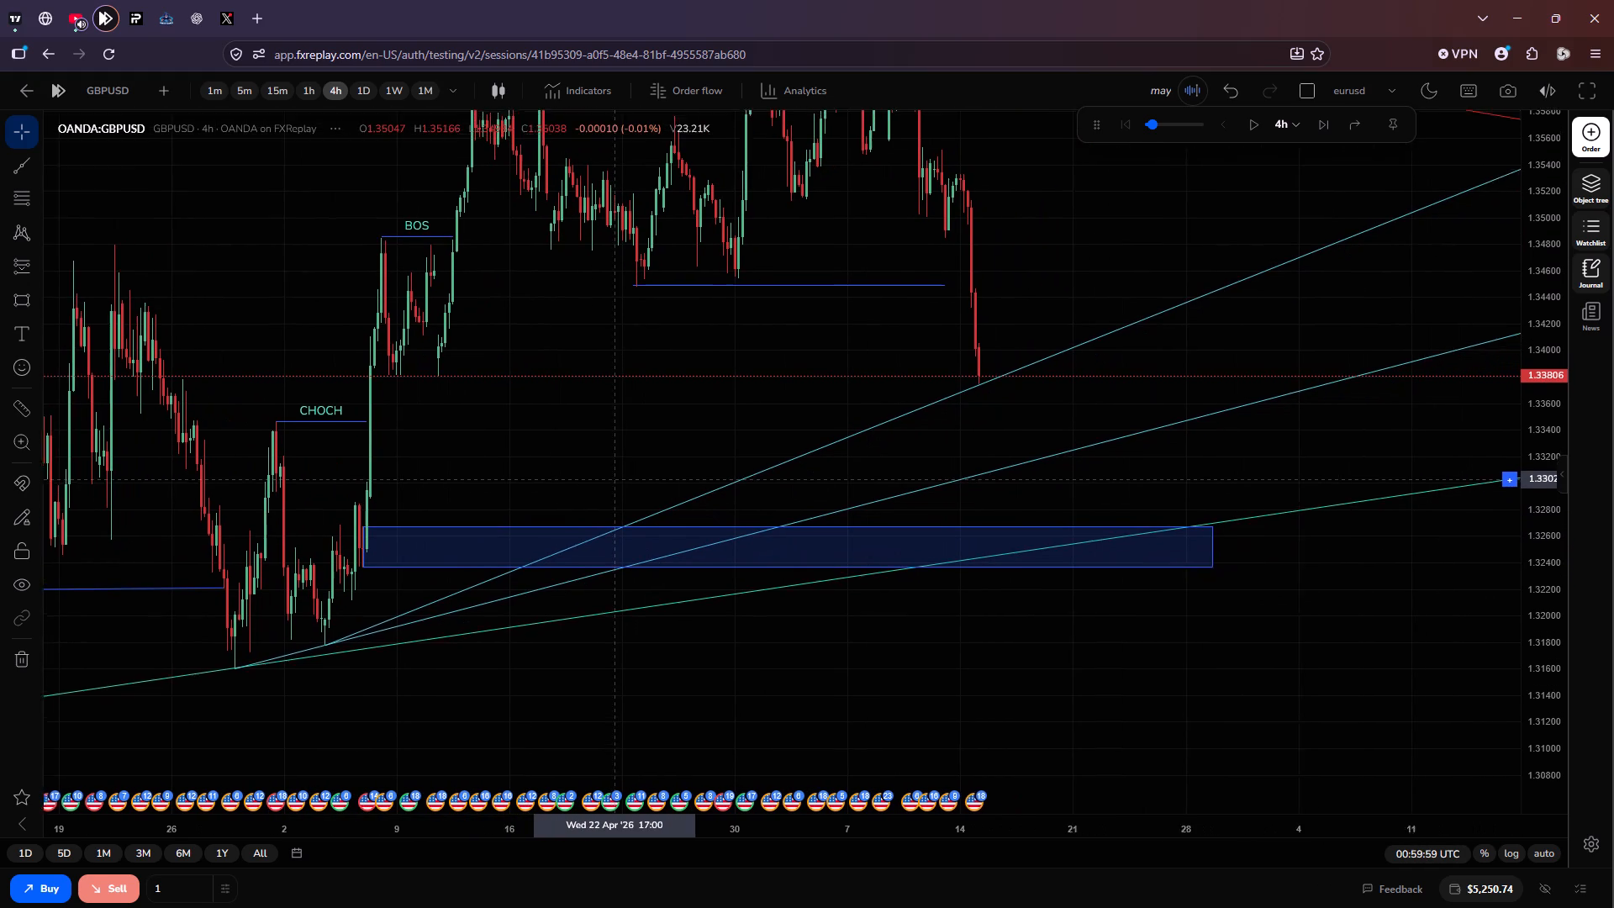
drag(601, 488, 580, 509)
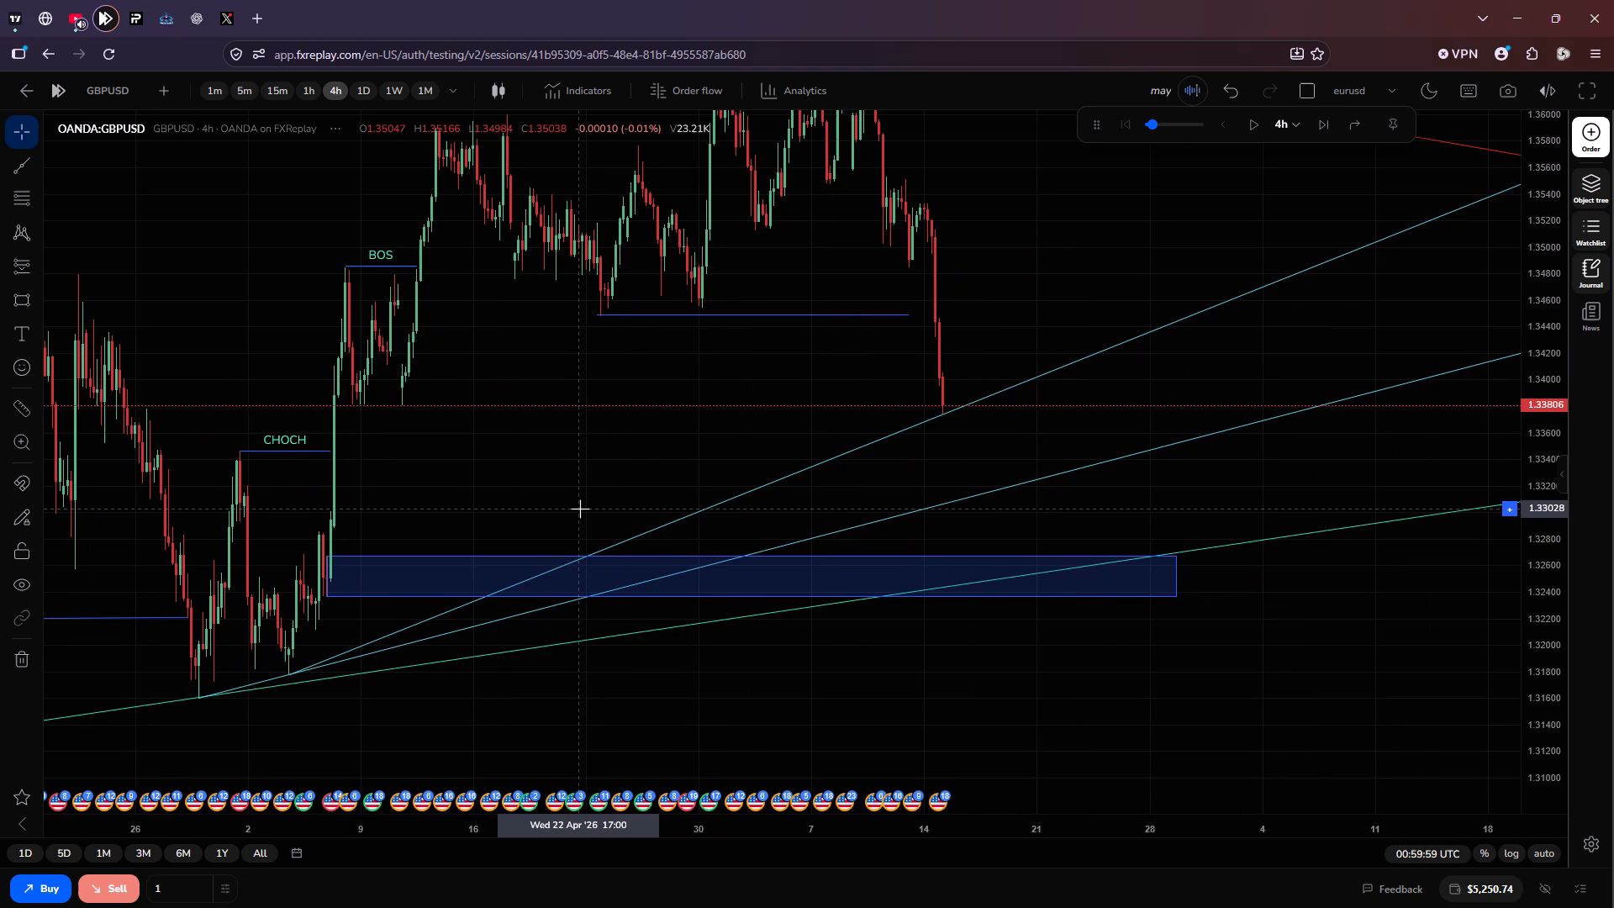
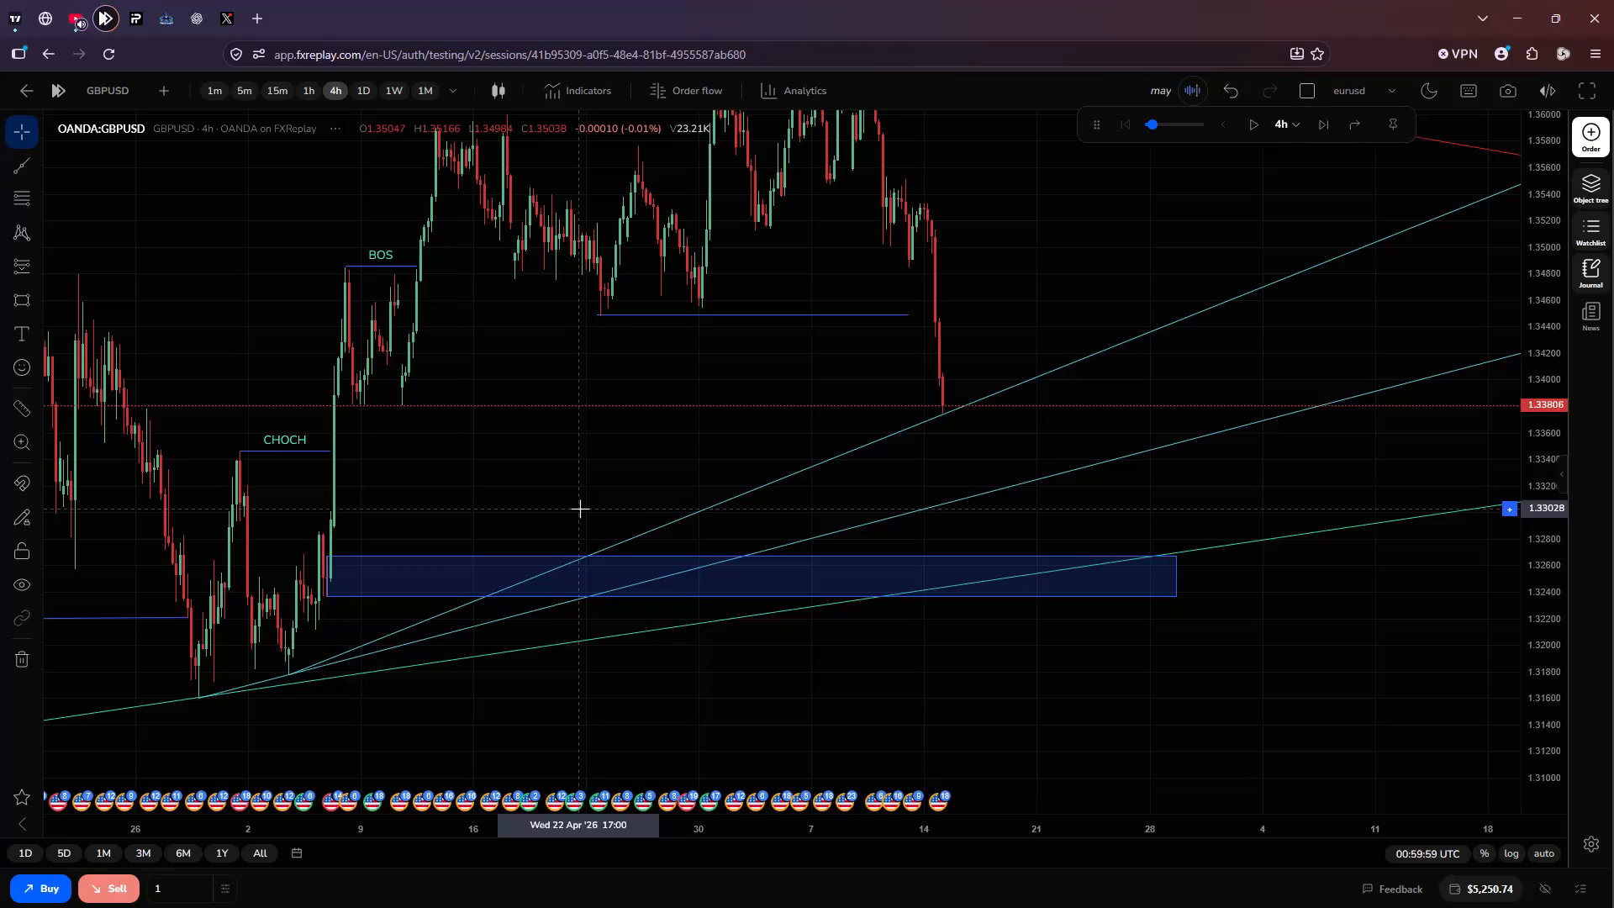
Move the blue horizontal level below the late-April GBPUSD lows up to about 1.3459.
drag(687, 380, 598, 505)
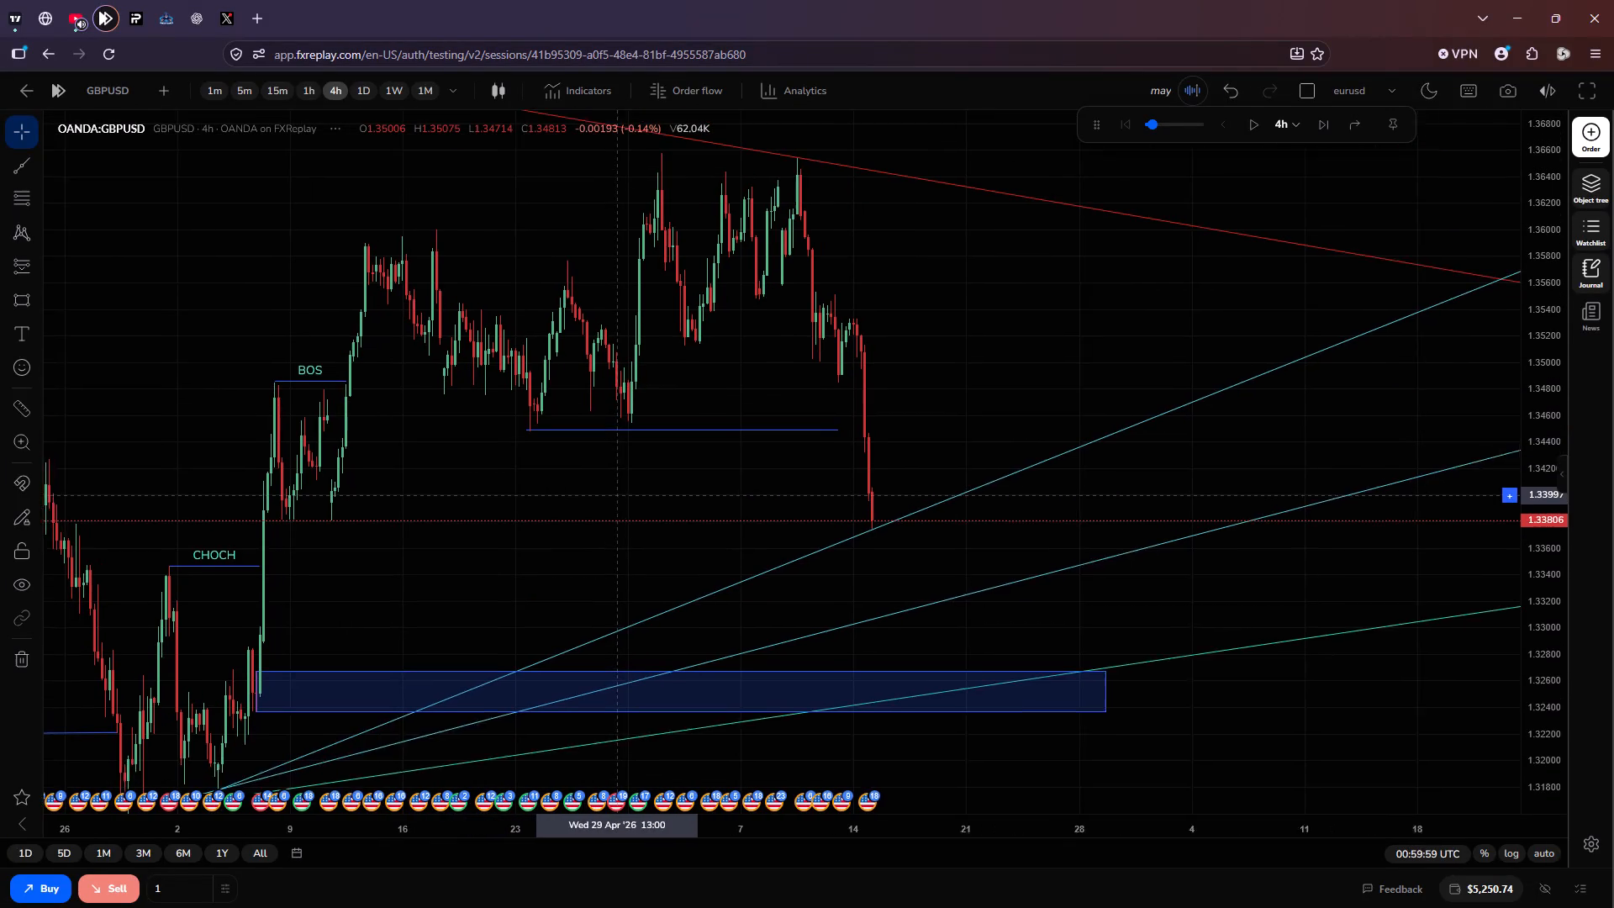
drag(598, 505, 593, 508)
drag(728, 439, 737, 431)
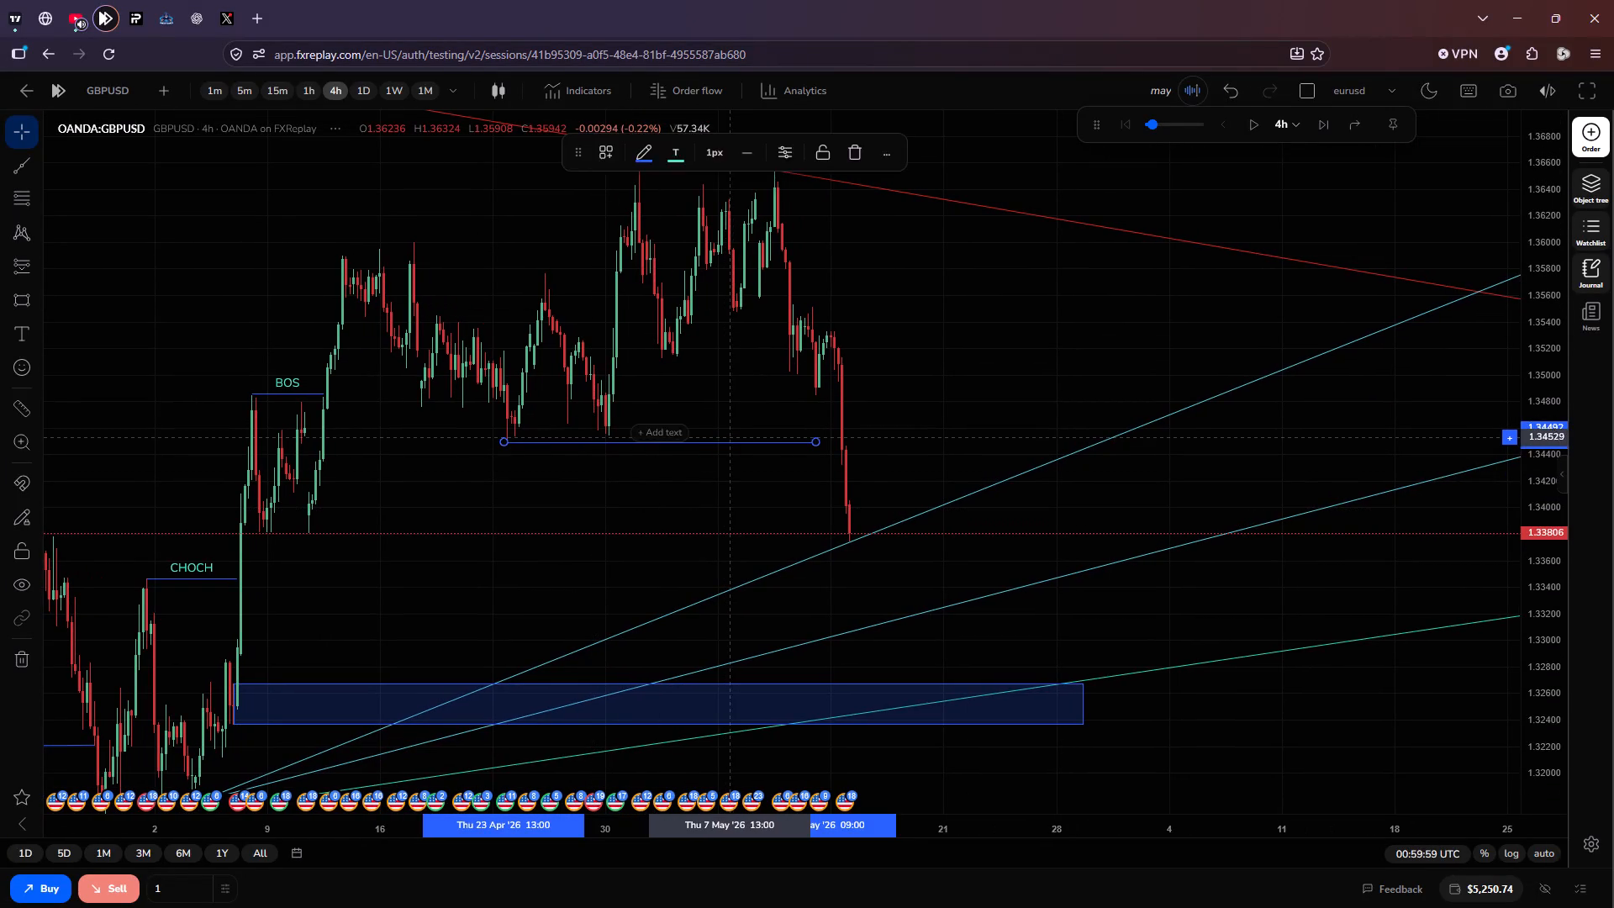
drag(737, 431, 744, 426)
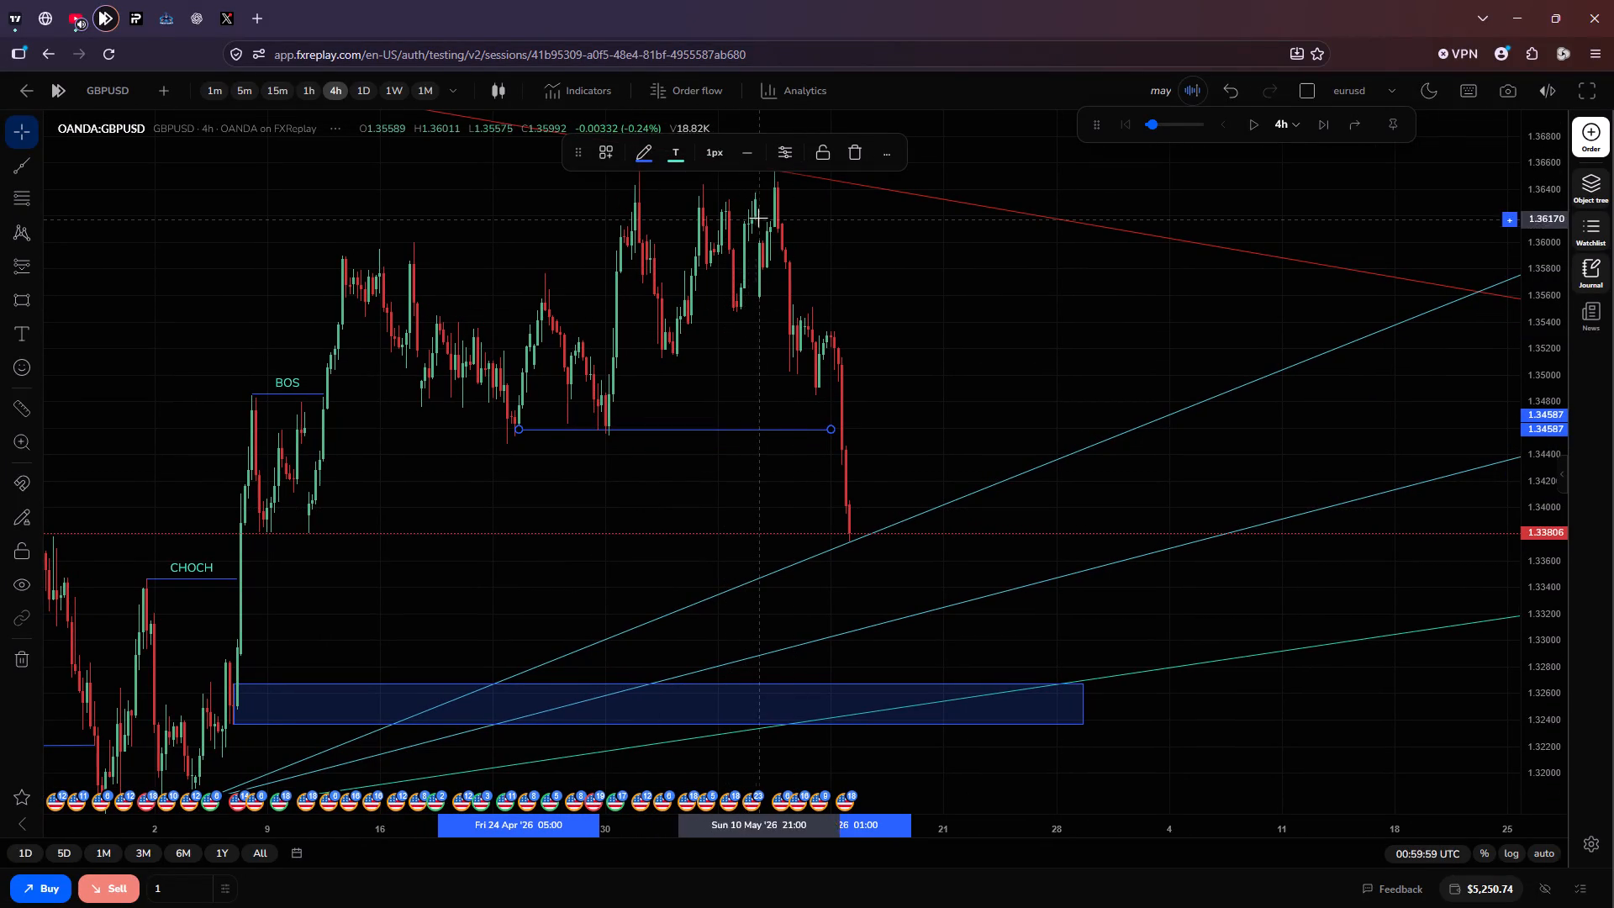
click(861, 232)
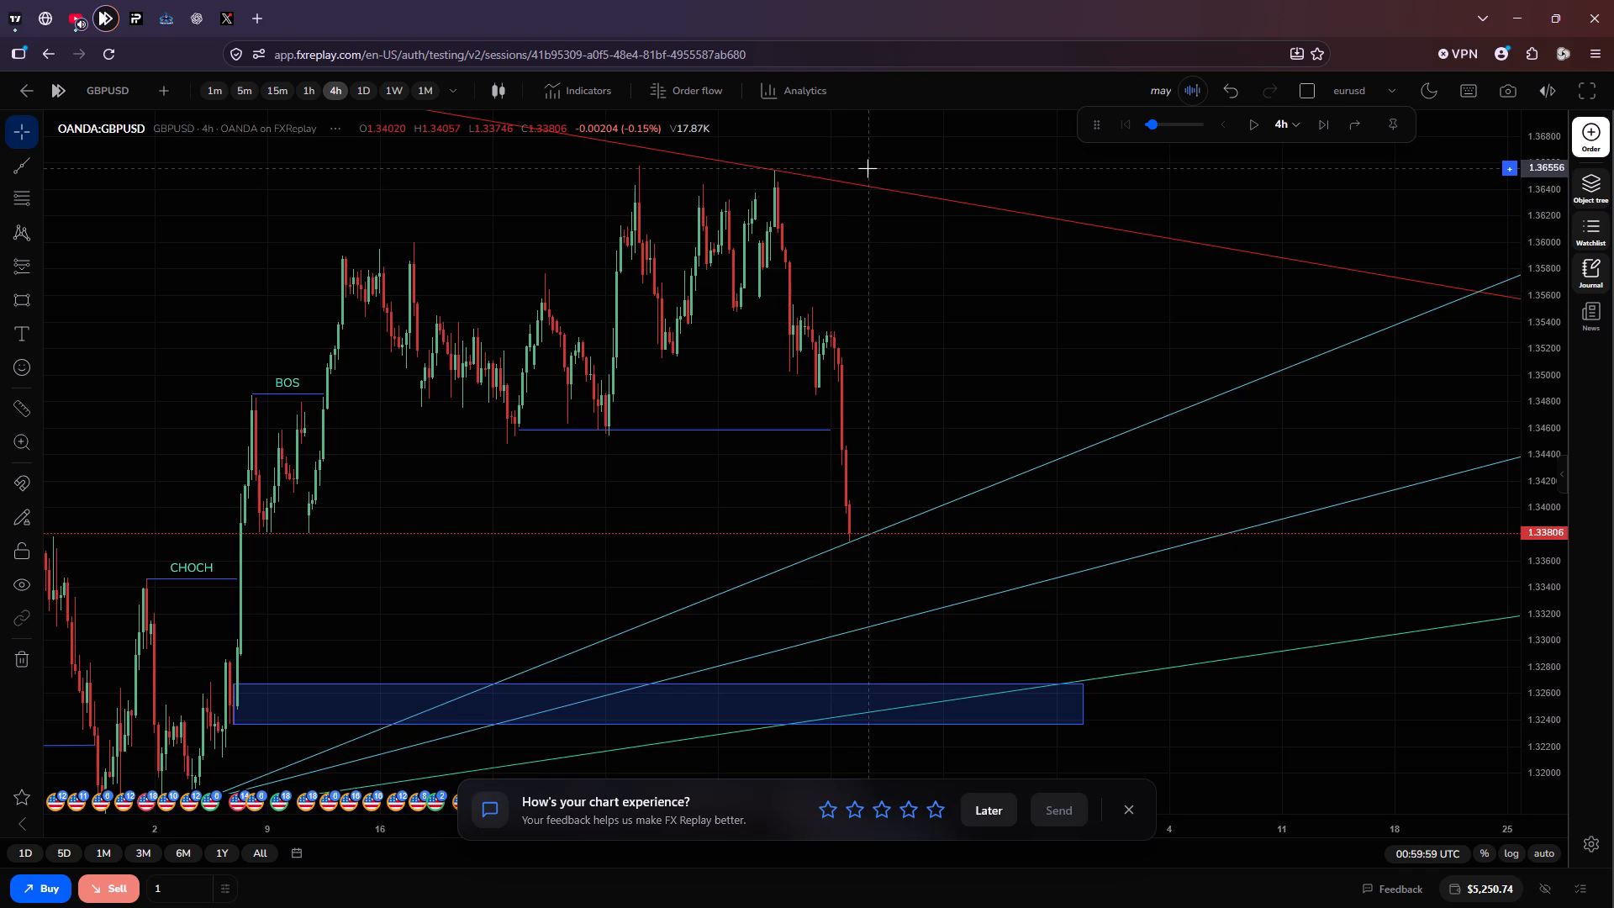
Rate the chart experience three stars and submit the feedback without adding comments.
click(887, 814)
click(1068, 810)
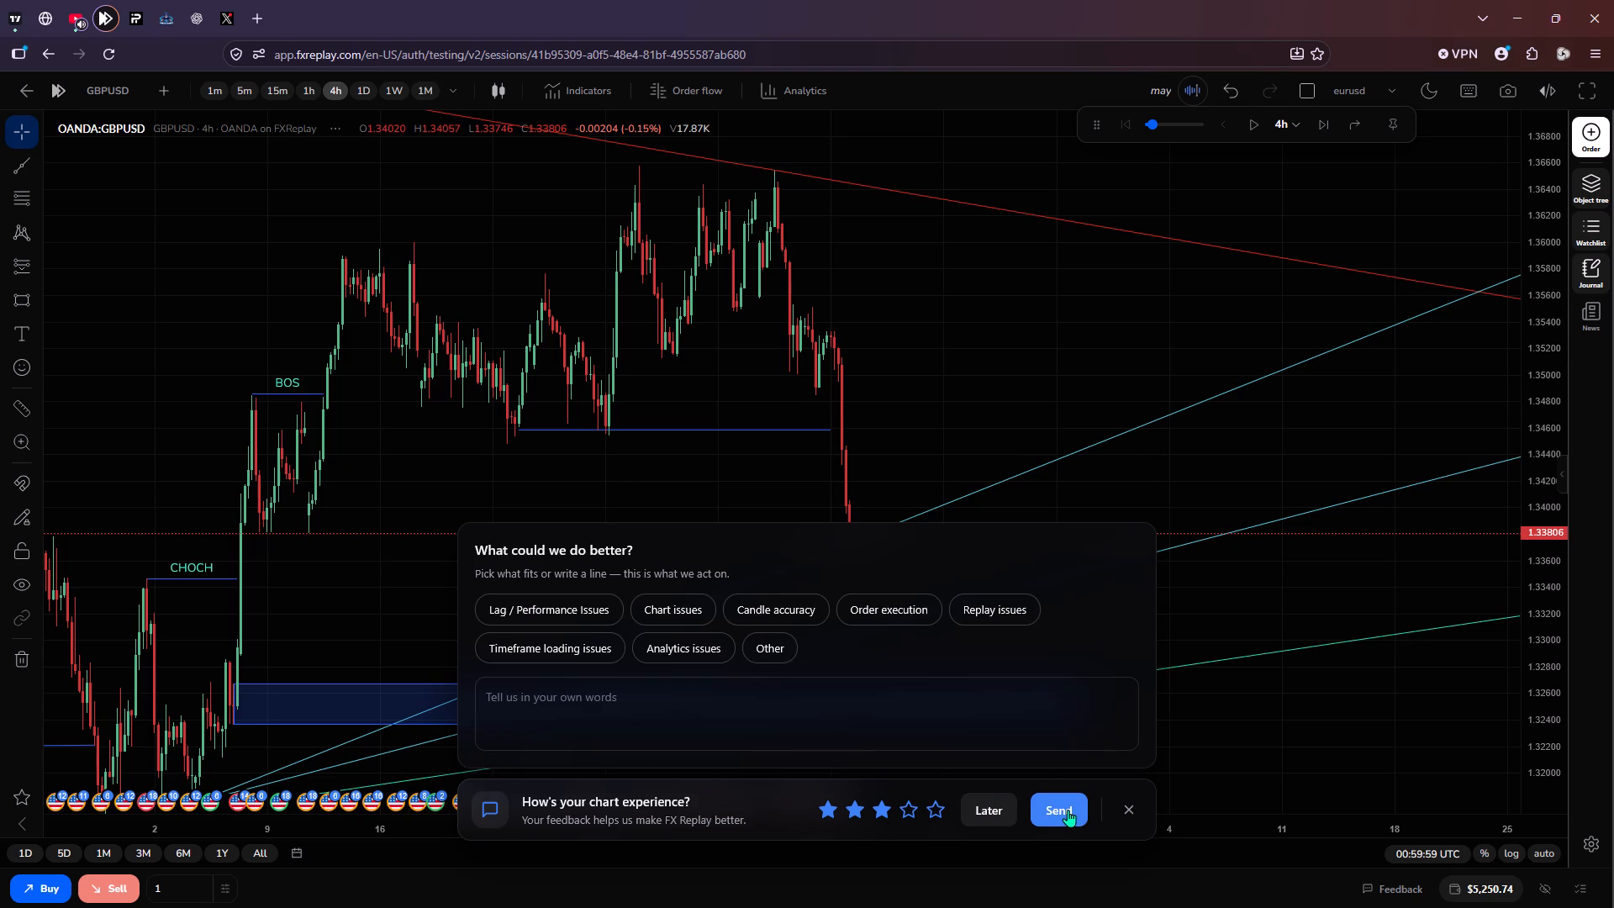
click(952, 413)
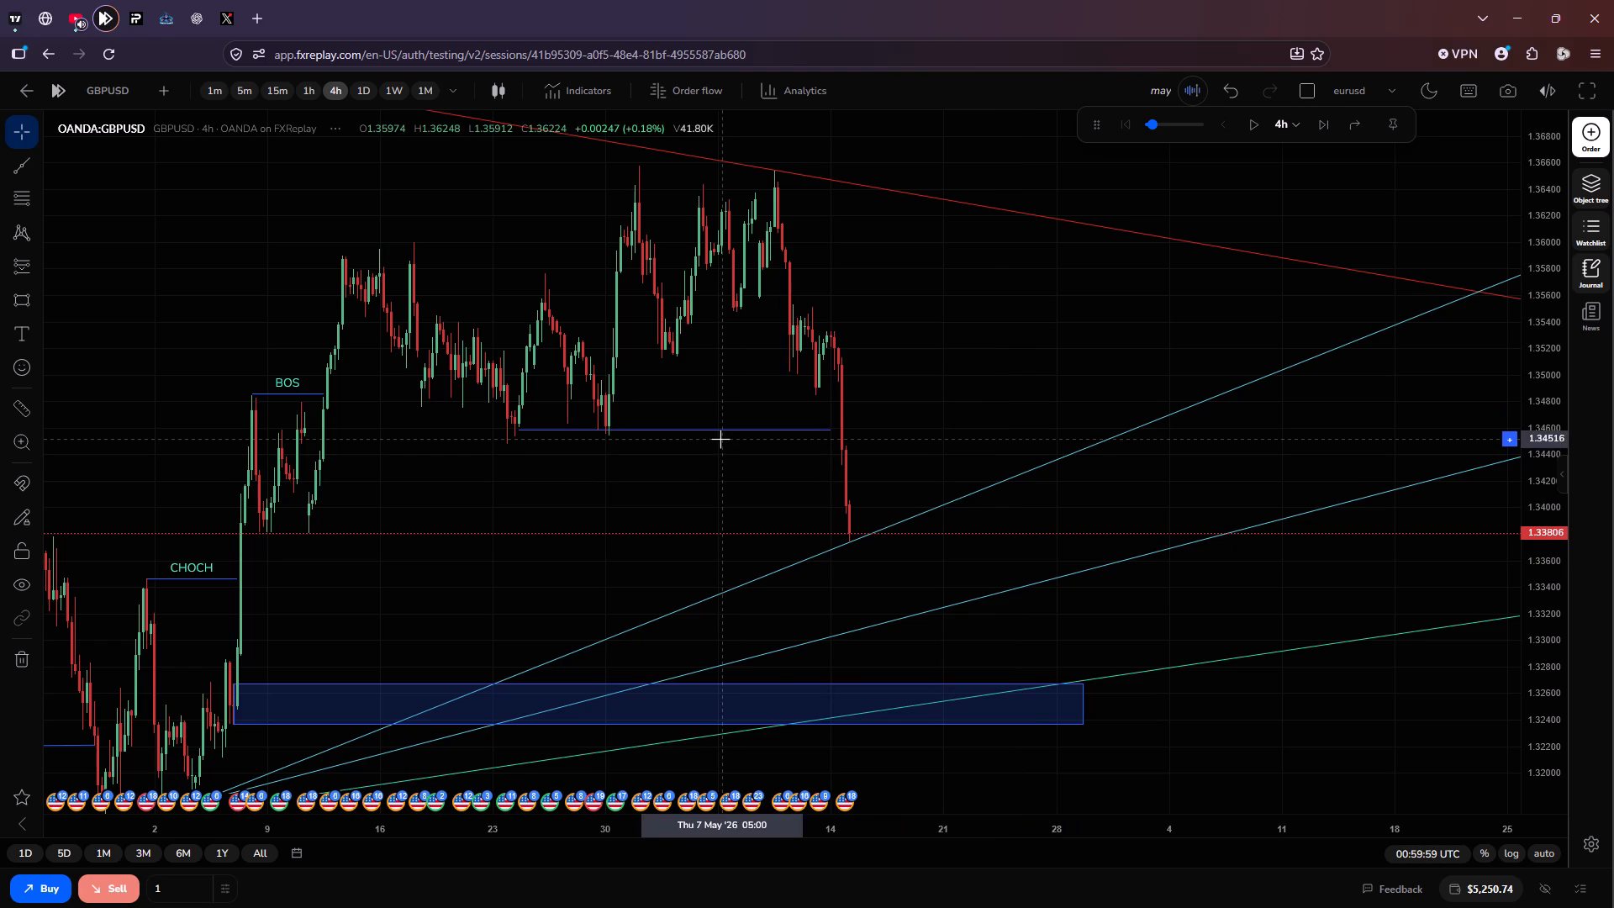
Move the blue GBPUSD level to start at the 30 April low, about 1.3455, and shorten its end to 14 May.
drag(715, 430, 744, 428)
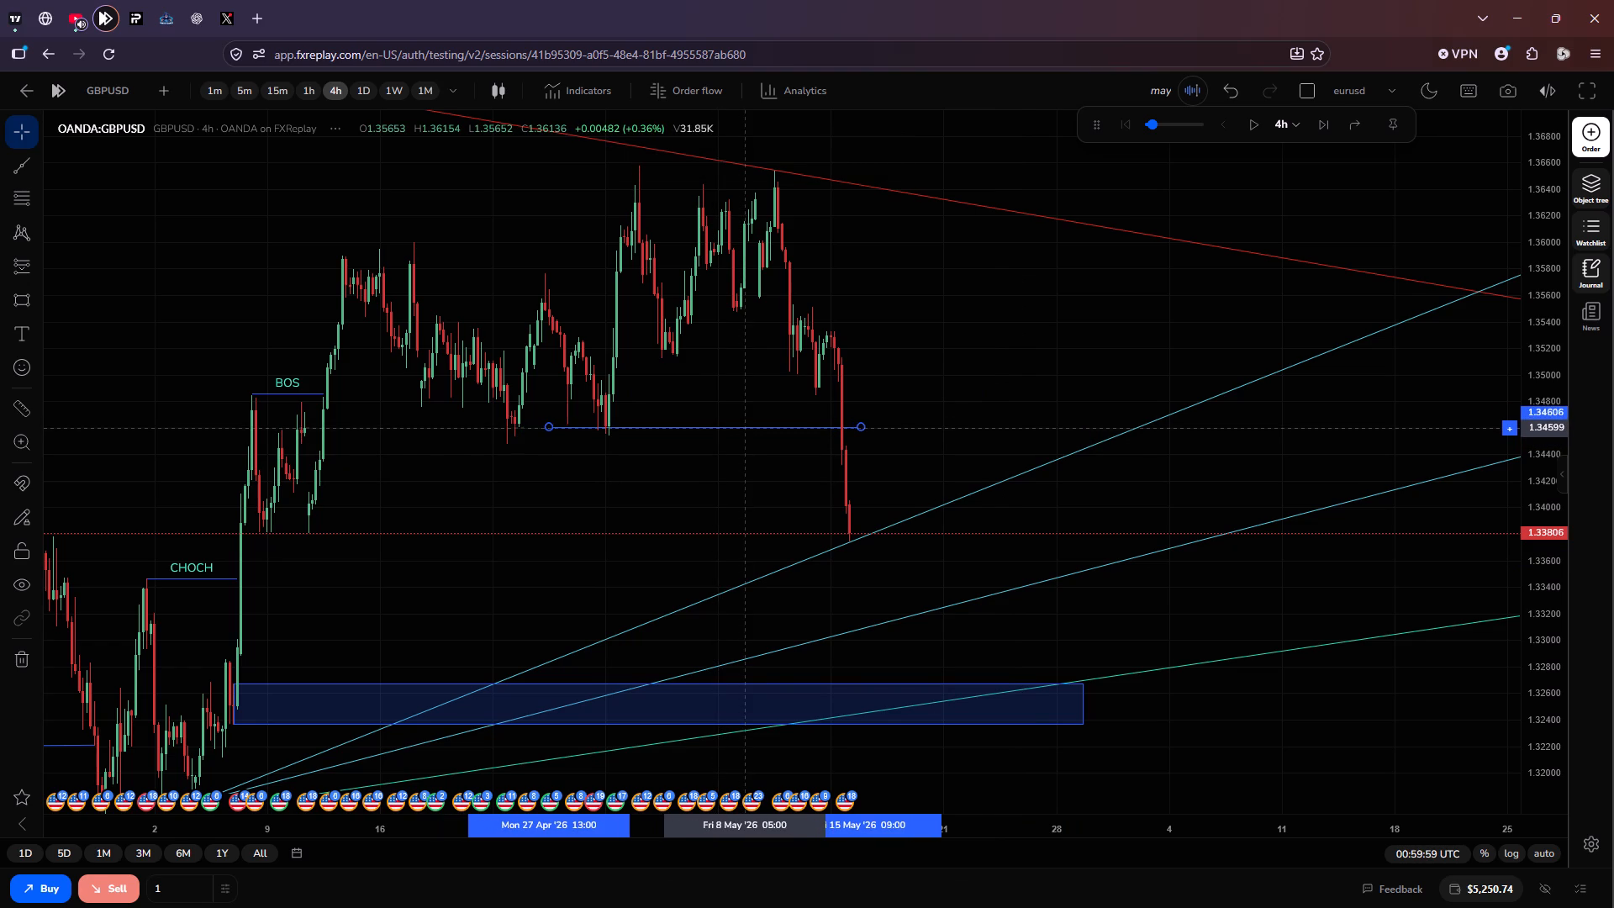
drag(744, 428, 806, 436)
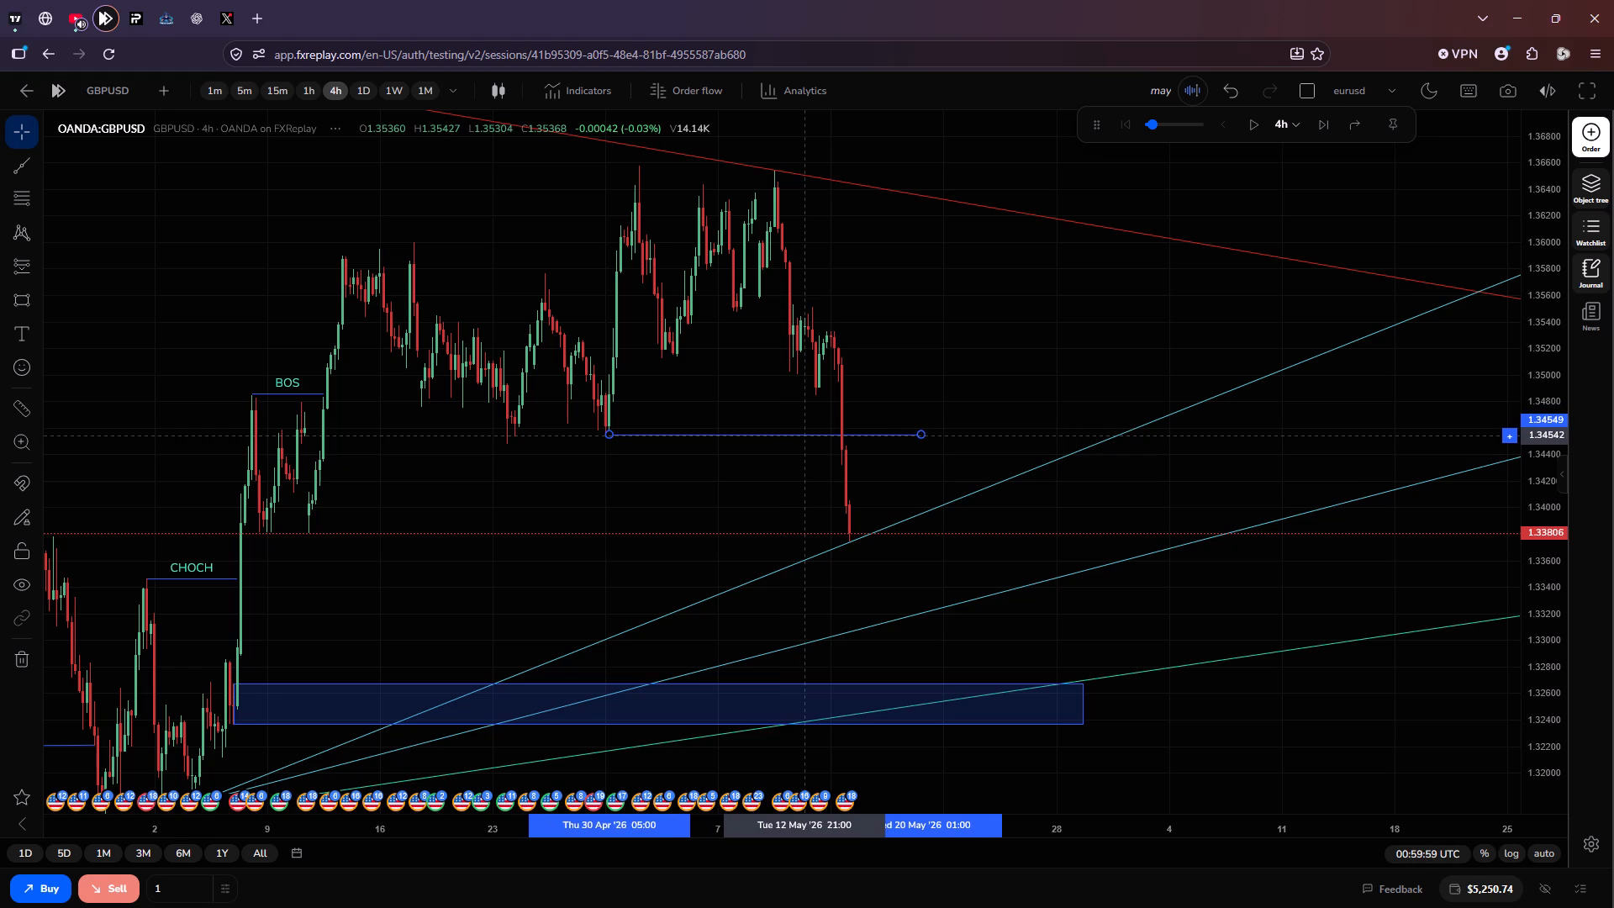
drag(806, 436, 805, 436)
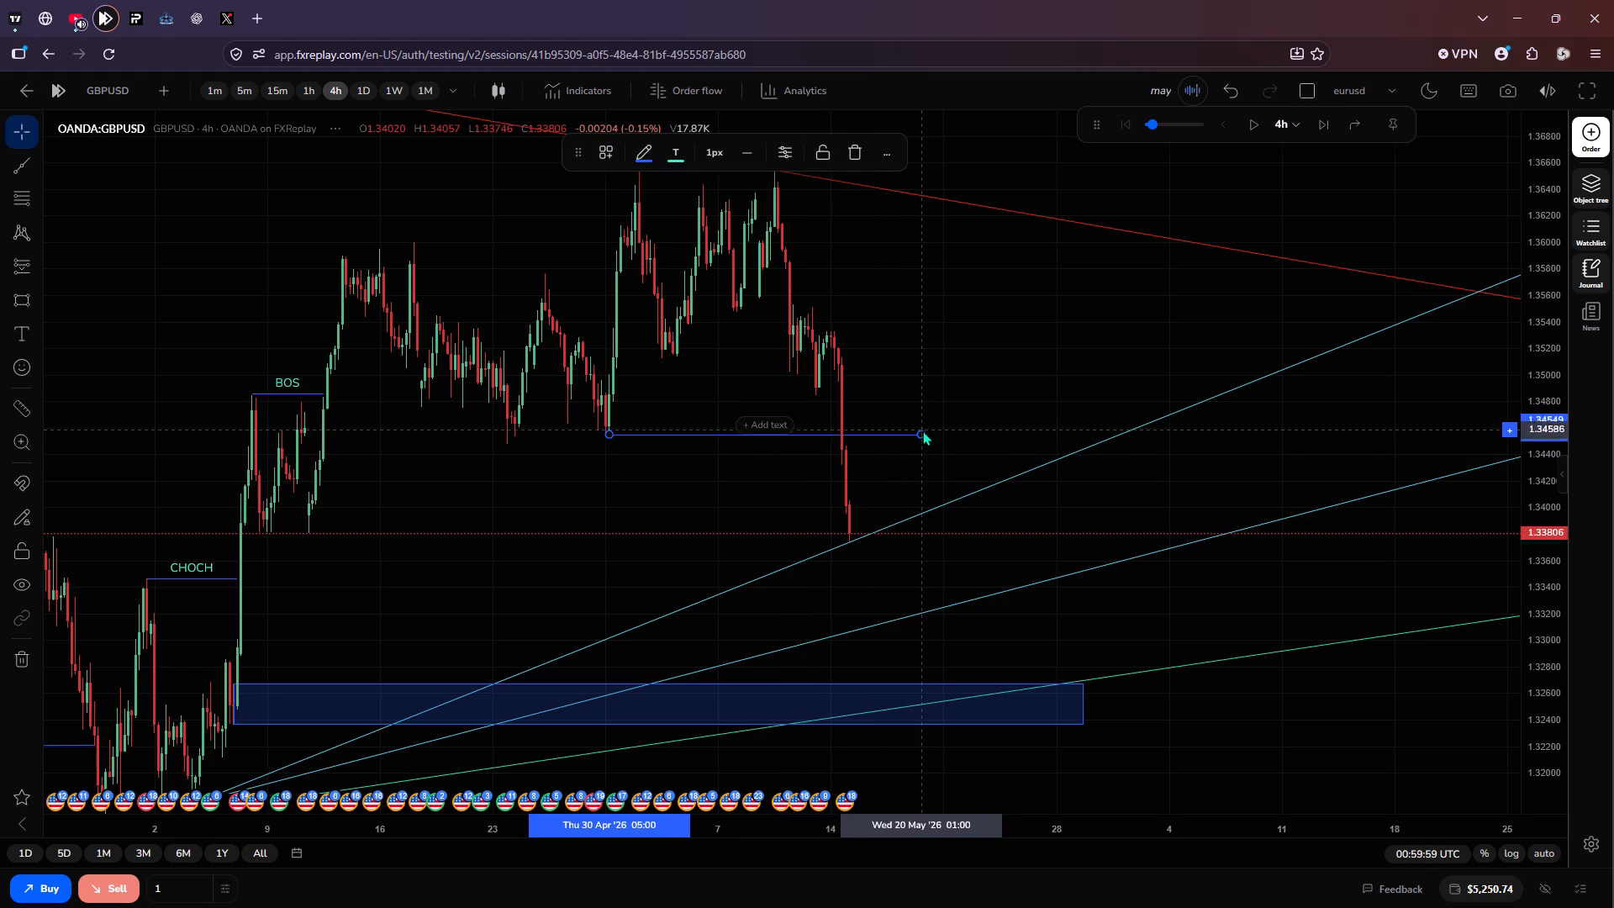
drag(922, 435, 833, 435)
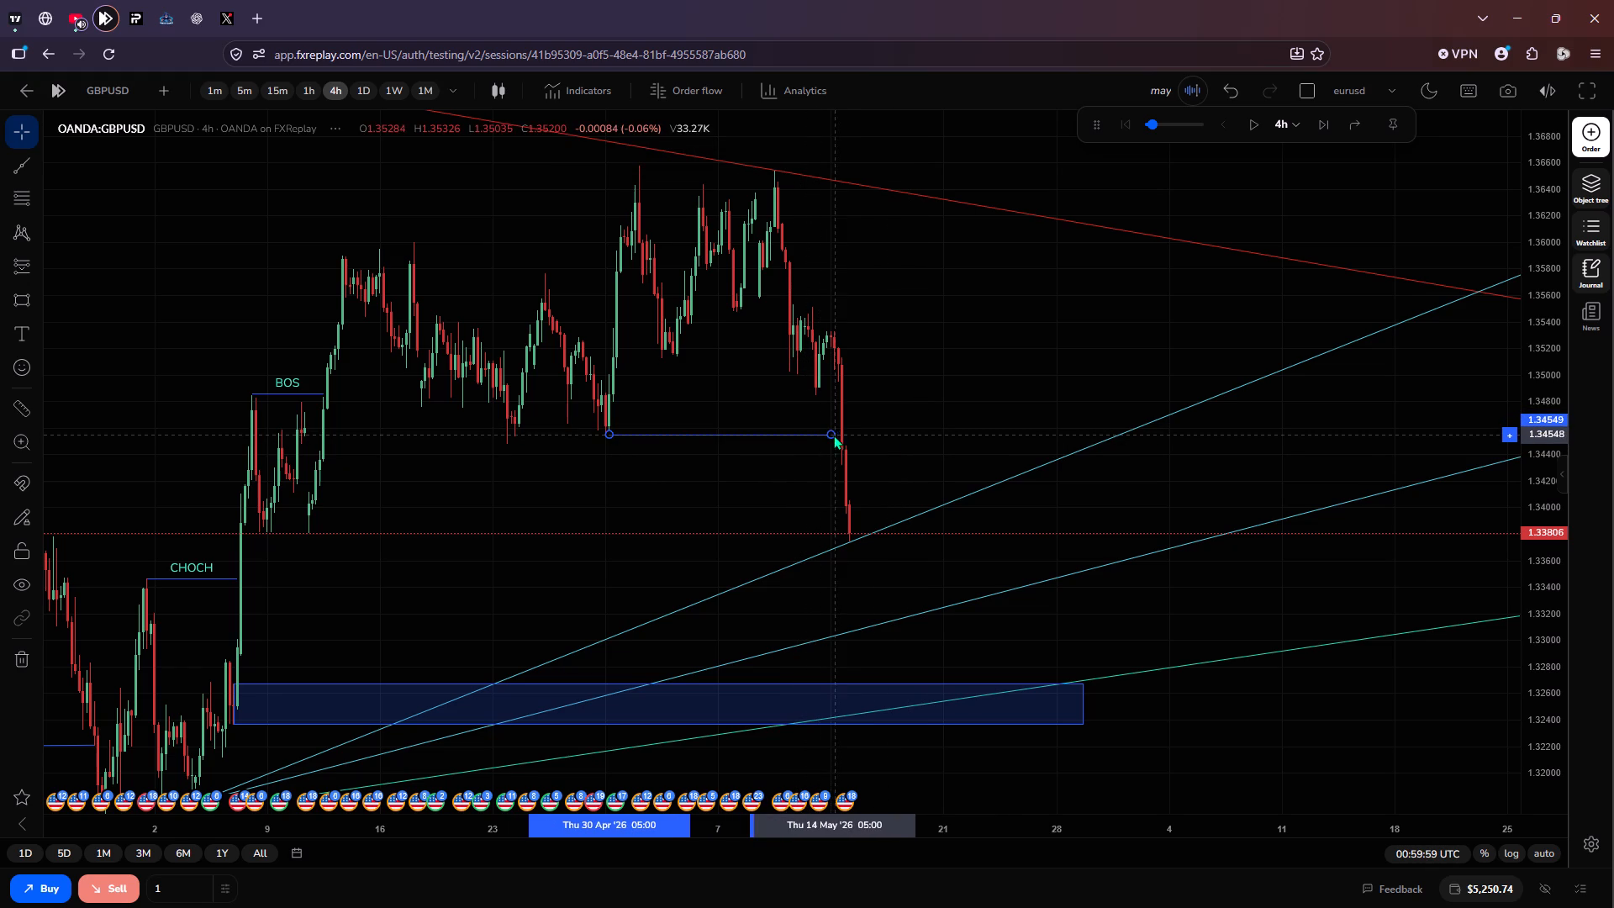
drag(833, 435, 836, 434)
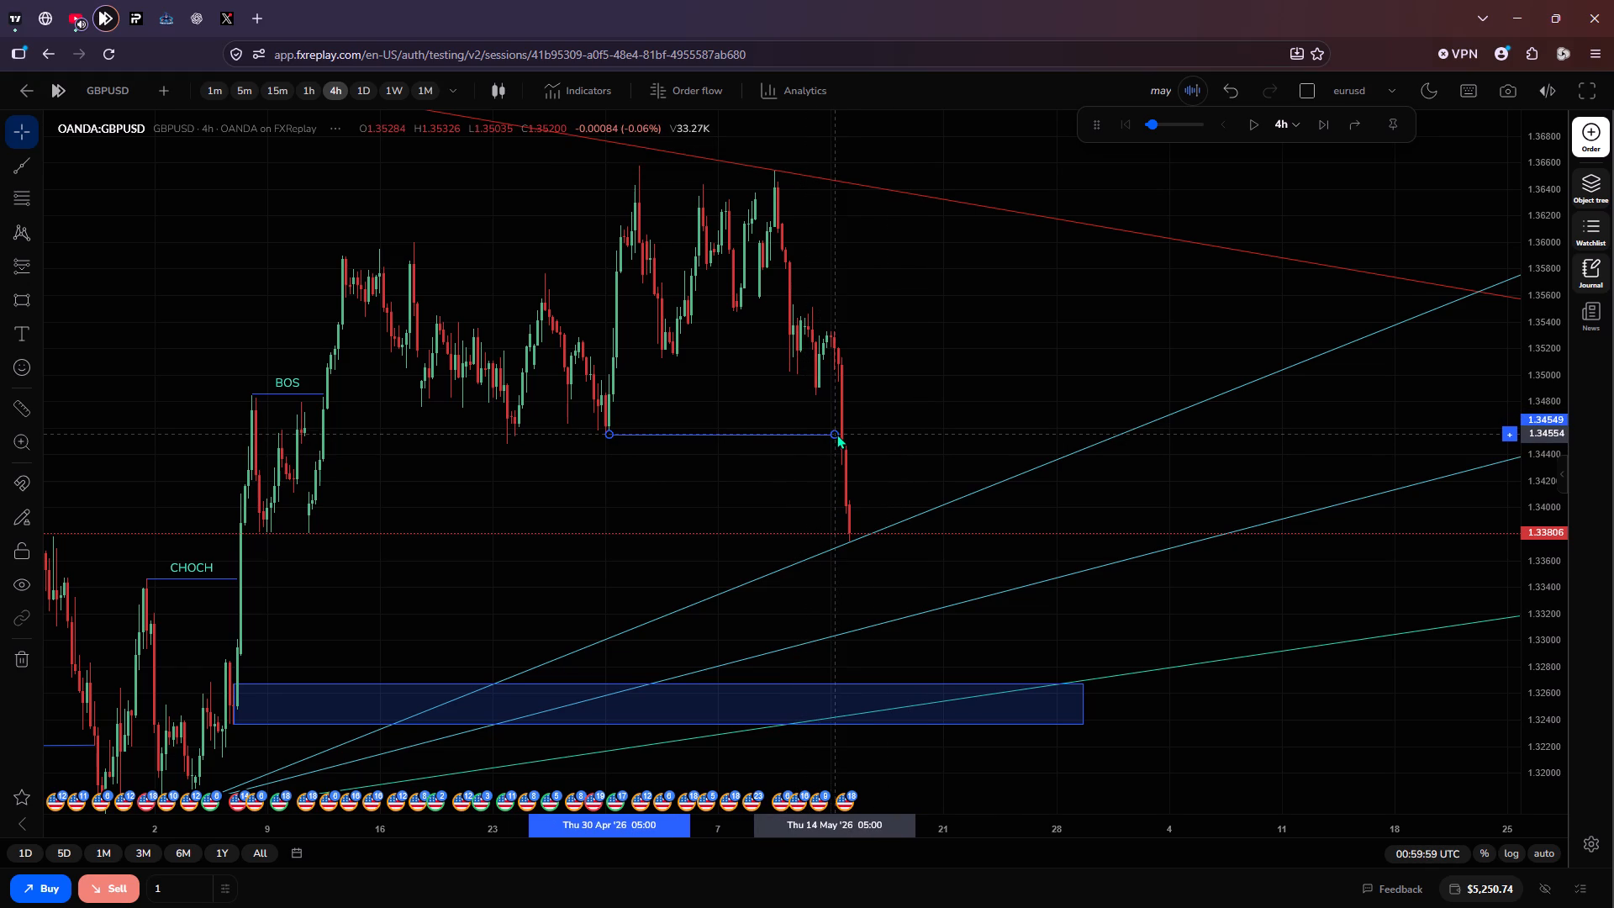
drag(836, 434, 838, 432)
shift+click(838, 432)
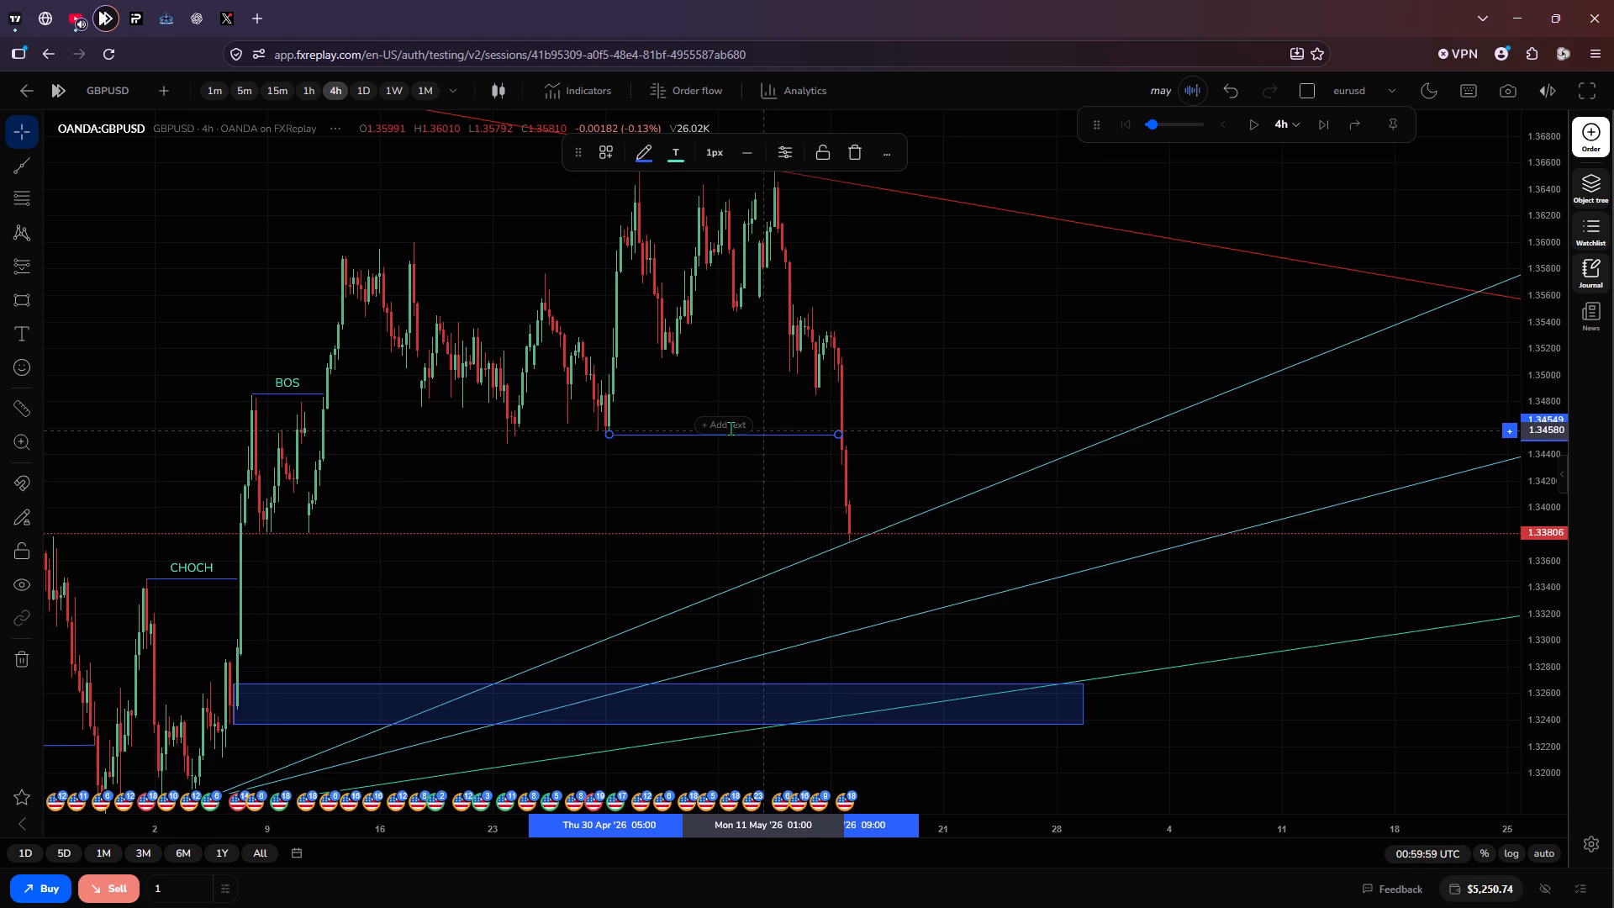
Label the level at the 30 April low CHOCH and colour its text red.
click(729, 424)
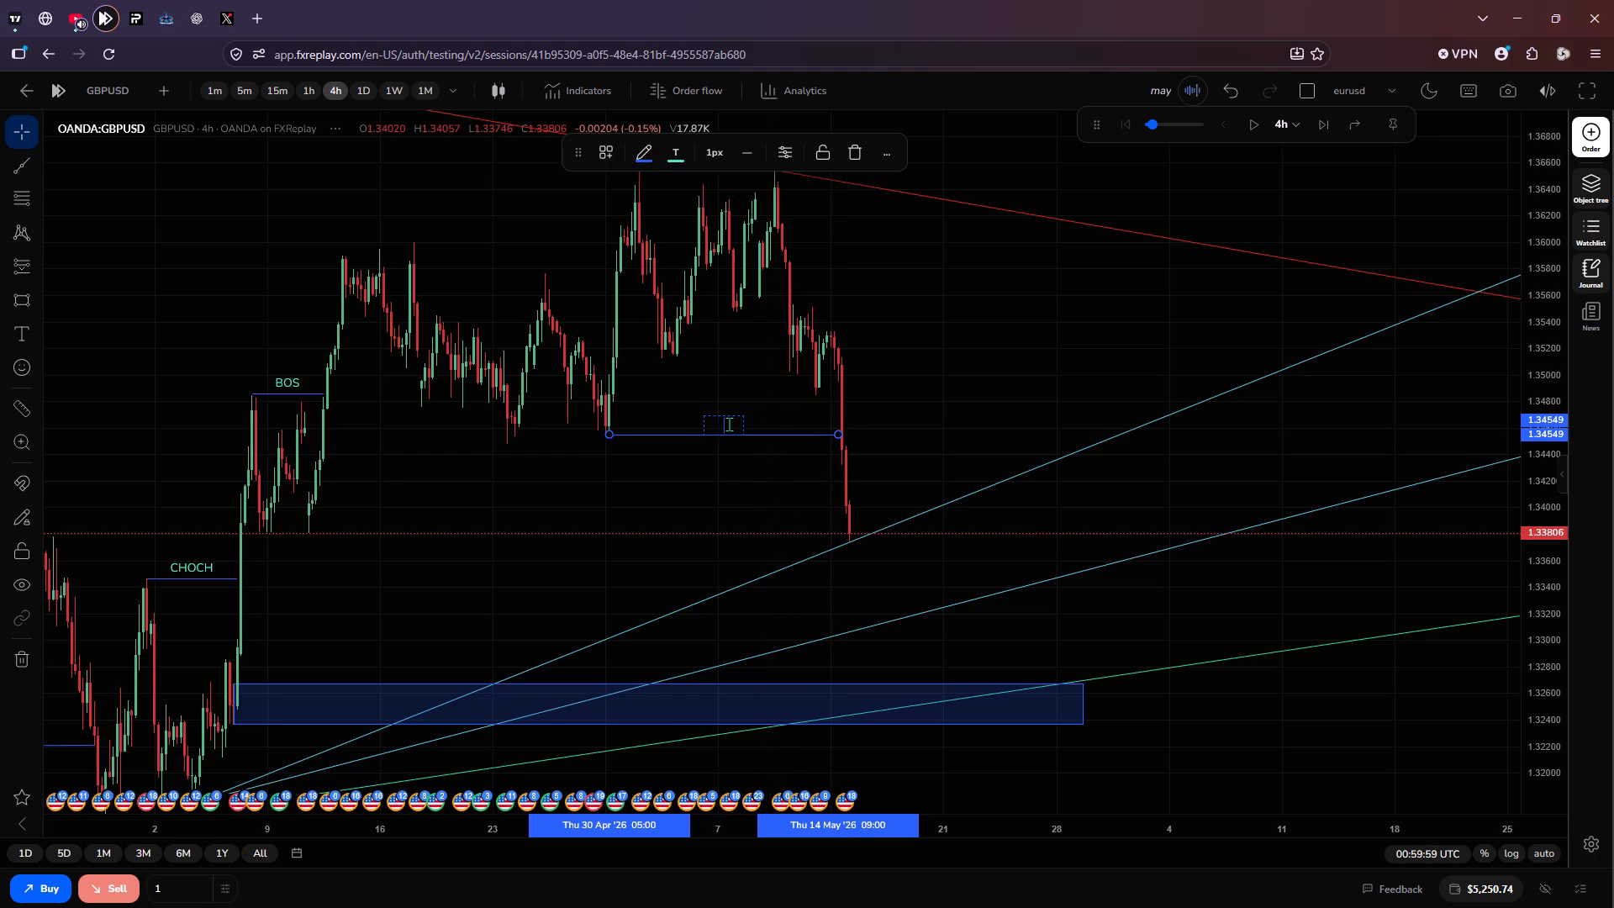
text(CHO)
text(CH)
click(678, 162)
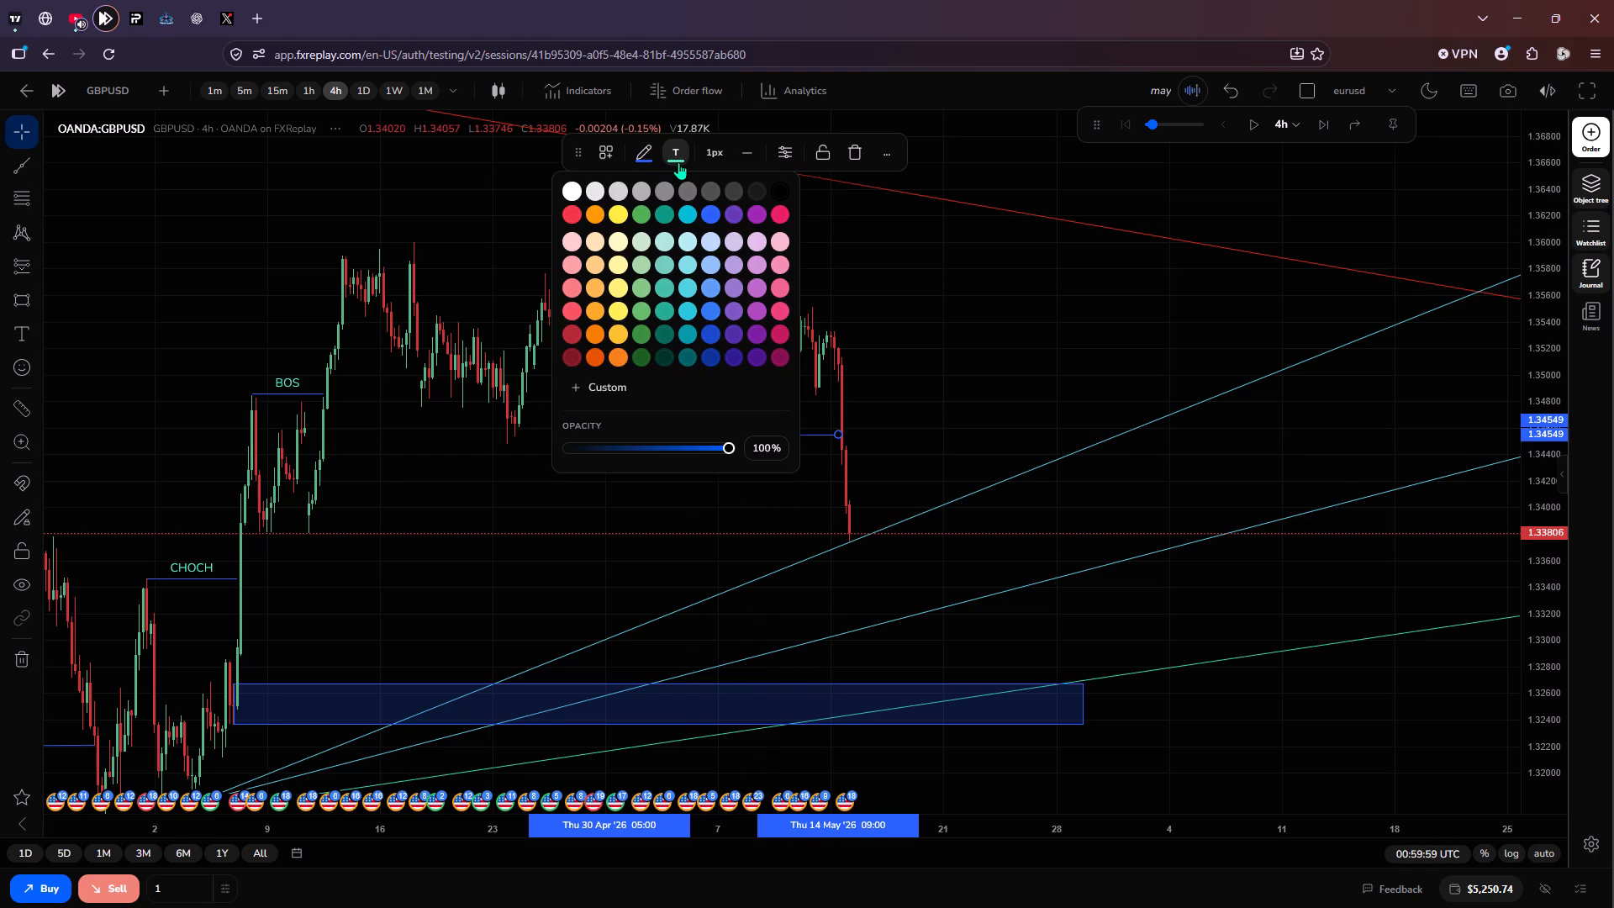
click(577, 211)
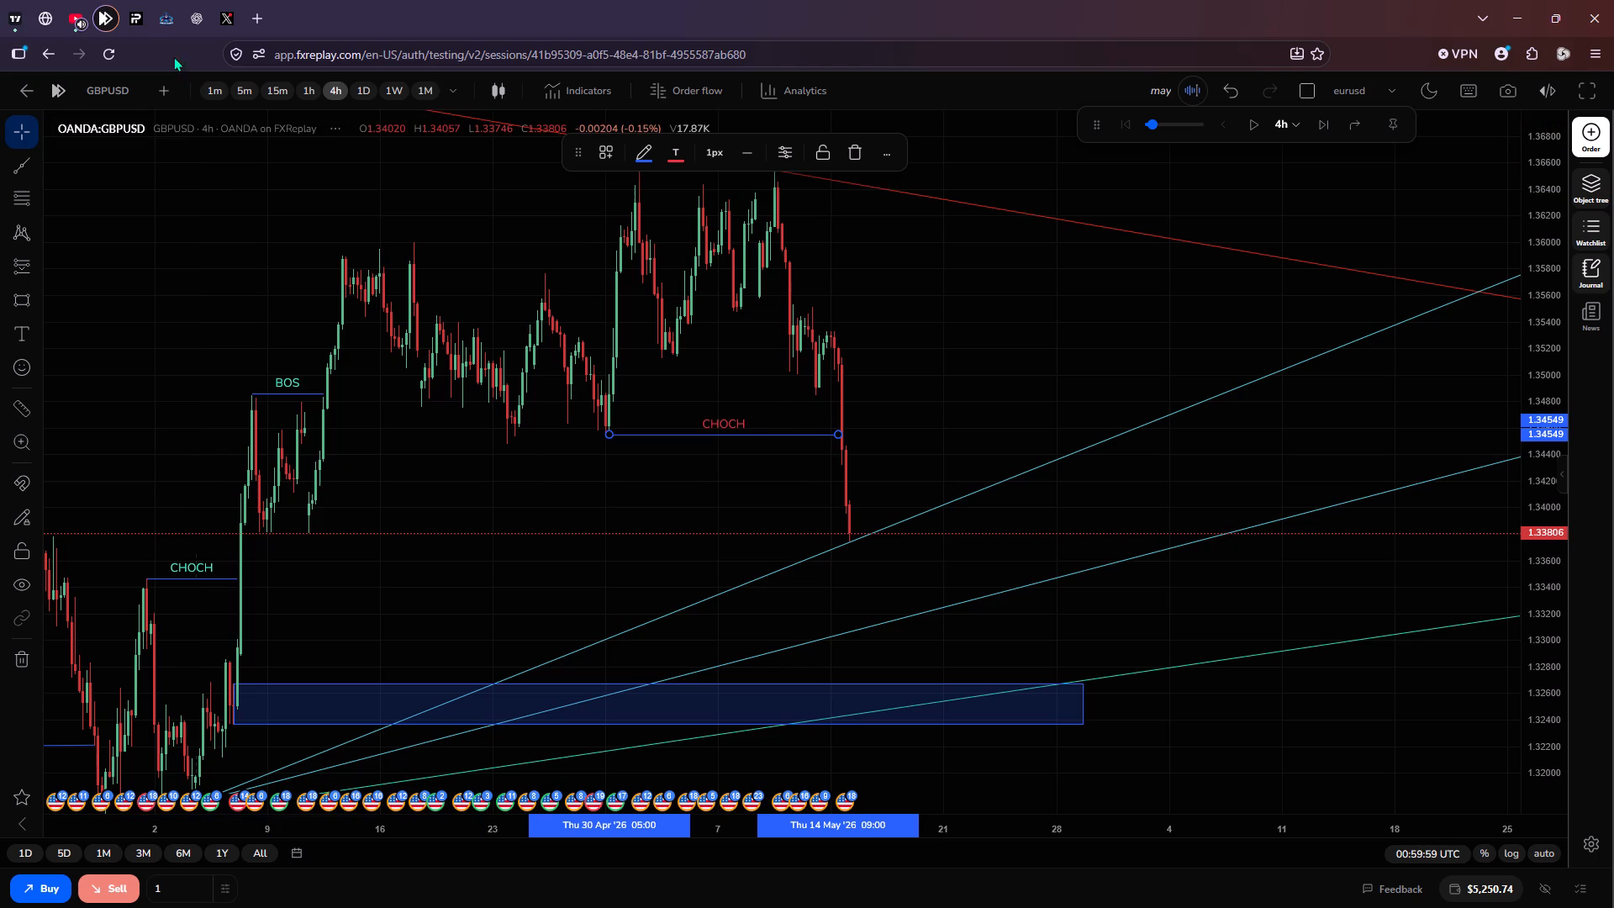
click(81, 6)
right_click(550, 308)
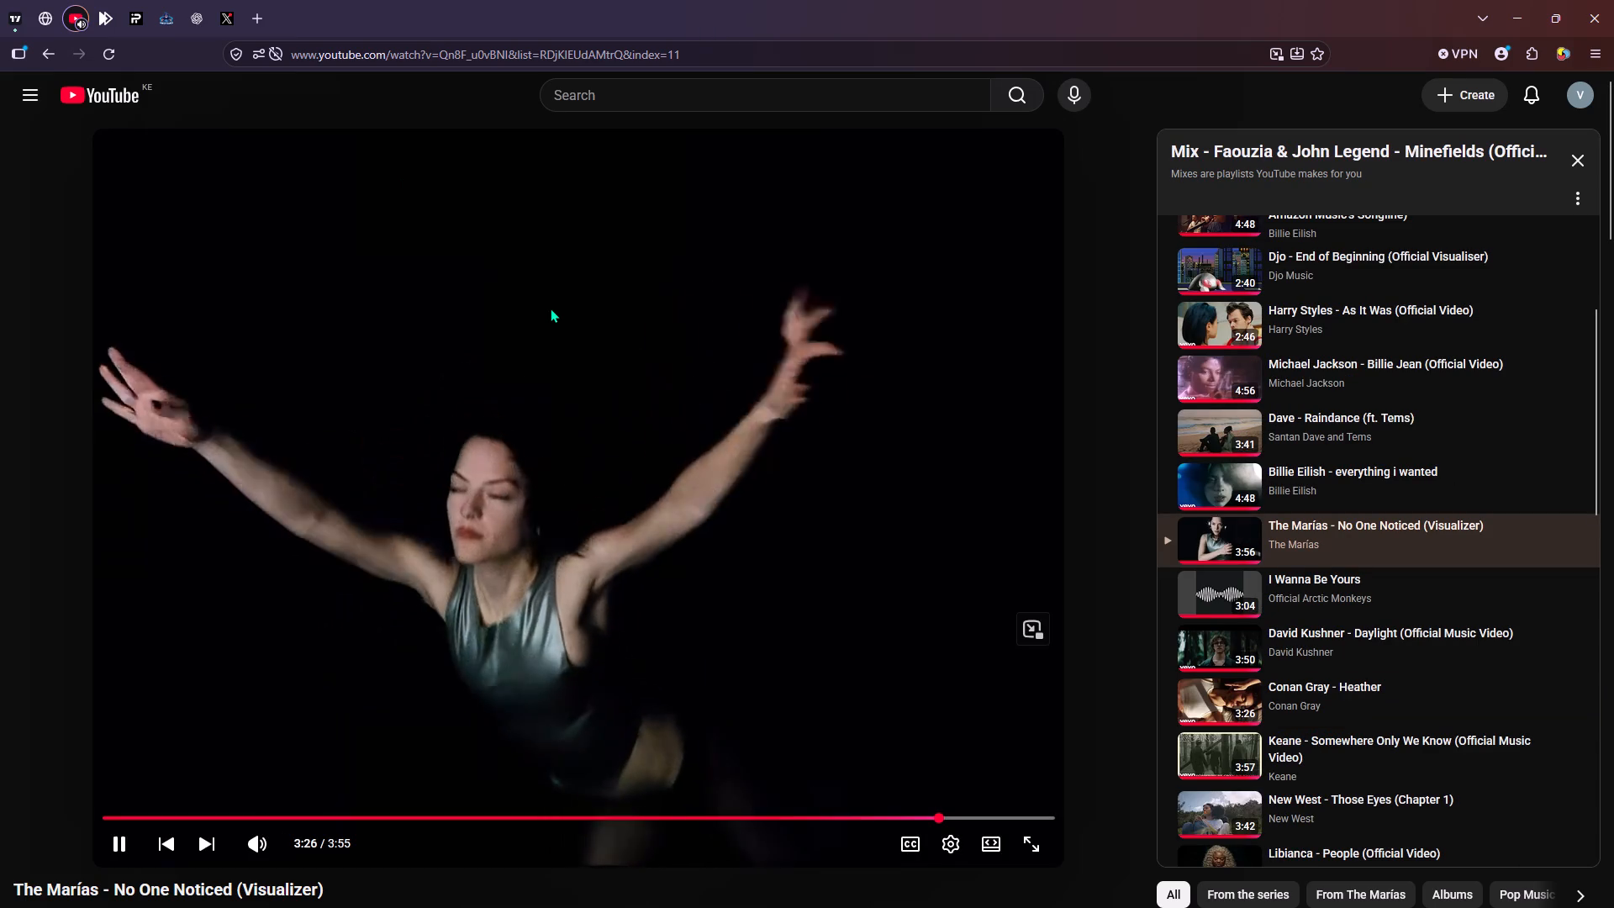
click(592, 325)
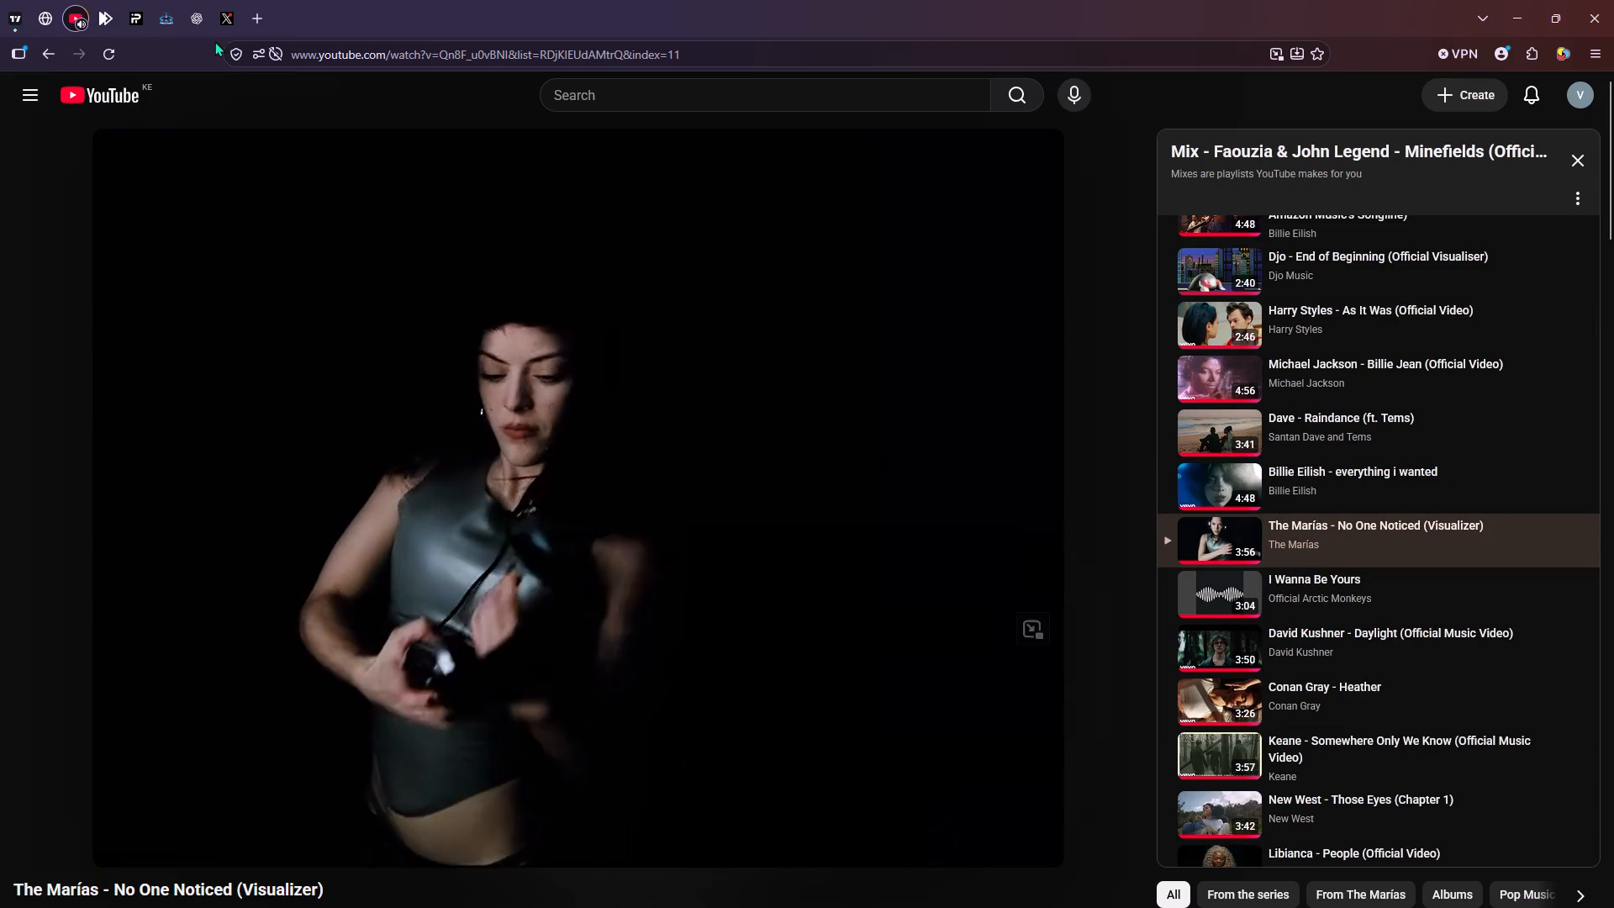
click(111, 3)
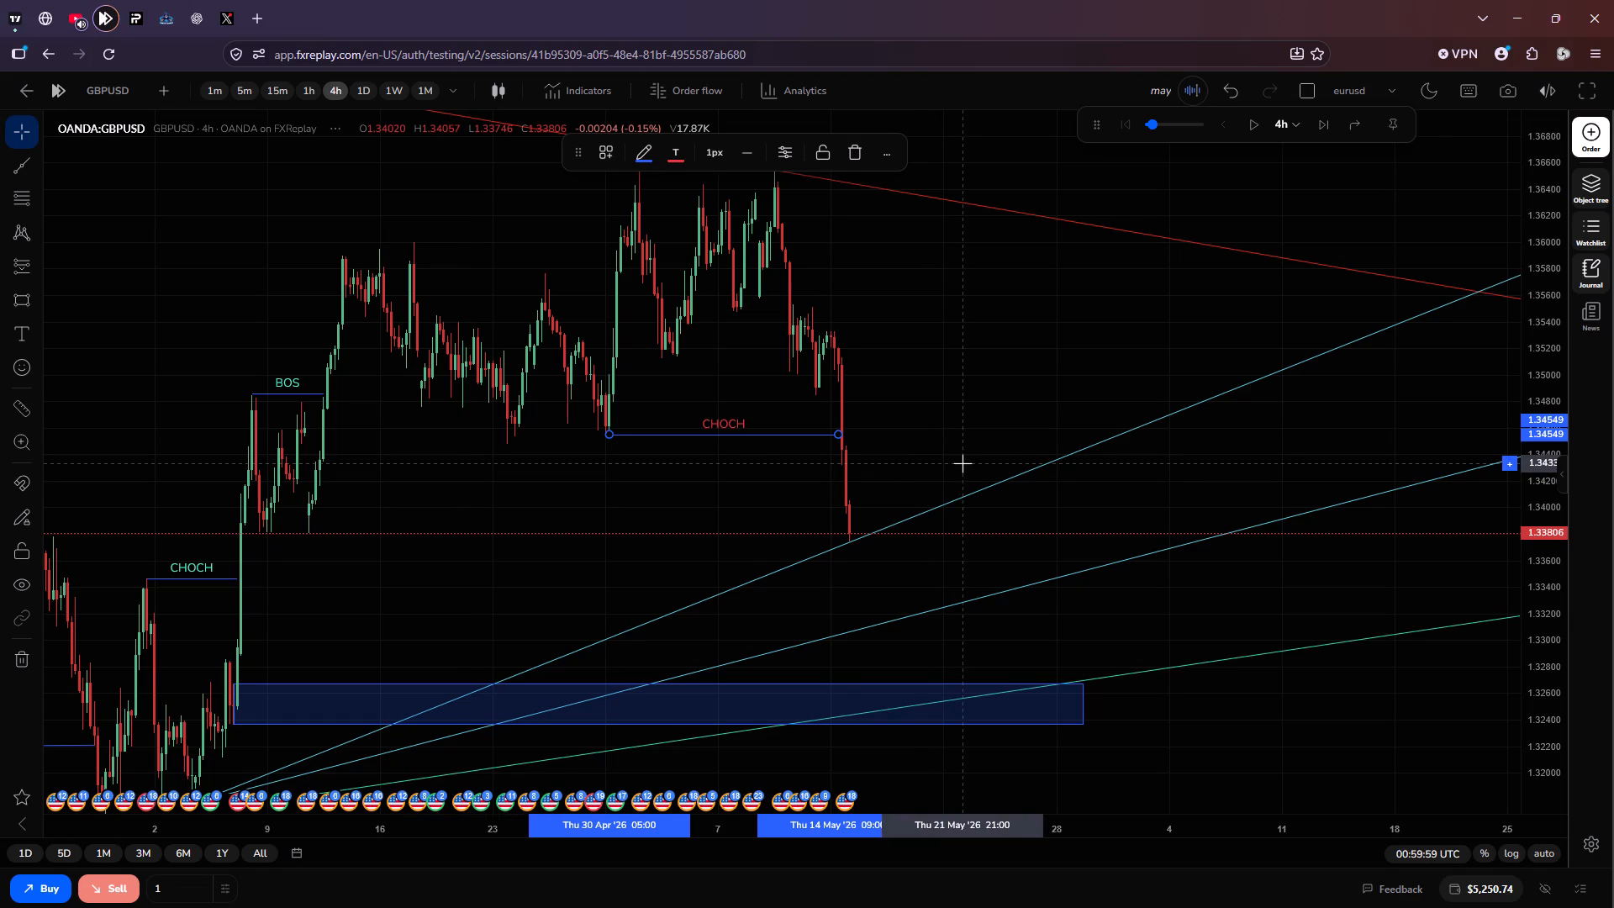
Set the replay speed to 1x per second.
click(963, 463)
drag(963, 463, 888, 379)
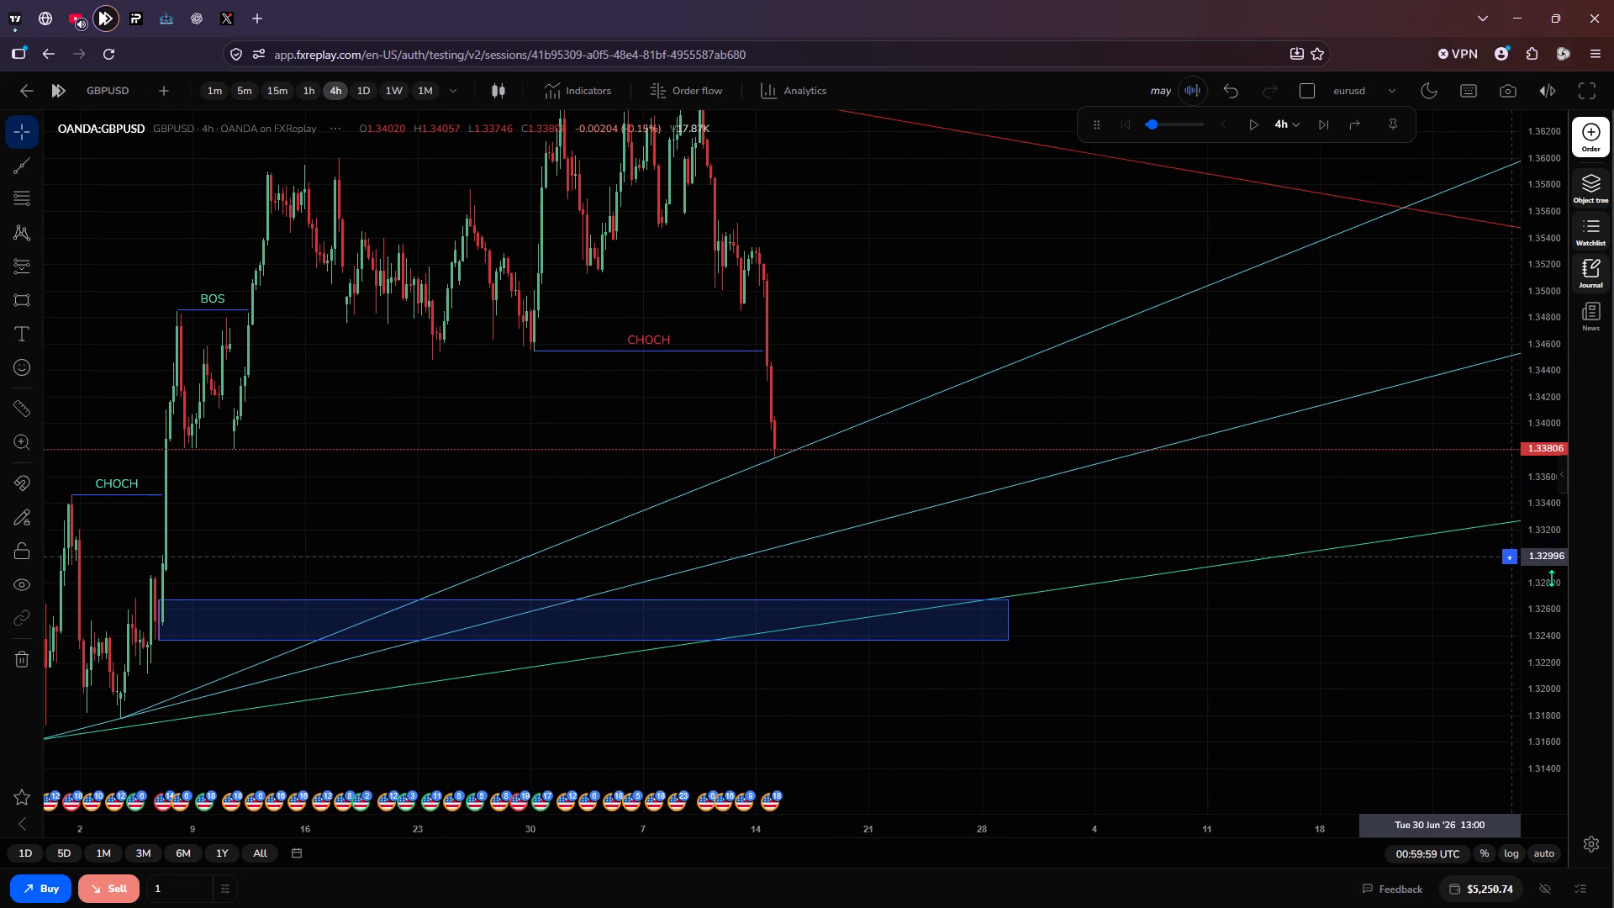
scroll(1551, 578, down, 3)
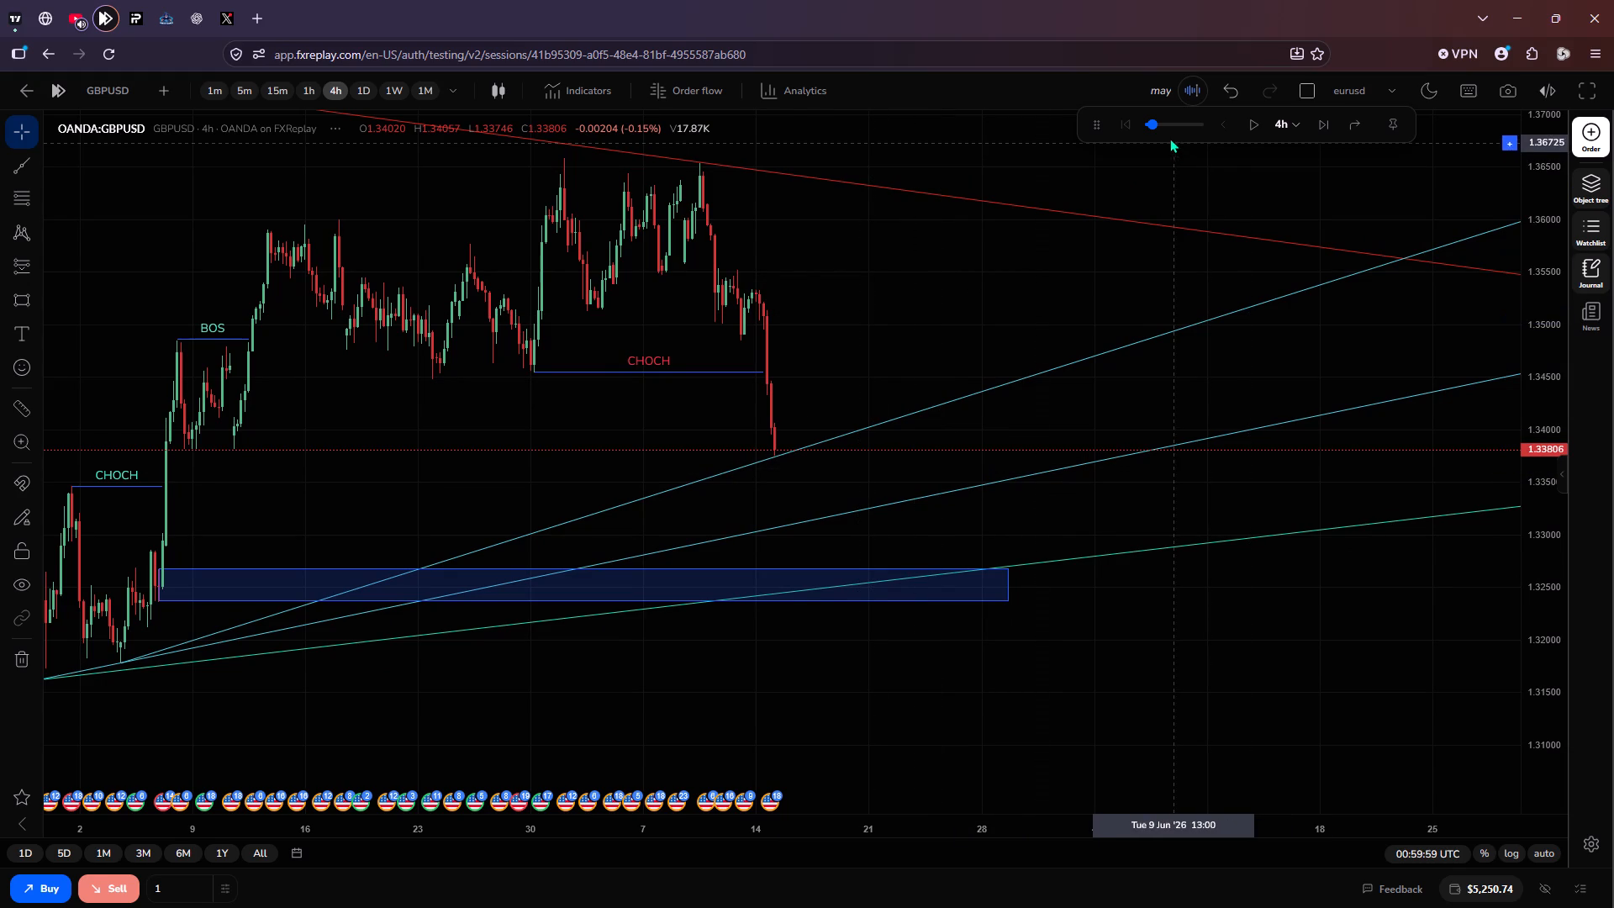
drag(1151, 124, 1096, 133)
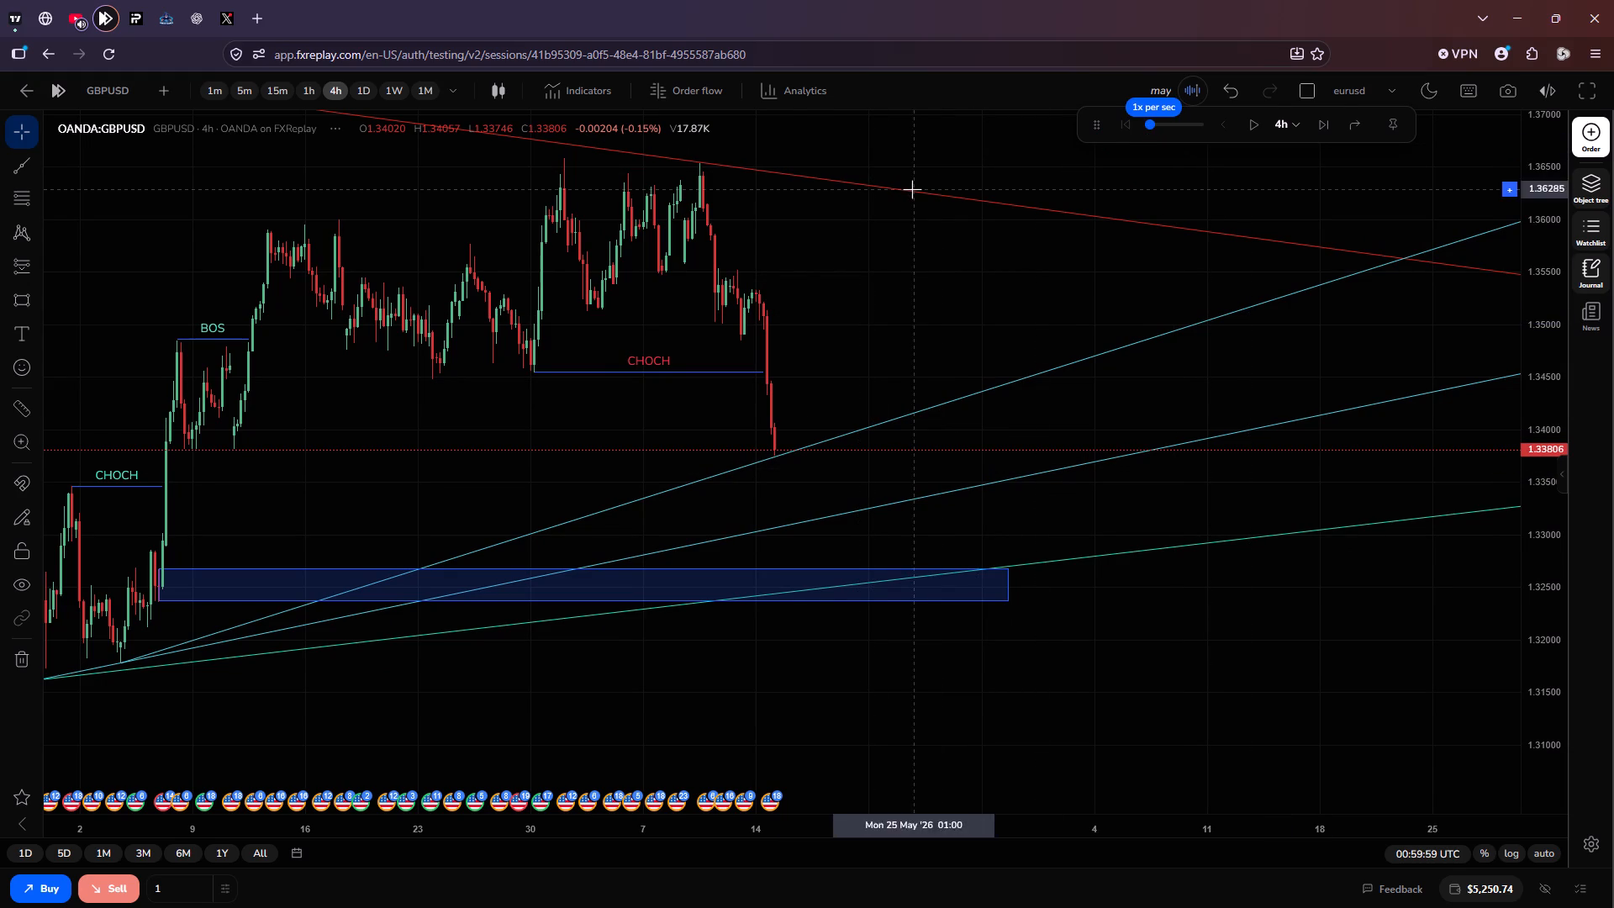
click(873, 287)
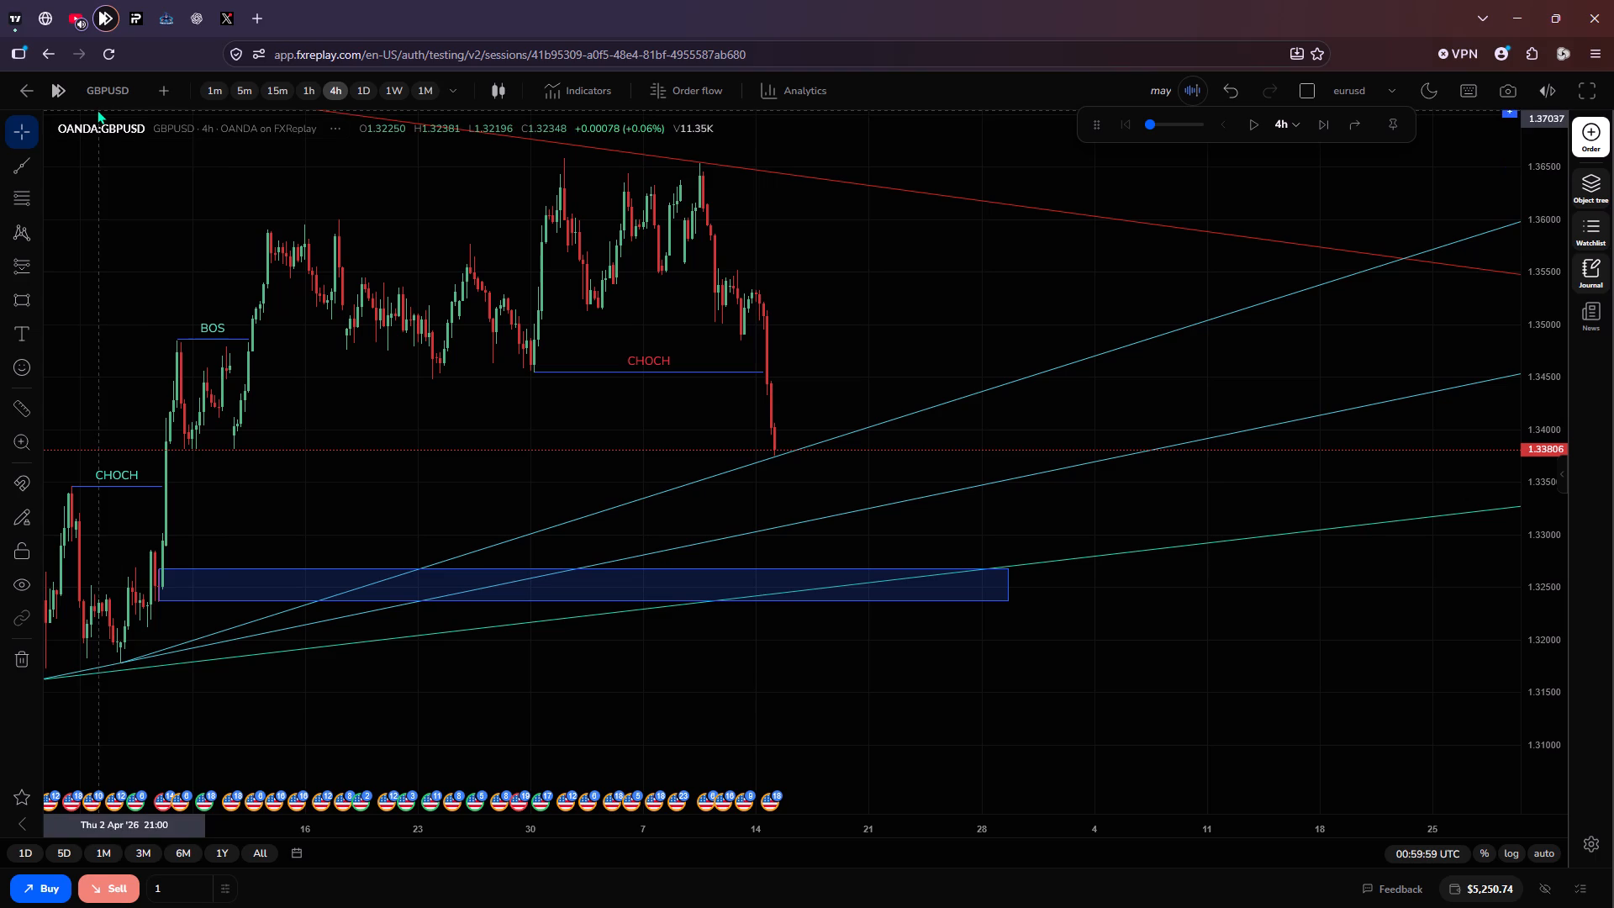
Switch the chart symbol to OANDA:EURUSD.
click(99, 101)
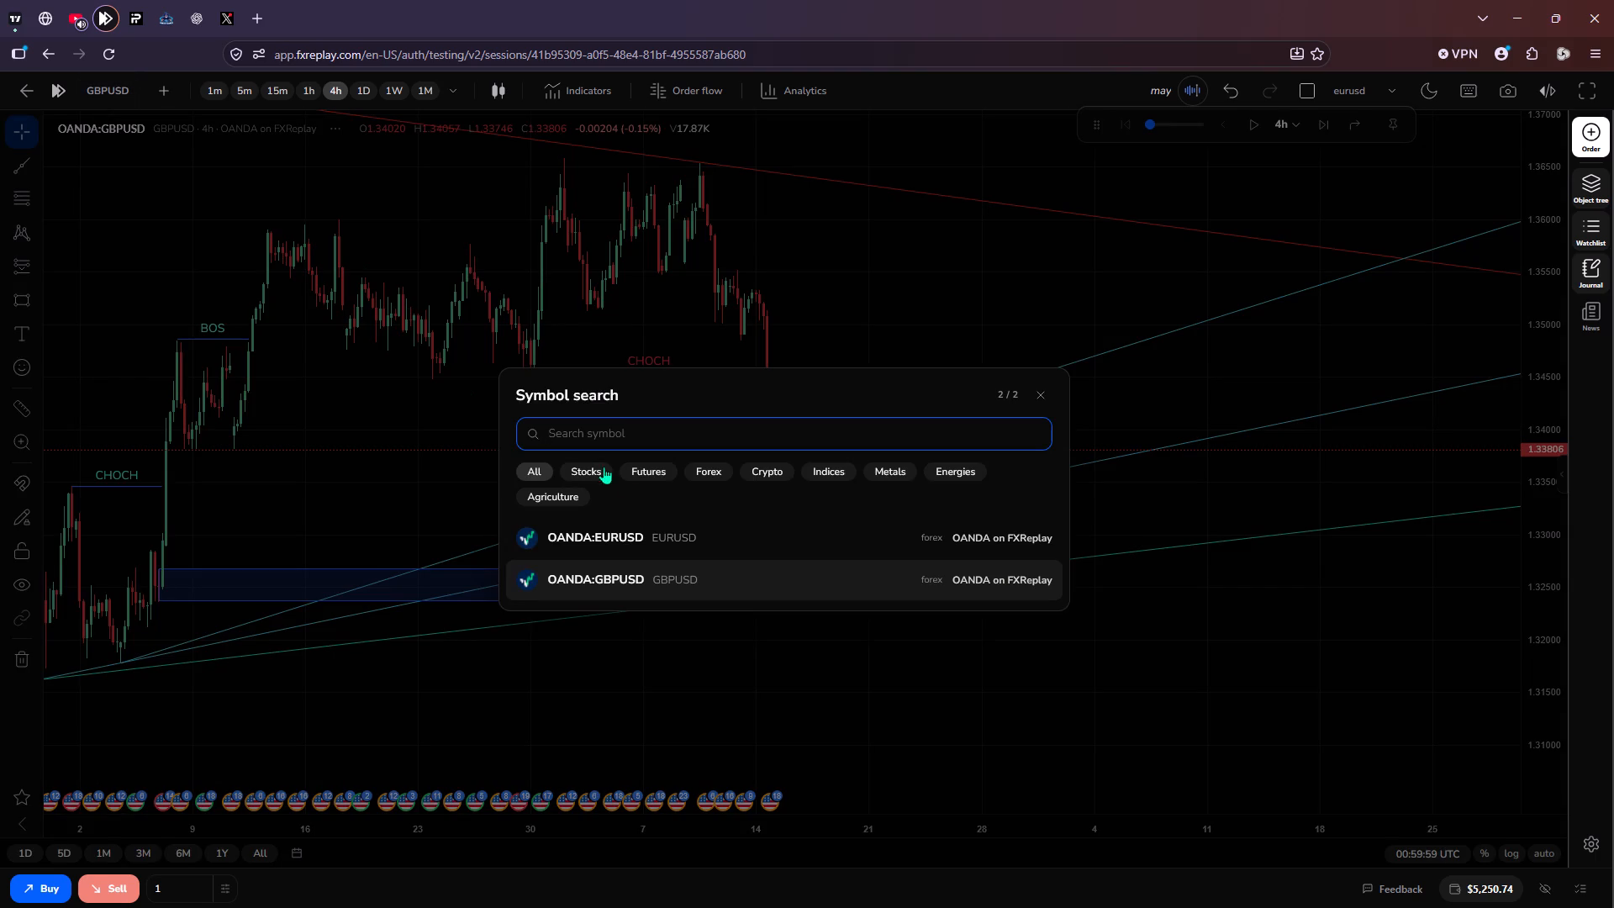
click(656, 527)
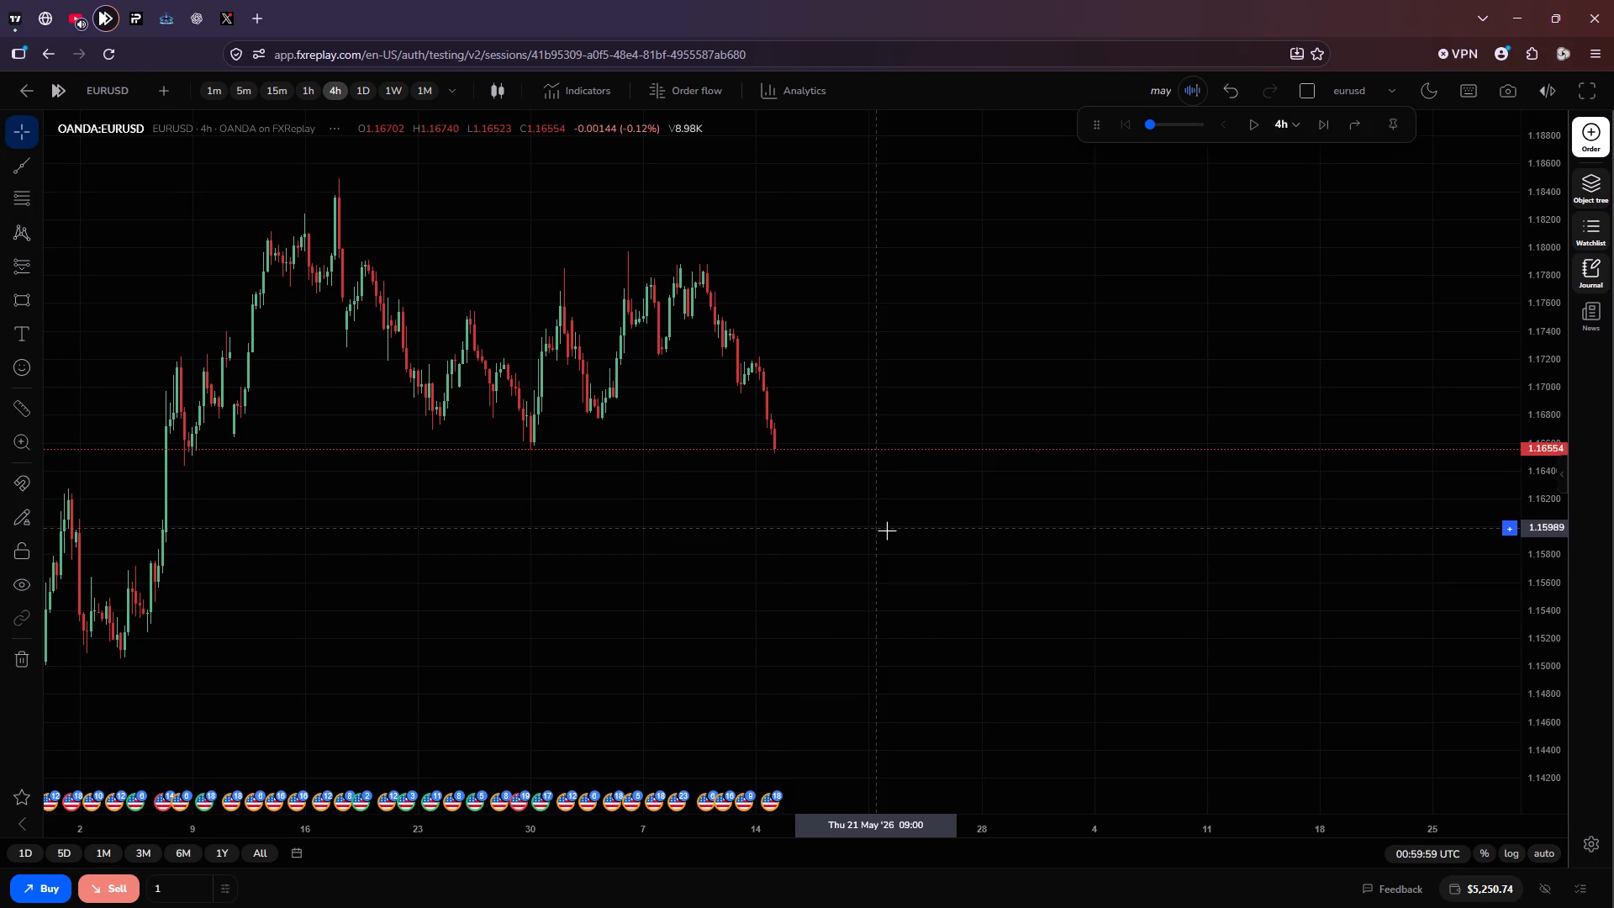
Delete the short position drawing at the 14 May candles on the EURUSD chart.
scroll(887, 531, down, 1)
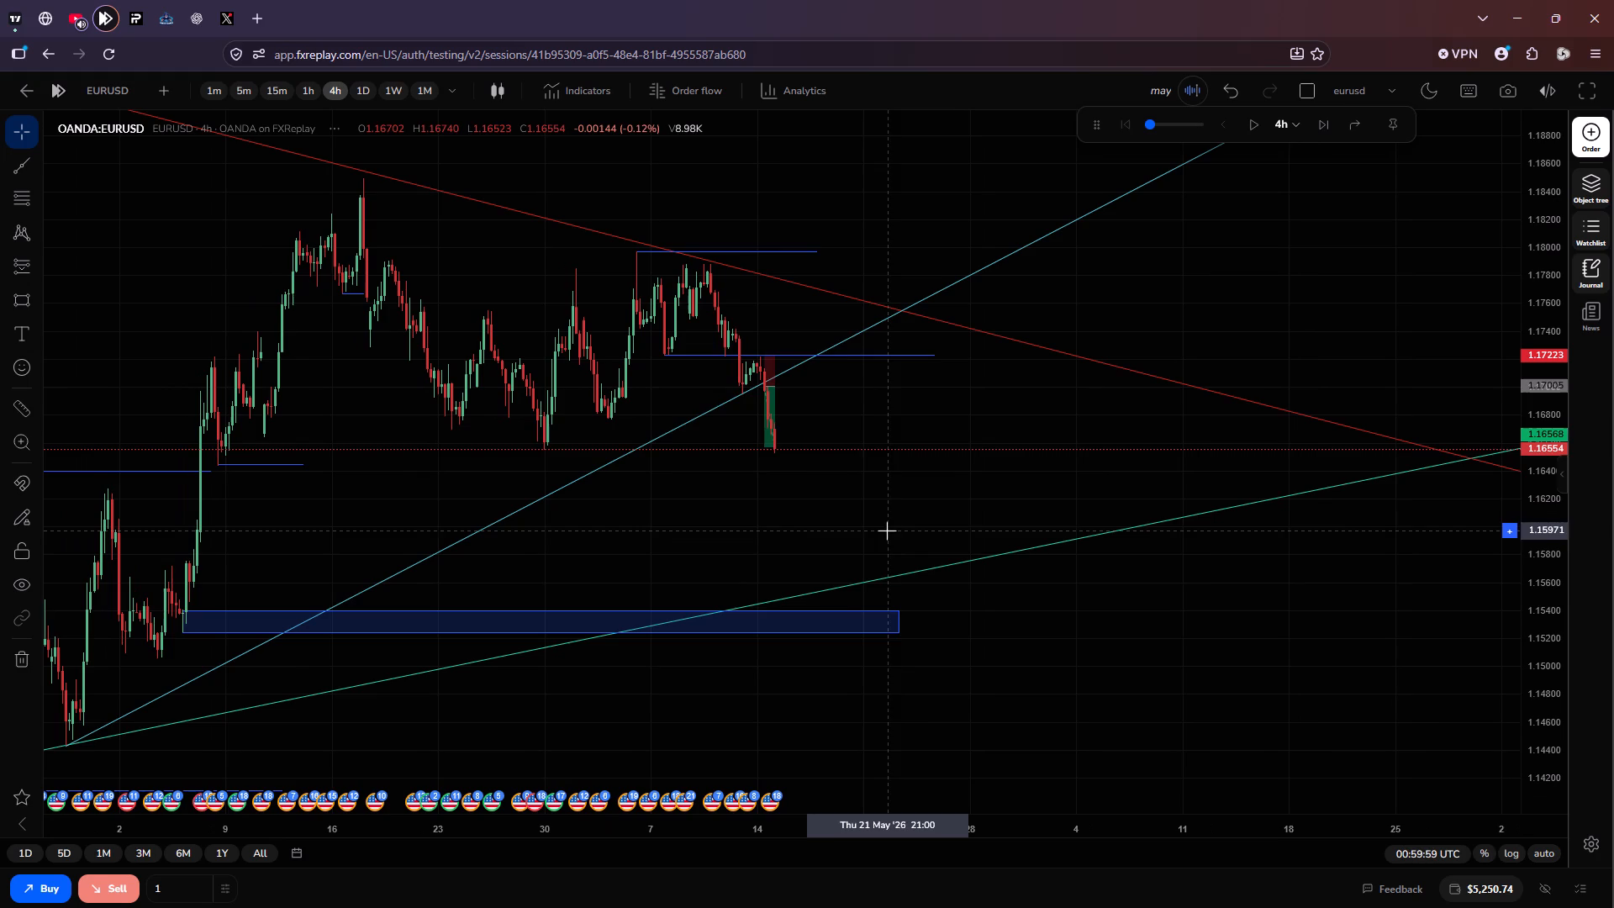
click(768, 419)
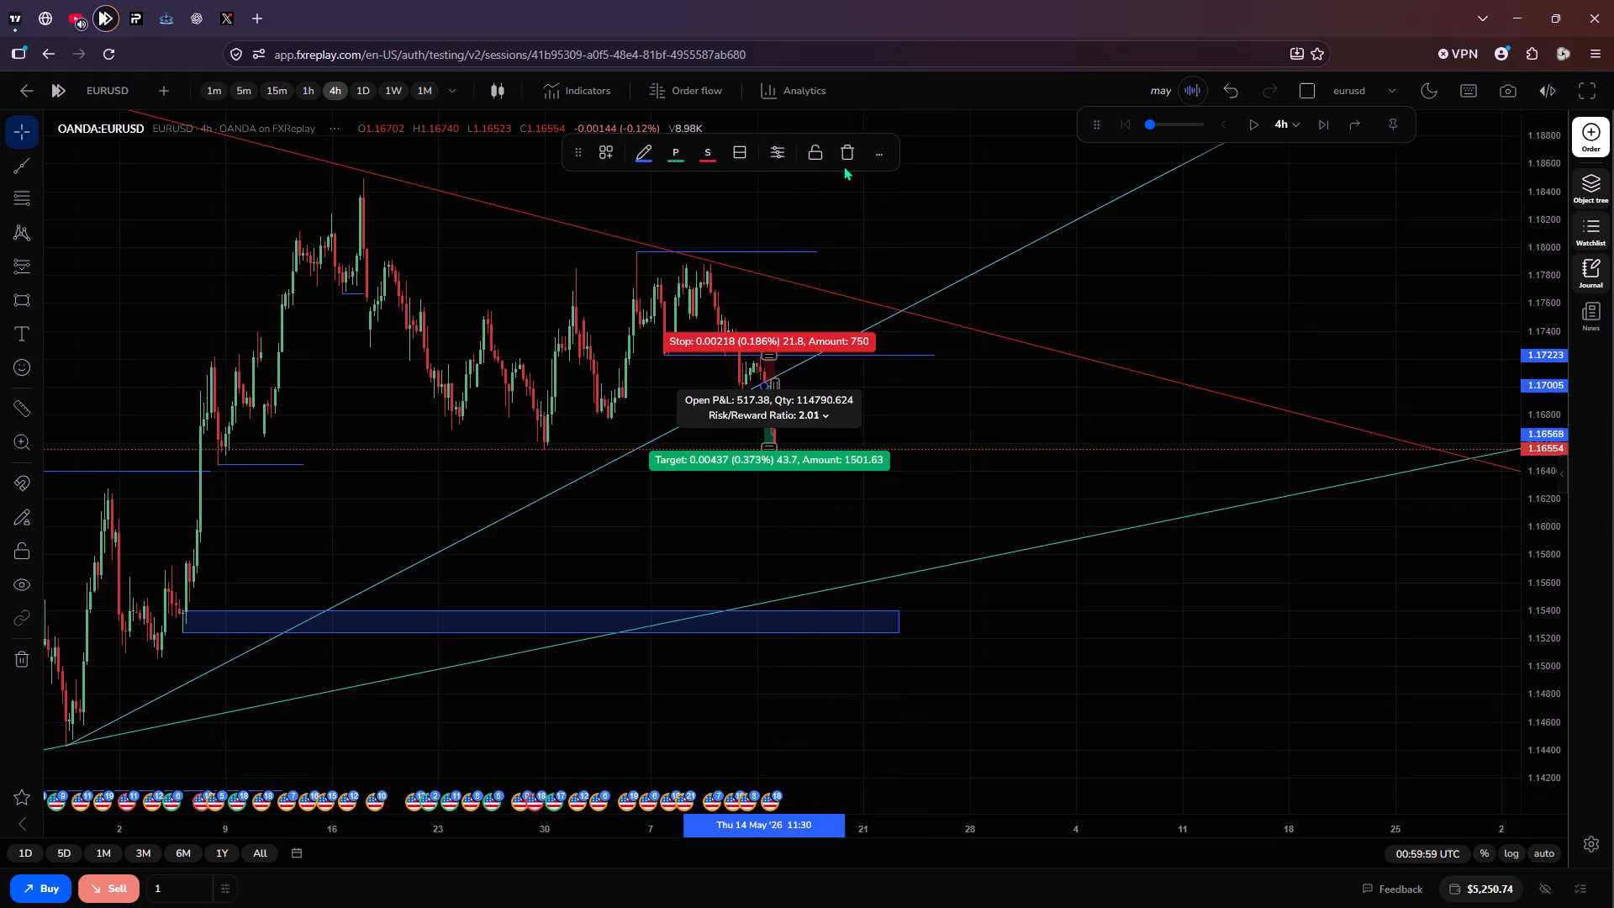
click(843, 166)
click(846, 154)
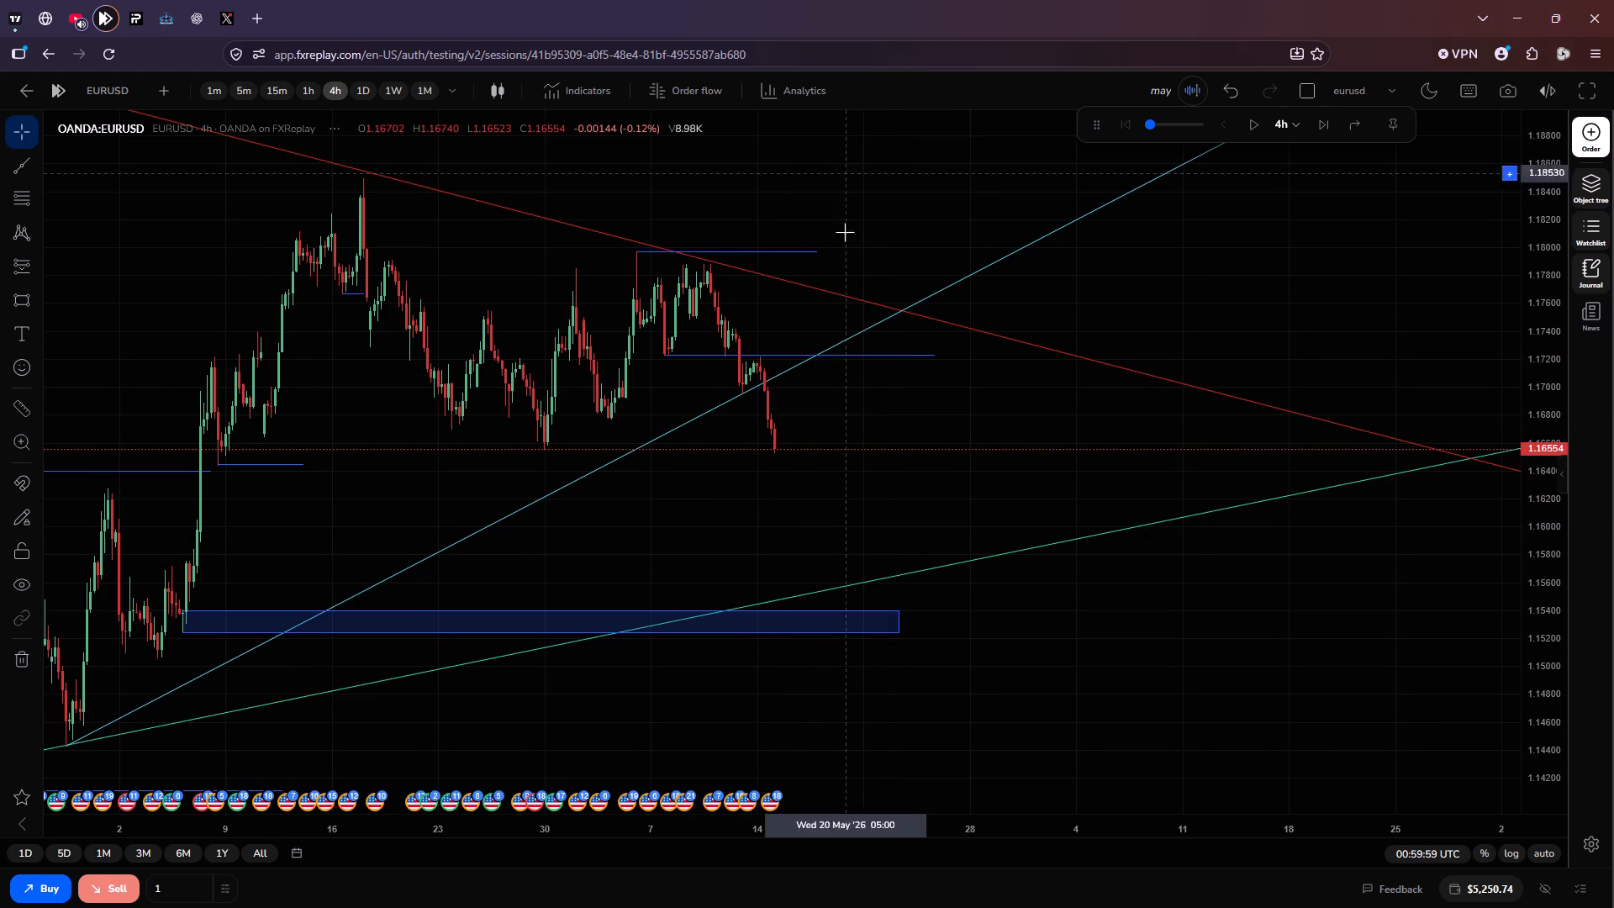
Delete the blue horizontal level starting at the 7 May low, at about 1.1723, from the EURUSD chart.
click(767, 353)
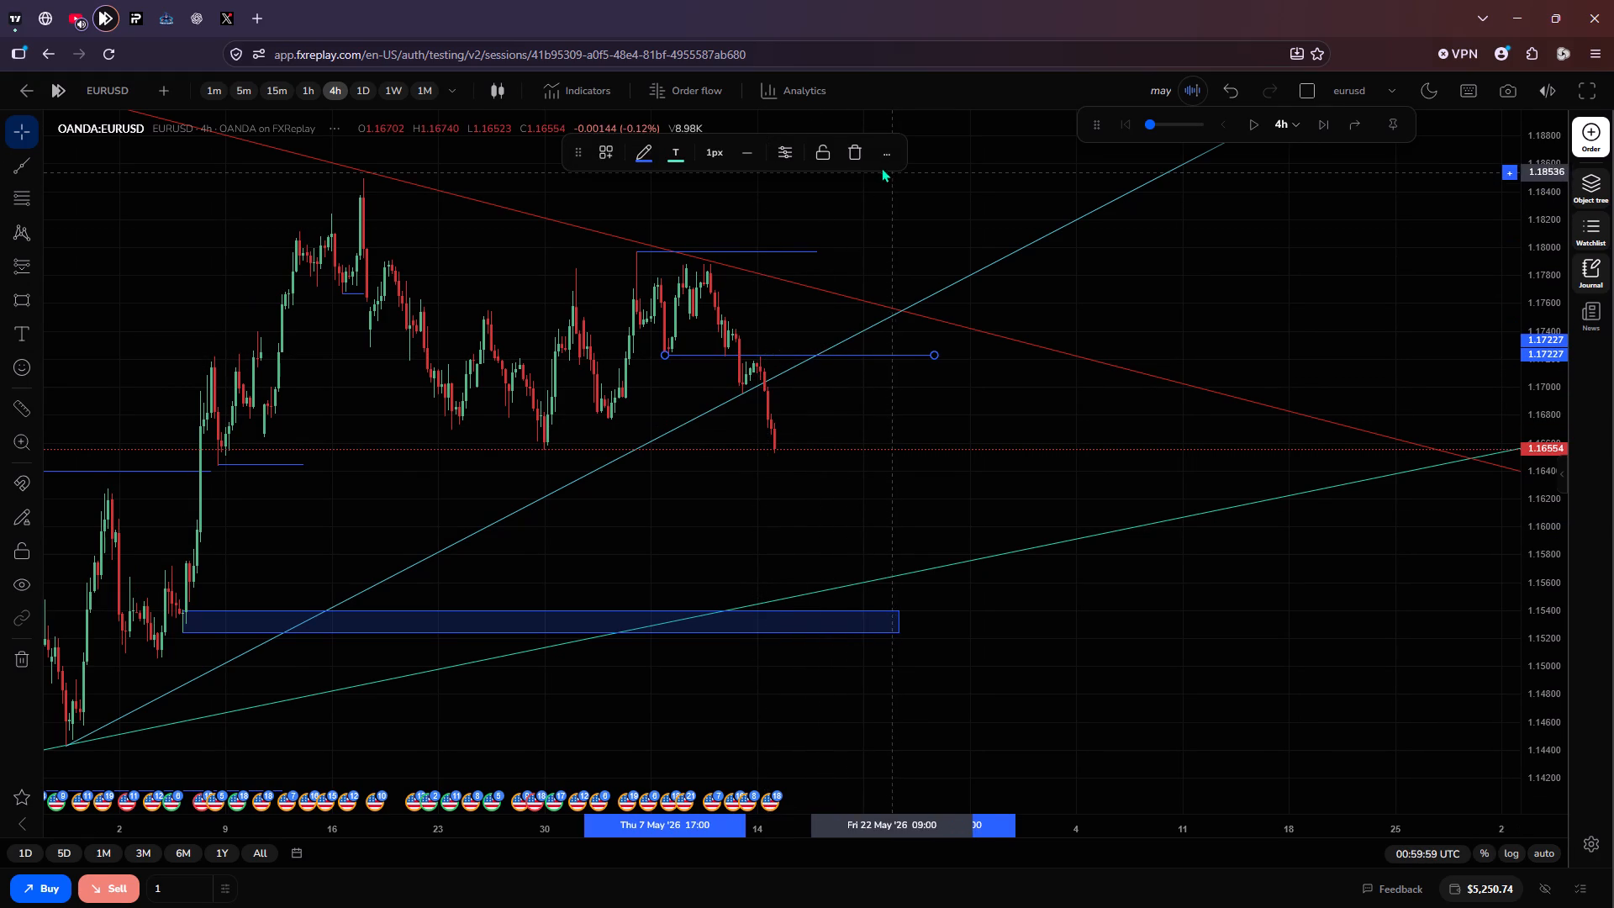
click(852, 155)
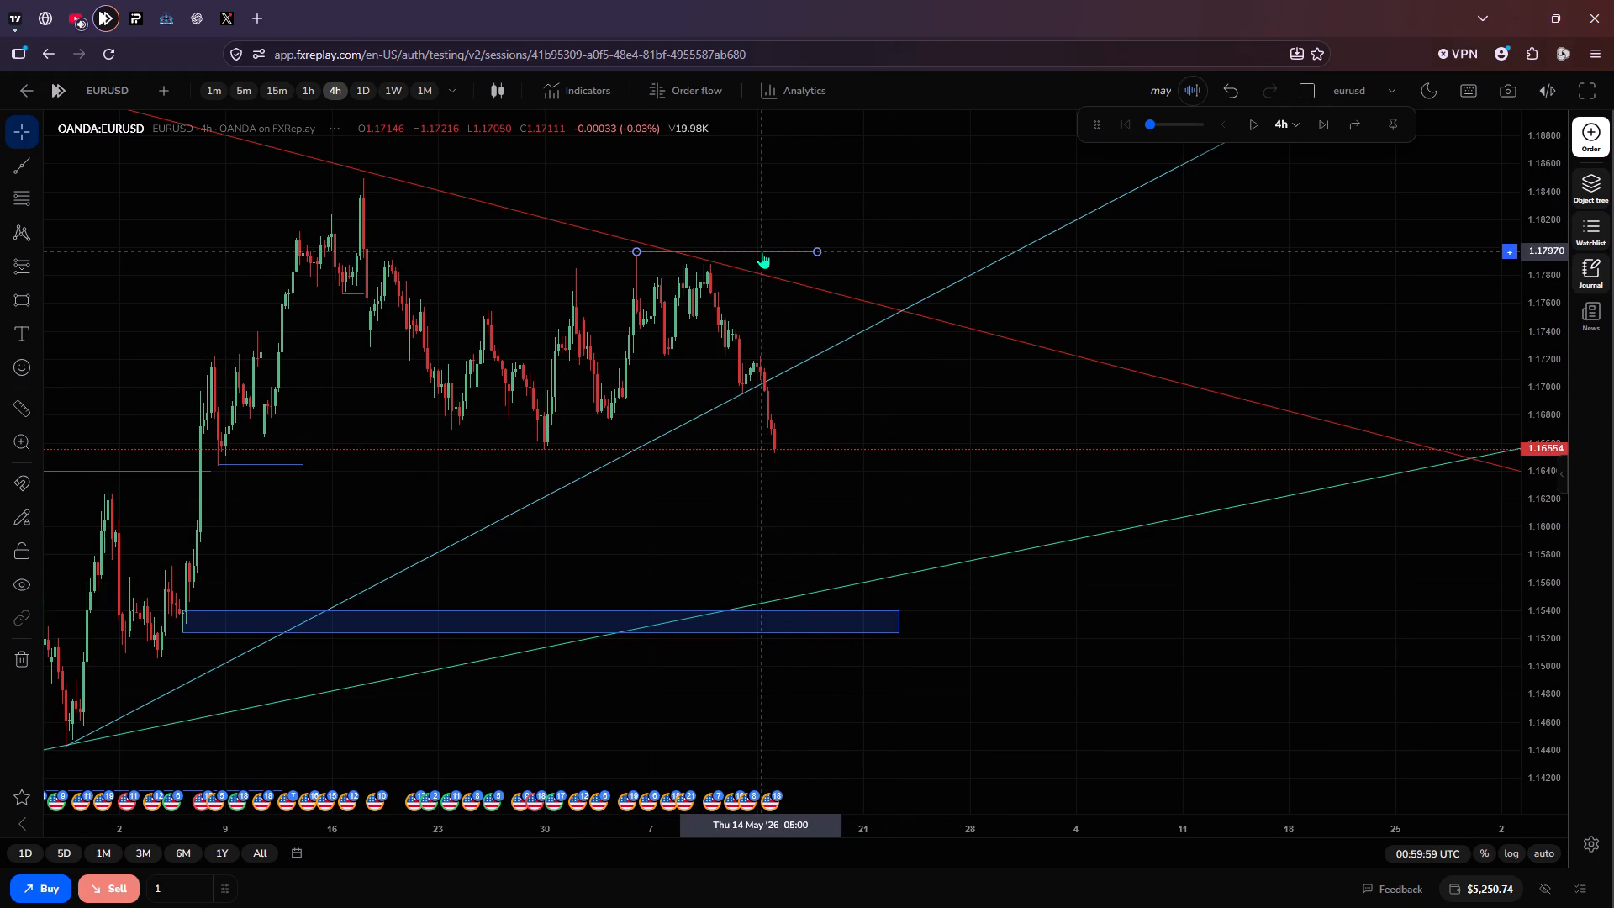
Move the blue level at the 6 May EURUSD high down to about 1.1792, starting around 8 May.
drag(740, 251, 760, 251)
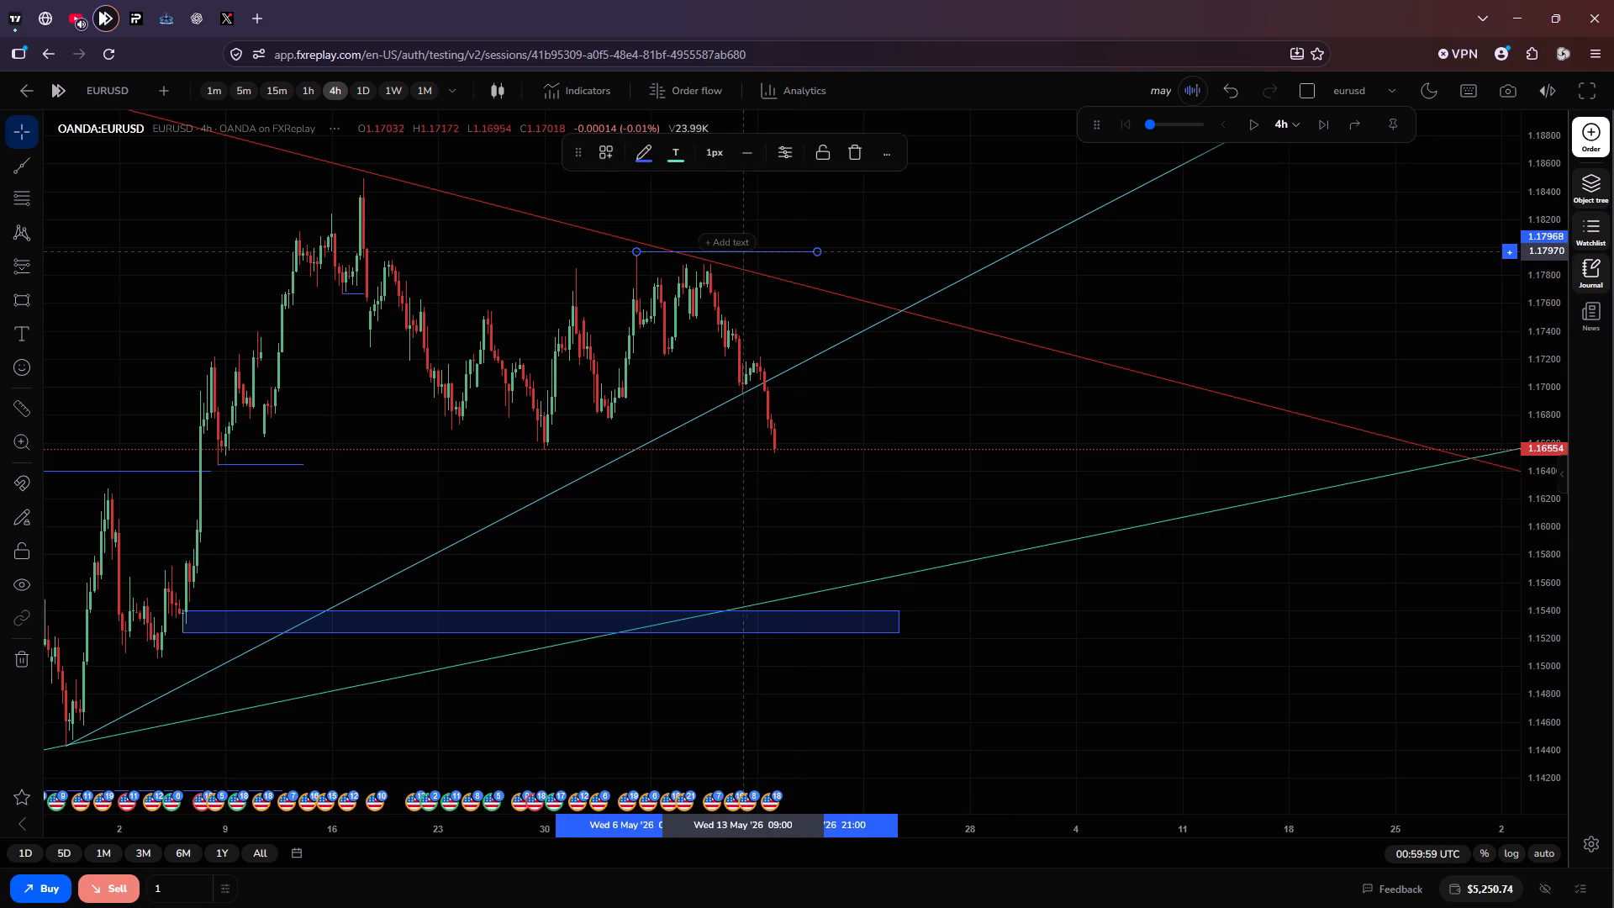
drag(760, 251, 786, 259)
click(894, 404)
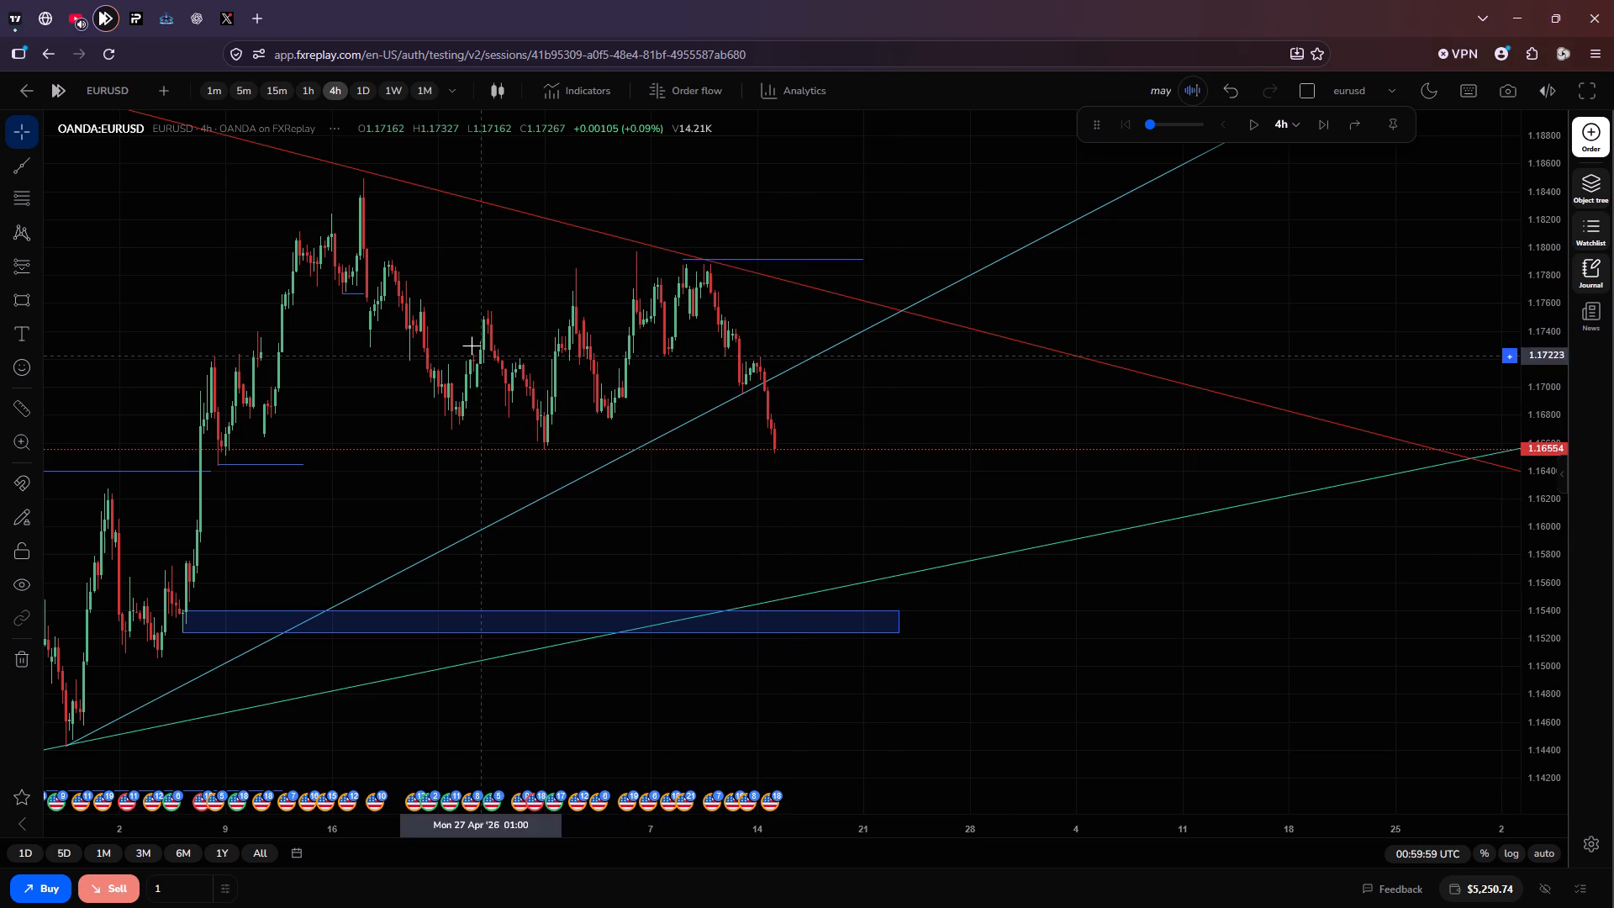
Delete the short blue level at about 1.1767 near the 16 April candles.
click(356, 294)
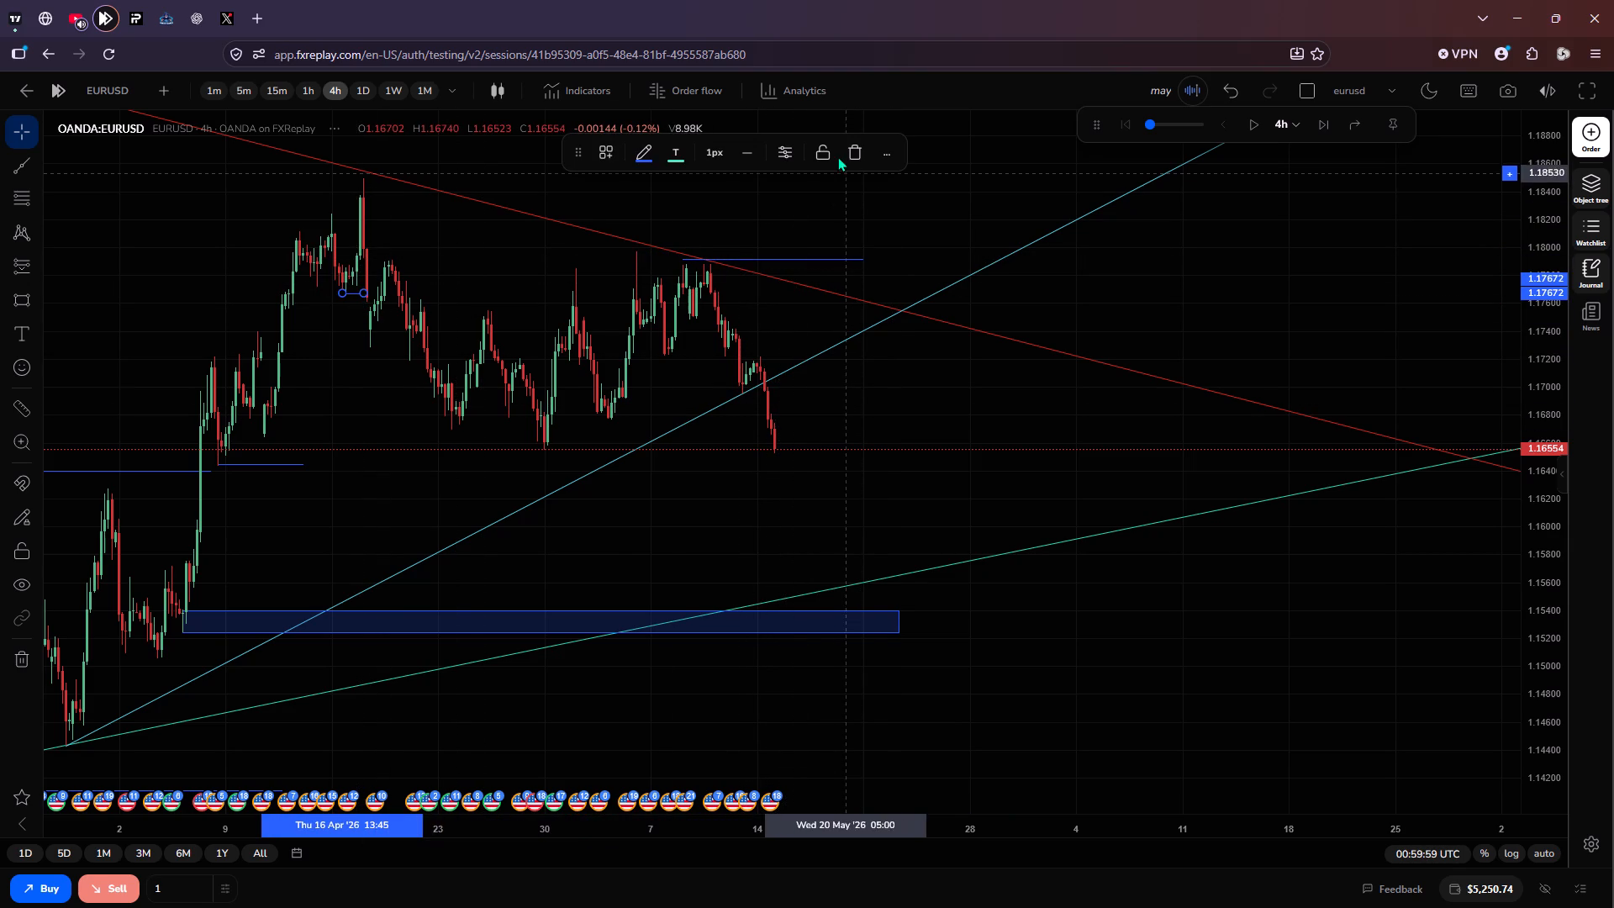
click(850, 159)
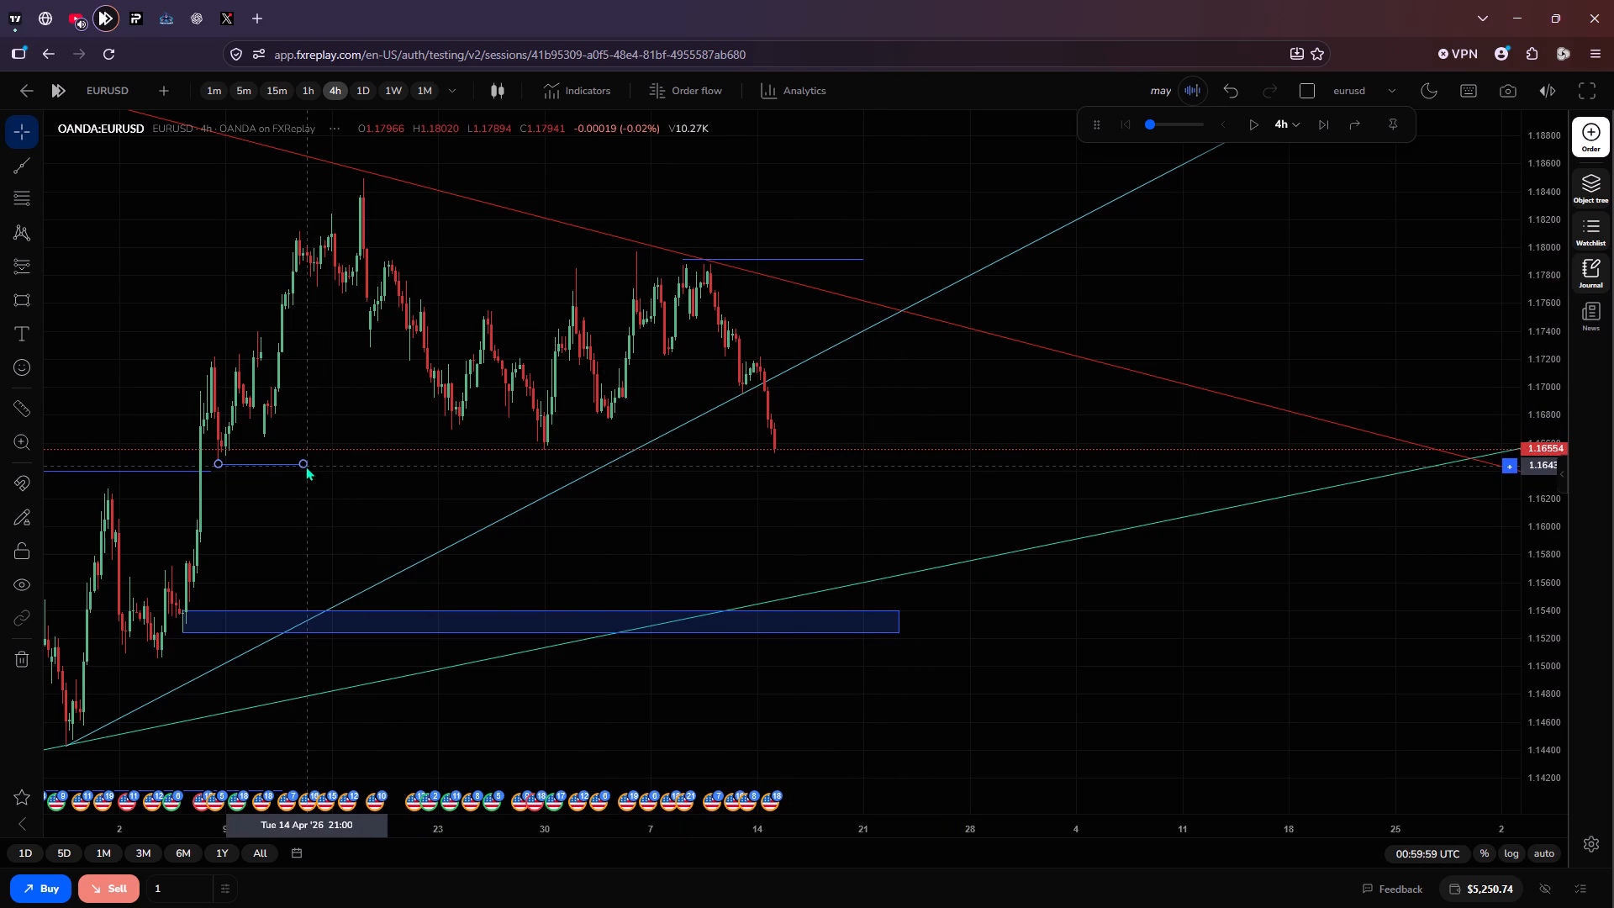
Extend the horizontal level from the 8 April EURUSD low, at about 1.1644, to end on 21 May.
drag(305, 466, 868, 450)
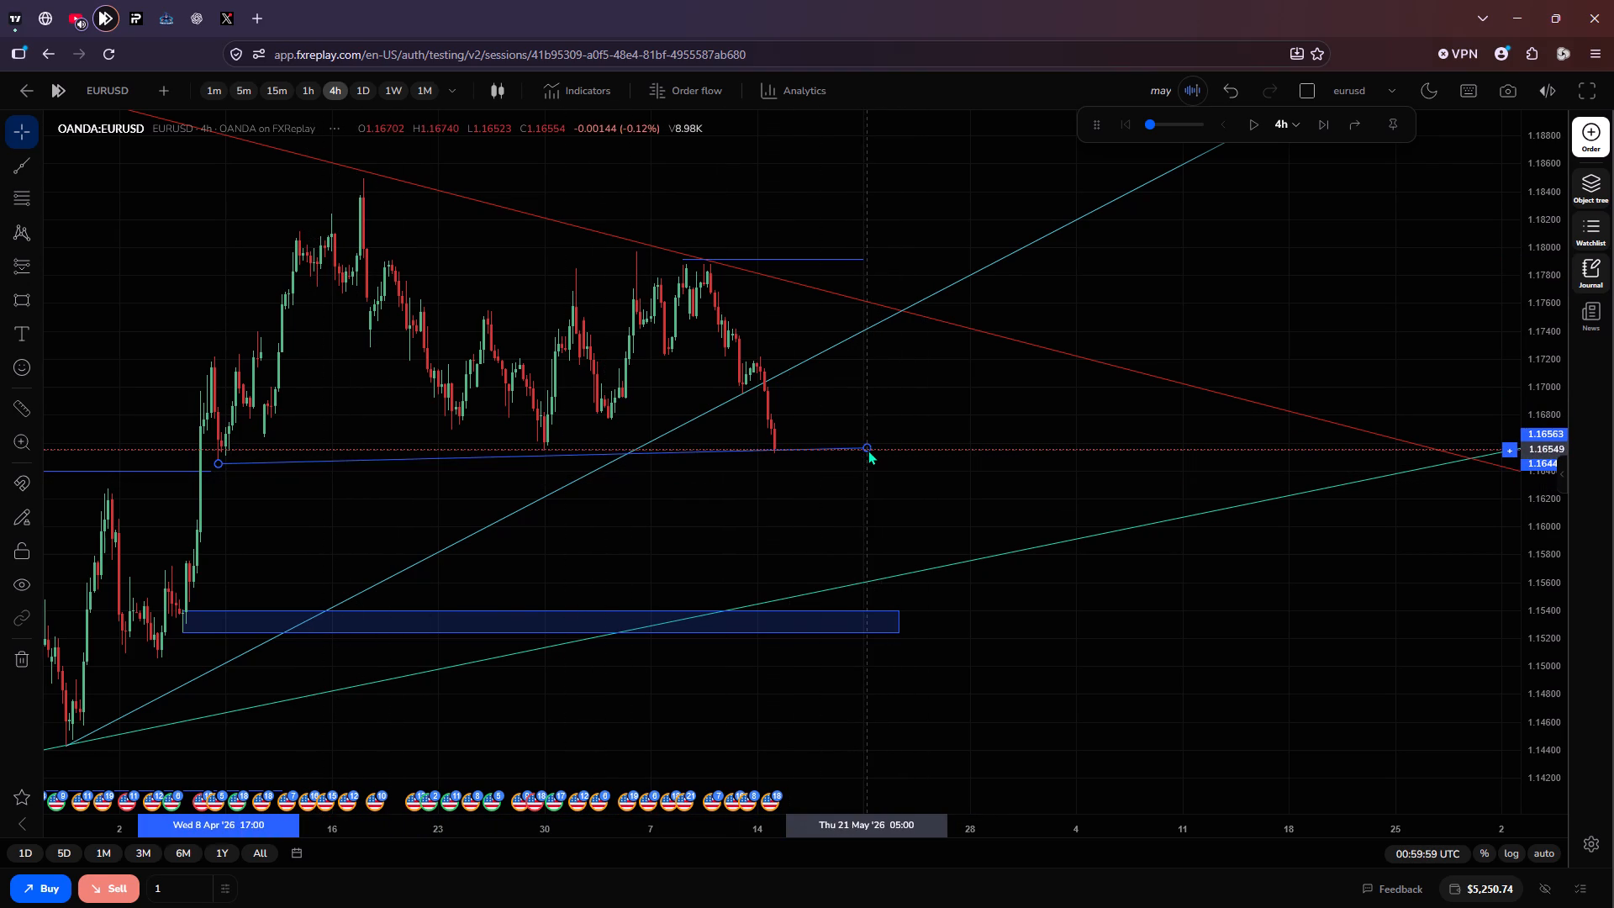
drag(868, 450, 874, 463)
shift+click(874, 463)
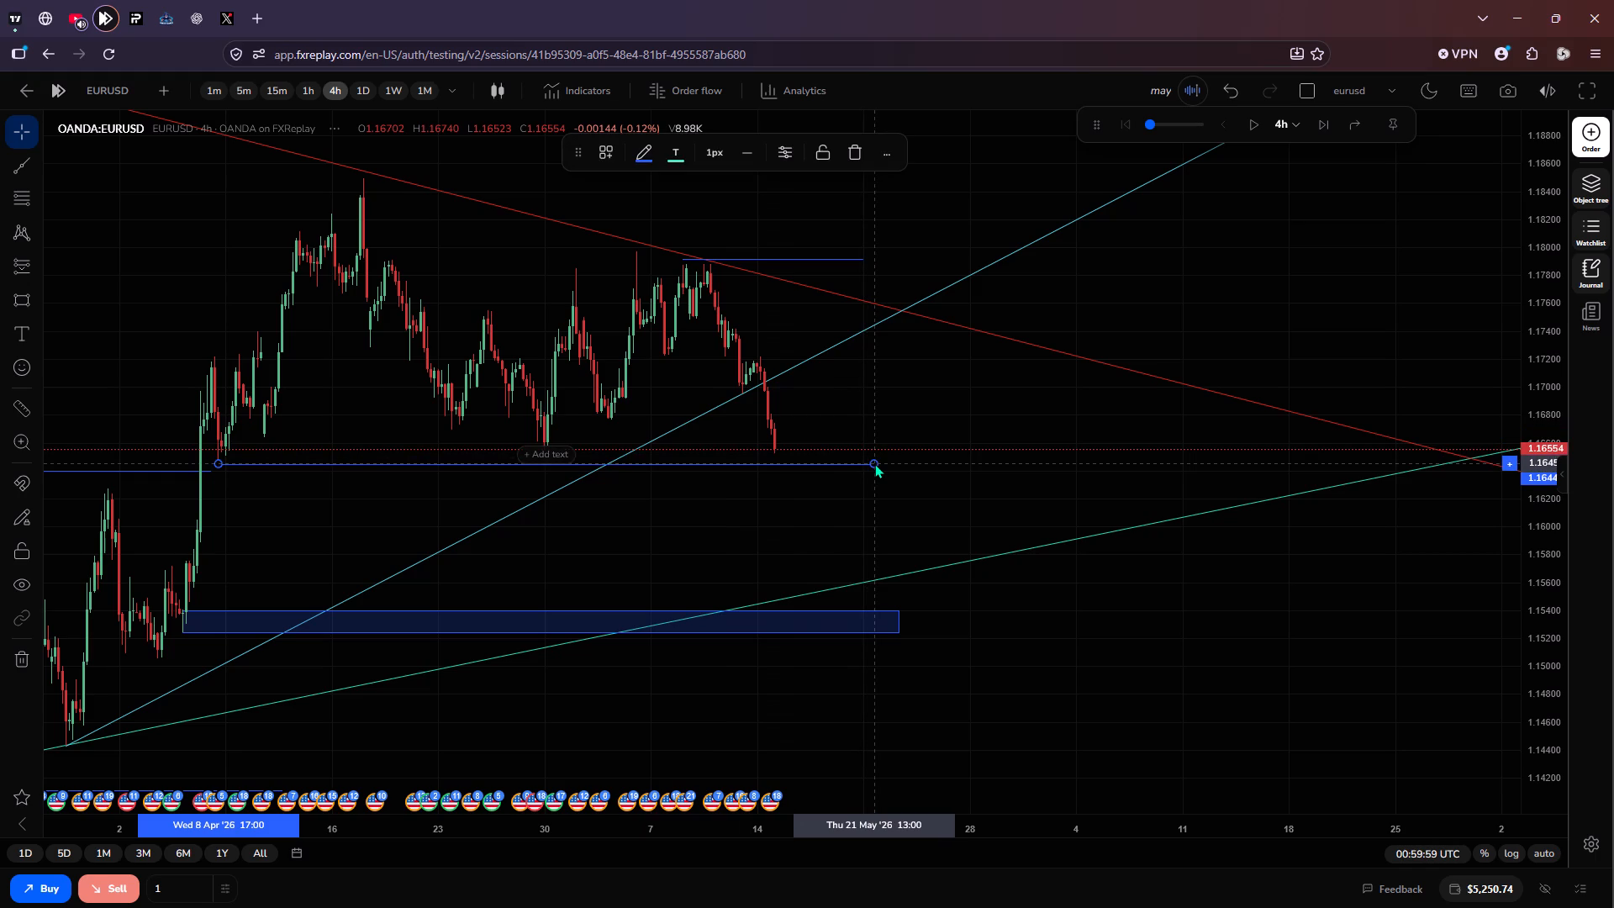
Show EURUSD on the 15-minute timeframe and replay it forward to about 01:30 UTC on 15 May.
click(914, 414)
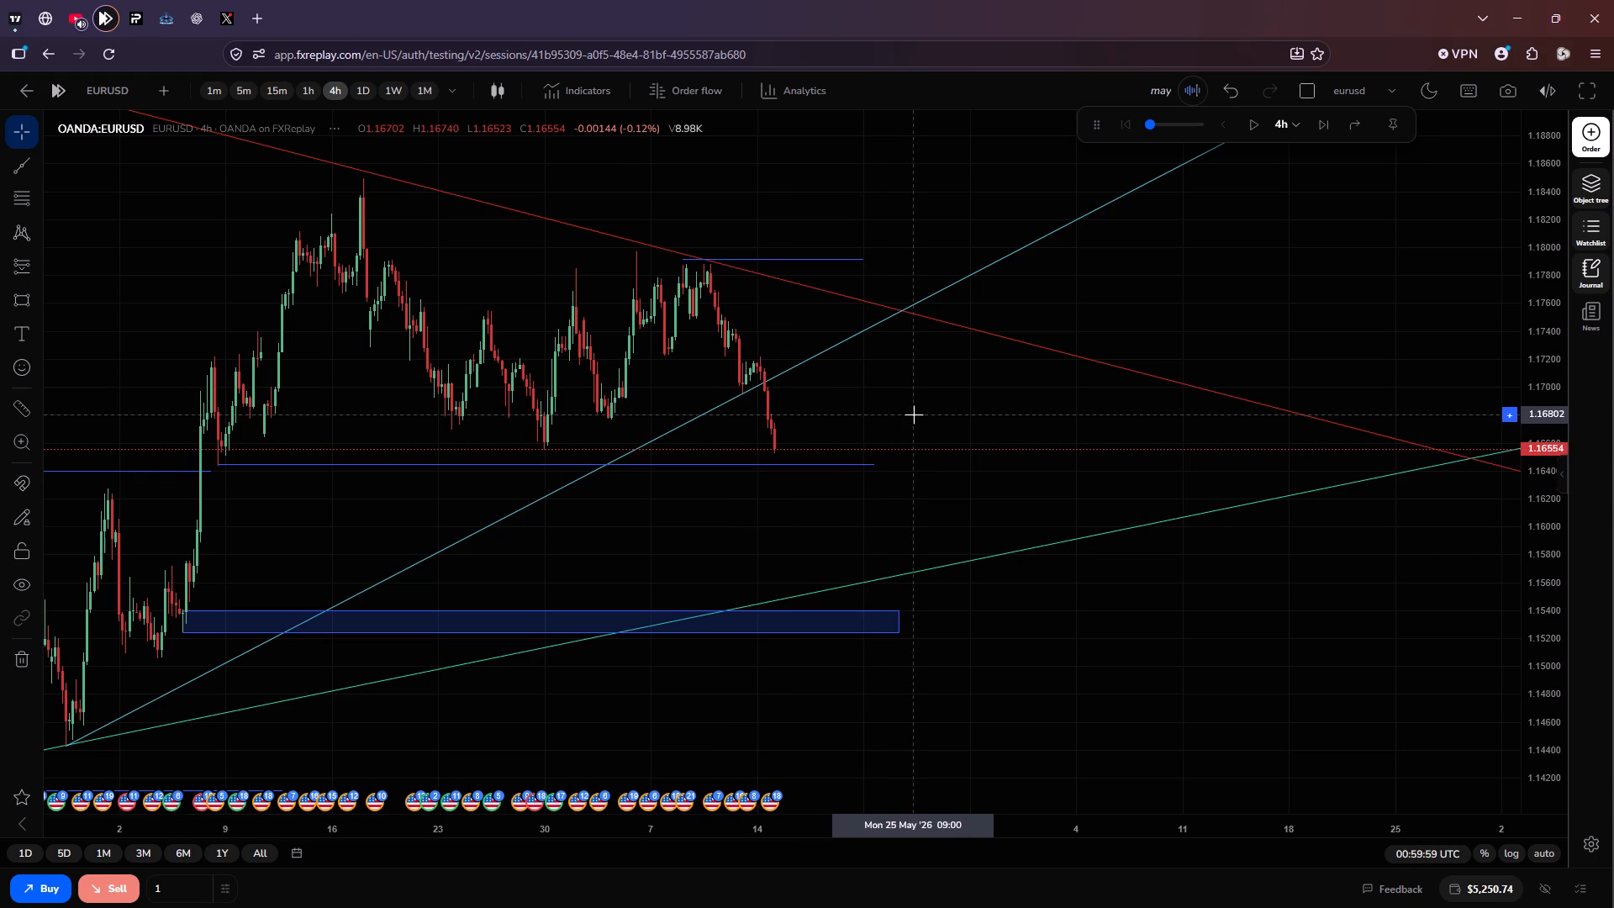
click(276, 89)
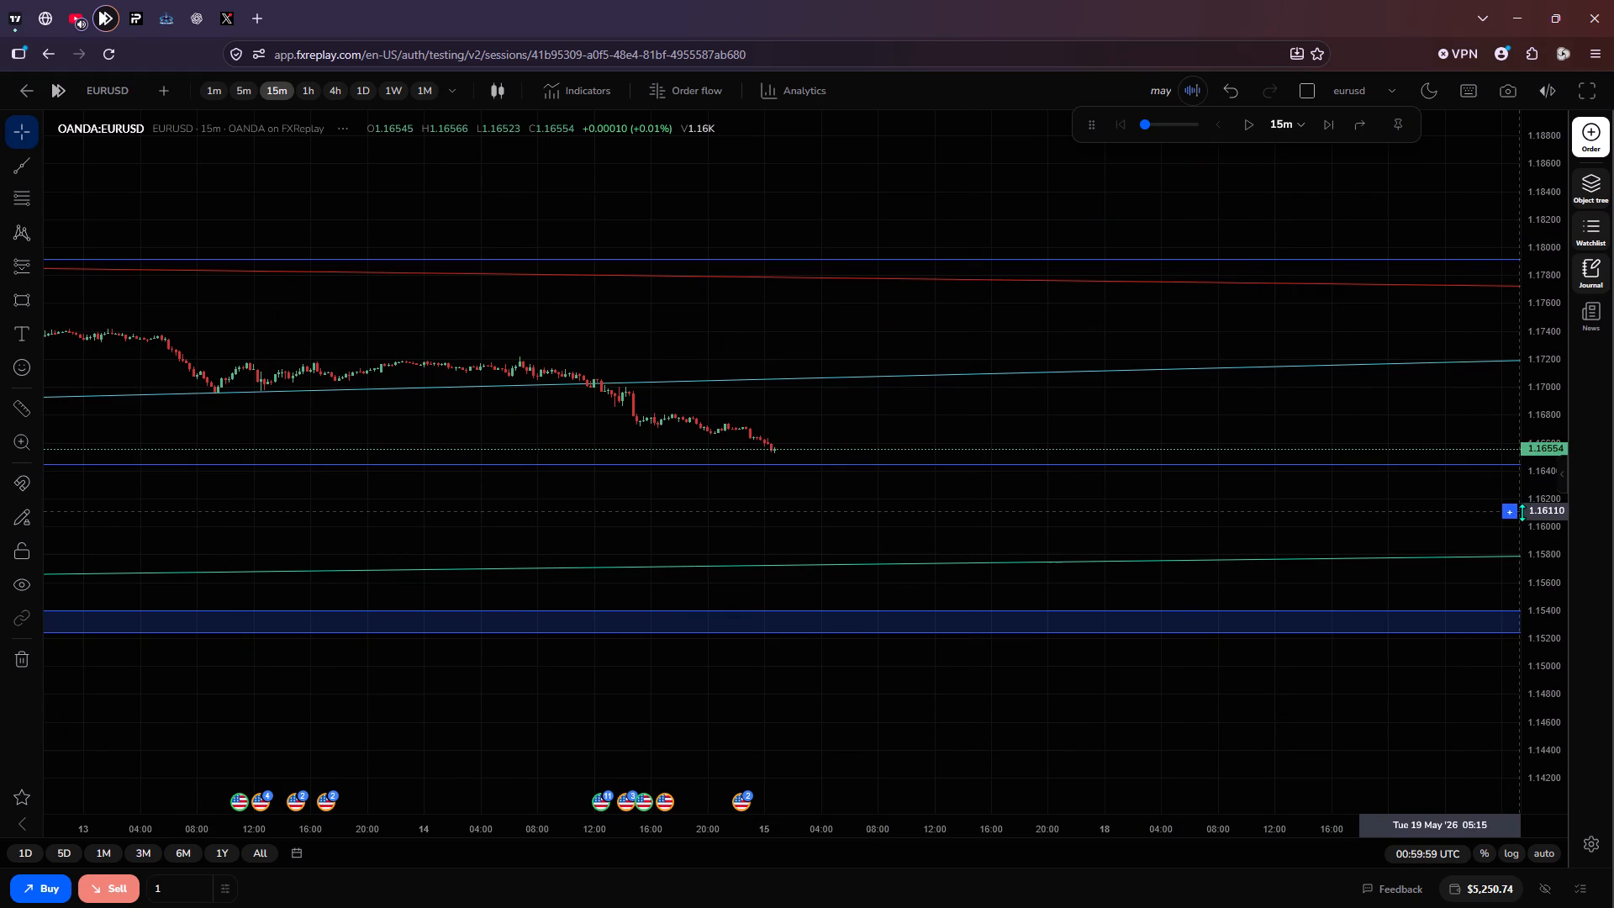
scroll(1559, 547, up, 3)
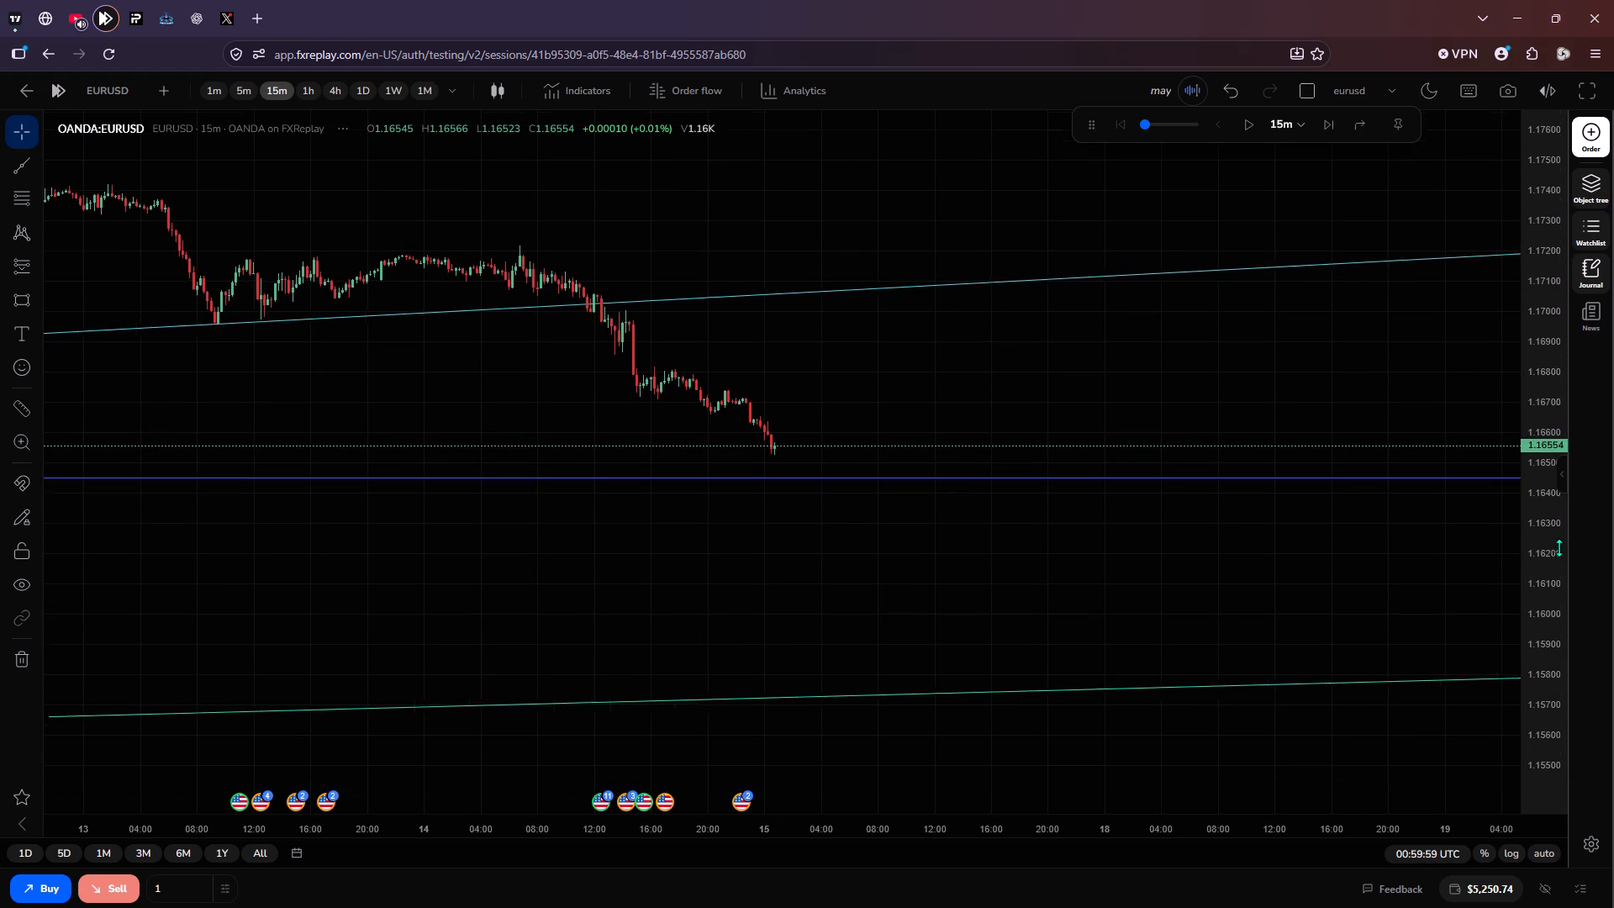
scroll(1559, 547, up, 1)
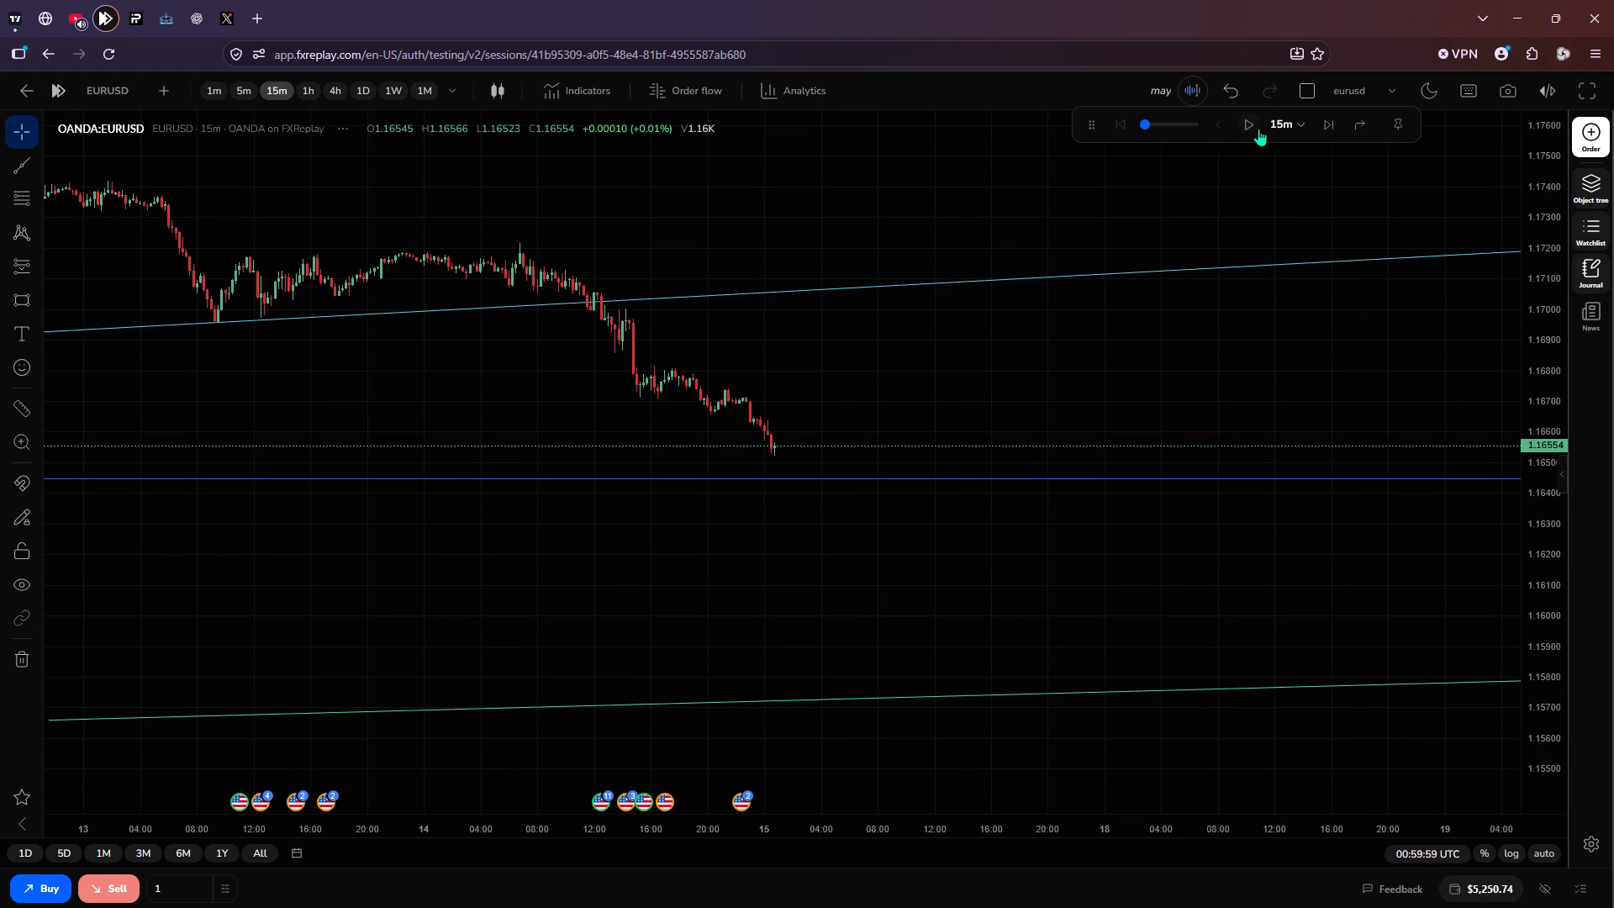
click(1244, 124)
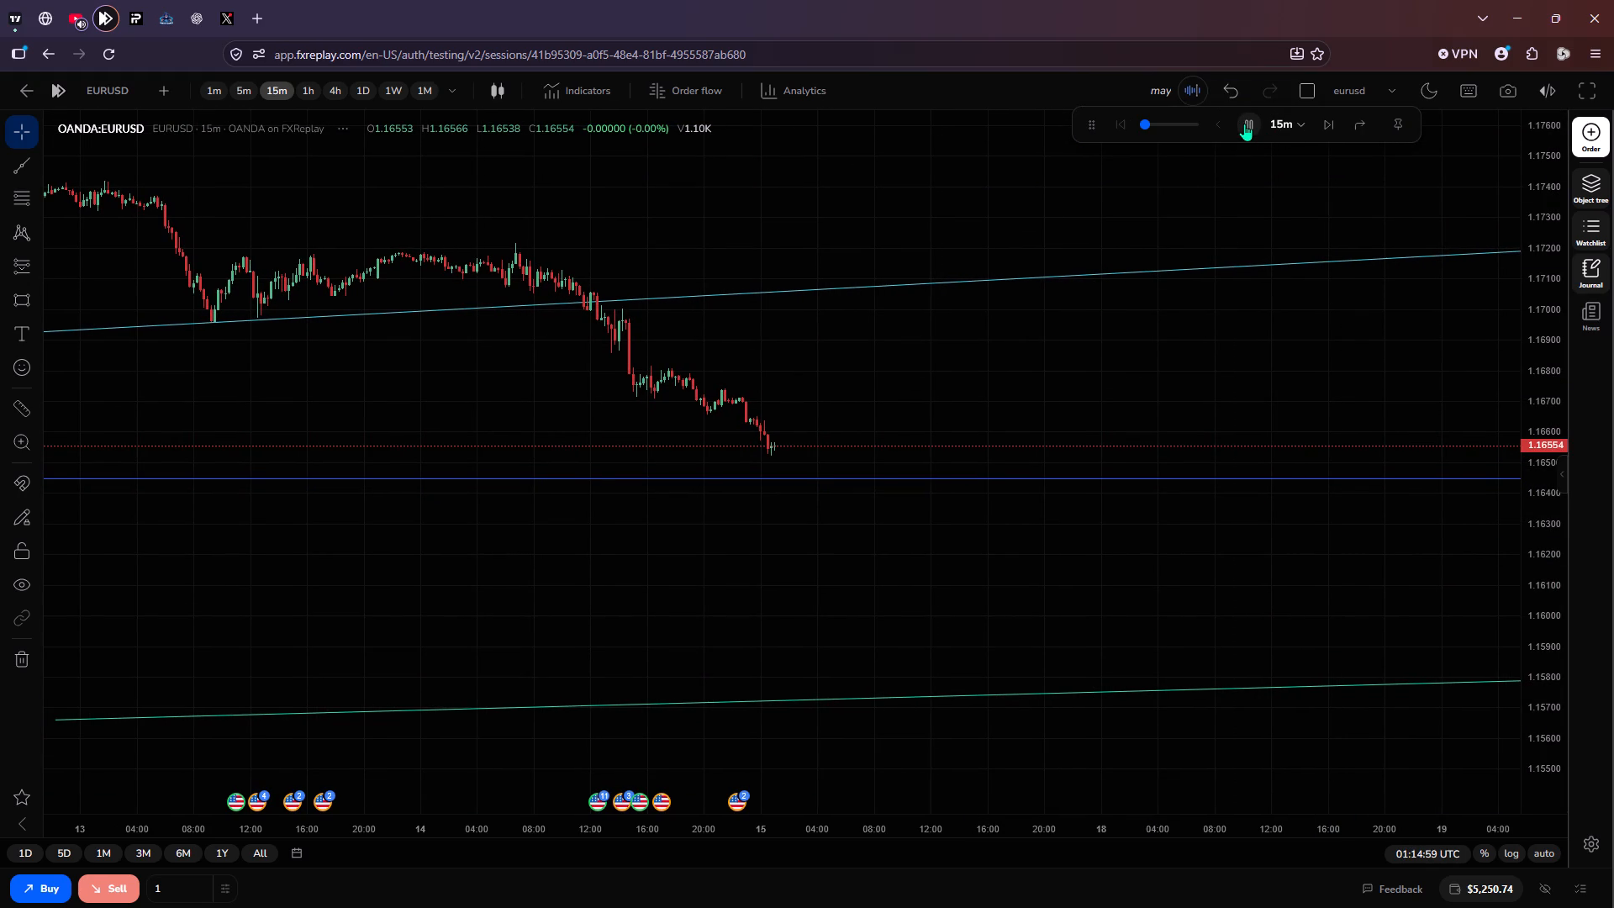
click(1244, 124)
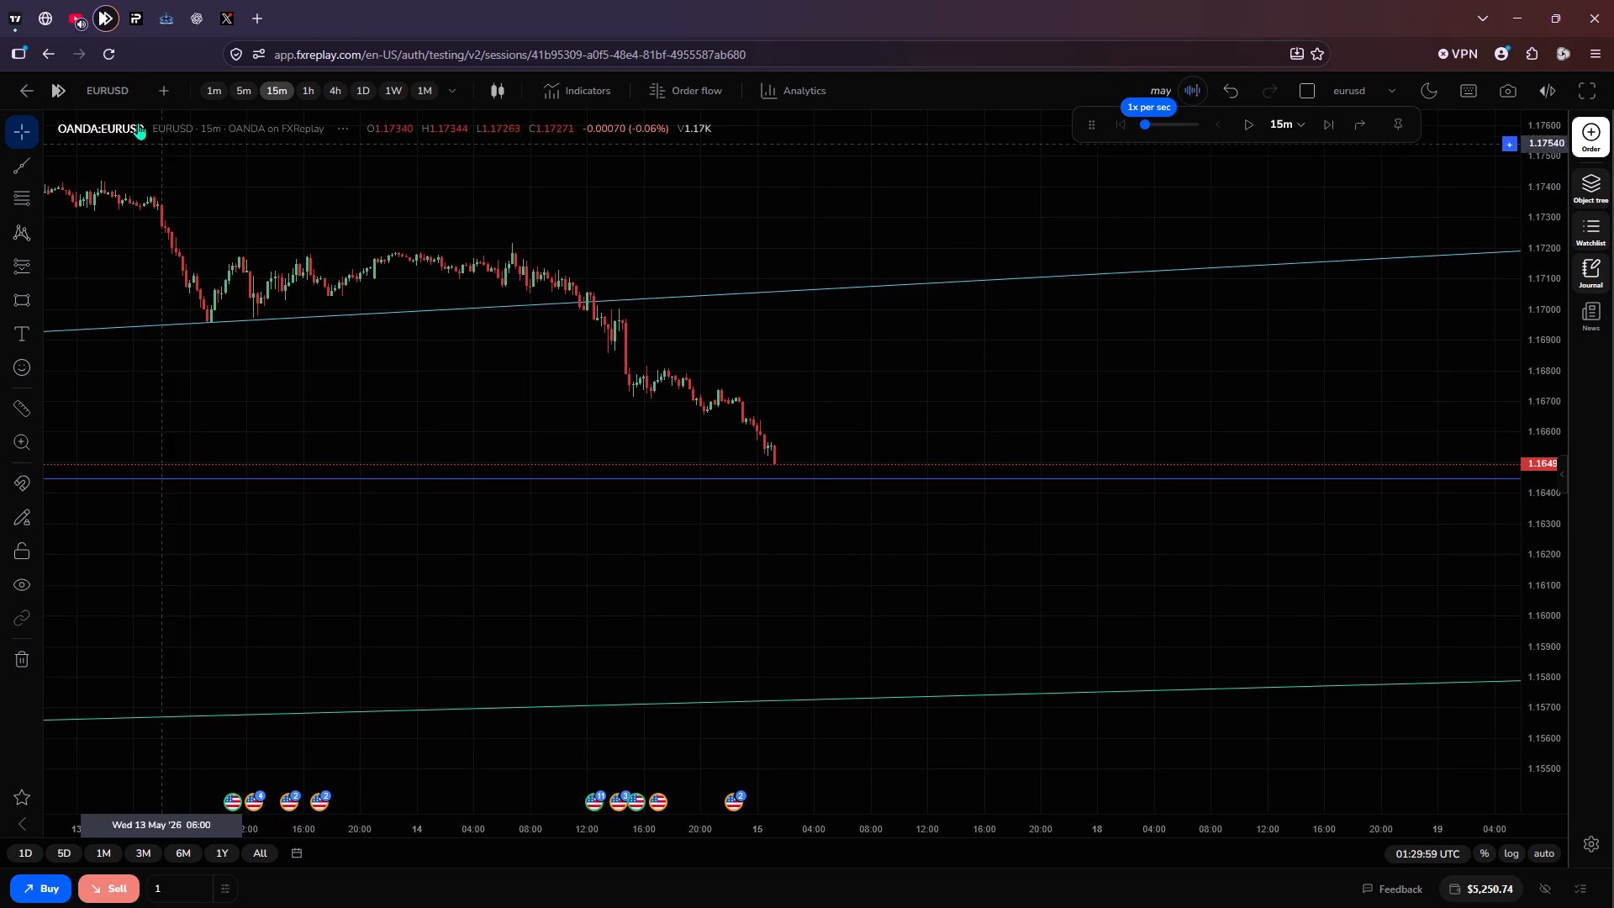
On the GBPUSD chart, draw a short position with entry at 1.33665, stop at 1.34112 and target at 1.32774.
click(114, 96)
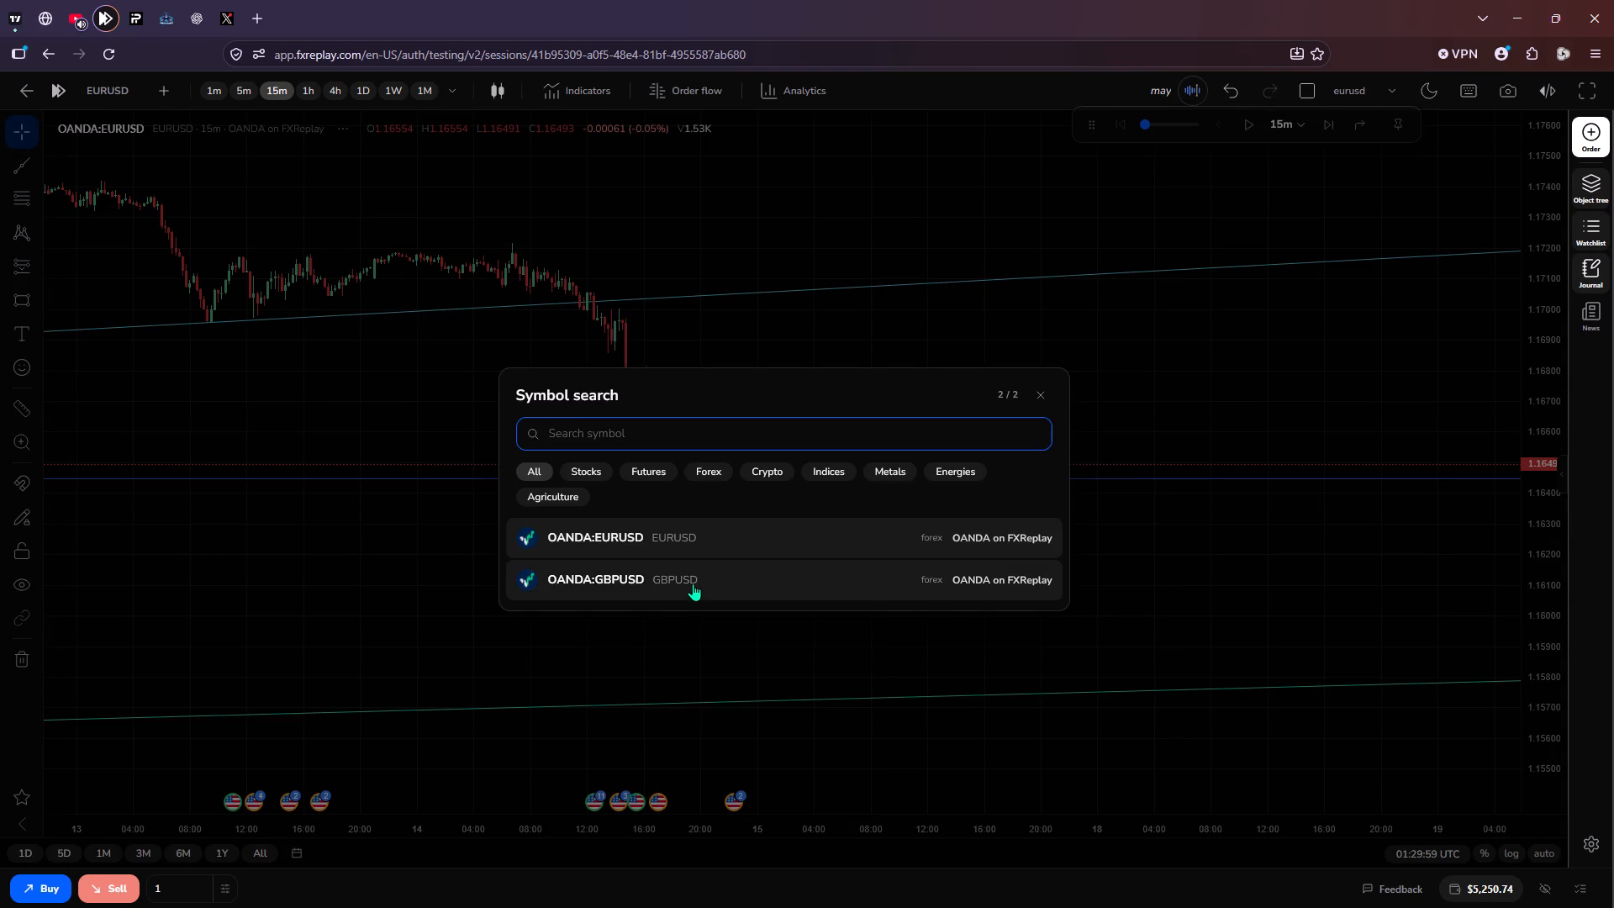
click(693, 583)
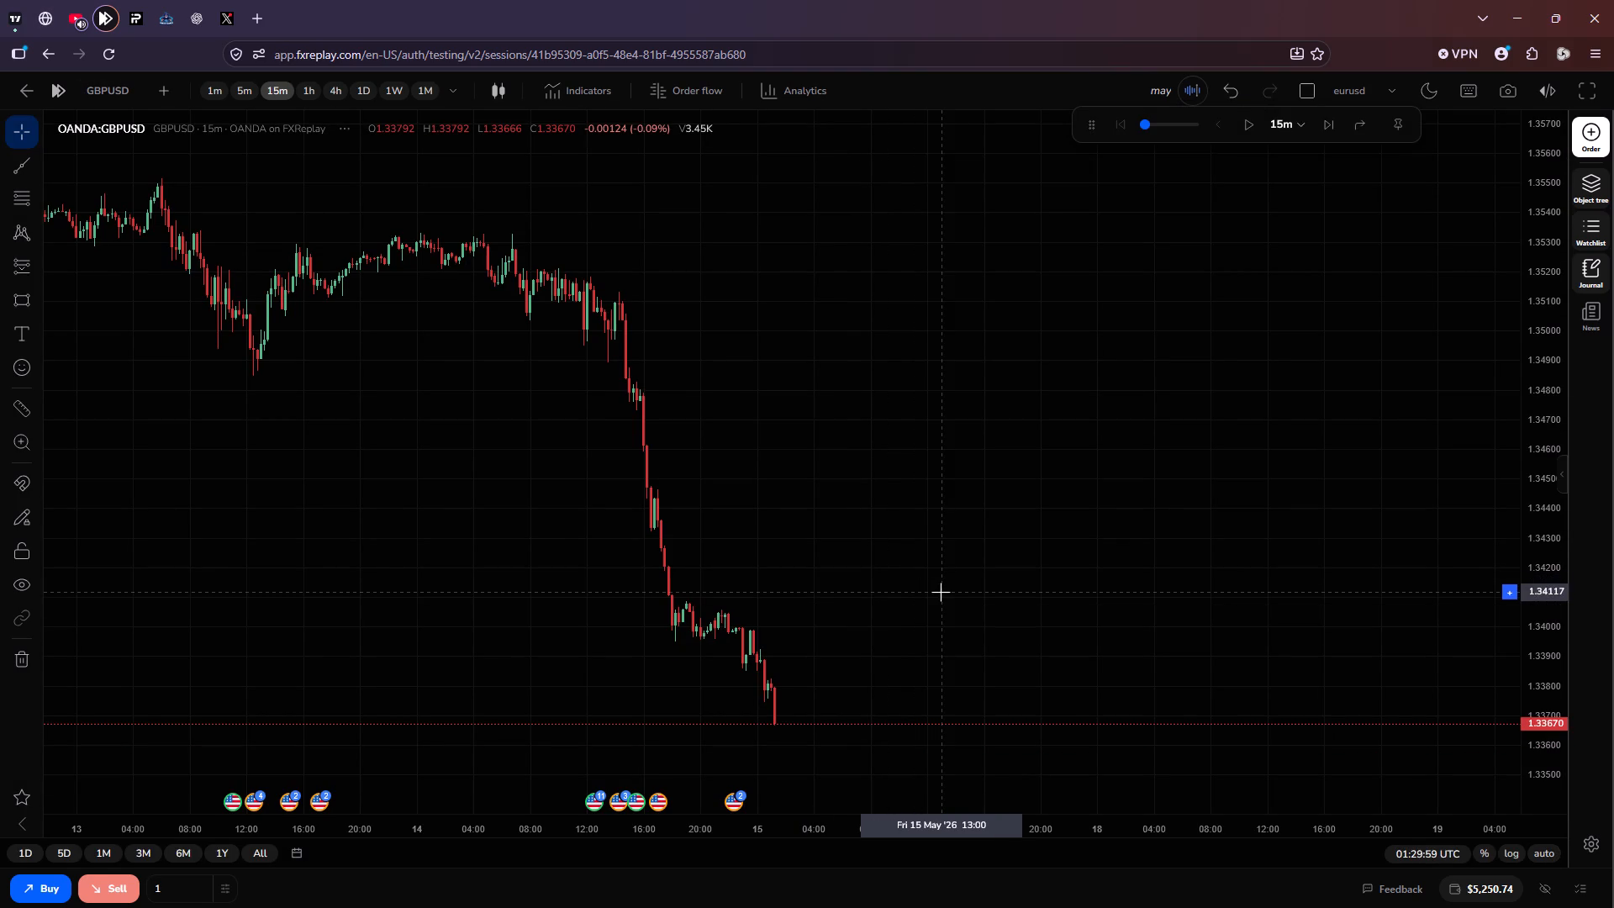
scroll(941, 592, down, 1)
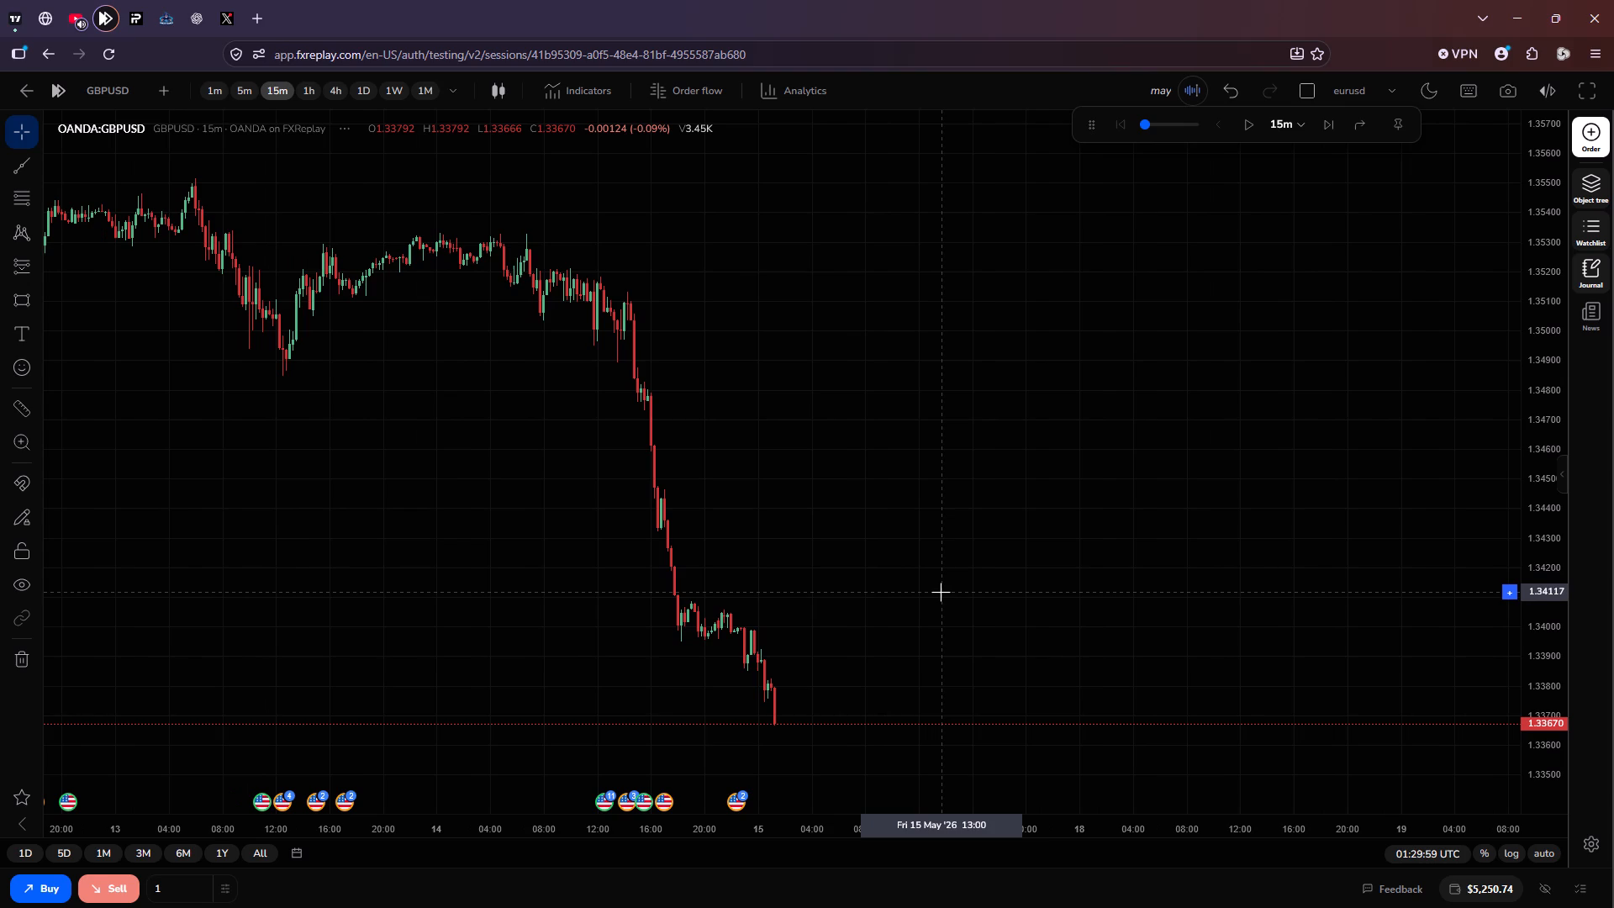
drag(941, 592, 884, 312)
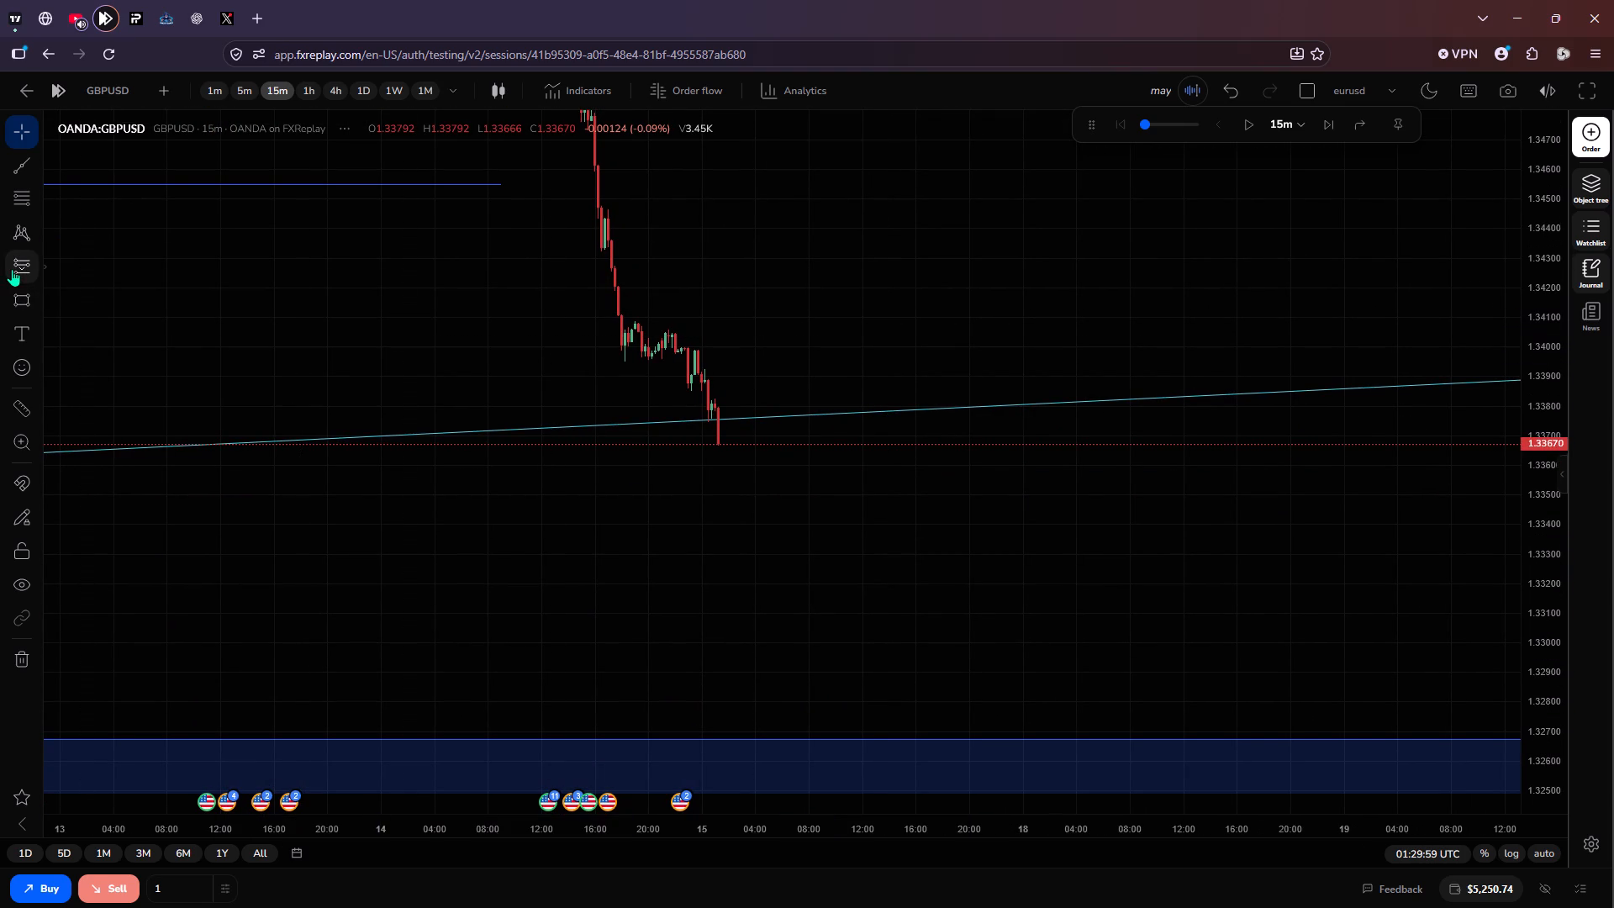
click(12, 269)
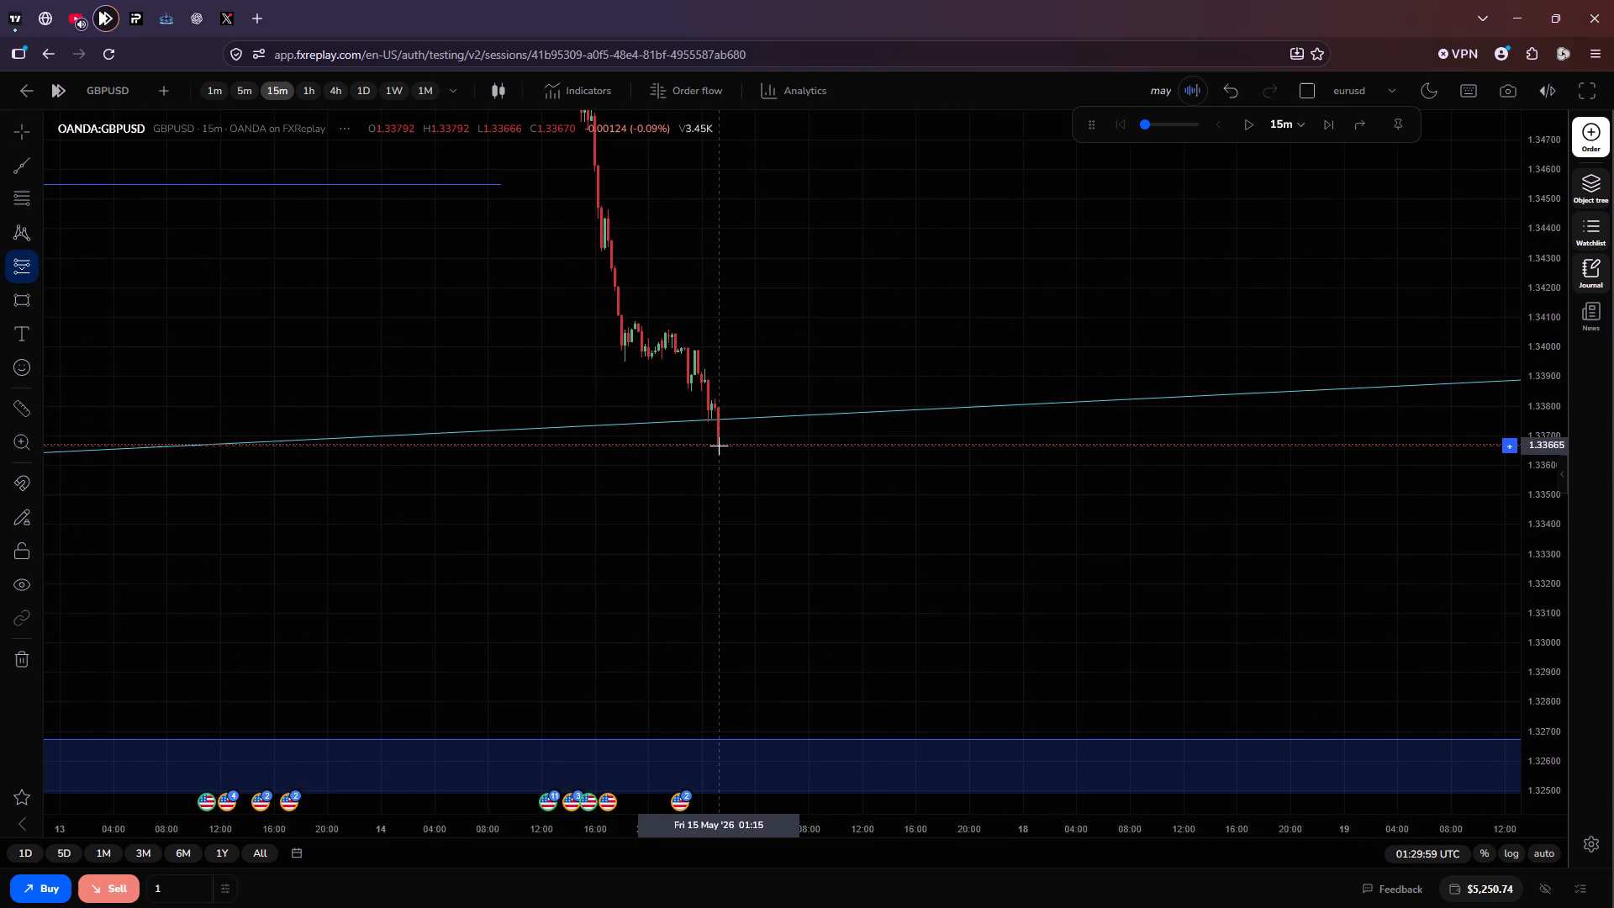
click(719, 446)
drag(762, 382, 779, 335)
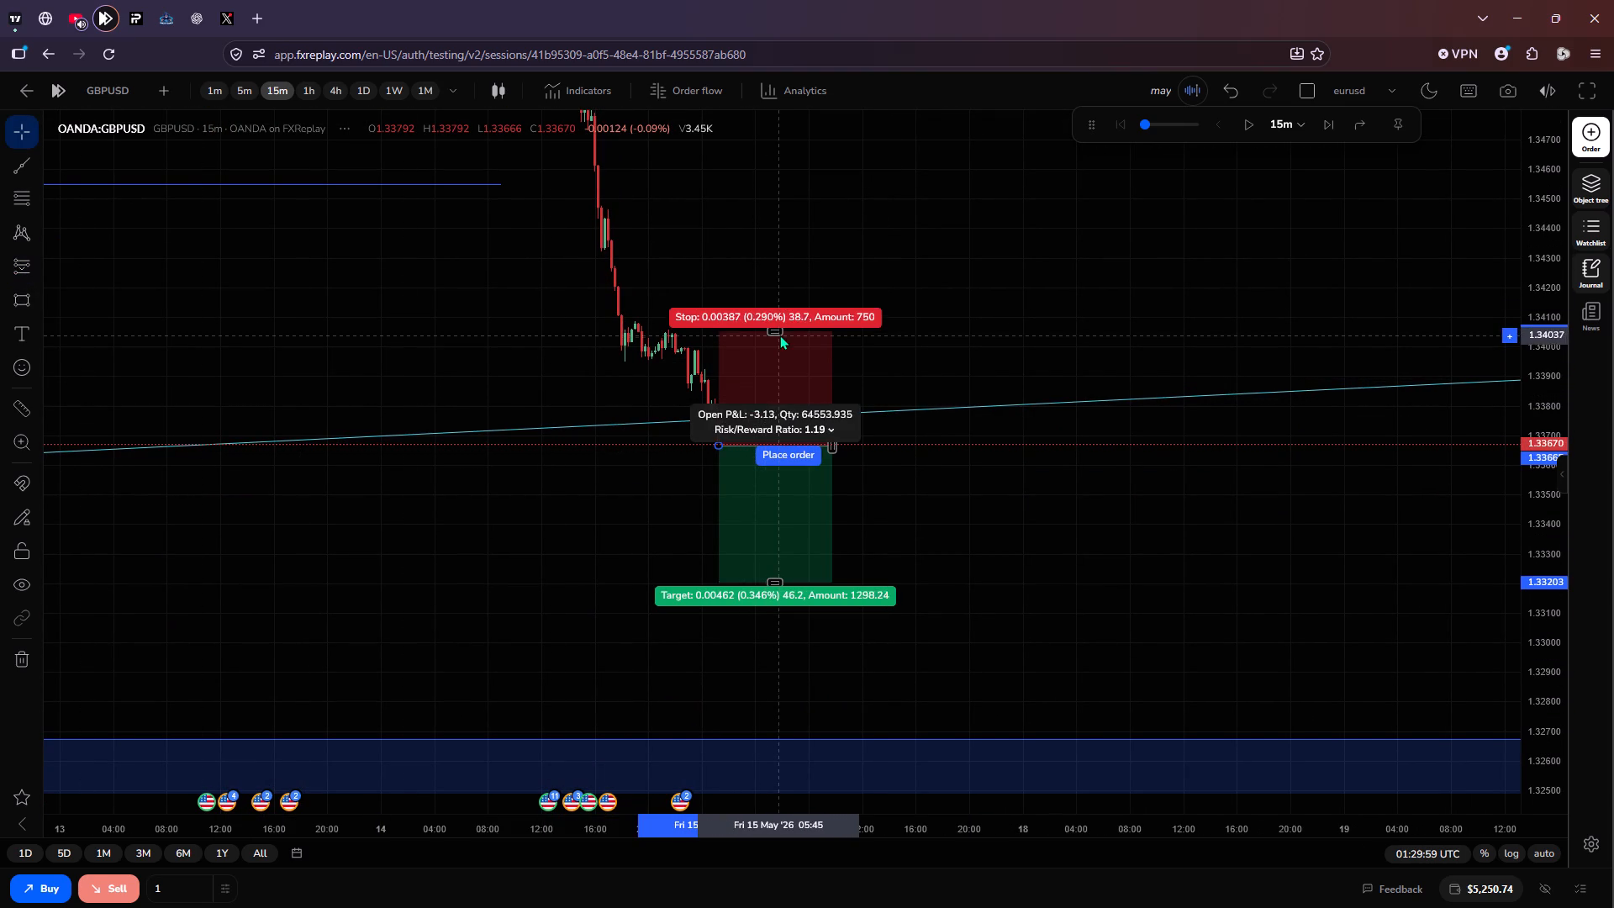
drag(779, 335, 779, 318)
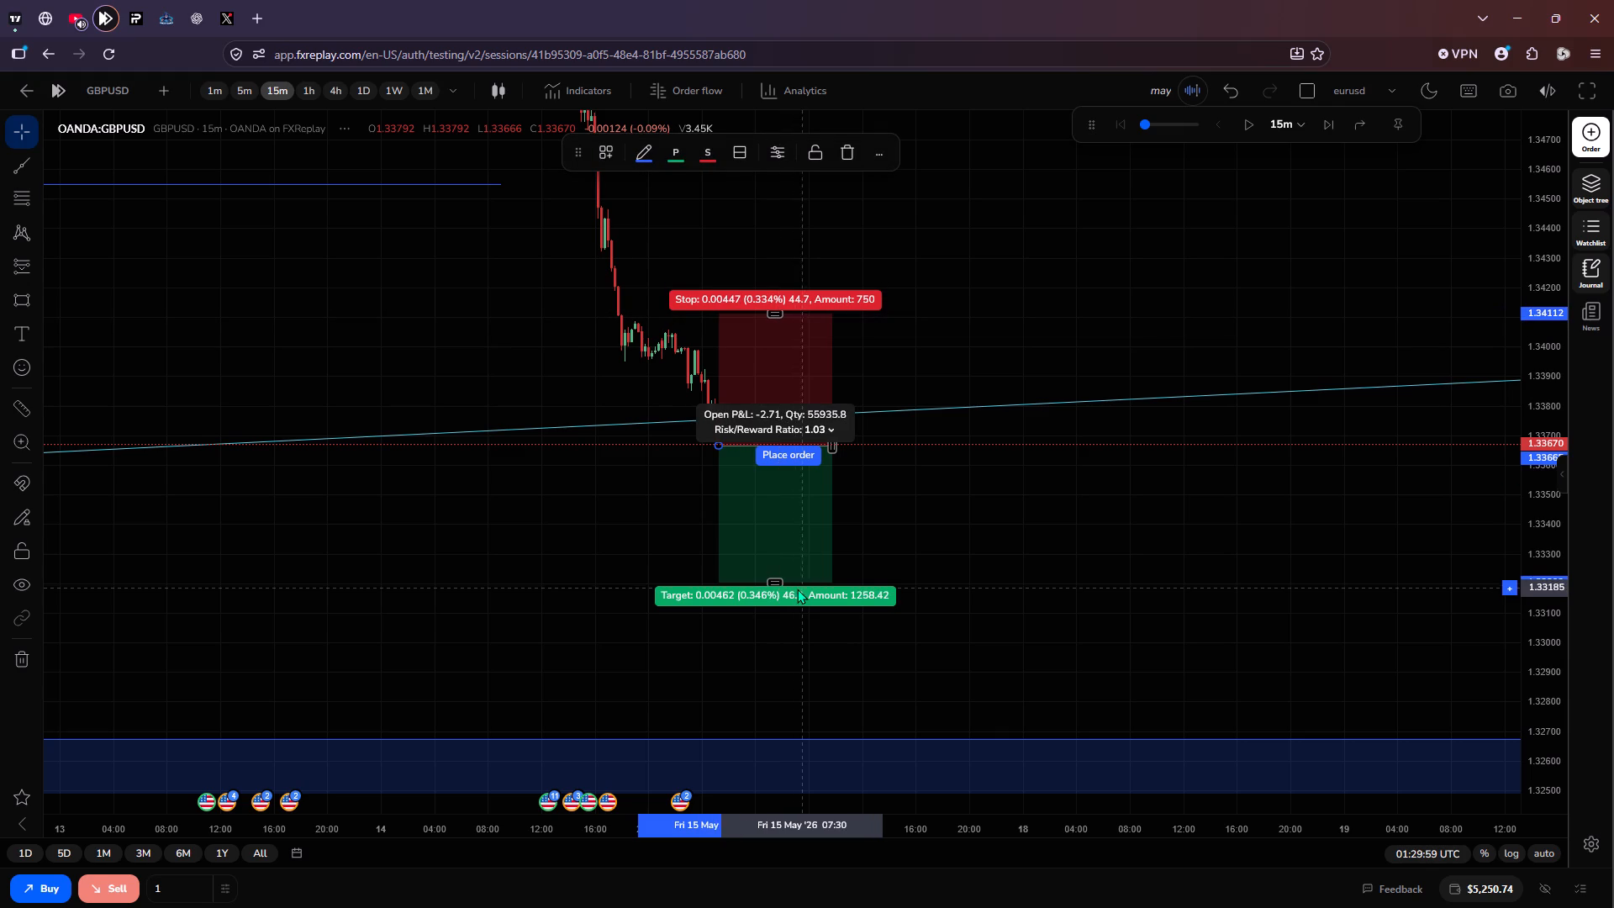
drag(767, 579, 763, 677)
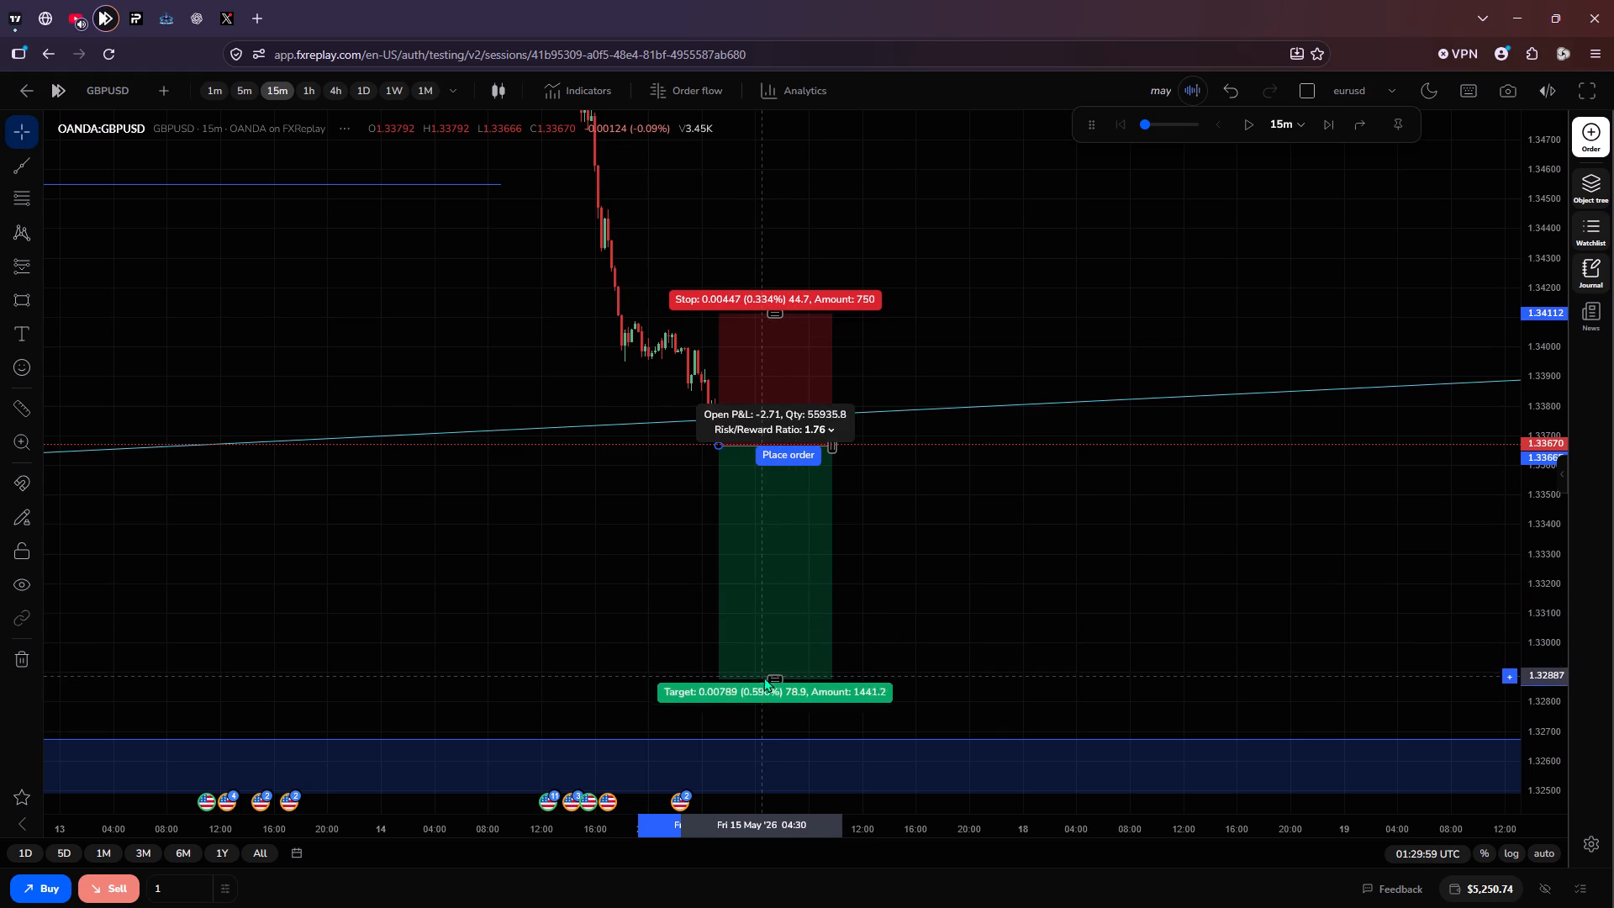
drag(763, 677, 761, 706)
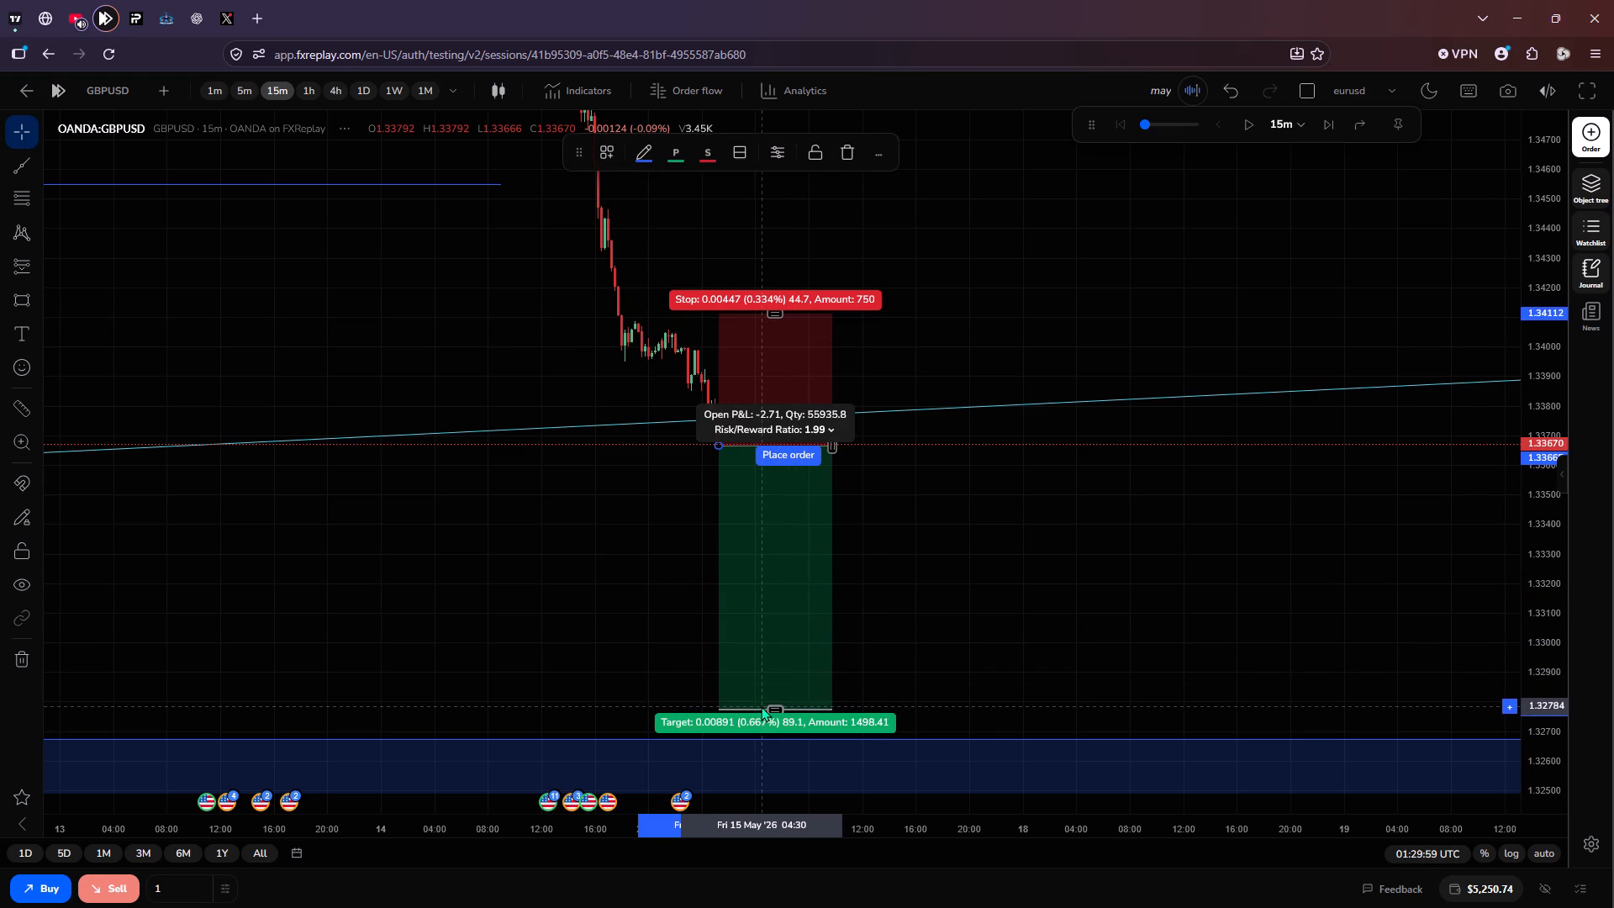
Place a 0.06 GBPUSD sell stop order at 1.33665 from the short position, with stop loss 1.34112 and take profit 1.32774.
click(800, 457)
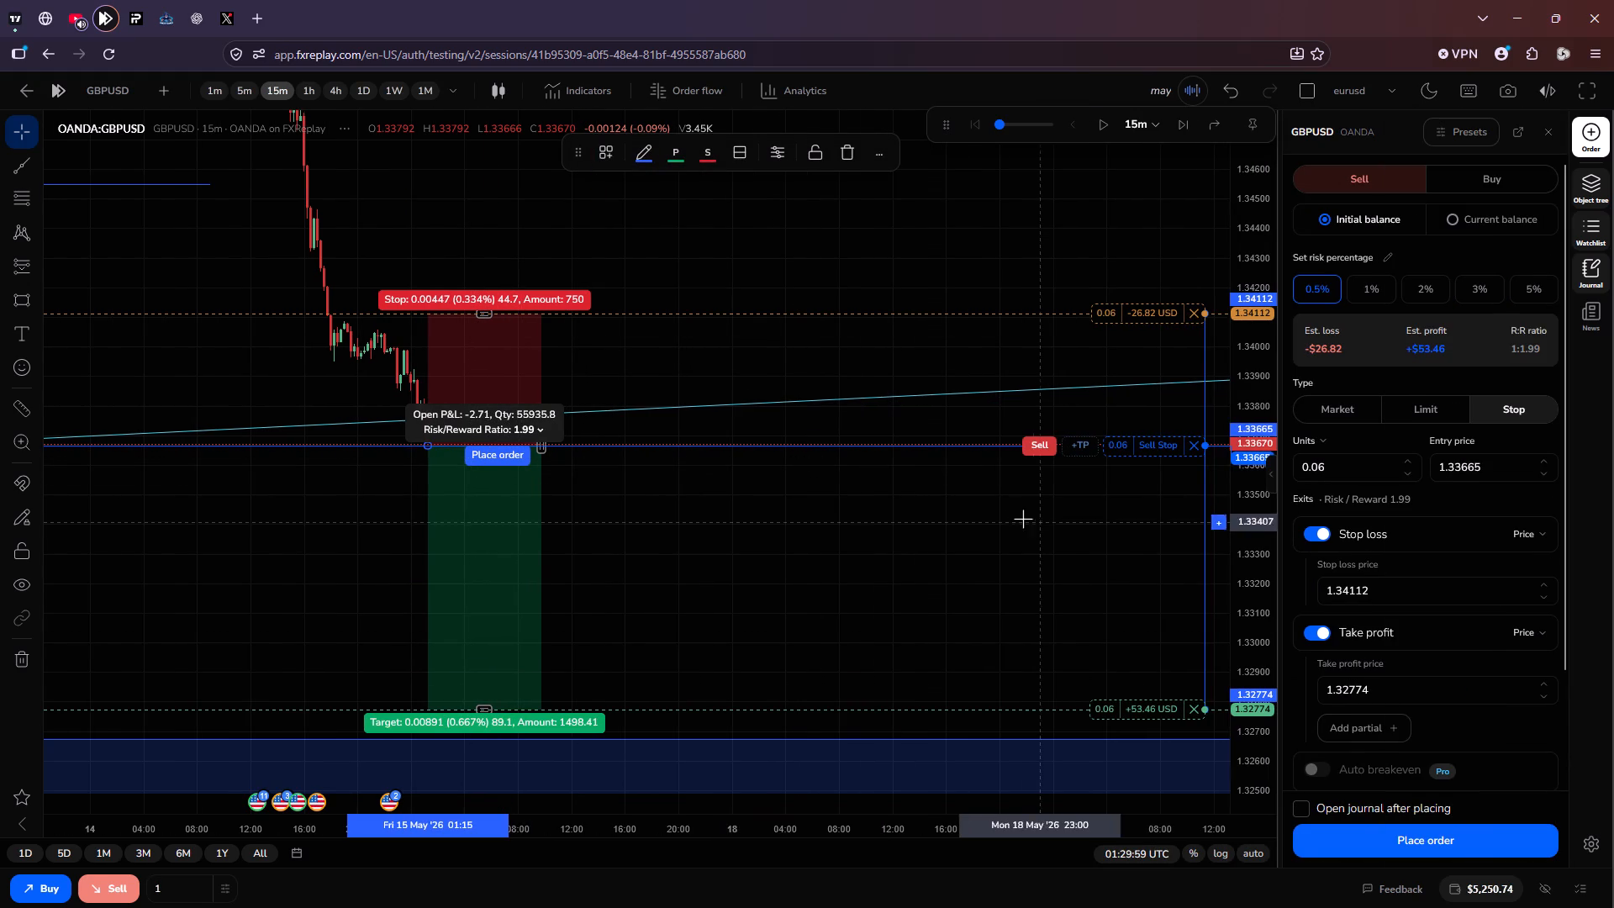
click(1046, 451)
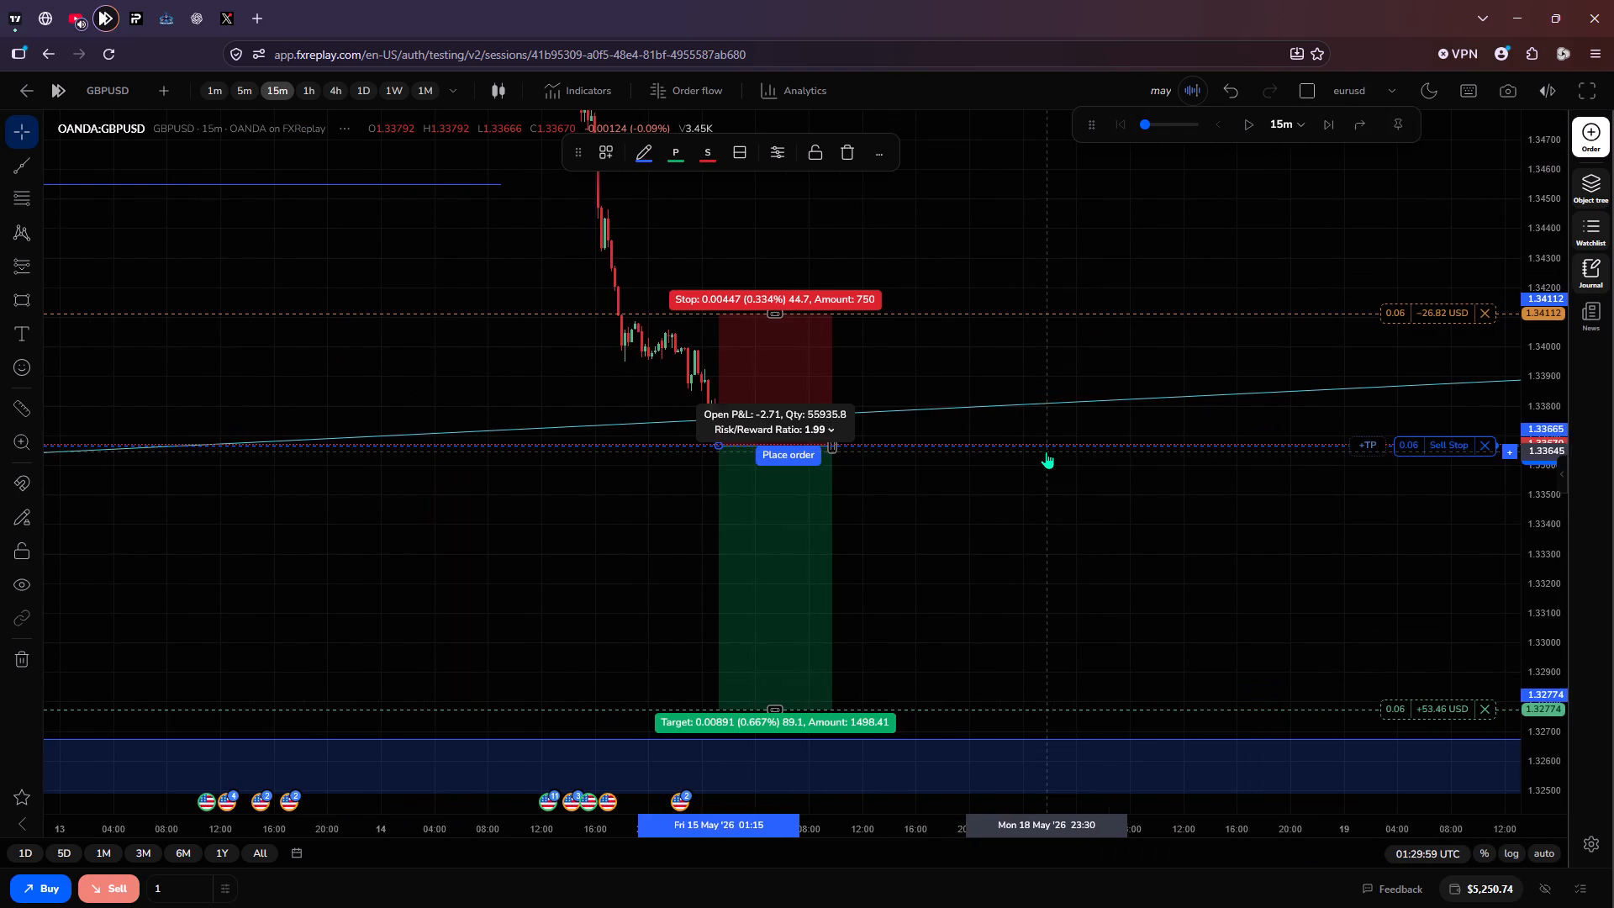
click(1060, 561)
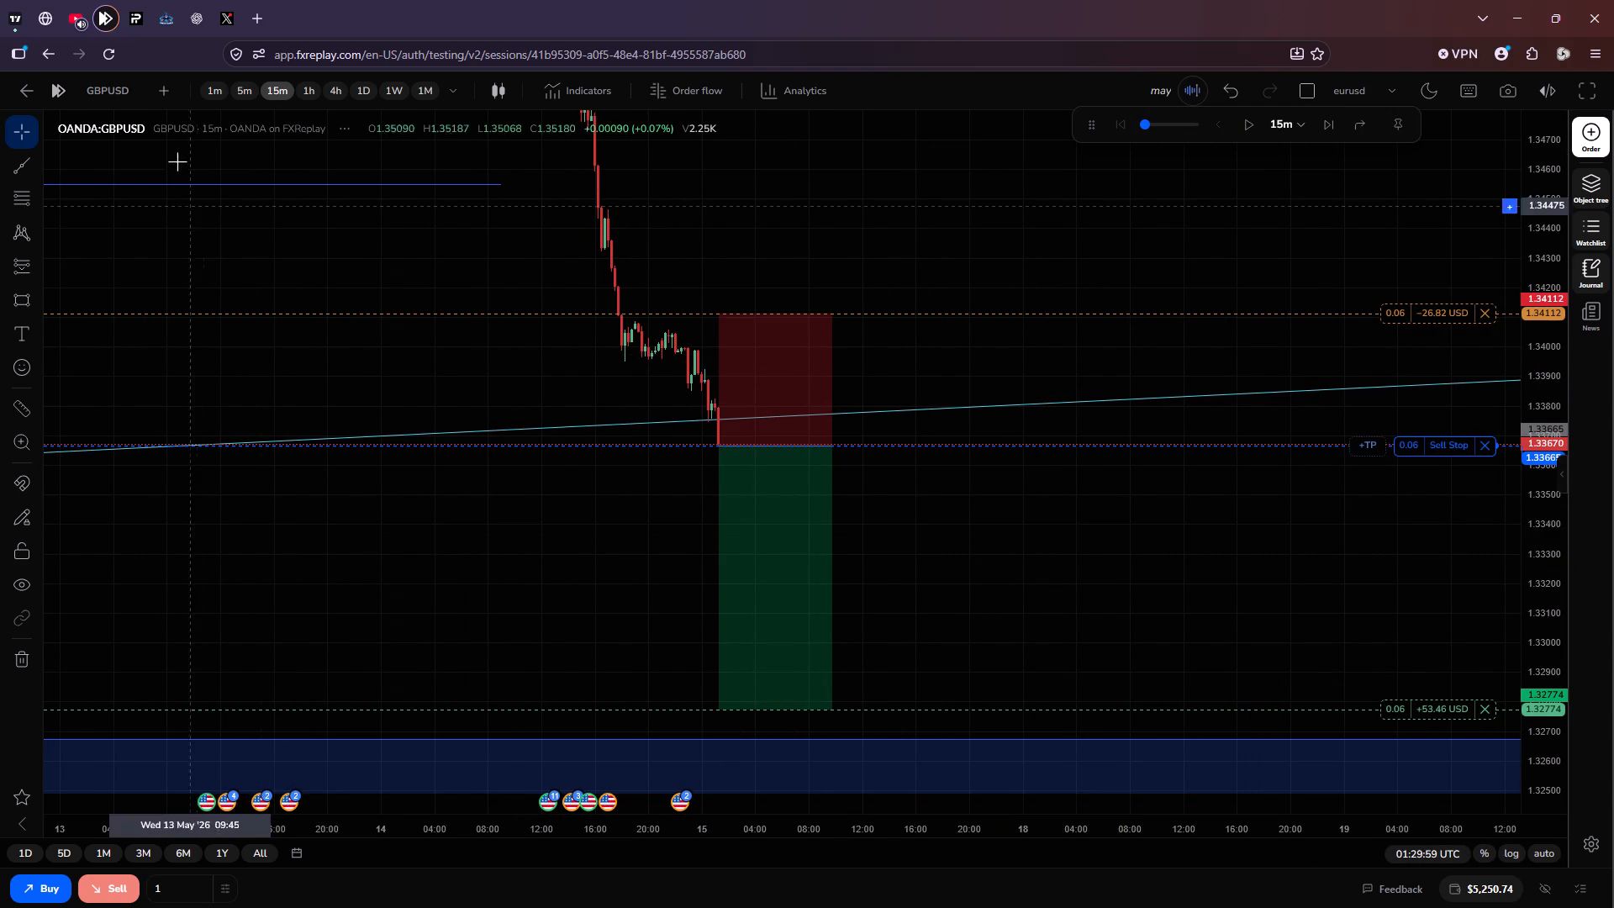
Return to the EURUSD chart and replay the 15-minute candles forward to about 04:30 UTC on 15 May.
click(126, 86)
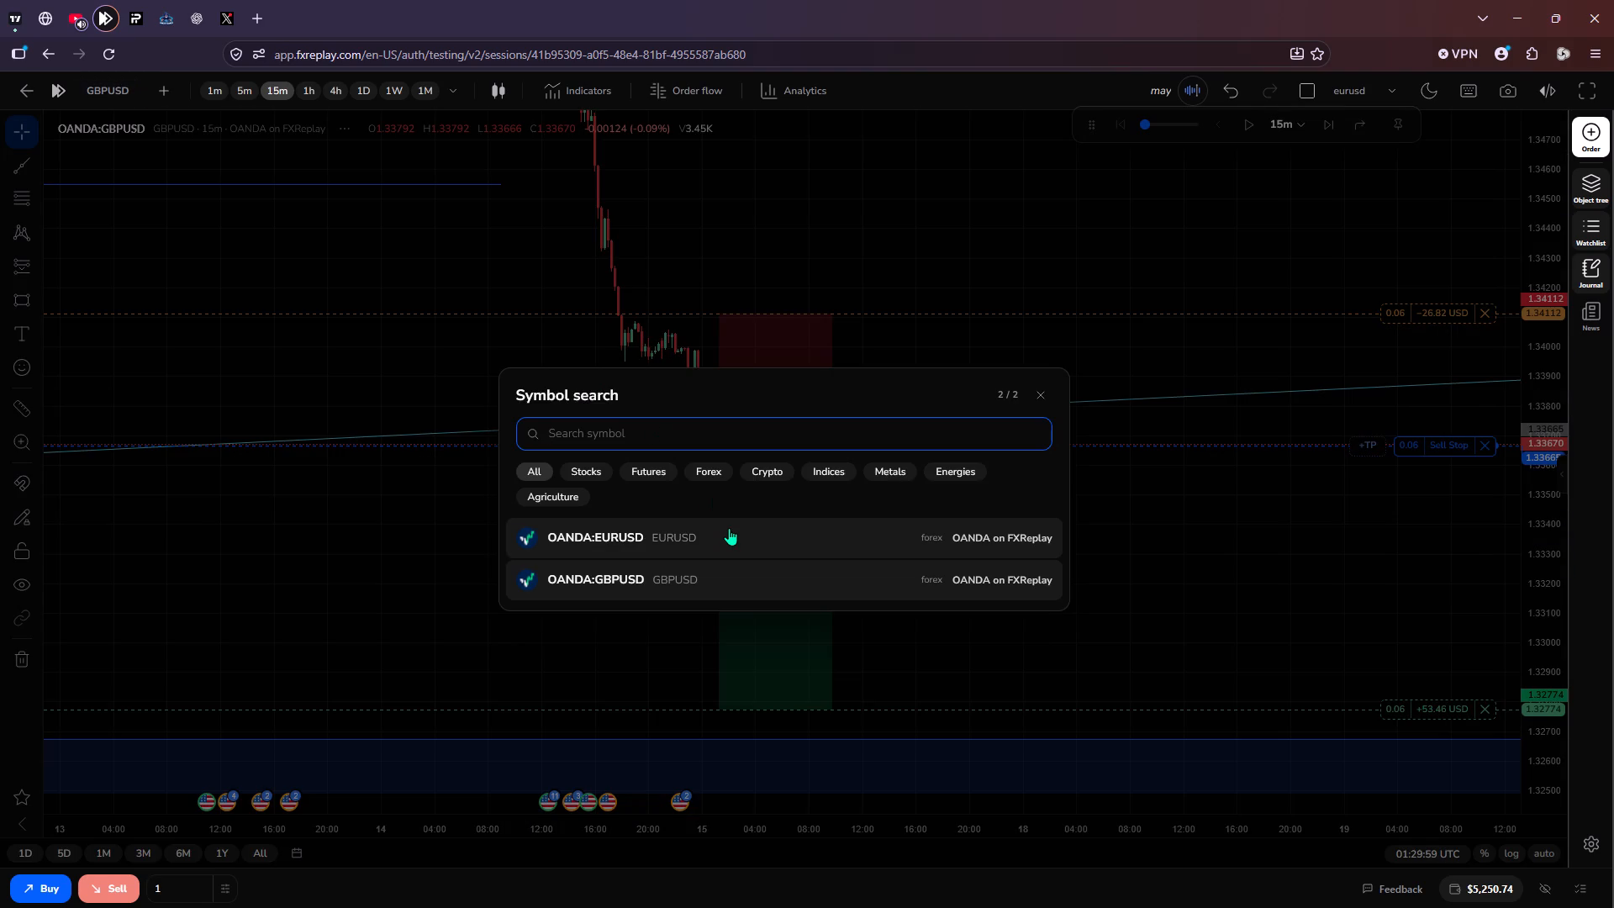
click(727, 528)
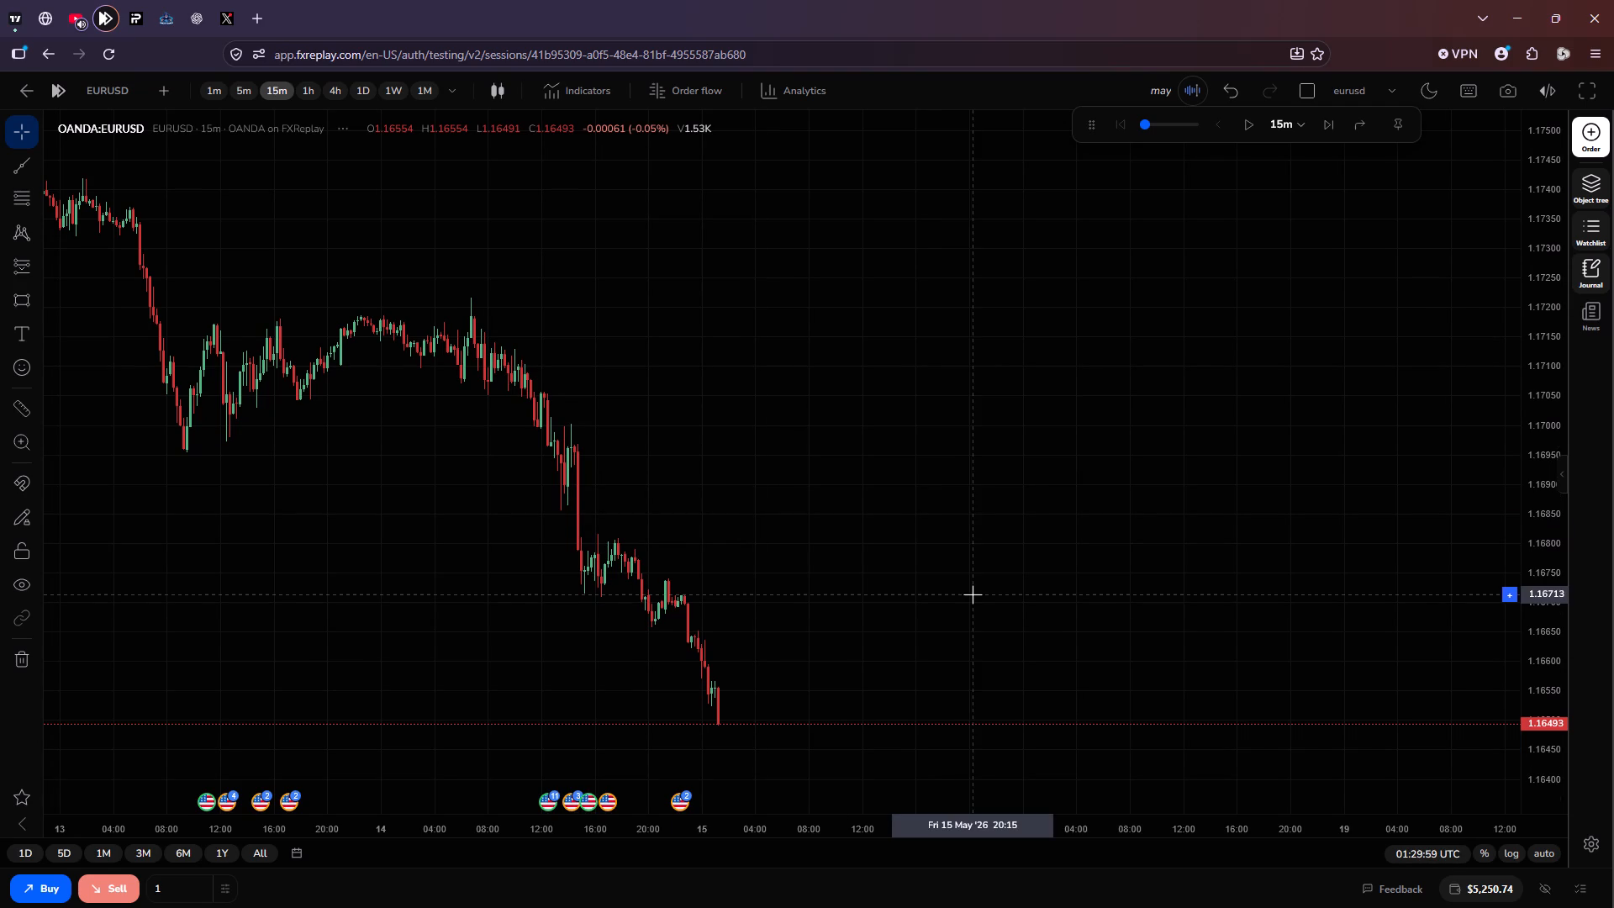
drag(973, 594, 988, 441)
scroll(988, 441, down, 1)
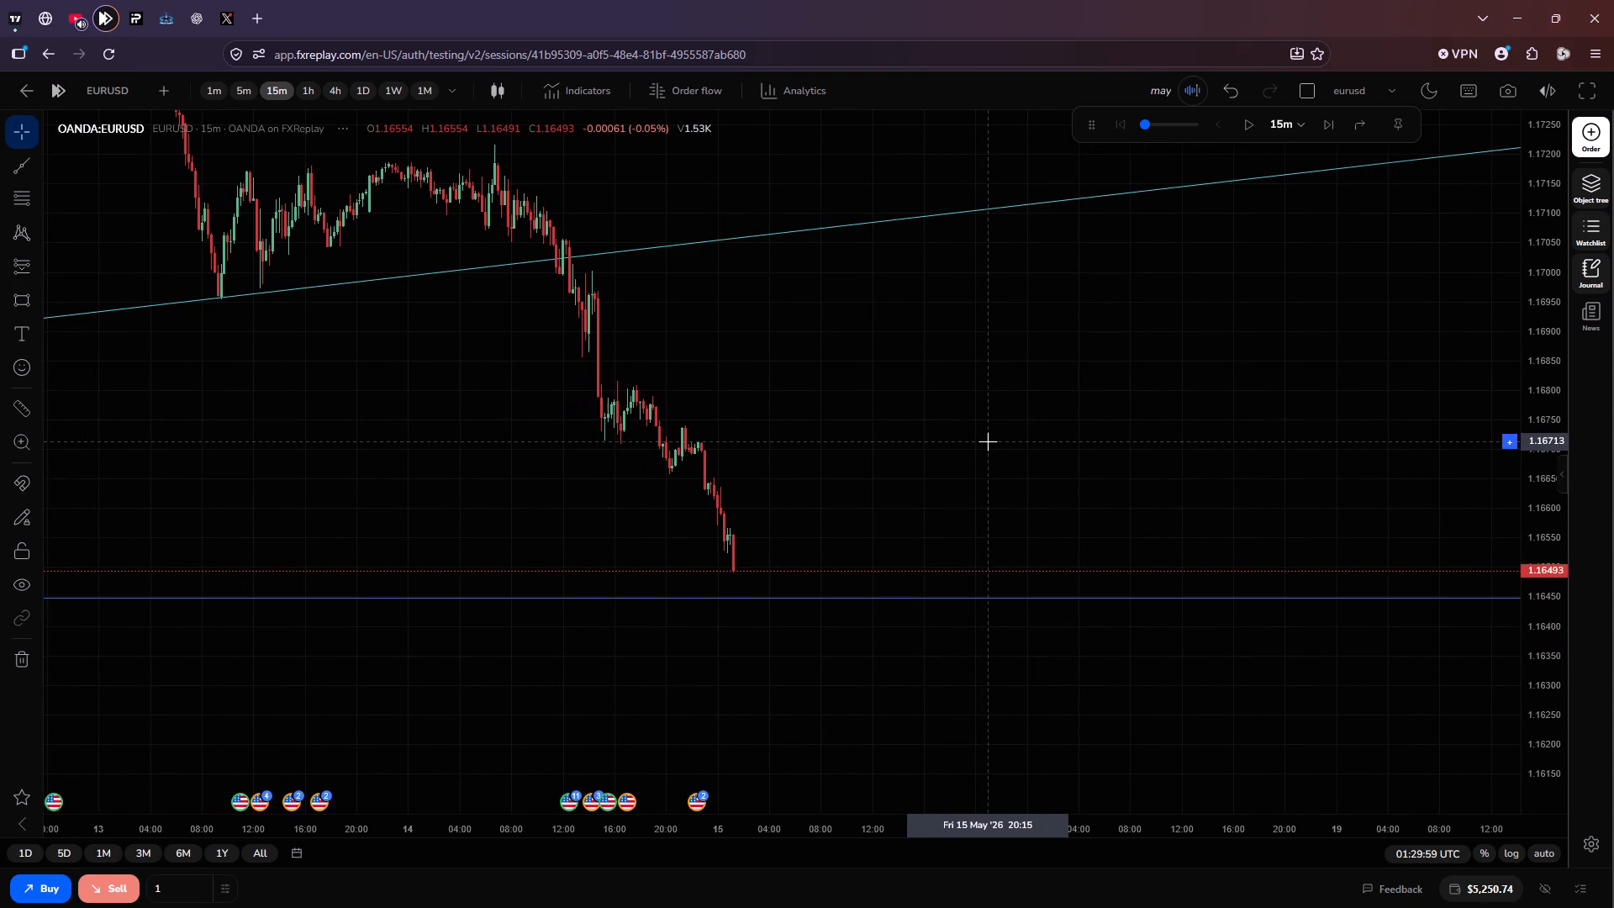
click(1258, 124)
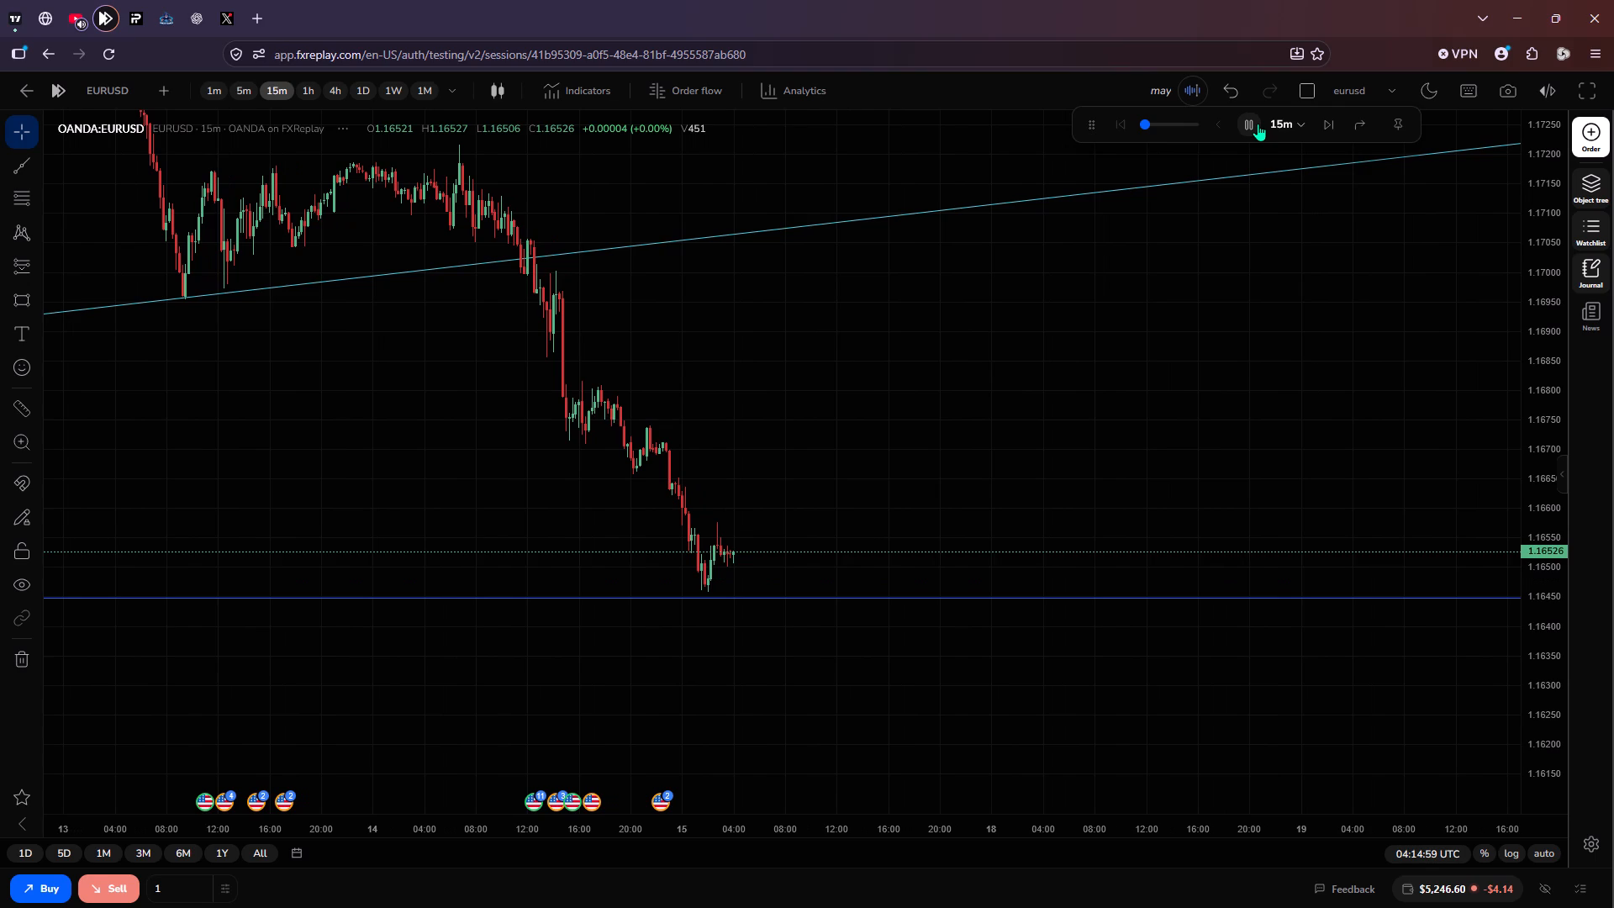
click(1258, 124)
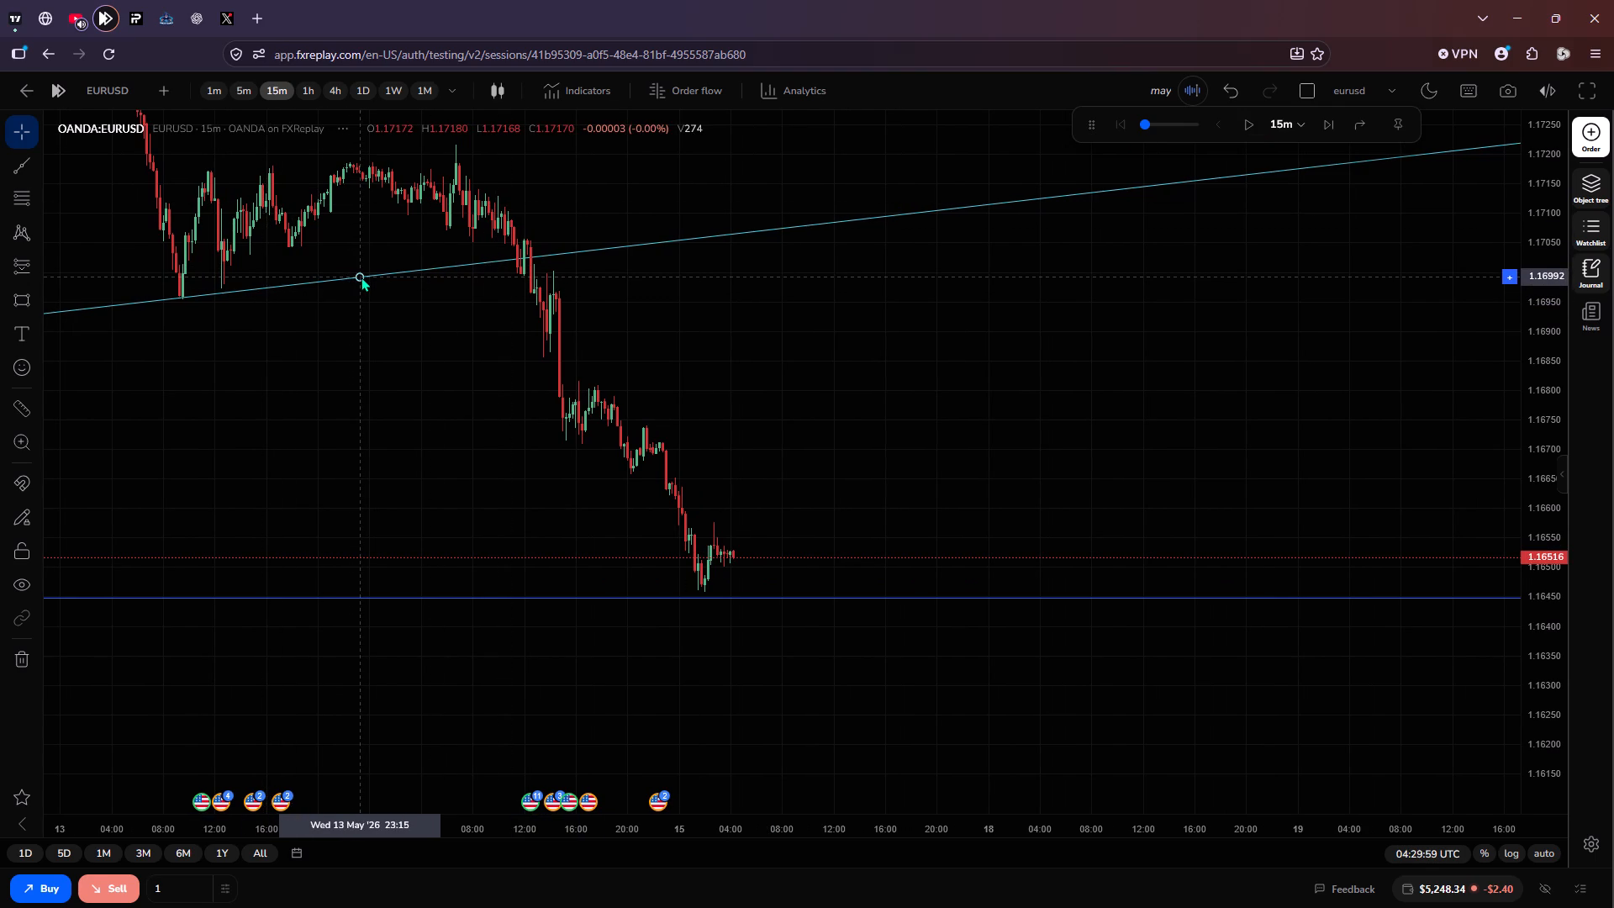
Lower the second point of EURUSD's cyan rising trendline to about 1.1648 on 15 May, so the line meets that day's low.
drag(356, 277, 778, 567)
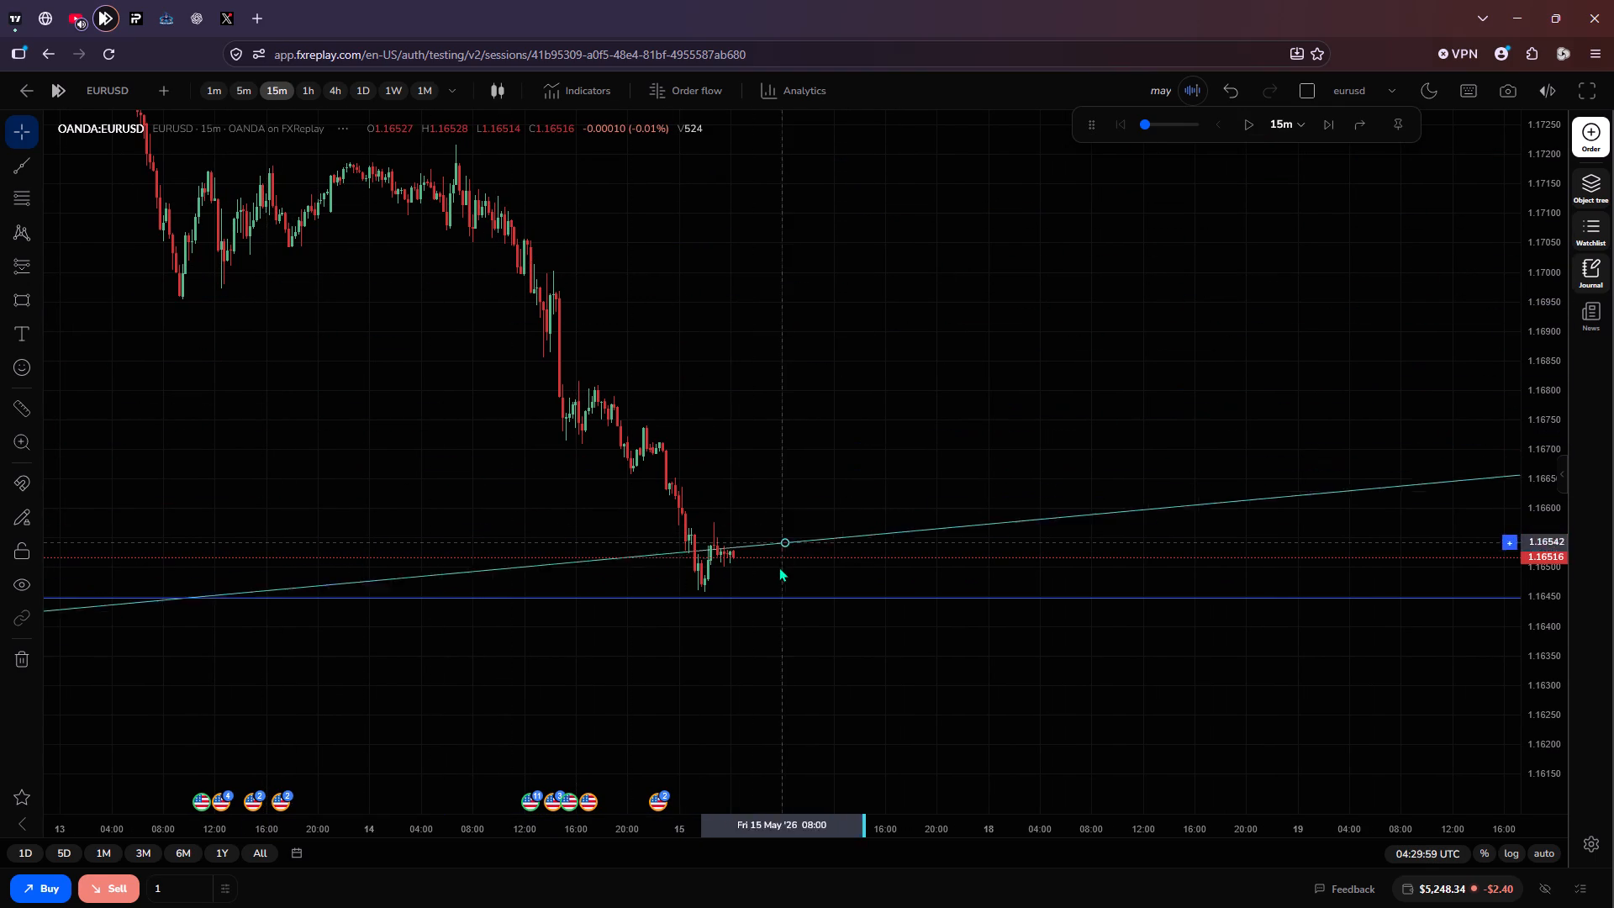
drag(778, 567, 781, 584)
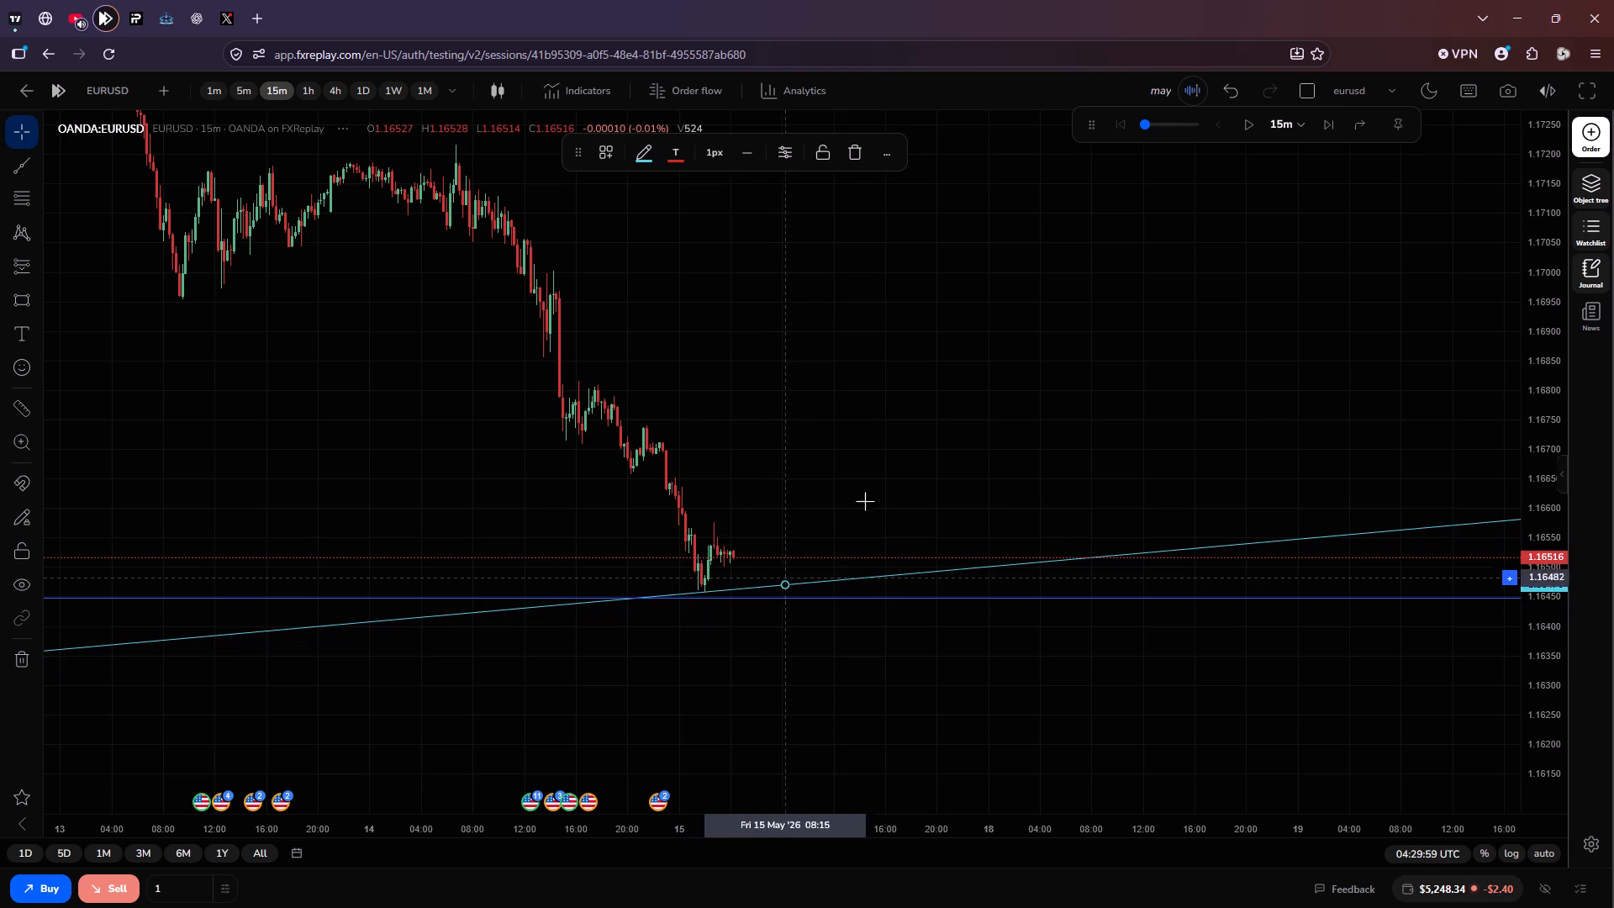
click(876, 491)
Draw a descending ray from the 11 May EURUSD high, at about 1.1788, along the 14 May high to about 1.1705.
drag(876, 491, 831, 406)
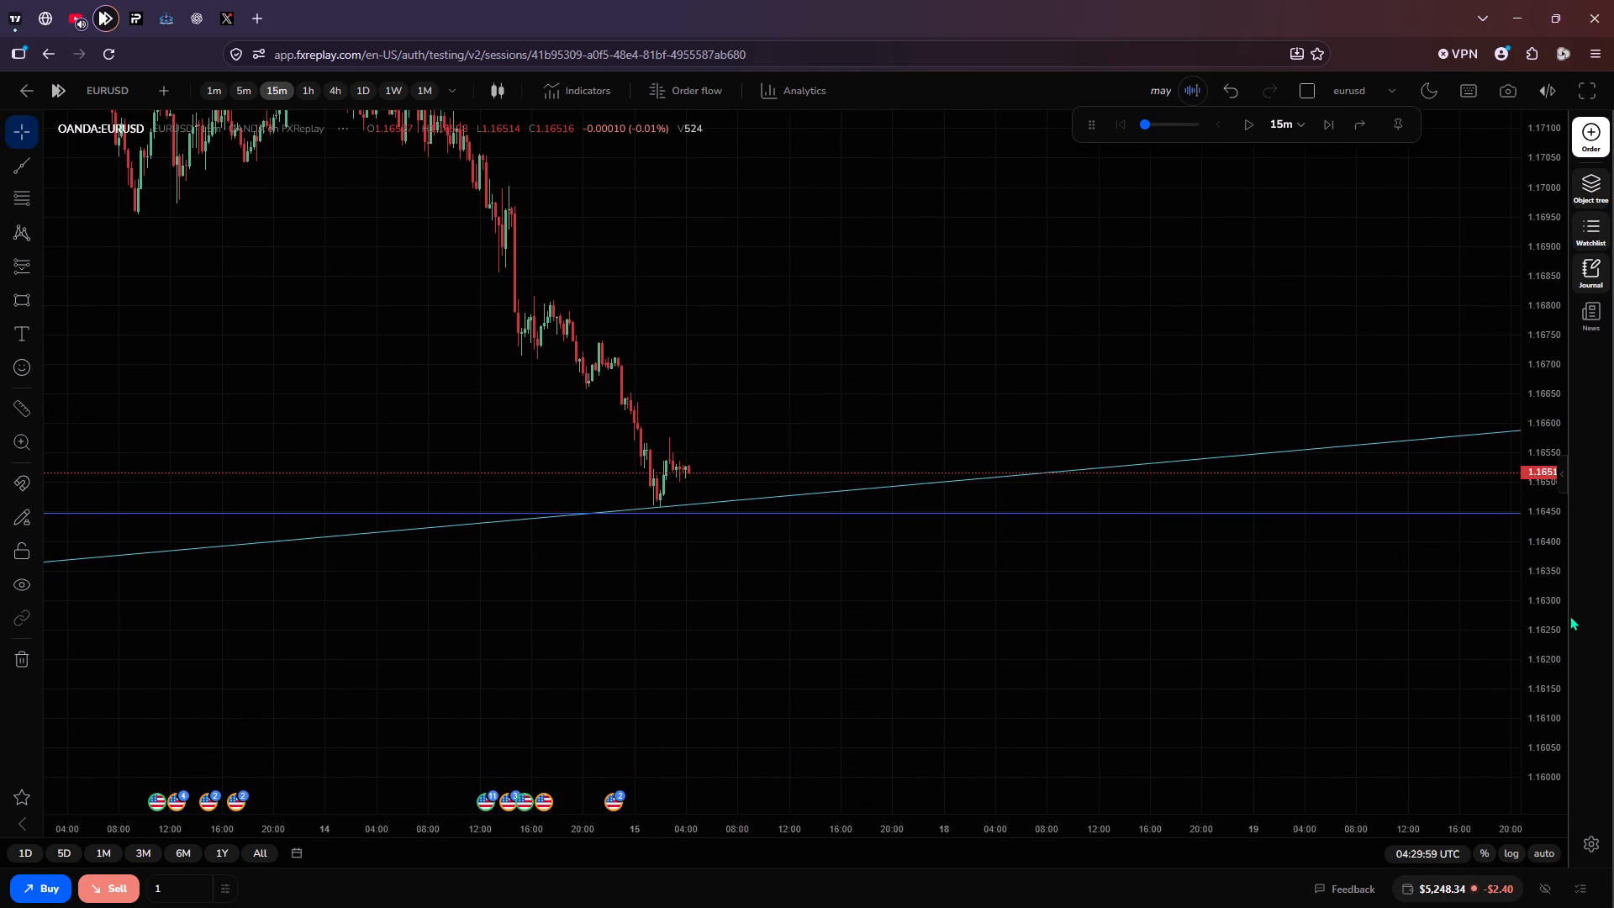
scroll(1556, 616, down, 4)
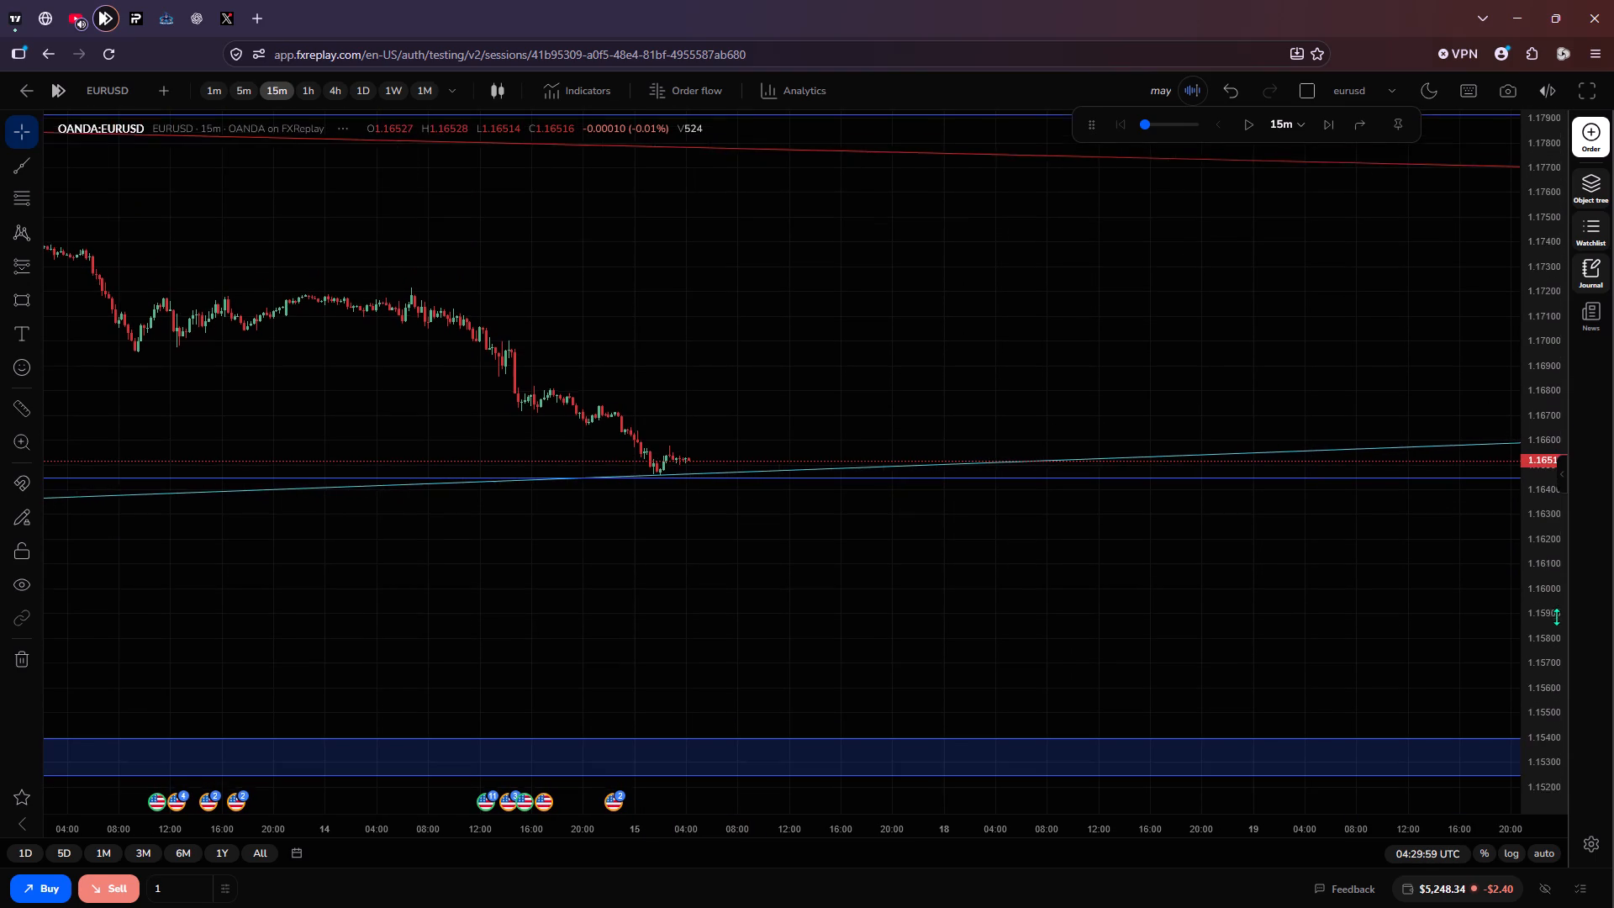
drag(1031, 391, 1337, 553)
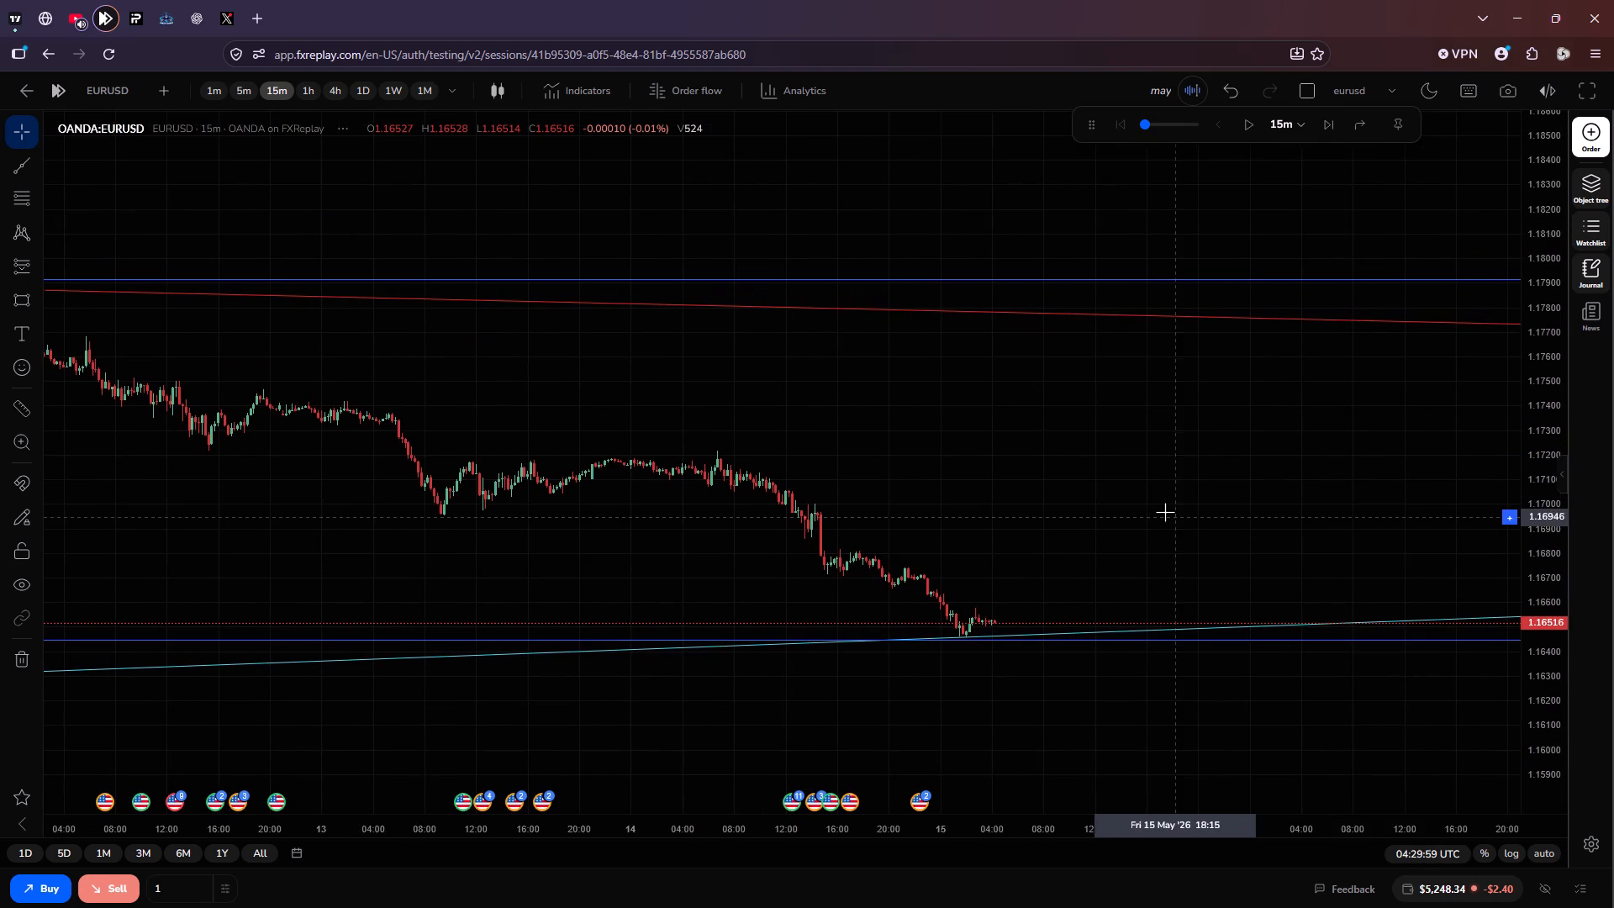
scroll(1165, 512, down, 1)
click(13, 166)
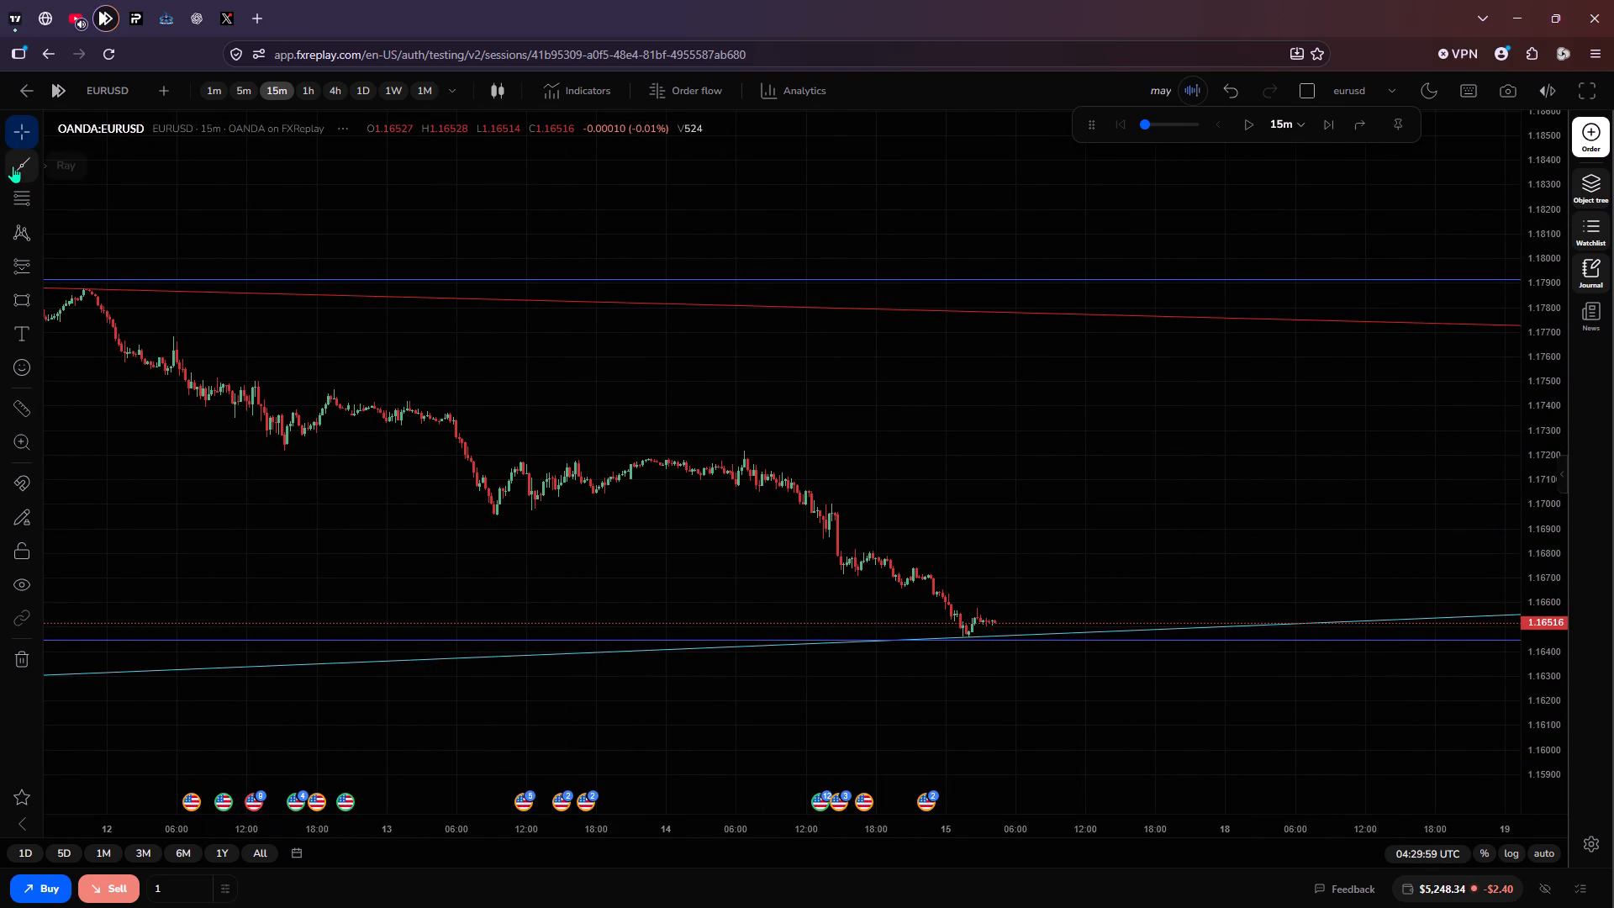
drag(92, 288, 382, 356)
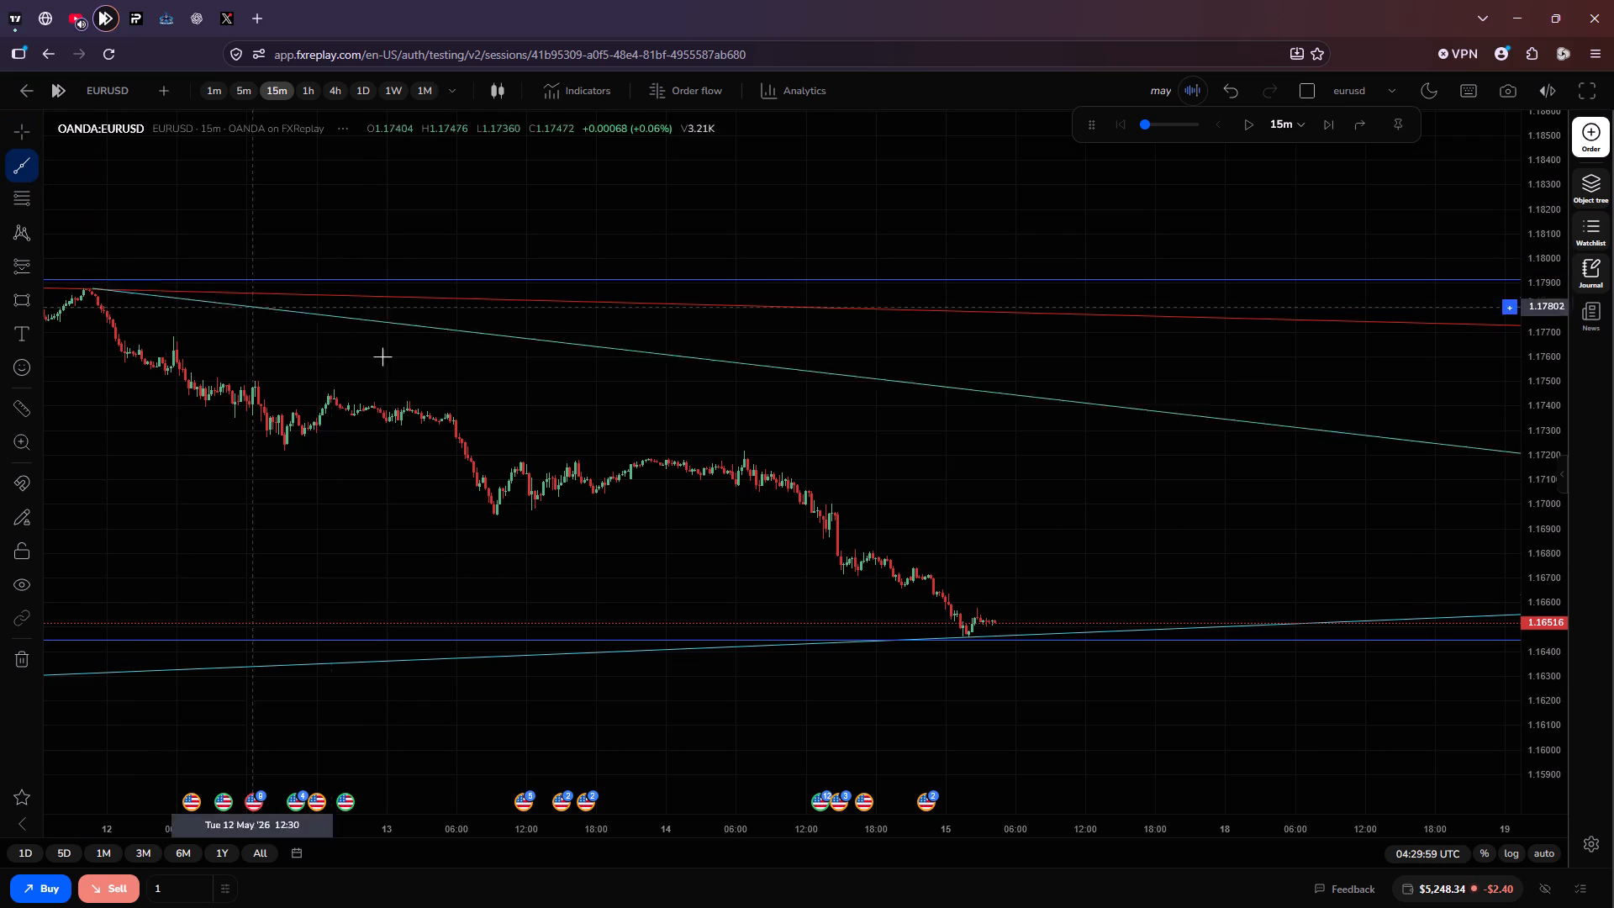
drag(382, 356, 392, 361)
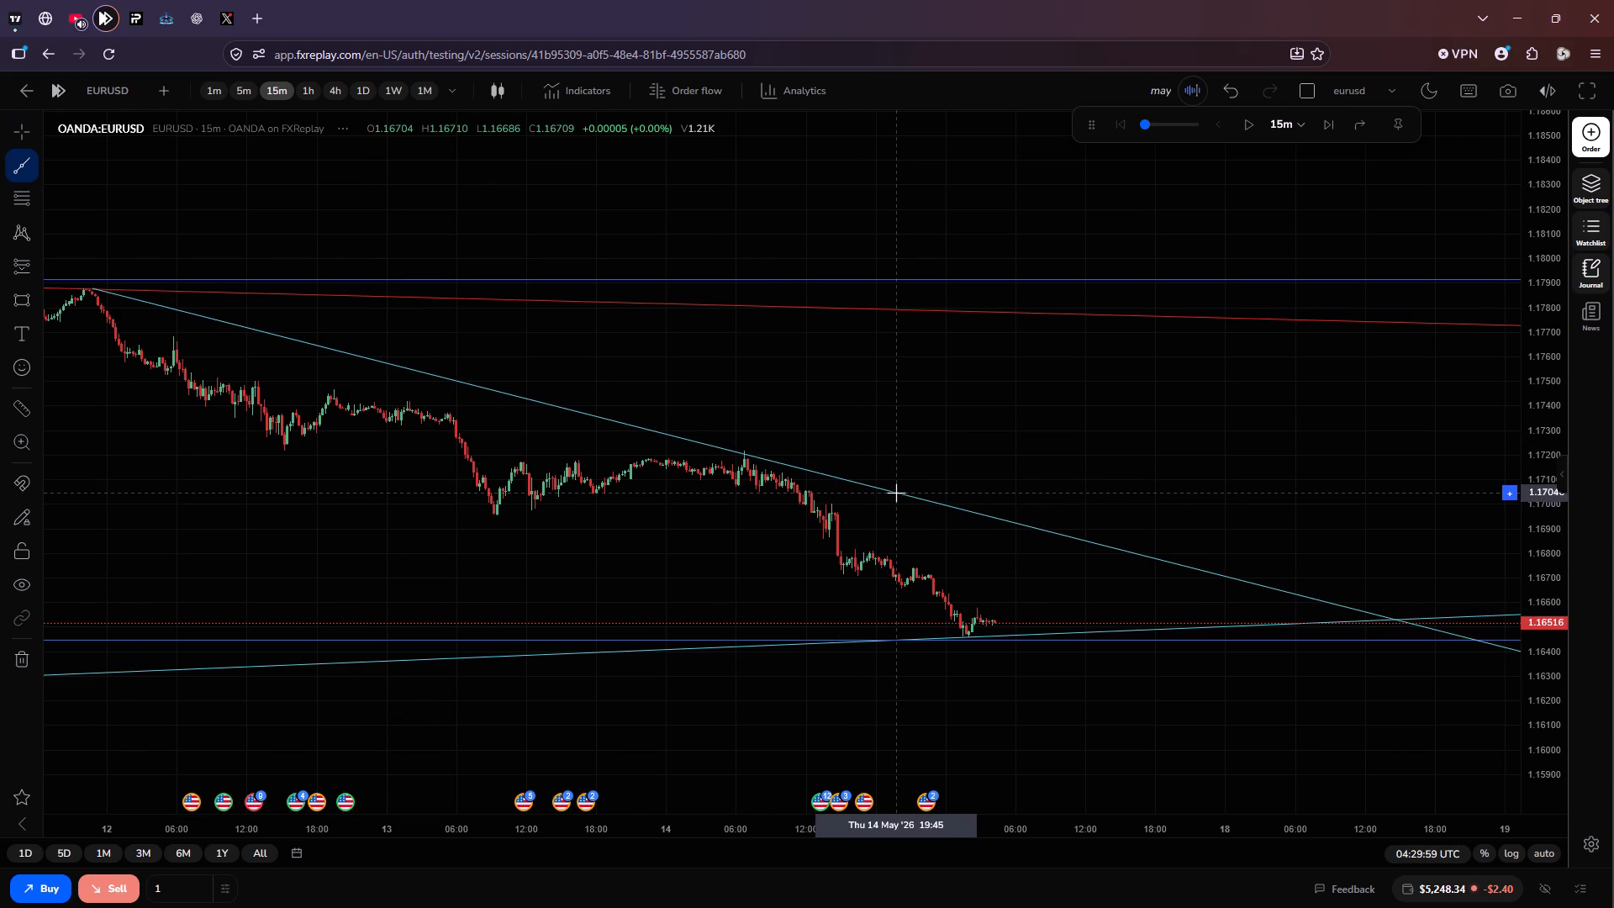
click(908, 490)
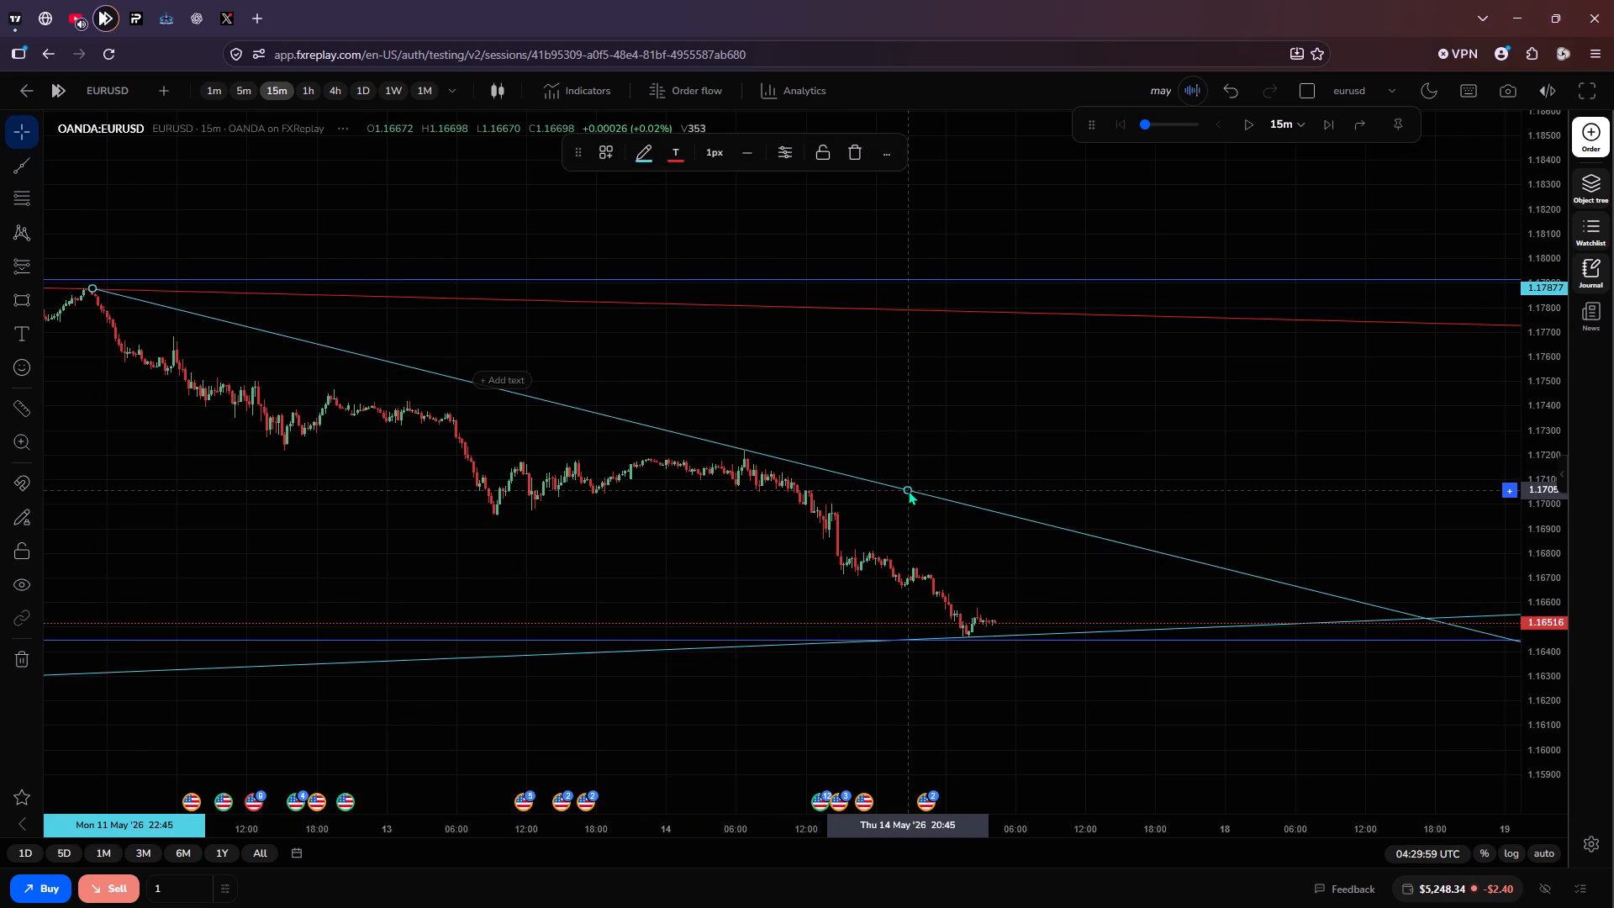
Color the new descending EURUSD ray red.
click(644, 153)
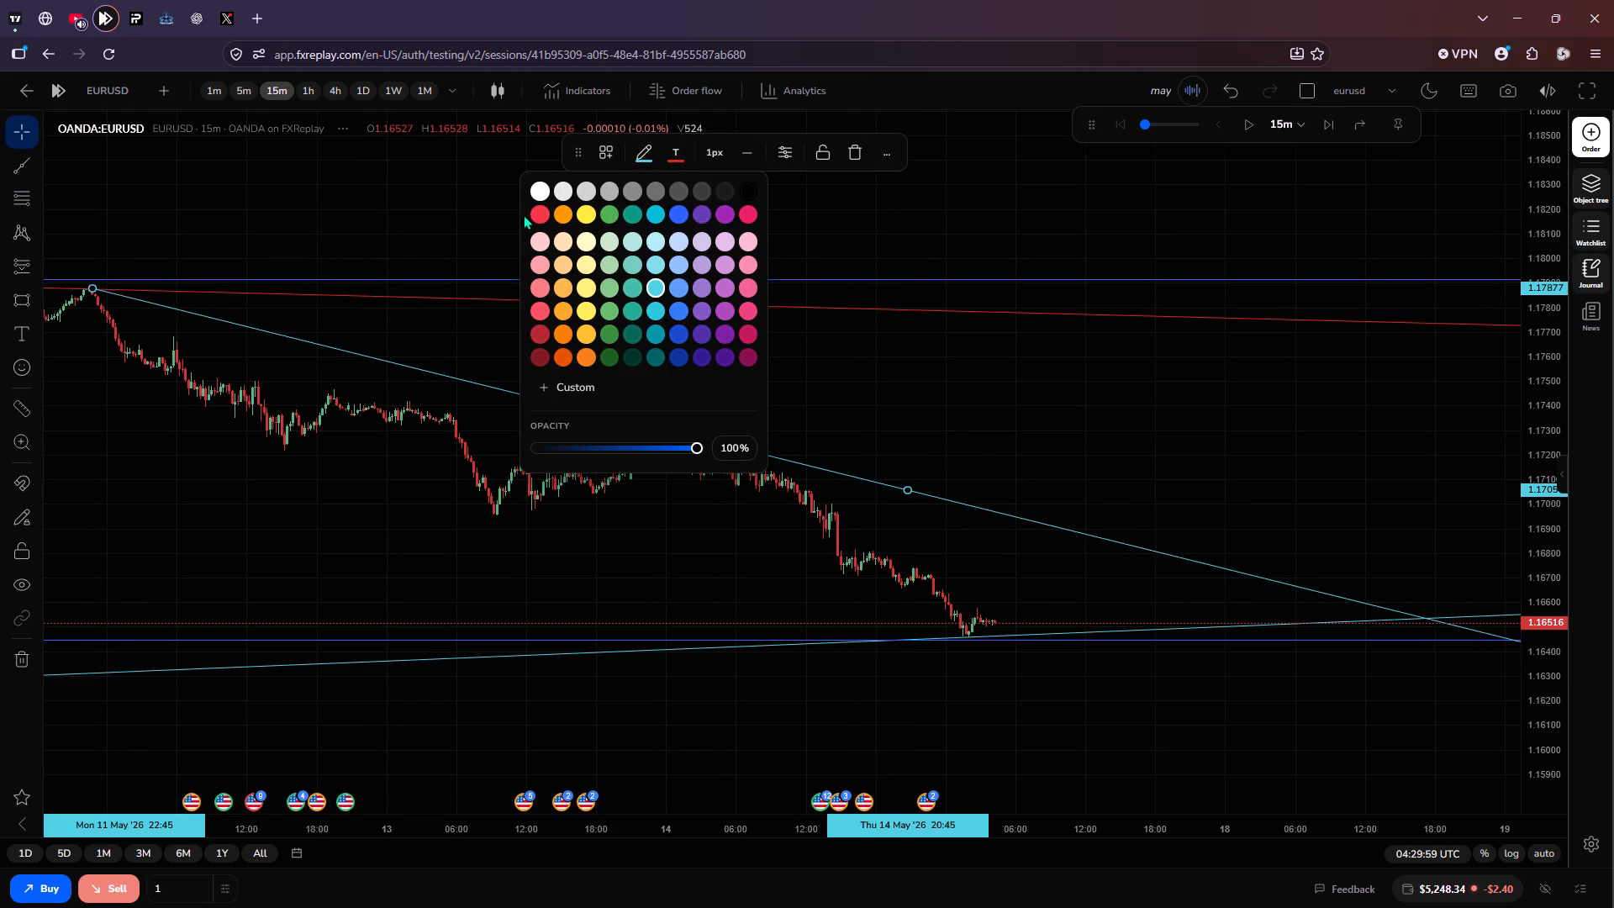
click(539, 205)
click(657, 367)
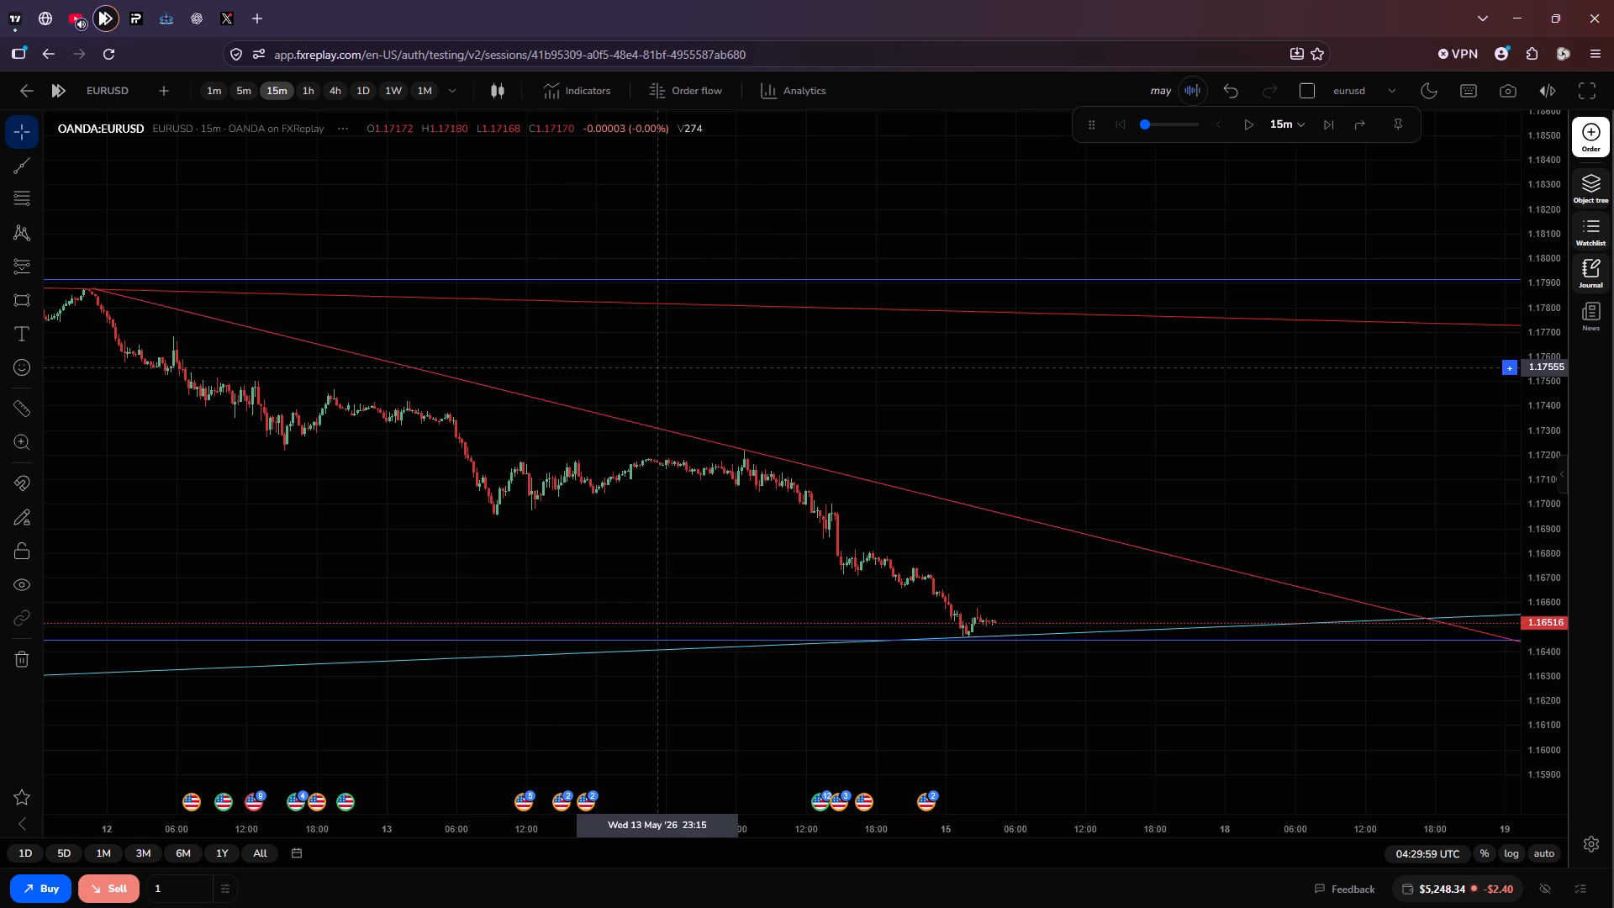
scroll(657, 367, down, 1)
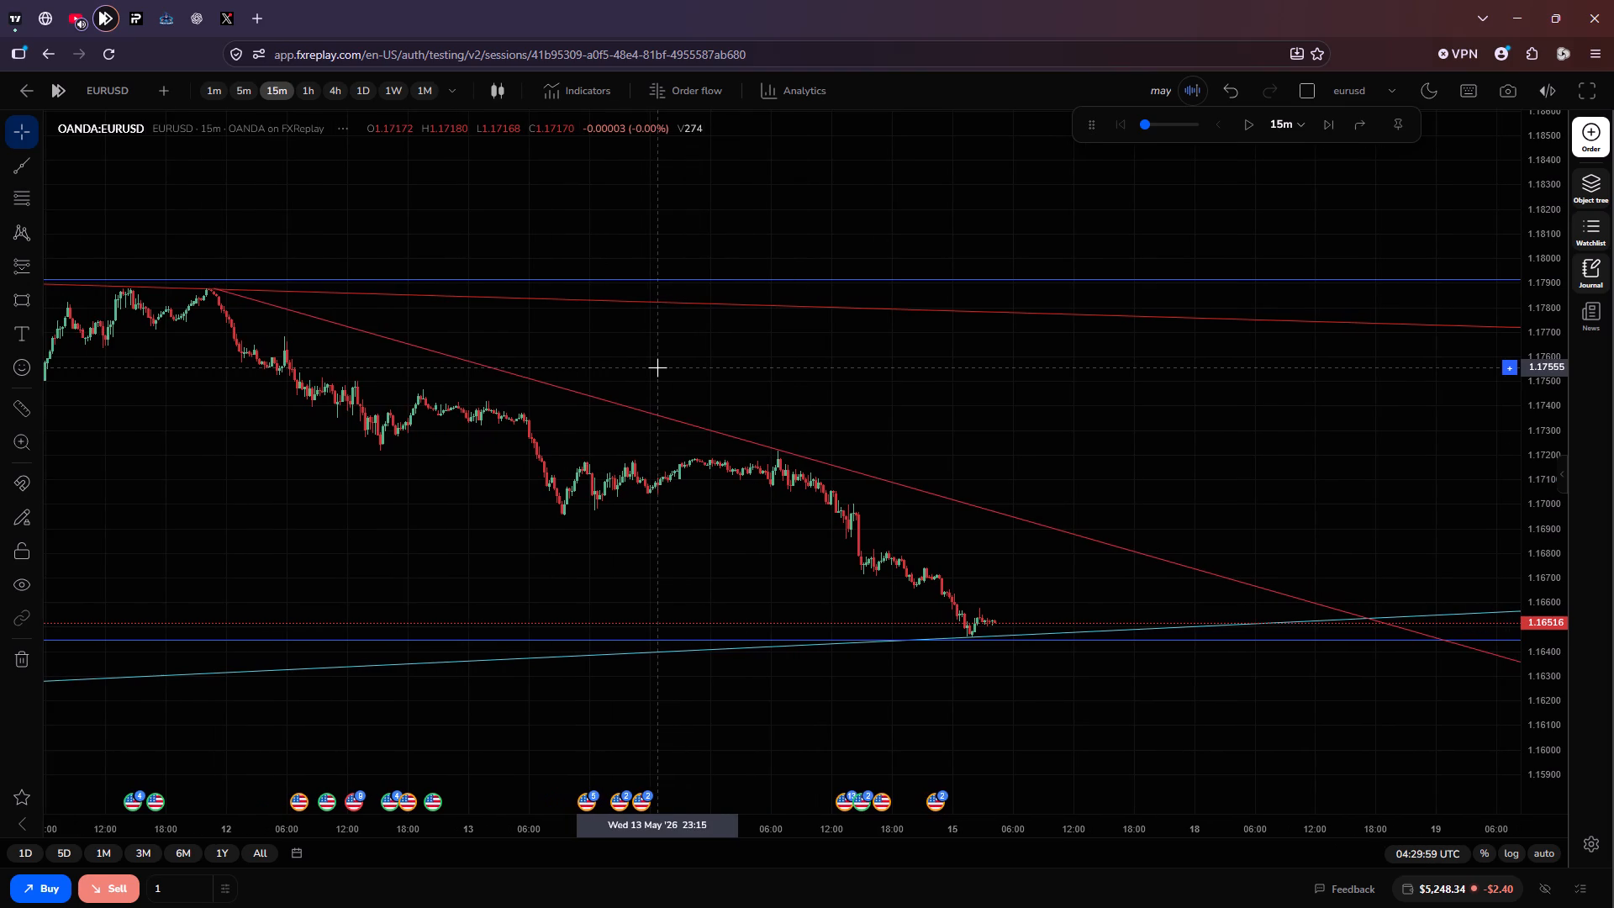
Fine-tune the second point of EURUSD's steeper red descending ray to about 1.1705, late on 14 May.
scroll(657, 367, down, 1)
scroll(657, 367, up, 1)
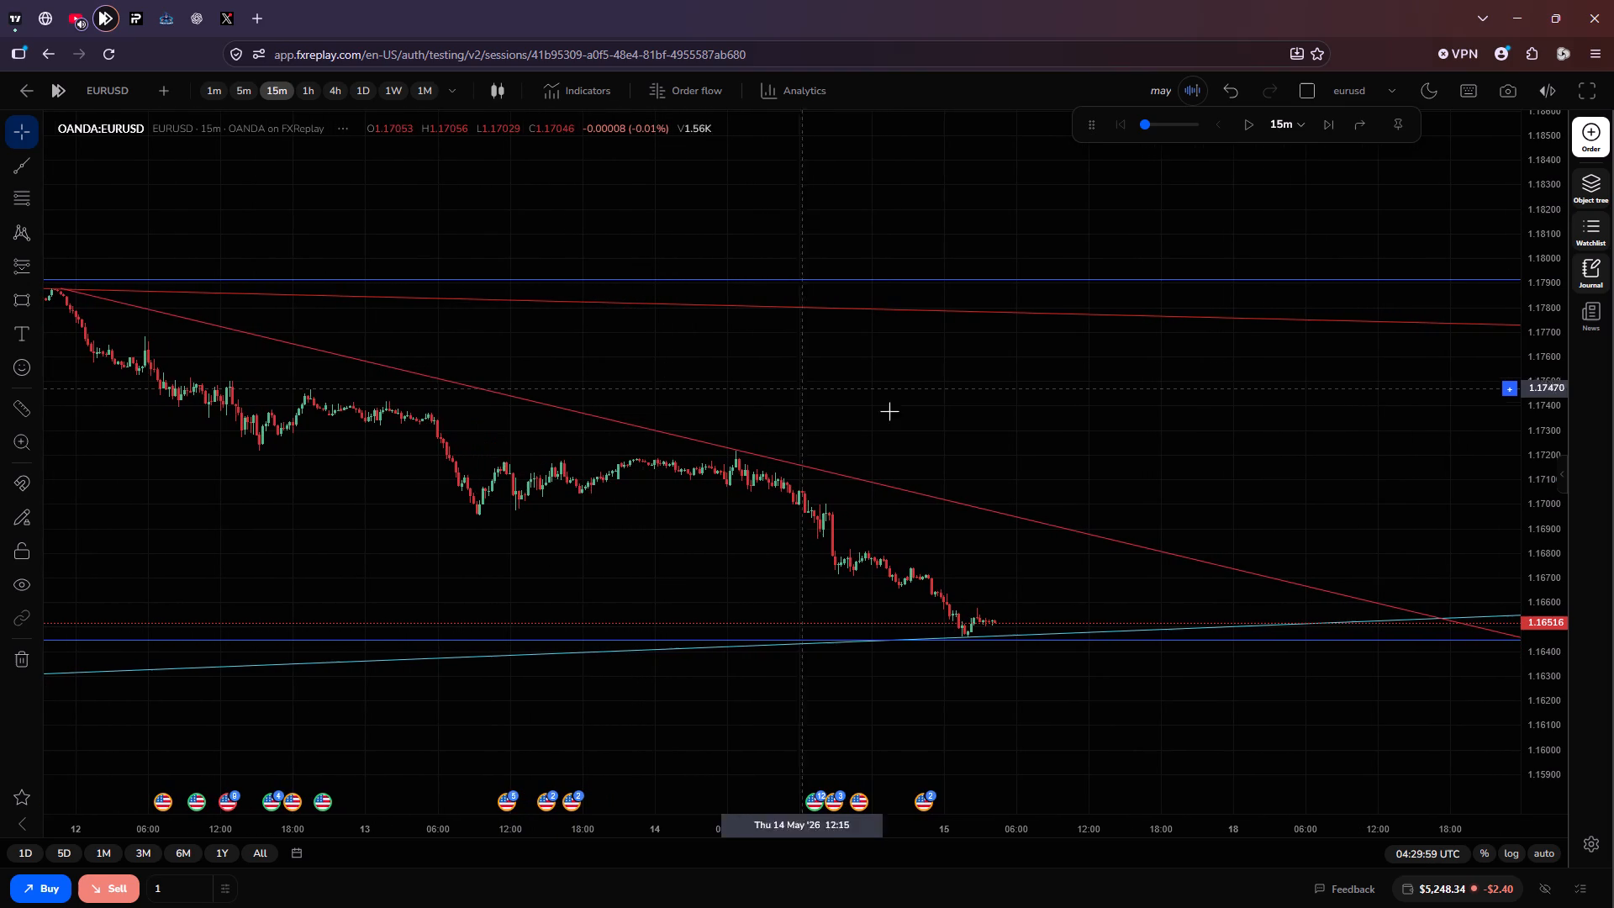
drag(917, 420, 831, 324)
scroll(831, 324, up, 1)
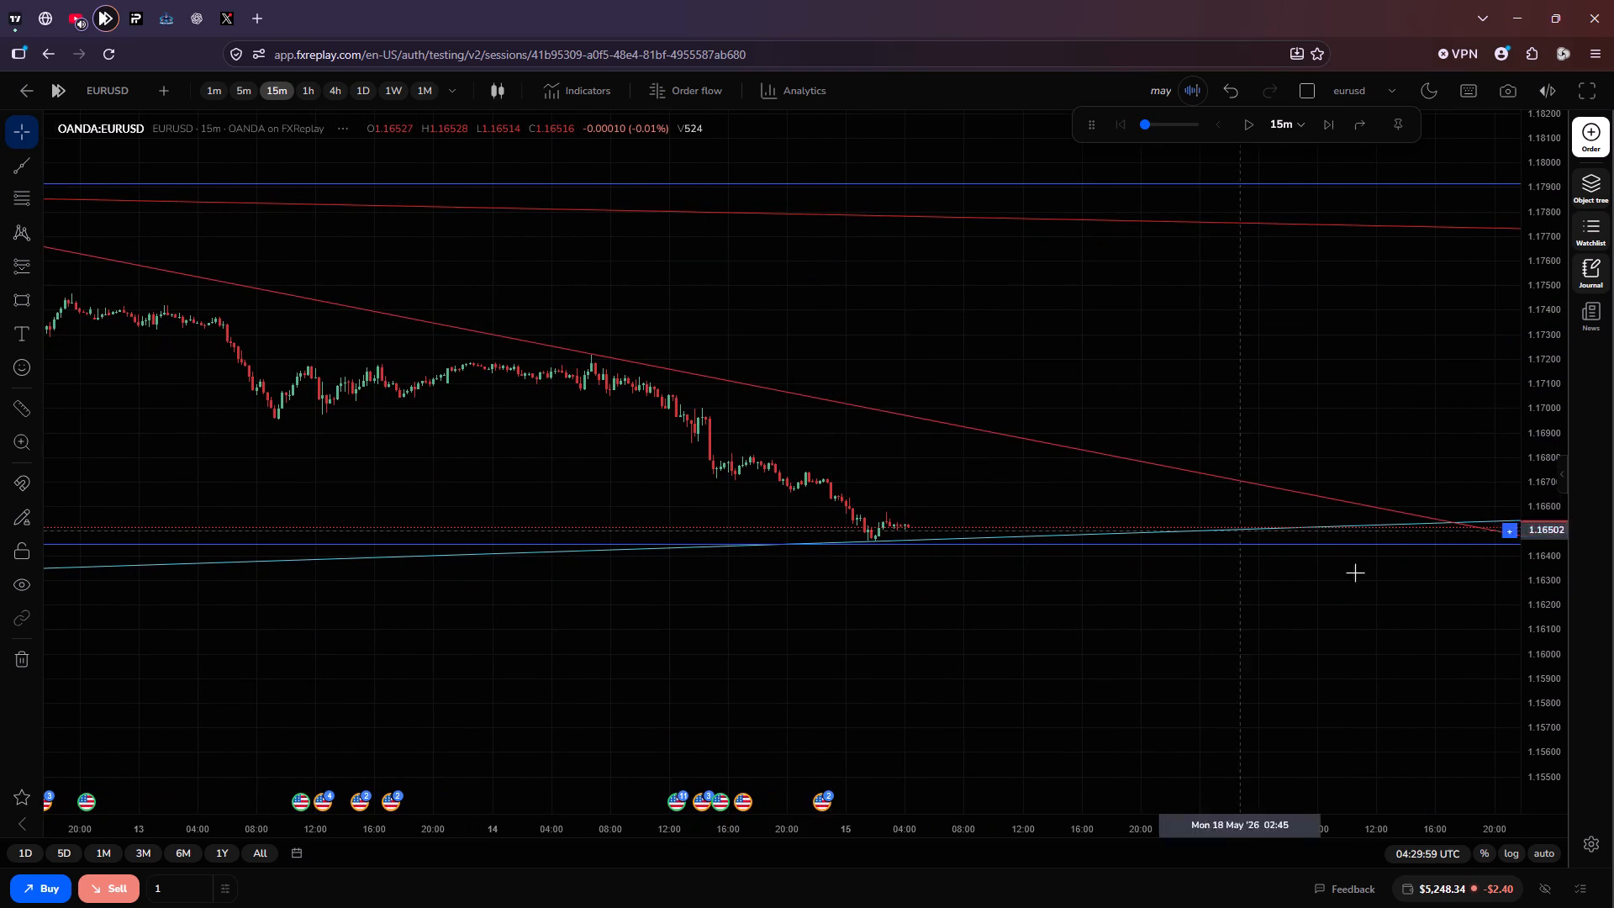
scroll(1529, 649, up, 1)
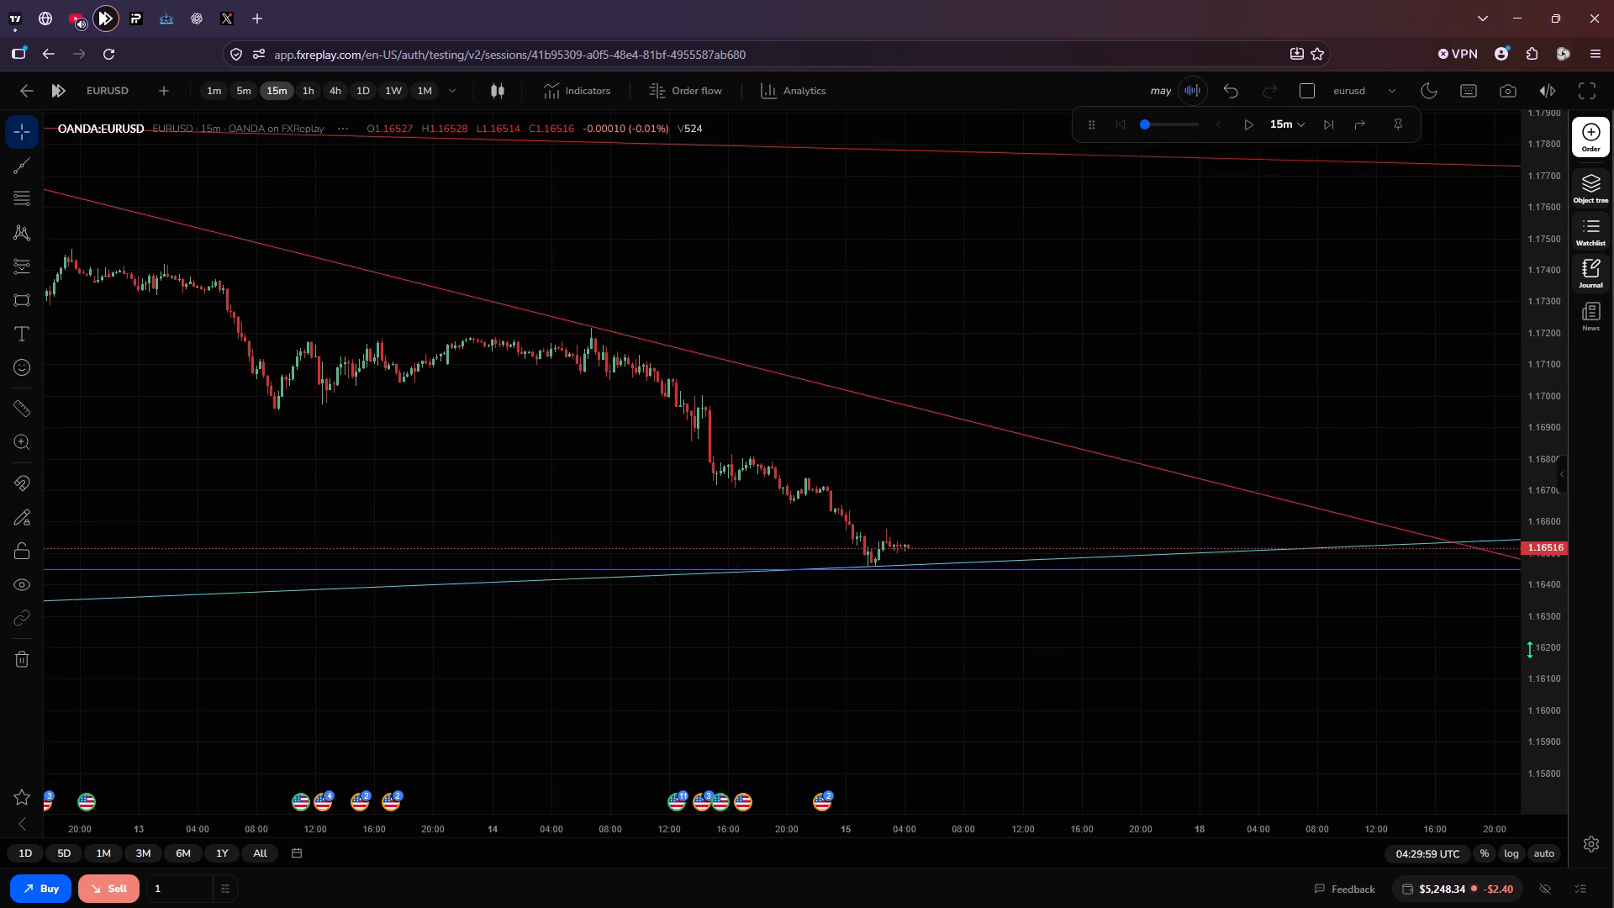
scroll(1529, 649, up, 1)
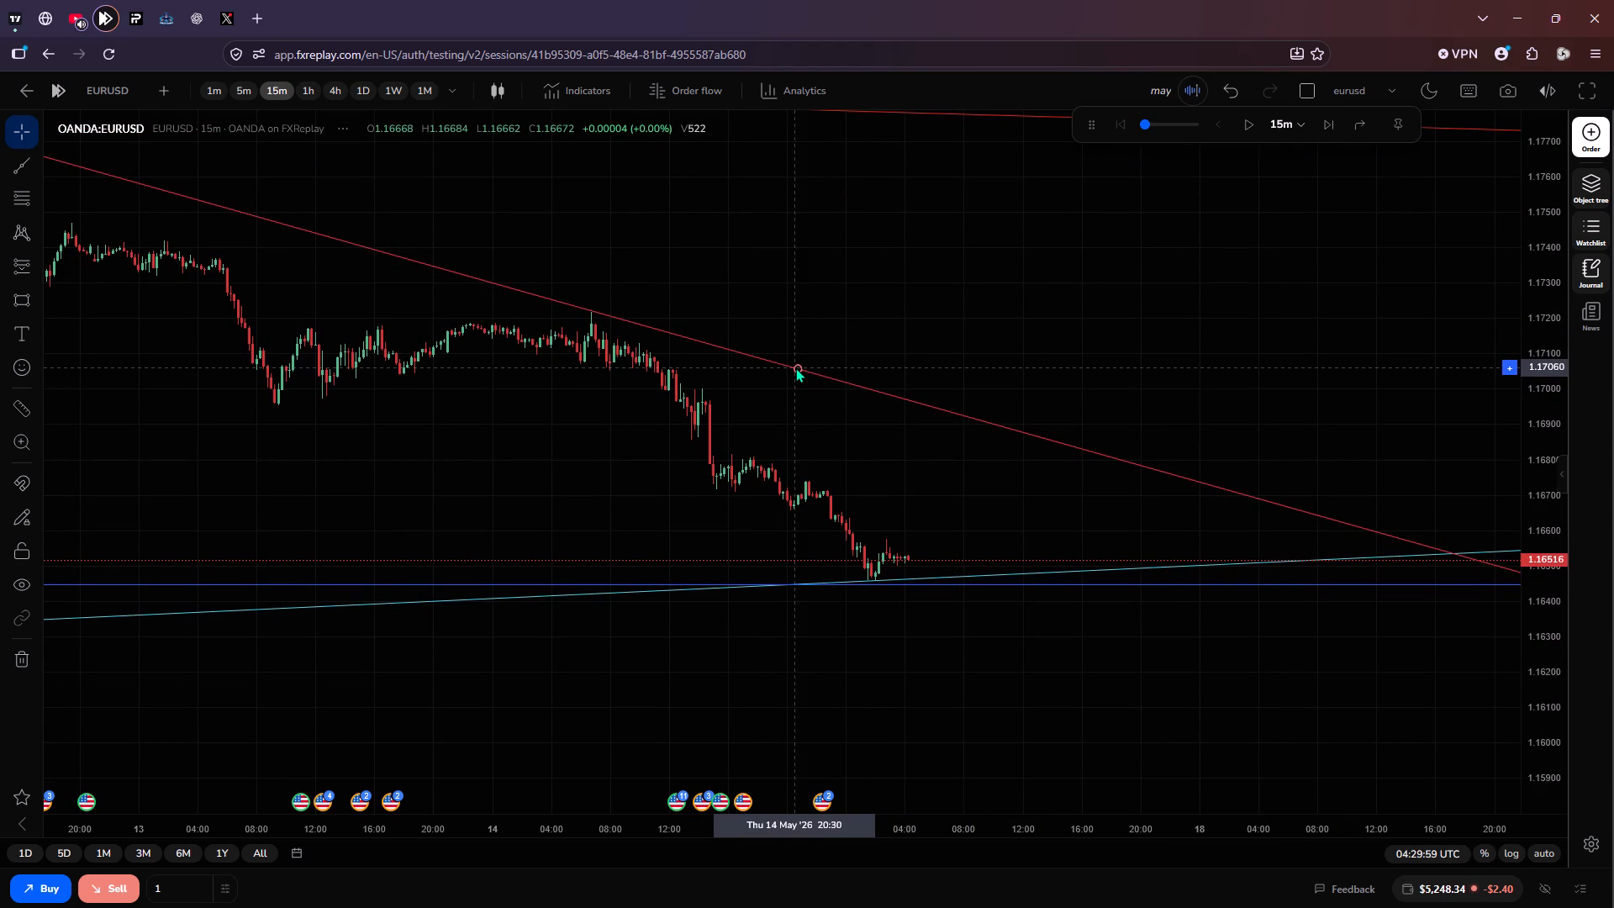
drag(795, 367, 804, 373)
click(952, 368)
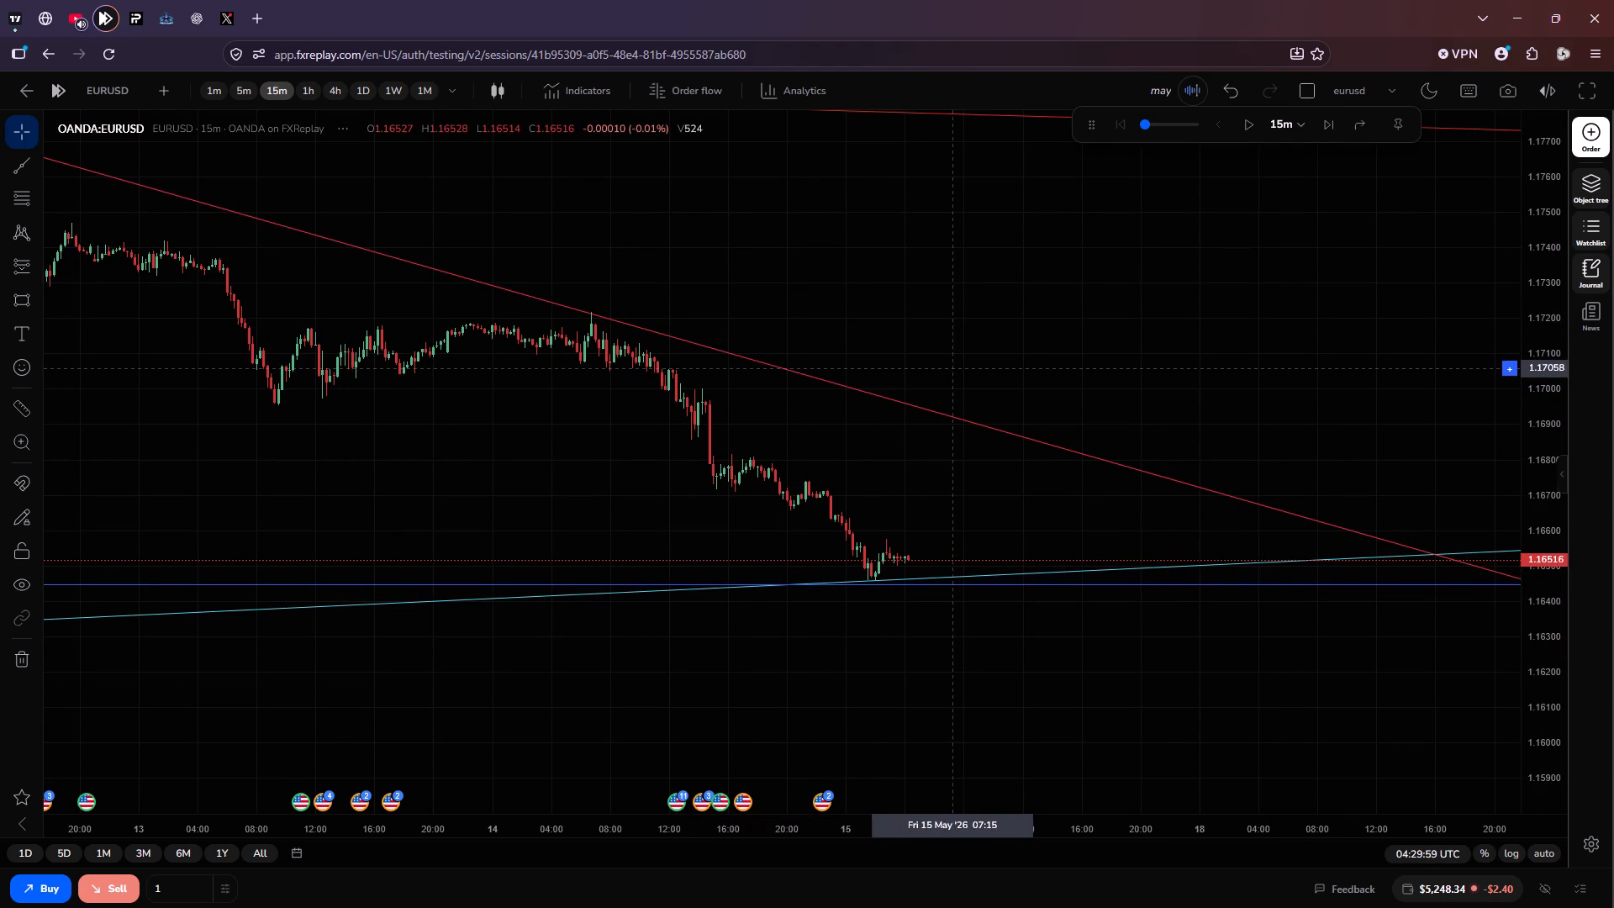
Replay EURUSD's 15-minute candles forward to about 05:45 UTC on 15 May.
scroll(1206, 330, up, 1)
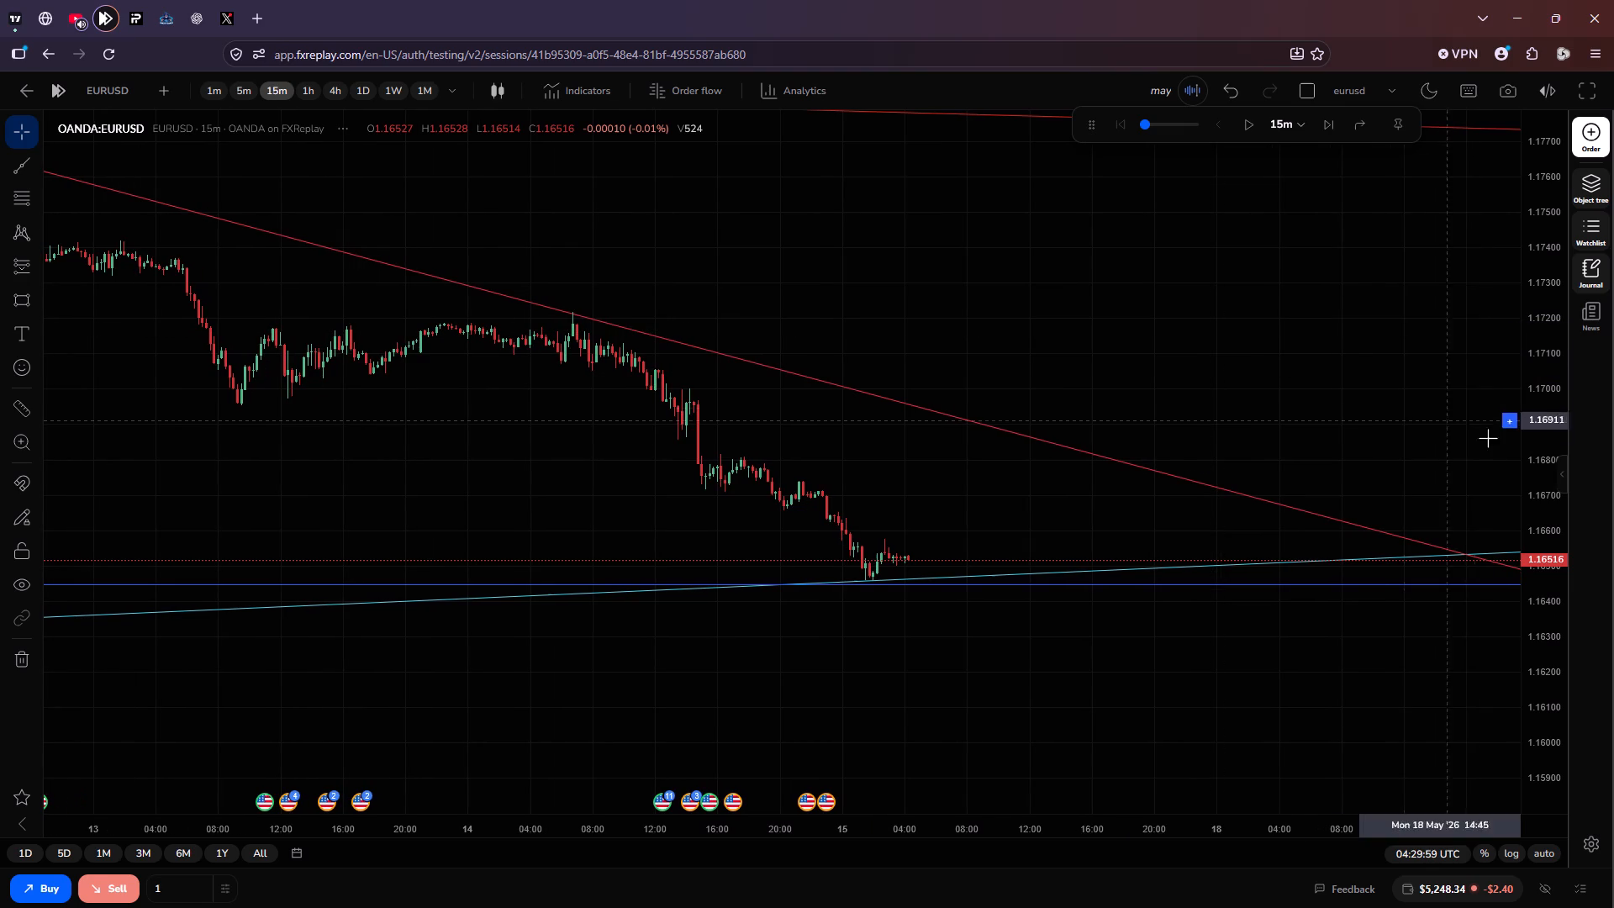
scroll(1555, 539, up, 2)
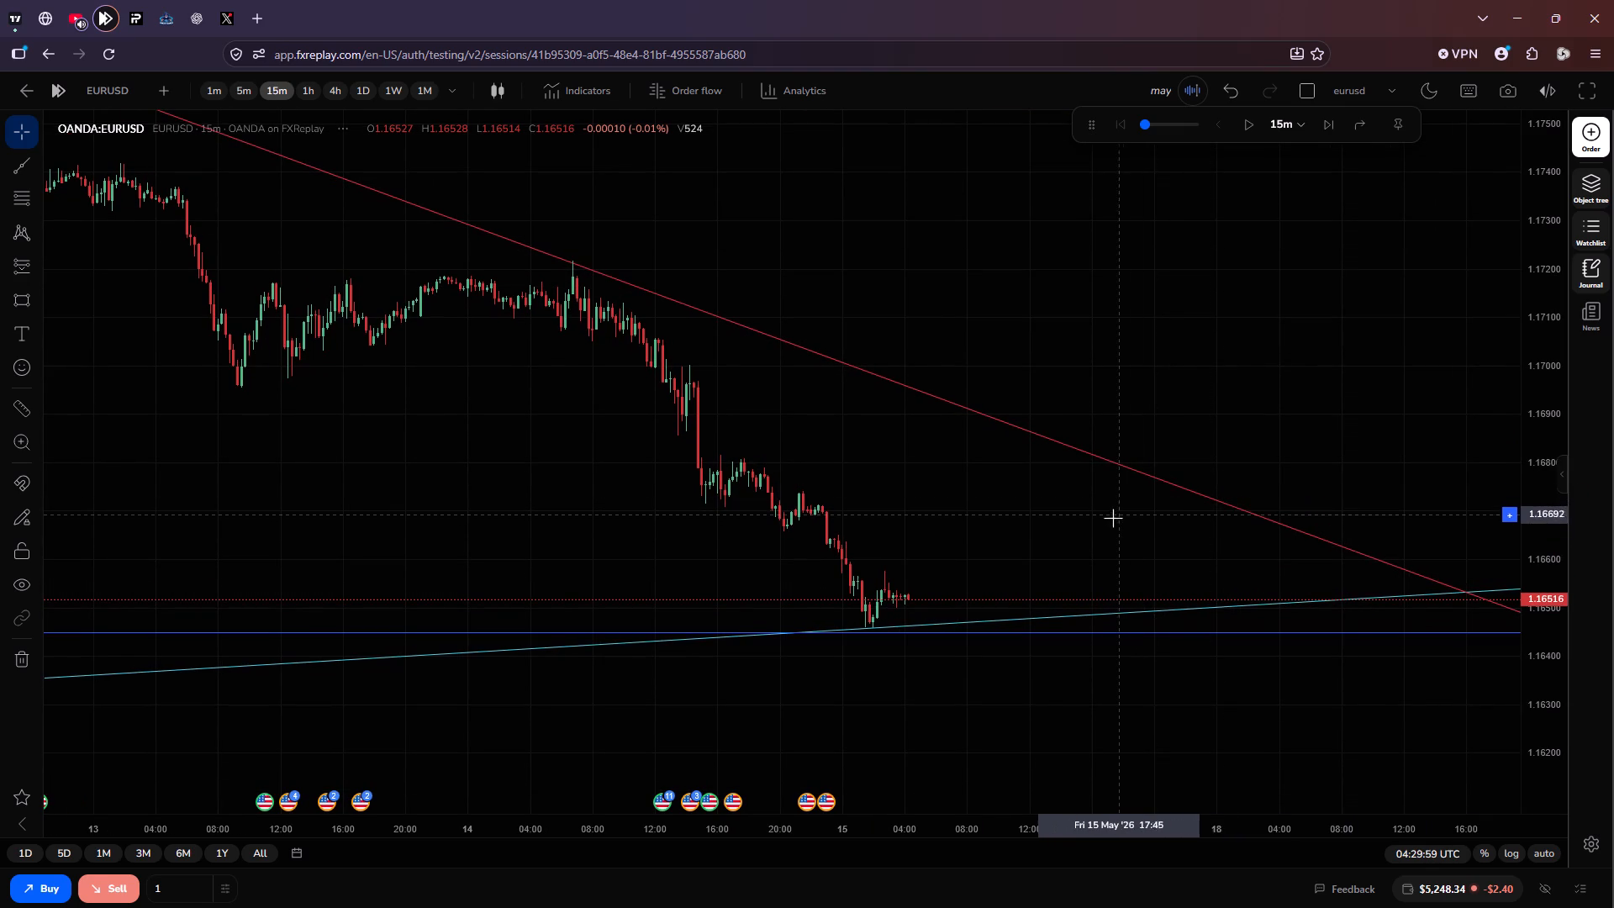
drag(1113, 518, 1028, 370)
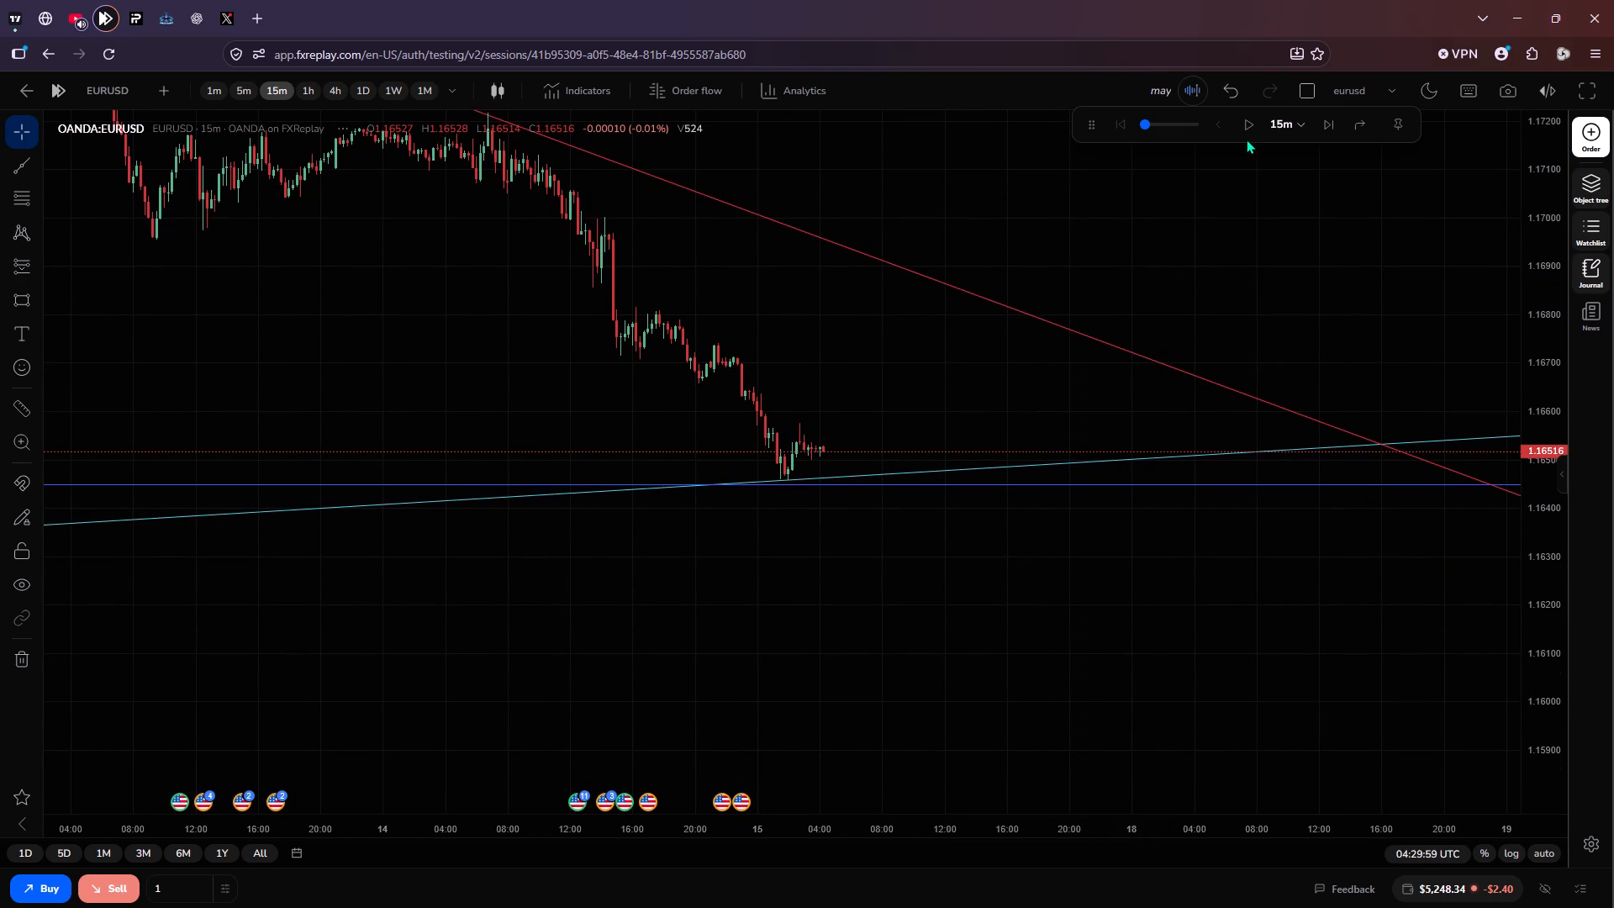
click(1245, 130)
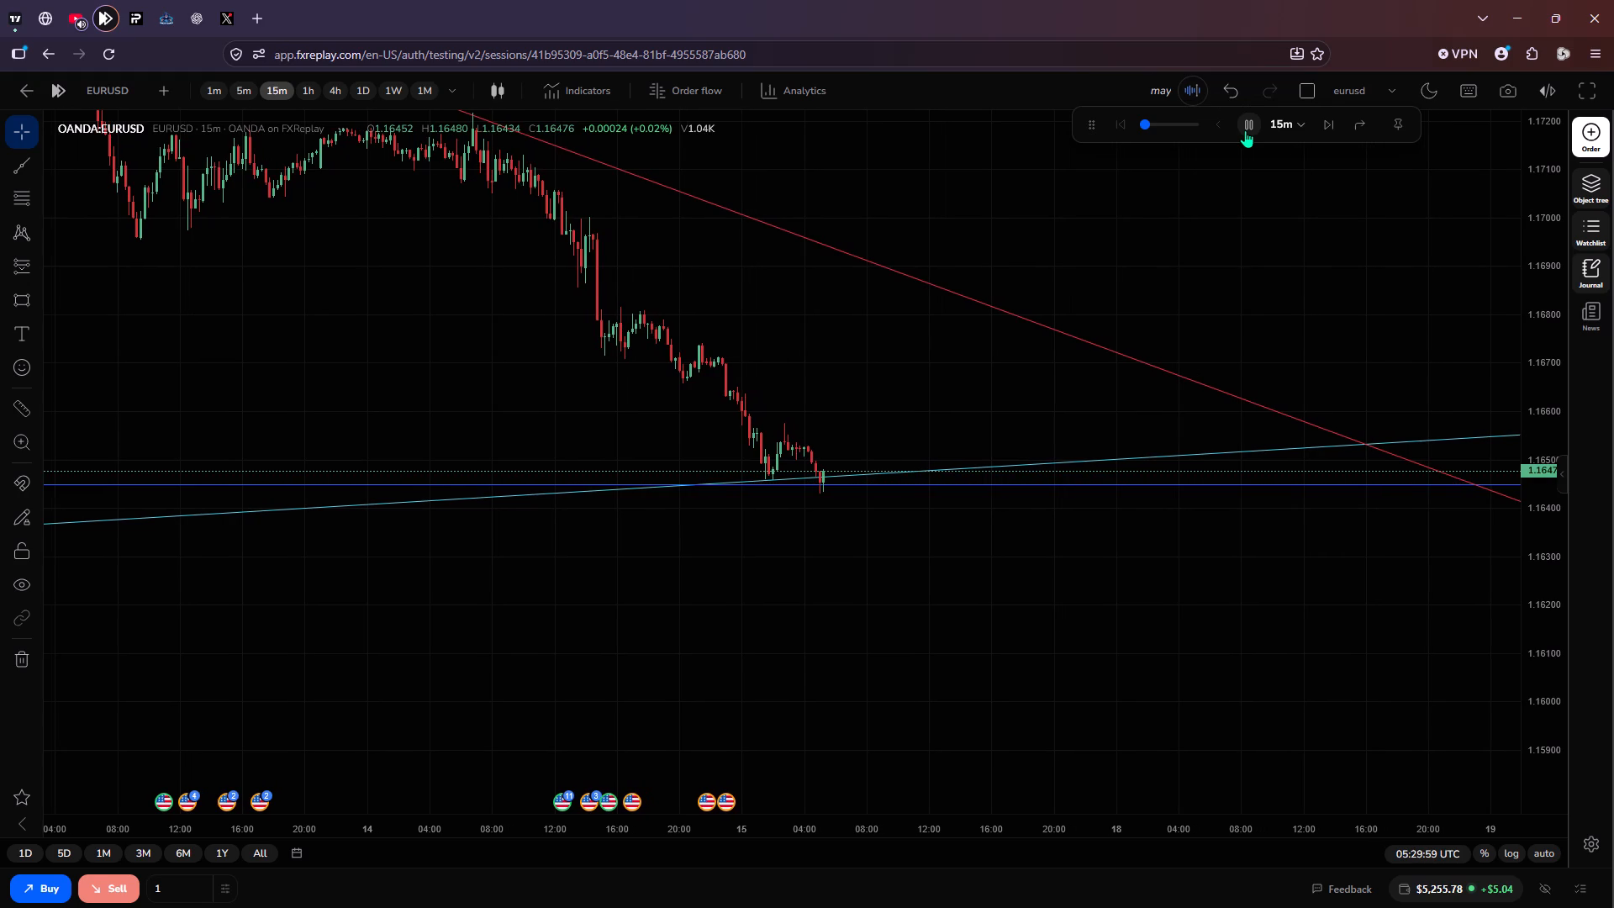
click(1245, 130)
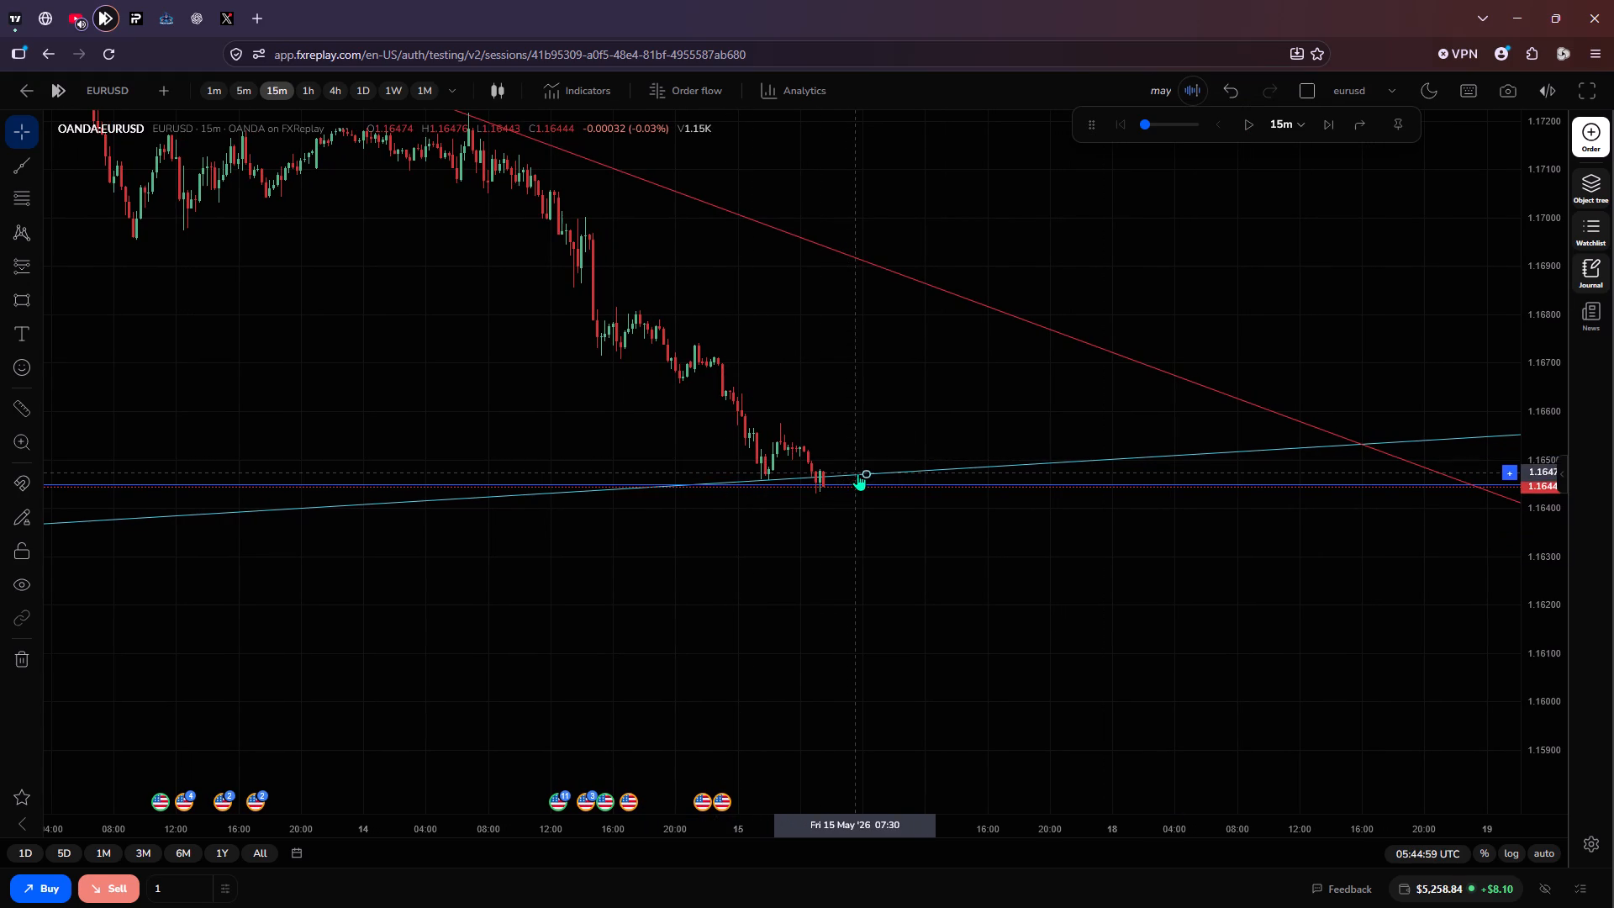
Lower the second point of EURUSD's cyan rising trendline to about 1.1645, so the line meets the newest 15 May low.
drag(867, 473, 900, 485)
click(933, 451)
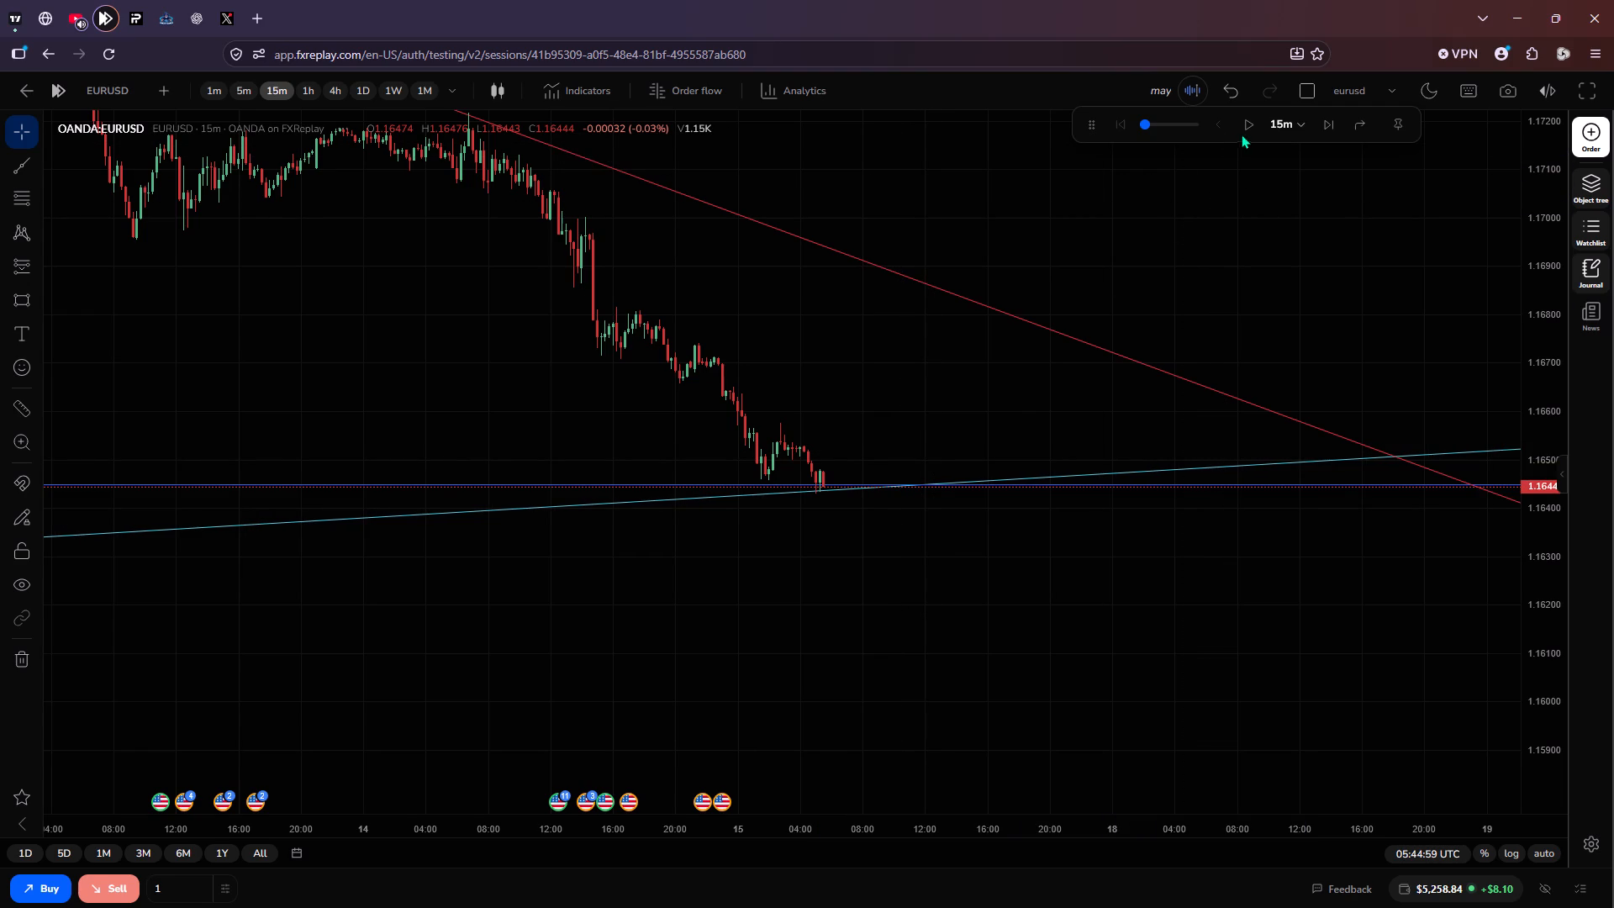
Replay EURUSD one more 15-minute candle, to about 06:00 UTC on 15 May.
click(1246, 132)
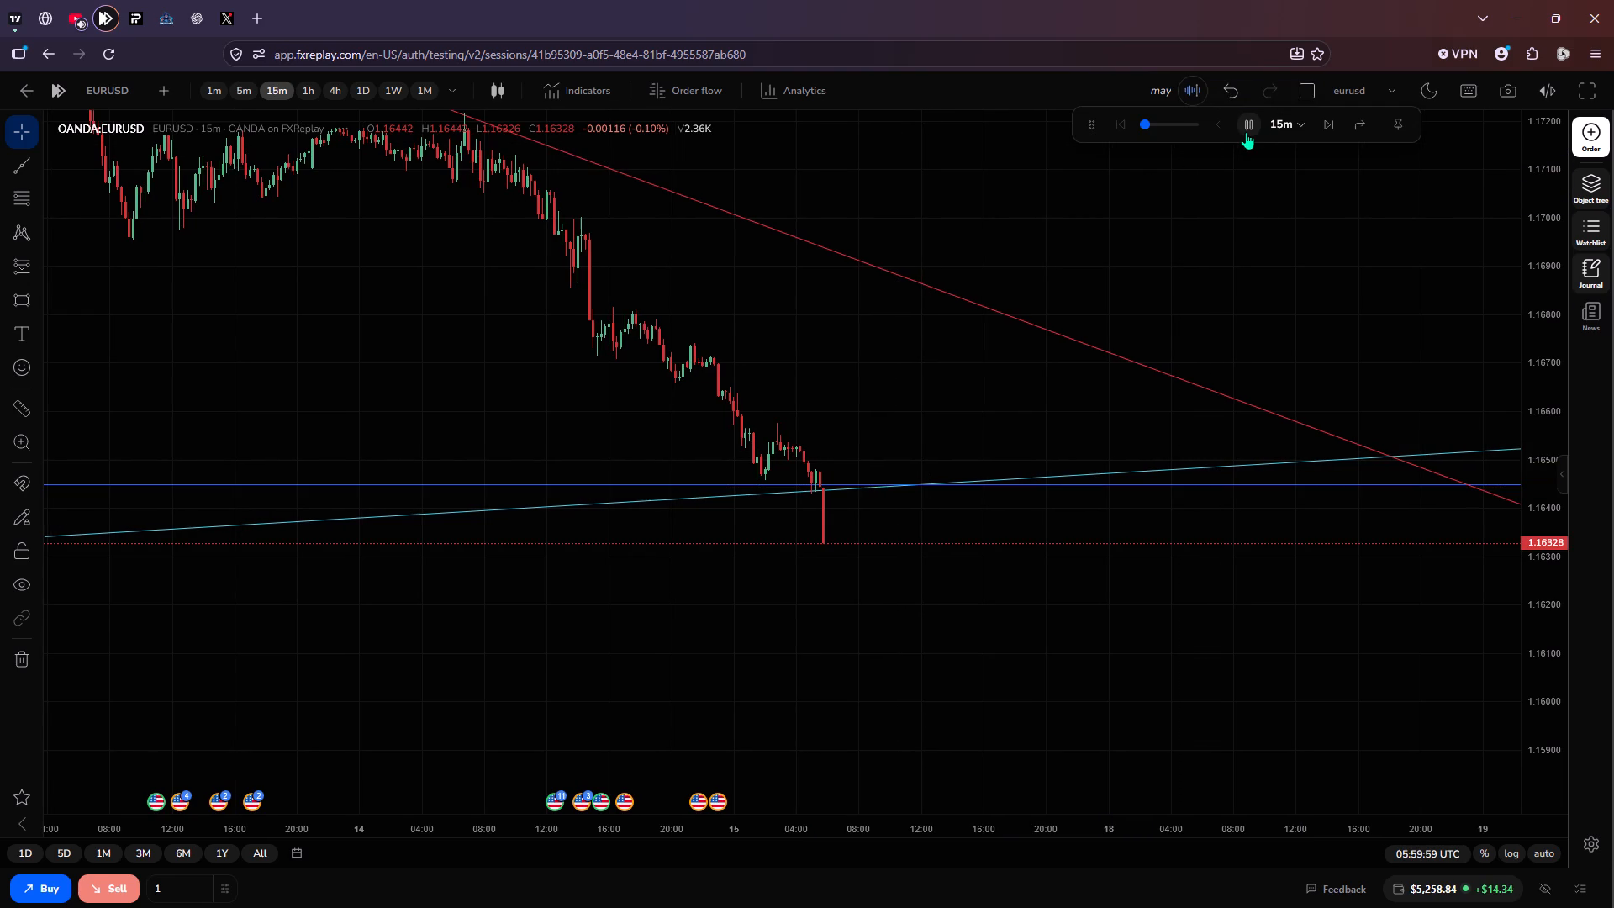
click(1246, 132)
Draw a short position at the latest EURUSD candle with entry 1.16325, stop 1.16545 and target about 1.15885, for a risk/reward of about 2.
click(21, 275)
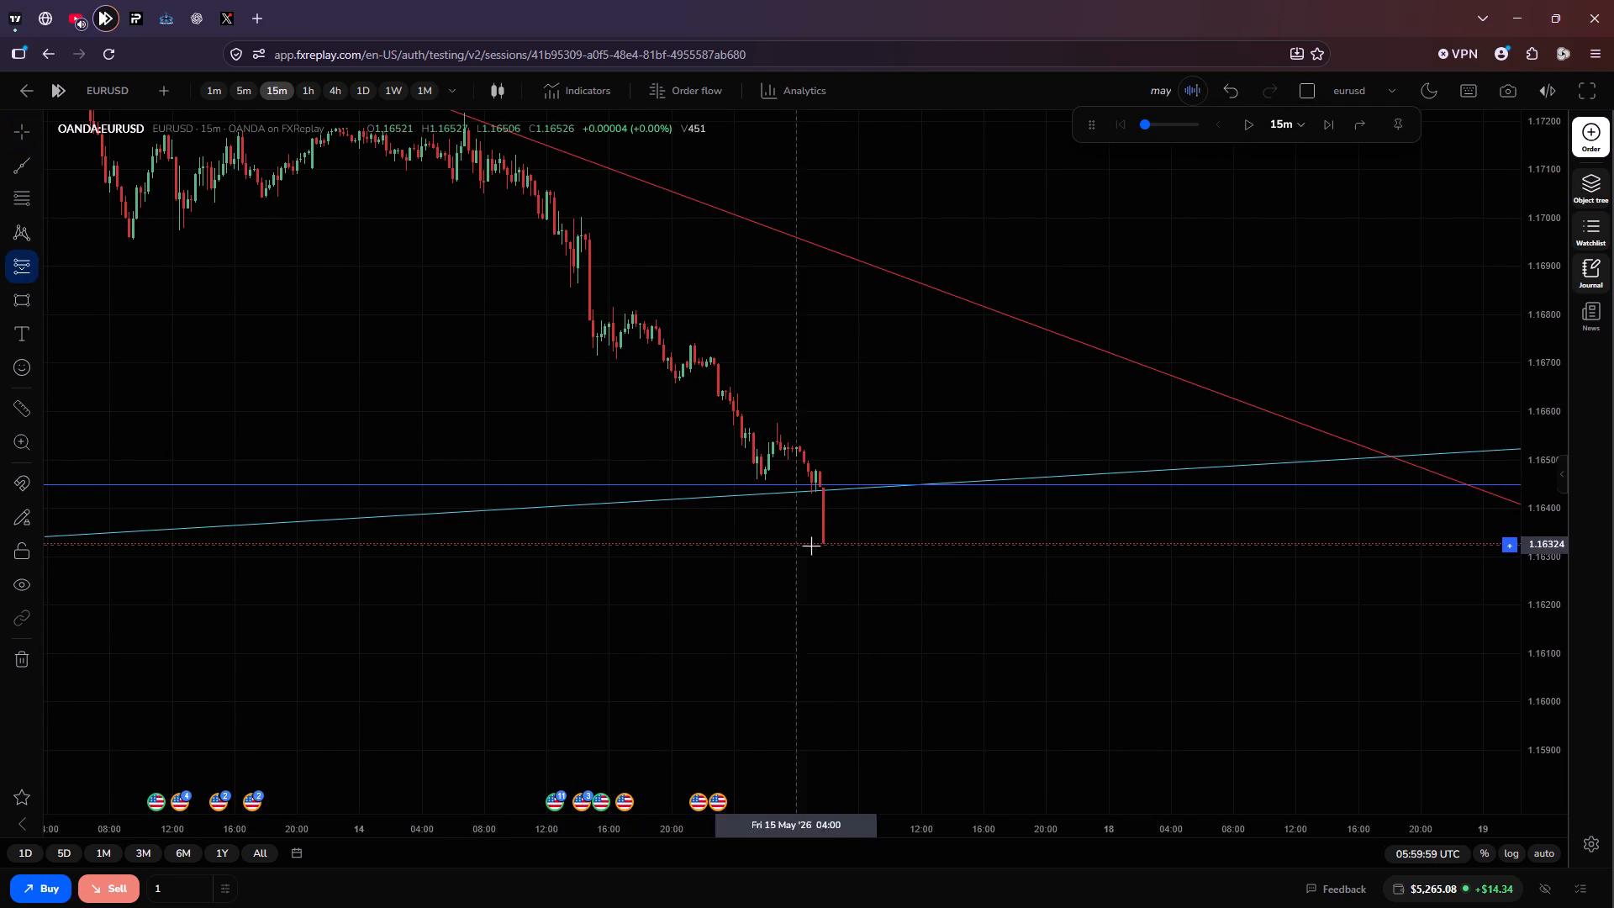
click(825, 544)
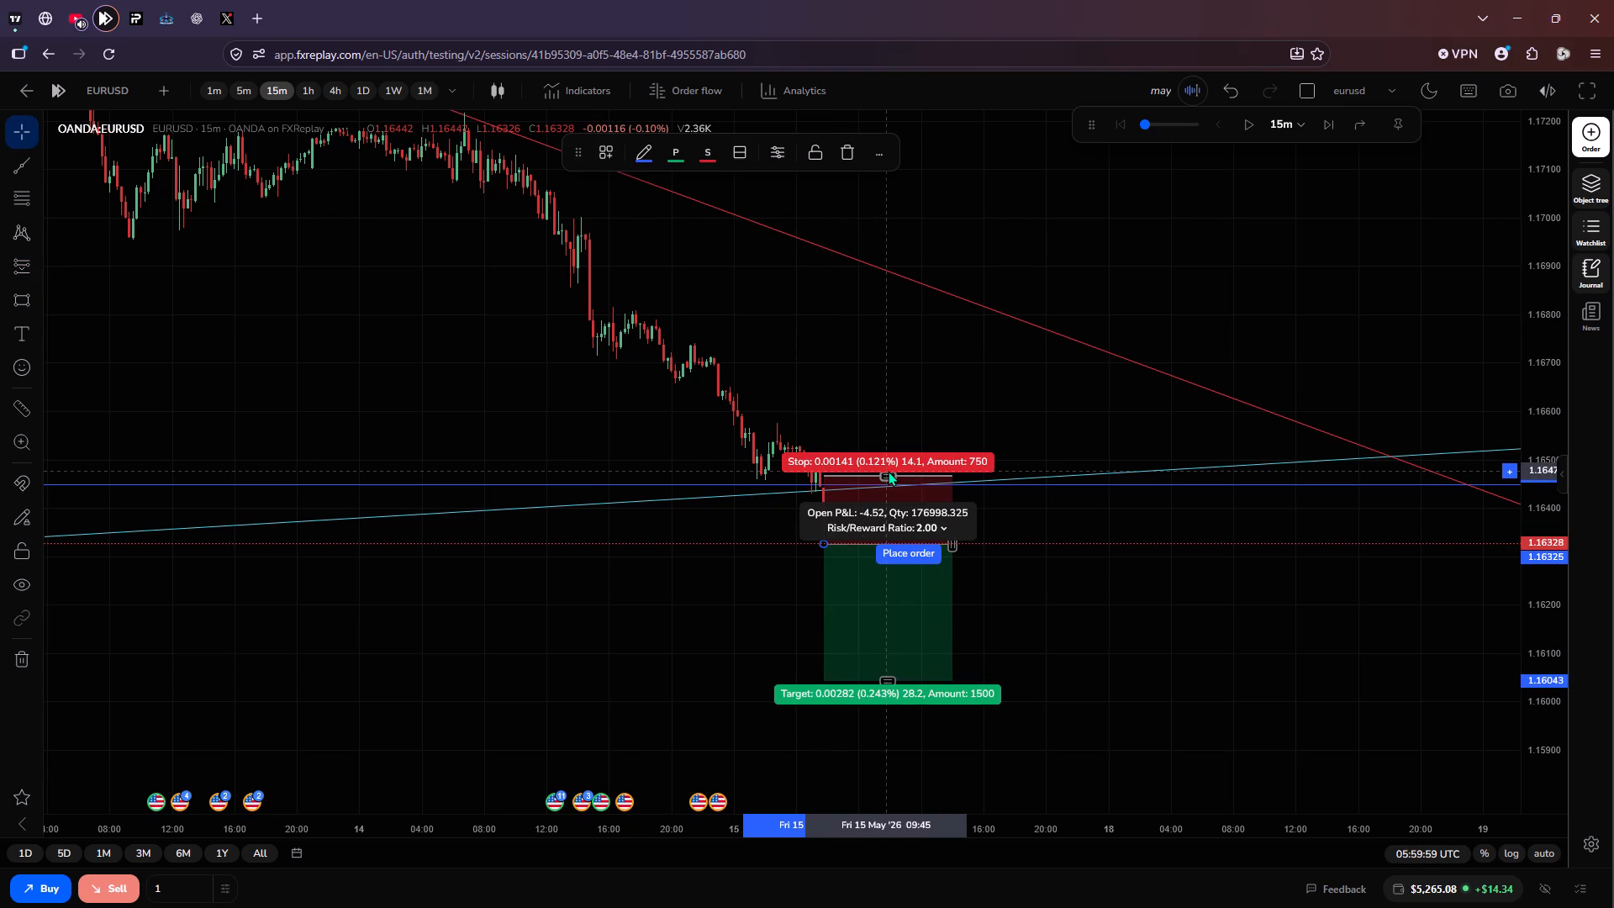
drag(888, 471, 905, 455)
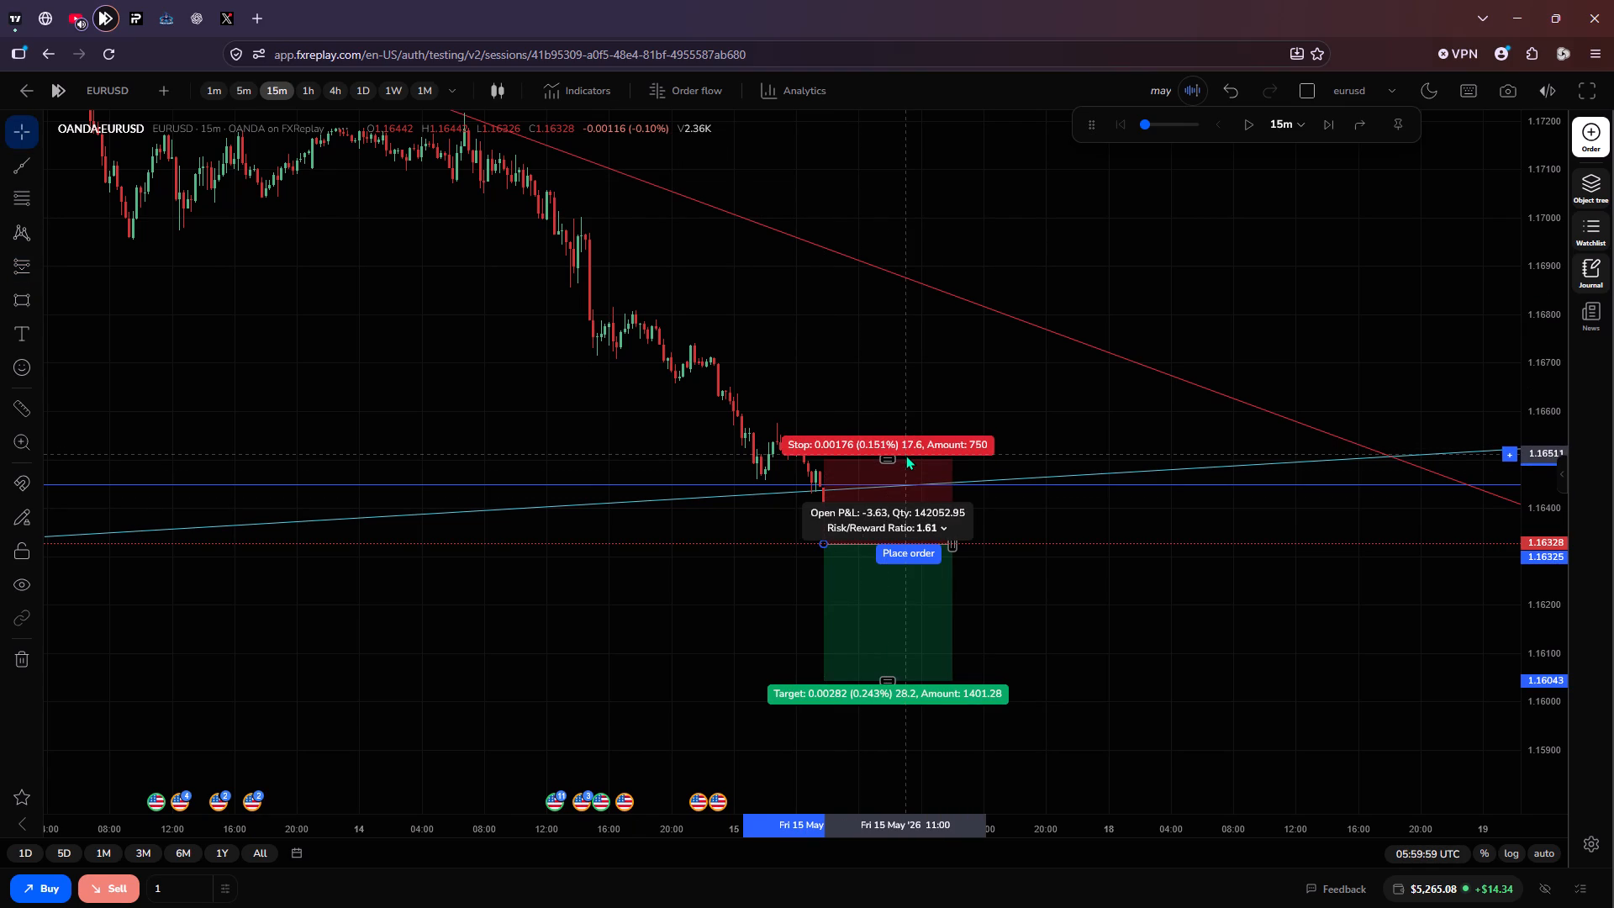
drag(905, 455, 907, 455)
click(1007, 652)
drag(1007, 652, 1010, 387)
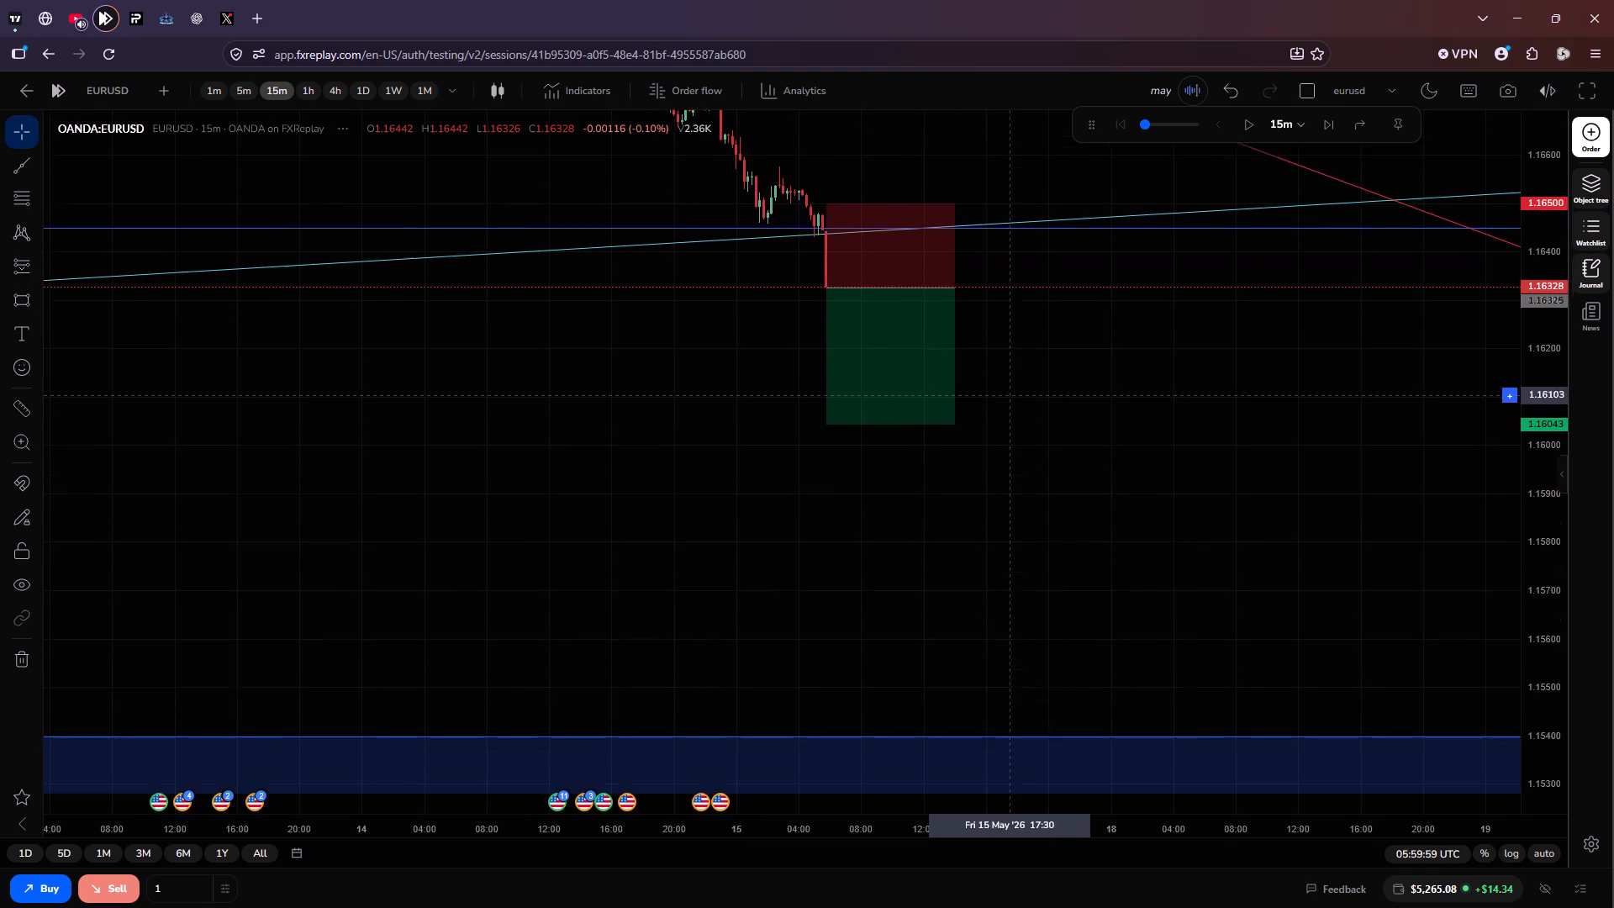
drag(1010, 387, 1010, 383)
drag(888, 191, 904, 169)
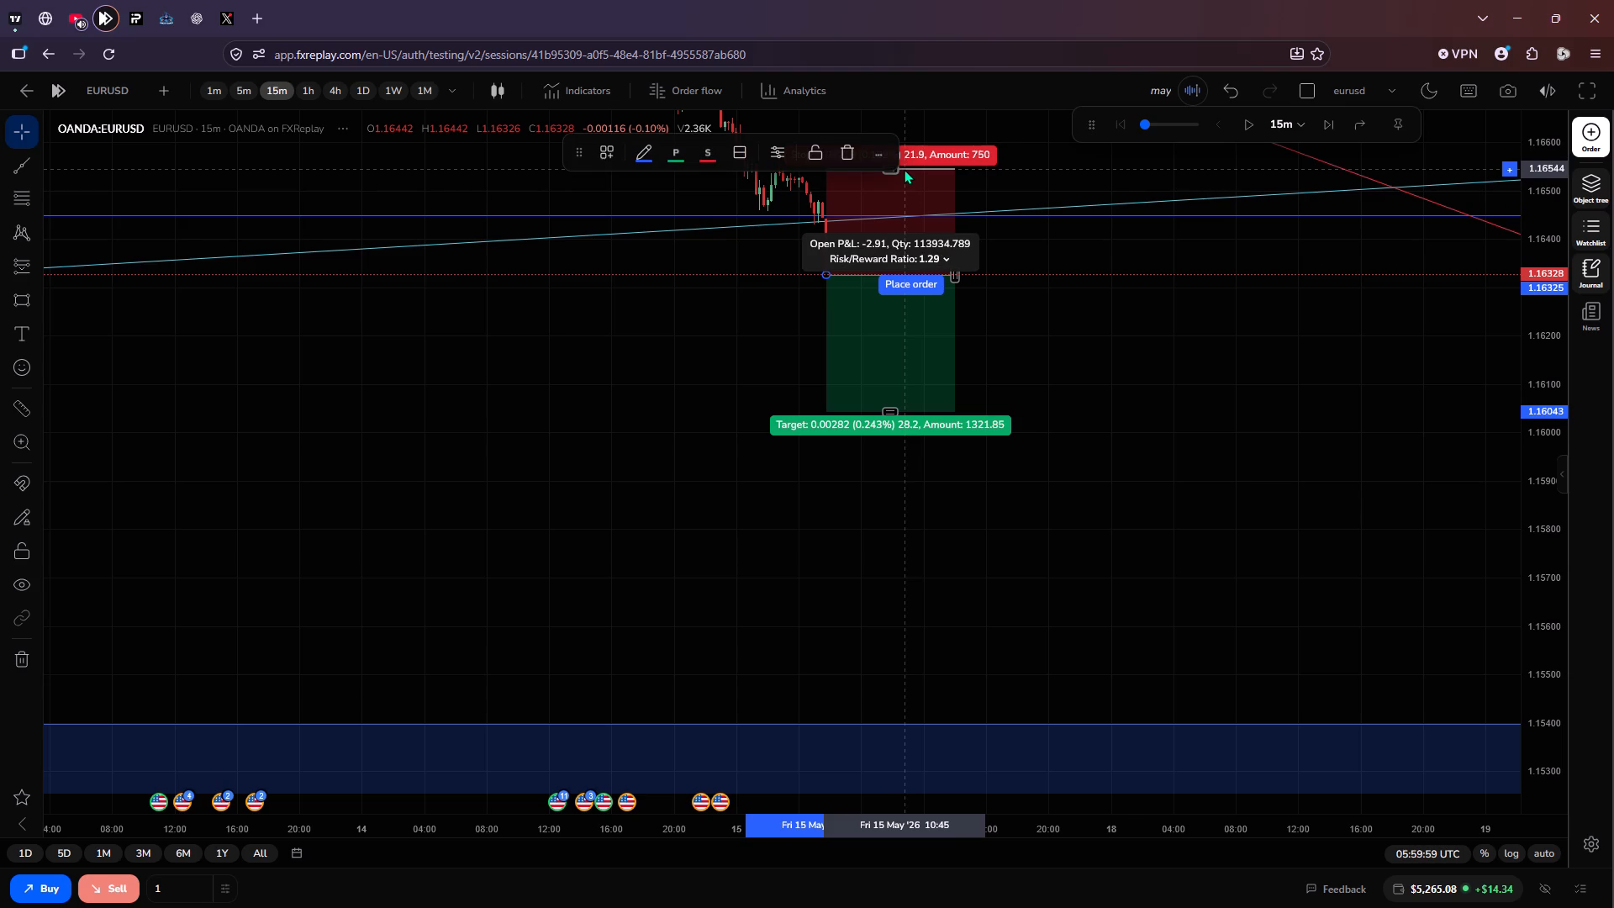
click(1051, 399)
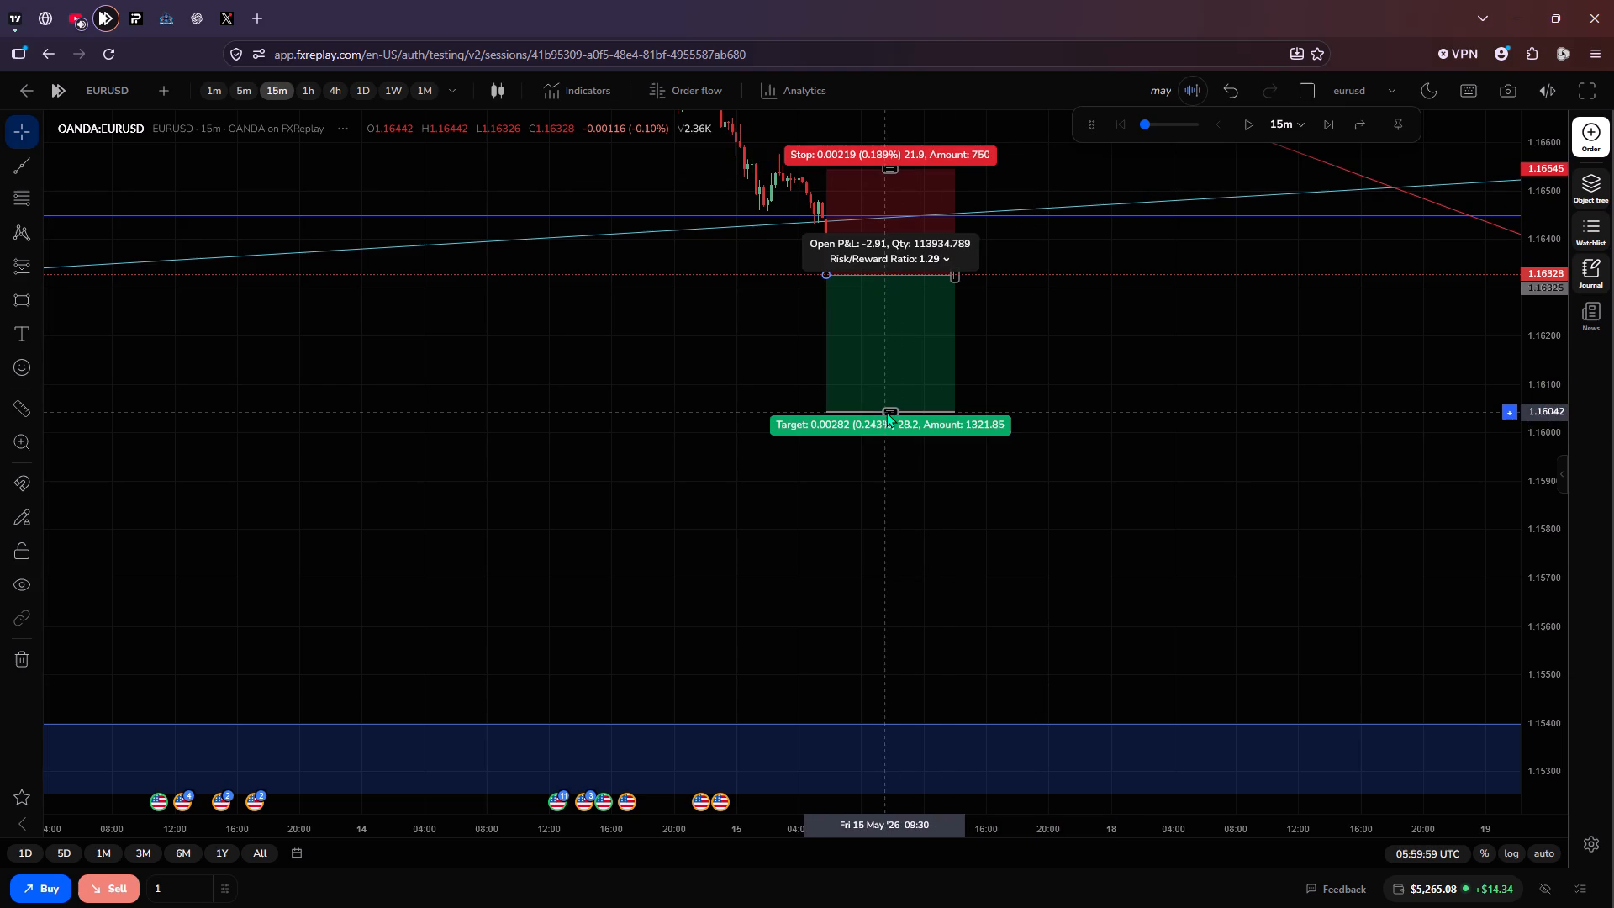
drag(886, 412, 891, 488)
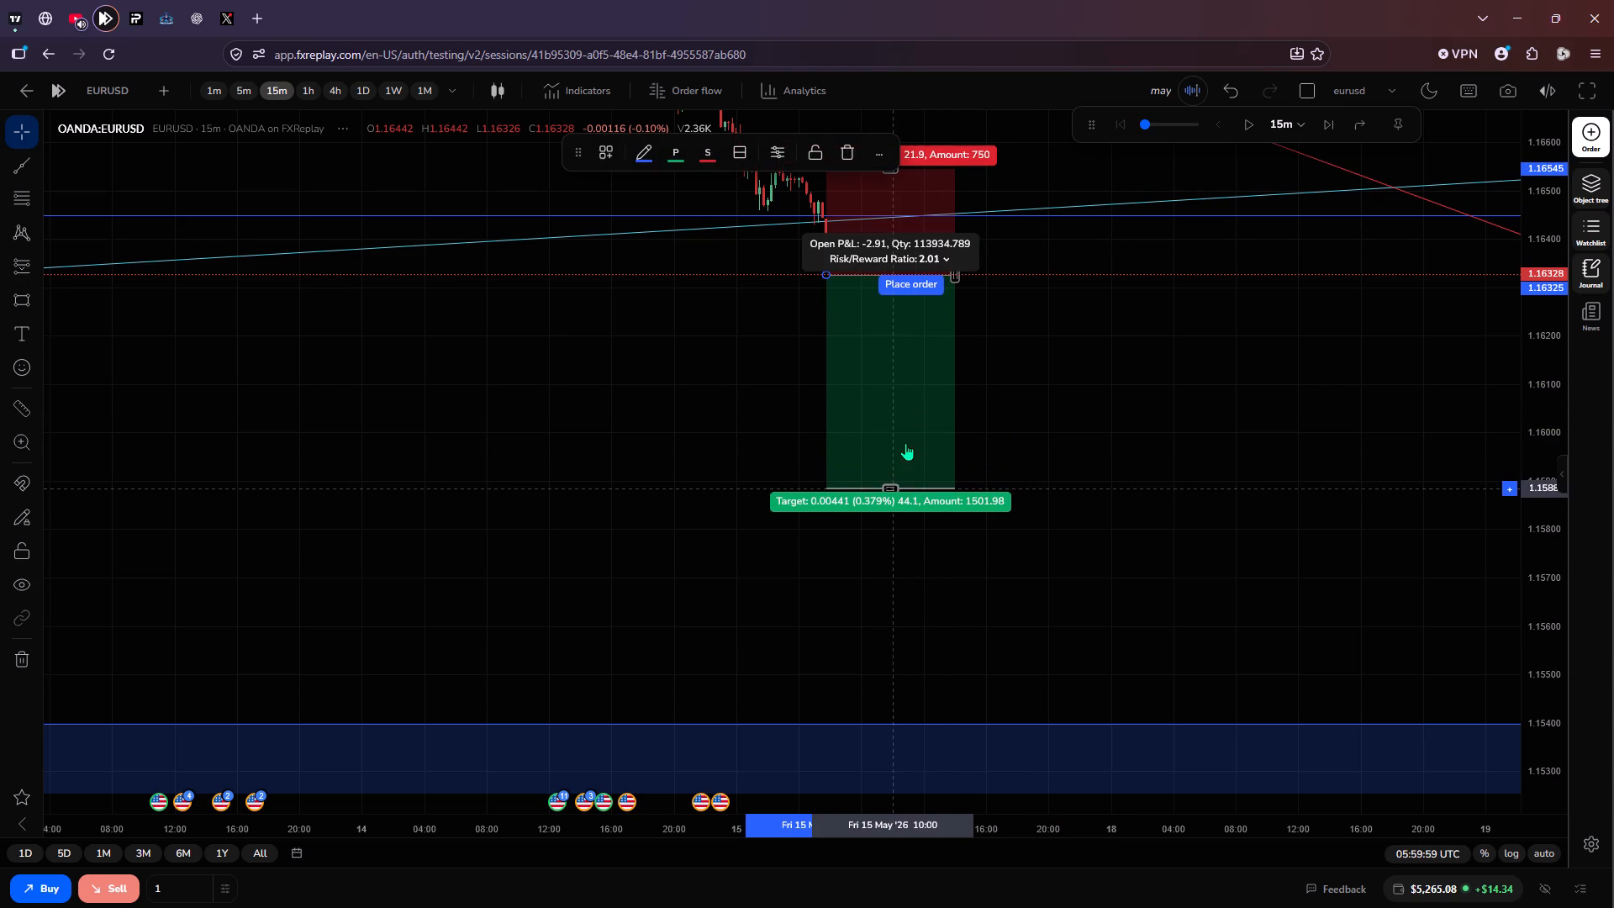
Place a EURUSD sell stop order from the short position: 0.12 units, entry 1.16325, stop loss 1.16545, take profit 1.15885.
click(926, 282)
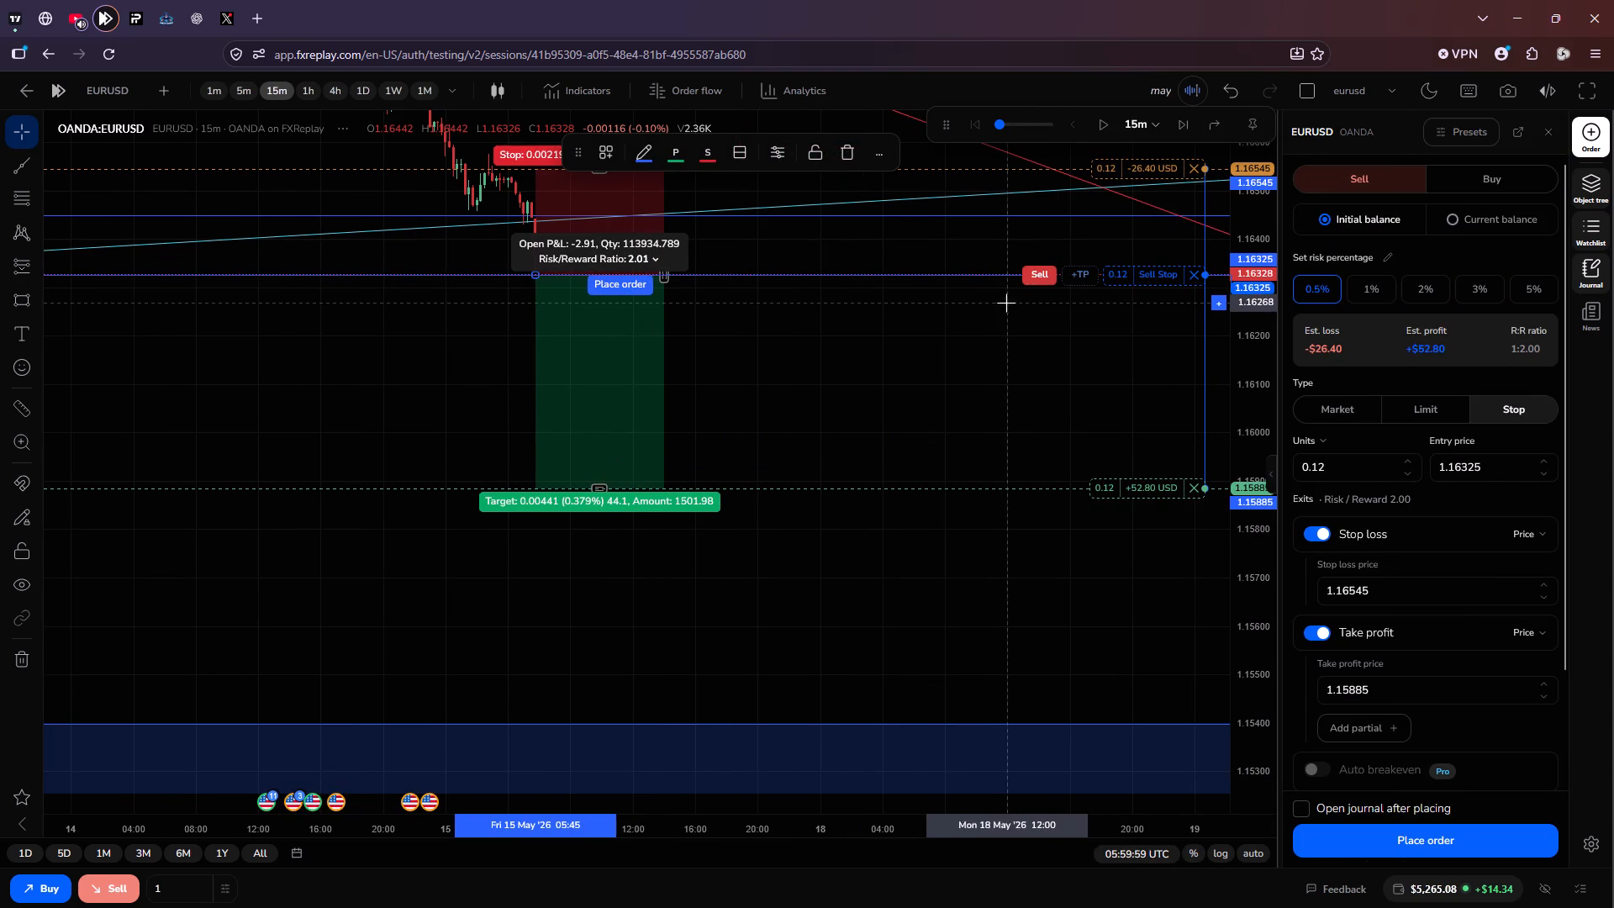
click(1044, 275)
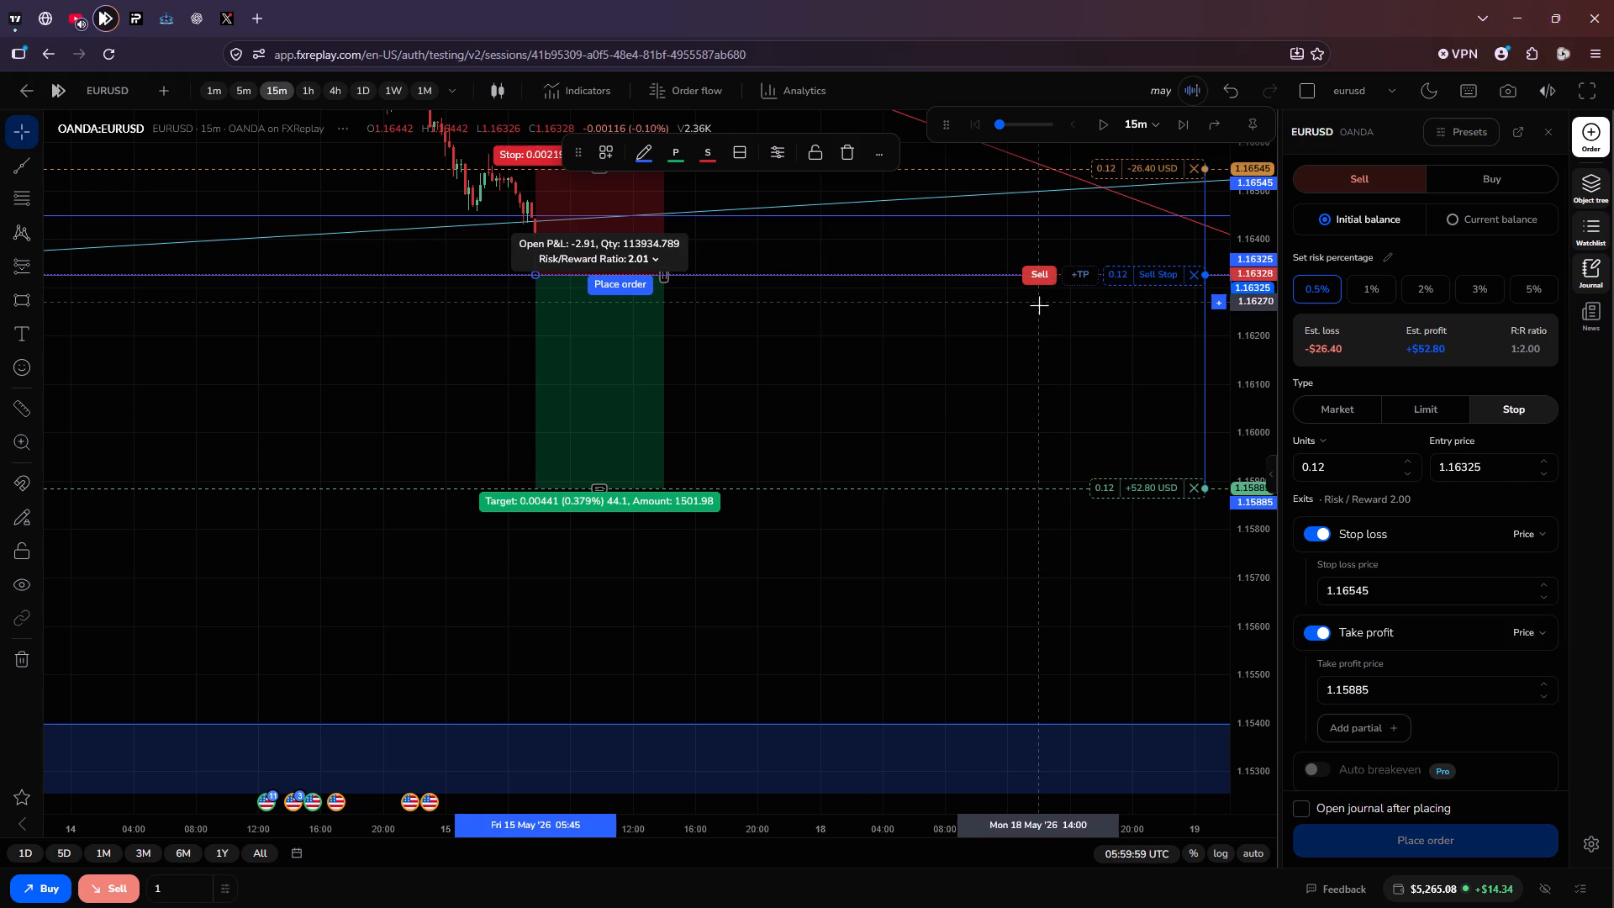
click(1108, 346)
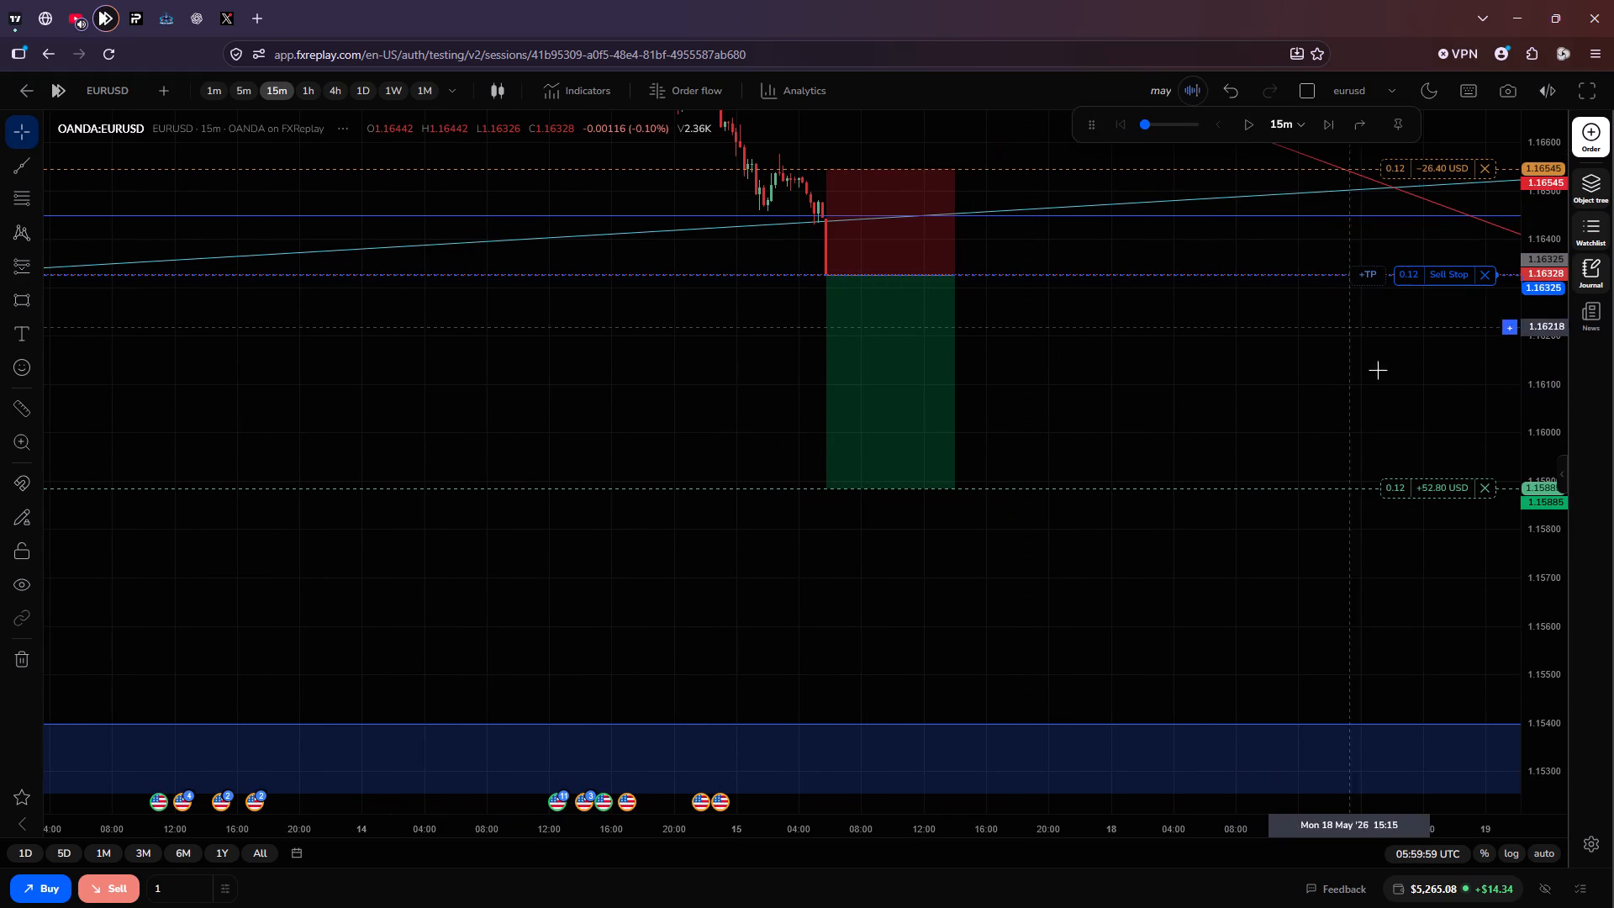
Raise the replay speed to 3x per second and replay EURUSD to about 11:30 UTC on 15 May.
scroll(1528, 456, down, 2)
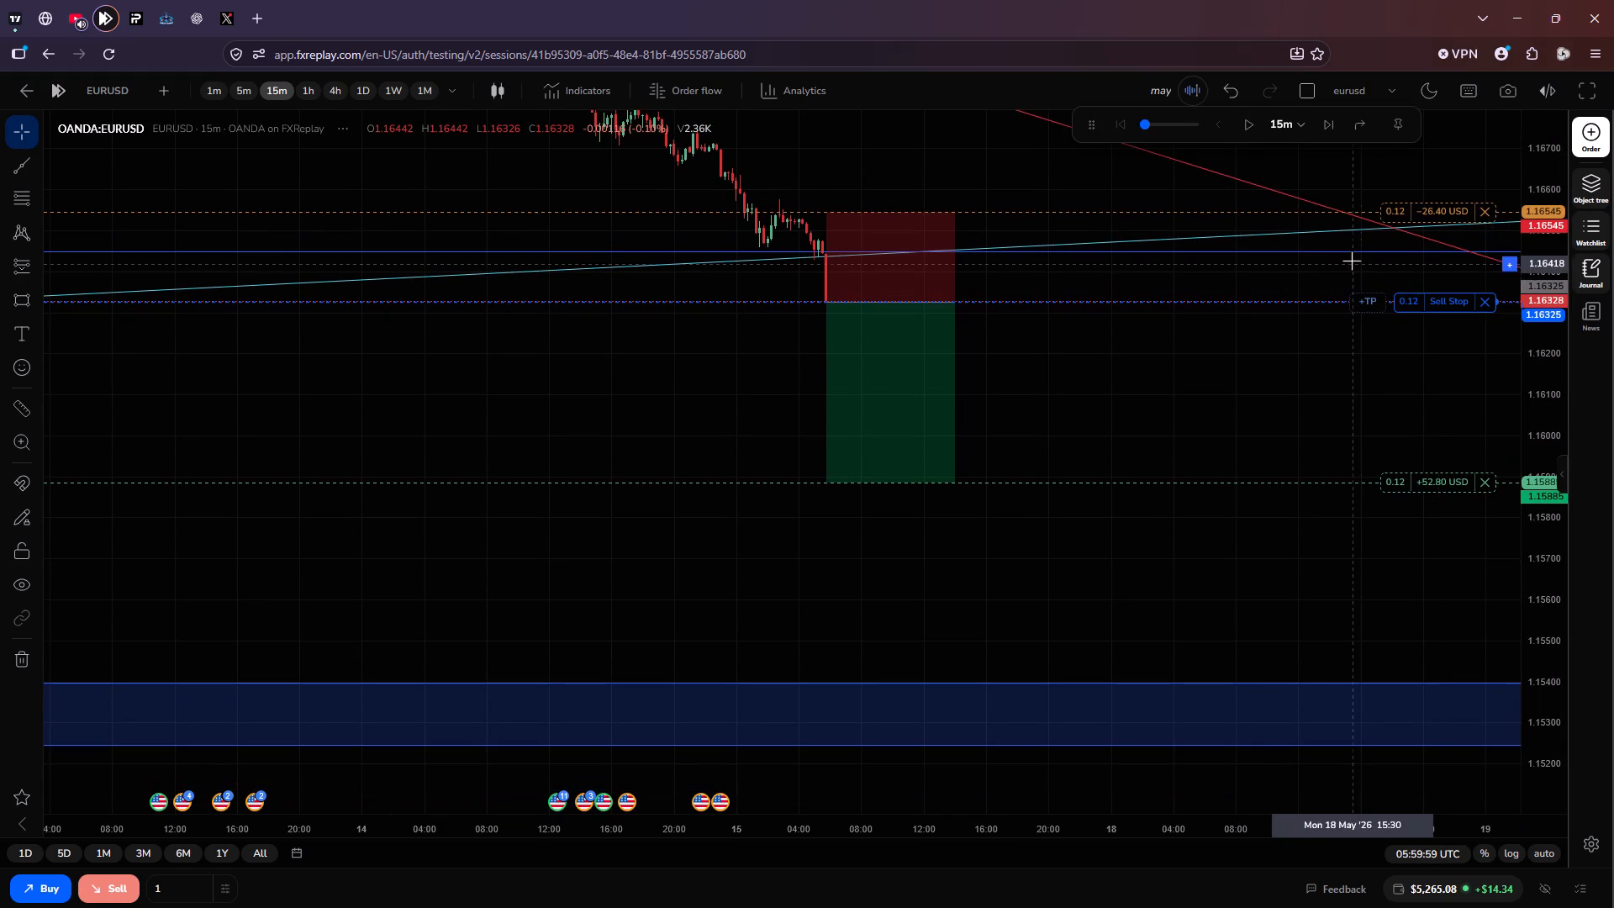
click(1253, 129)
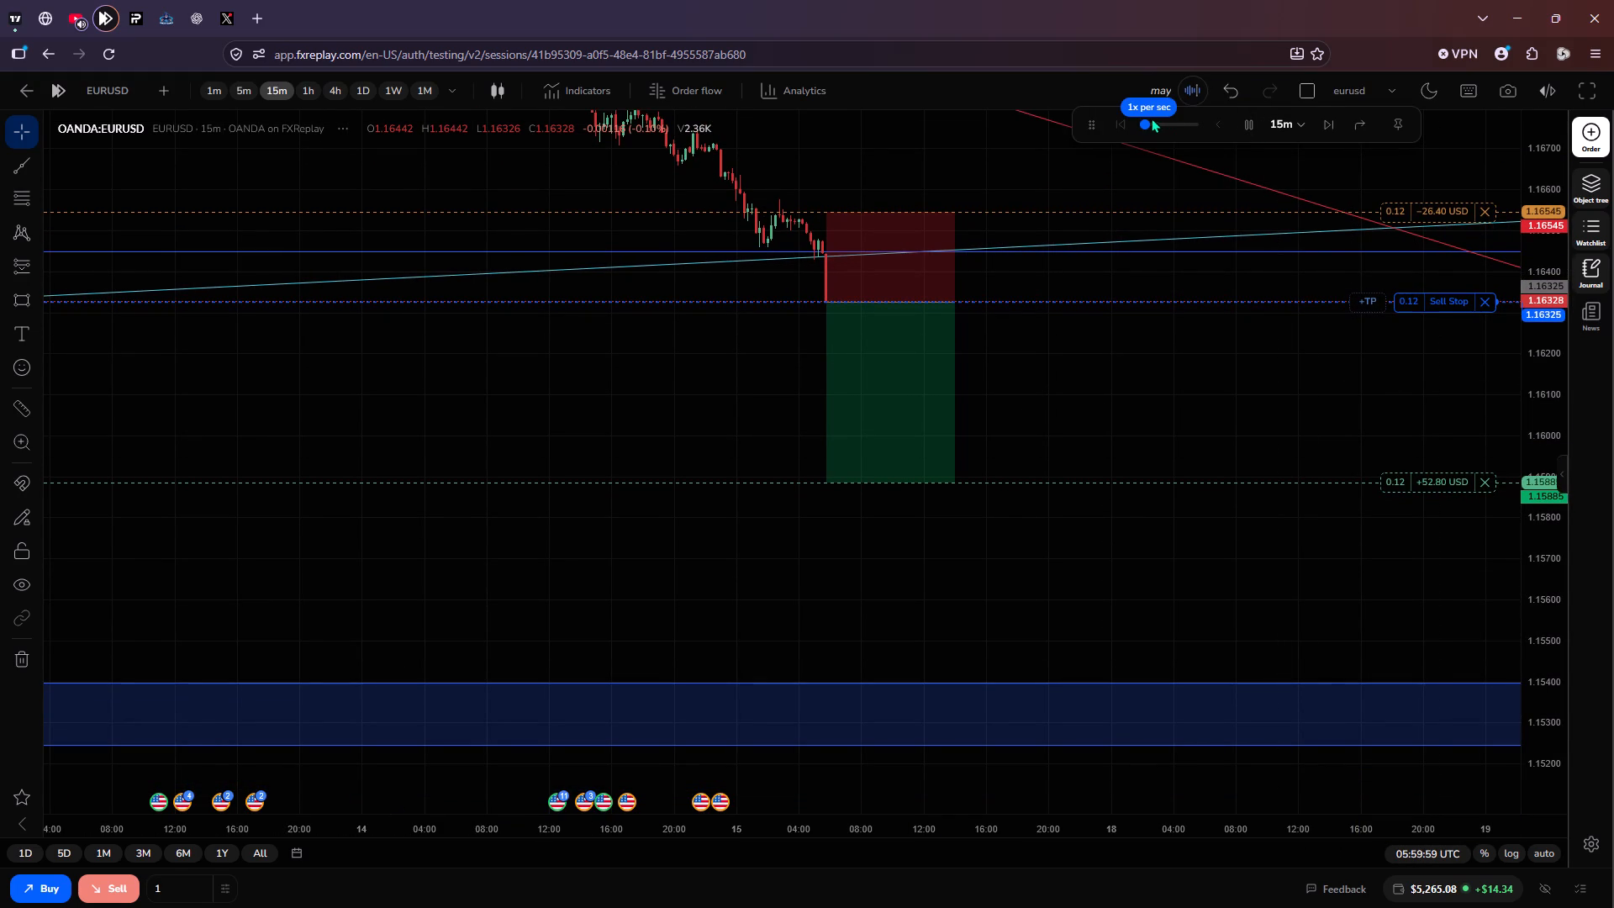
click(1147, 121)
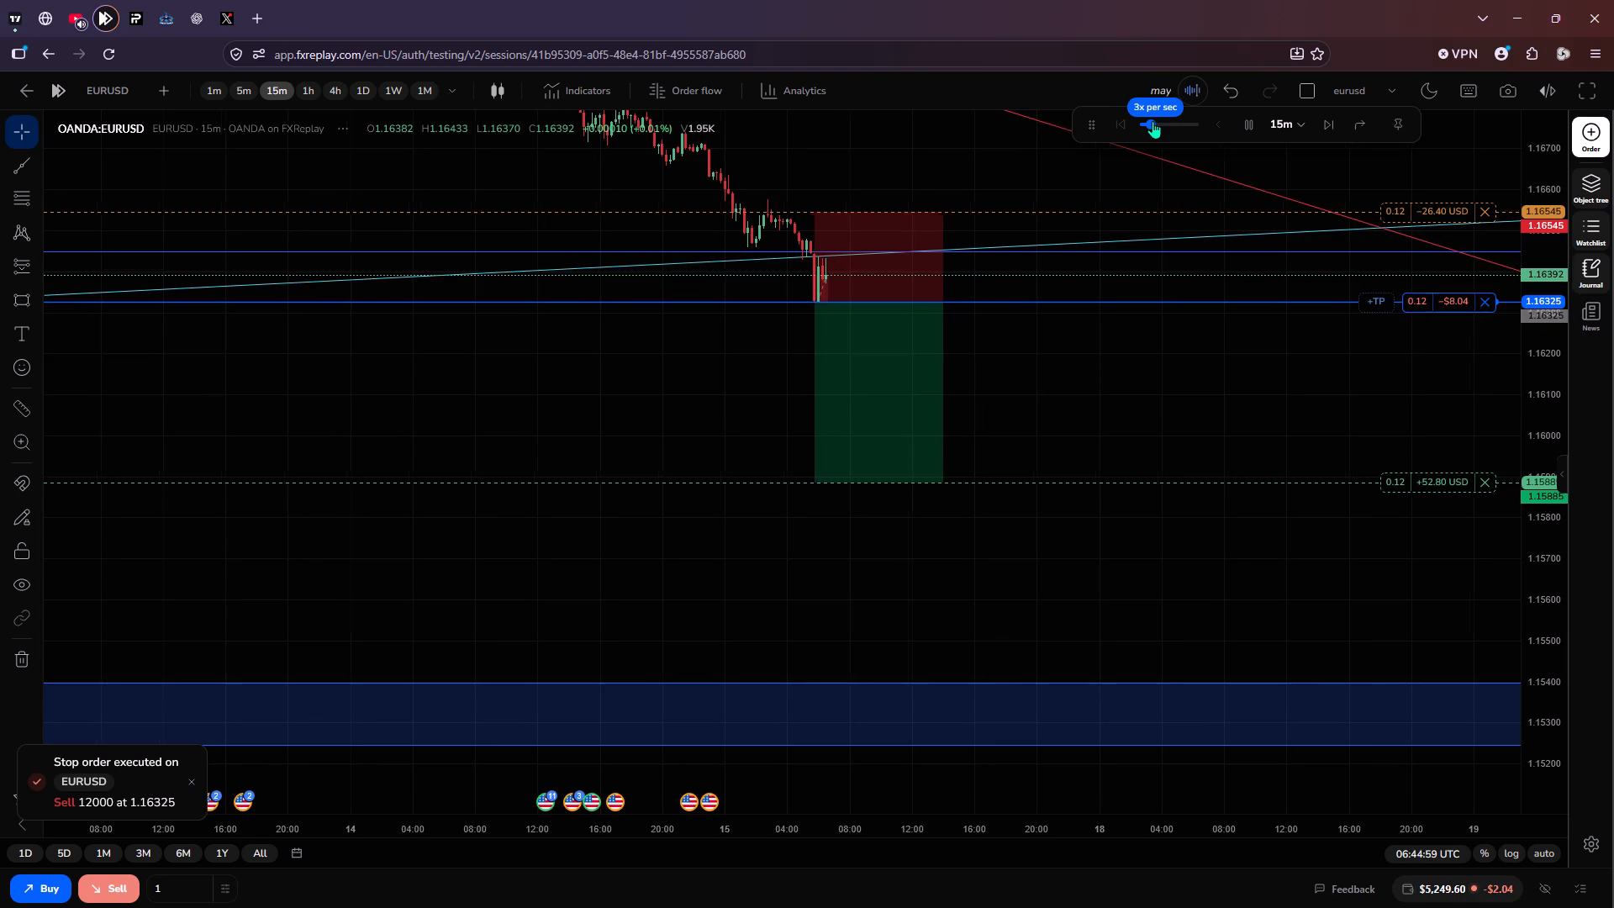
click(1251, 124)
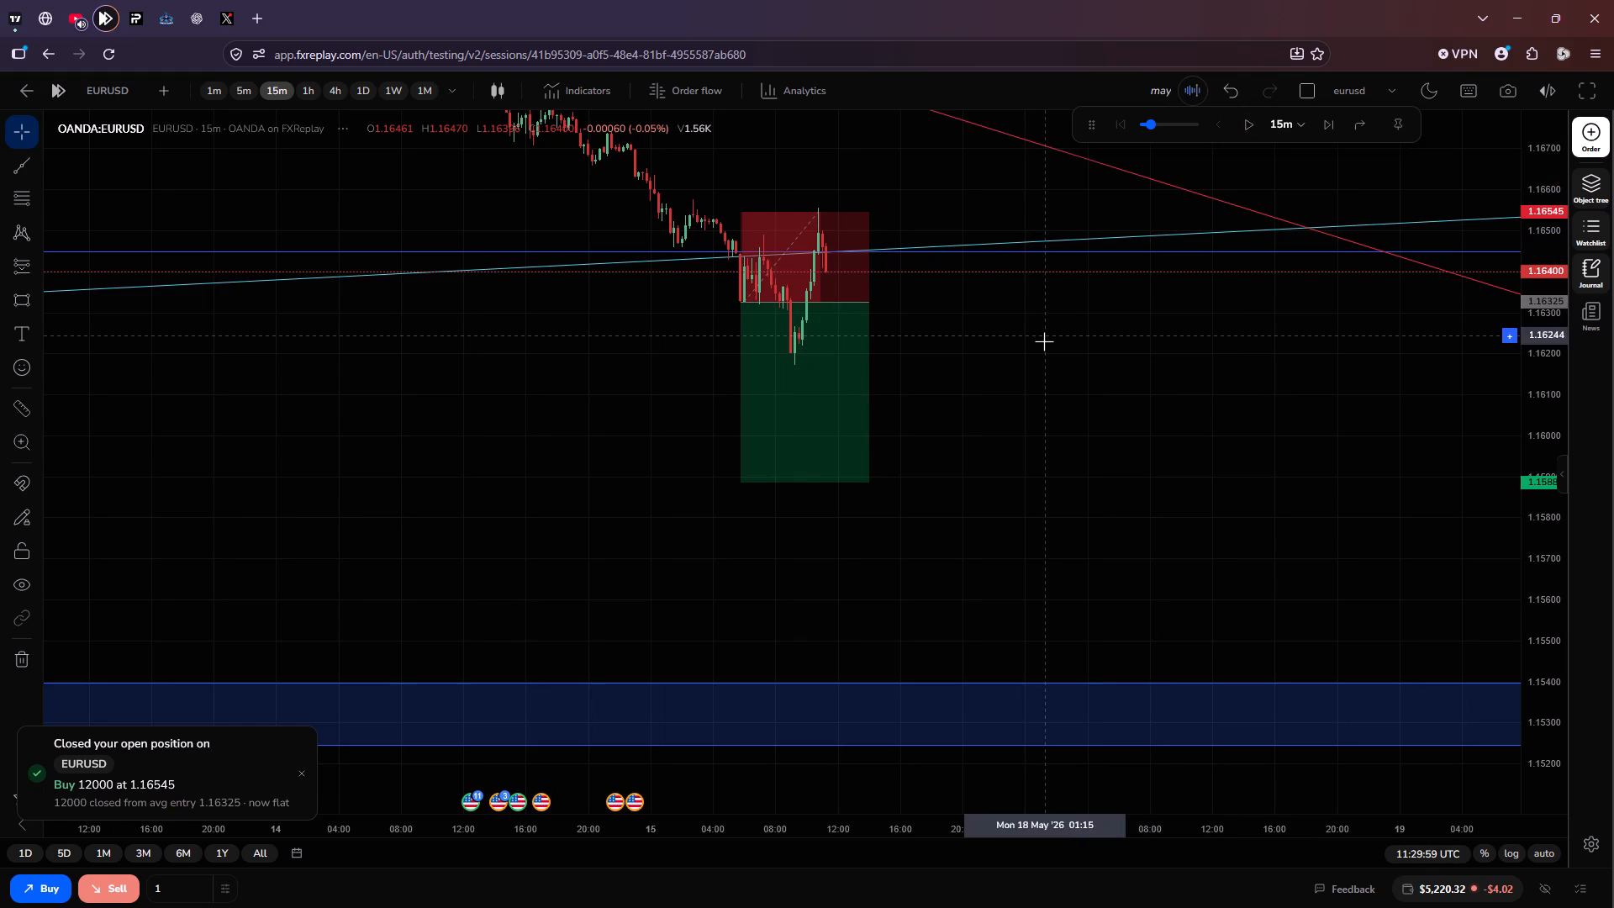
Delete the short position drawing from the EURUSD chart.
click(775, 414)
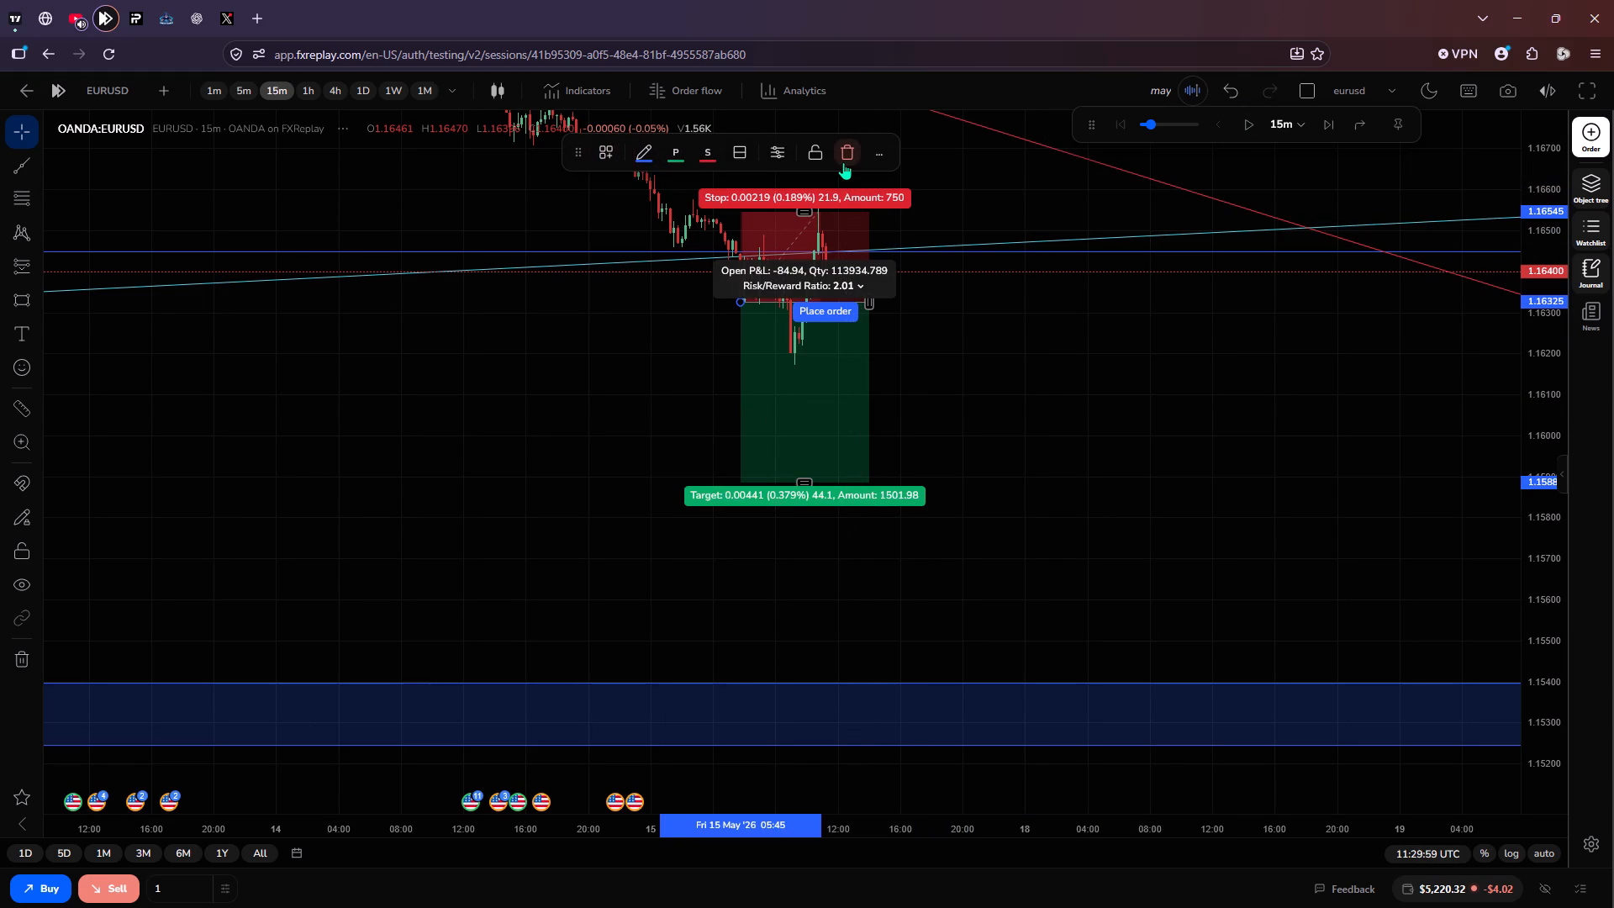
click(843, 162)
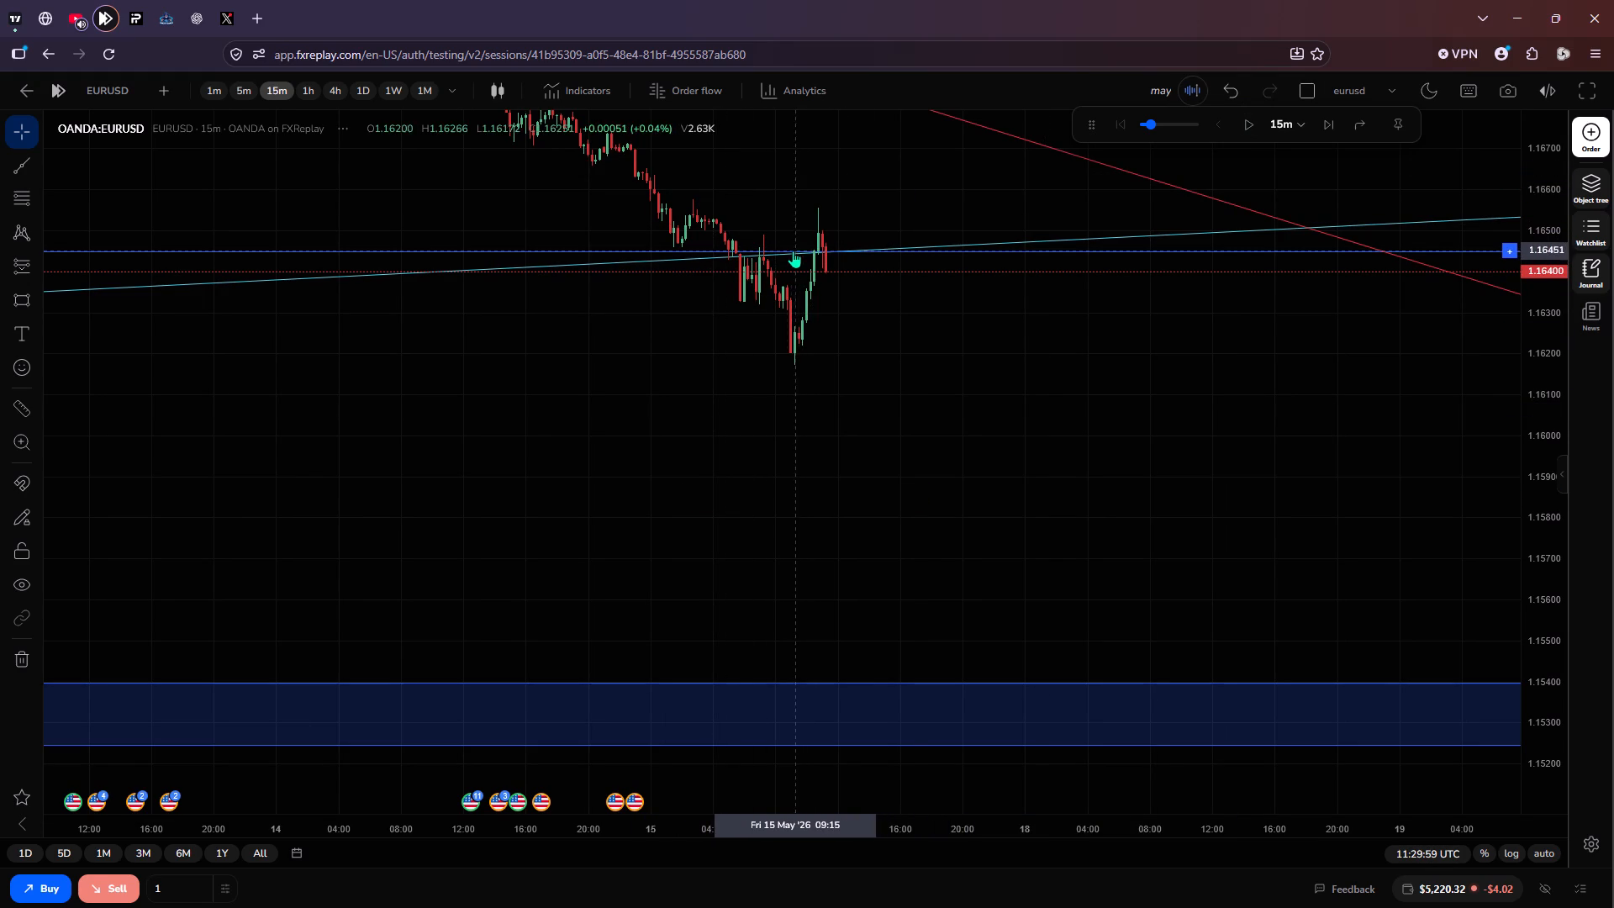
Lower the second point of EURUSD's cyan rising trendline to about 1.1618 on 15 May, so the line meets that day's new low.
click(762, 258)
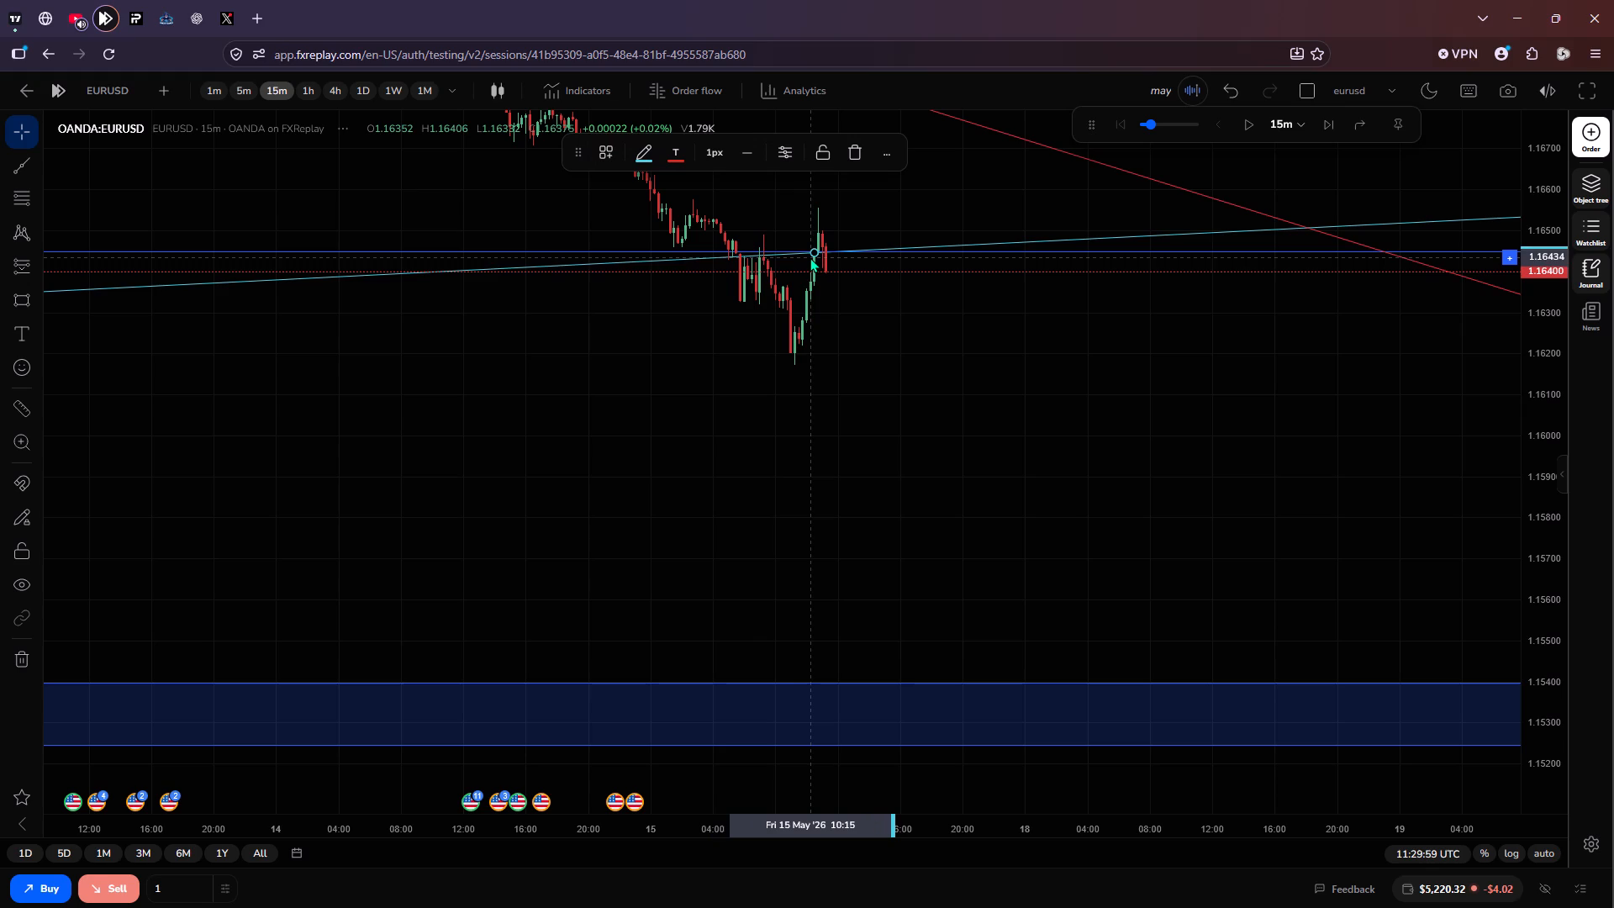
drag(811, 252, 880, 352)
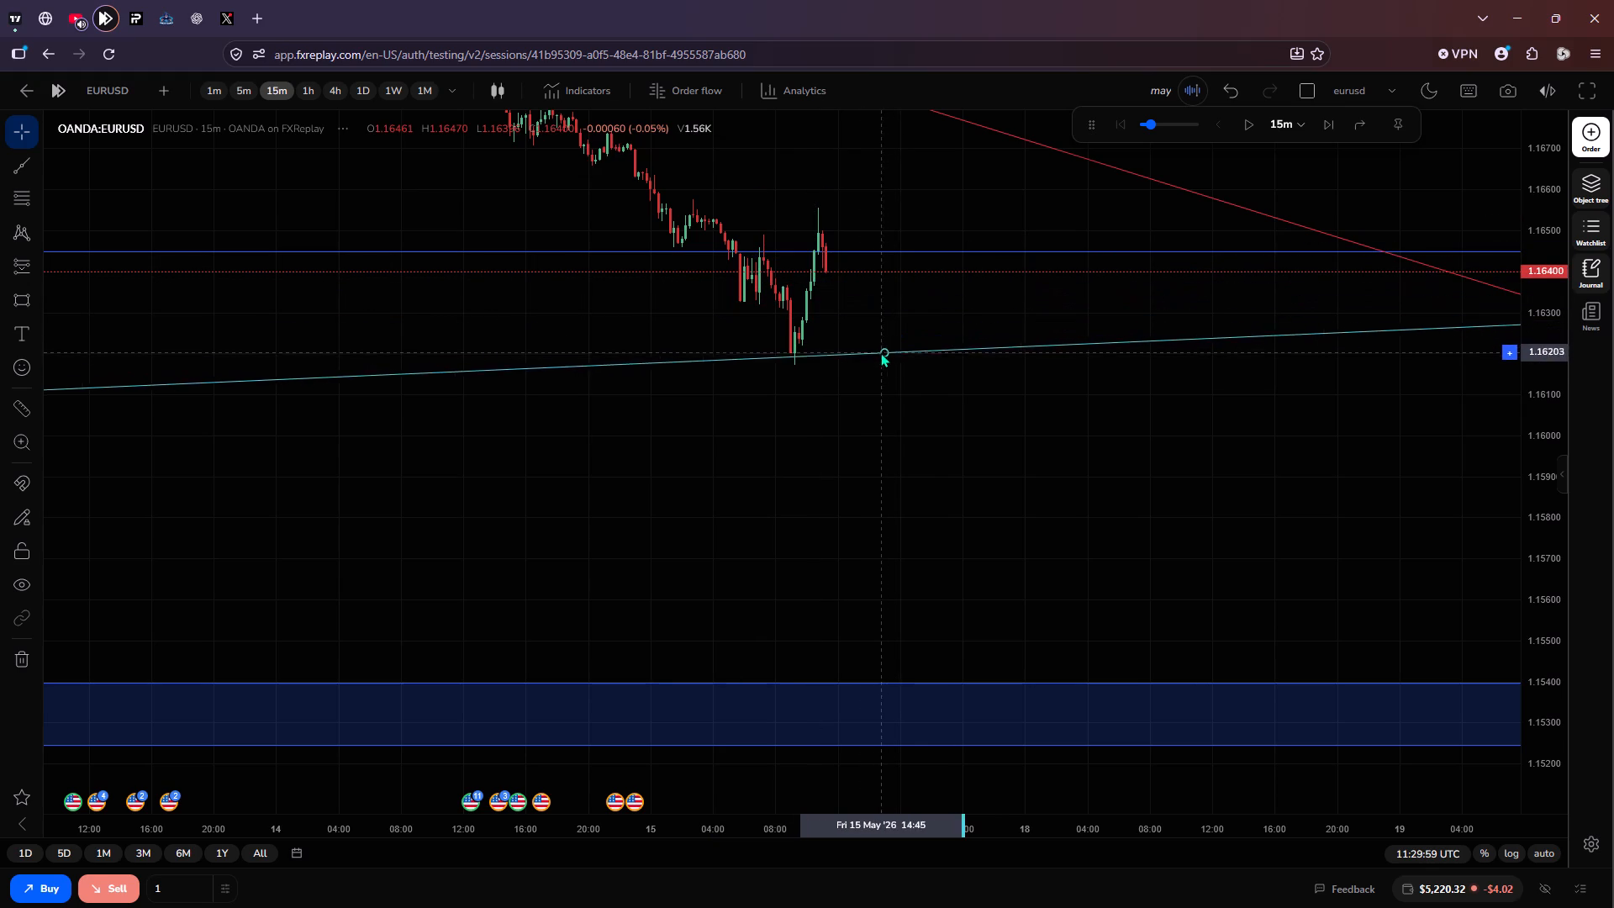
drag(880, 352, 870, 362)
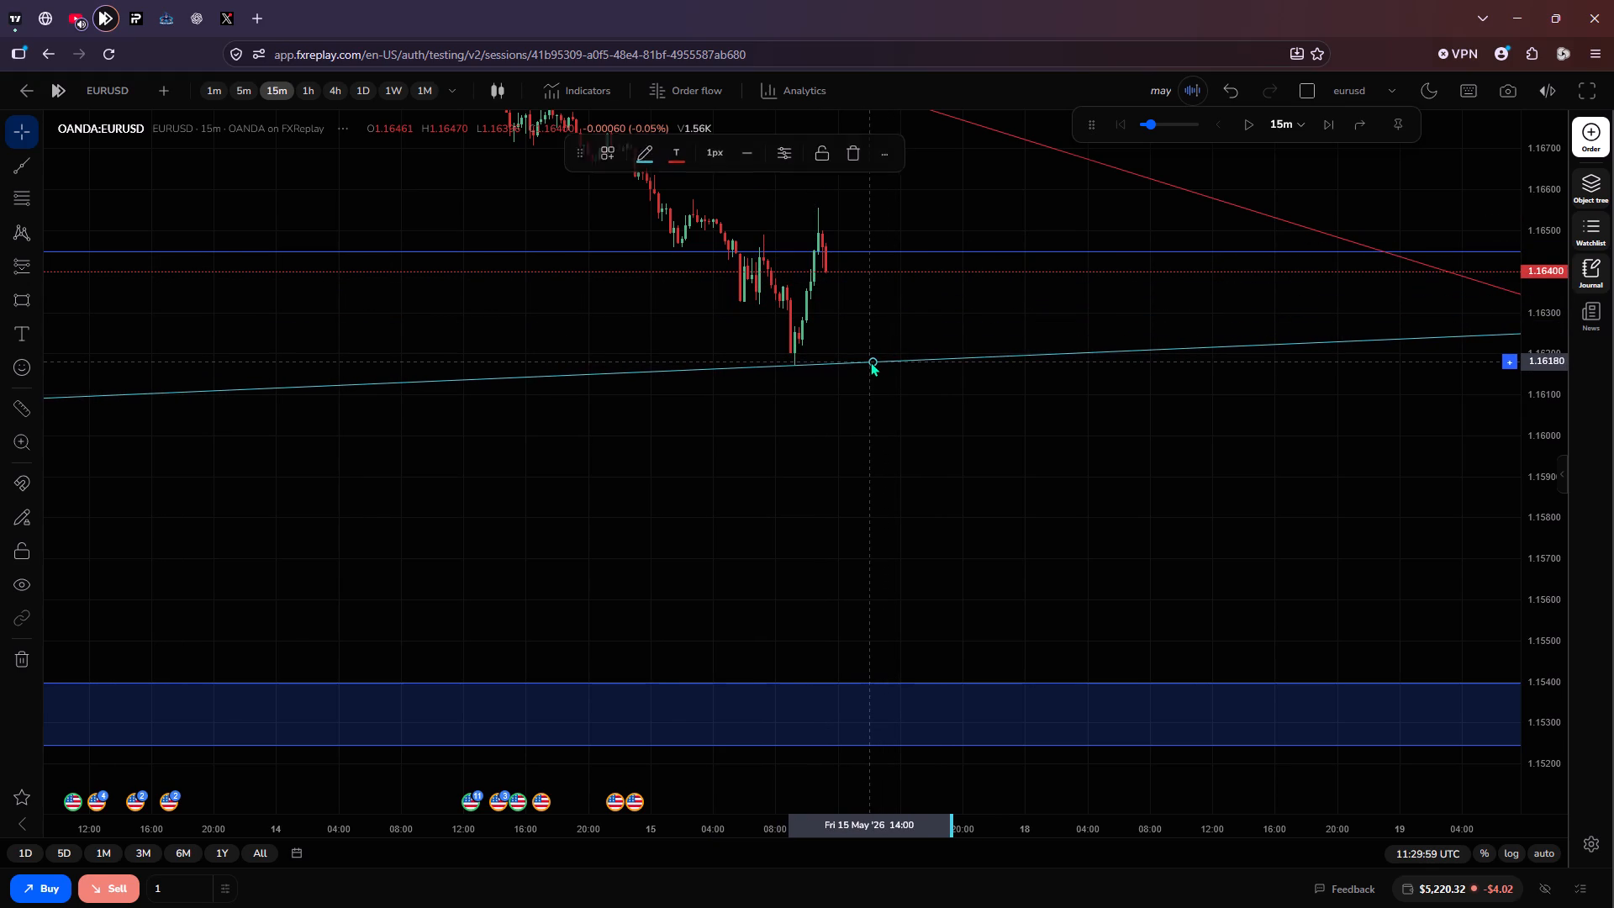
click(920, 390)
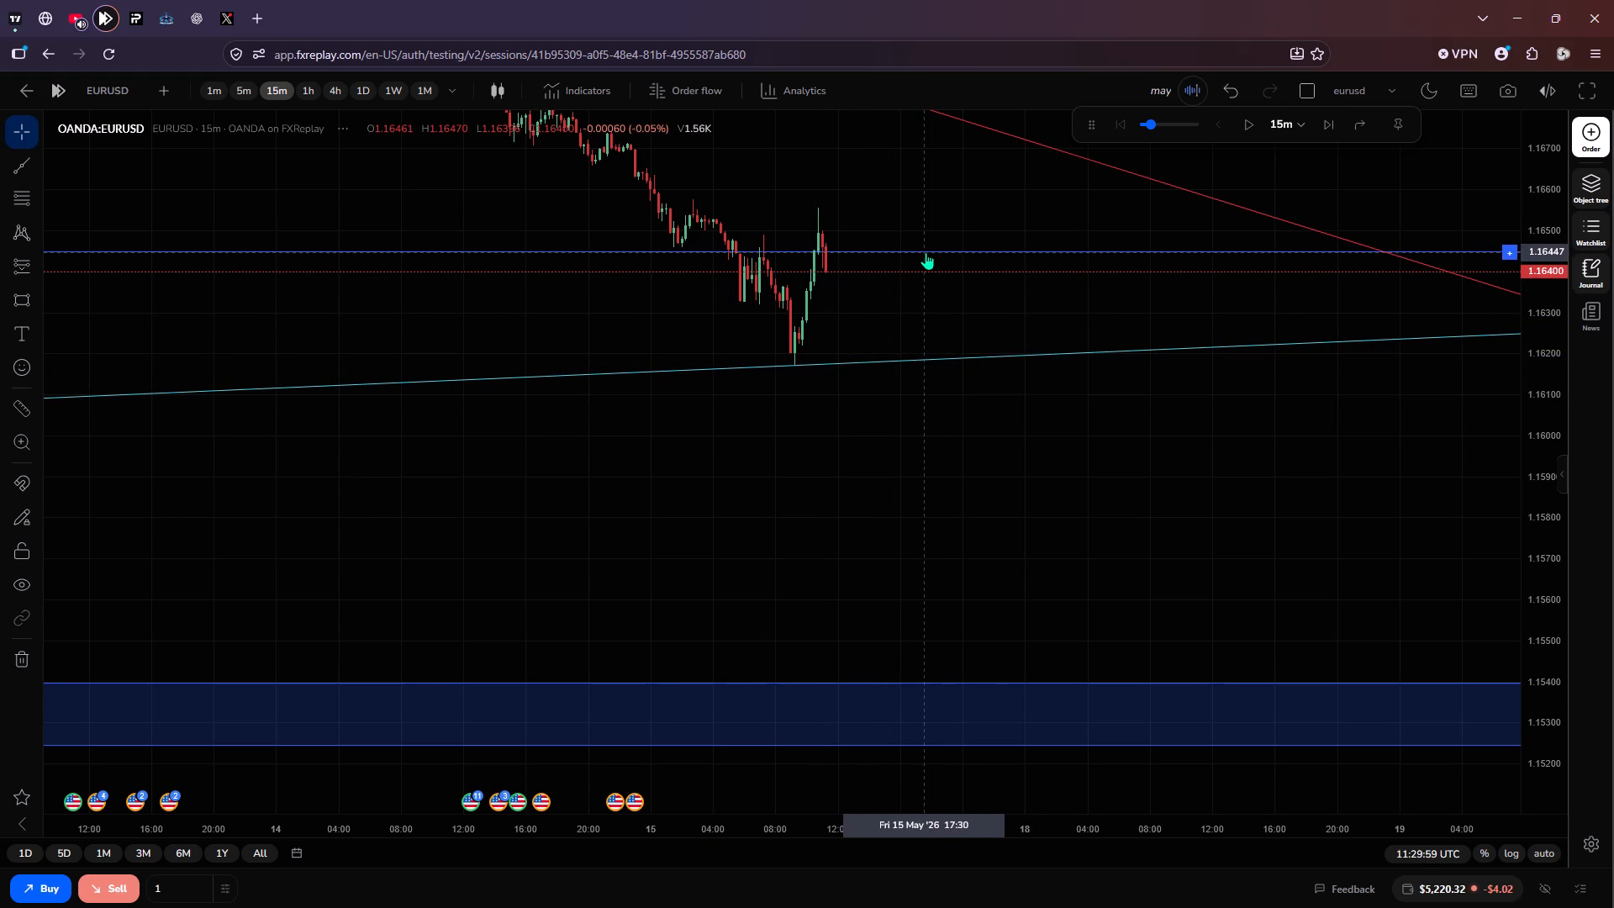
Replay EURUSD's 15-minute candles forward to about 12:15 UTC on 15 May.
click(926, 252)
click(930, 303)
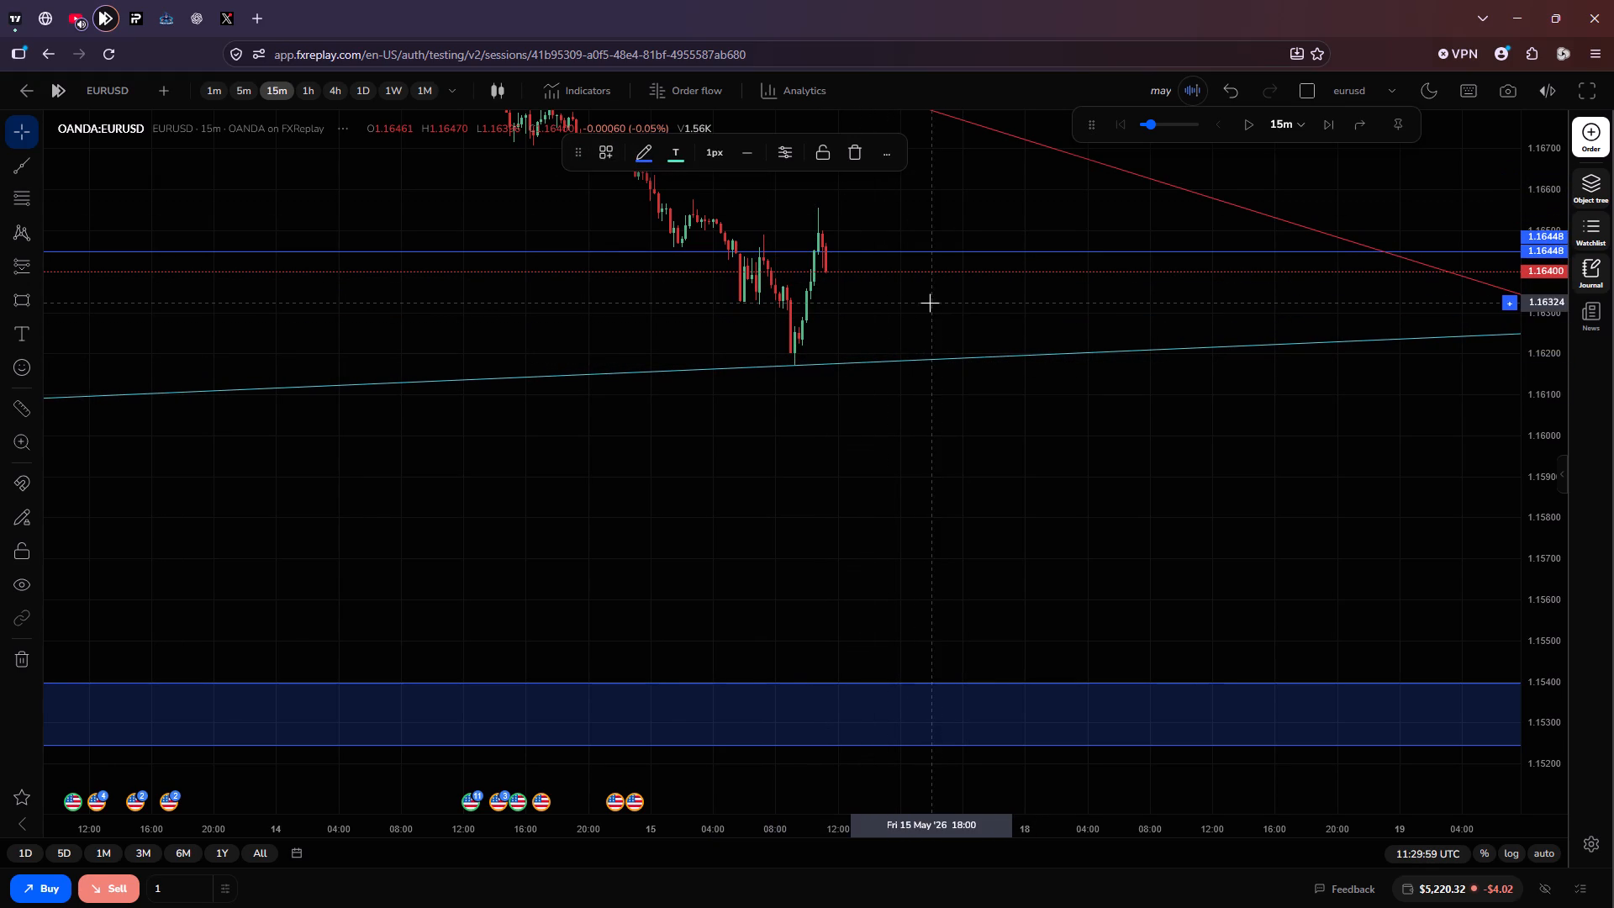
click(1244, 129)
click(1244, 129)
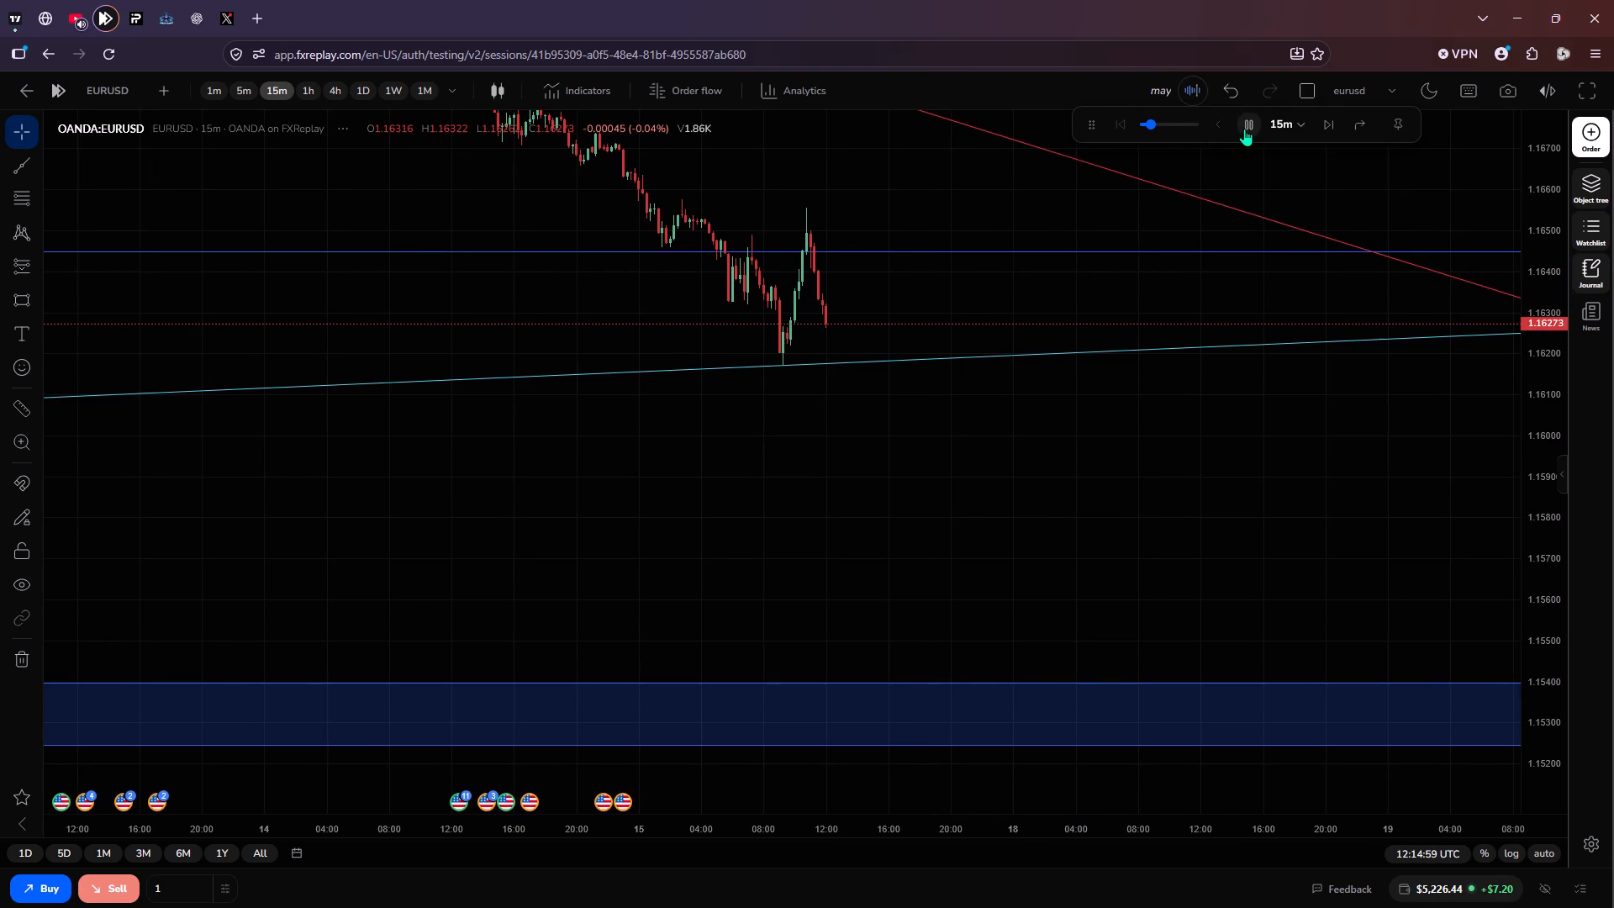
Replay EURUSD's 15-minute candles forward to about 13:00 UTC on 15 May and pause there.
click(1244, 129)
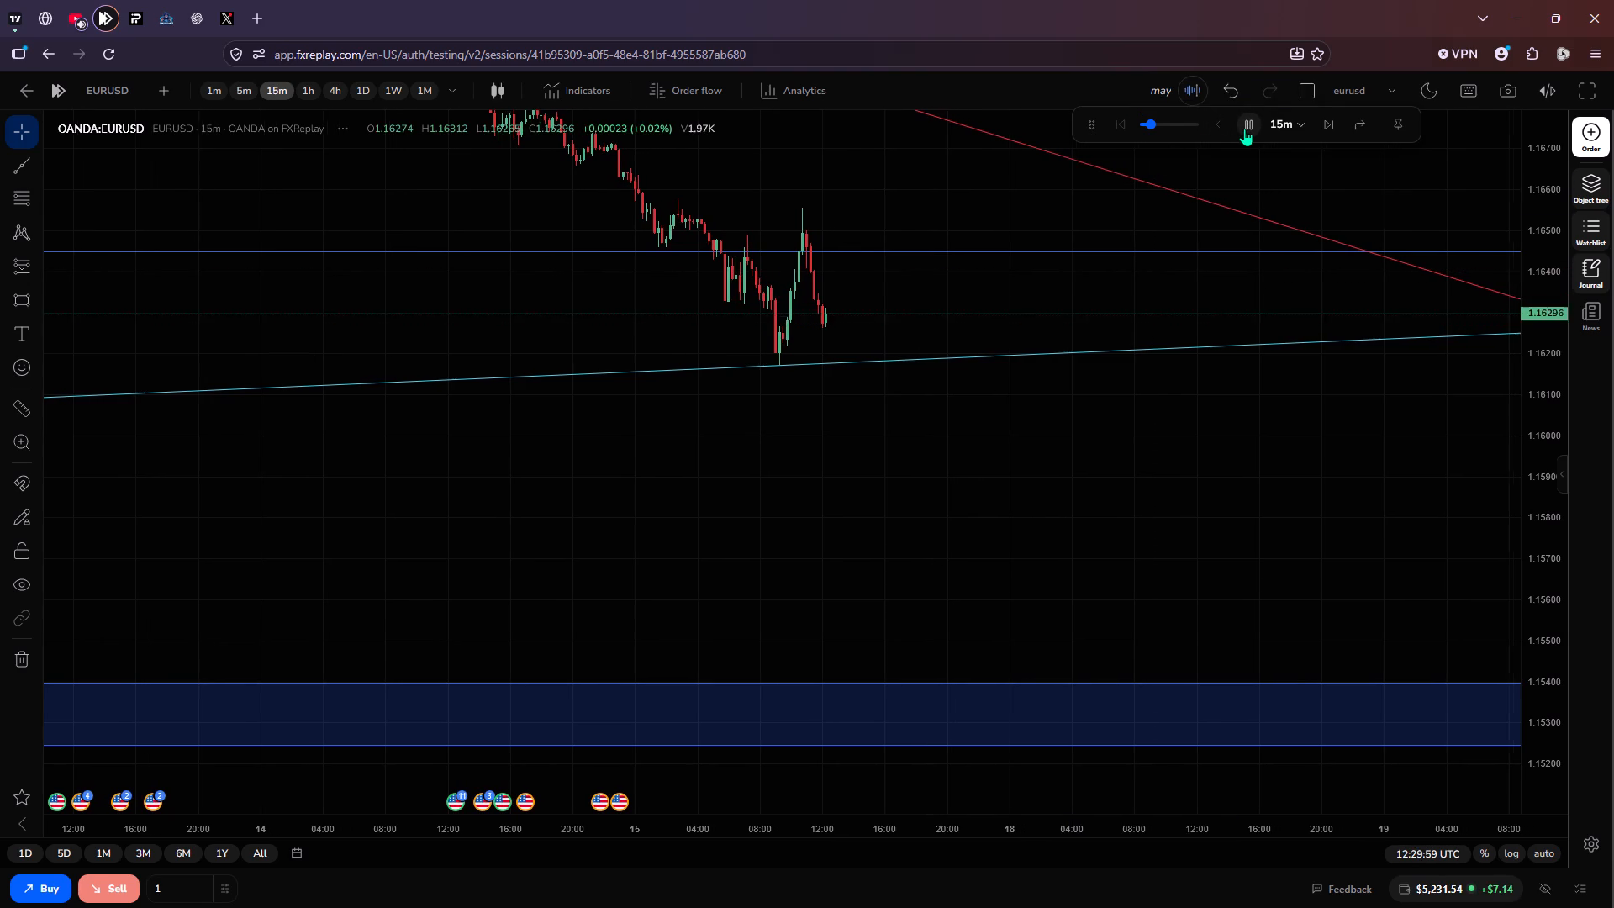
click(1244, 129)
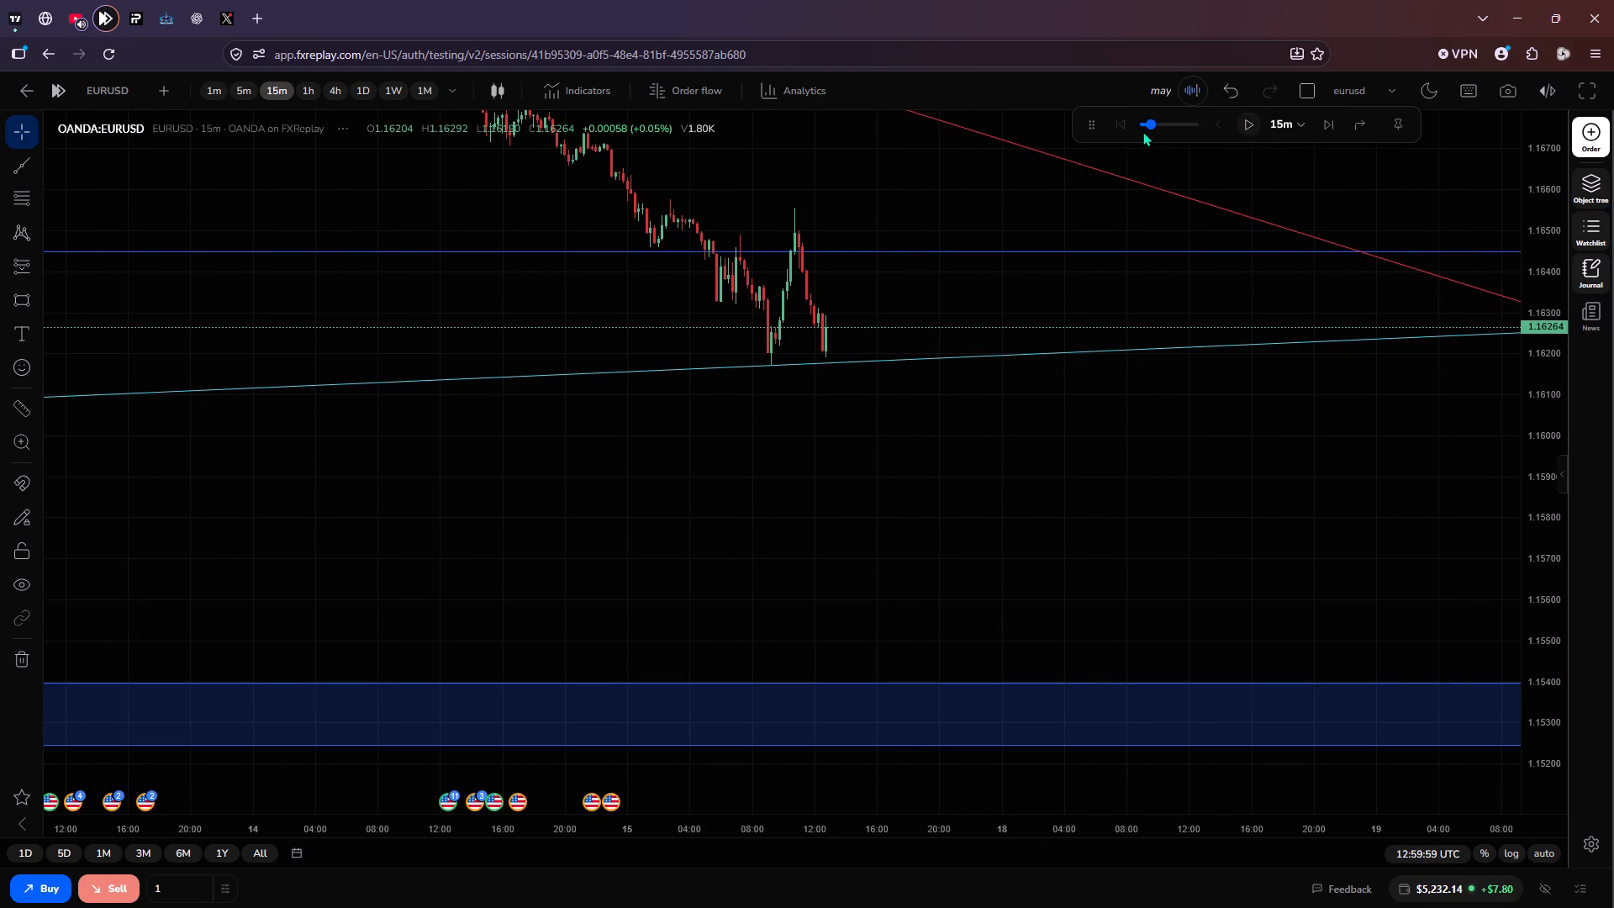
Lower the replay speed to 1x per second.
drag(1150, 124, 1078, 138)
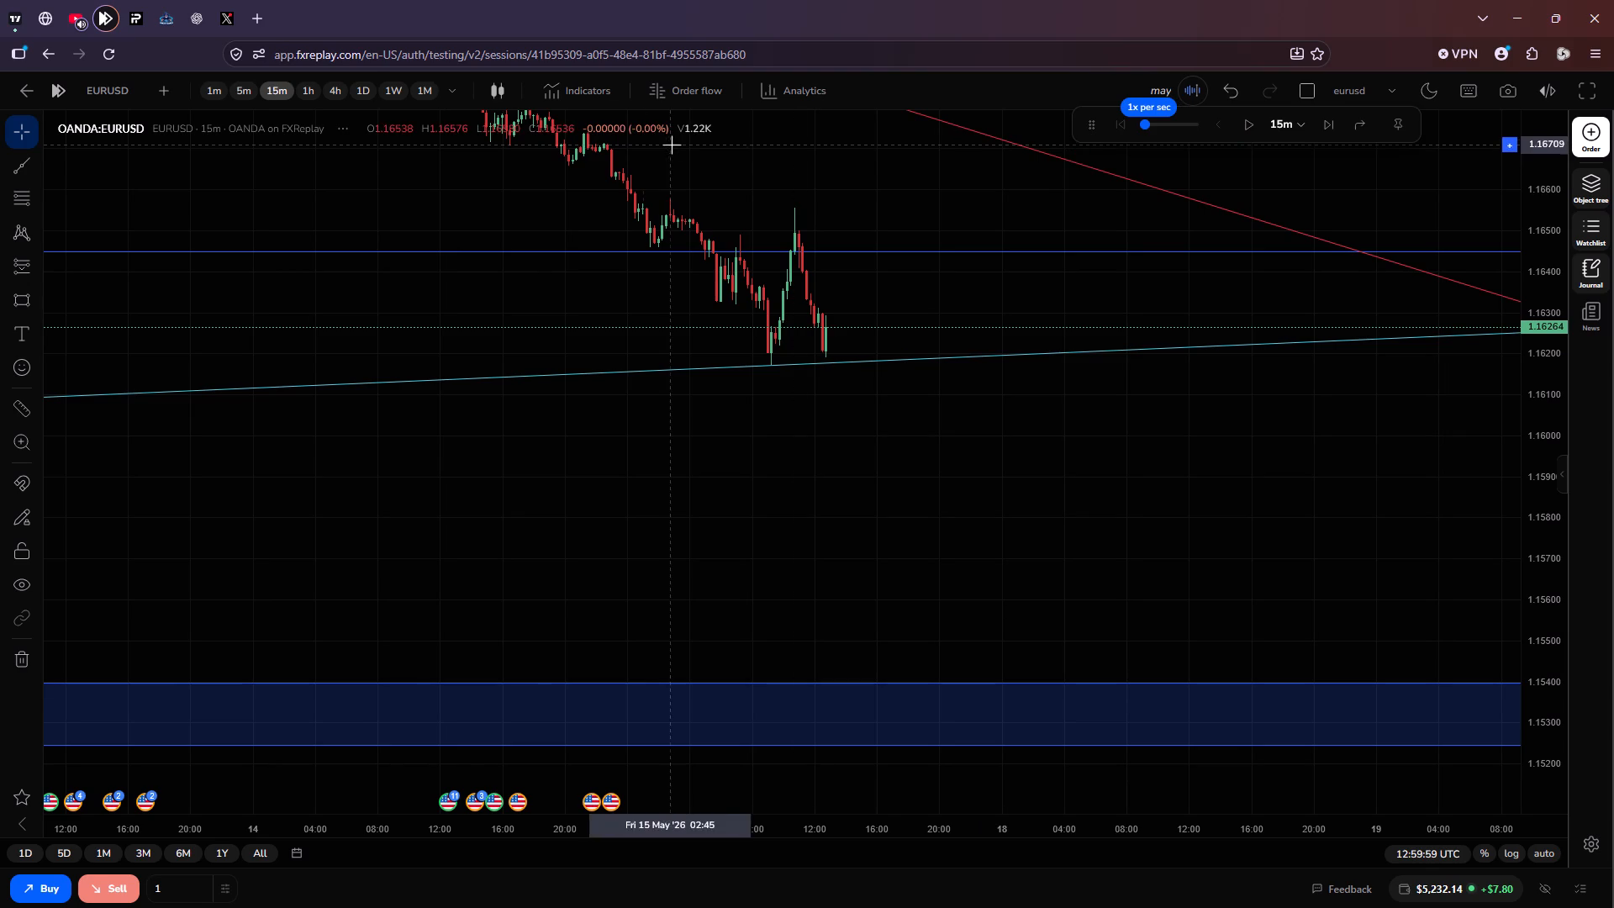
Check EURUSD's trendlines on the 4-hour chart, and resume the replay on the 15-minute chart past 13:00 UTC on 15 May.
click(343, 84)
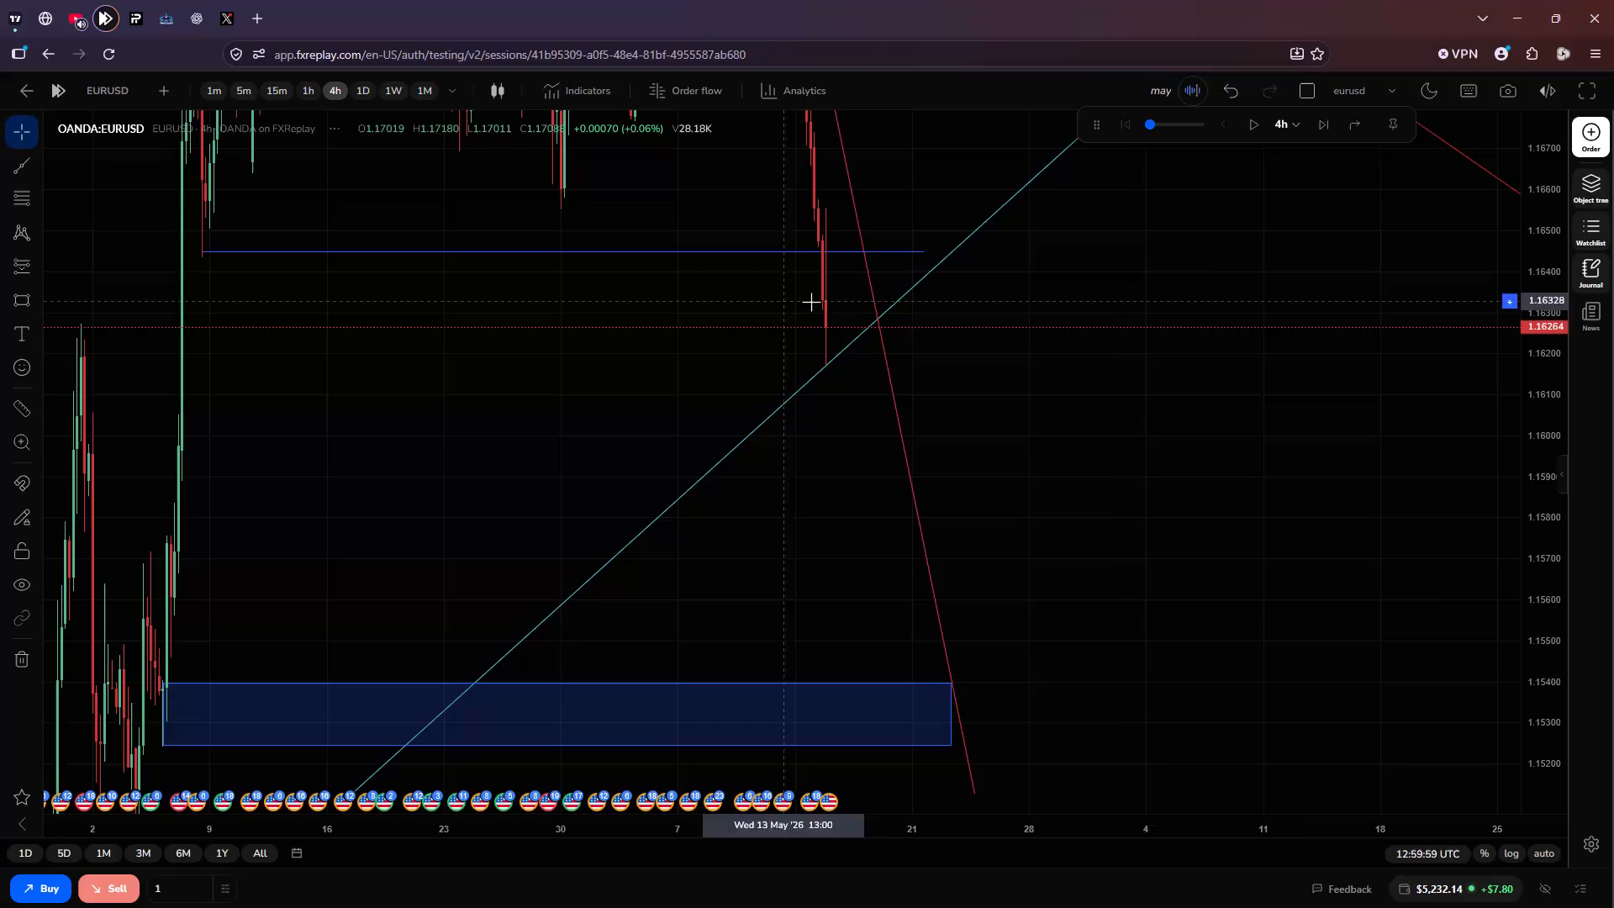
scroll(1546, 446, down, 2)
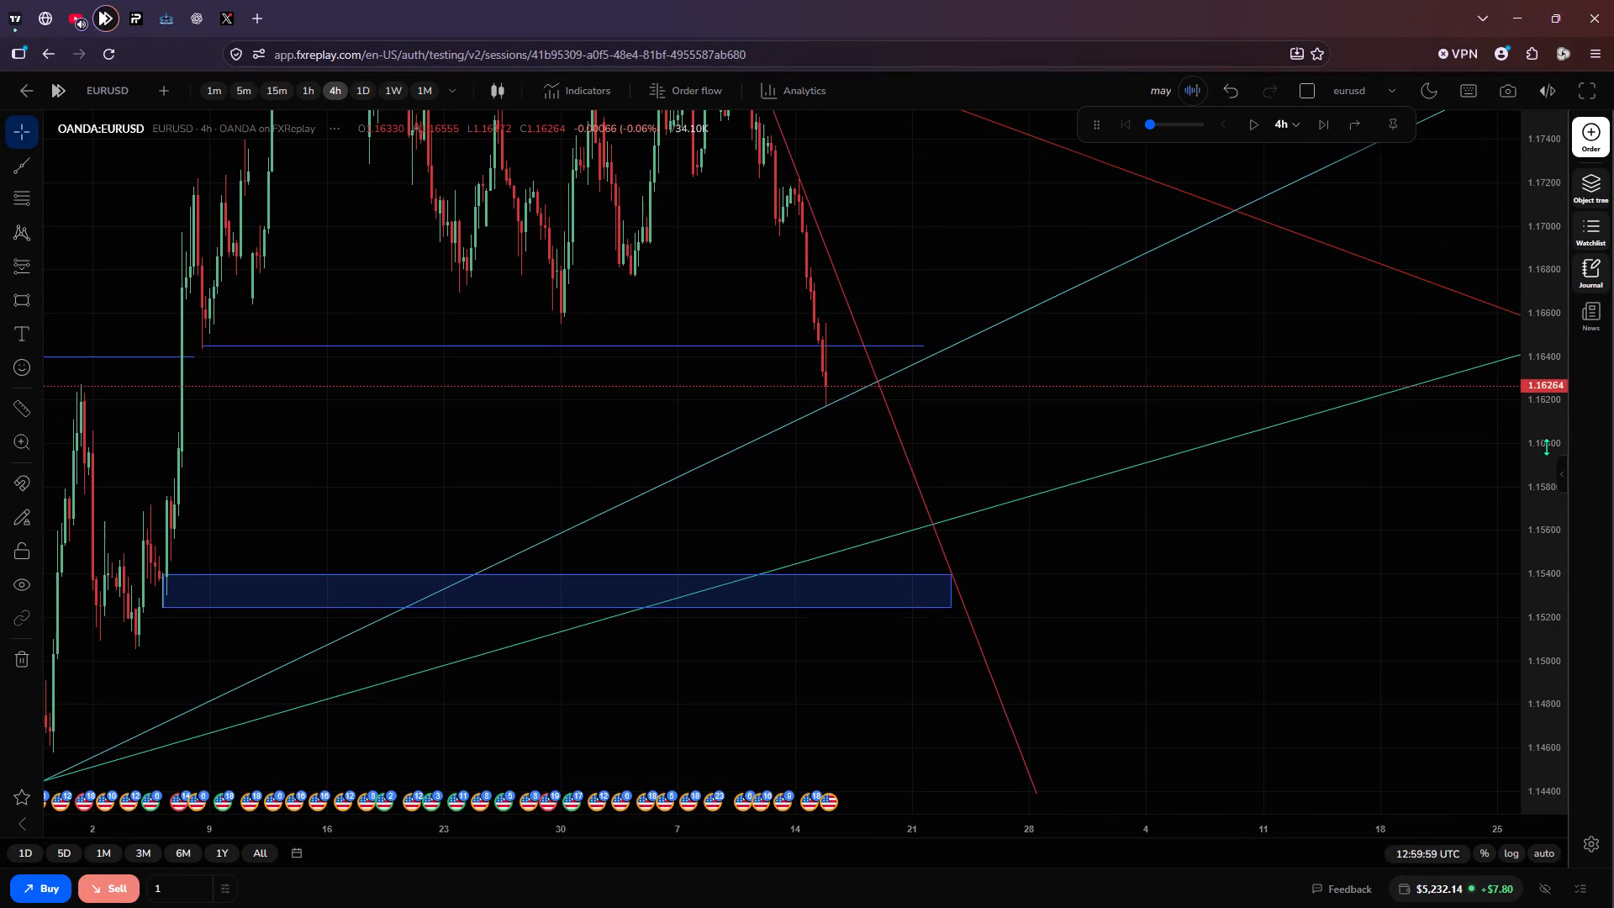
scroll(1546, 446, down, 4)
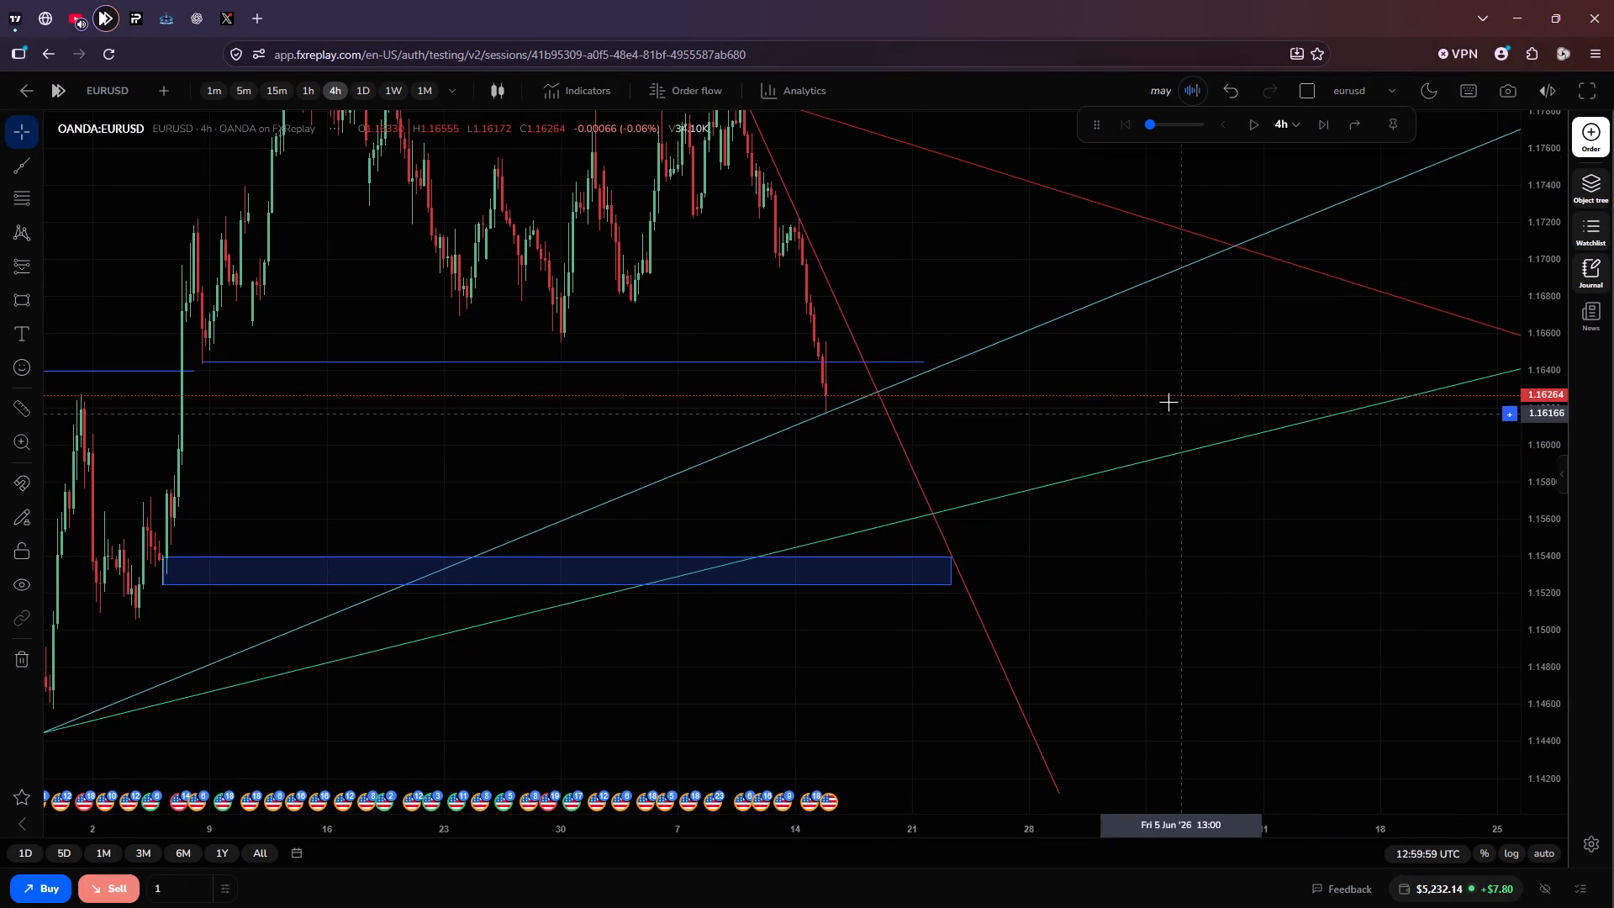
click(273, 91)
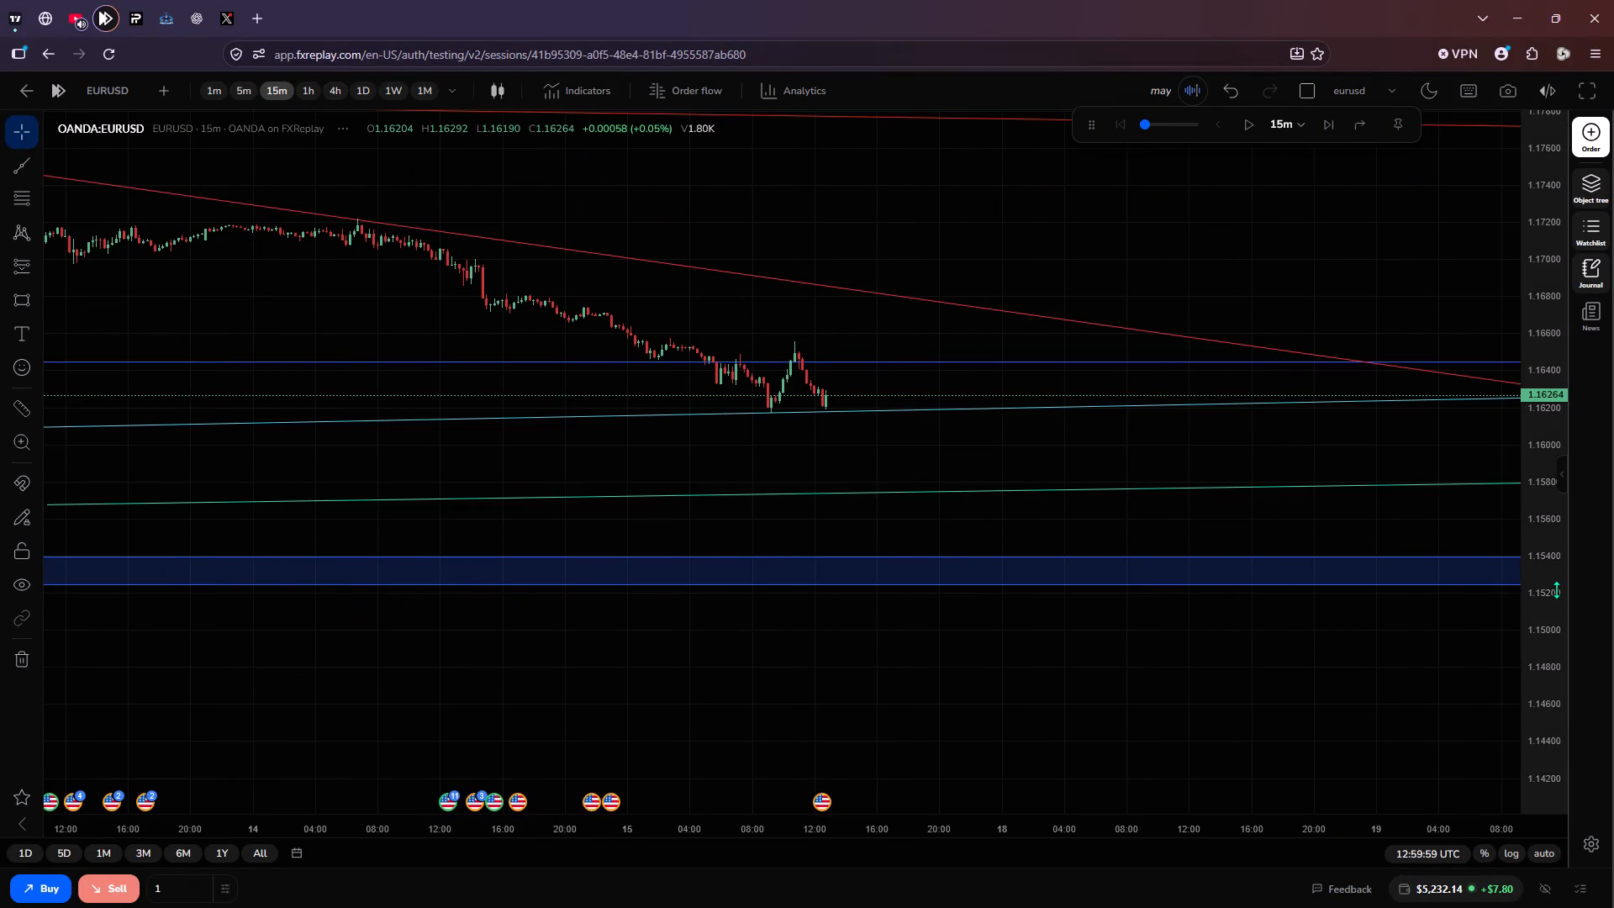
scroll(1556, 589, up, 3)
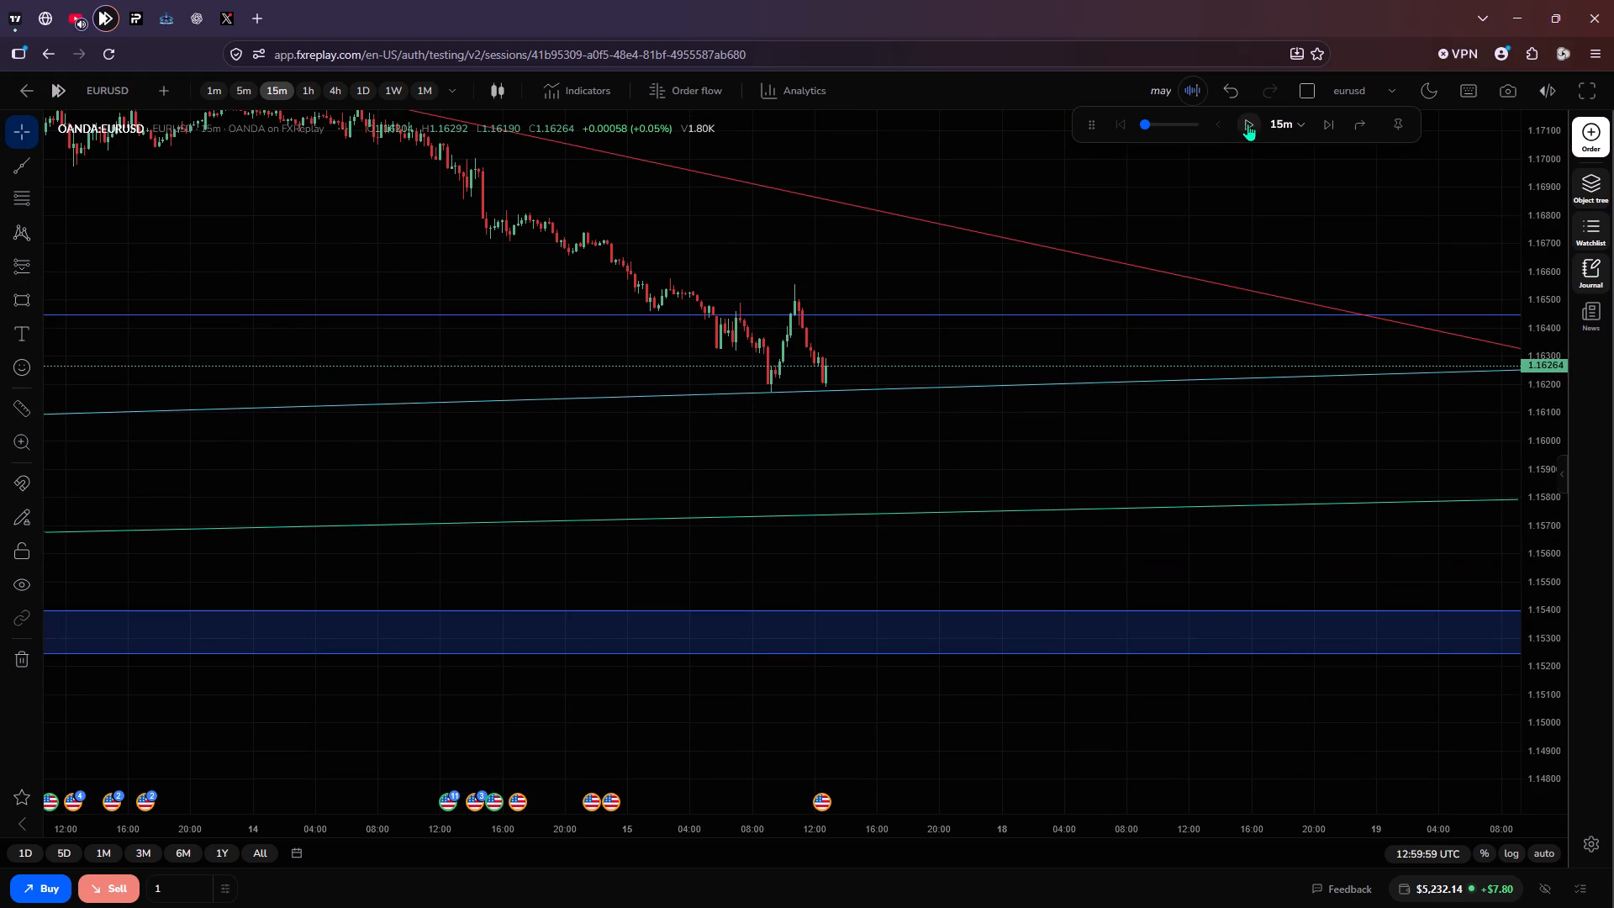
click(1251, 122)
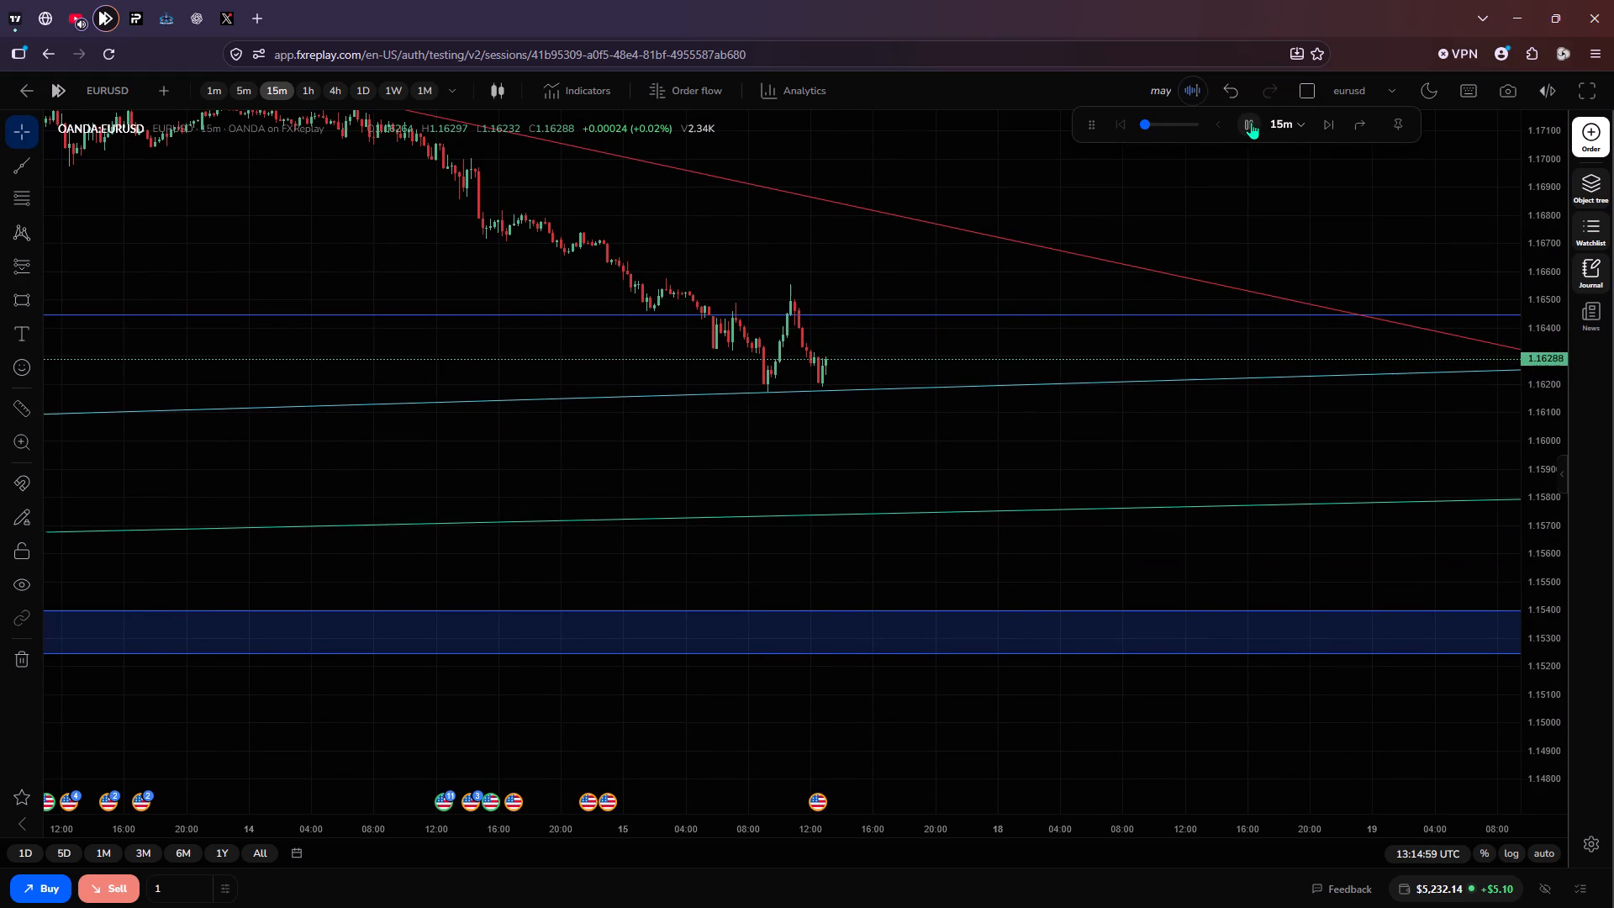
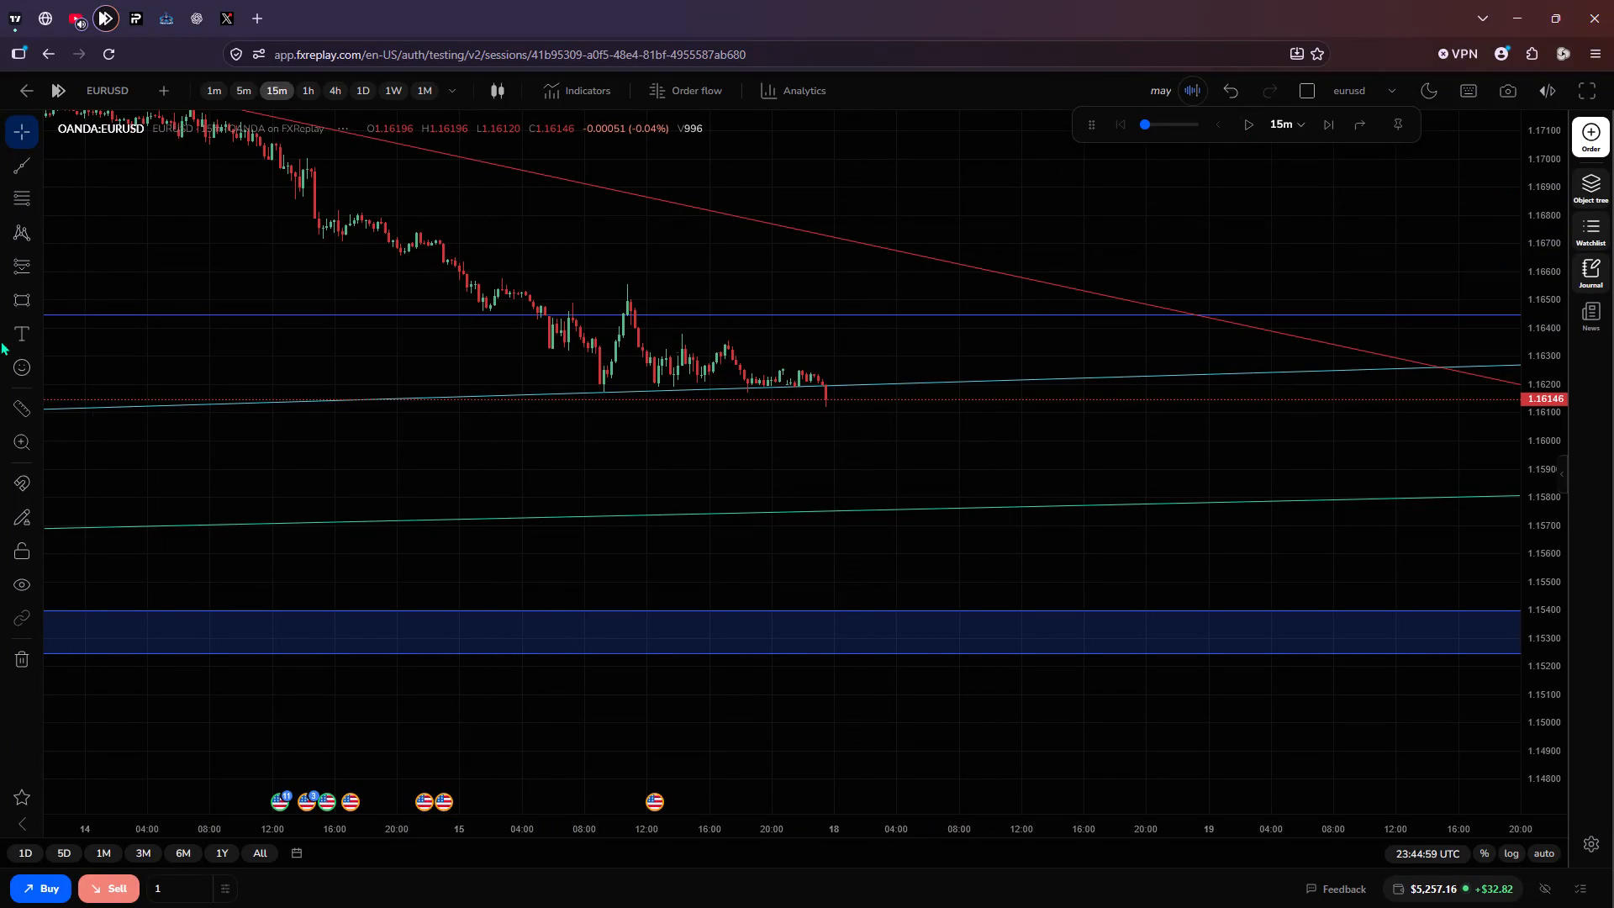
Draw a short position below the light-blue trendline break with entry 1.16125, stop 1.16433 and target about 1.15512.
click(16, 276)
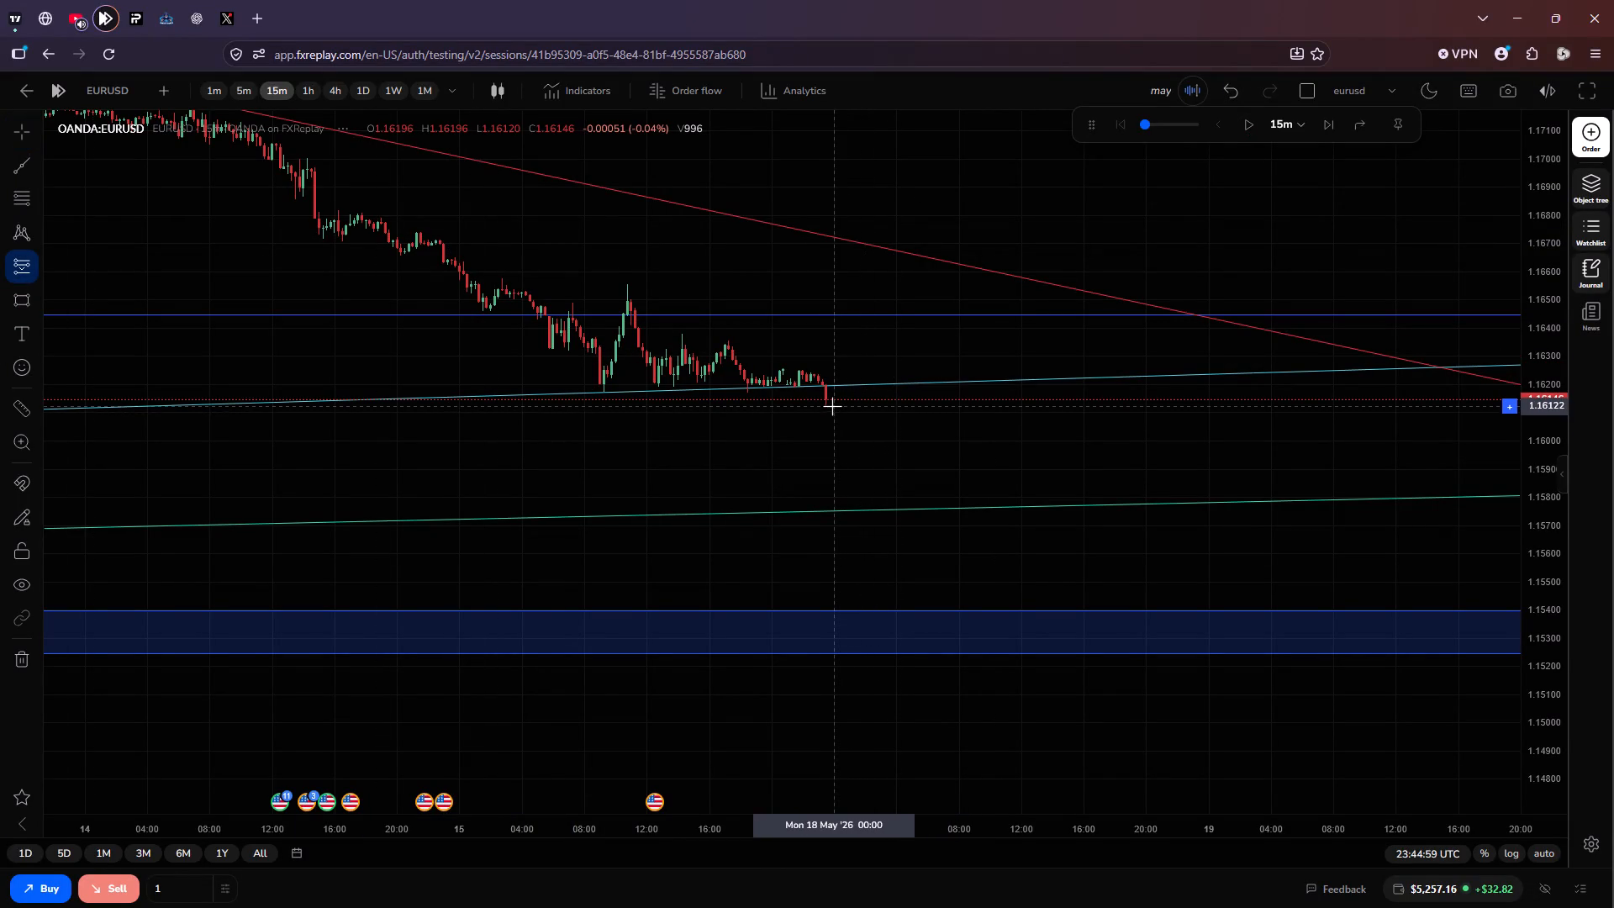
click(828, 405)
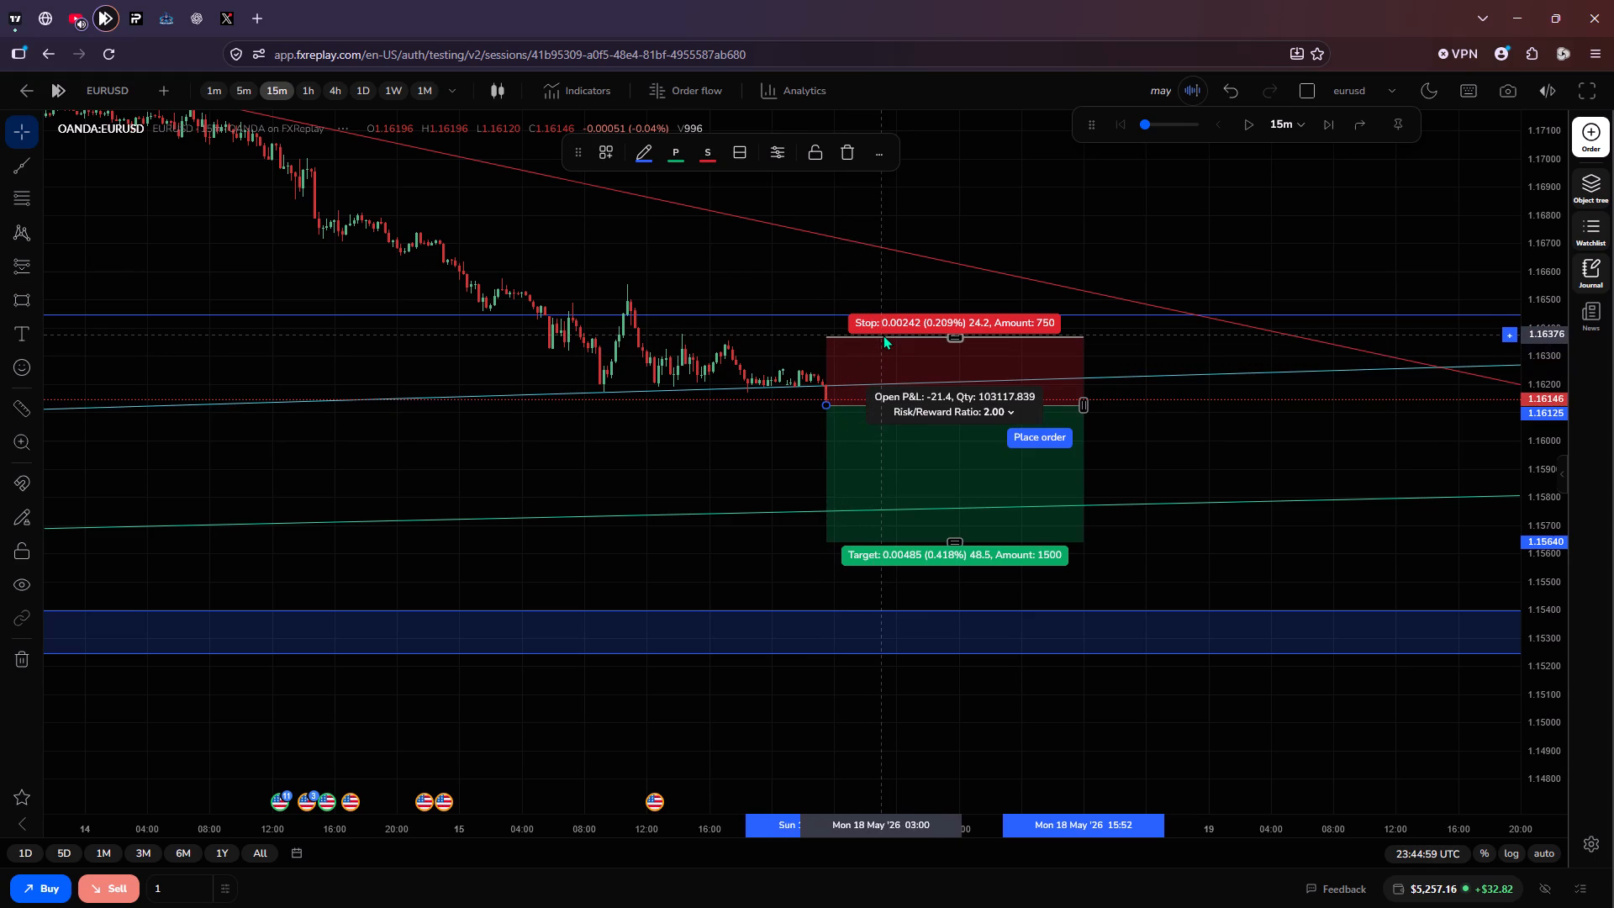
drag(883, 335, 895, 317)
click(1121, 462)
drag(1121, 462, 1090, 380)
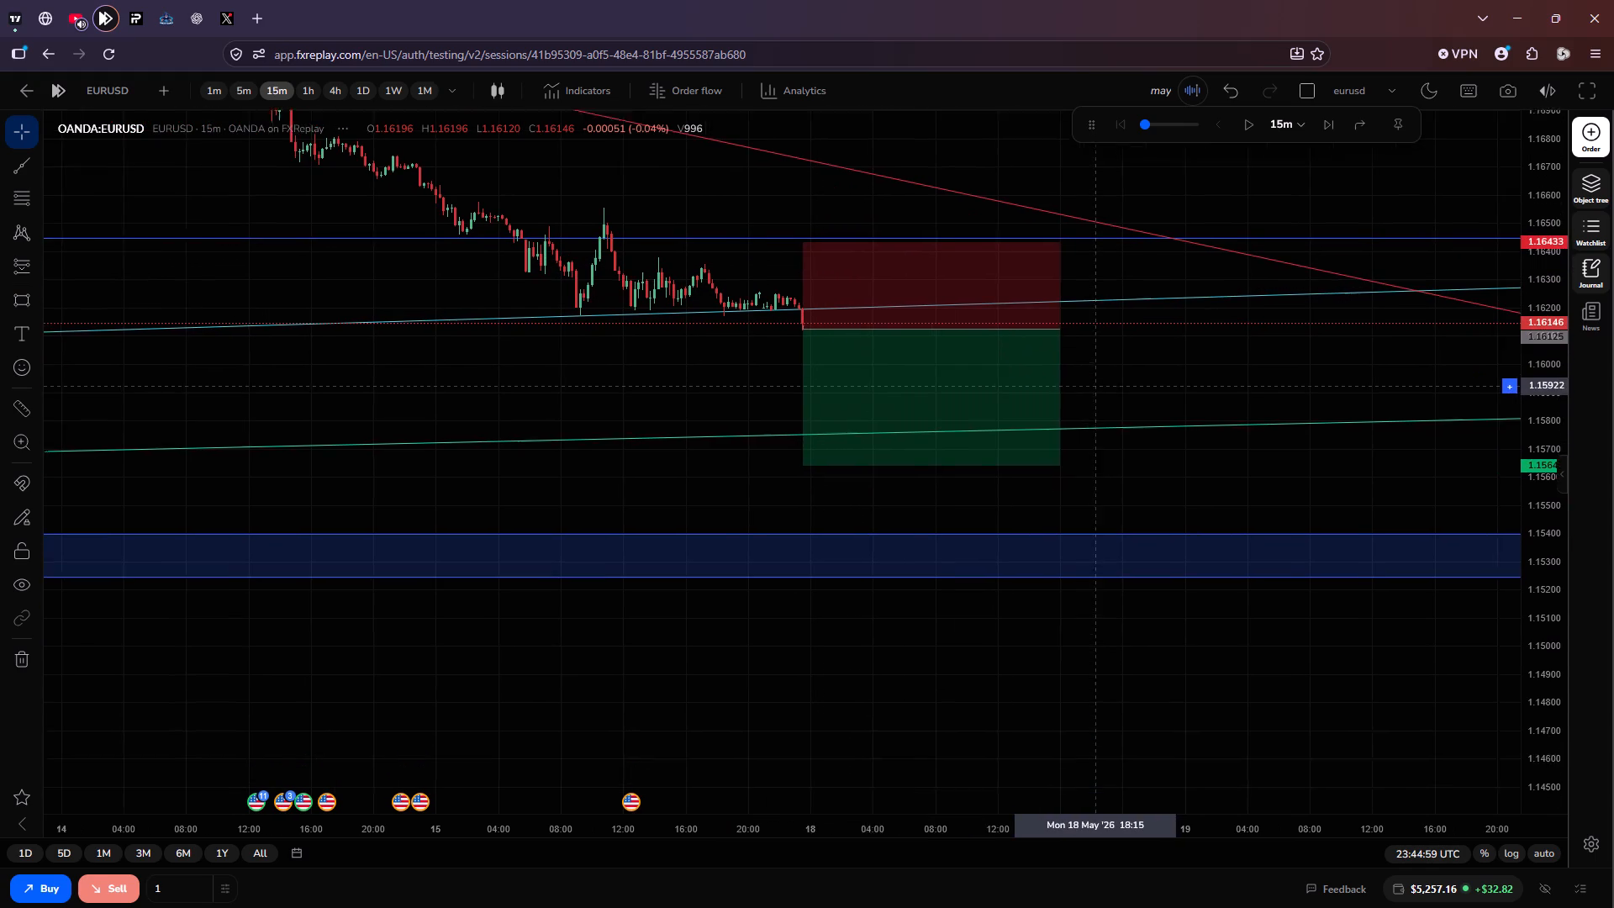
drag(1090, 380, 1074, 356)
drag(910, 436, 908, 461)
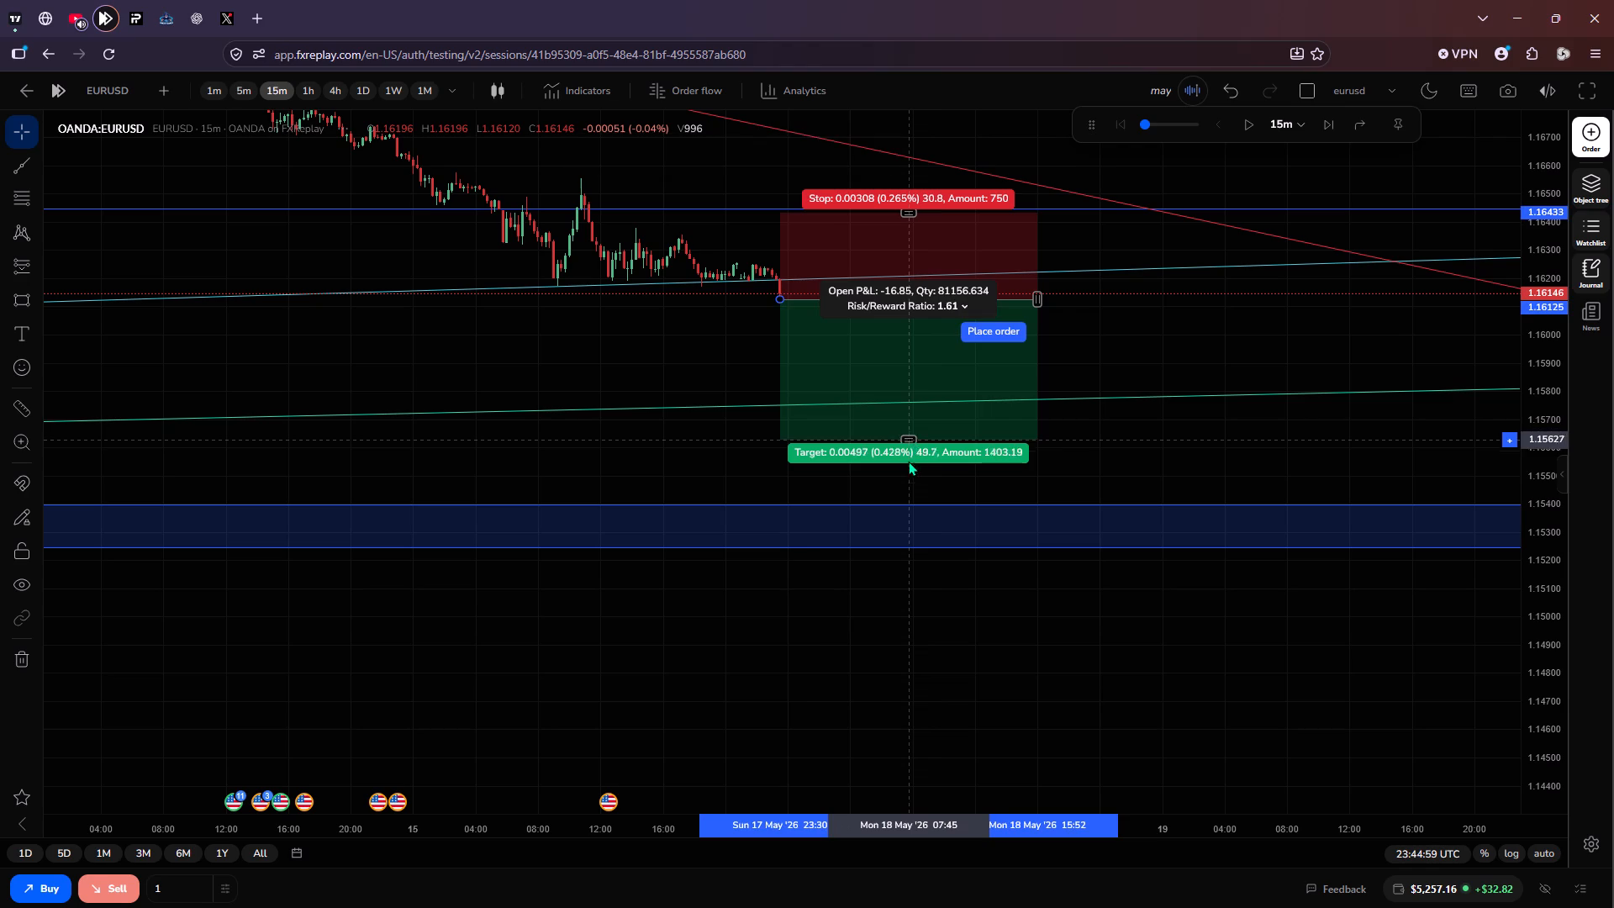
drag(908, 461, 911, 477)
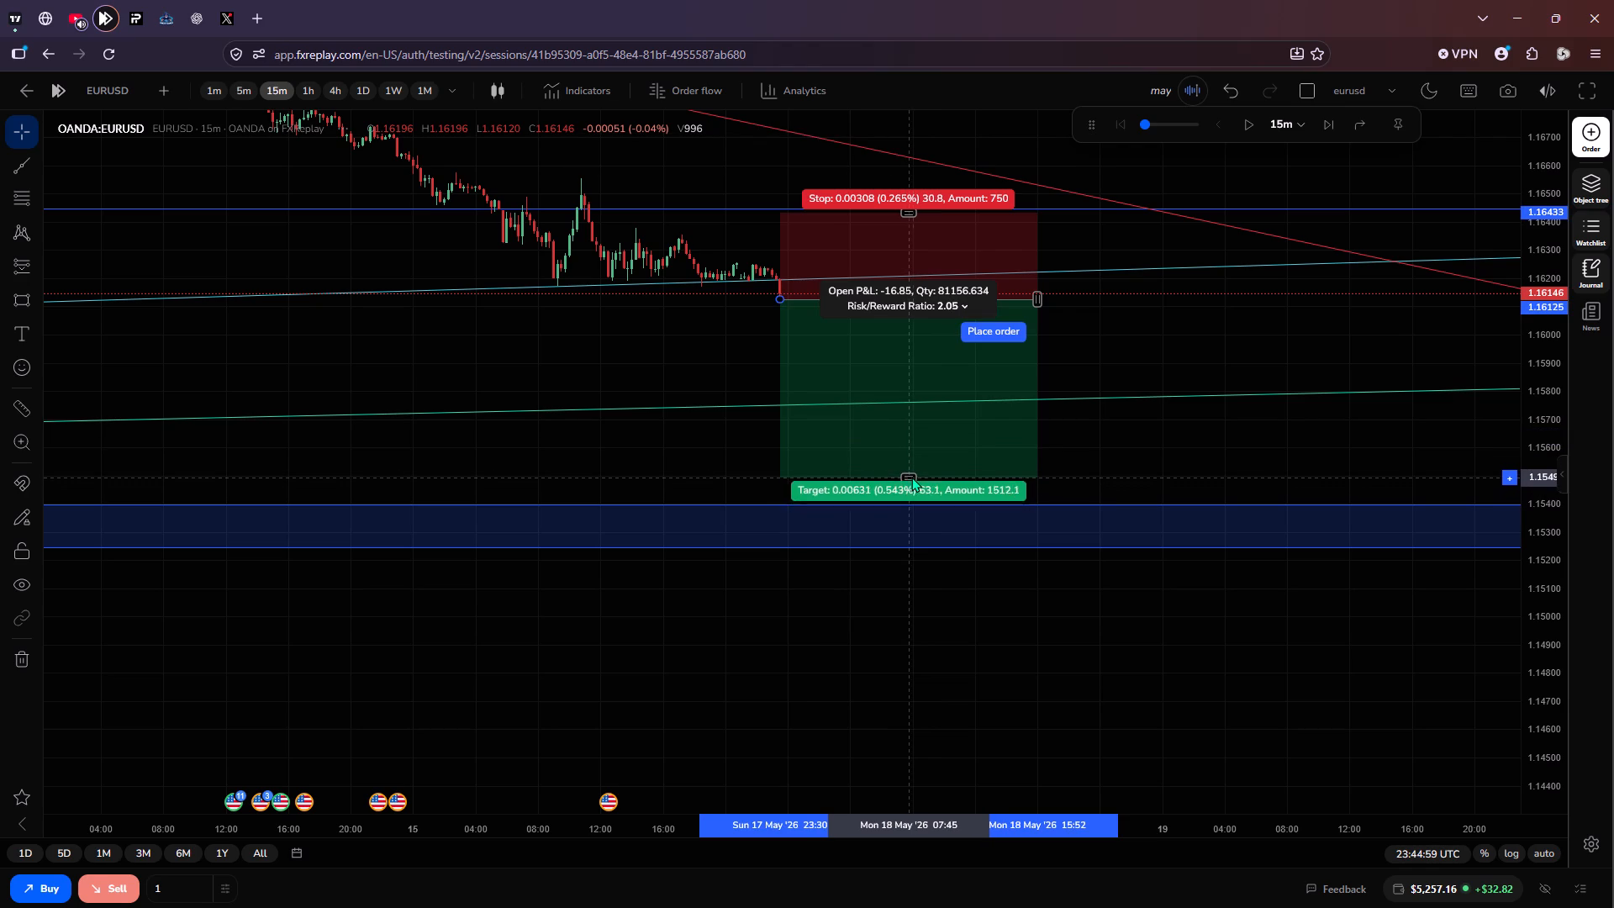
drag(911, 477, 915, 472)
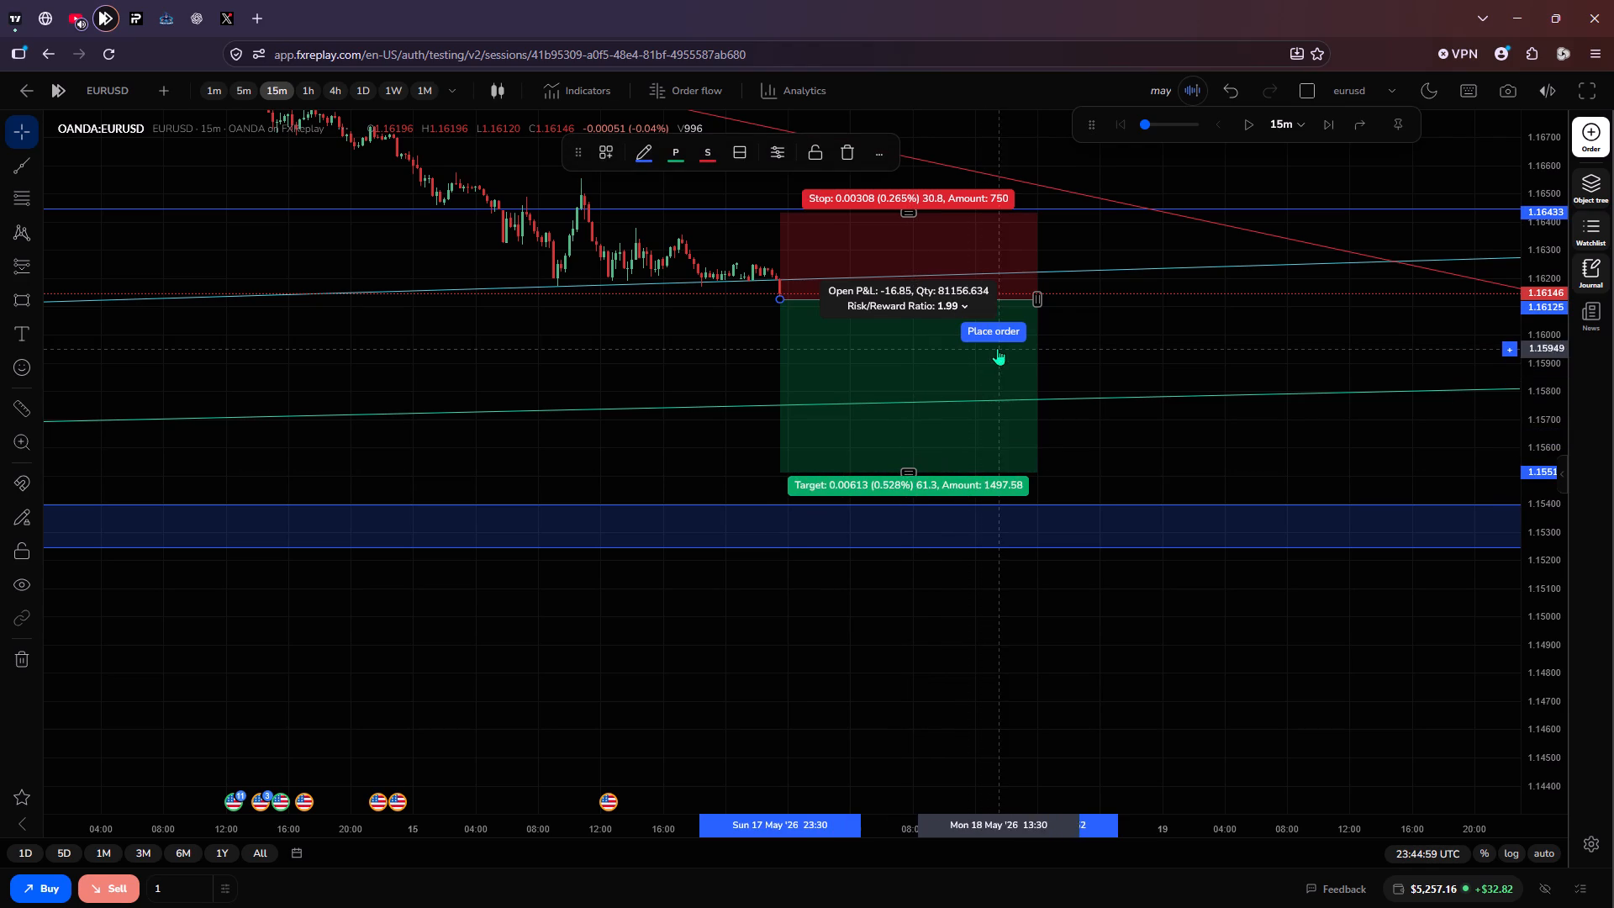
Discard the drafted sell stop order and lower the short position's target to 1.15506 for a 2.01 risk/reward ratio.
click(991, 330)
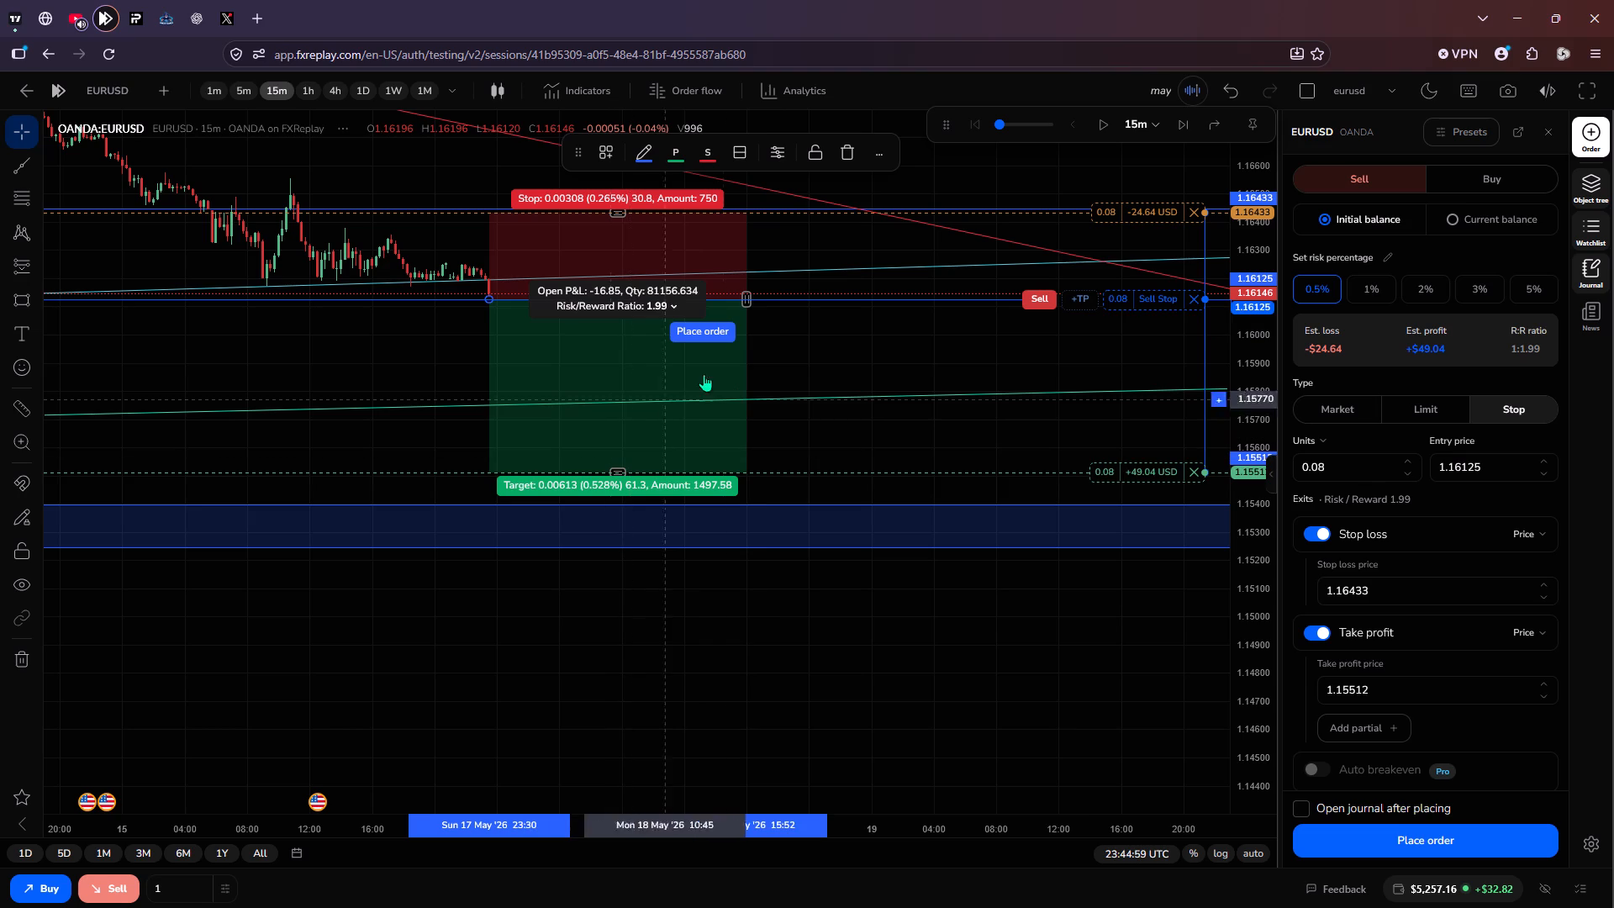
click(1190, 300)
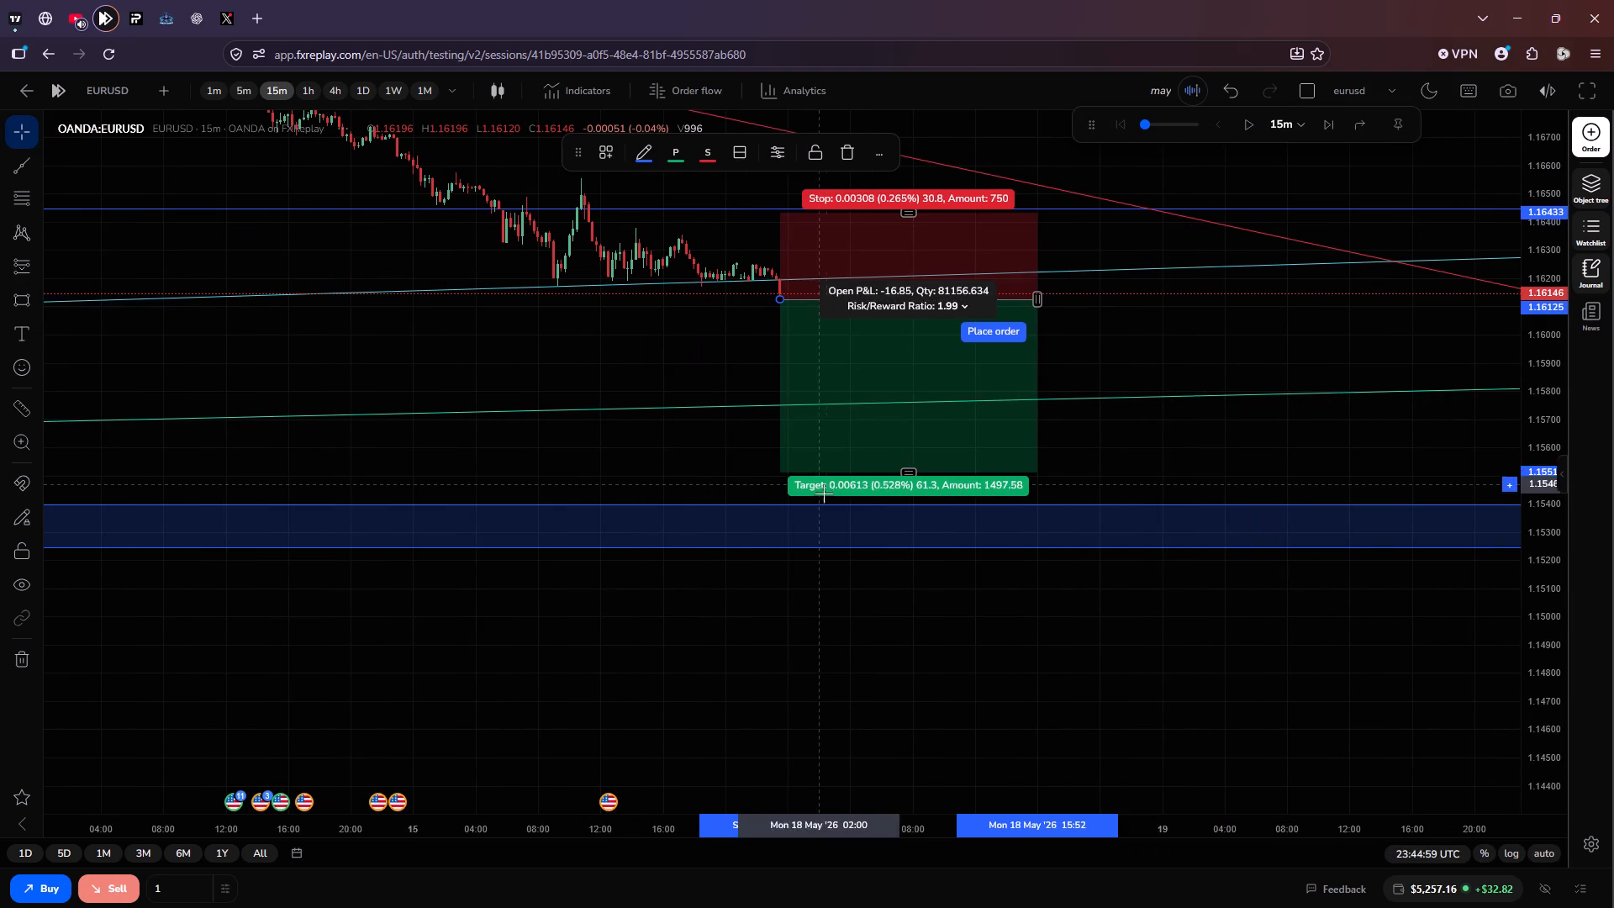
click(899, 468)
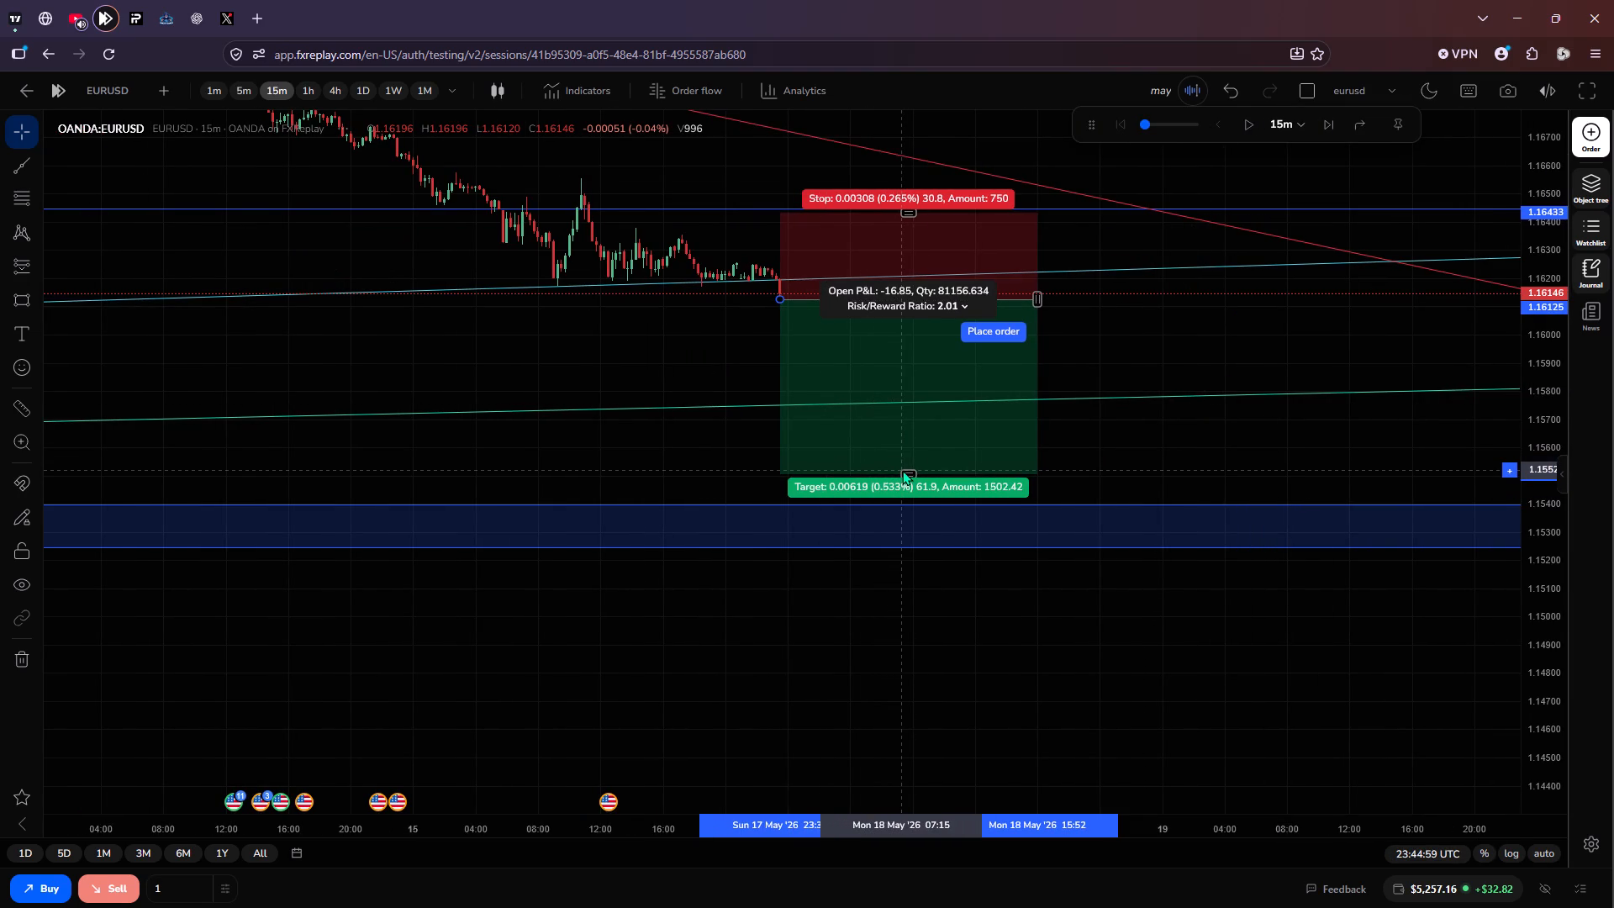
Place a 0.08 EURUSD sell stop order at 1.16125 with stop loss 1.16433 and take profit 1.15506.
click(1009, 334)
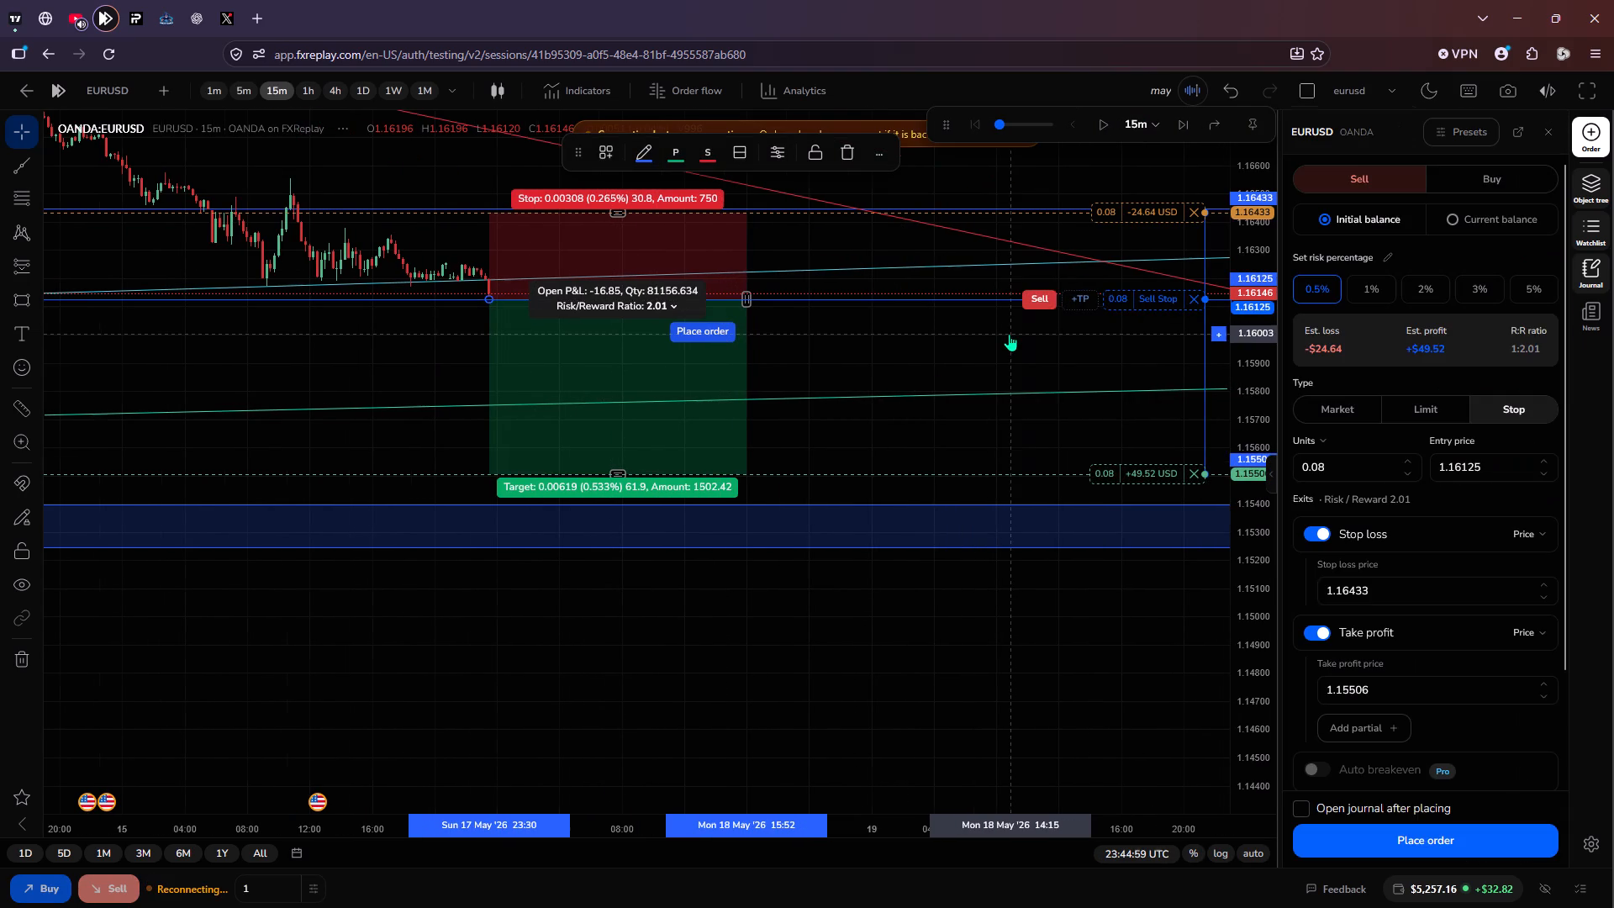
click(1032, 304)
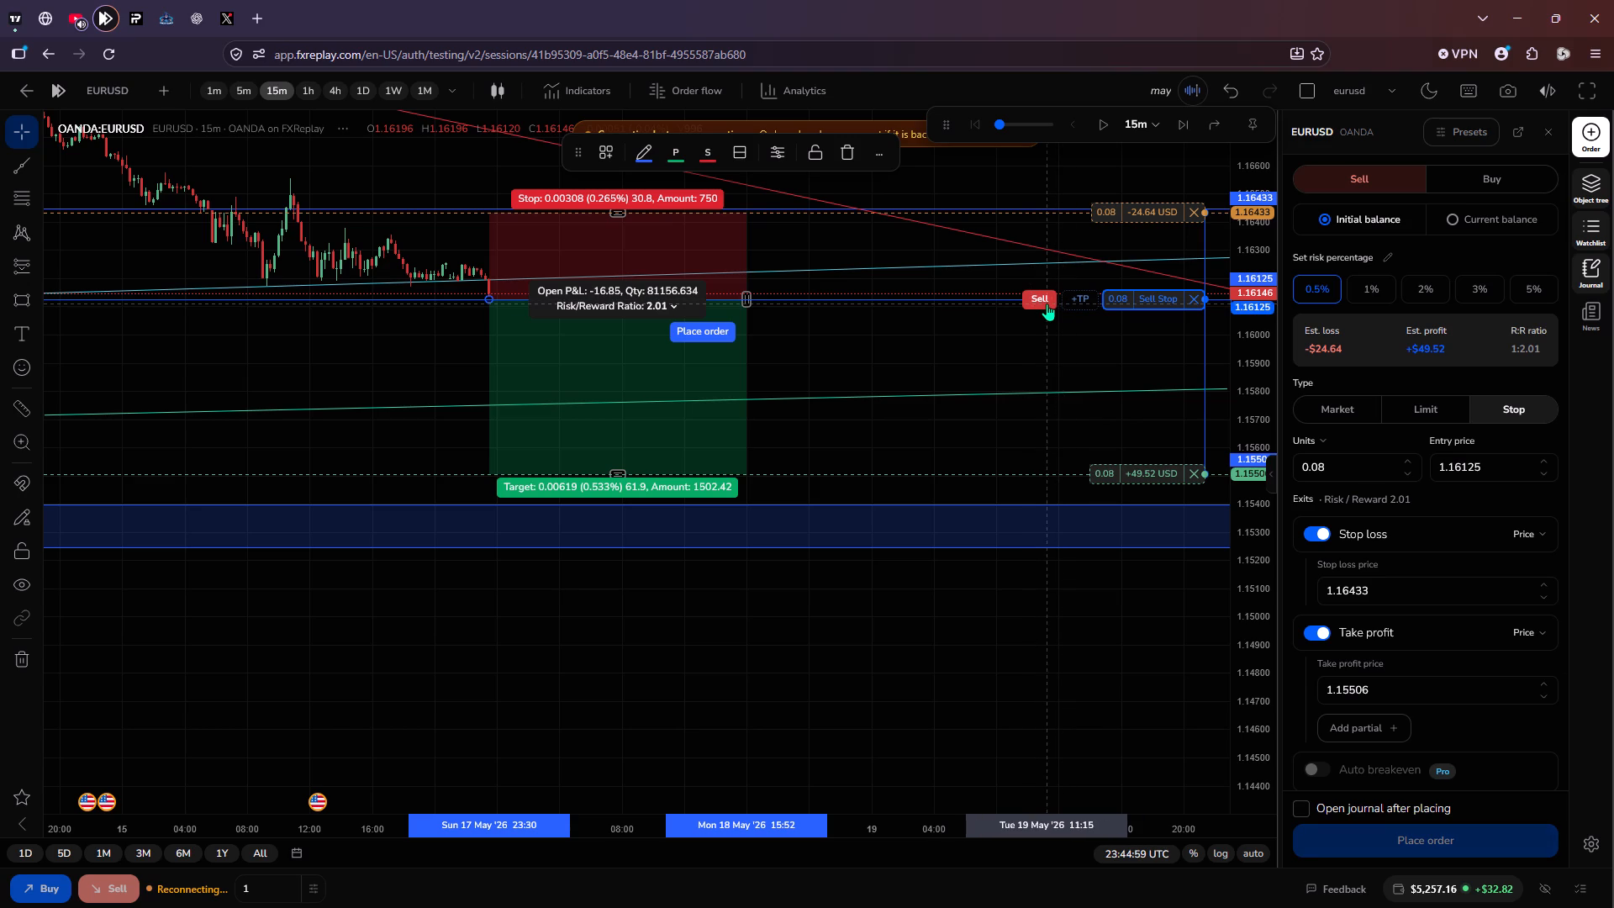
click(1047, 304)
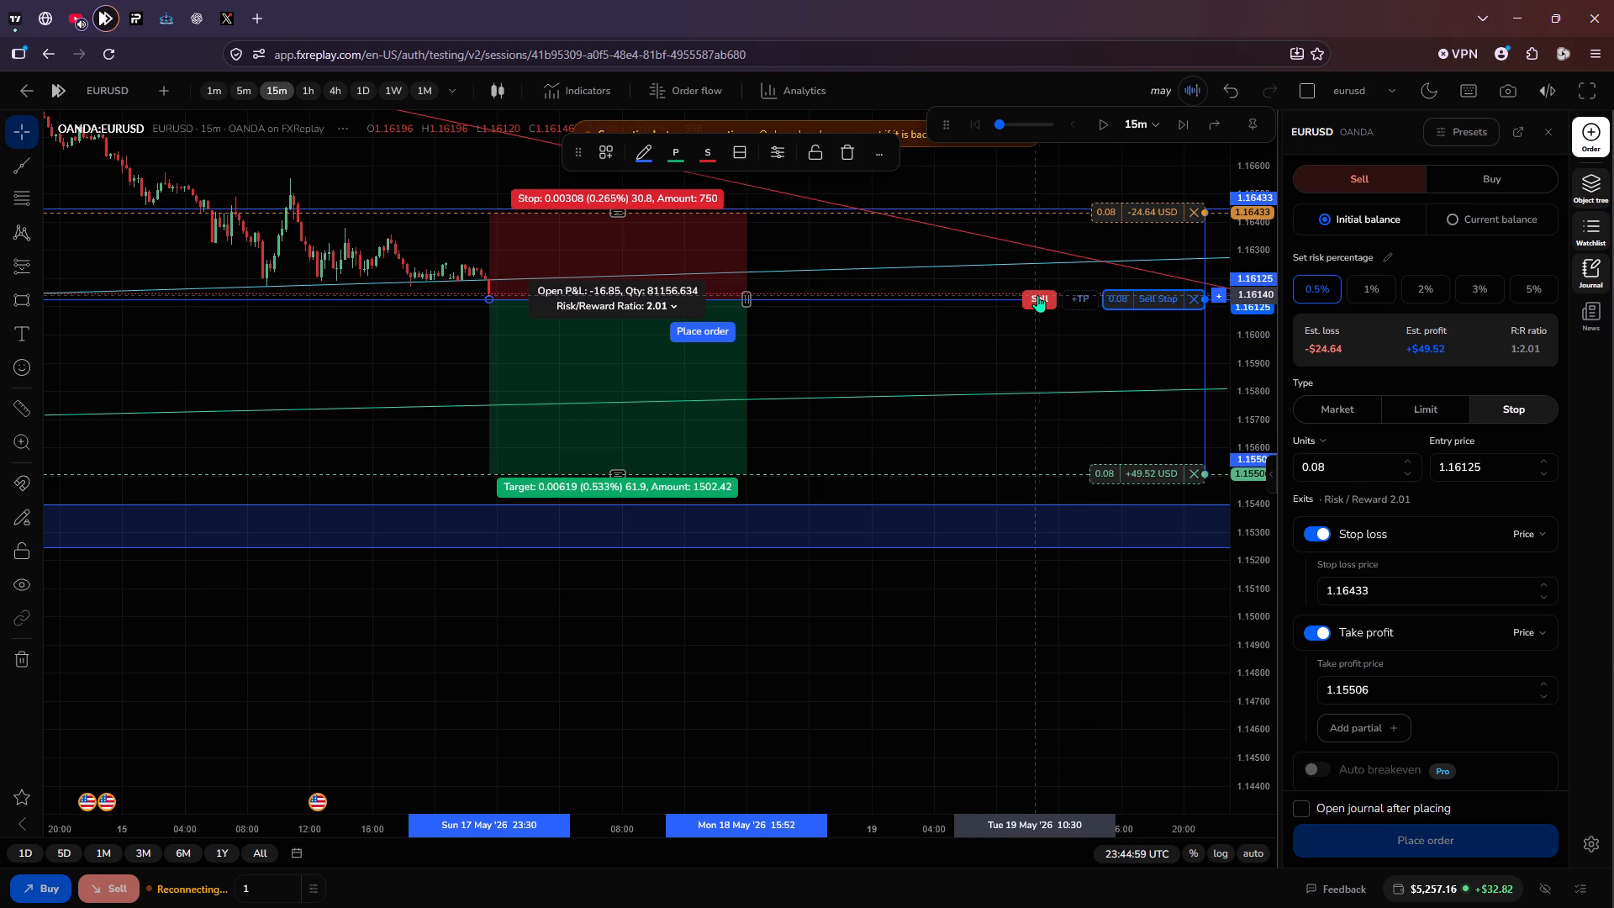
click(1037, 295)
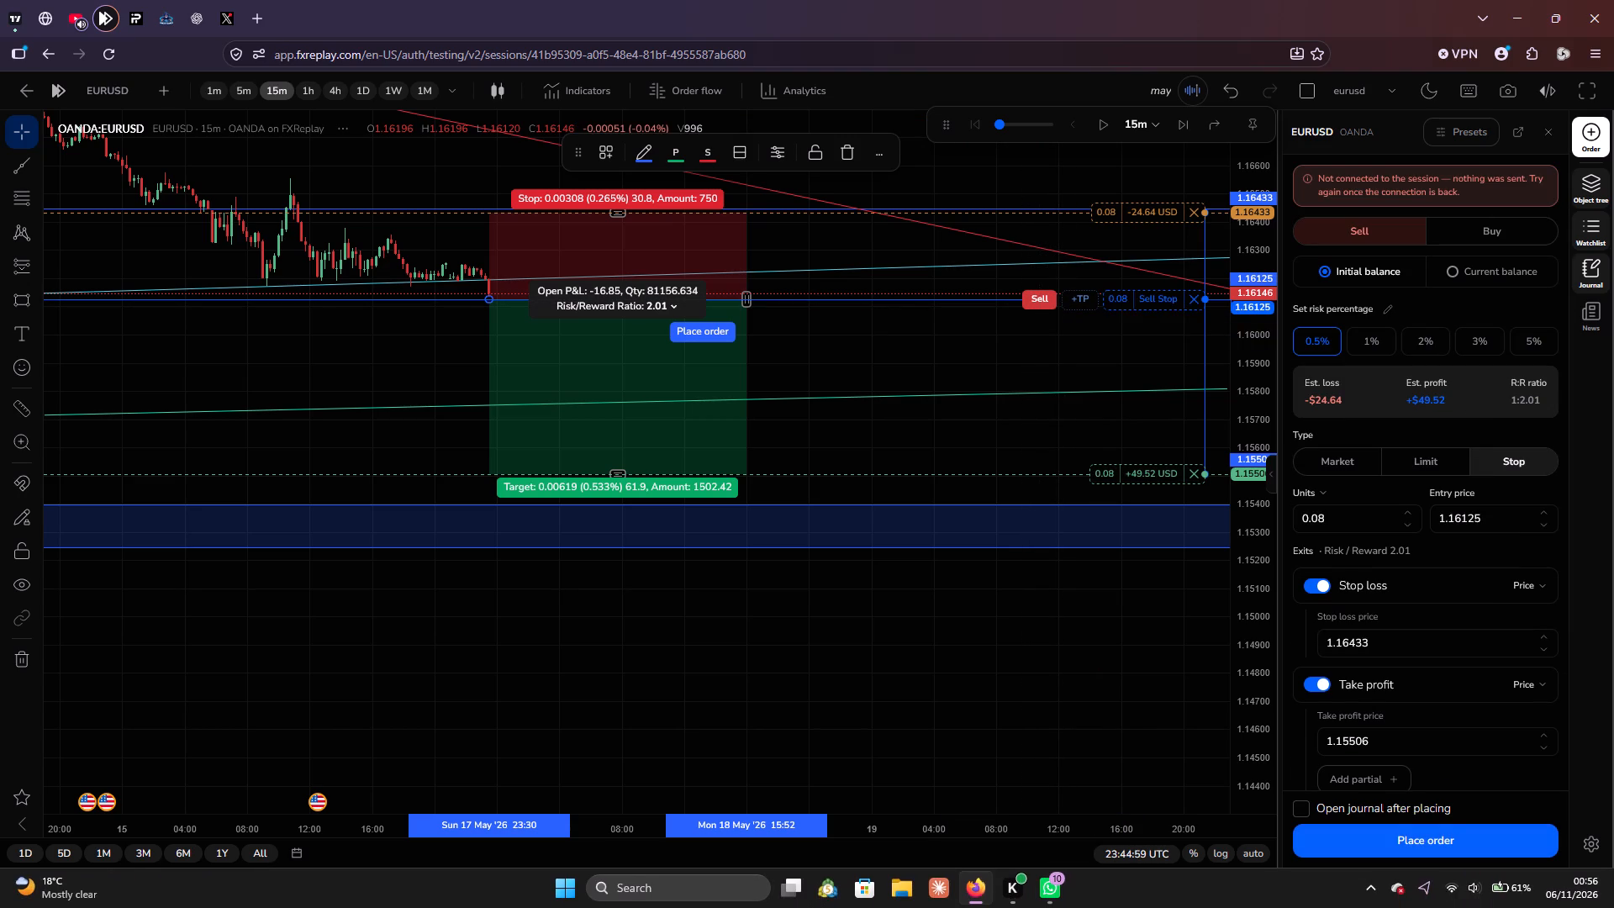
click(1042, 298)
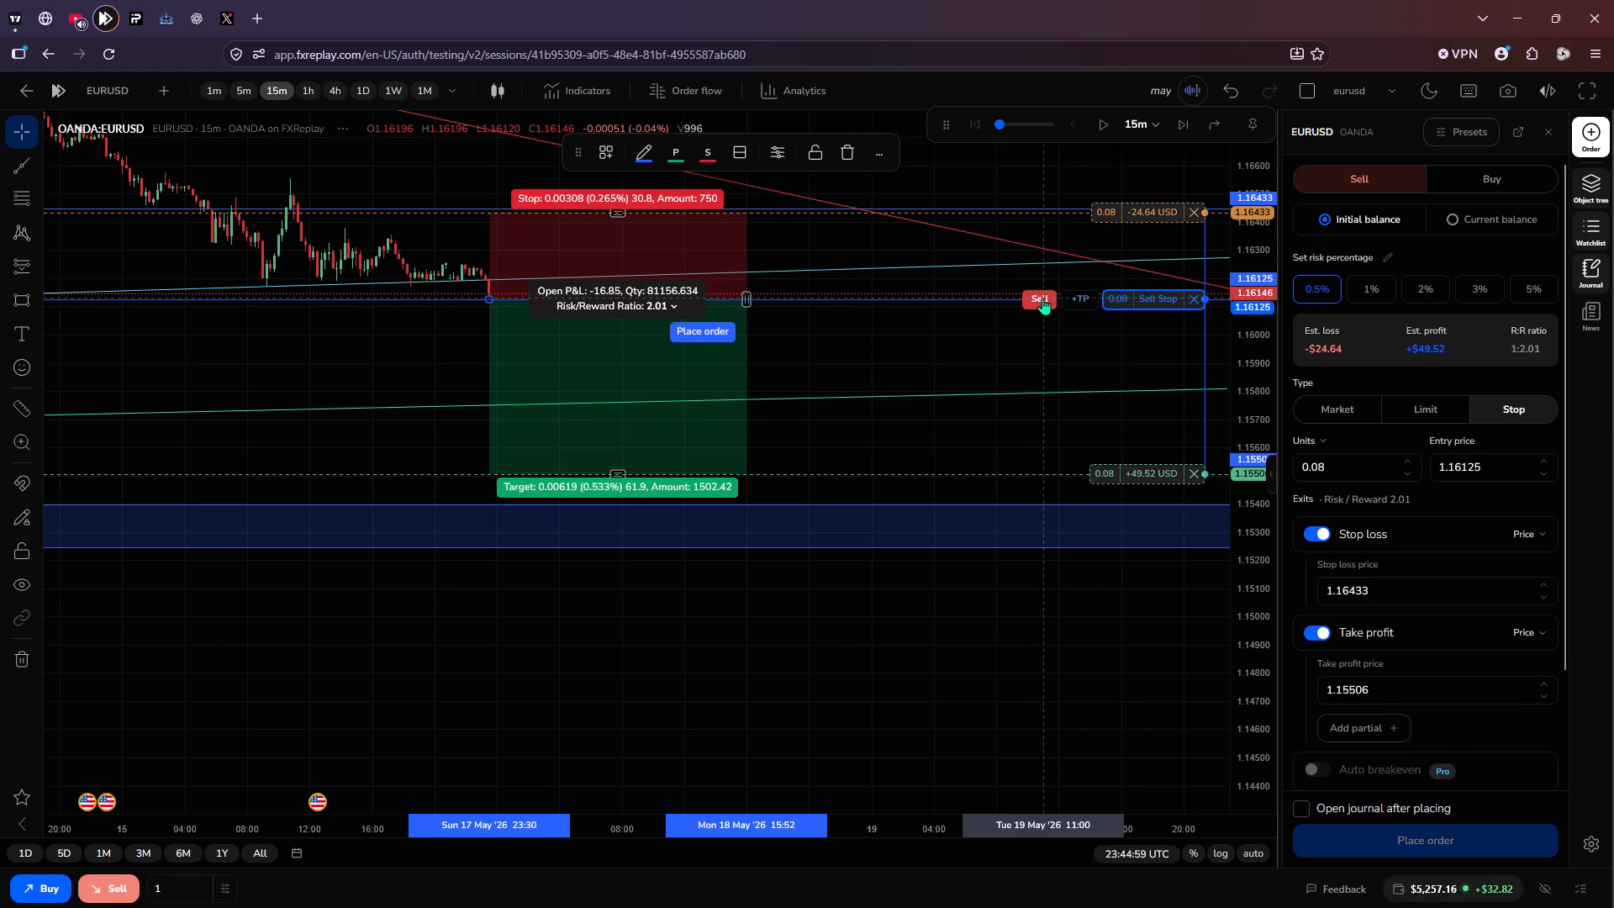
click(1117, 316)
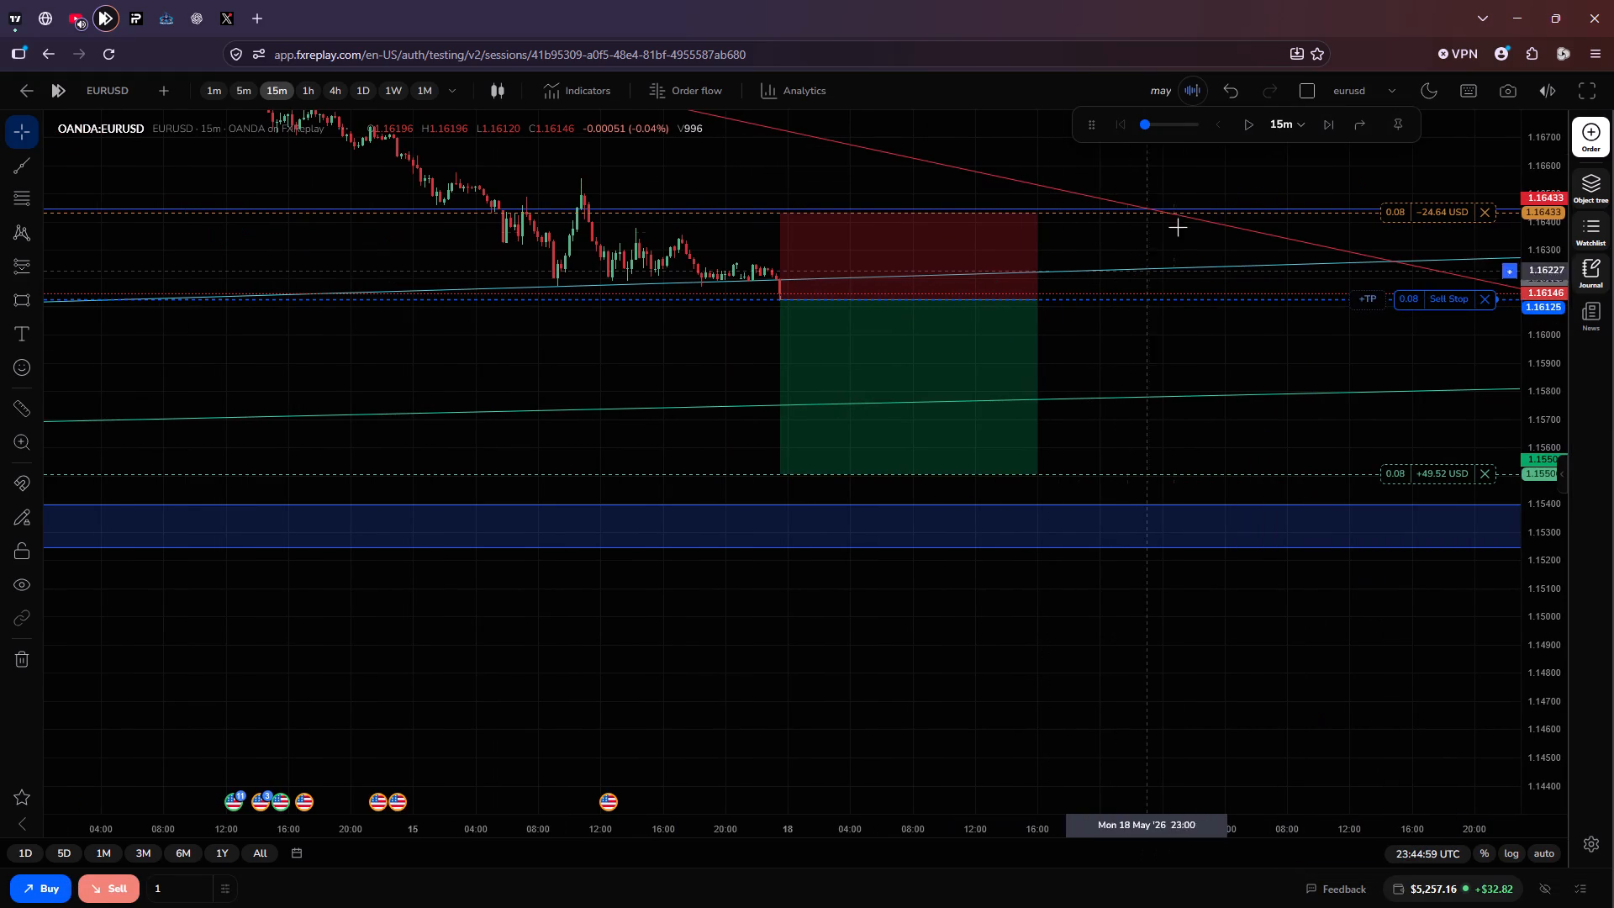
Replay EURUSD's 15-minute candles at slightly higher speed to about 09:15 UTC on 18 May and pause there.
click(1238, 126)
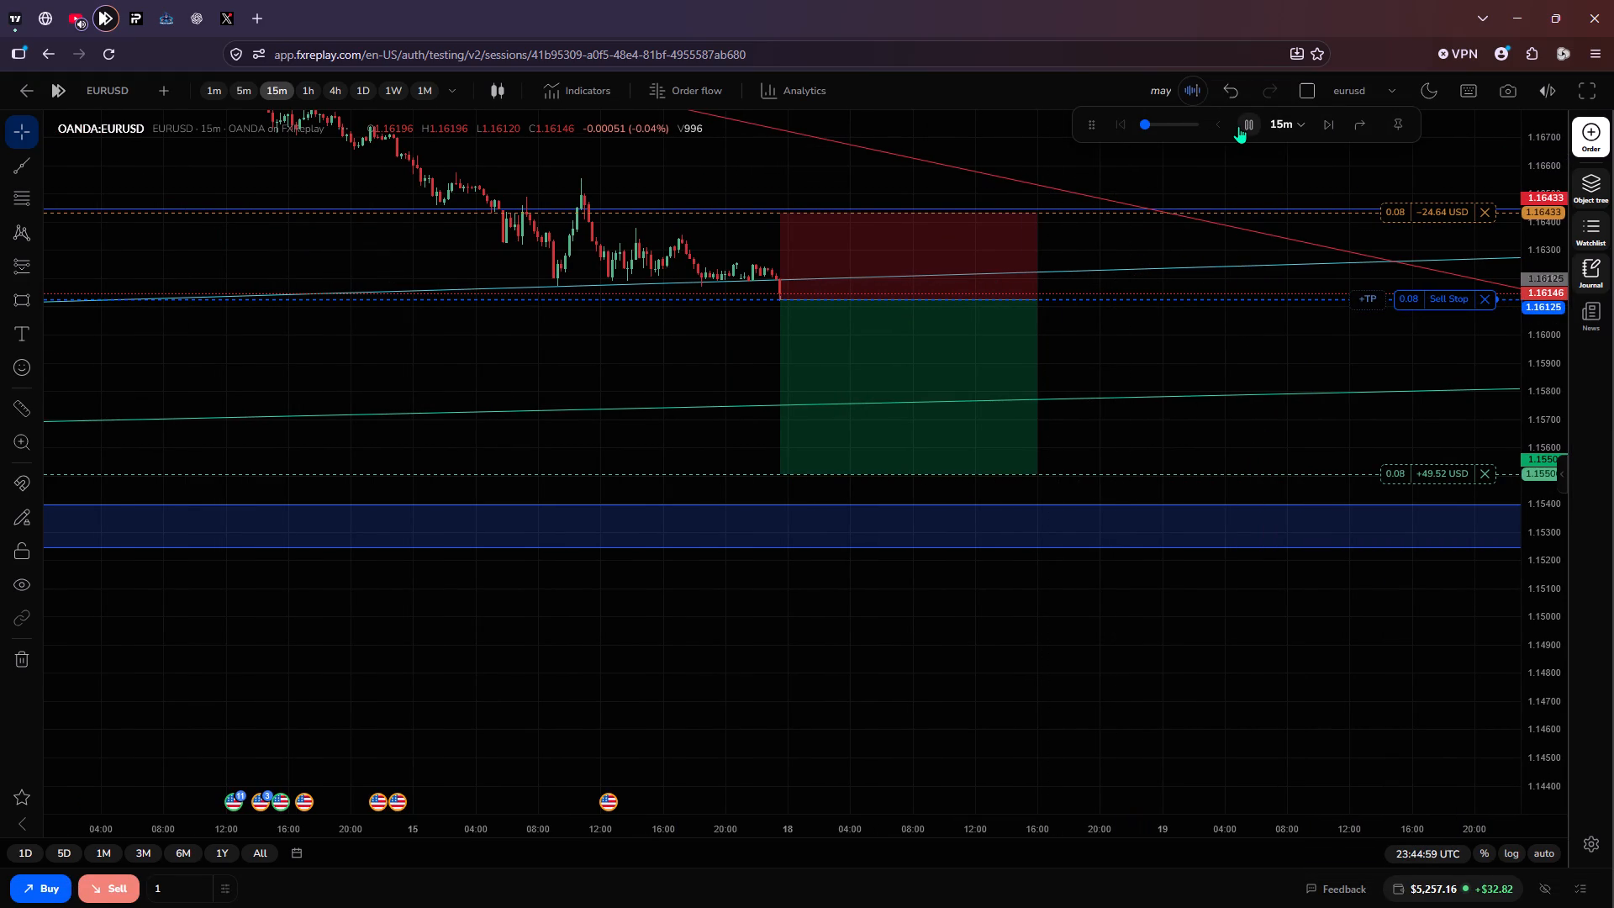
click(1145, 125)
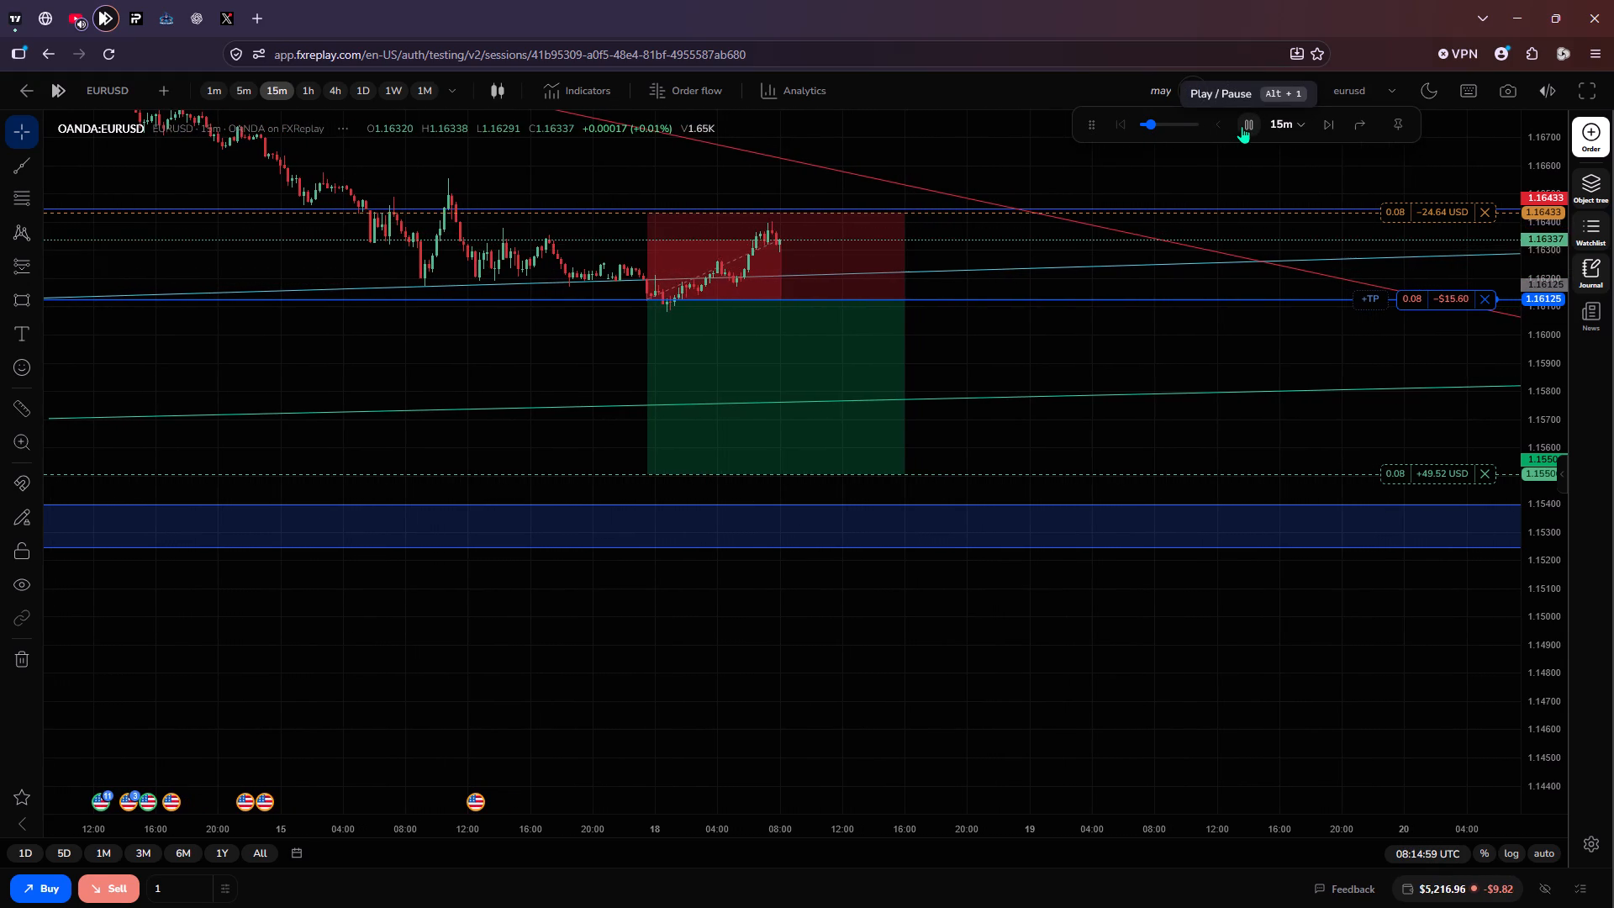
click(1242, 126)
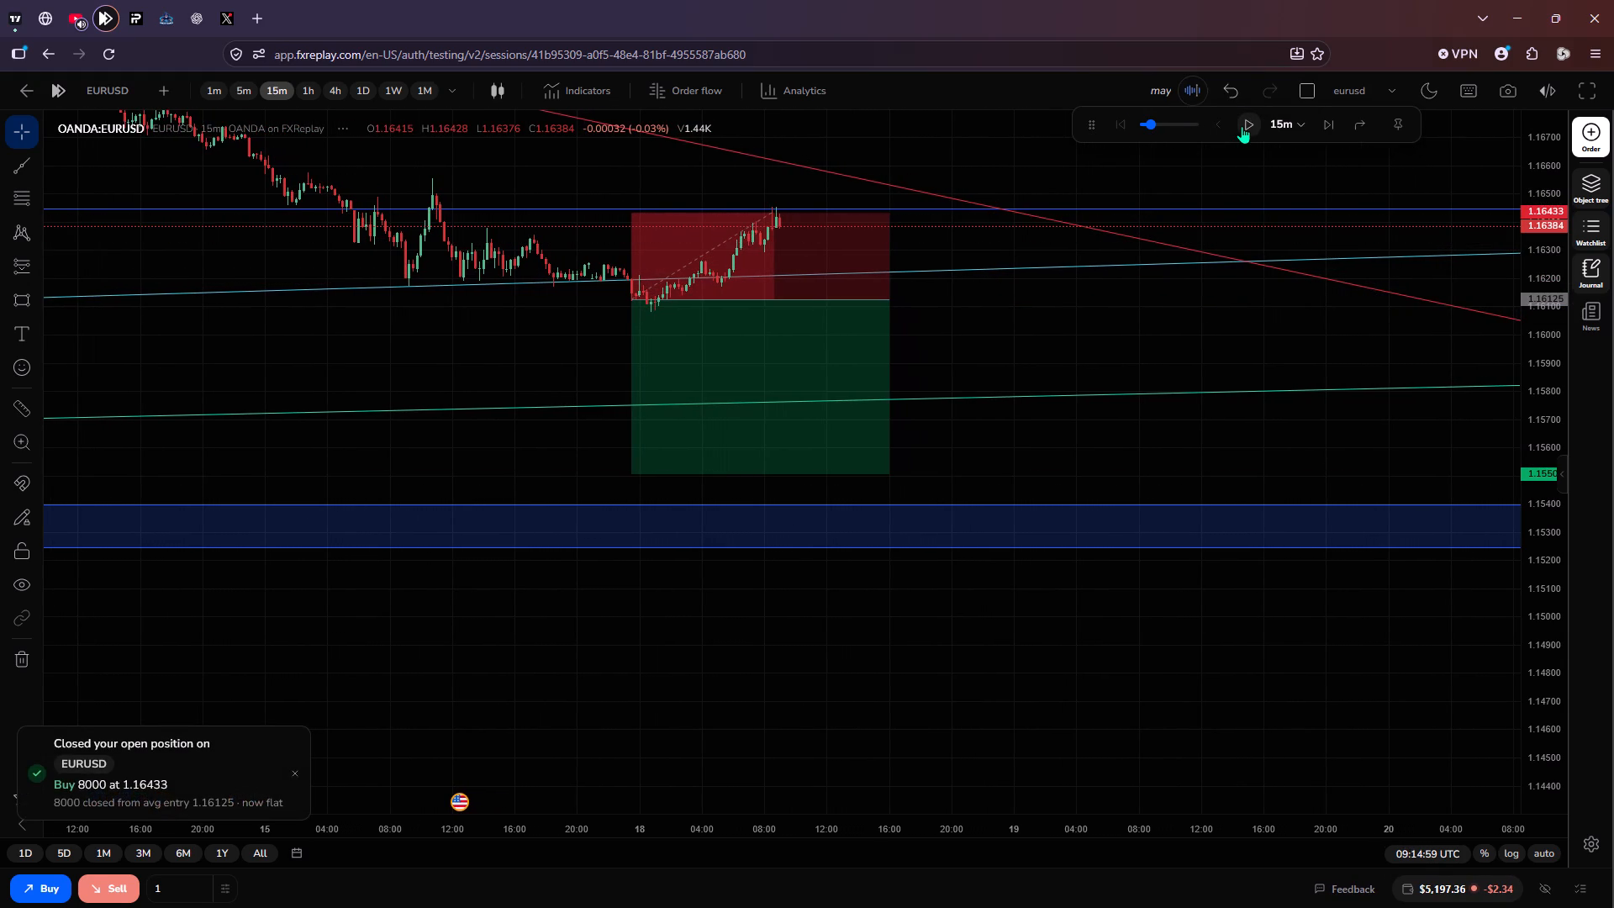
Delete the short position drawing of the closed trade from the EURUSD chart.
click(851, 392)
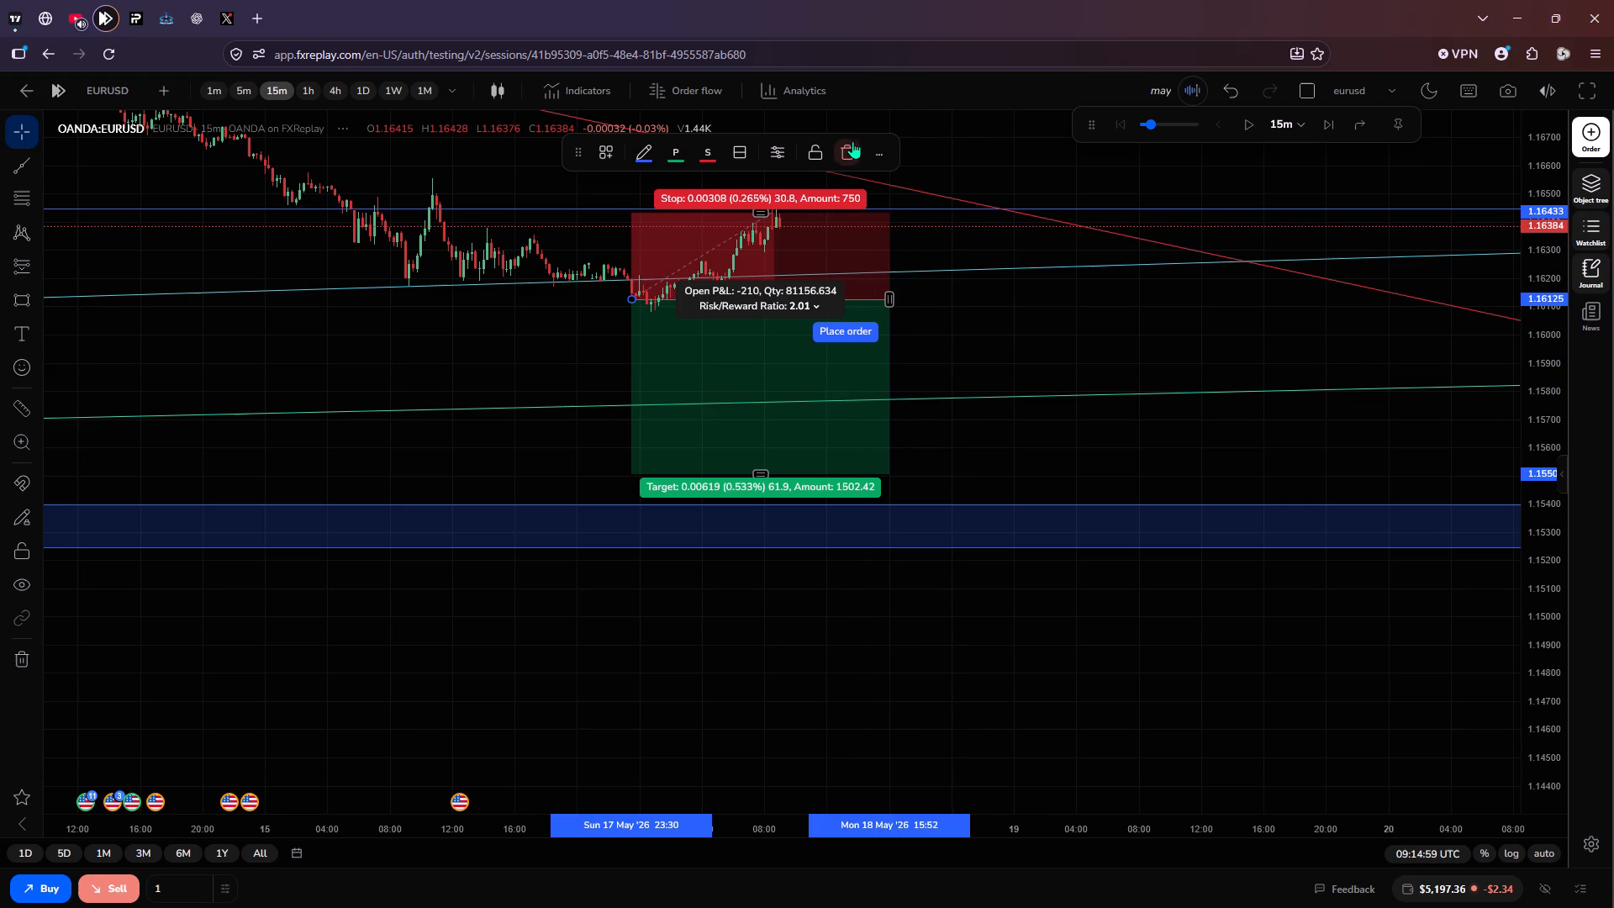
click(850, 142)
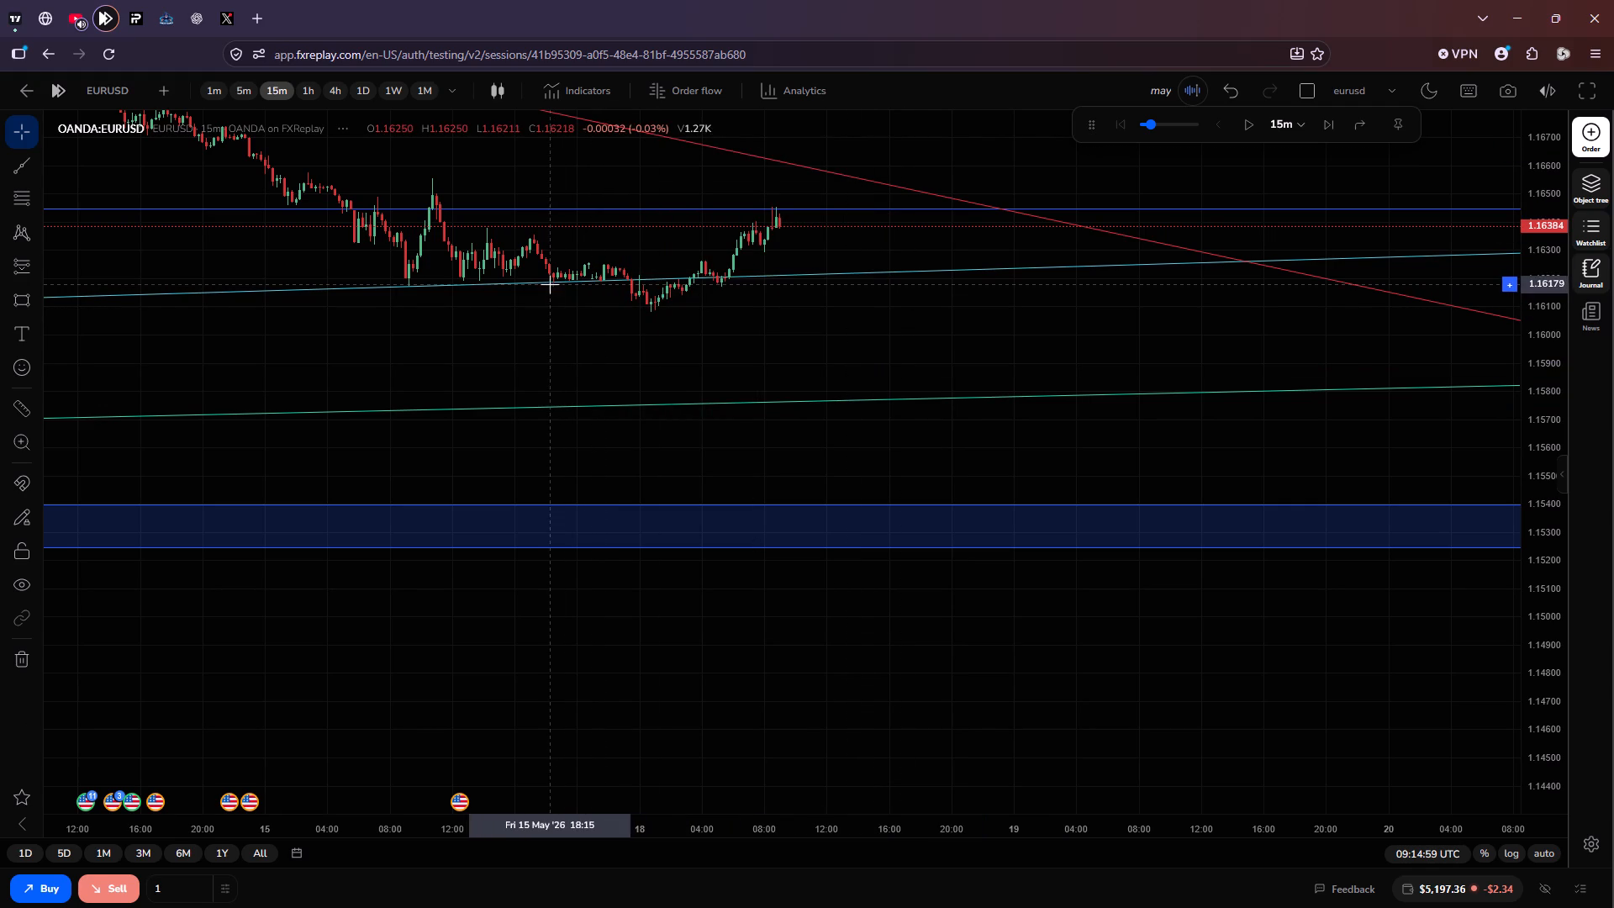
Move the light-blue rising trendline down to touch the latest swing low on the 15-minute chart.
drag(484, 283, 714, 309)
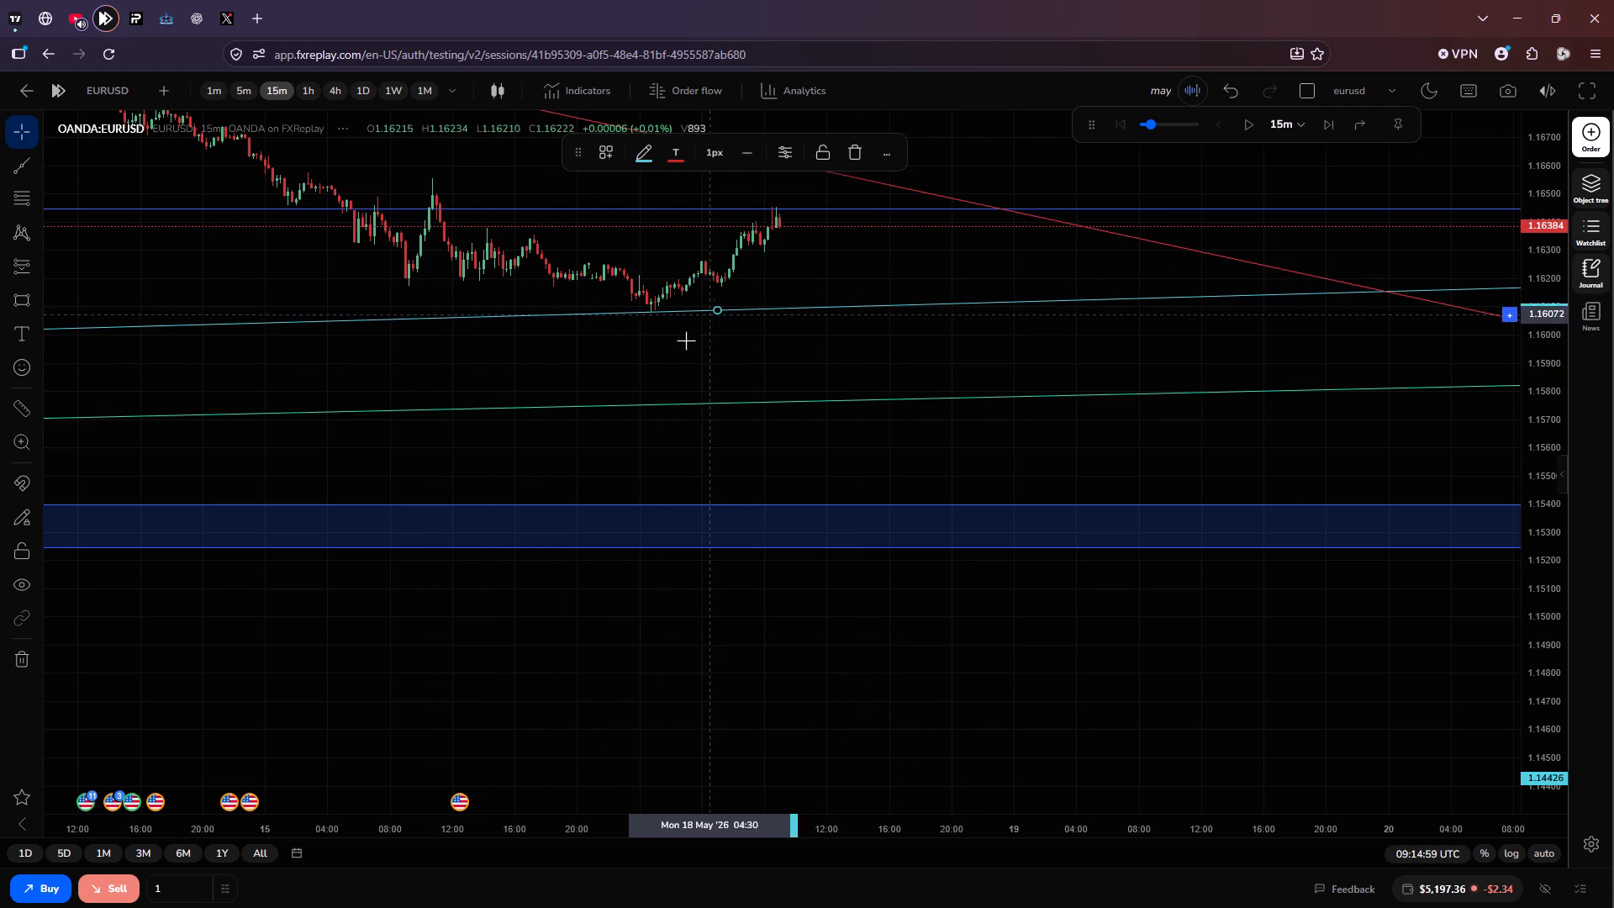
click(676, 346)
On the 4-hour chart, draw a horizontal trendline at 1.16092 from the 17 May low into early June.
click(335, 98)
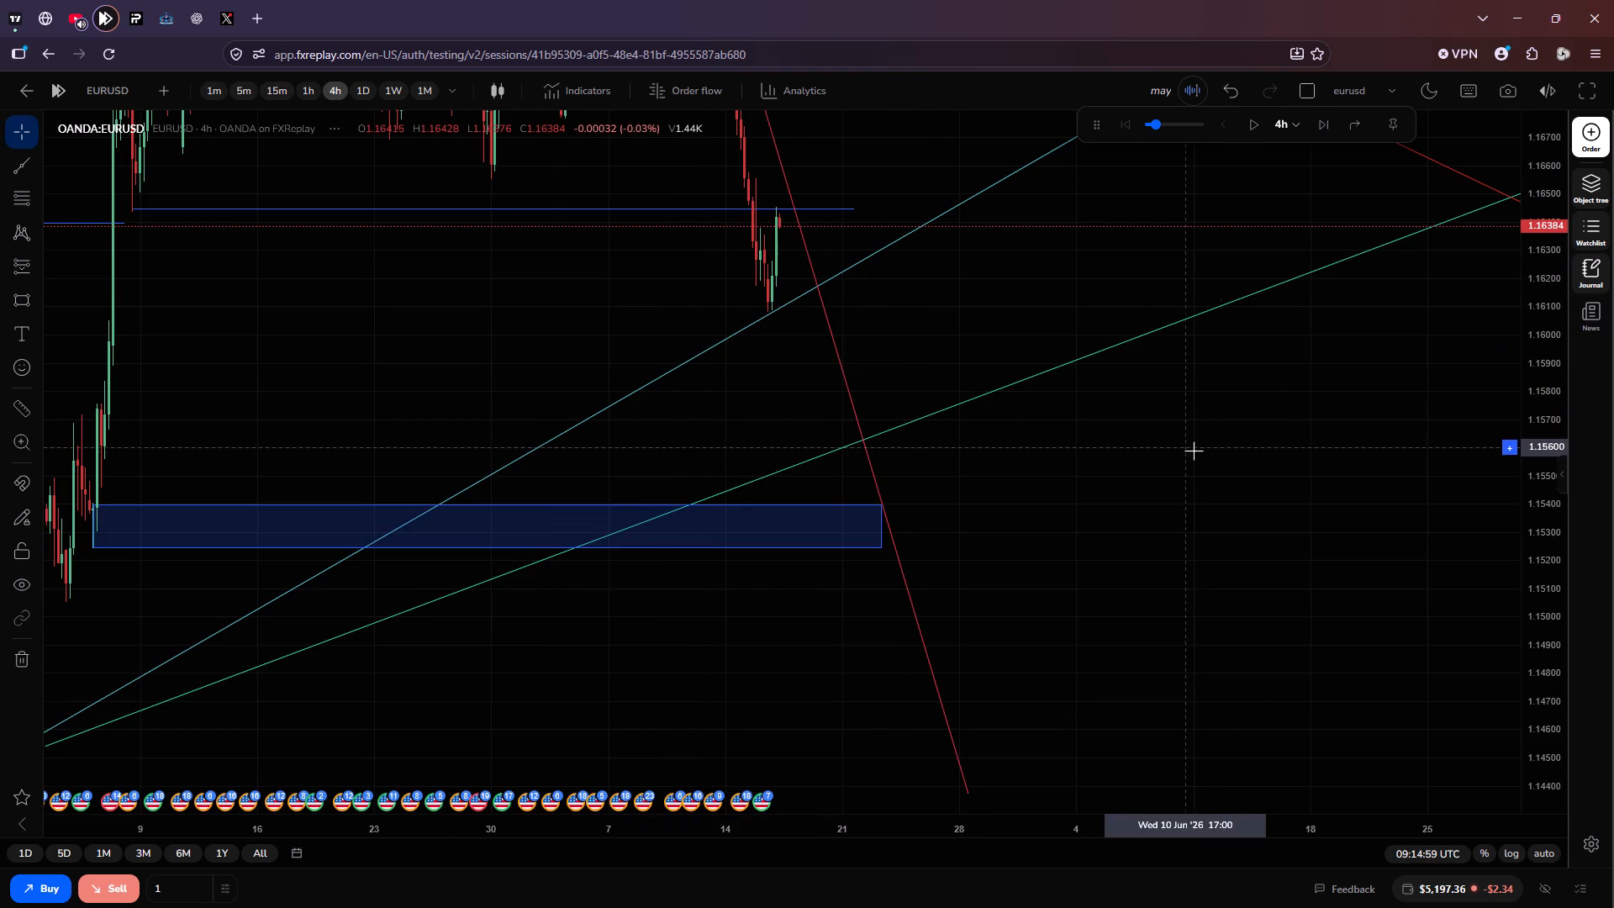
scroll(1537, 570, down, 2)
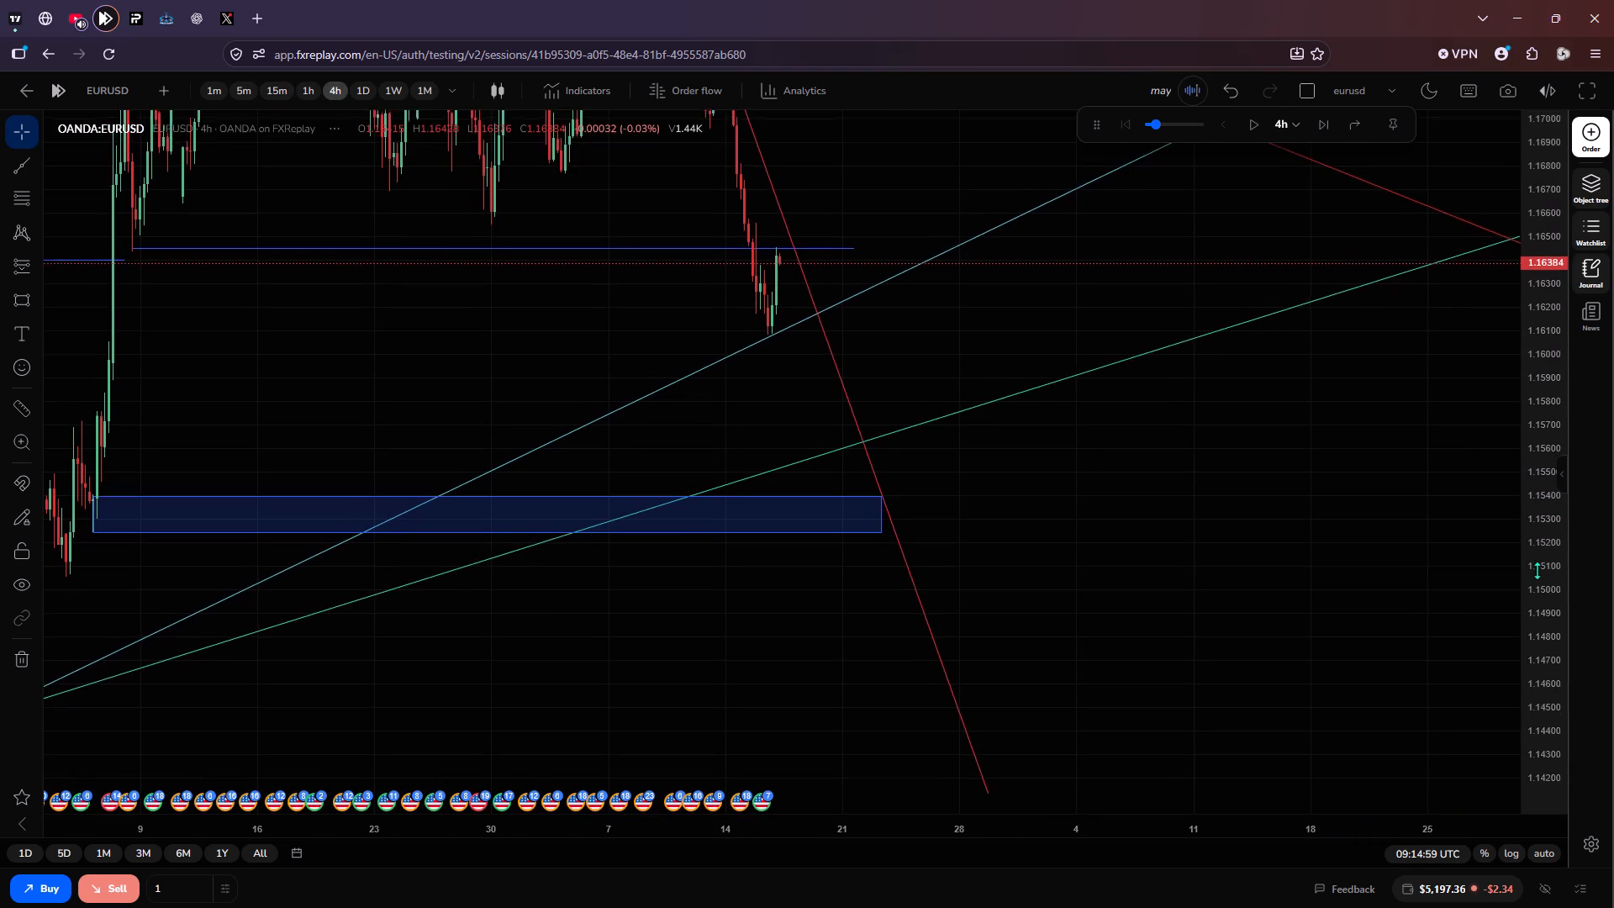
scroll(1537, 570, down, 2)
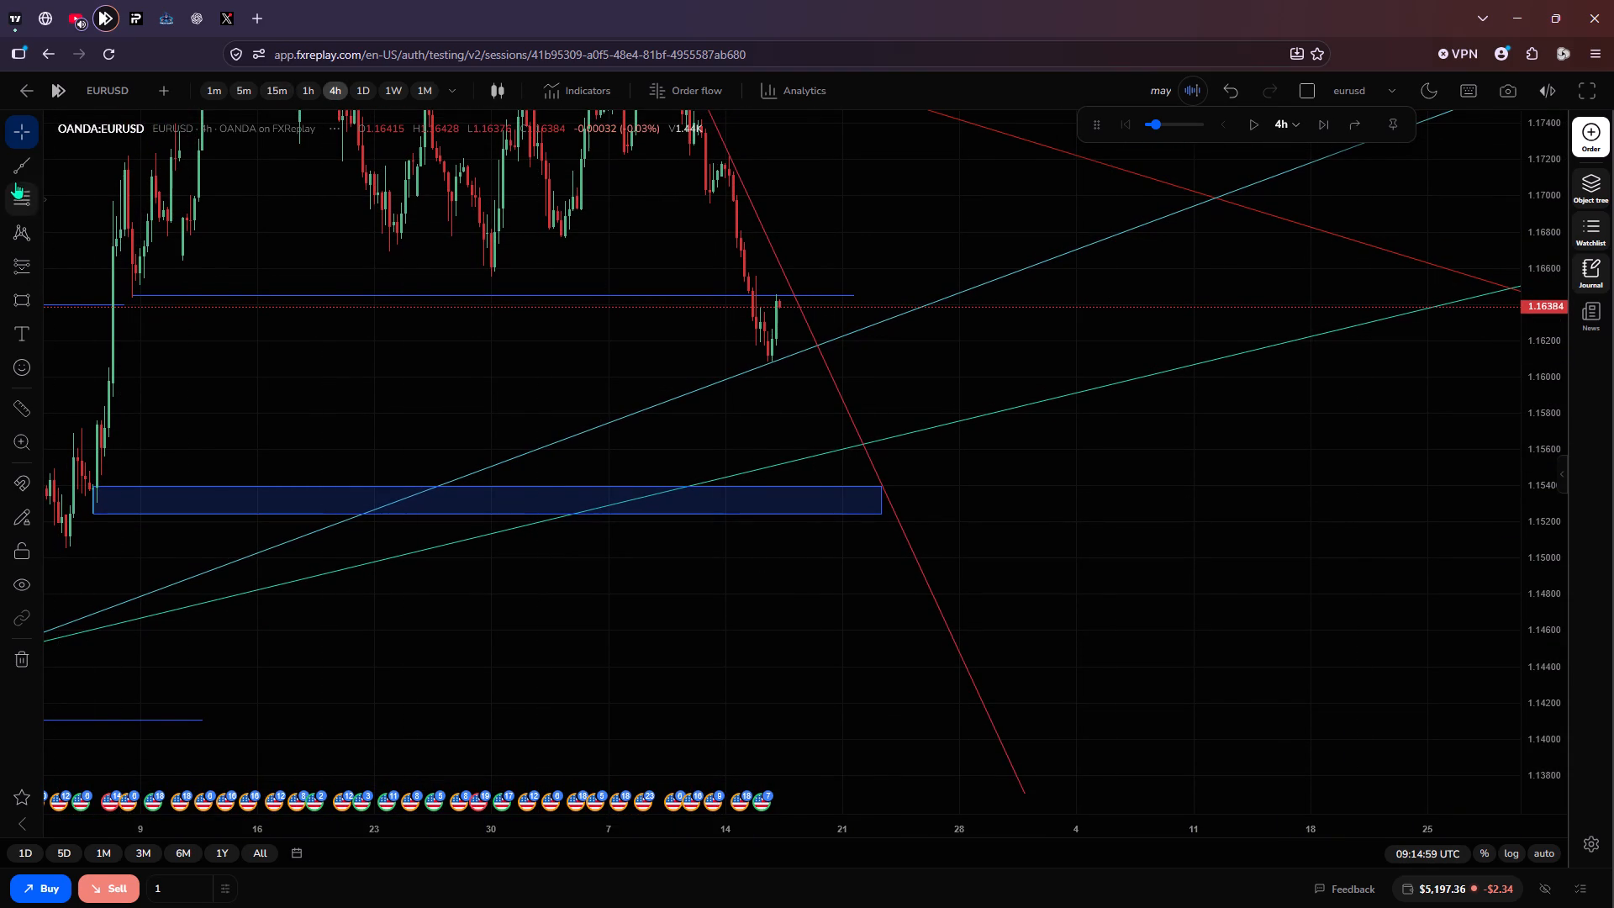
click(41, 166)
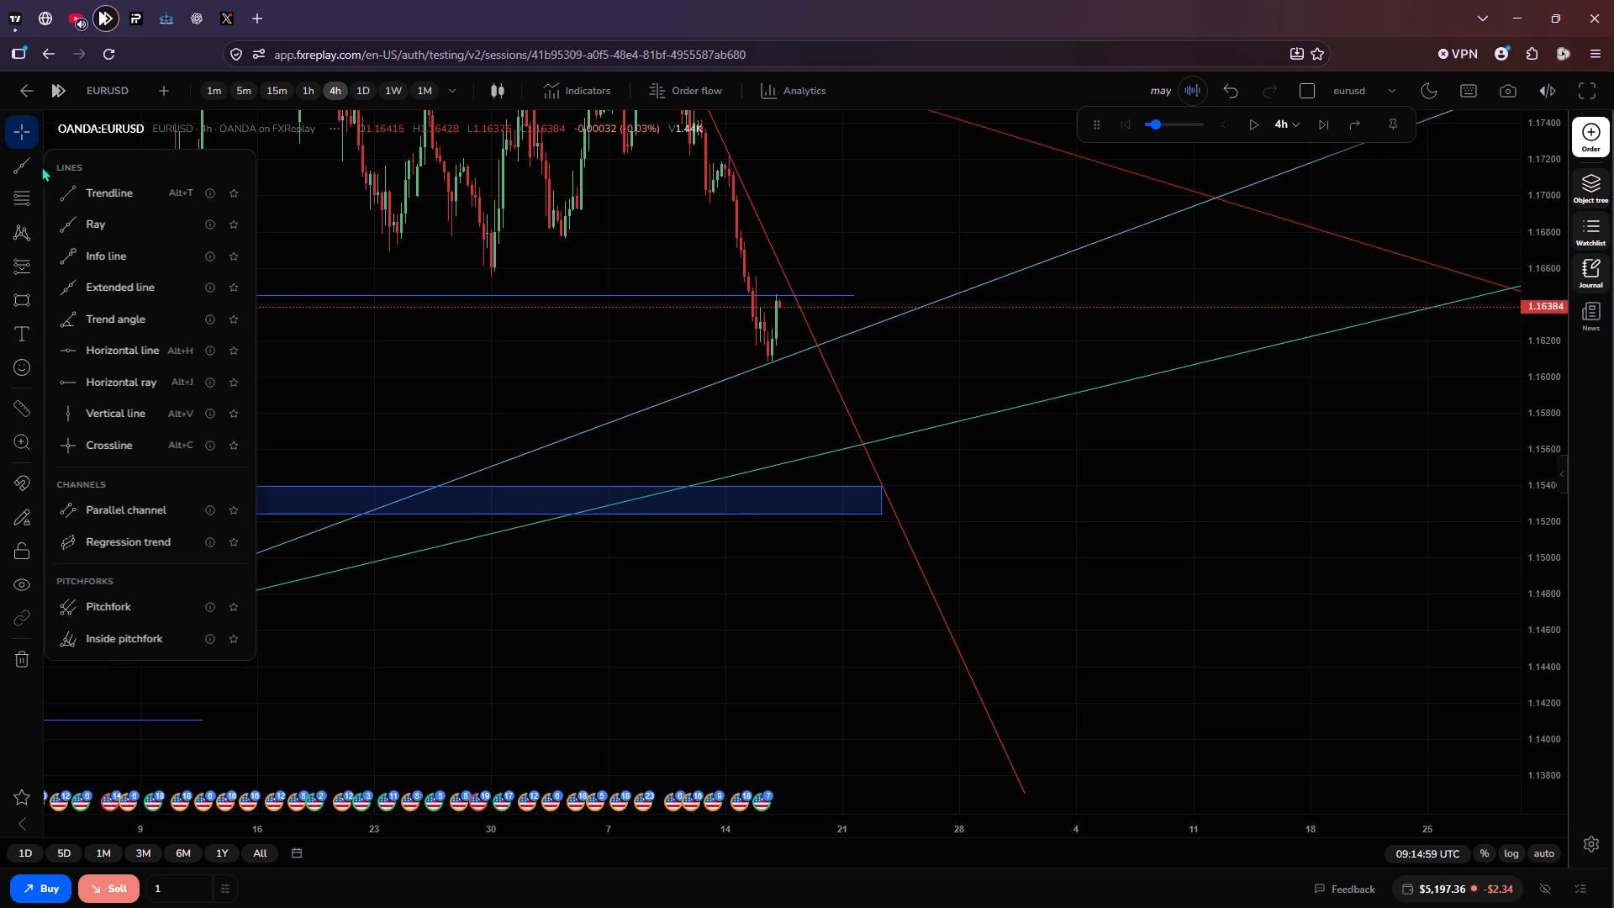
click(132, 202)
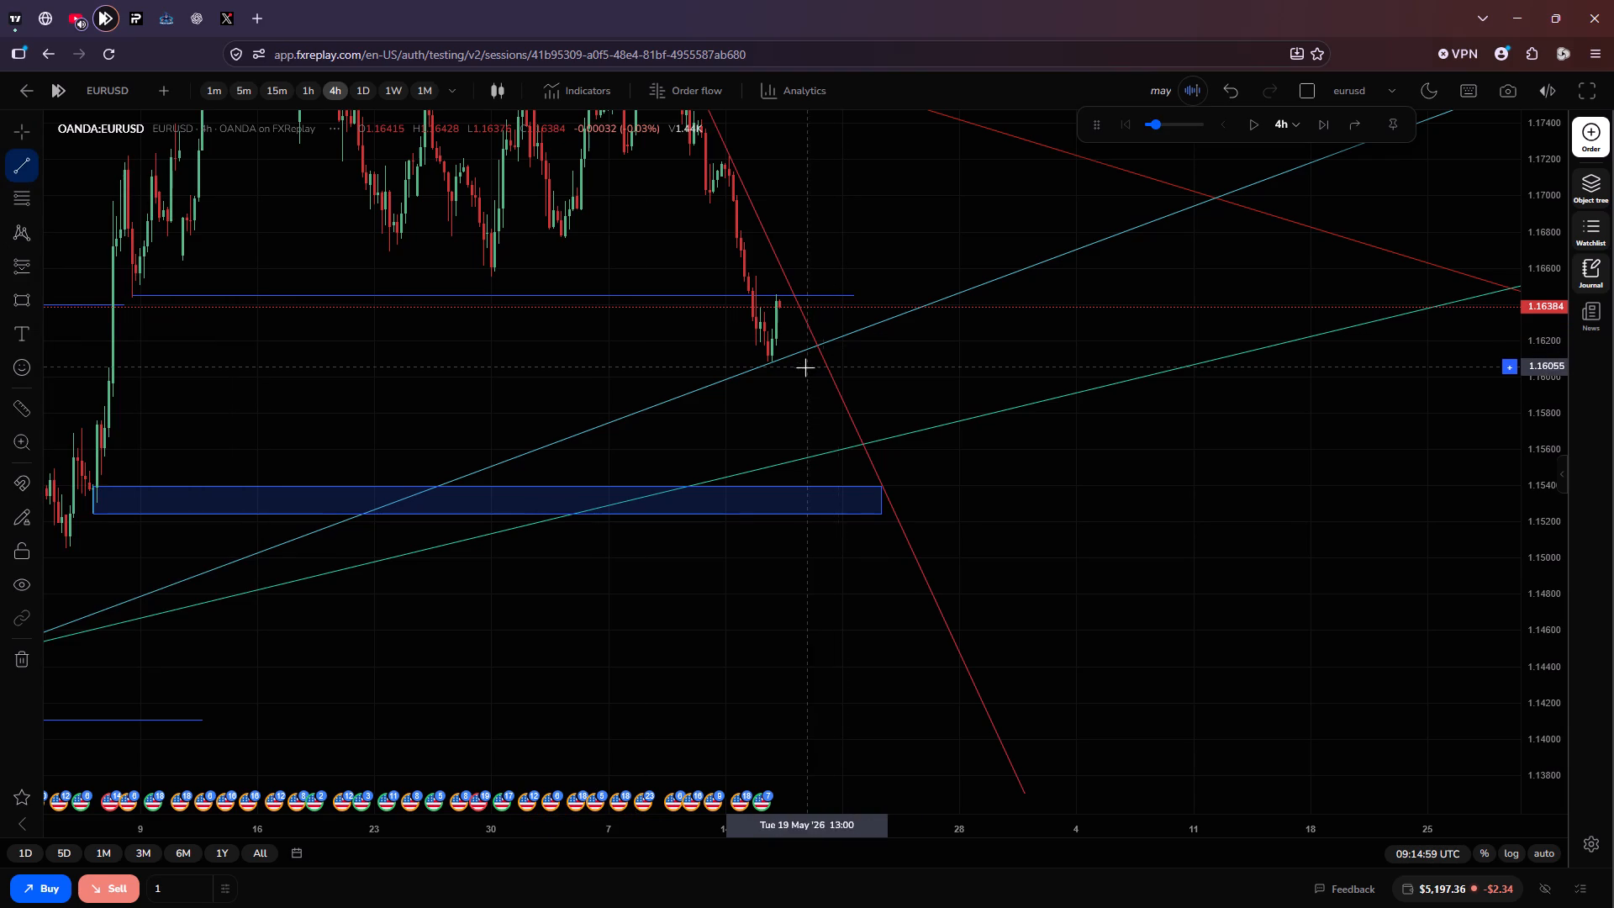
drag(770, 360, 965, 358)
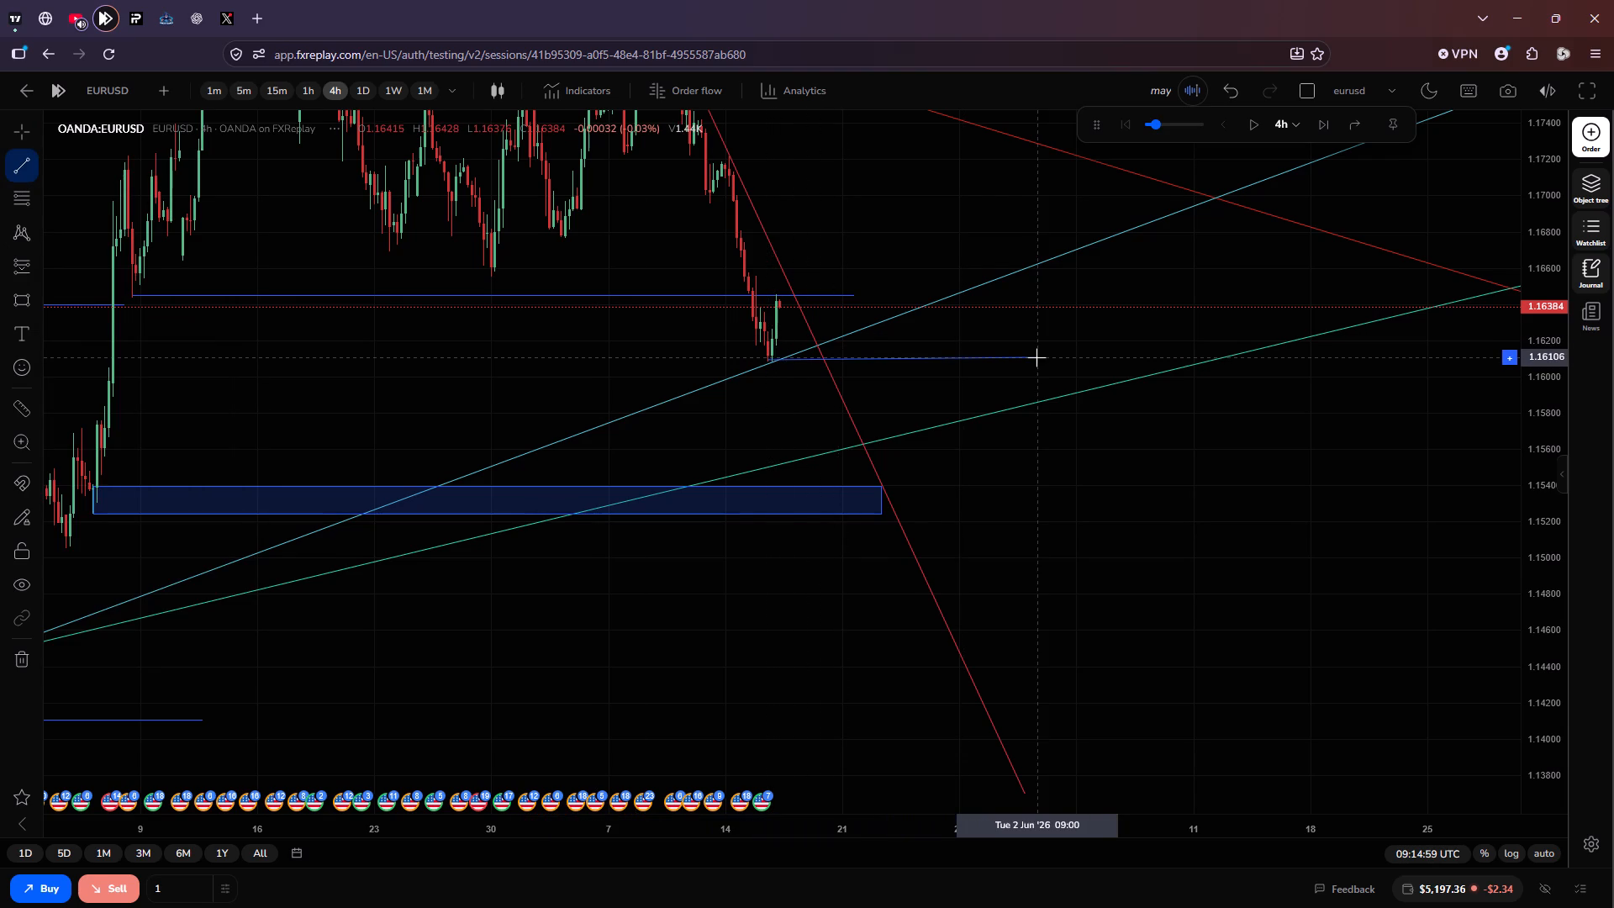
shift+click(1042, 356)
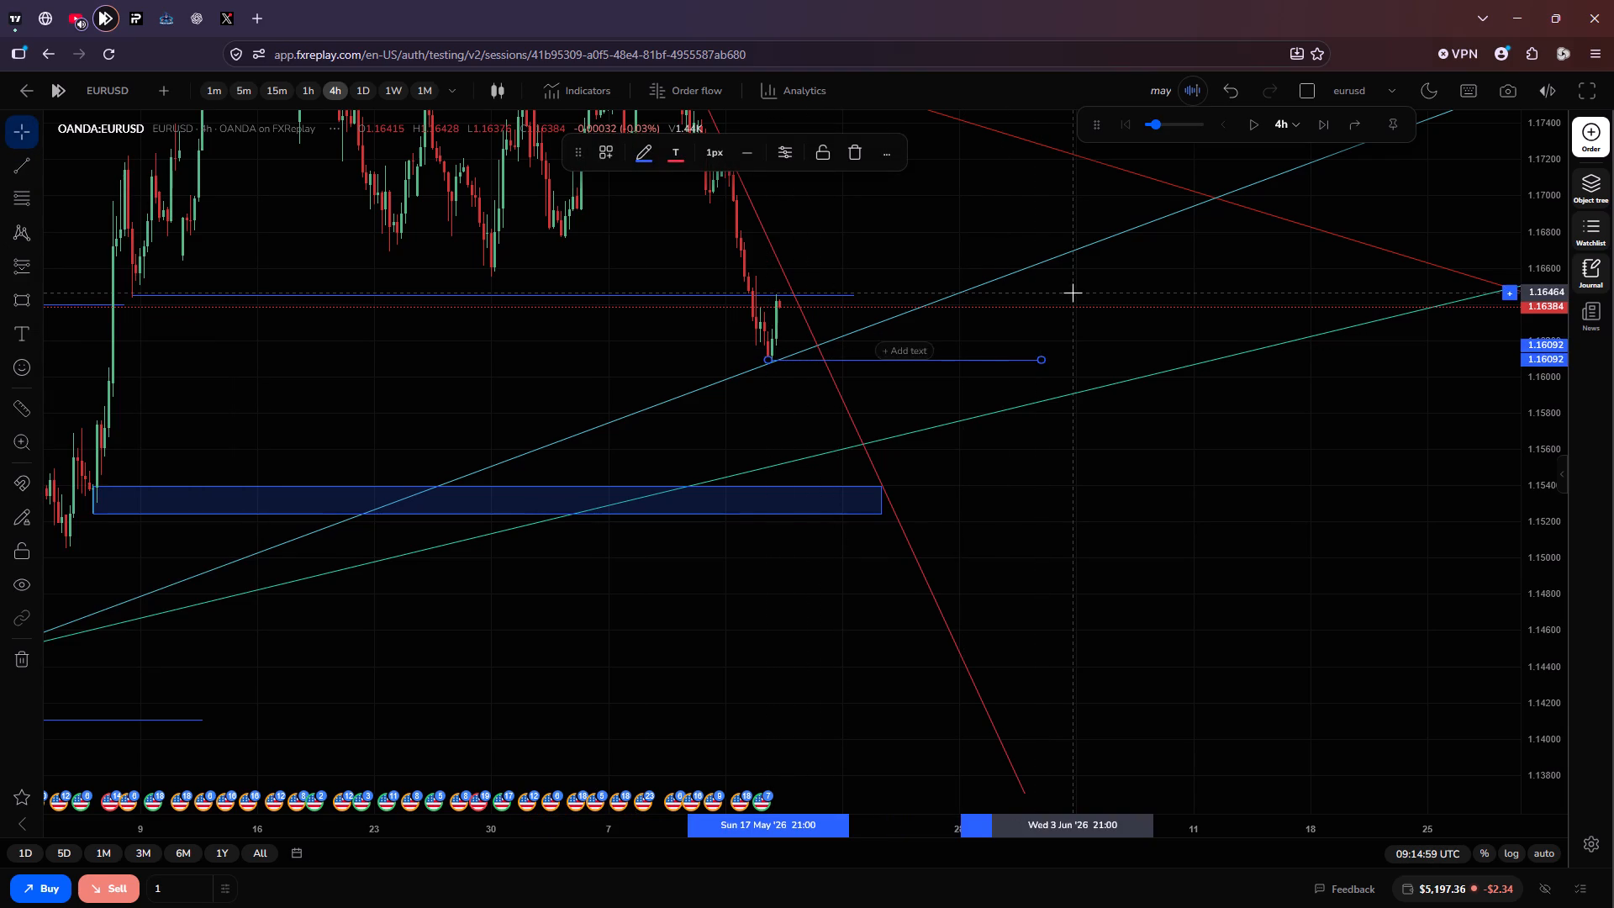
click(1073, 293)
Move the blue horizontal level near 1.1645 up to the 4 May swing low at about 1.16773.
drag(661, 285, 583, 494)
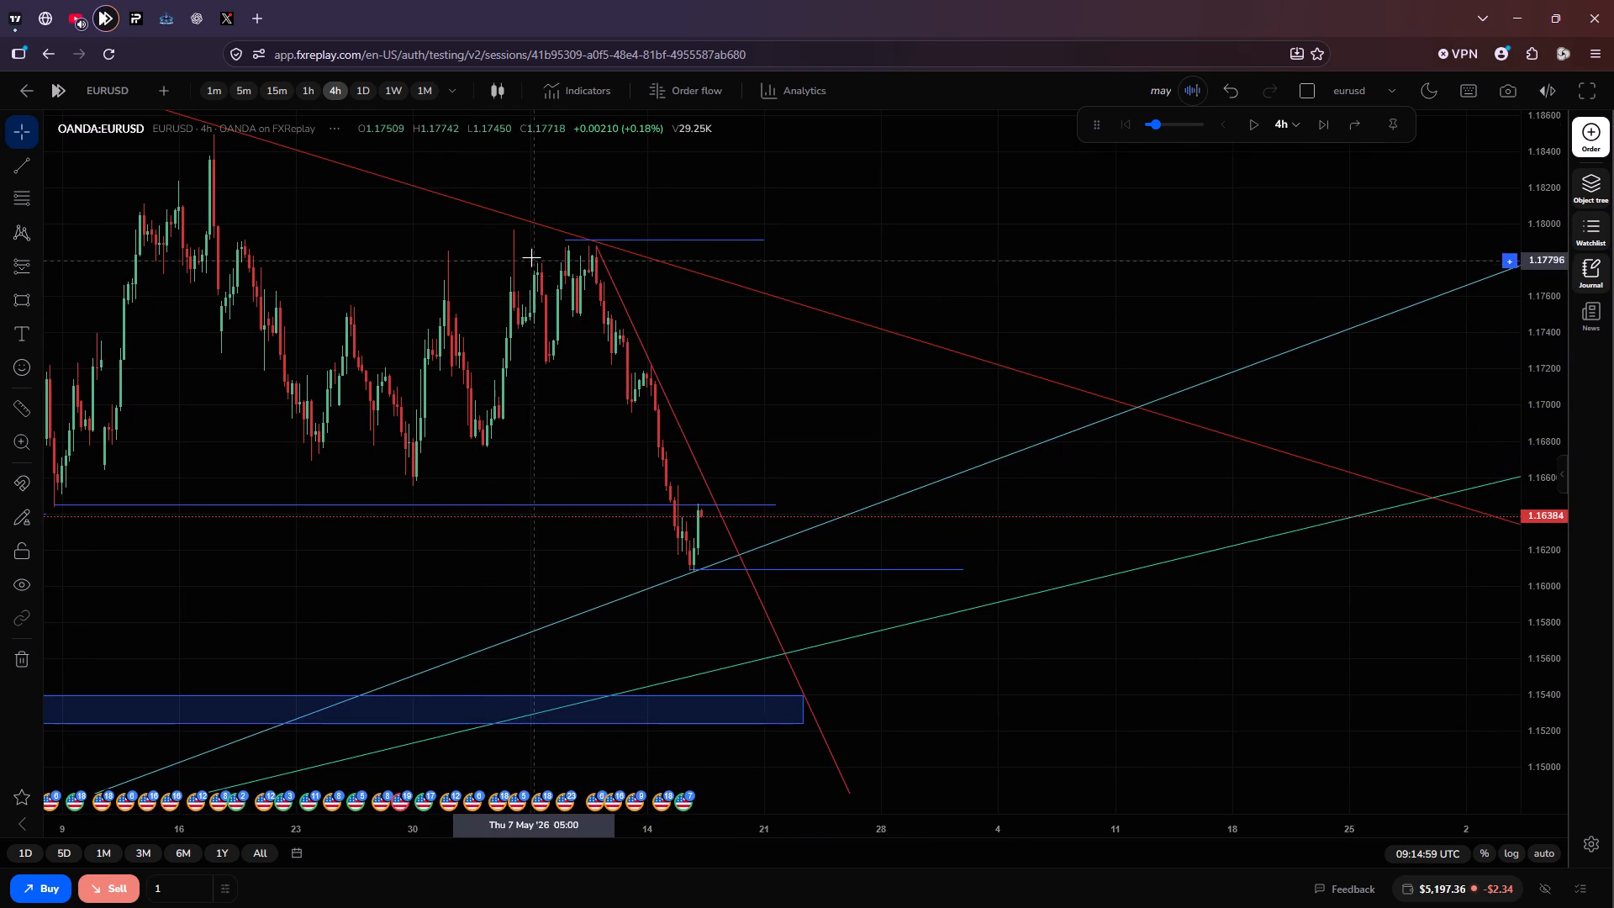
click(508, 502)
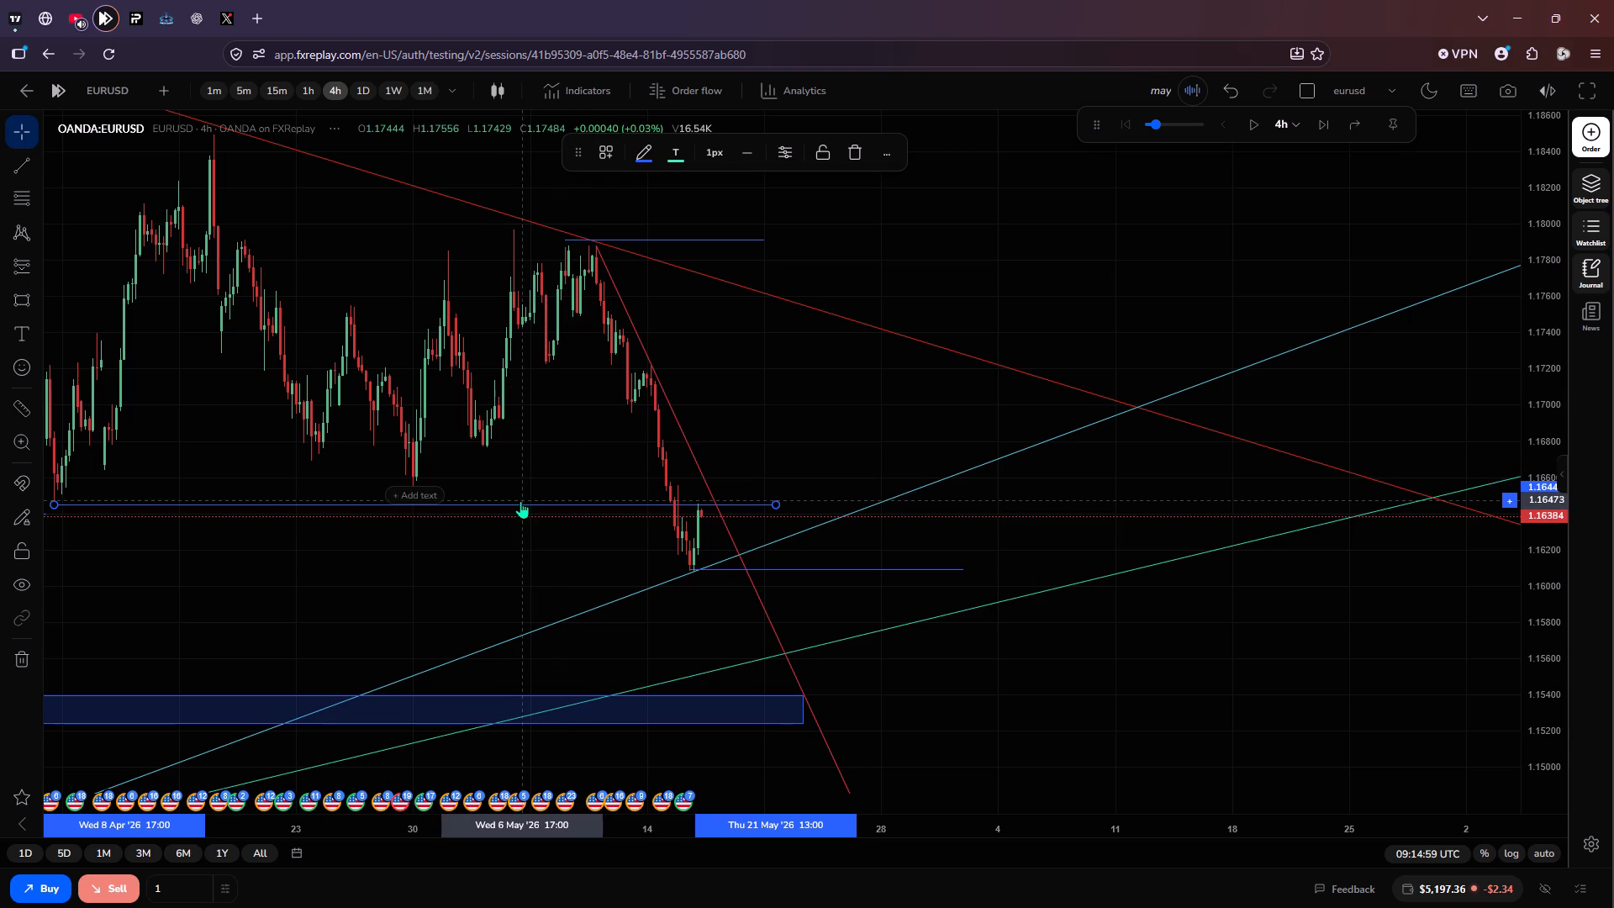
drag(520, 501, 942, 435)
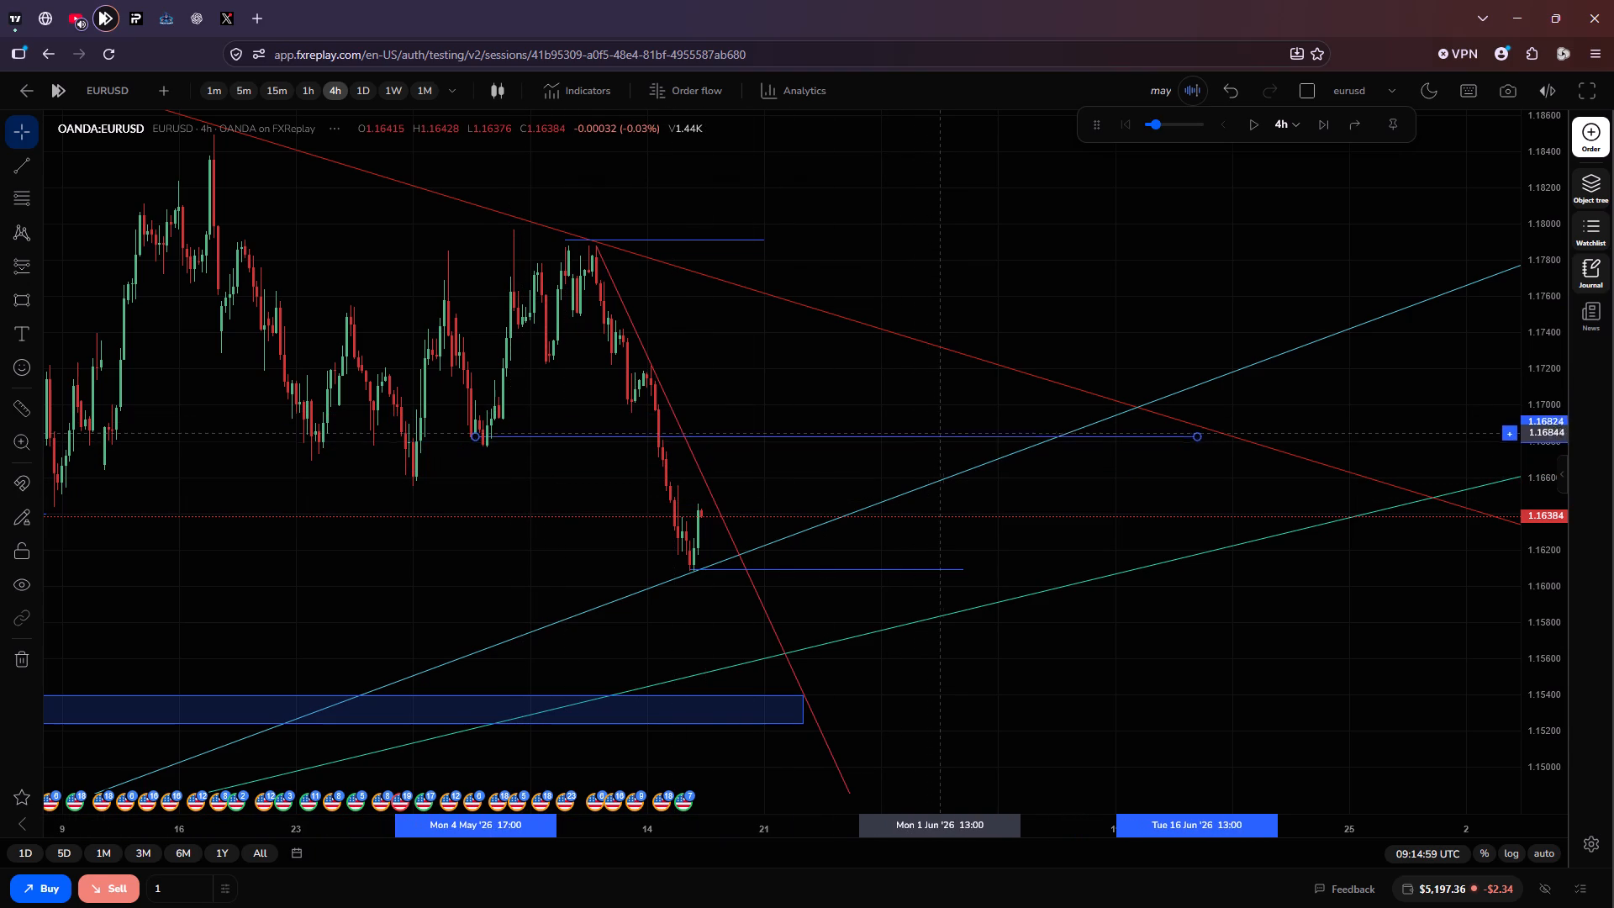
drag(942, 435, 946, 442)
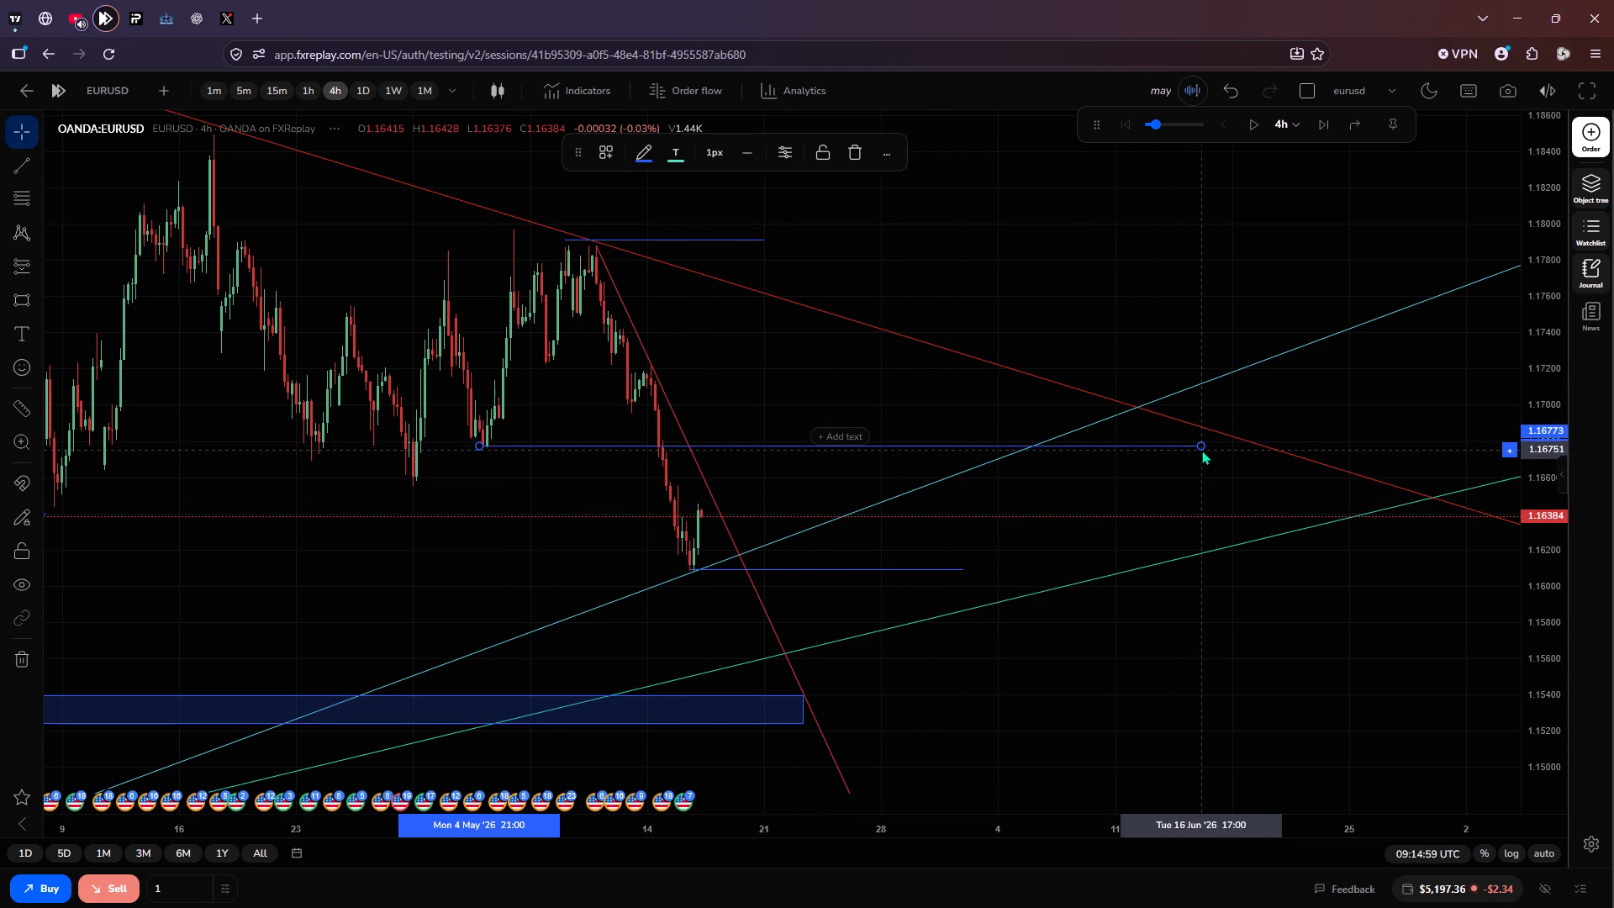
Shorten the moved level so it ends horizontally at the 14 May candle that breaks it.
drag(1199, 445, 715, 425)
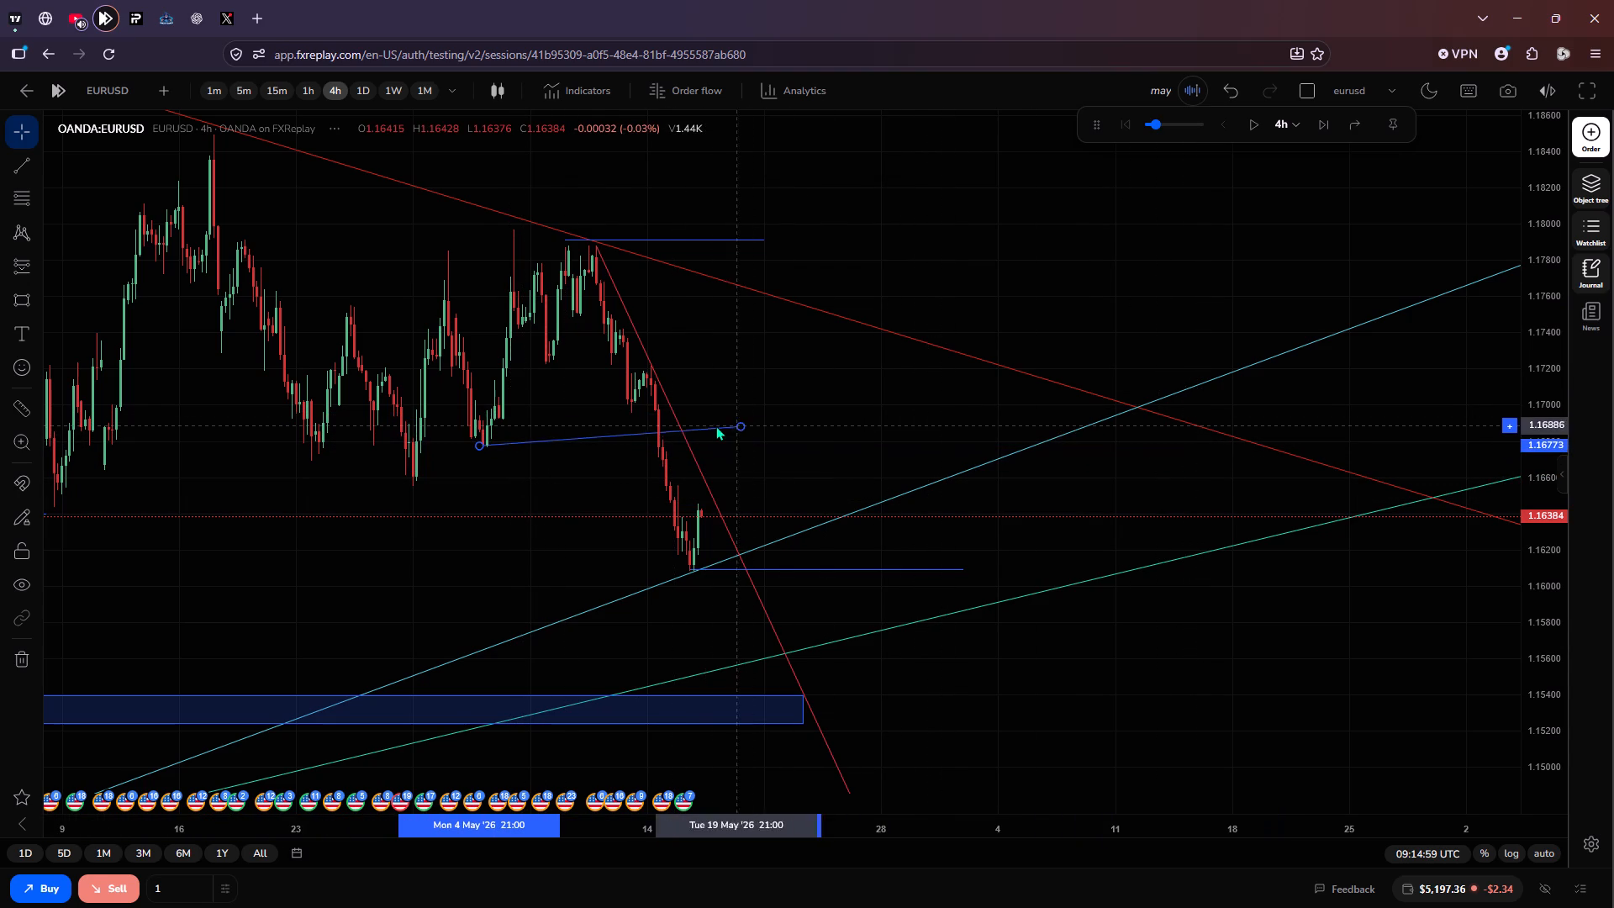
drag(715, 425, 655, 445)
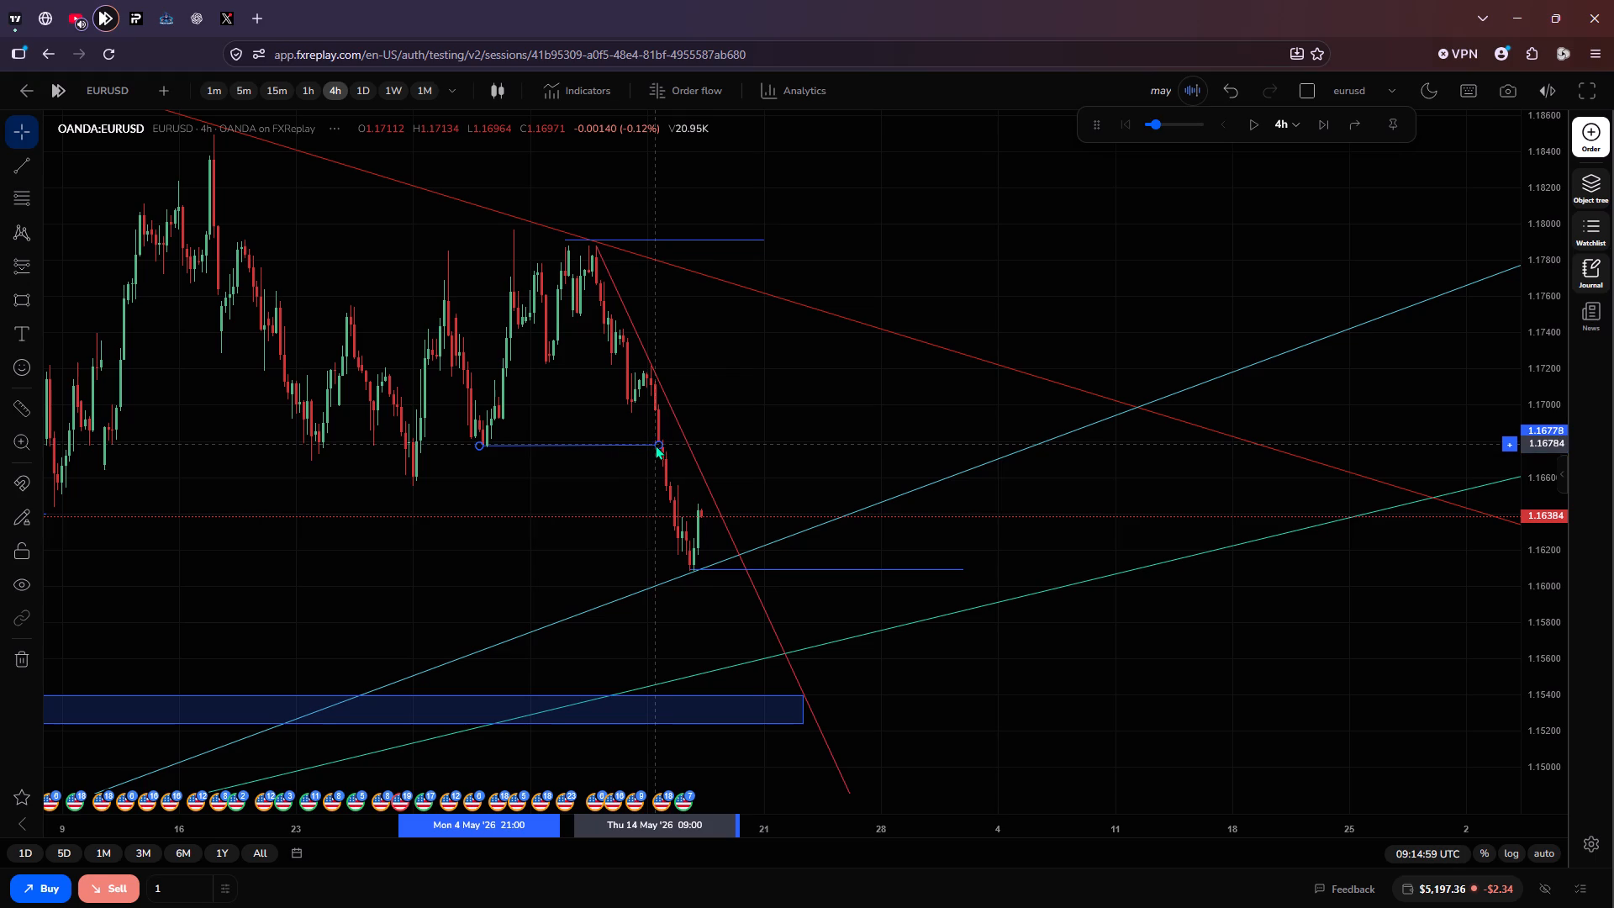
drag(655, 445, 656, 446)
shift+click(656, 446)
click(562, 432)
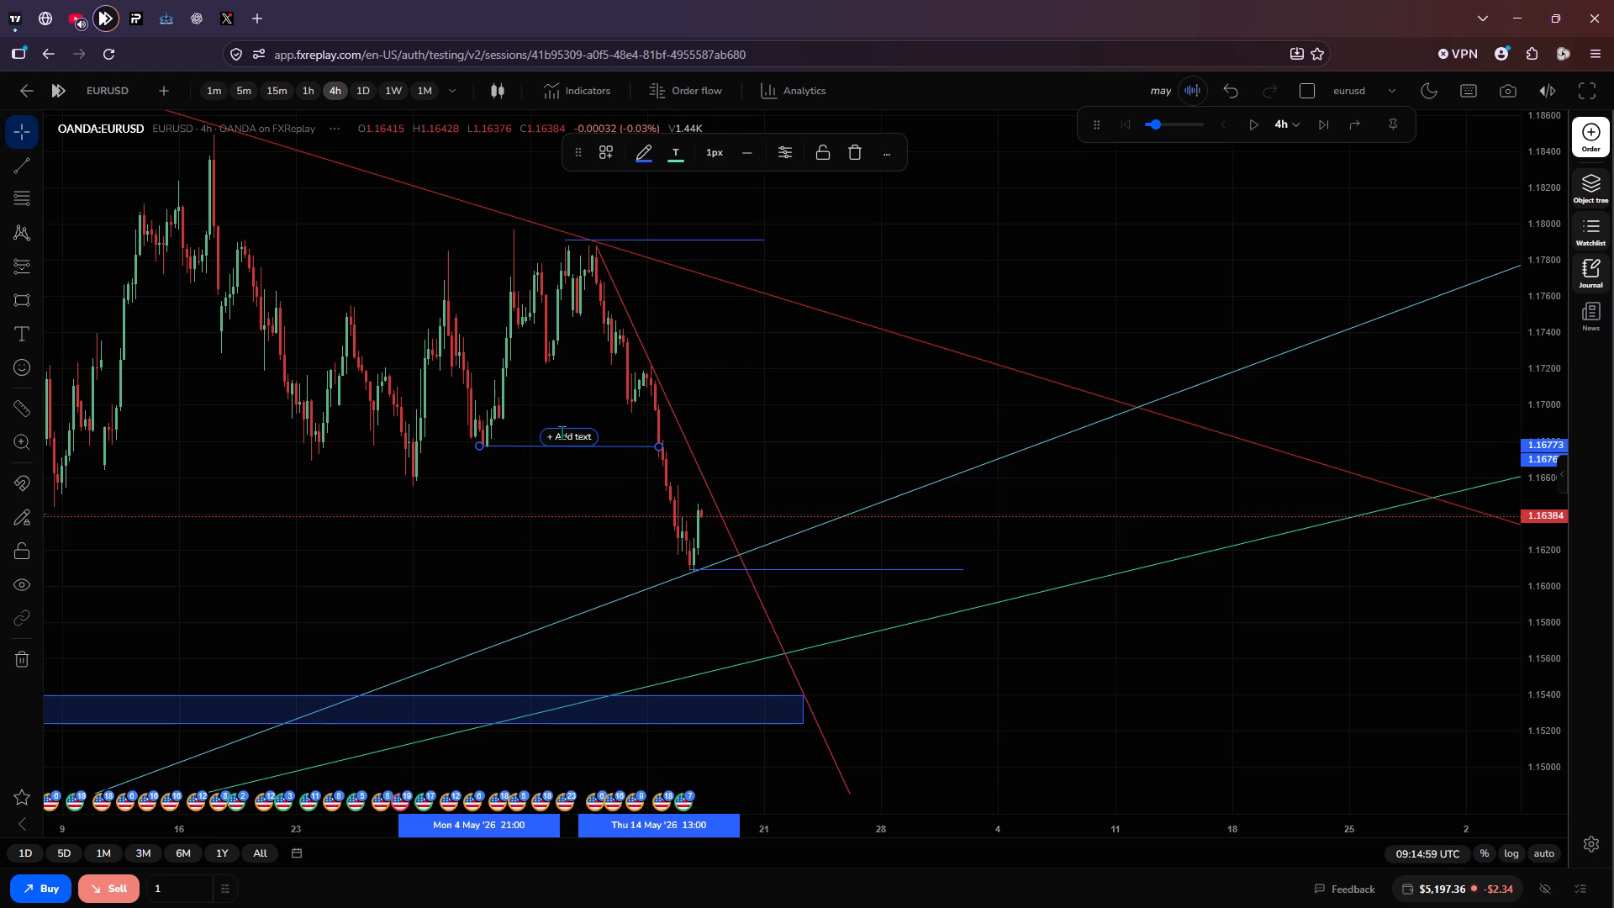
Label the shortened blue level at about 1.16773 "CHOCH" and colour the label red.
text(CH)
text(OCH)
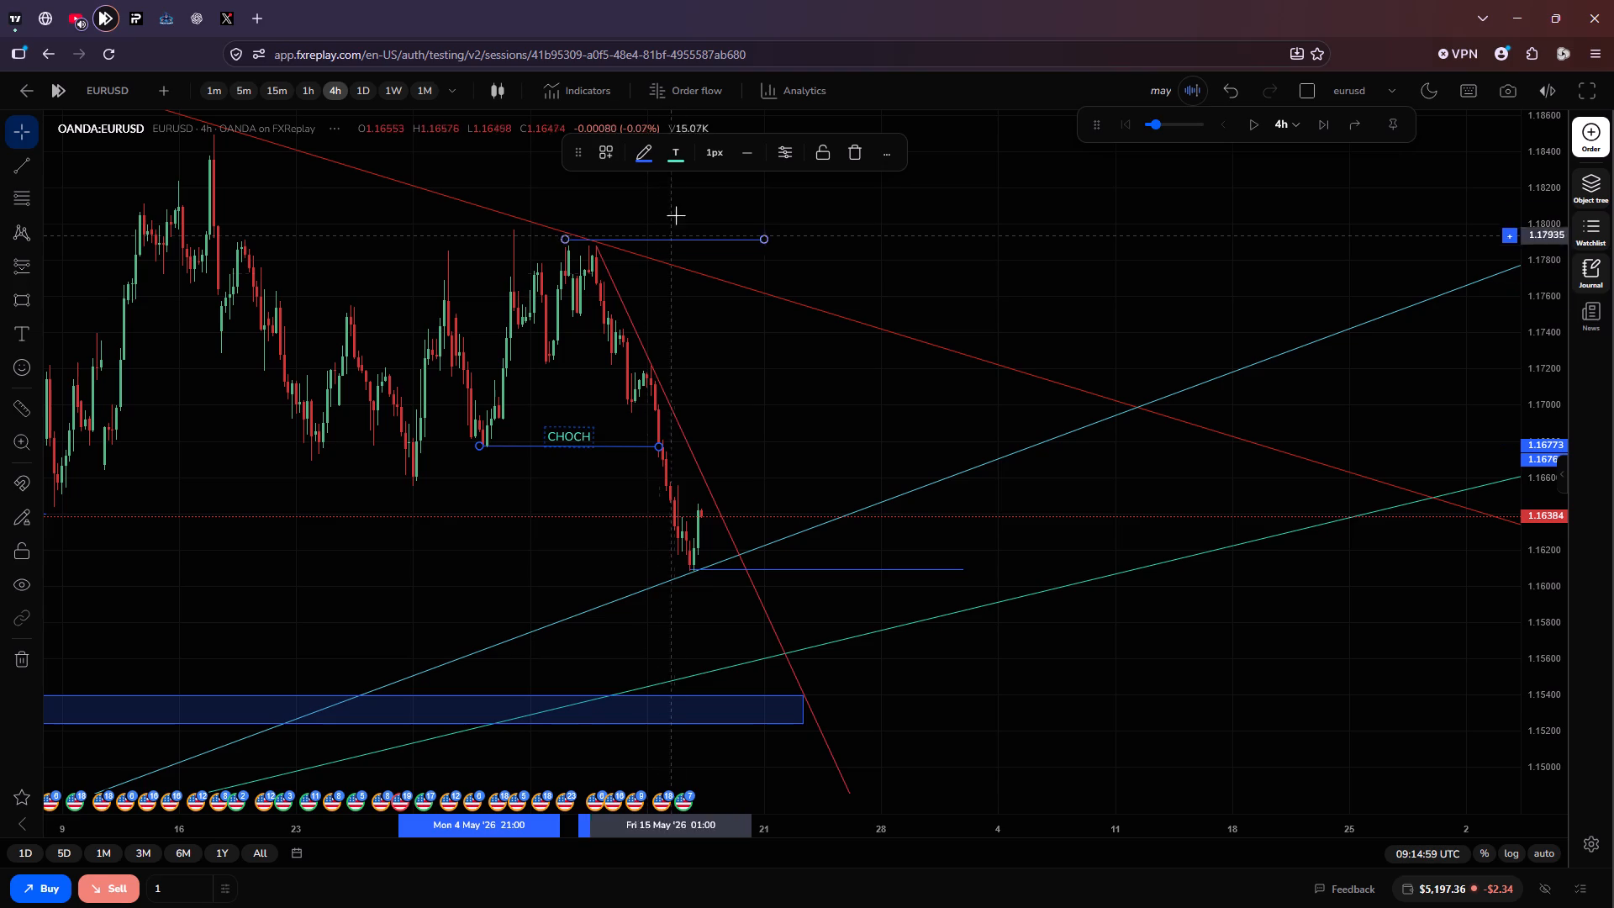
click(672, 159)
click(575, 207)
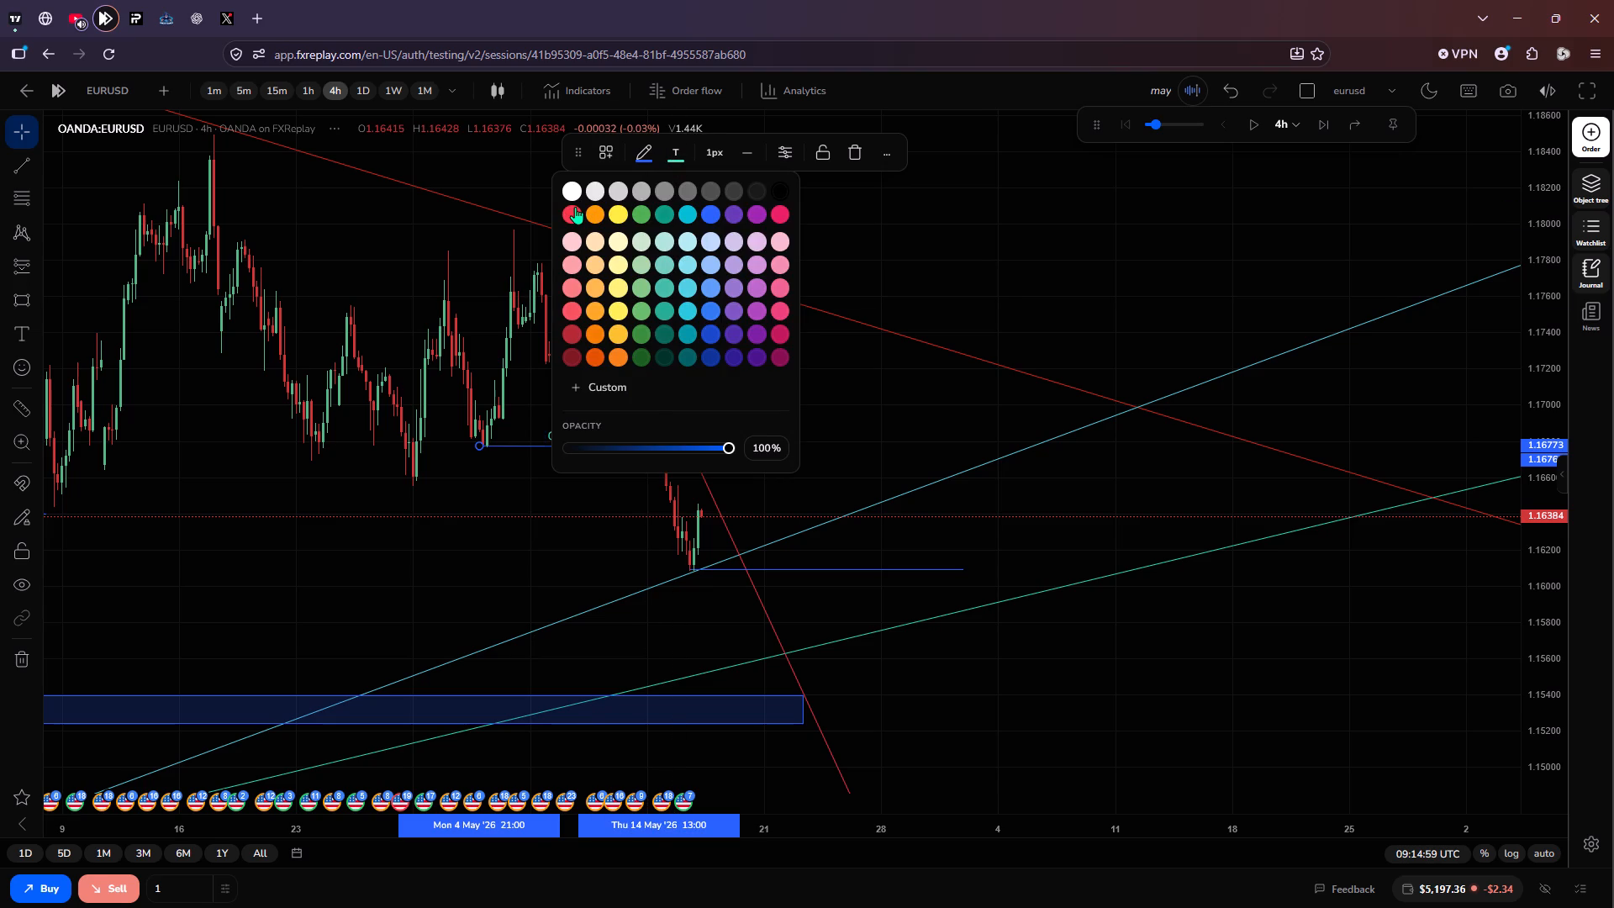
click(726, 381)
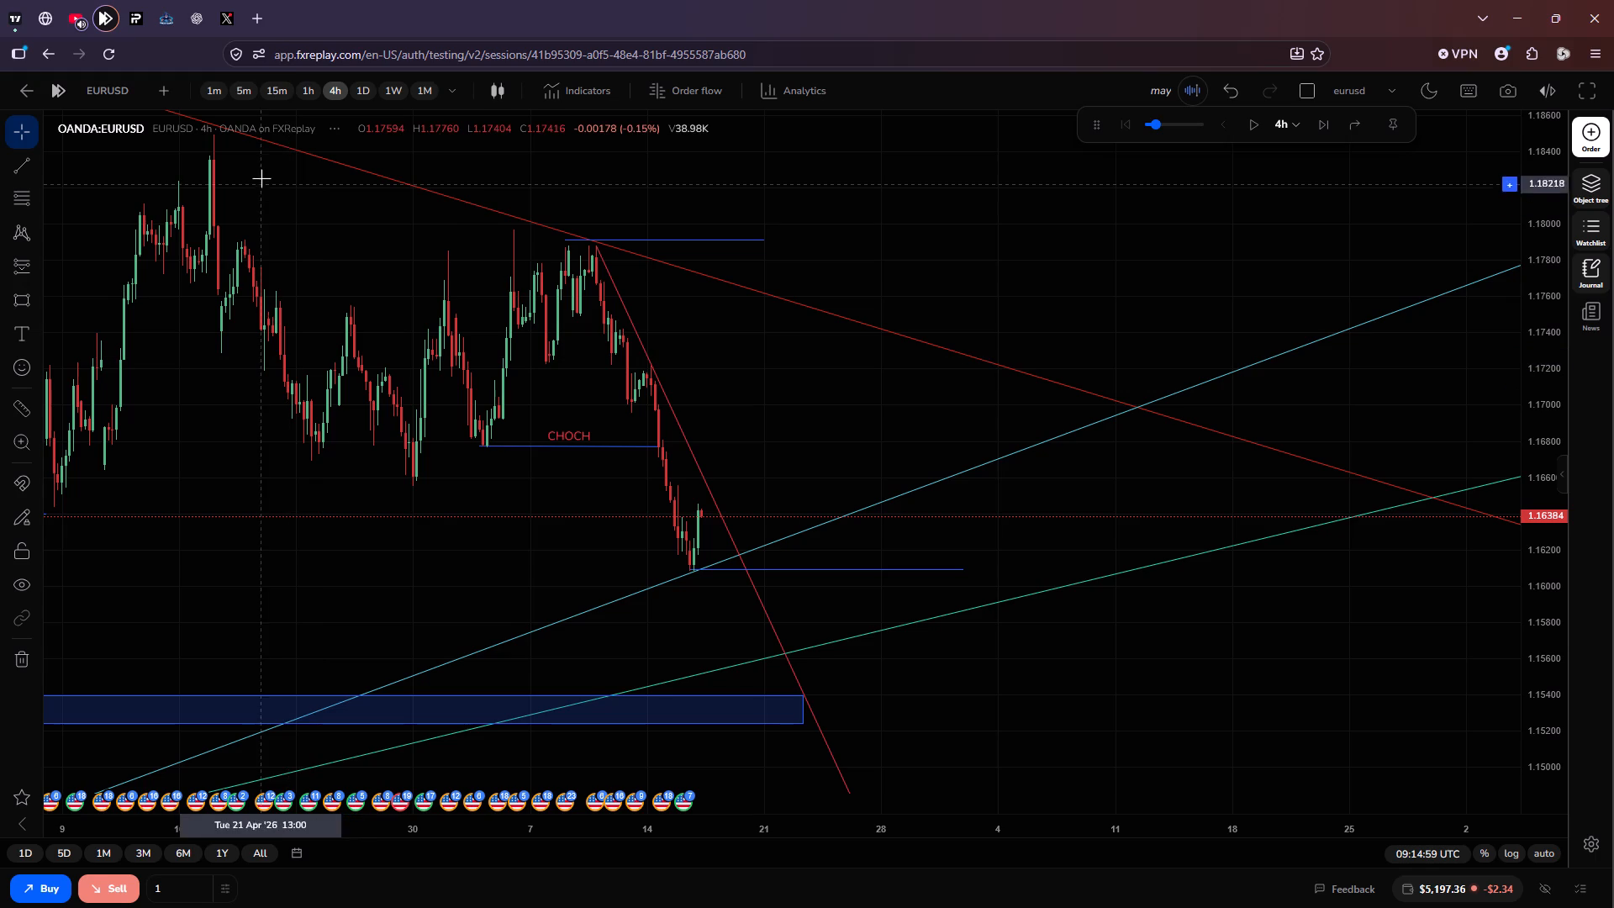
Replay EURUSD on the 15-minute chart up to 16:59:59 UTC on 18 May, as price tests the falling red trendline.
click(277, 91)
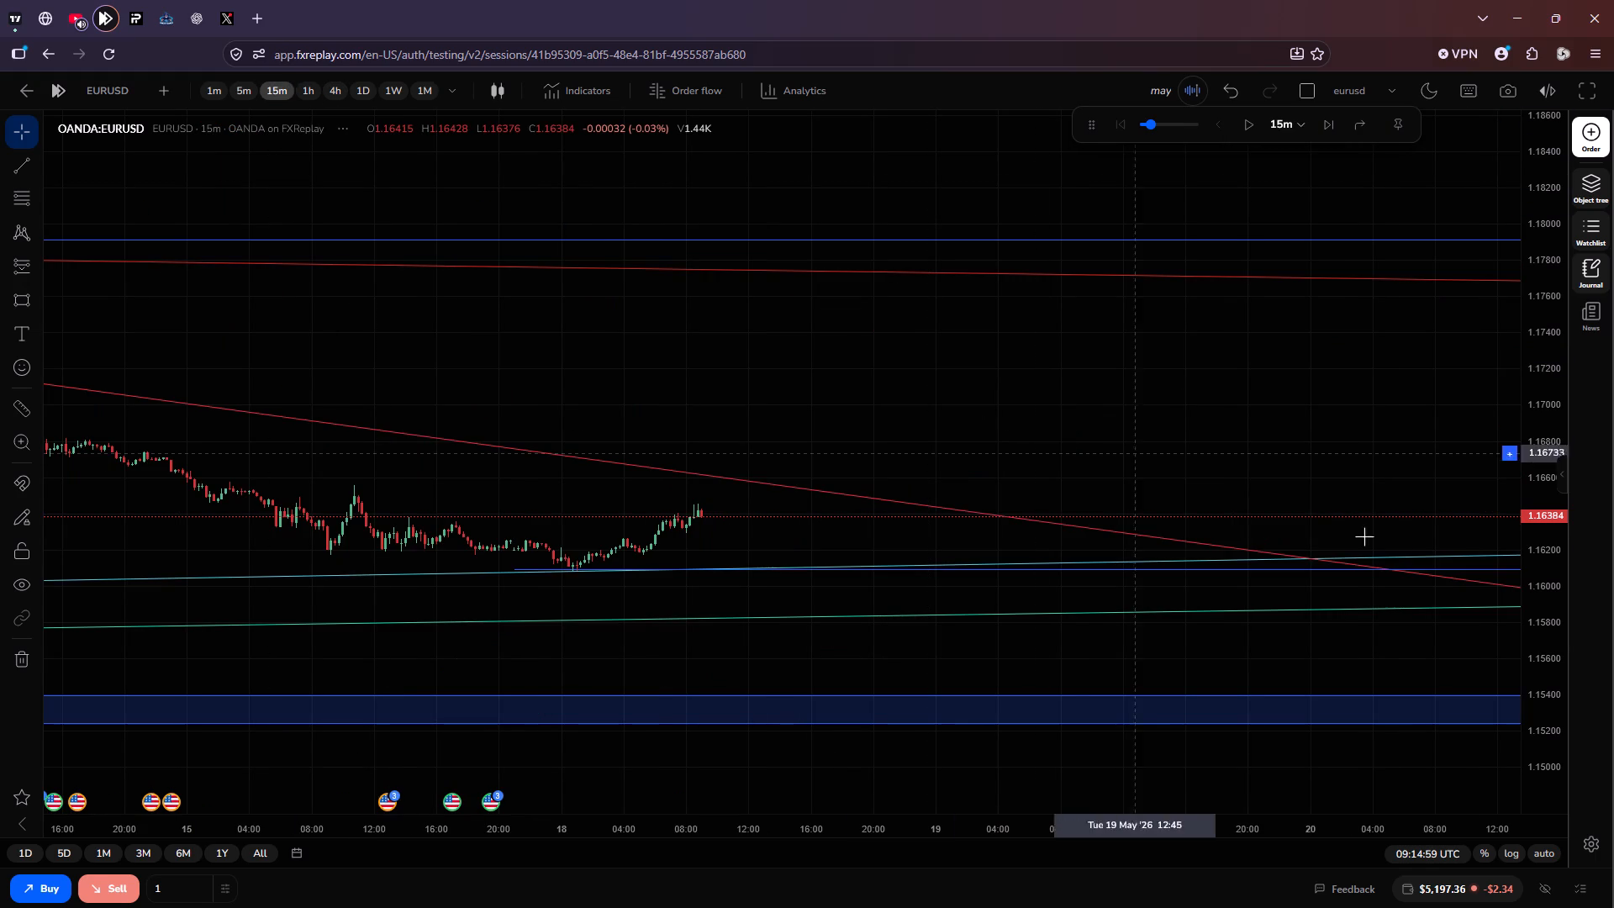
scroll(1559, 613, up, 2)
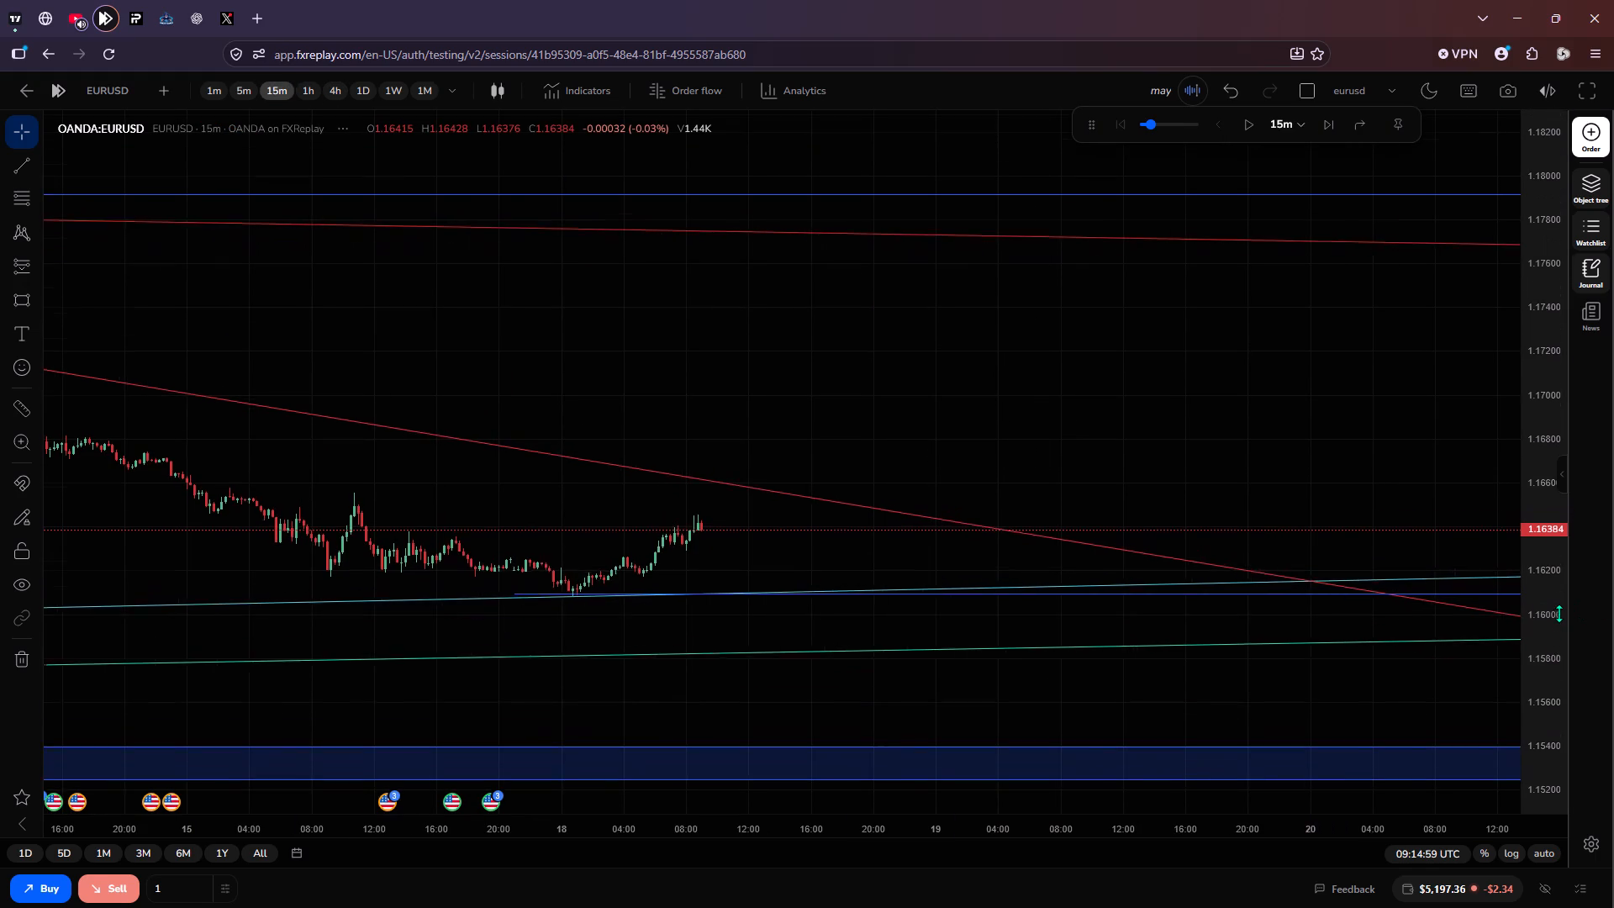
scroll(1559, 613, up, 2)
drag(1147, 526, 1171, 340)
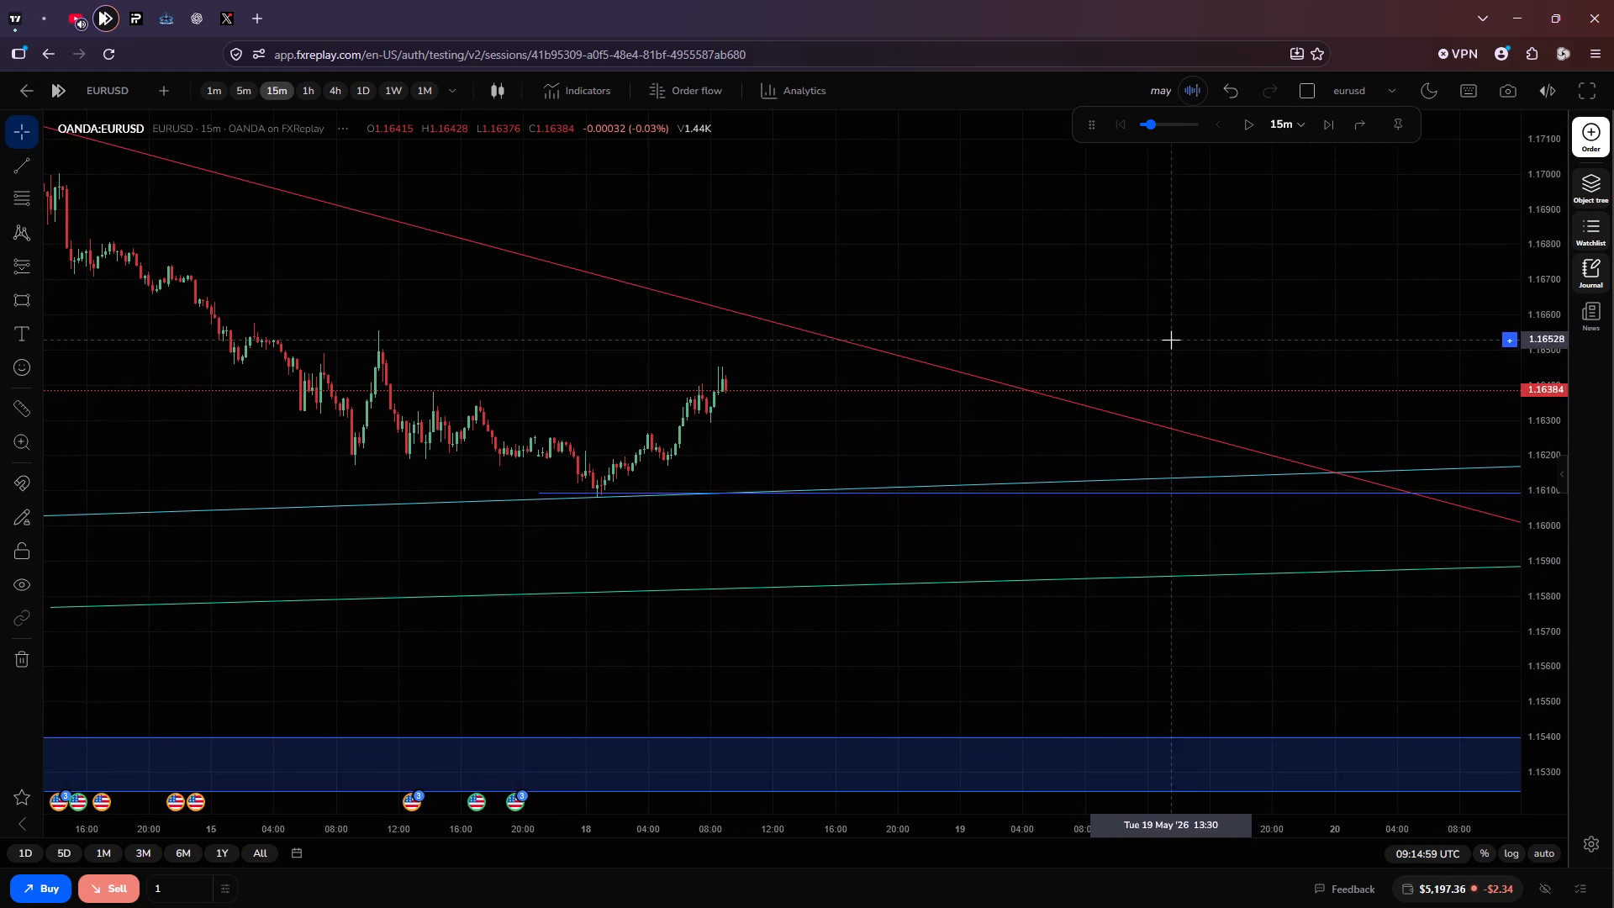
click(1253, 125)
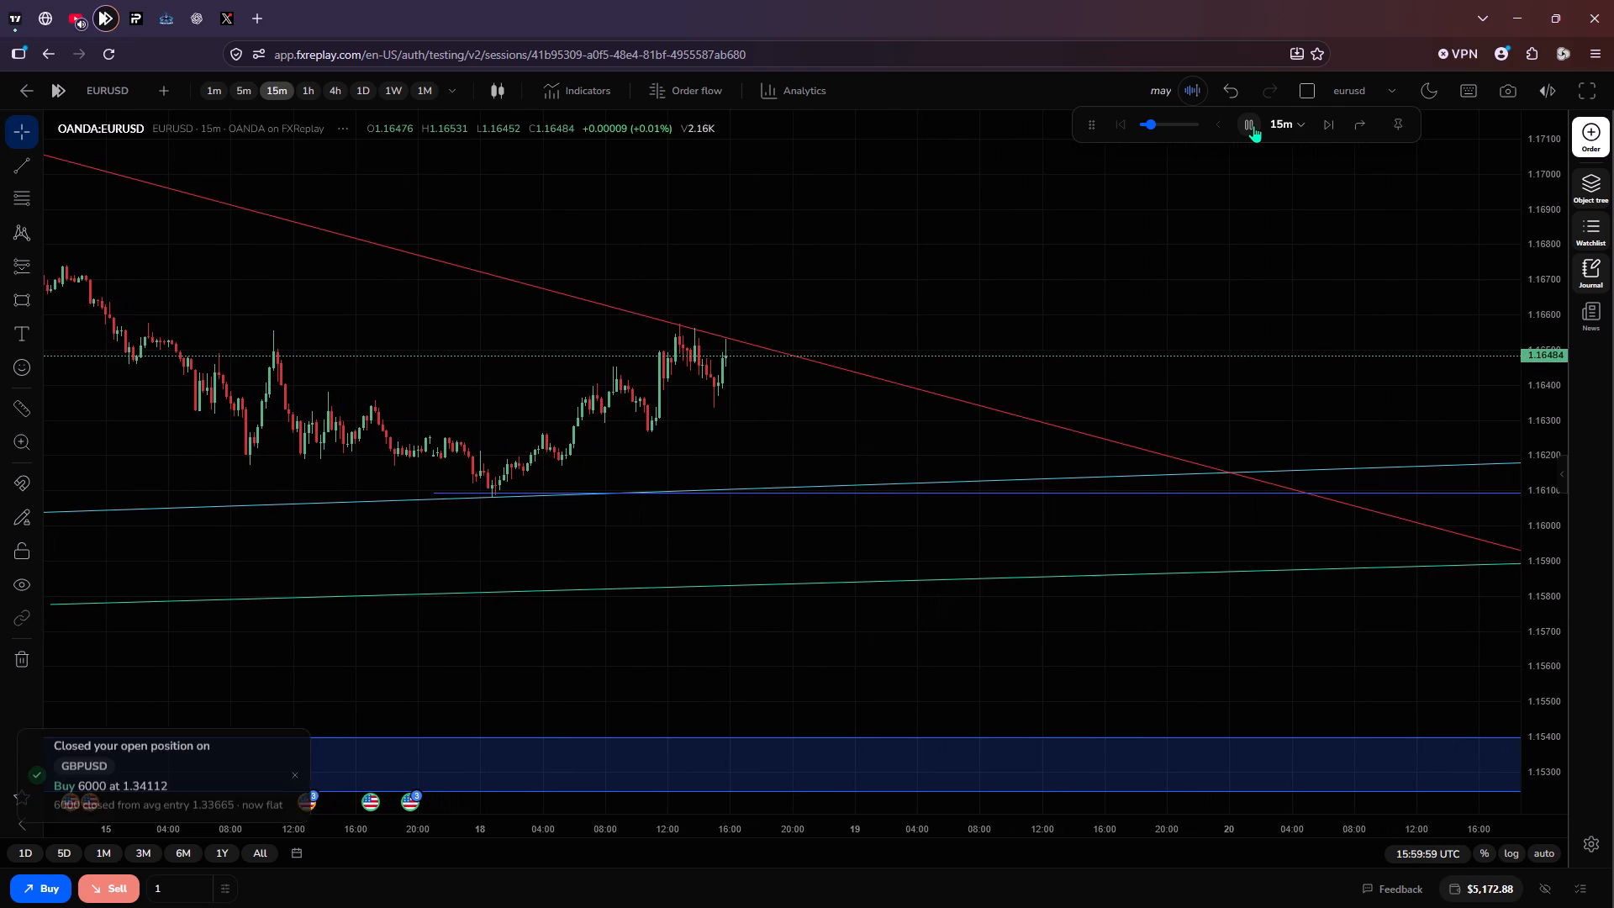
click(1253, 125)
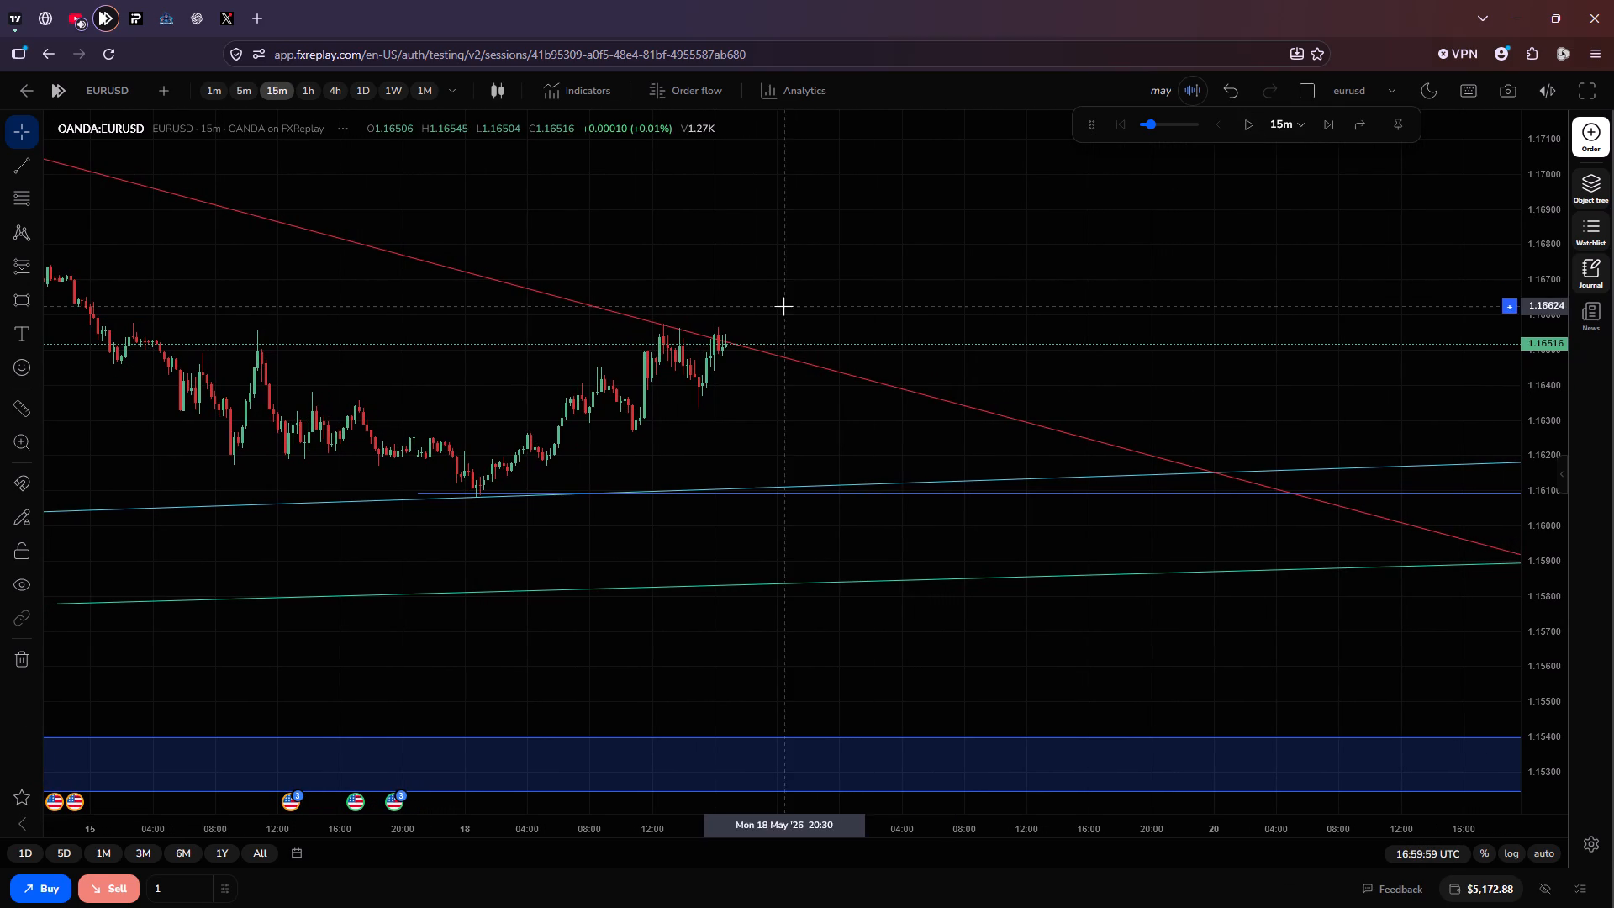
Move the falling red trendline's lower anchor to 18 May 23:00 so the line touches the latest swing high.
scroll(619, 314, down, 2)
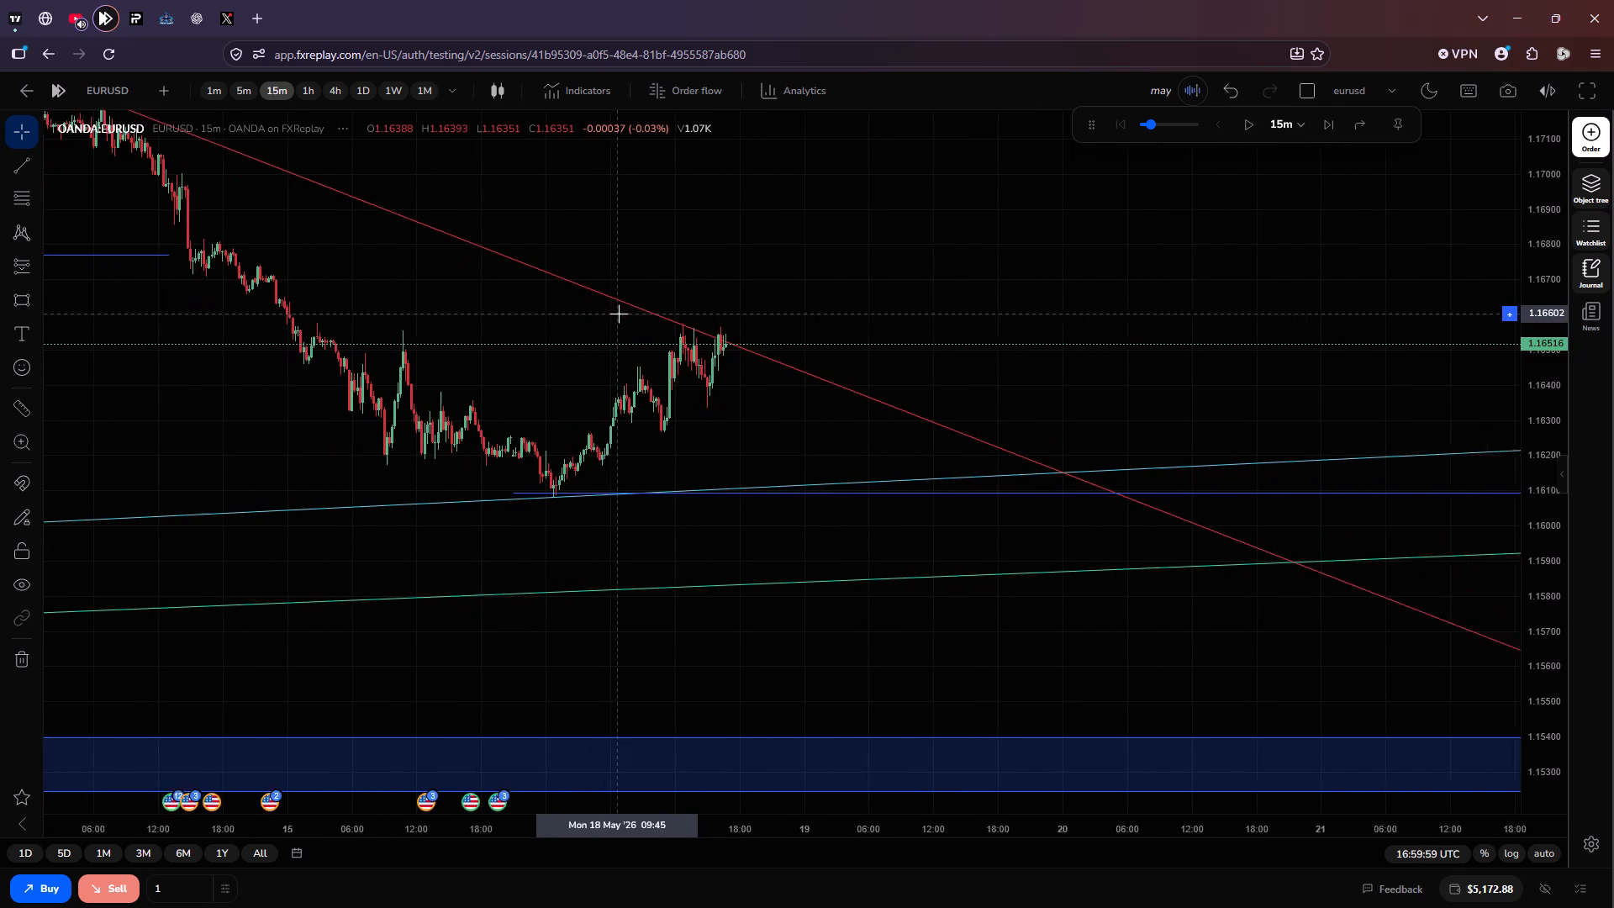
scroll(619, 314, down, 1)
drag(390, 219, 467, 326)
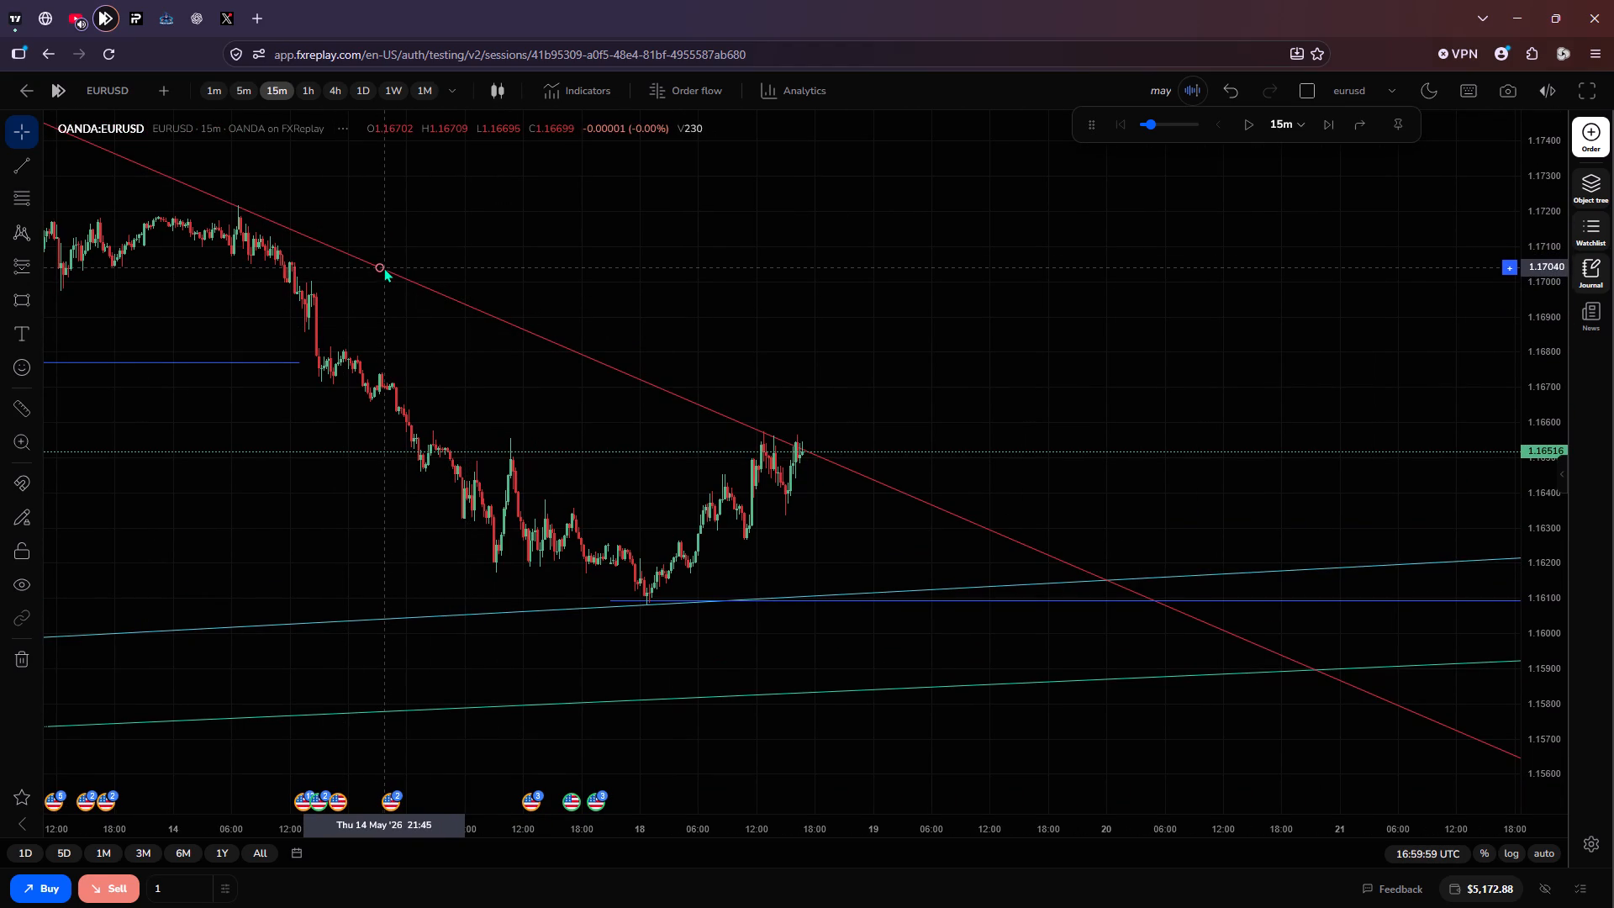
drag(375, 266, 844, 458)
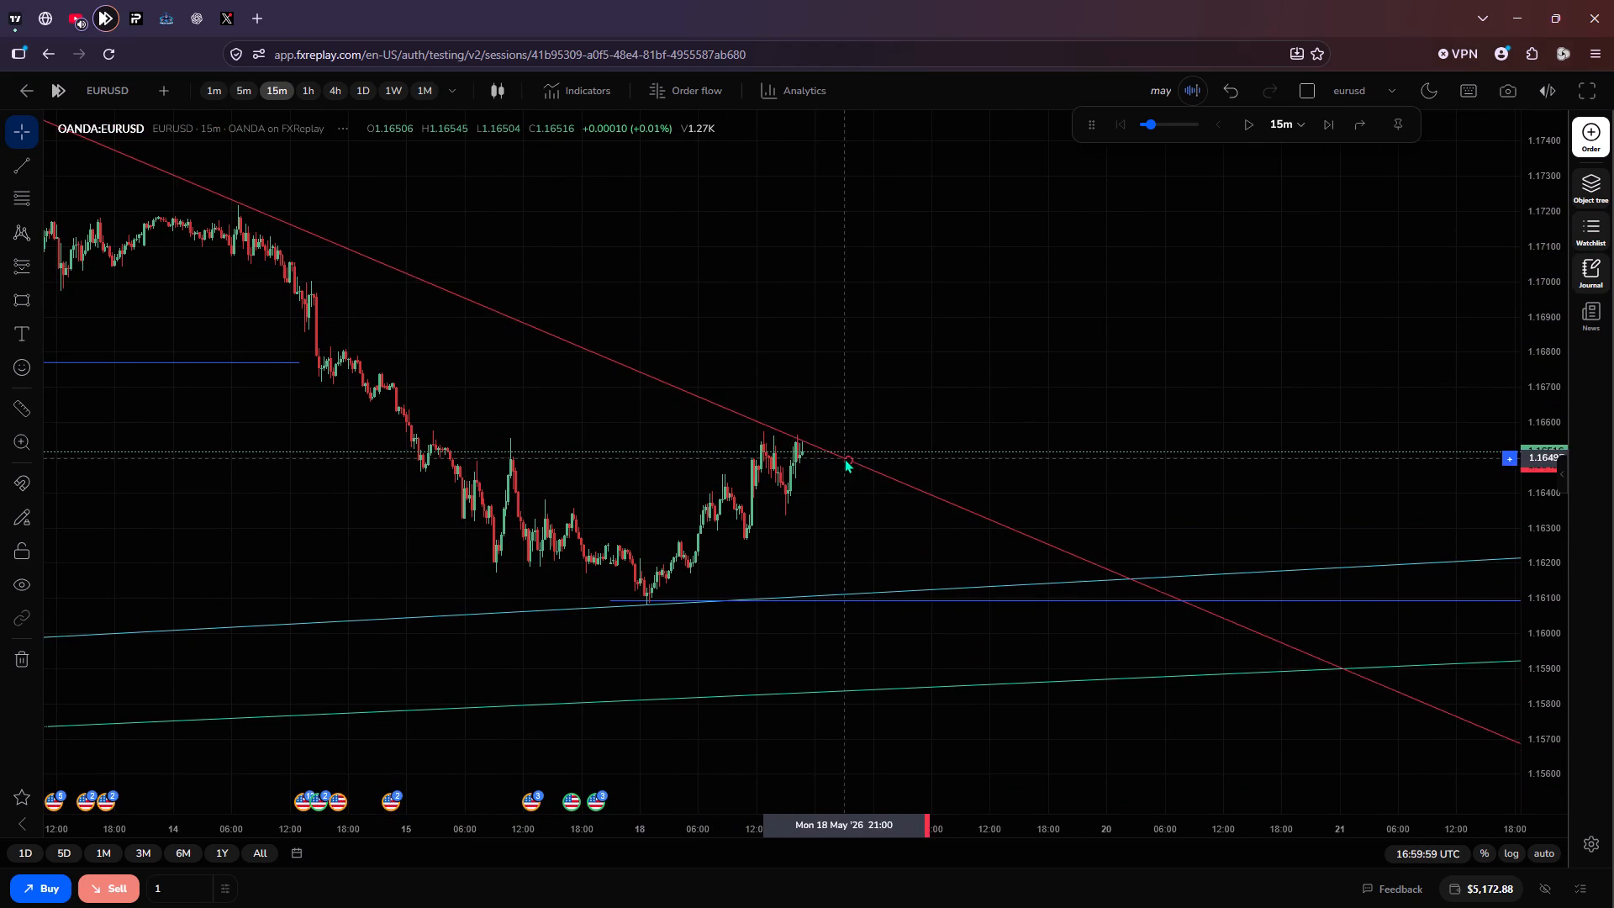
drag(844, 458, 859, 462)
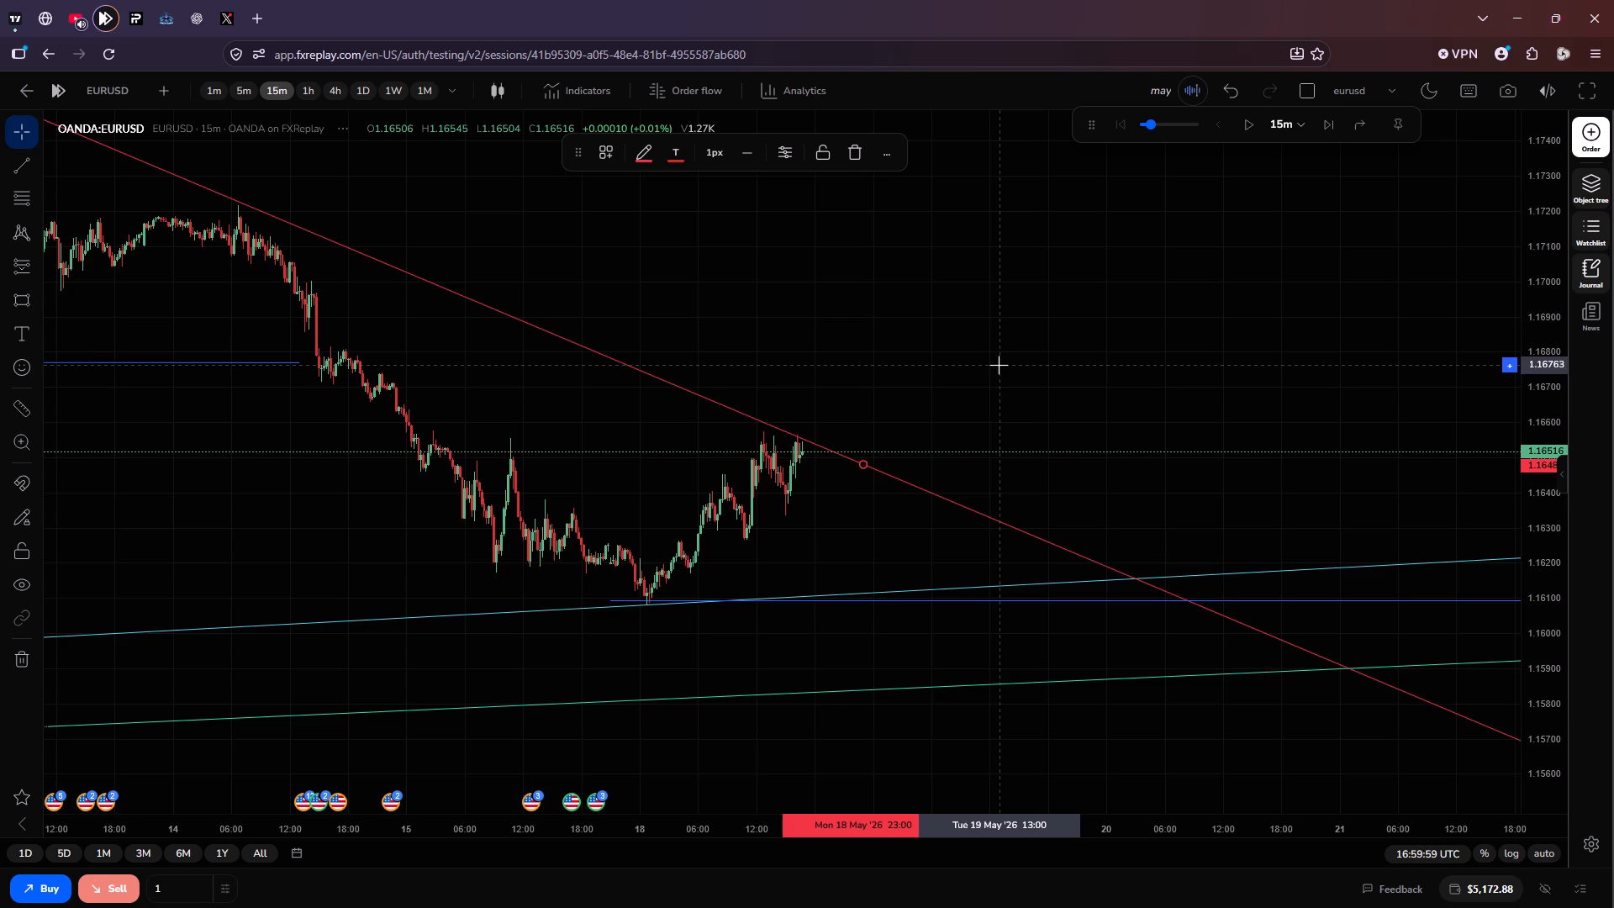
click(999, 365)
Slow the replay speed and replay EURUSD in short bursts to 20:59:59 UTC, past the close above the red trendline.
scroll(999, 365, up, 2)
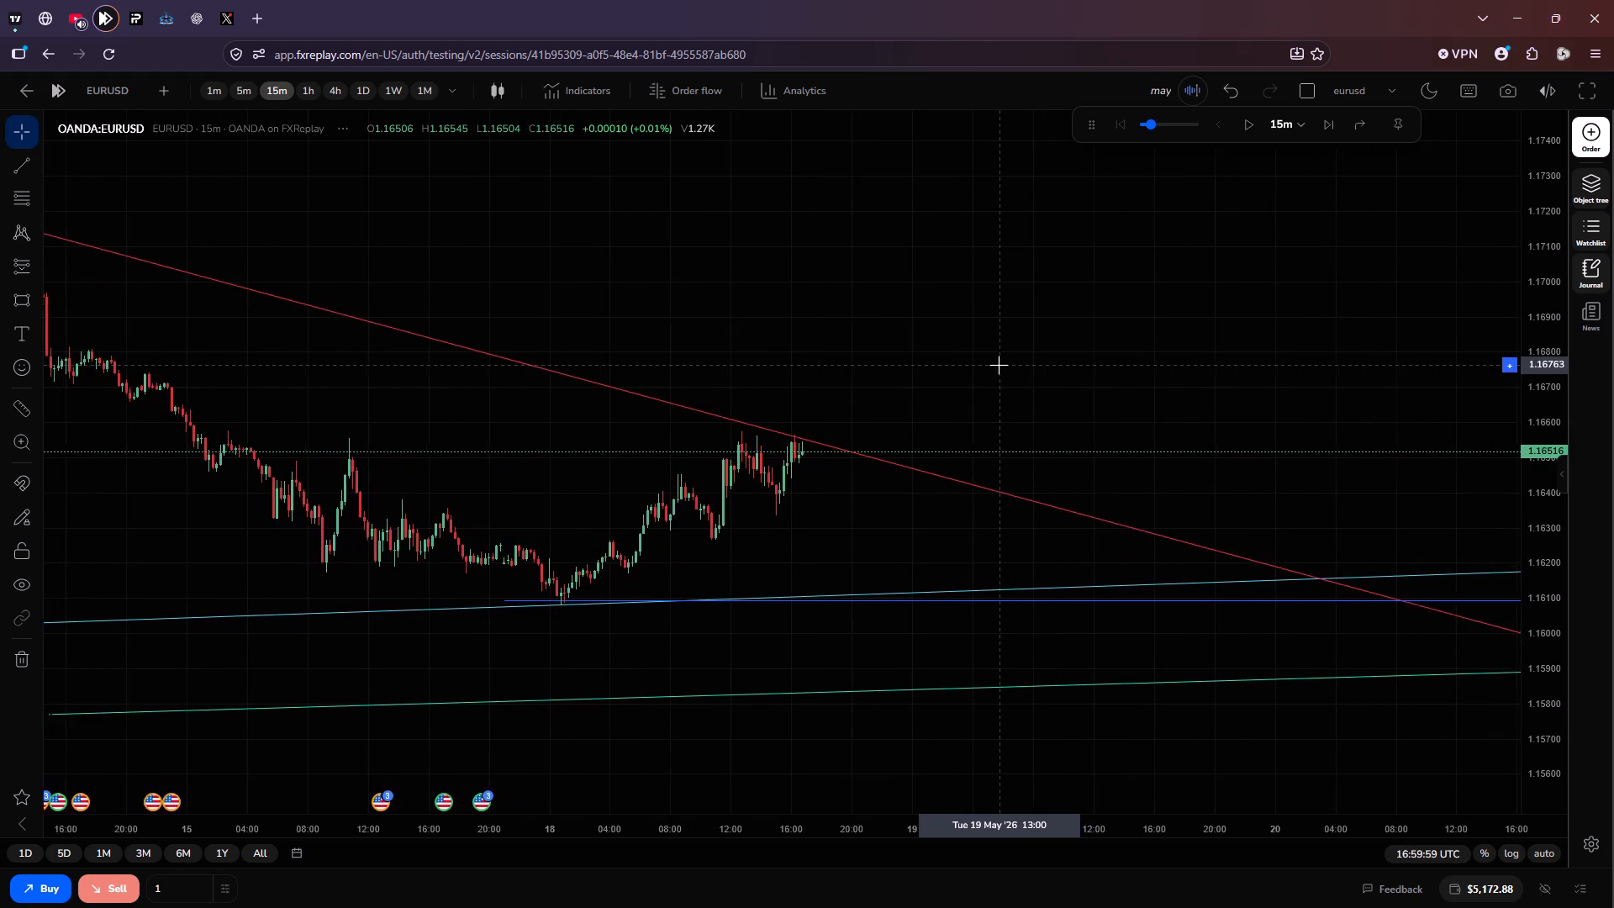
scroll(999, 365, up, 1)
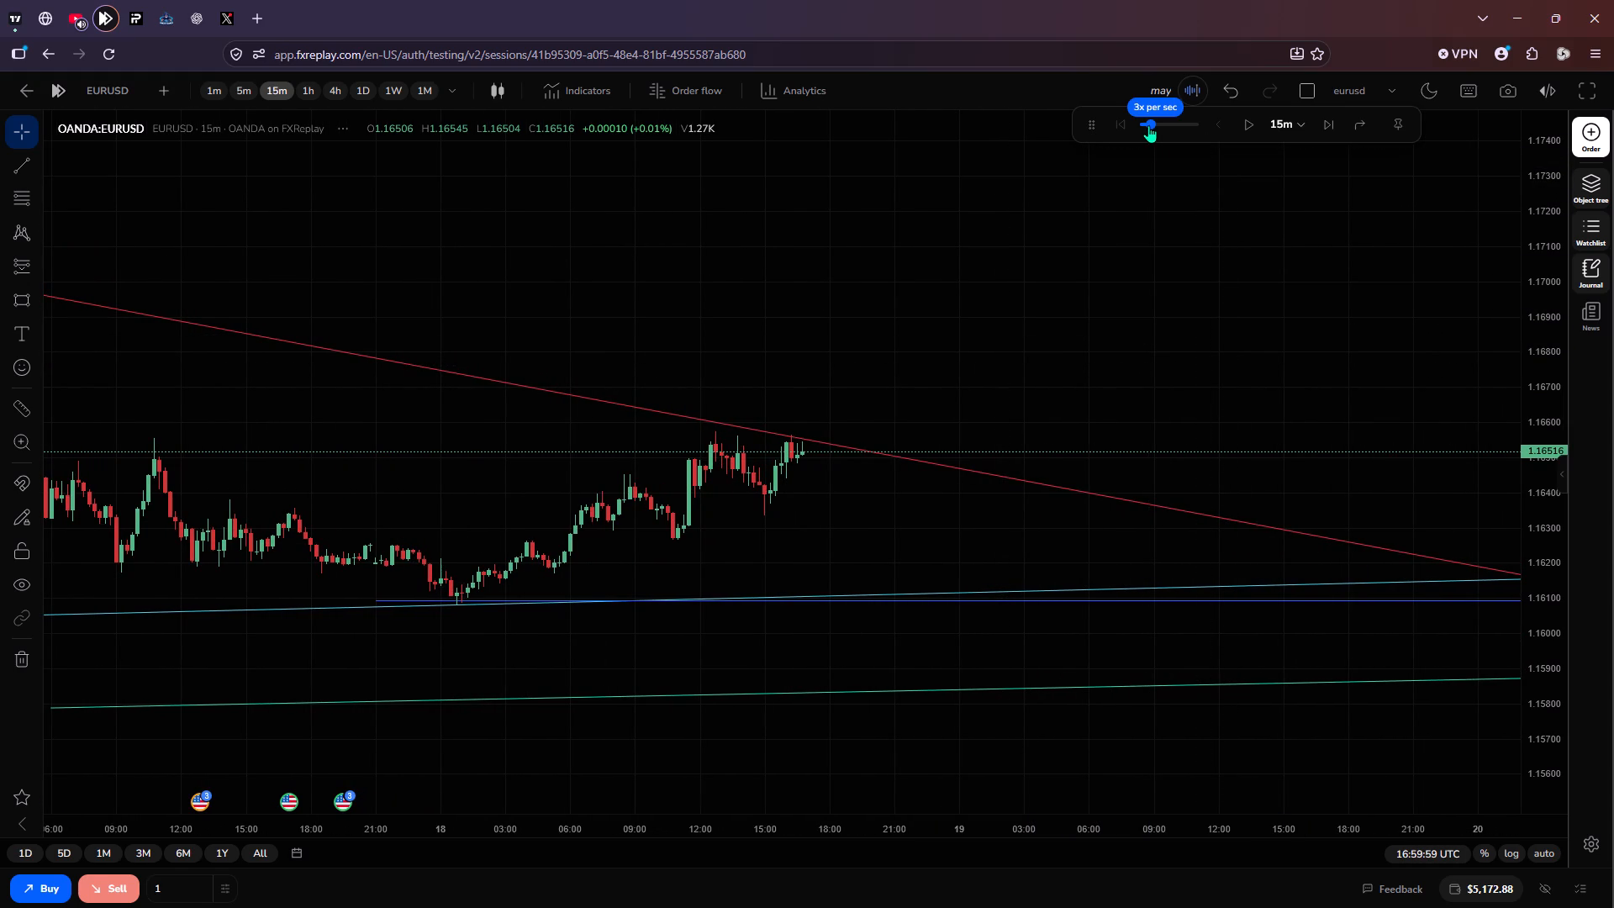
drag(1148, 125, 1112, 127)
click(1244, 127)
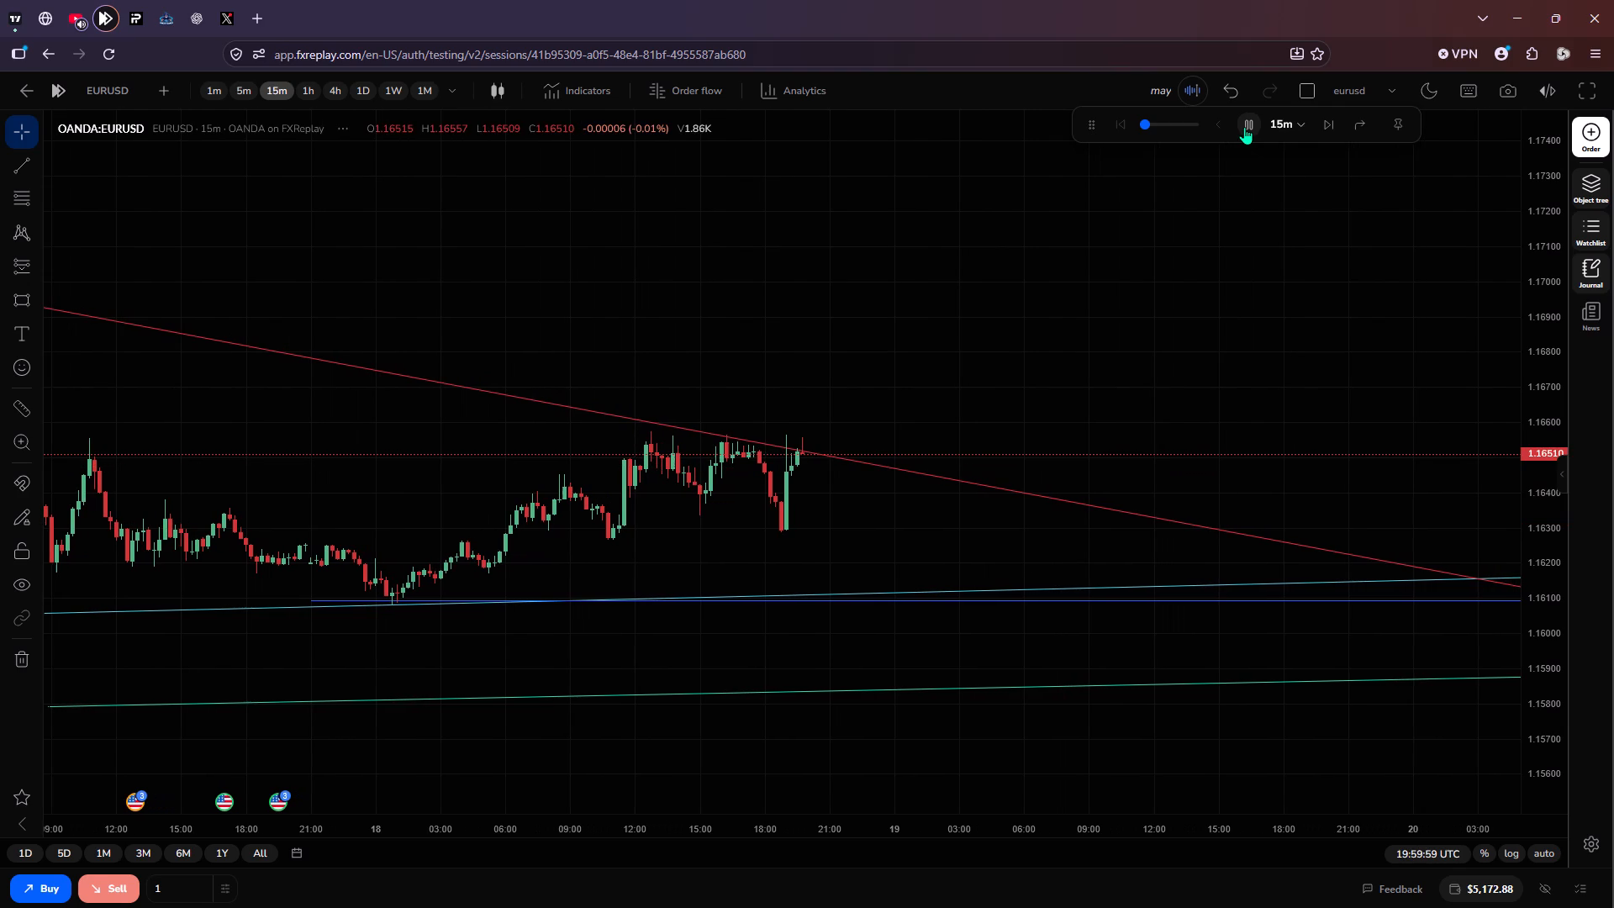
click(1244, 127)
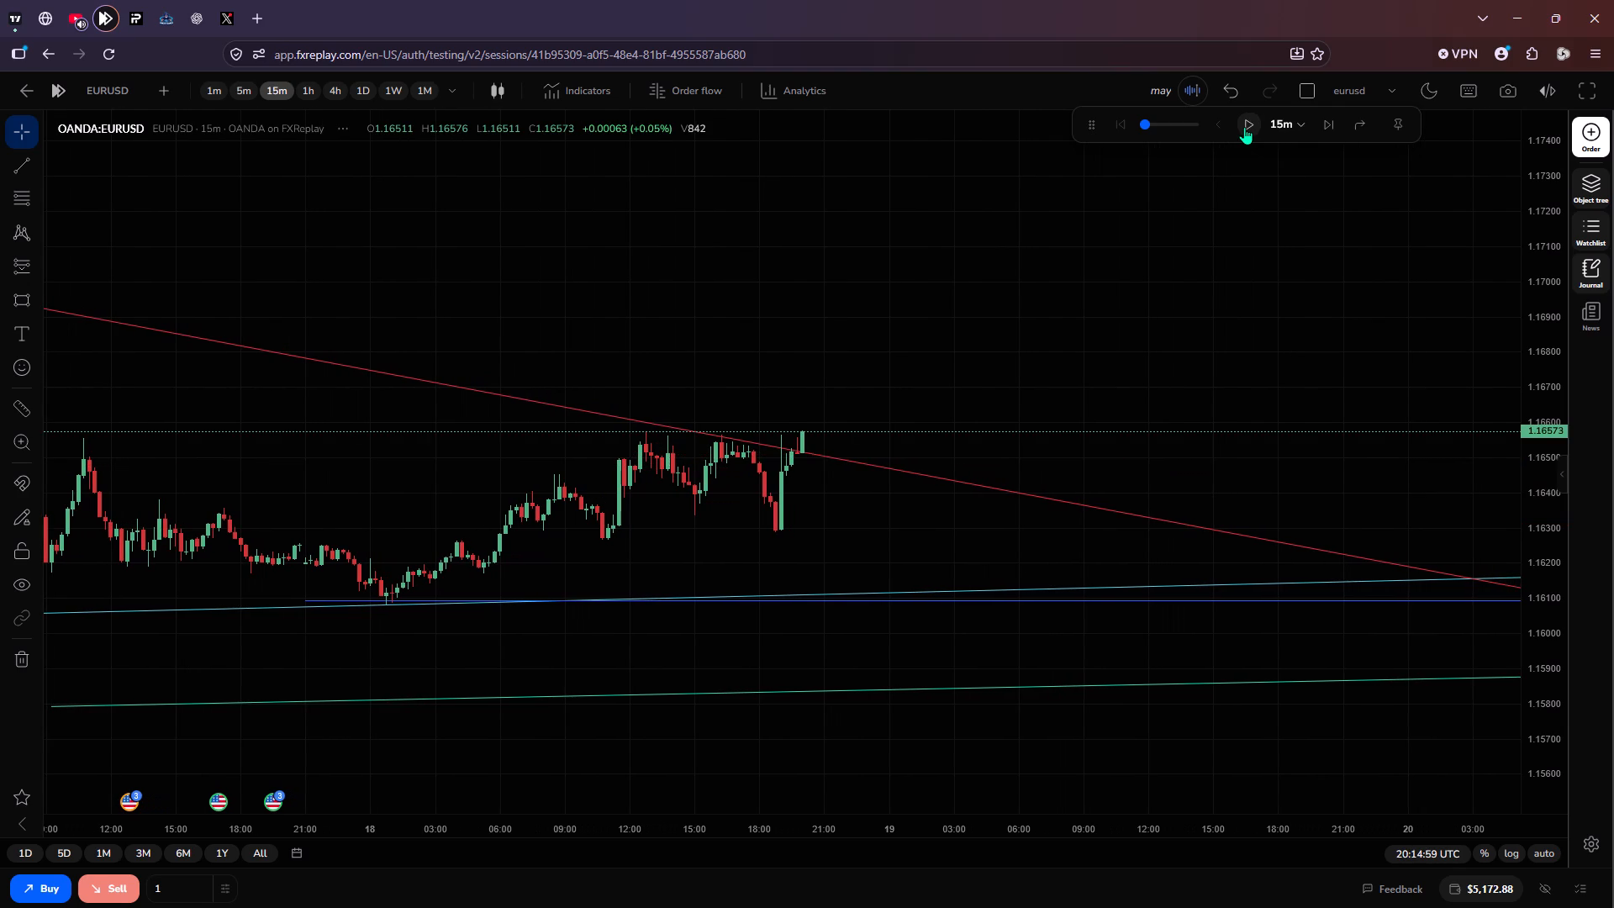
click(1244, 127)
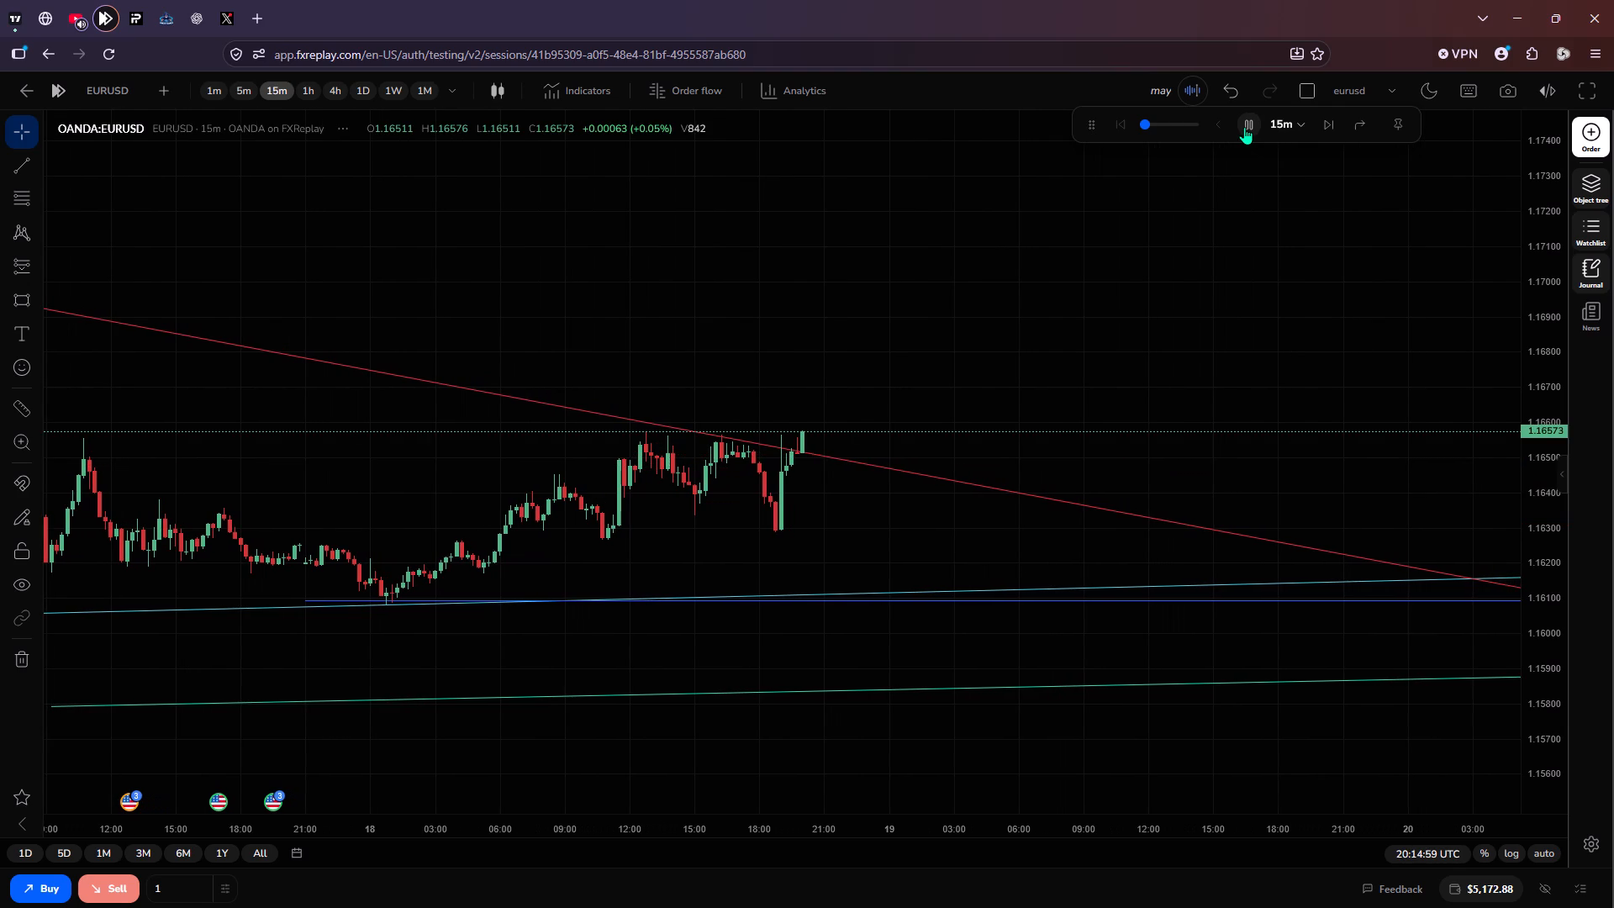
click(1244, 127)
click(1244, 127)
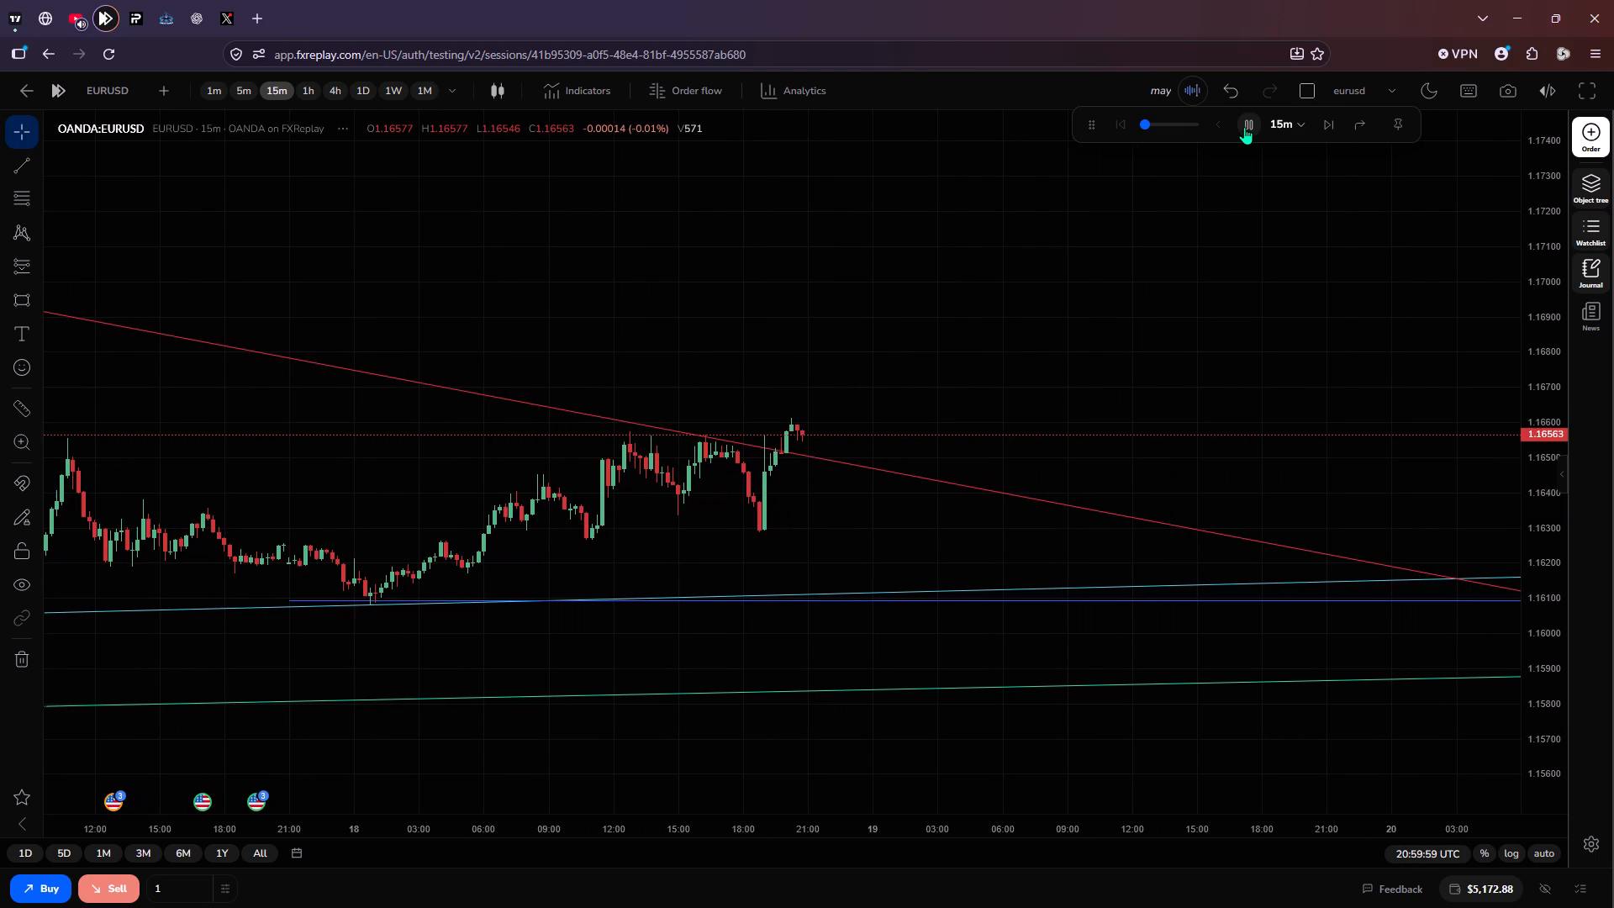
click(1244, 127)
Review EURUSD on the 4-hour chart, then switch the charted symbol to GBPUSD.
scroll(1007, 272, down, 3)
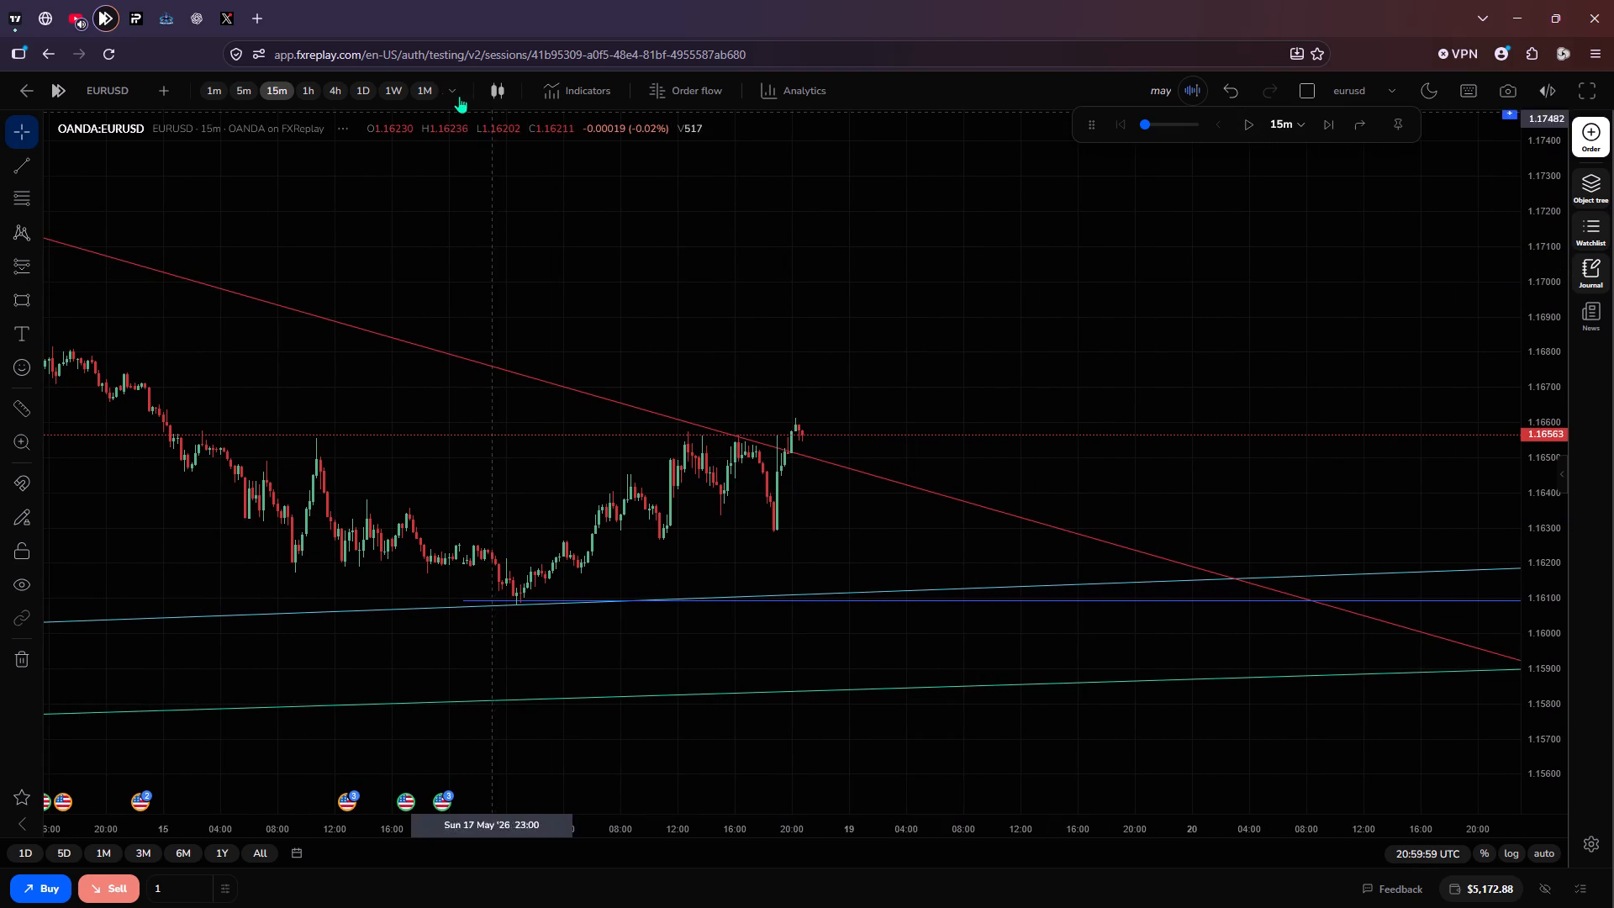
click(334, 88)
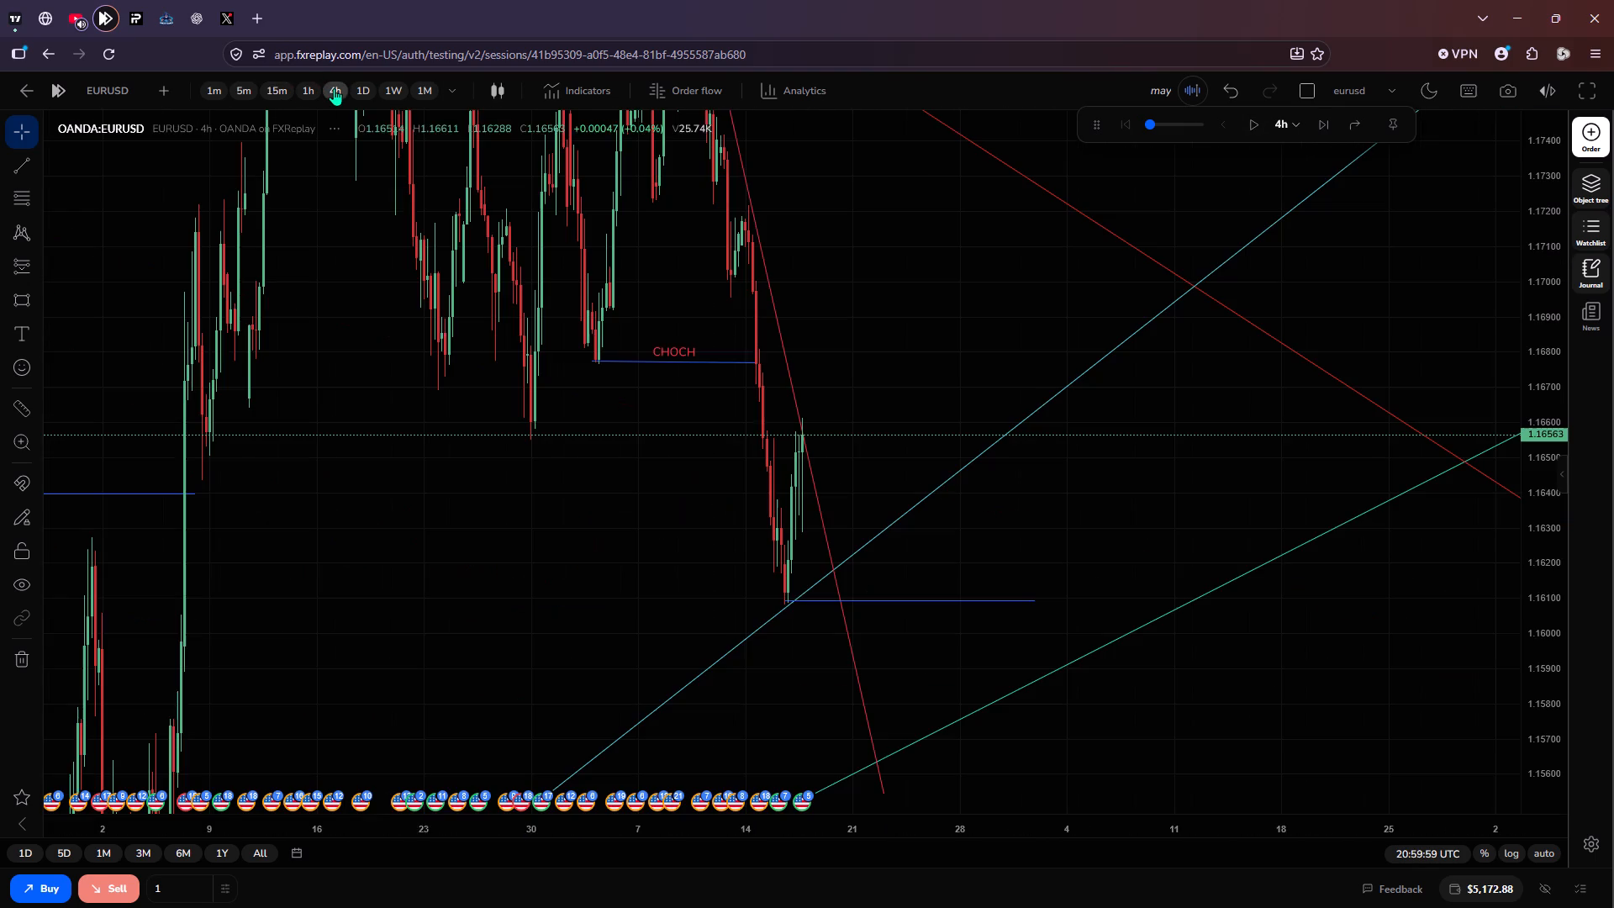
scroll(1552, 641, down, 2)
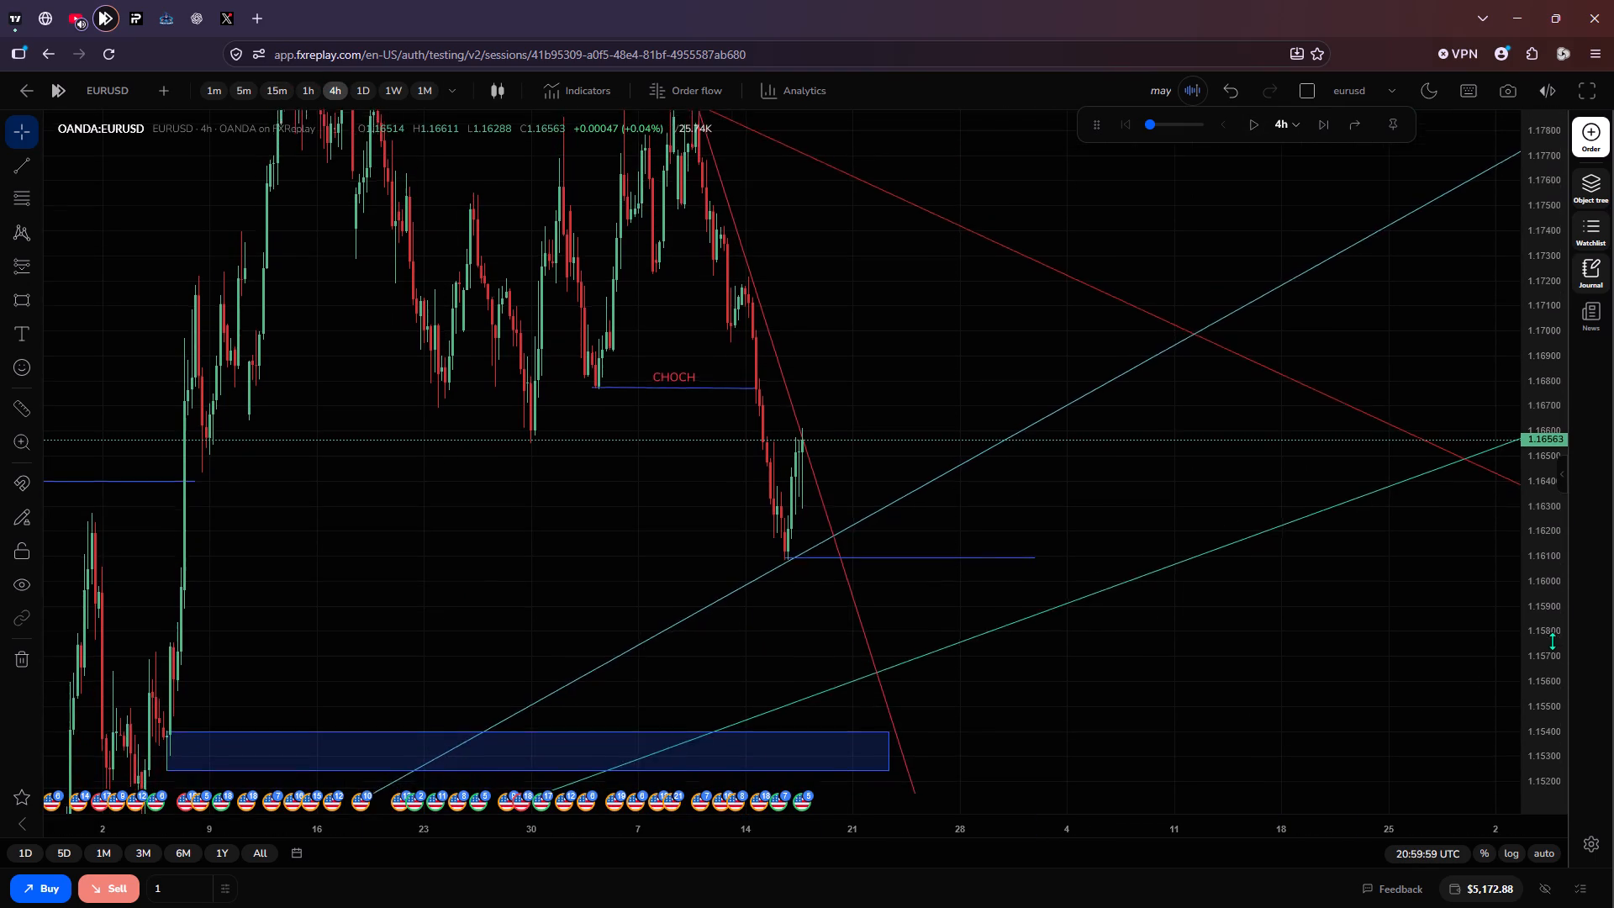
scroll(1552, 641, down, 3)
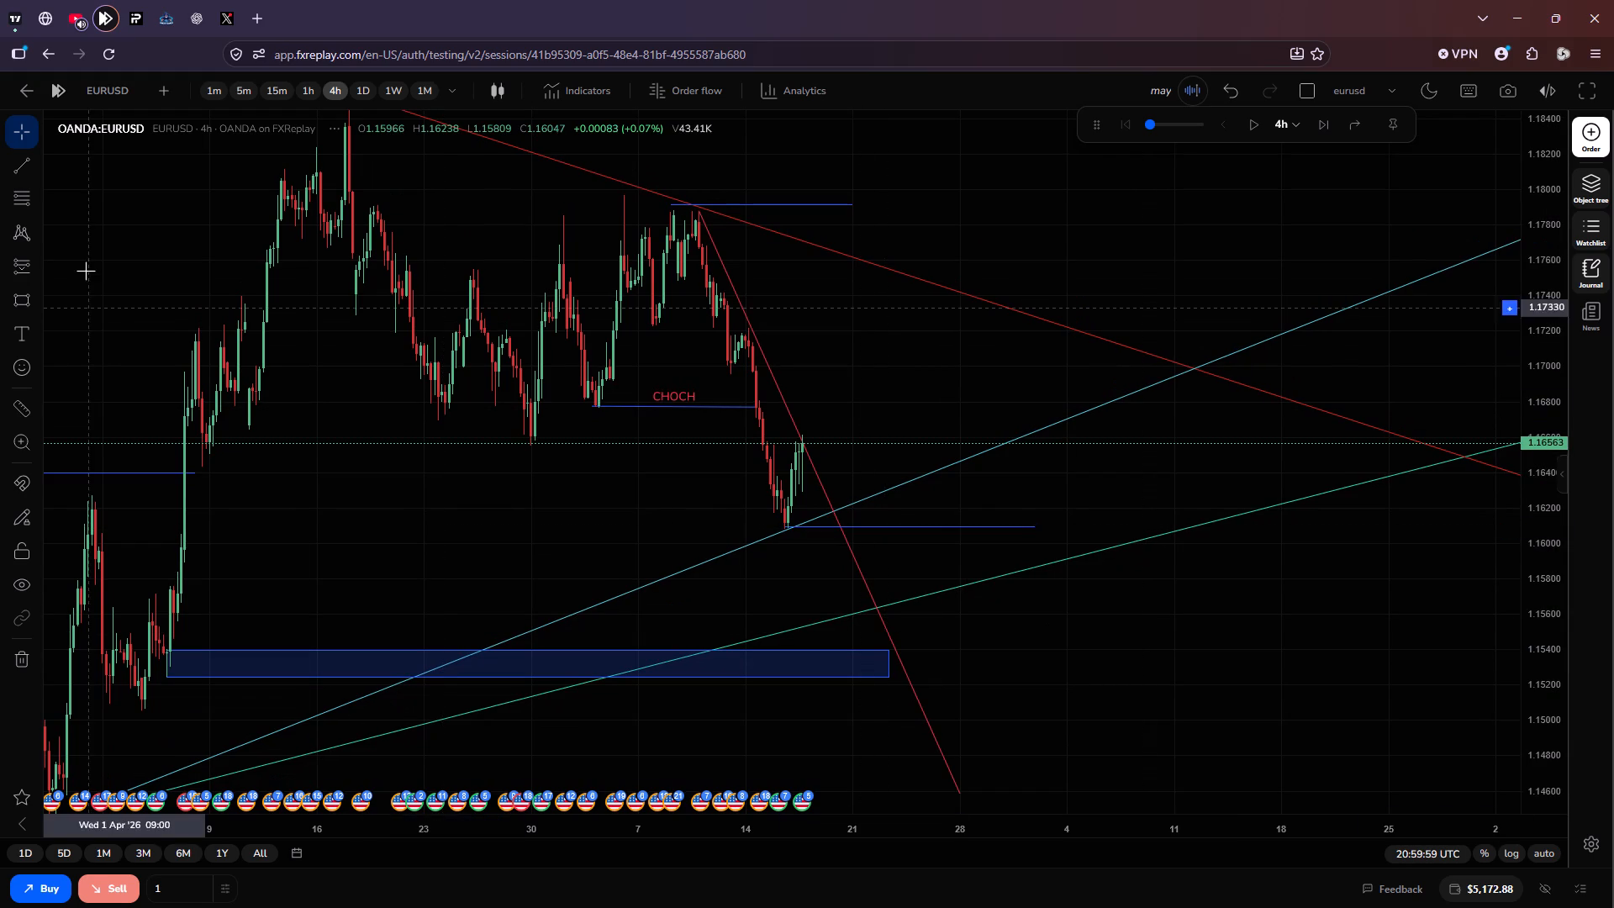
click(103, 87)
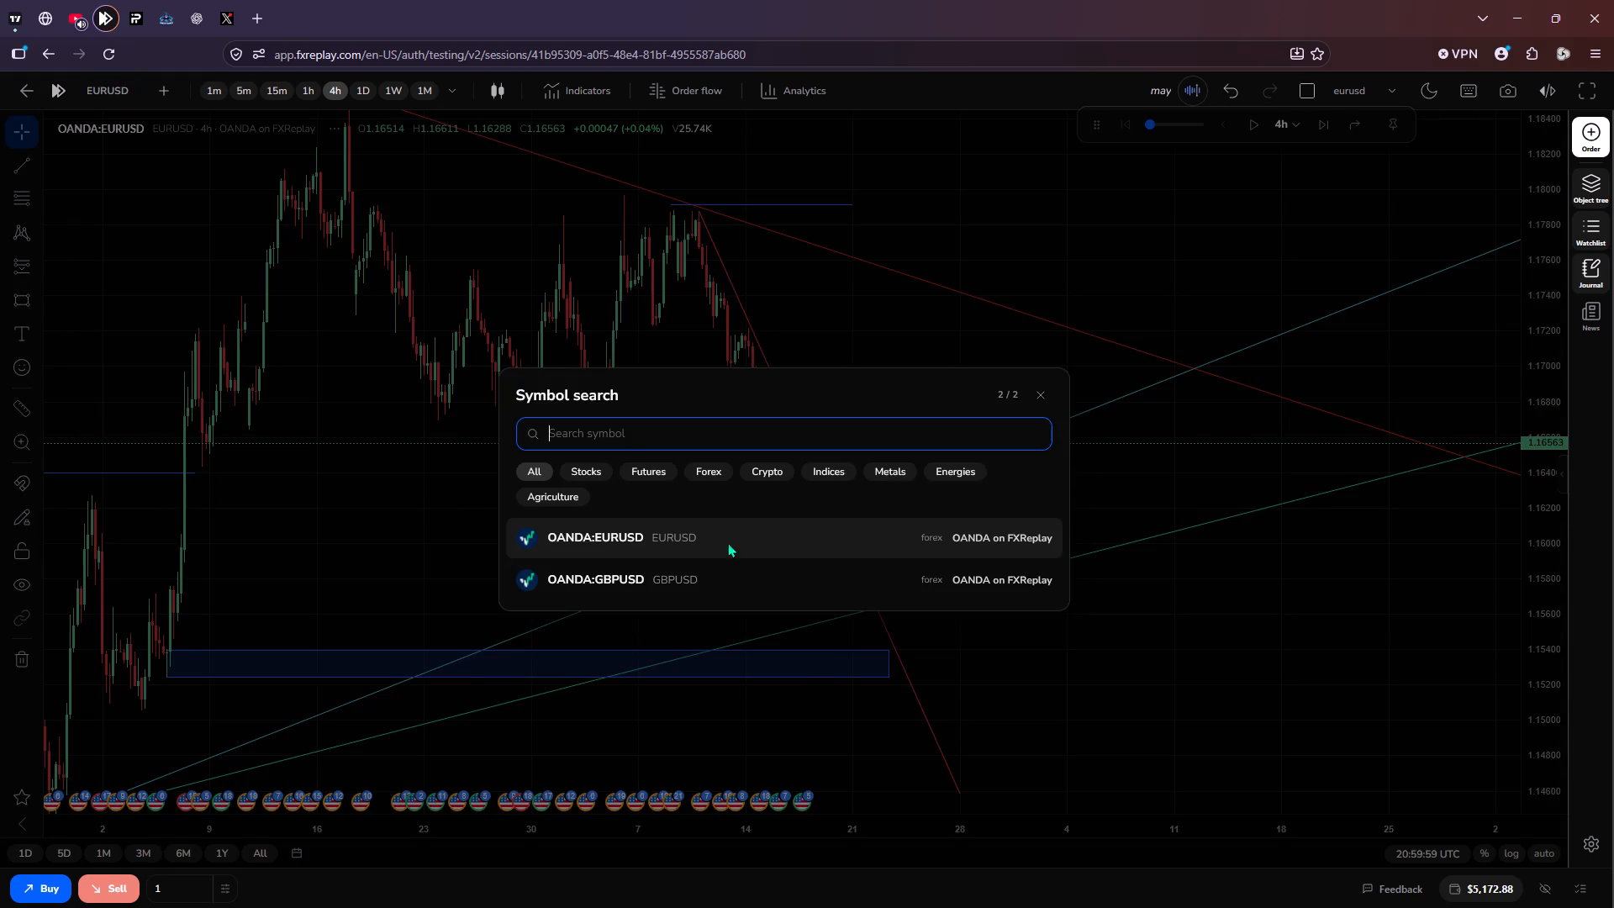
click(724, 589)
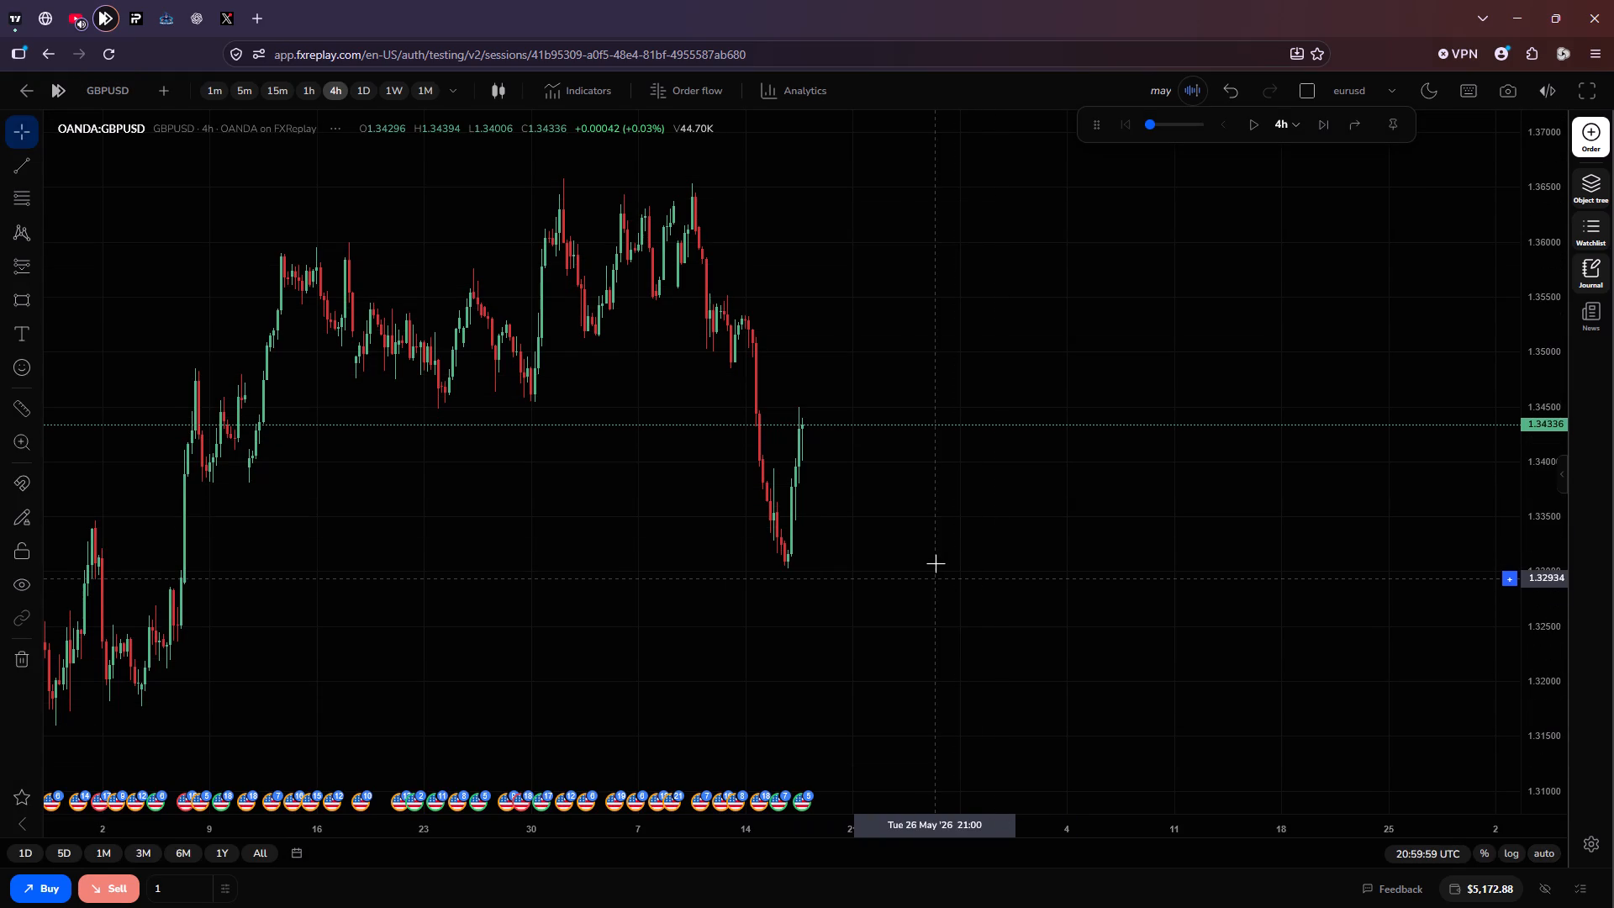
Delete the short position drawing around the mid-May drop on the GBPUSD 4-hour chart.
scroll(936, 563, down, 1)
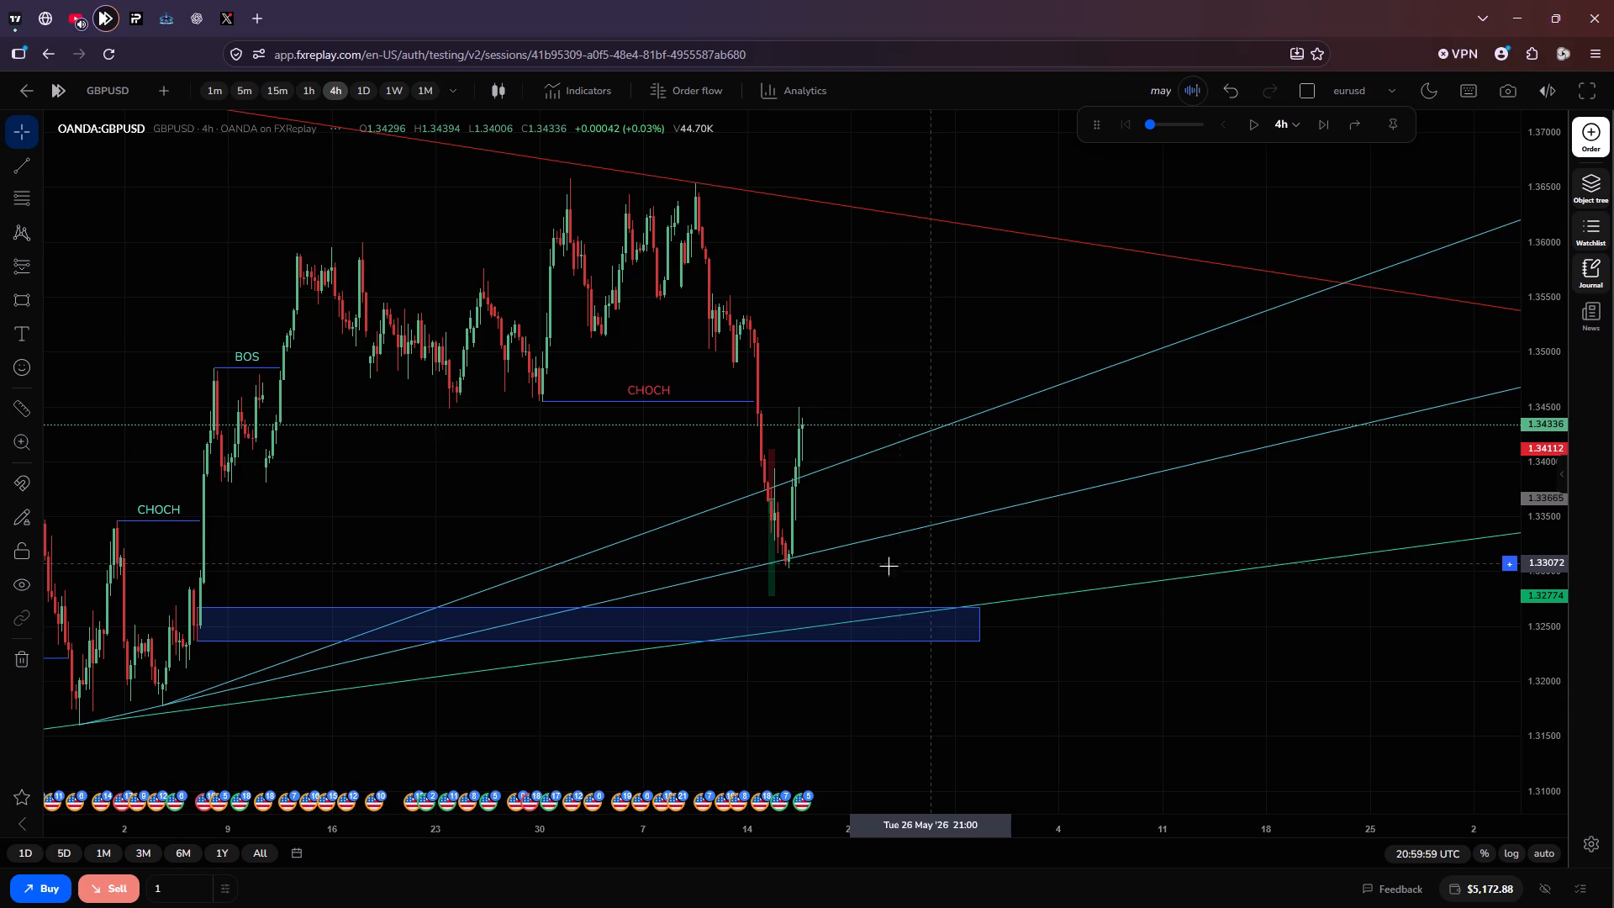
drag(774, 499, 829, 506)
click(863, 577)
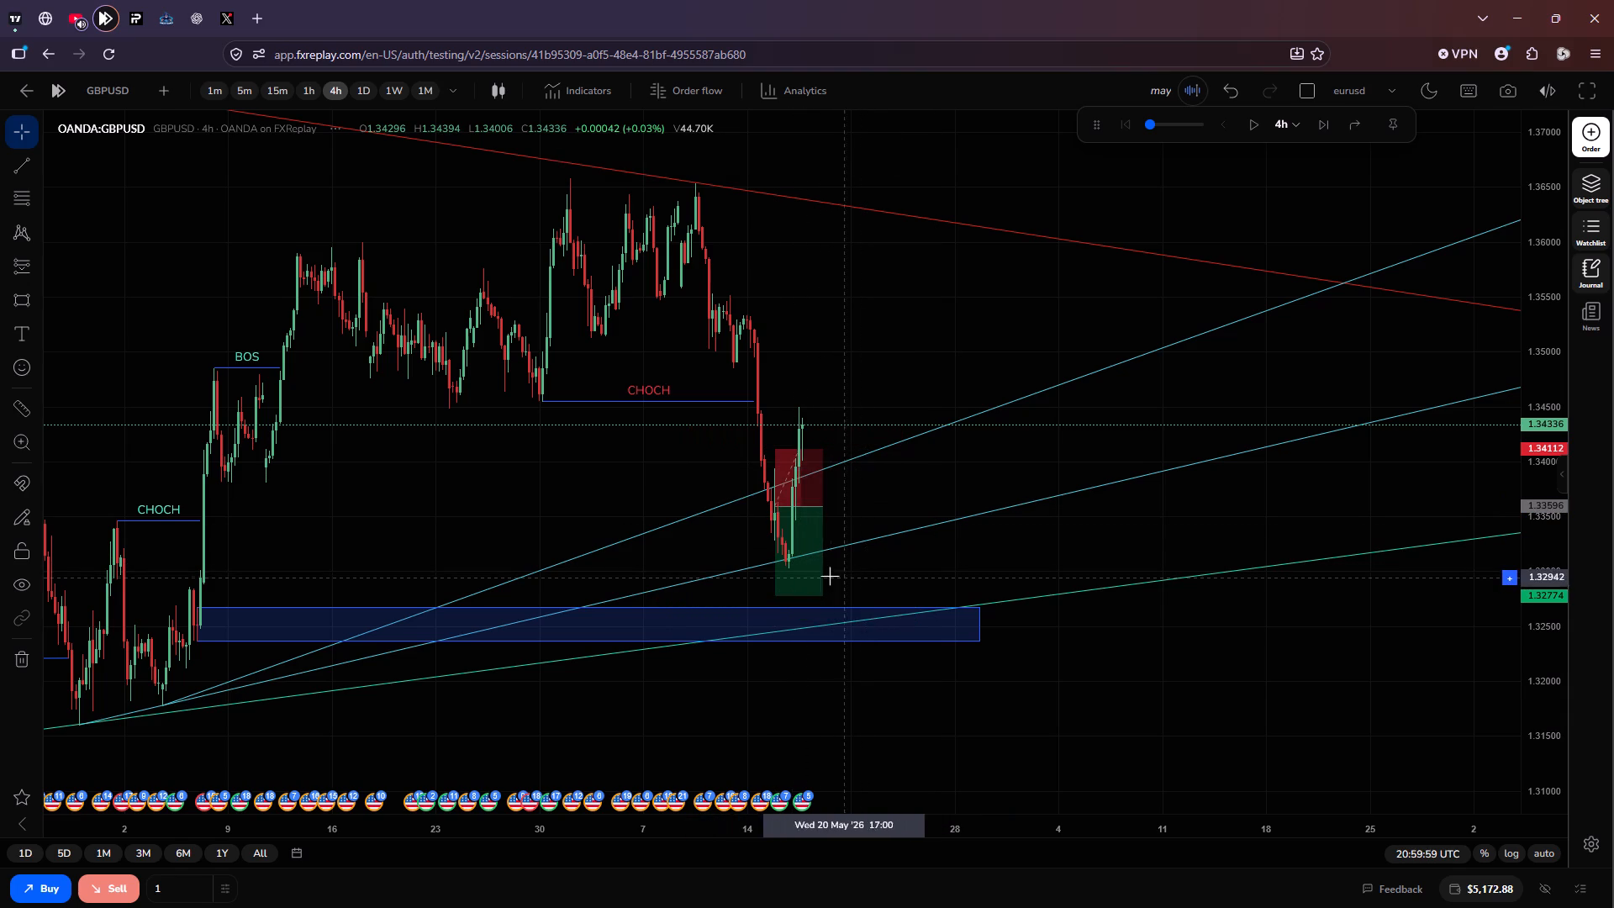
click(819, 574)
click(853, 163)
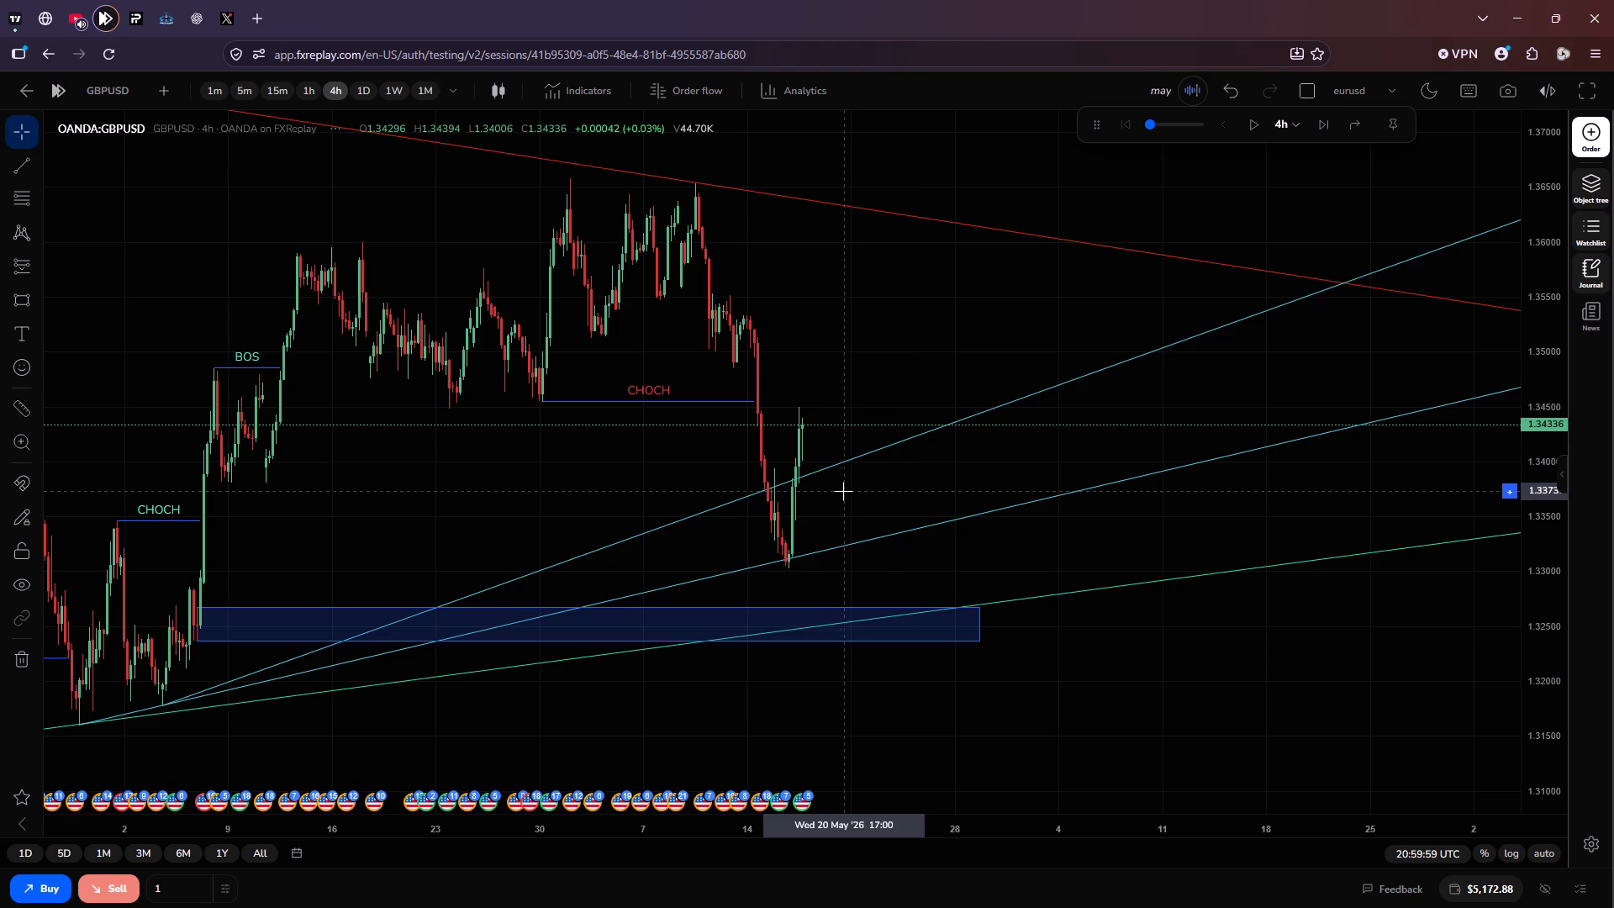
Delete the steeper light-blue rising trendline that price broke in mid-May.
click(721, 504)
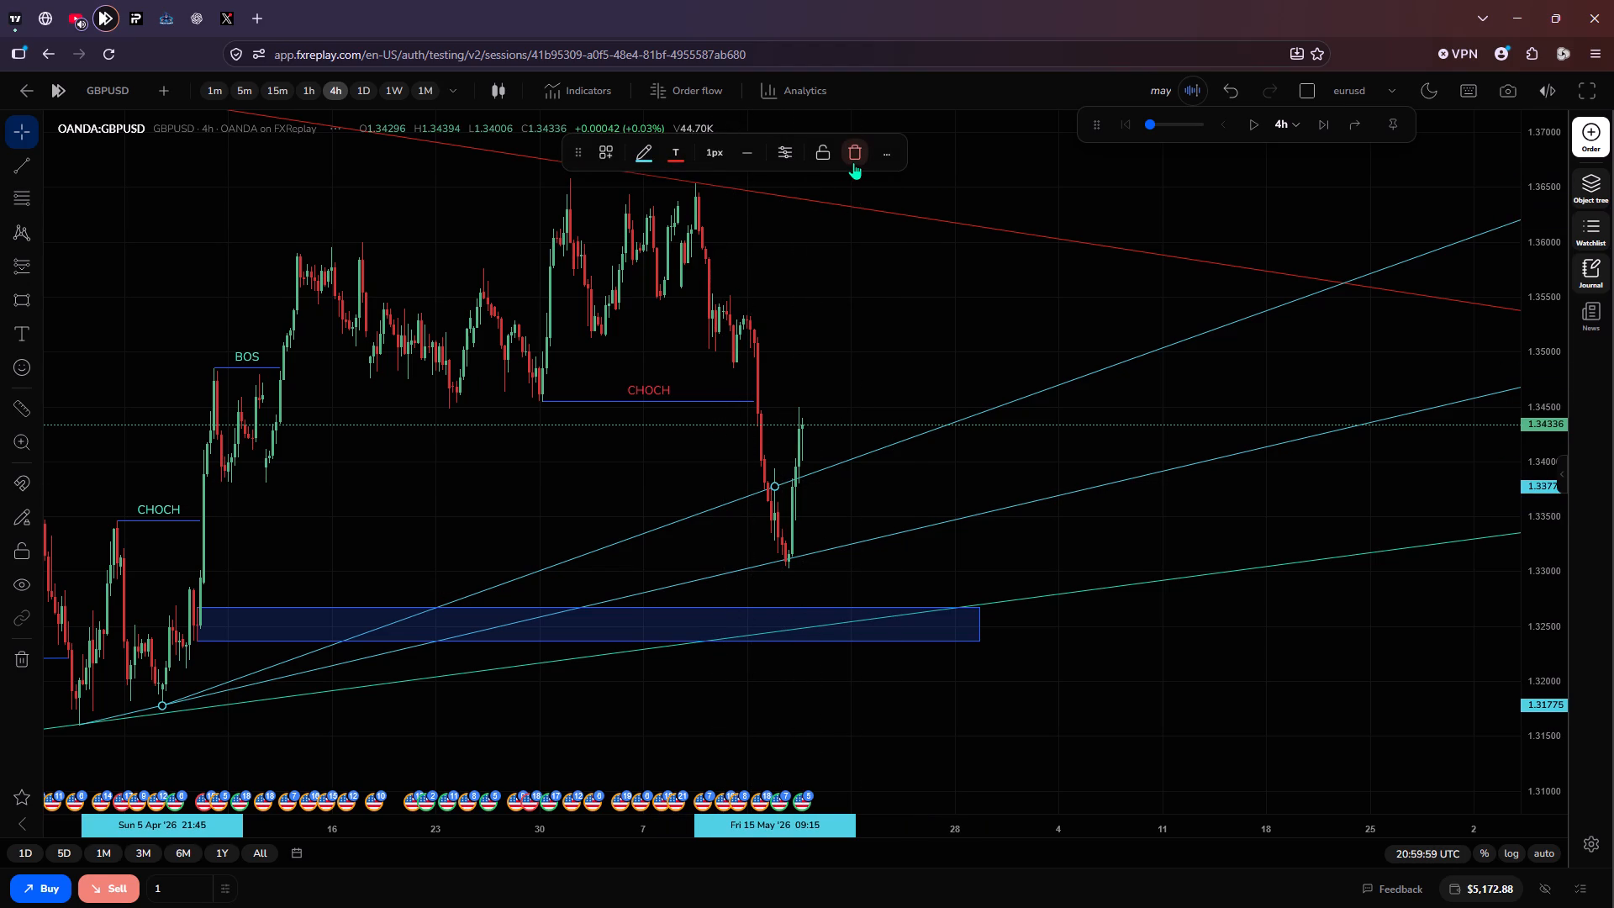
click(853, 162)
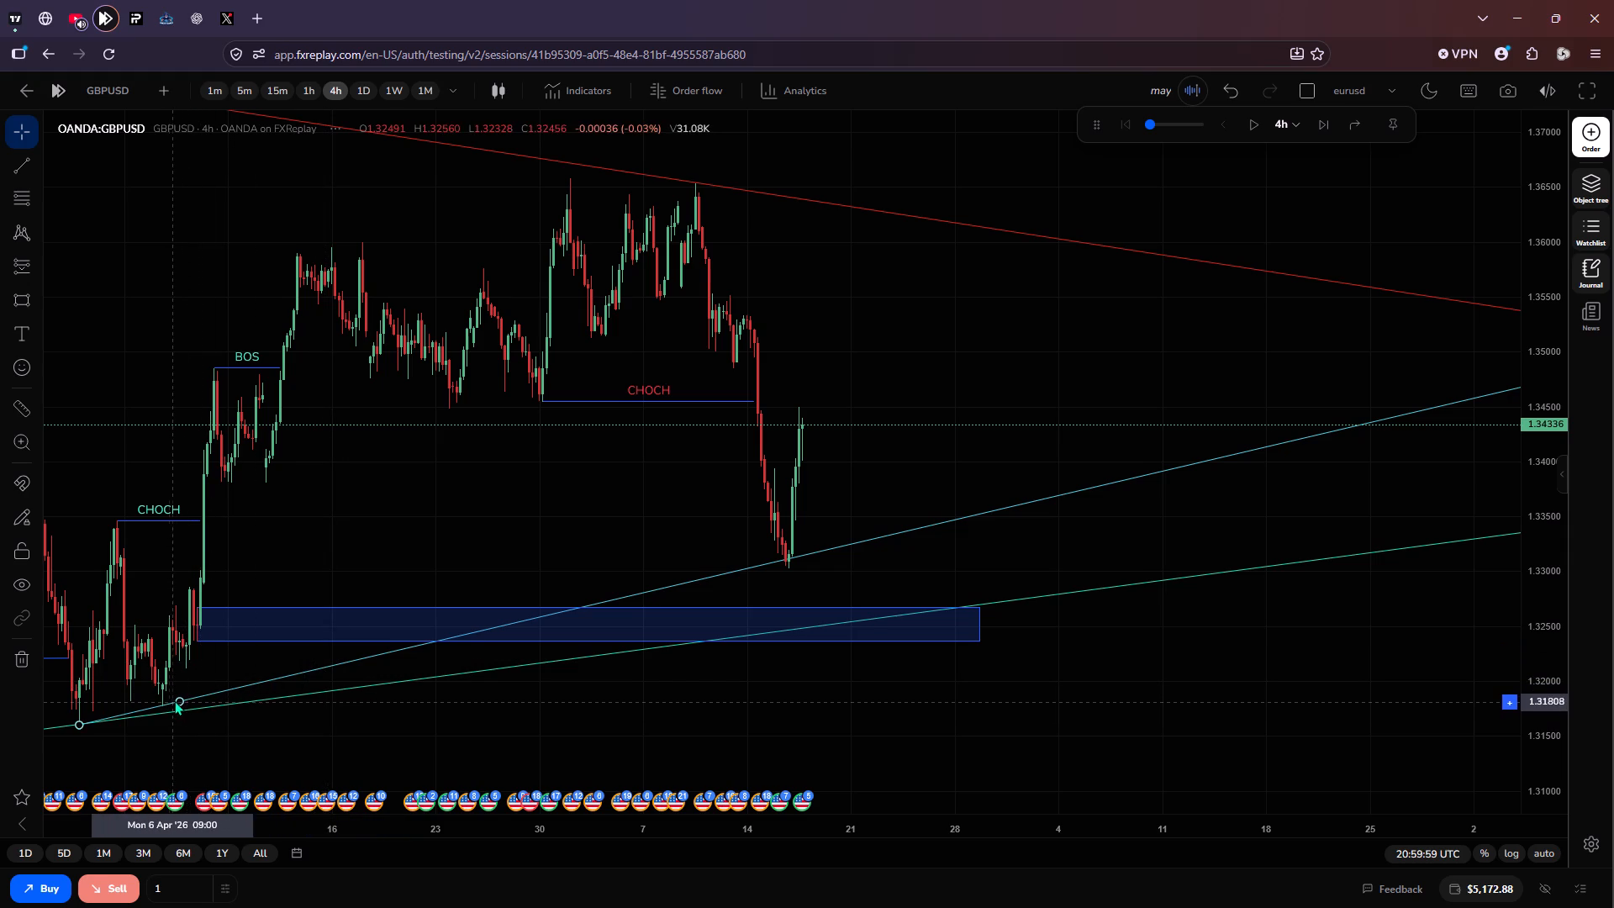
Re-anchor the remaining light-blue trendline's second point at about 20 May, 1.33156, so it touches the latest swing low.
drag(181, 699, 825, 559)
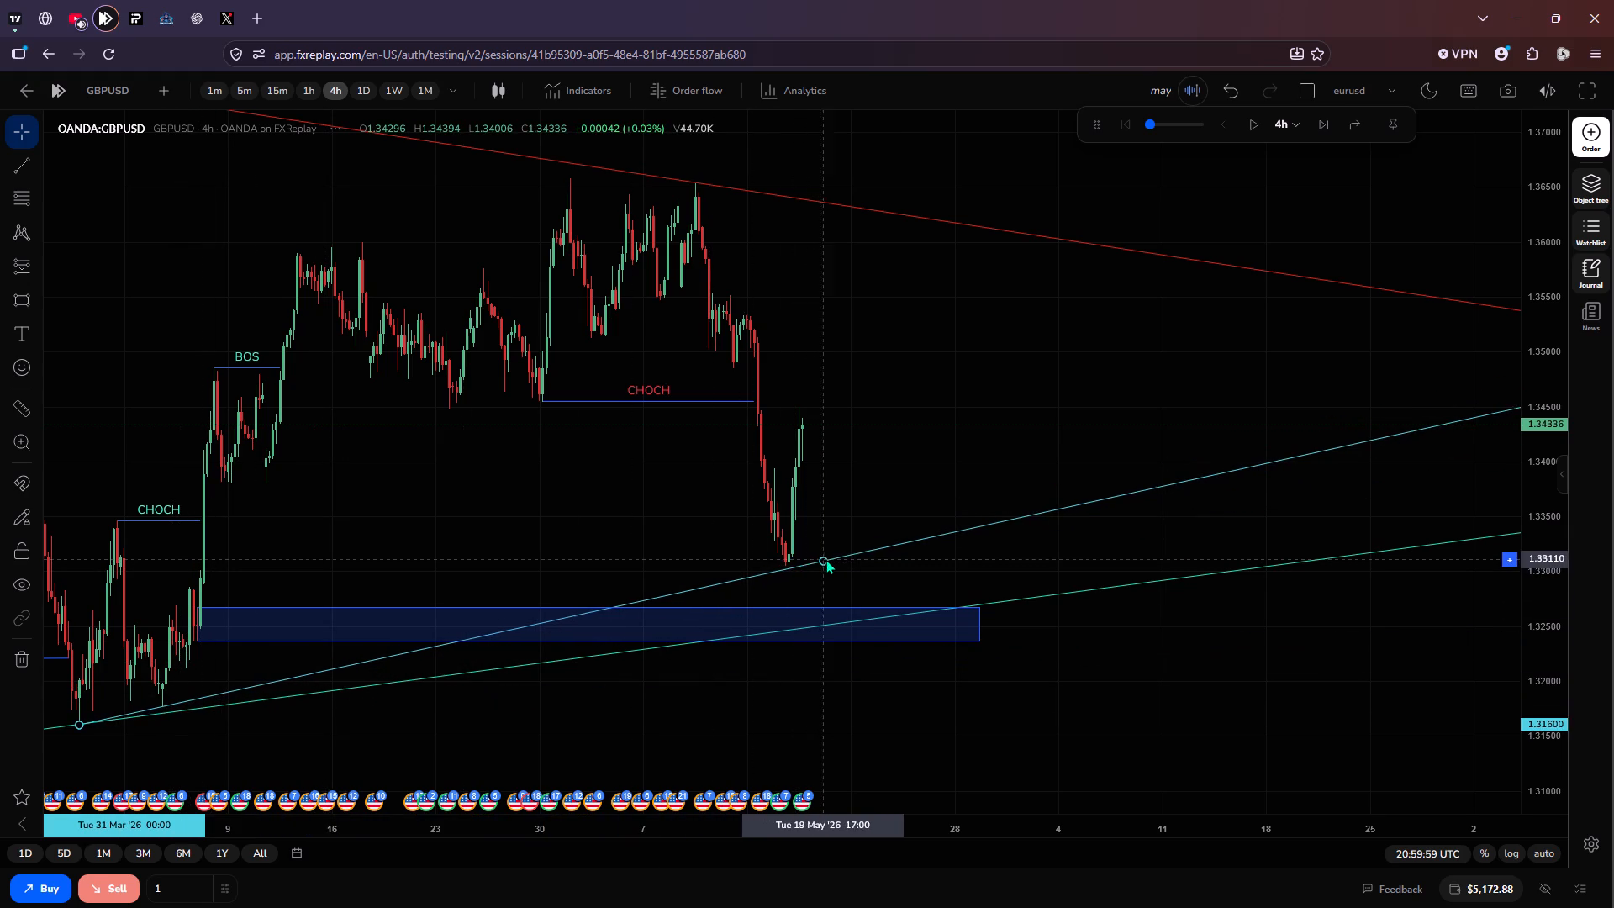
drag(825, 559, 847, 554)
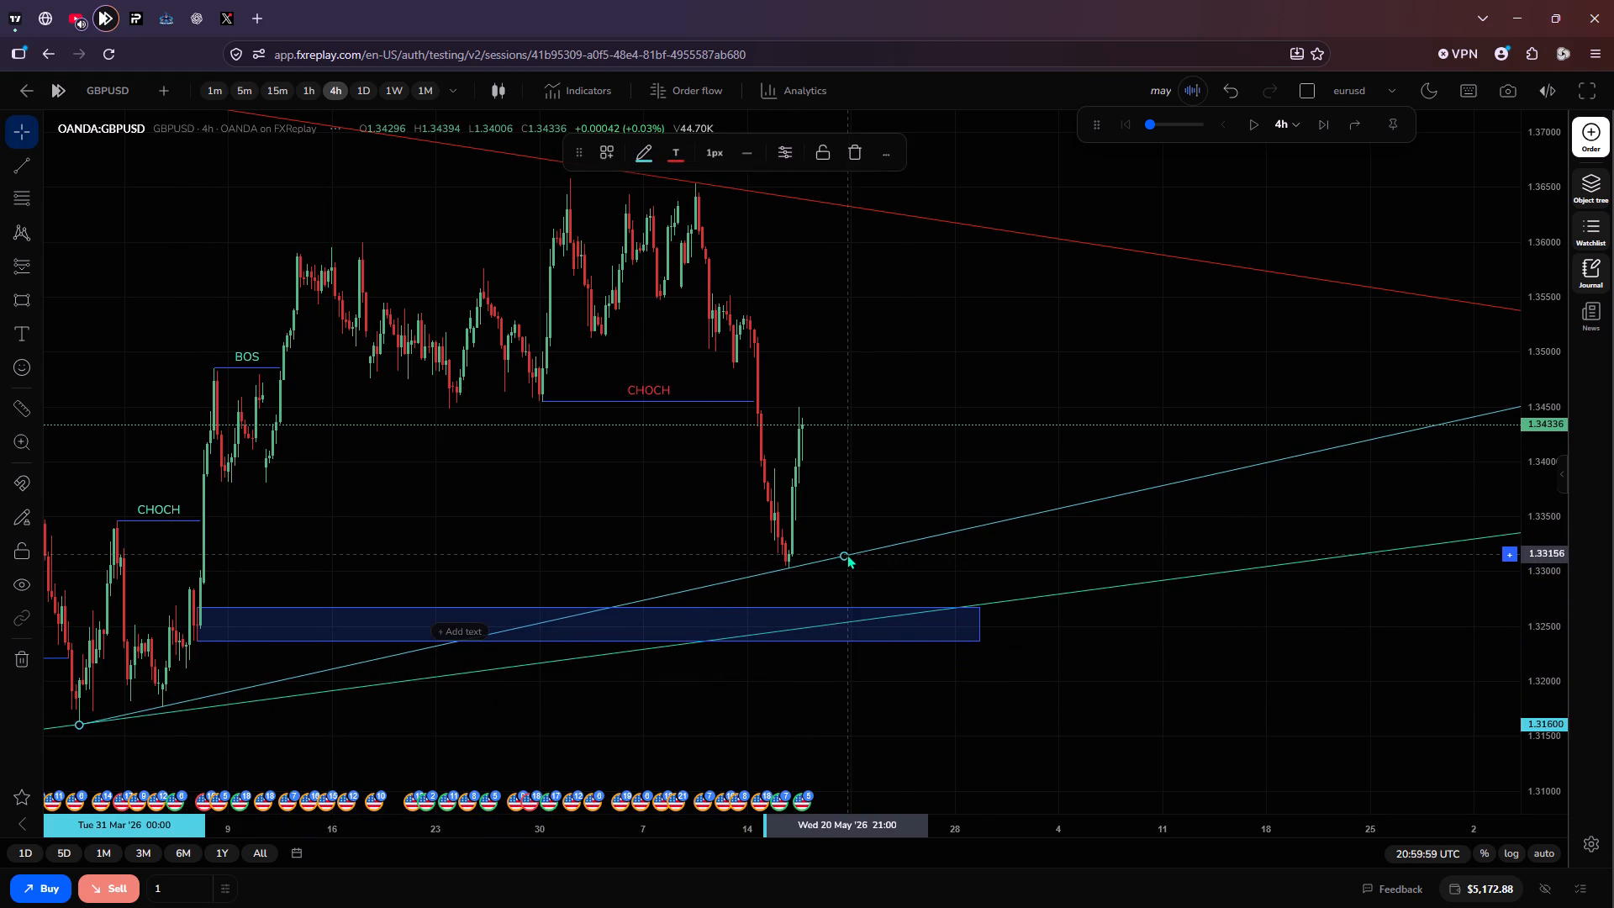
click(902, 485)
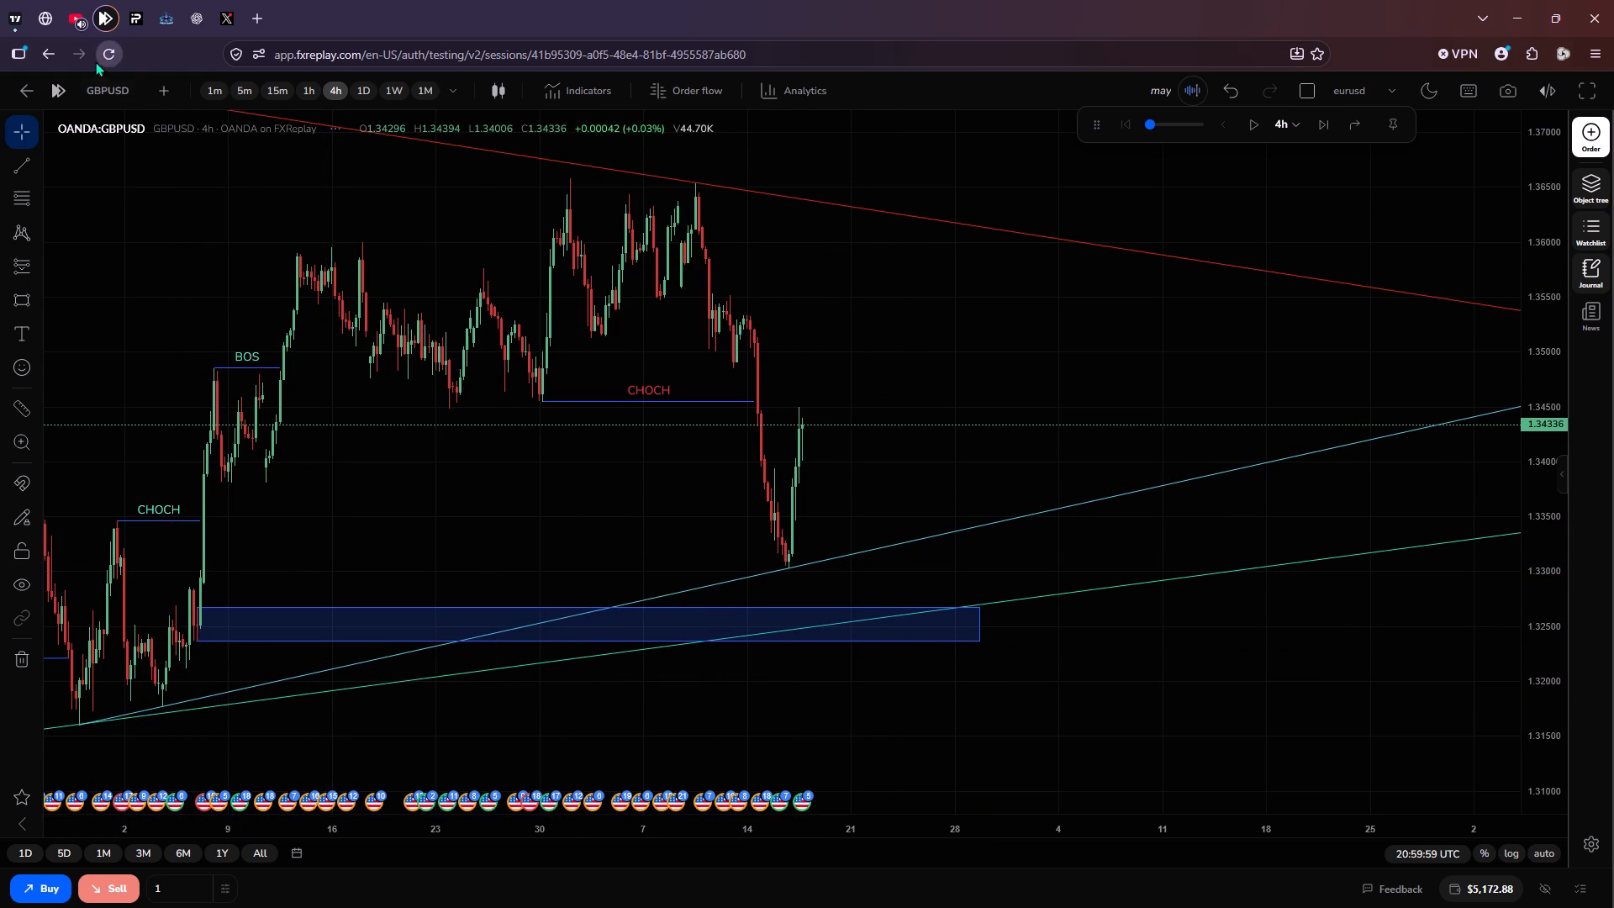
Open the symbol search to change the charted pair.
click(120, 86)
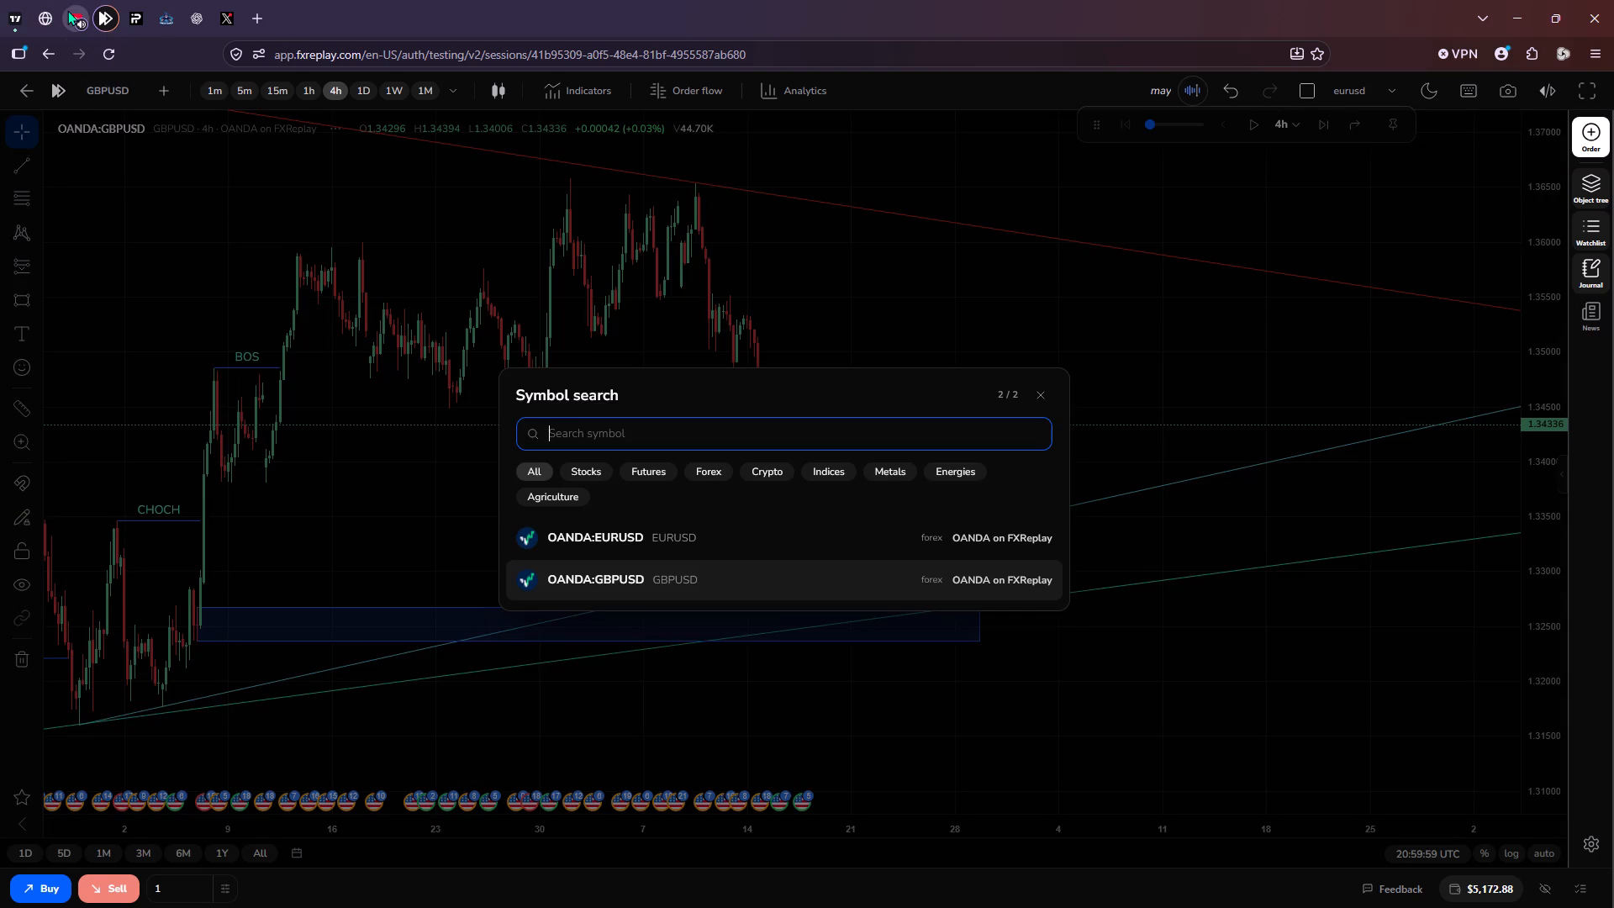
Switch to the YouTube page and turn off looping for the playing video.
click(67, 10)
right_click(604, 525)
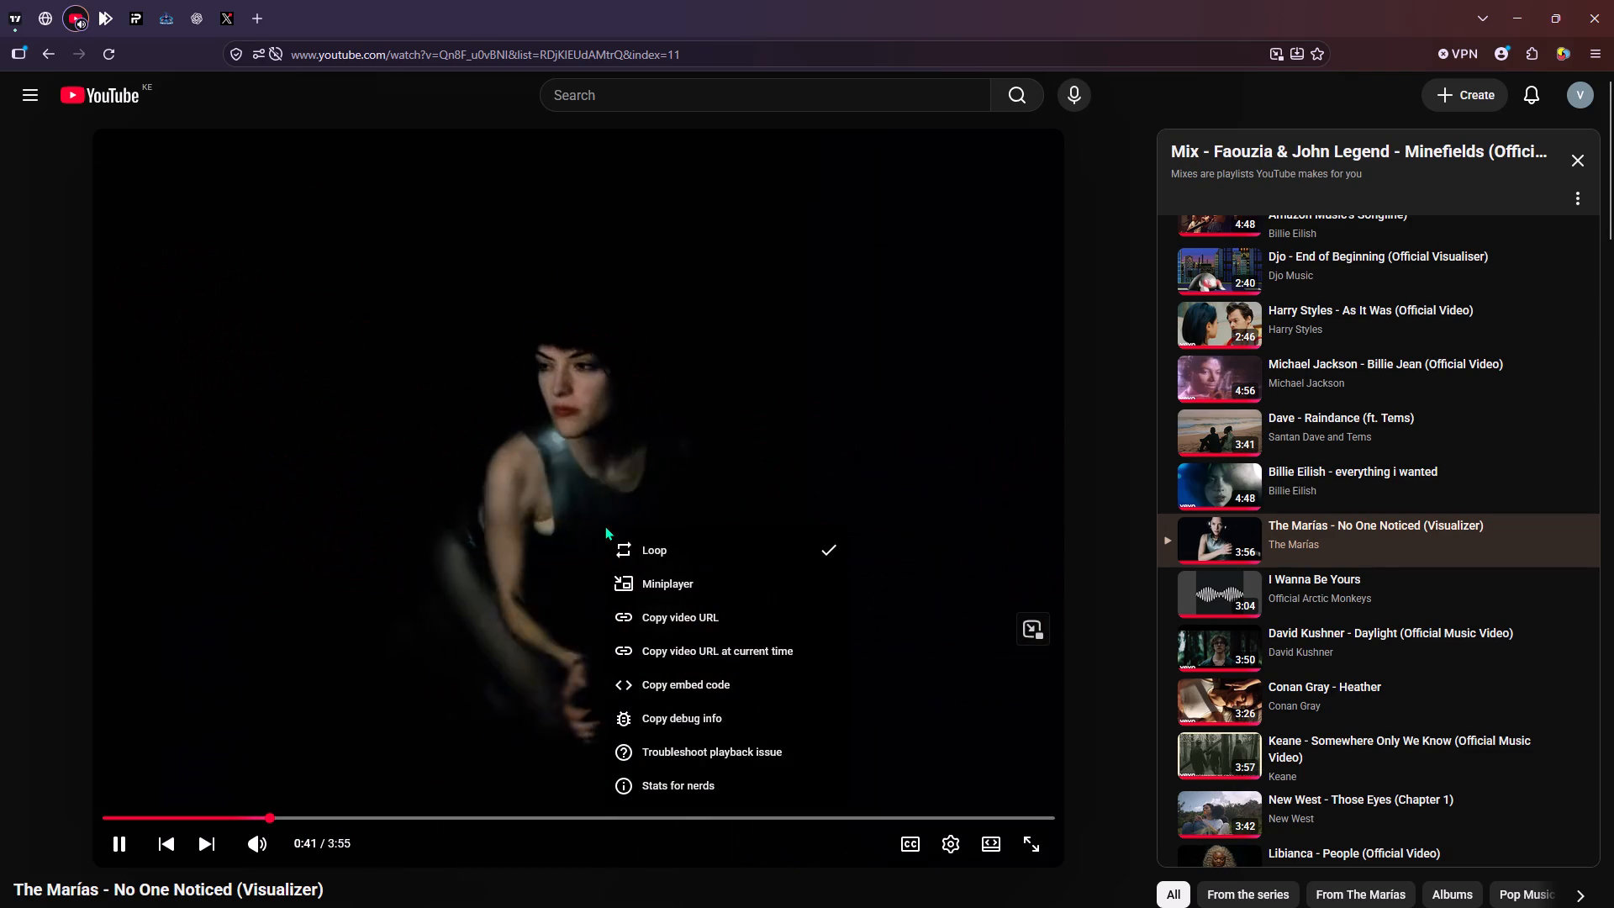
click(694, 545)
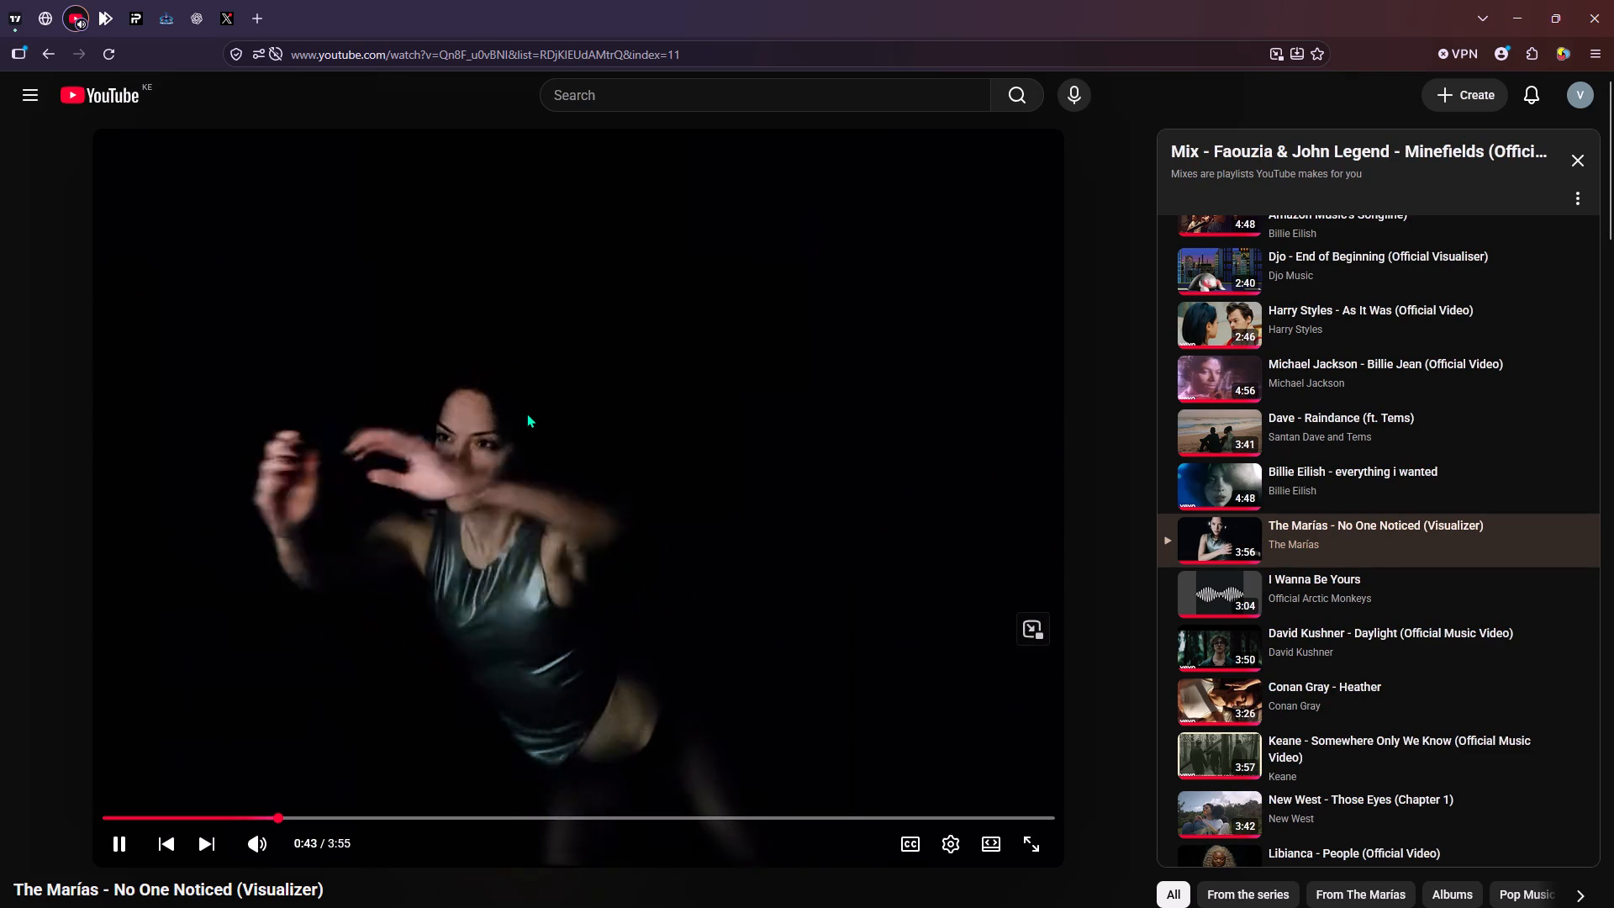
Switch back to FX Replay and close the symbol search without changing the pair.
click(108, 13)
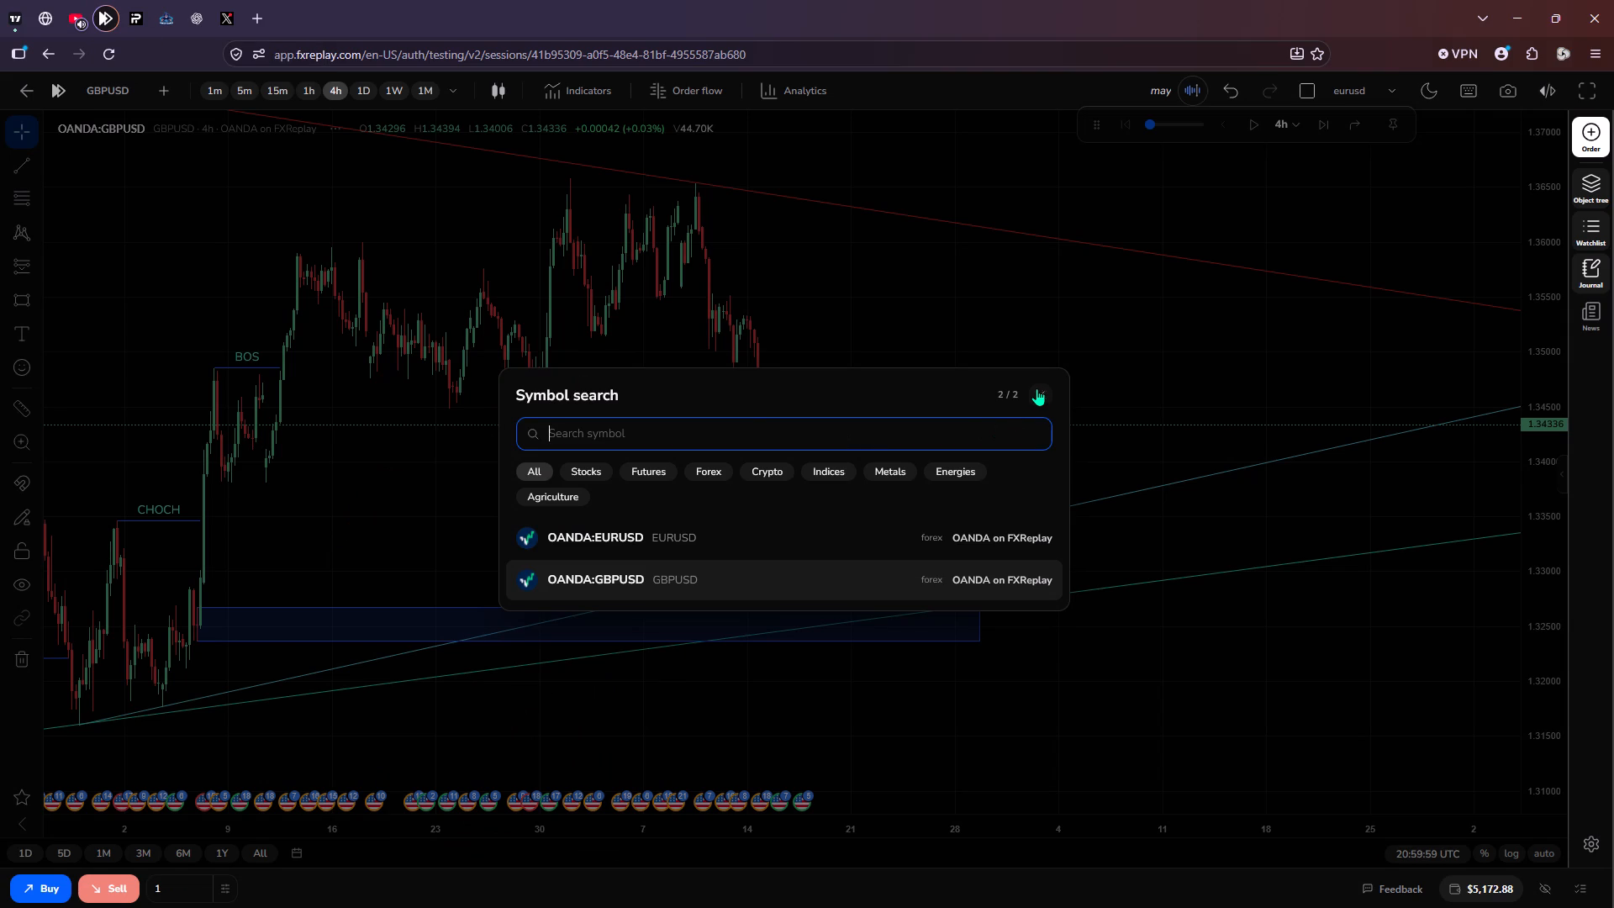
click(1039, 388)
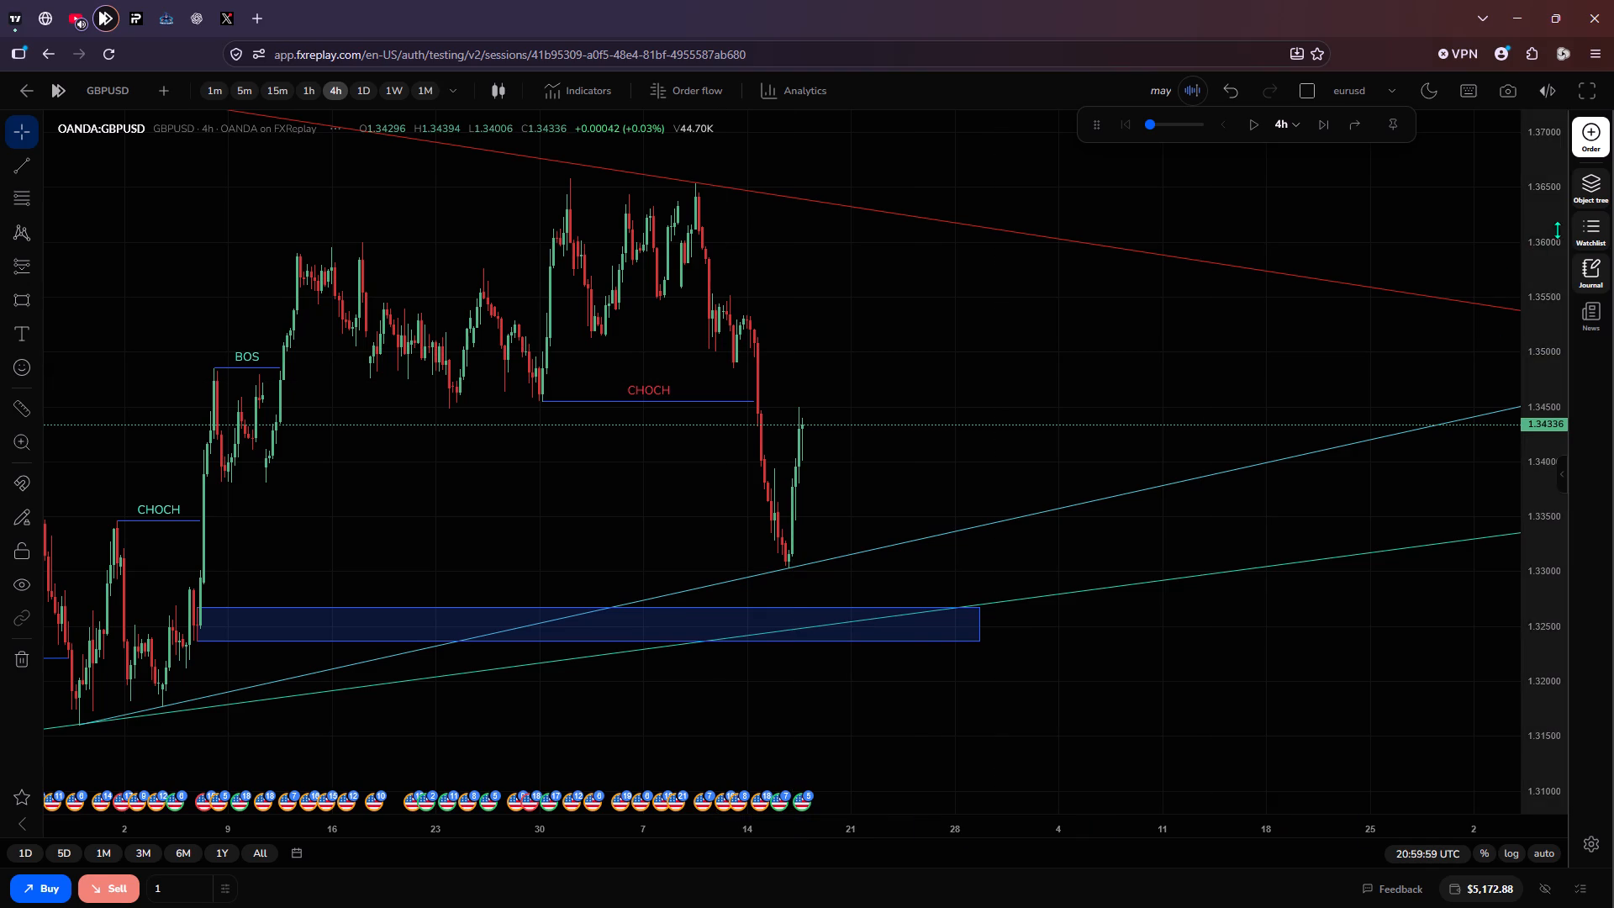
Review the May 2026 trade calendar in the journal, and close the journal.
click(1592, 264)
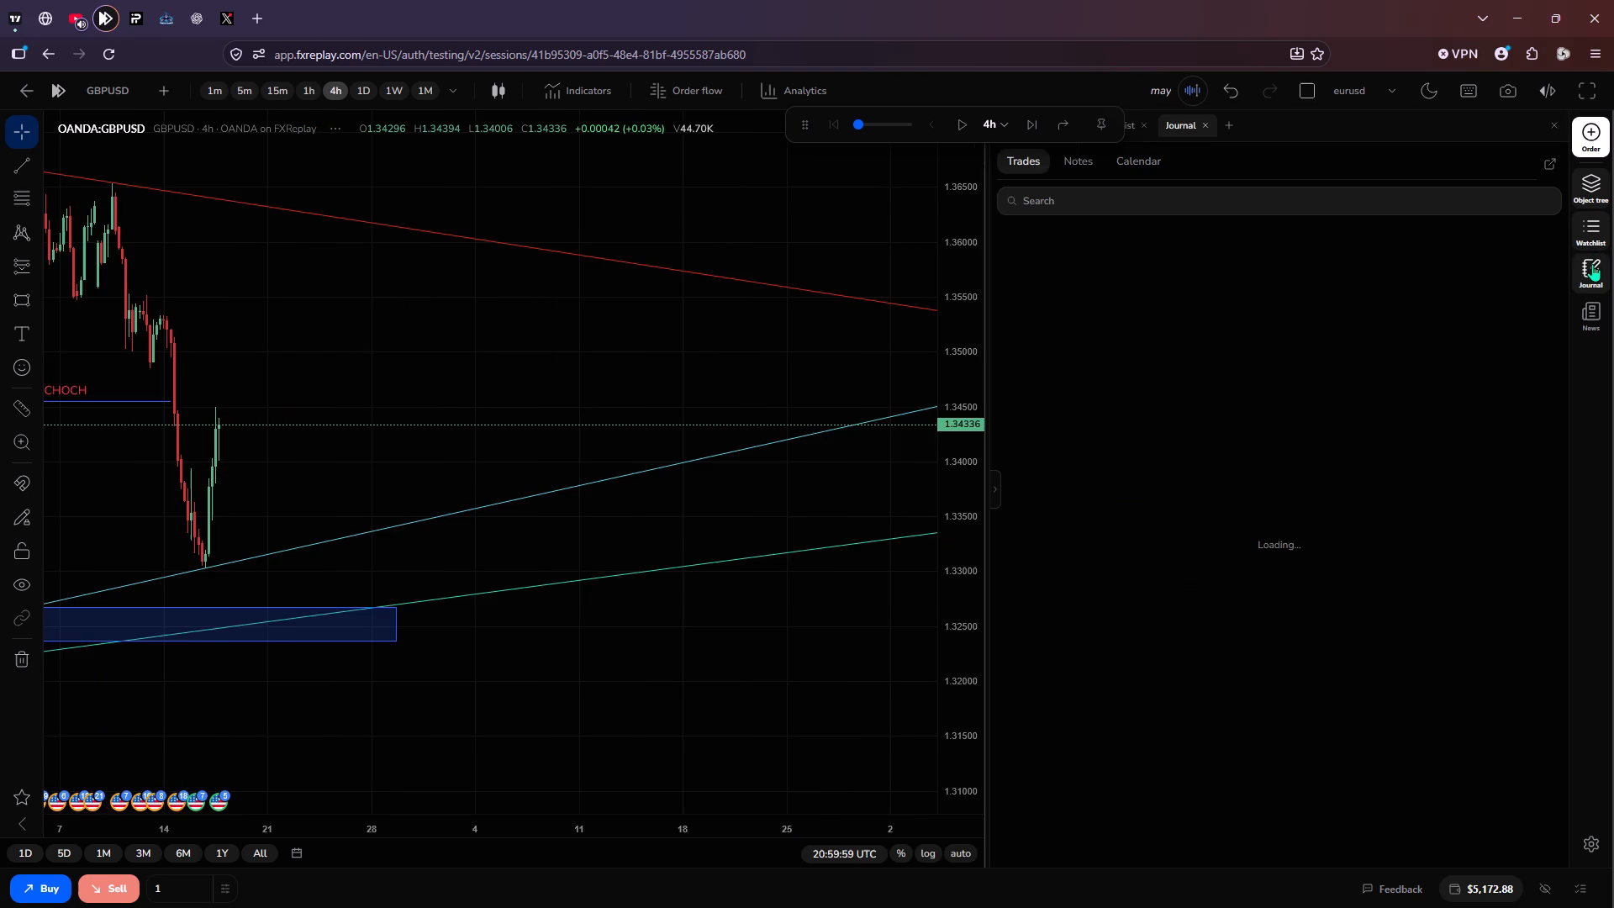
click(1133, 156)
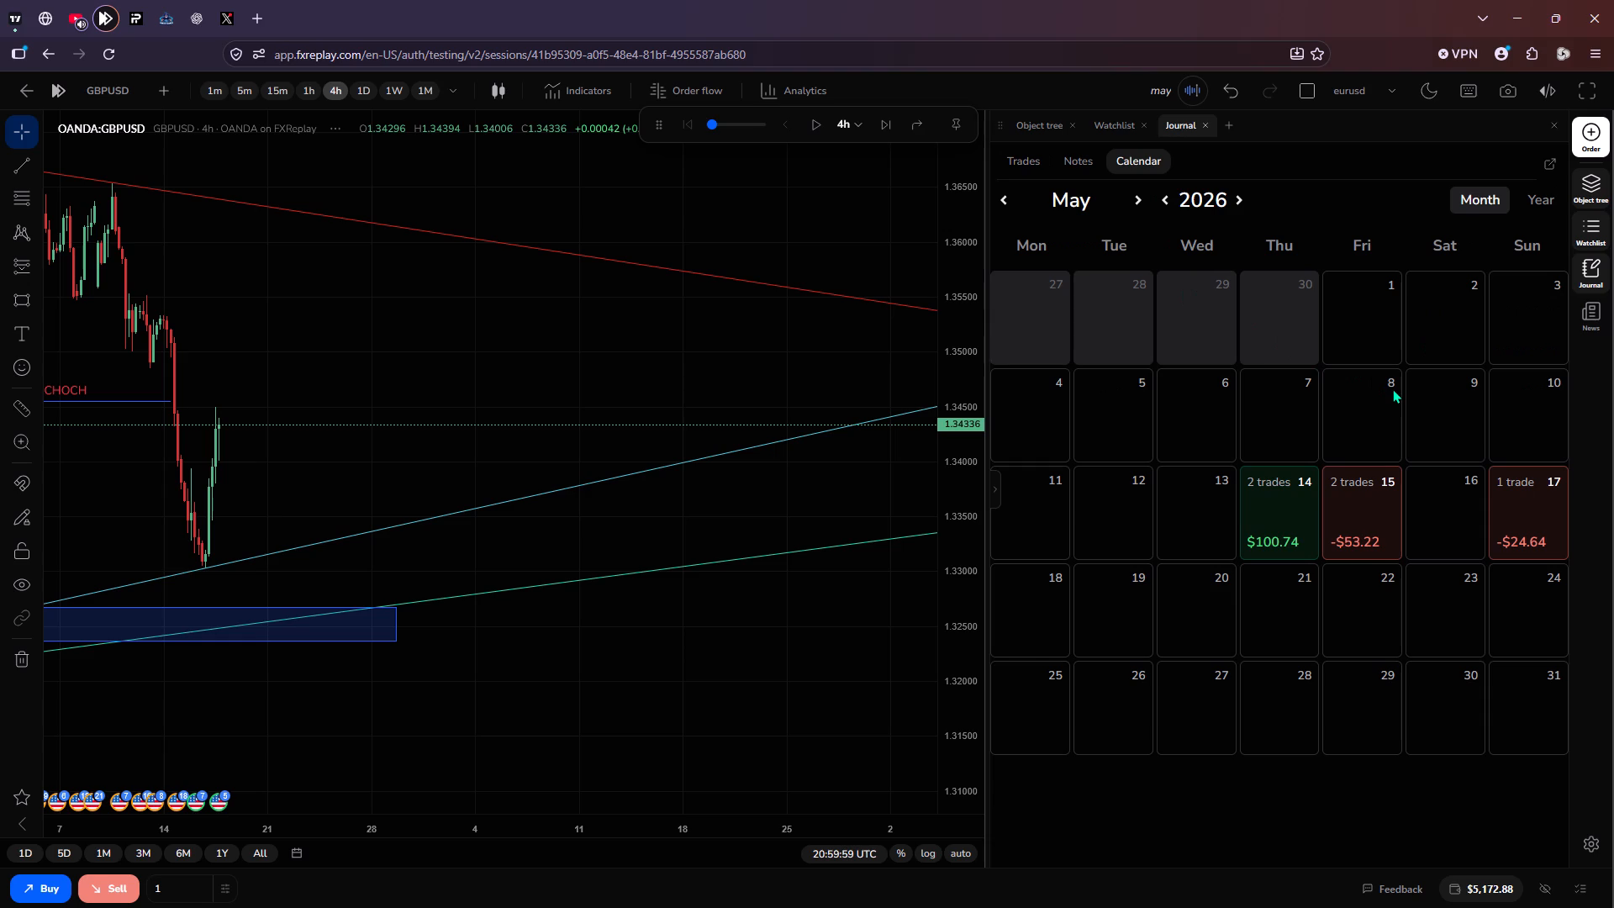
click(1589, 266)
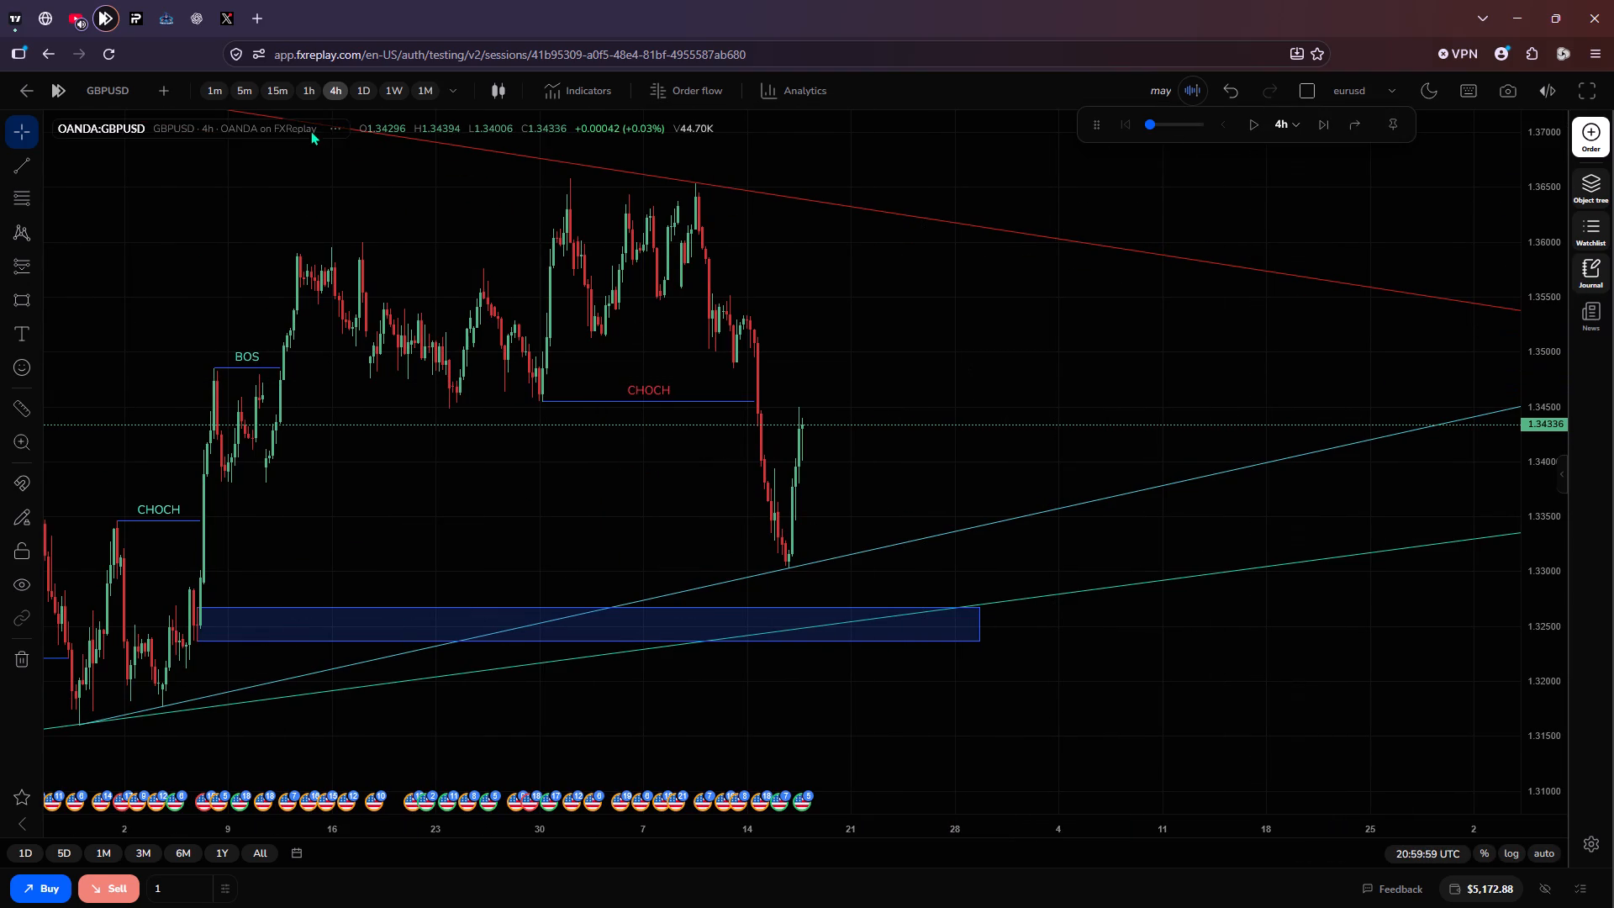
On the GBPUSD 15-minute chart, draw a falling ray from the 11 May swing high past the 18 May high through about 19 May 03:00, 1.34313.
click(277, 88)
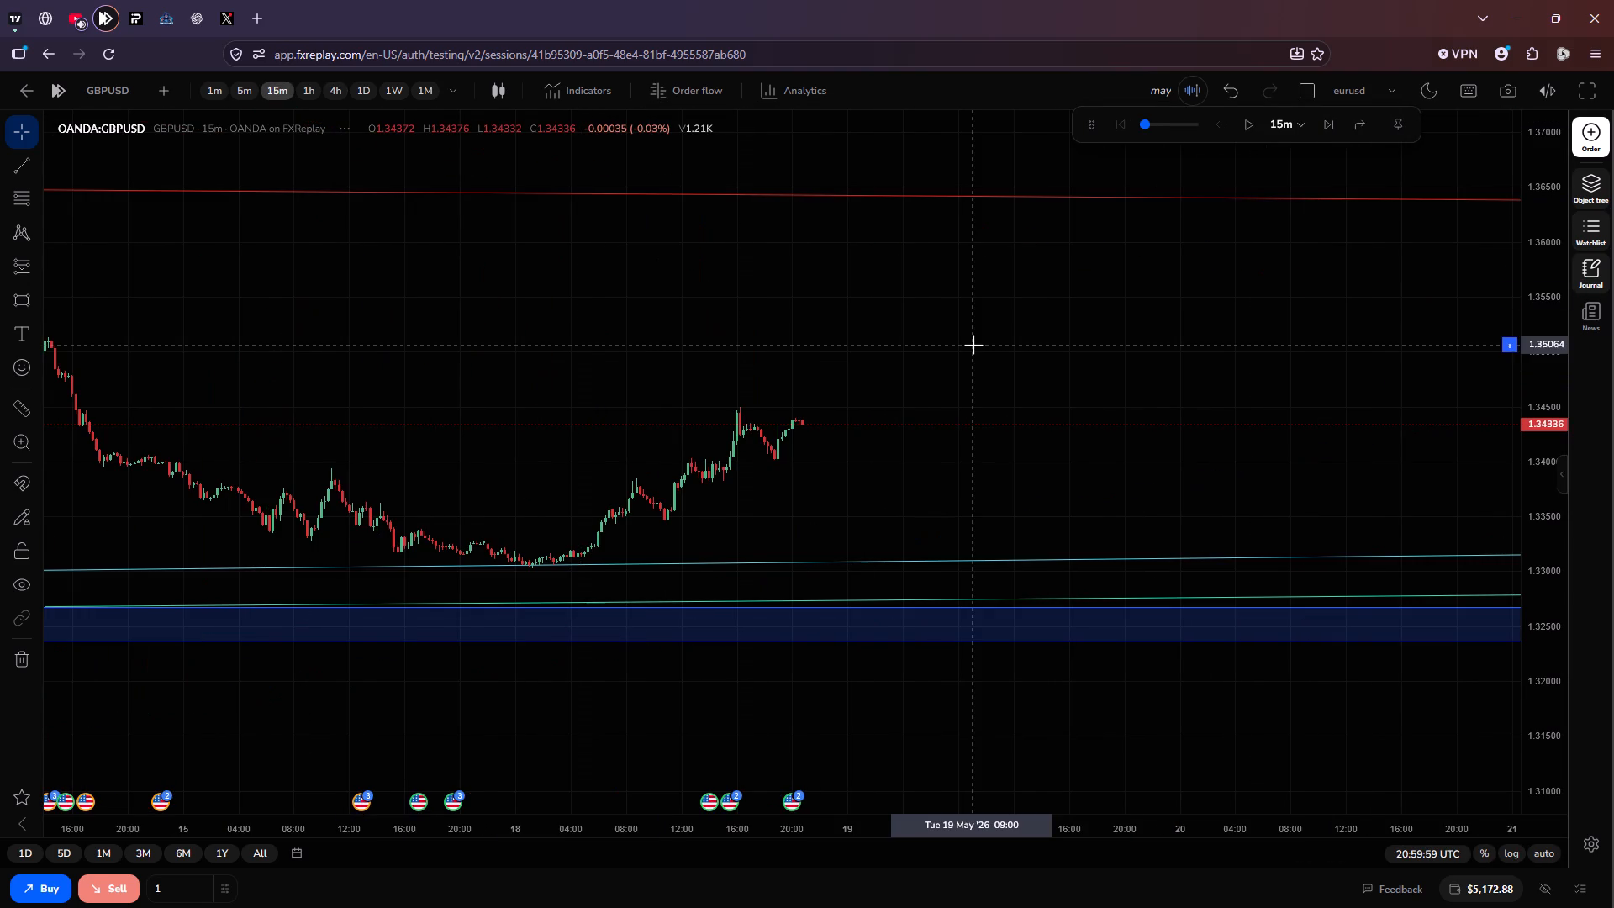
scroll(973, 345, down, 3)
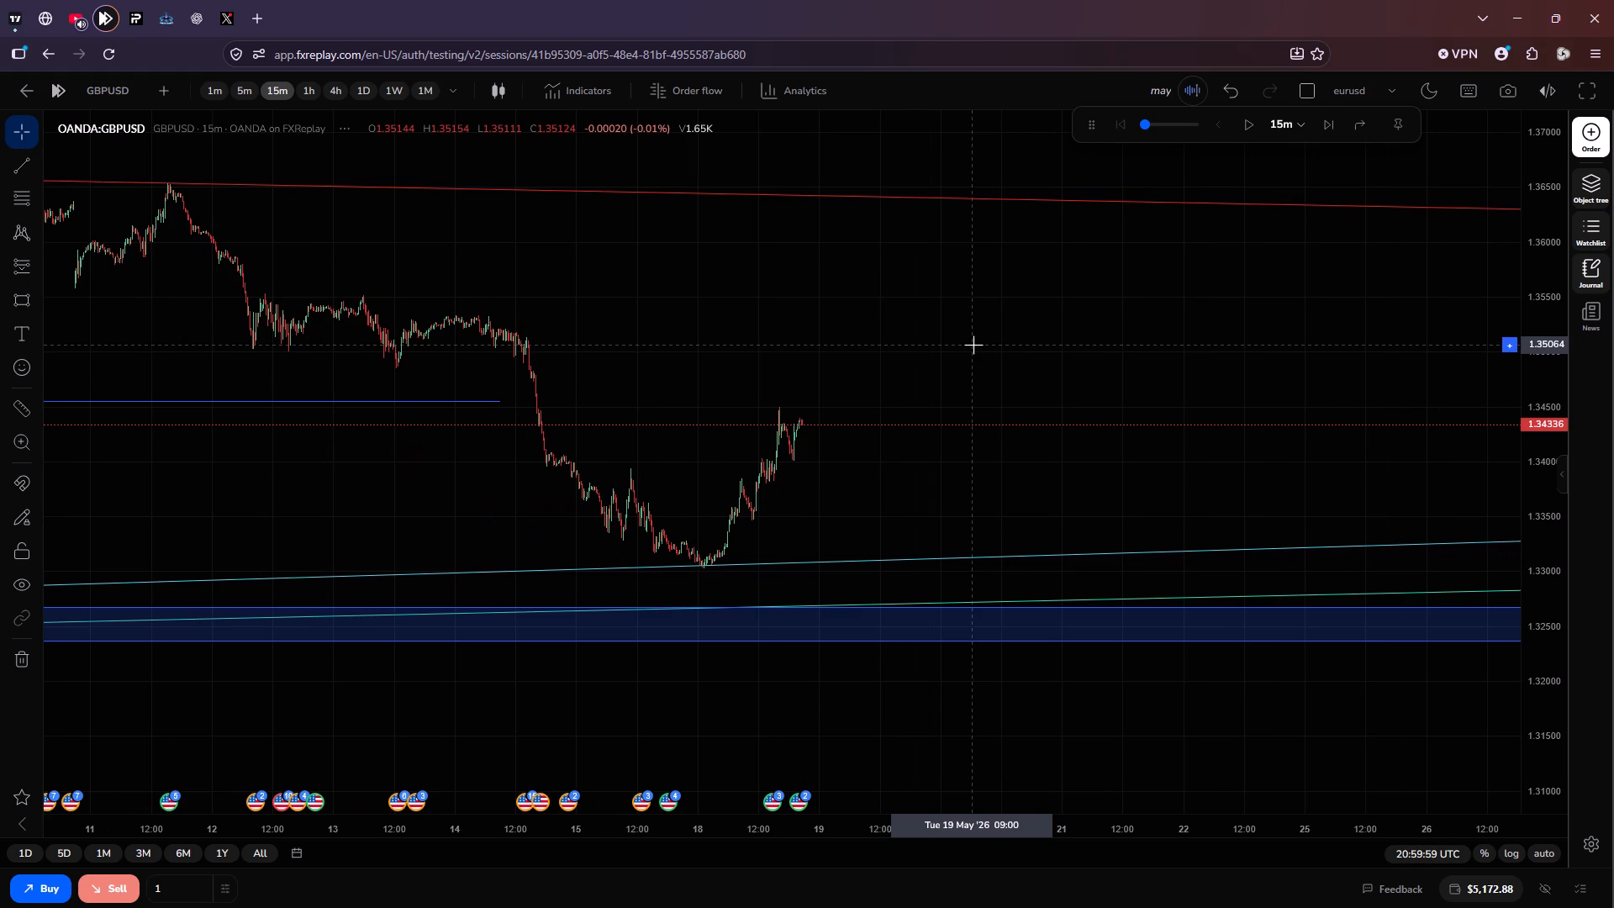
click(36, 160)
click(66, 214)
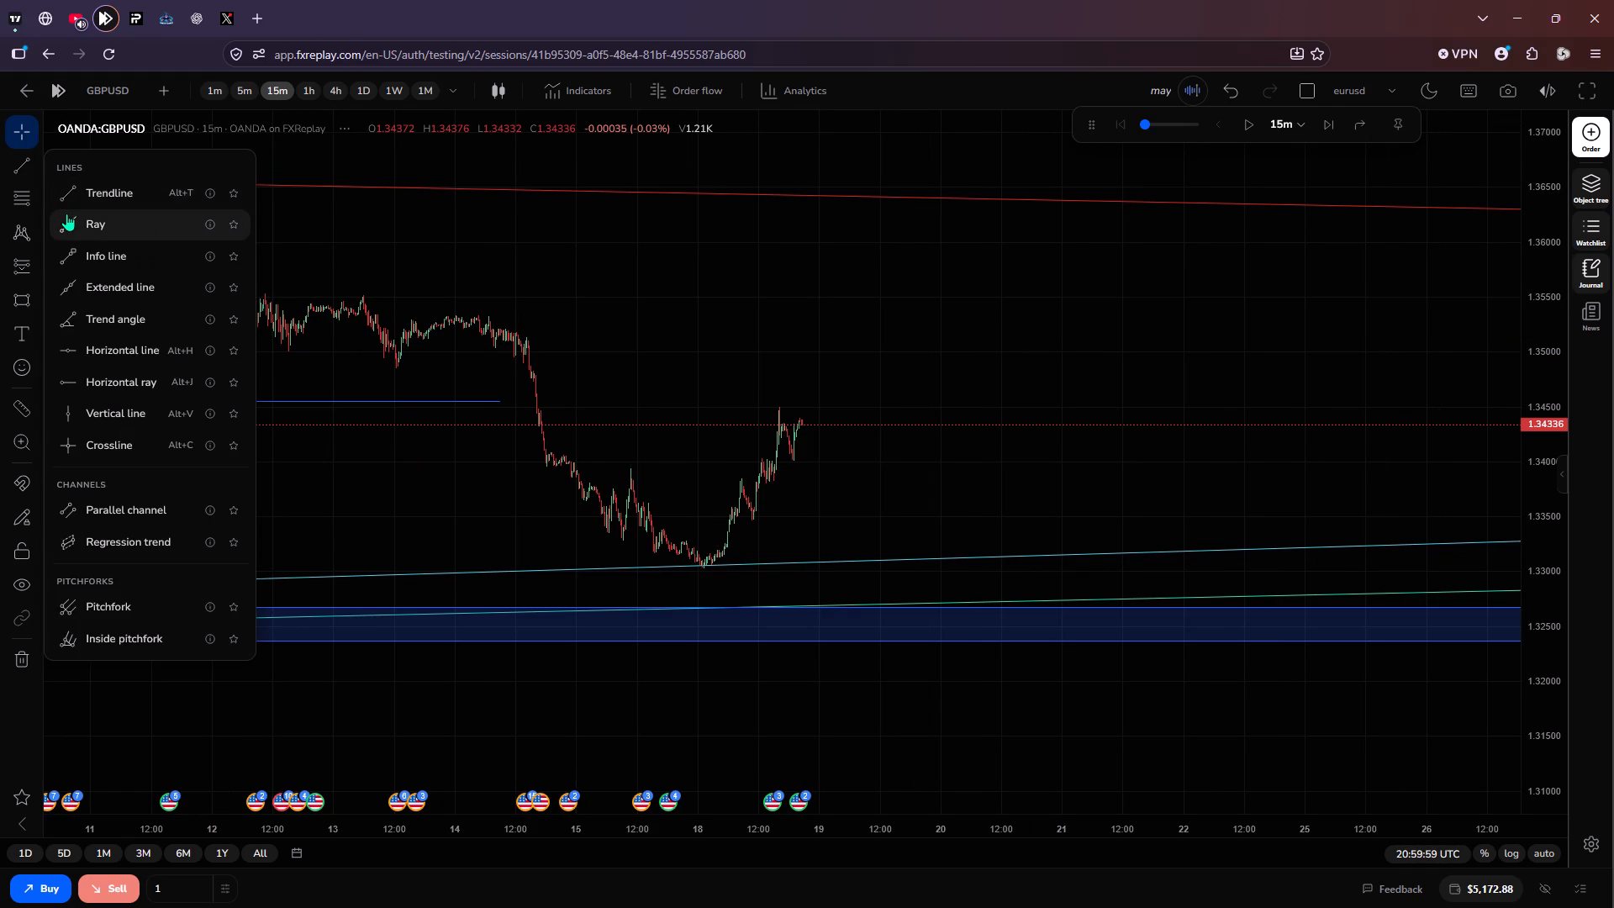
drag(169, 182, 319, 233)
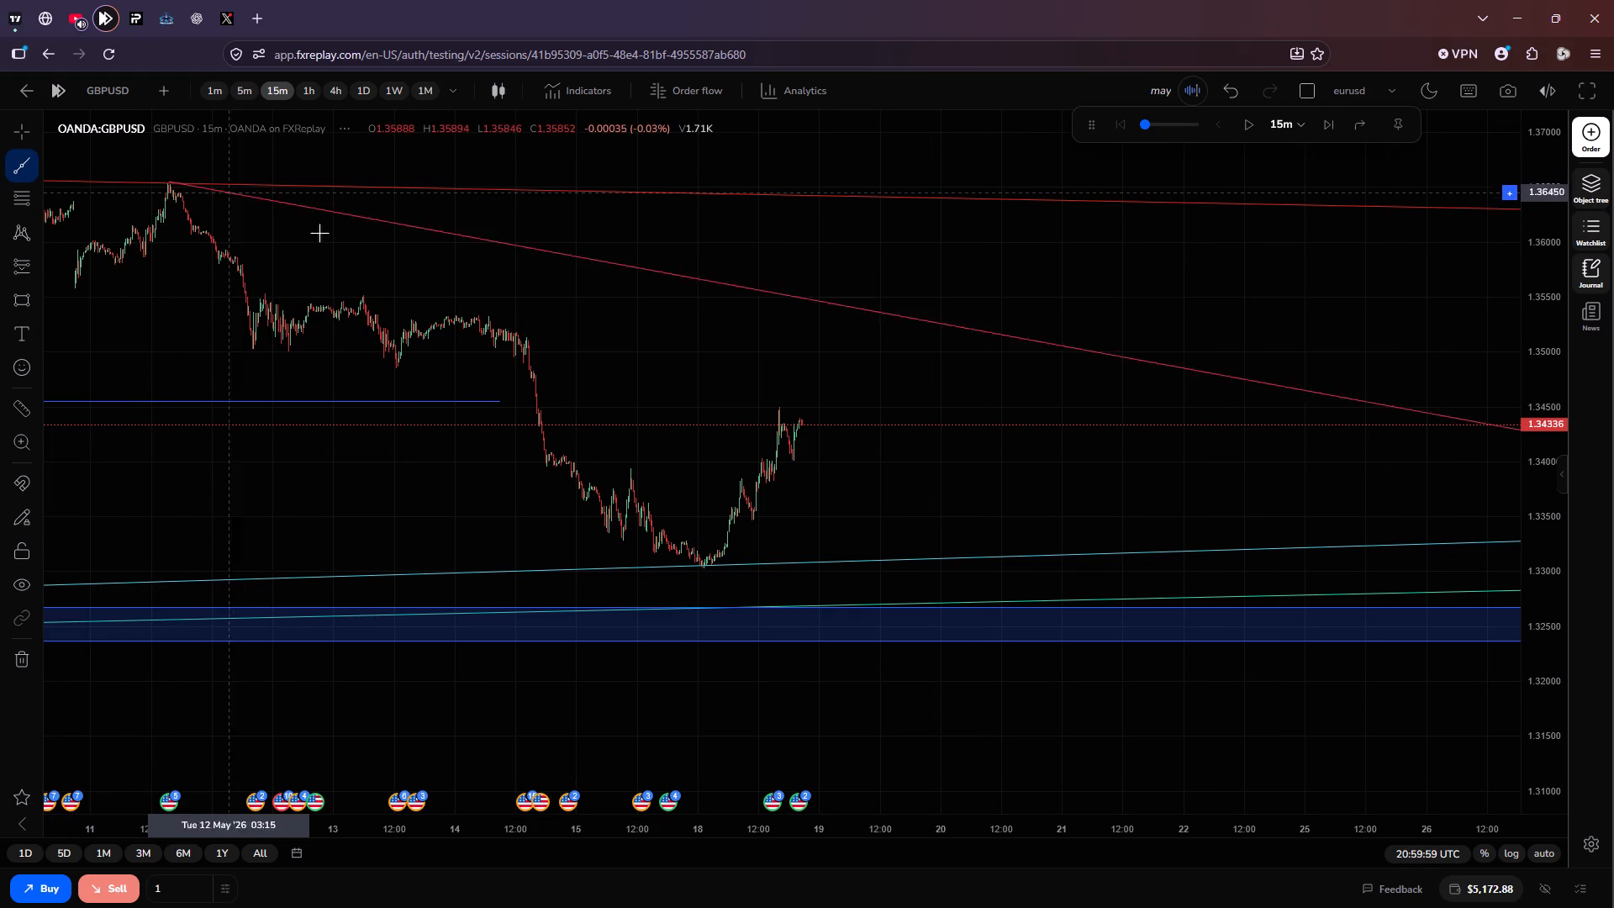
drag(319, 233, 367, 267)
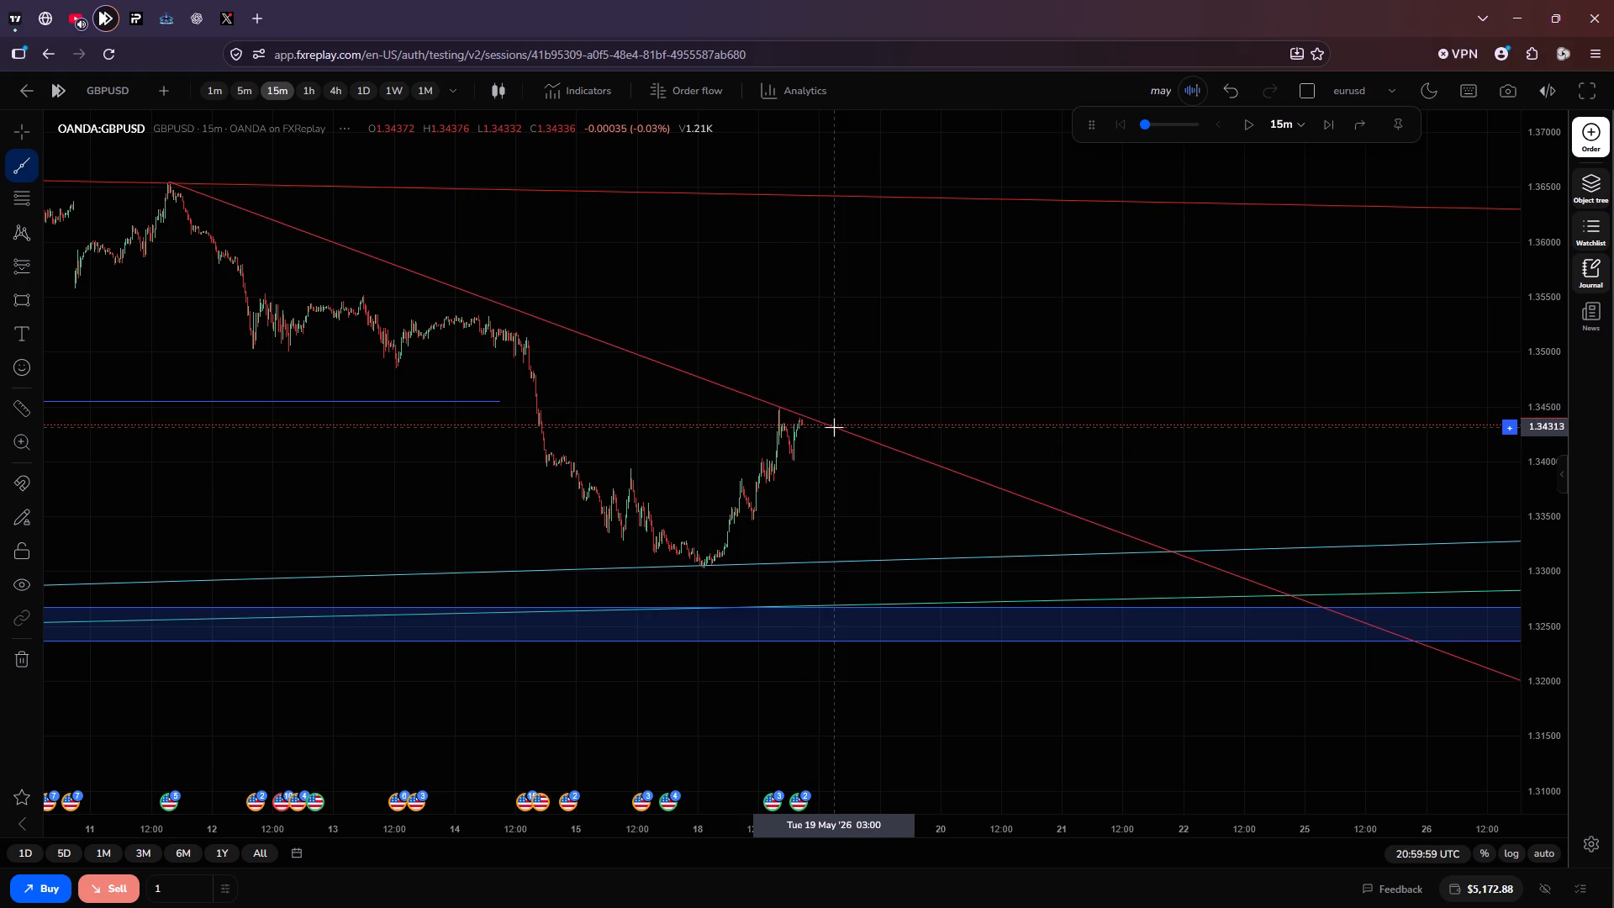
click(834, 427)
click(907, 362)
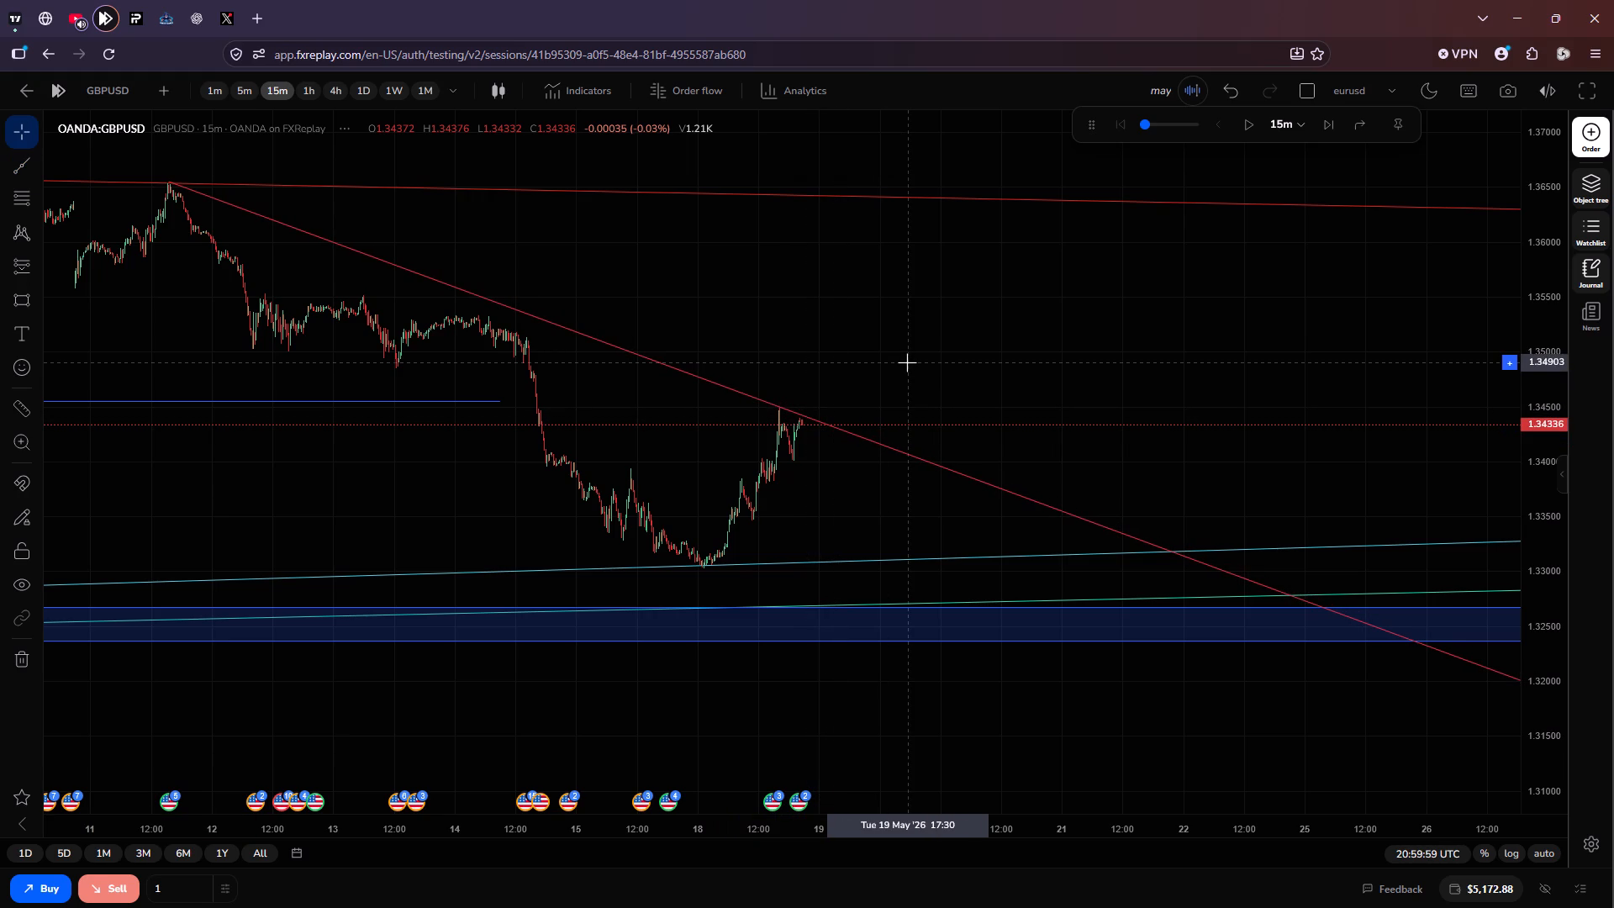
Play the GBPUSD replay forward in 15-minute steps from the 18 May close.
scroll(907, 362, up, 3)
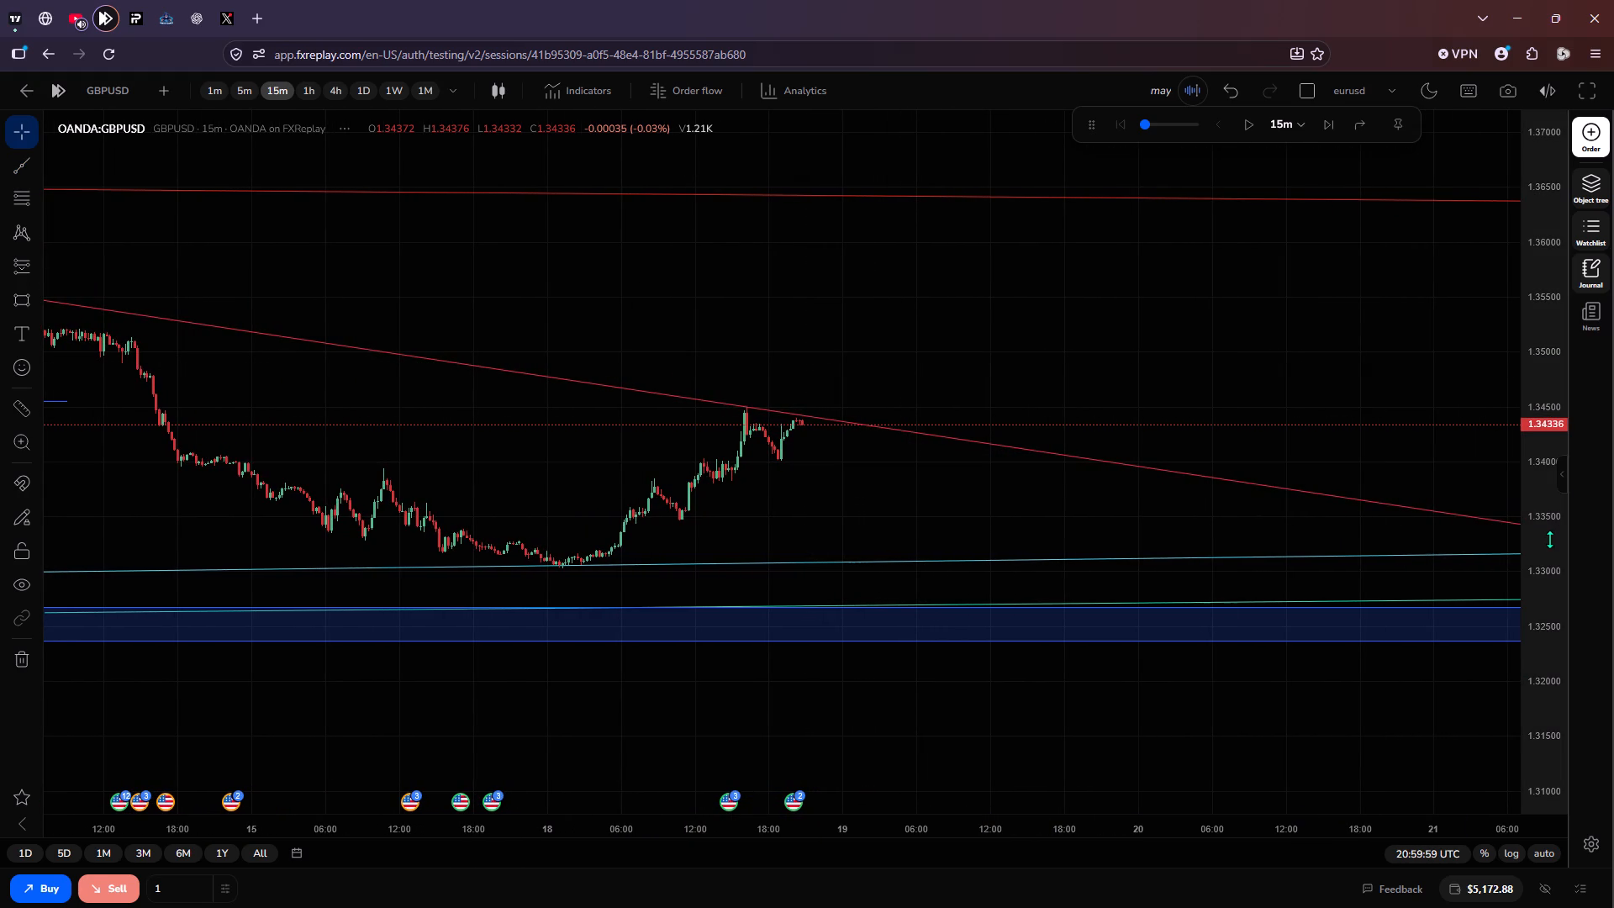
scroll(1549, 539, up, 4)
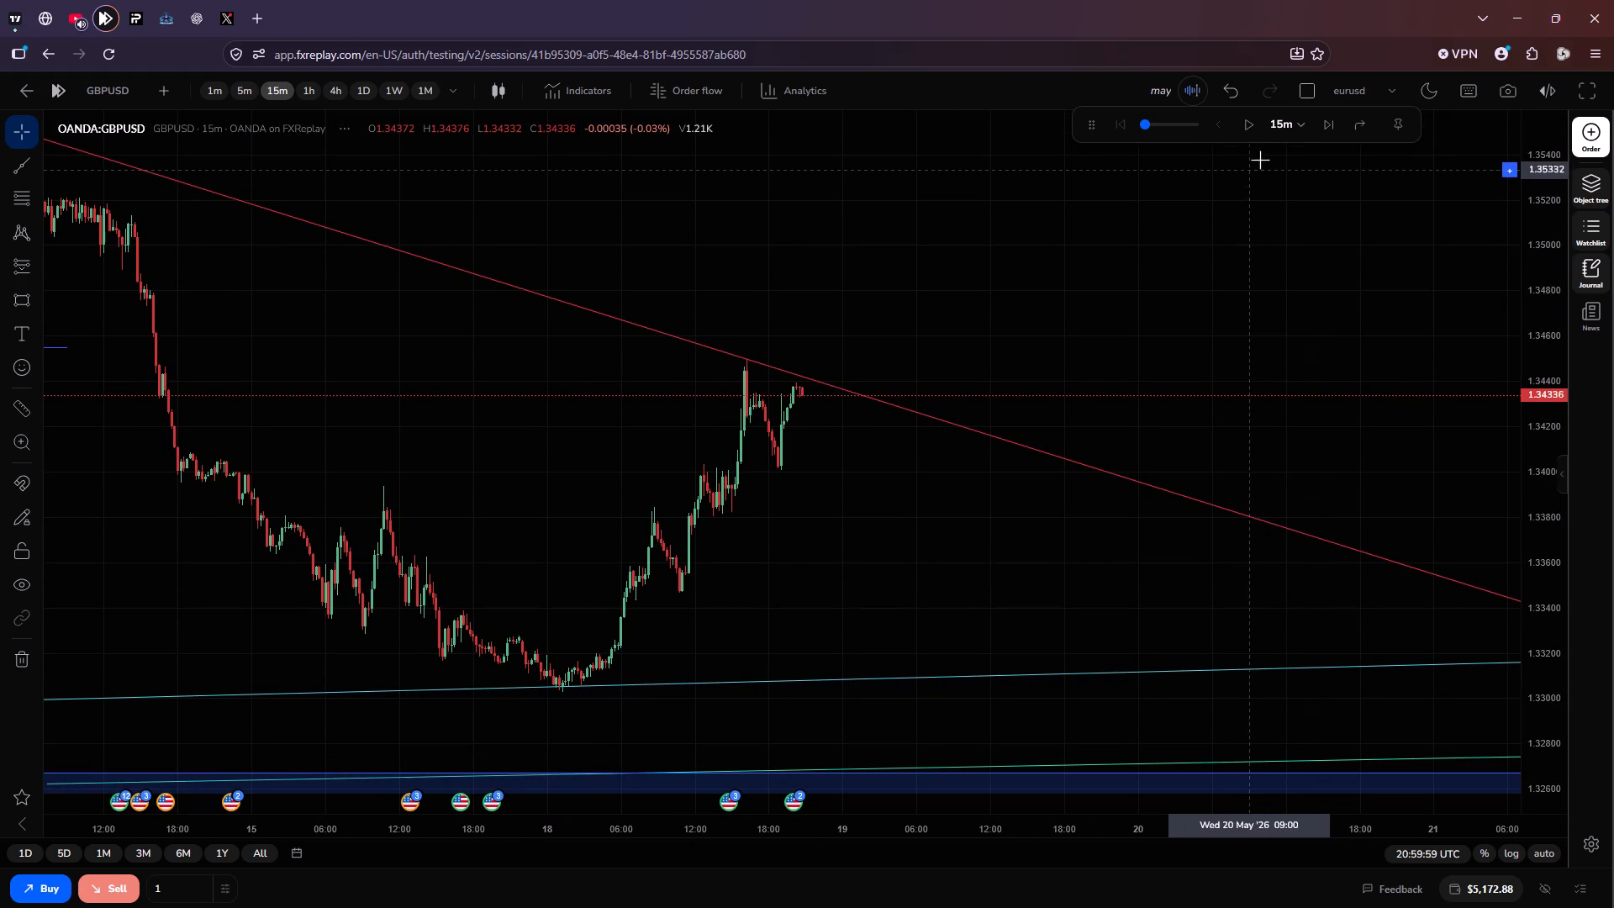
click(1247, 134)
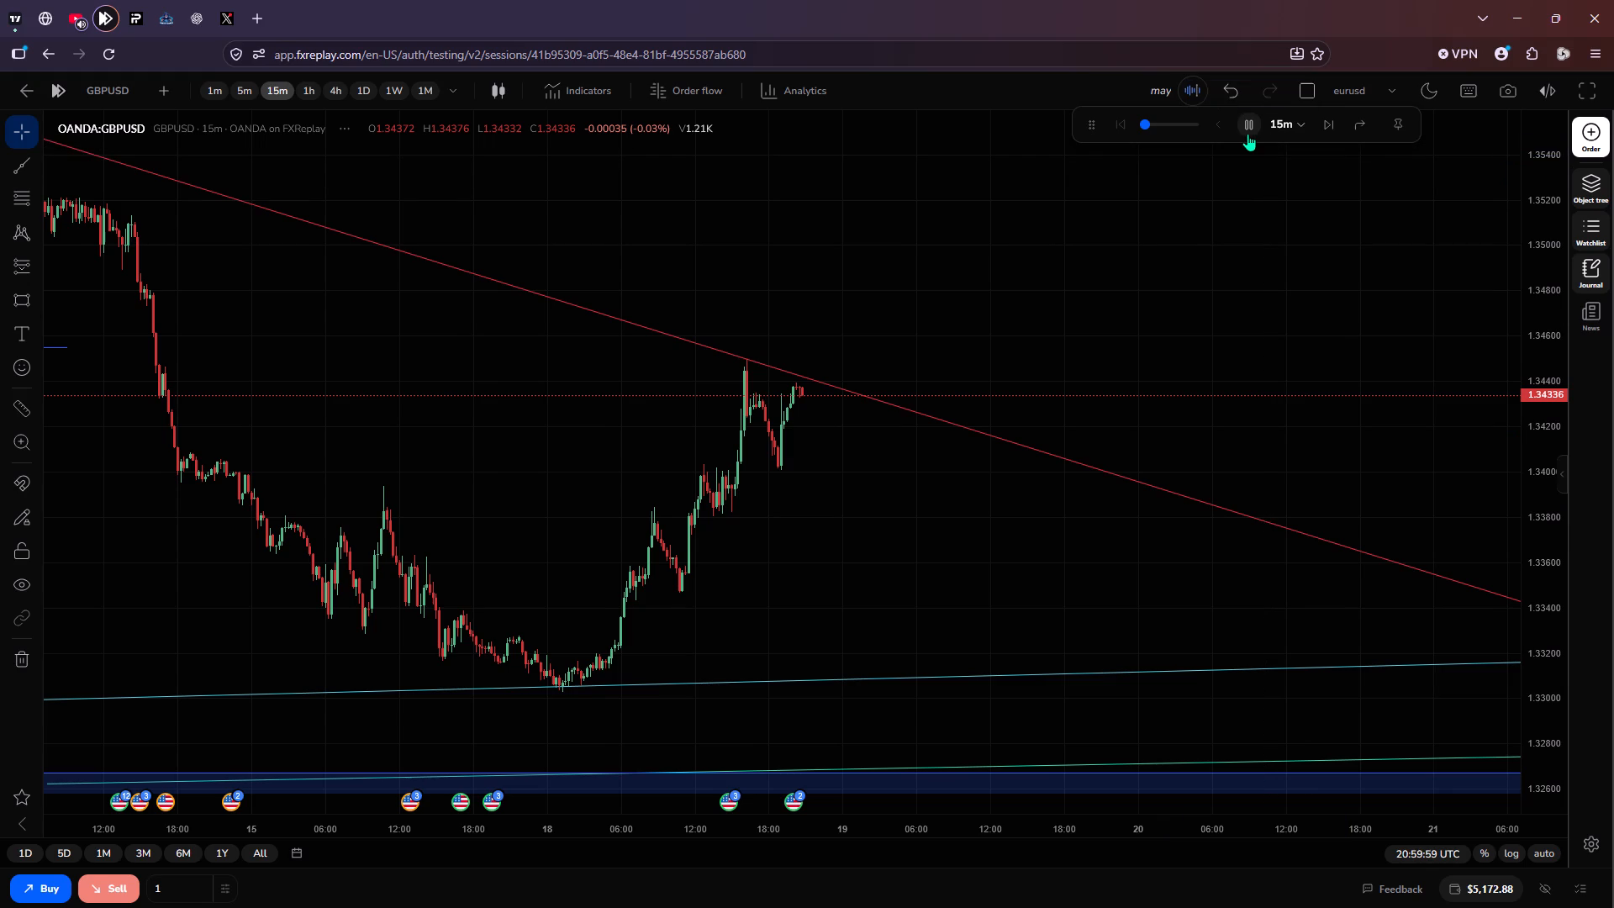
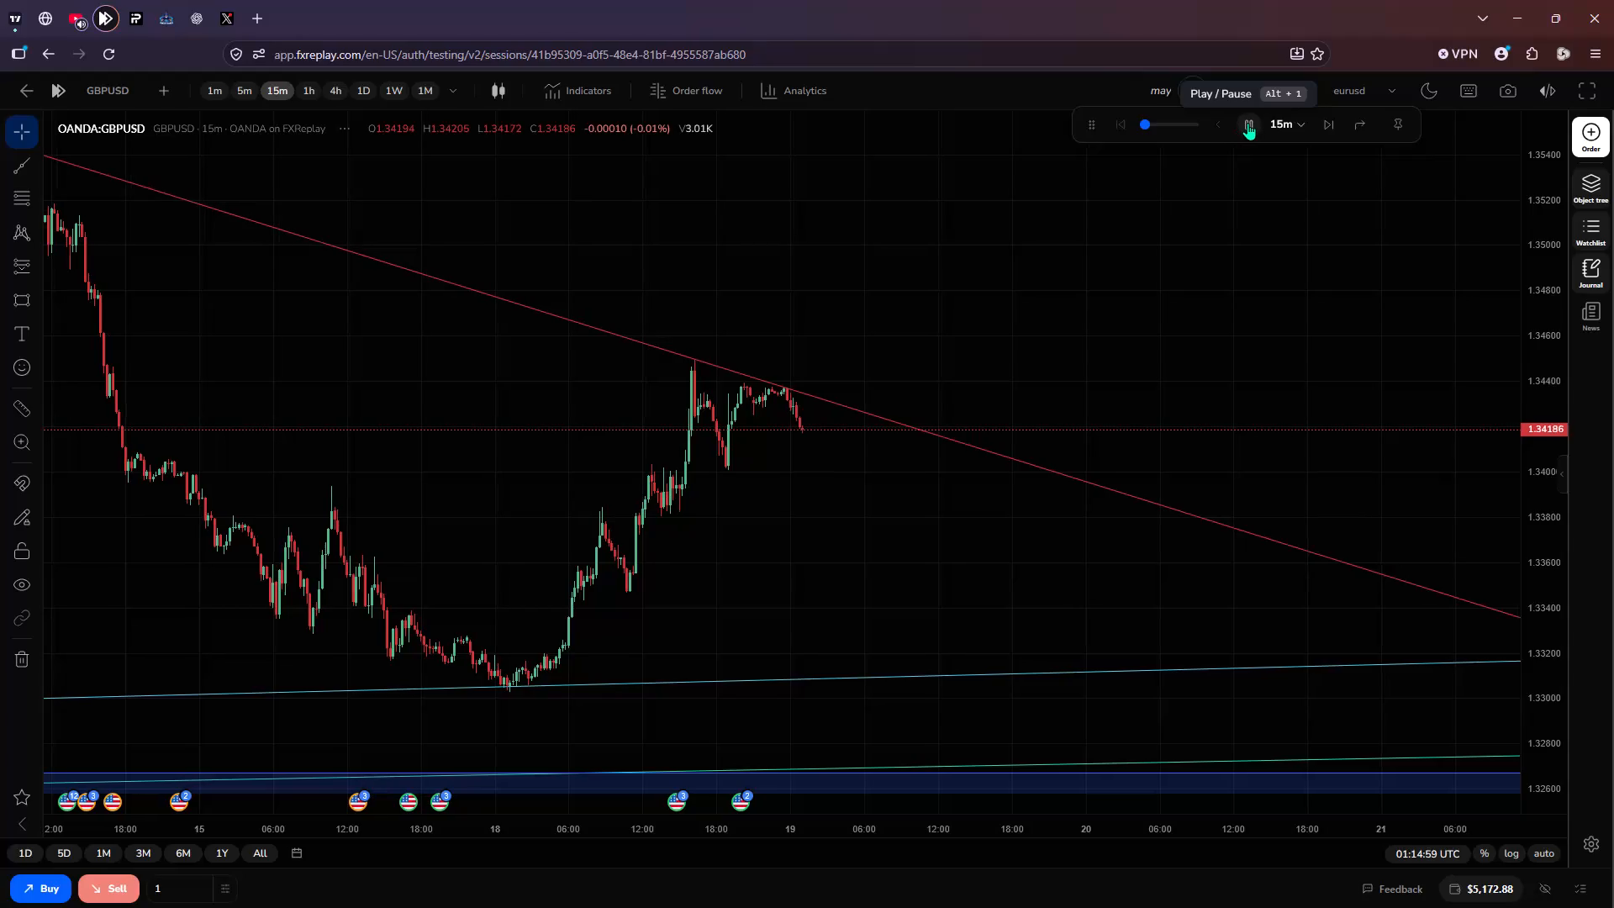
Pause the GBPUSD replay at about 19 May 01:30 UTC.
click(1247, 123)
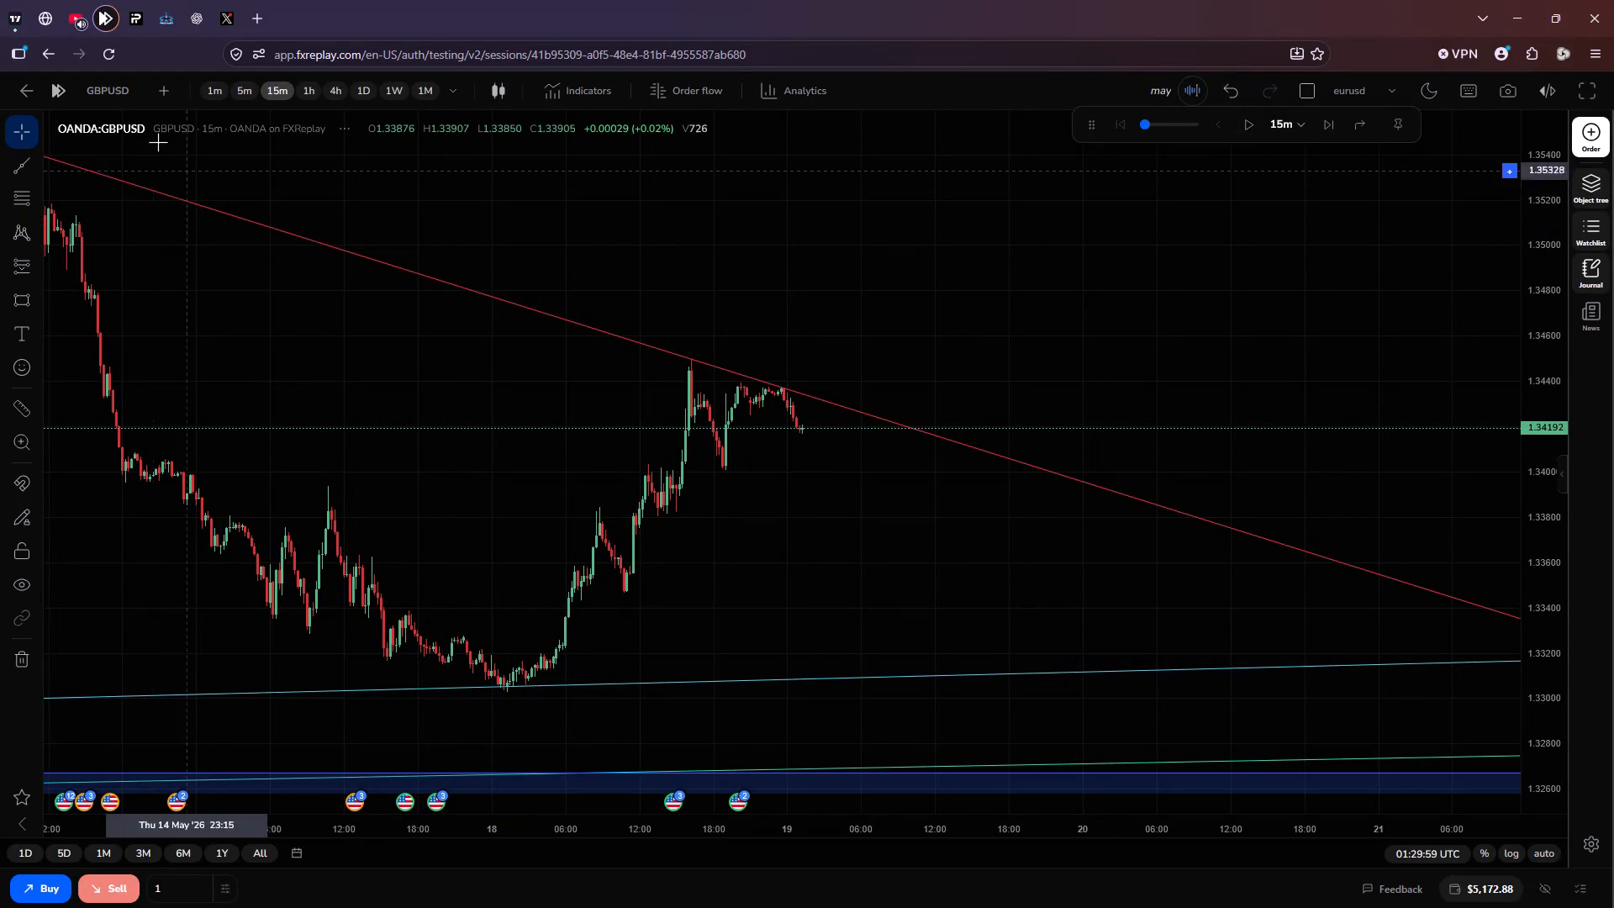
On the EURUSD chart, re-anchor the falling red trendline at about 19 May 09:00 so it touches the latest 18 May high.
click(118, 94)
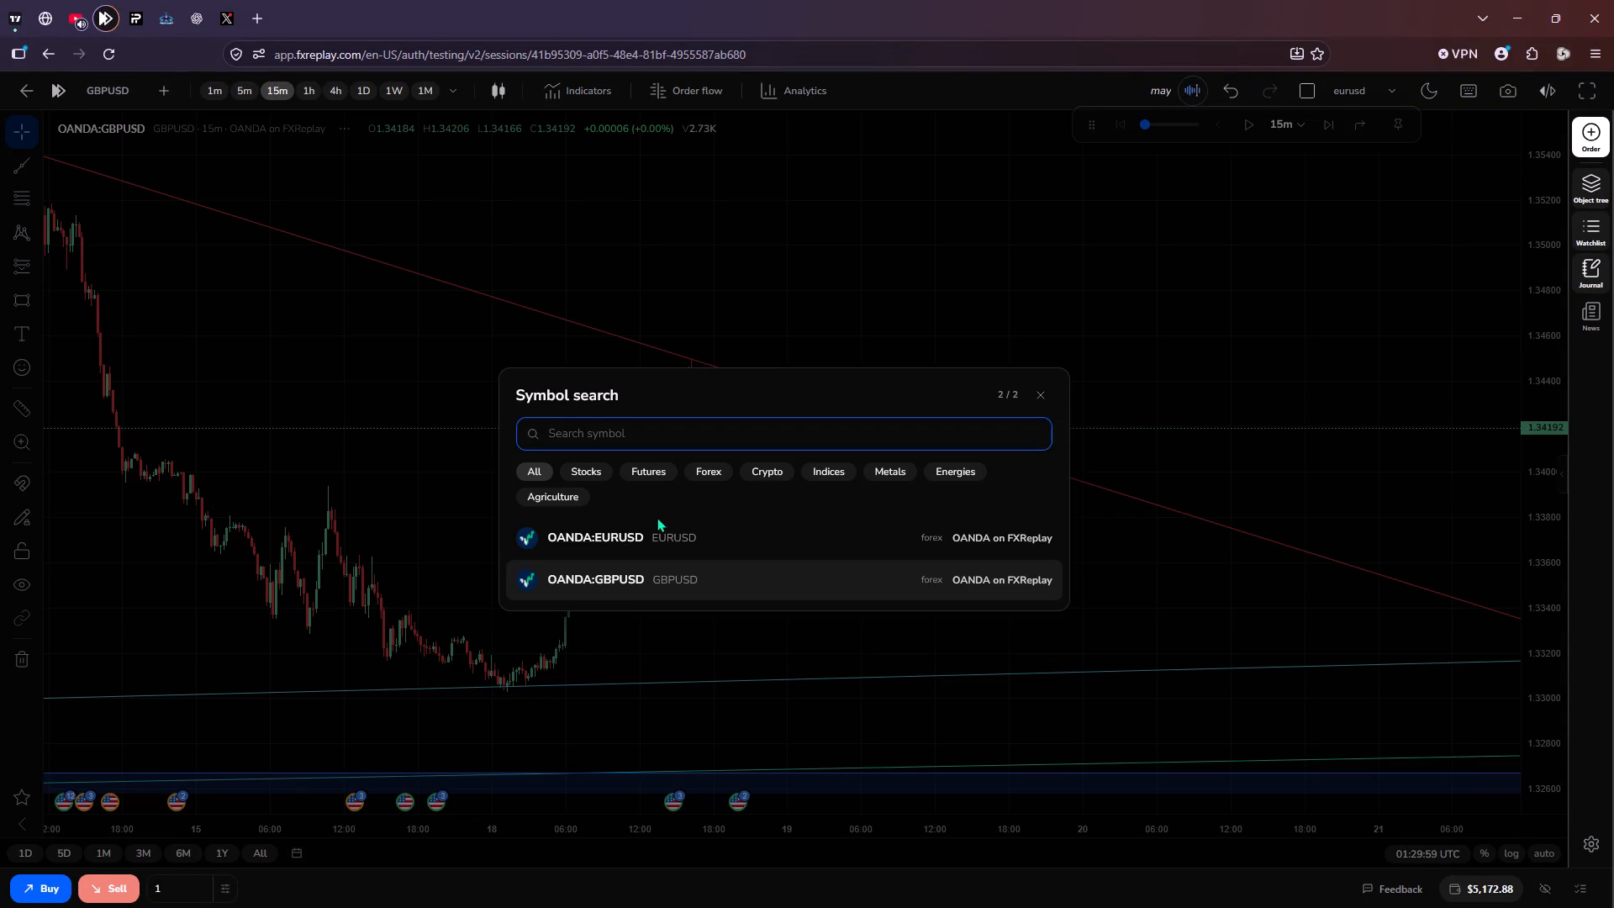
click(660, 541)
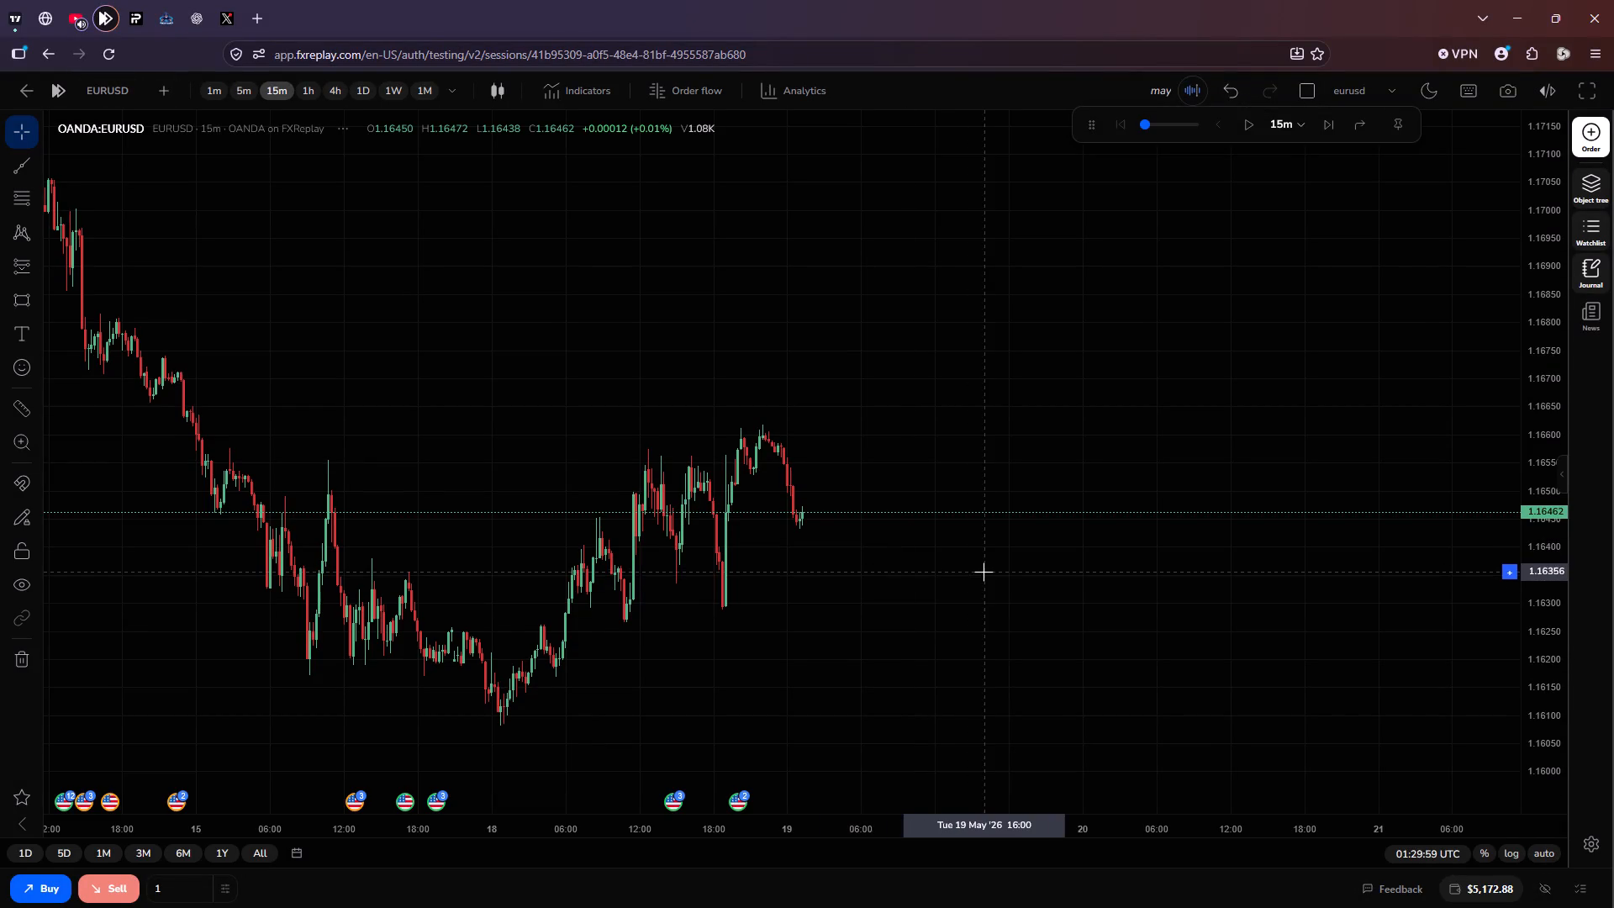
scroll(984, 572, down, 1)
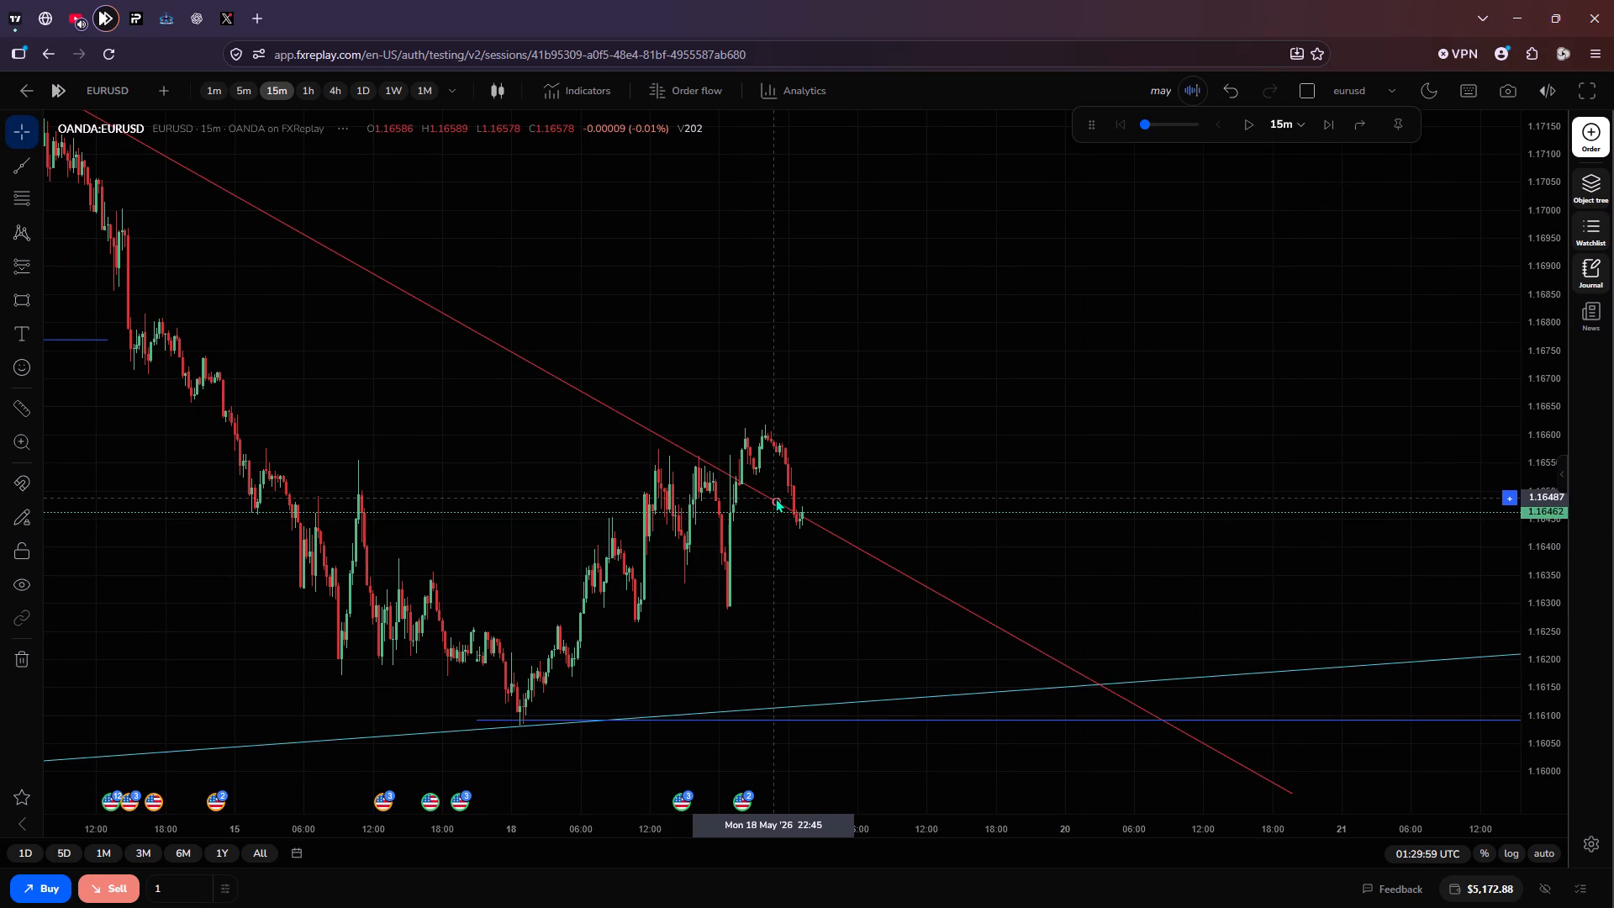
drag(775, 498, 890, 492)
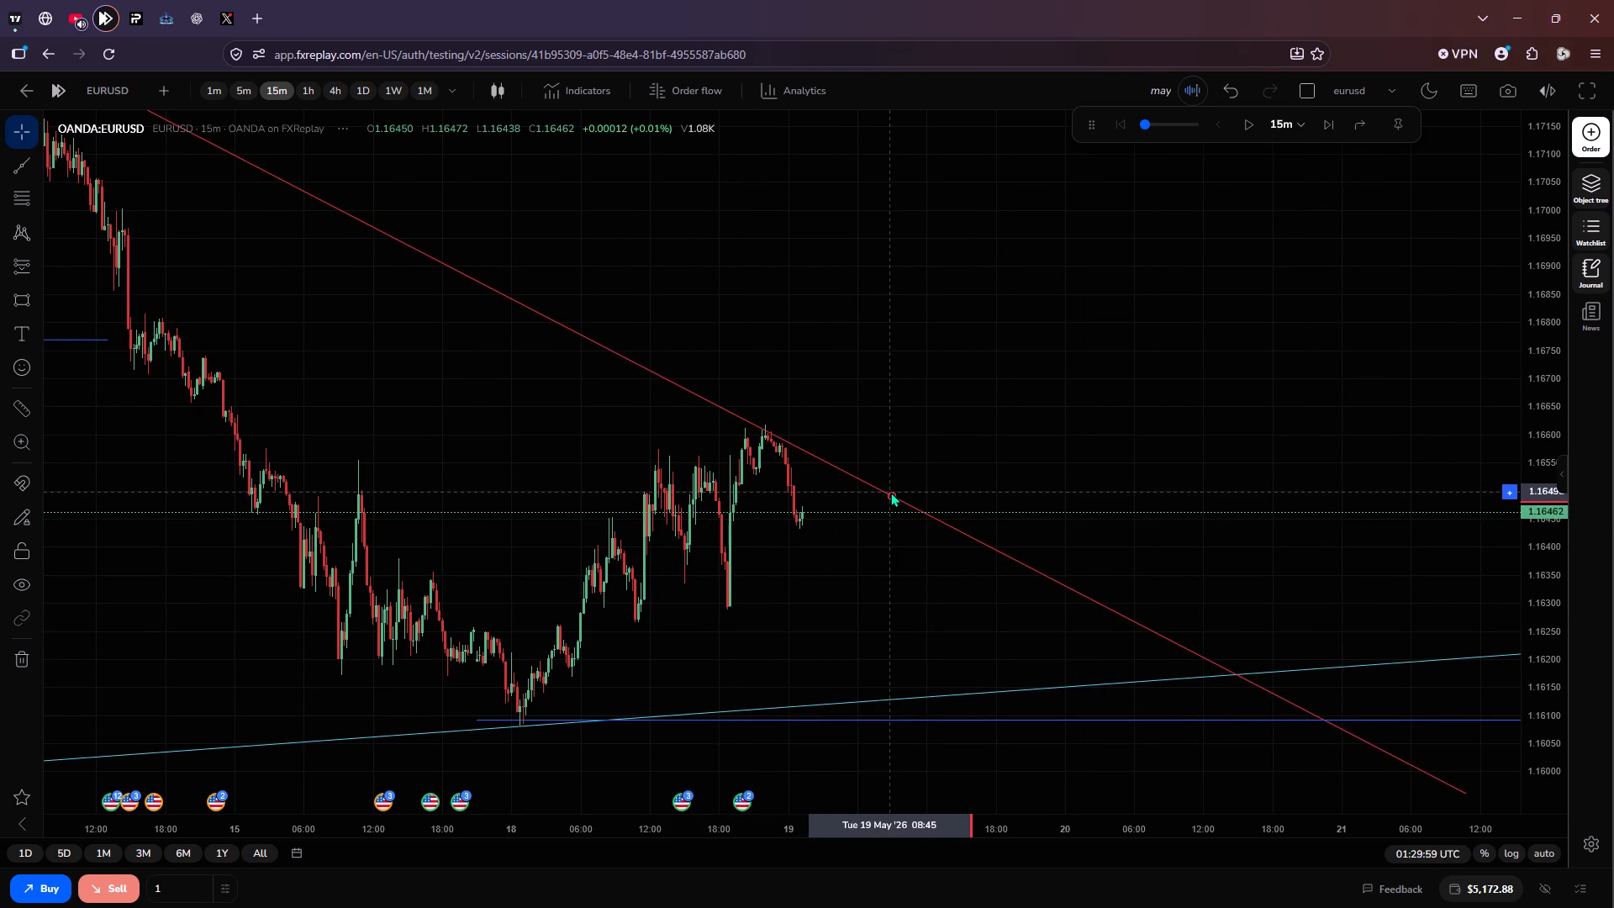
drag(890, 492, 899, 493)
click(957, 477)
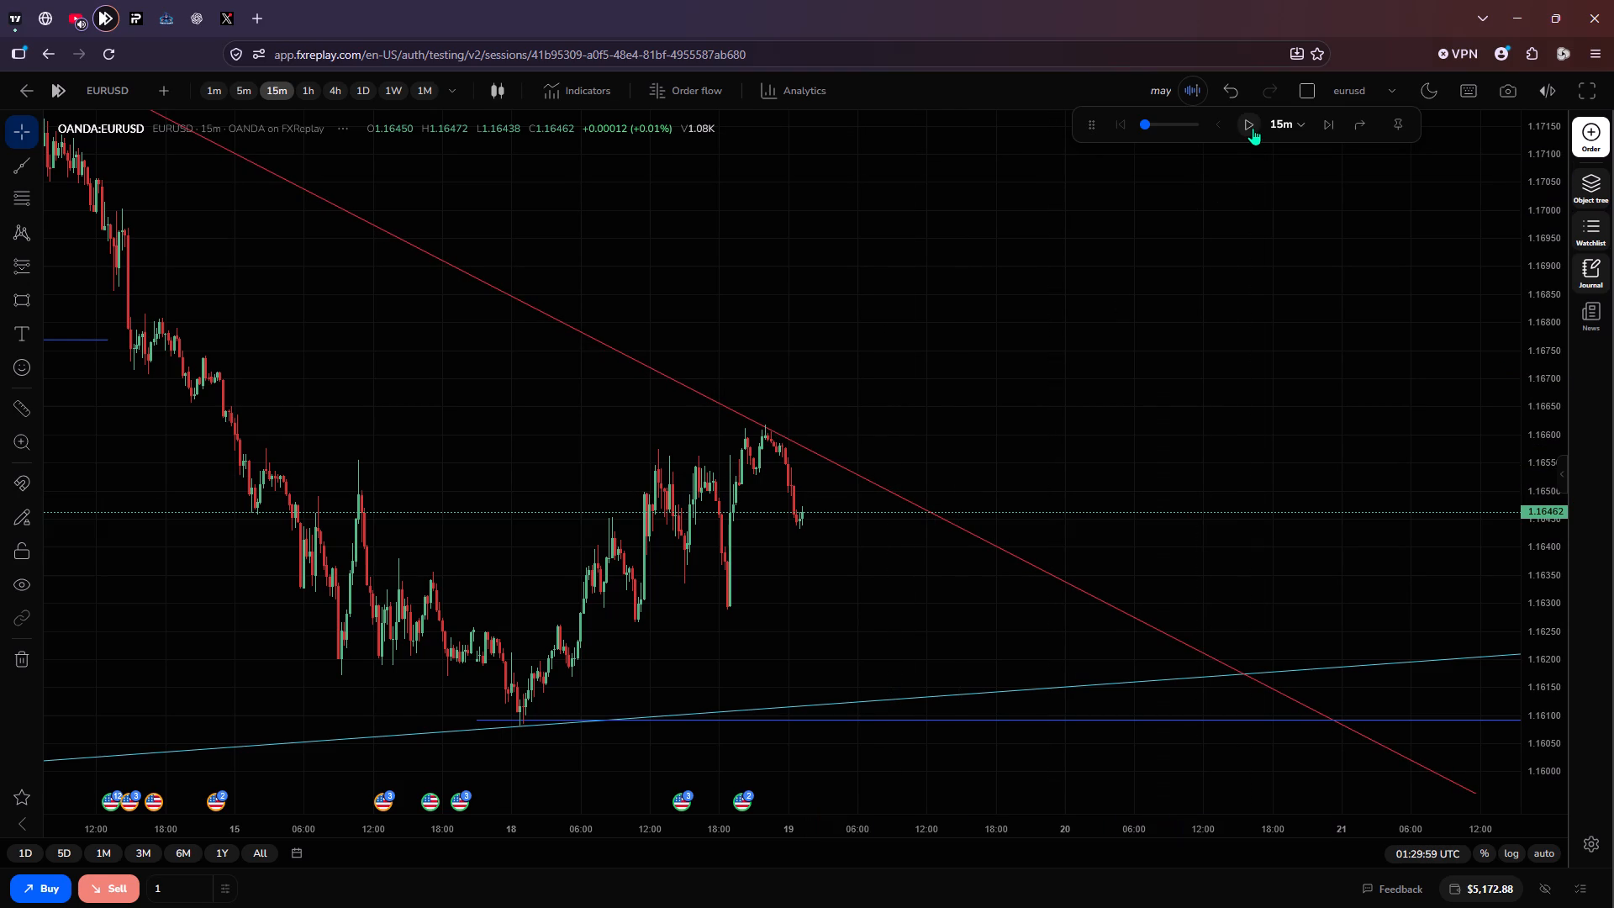
Play the EURUSD replay forward in 15-minute steps and pause it at about 19 May 10:00 UTC.
click(1253, 128)
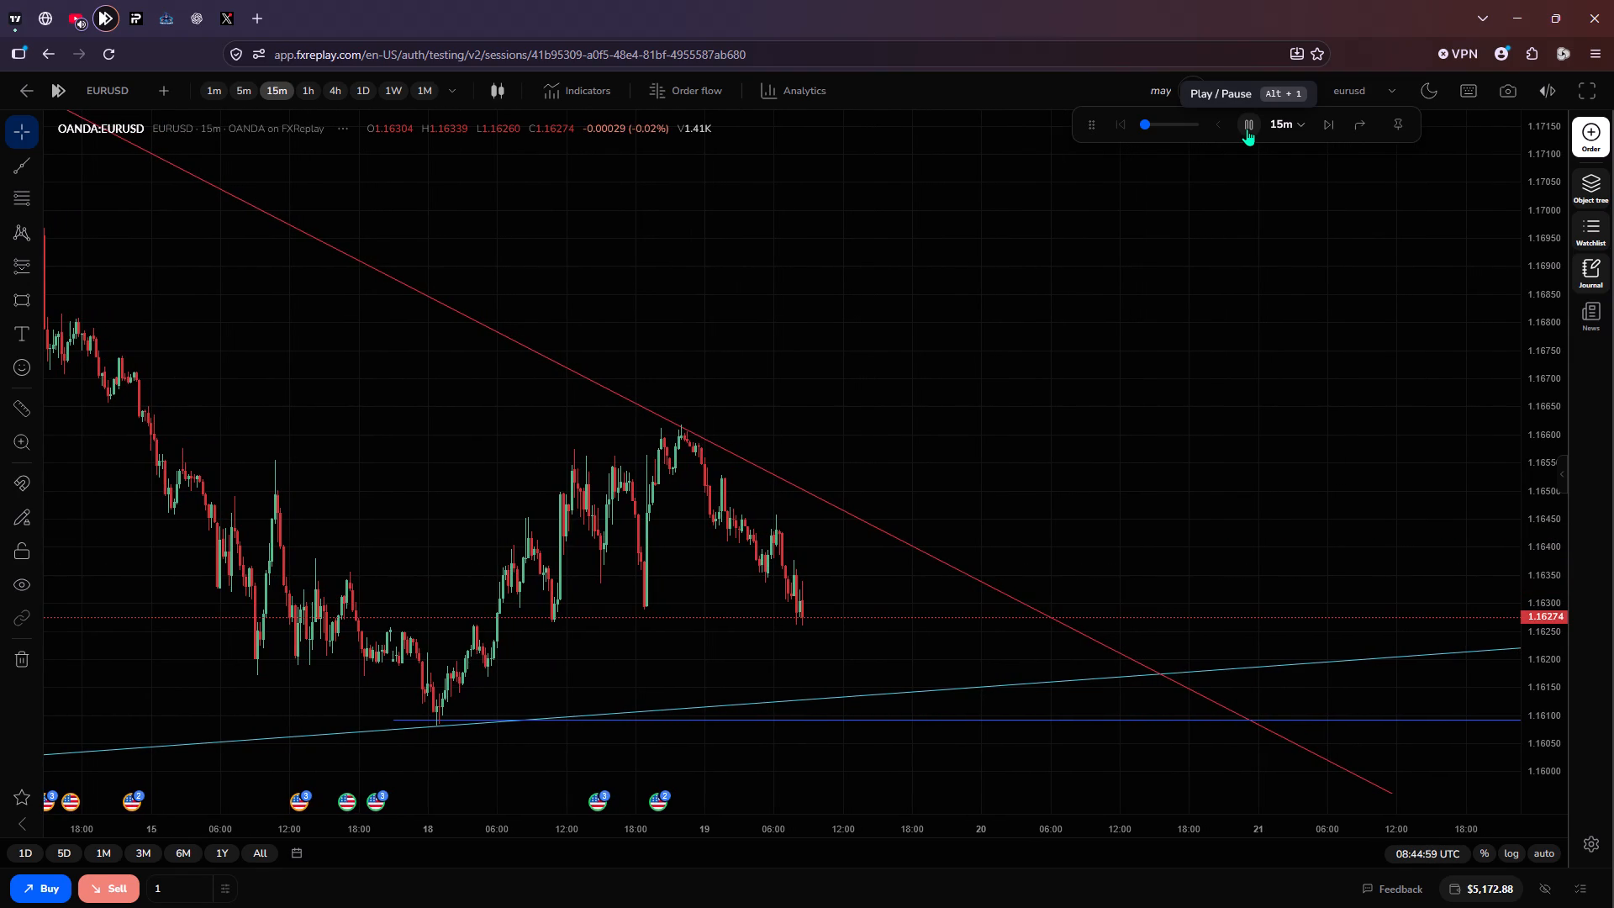
drag(1143, 268, 1078, 156)
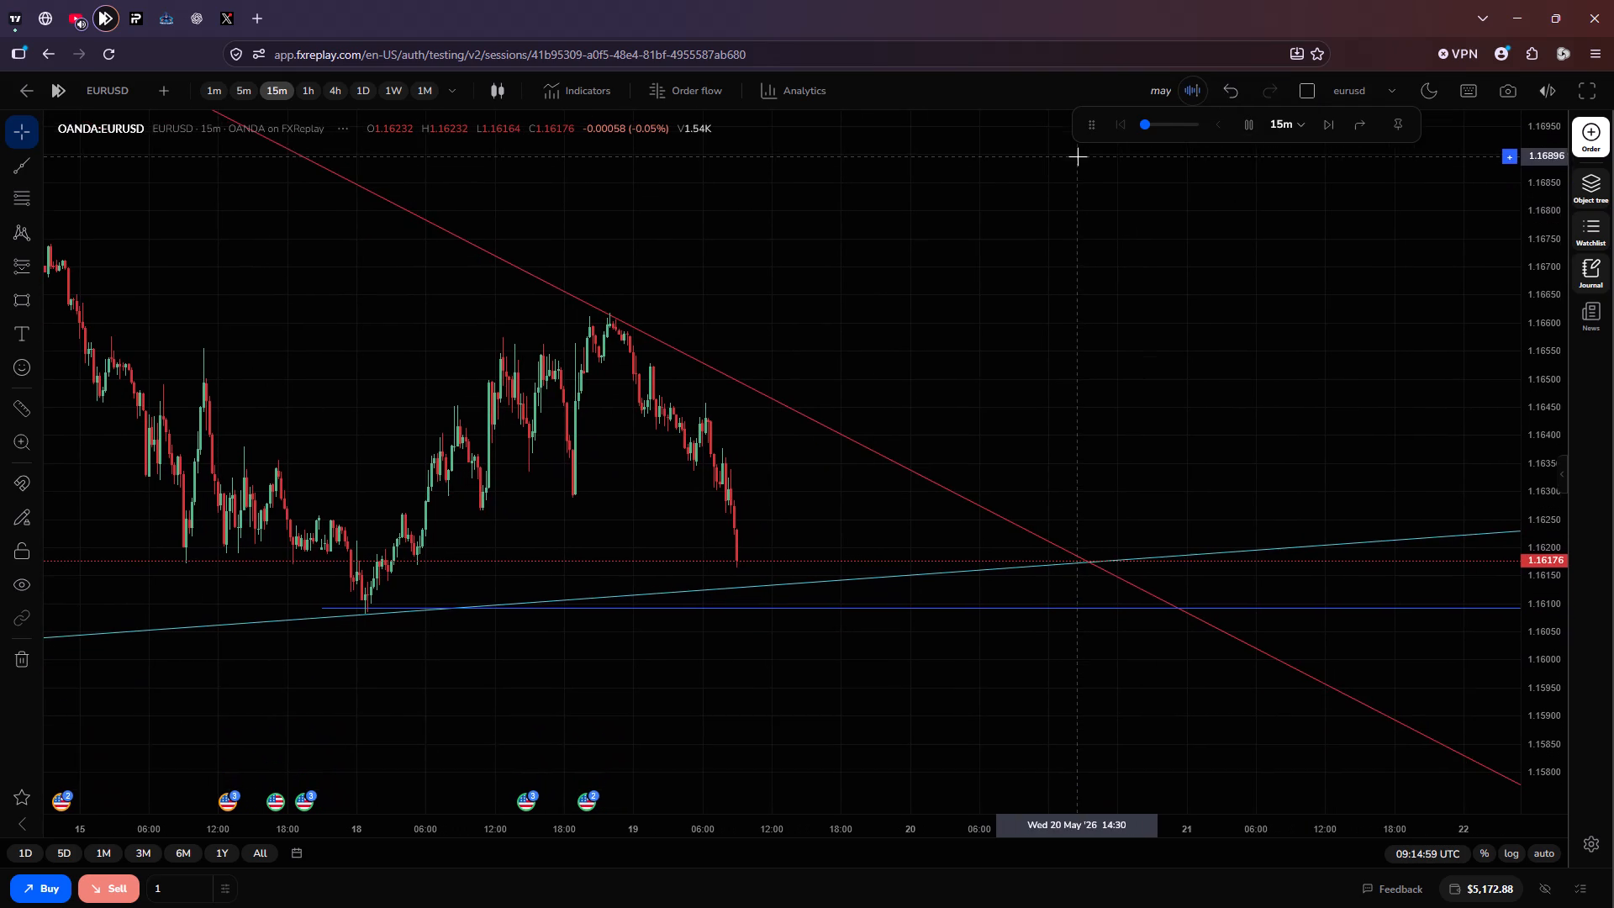
click(1247, 122)
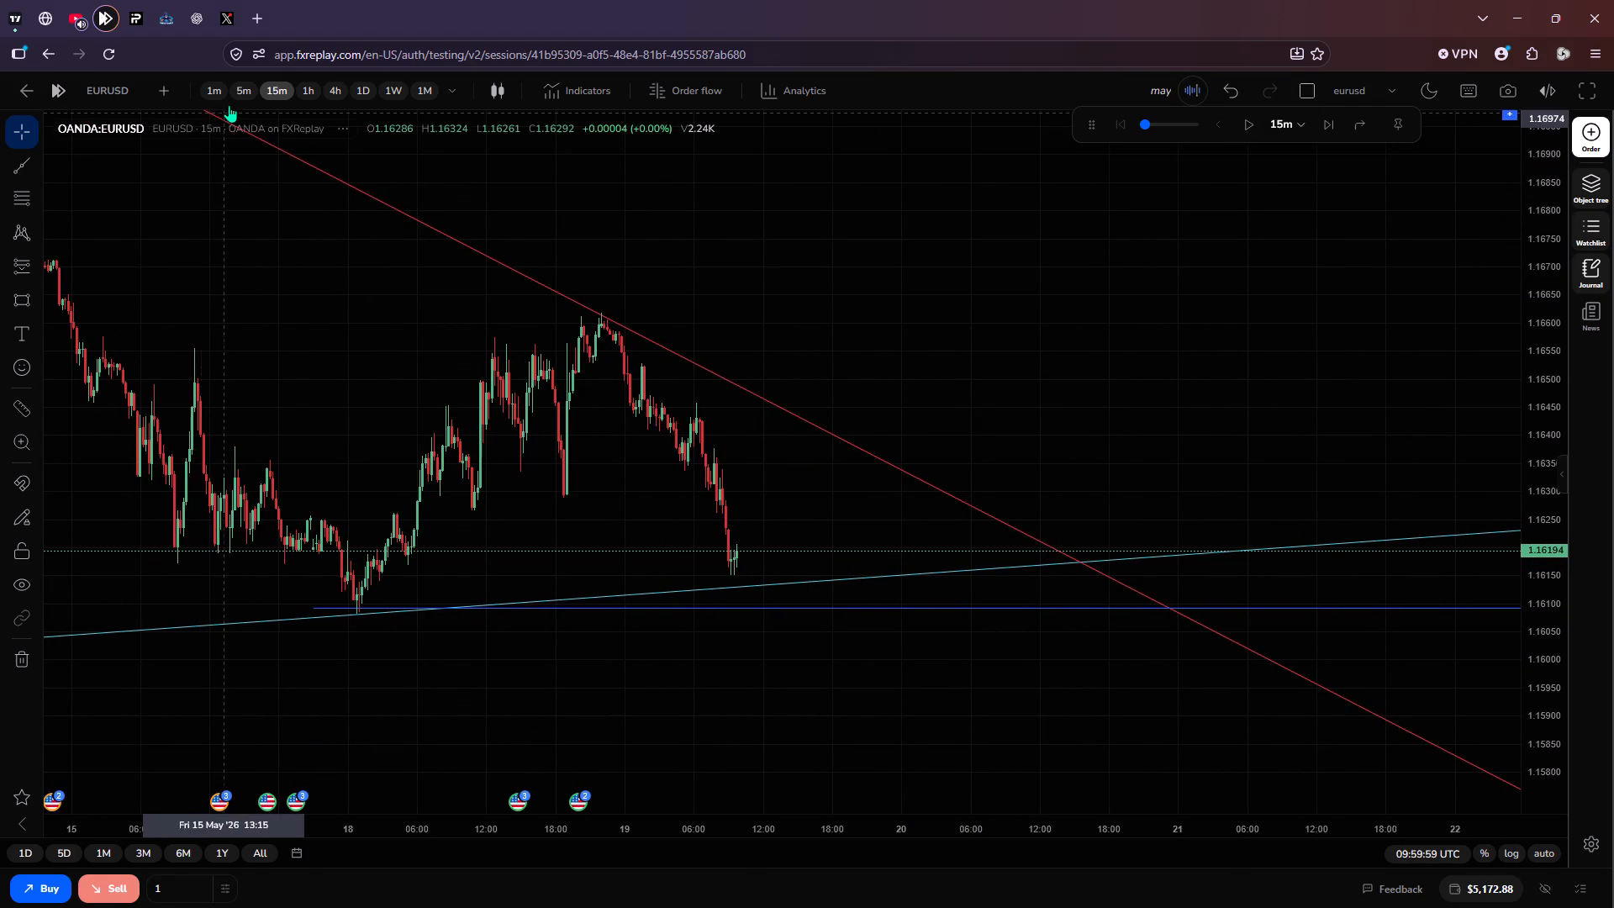
On the GBPUSD chart, re-anchor the rising cyan trendline under the 18 May low at about 21 May 12:30, 1.33150.
click(117, 96)
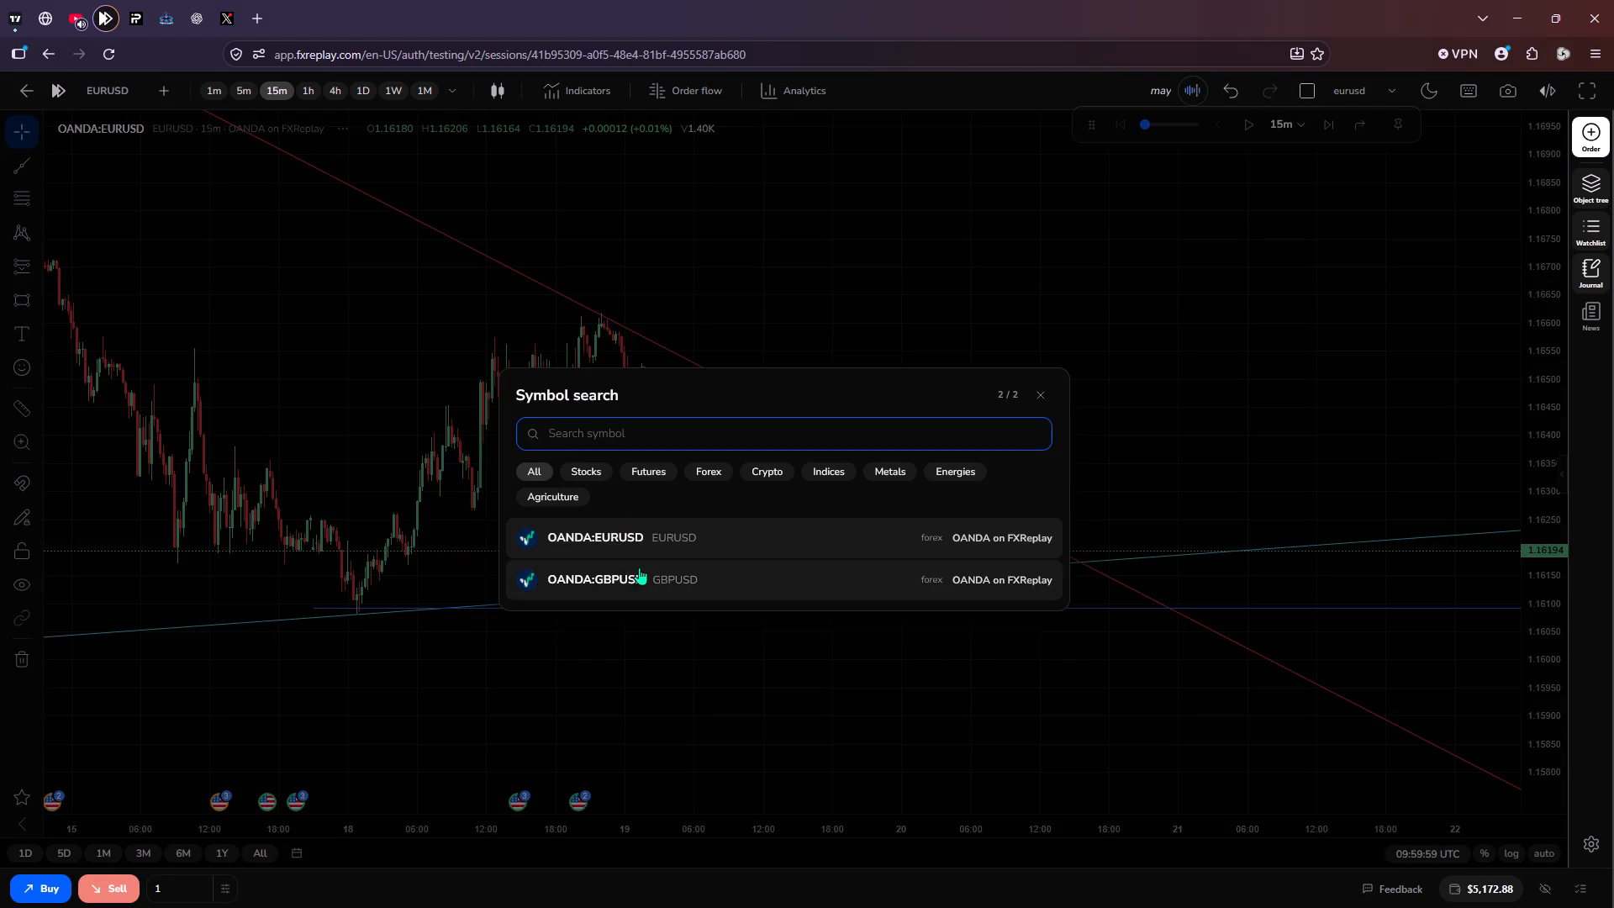
click(638, 568)
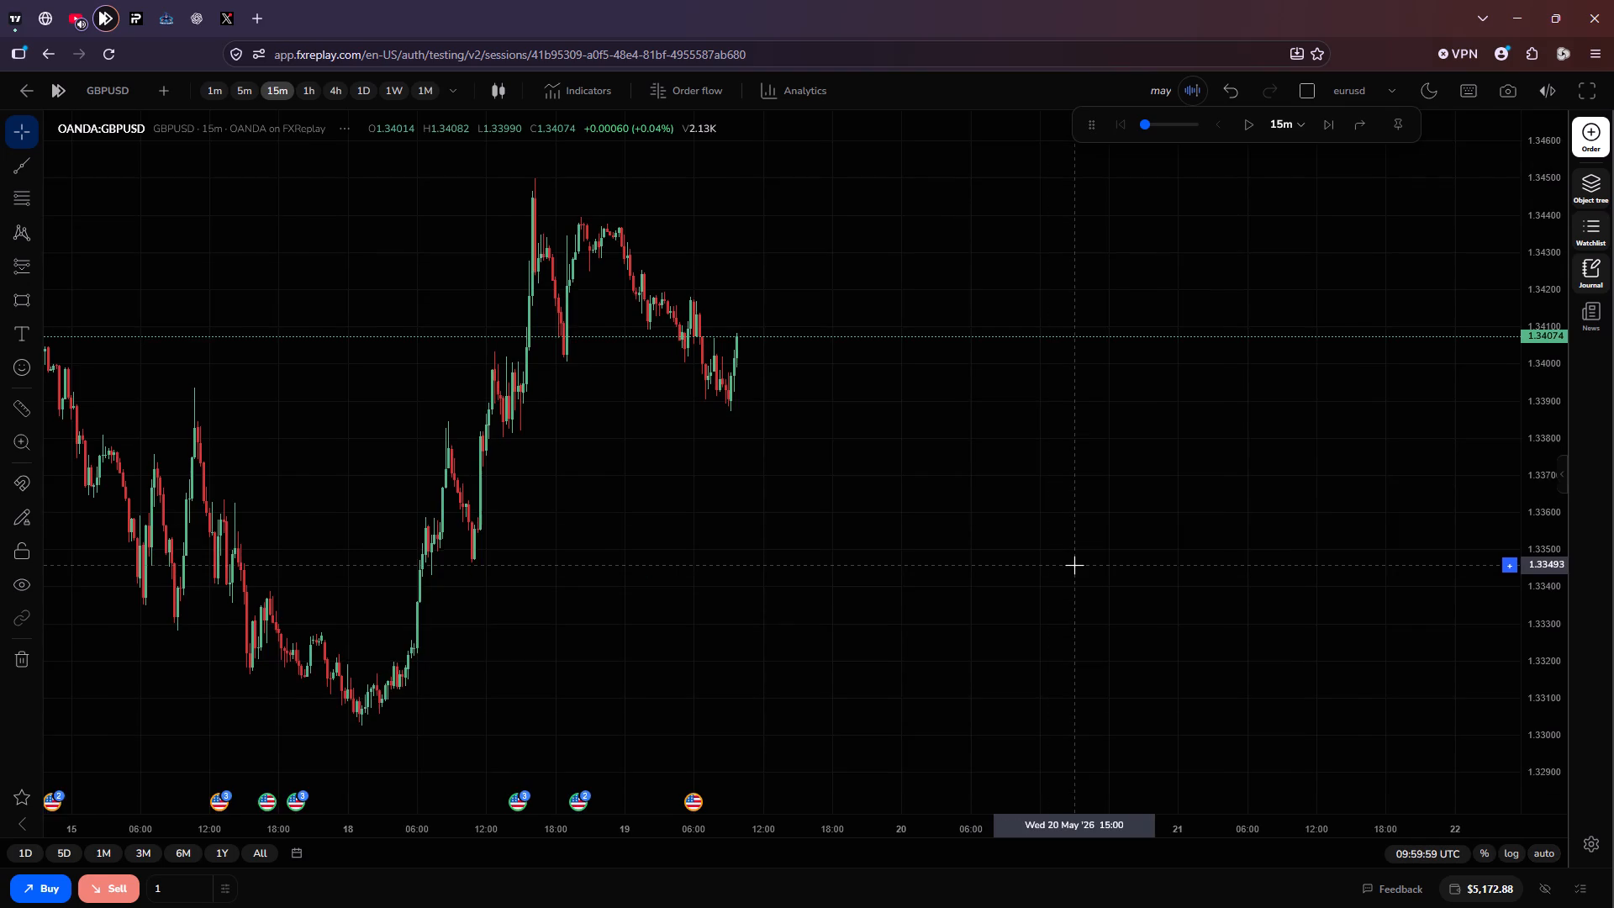
scroll(1074, 565, down, 1)
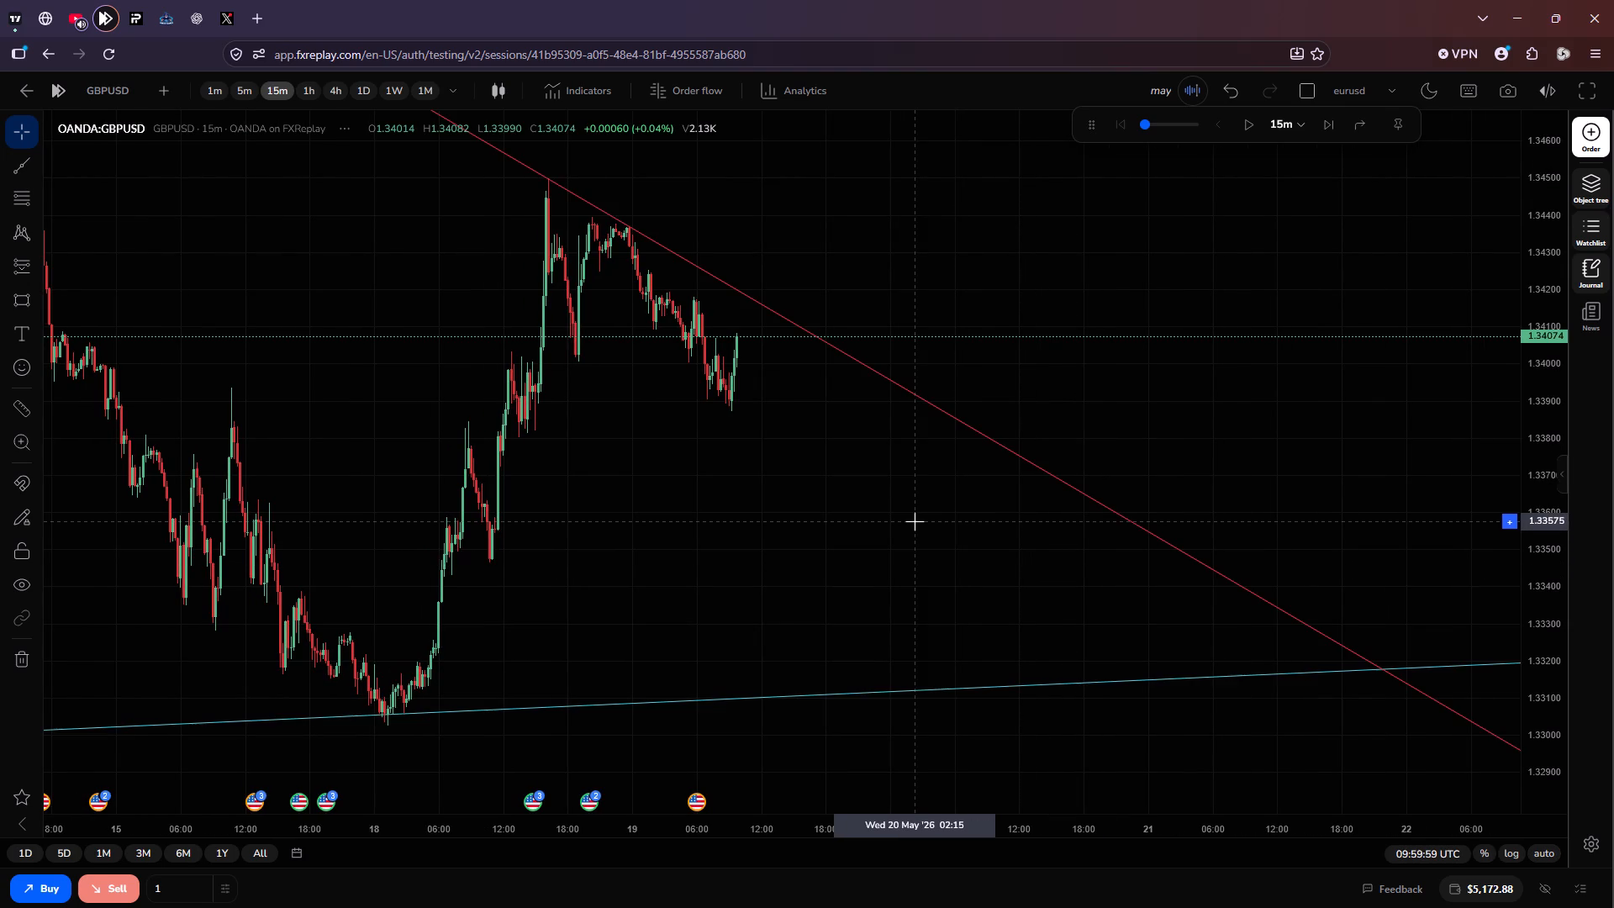
scroll(867, 539, down, 3)
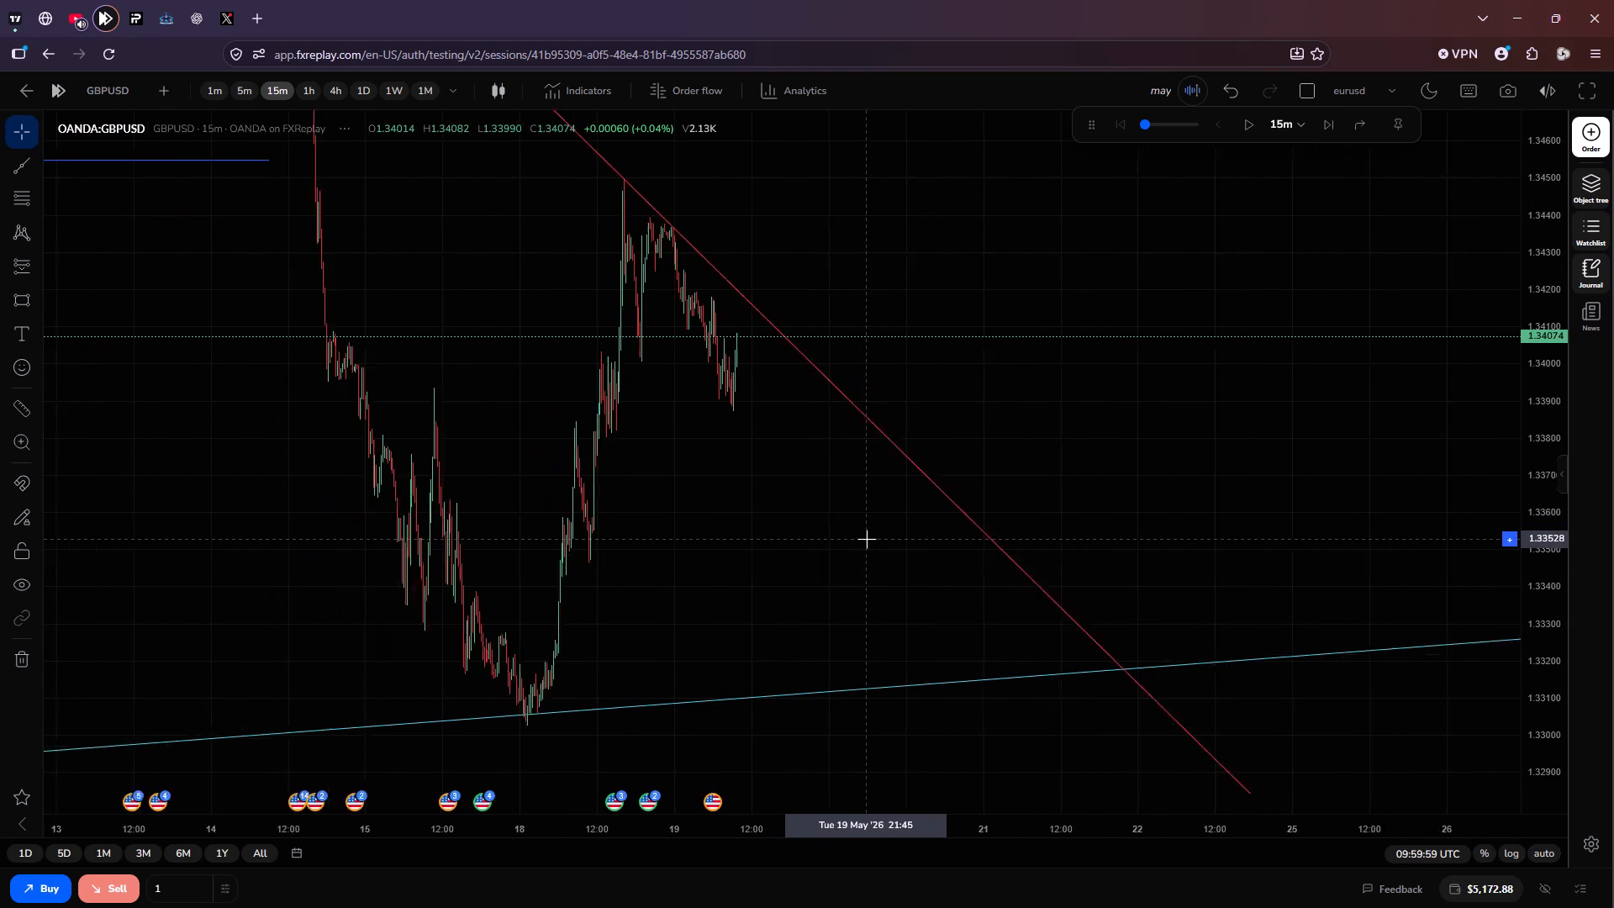
scroll(867, 539, down, 3)
drag(1005, 576, 957, 440)
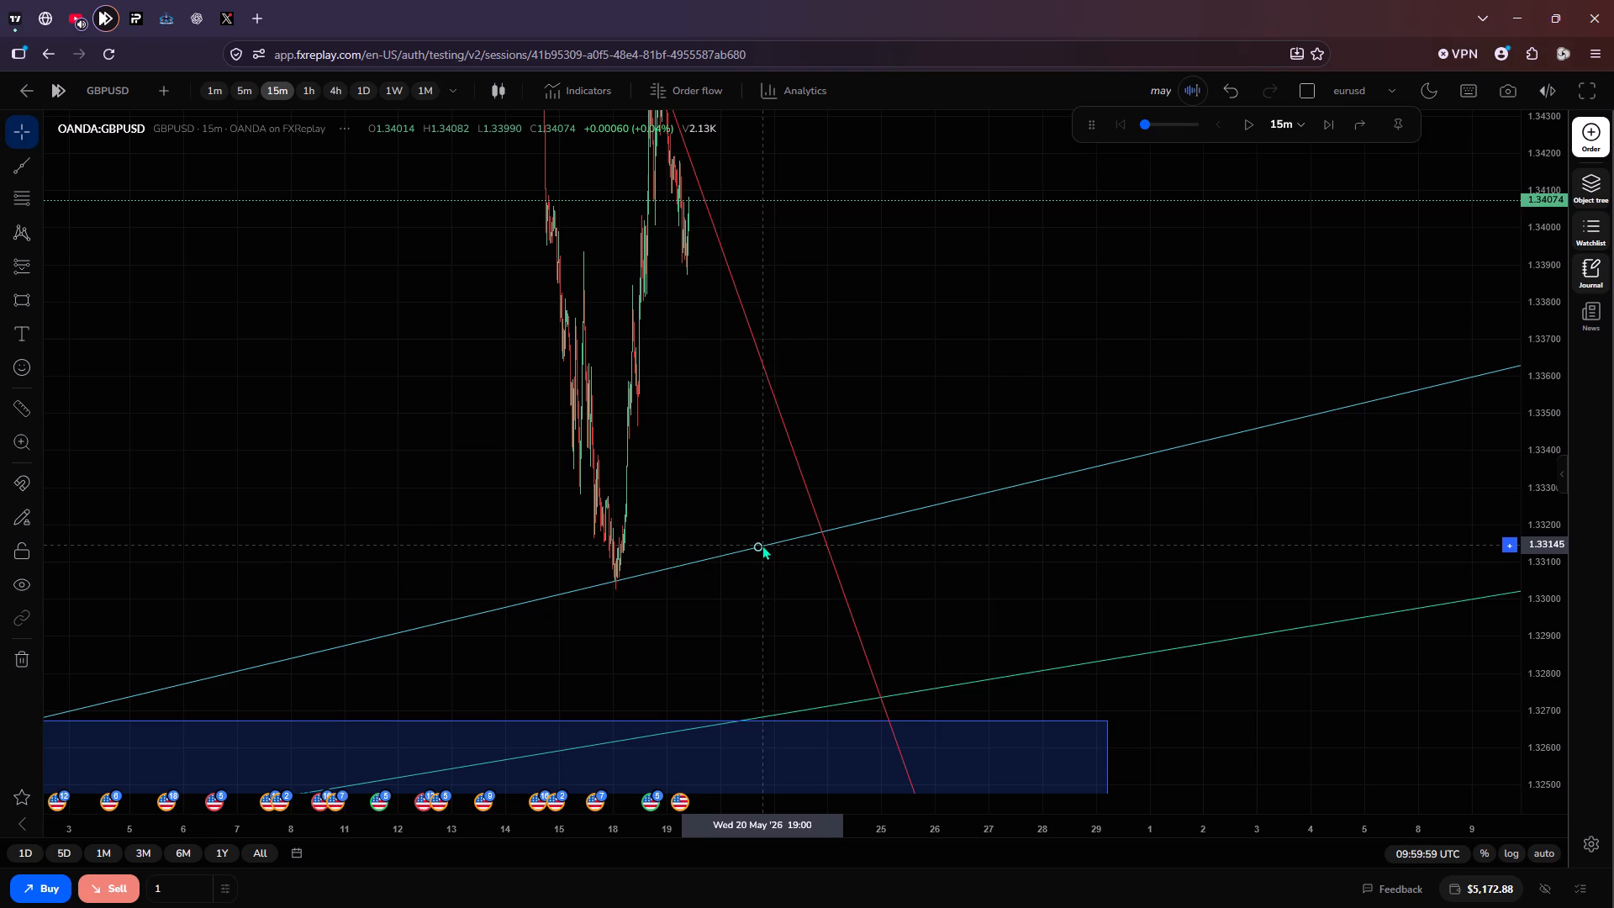
drag(756, 546, 802, 540)
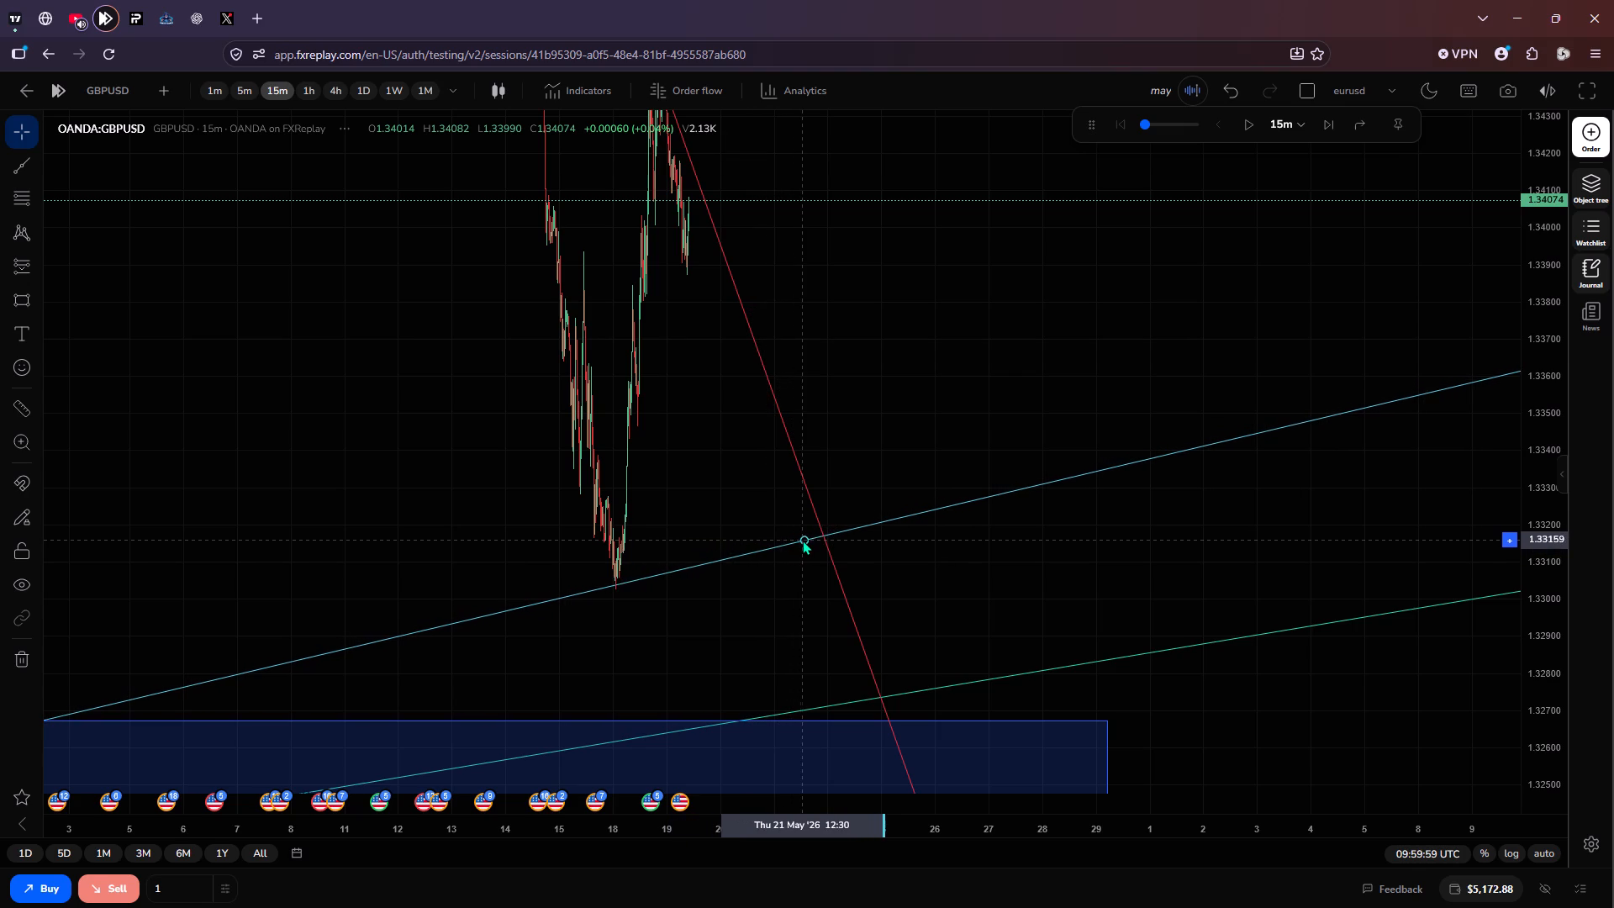
drag(802, 540, 802, 542)
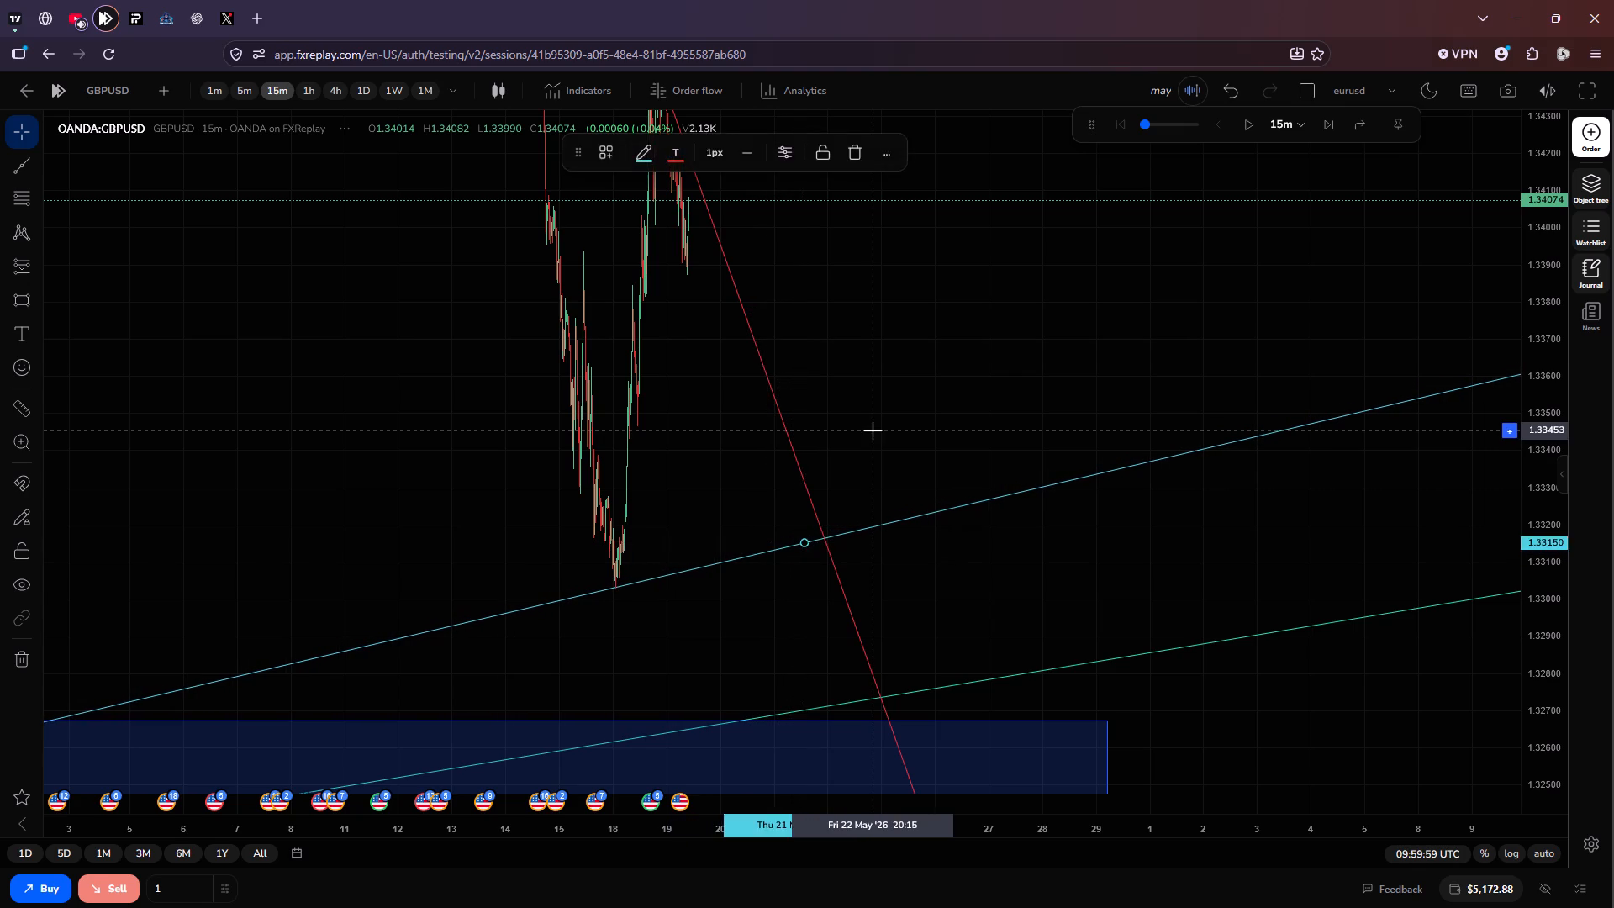
click(873, 430)
Examine the GBPUSD trendlines, structure and demand zone on the 4-hour chart, and return to the 15-minute chart.
scroll(873, 430, up, 4)
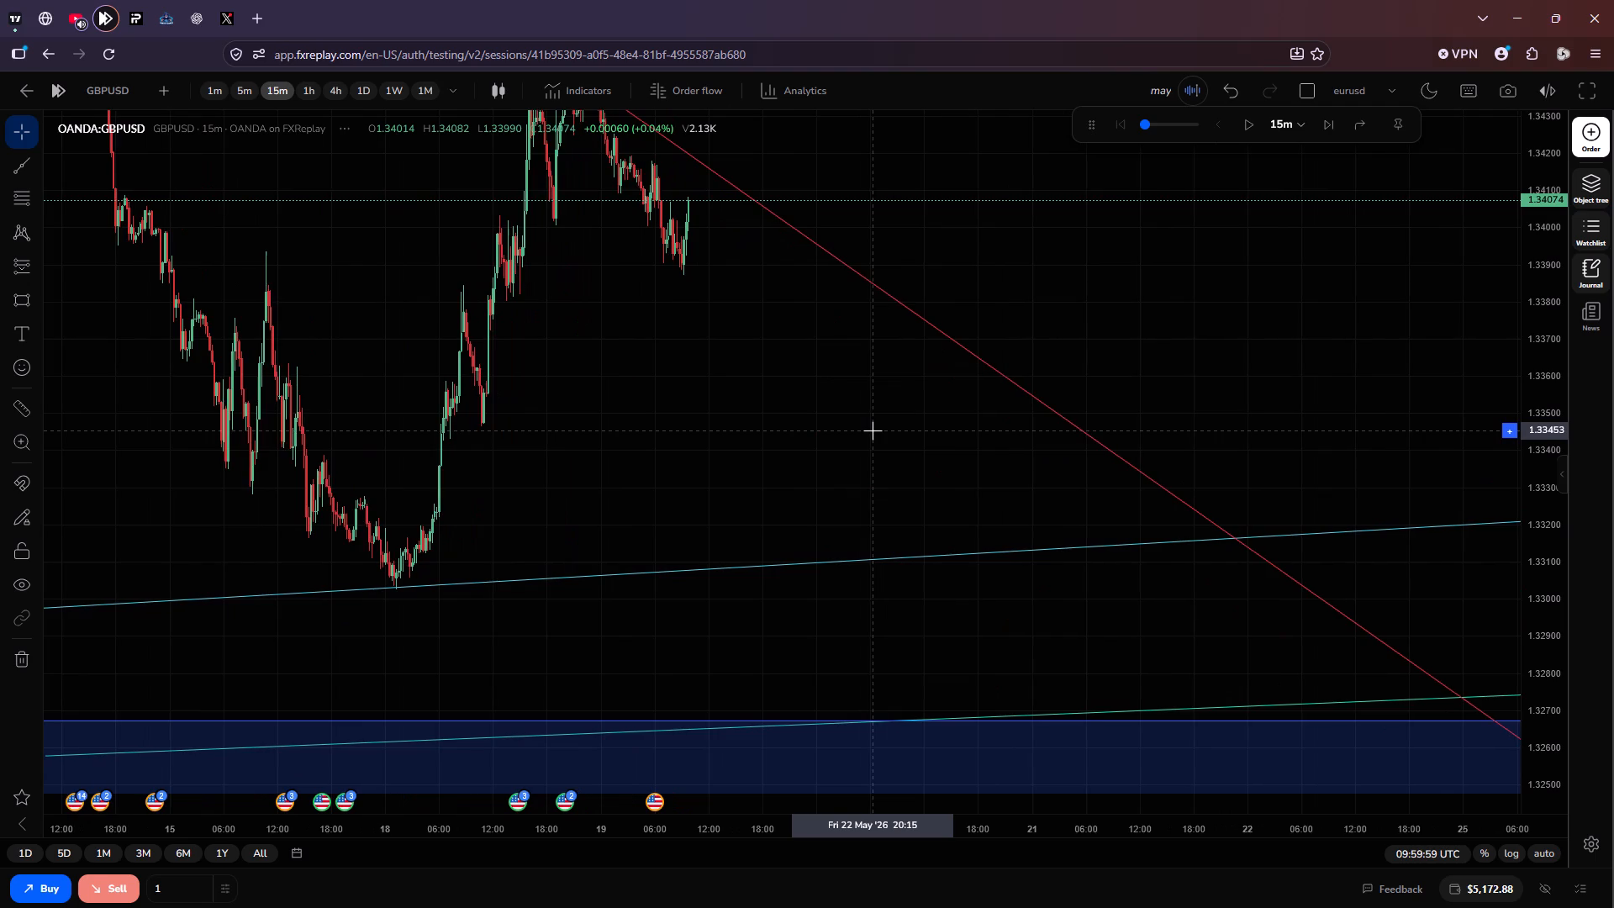
scroll(873, 430, up, 1)
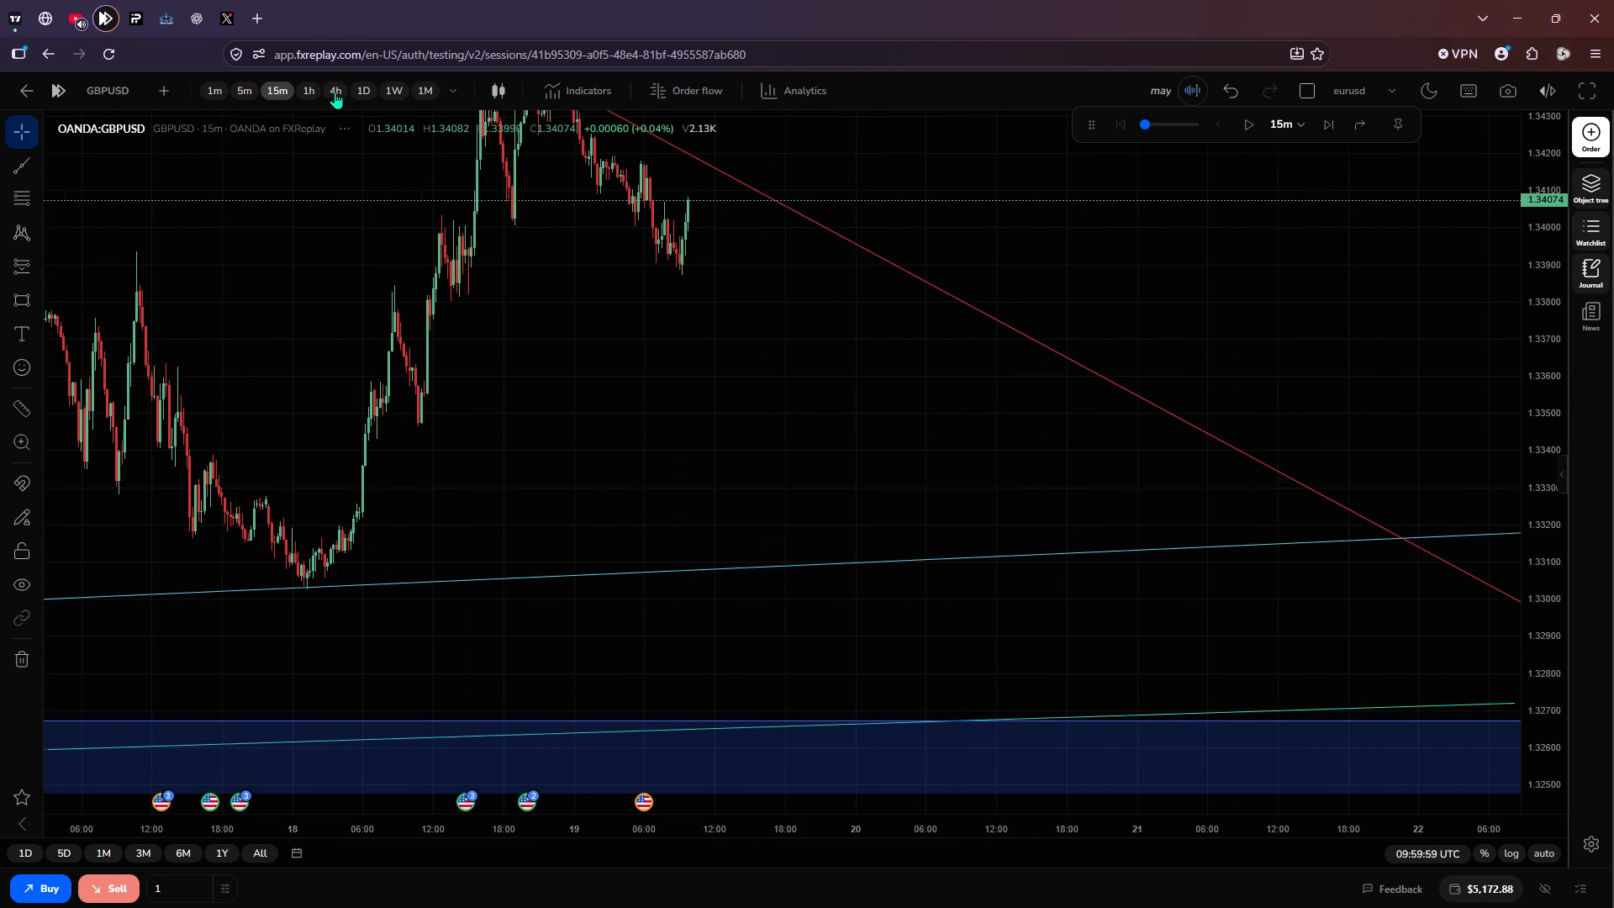
click(335, 86)
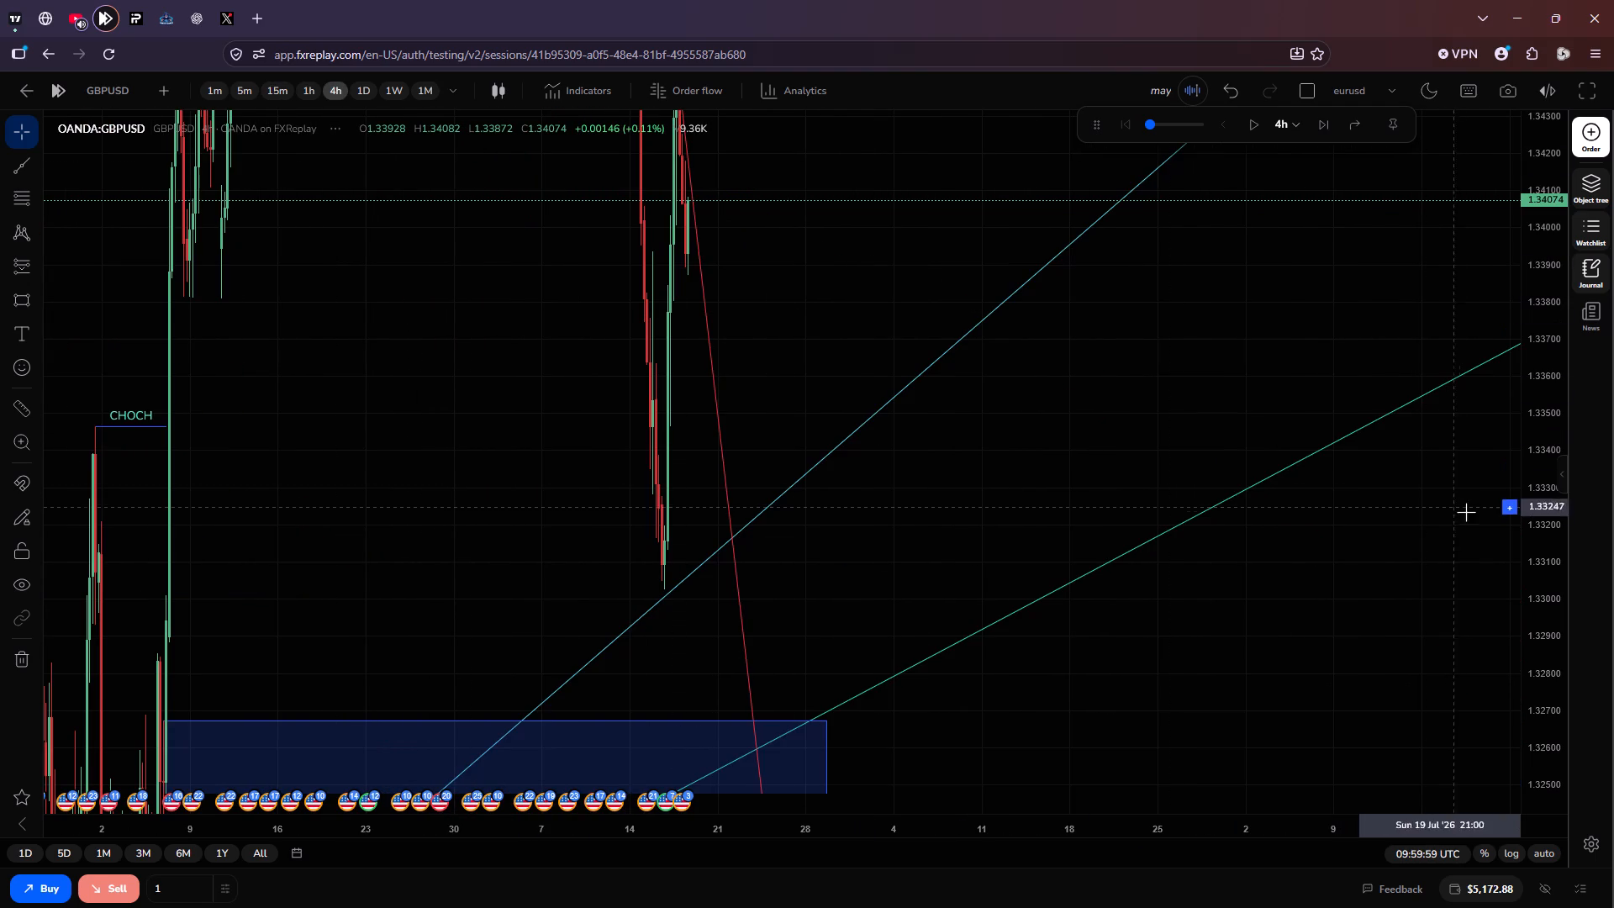
scroll(1532, 528, down, 4)
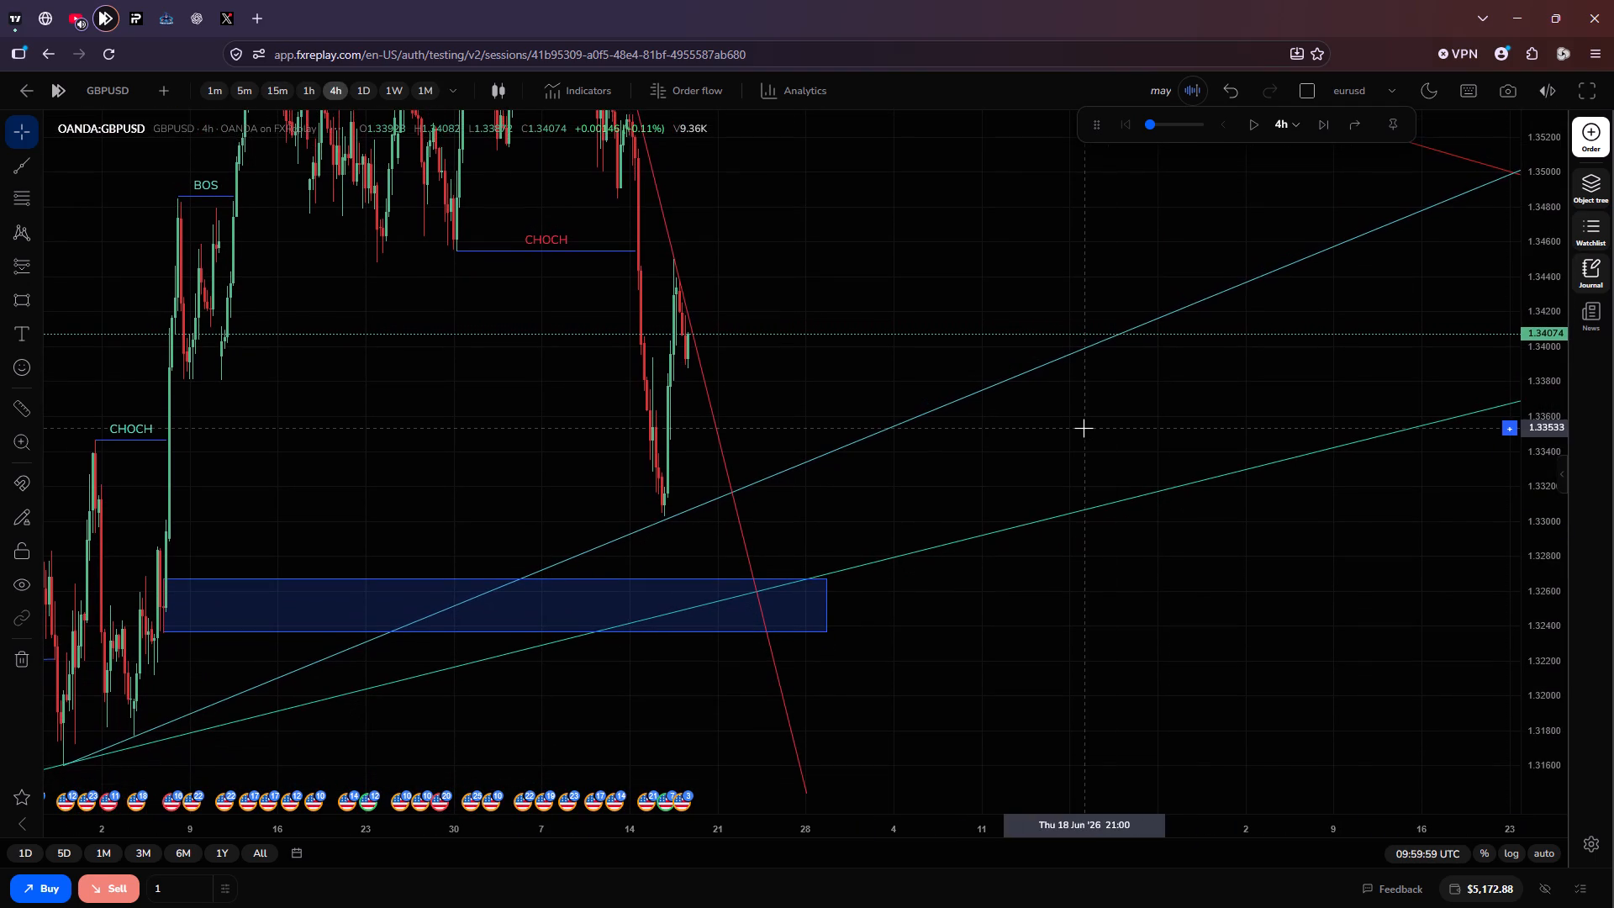
scroll(1084, 428, up, 2)
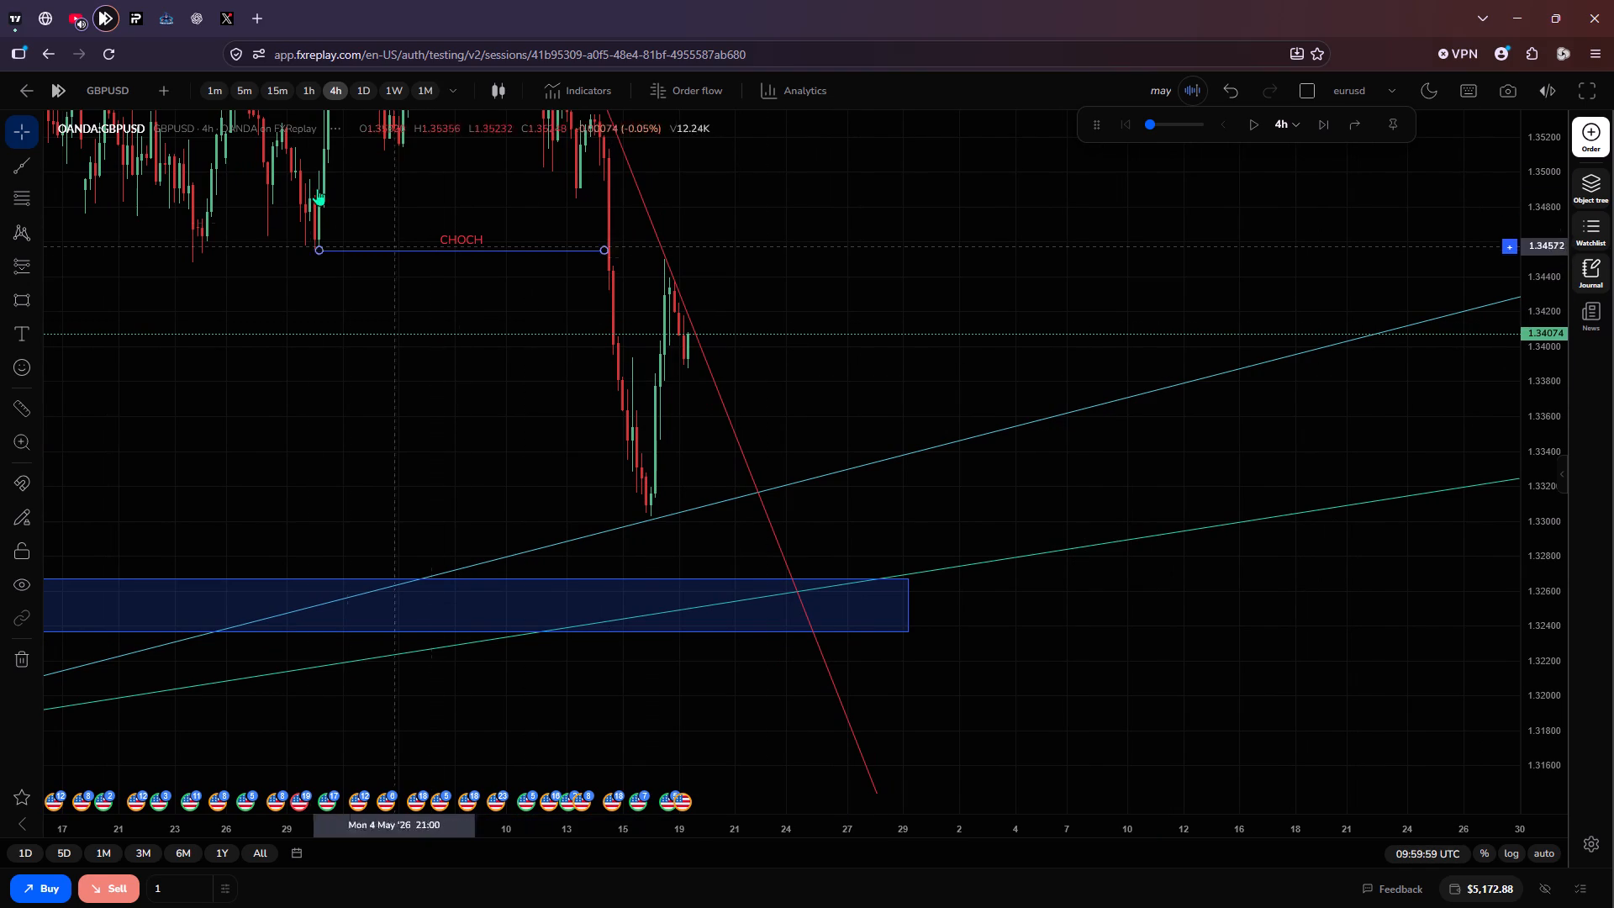
click(272, 90)
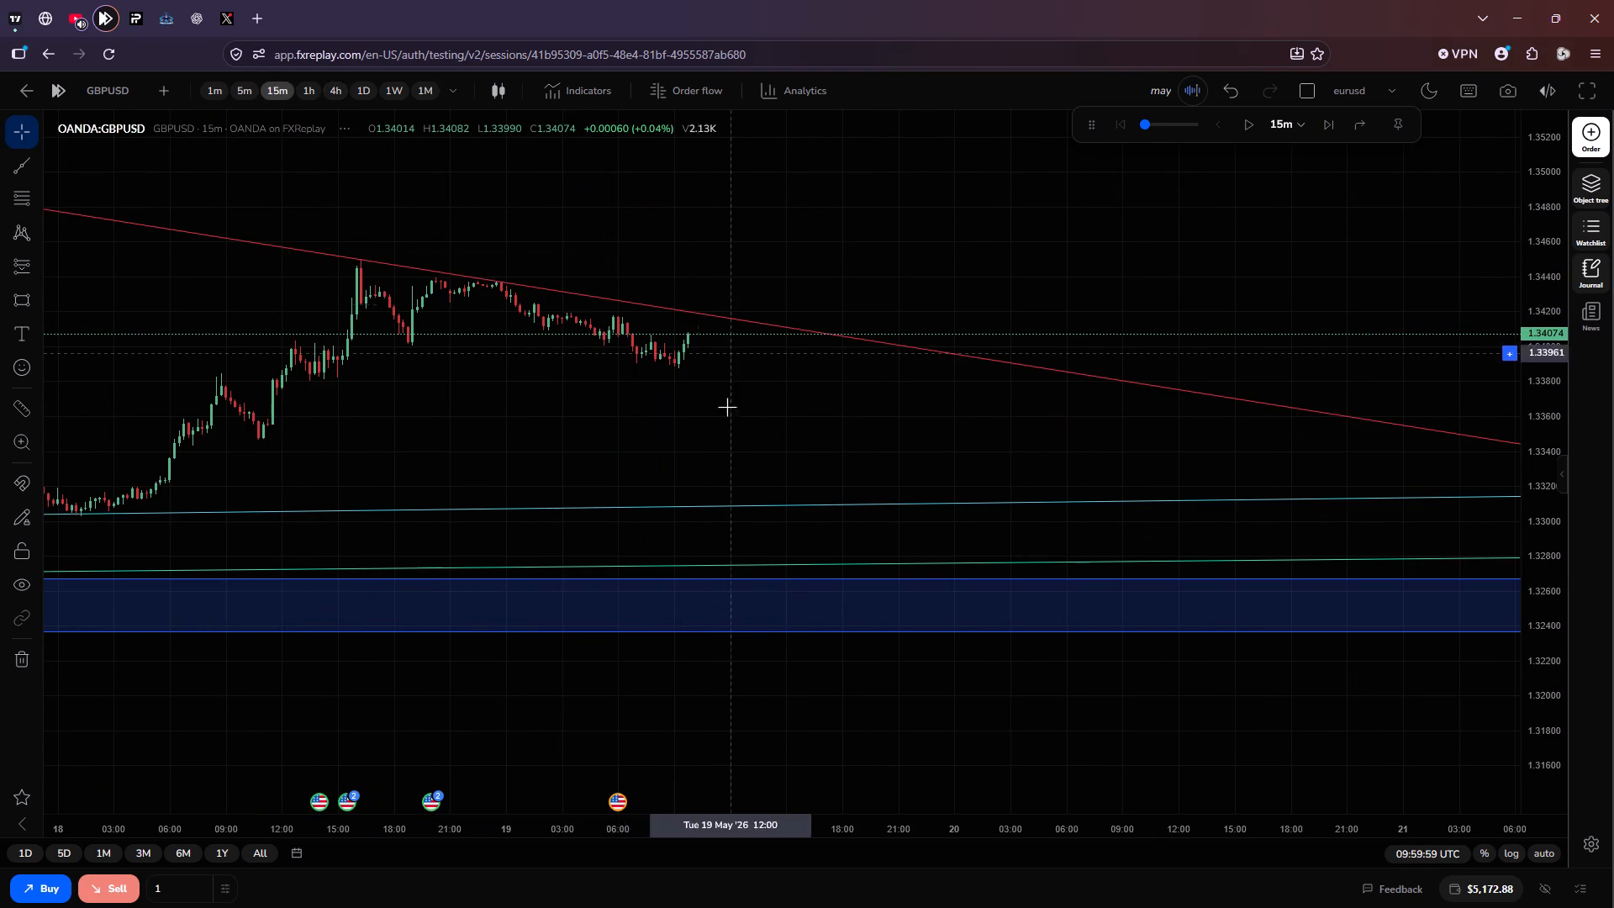
scroll(680, 430, down, 2)
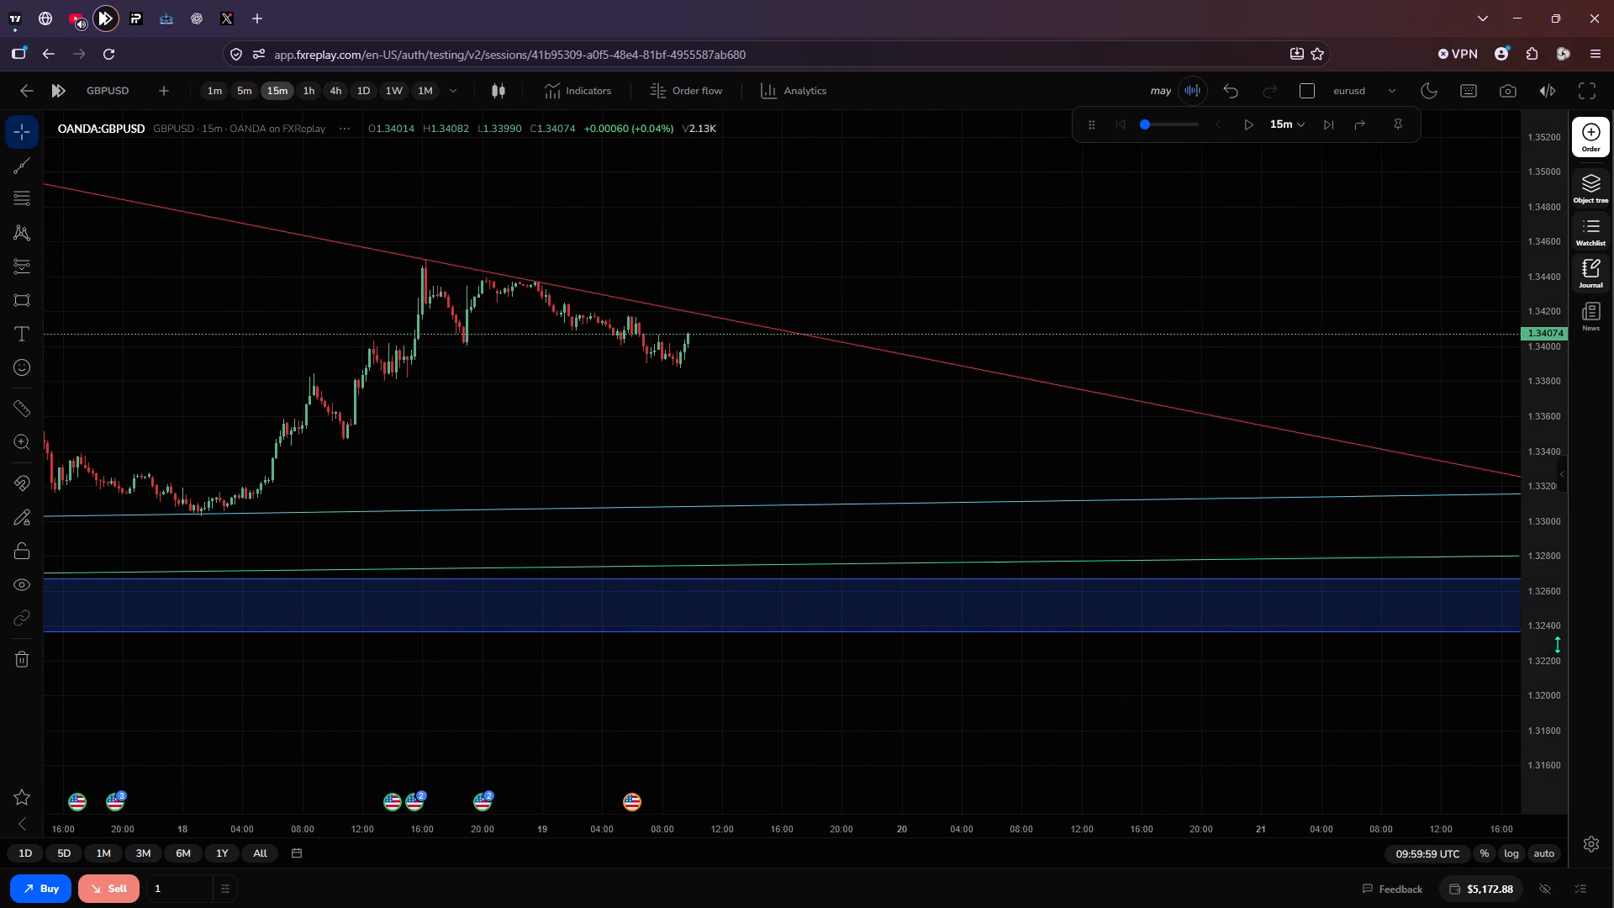
scroll(1541, 631, up, 3)
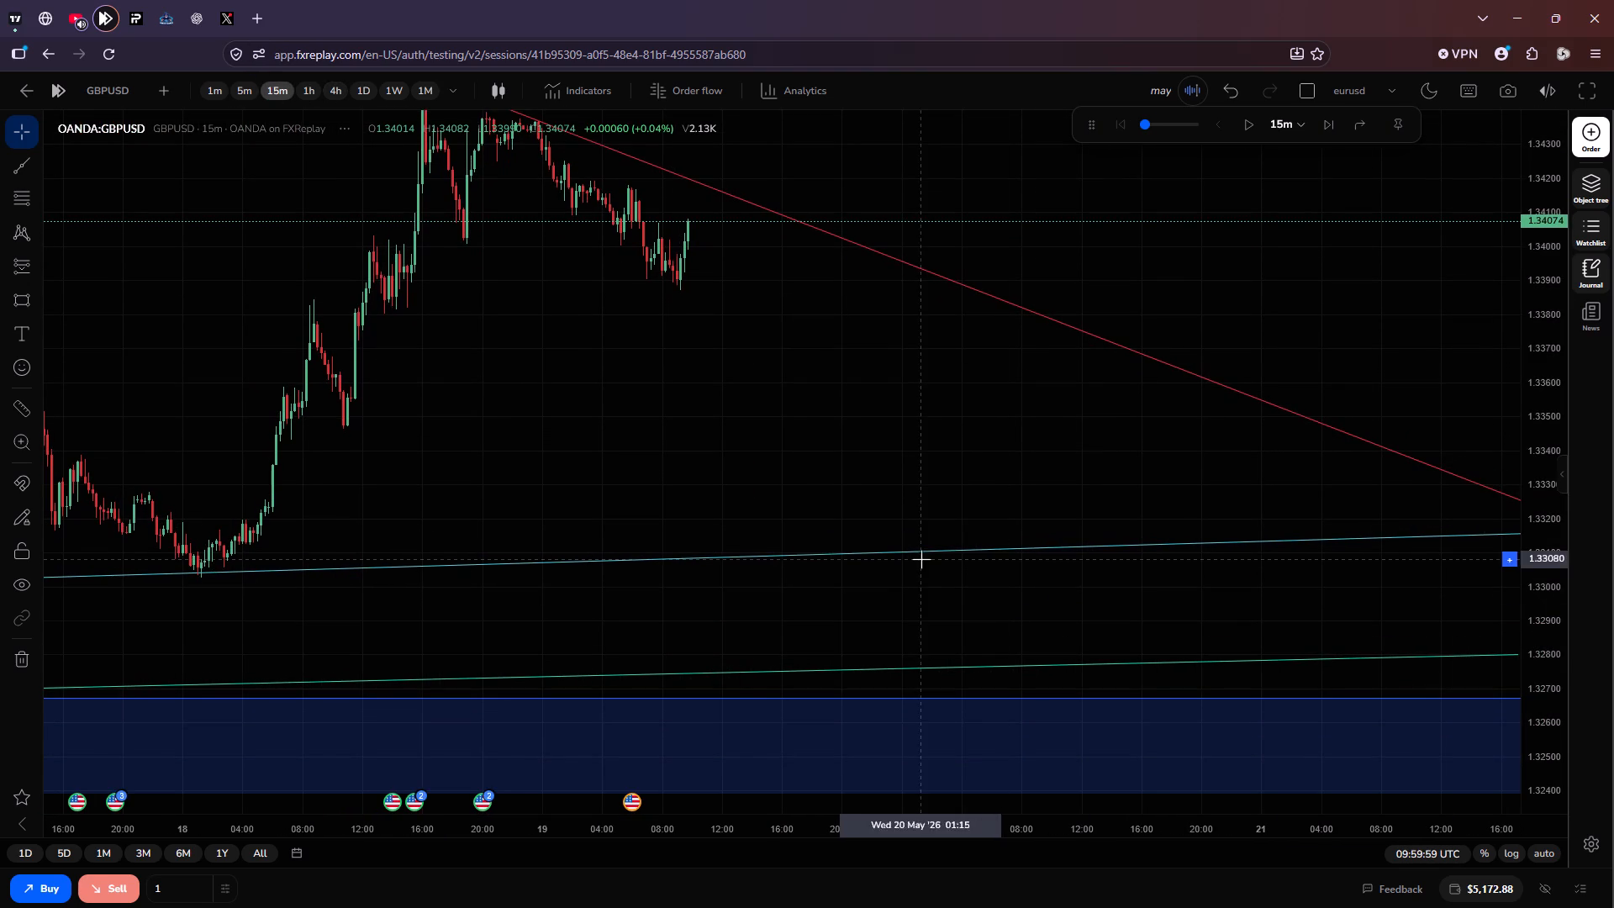
drag(715, 430, 770, 512)
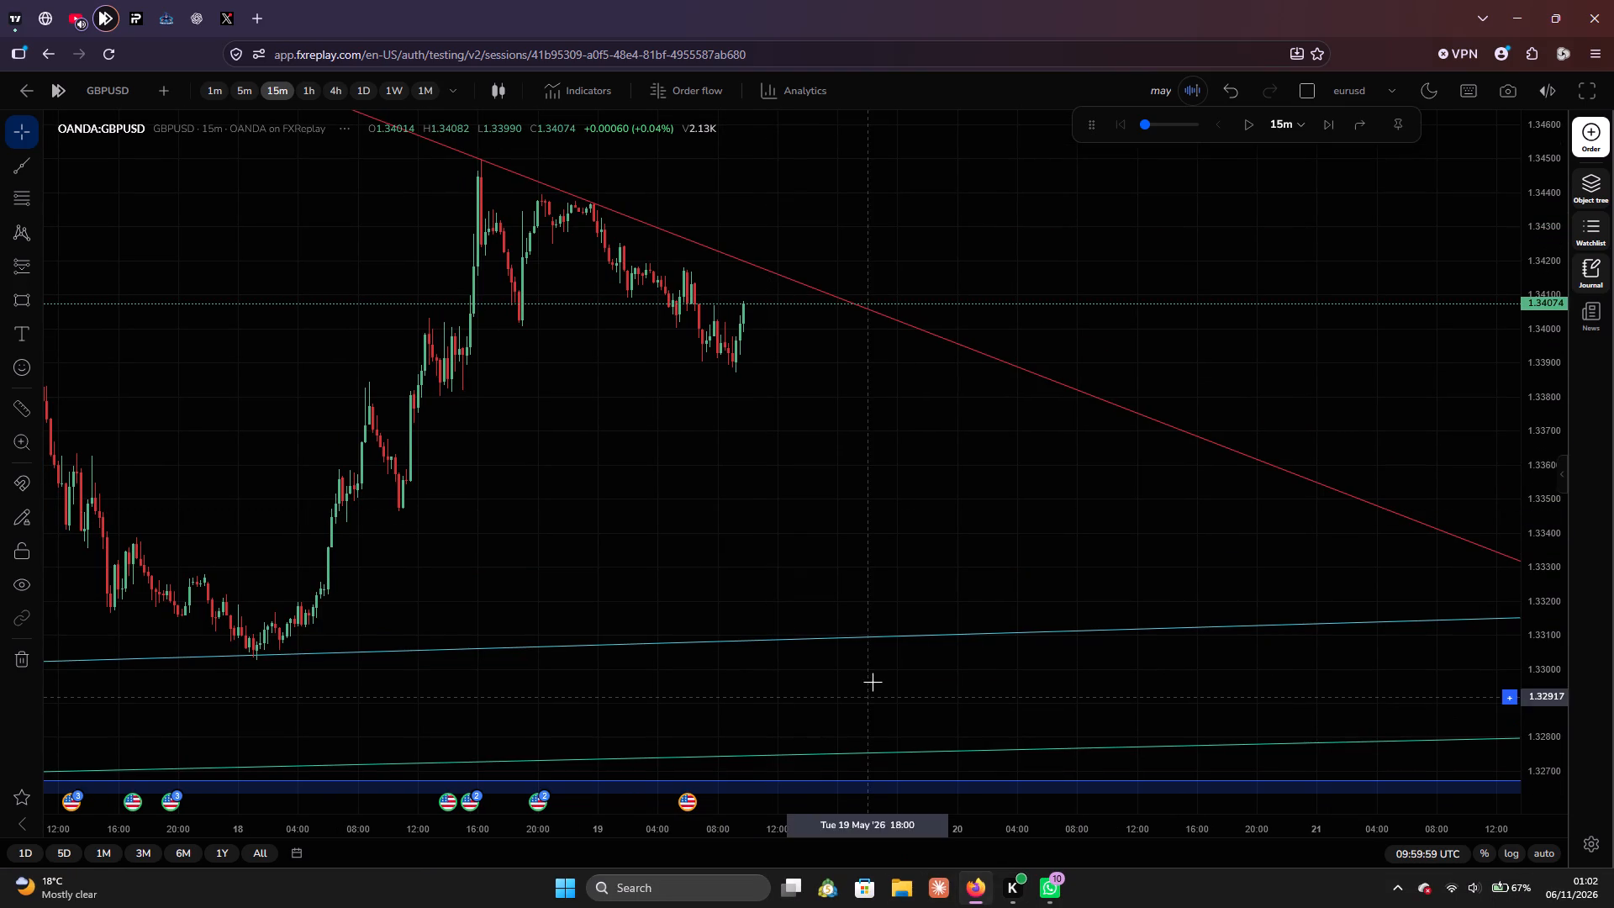
Check the GBPUSD 15-minute chart in TradingView and return to FX Replay.
click(13, 9)
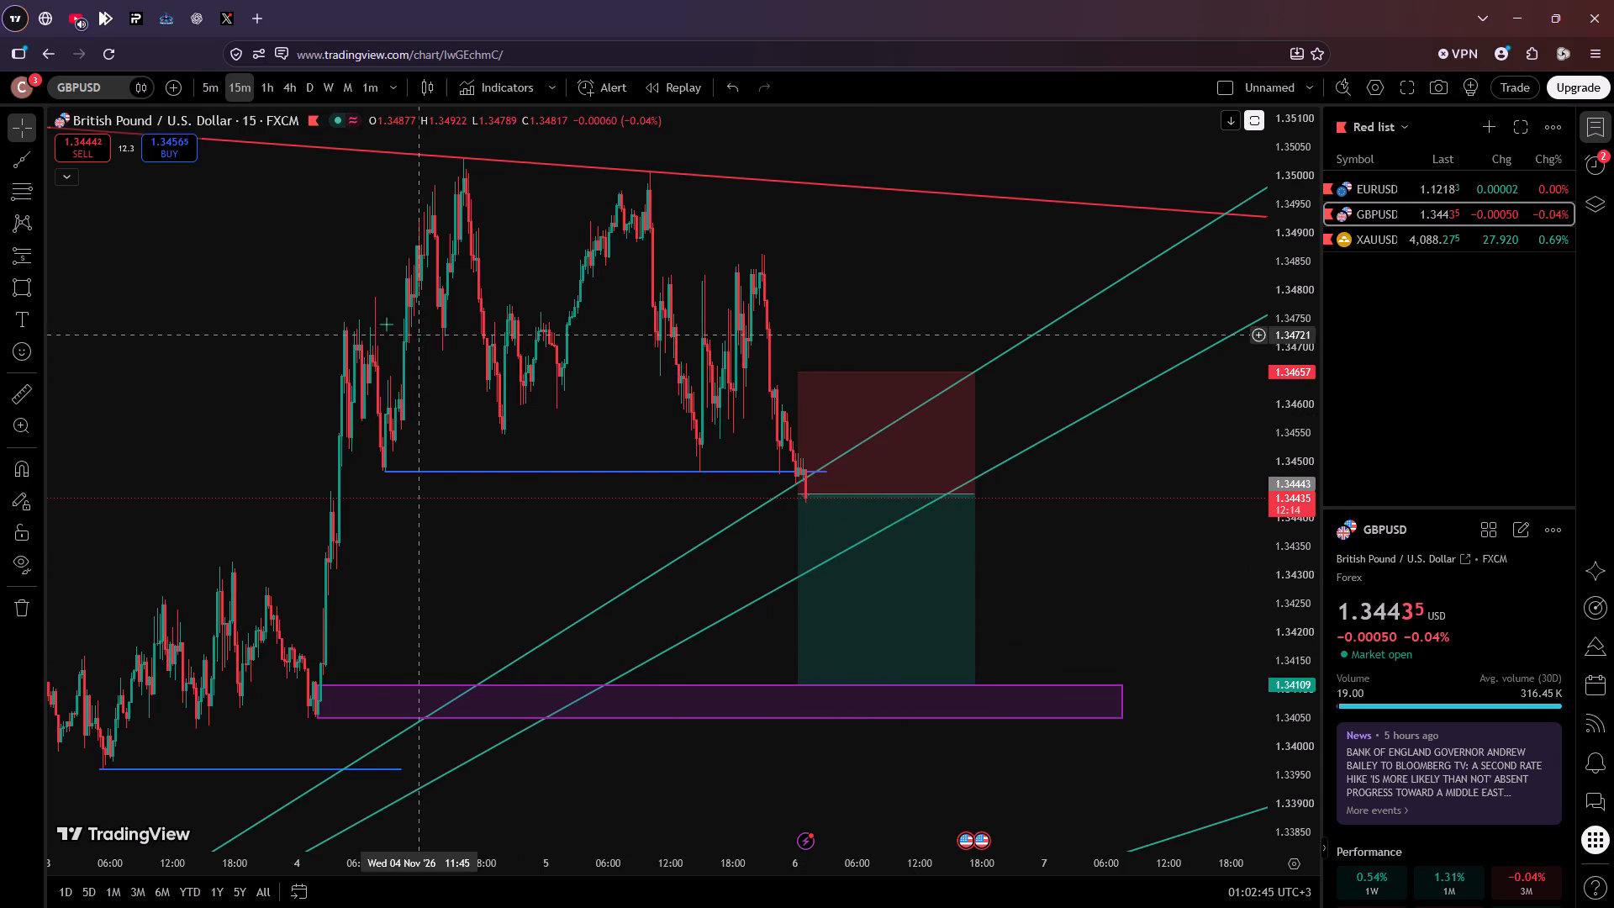
click(113, 5)
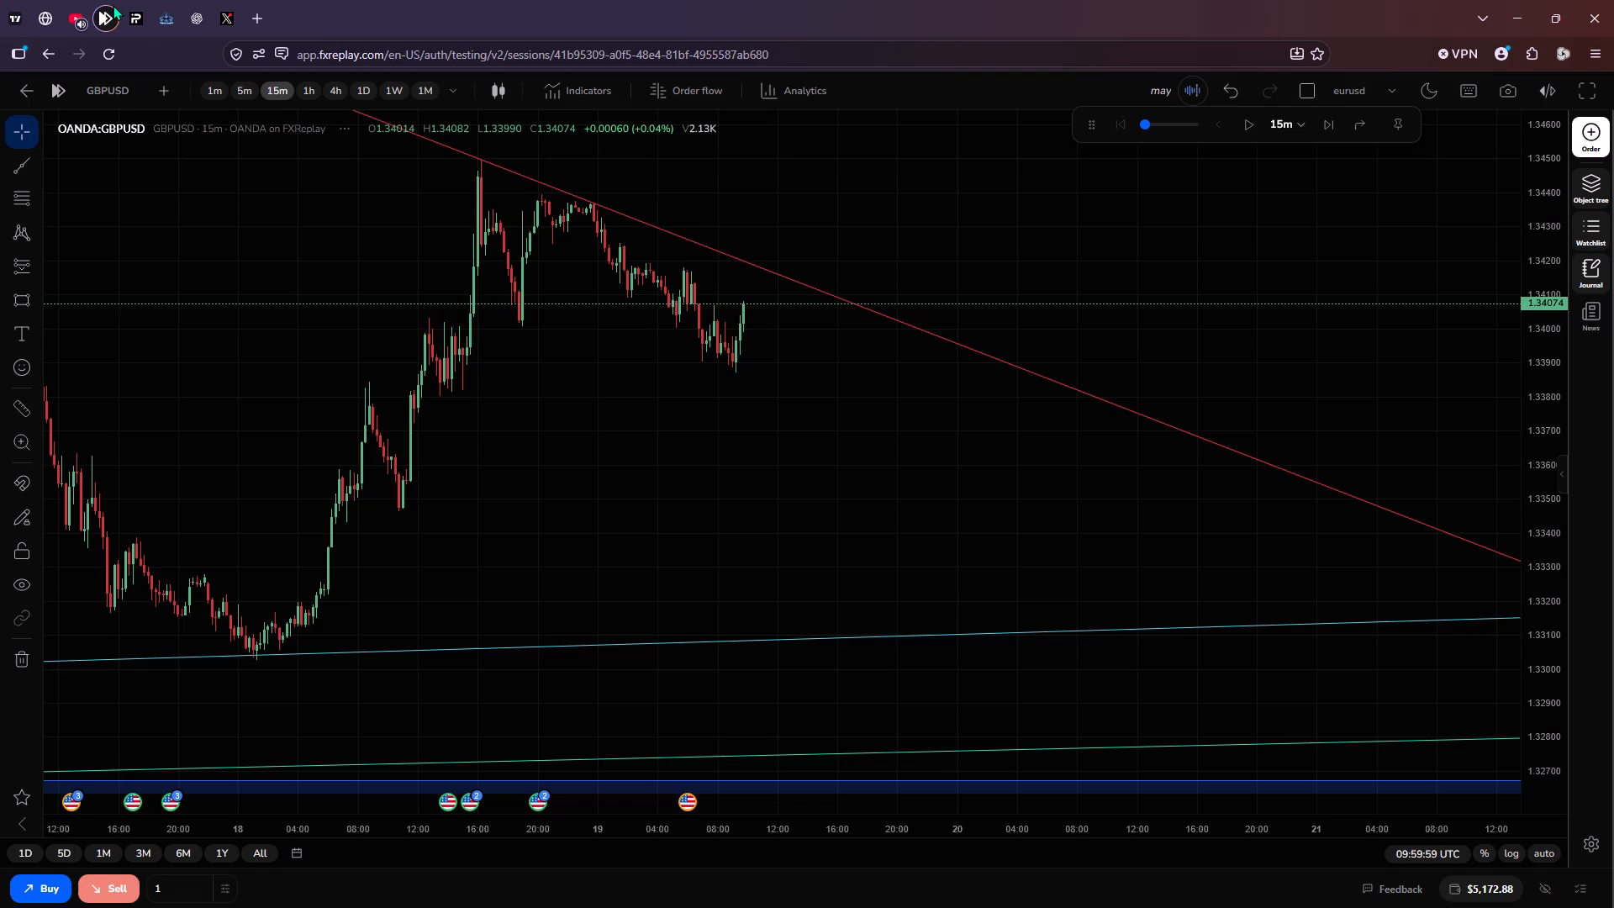
Draw a rising ray from the GBPUSD low at 18 May 01:15, 1.33031, through 19 May 11:00, 1.33915.
click(9, 162)
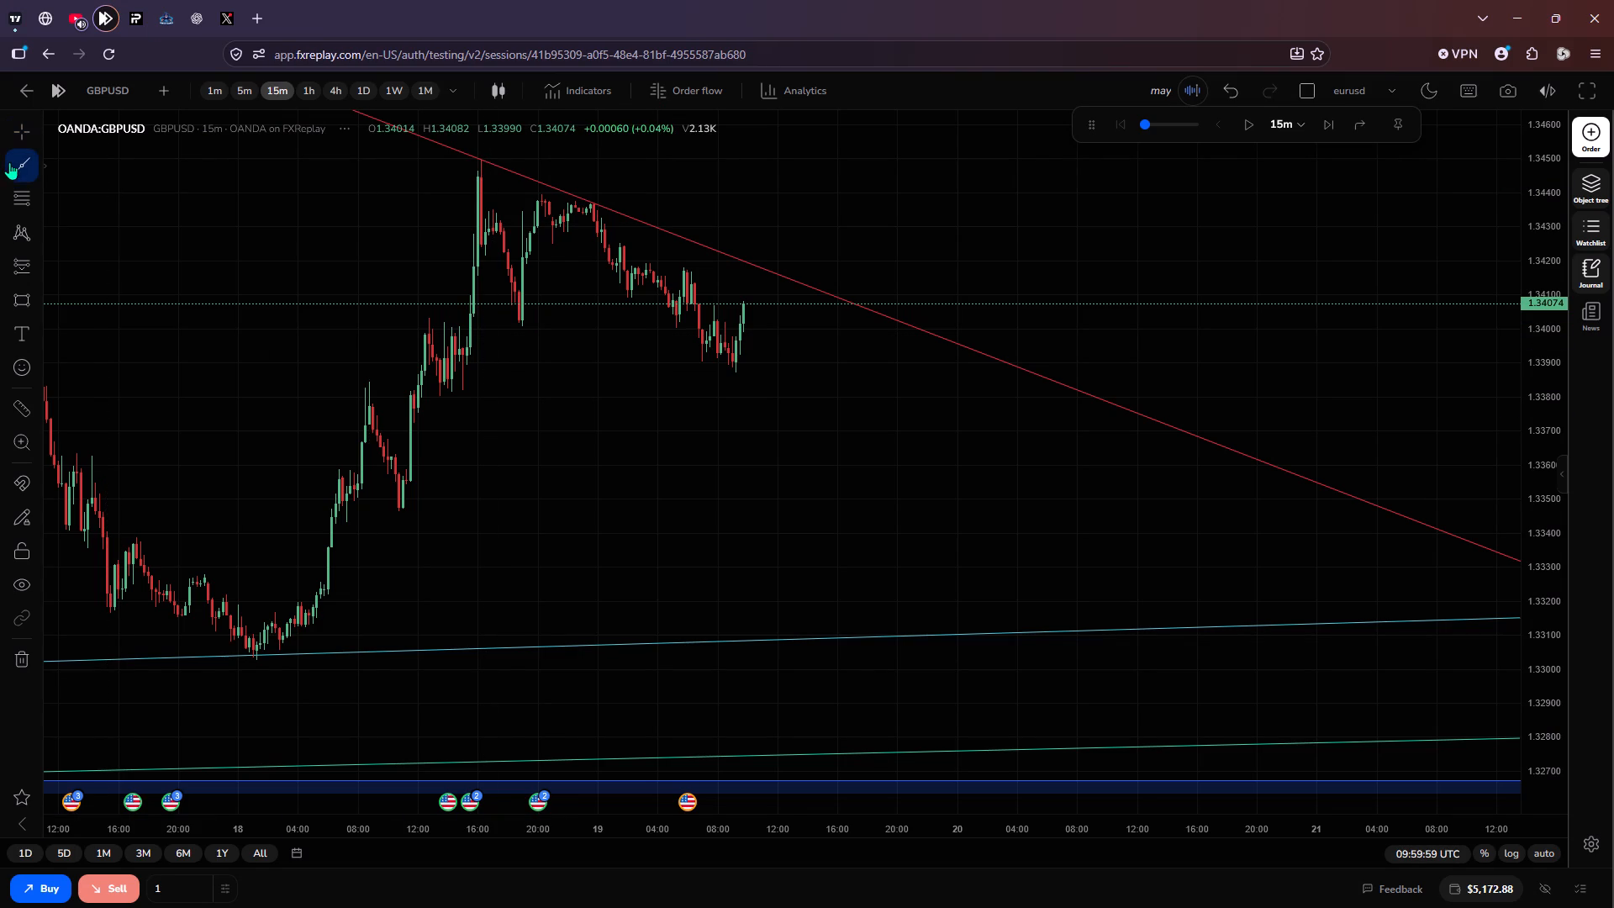
drag(256, 658, 462, 557)
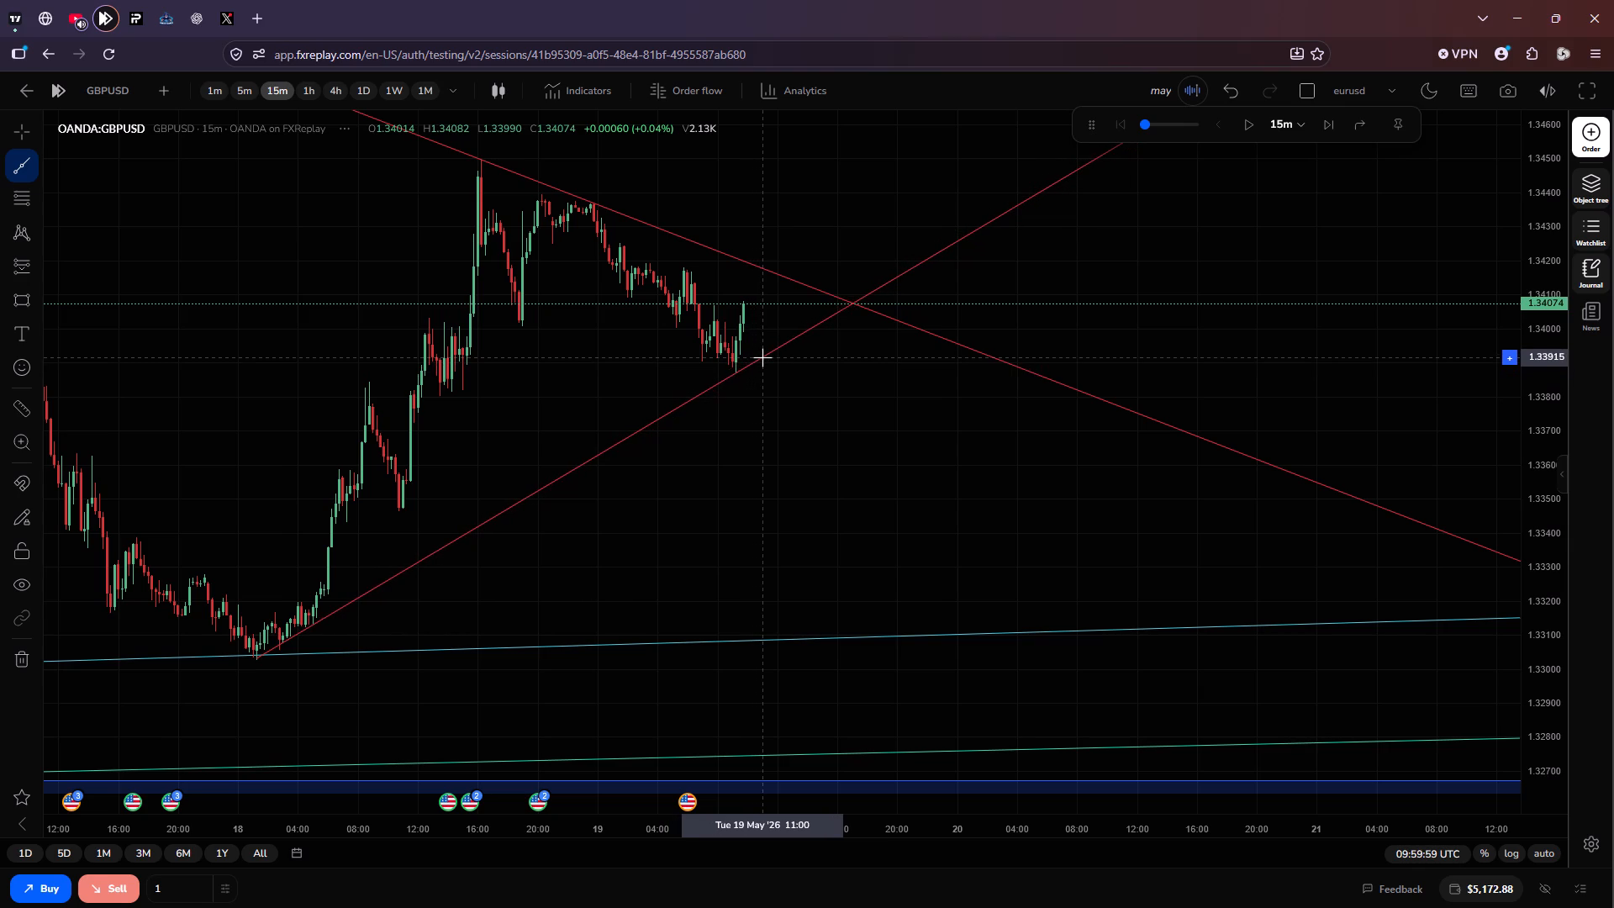
click(762, 357)
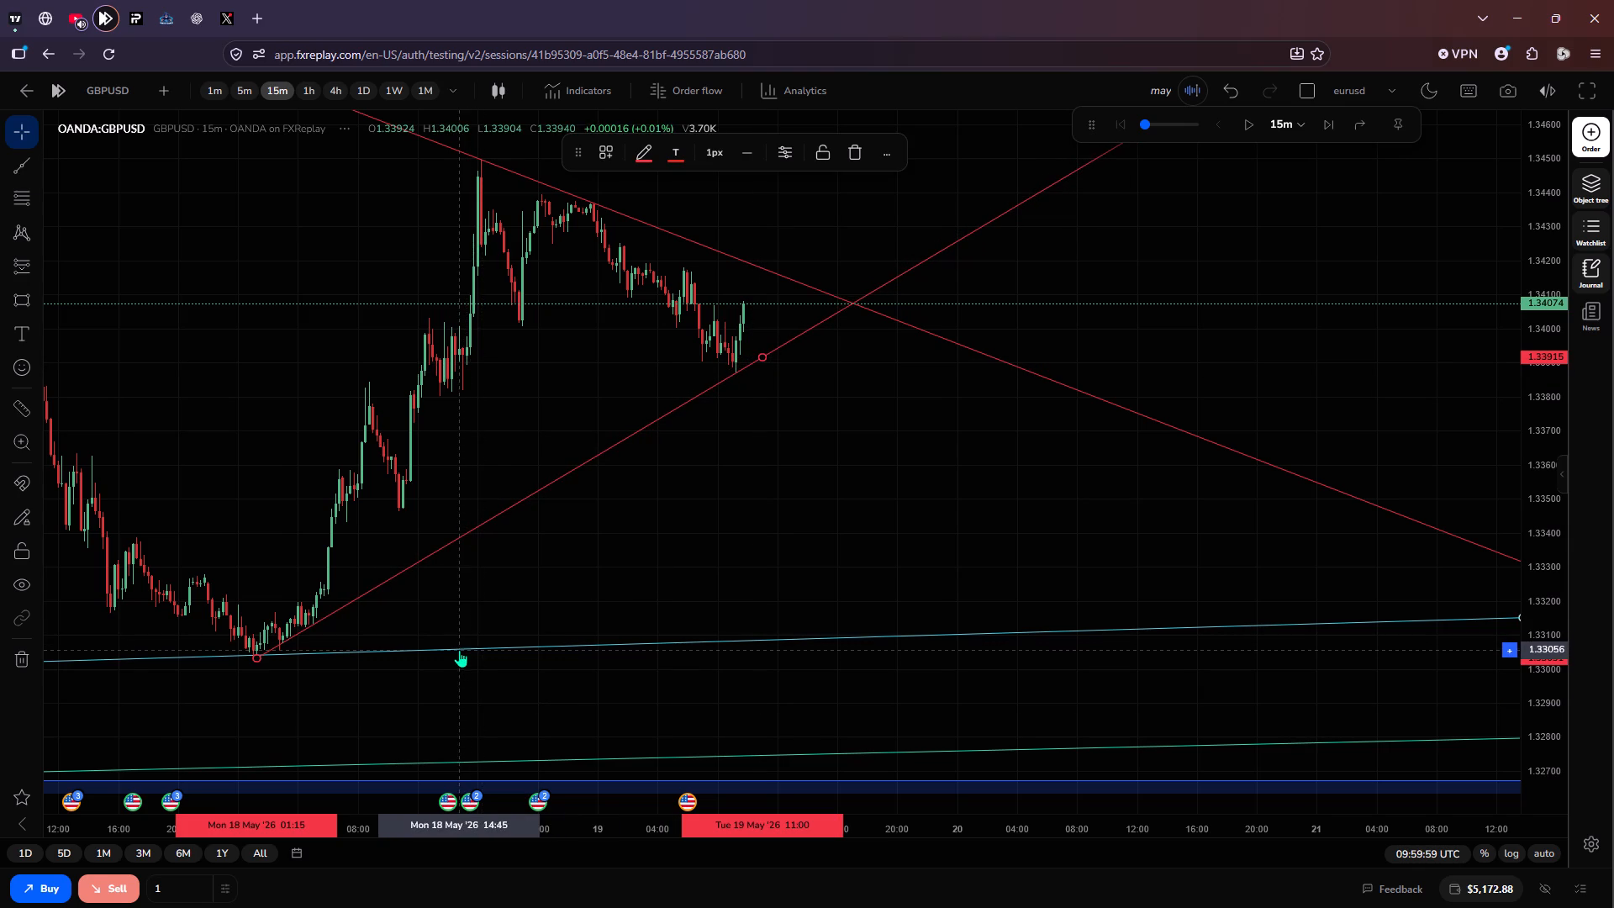
Re-anchor the rising cyan trendline at about 21 May 04:00, 1.33121, so it passes just beneath the 18 May low.
scroll(423, 640, down, 3)
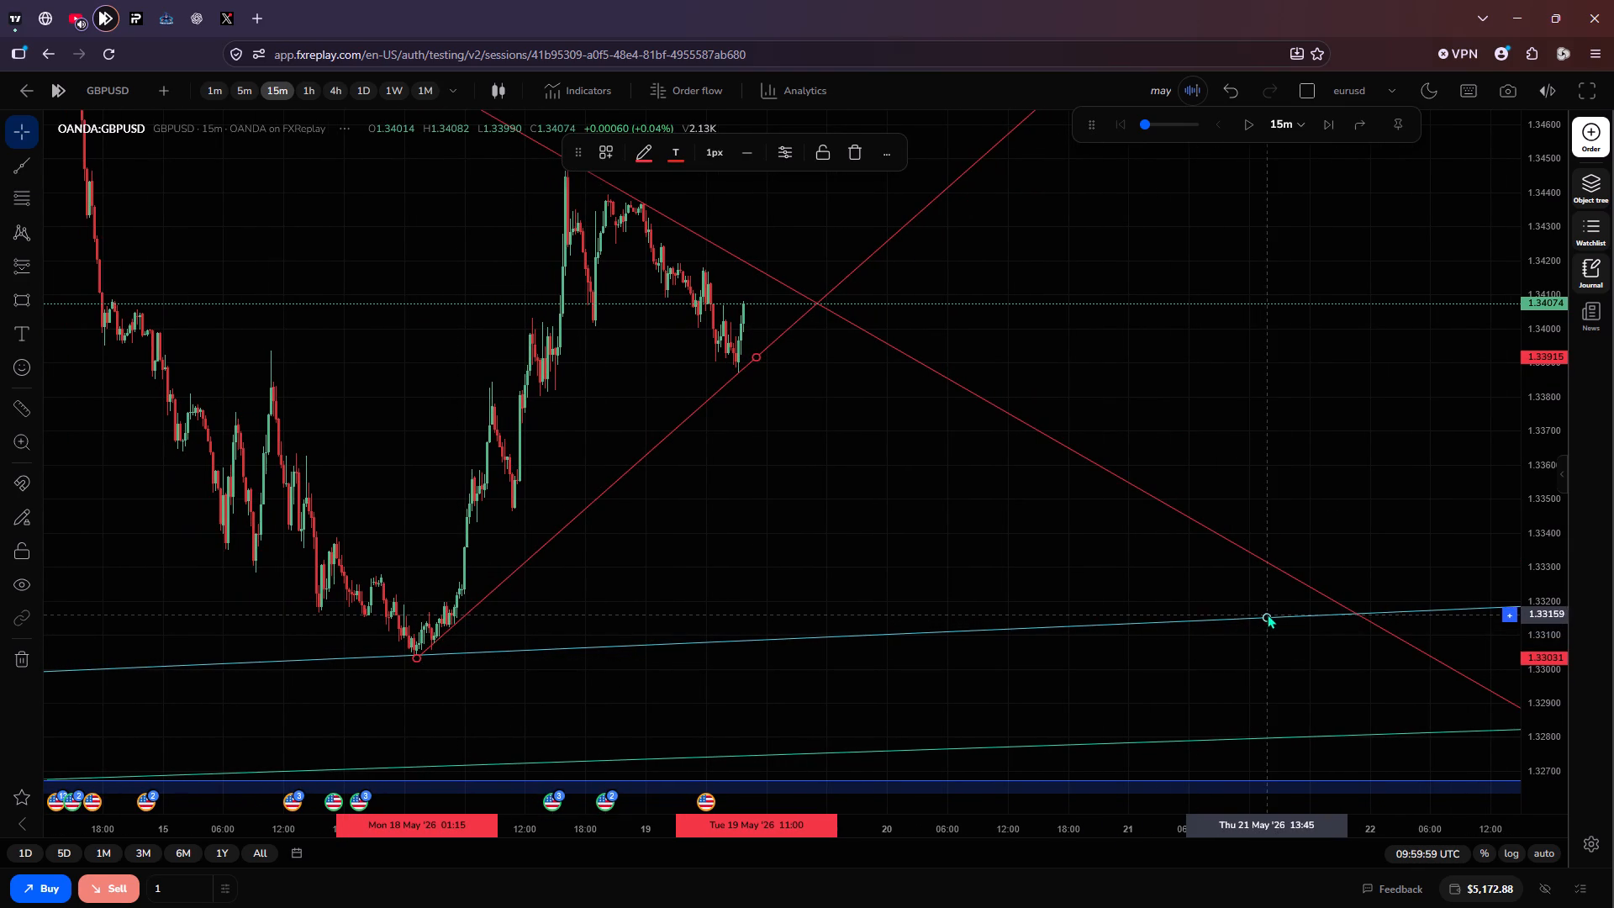
drag(1267, 615, 1169, 625)
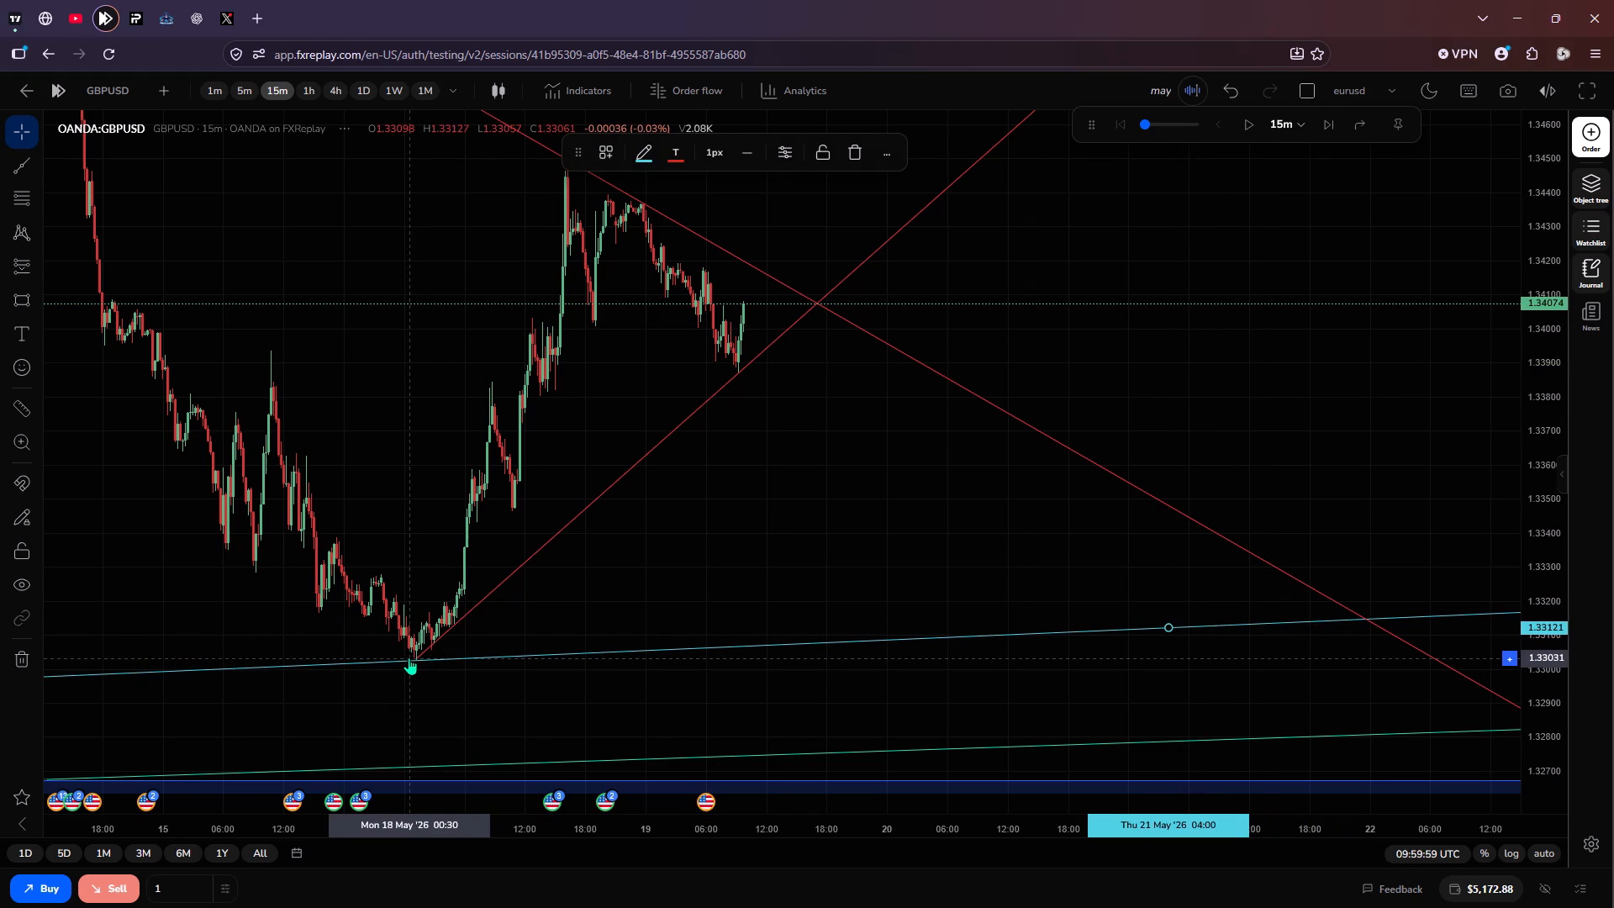
Shift the new rising ray's start point to 18 May 01:30, 1.33024, and recolour the ray cyan.
click(414, 657)
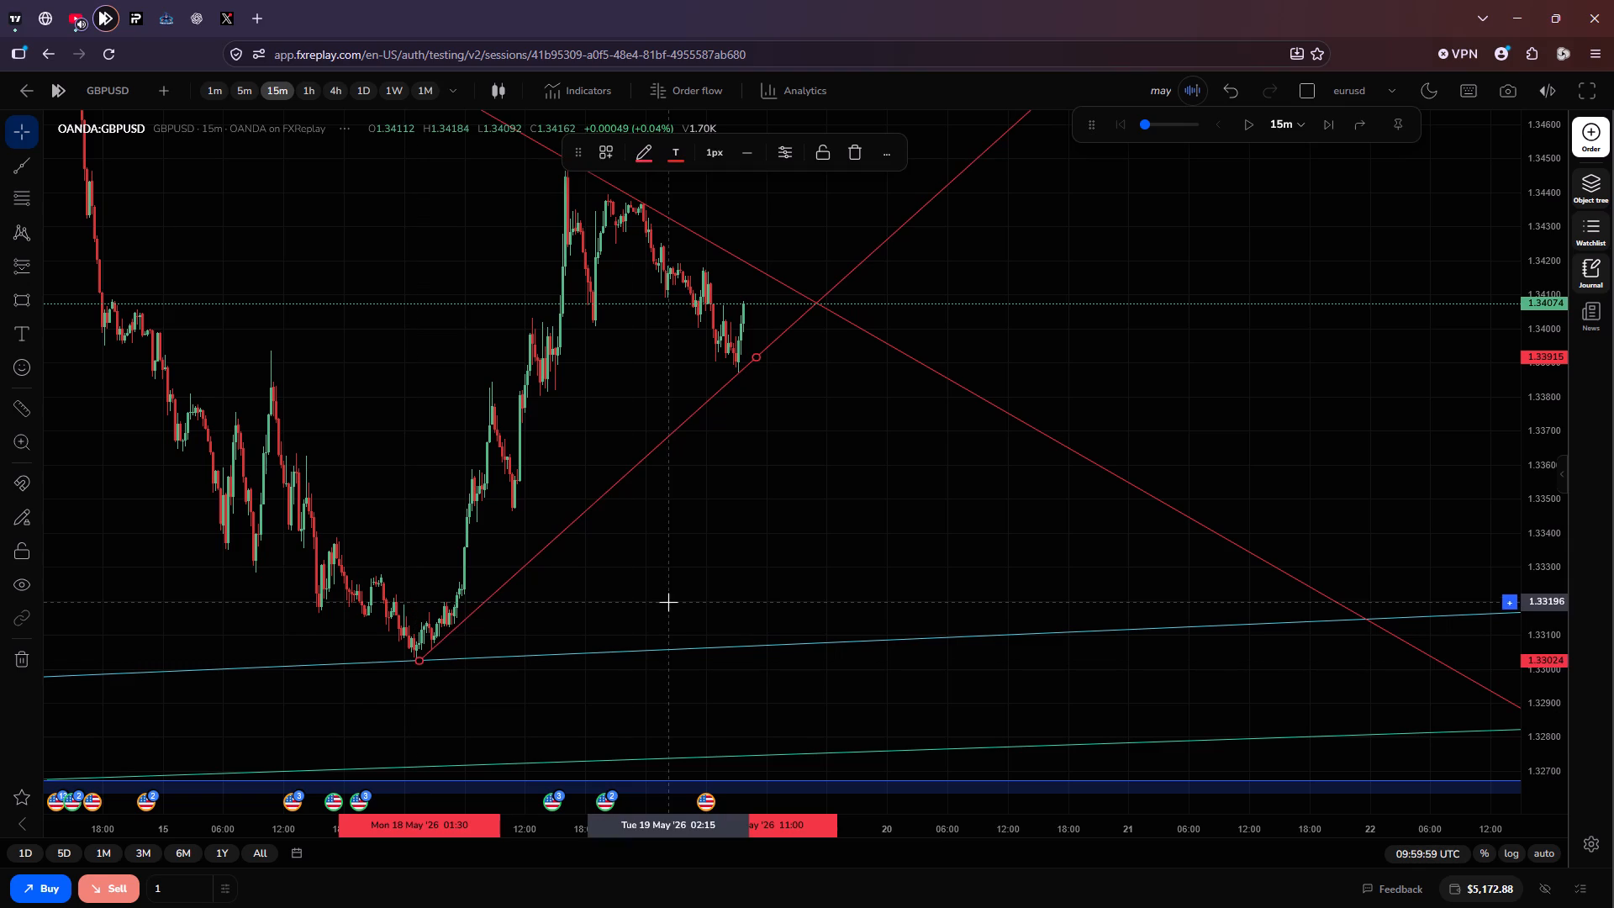
click(642, 146)
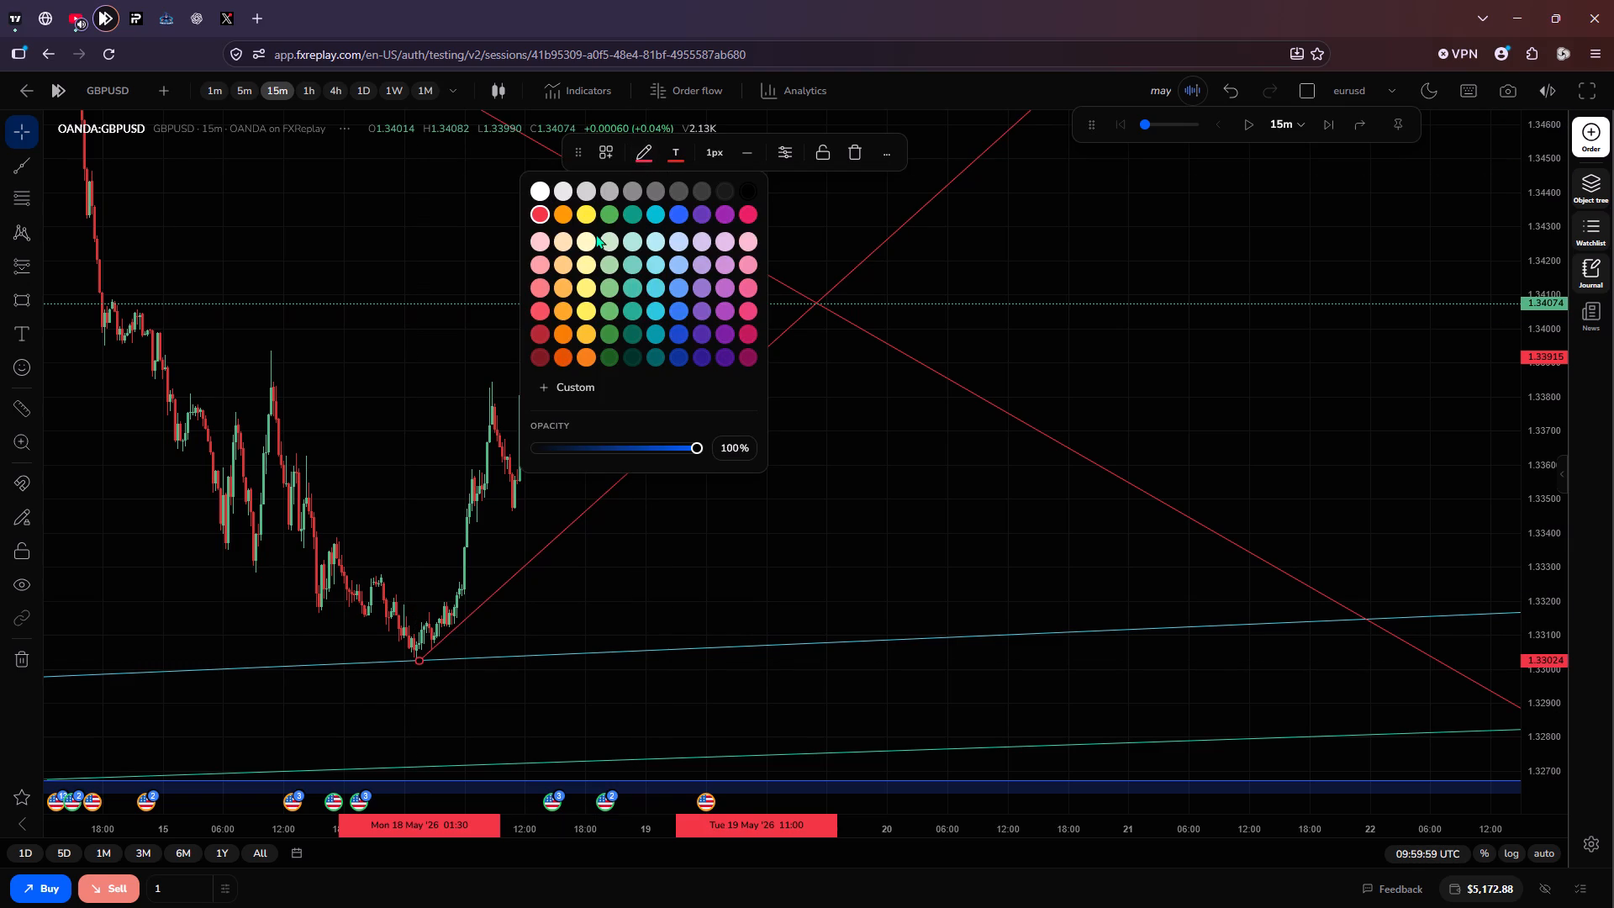
click(653, 288)
Nudge the steep cyan GBPUSD ray's start point onto the 18 May low, at about 01:15, 1.33028.
click(709, 503)
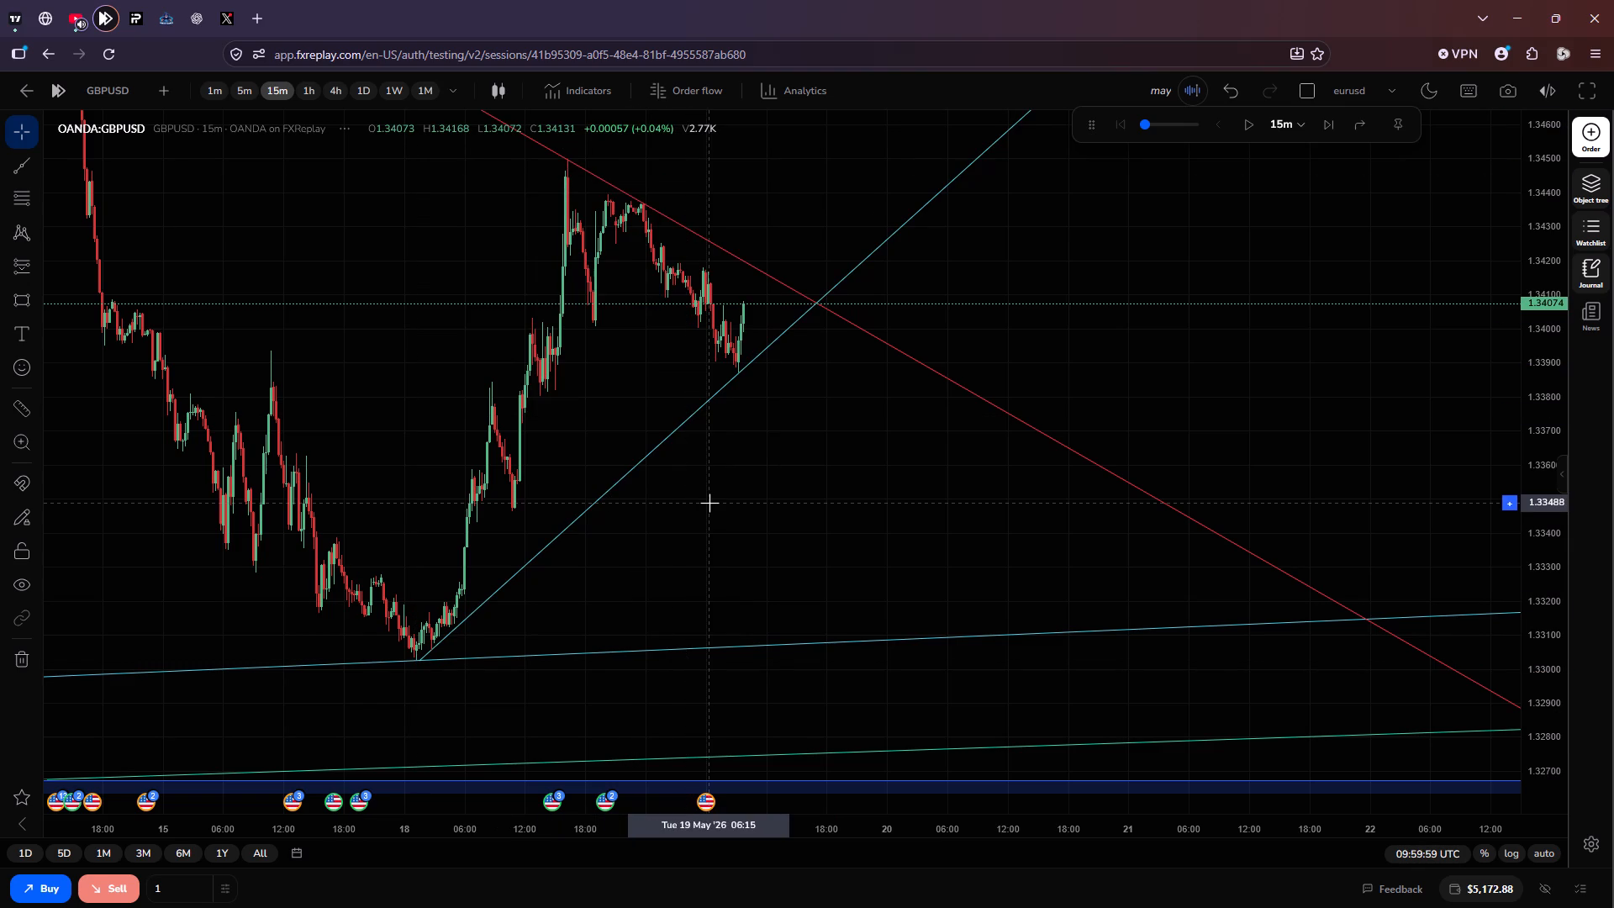
click(418, 657)
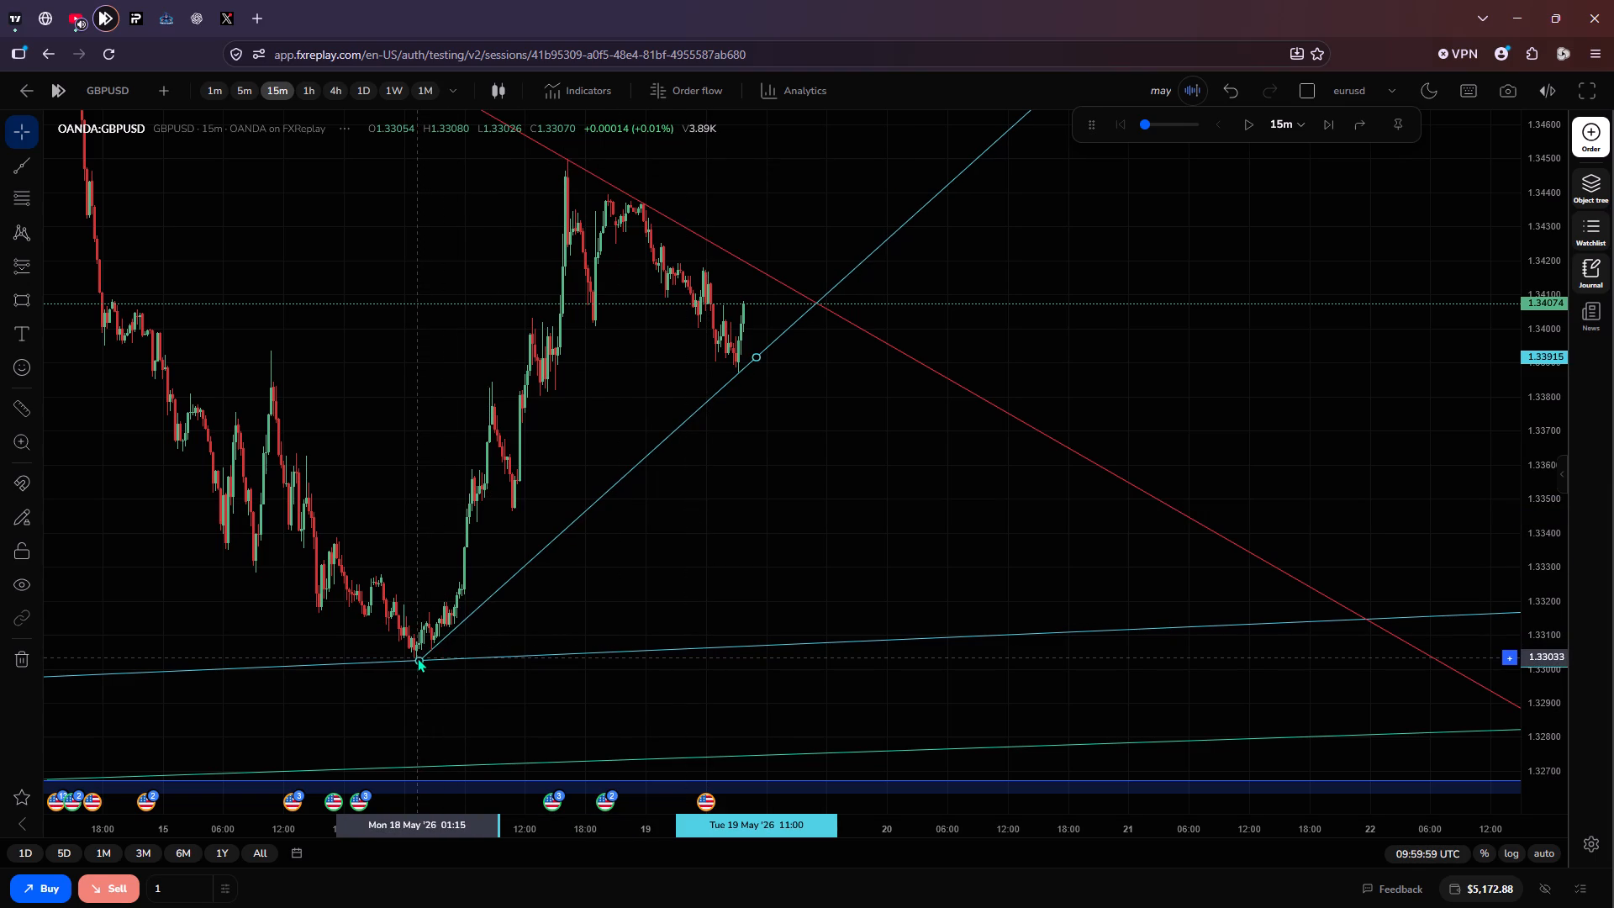
click(631, 583)
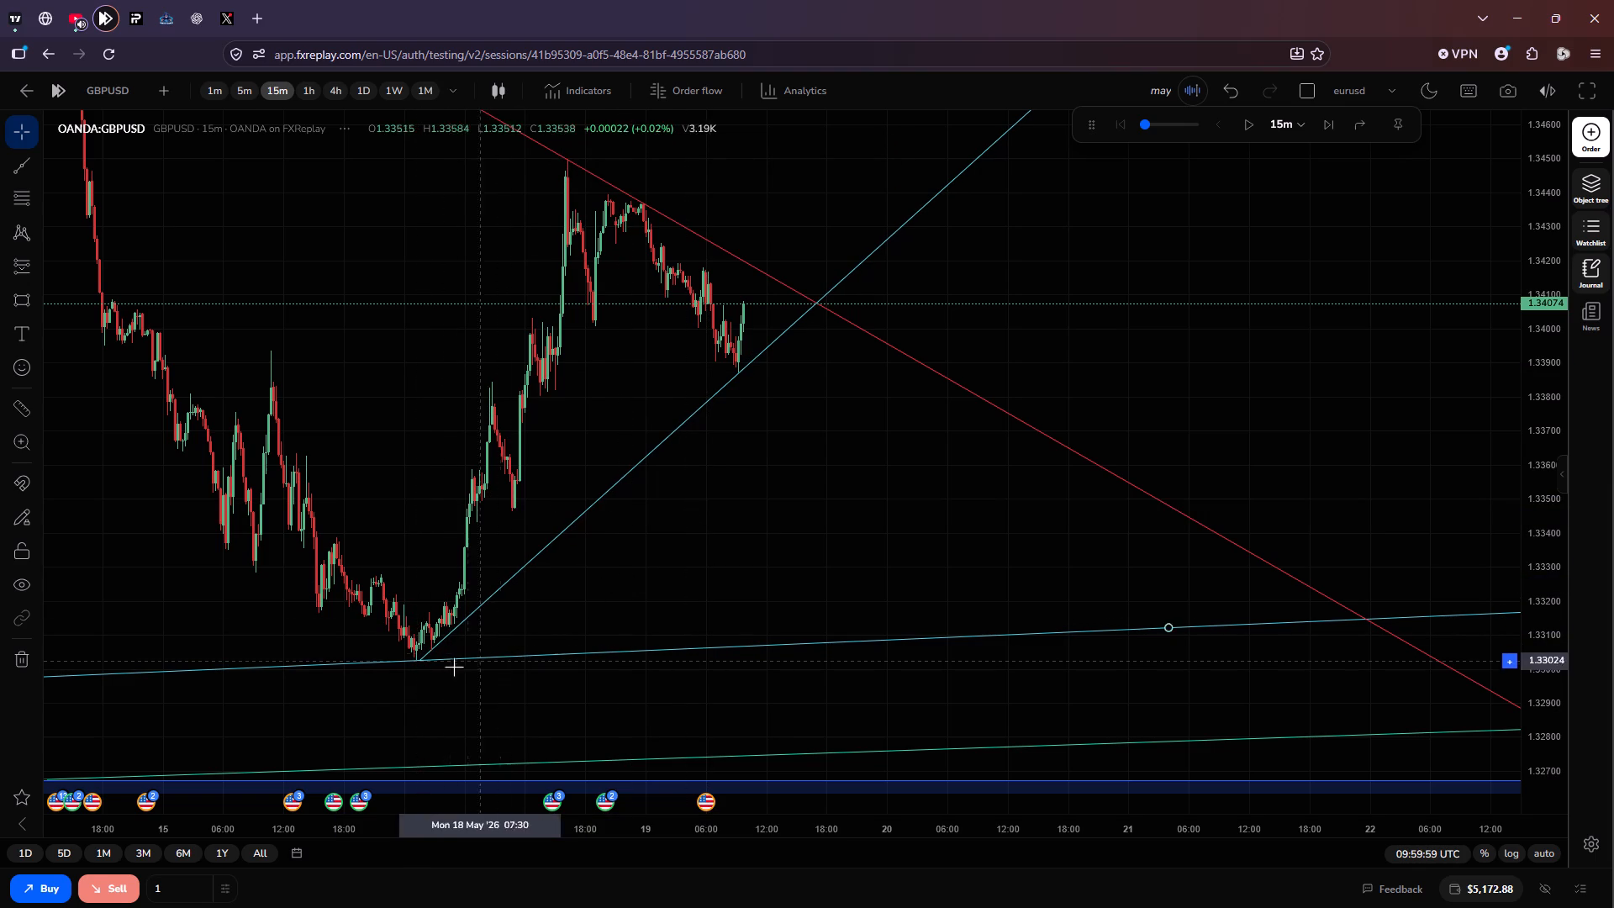
click(418, 659)
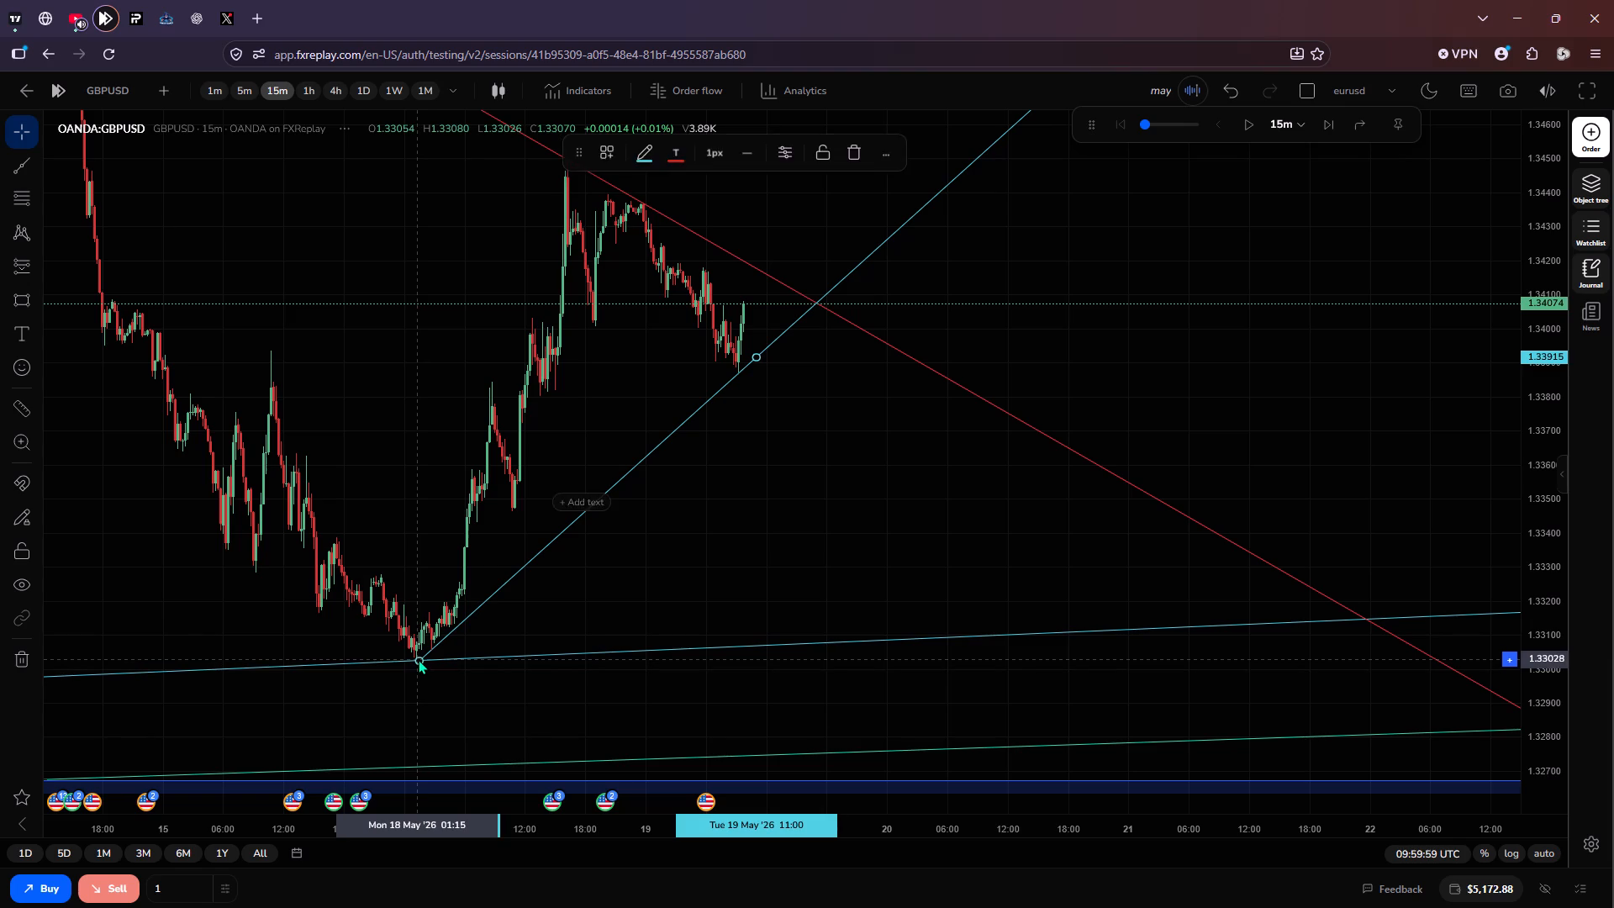
click(497, 633)
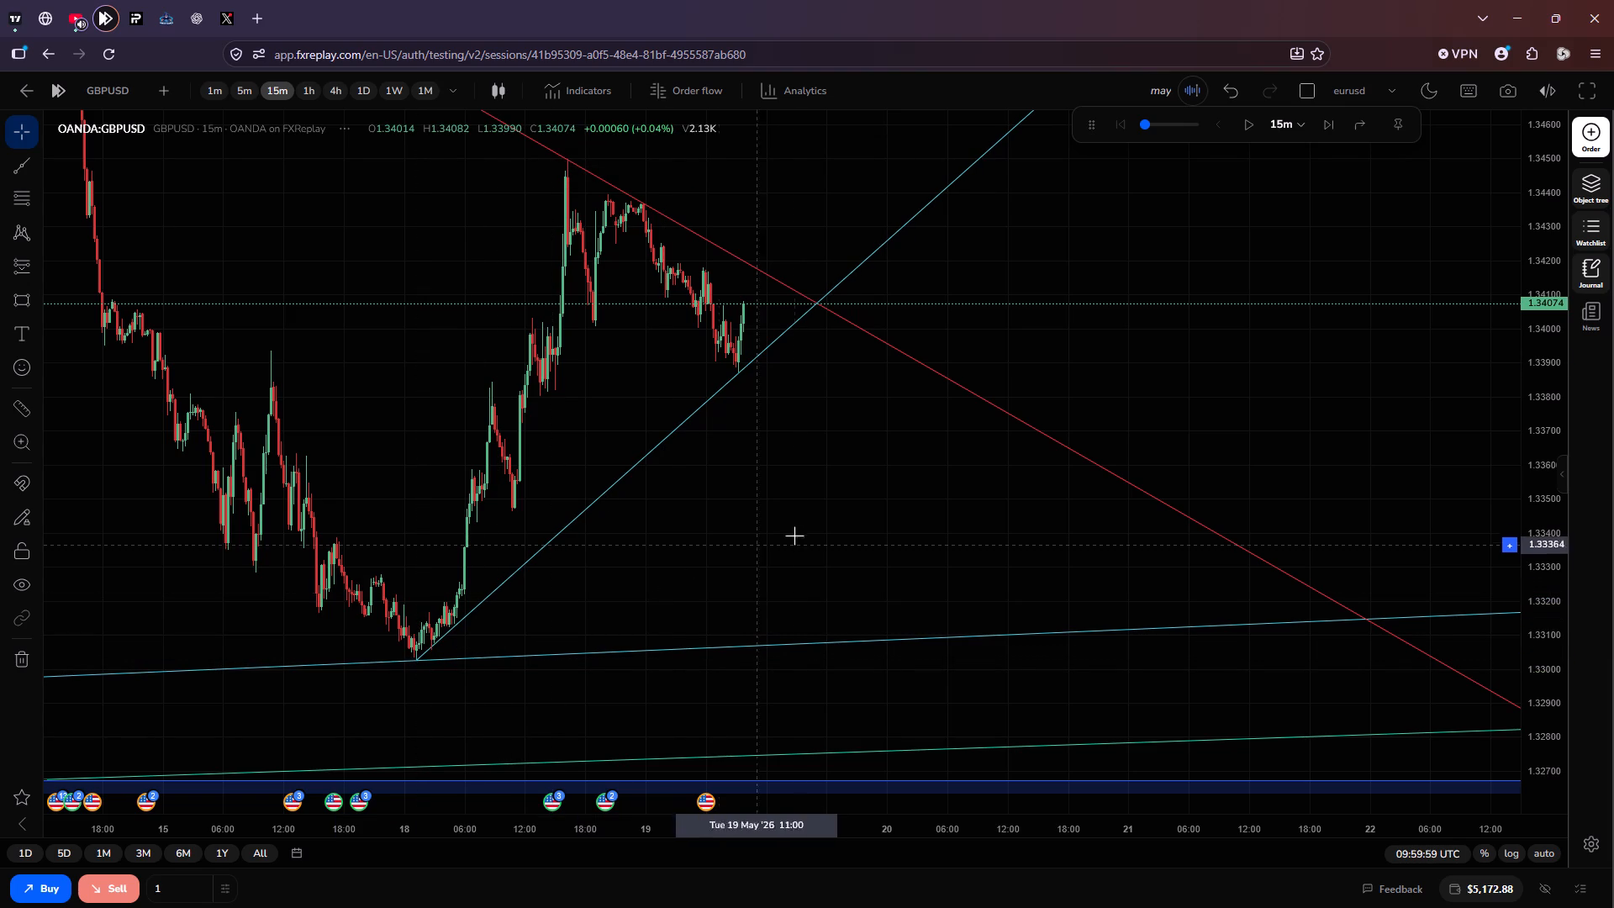
Examine GBPUSD price against its trendlines and demand zone on the 4-hour chart, returning to the 15-minute timeframe.
scroll(797, 534, up, 2)
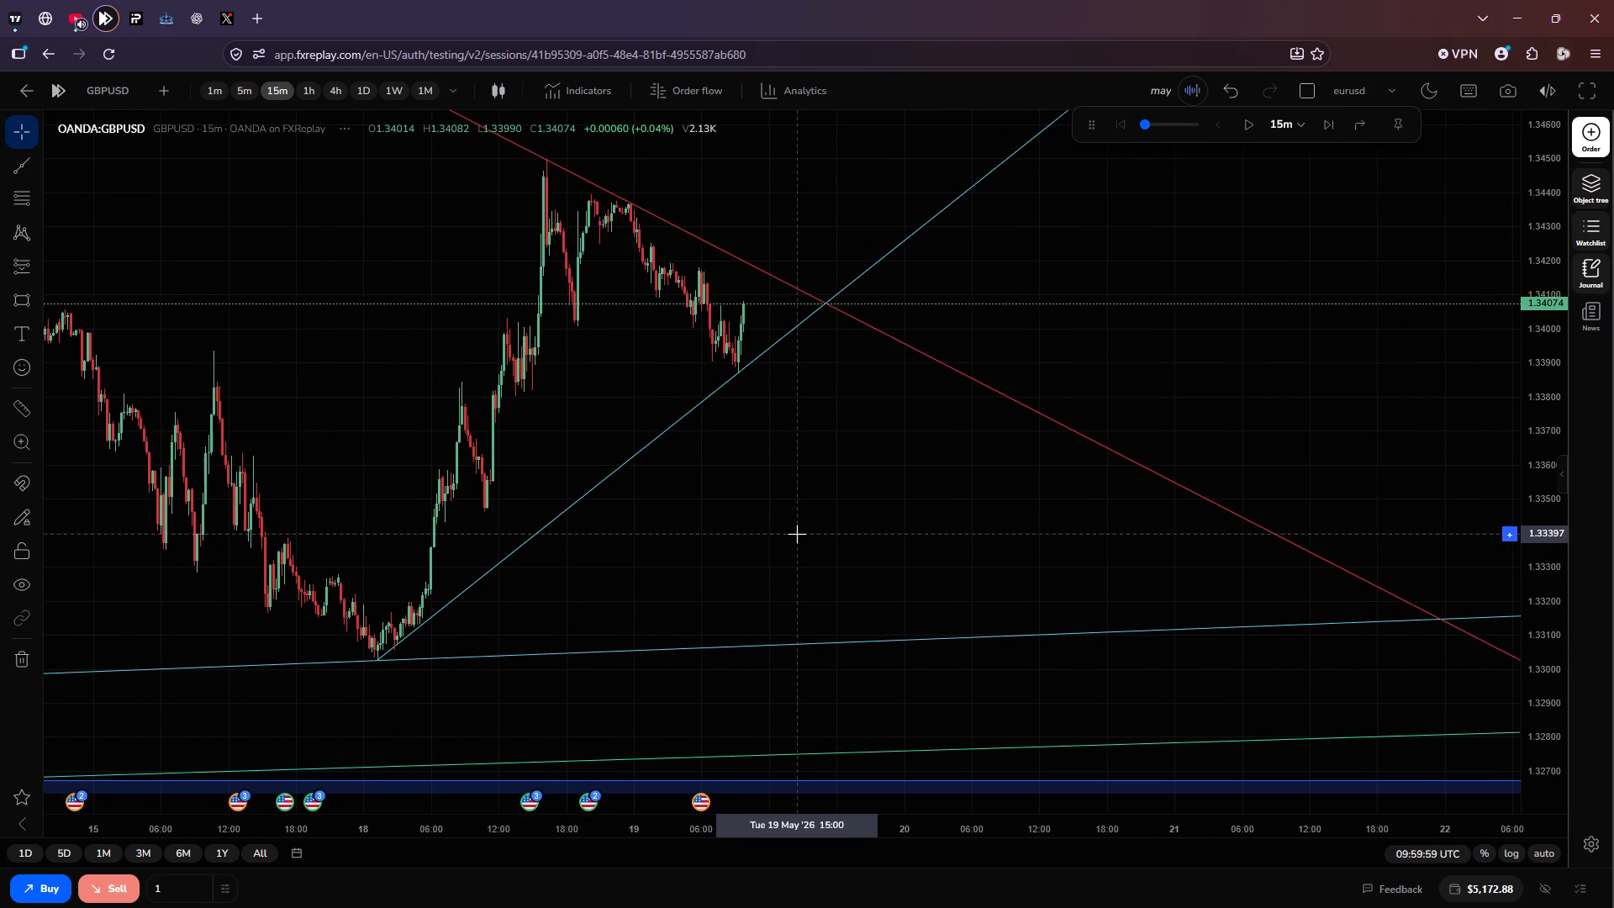
scroll(797, 534, up, 1)
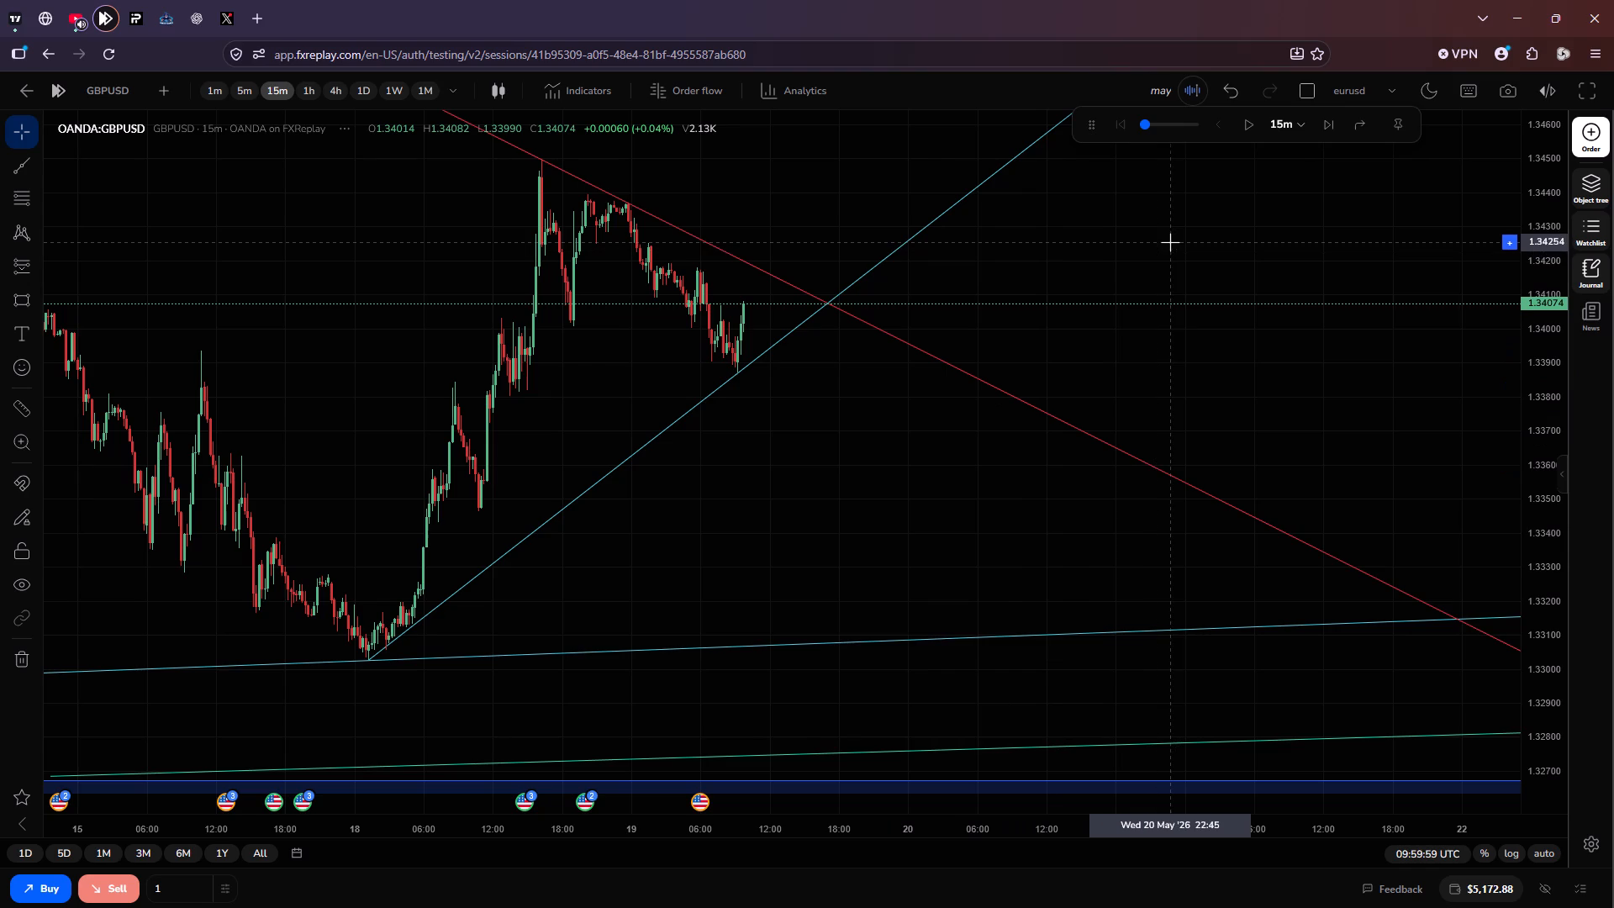
drag(1170, 242, 1113, 351)
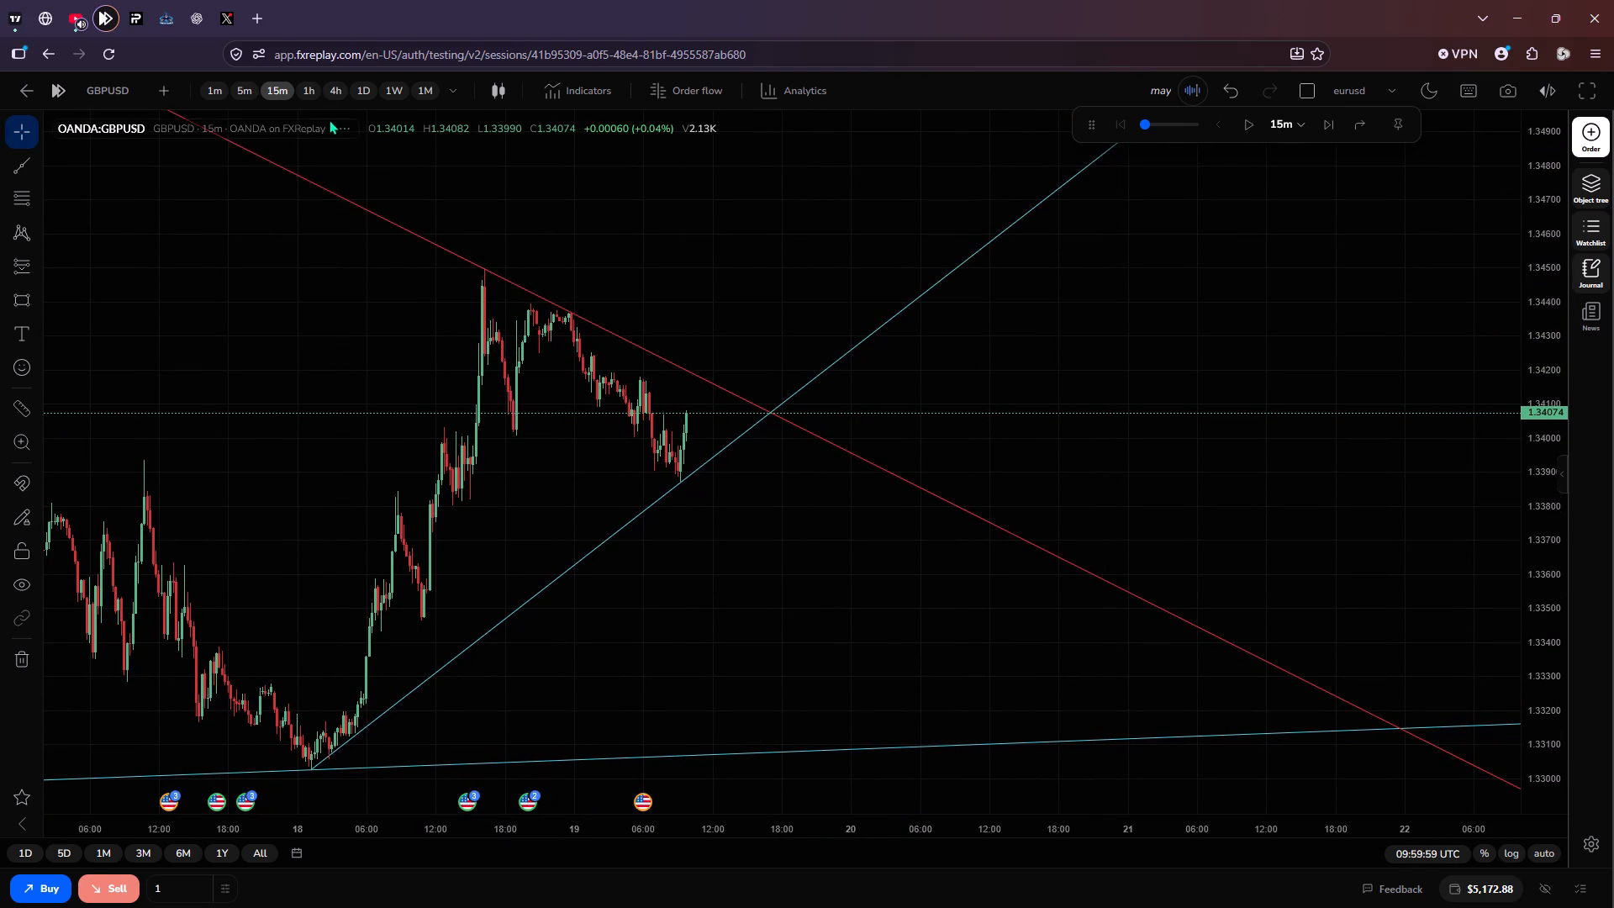
click(342, 96)
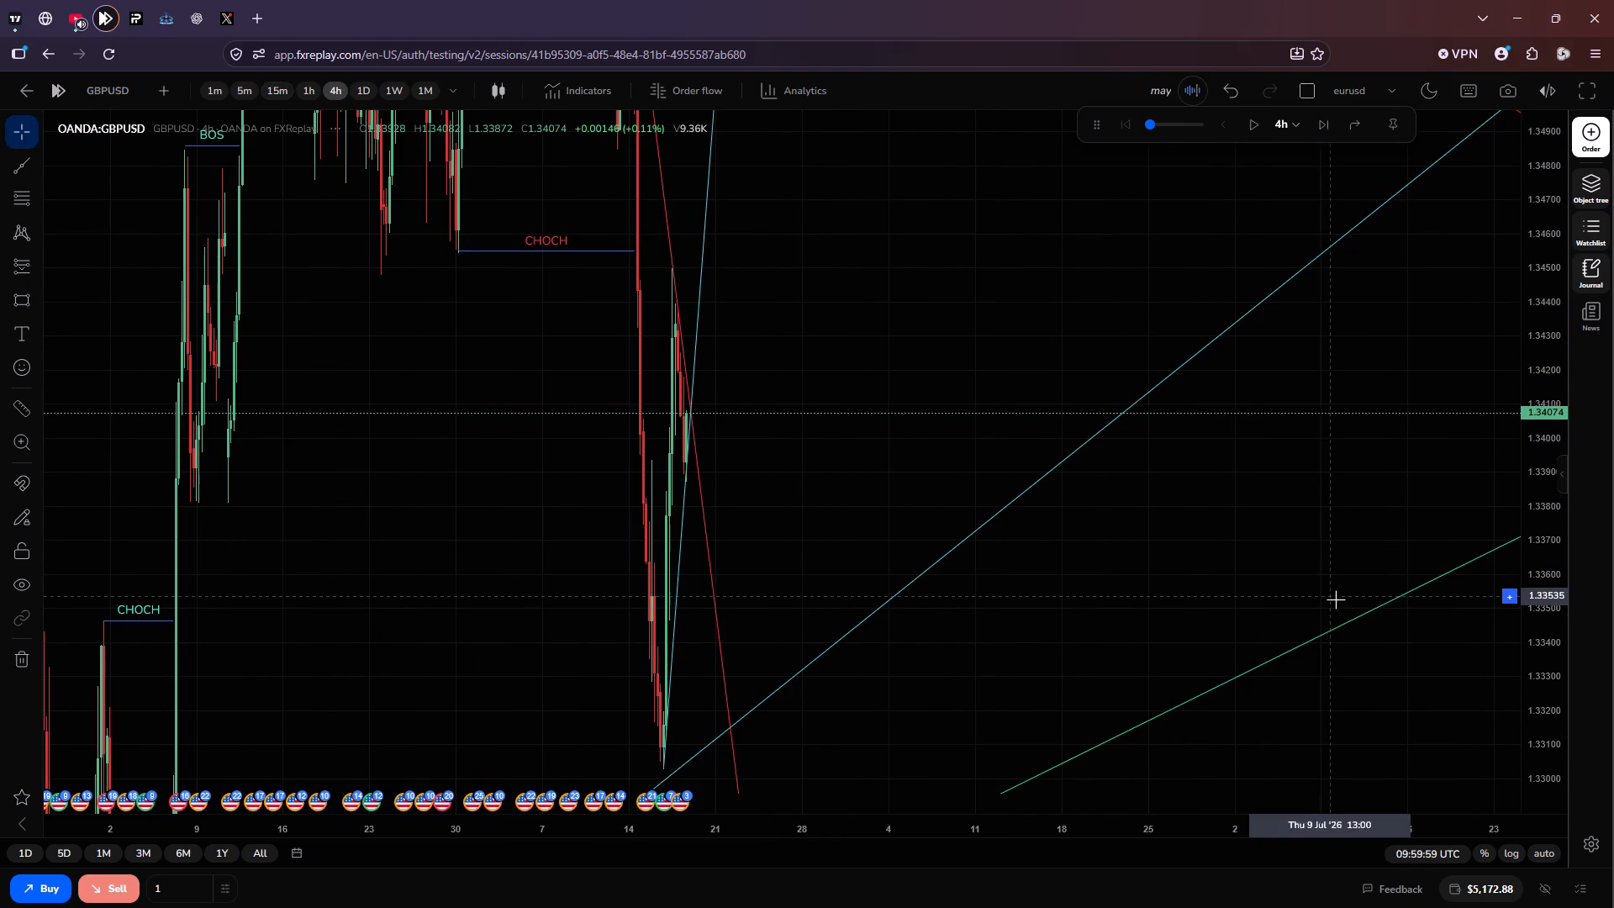
scroll(1555, 647, down, 5)
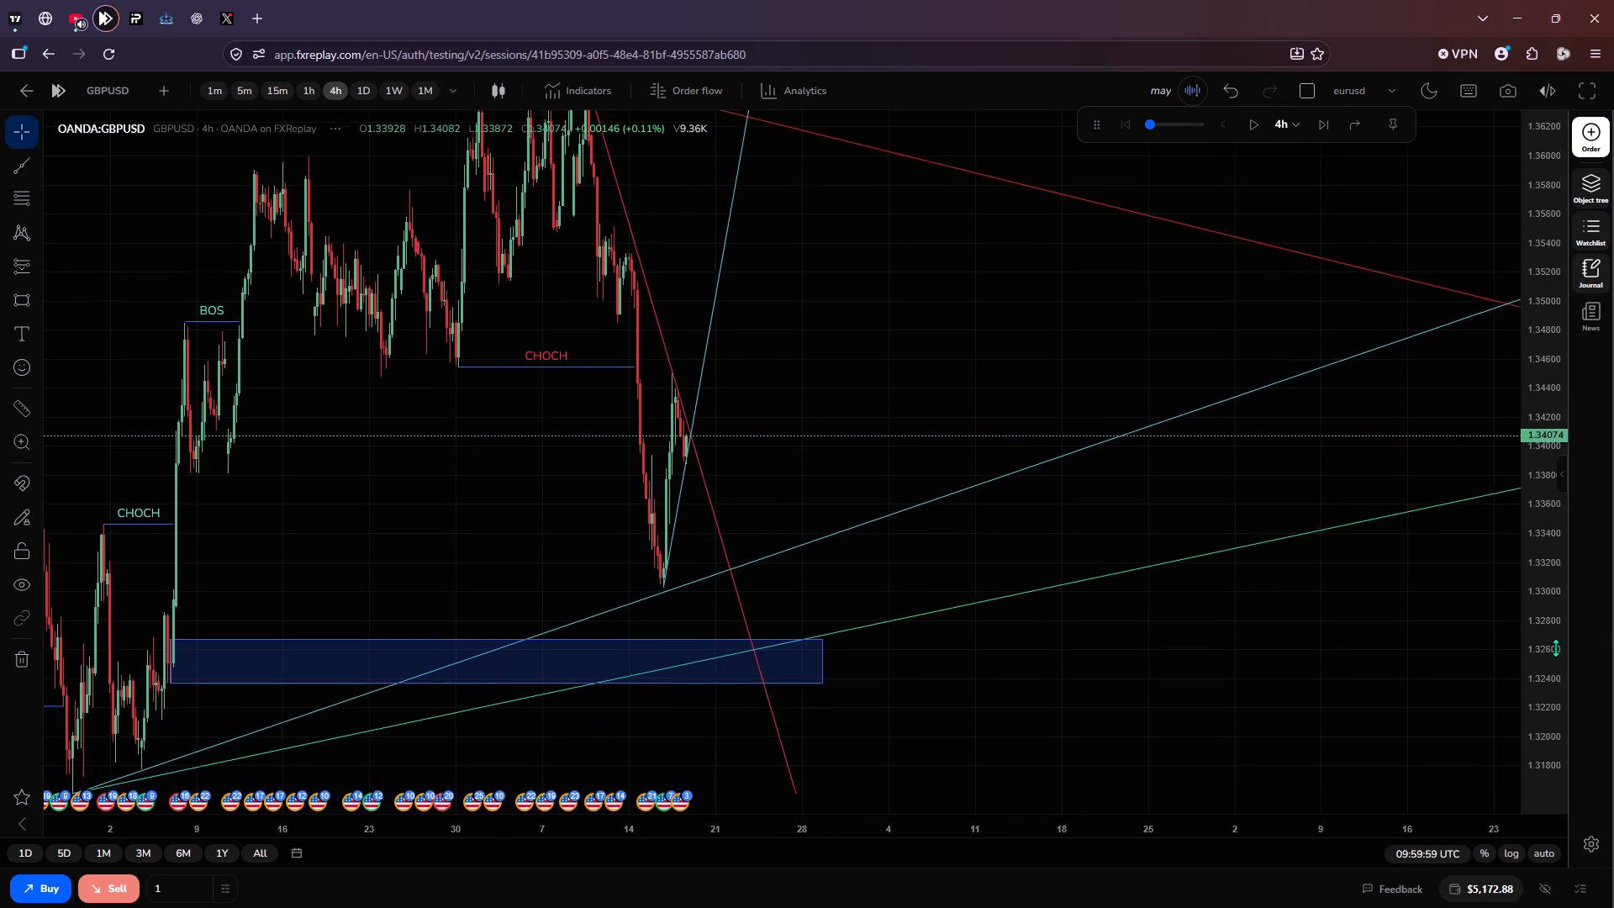
scroll(1555, 647, down, 3)
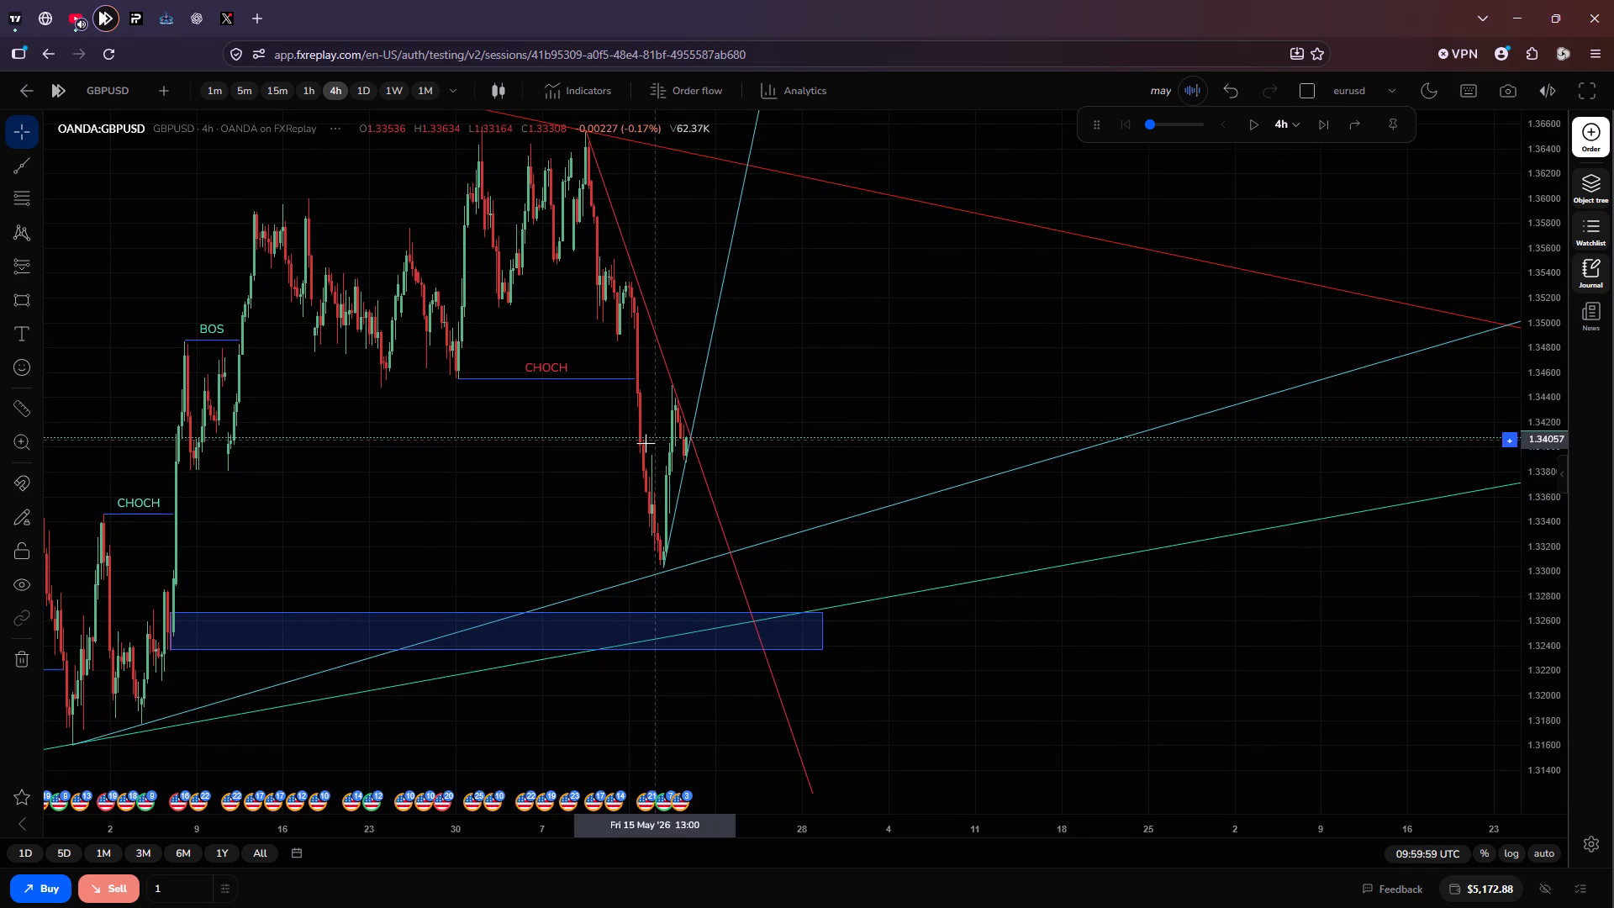
click(274, 84)
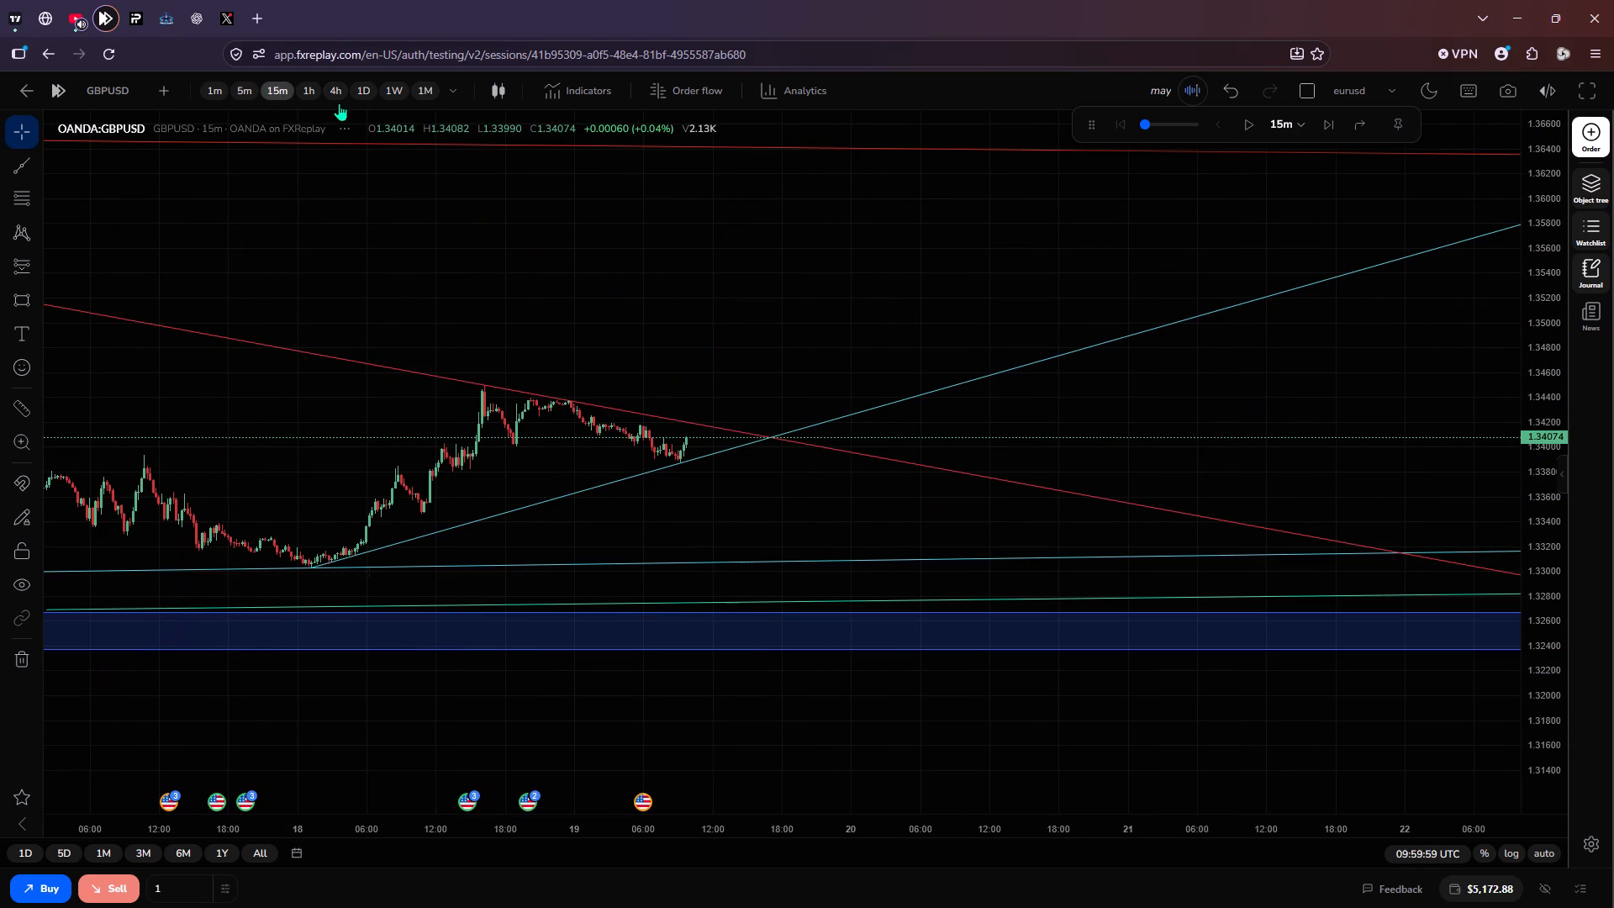
Replay GBPUSD on the 15-minute chart to 10:44:59 on 19 May and pause.
scroll(1564, 635, up, 2)
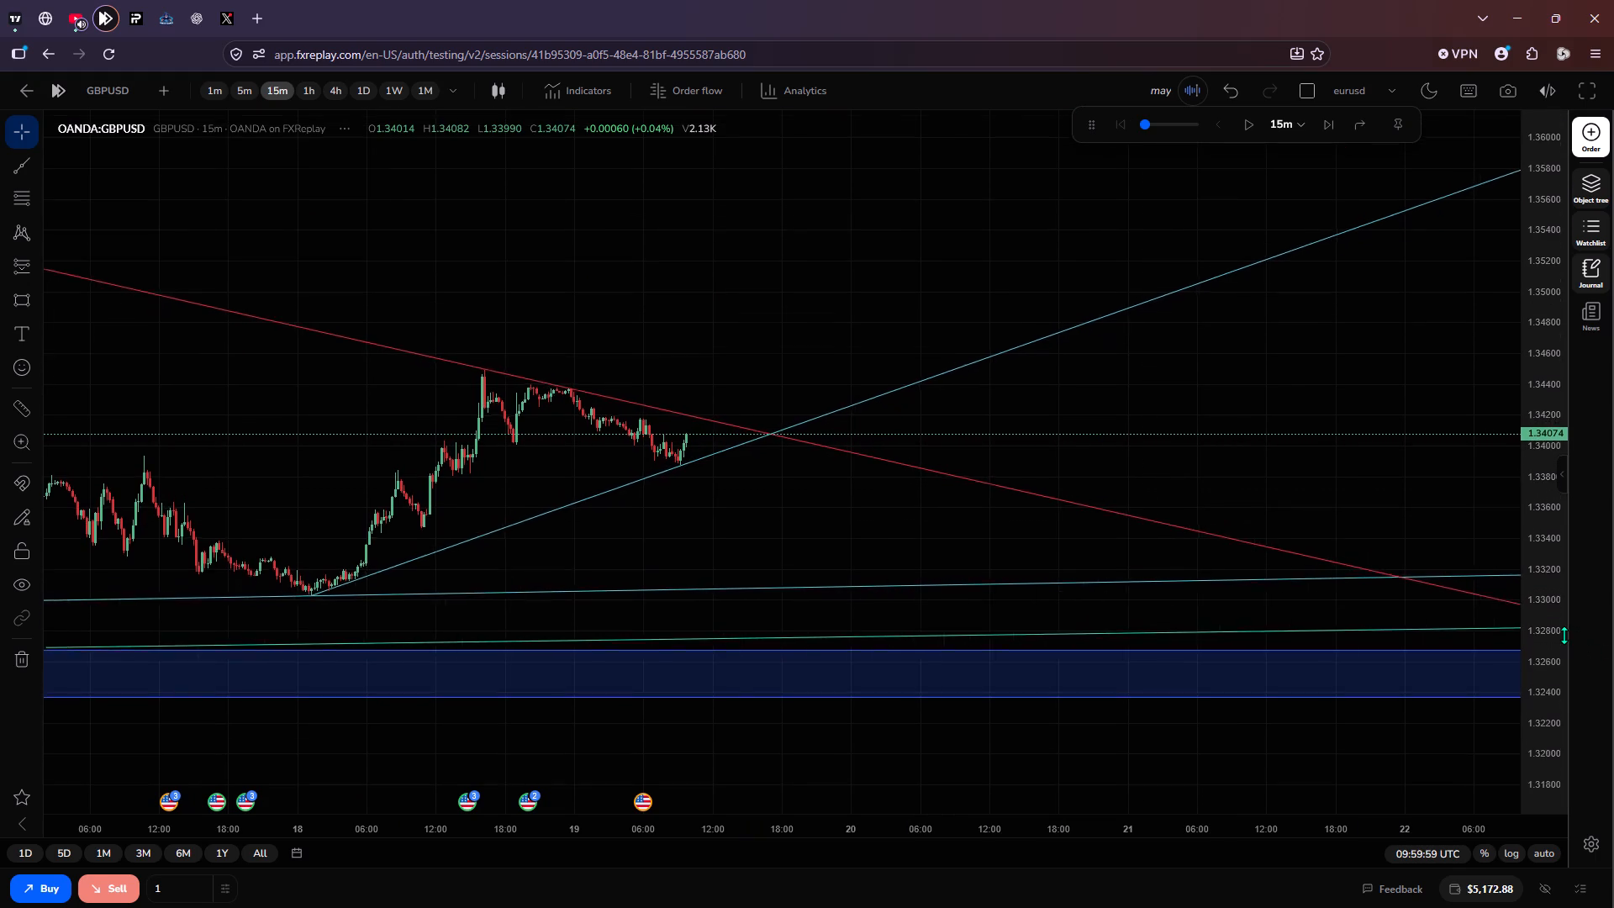
scroll(1564, 635, up, 2)
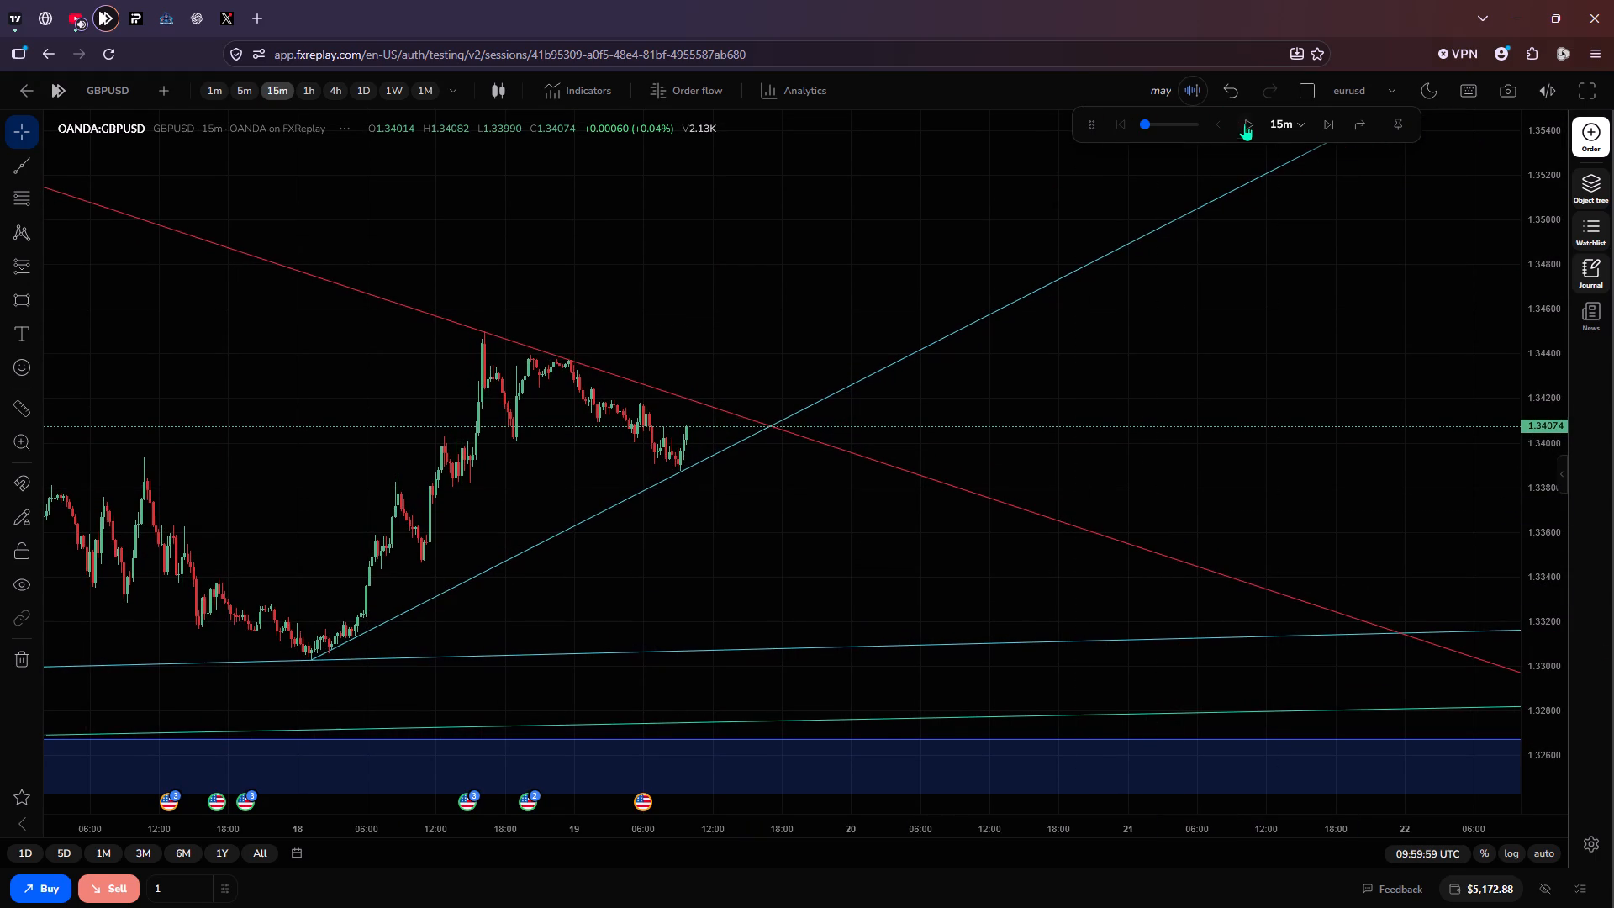
click(1252, 129)
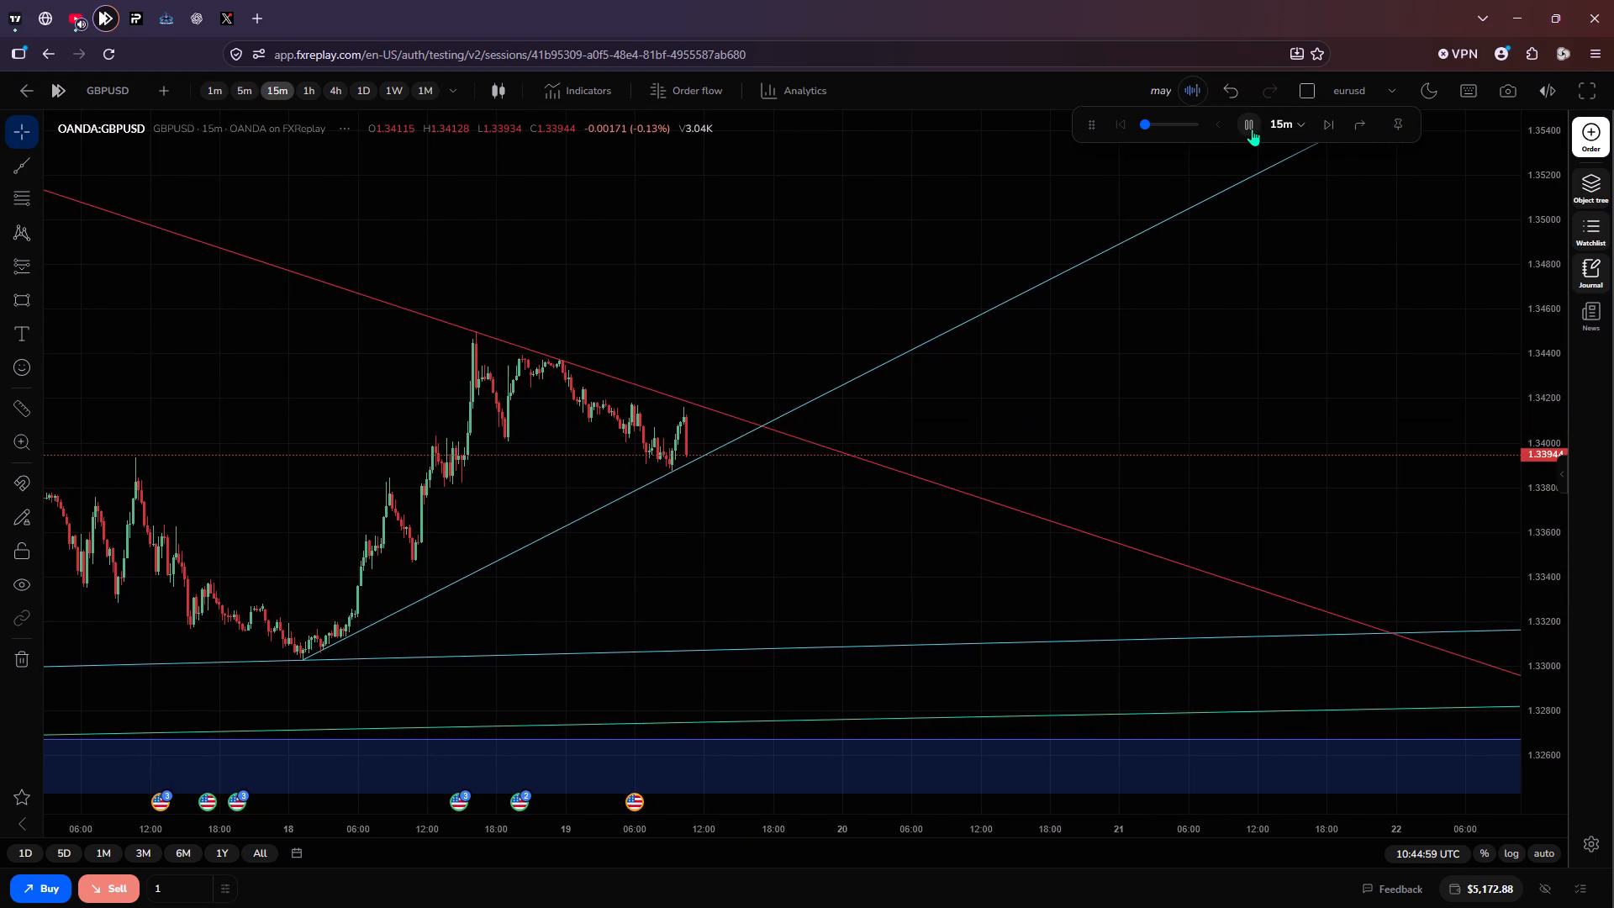
click(1252, 129)
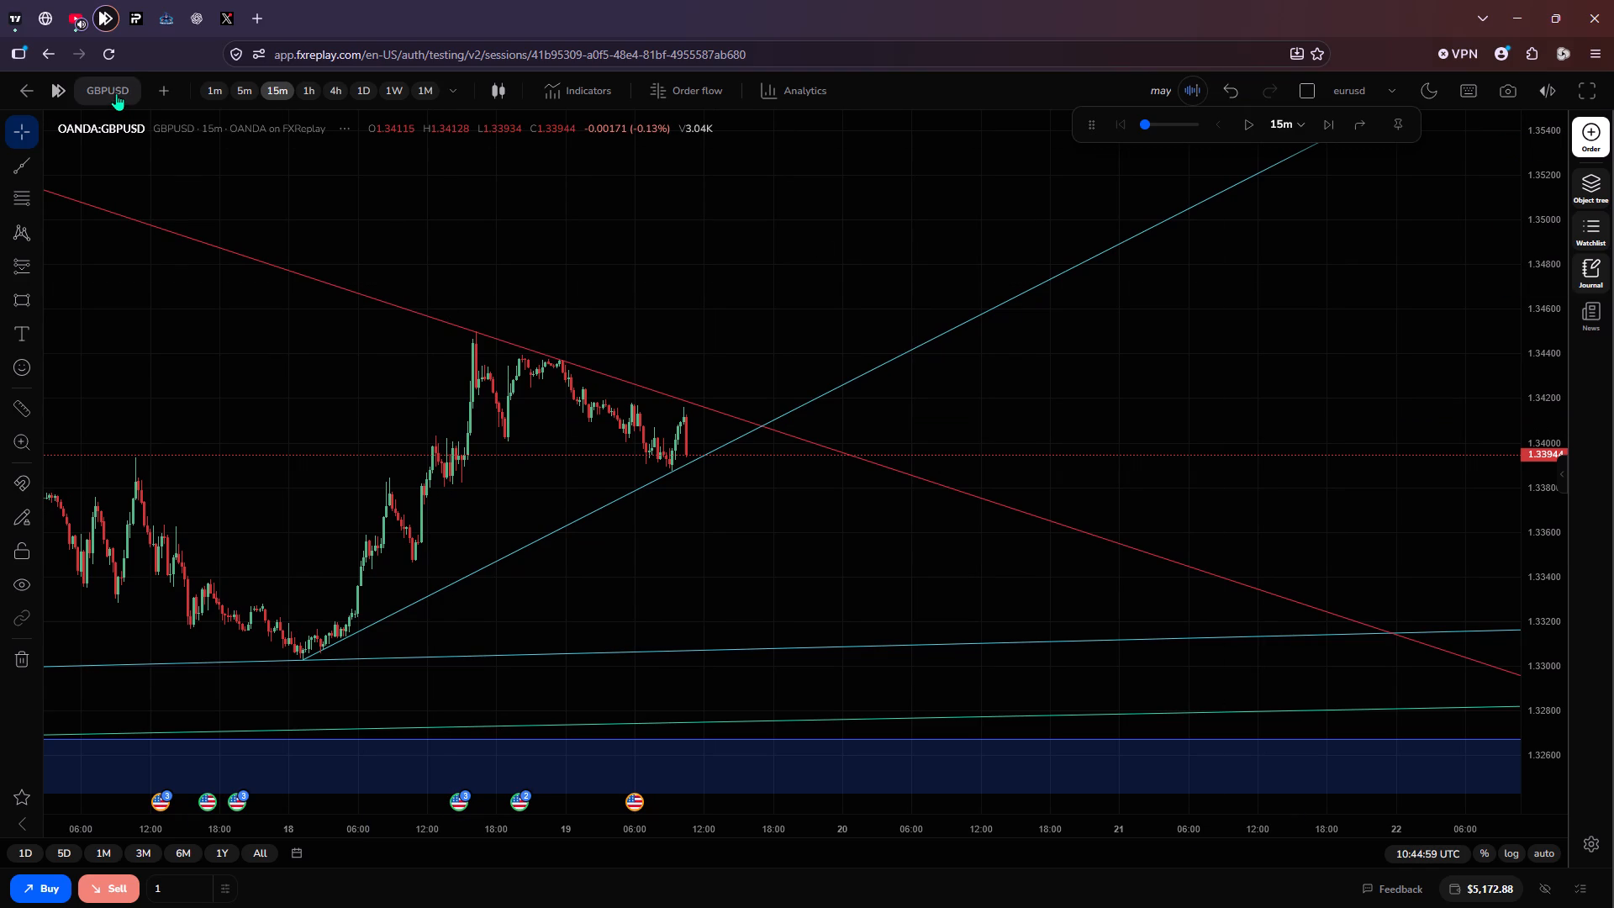
Switch the chart to EURUSD and replay it to 11:29:59 on 19 May, pausing there.
click(116, 93)
click(715, 547)
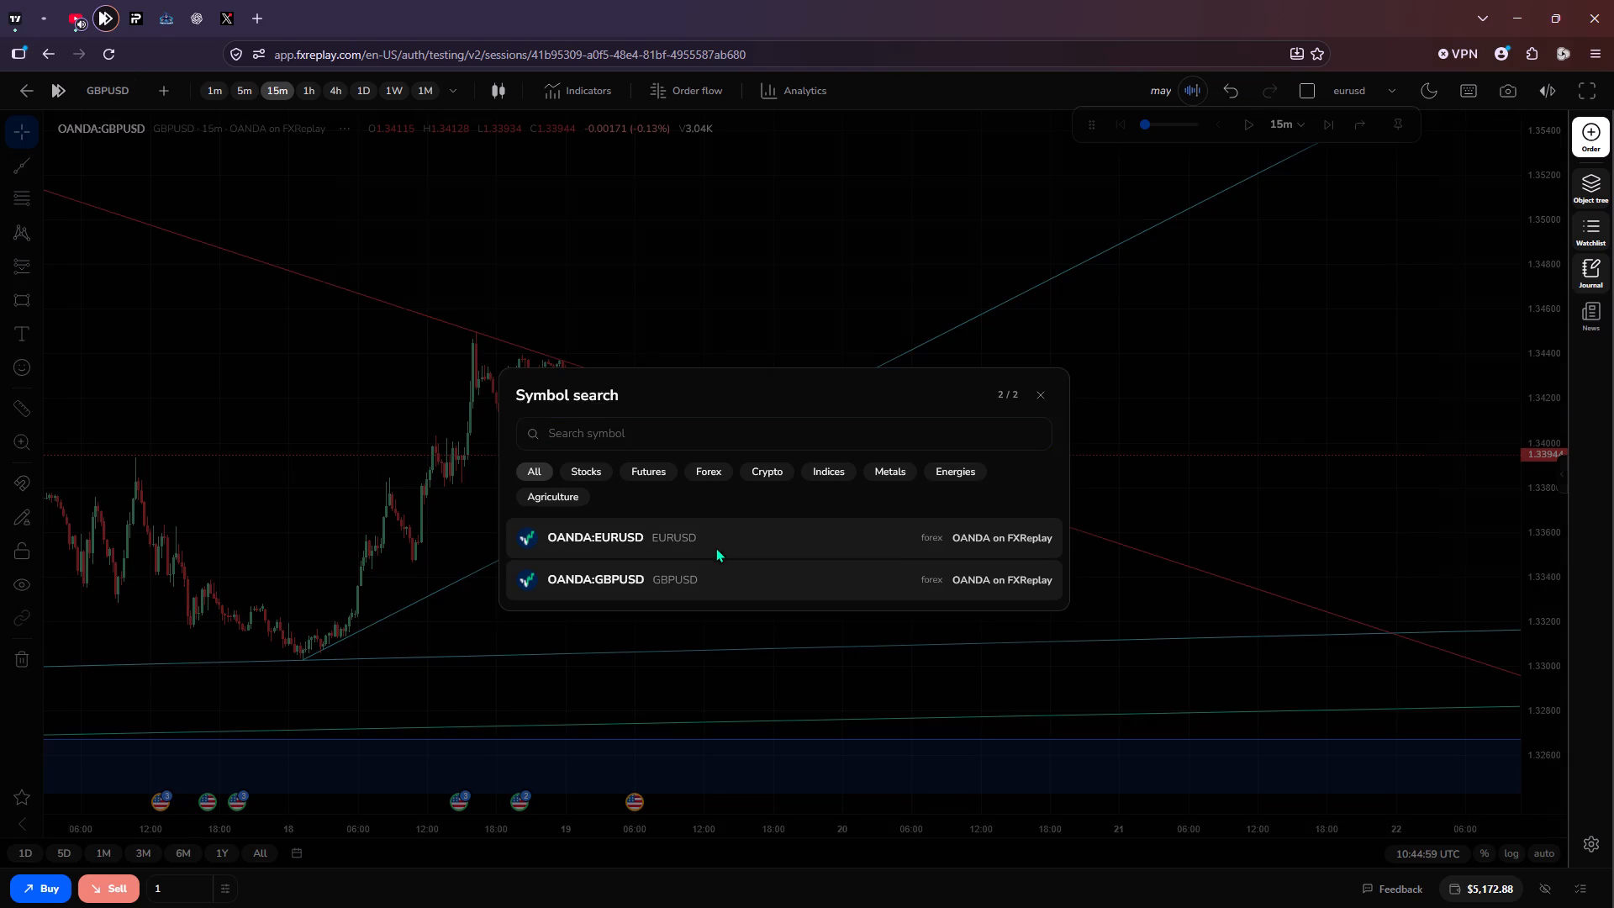
scroll(715, 547, down, 1)
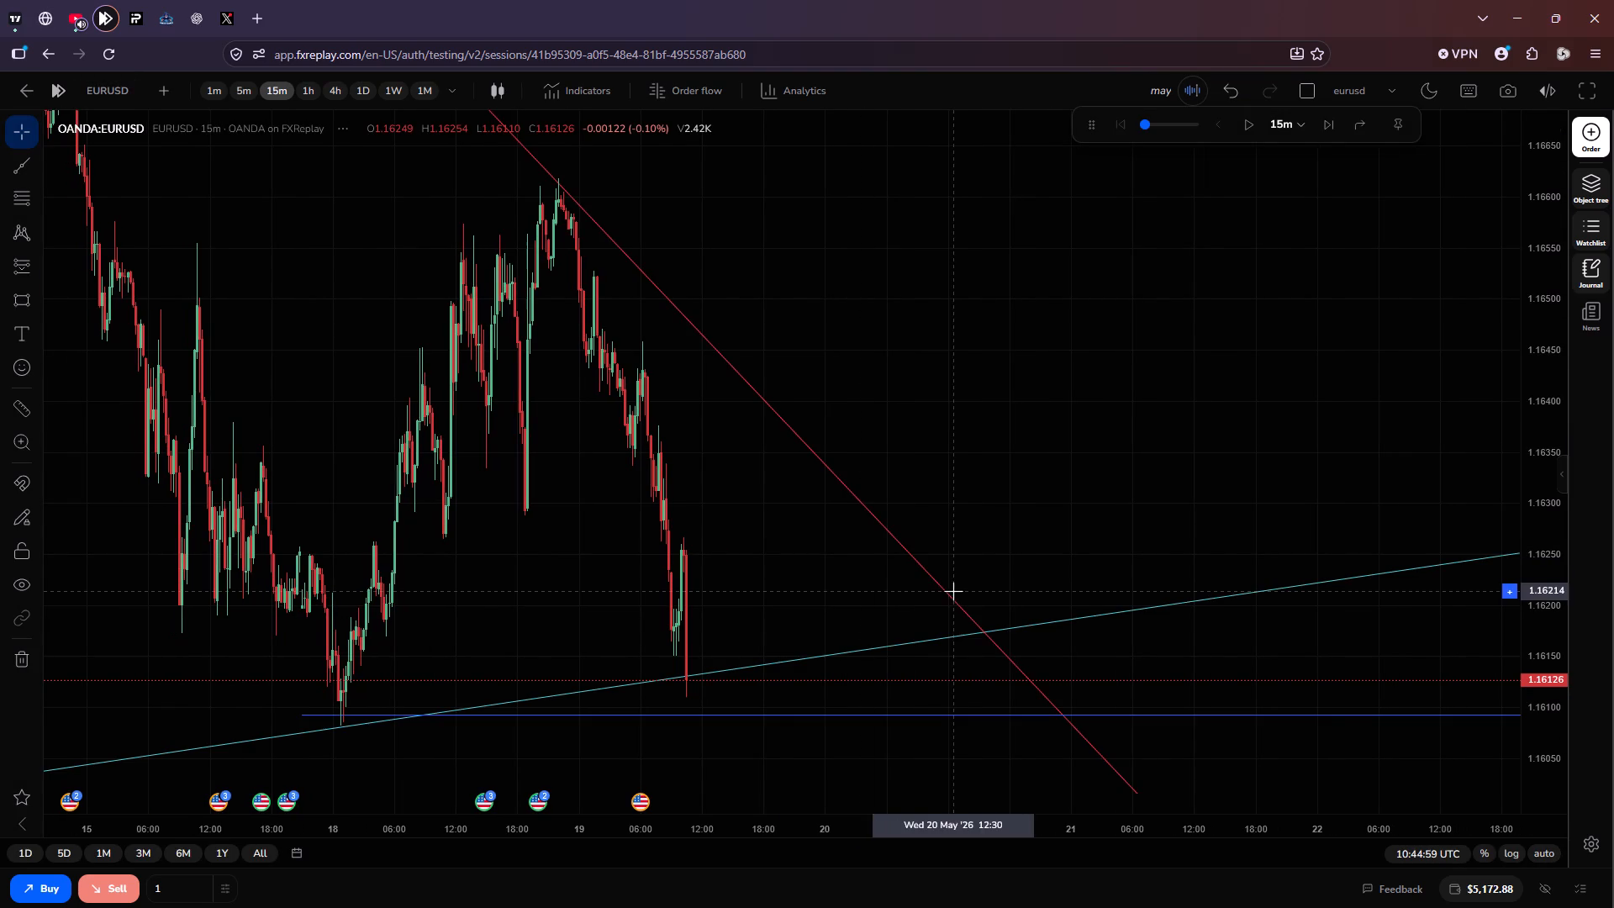
scroll(1529, 699, down, 3)
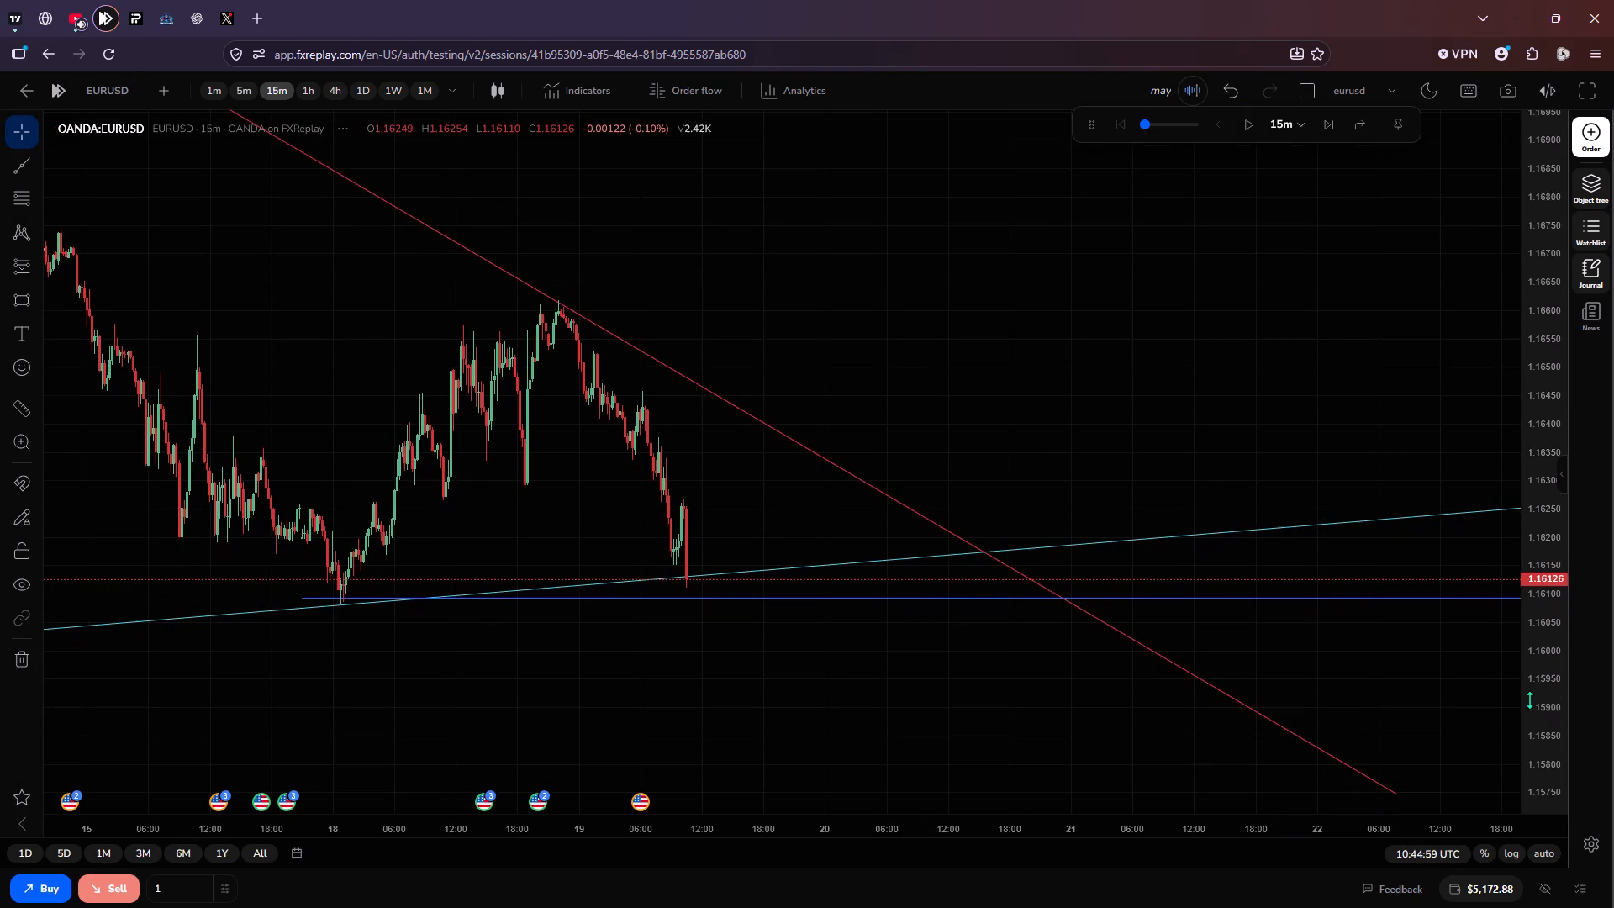
scroll(1529, 699, down, 1)
click(1245, 126)
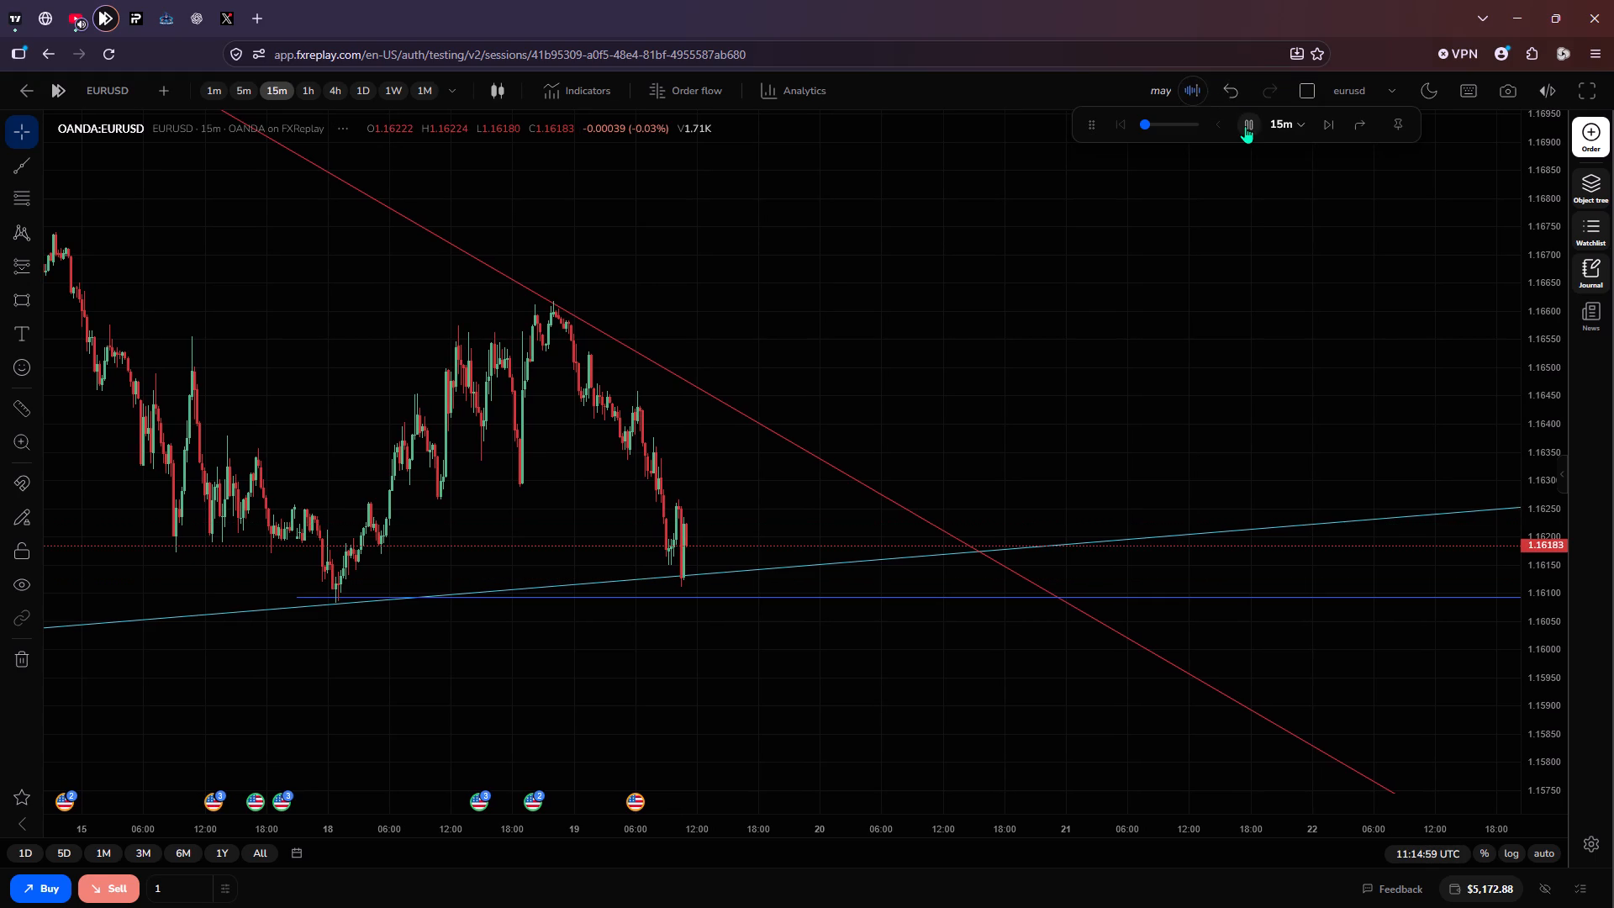
click(1245, 126)
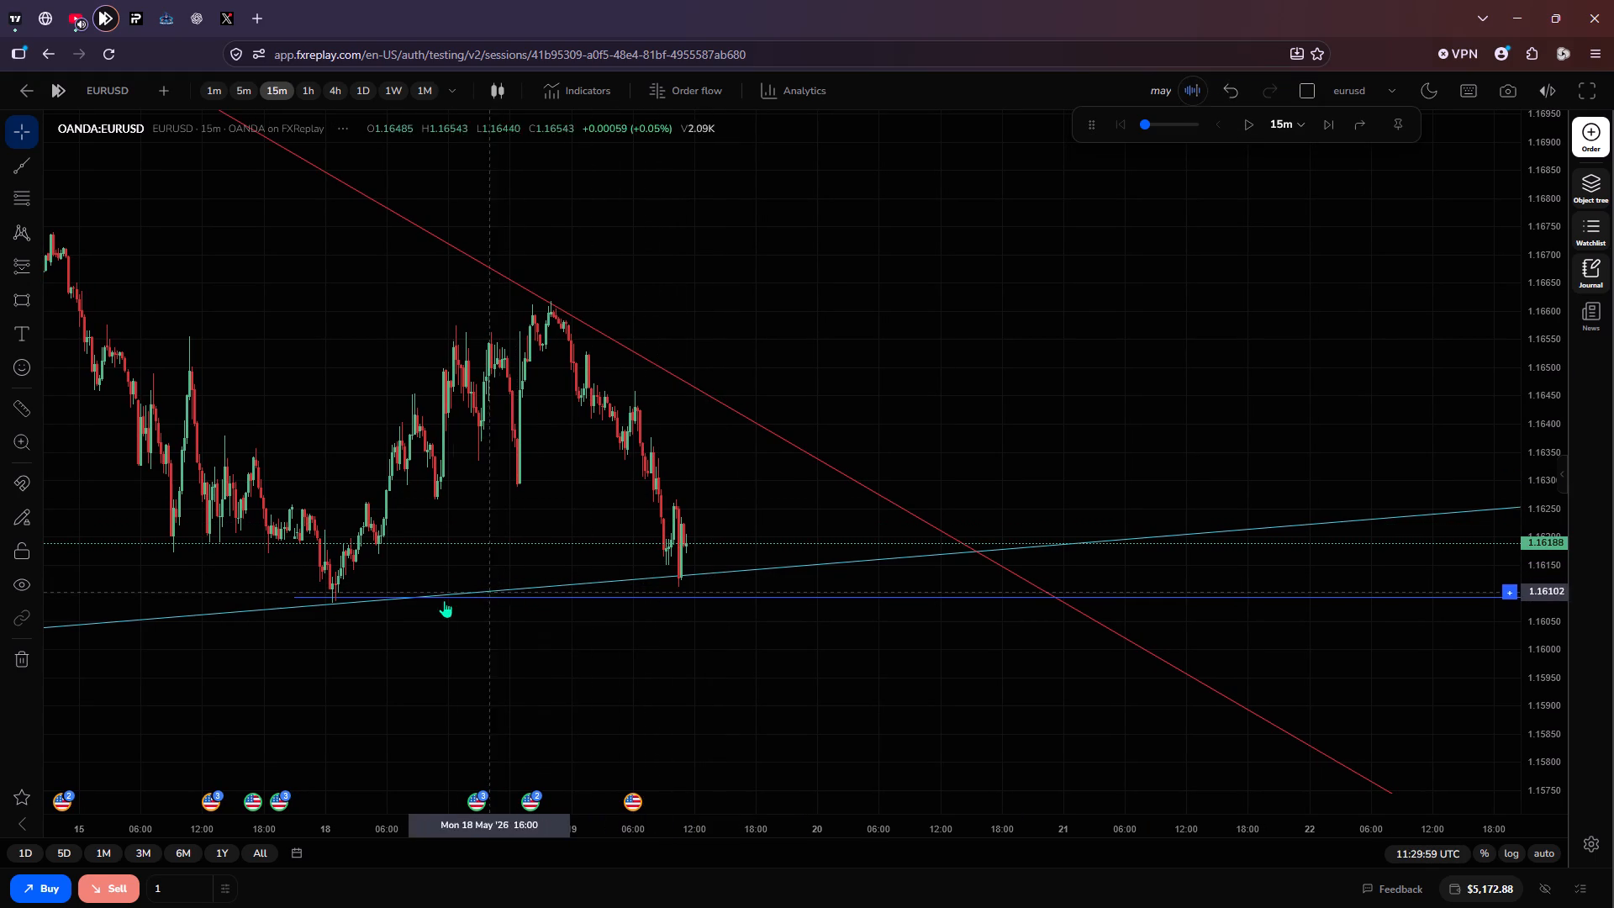
Re-anchor the rising cyan EURUSD trendline so it passes just beneath the 19 May low at about 1.16110.
click(358, 602)
click(343, 605)
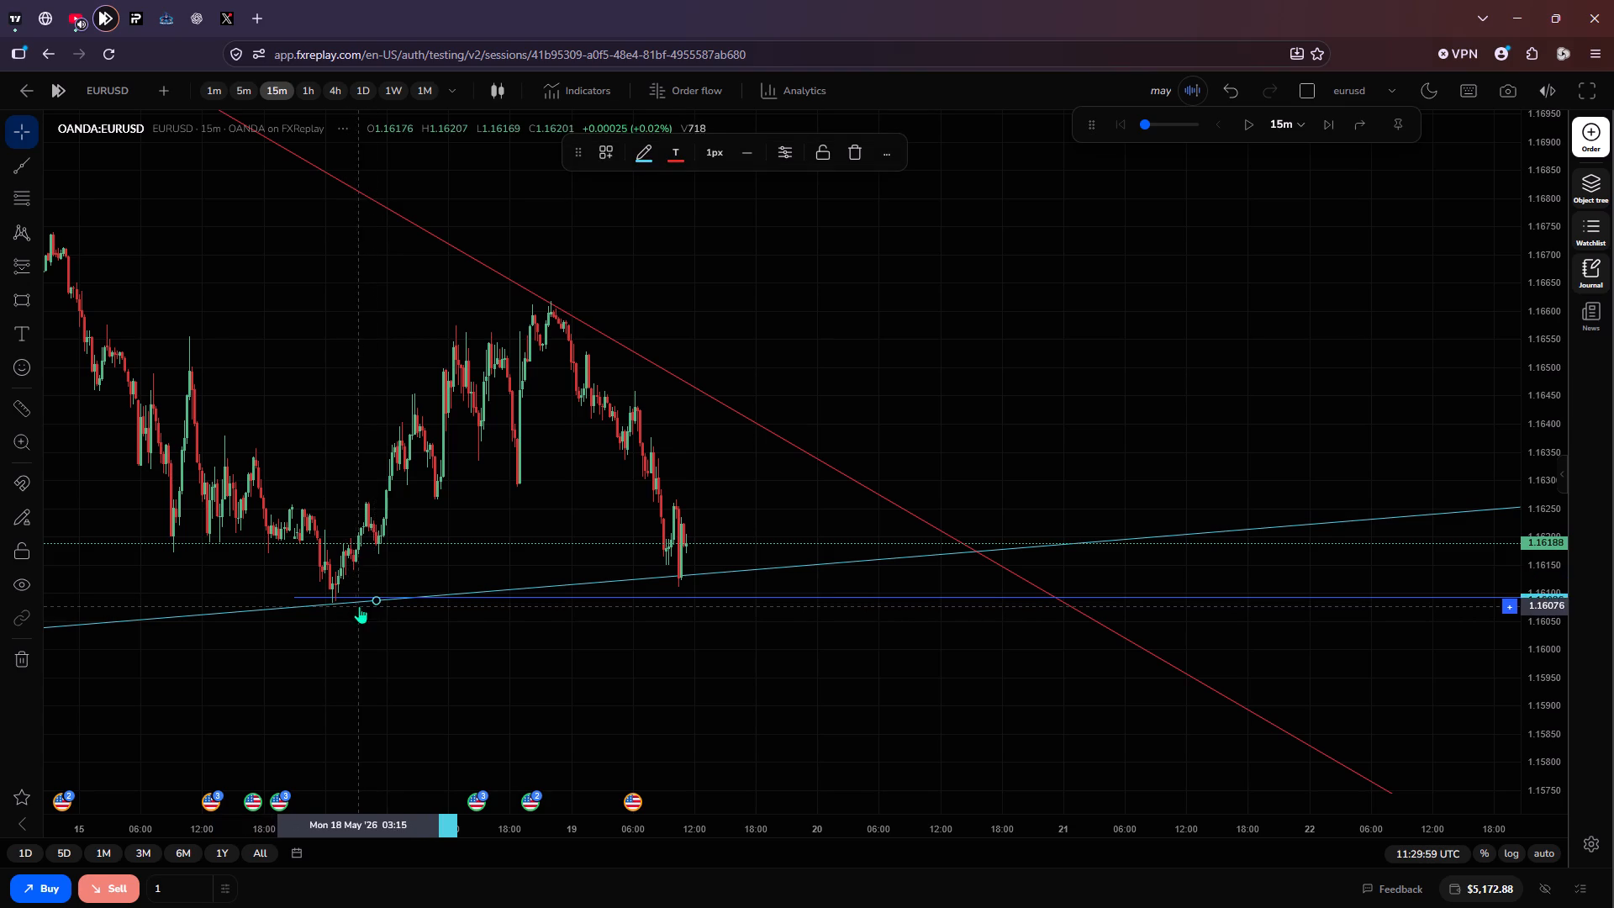
drag(377, 601, 662, 601)
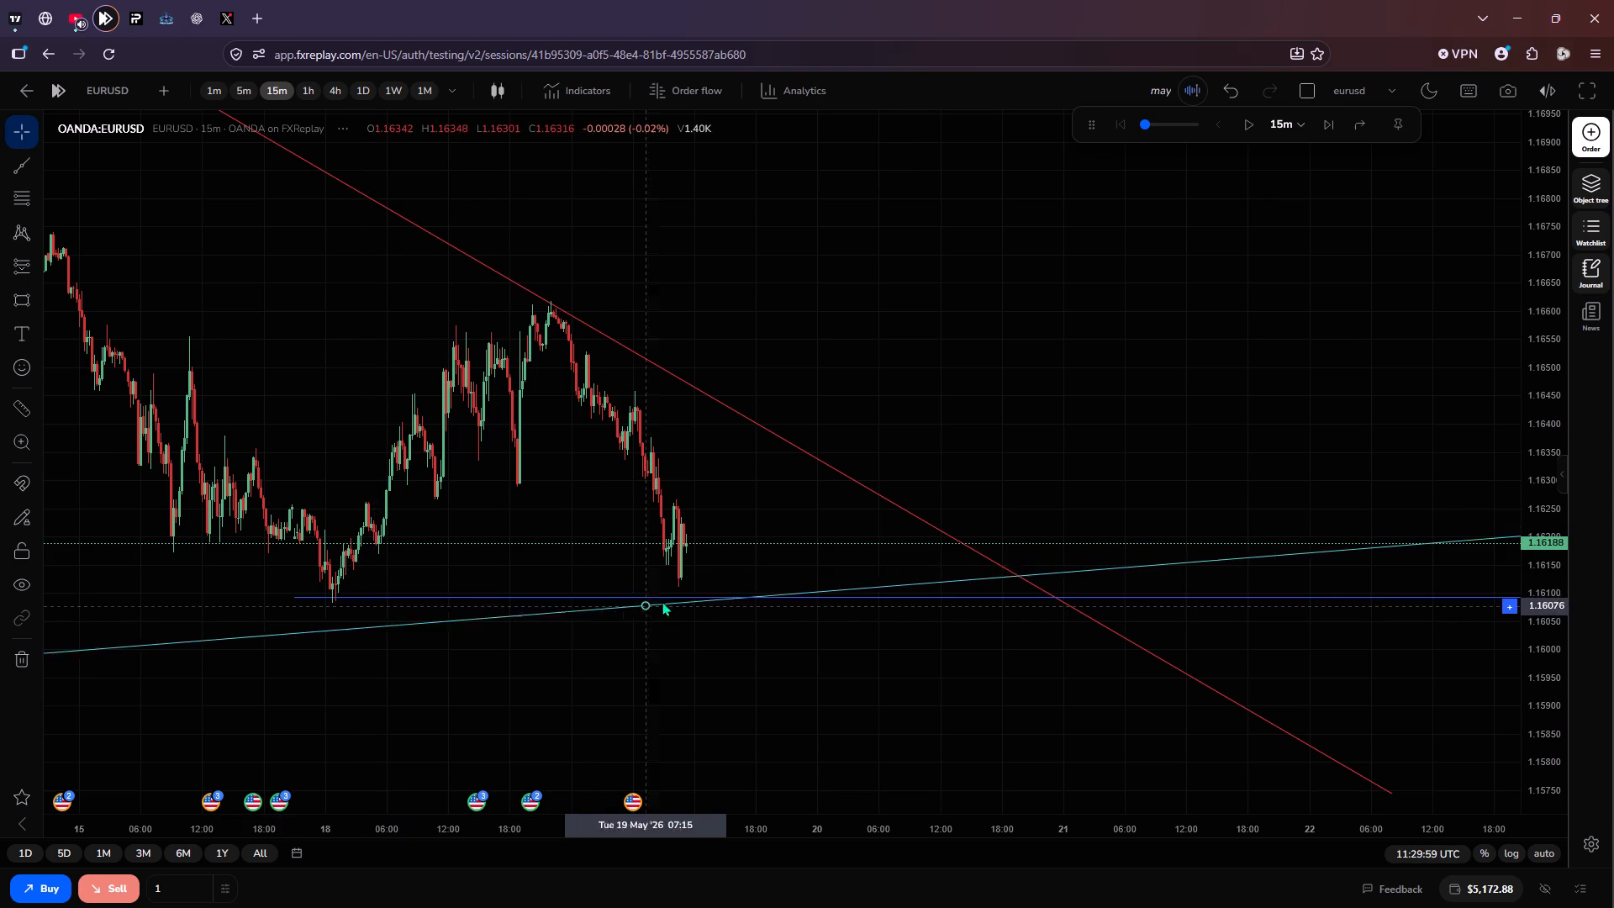
drag(662, 601, 737, 585)
click(930, 485)
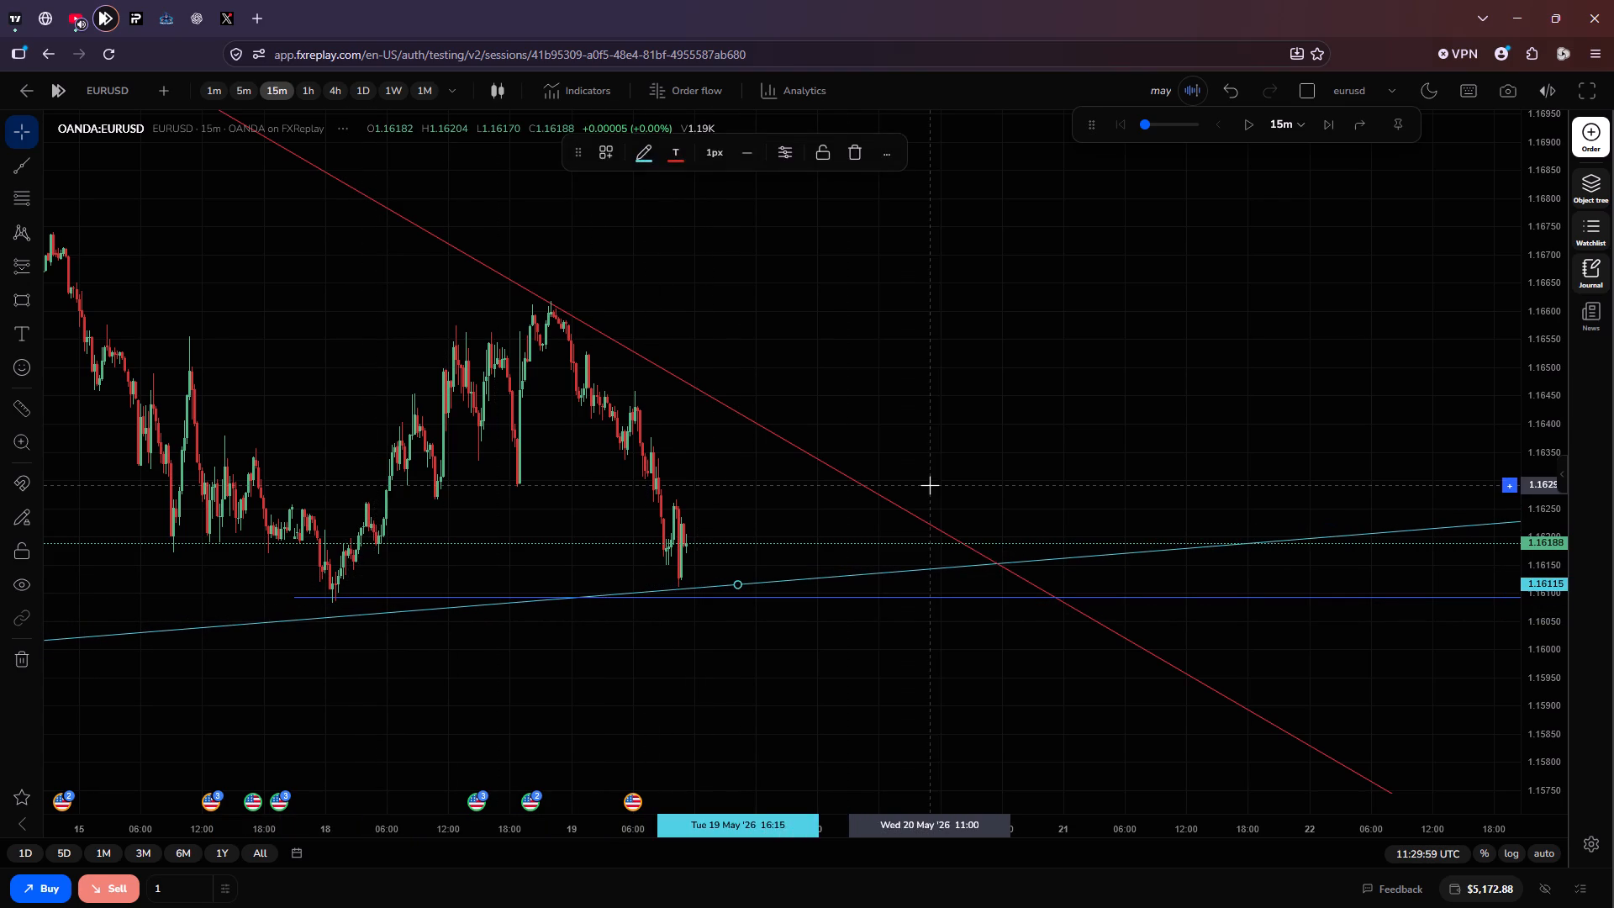
Check GBPUSD price against its converging trendlines on the 15-minute chart and return to EURUSD.
click(124, 82)
click(710, 569)
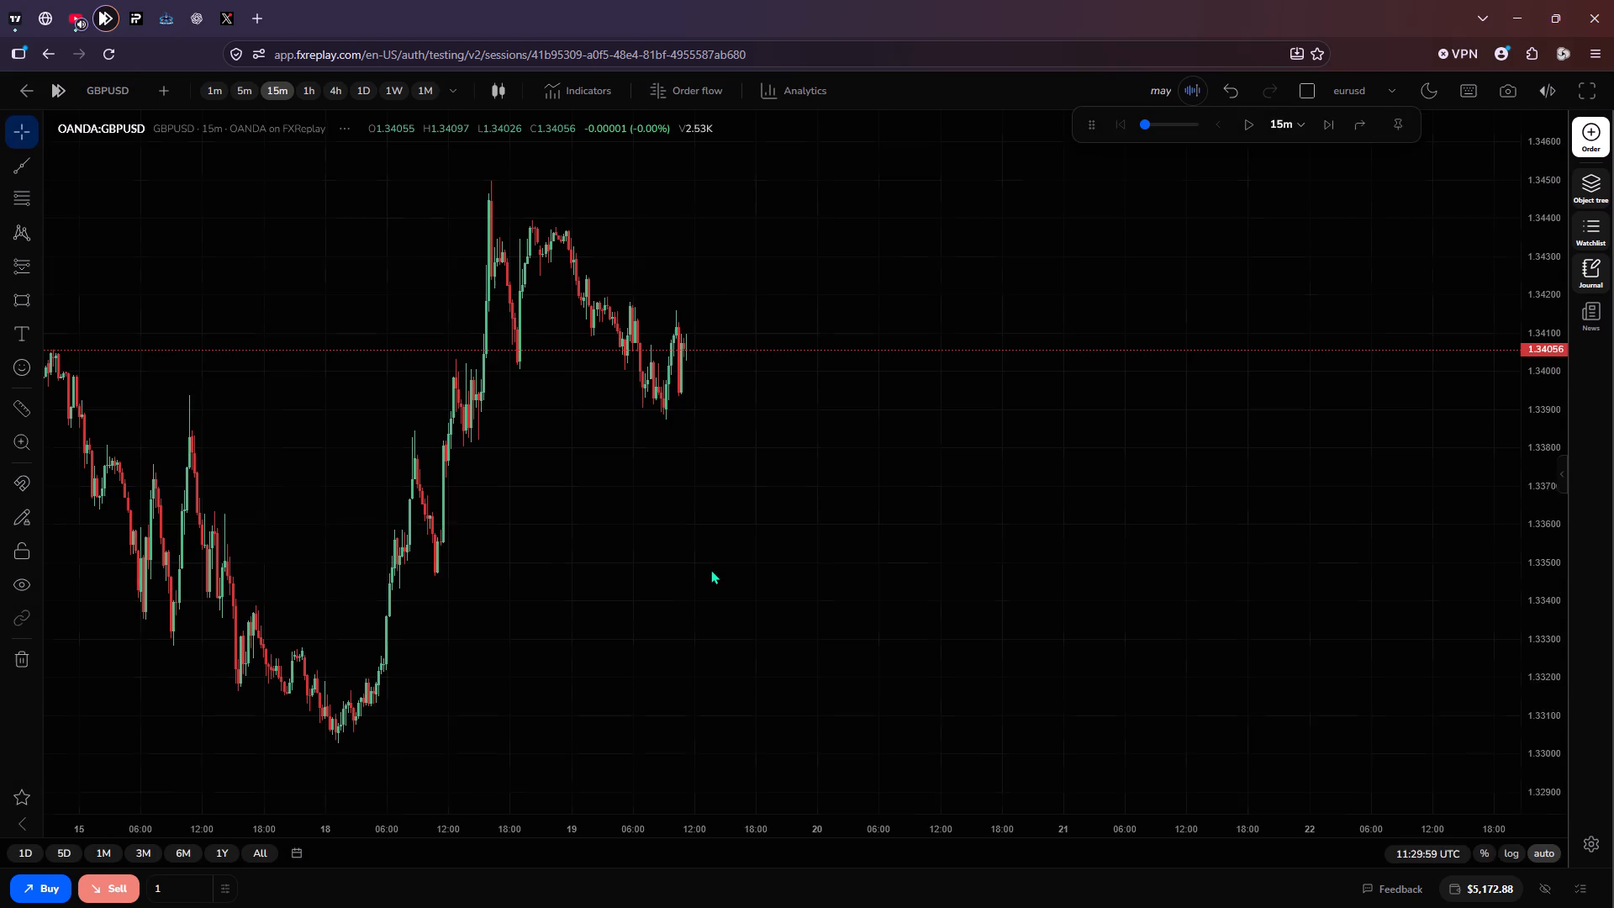
scroll(886, 560, down, 1)
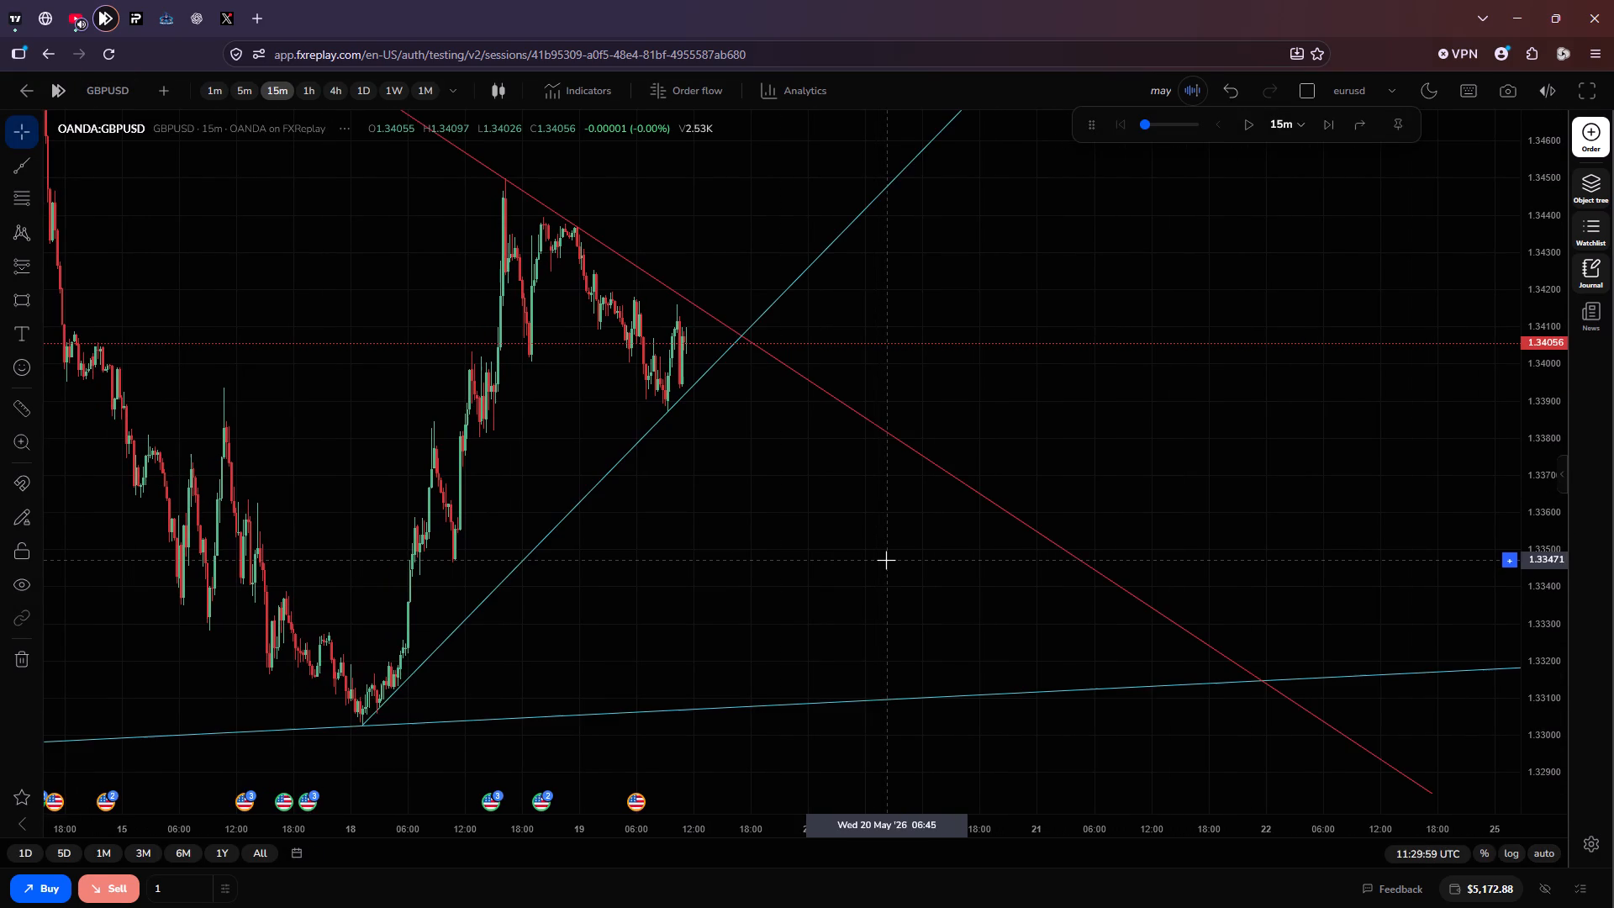
scroll(886, 560, up, 2)
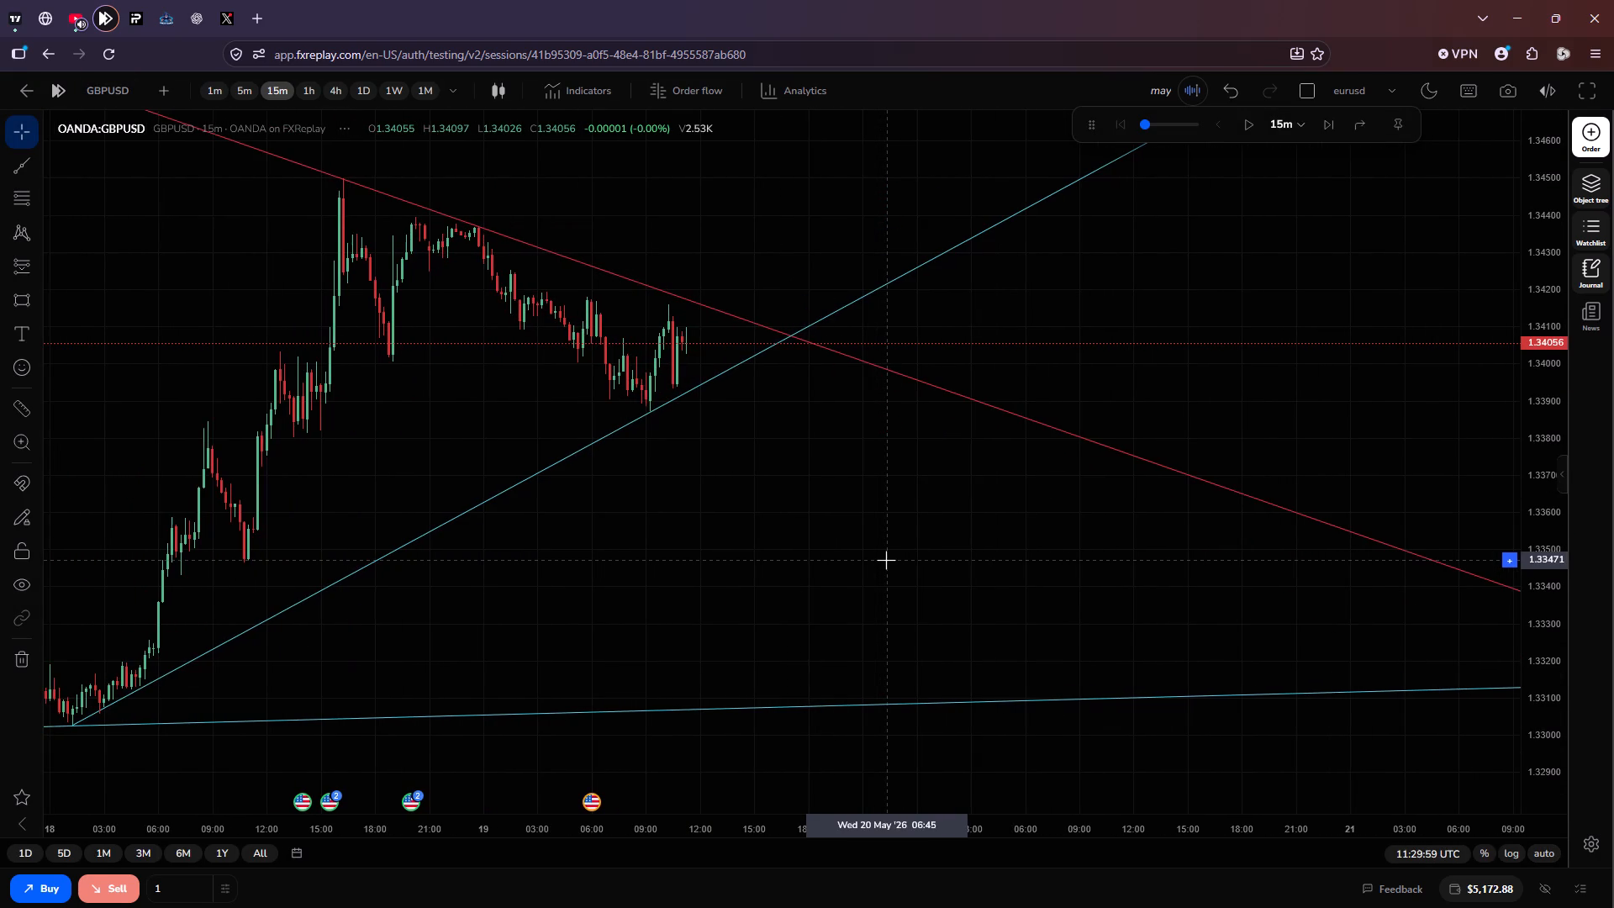
scroll(886, 560, down, 1)
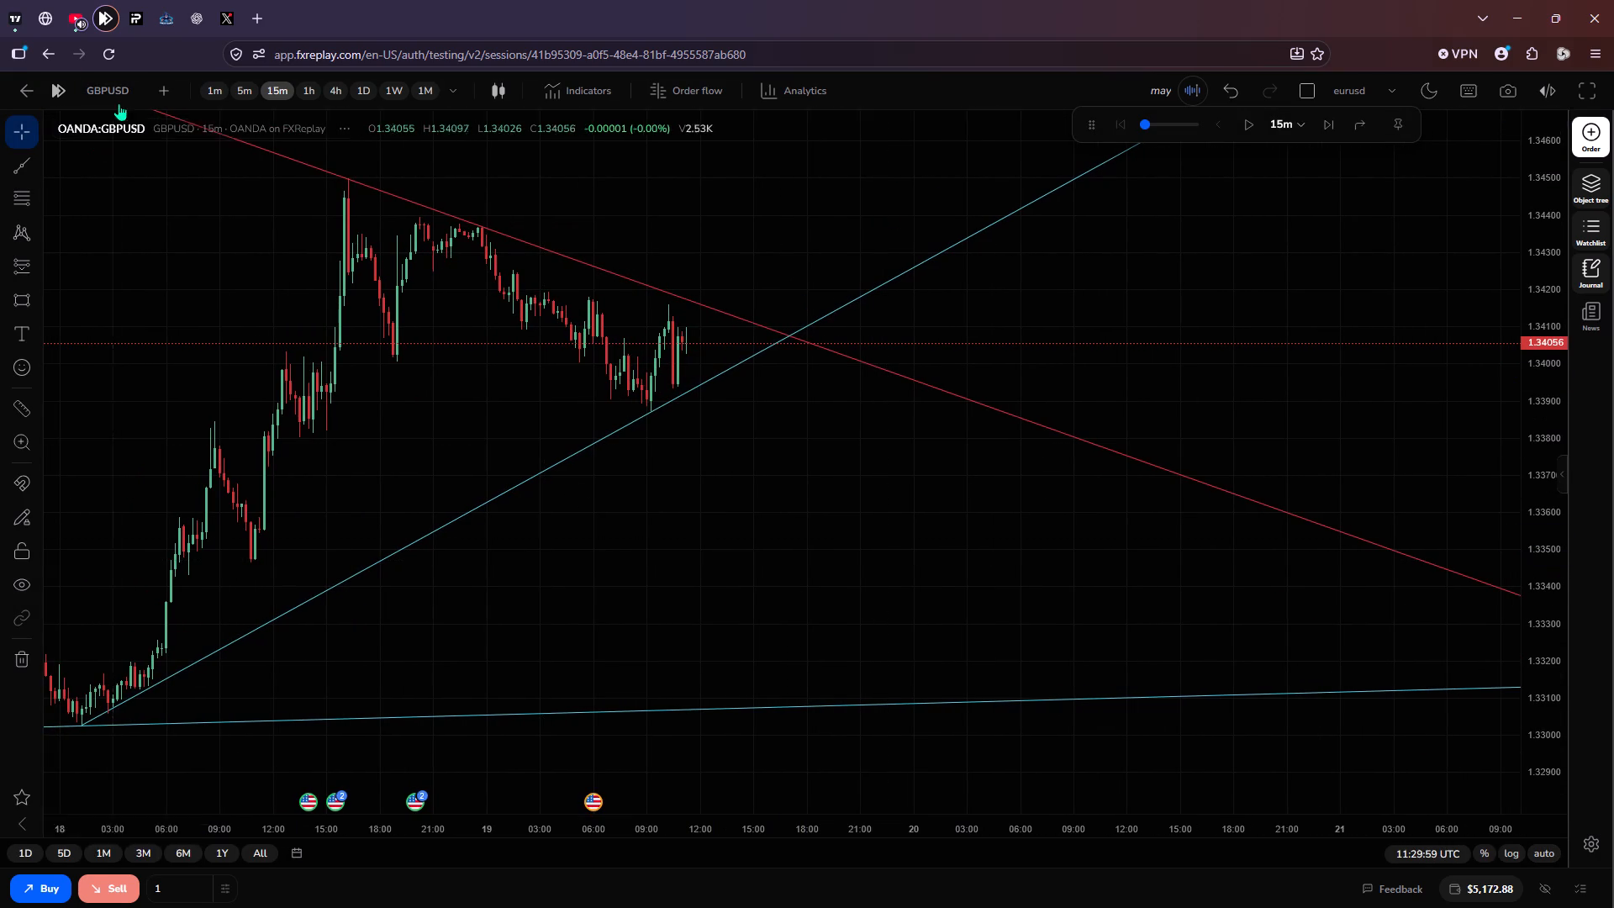
click(119, 102)
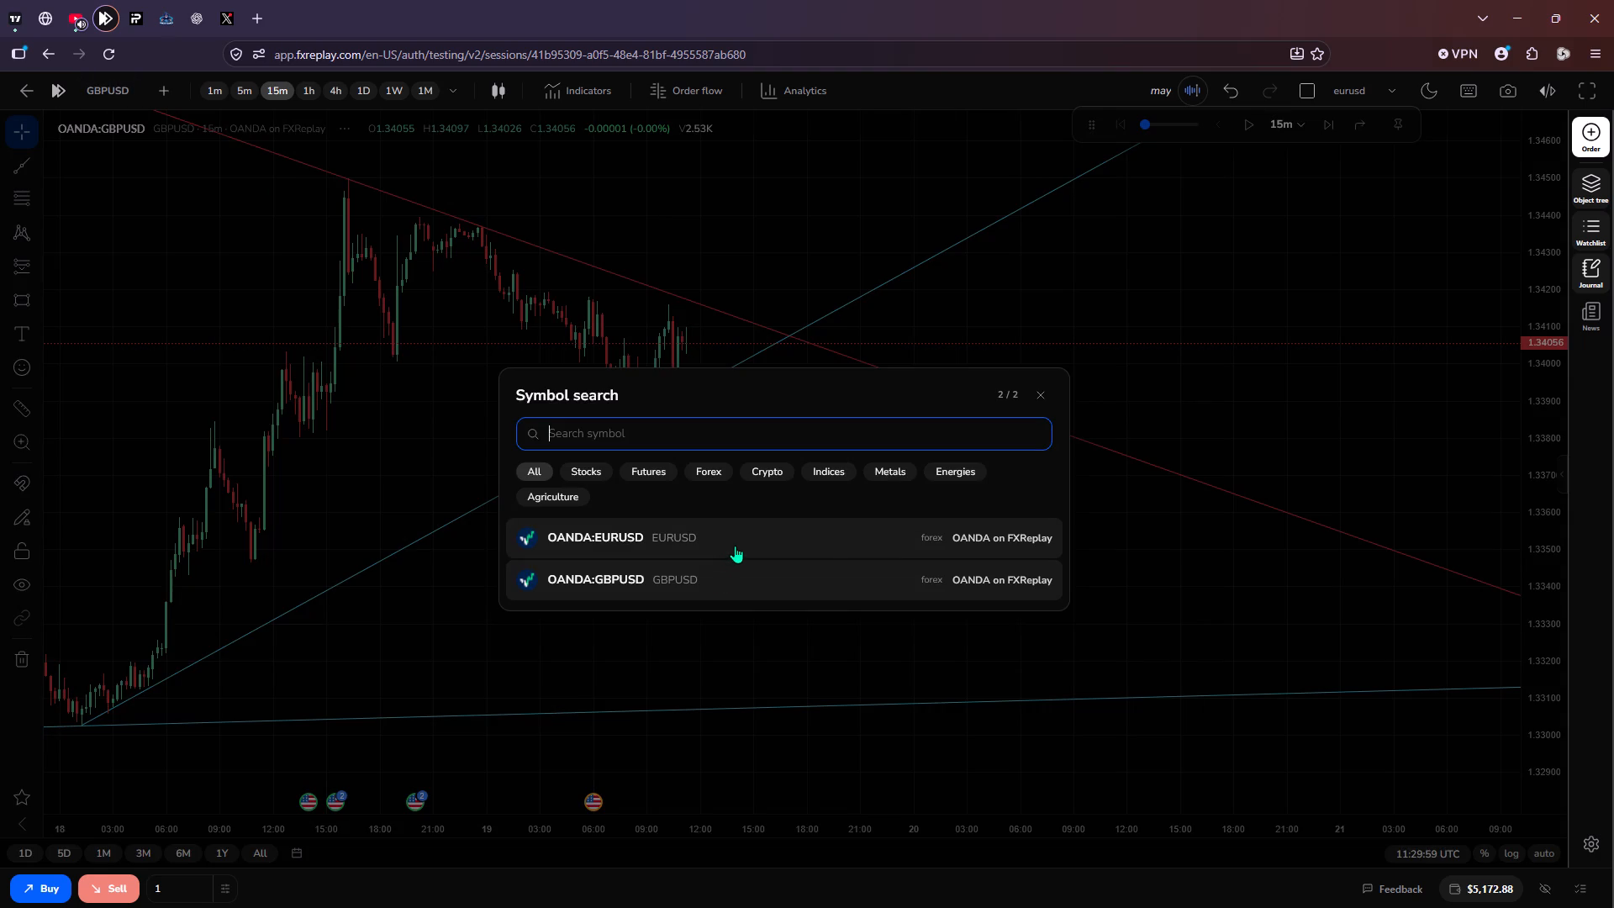
click(803, 541)
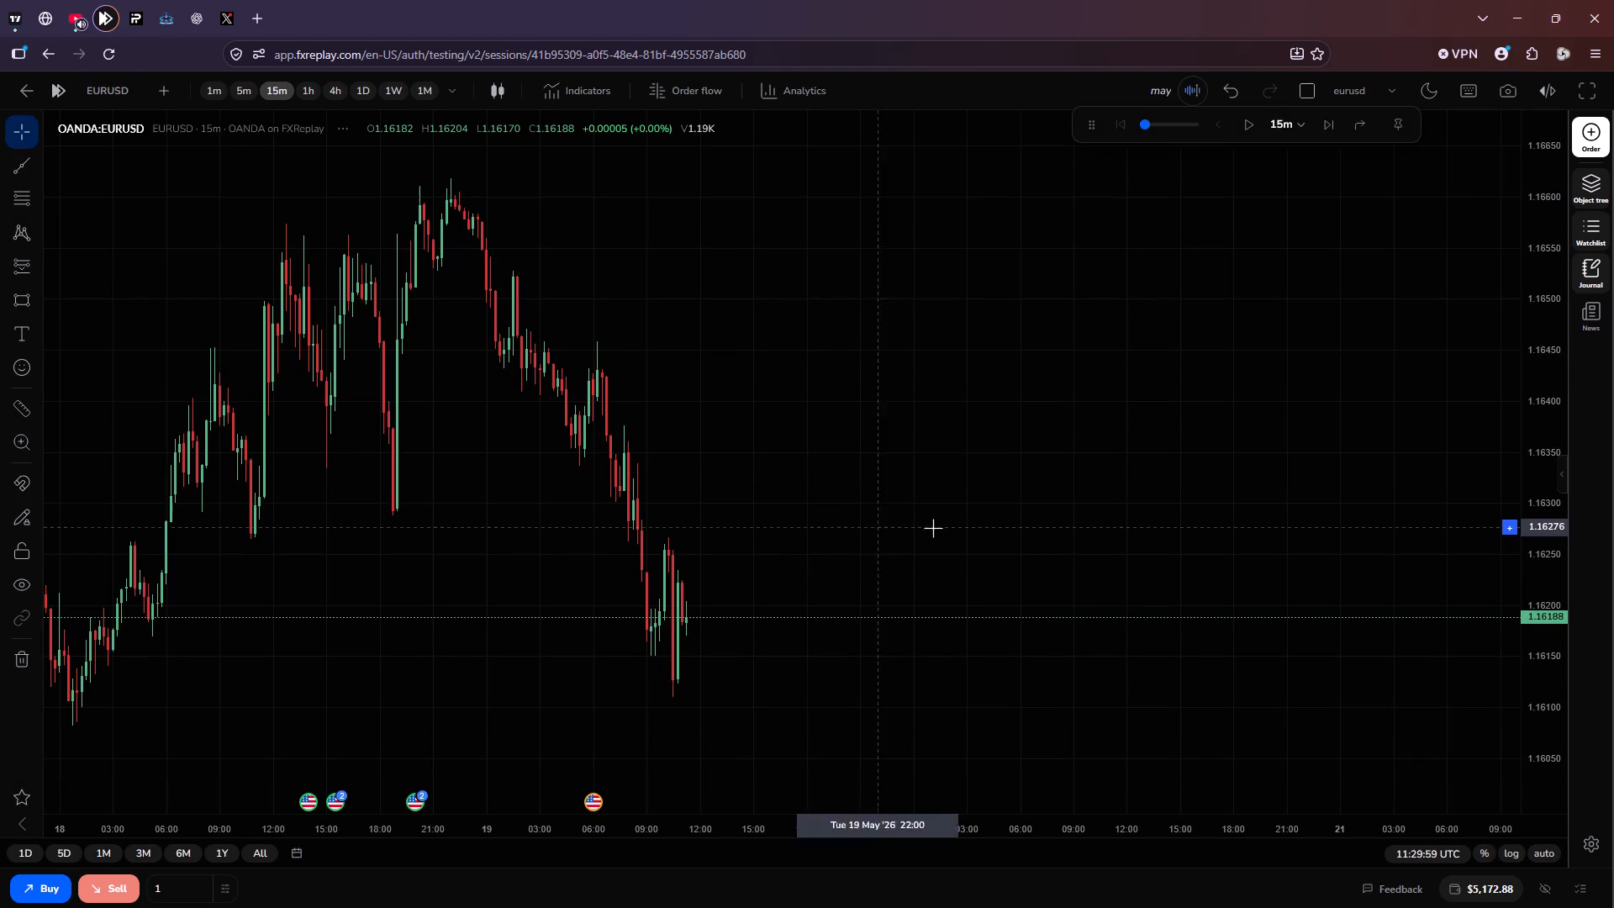
Replay EURUSD on the 15-minute chart to 13:29:59 on 19 May and pause.
scroll(959, 536, down, 1)
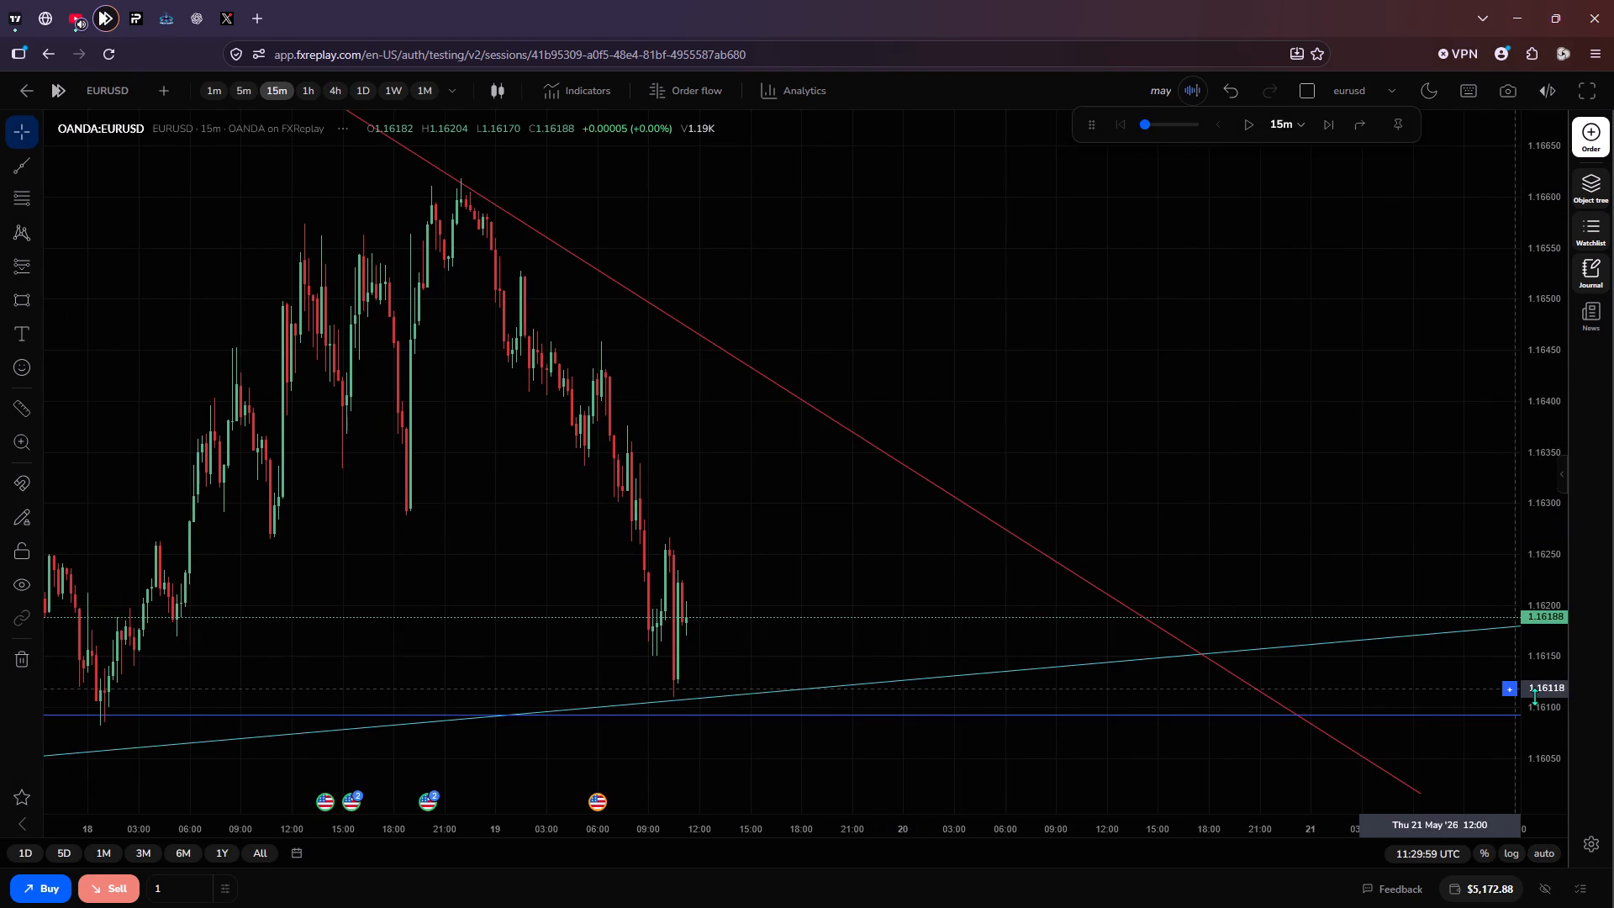
scroll(1534, 696, down, 4)
drag(814, 499, 873, 403)
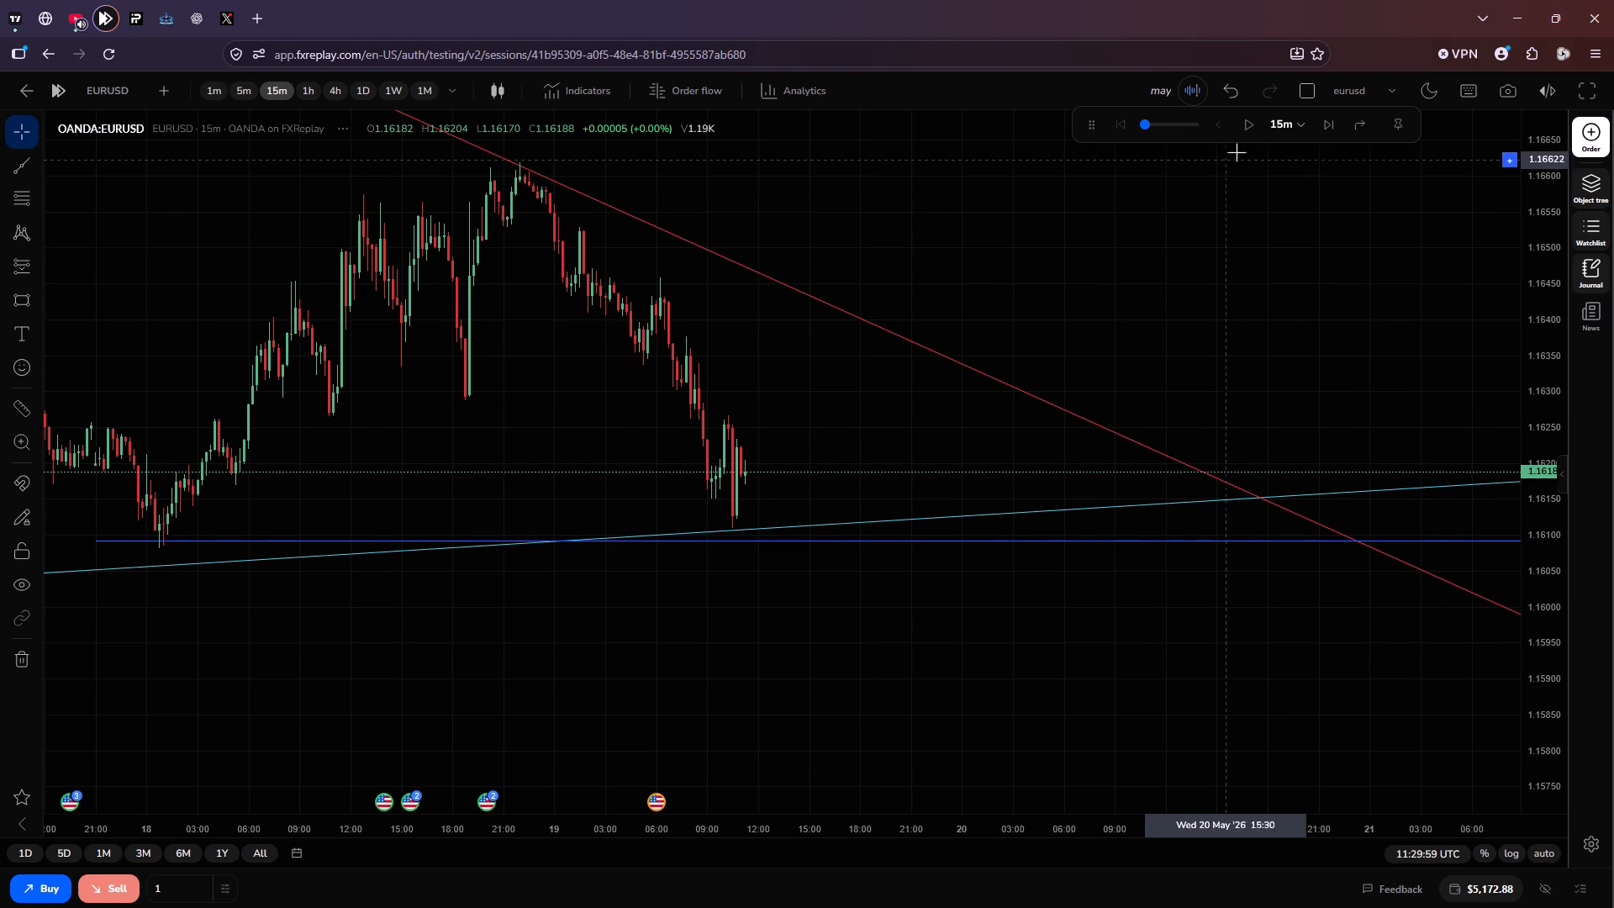
click(1246, 133)
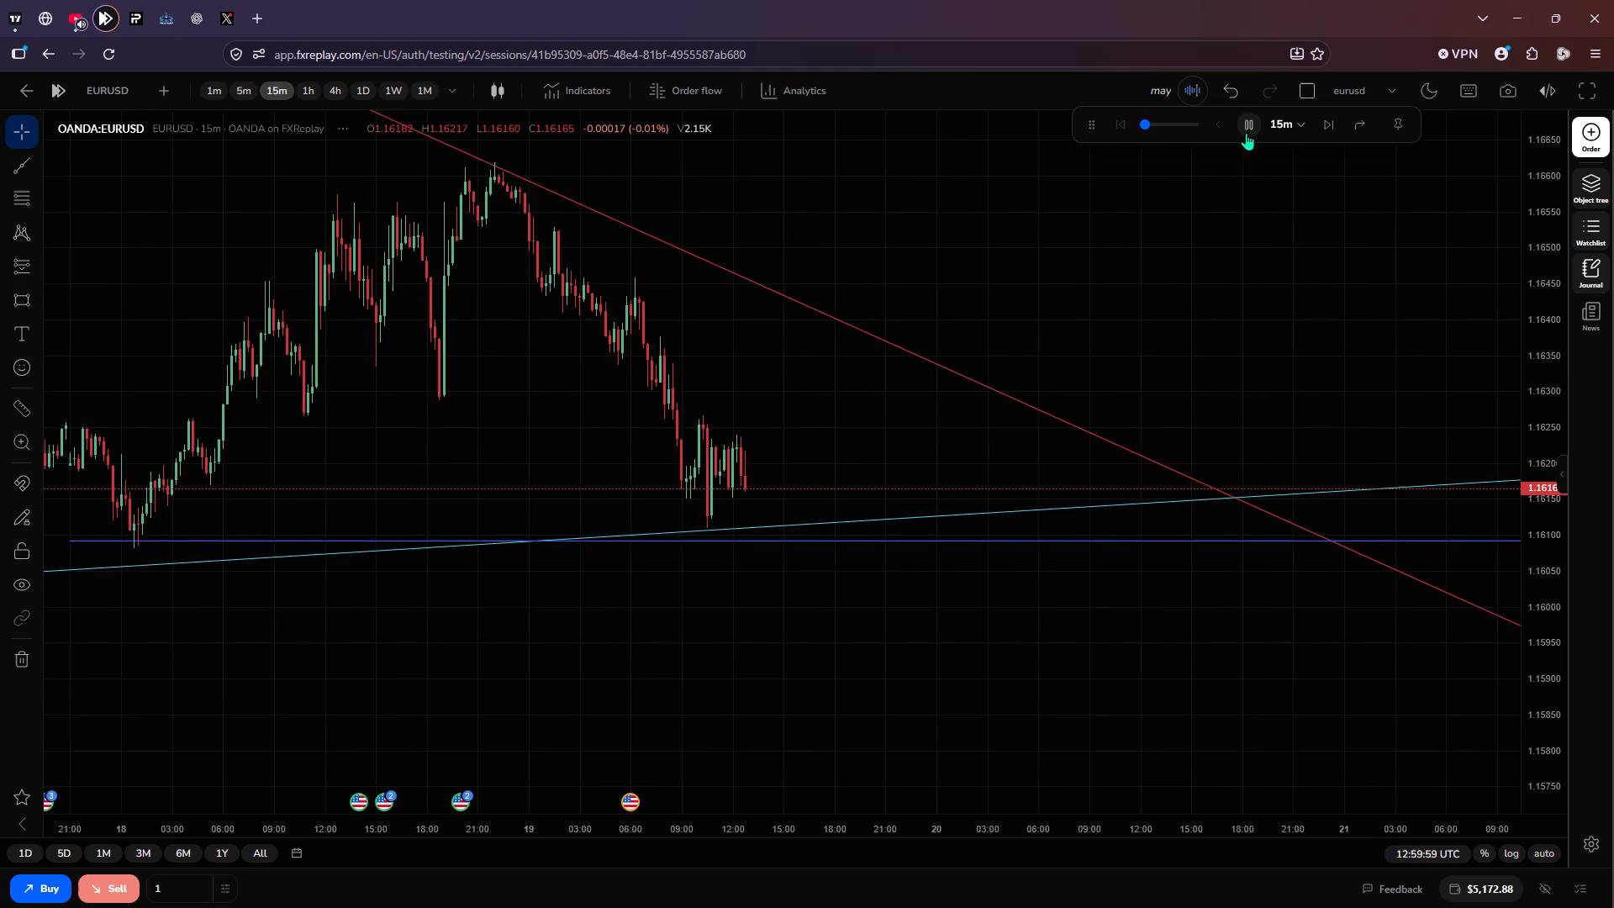
click(1246, 133)
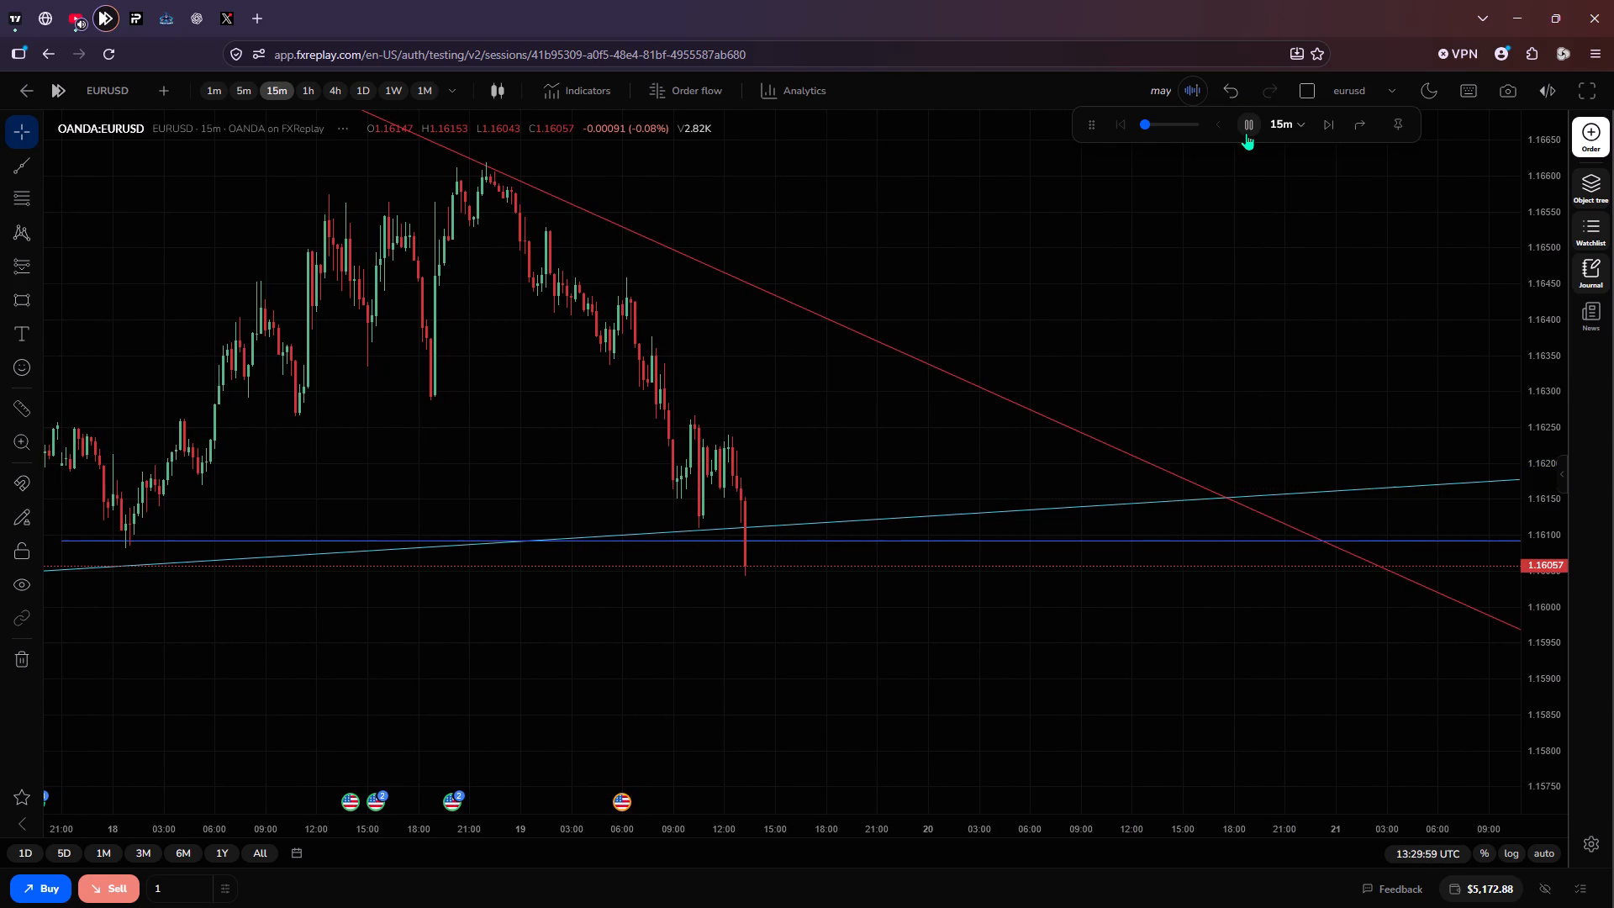
Draw a short position on EURUSD at the 19 May breakdown candle with entry 1.16056, stop 1.16220 and target 1.15724.
click(26, 266)
click(746, 567)
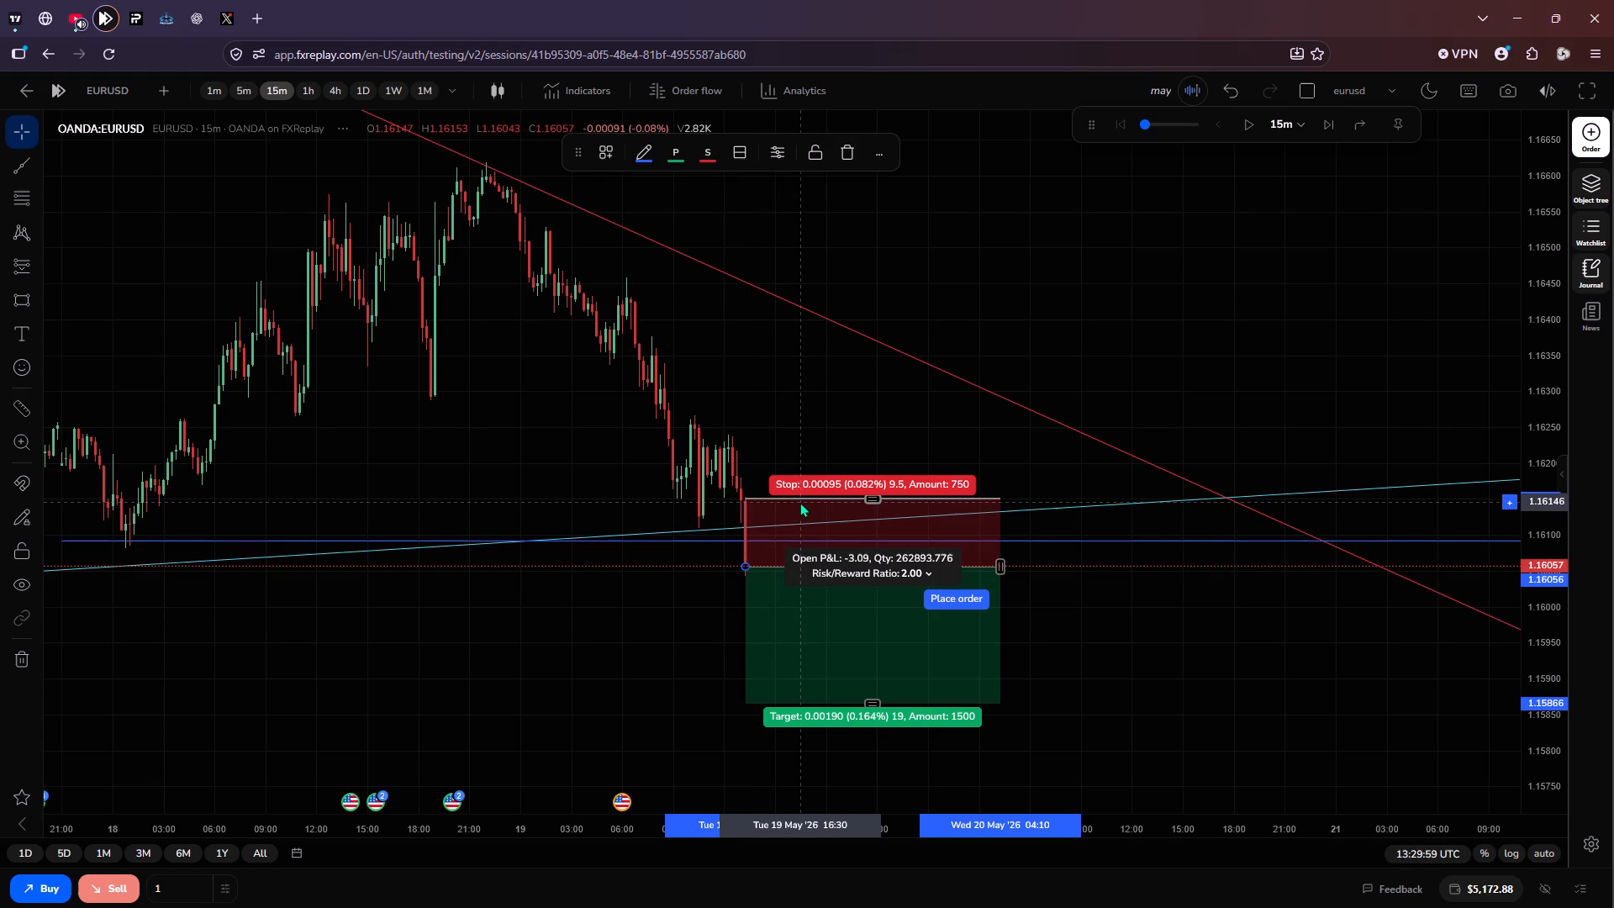
drag(799, 502, 825, 452)
click(1054, 669)
drag(1054, 669, 1047, 408)
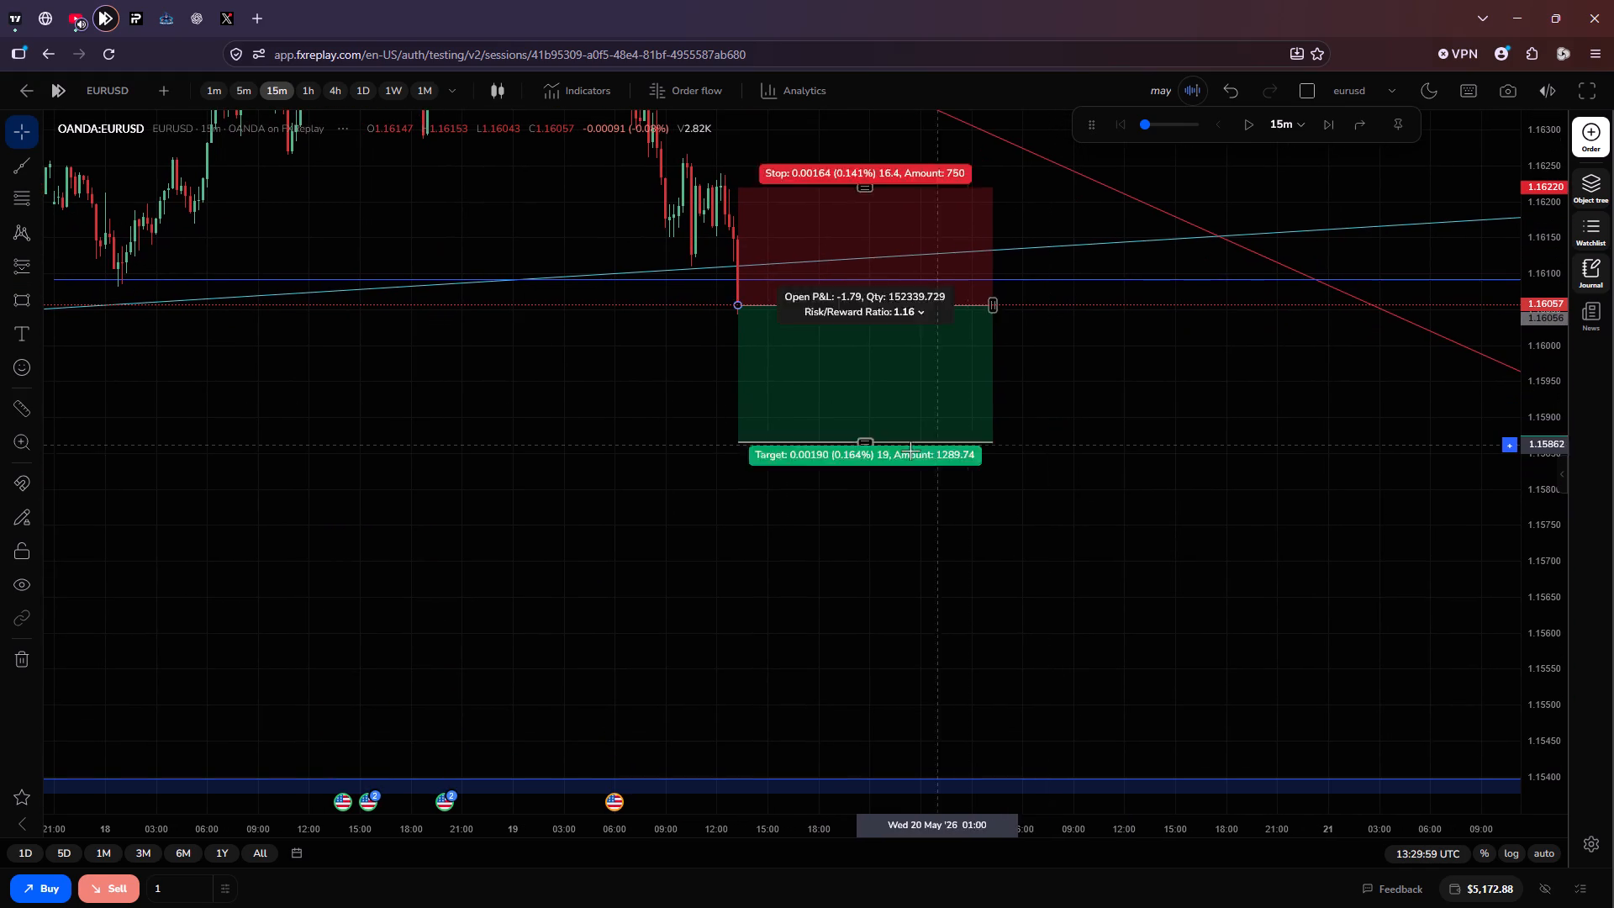
drag(867, 439, 863, 528)
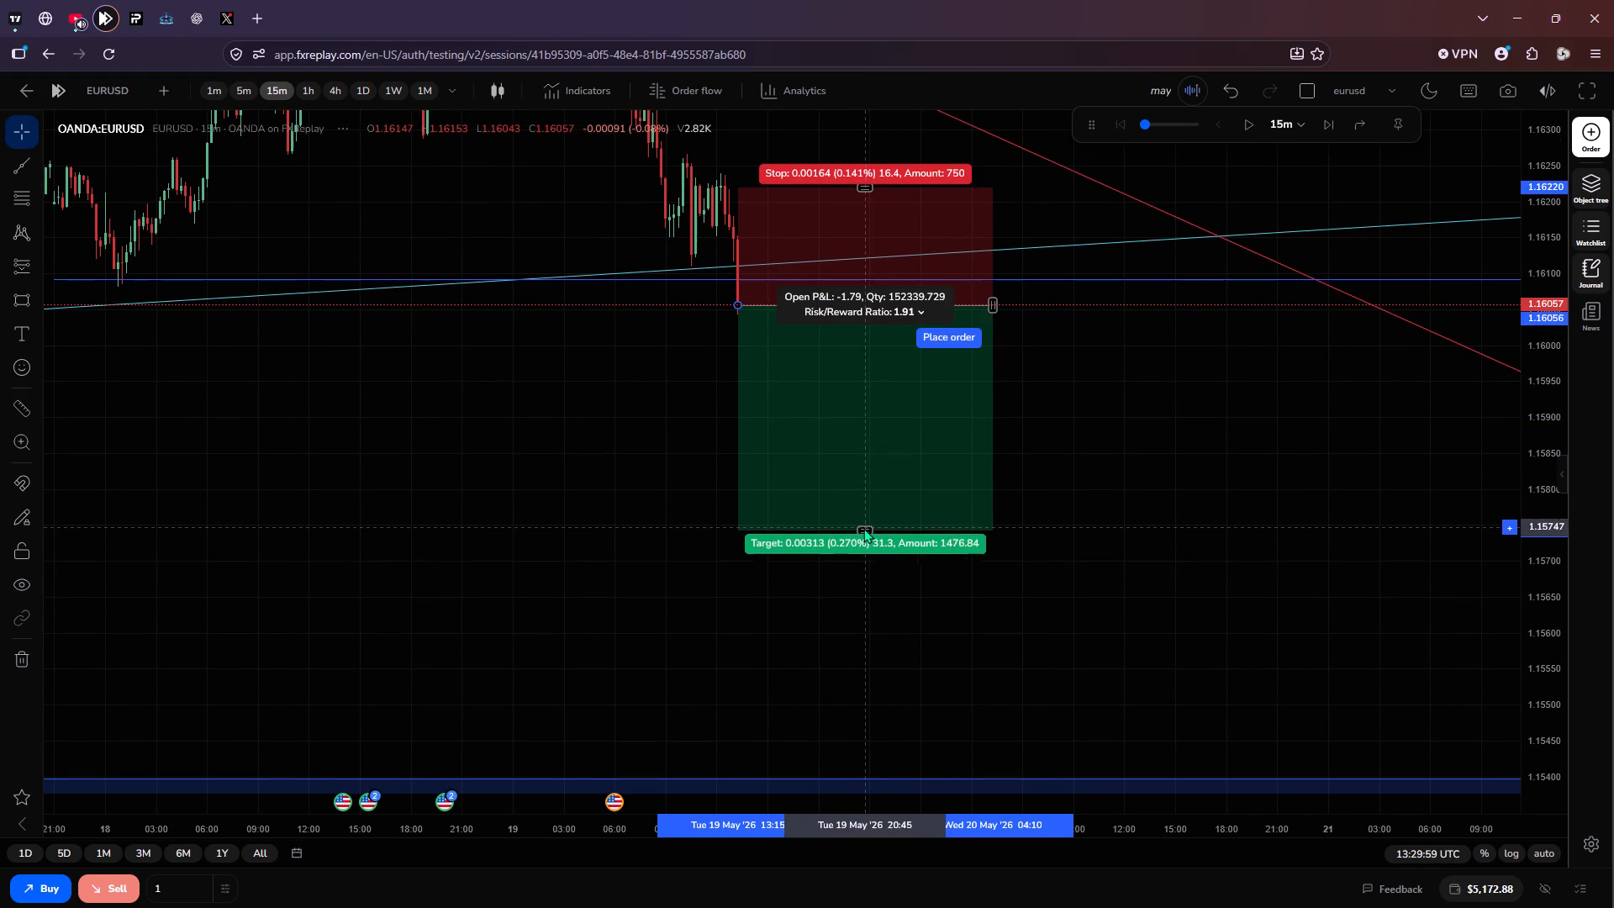
drag(863, 528, 865, 541)
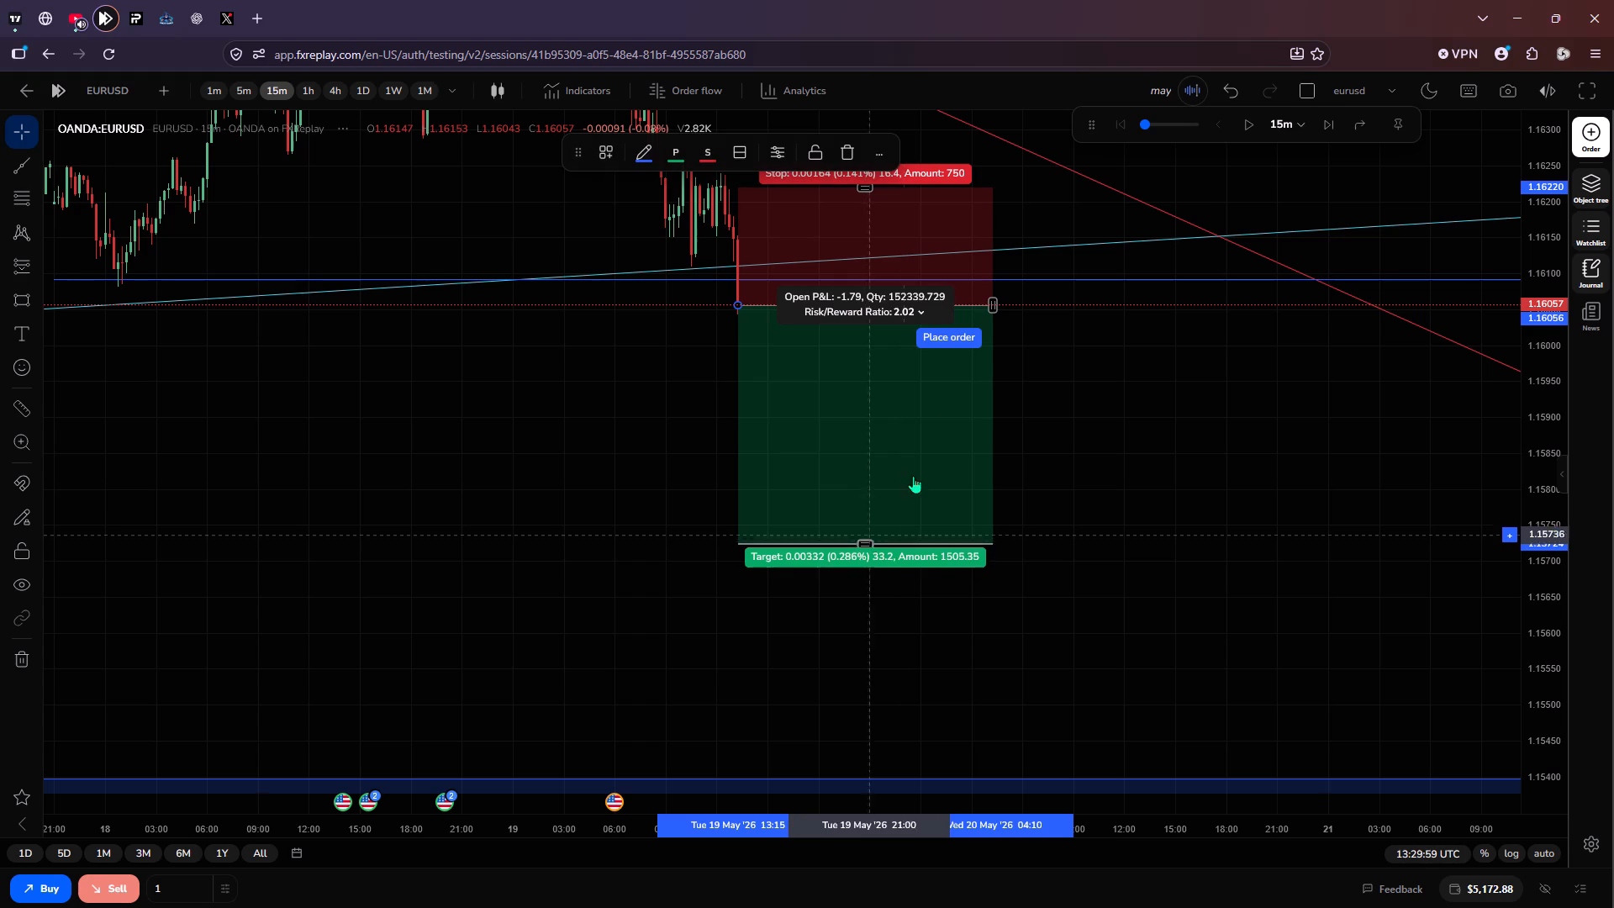
Place the EURUSD sell stop order from the position drawing, 0.16 units at 0.5% risk.
click(969, 334)
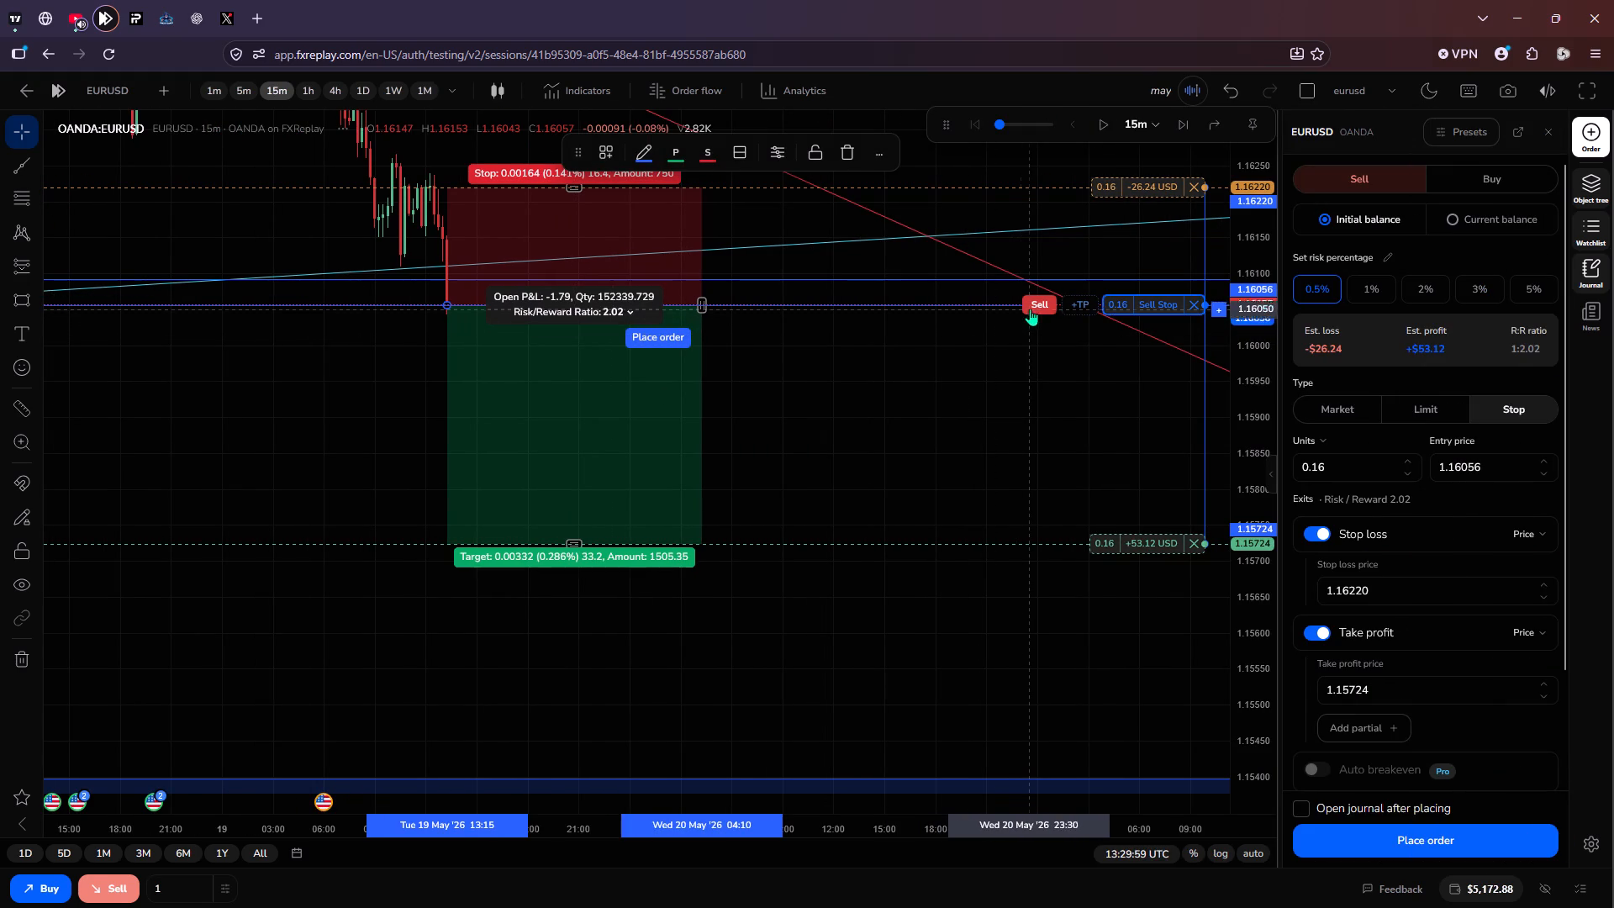
click(1031, 304)
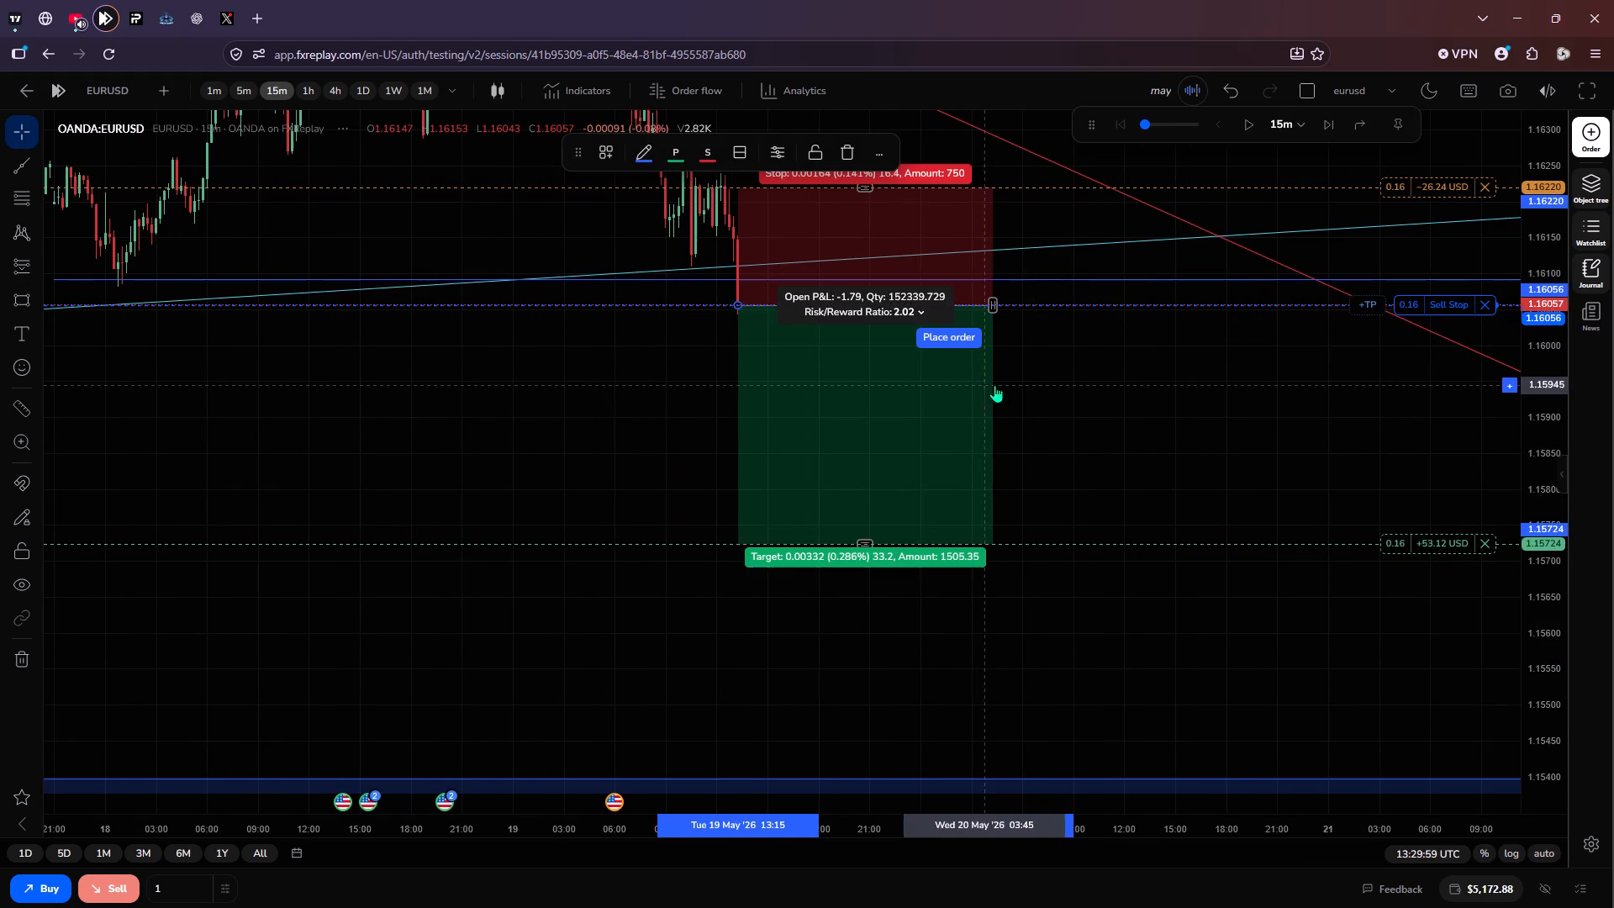
click(1028, 386)
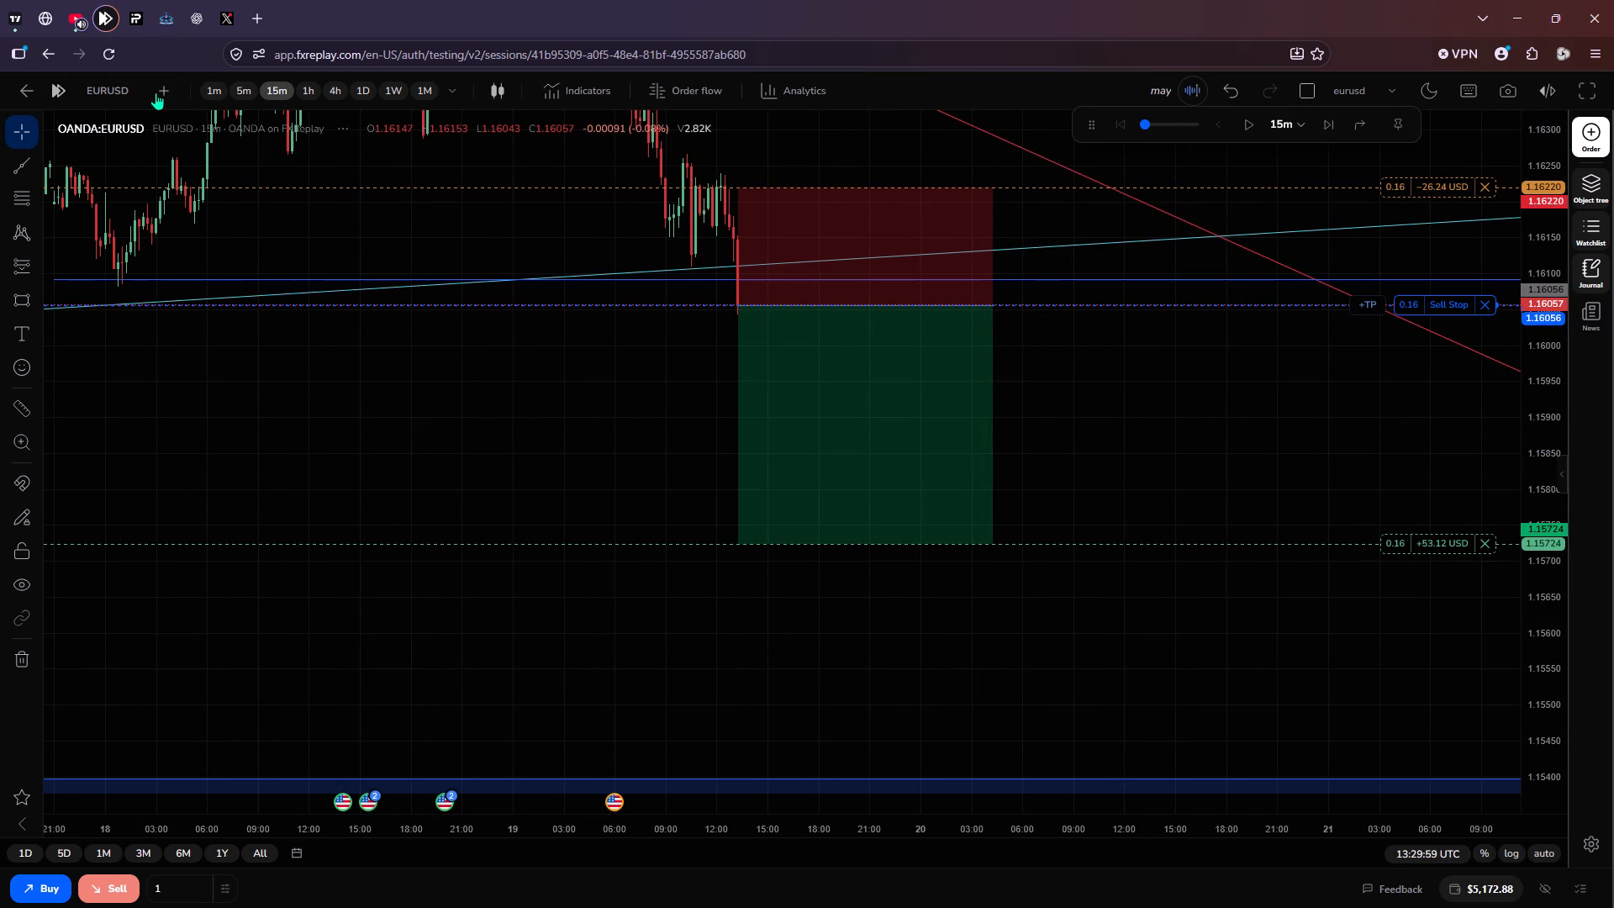
Switch to GBPUSD and draw a short position at the trendline break with entry 1.33899, stop 1.34226 and target 1.33246.
click(116, 87)
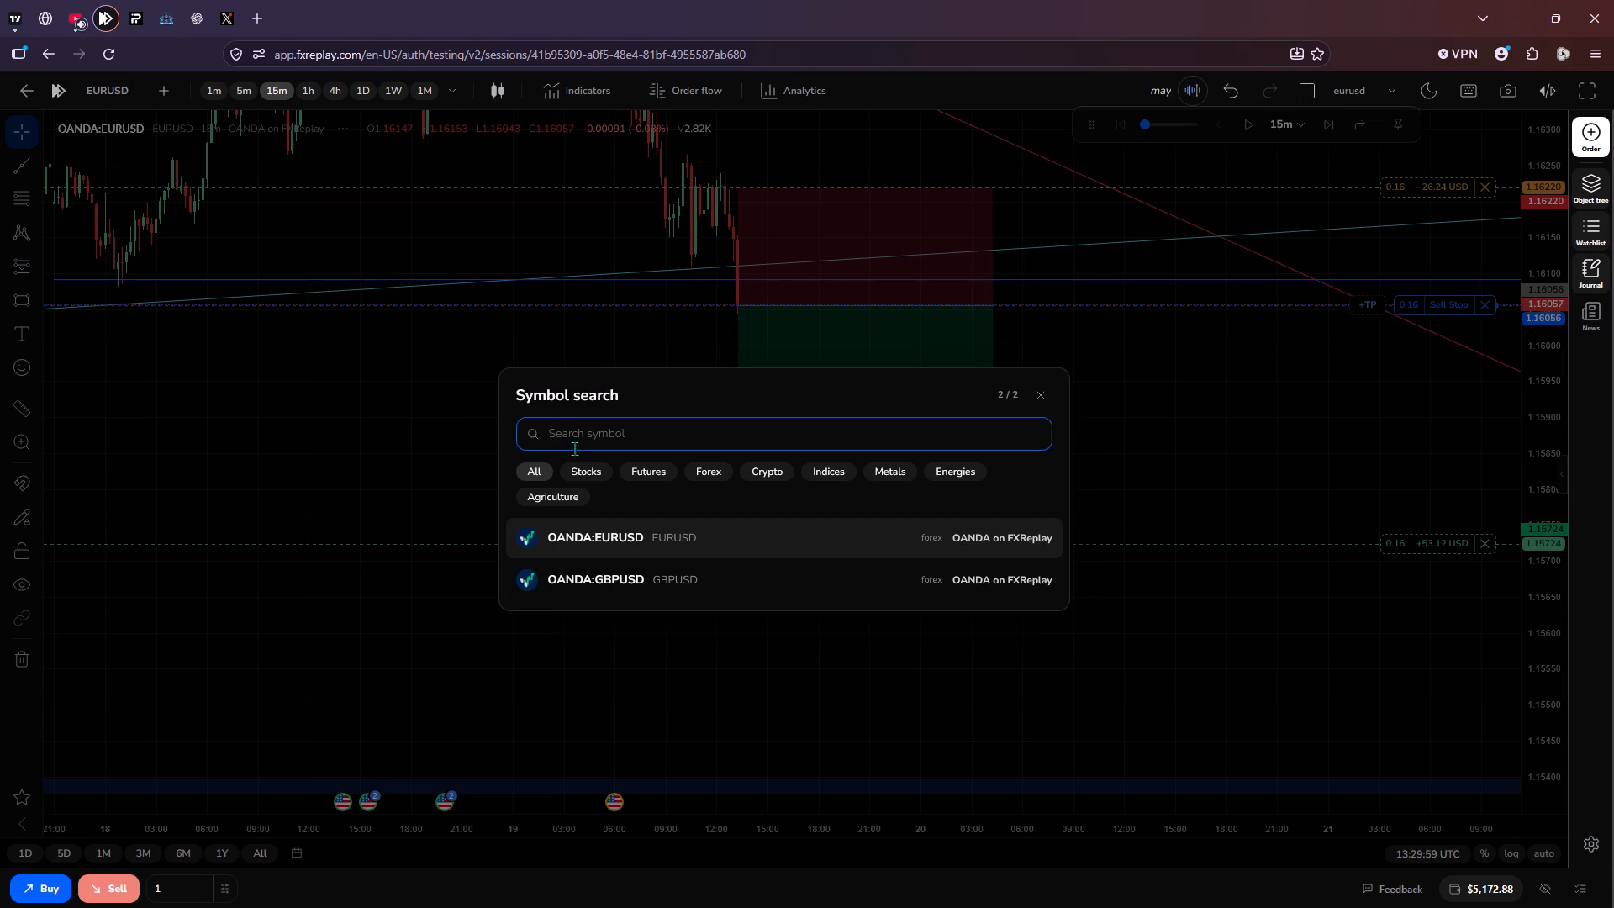
click(663, 568)
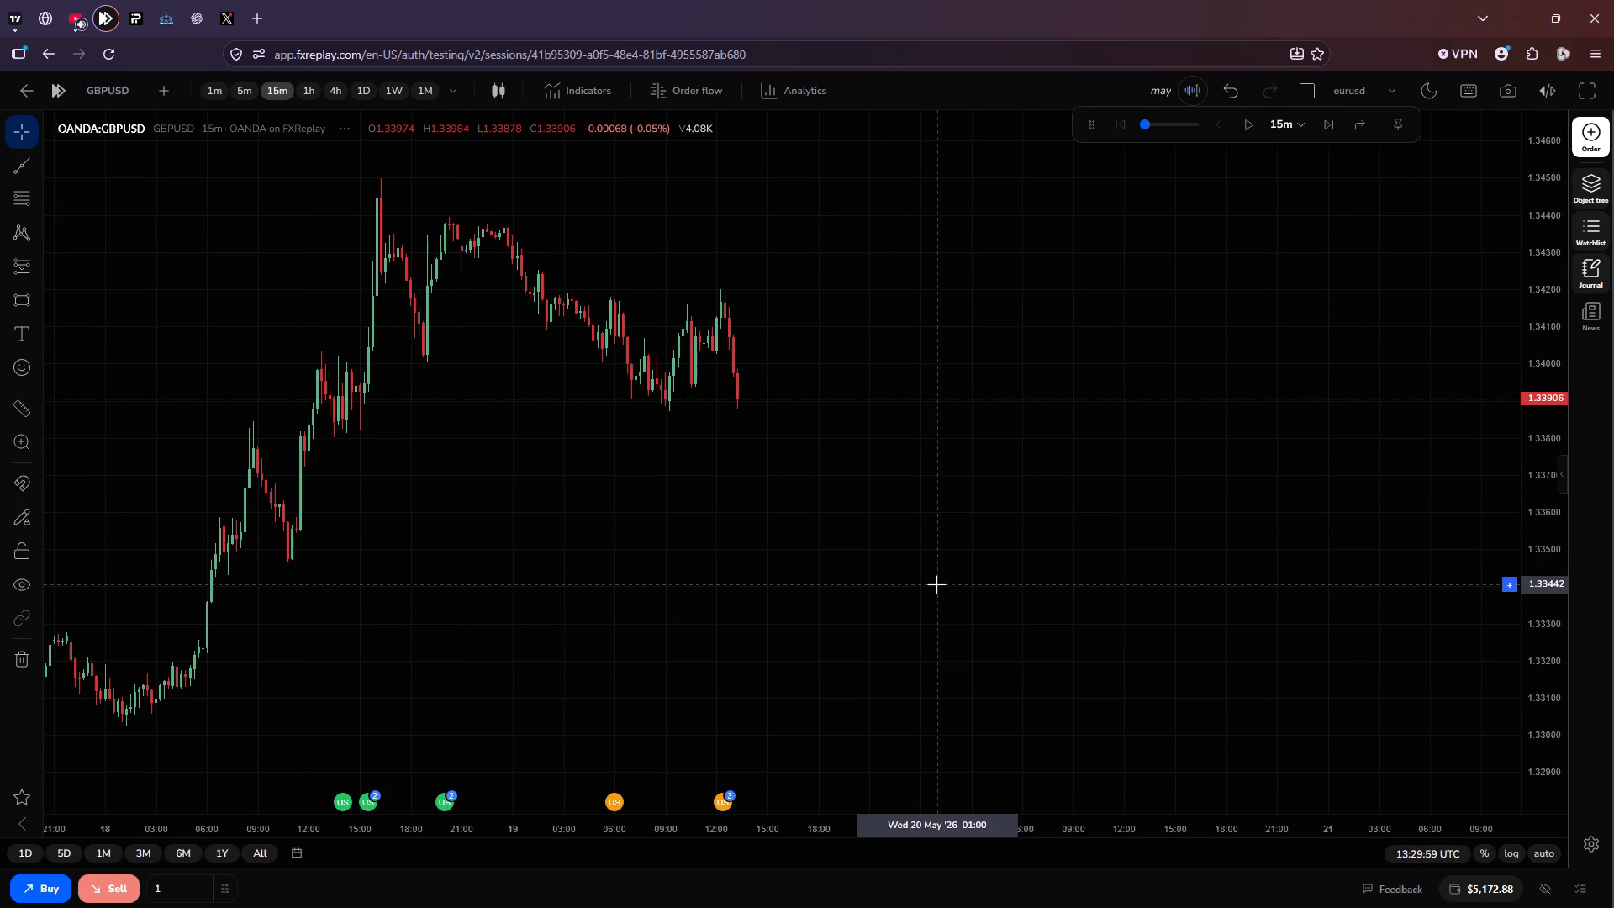
scroll(939, 555, down, 1)
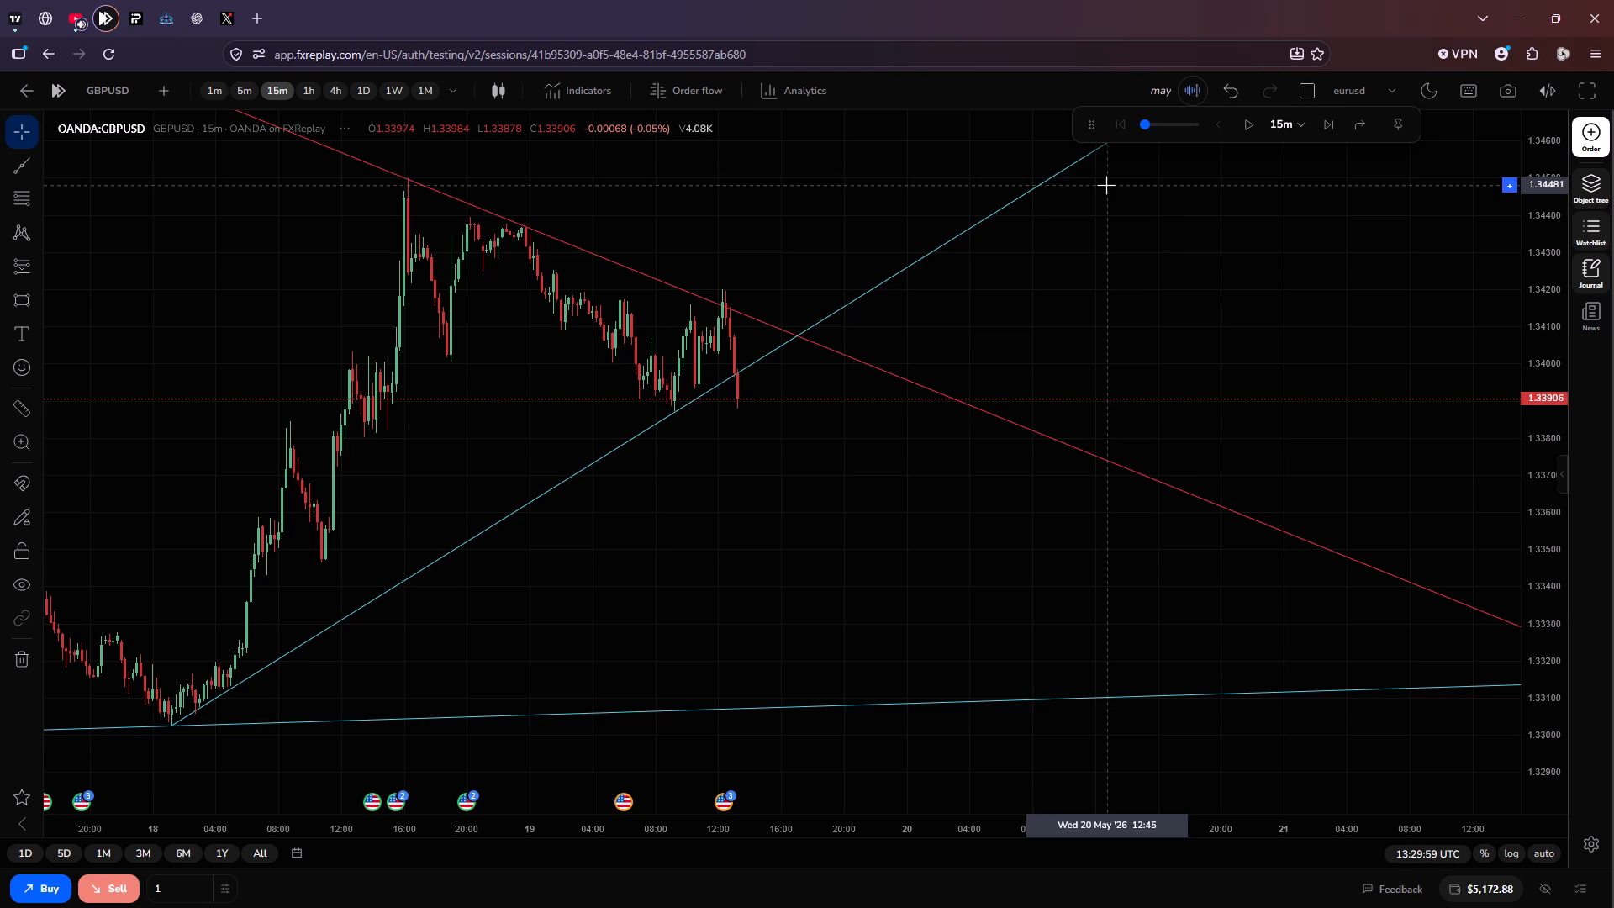
click(20, 273)
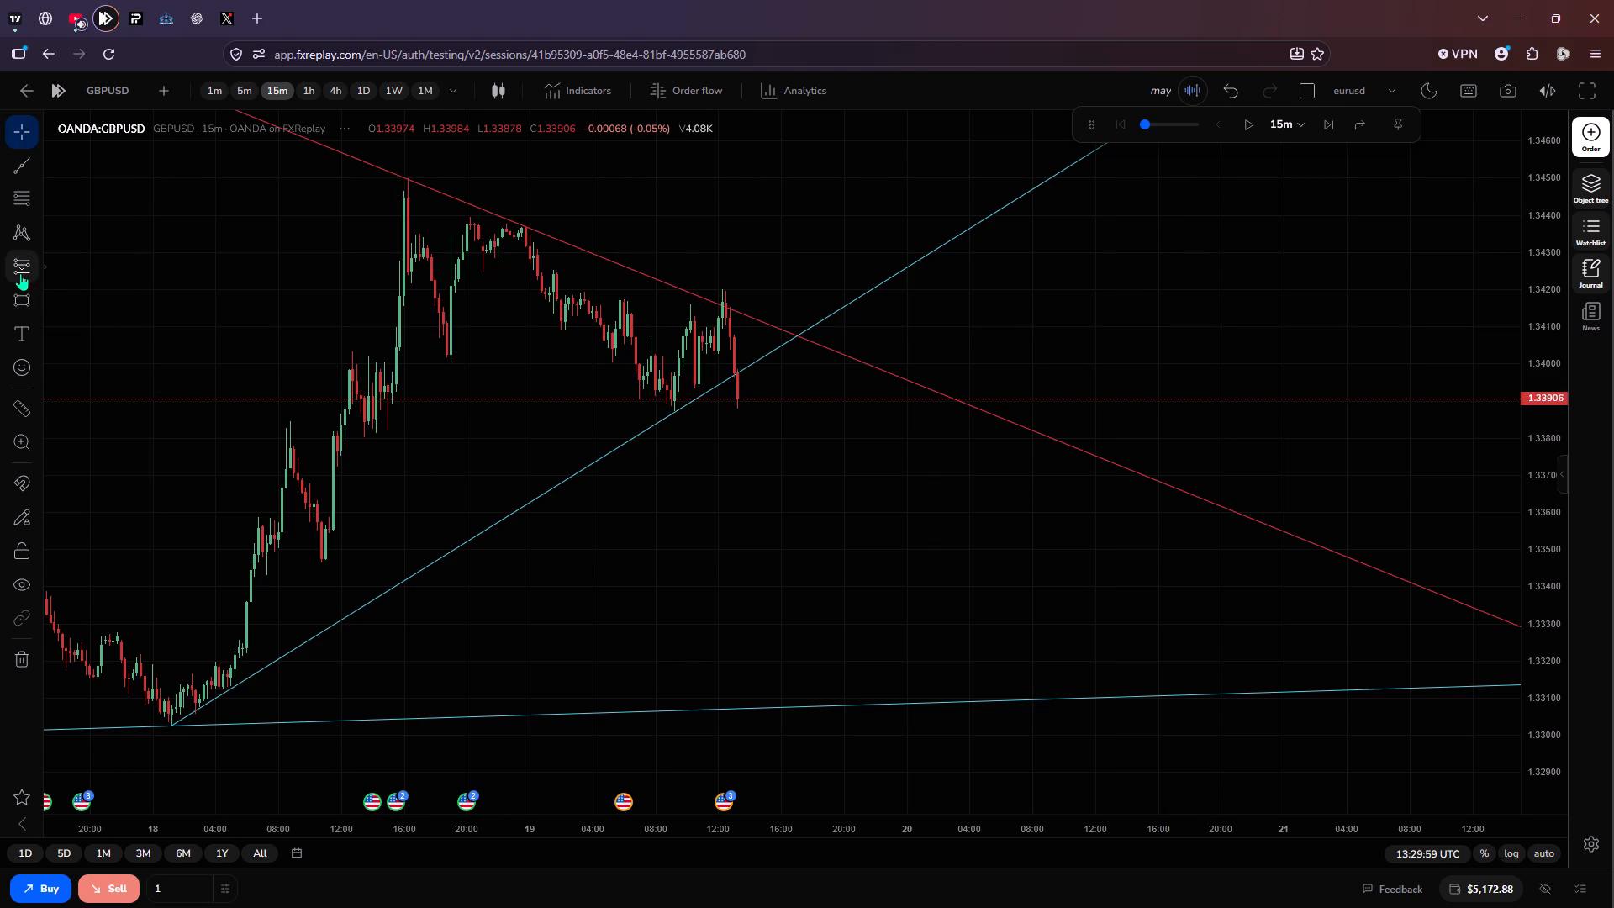
click(736, 401)
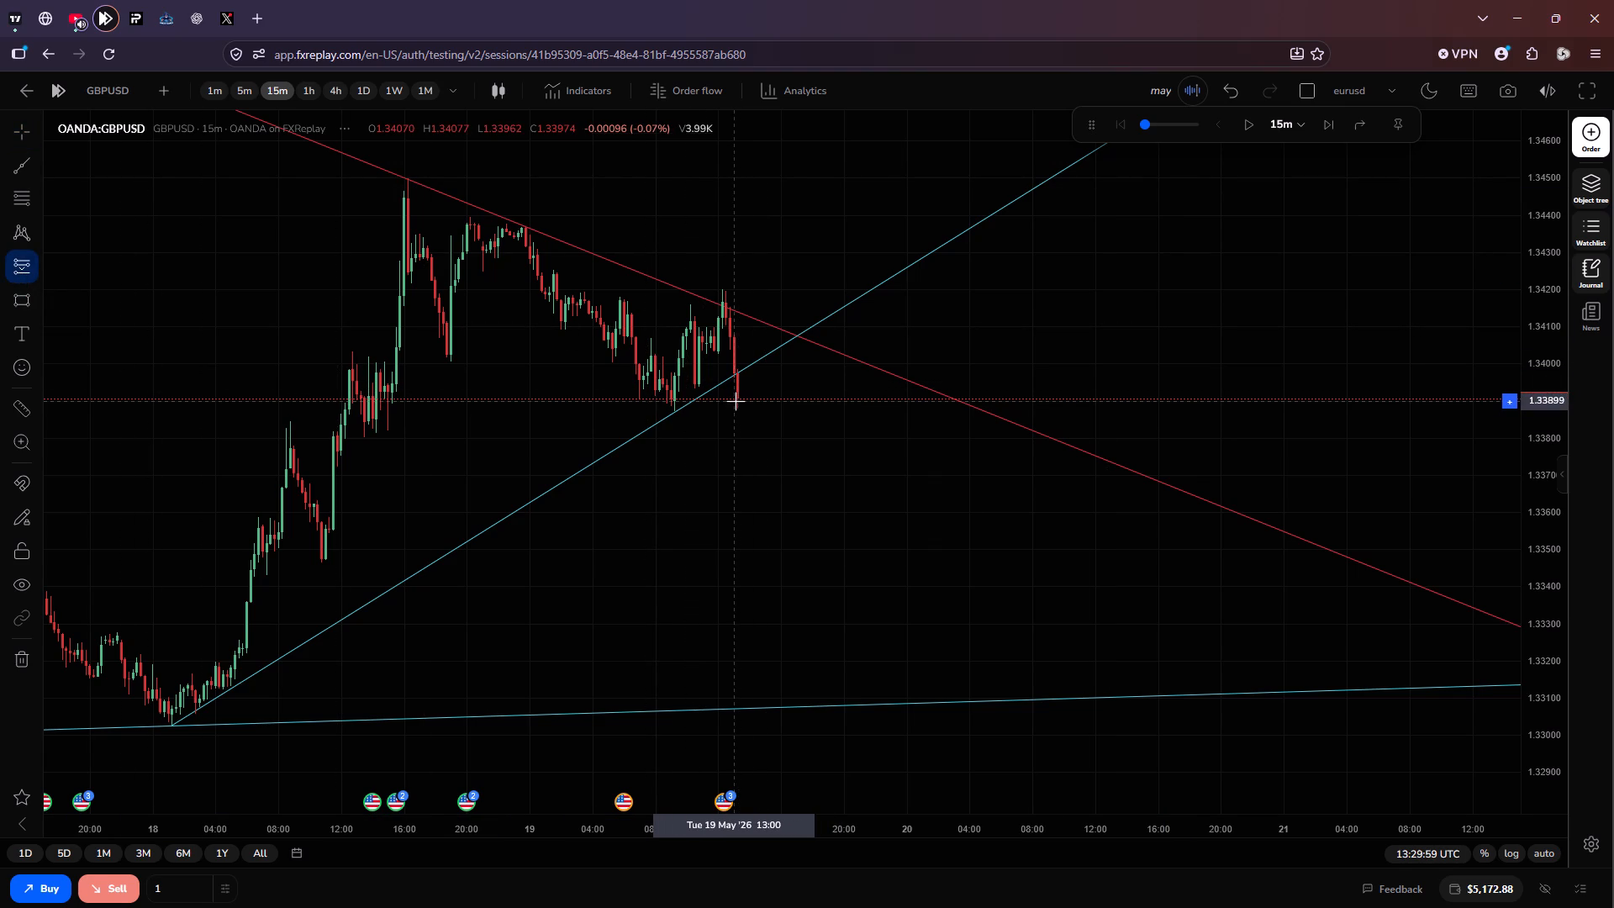
drag(780, 328, 794, 270)
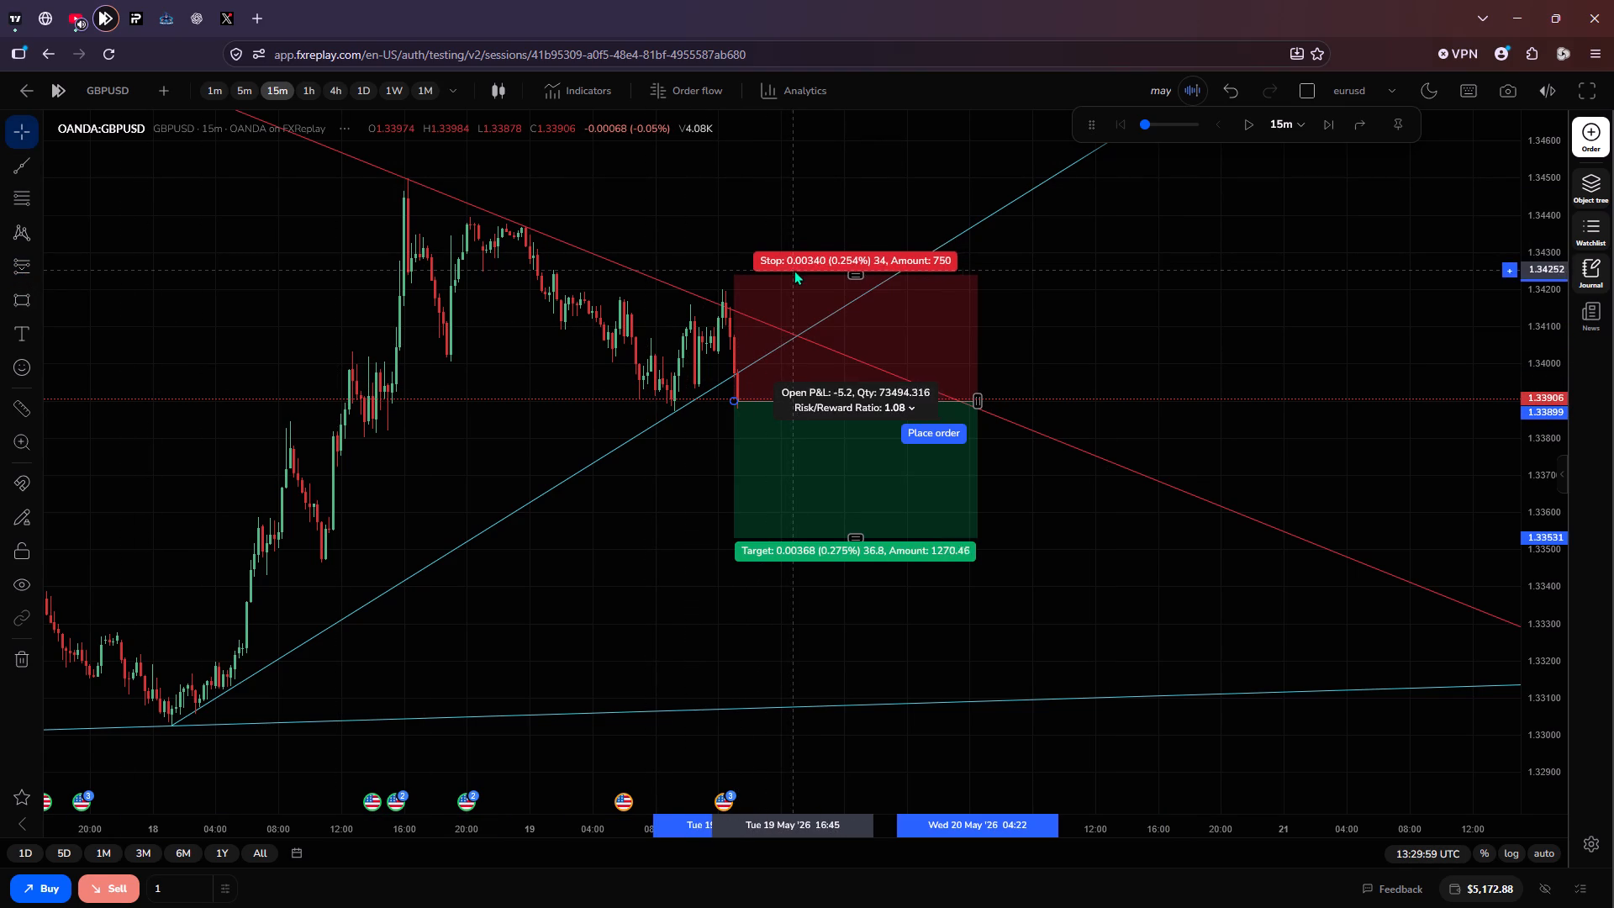
drag(794, 270, 794, 275)
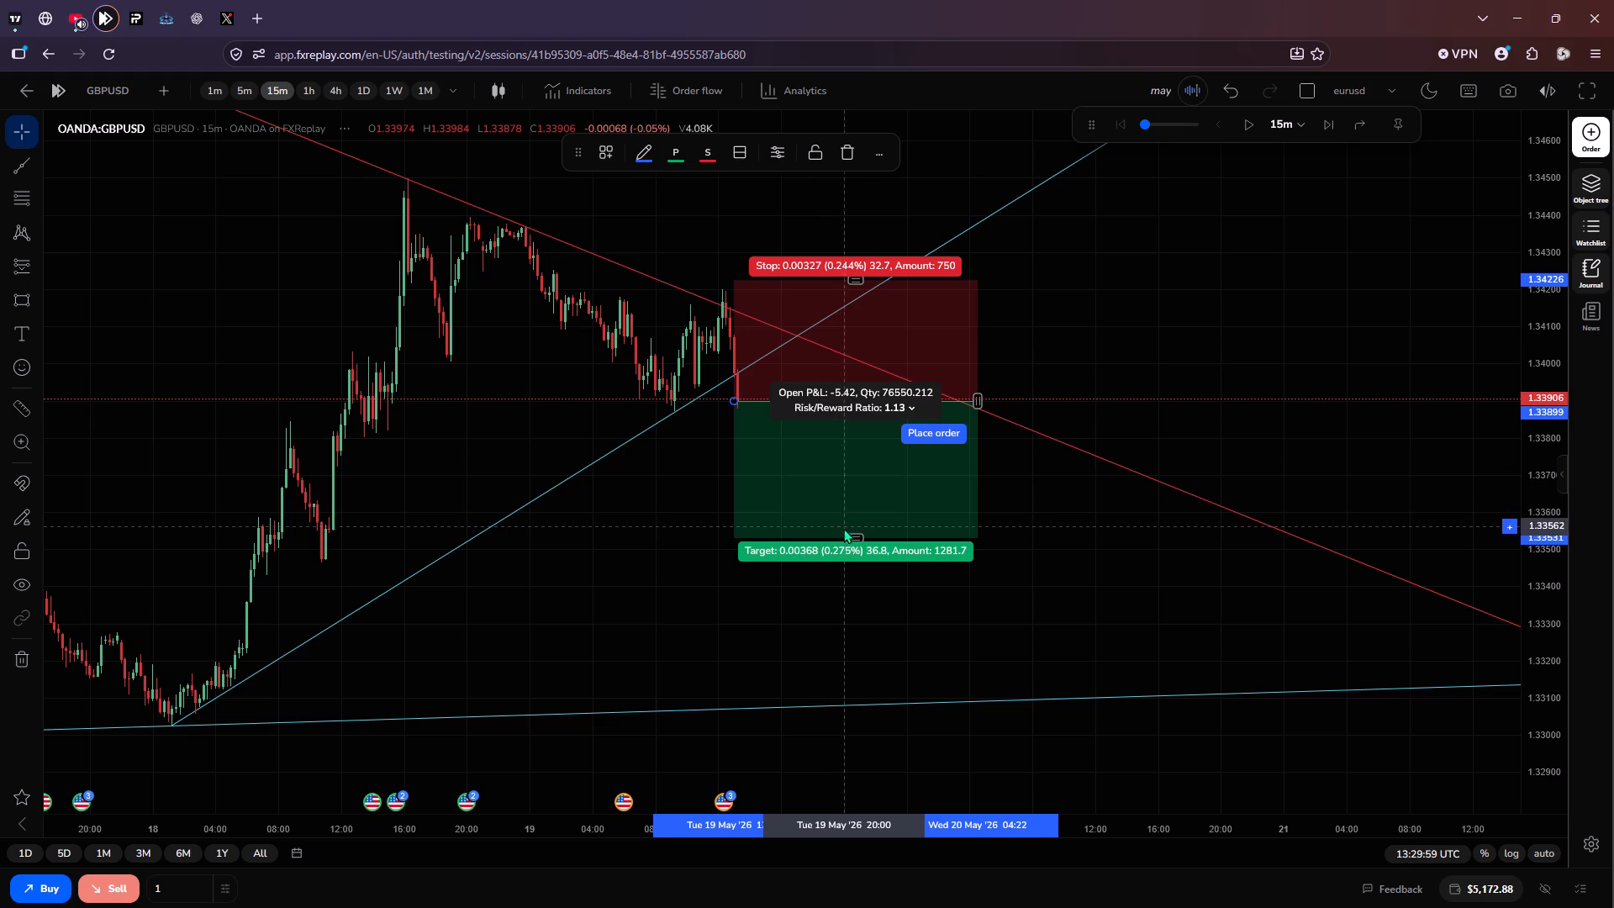
drag(847, 534, 825, 625)
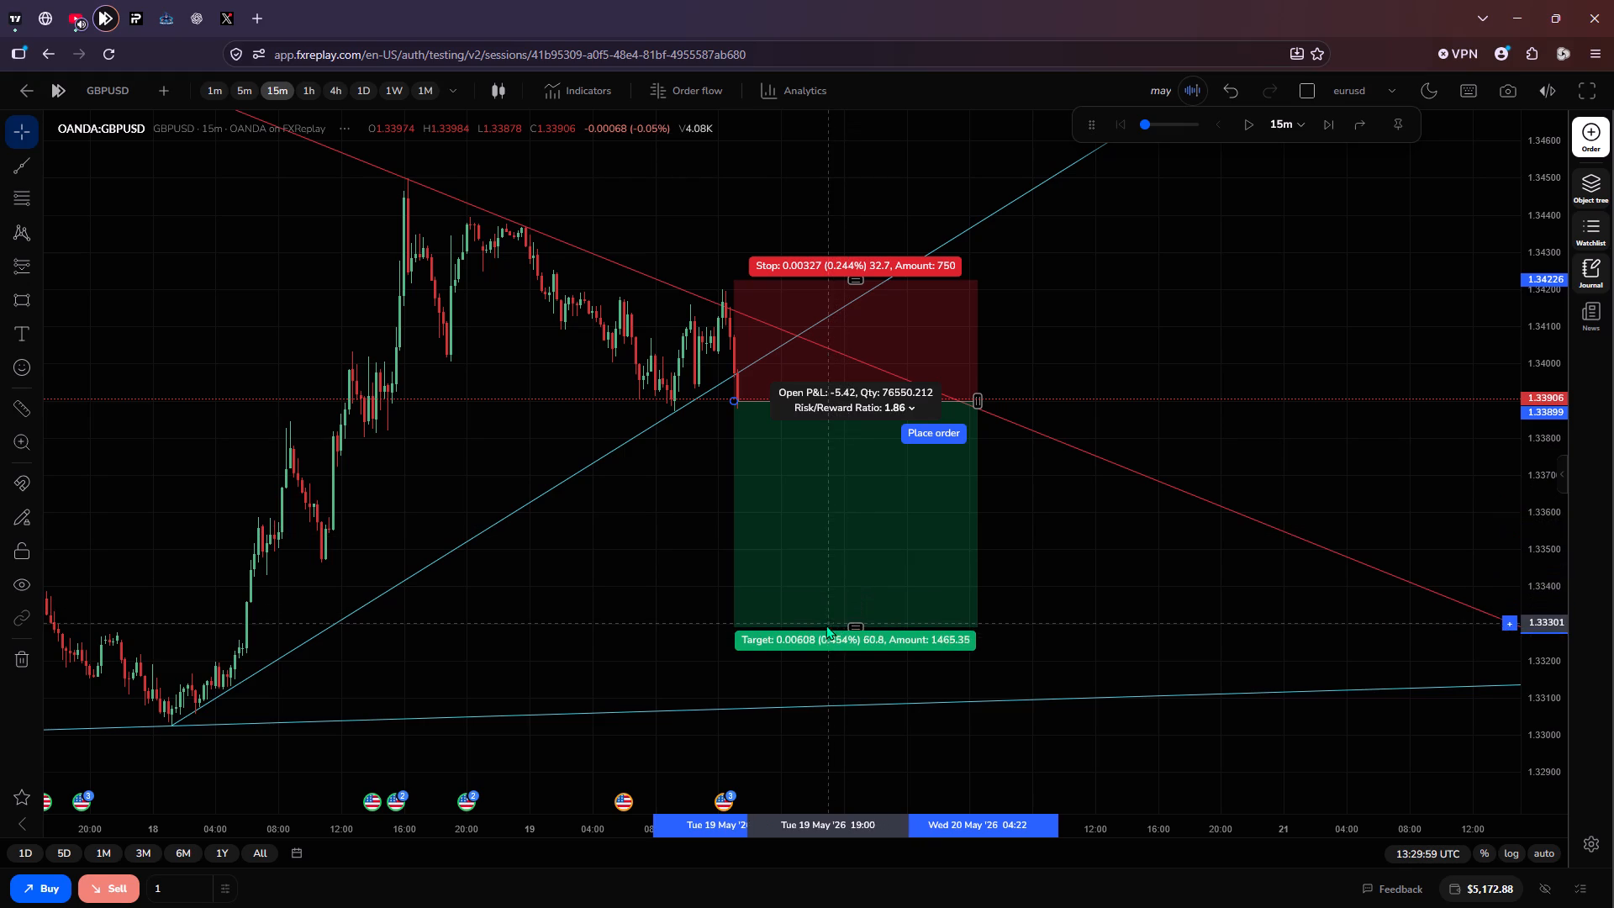
drag(825, 625, 826, 694)
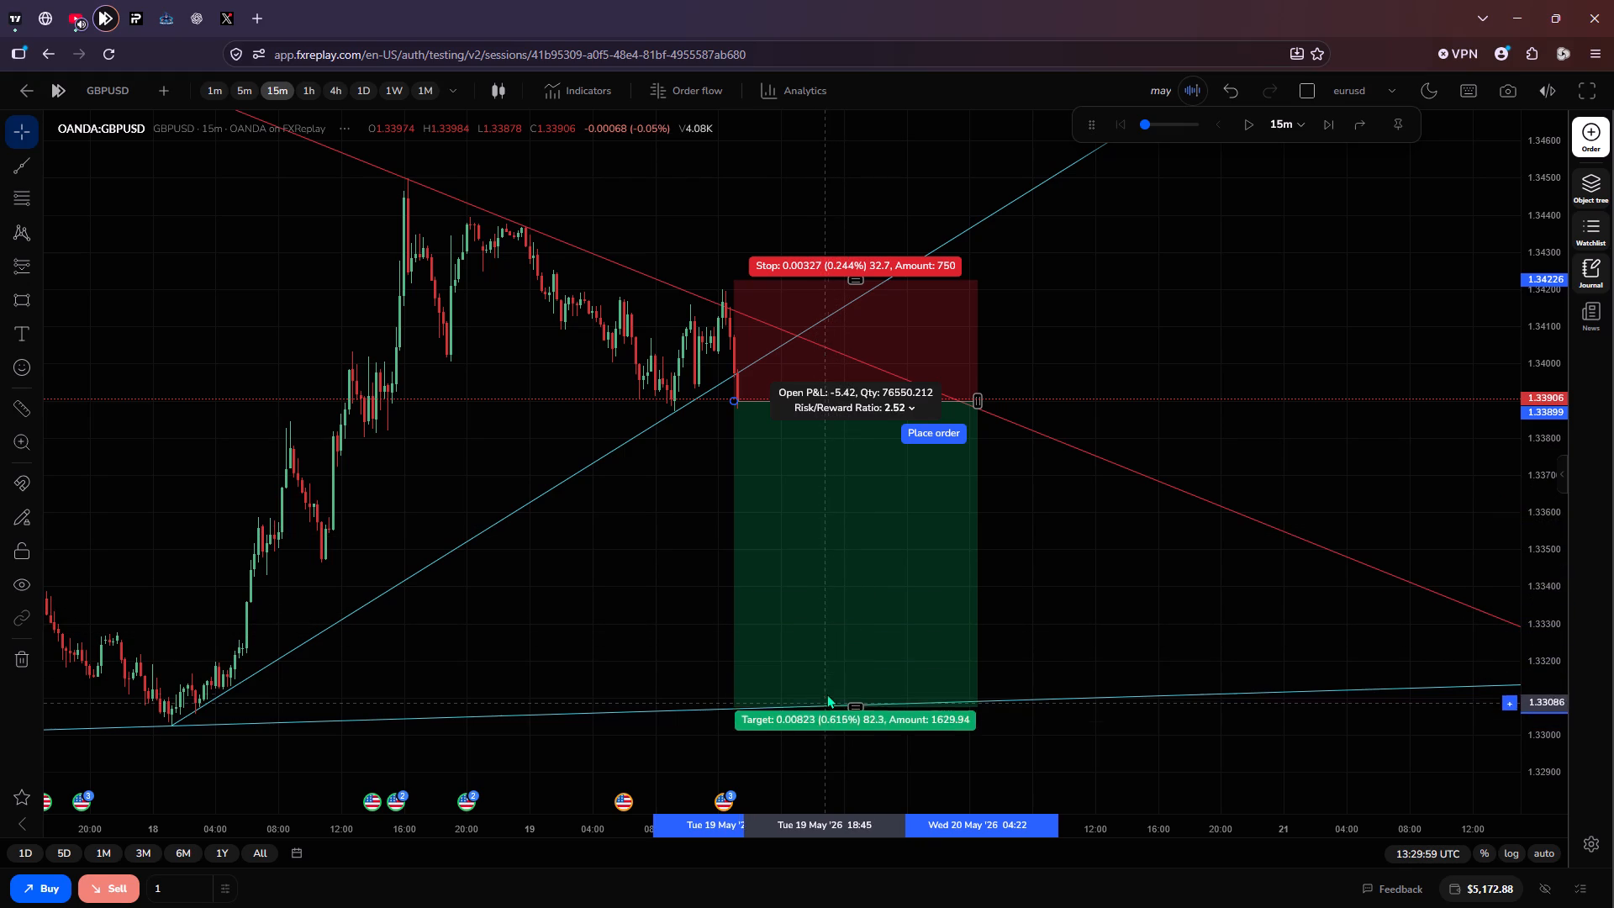
drag(826, 694, 839, 644)
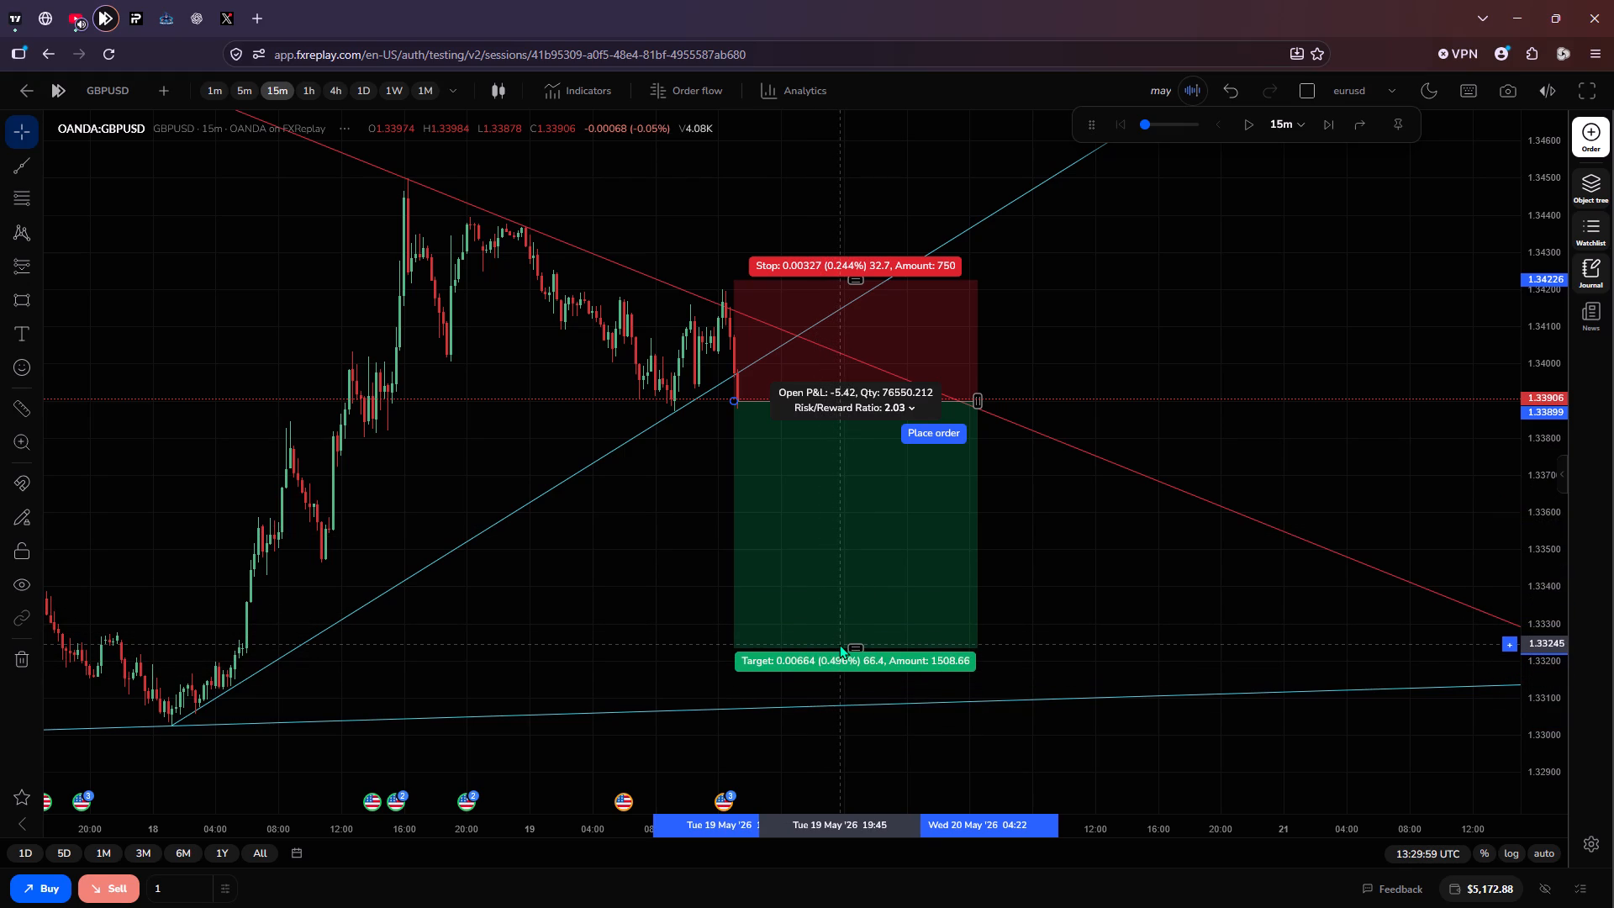
drag(839, 644, 839, 640)
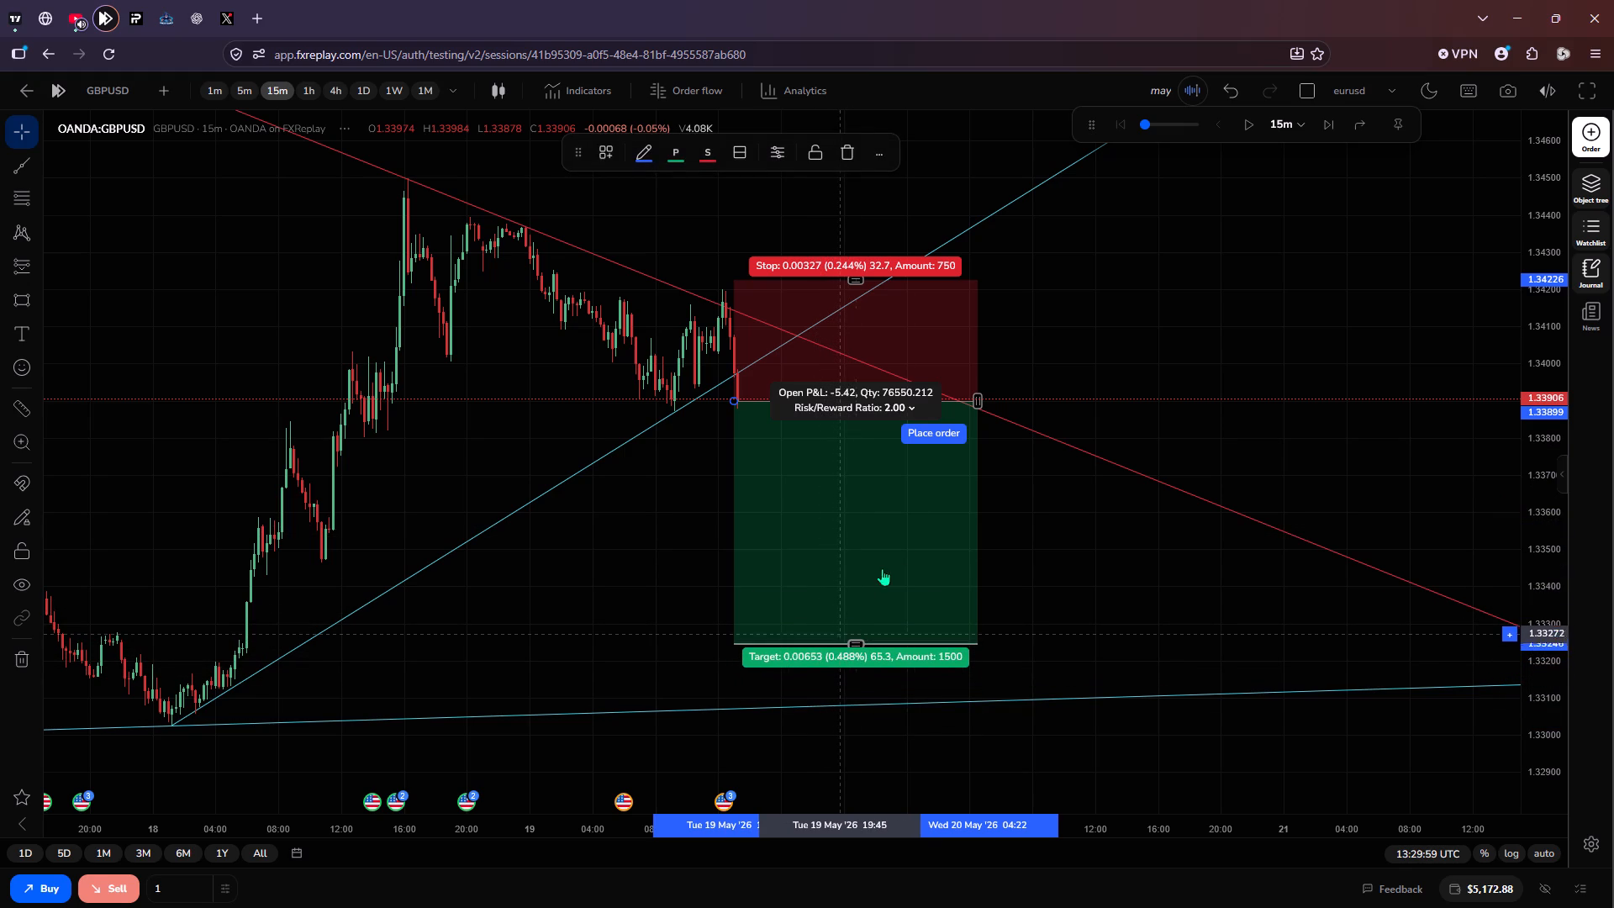
Place the GBPUSD sell stop order from the position drawing, 0.08 units at 0.5% risk.
click(942, 436)
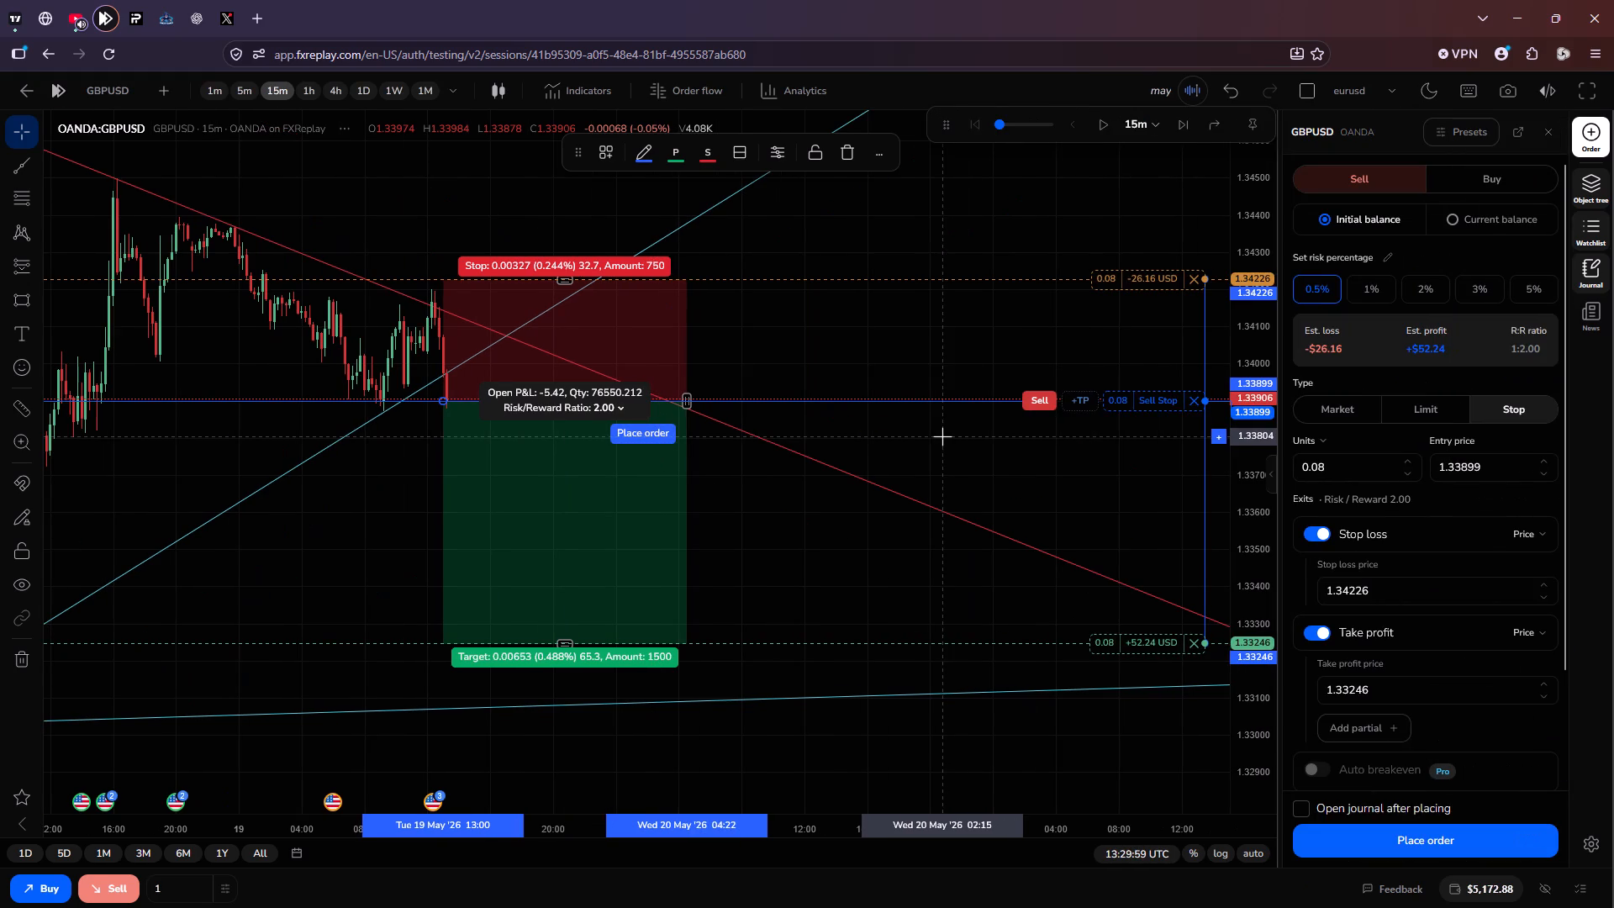
click(1041, 404)
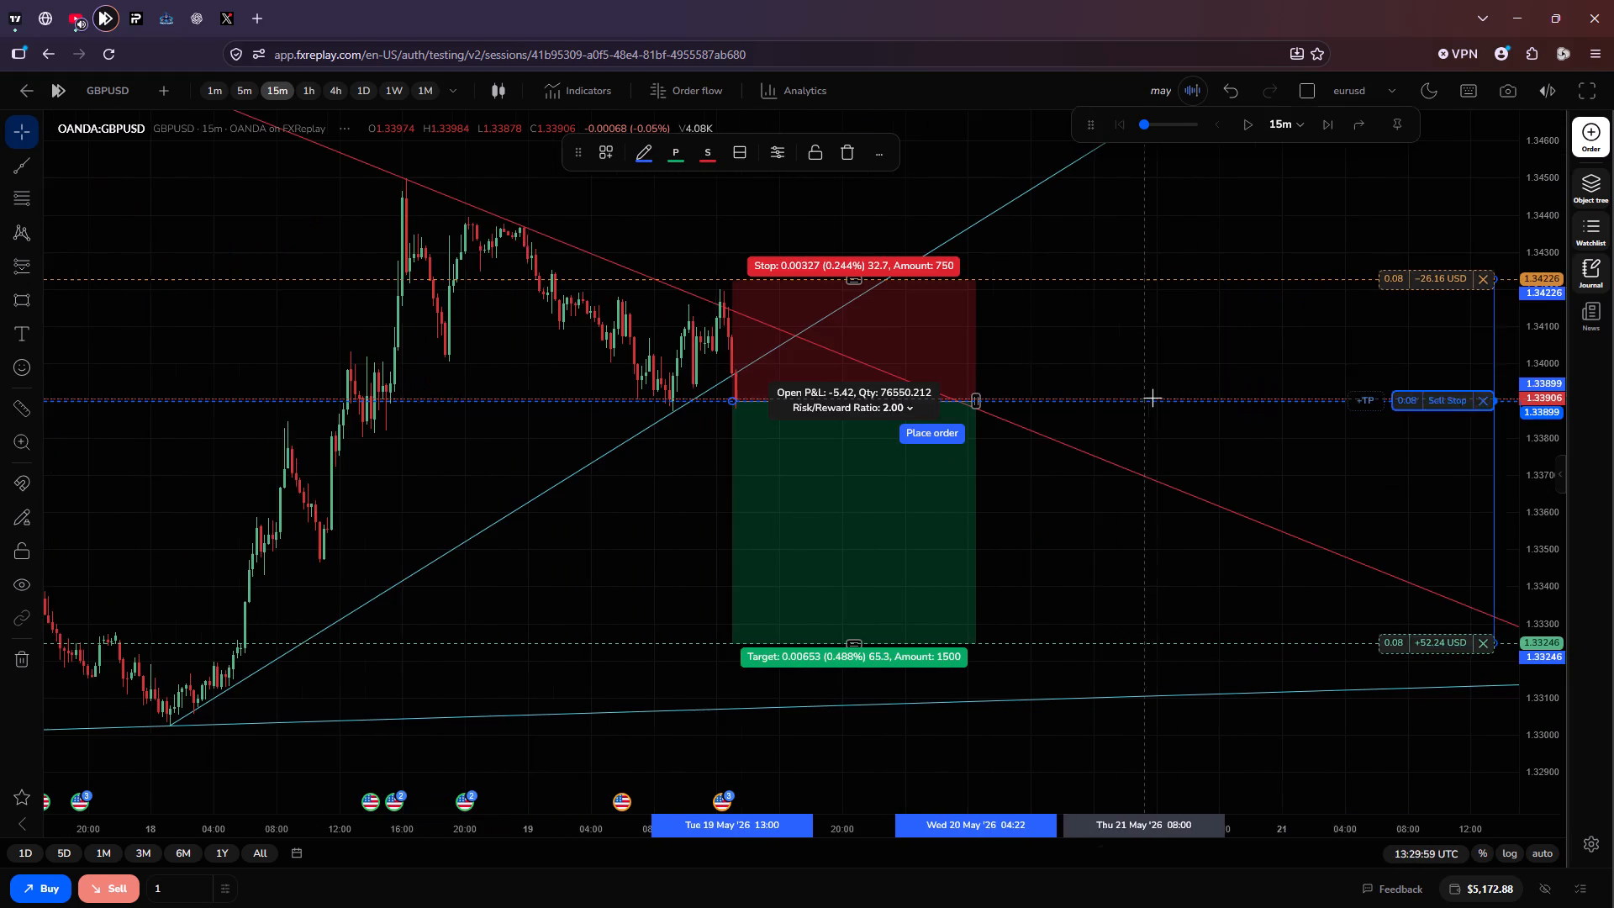
click(1096, 362)
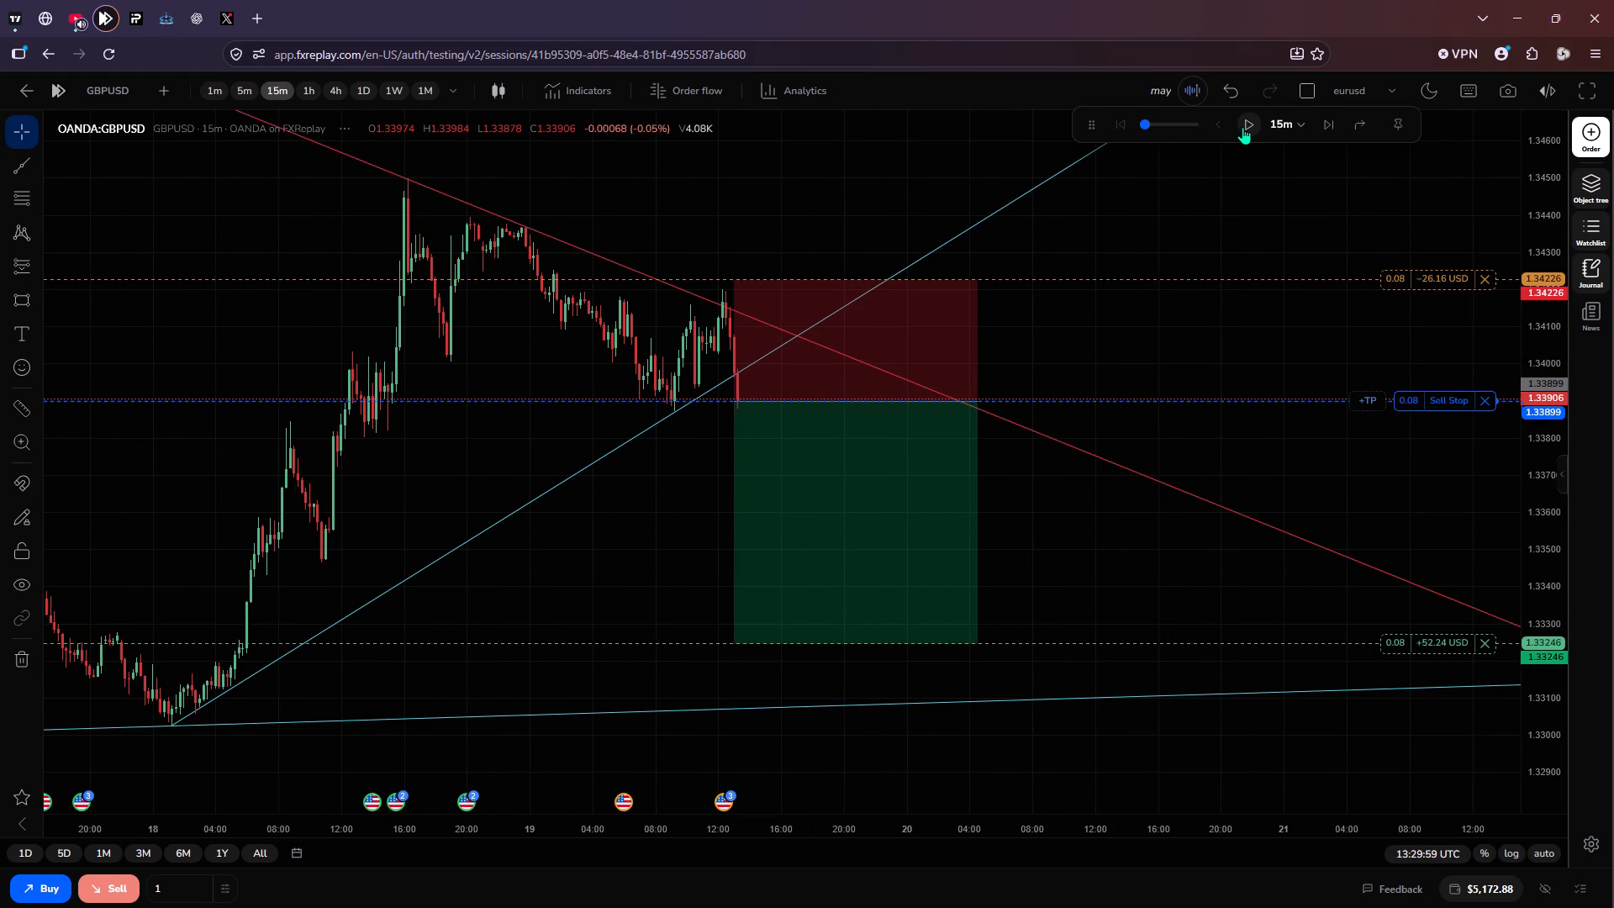
Replay GBPUSD at a faster speed to 09:29:59 on 20 May and pause.
click(1242, 127)
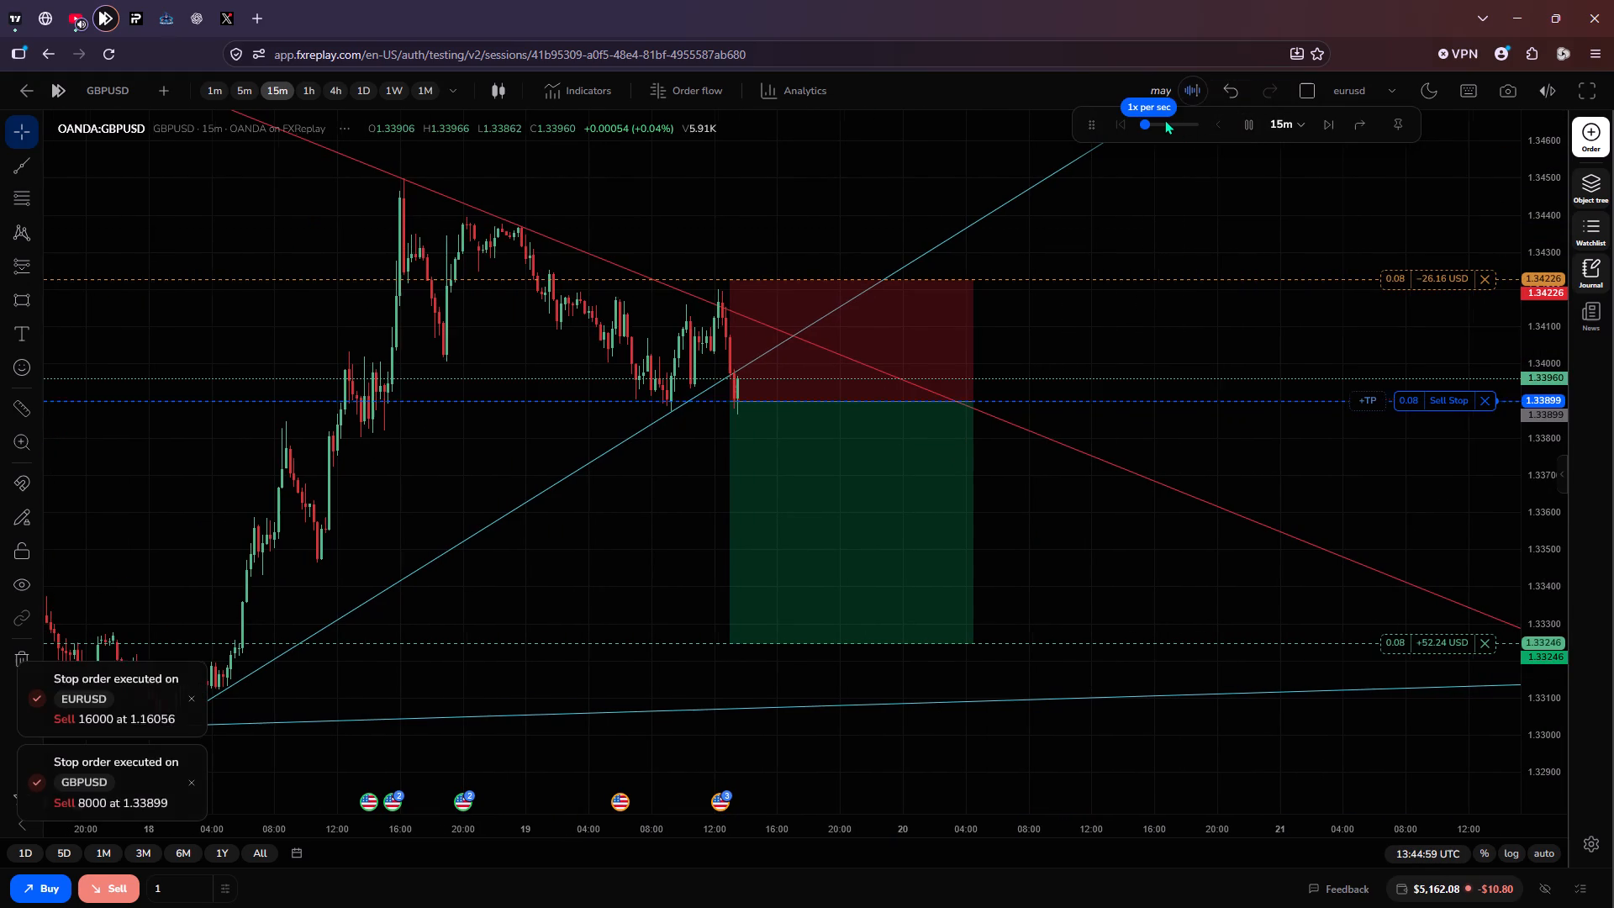
drag(1145, 124, 1154, 124)
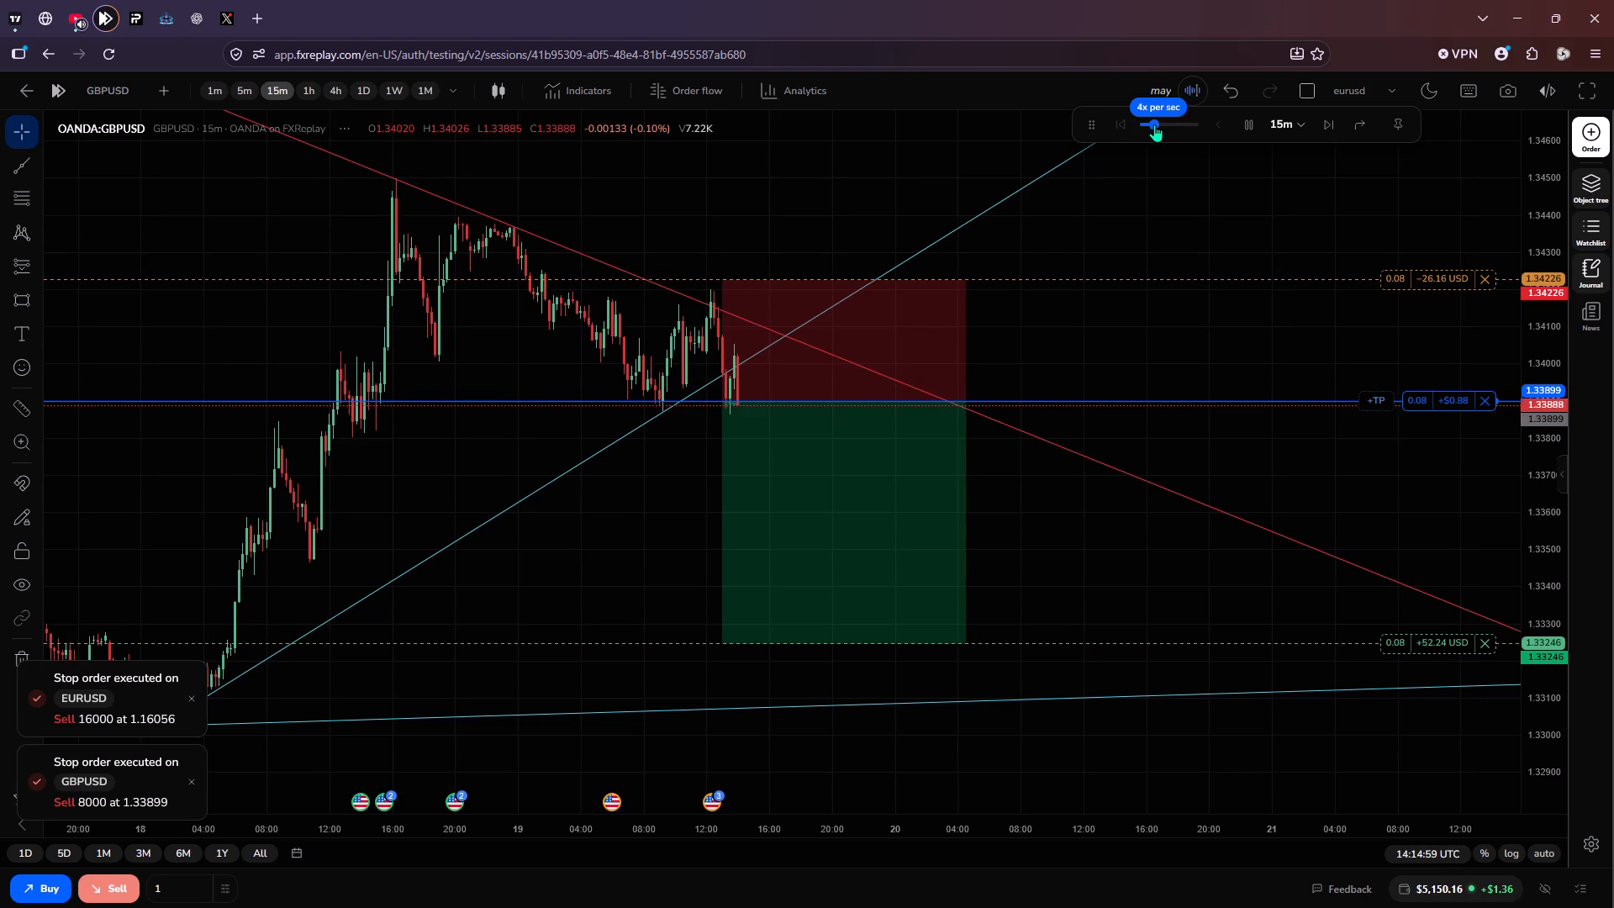
drag(1154, 124, 1155, 124)
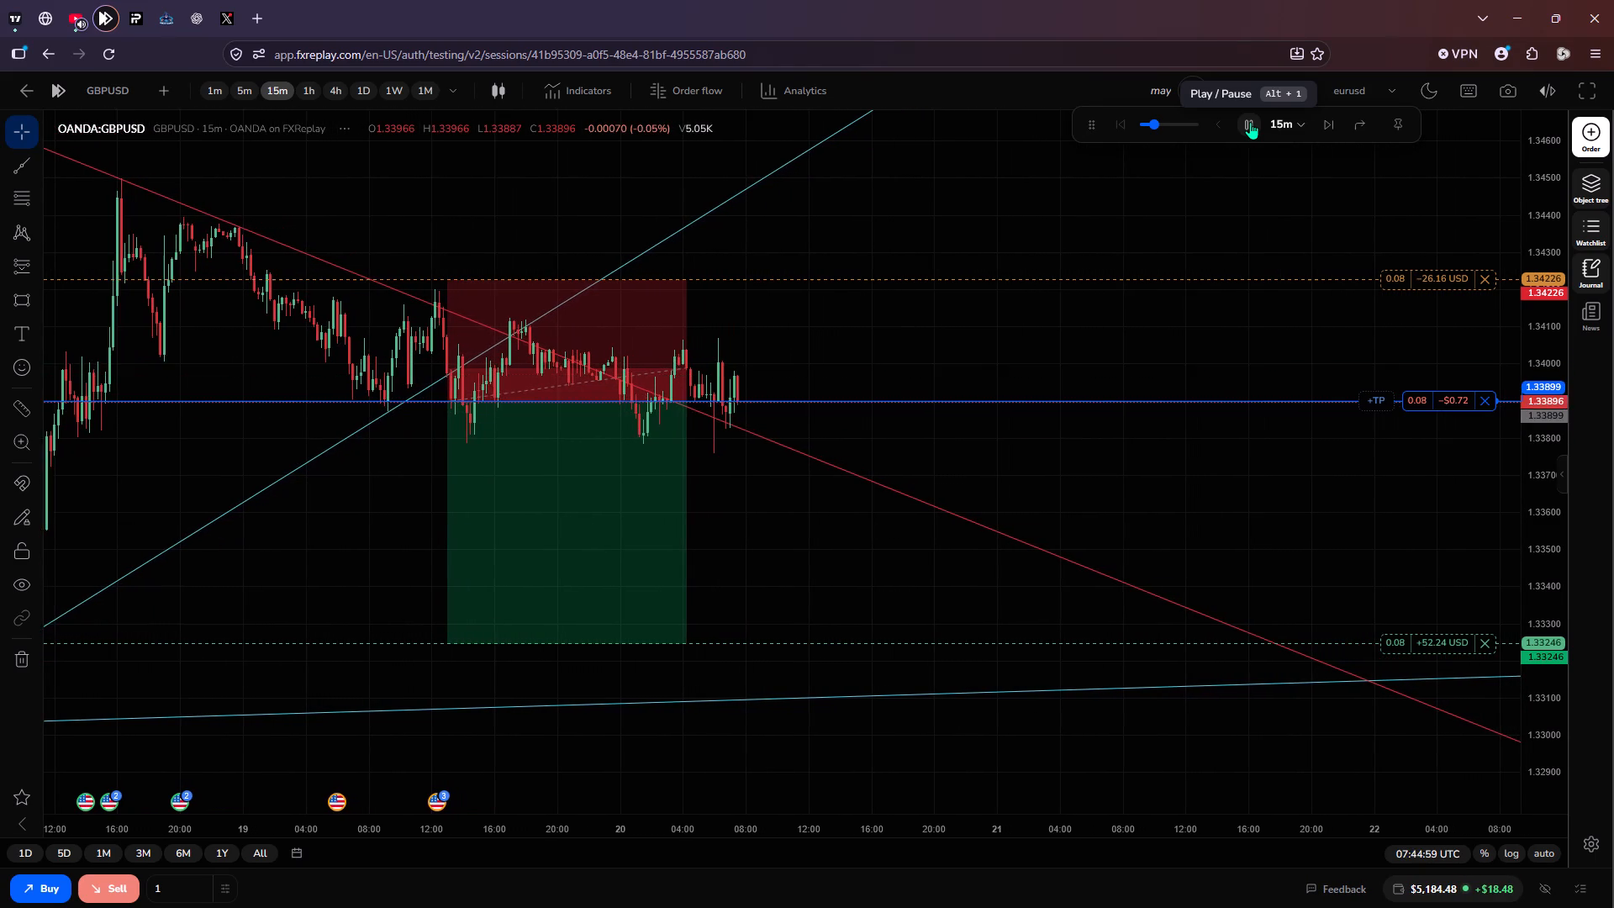
click(1250, 122)
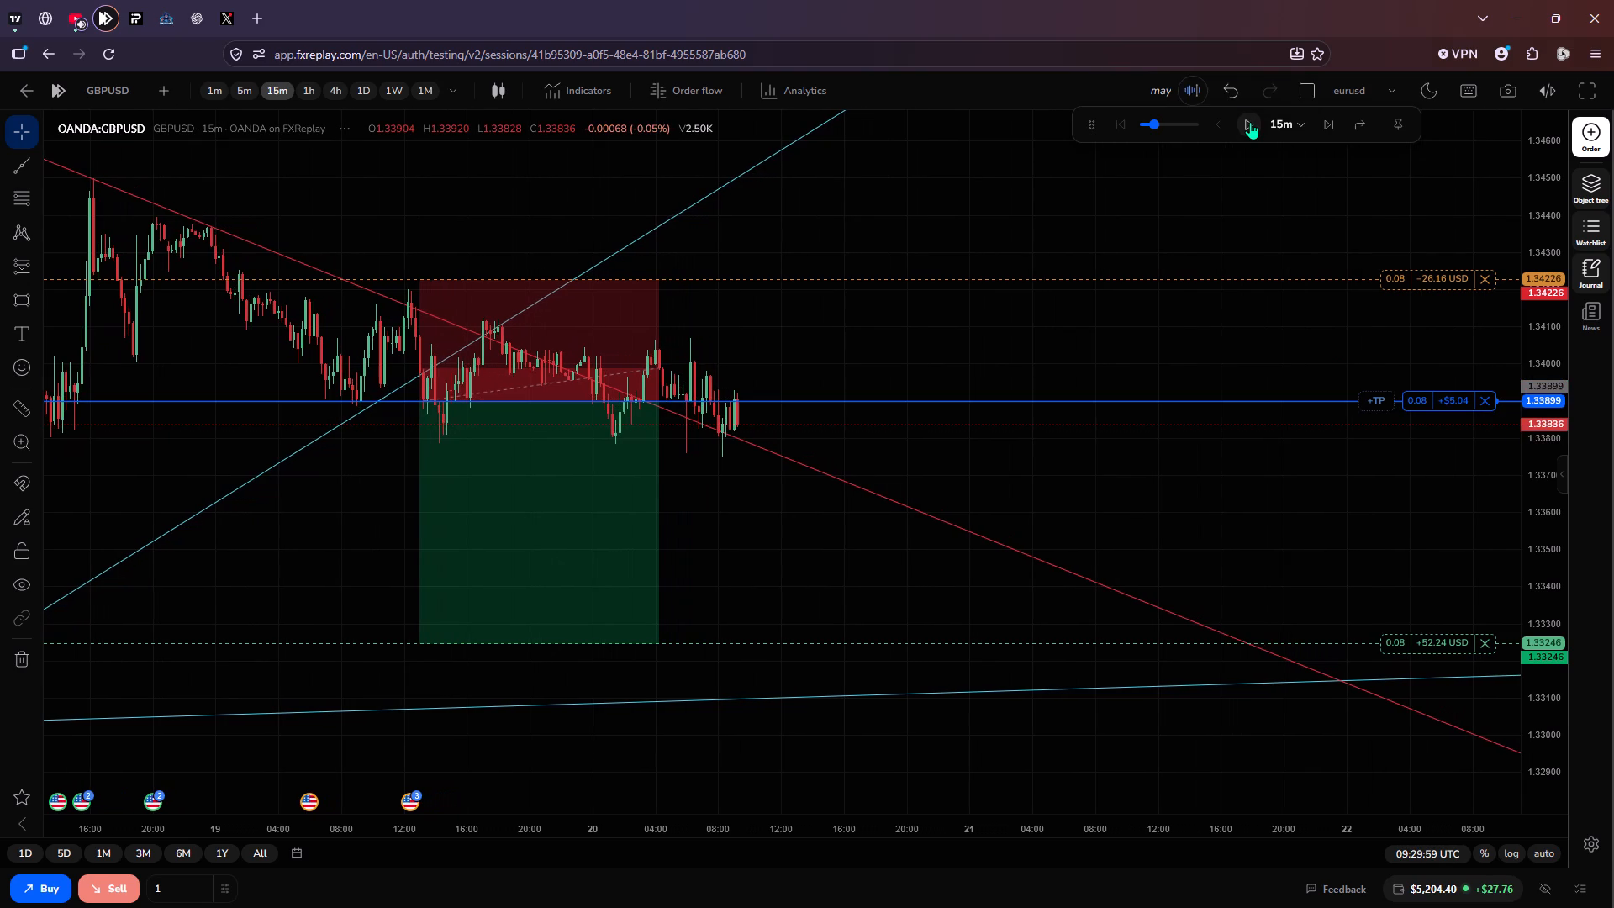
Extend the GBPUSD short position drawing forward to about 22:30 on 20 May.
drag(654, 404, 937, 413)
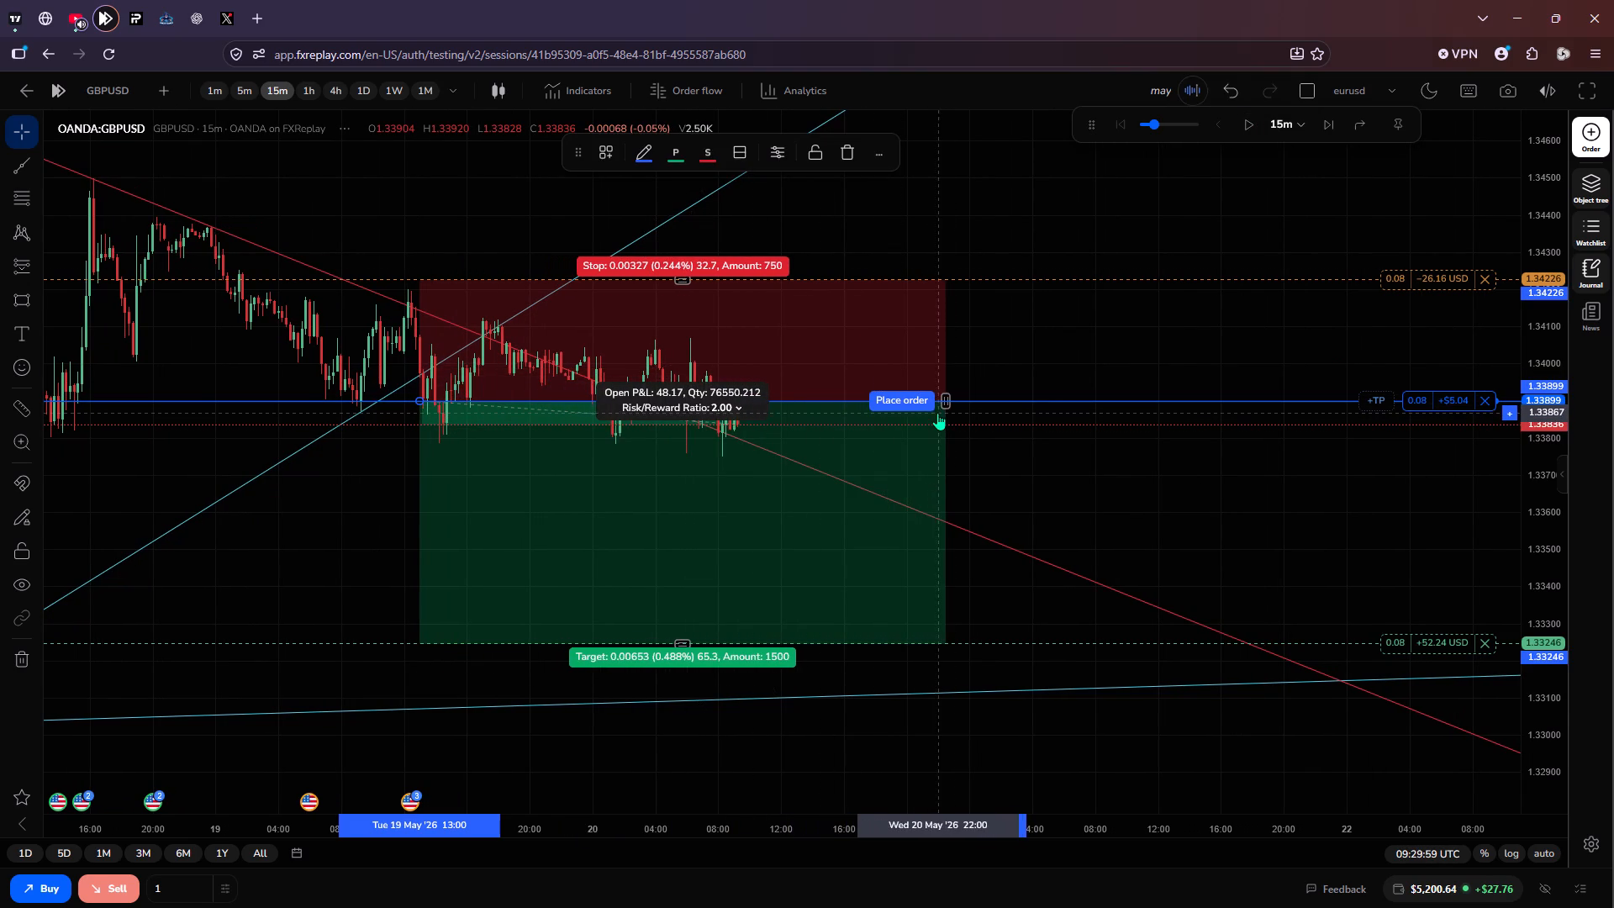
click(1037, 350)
Resume the GBPUSD replay and pause it at 15:14:59 on 20 May.
click(1253, 133)
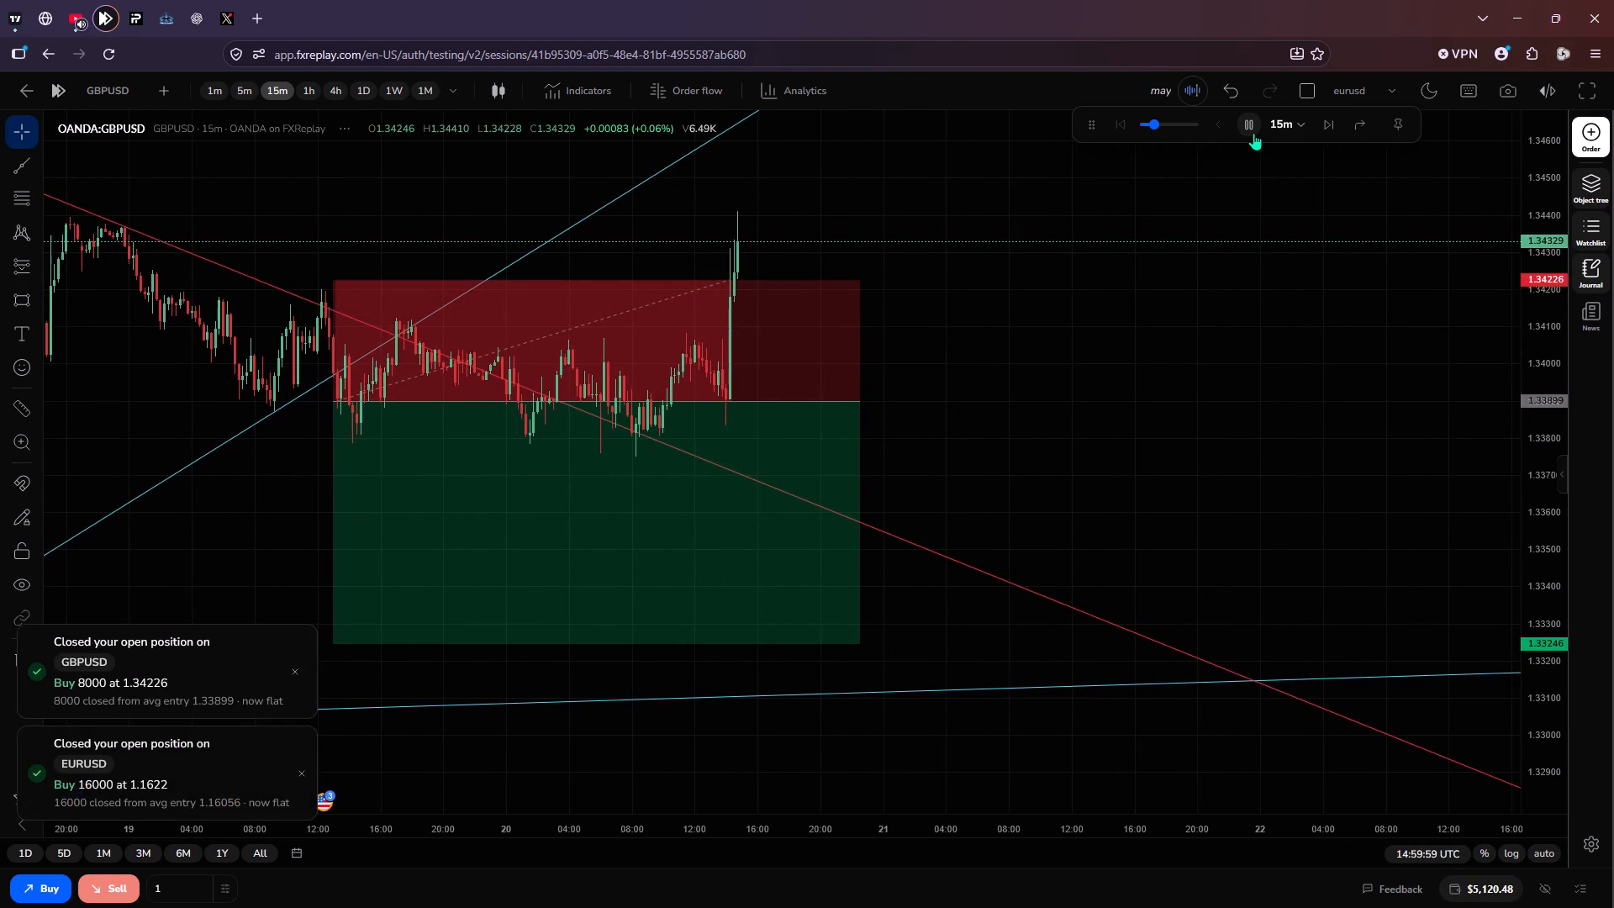
click(1253, 133)
Delete the short position drawing from the GBPUSD chart.
click(795, 431)
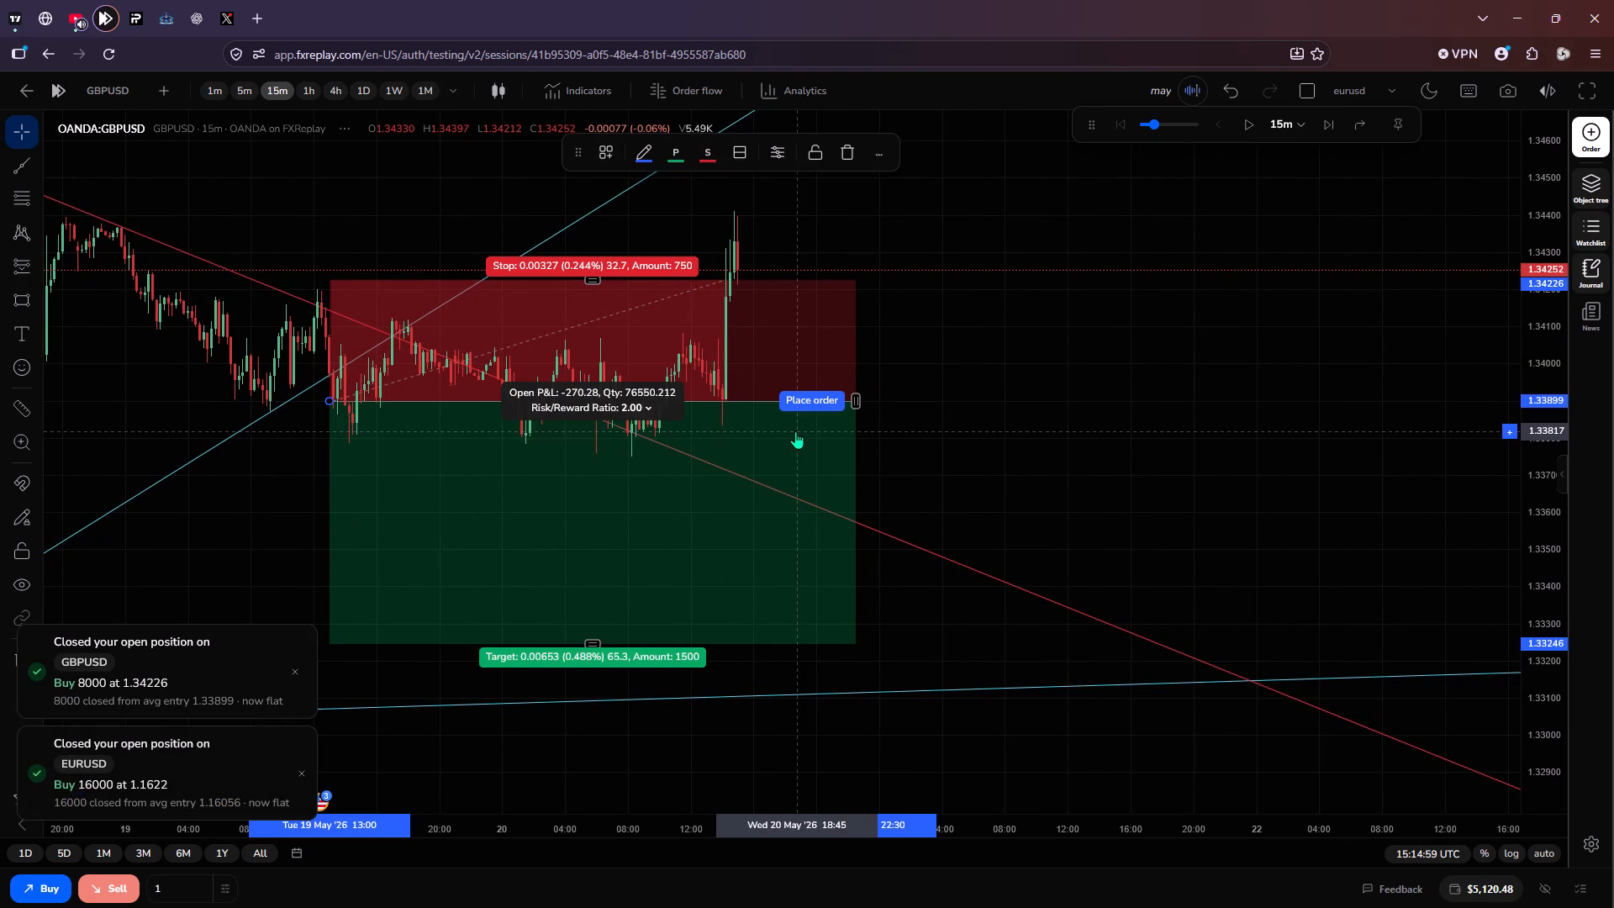
click(850, 159)
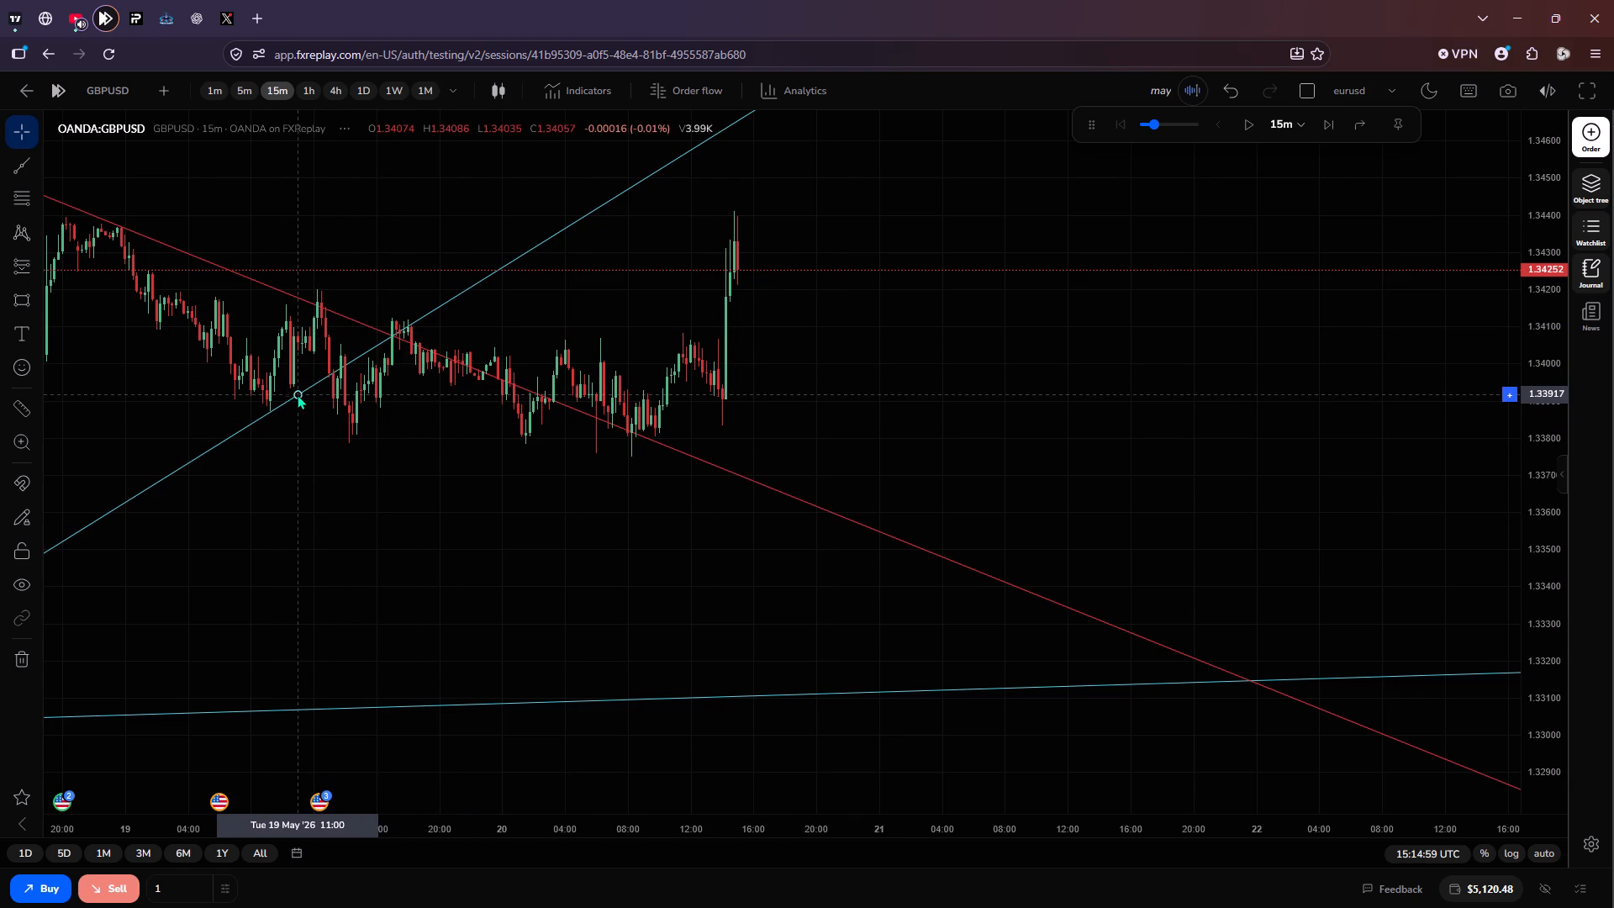
Re-anchor the steep rising cyan GBPUSD trendline so it runs along the 20 May lows, starting at about 1.3375.
drag(297, 394, 791, 404)
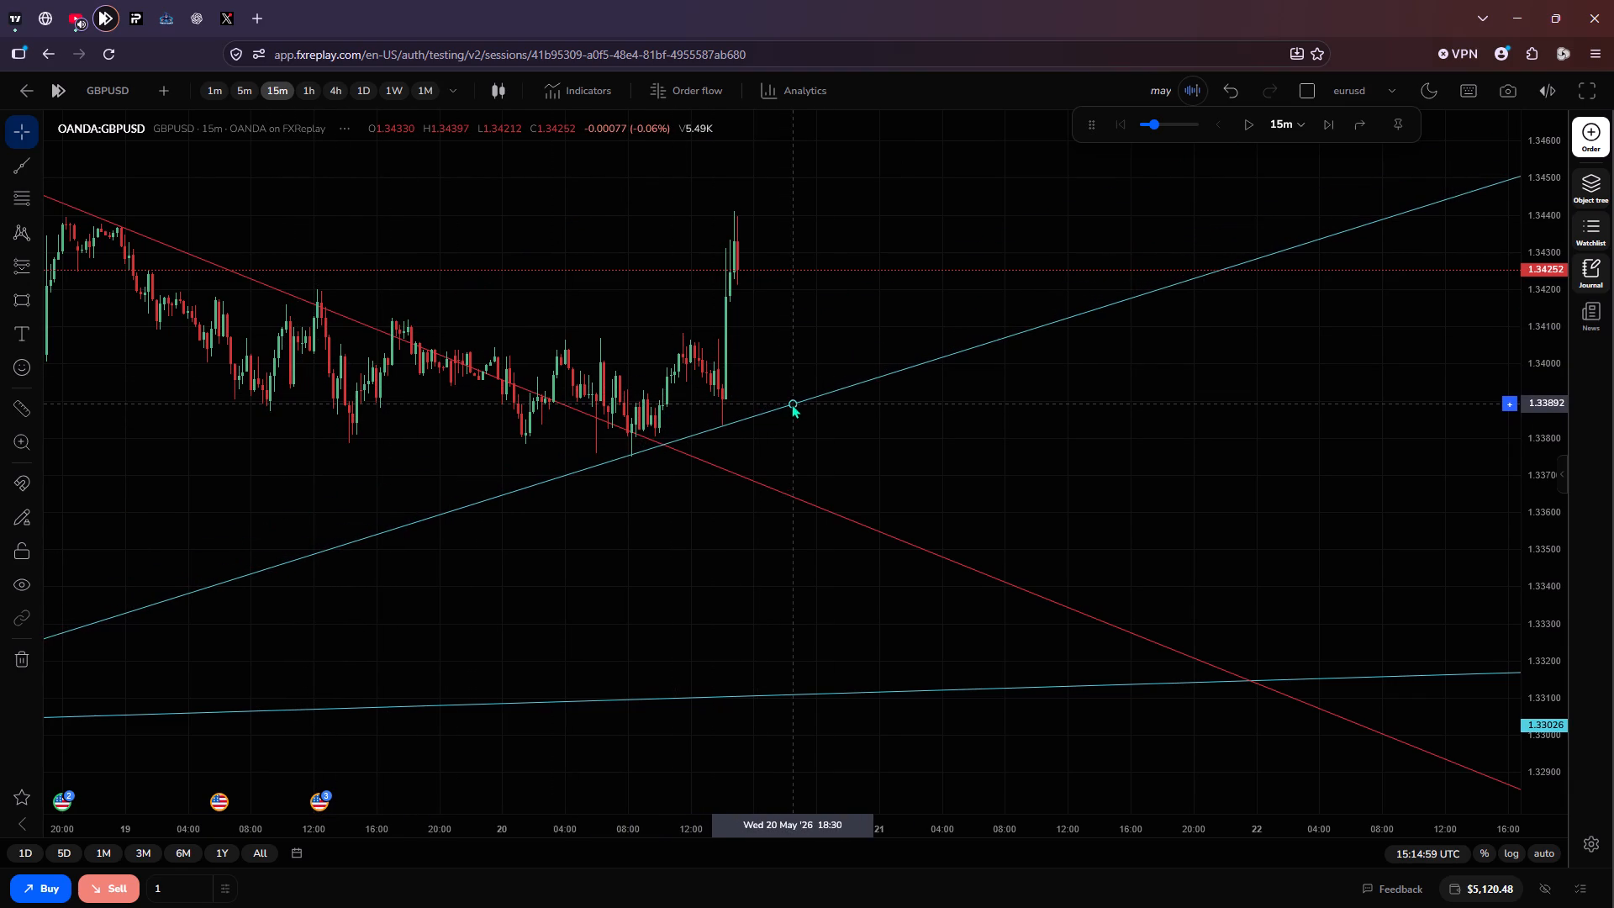
drag(791, 404, 799, 404)
click(859, 448)
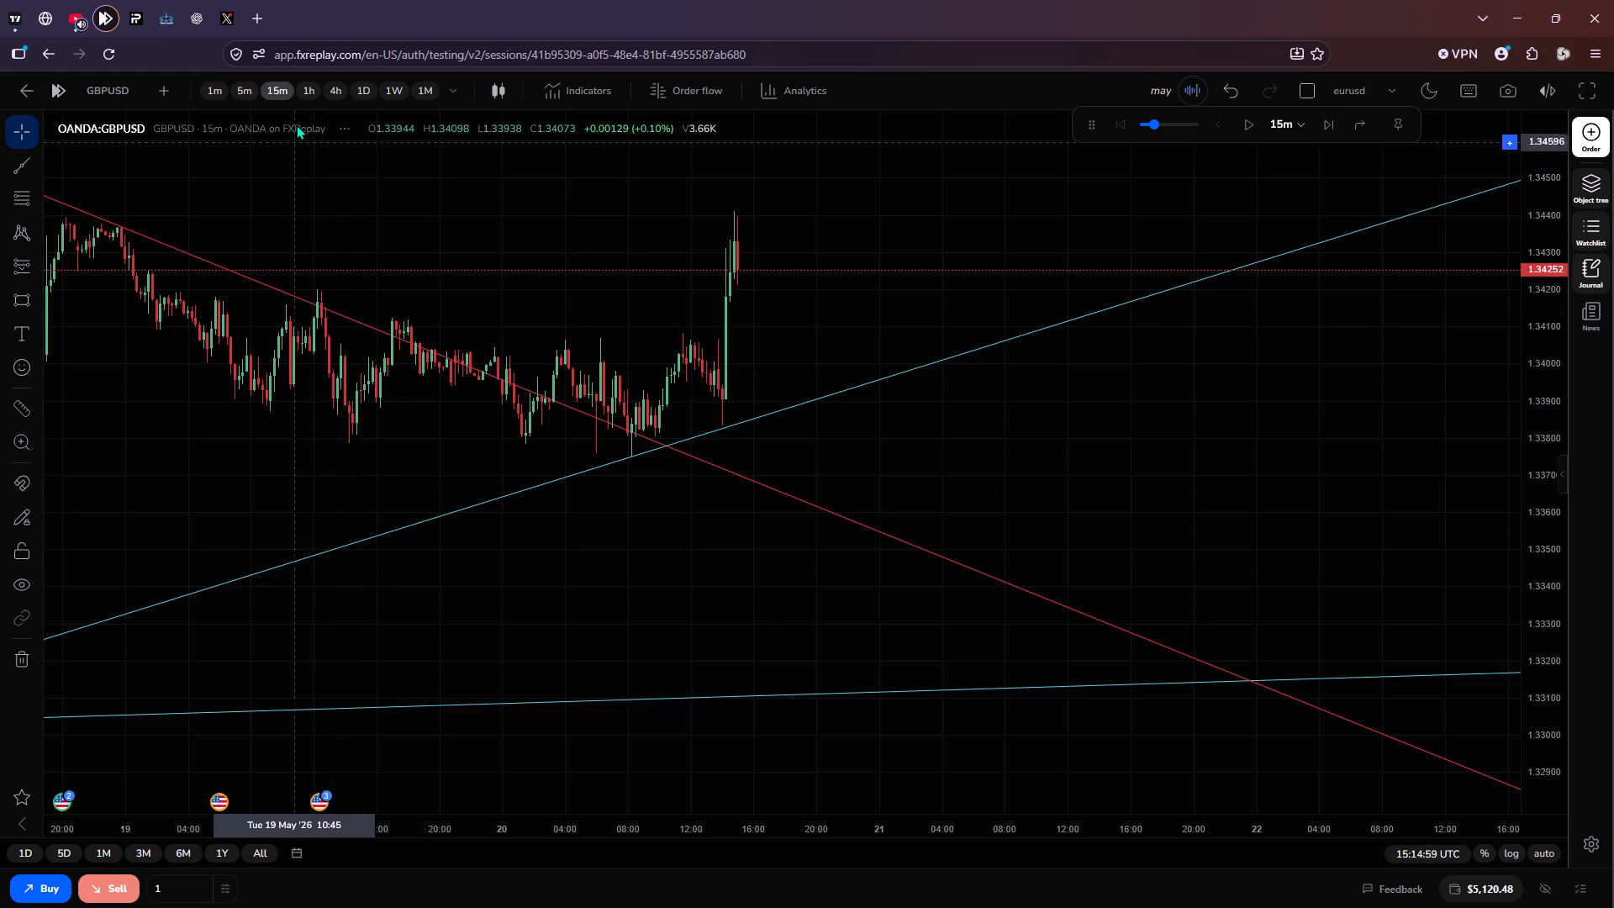
On the 4h GBPUSD chart, re-anchor the steep falling red trendline so it touches the 20 May high at about 1.3441.
click(337, 92)
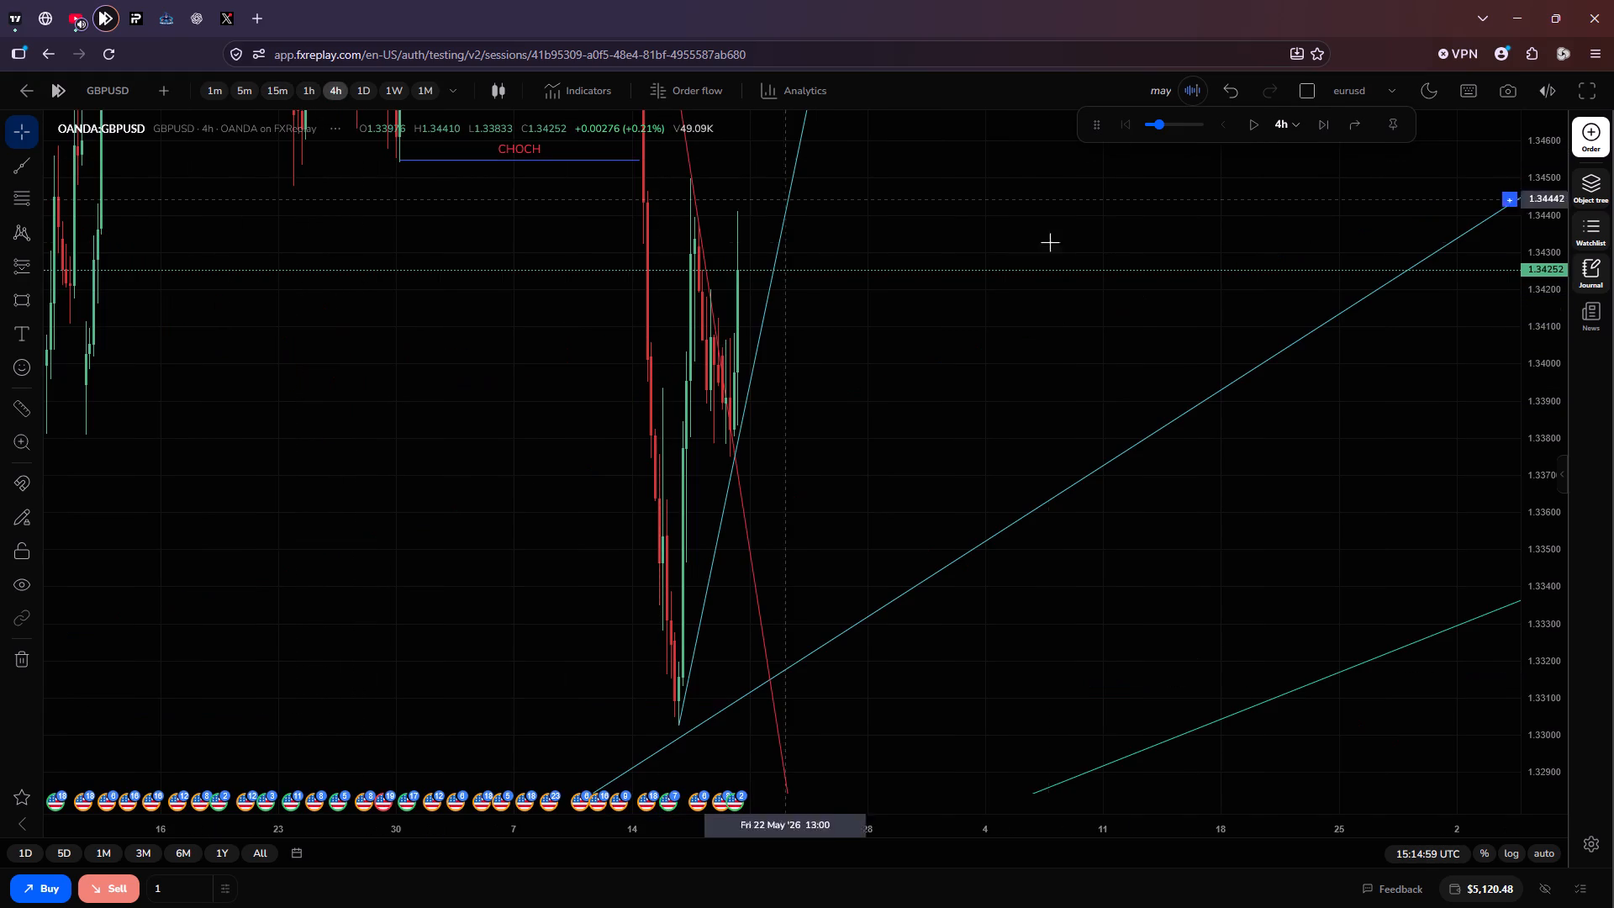
scroll(1543, 520, down, 2)
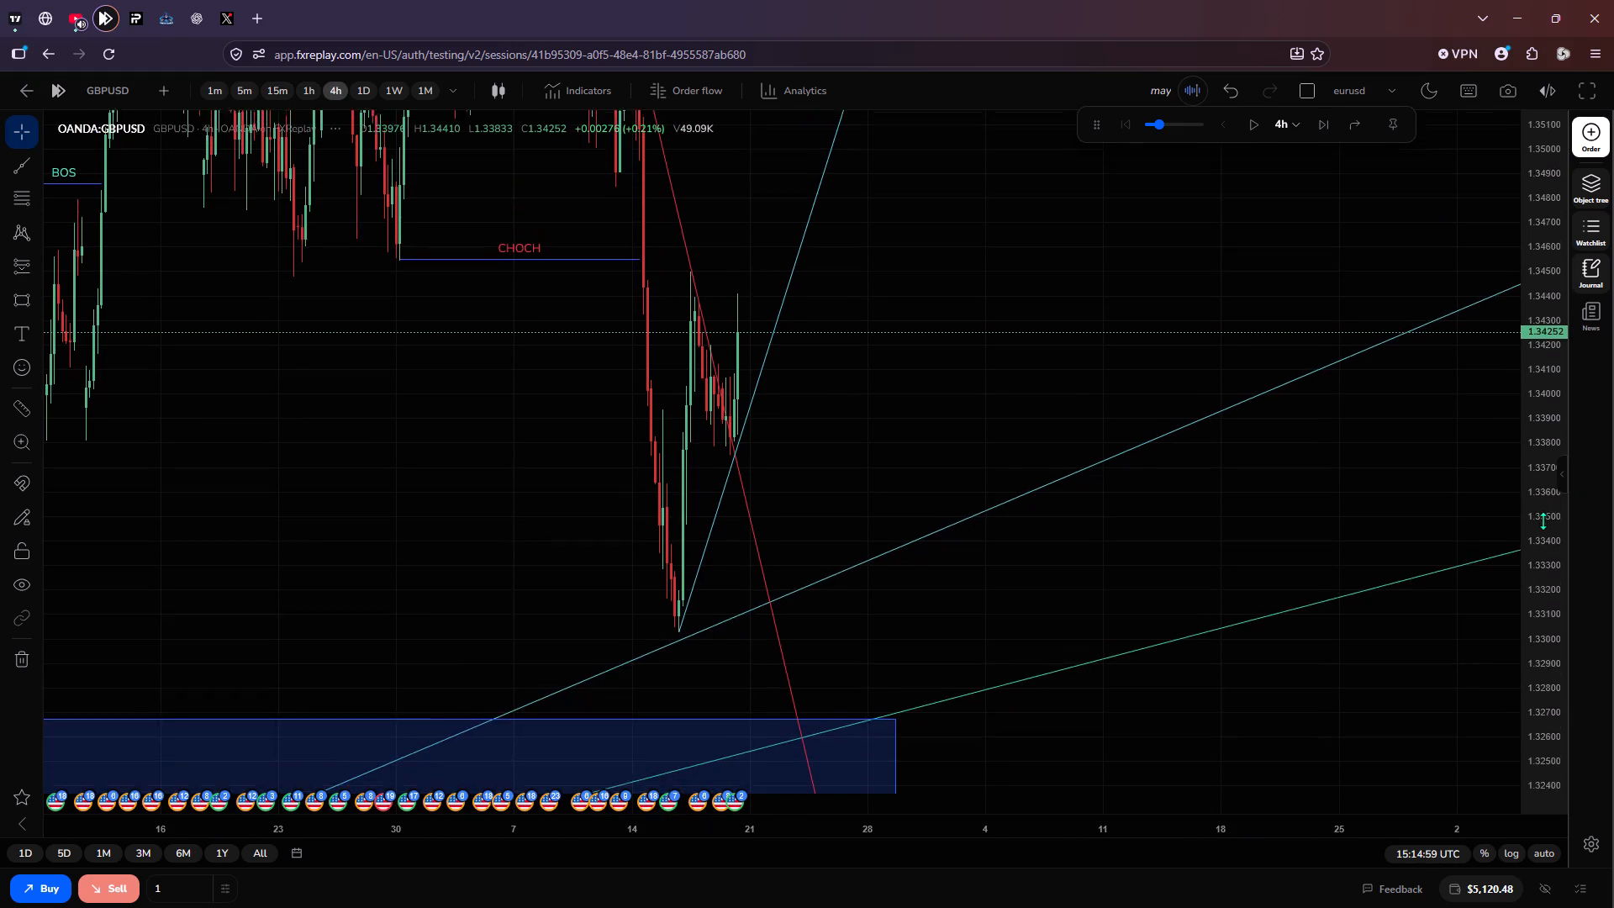
scroll(1543, 520, down, 5)
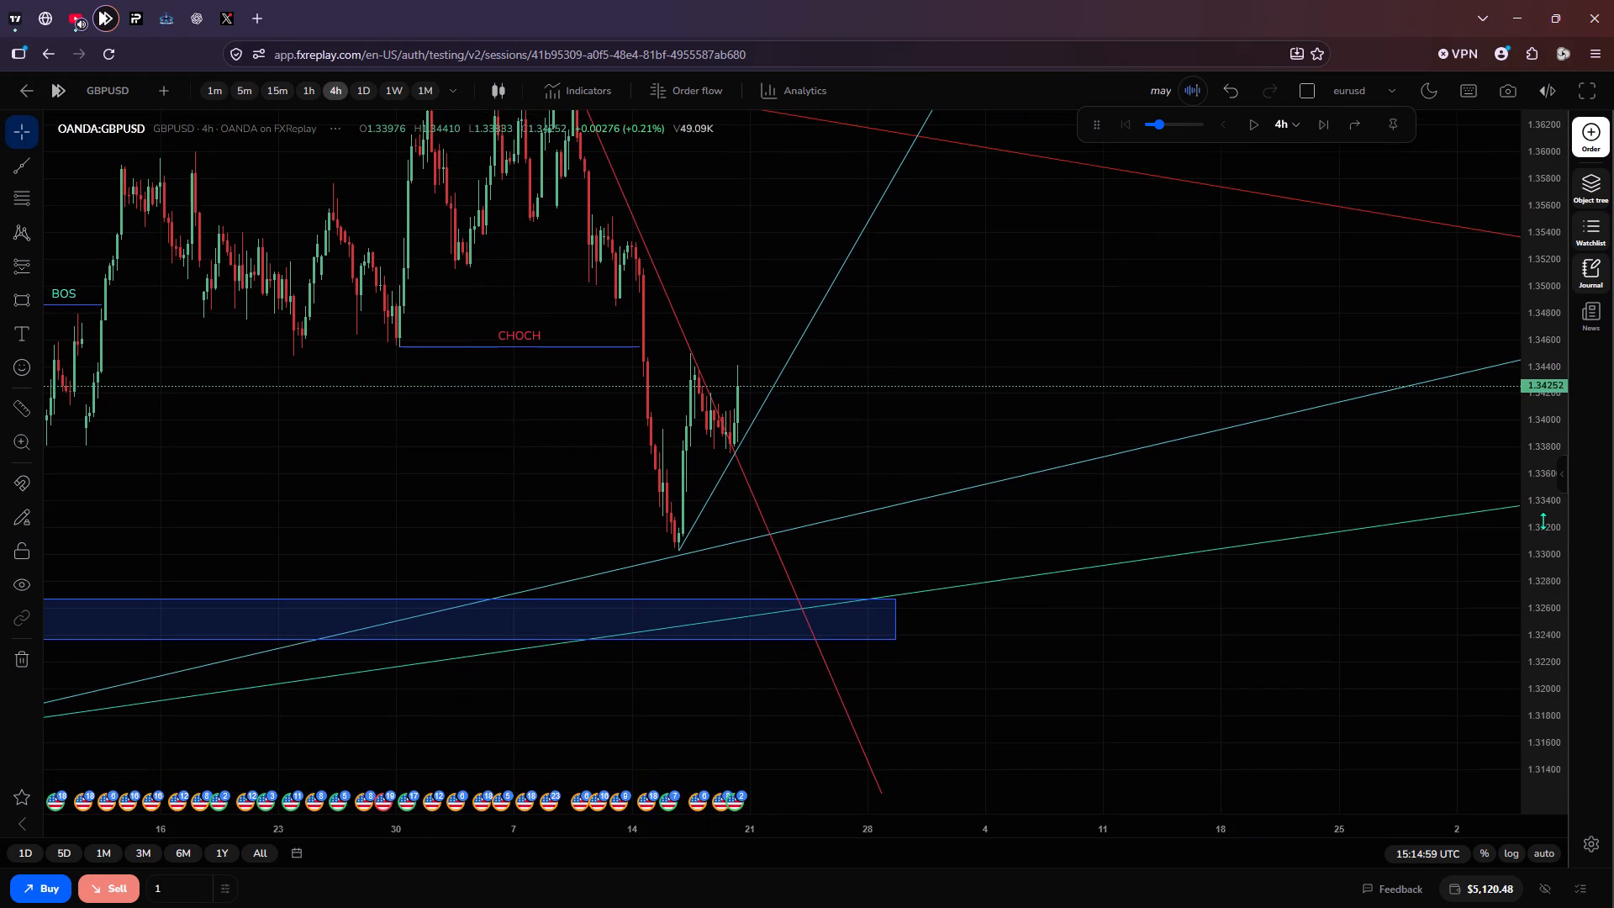
scroll(1543, 520, down, 1)
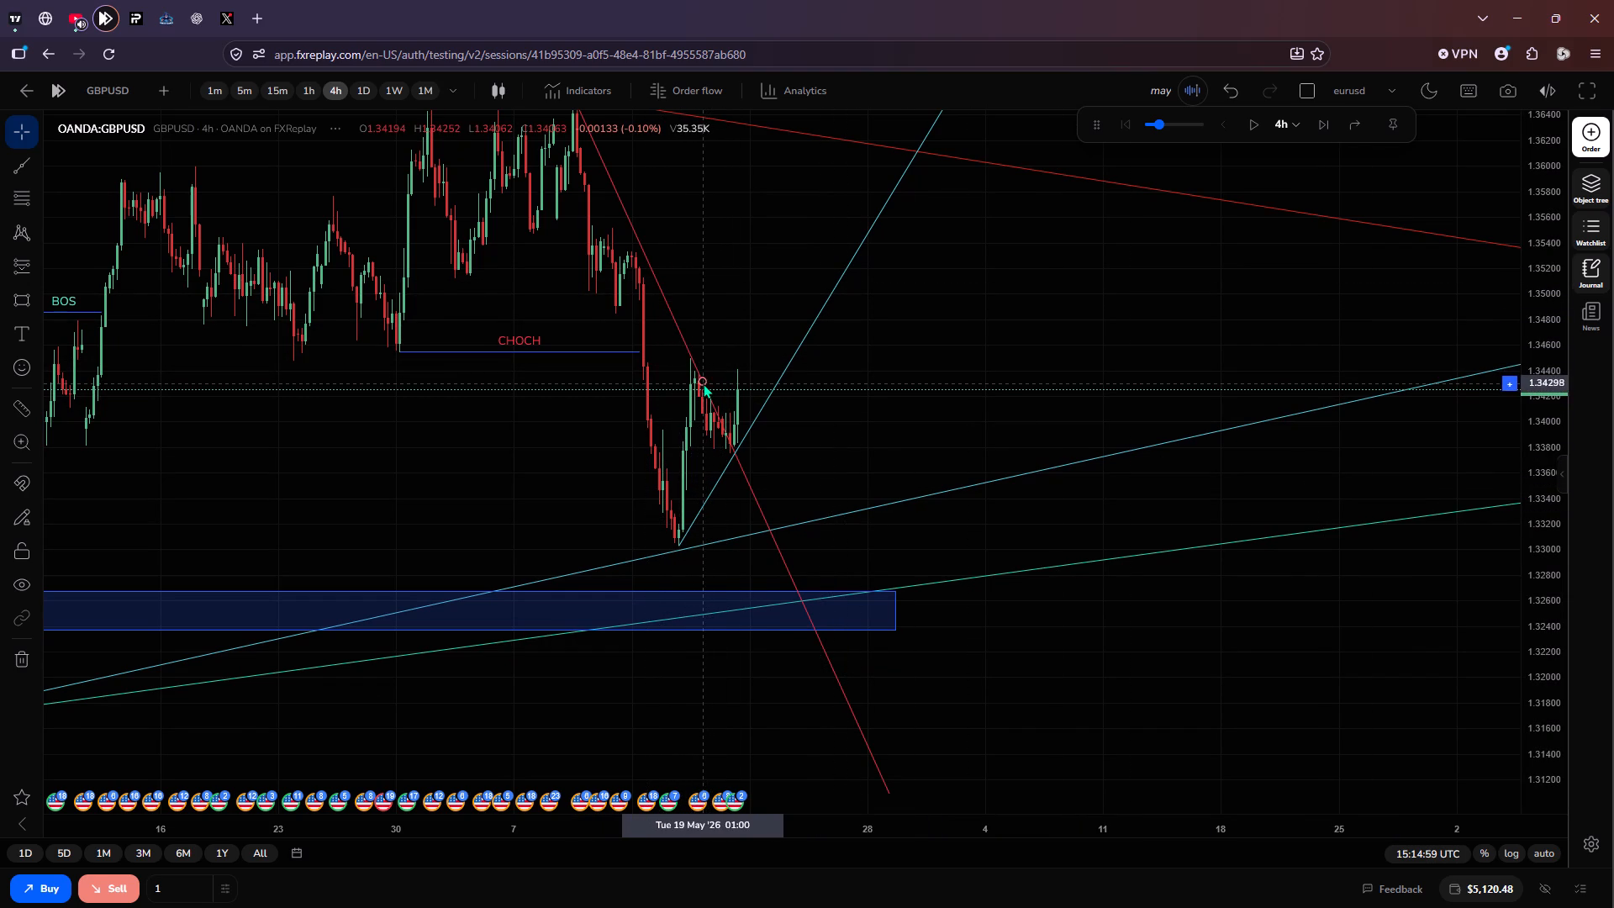
drag(703, 382, 757, 395)
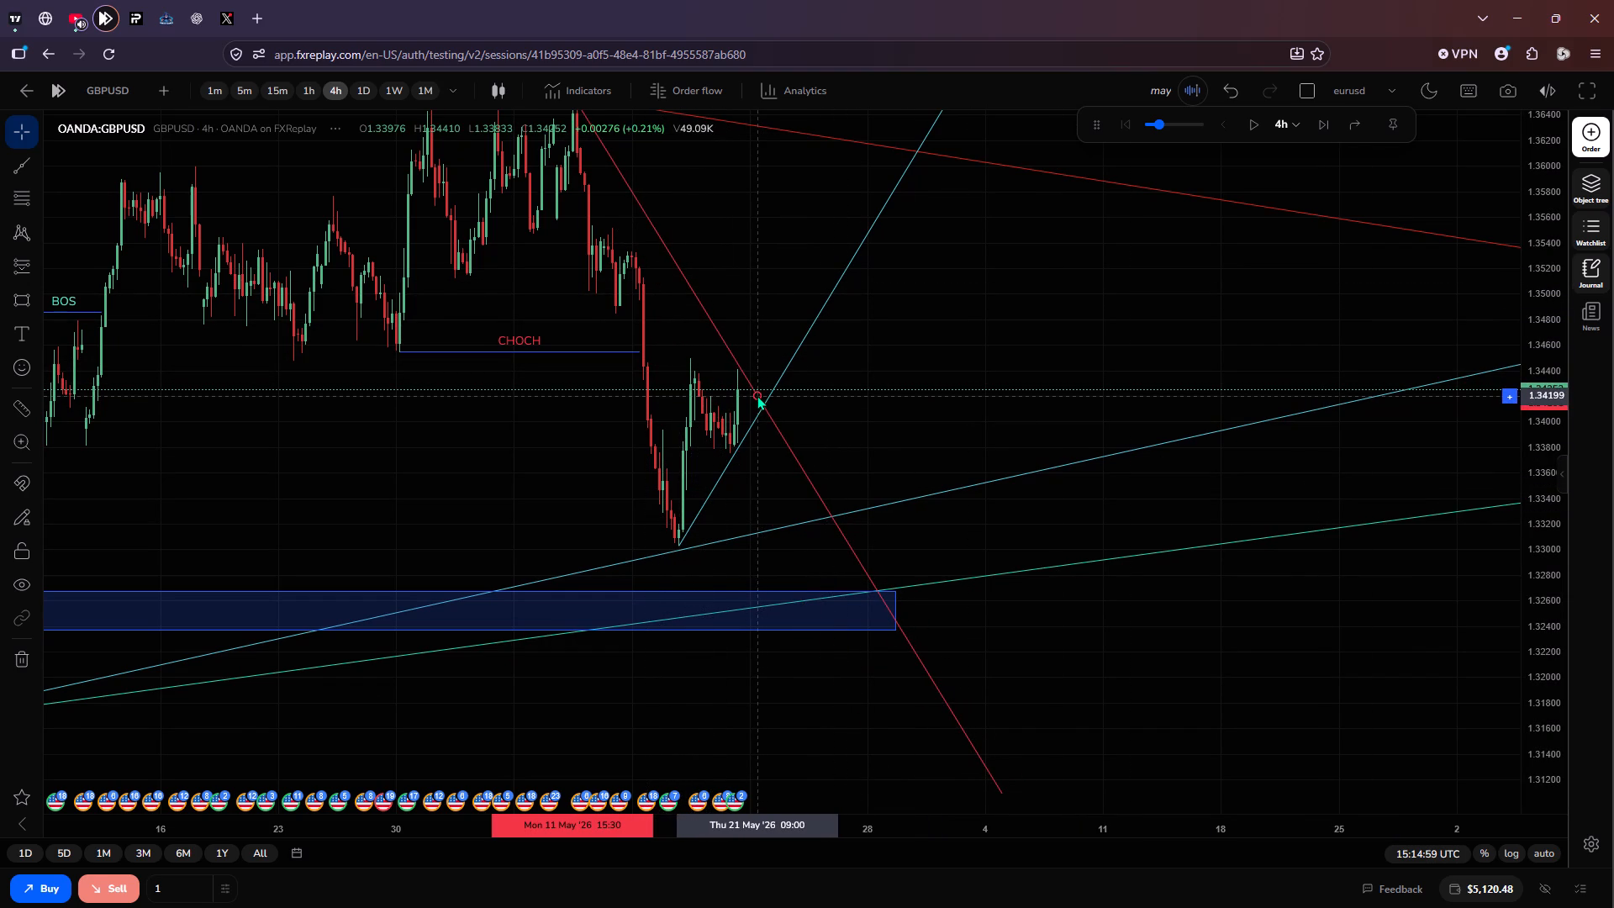
drag(757, 395, 752, 390)
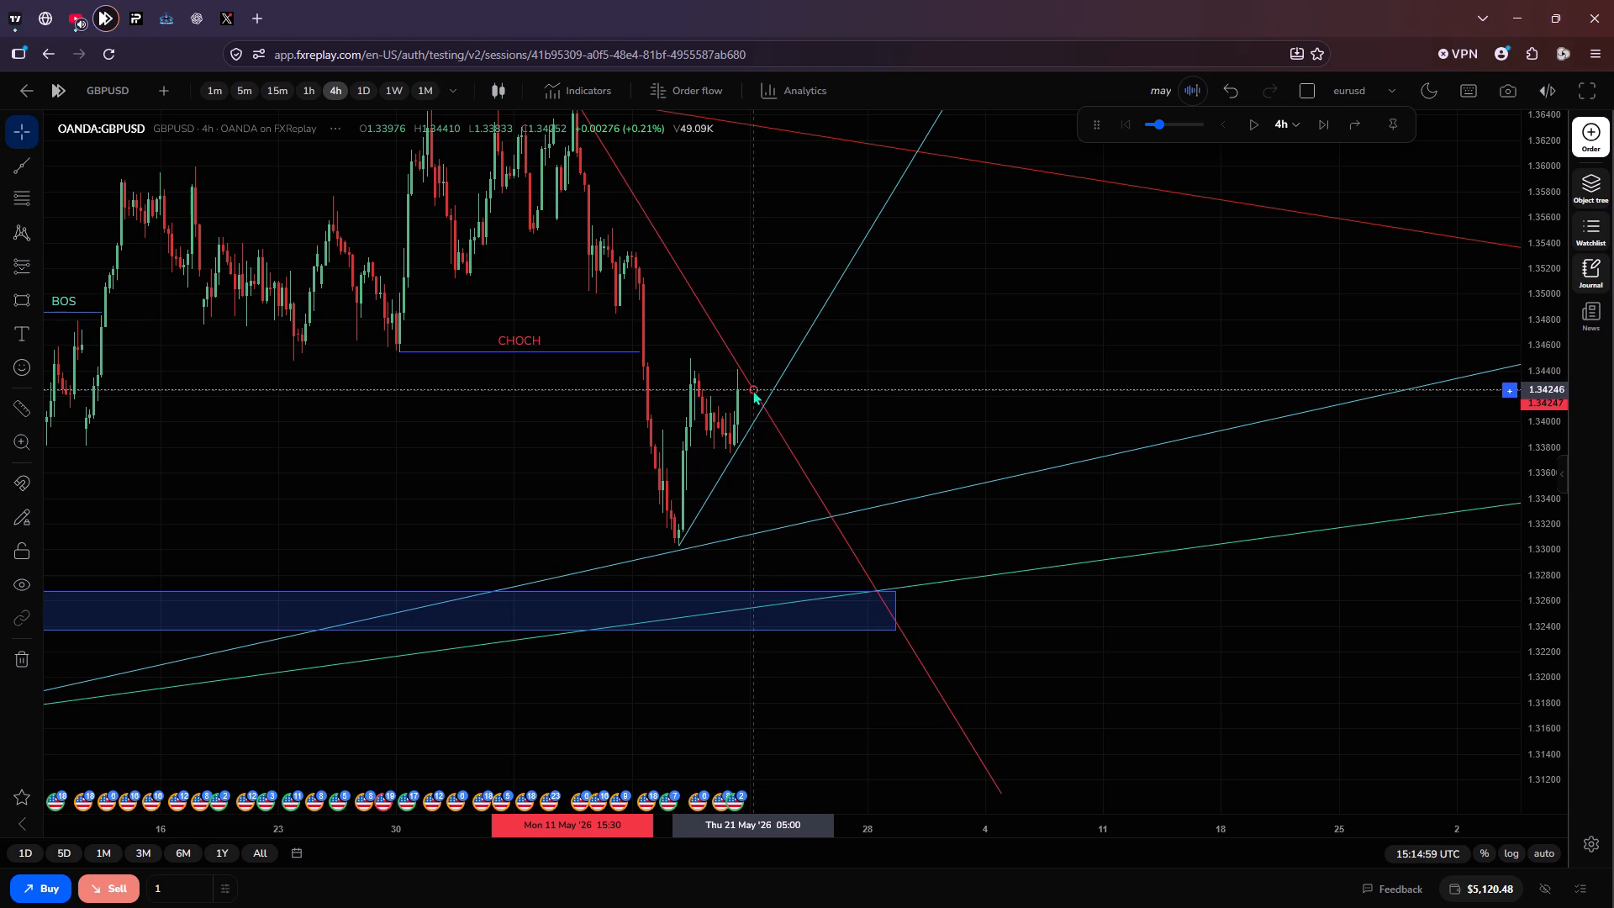
drag(752, 390, 752, 392)
click(546, 435)
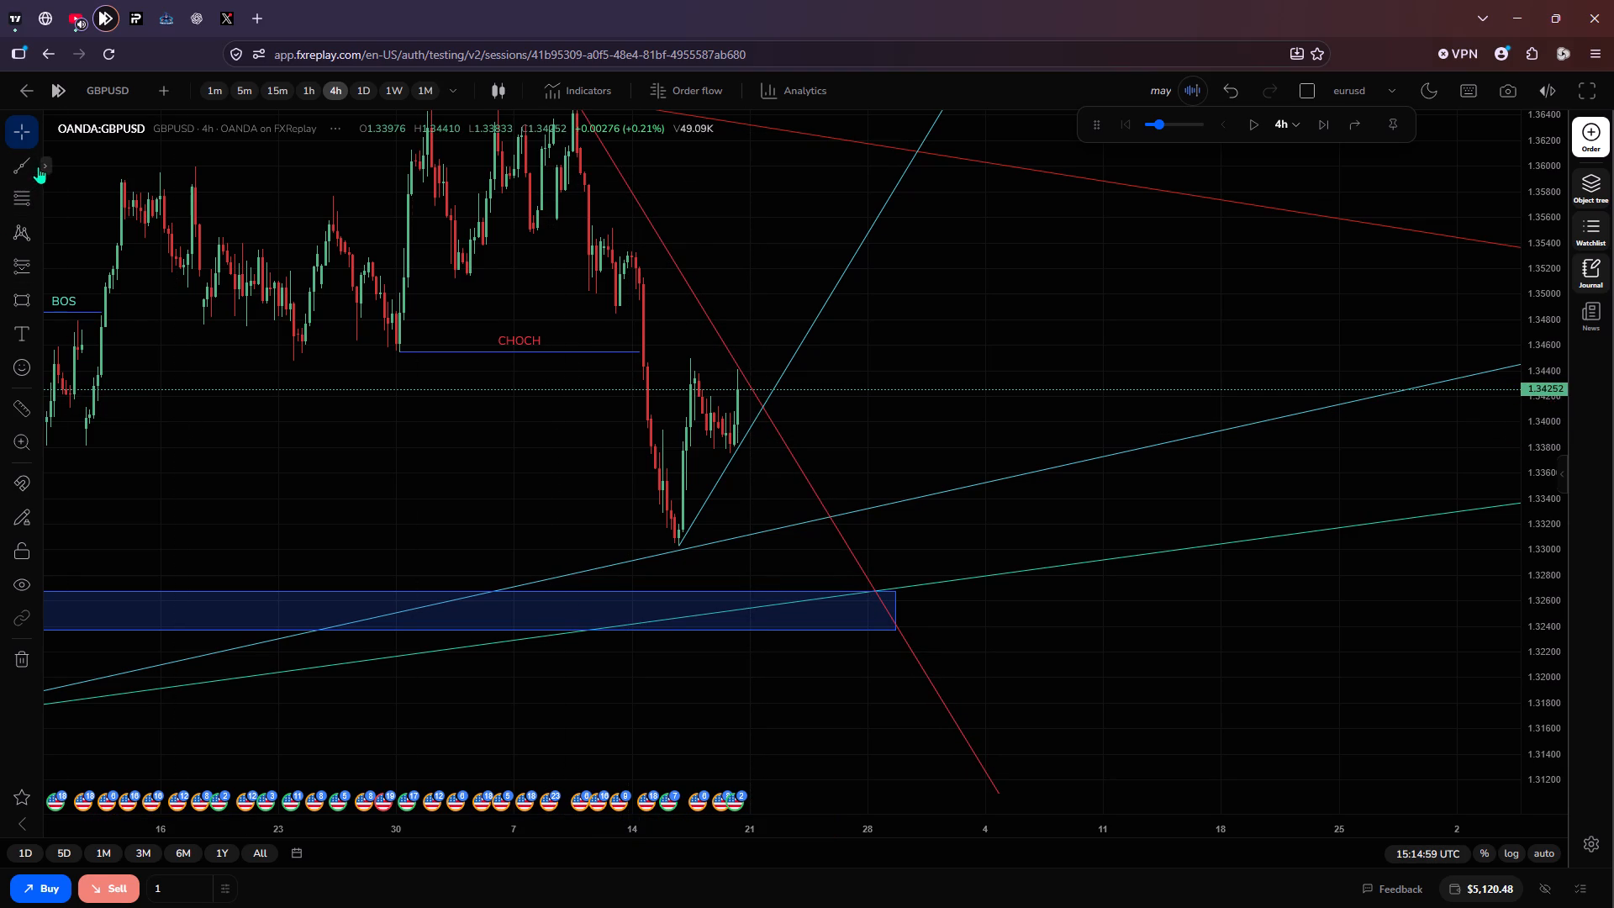
Draw a horizontal trendline from the 20 May GBPUSD low at about 1.3375, reaching forward to about 27 May.
click(40, 166)
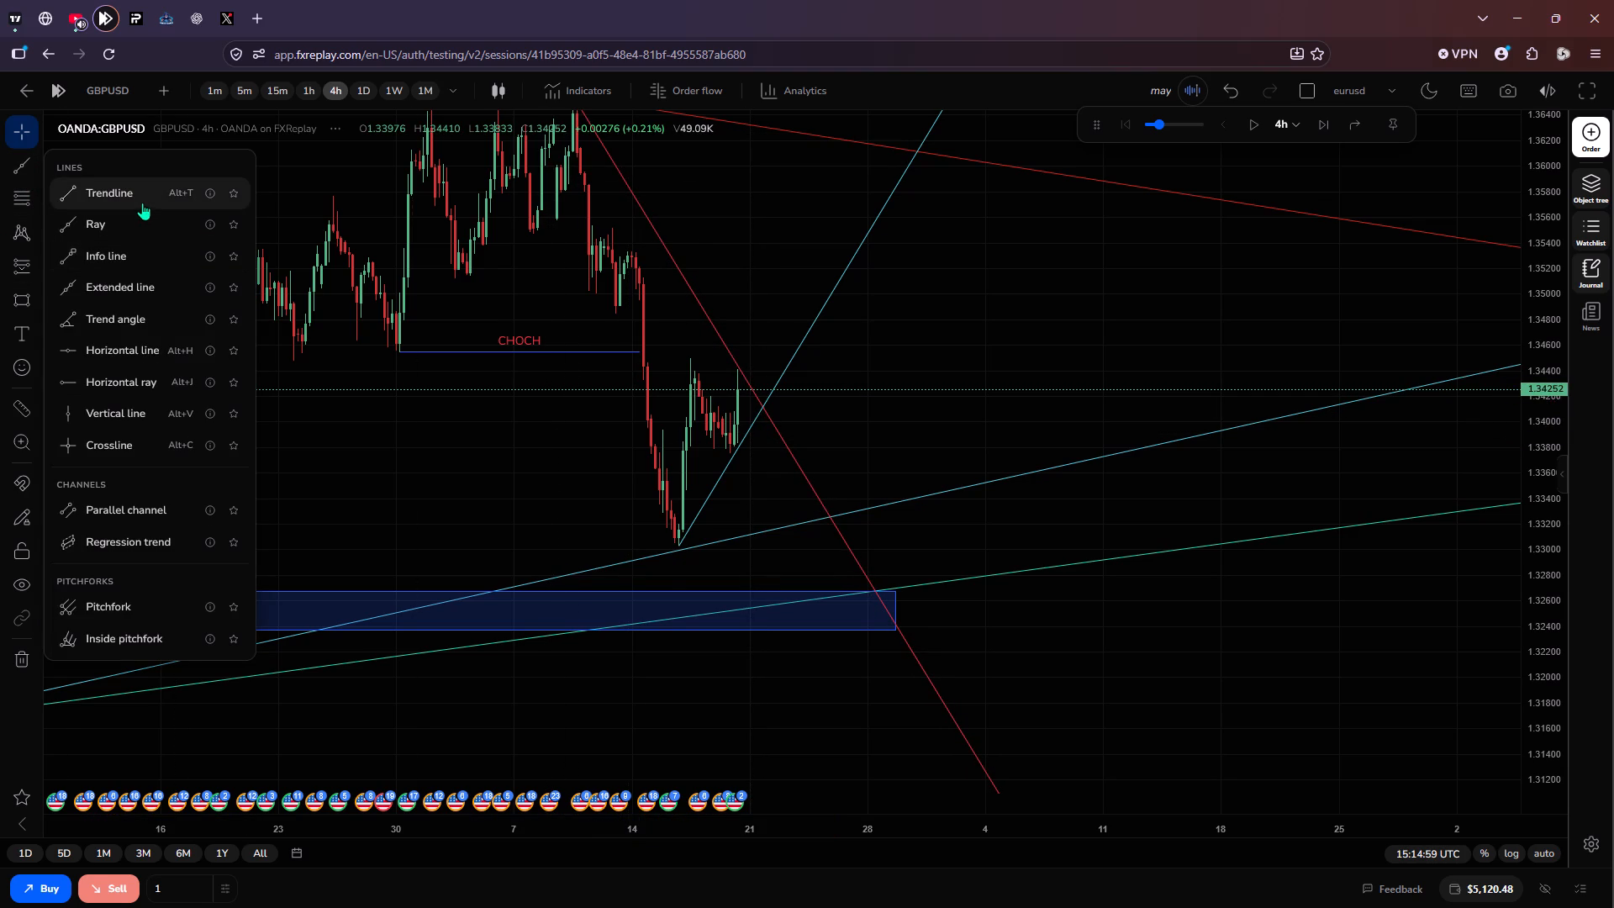
click(142, 203)
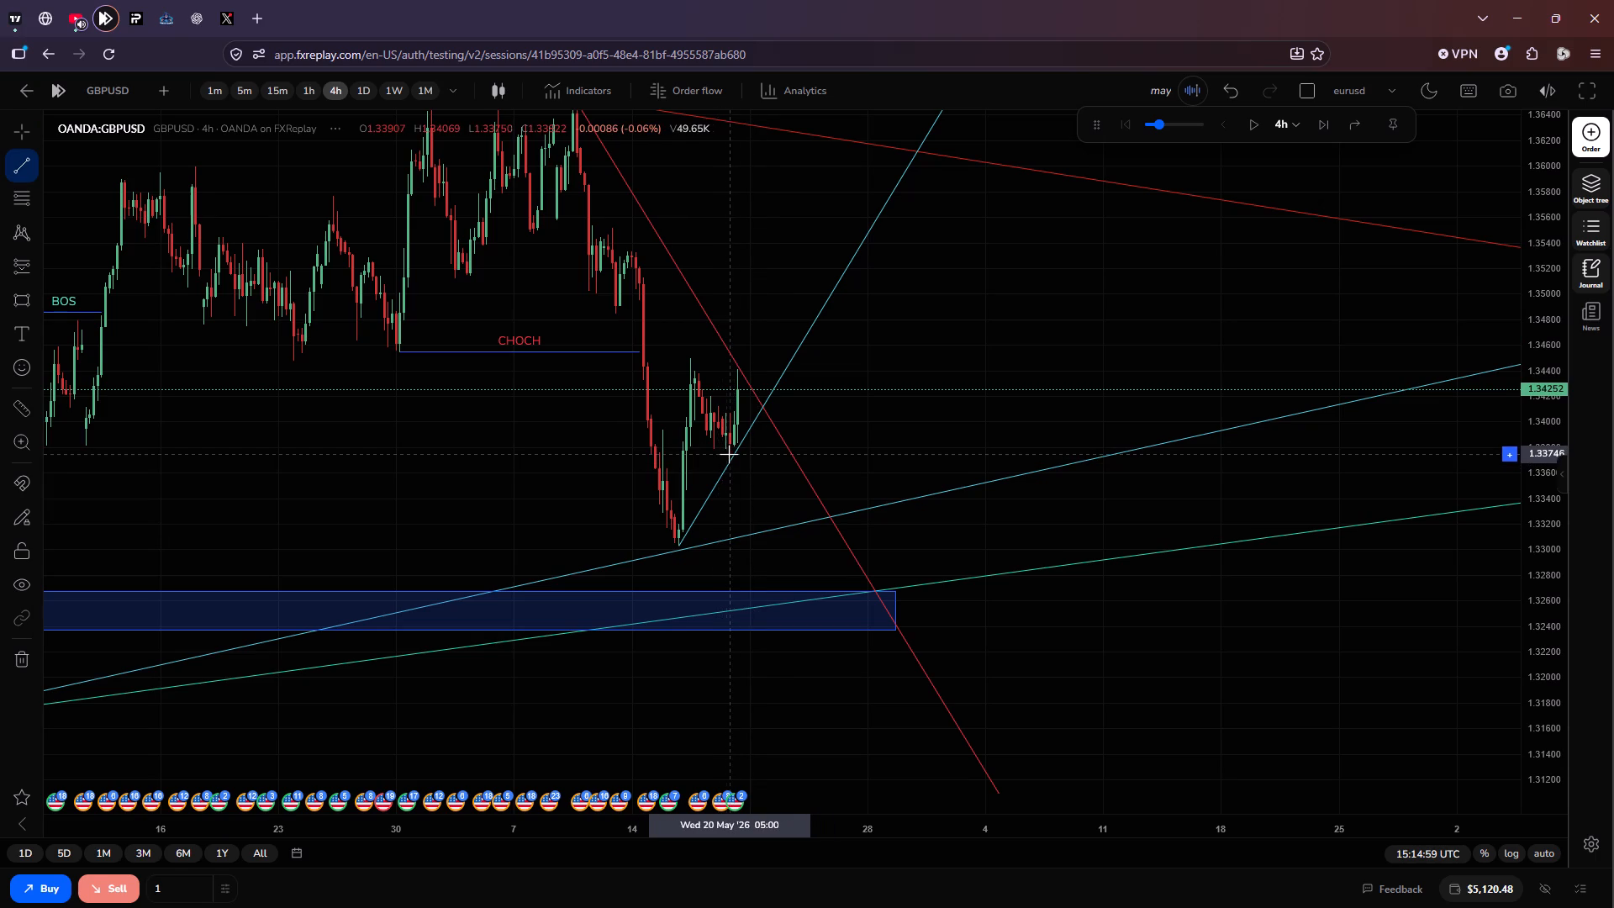
drag(729, 454, 897, 464)
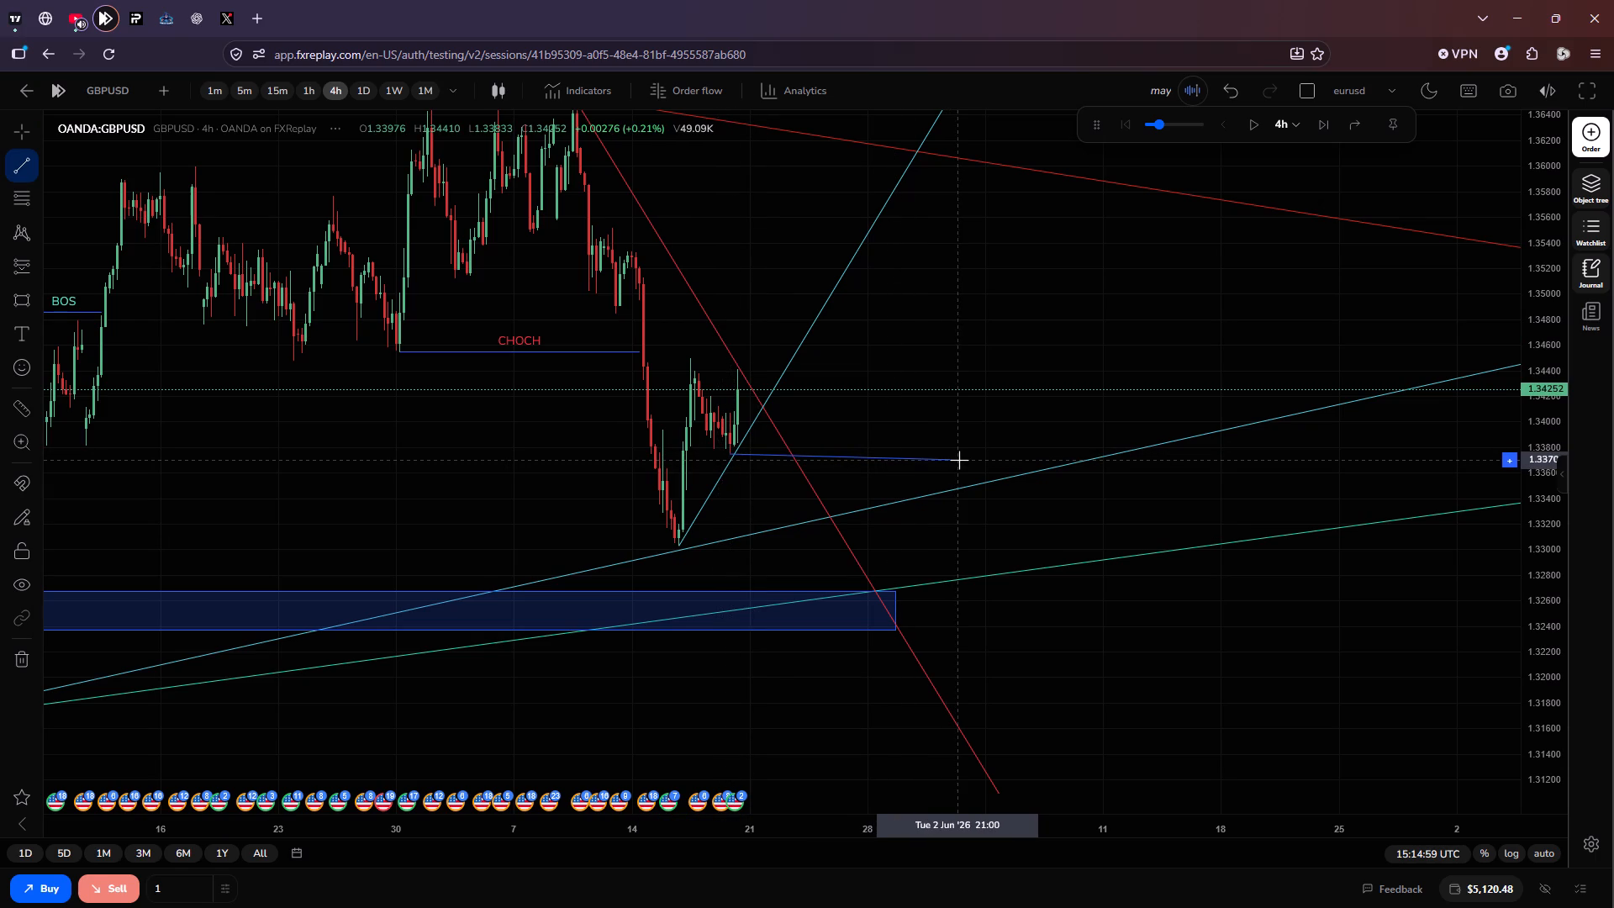
shift+click(959, 460)
shift+drag(959, 460, 935, 466)
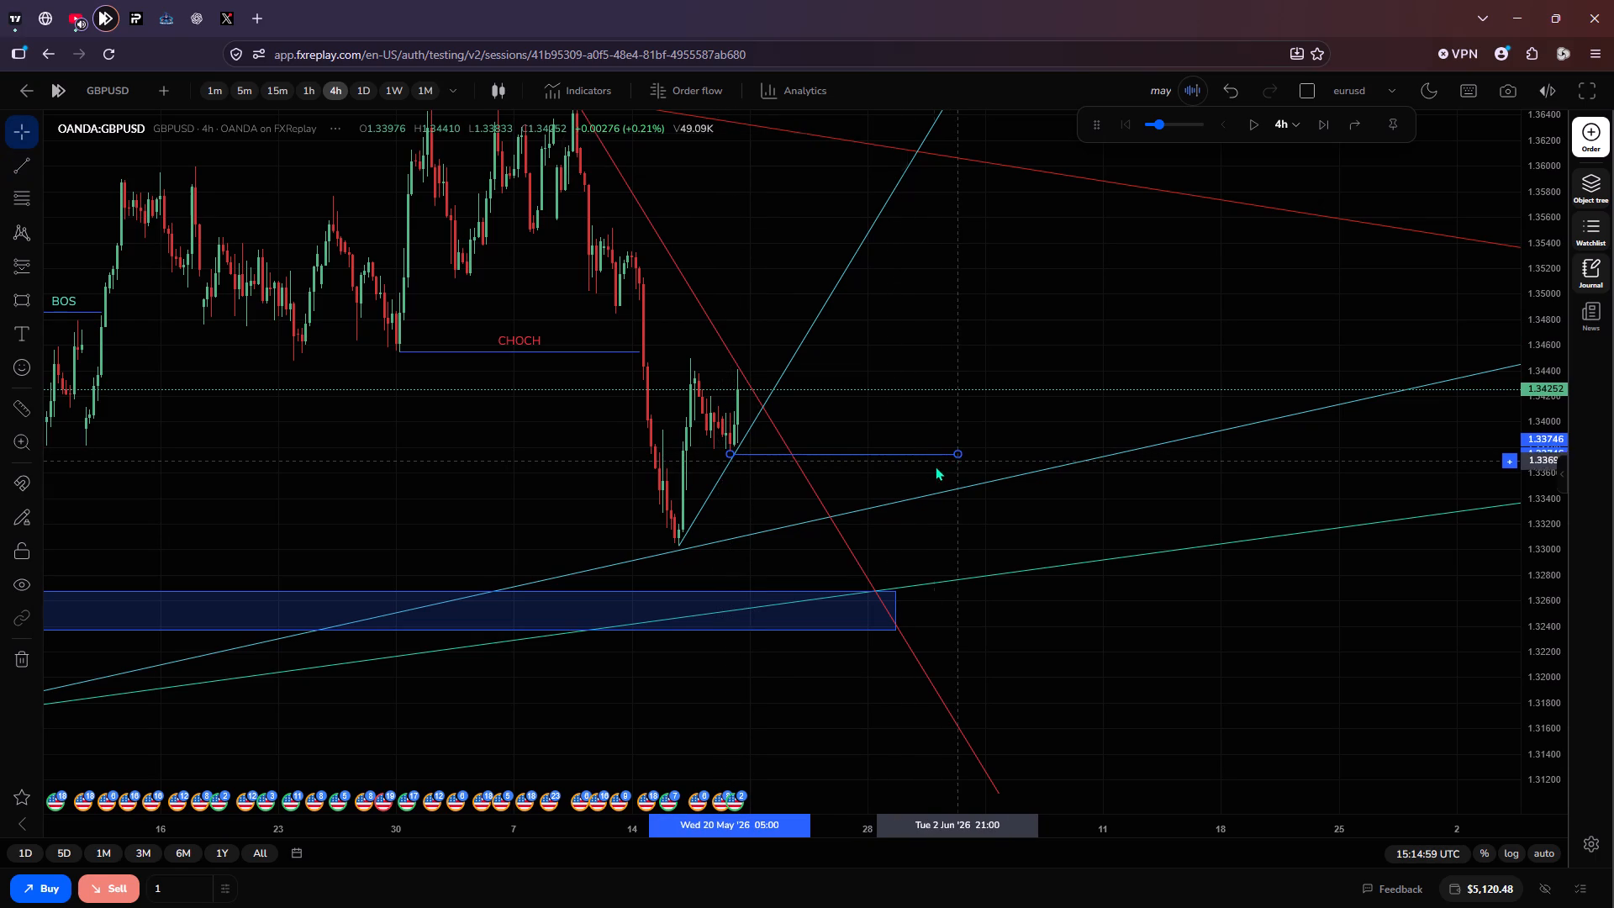
shift+drag(935, 466, 847, 463)
shift+click(847, 463)
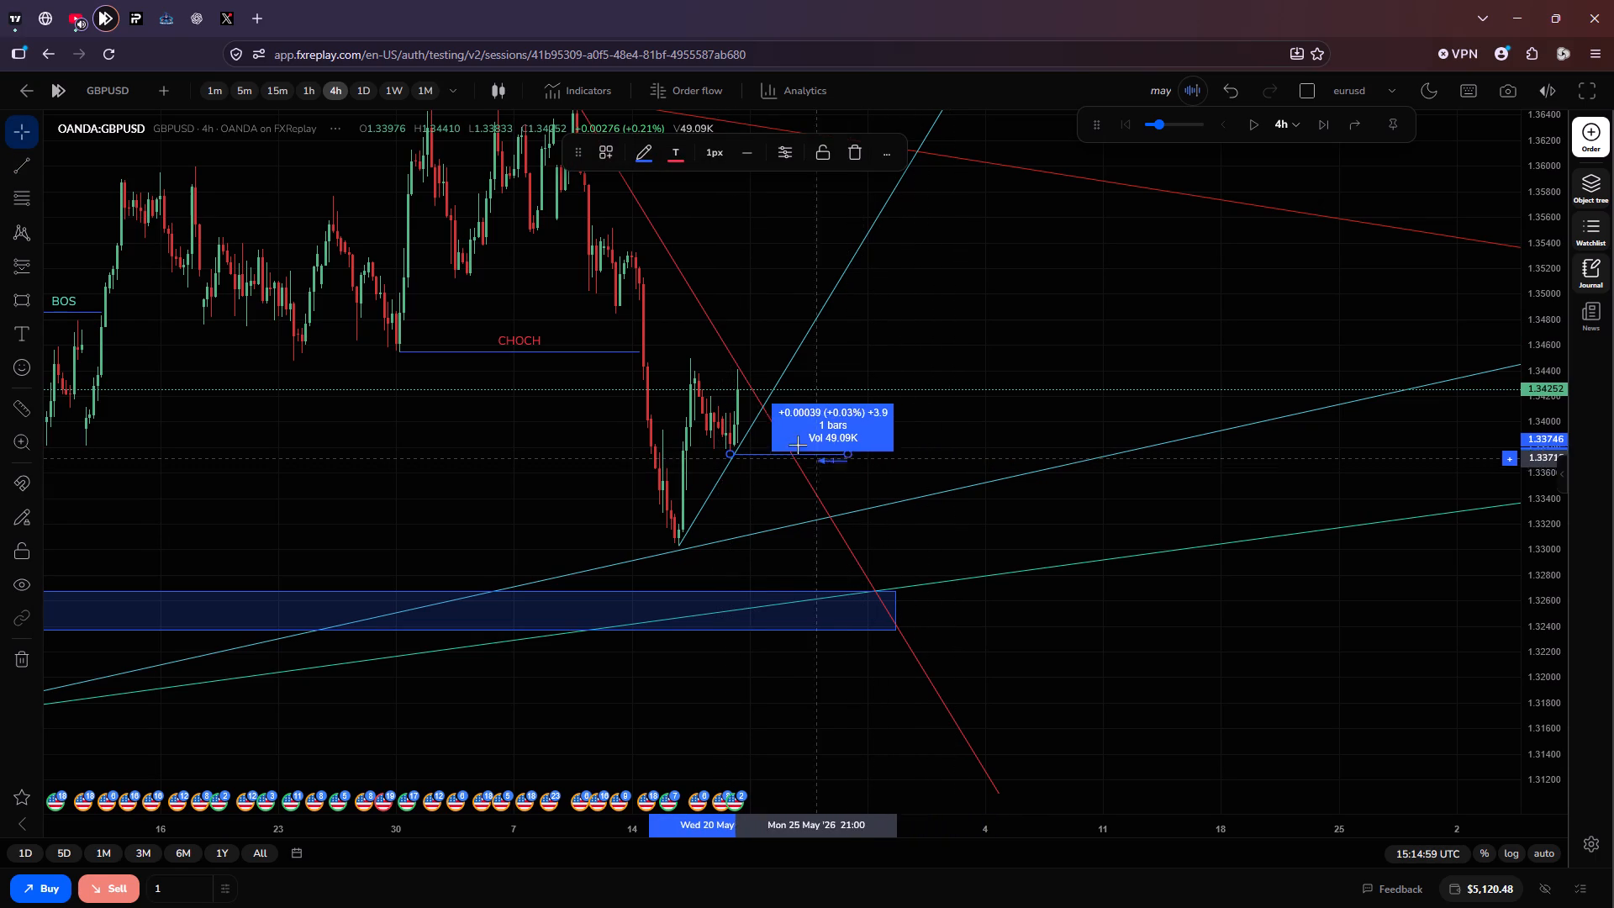
click(870, 430)
click(937, 440)
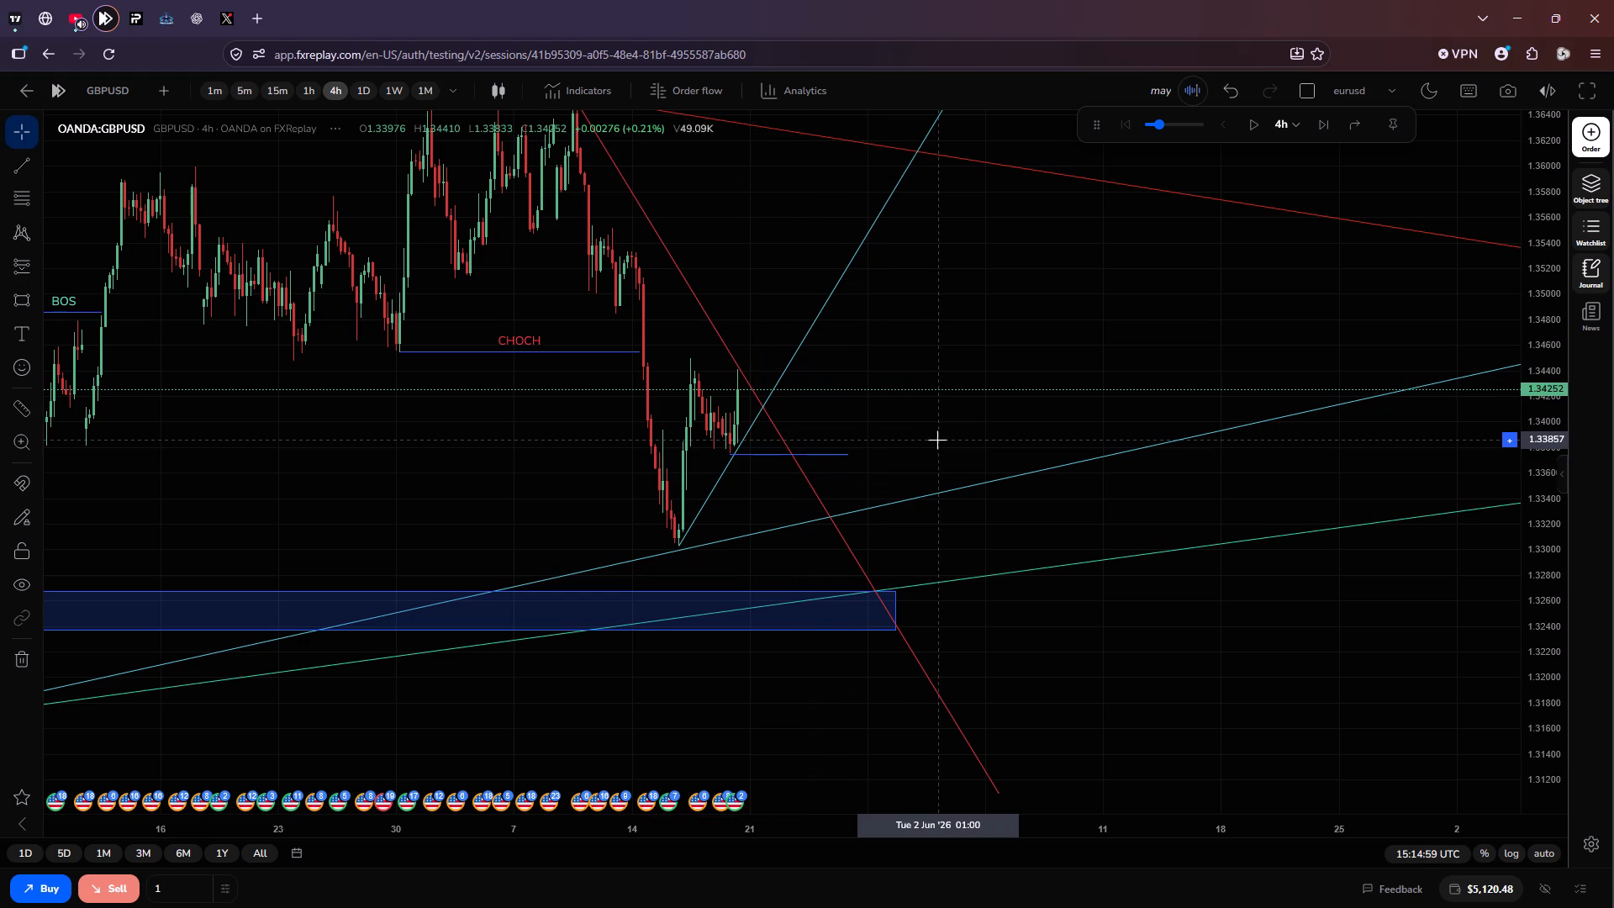
Draw a horizontal trendline from the 18 May GBPUSD high at about 1.3451, ending around 27 May.
click(13, 174)
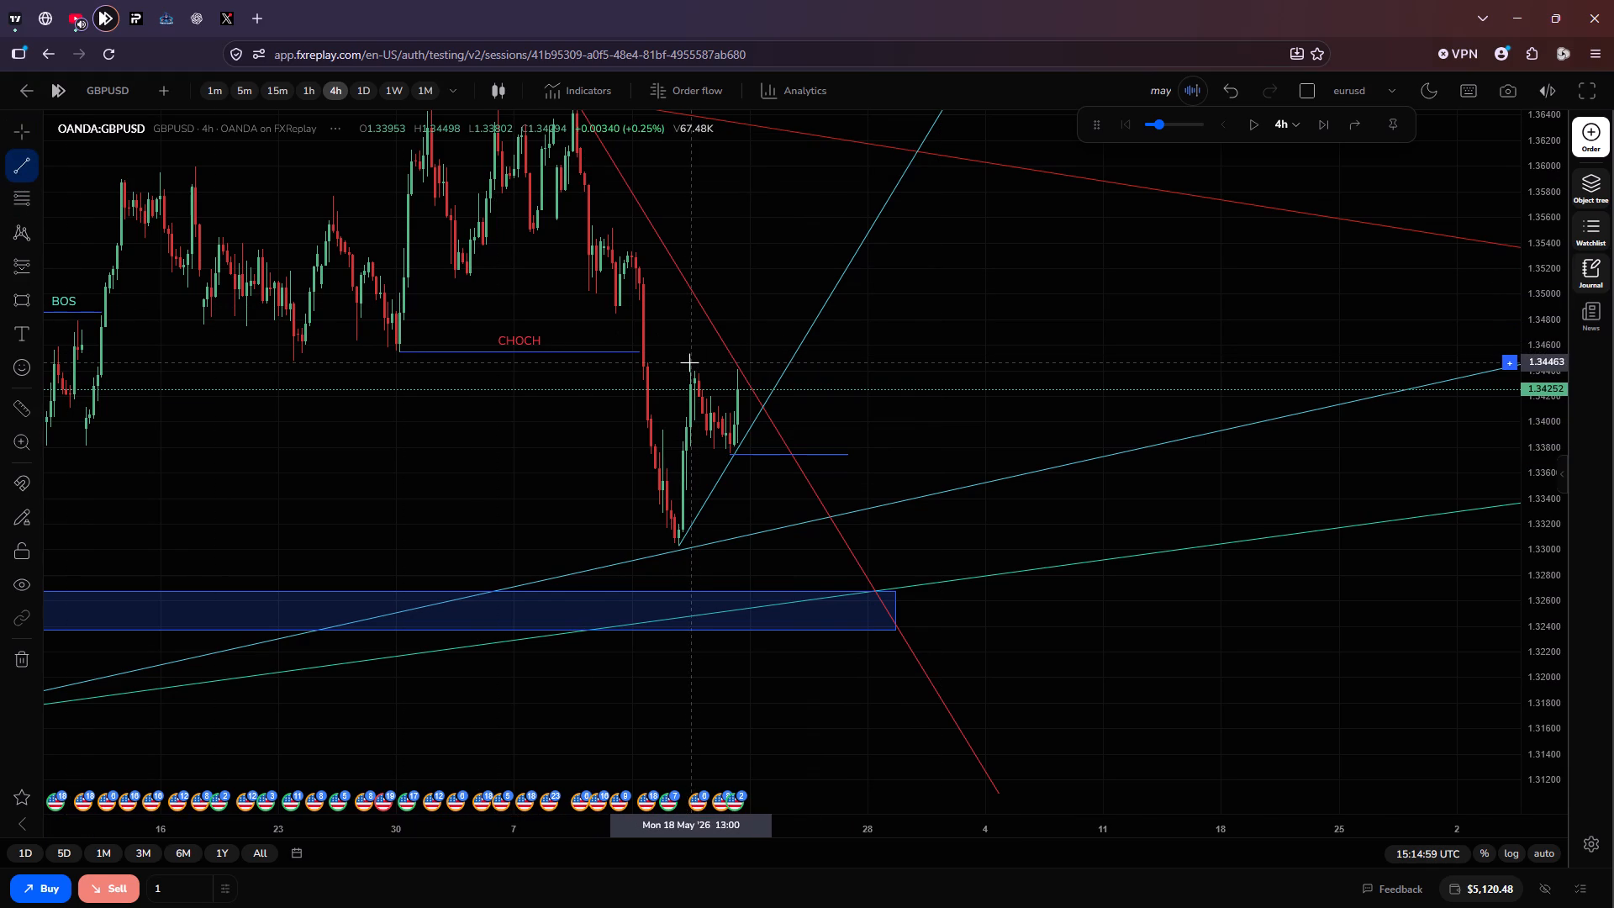
drag(688, 356, 751, 346)
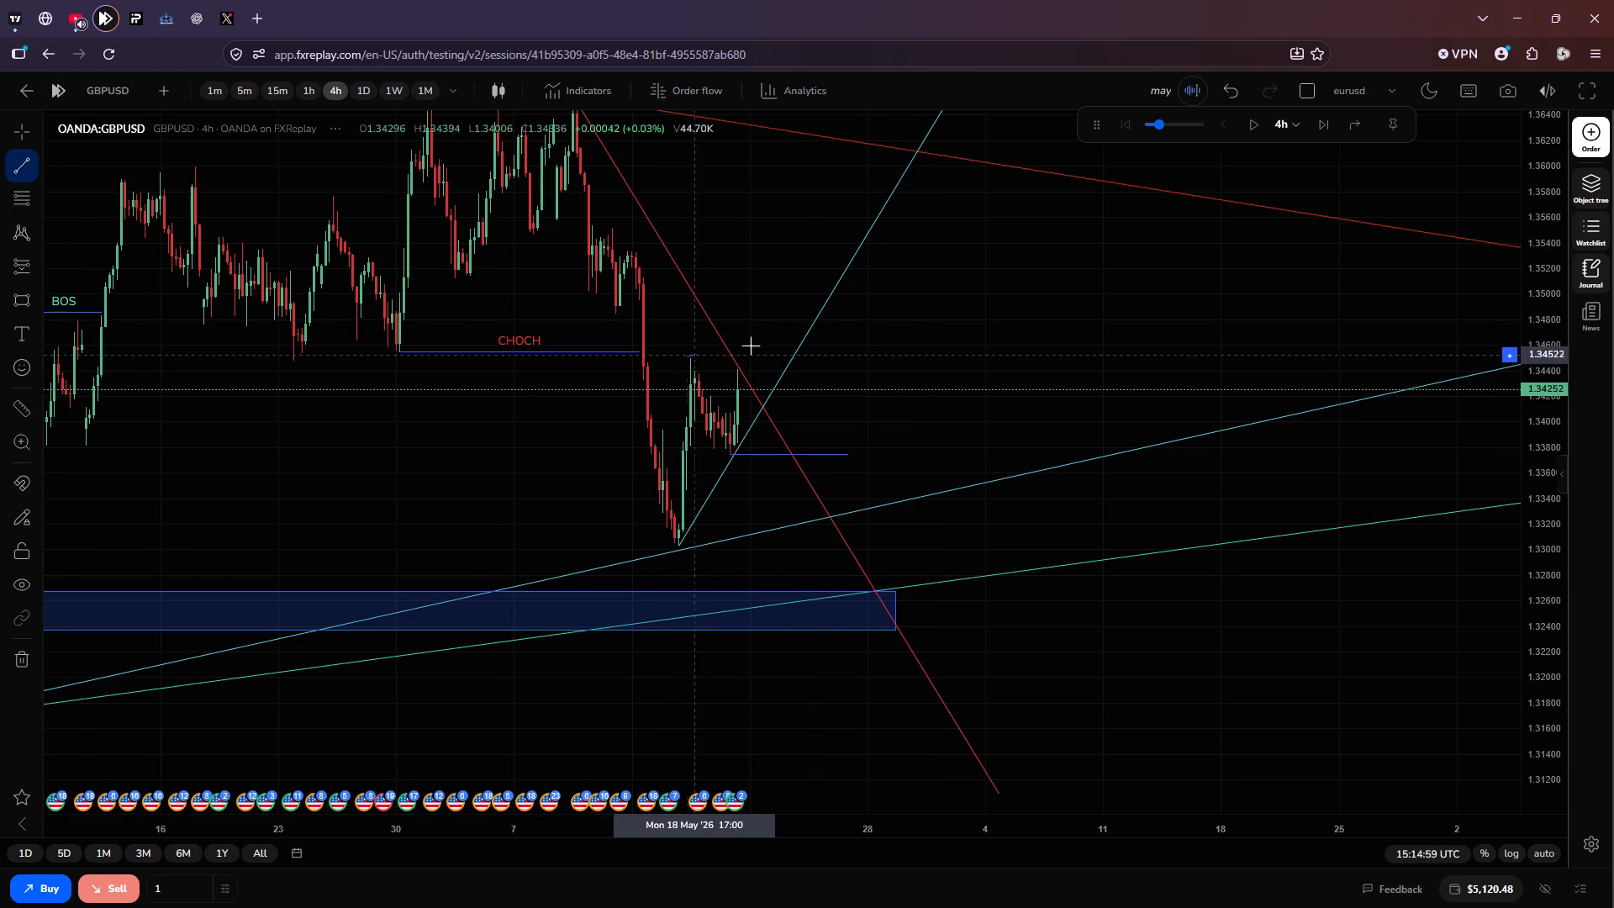
drag(751, 346, 825, 346)
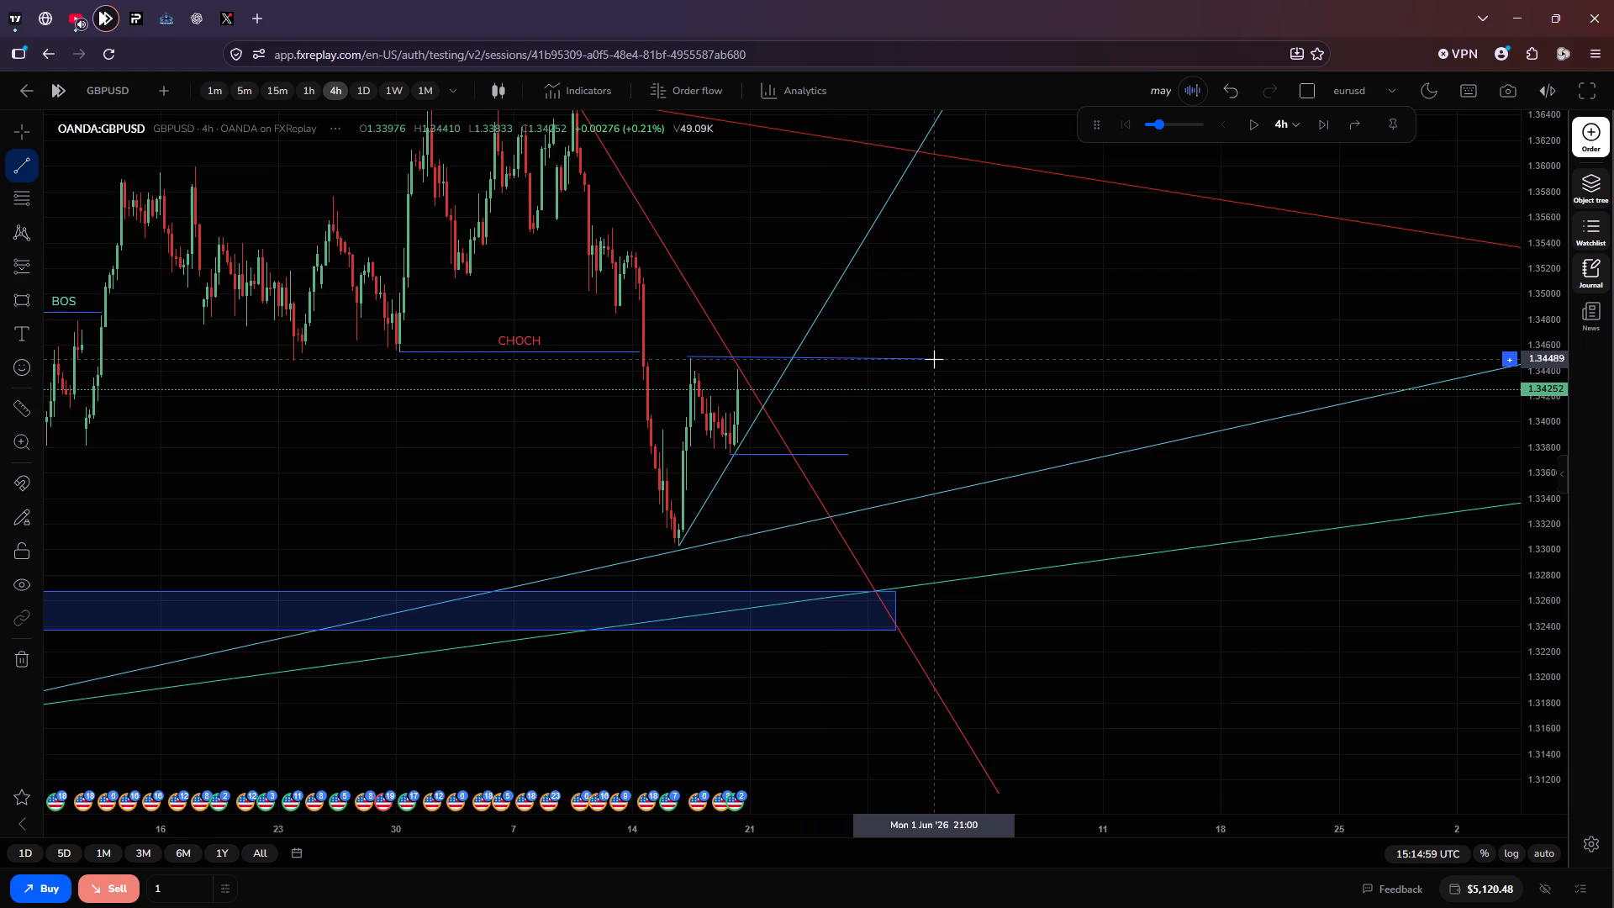
shift+click(852, 362)
click(946, 349)
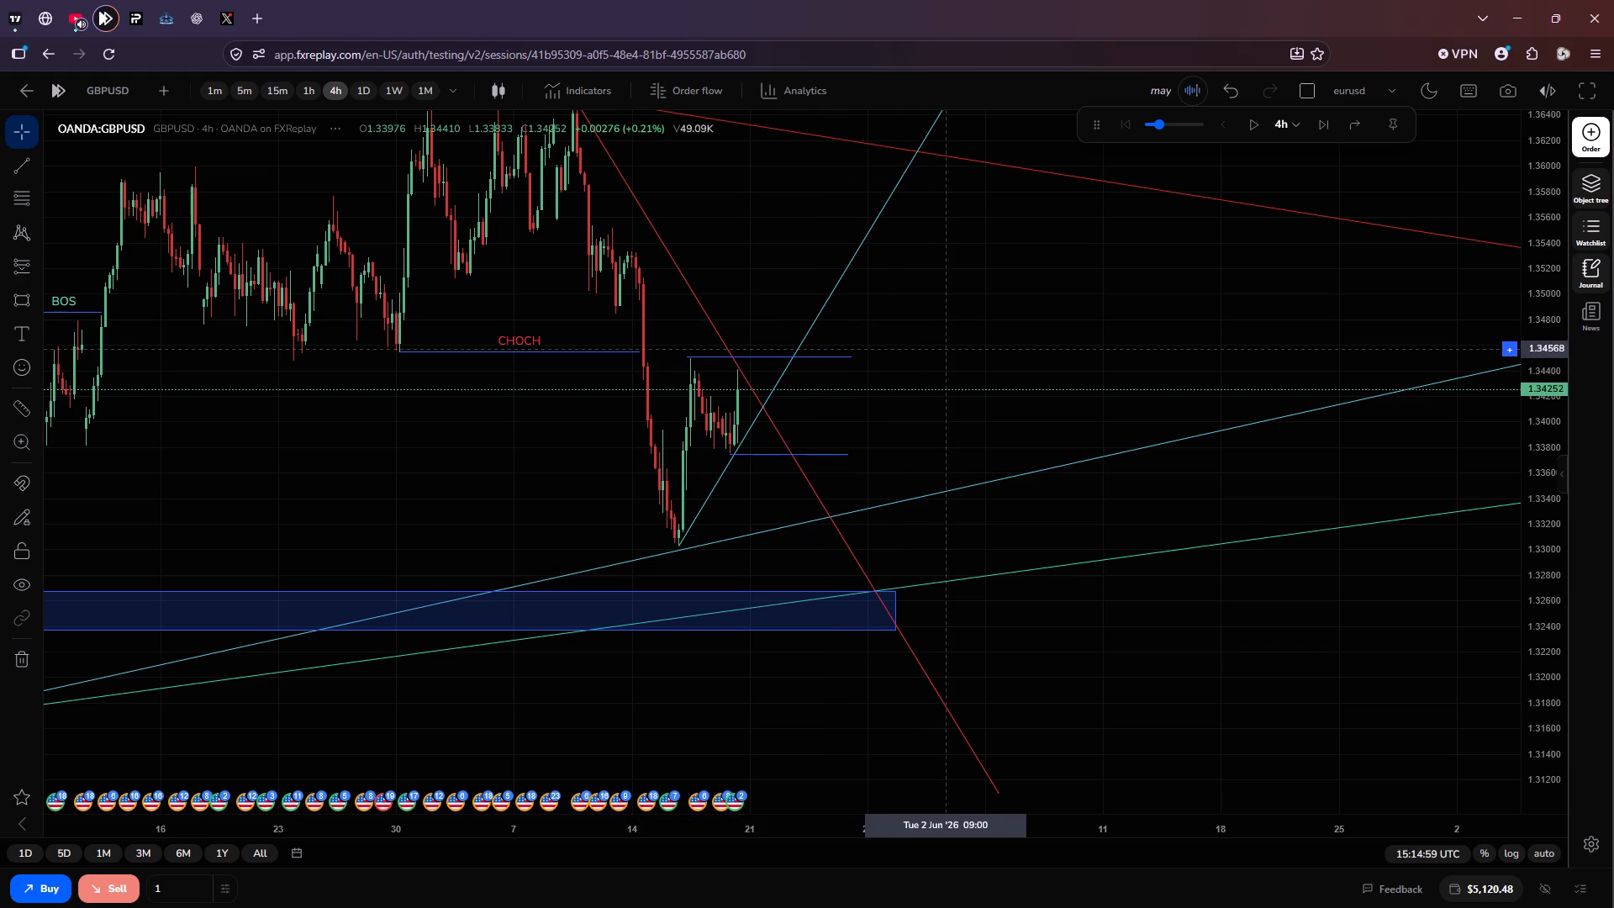
click(767, 357)
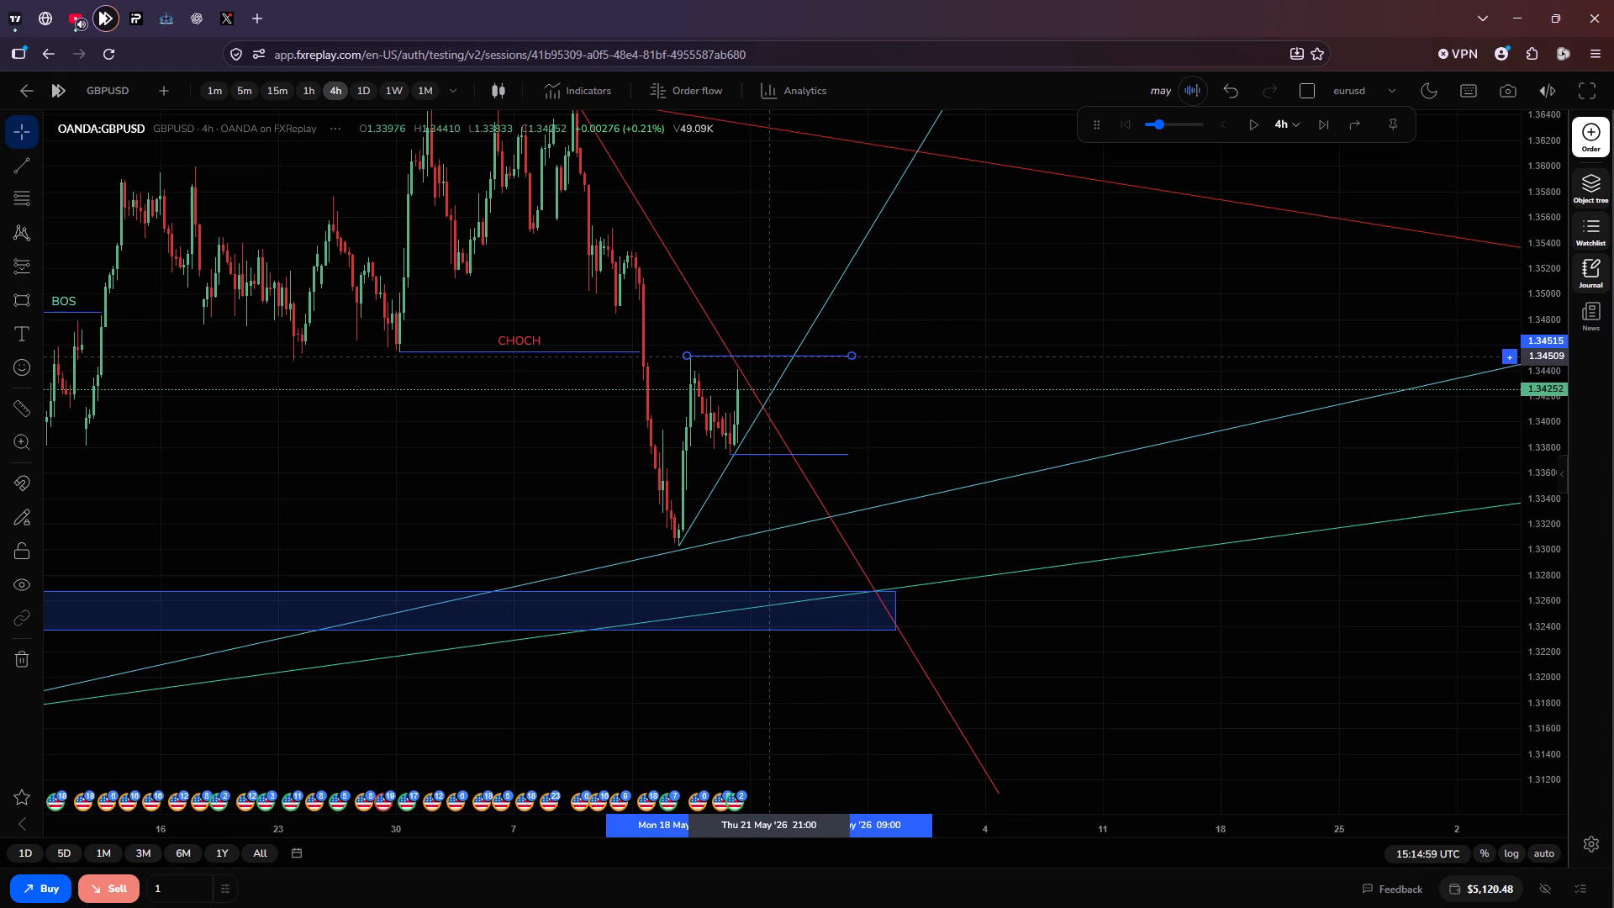
click(905, 393)
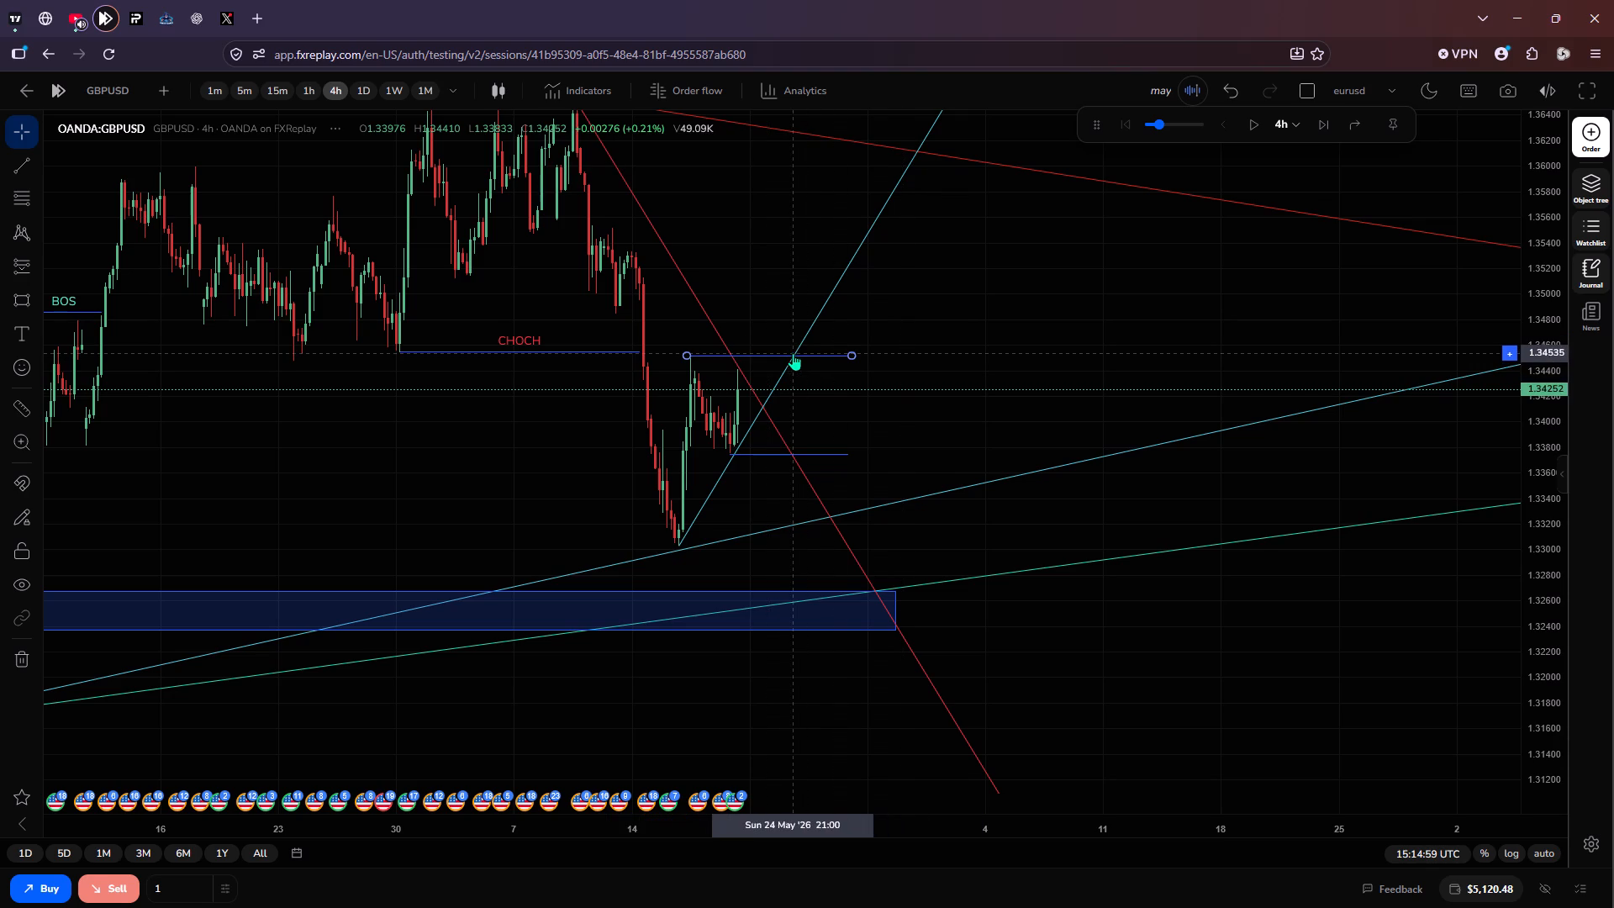
click(790, 351)
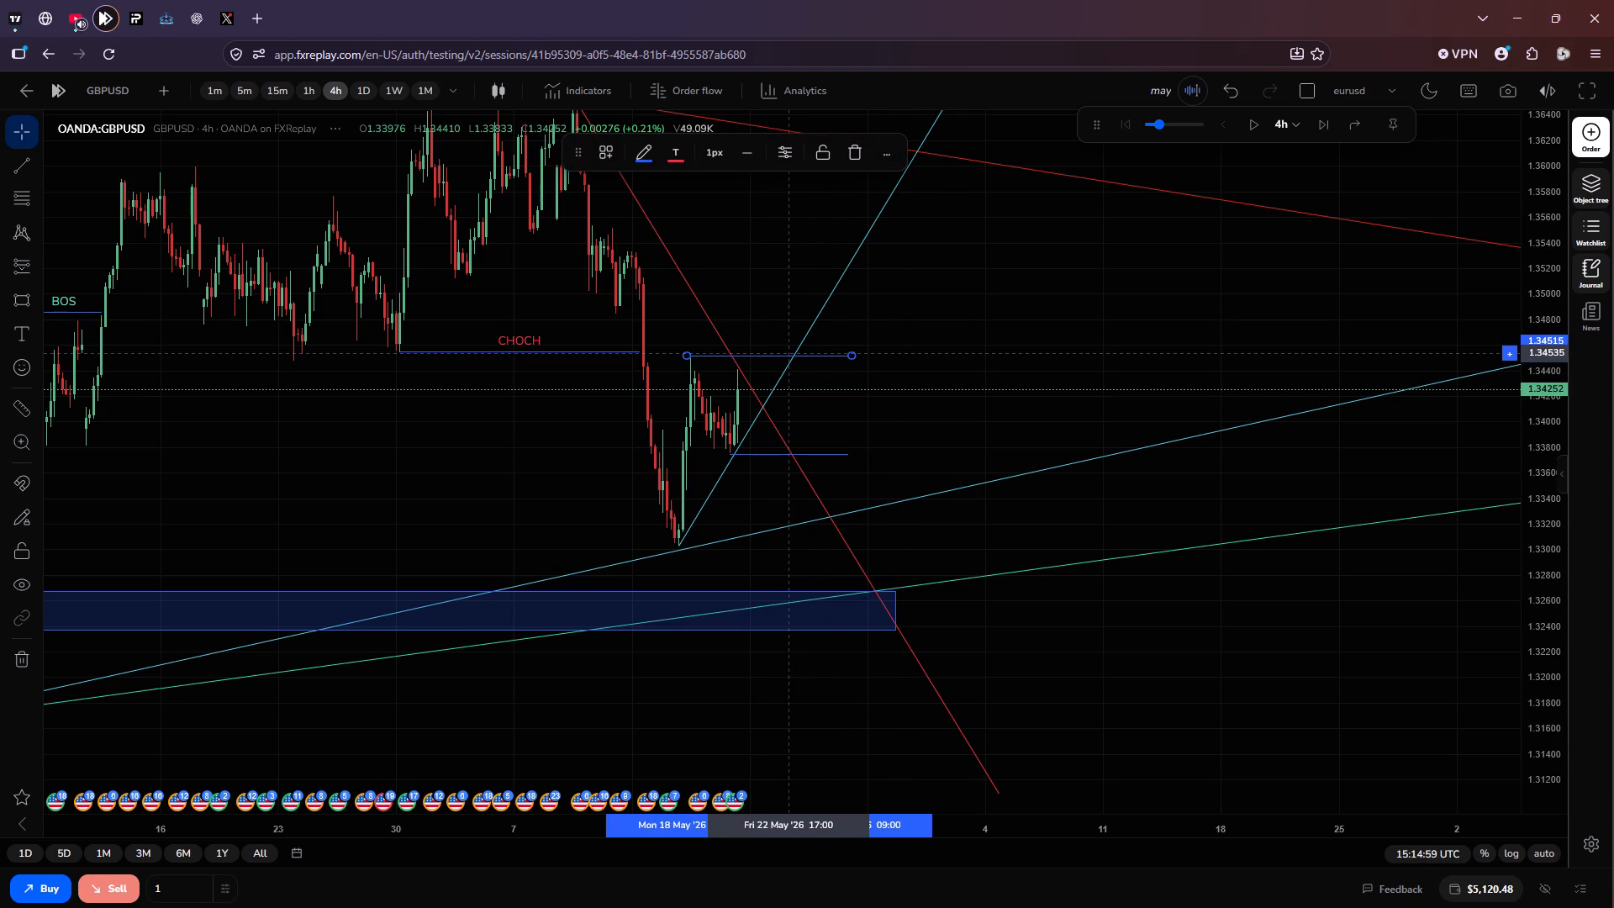
click(960, 352)
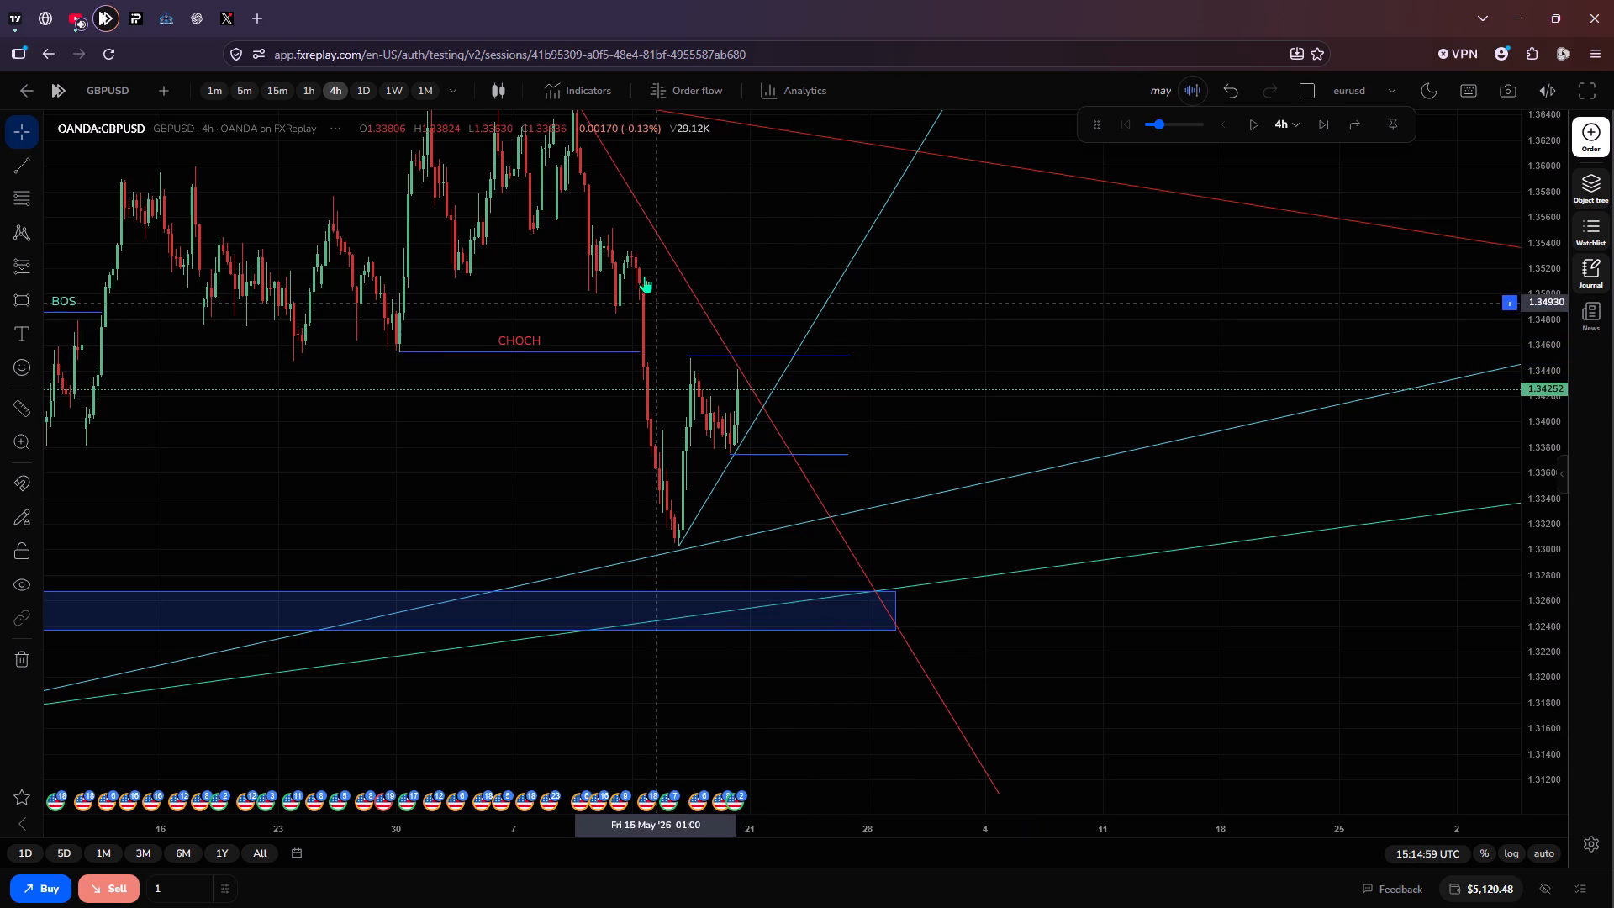
Switch the chart symbol to OANDA:EURUSD and bring the latest candles into view.
click(93, 86)
click(645, 539)
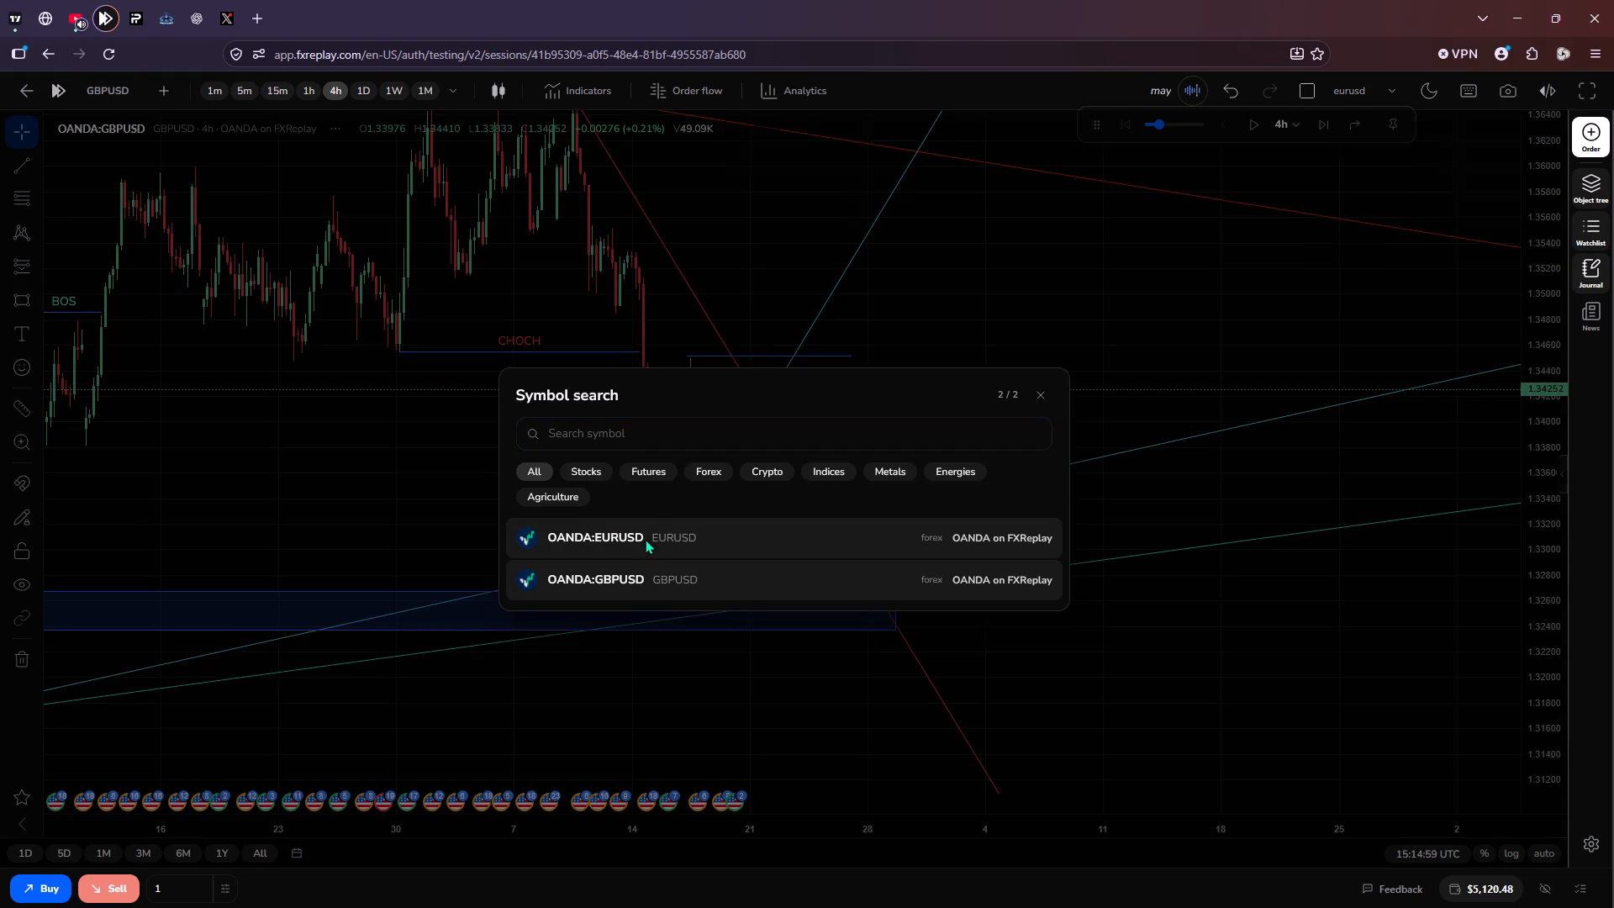
scroll(912, 600, down, 1)
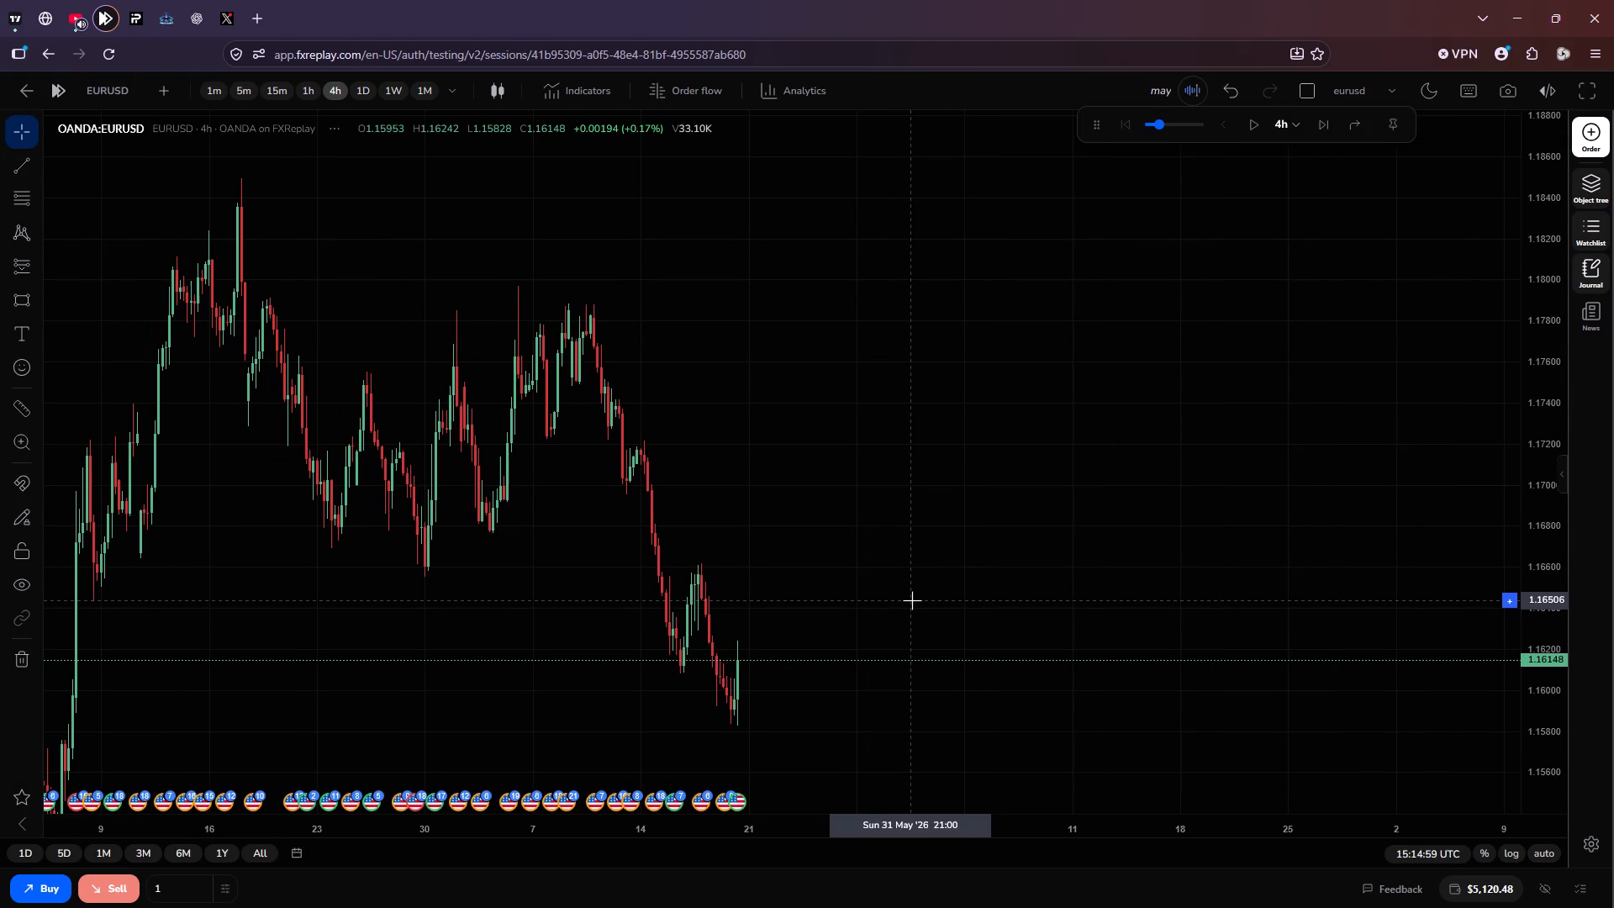
drag(969, 605, 934, 307)
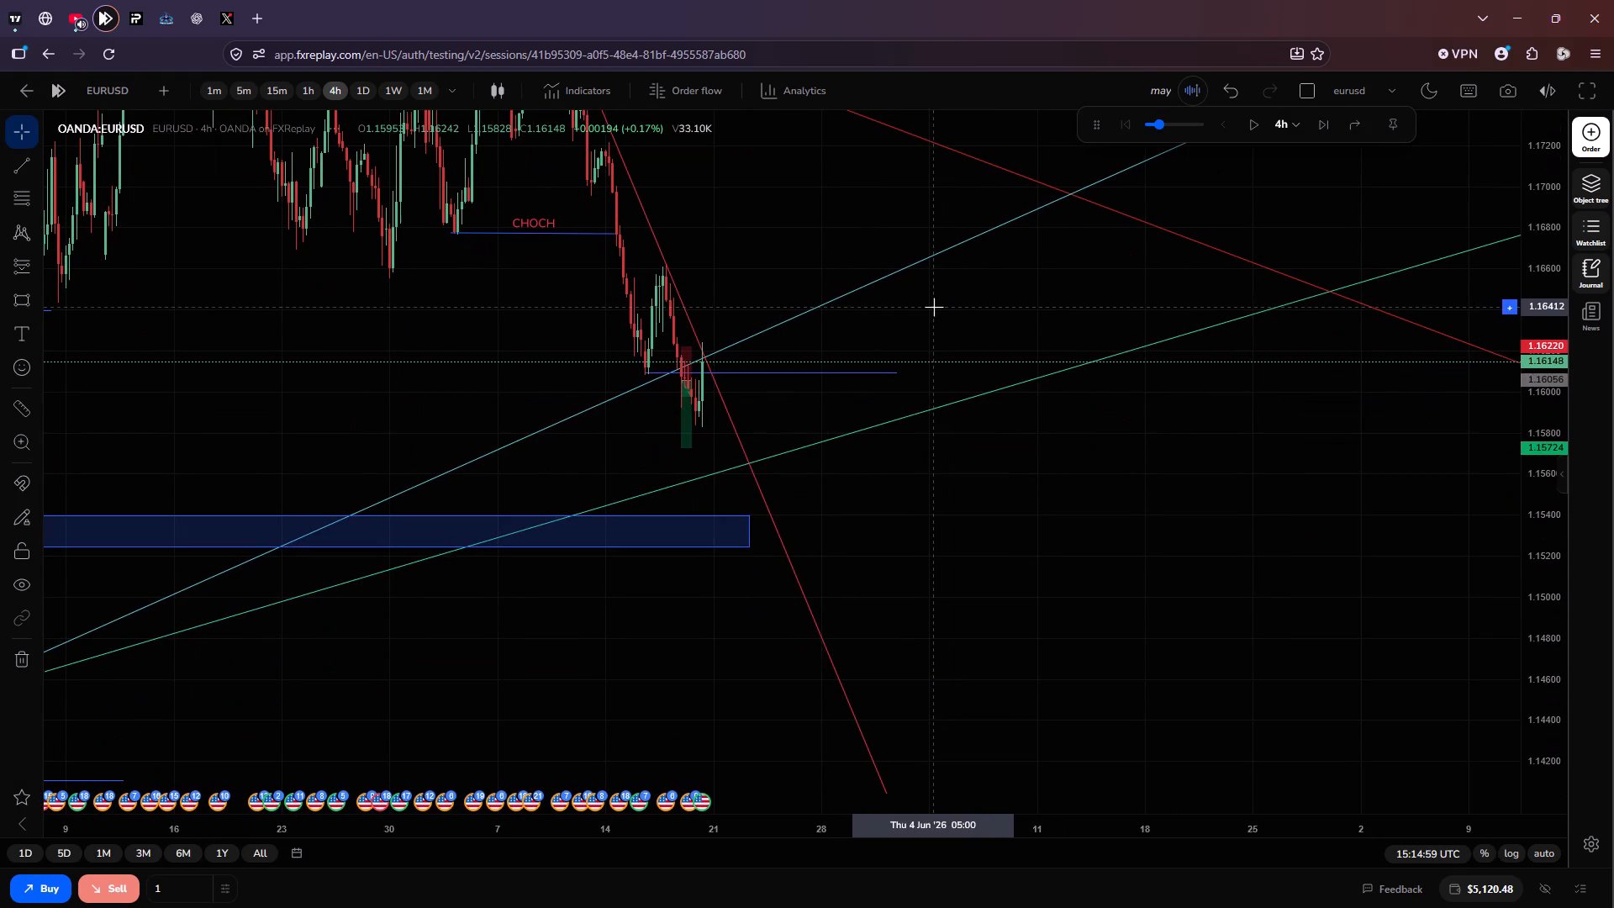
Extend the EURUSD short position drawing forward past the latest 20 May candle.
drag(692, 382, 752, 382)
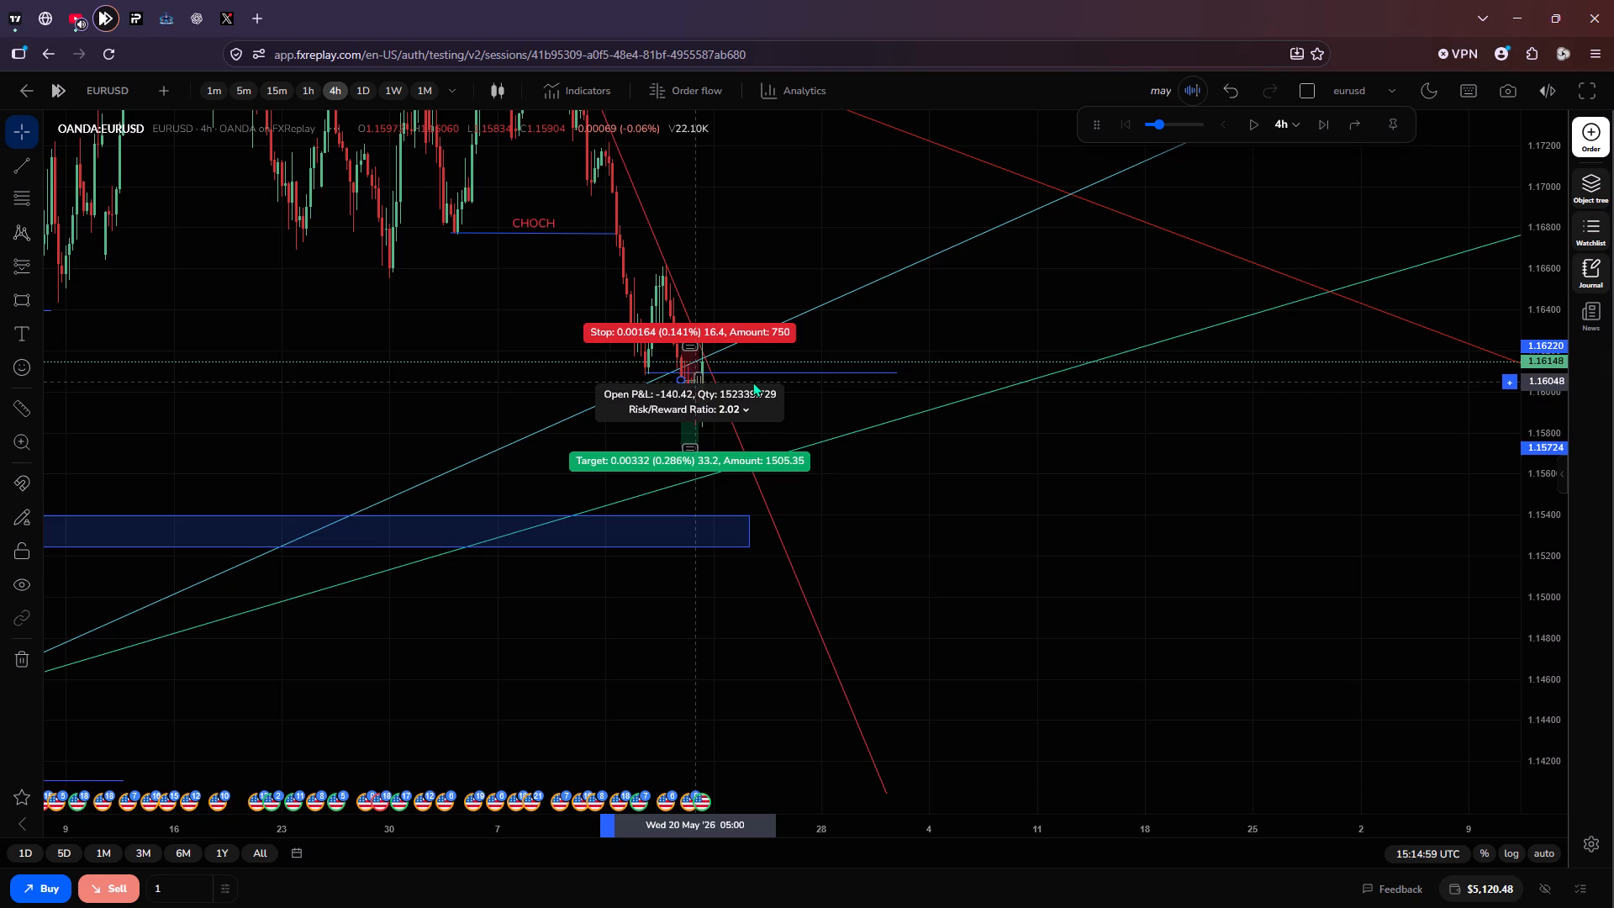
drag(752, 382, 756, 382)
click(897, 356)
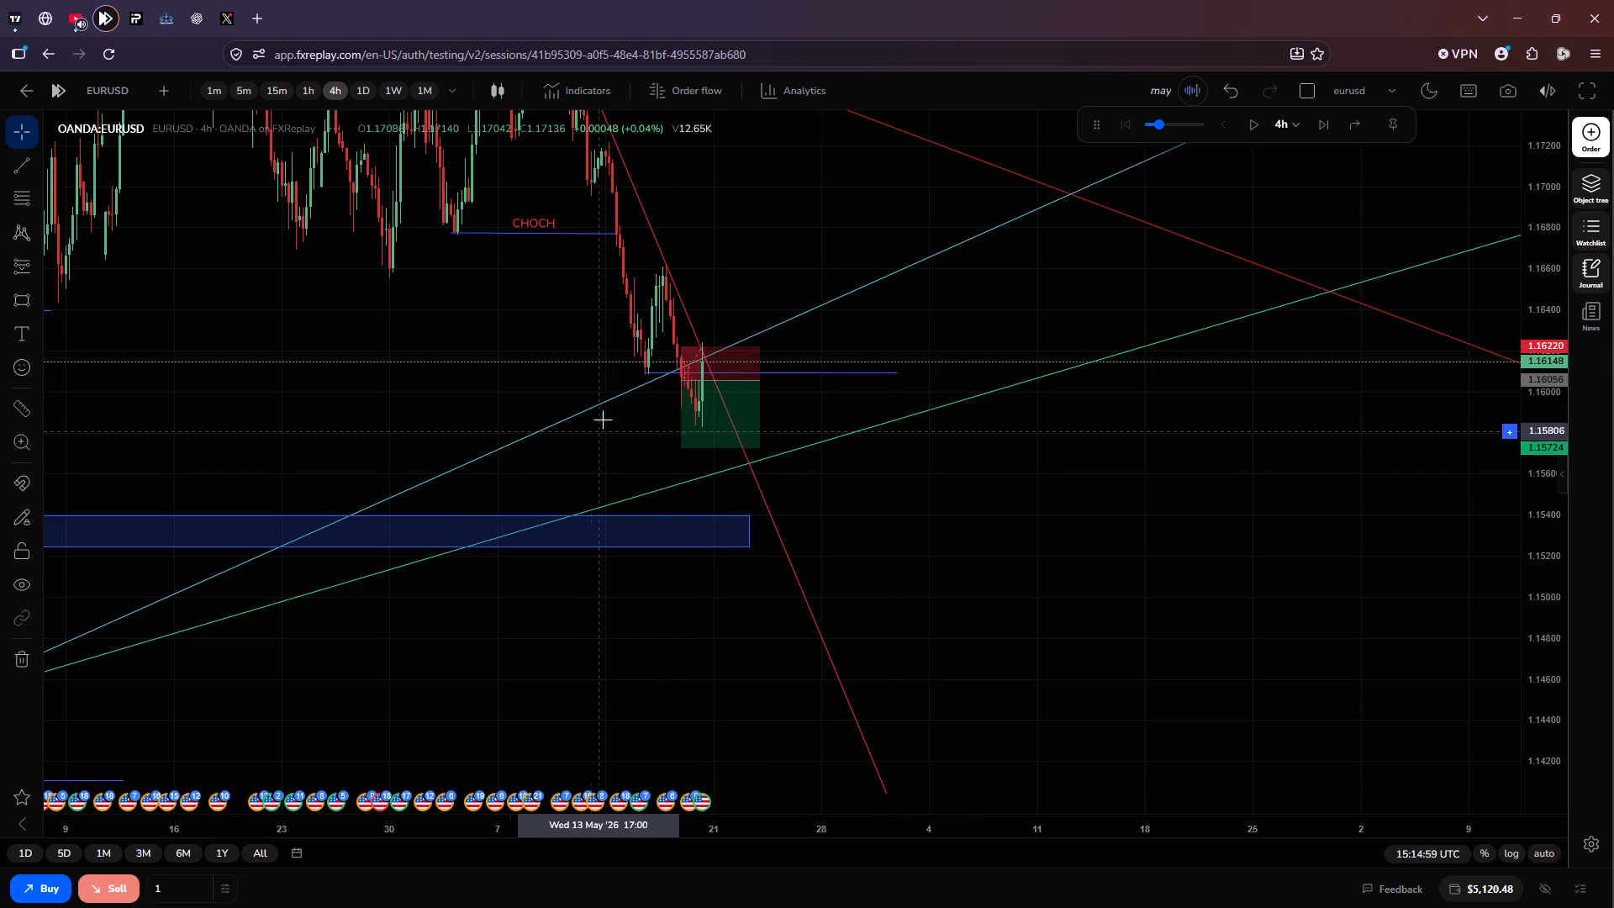
Delete the short position drawing from the EURUSD chart.
click(704, 395)
click(847, 161)
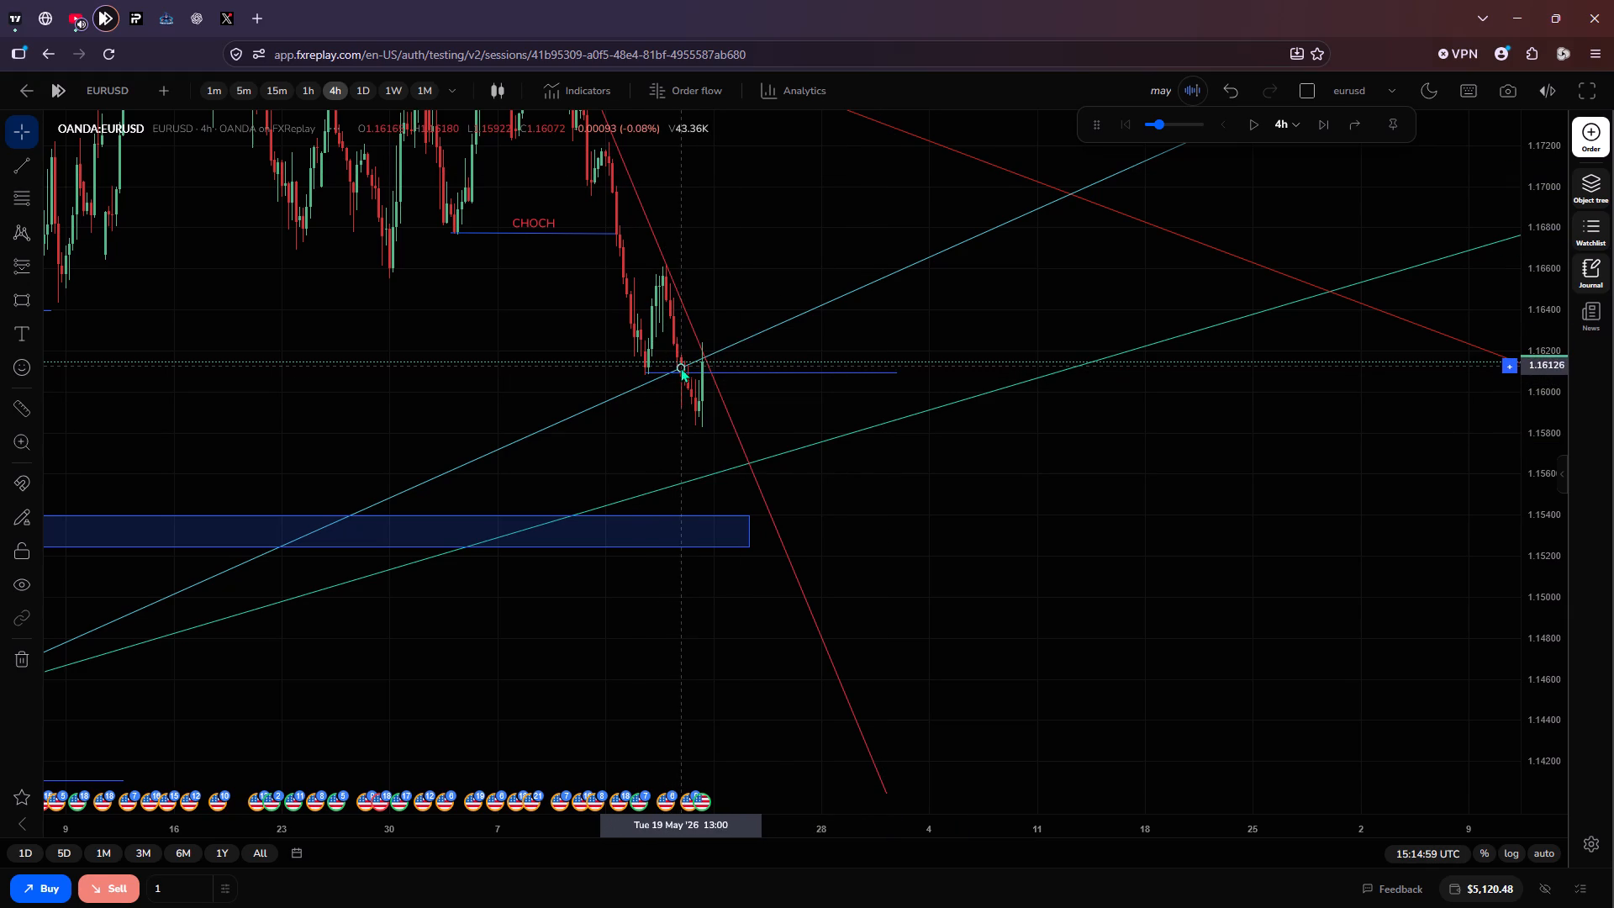
Re-anchor the rising cyan EURUSD trendline so it runs under the 20 May low at about 1.1583.
drag(679, 366, 789, 395)
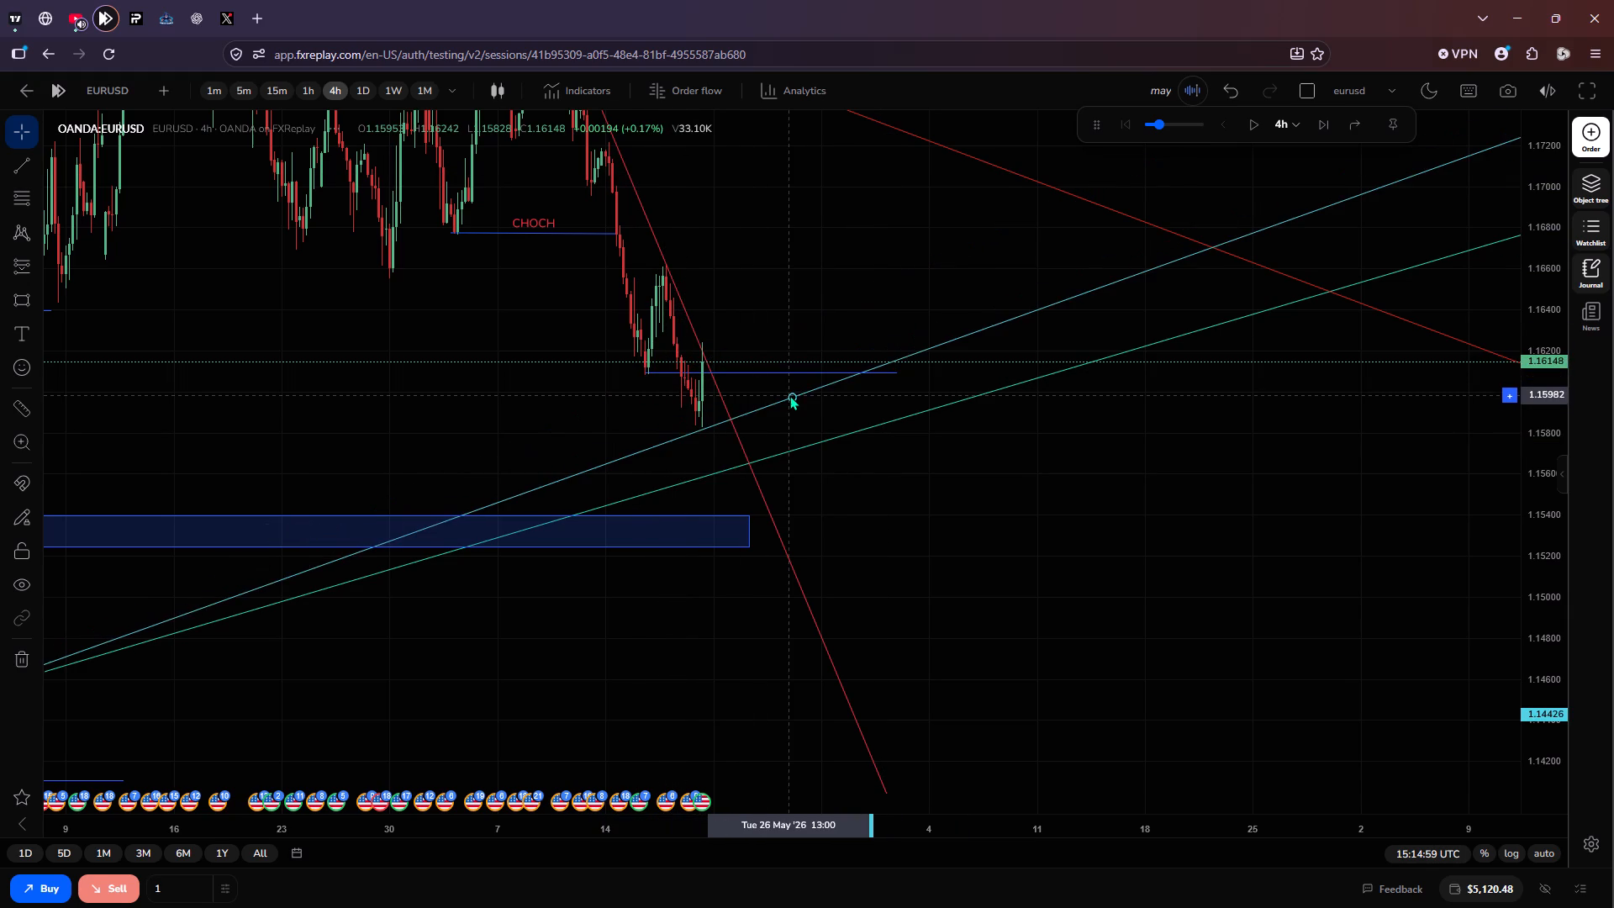
drag(789, 395, 789, 392)
click(810, 404)
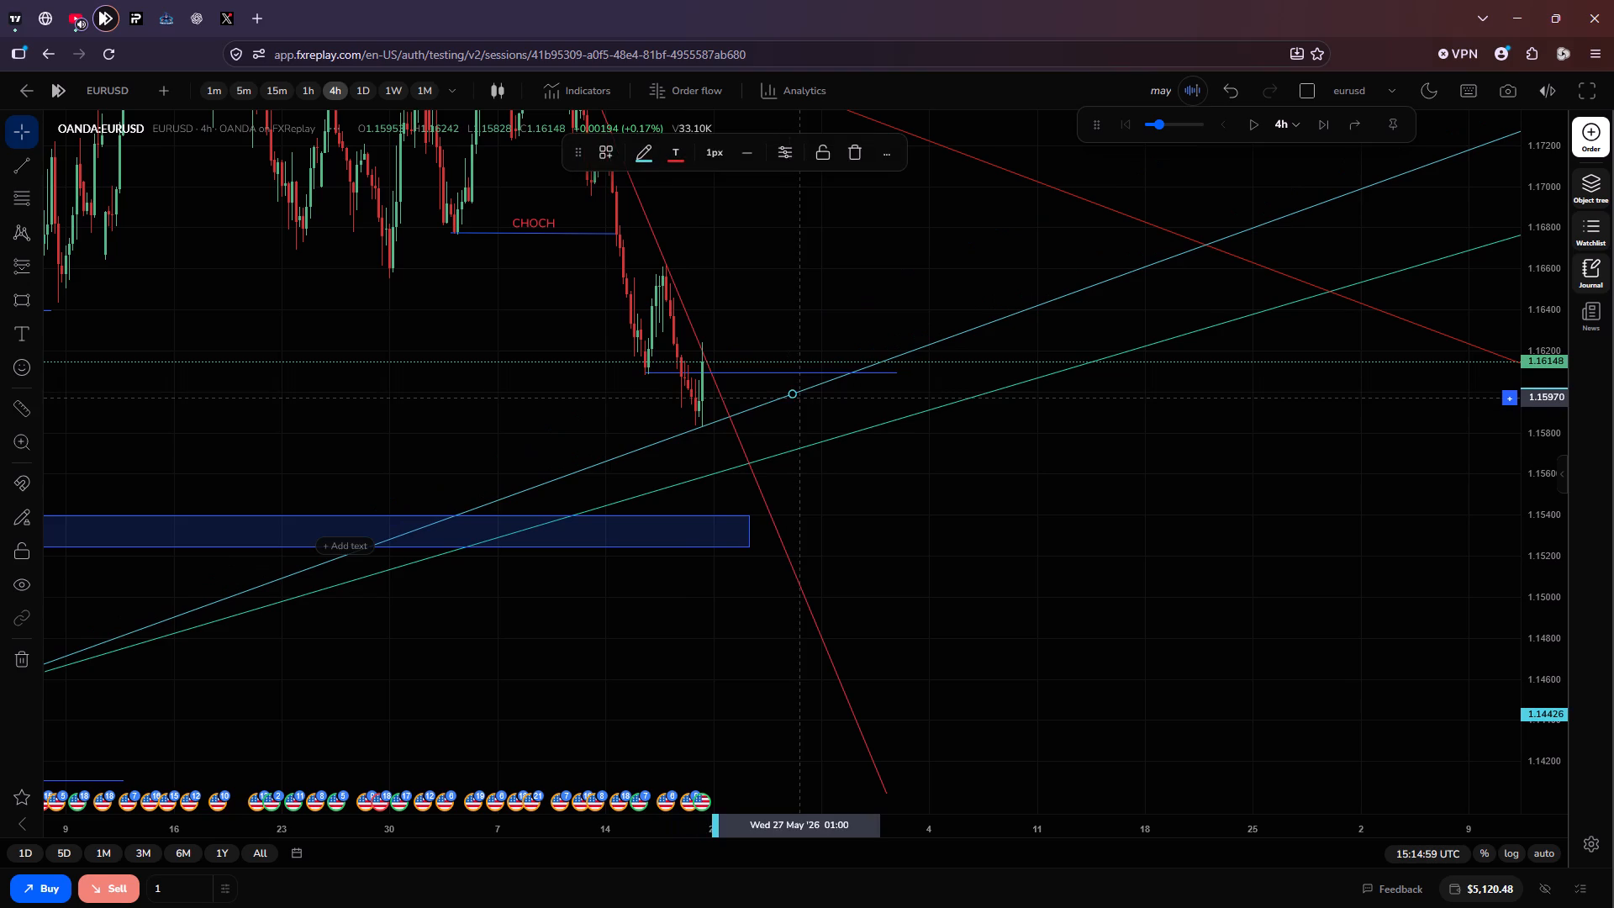
Delete the blue horizontal line at 1.16092 that starts at the 17 May EURUSD low.
click(747, 375)
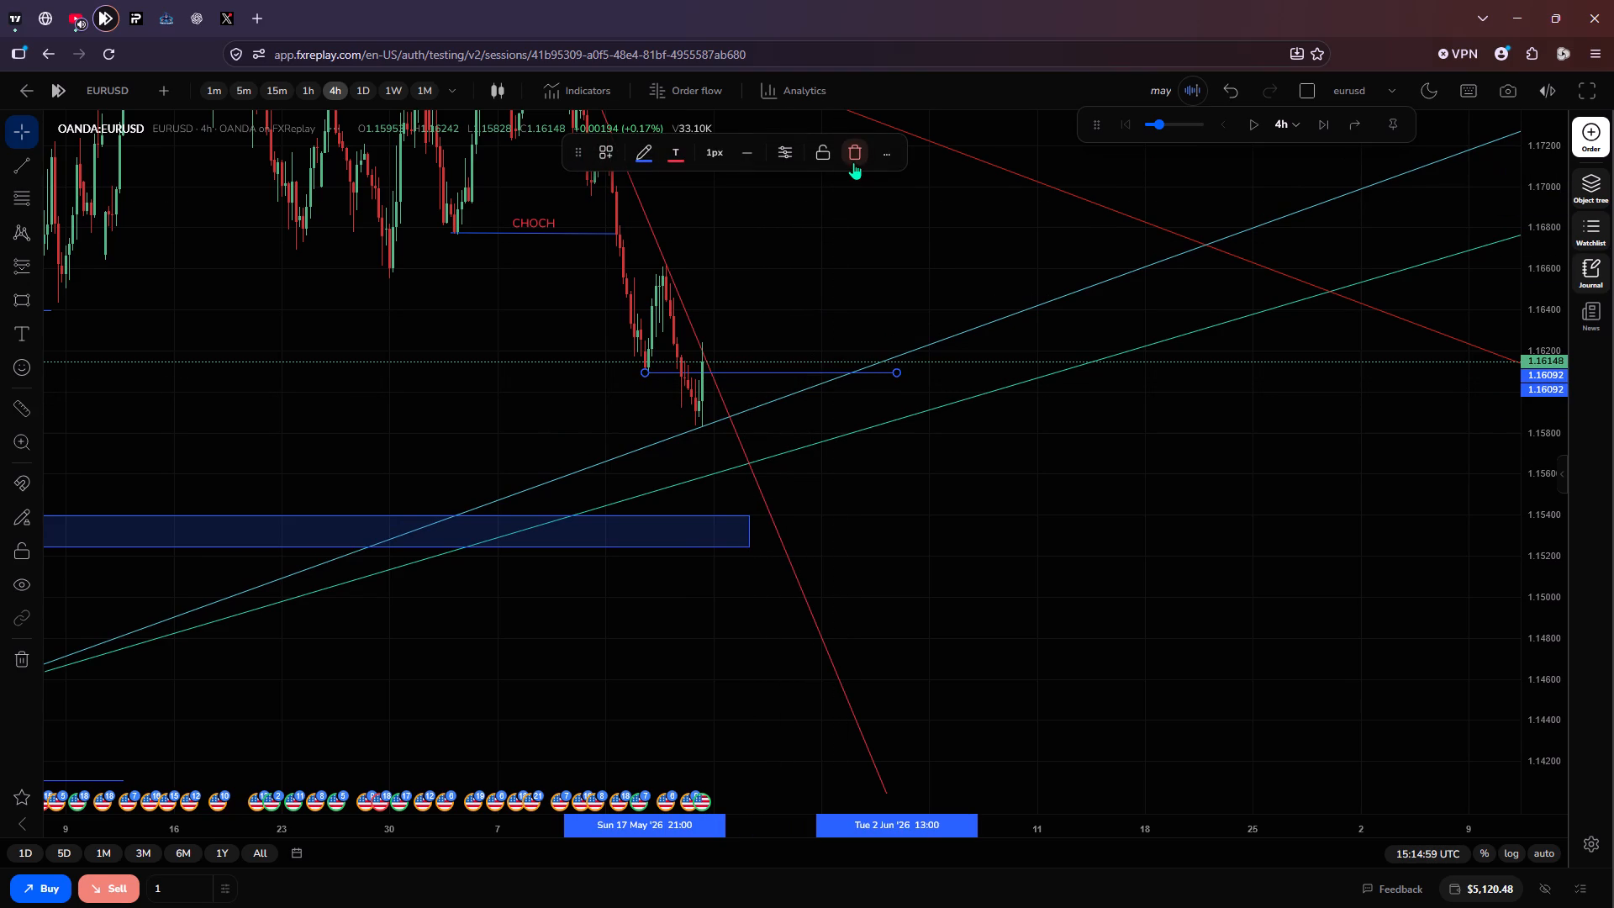
click(853, 162)
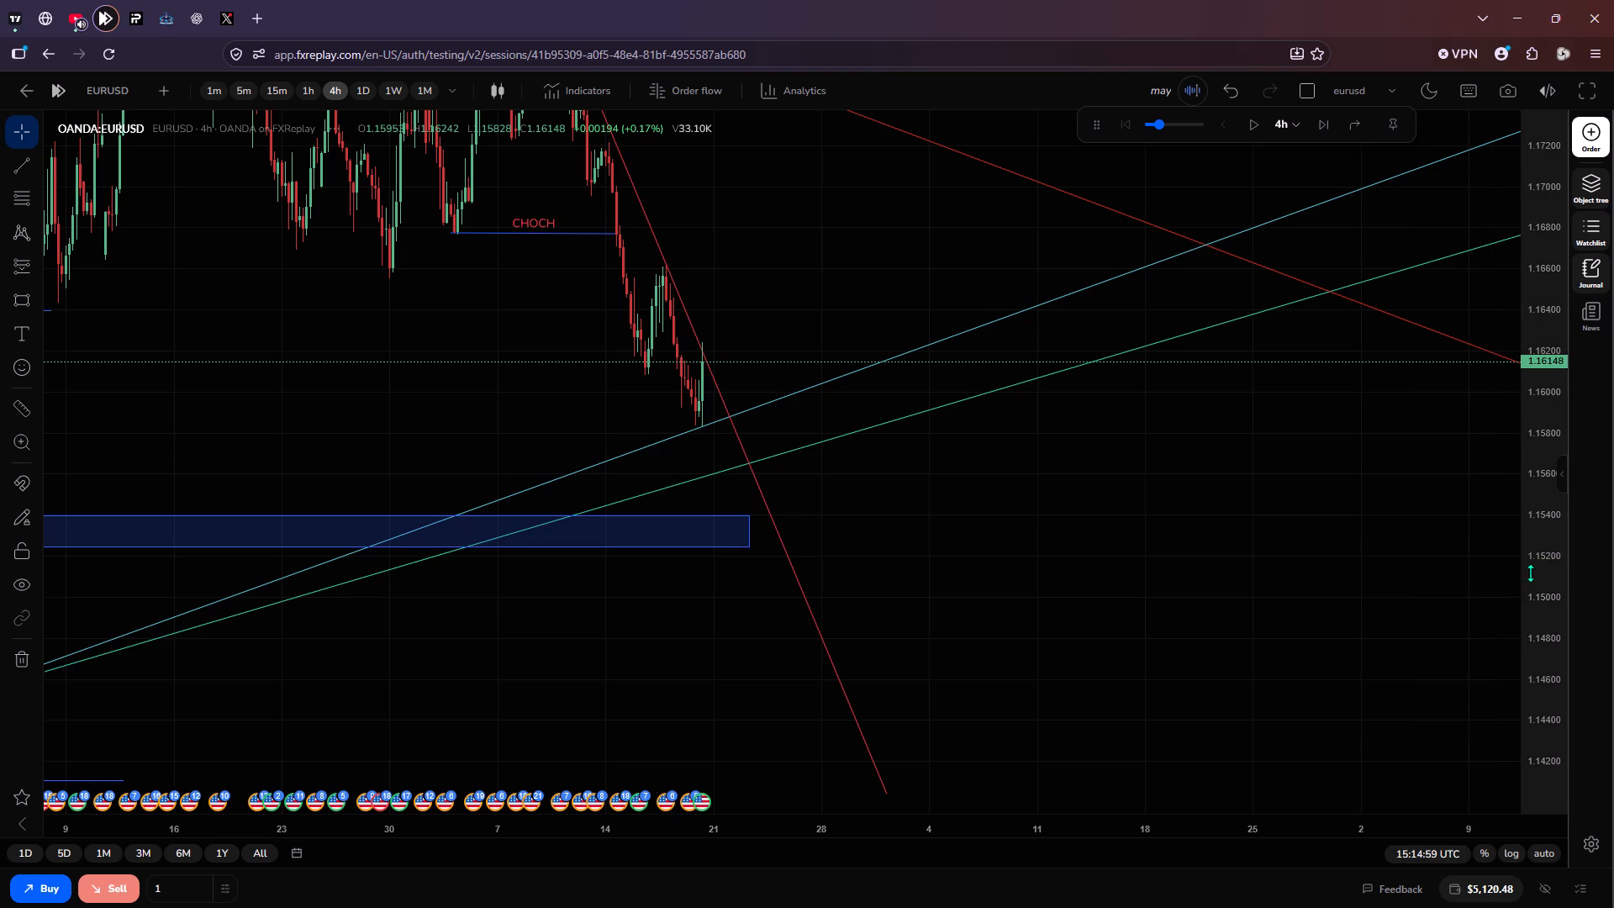
Draw a short blue horizontal line at about 1.1610 from the 17 May EURUSD low to 19 May.
scroll(1544, 587, down, 4)
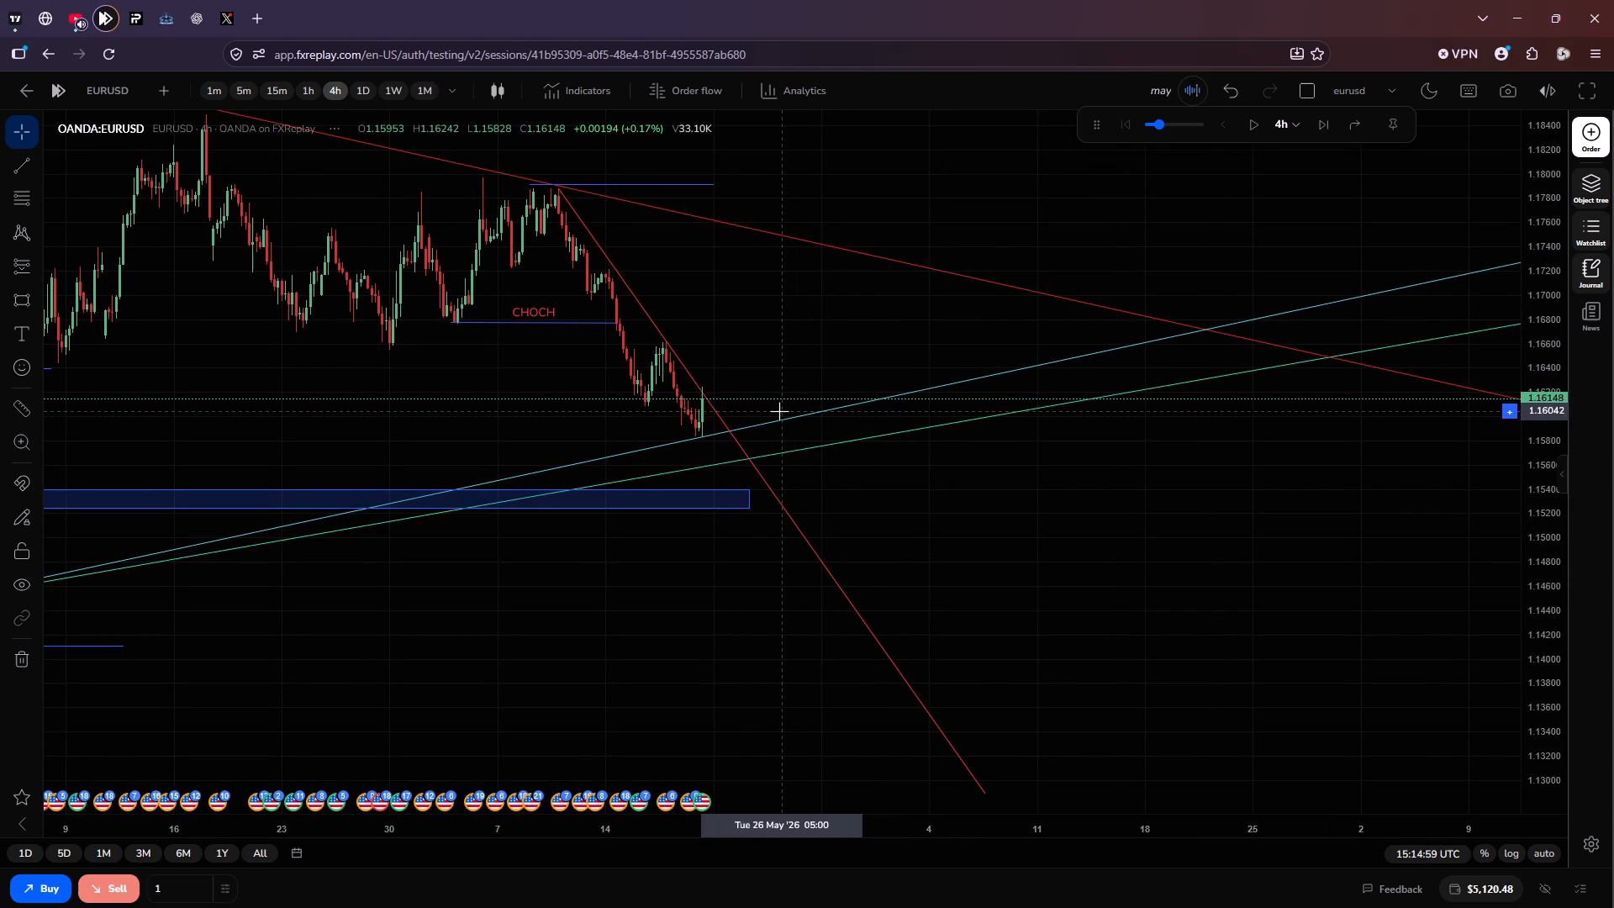
click(8, 166)
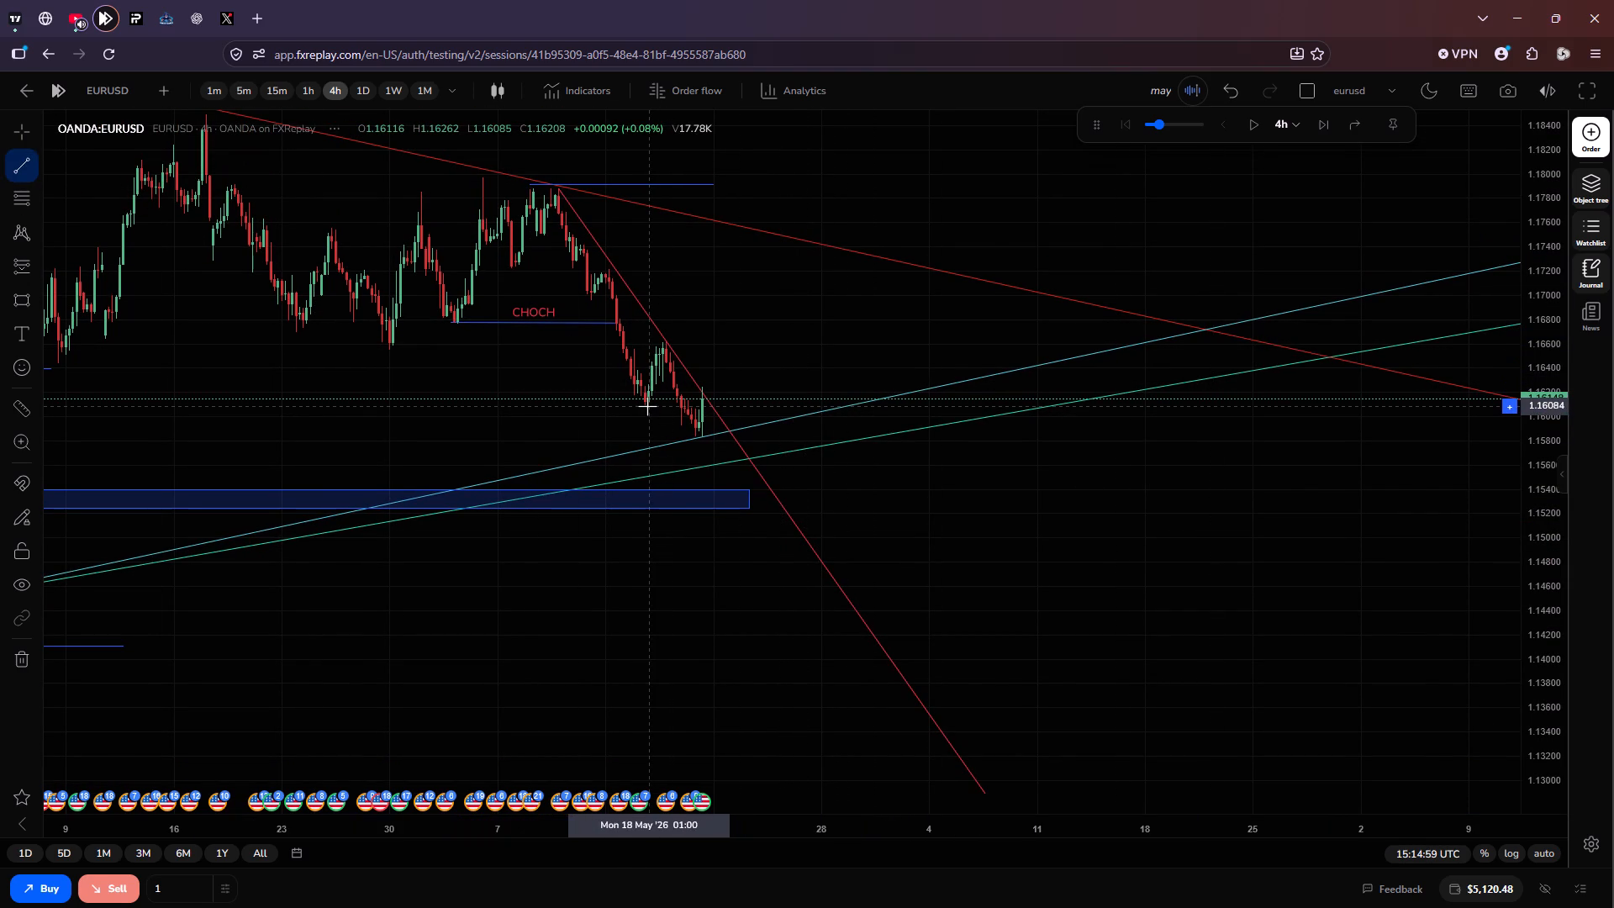
drag(645, 404, 672, 404)
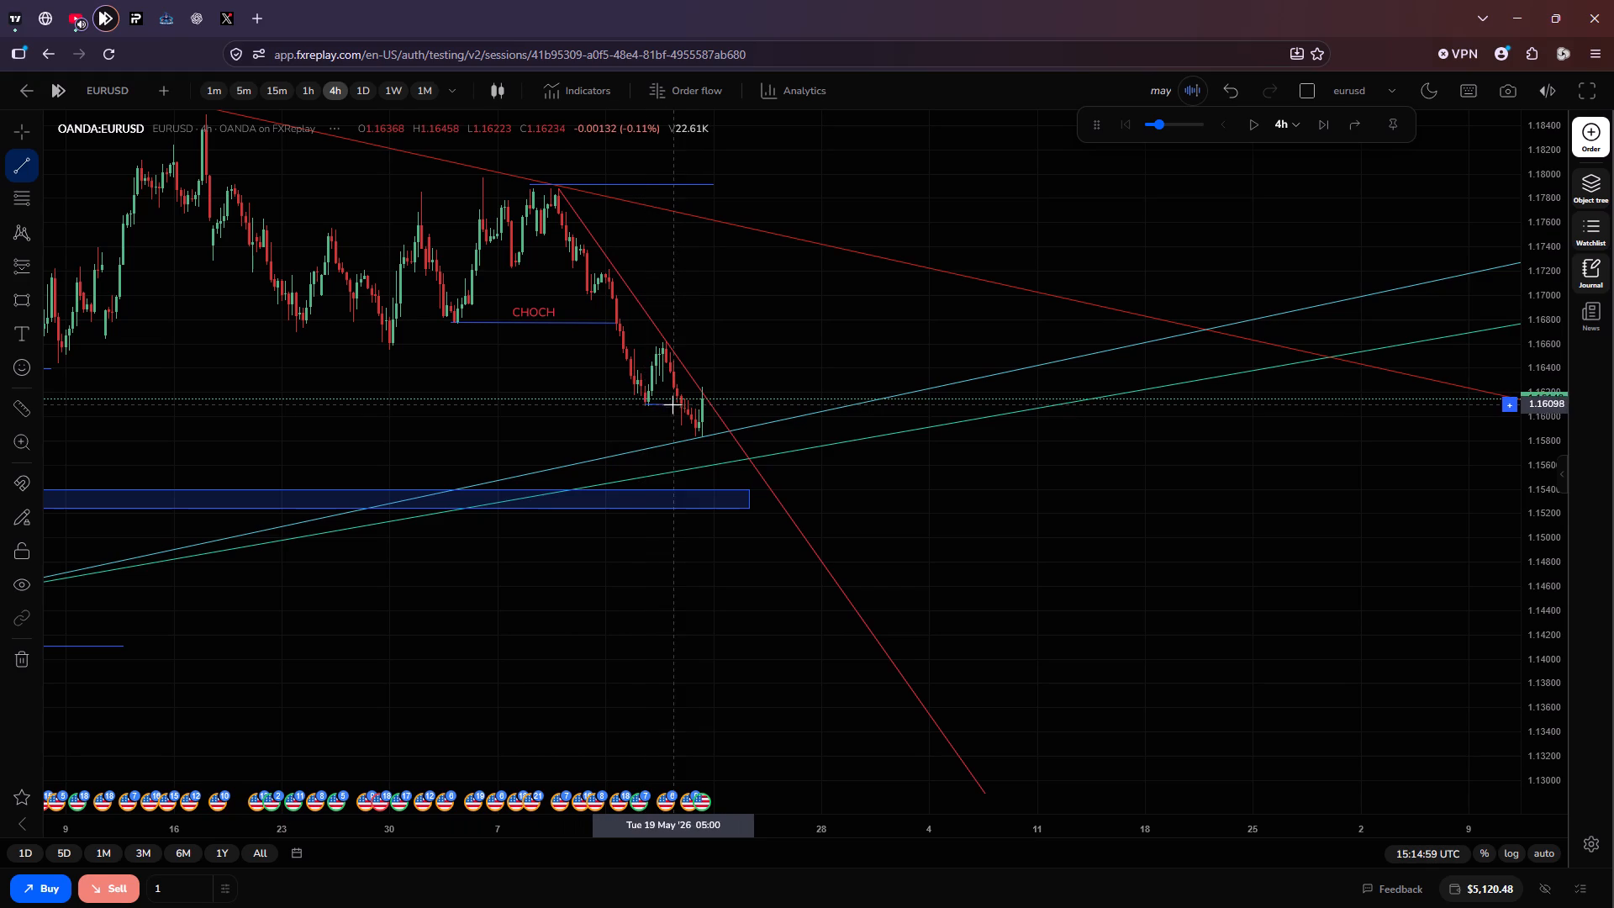
drag(672, 404, 678, 404)
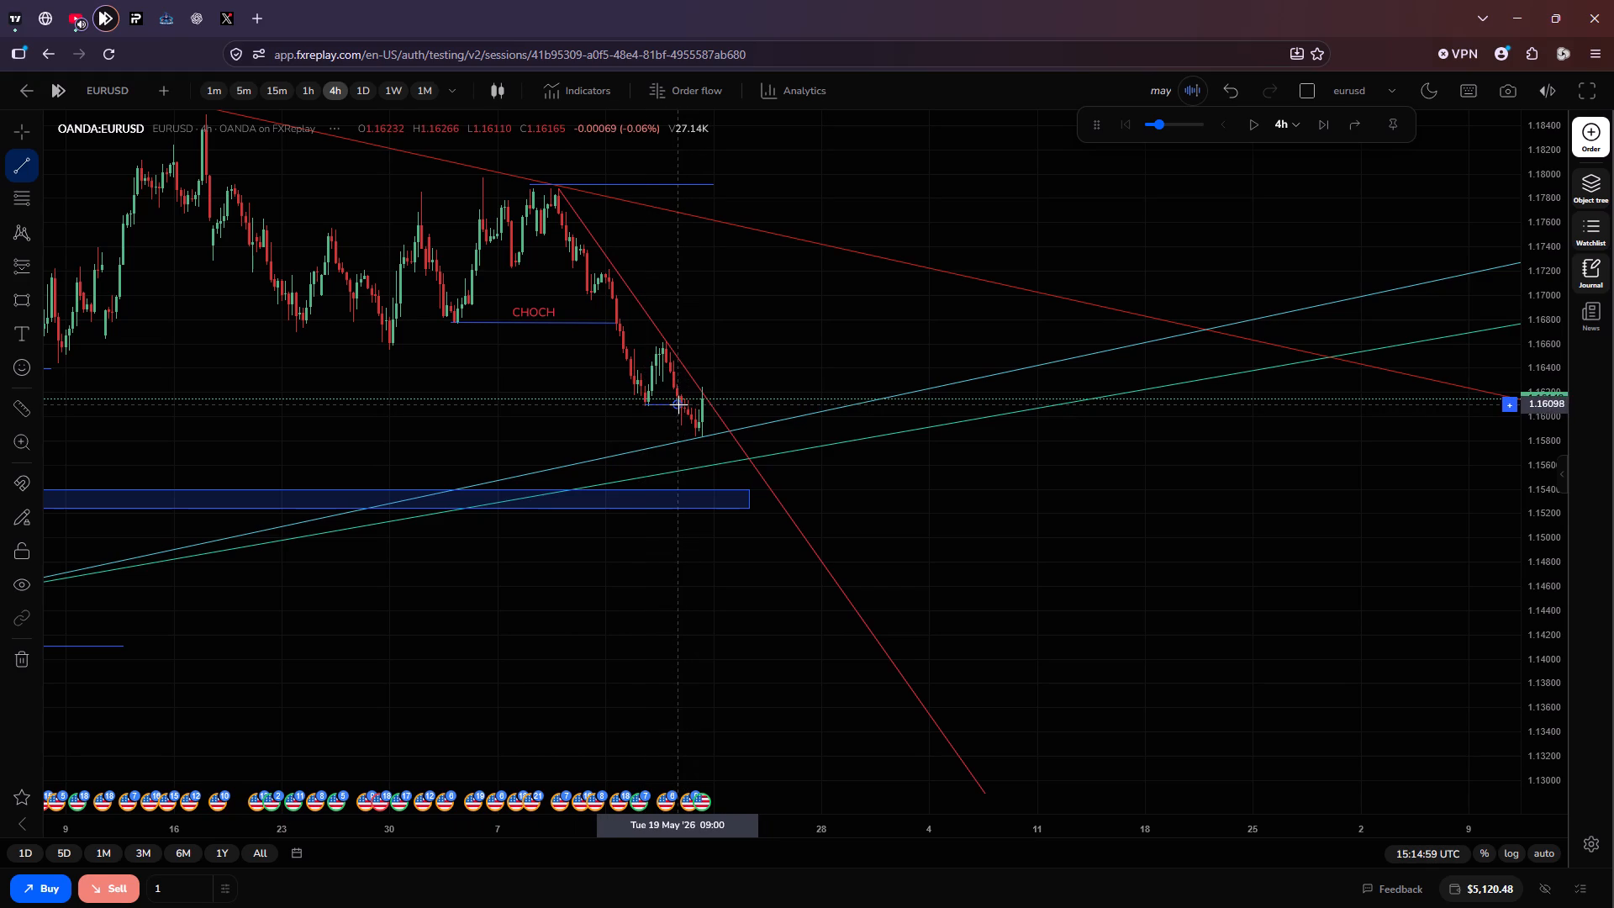
drag(678, 404, 678, 405)
shift+click(678, 405)
click(767, 346)
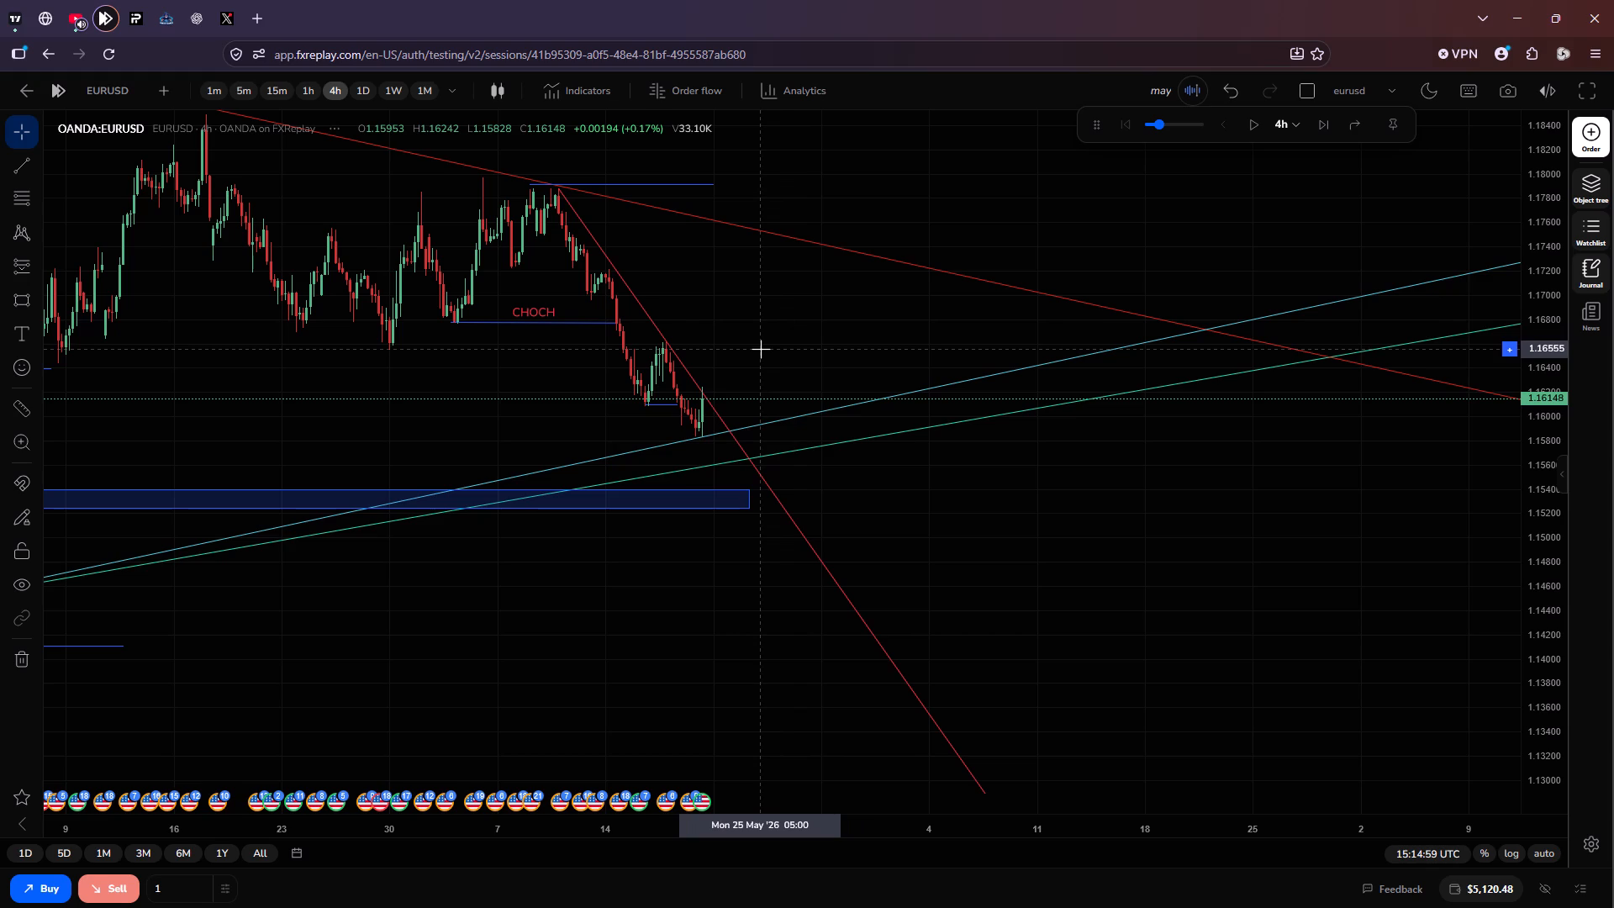
On the 1h chart, draw a thin blue rectangle from the 18 May high, about 1.1662 to 1.1659, extending to 25 May.
click(303, 94)
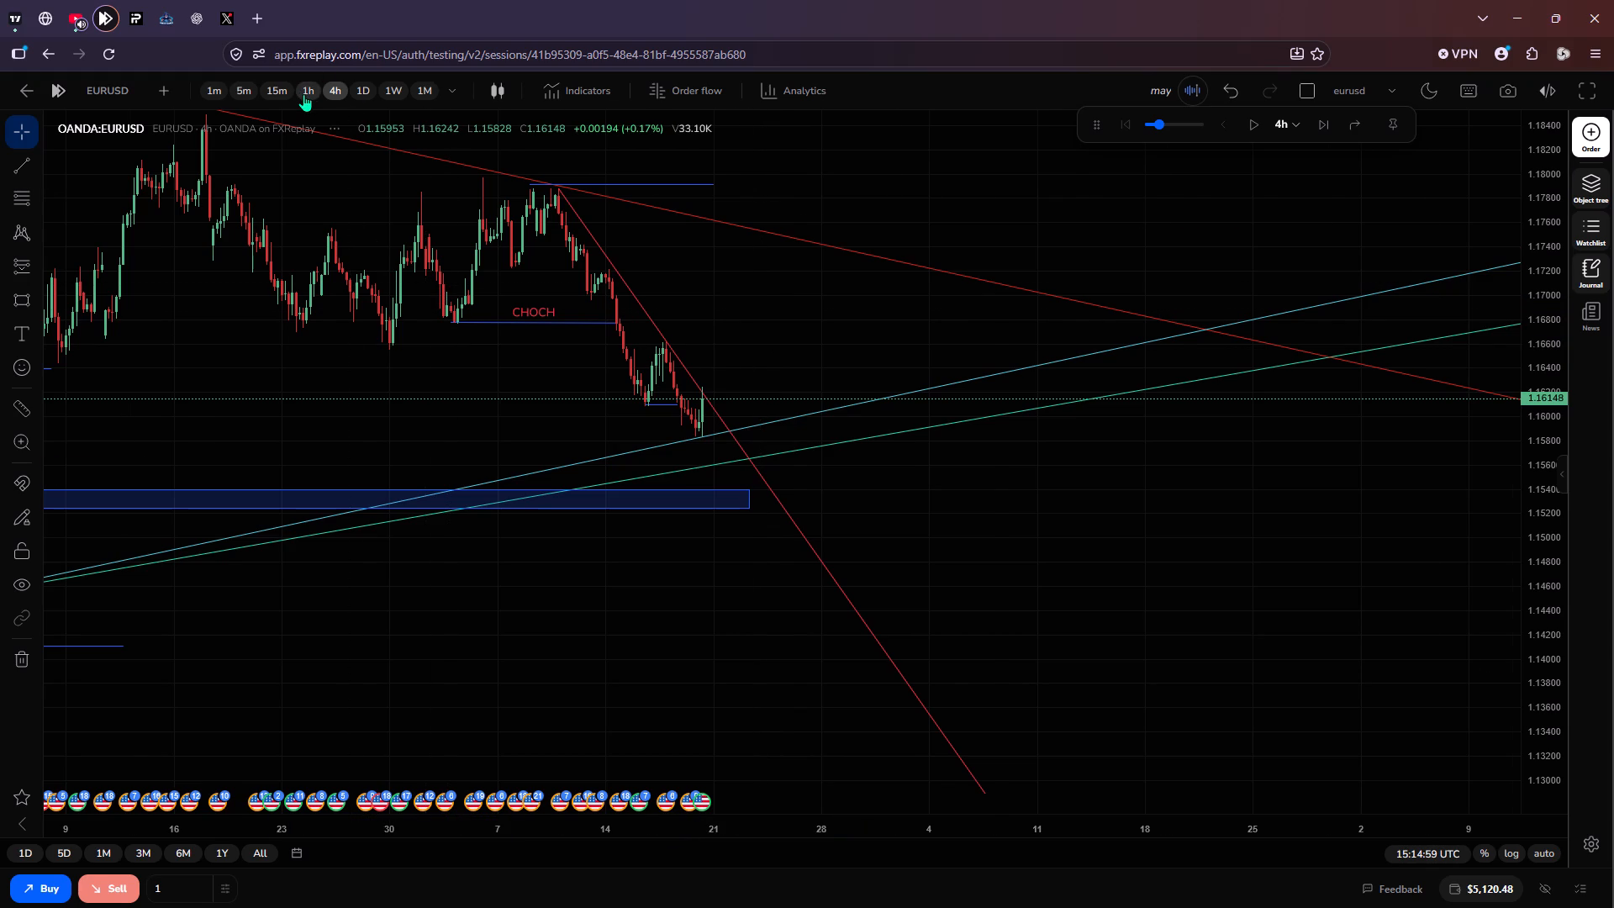
scroll(1548, 556, up, 2)
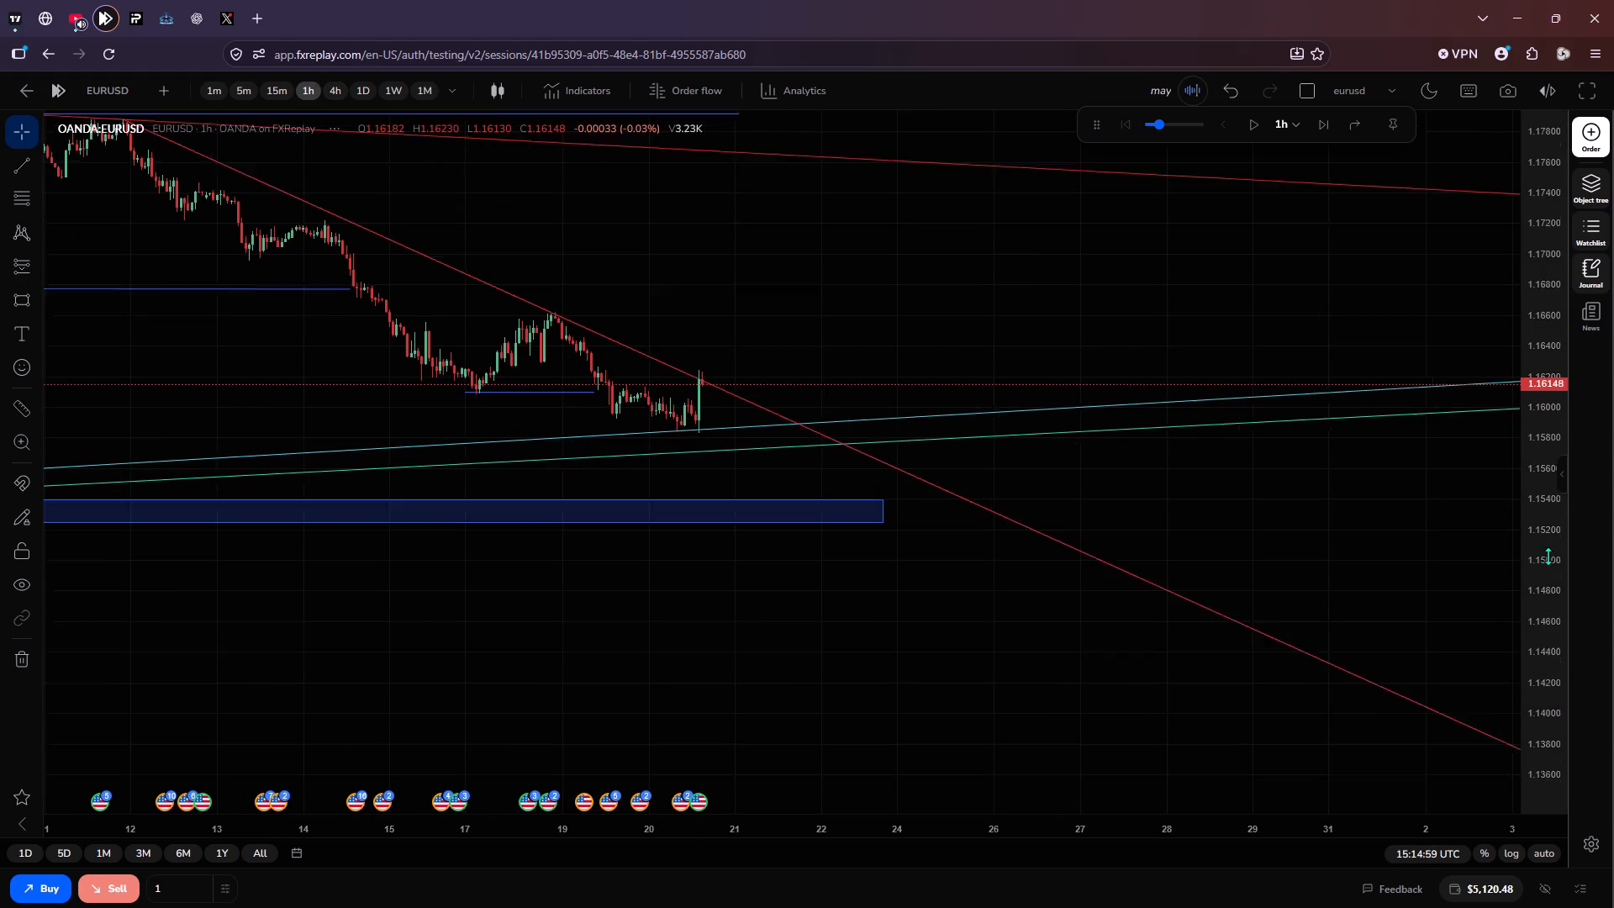
scroll(1548, 556, up, 3)
drag(993, 266, 1016, 422)
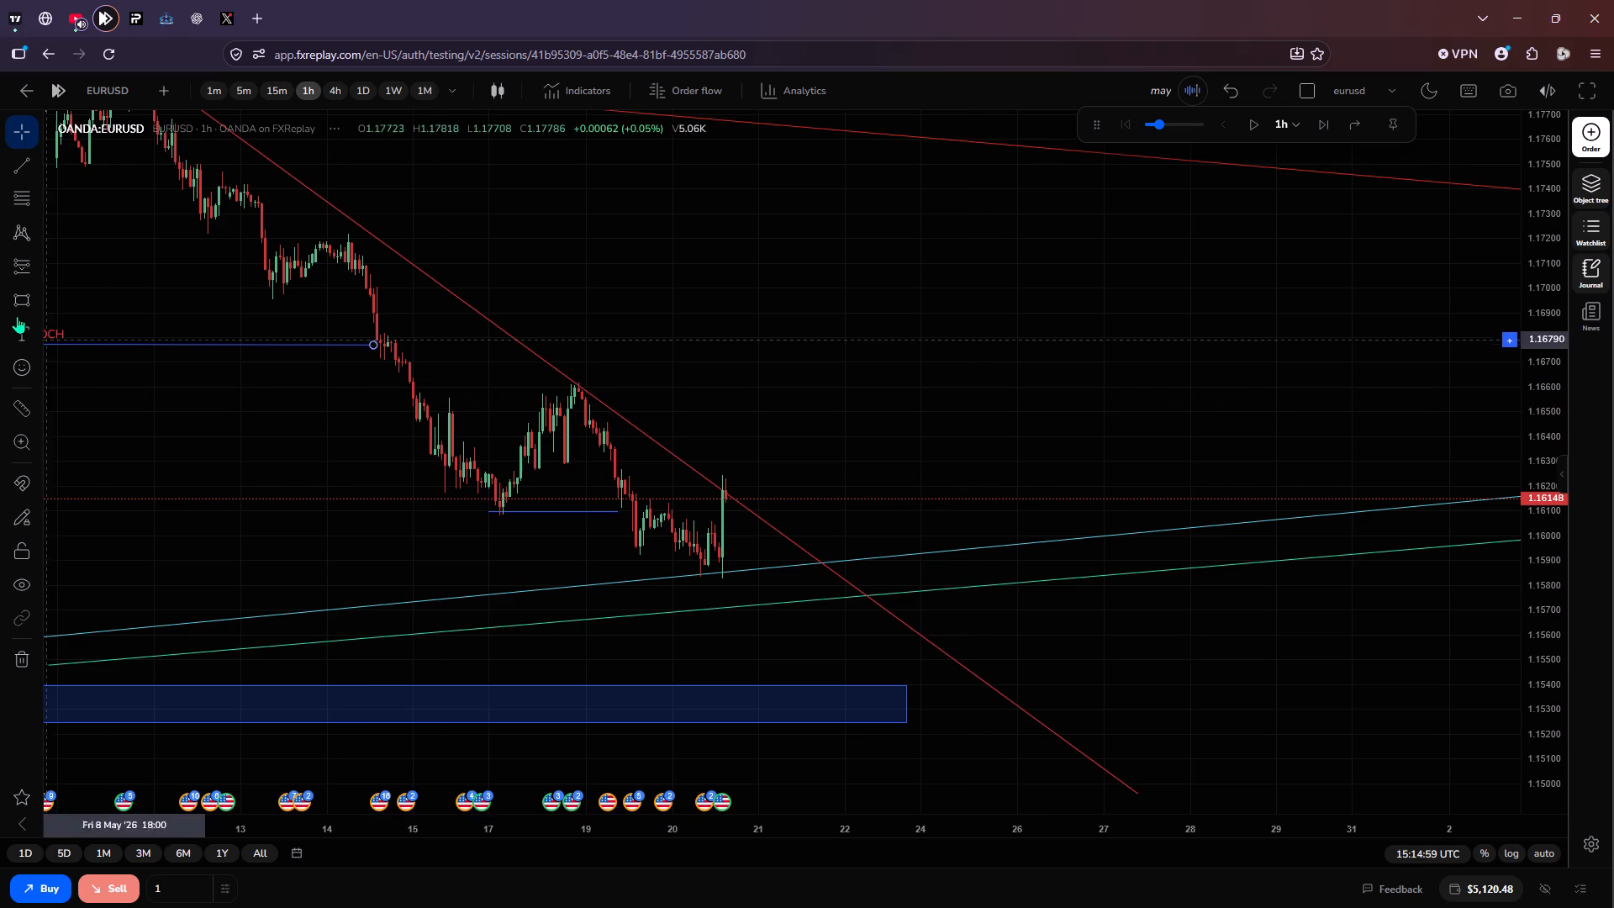
drag(12, 304, 604, 419)
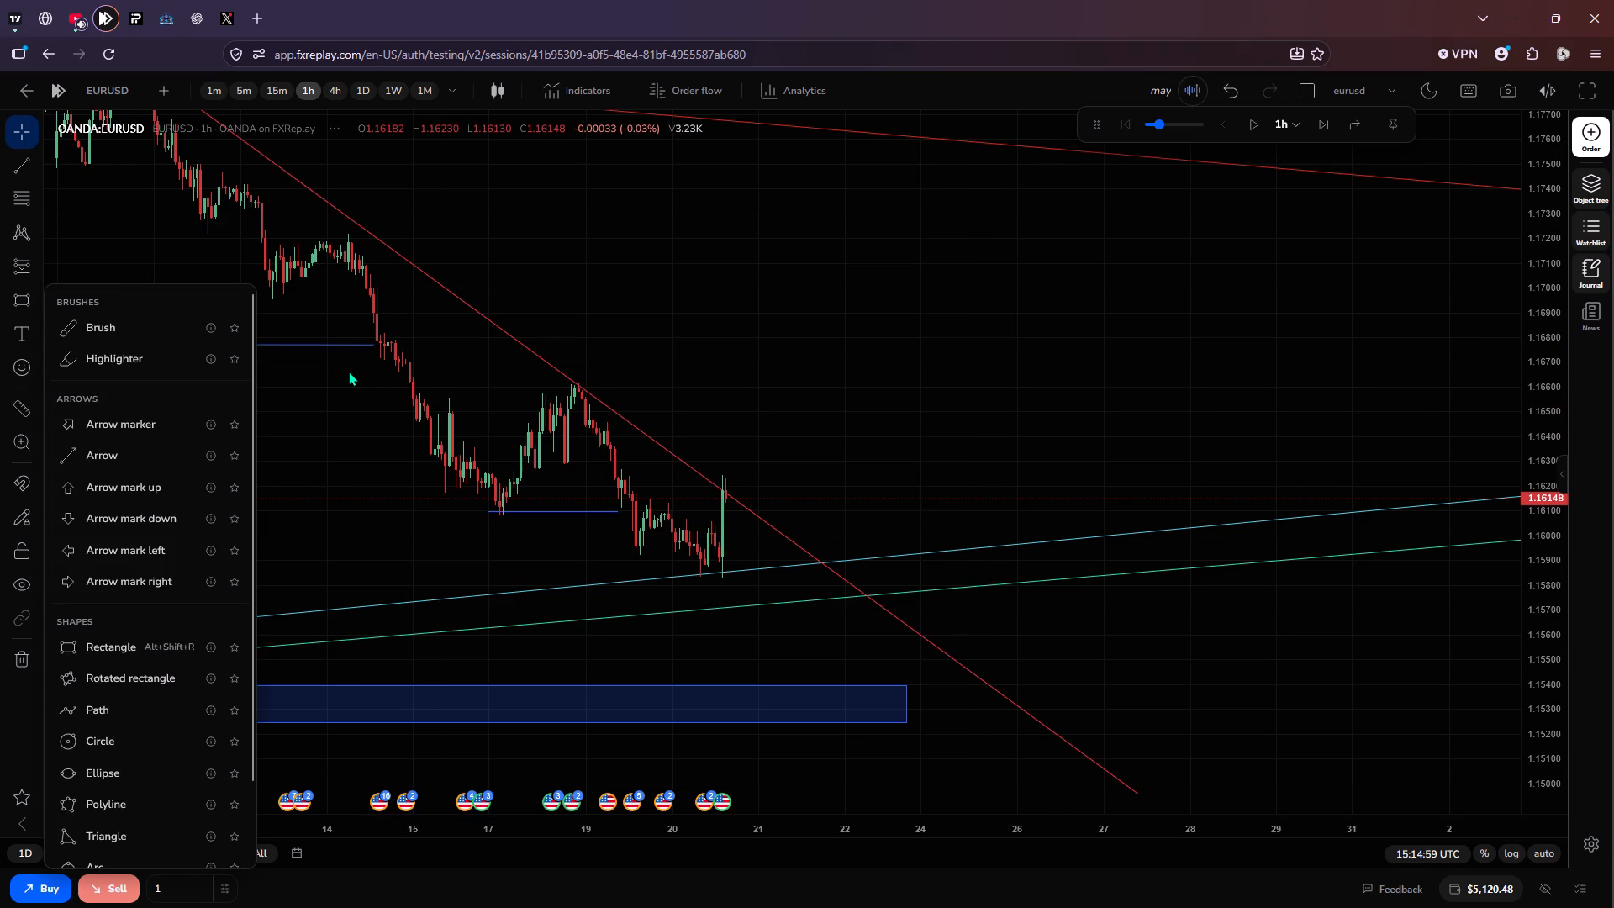
click(18, 293)
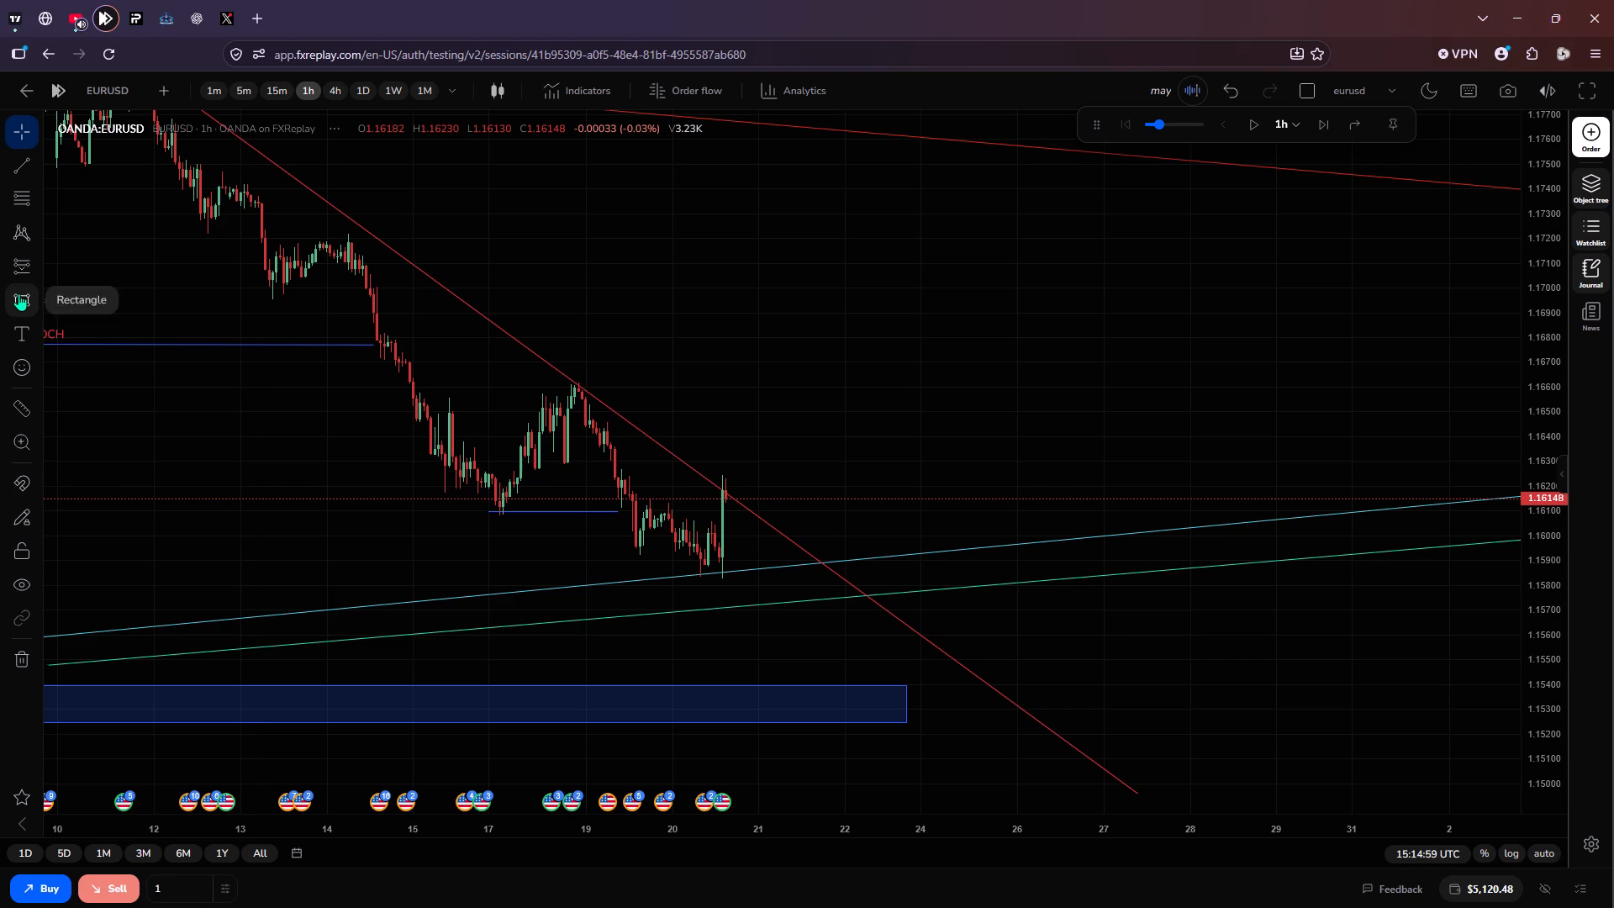
click(18, 293)
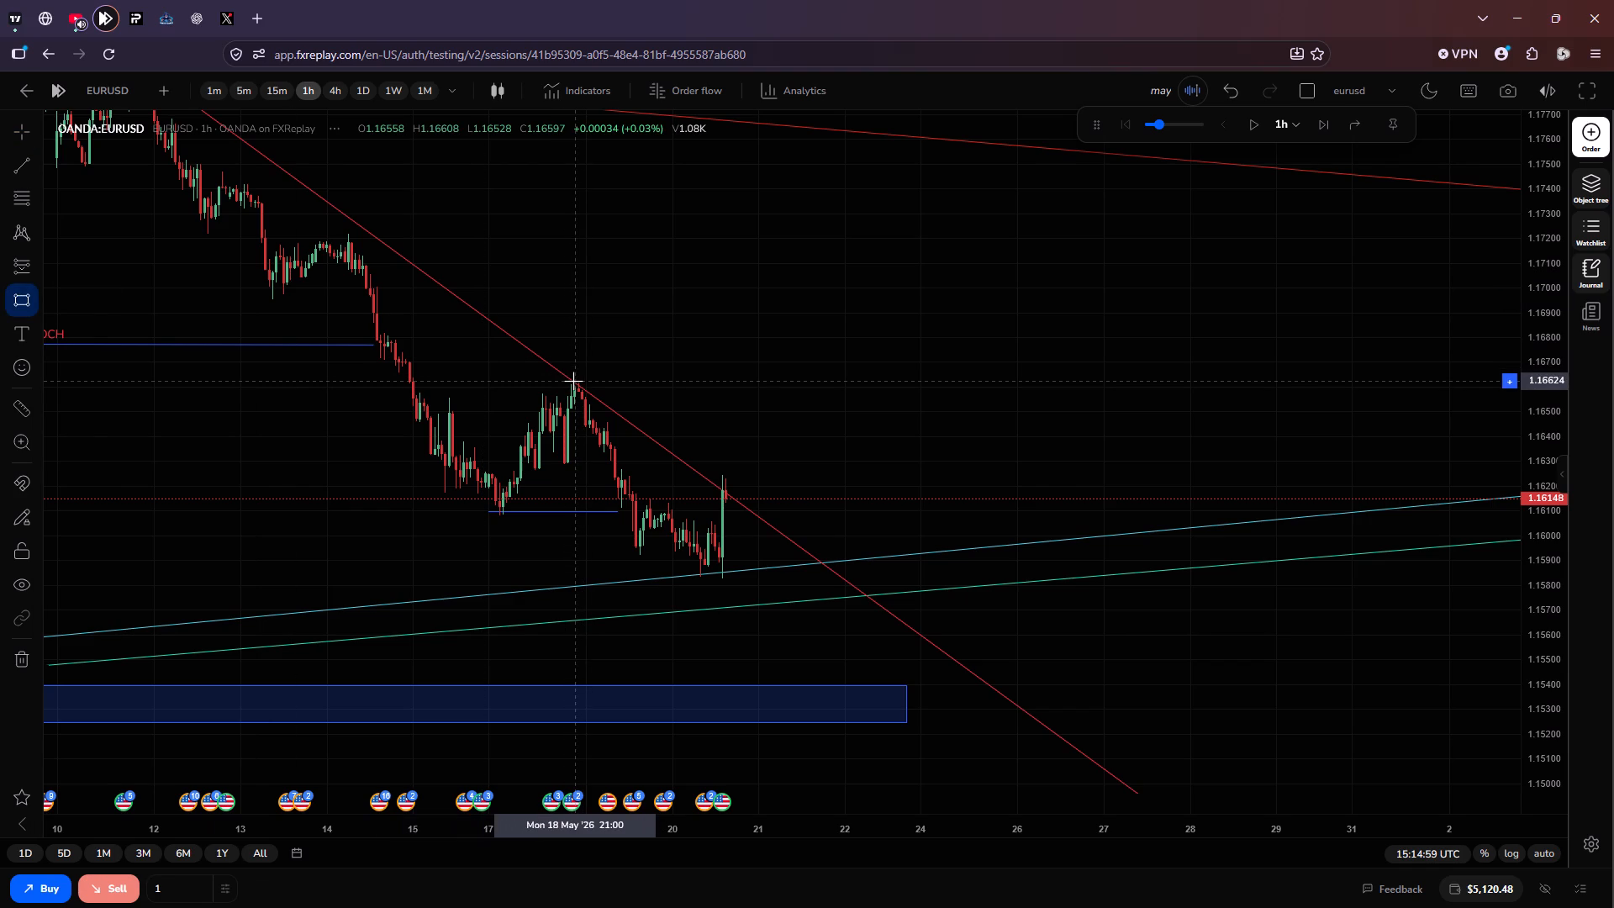
drag(576, 380, 684, 375)
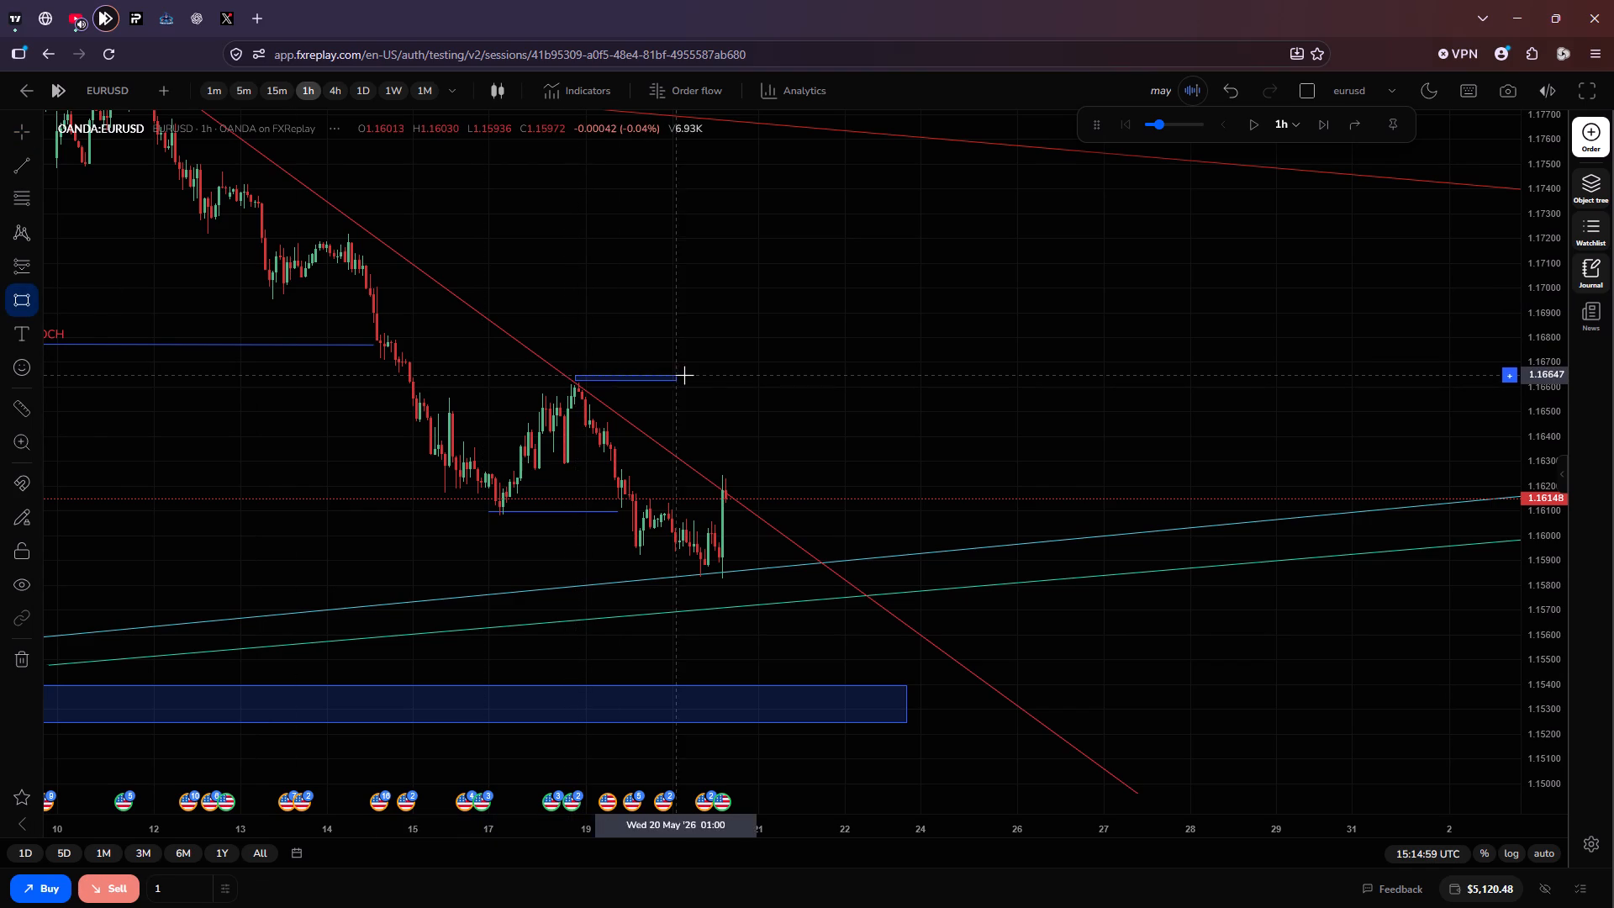
click(983, 389)
click(918, 455)
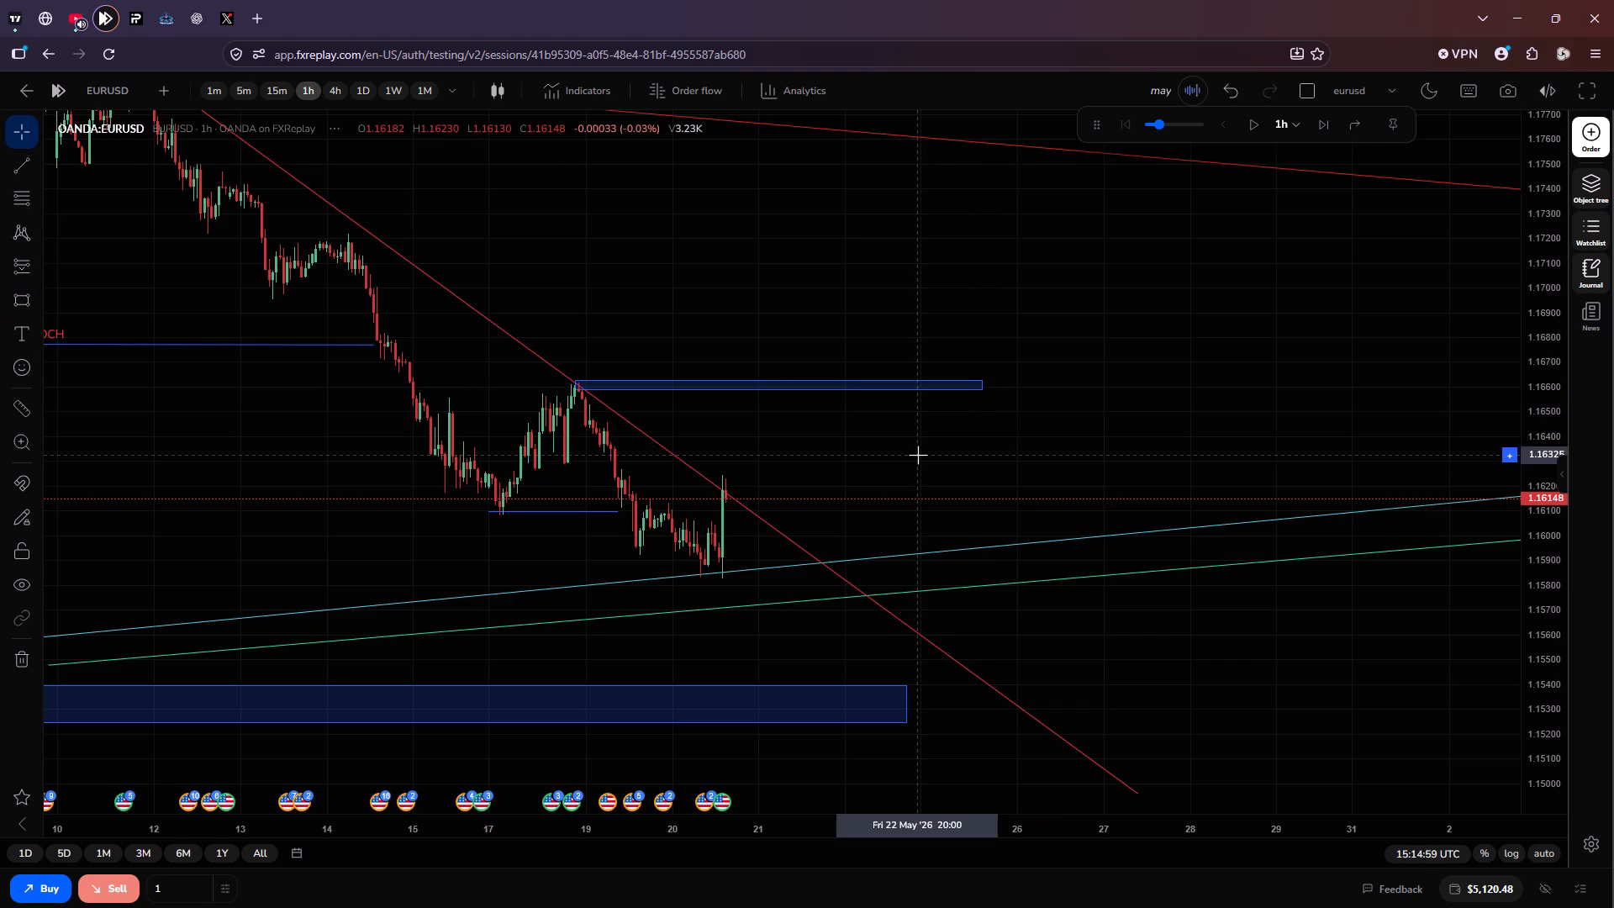
On the 15m chart, re-anchor the steep falling red EURUSD trendline so it touches the 20 May high at about 1.1624.
click(270, 86)
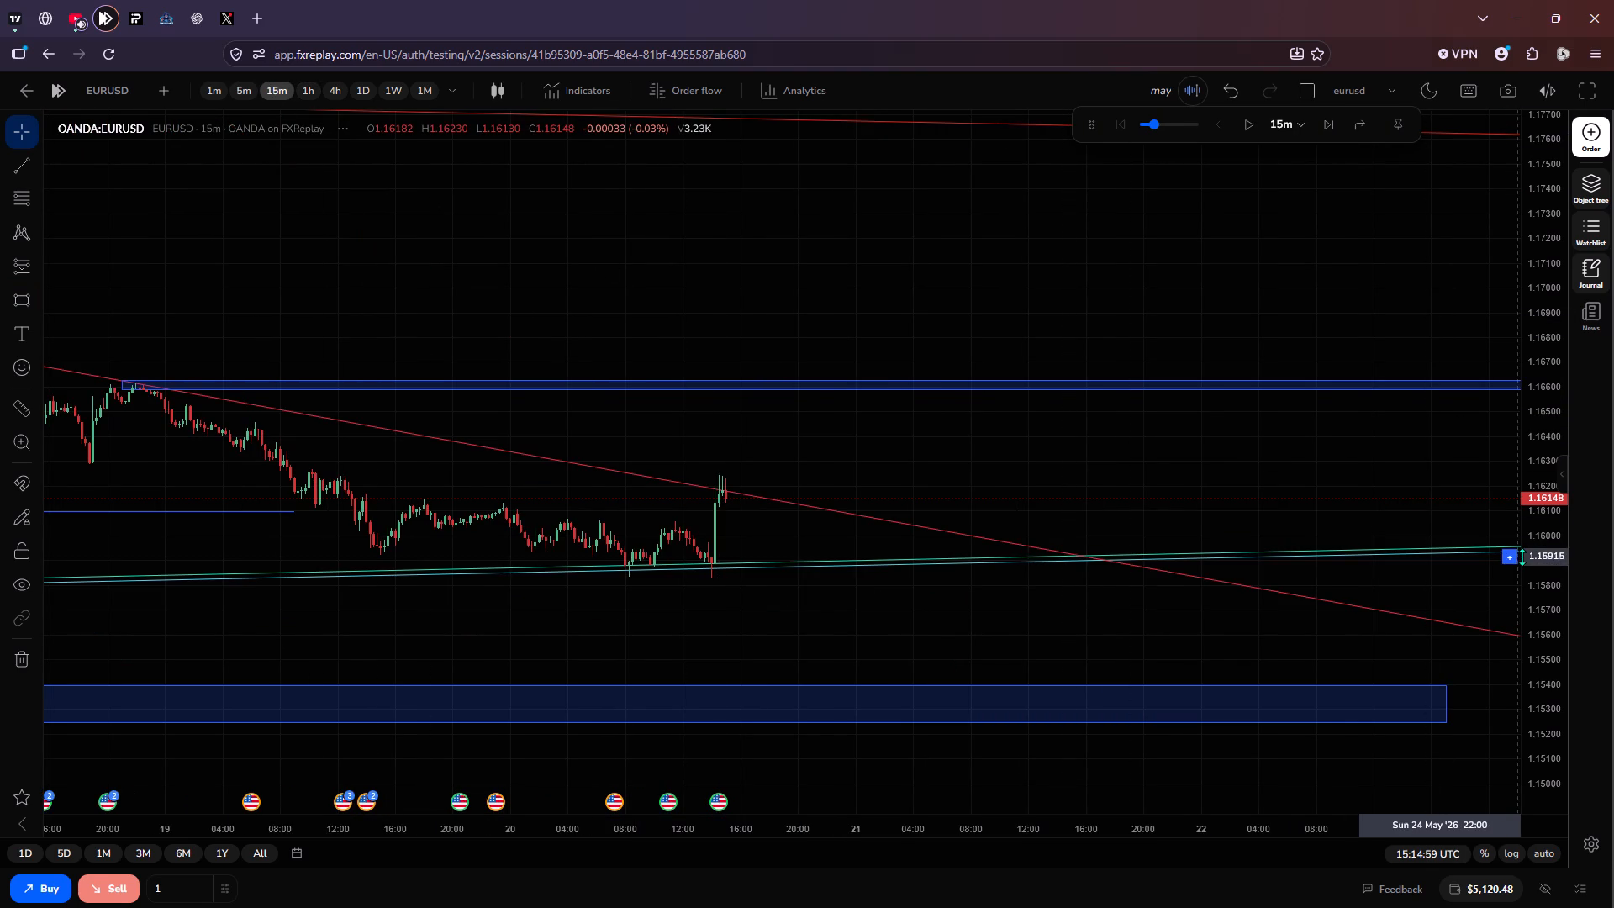
scroll(1522, 557, up, 3)
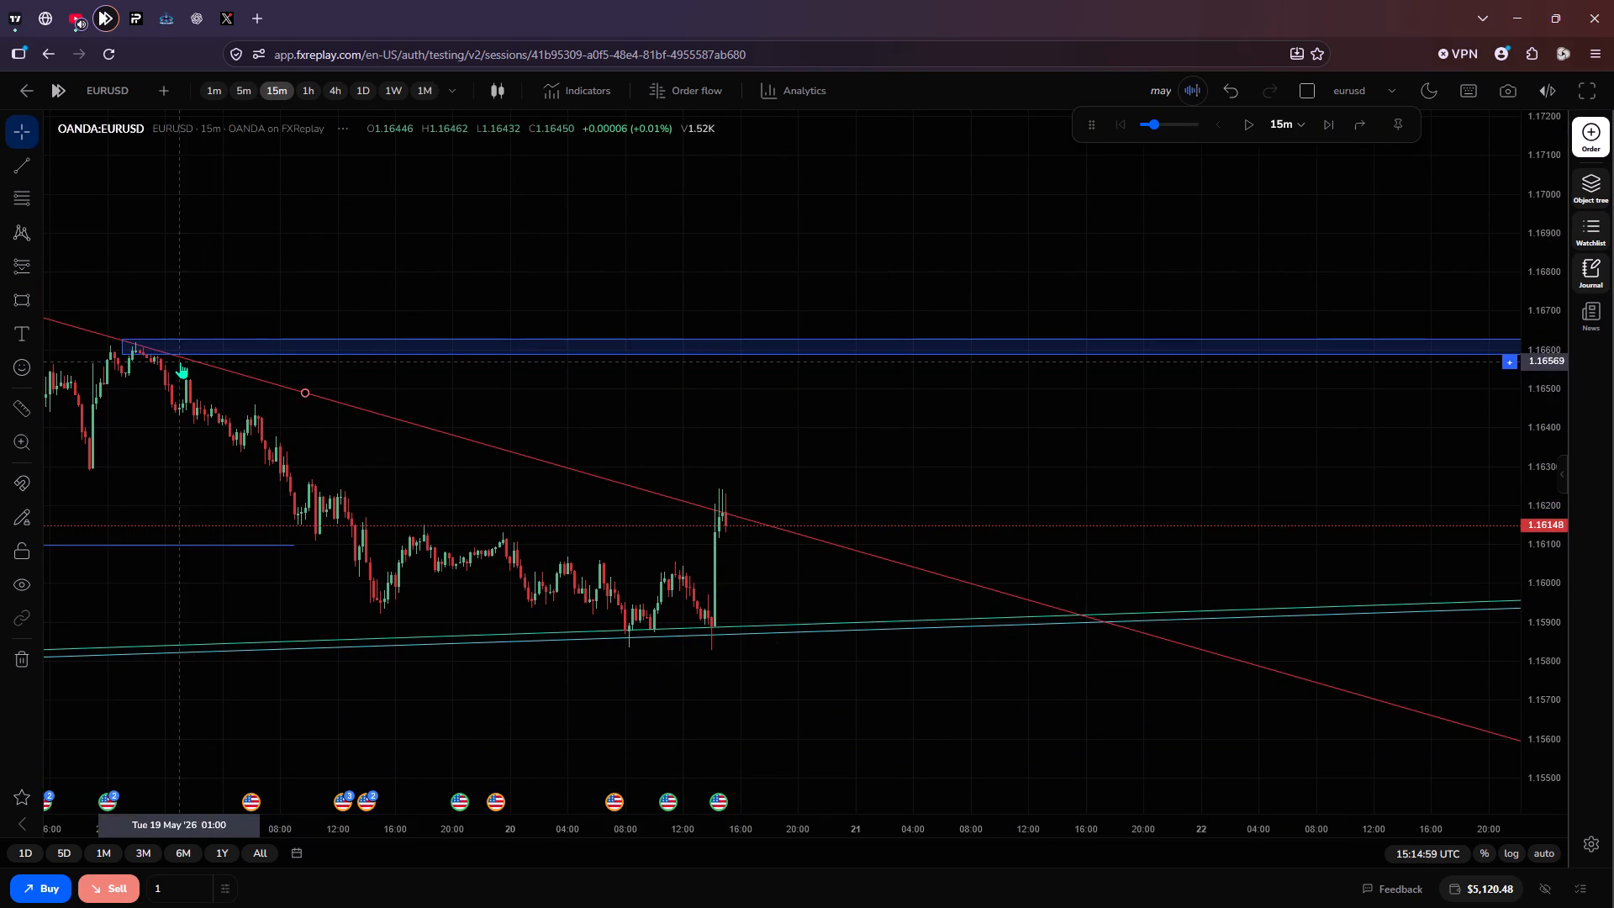
drag(304, 391, 763, 502)
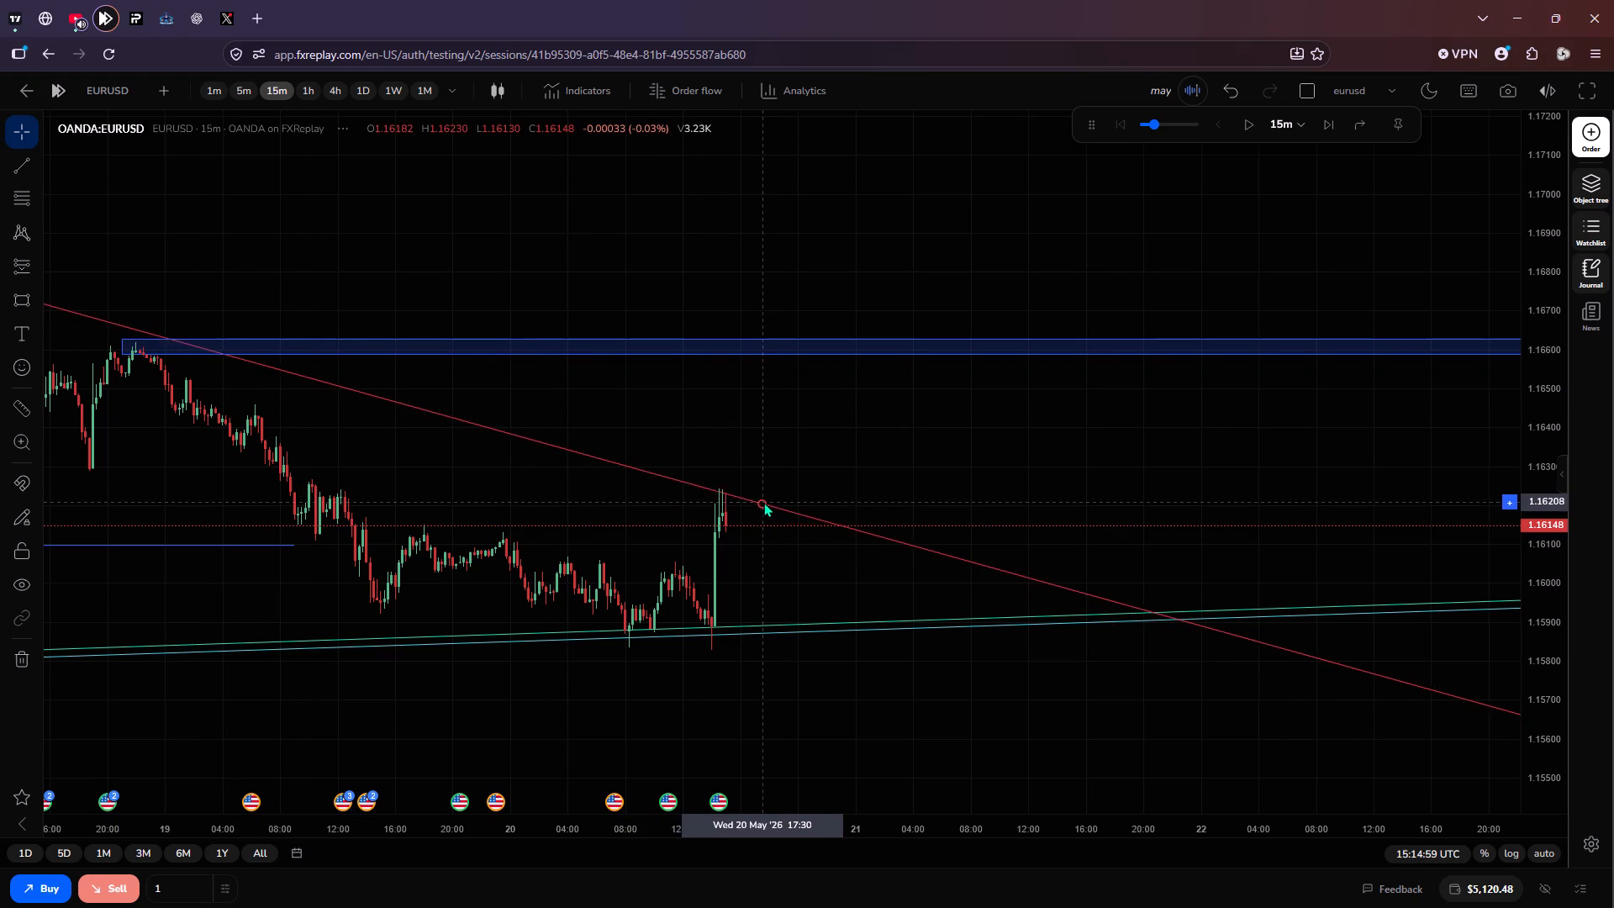
drag(763, 502, 765, 502)
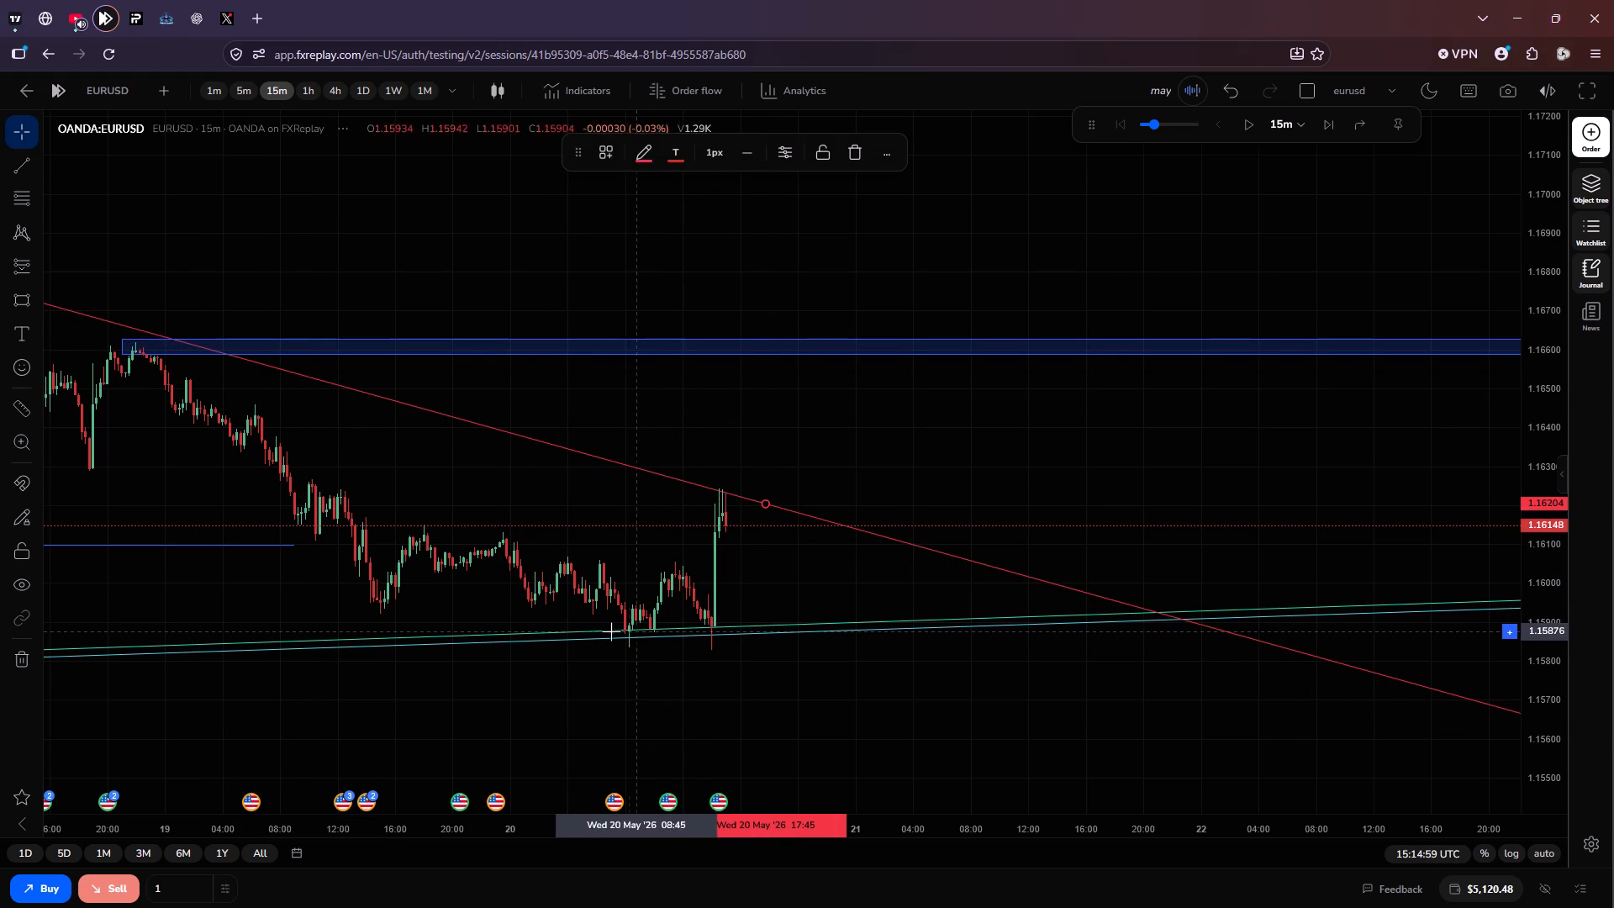
Fine-tune the rising cyan EURUSD trendline so it runs exactly along the 20 May low at about 1.1583.
scroll(595, 631, down, 9)
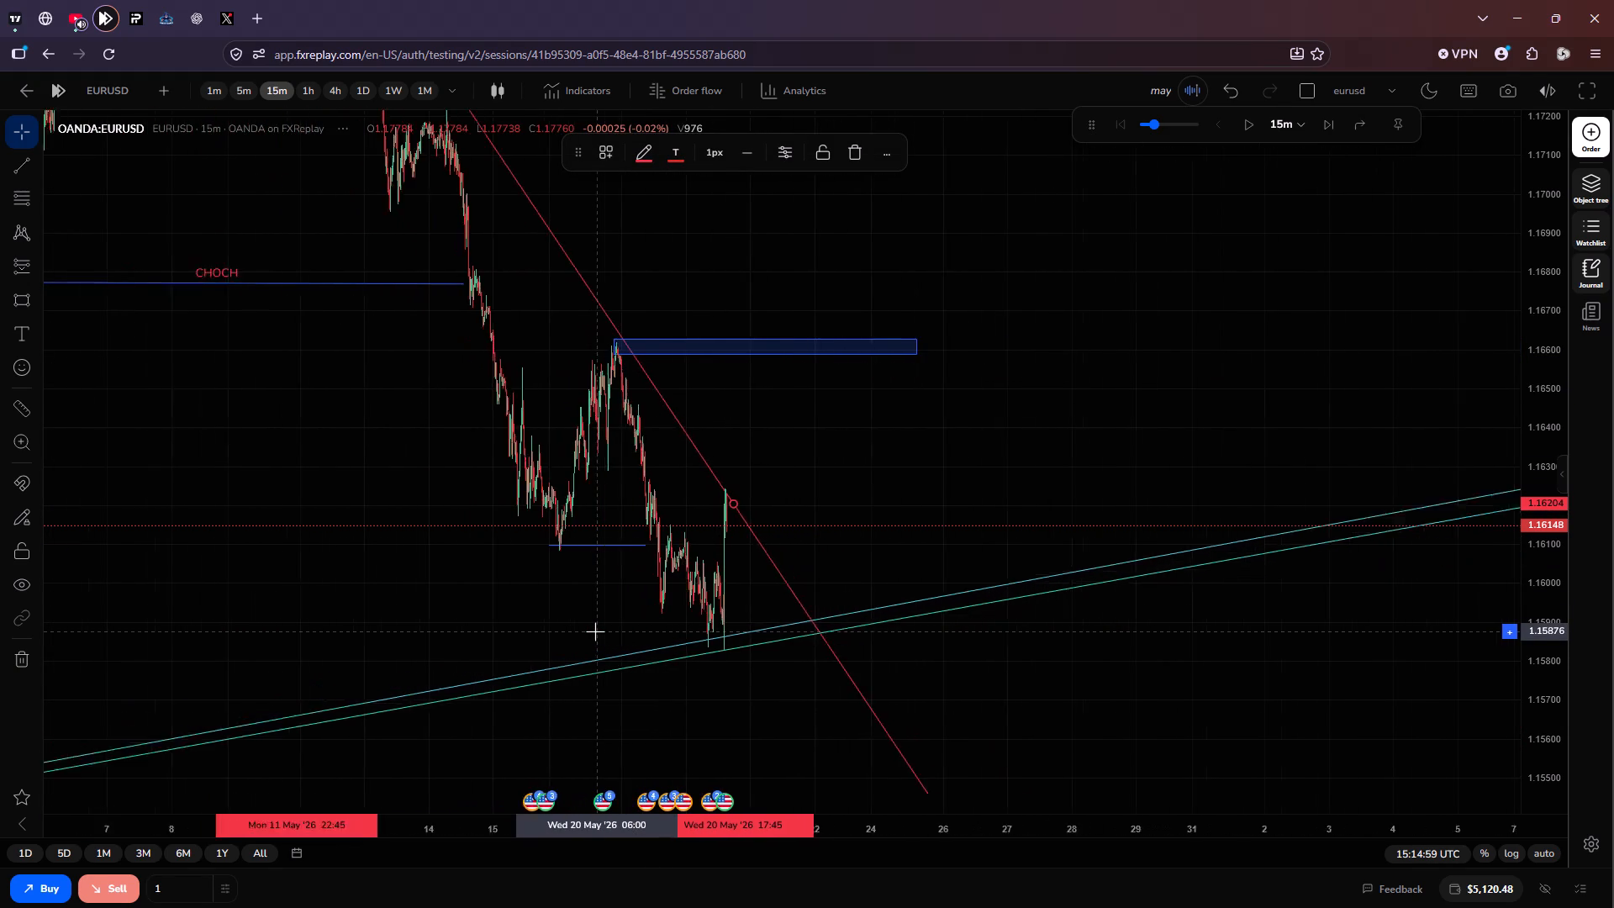
scroll(595, 631, down, 3)
drag(1013, 452, 1140, 121)
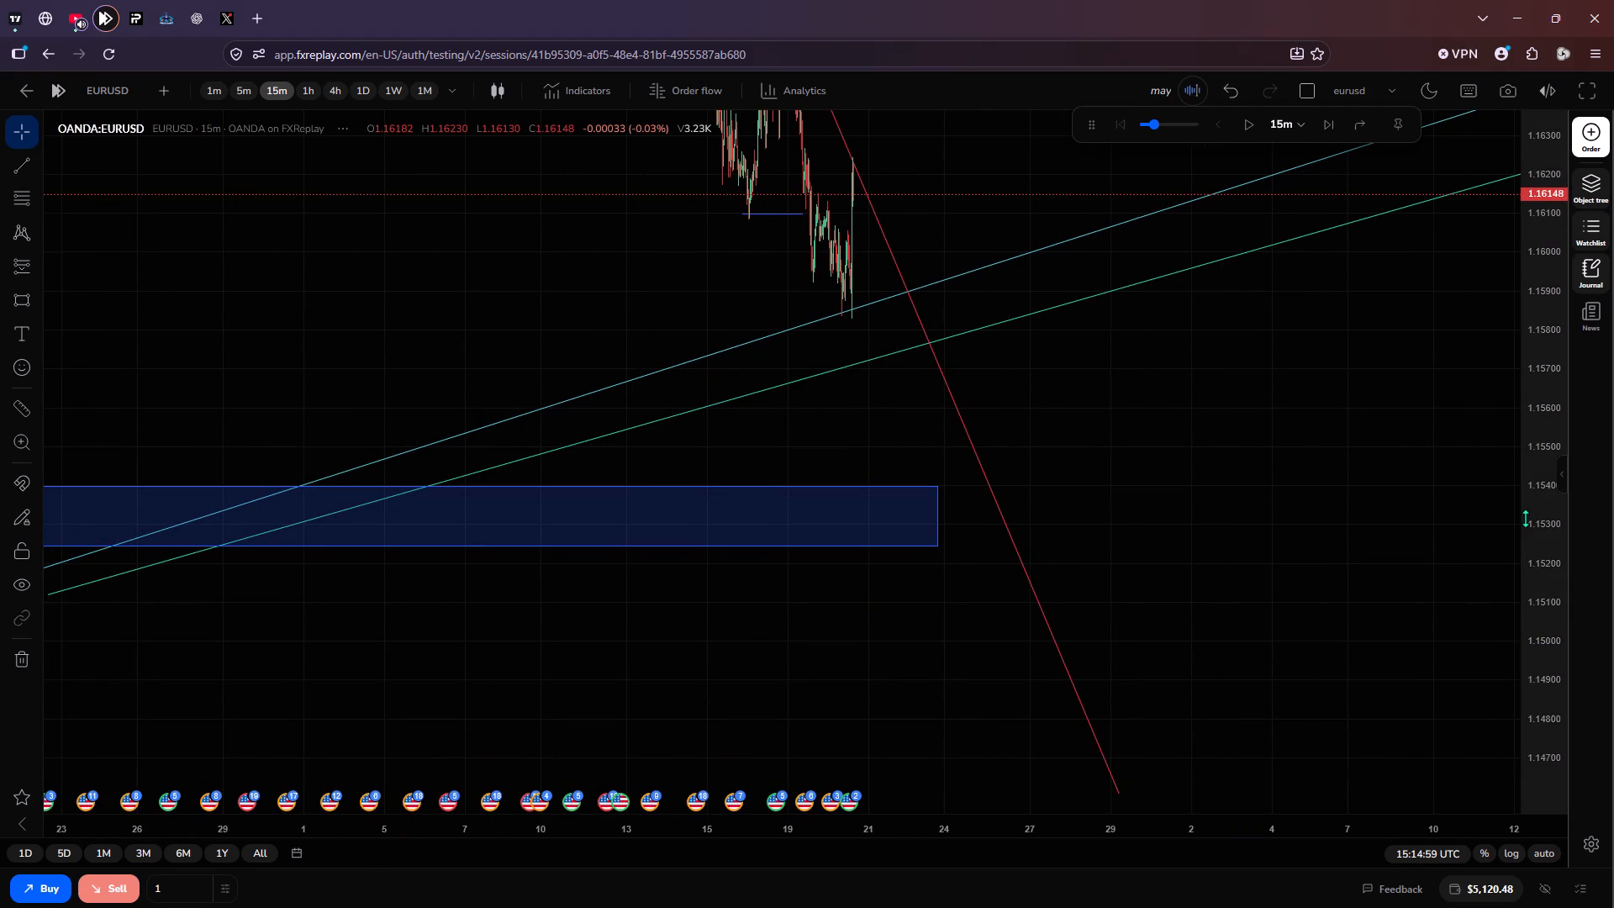
scroll(1525, 518, down, 5)
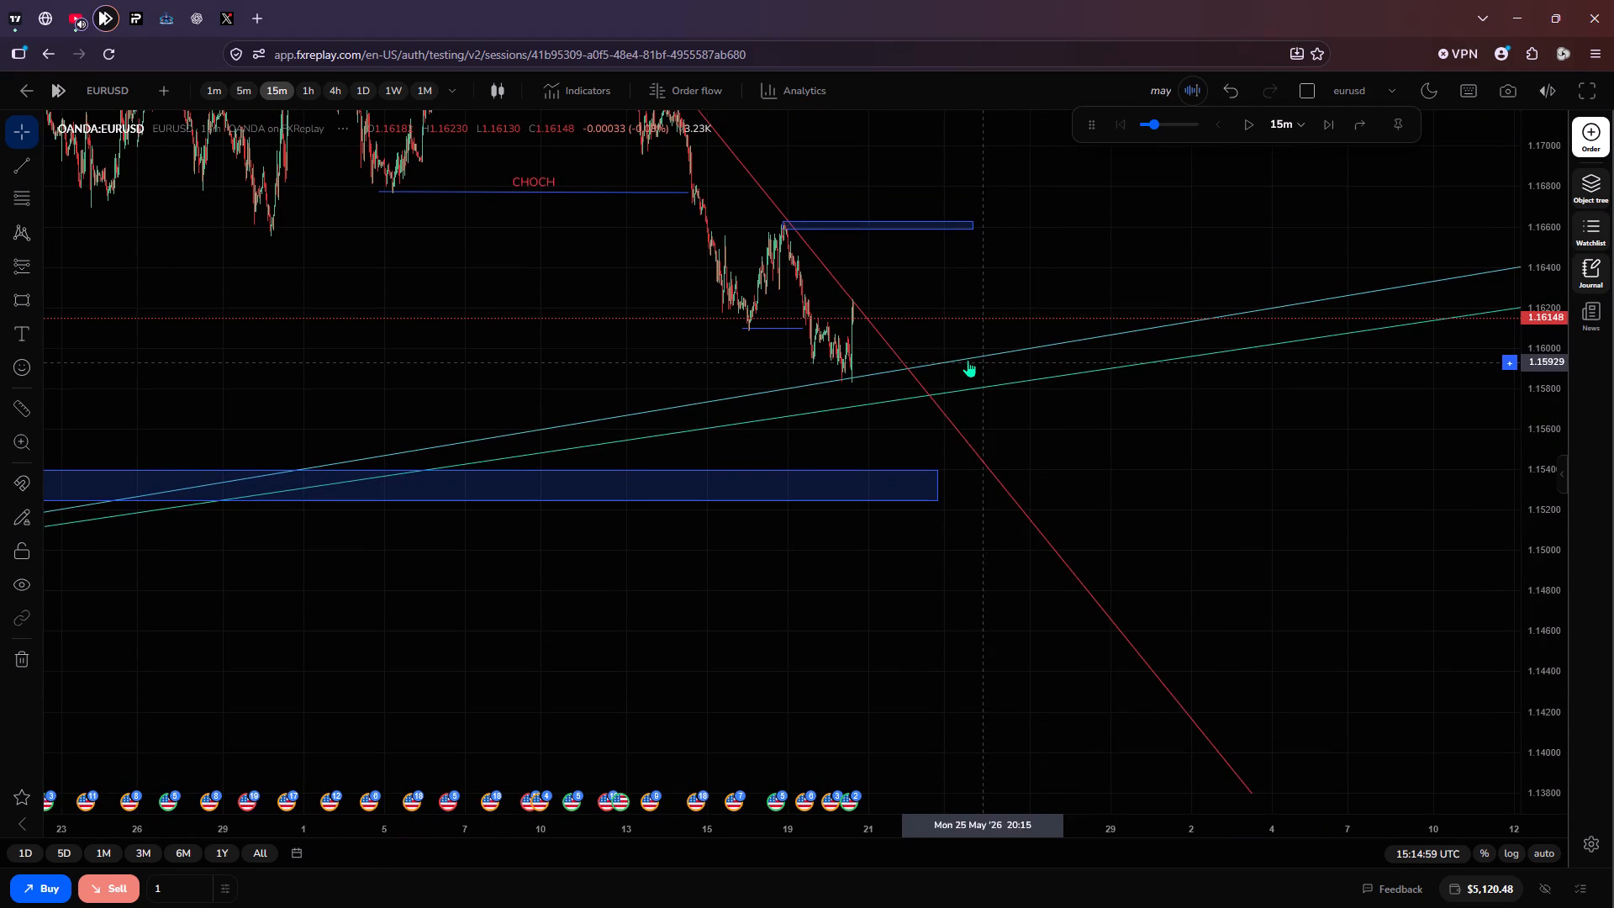
drag(1018, 349, 987, 360)
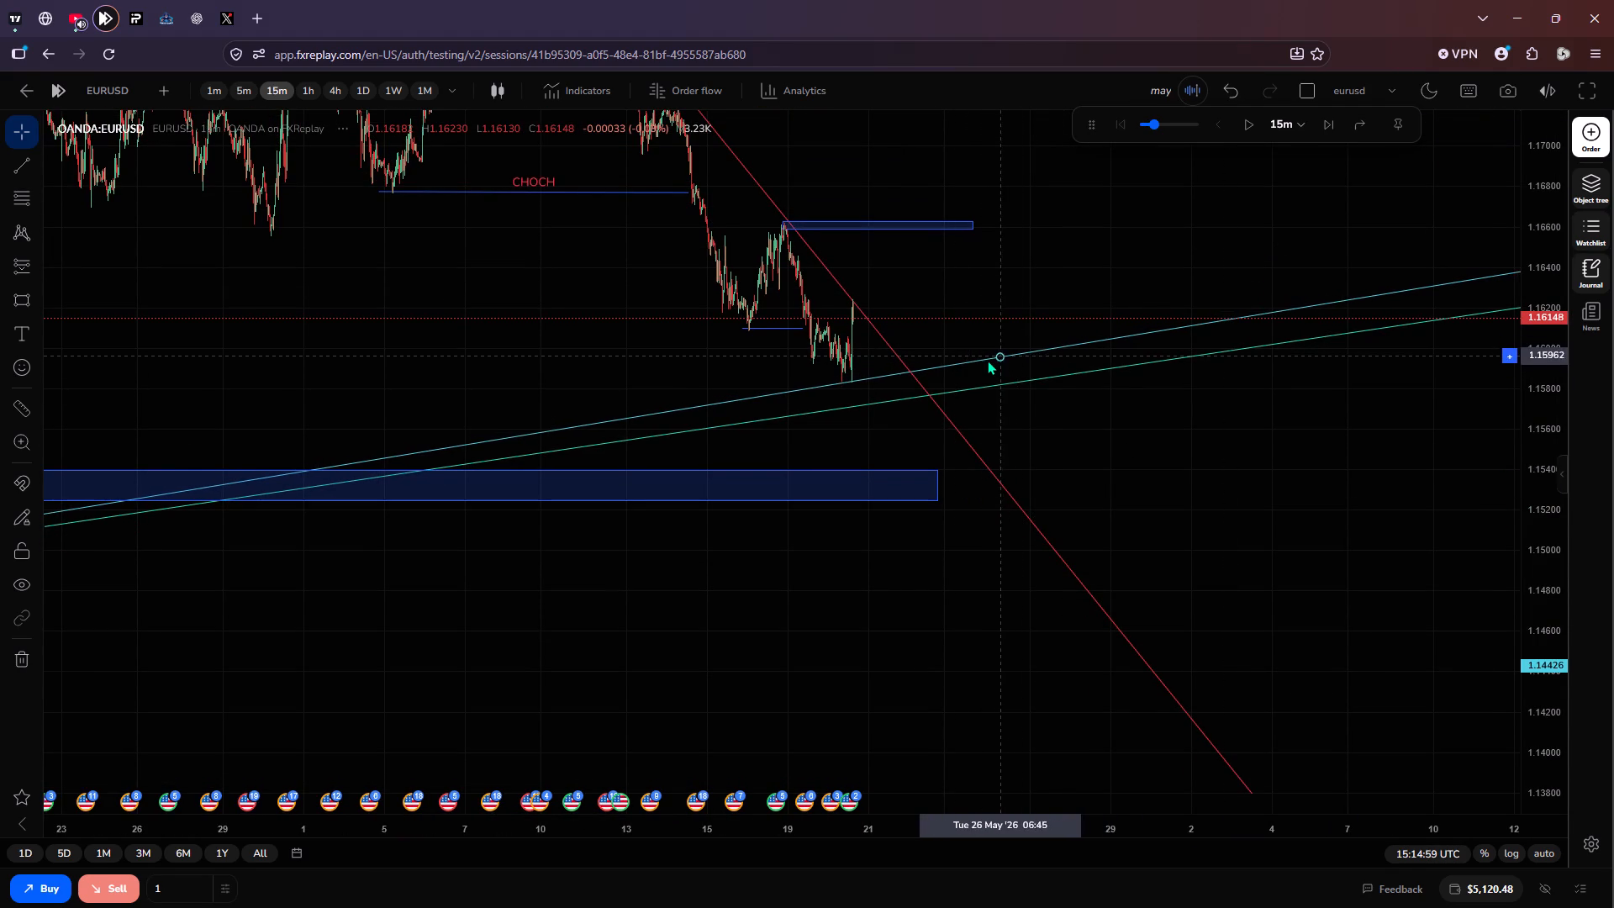
drag(987, 360, 984, 360)
click(1071, 425)
Slow the replay to 1x per sec and play EURUSD forward by one 15-minute candle, pausing at 15:29:59 UTC.
scroll(1071, 425, up, 1)
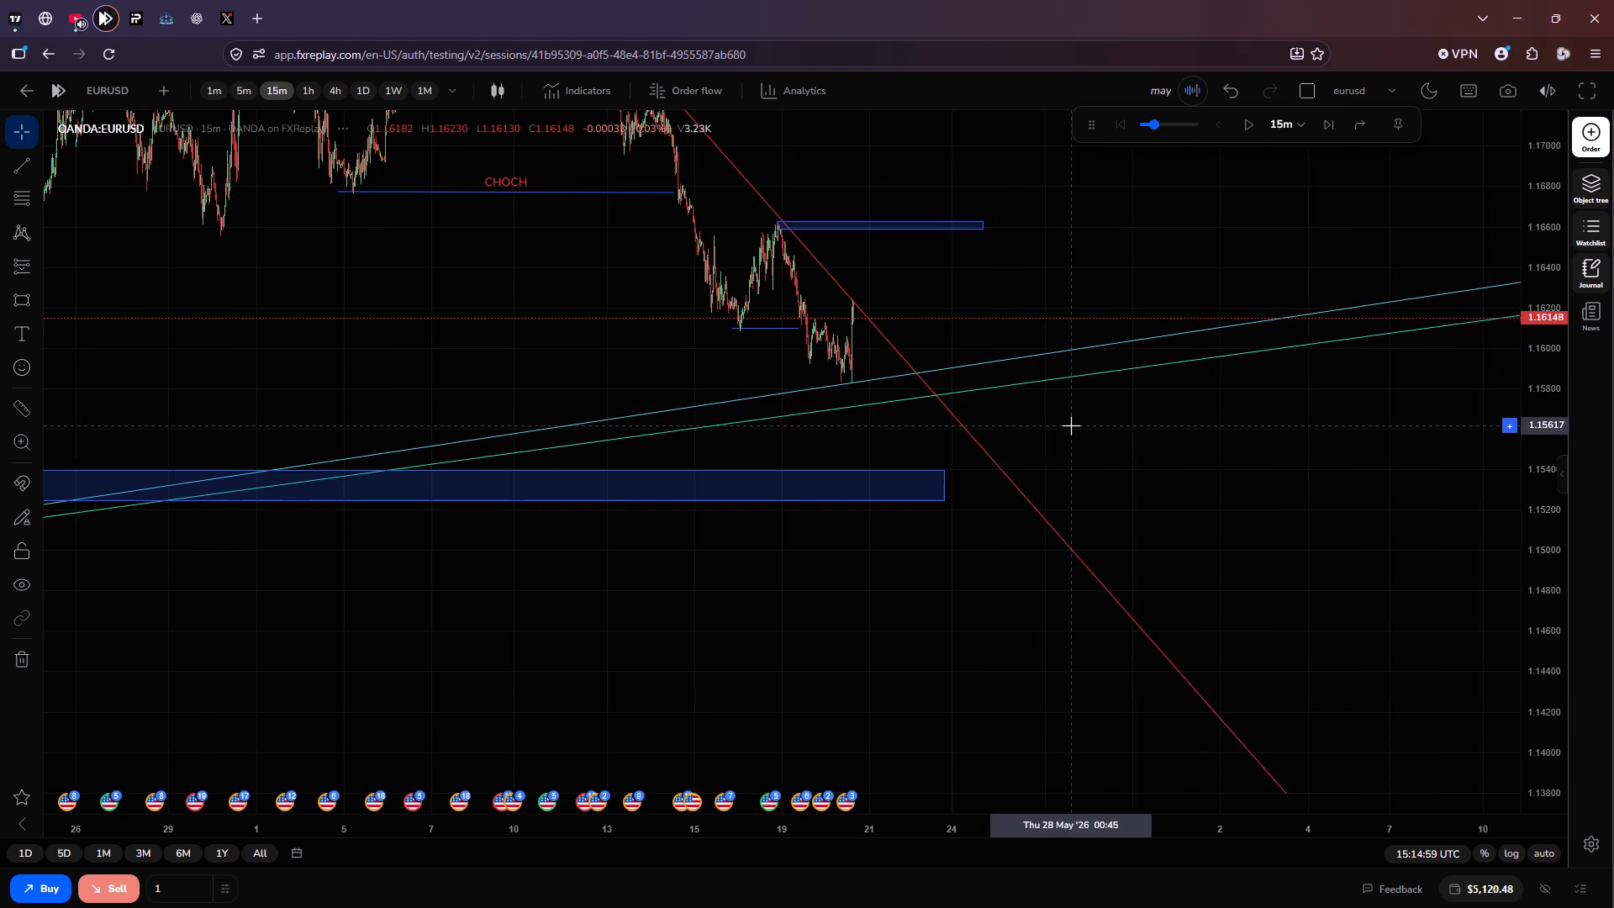
scroll(1071, 425, up, 3)
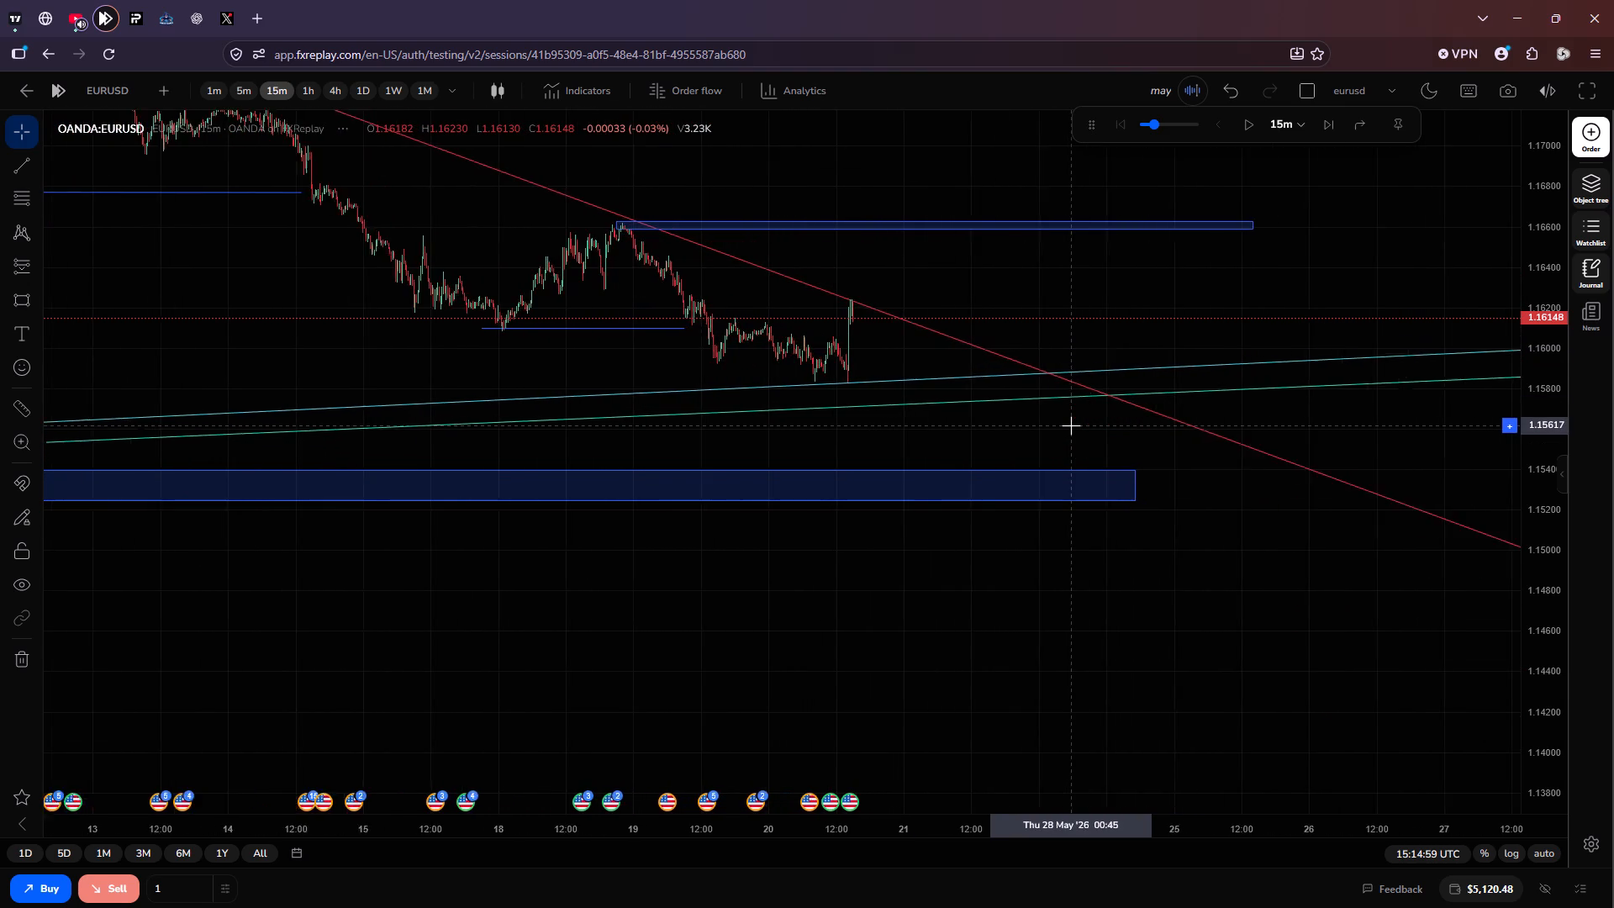
scroll(1071, 425, up, 3)
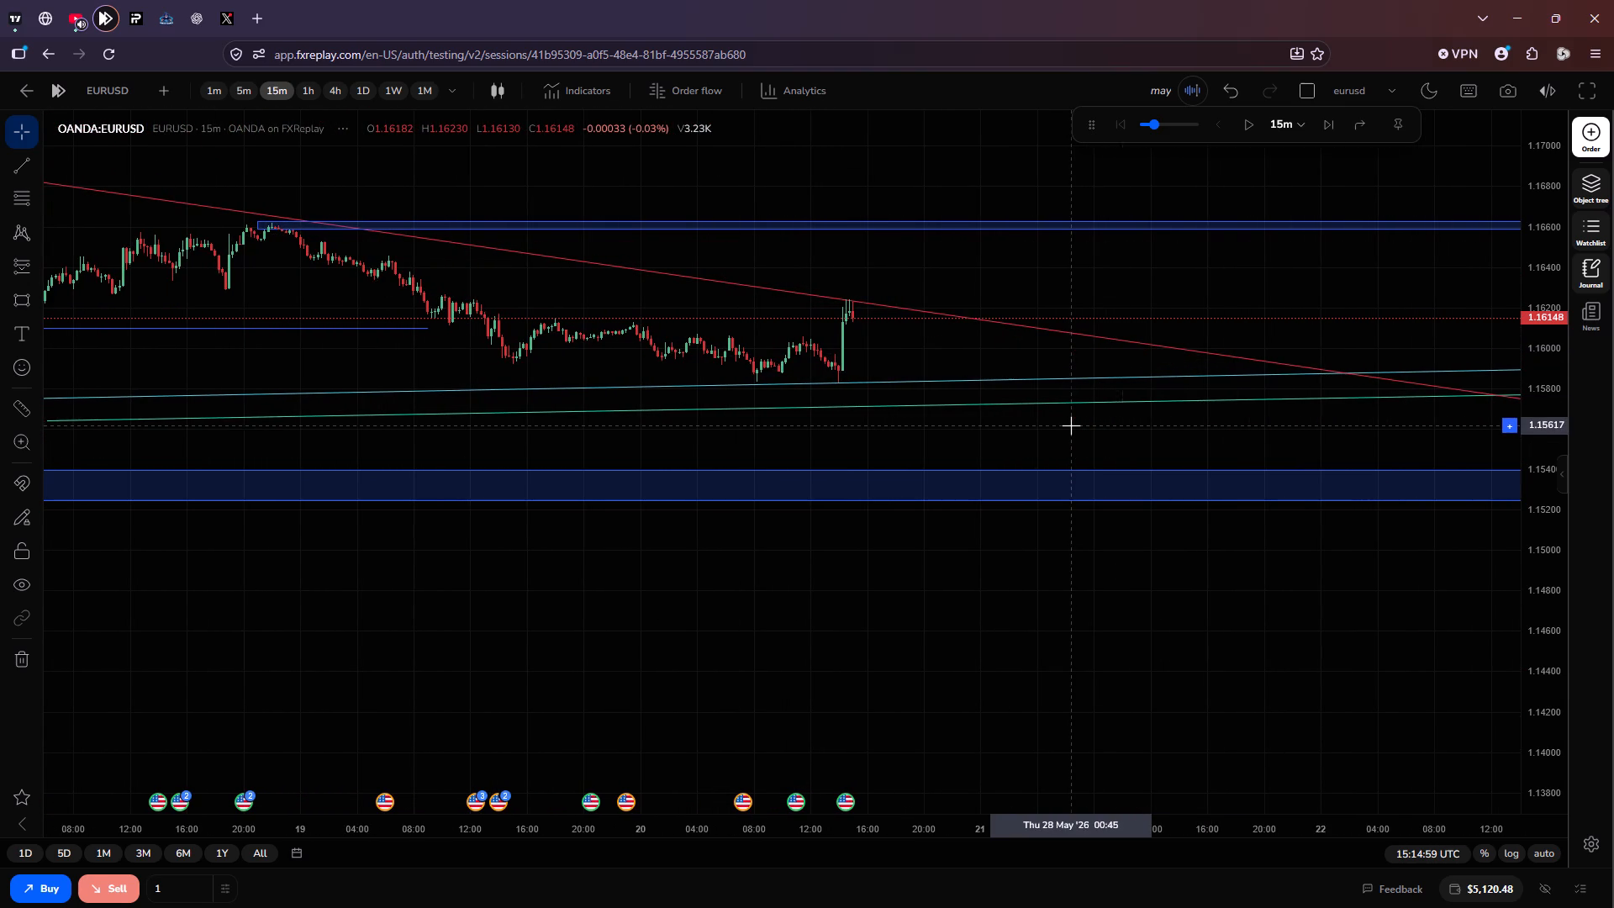
scroll(1547, 527, up, 3)
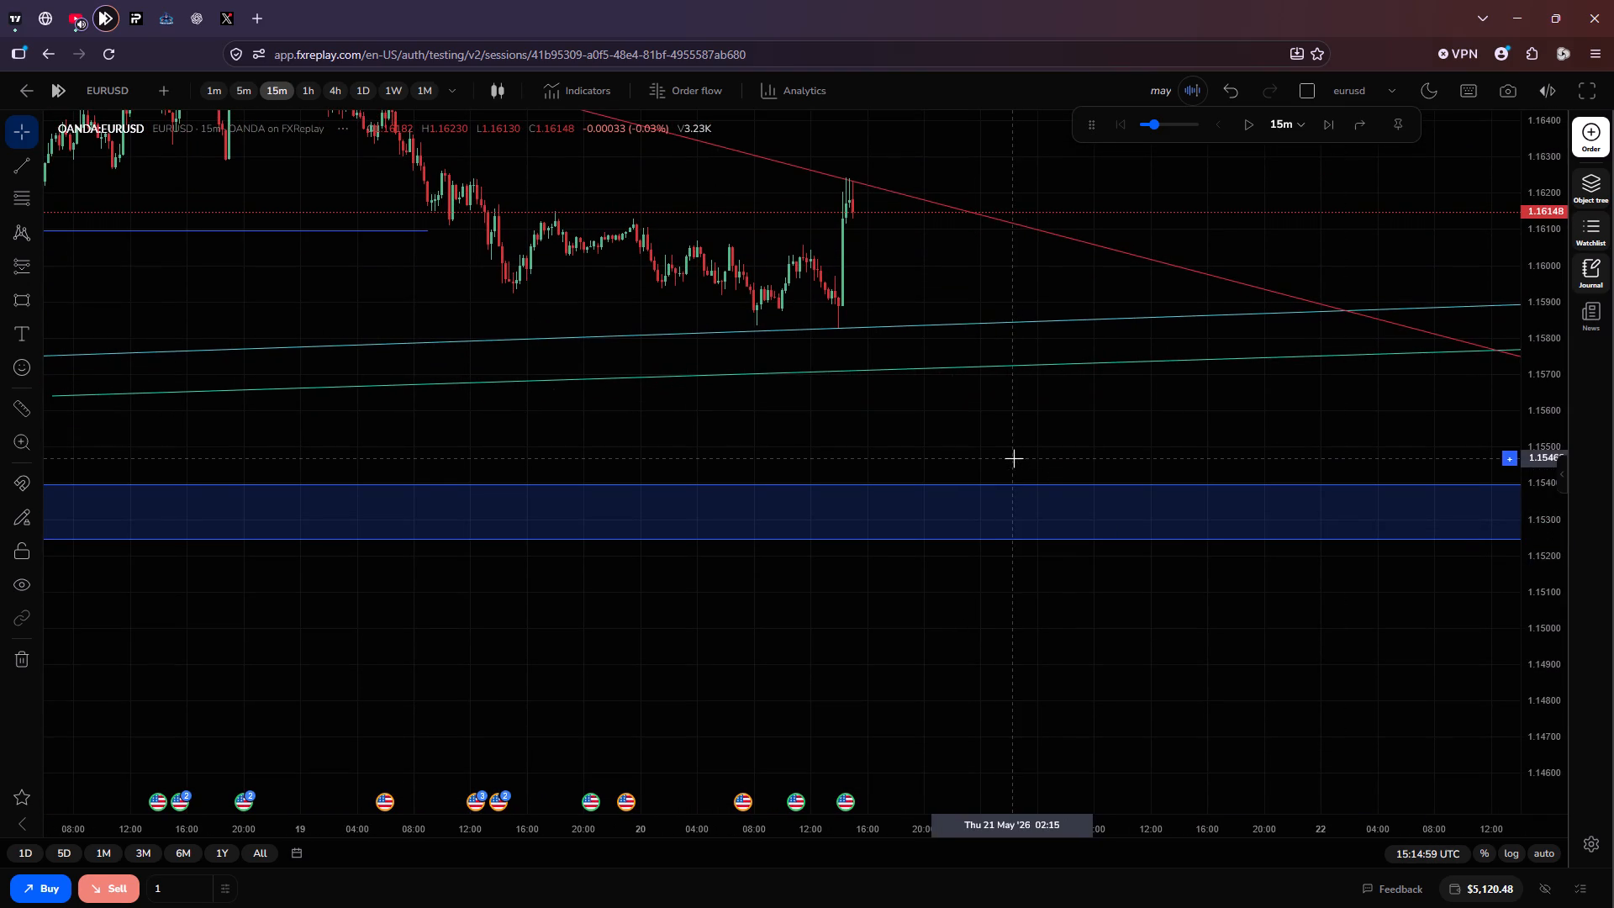
drag(1014, 458, 987, 675)
scroll(987, 675, up, 2)
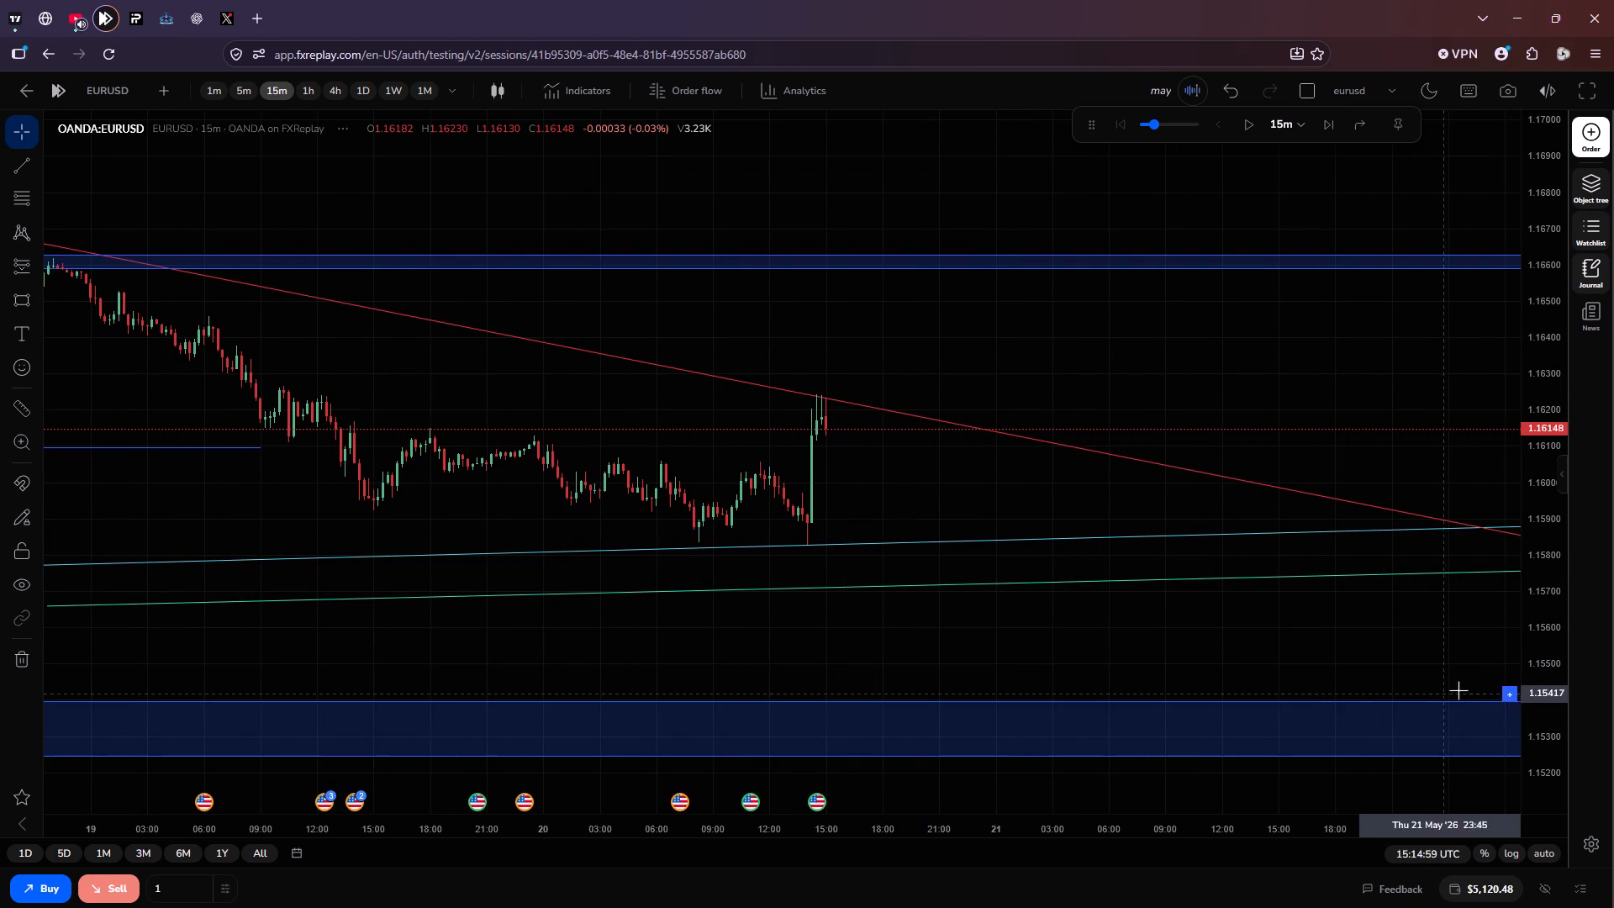
scroll(1538, 656, up, 2)
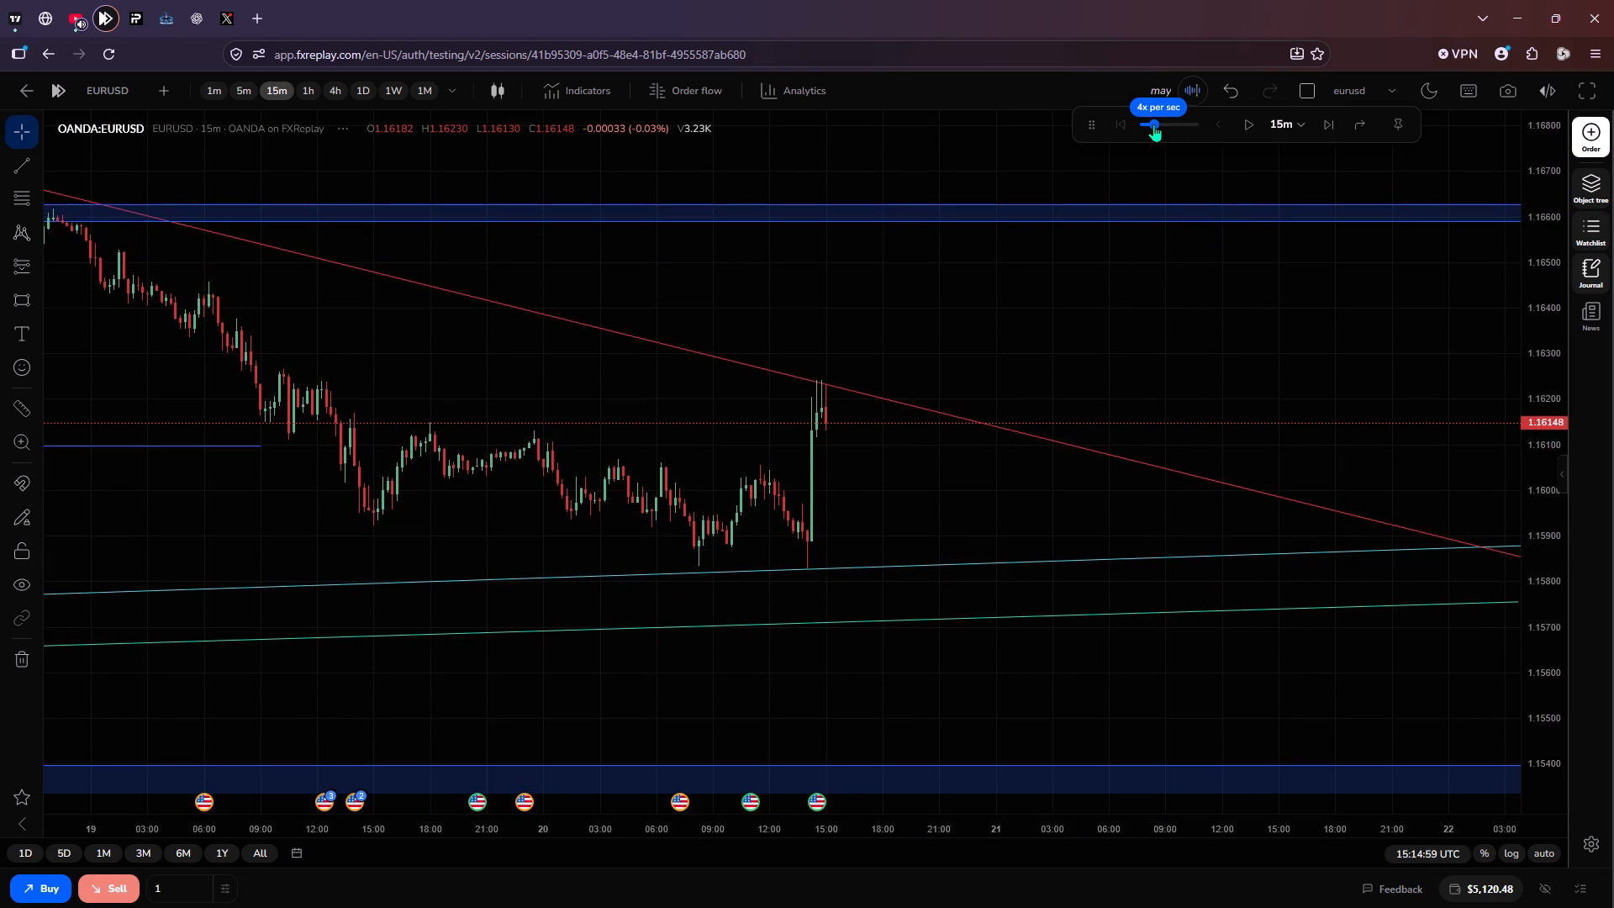
drag(1153, 124, 1106, 135)
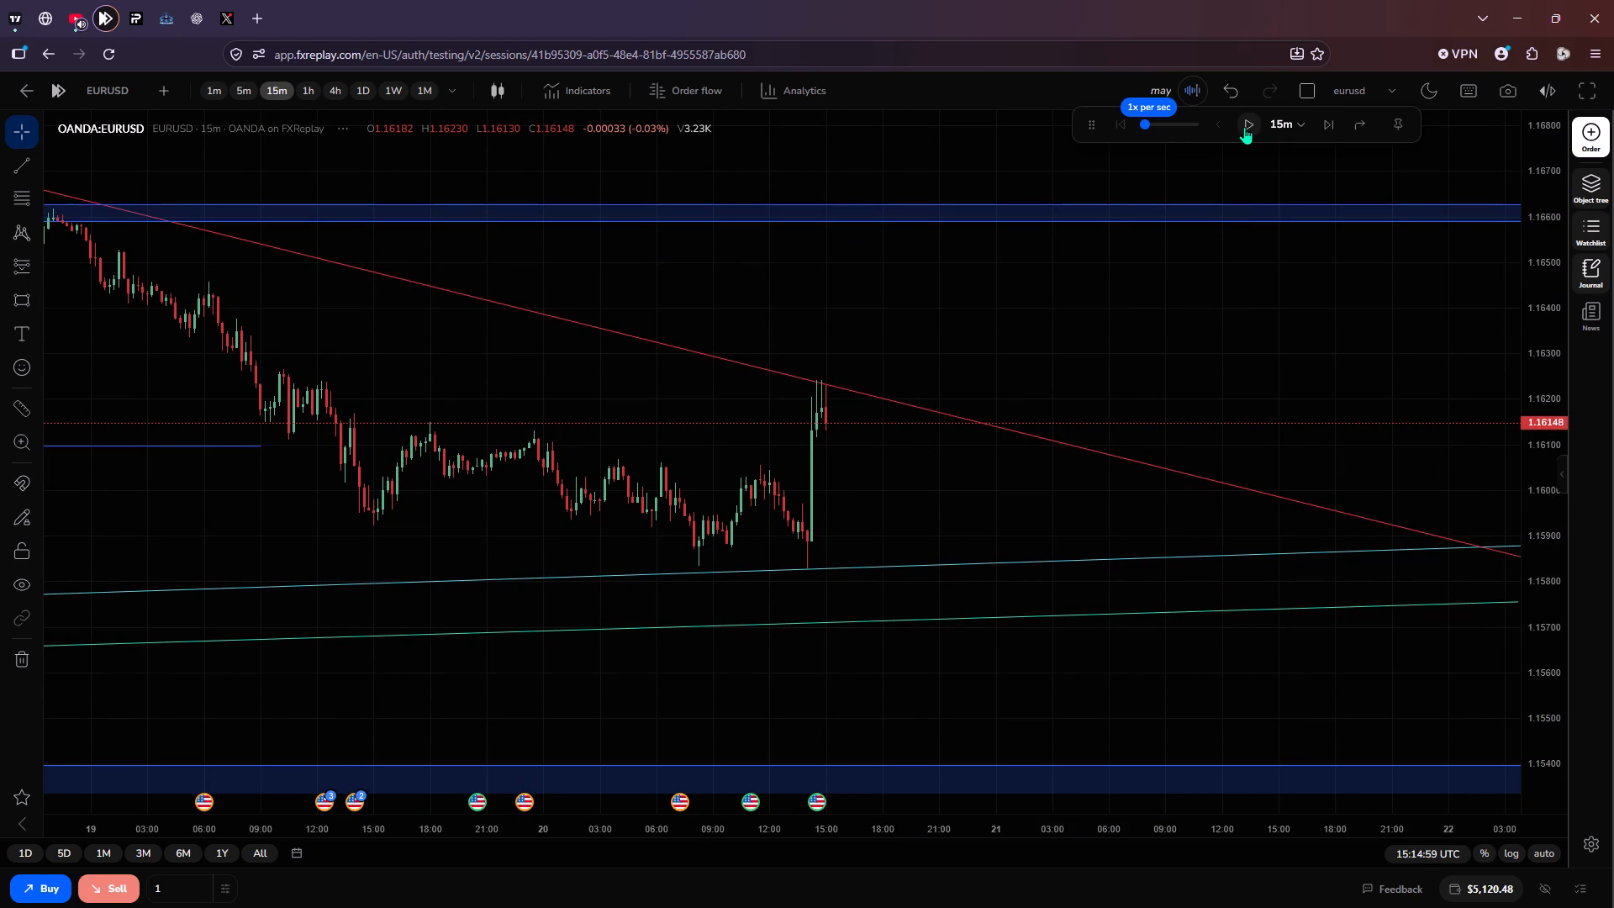
click(1244, 127)
click(1244, 127)
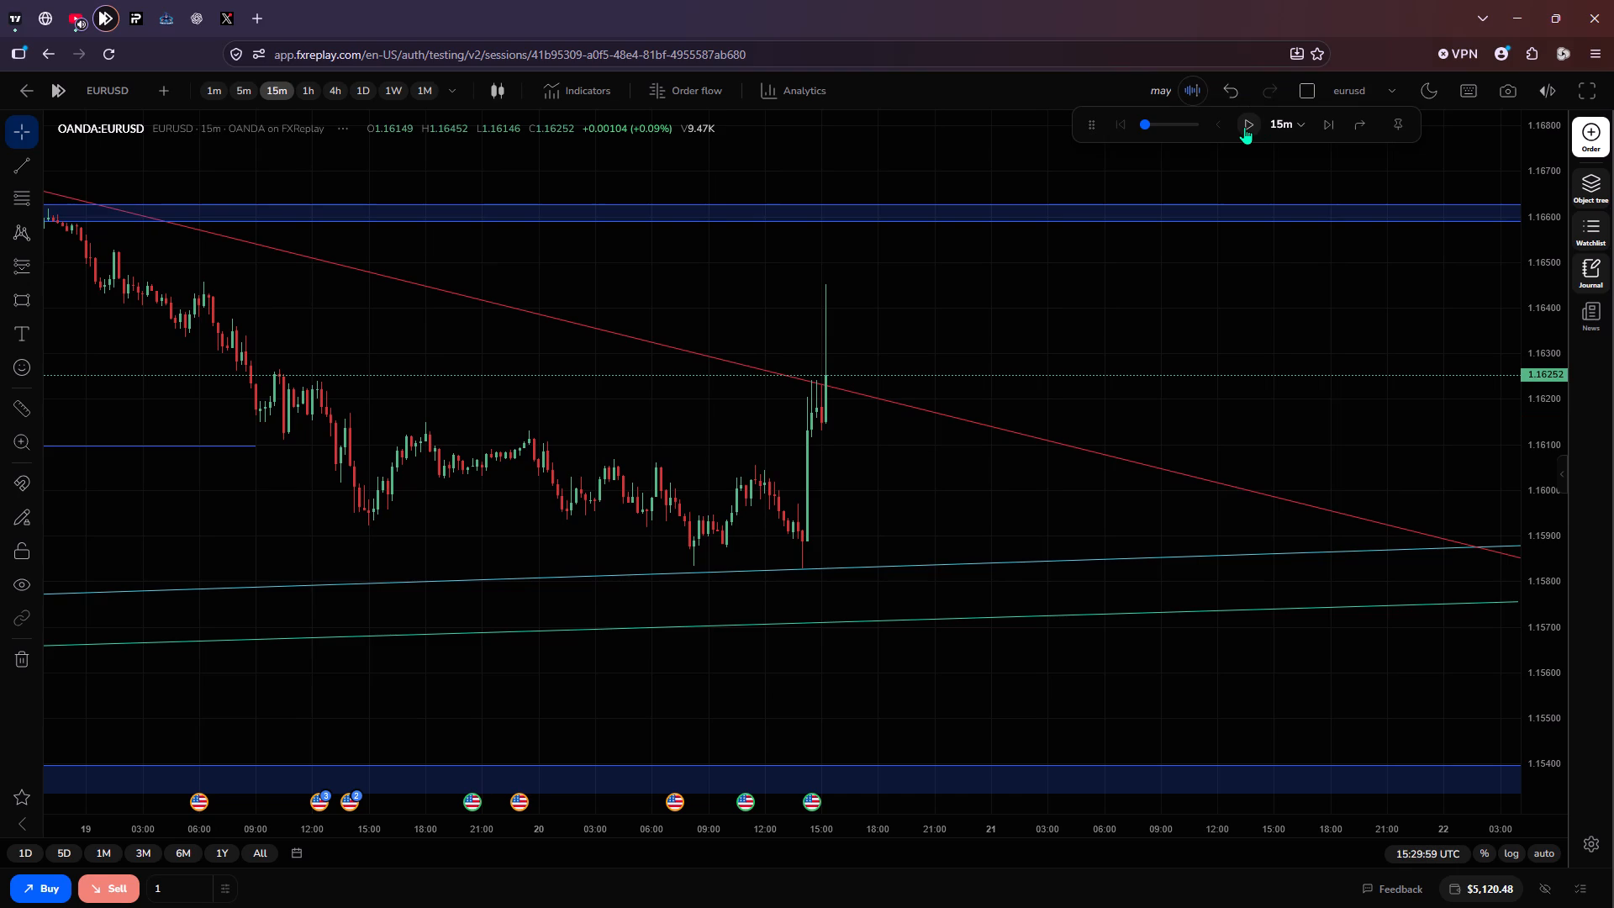
Switch to GBPUSD and re-anchor its falling red trendline onto the 20 May spike high at about 1.3464.
click(120, 95)
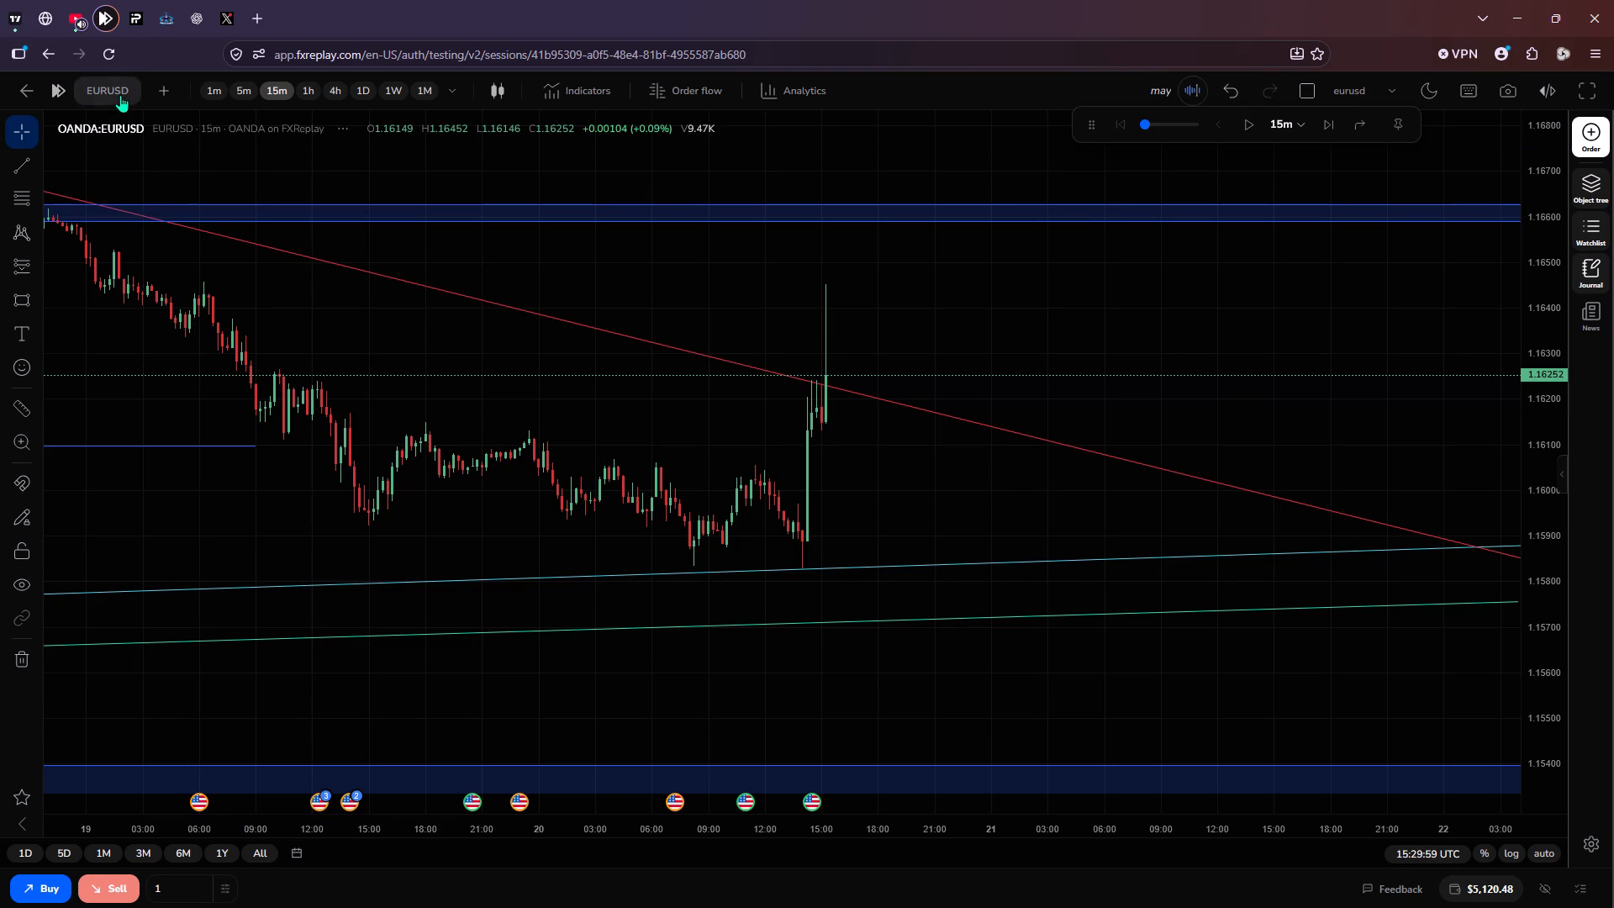
click(694, 594)
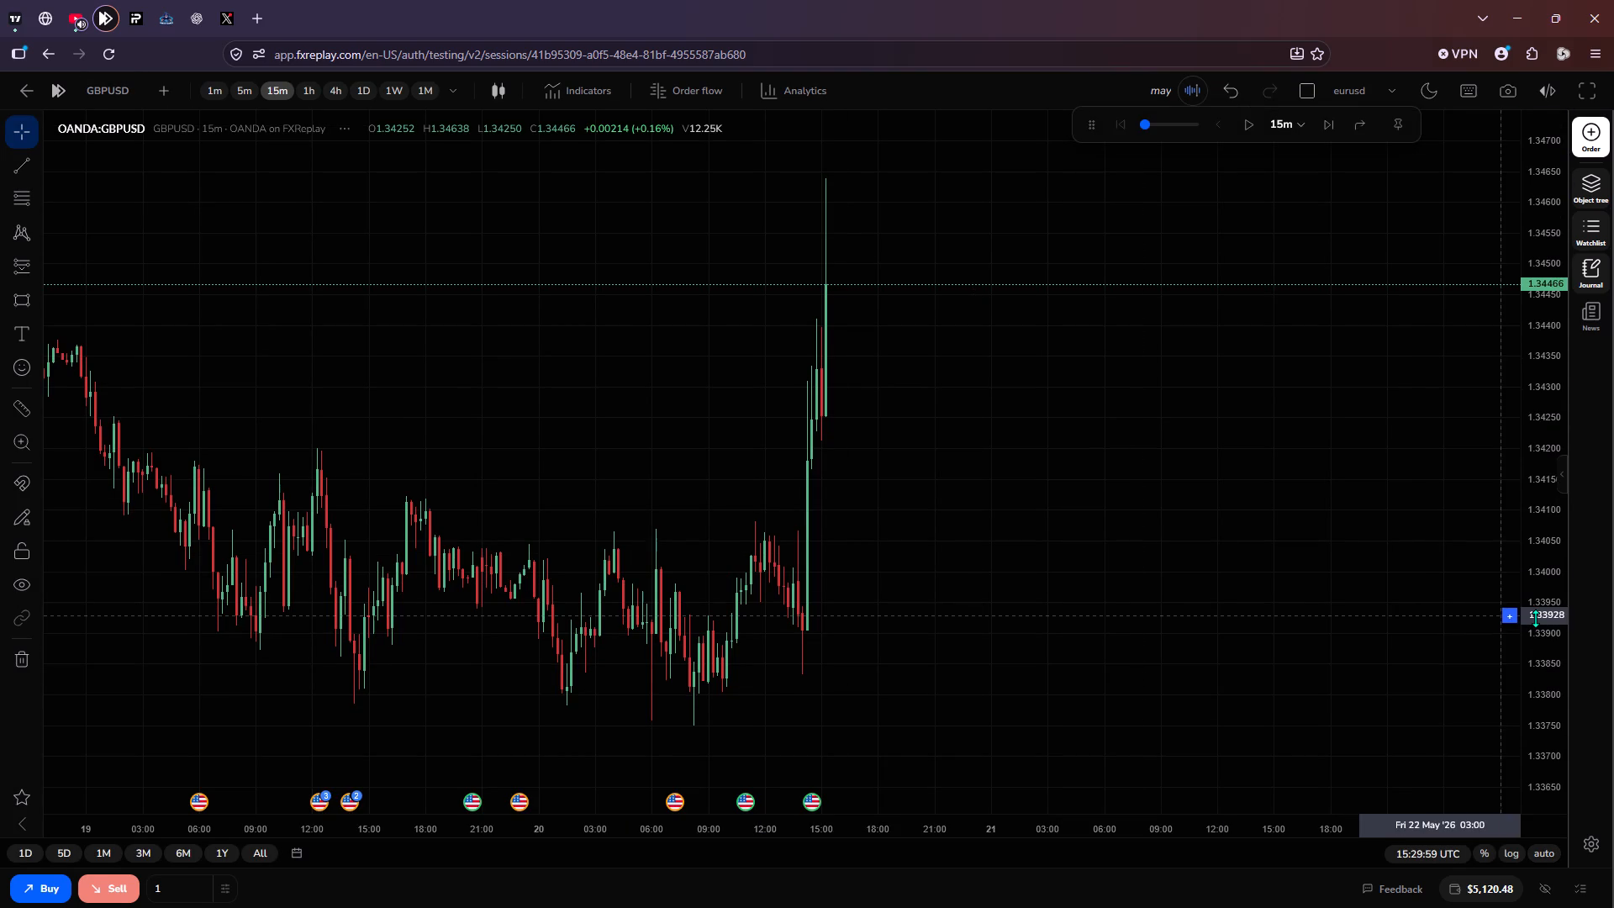
scroll(1535, 618, down, 4)
scroll(1236, 605, down, 2)
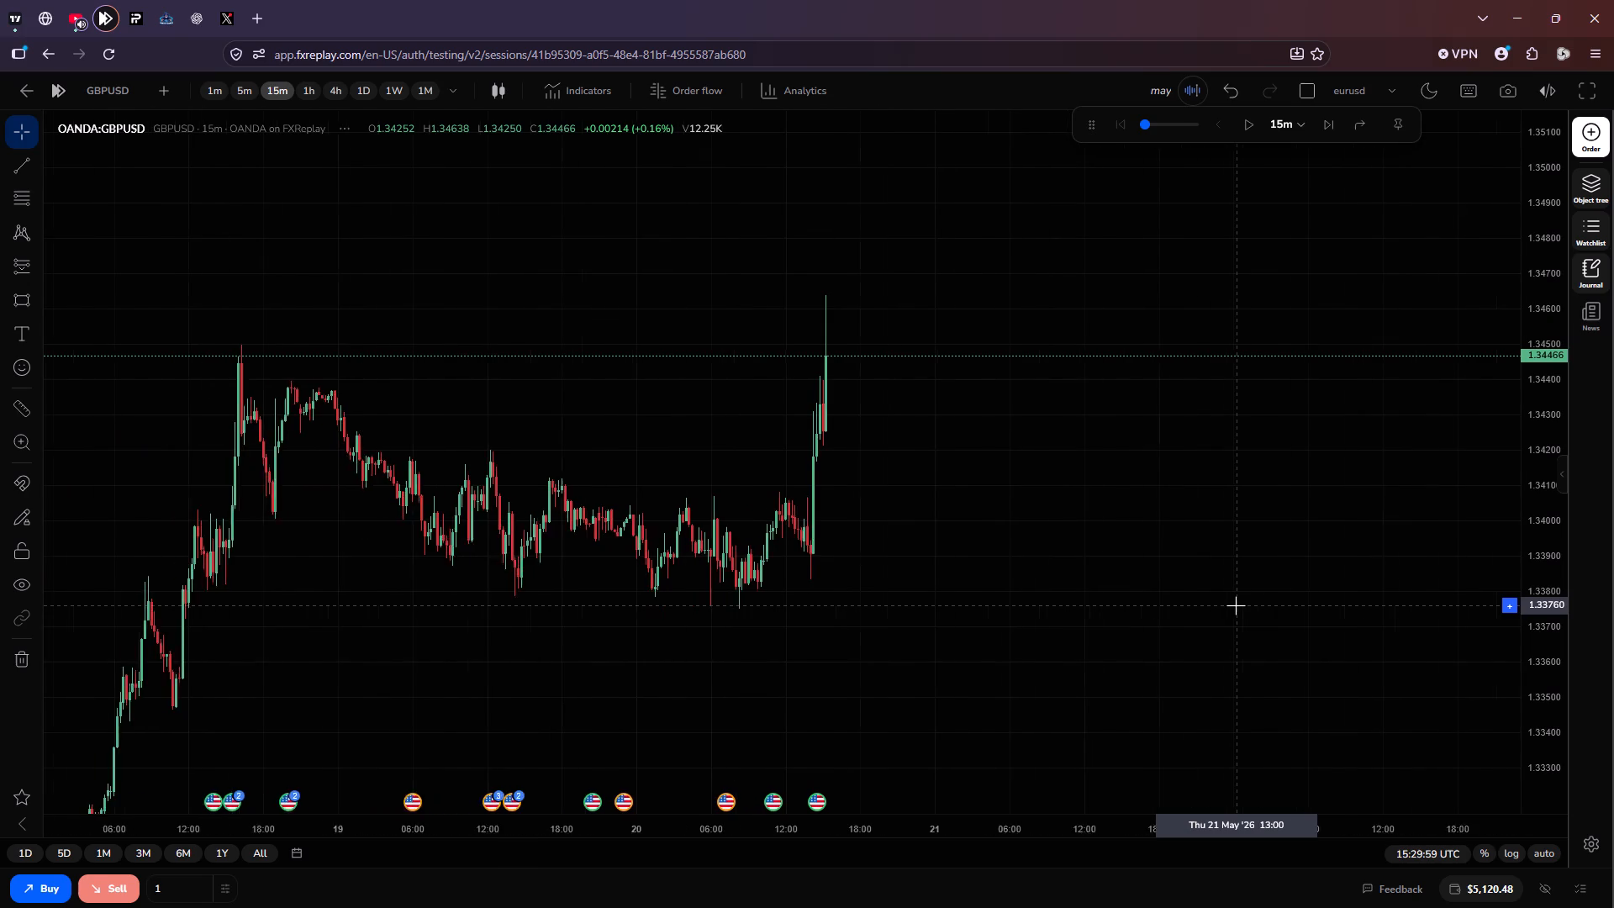
scroll(1236, 605, down, 1)
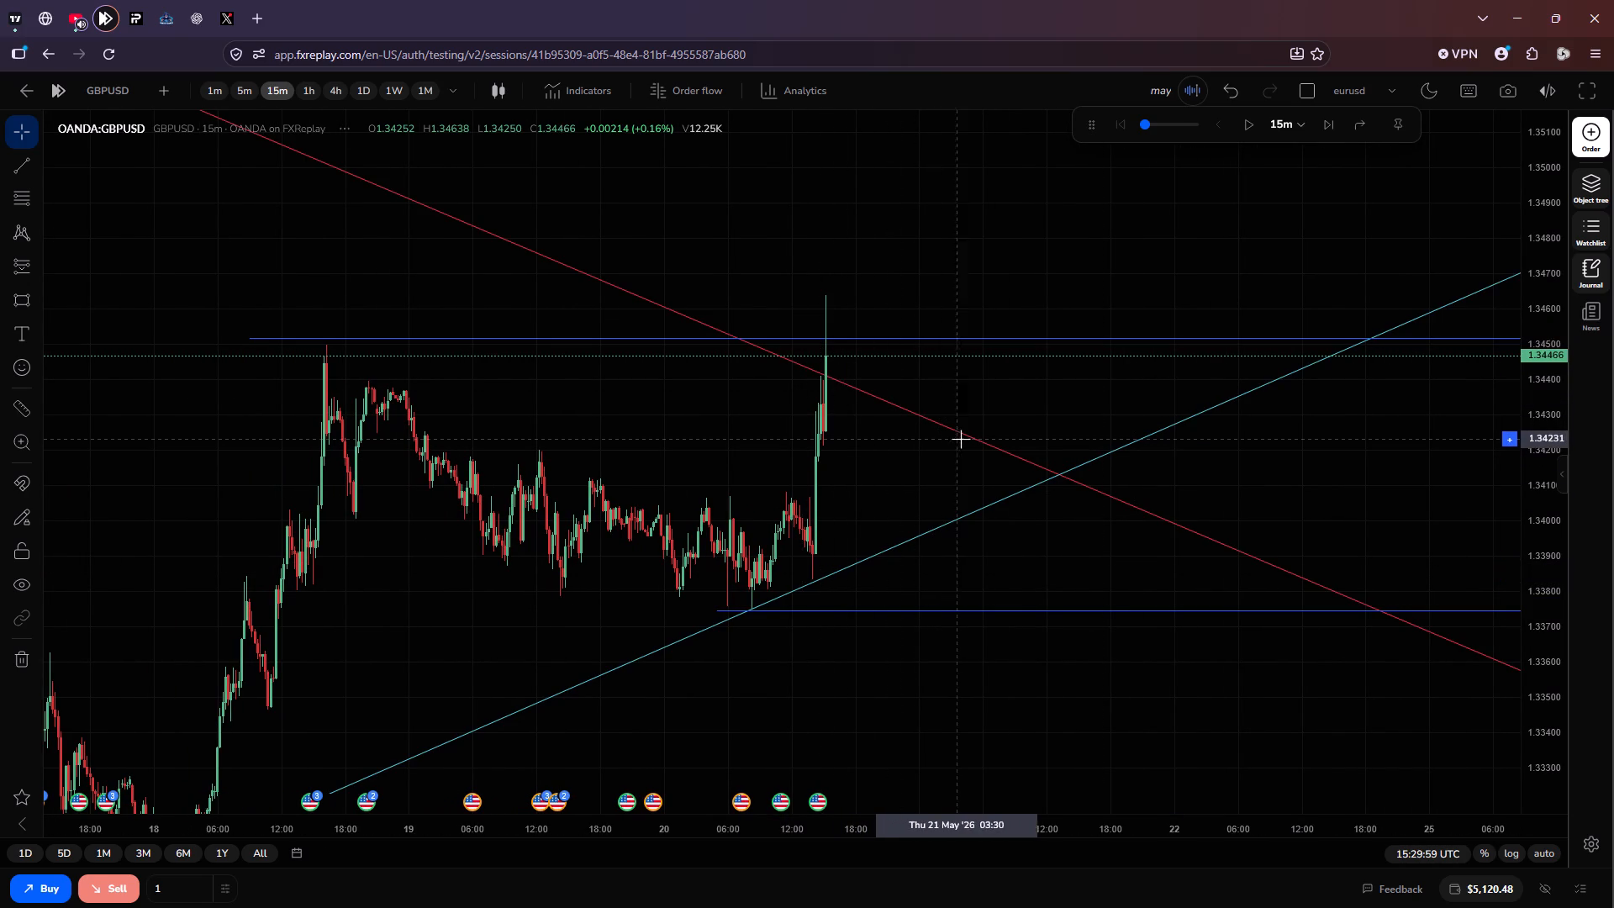
drag(971, 438, 981, 364)
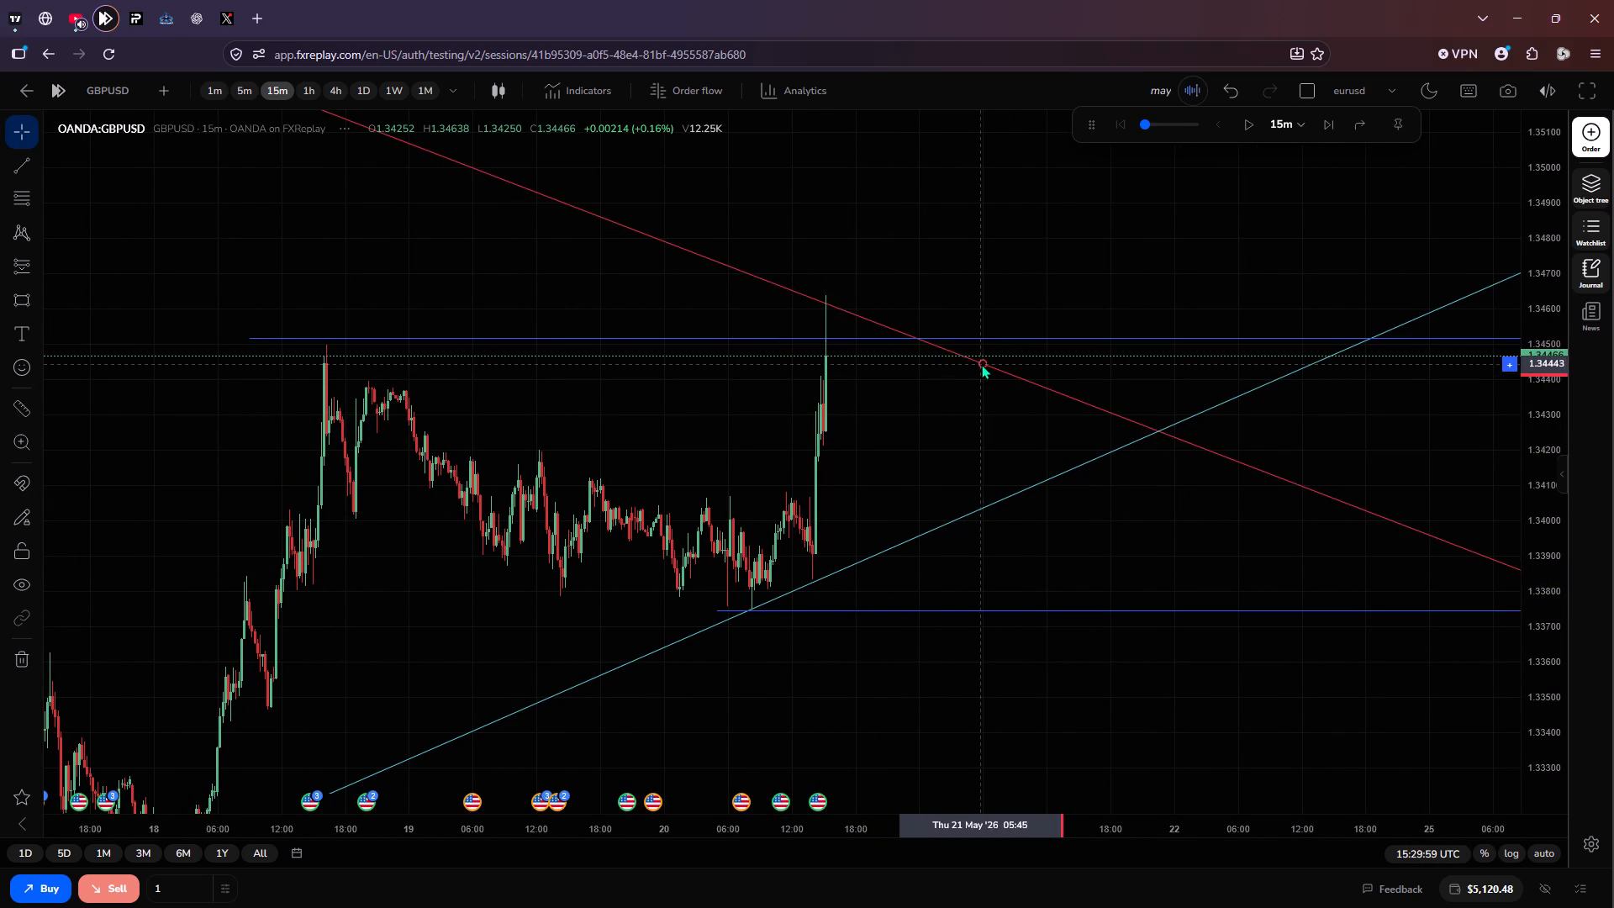
drag(981, 364, 962, 347)
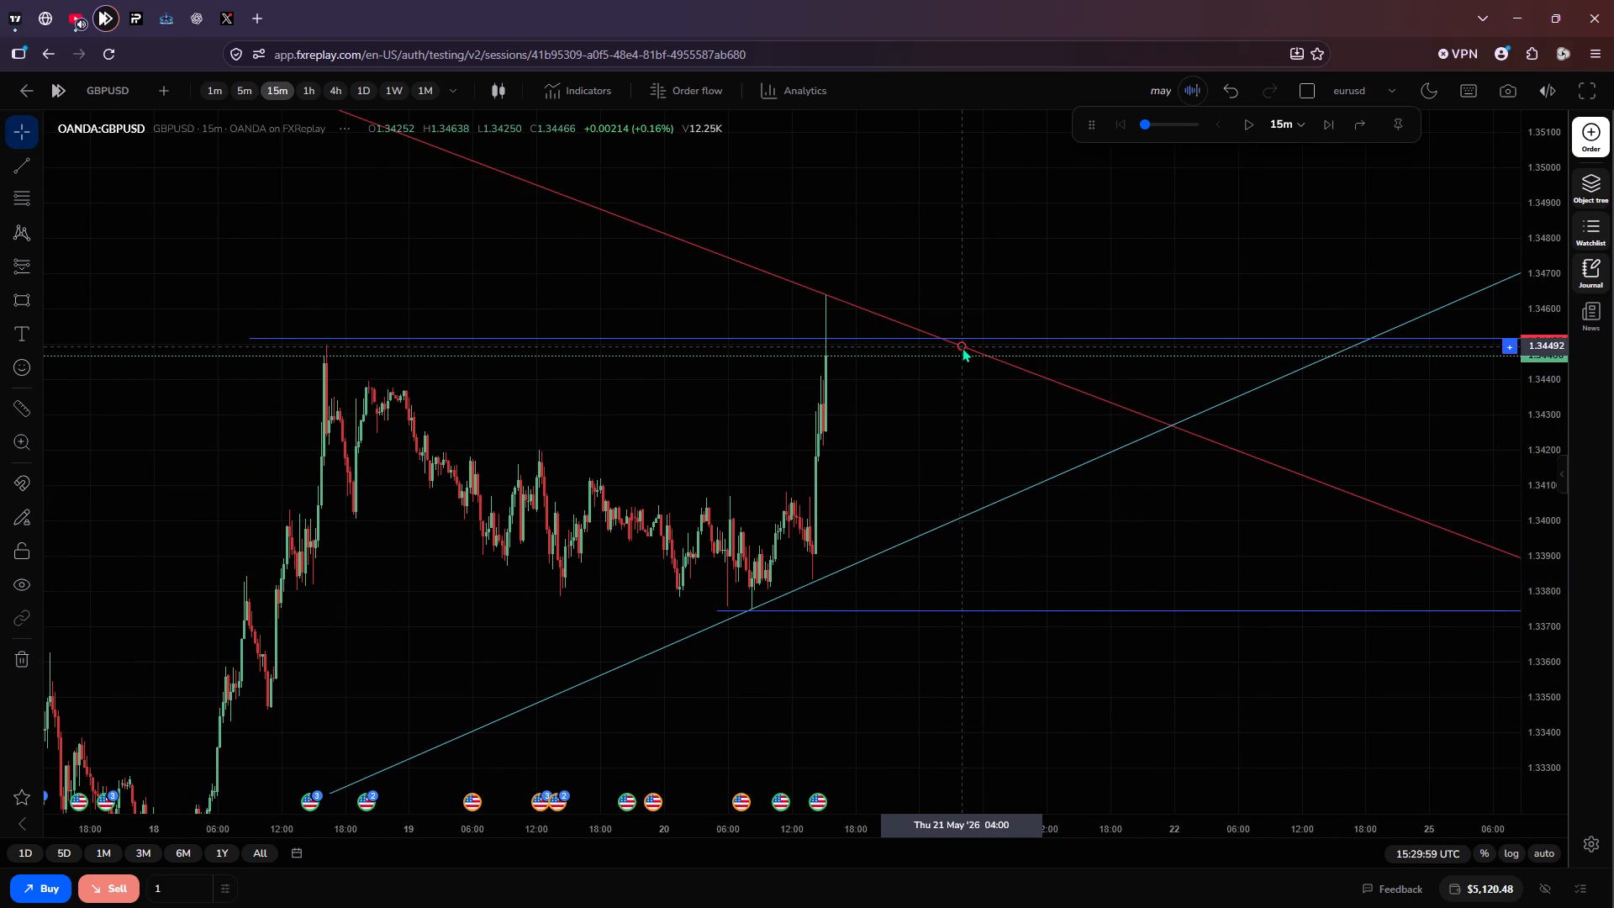
Fine-tune the falling red GBPUSD trendline so it runs exactly along the 20 May spike high at about 1.3464.
drag(962, 347, 963, 349)
click(1054, 280)
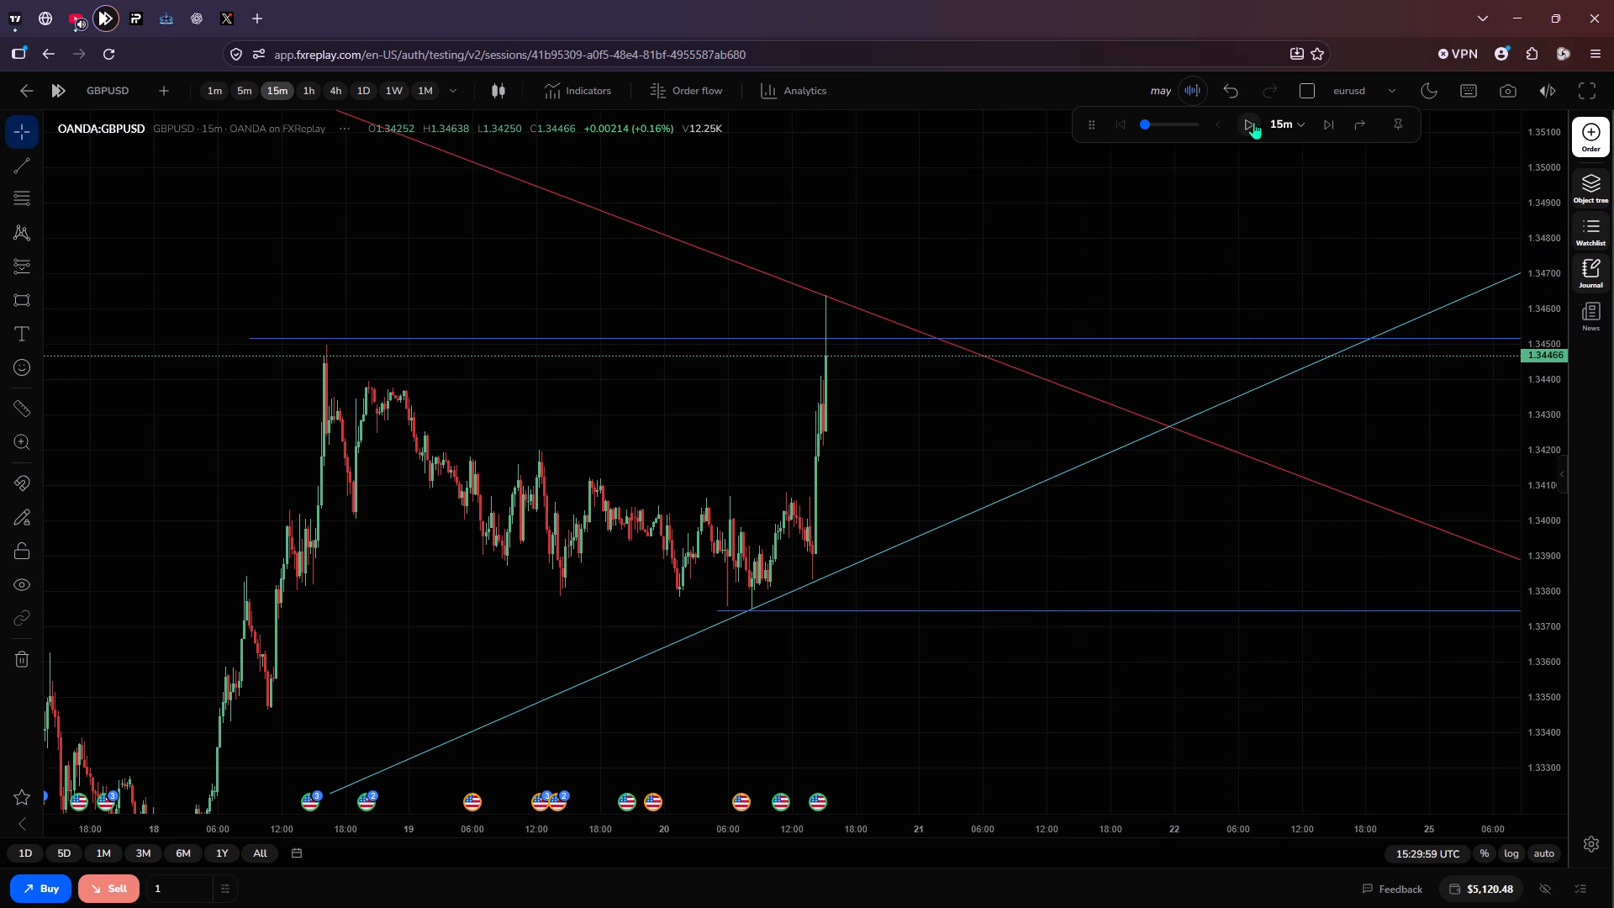
Play the GBPUSD replay forward on the 15m chart and pause at 17:14:59 UTC on 20 May.
click(1253, 122)
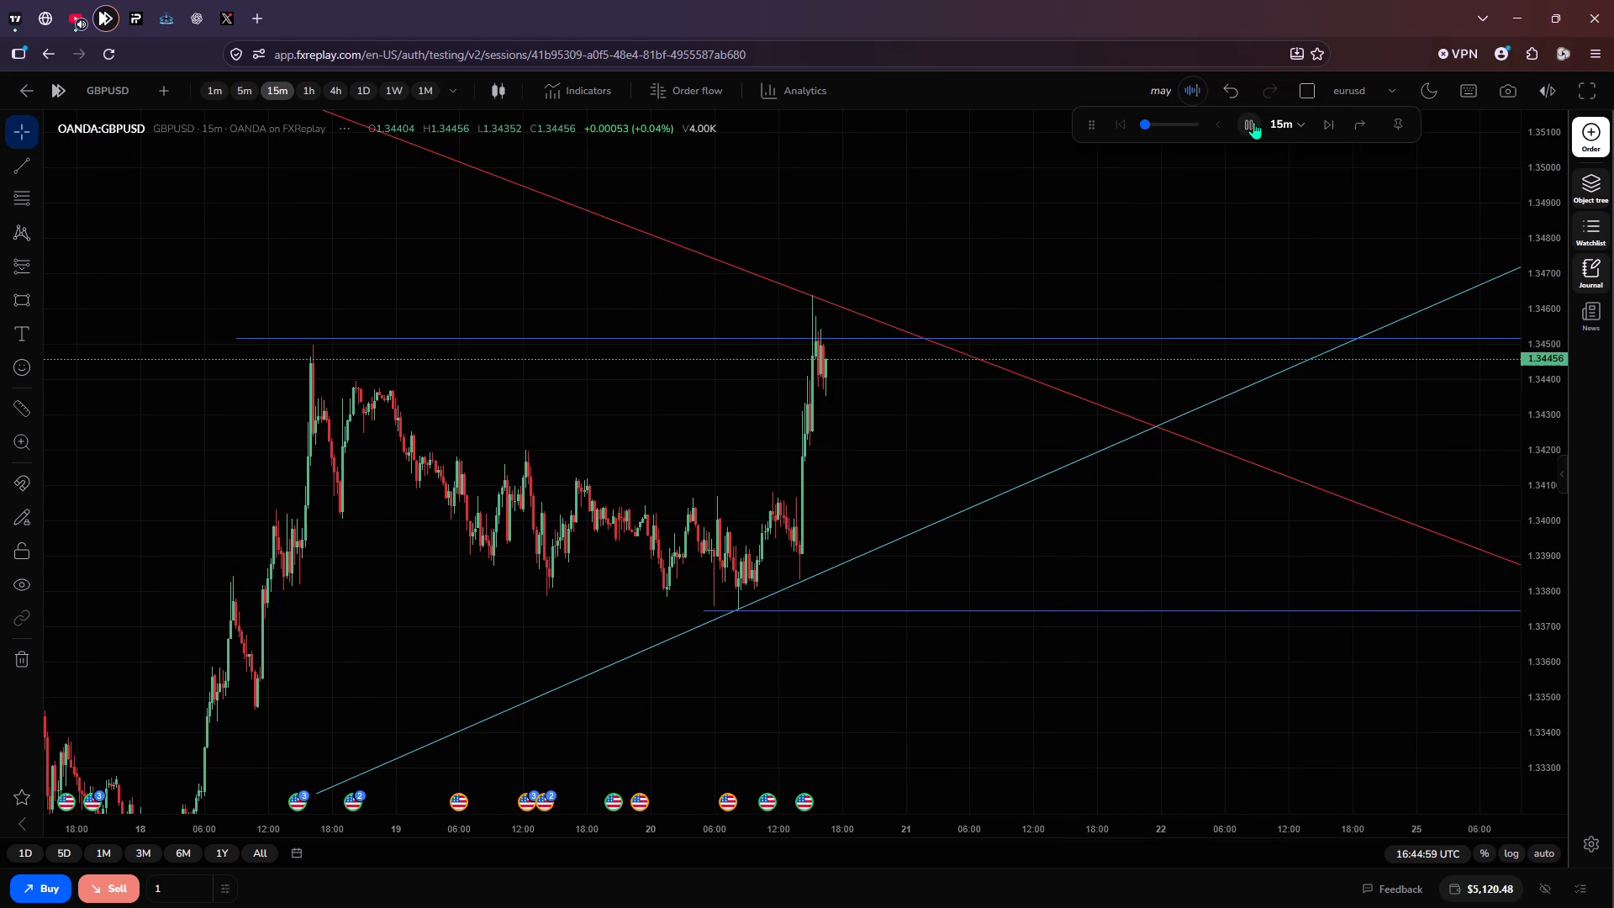
click(1253, 122)
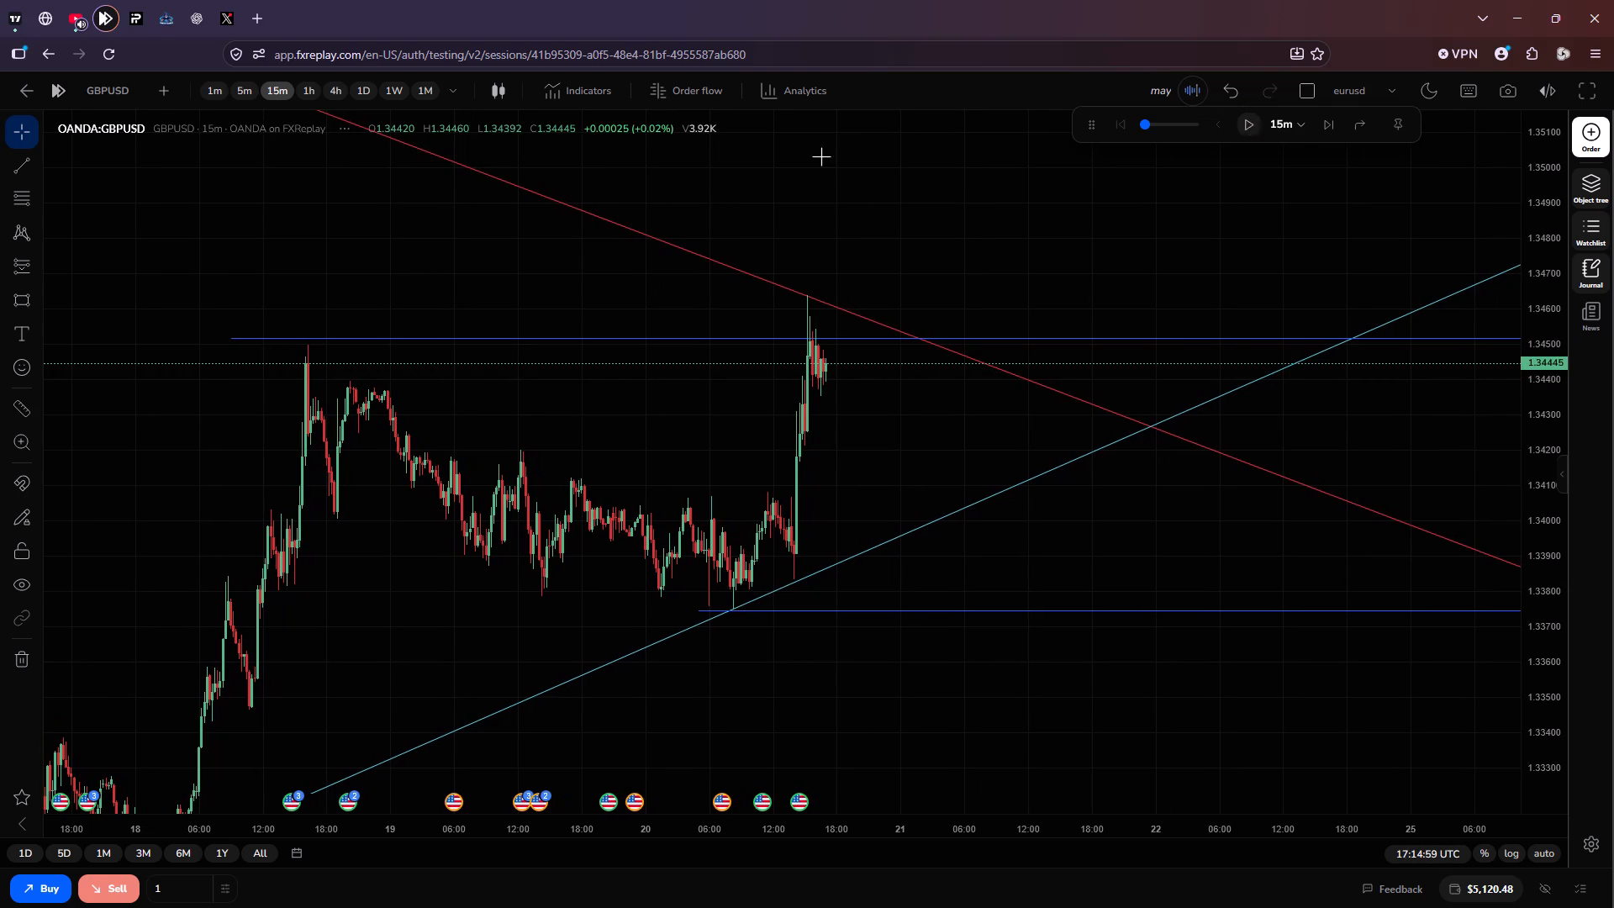
Switch to EURUSD and re-anchor its falling red trendline onto the 20 May spike high at about 1.1645.
click(118, 93)
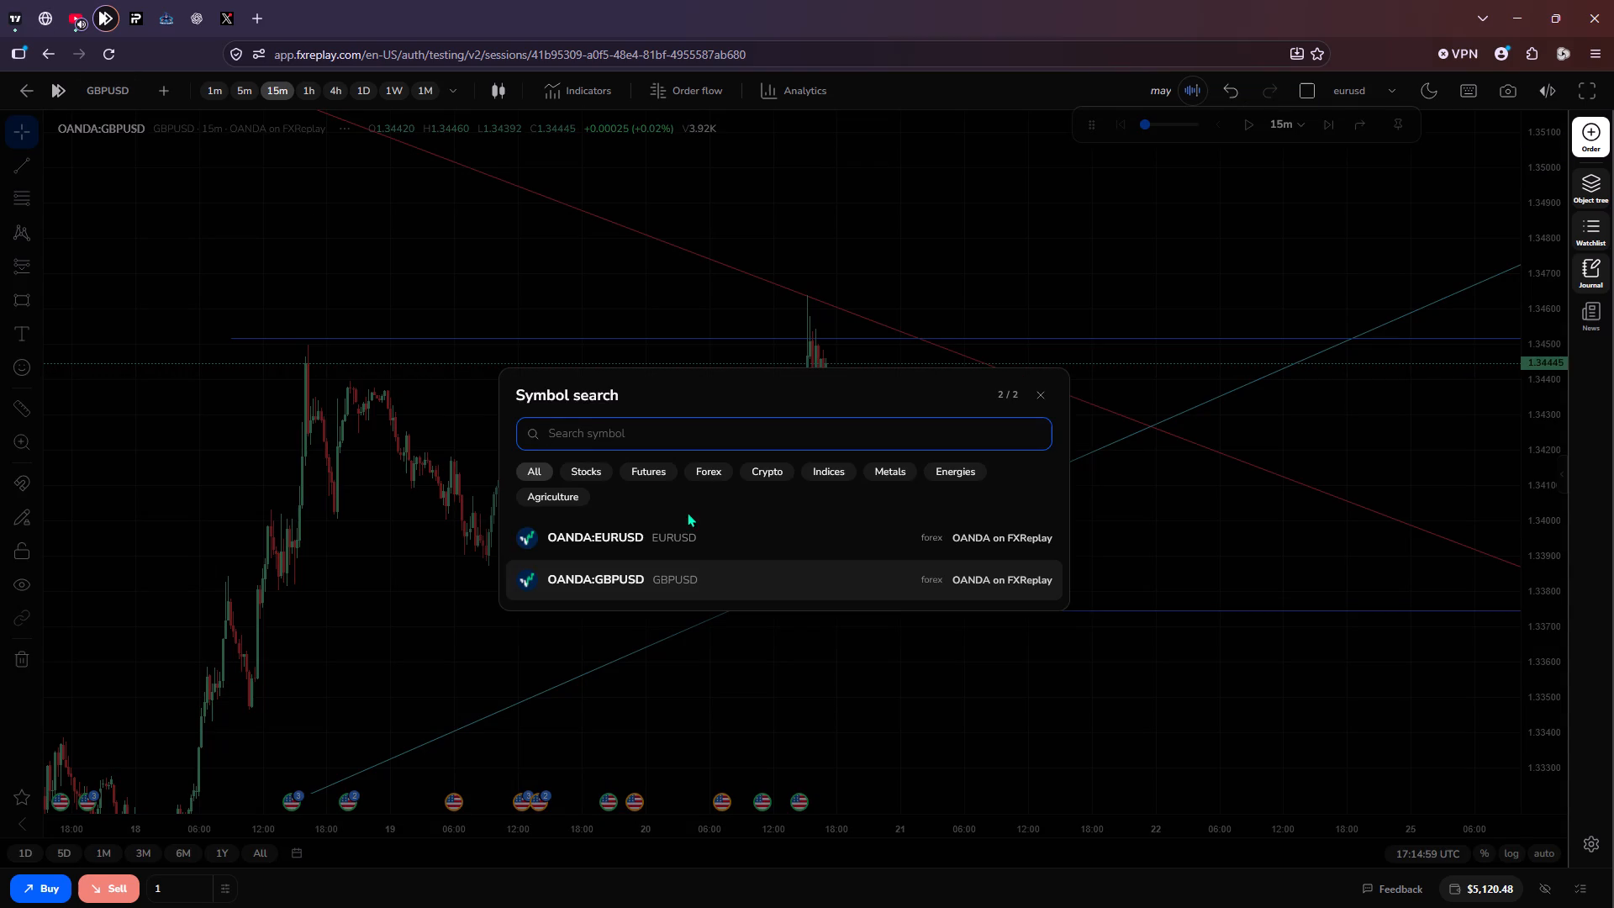
click(725, 537)
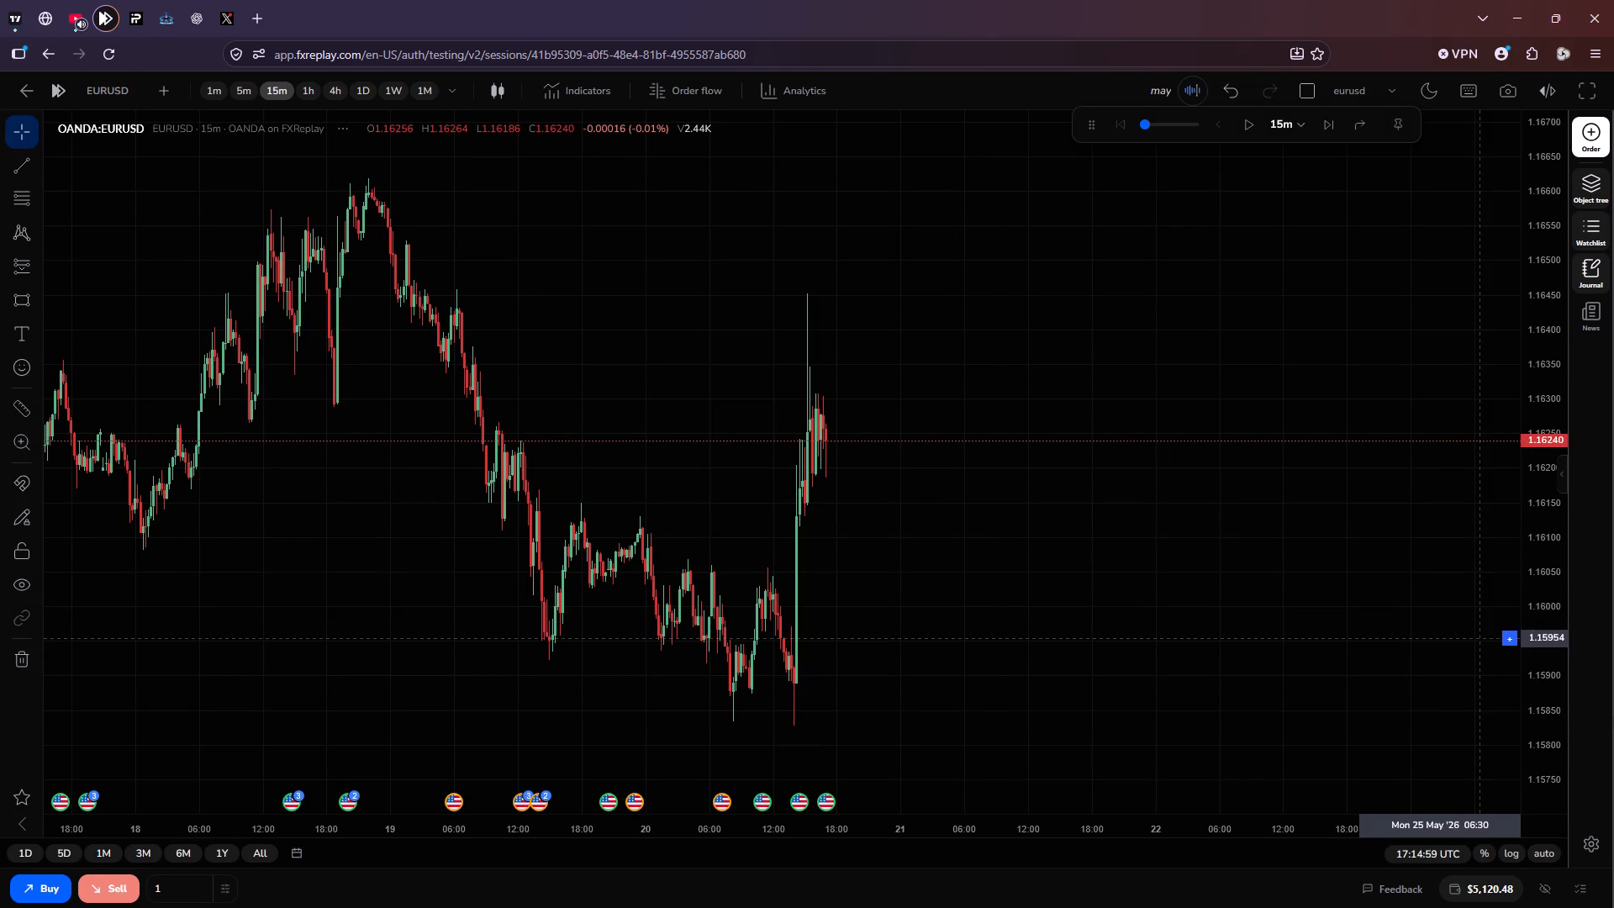
scroll(1537, 686, down, 3)
scroll(1264, 702, down, 1)
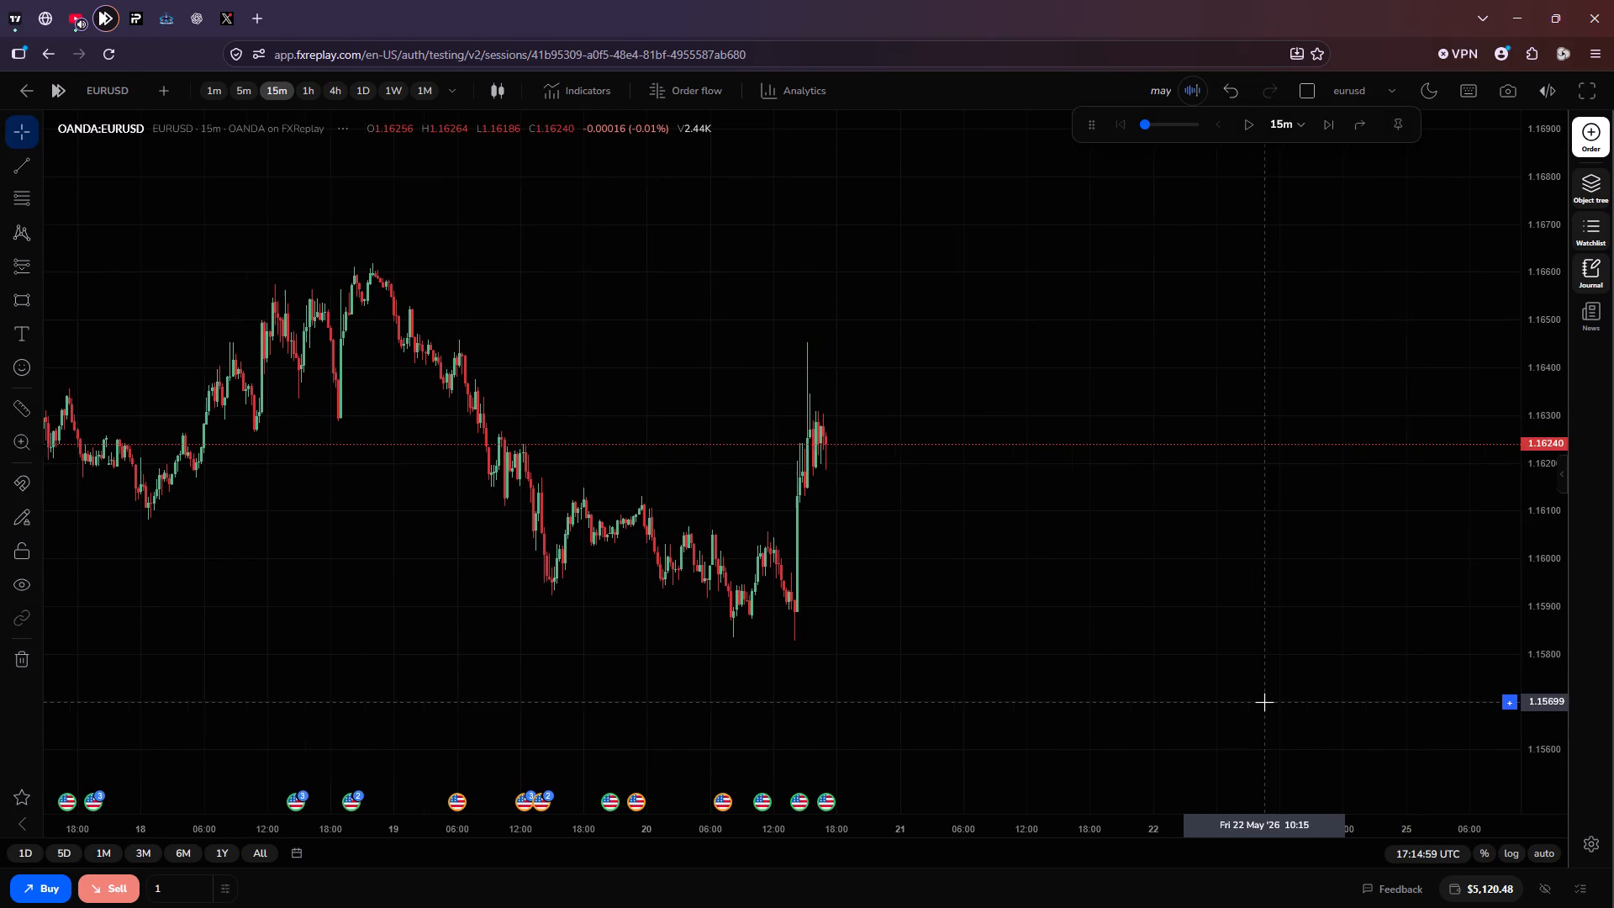
scroll(1264, 702, down, 1)
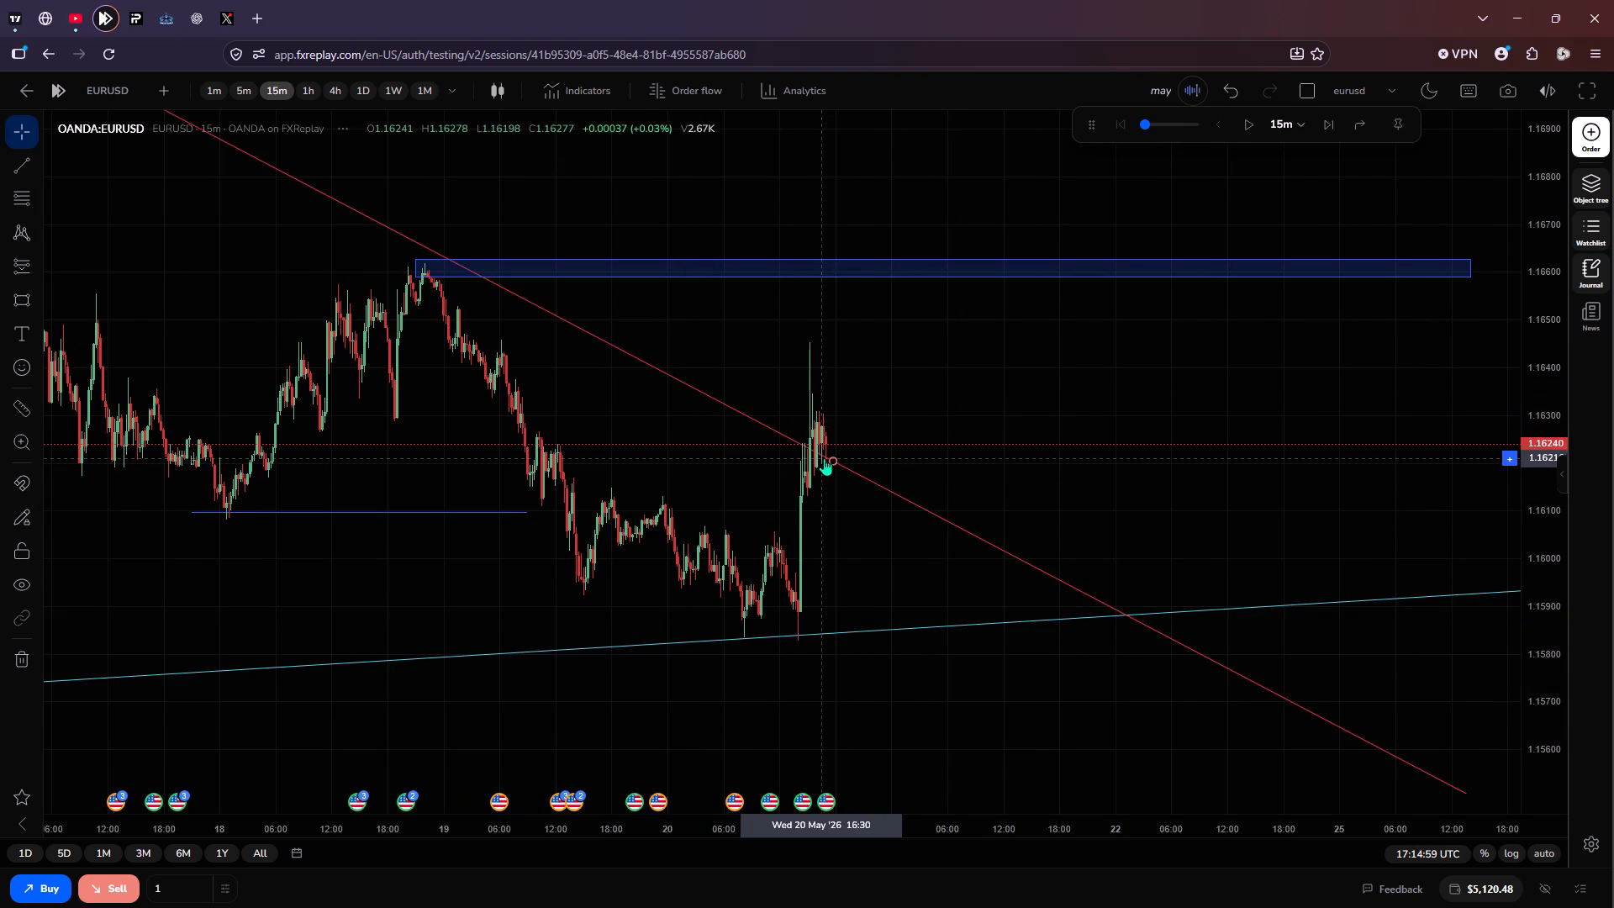
drag(831, 458, 922, 400)
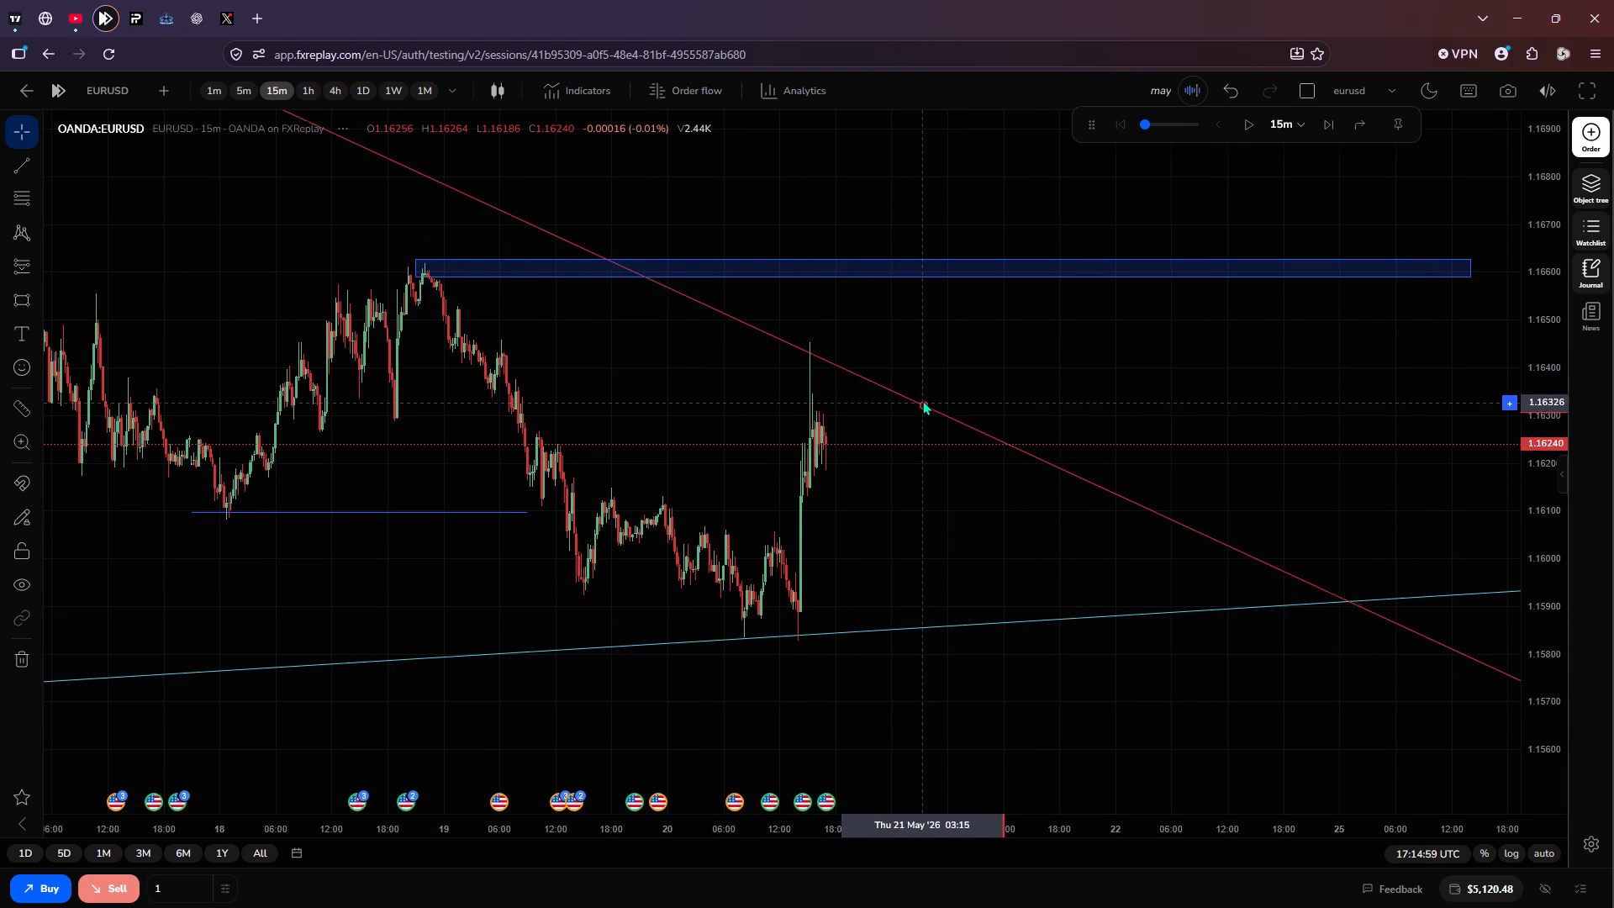
drag(922, 400, 927, 397)
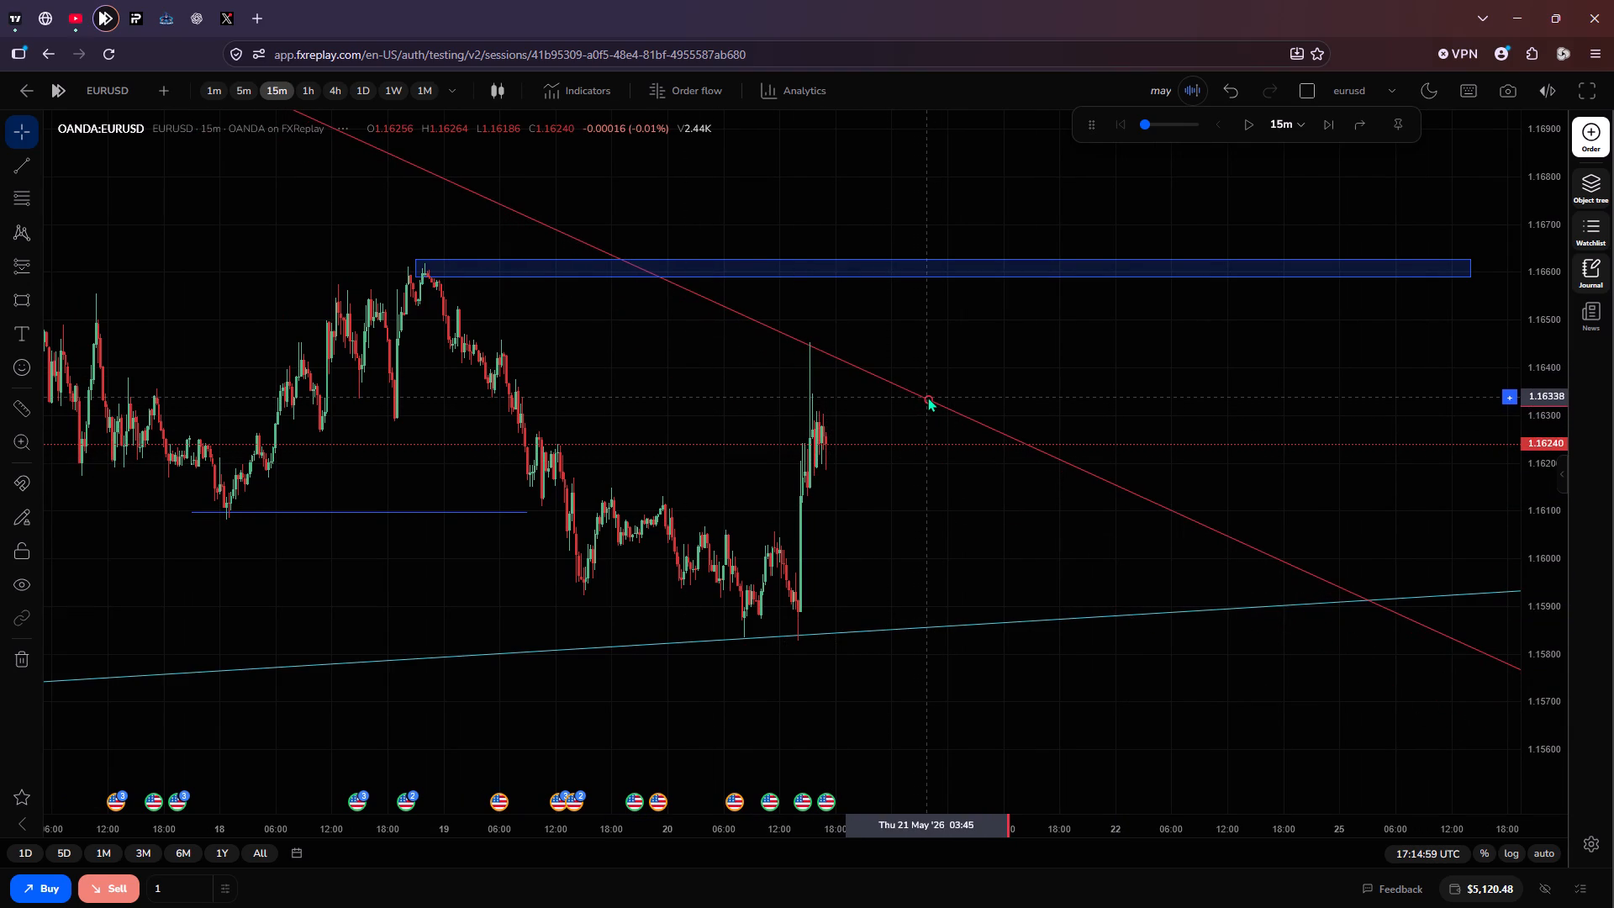
drag(927, 397, 950, 404)
click(1063, 367)
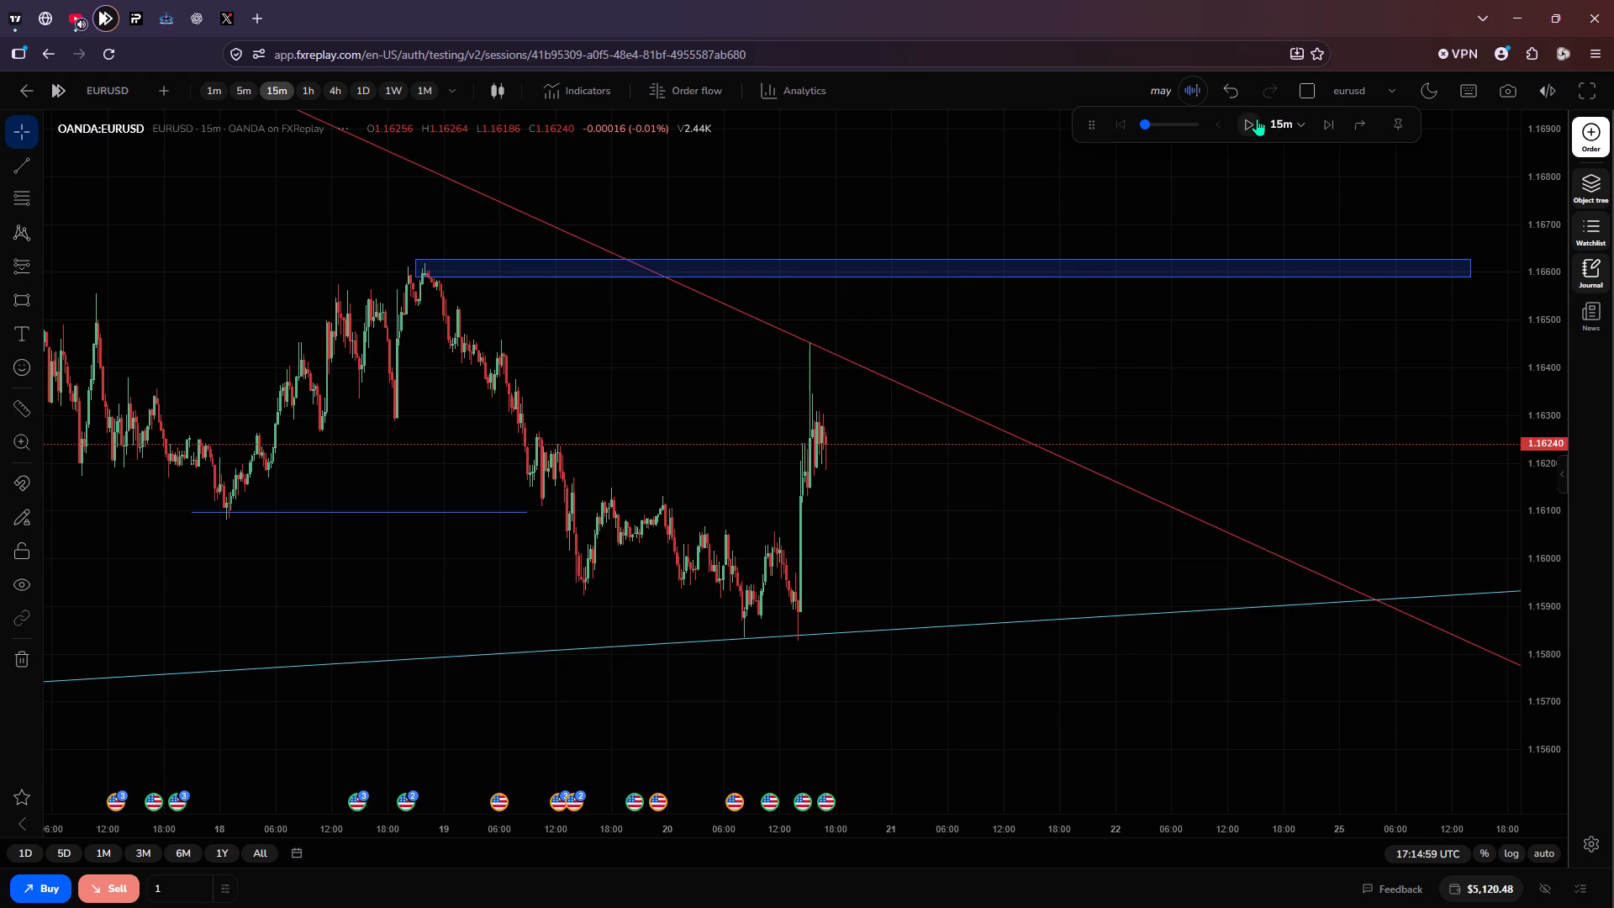
Play the EURUSD replay forward on the 15m chart and pause at 18:29:59 UTC on 20 May.
click(1257, 119)
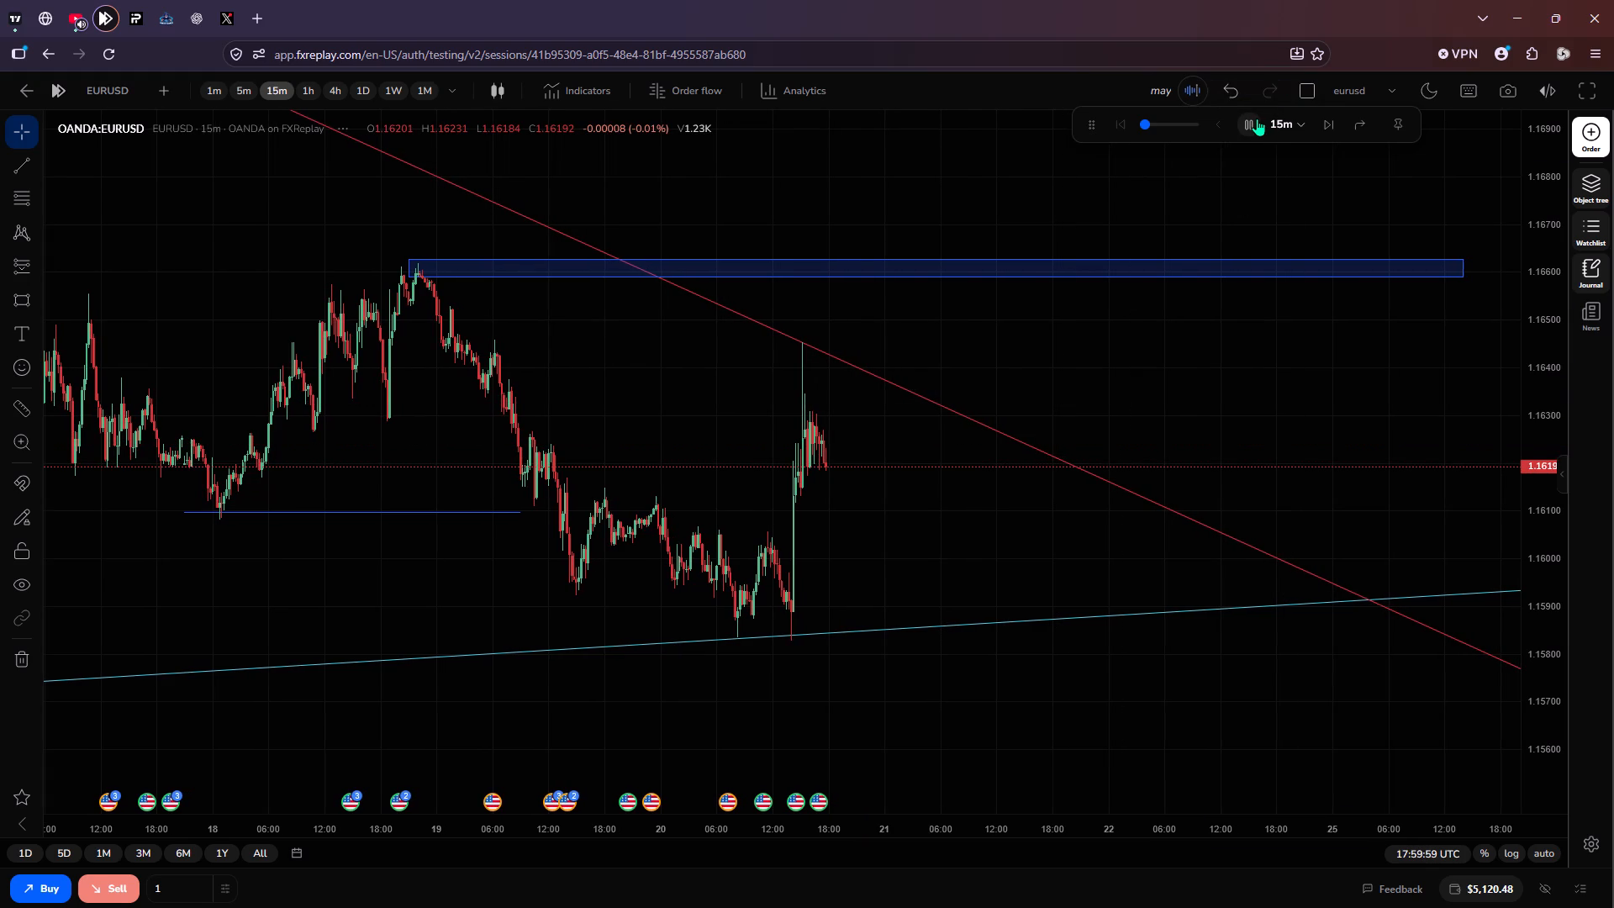
click(1257, 119)
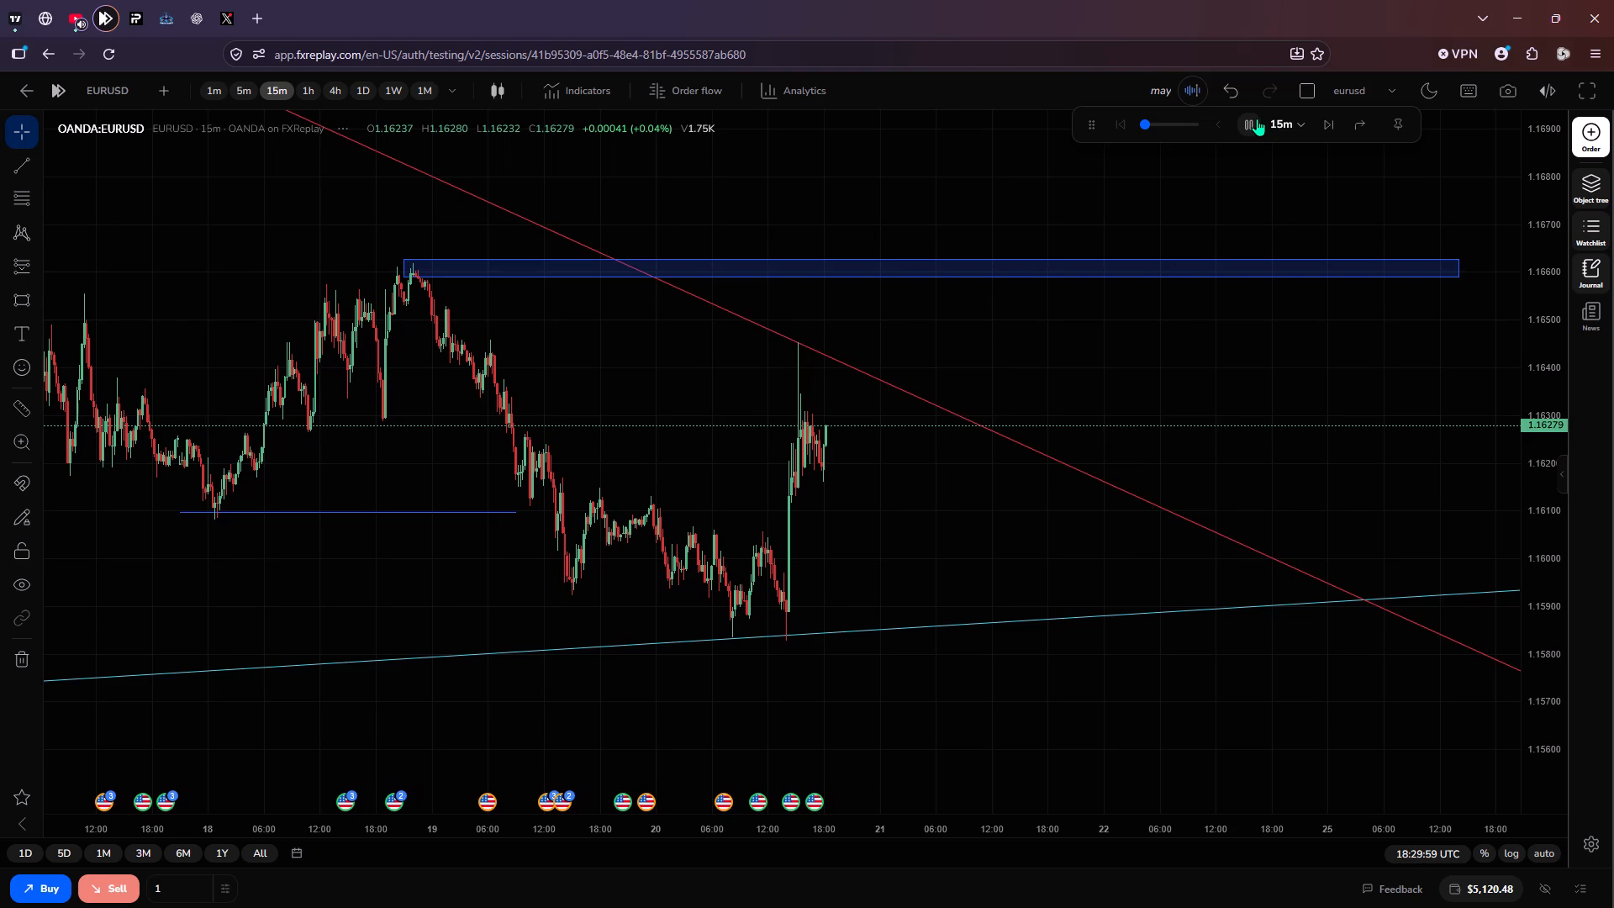
Switch to GBPUSD and play the 15m replay forward, pausing at 22:44:59 UTC on 20 May.
click(117, 86)
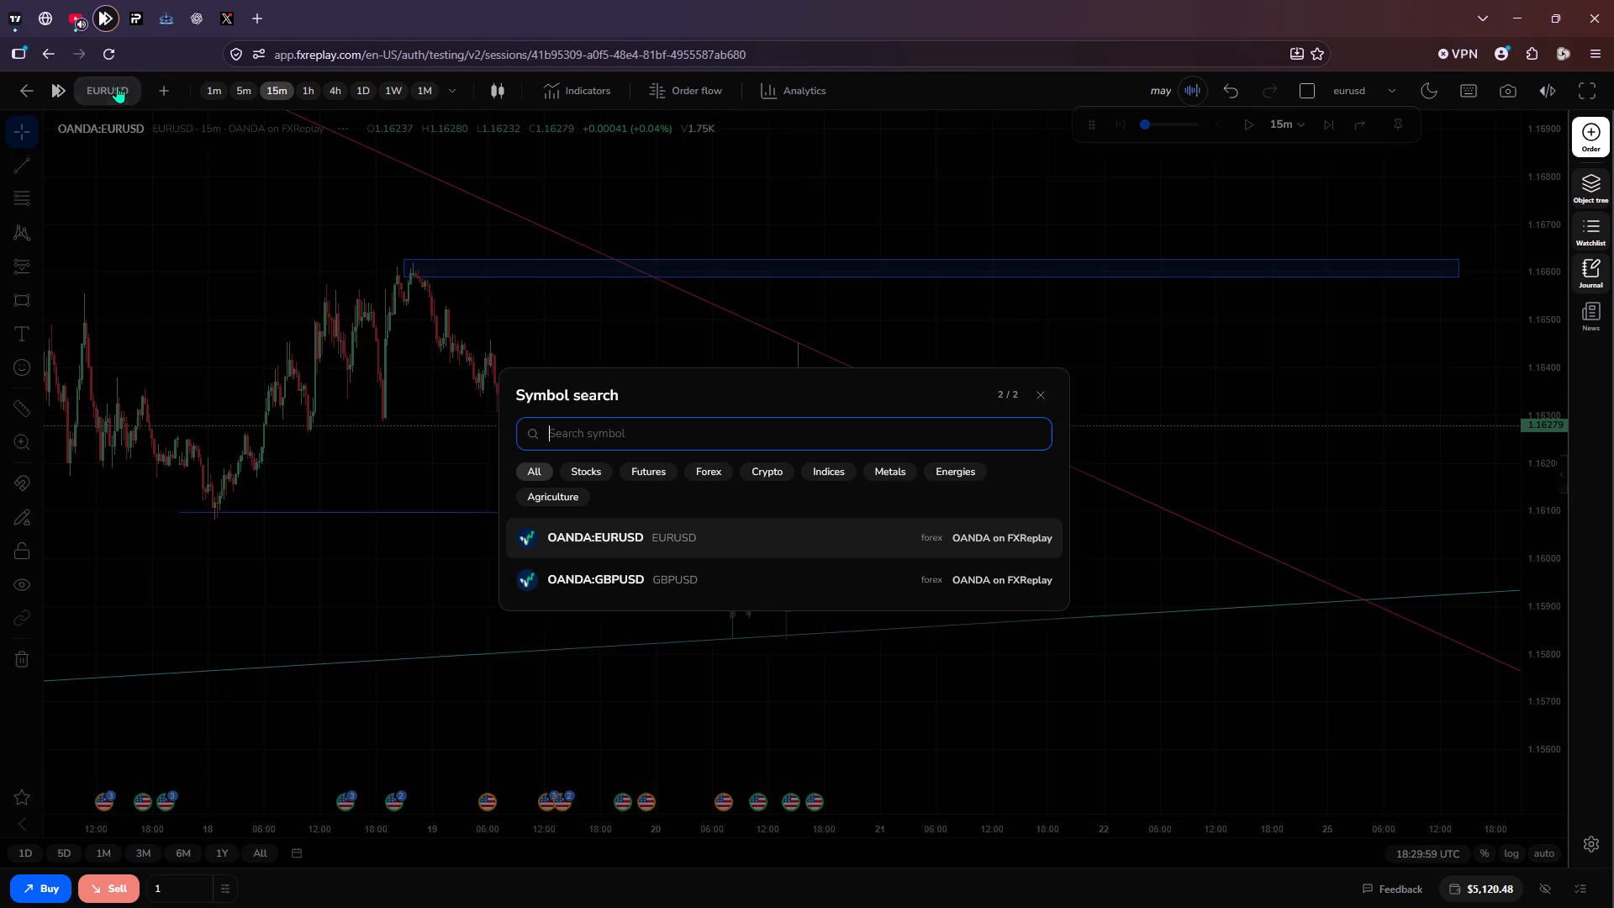
click(692, 580)
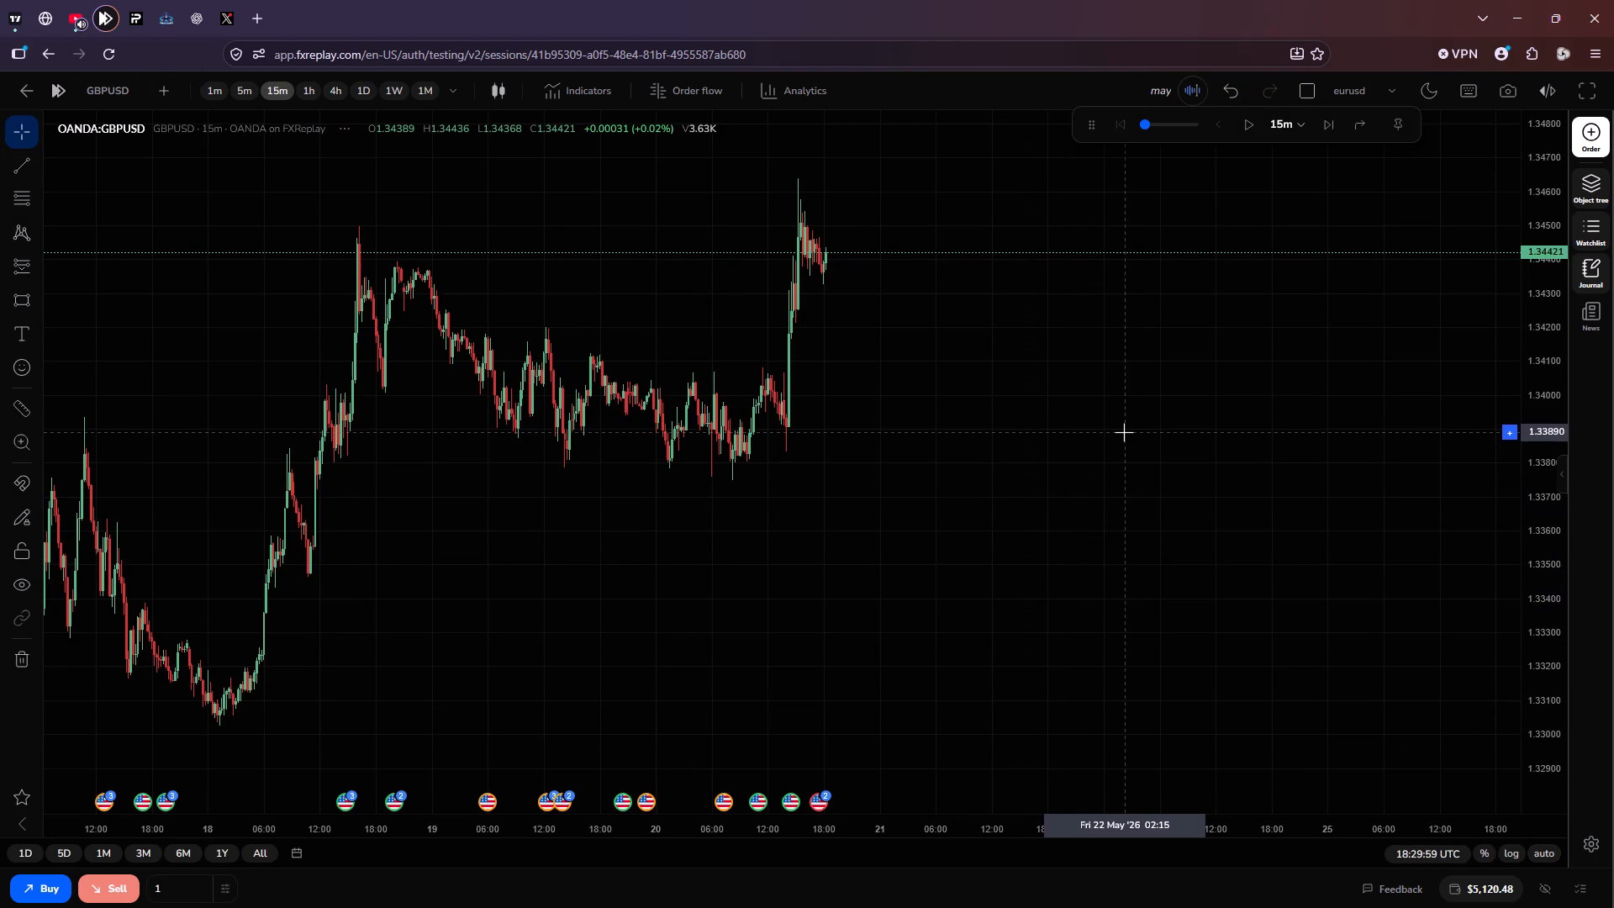
drag(1124, 432, 1117, 493)
scroll(1117, 493, down, 1)
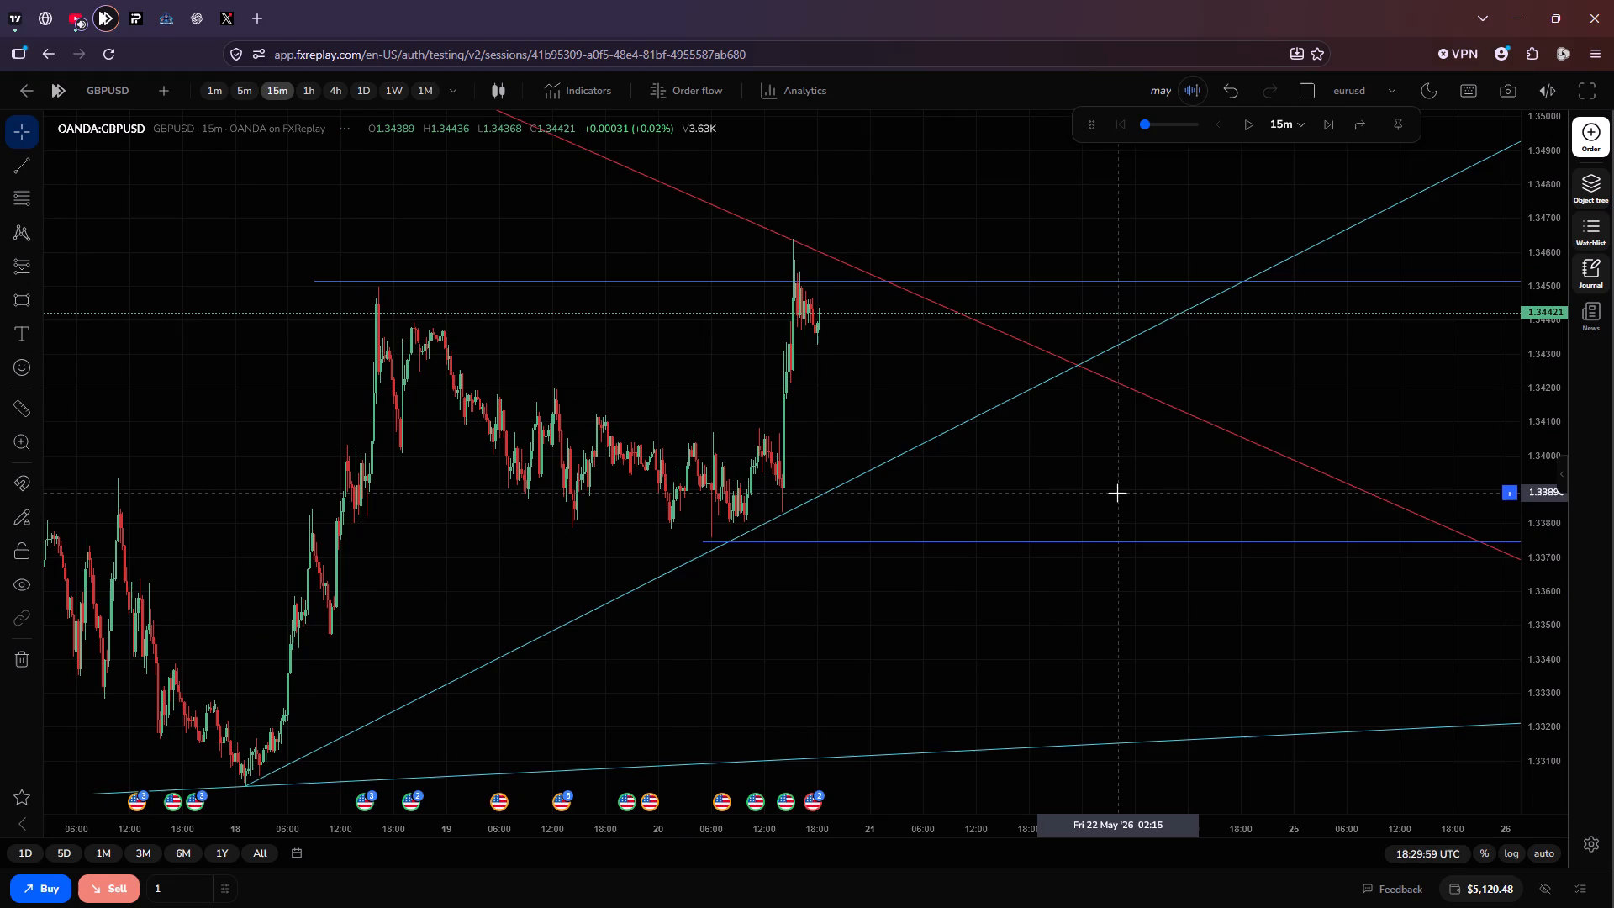
scroll(1117, 493, up, 2)
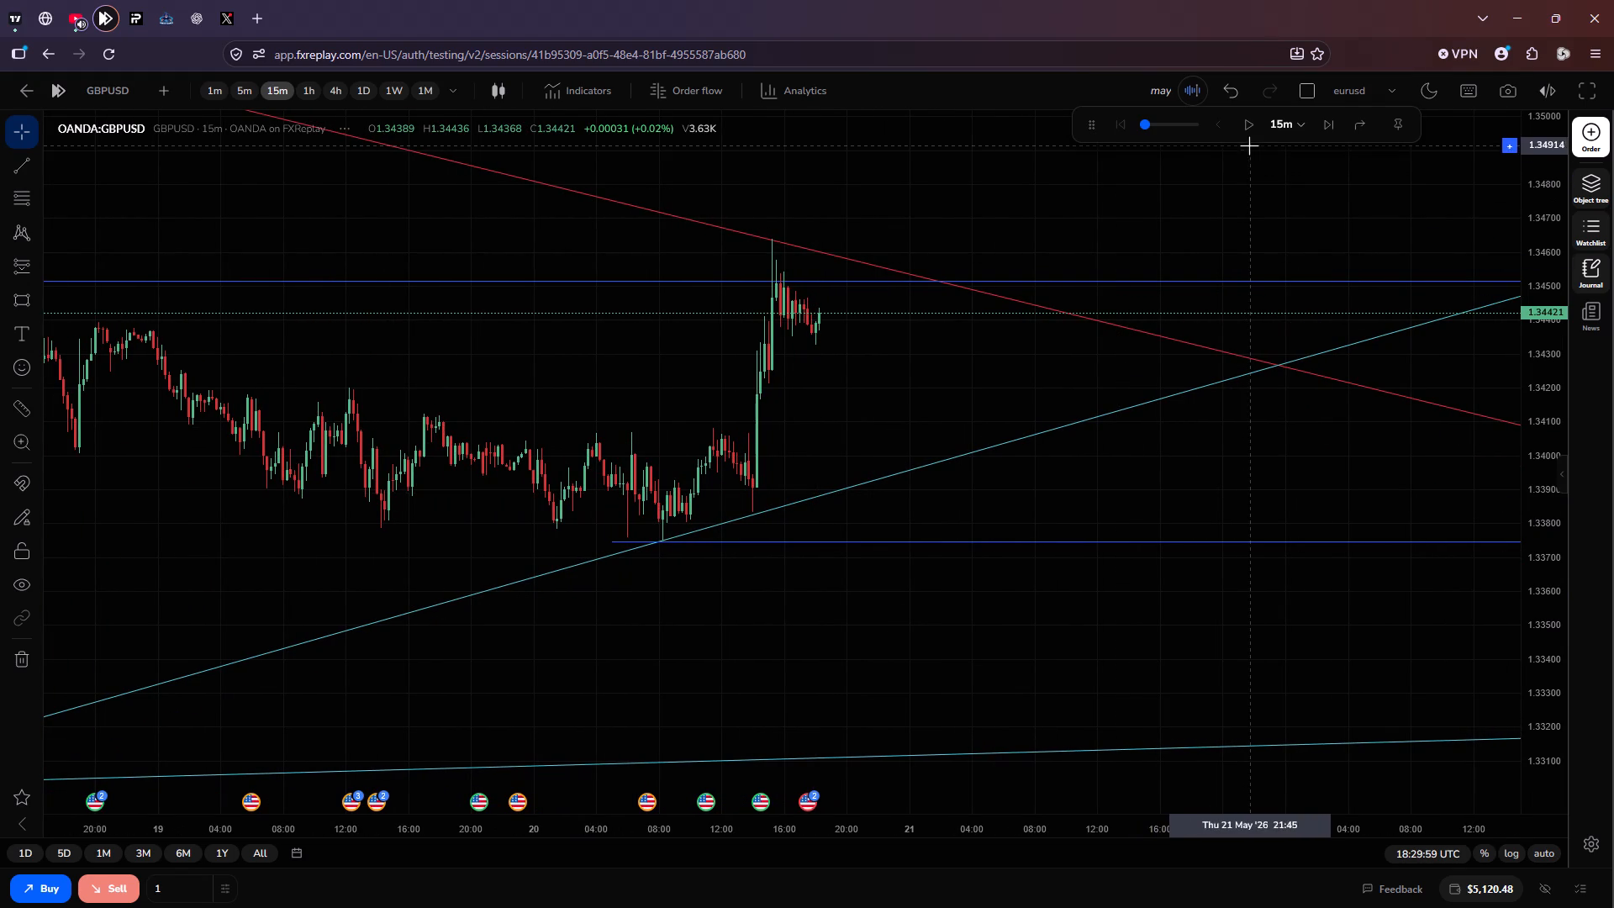
click(1247, 131)
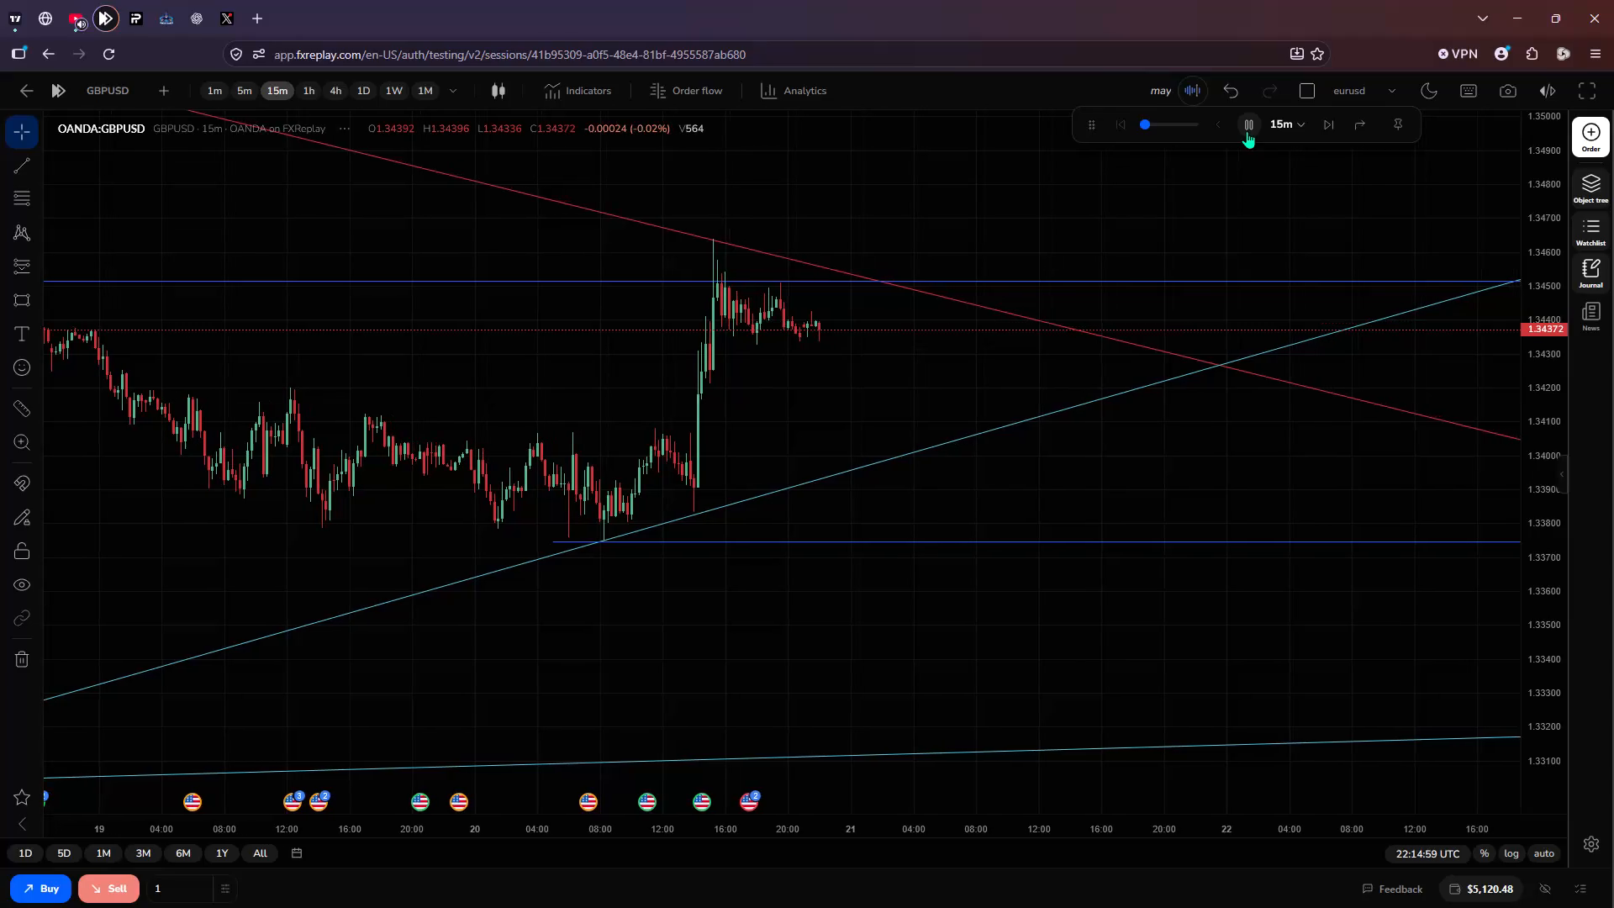
click(1247, 131)
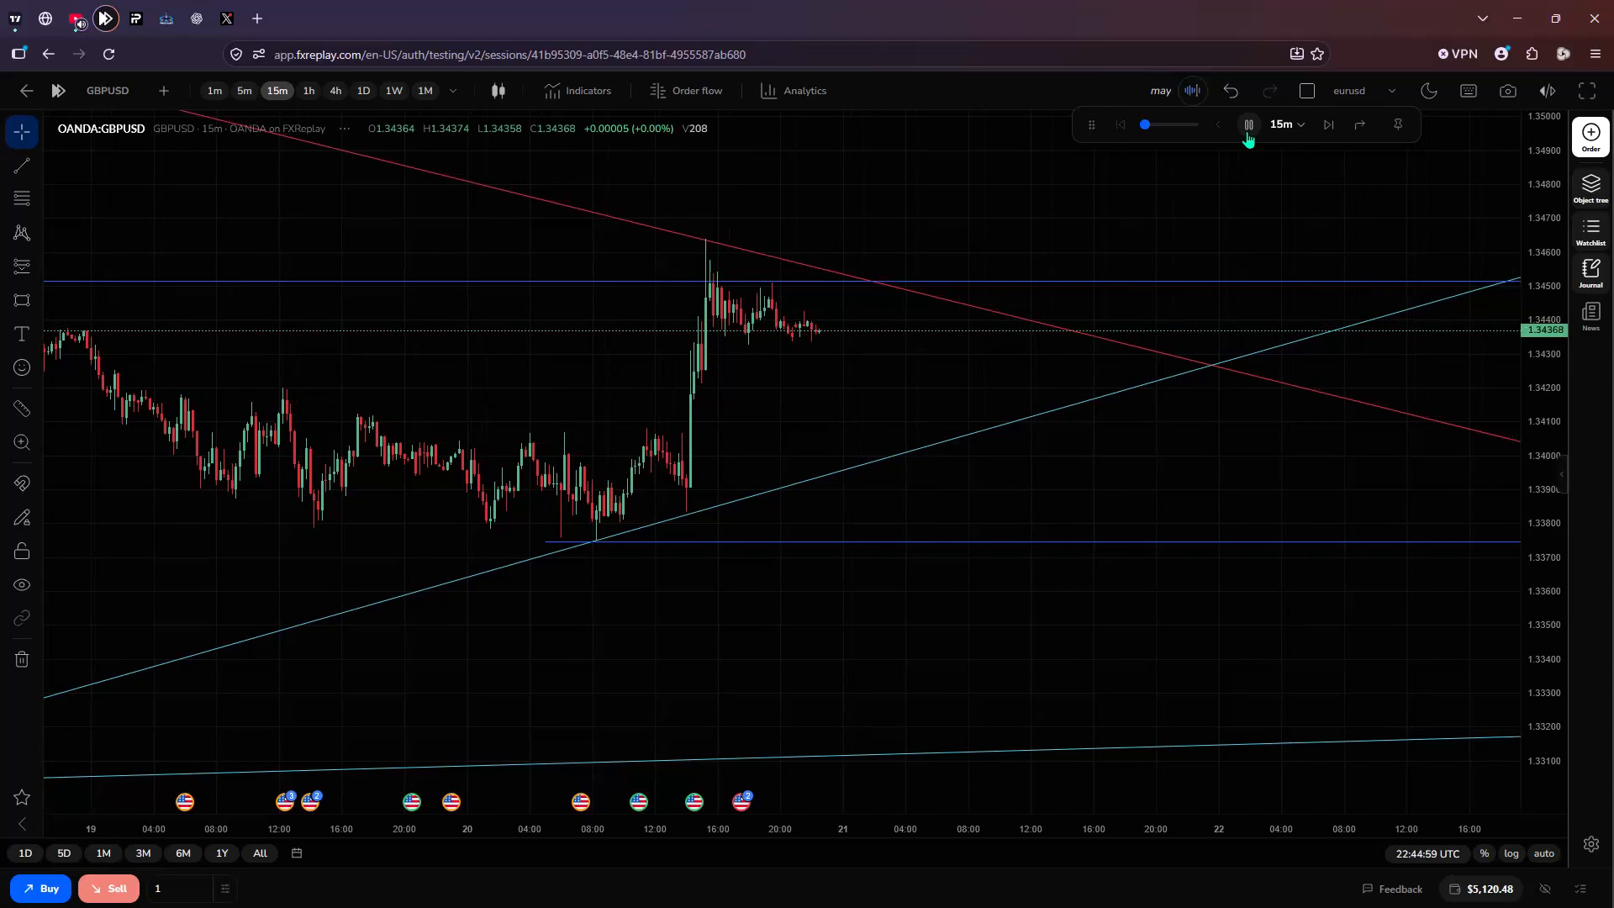
Switch the replay chart back to EURUSD, glancing at the live GBPUSD chart in TradingView before returning to FX Replay.
click(98, 101)
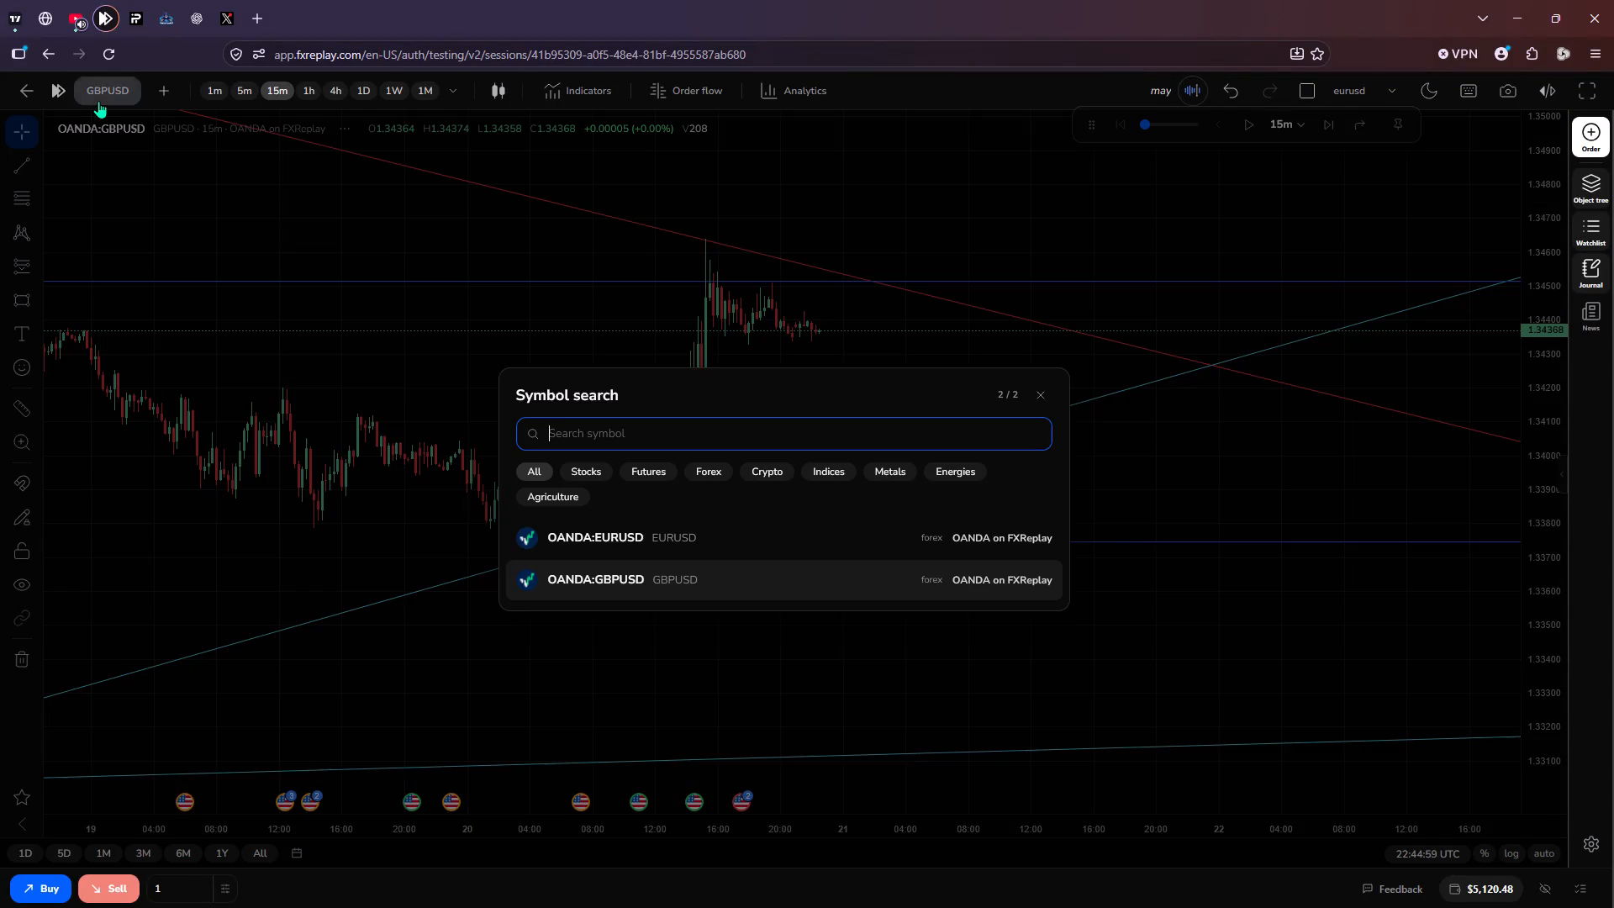
click(724, 554)
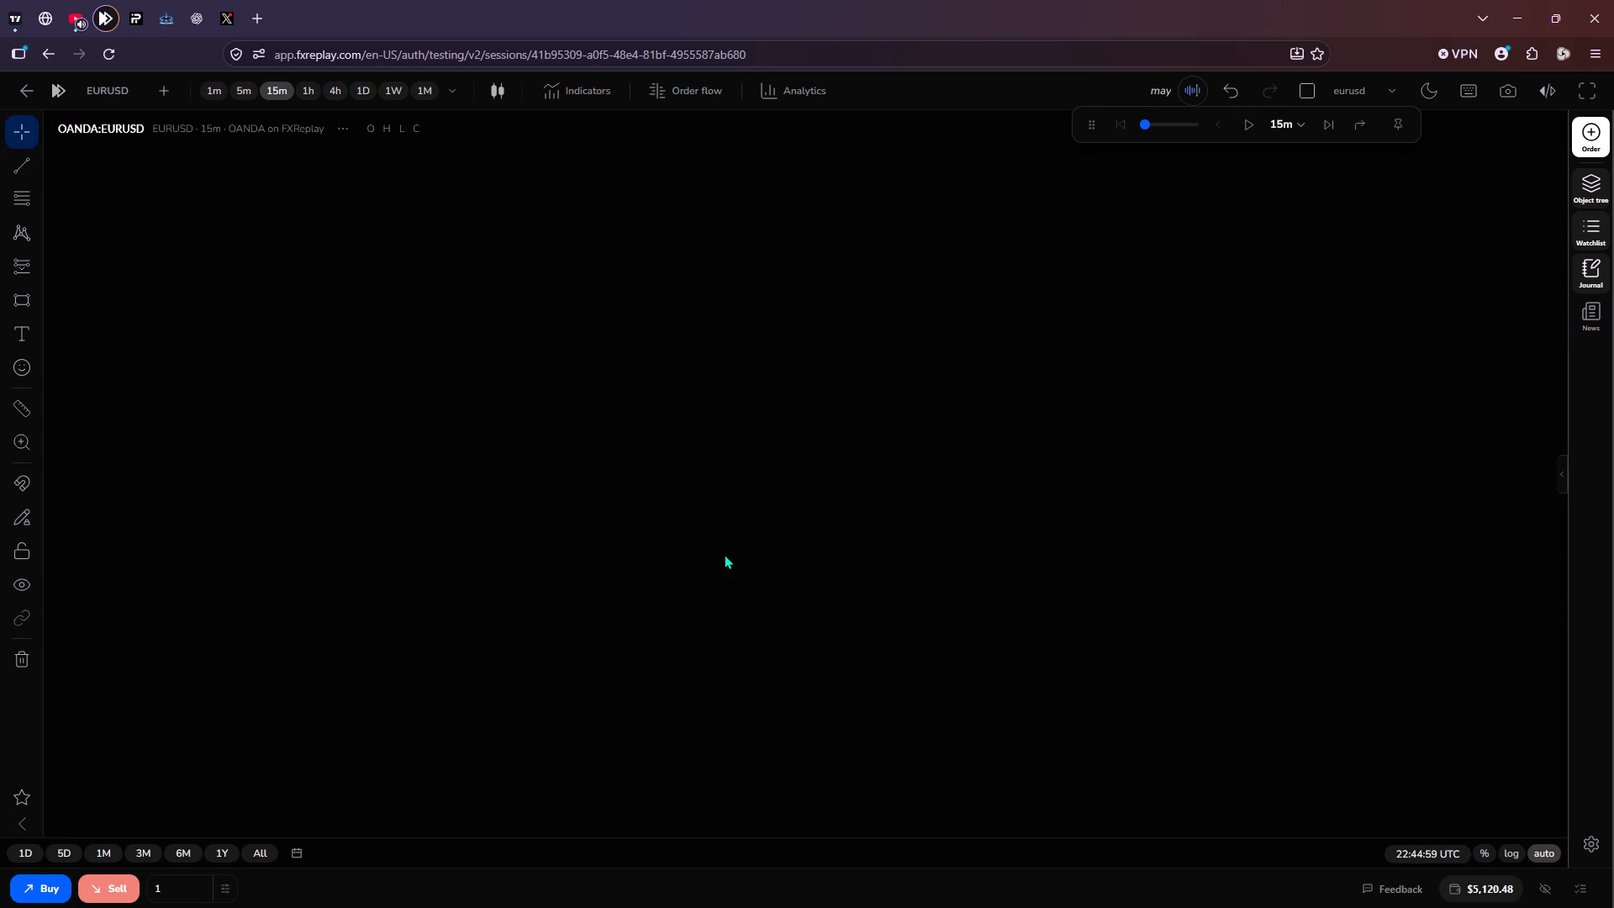
click(8, 14)
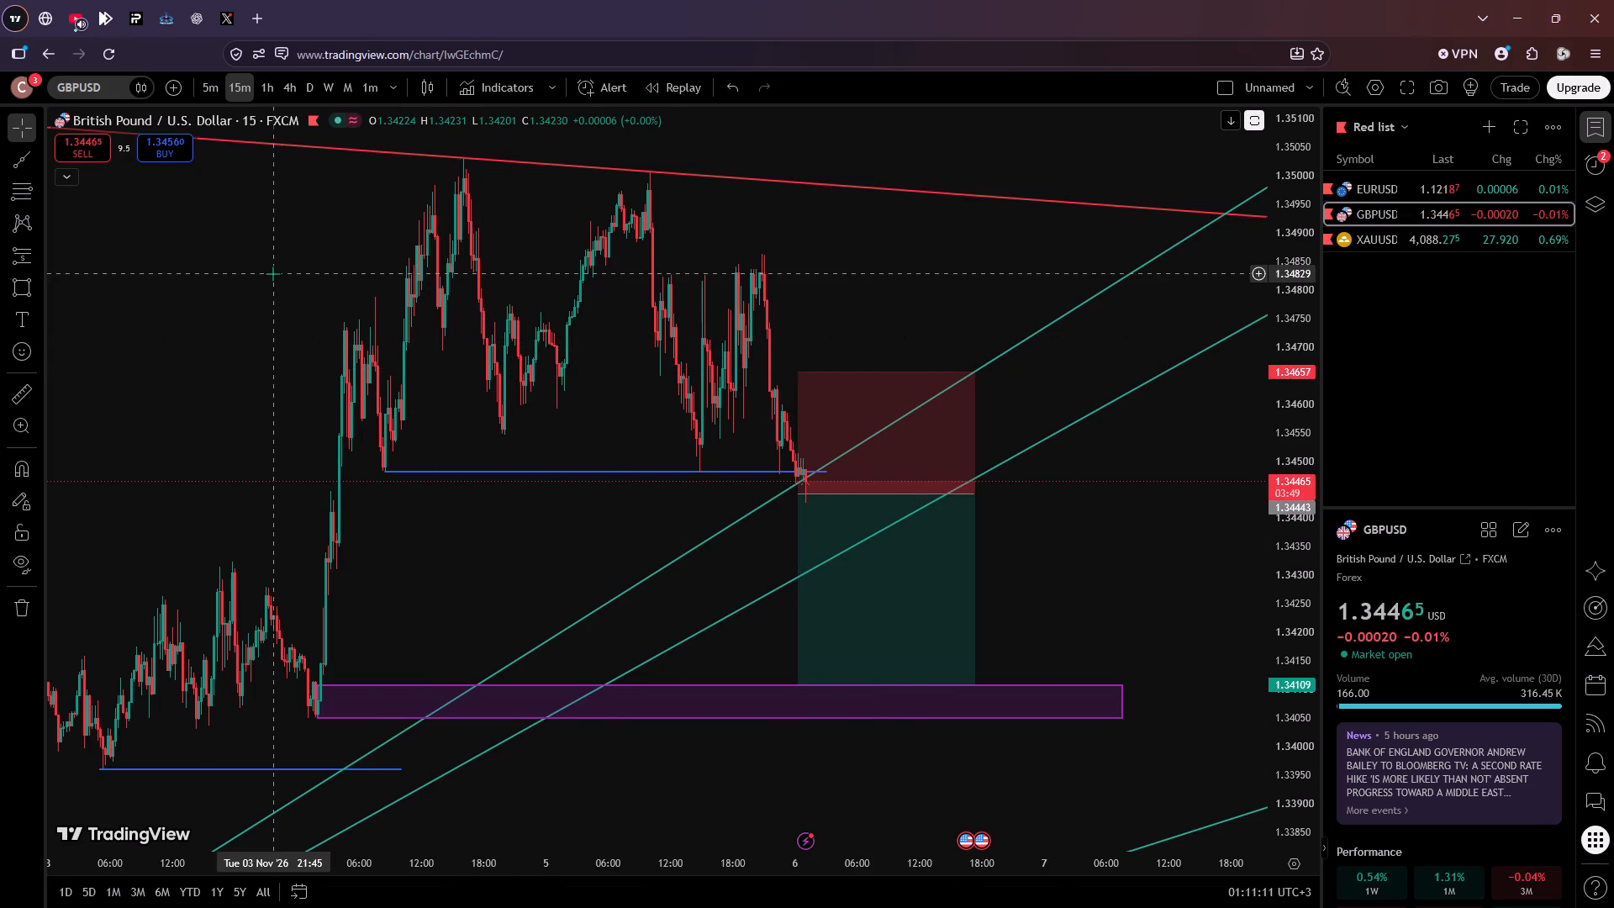
click(114, 3)
scroll(864, 405, down, 1)
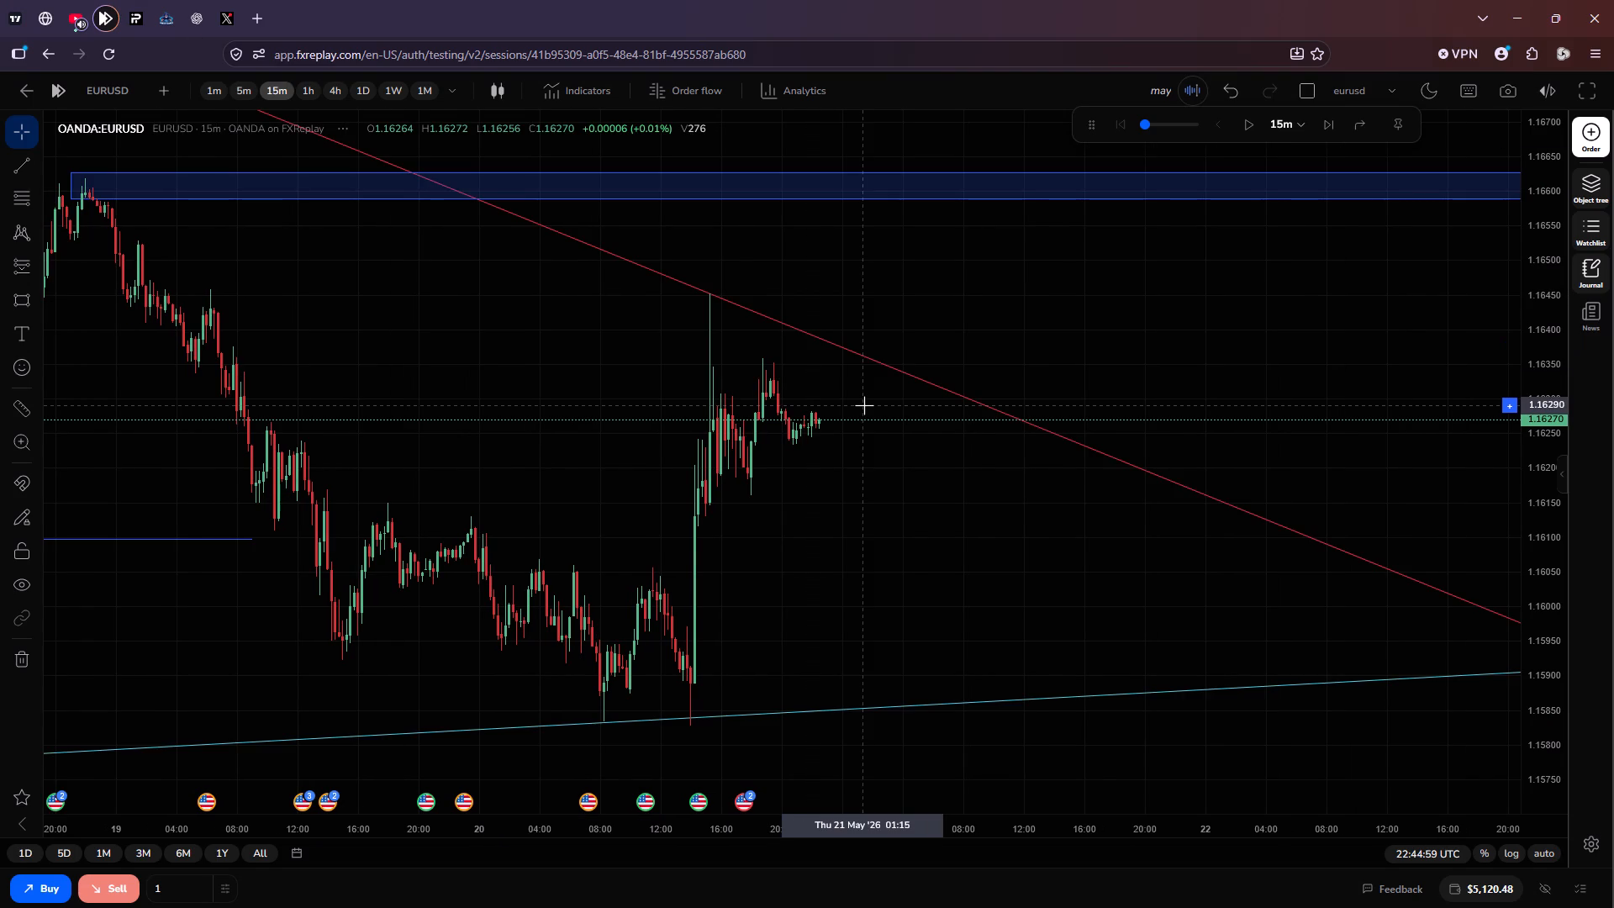
Play EURUSD forward, raising the replay speed slightly above 1x per sec, and pause at 07:44:59 UTC on 21 May.
click(1247, 119)
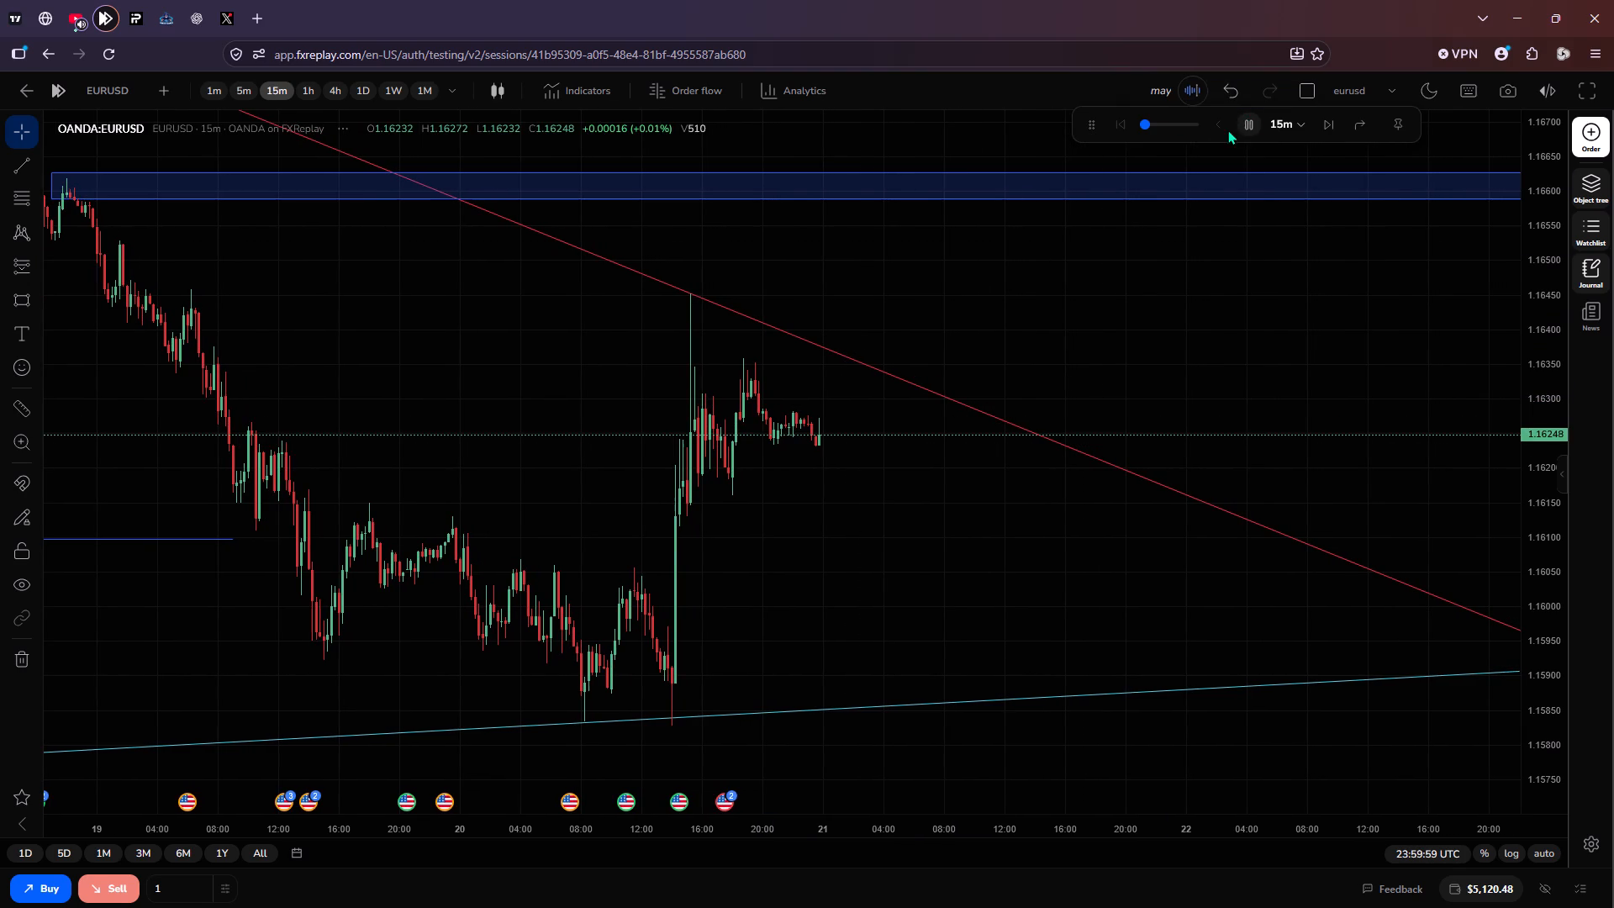
click(1145, 128)
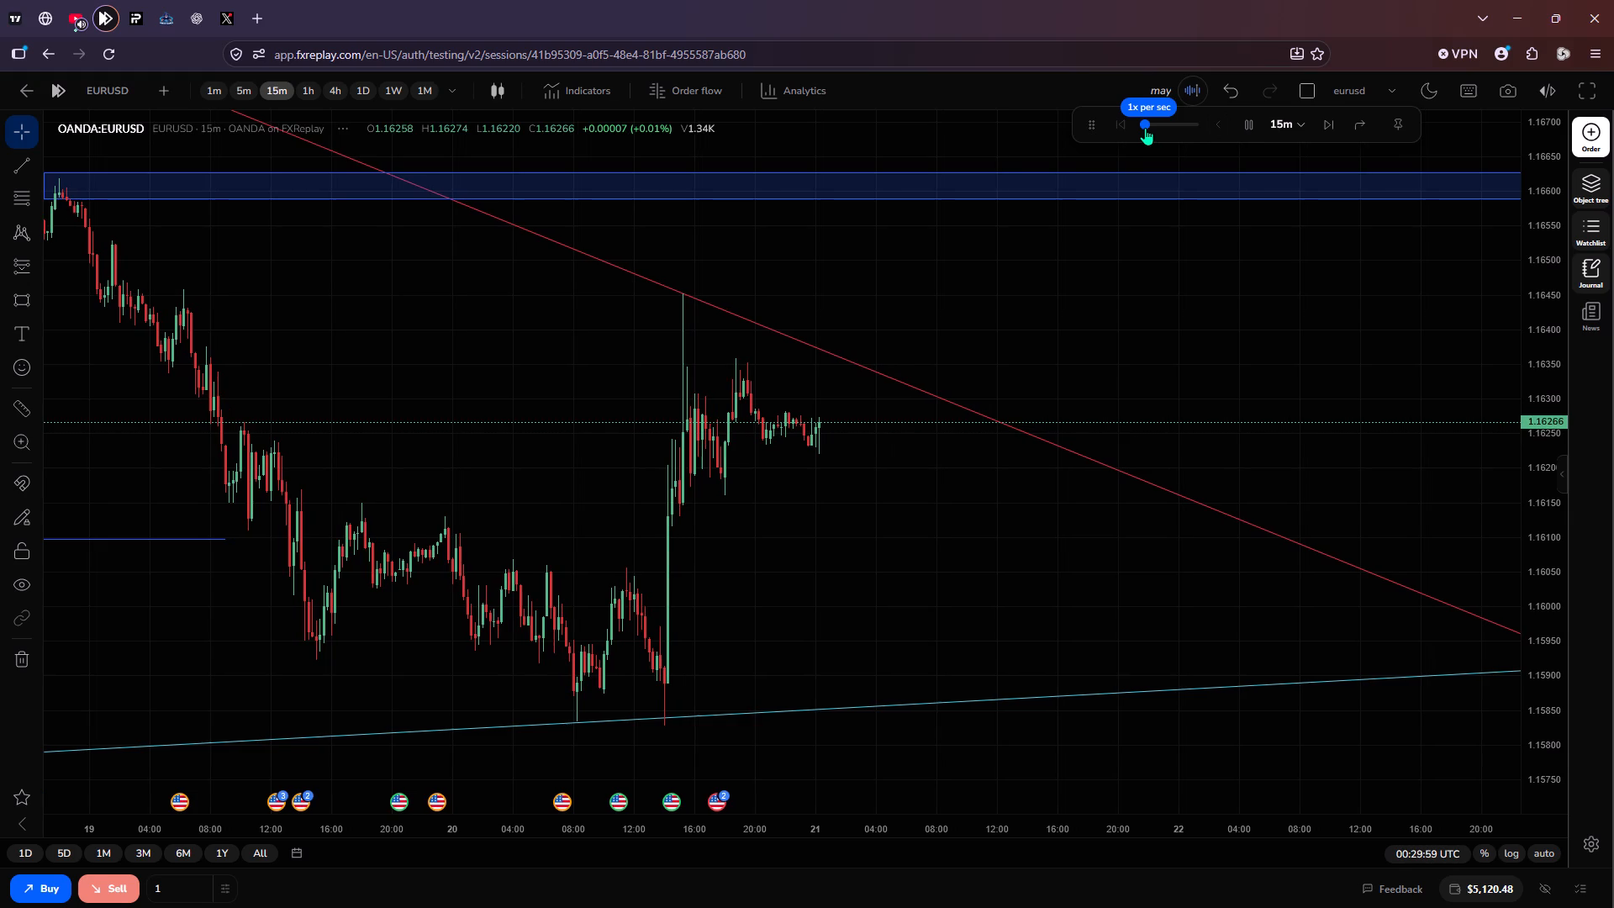
click(1251, 127)
click(1251, 127)
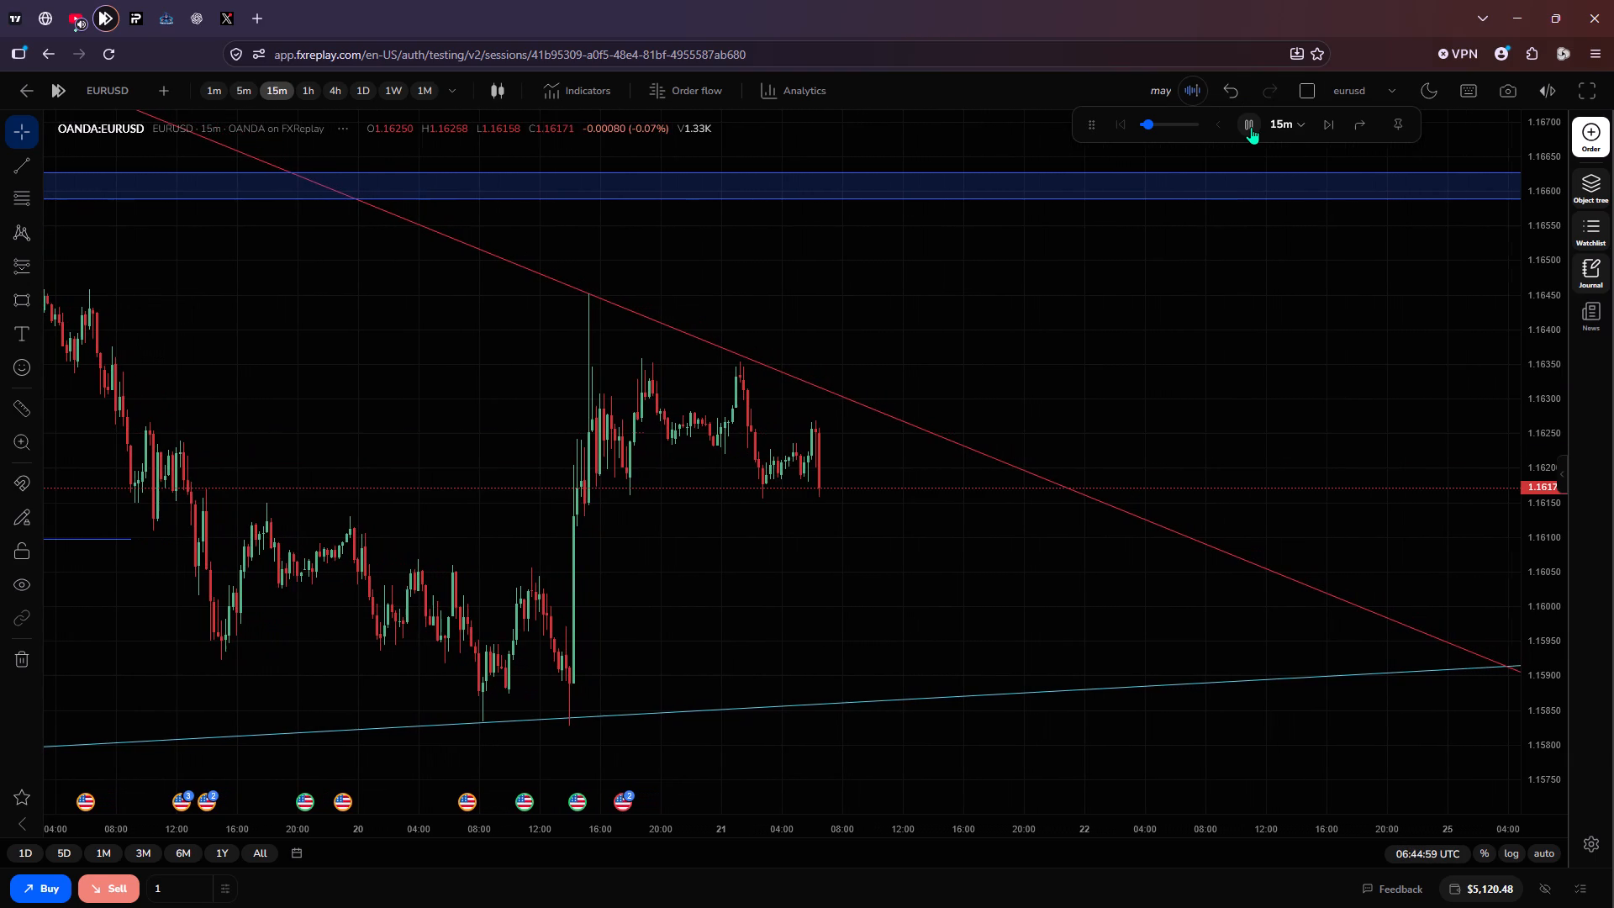
click(1251, 127)
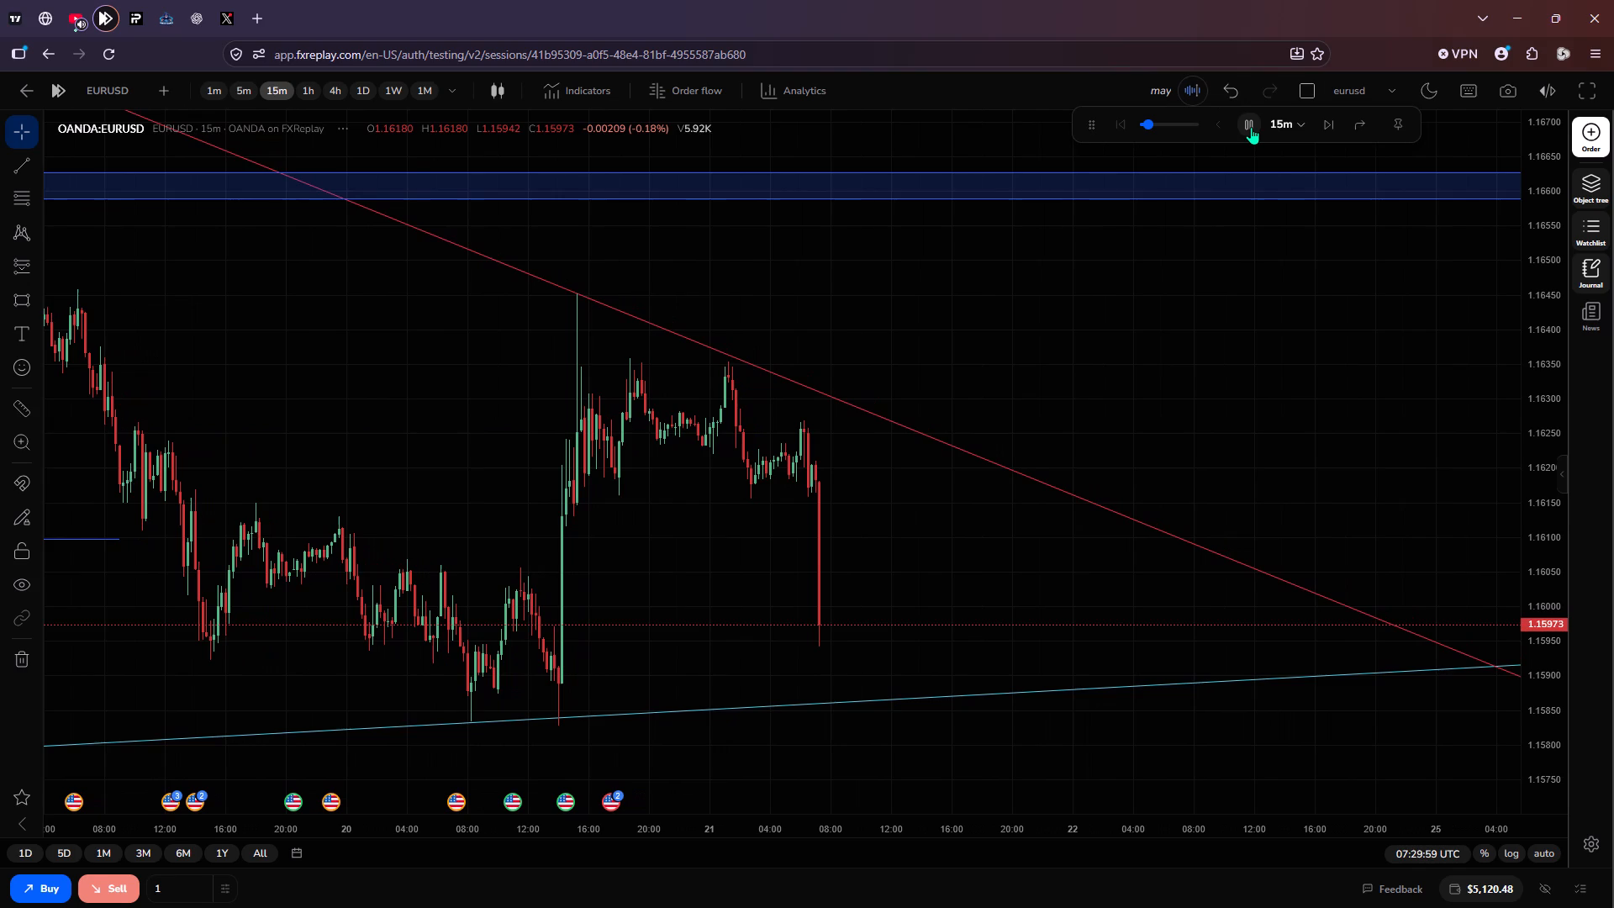
Switch the replay chart to GBPUSD and reload the session page.
click(113, 79)
click(757, 594)
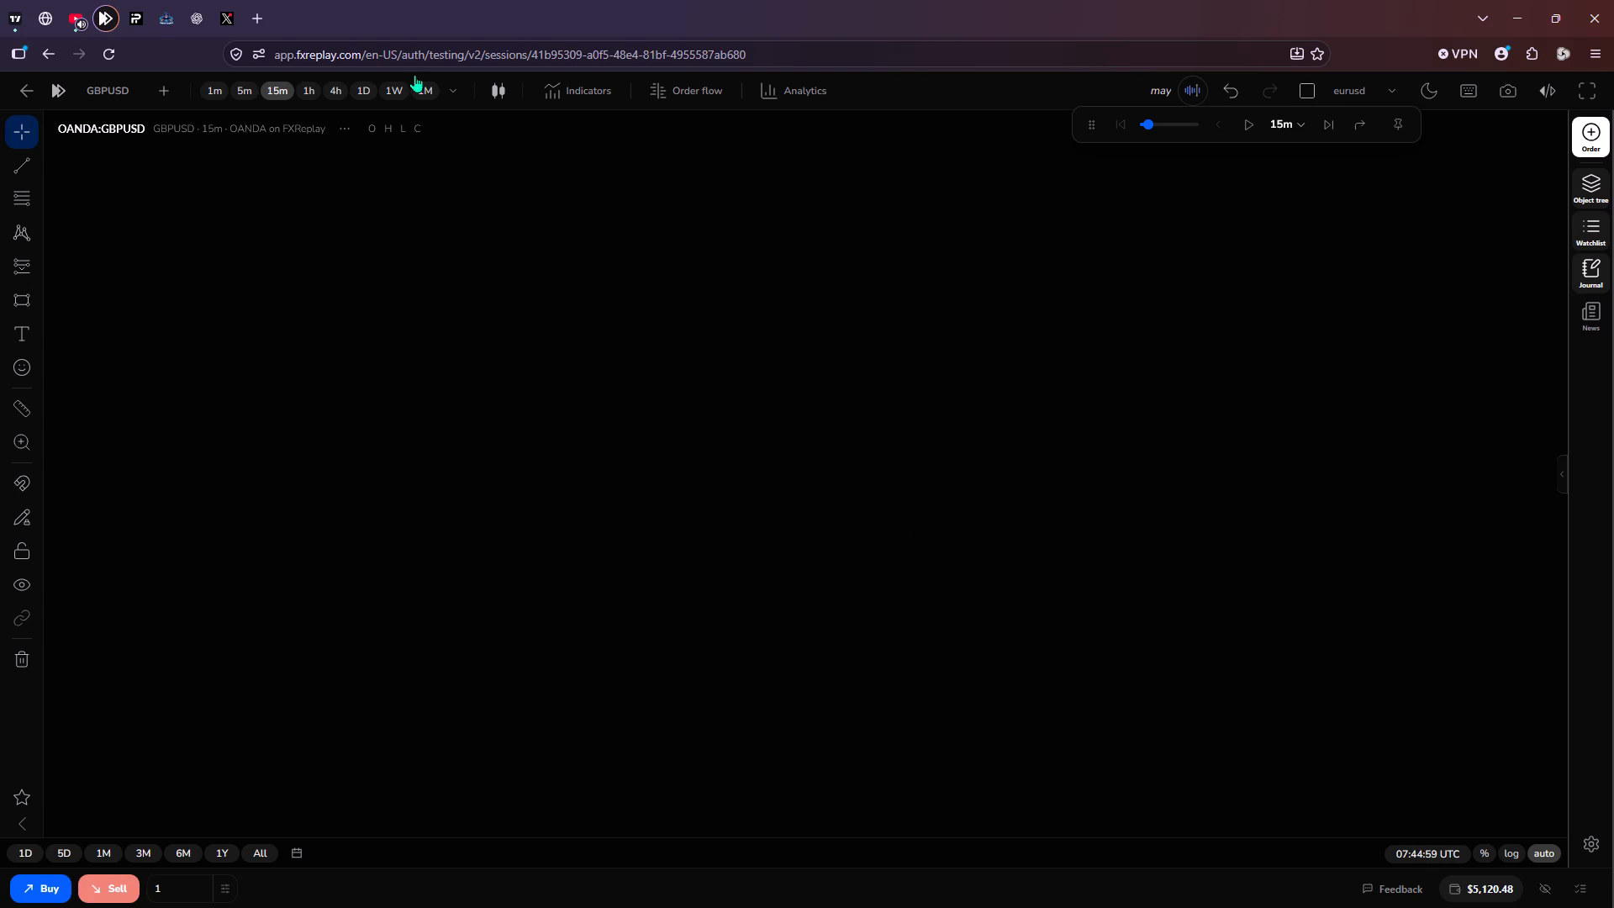
click(109, 69)
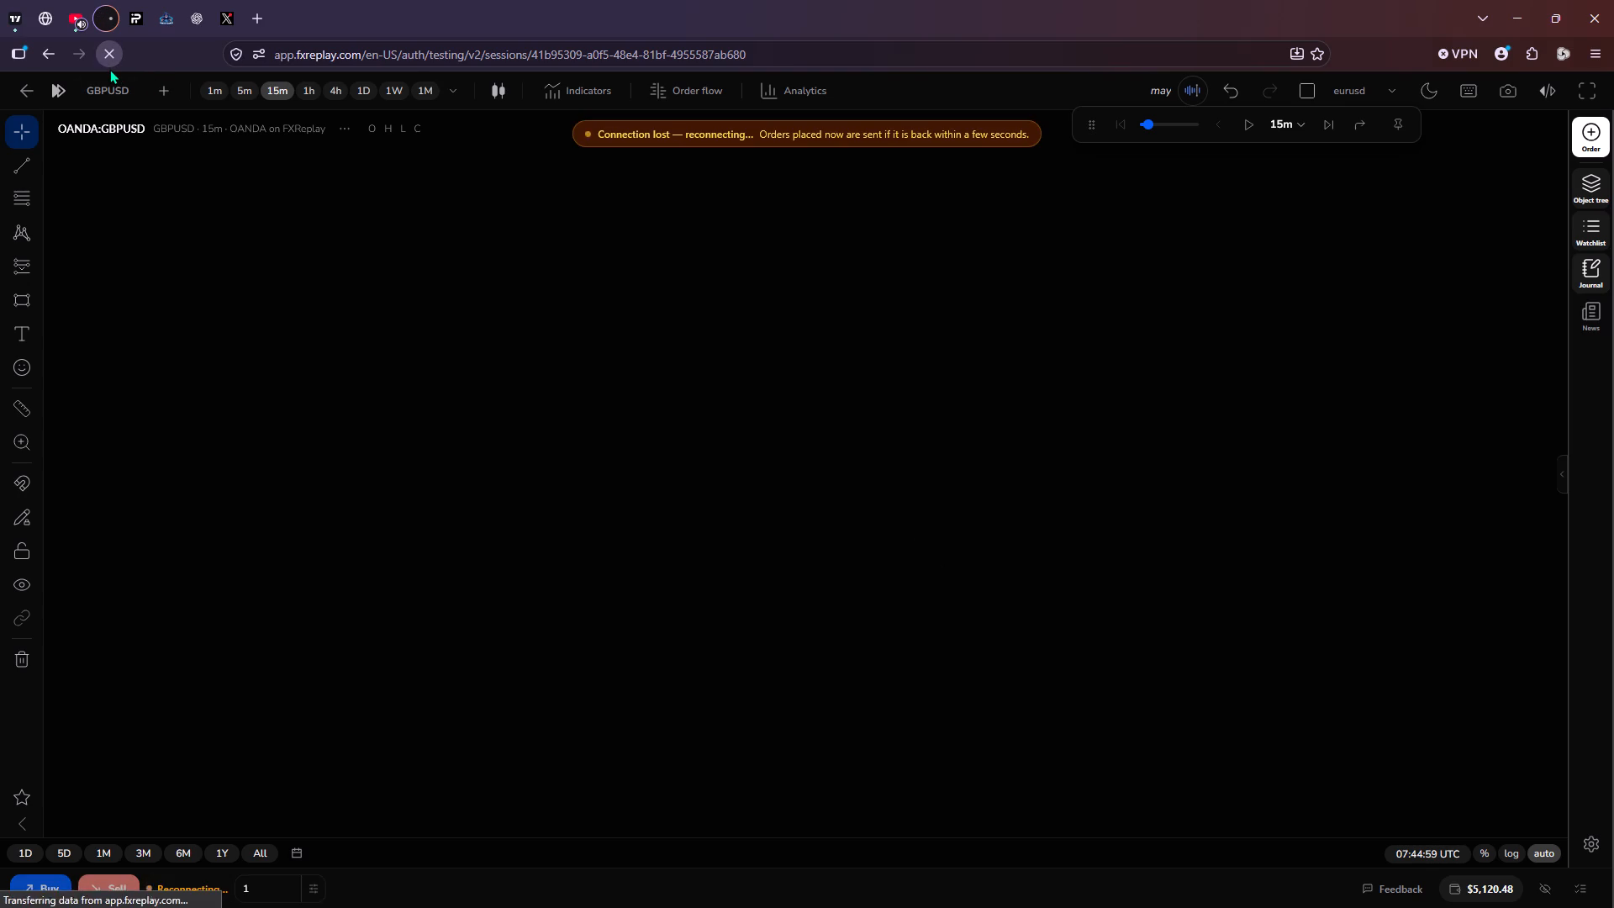
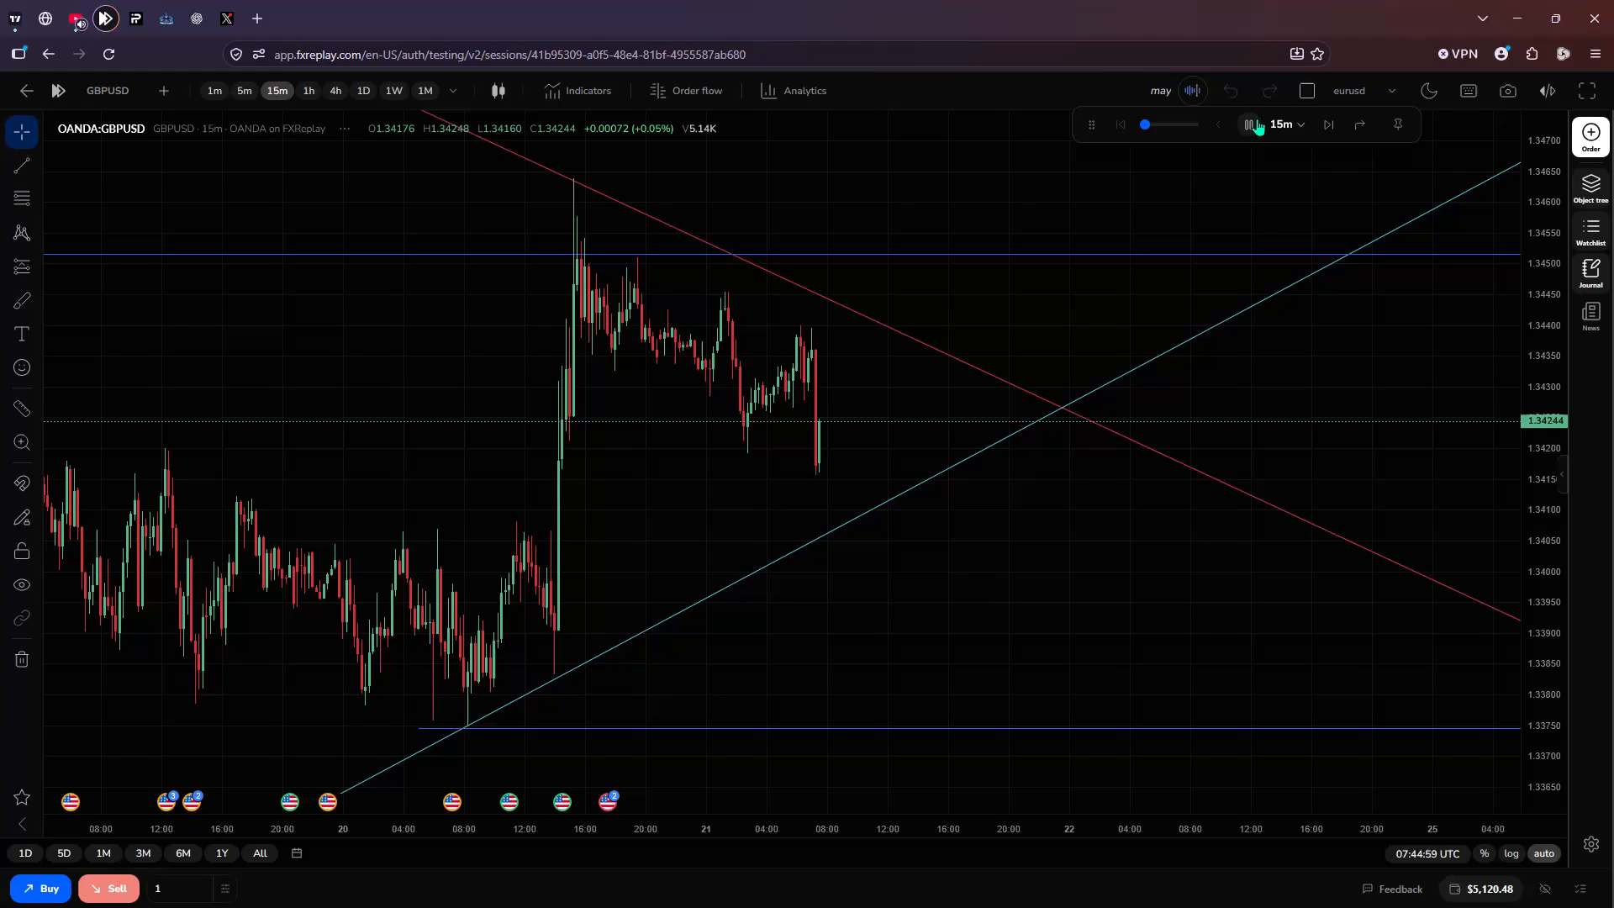
Play the GBPUSD 15m replay forward and pause it at 08:44:59 UTC on 21 May.
click(1257, 119)
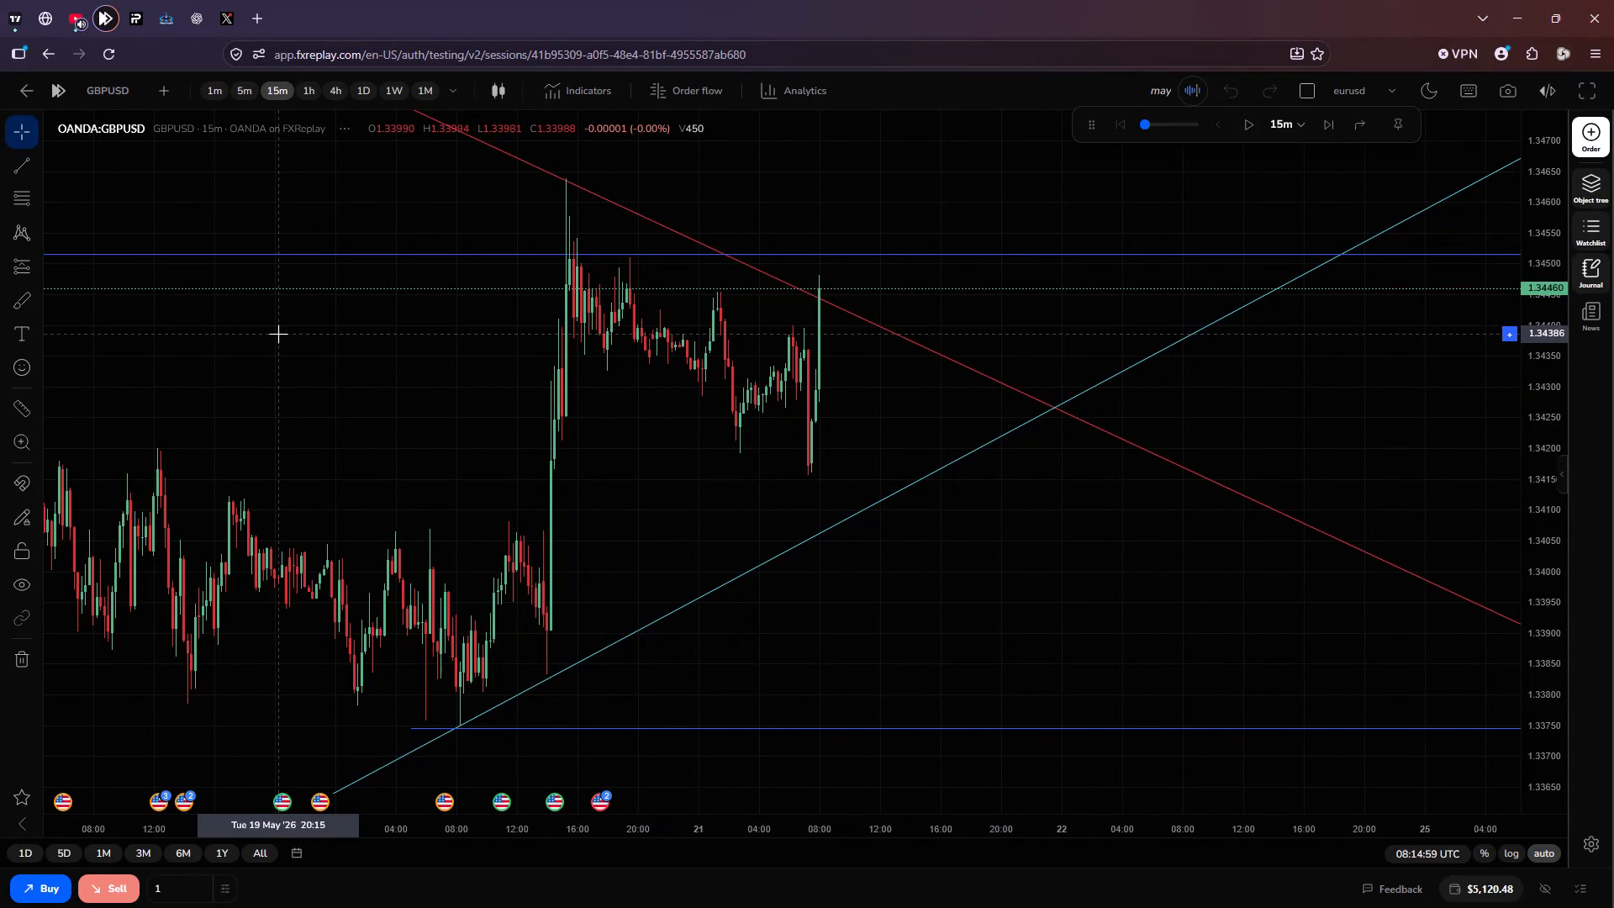
click(1242, 128)
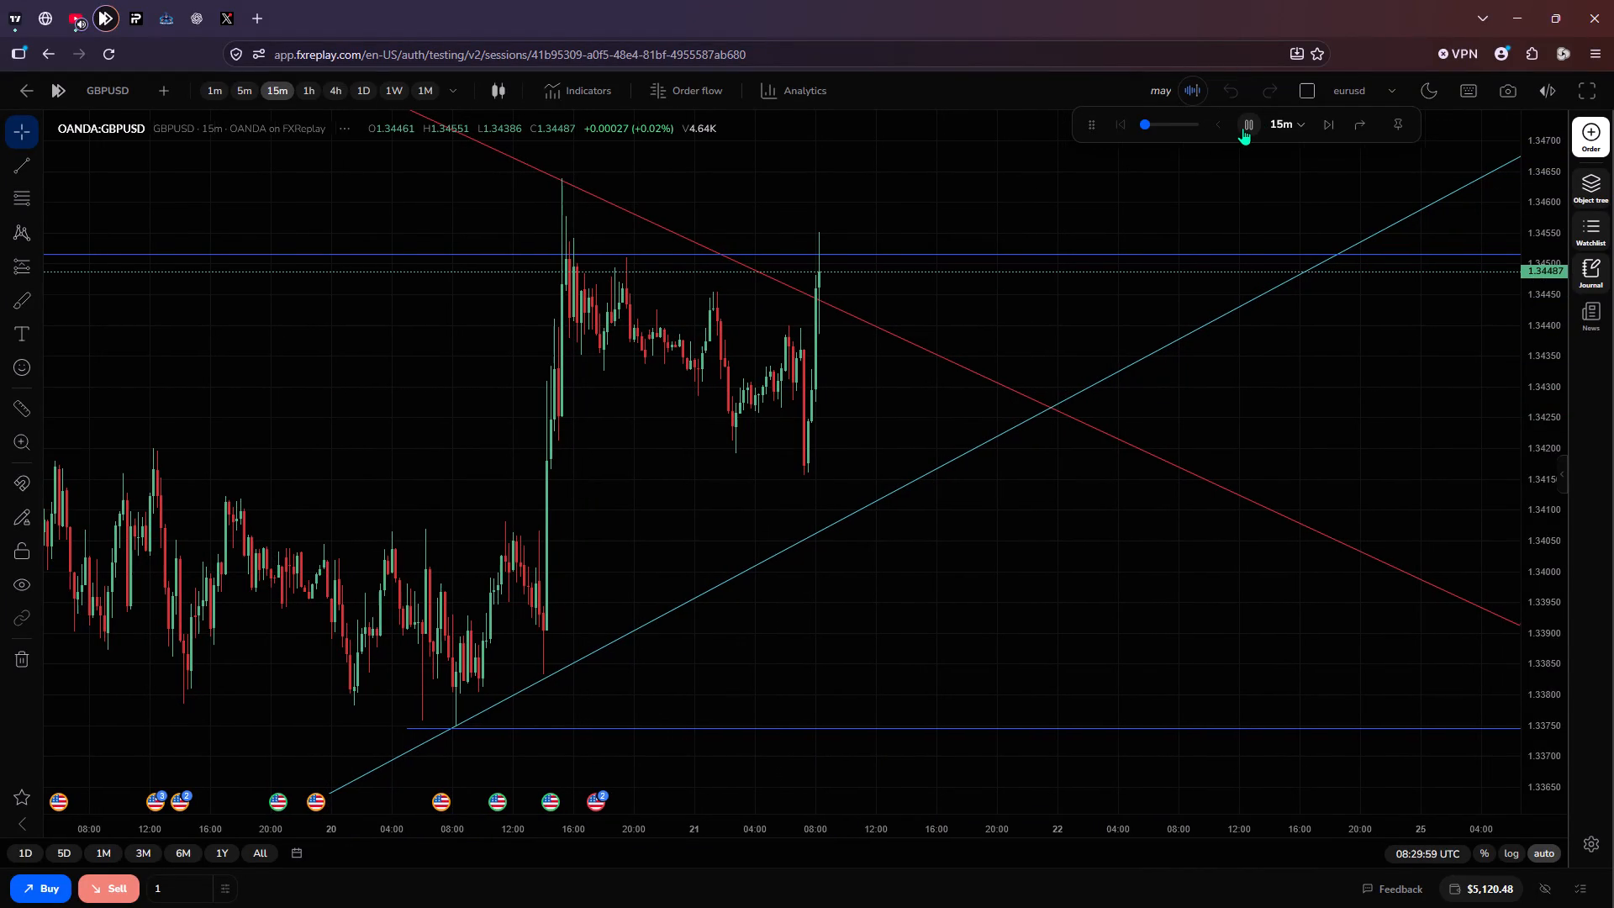
click(1242, 128)
click(1242, 128)
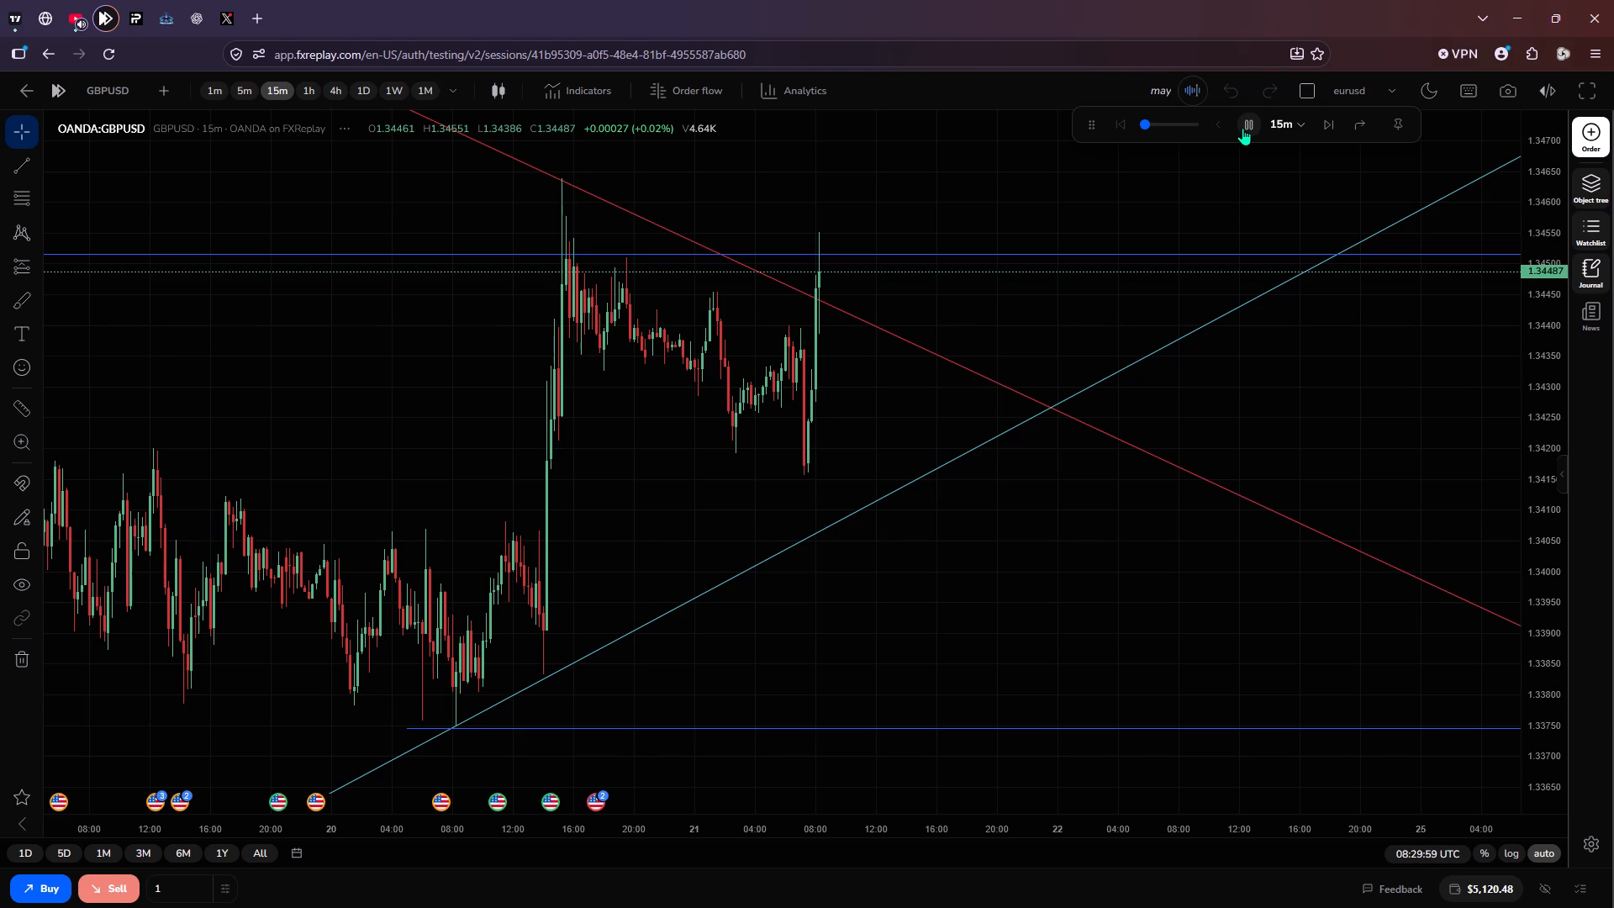
click(1242, 128)
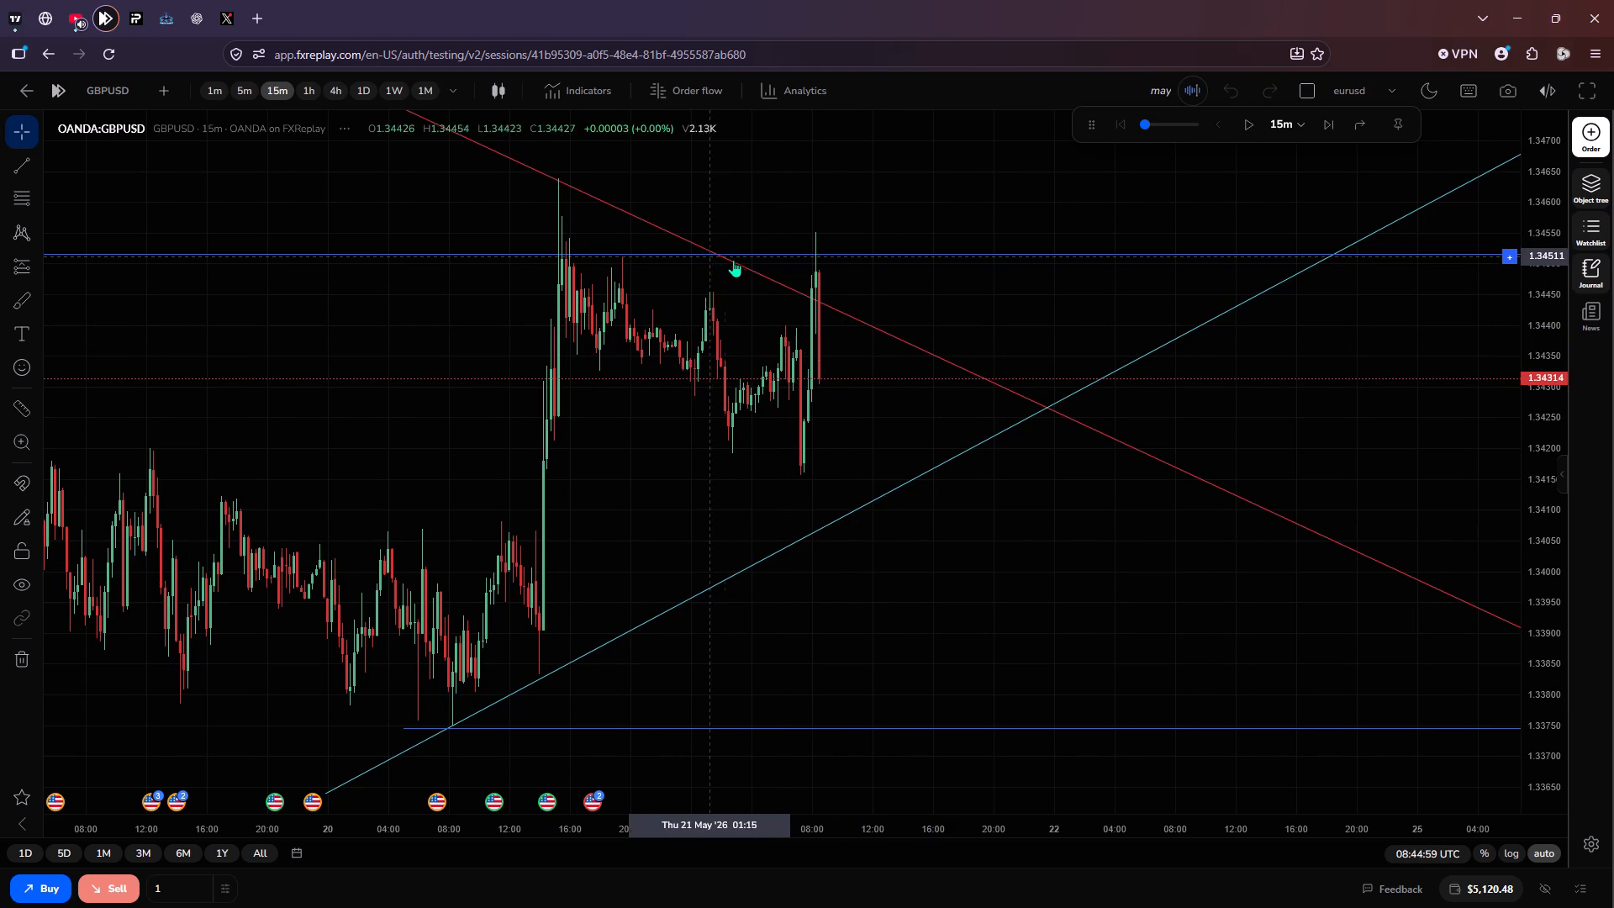
Shift GBPUSD's red descending trendline outward so it touches the new 21 May high.
drag(757, 270, 870, 258)
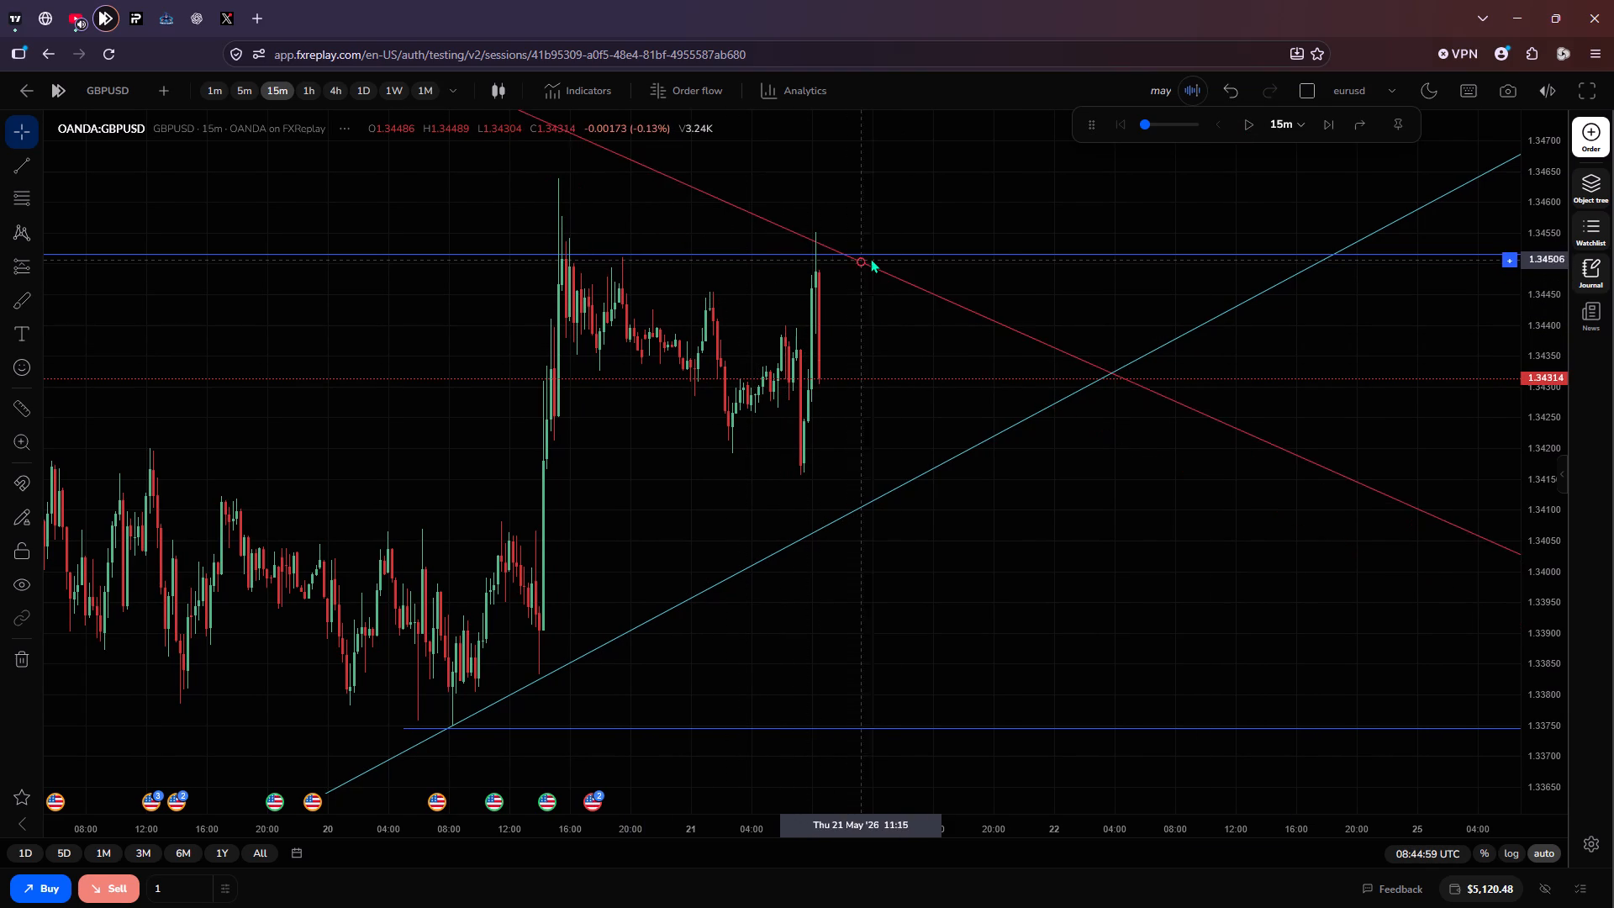
drag(870, 258, 874, 259)
drag(874, 259, 886, 261)
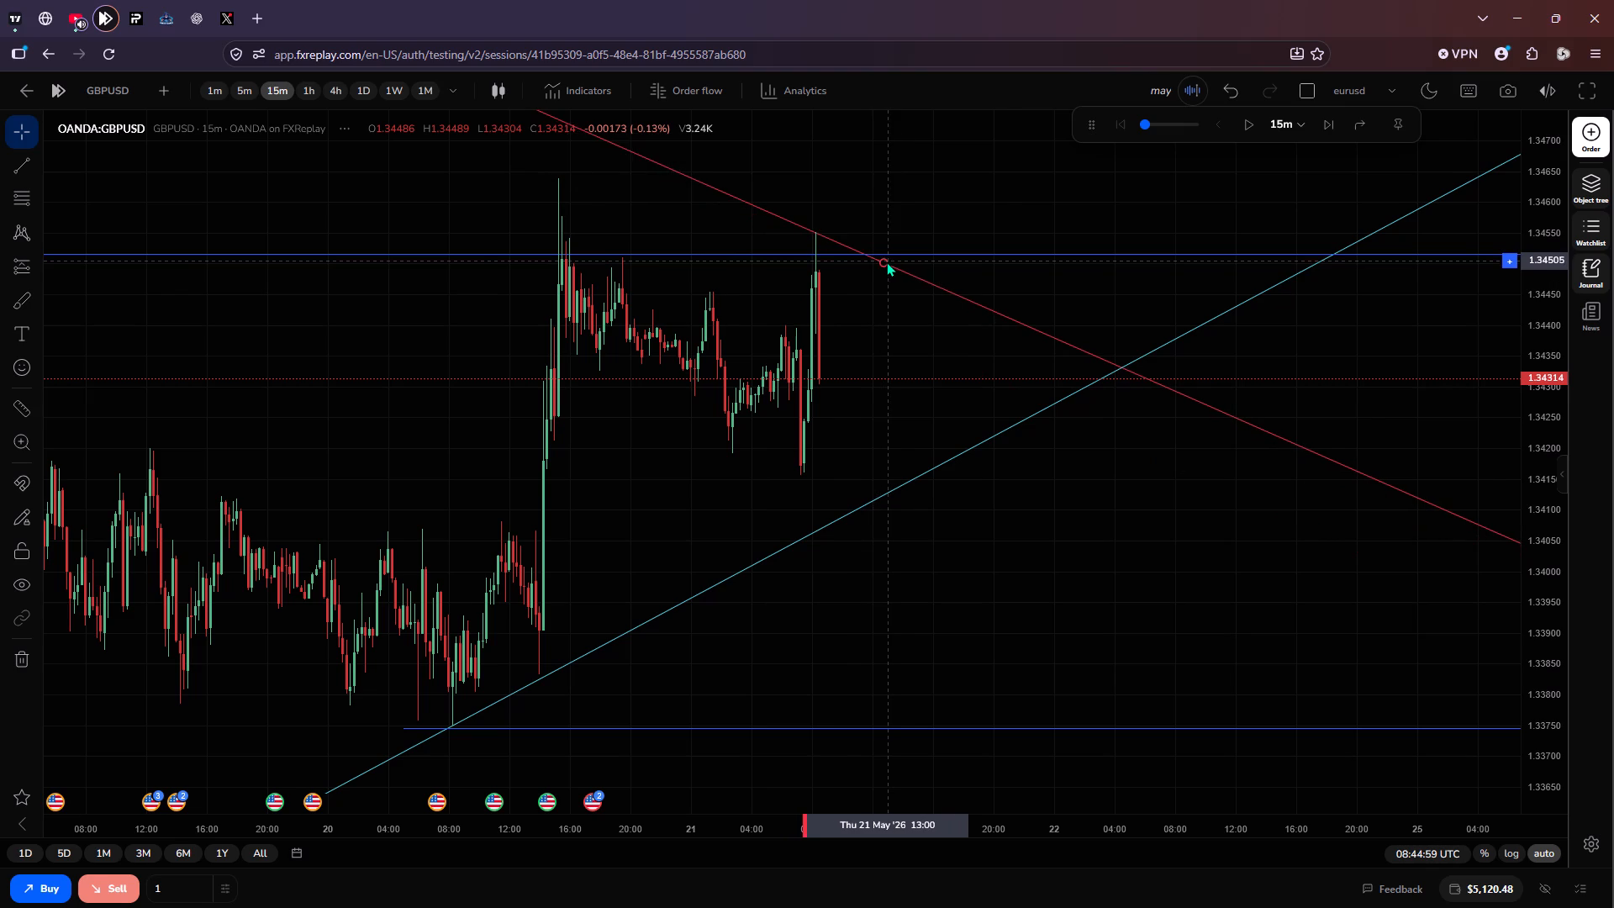
drag(886, 261, 886, 262)
click(891, 298)
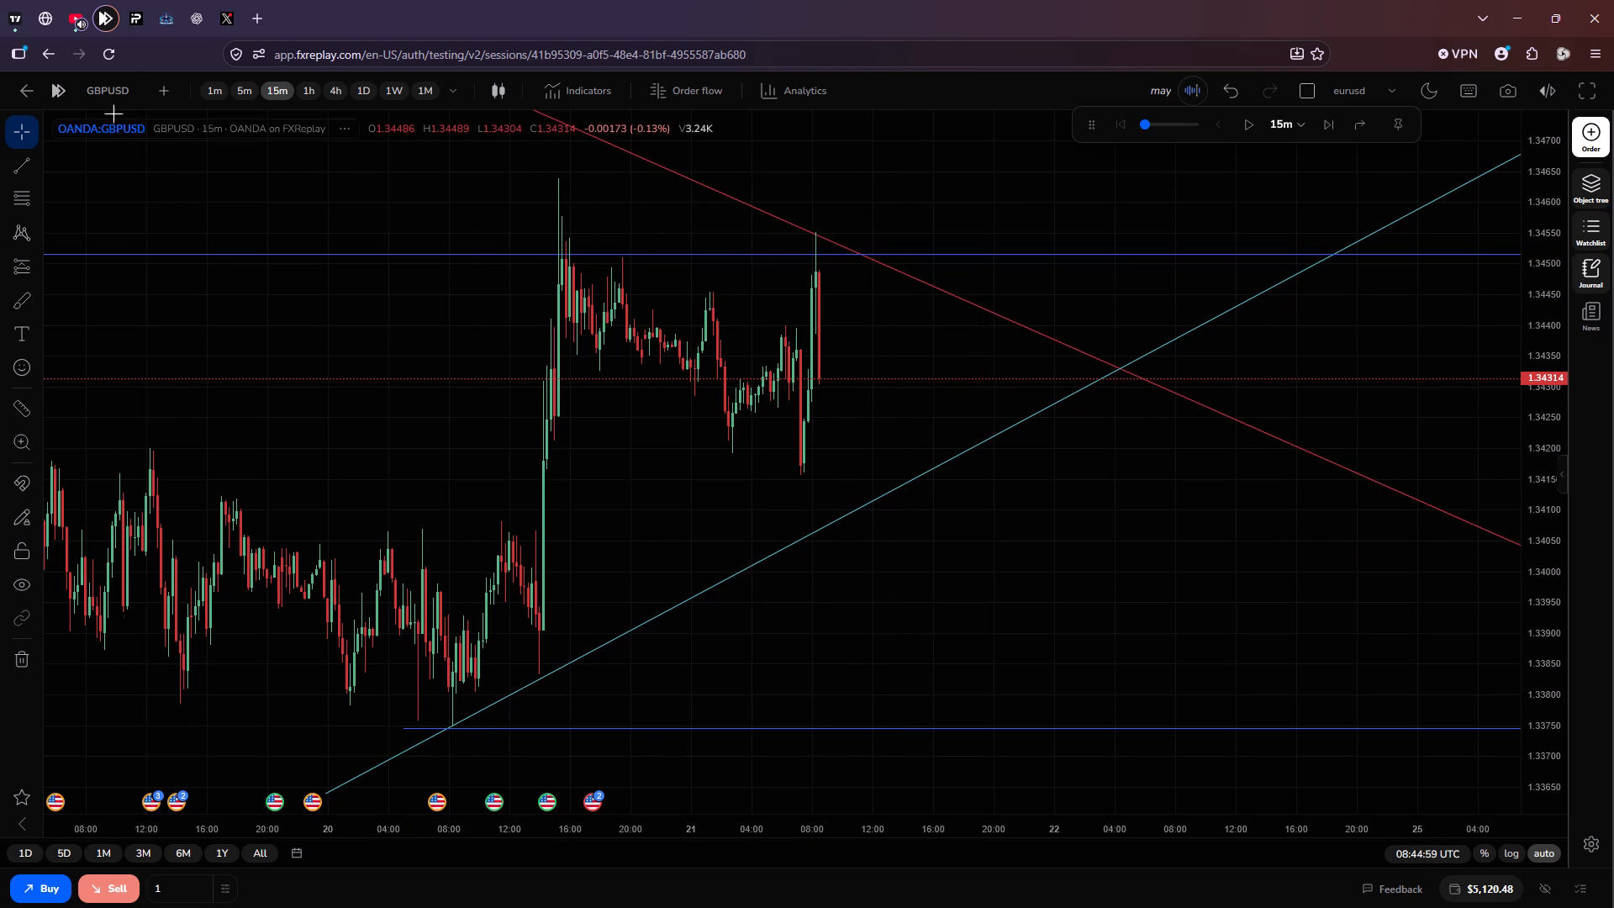
Switch the replay chart to EURUSD and shift its red descending trendline onto the latest 21 May high.
click(93, 91)
click(760, 541)
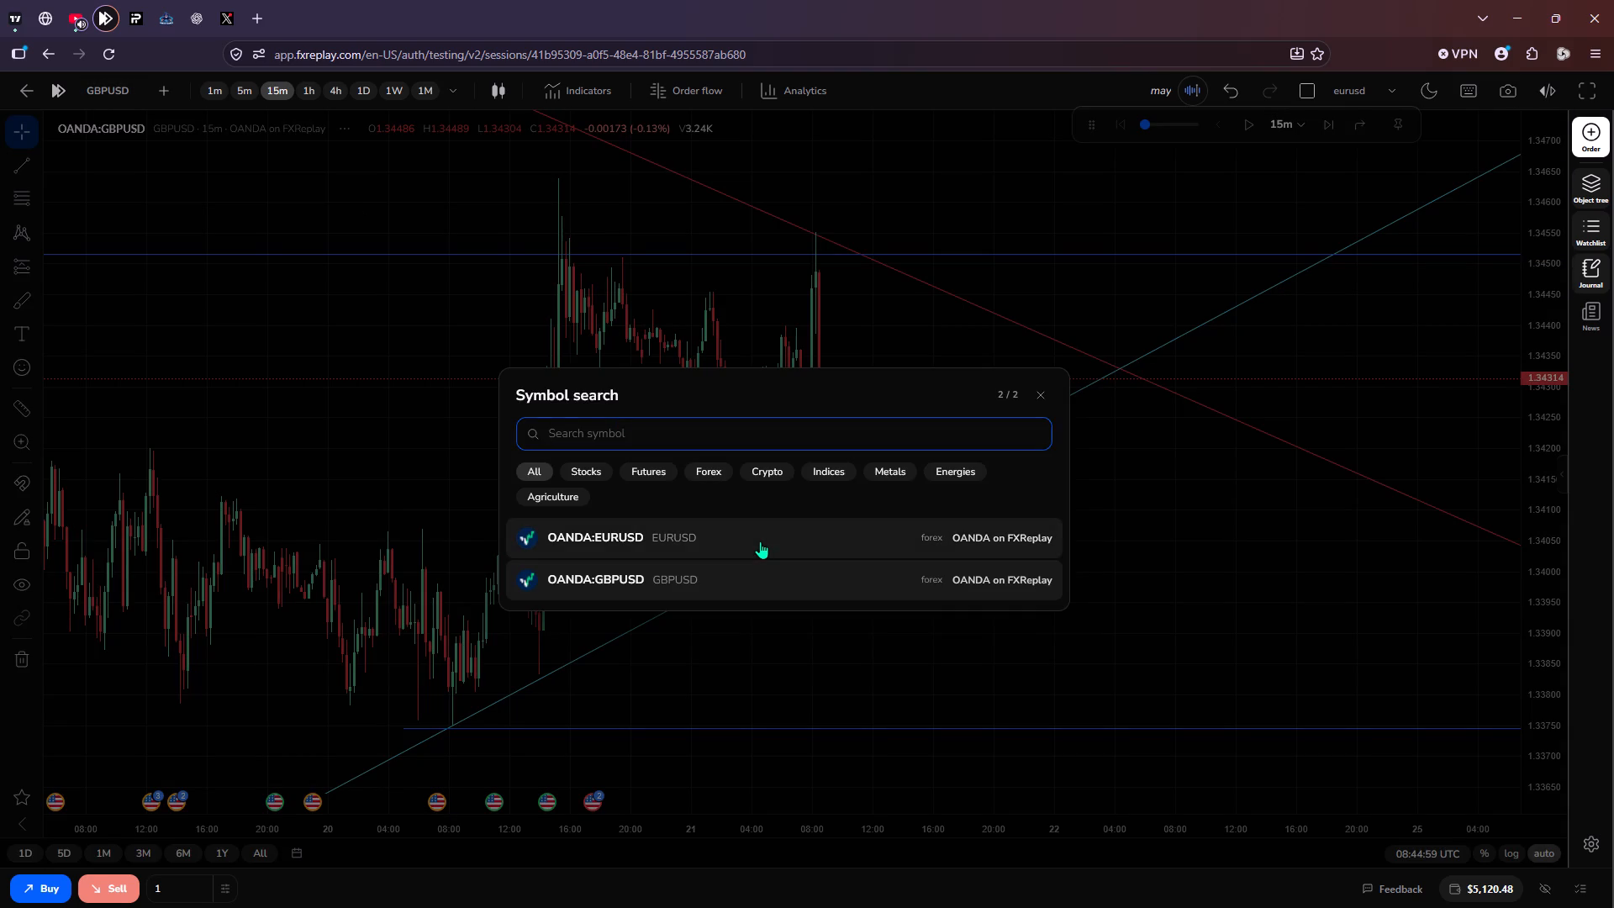
scroll(951, 544, down, 1)
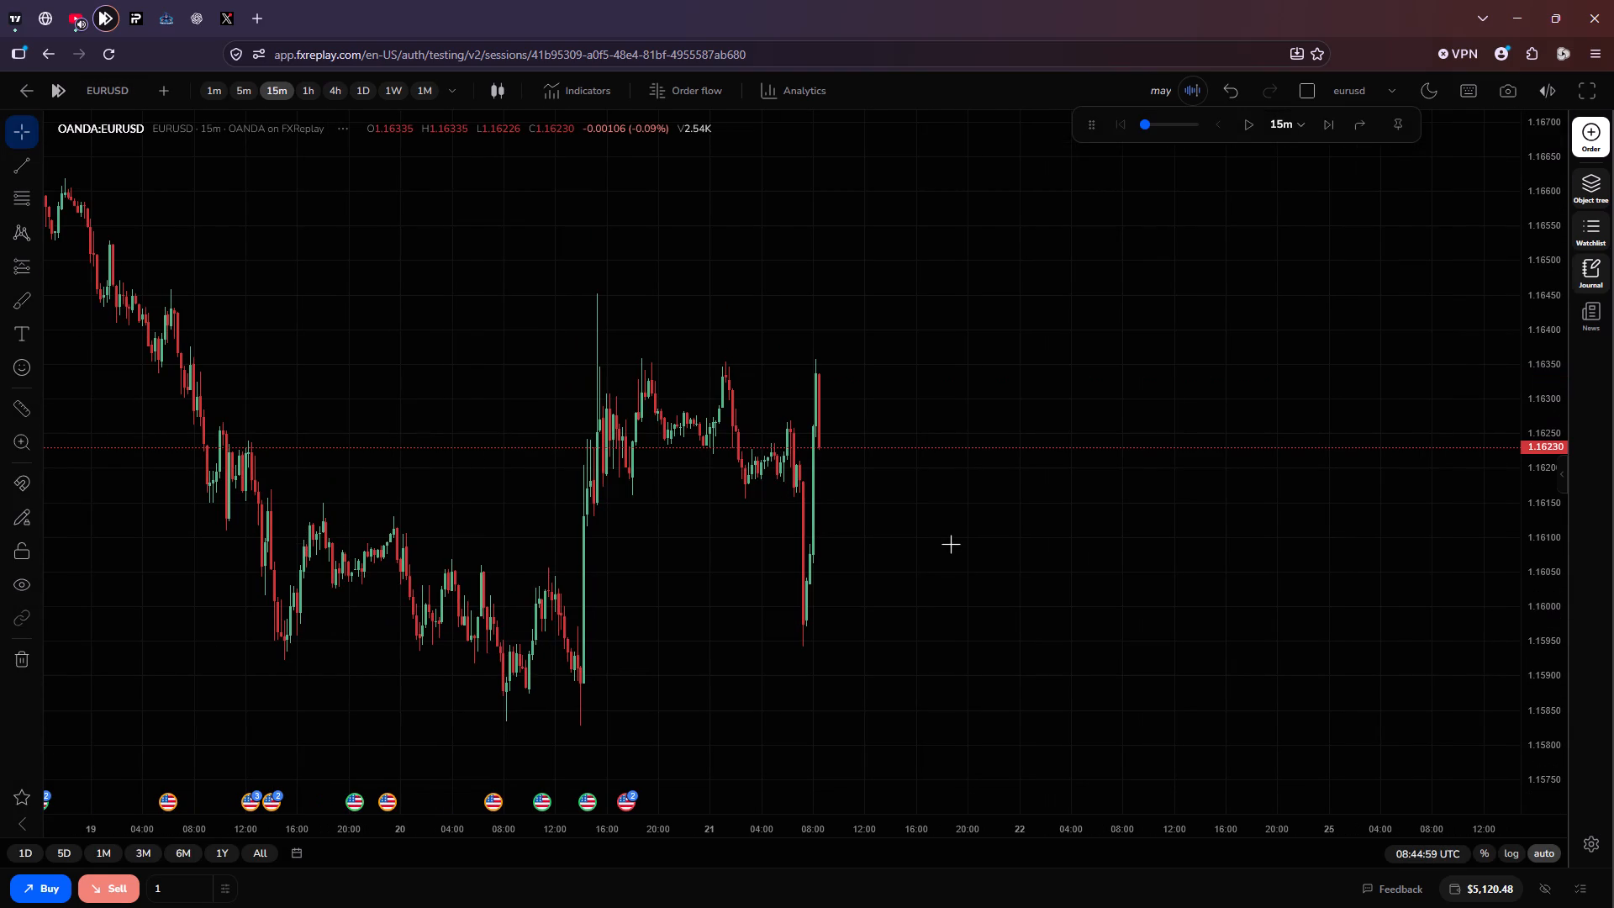
drag(951, 544, 956, 535)
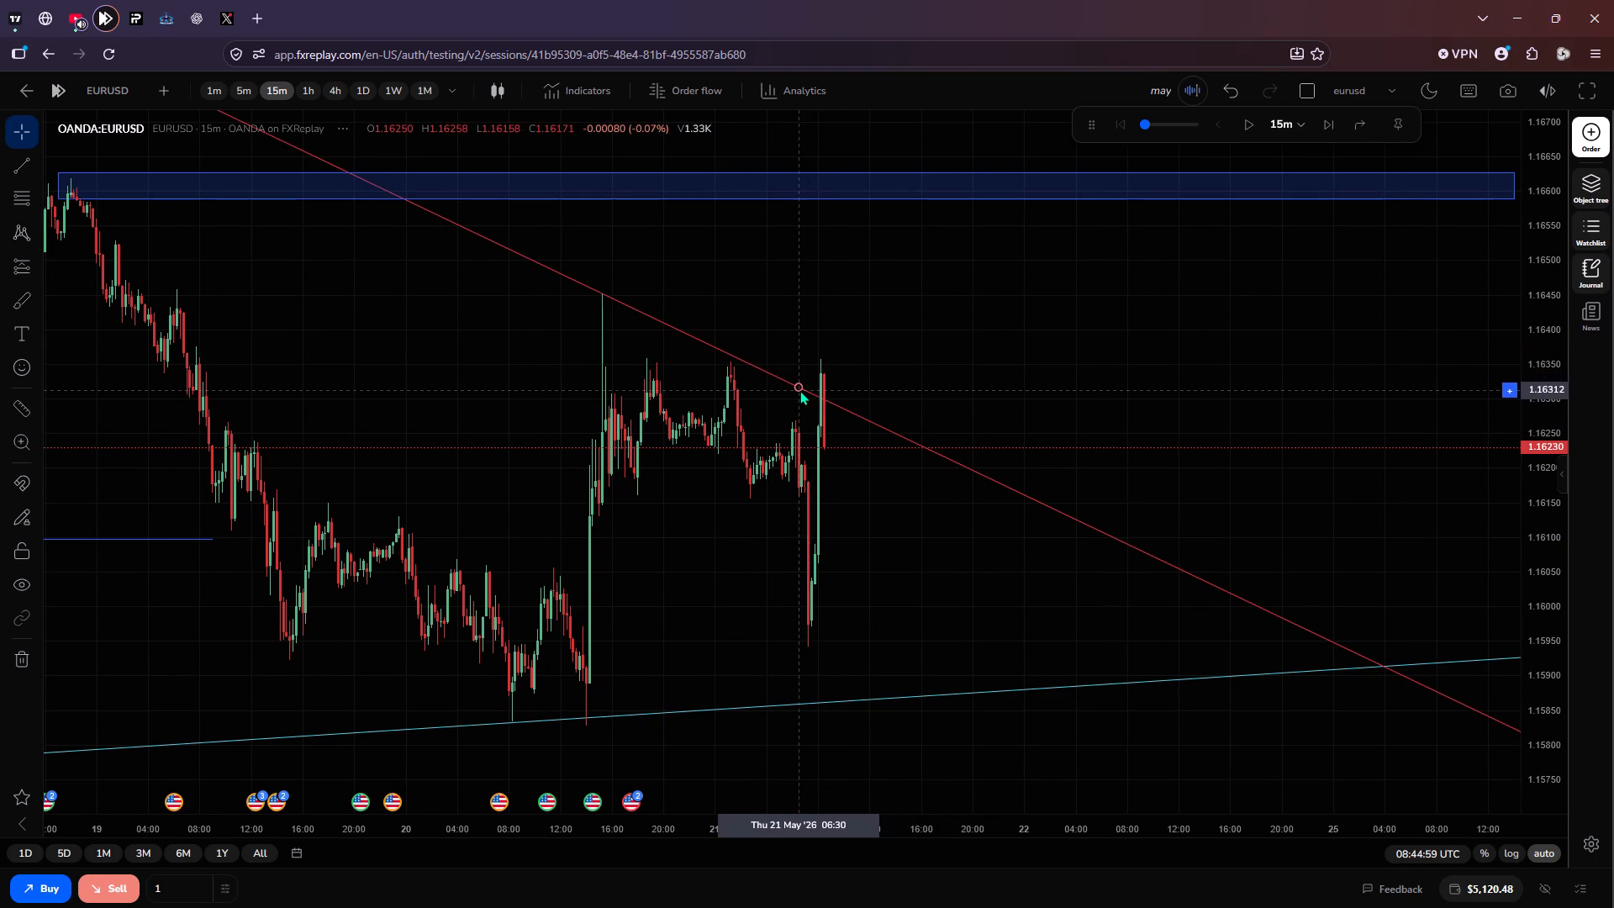
drag(794, 386, 877, 391)
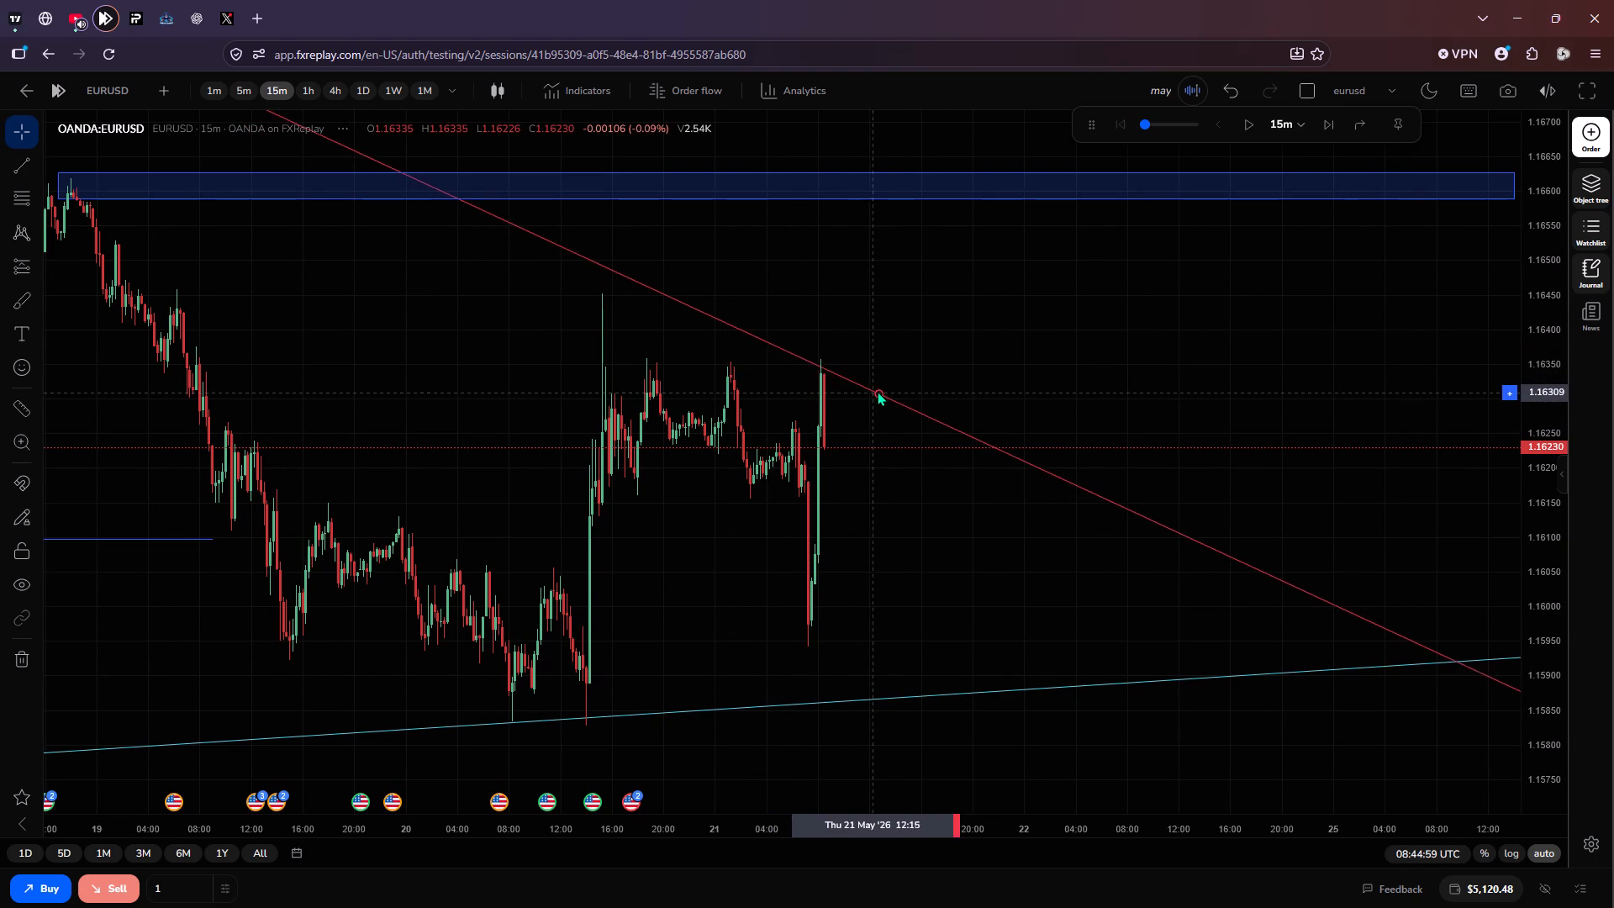
drag(877, 391, 884, 390)
click(894, 496)
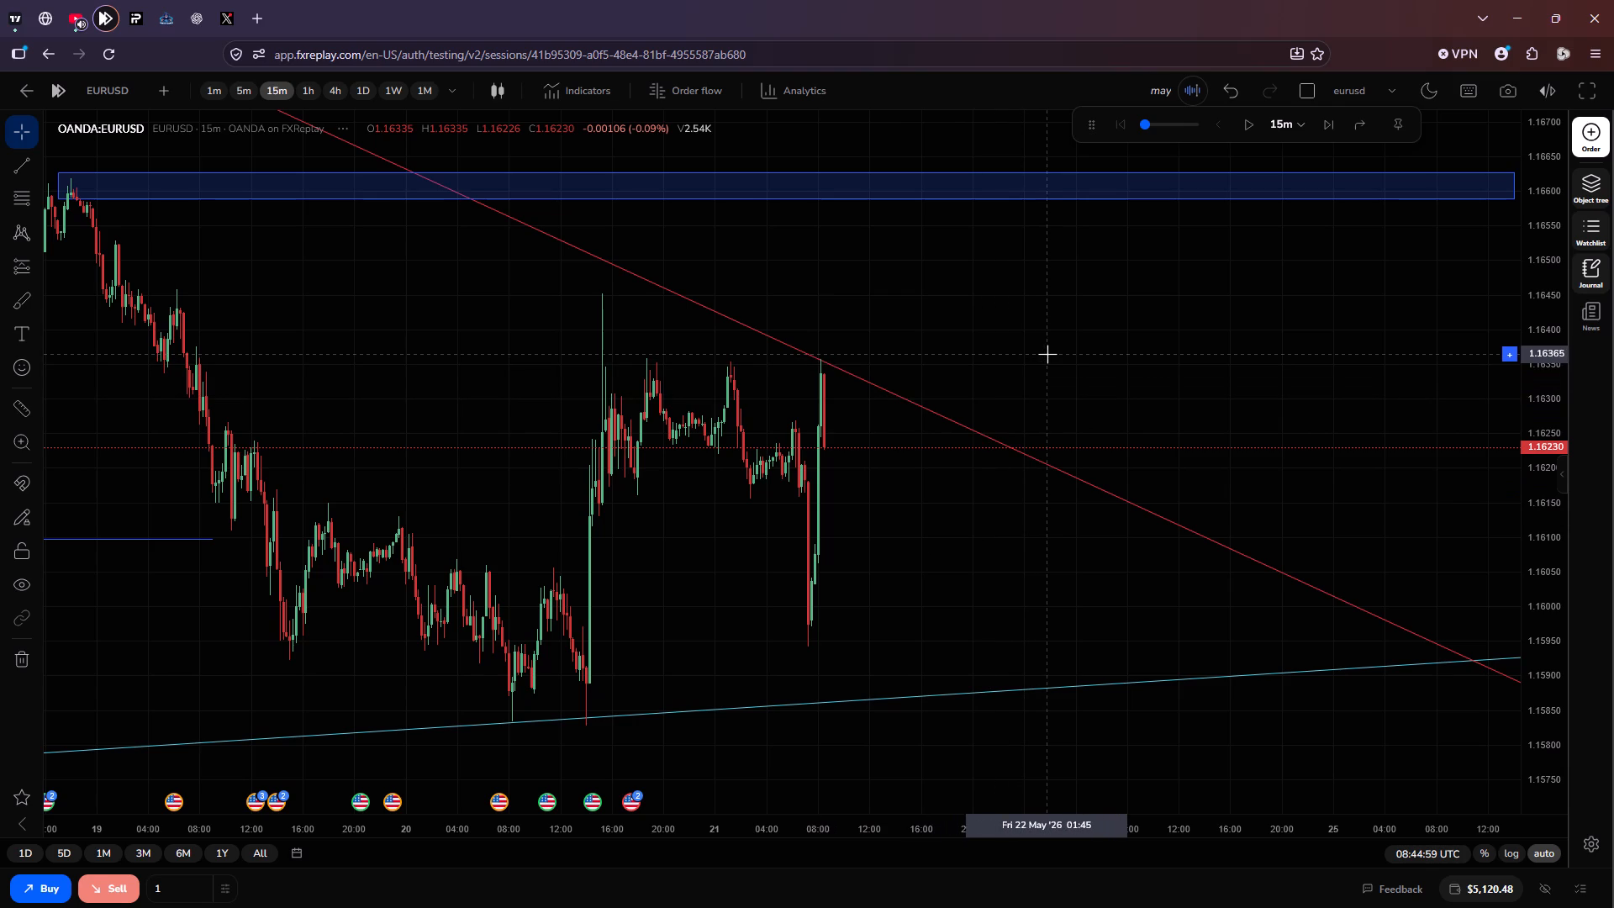
Draw a horizontal trendline on EURUSD at about 1.16362, from the 20 May 18:45 high to early 22 May.
click(26, 151)
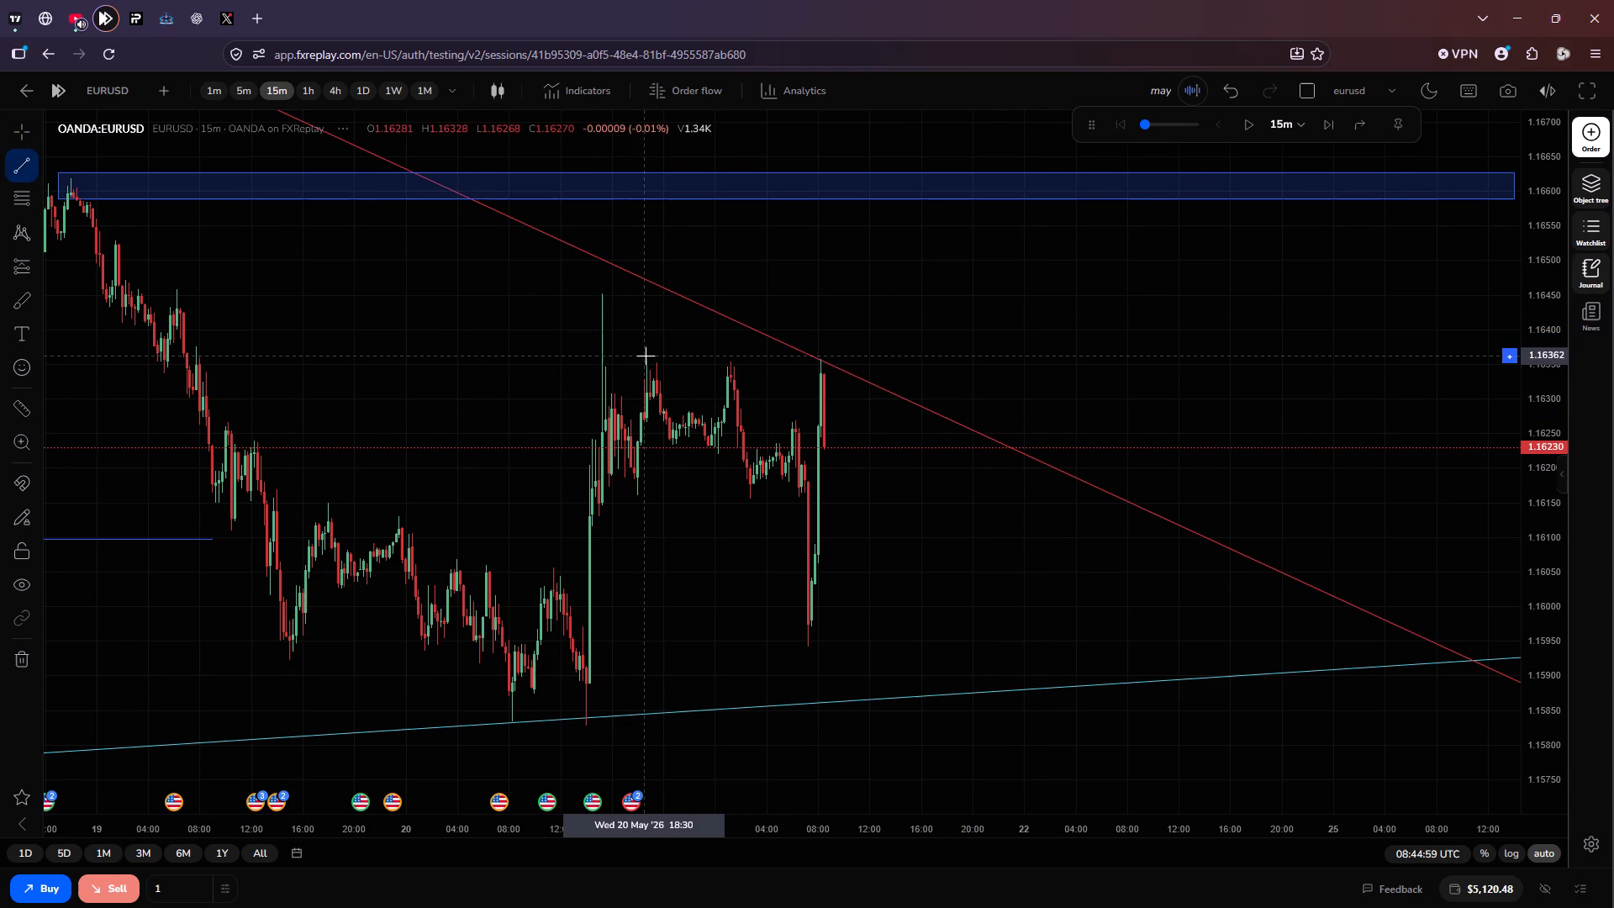
drag(646, 356, 1048, 289)
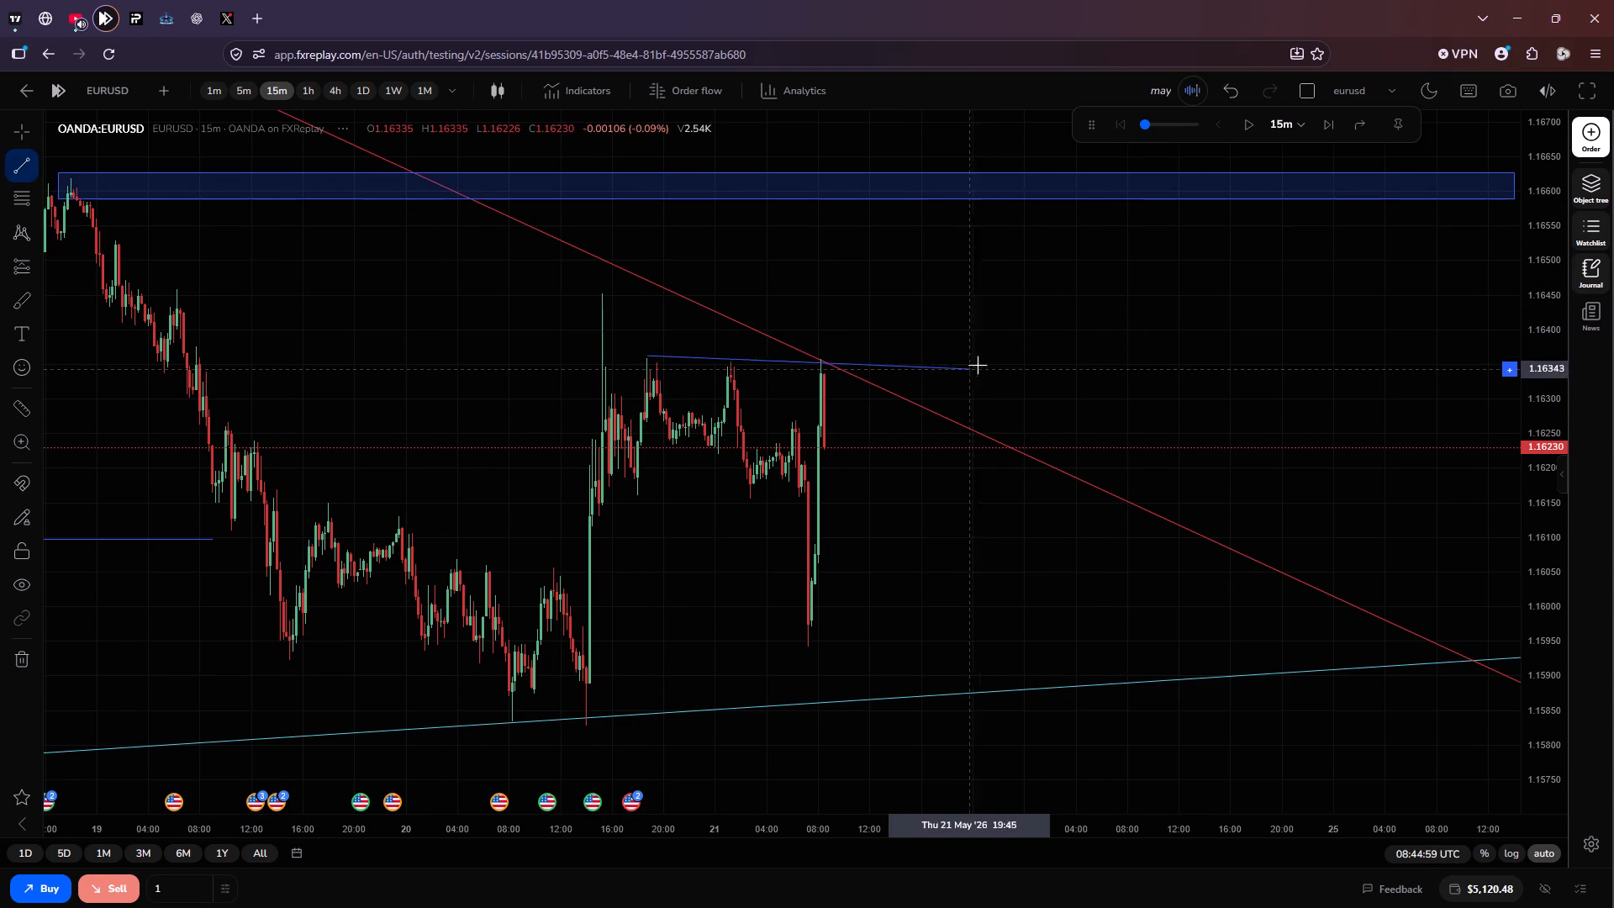
shift+click(1055, 339)
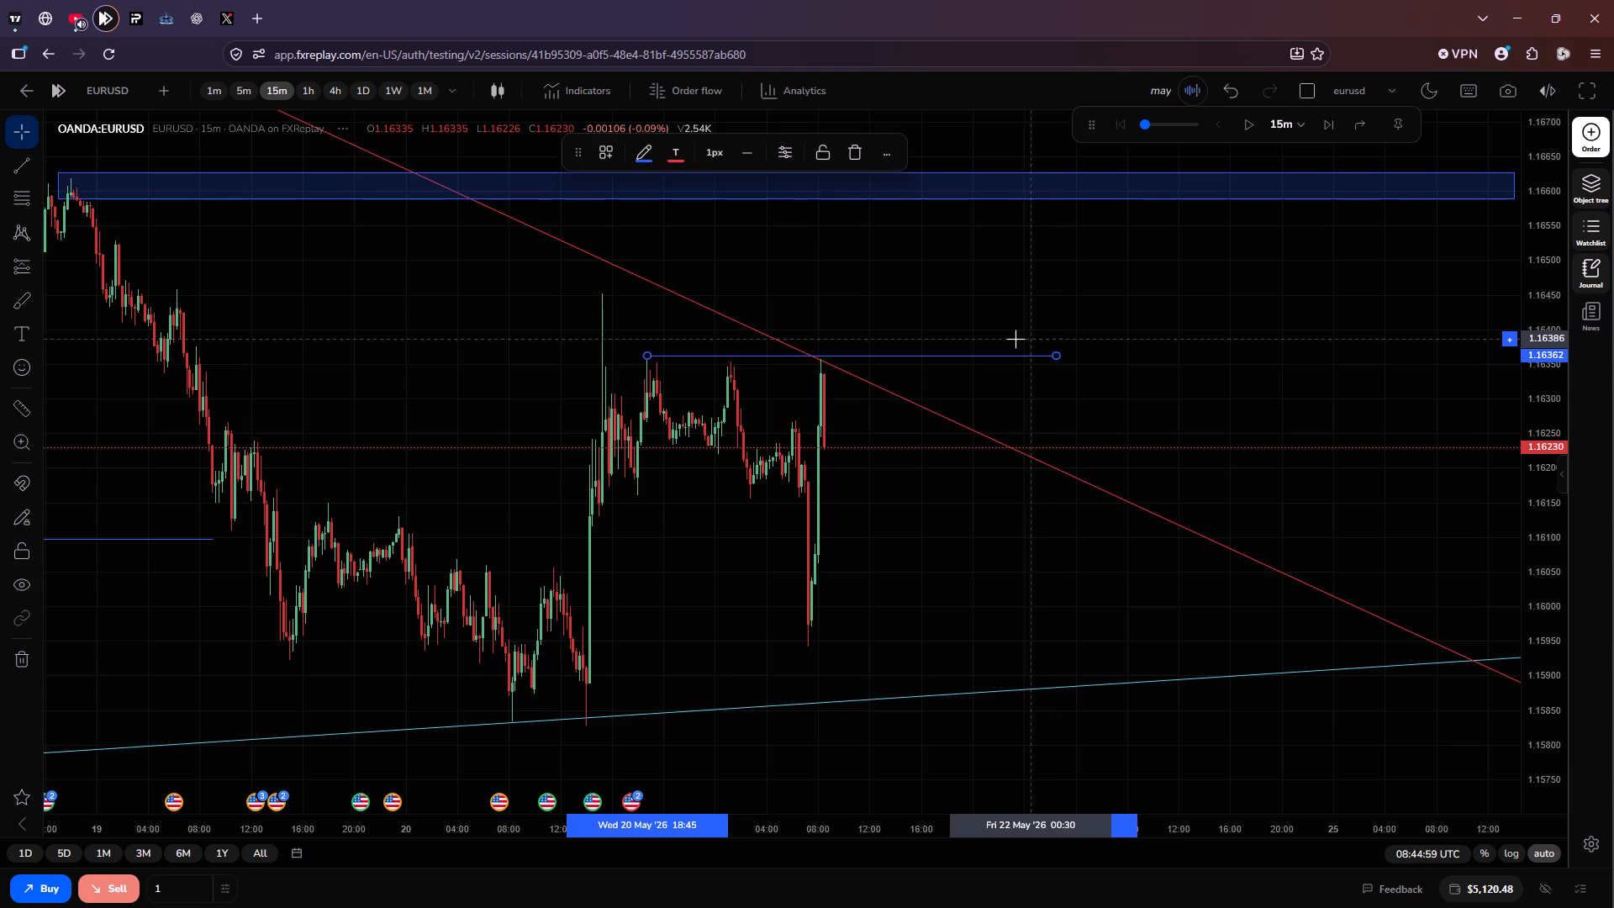
click(1015, 339)
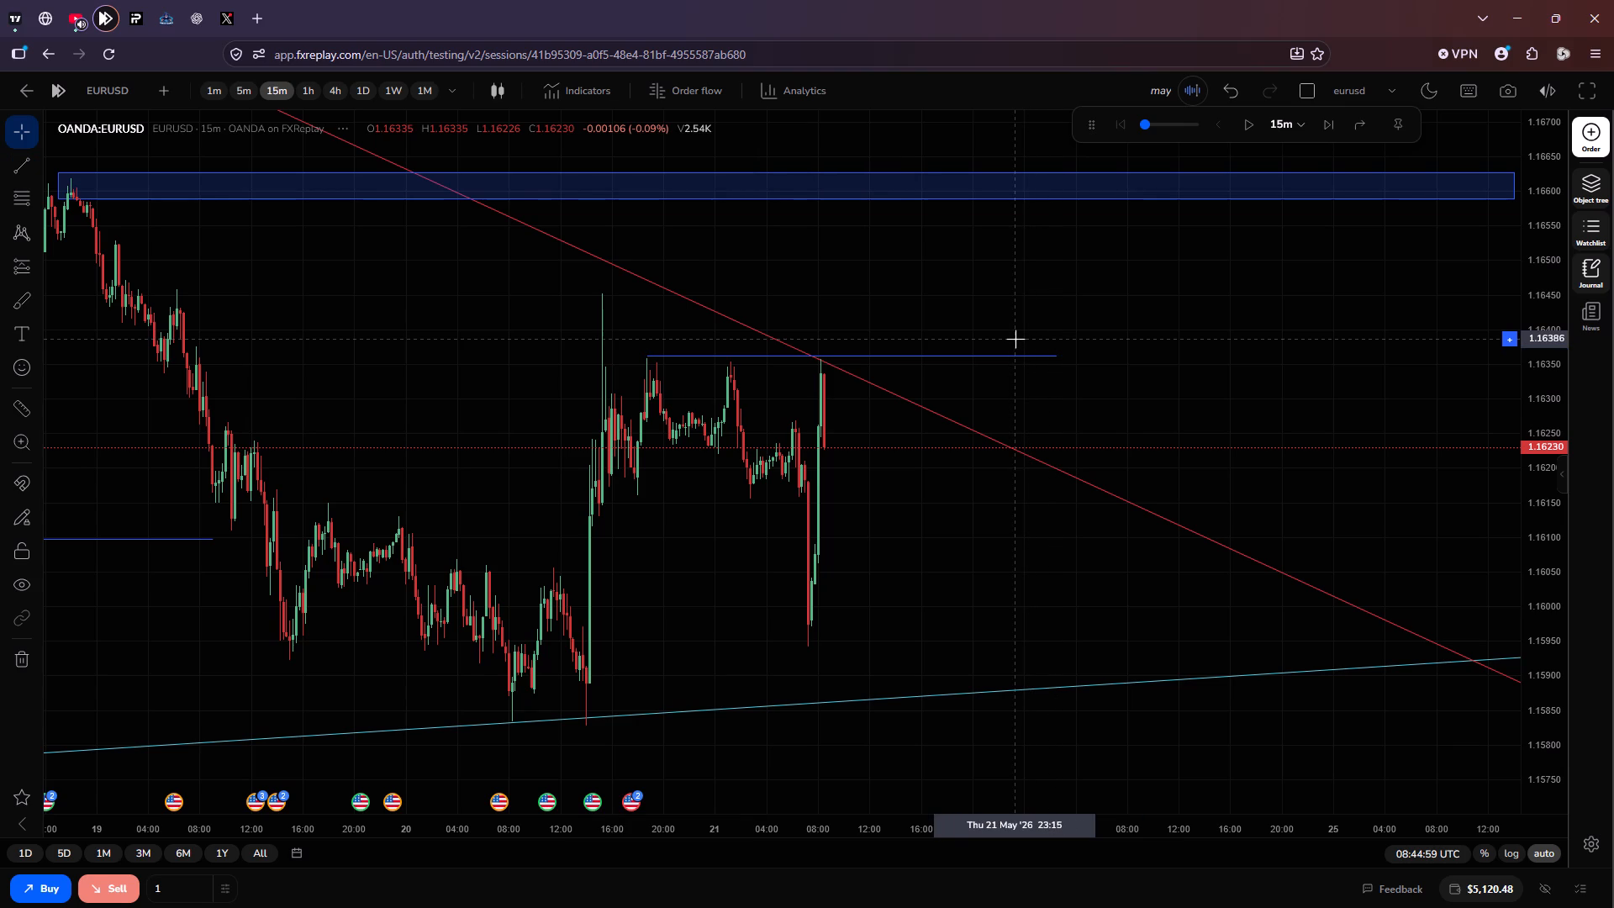
Play the EURUSD replay forward and pause it at 08:59:59 UTC on 21 May.
click(1257, 133)
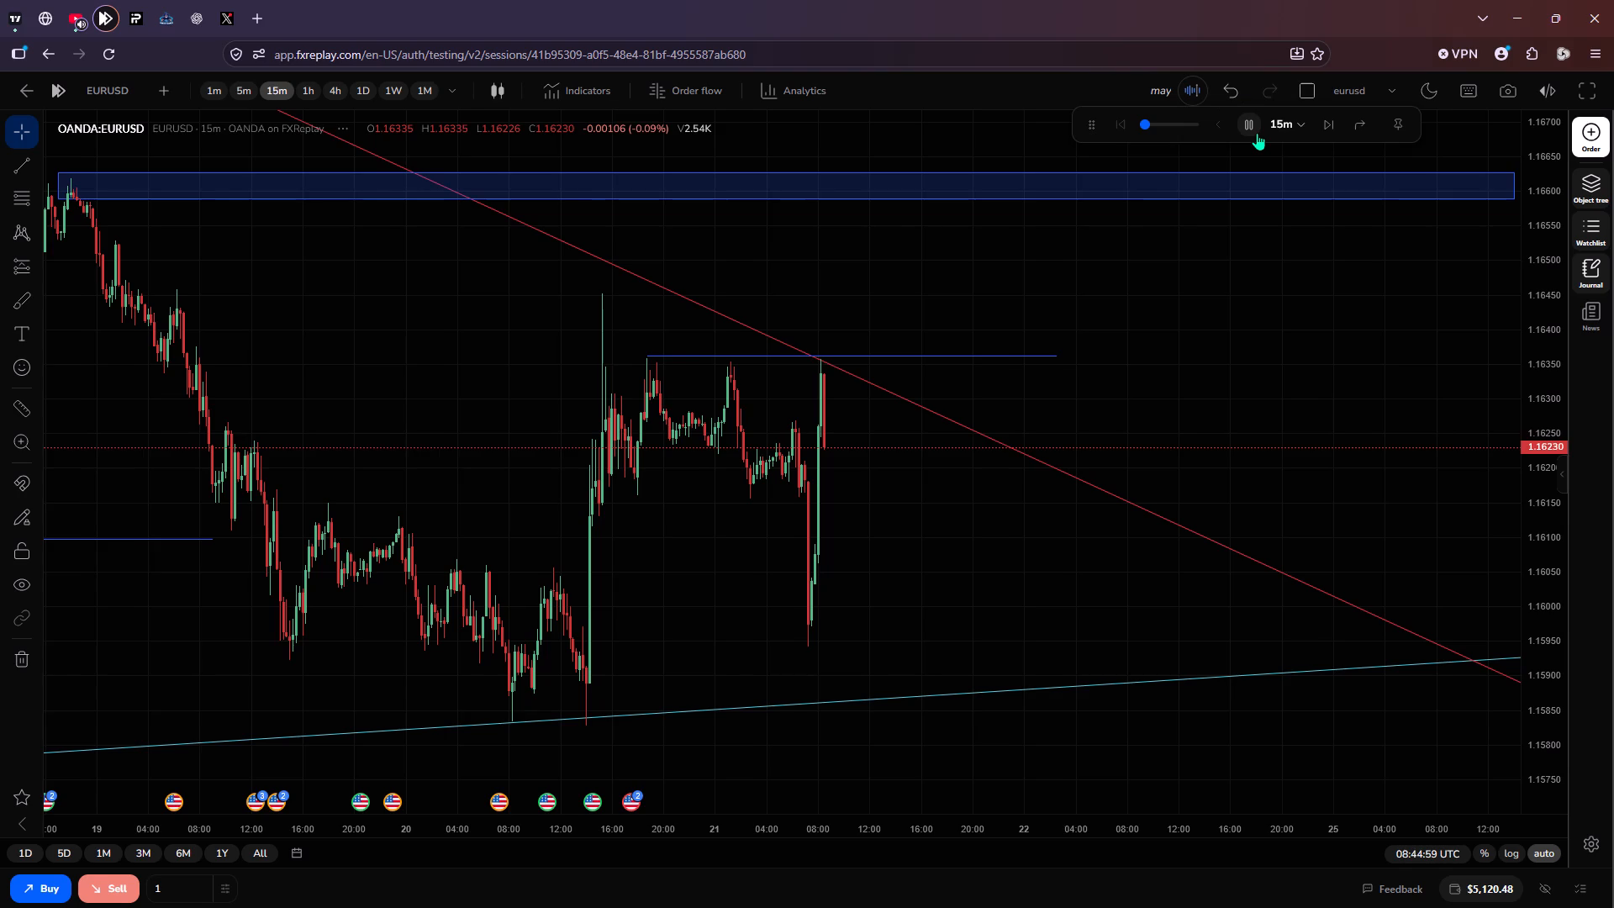
click(1257, 133)
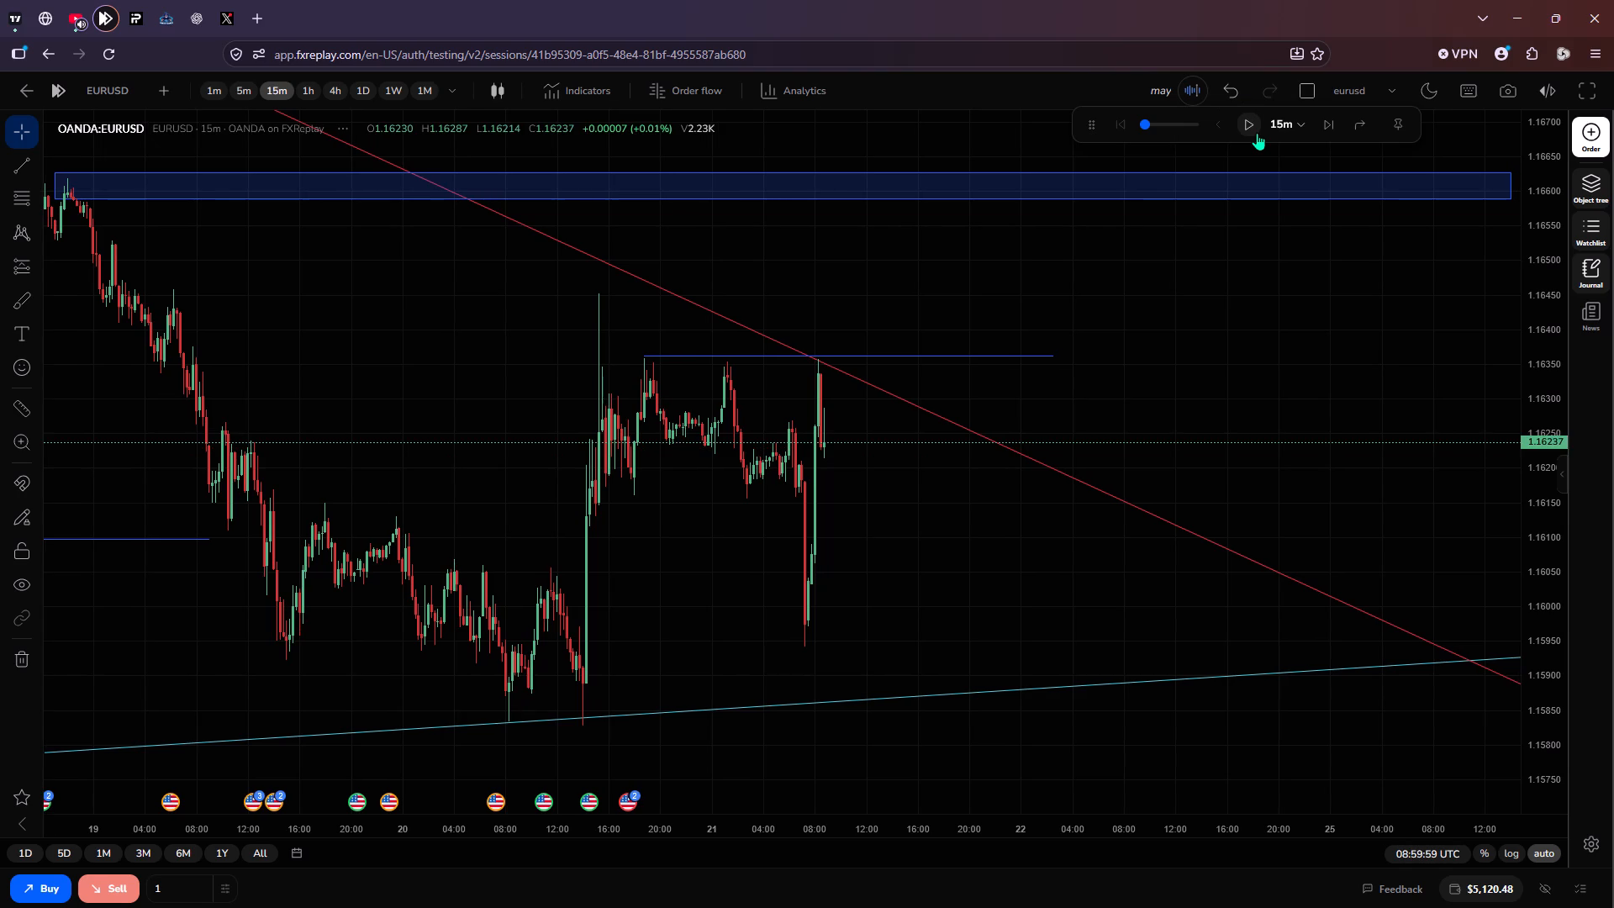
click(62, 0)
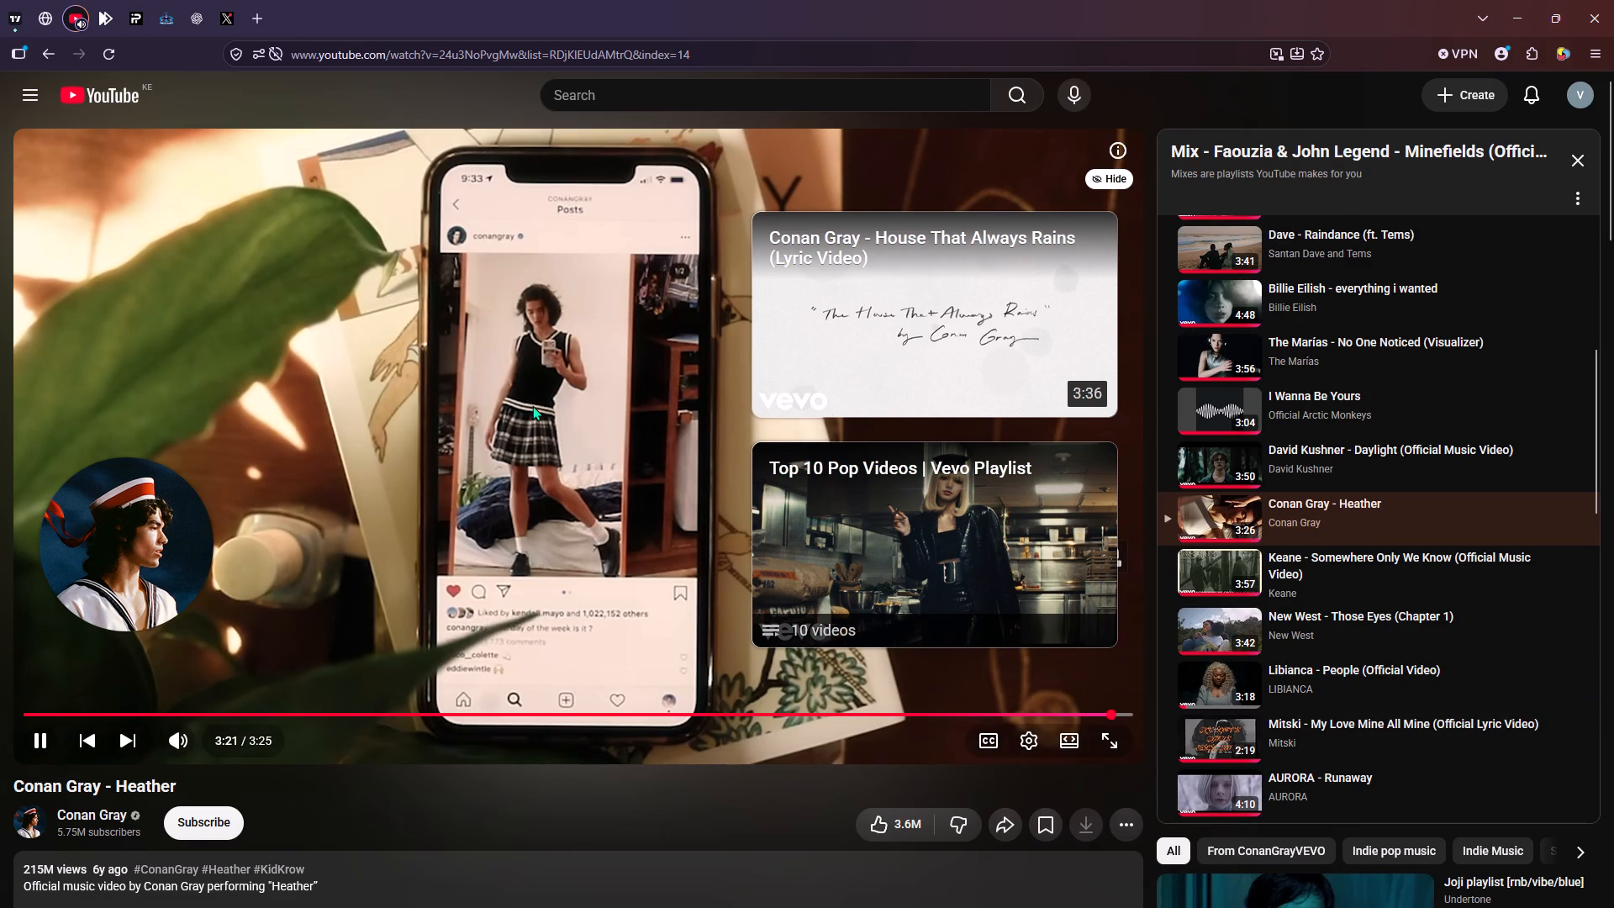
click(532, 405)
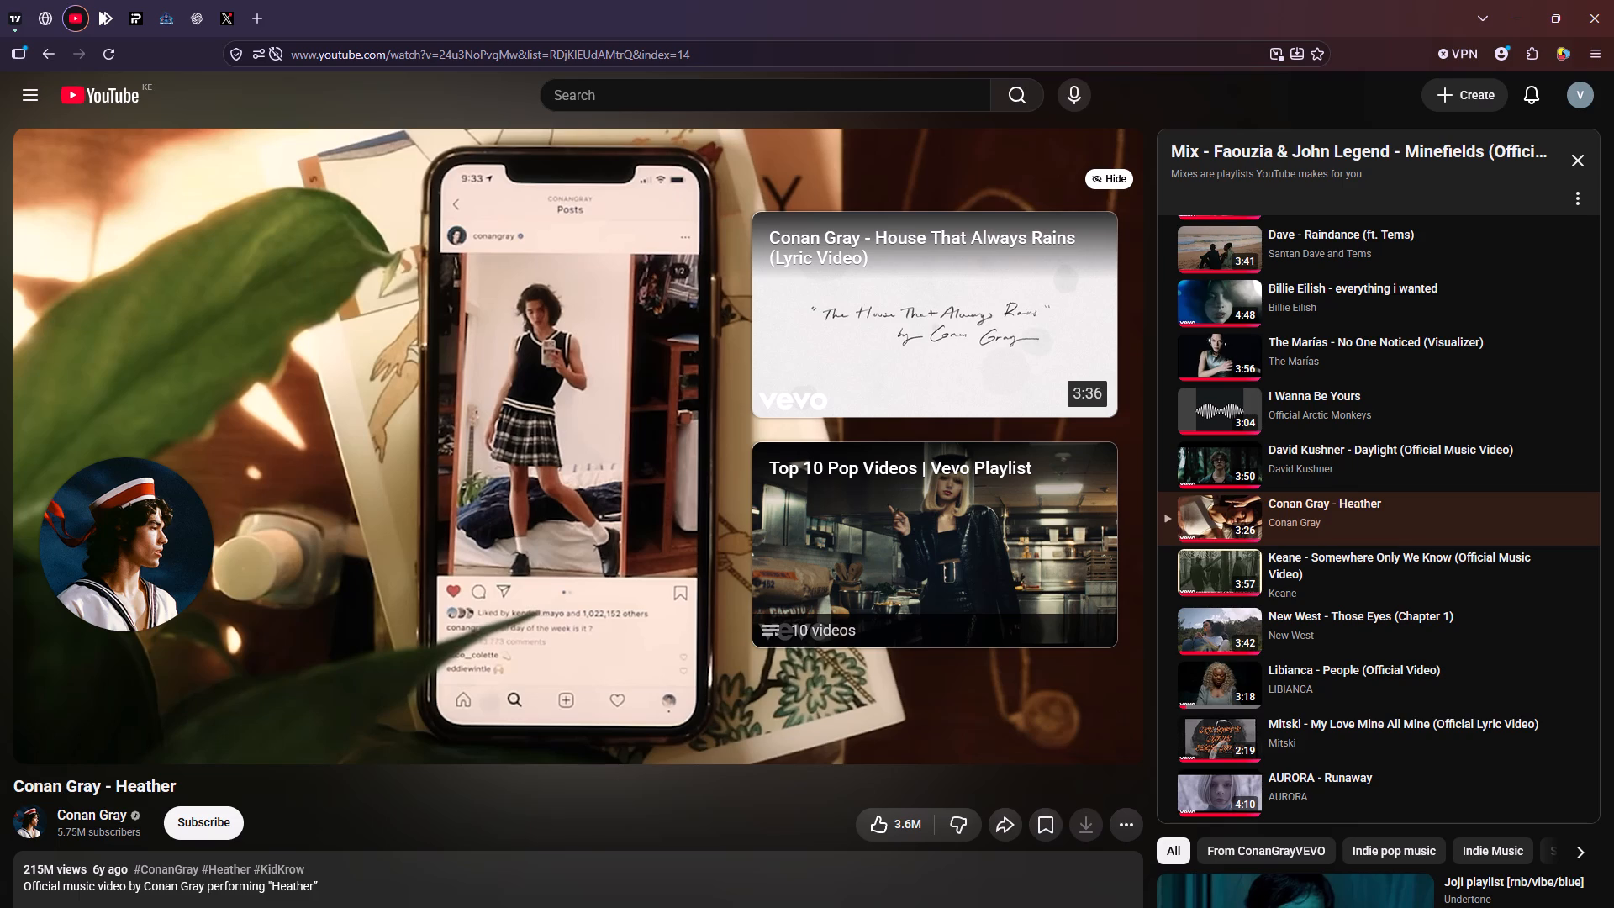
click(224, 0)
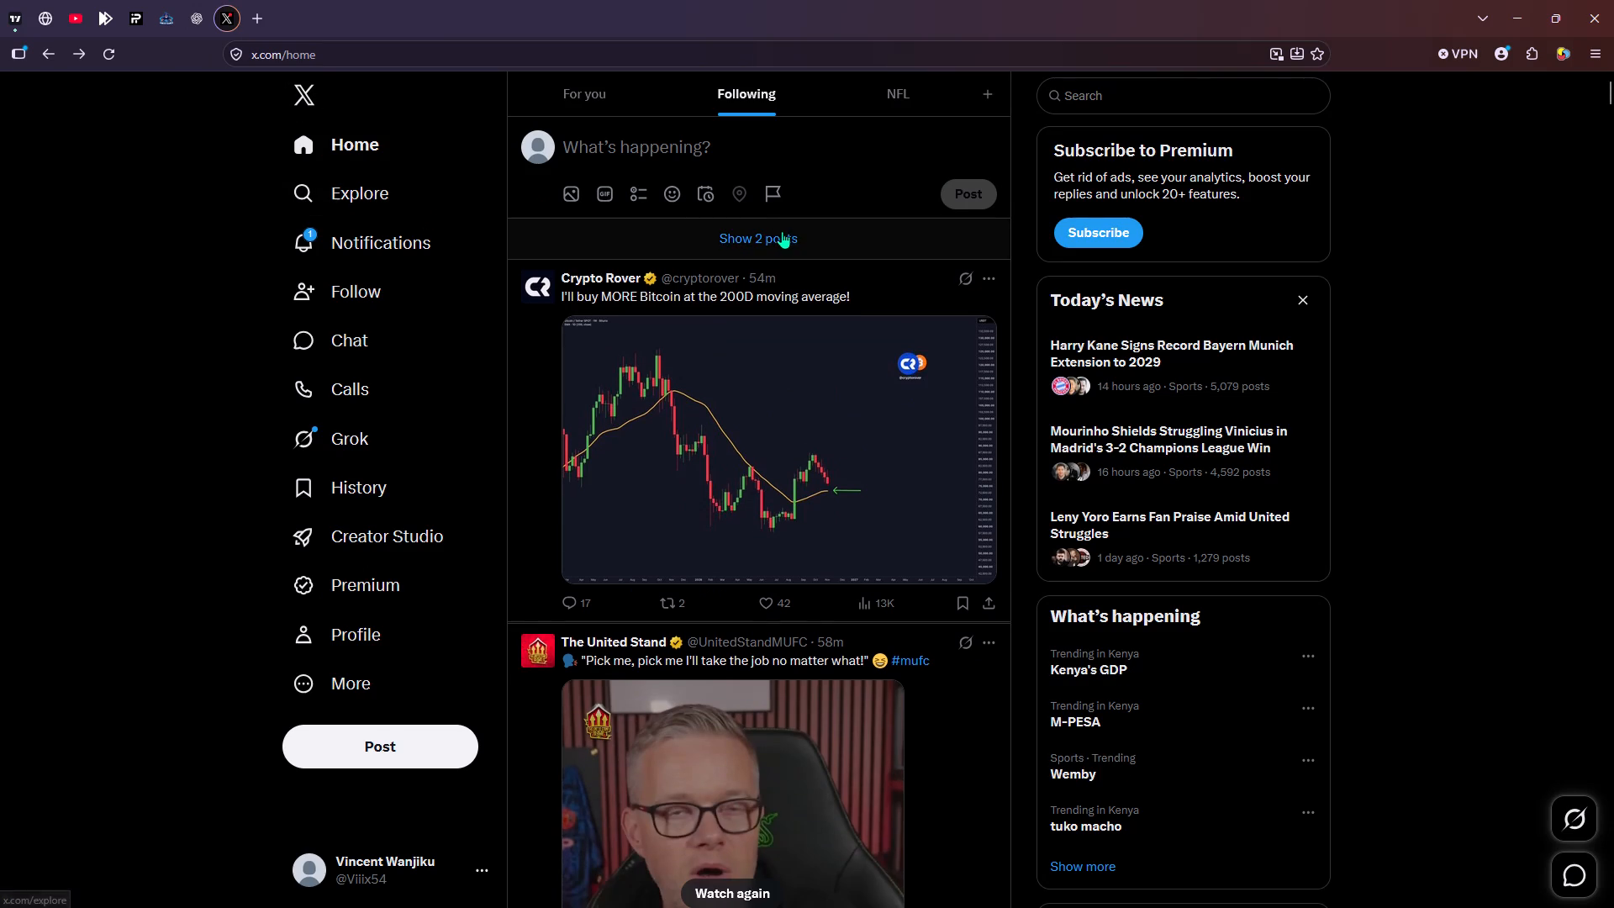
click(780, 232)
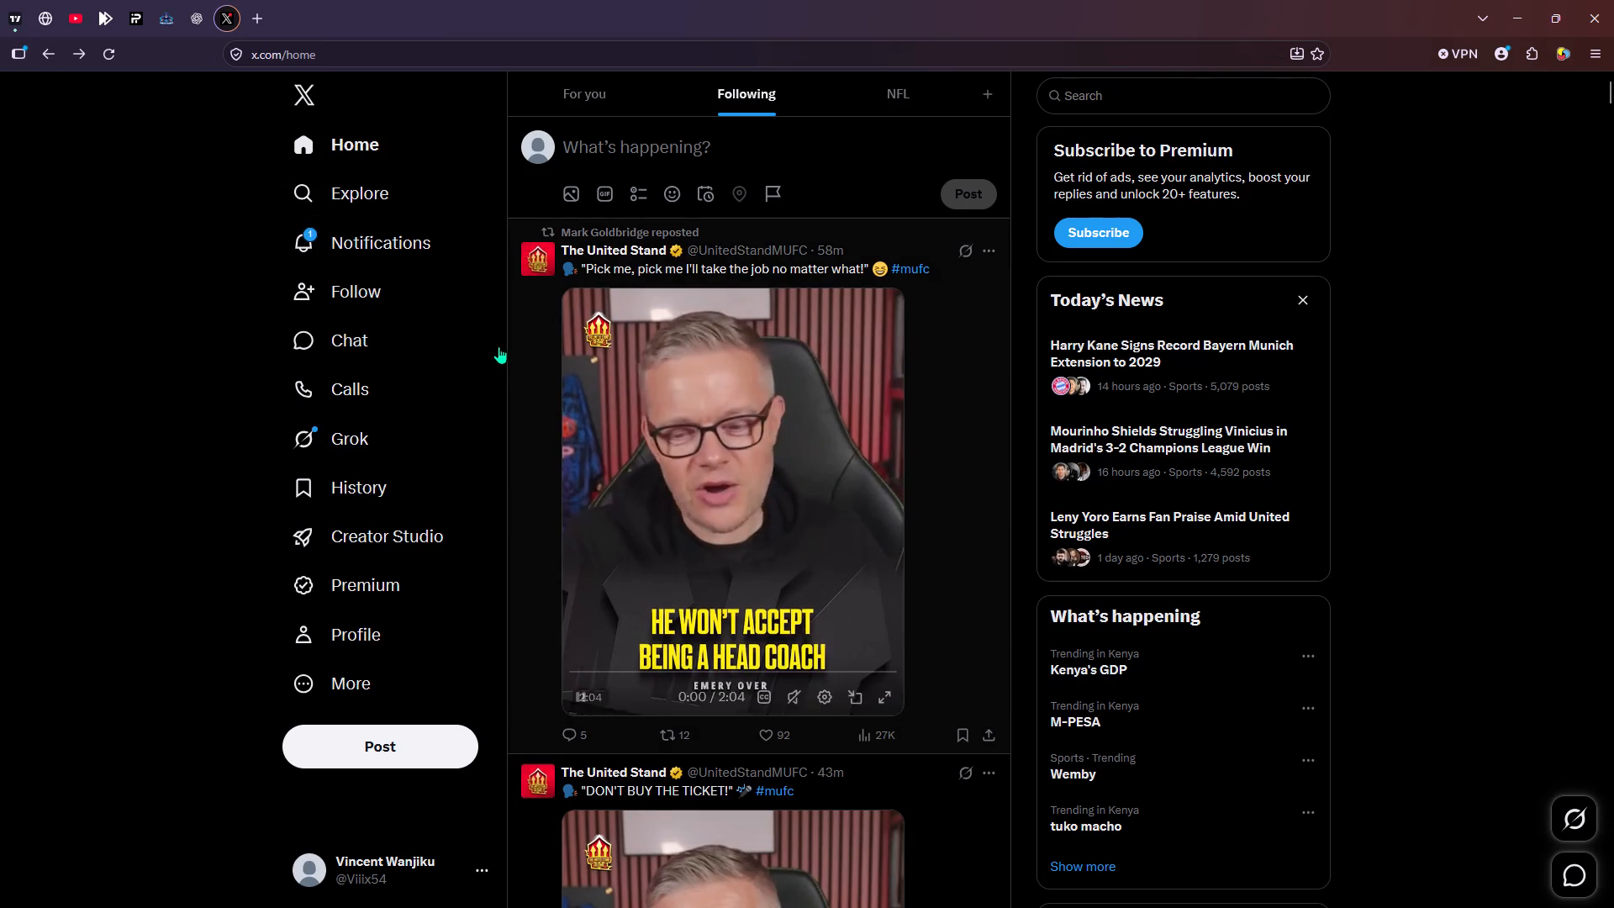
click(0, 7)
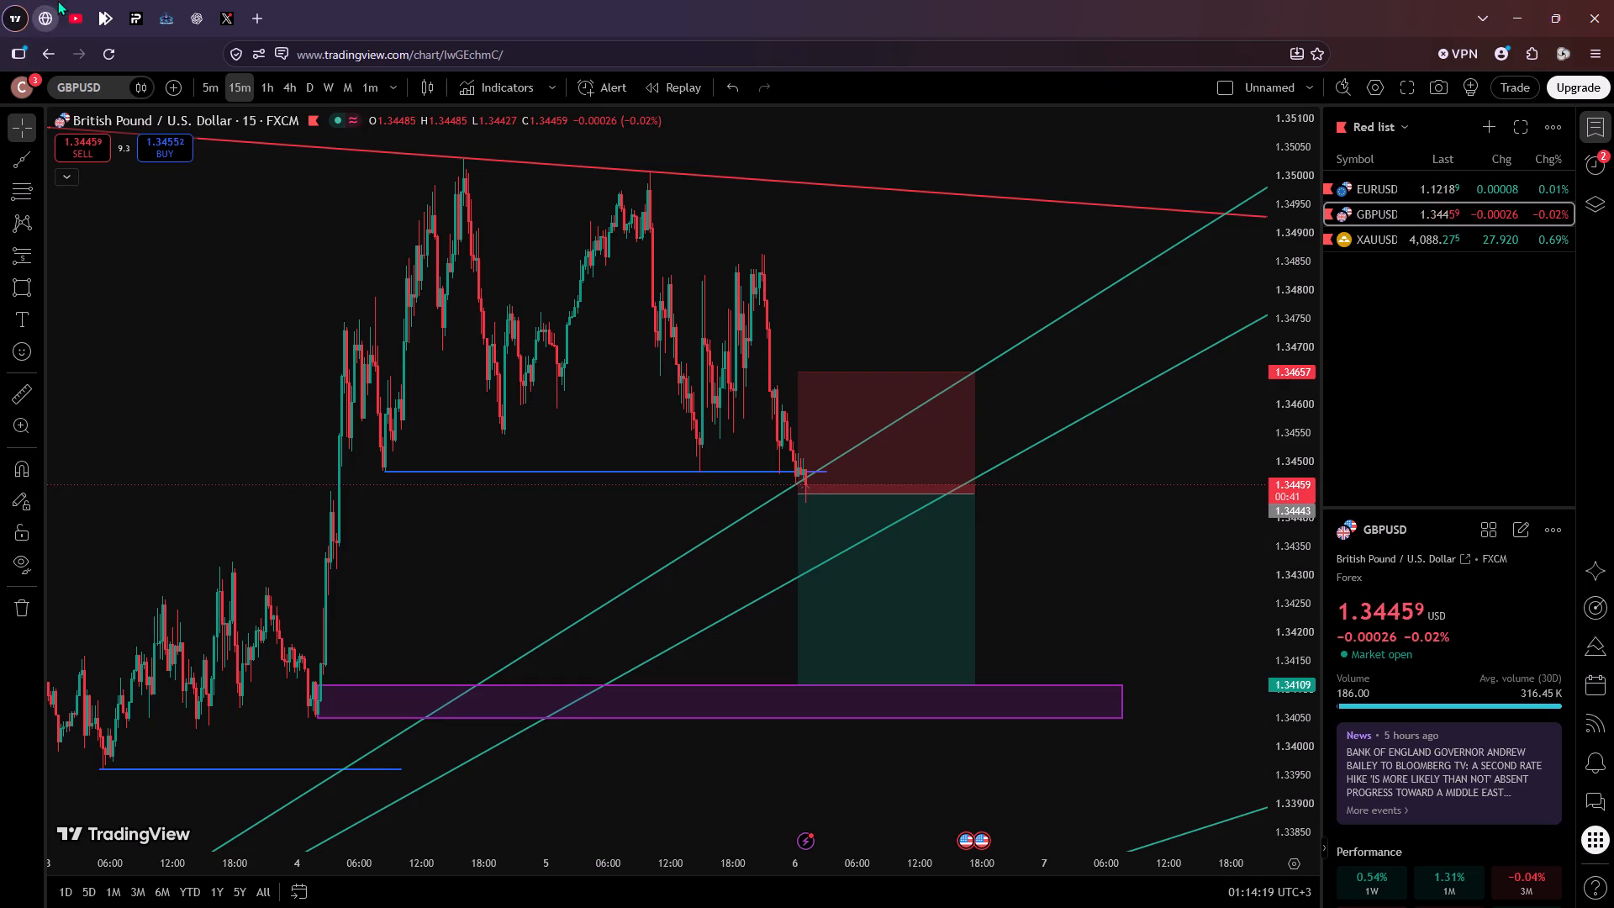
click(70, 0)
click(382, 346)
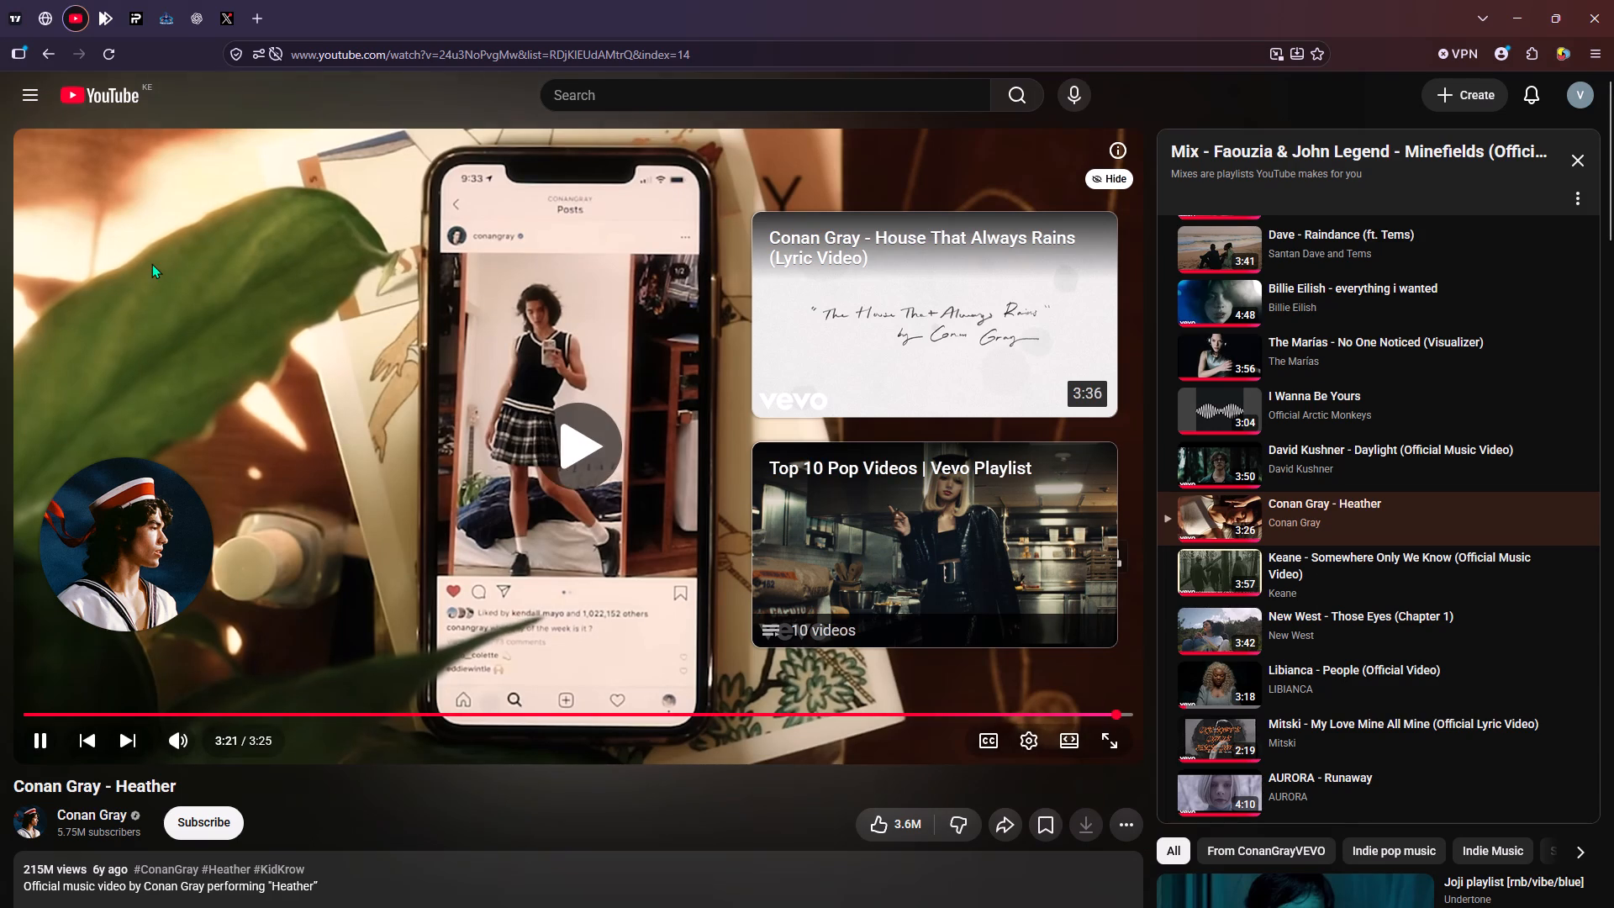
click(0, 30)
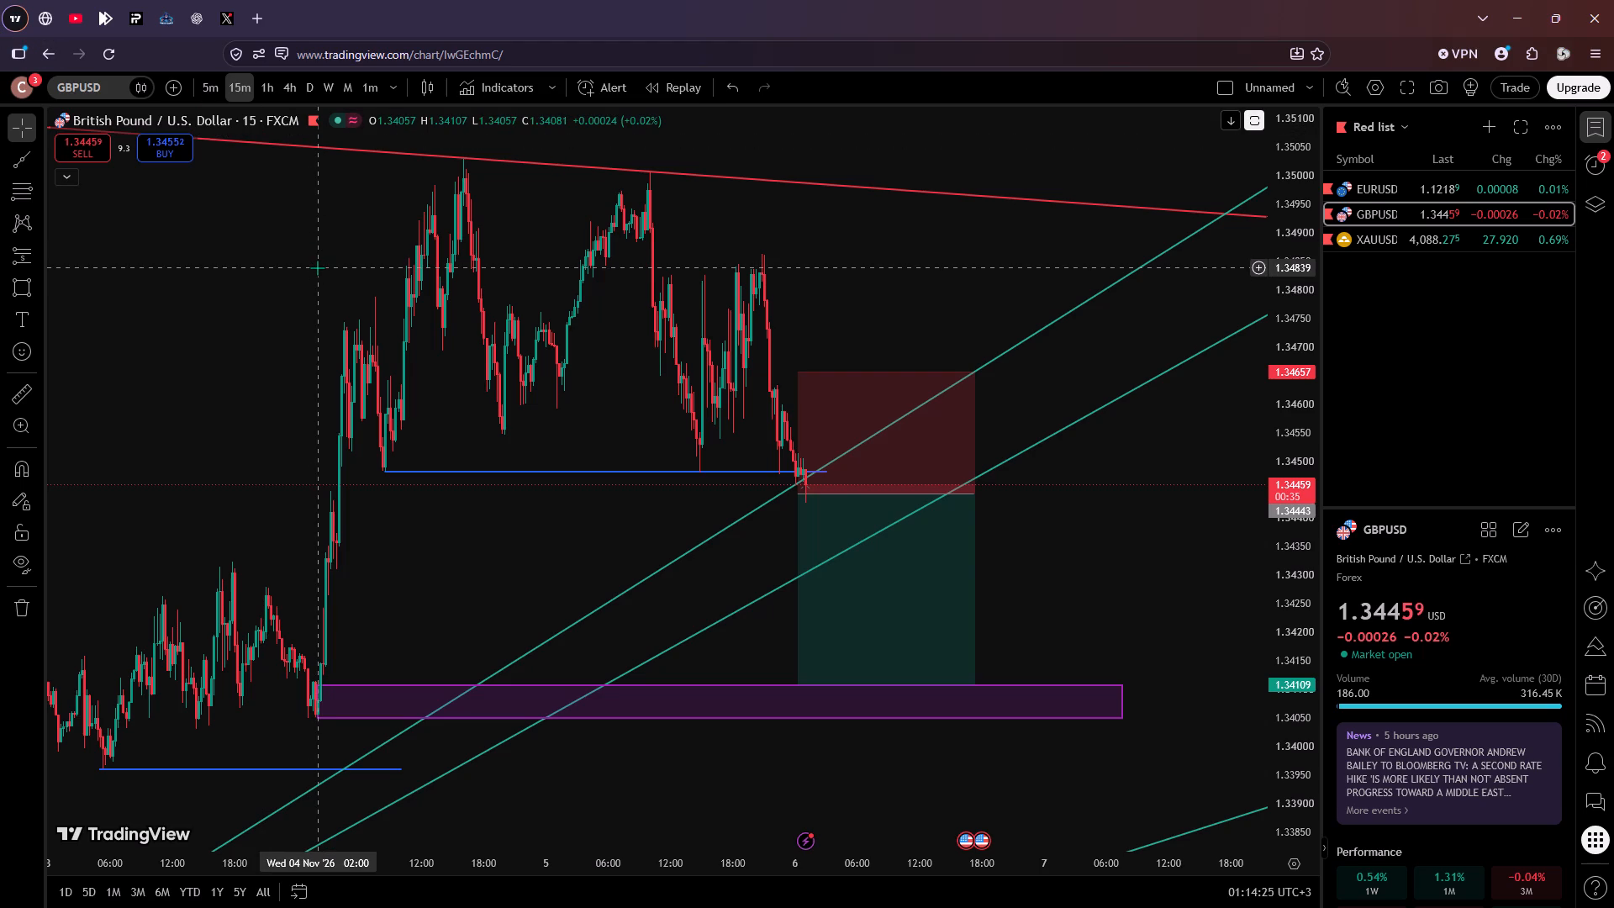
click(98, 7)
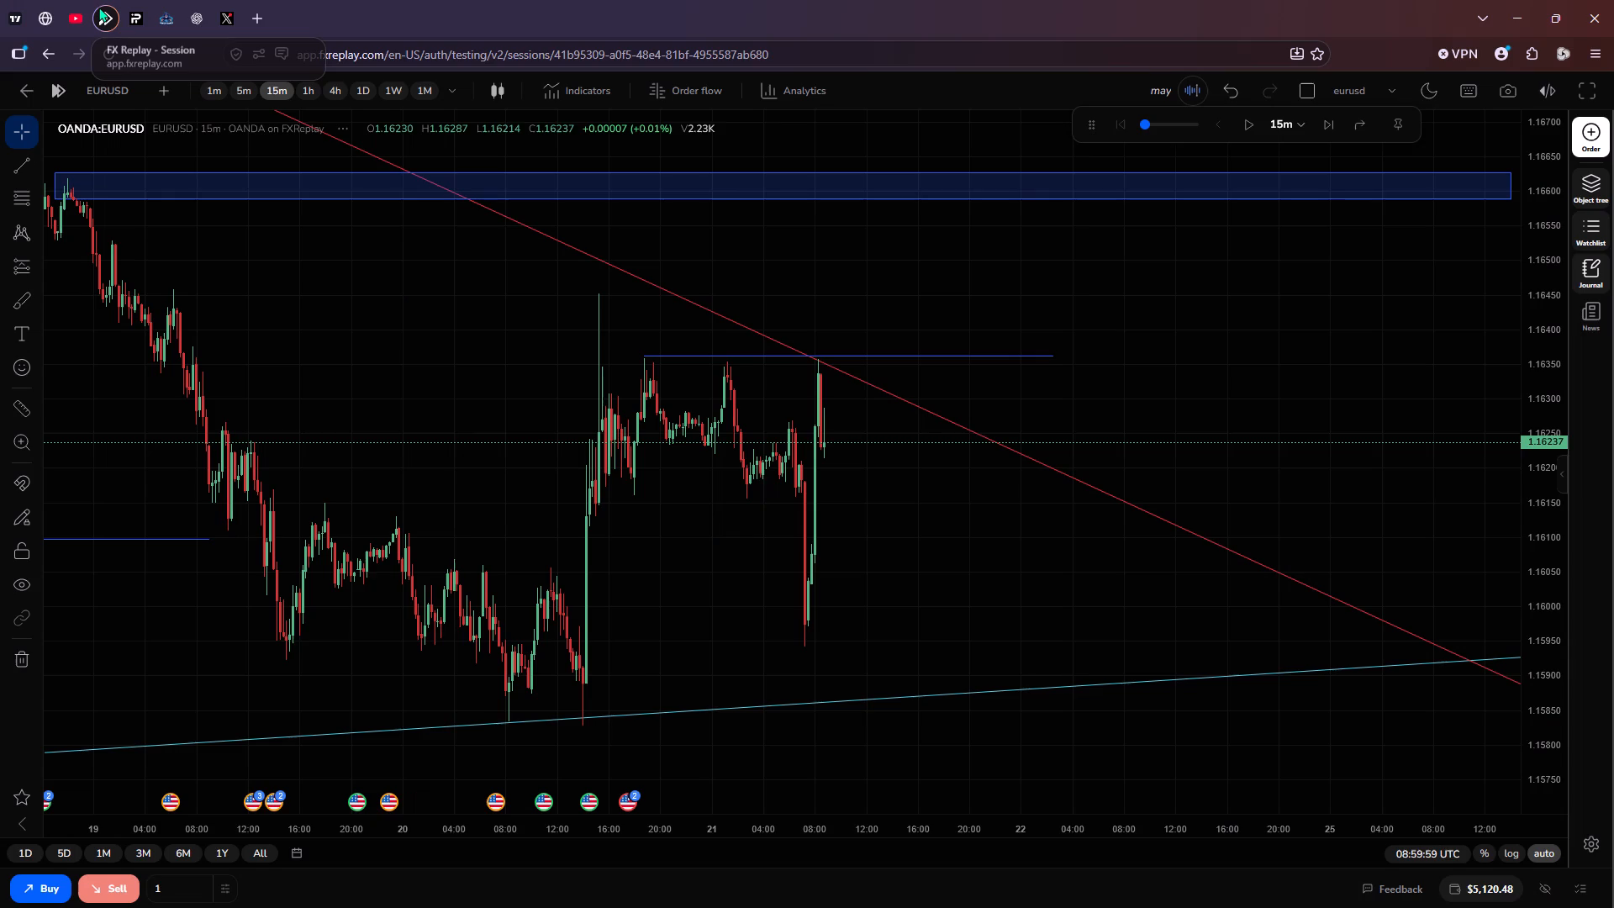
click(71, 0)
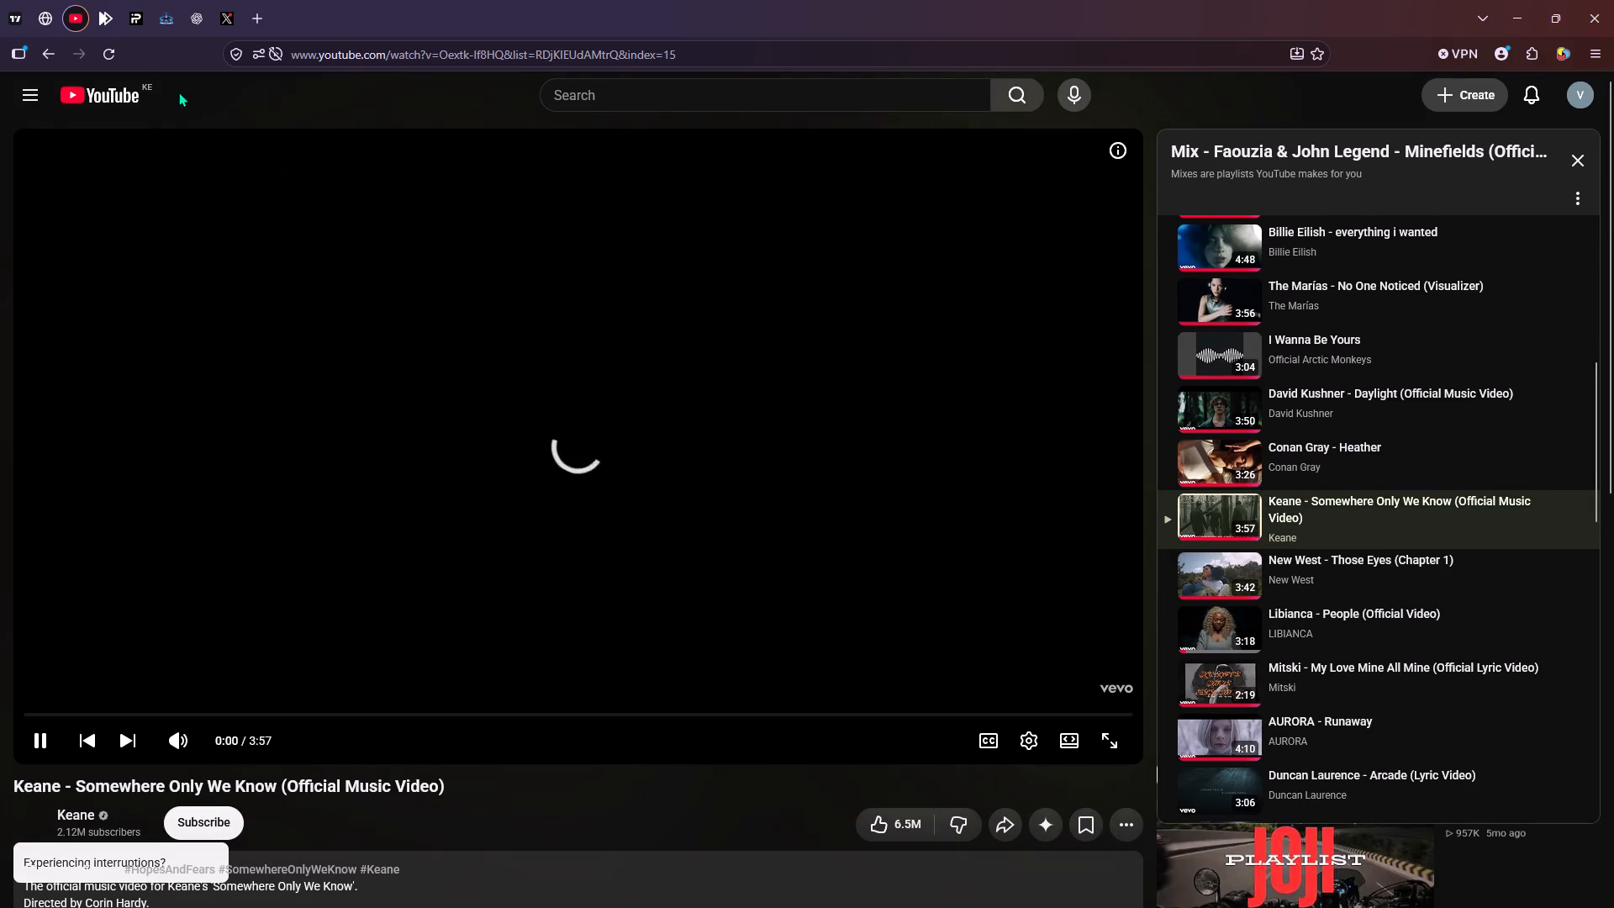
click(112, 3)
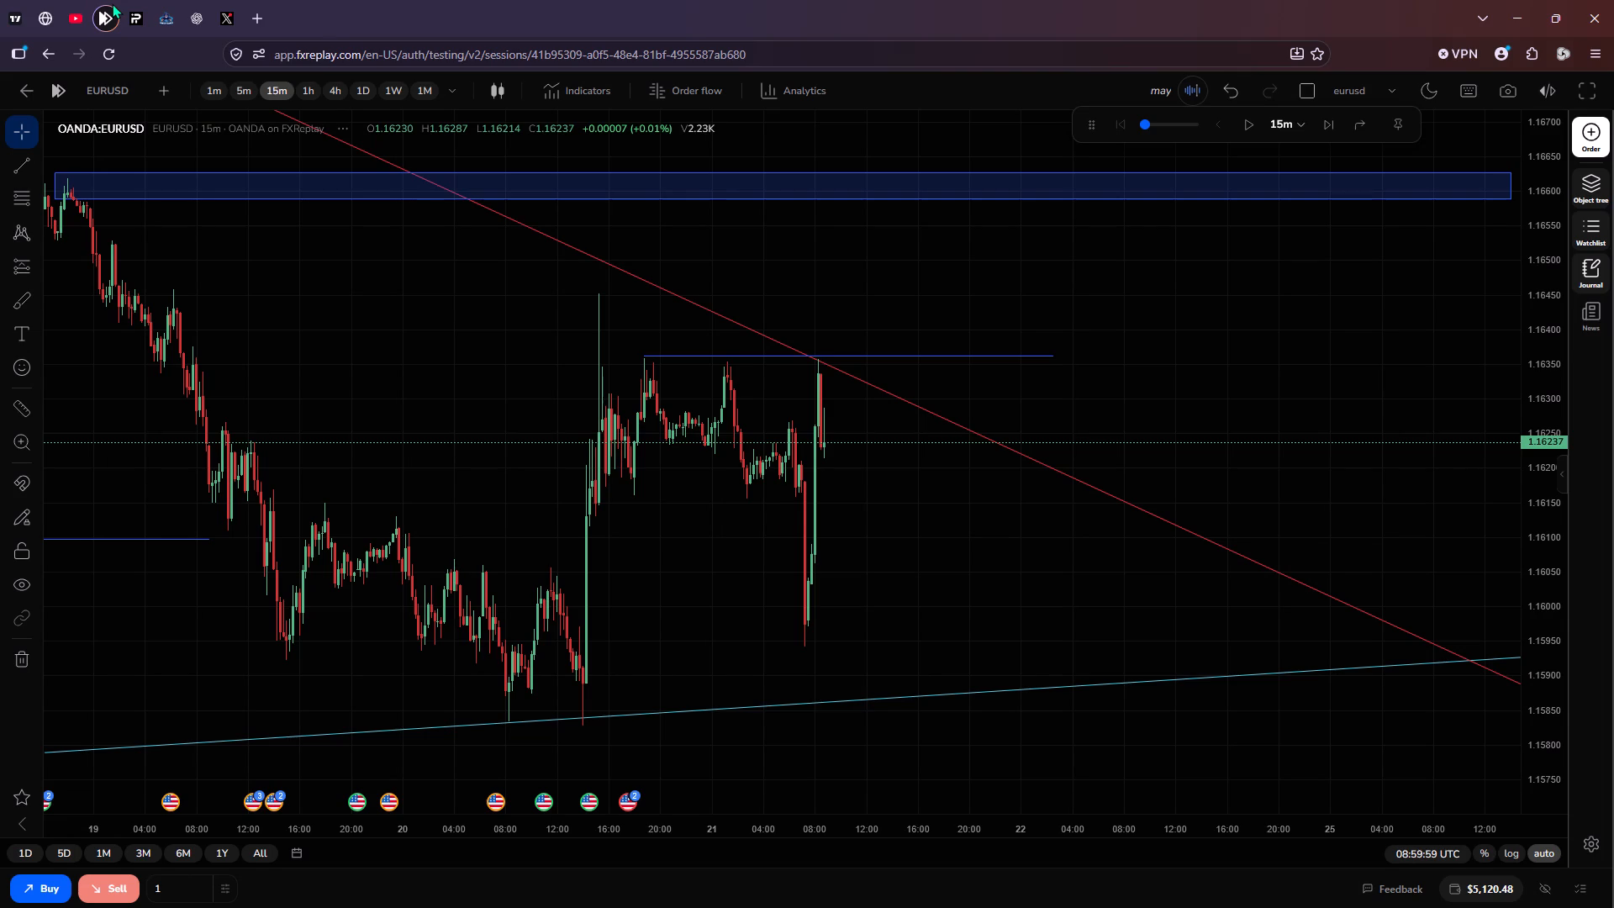
Play the EURUSD replay forward and pause it at 11:44:59 UTC on 21 May.
click(1246, 130)
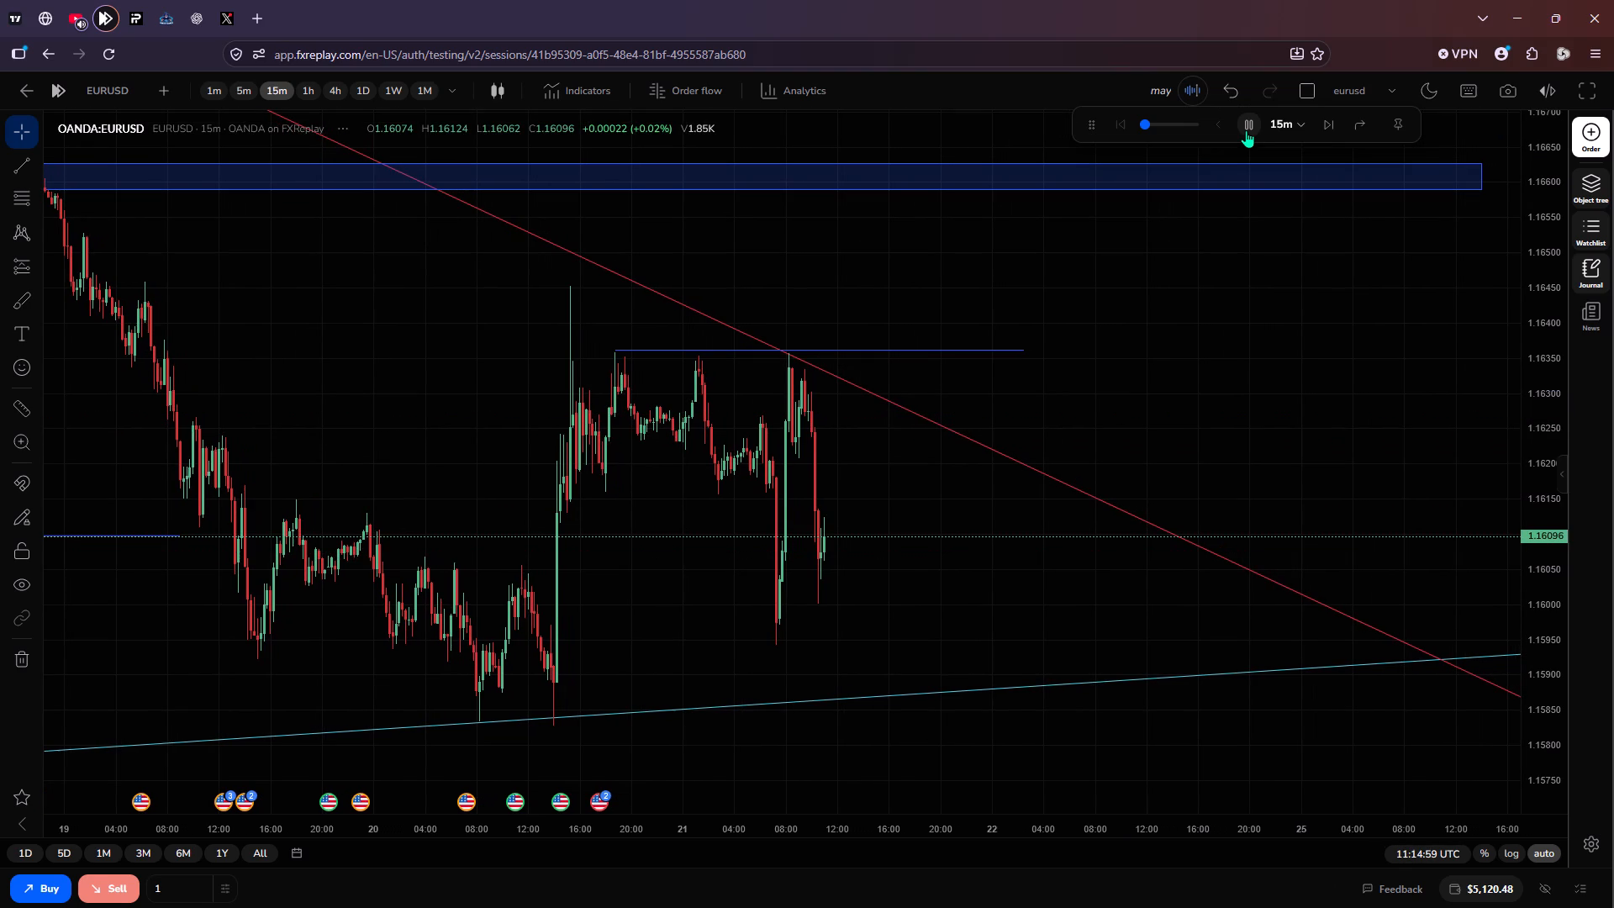
click(1246, 130)
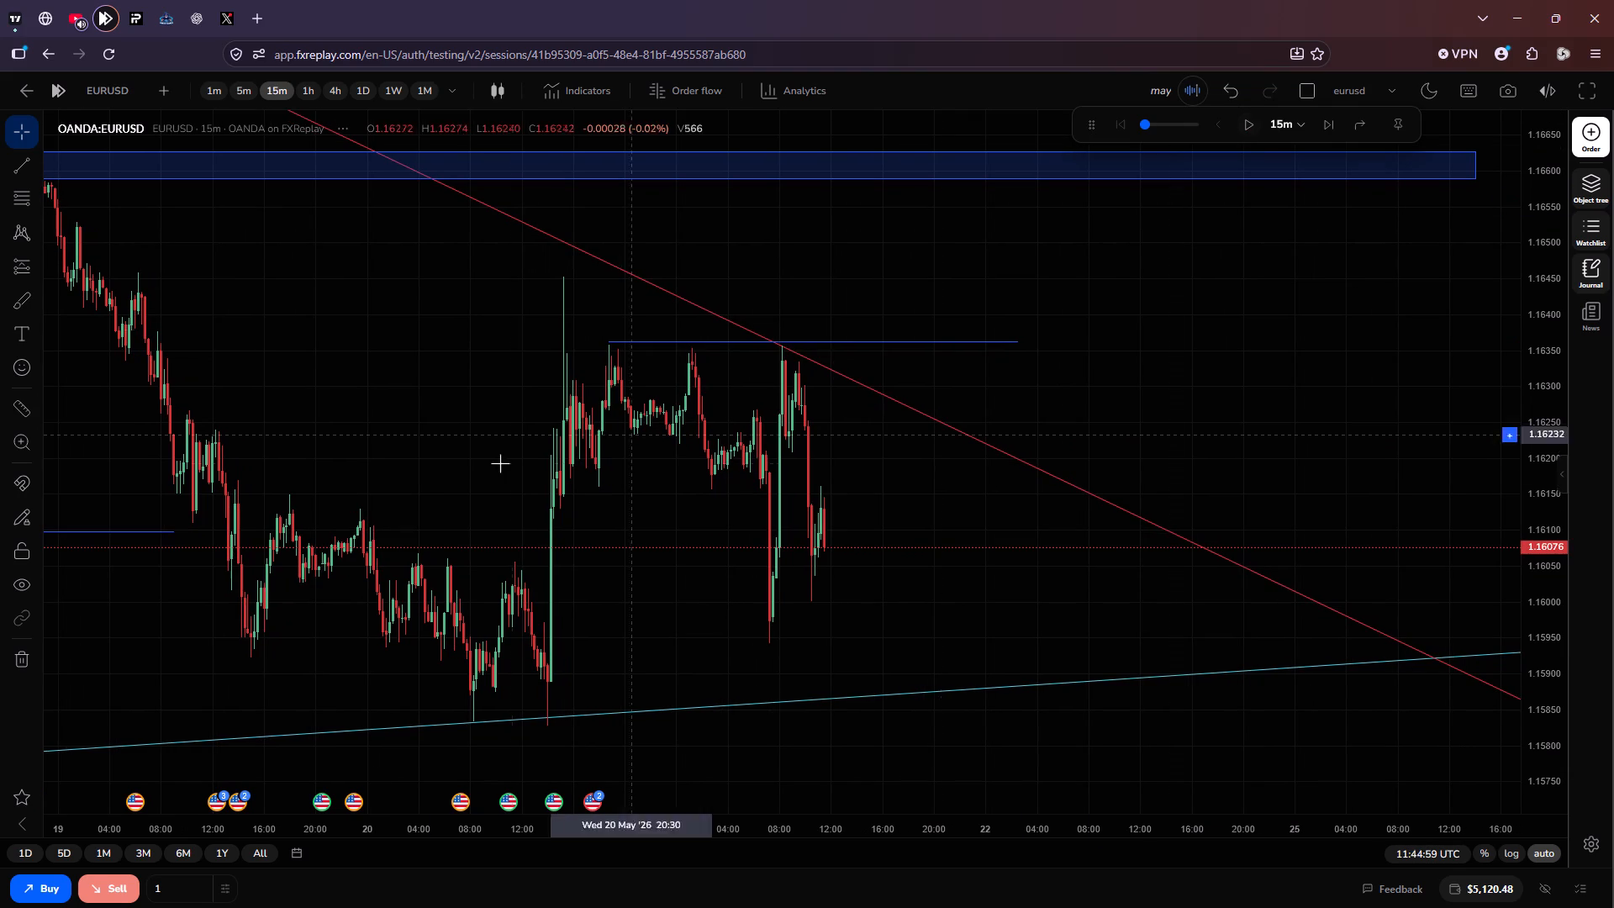
Switch the replay chart to GBPUSD and frame the recent price action with its trendlines and horizontal levels.
click(92, 87)
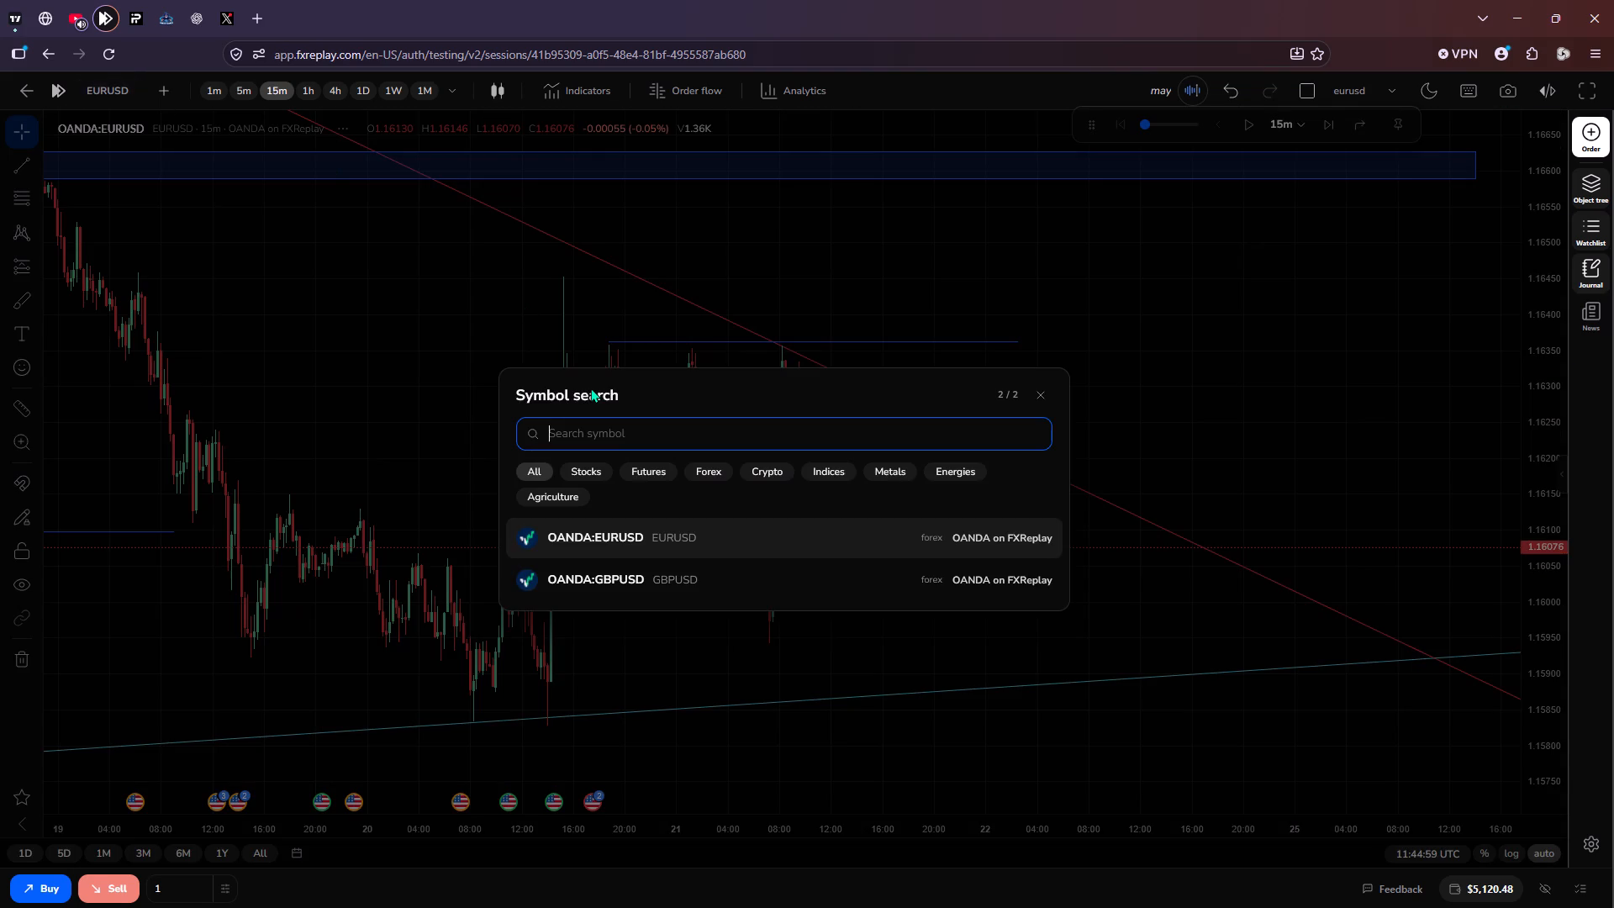
click(718, 575)
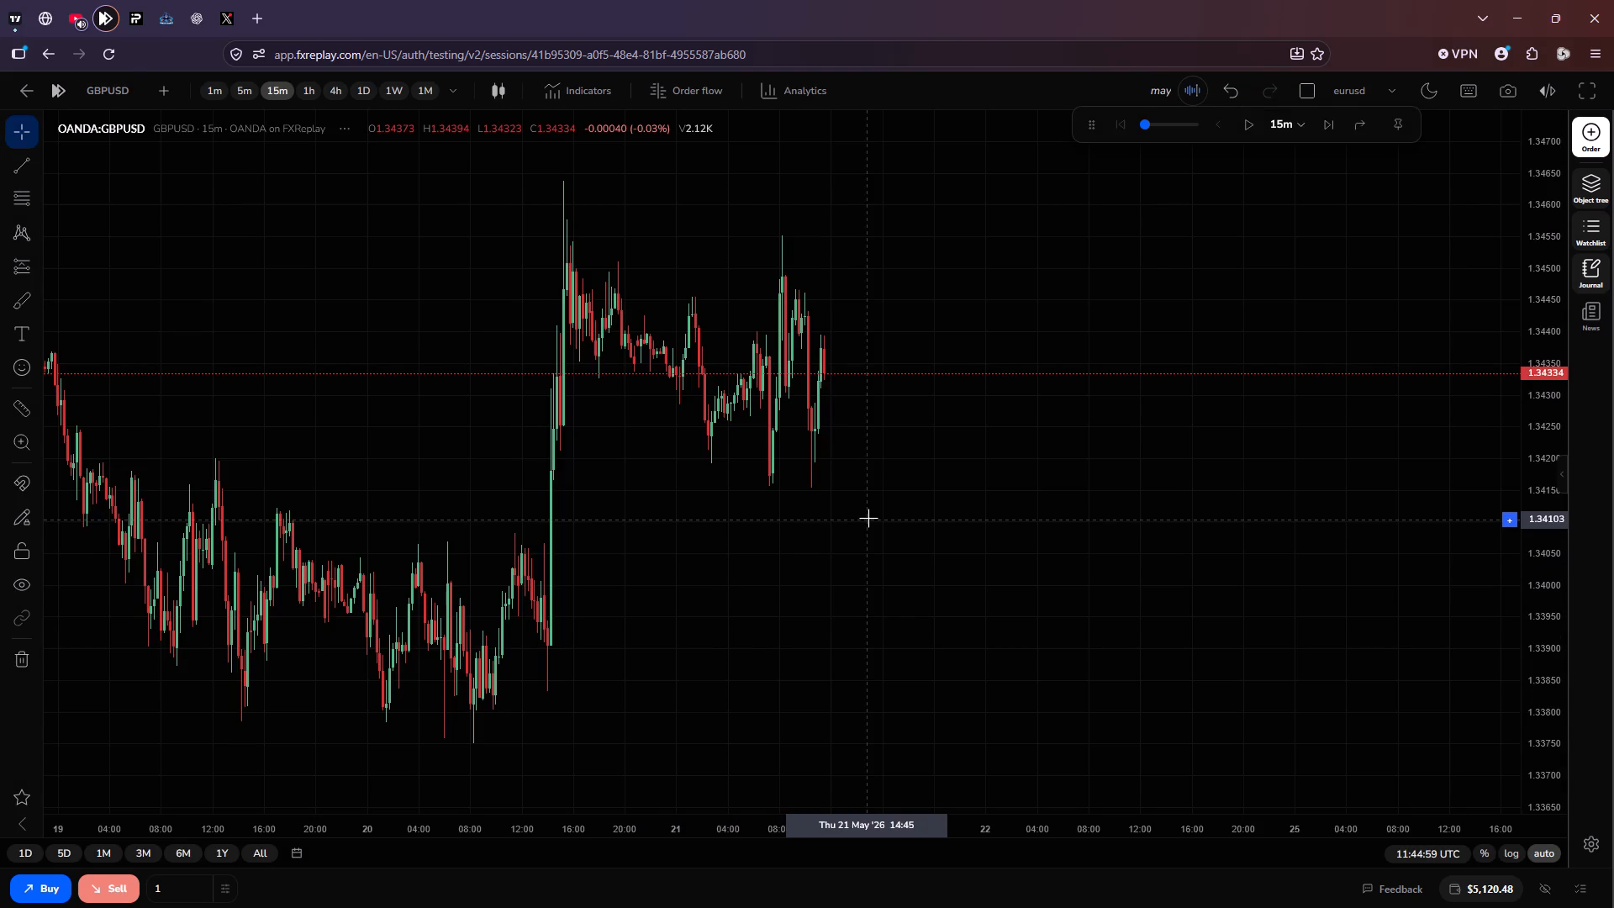
scroll(868, 518, down, 2)
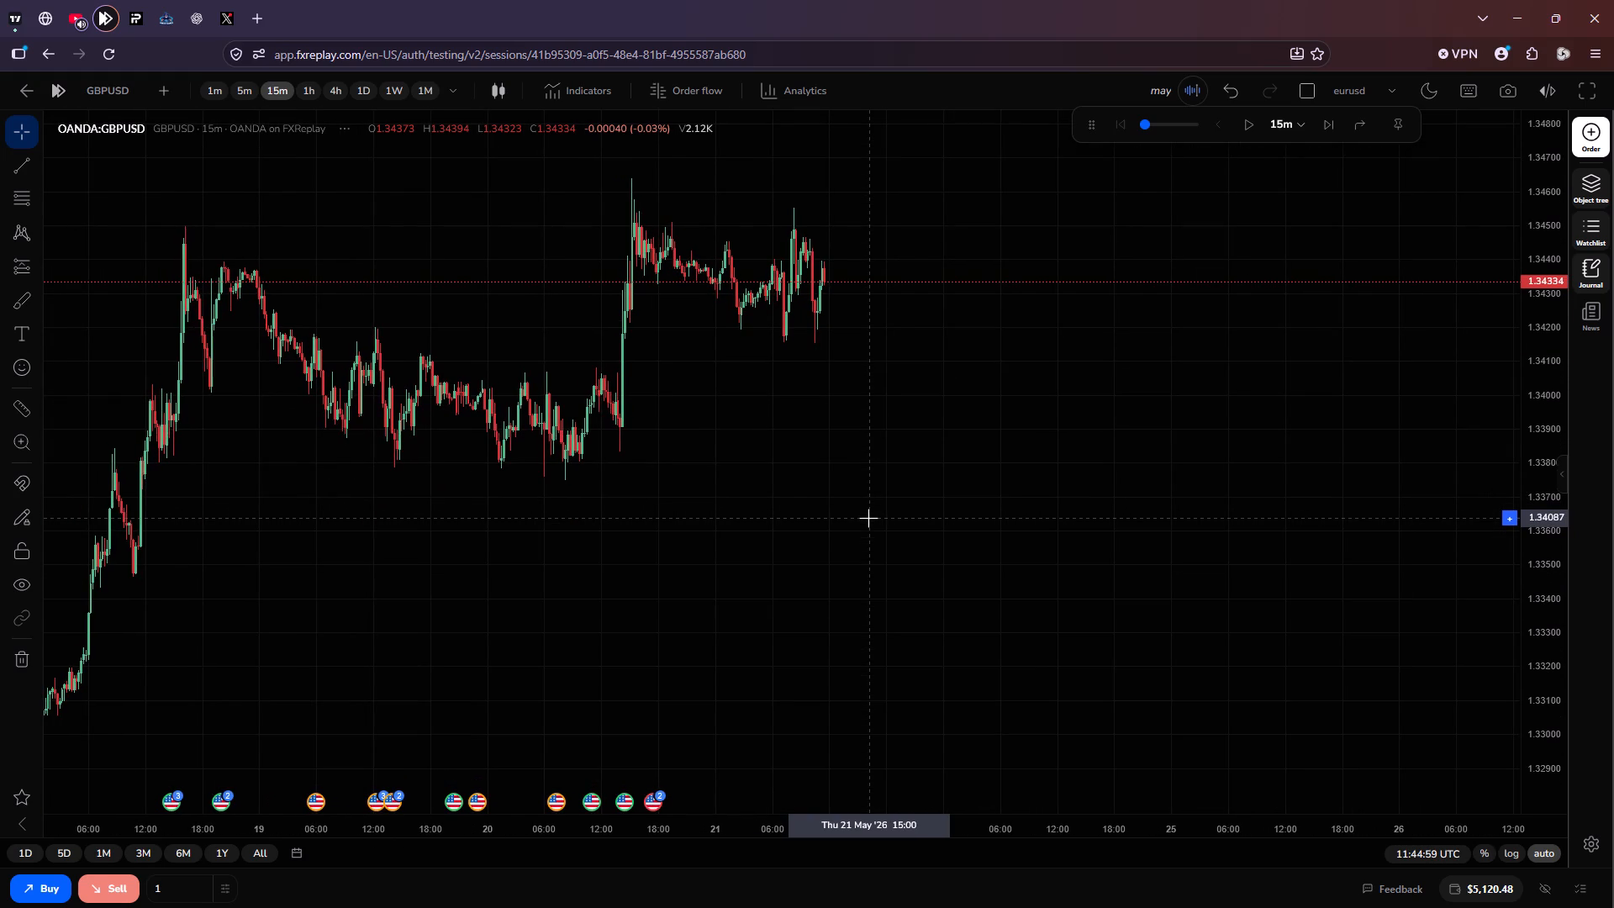
scroll(868, 518, up, 1)
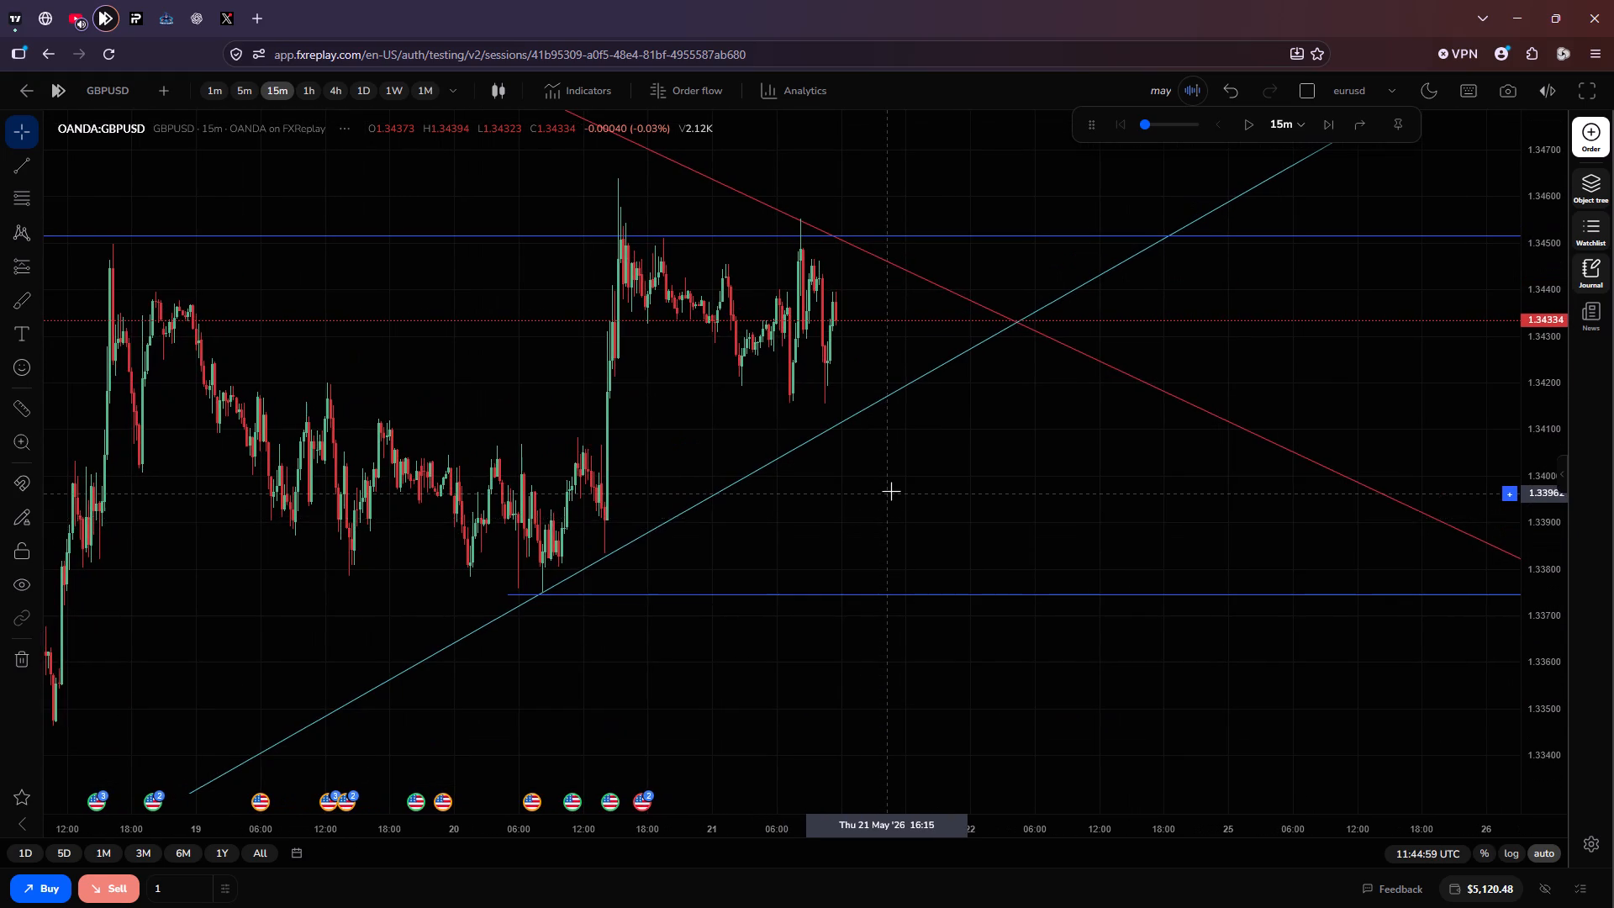
scroll(891, 491, up, 3)
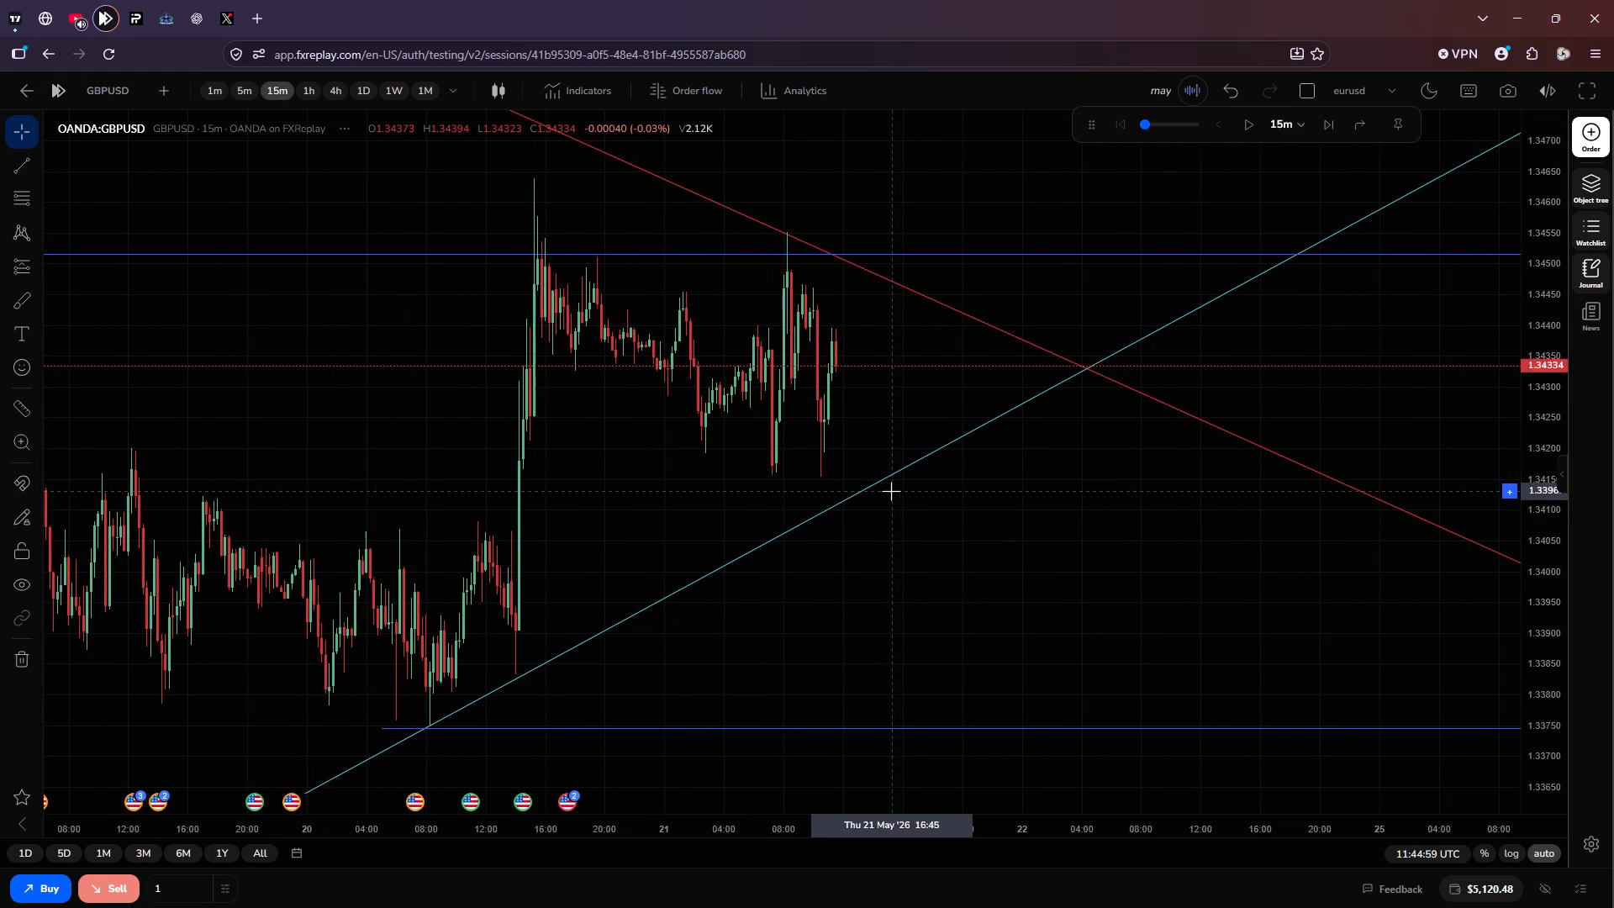
Play the GBPUSD replay forward and pause it at 13:14:59 UTC on 21 May.
drag(964, 533, 931, 494)
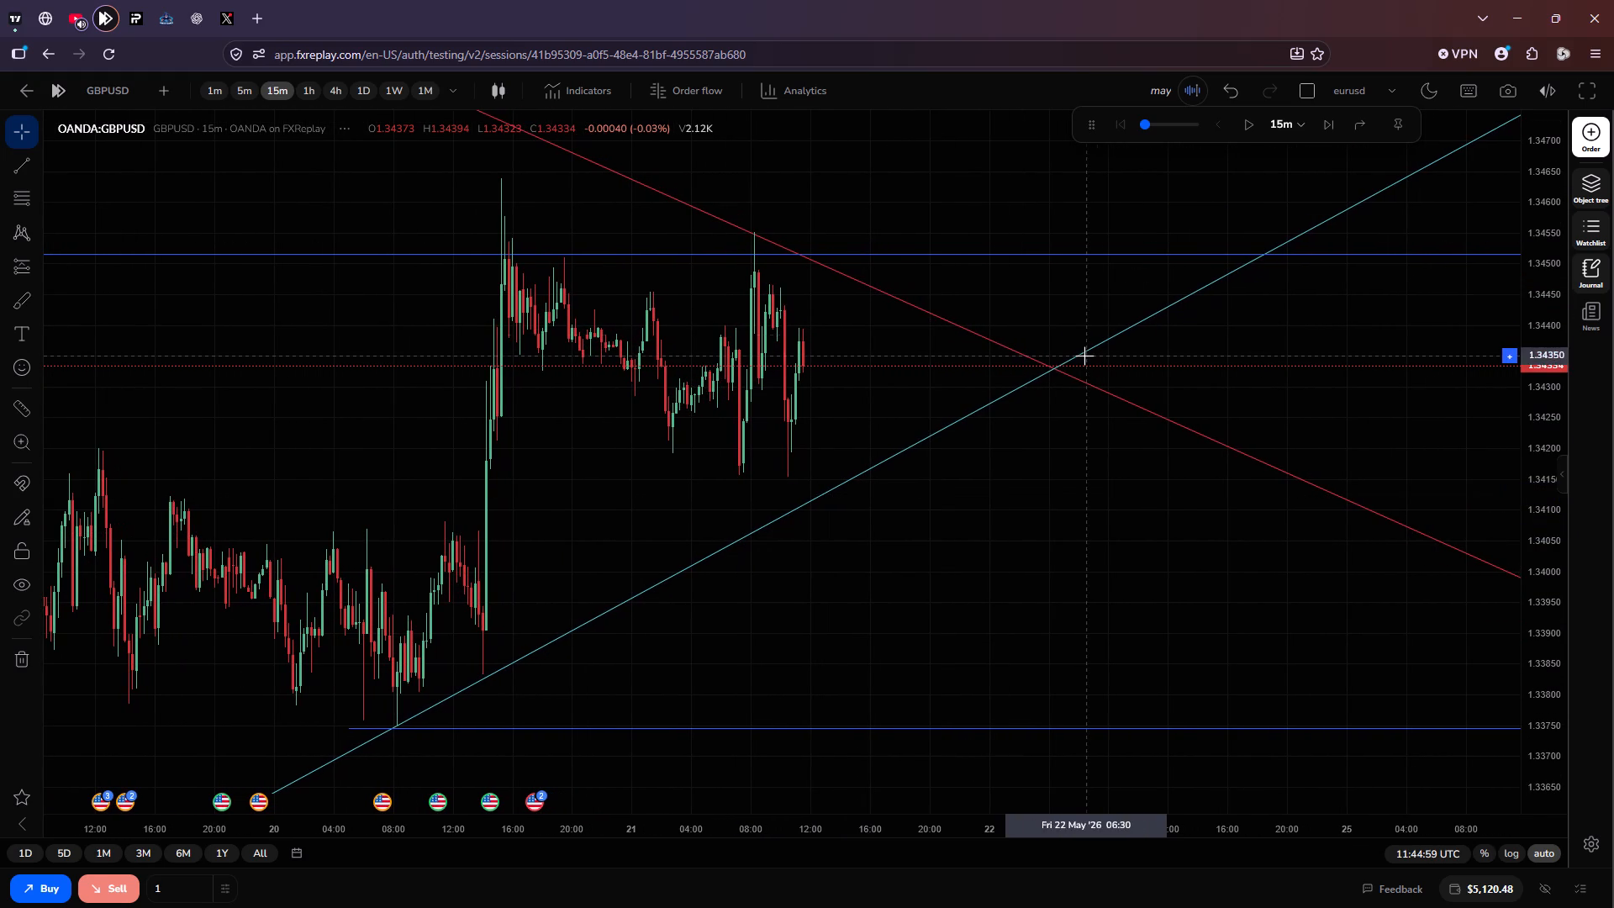
click(1247, 131)
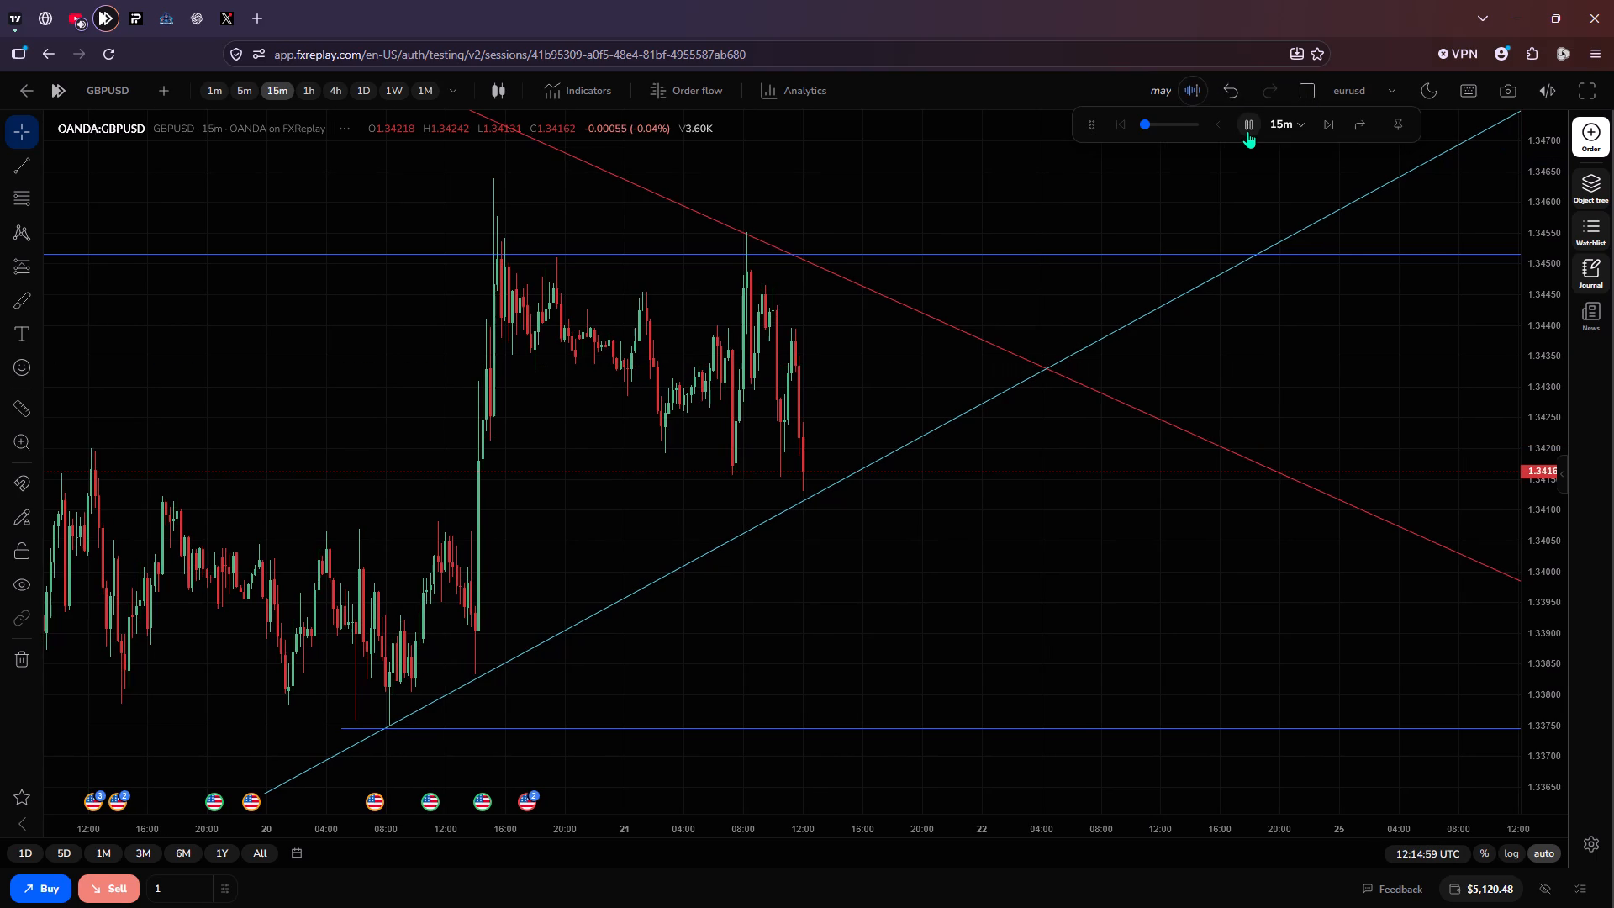
click(1247, 131)
click(1247, 131)
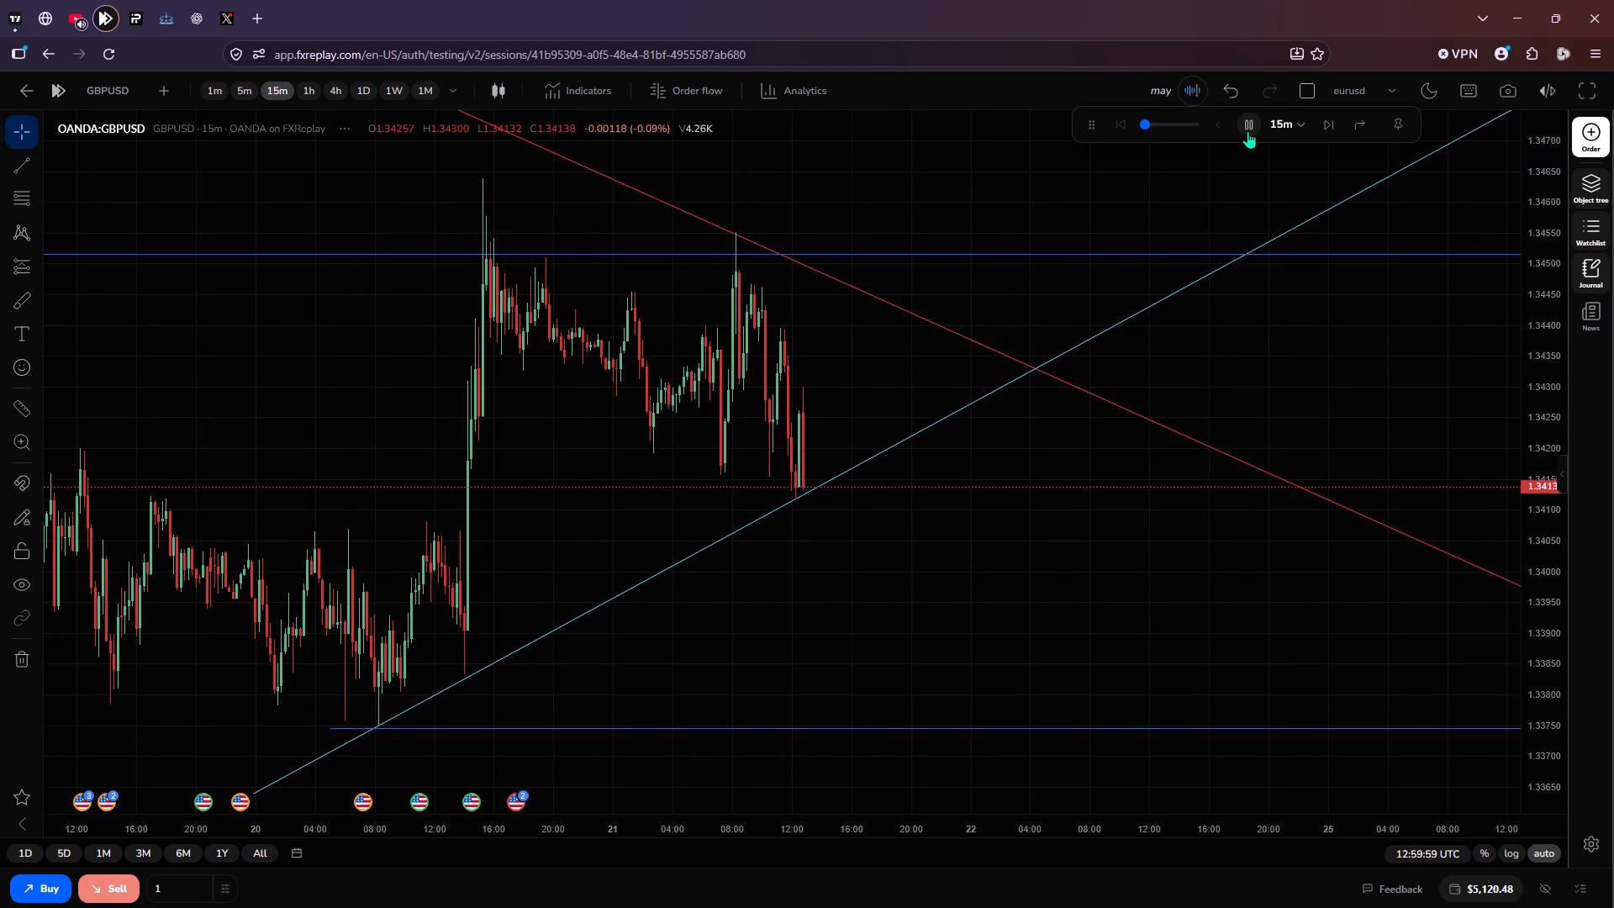
click(1247, 131)
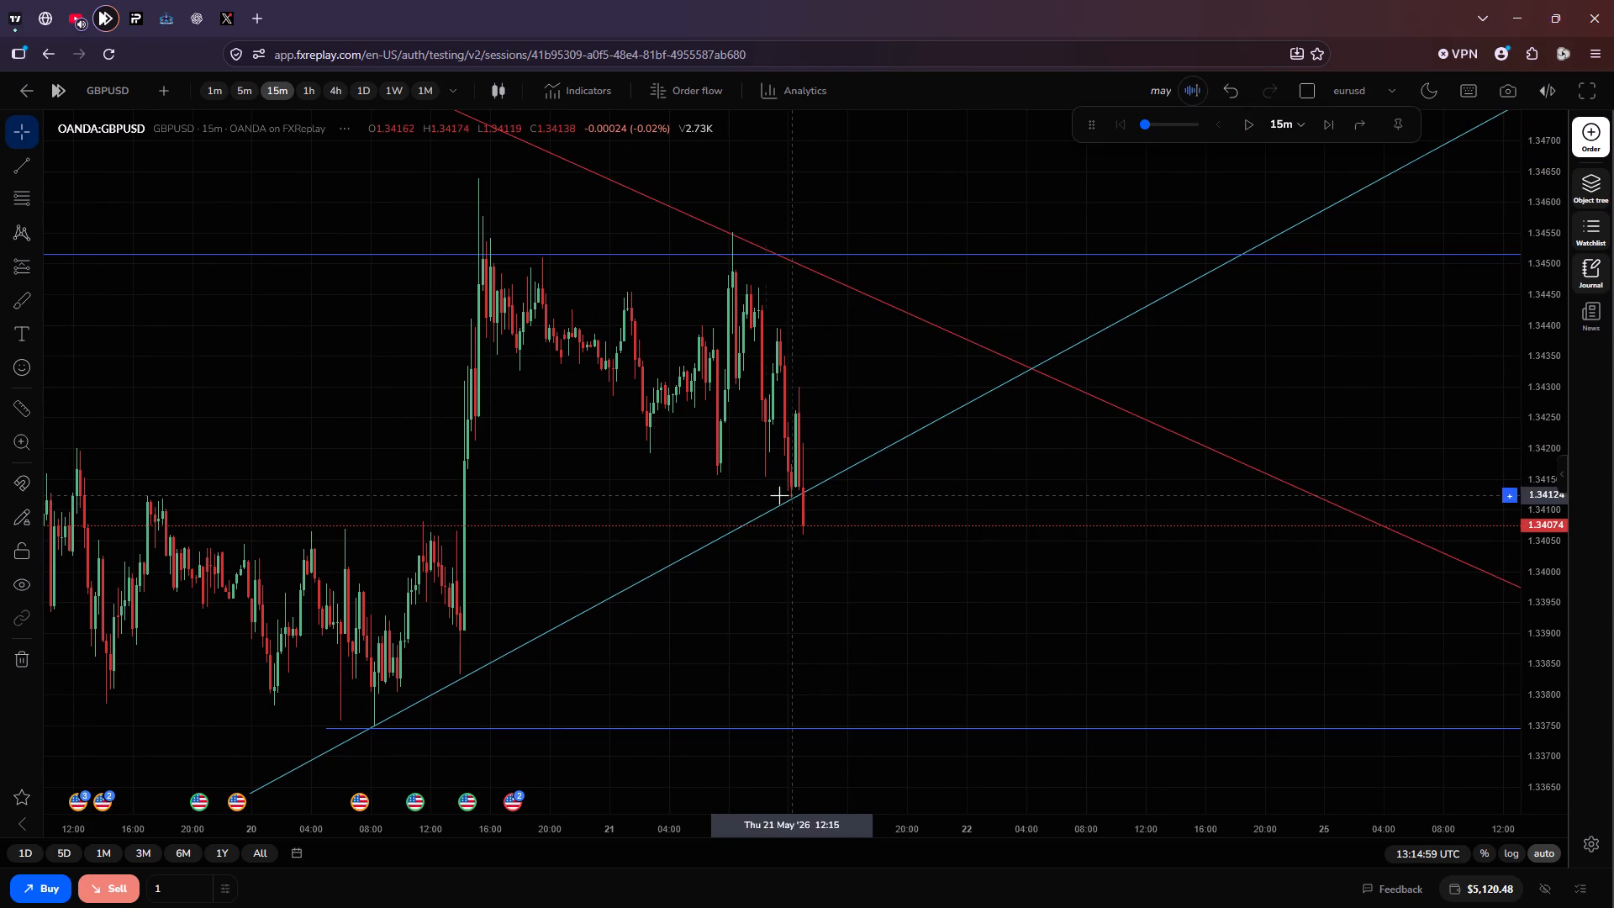
Draw a GBPUSD short position below the rising trendline: entry 1.34066, stop about 1.34248, target about 1.33703, risk/reward 2.00.
click(41, 262)
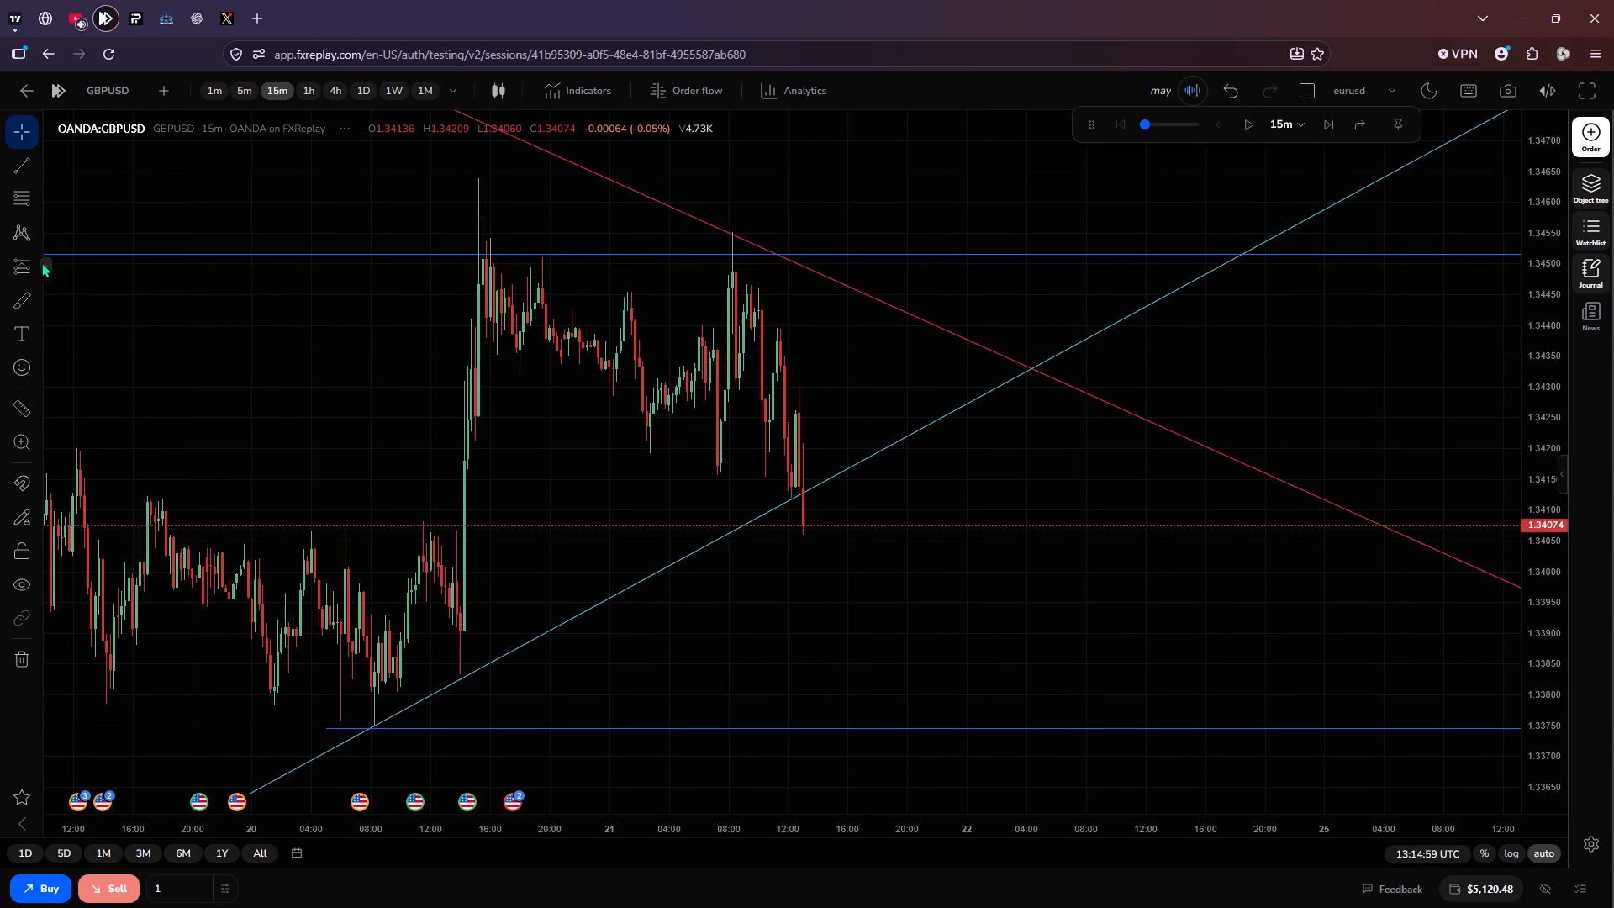
click(103, 331)
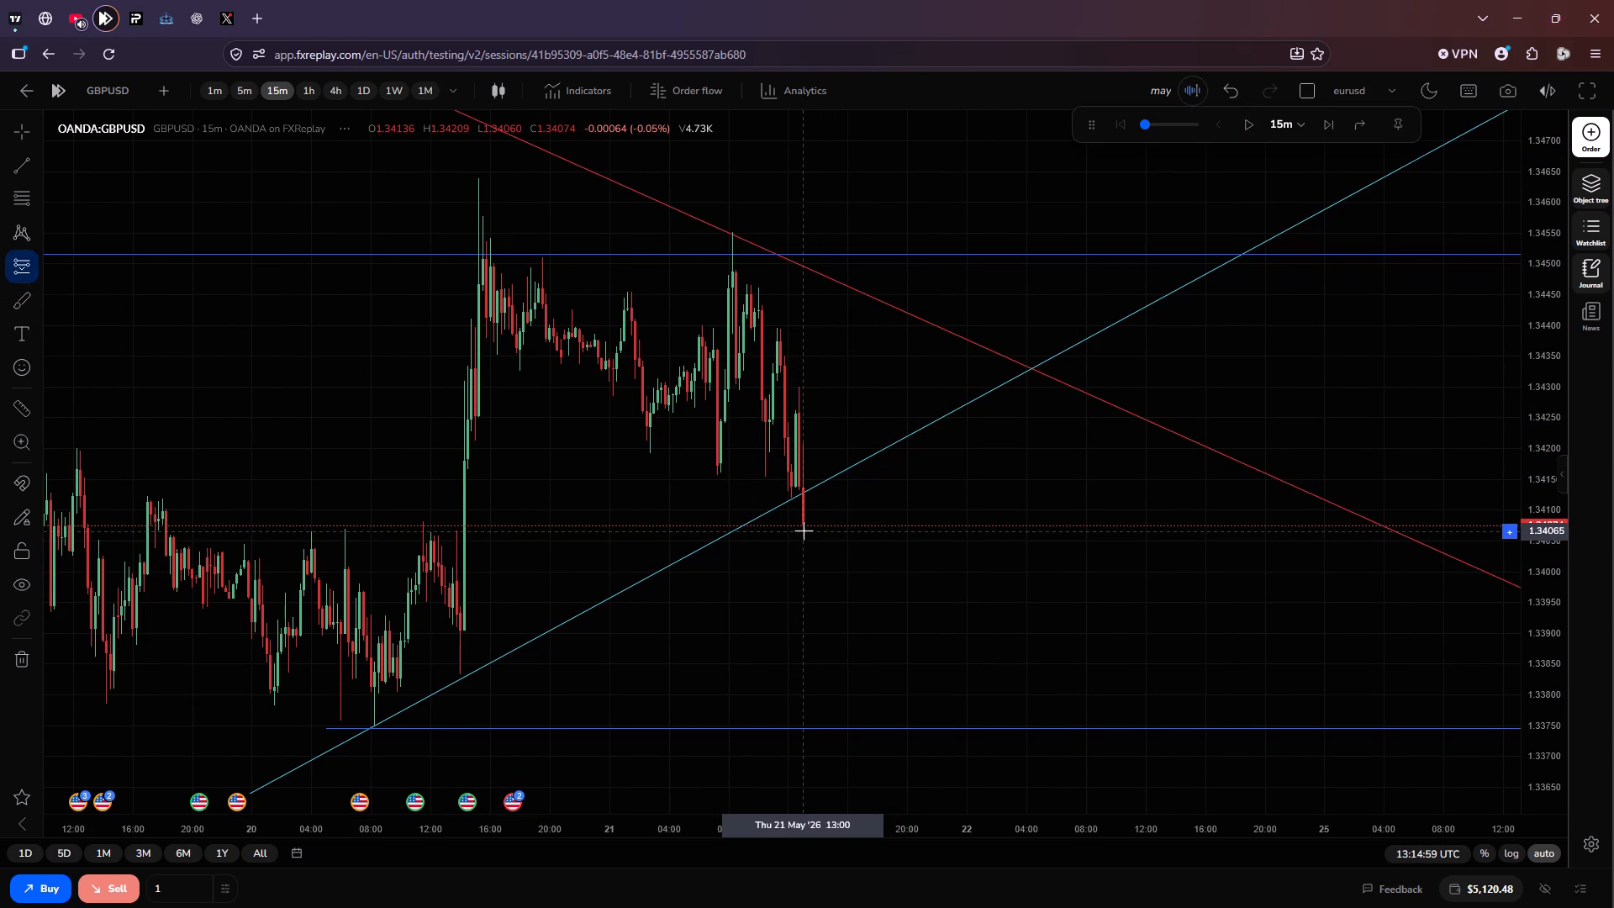
click(804, 531)
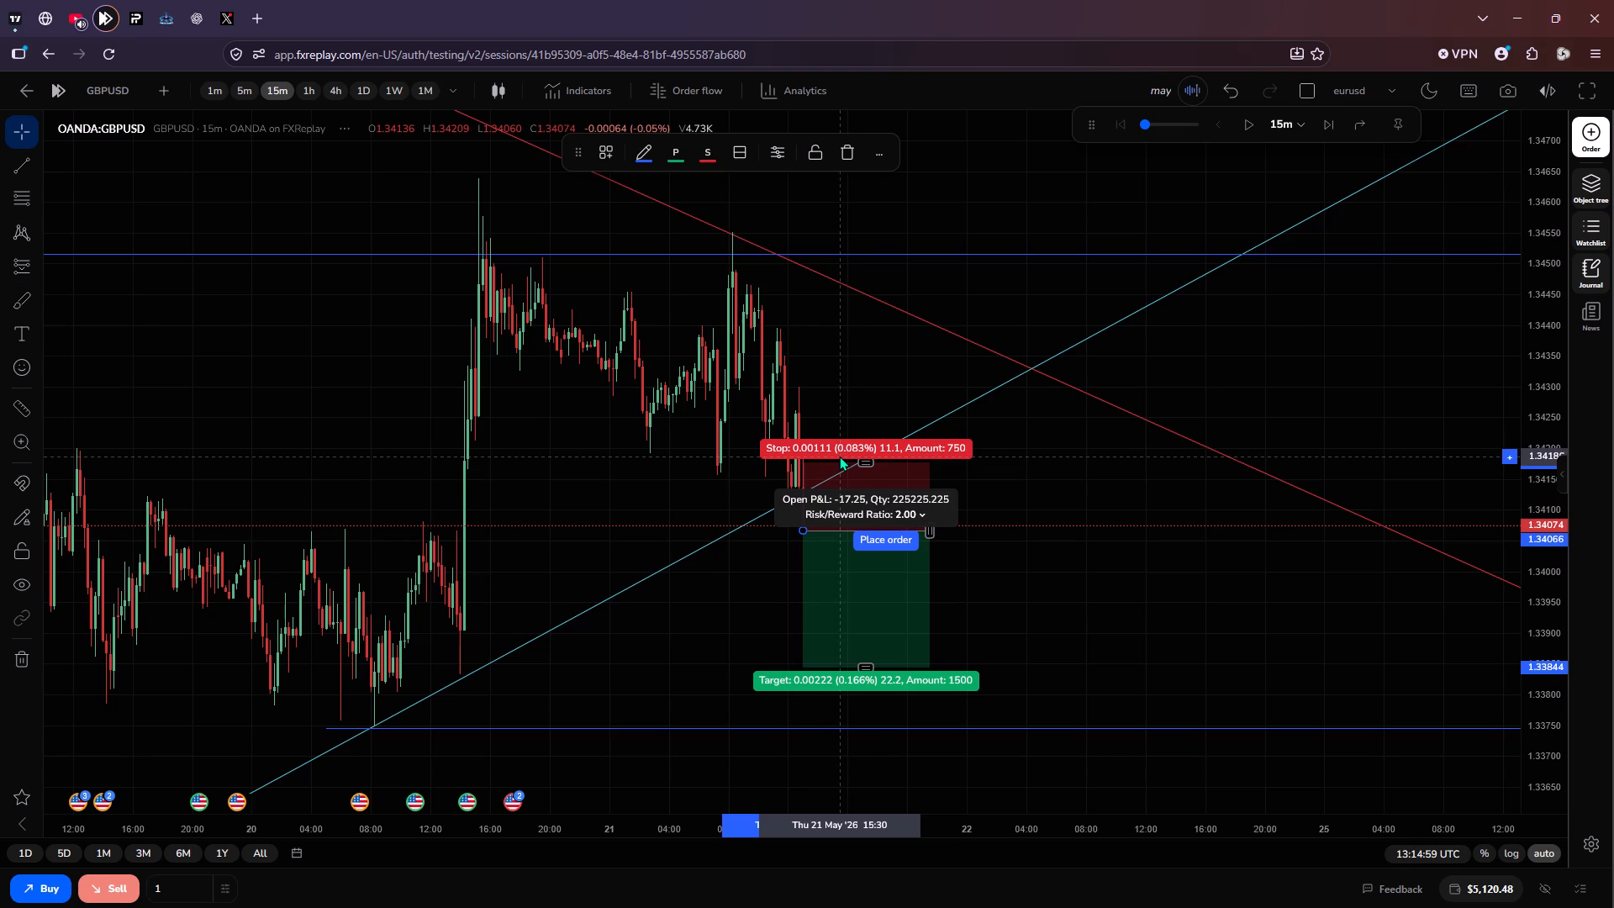
drag(862, 457, 878, 410)
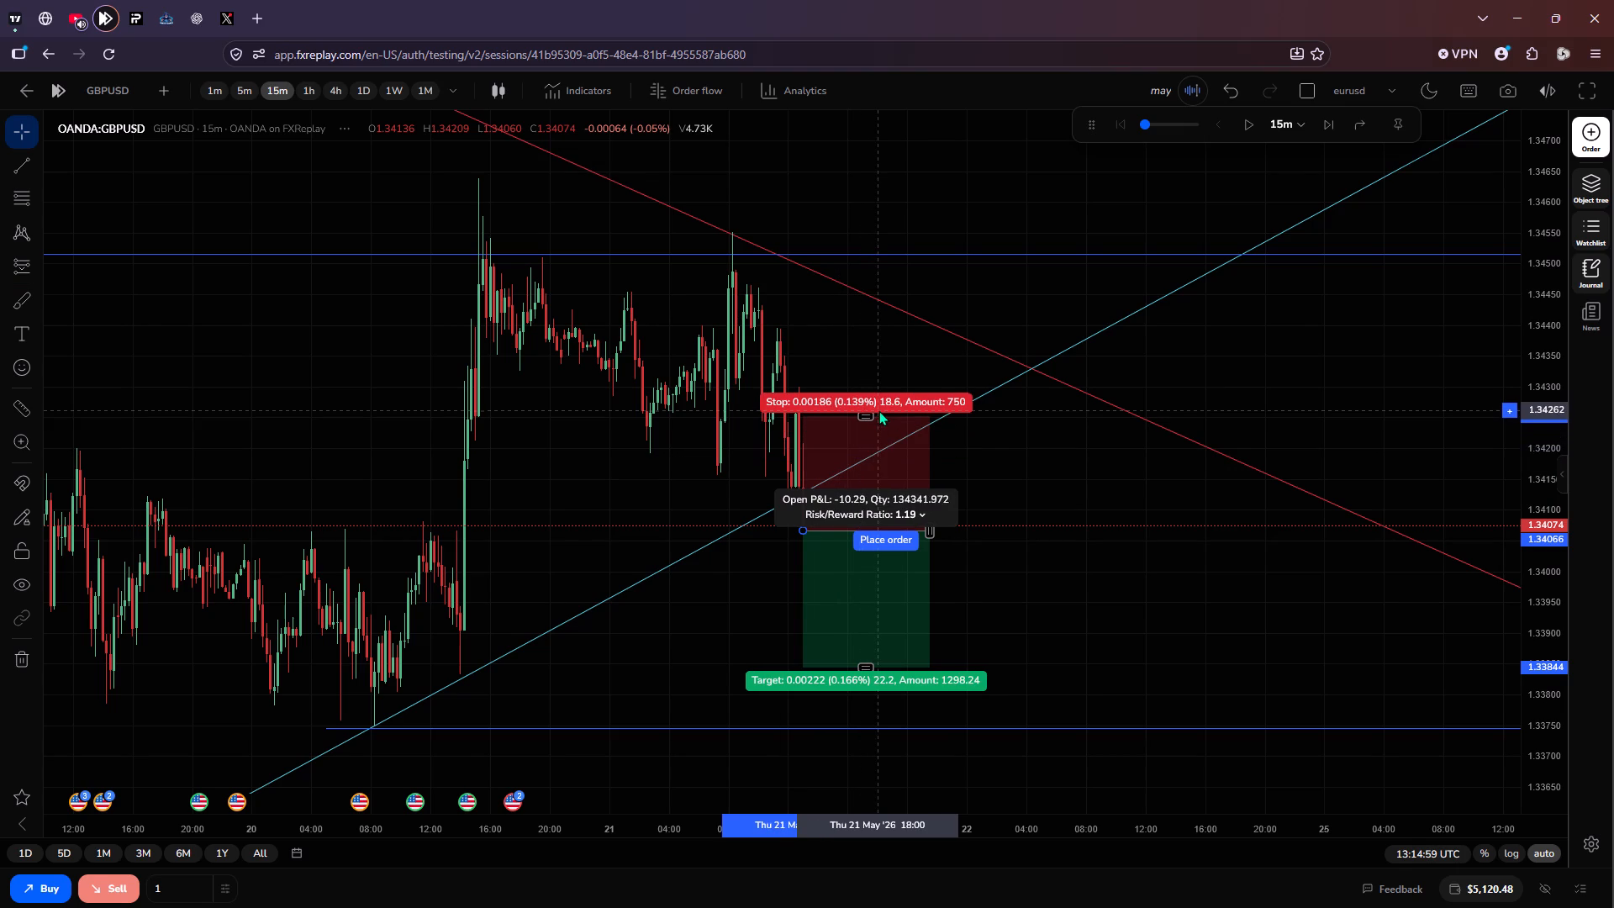
drag(878, 410, 879, 413)
click(1030, 504)
drag(1030, 504, 1010, 307)
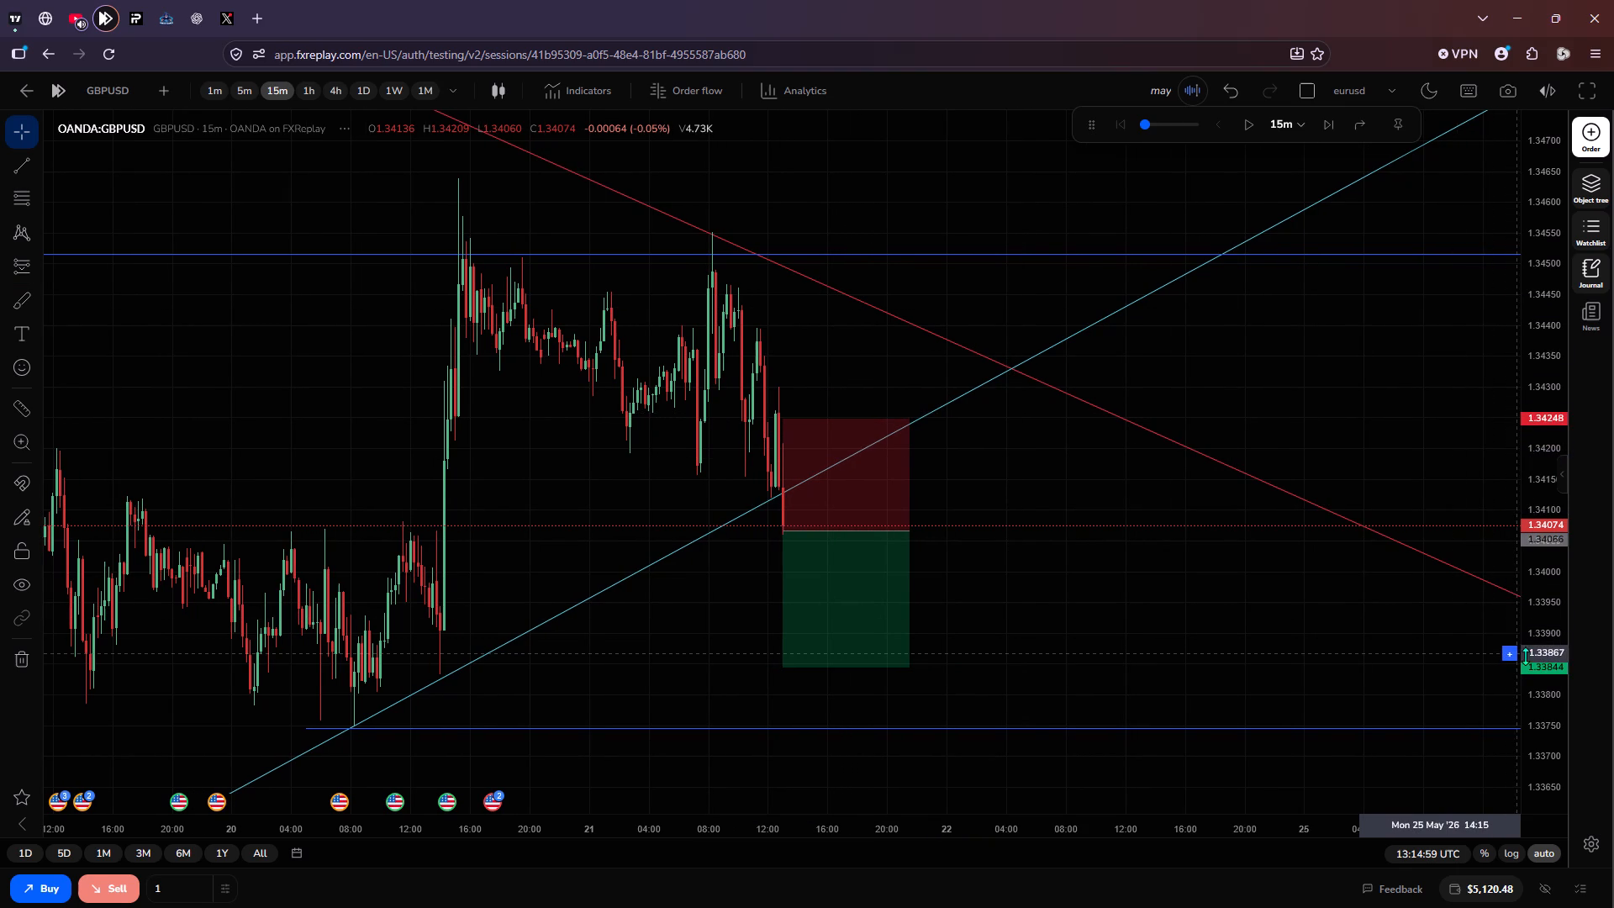
scroll(1527, 657, down, 1)
drag(1210, 629, 1230, 504)
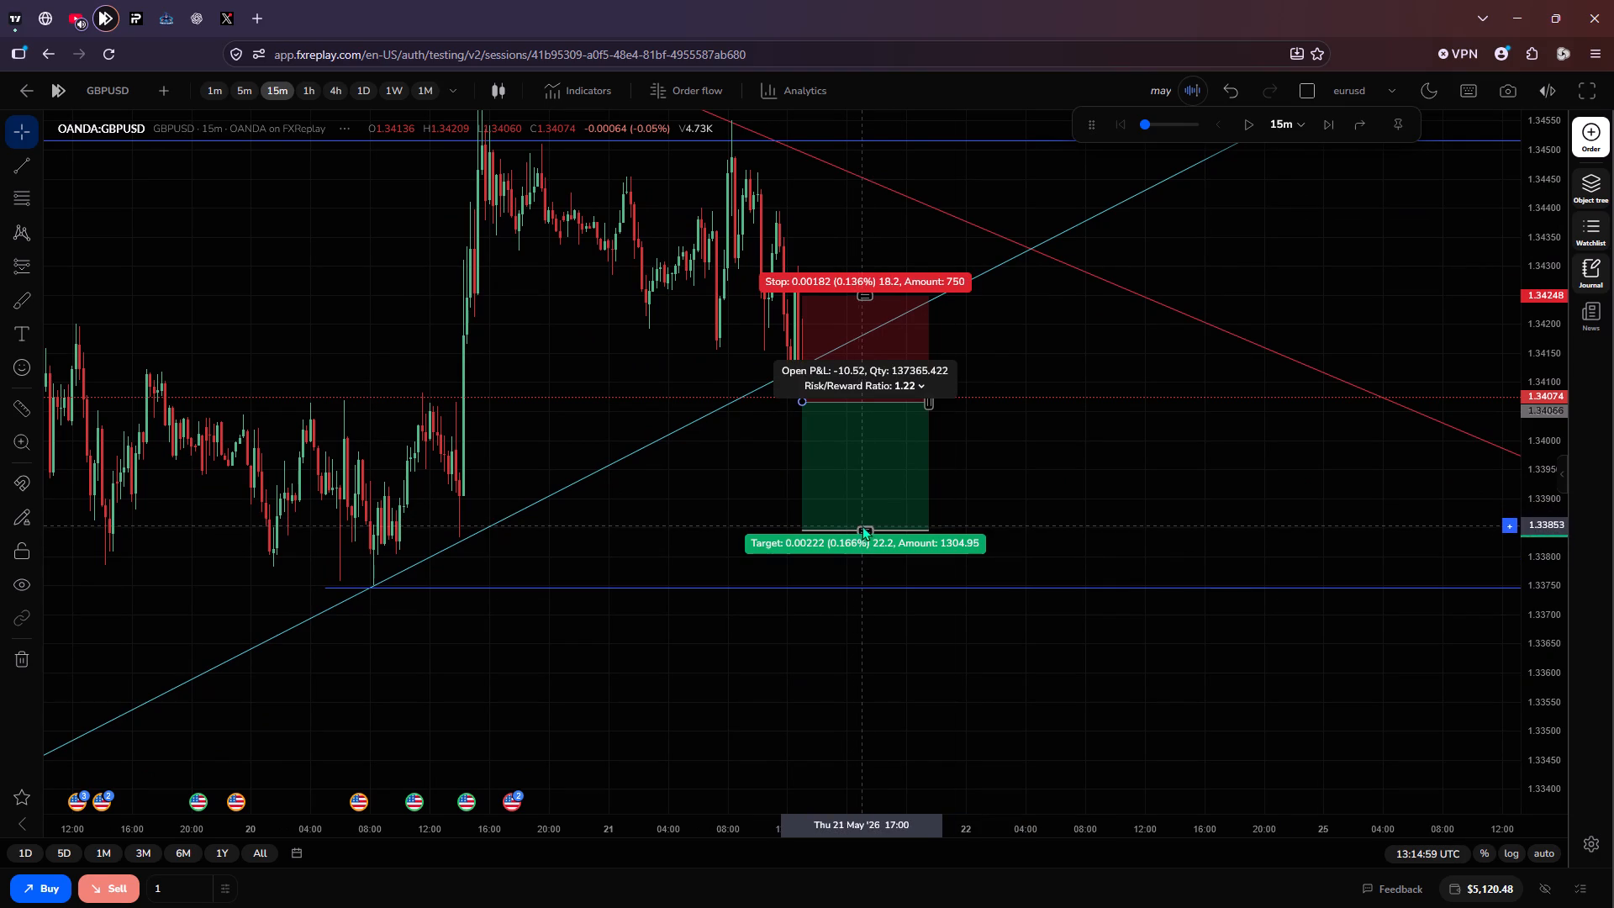
drag(866, 528, 862, 592)
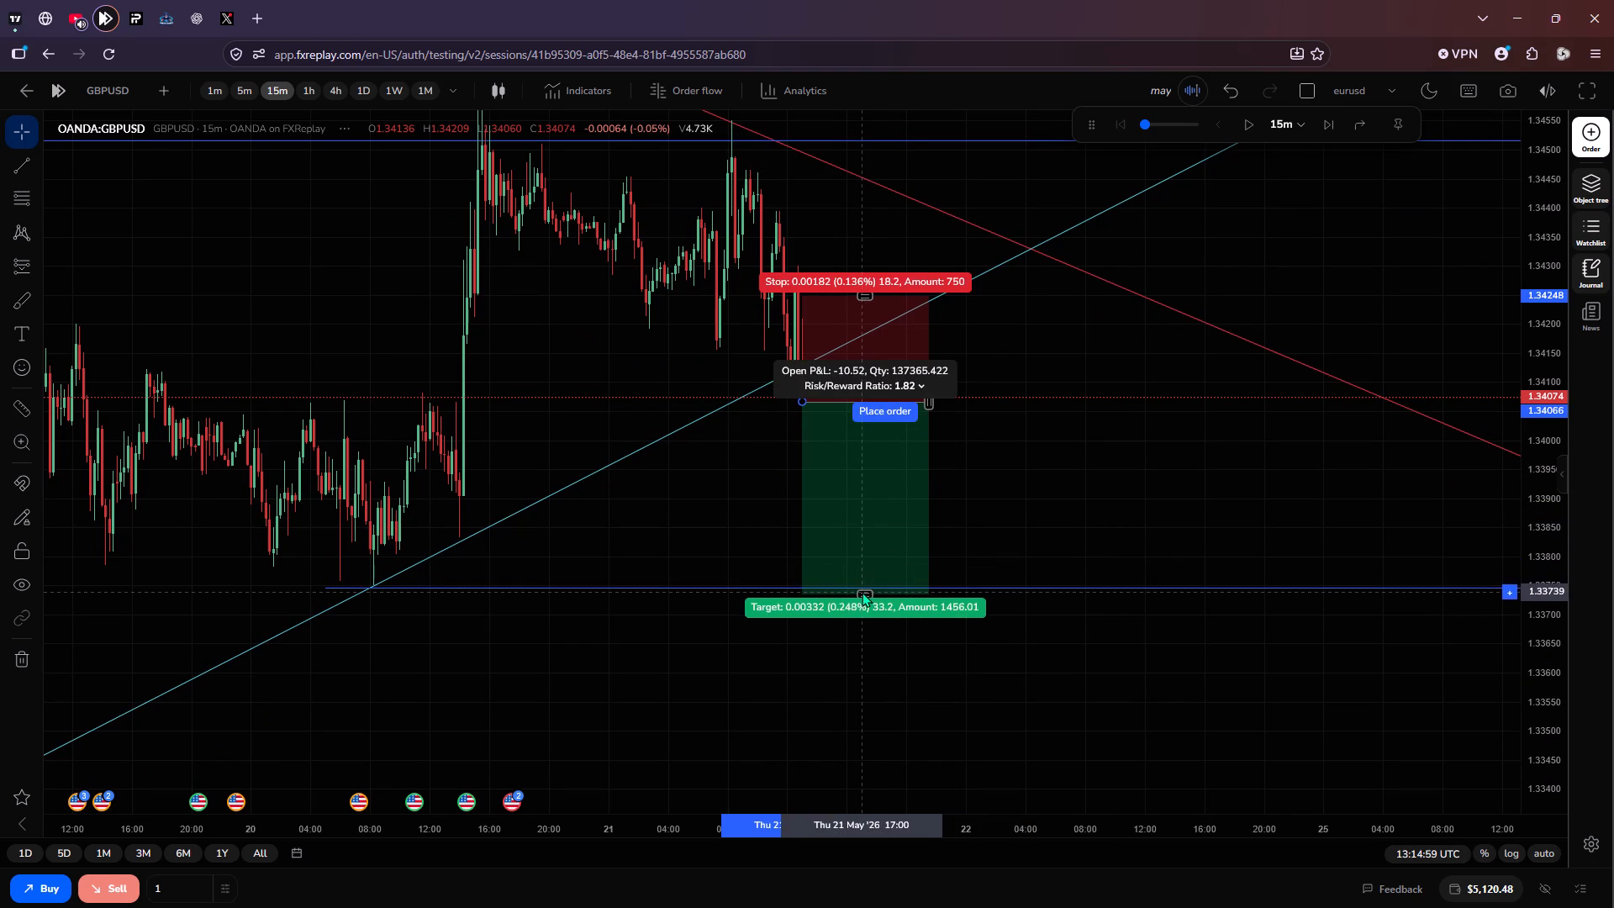
drag(862, 592, 862, 608)
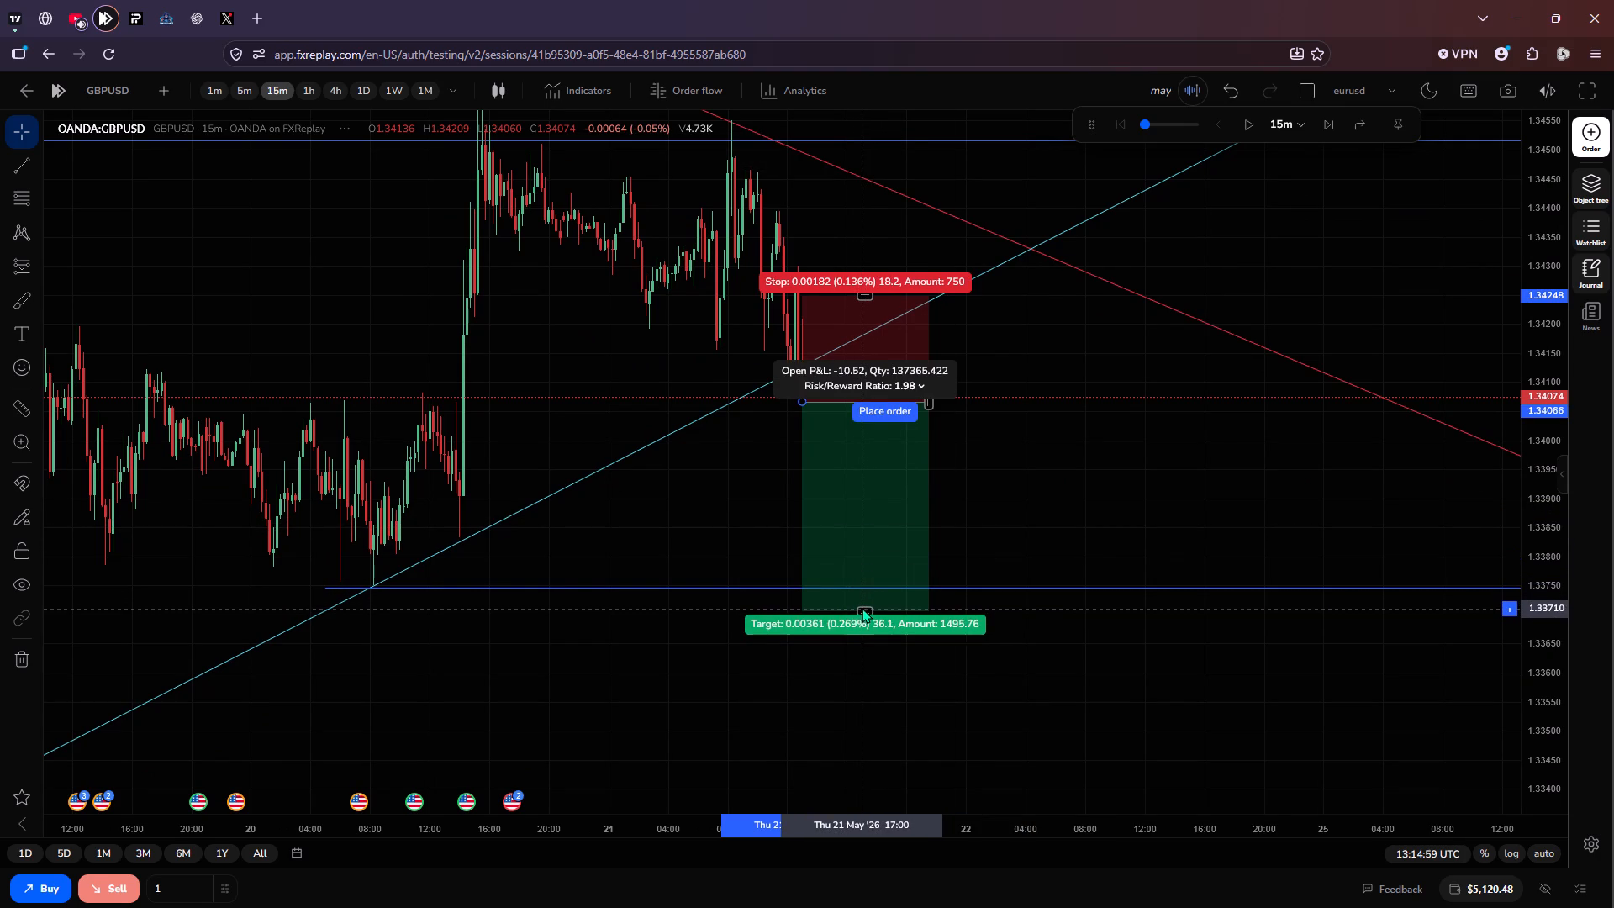
drag(862, 608, 860, 610)
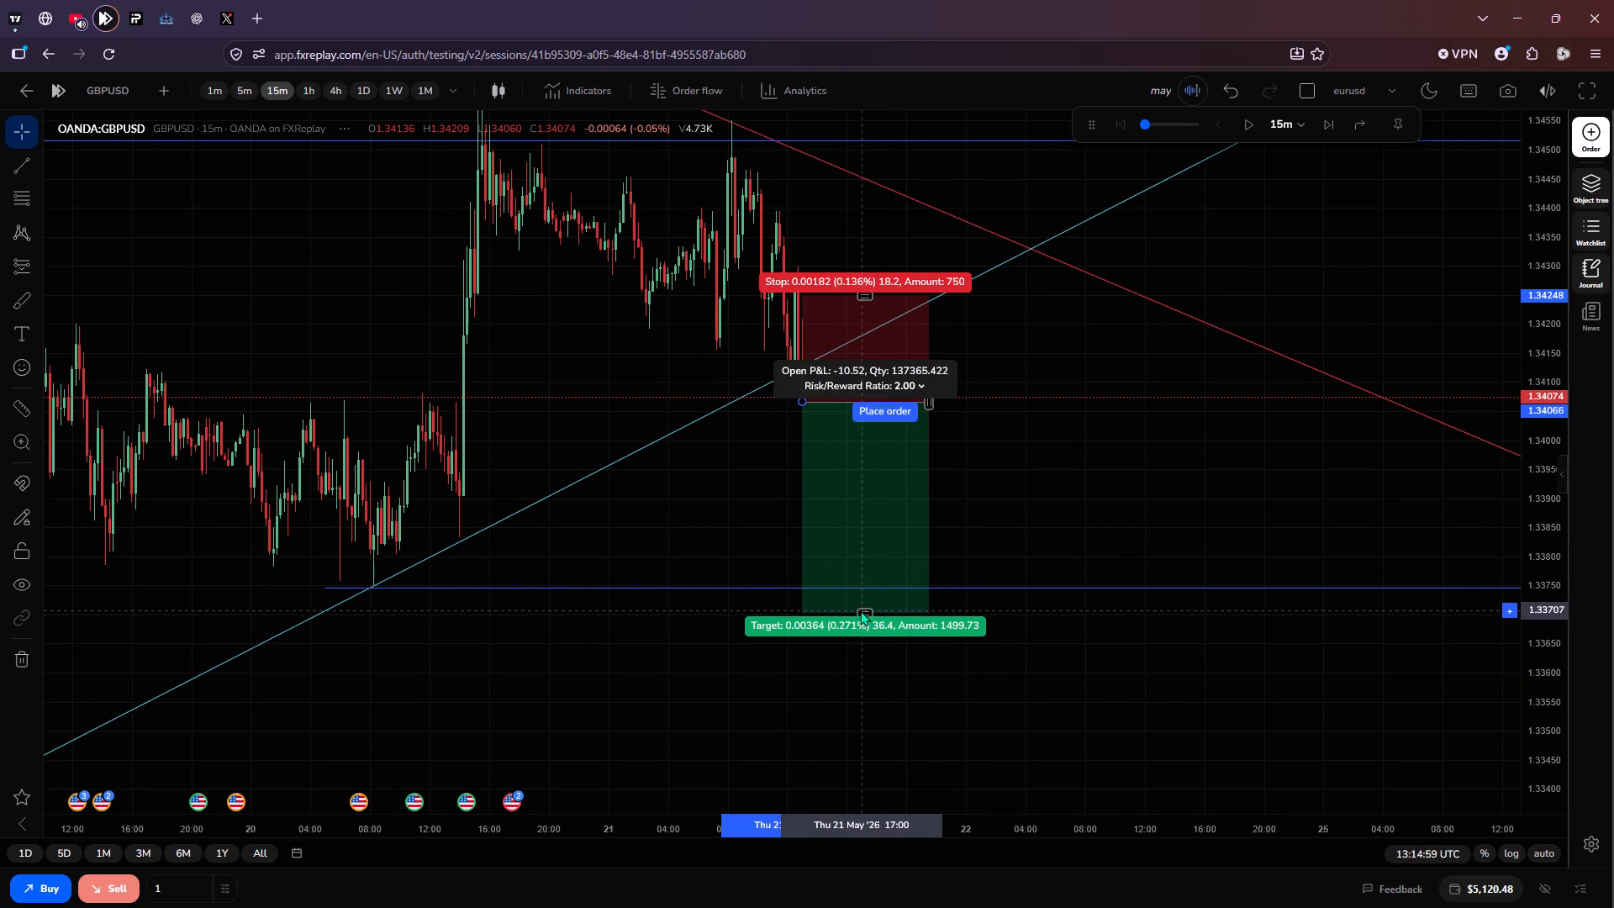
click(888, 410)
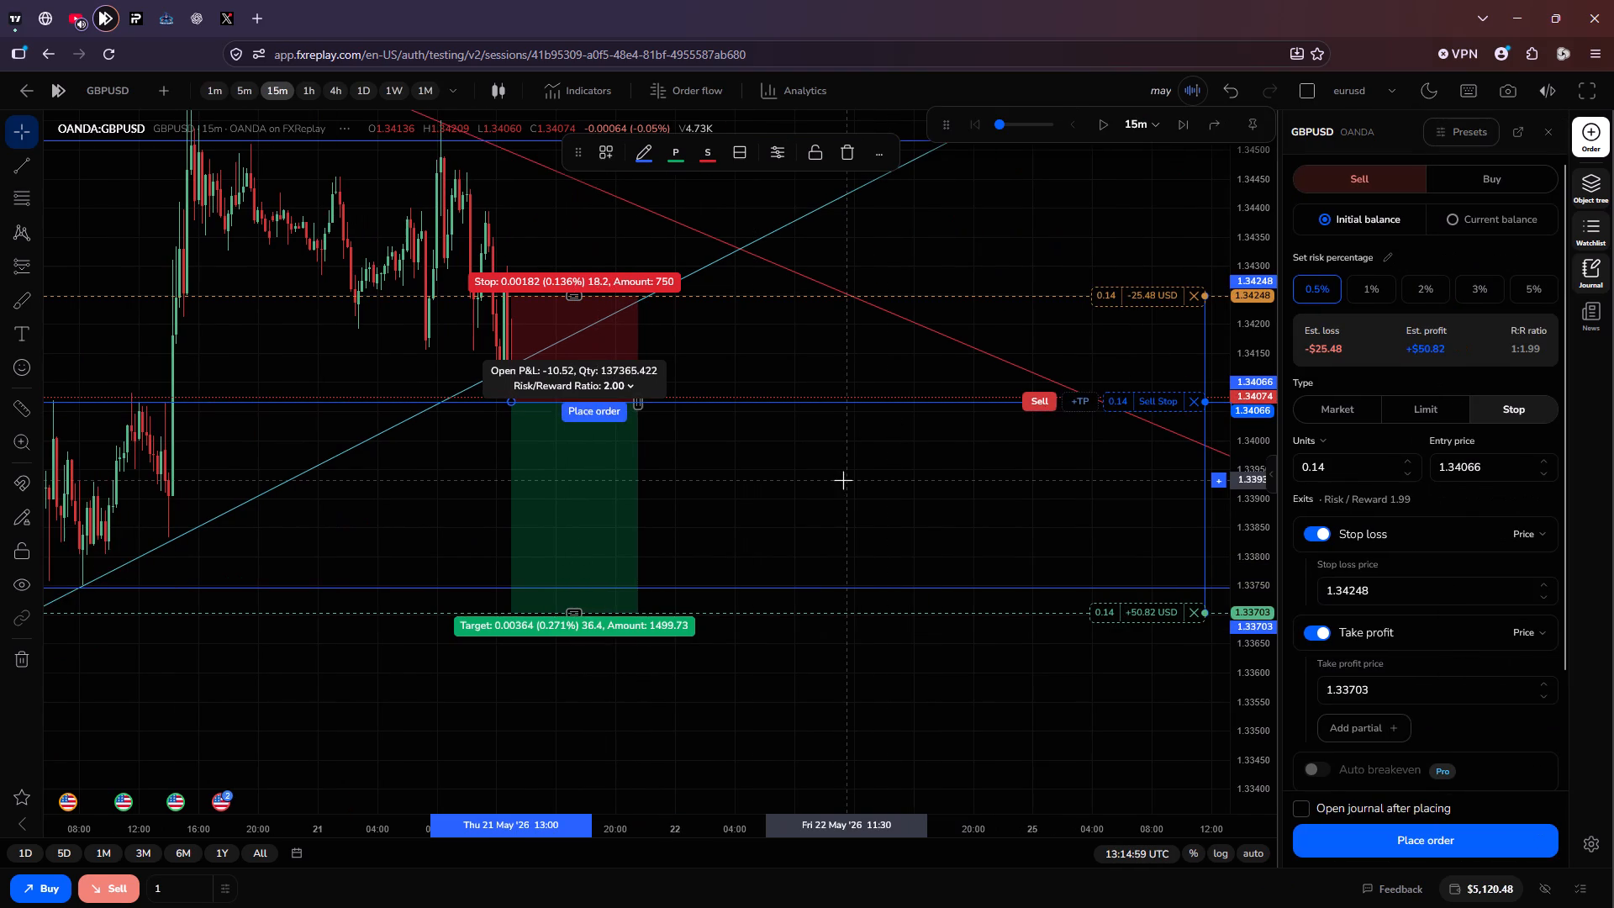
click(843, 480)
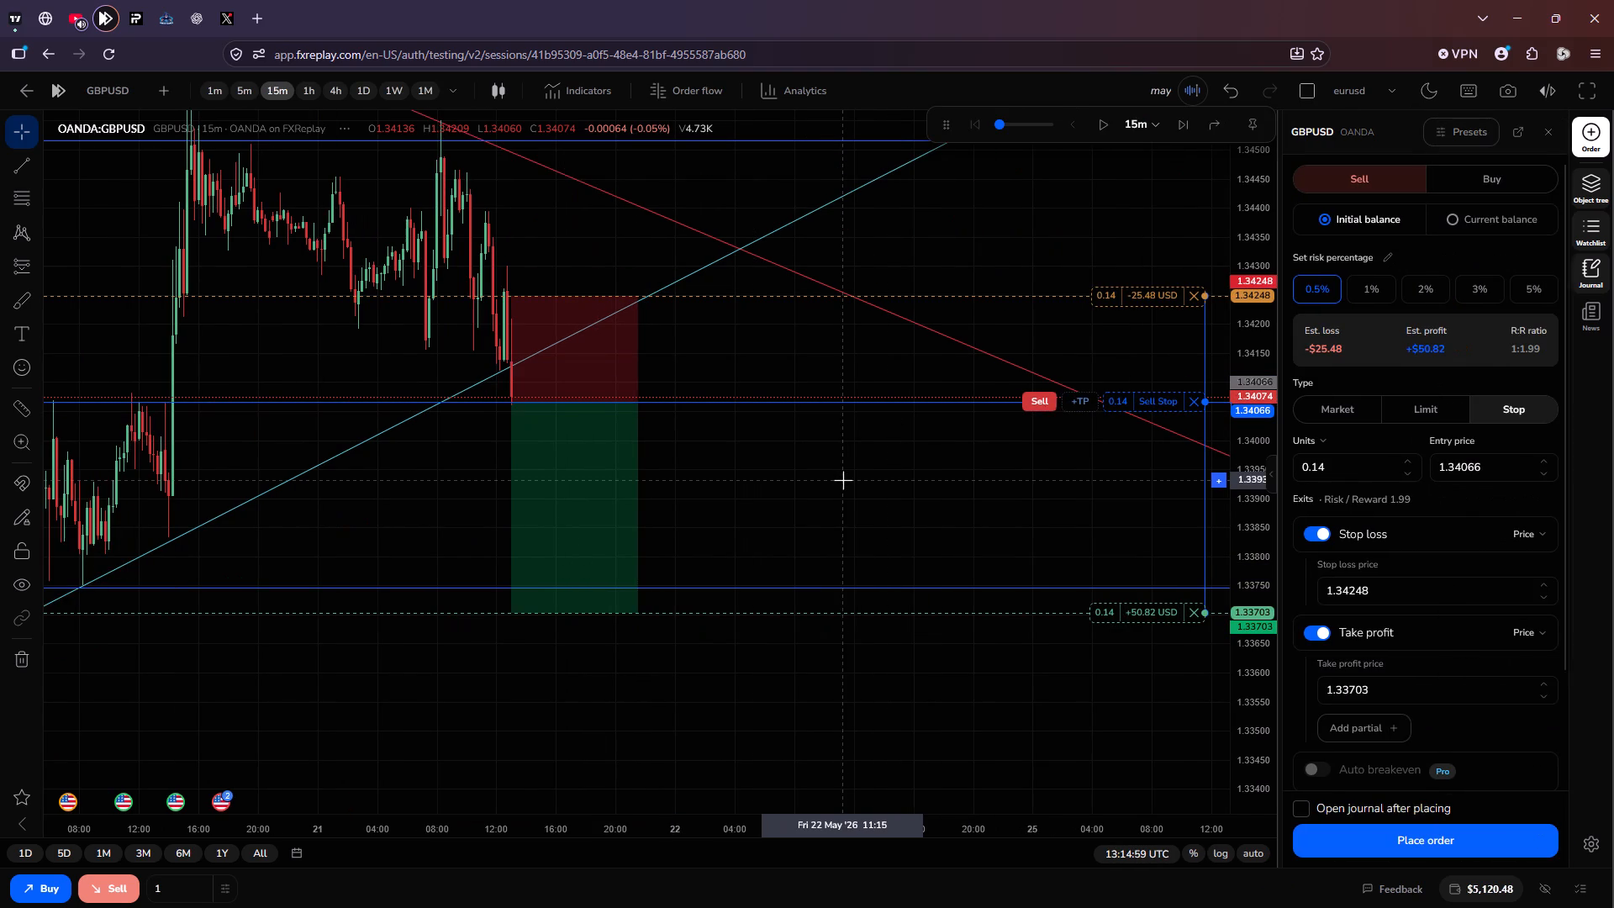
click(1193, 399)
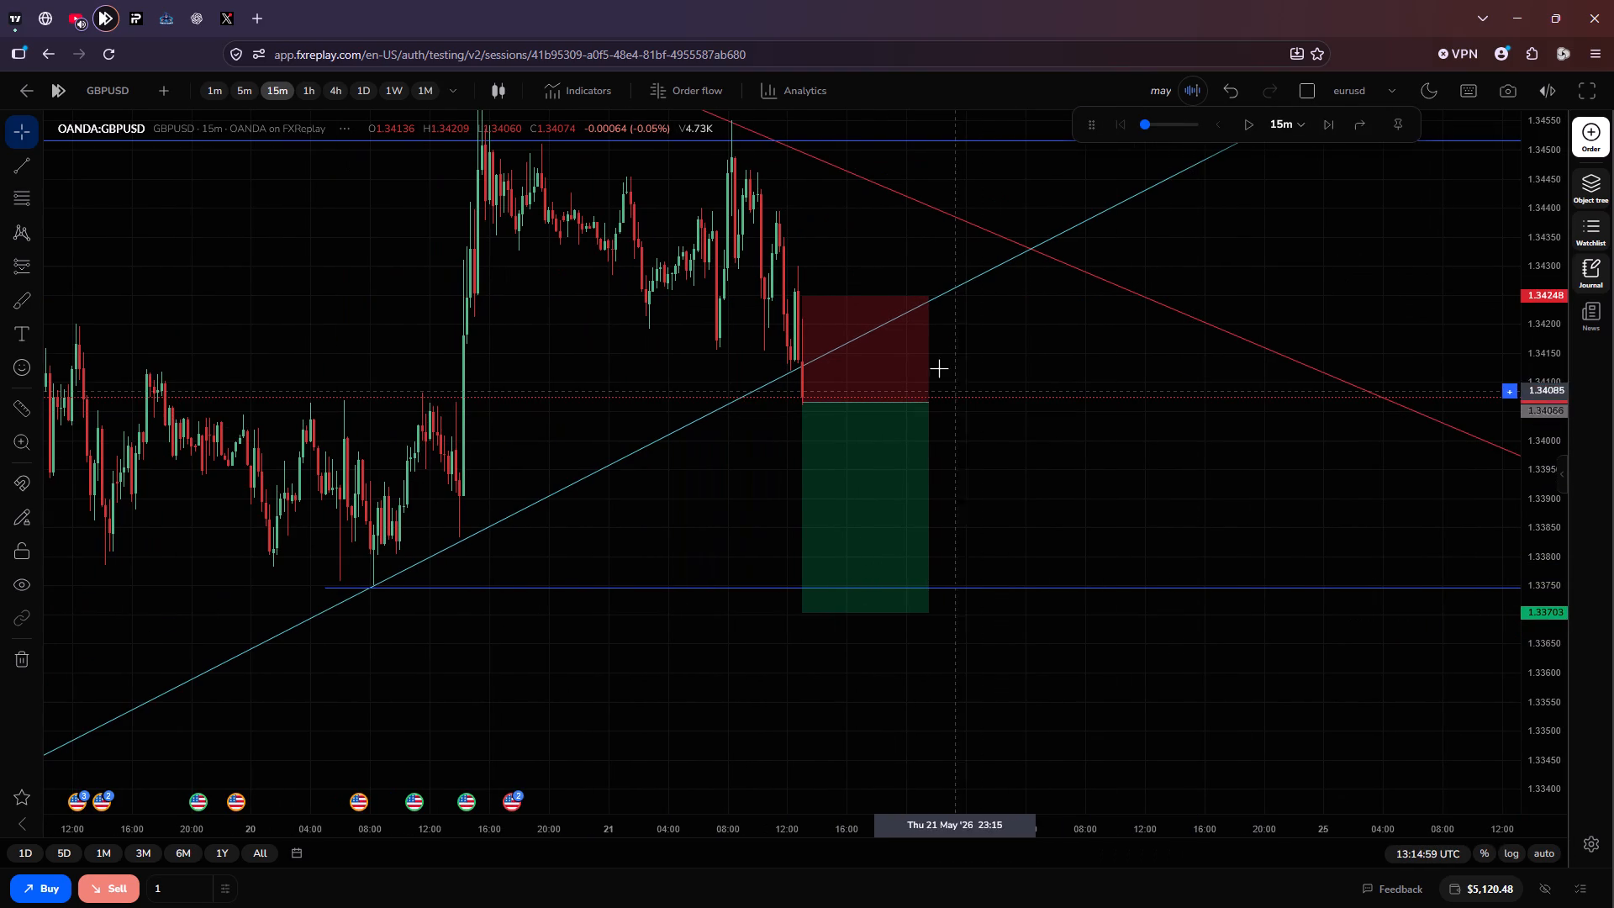
Widen the GBPUSD short position's stop to 1.34300 and extend its target to 1.33601, for a 1.99 risk/reward ratio.
drag(856, 298, 873, 269)
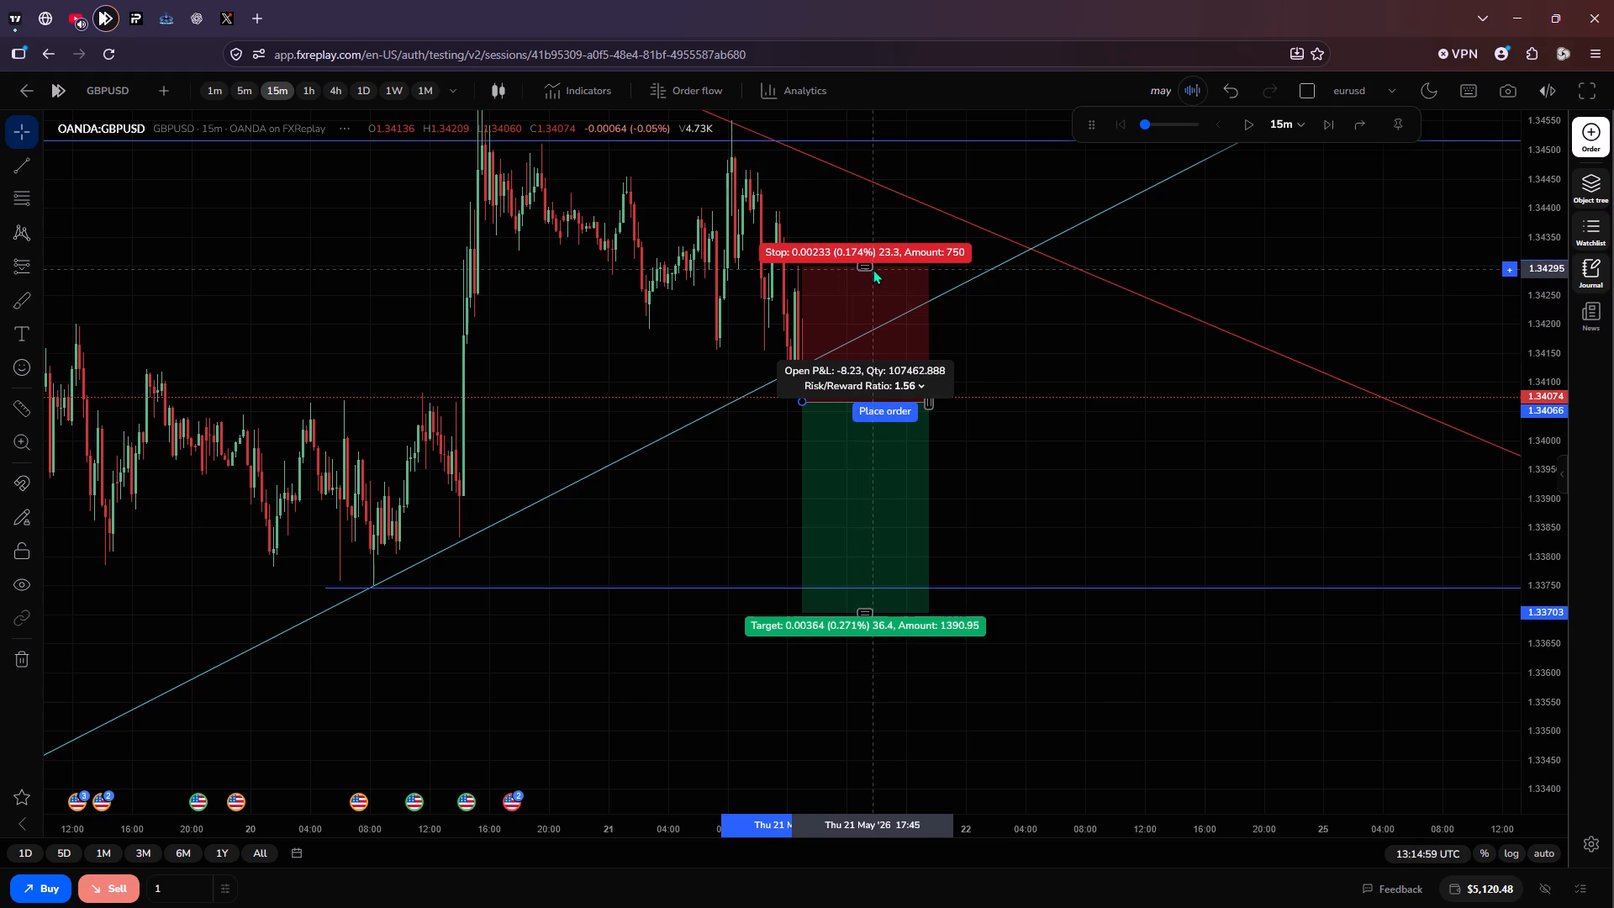
drag(873, 269, 873, 268)
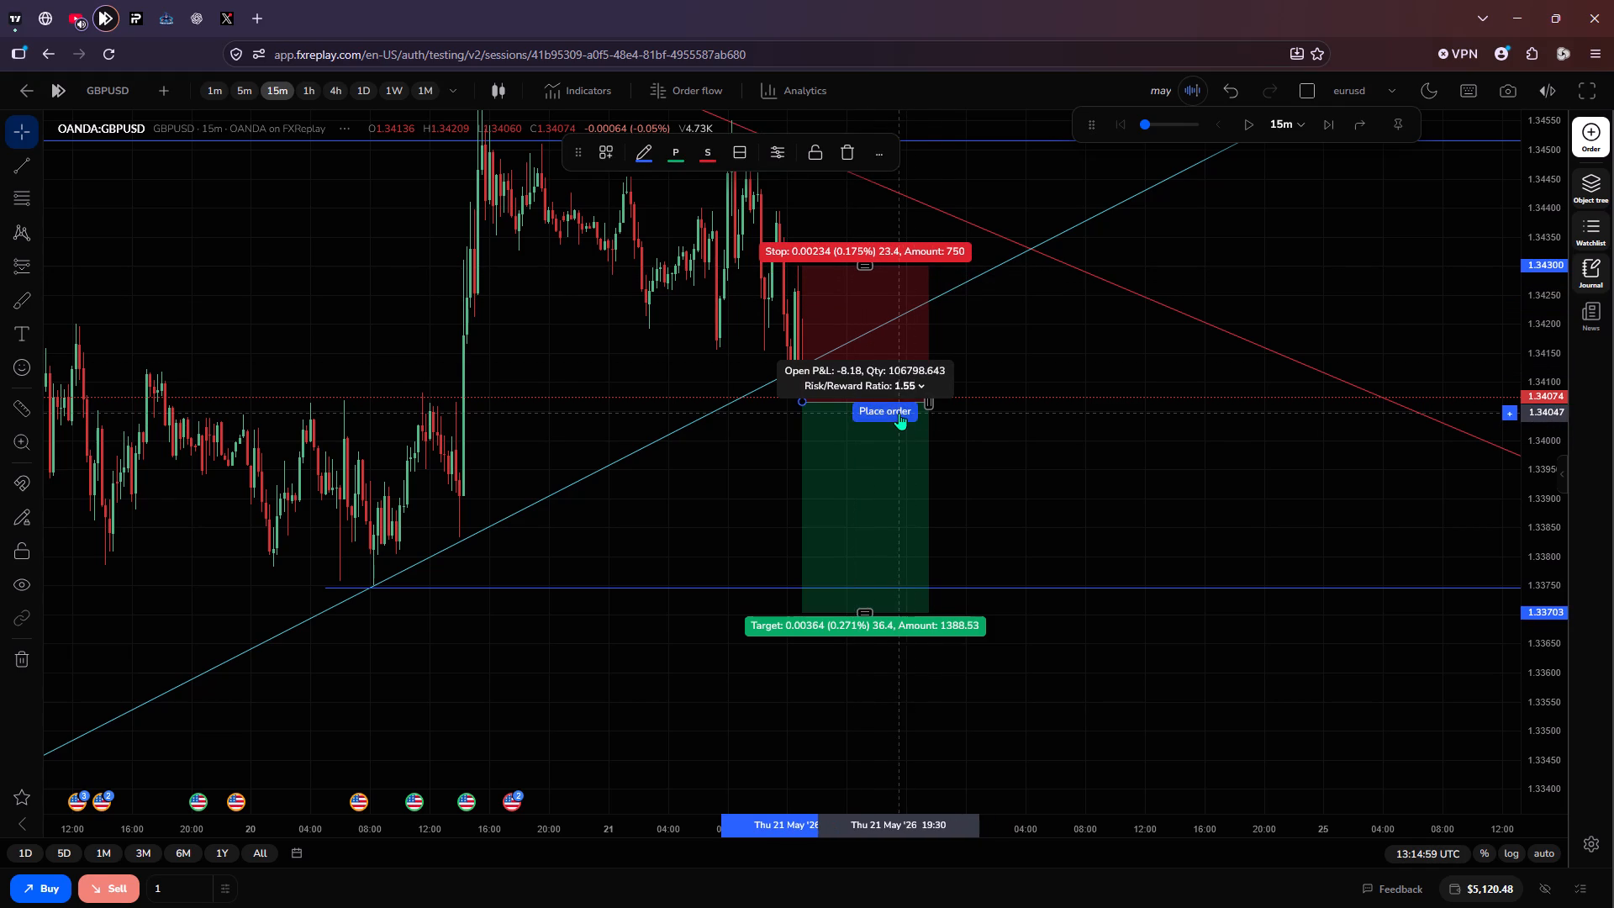
drag(863, 615, 847, 657)
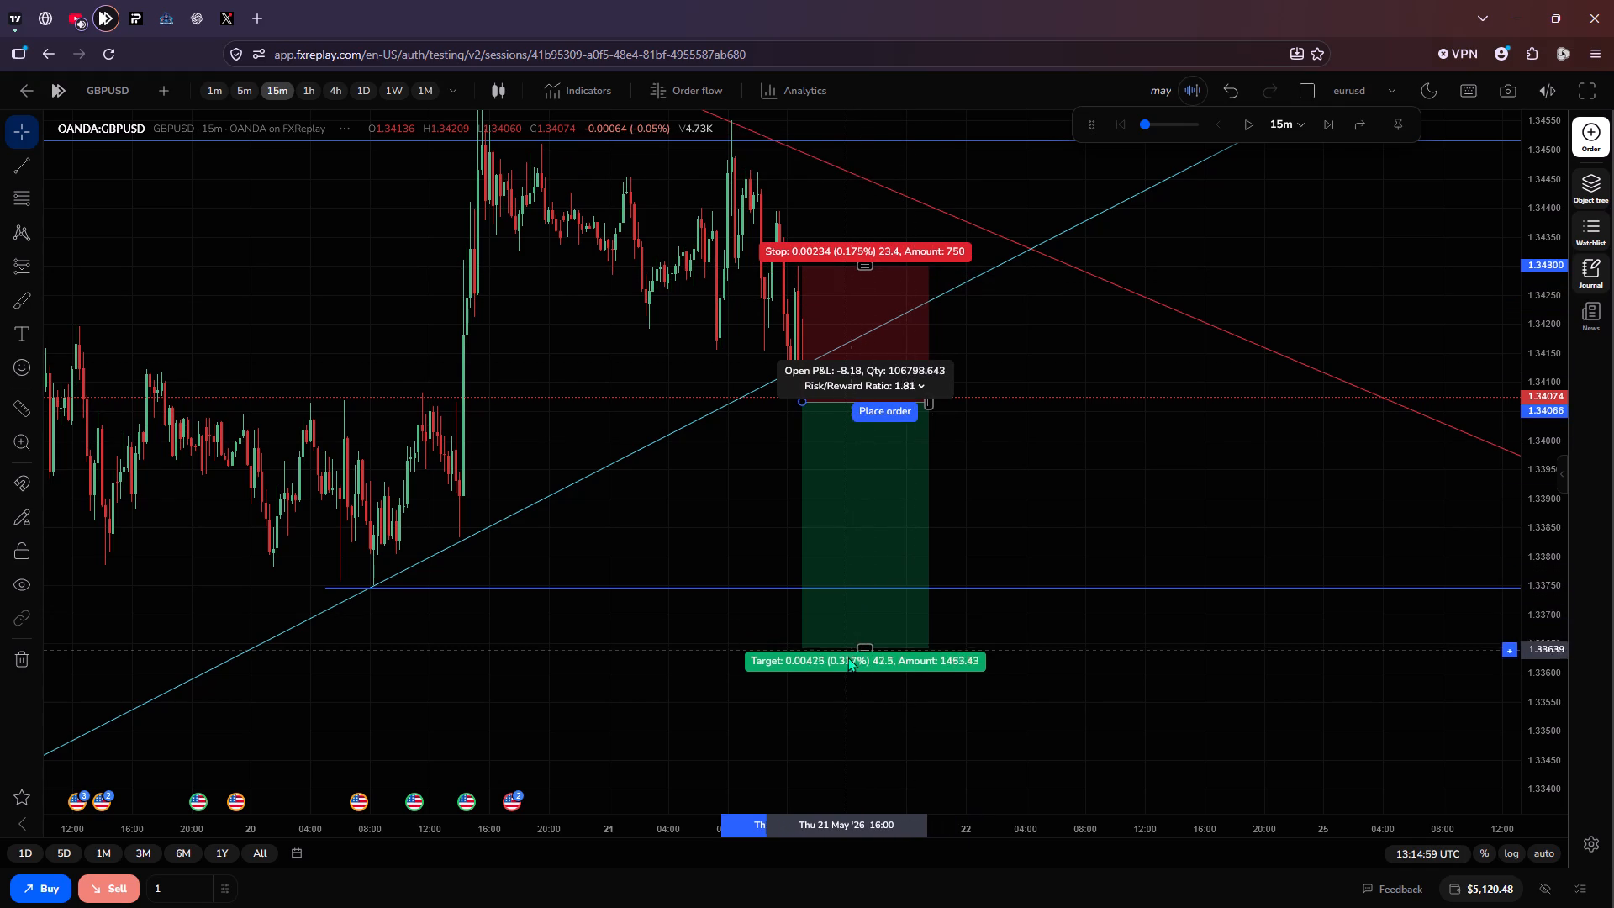
drag(847, 657, 871, 679)
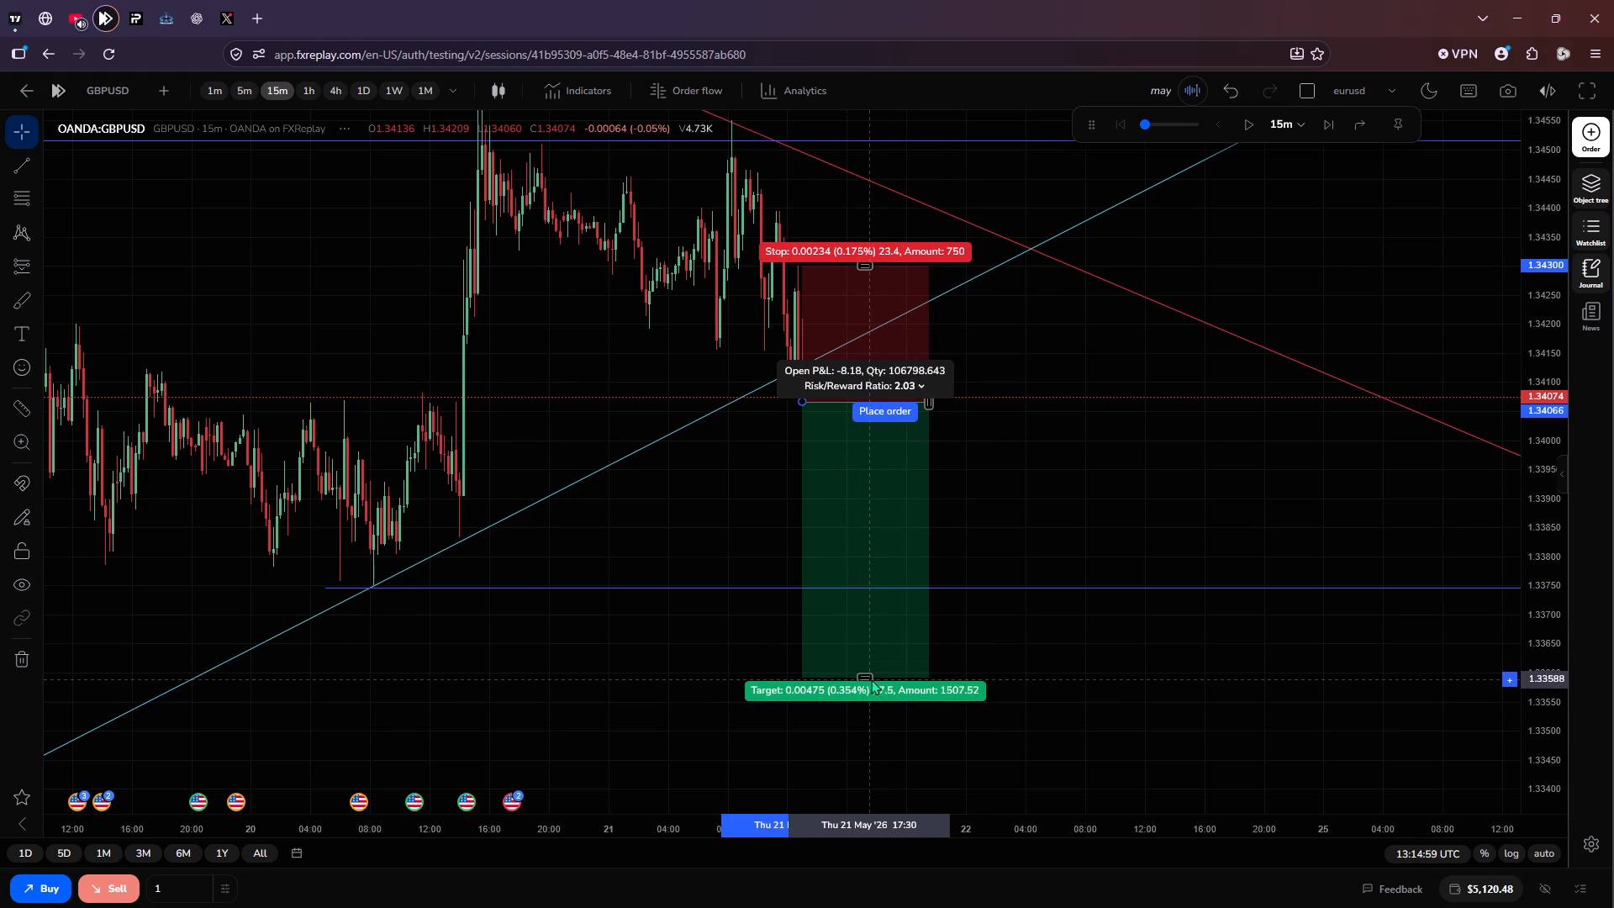
drag(871, 679, 873, 673)
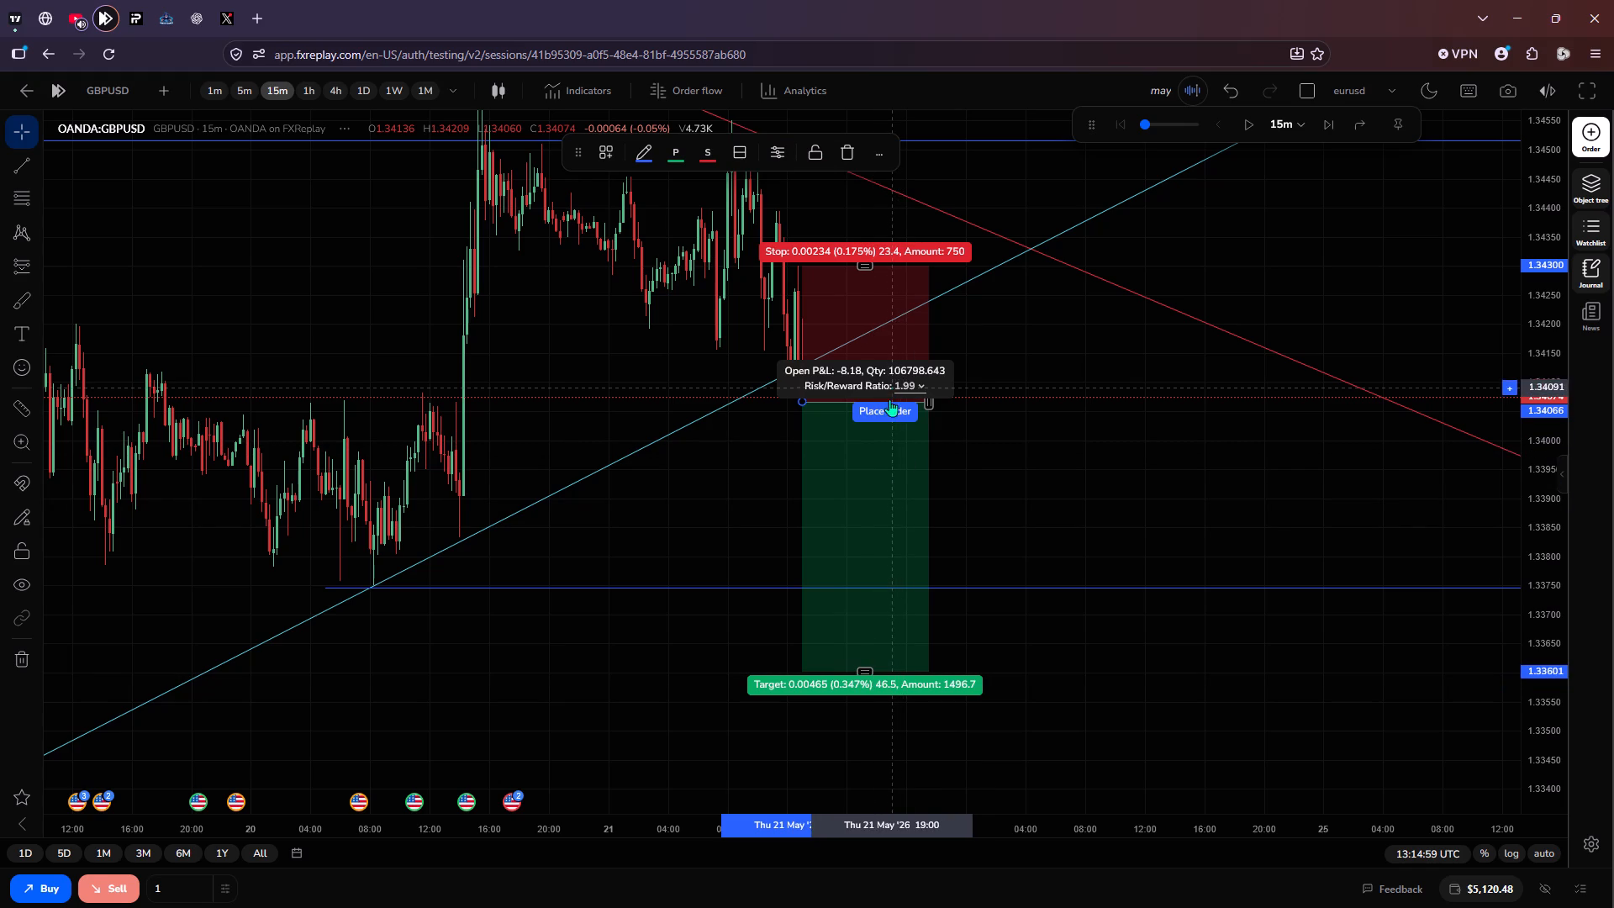
Place a 0.11-lot GBPUSD sell stop order at 1.34066 from the short position, with stop loss 1.34300 and take profit 1.33601.
click(889, 414)
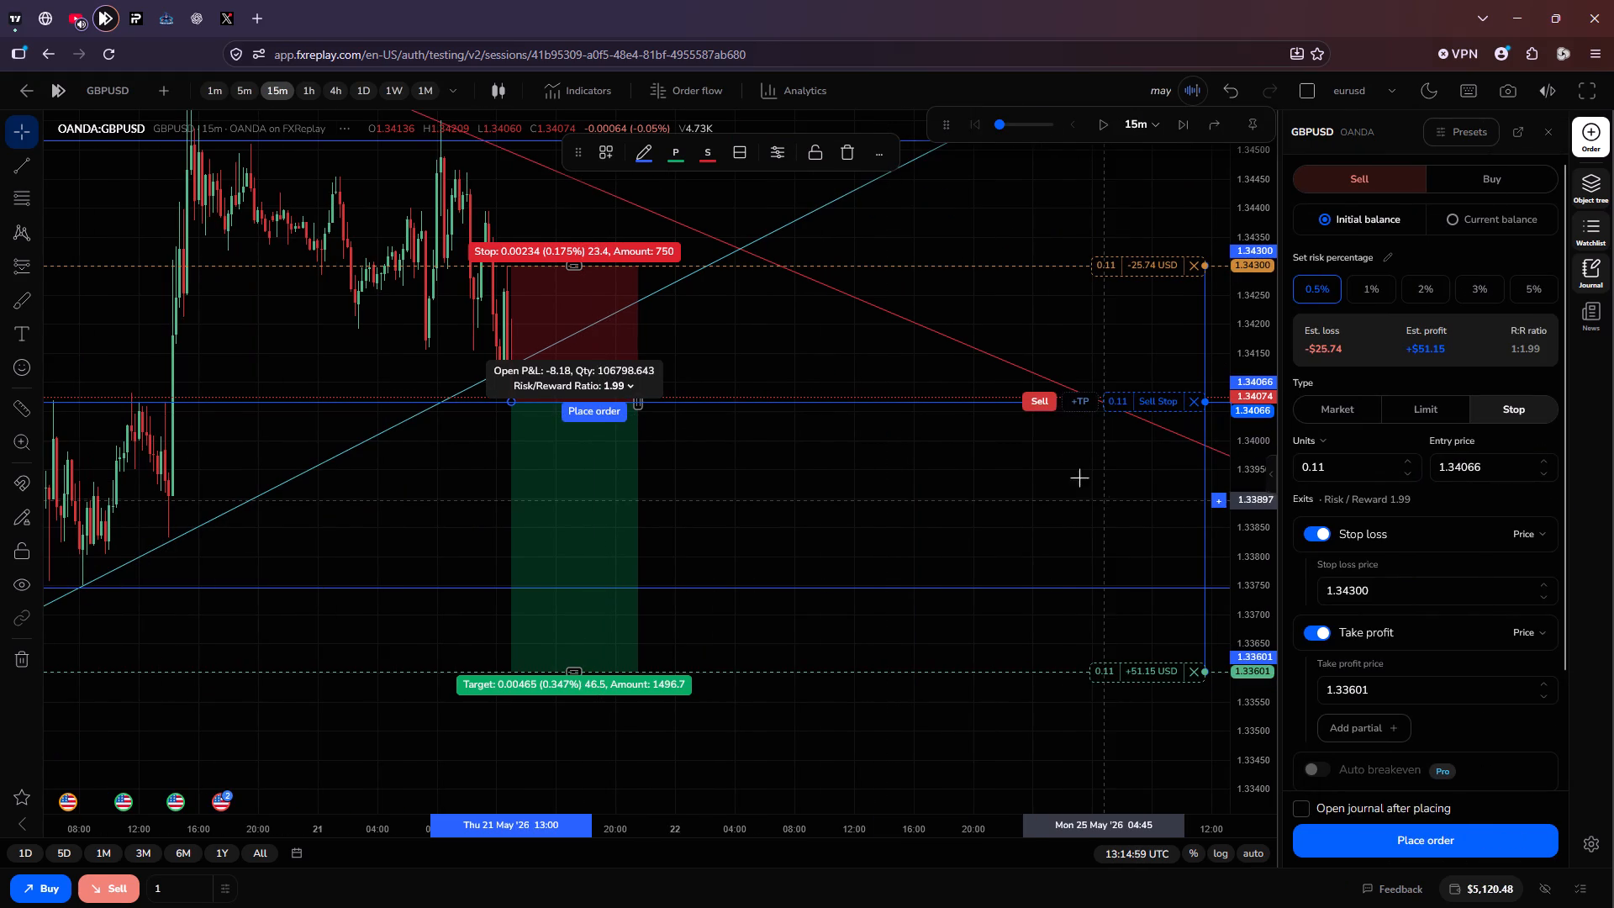
click(1044, 404)
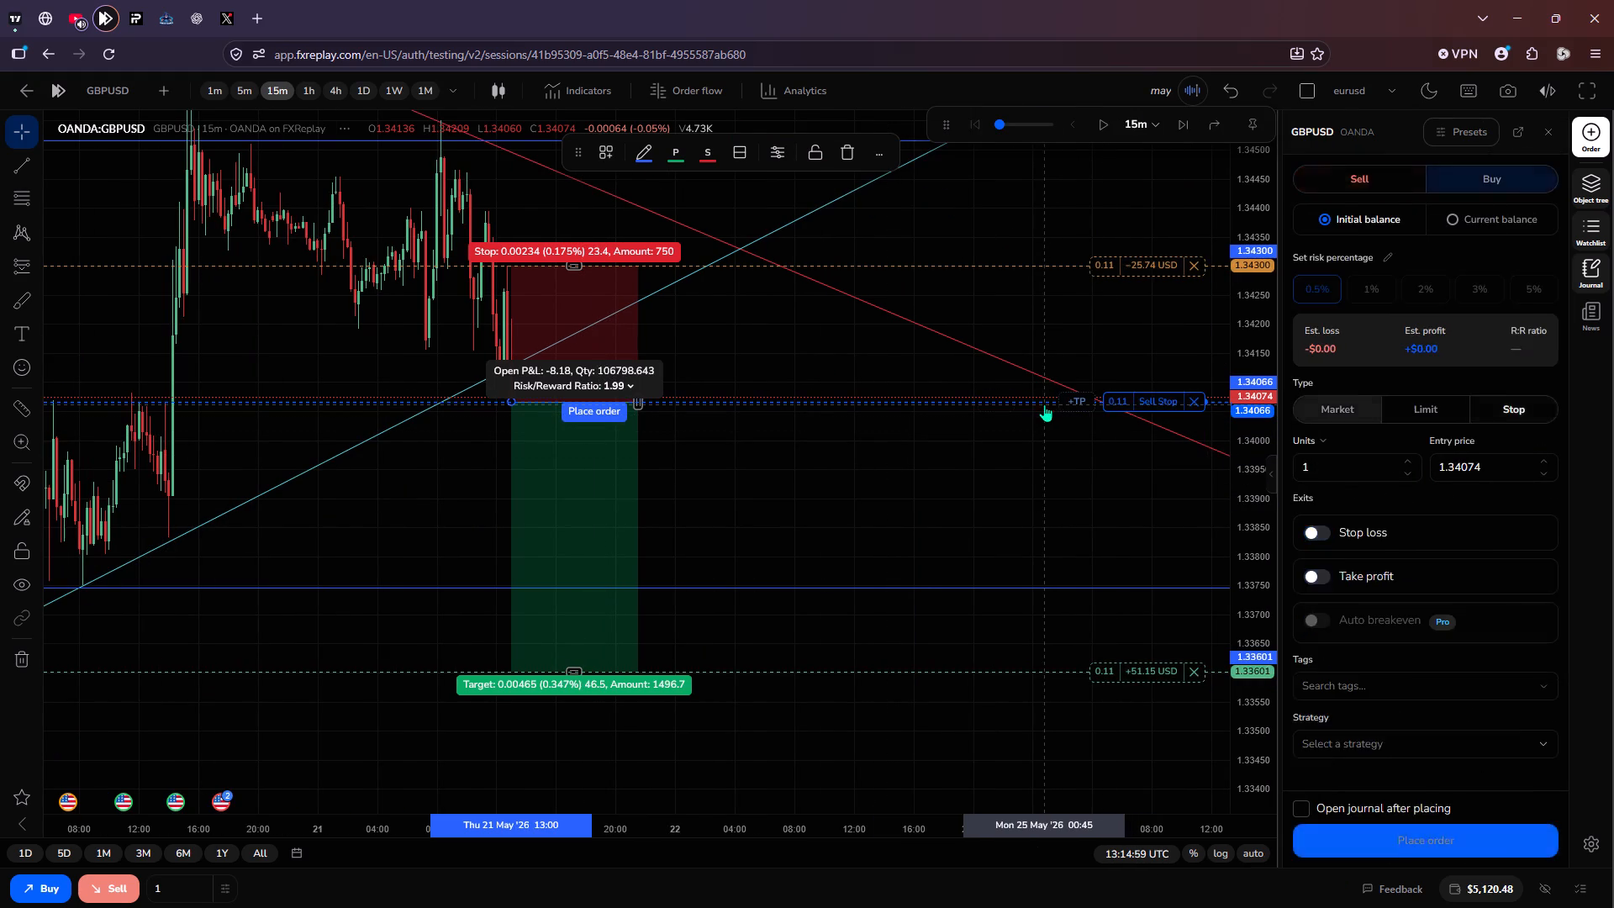
scroll(1538, 602, down, 1)
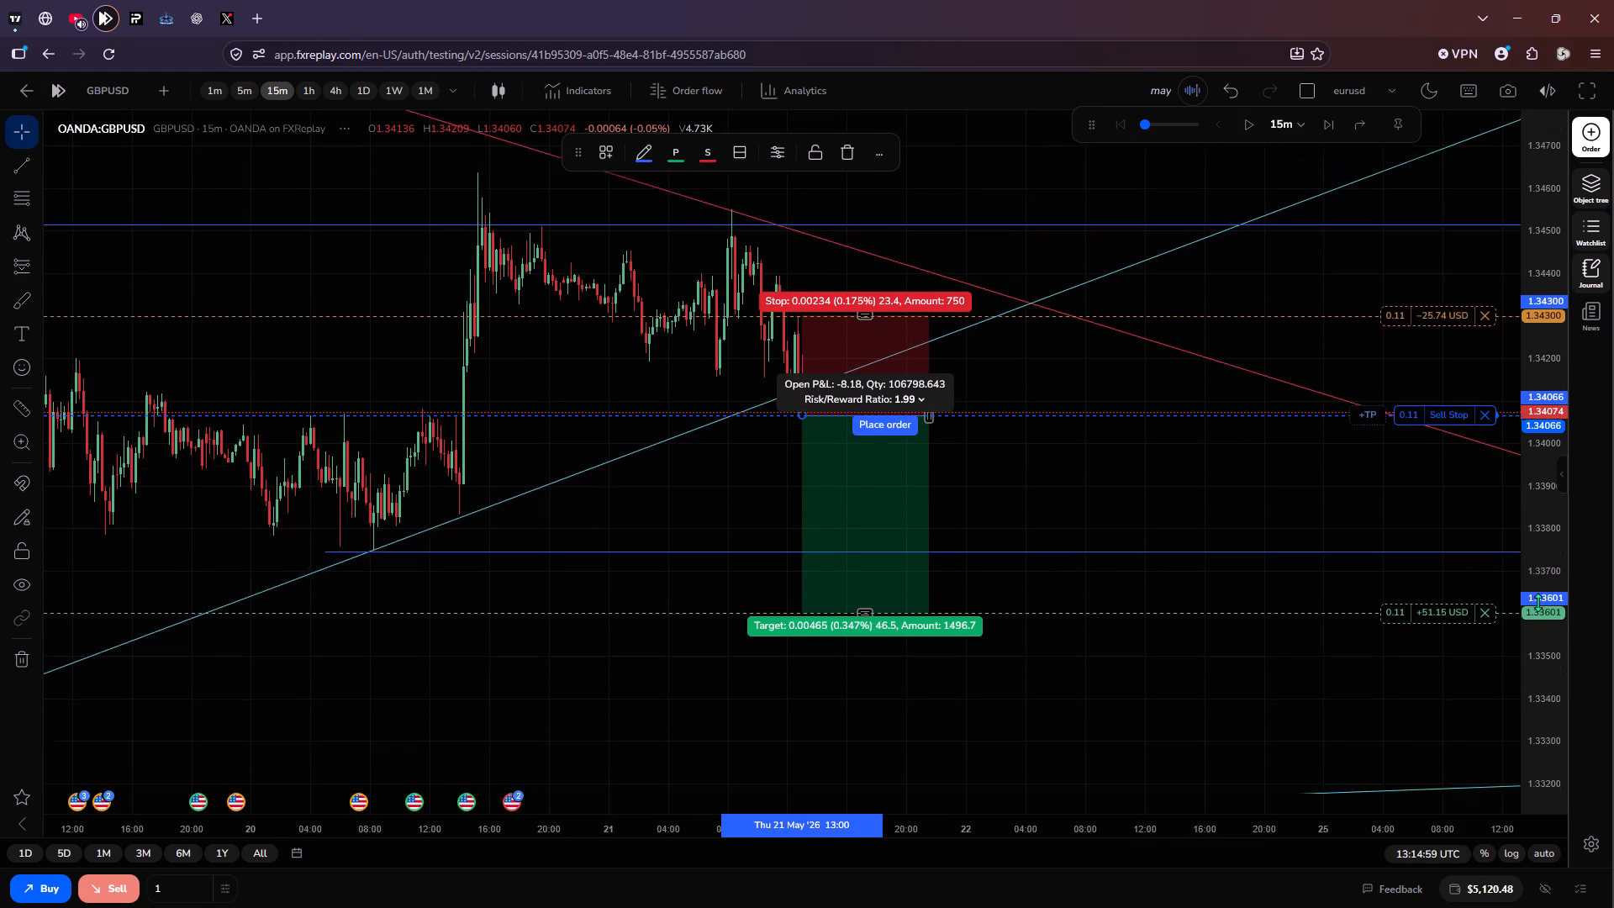
scroll(1538, 602, down, 2)
click(1258, 511)
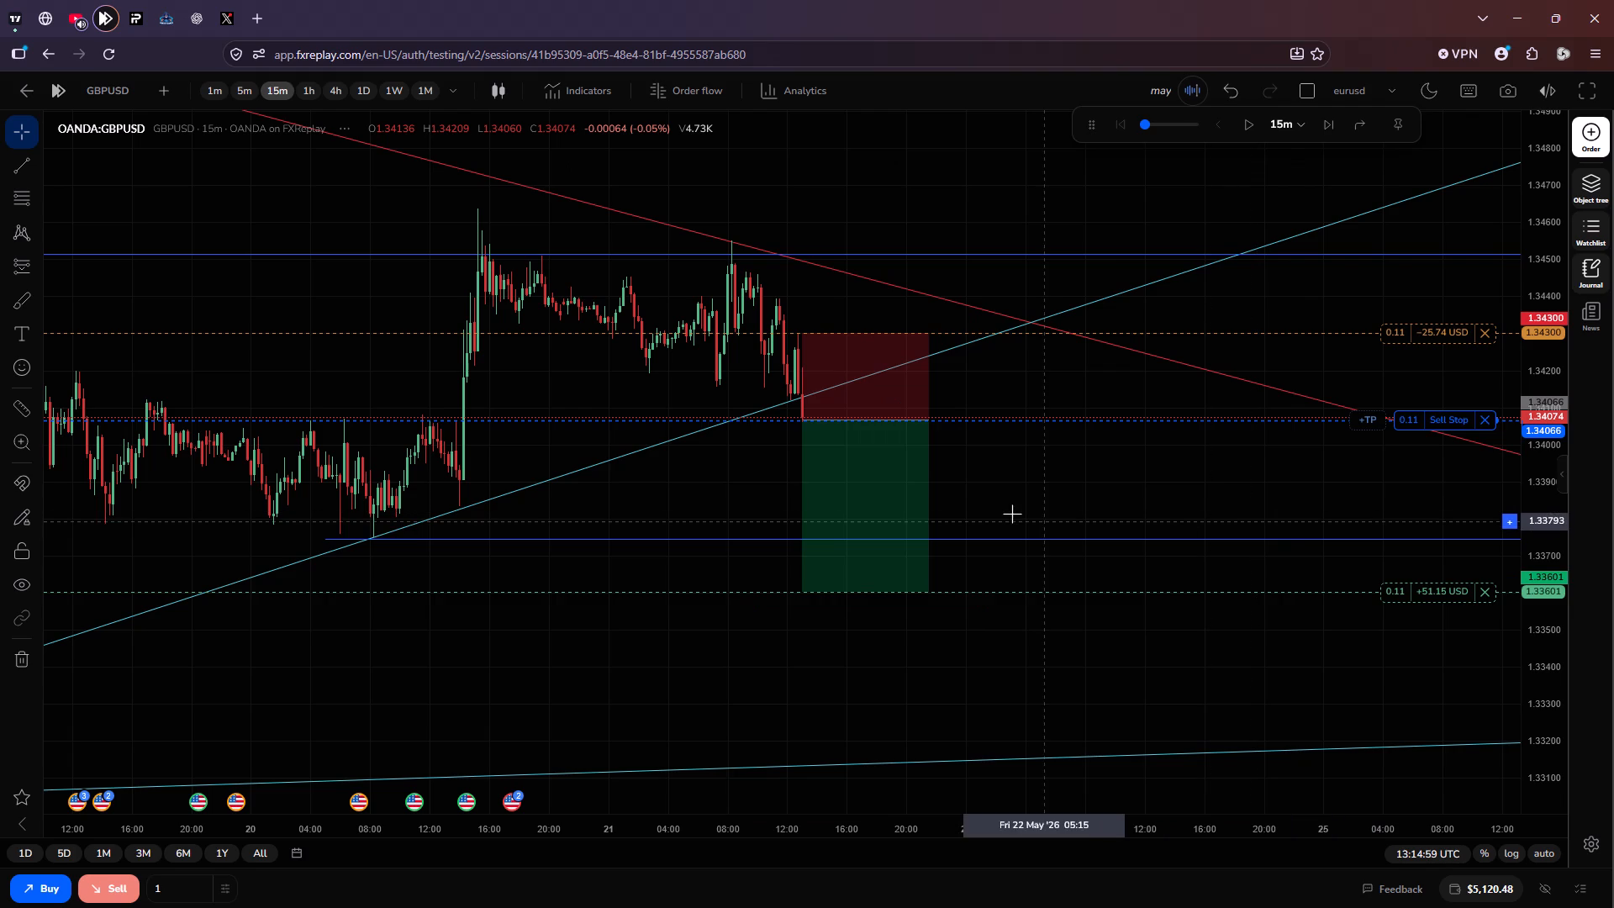
Switch the replay chart to EURUSD, play it forward and pause it at 13:44:59 UTC on 21 May.
click(112, 92)
click(779, 533)
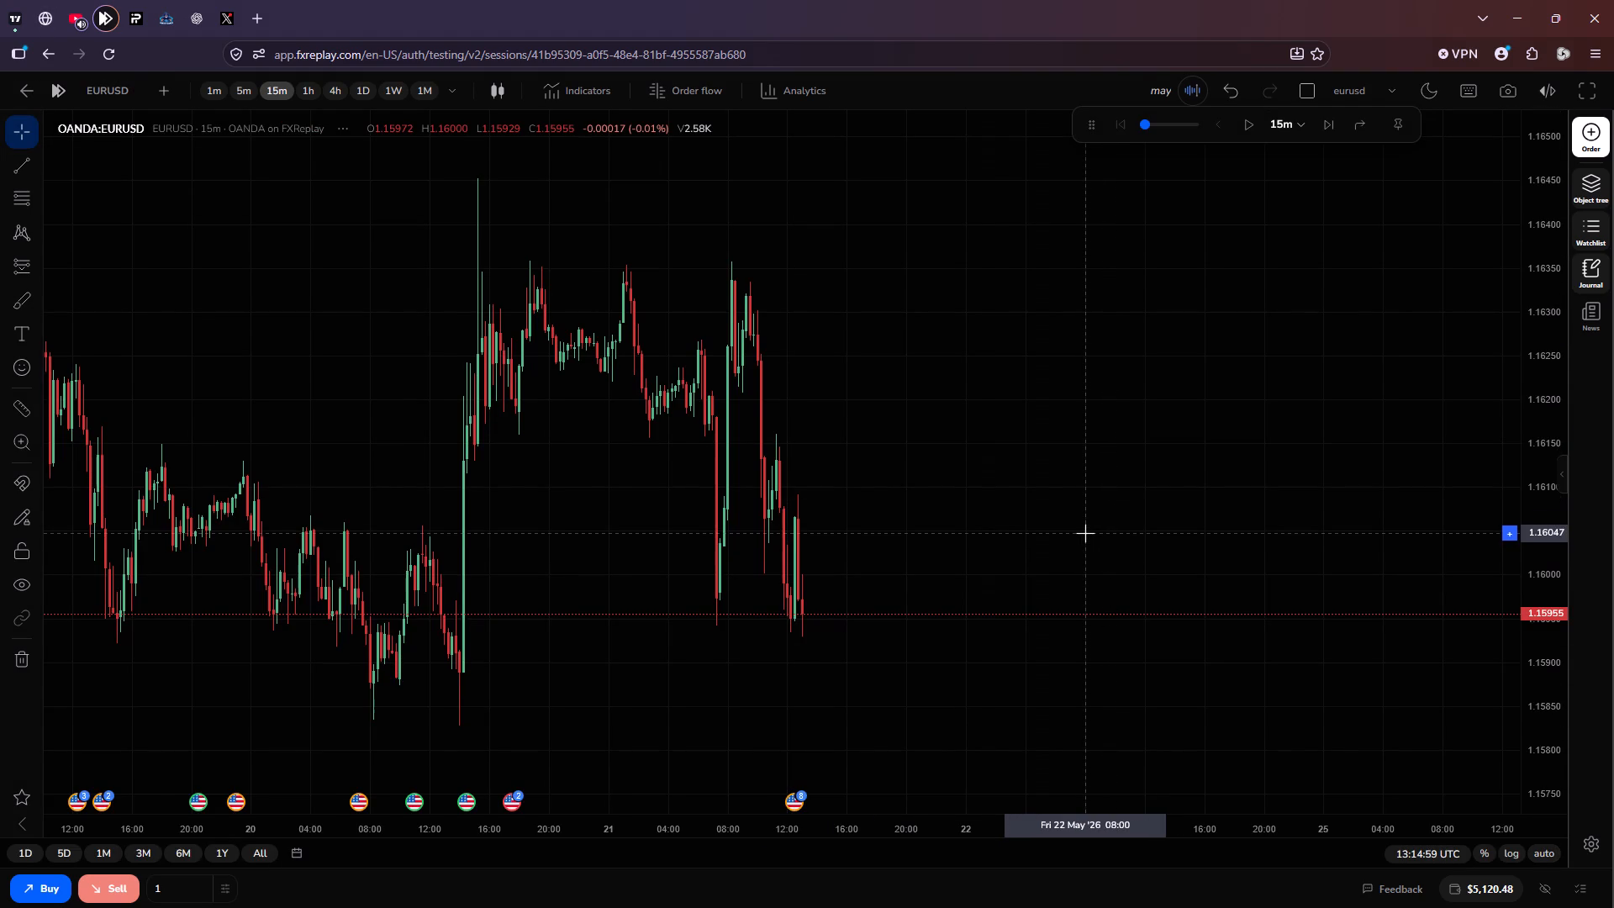
scroll(1085, 533, down, 1)
drag(1085, 533, 1045, 368)
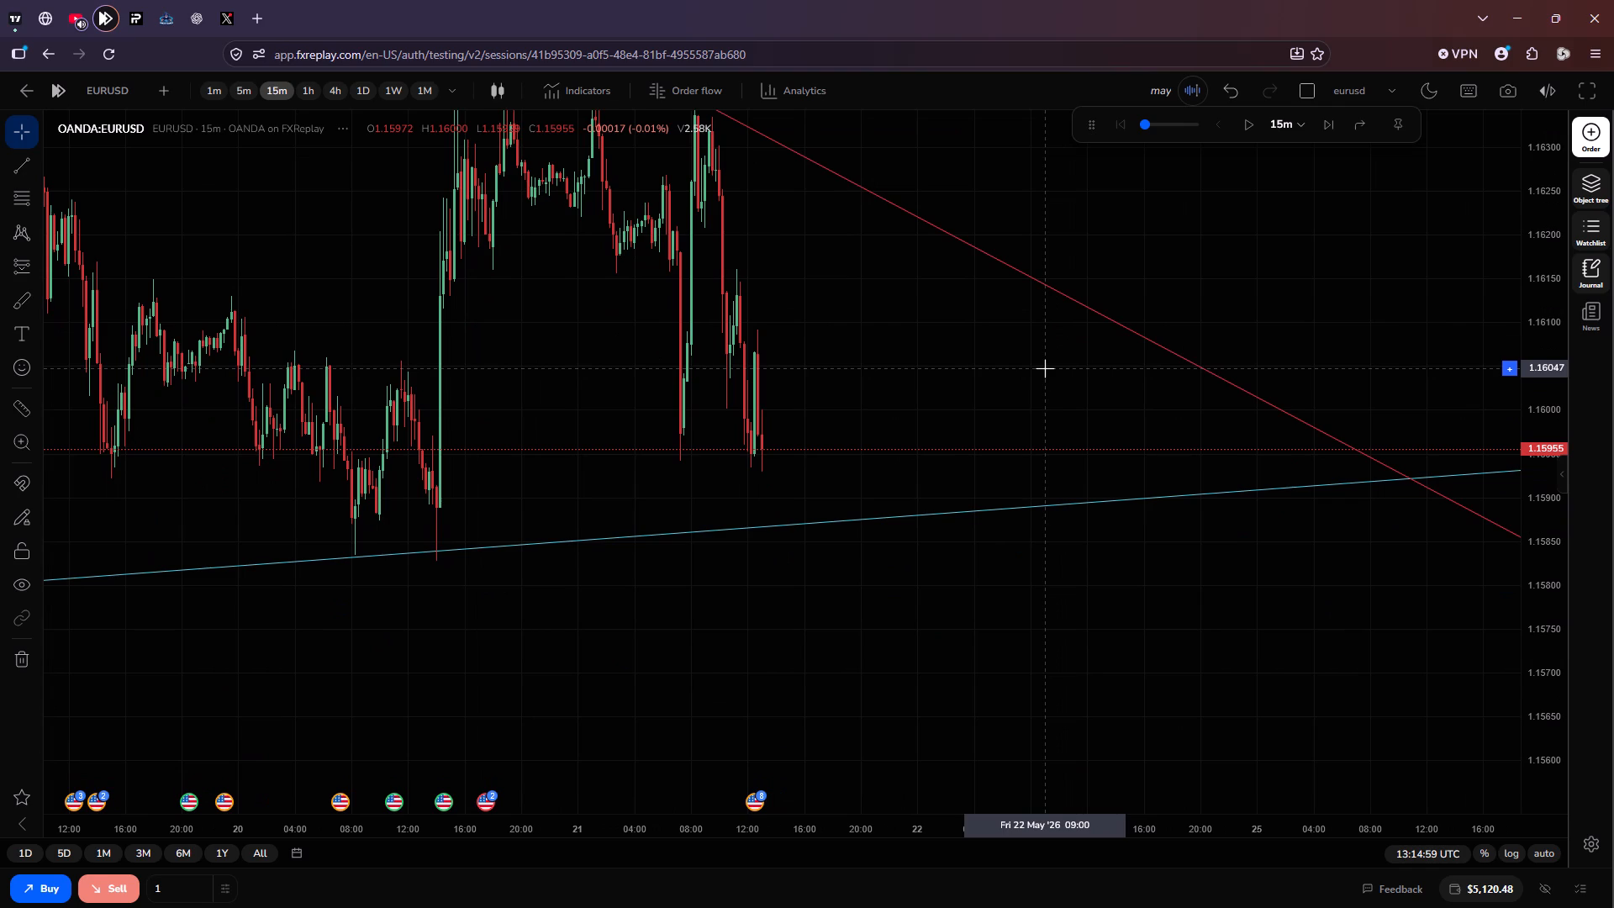
click(1240, 119)
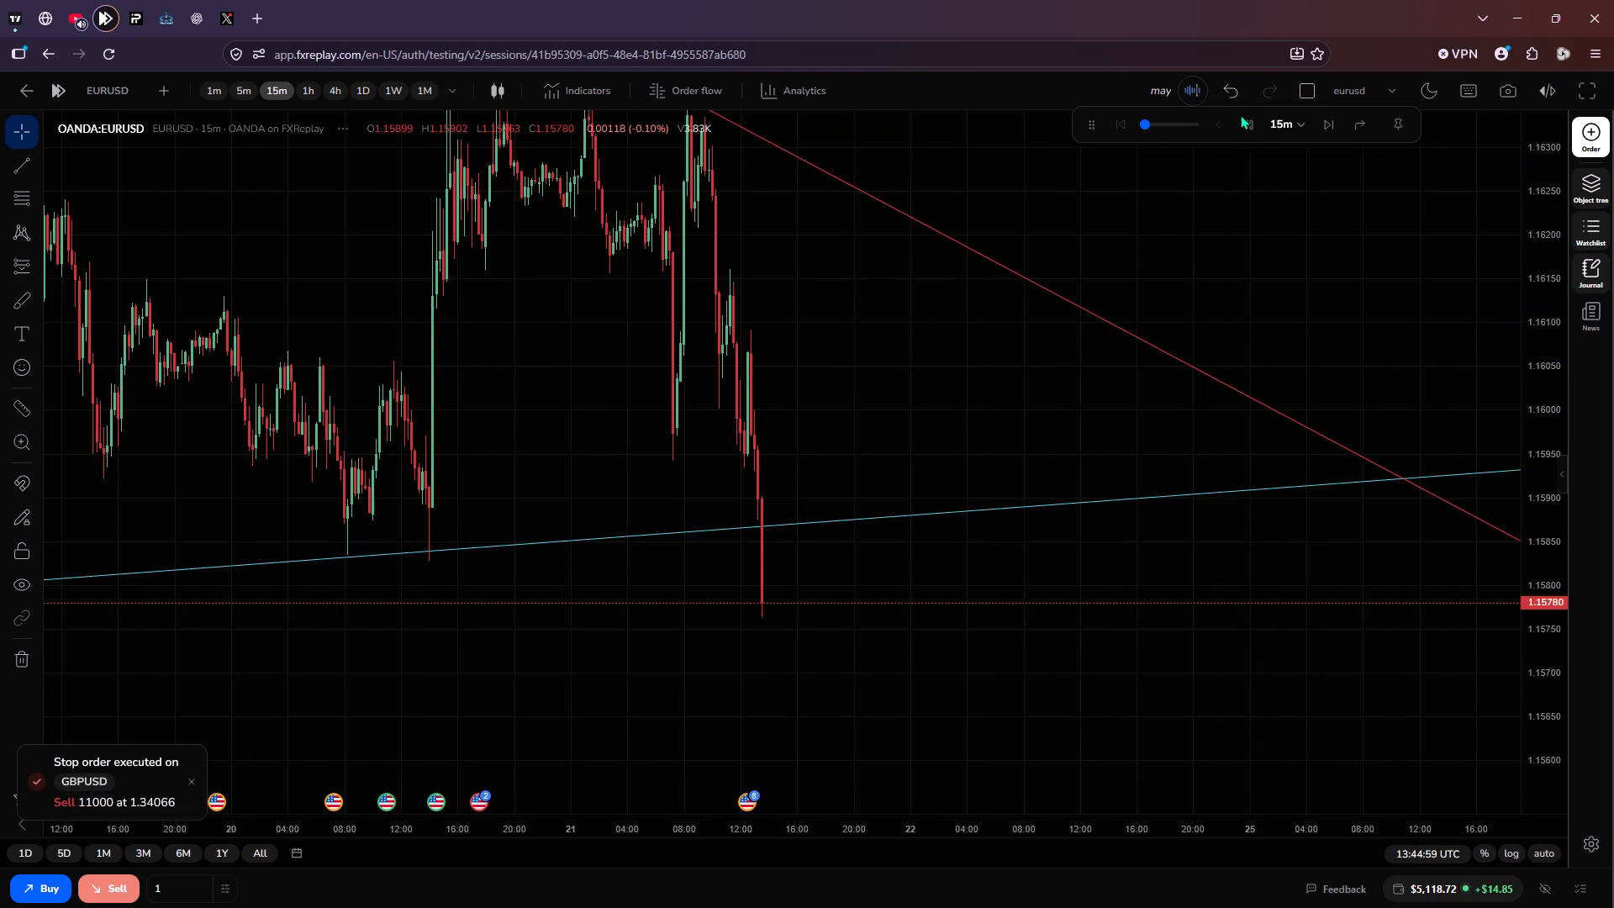
click(1243, 119)
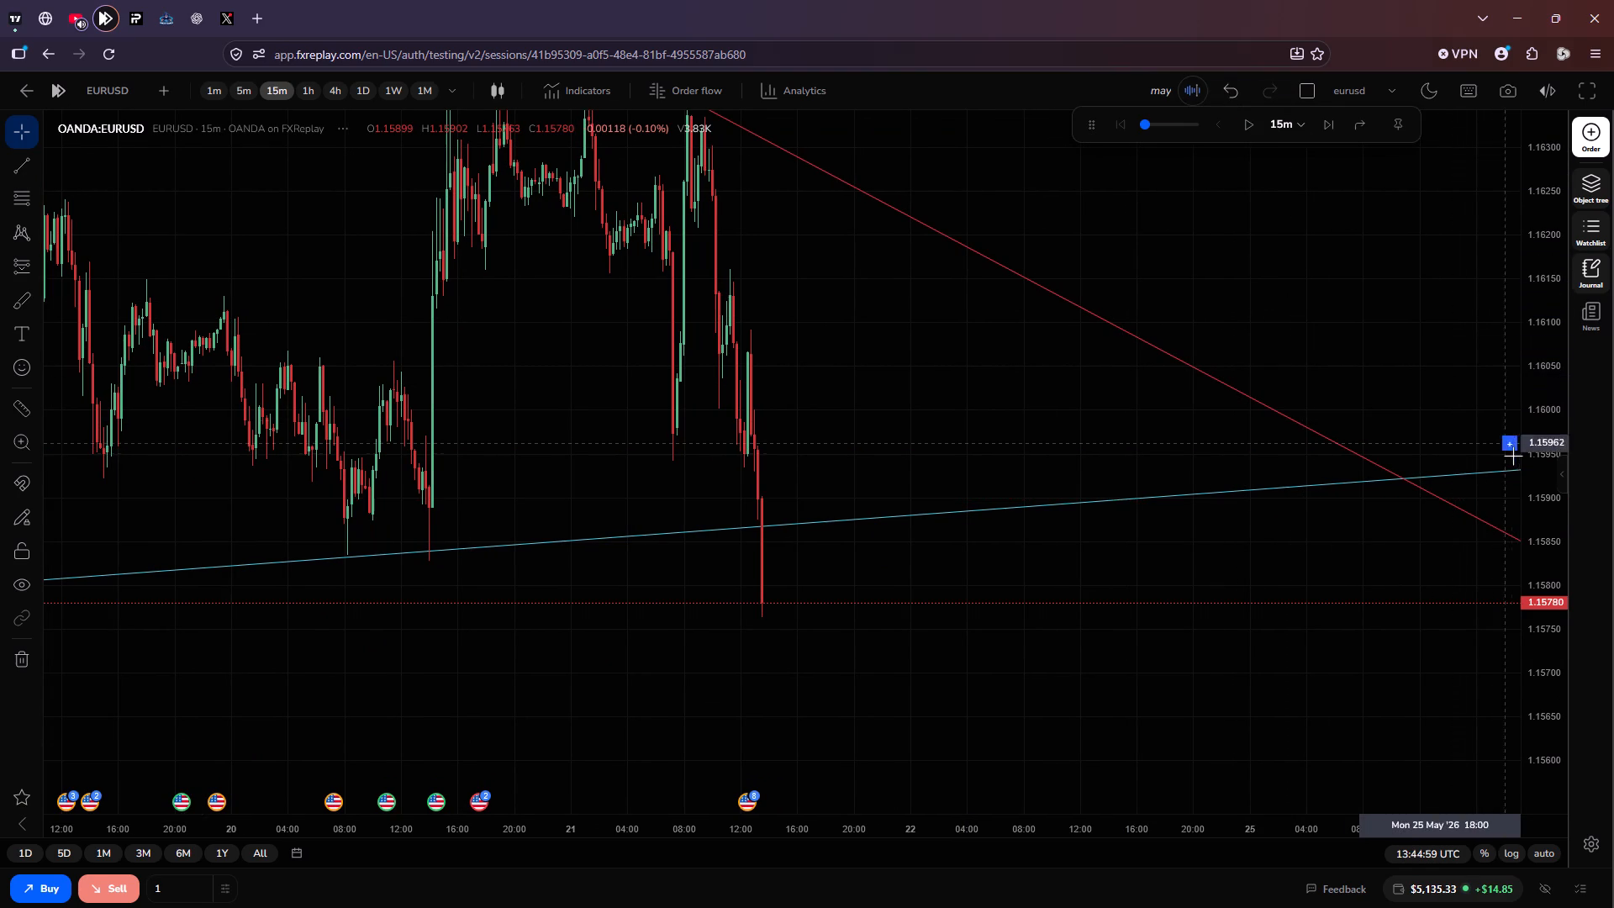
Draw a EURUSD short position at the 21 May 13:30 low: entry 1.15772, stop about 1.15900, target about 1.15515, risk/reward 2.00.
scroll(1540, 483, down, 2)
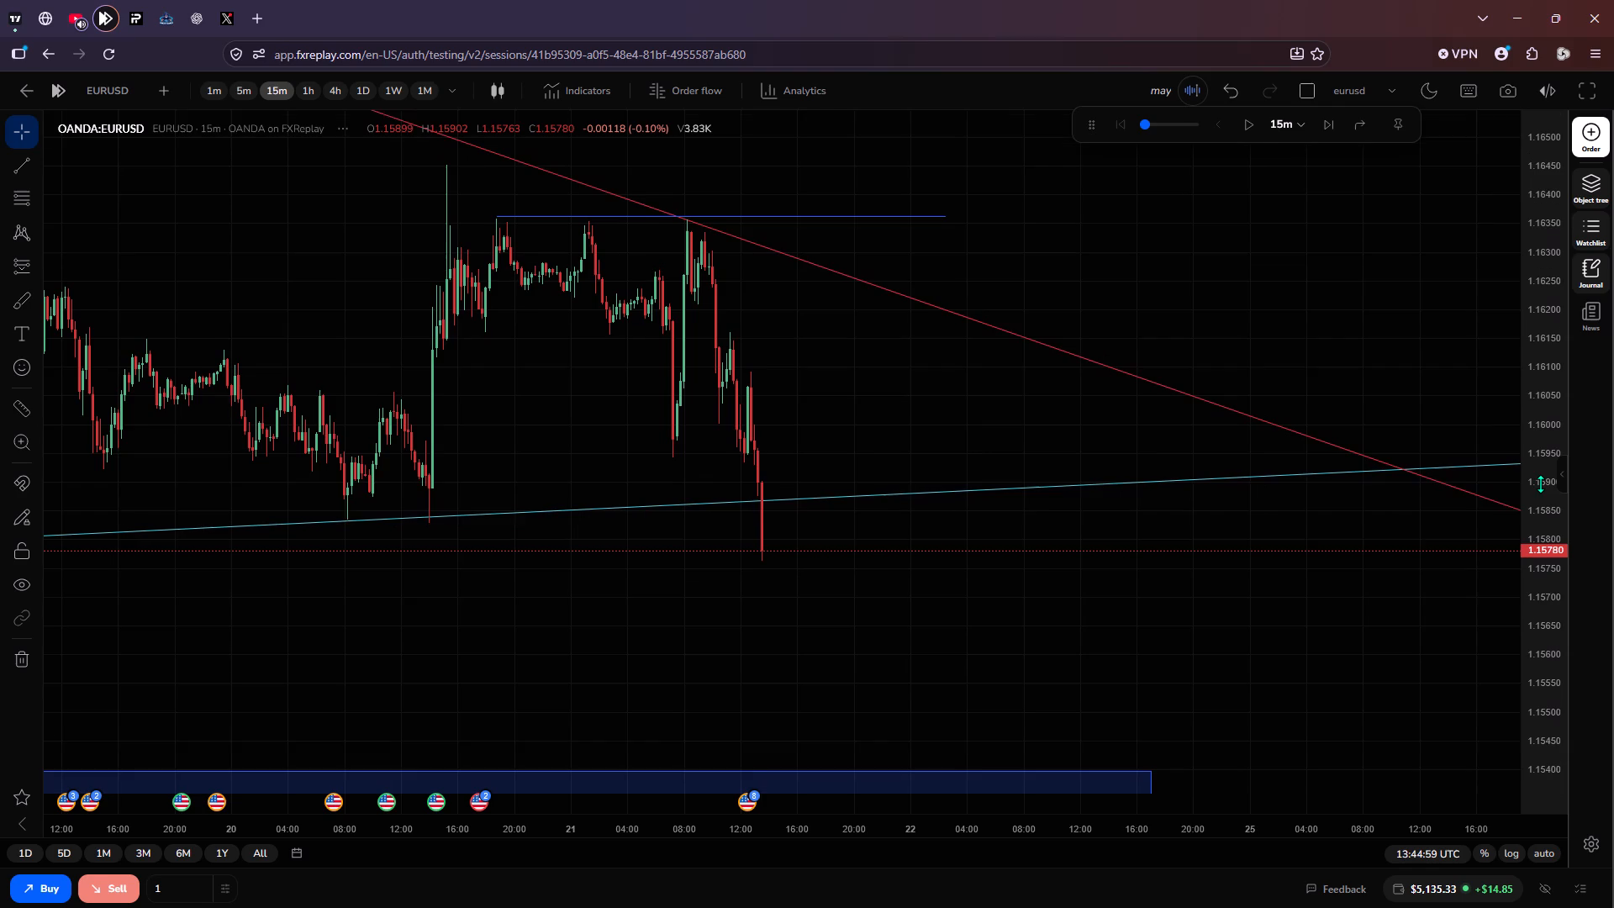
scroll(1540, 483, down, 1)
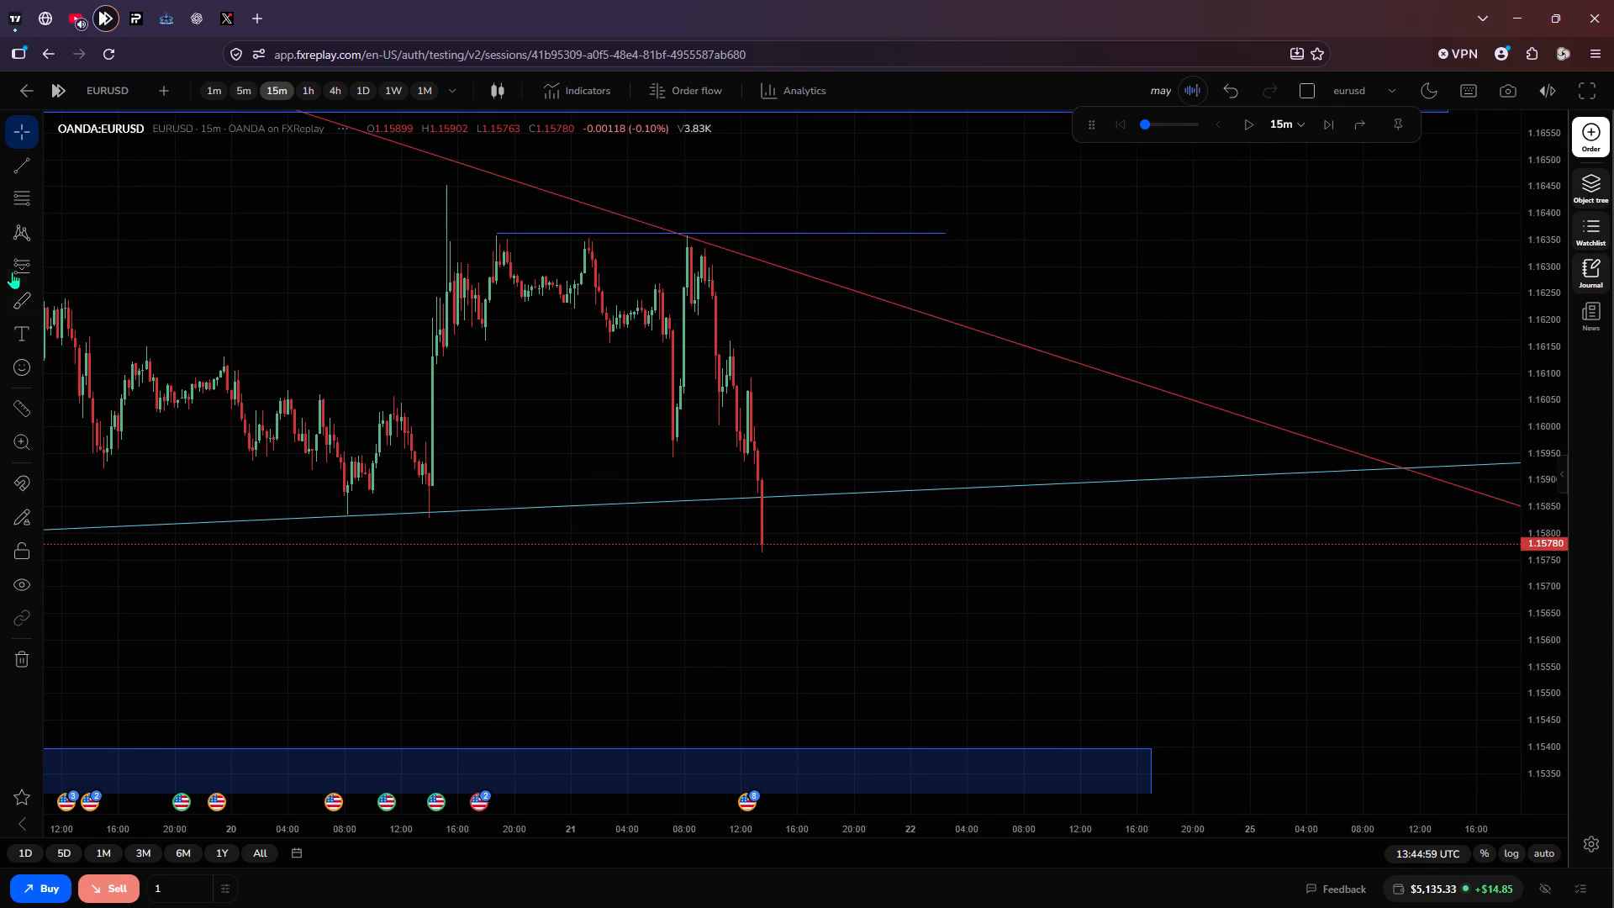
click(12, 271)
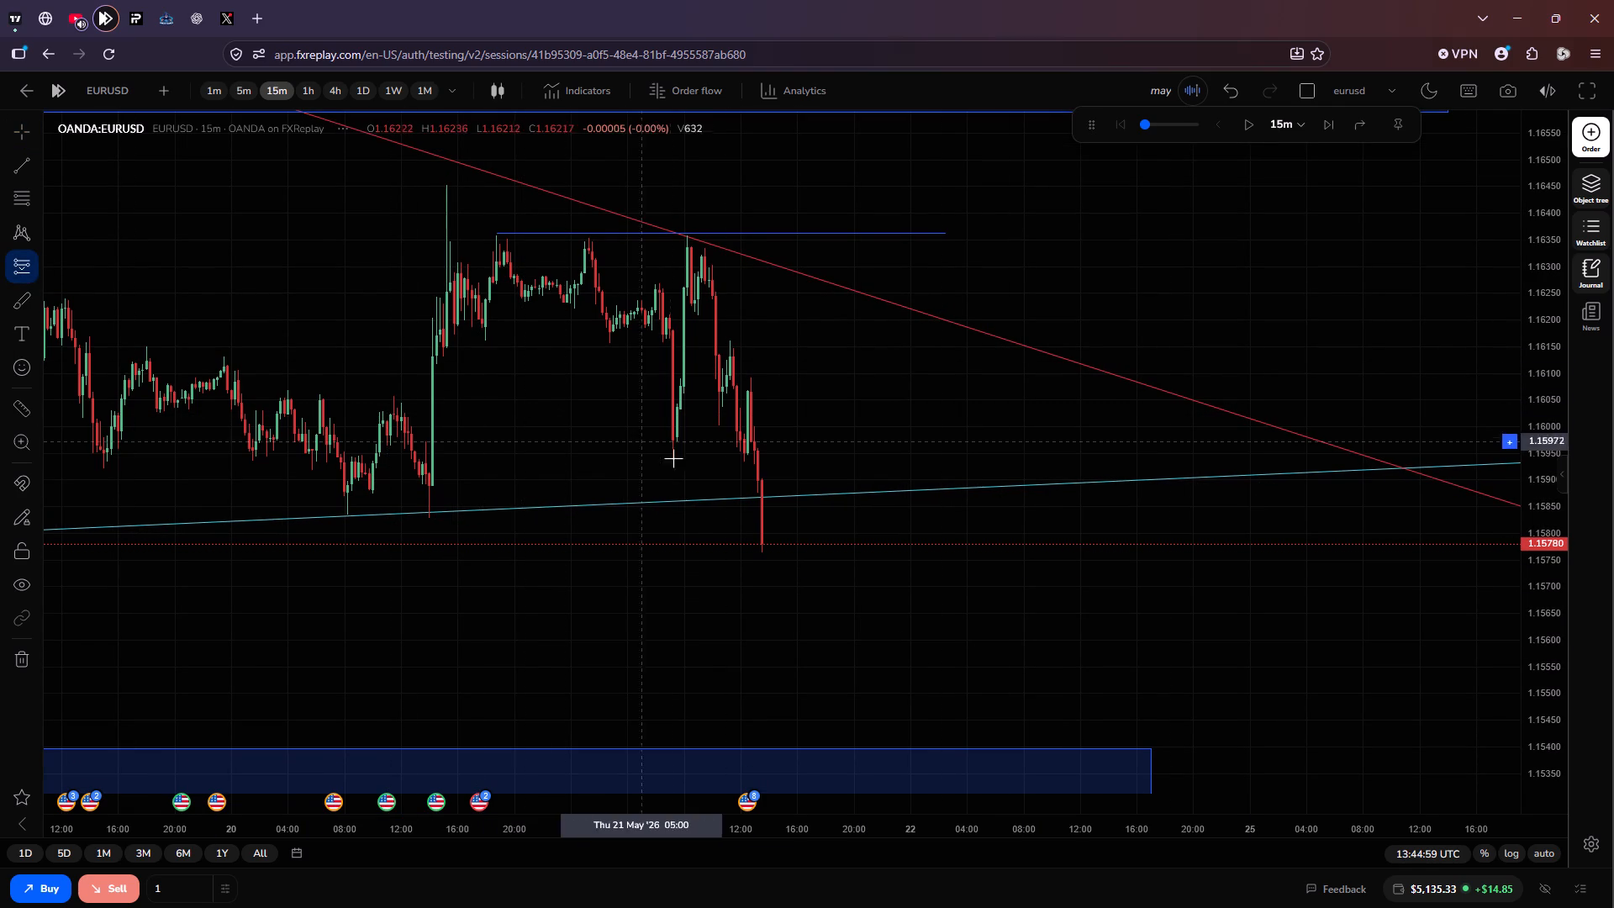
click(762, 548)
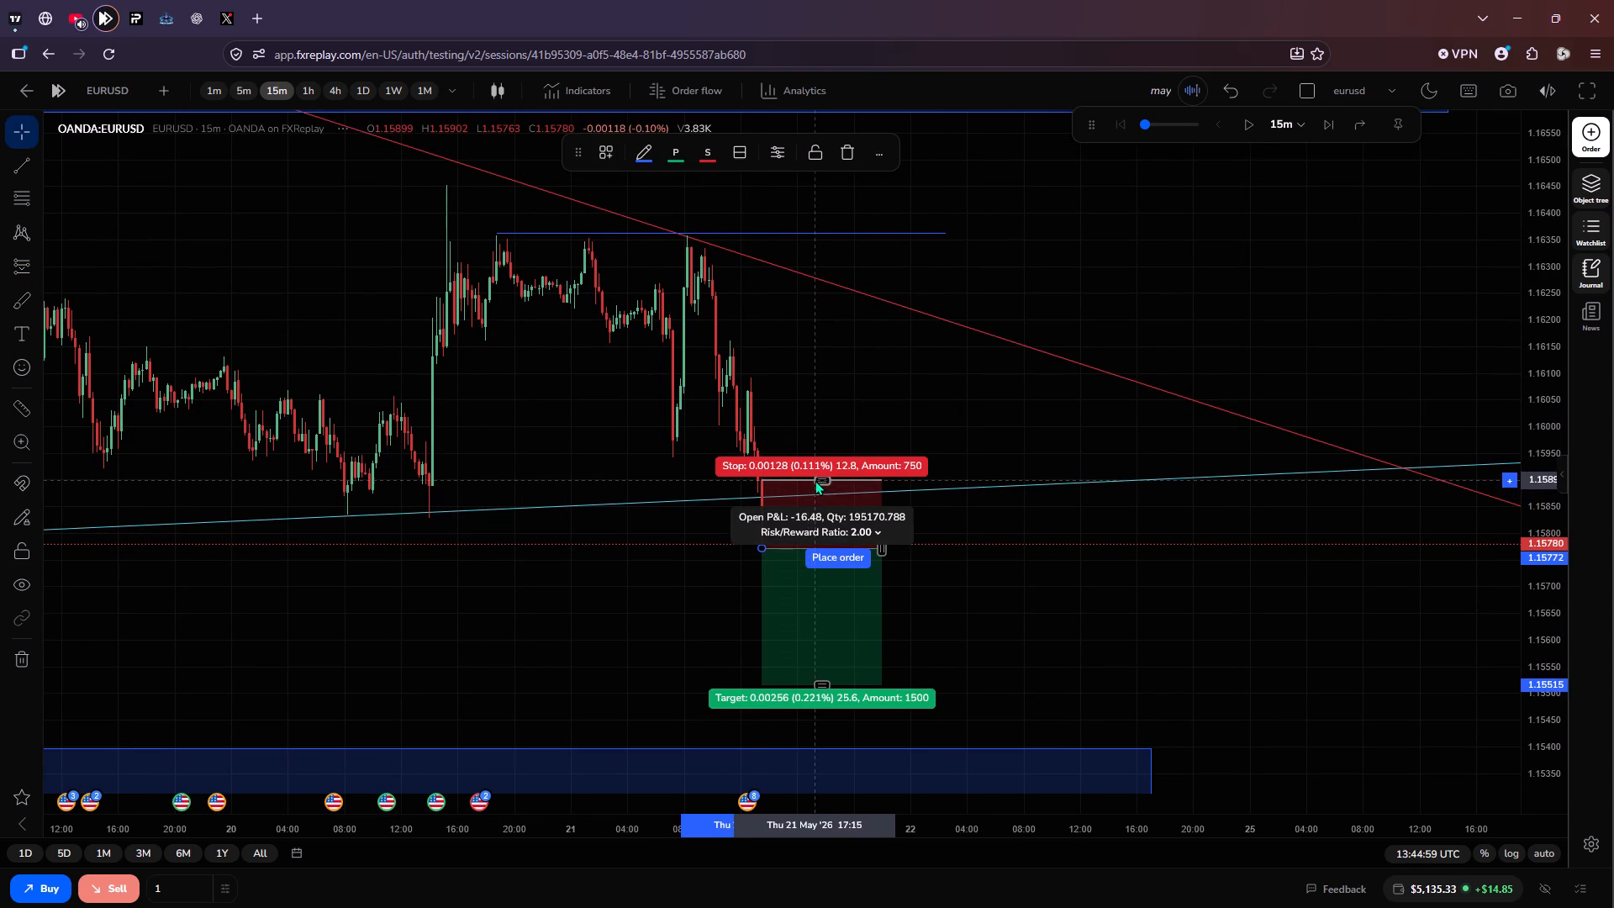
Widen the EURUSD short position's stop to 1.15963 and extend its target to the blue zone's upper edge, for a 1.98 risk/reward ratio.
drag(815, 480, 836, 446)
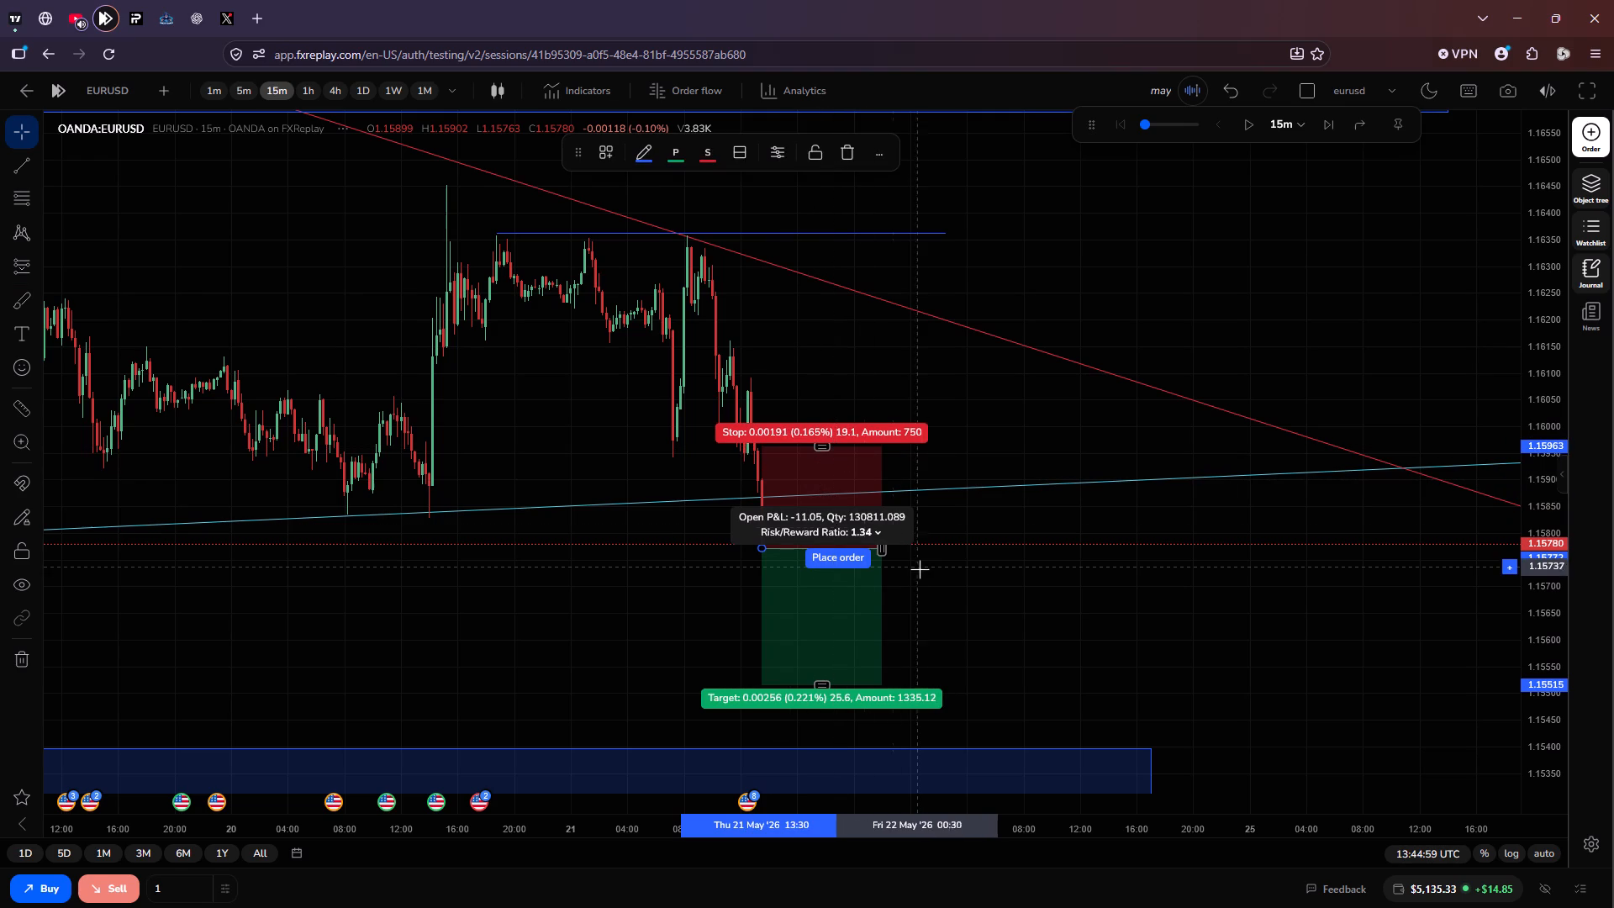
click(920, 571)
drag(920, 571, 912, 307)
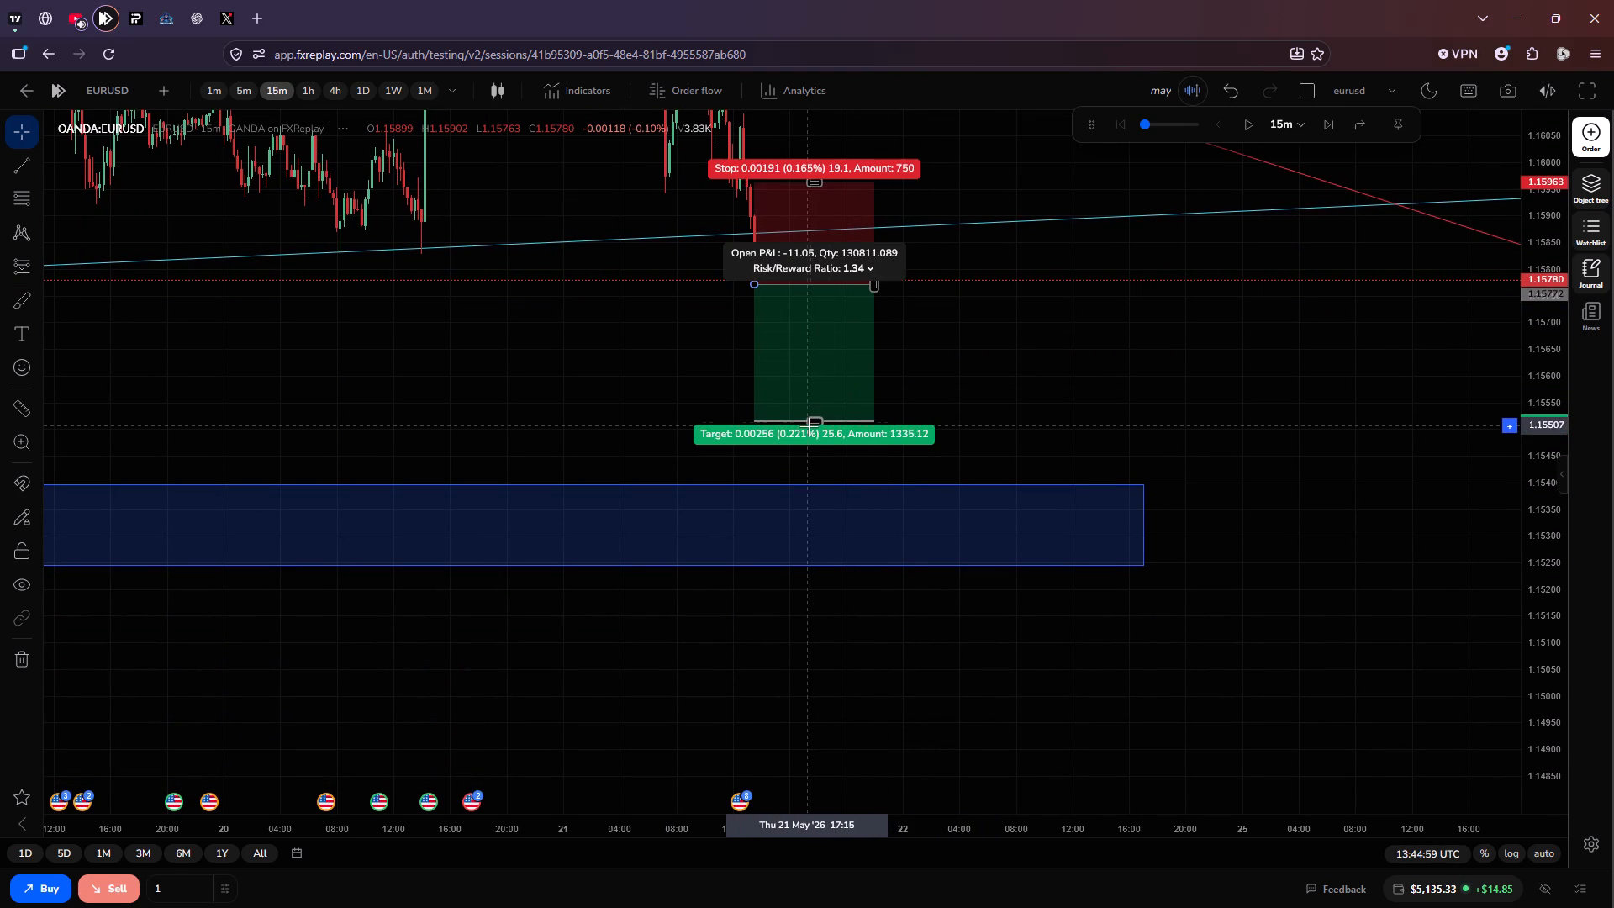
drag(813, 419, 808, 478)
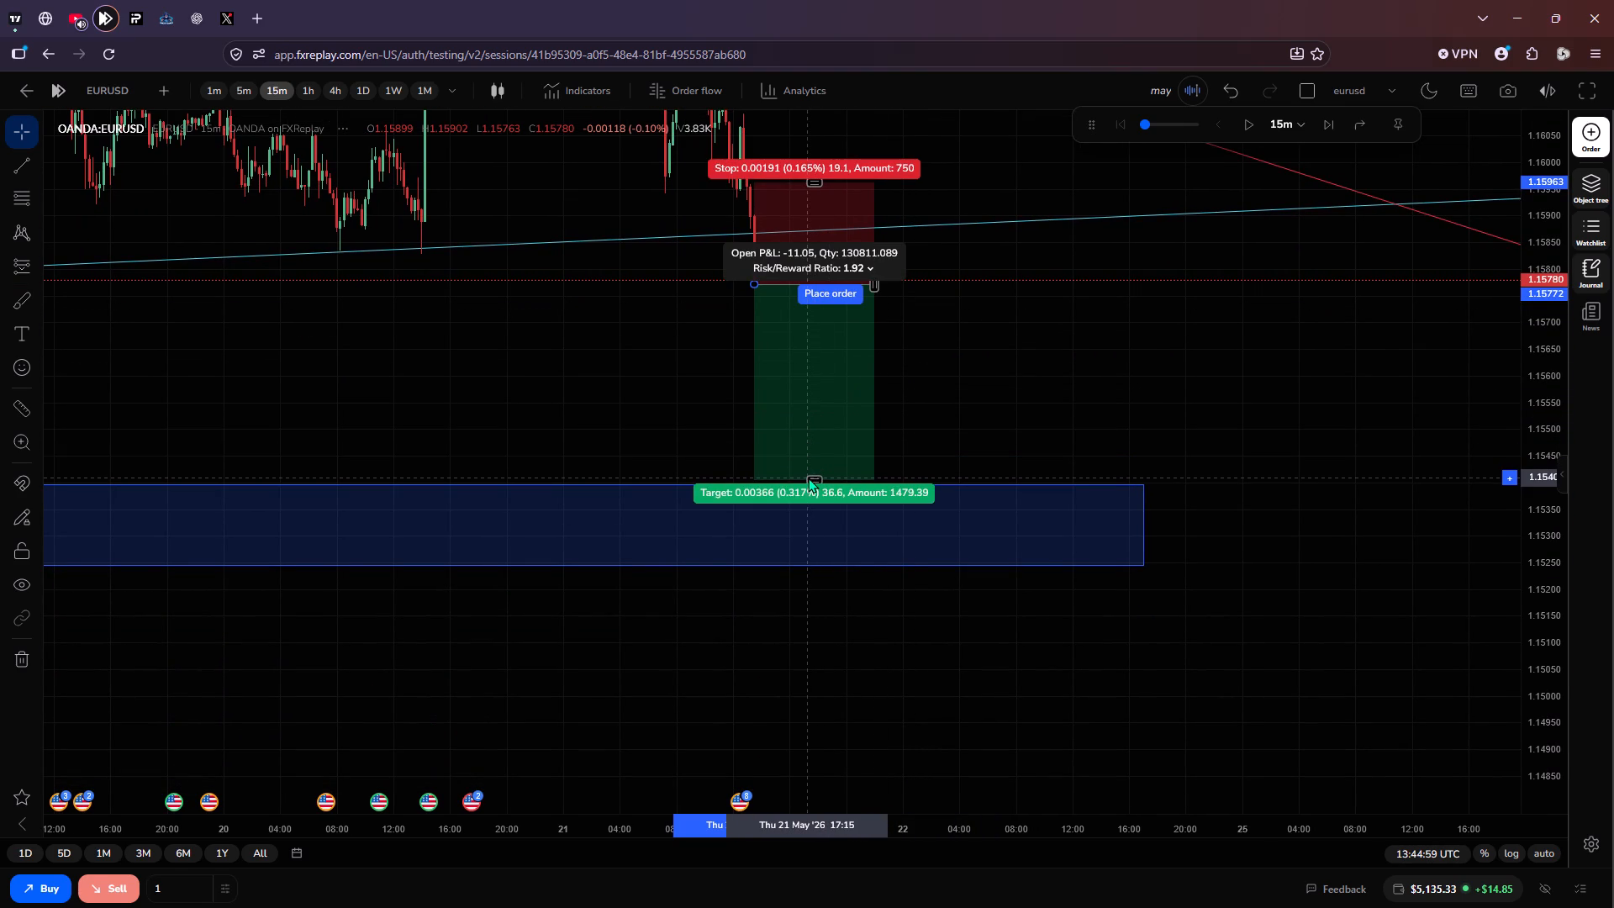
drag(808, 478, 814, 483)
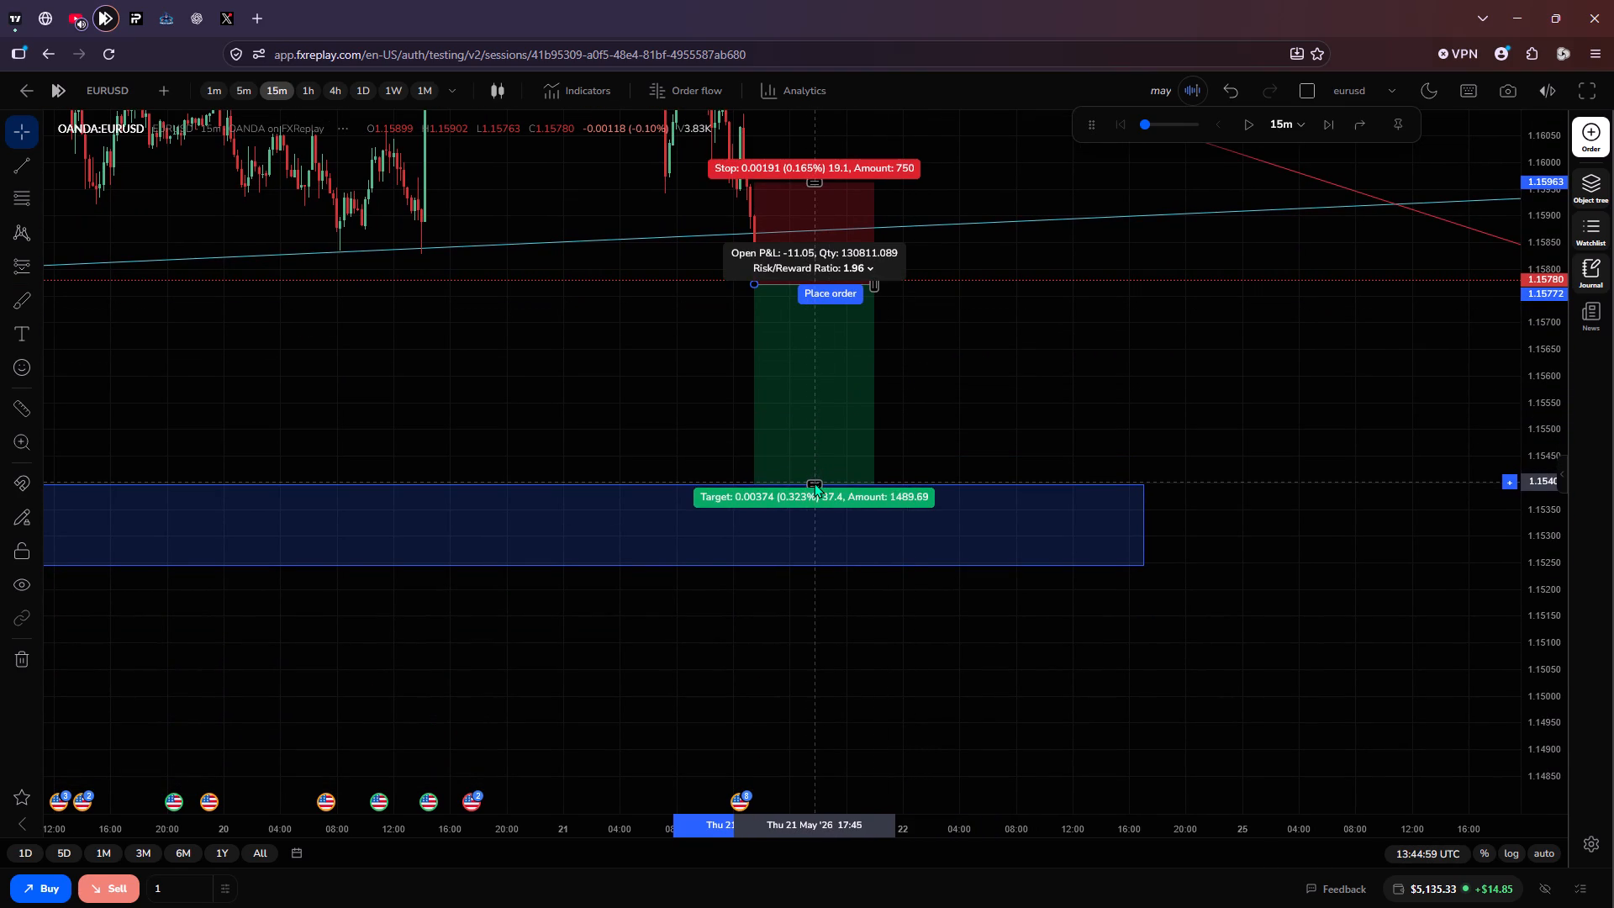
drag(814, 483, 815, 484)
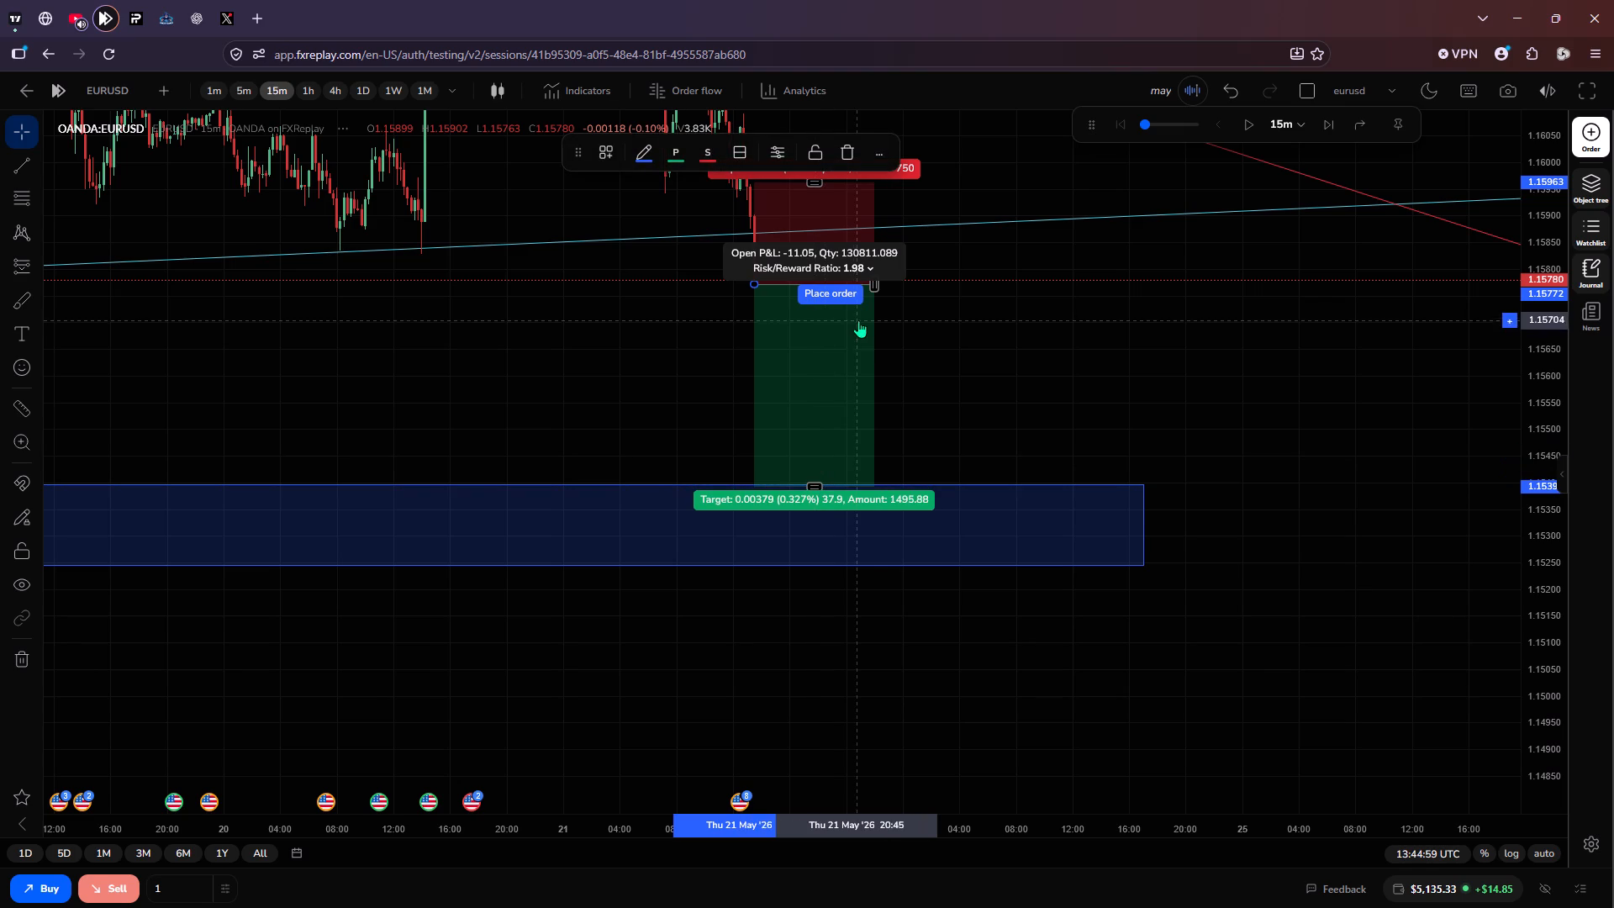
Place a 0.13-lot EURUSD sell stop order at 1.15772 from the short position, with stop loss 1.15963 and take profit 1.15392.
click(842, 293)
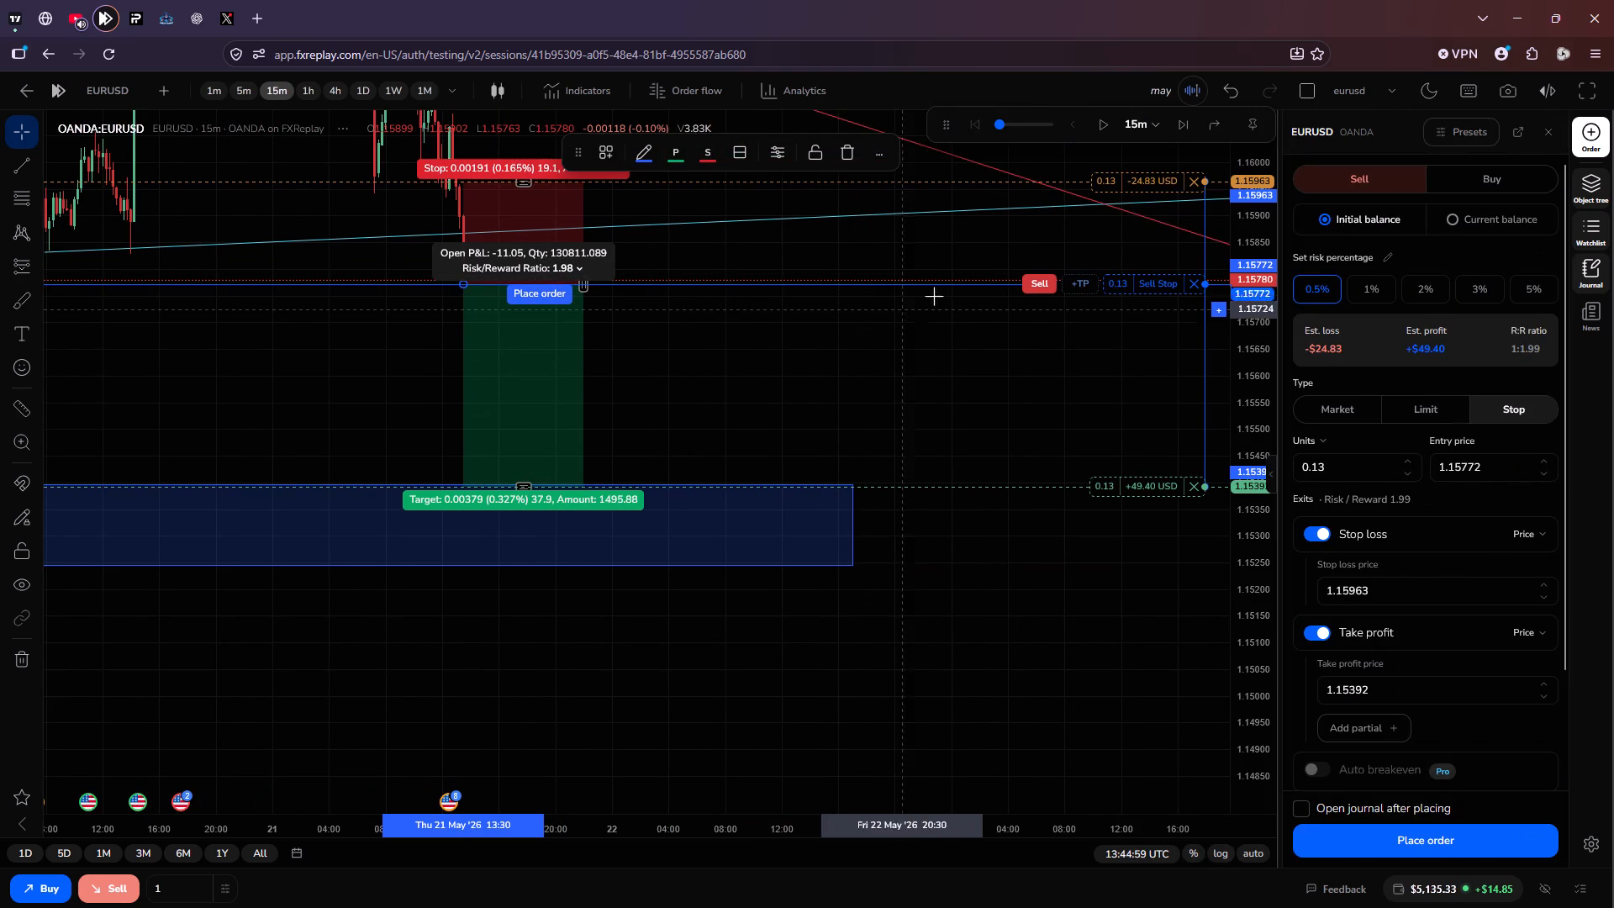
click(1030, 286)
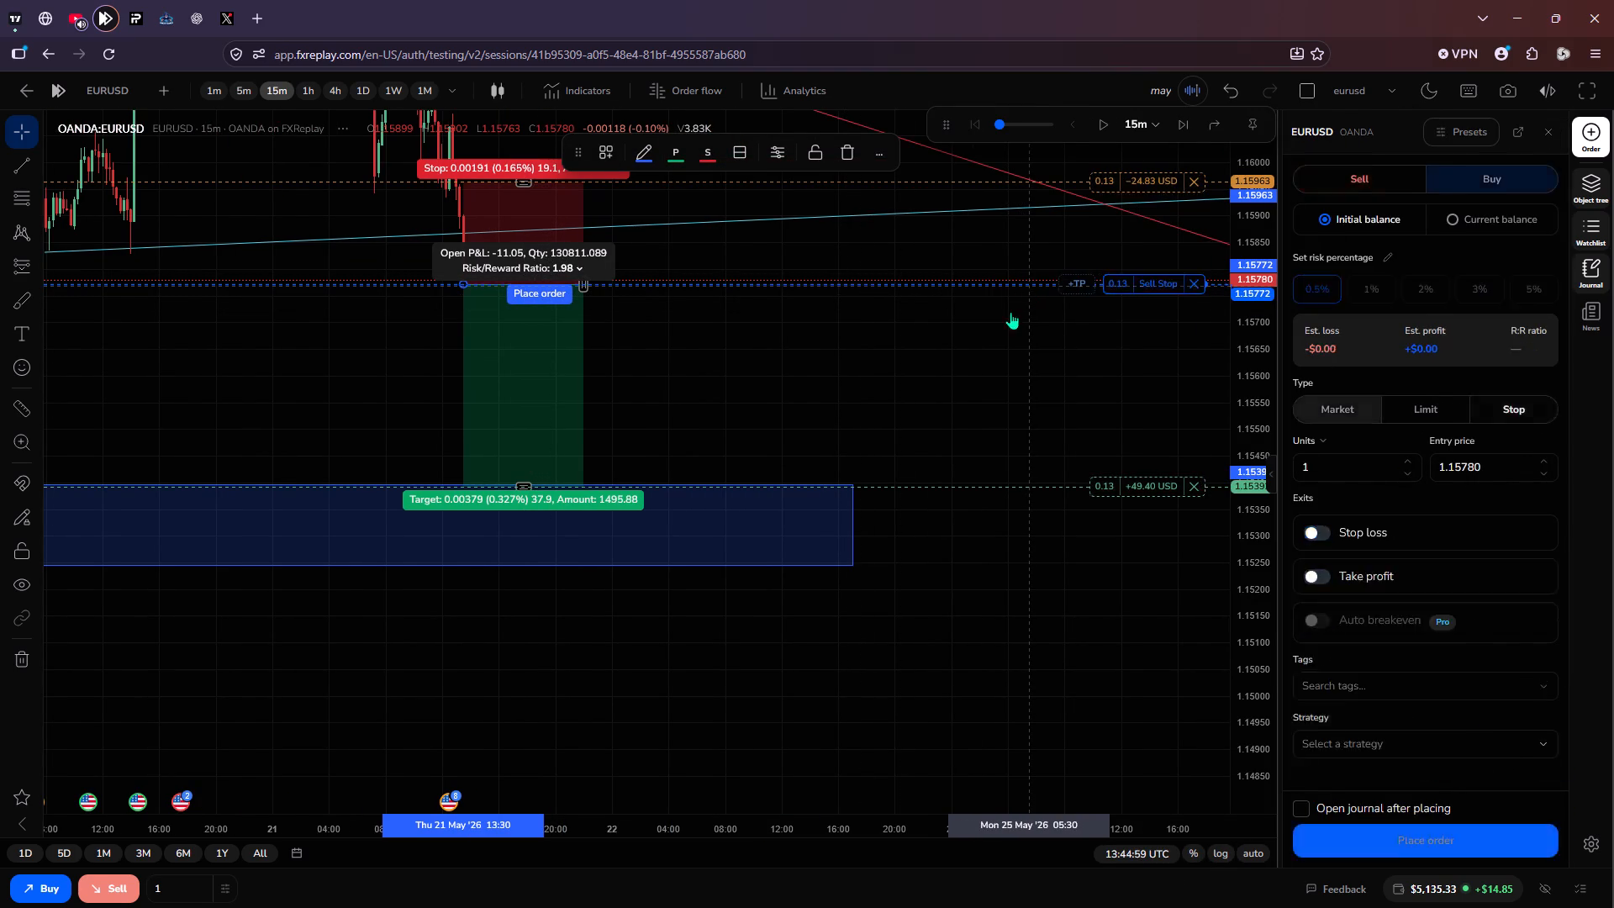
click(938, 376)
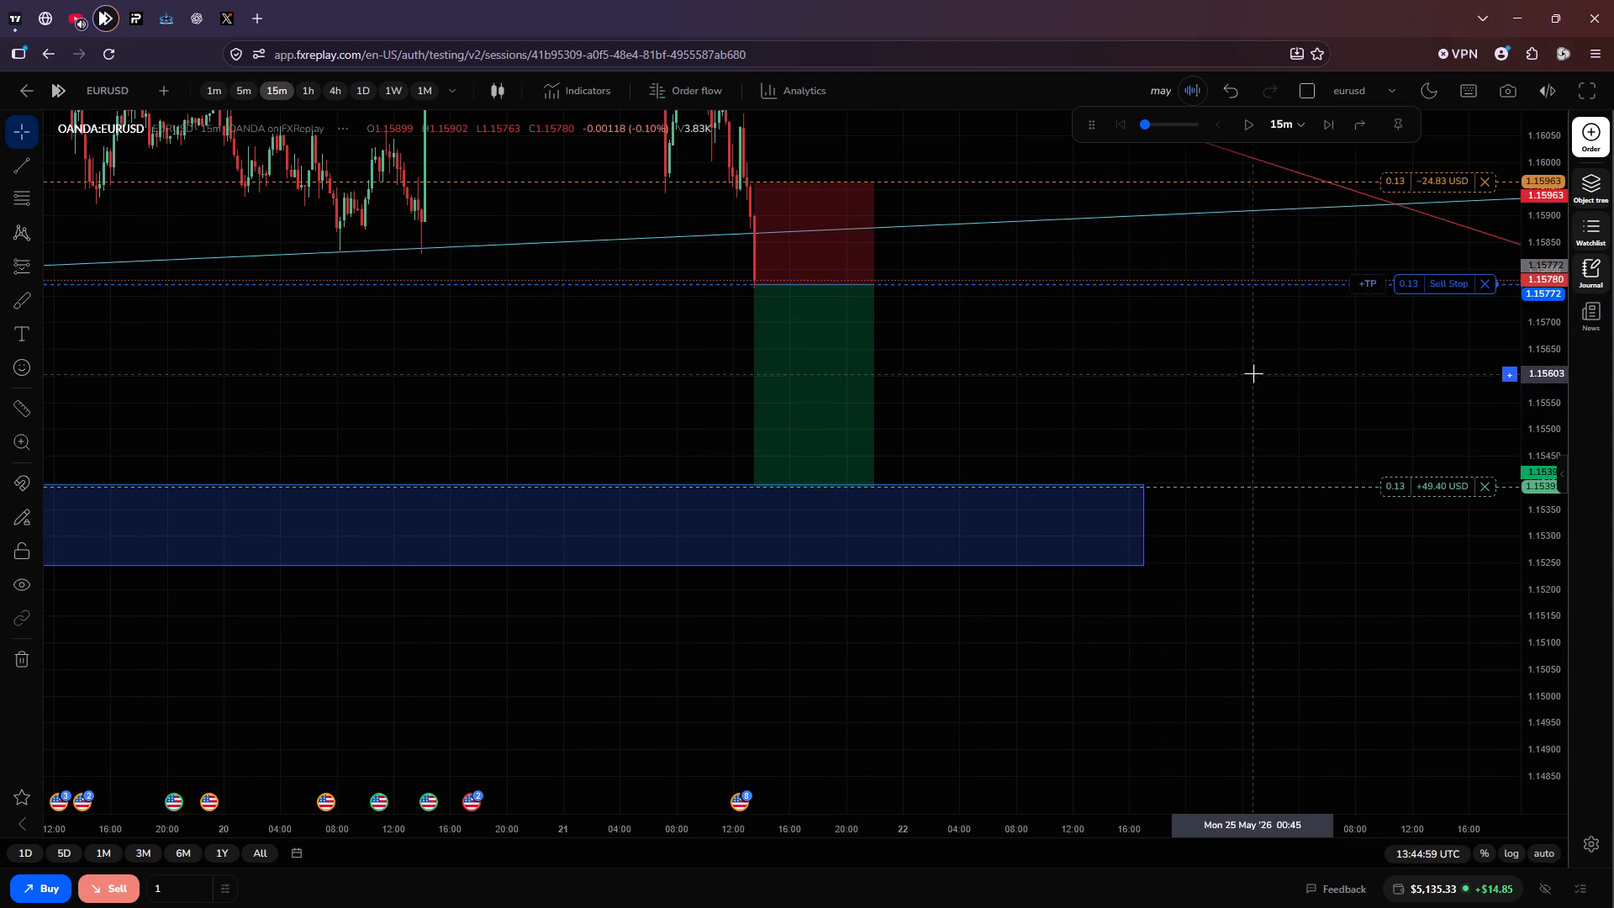
Play the EURUSD replay forward and pause it at 14:14:59 UTC on 21 May.
scroll(1572, 230, down, 1)
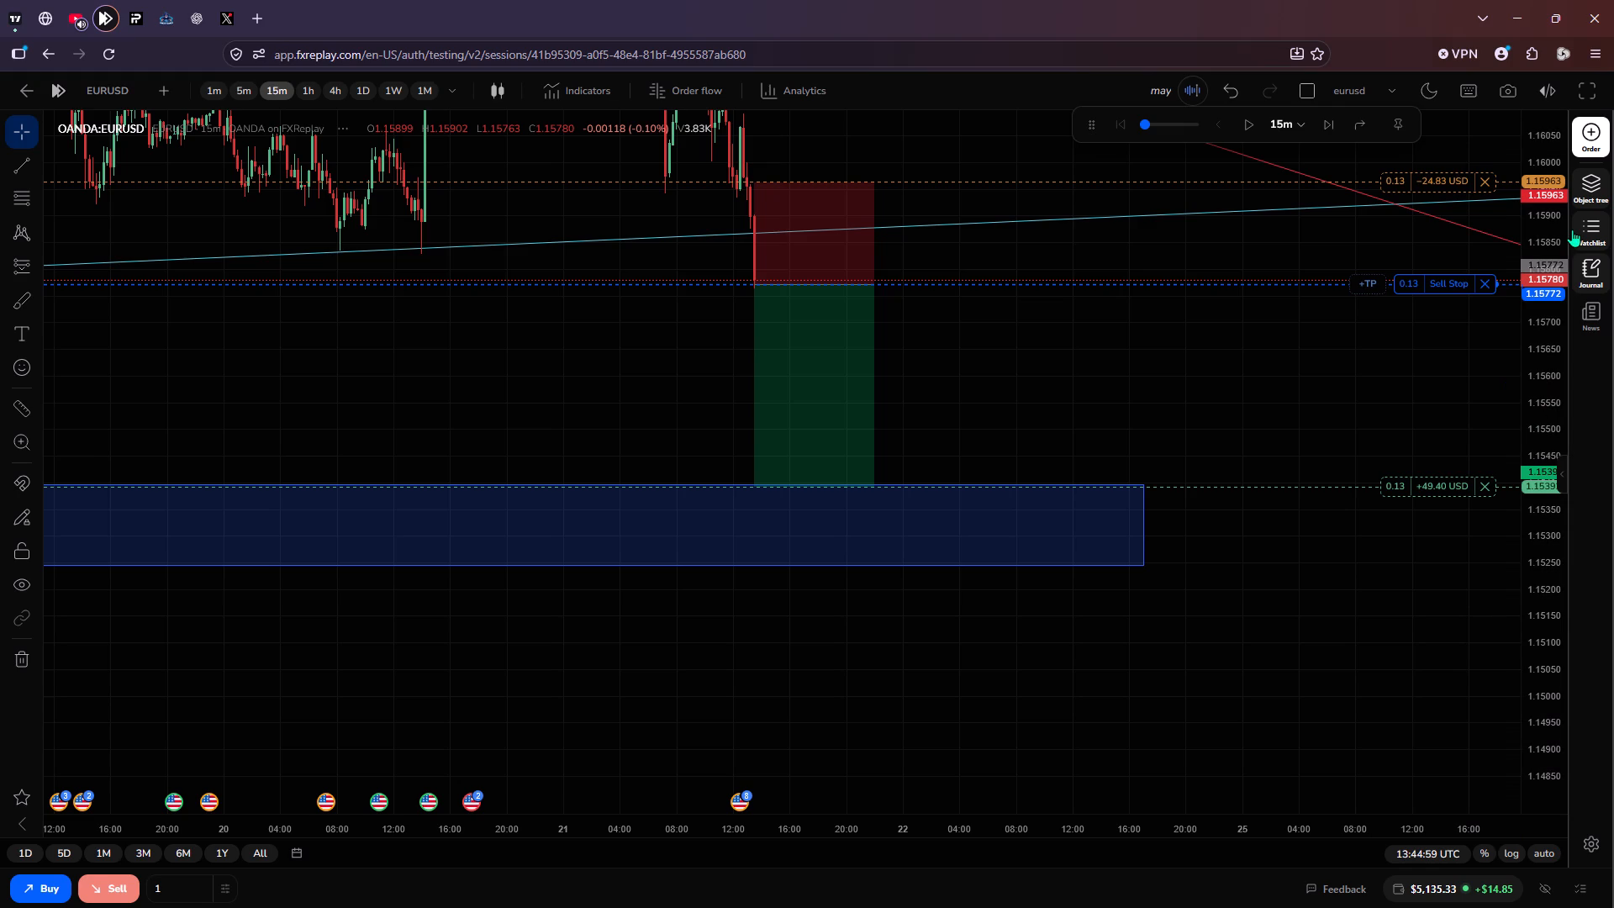
scroll(1572, 230, down, 1)
scroll(1541, 344, down, 1)
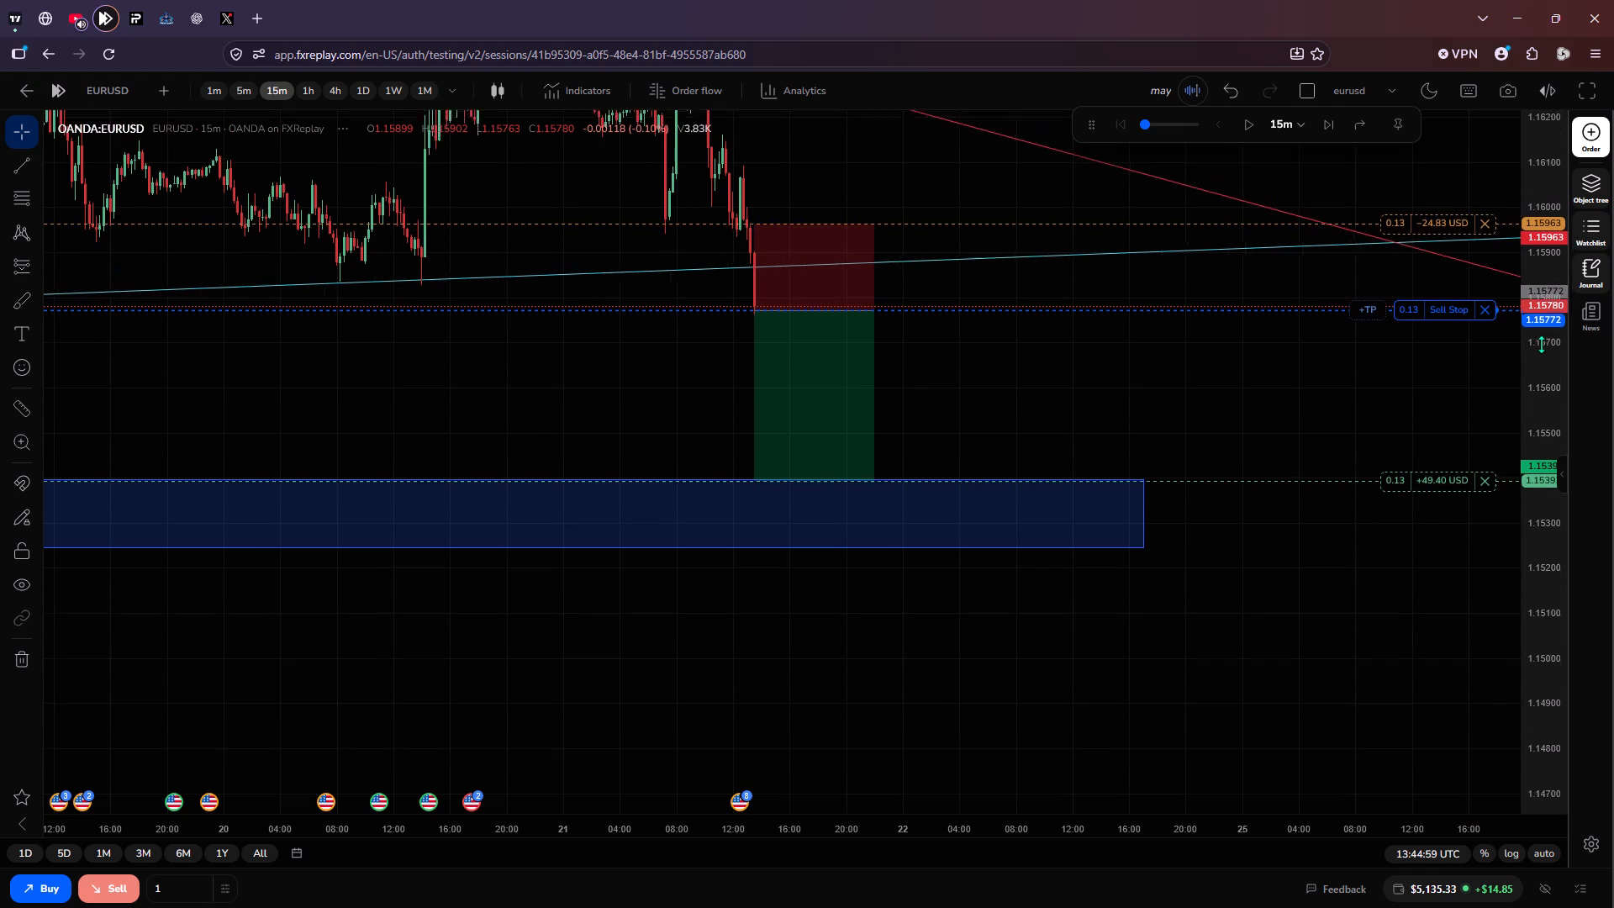
scroll(1541, 344, down, 1)
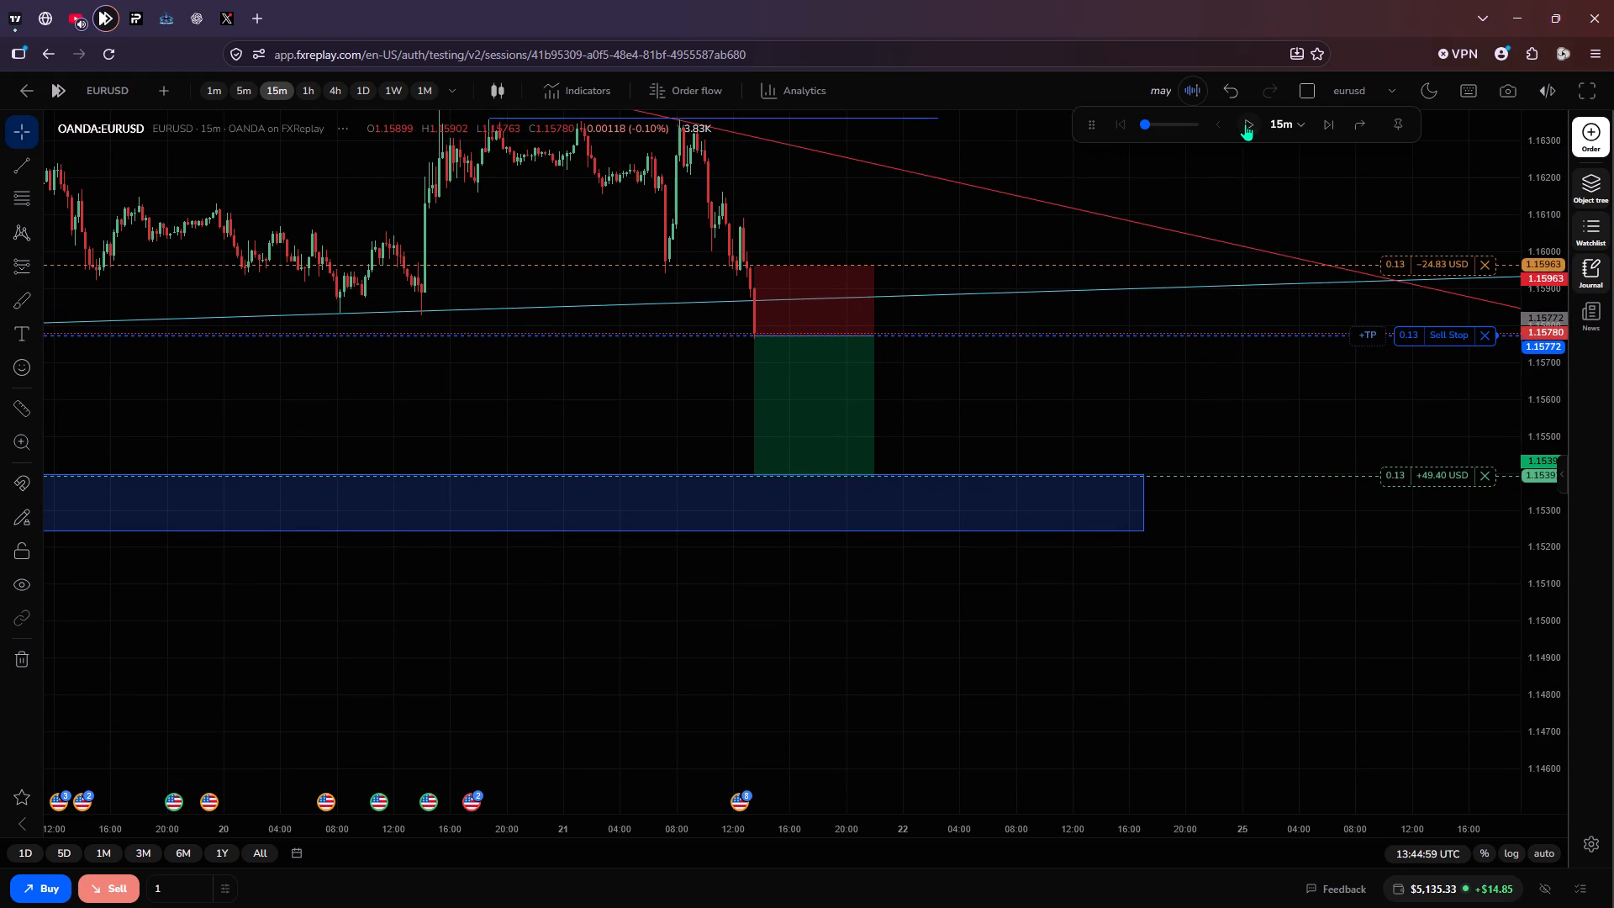
click(1246, 124)
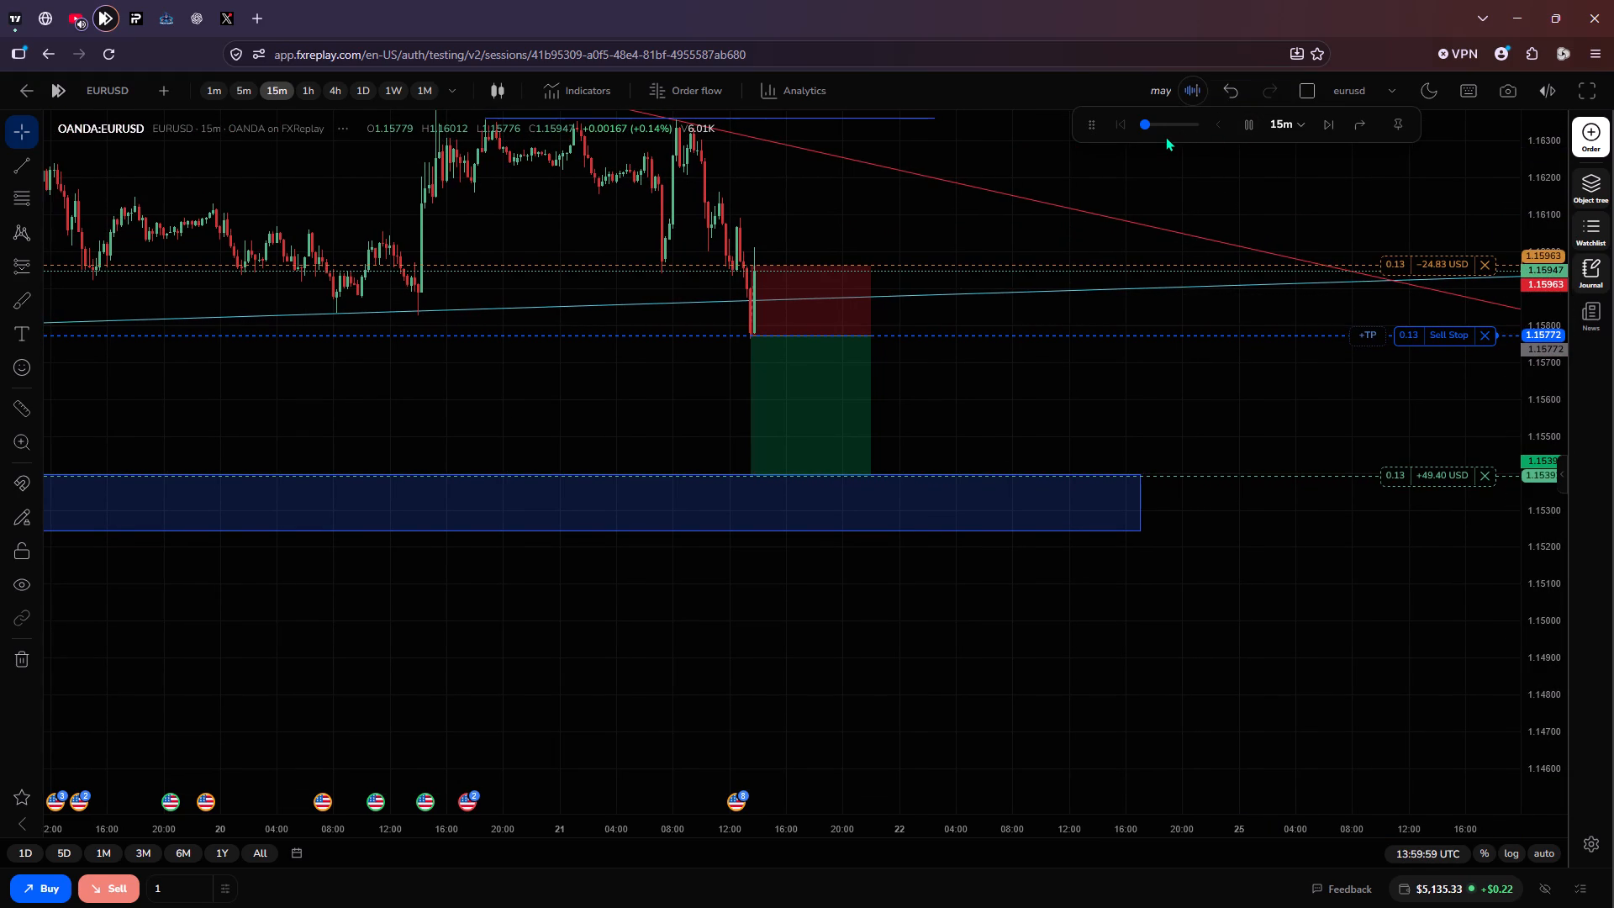
click(1252, 129)
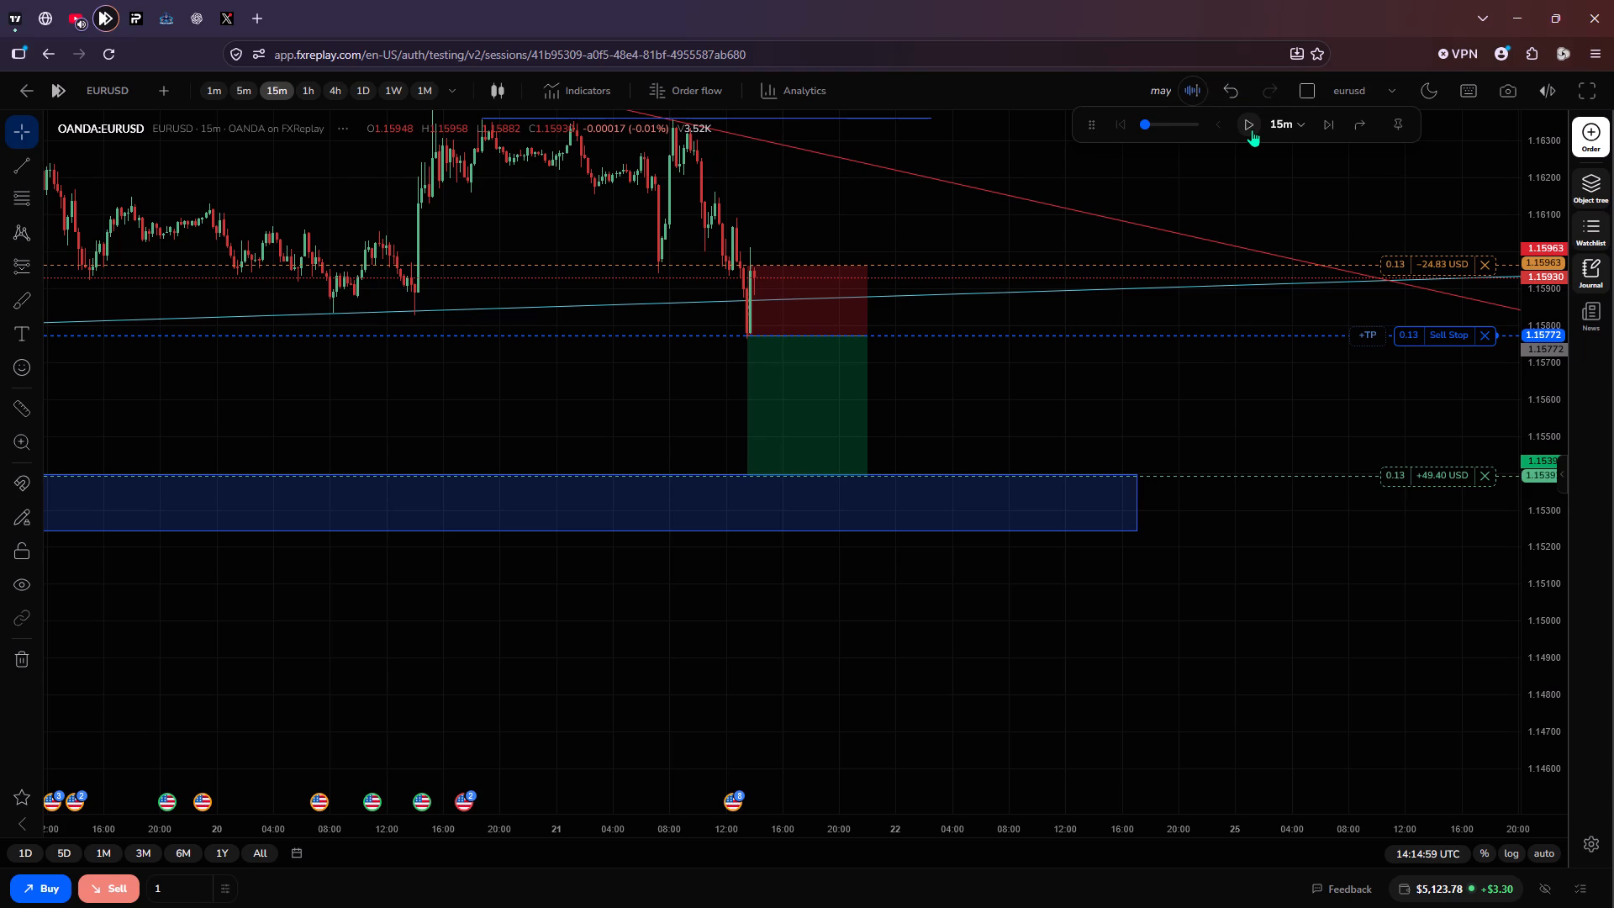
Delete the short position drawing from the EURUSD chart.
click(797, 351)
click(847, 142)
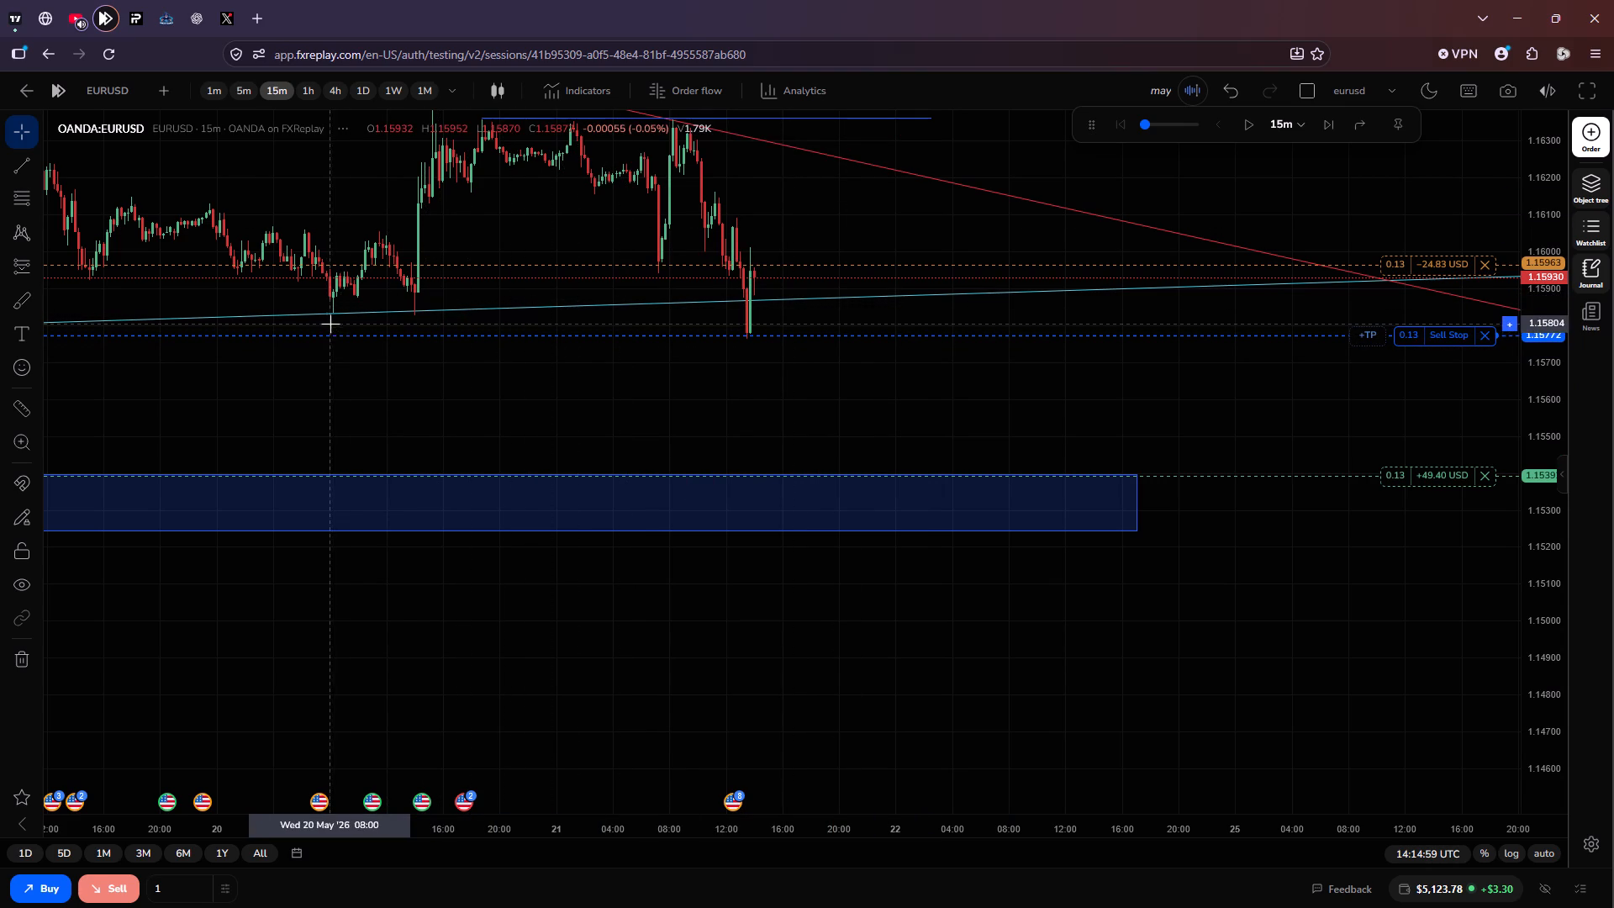
Lower the rising EURUSD trendline to meet the latest 21 May low, moving its later anchor to about 1.15800 on 24 May.
scroll(334, 311, down, 4)
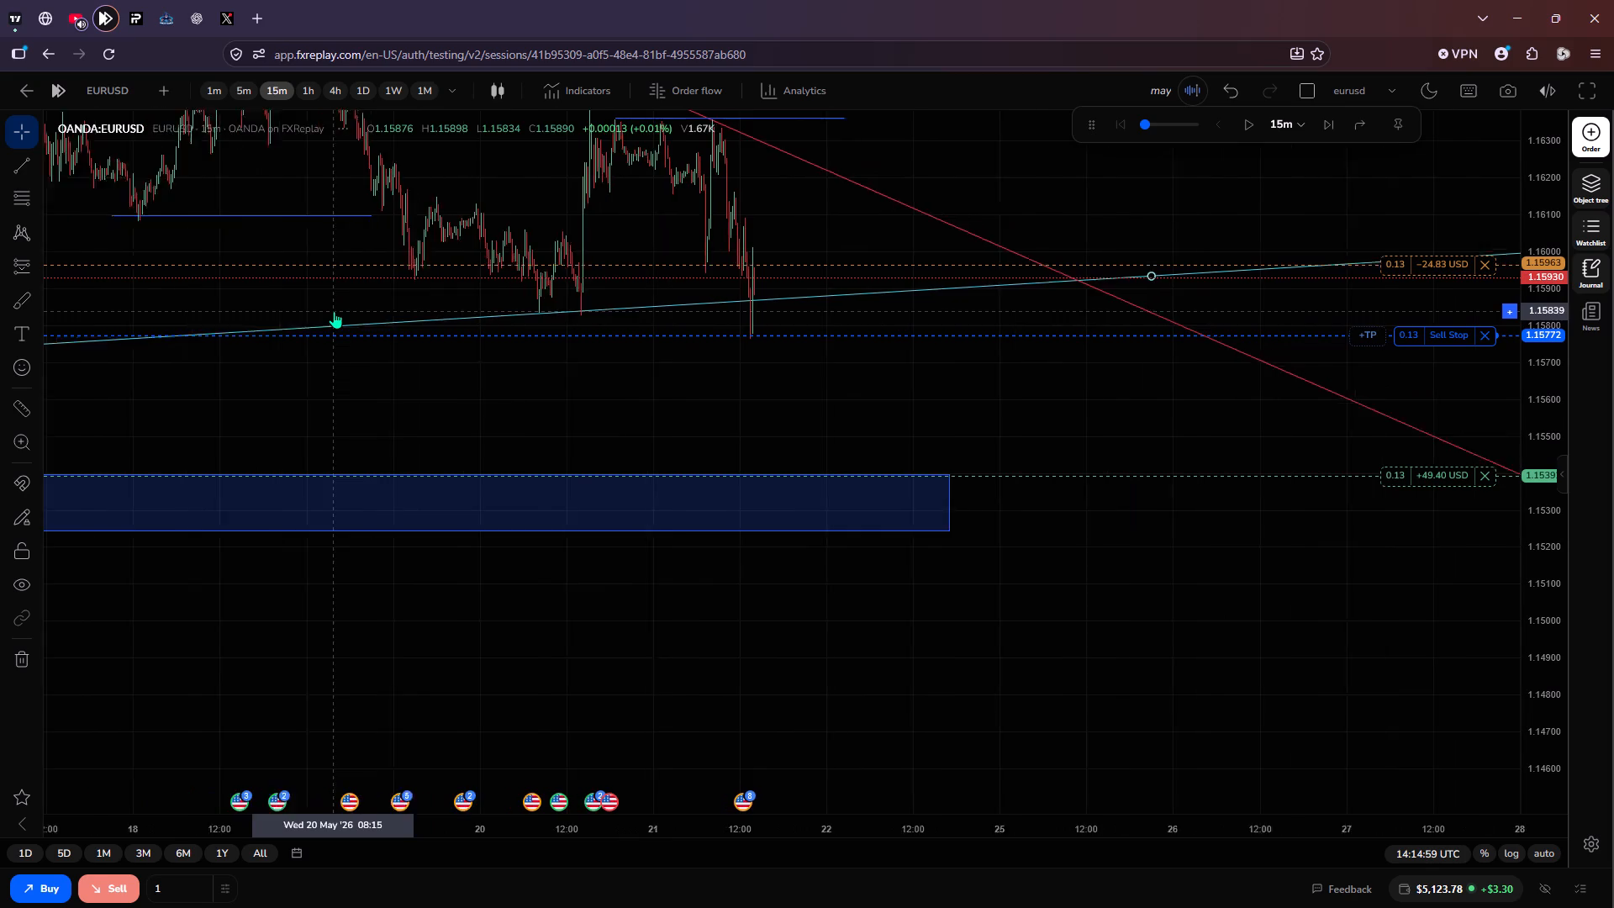
scroll(334, 311, down, 1)
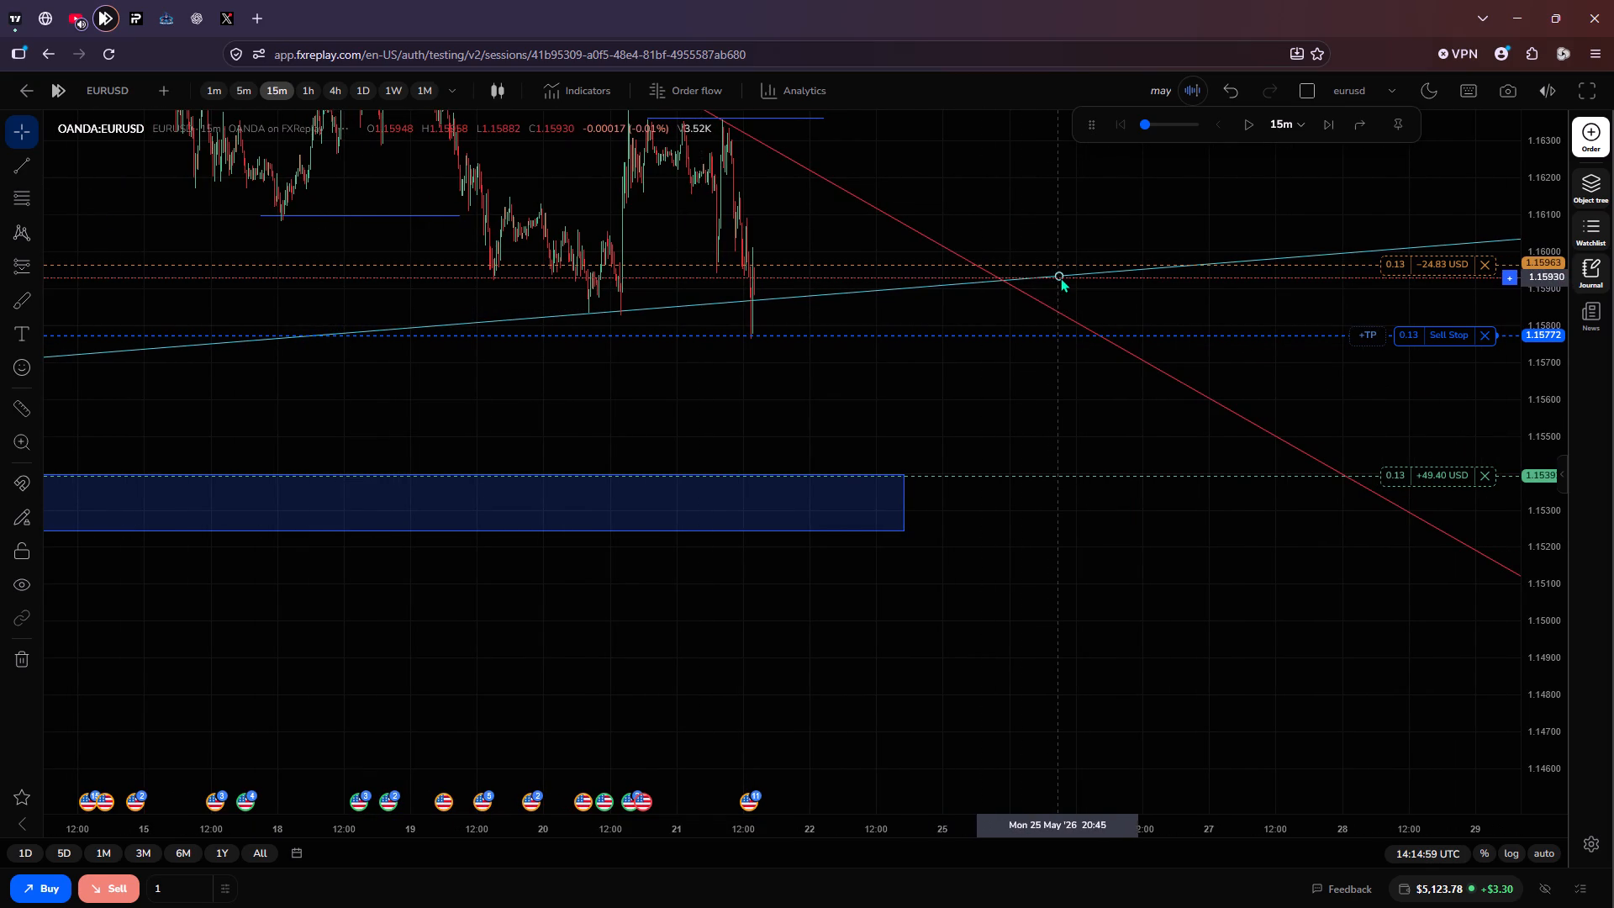
drag(1058, 277, 1023, 303)
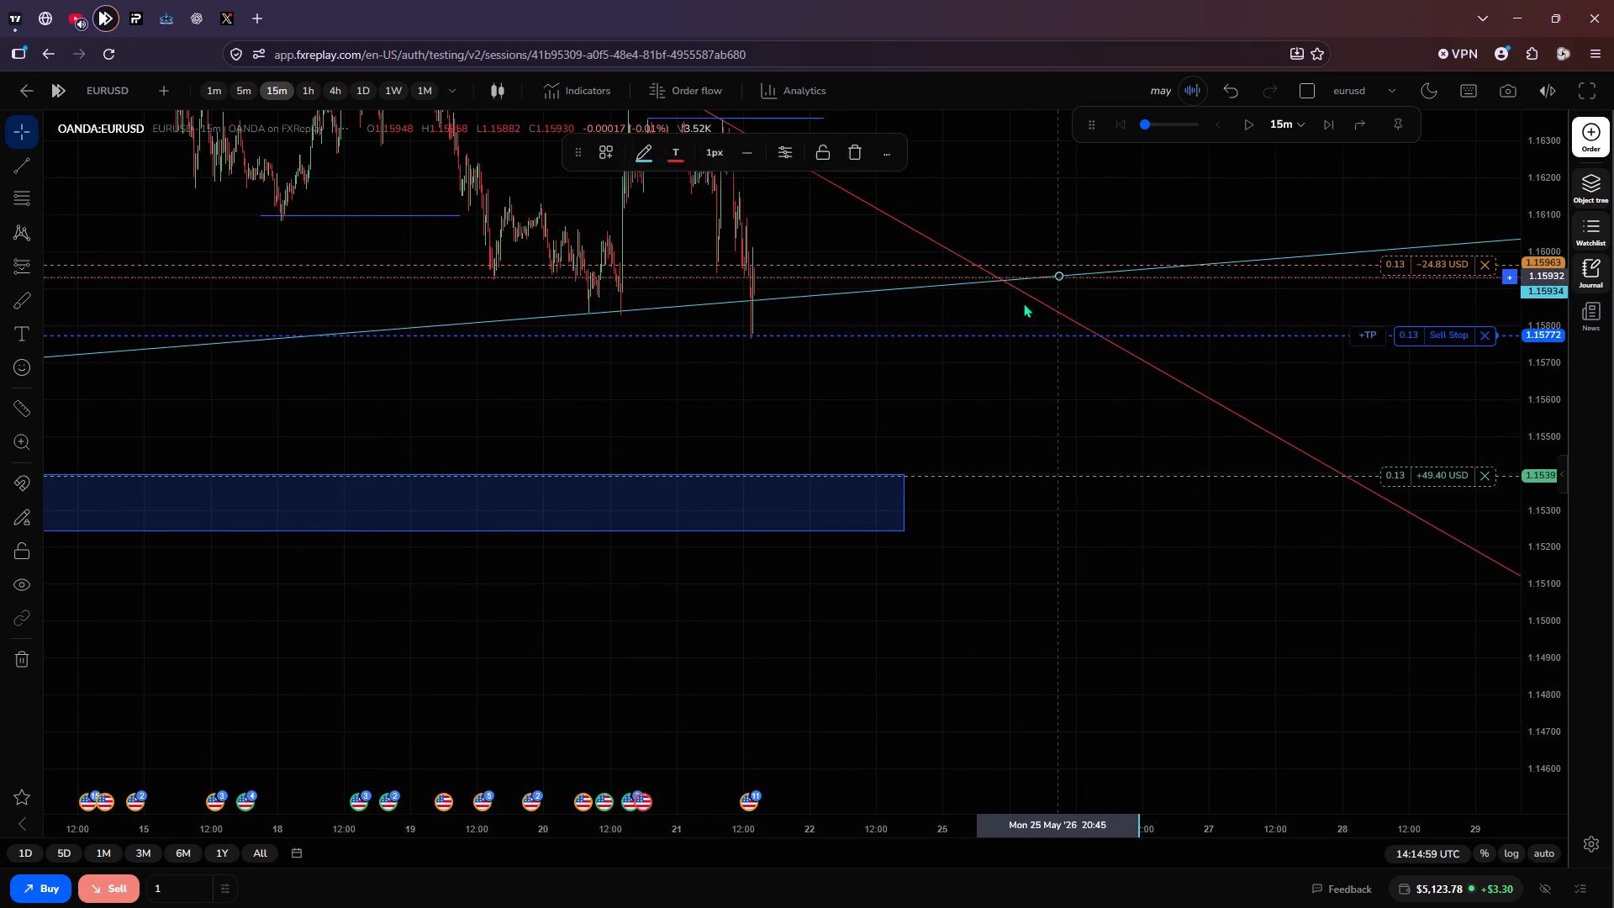
drag(1023, 303, 930, 326)
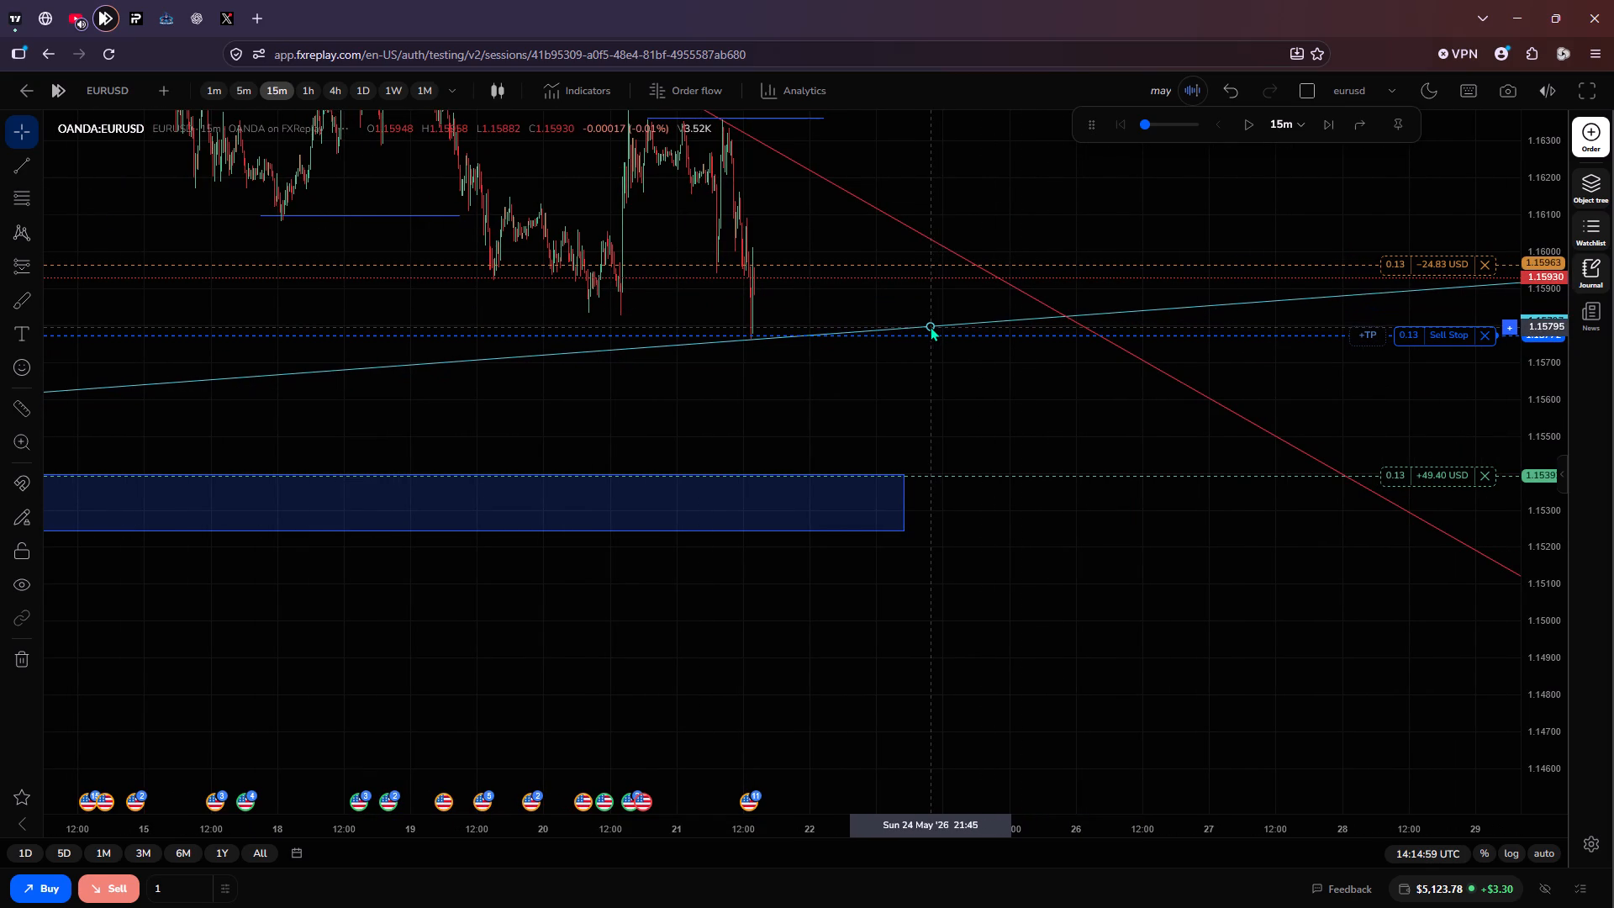
drag(930, 326, 936, 325)
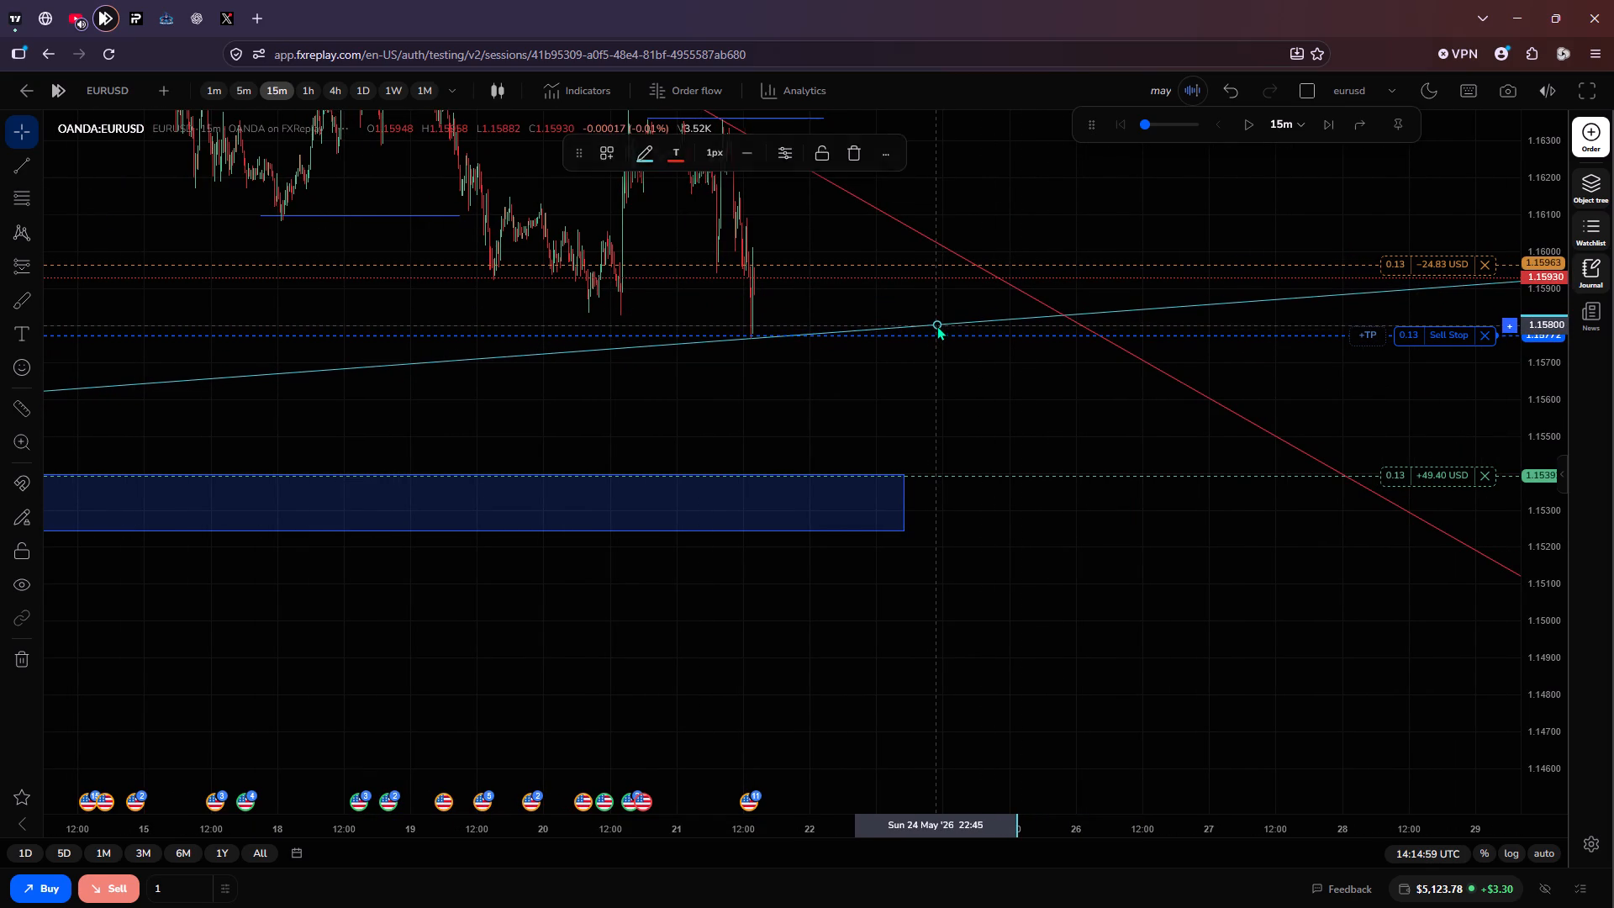
click(1142, 381)
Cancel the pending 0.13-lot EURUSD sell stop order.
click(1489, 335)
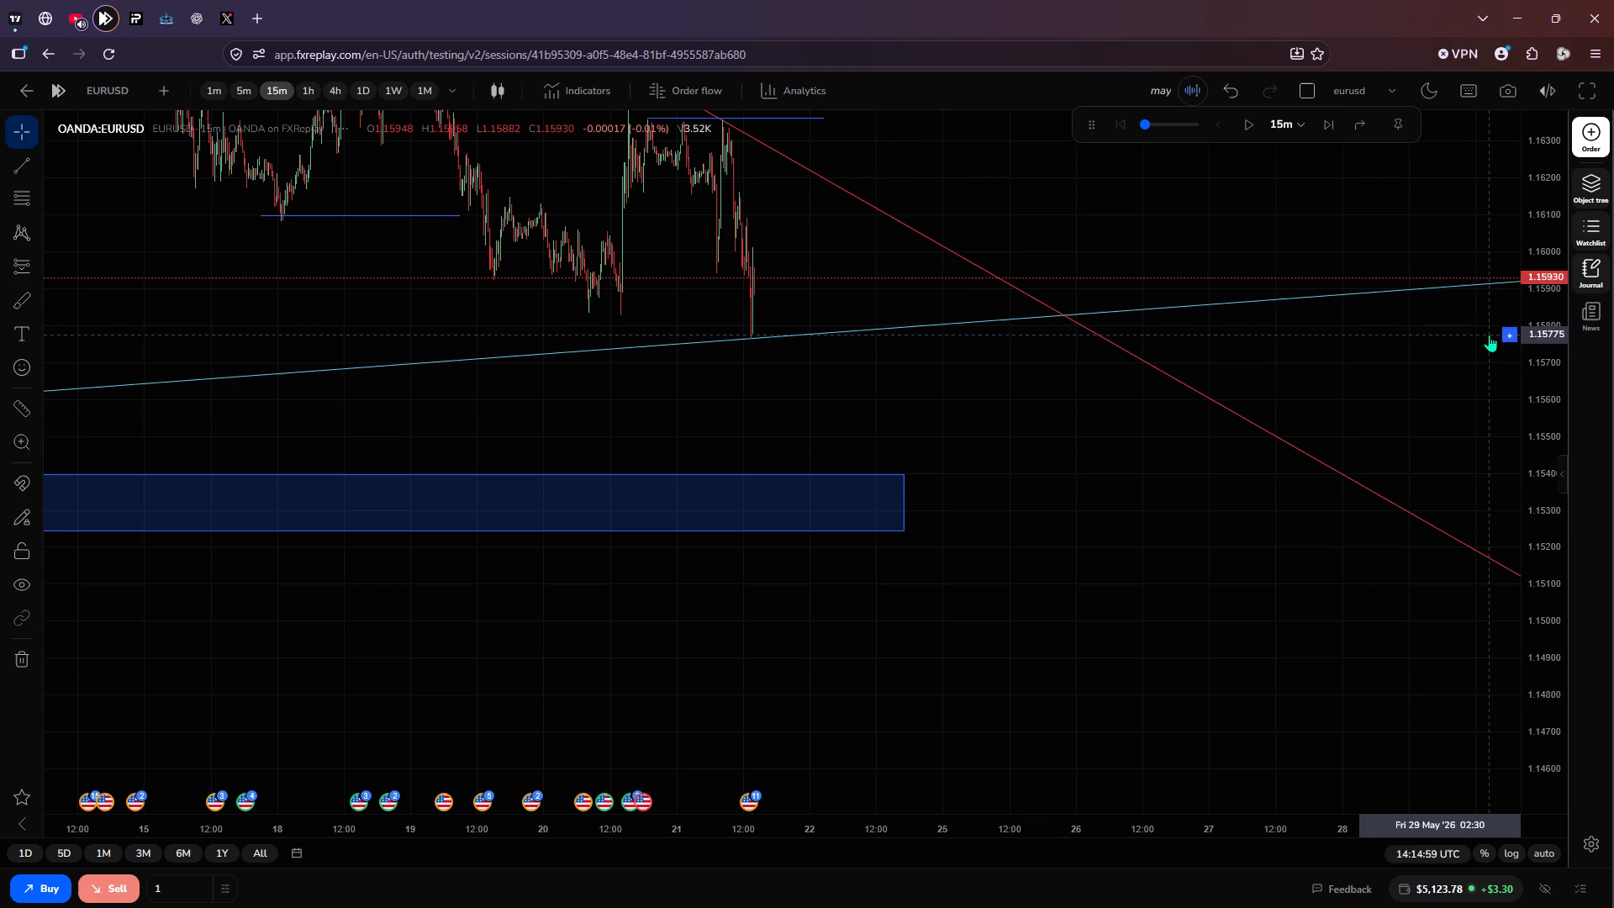
Switch the replay chart to GBPUSD and play it forward from 14:14:59 UTC with the 0.11-lot short trade in view.
scroll(1152, 420, up, 3)
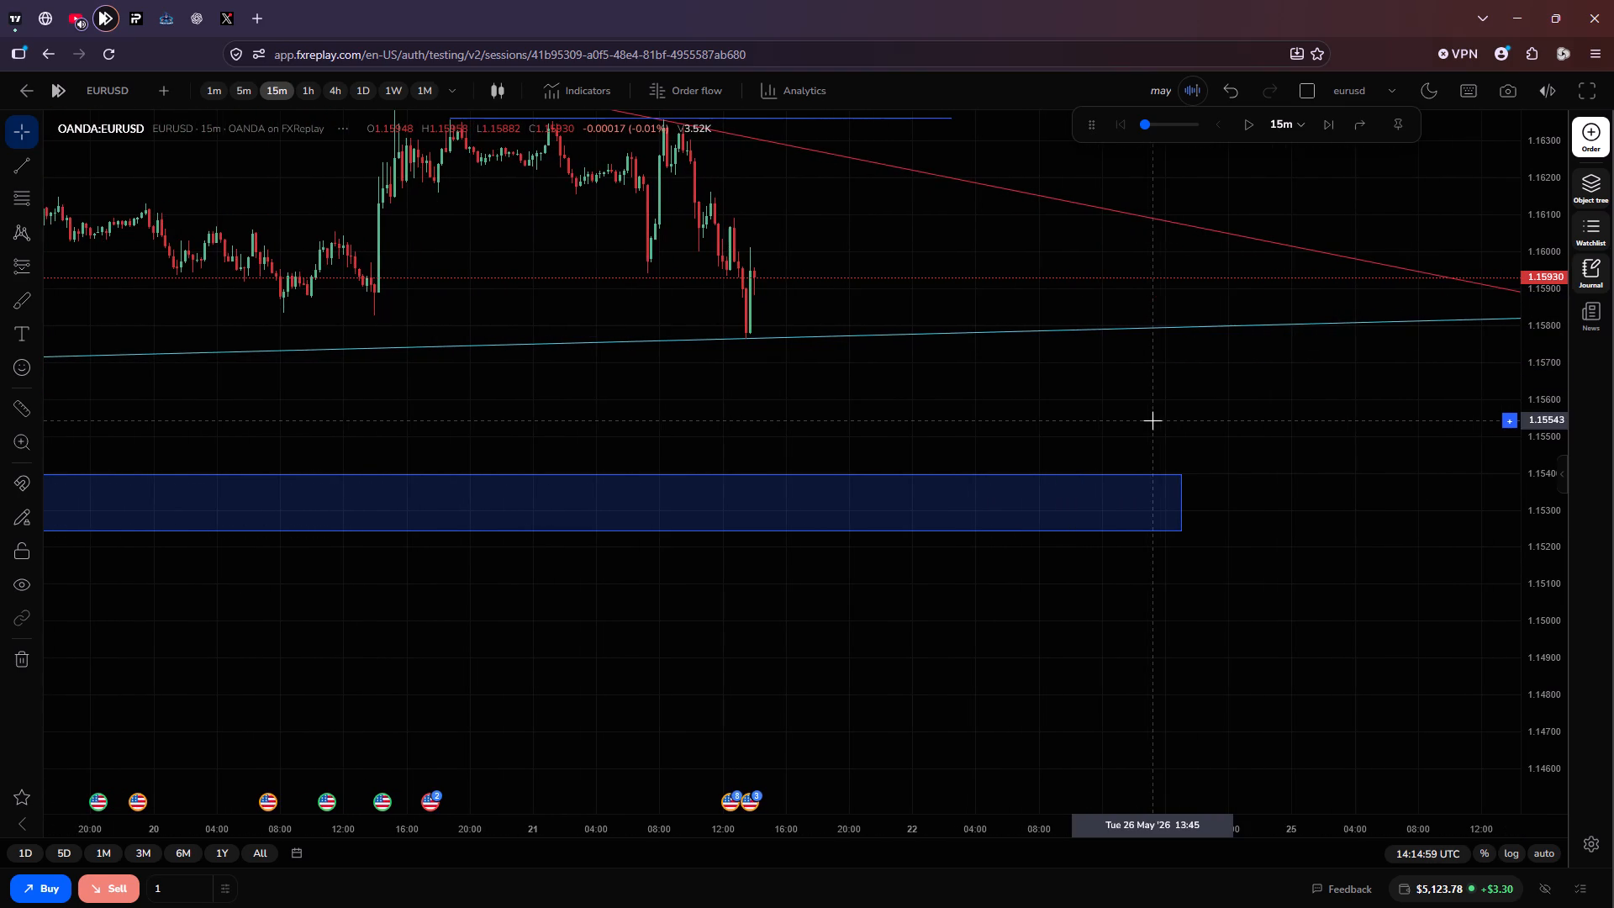
click(99, 96)
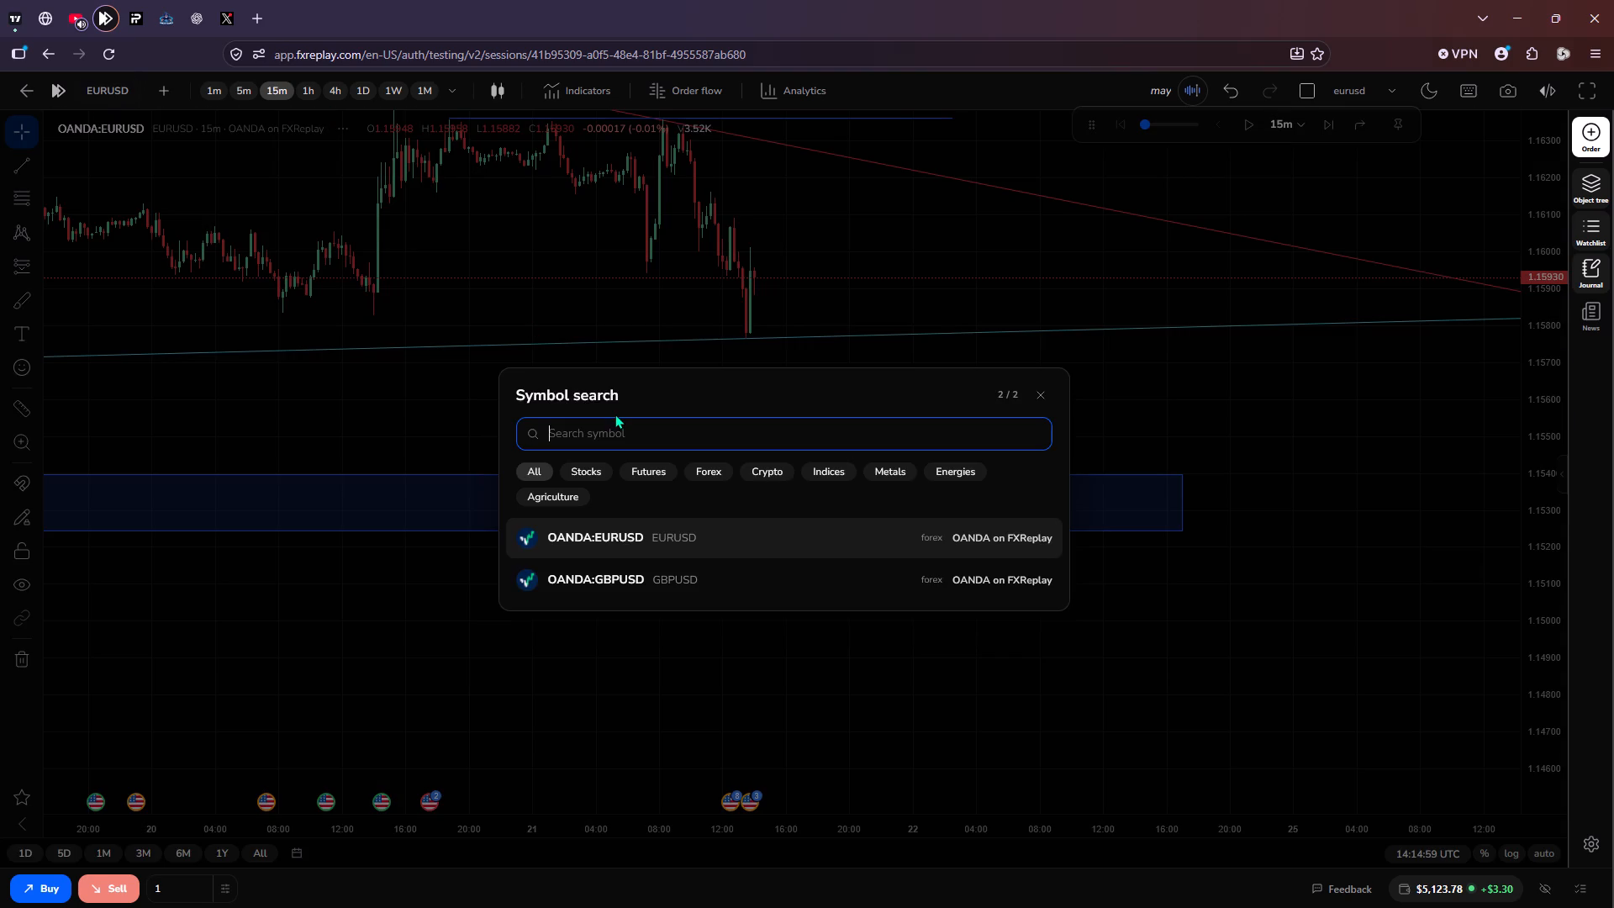
click(677, 566)
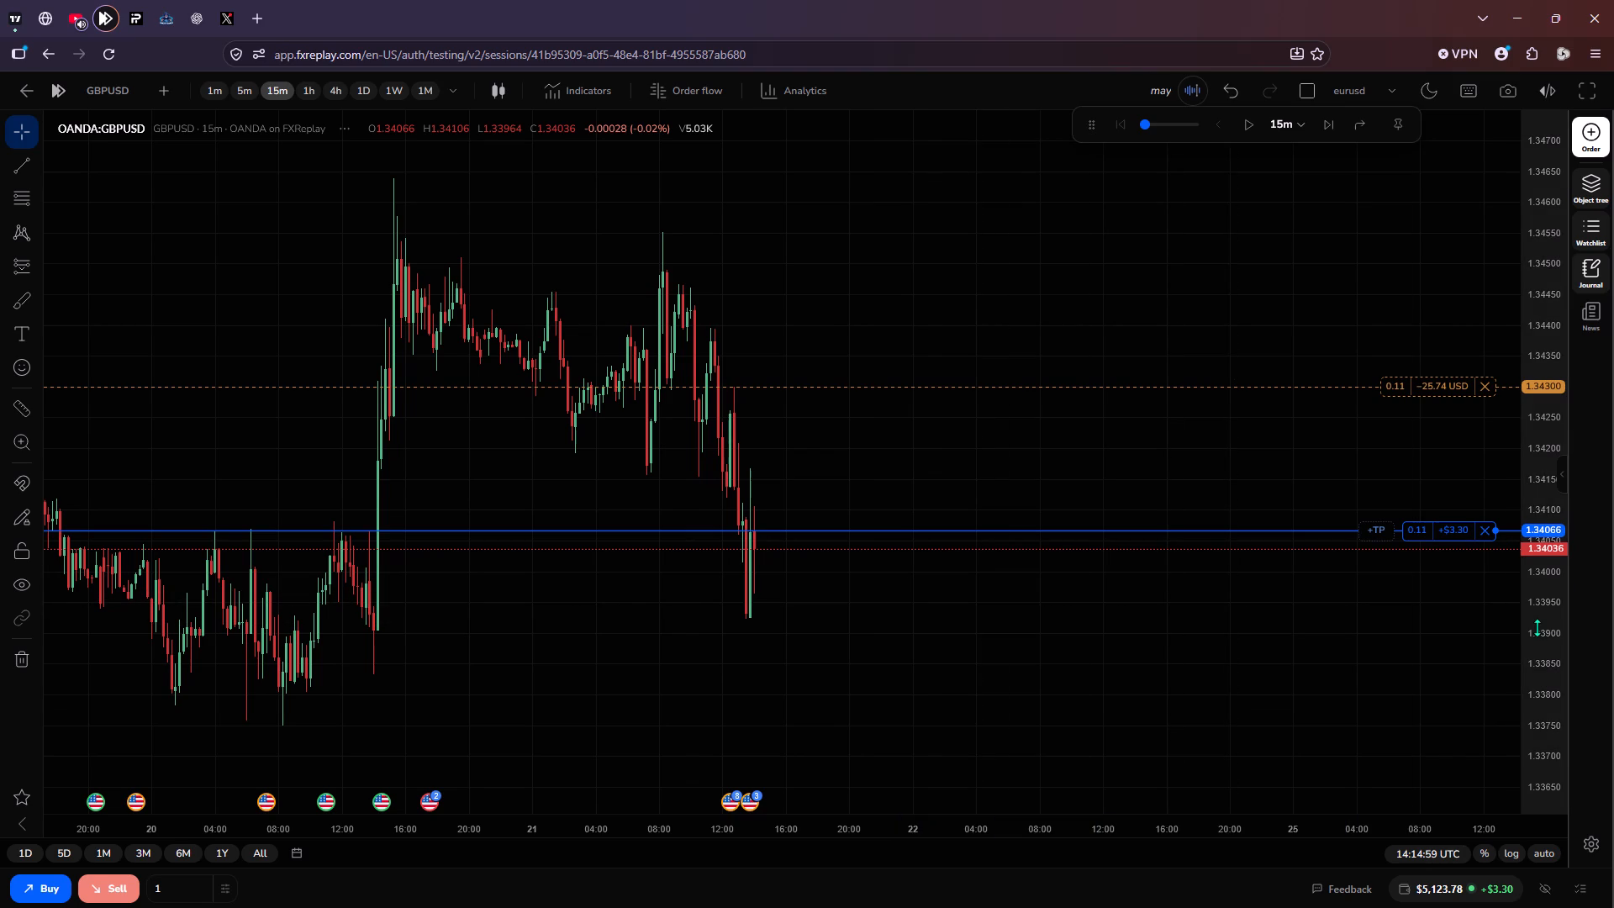
scroll(1537, 627, down, 1)
scroll(1205, 625, down, 1)
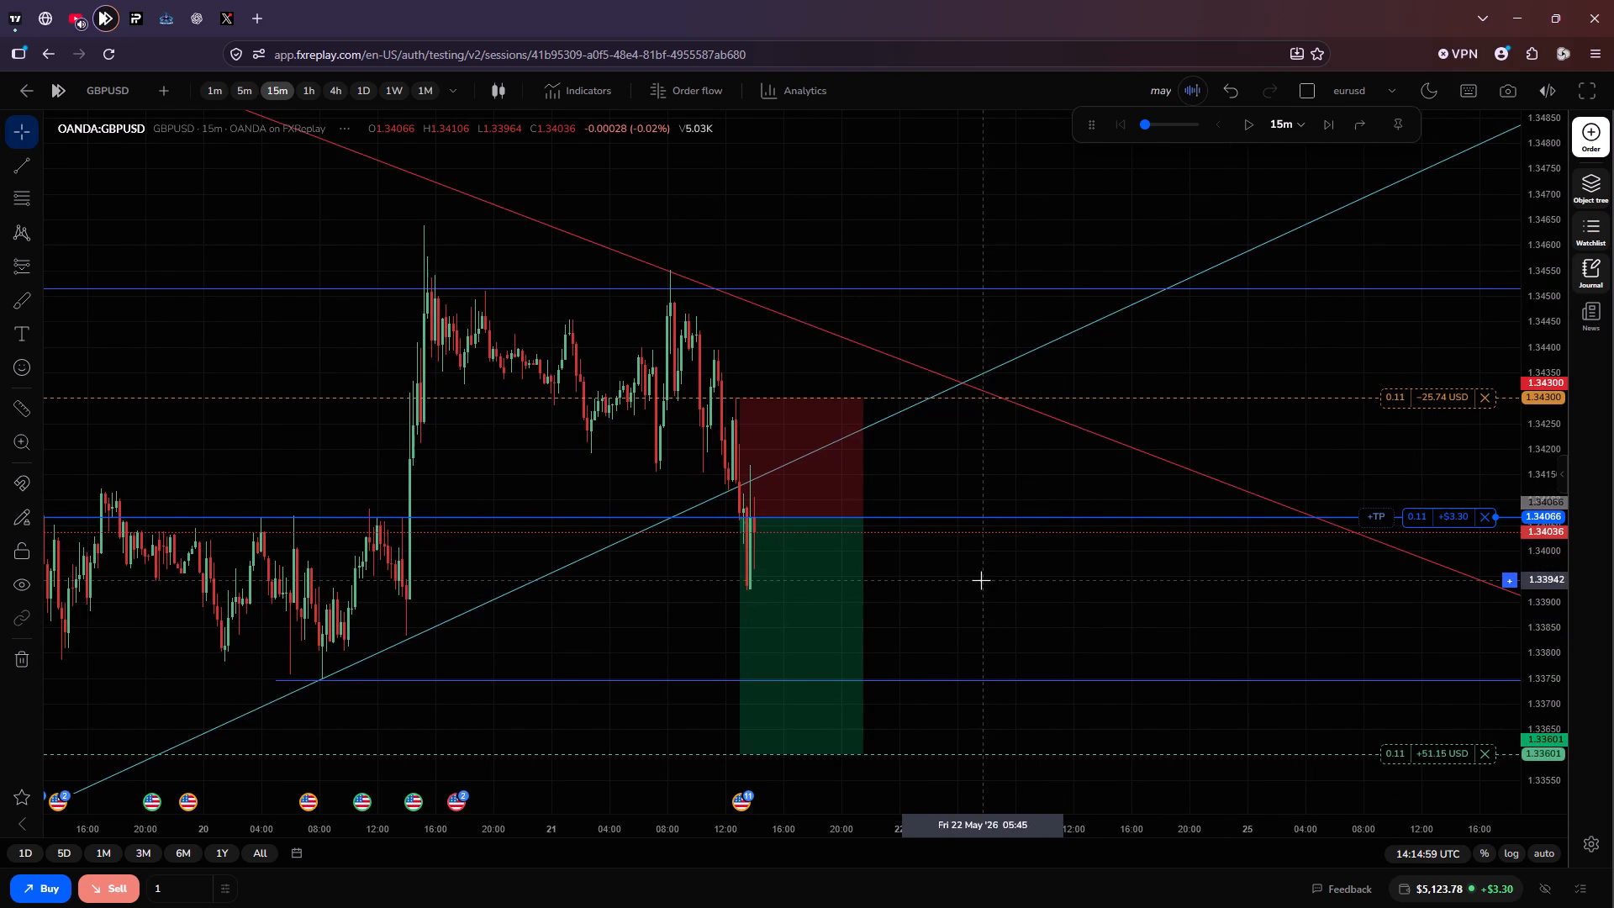
scroll(1548, 655, down, 1)
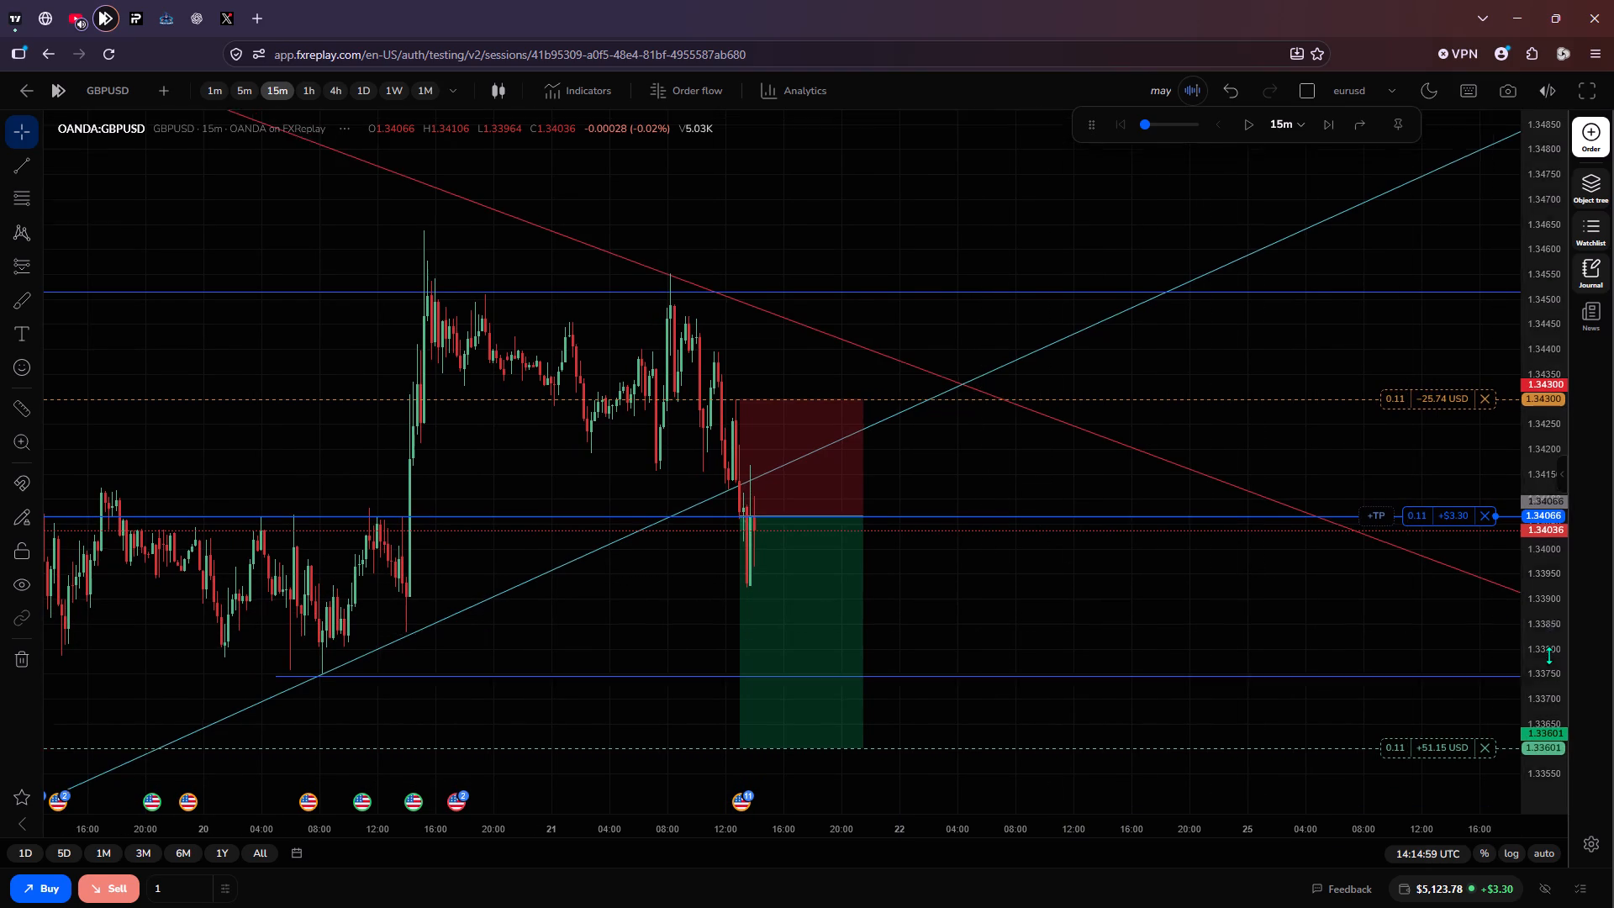
scroll(1548, 655, down, 1)
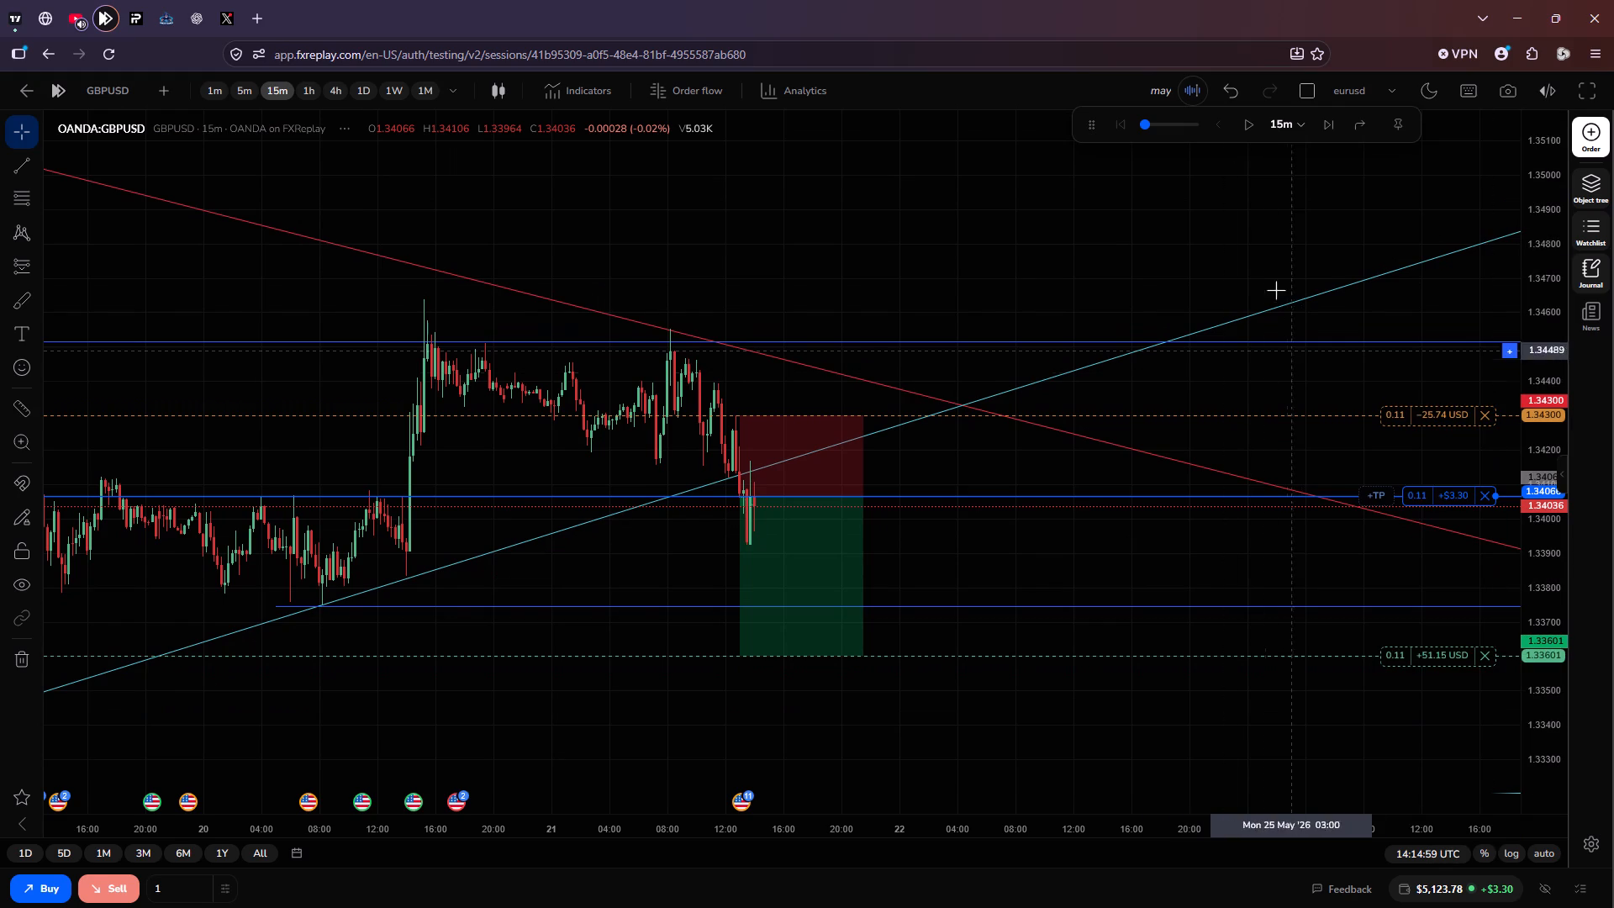
click(1247, 129)
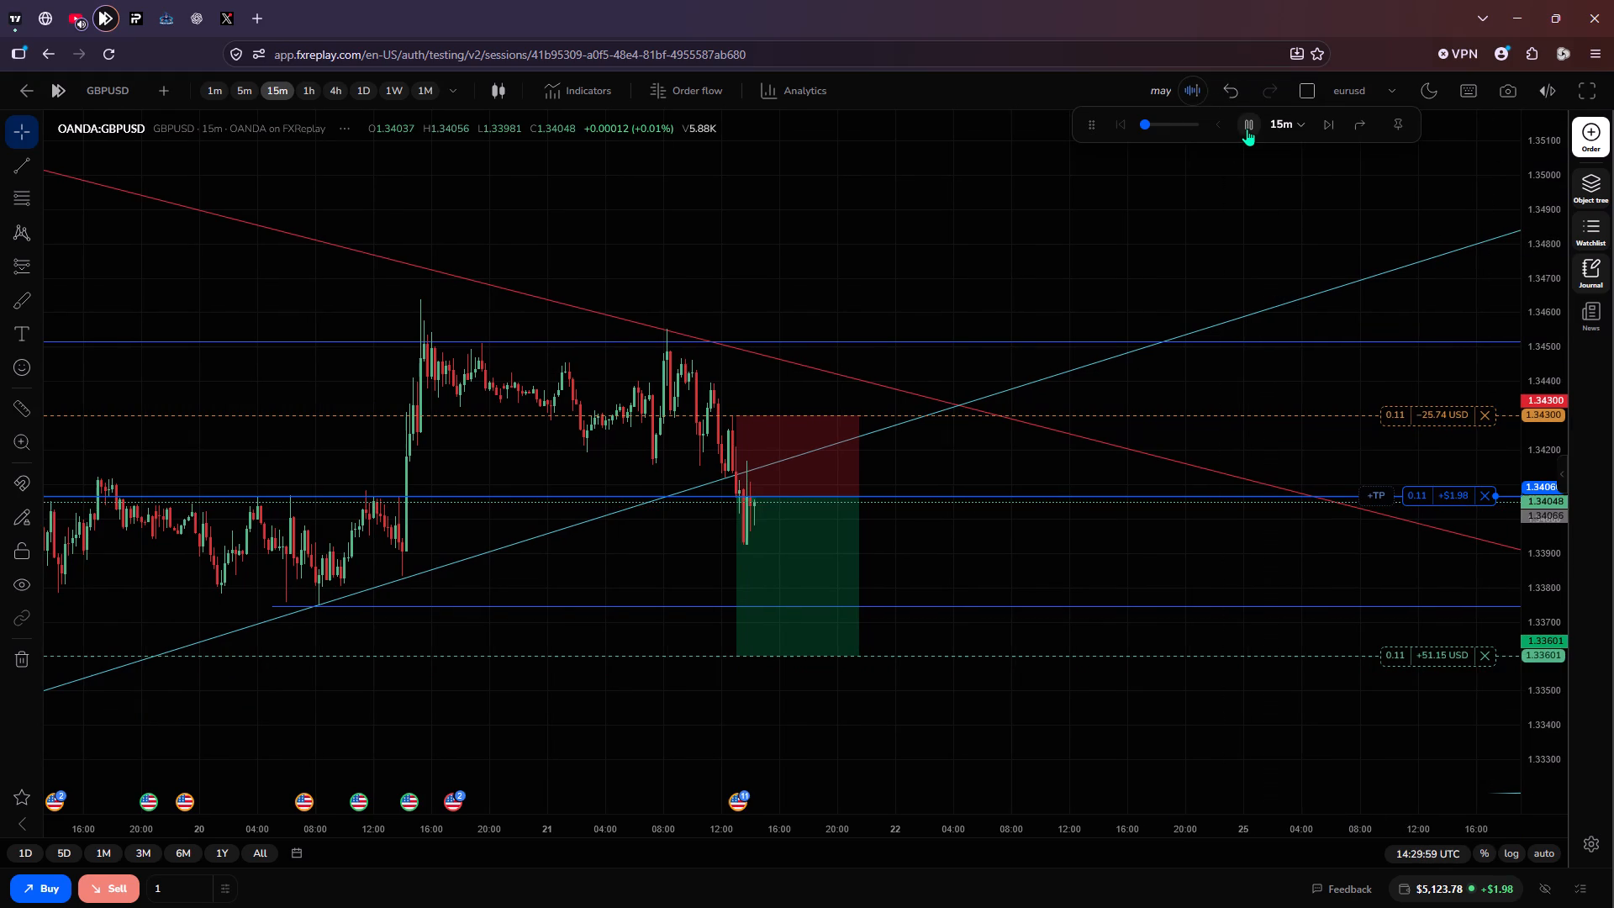
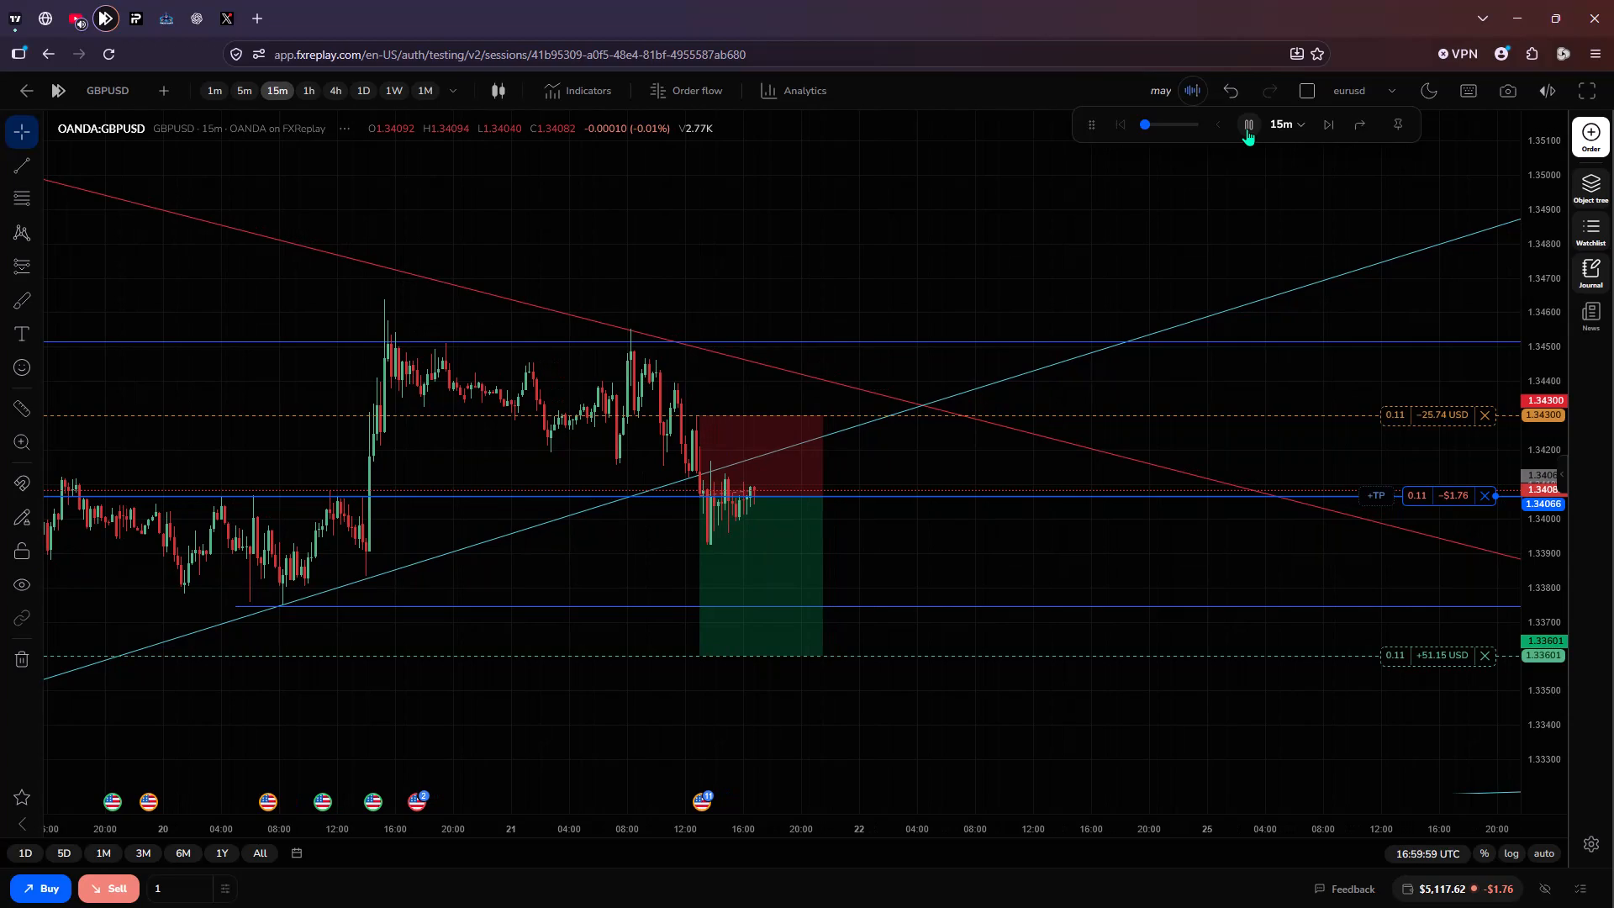
Pause the GBPUSD replay at 17:29:59 UTC and delete the short position drawing of the closed trade.
click(1247, 129)
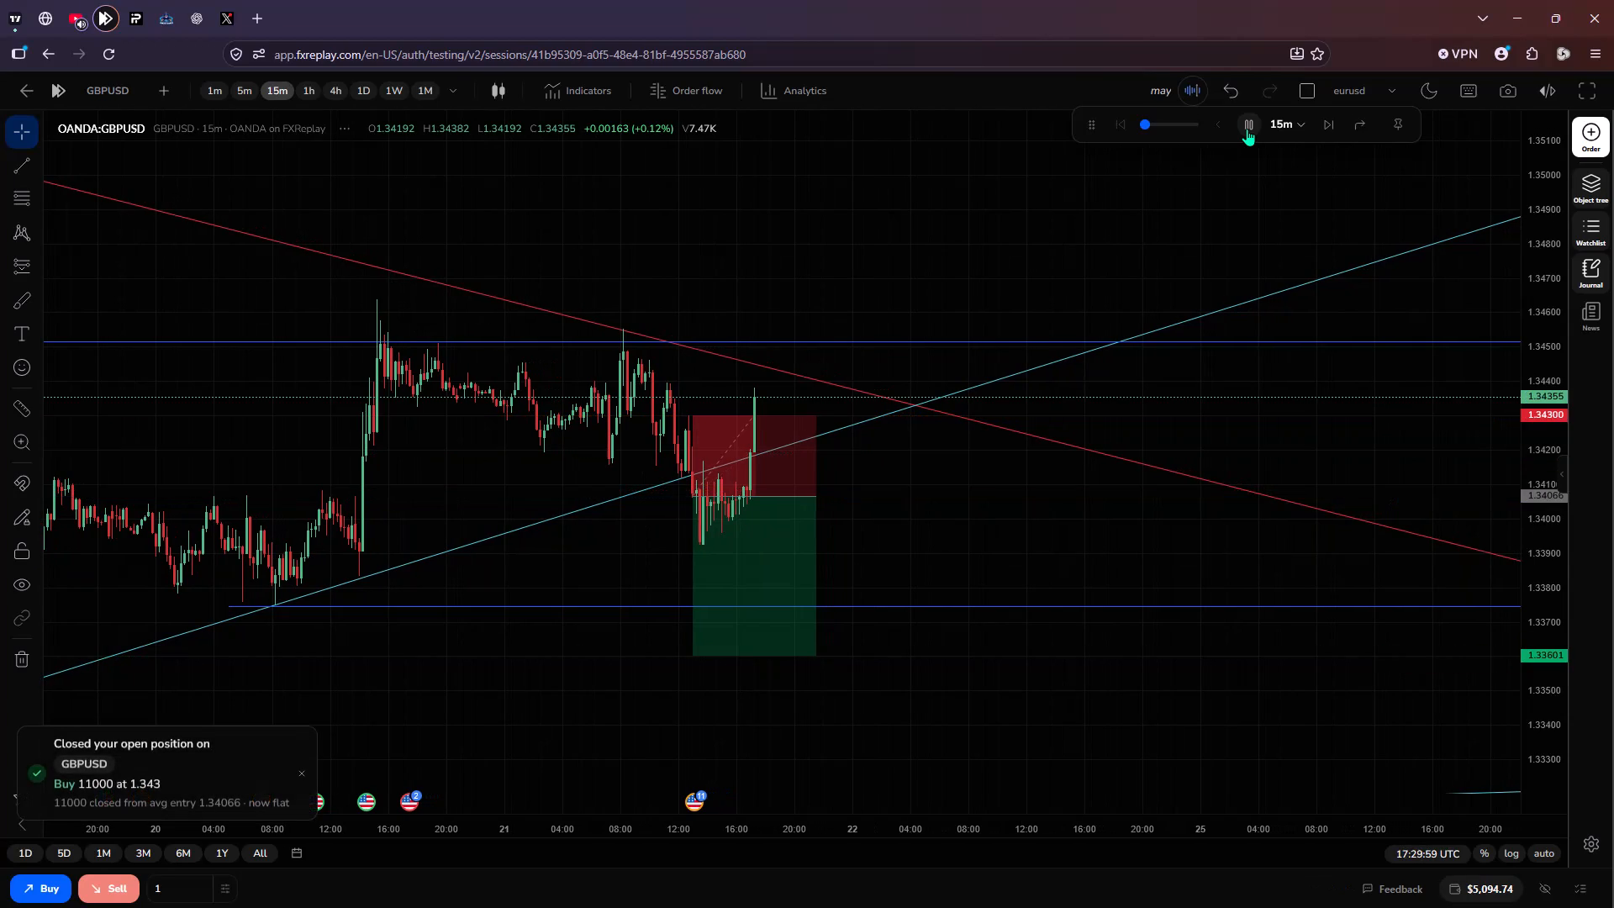
click(778, 554)
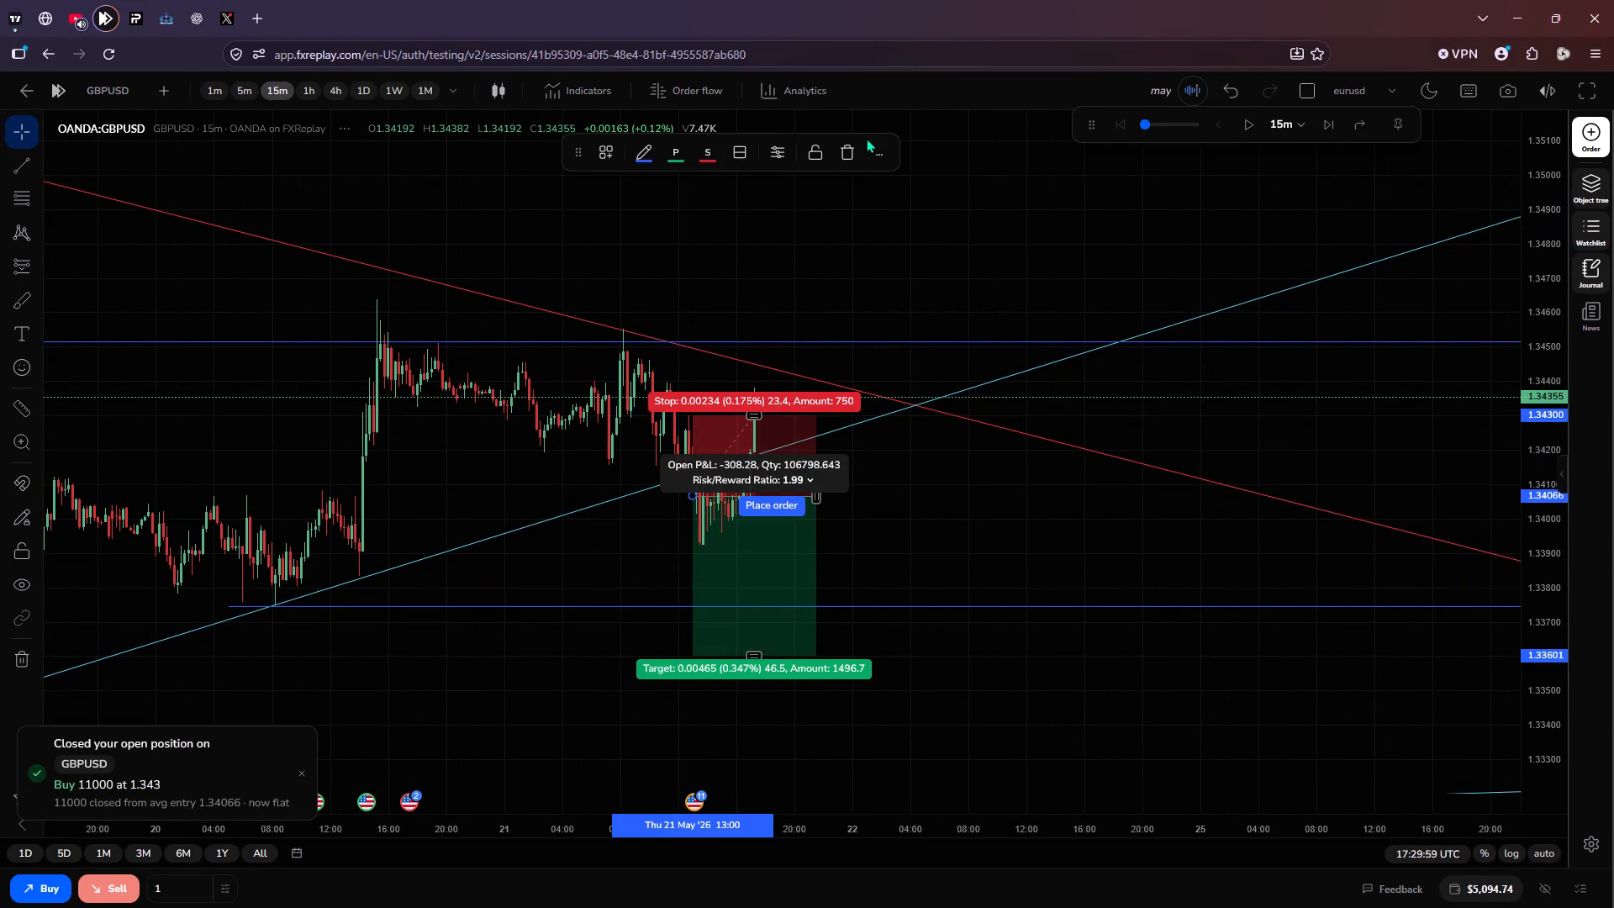
click(844, 146)
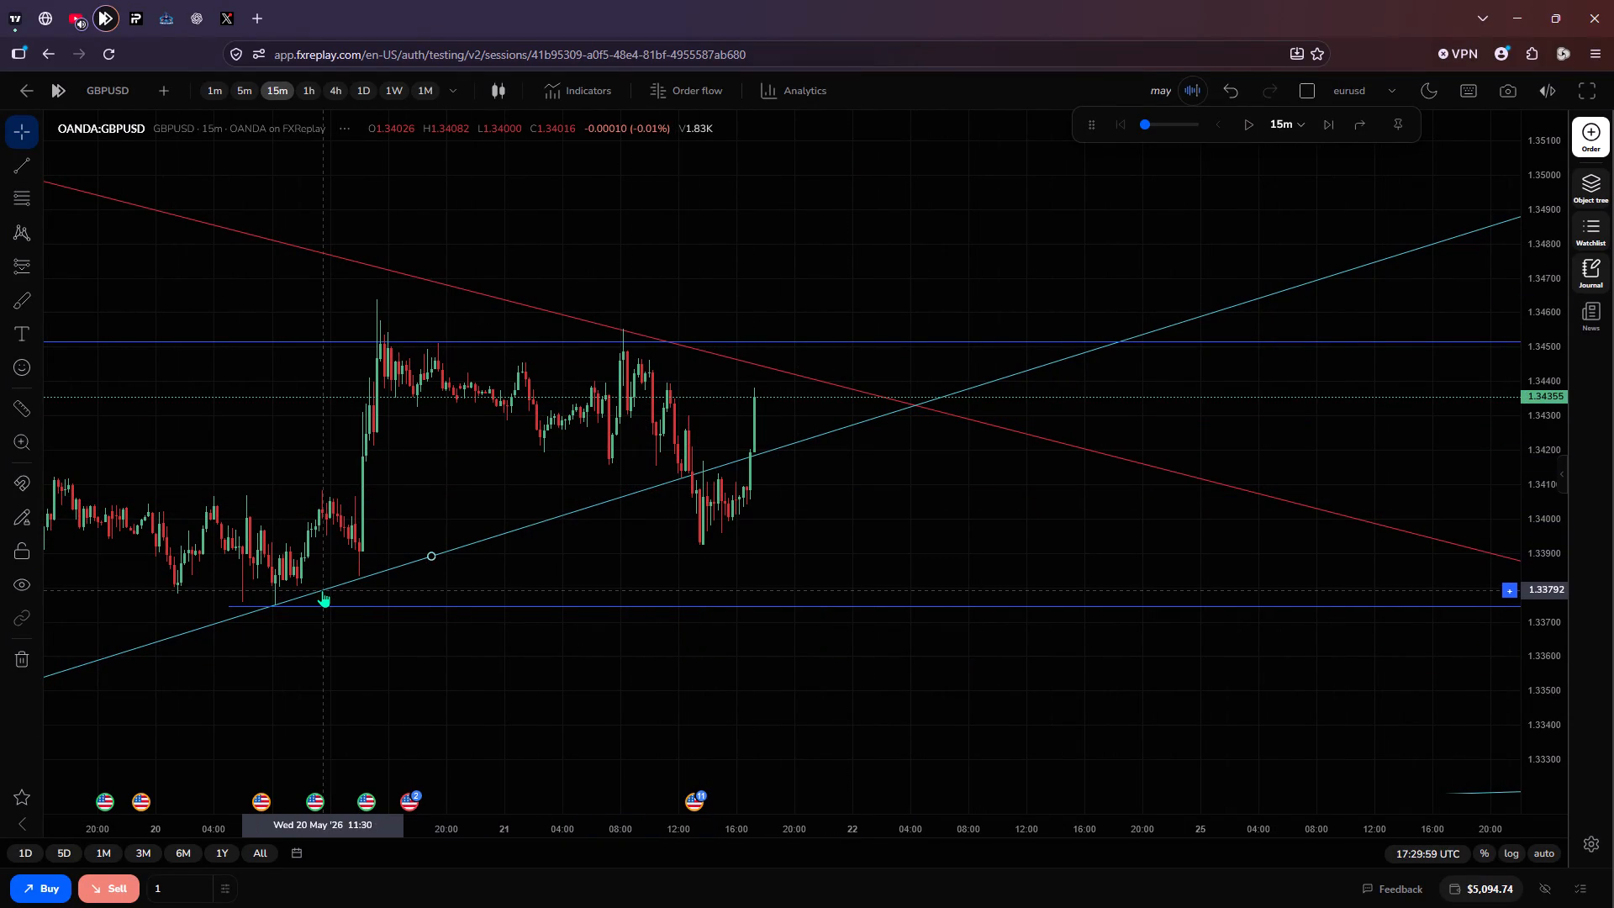
Lower the rising GBPUSD trendline to touch the 21 May afternoon low, moving its anchor to about 1.3398 on the evening of 21 May.
drag(426, 556, 551, 539)
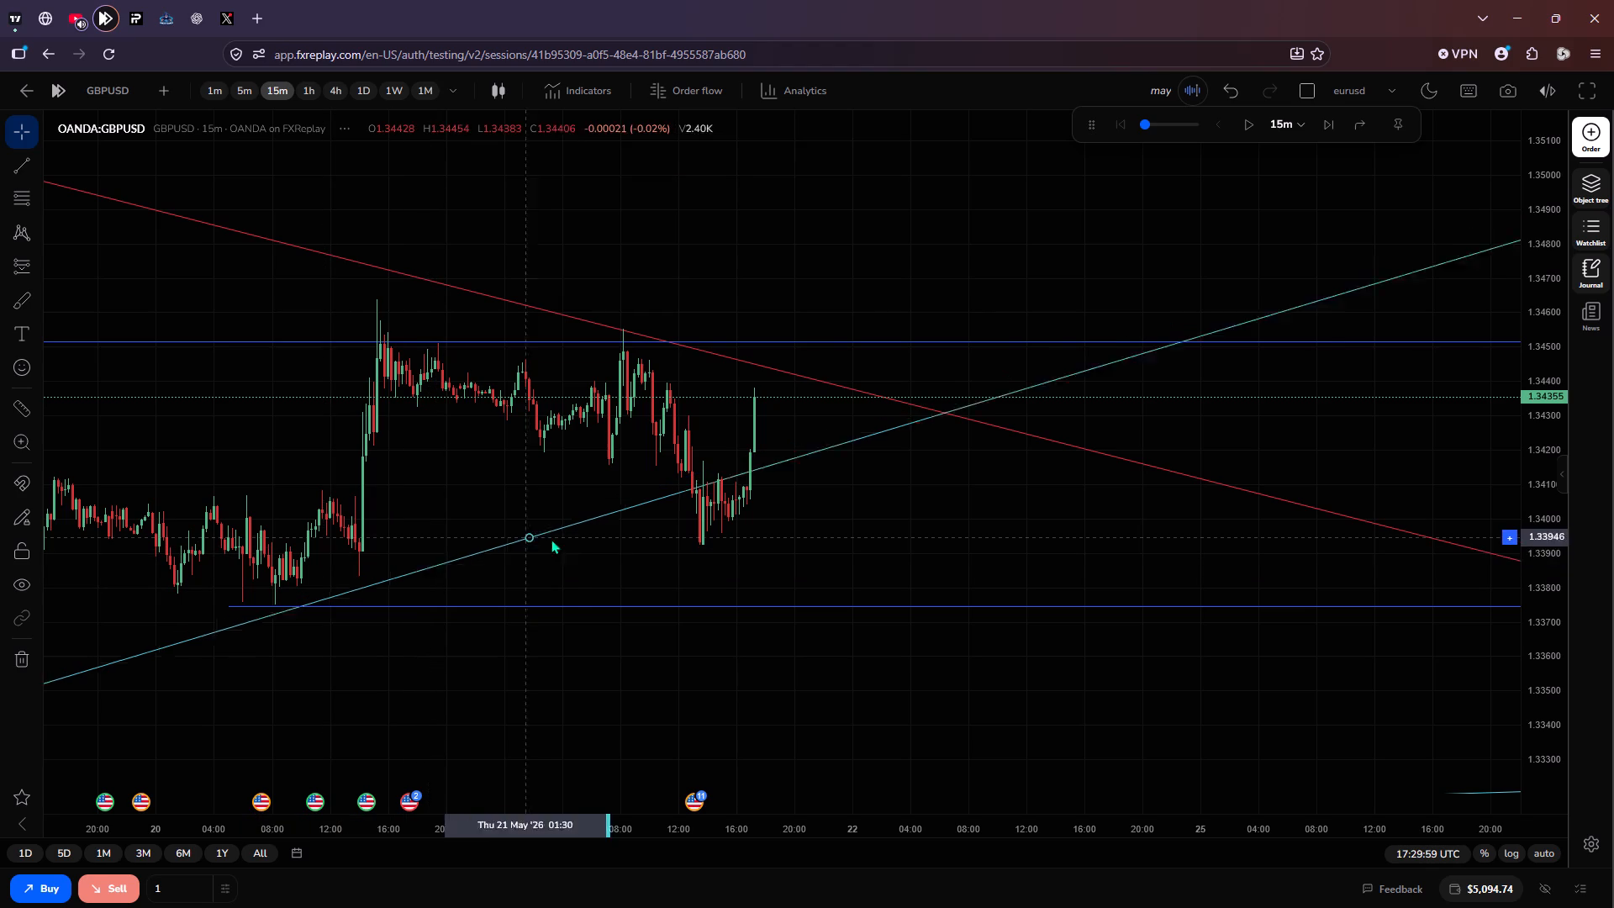
drag(551, 539, 770, 525)
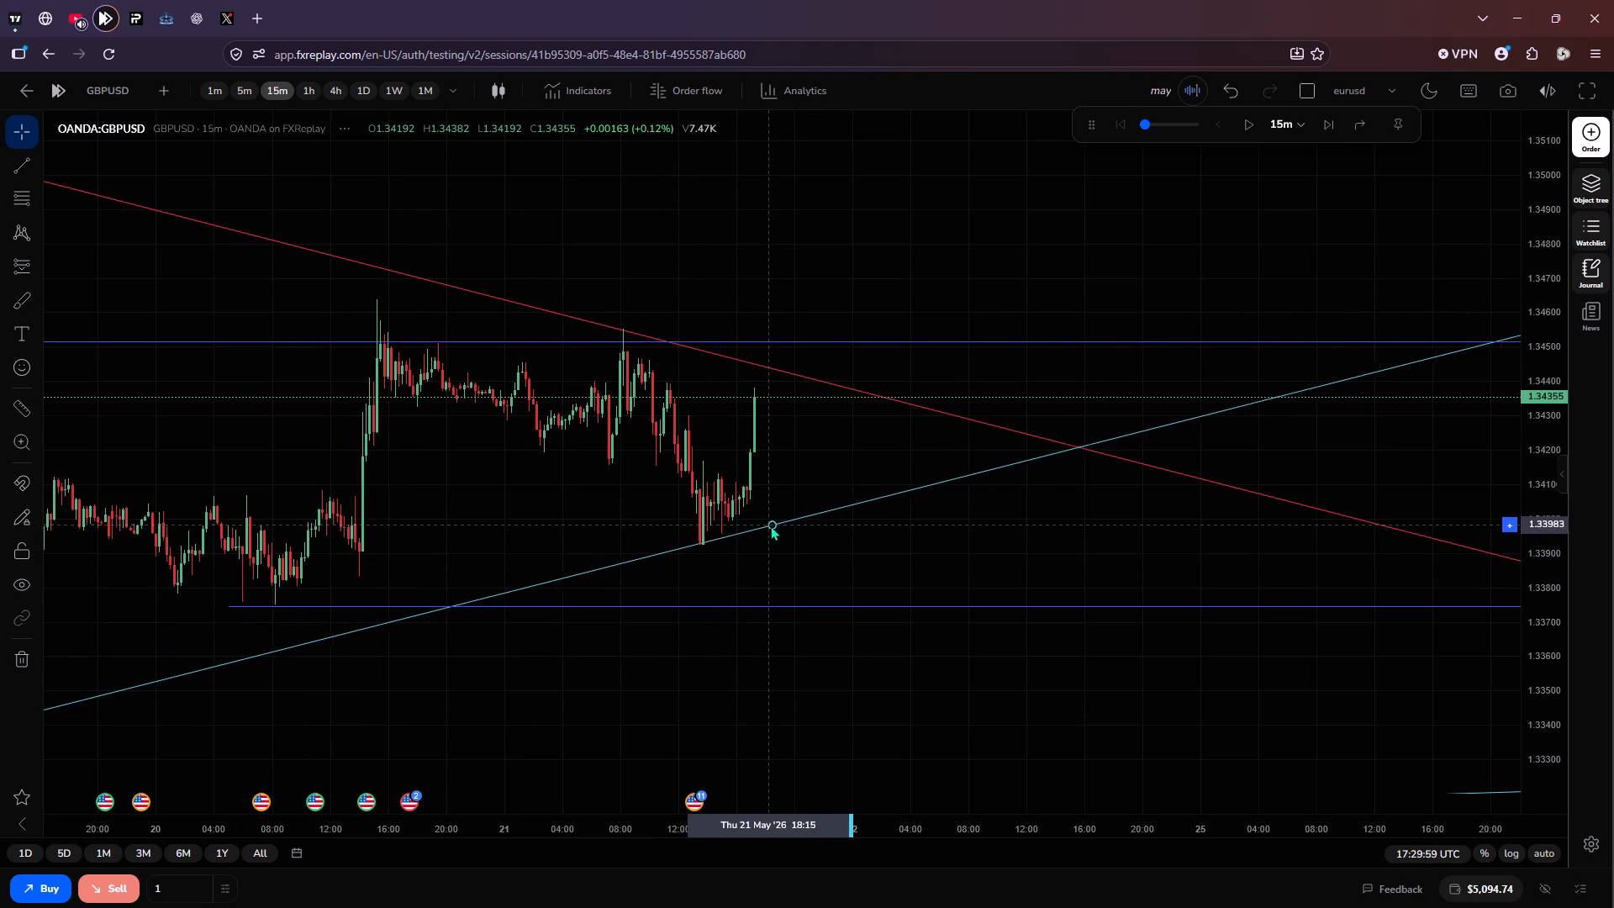
drag(770, 525, 788, 525)
click(878, 555)
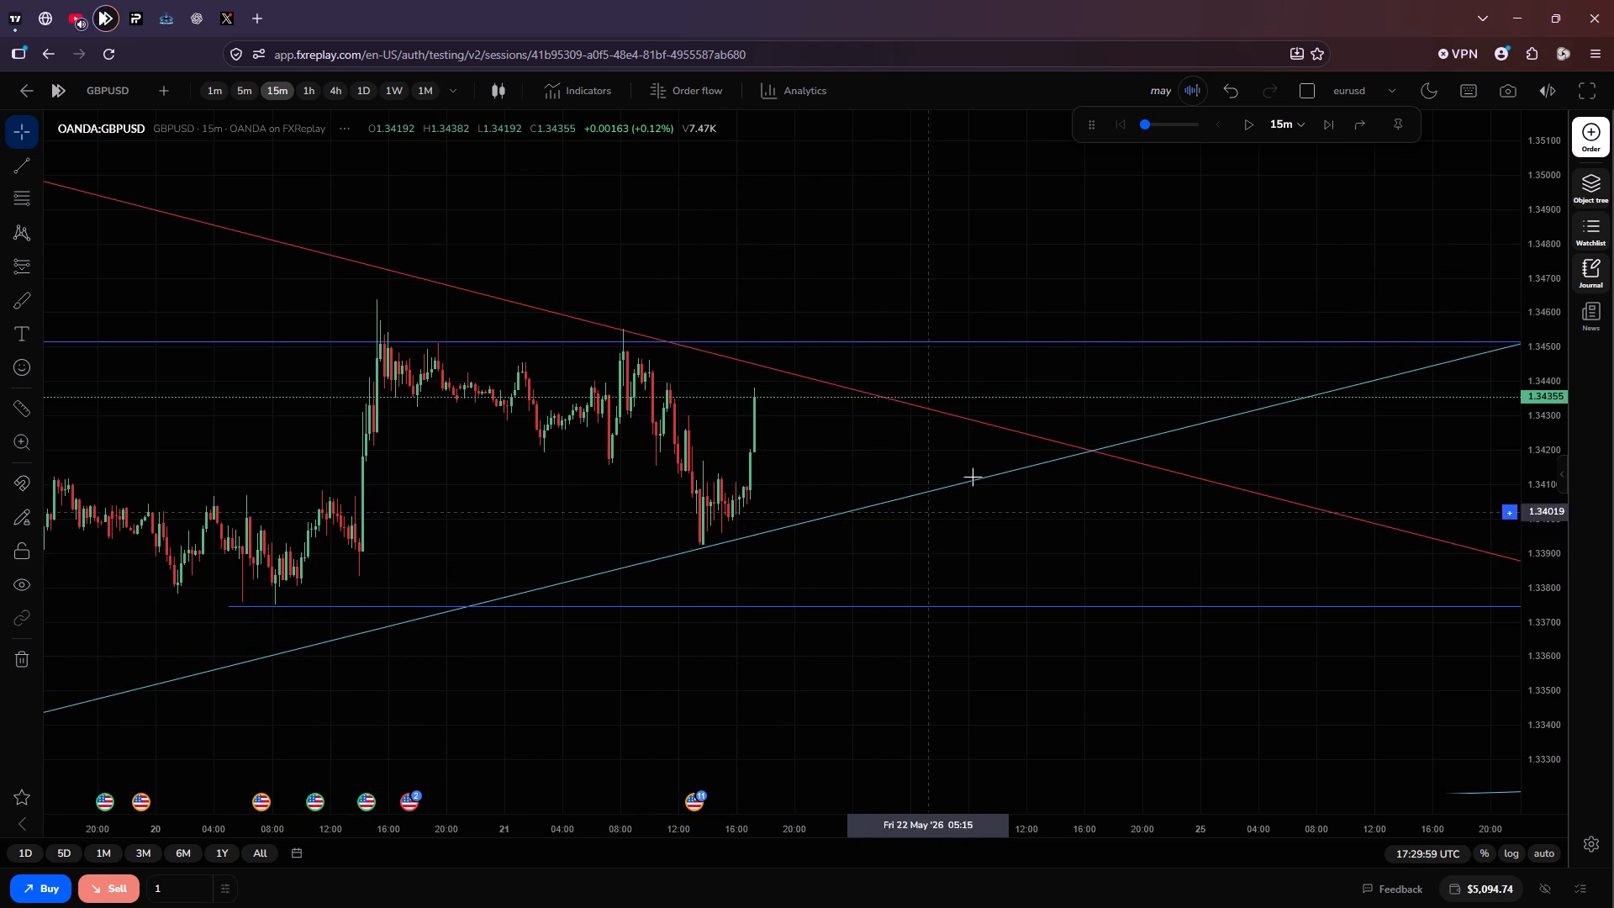
Replay GBPUSD forward to 02:29:59 UTC on 22 May, fitting the falling trendline to the 21 May evening high with its anchor near 1.3444.
click(1241, 129)
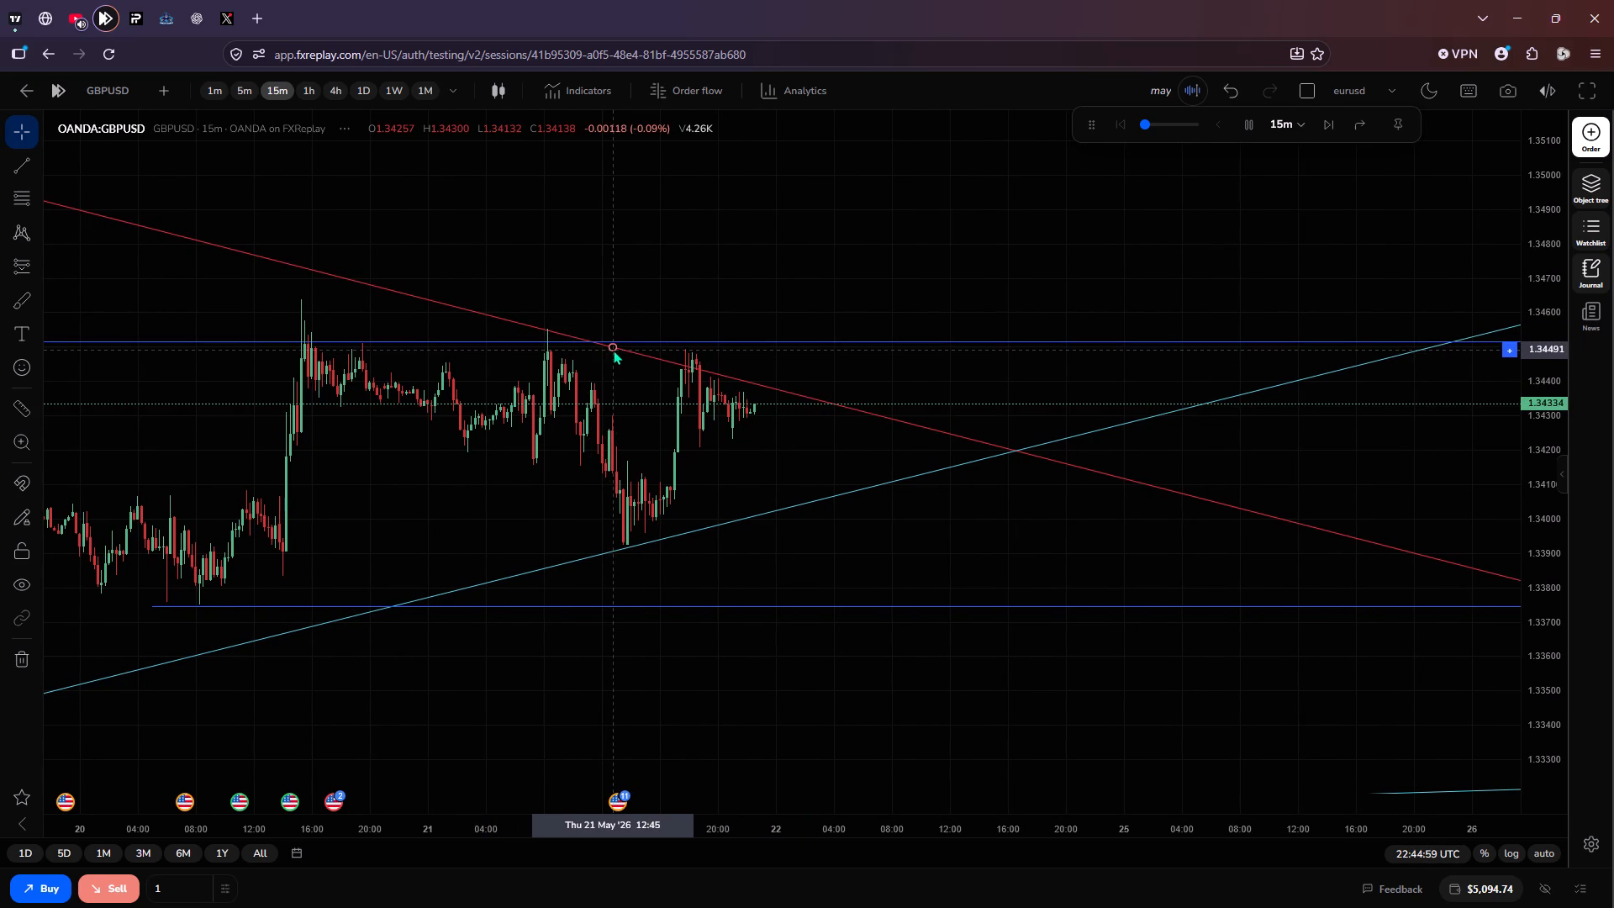
drag(612, 349, 734, 367)
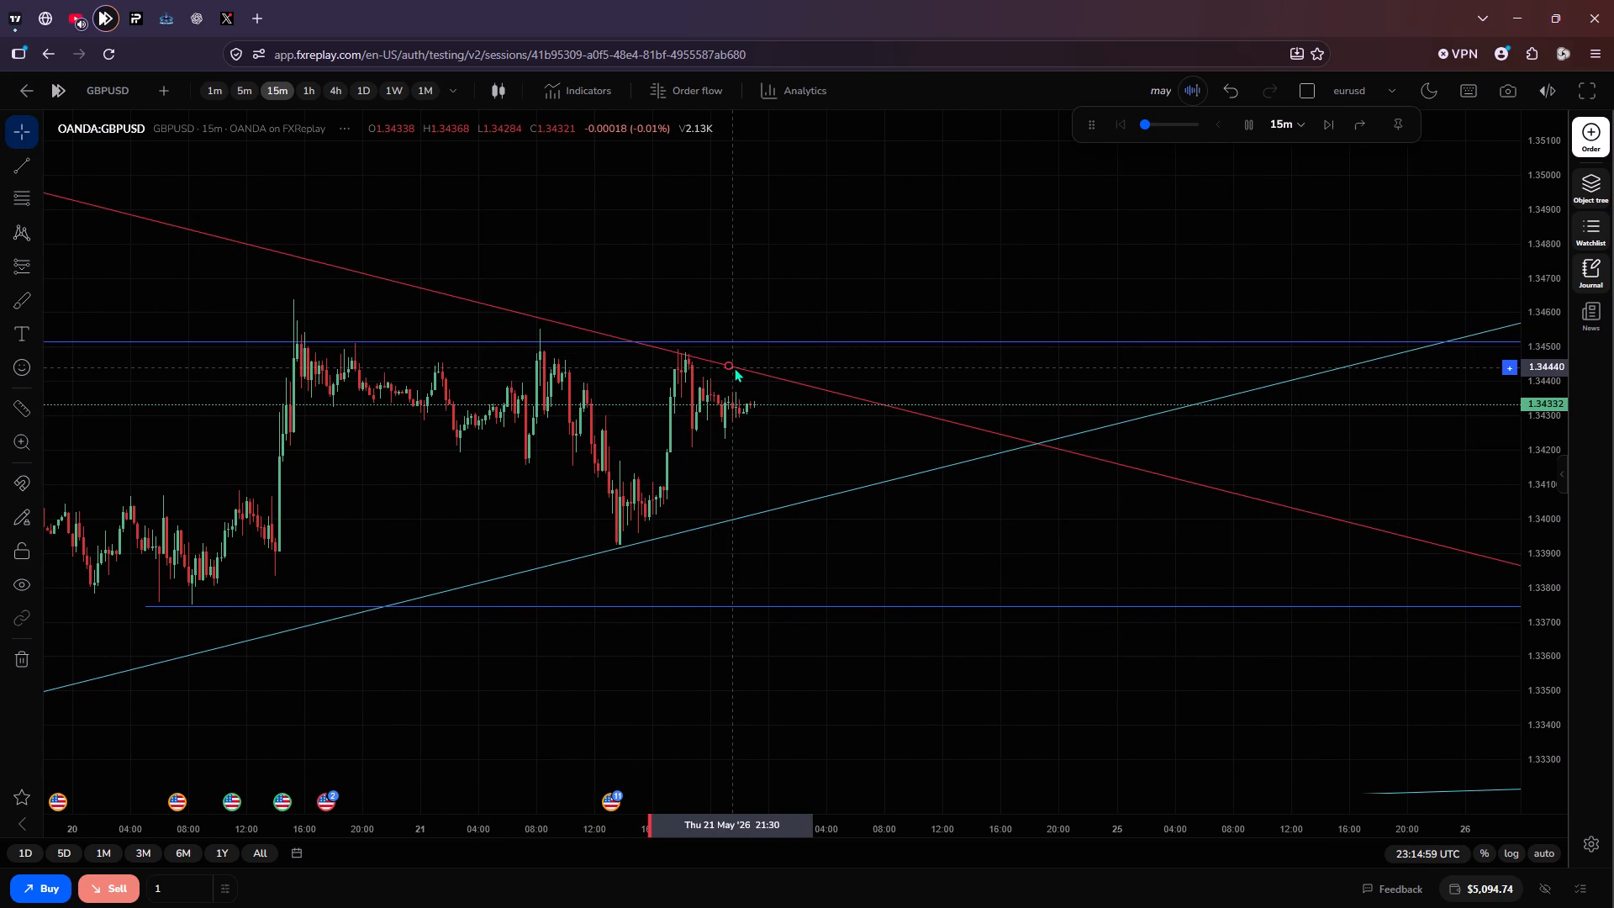
drag(734, 367, 750, 367)
click(792, 446)
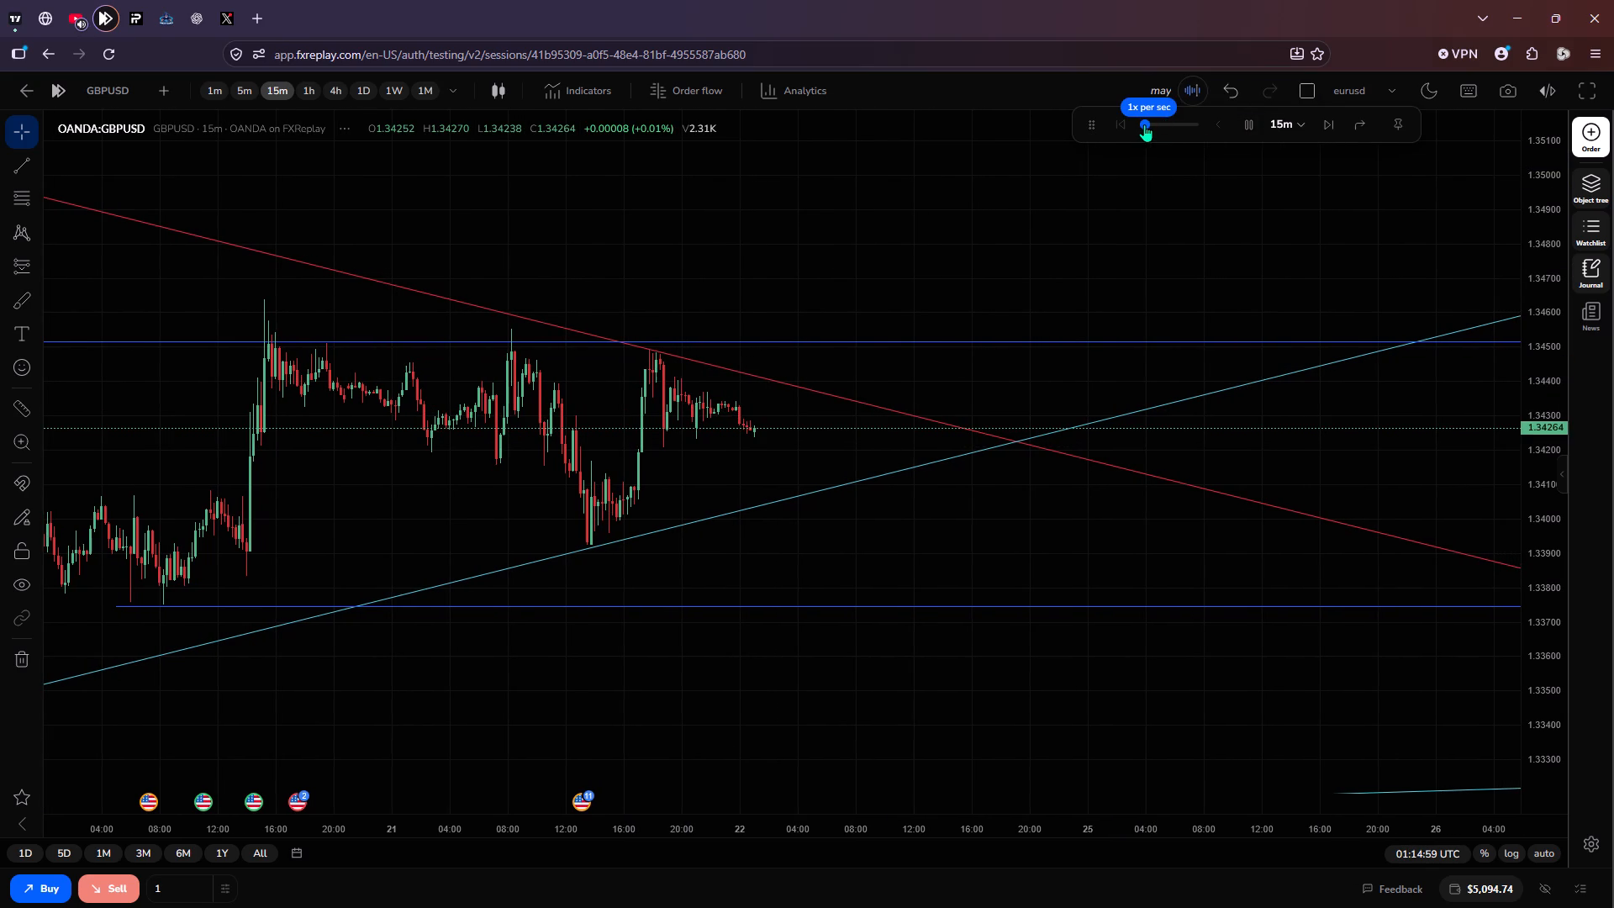
click(1248, 130)
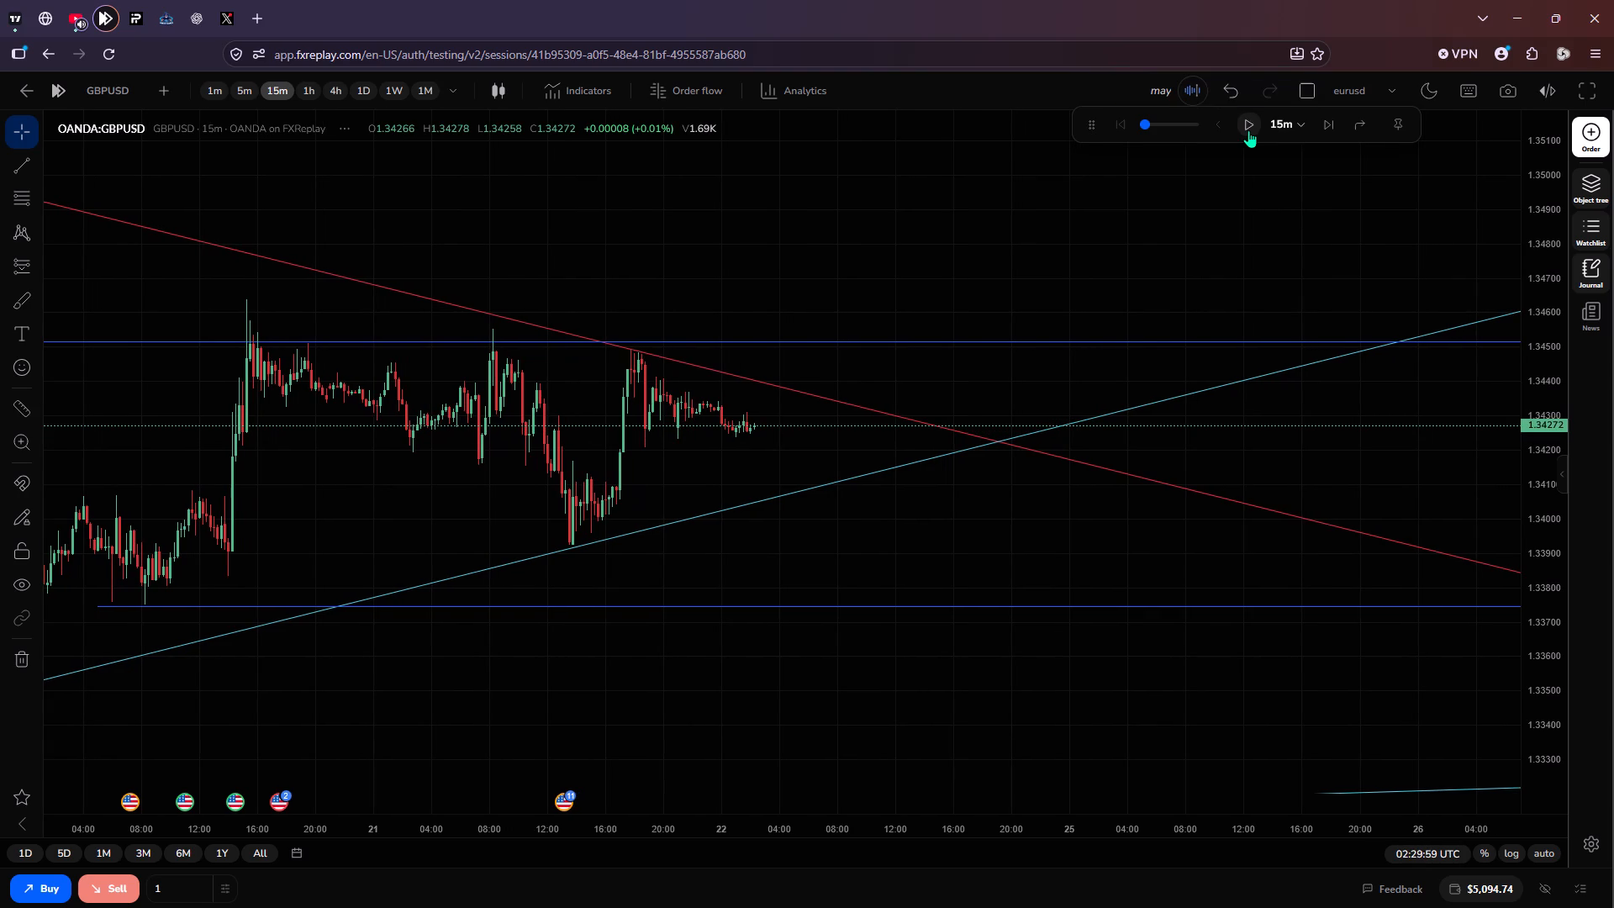
Switch to EURUSD and raise the falling trendline to the 21 May evening high, anchoring it near 1.1629 at about 20:00.
click(114, 87)
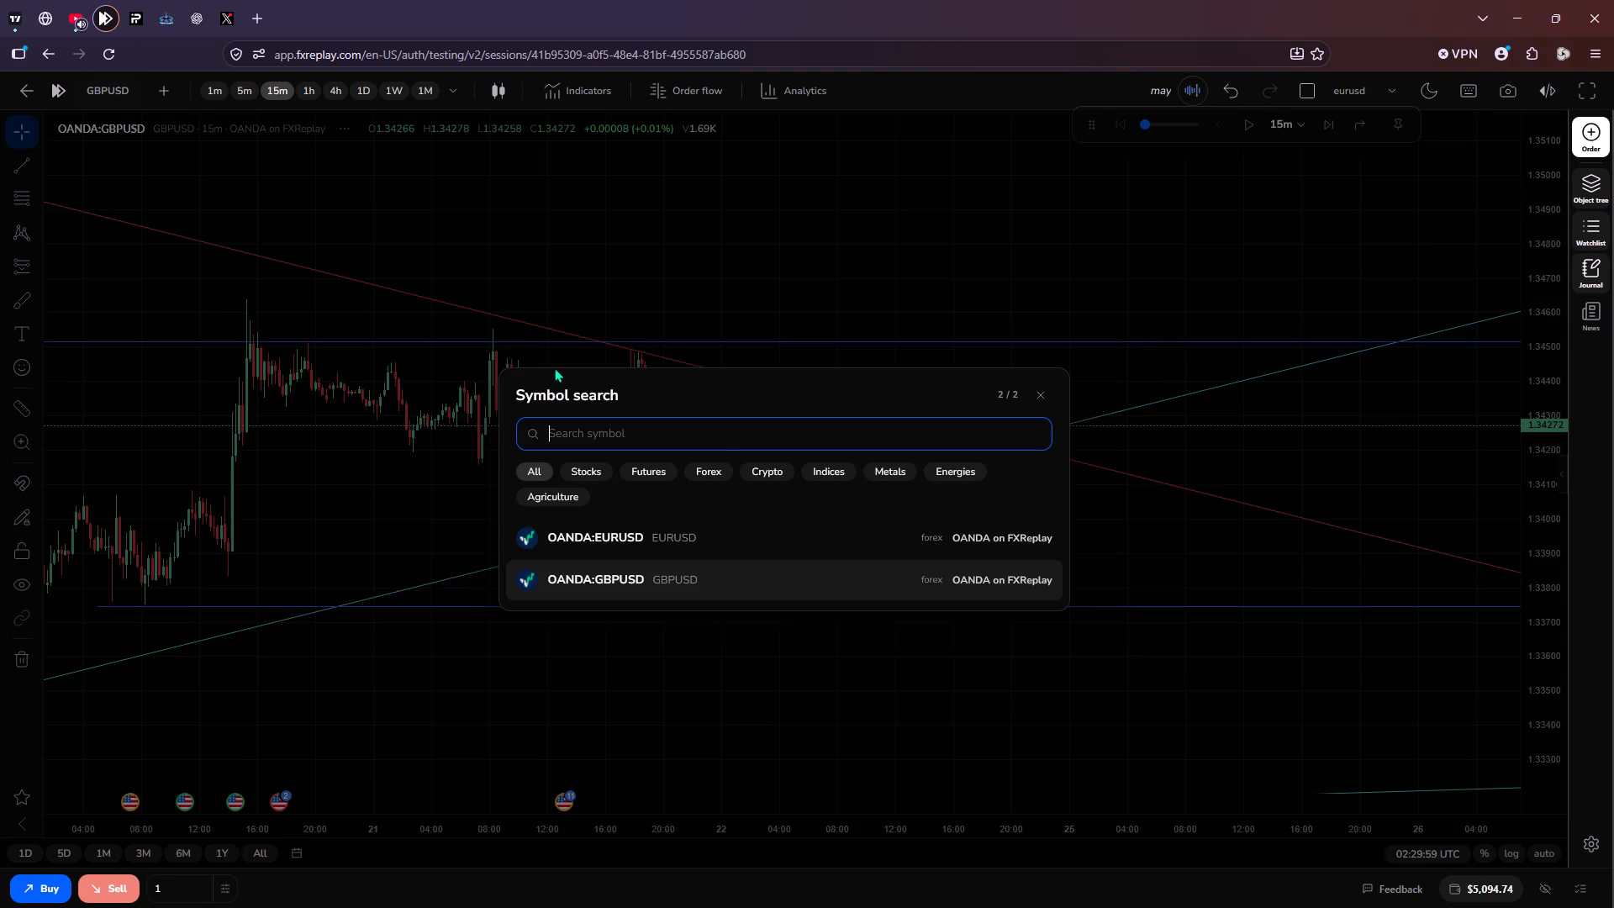
click(767, 533)
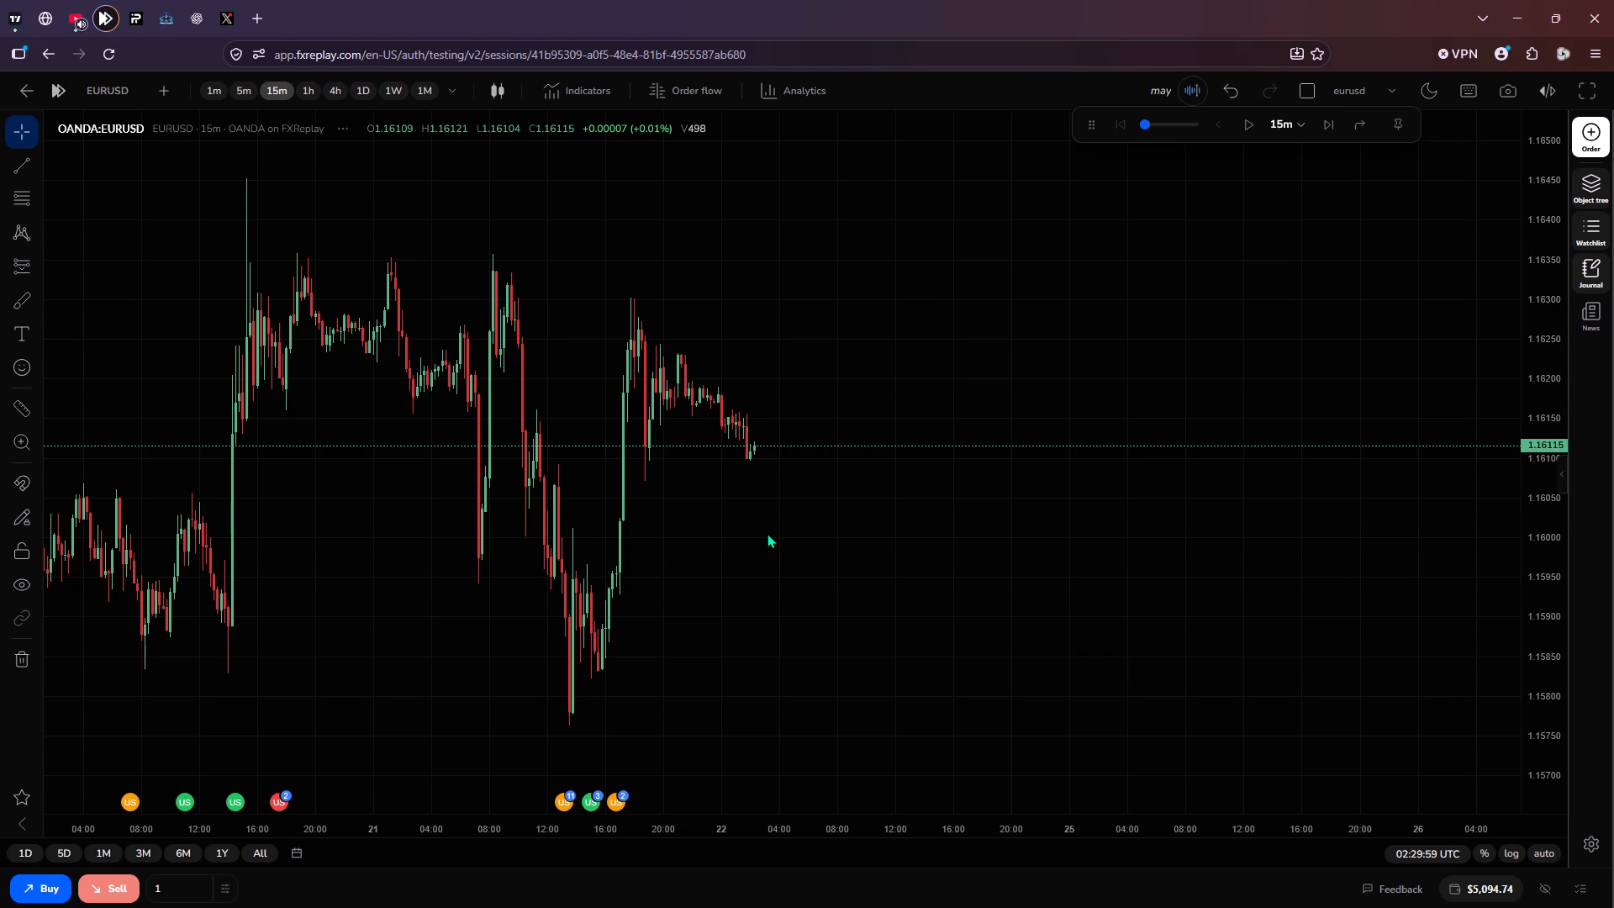
scroll(767, 533, down, 1)
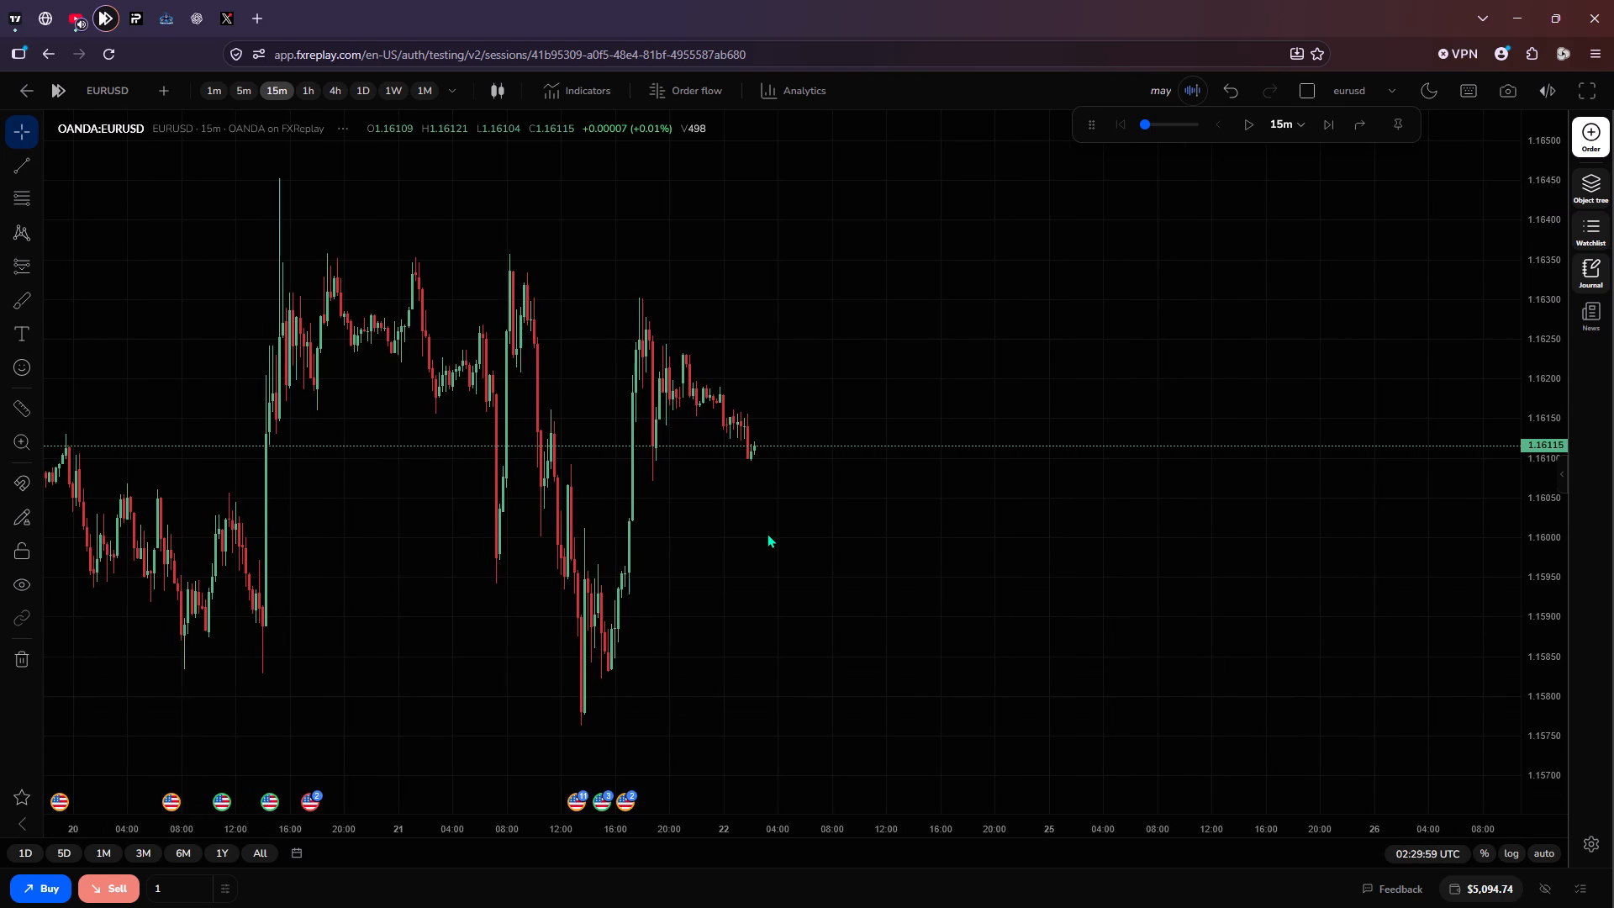
scroll(1547, 552, down, 3)
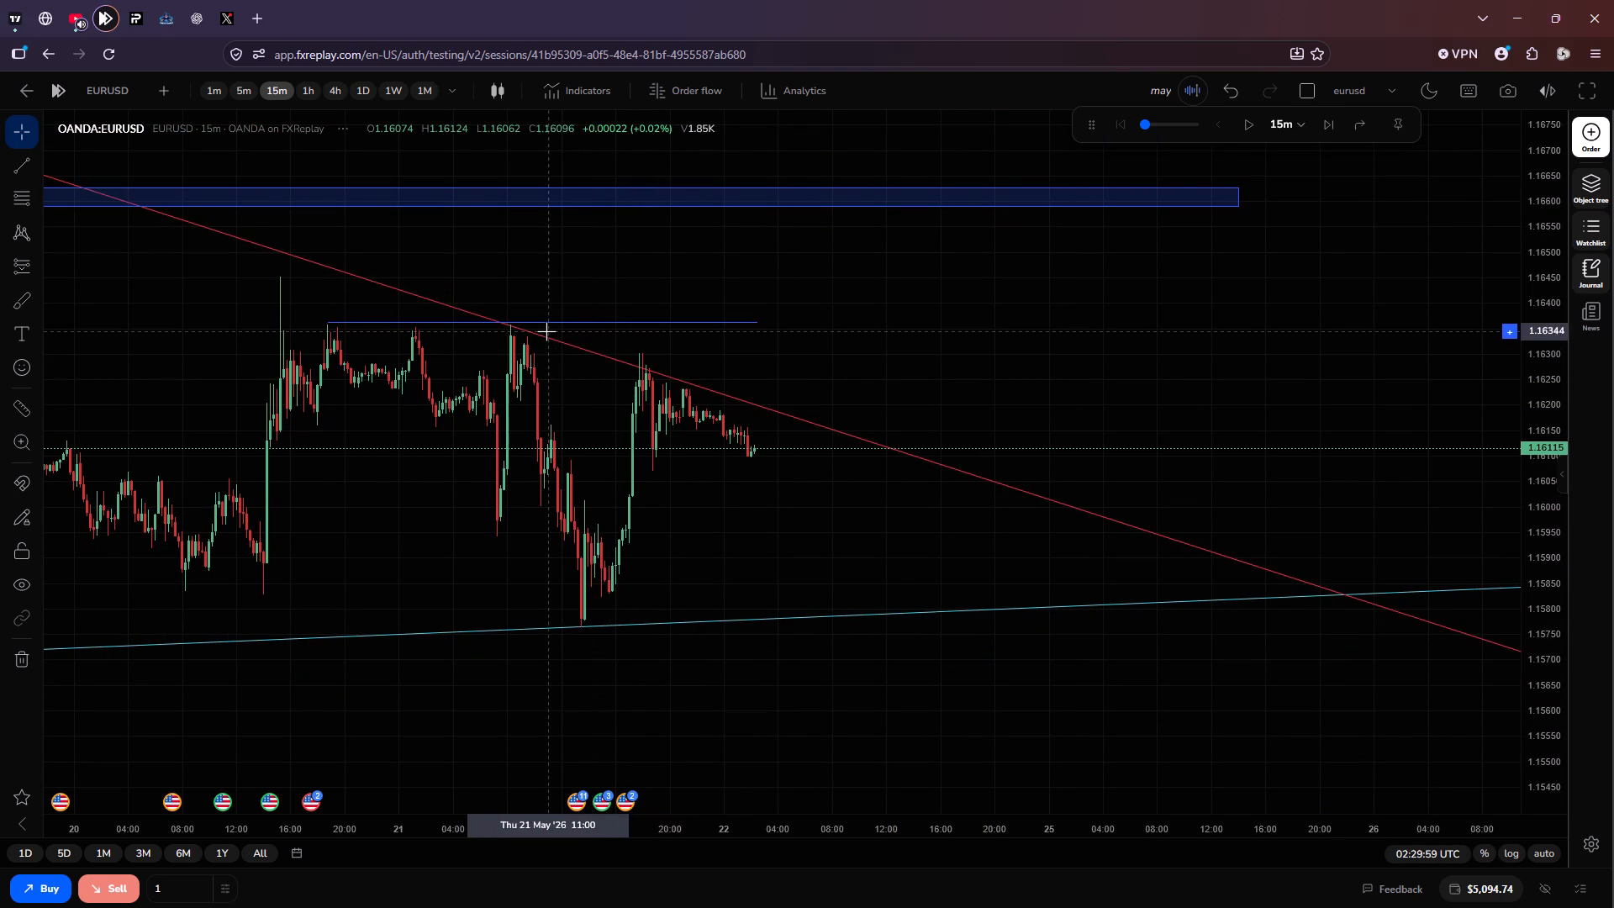
drag(581, 346, 667, 361)
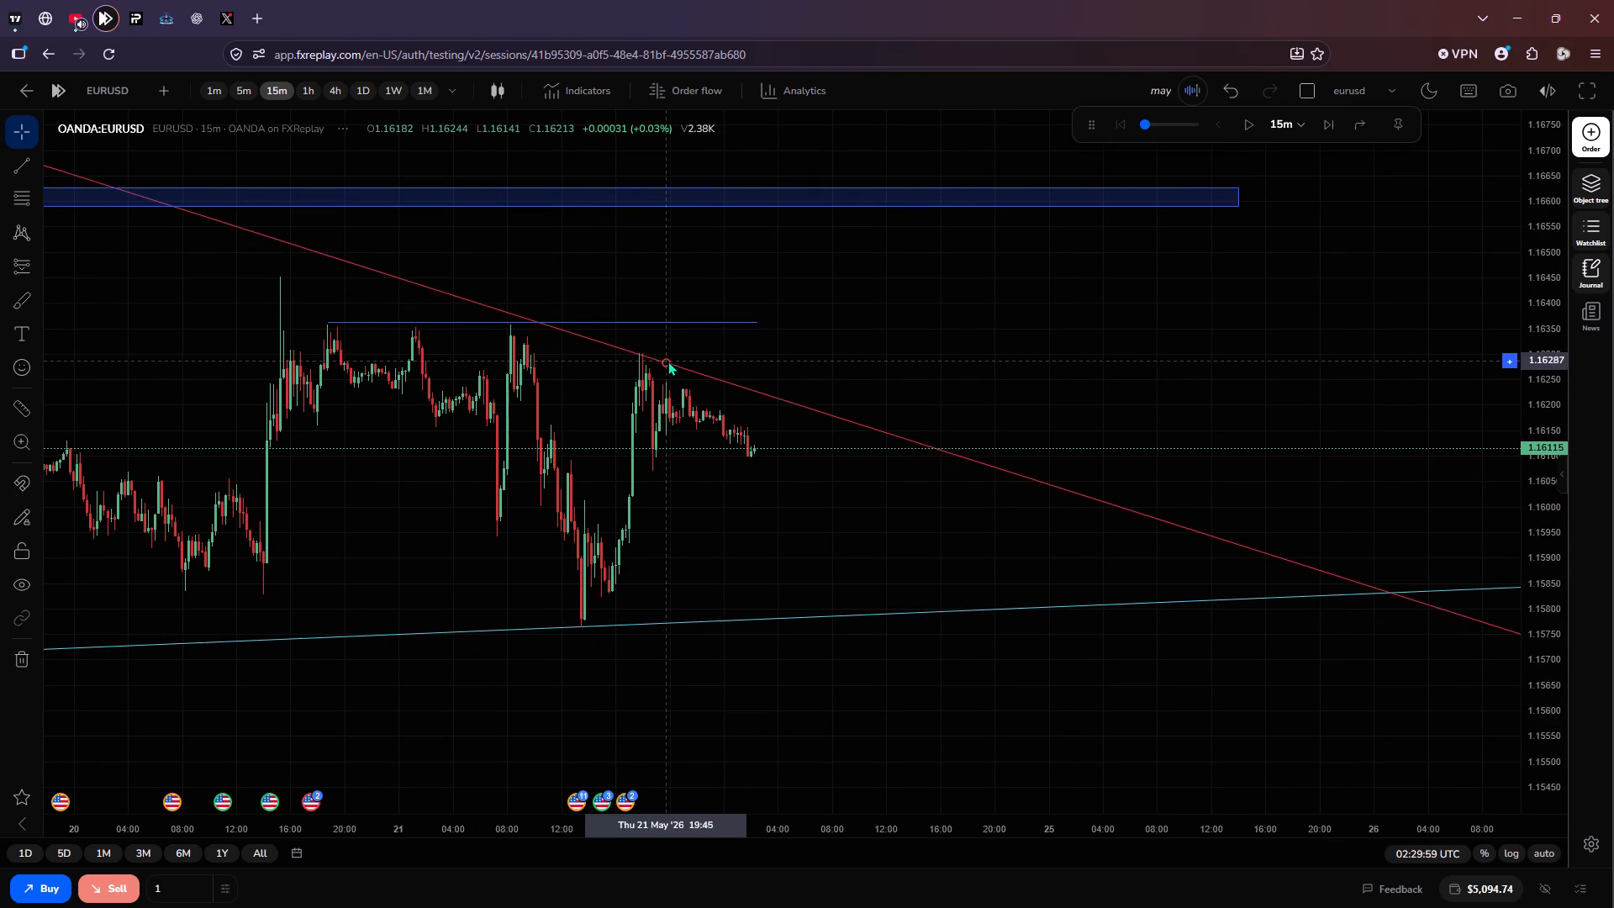
drag(667, 361, 675, 362)
click(817, 566)
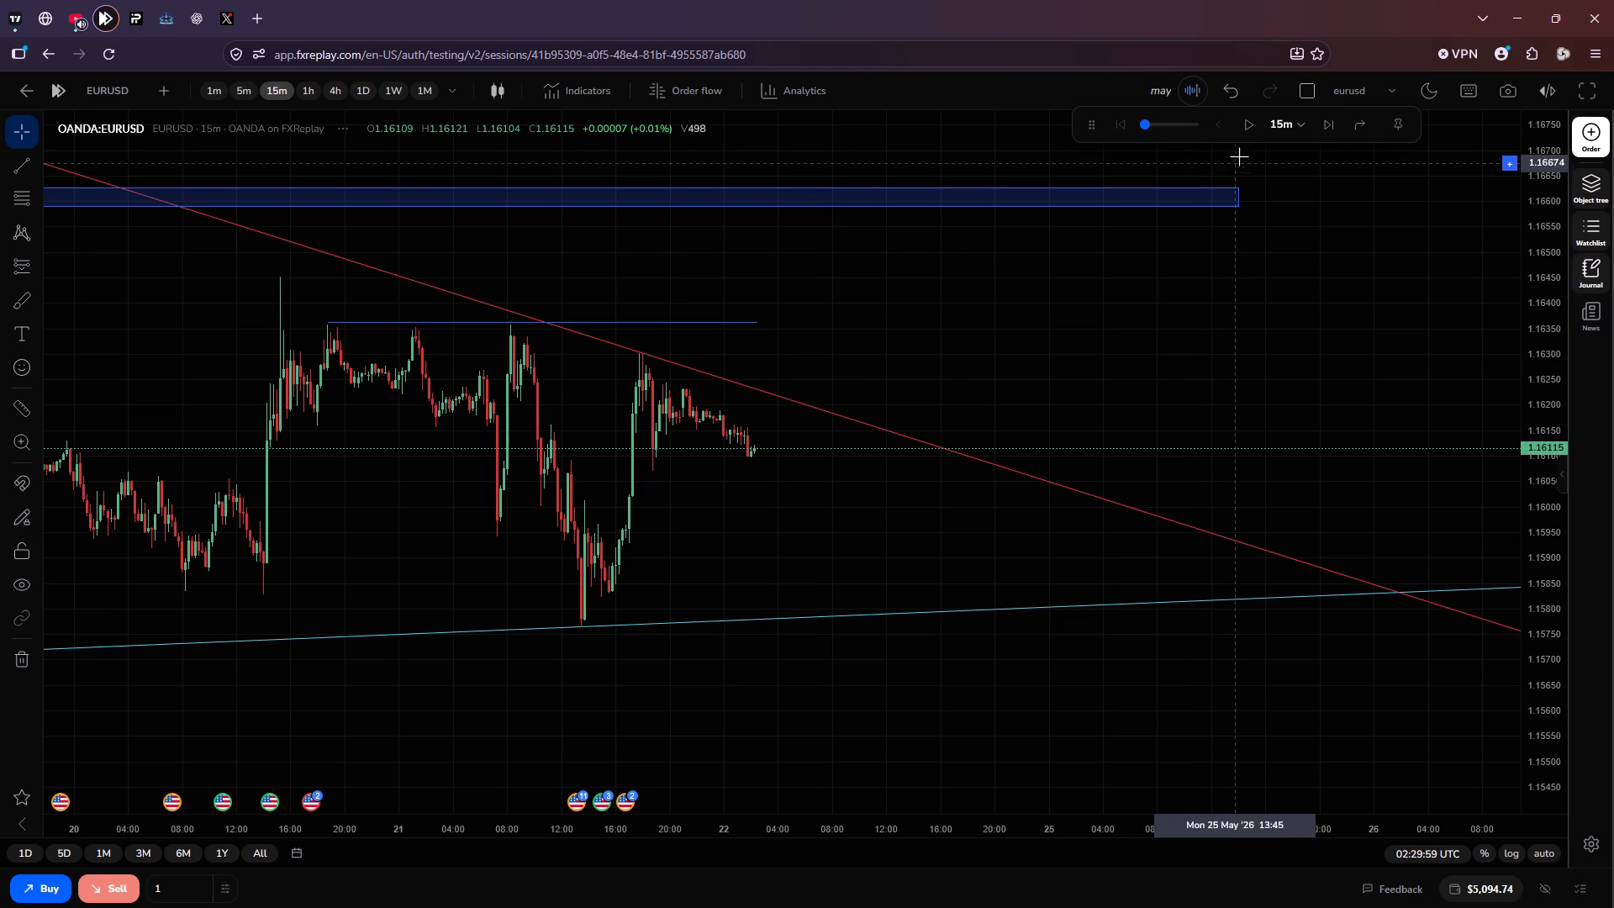
Replay EURUSD forward to 12:44:59 UTC on 22 May at a slightly faster playback speed.
click(1249, 135)
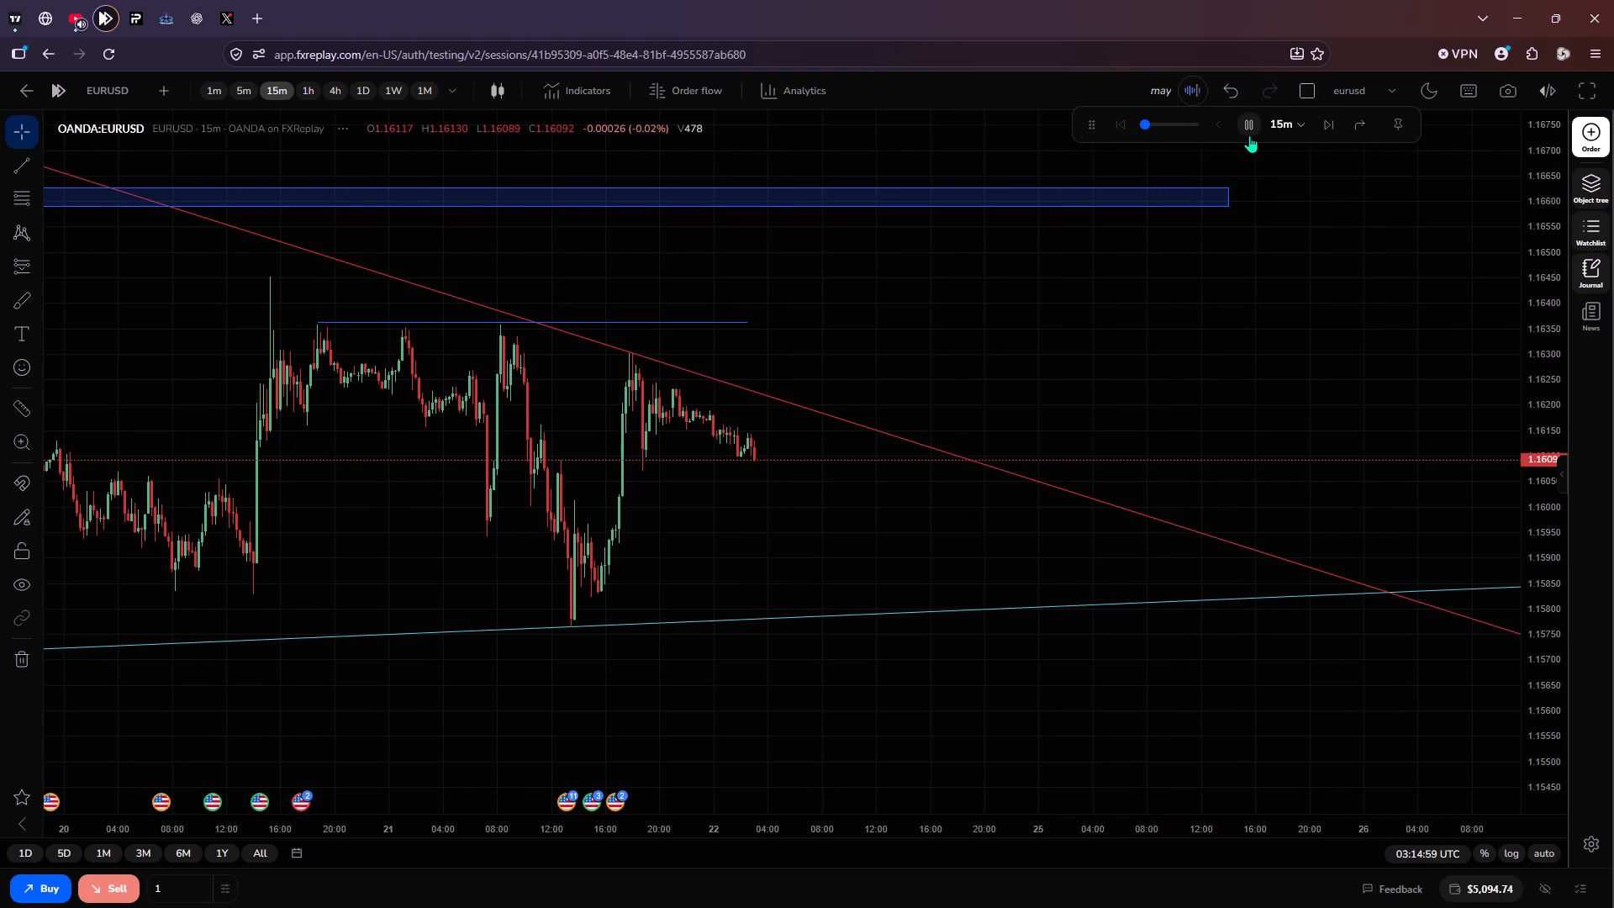
click(1146, 124)
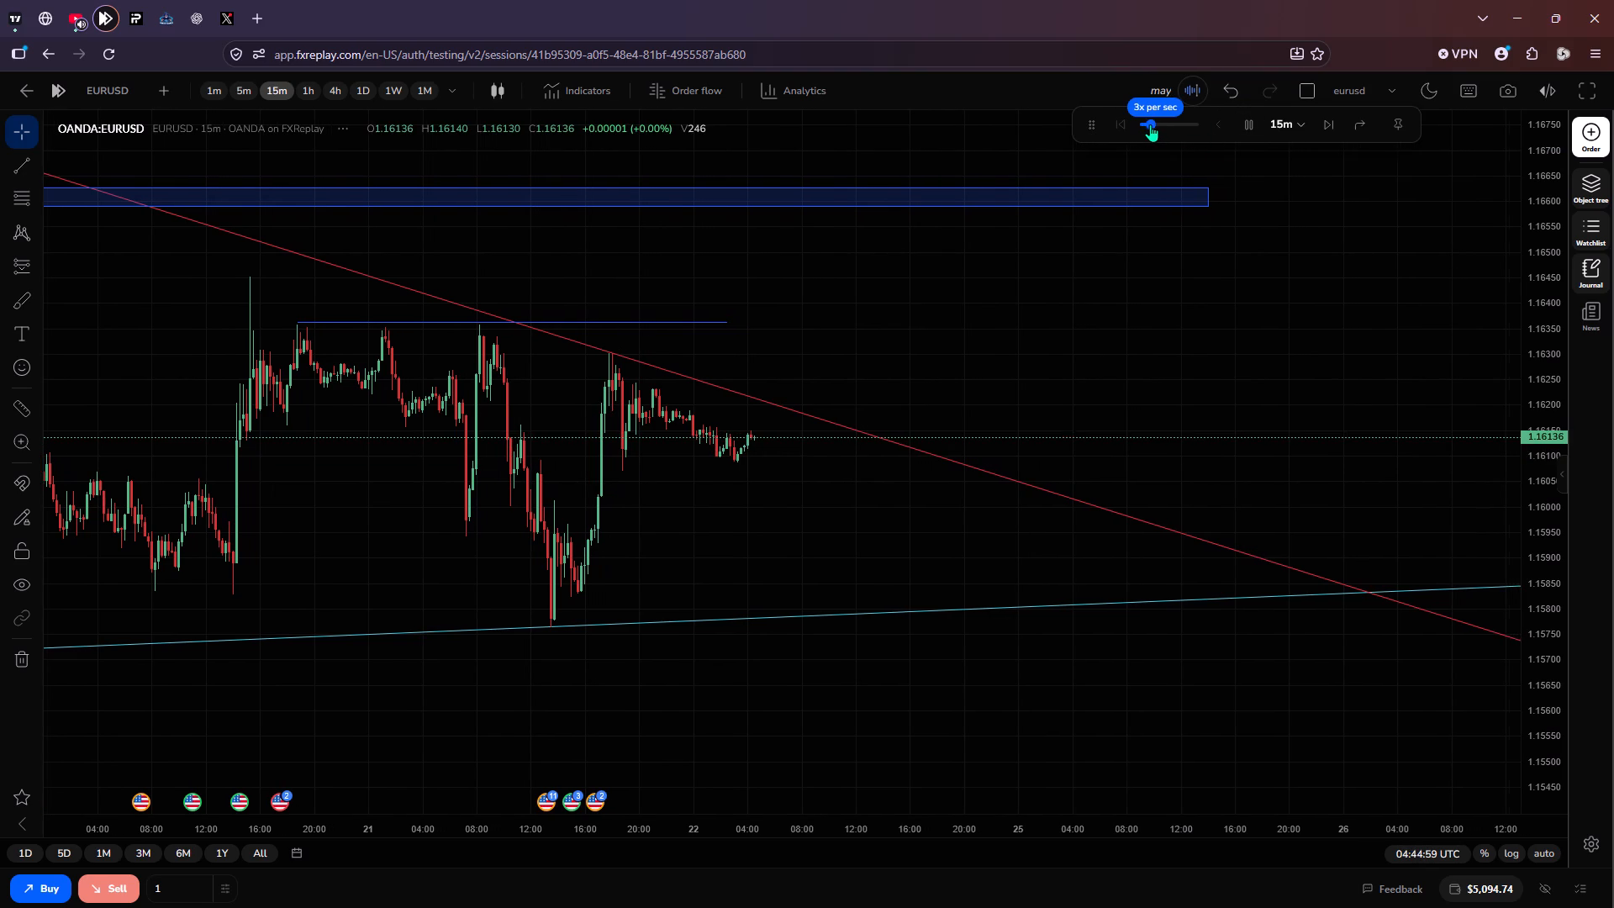
click(1252, 119)
click(1252, 119)
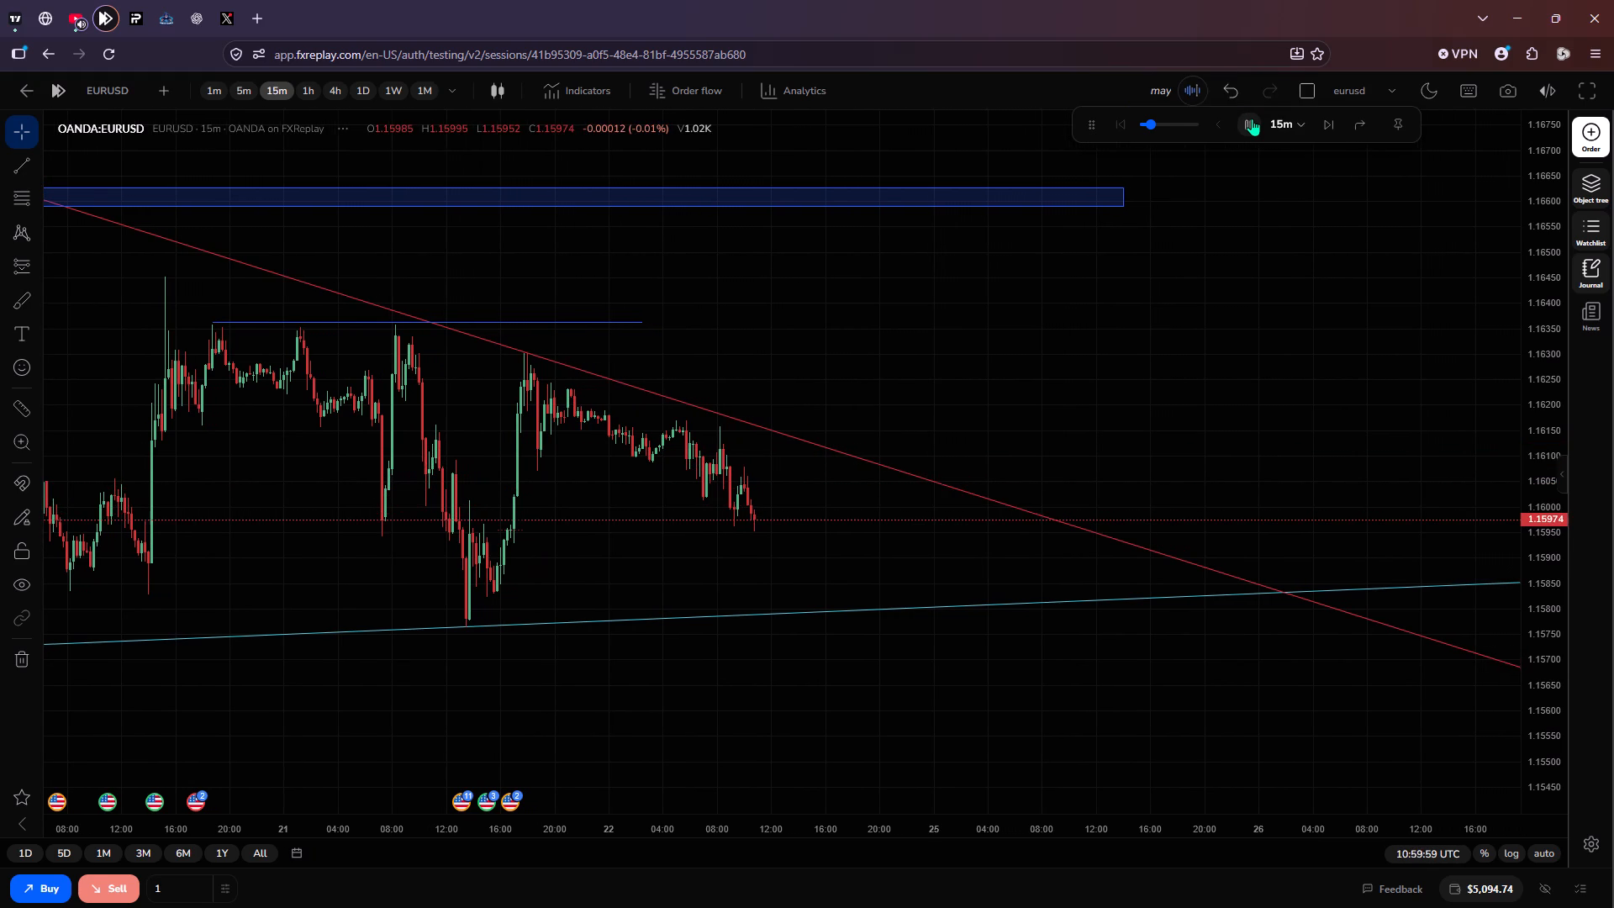
click(1252, 119)
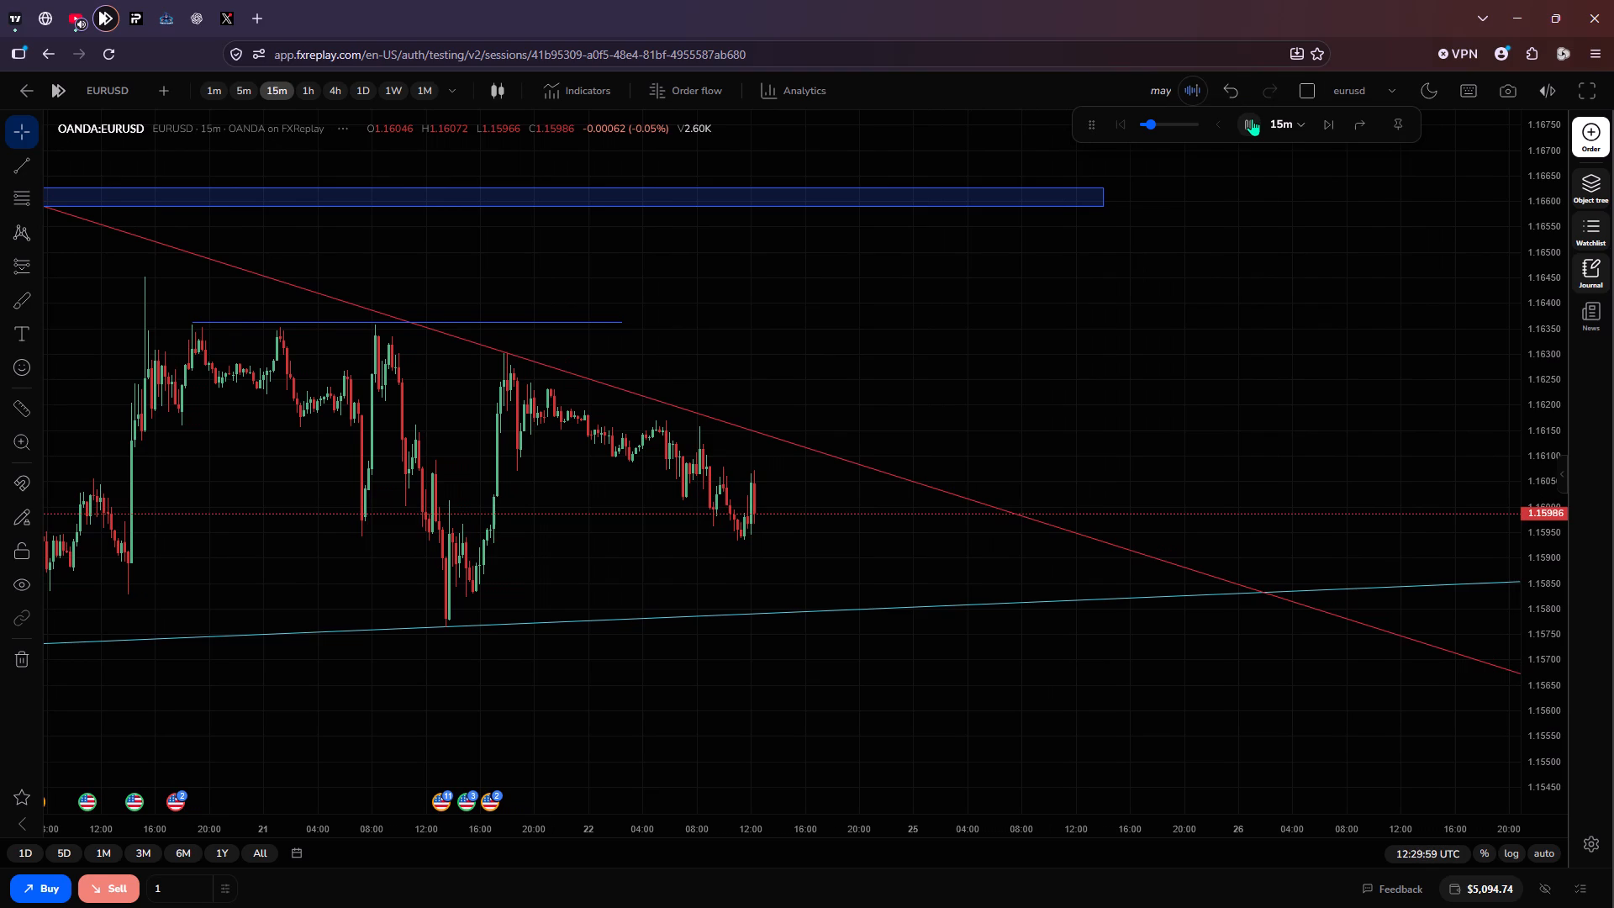
Switch to GBPUSD and raise the falling trendline to the 22 May morning high, moving its anchor to about 1.3424.
click(103, 94)
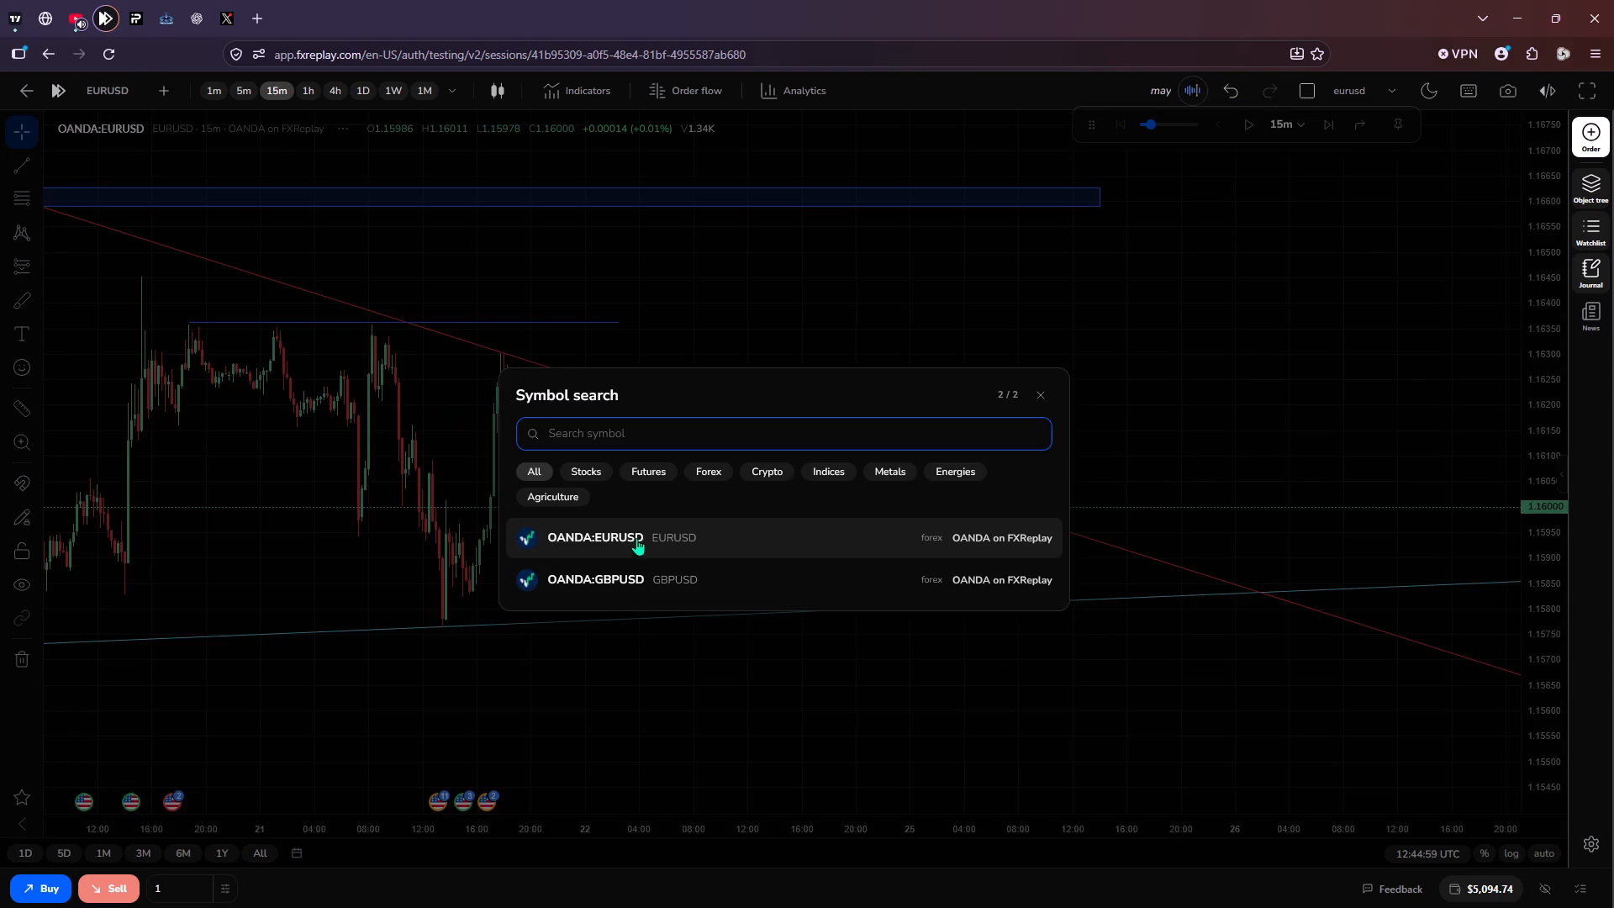
click(665, 567)
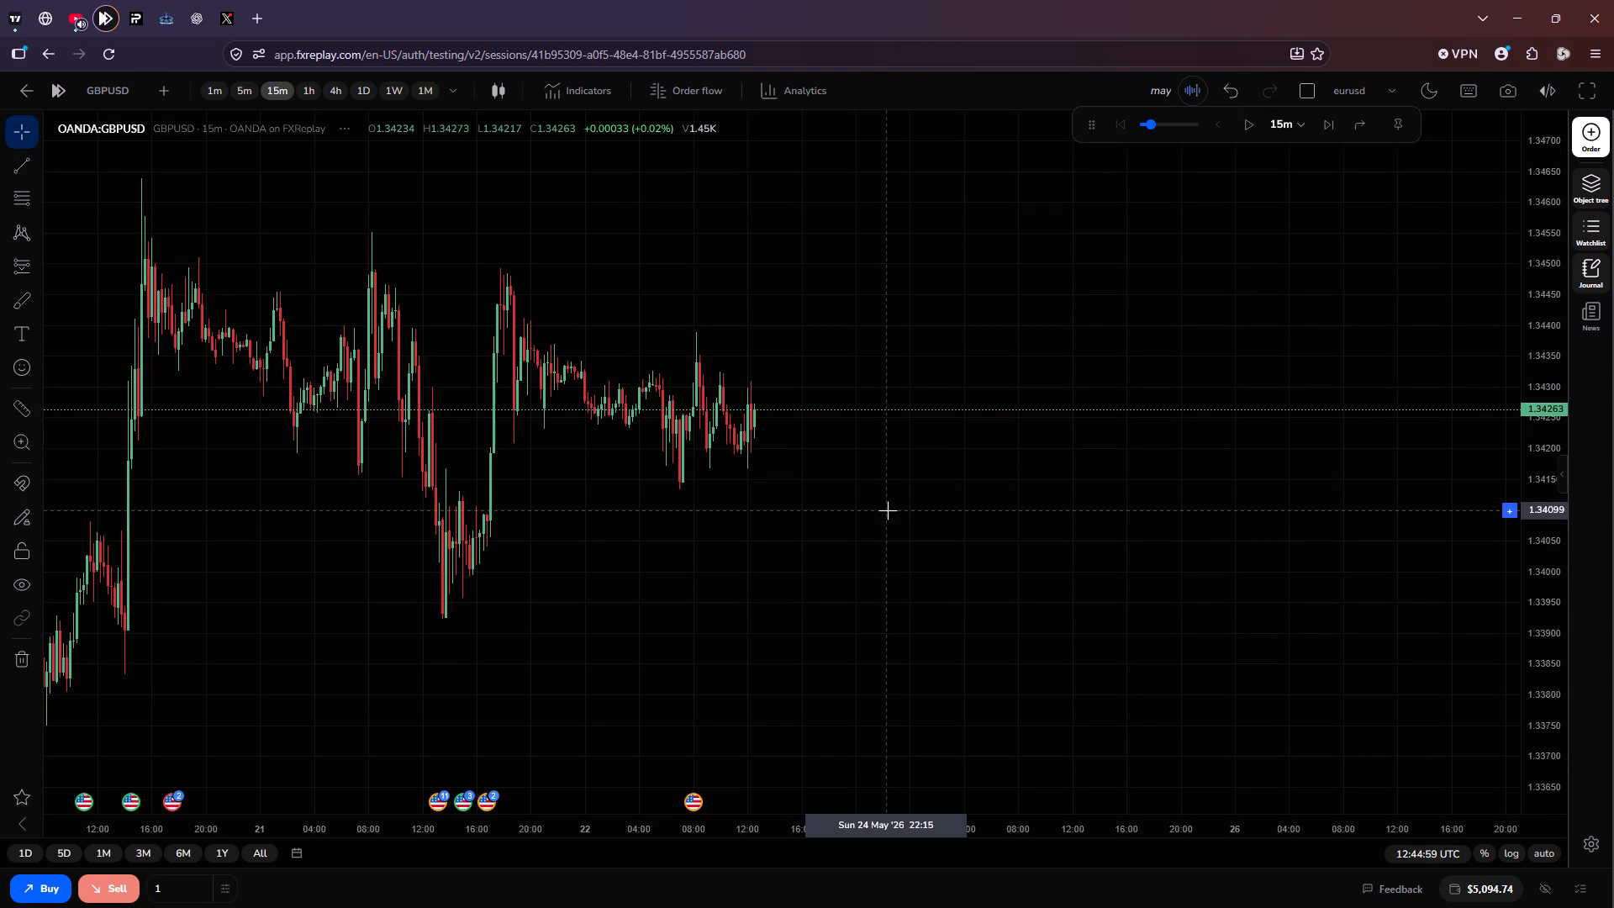
scroll(816, 509, down, 1)
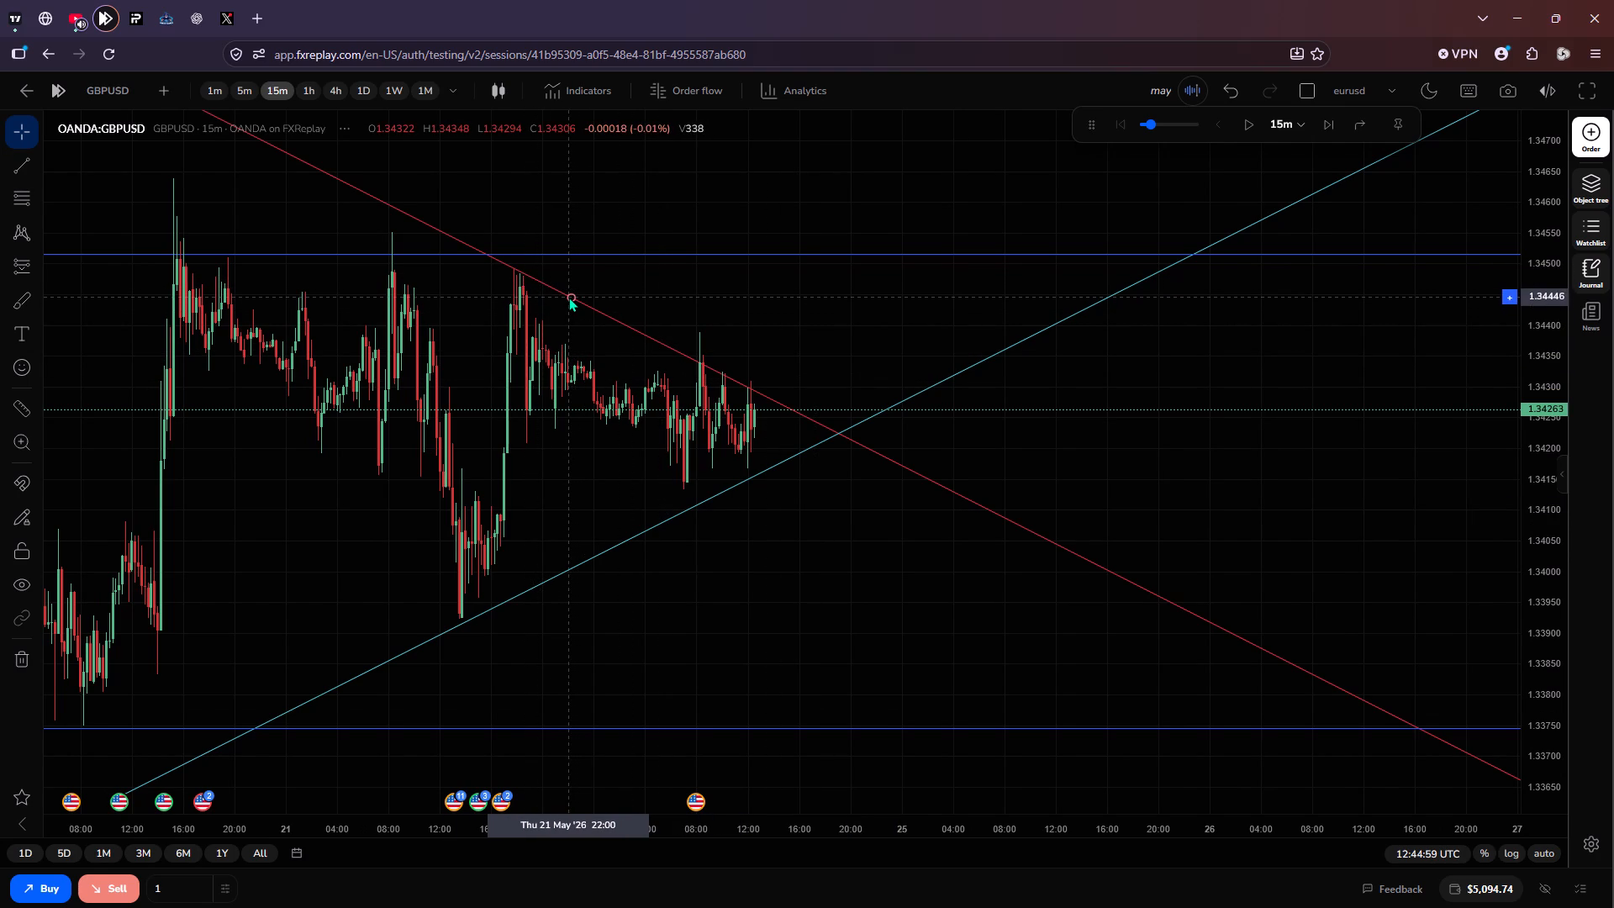
drag(568, 297, 878, 423)
click(909, 325)
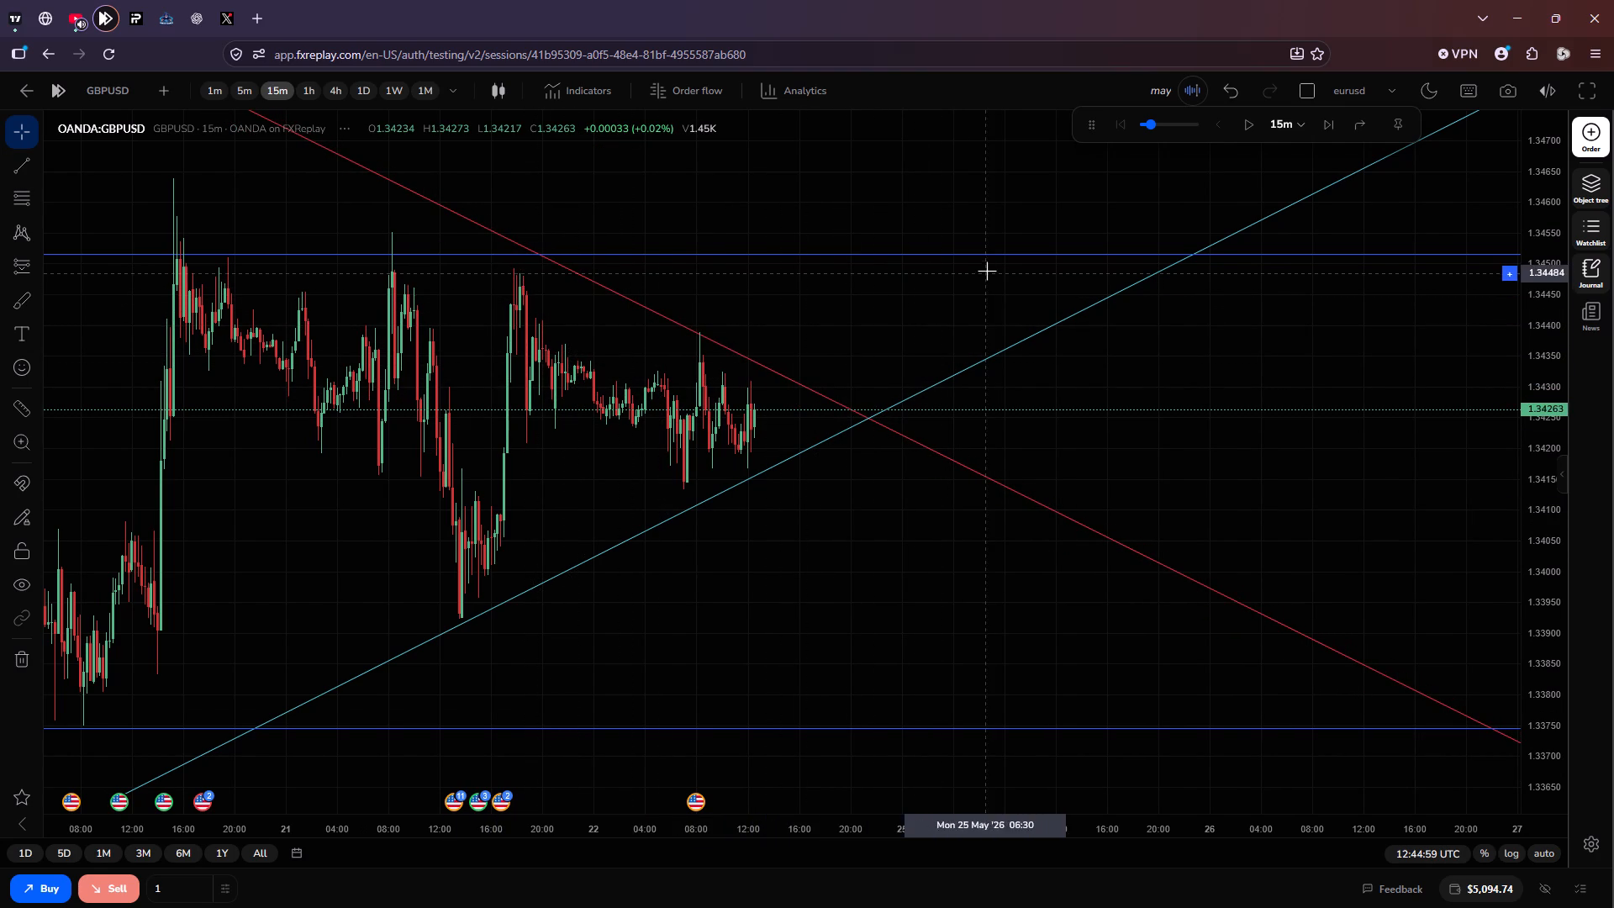
Replay GBPUSD forward to 13:29:59 UTC on 22 May.
click(1252, 124)
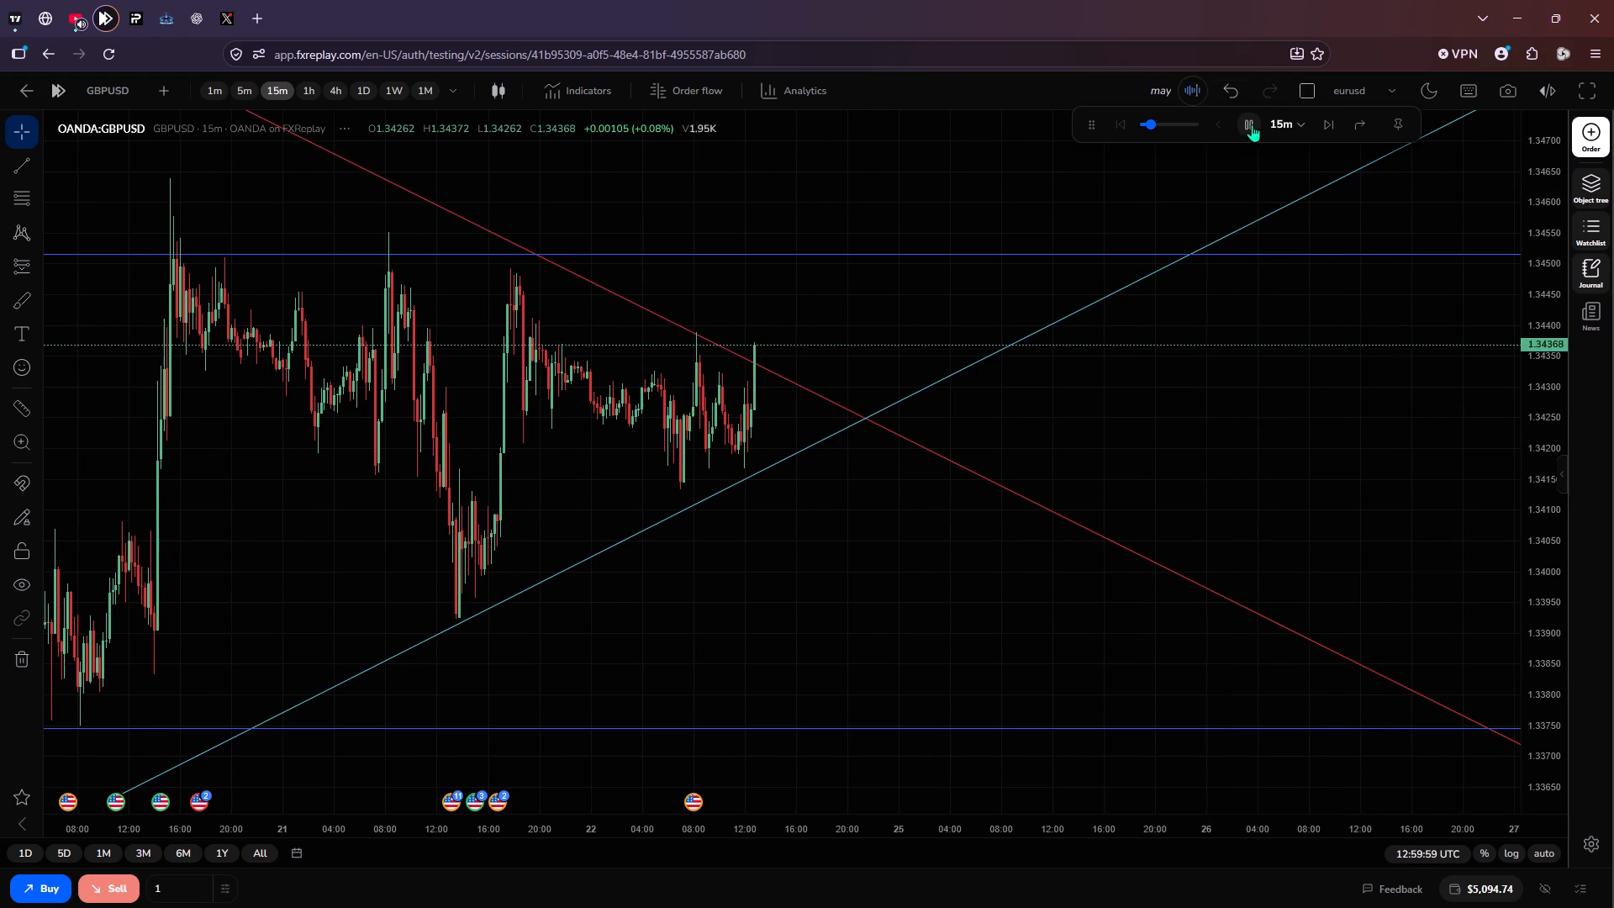
click(1252, 124)
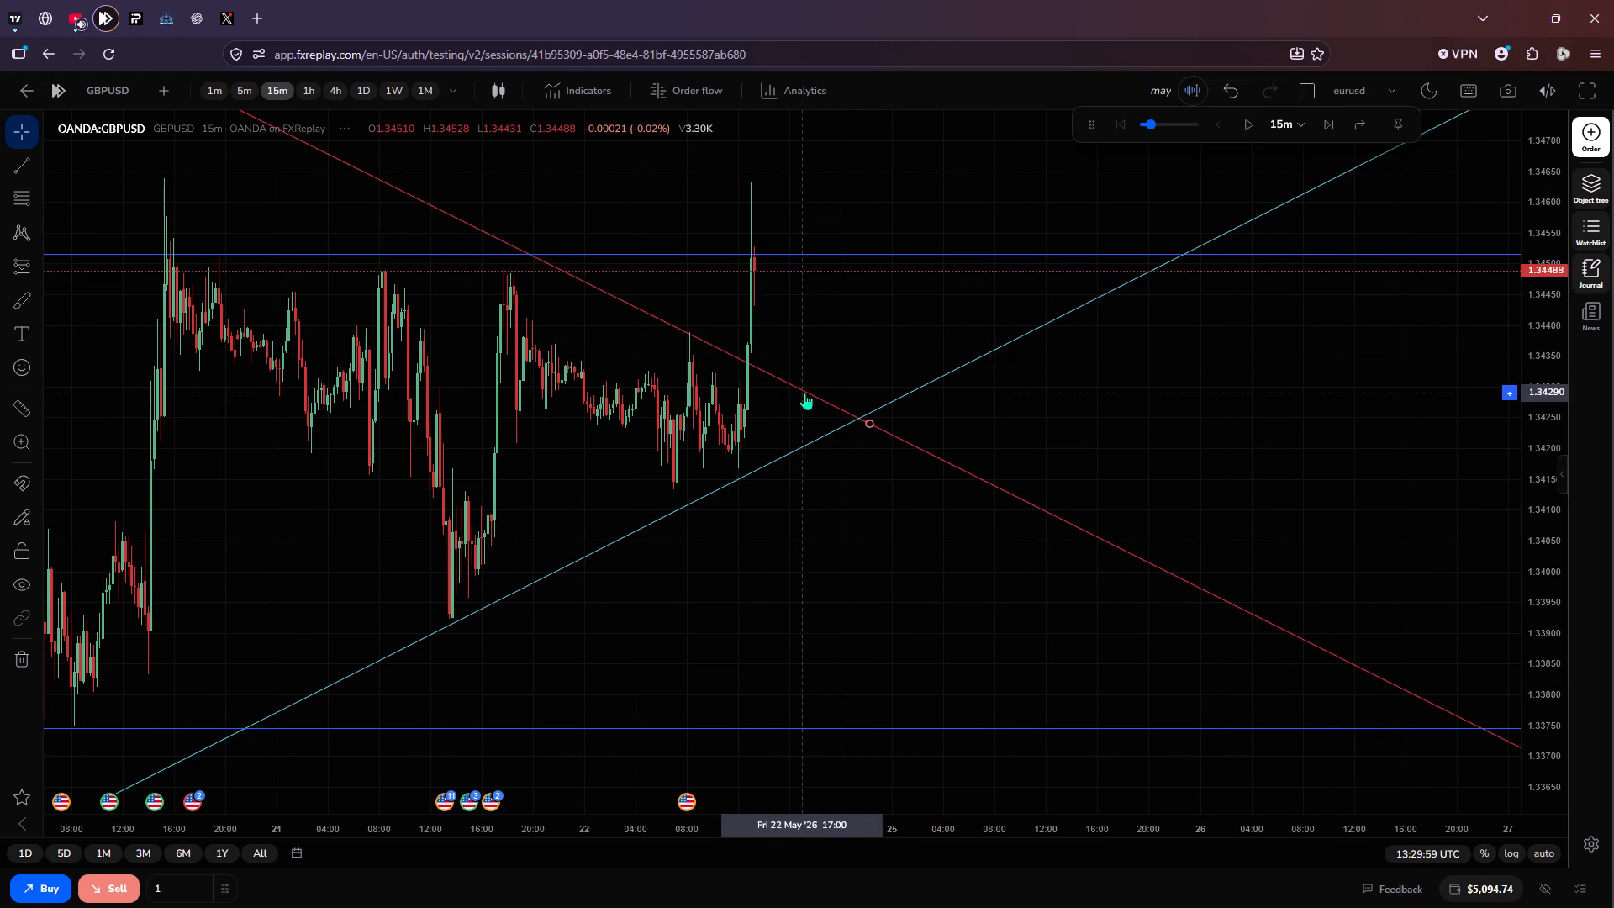
Raise the falling GBPUSD trendline to the new 22 May spike high, moving its anchor to about 1.34455 on 25 May at 07:45.
drag(865, 422, 953, 322)
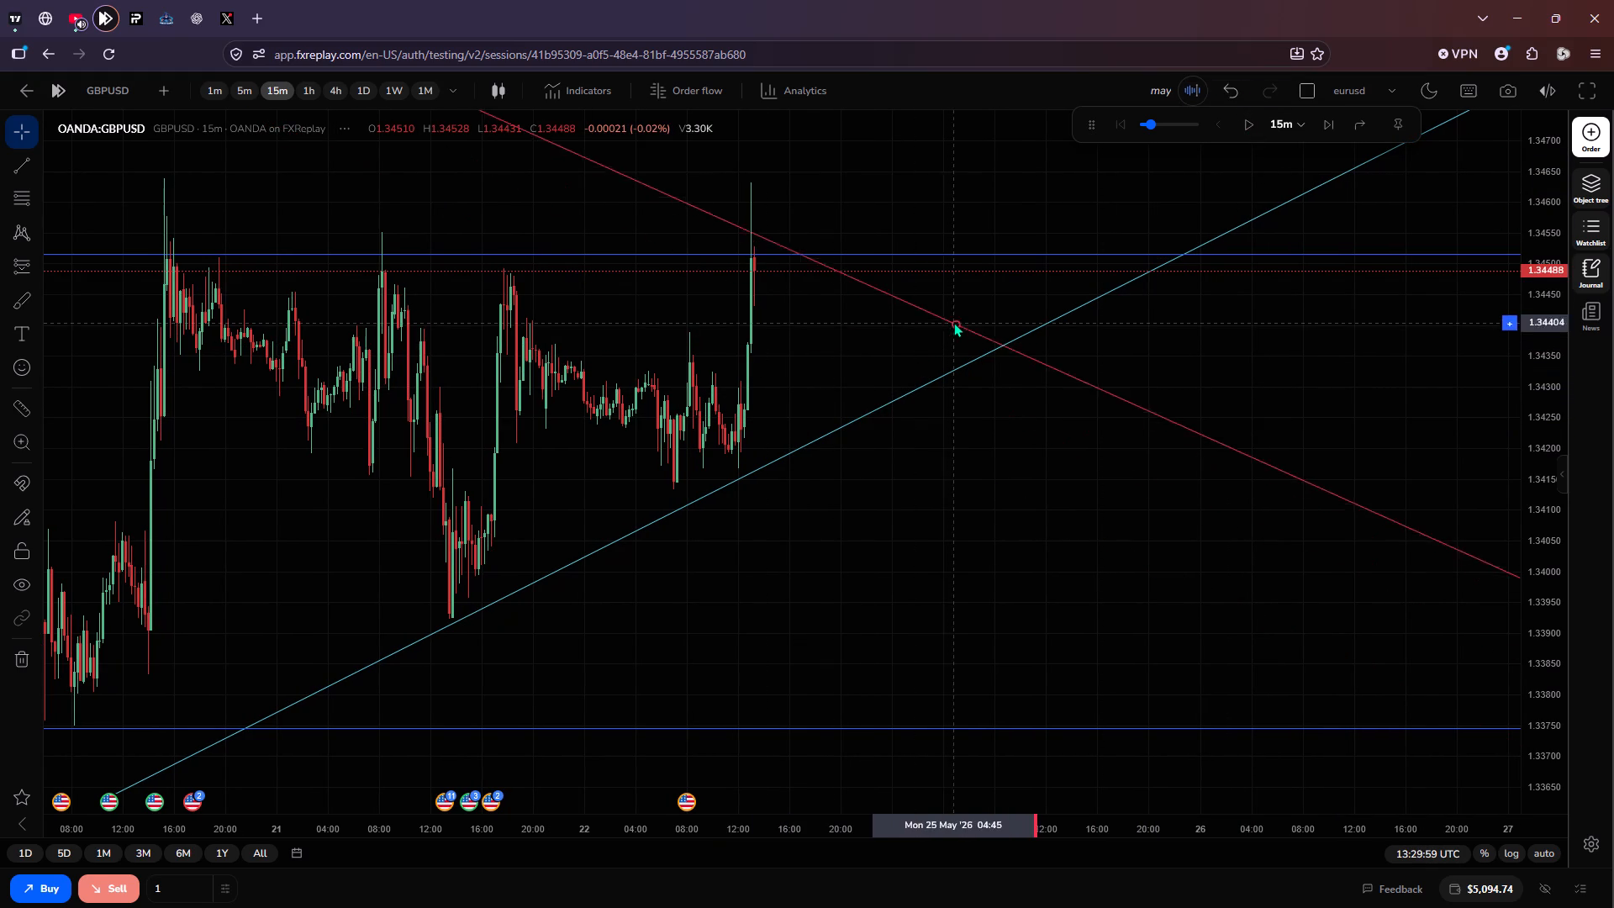
drag(953, 322, 991, 291)
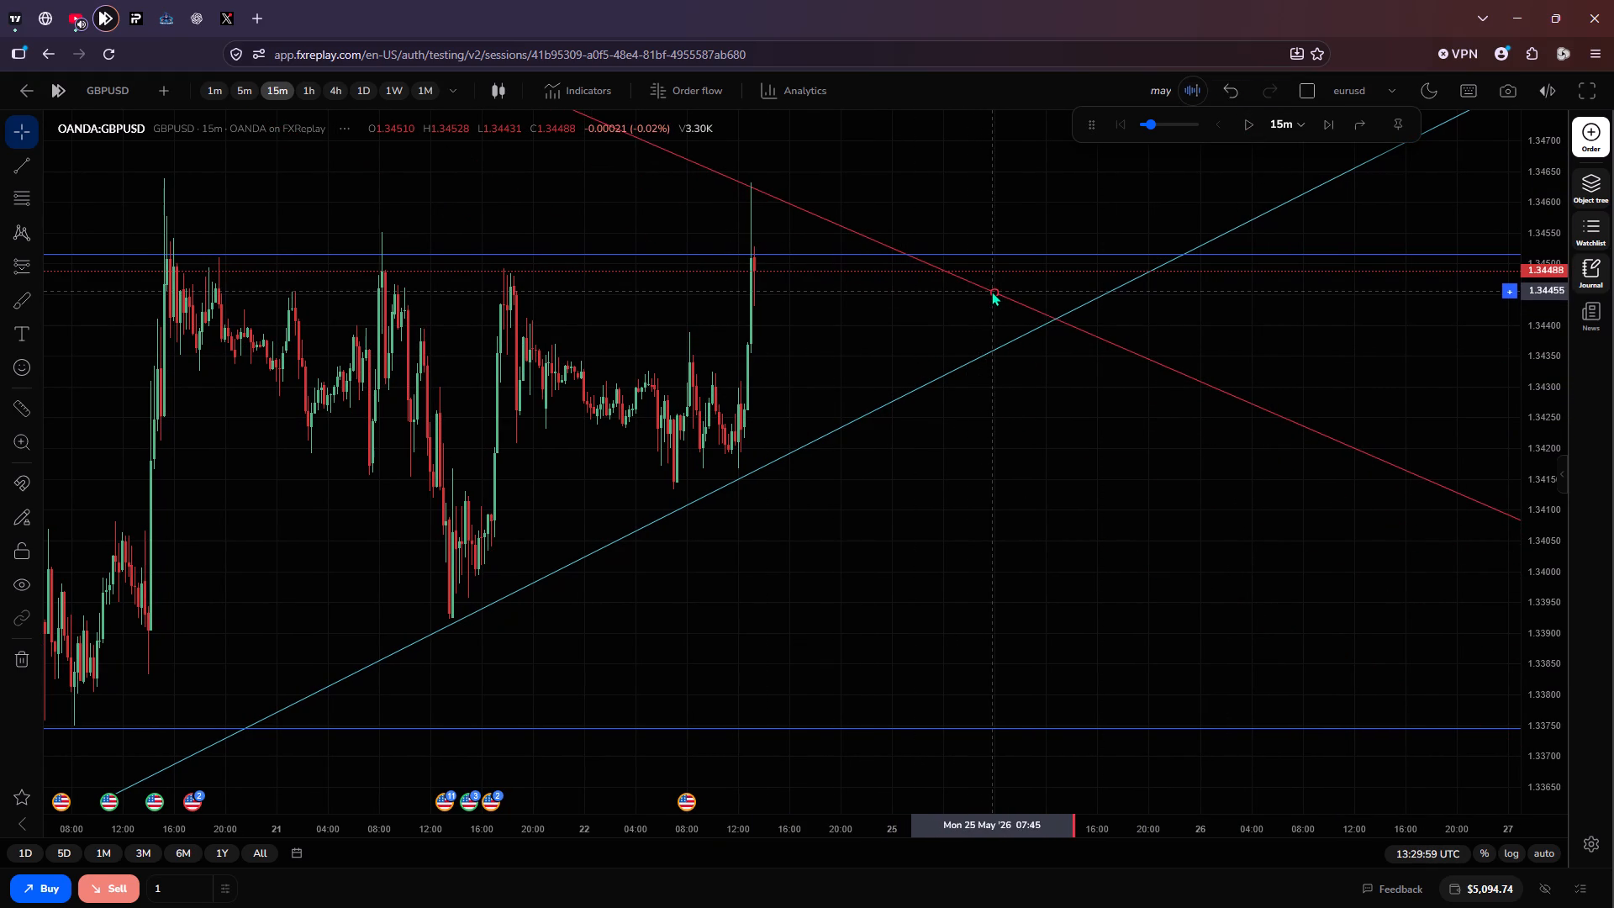
drag(991, 291, 994, 291)
click(892, 356)
drag(892, 356, 837, 441)
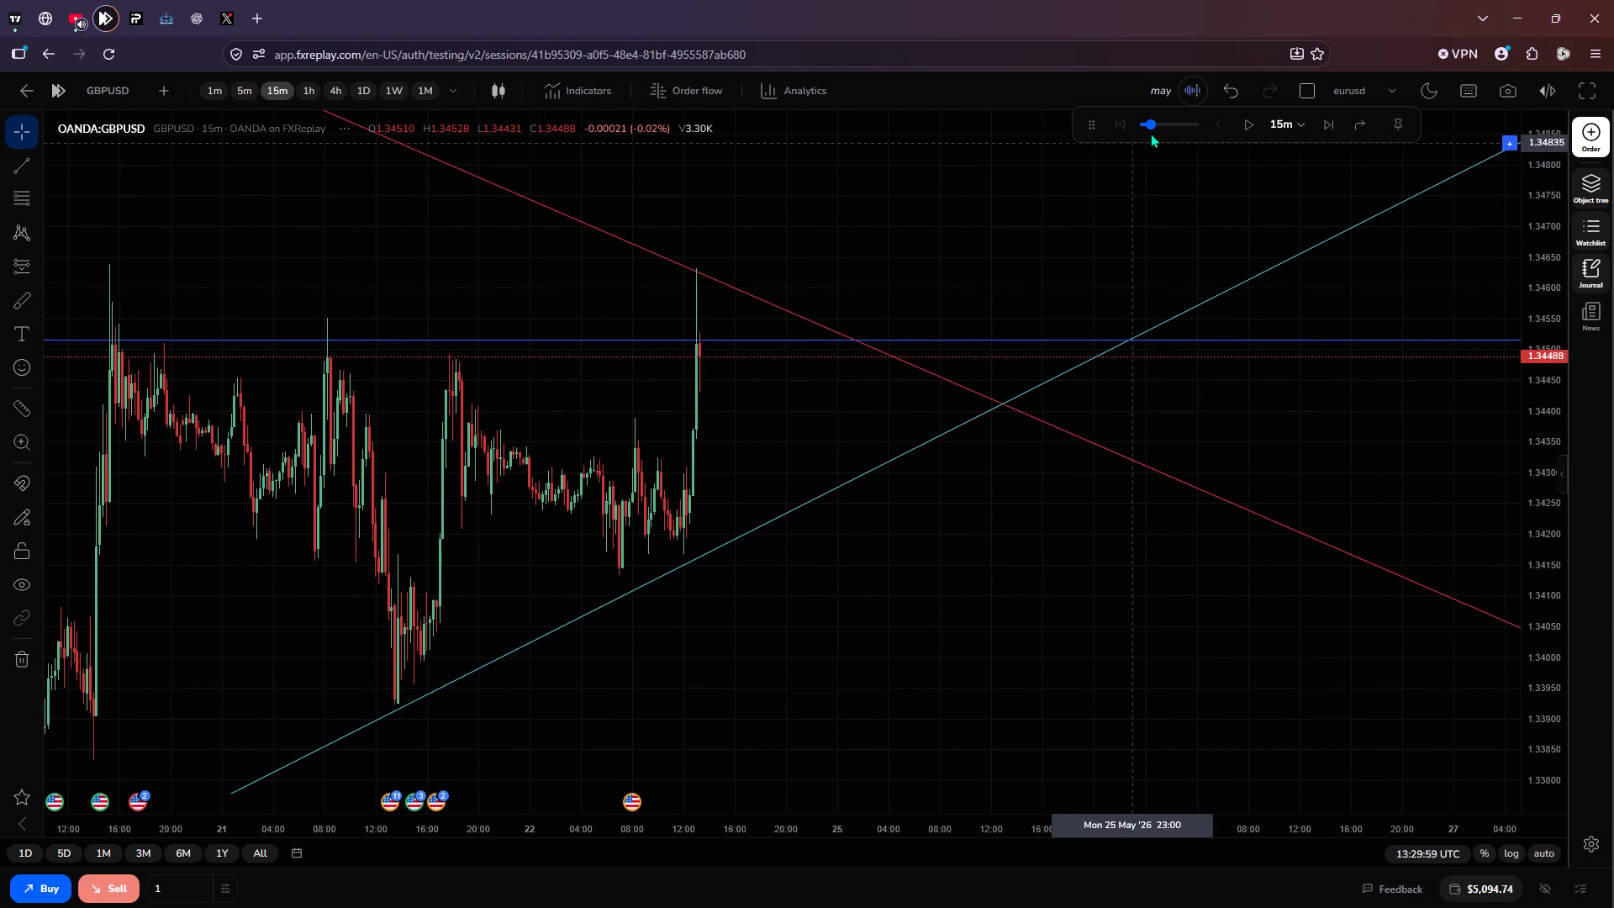
Set the replay speed to 1x per second.
drag(1148, 122, 1089, 132)
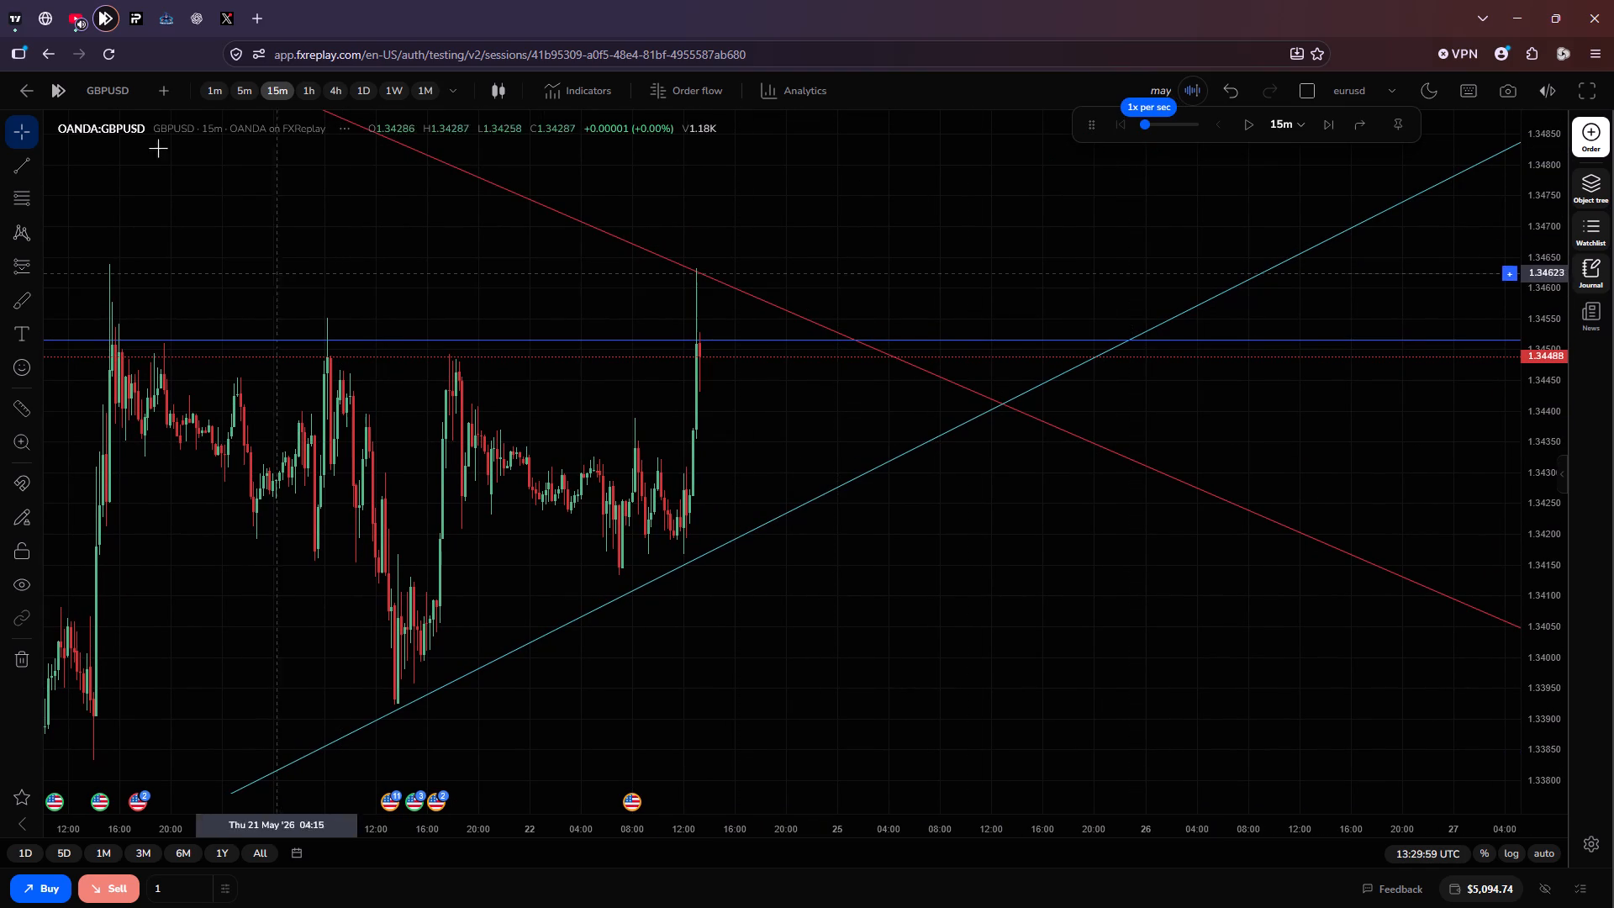
Switch to EURUSD and extend the blue horizontal resistance line near 1.1636 to about 20:00 on 22 May.
click(98, 81)
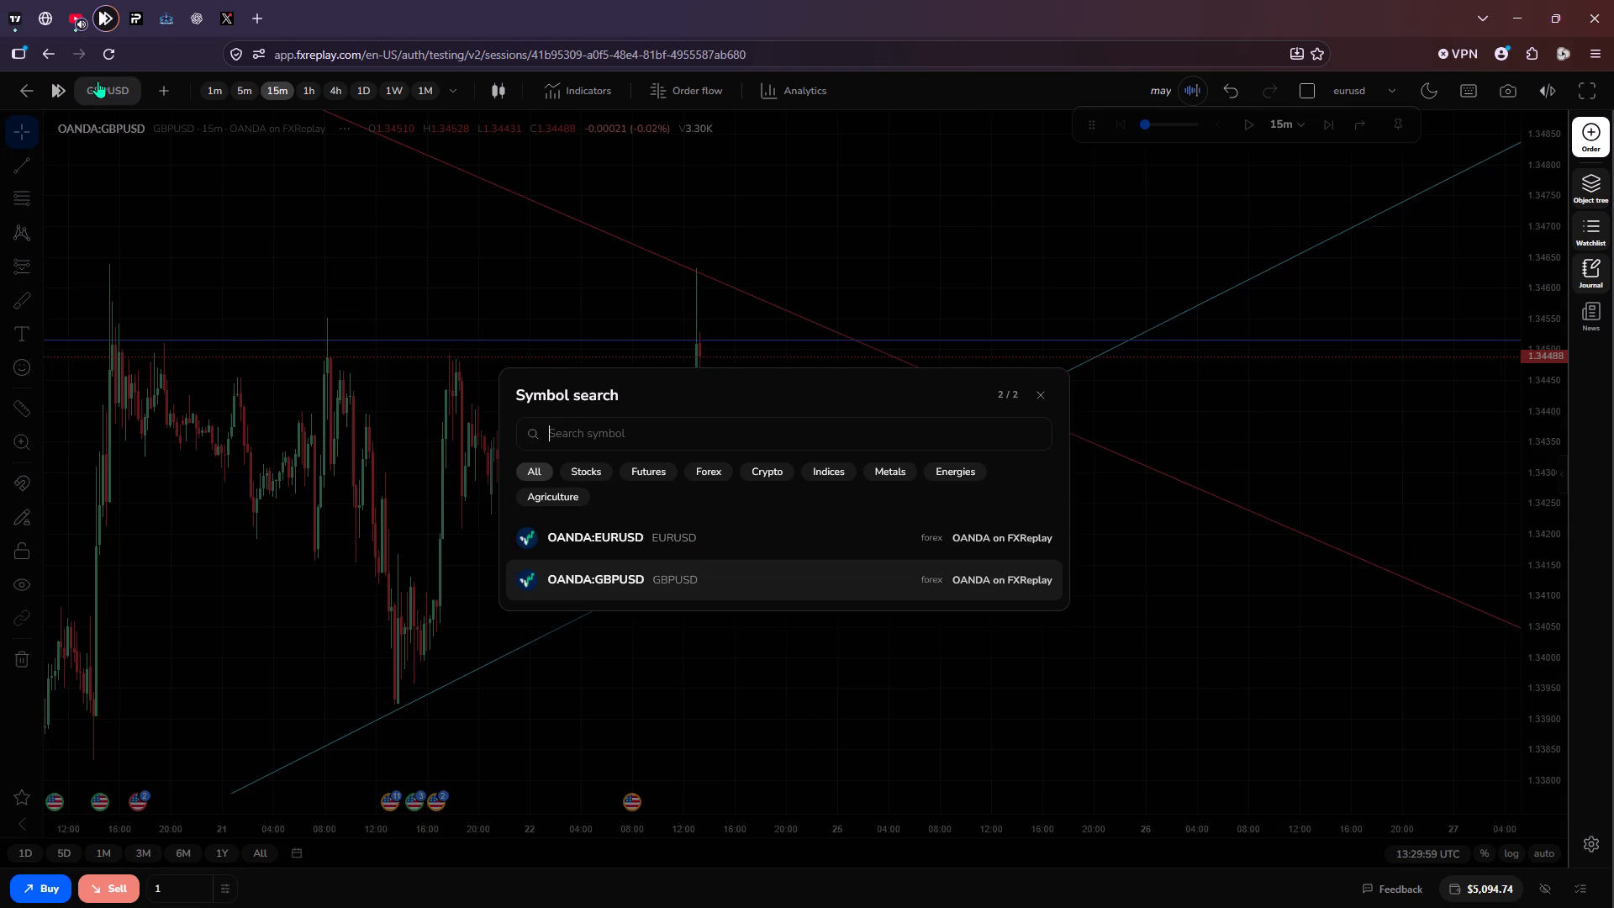
click(615, 521)
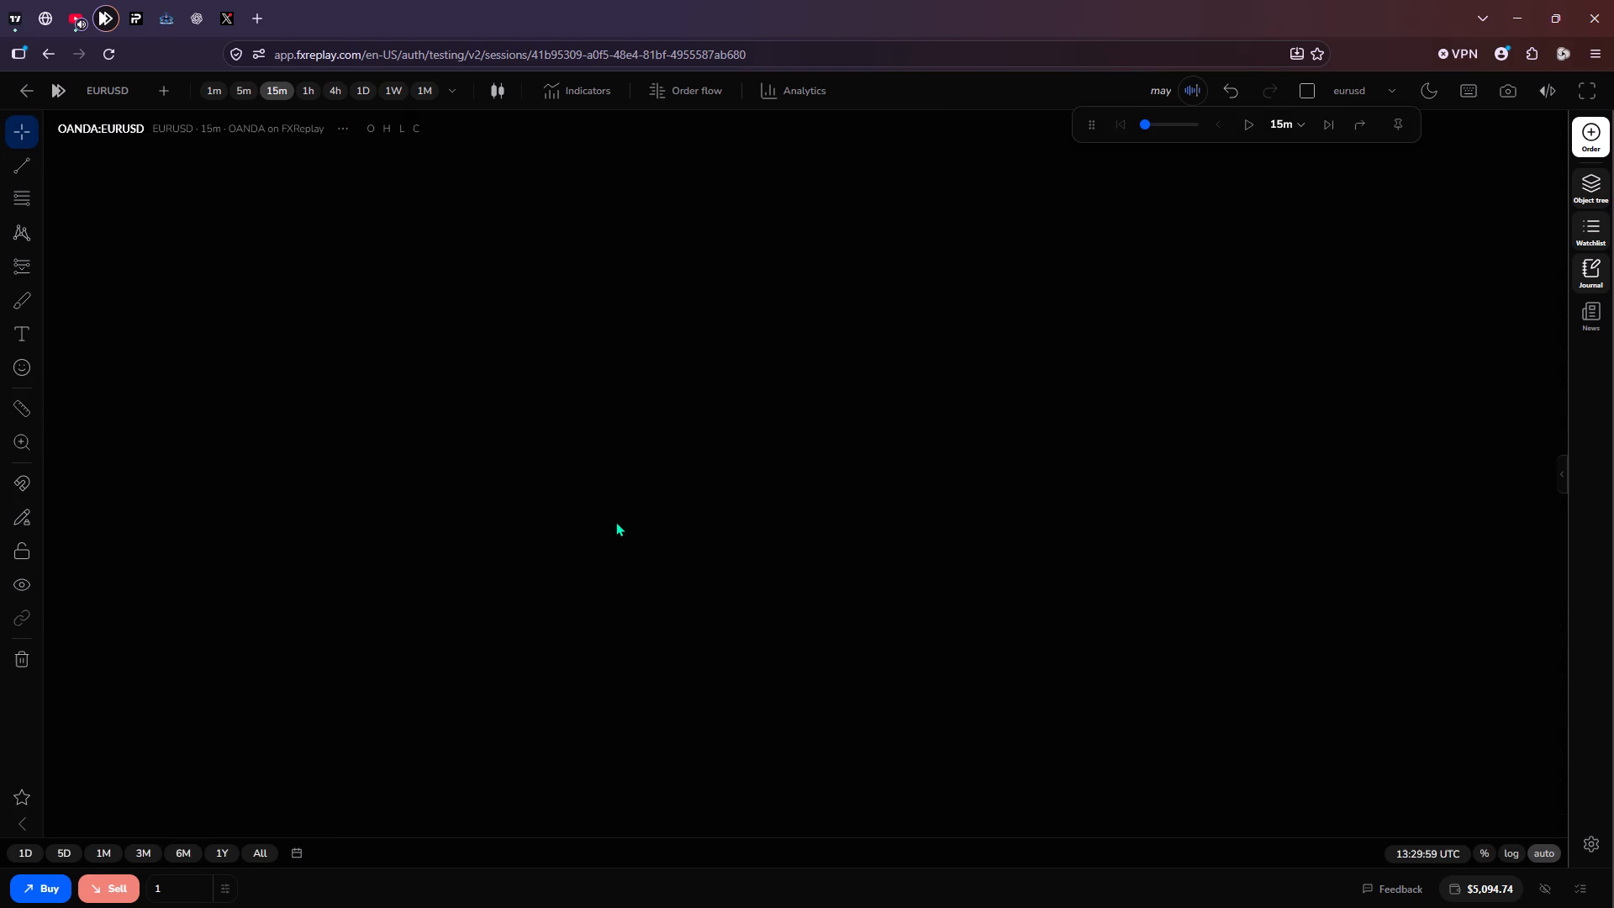
scroll(884, 515, down, 1)
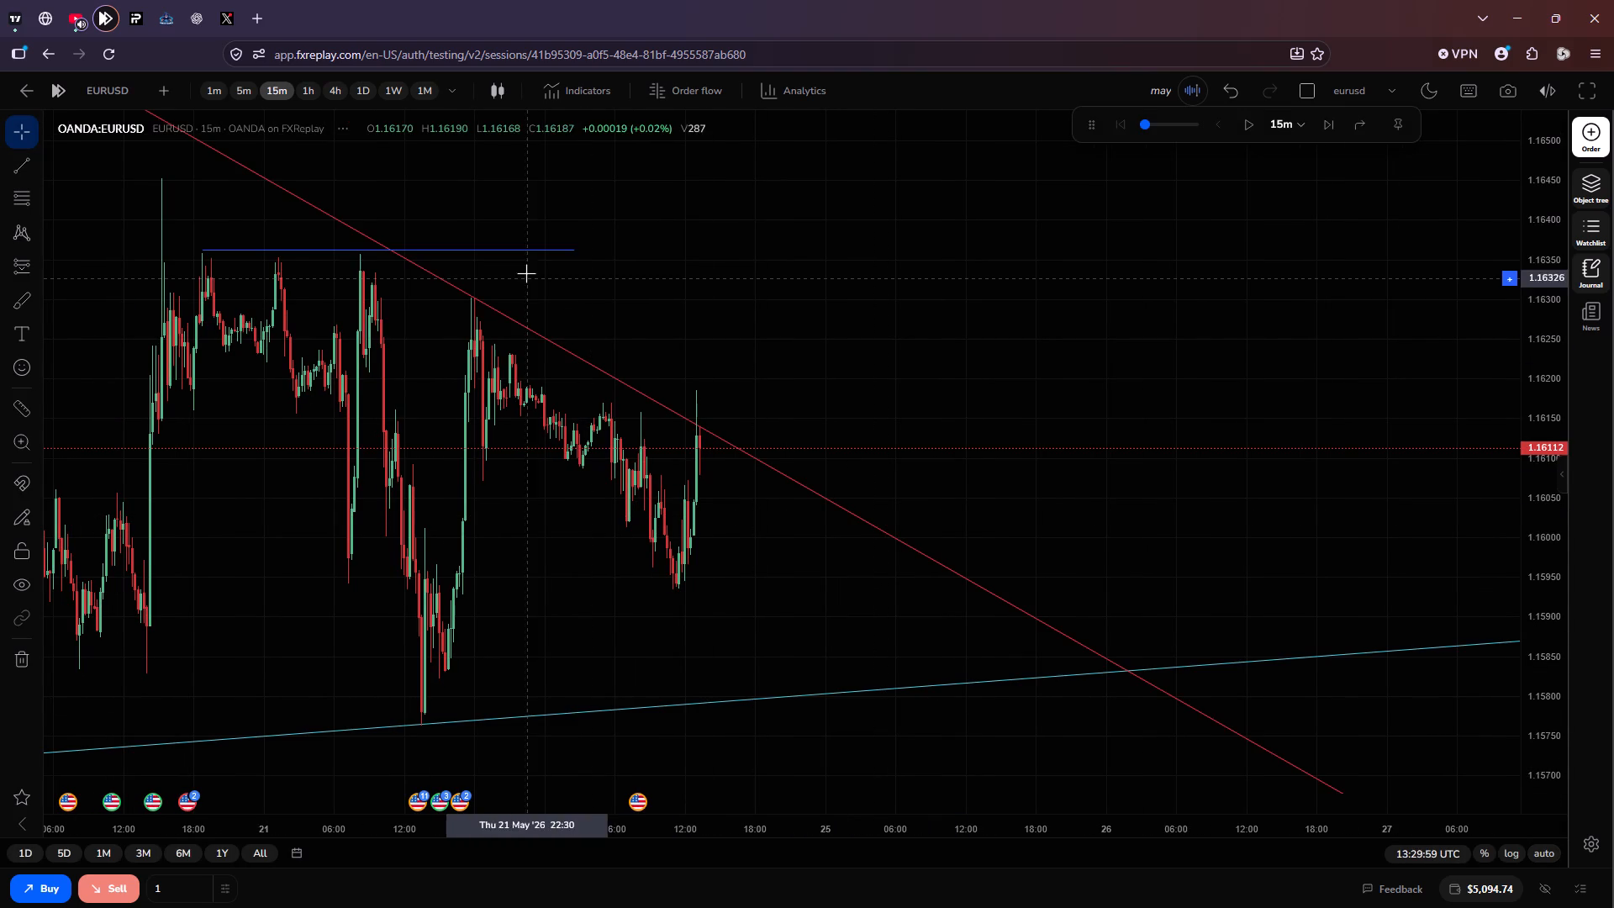
drag(575, 251, 776, 252)
shift+click(776, 252)
click(819, 333)
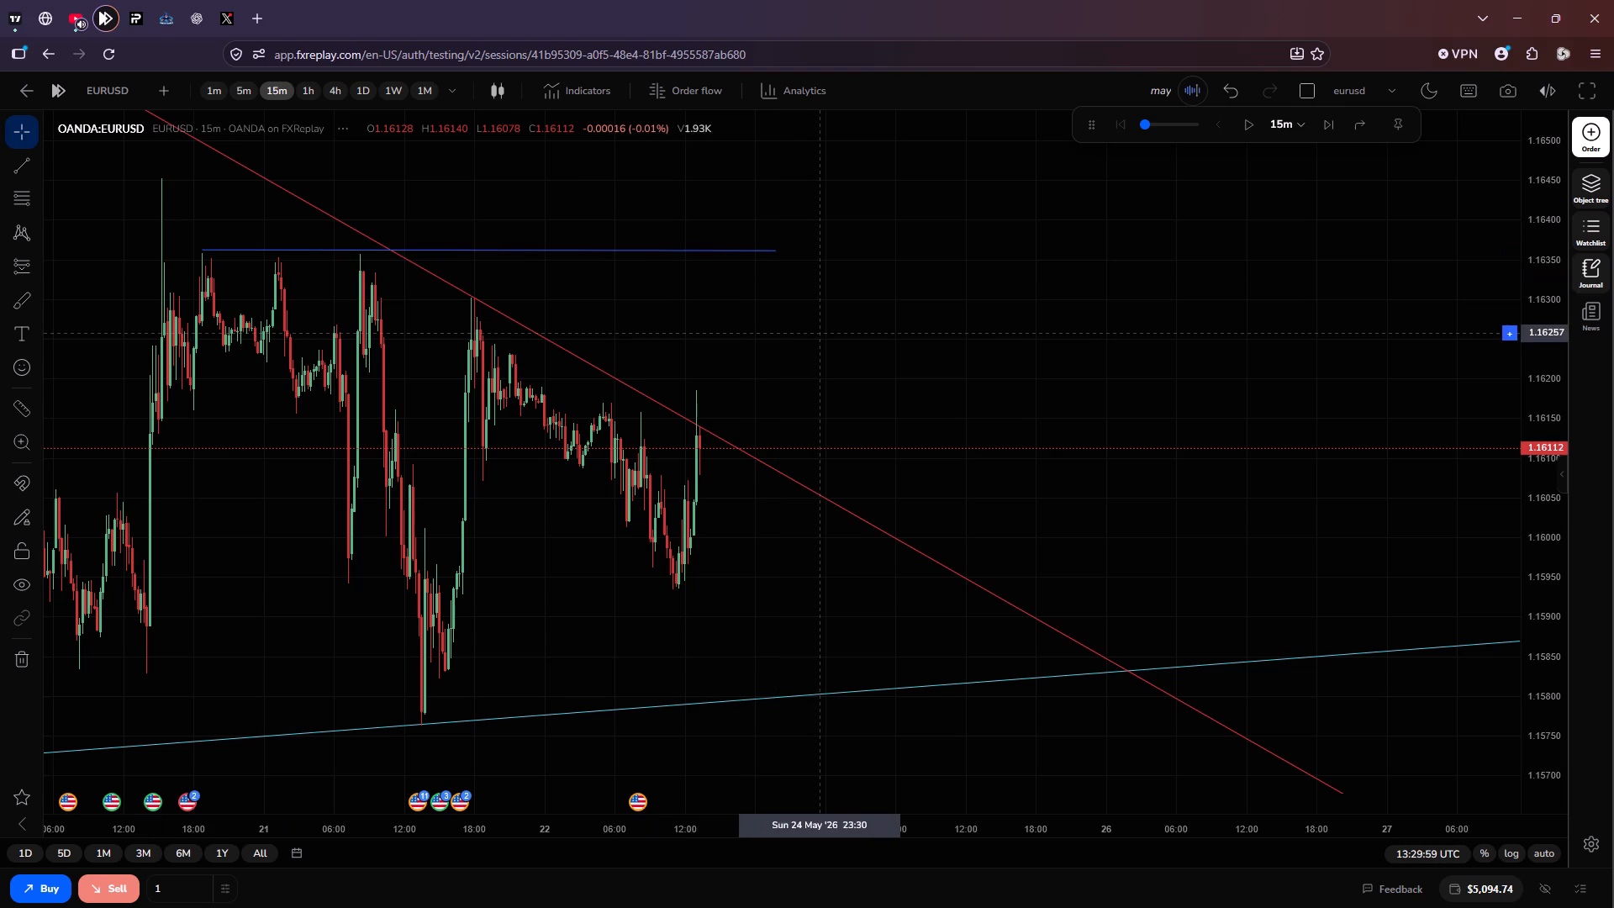
Raise the falling red EURUSD trendline so it touches the 22 May spike high near 1.1618.
click(497, 313)
drag(503, 313, 666, 359)
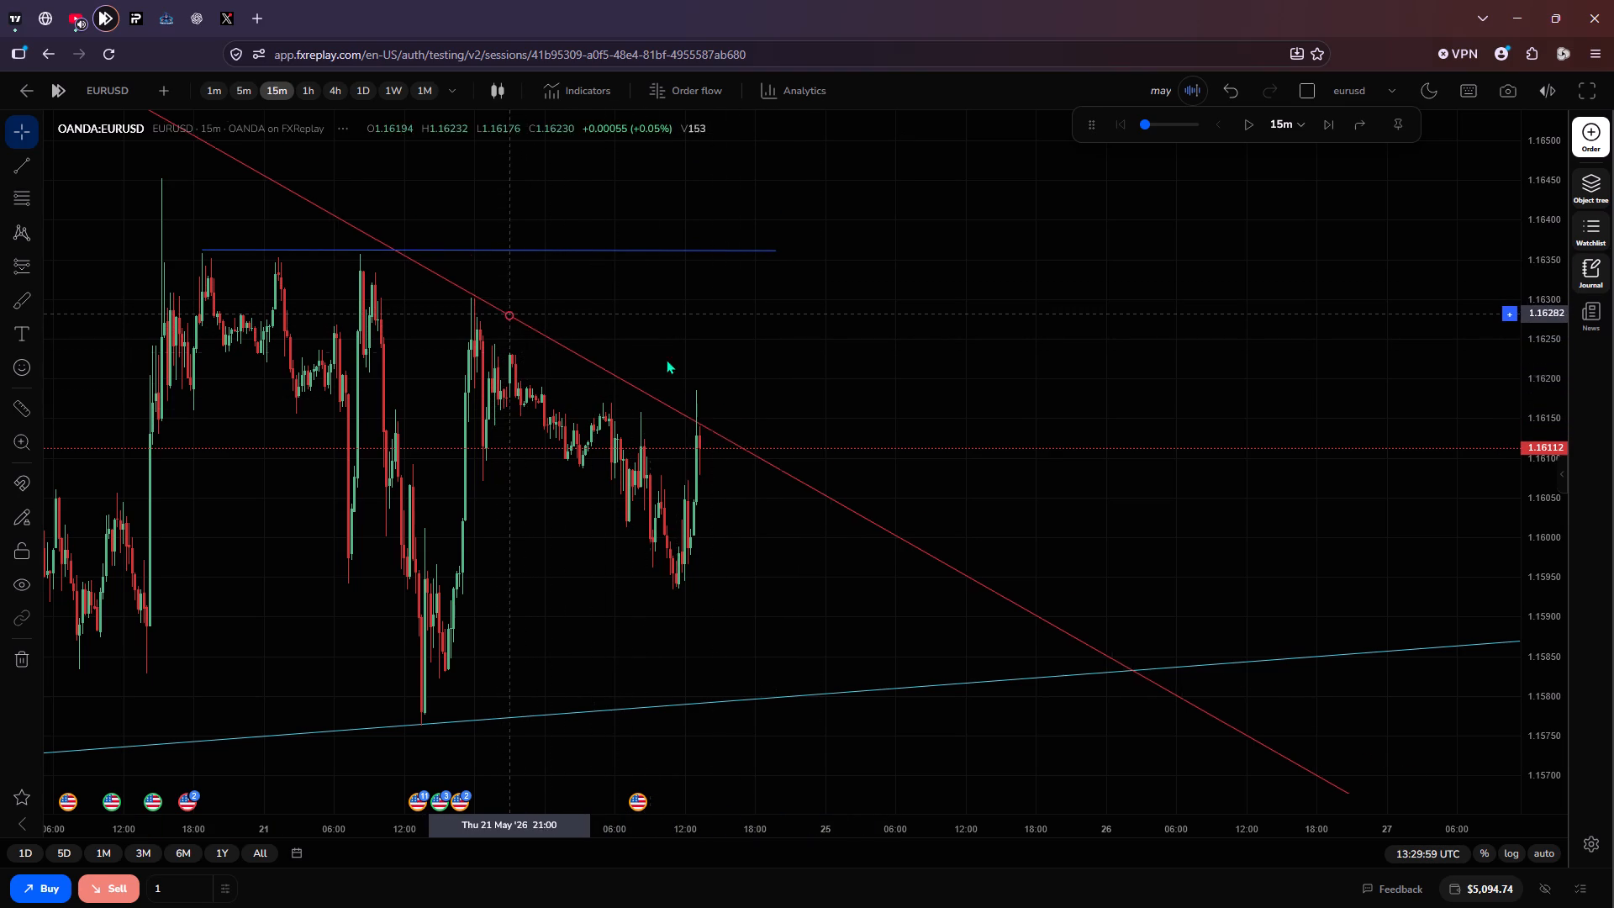
drag(666, 359, 859, 481)
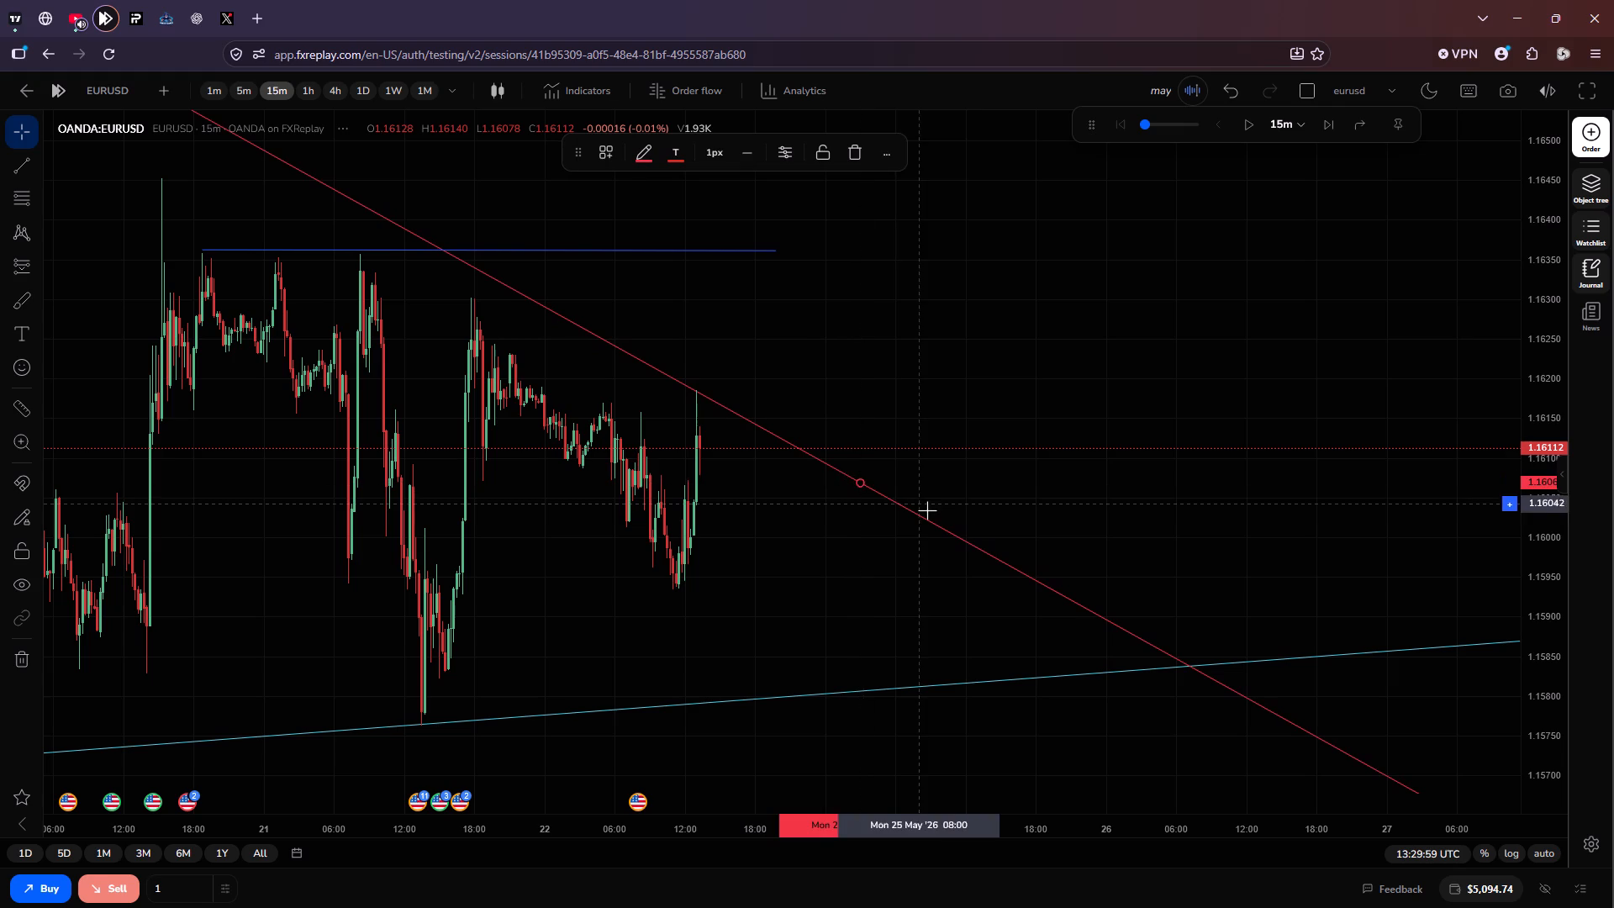
click(837, 563)
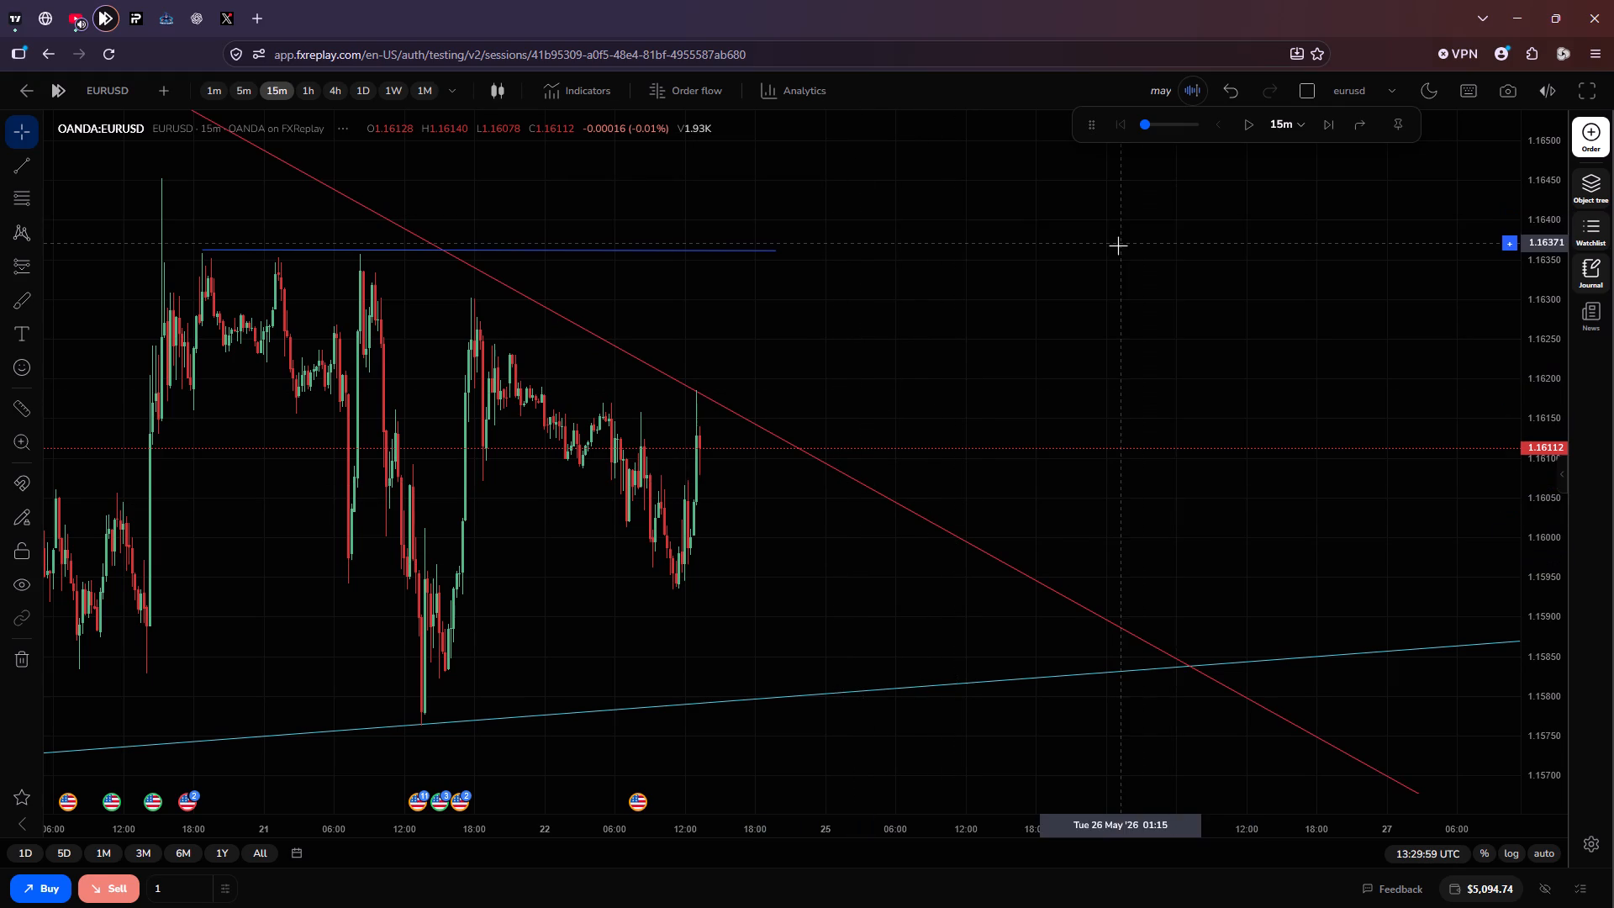
Switch to GBPUSD and replay forward in stages to 22:14:59 UTC on 24 May.
scroll(1118, 245, up, 1)
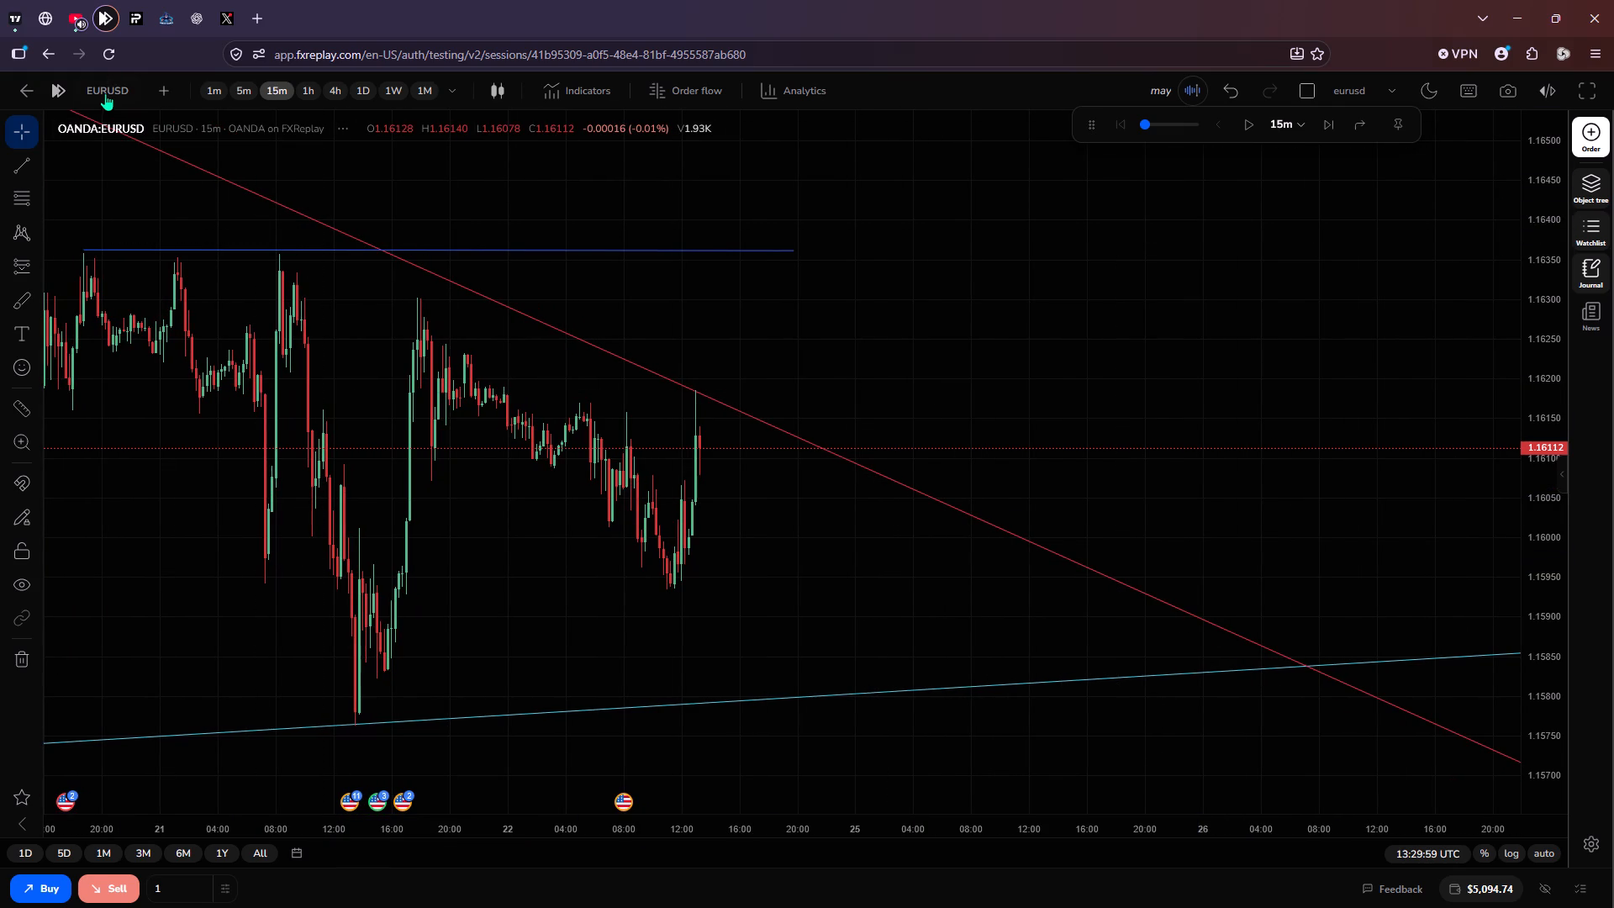
click(104, 98)
click(791, 567)
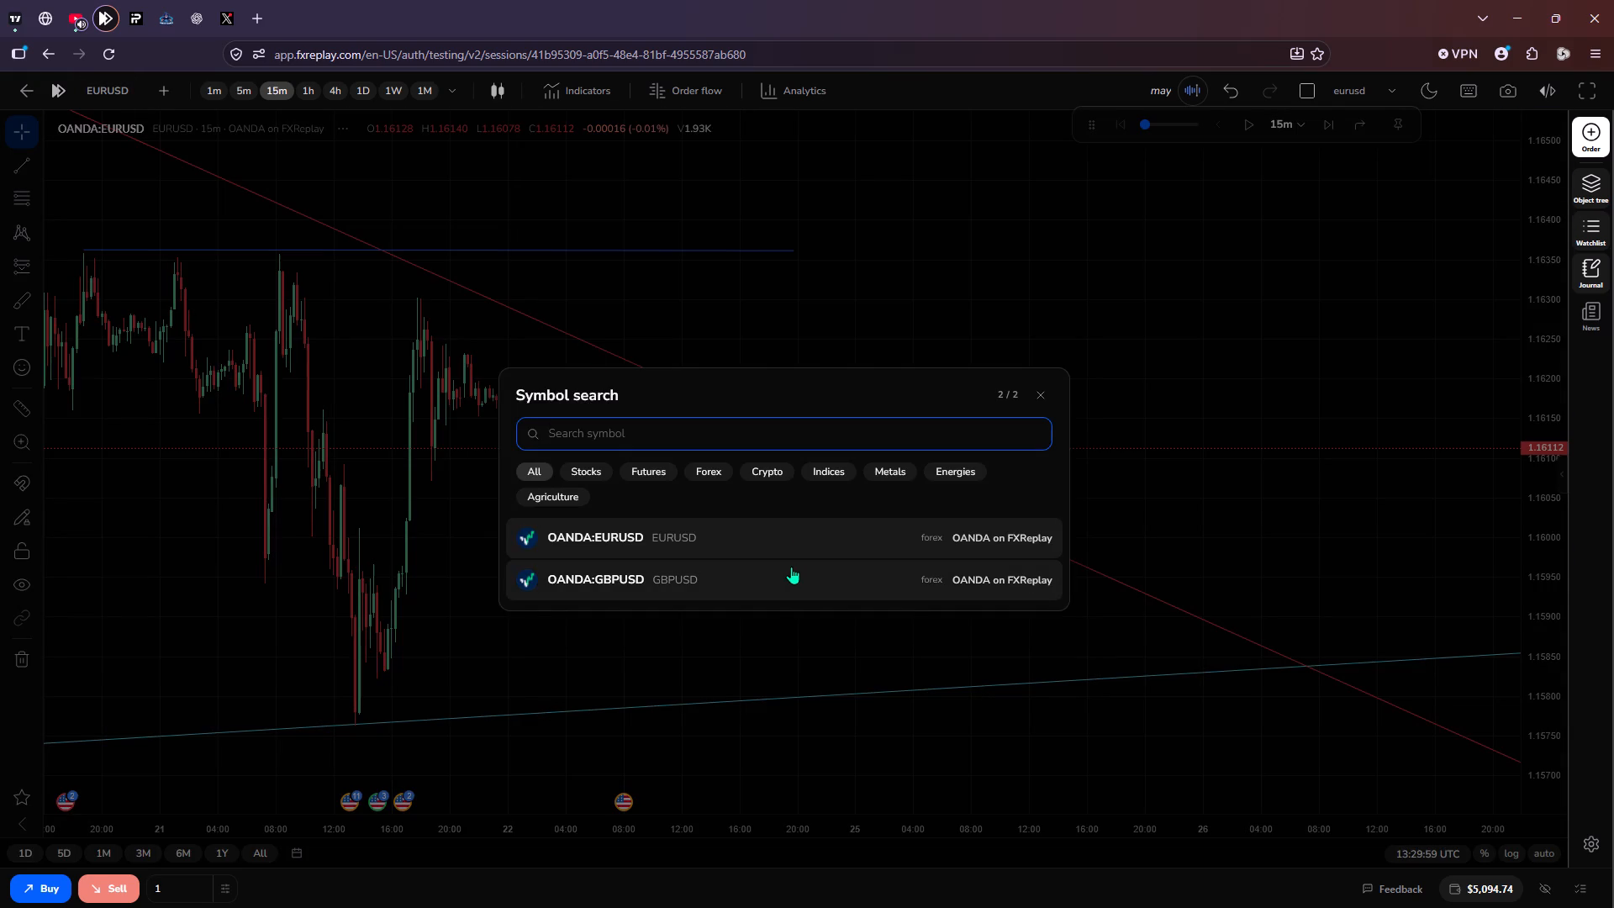
scroll(1063, 504, down, 1)
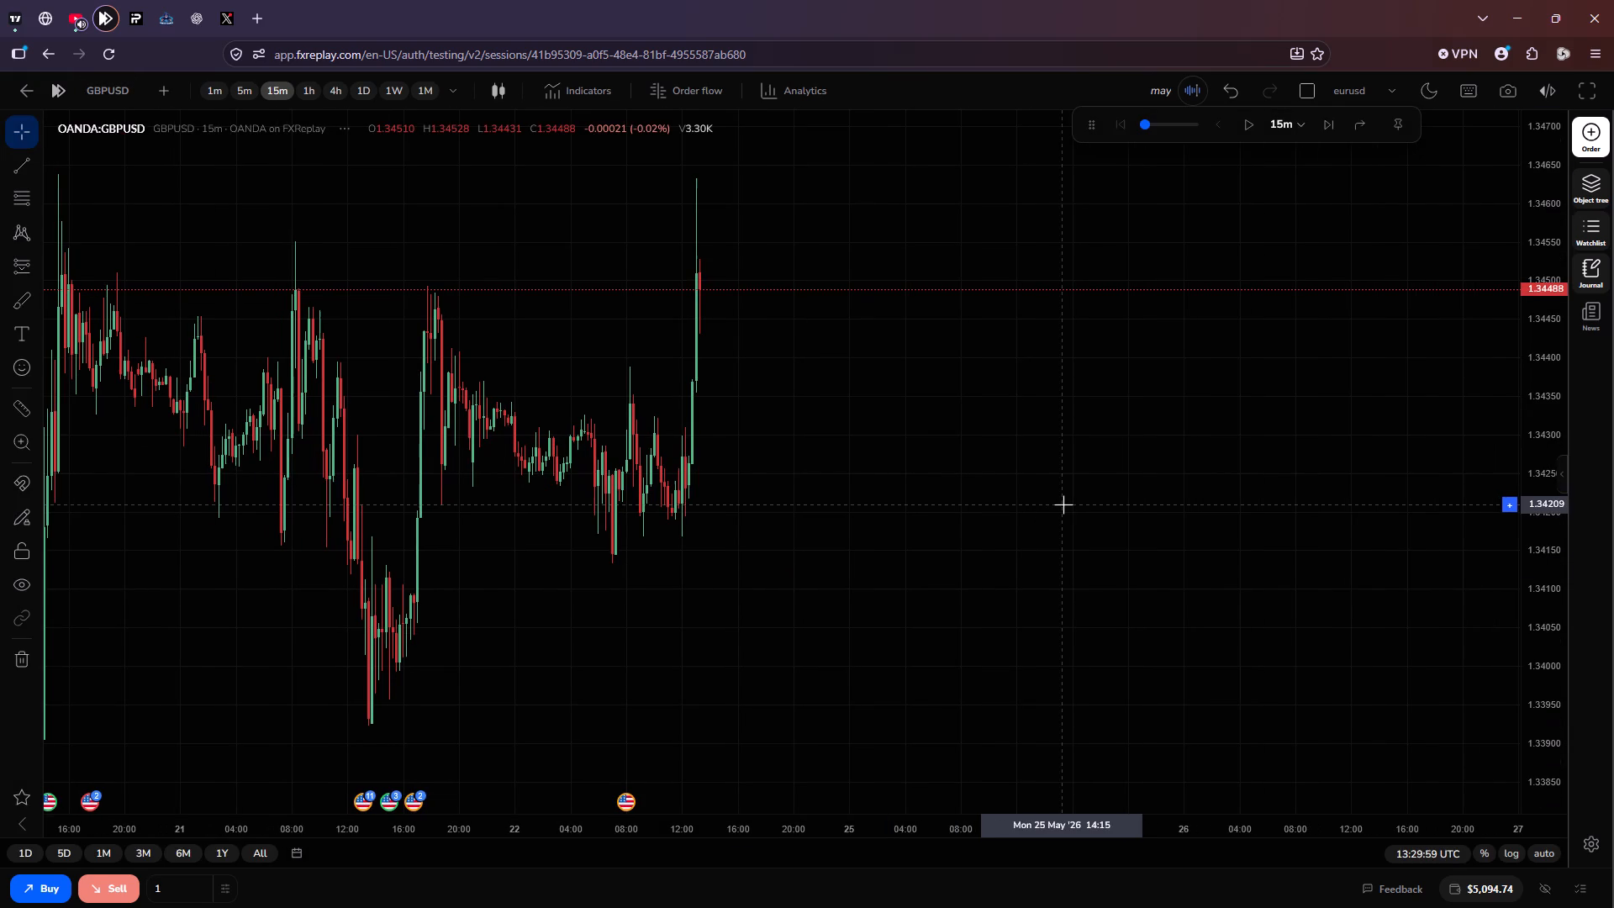
scroll(1546, 650, down, 2)
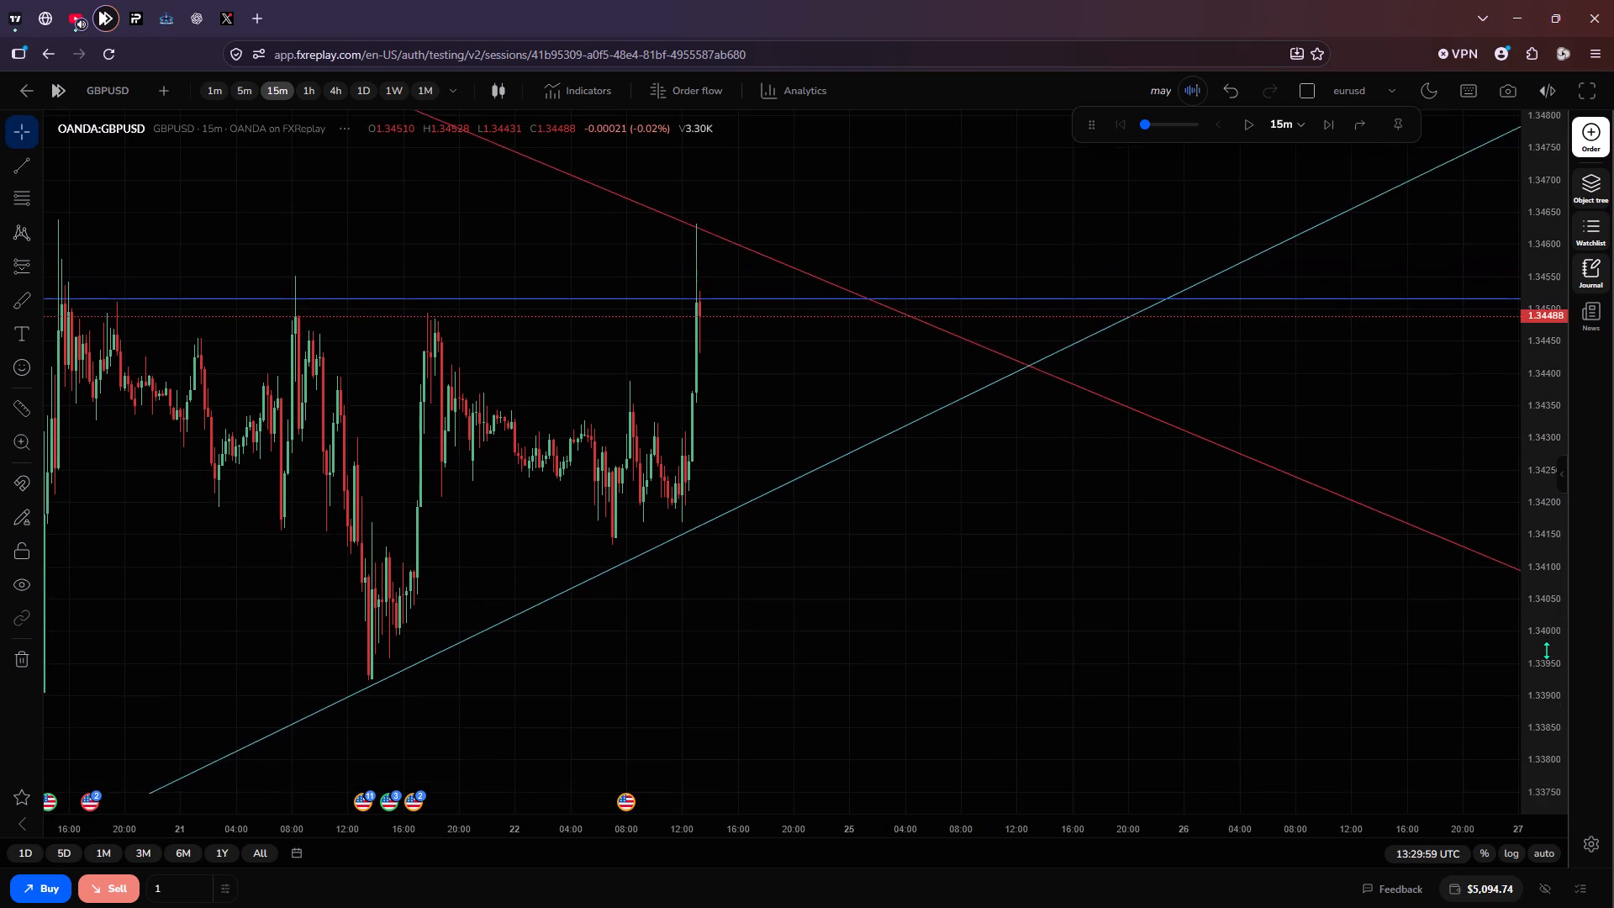
scroll(1546, 650, down, 1)
click(1251, 119)
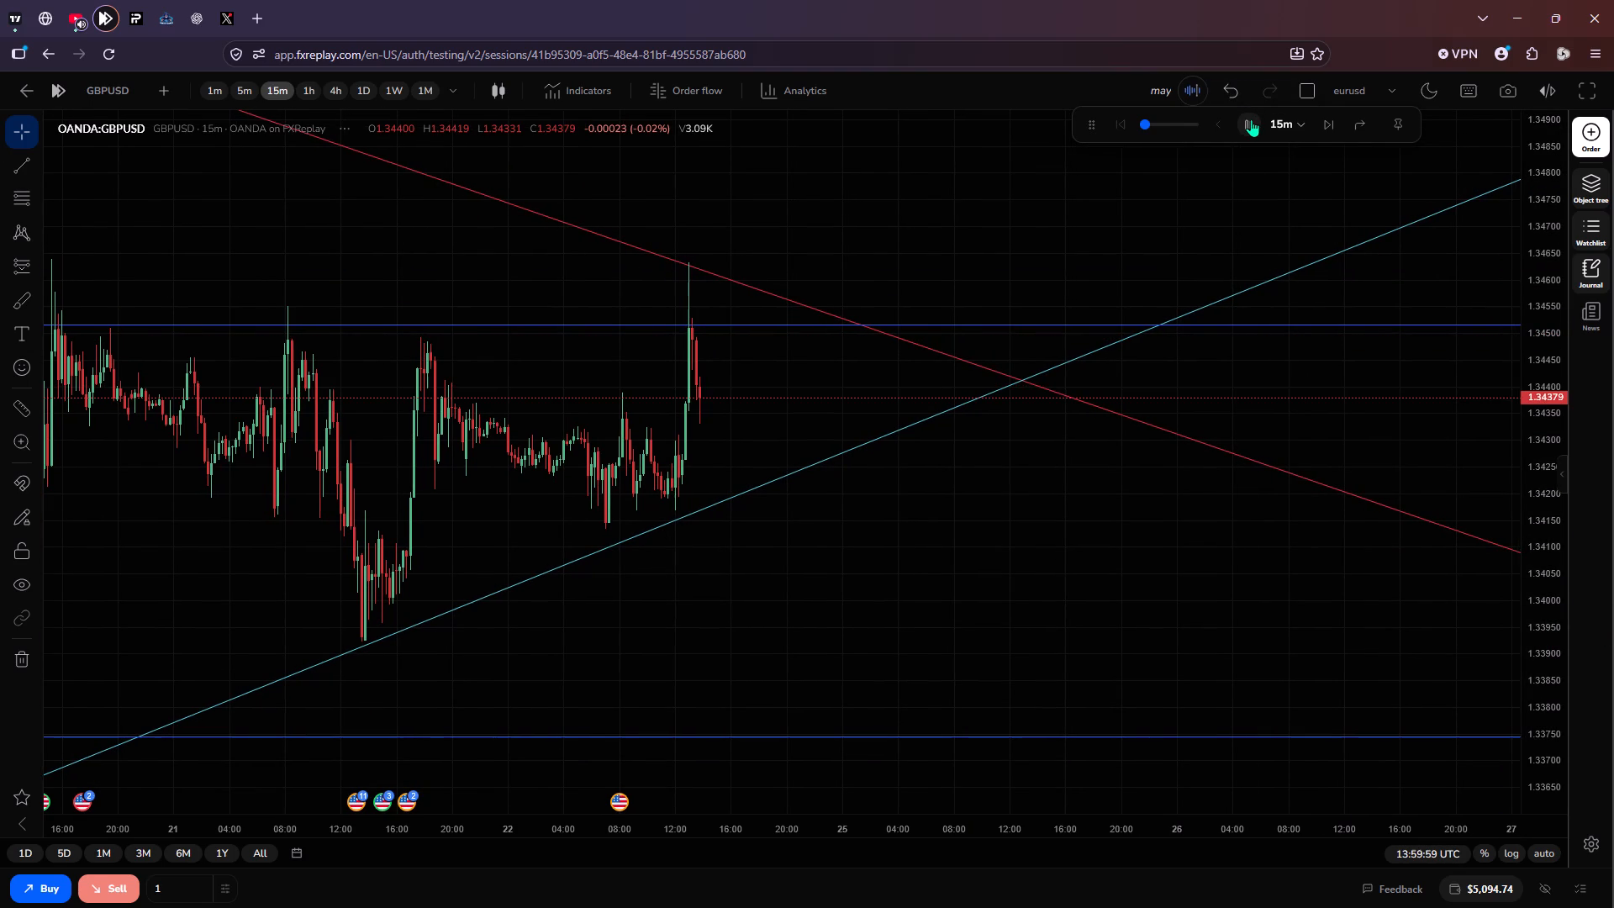
click(1251, 119)
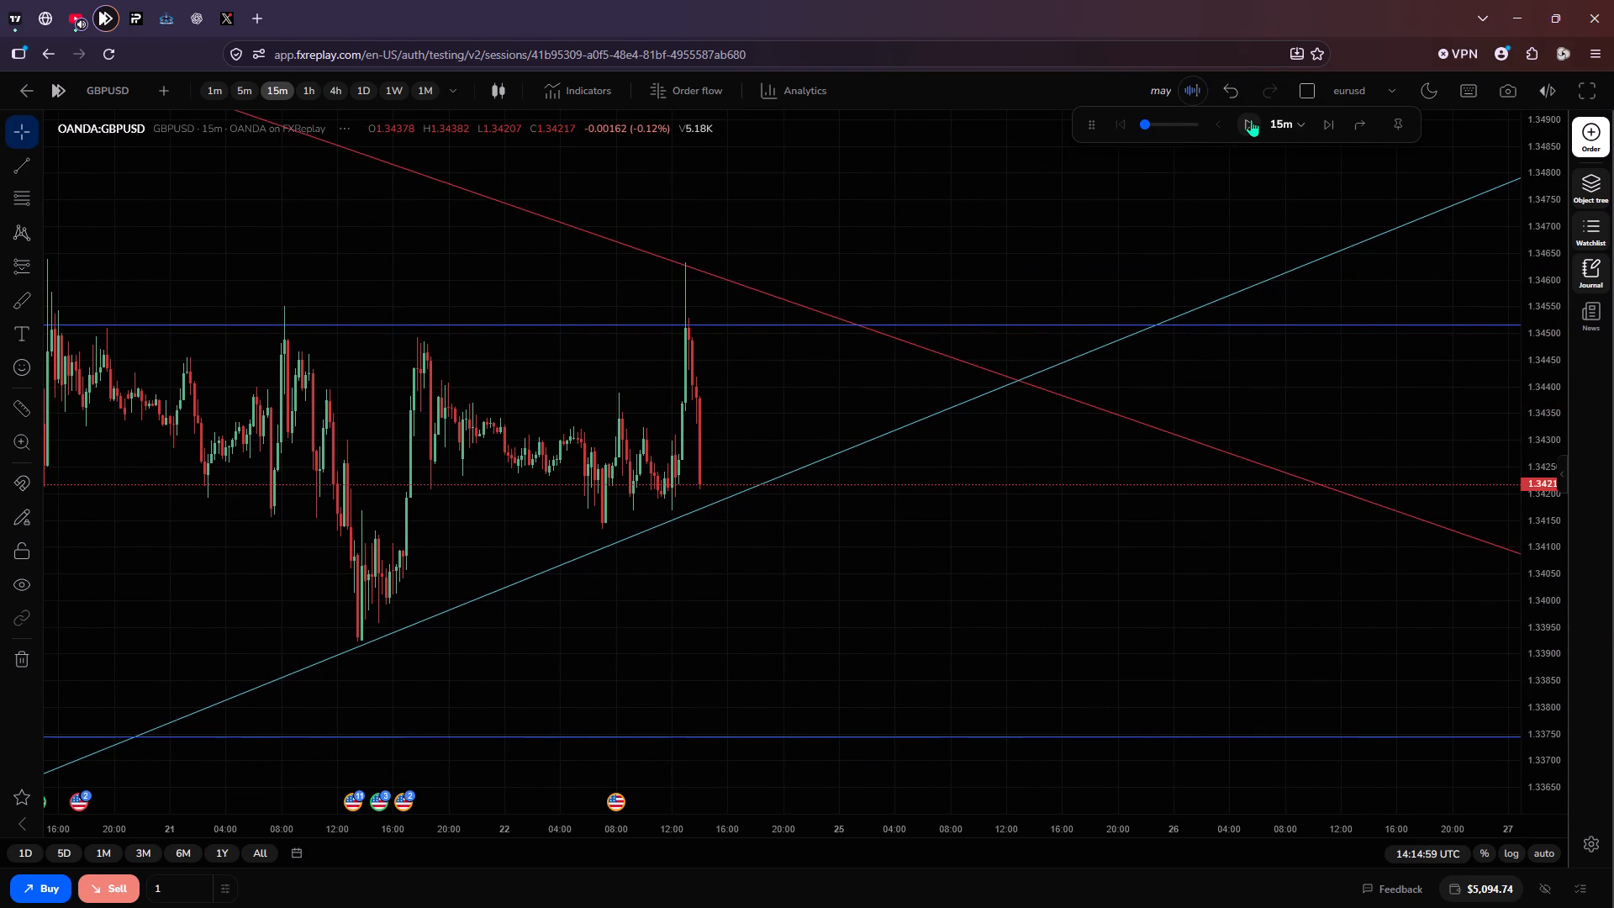
click(1251, 119)
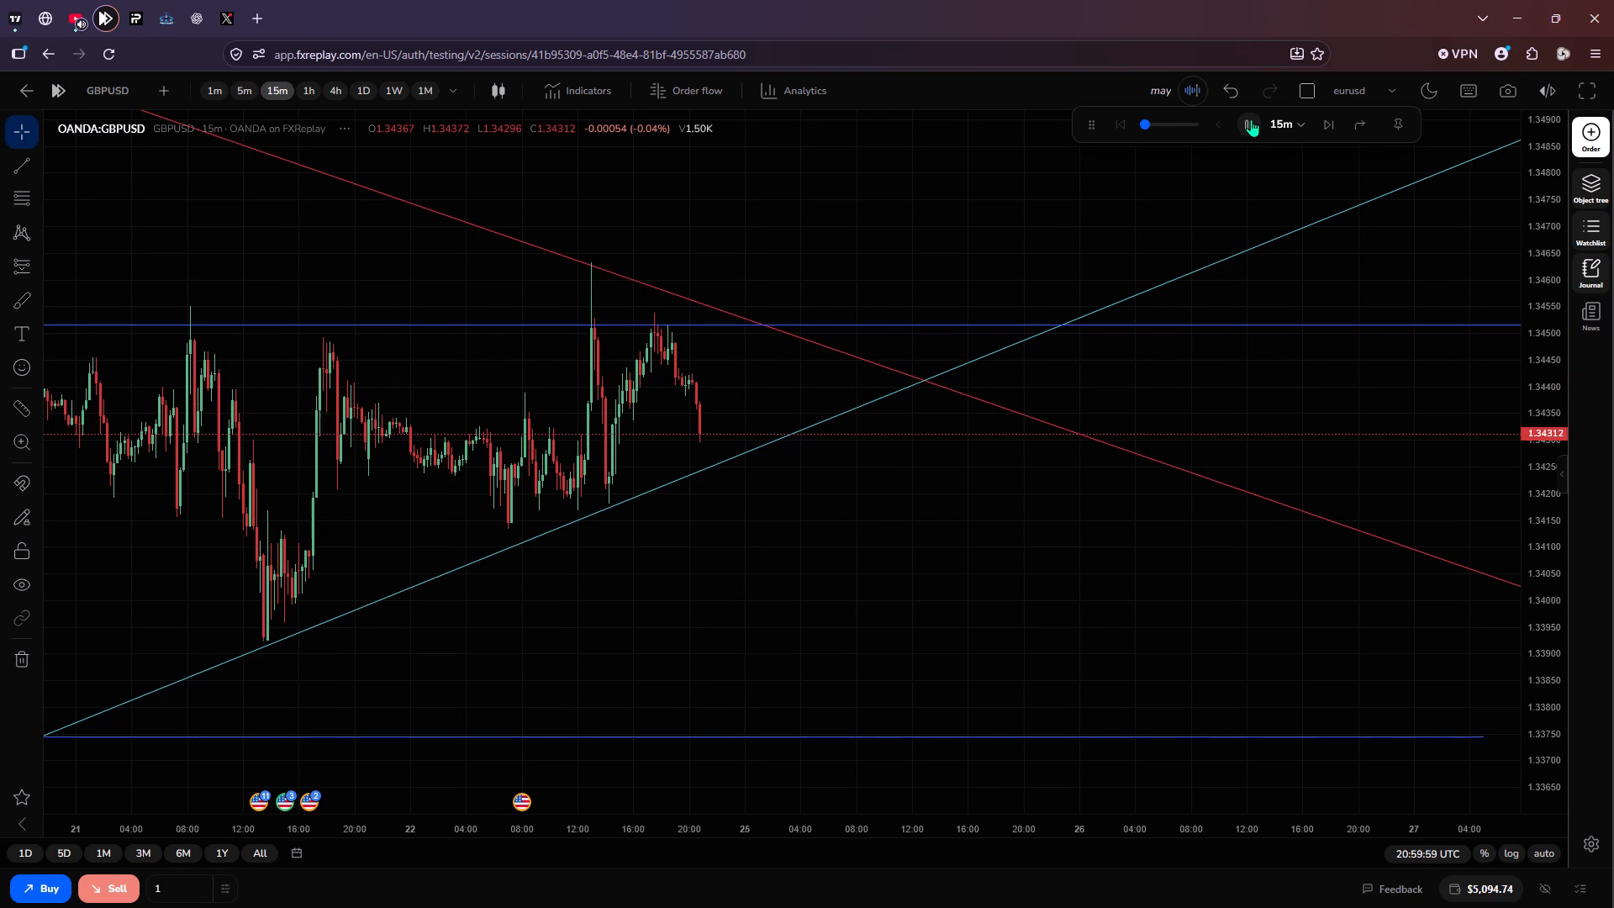
click(1251, 119)
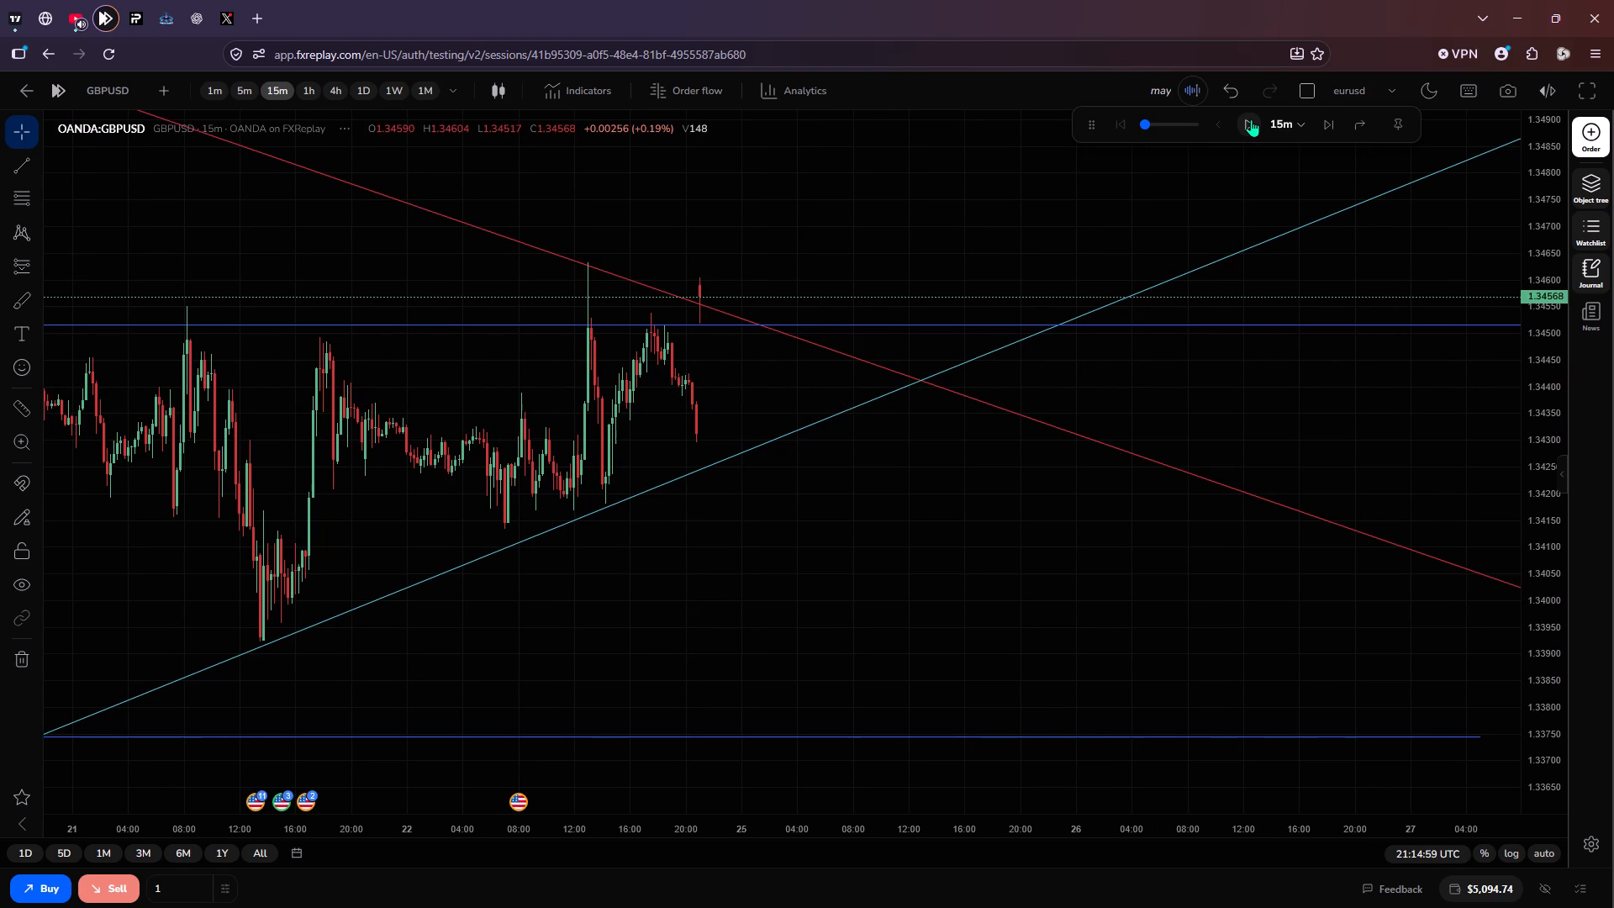
click(1251, 119)
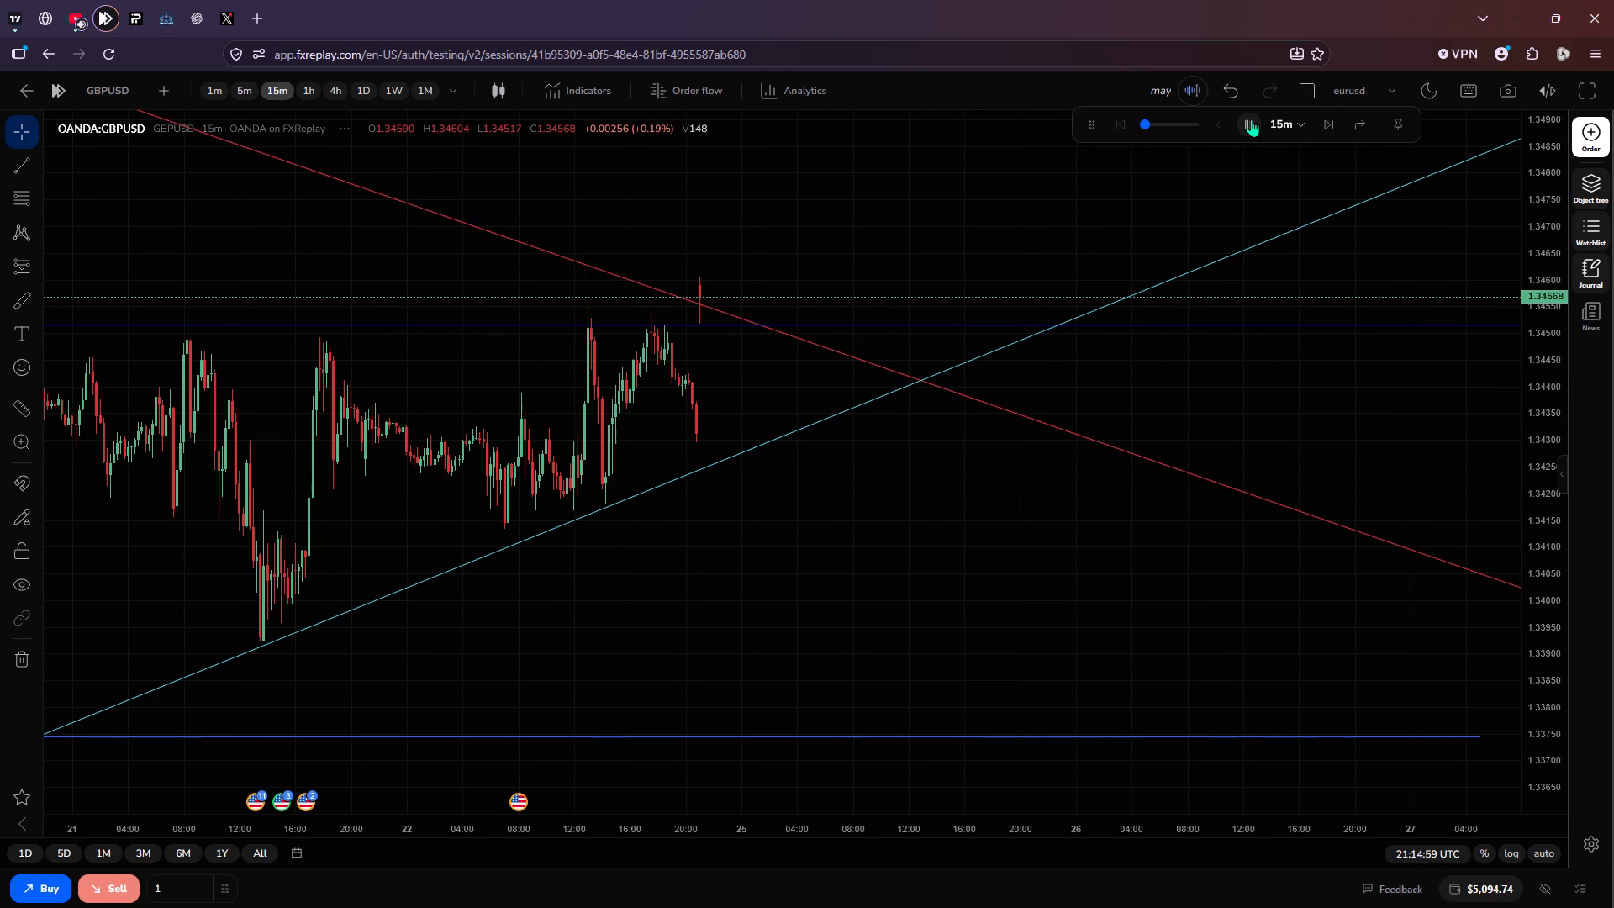
click(1251, 119)
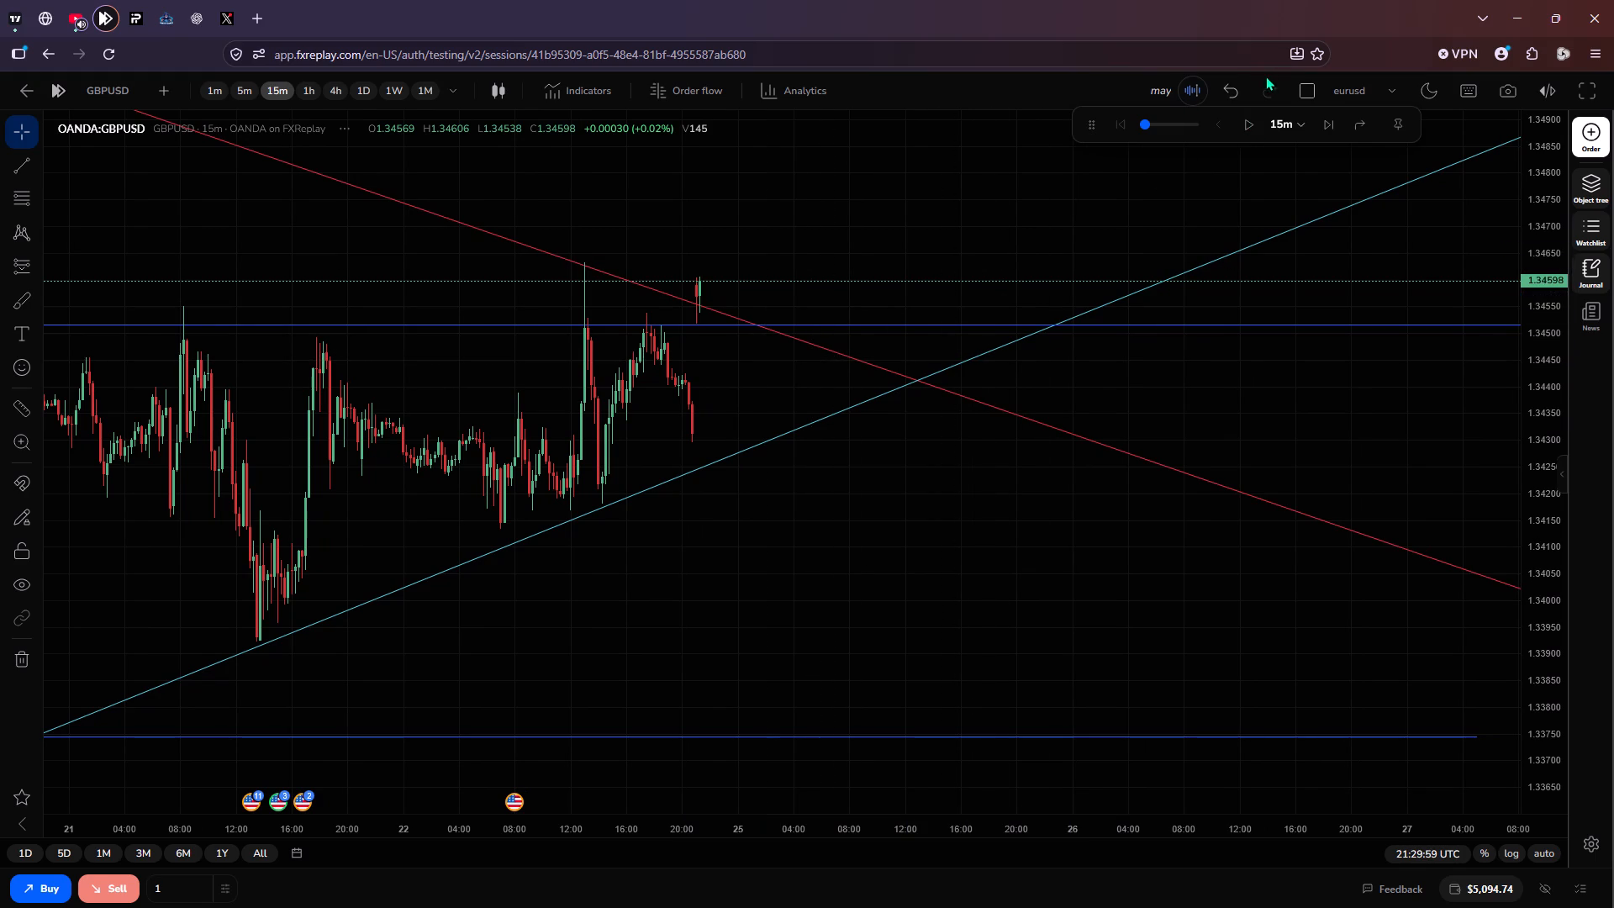
click(1248, 120)
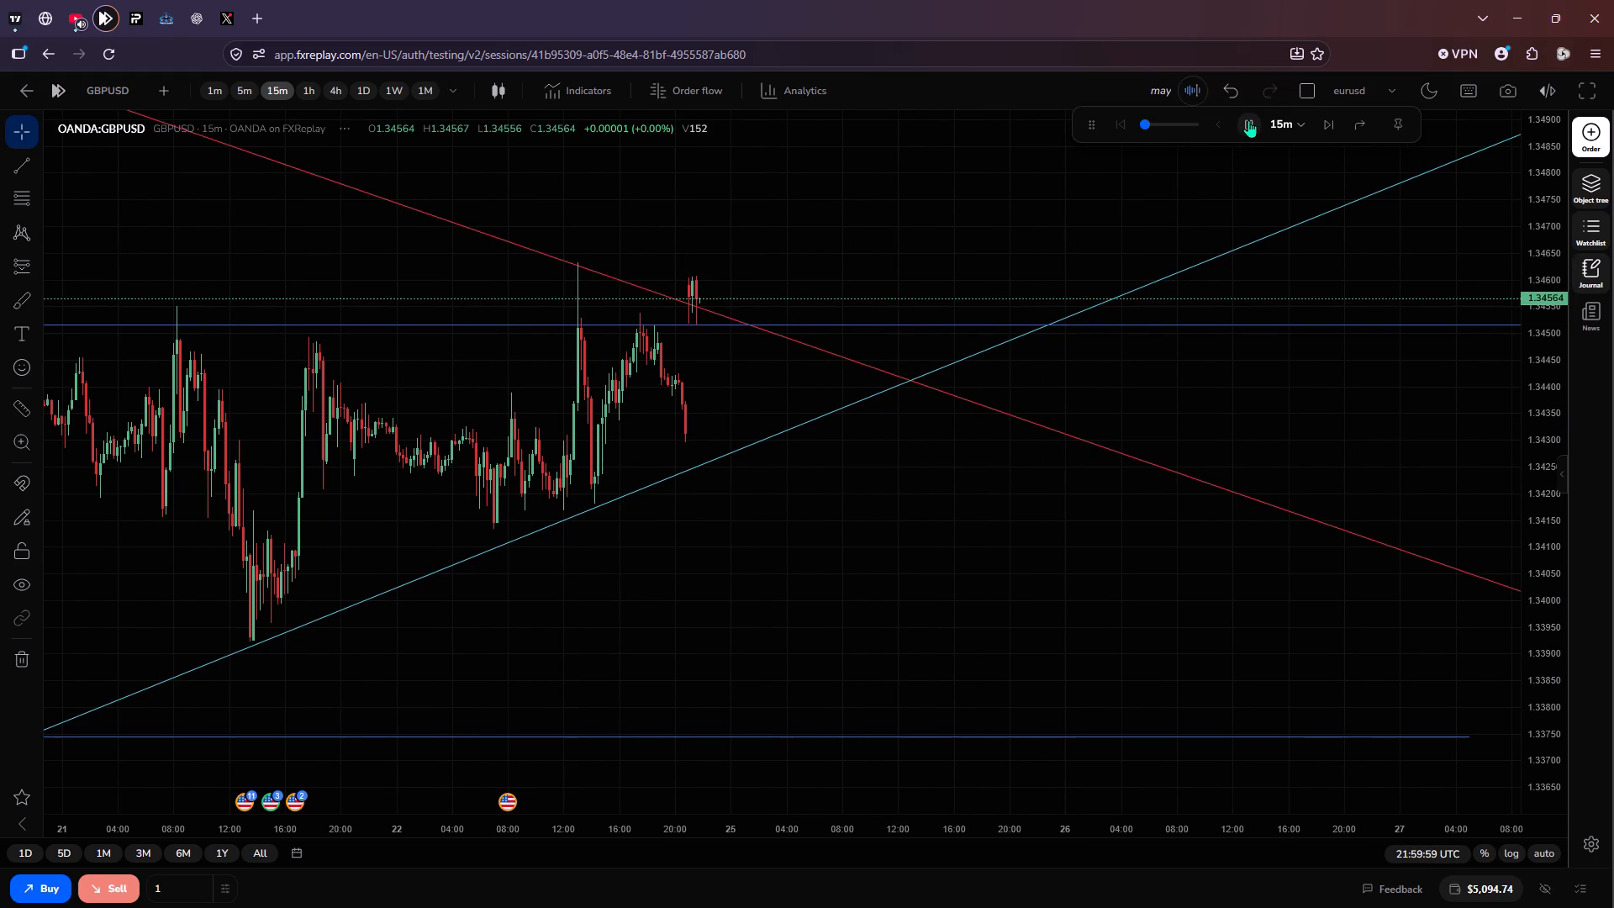
click(1248, 120)
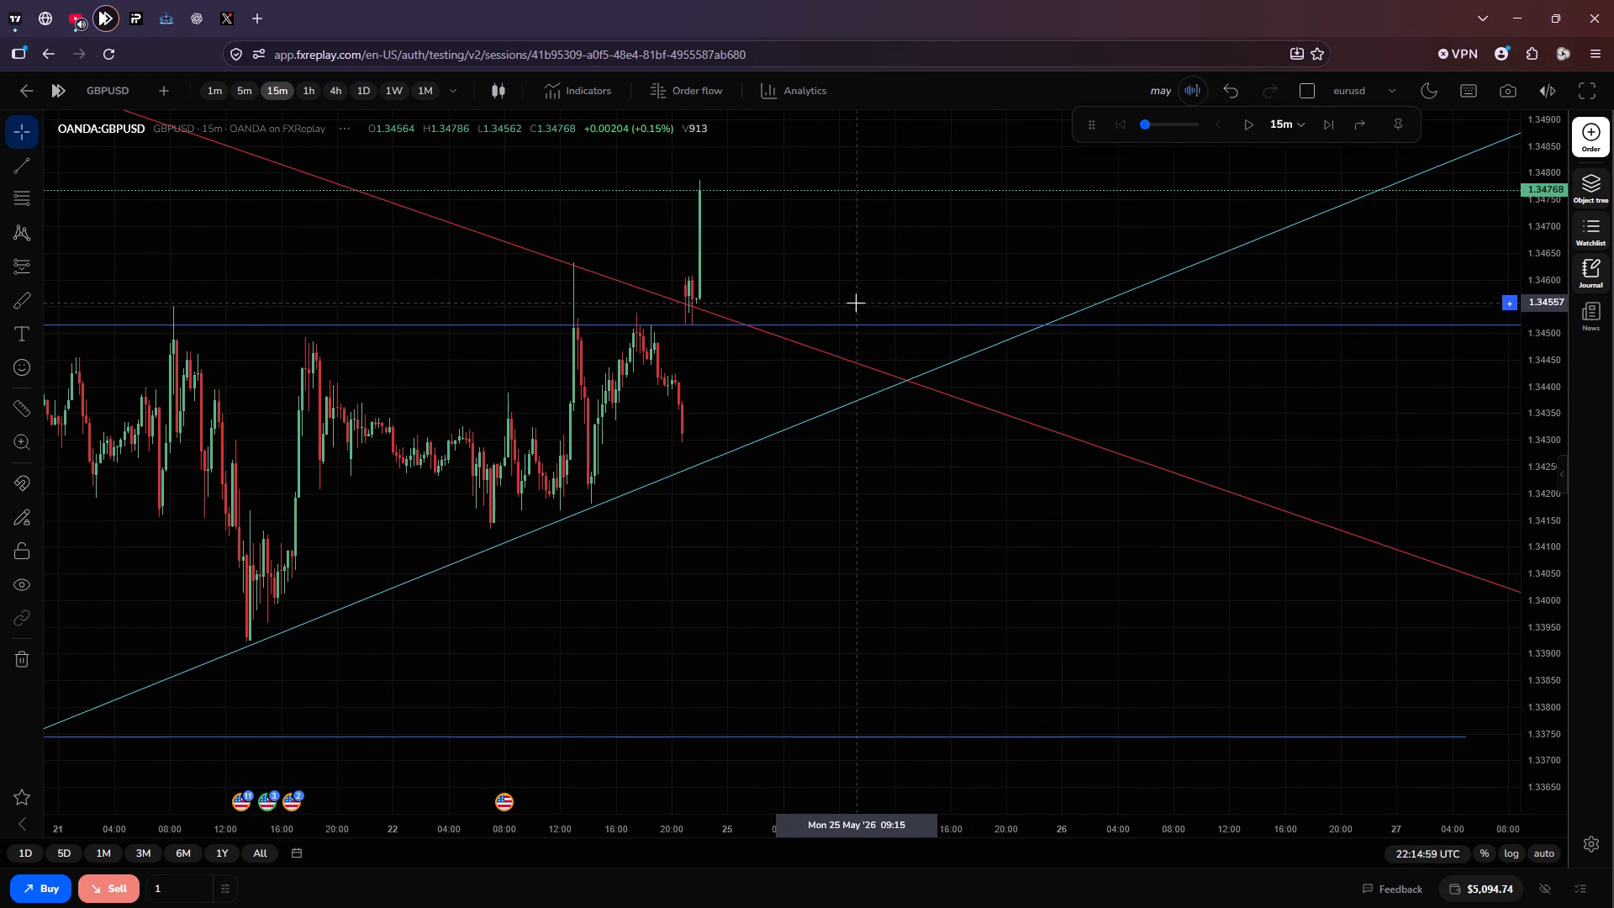
Draw a long position on the GBPUSD breakout candle with entry at 1.34774 and stop at 1.34526.
drag(856, 303, 787, 384)
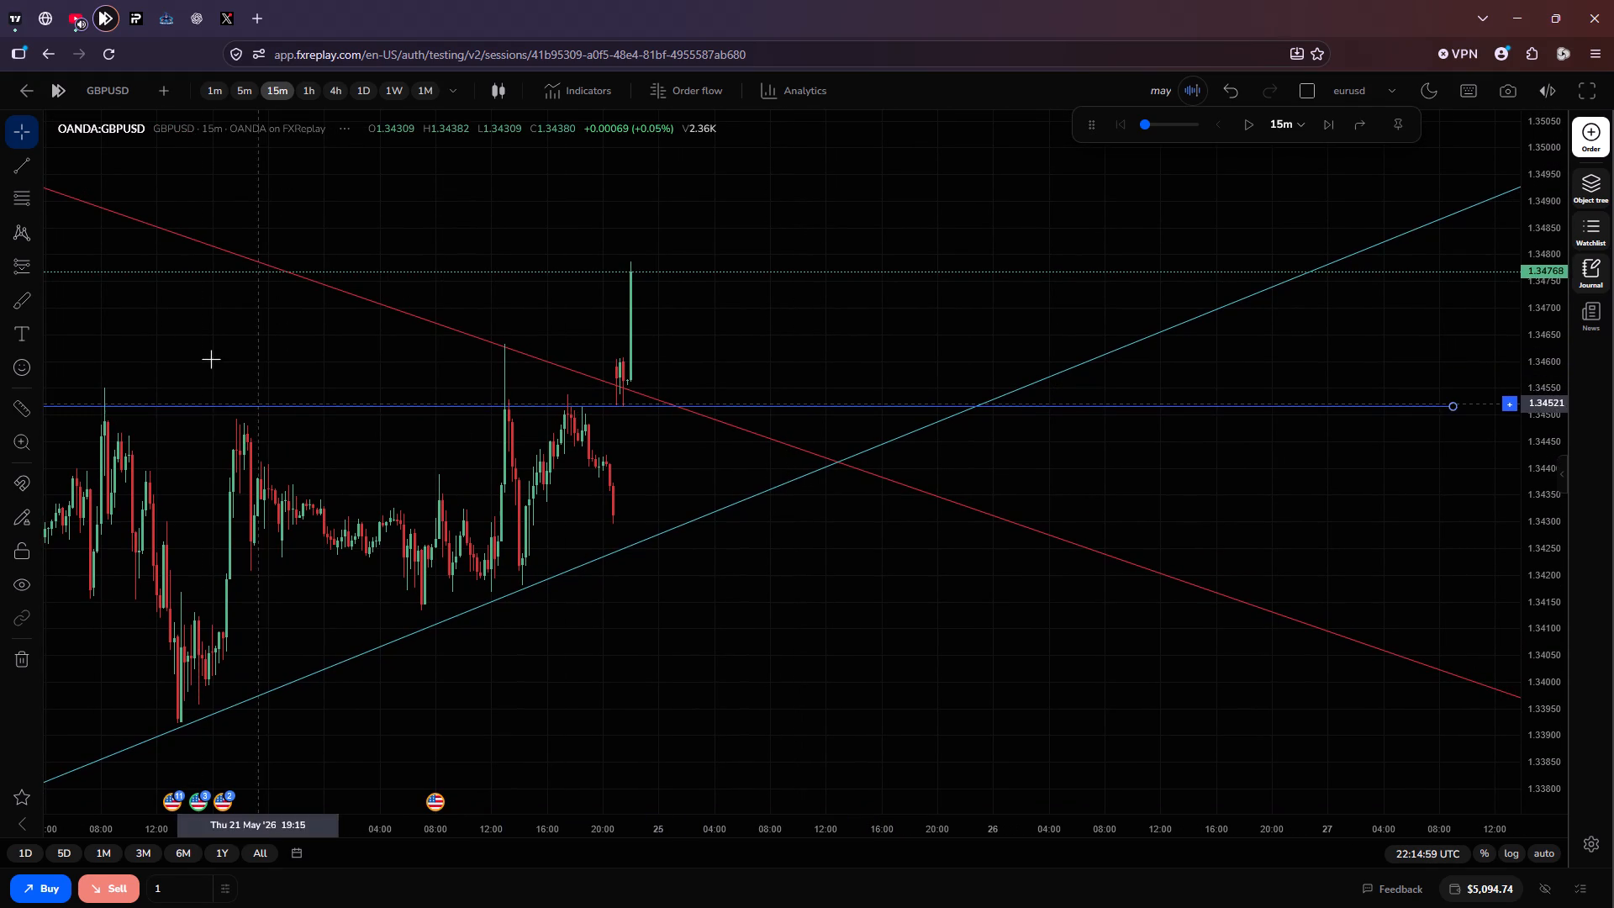
click(38, 274)
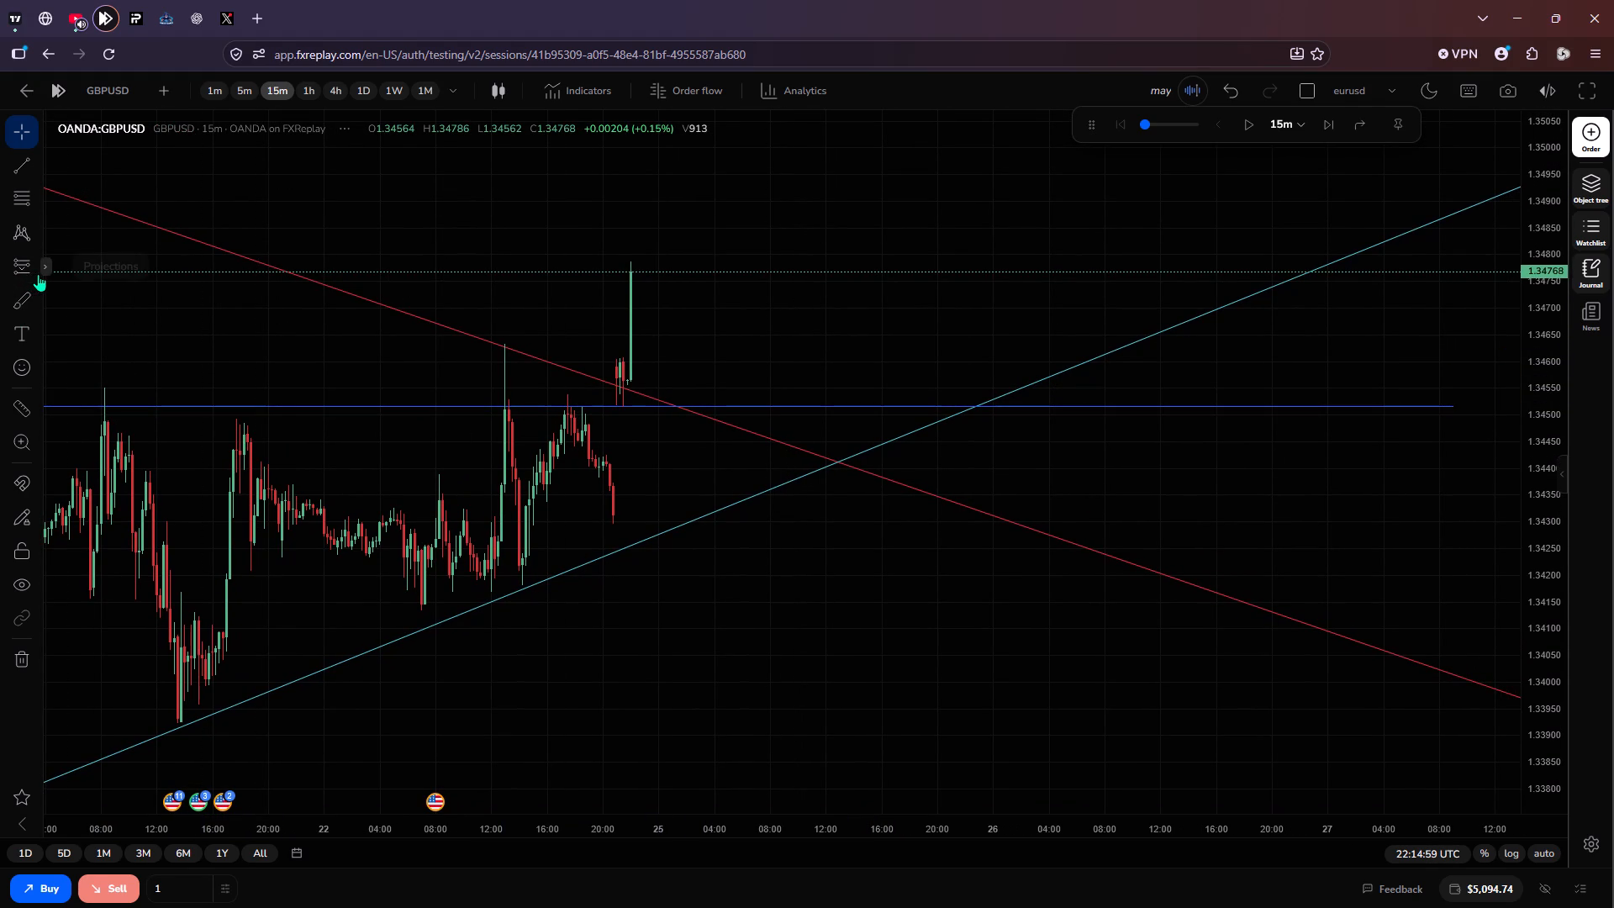
click(98, 304)
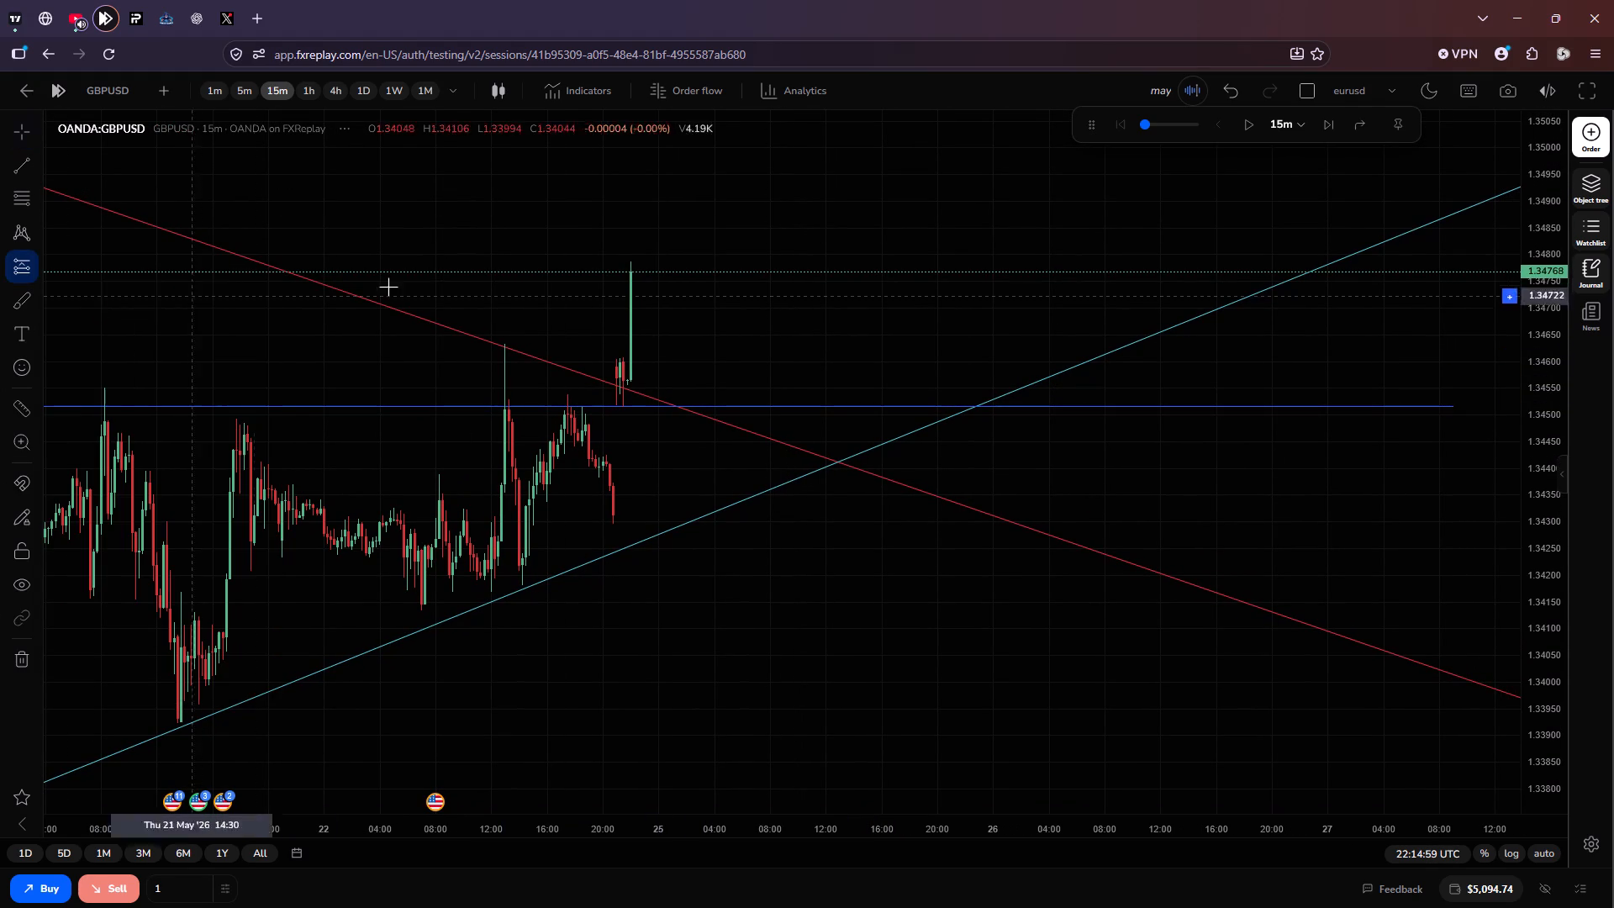
click(632, 268)
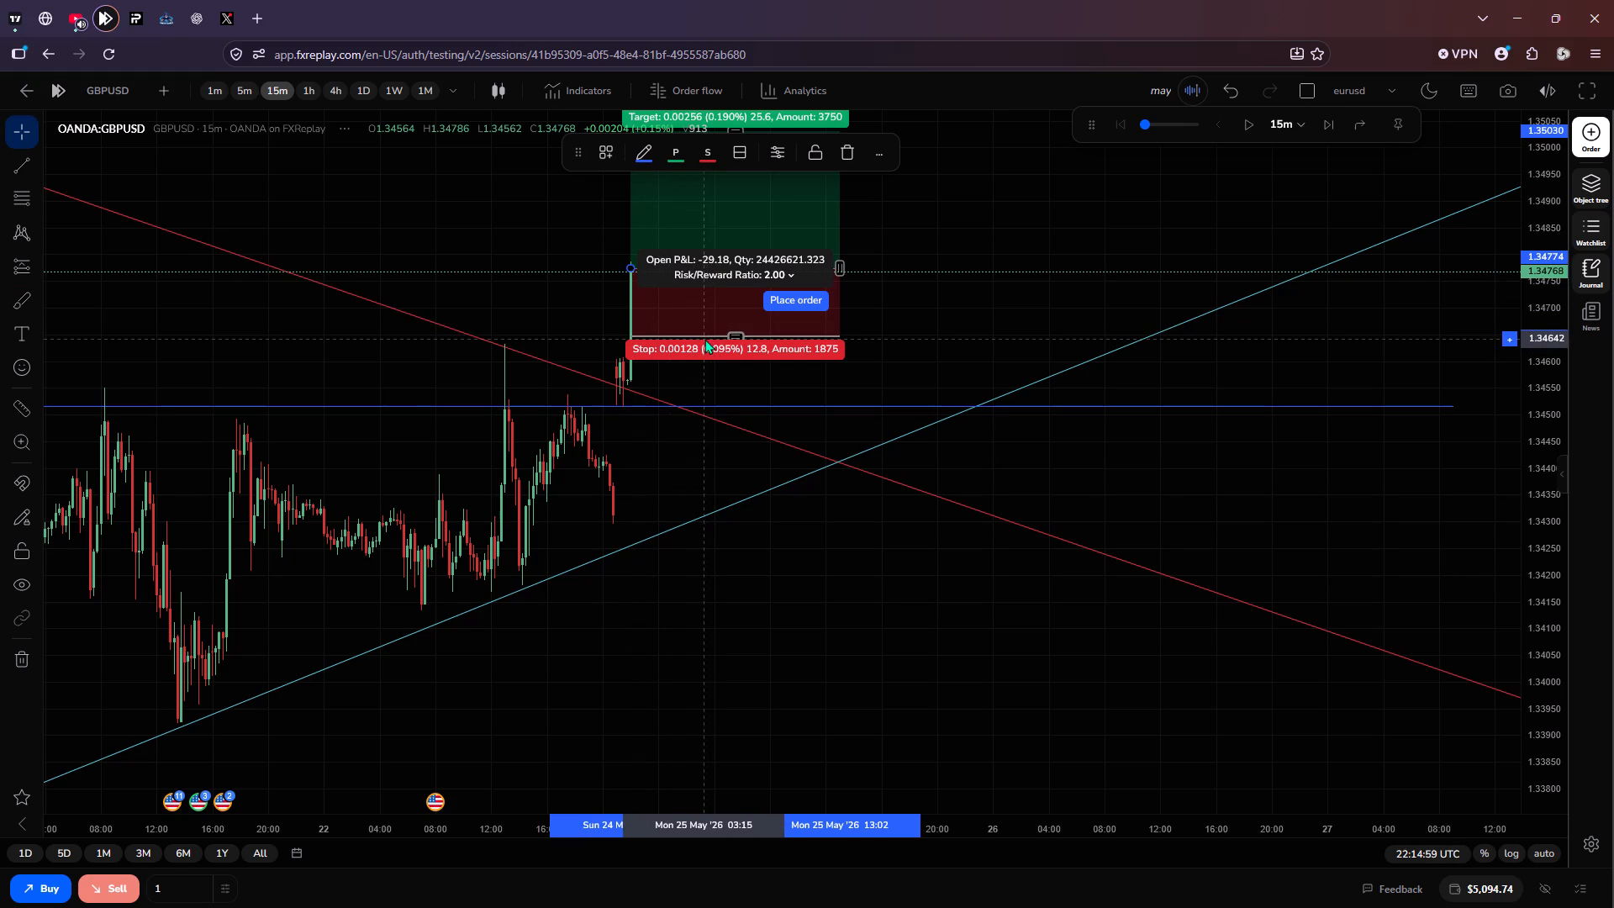
drag(704, 339, 690, 403)
click(888, 335)
Raise the long position's target to 1.35264 for a risk/reward ratio of 1.98.
drag(888, 335, 860, 469)
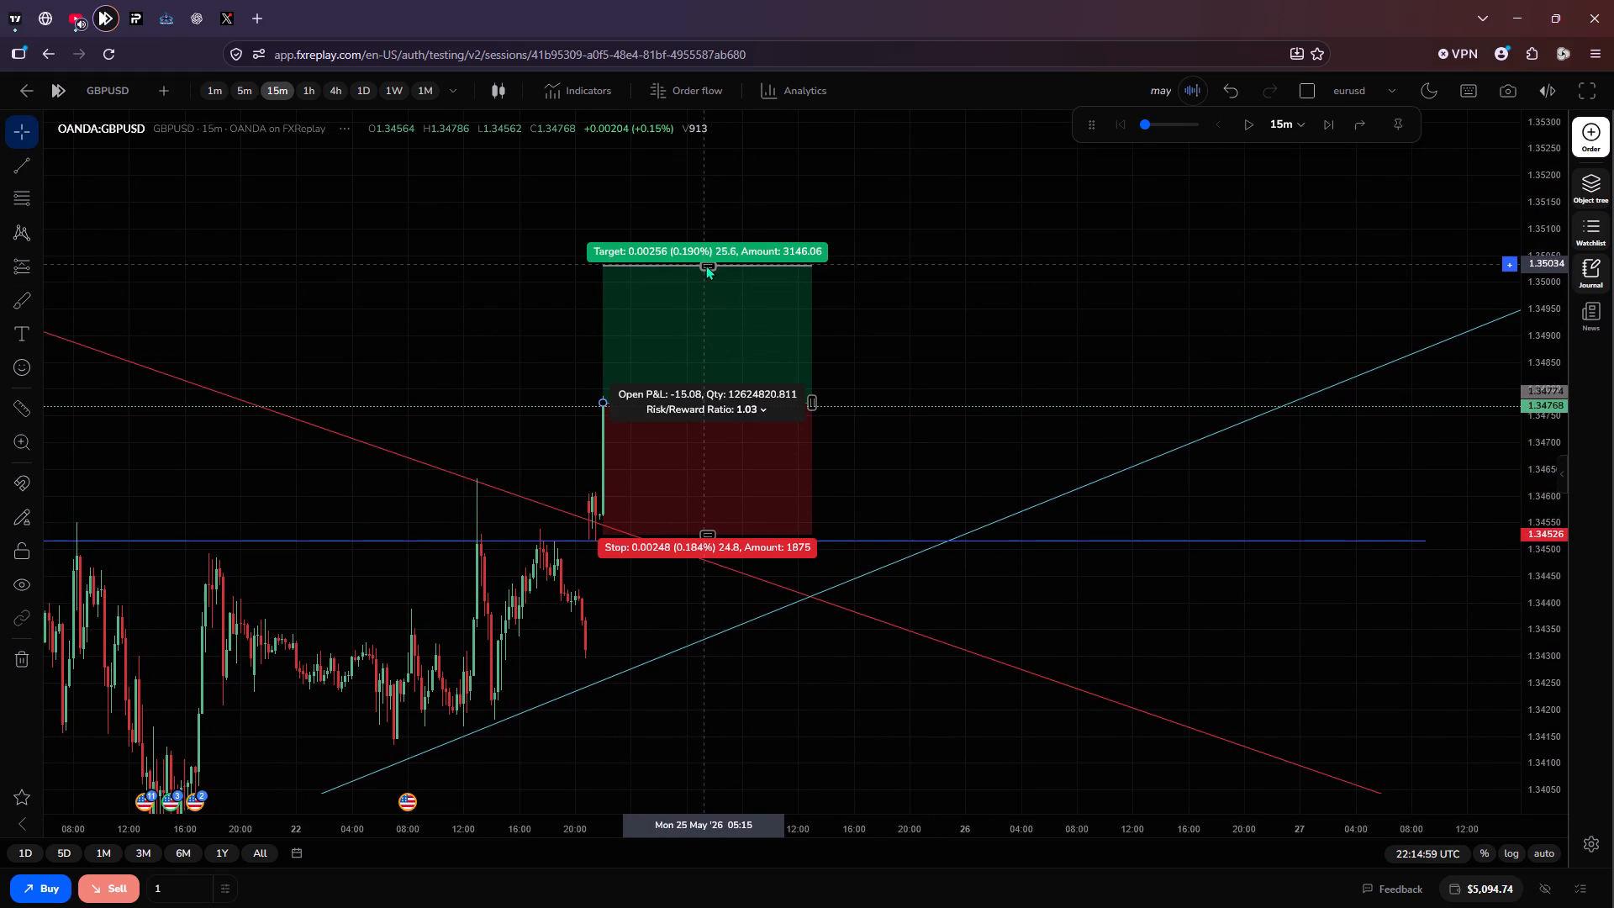
drag(705, 265, 704, 193)
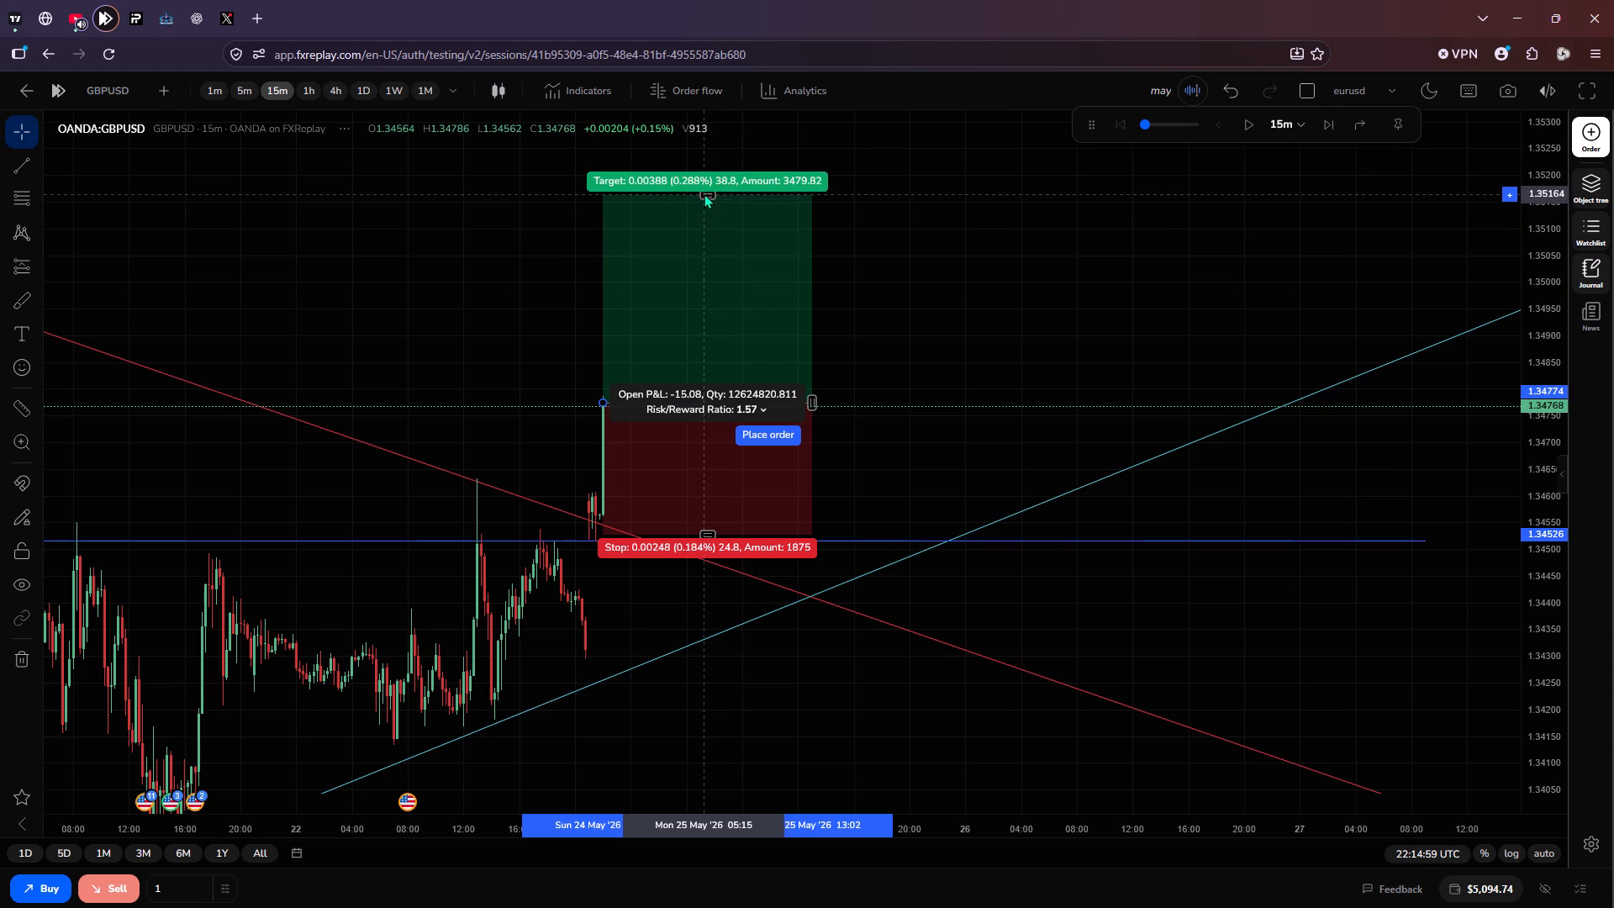
drag(704, 193, 702, 175)
drag(1022, 328, 1009, 381)
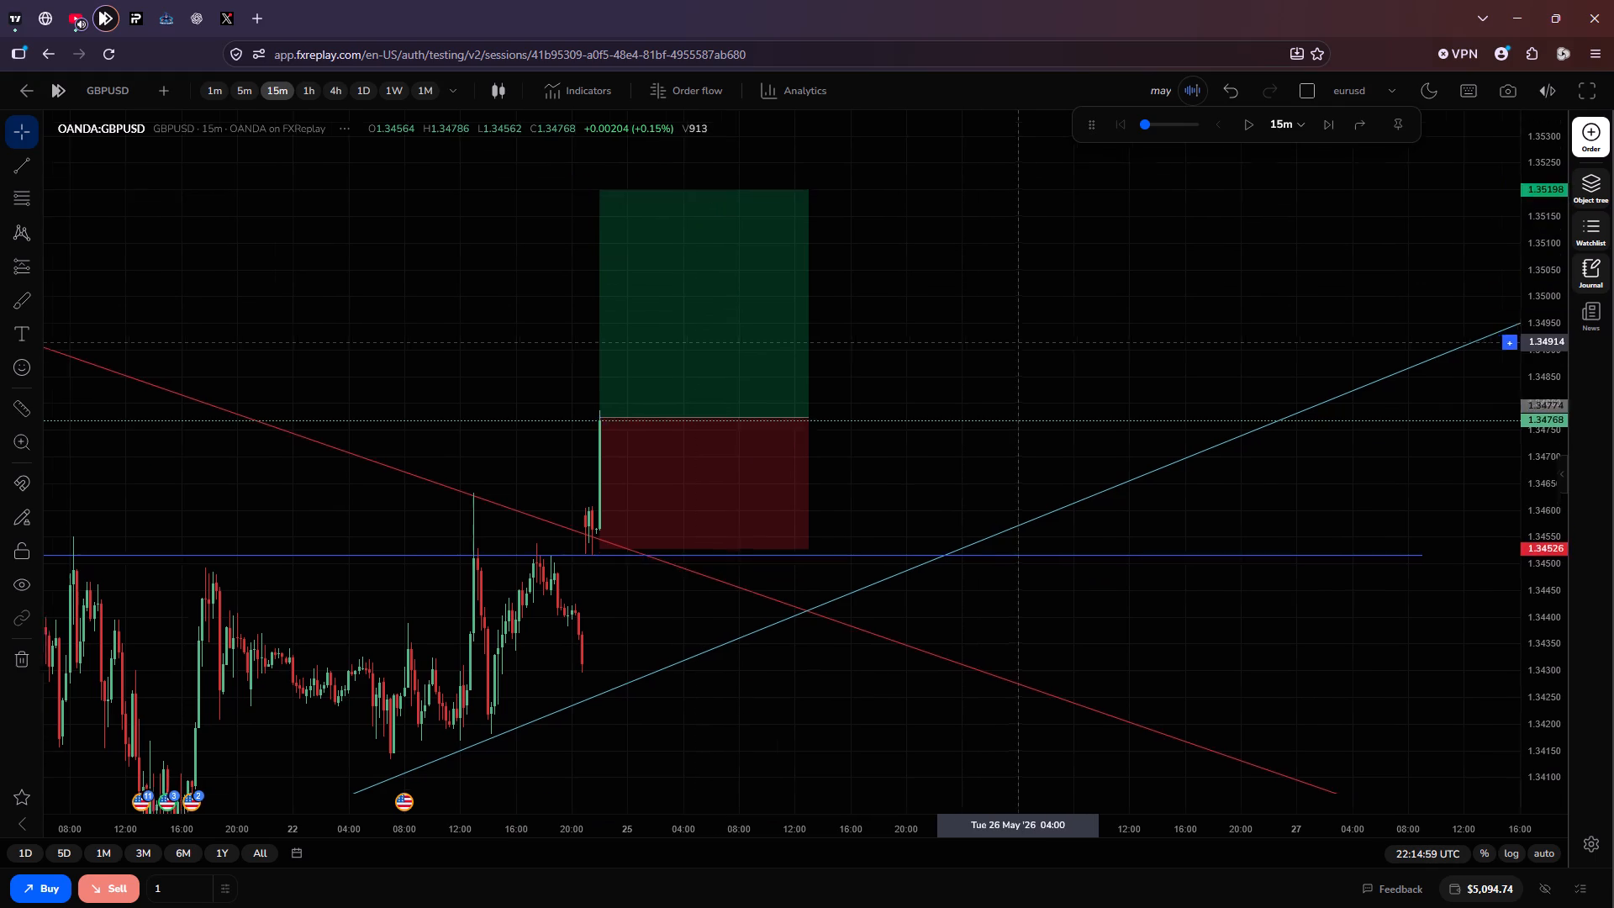
drag(1009, 381, 992, 484)
drag(675, 333, 681, 316)
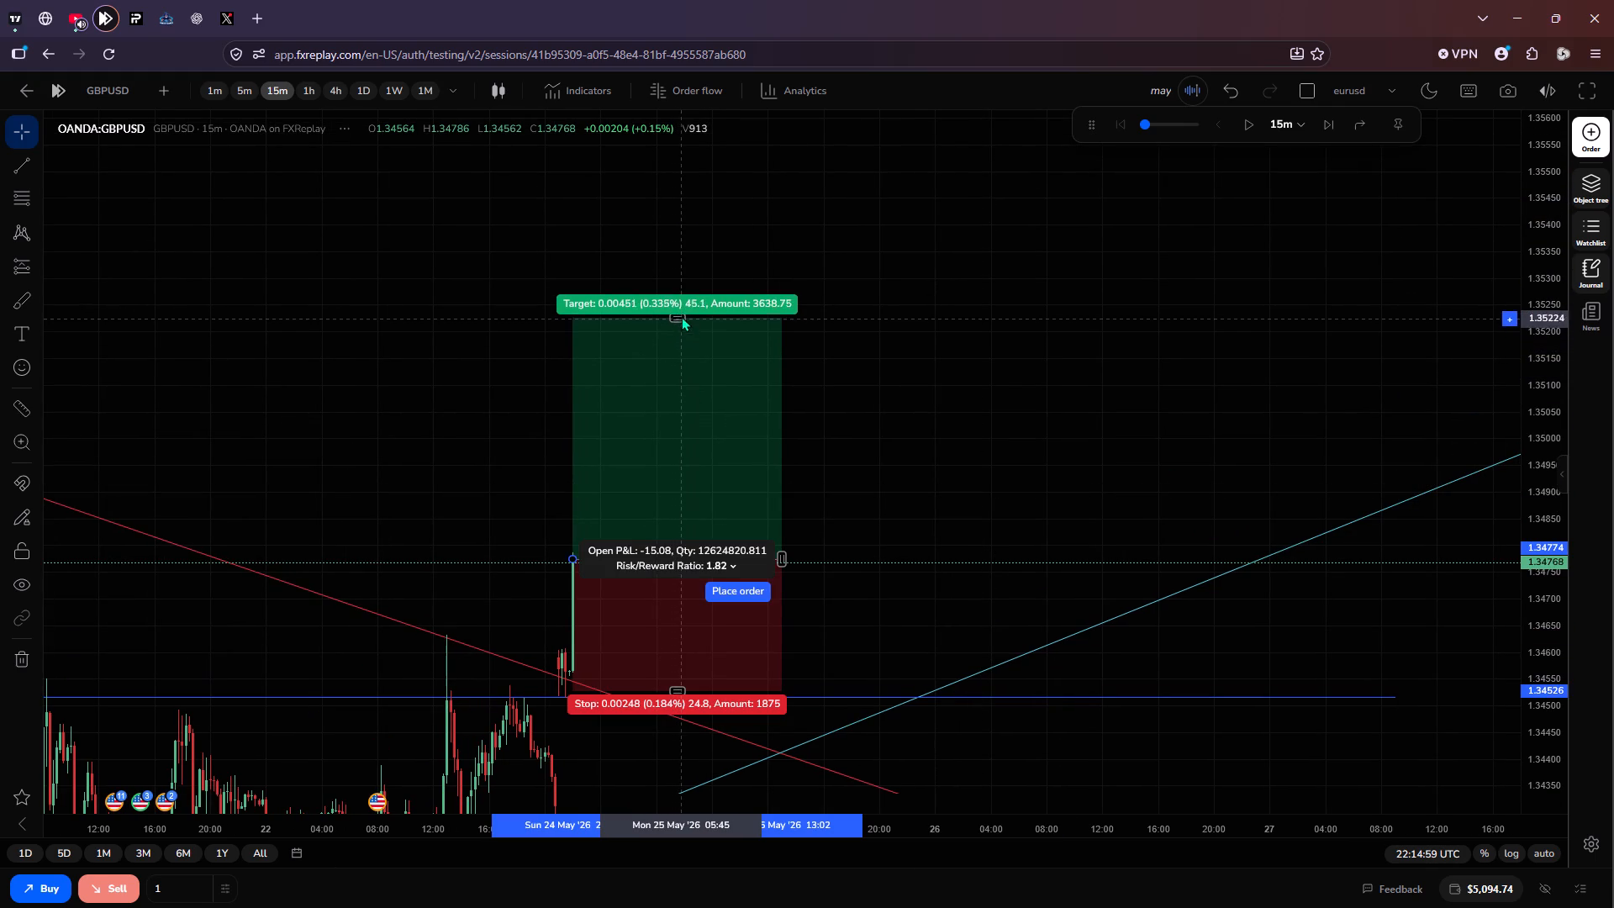
drag(681, 316, 679, 290)
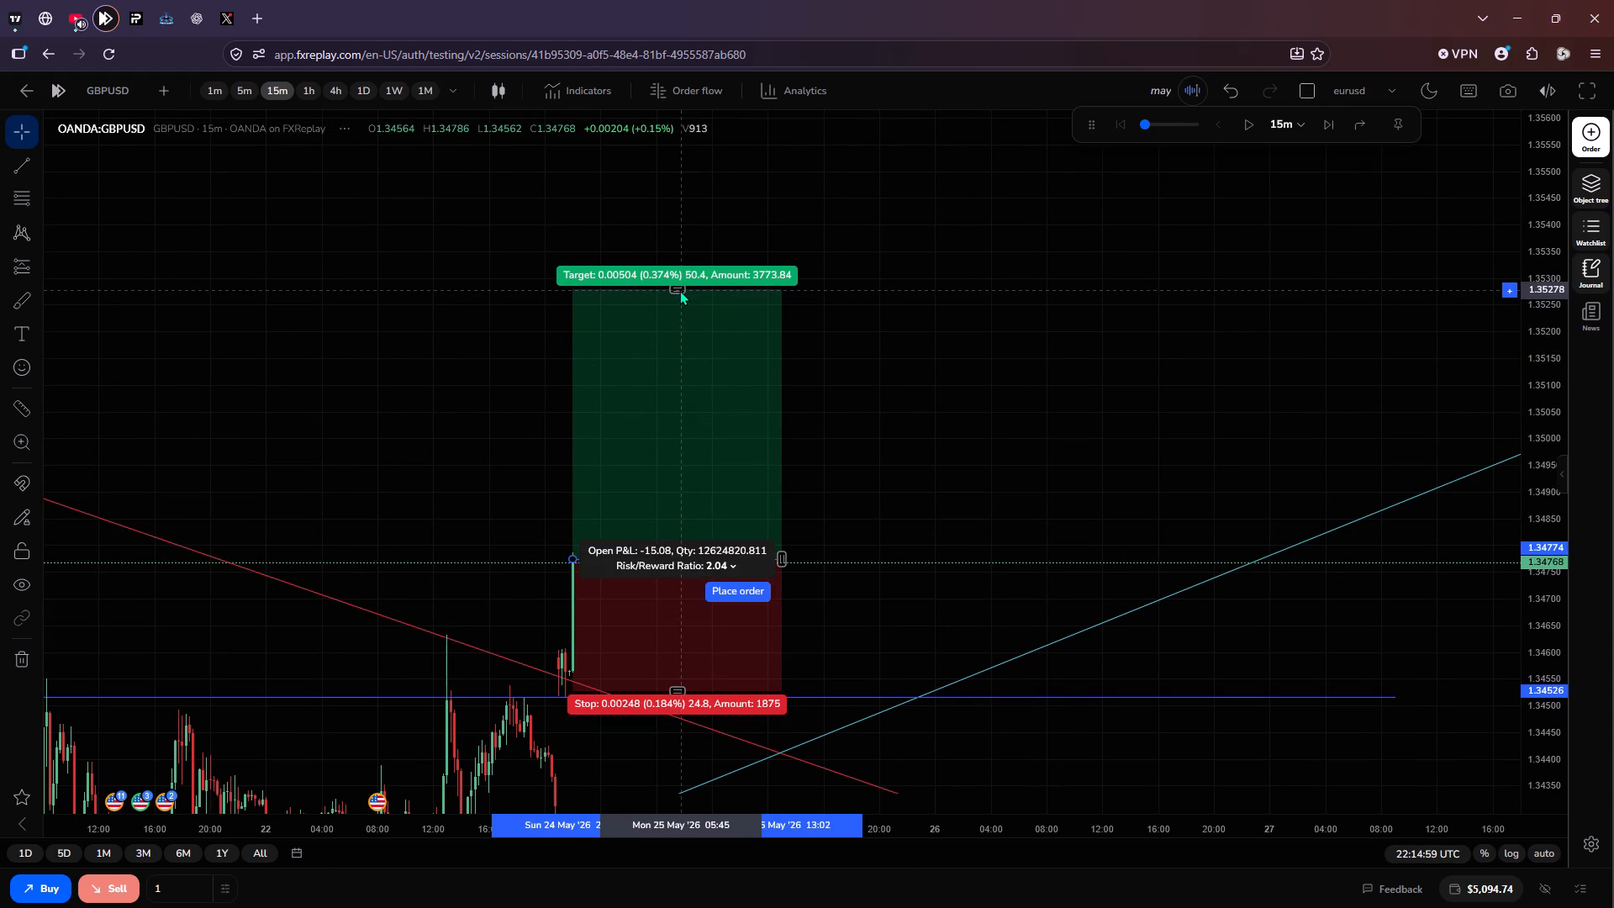
drag(679, 290, 678, 298)
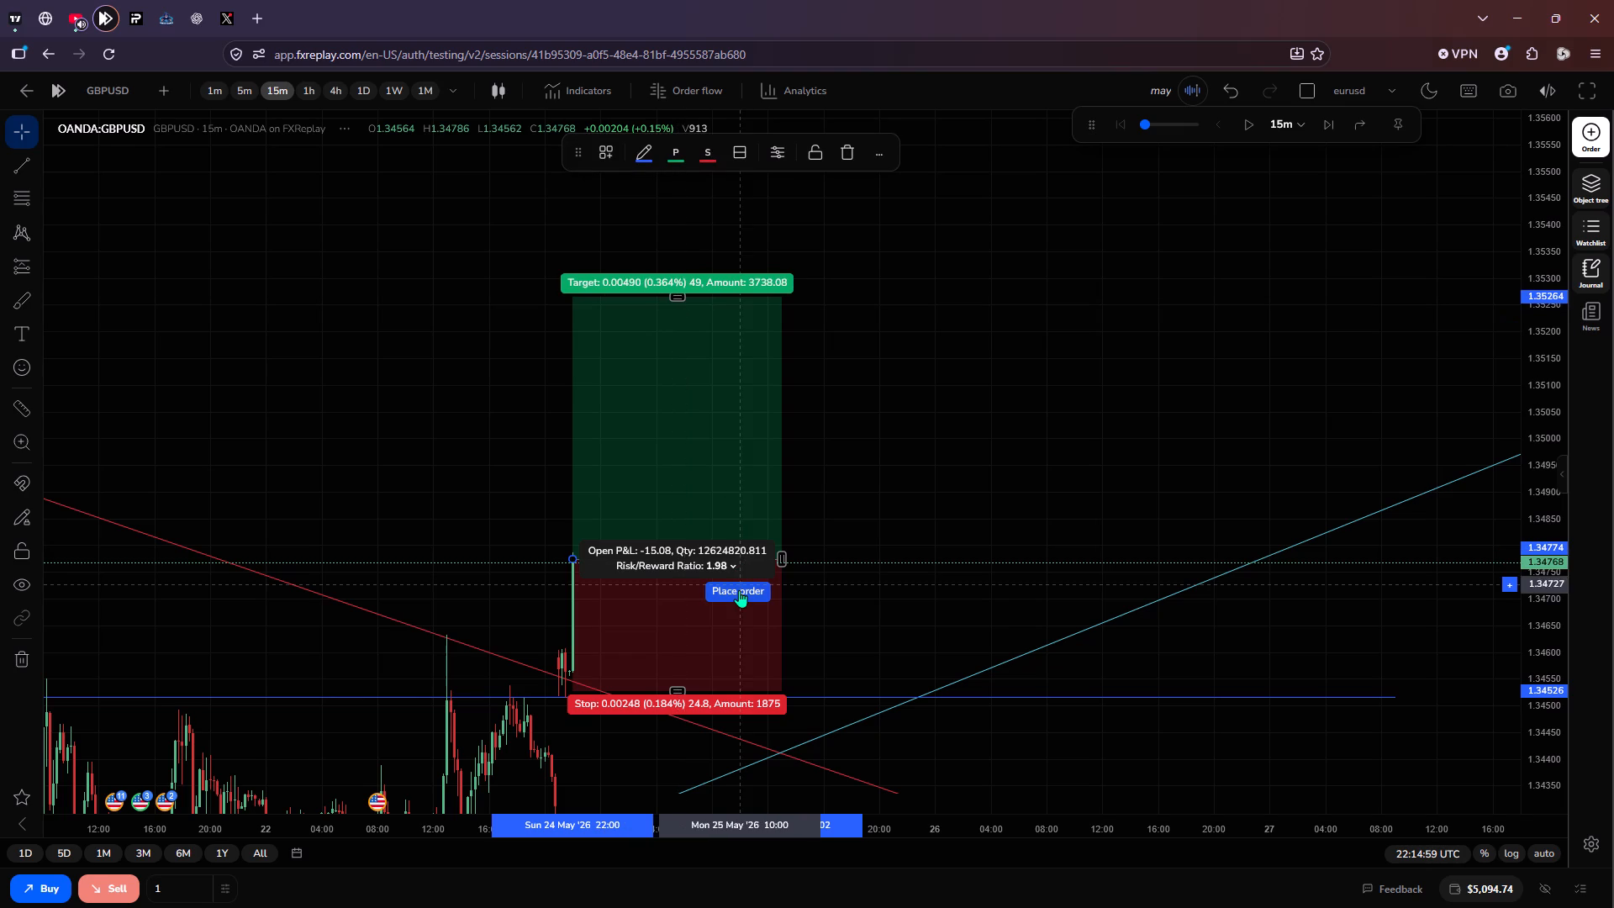
Place the 0.1-unit GBPUSD buy stop order at 1.34774 with stop loss 1.34526 and take profit 1.35264.
click(738, 590)
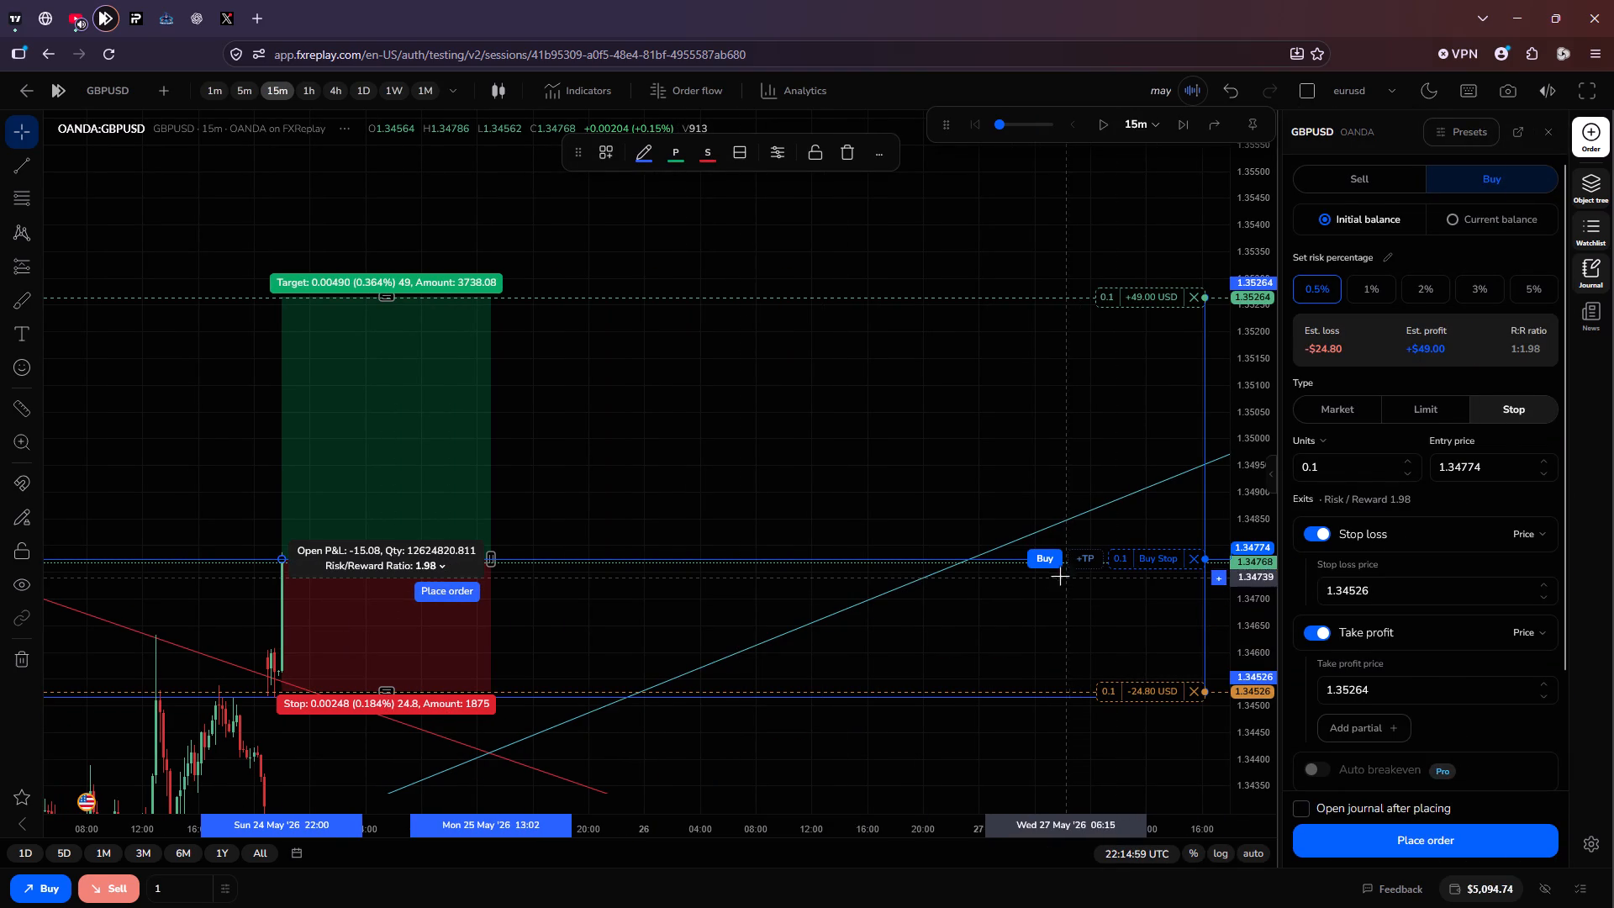
click(1047, 560)
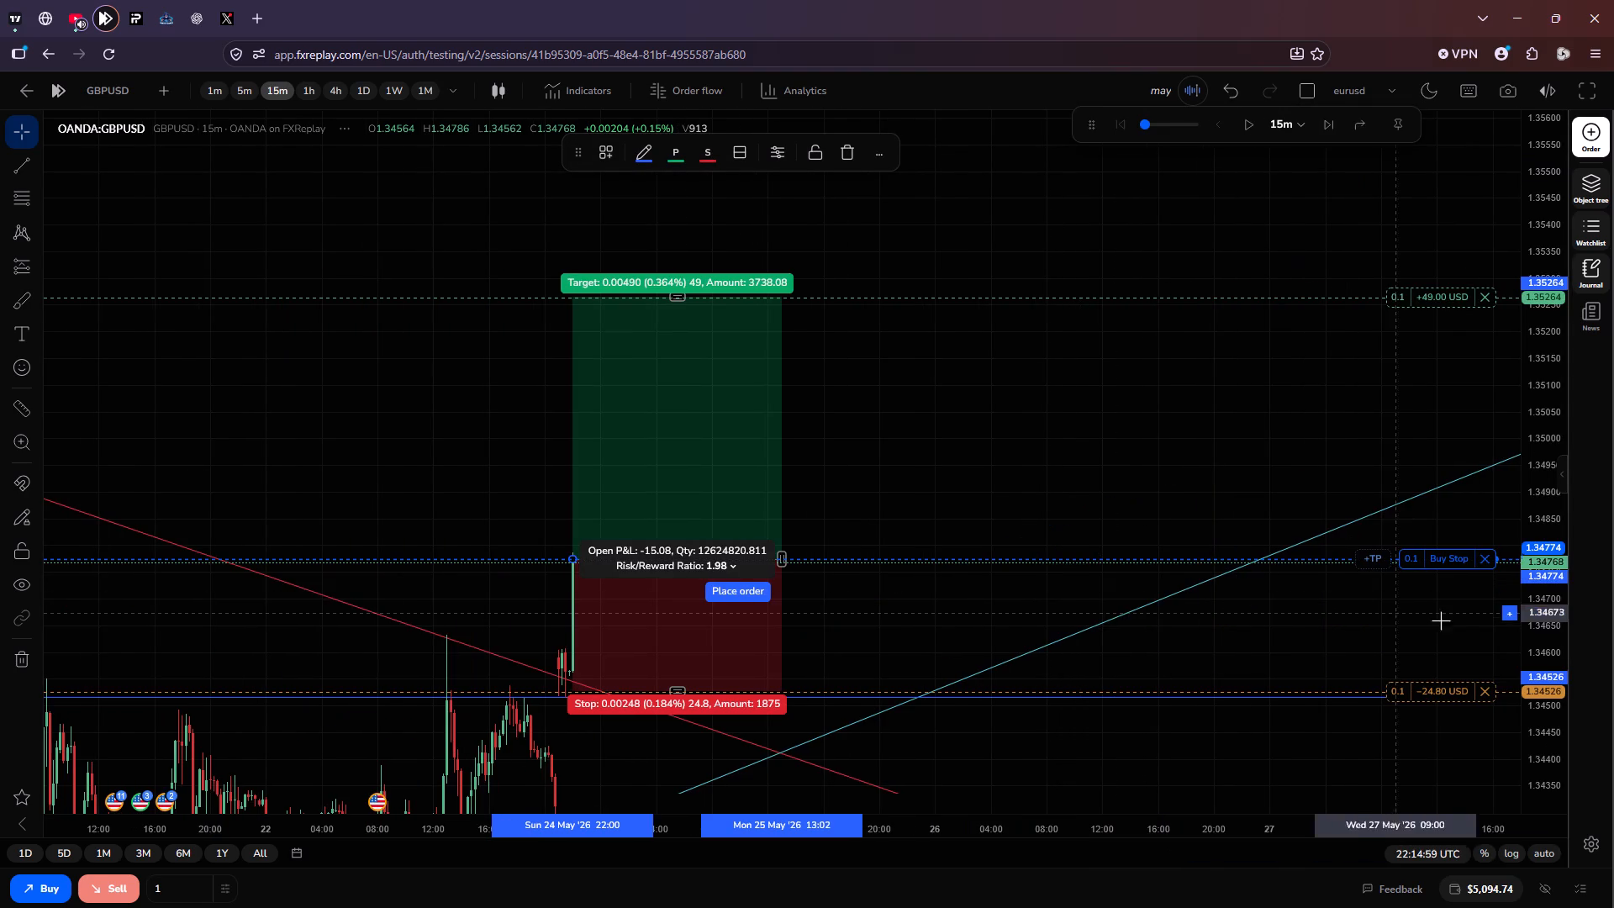
scroll(1543, 652, down, 3)
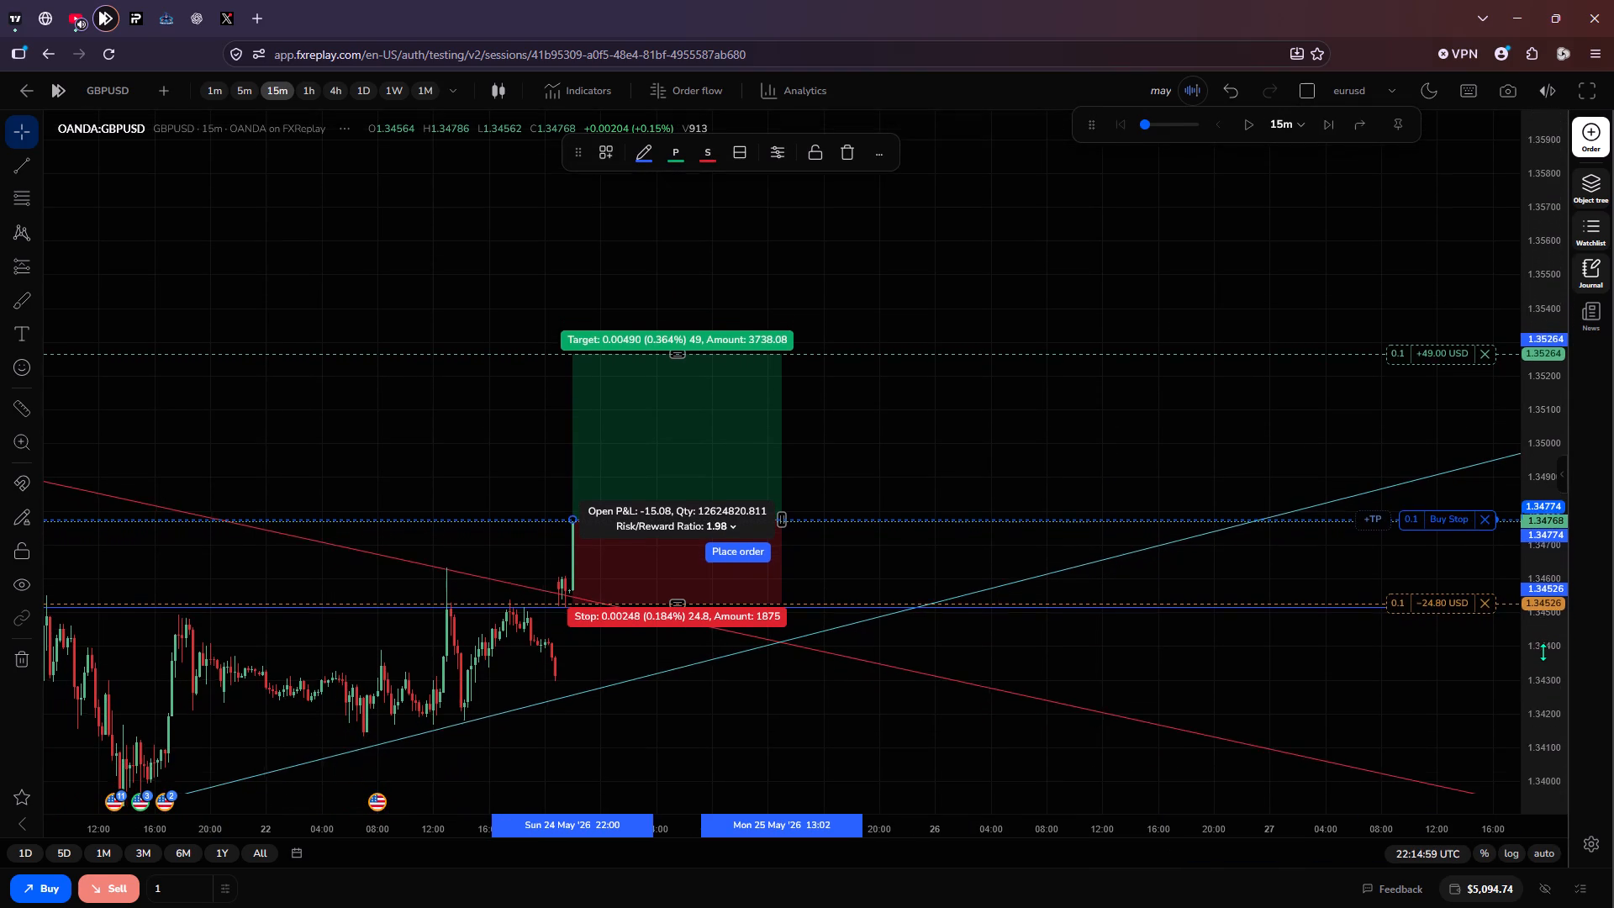
click(1168, 539)
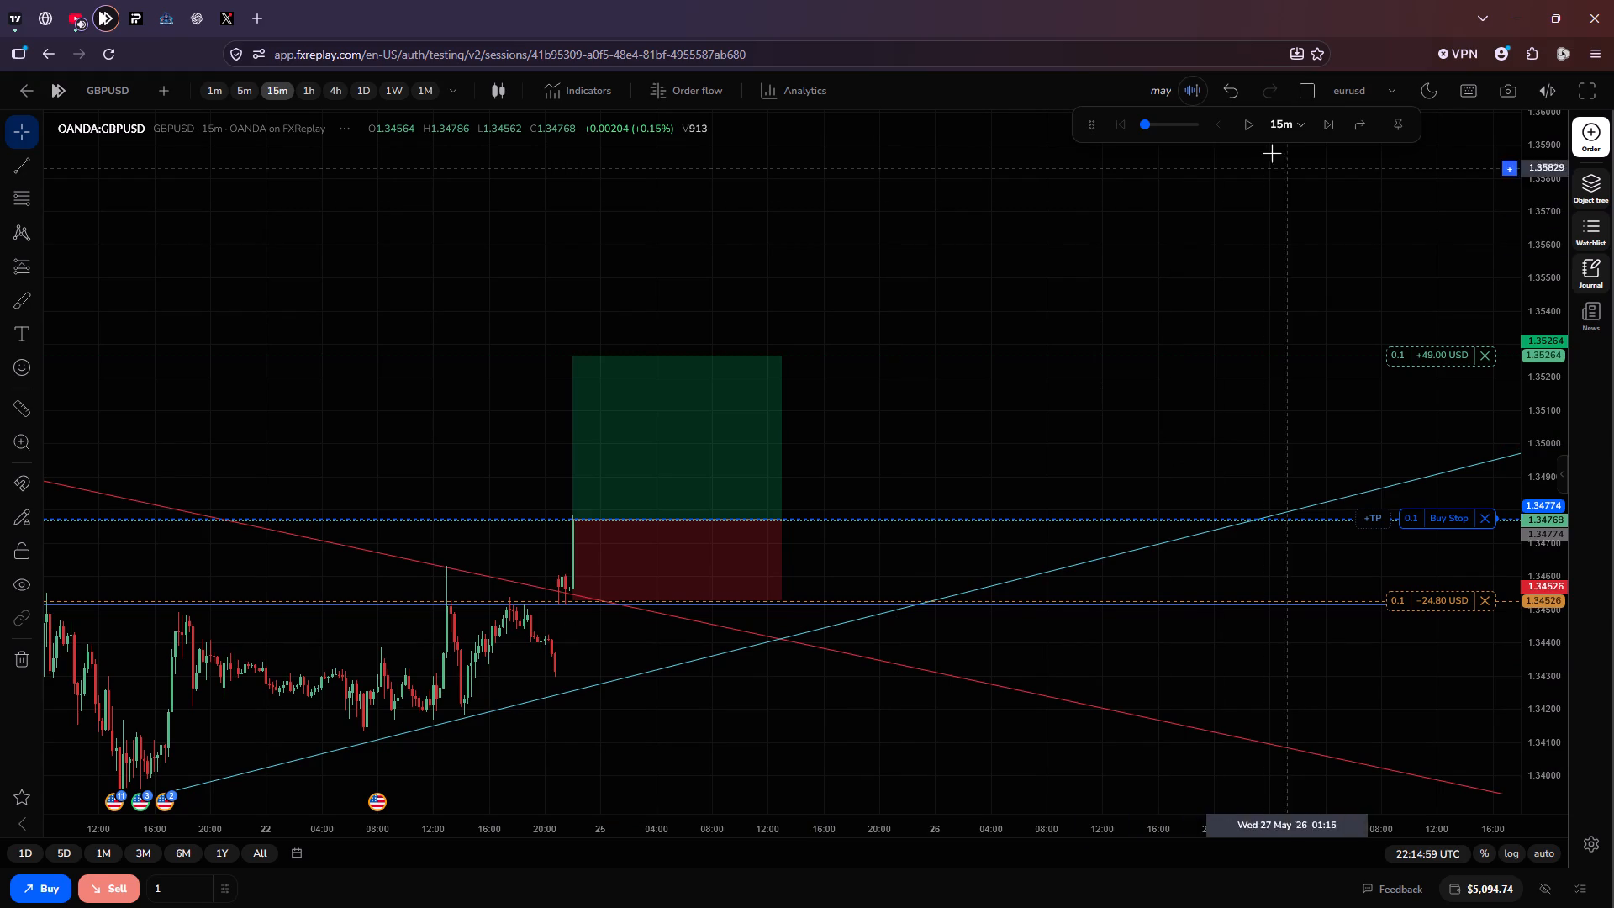
Switch to EURUSD and raise the falling red trendline to the new 24 May high near 1.1642.
click(117, 89)
click(705, 547)
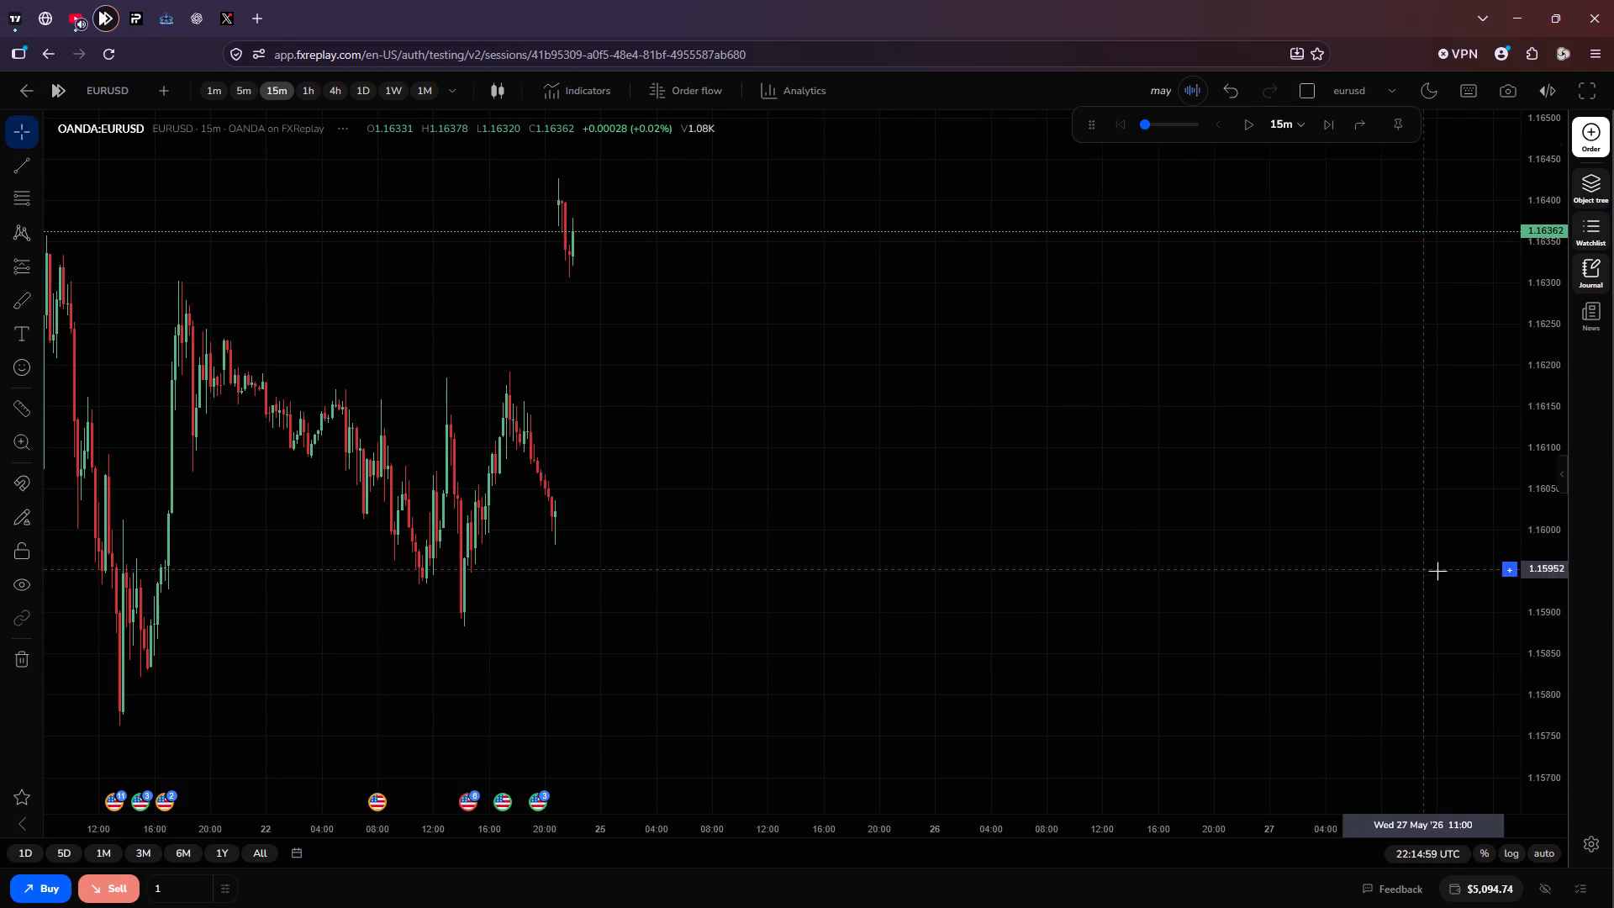
scroll(1533, 589, down, 2)
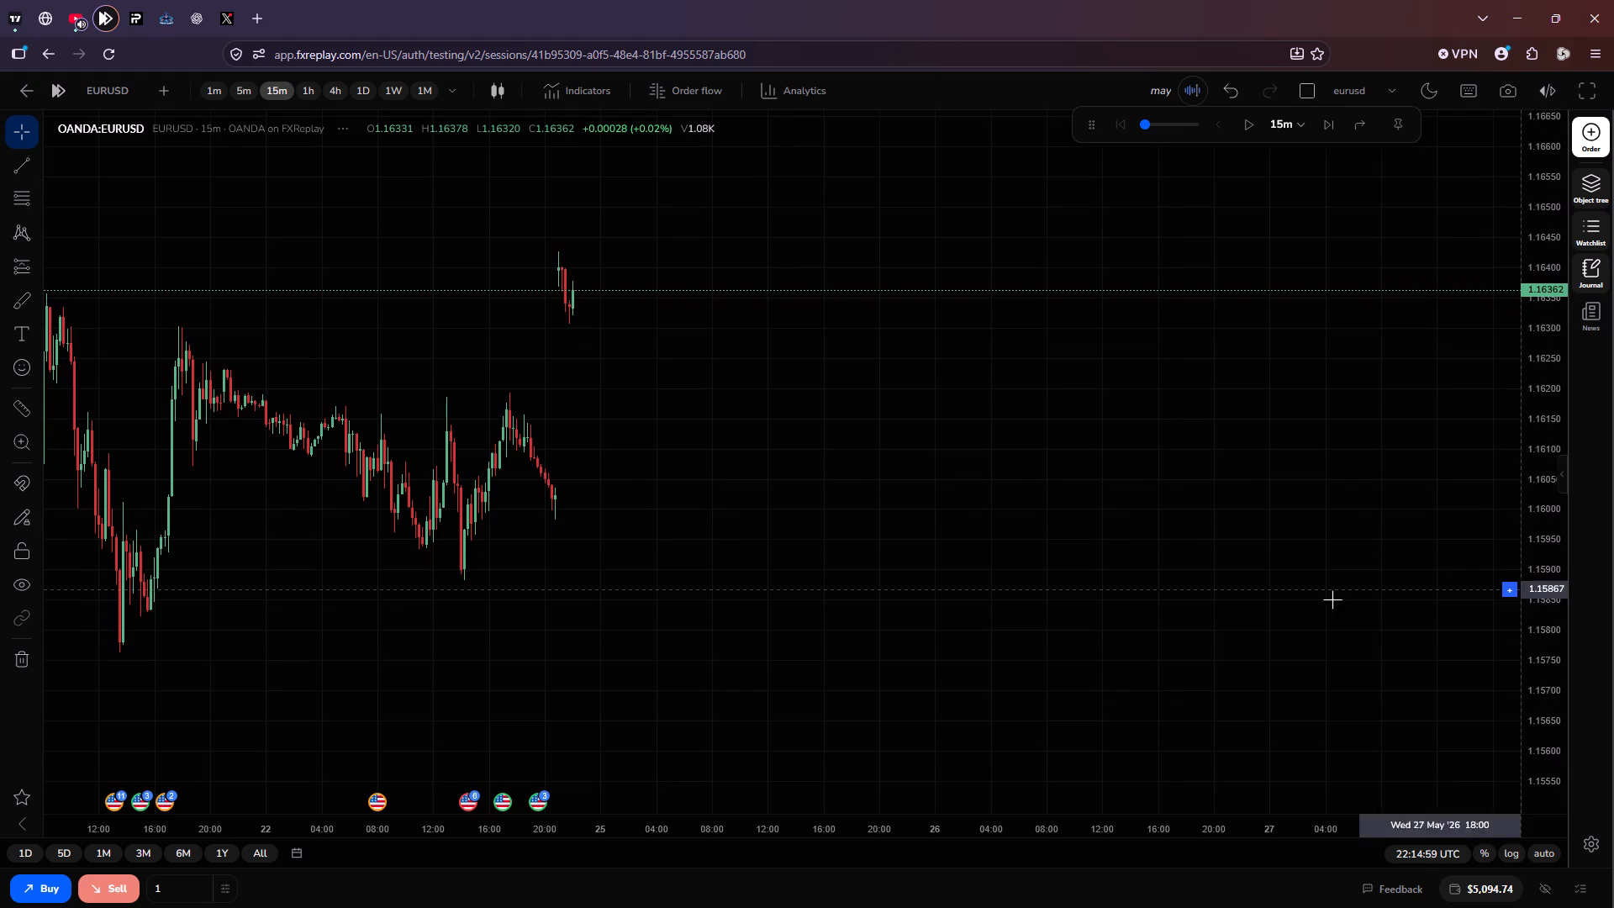
scroll(1169, 596, down, 1)
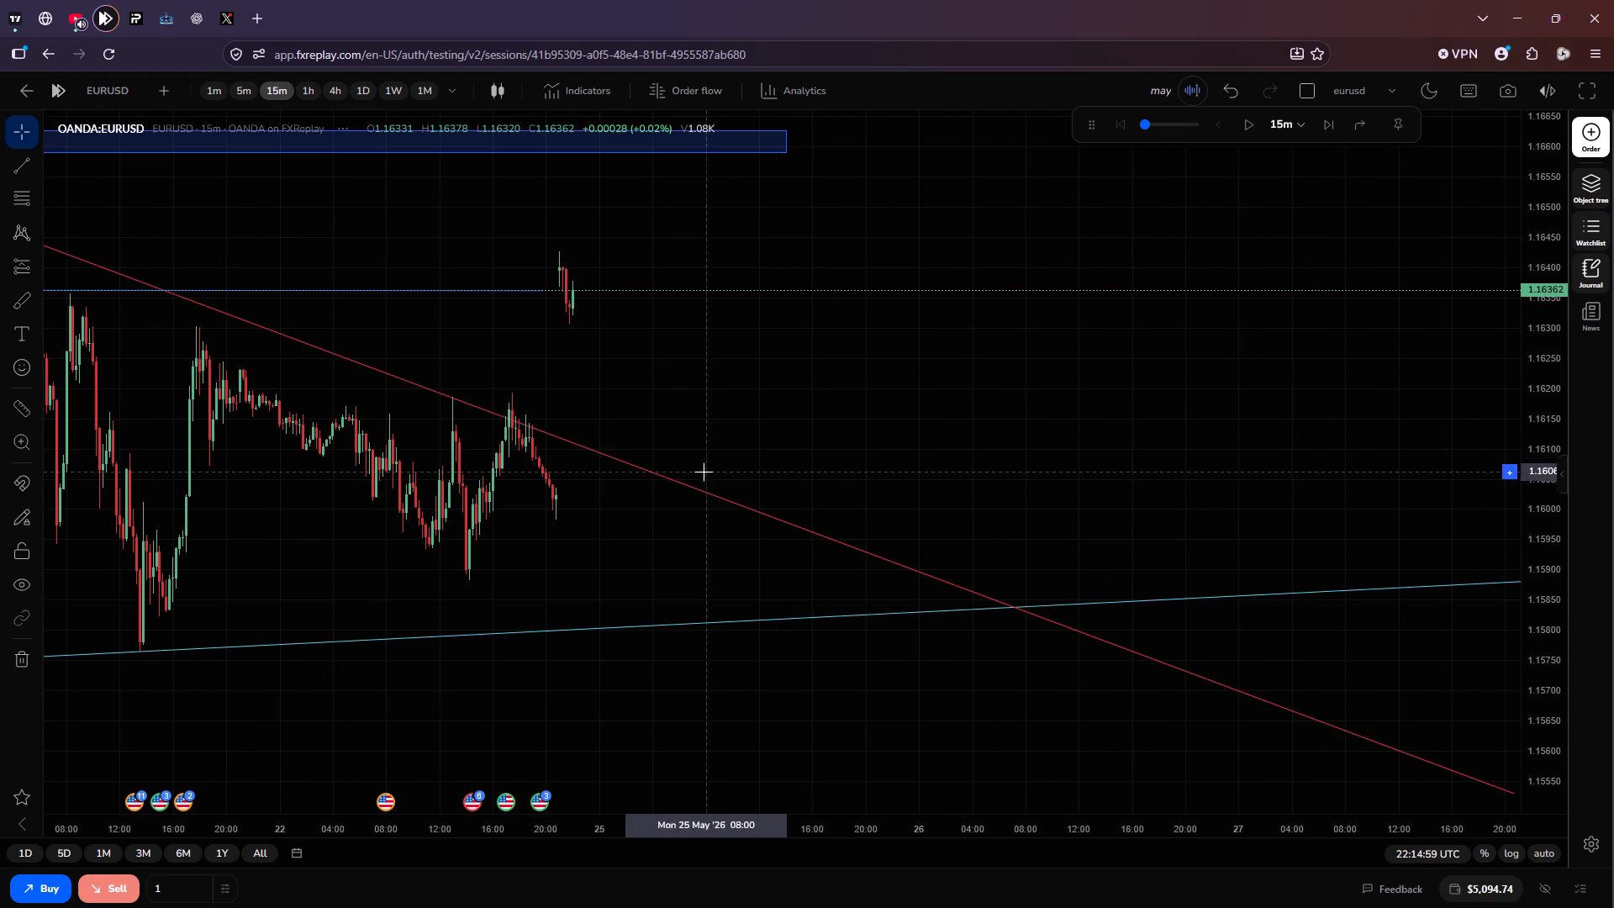
drag(719, 431, 947, 498)
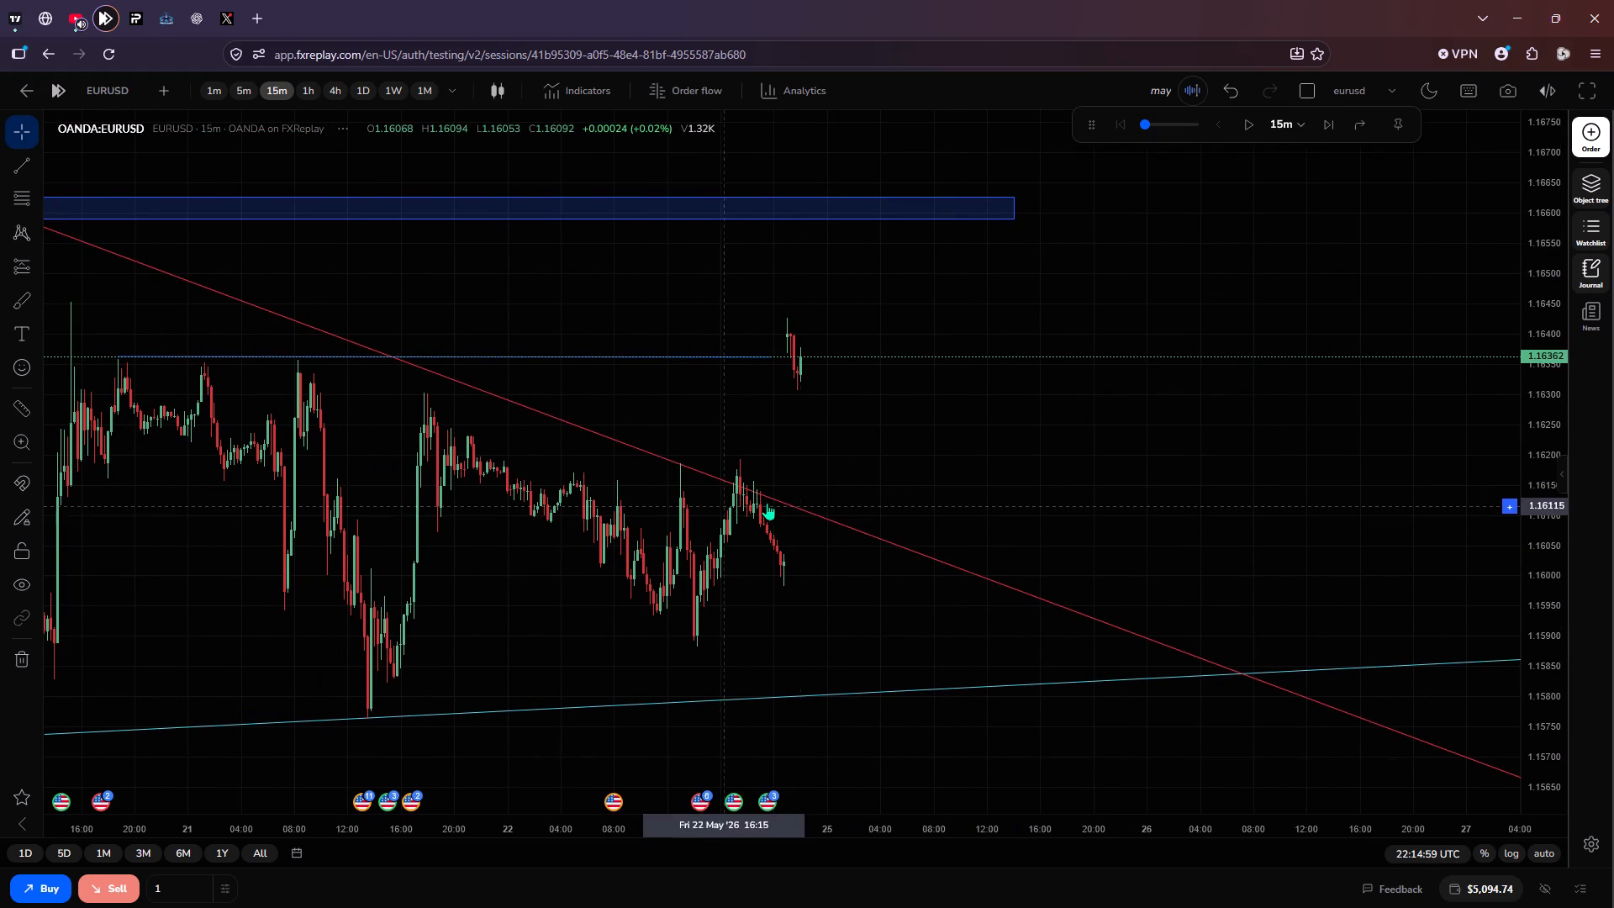
drag(866, 531, 949, 390)
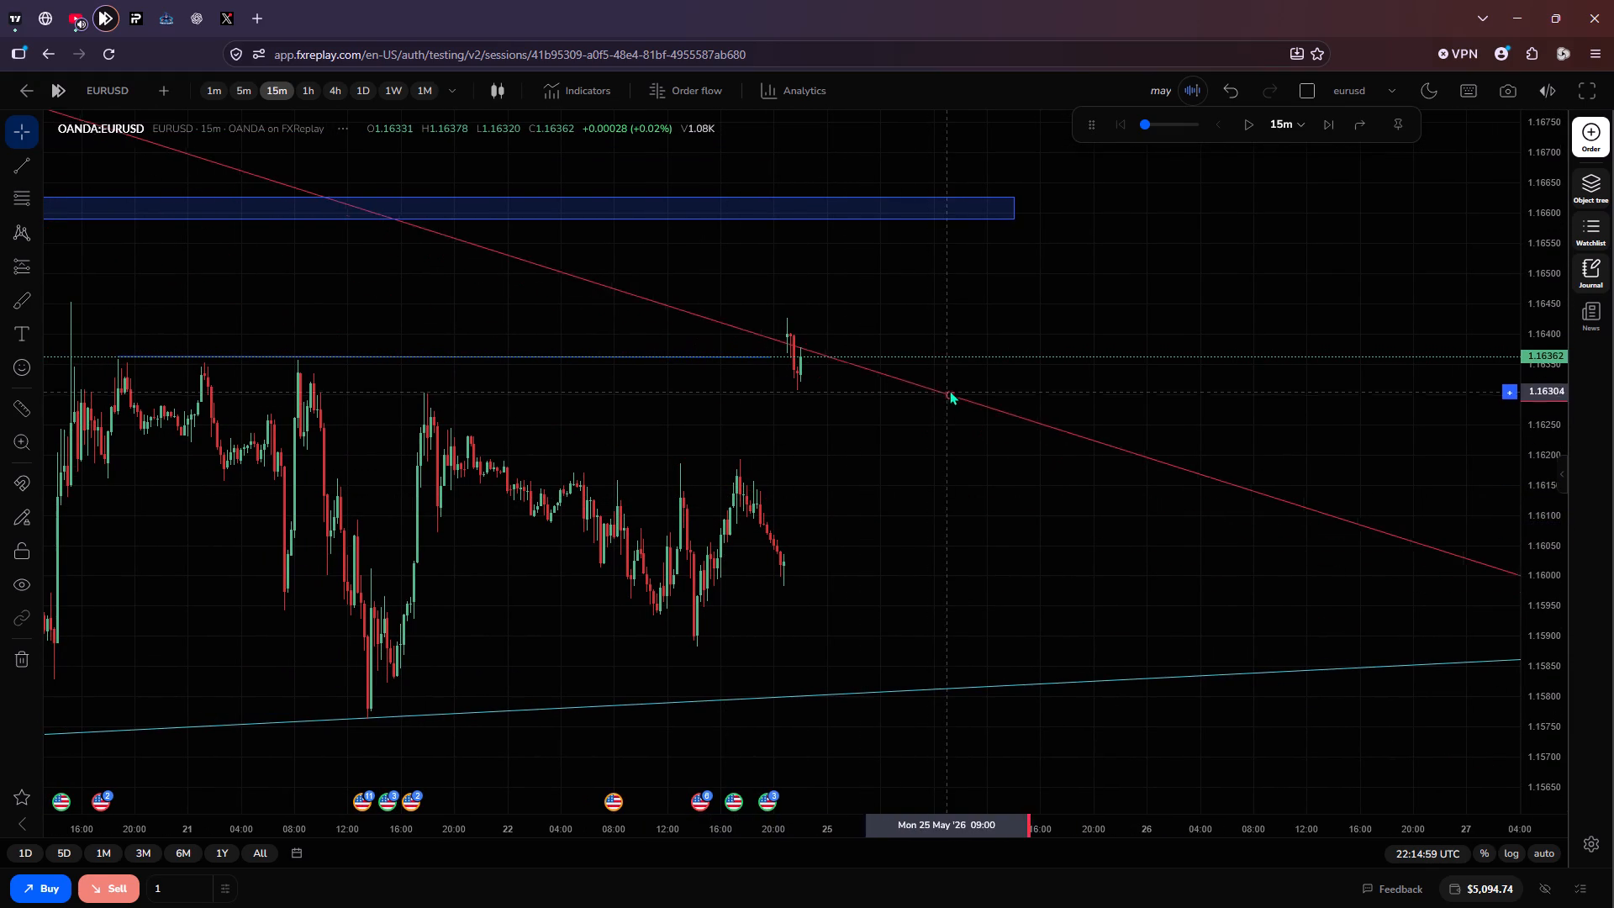
drag(949, 390, 961, 373)
click(931, 430)
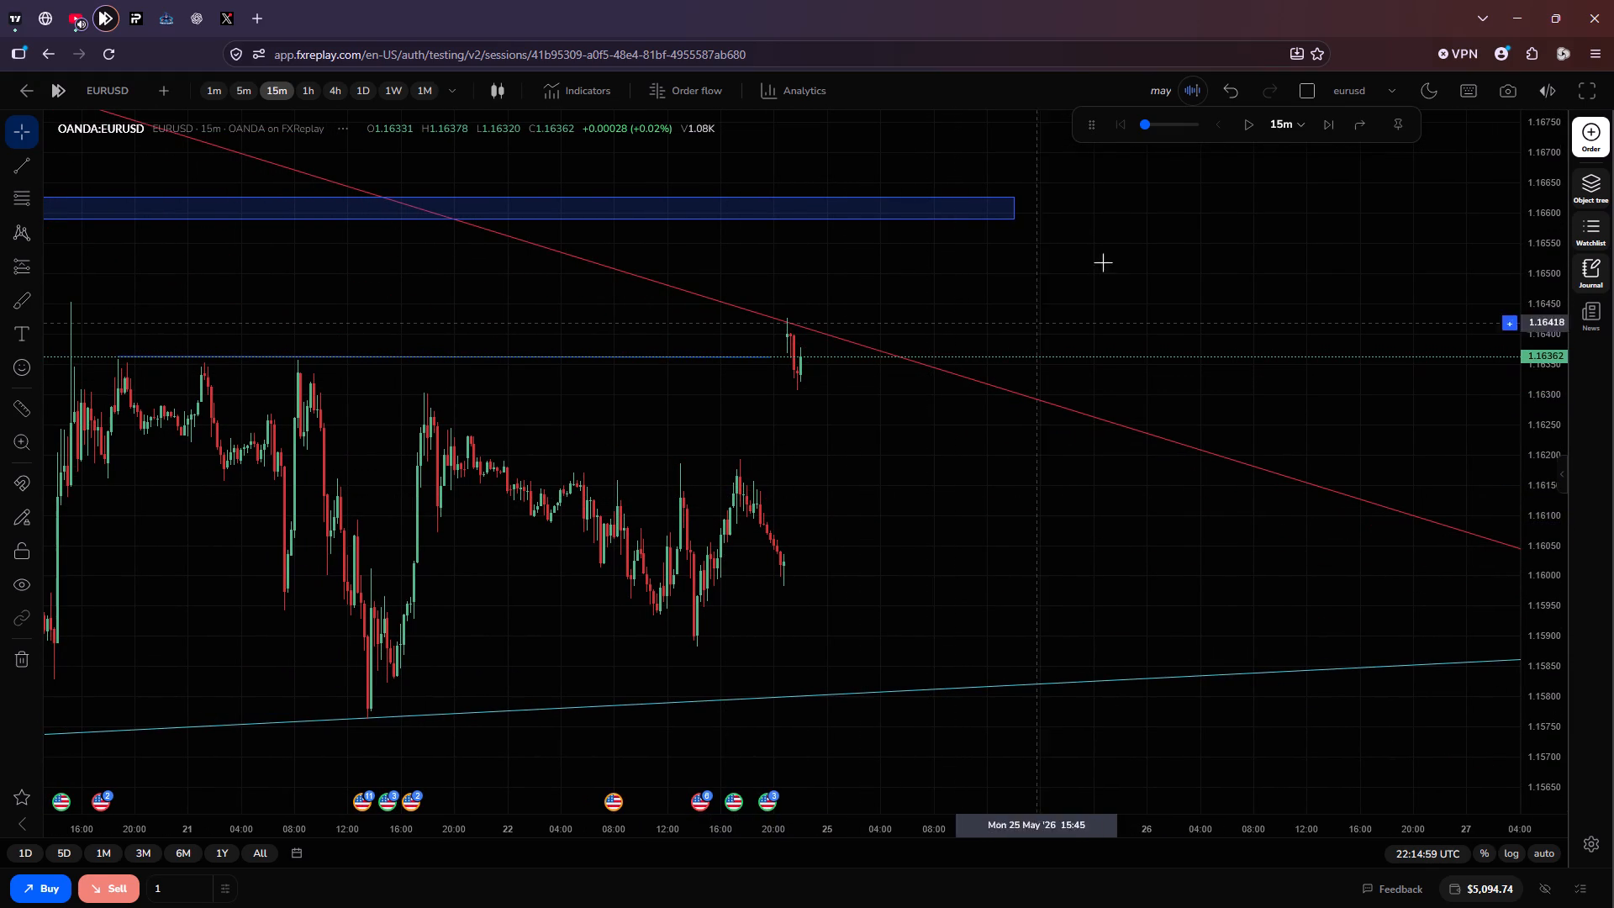
Replay EURUSD forward to 22:44:59 on 24 May, pausing on the candle that breaks above the falling red trendline.
click(1242, 132)
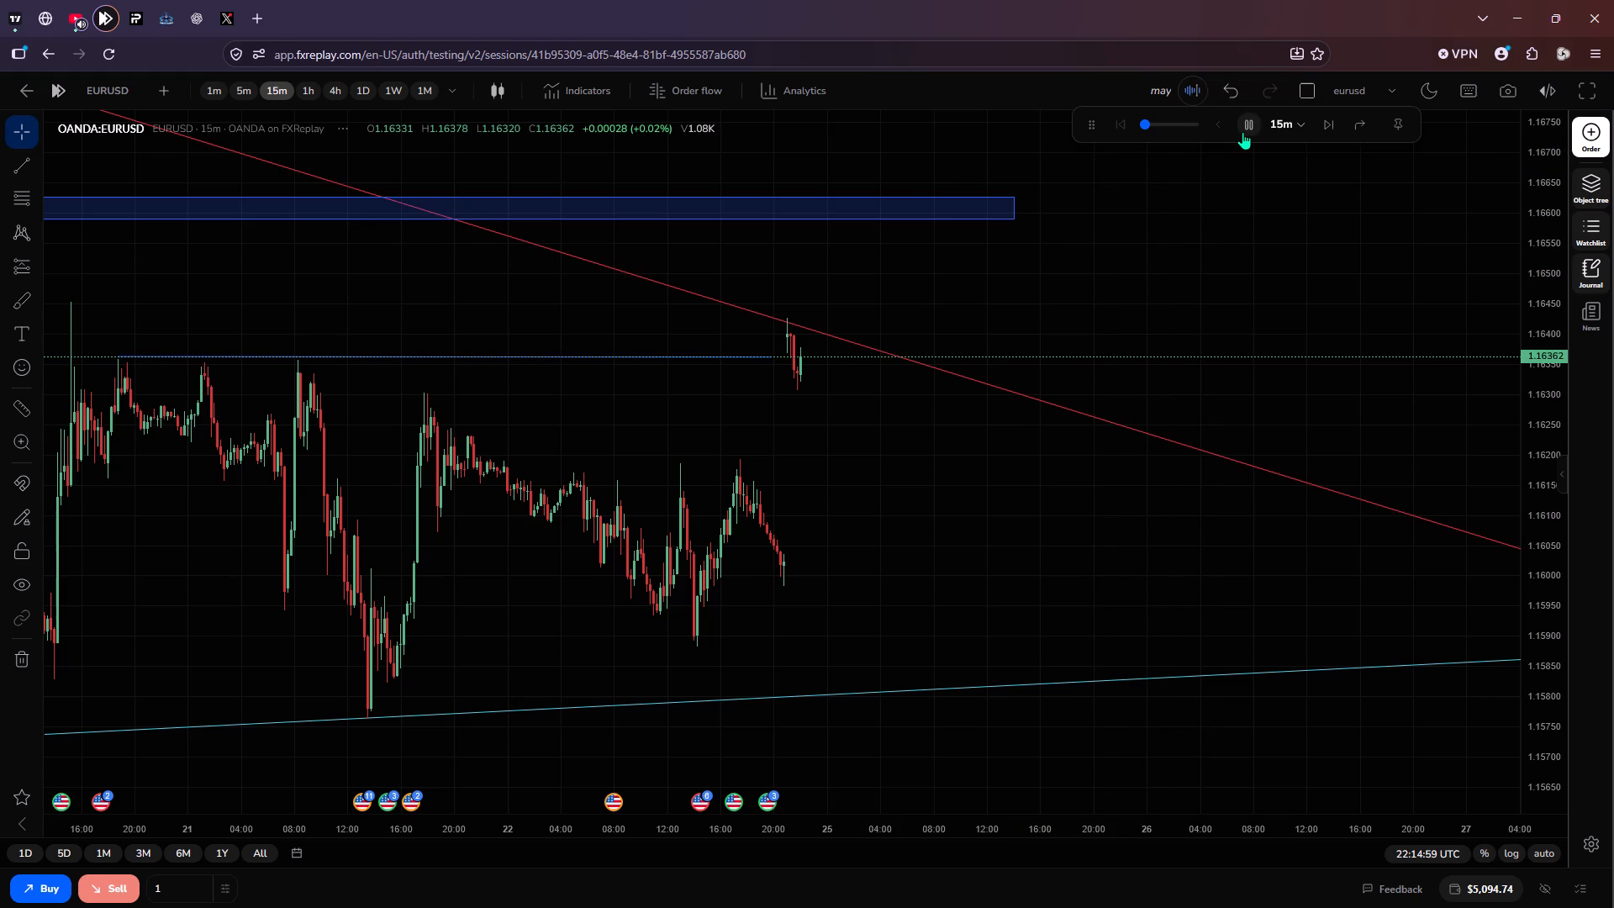
click(1242, 132)
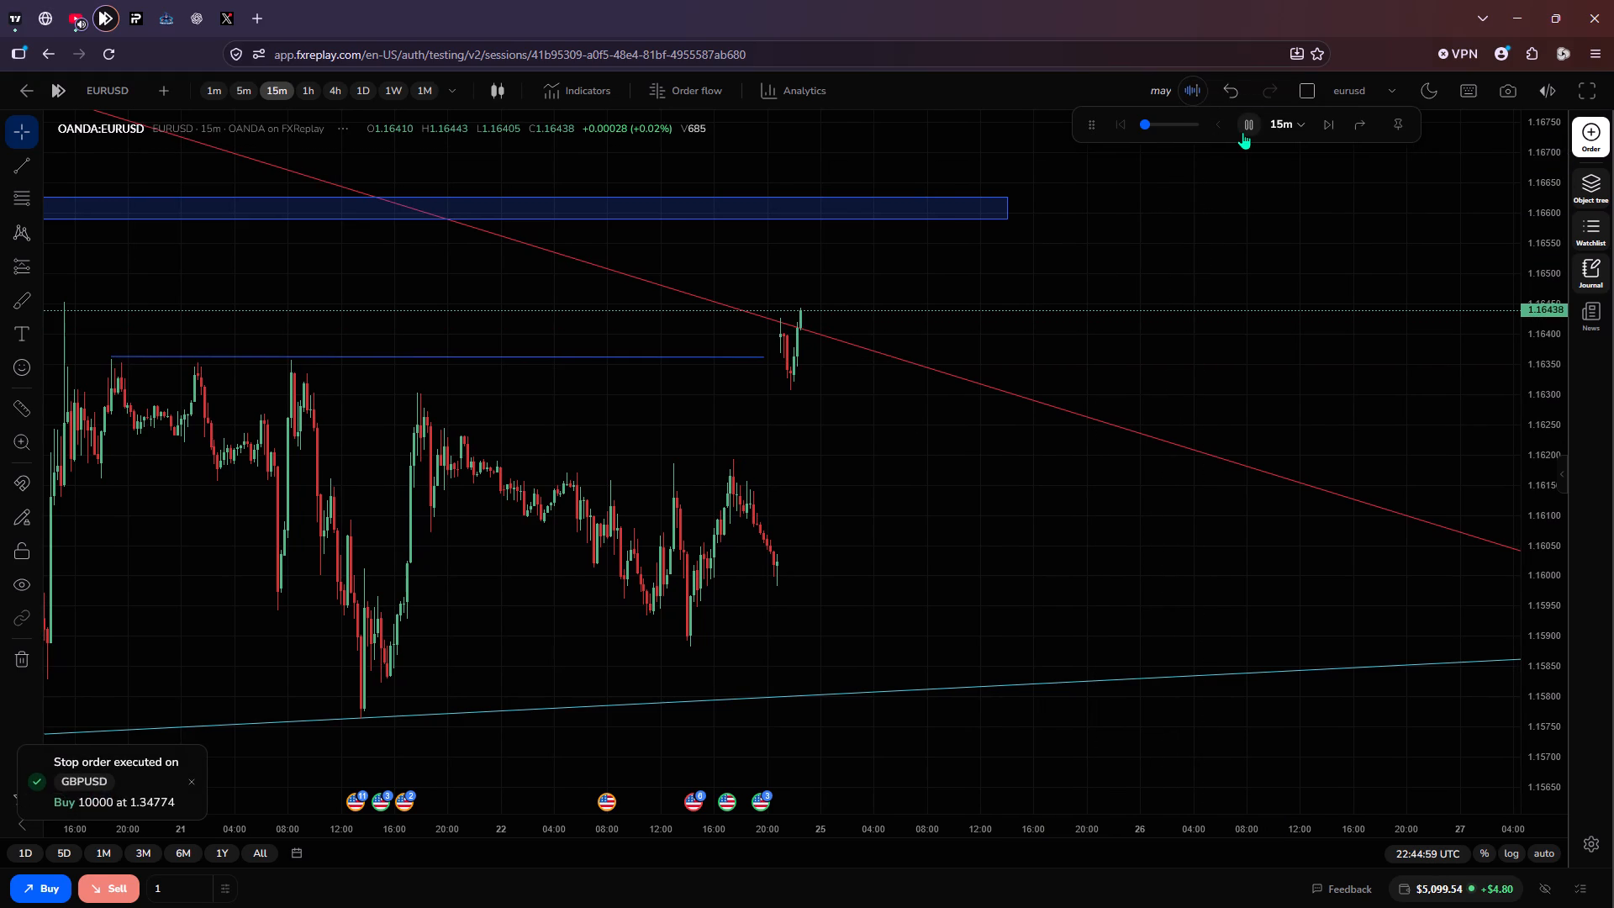
Draw a long position on the EURUSD breakout candle with entry at 1.16441 and stop at 1.16289.
click(13, 278)
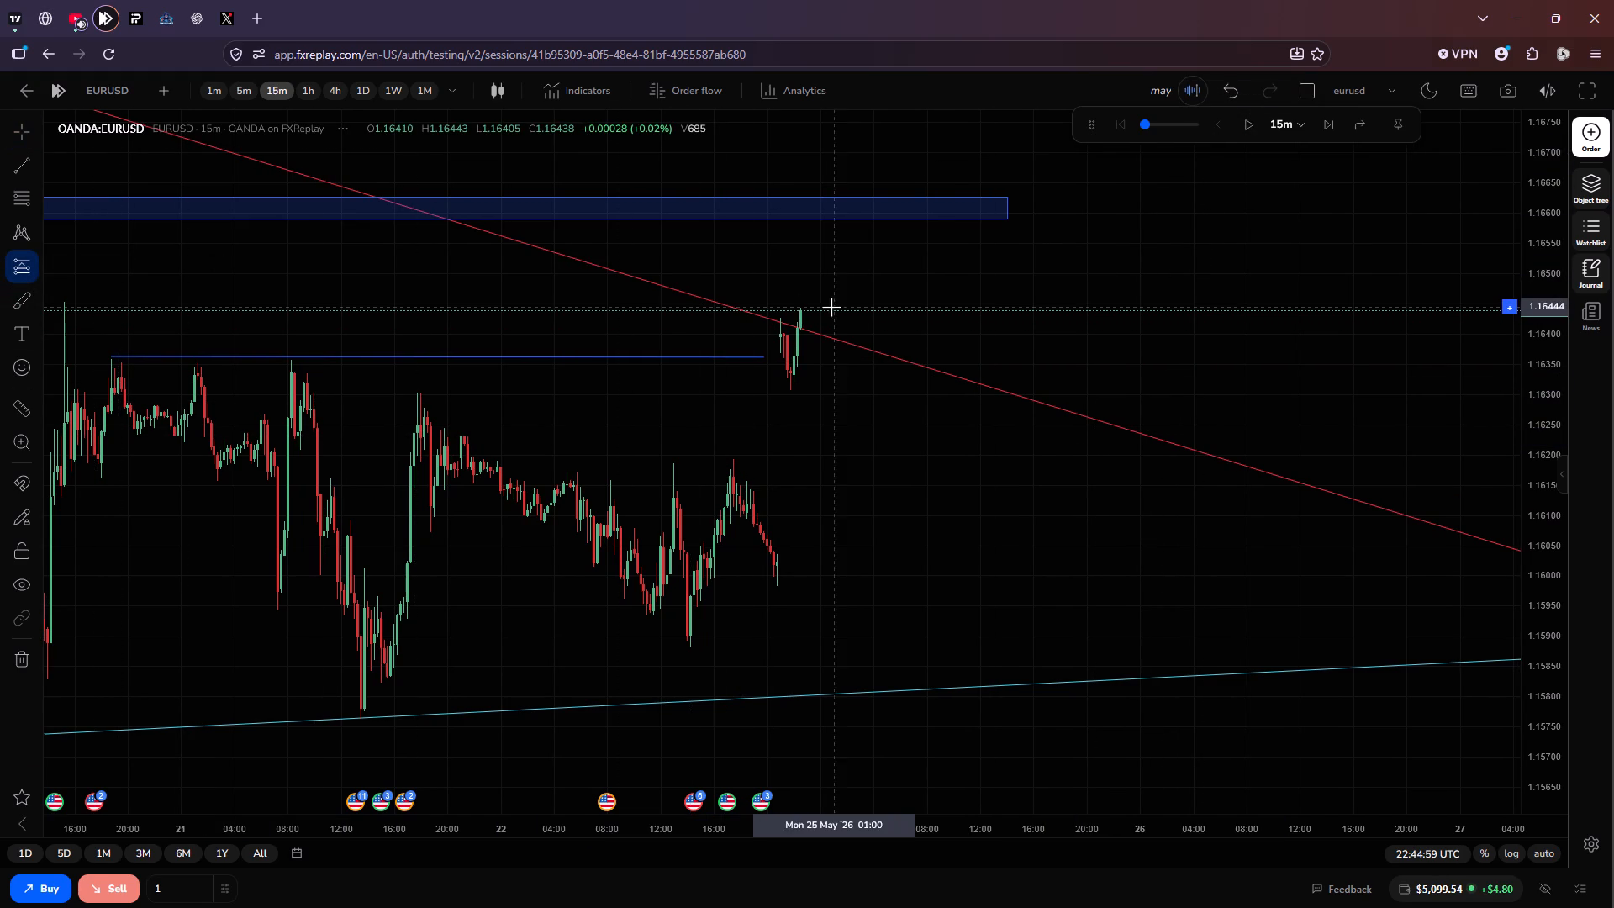
click(804, 309)
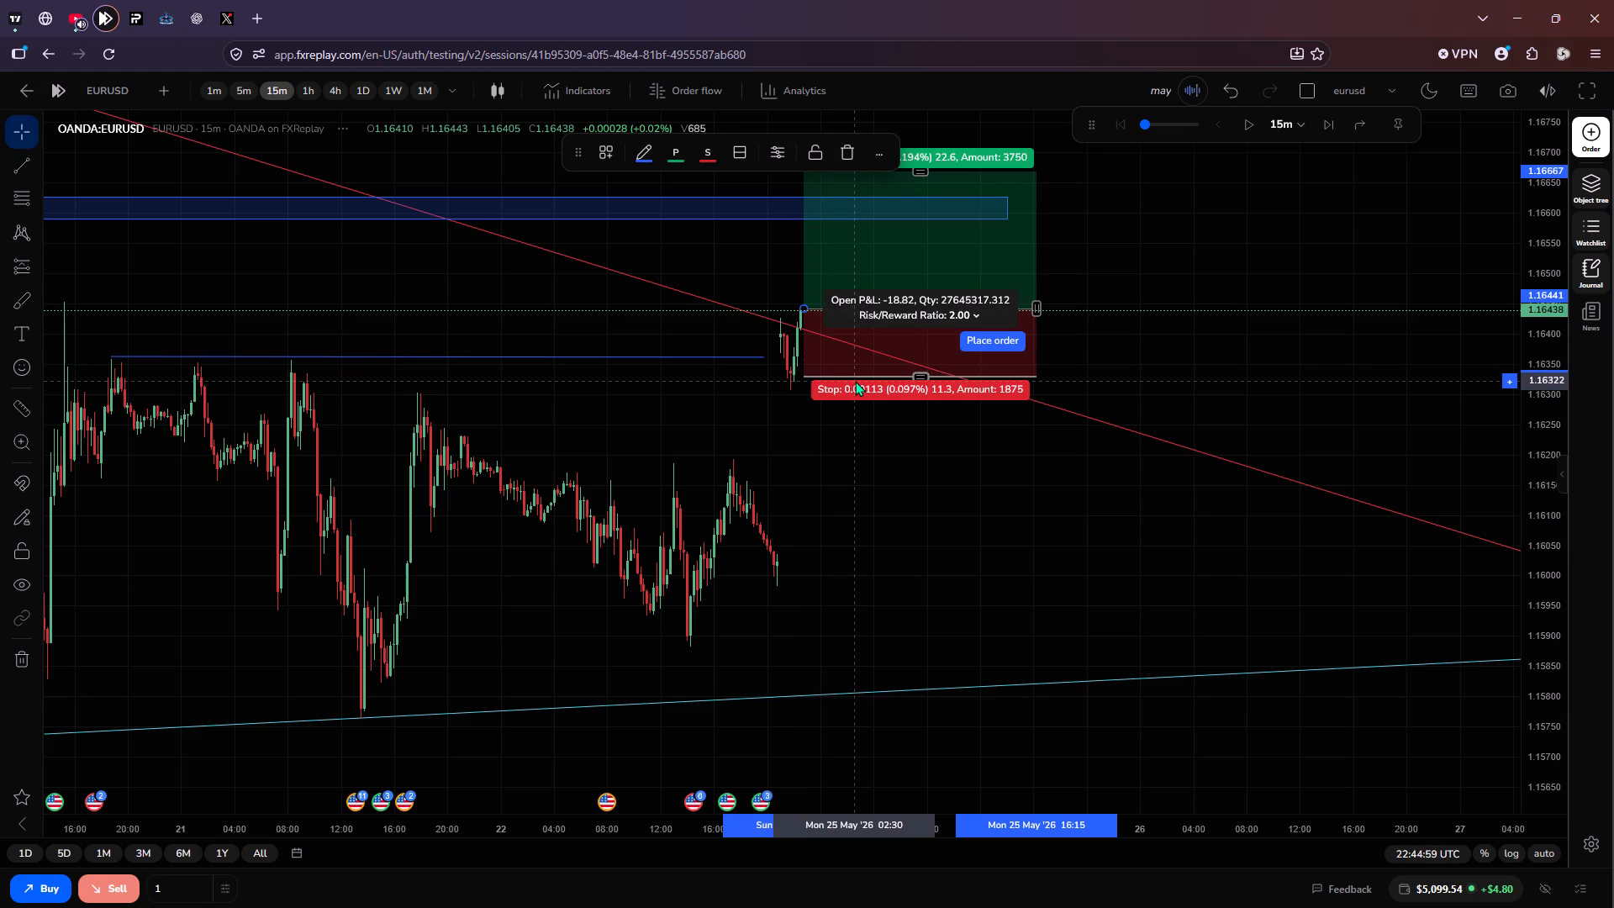
drag(852, 378, 847, 402)
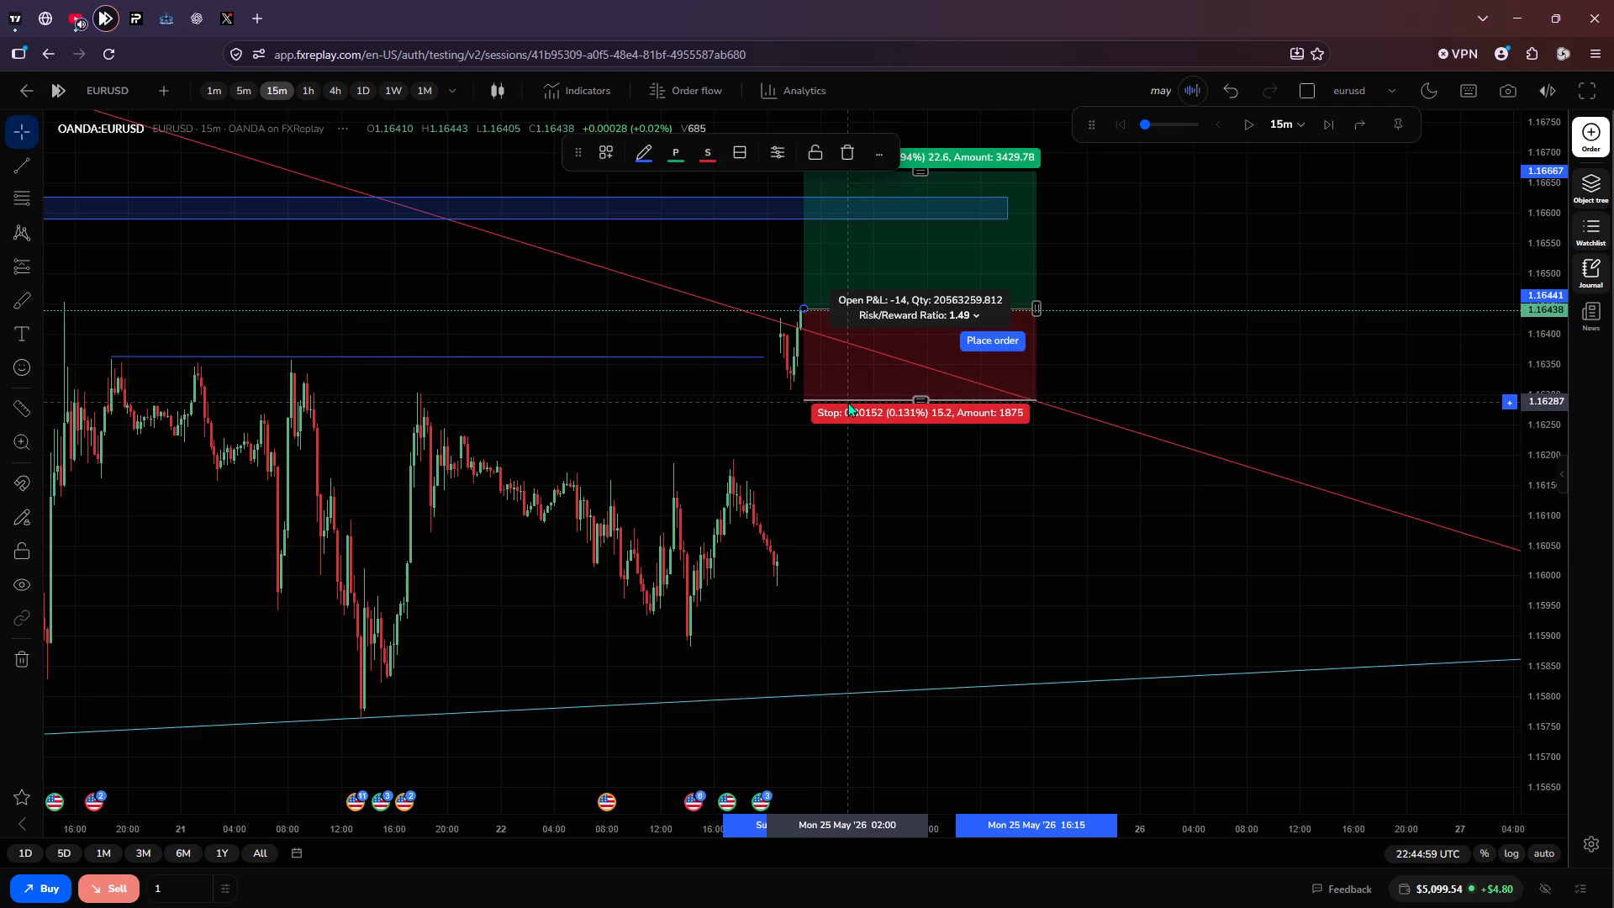
Raise the EURUSD long position's target to 1.16748 for a risk/reward ratio of 2.02.
drag(893, 483, 821, 676)
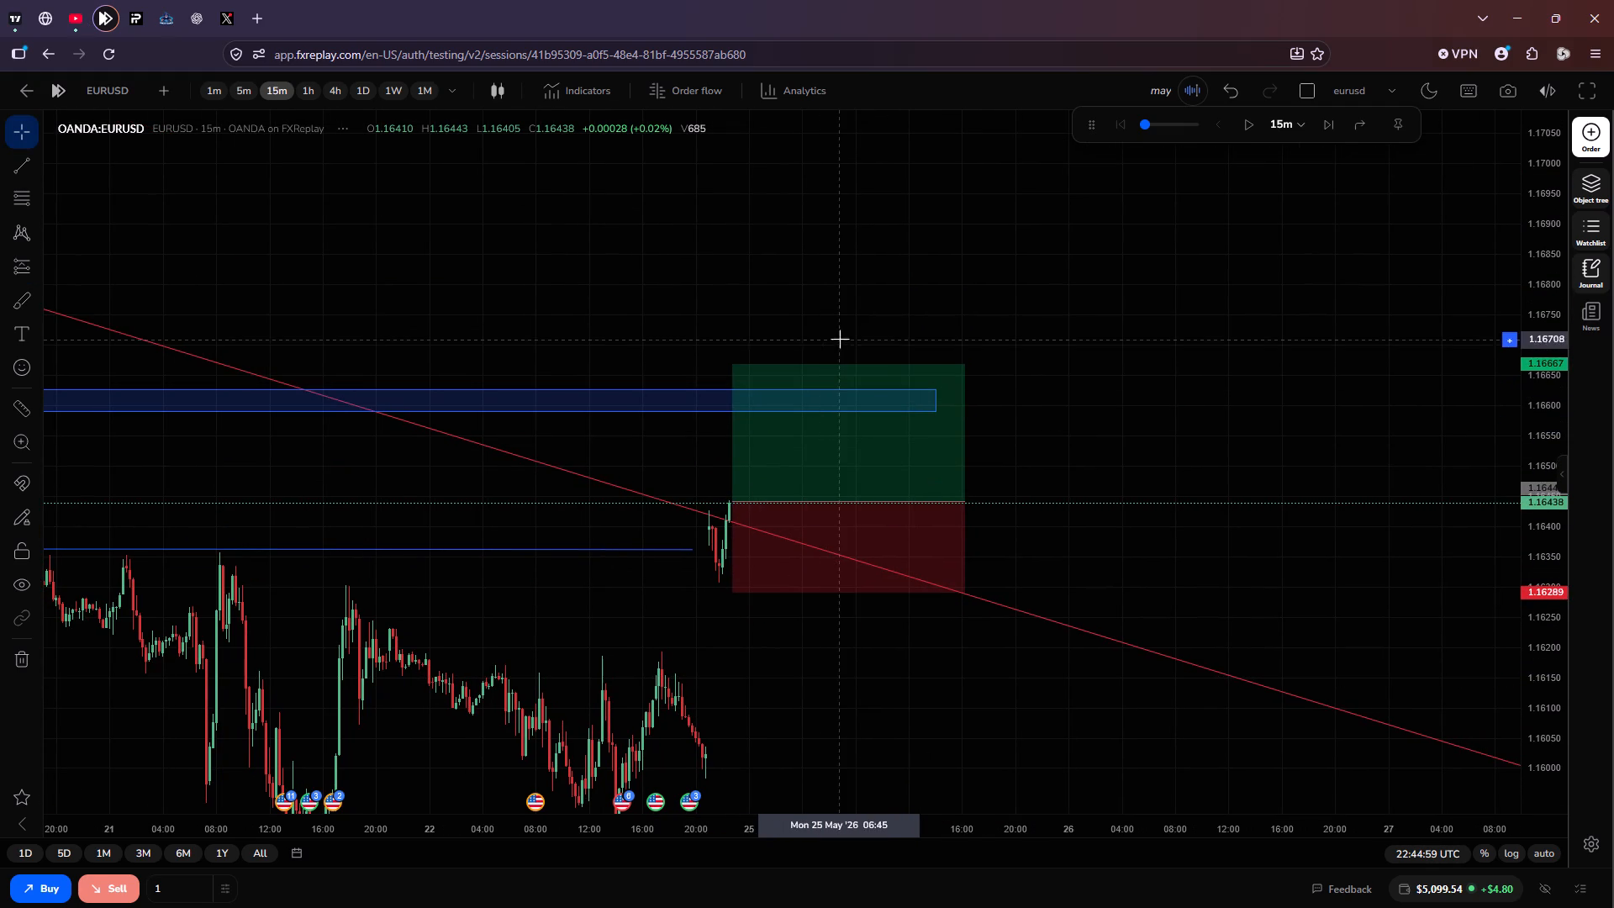
drag(847, 362, 846, 314)
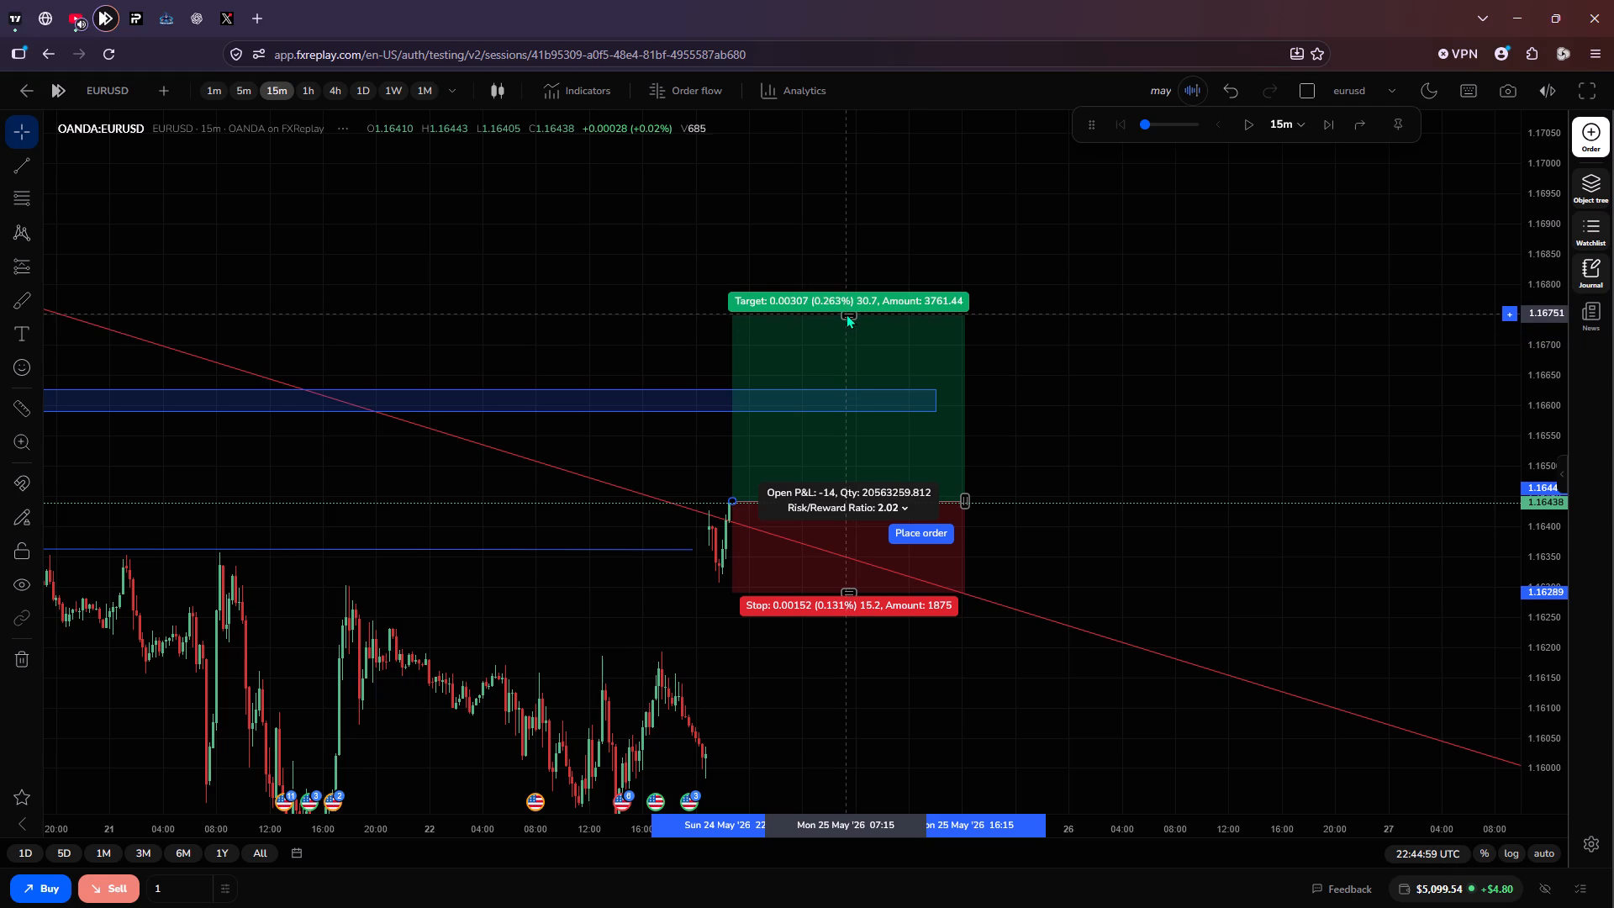
Place the 0.17-unit EURUSD buy stop order at 1.16441 with stop loss 1.16289 and take profit 1.16748.
click(920, 531)
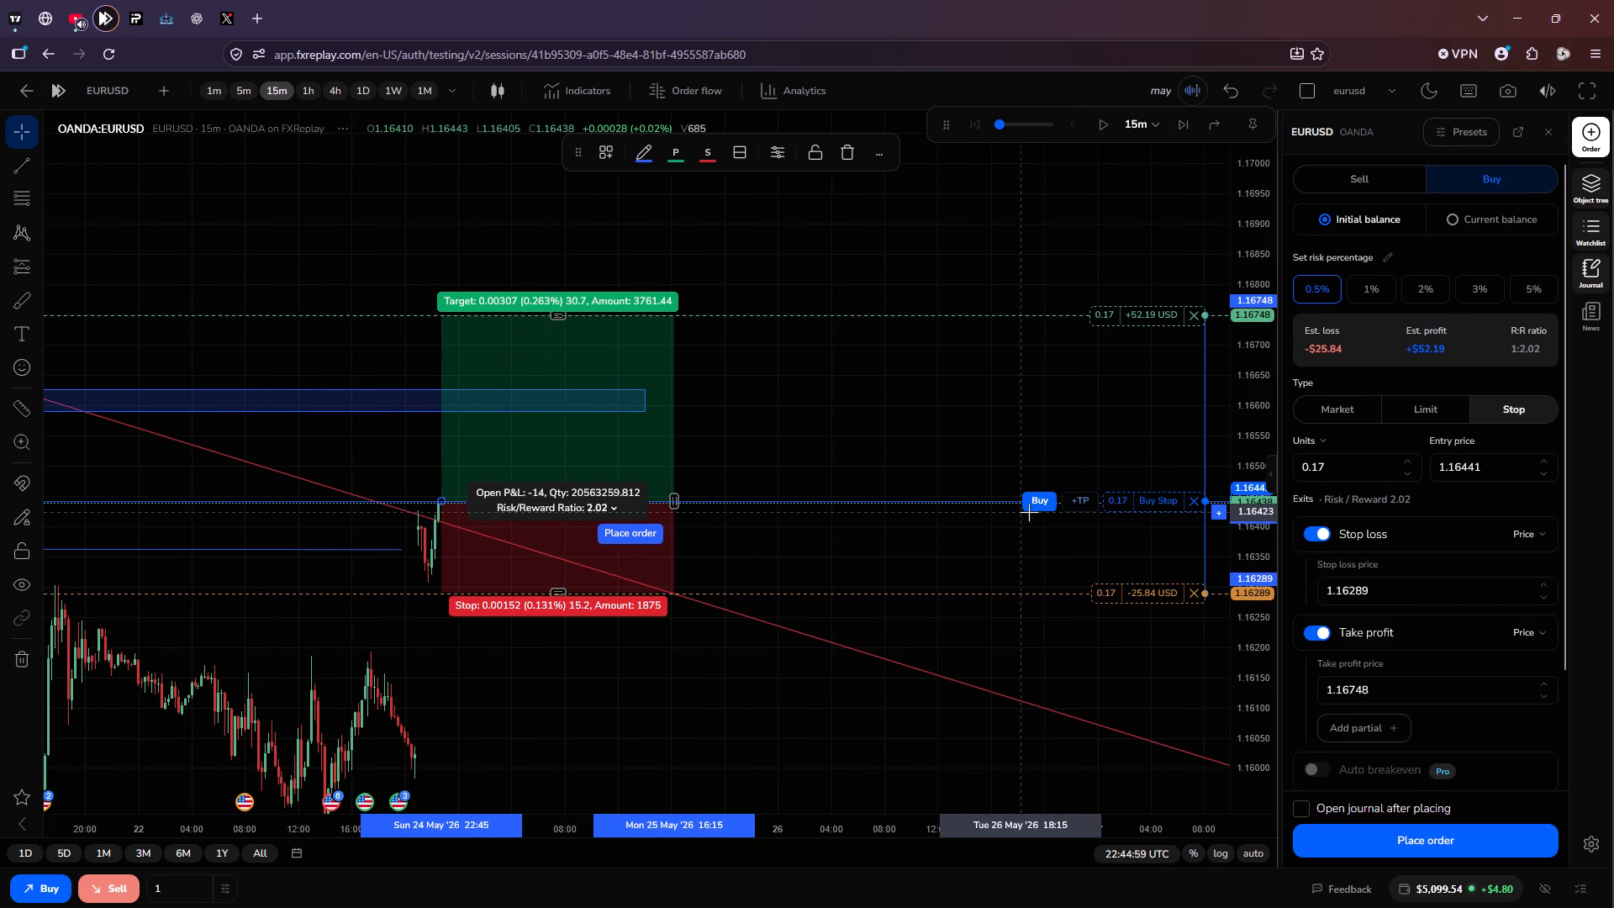
click(1037, 509)
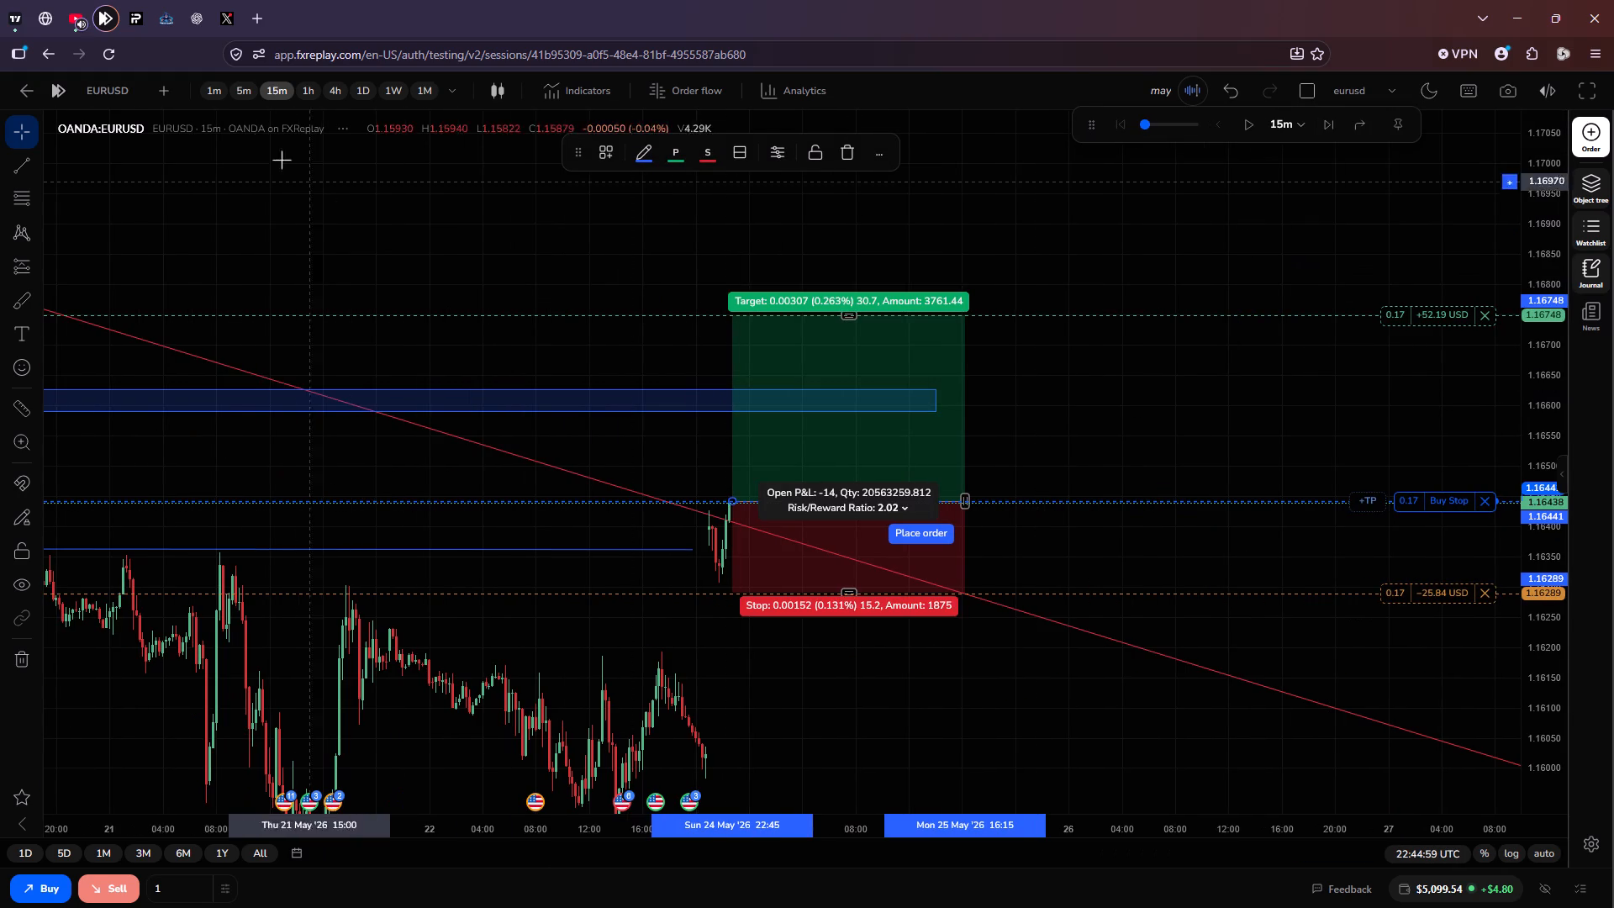
Switch to YouTube, look through the playing mix's upcoming songs, and go to the Home page.
click(76, 8)
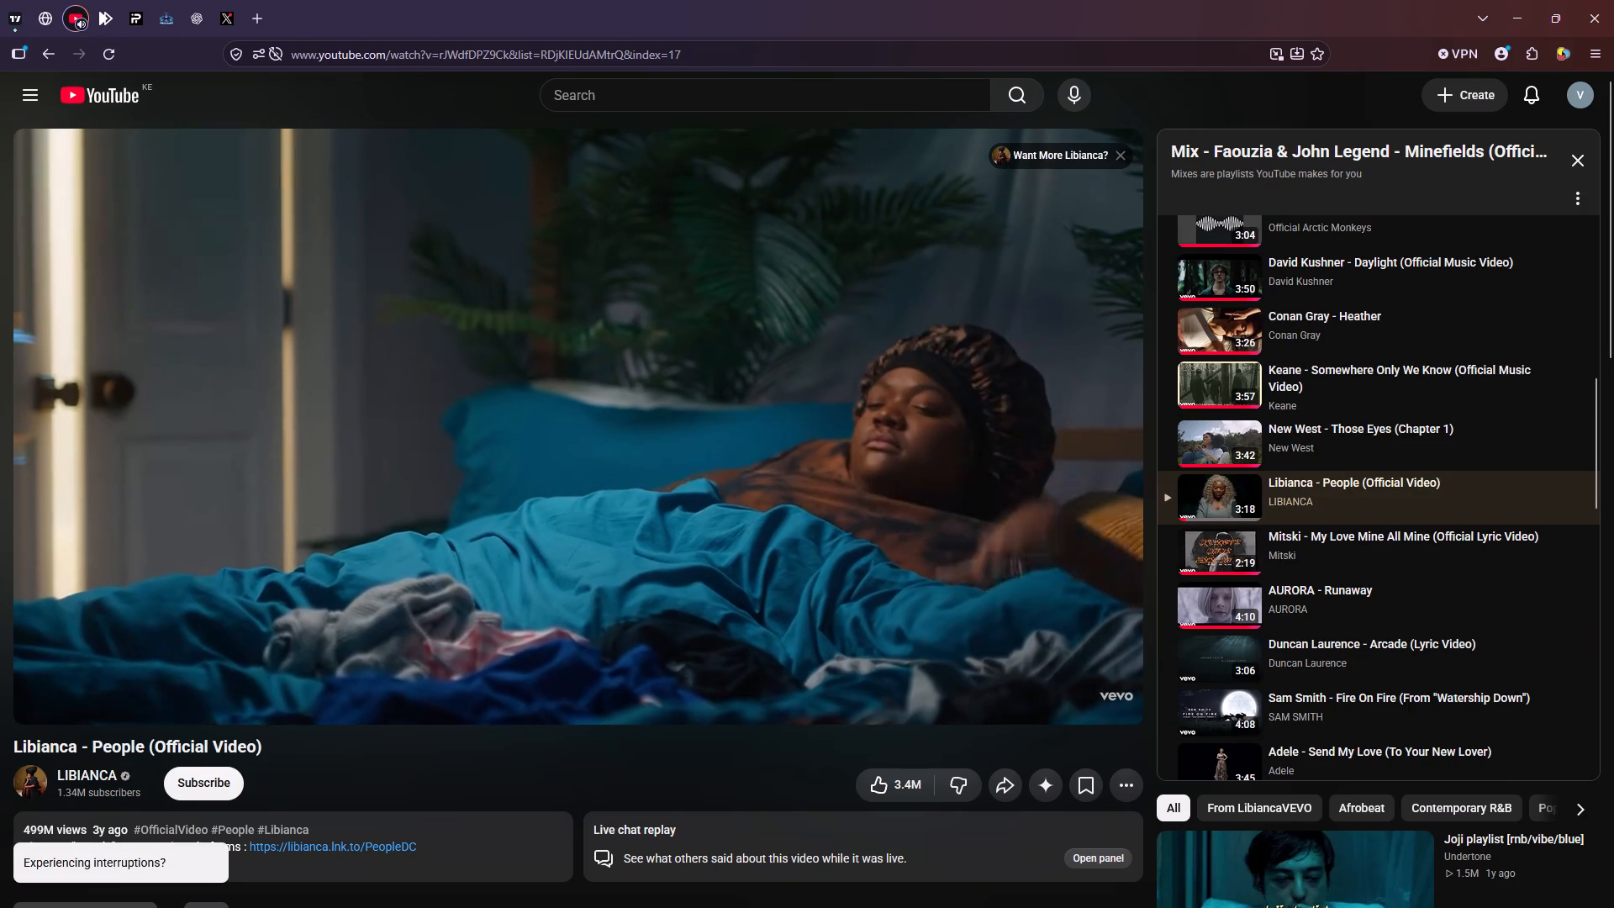
scroll(1342, 487, down, 1)
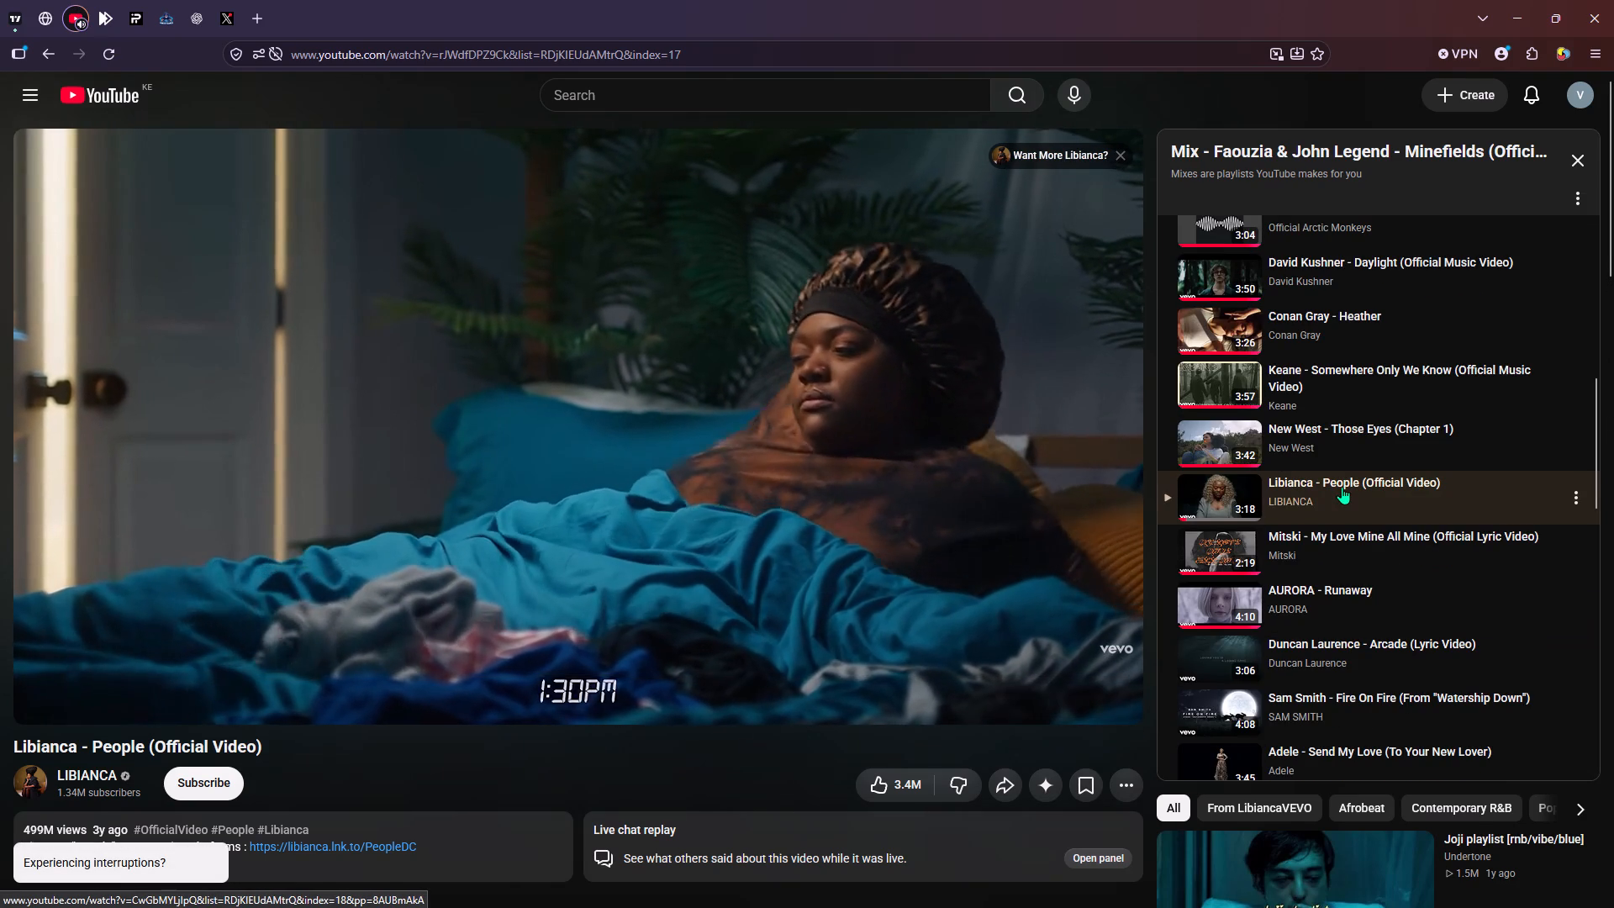
scroll(1342, 487, down, 1)
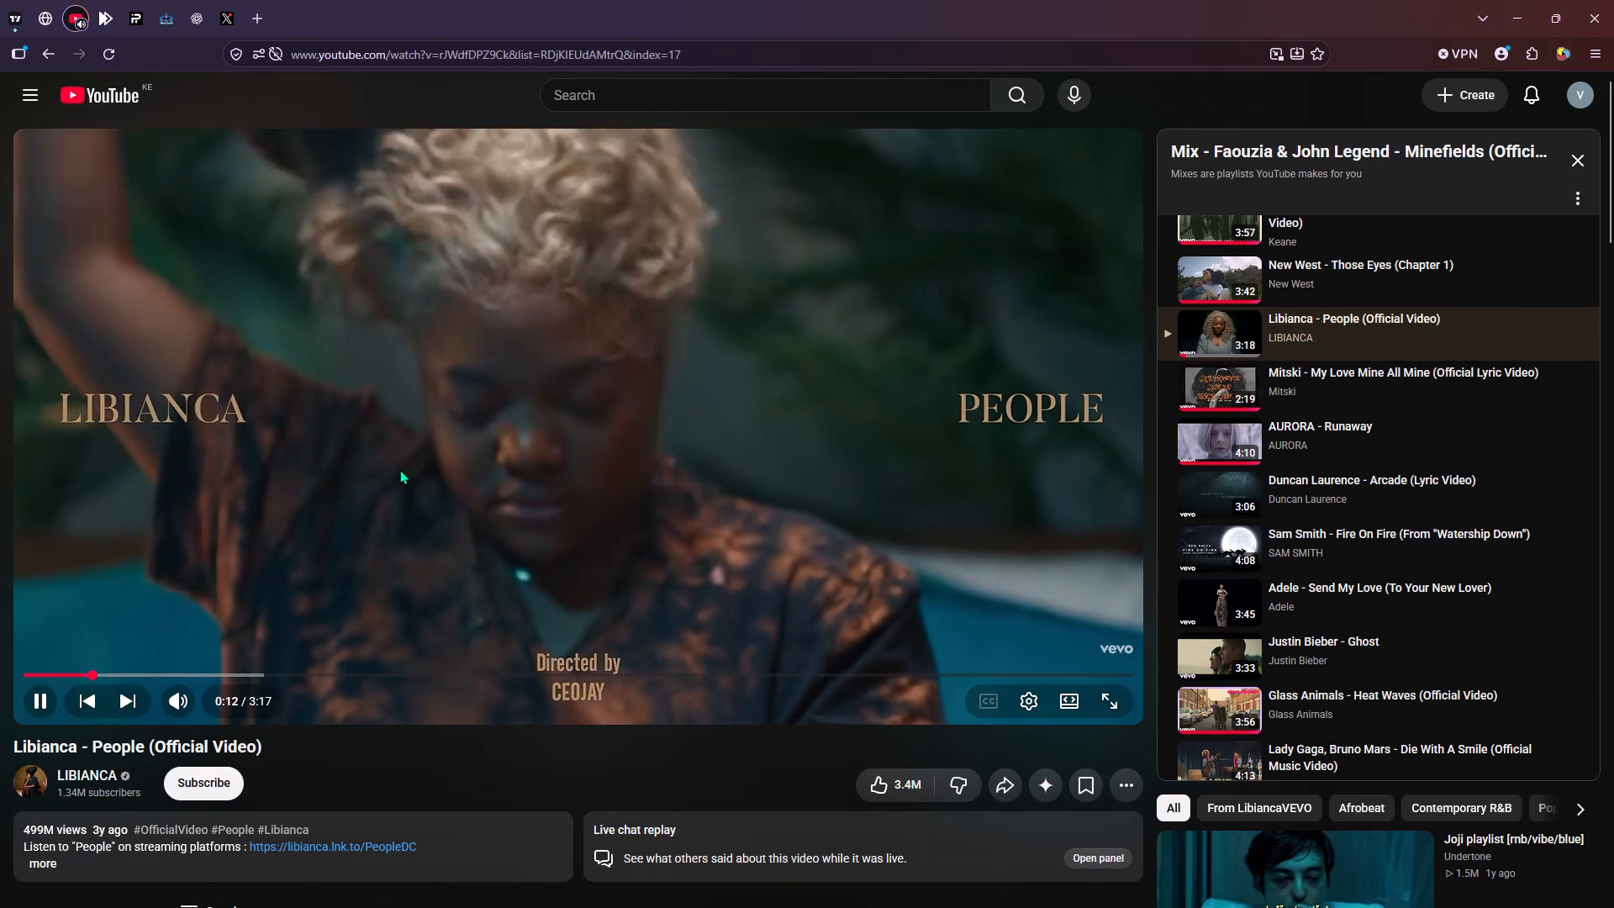
drag(16, 97, 24, 97)
click(24, 97)
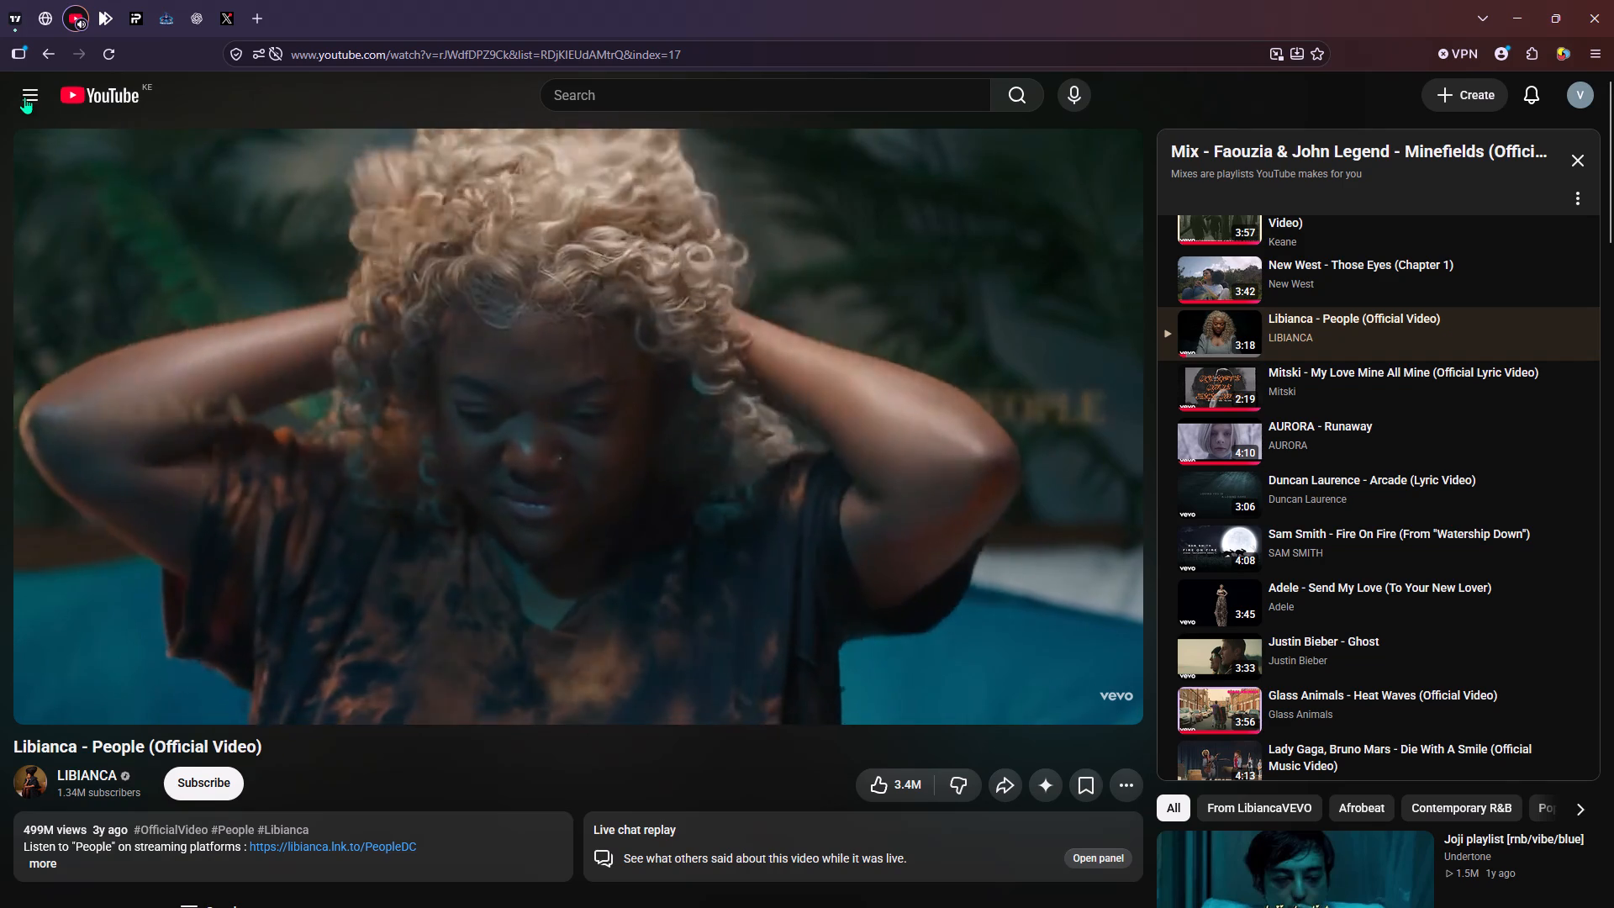
click(34, 93)
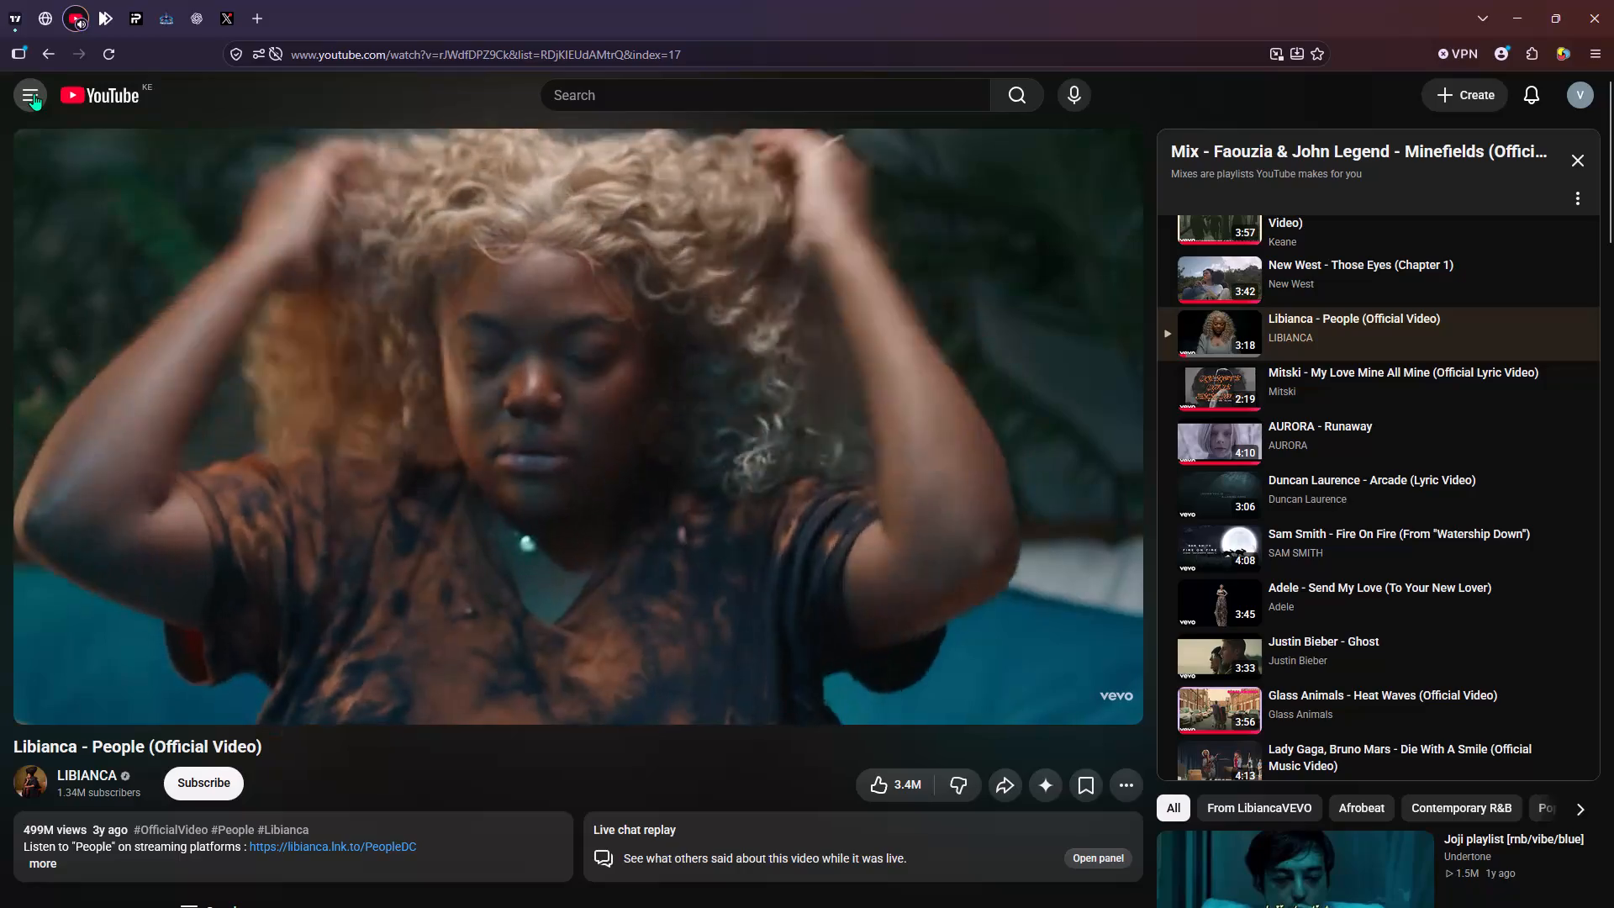
click(106, 150)
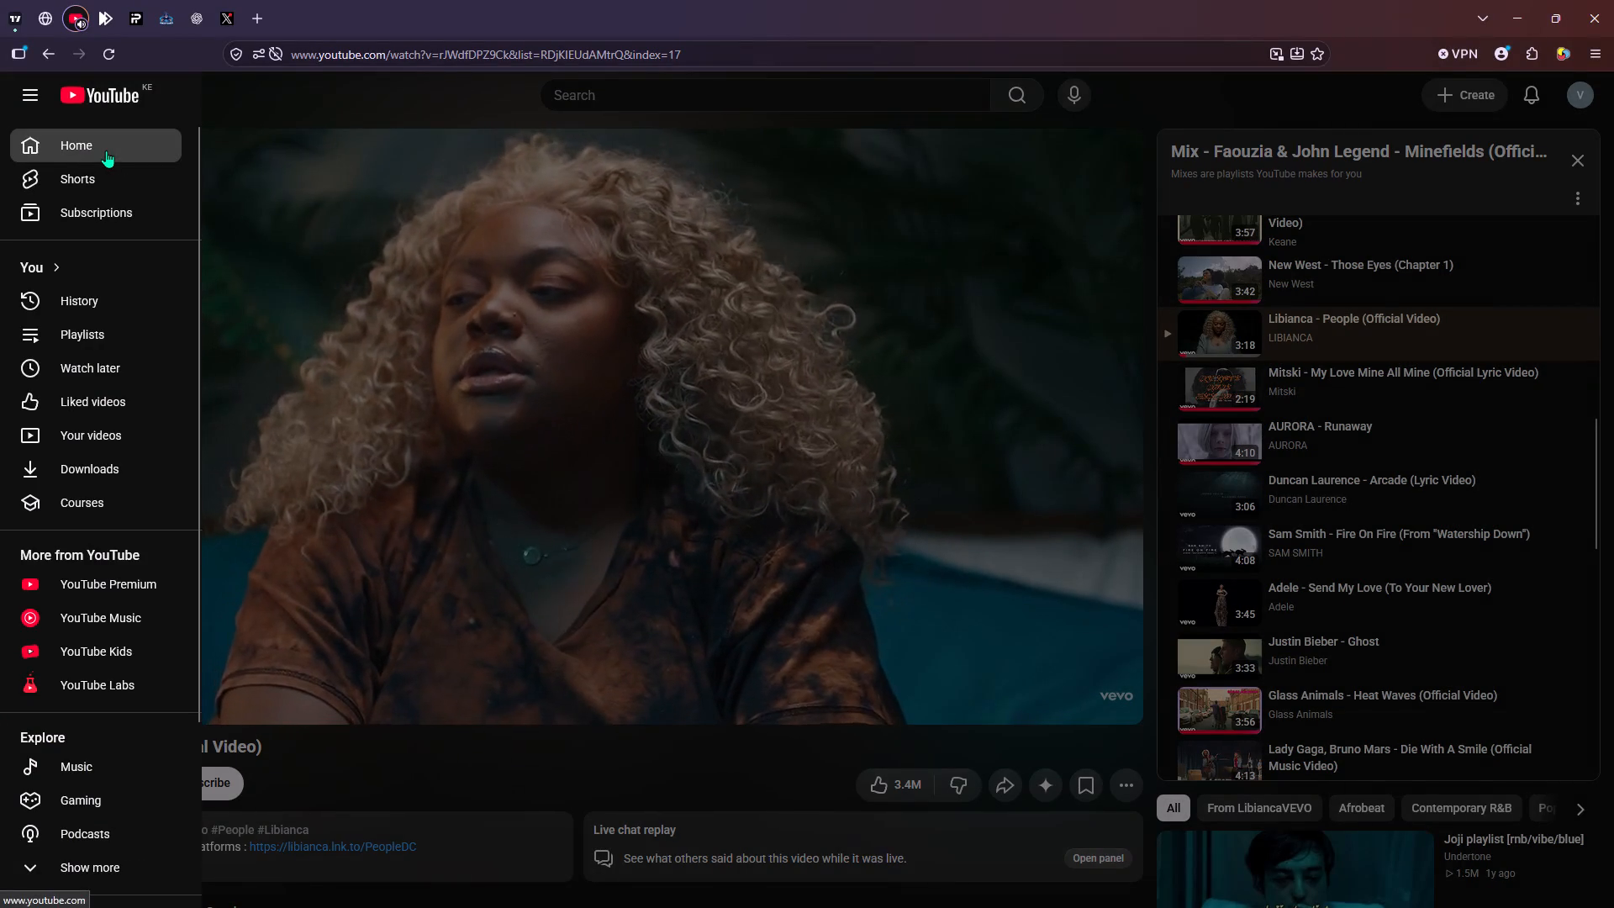
Check the short position's levels on the TradingView GBPUSD chart, and switch to MetaTrader 5.
click(9, 0)
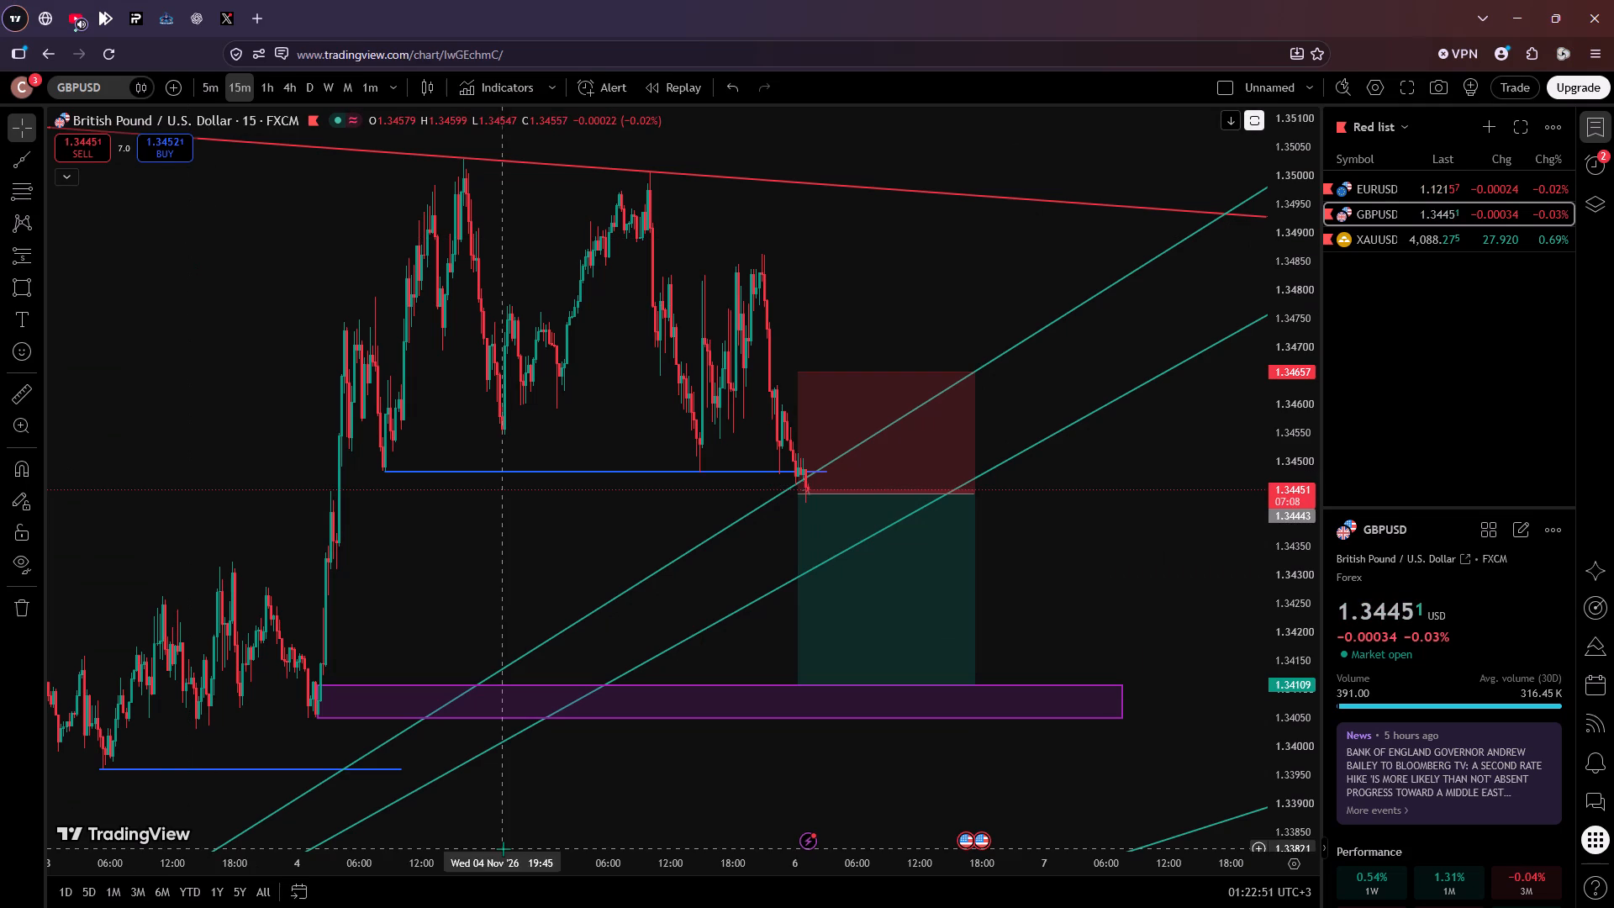
click(829, 897)
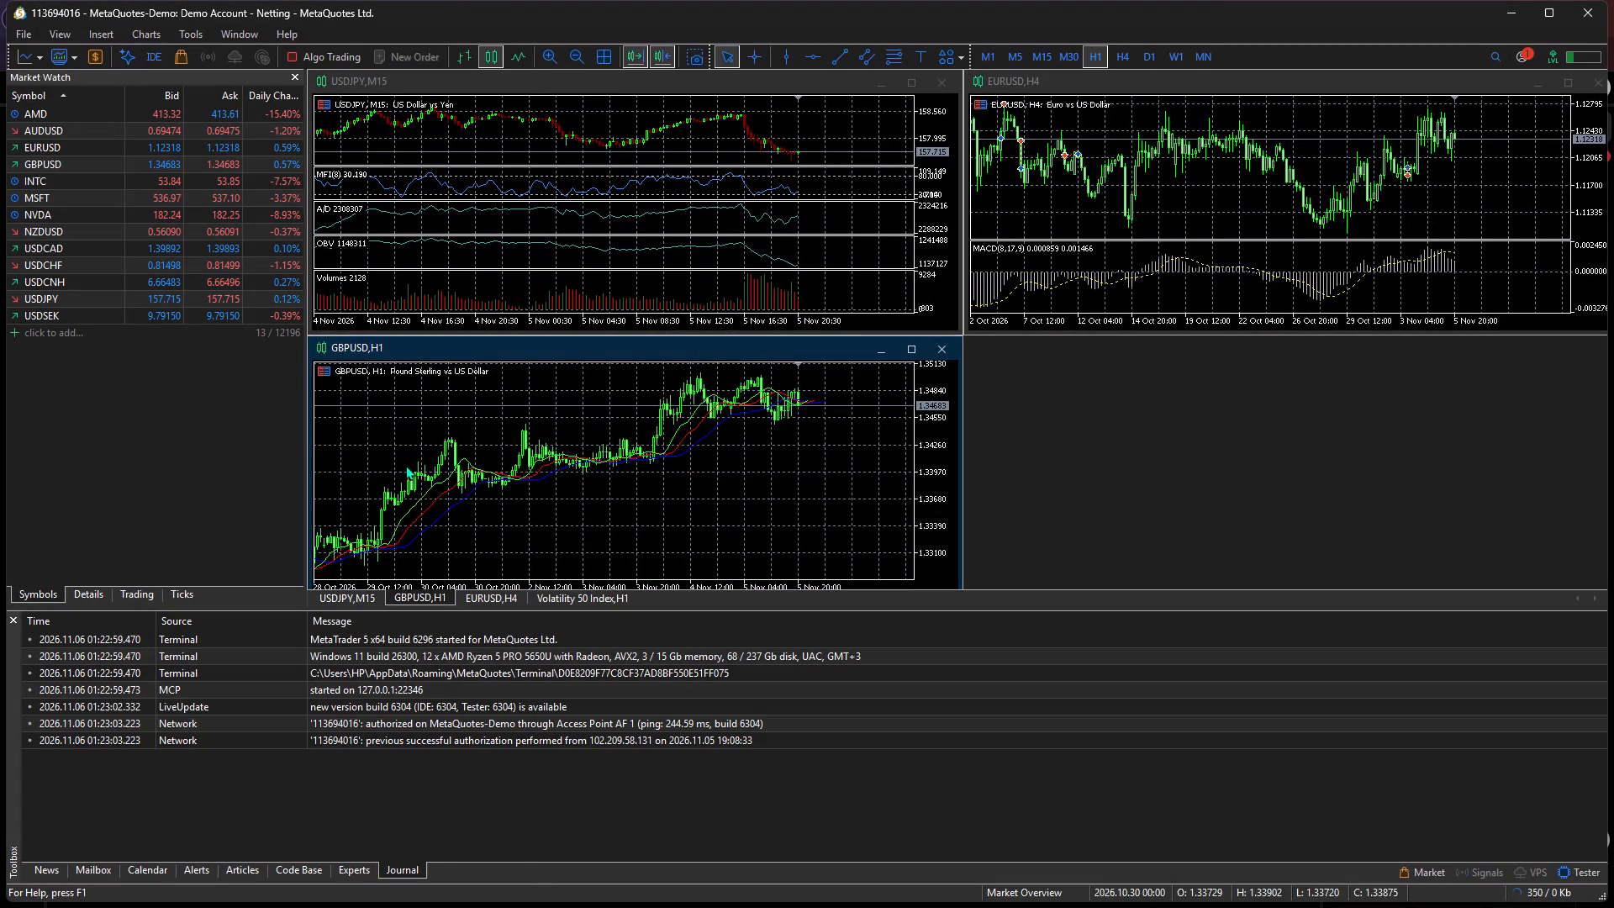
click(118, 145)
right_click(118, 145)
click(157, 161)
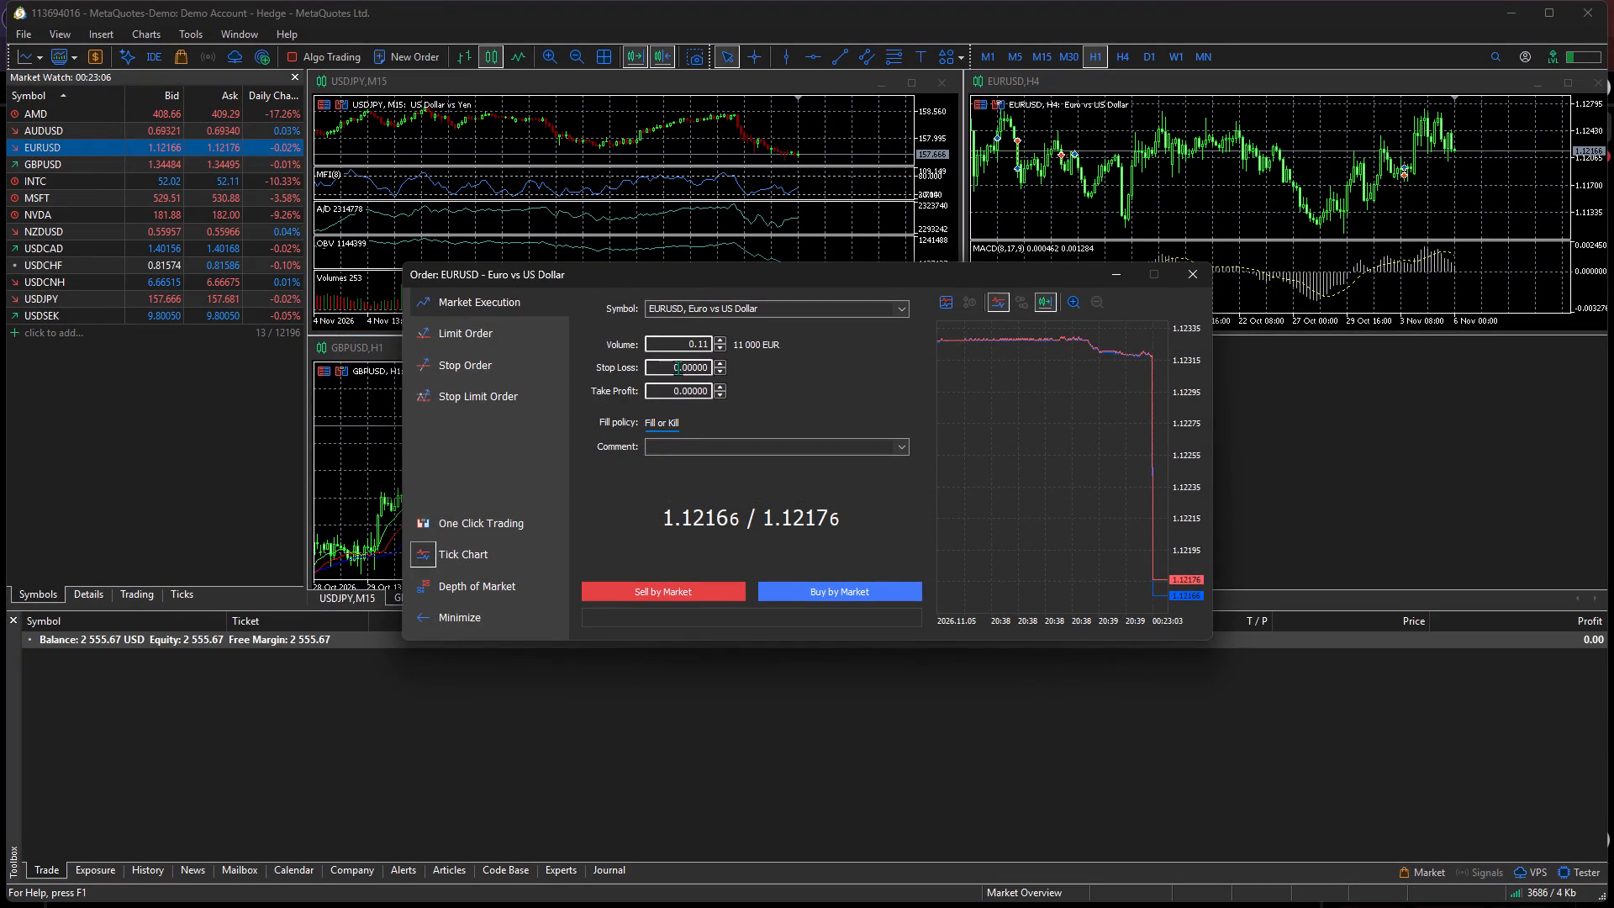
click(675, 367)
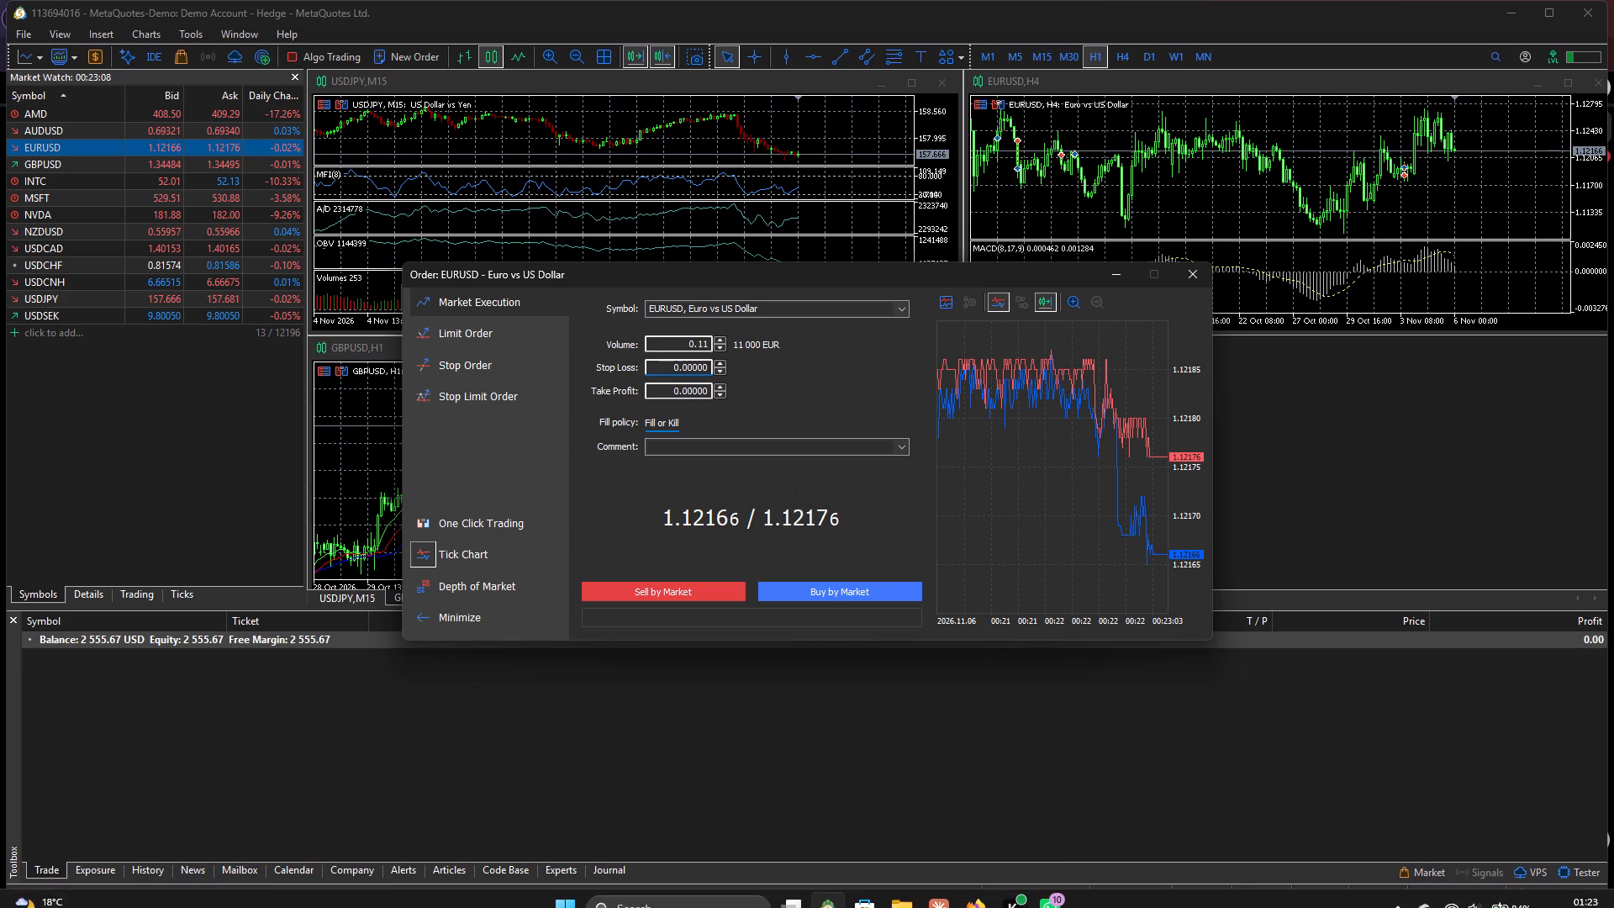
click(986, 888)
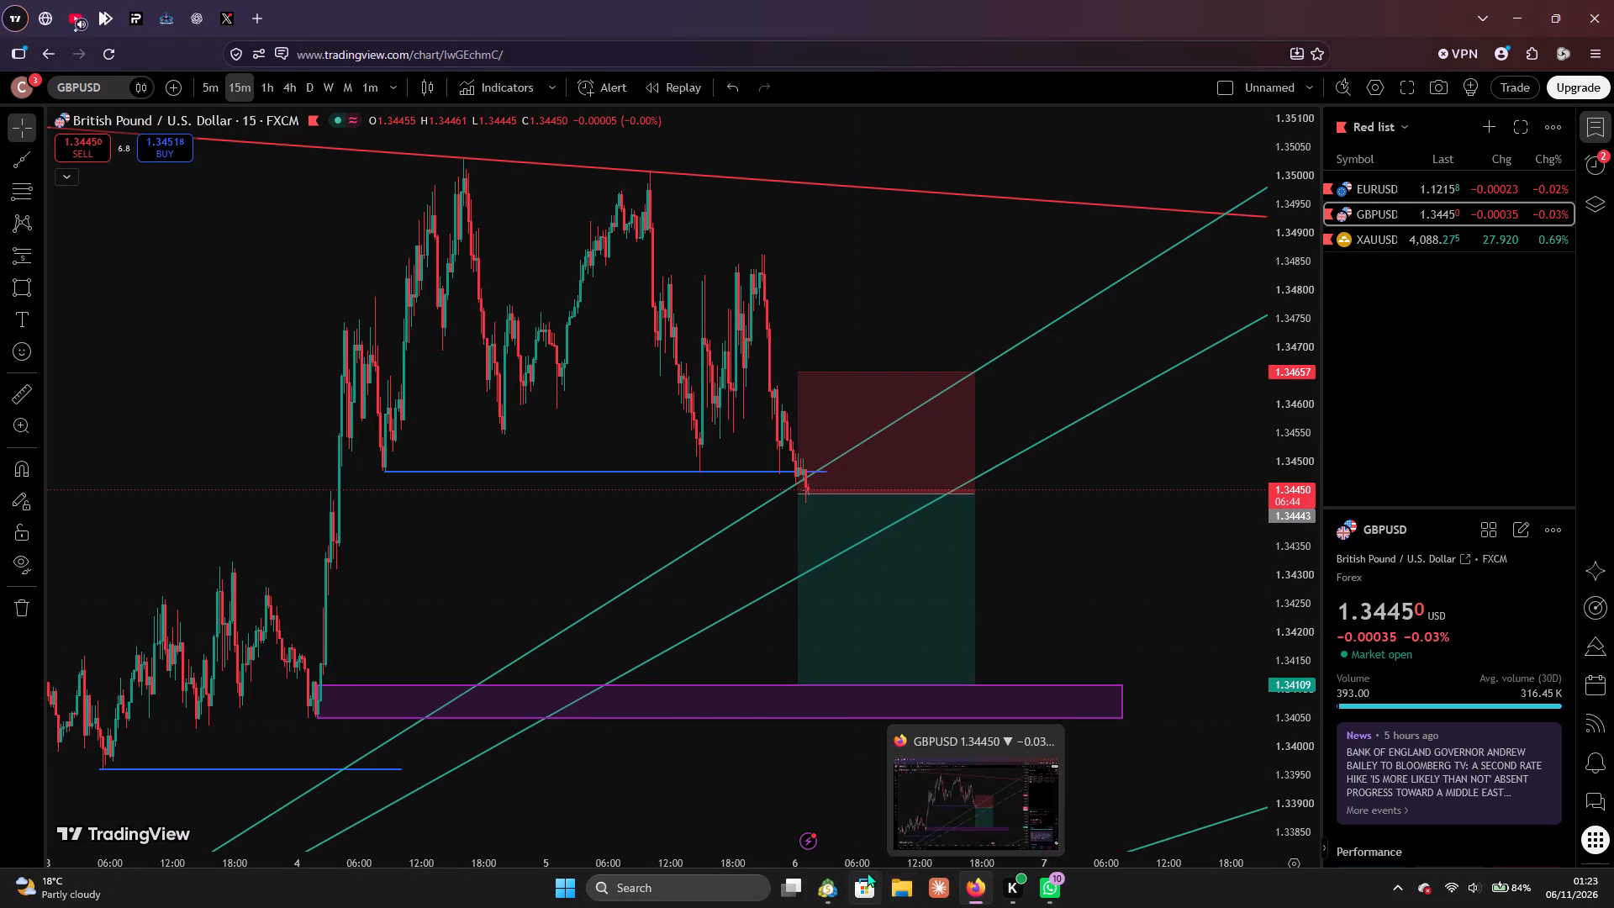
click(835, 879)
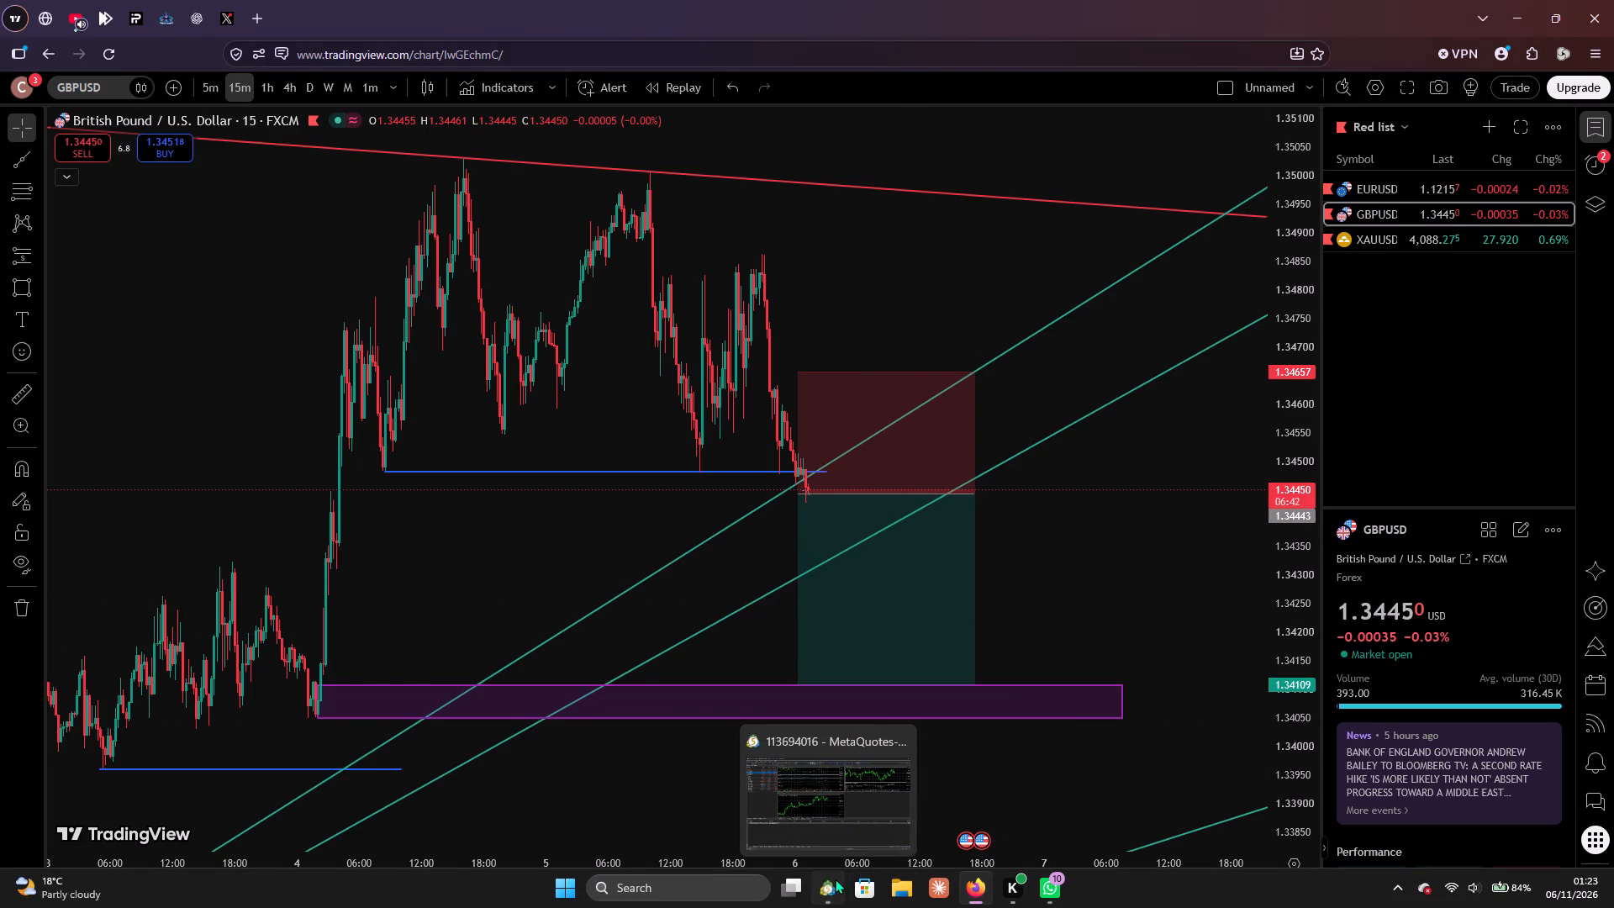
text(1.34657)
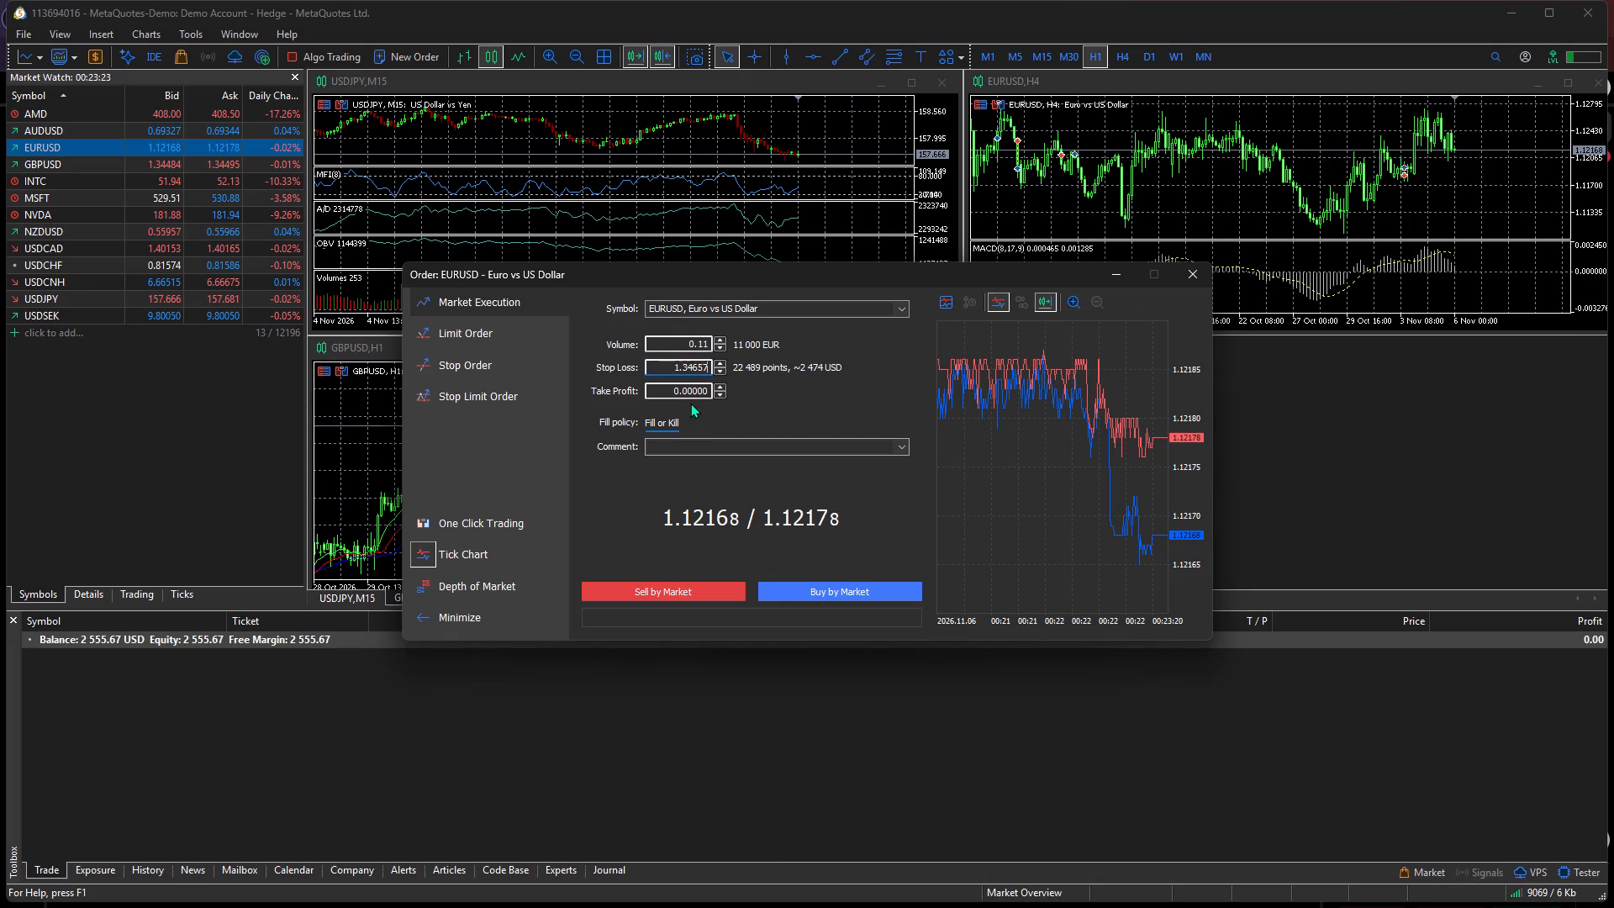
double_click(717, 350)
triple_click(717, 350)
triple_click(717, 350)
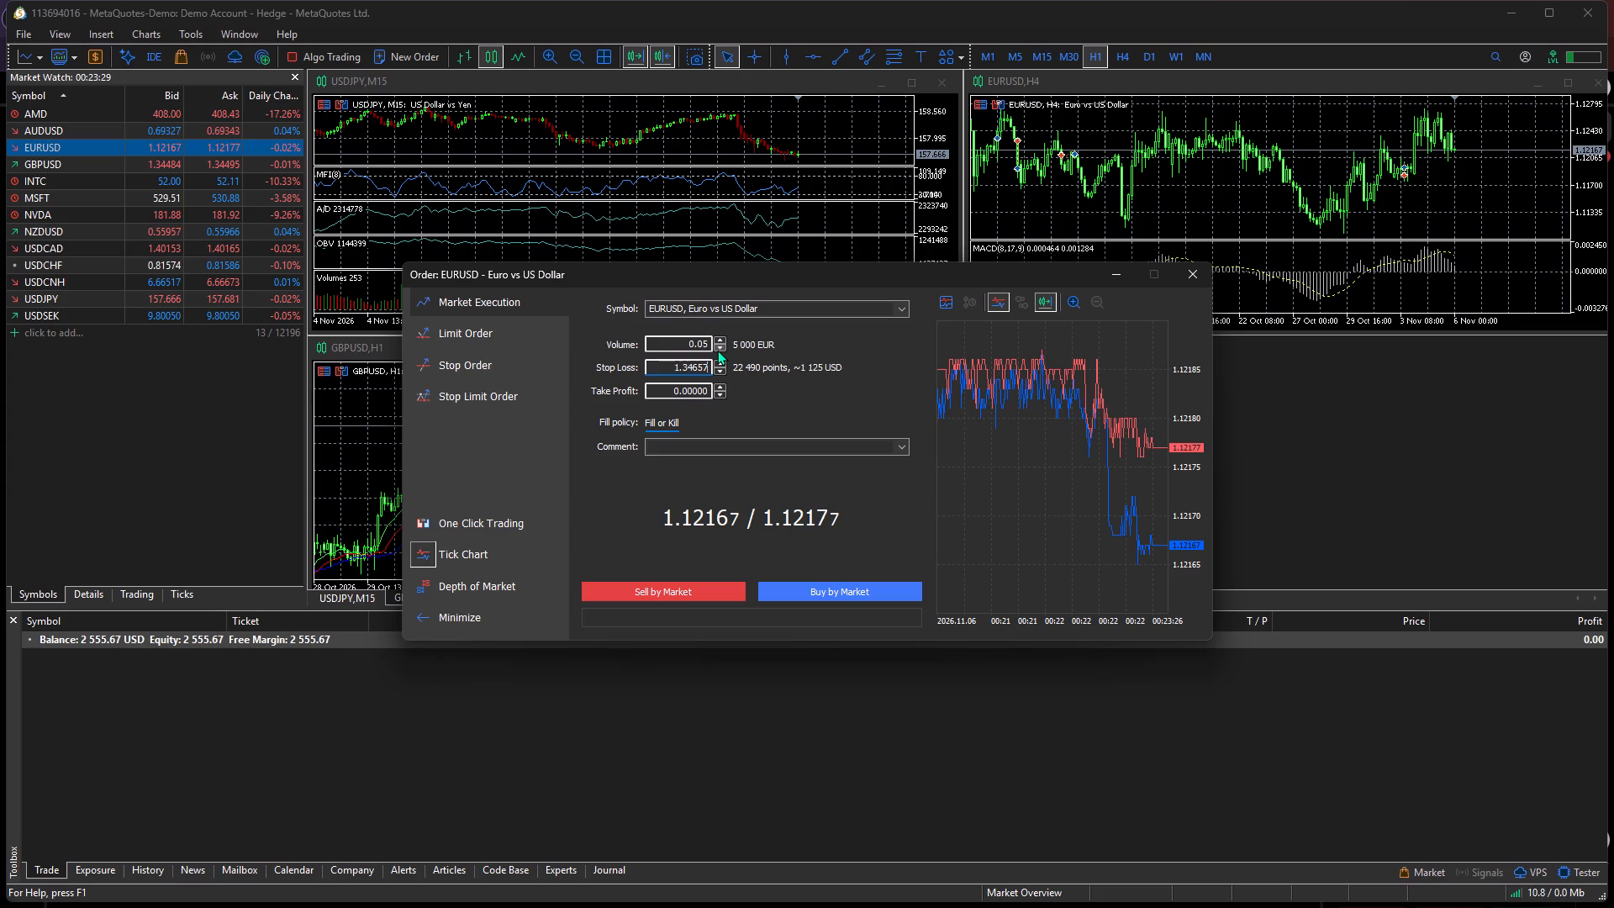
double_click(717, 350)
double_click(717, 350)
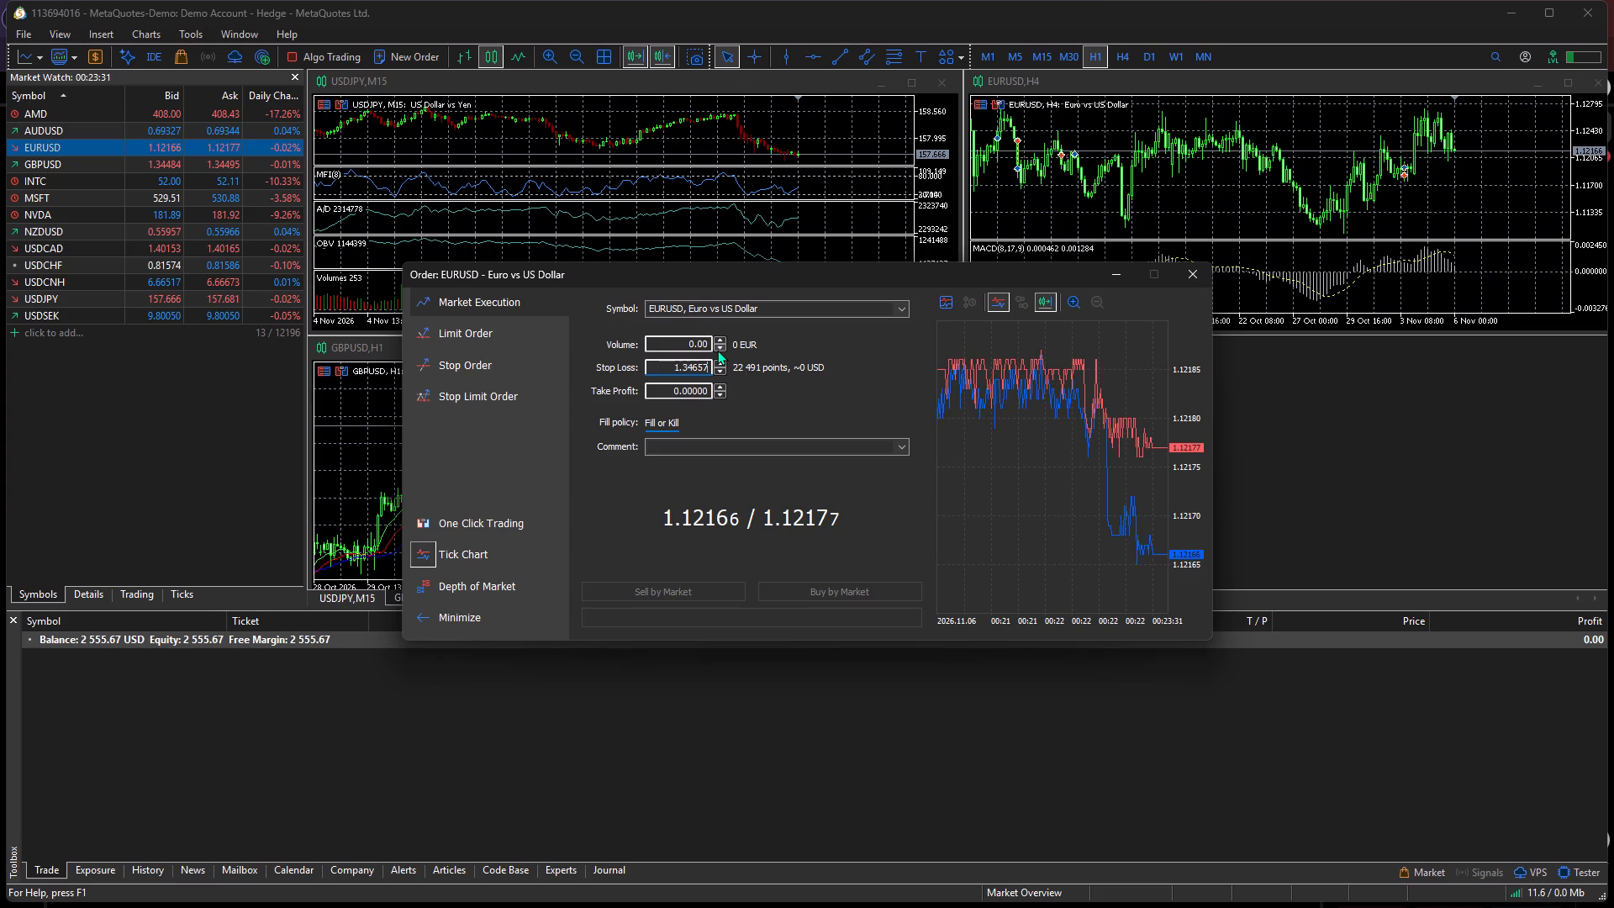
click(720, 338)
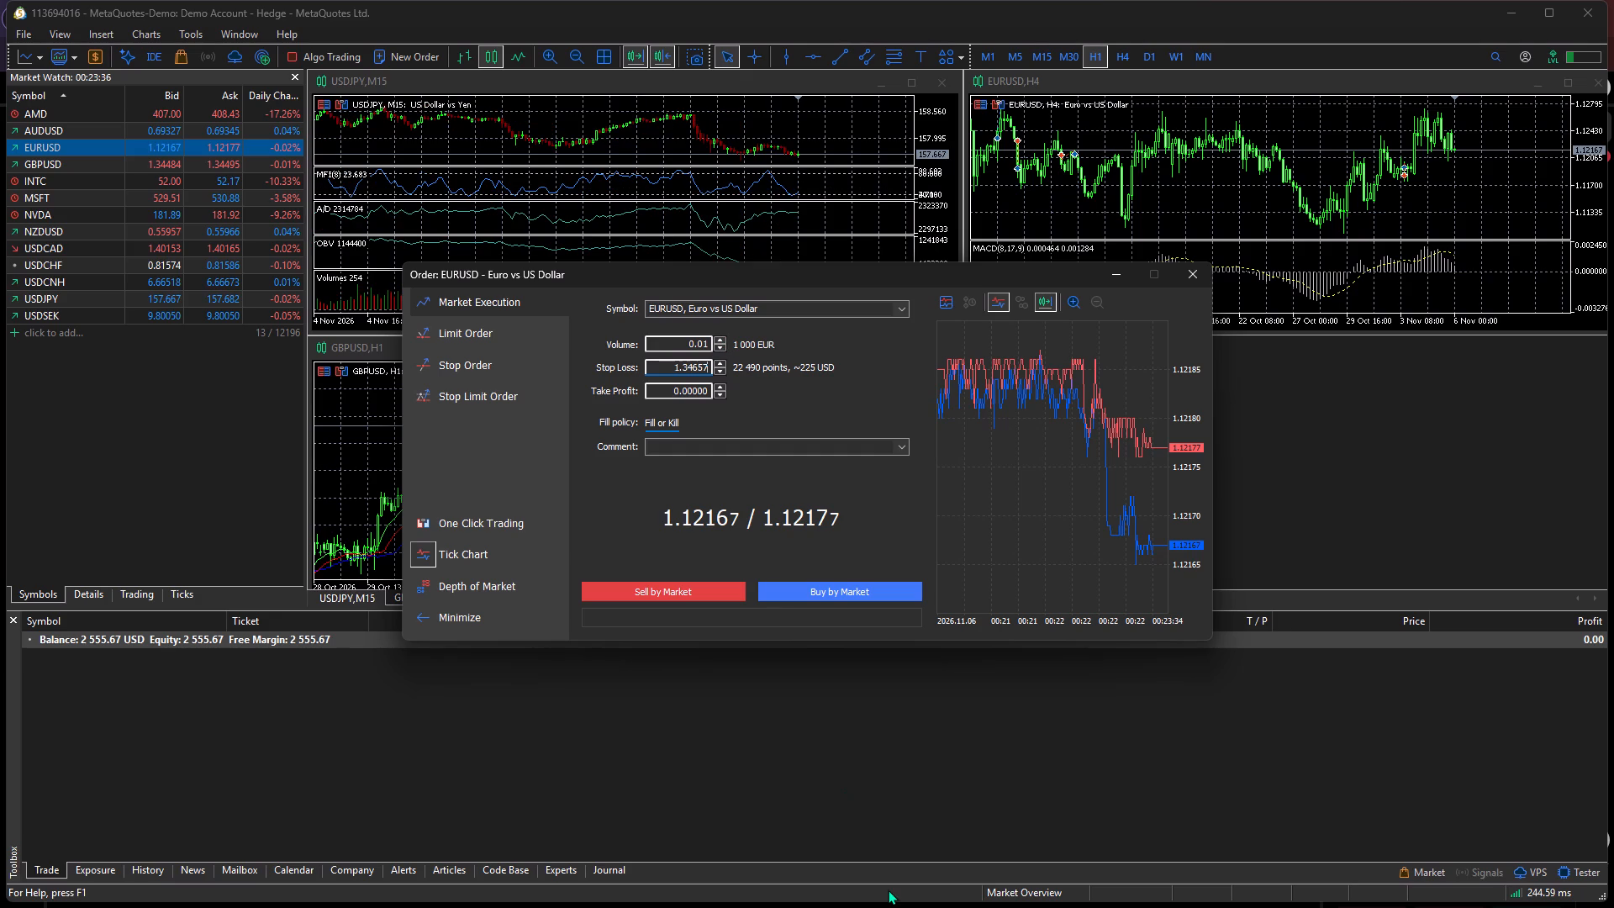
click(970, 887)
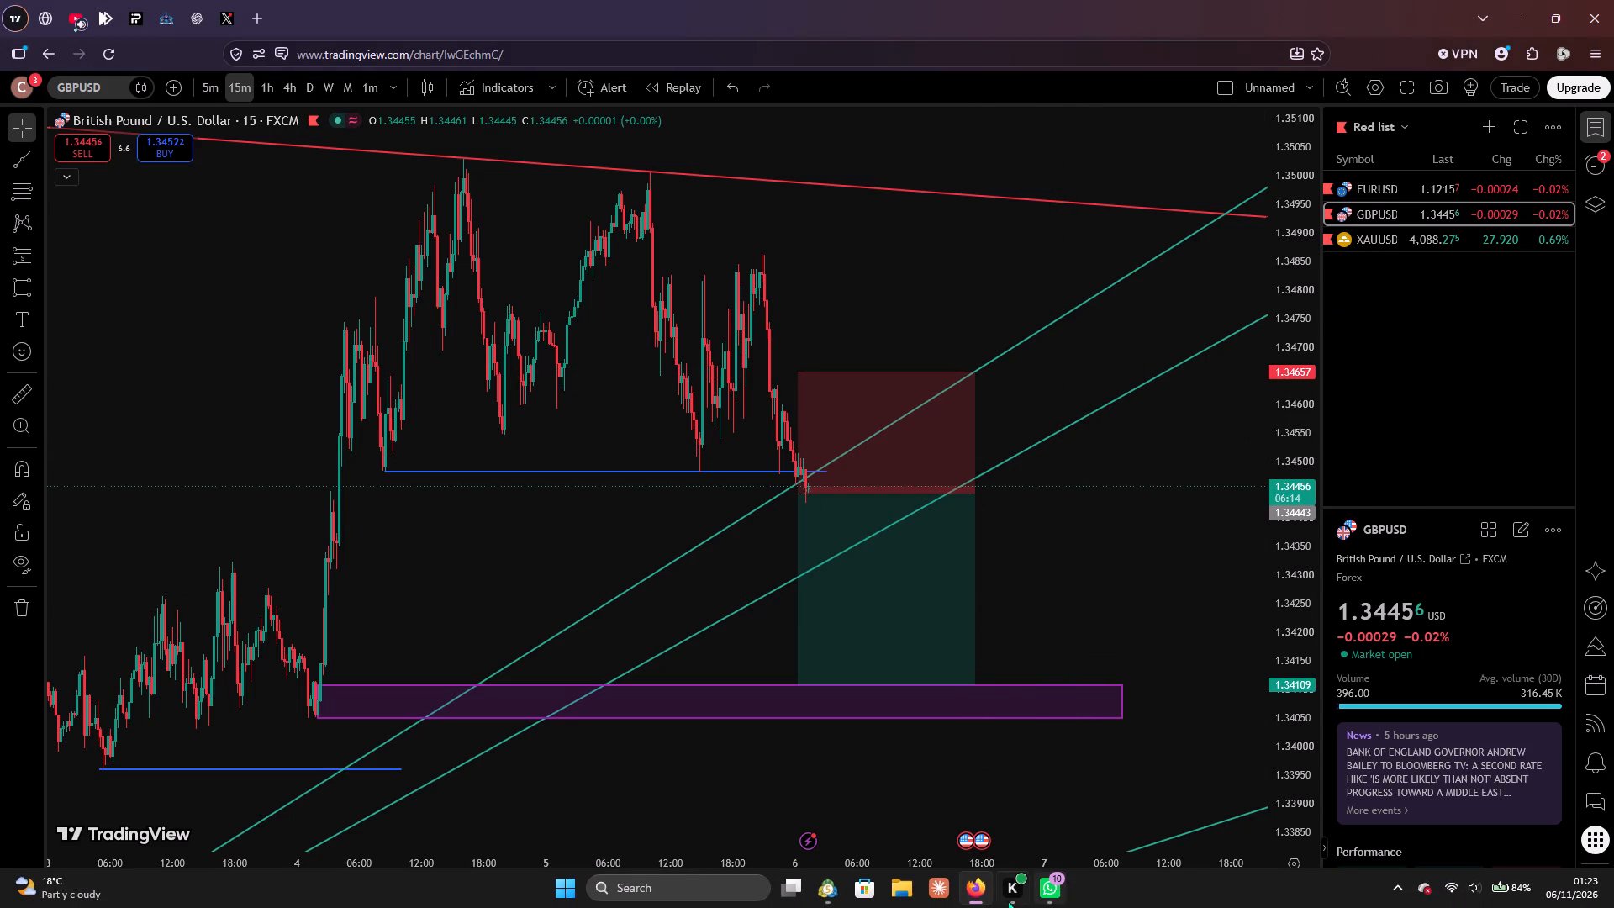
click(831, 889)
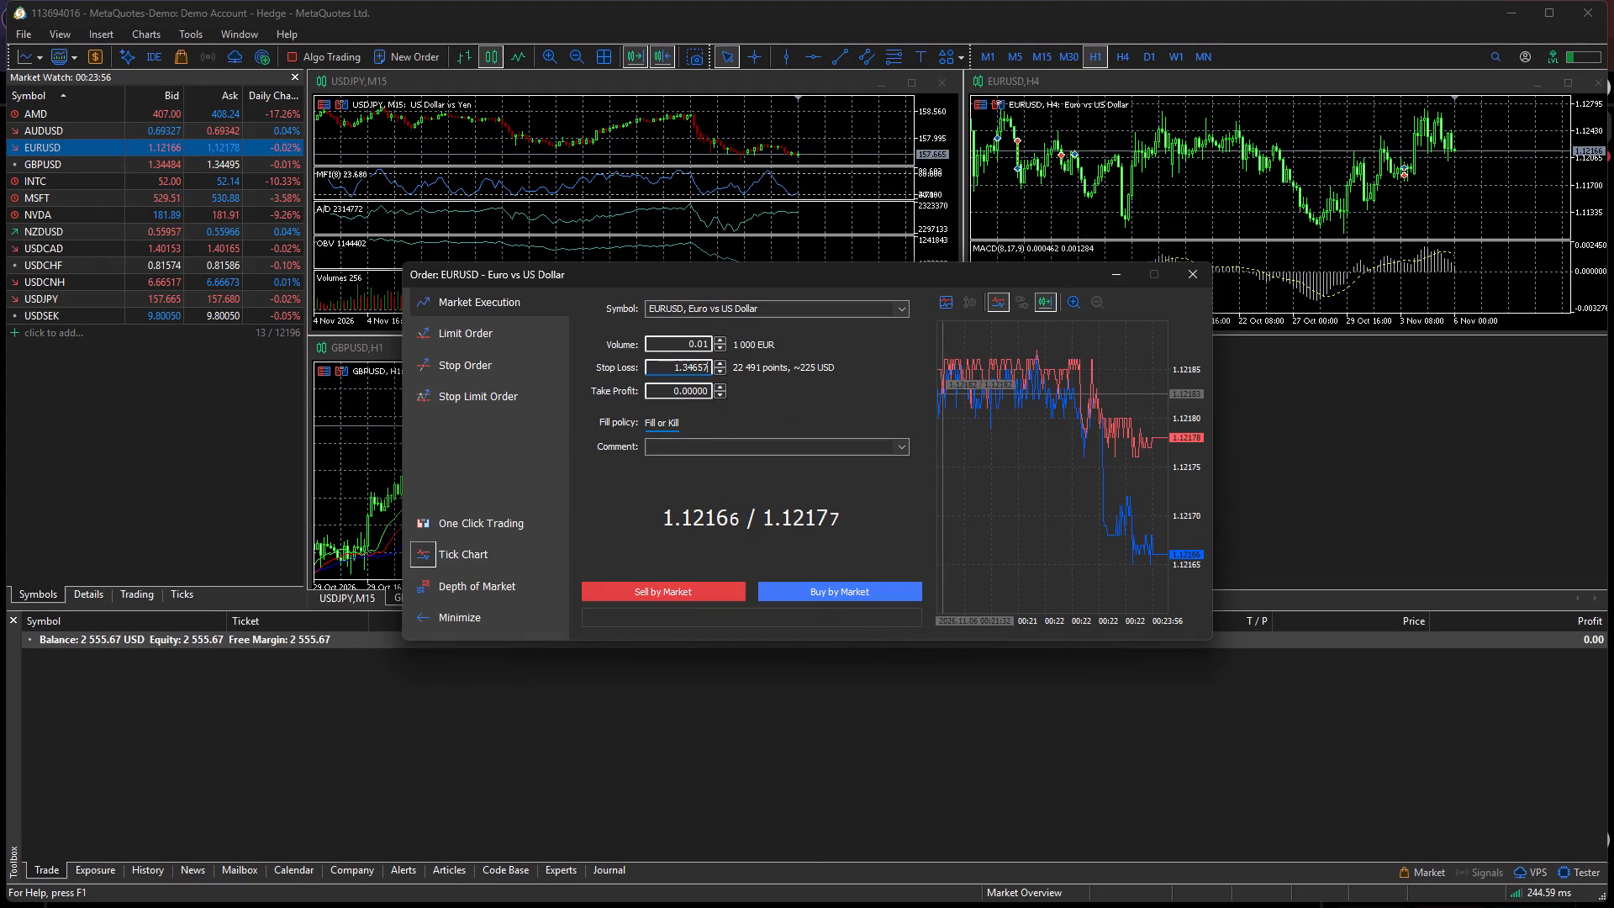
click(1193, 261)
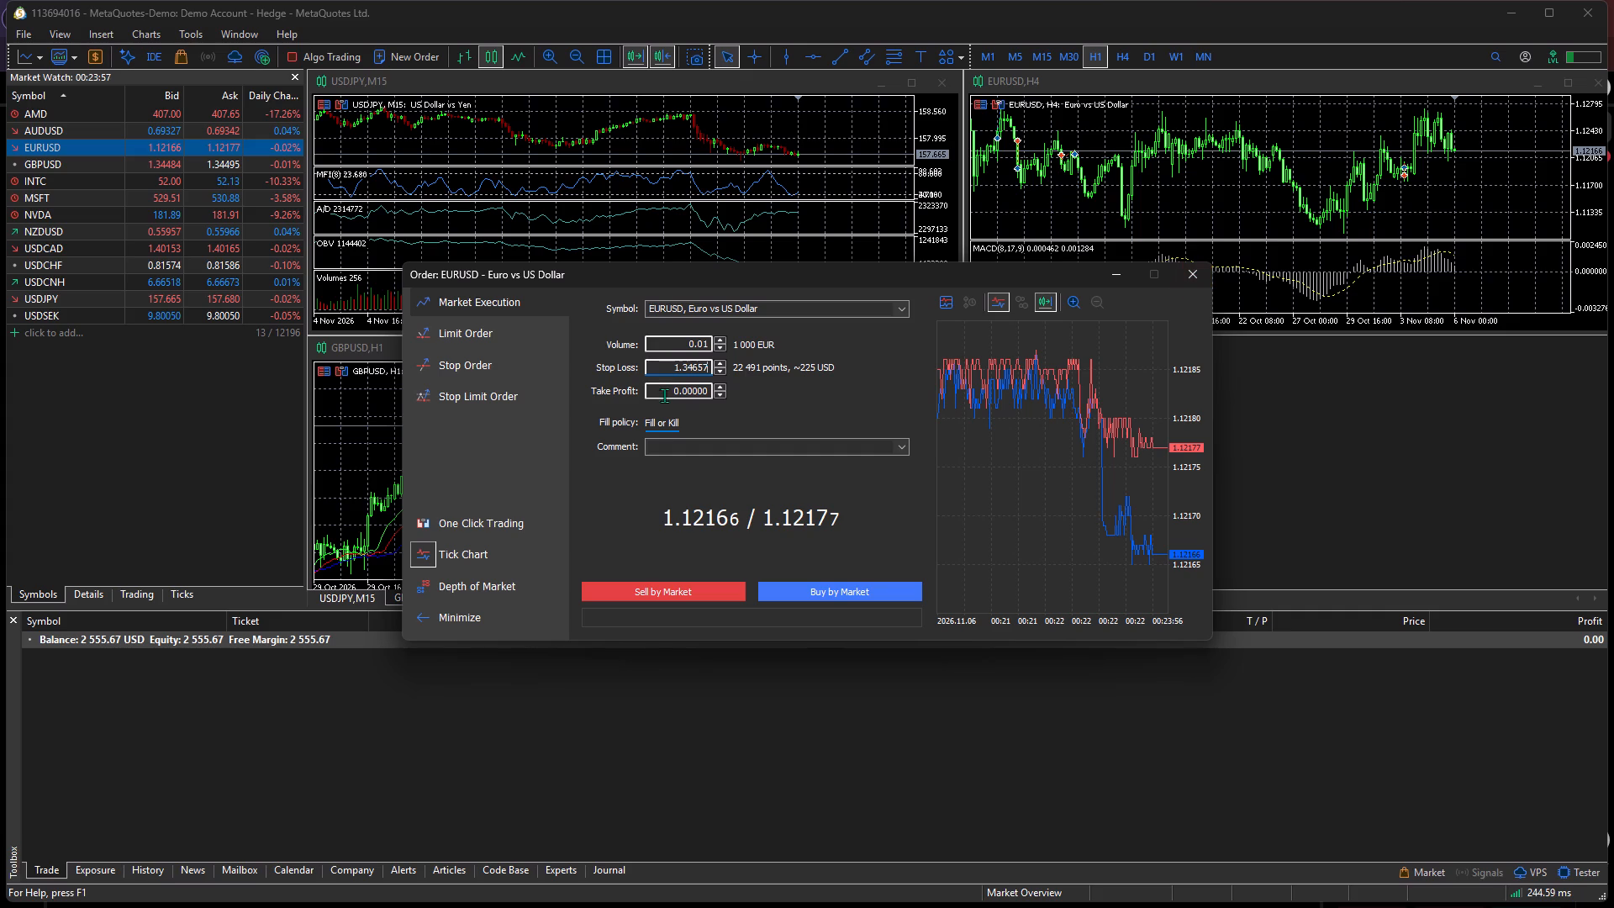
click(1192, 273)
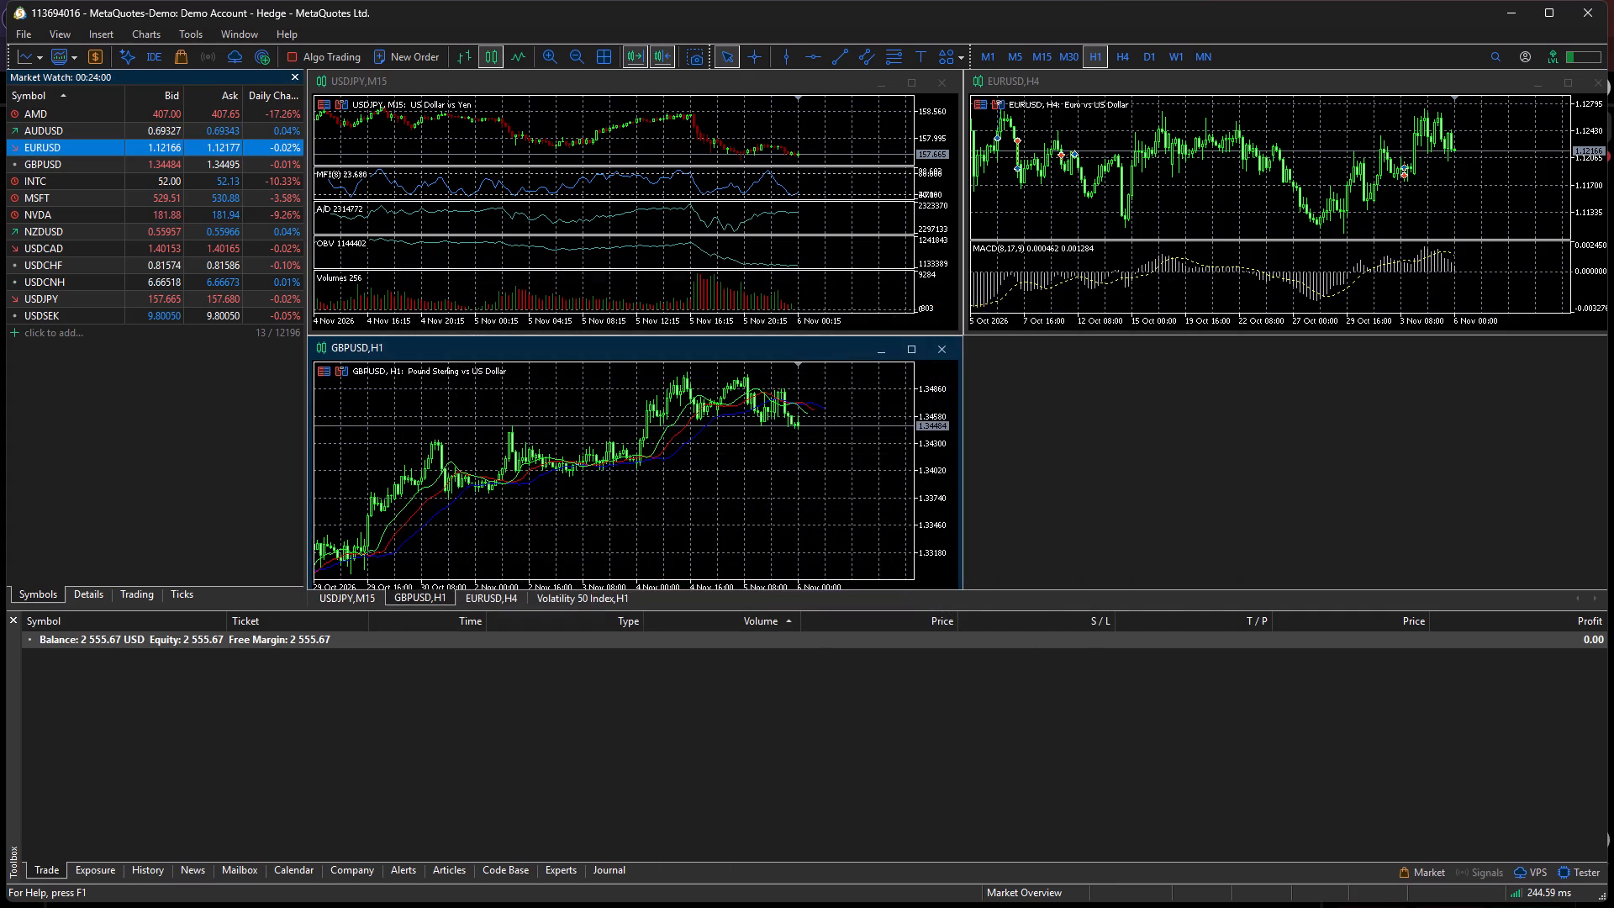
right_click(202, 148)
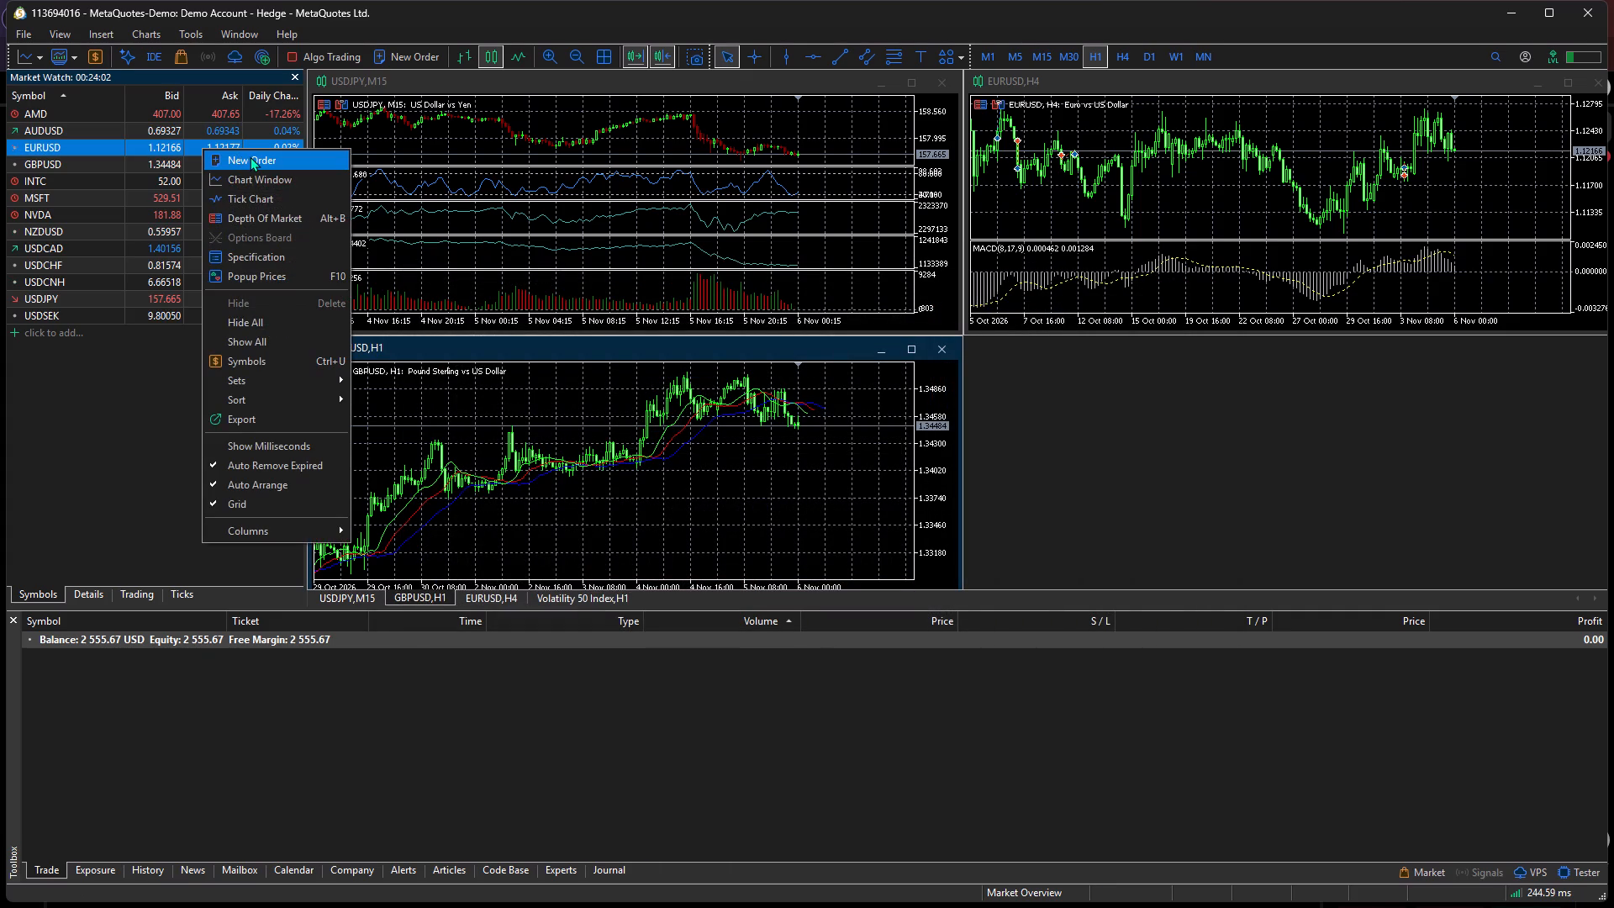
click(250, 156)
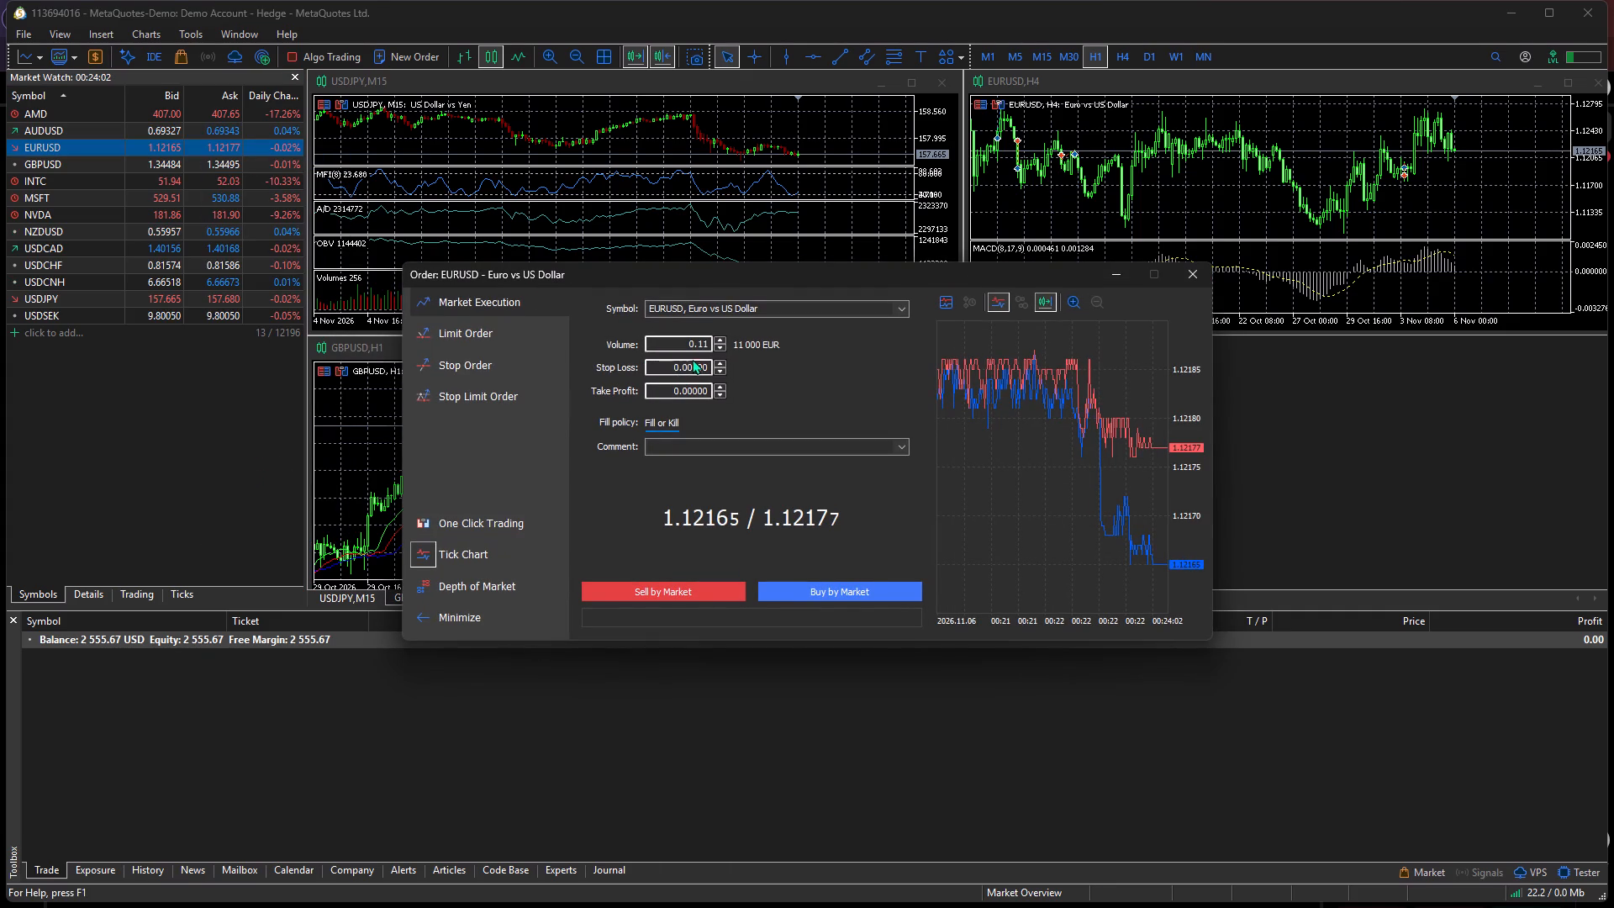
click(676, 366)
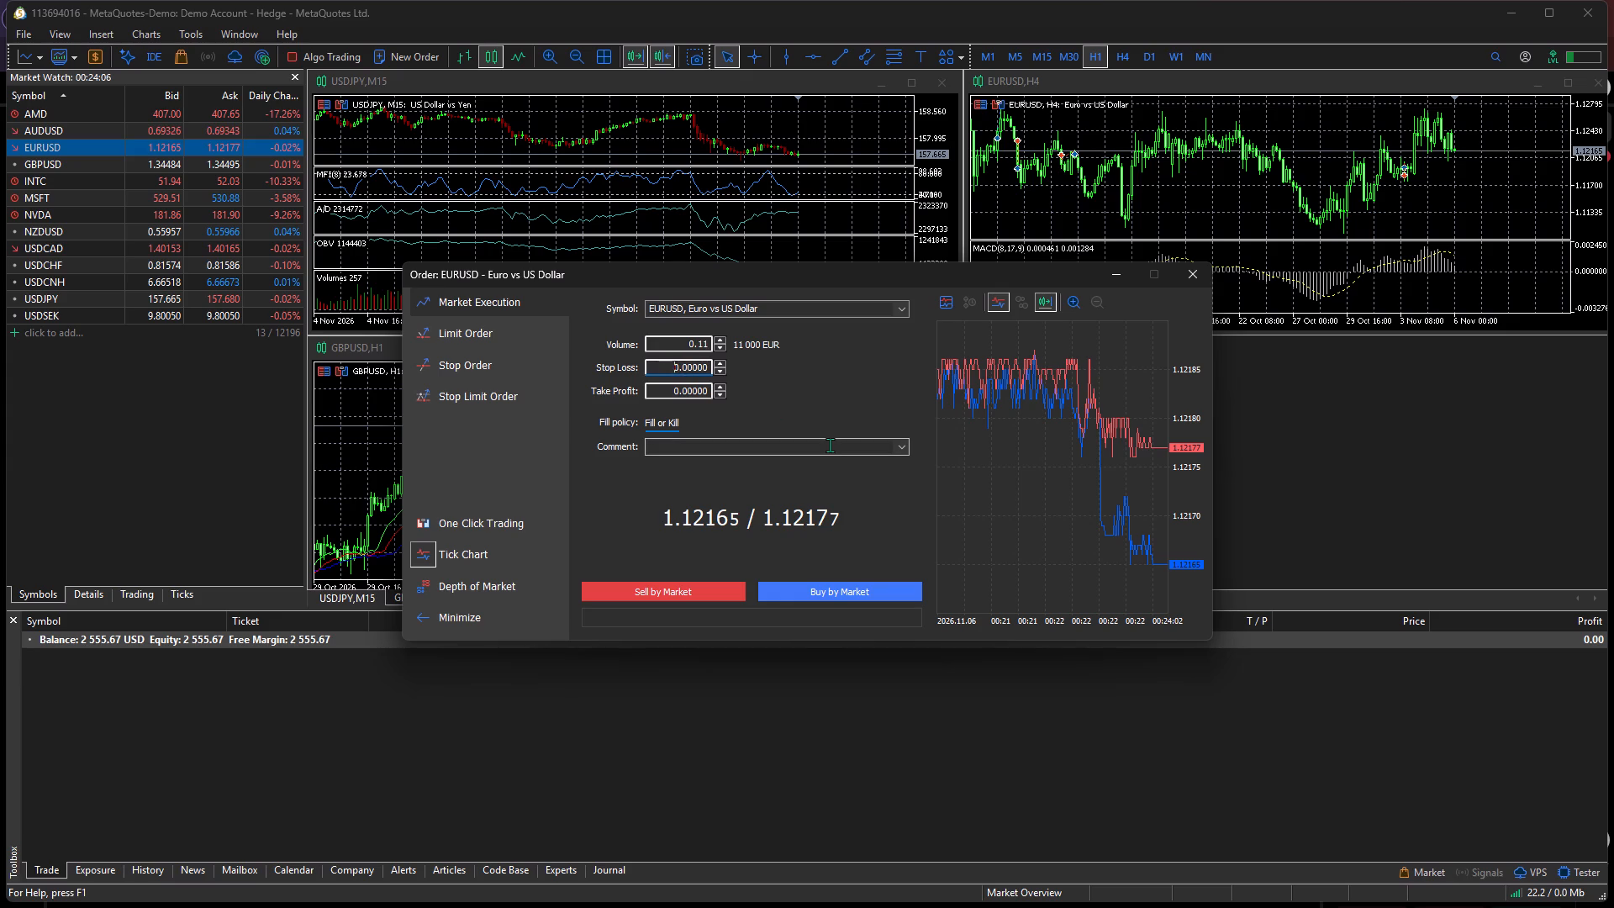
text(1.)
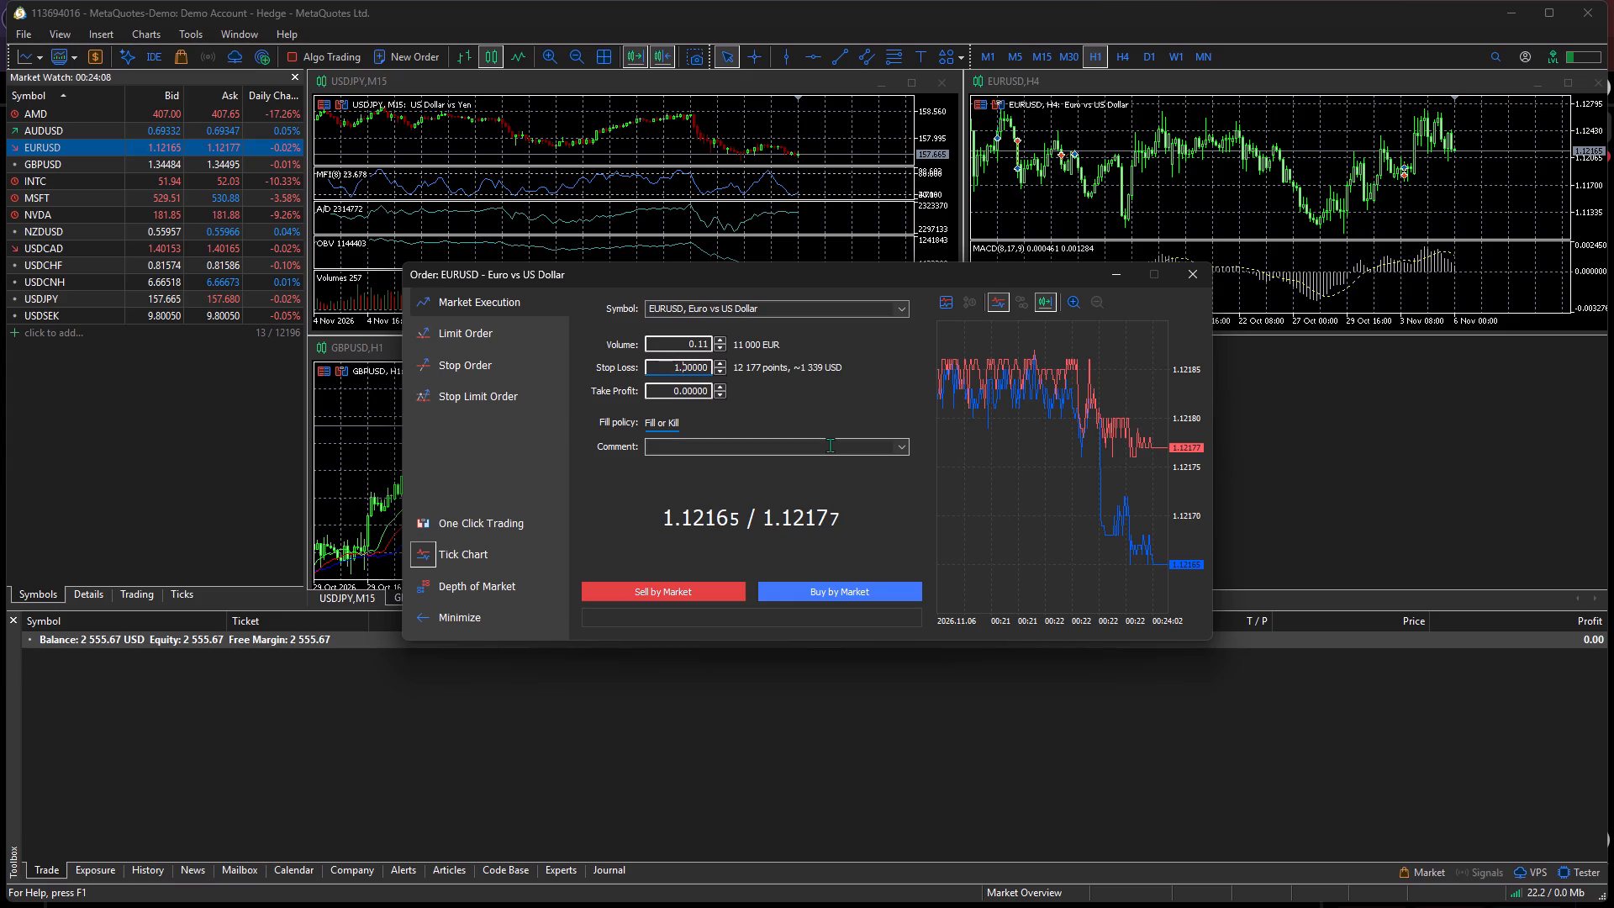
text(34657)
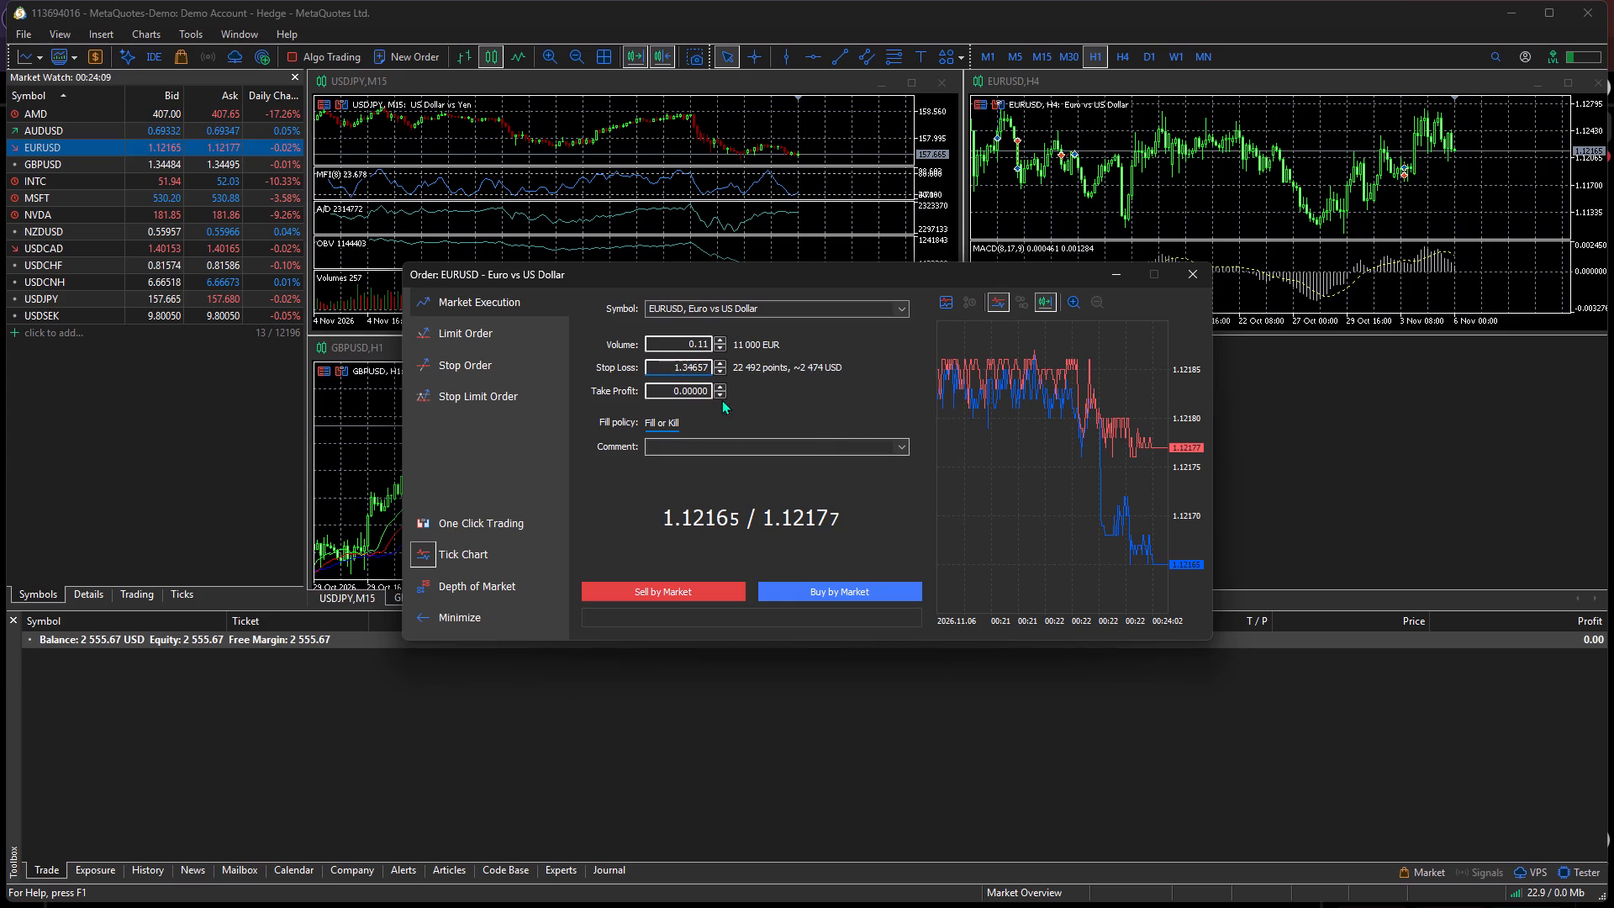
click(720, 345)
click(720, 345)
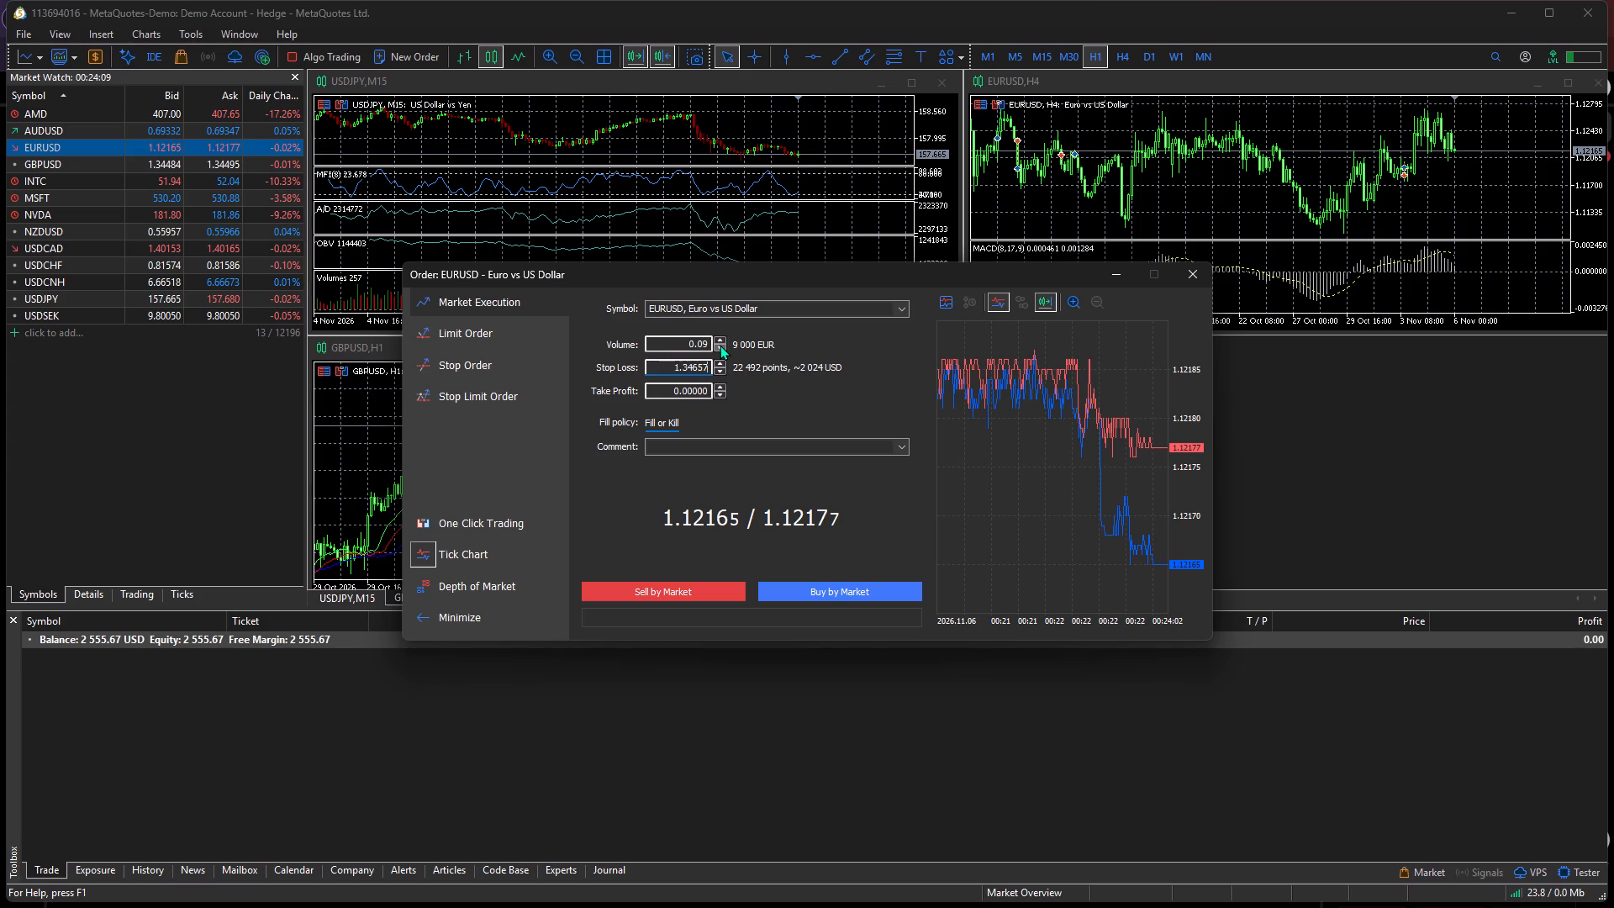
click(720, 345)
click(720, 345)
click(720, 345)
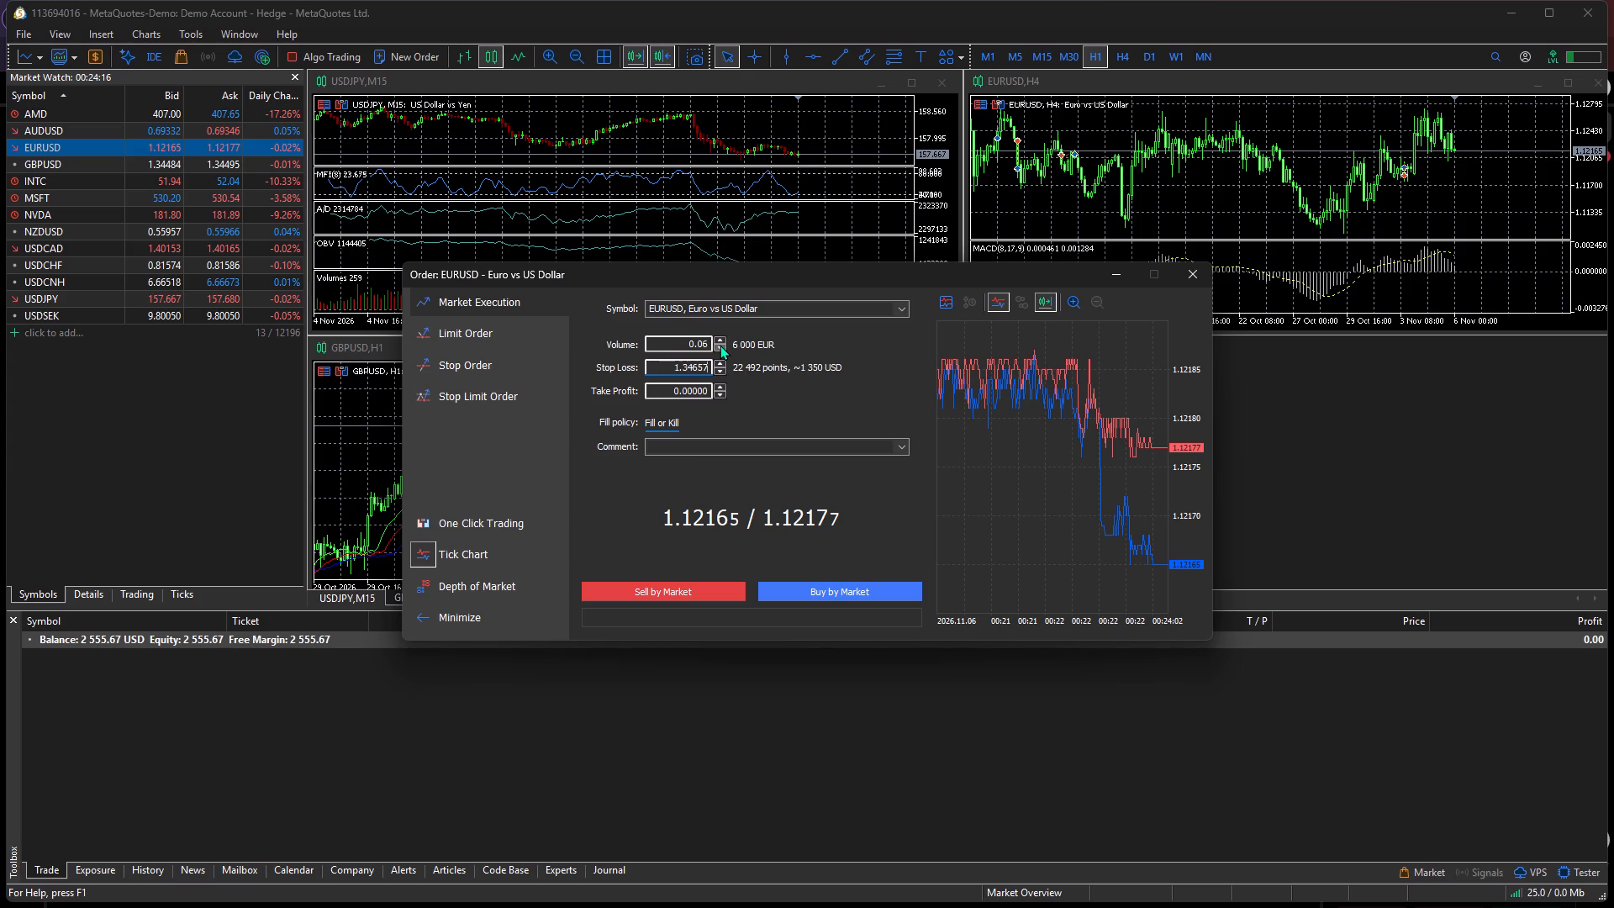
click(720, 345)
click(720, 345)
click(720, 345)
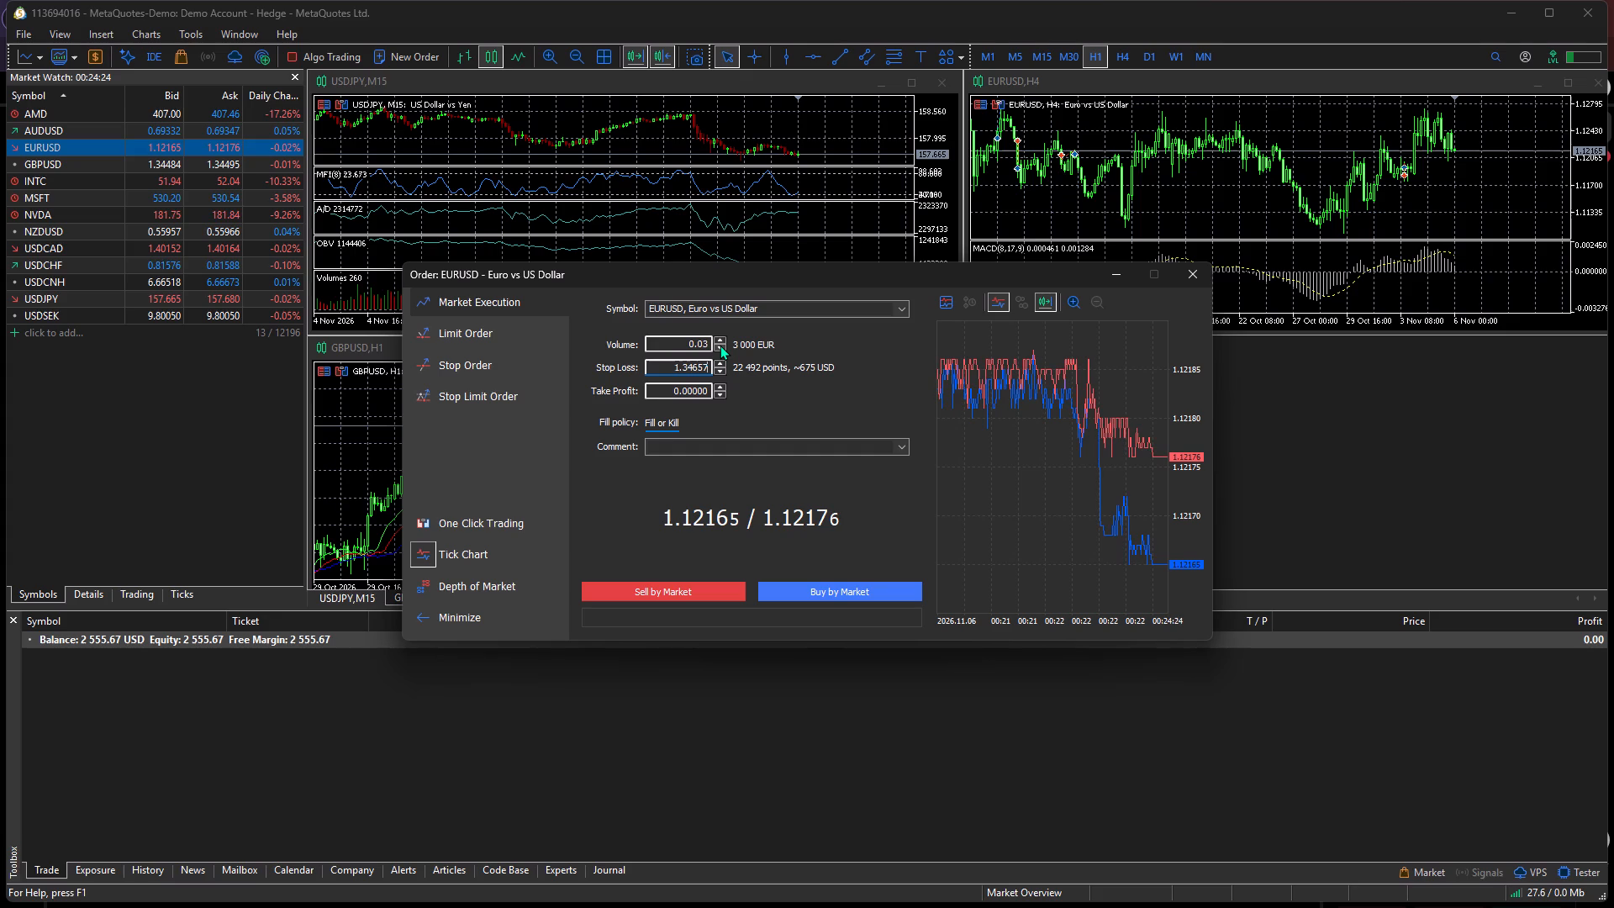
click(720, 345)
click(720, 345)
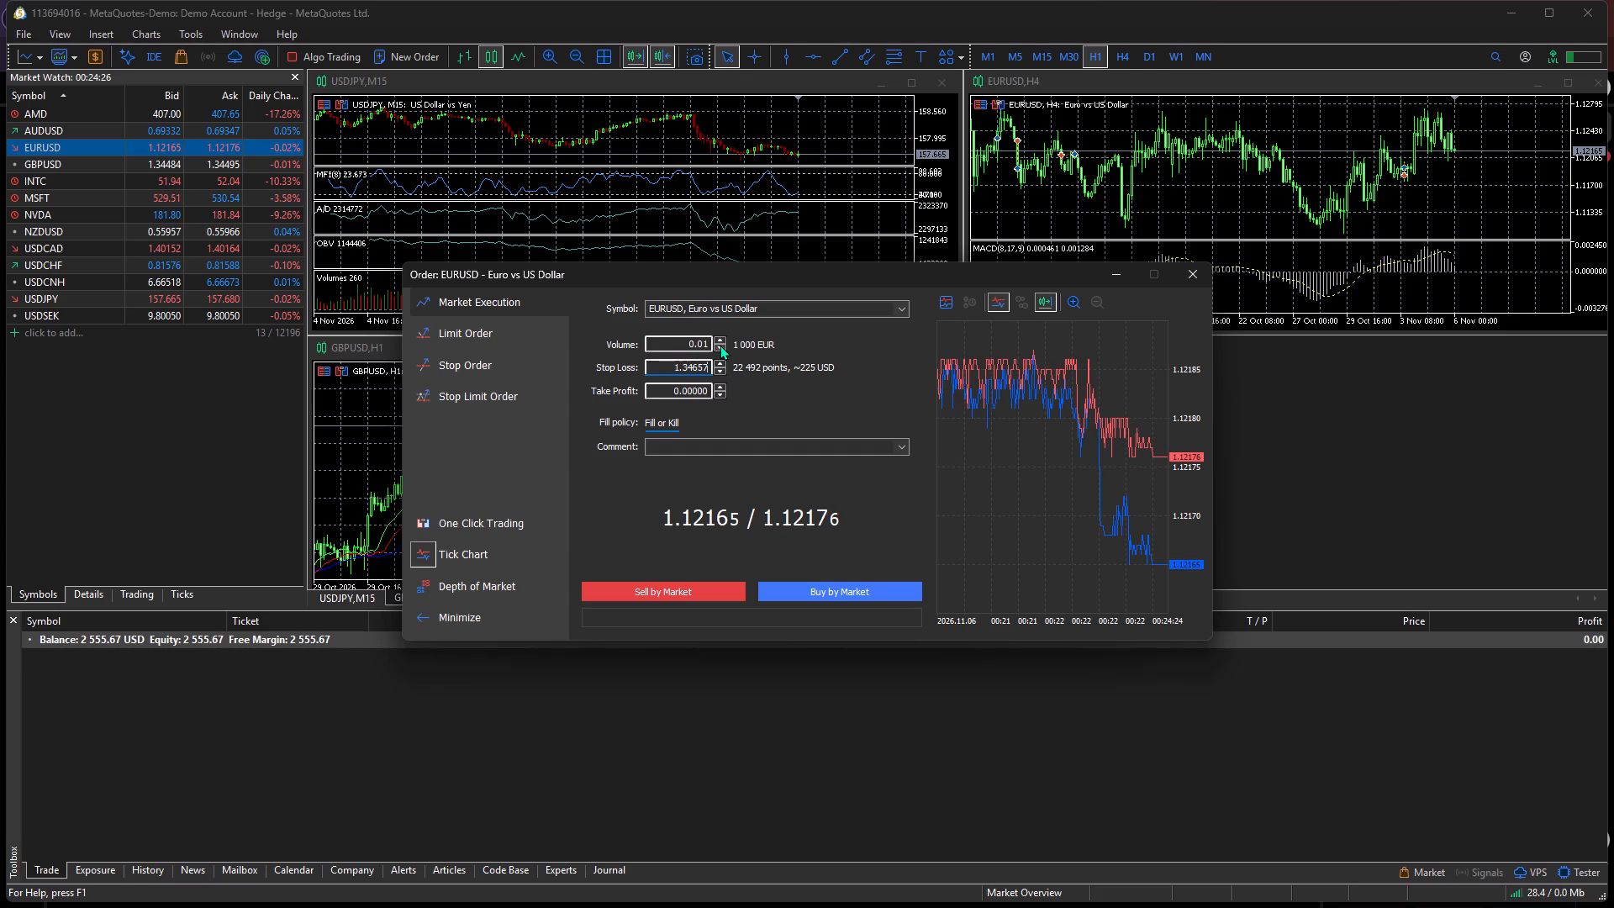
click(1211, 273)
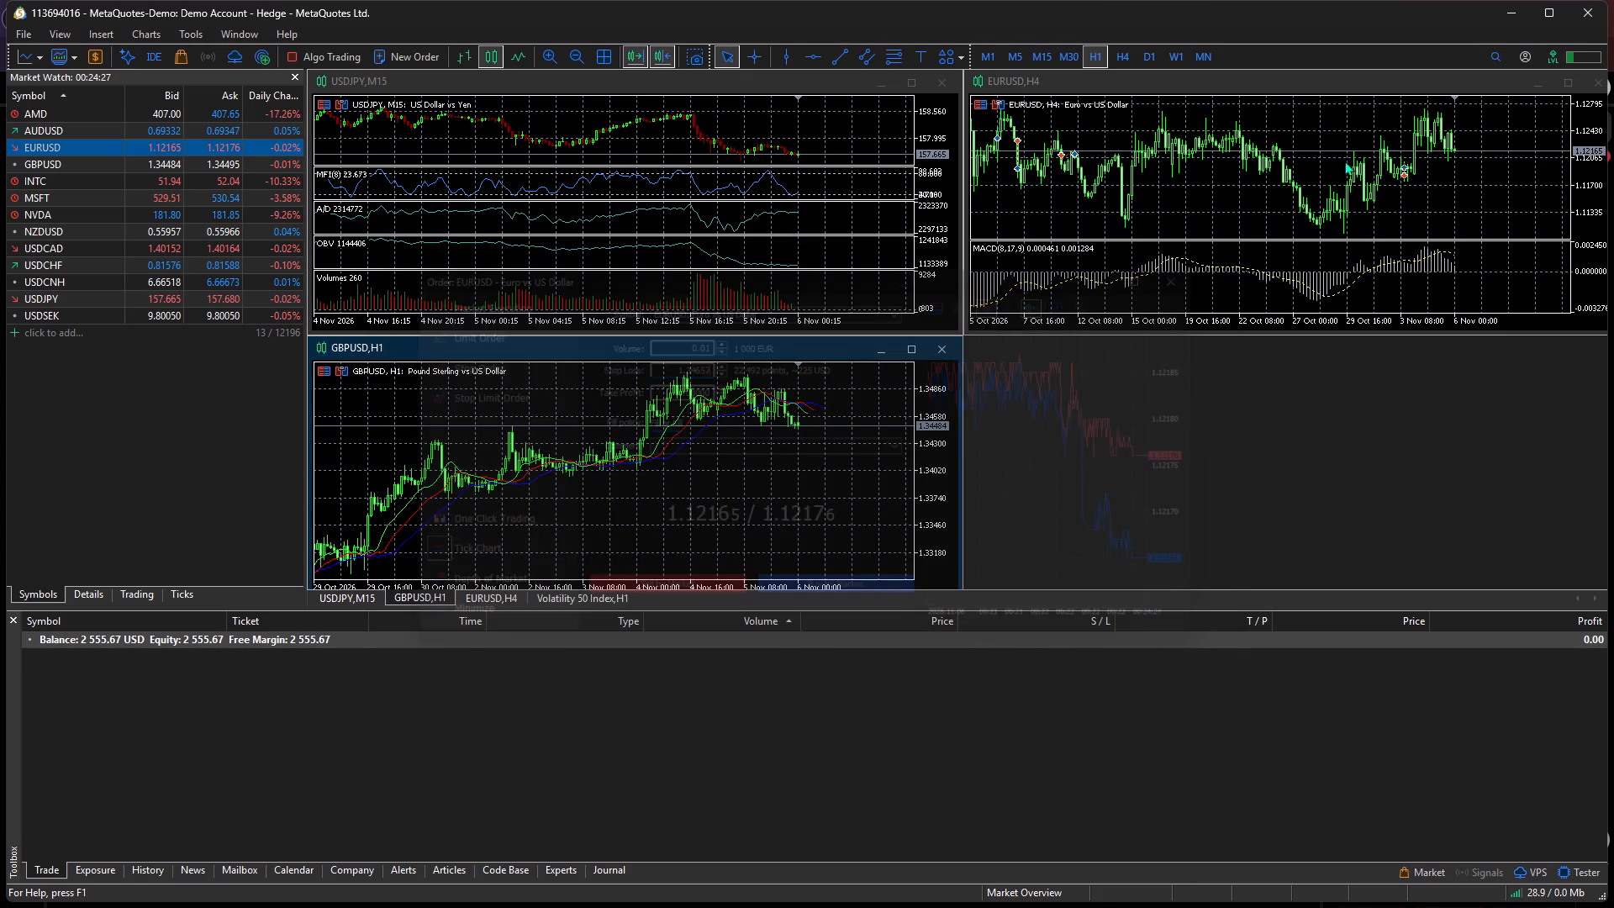
Close MetaTrader 5 and start it again.
click(1613, 0)
click(1590, 8)
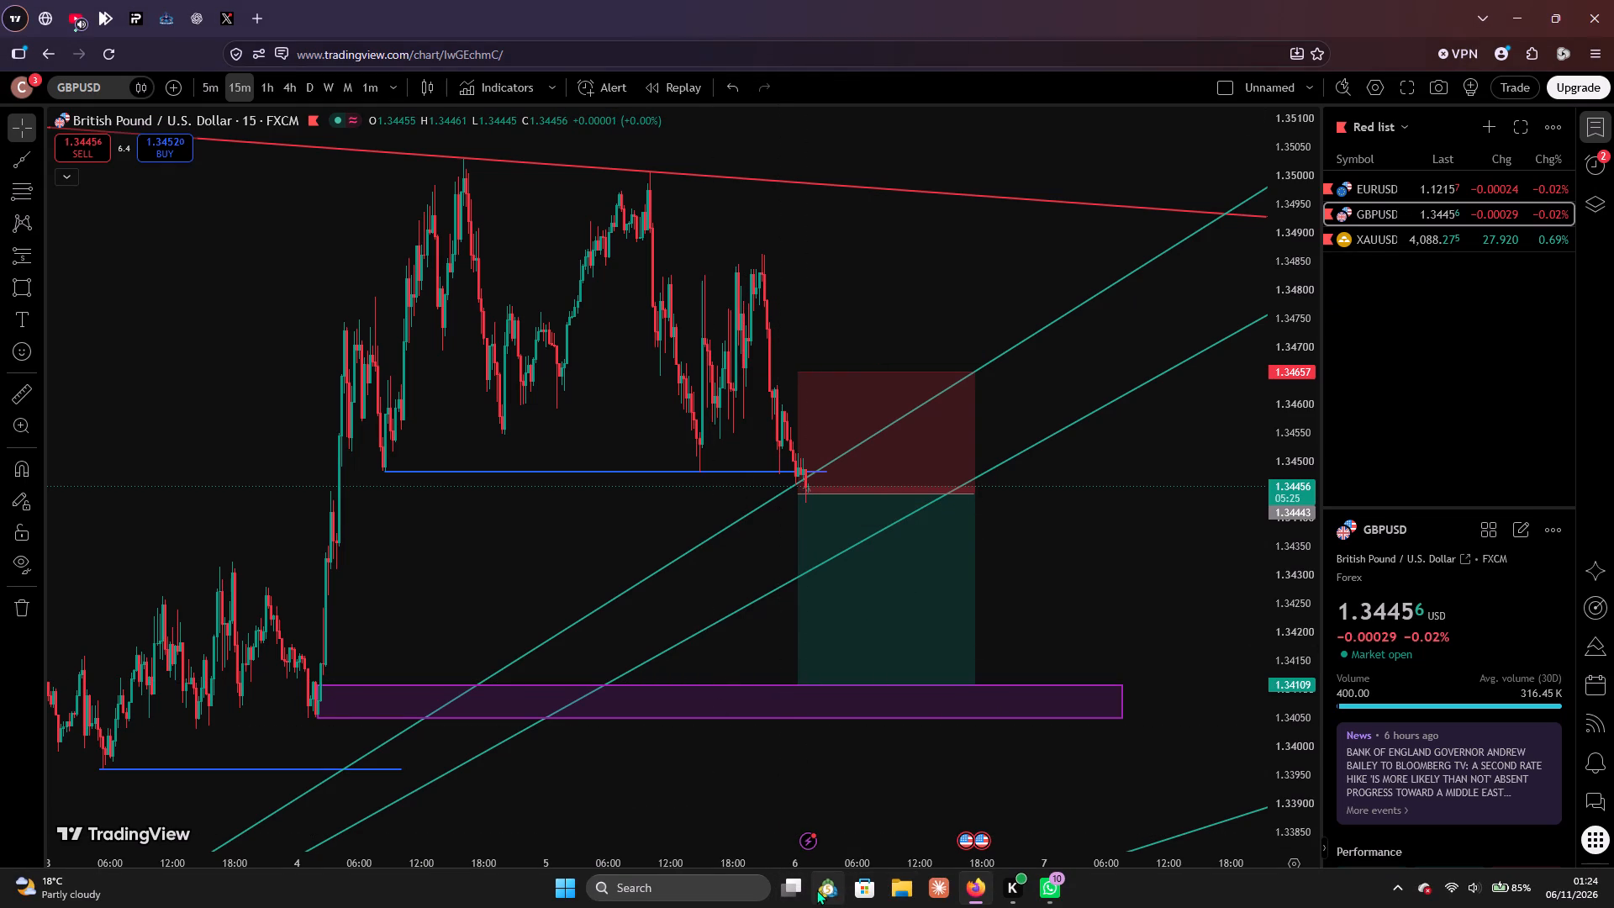
click(816, 890)
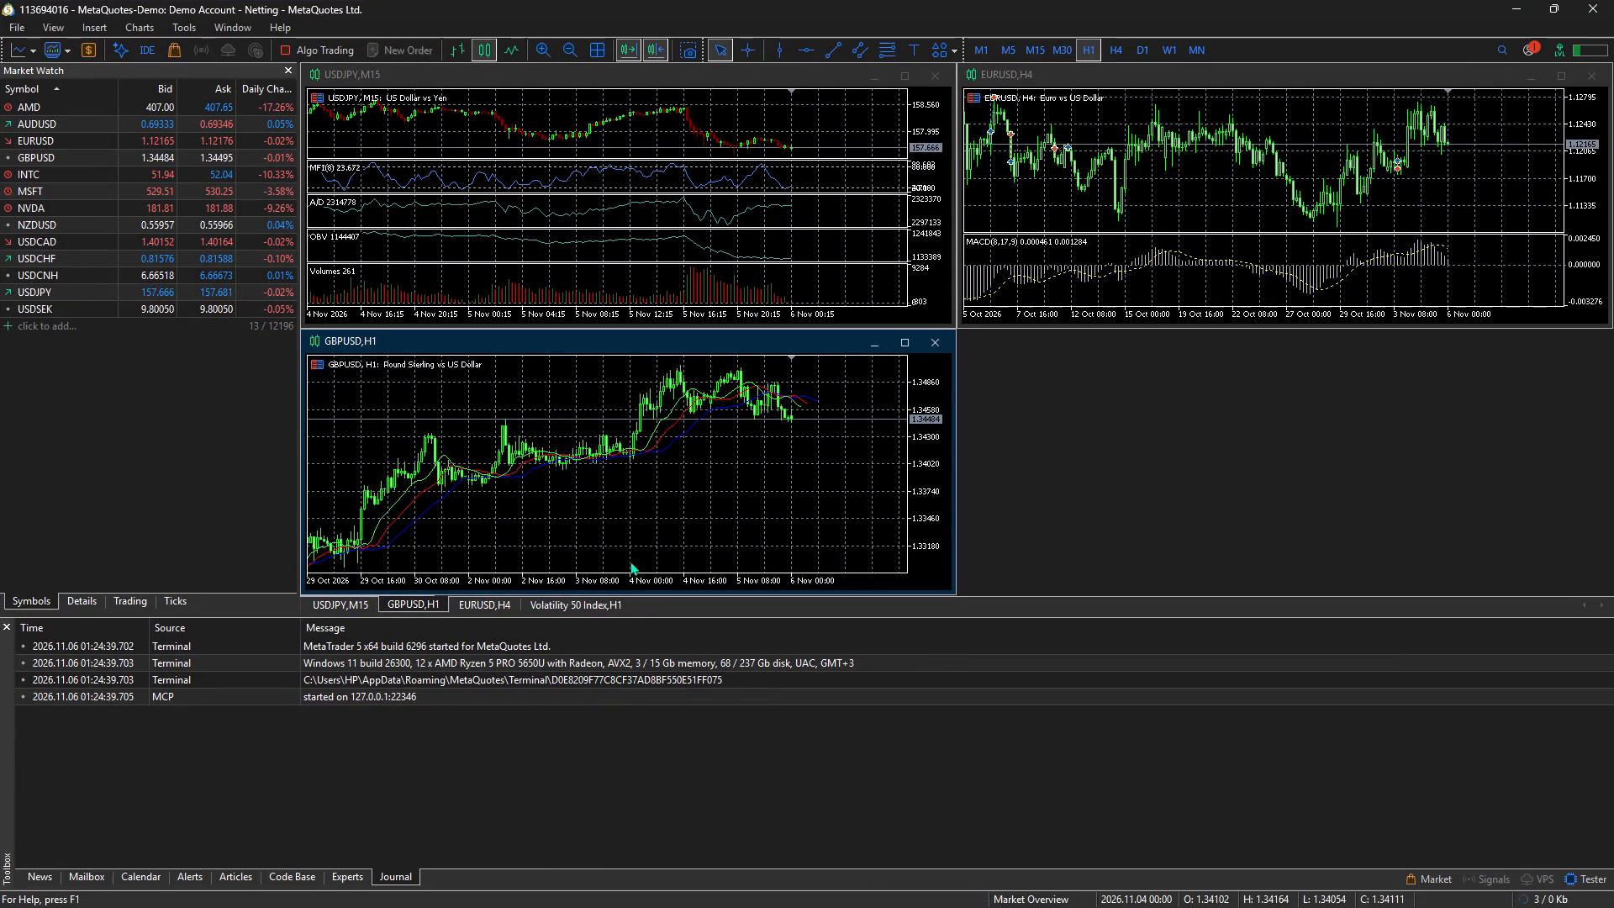
Start a new EURUSD market order and set its stop loss to 1.34657.
click(187, 147)
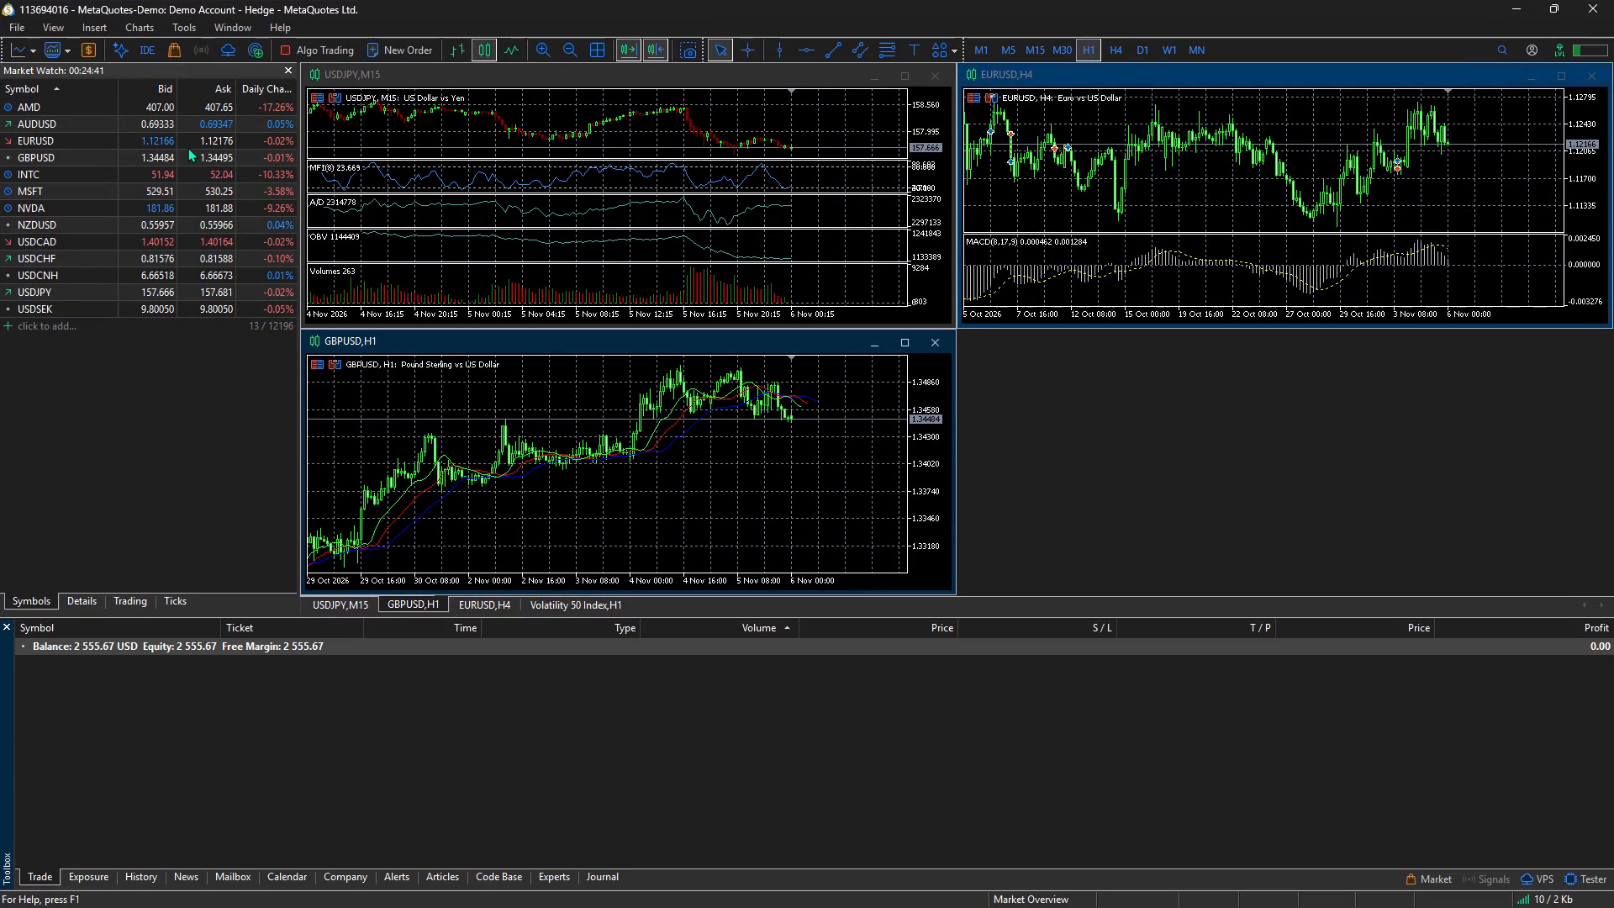
right_click(187, 147)
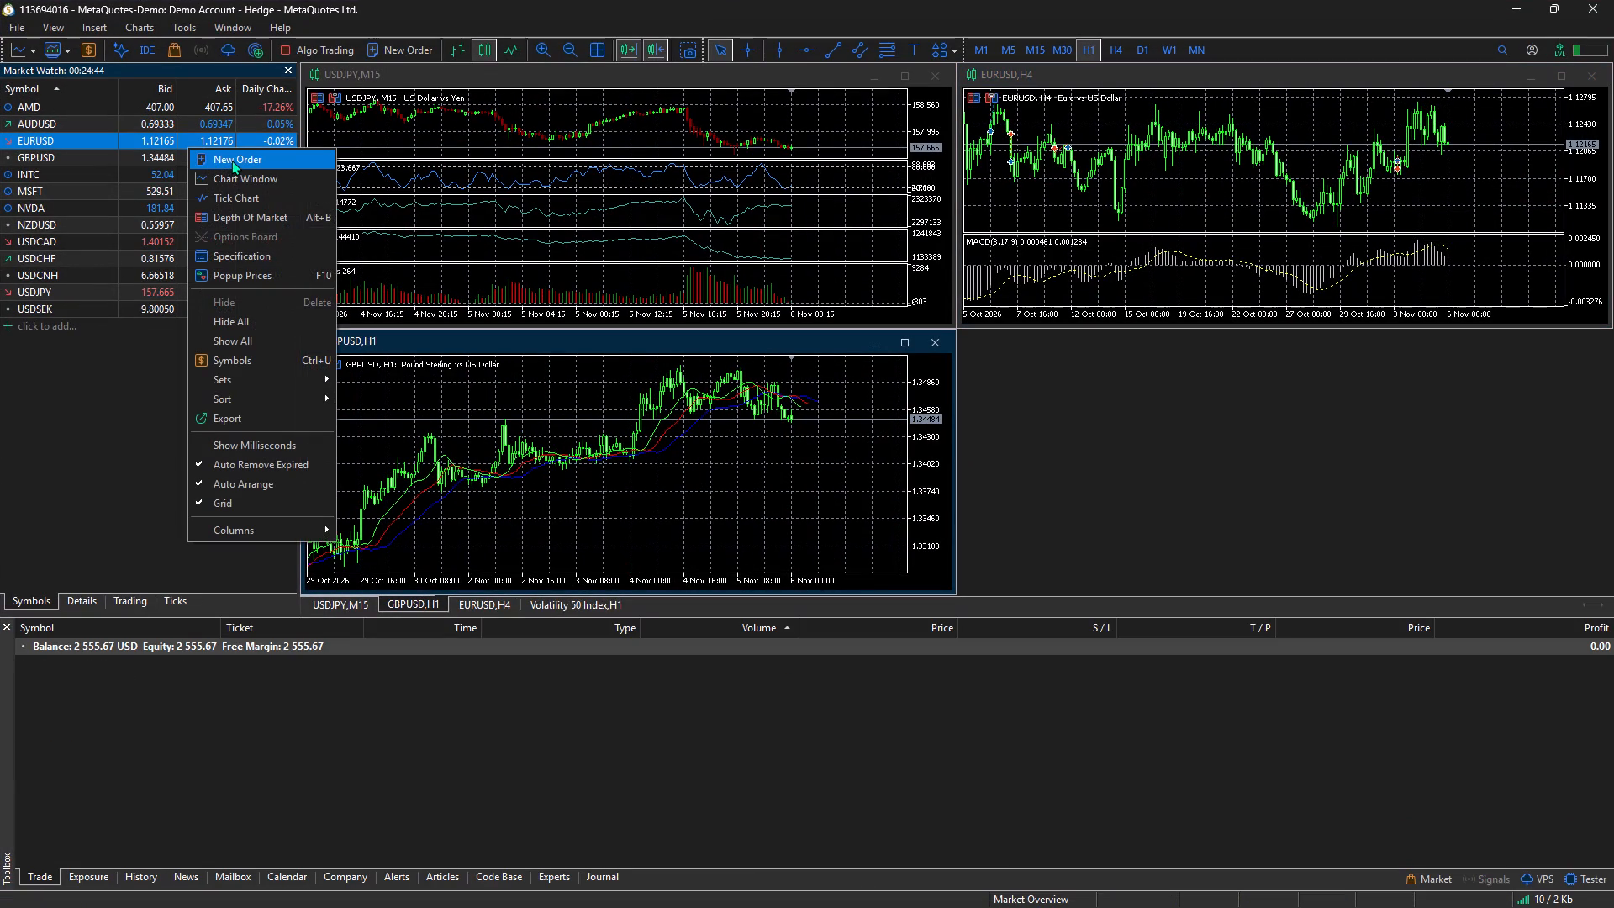
click(231, 160)
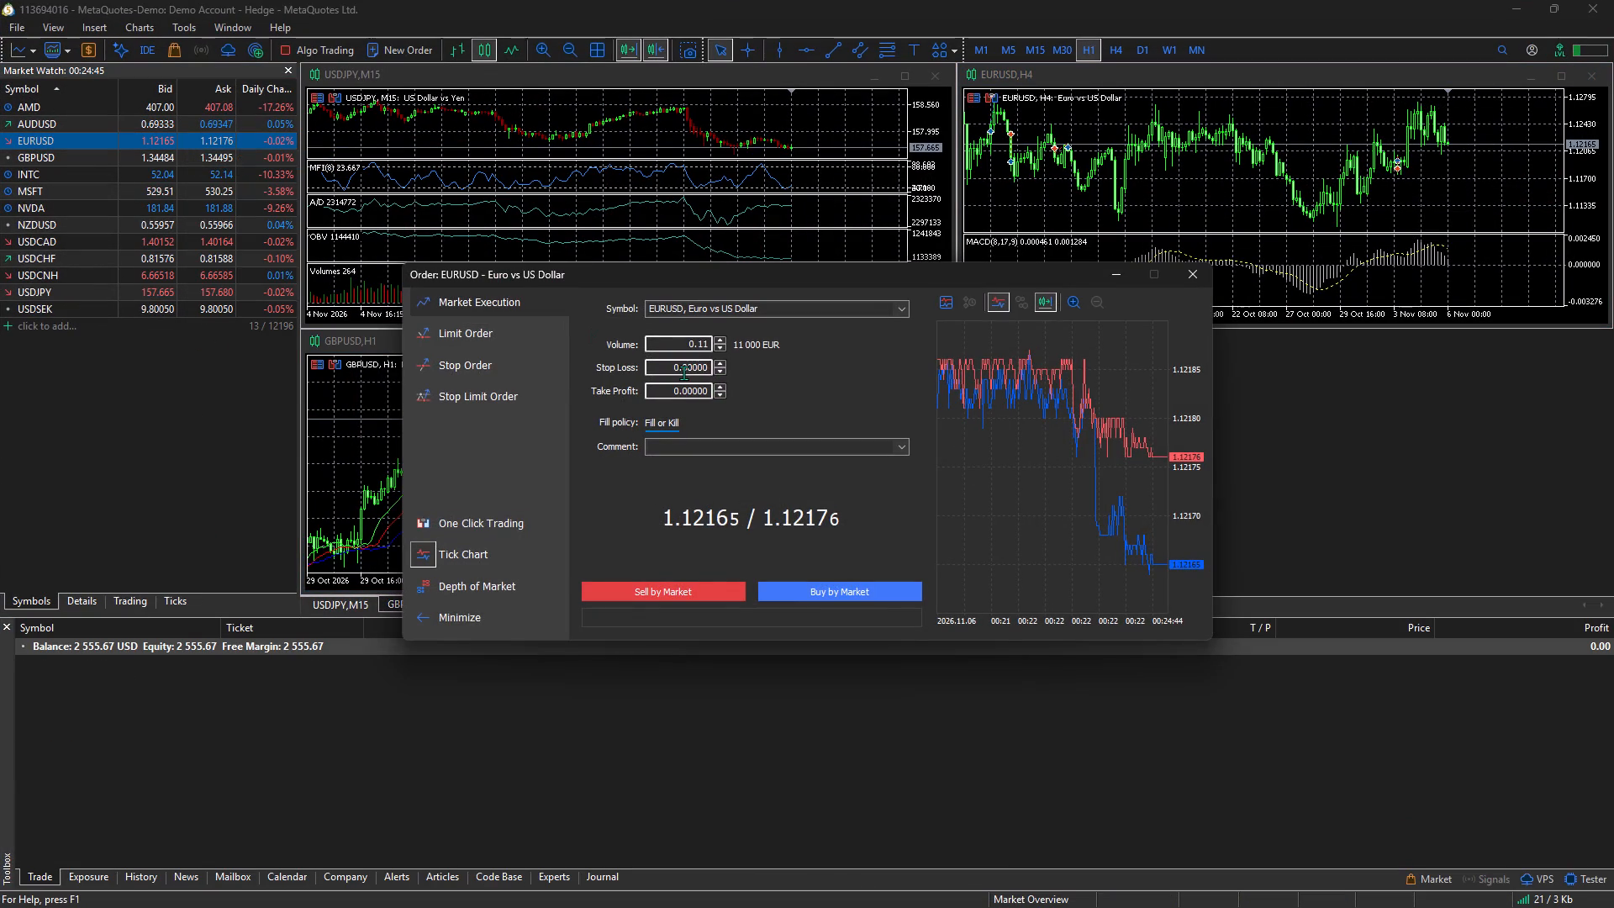
click(683, 372)
key(BackSpace)
key(BackSpace)
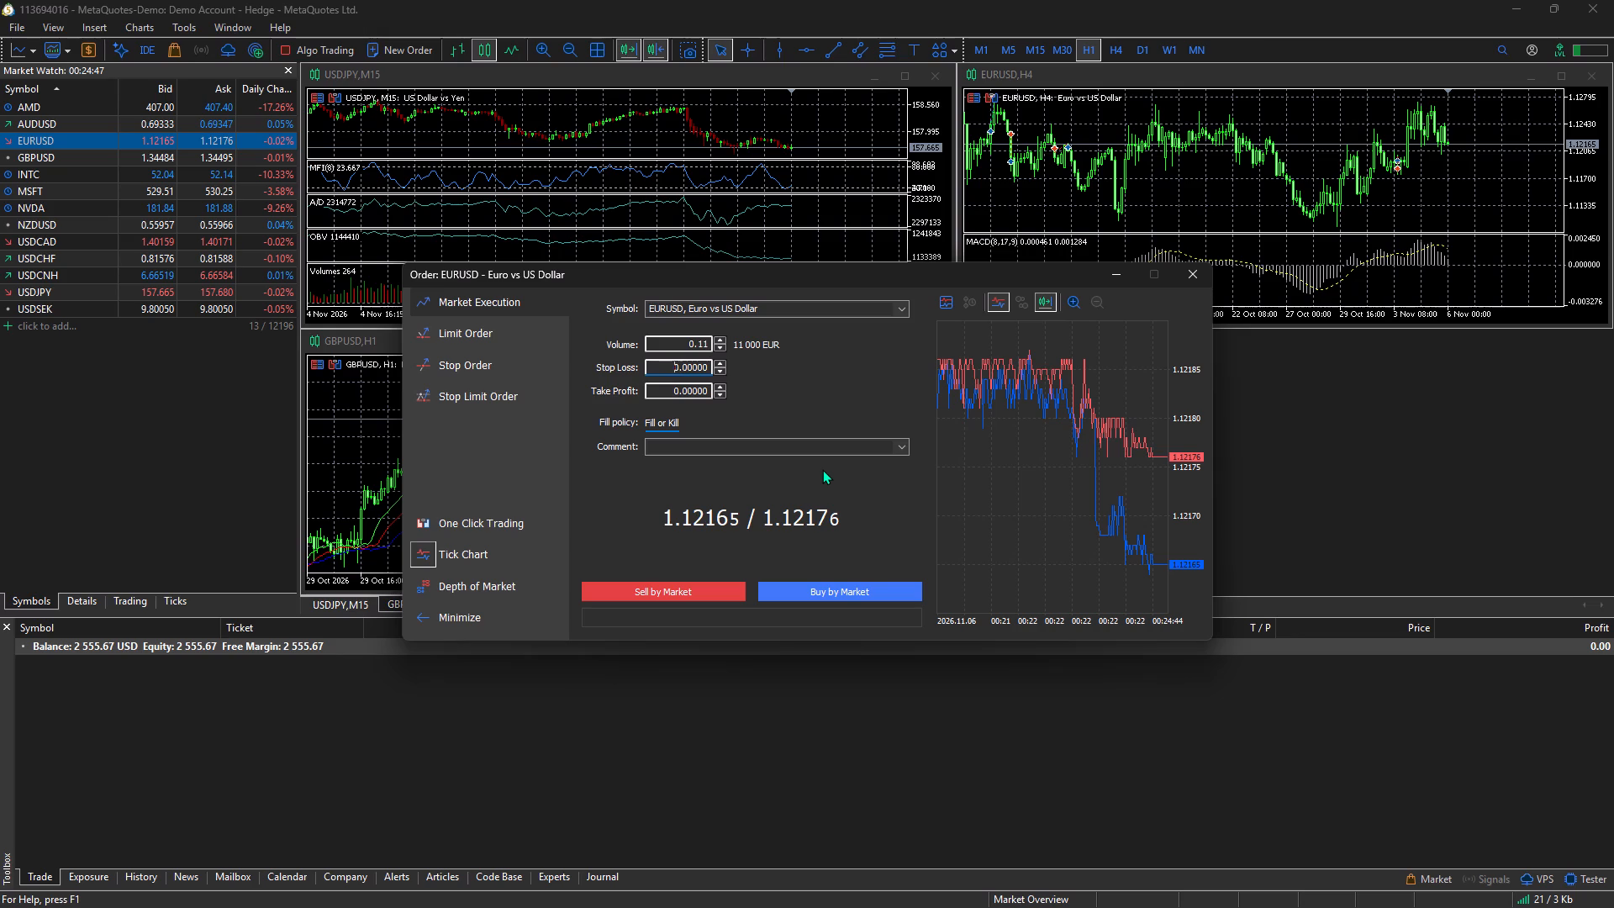
text(1.3465)
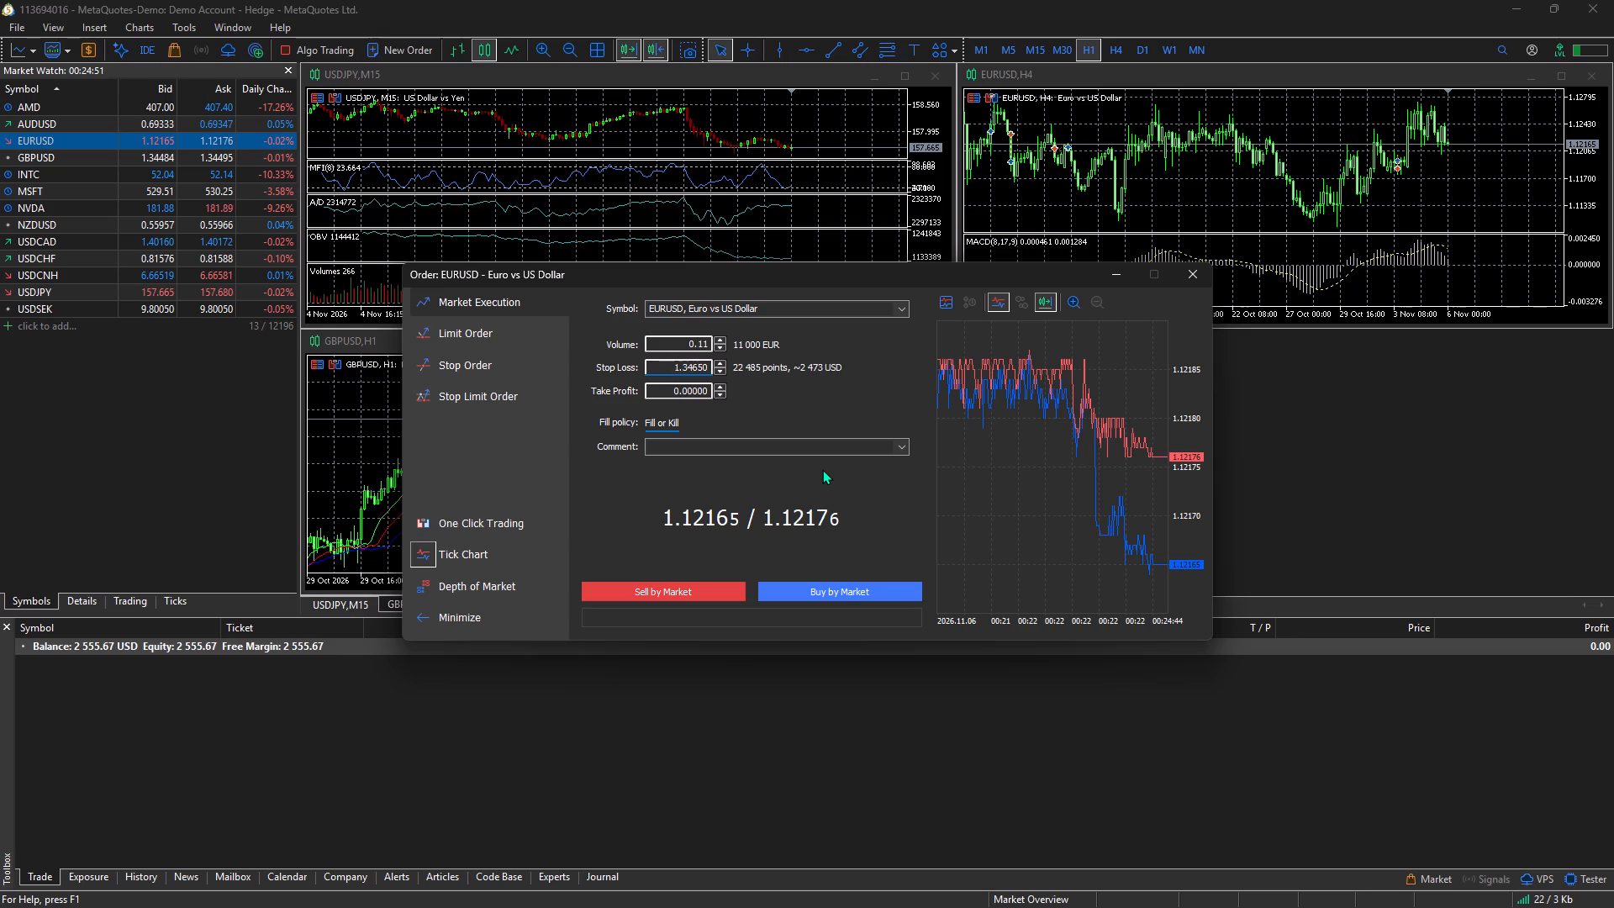
key(7)
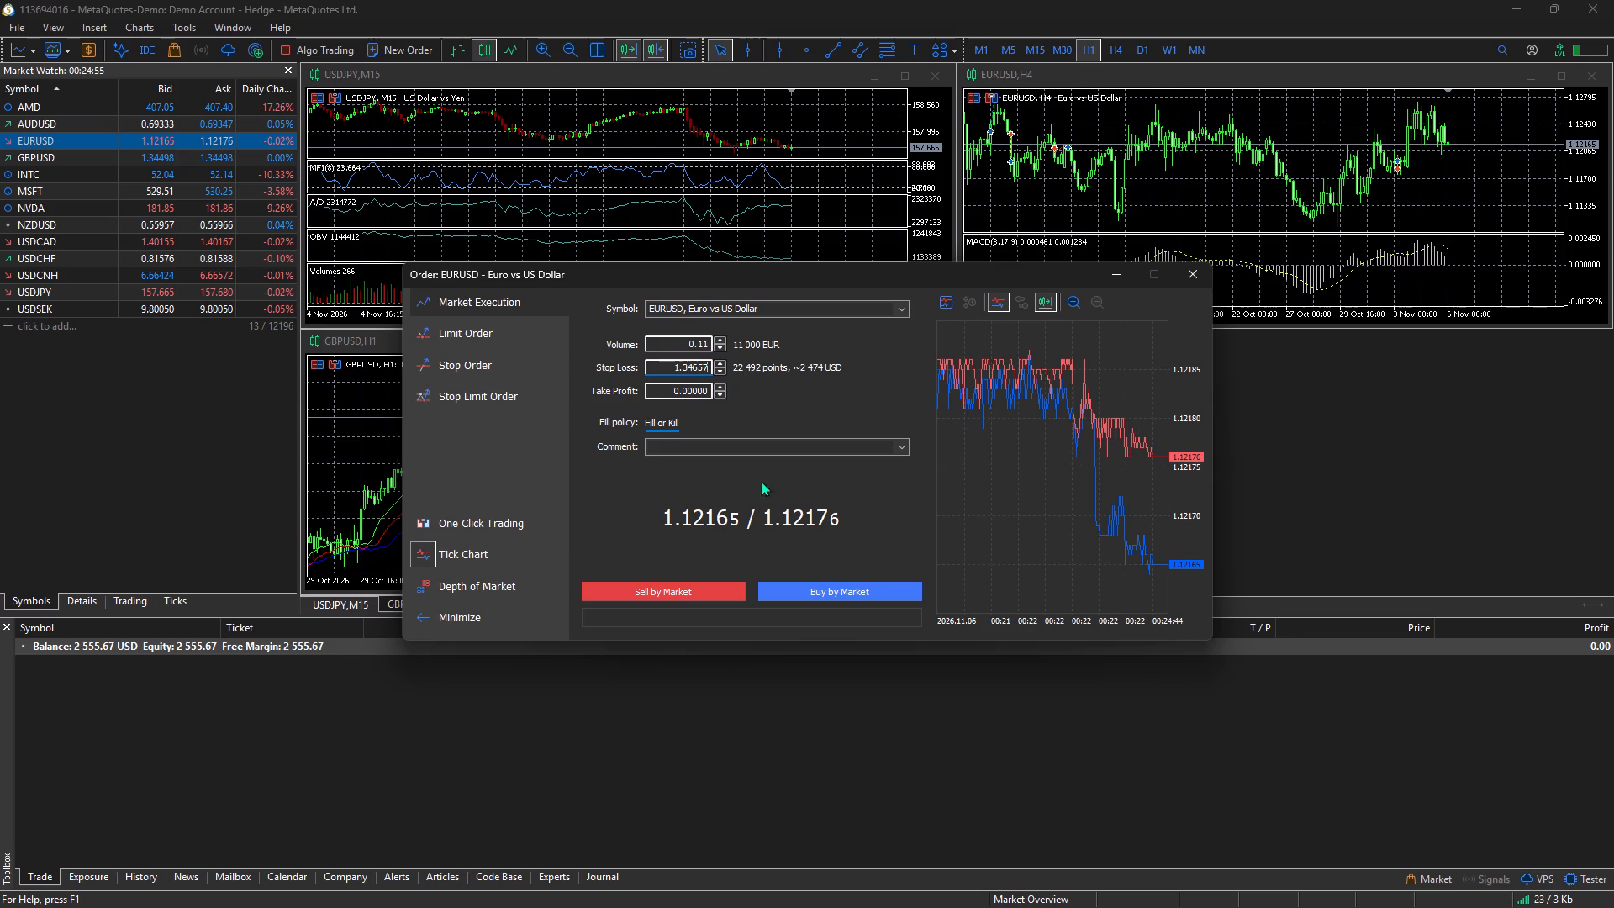
Reduce the EURUSD order's volume to 0.01 and open its take profit value for editing.
double_click(720, 346)
click(720, 346)
triple_click(720, 346)
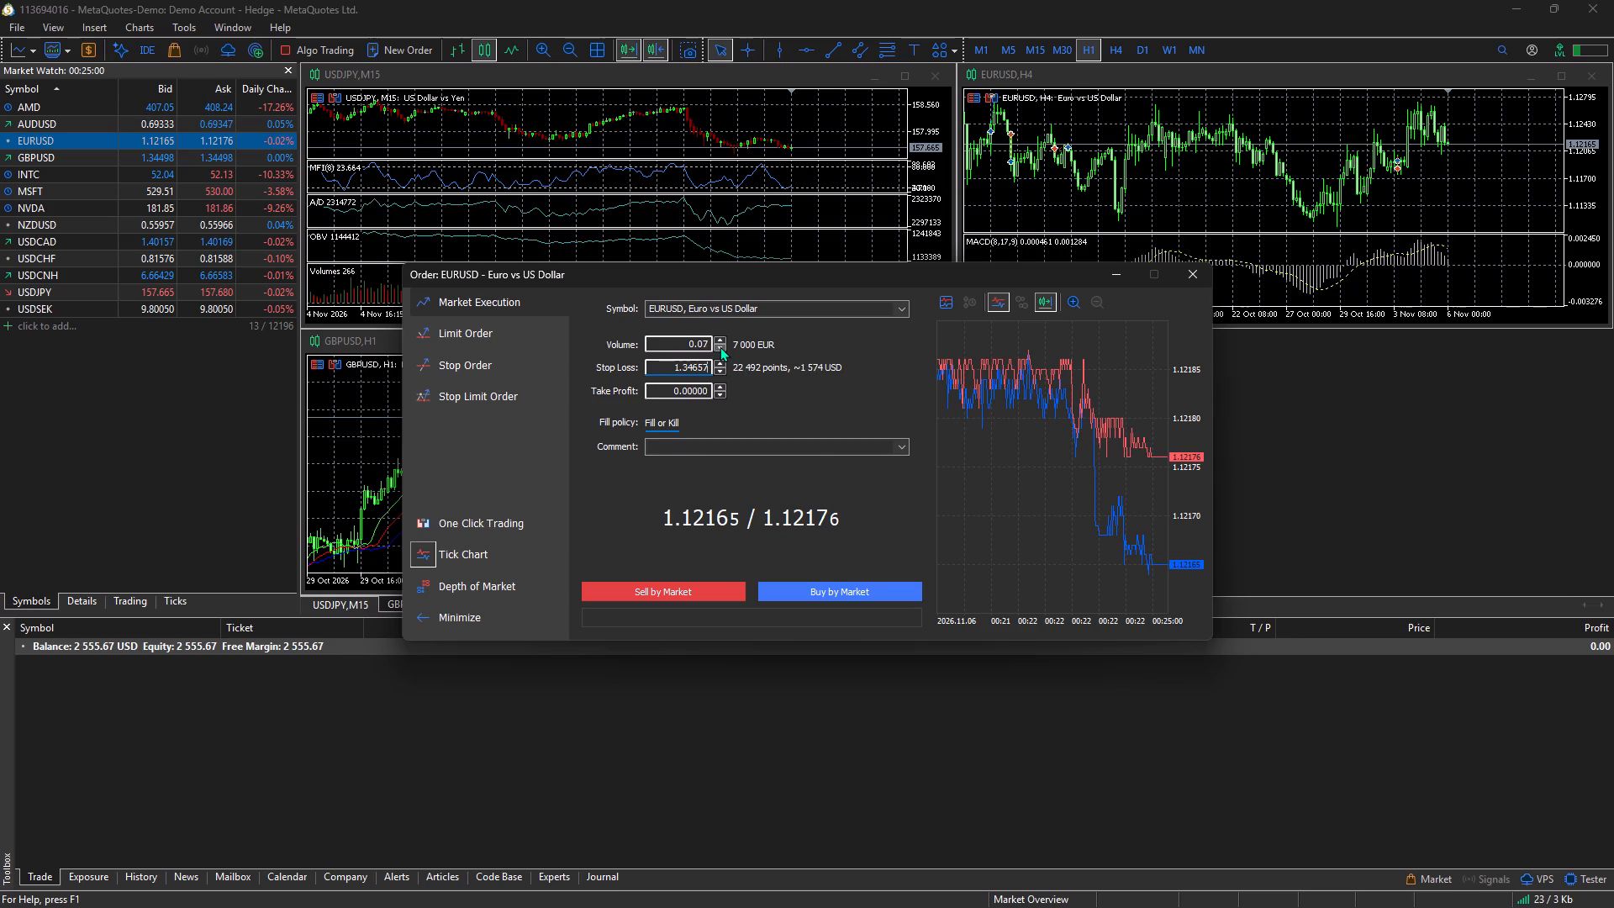
click(720, 346)
click(720, 346)
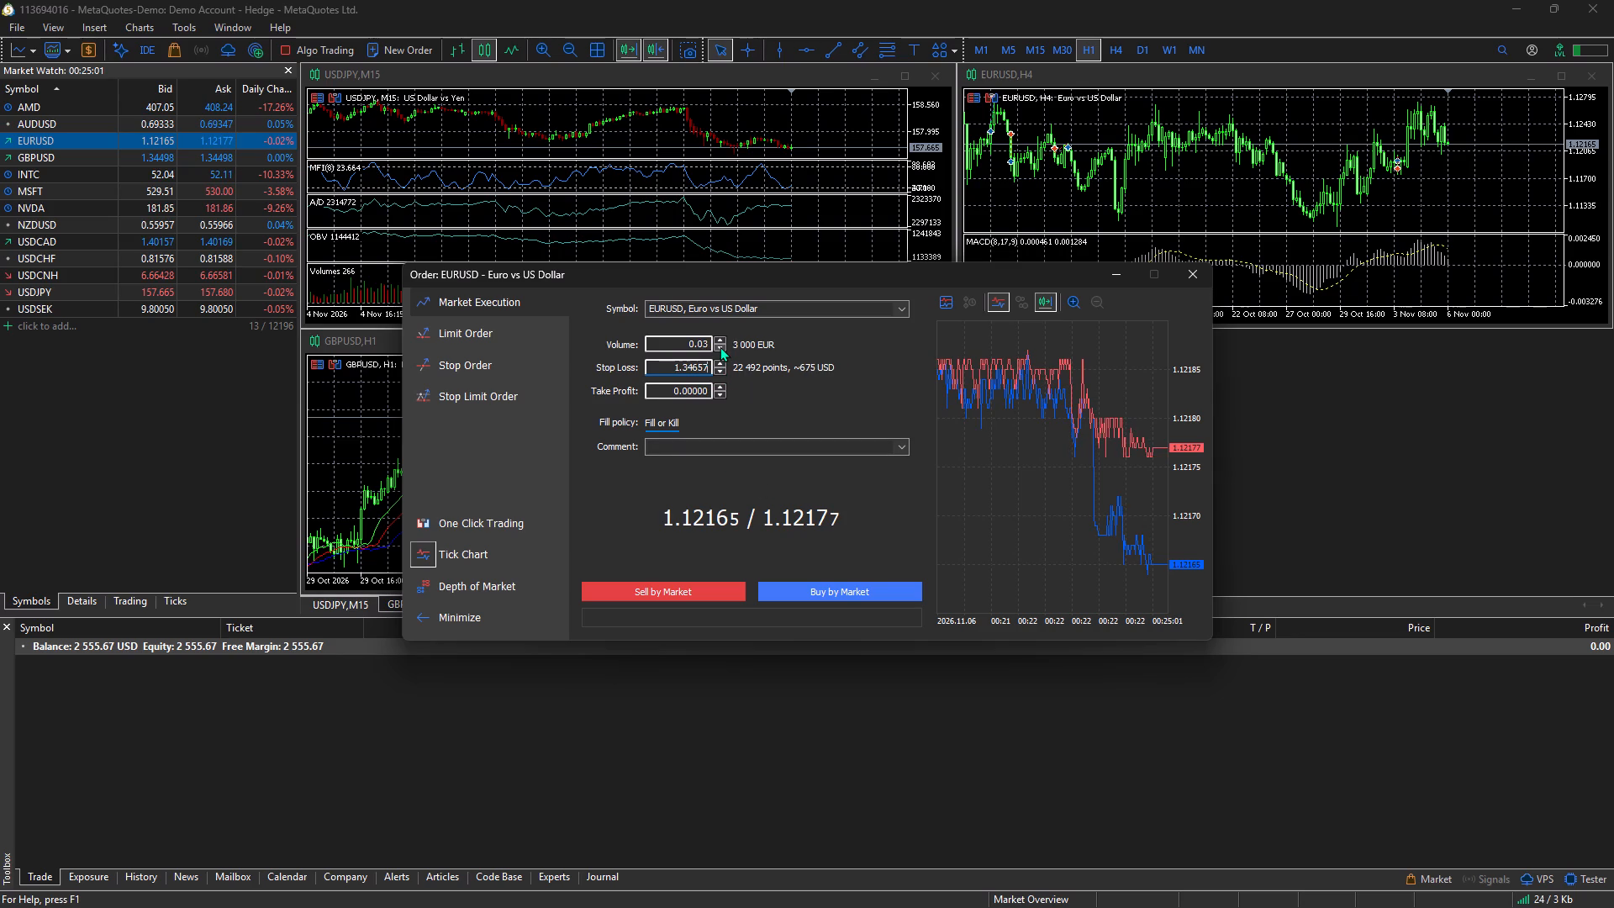
click(720, 346)
click(720, 346)
click(695, 388)
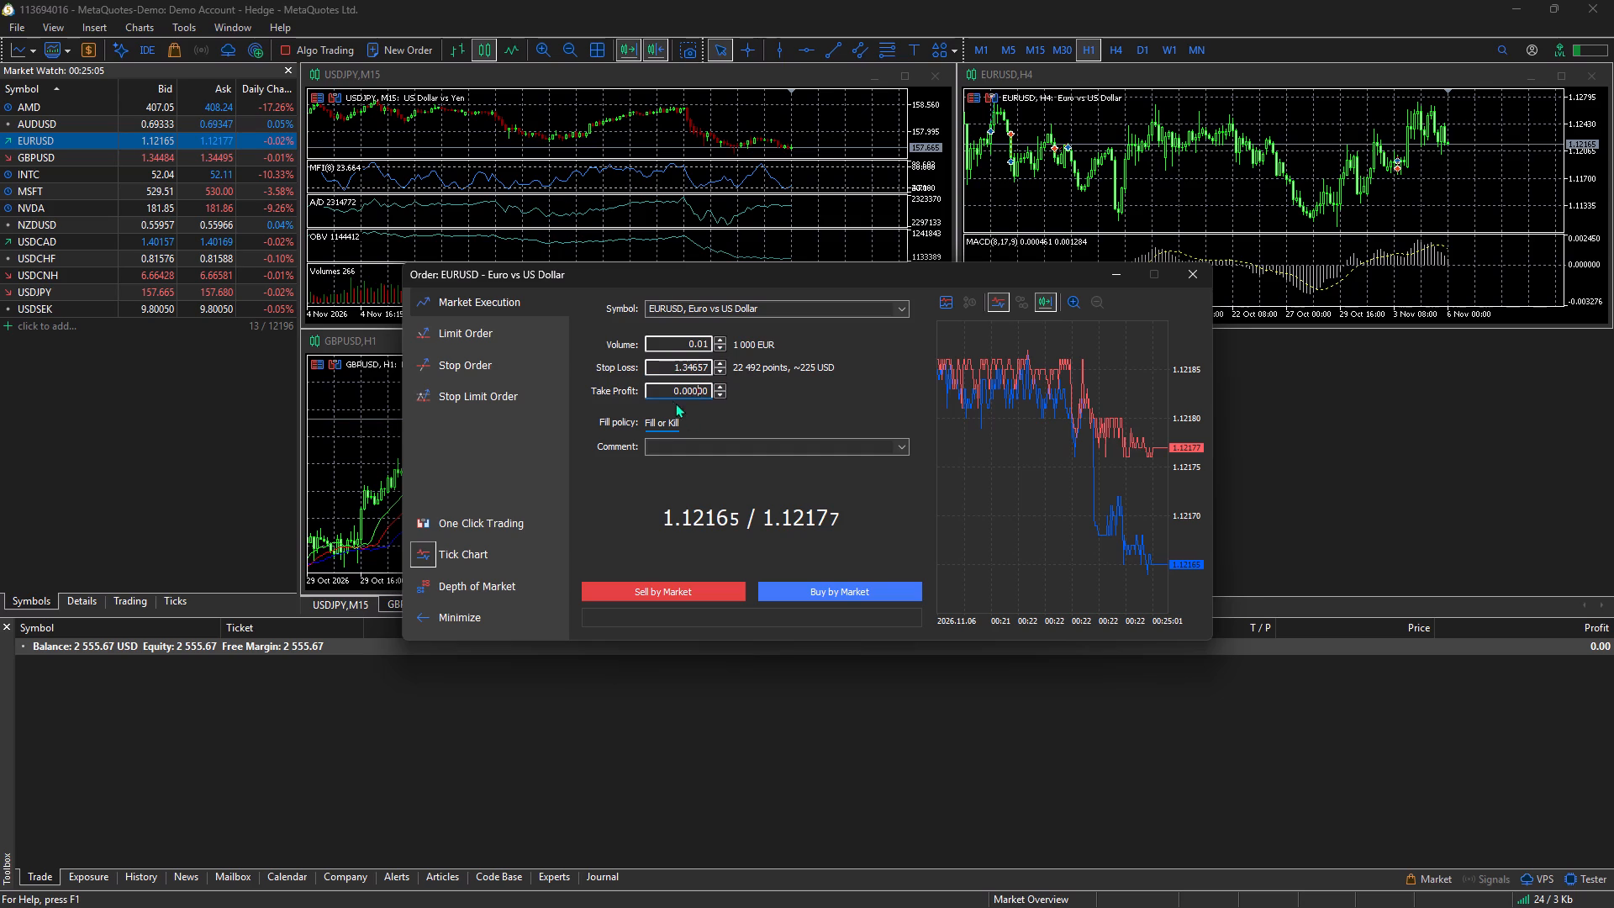
click(667, 388)
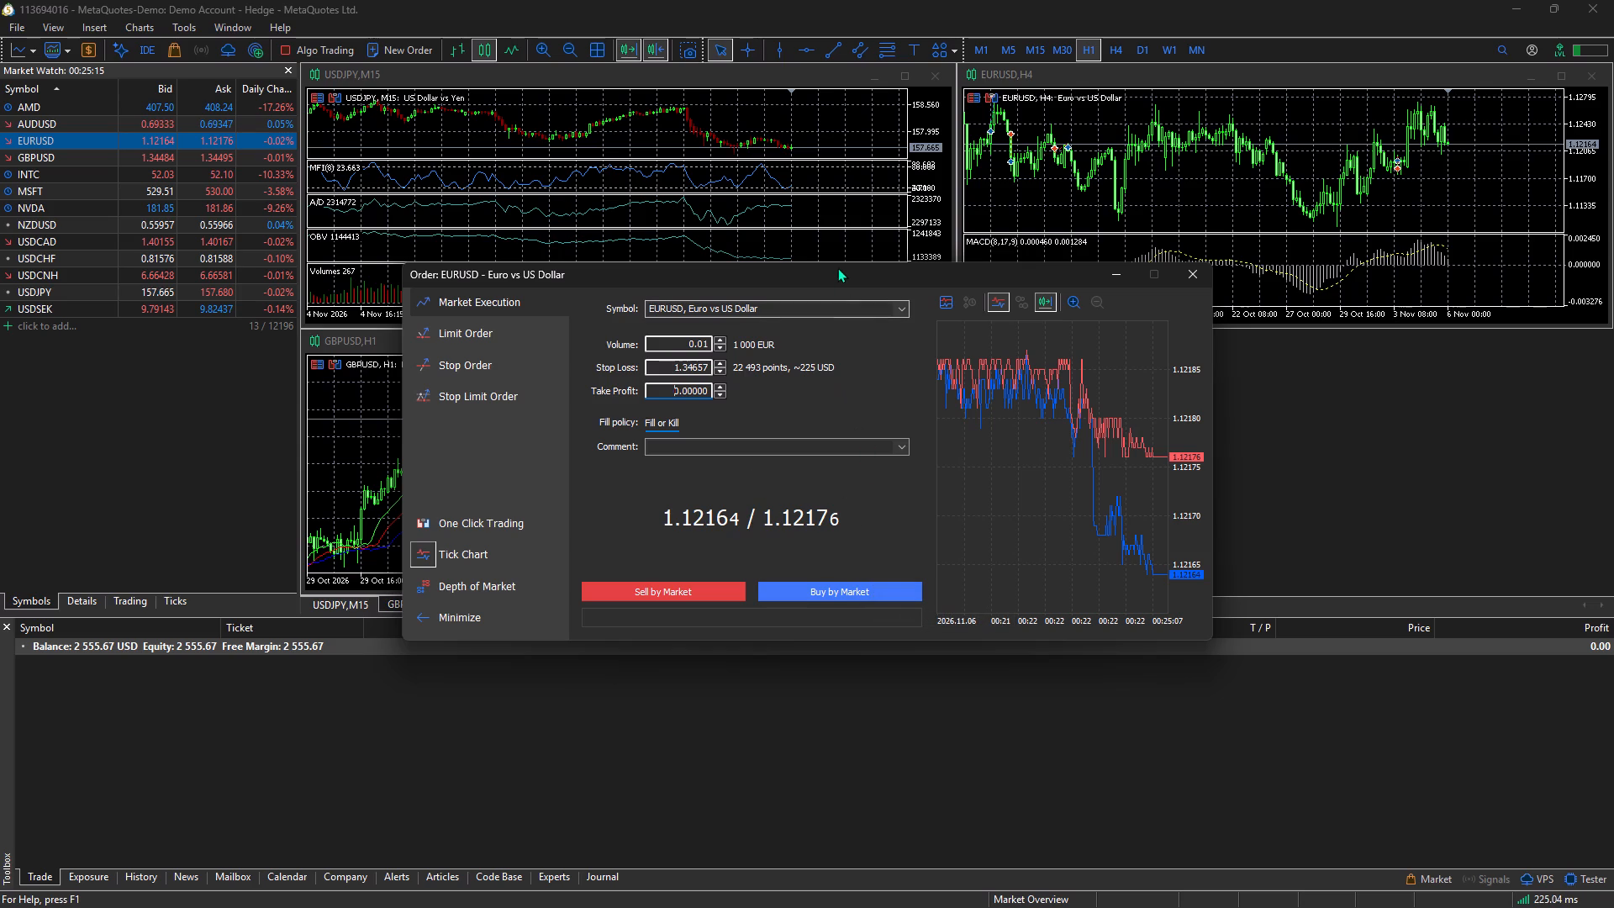
Switch the GBPUSD chart to the M15 timeframe and move the order window clear of the chart.
drag(834, 267, 749, 434)
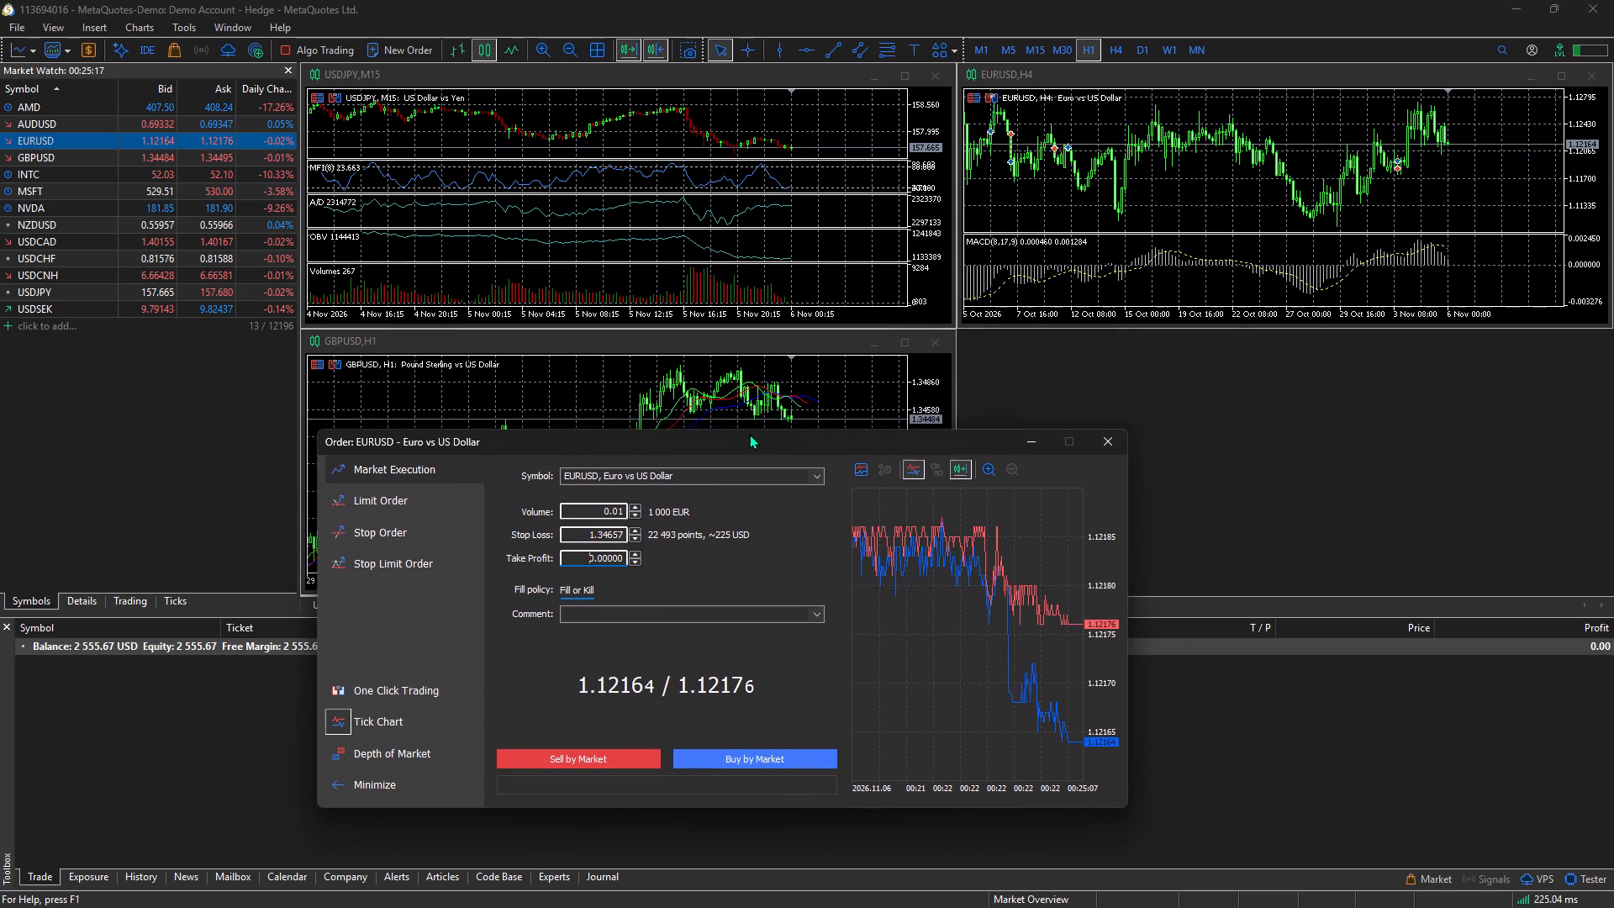
drag(749, 434, 749, 440)
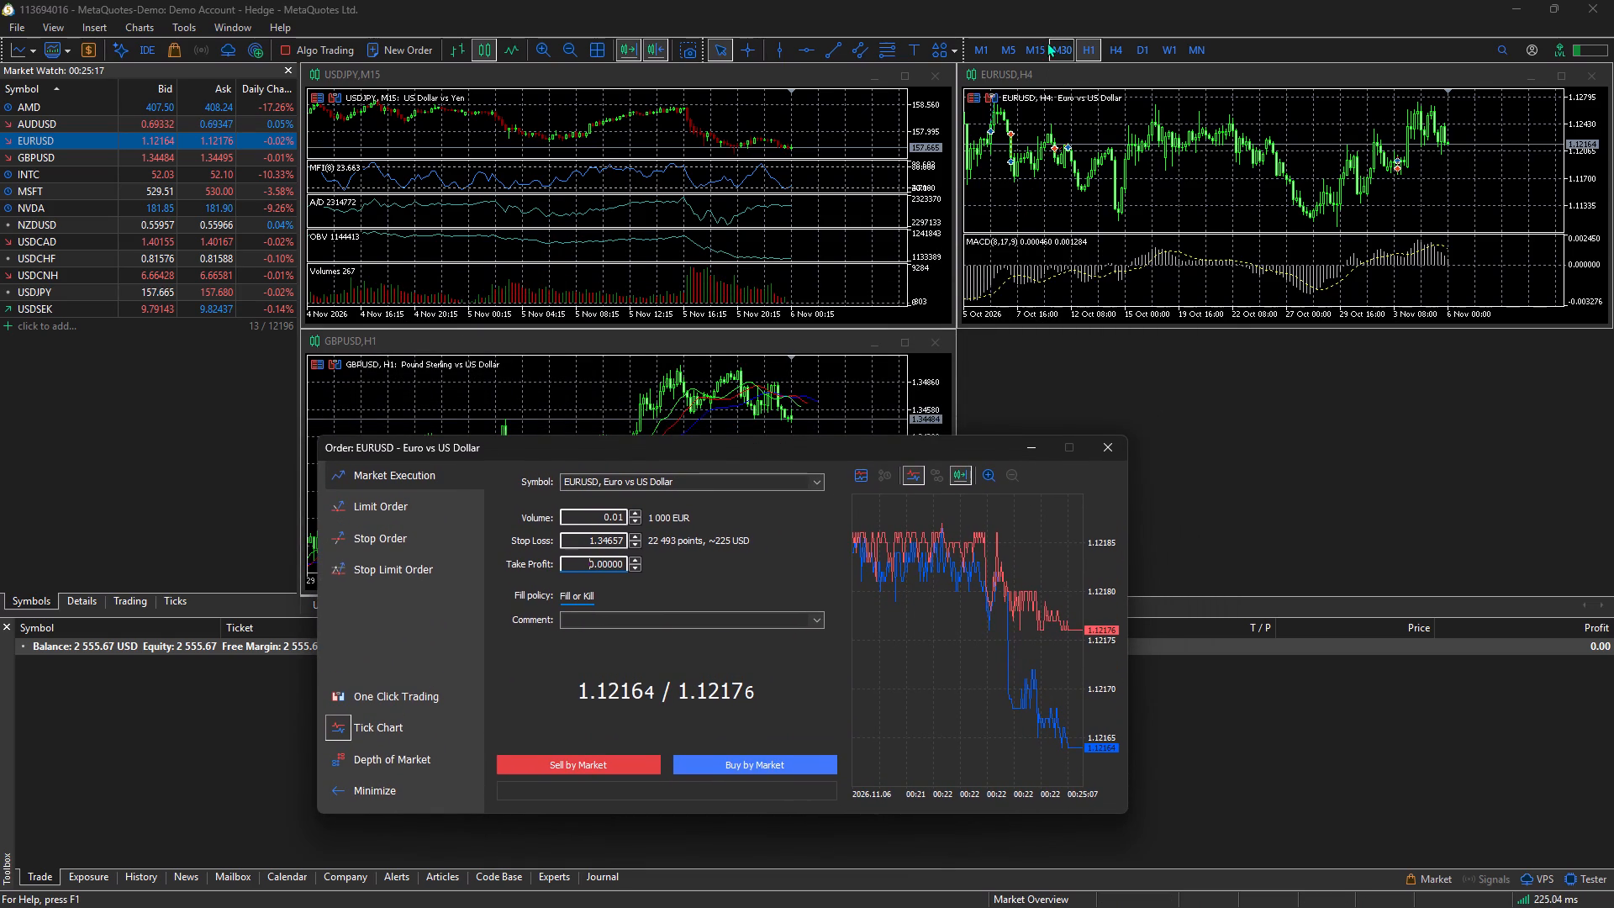
click(1028, 51)
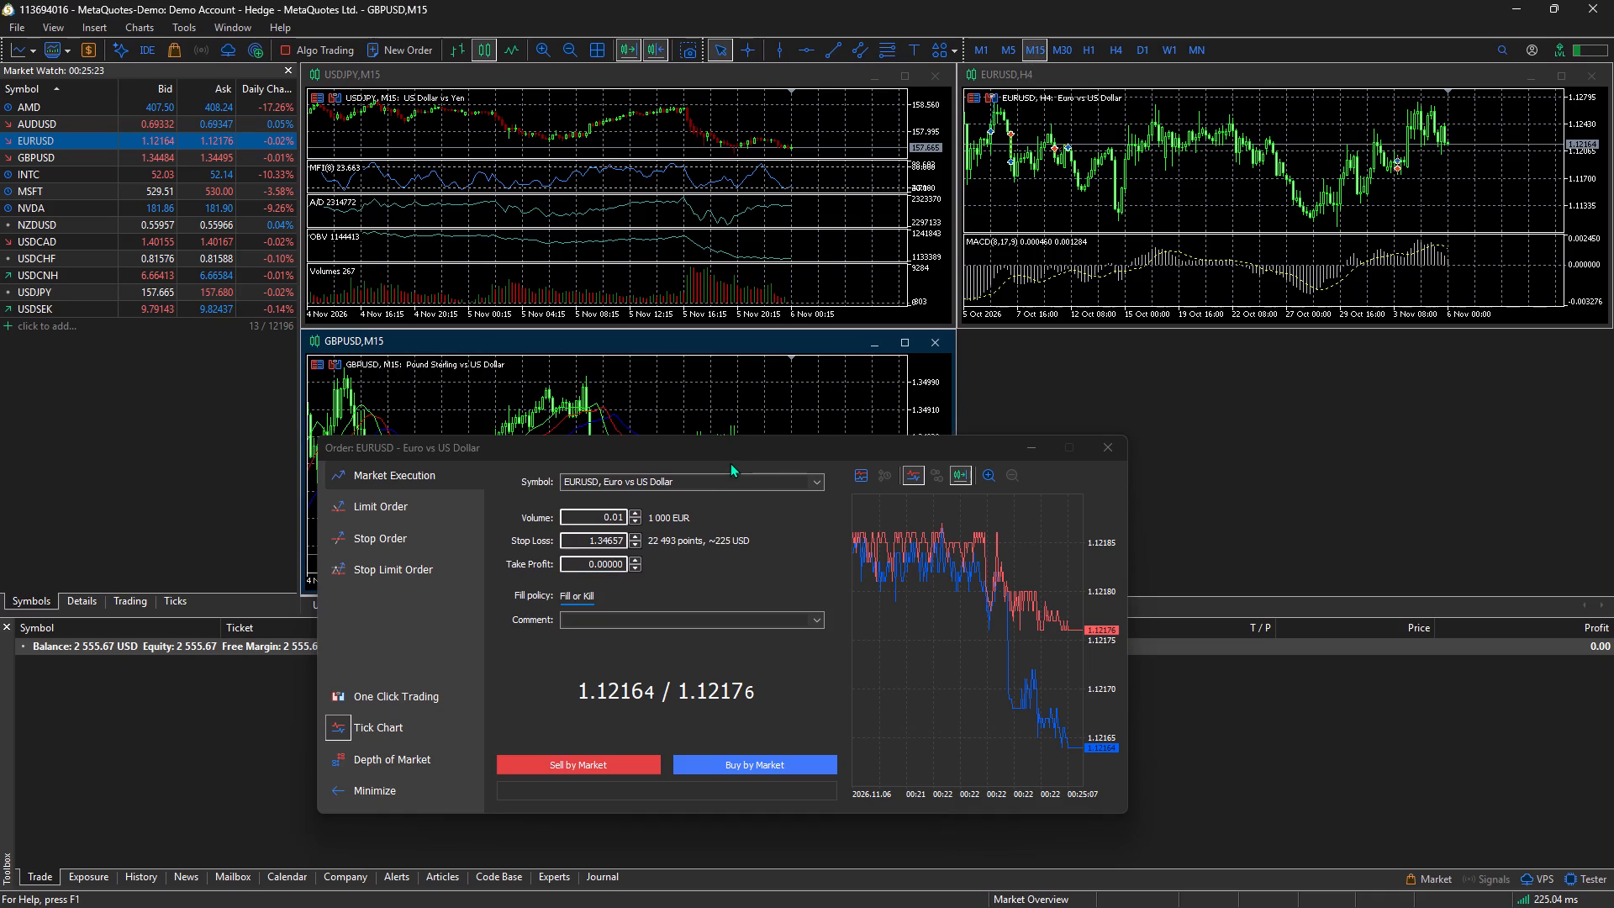
drag(730, 462, 732, 450)
drag(732, 450, 689, 511)
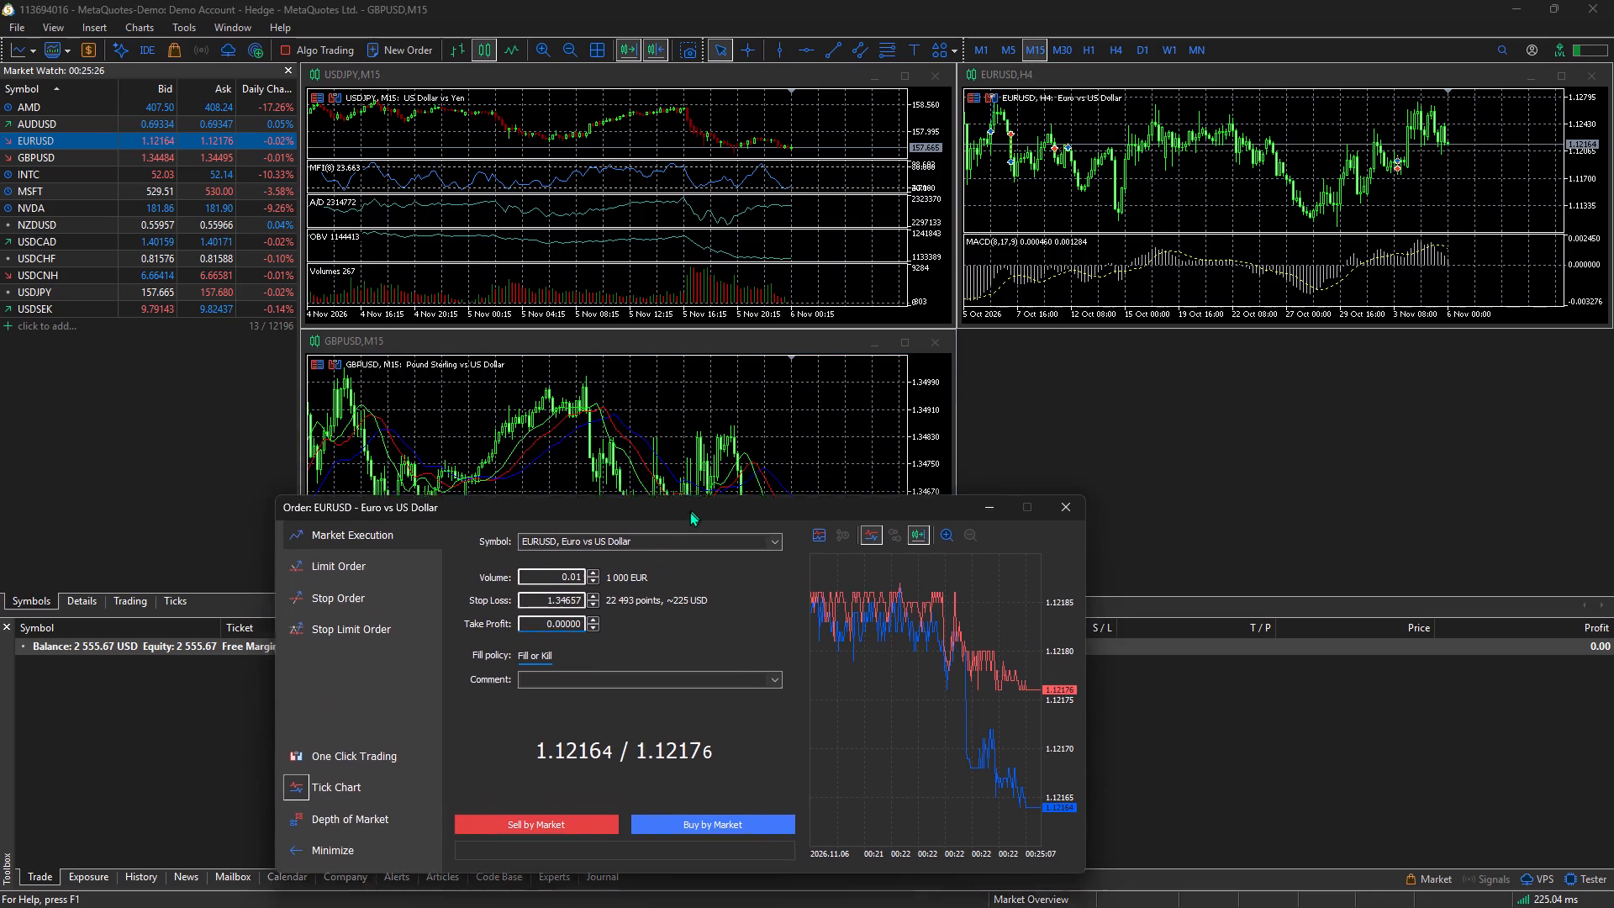
drag(689, 511, 657, 603)
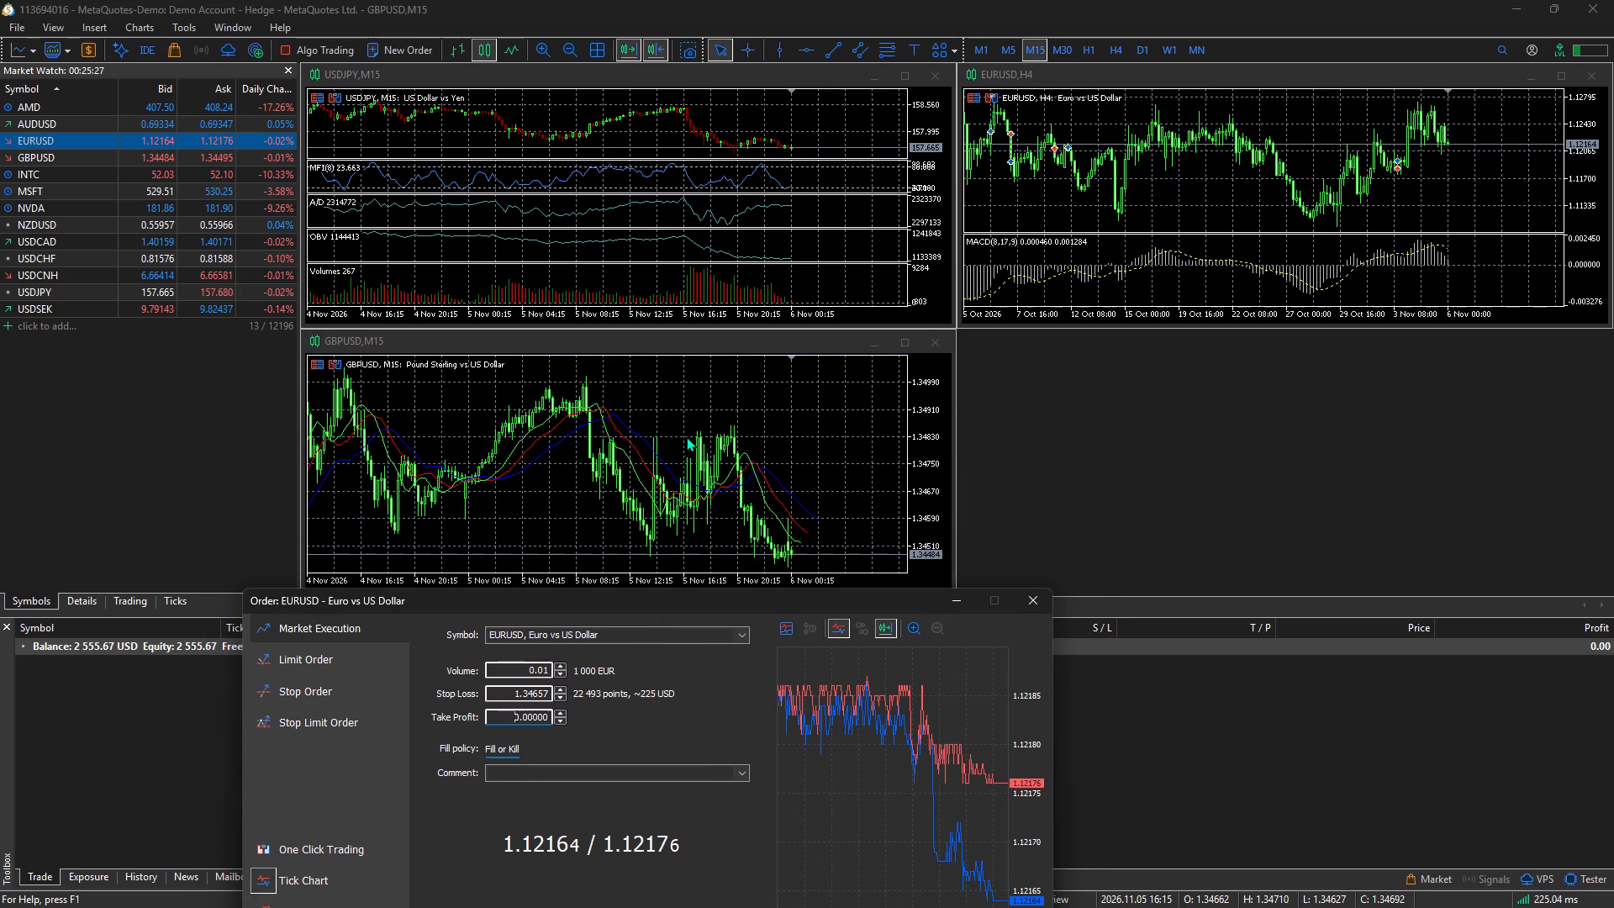
scroll(686, 436, up, 2)
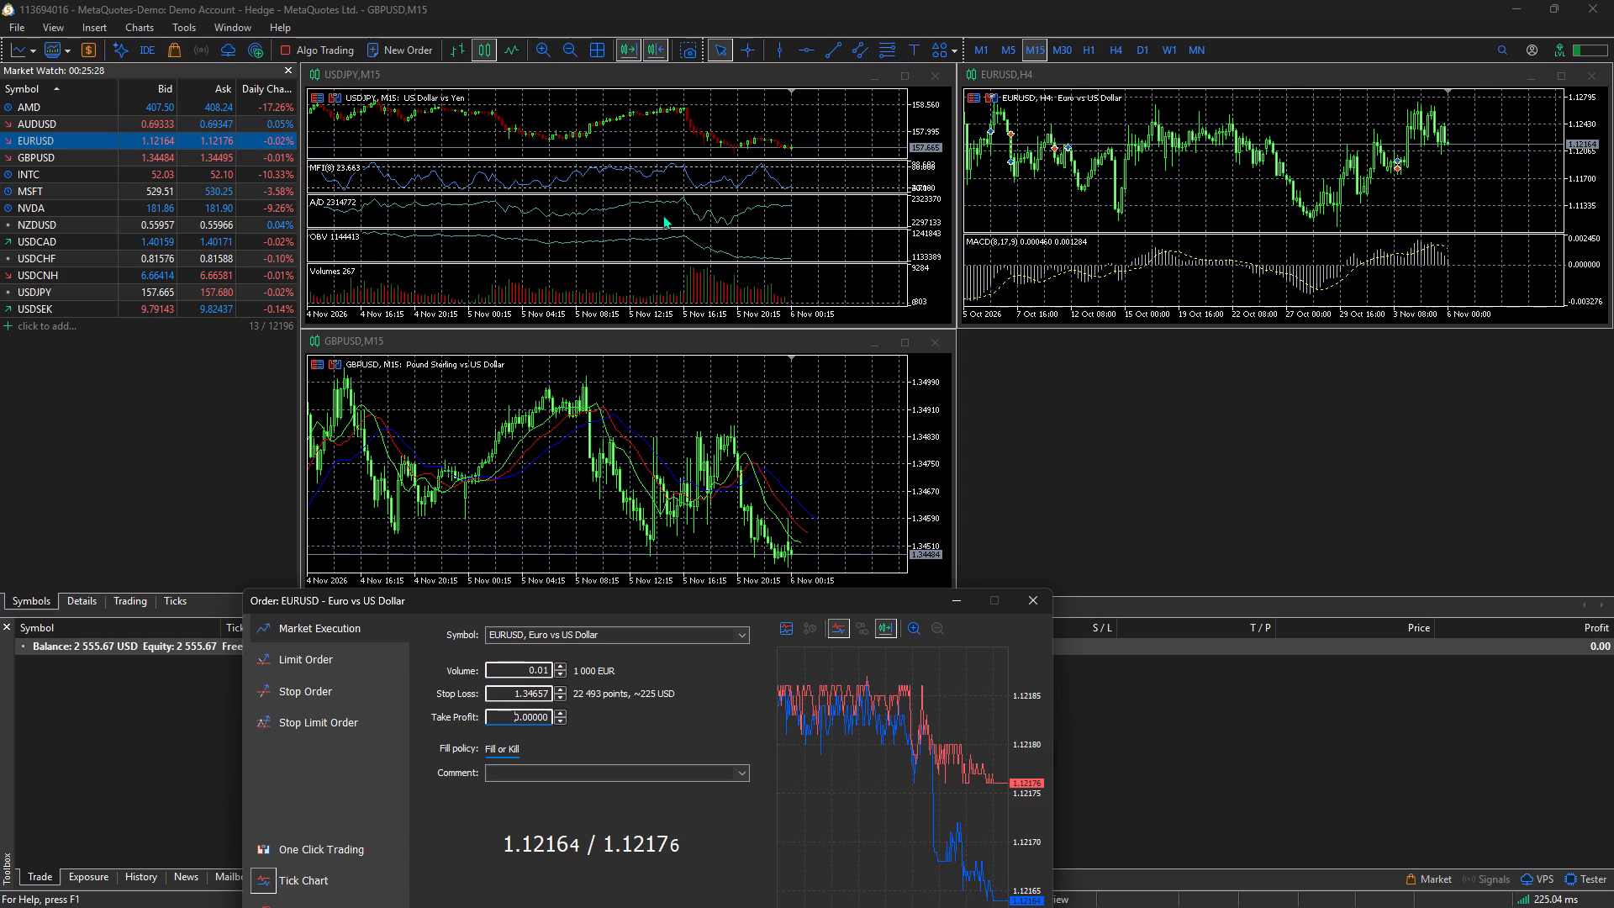
Open a new chart window for EURUSD from the watched symbols.
right_click(261, 140)
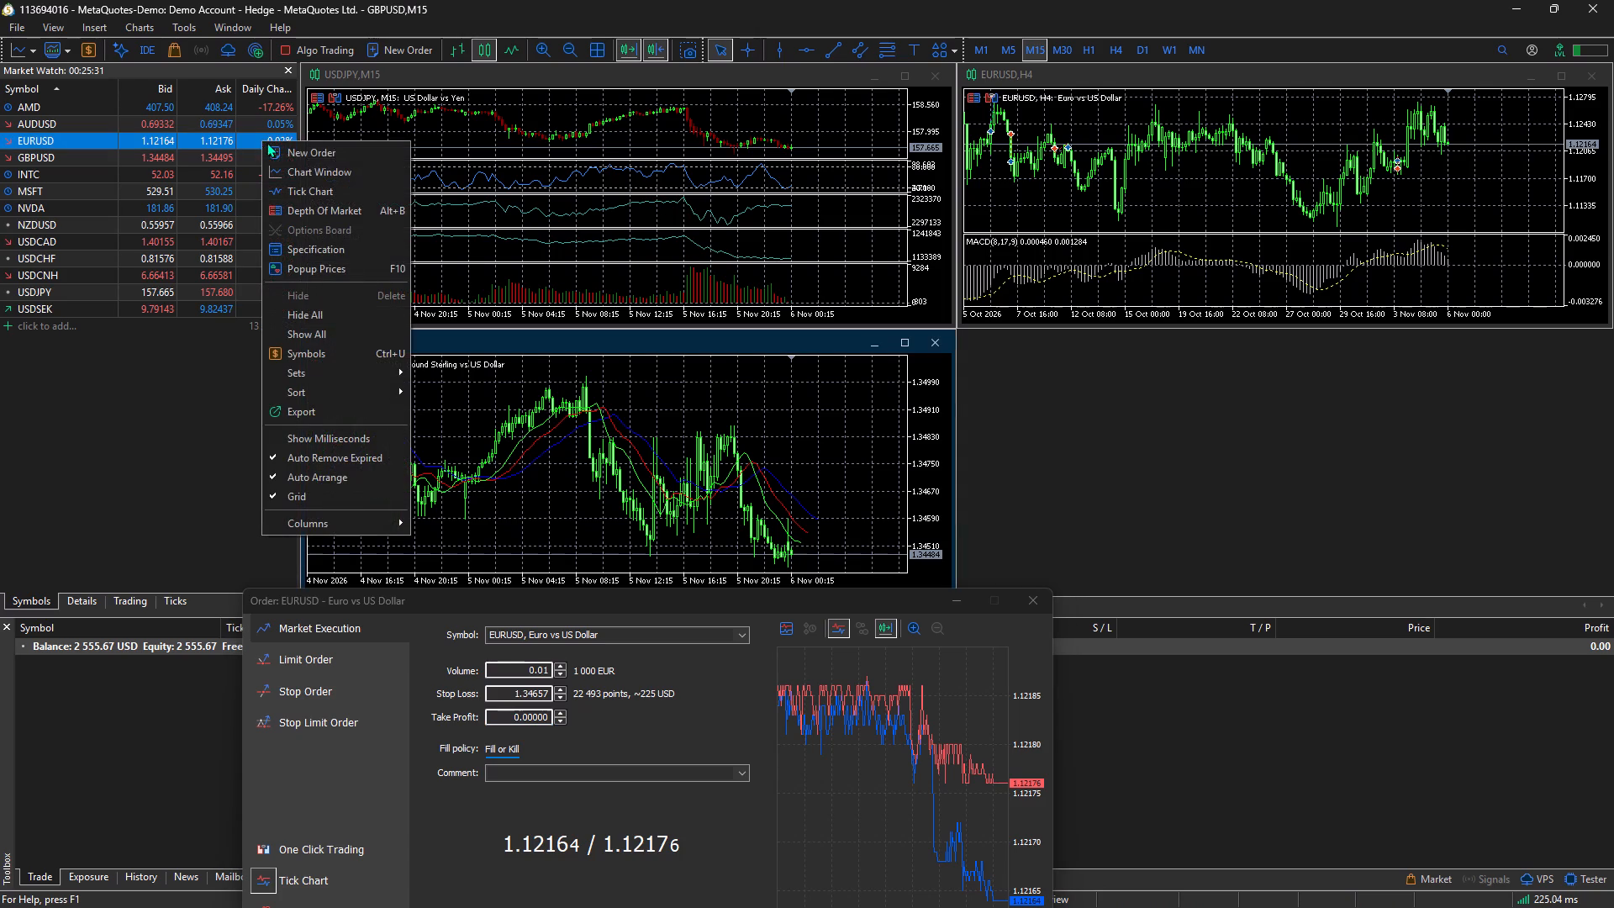
click(298, 166)
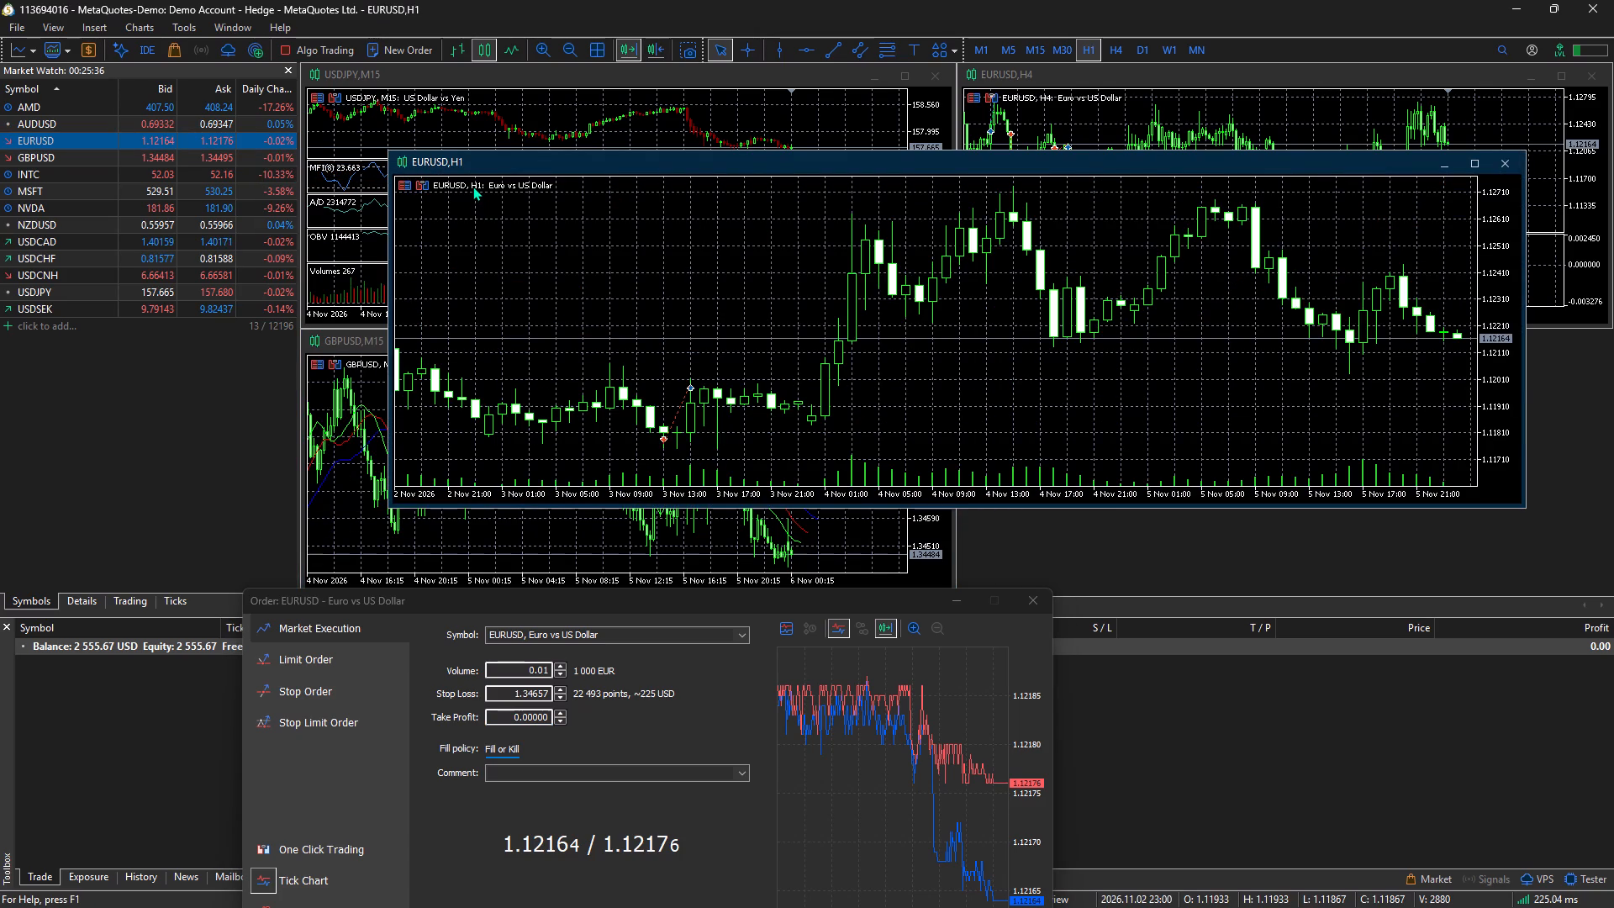
click(444, 160)
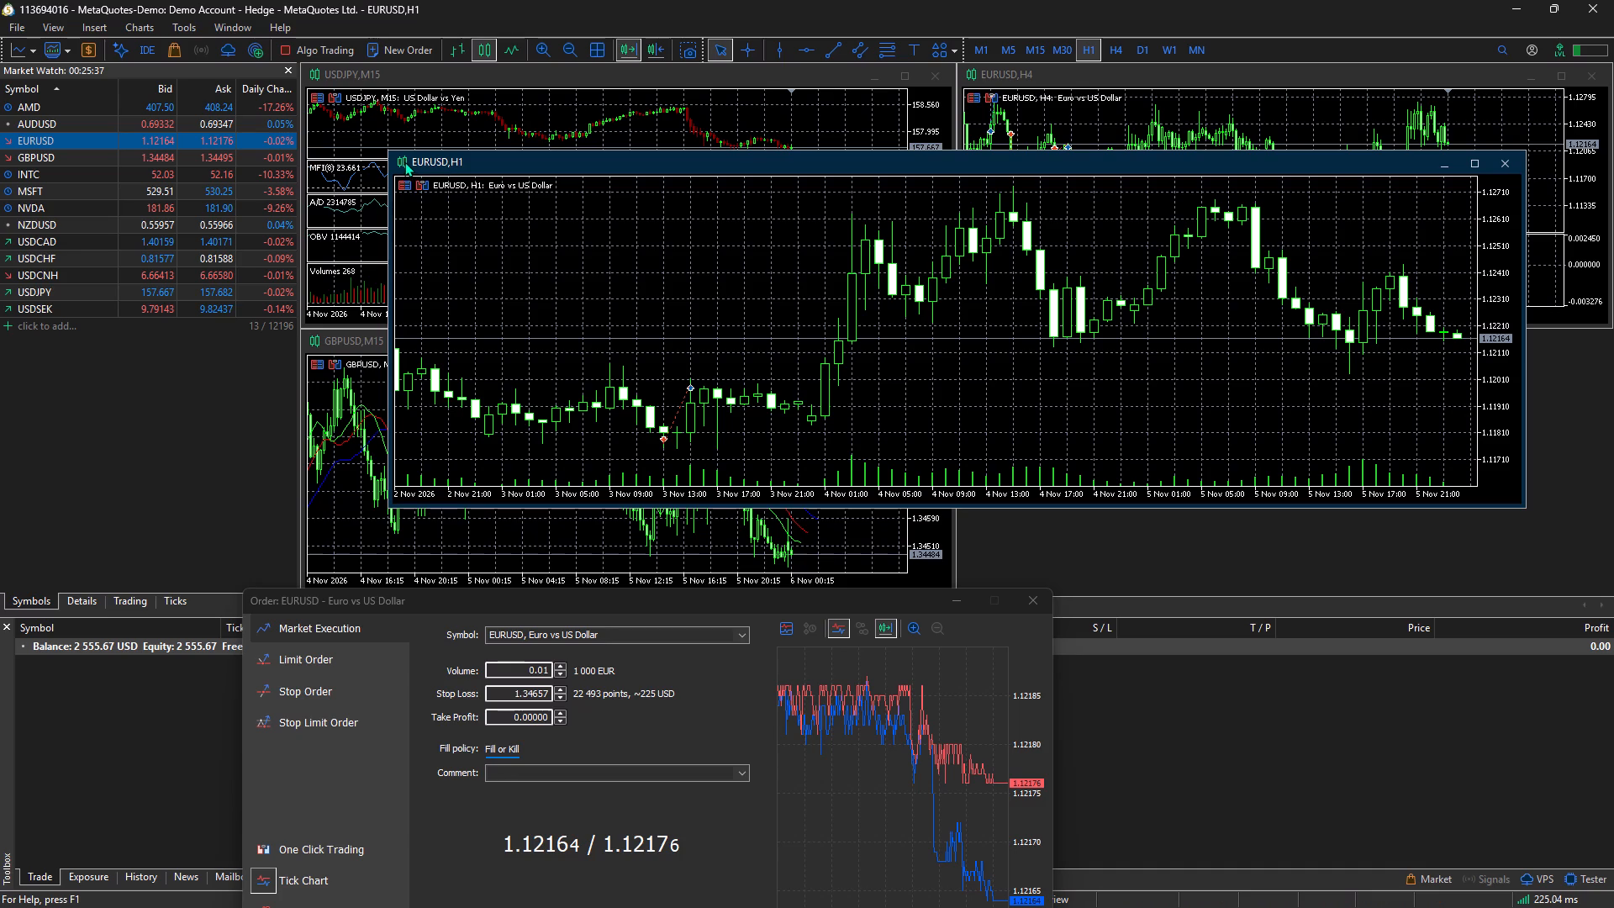
click(404, 161)
click(726, 303)
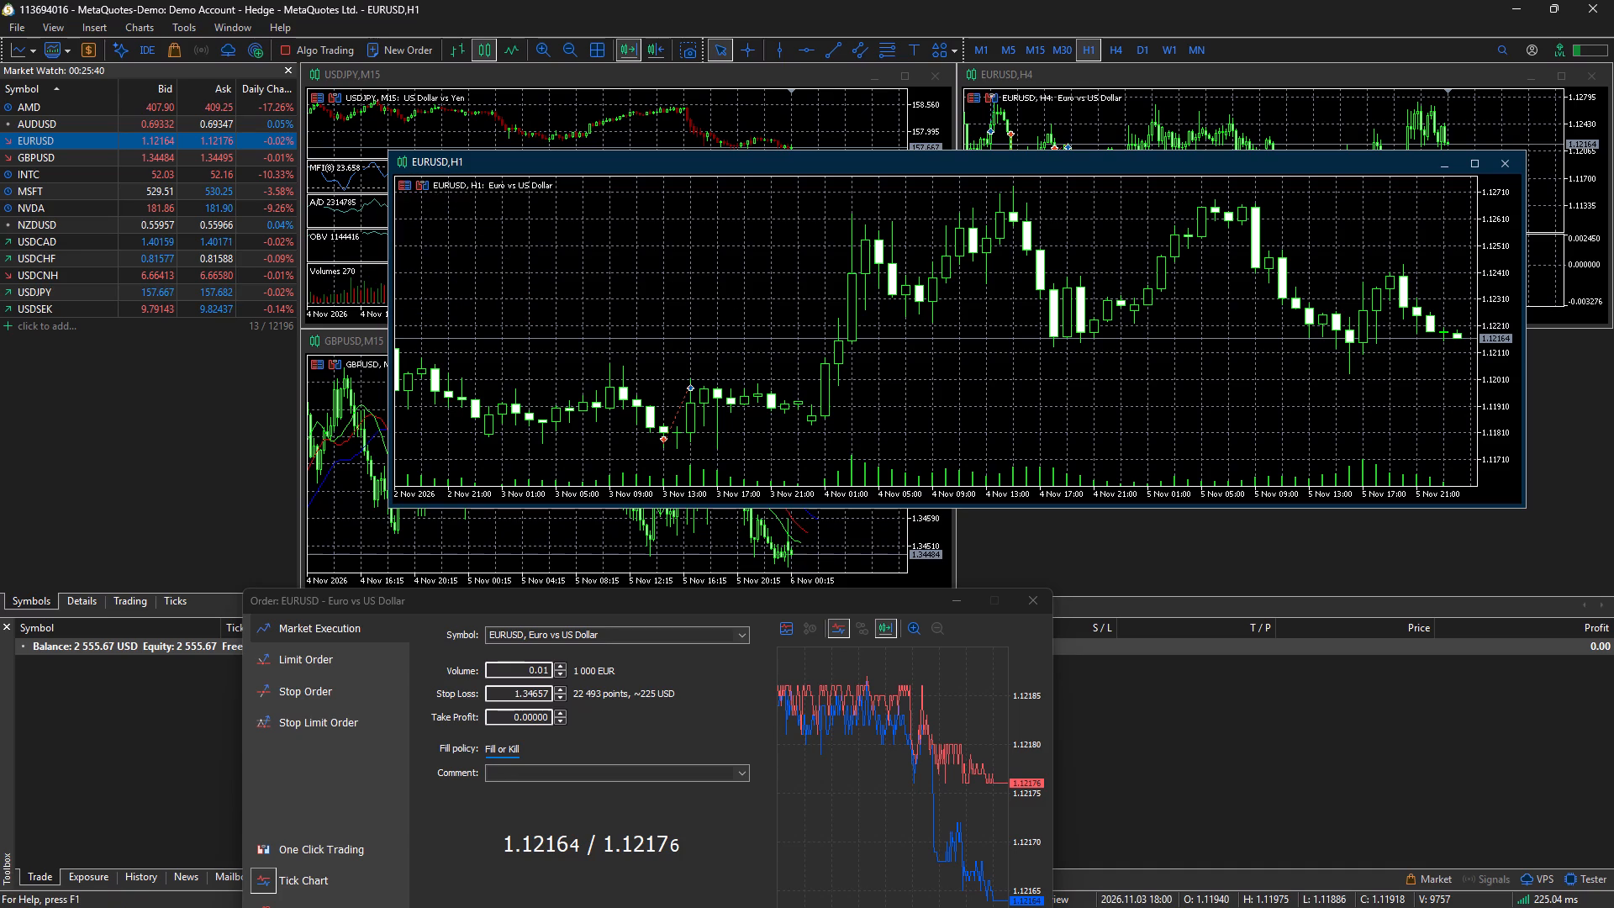
scroll(726, 303, down, 1)
scroll(726, 303, up, 3)
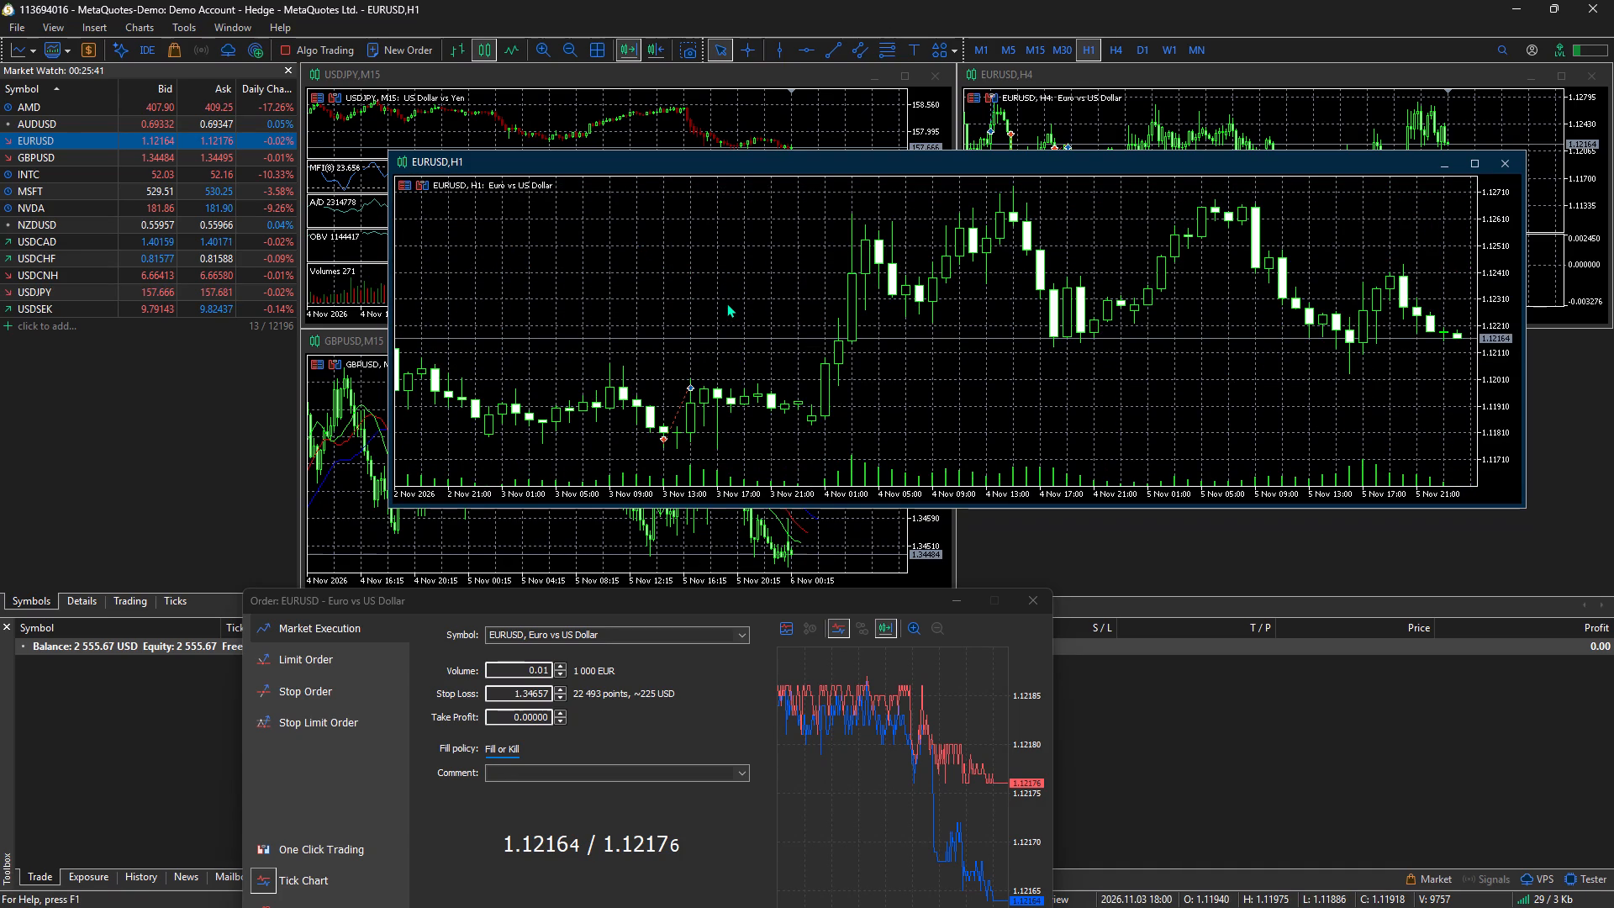
scroll(726, 303, up, 2)
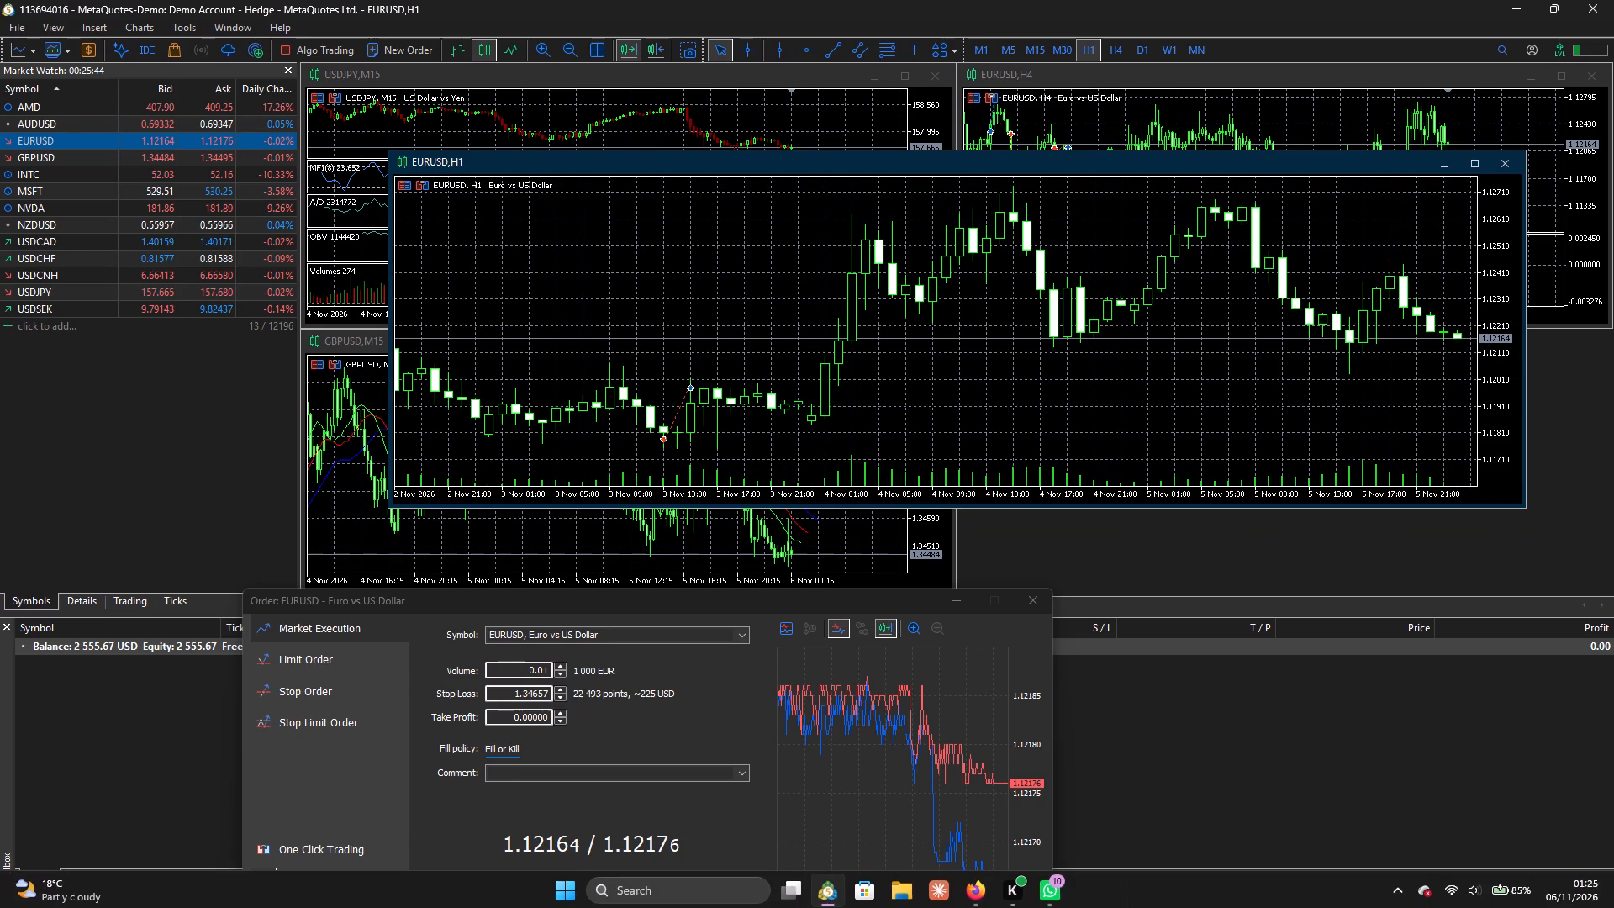
Check the planned trade on the TradingView GBPUSD chart, and discard the unsent EURUSD order in MetaTrader 5.
click(968, 887)
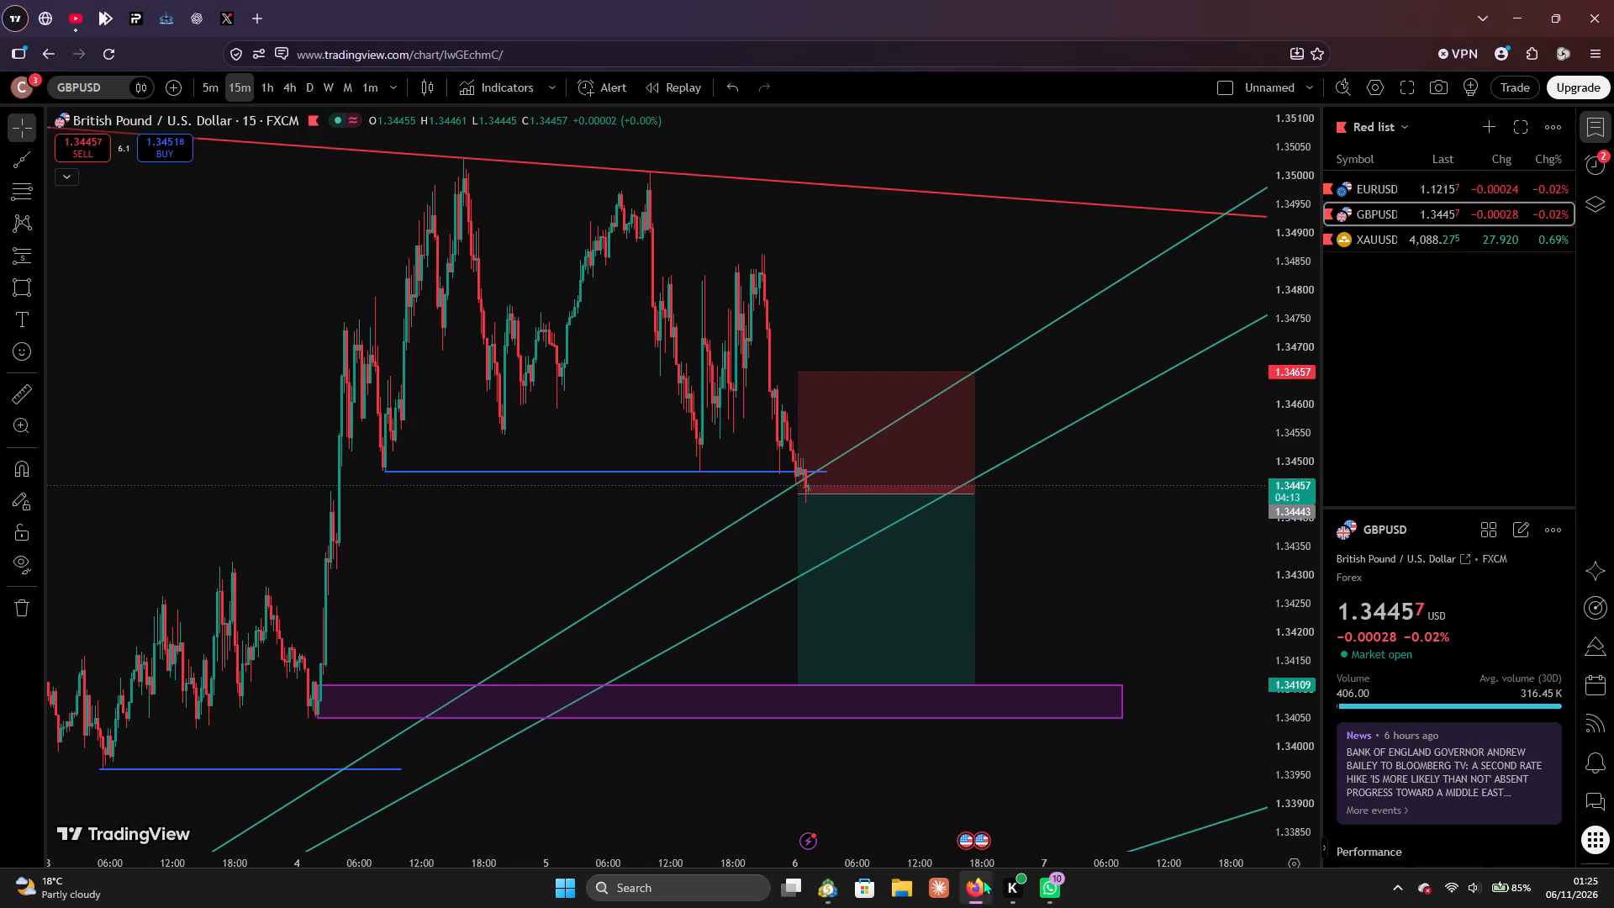
click(826, 882)
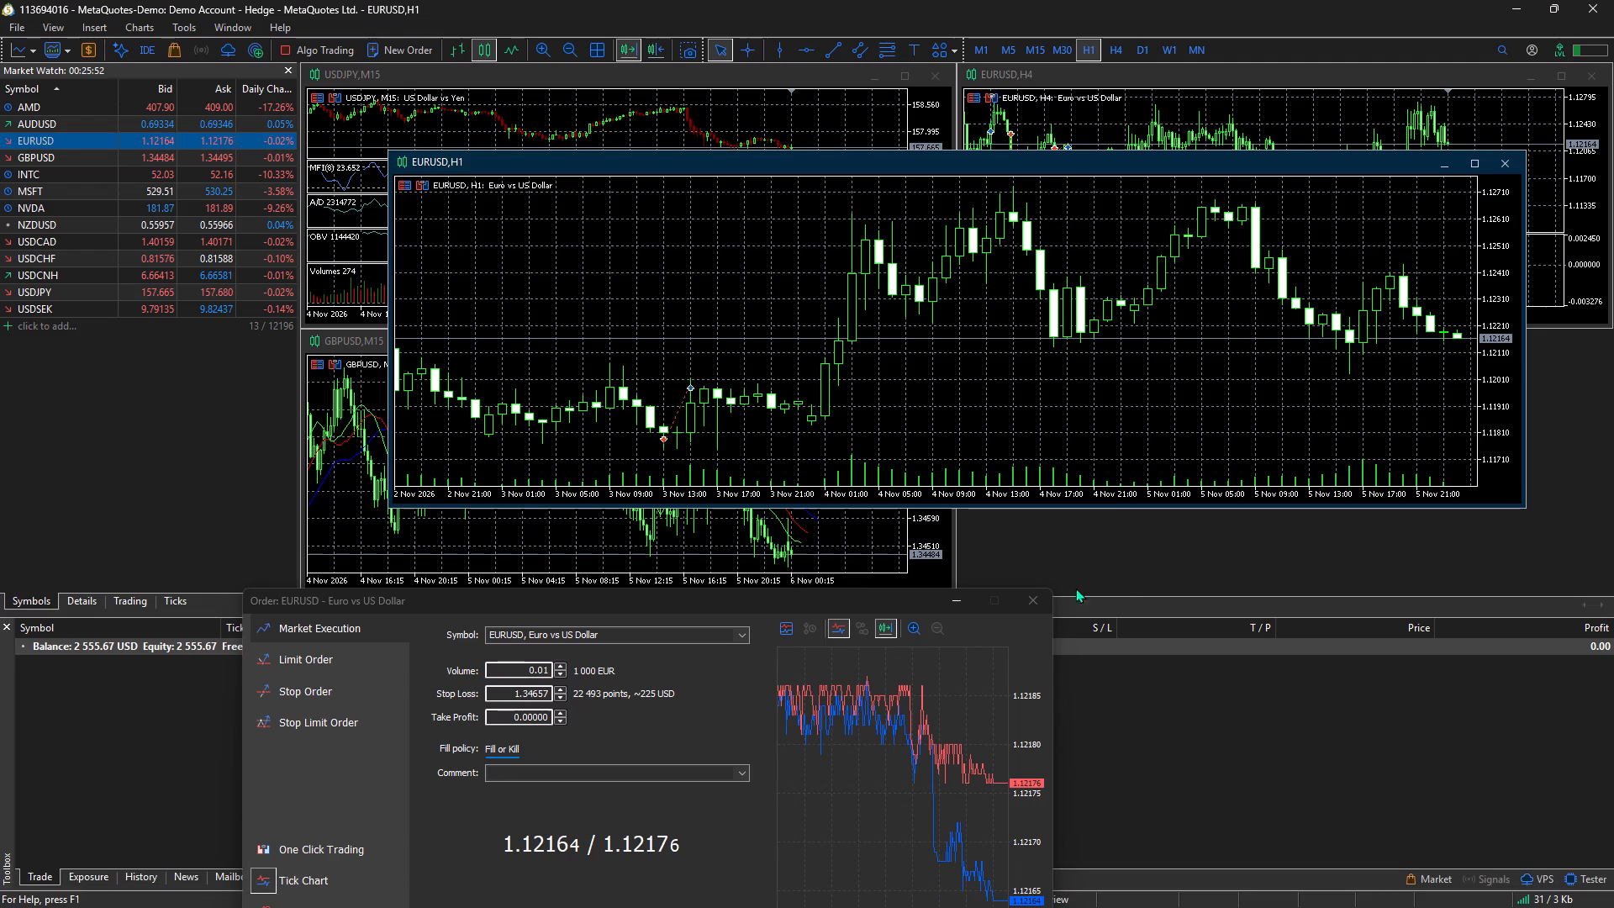
click(1026, 602)
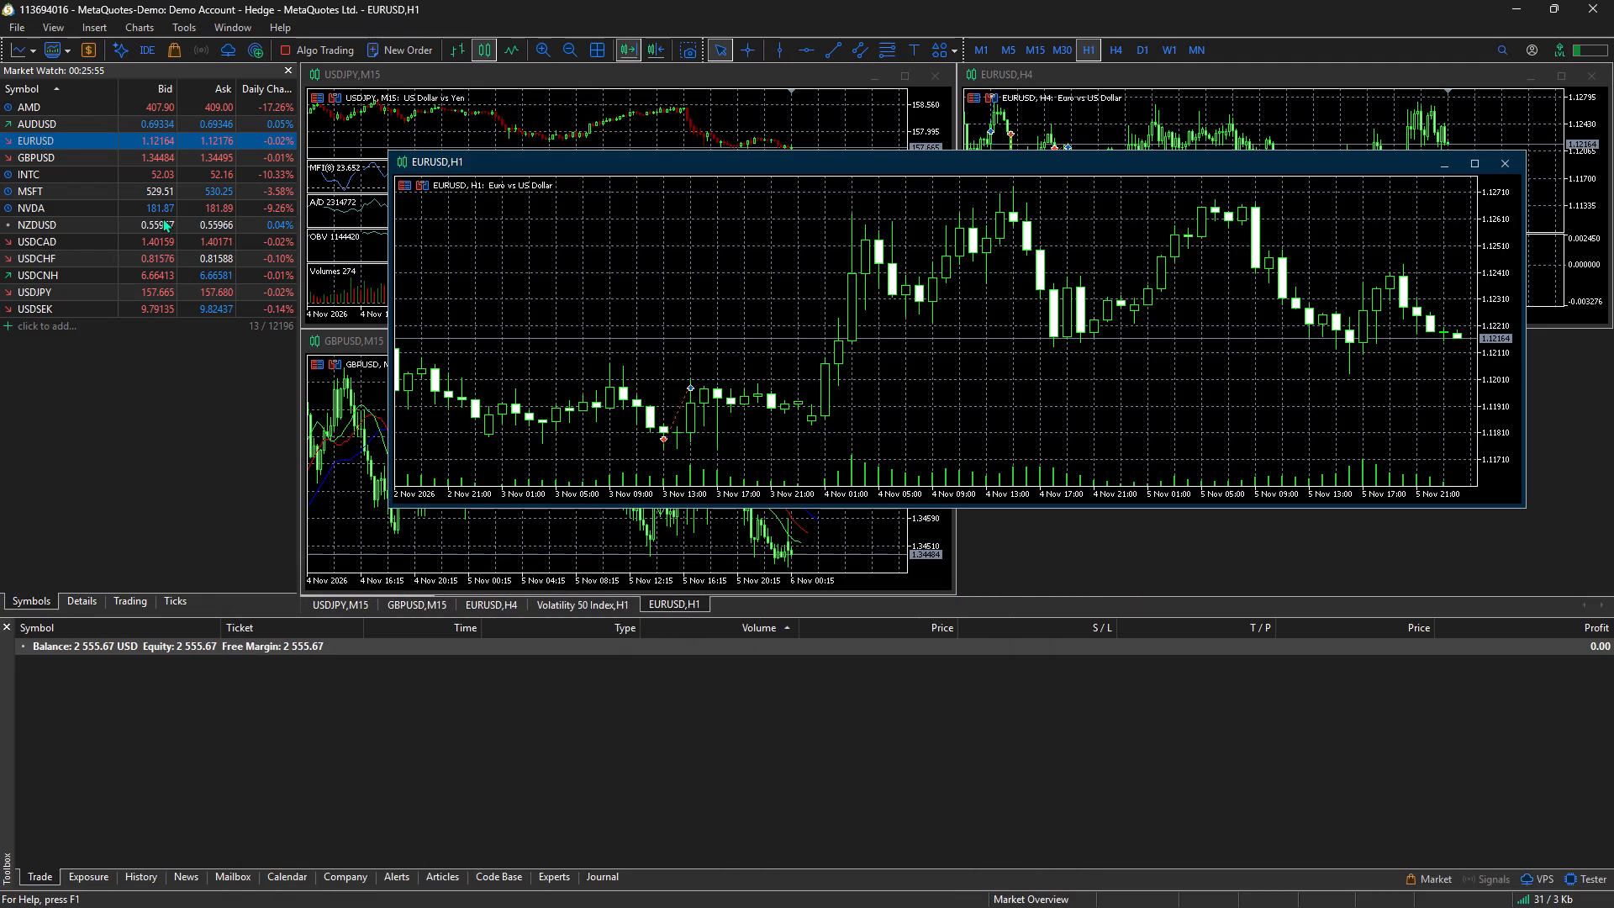
Start a new GBPUSD market order, move its window clear, and set the stop loss to 1.34657.
click(133, 155)
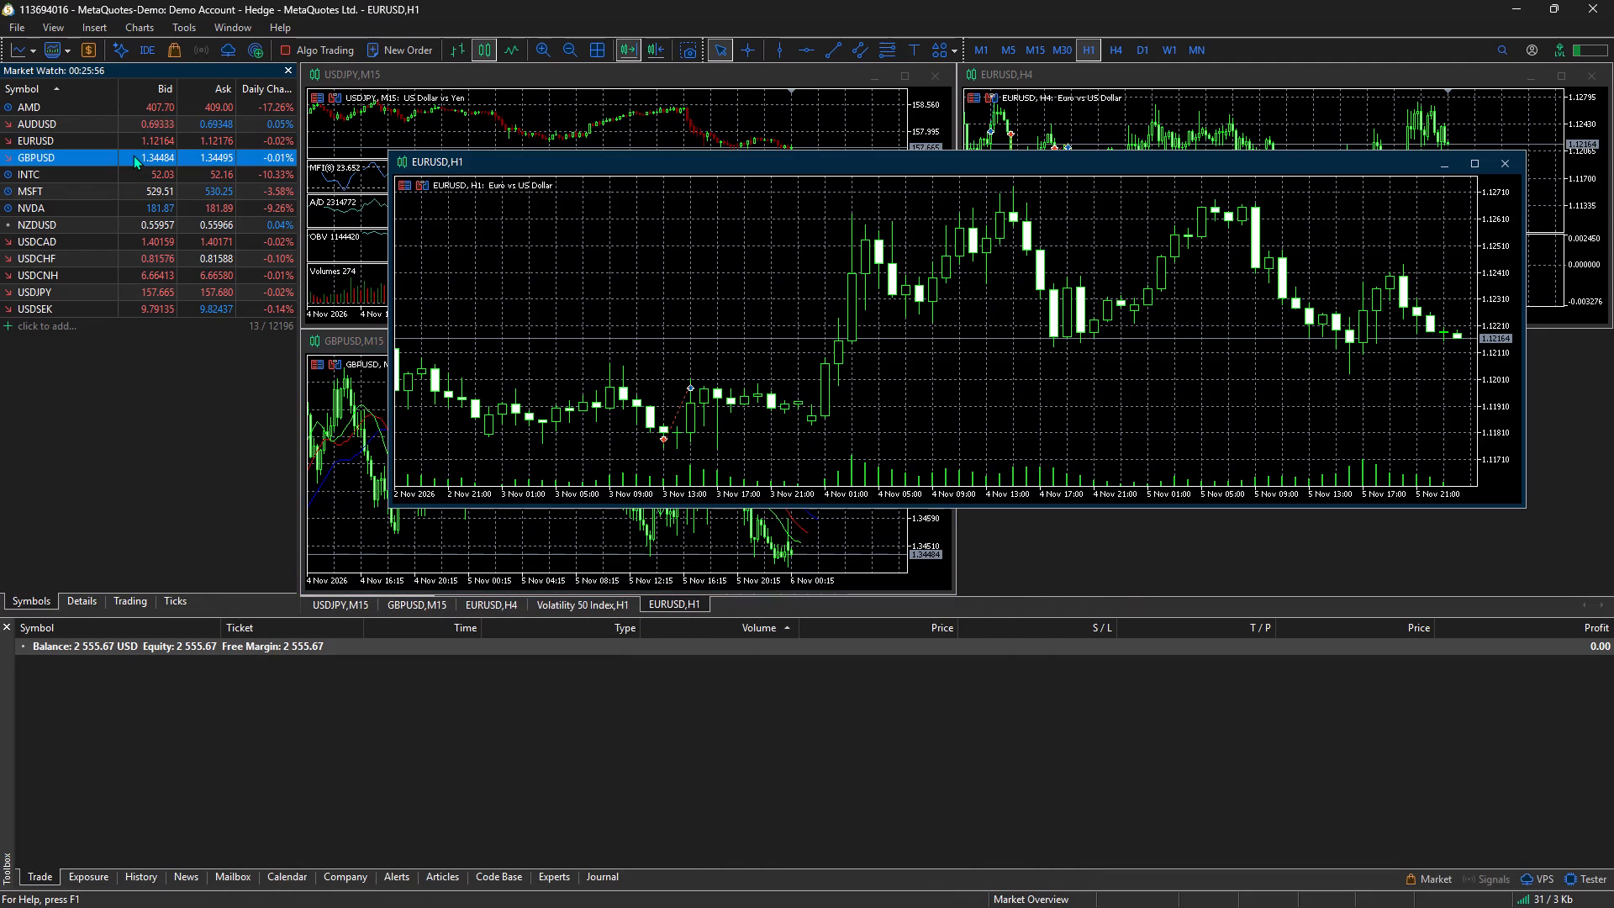
right_click(133, 155)
click(182, 167)
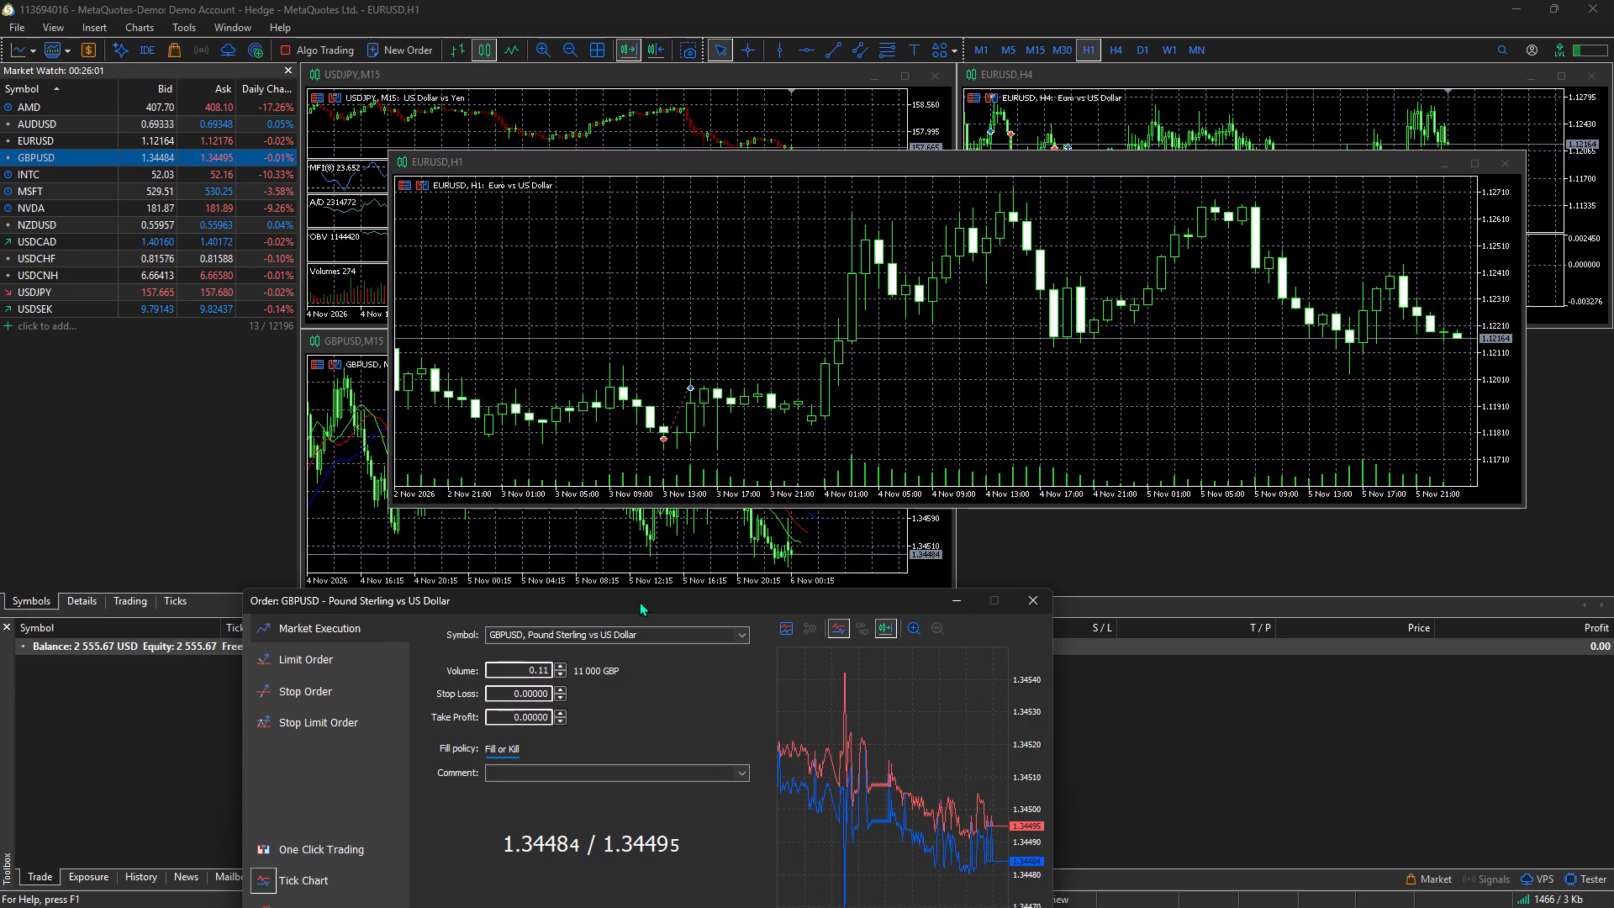
drag(639, 601, 598, 291)
click(484, 377)
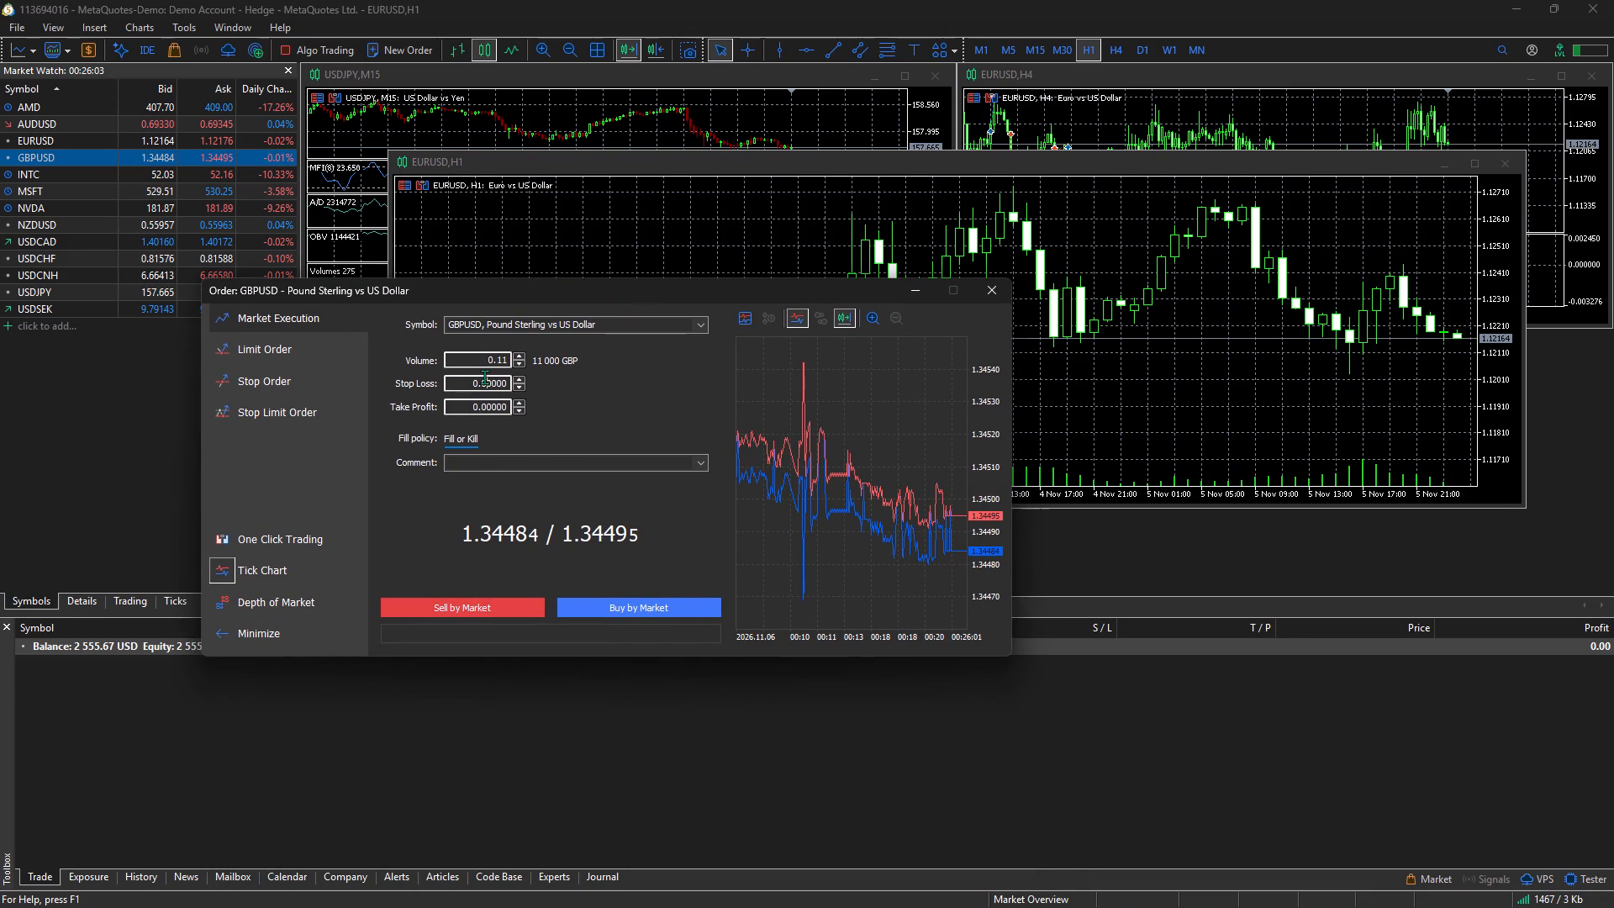
key(BackSpace)
key(BackSpace)
key(BackSpace)
key(1)
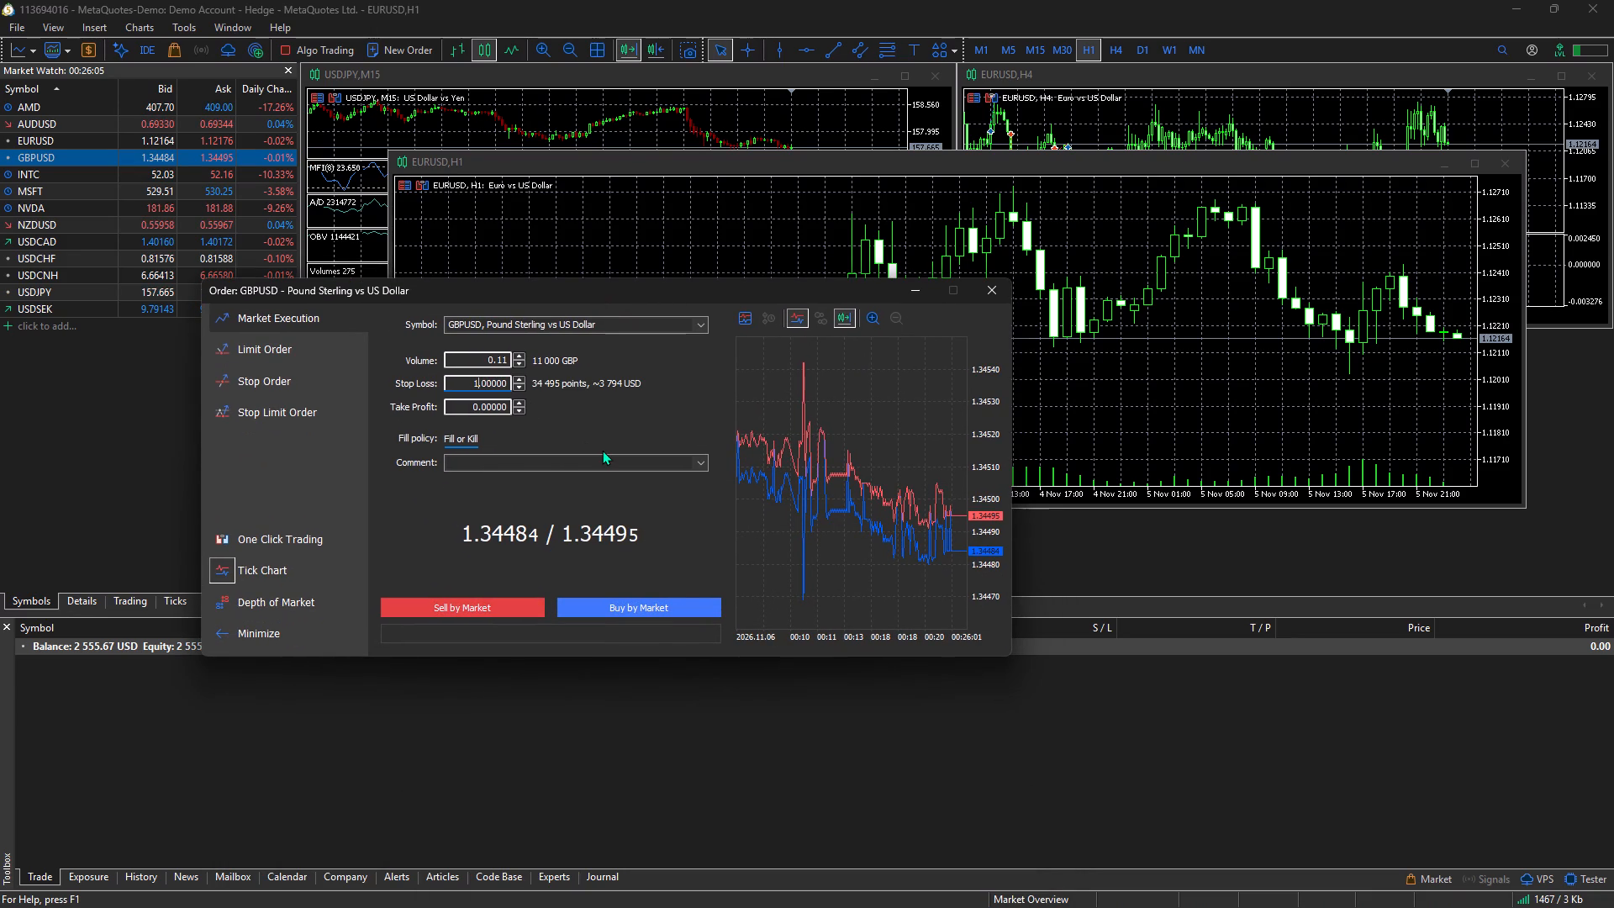
key(period)
text(34657)
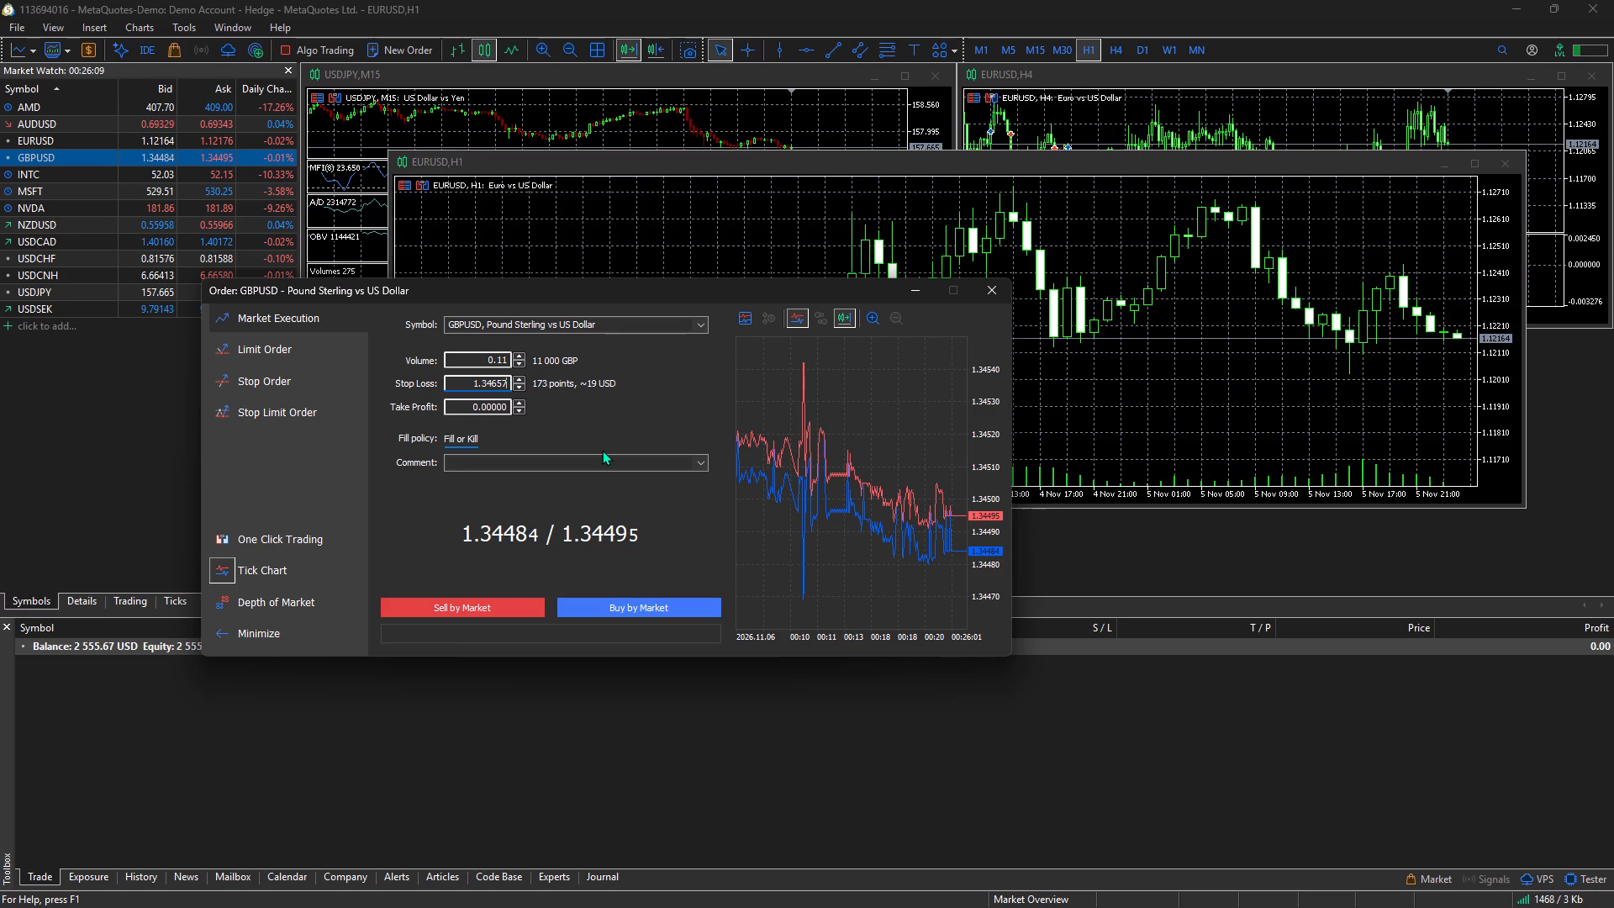
Raise the GBPUSD order's volume to 0.15.
click(517, 351)
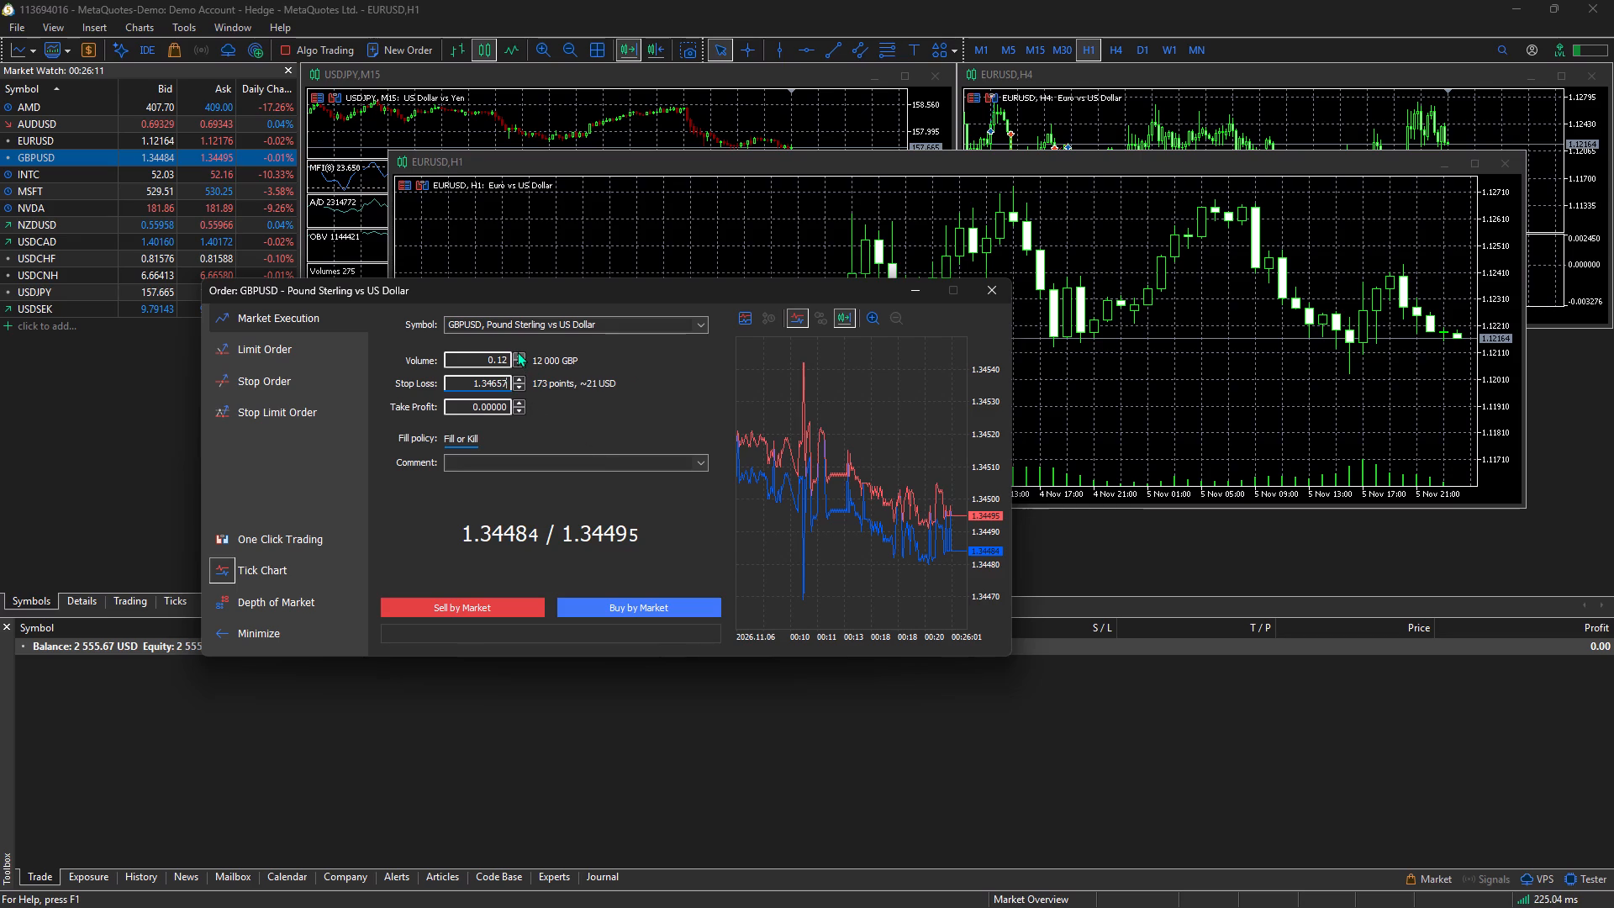
click(517, 351)
click(517, 351)
click(517, 351)
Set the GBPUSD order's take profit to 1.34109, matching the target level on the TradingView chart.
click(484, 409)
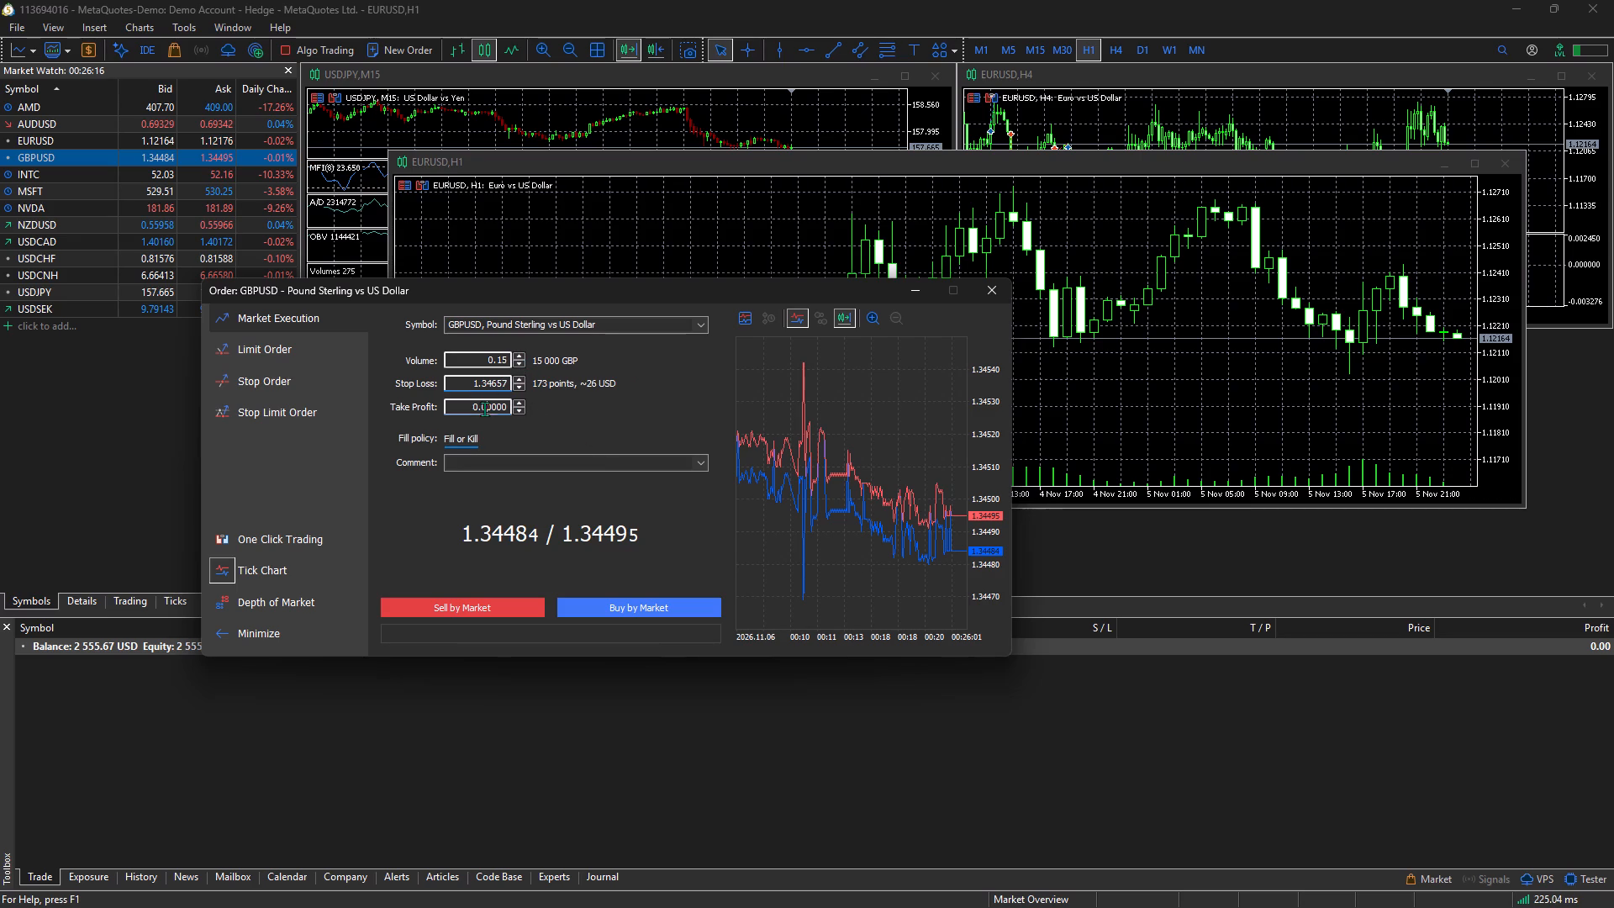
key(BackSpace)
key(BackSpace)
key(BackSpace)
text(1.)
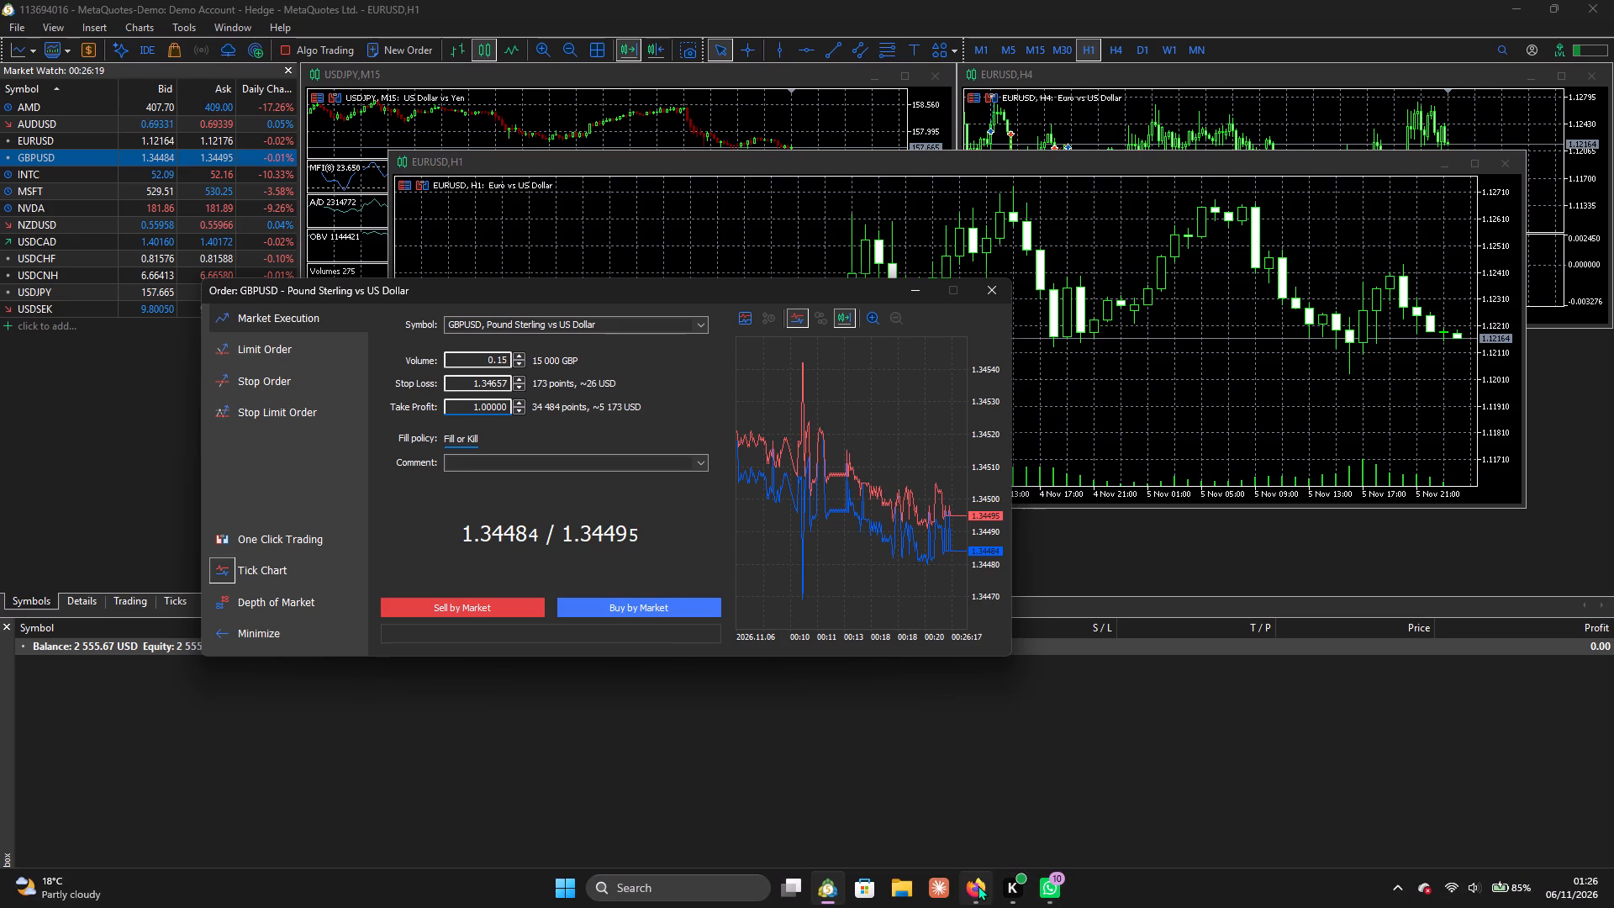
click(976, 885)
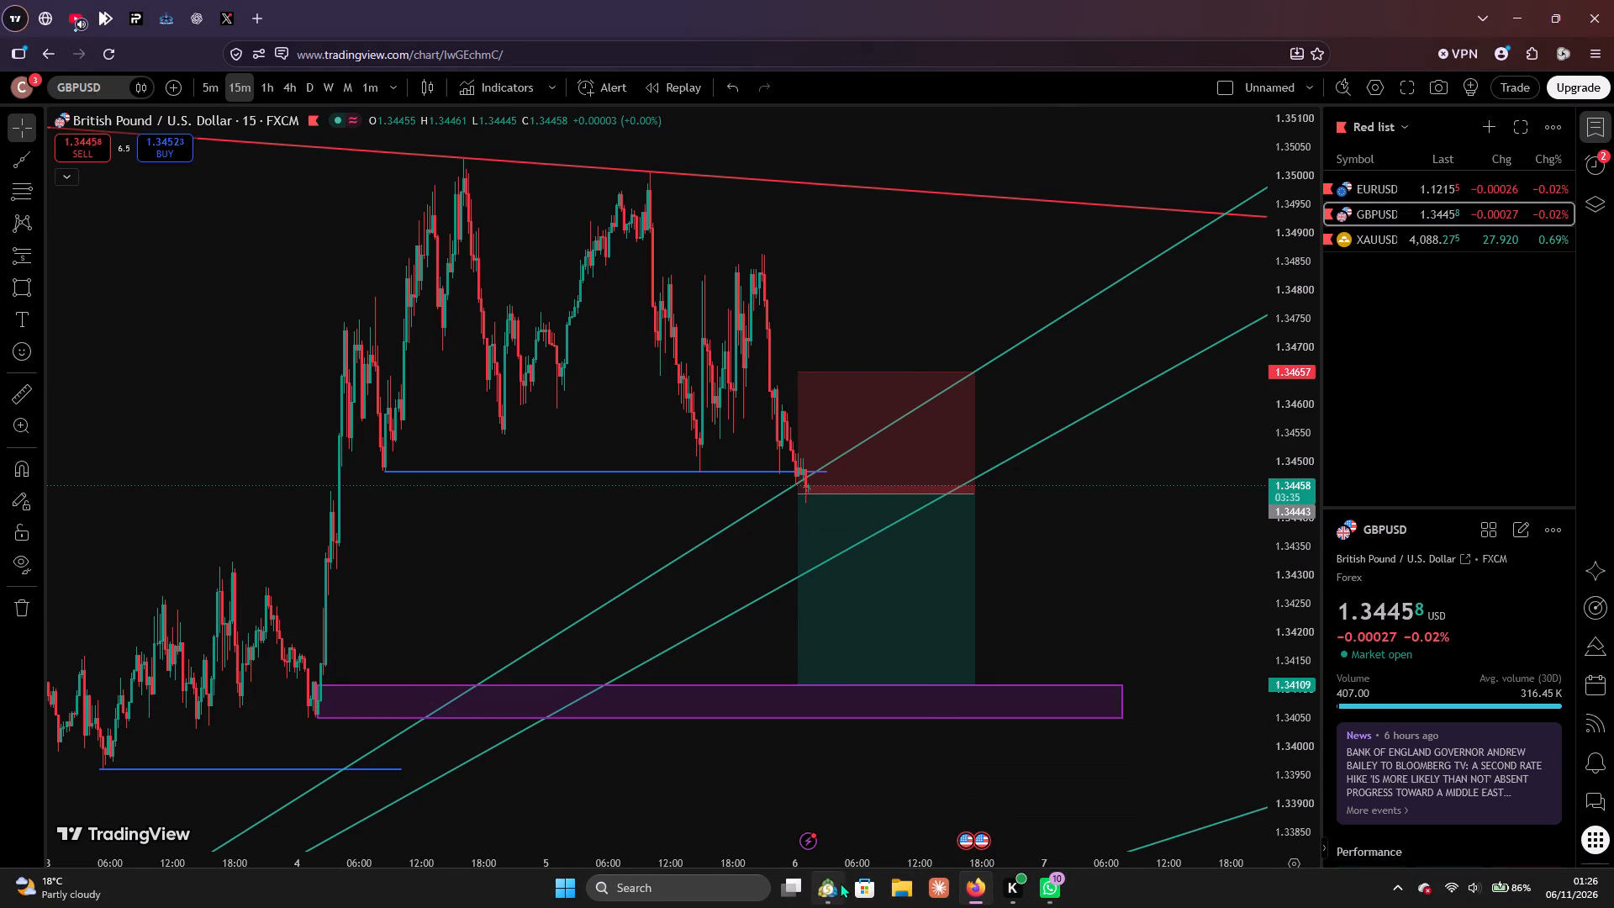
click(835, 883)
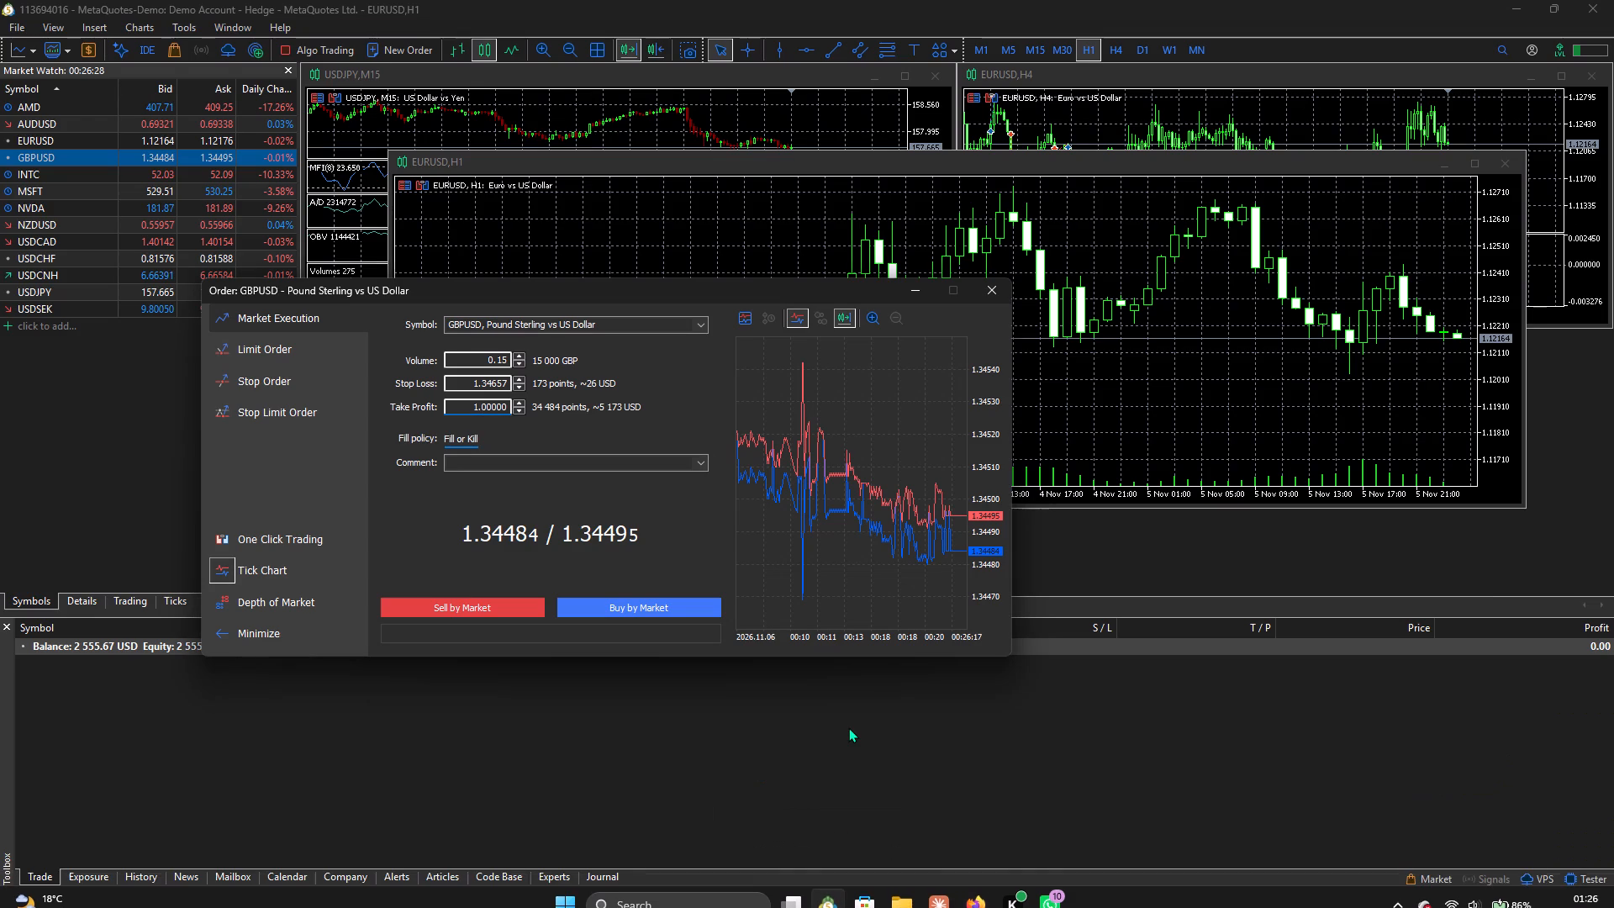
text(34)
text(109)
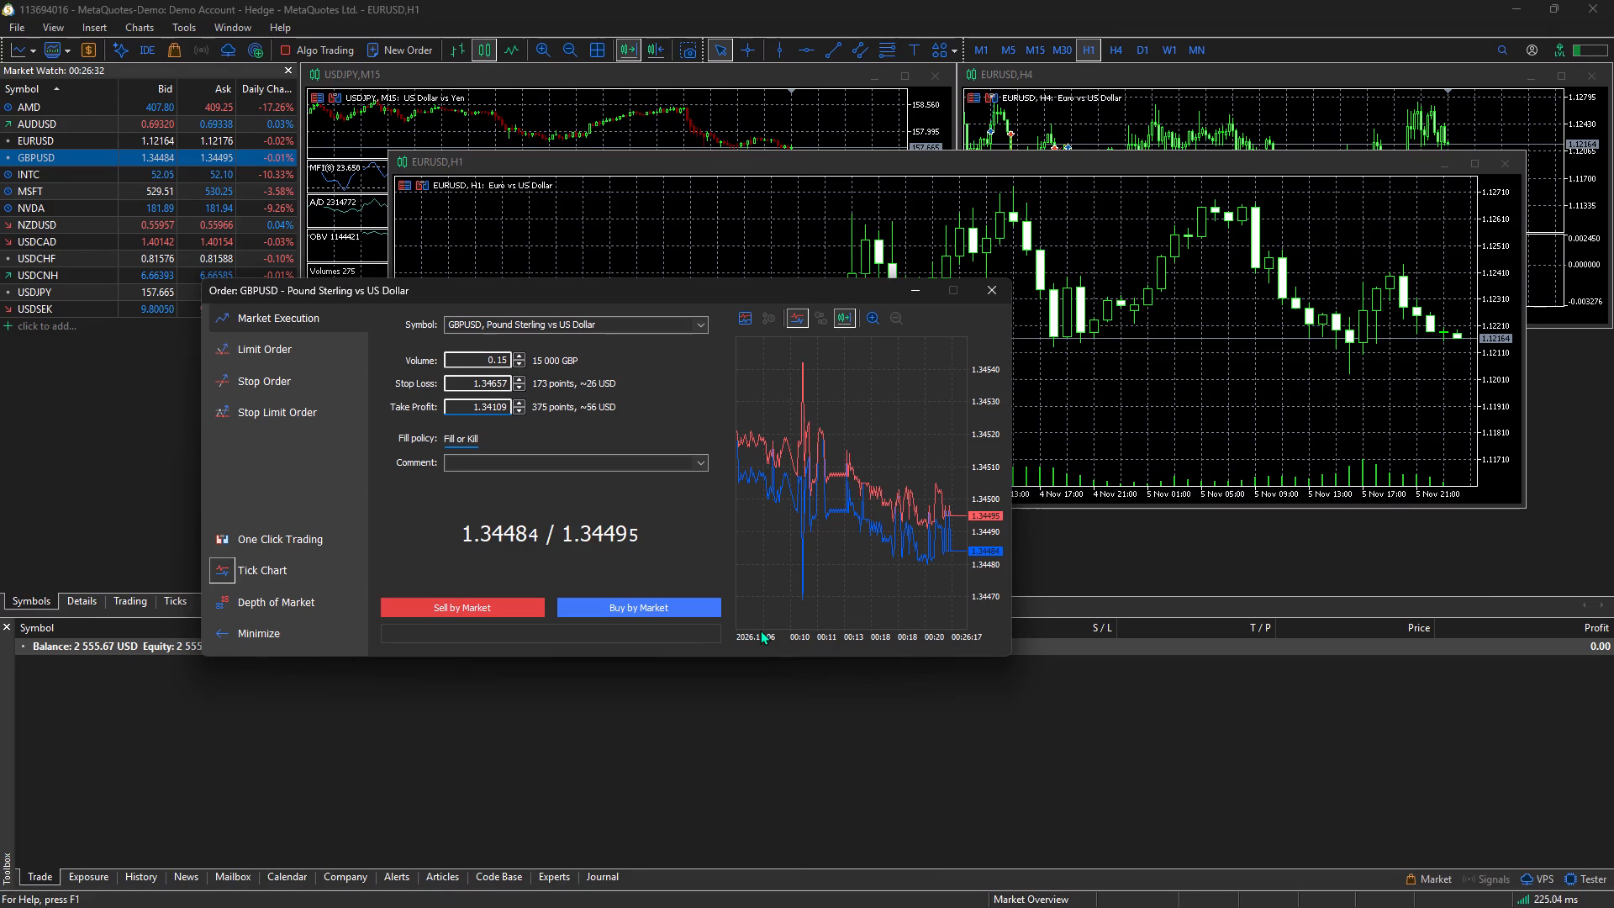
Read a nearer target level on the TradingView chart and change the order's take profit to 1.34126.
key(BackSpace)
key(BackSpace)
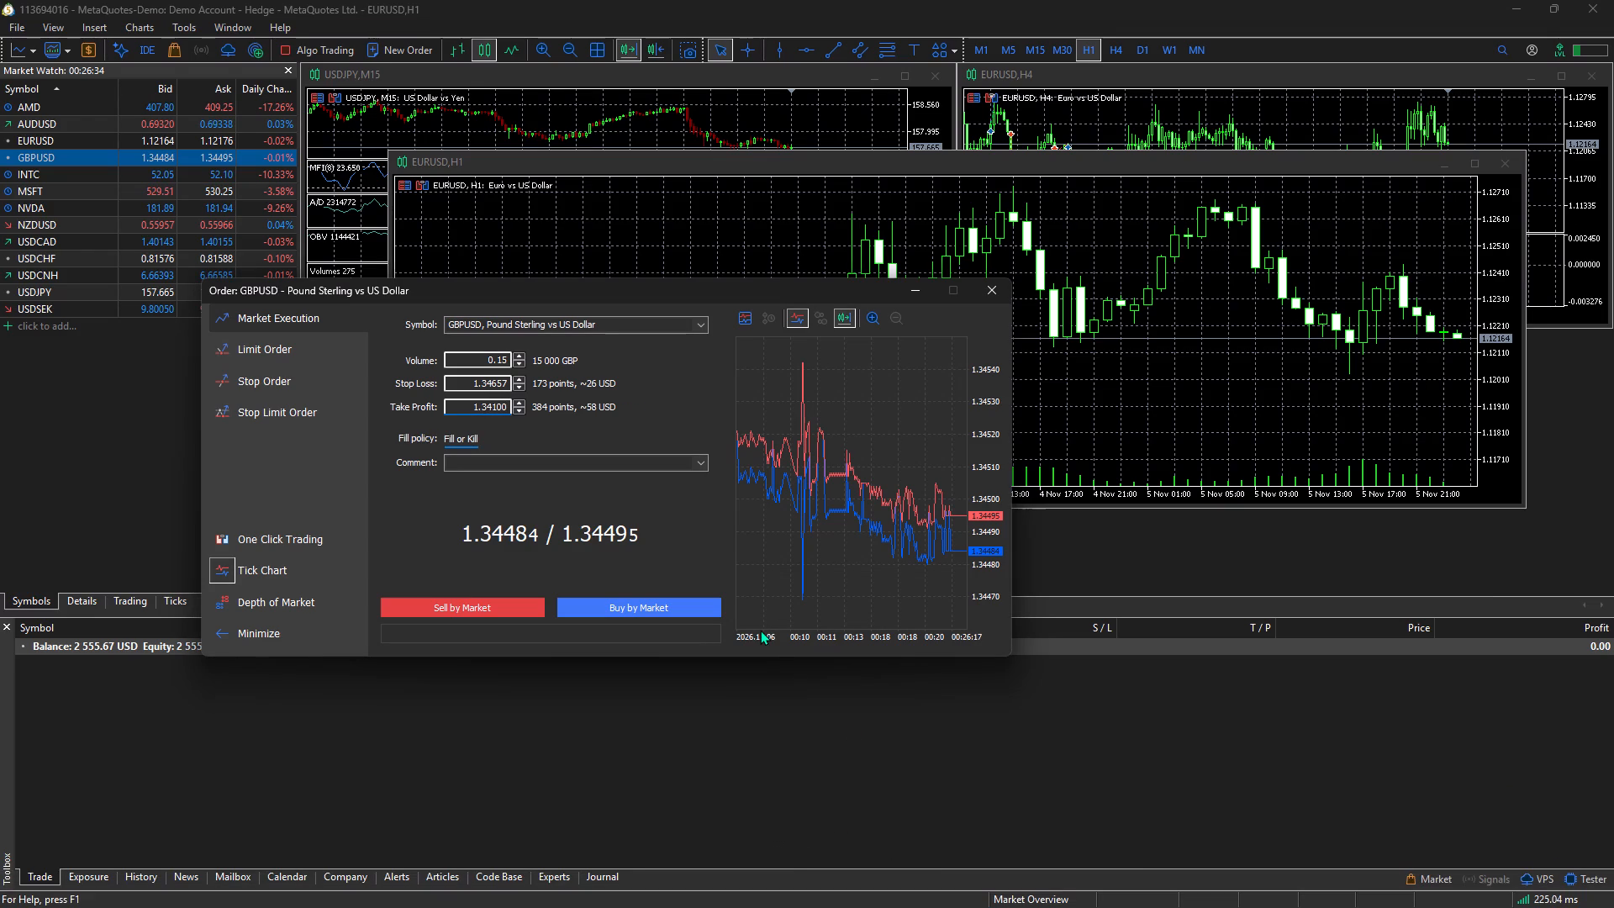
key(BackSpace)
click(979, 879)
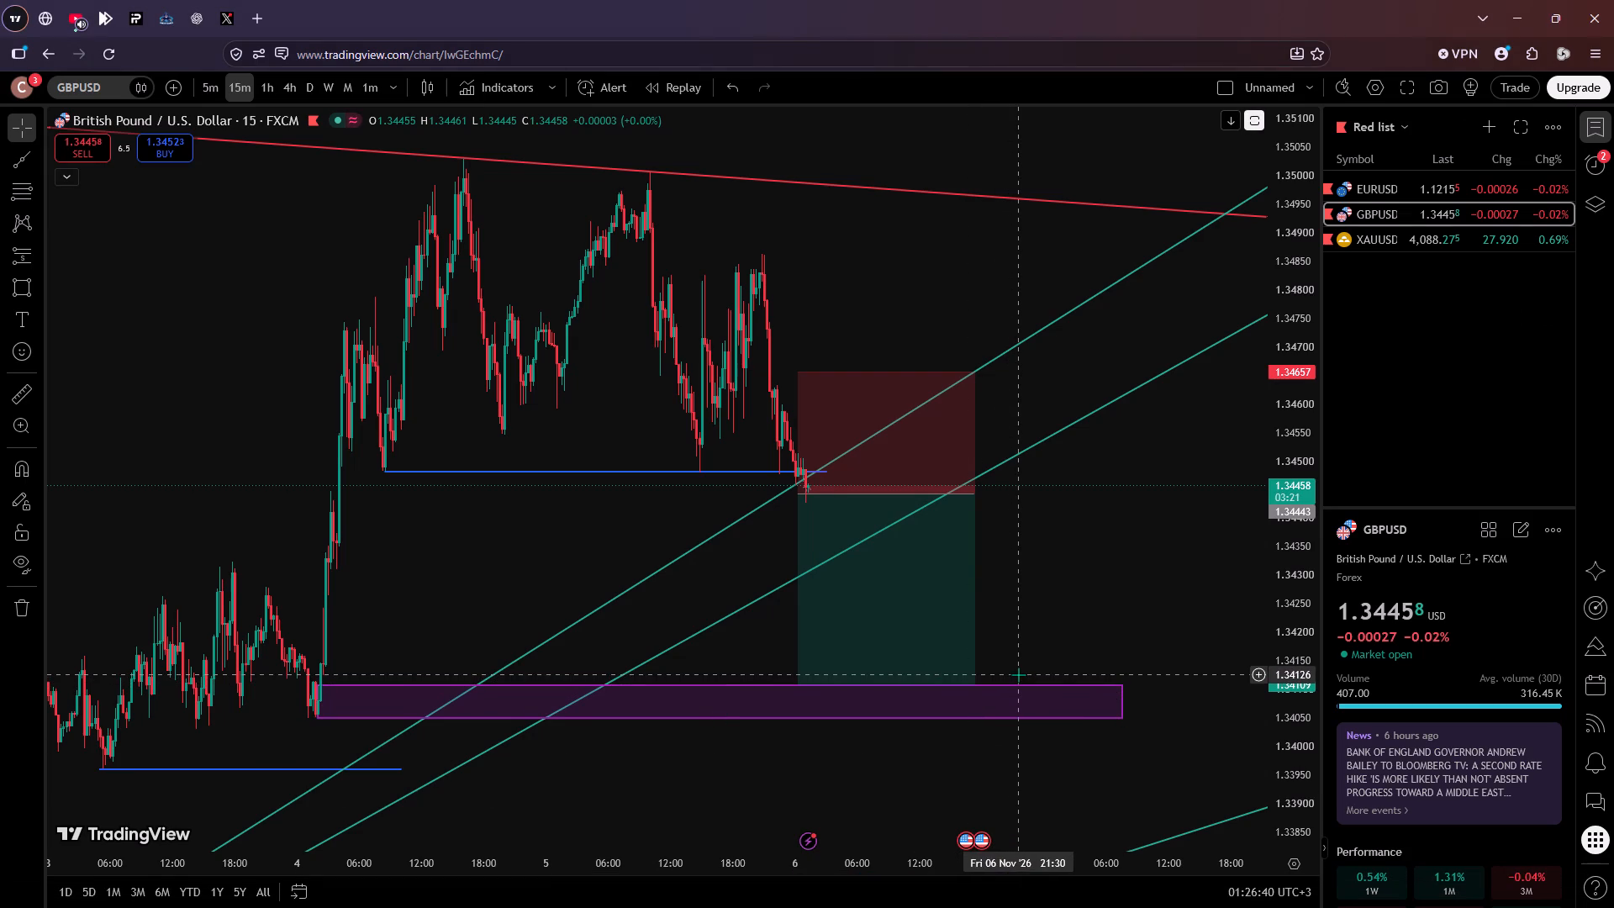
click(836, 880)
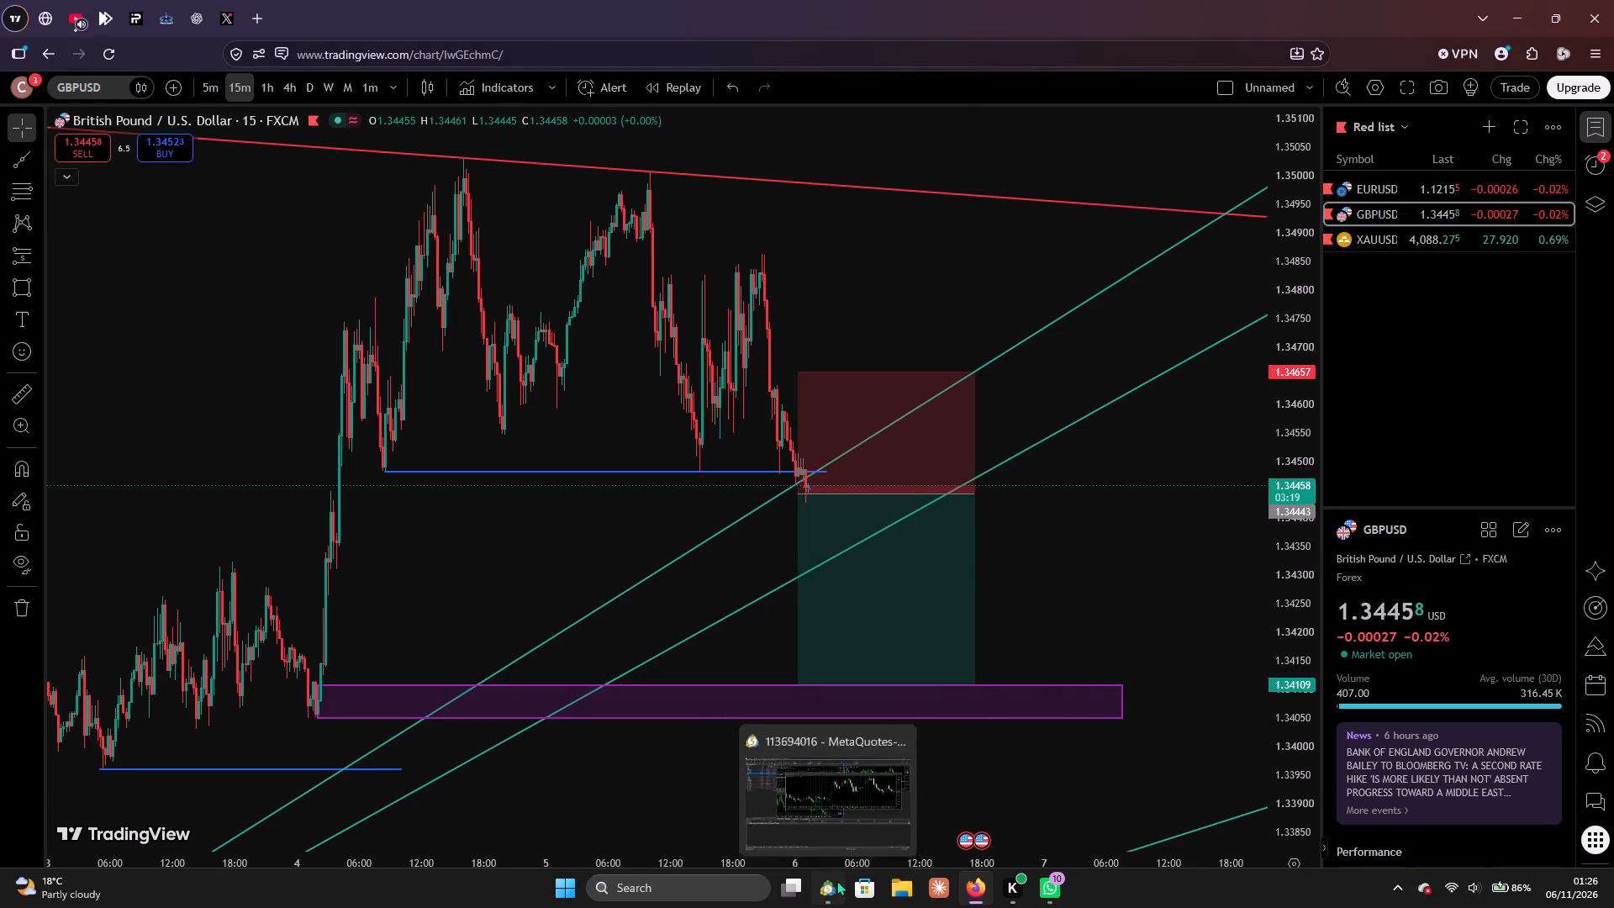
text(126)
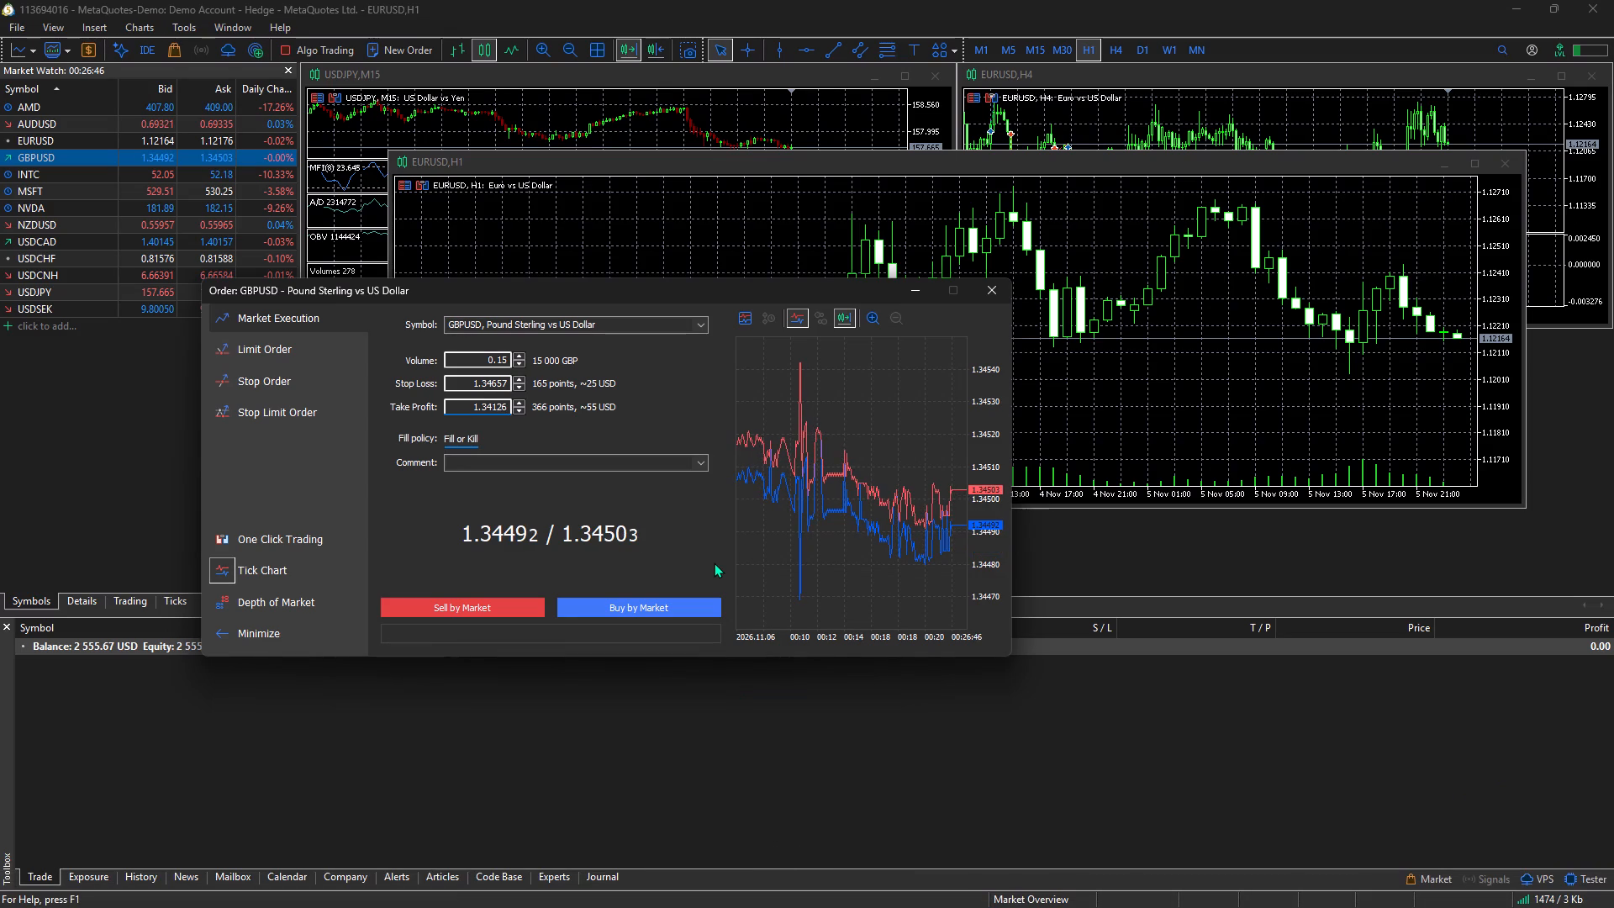
Try nearer take profit values of 1.34130 and 1.34150 for the GBPUSD order, and settle on 1.34170.
key(BackSpace)
key(BackSpace)
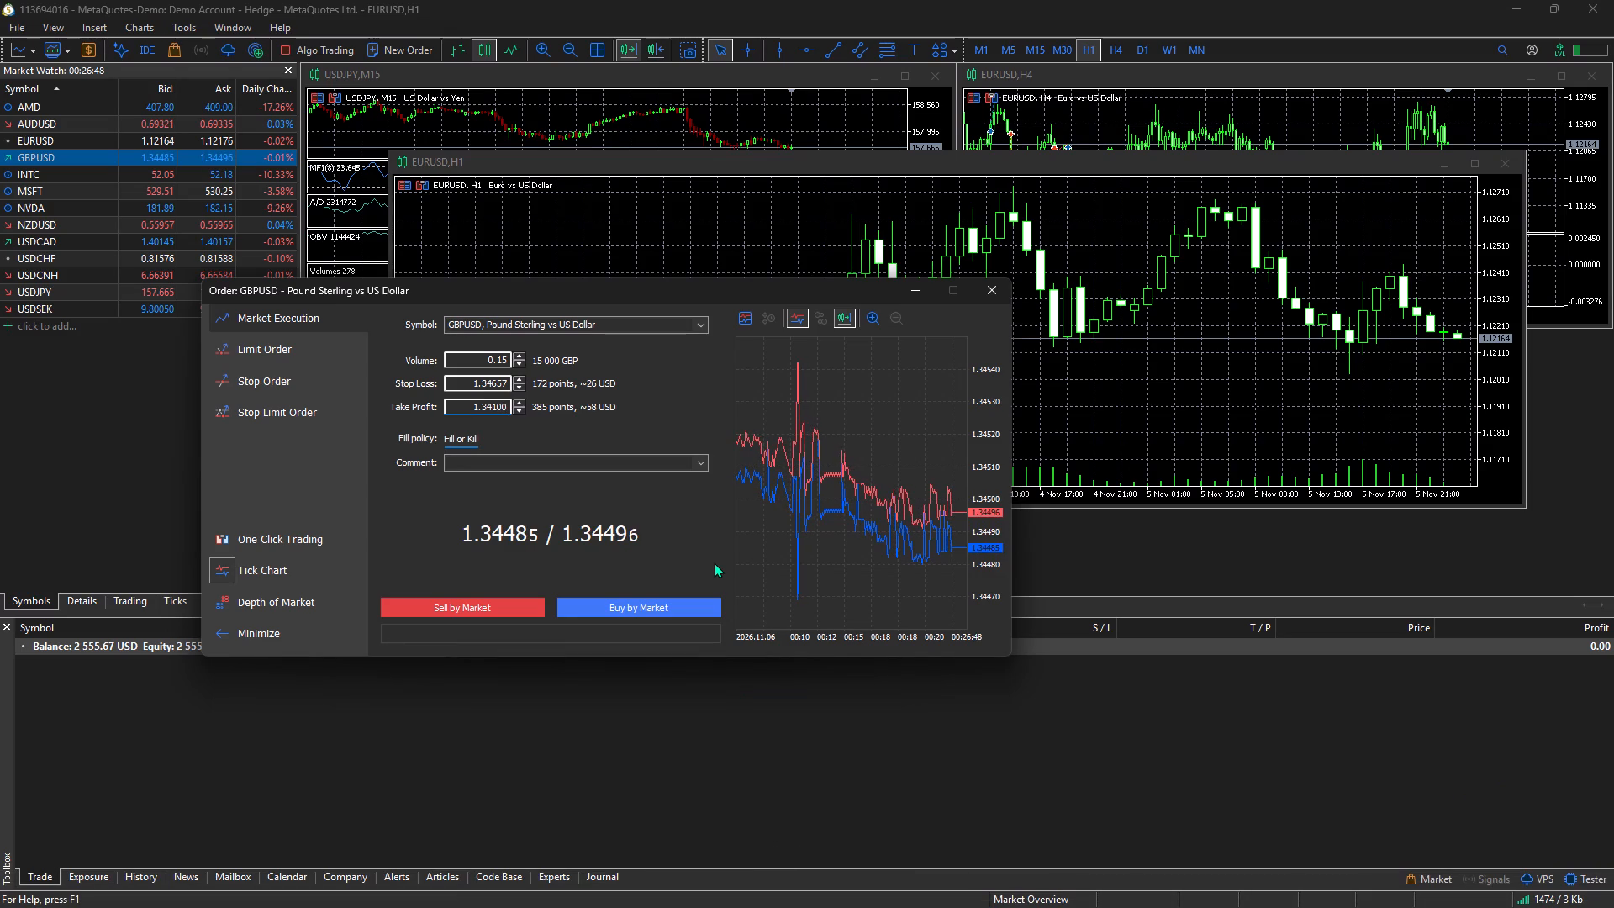
text(30)
key(BackSpace)
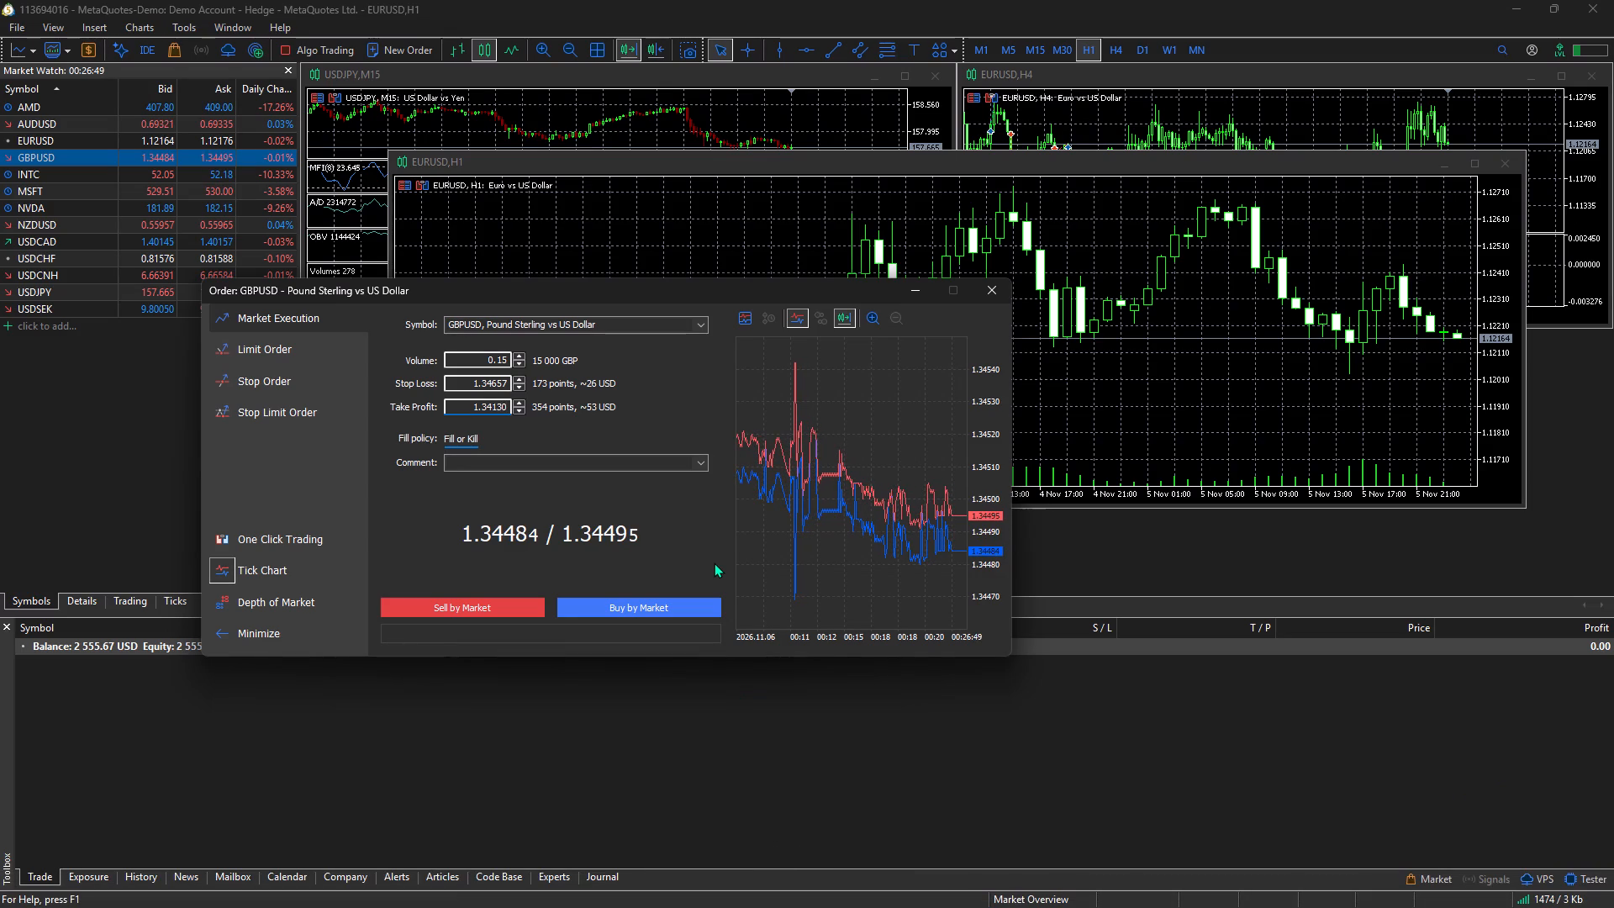
key(BackSpace)
text(50)
key(BackSpace)
key(BackSpace)
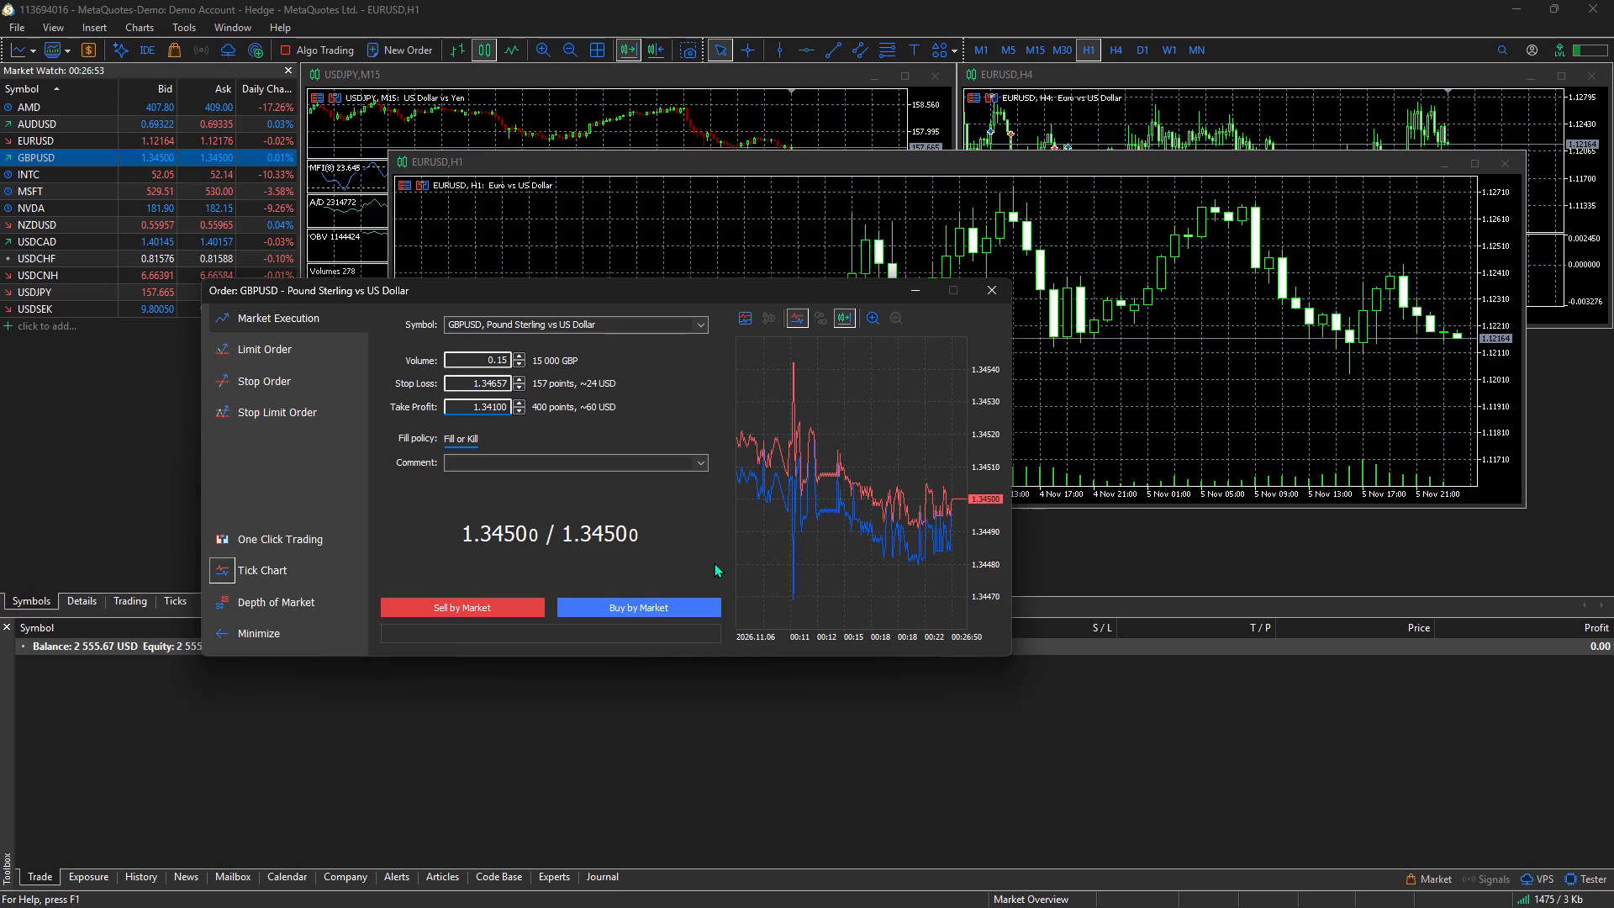
text(70)
On the TradingView GBPUSD chart, move the short position's target up to 1.34170 and return to the MetaTrader 5 order.
click(969, 890)
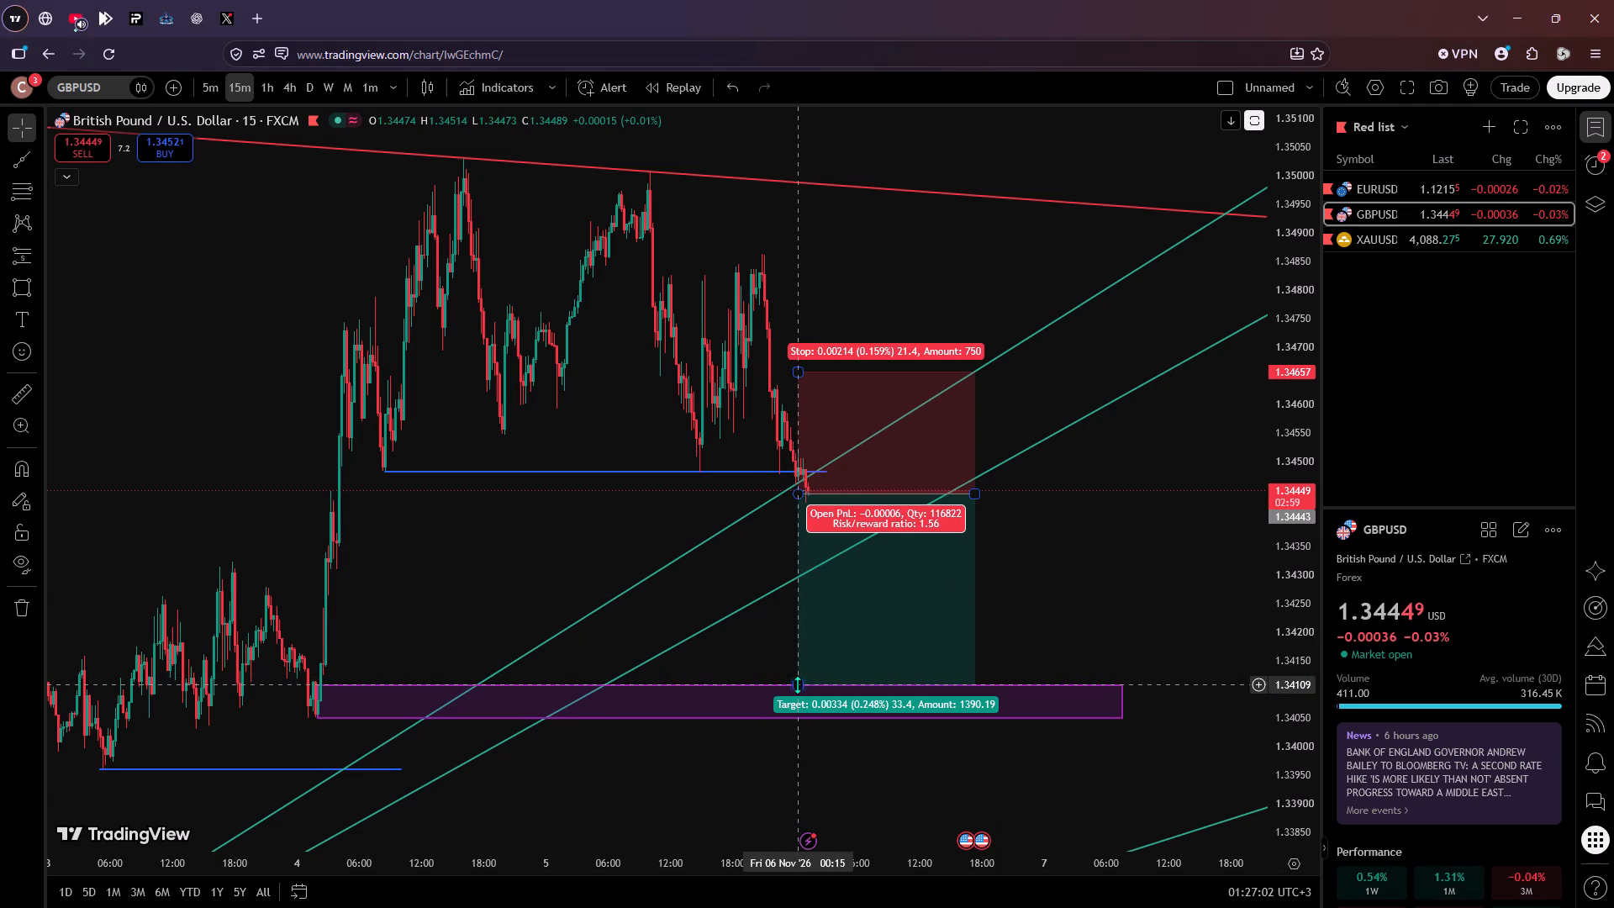
drag(797, 684, 797, 667)
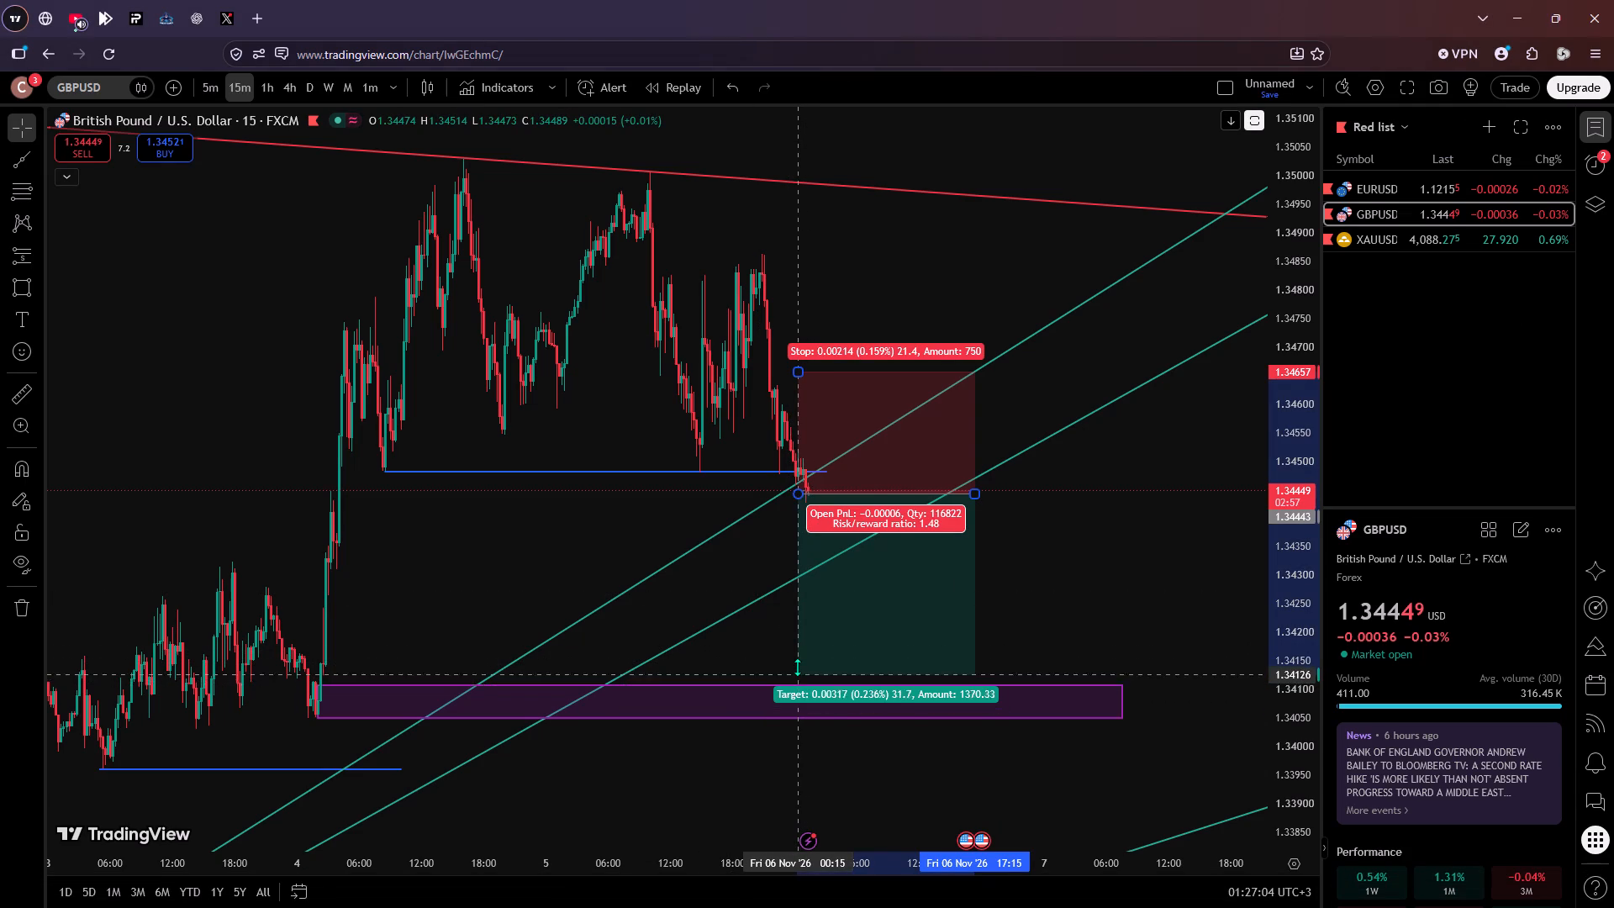
drag(797, 667, 800, 645)
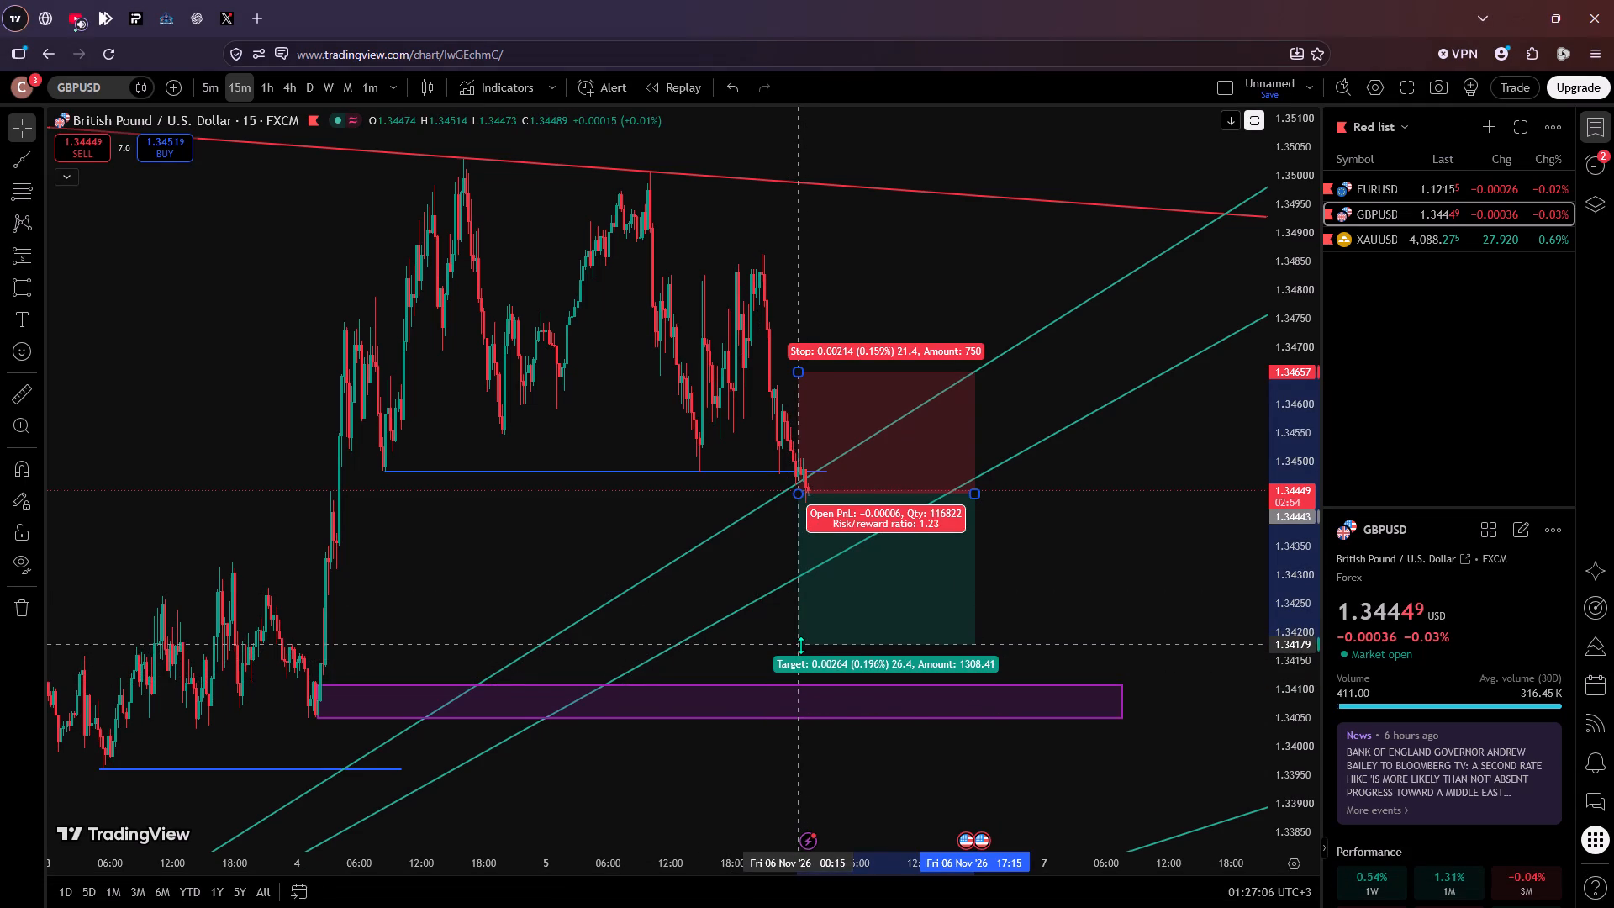
drag(800, 645, 799, 649)
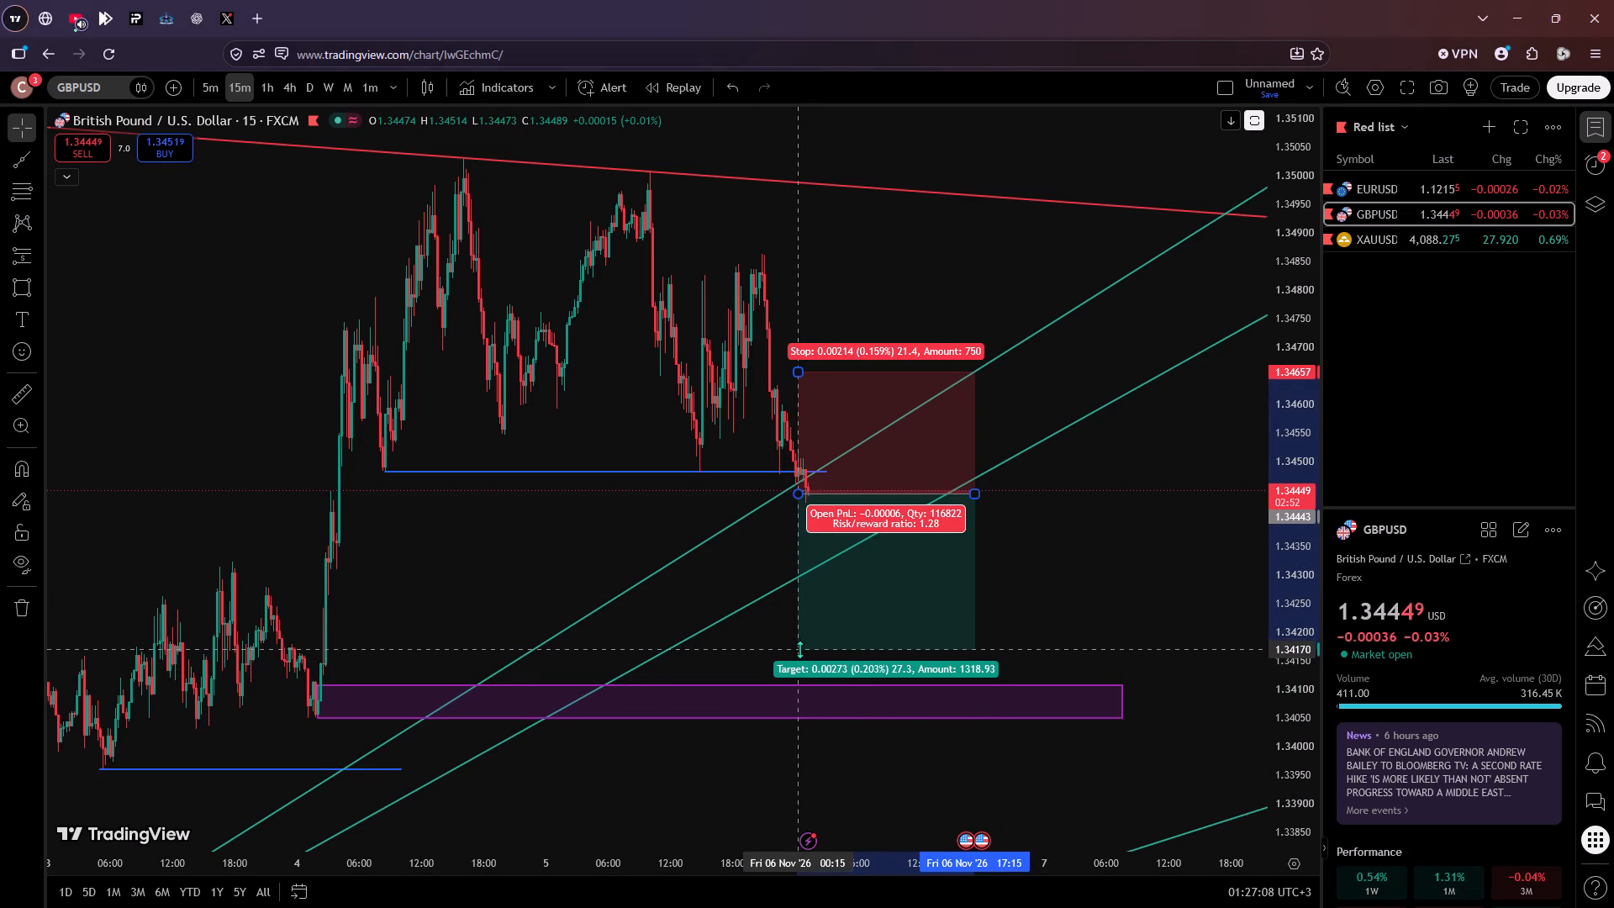
drag(799, 649, 800, 649)
click(1039, 576)
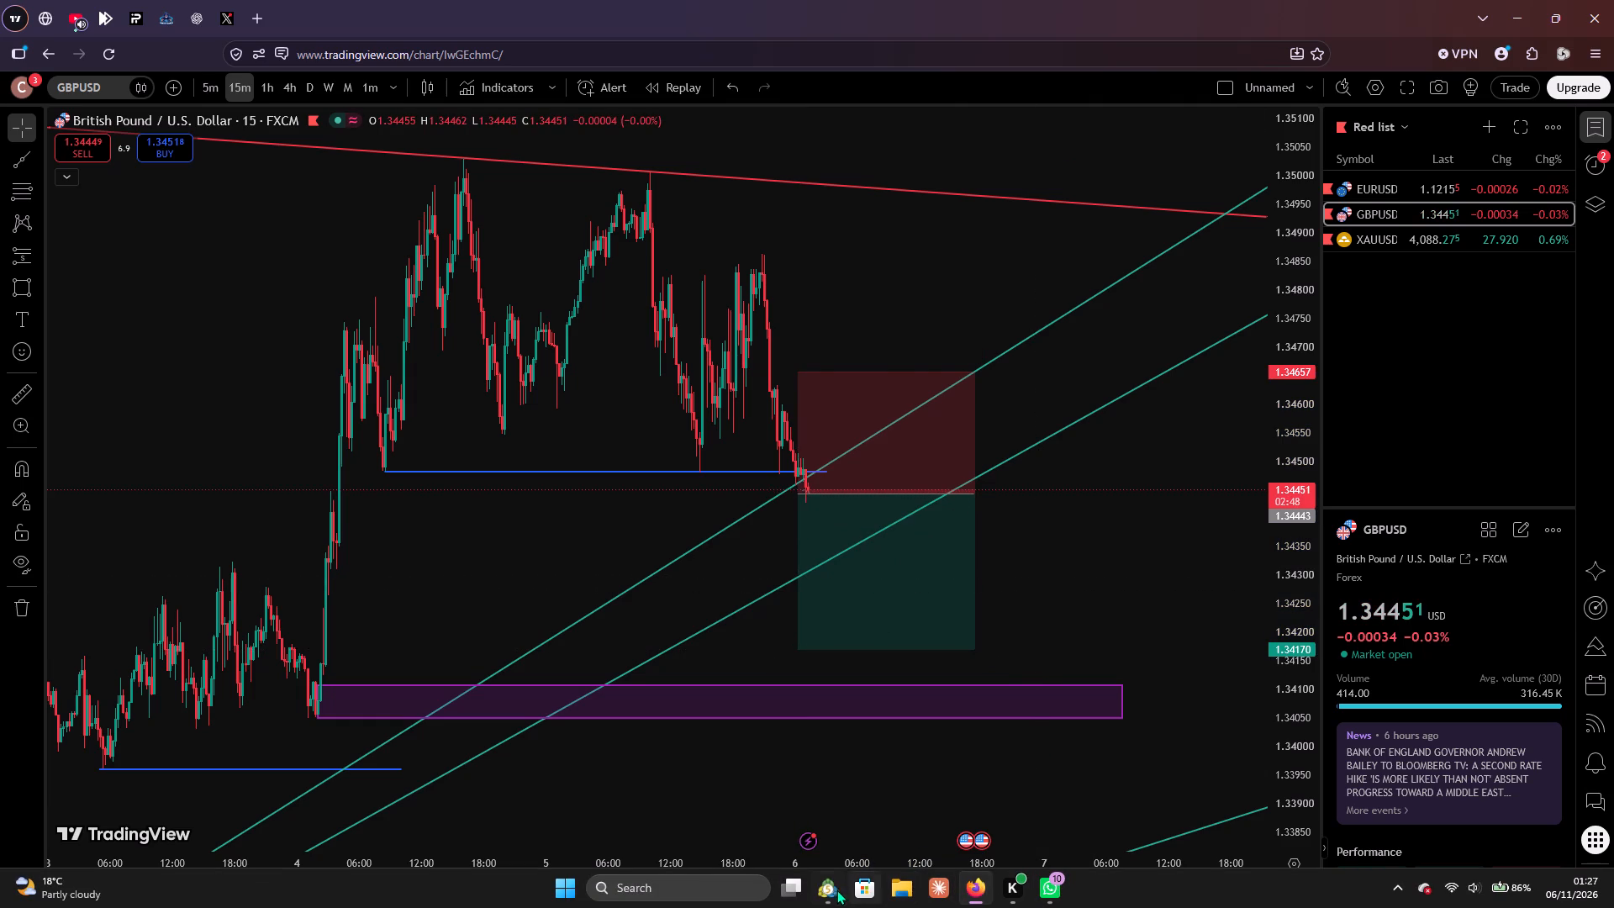
click(832, 888)
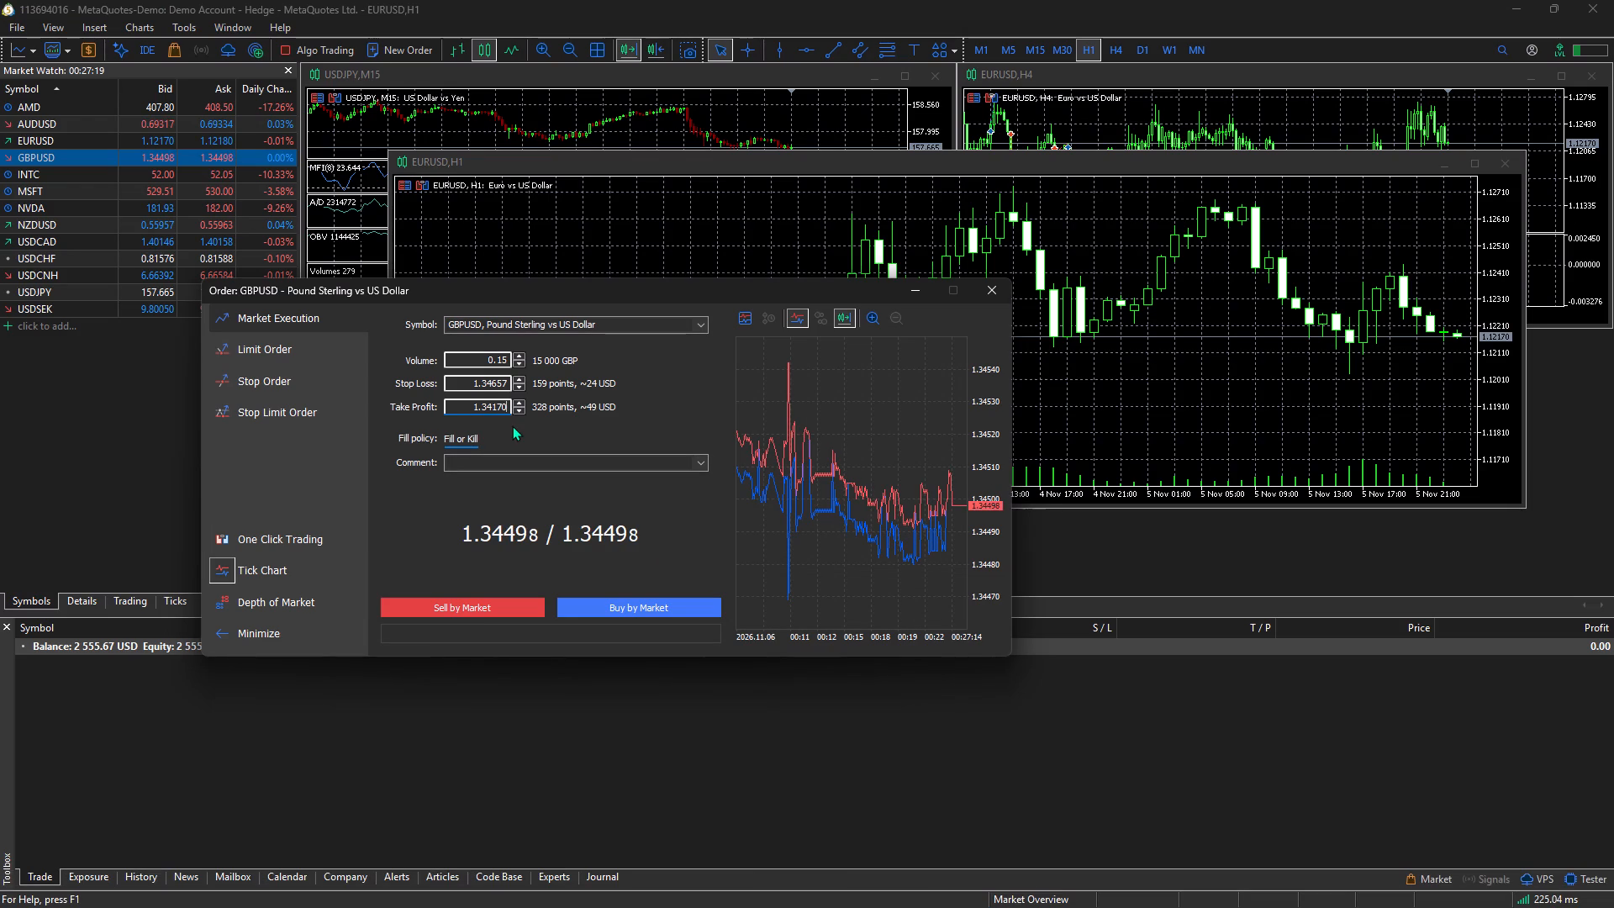
Switch to the EURUSD session in FX Replay, start the replay and slightly increase its playback speed.
click(978, 883)
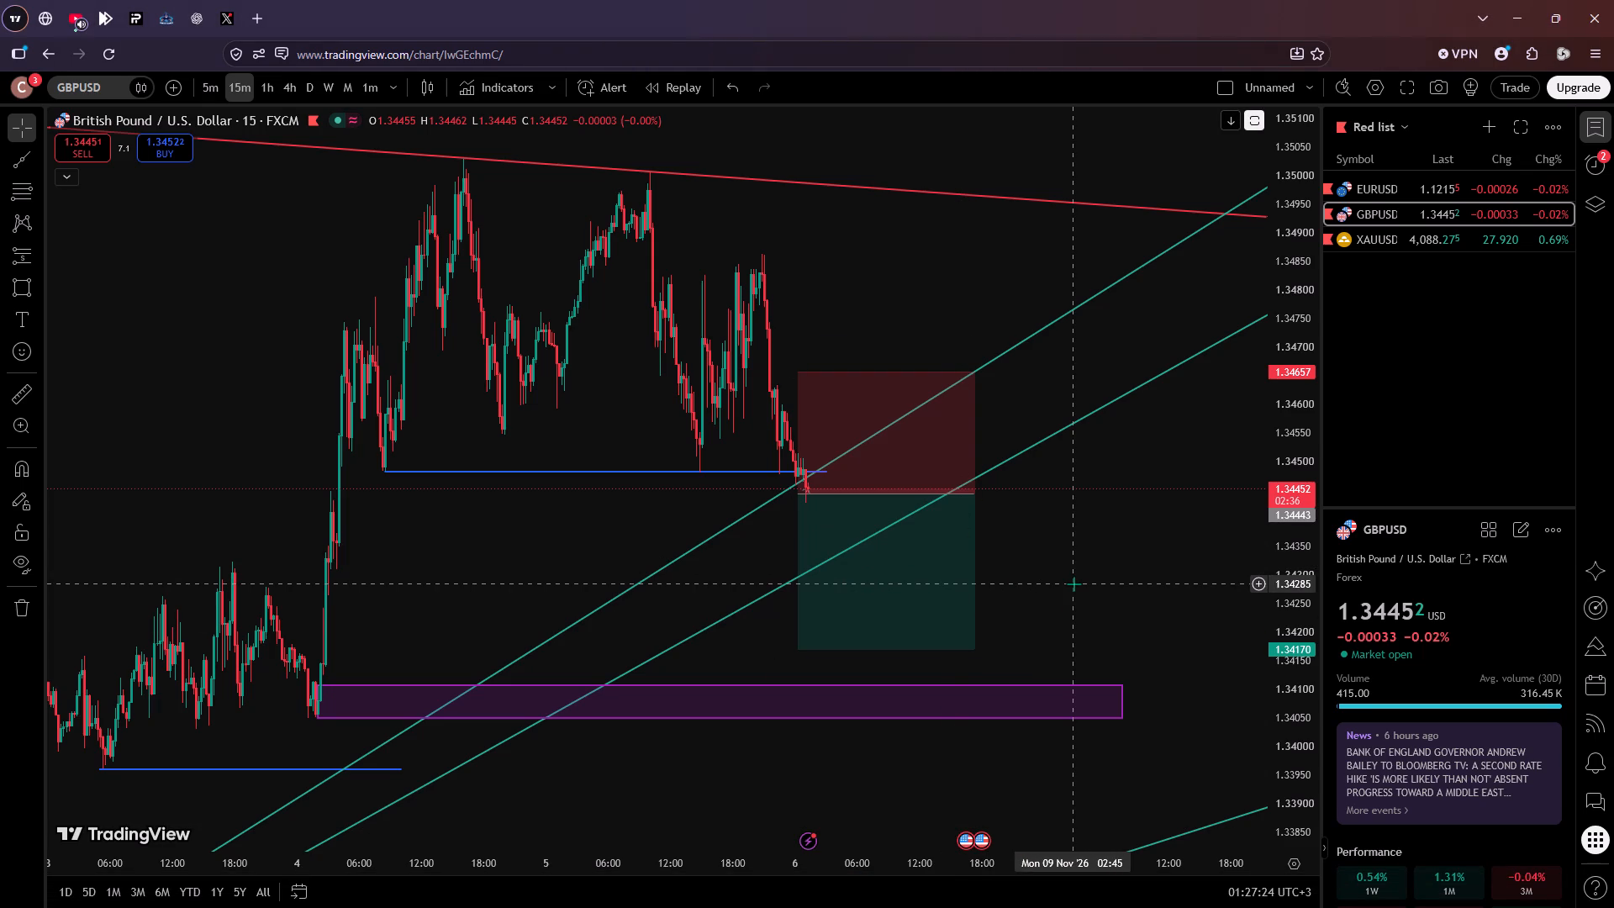
click(102, 24)
click(1071, 467)
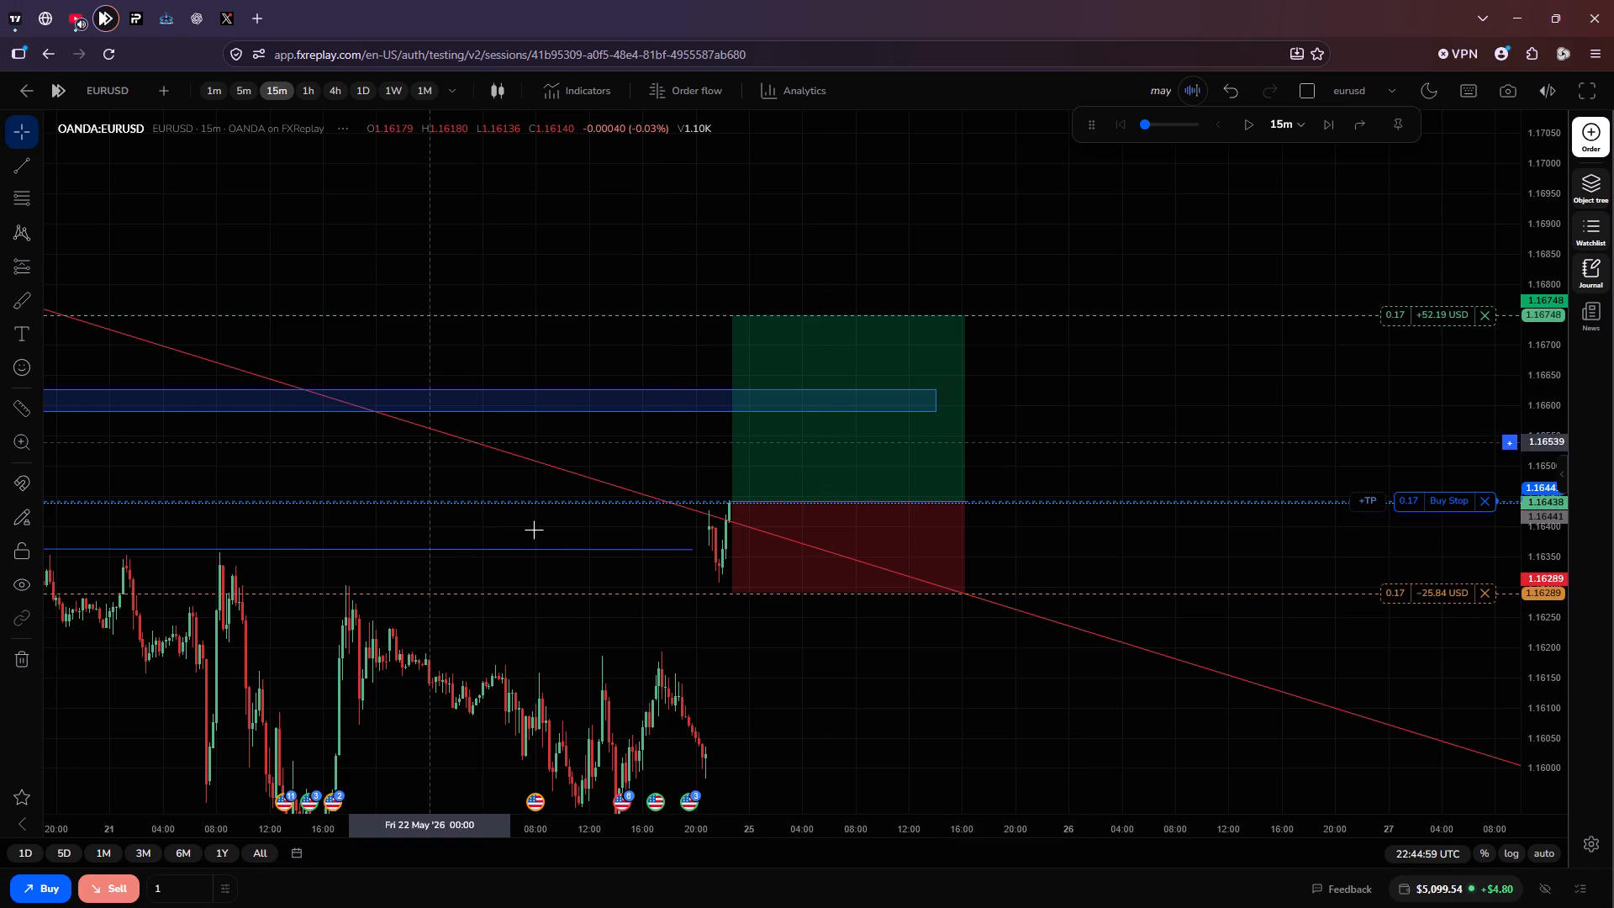
click(1247, 126)
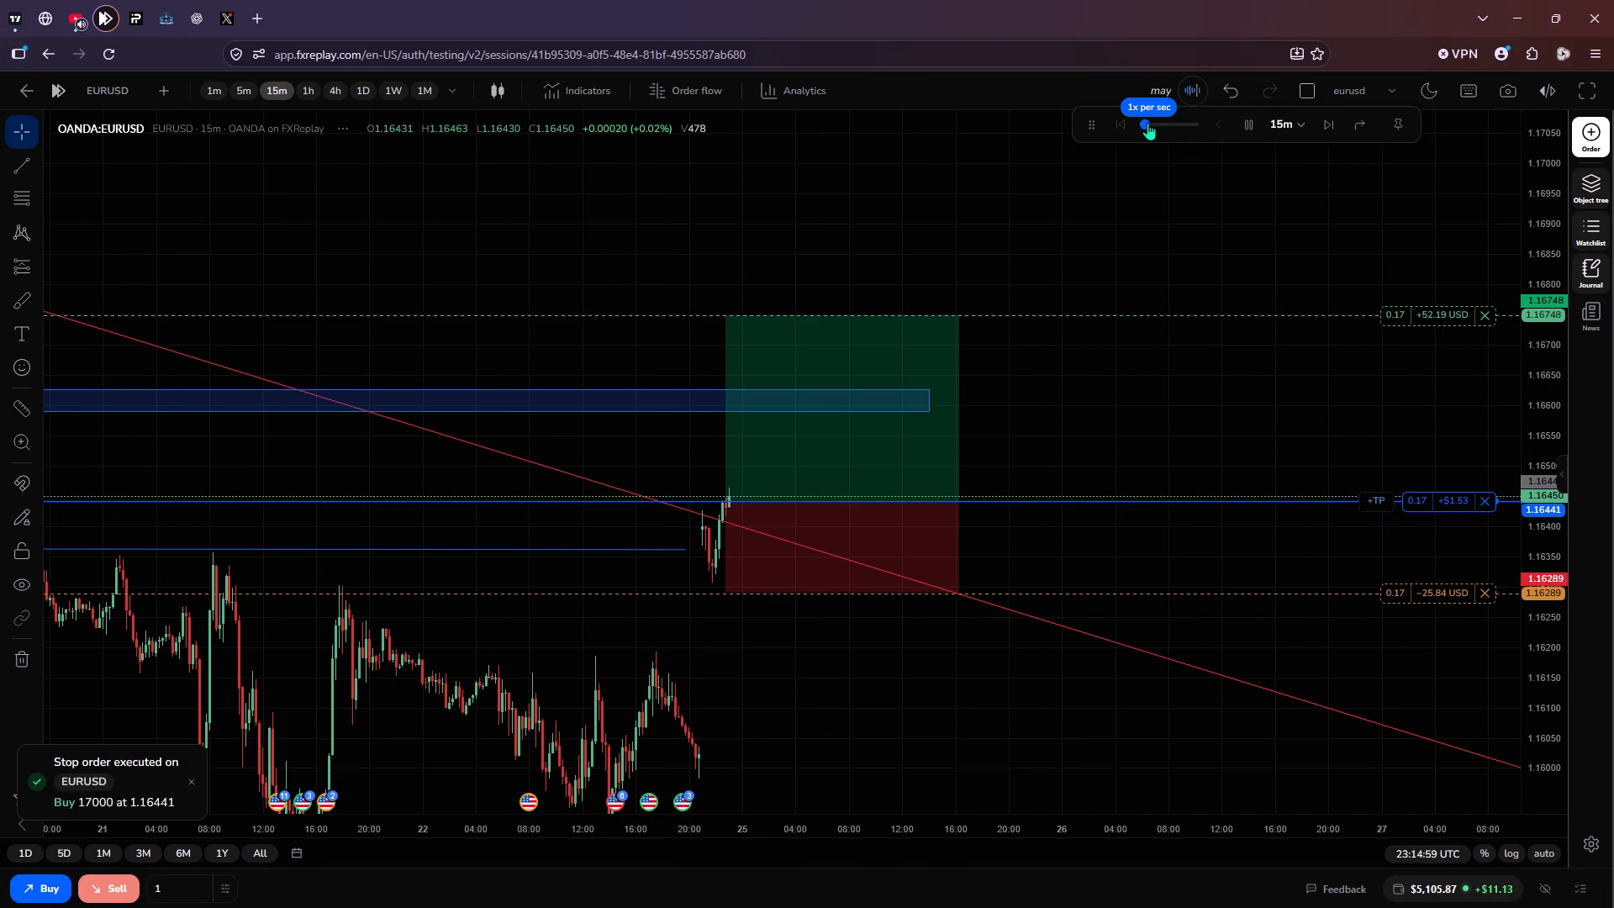
drag(1147, 123, 1155, 121)
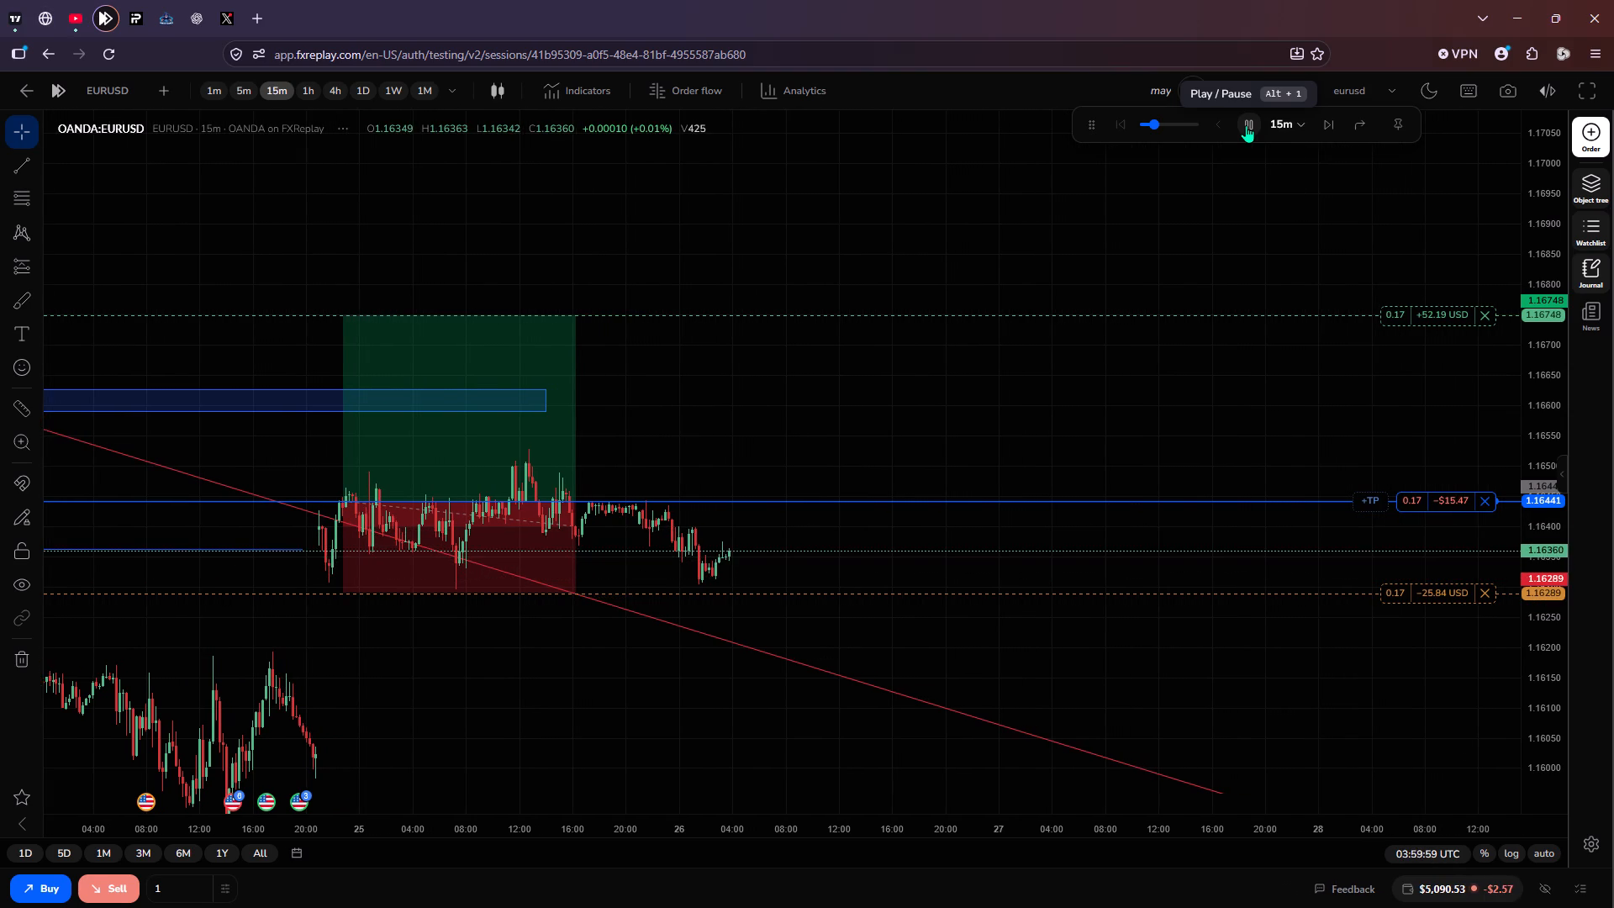
Pause the EURUSD replay and delete the long position drawing of the stopped-out trade from the chart.
click(1246, 125)
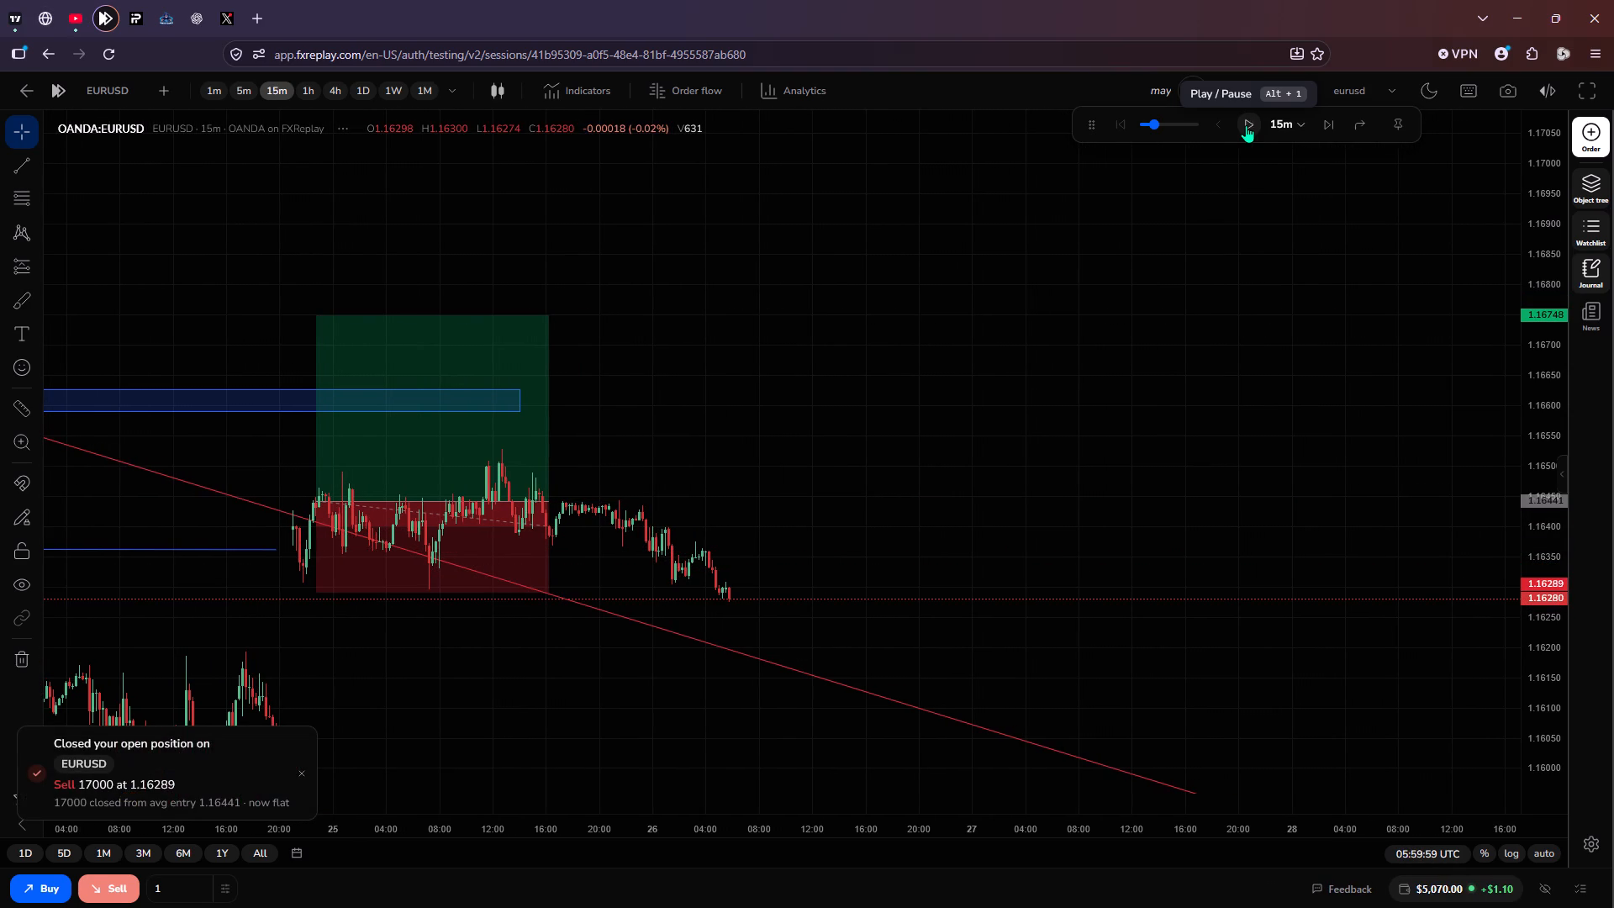
click(528, 491)
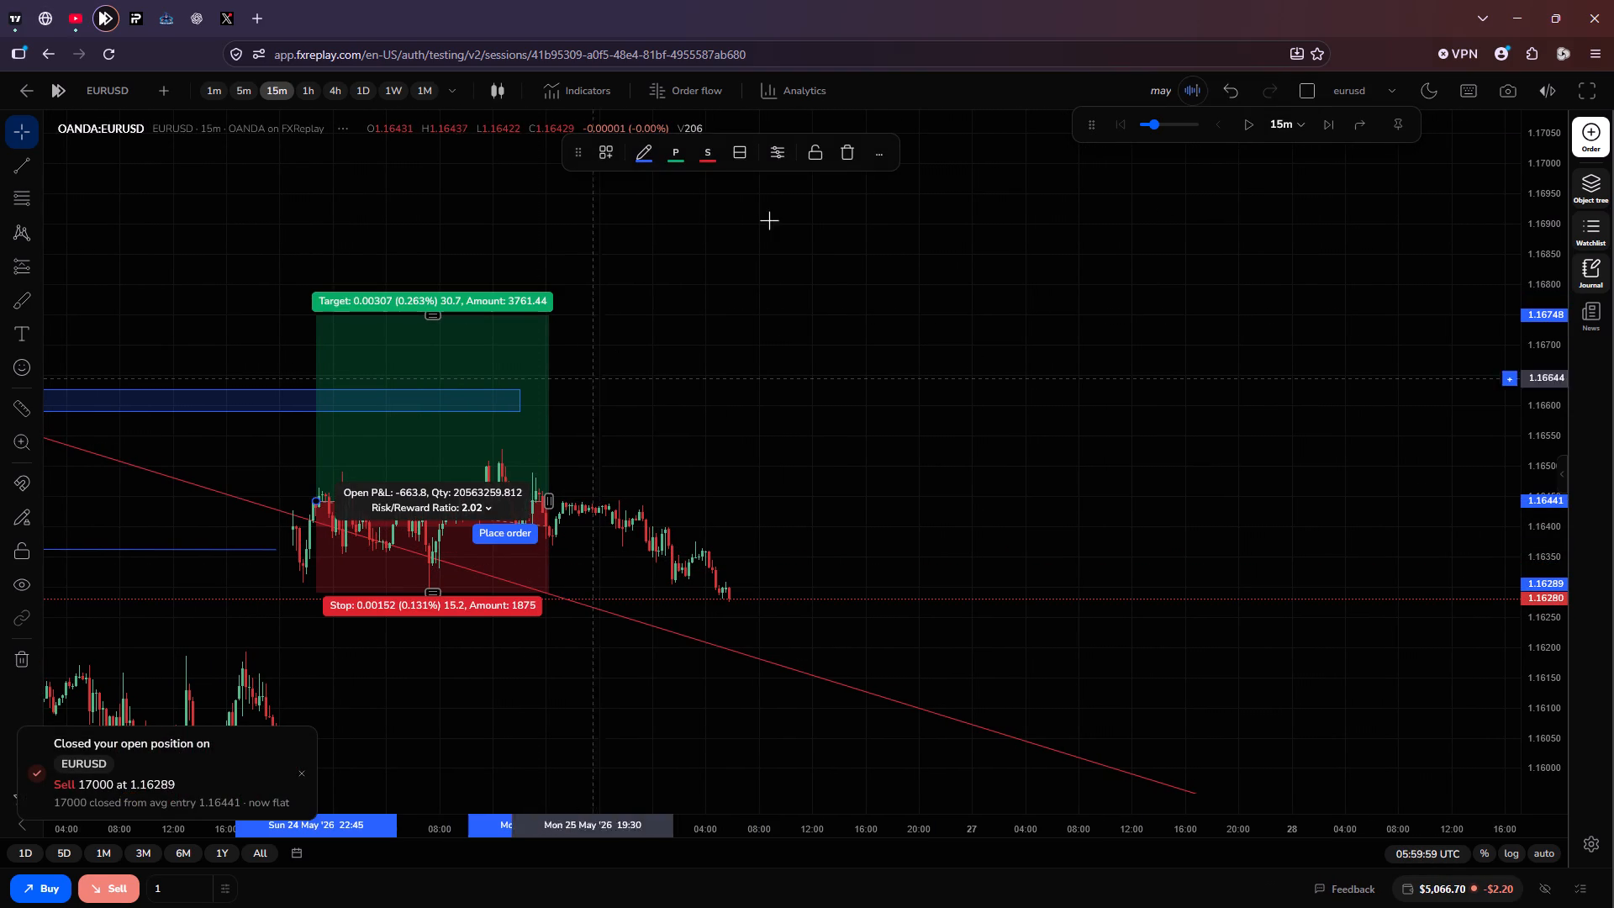
click(846, 162)
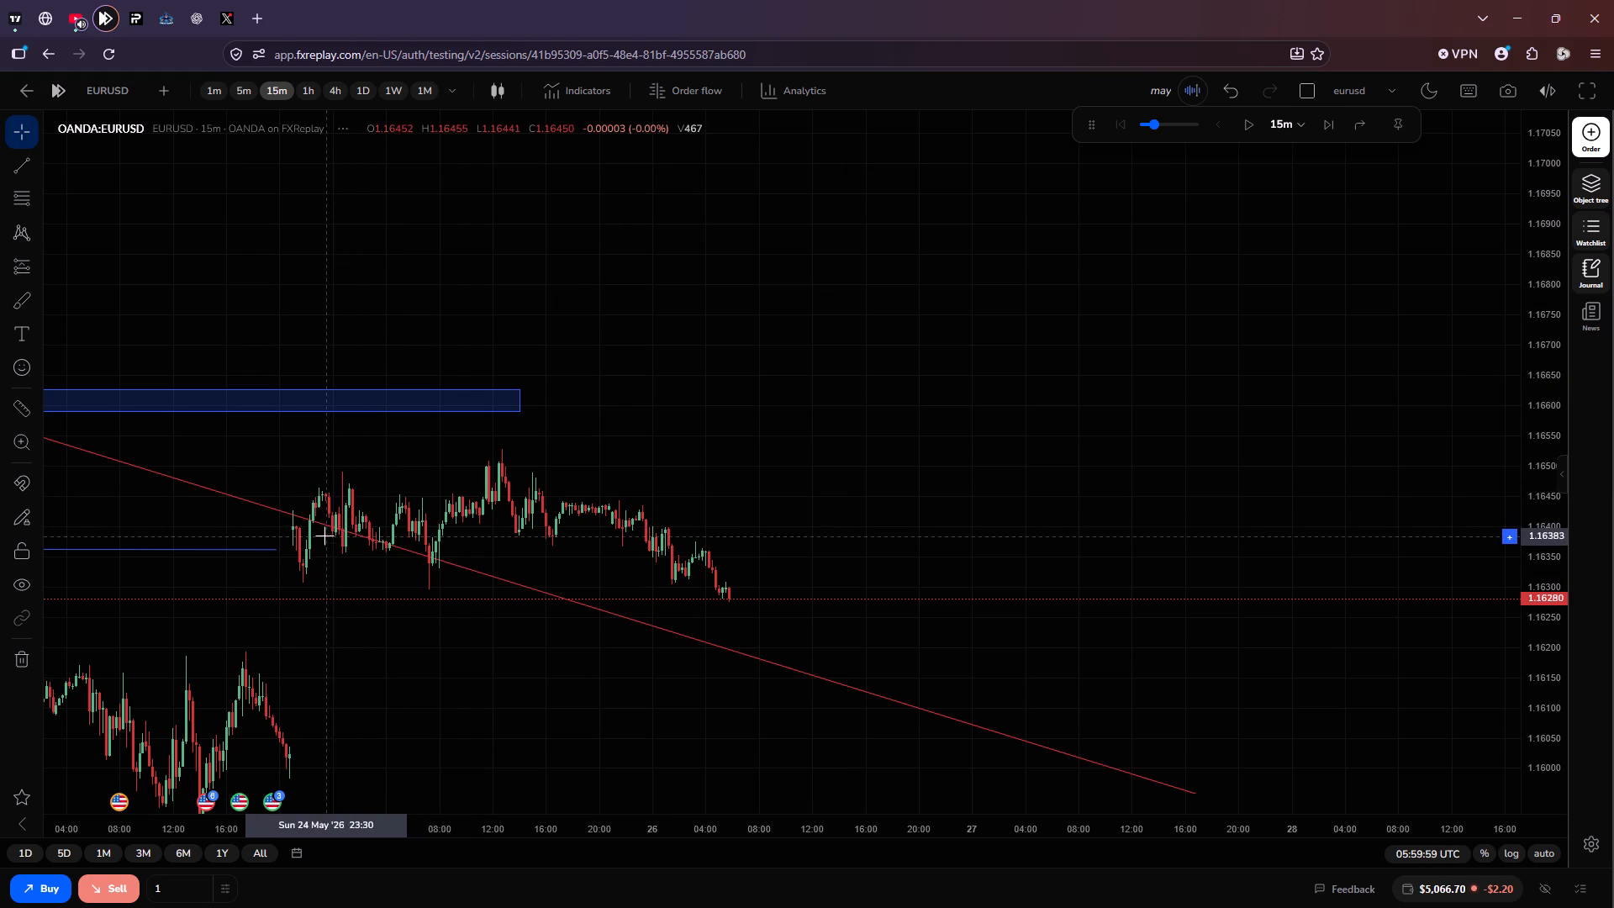
Move the red descending trendline up so that it rests on the 25 May swing high.
drag(468, 567, 522, 547)
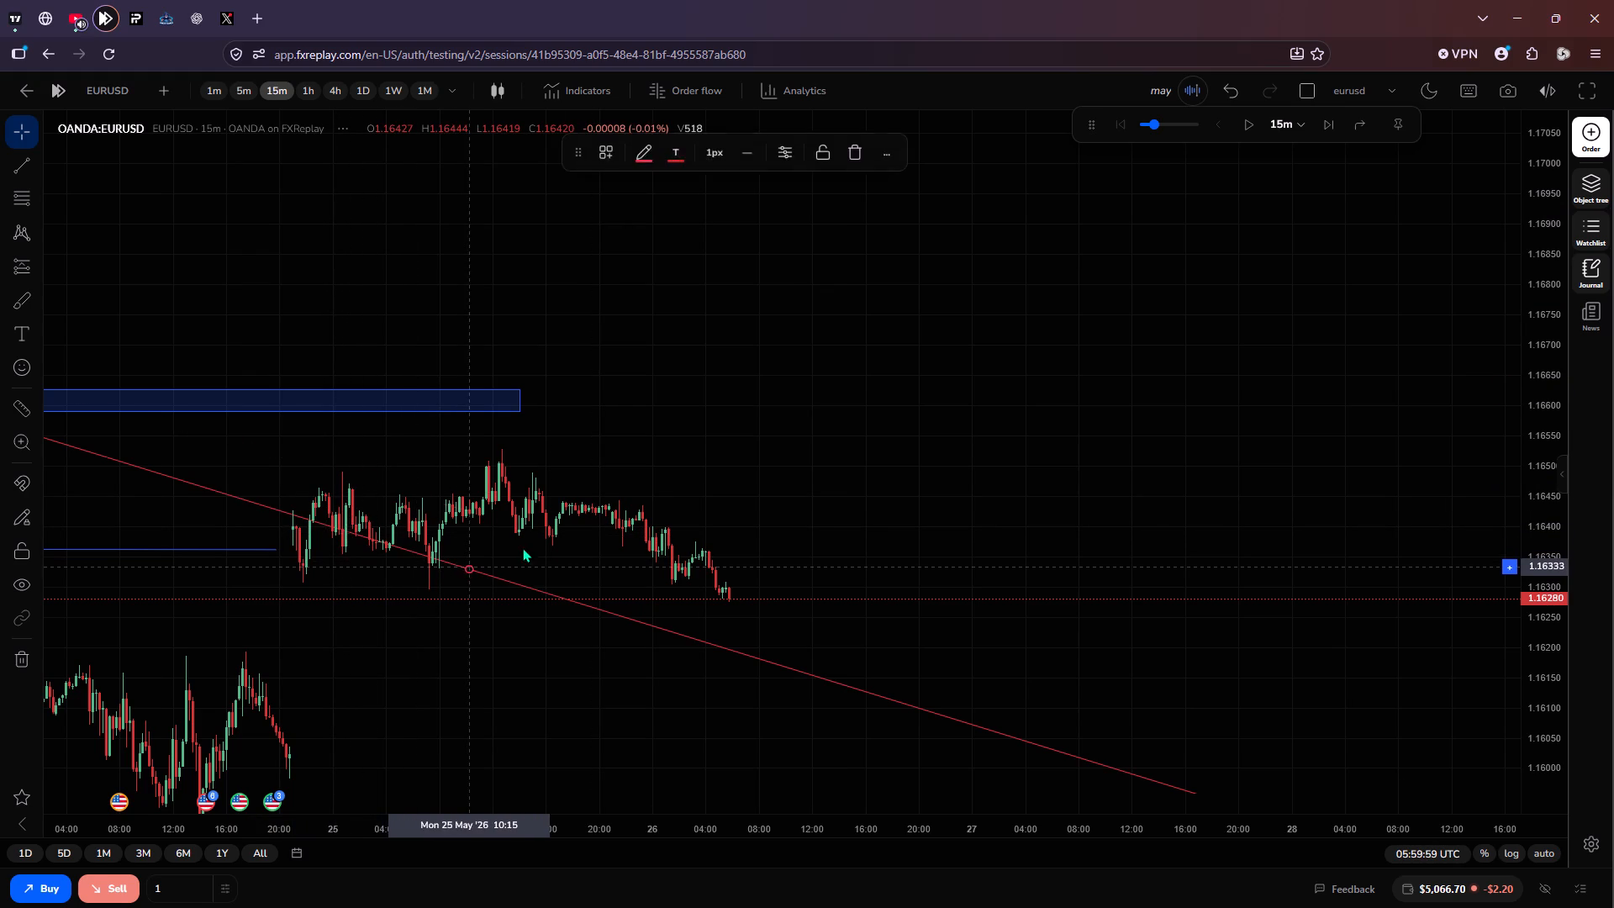
drag(522, 547, 714, 506)
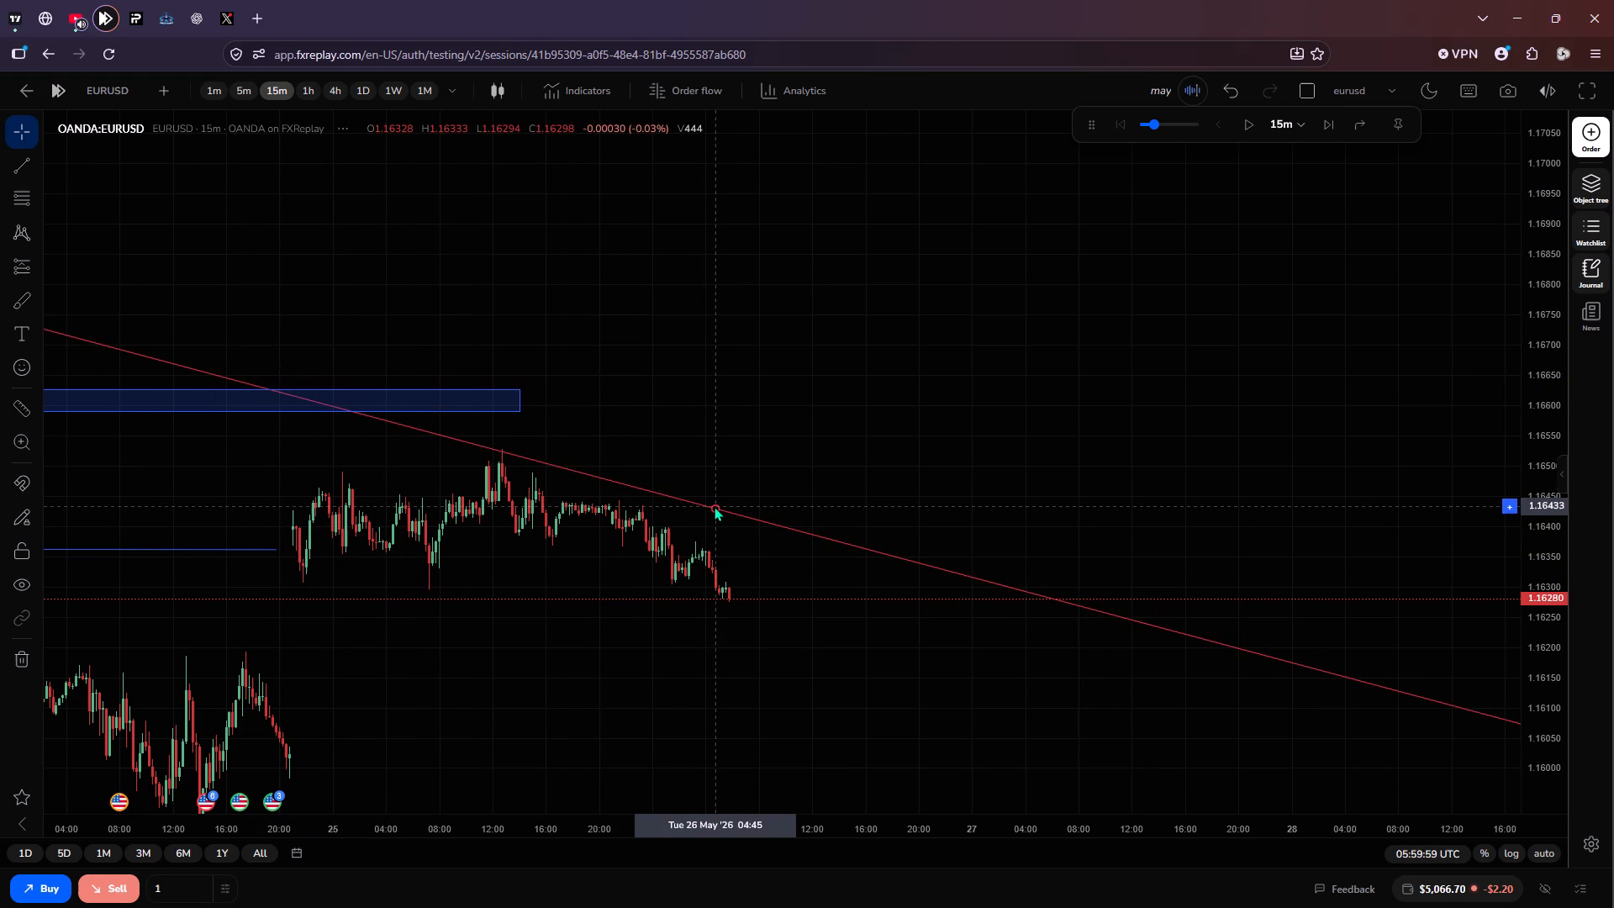
click(781, 443)
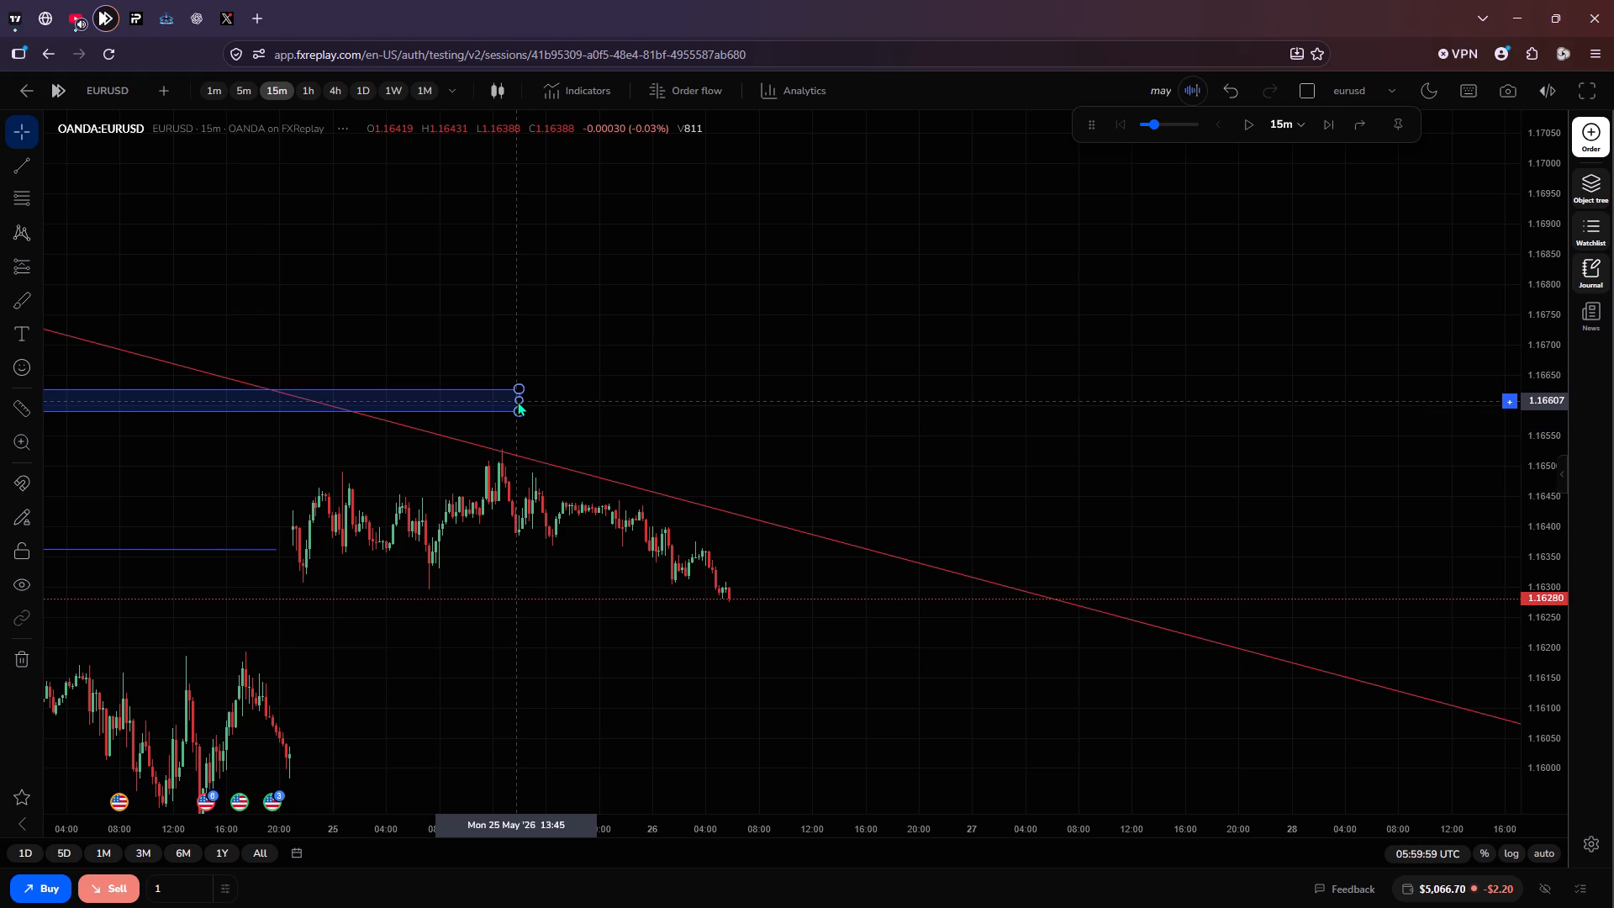
Extend the end of the blue zone above price forward to about 15:00 on 26 May.
drag(517, 400, 831, 395)
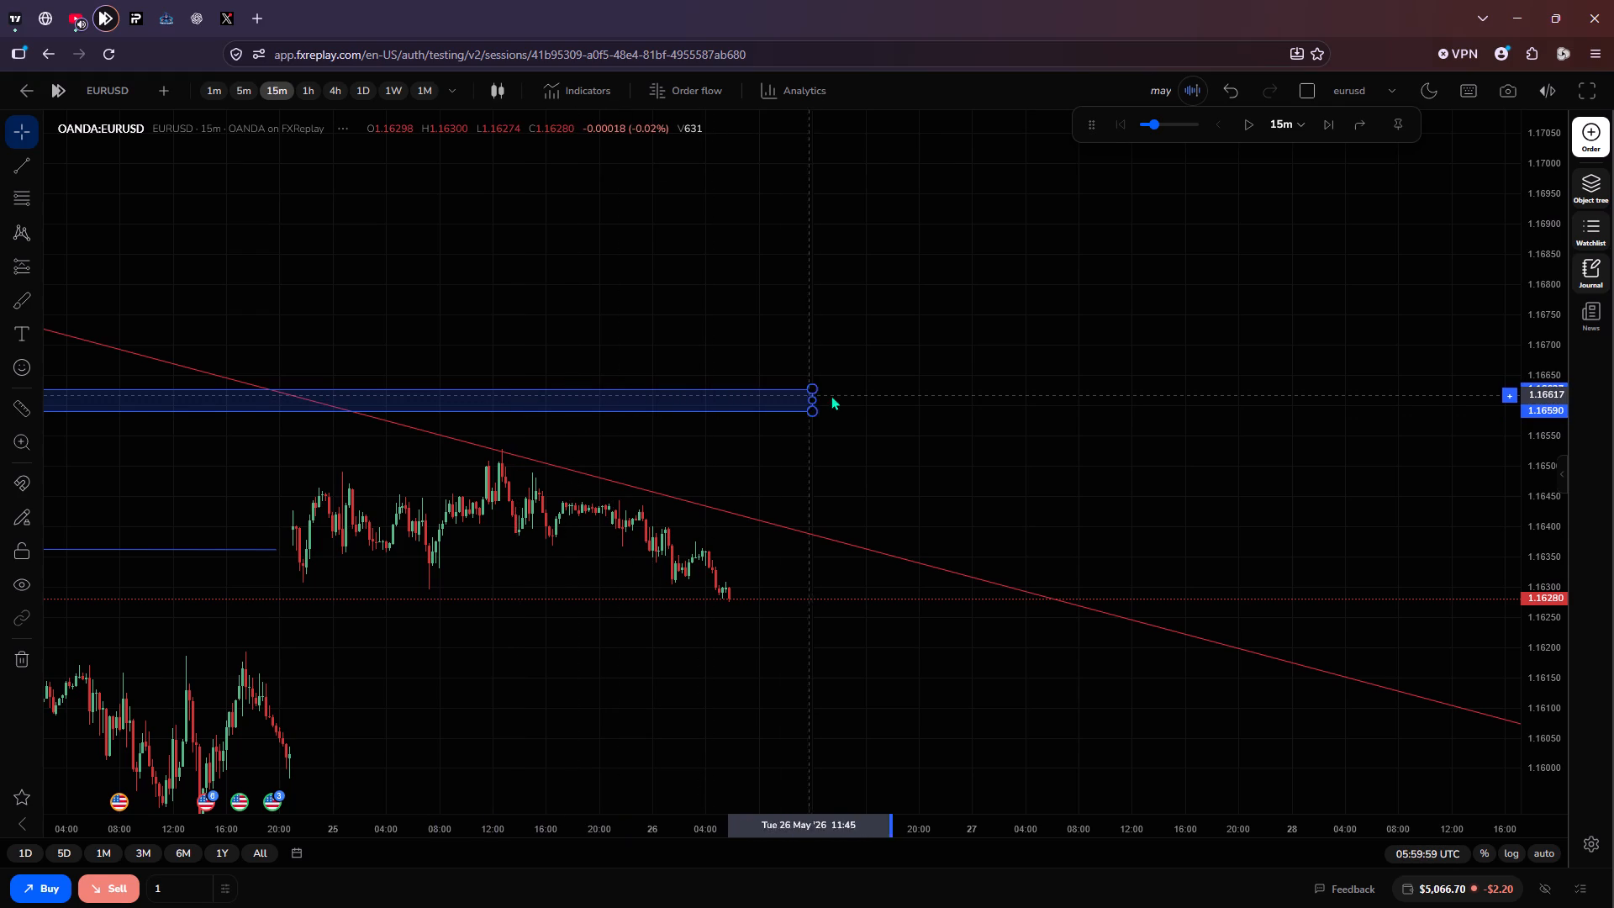
drag(831, 395, 852, 395)
click(979, 262)
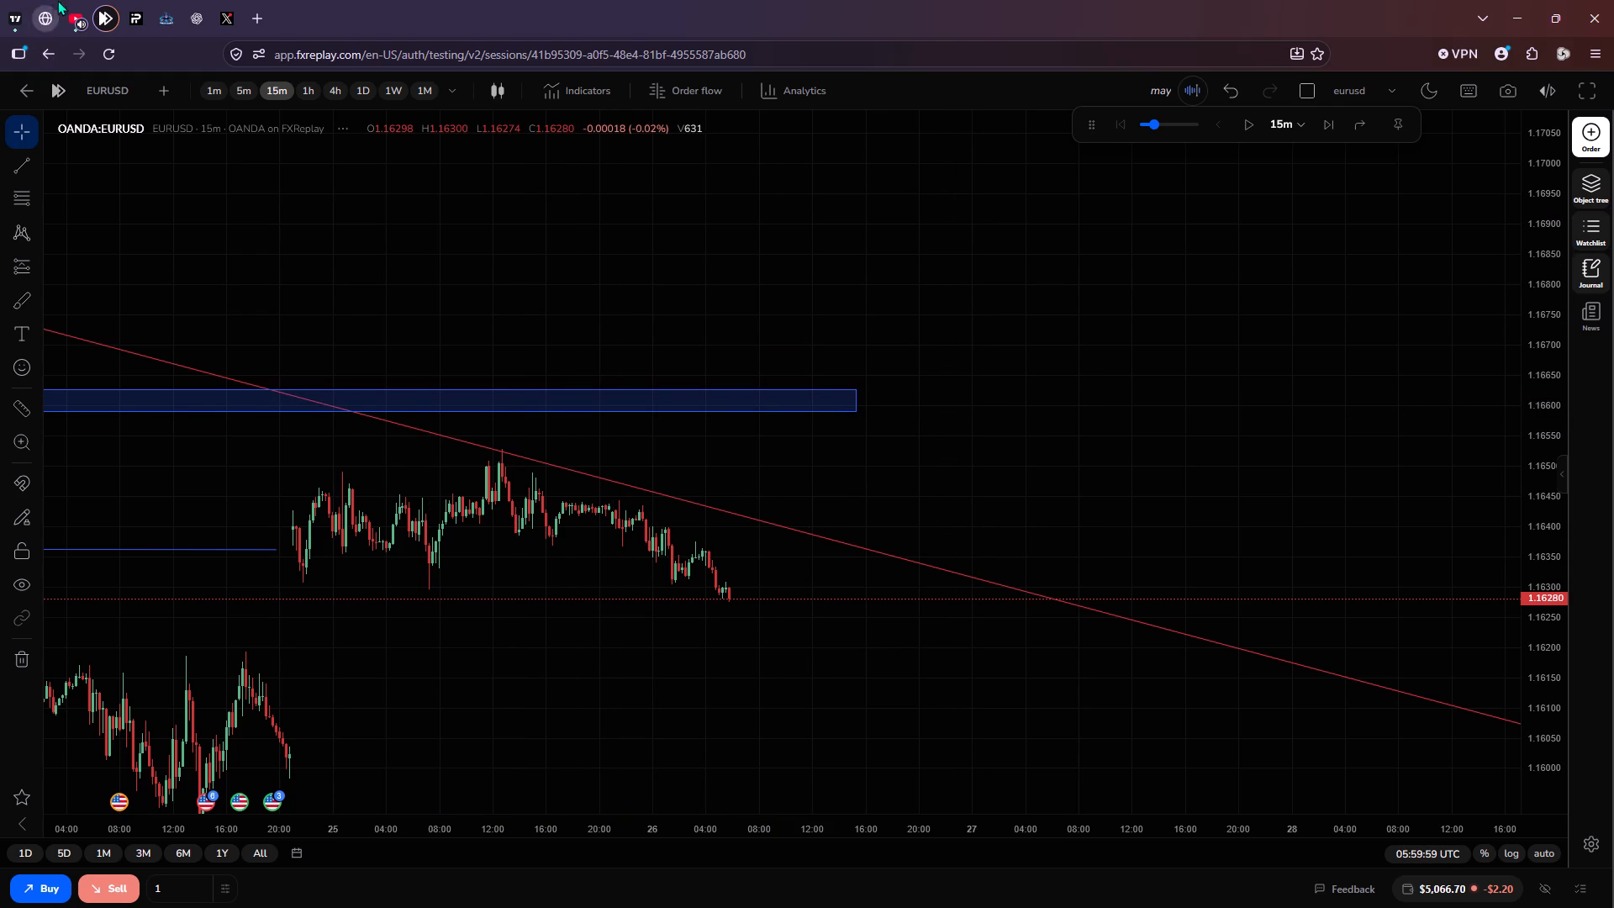
Switch to YouTube and start the mix based on Faouzia & John Legend's Minefields.
click(68, 0)
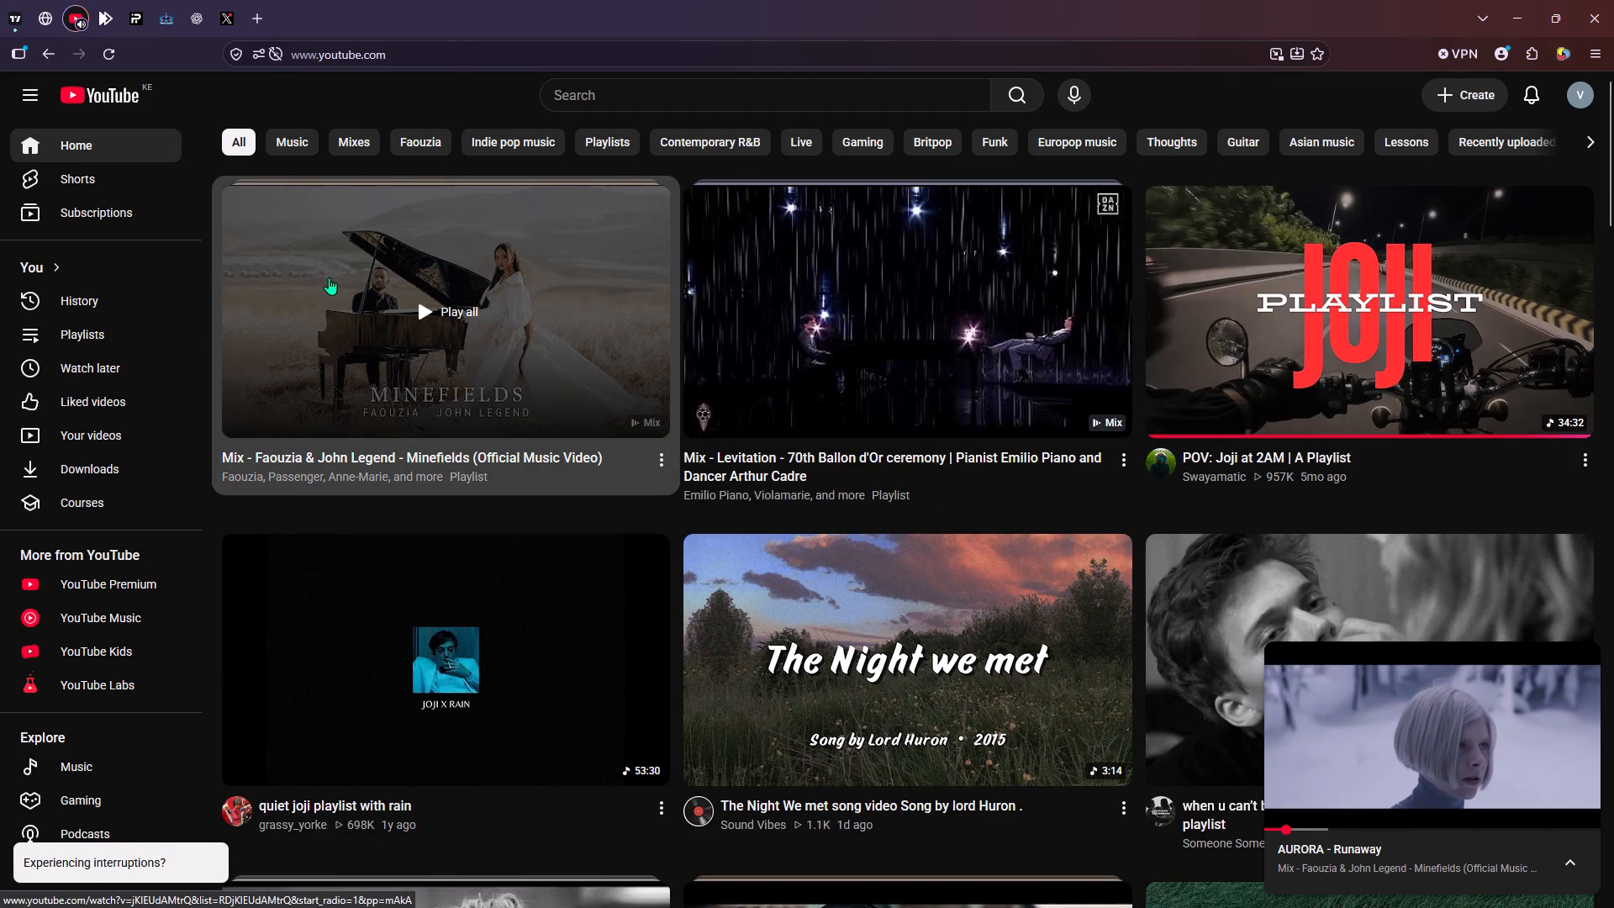
click(329, 277)
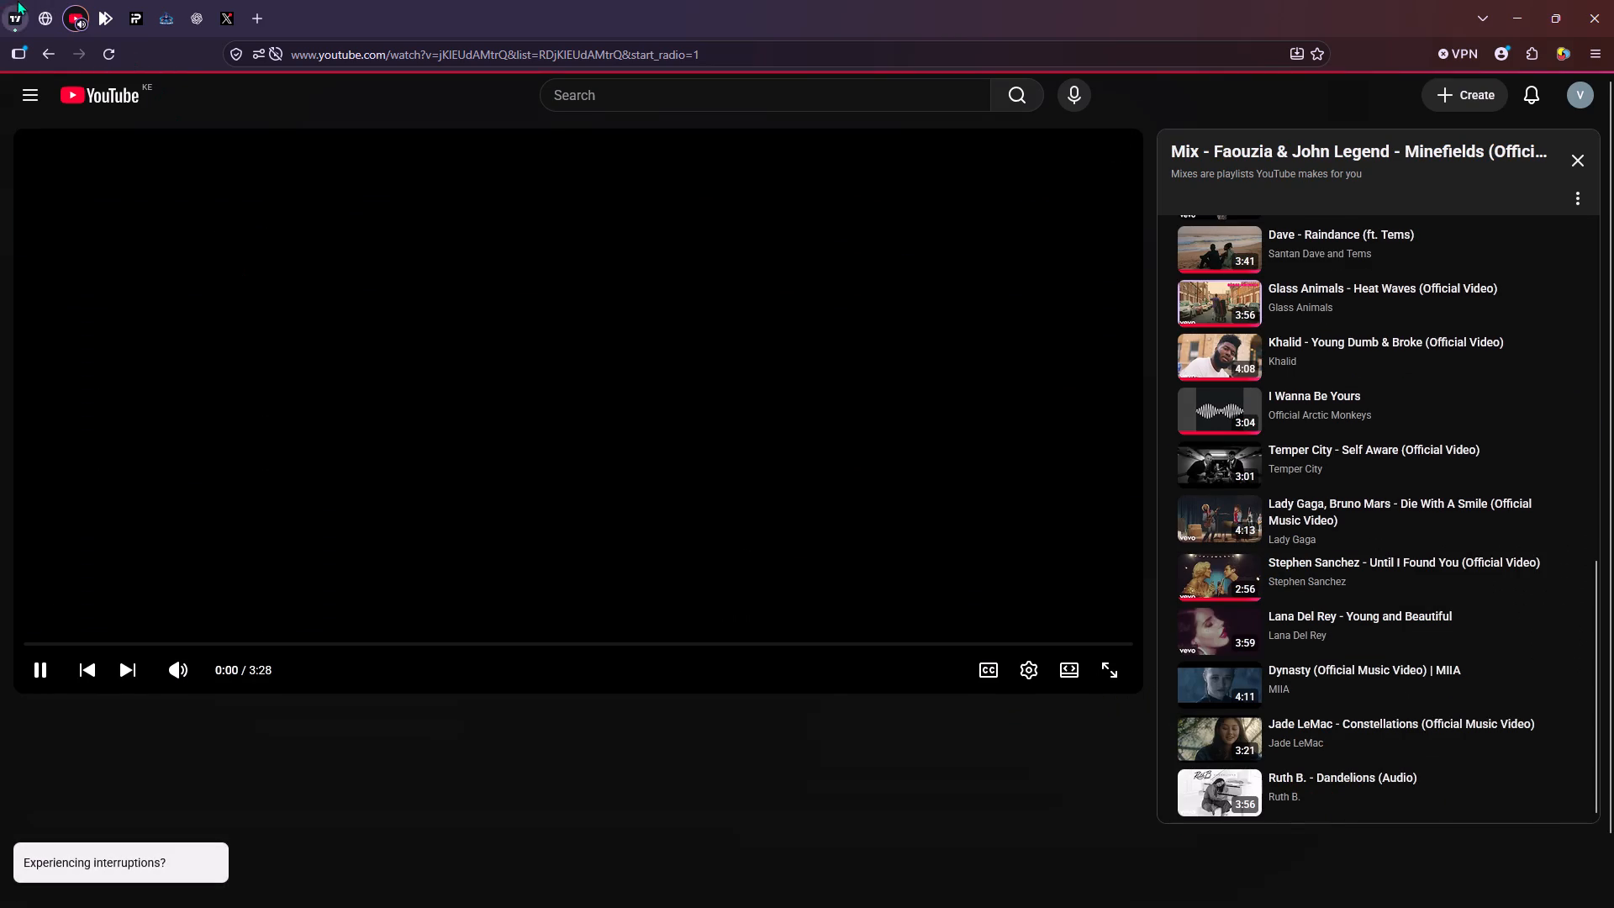
Check the planned GBPUSD short on the TradingView chart and return to the EURUSD session in FX Replay.
click(3, 0)
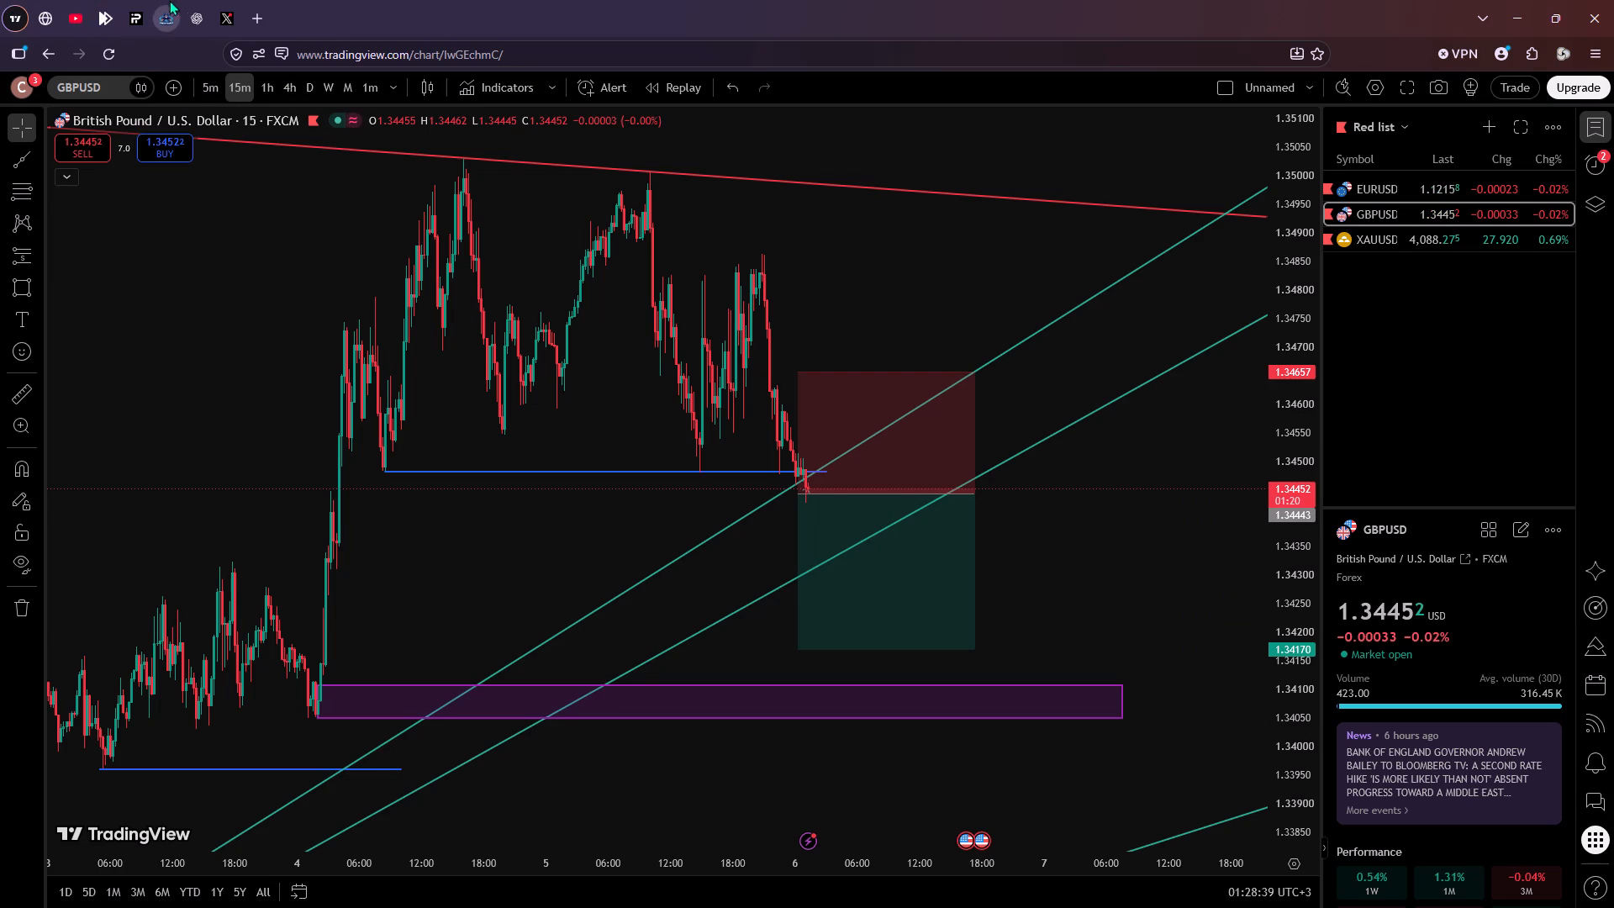
click(105, 4)
scroll(820, 549, down, 1)
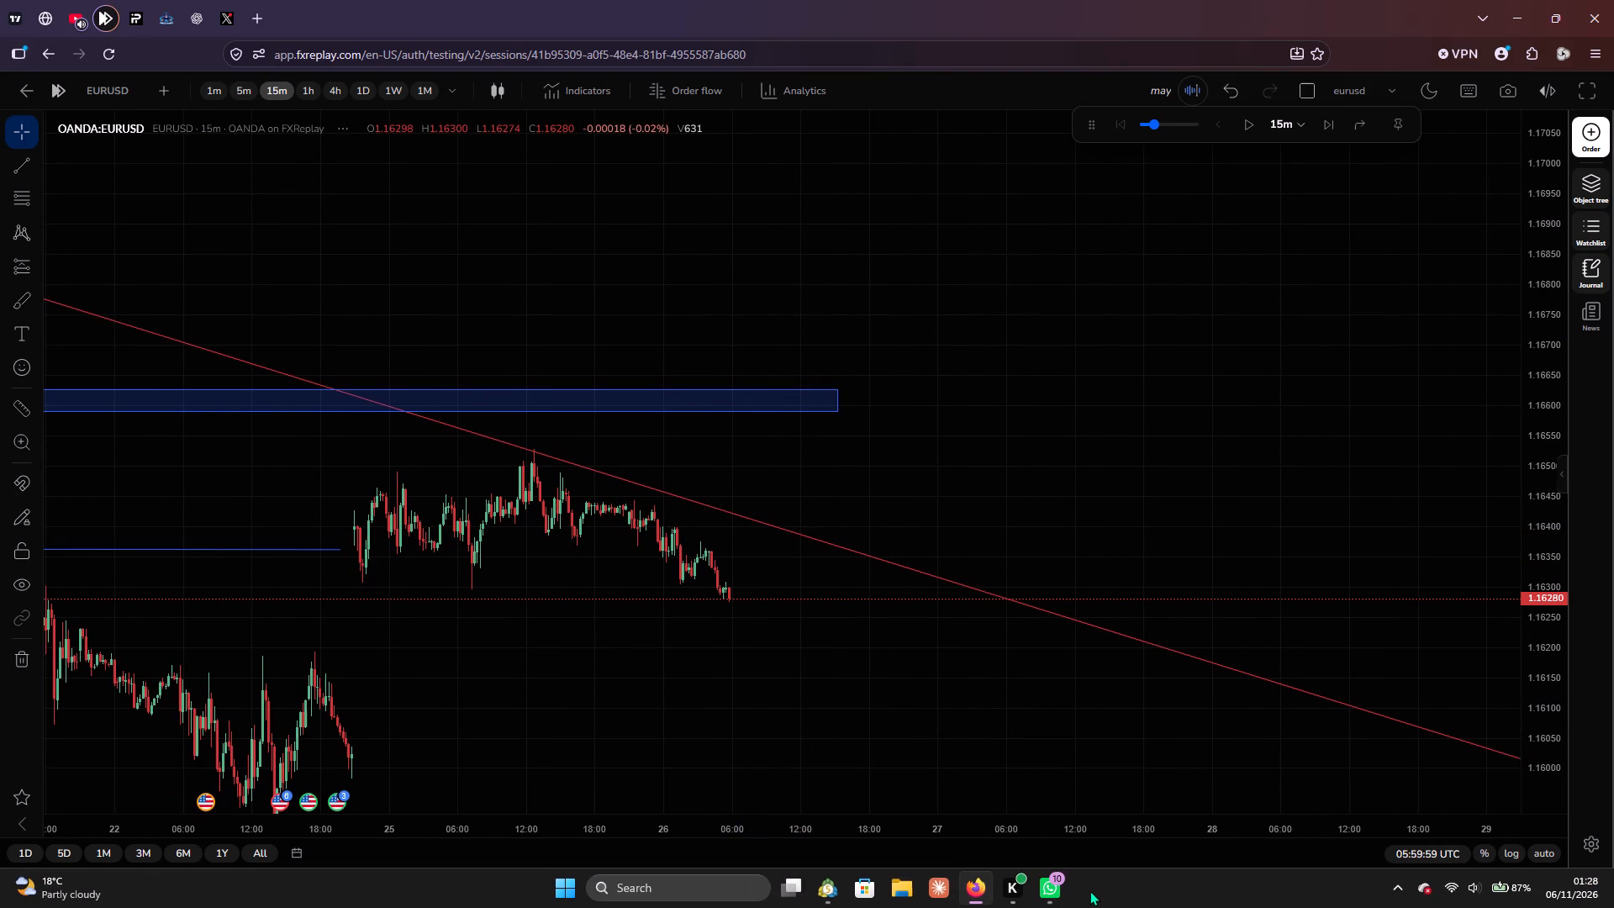
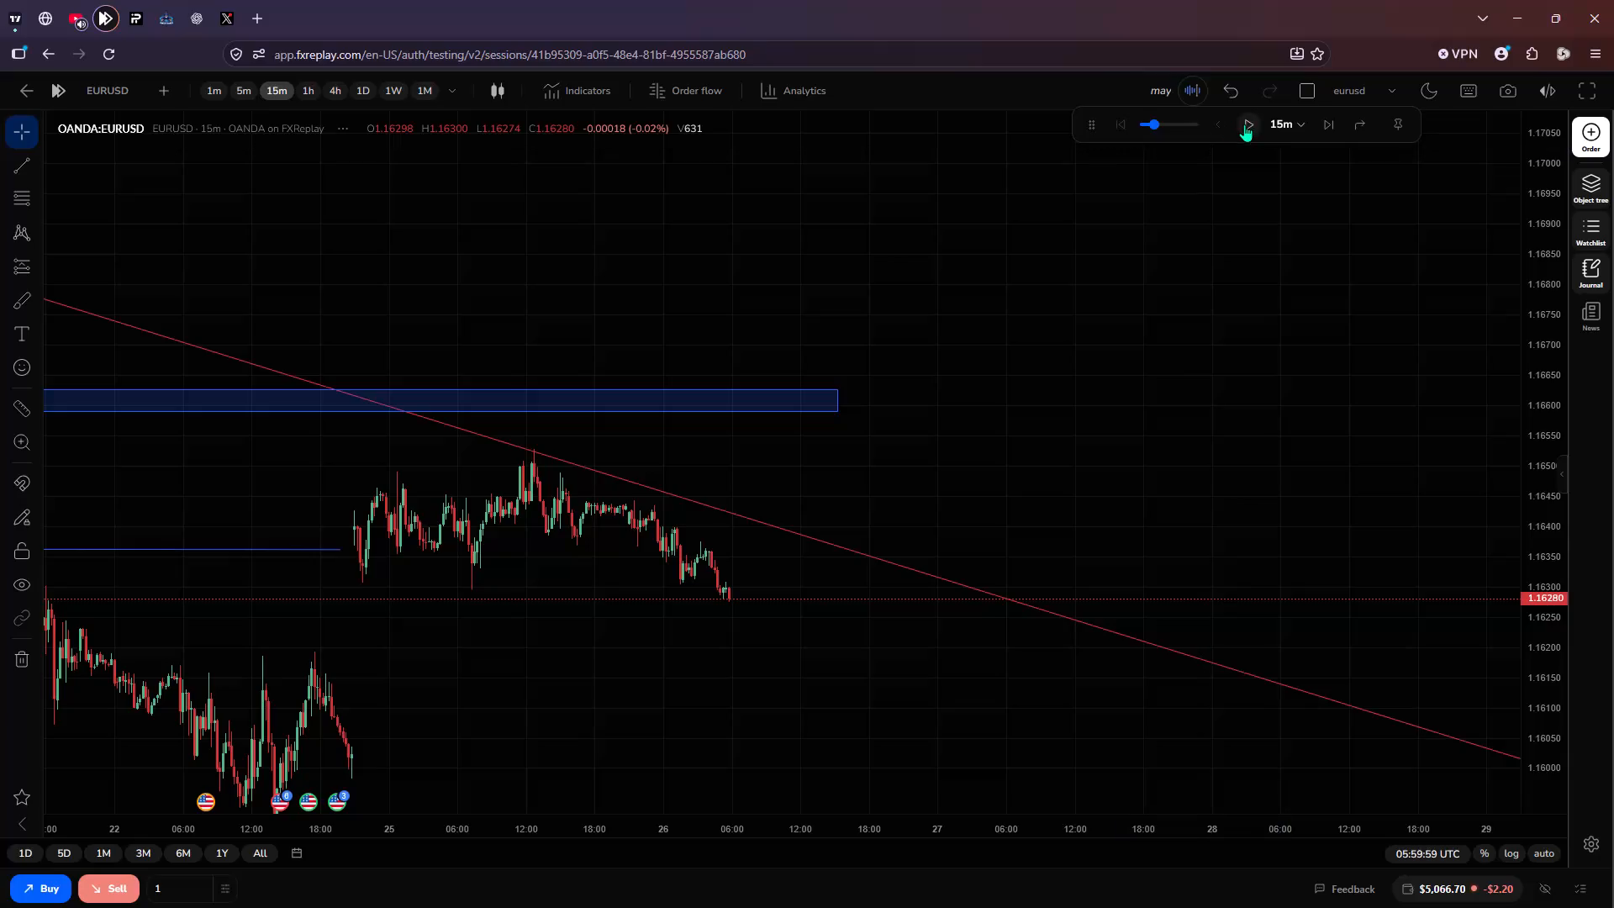
Play the EURUSD 15-minute replay forward briefly, pause it, and lower the playback speed to 1x per sec.
click(1244, 124)
click(1244, 124)
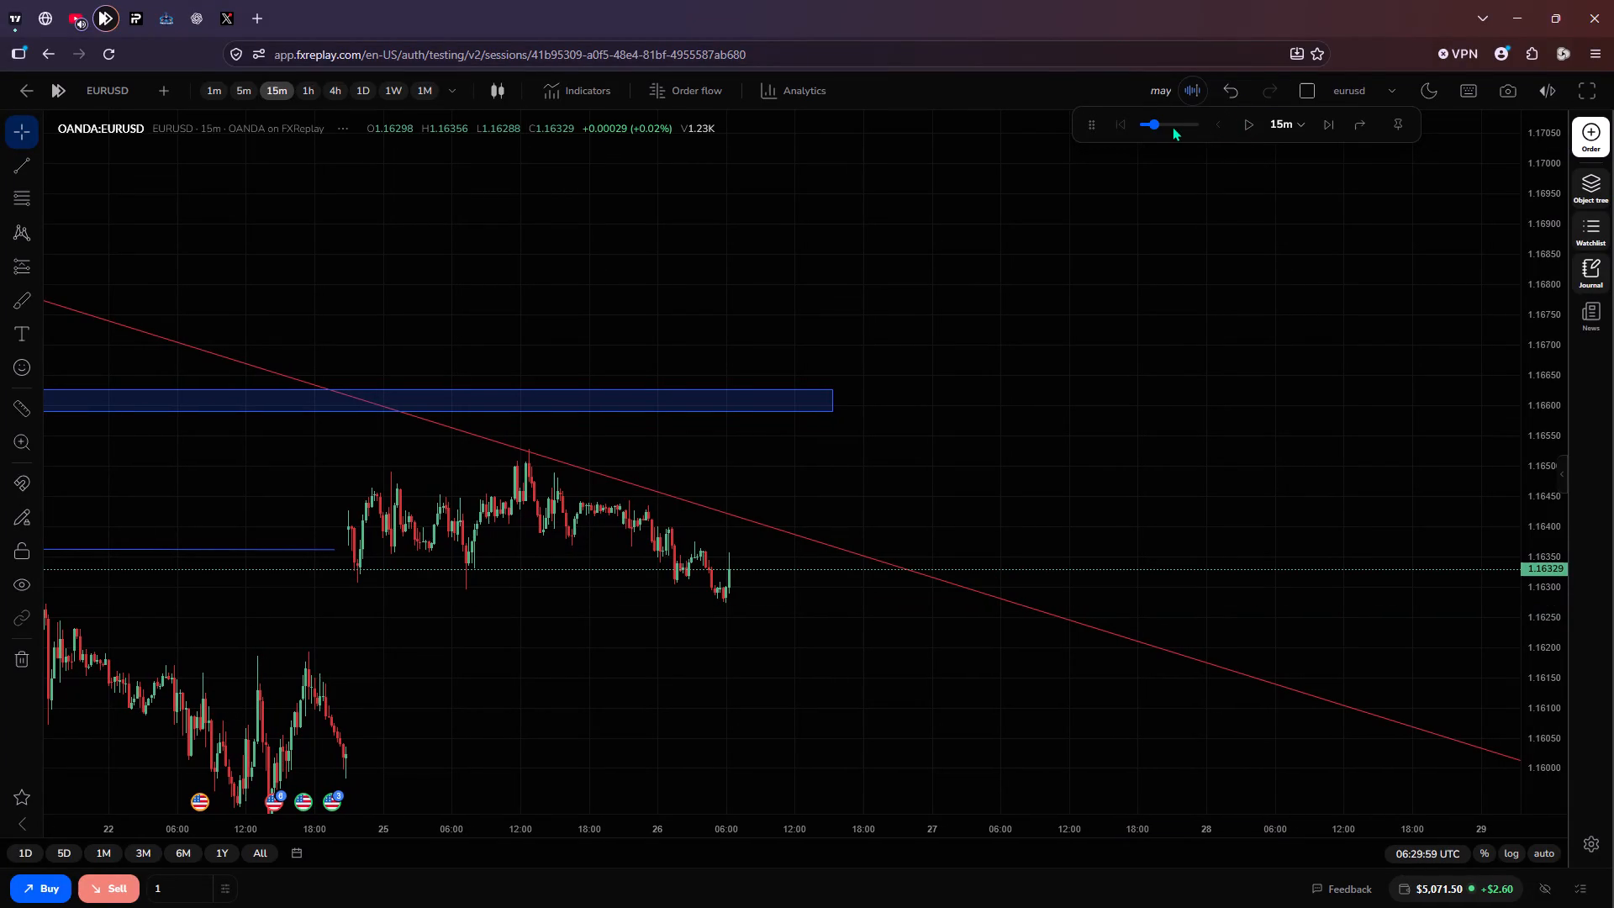
drag(1152, 128, 1112, 137)
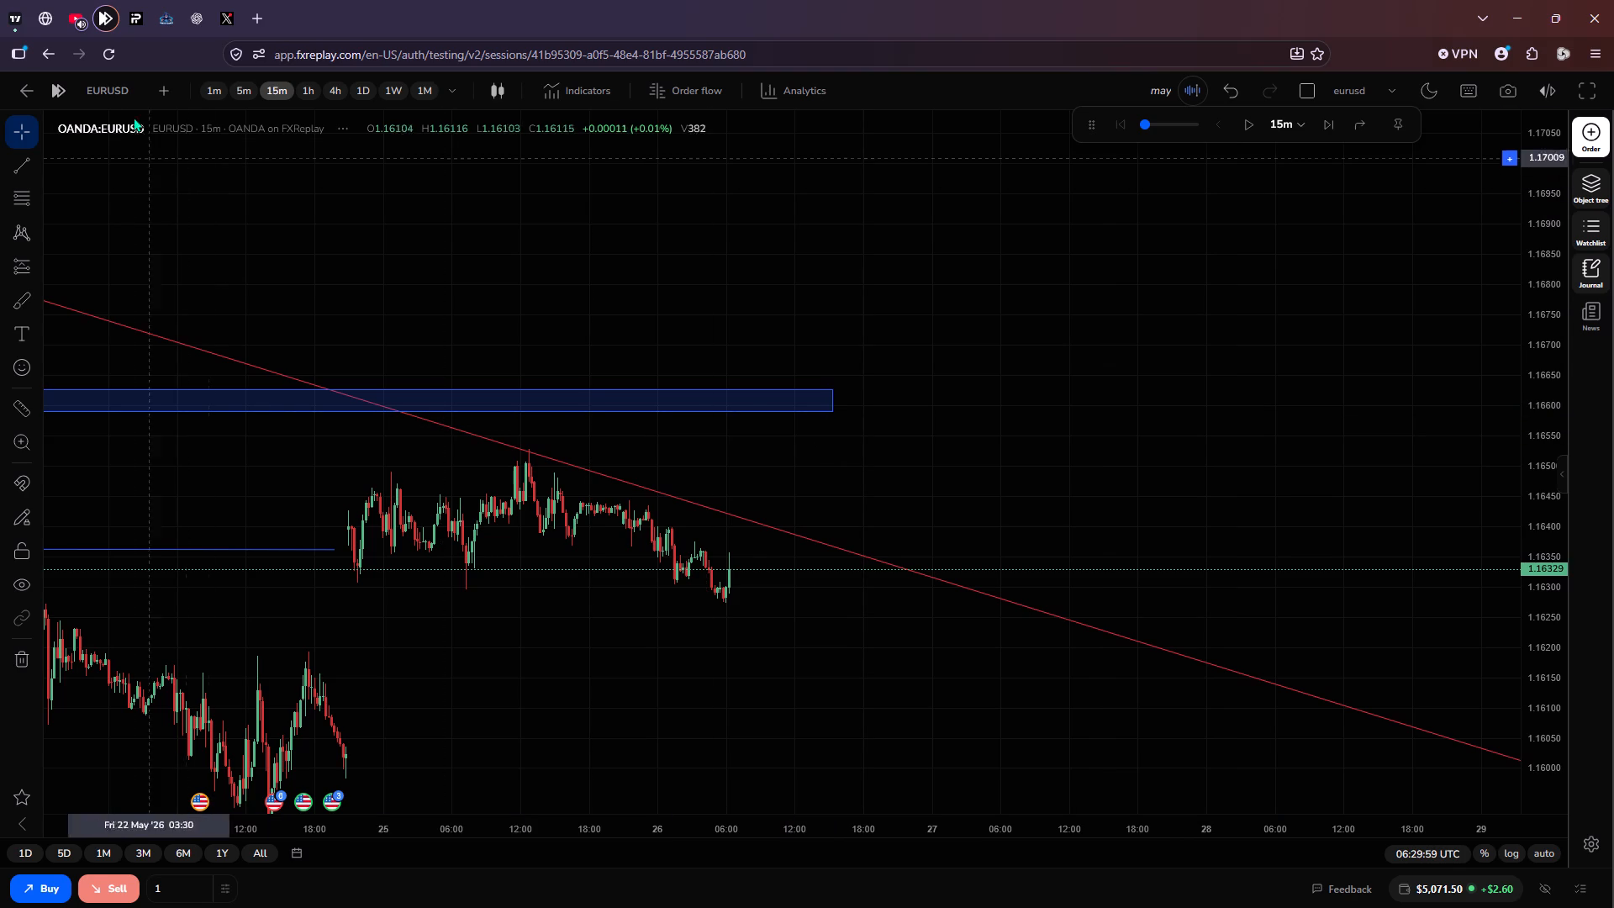
Switch to the GBPUSD chart on TradingView and lower the upper green ascending trendline's anchor to about 1.34465.
click(7, 13)
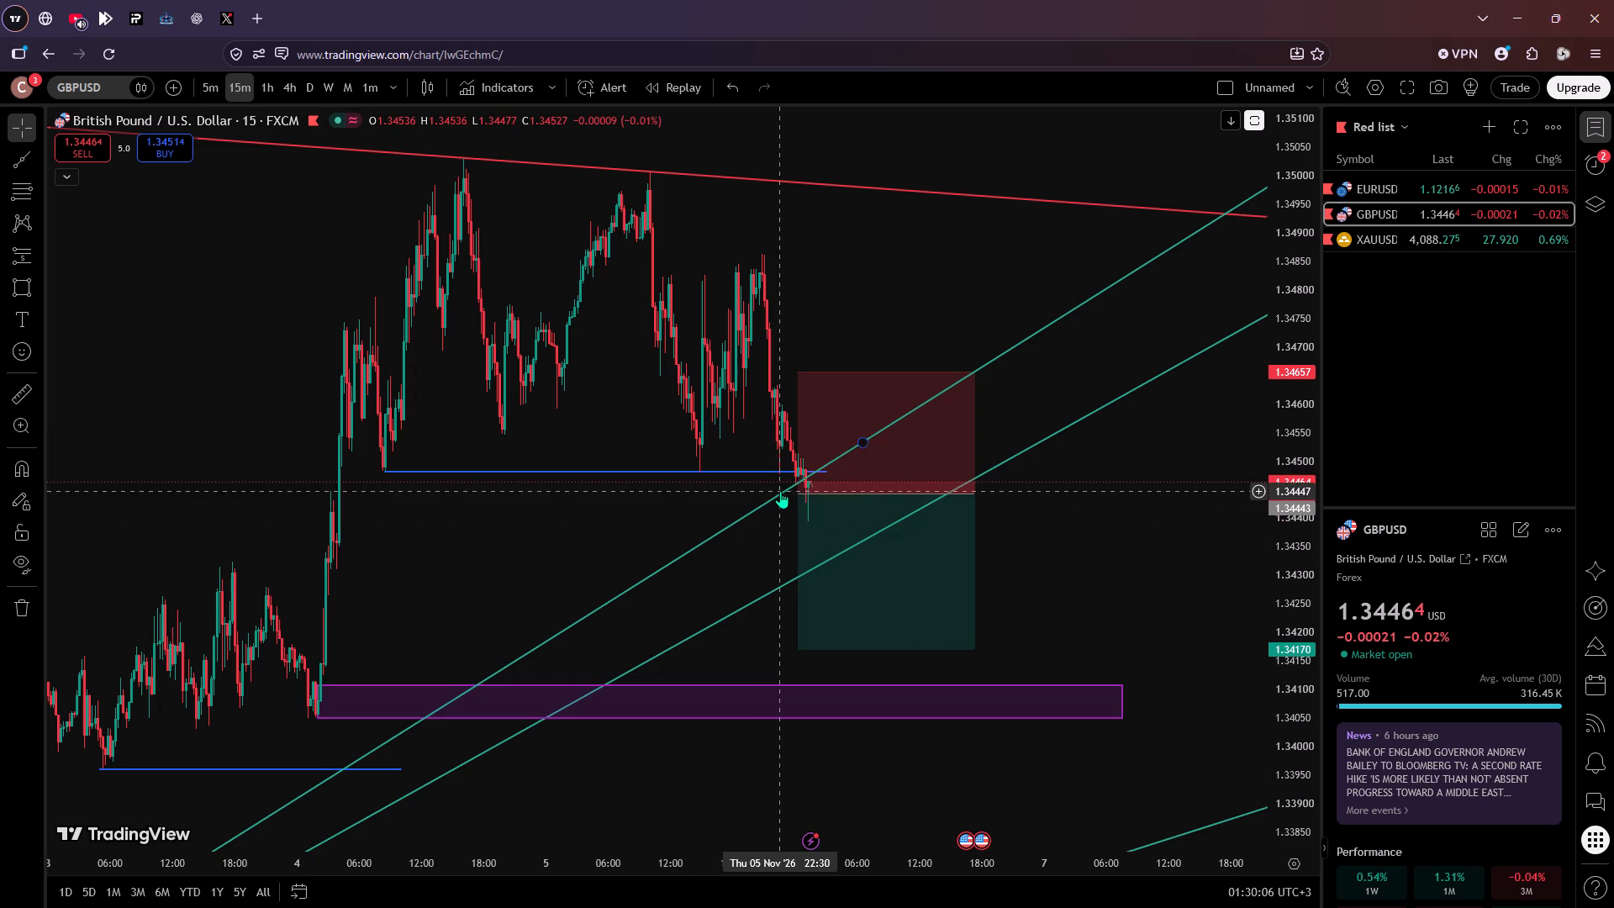
drag(863, 442, 875, 481)
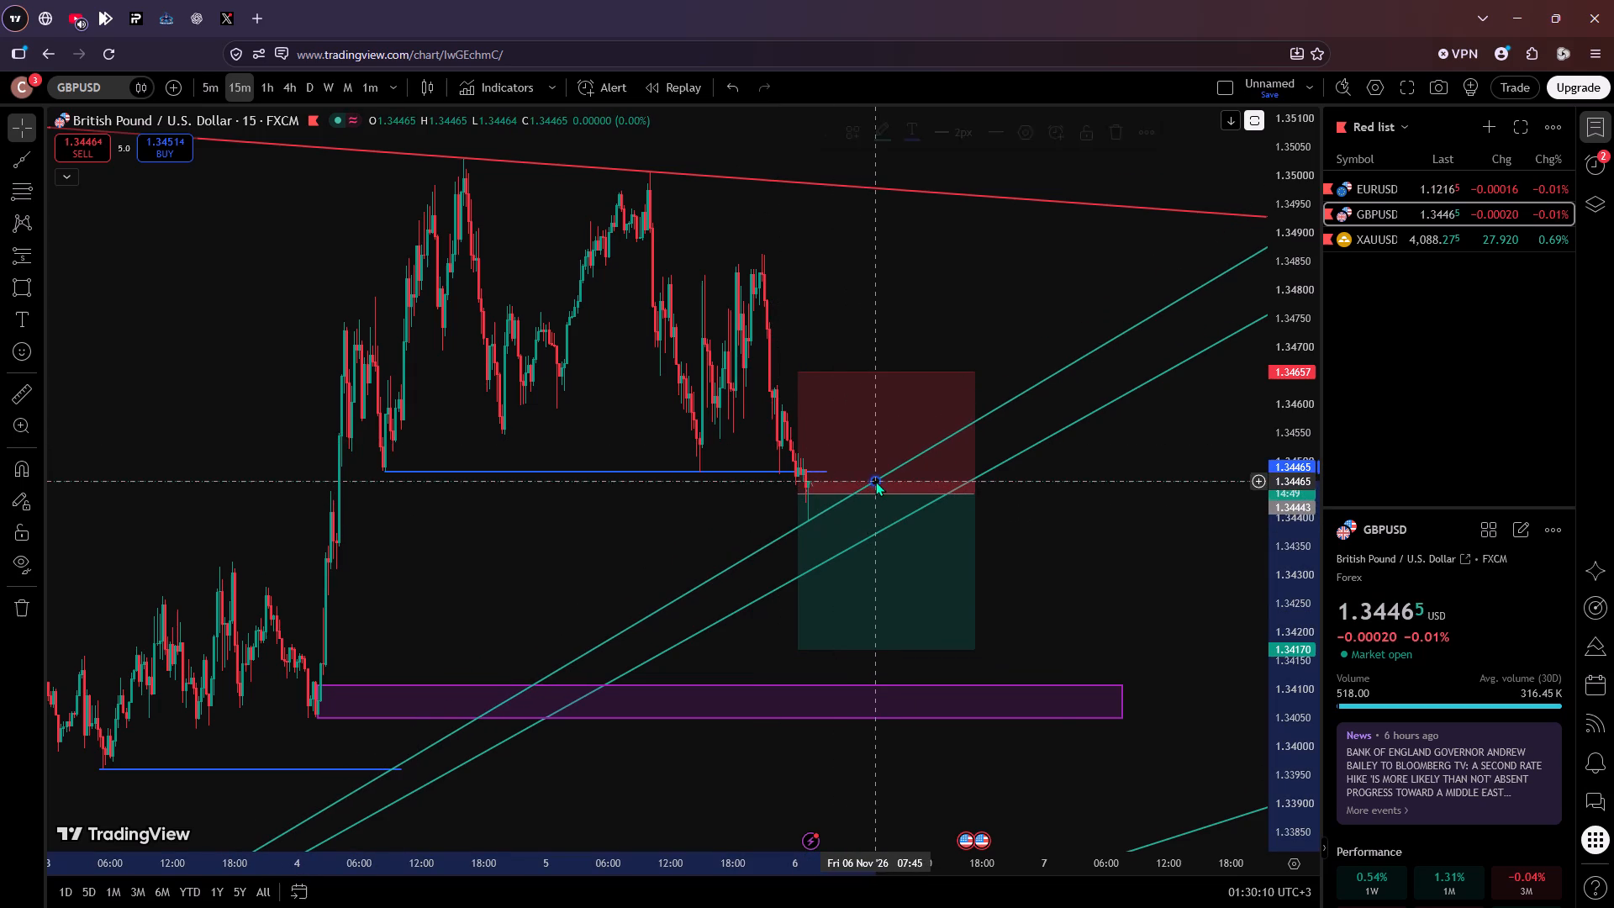
Move the GBPUSD short position down to an entry of about 1.34356, stop 1.34570 and target 1.34083.
drag(891, 562, 894, 578)
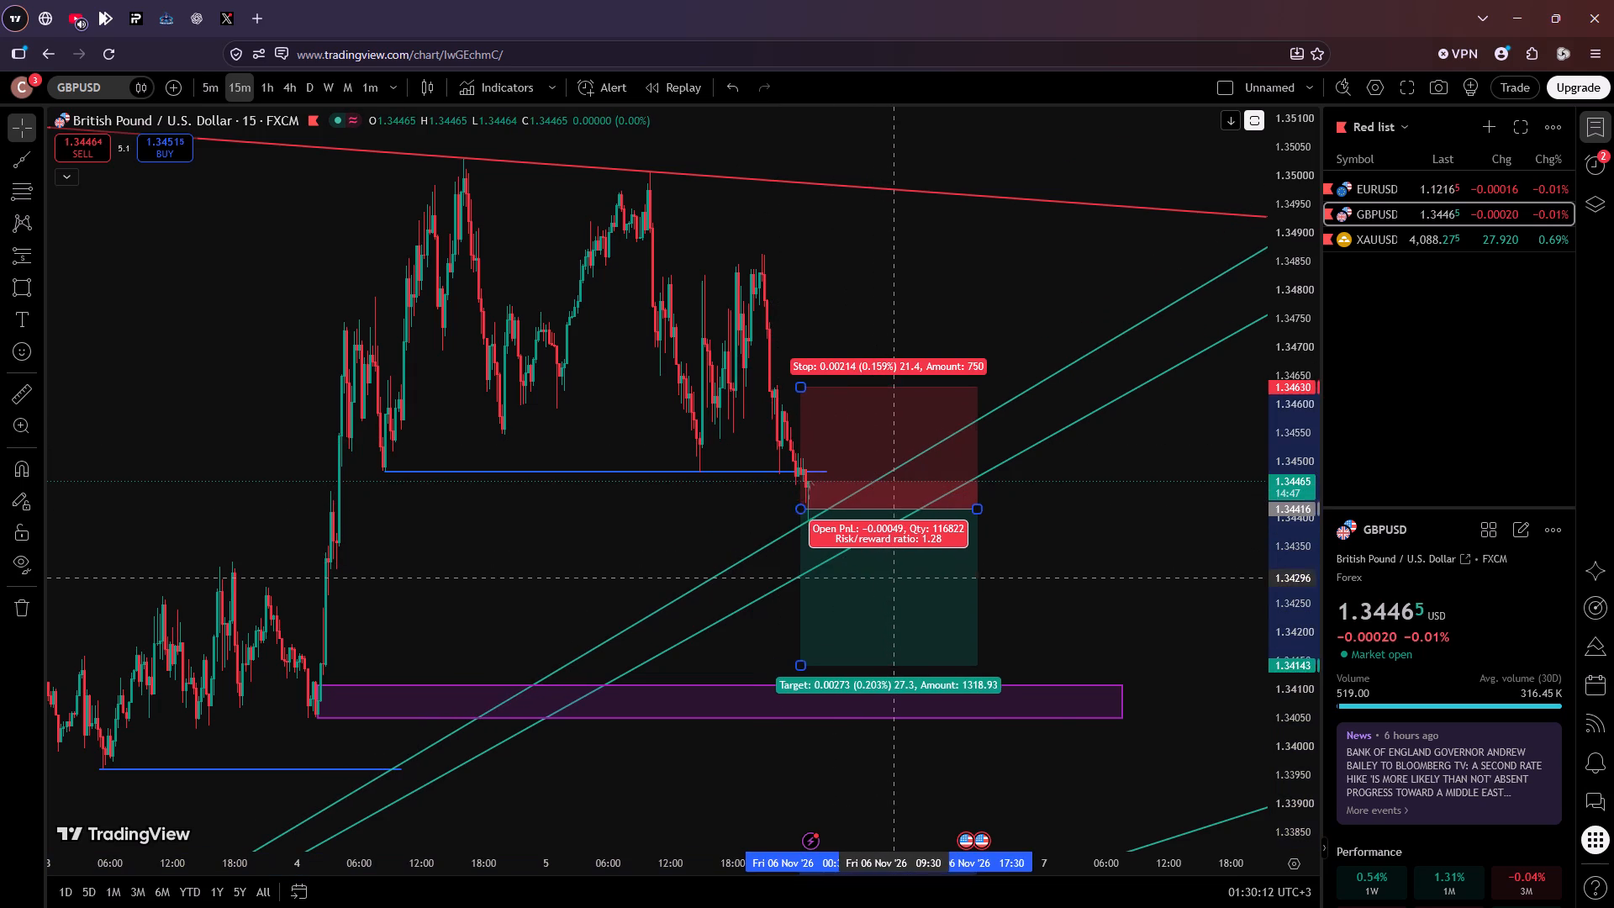
drag(894, 578, 902, 610)
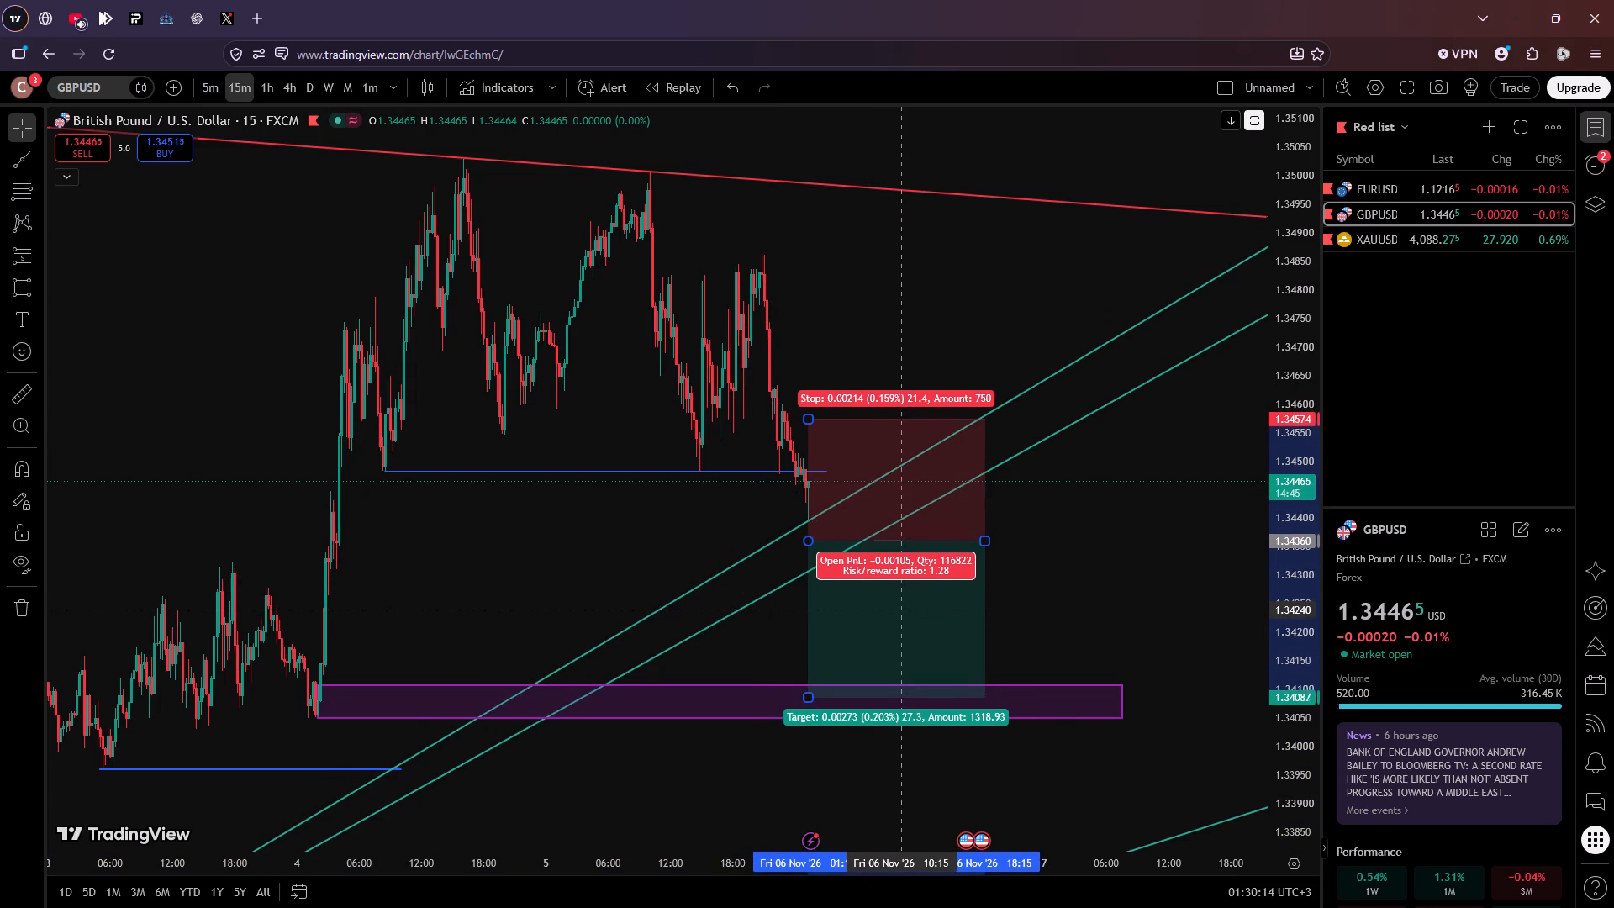
drag(902, 610, 905, 612)
click(1072, 622)
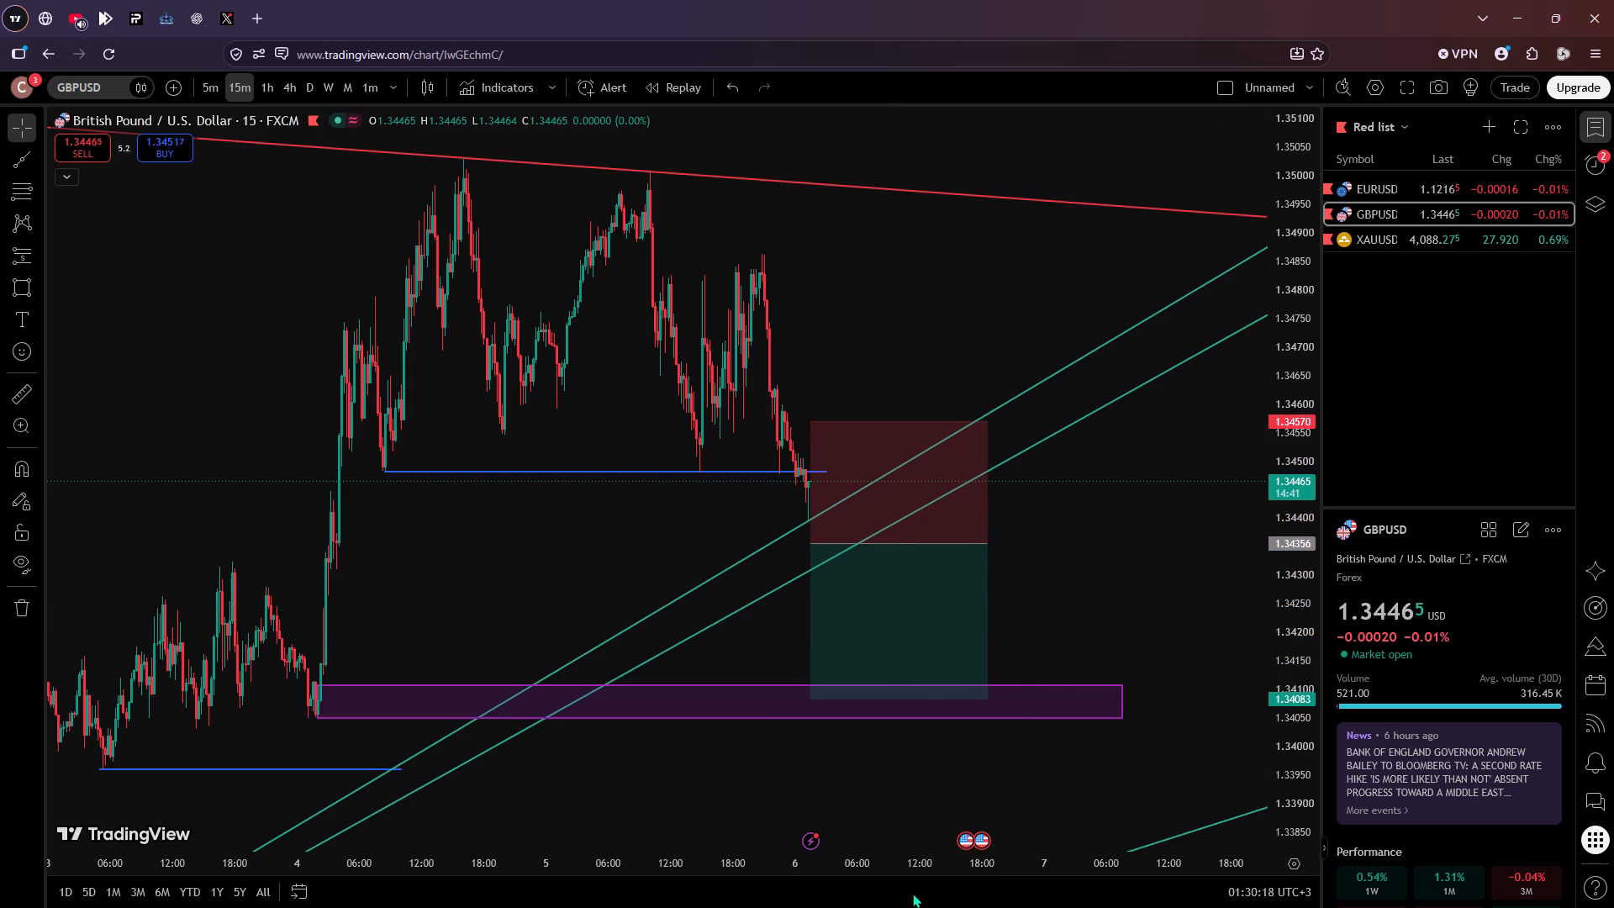
Switch to MetaTrader 5 and set the GBPUSD order's stop loss to 1.34570.
click(821, 894)
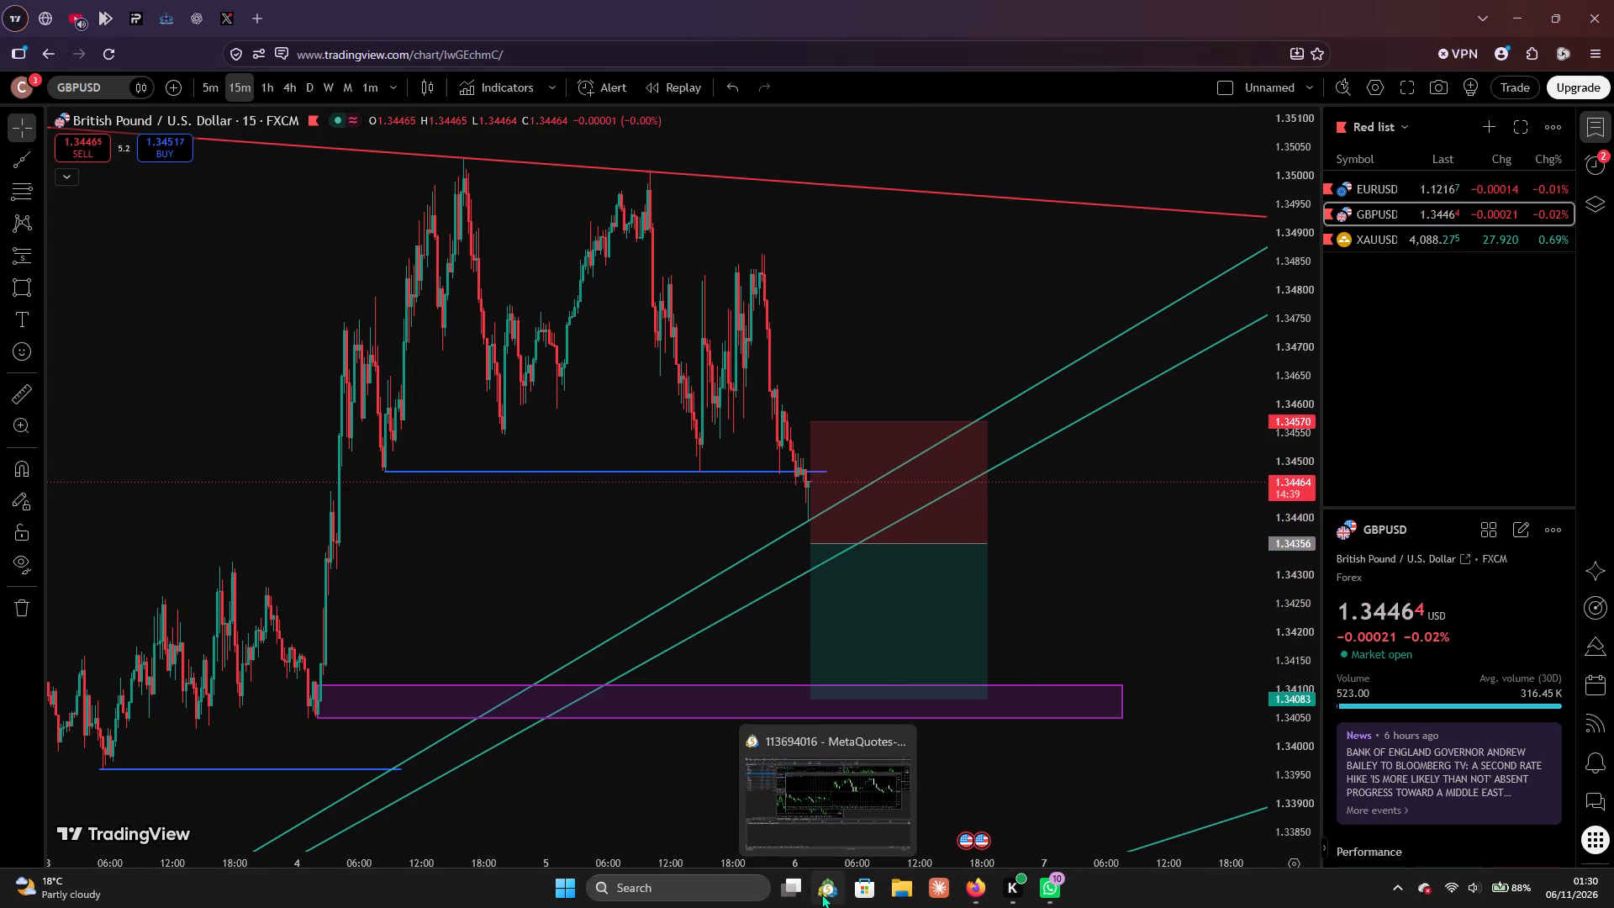
click(821, 894)
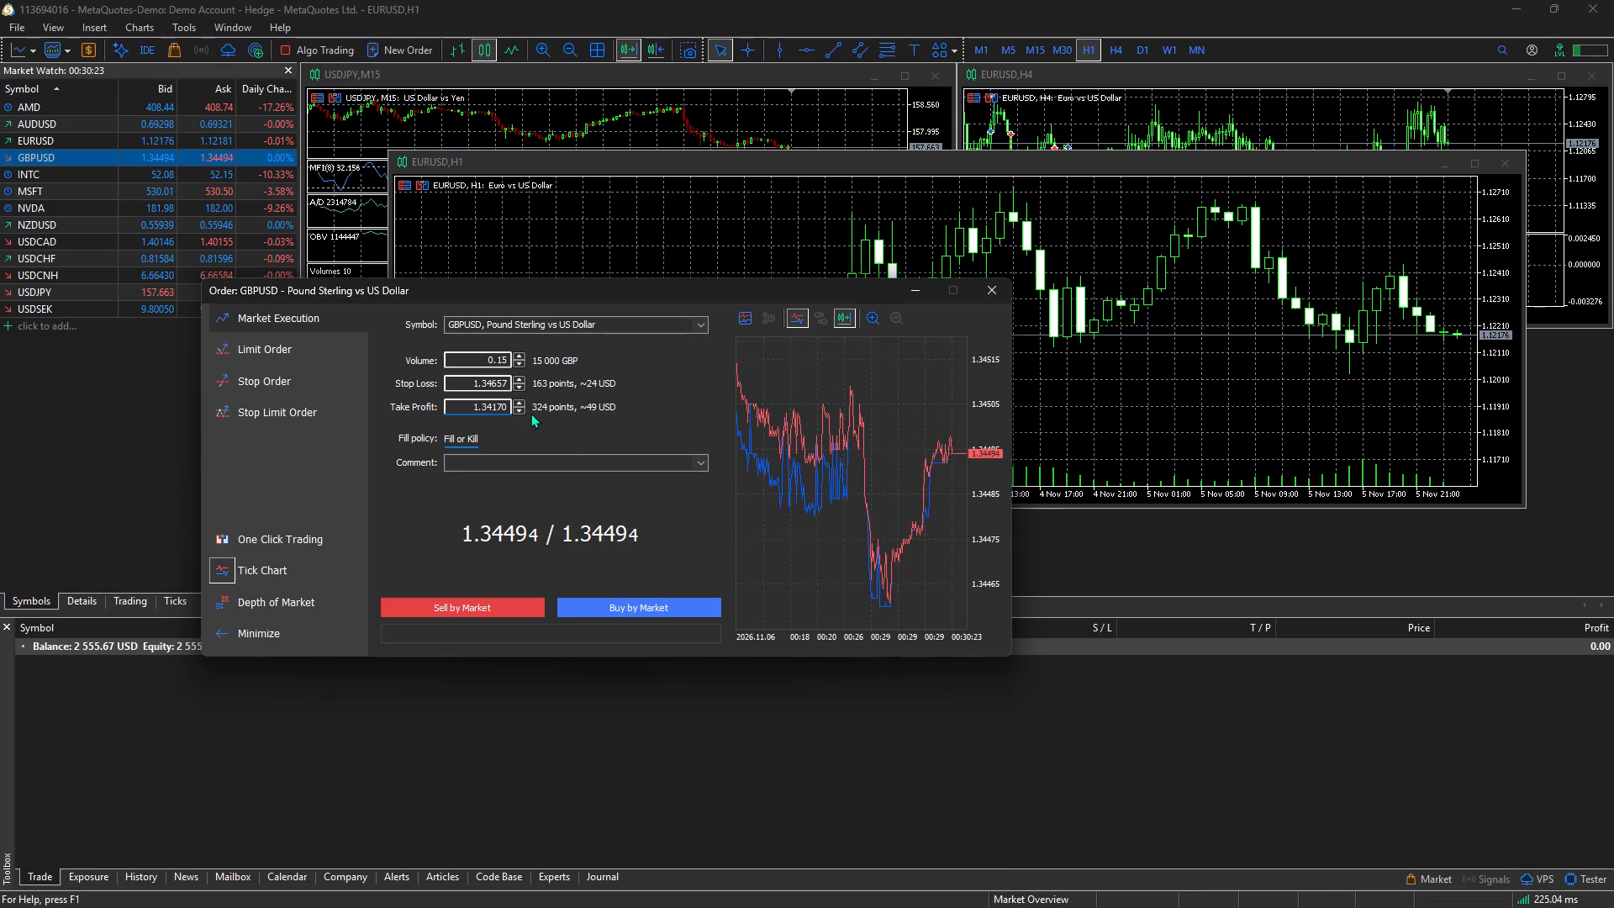
click(509, 379)
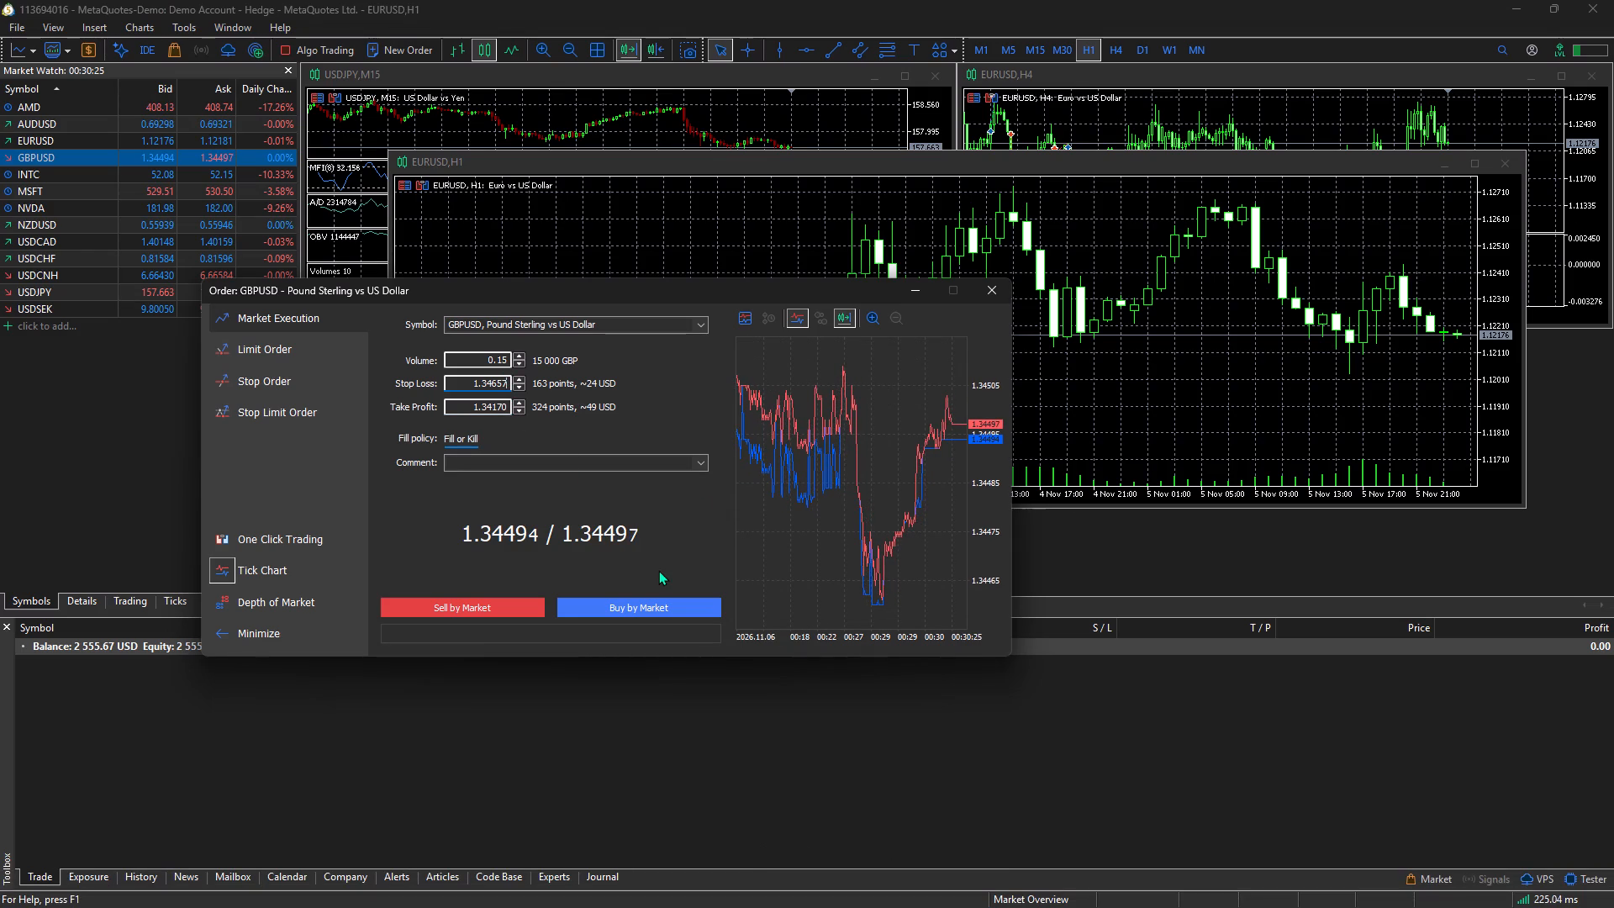
key(BackSpace)
key(BackSpace)
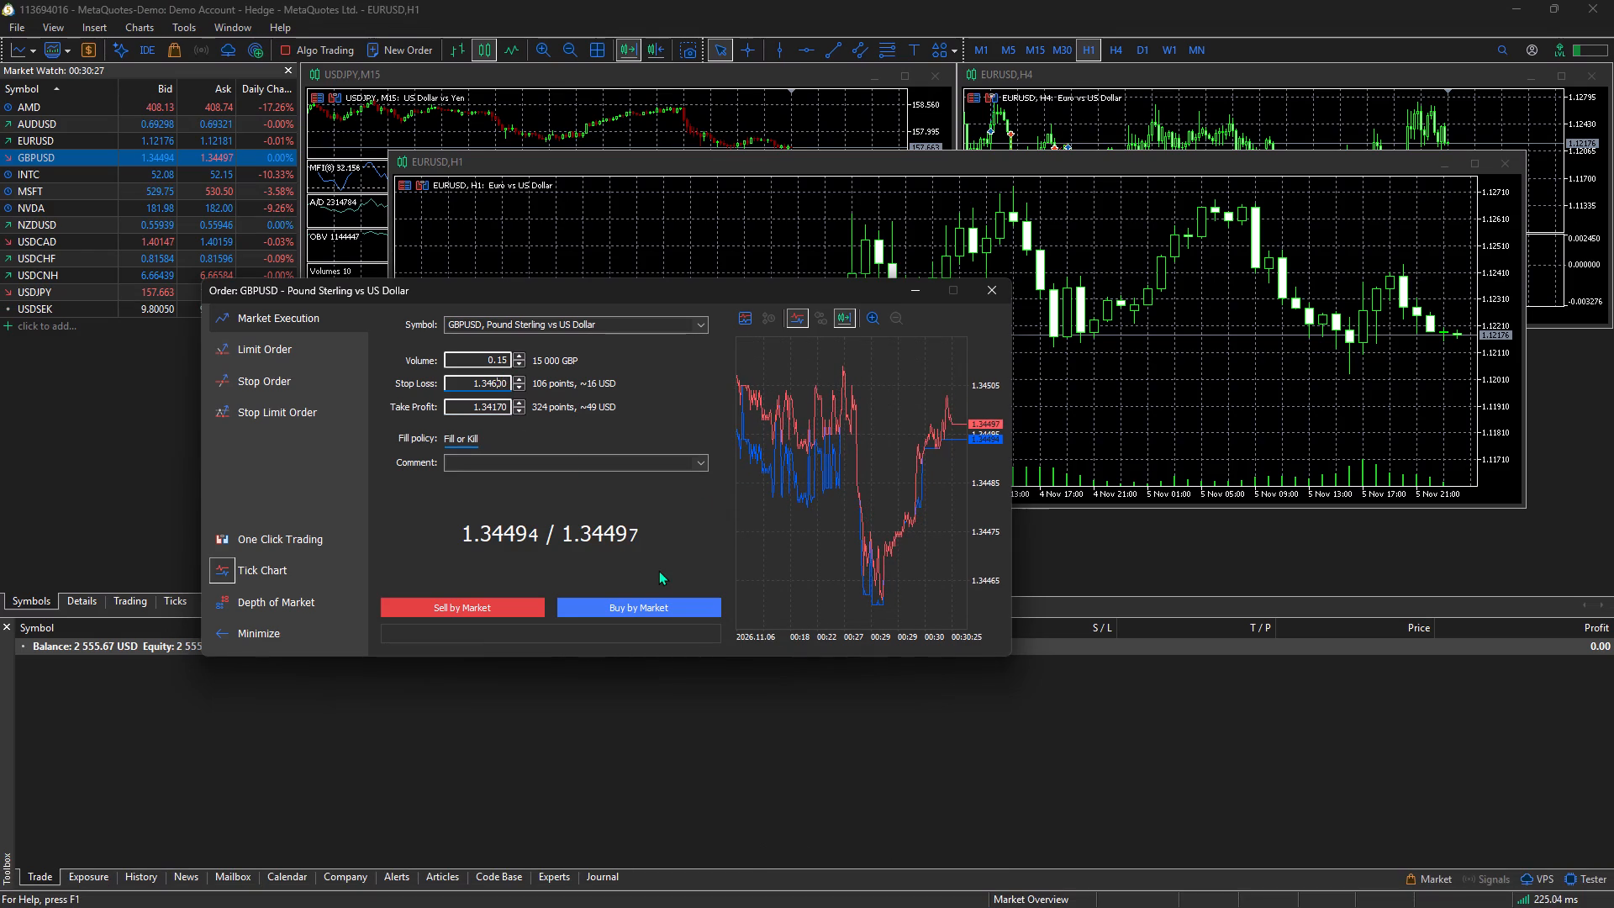
key(BackSpace)
key(5)
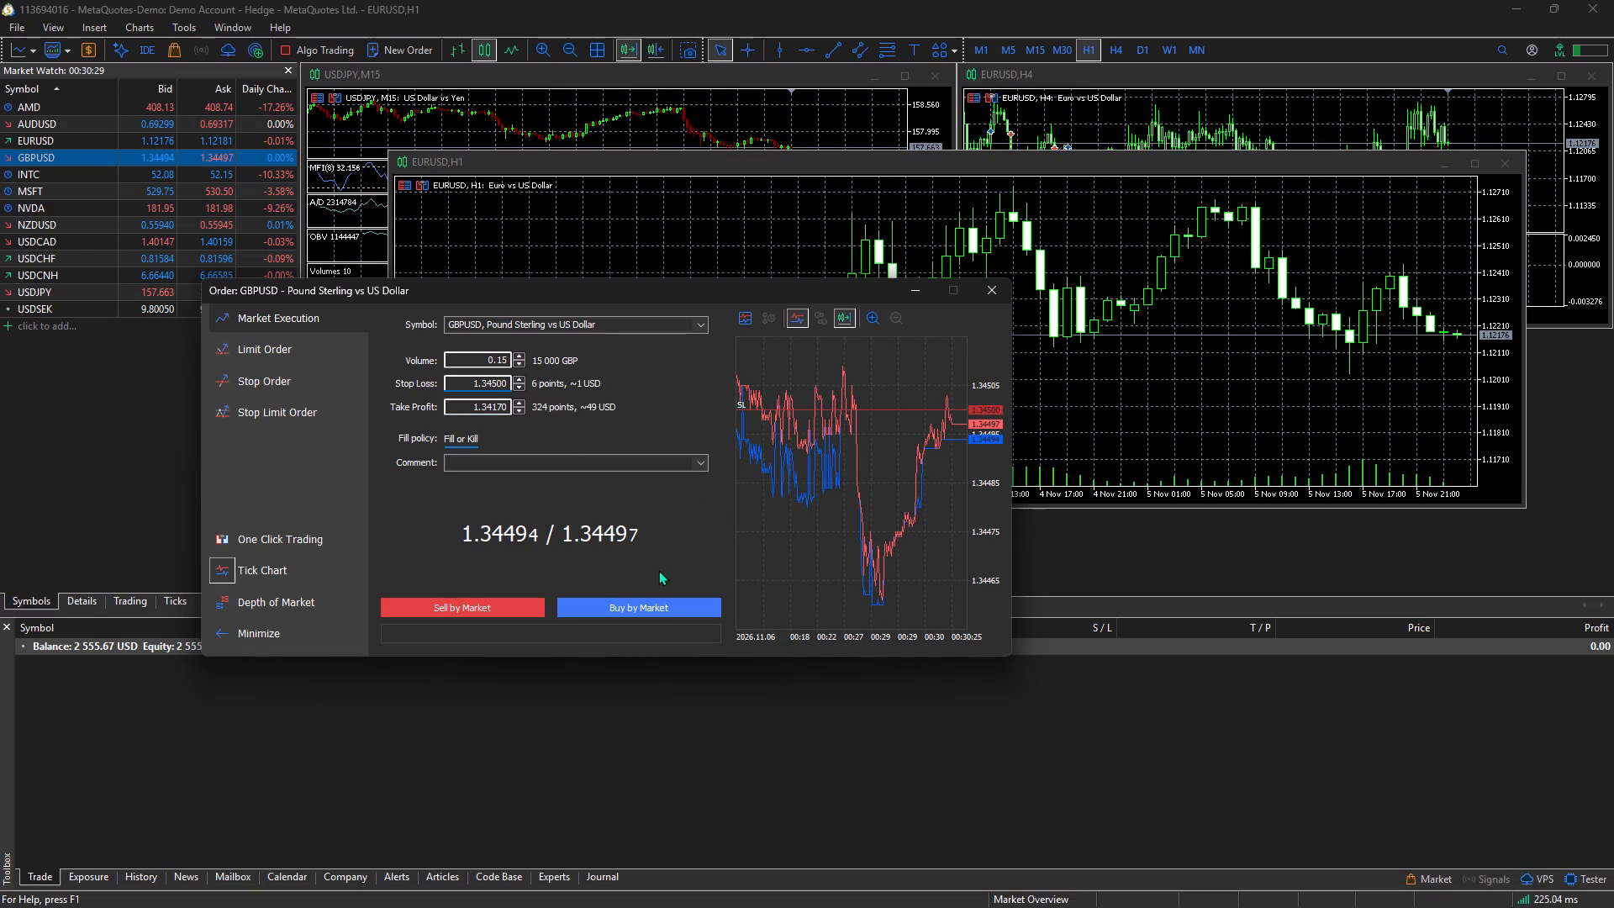
text(70)
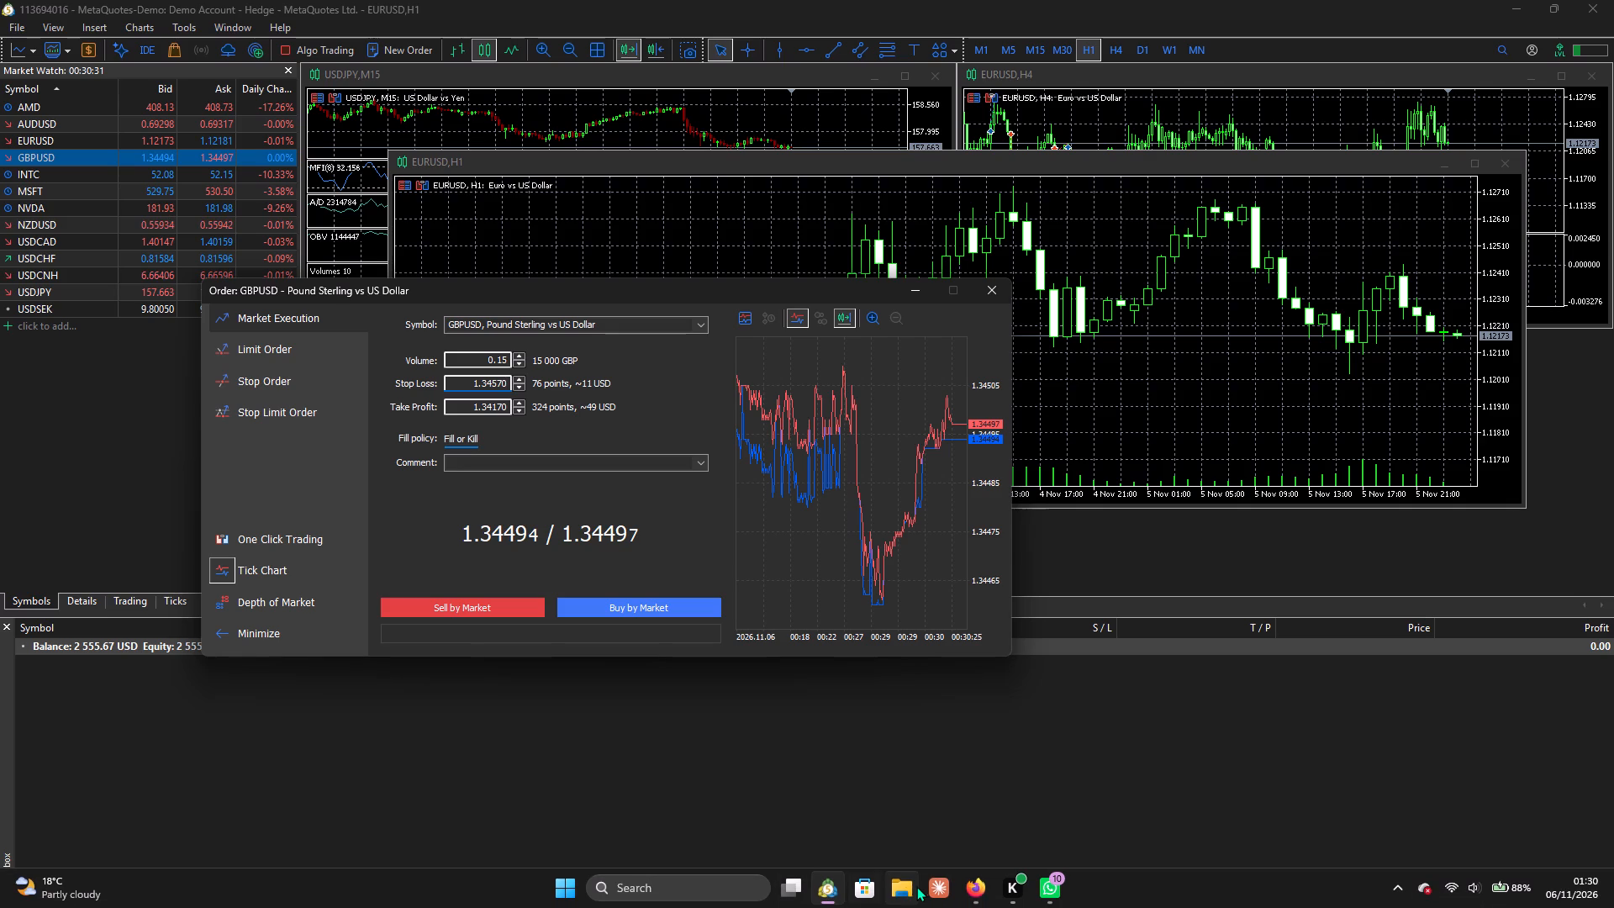
Check the short position's target on the TradingView chart and set the MetaTrader order's take profit to 1.34100.
click(967, 881)
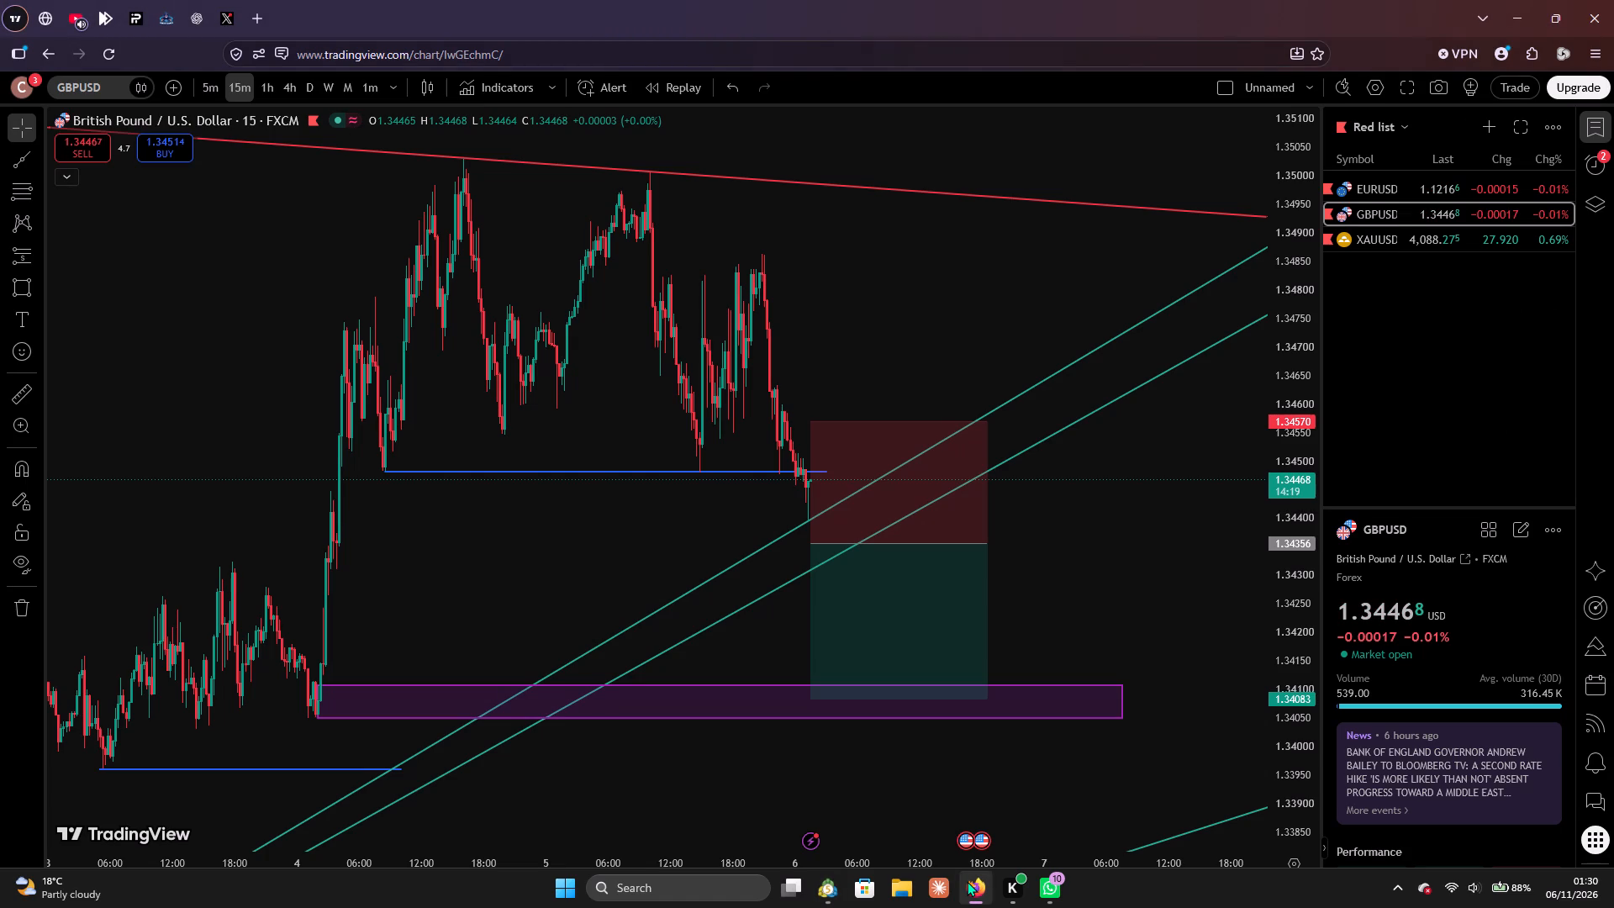
click(826, 893)
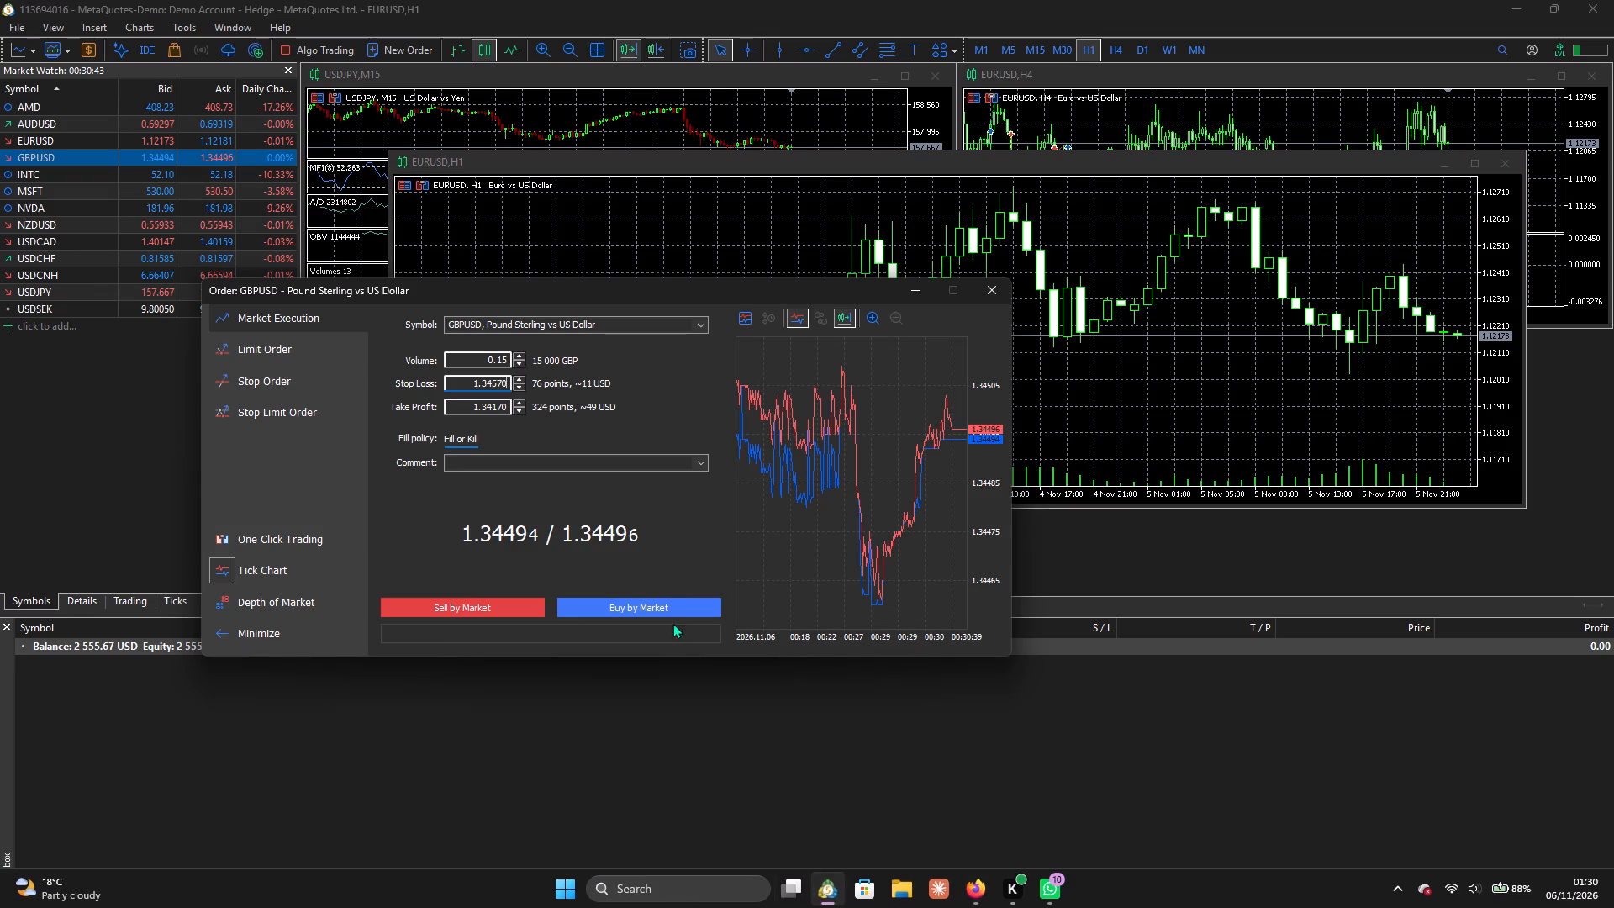
click(500, 409)
key(BackSpace)
key(0)
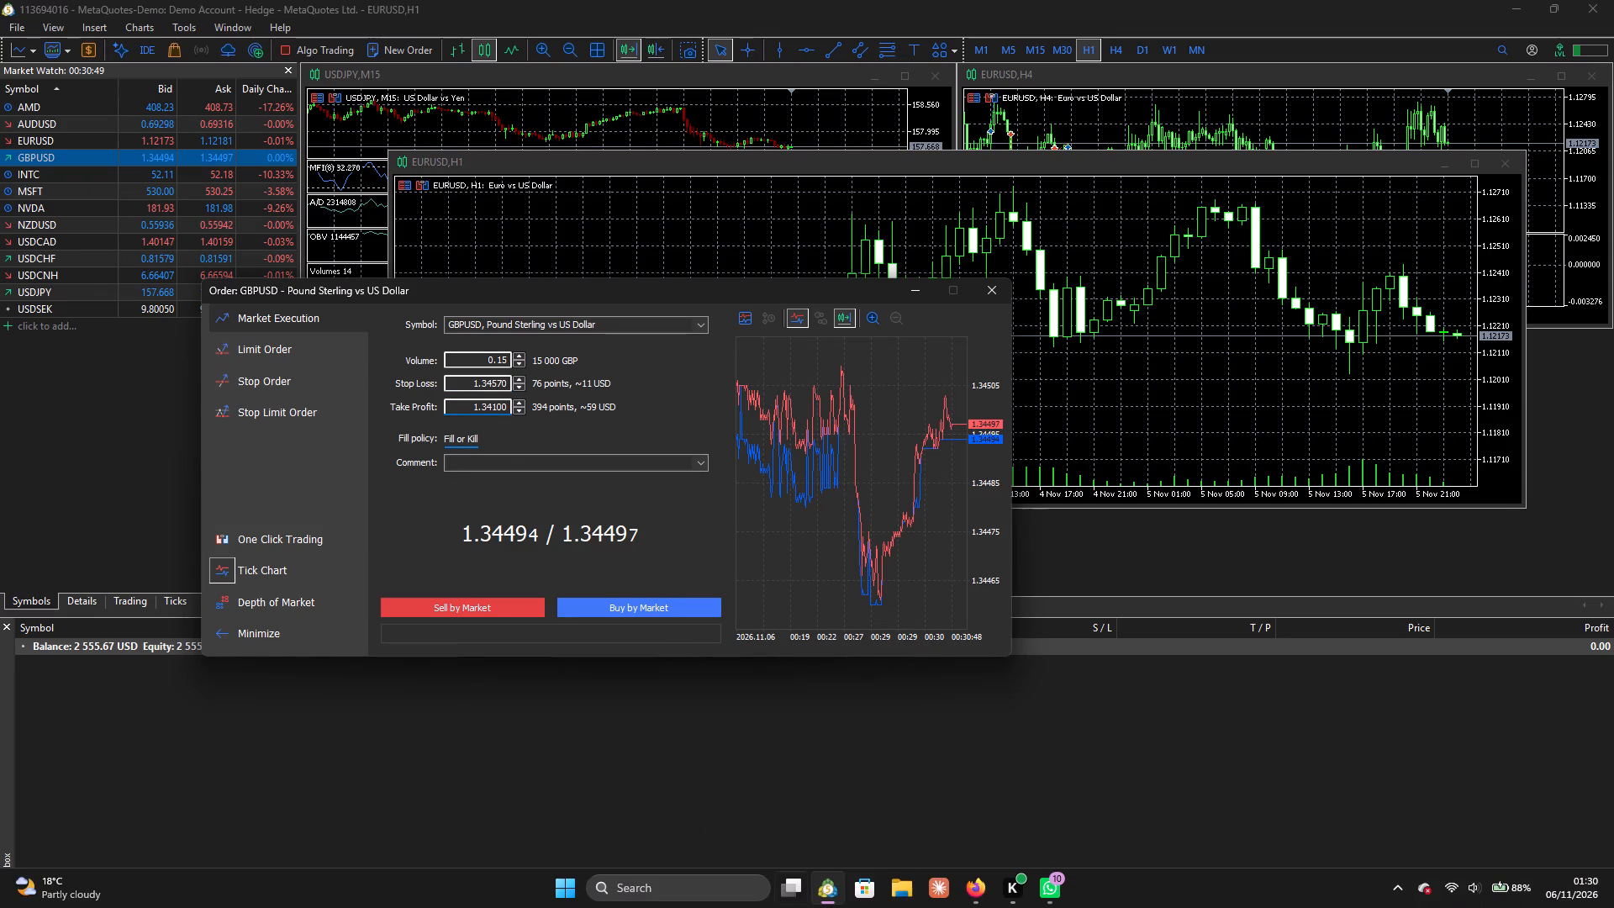
Return to the FX Replay session and play the EURUSD replay on to about 09:30 UTC, pausing there.
click(975, 893)
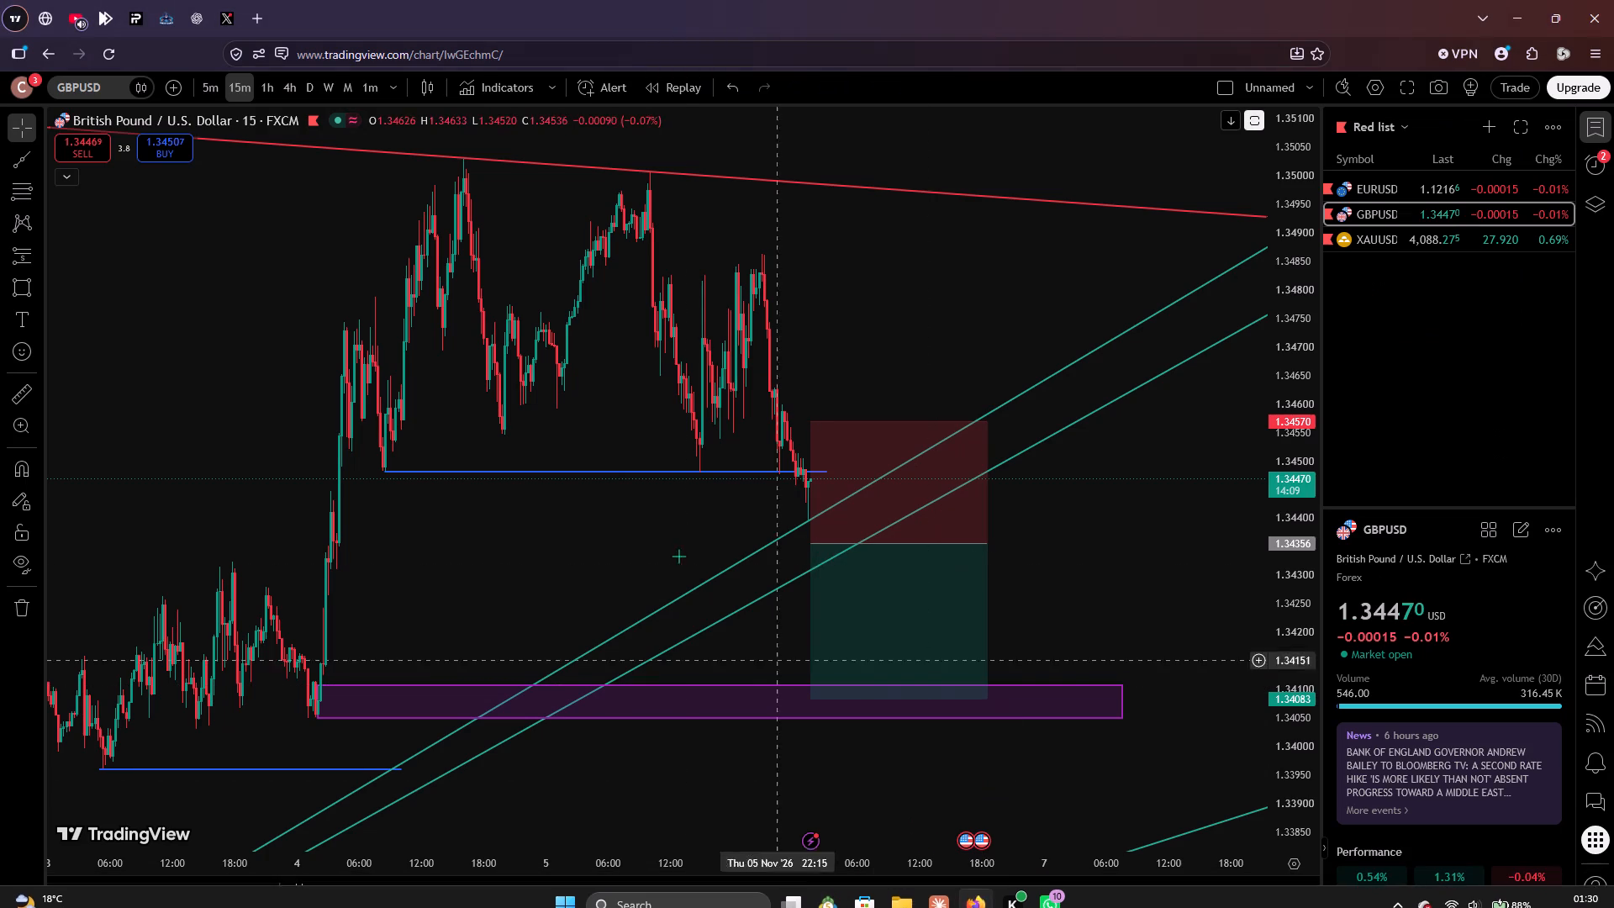
click(96, 0)
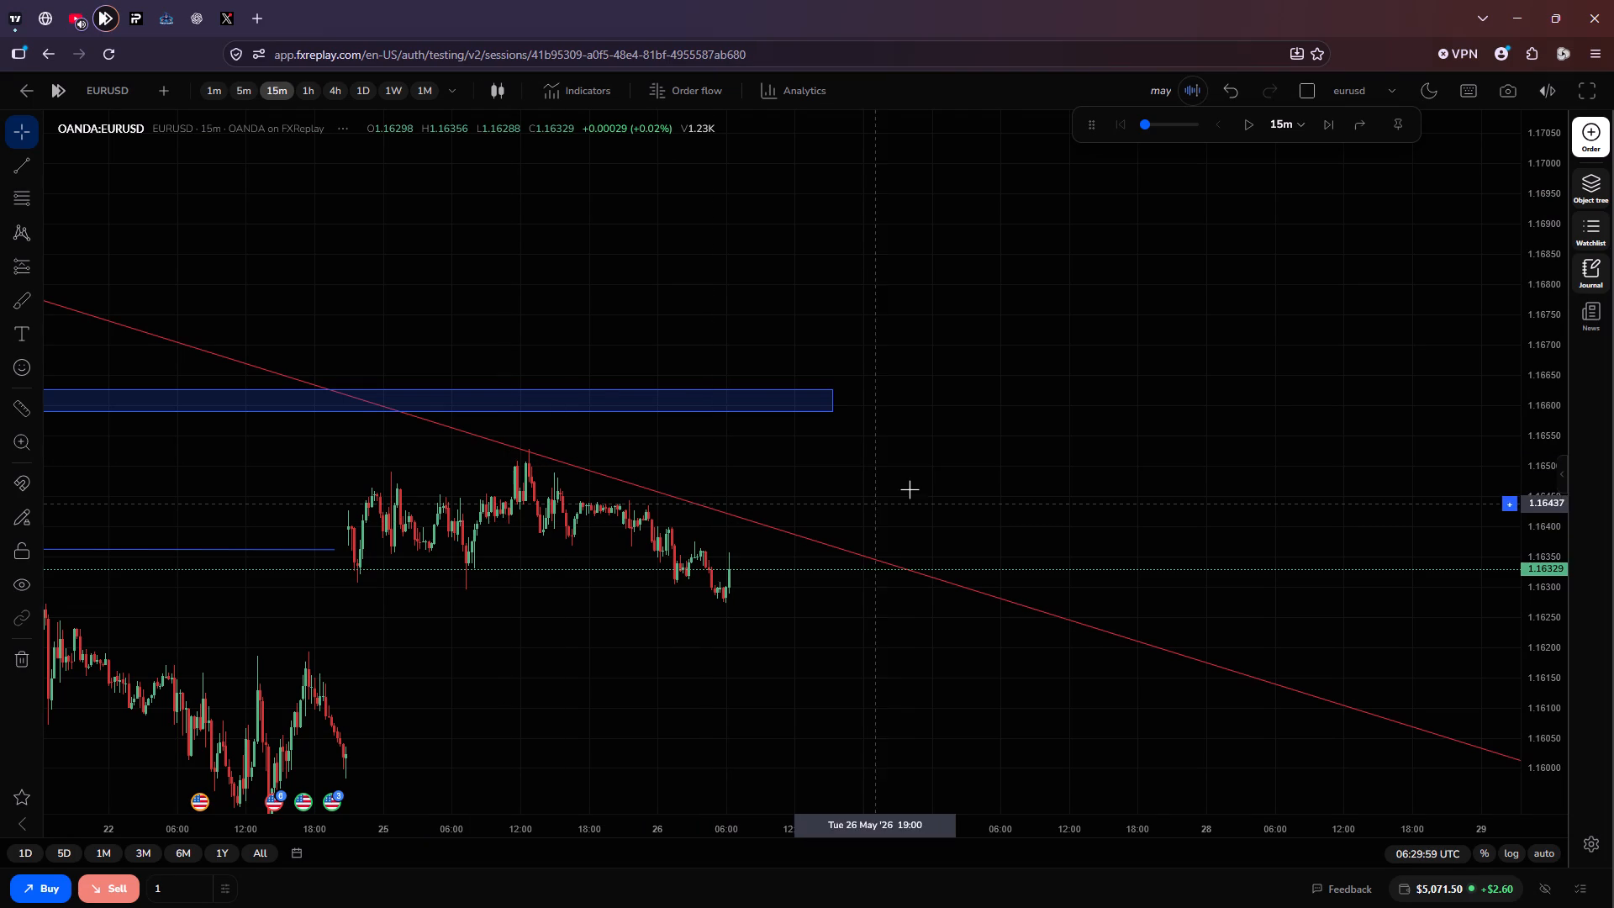
click(1254, 123)
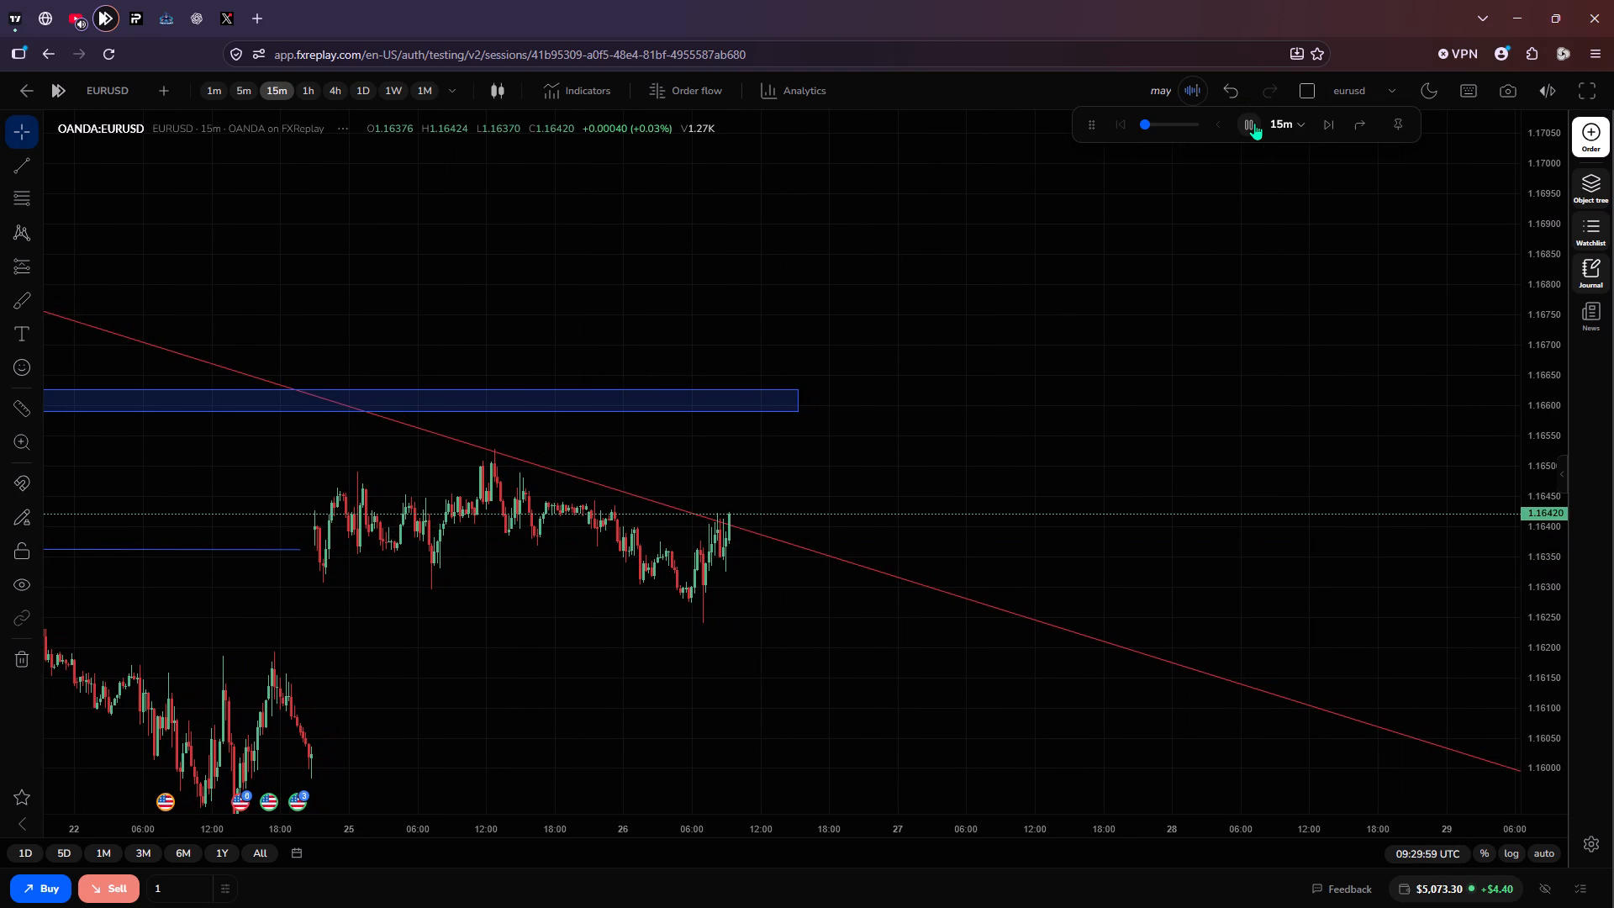
click(1254, 123)
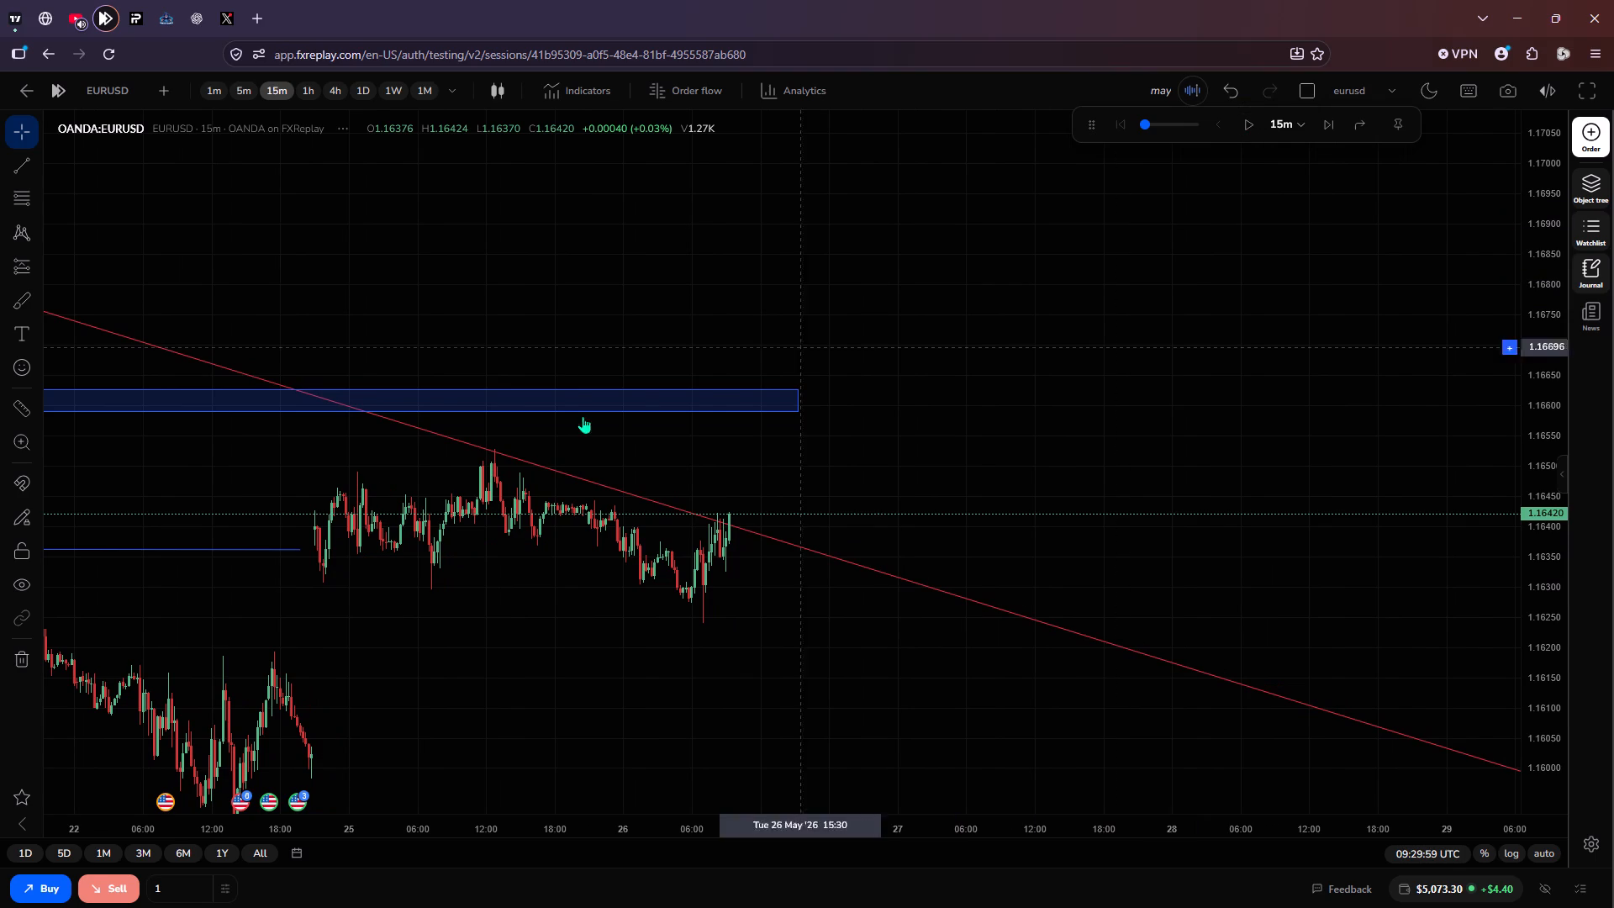
Draw a EURUSD long position at the latest candle with entry 1.16427, stop about 1.16263 and target about 1.16755.
click(29, 270)
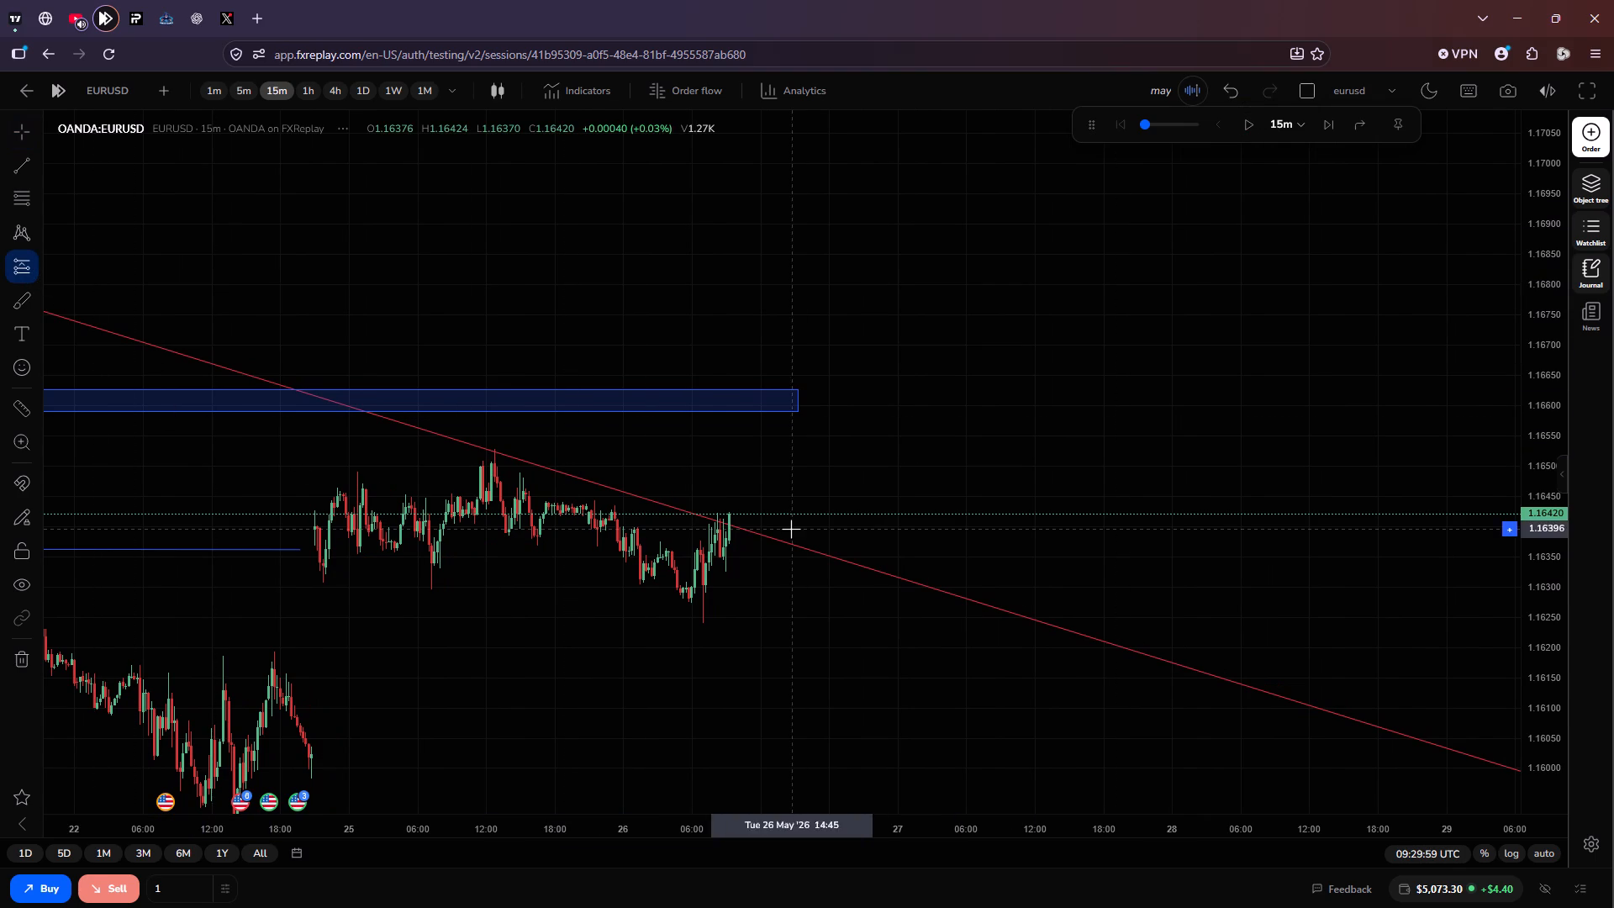
click(728, 509)
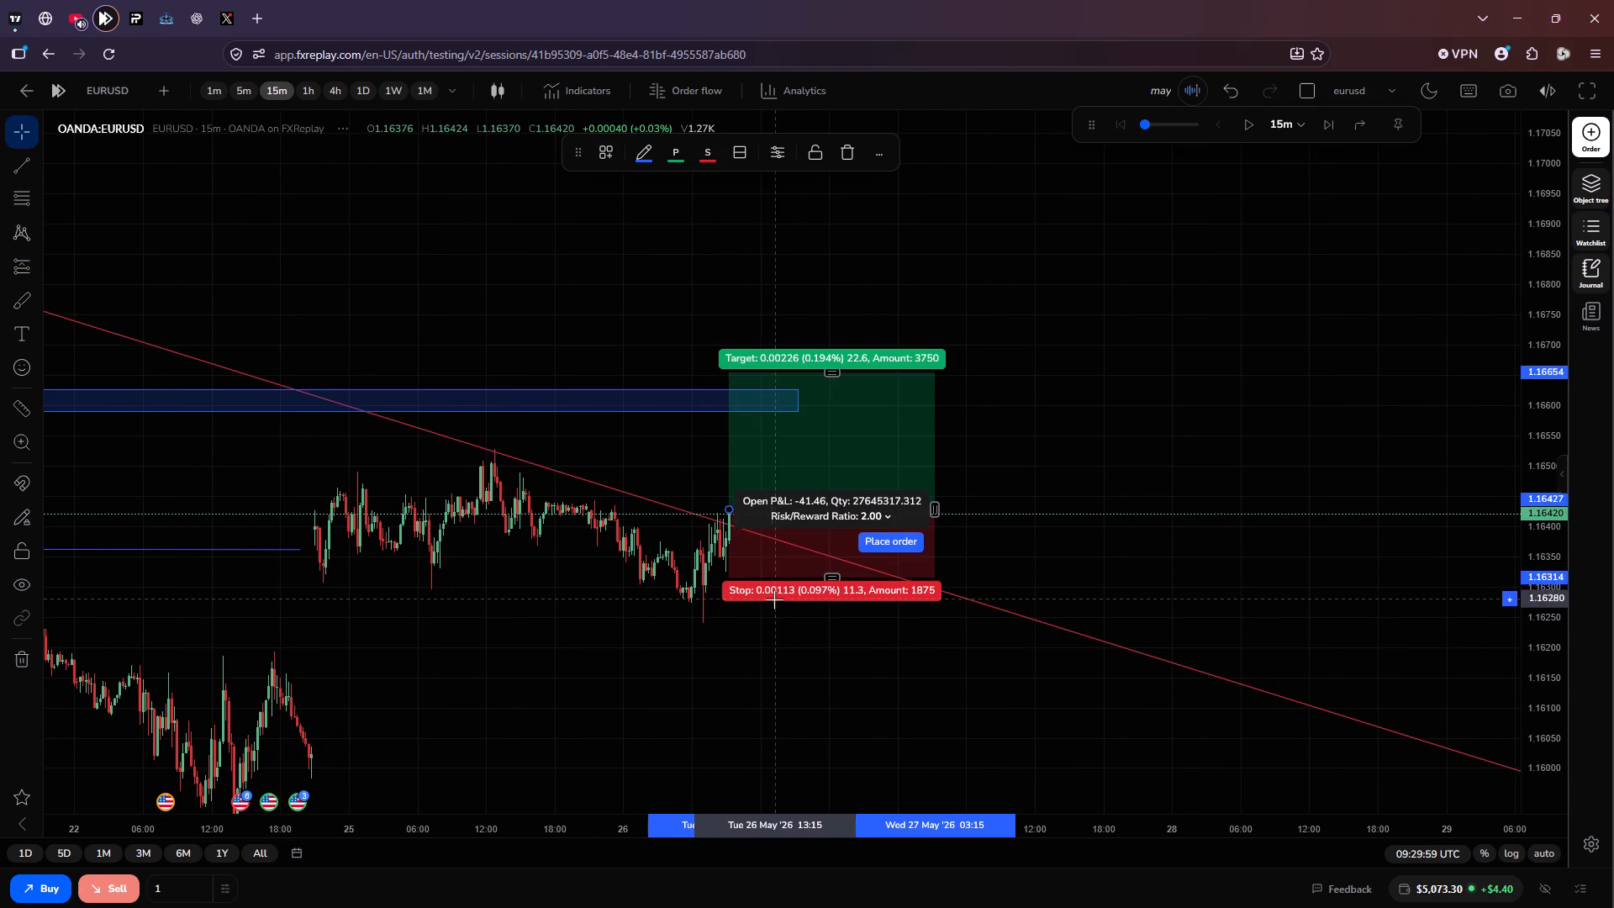
drag(790, 586, 773, 626)
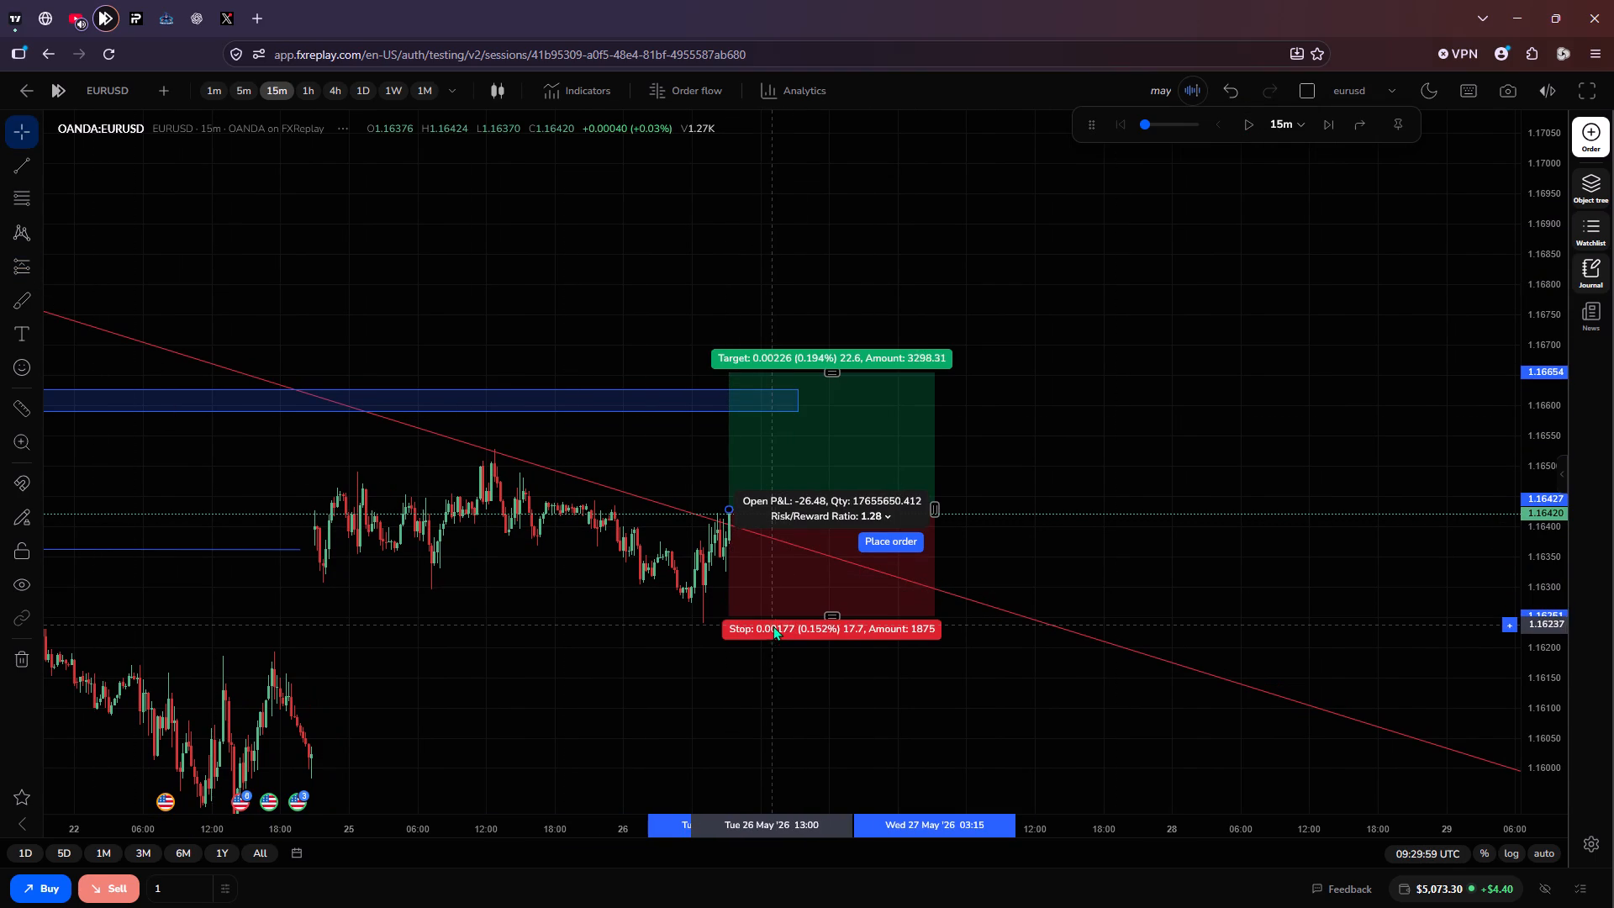
drag(773, 626, 776, 617)
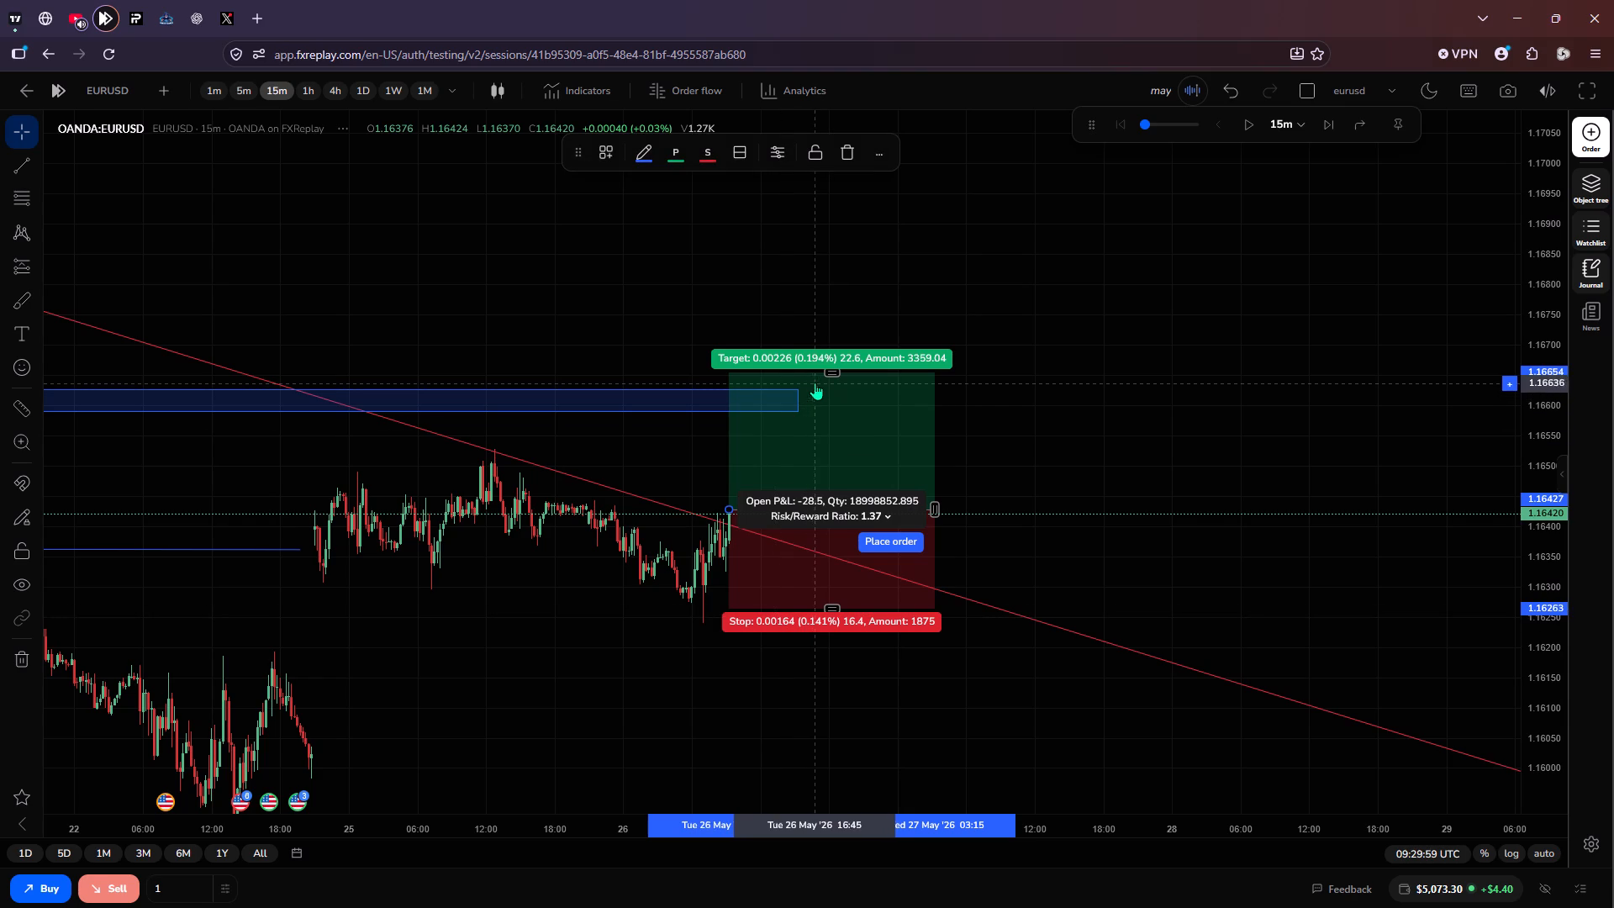
drag(824, 376, 832, 348)
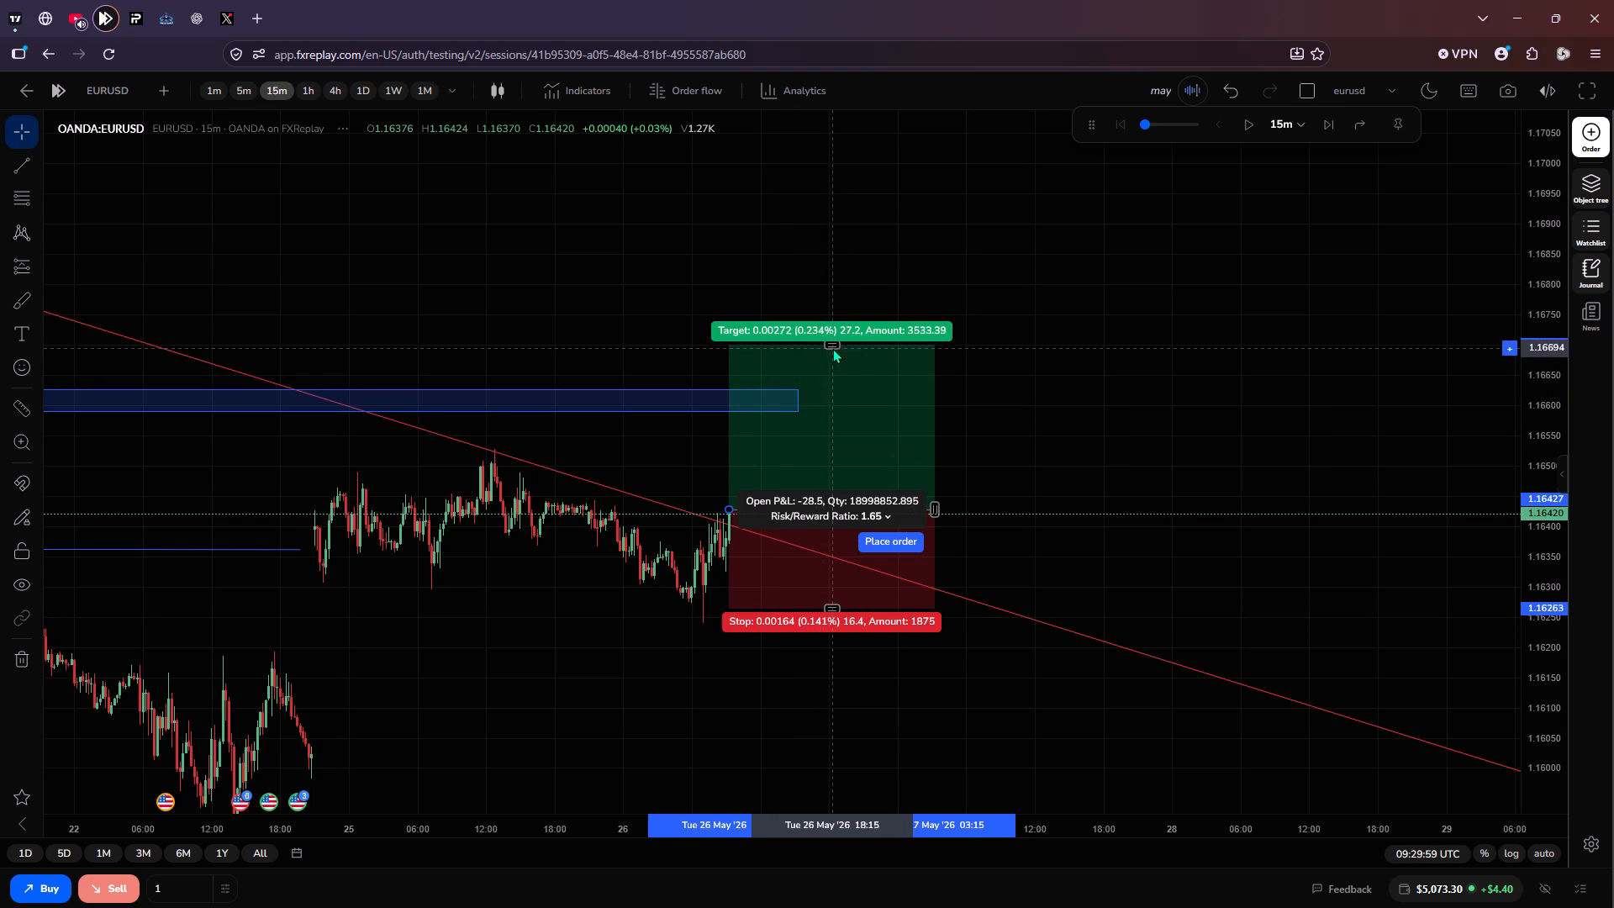
drag(832, 348, 825, 311)
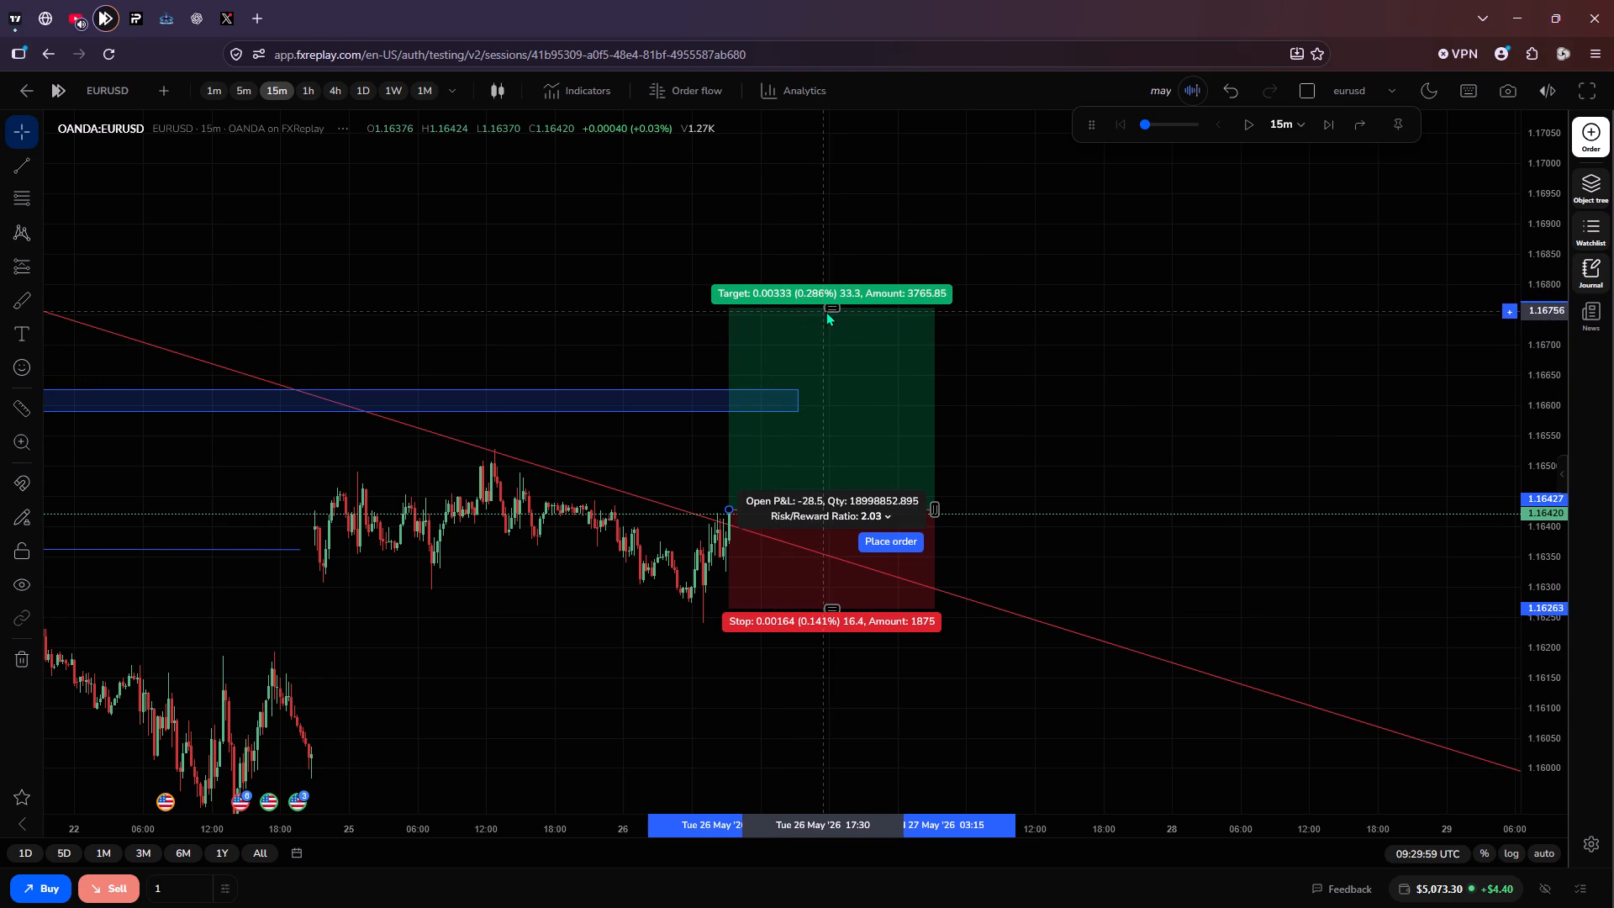
drag(825, 311, 825, 314)
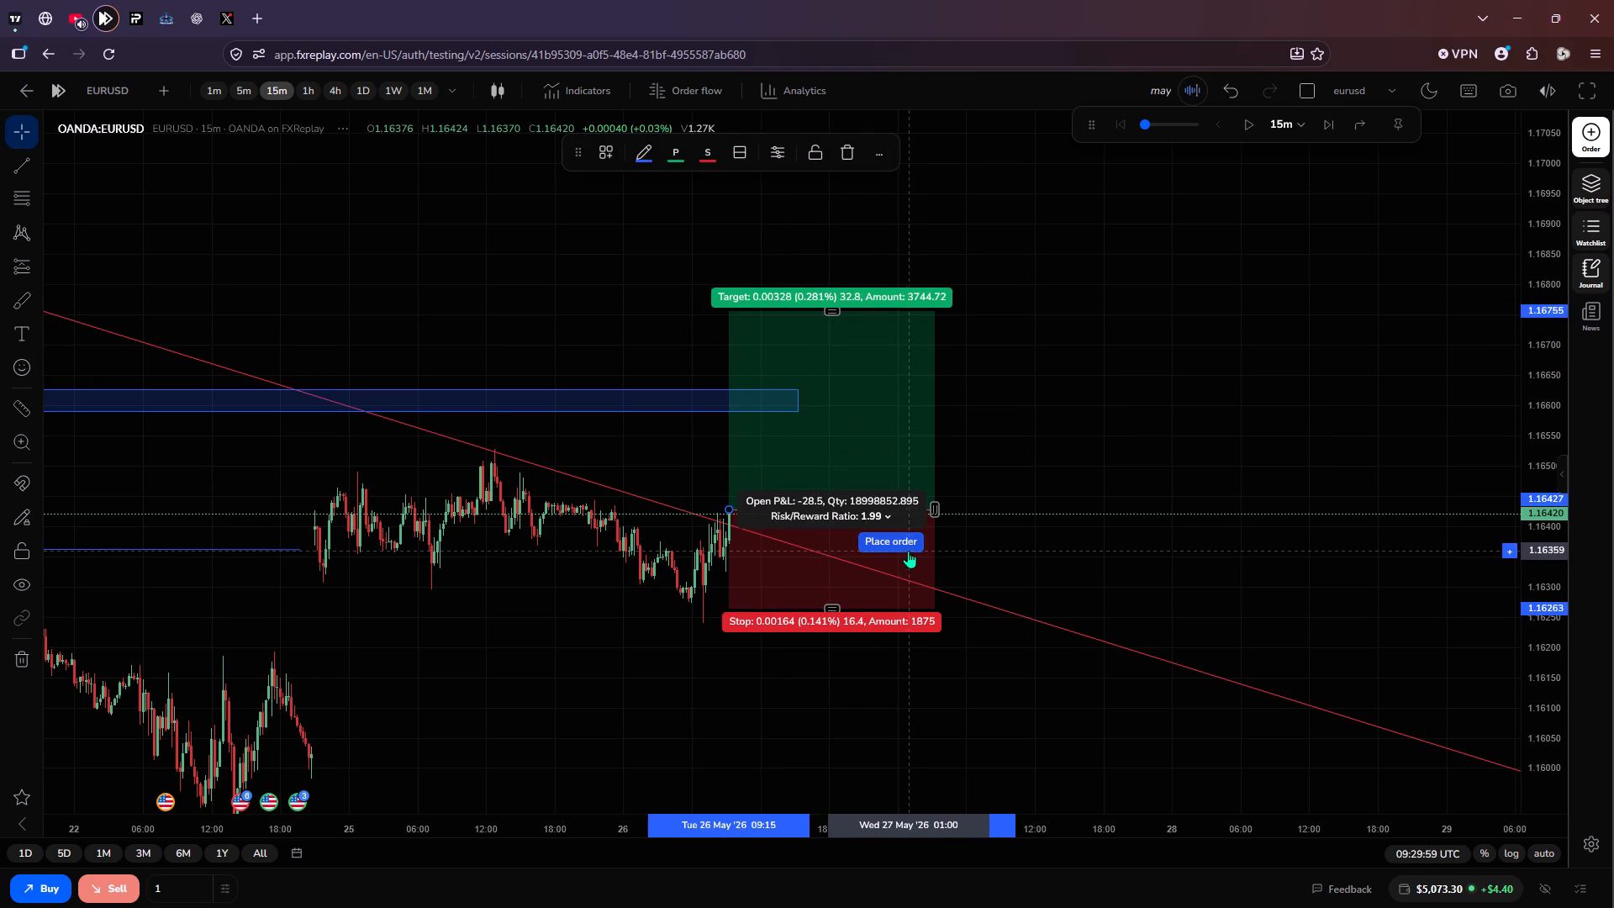
Place the 0.16-unit EURUSD buy stop order at 1.16427 from the long position, with stop loss 1.16263 and take profit 1.16755.
click(905, 551)
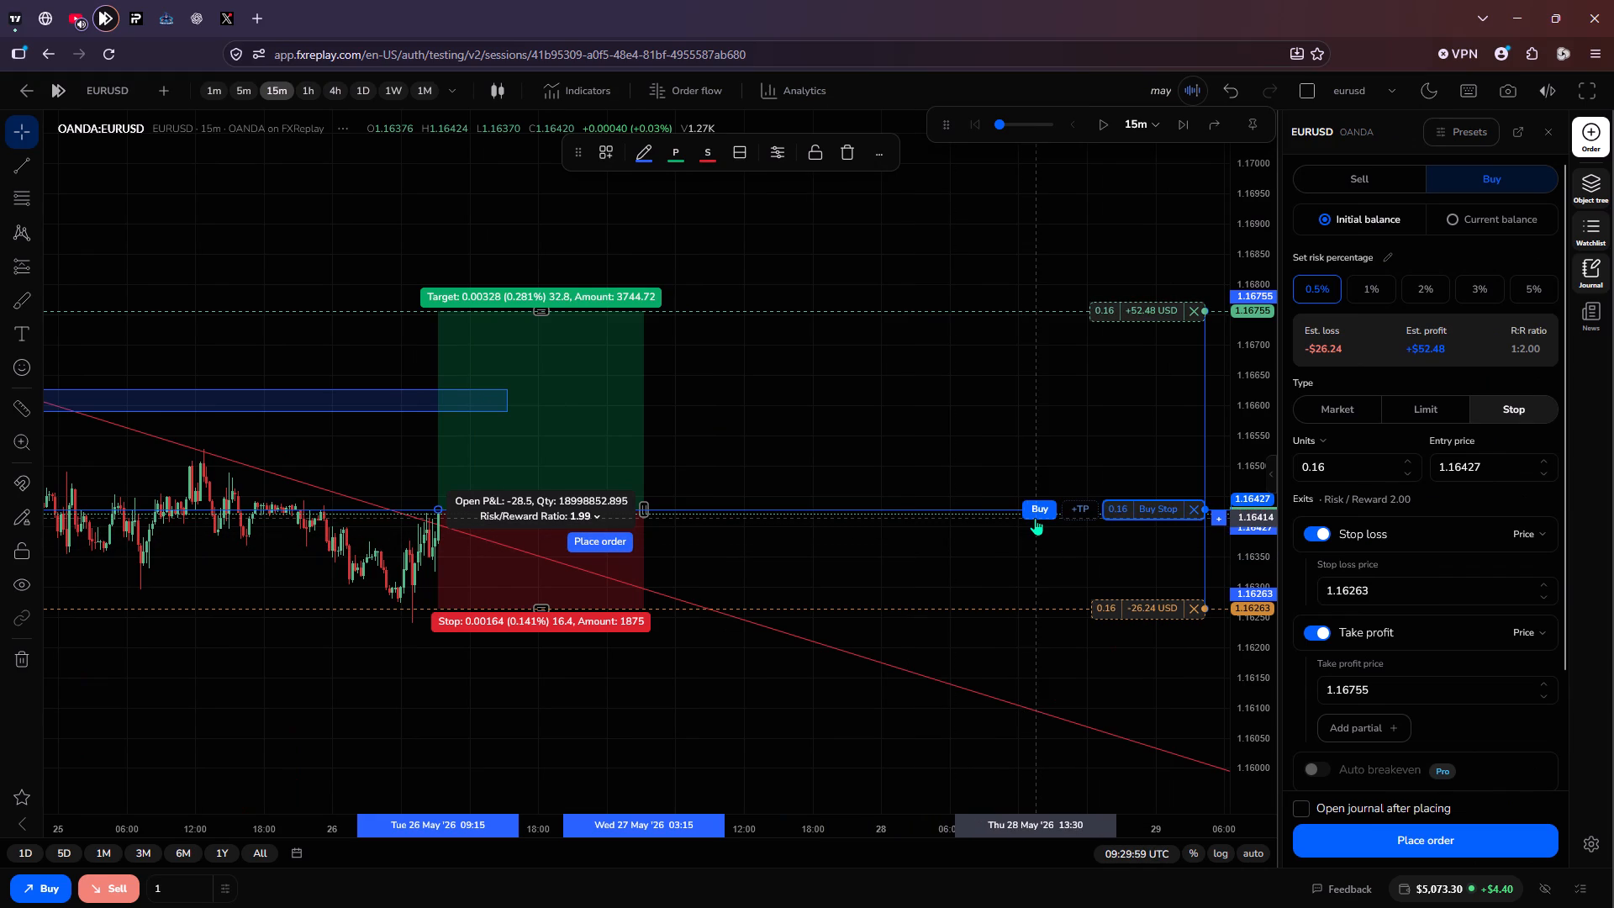
click(1036, 518)
click(1042, 383)
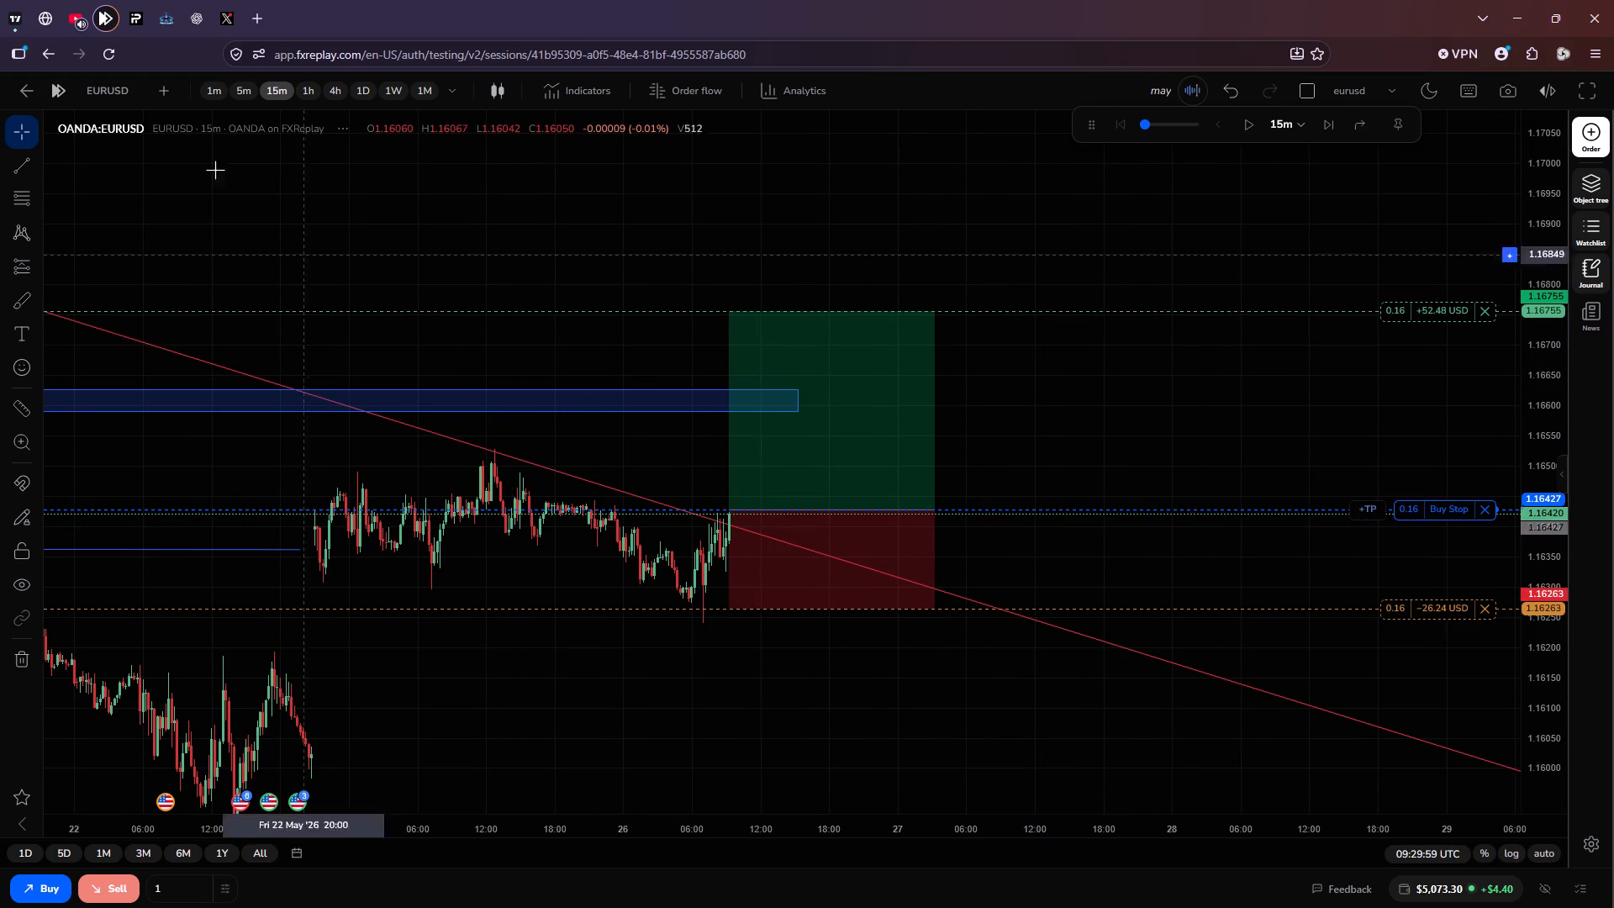
Switch to YouTube and toggle looping for the Minefields music video.
click(71, 10)
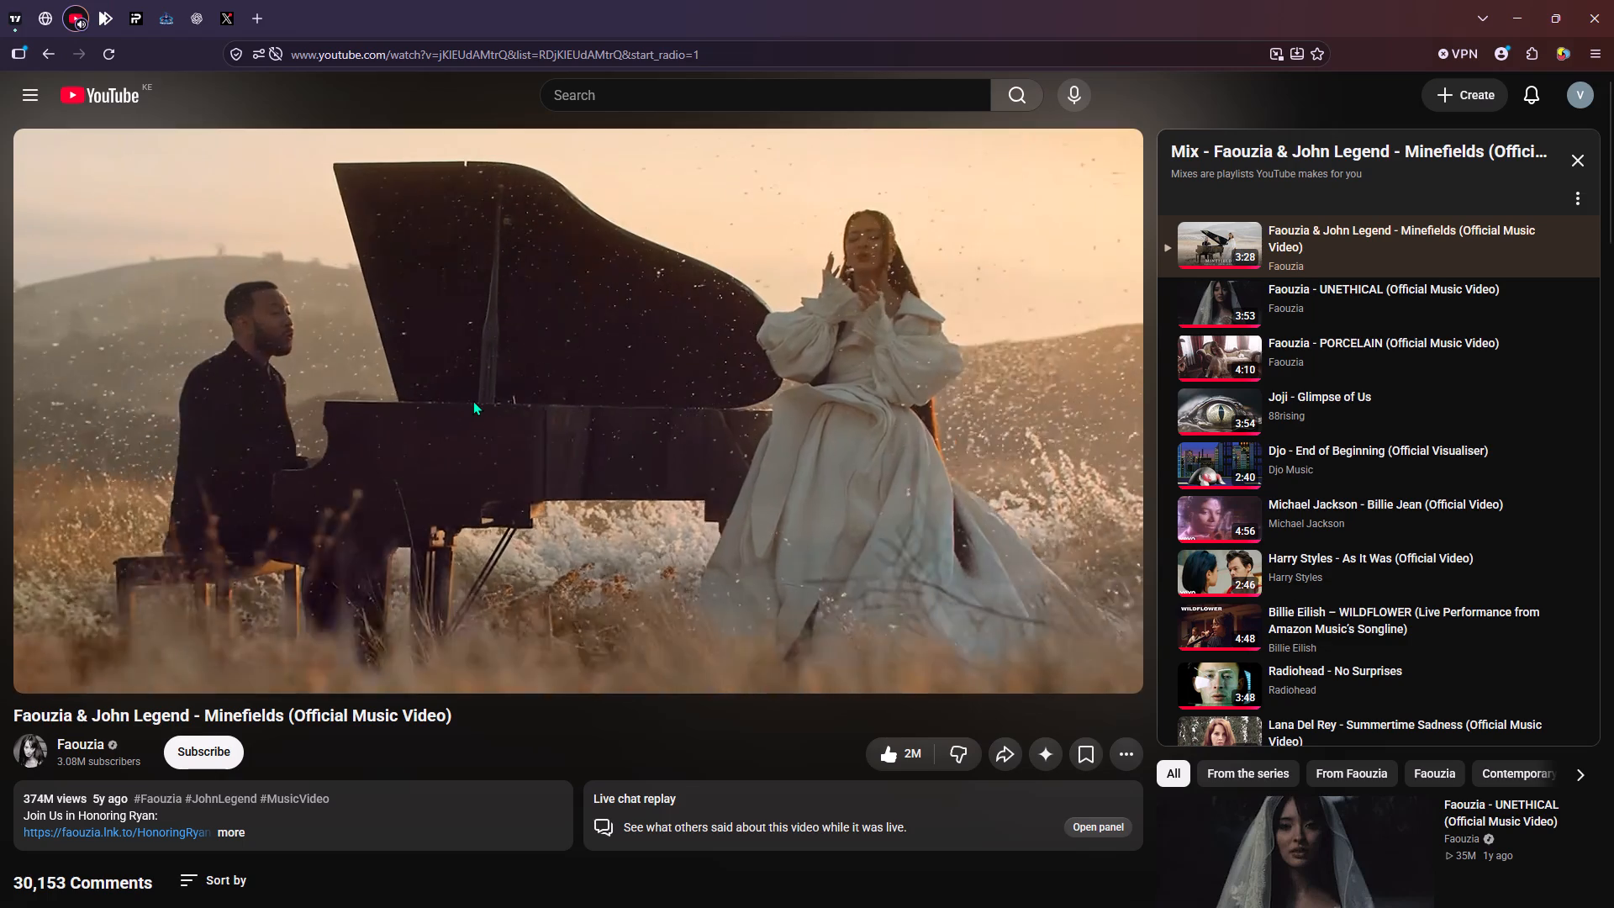
right_click(472, 400)
click(520, 425)
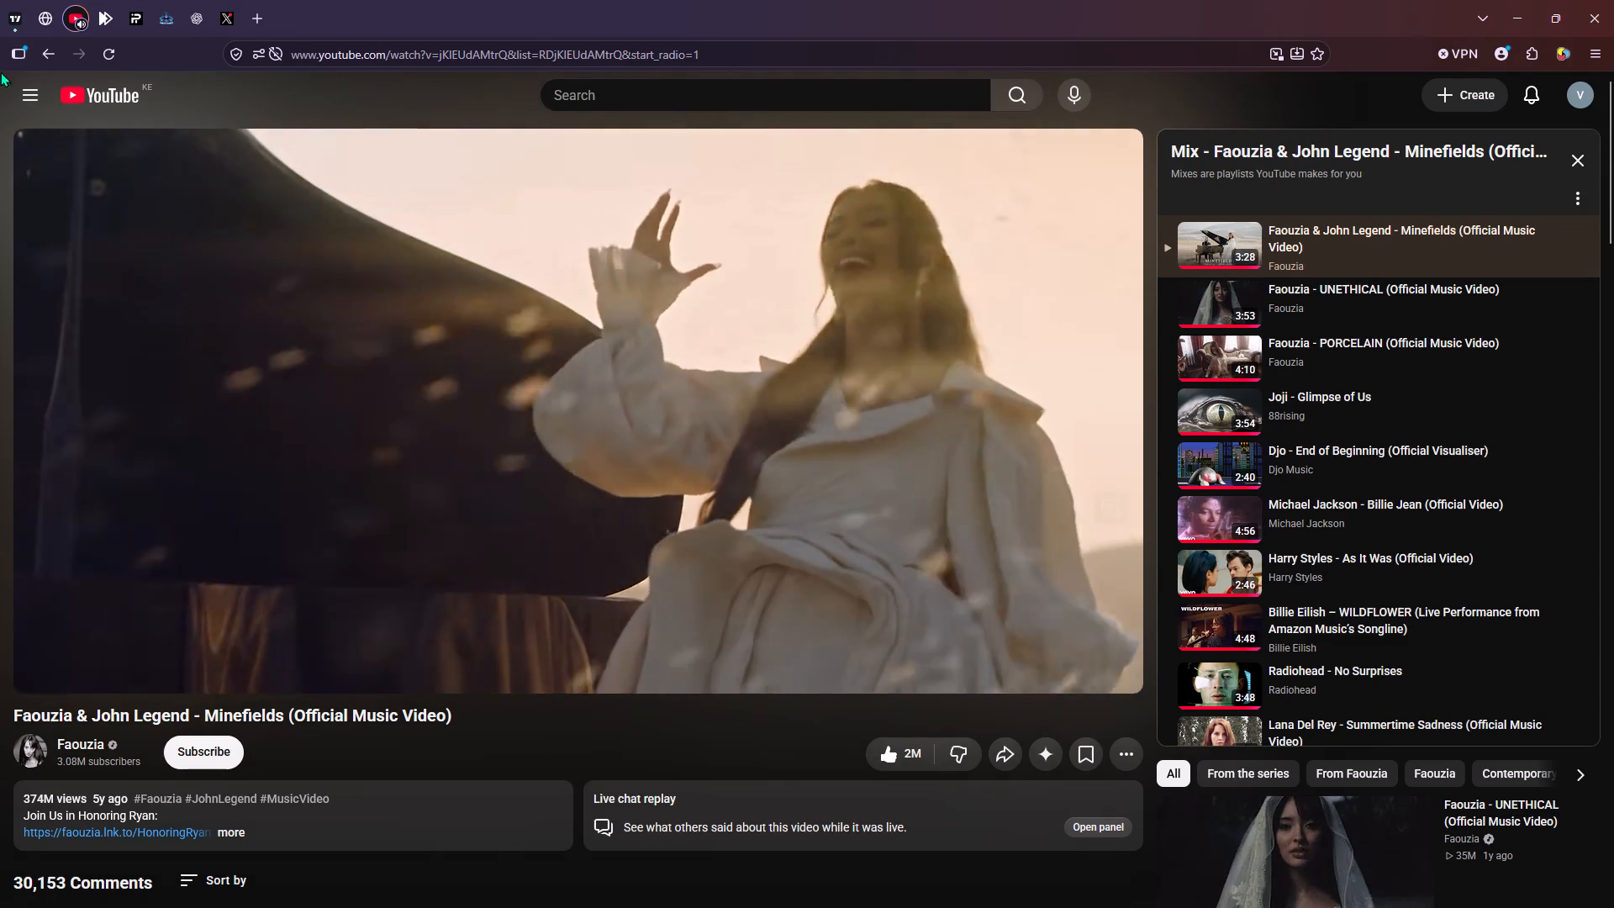
Return to the FX Replay session, resume the EURUSD replay to run the placed trade, and raise the playback speed slightly.
click(110, 0)
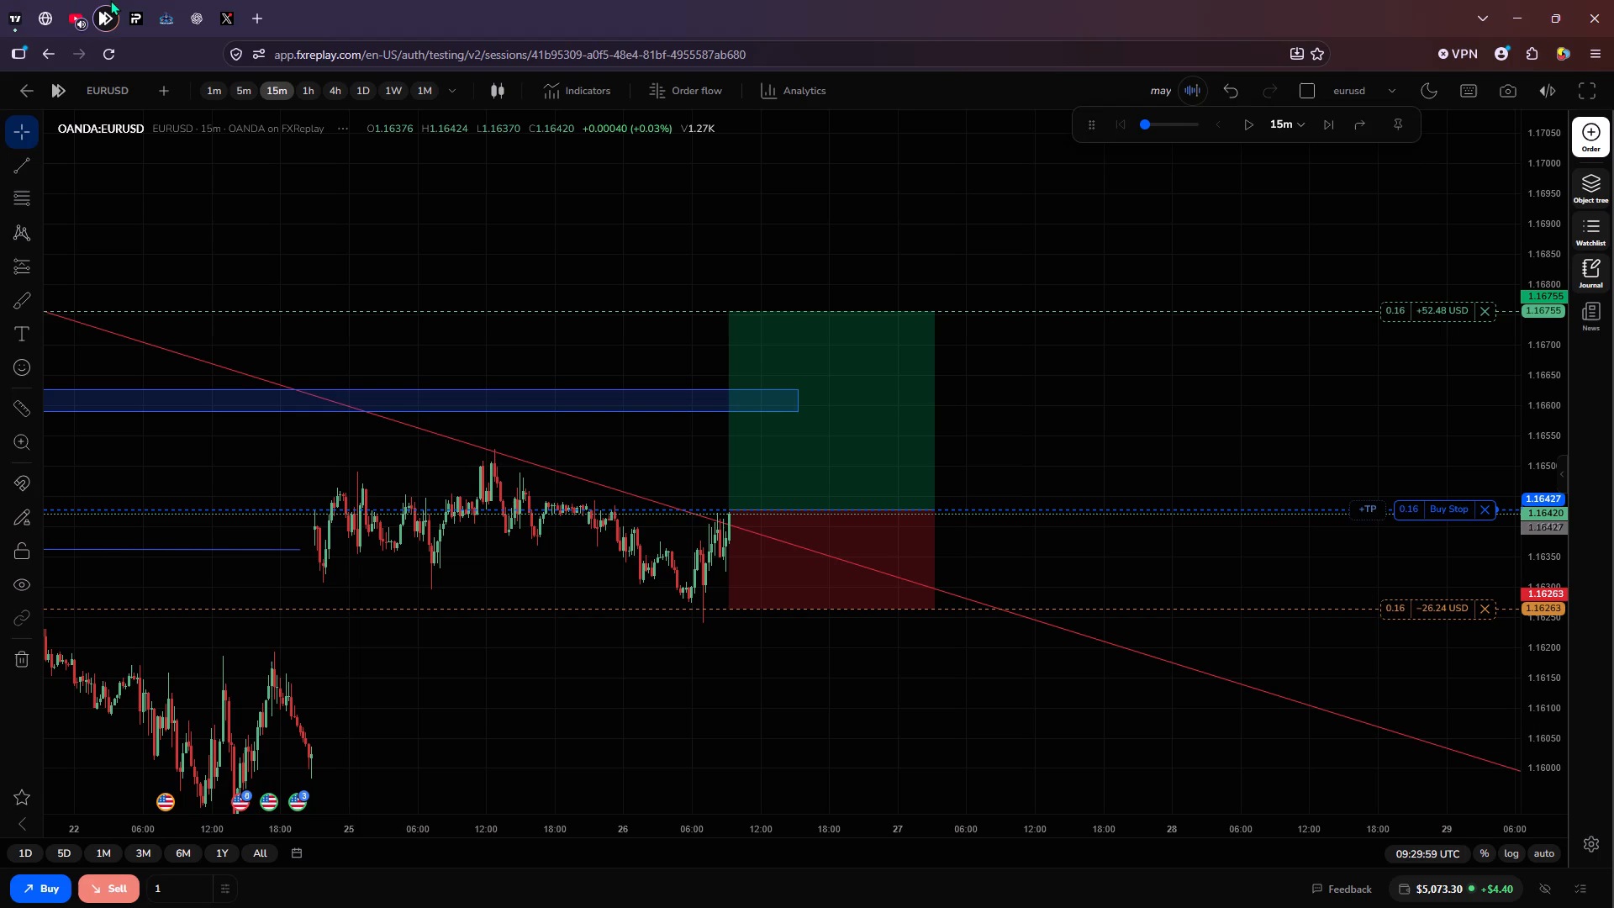
click(1247, 135)
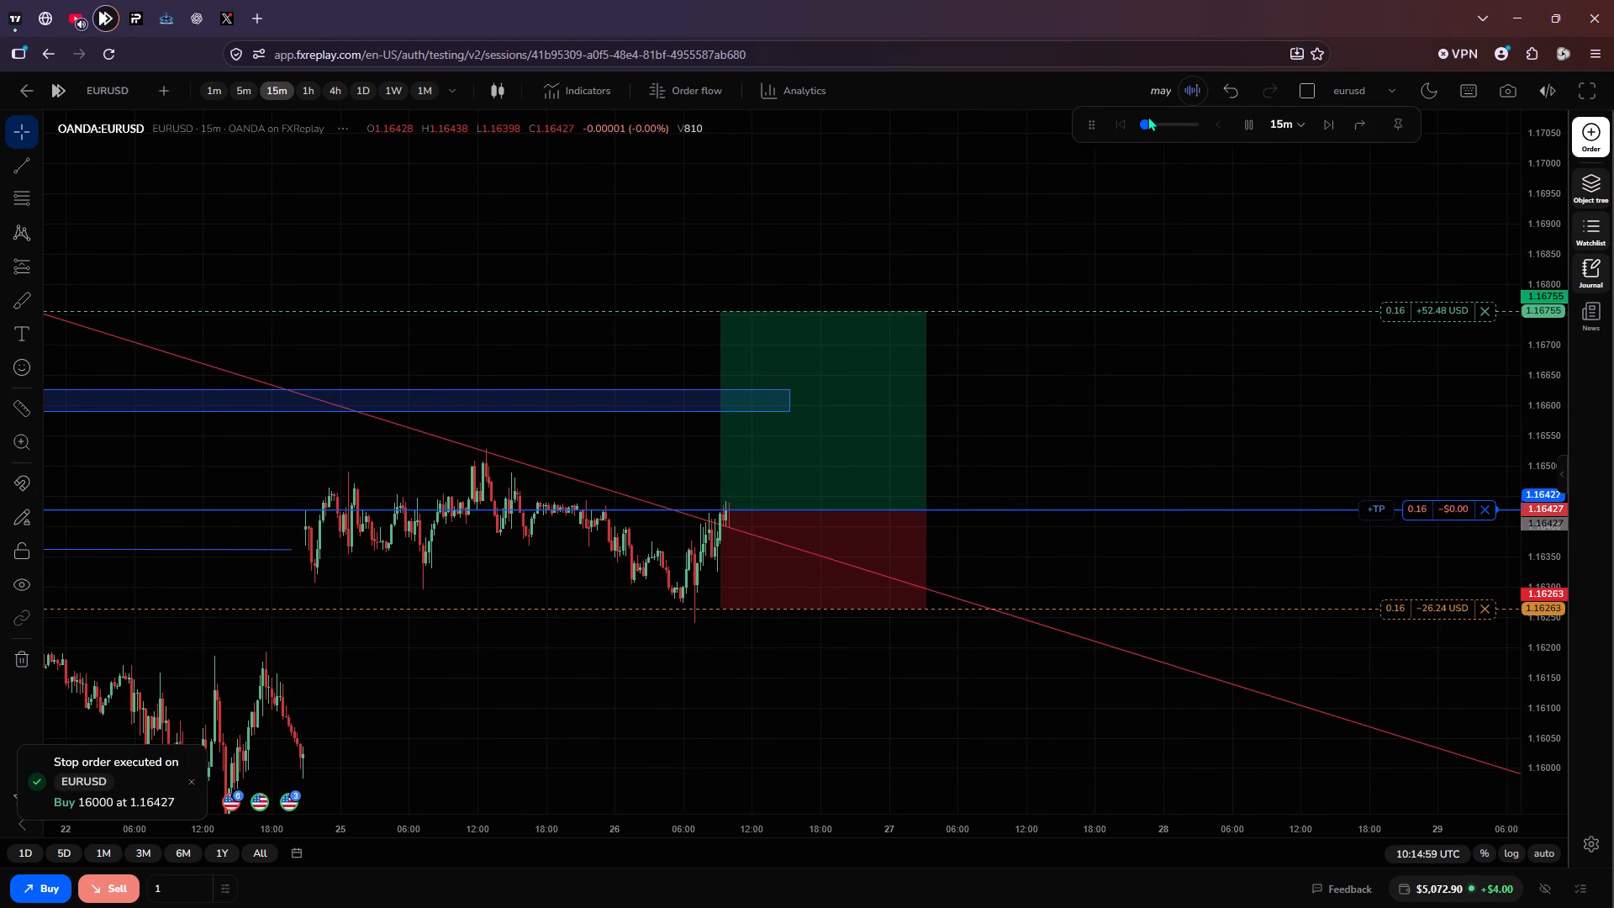
drag(1148, 116, 1160, 119)
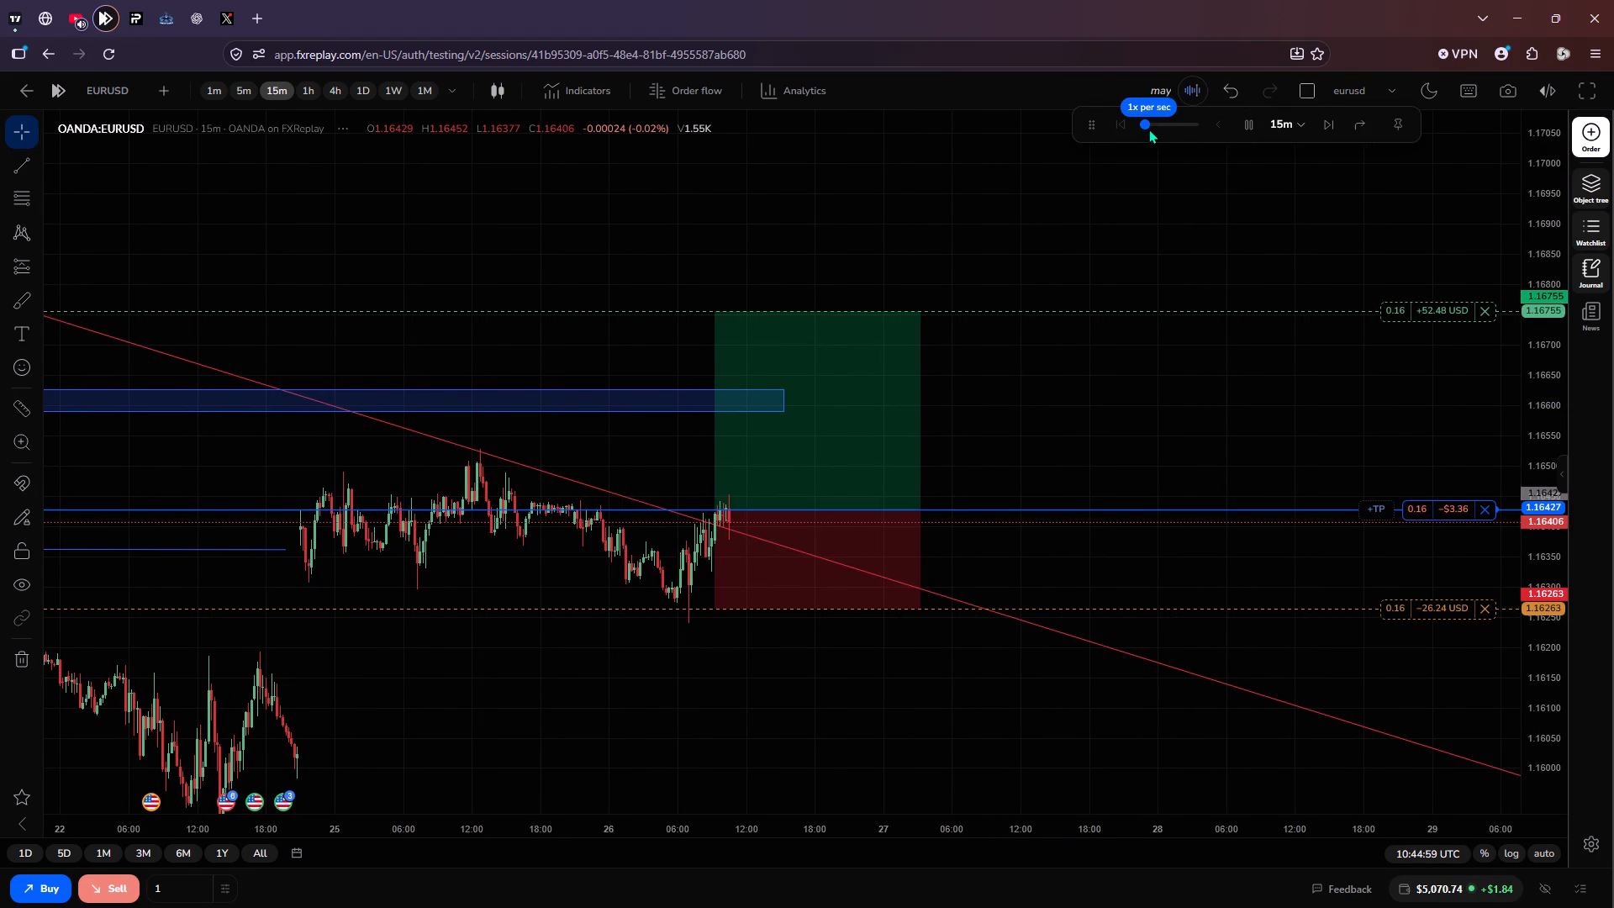
drag(1147, 129, 1158, 128)
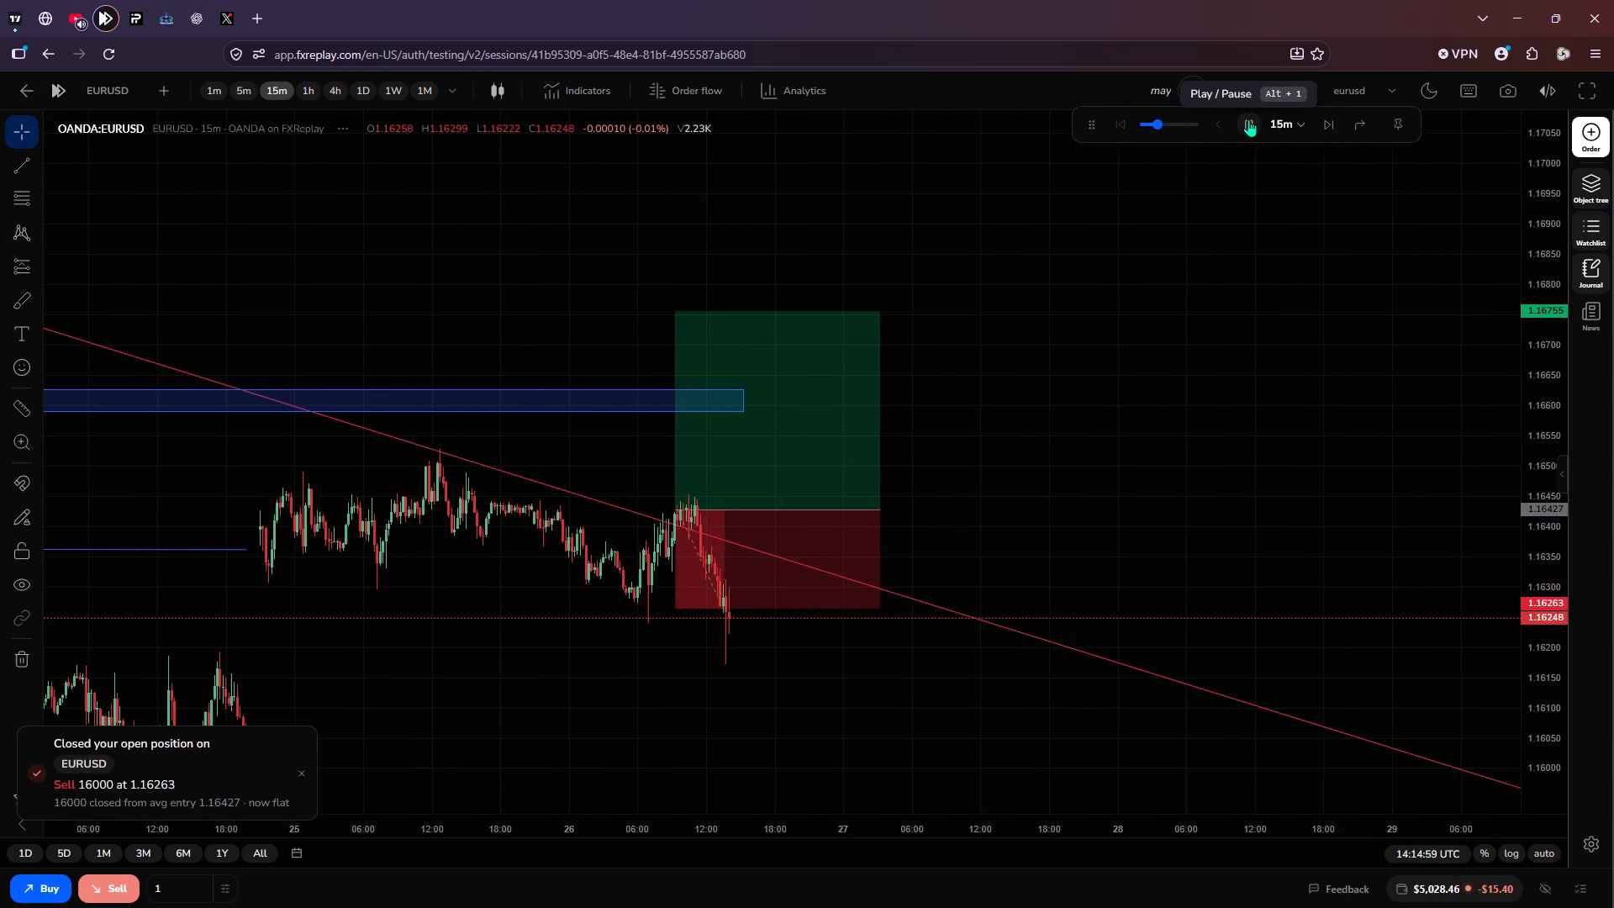
Pause the EURUSD replay and delete the long position drawing of the closed trade.
click(1248, 119)
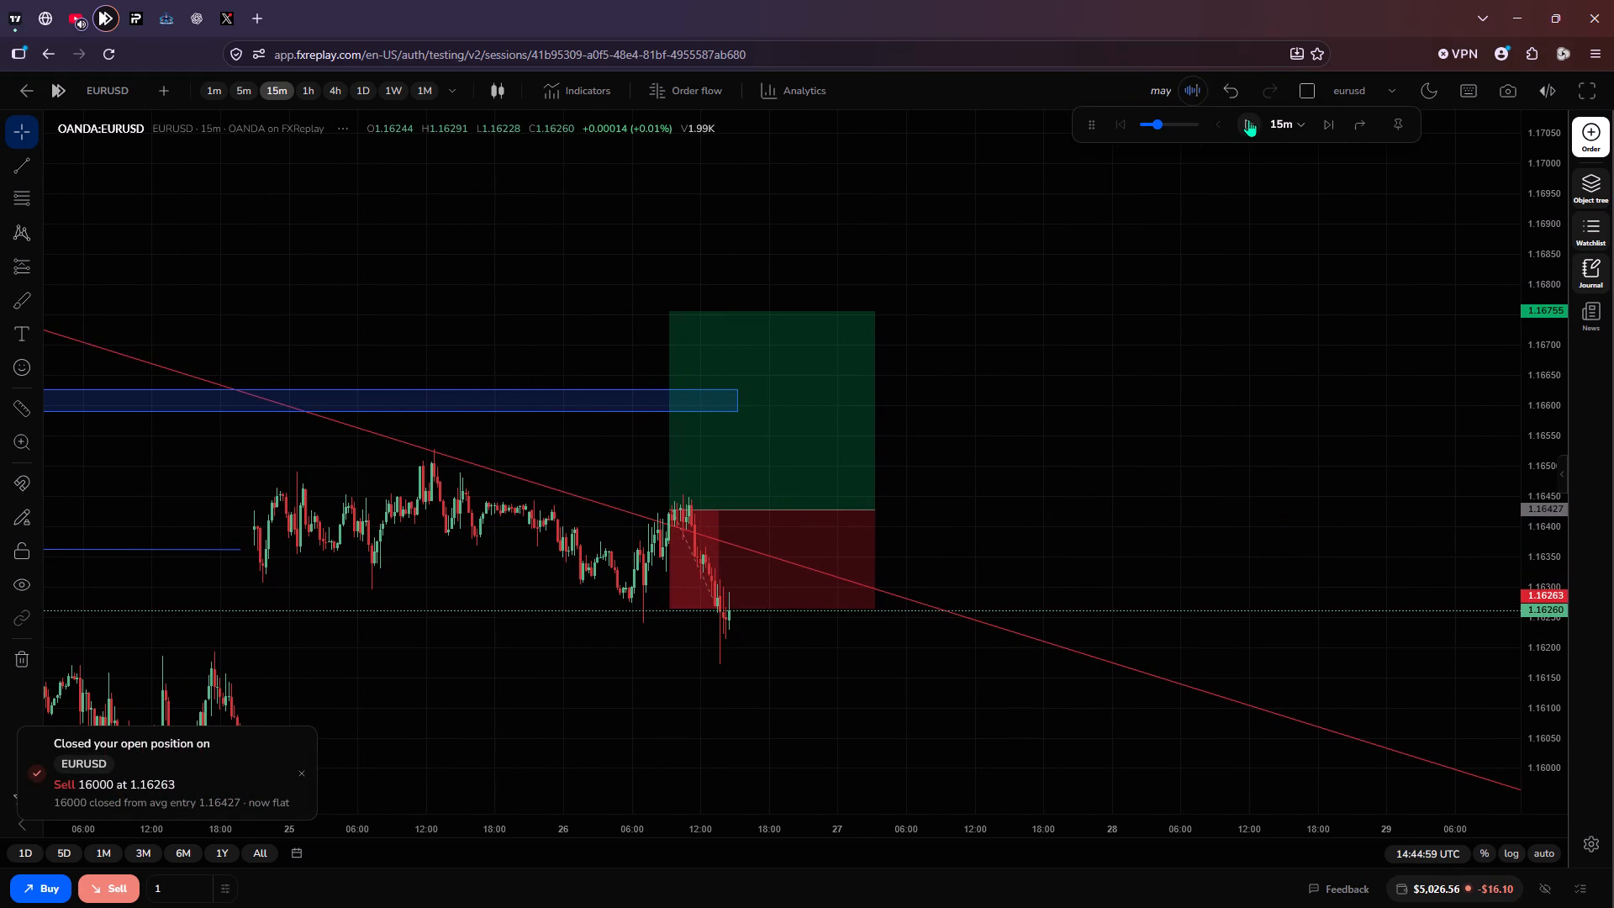
click(753, 492)
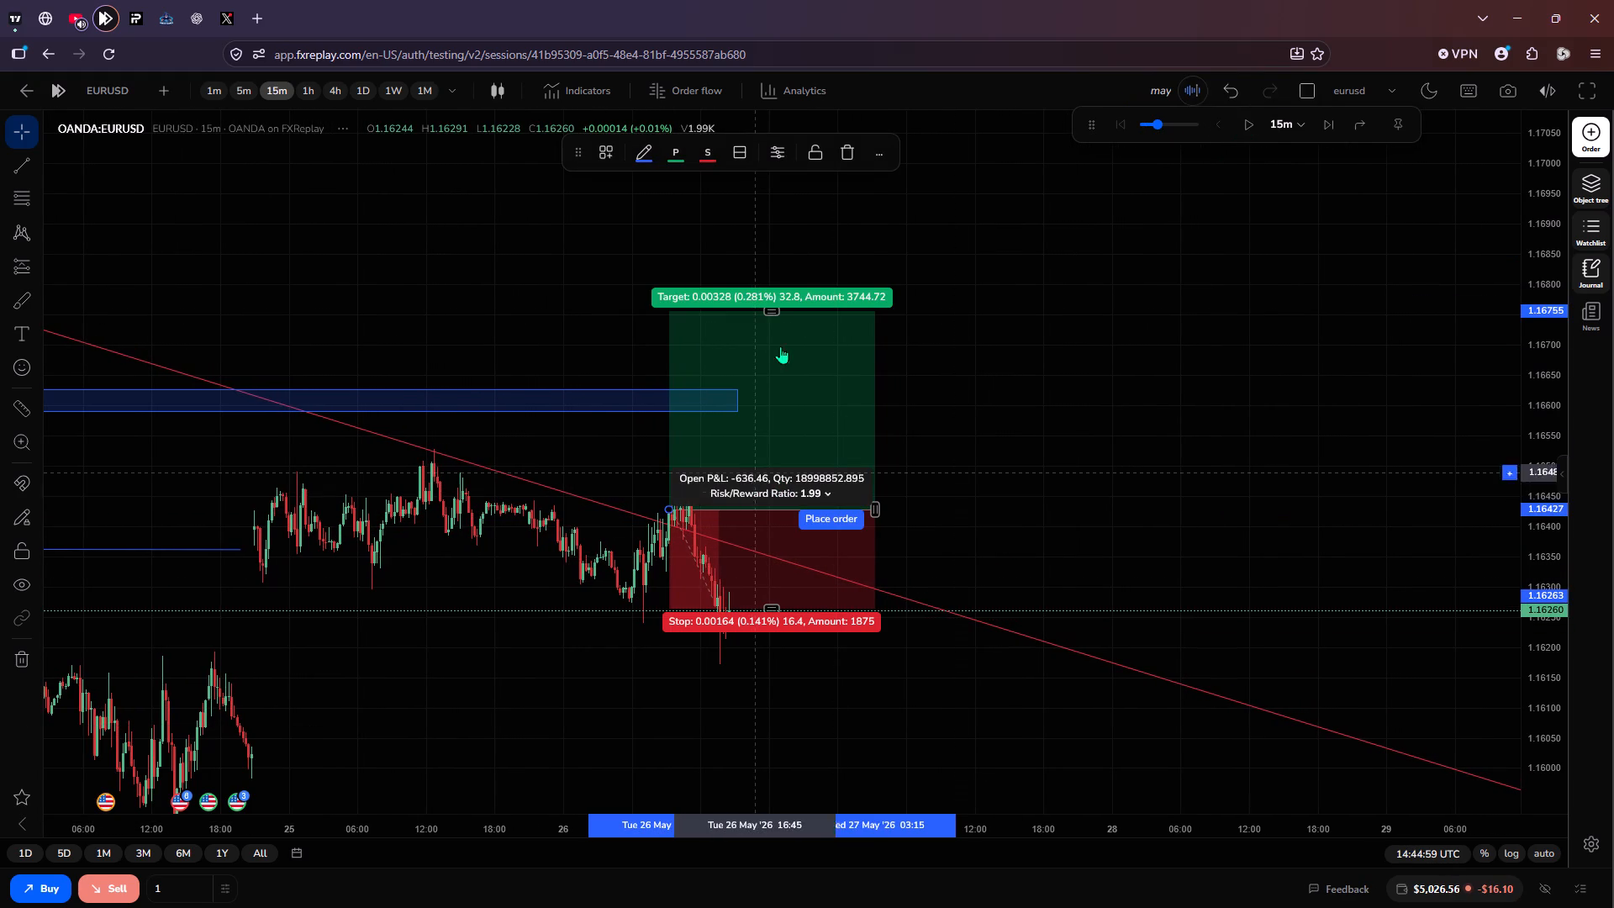
click(842, 155)
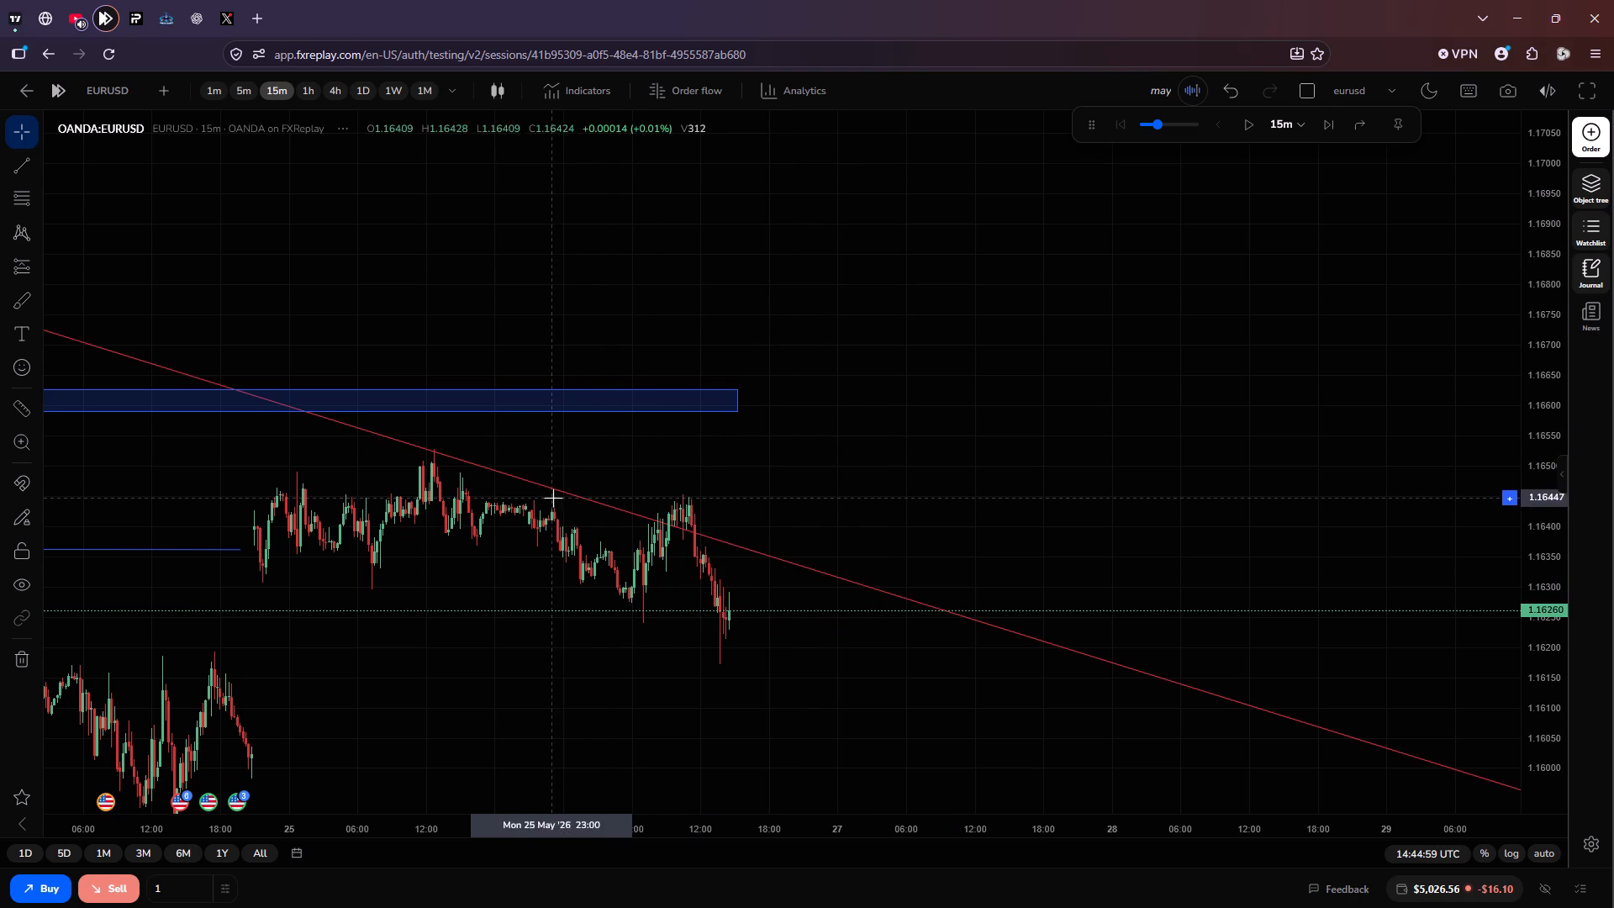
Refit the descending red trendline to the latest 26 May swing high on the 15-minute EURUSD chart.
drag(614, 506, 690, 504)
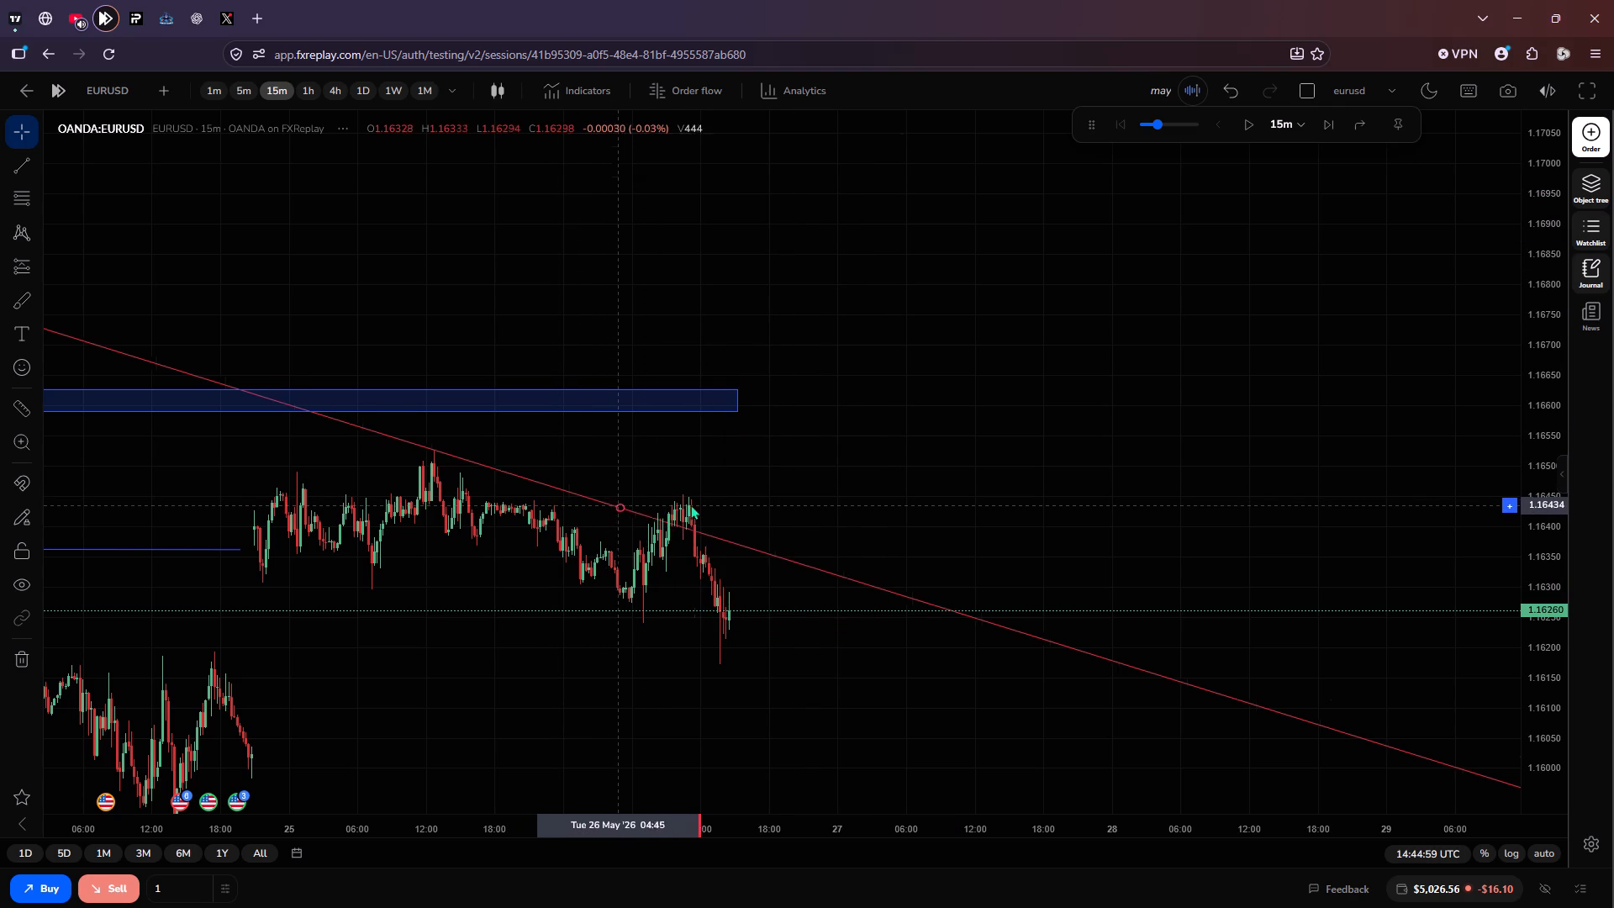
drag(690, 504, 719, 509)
Change EURUSD to the 4-hour timeframe, slow playback to 1x per sec, and run the replay to about 28 May before pausing.
drag(782, 574, 813, 385)
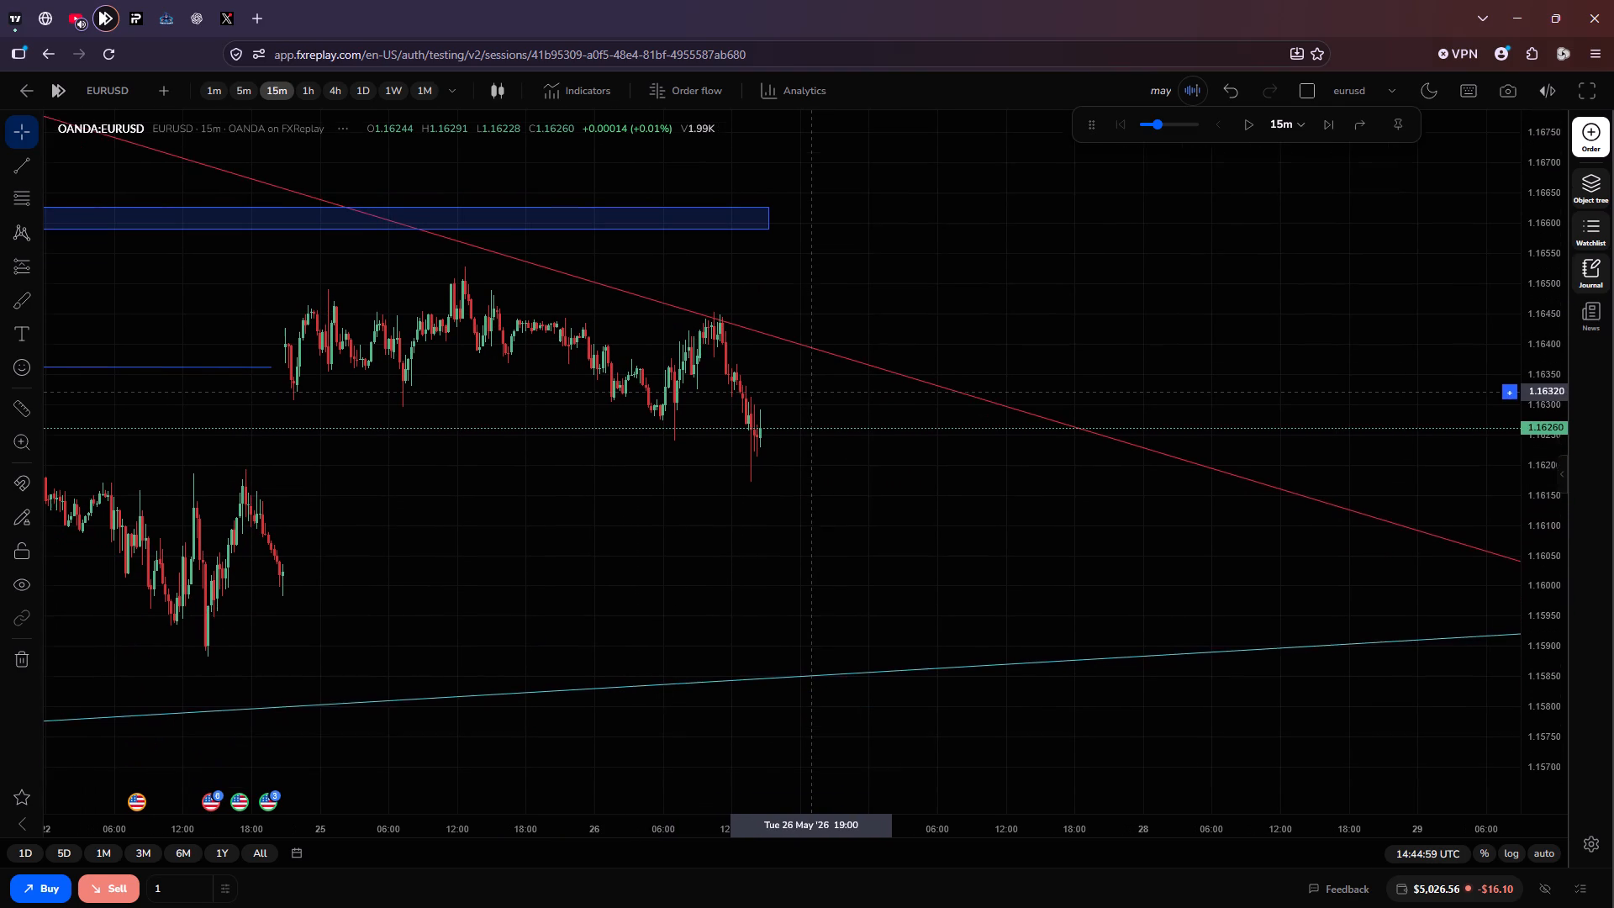
drag(813, 385, 813, 383)
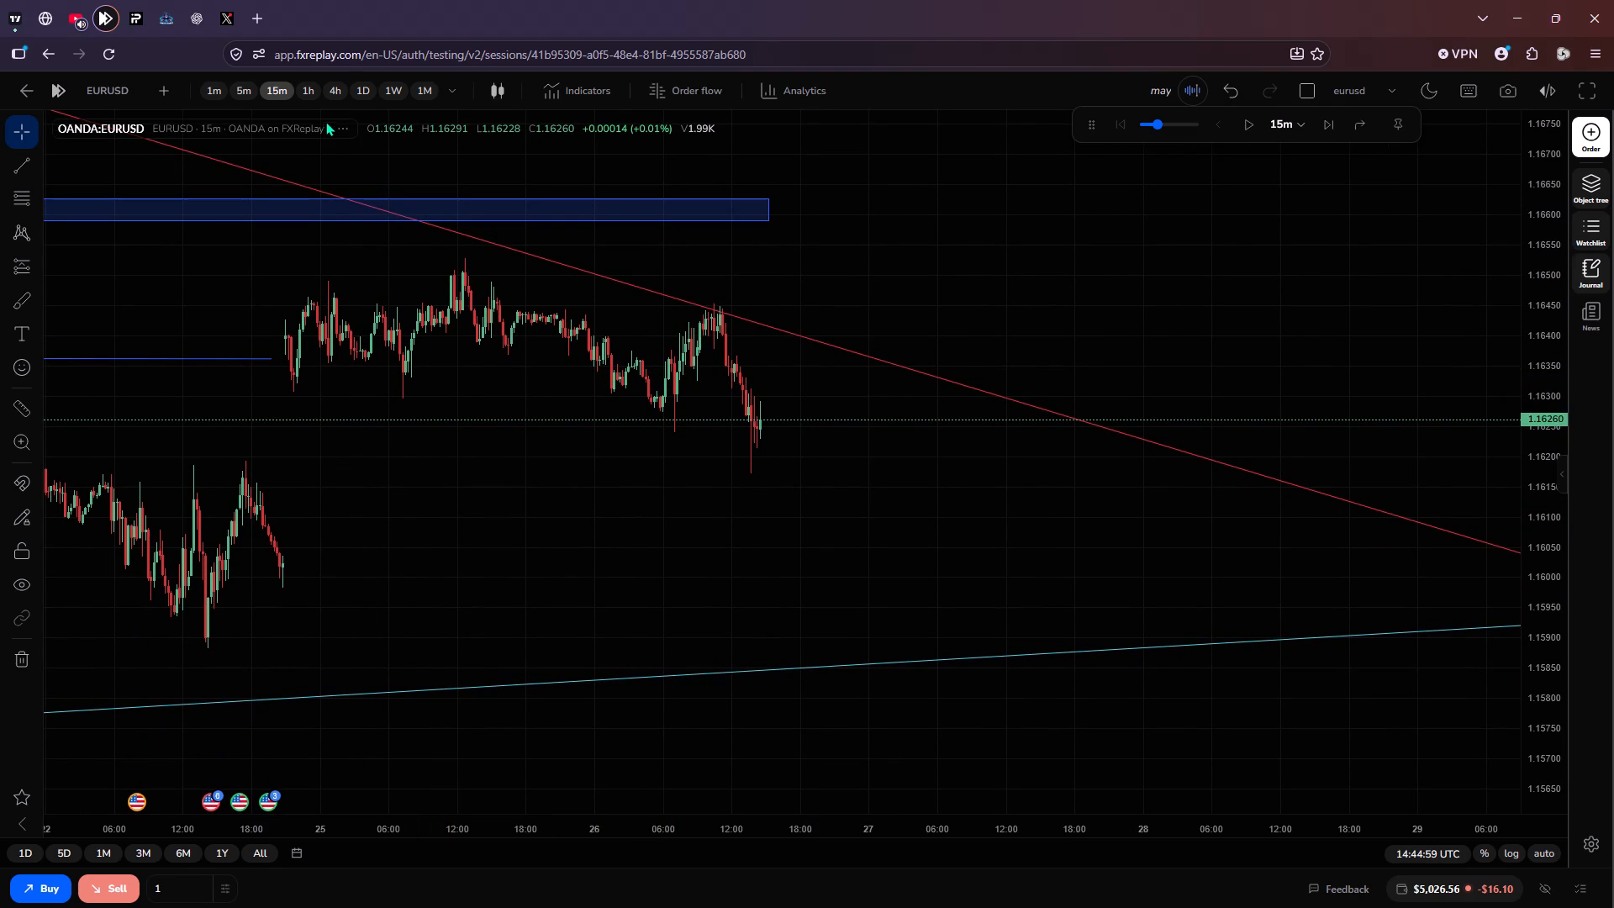
click(330, 92)
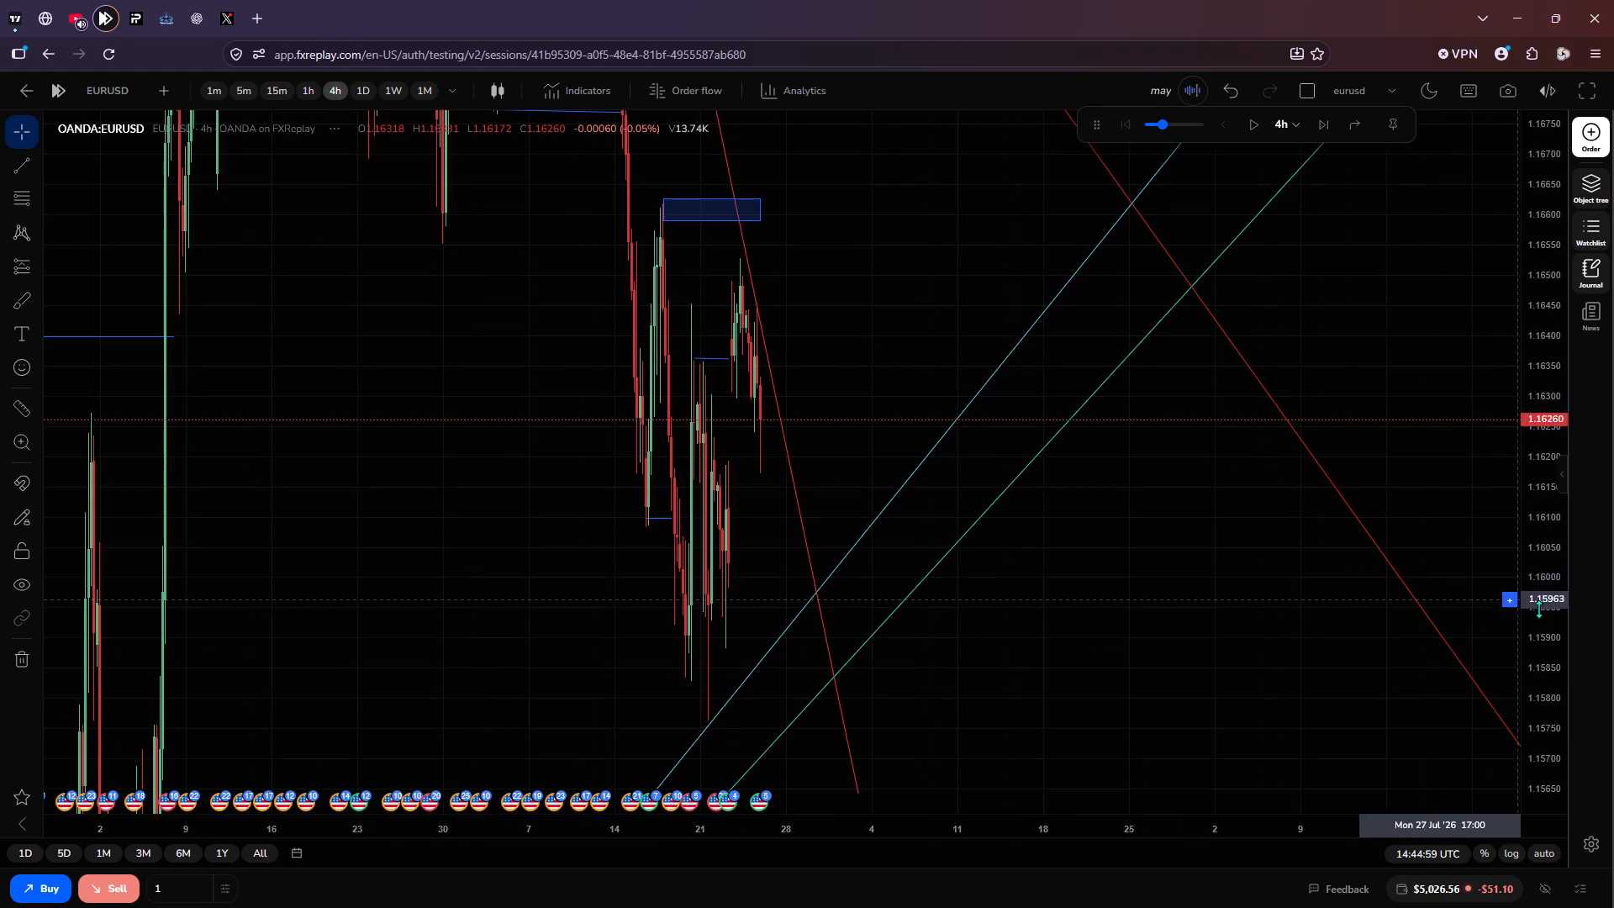
scroll(1548, 622, down, 5)
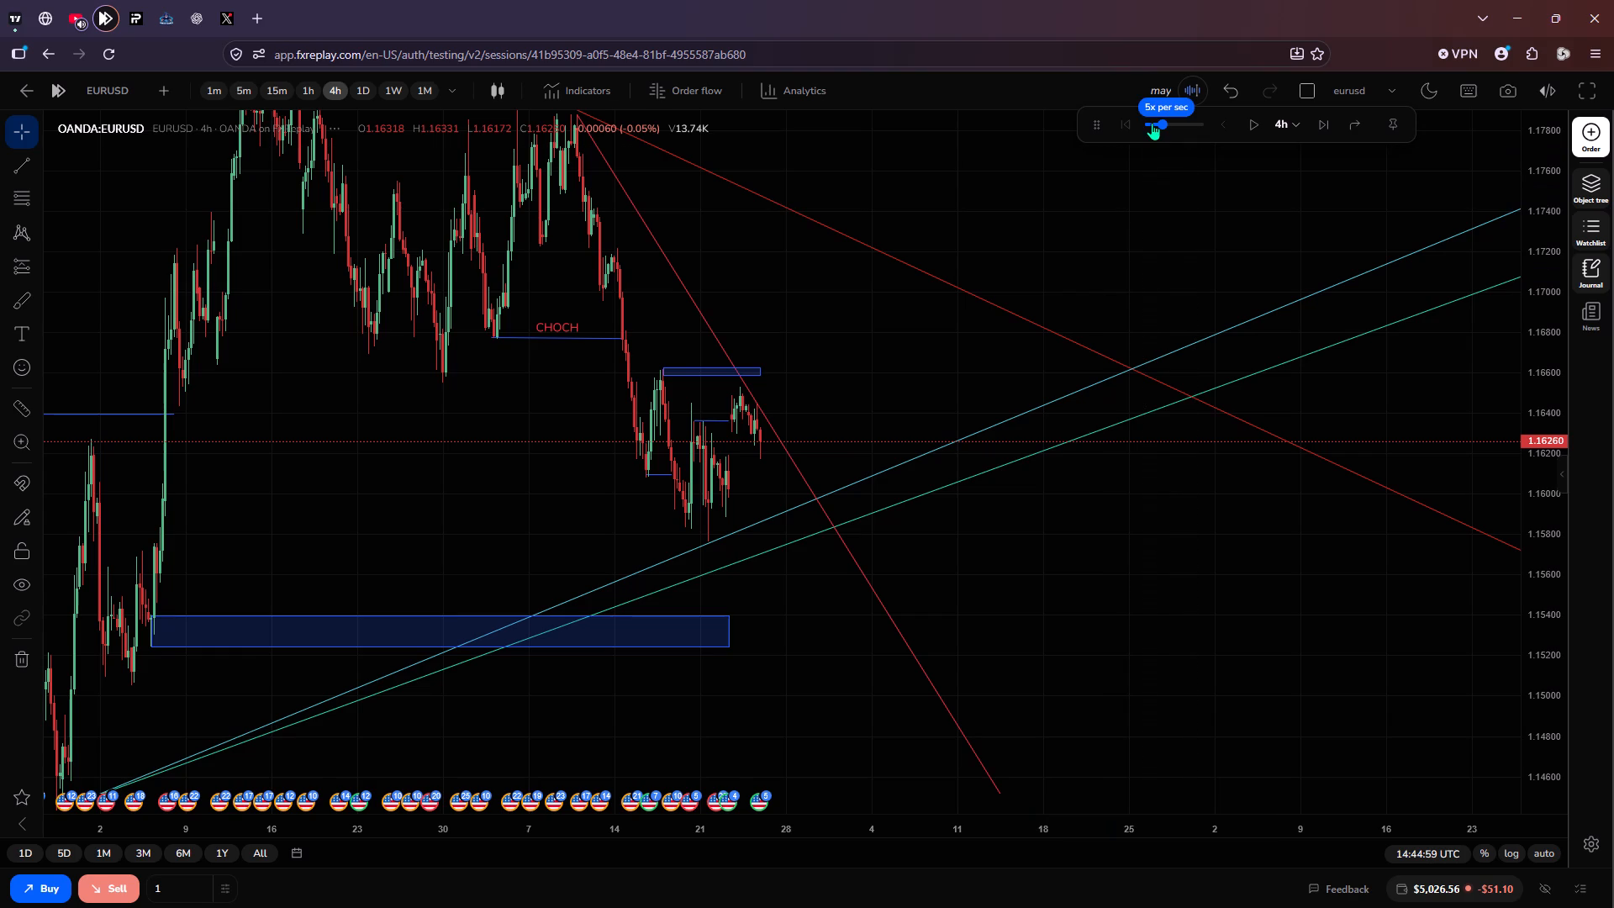
drag(1160, 127, 1098, 130)
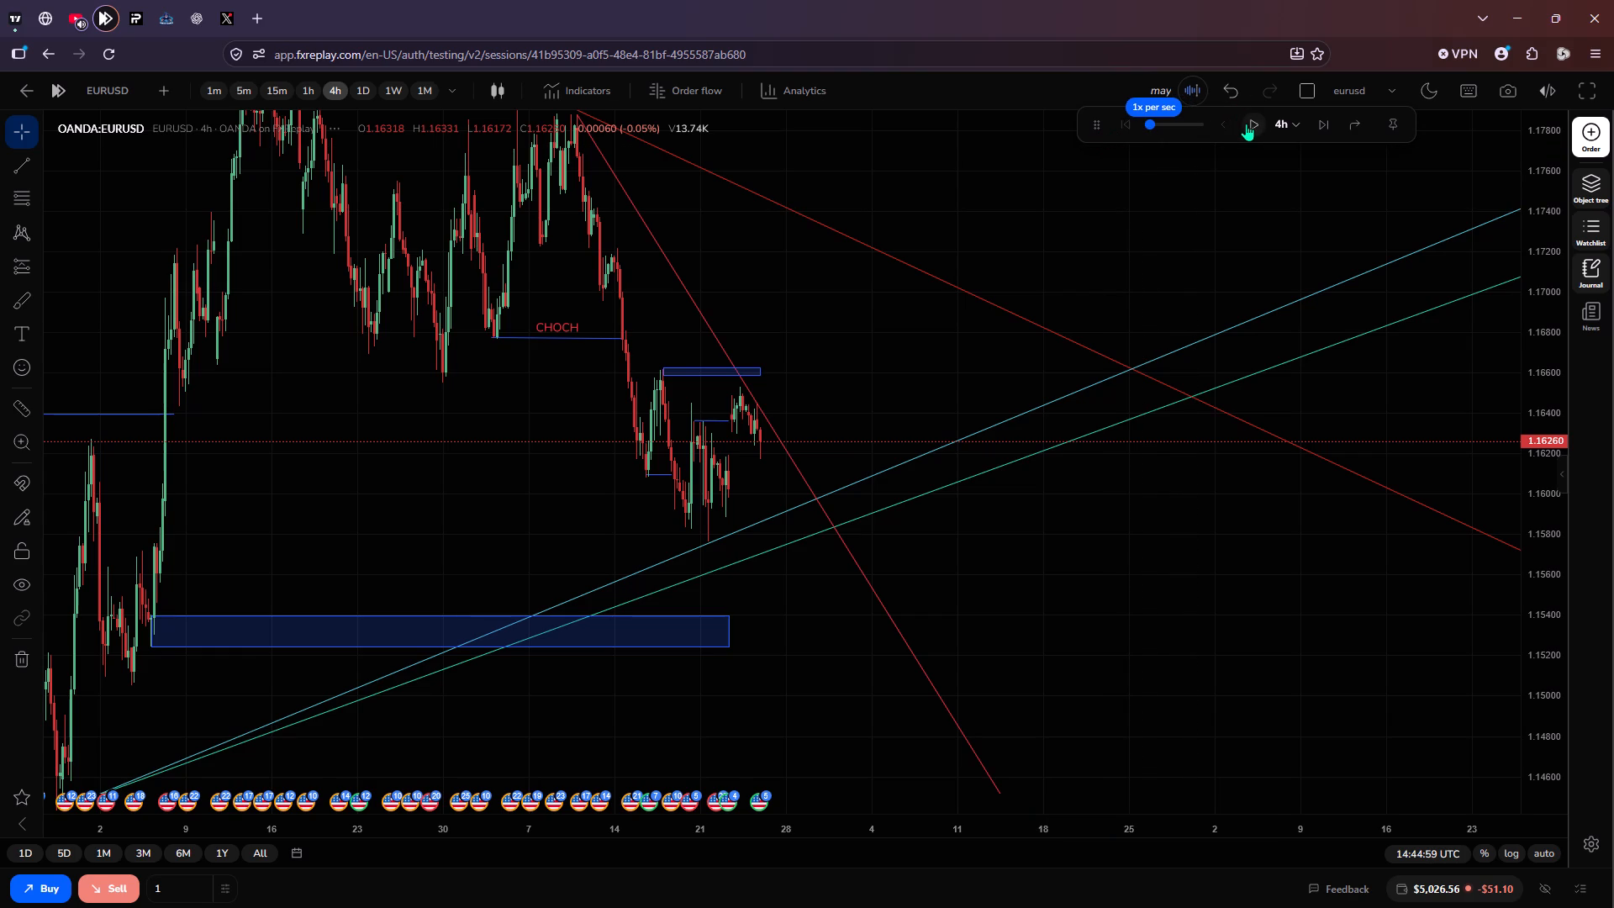
click(1248, 124)
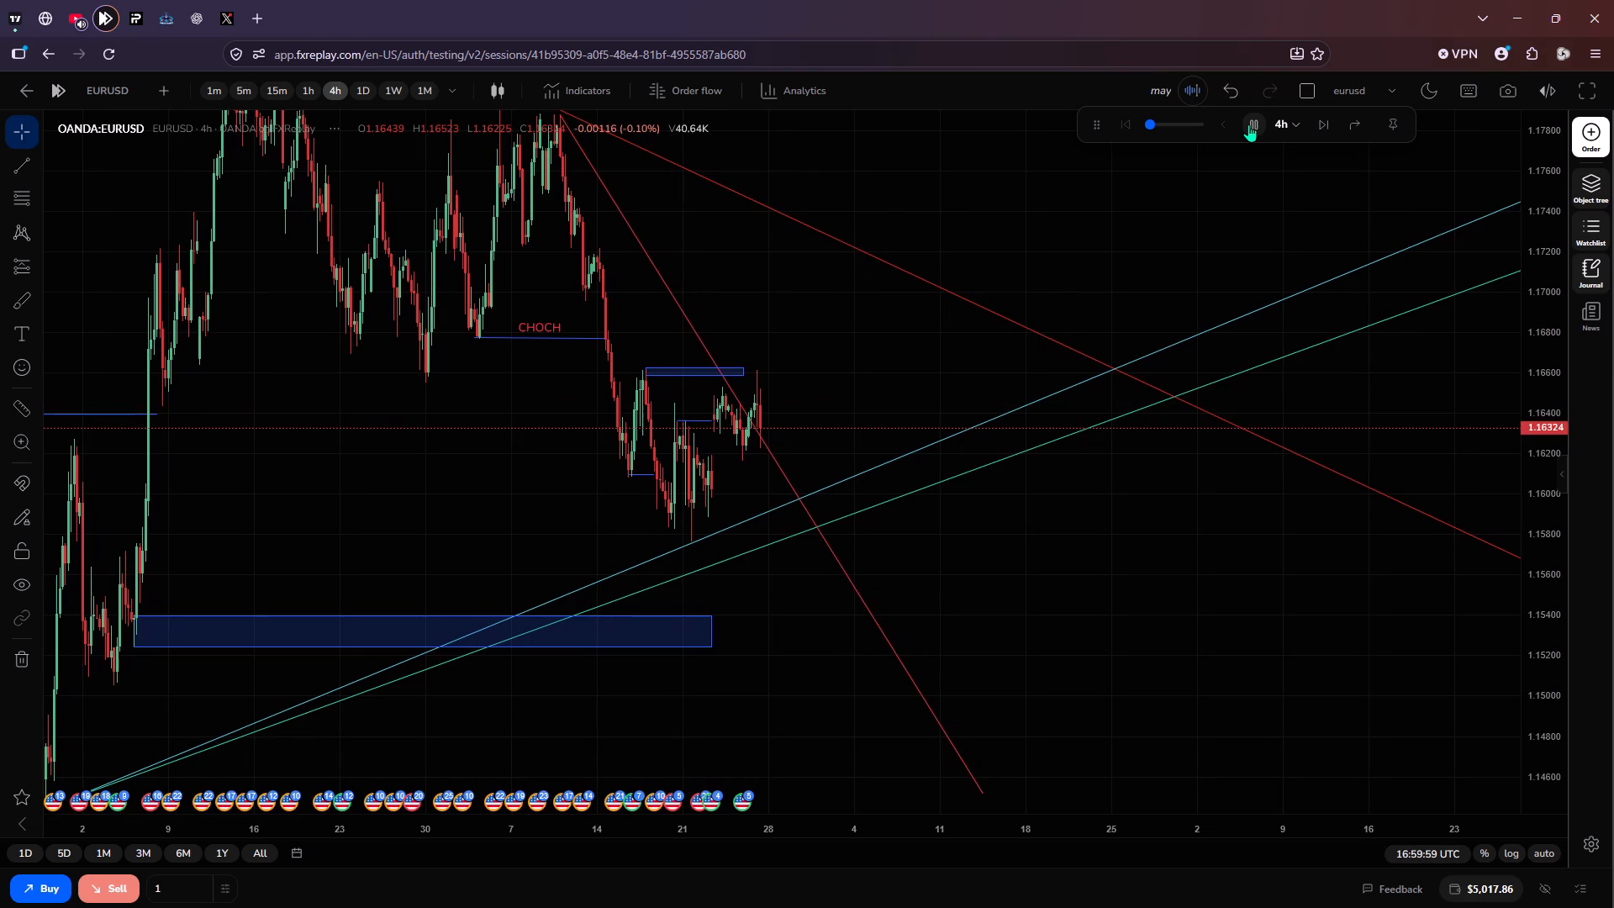
click(1248, 124)
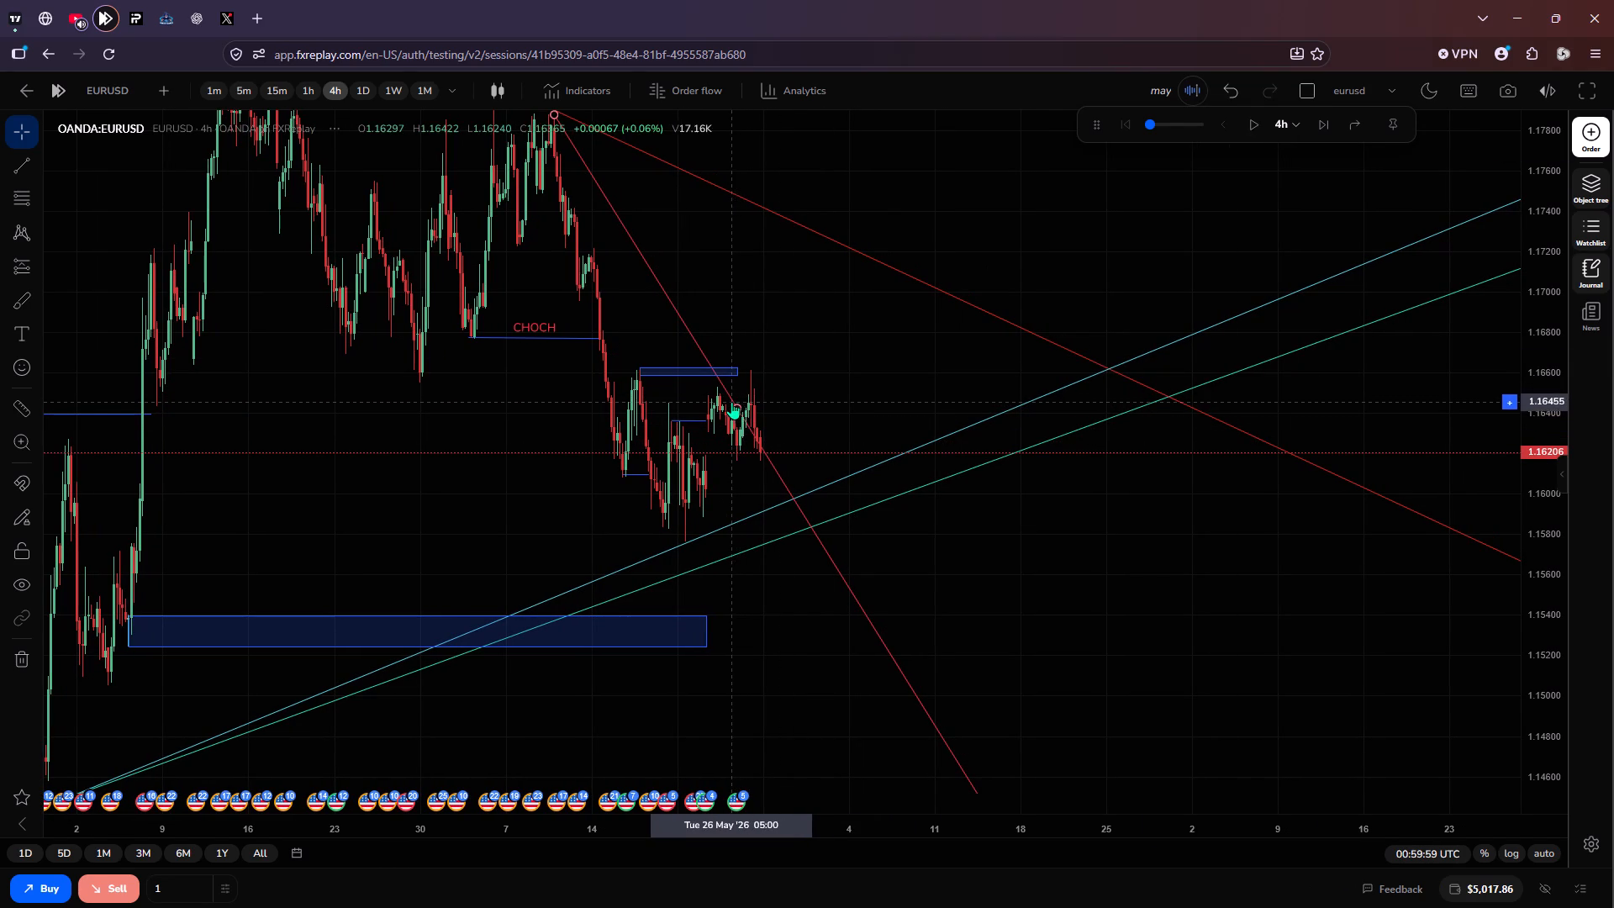
Refit the steep descending red trendline to the newest EURUSD swing high, placing its second anchor at about 1.16323.
drag(736, 406, 794, 414)
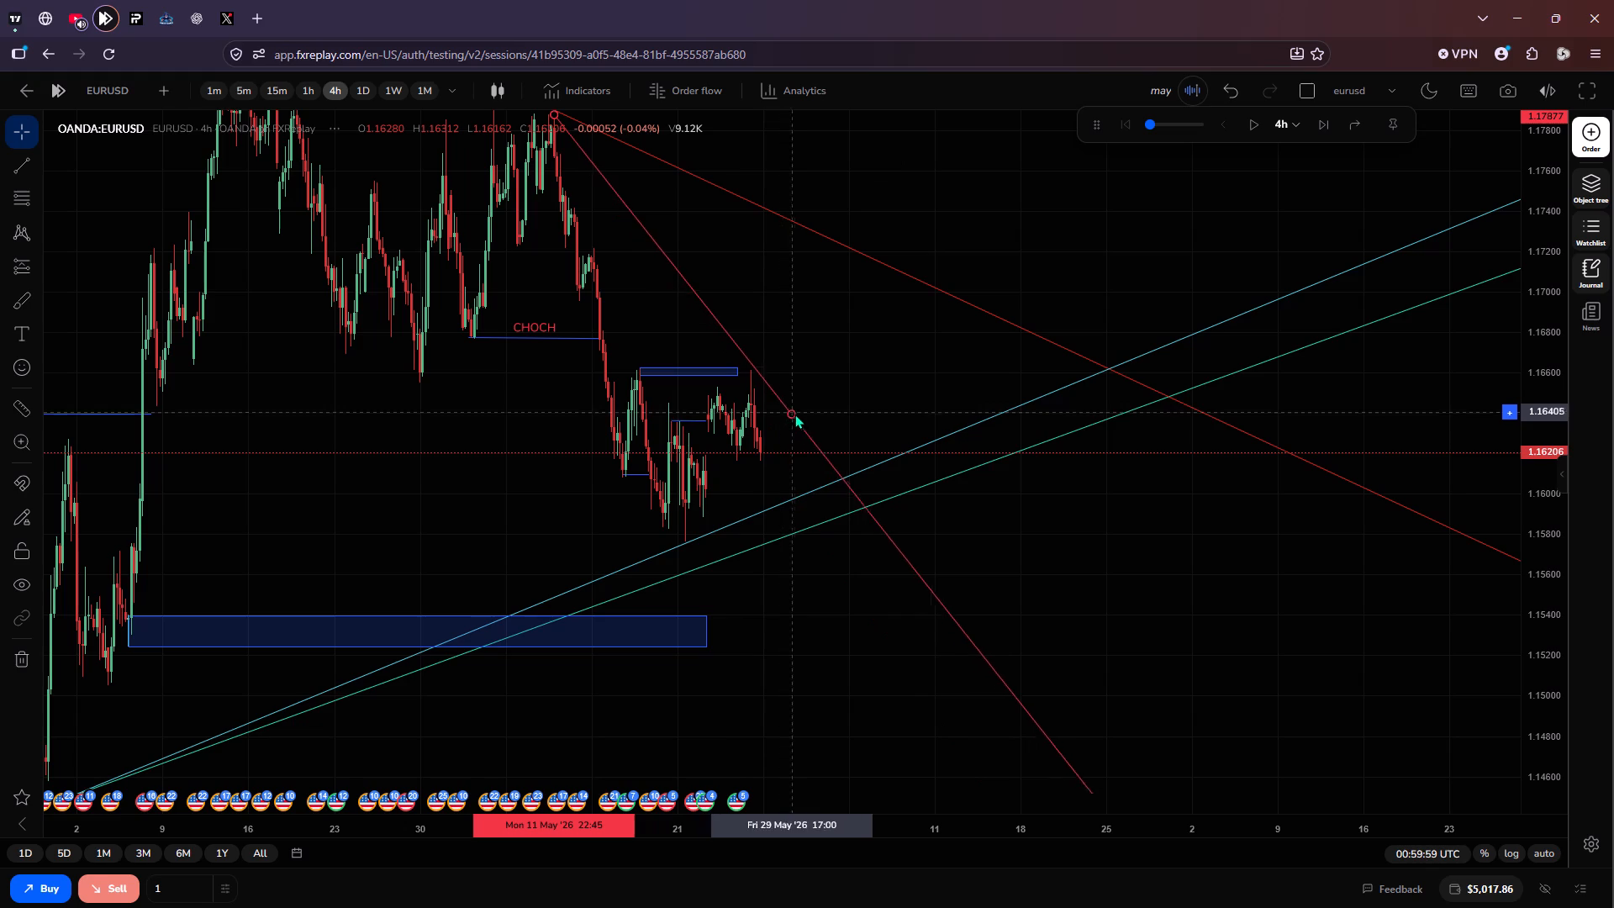
drag(794, 414, 797, 426)
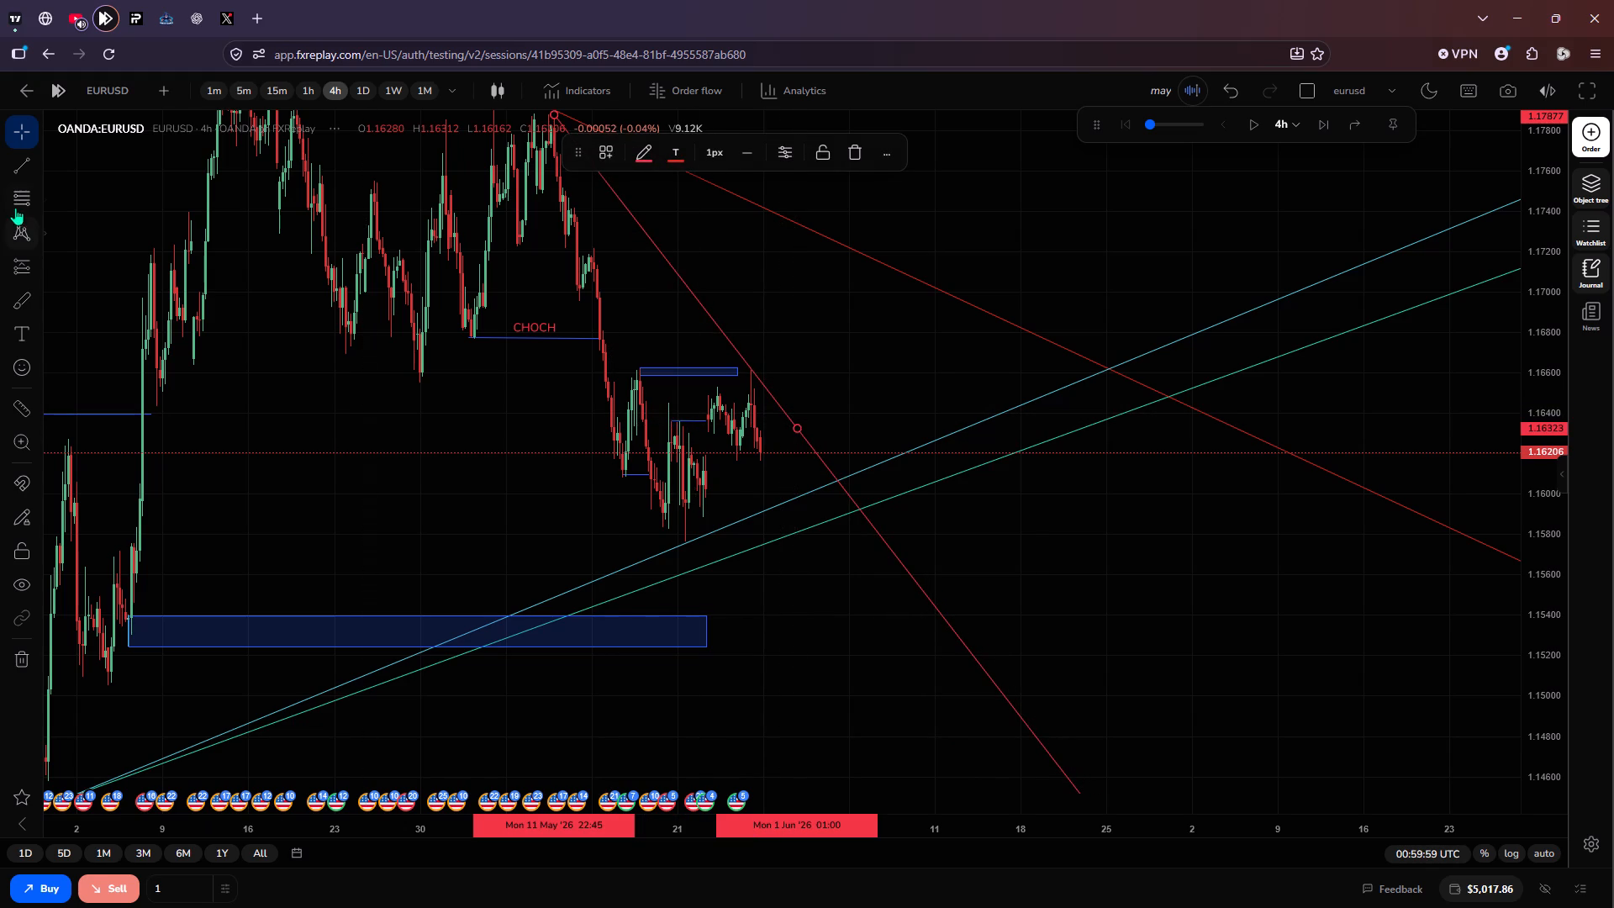
Replace the small blue zone at the recent EURUSD swing highs with a horizontal trend line at about 1.1662, extending to 3 June.
click(20, 153)
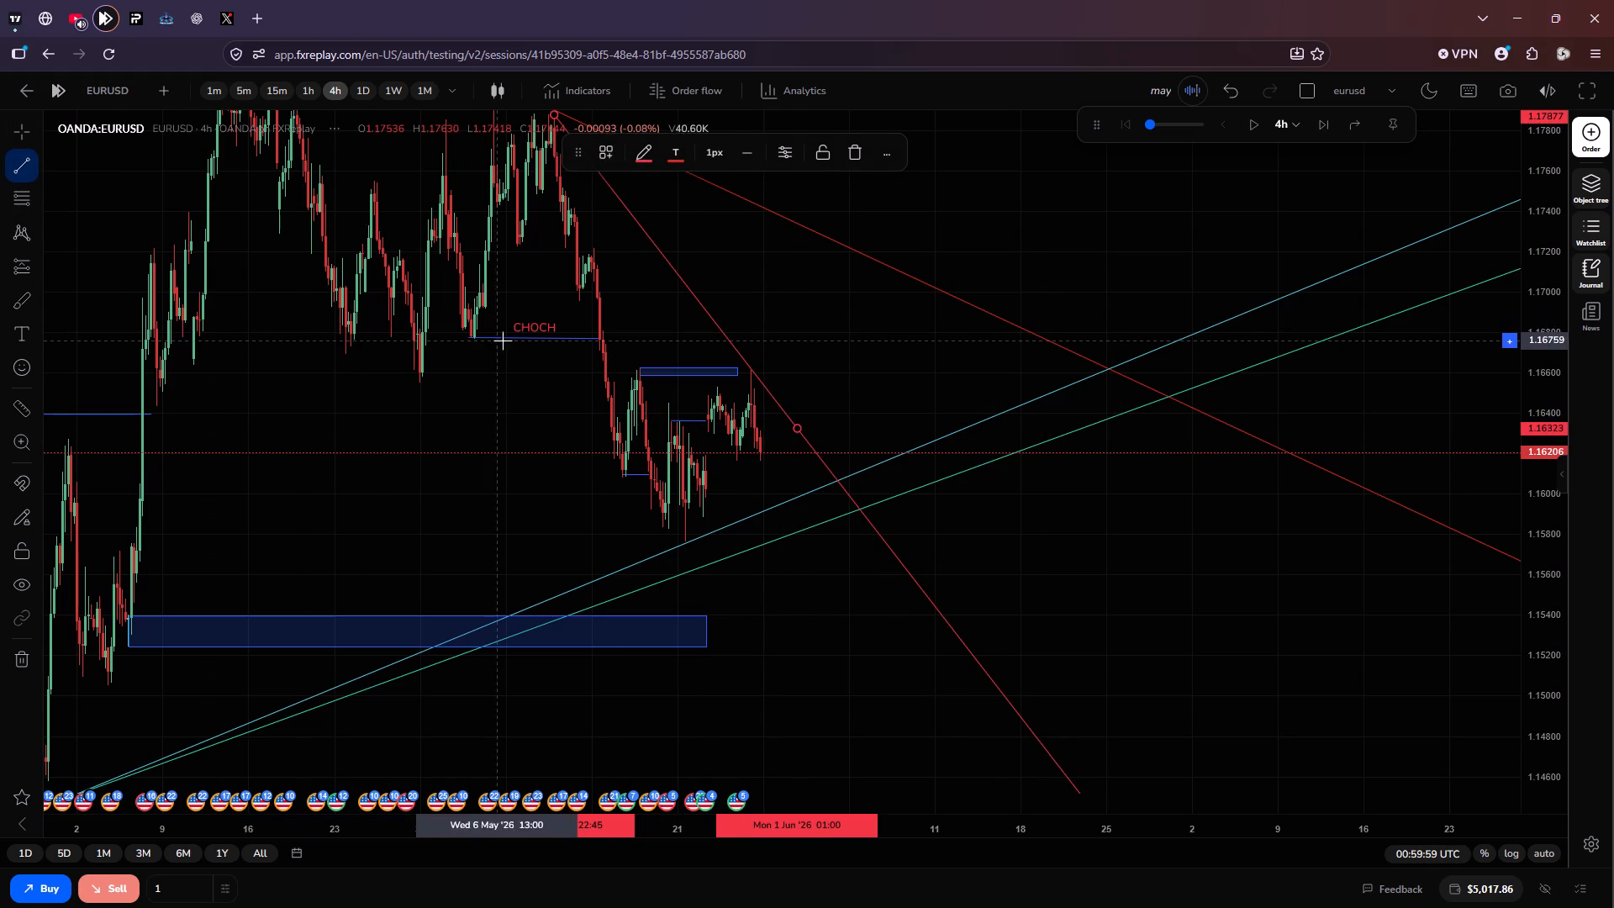
drag(639, 368, 766, 362)
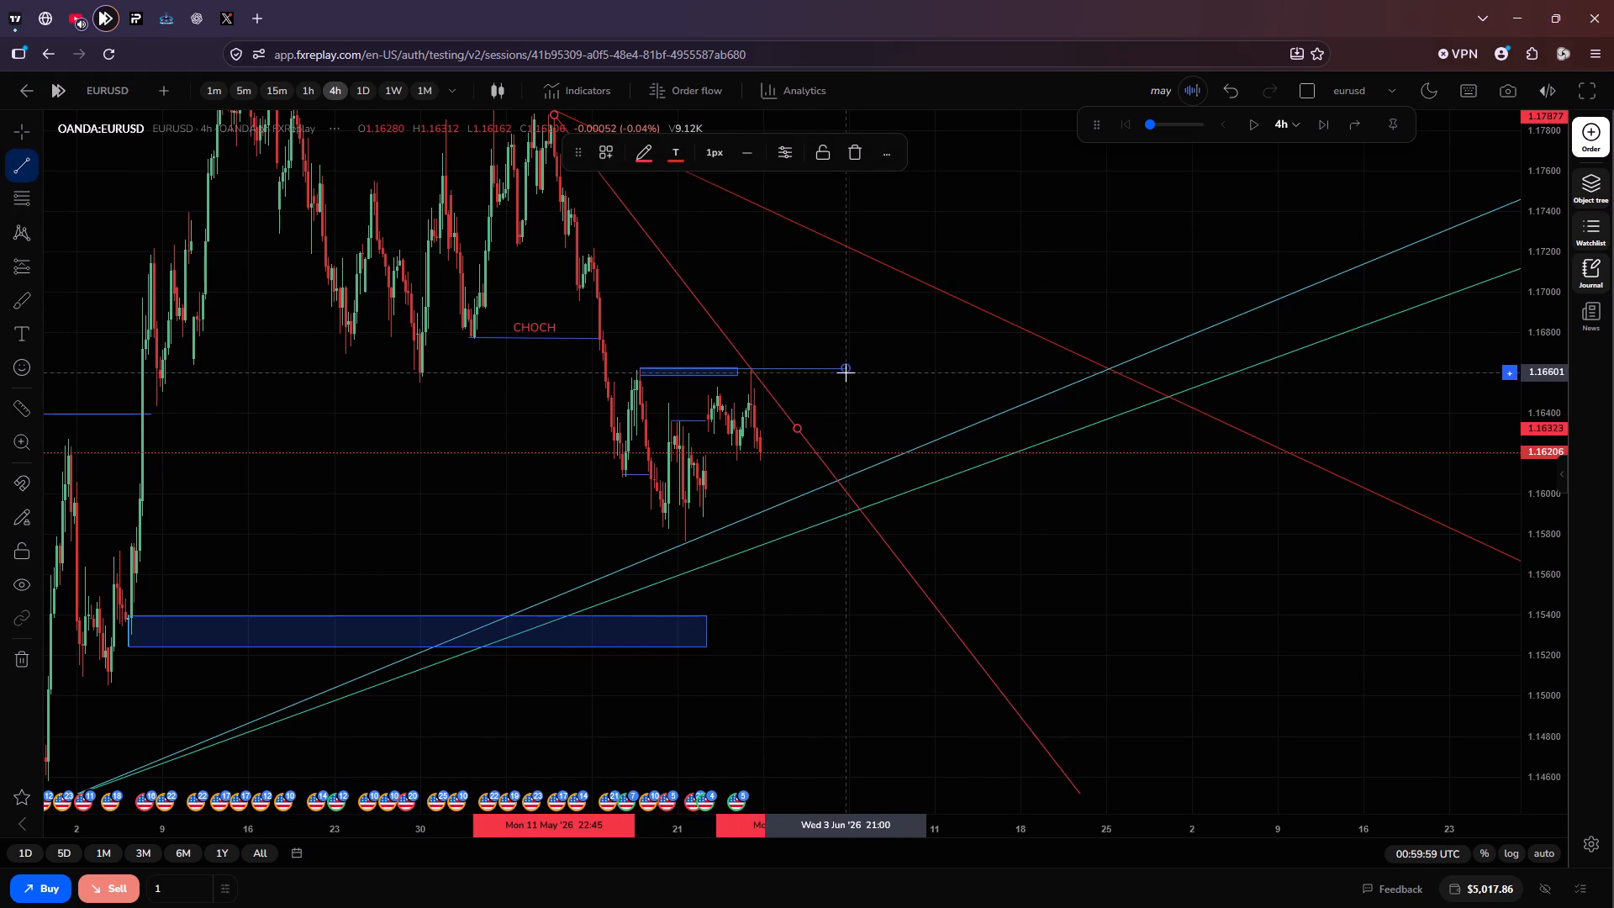
shift+click(846, 372)
click(704, 377)
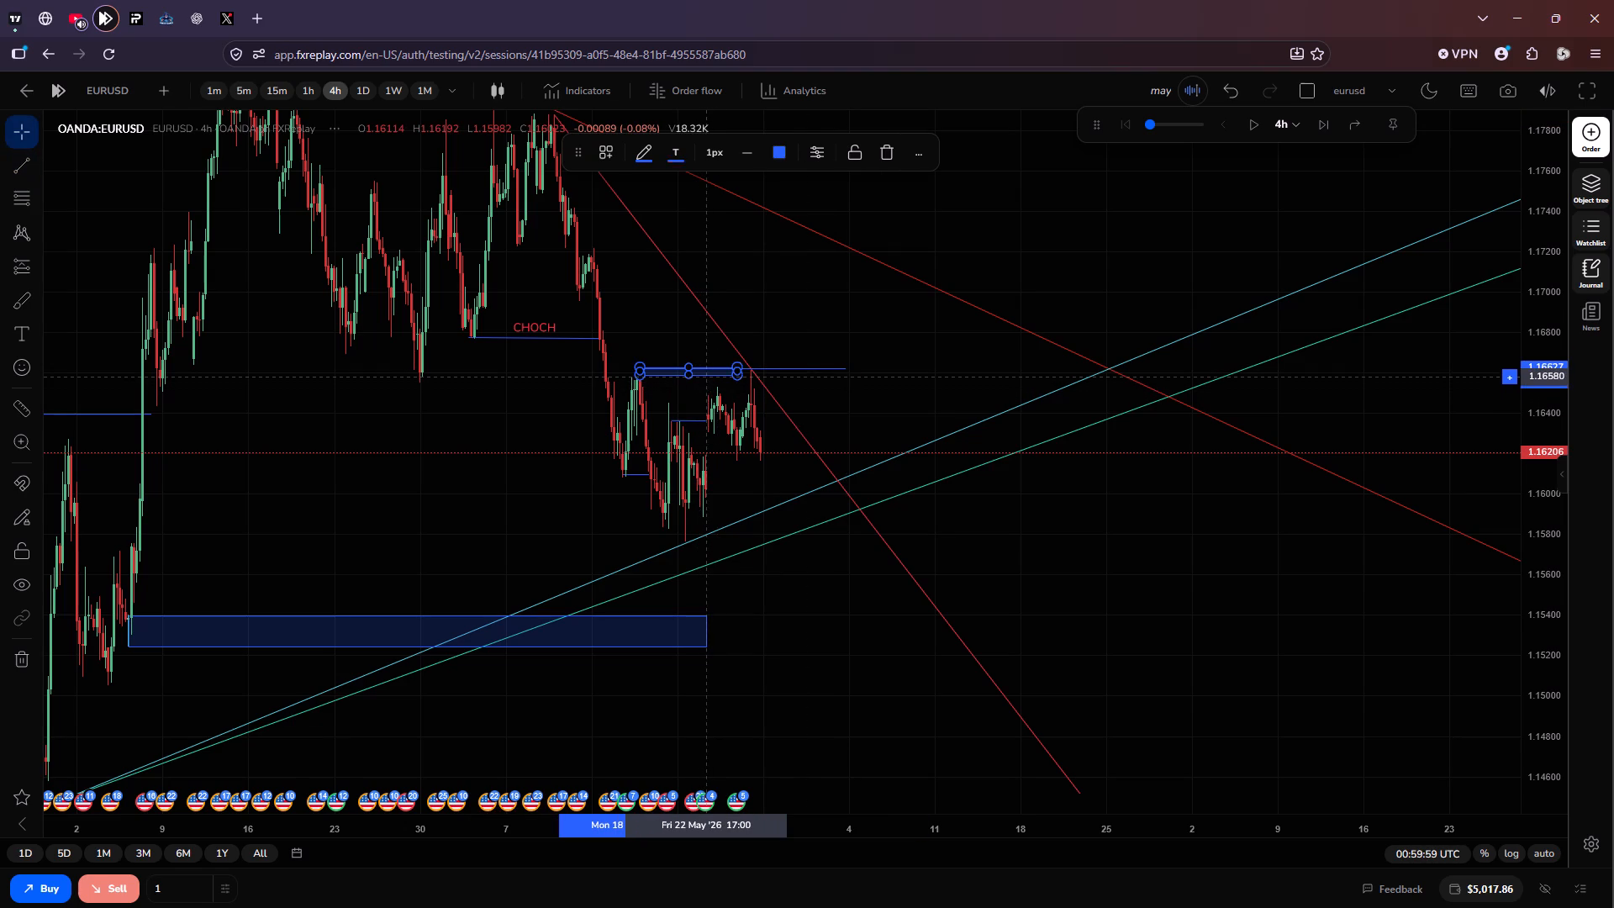
click(894, 148)
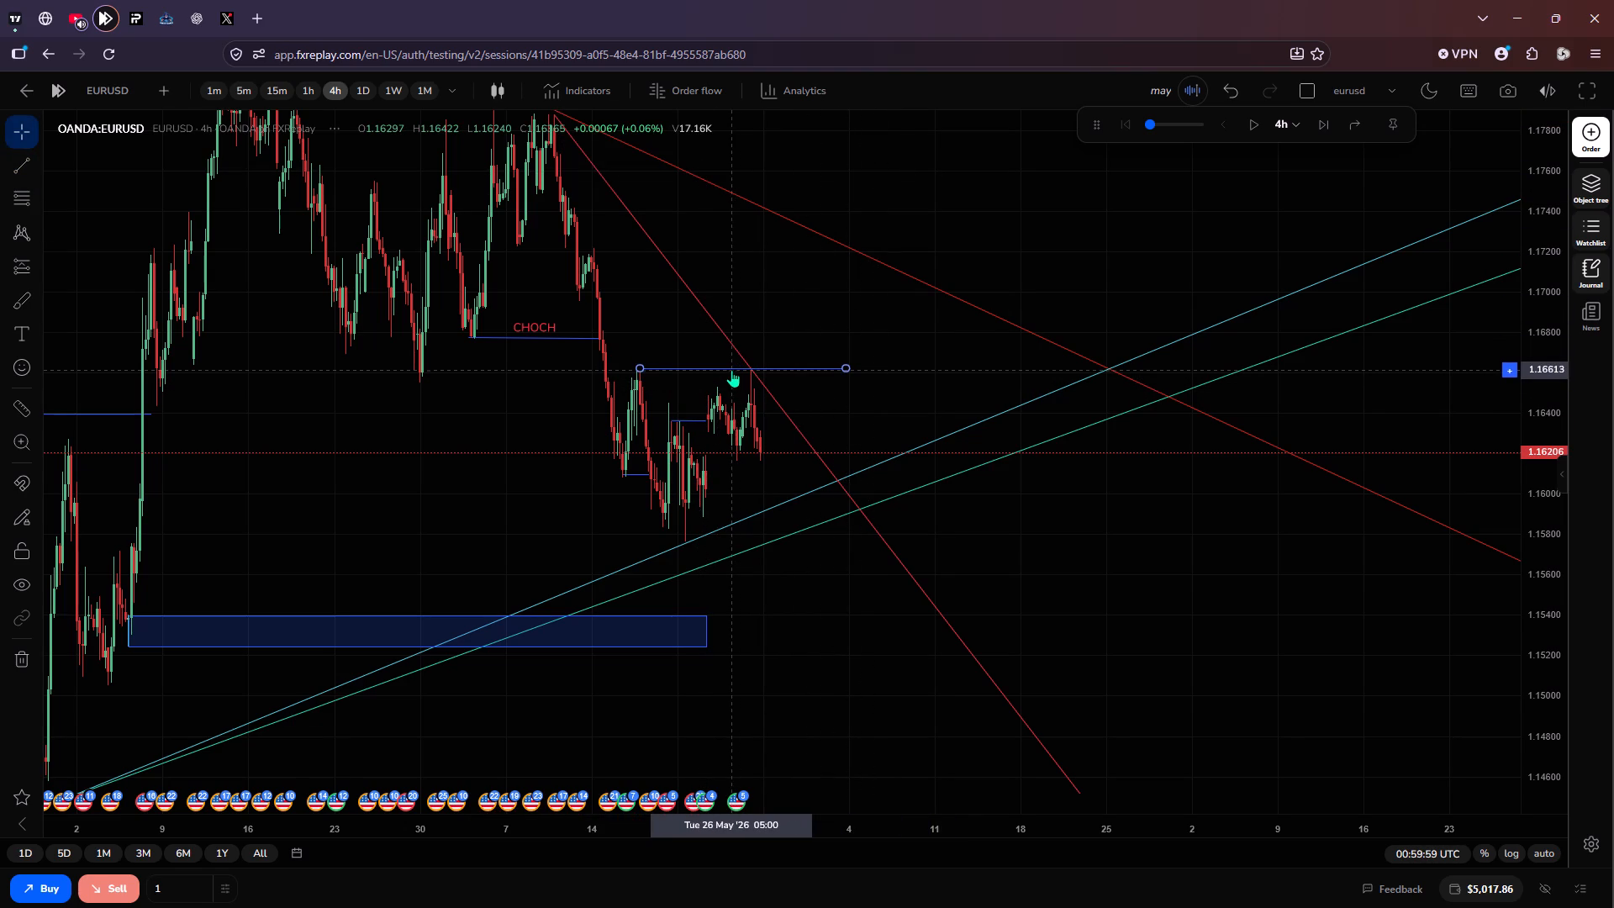
click(731, 370)
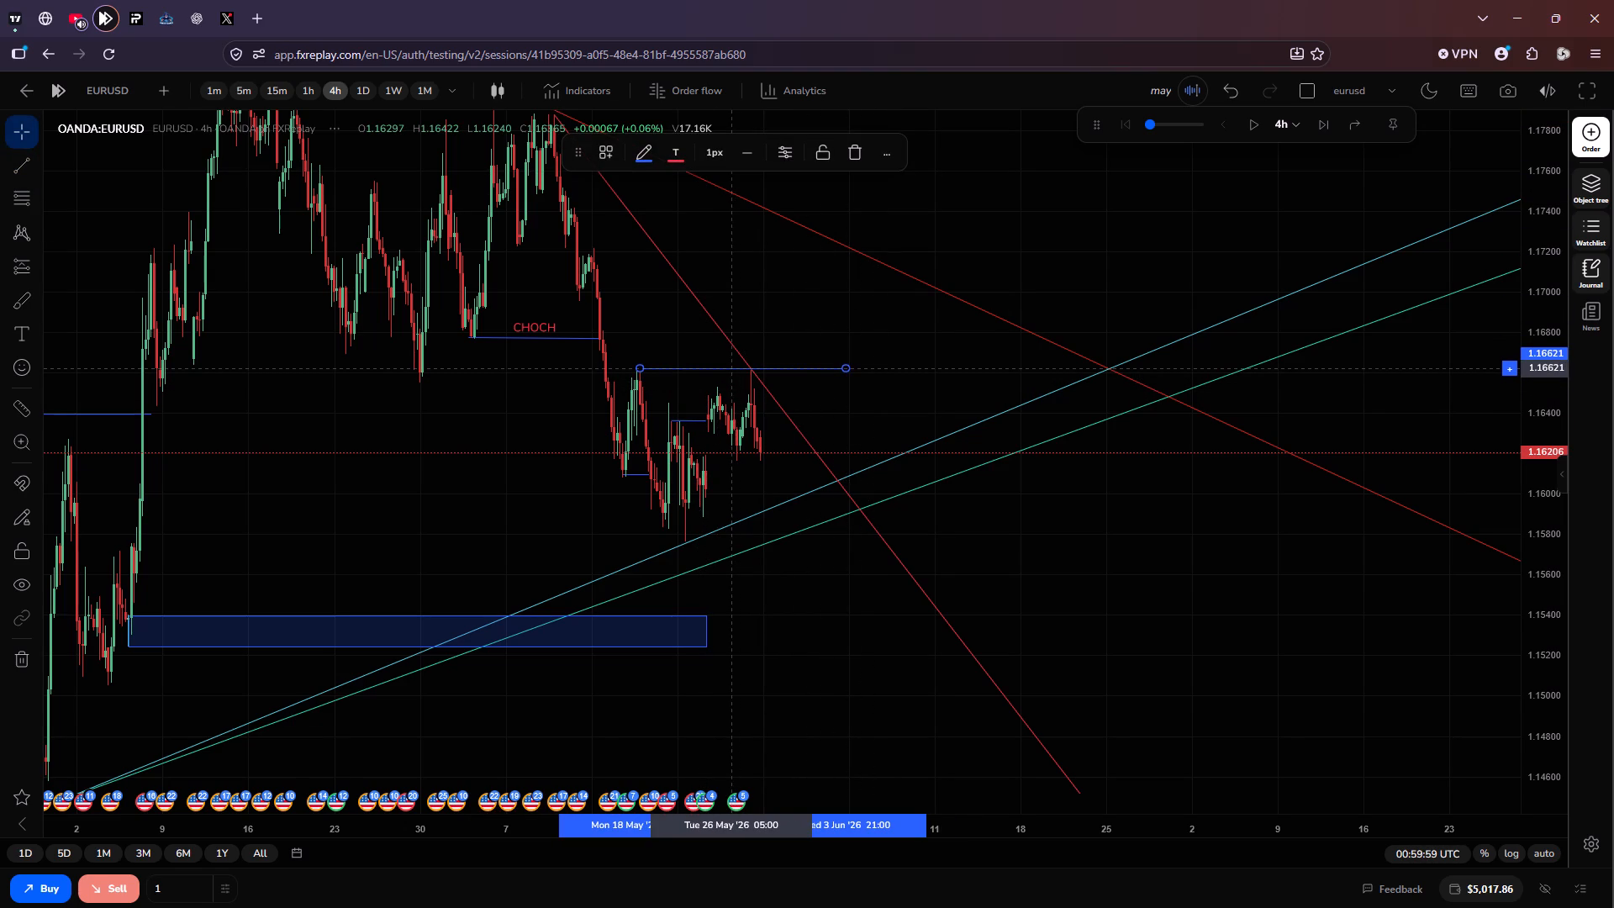
click(847, 312)
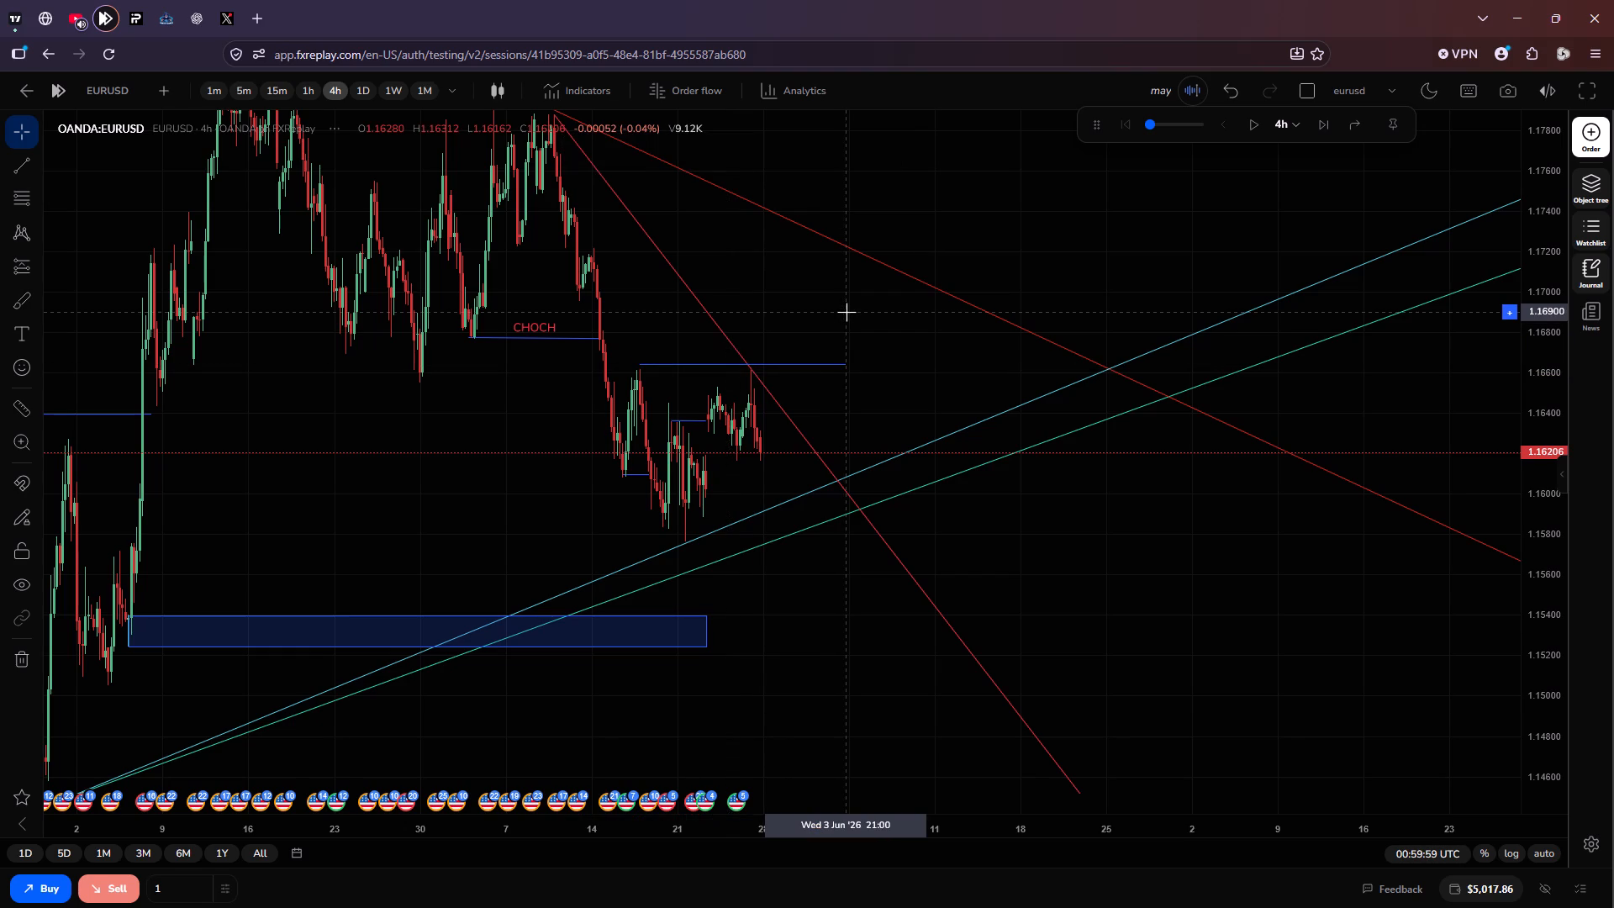
click(741, 367)
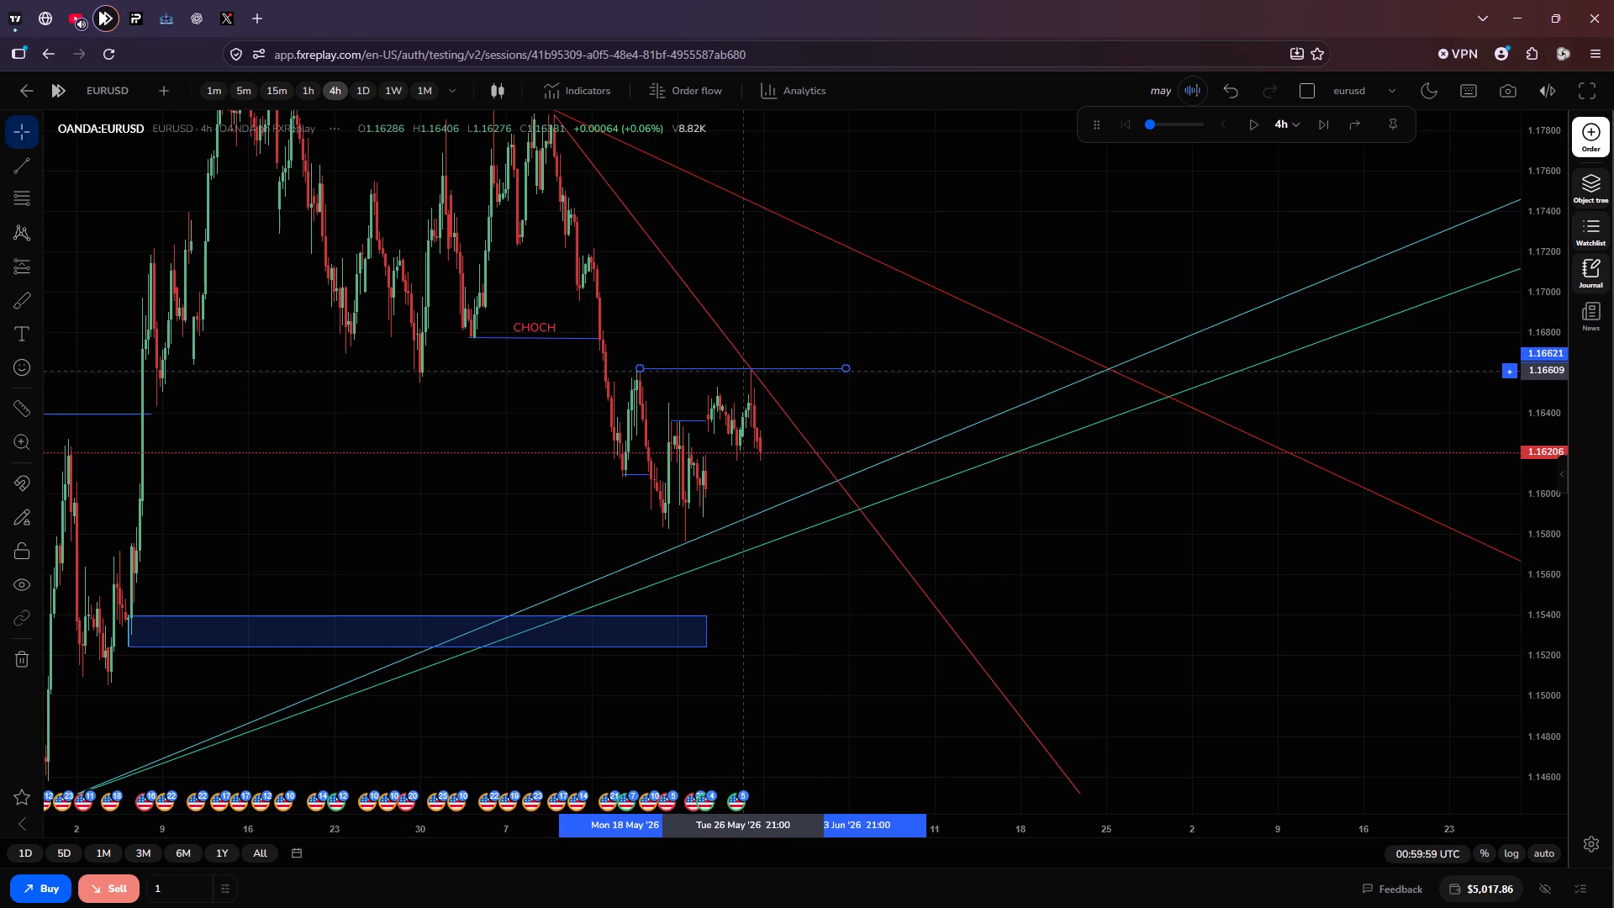
click(819, 319)
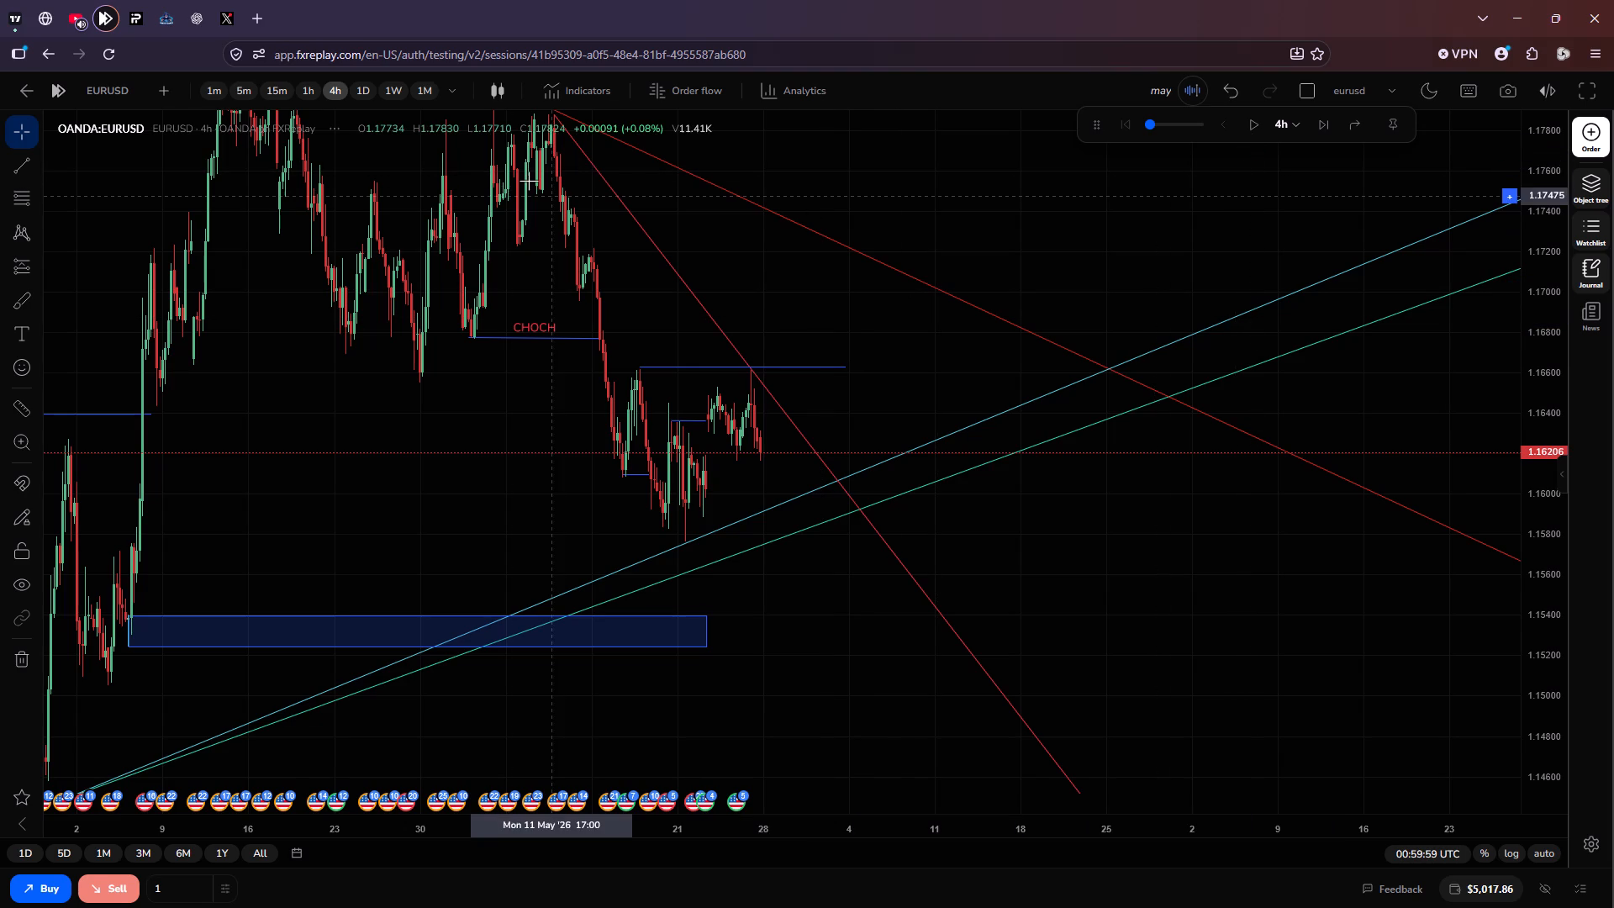
Switch the replay chart to GBPUSD and delete its old long position drawing.
click(99, 92)
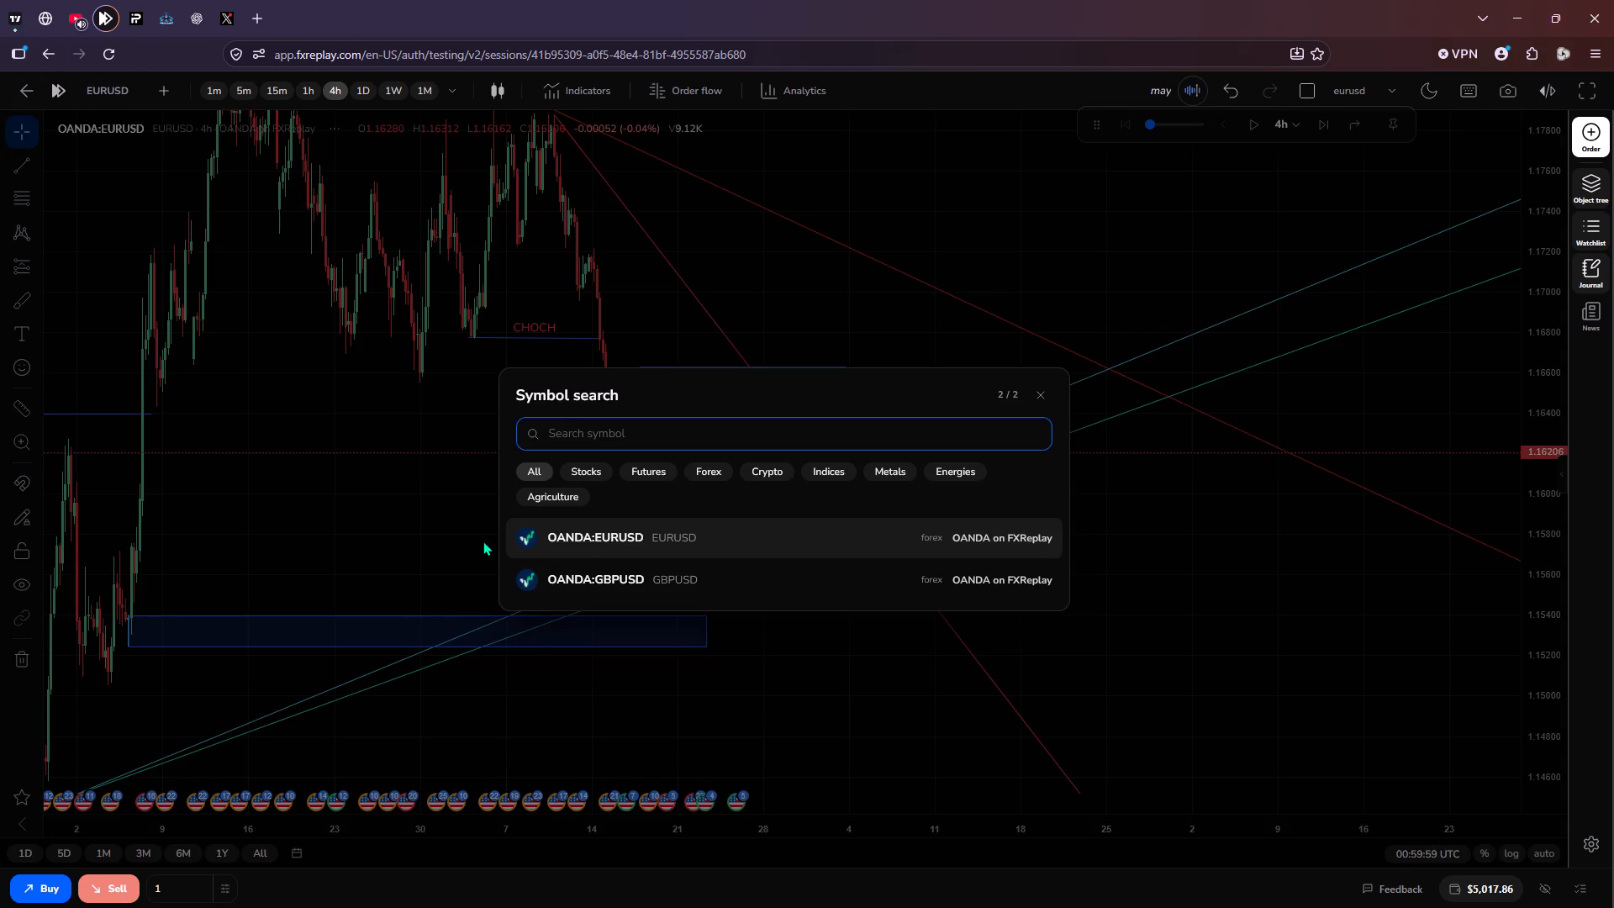
click(631, 567)
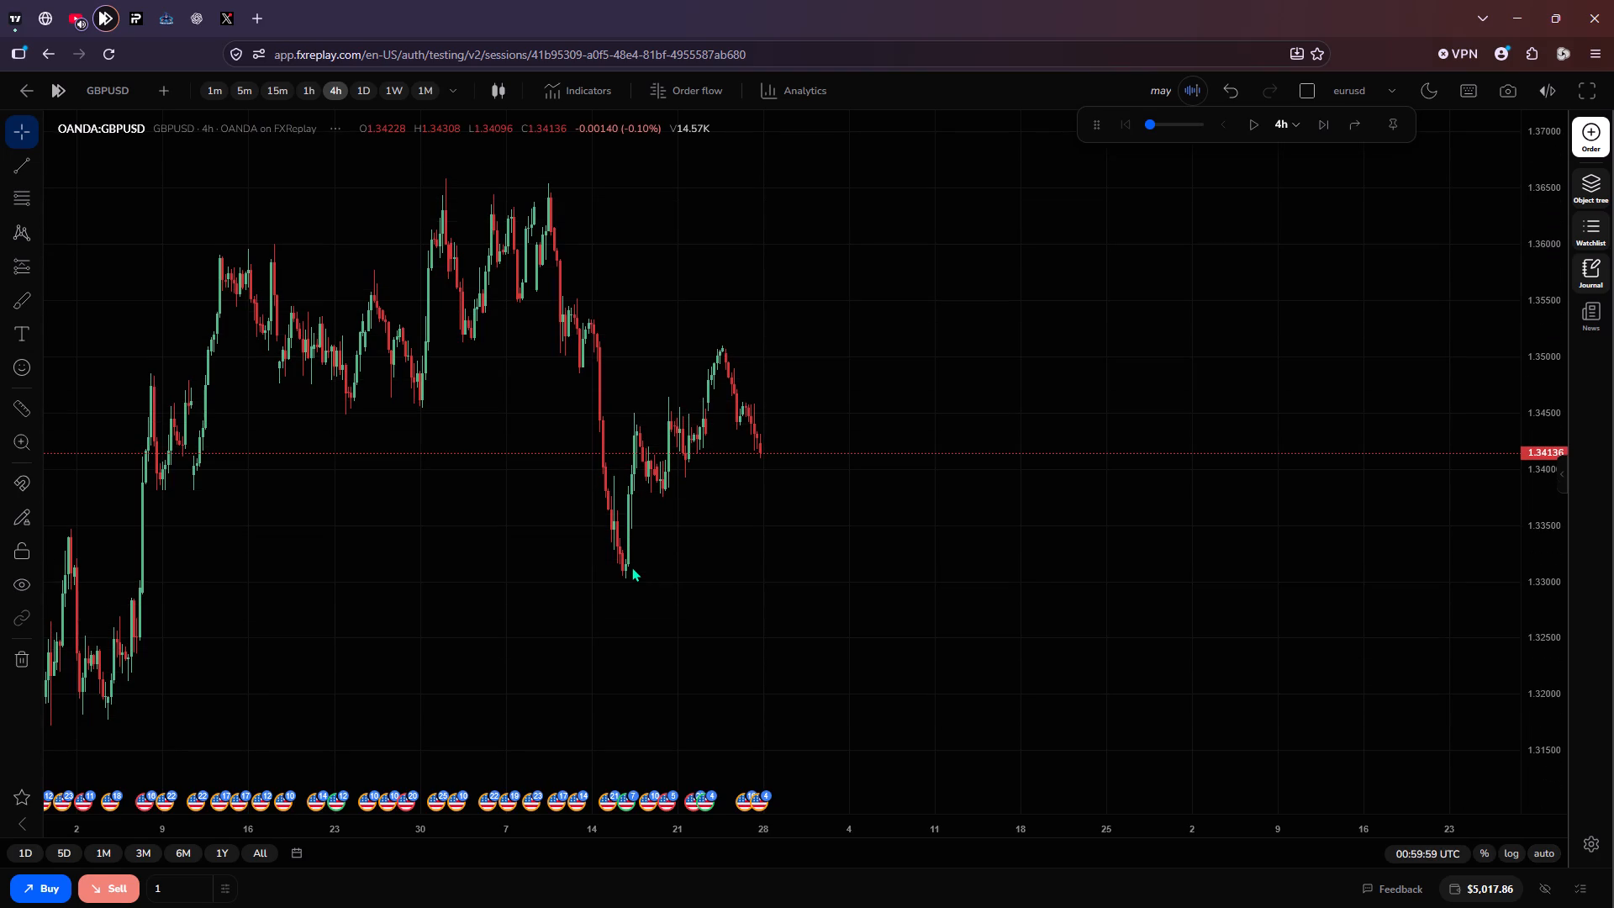
scroll(631, 567, down, 1)
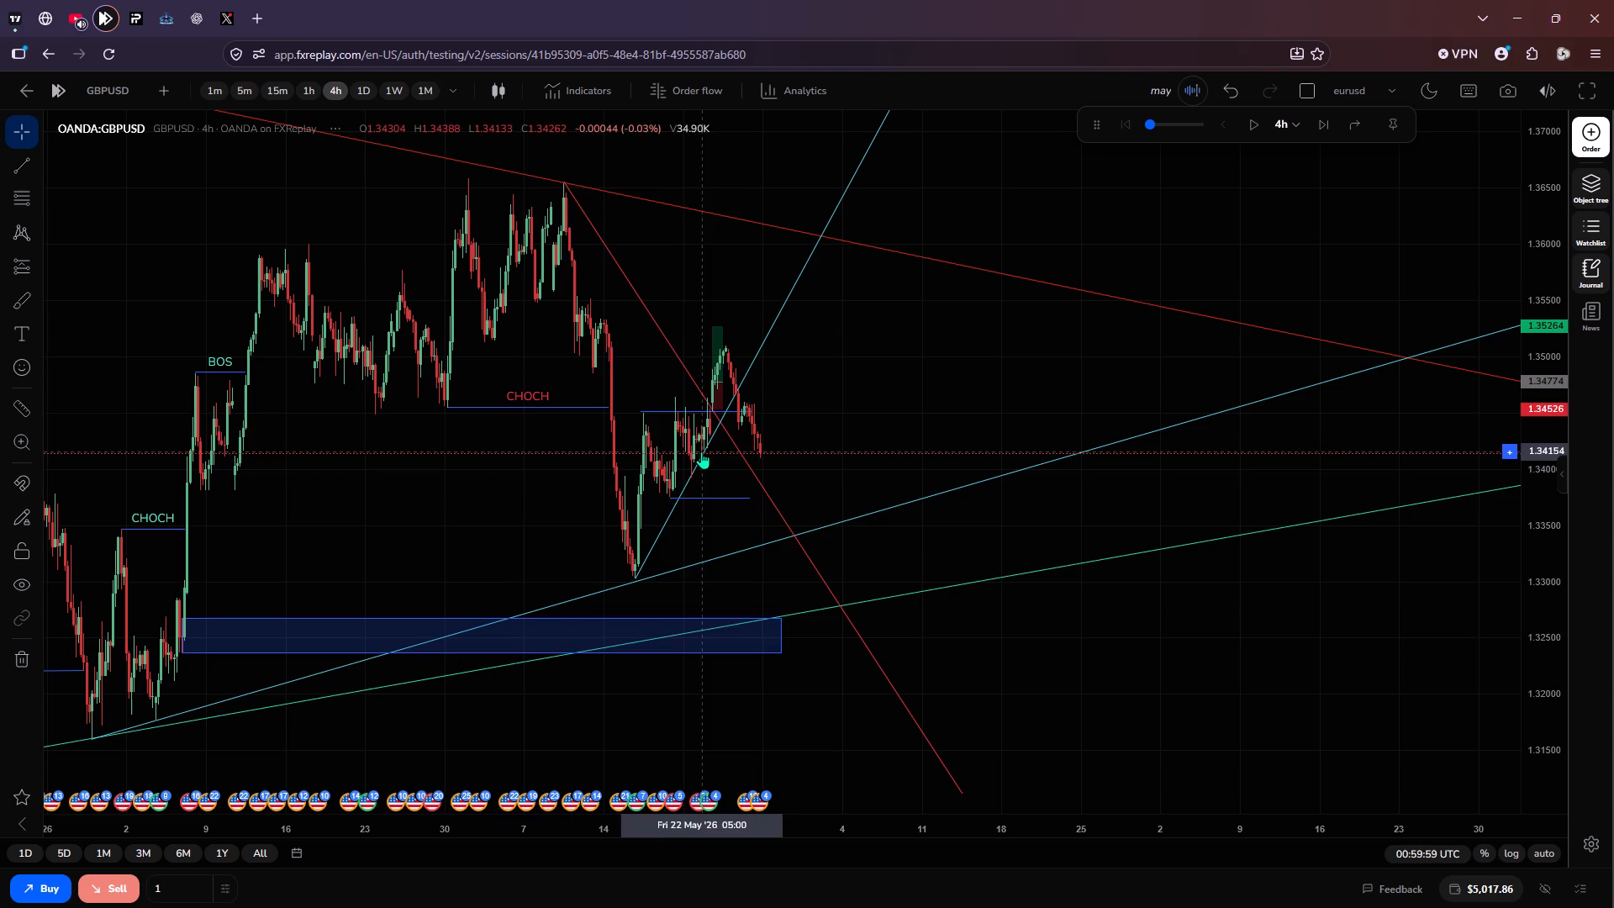
click(720, 404)
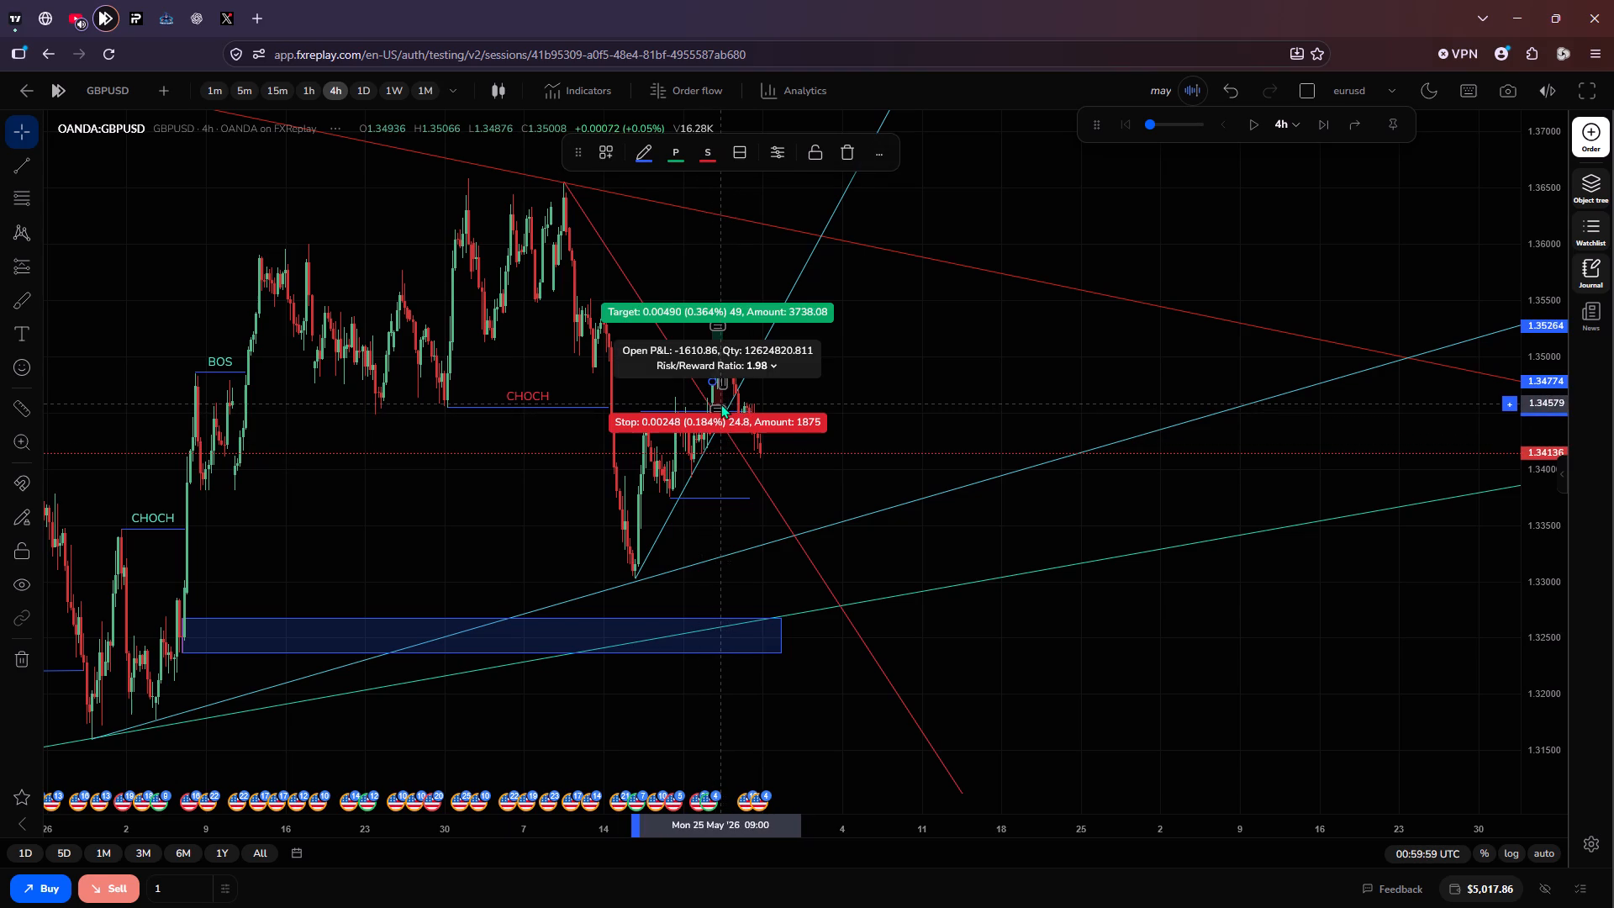
click(836, 155)
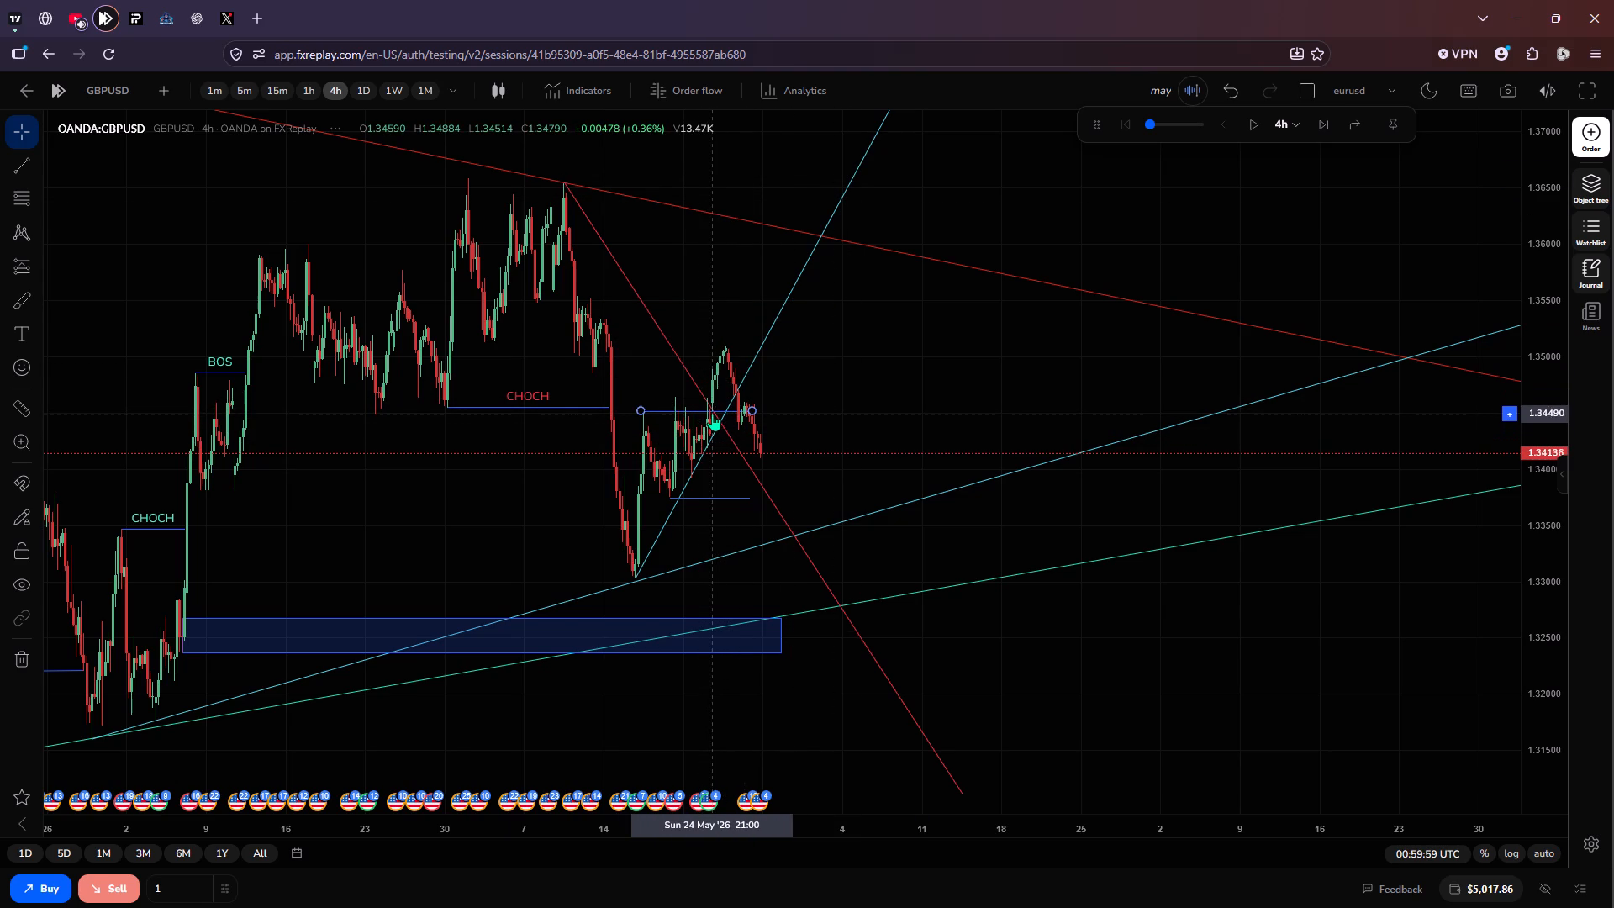
Refit the steep red GBPUSD trendline to the latest swing high, second anchor about 1.34527, and delete the blue level line near 1.3450.
drag(712, 414, 925, 391)
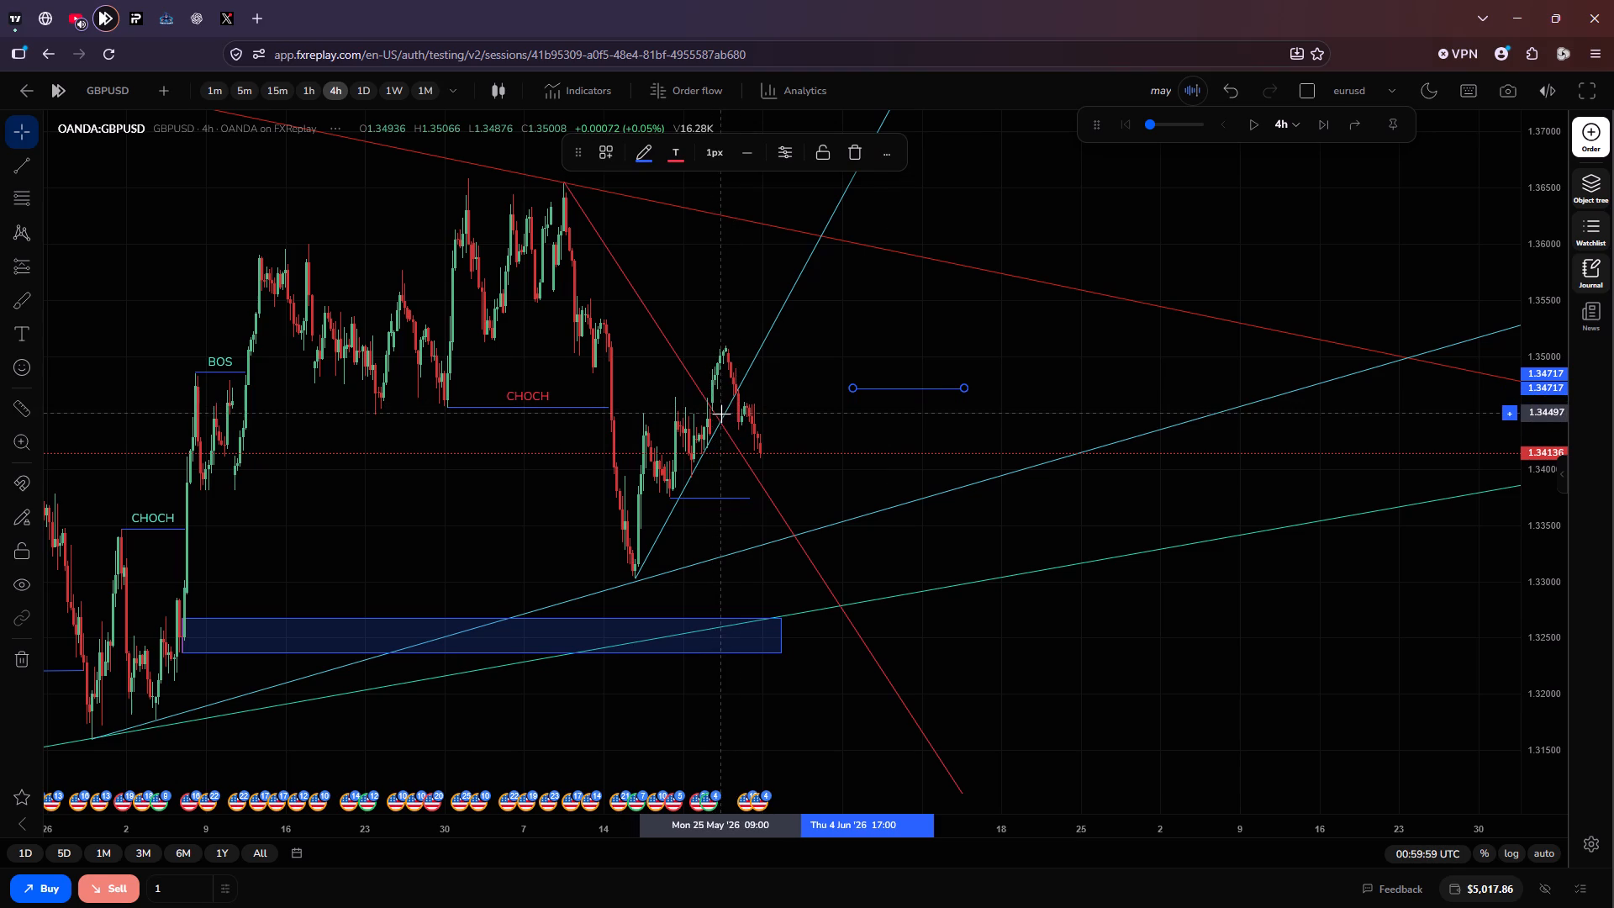
drag(715, 419, 779, 410)
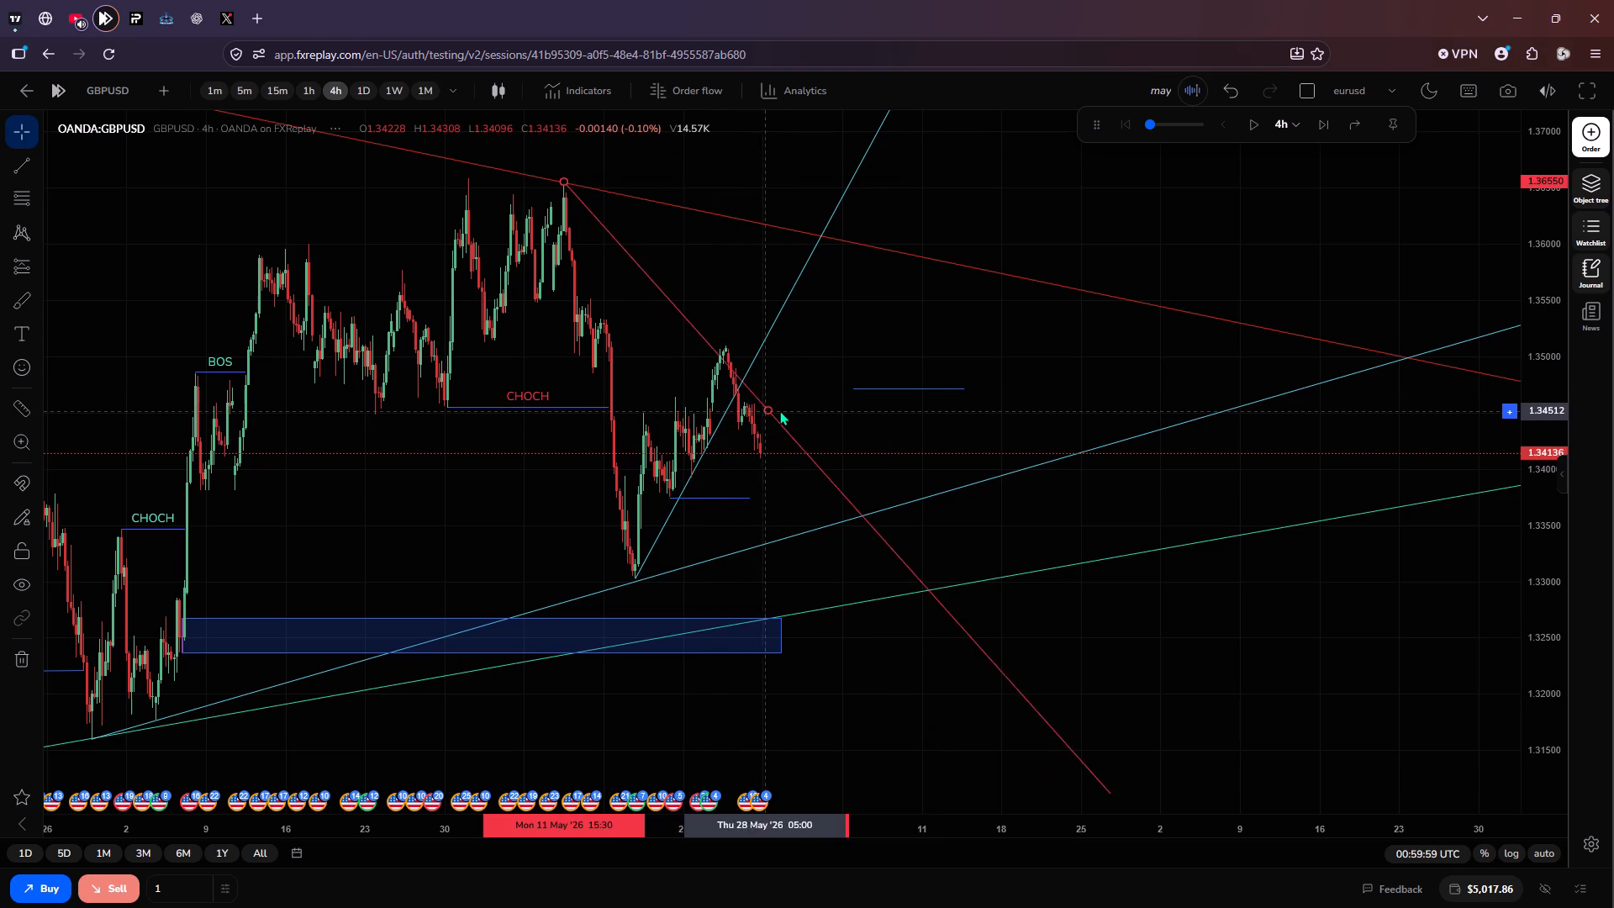
drag(779, 410, 782, 410)
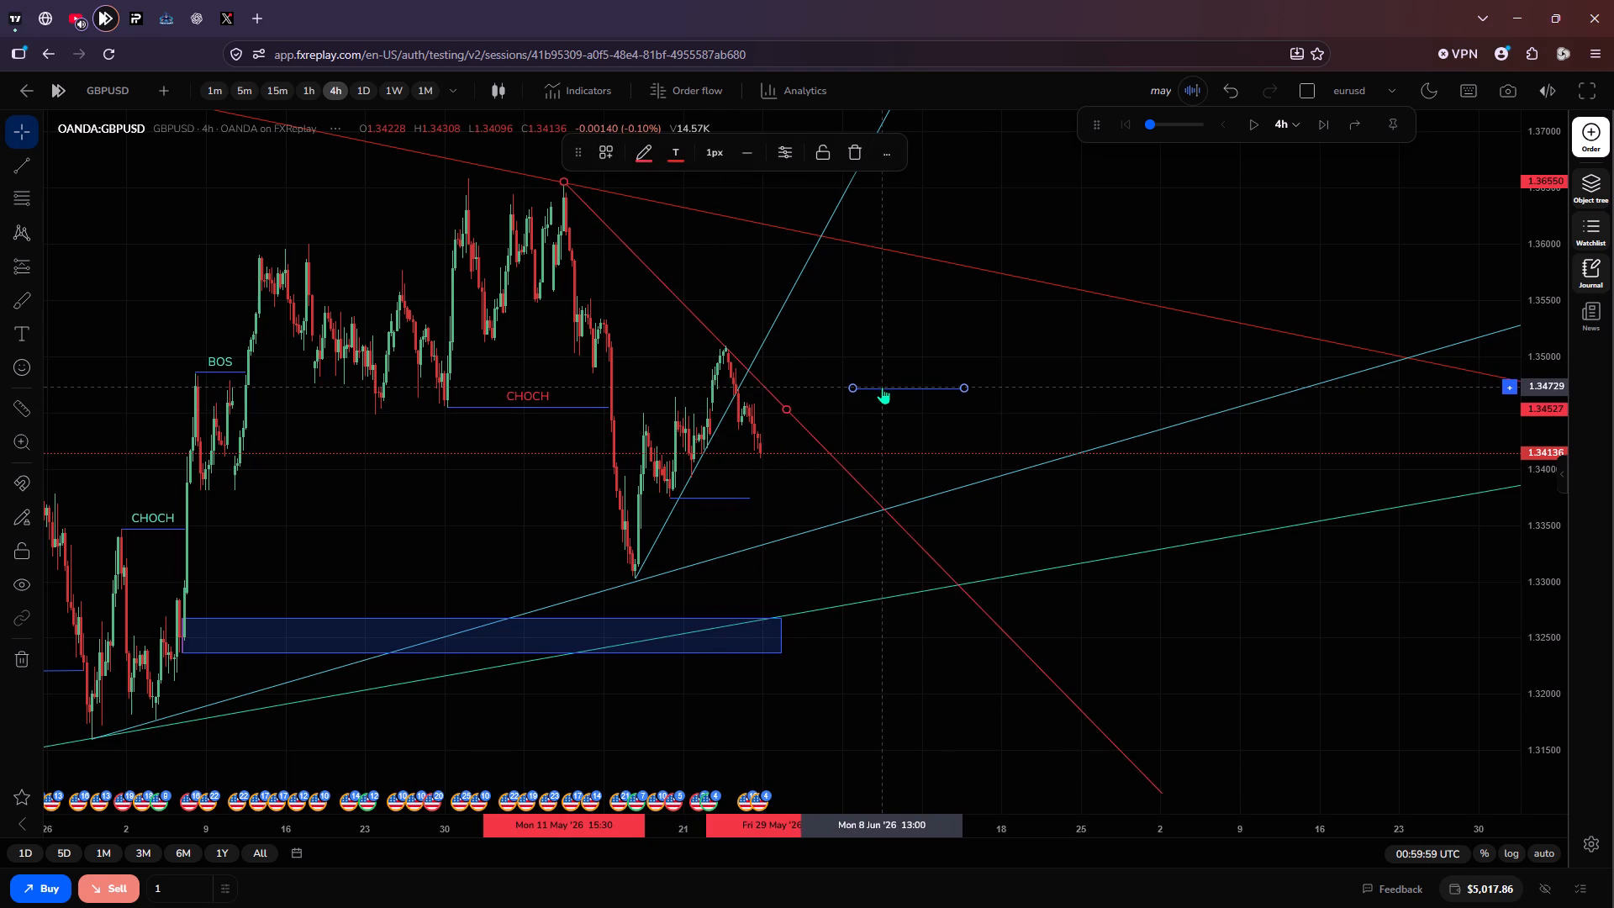
click(882, 387)
click(850, 155)
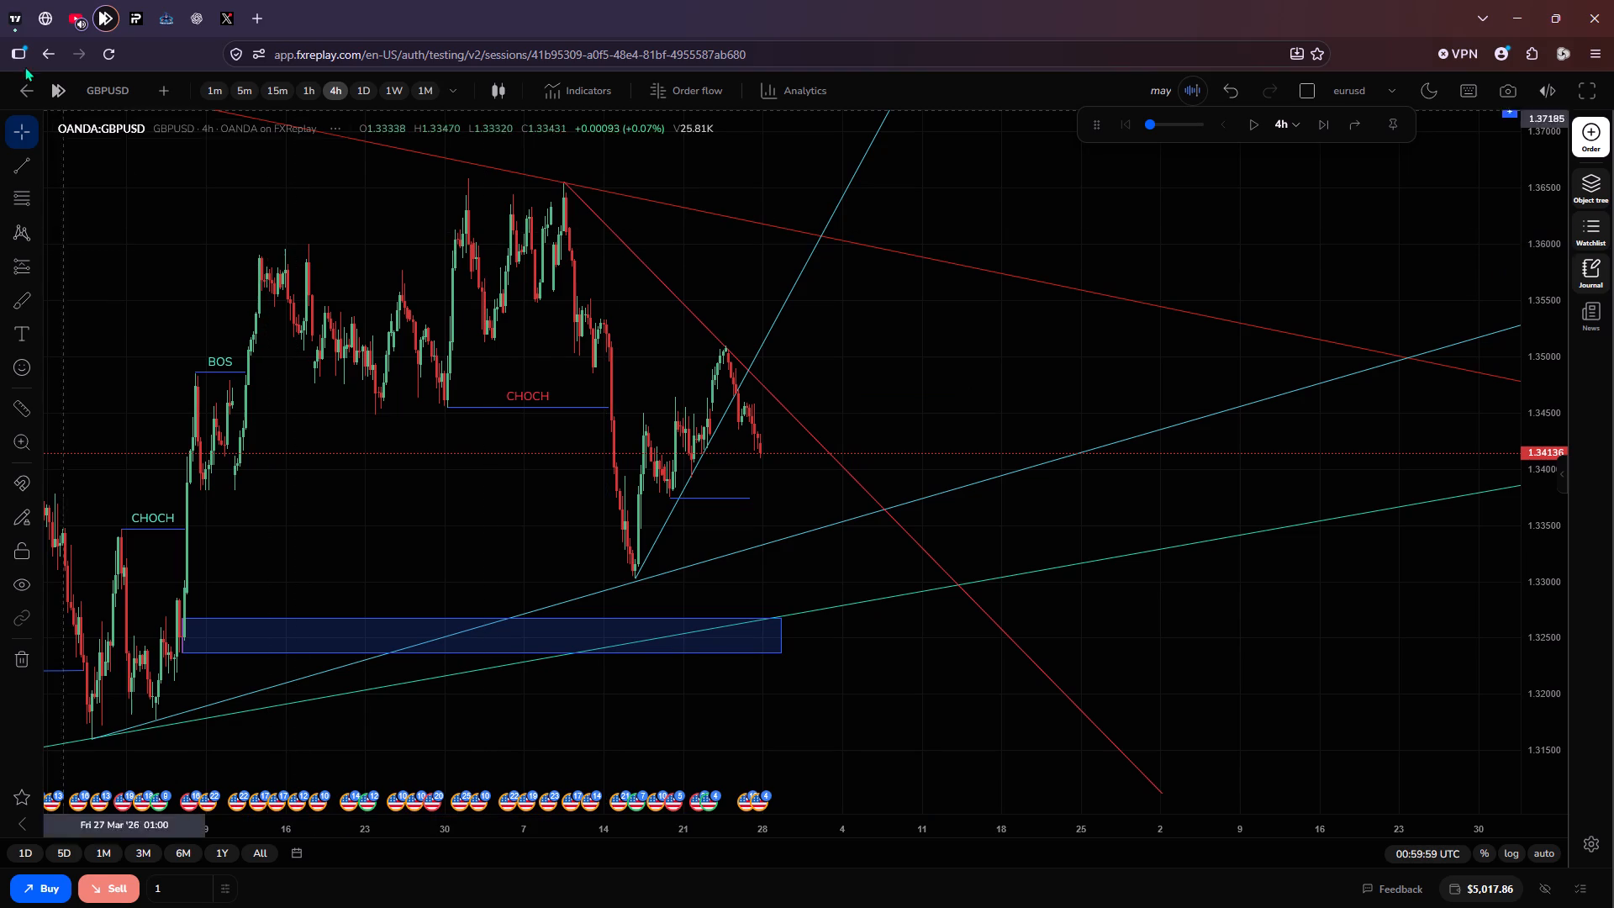
Switch to TradingView and open the EURUSD chart from the watchlist.
click(5, 19)
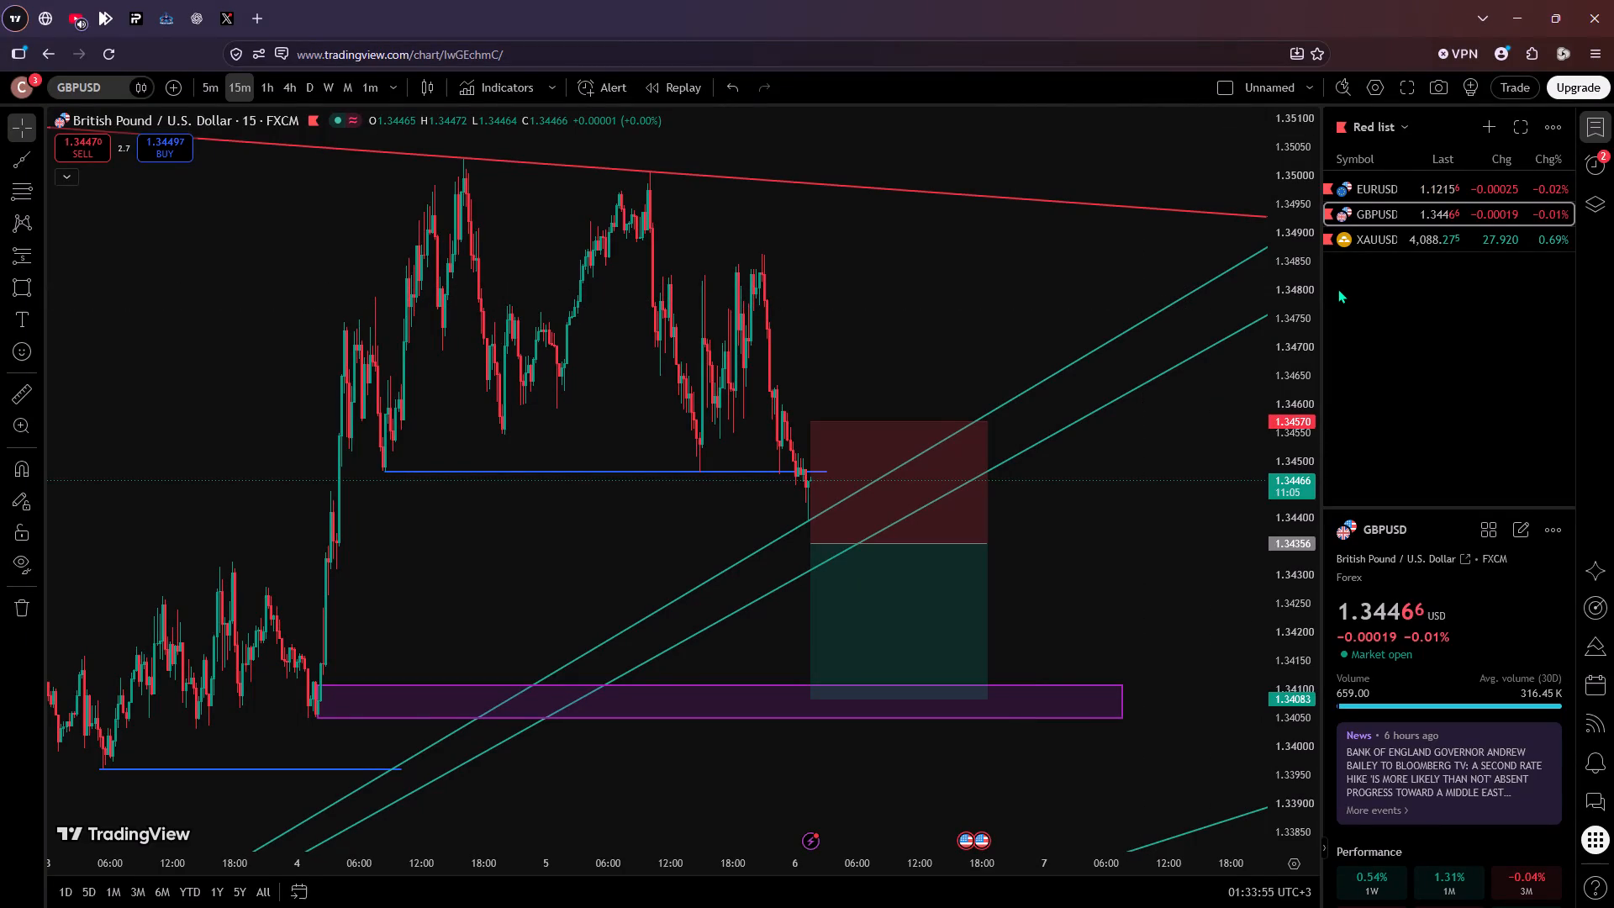
click(1395, 183)
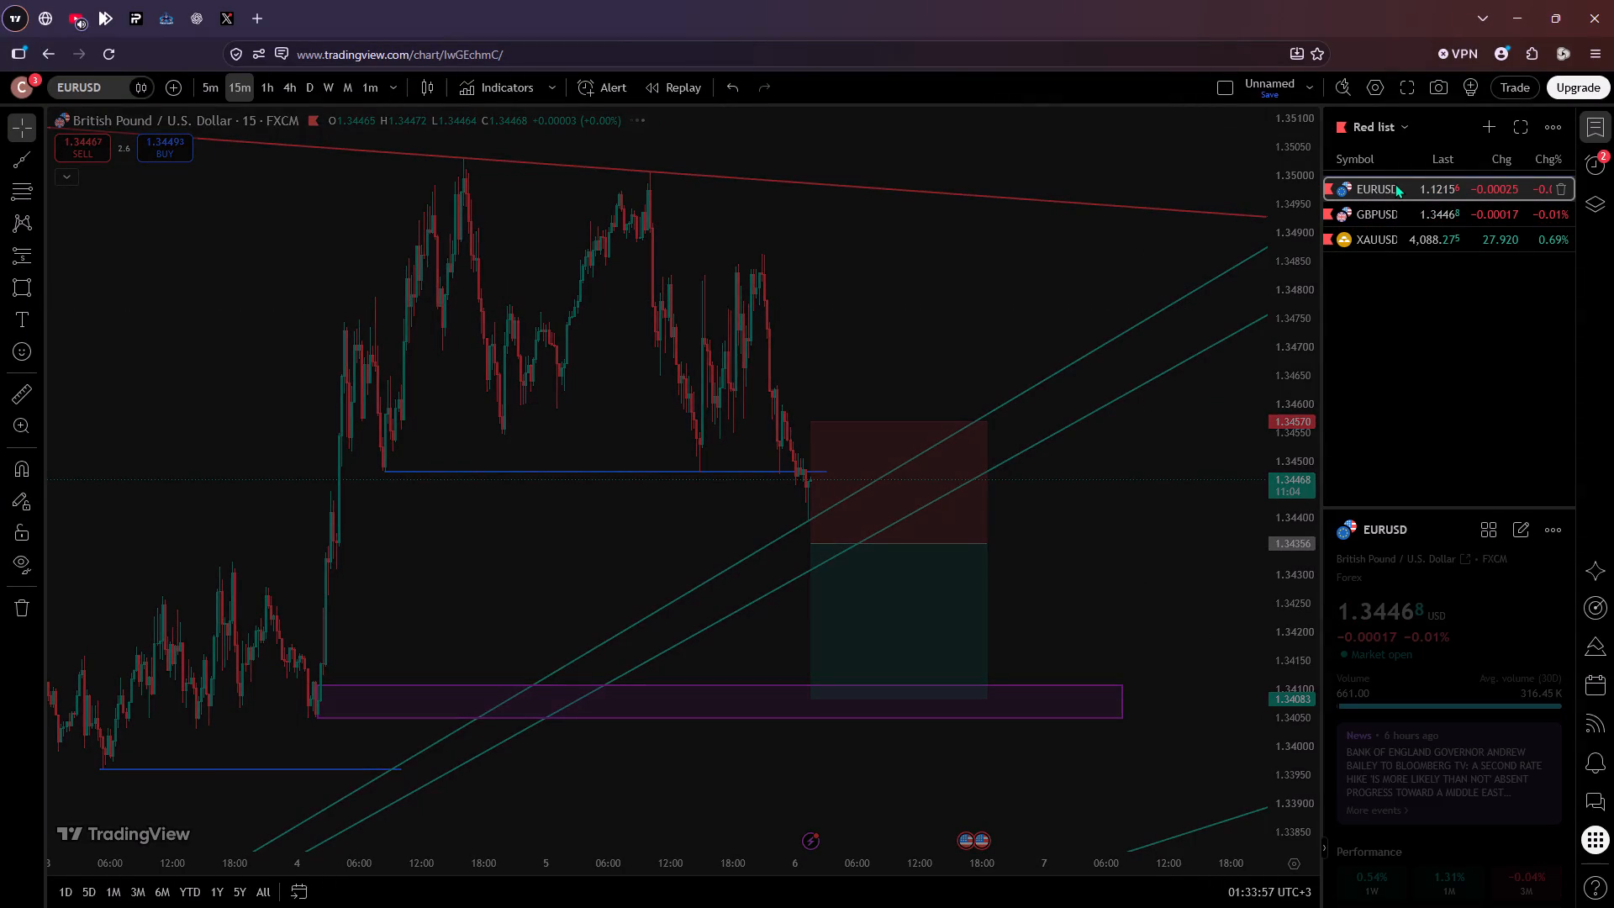
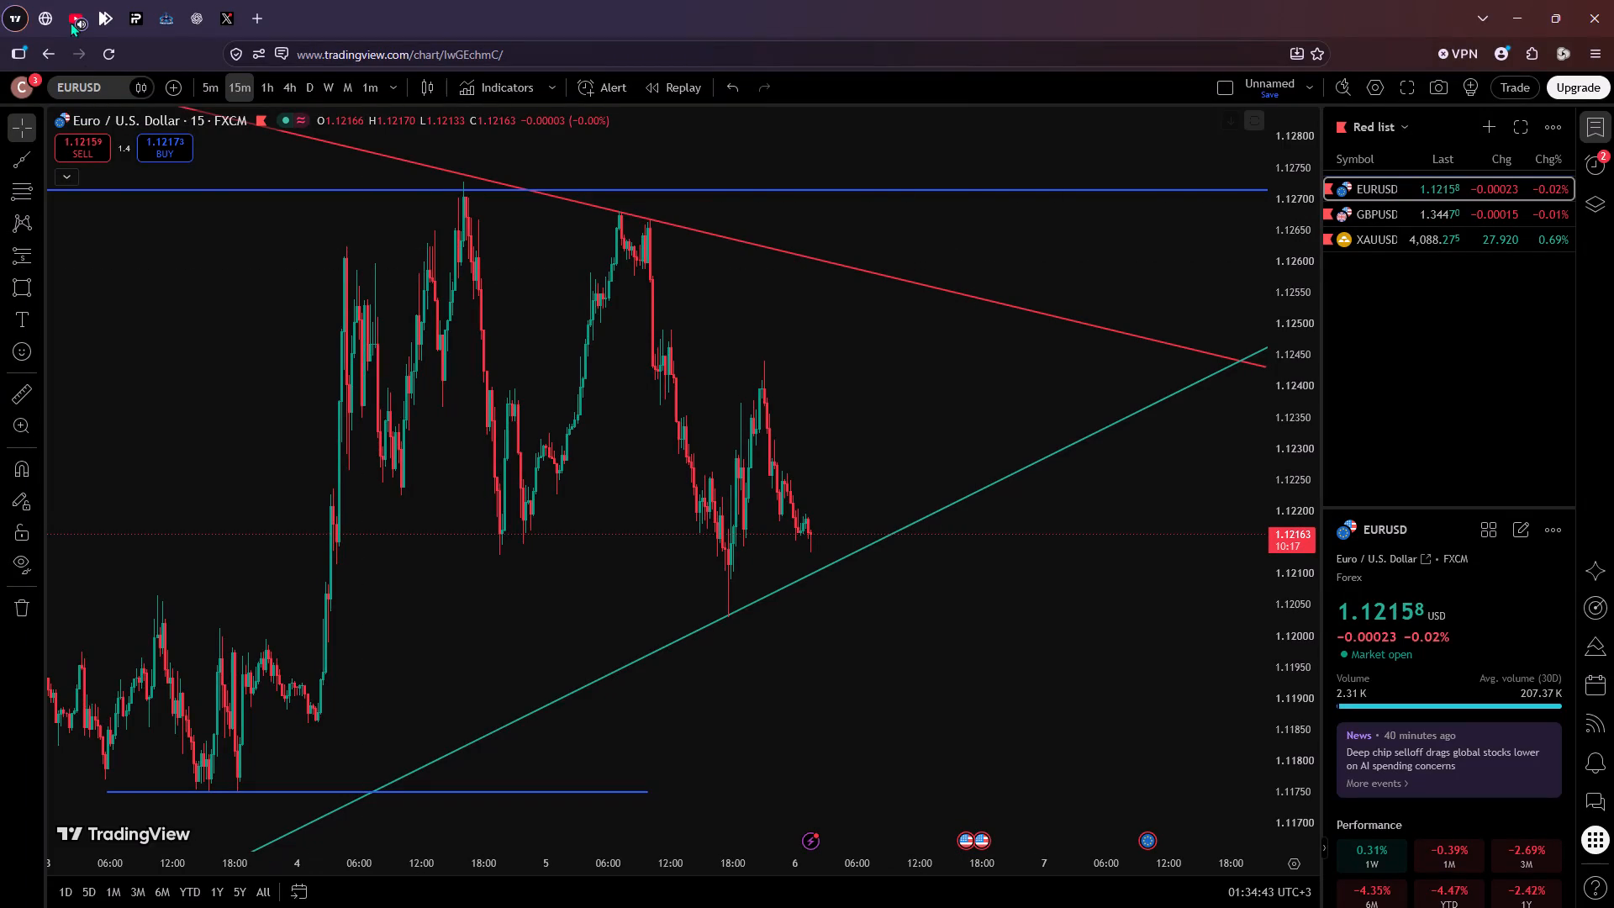
Return to FX Replay, set GBPUSD to the 15-minute timeframe, and play the replay forward to about 02:30 UTC on 28 May.
click(101, 3)
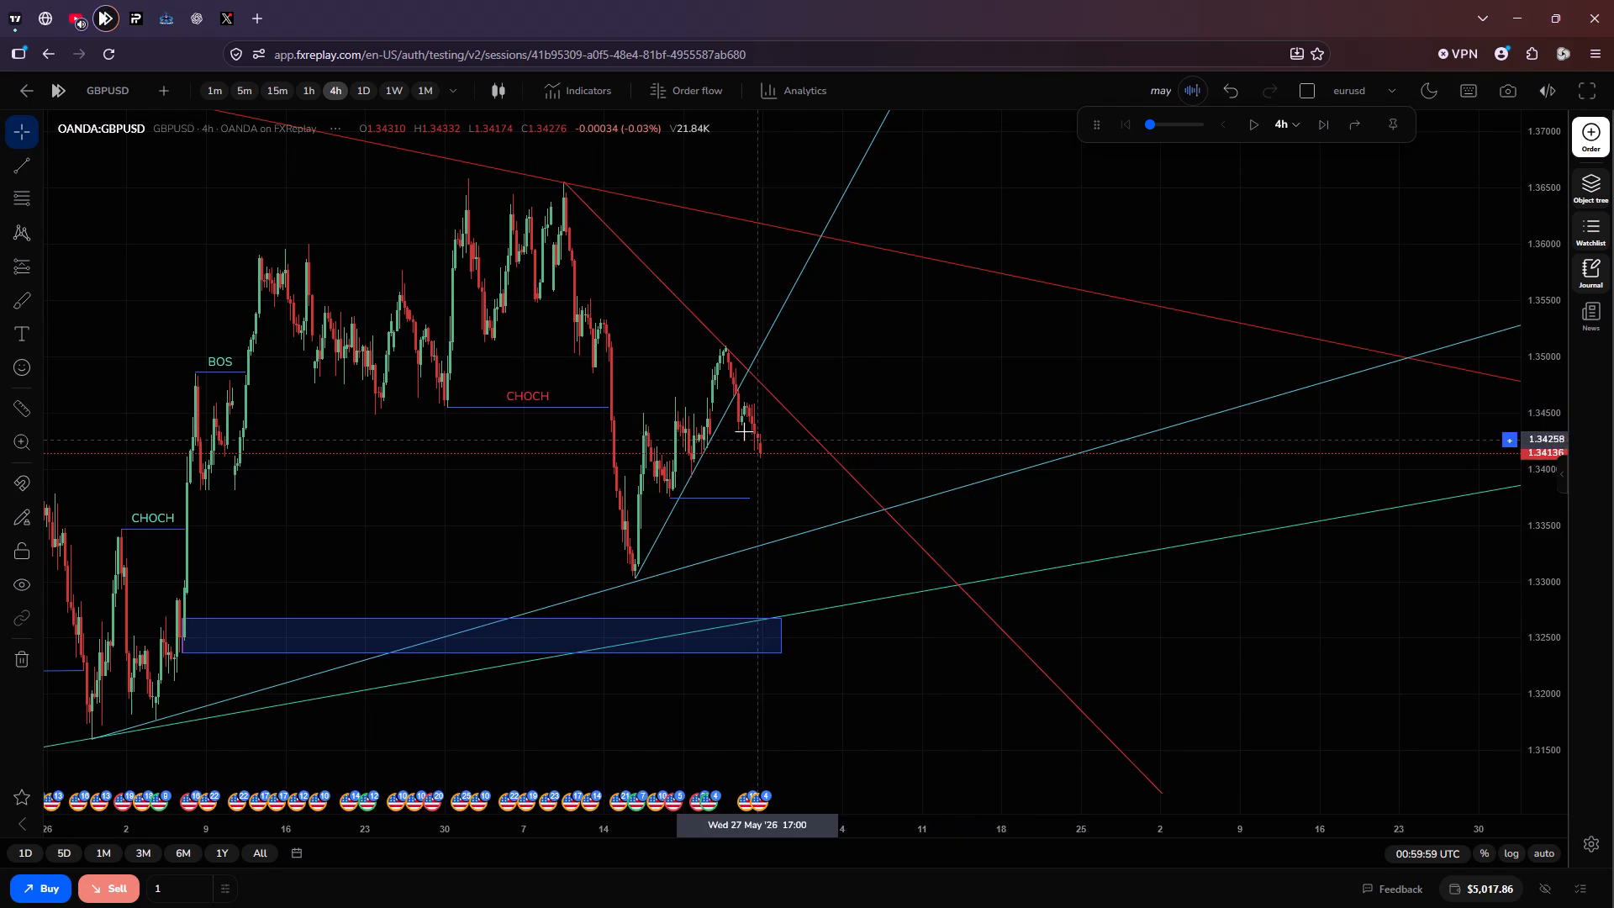
click(278, 84)
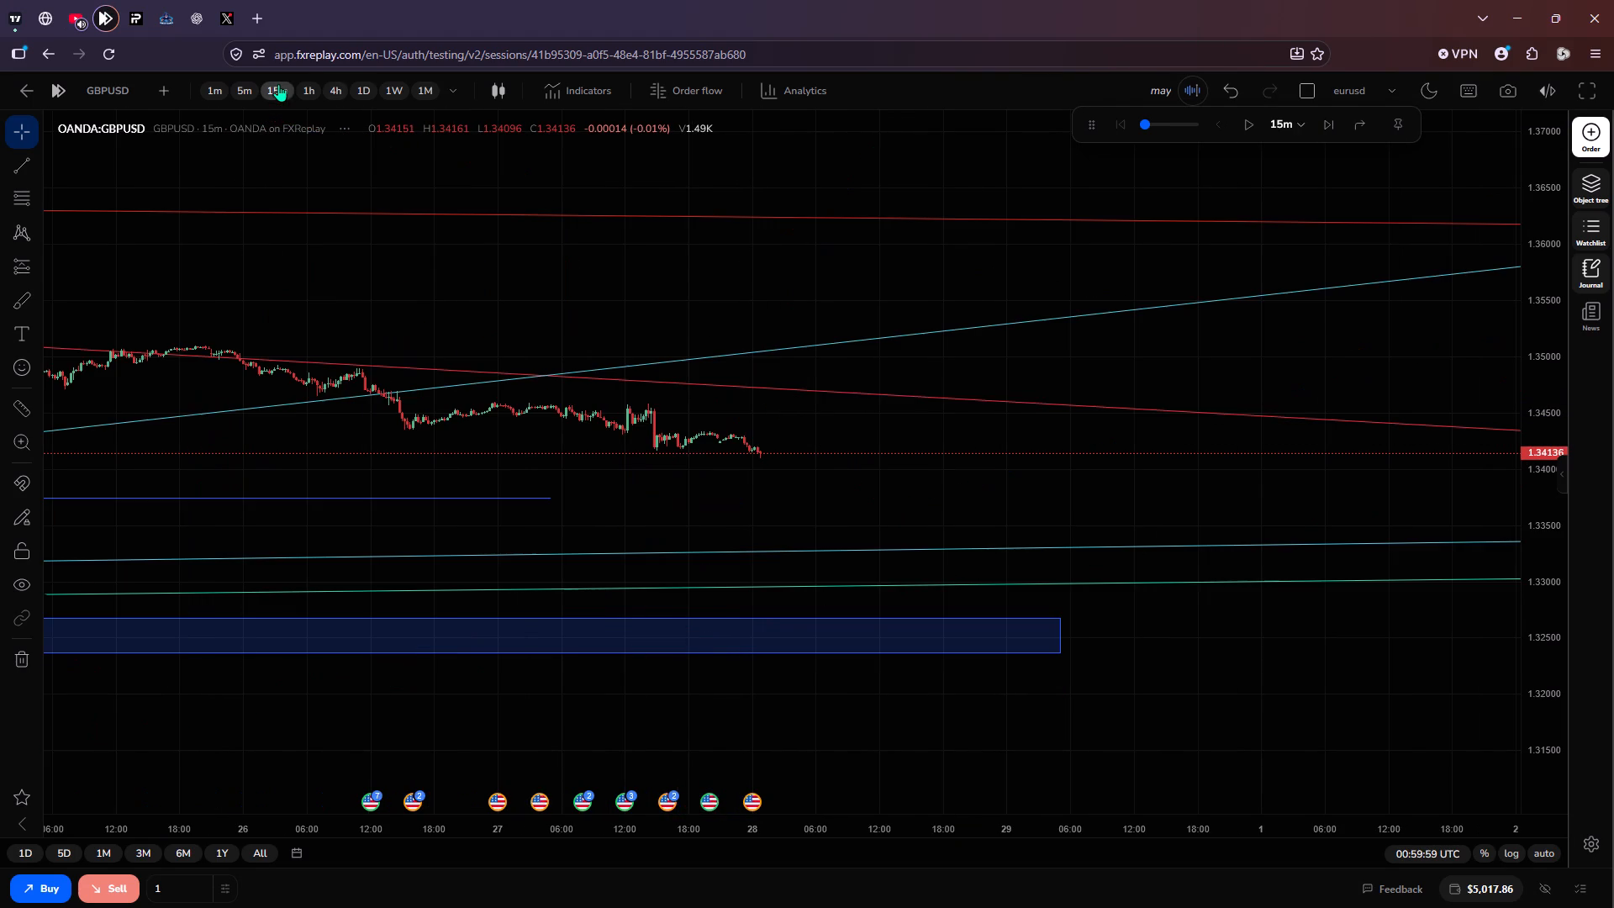
scroll(874, 483, down, 2)
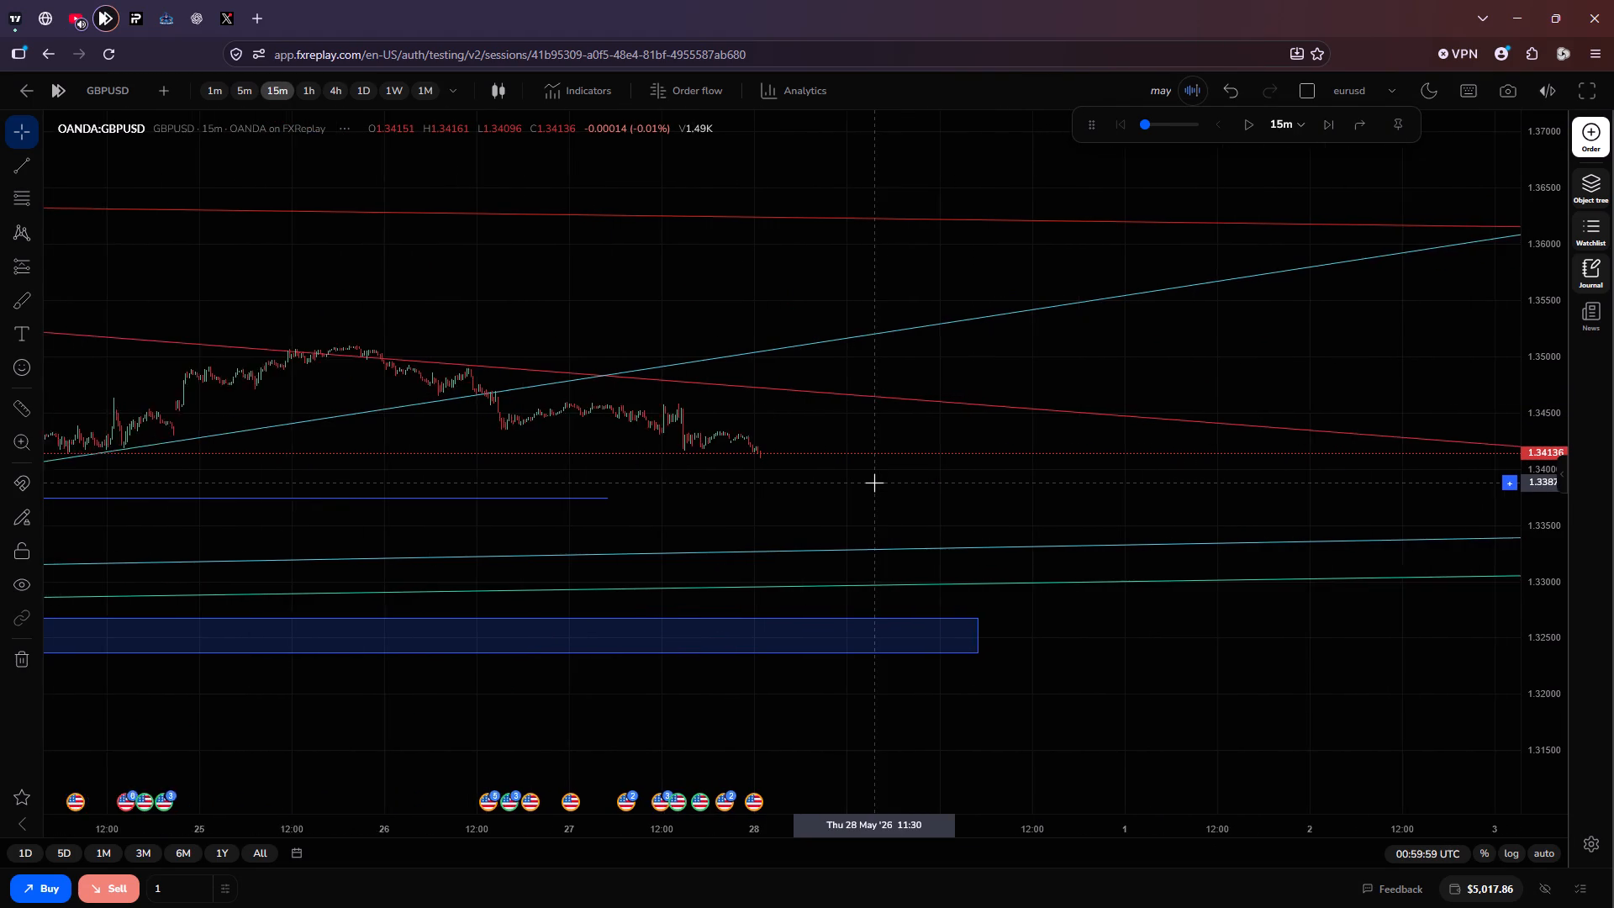
scroll(874, 483, down, 4)
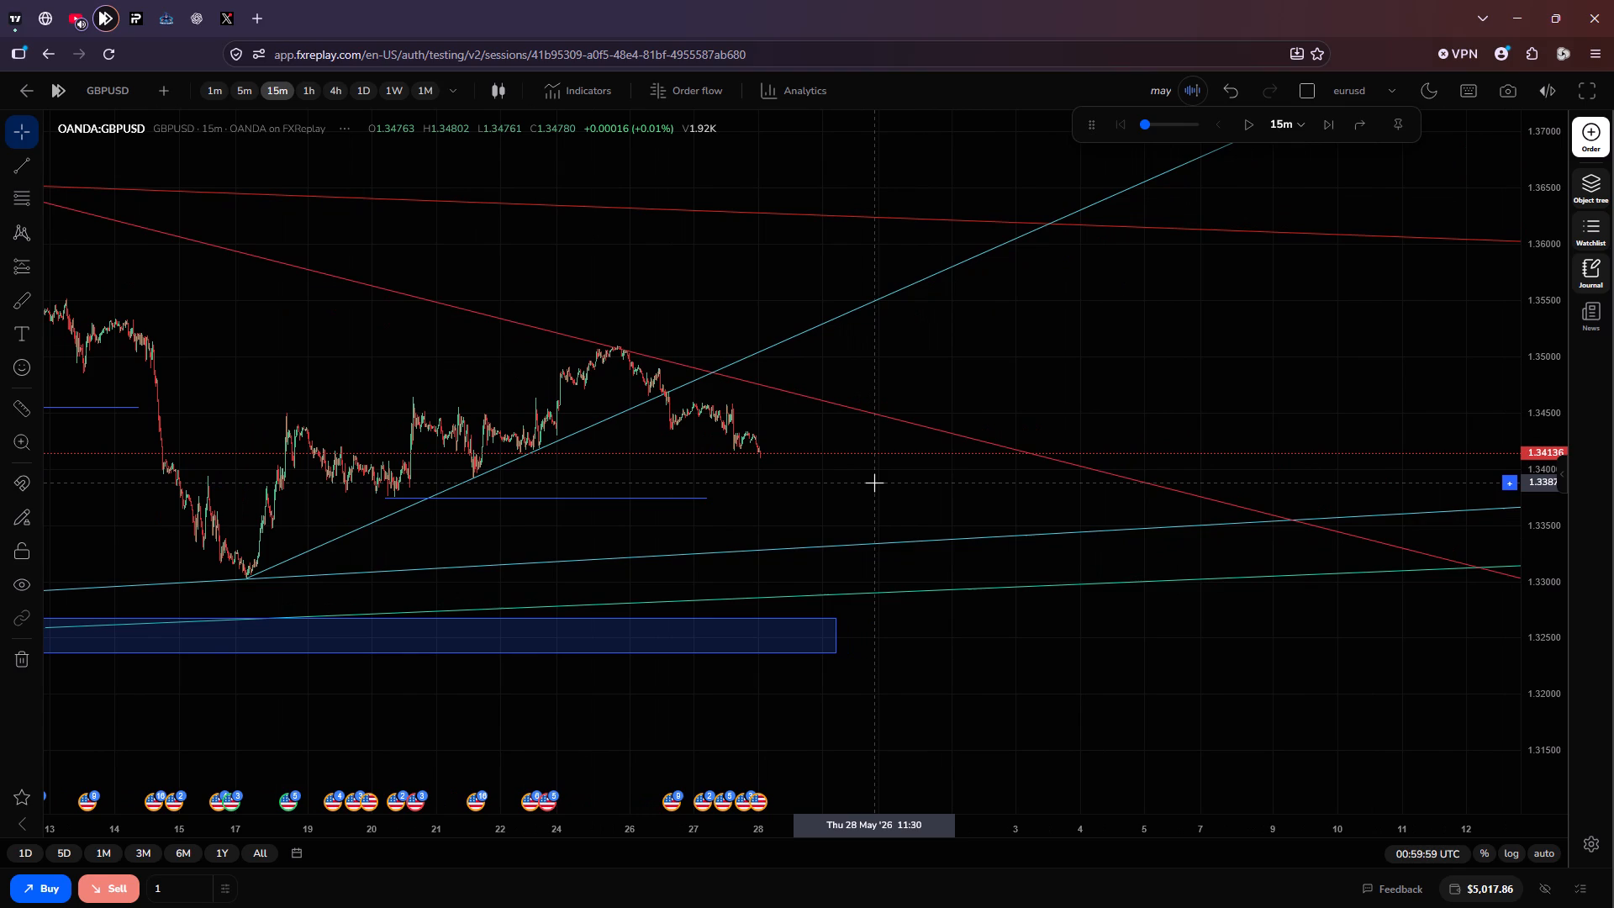
drag(763, 497, 1086, 452)
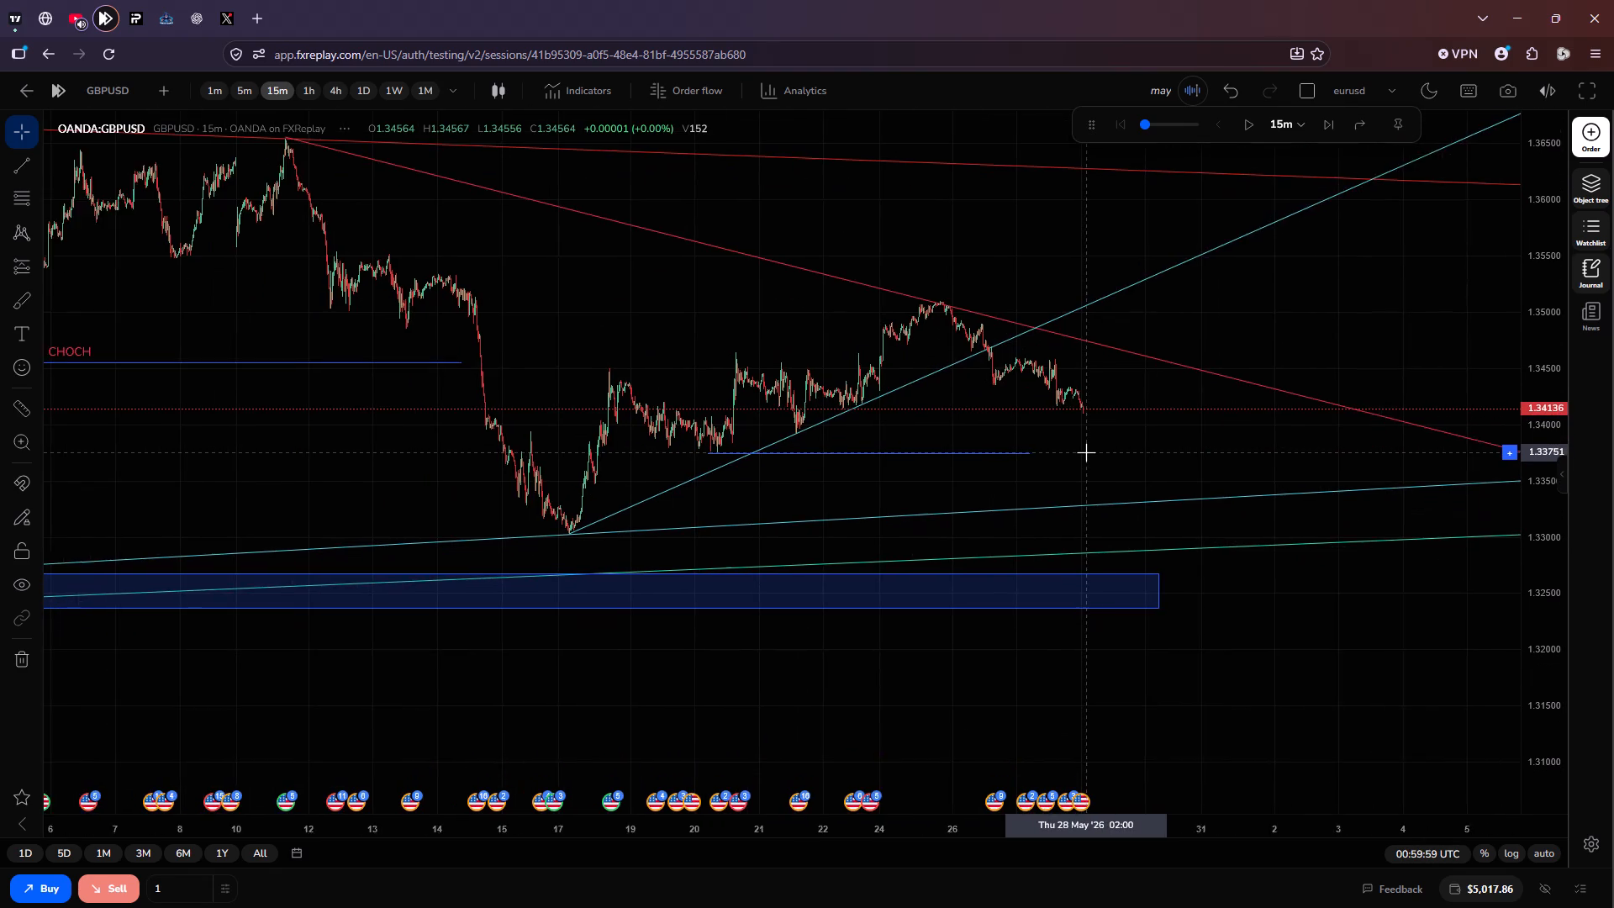
scroll(1086, 452, up, 4)
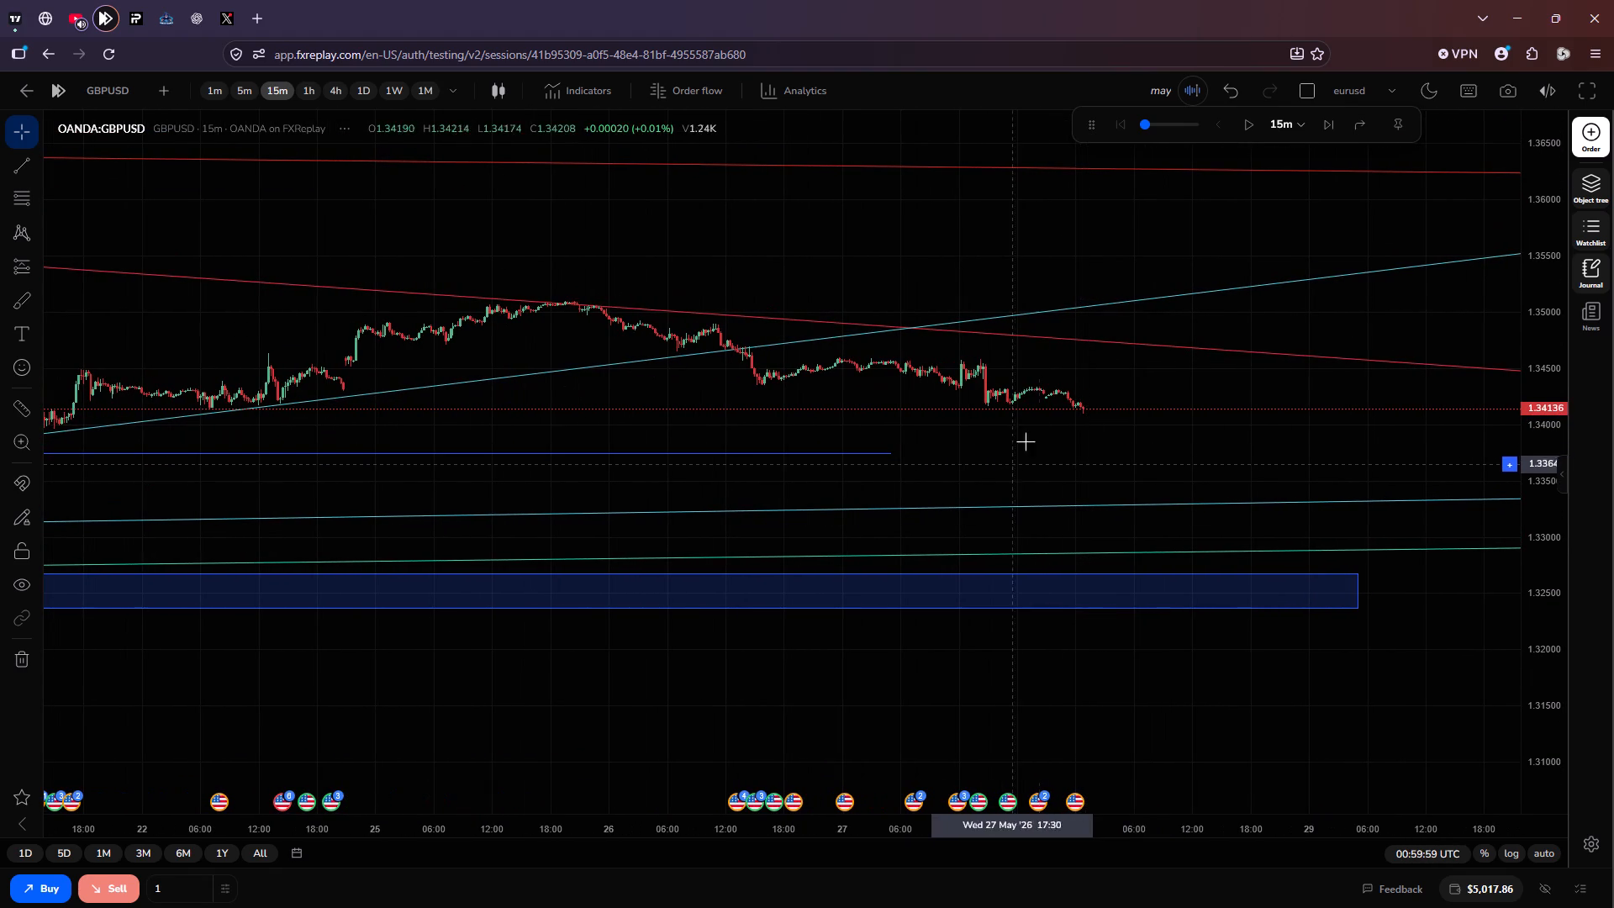
scroll(1553, 519, up, 7)
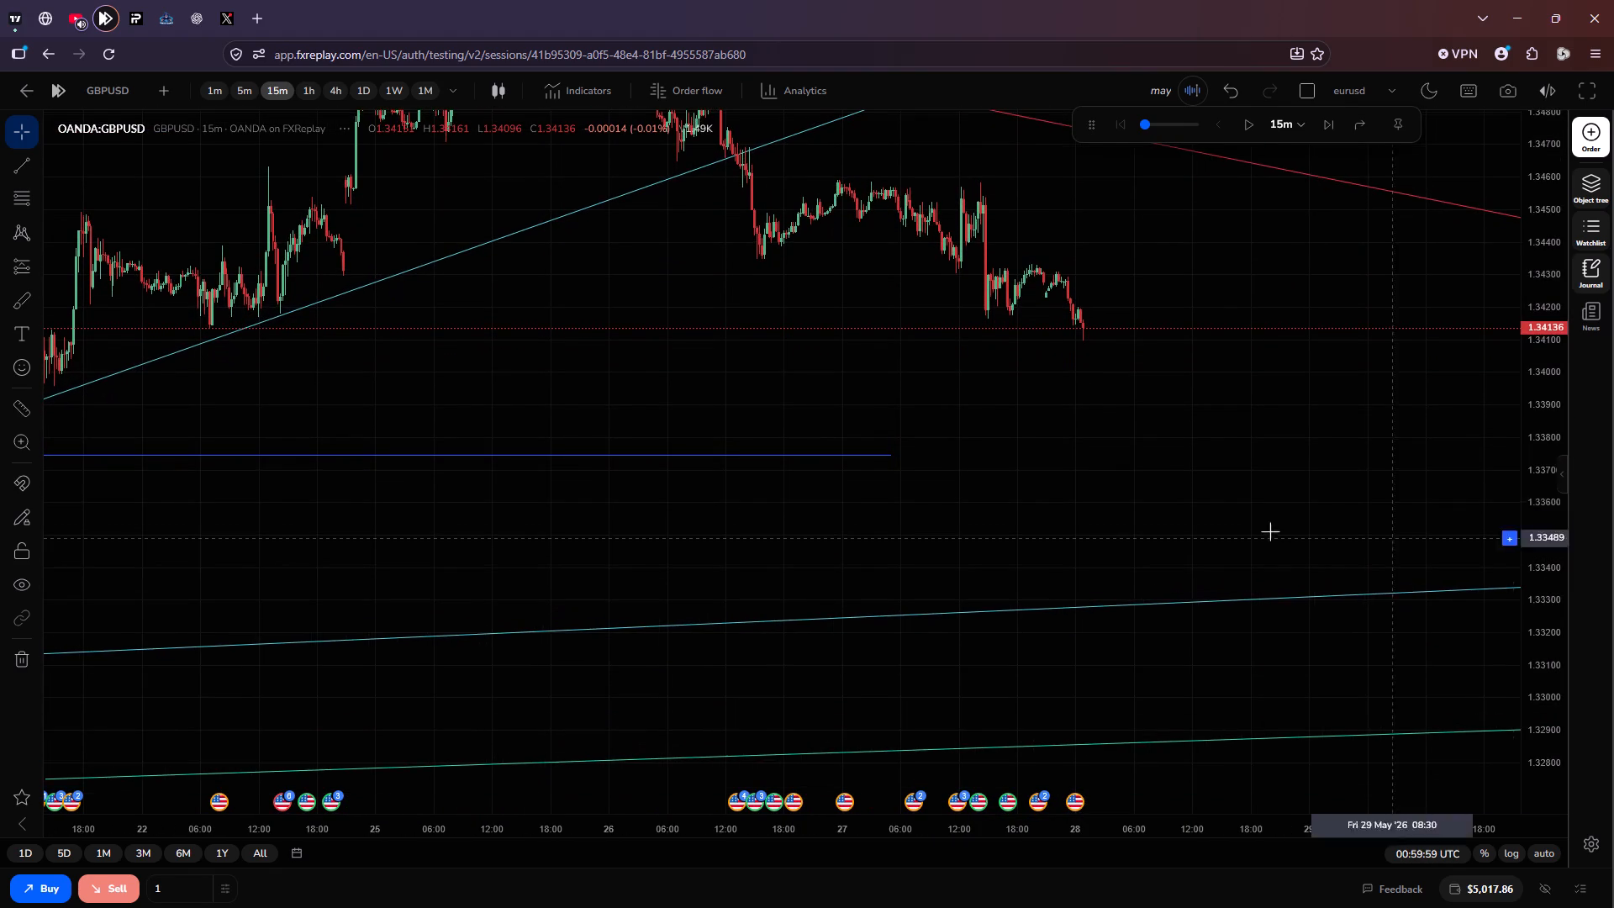
drag(1245, 509, 1203, 708)
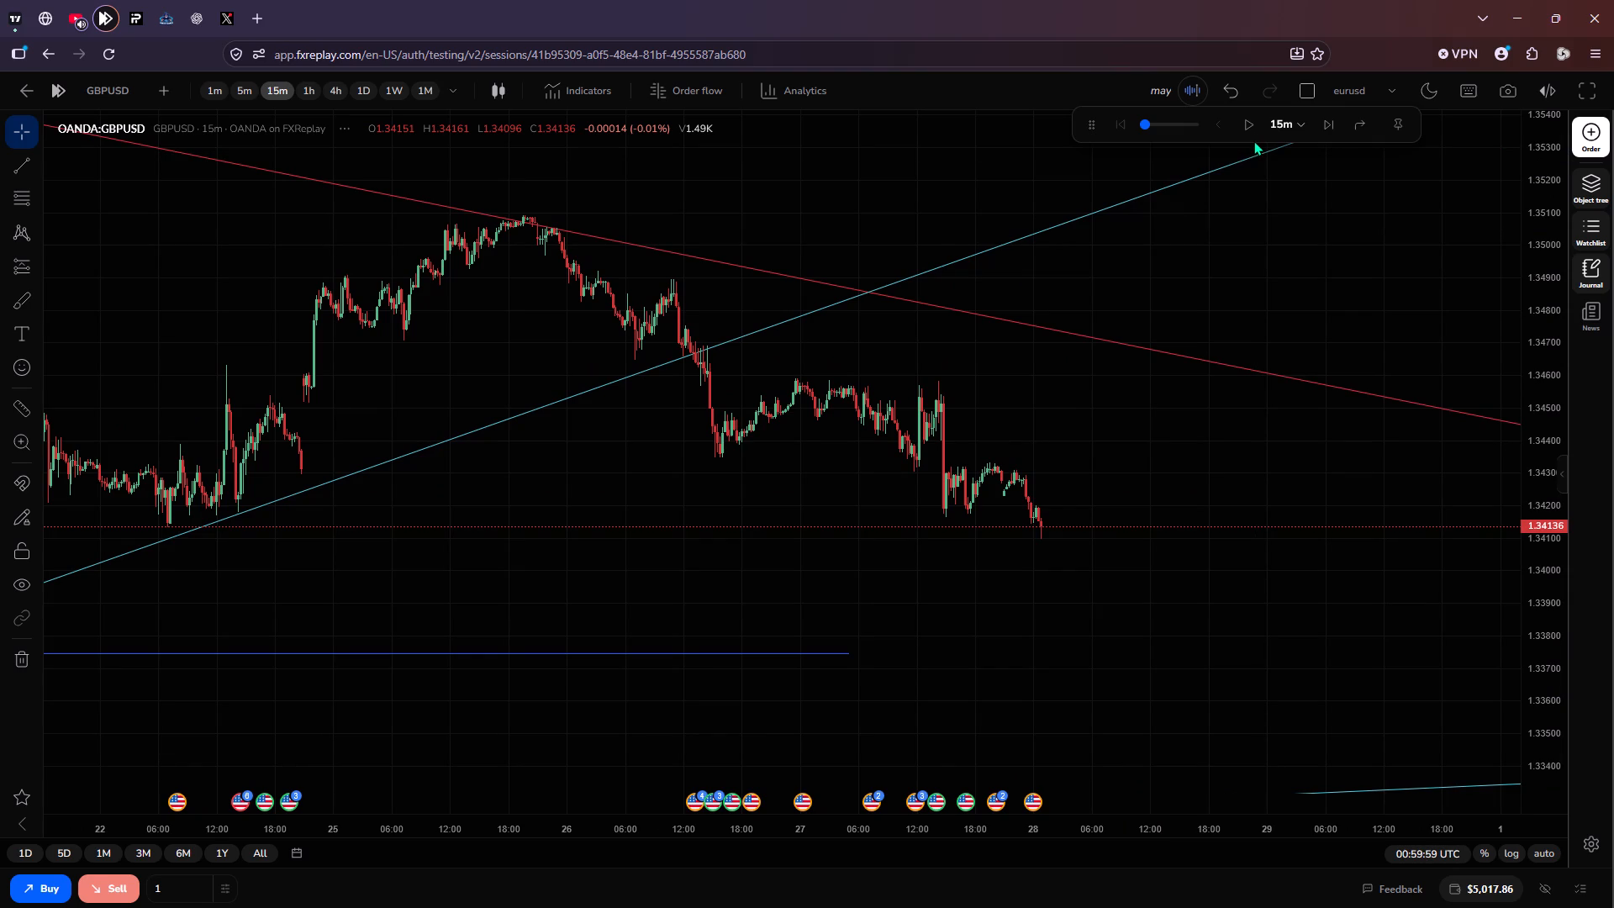
drag(1253, 140, 1250, 132)
click(1250, 132)
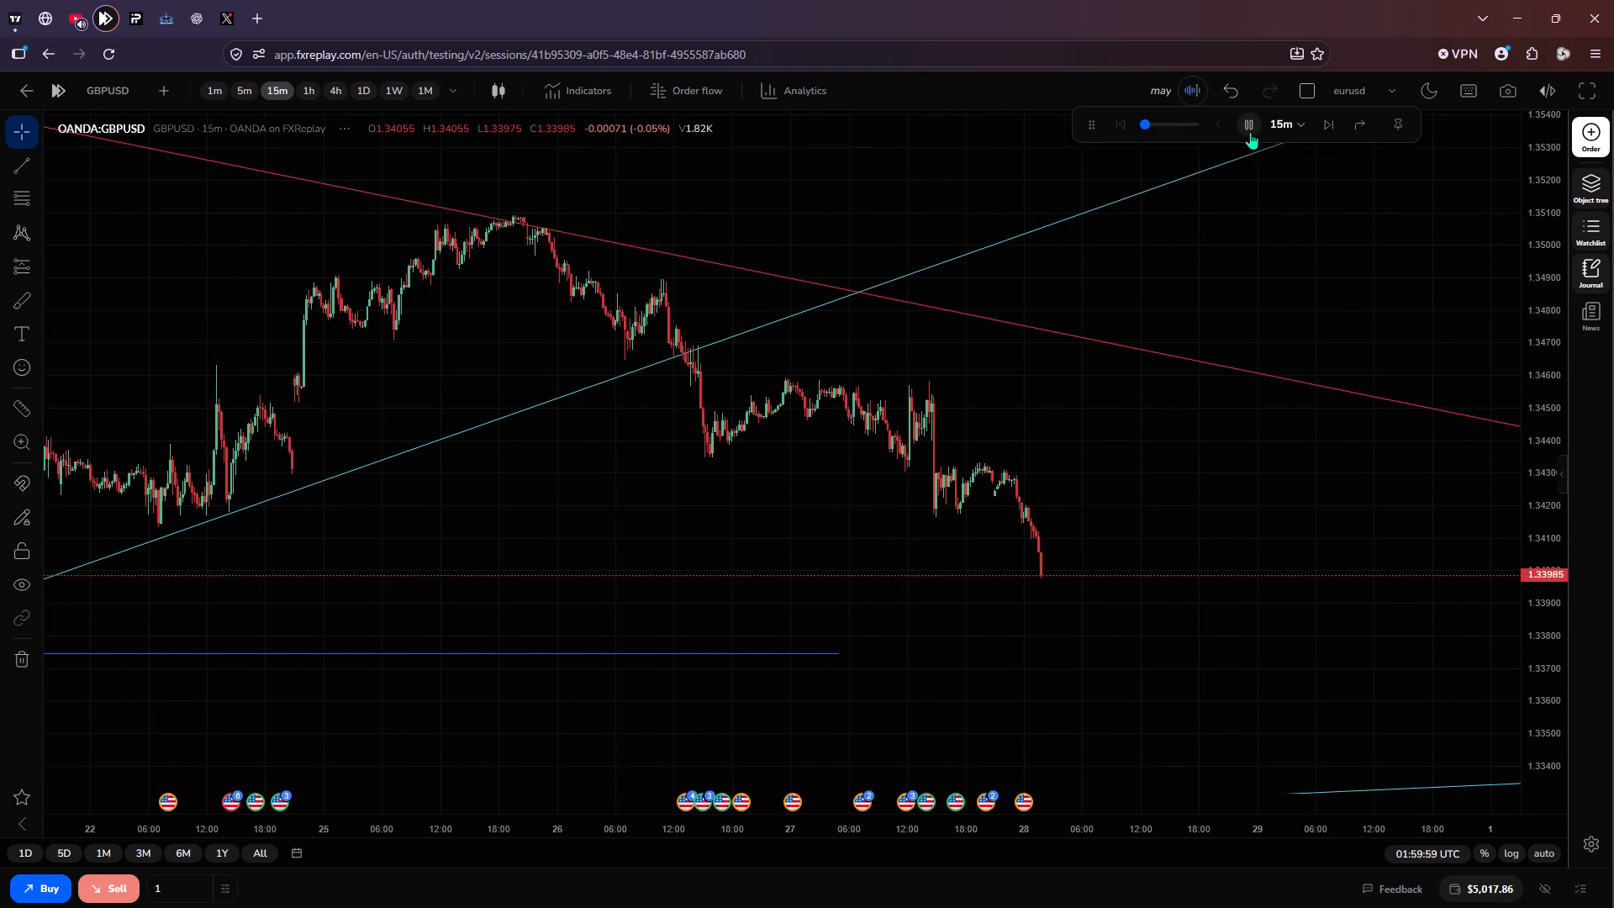
click(1250, 132)
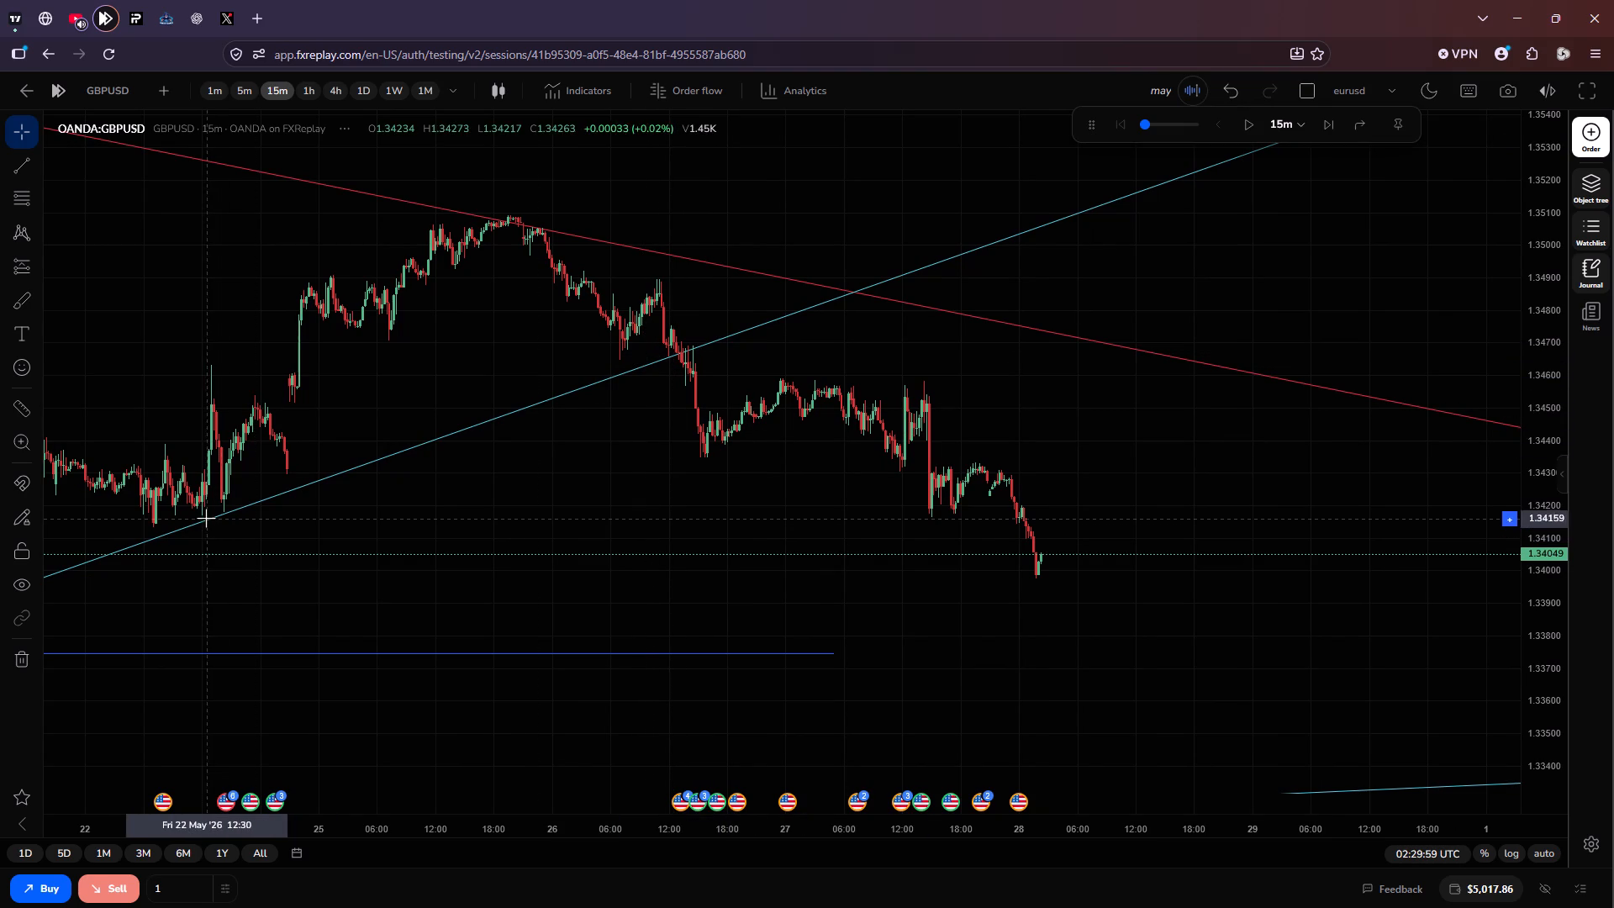
Refit the steep rising blue GBPUSD trendline under the latest low, second anchor about 1.34048 on 28 May.
scroll(163, 537, down, 5)
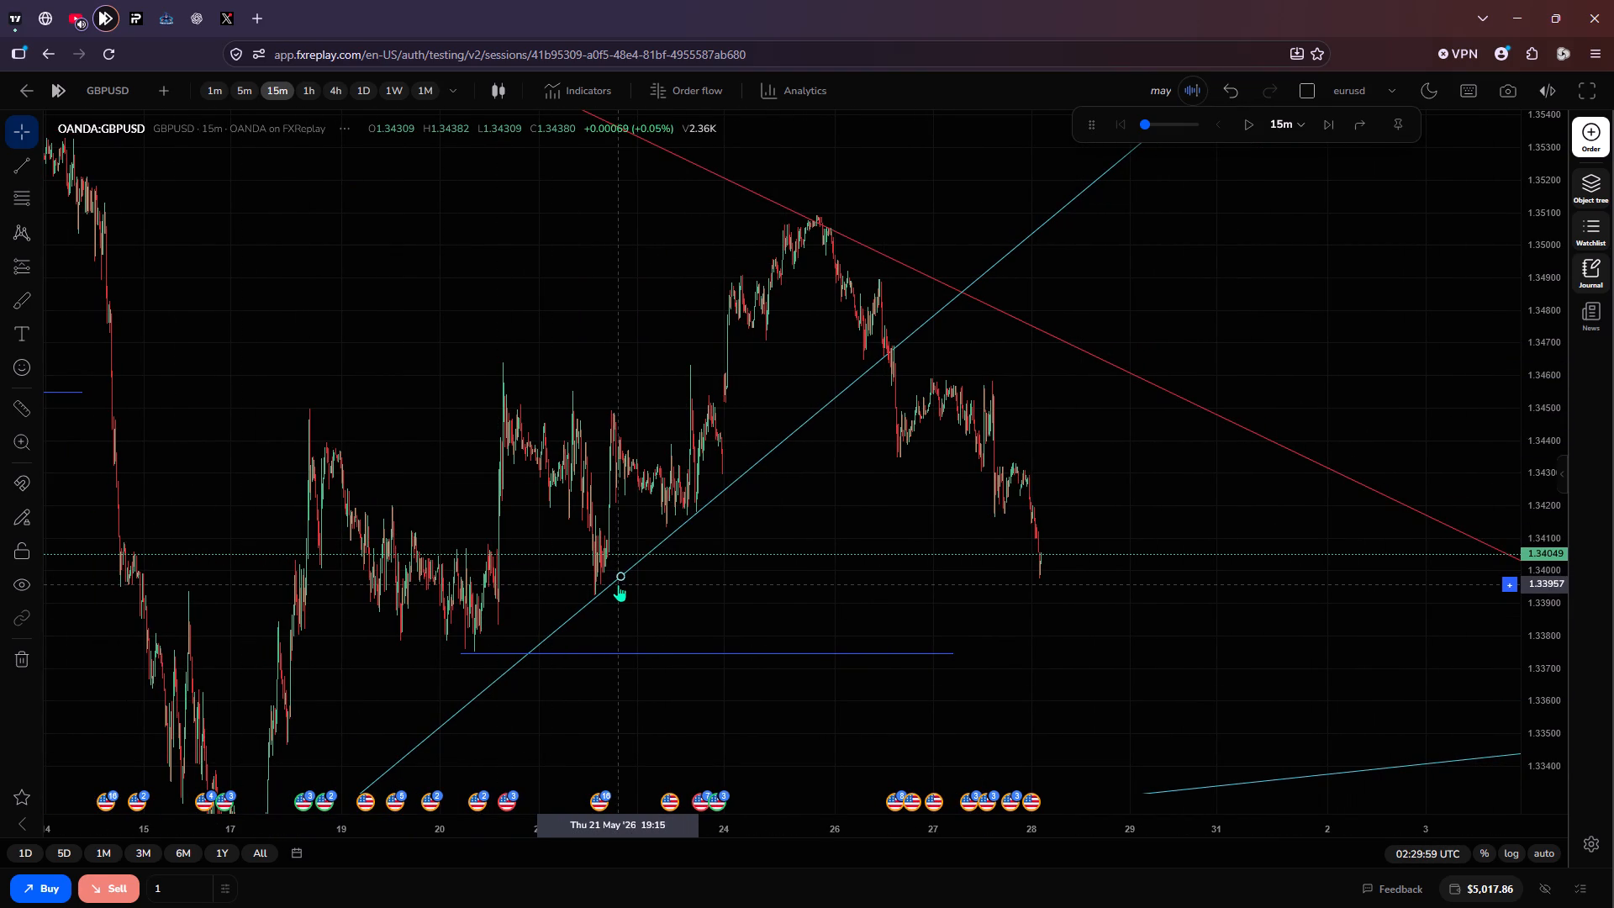
drag(620, 575, 836, 577)
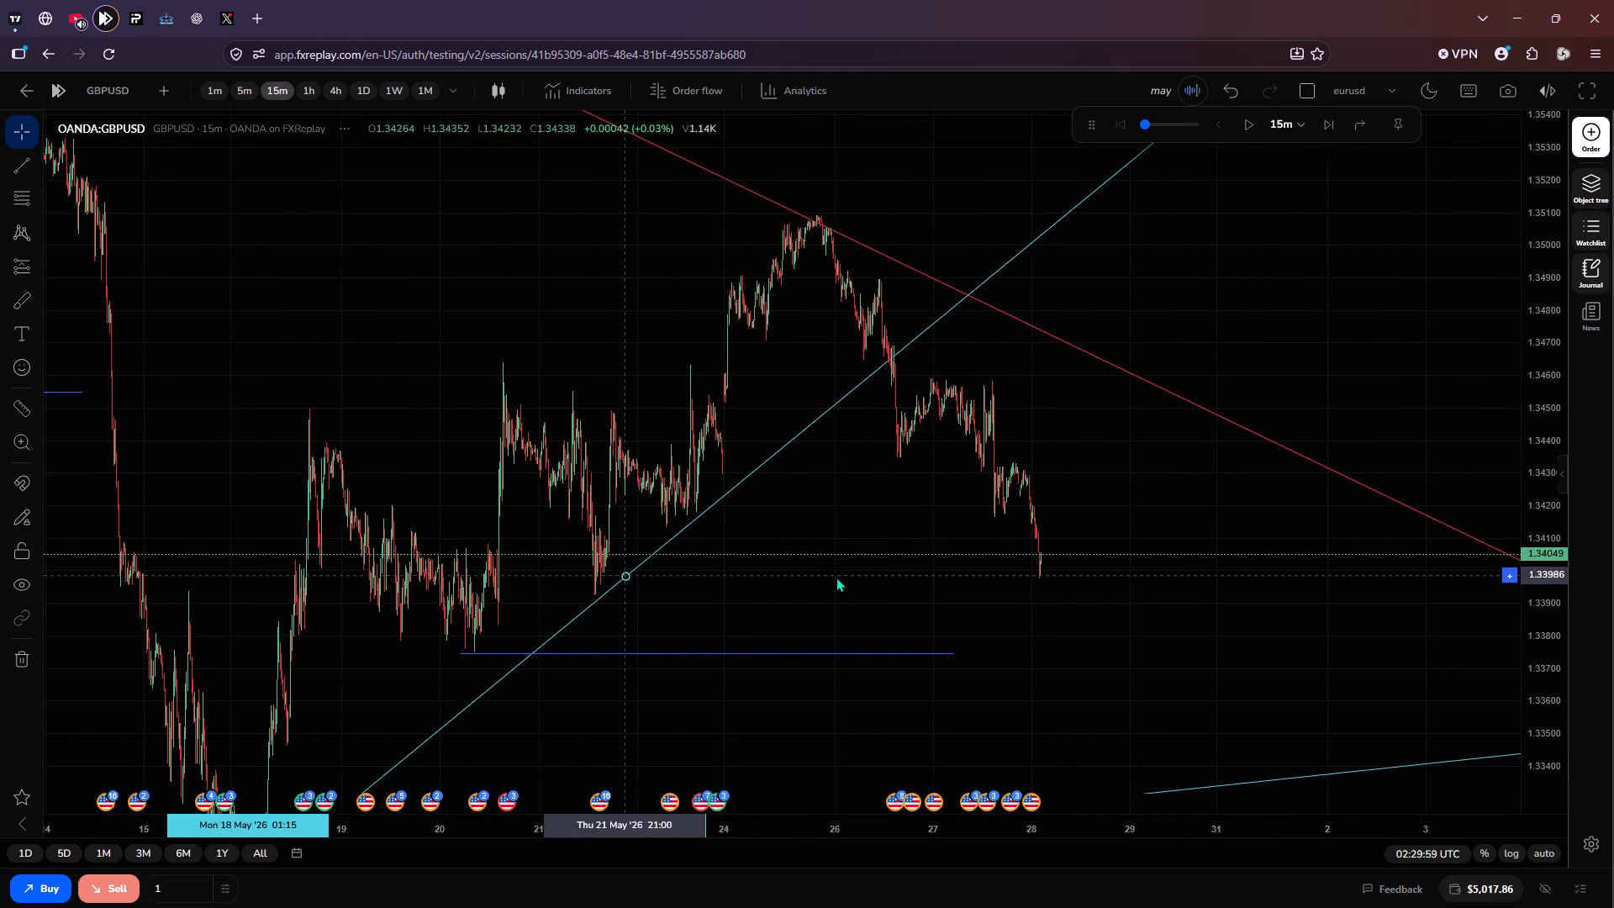
drag(836, 577, 1097, 553)
Switch to the YouTube music video and turn on looping.
click(81, 0)
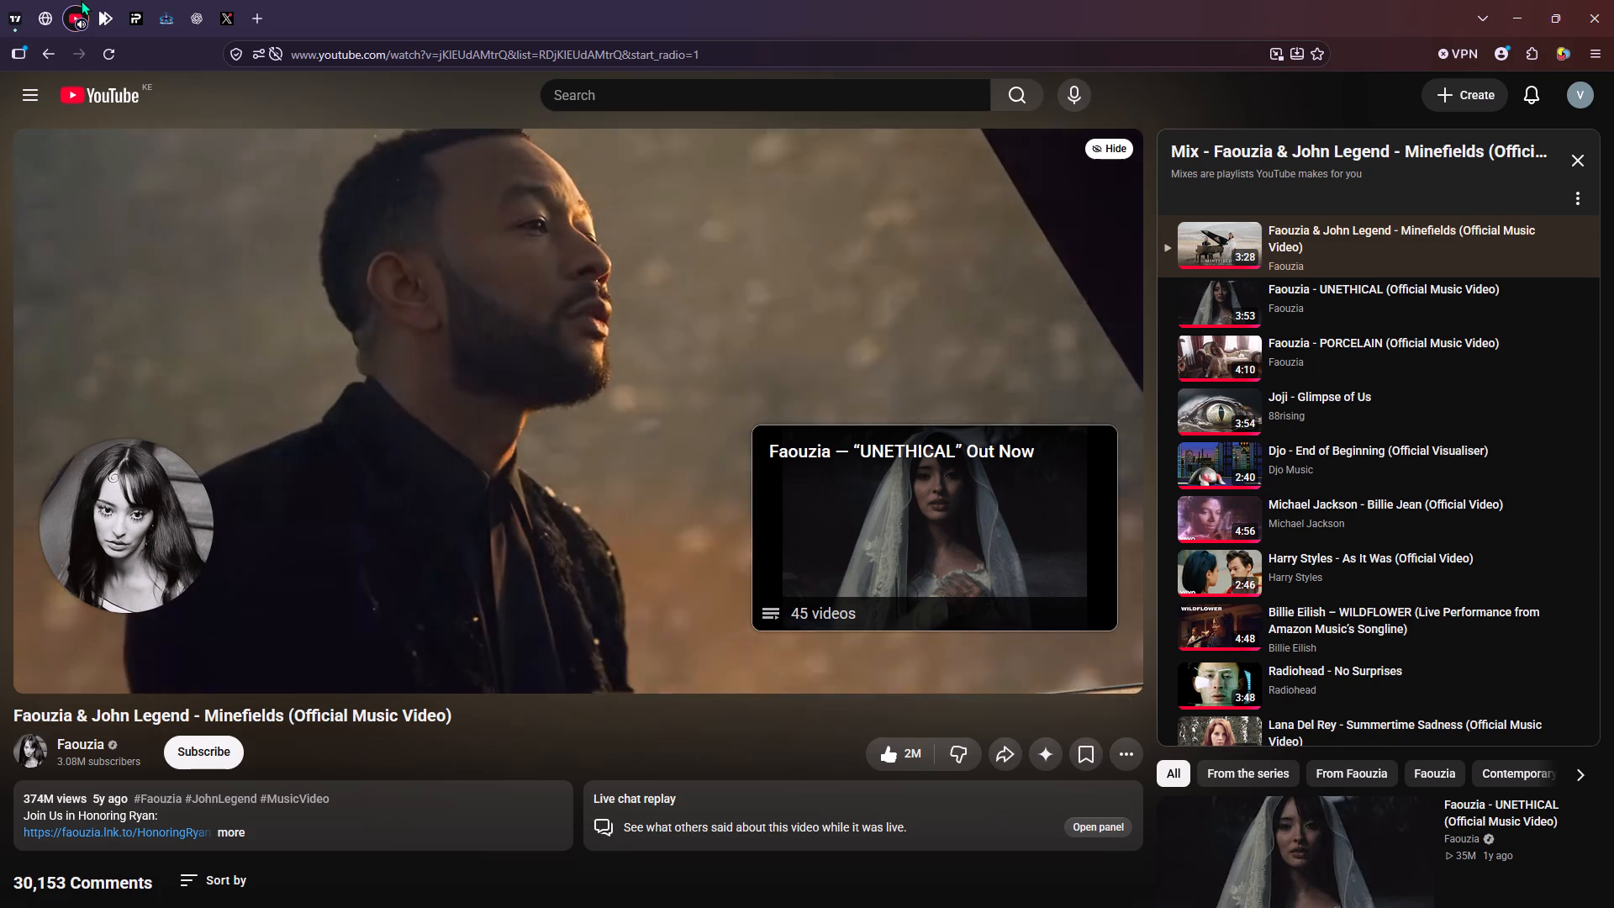
right_click(377, 408)
click(456, 425)
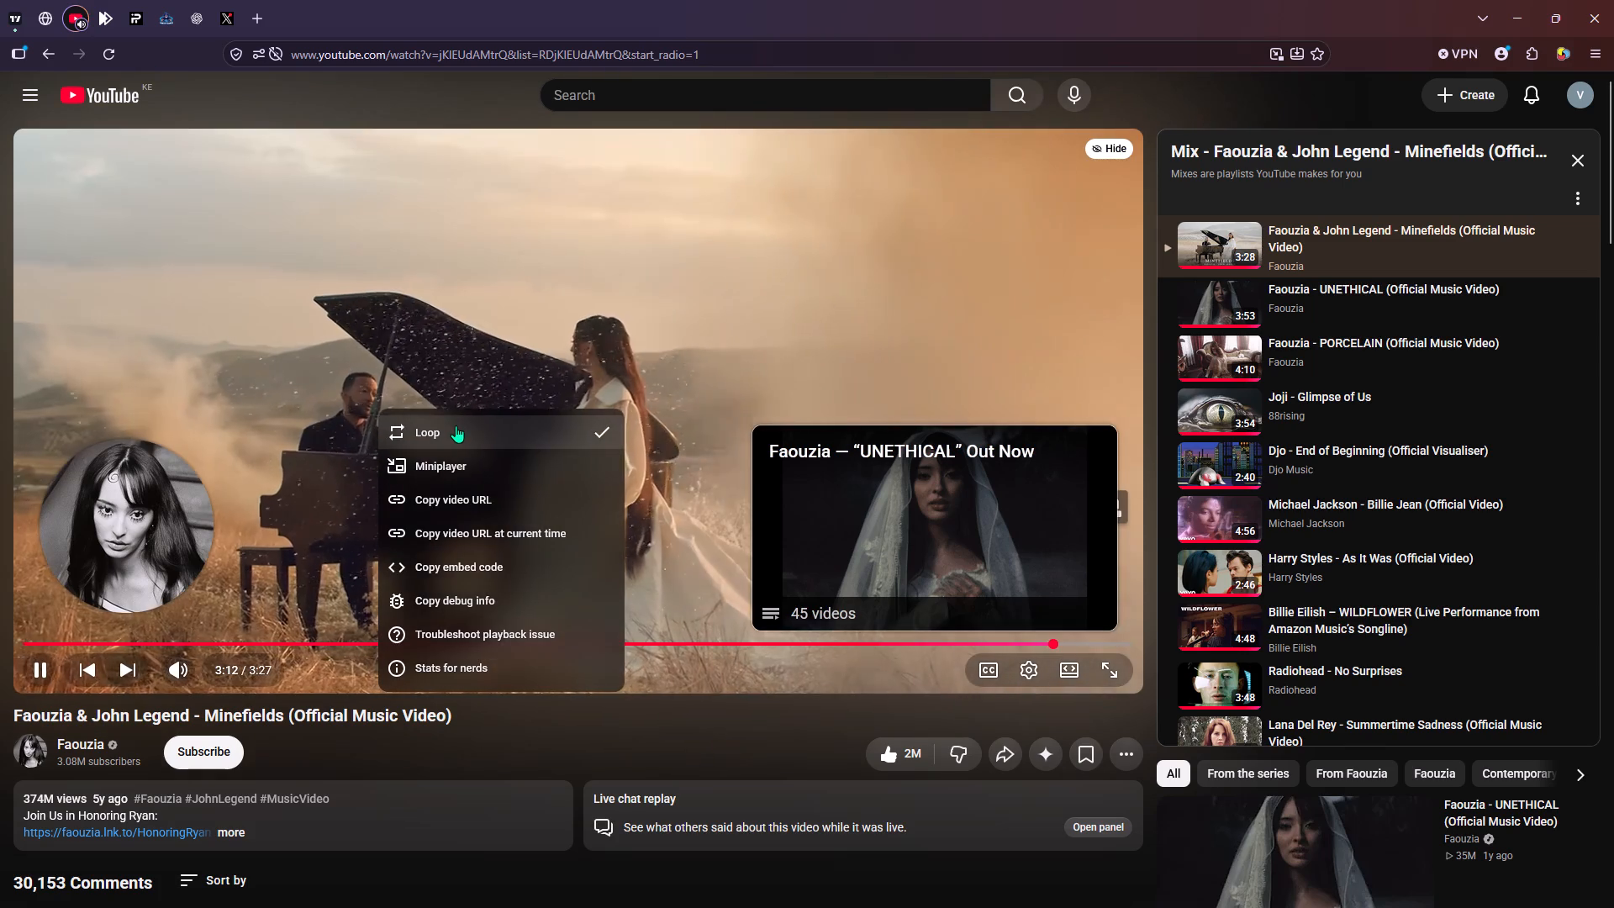
Back in FX Replay, extend the blue horizontal GBPUSD level at about 1.33746 to the evening of 28 May, keeping it level.
click(97, 4)
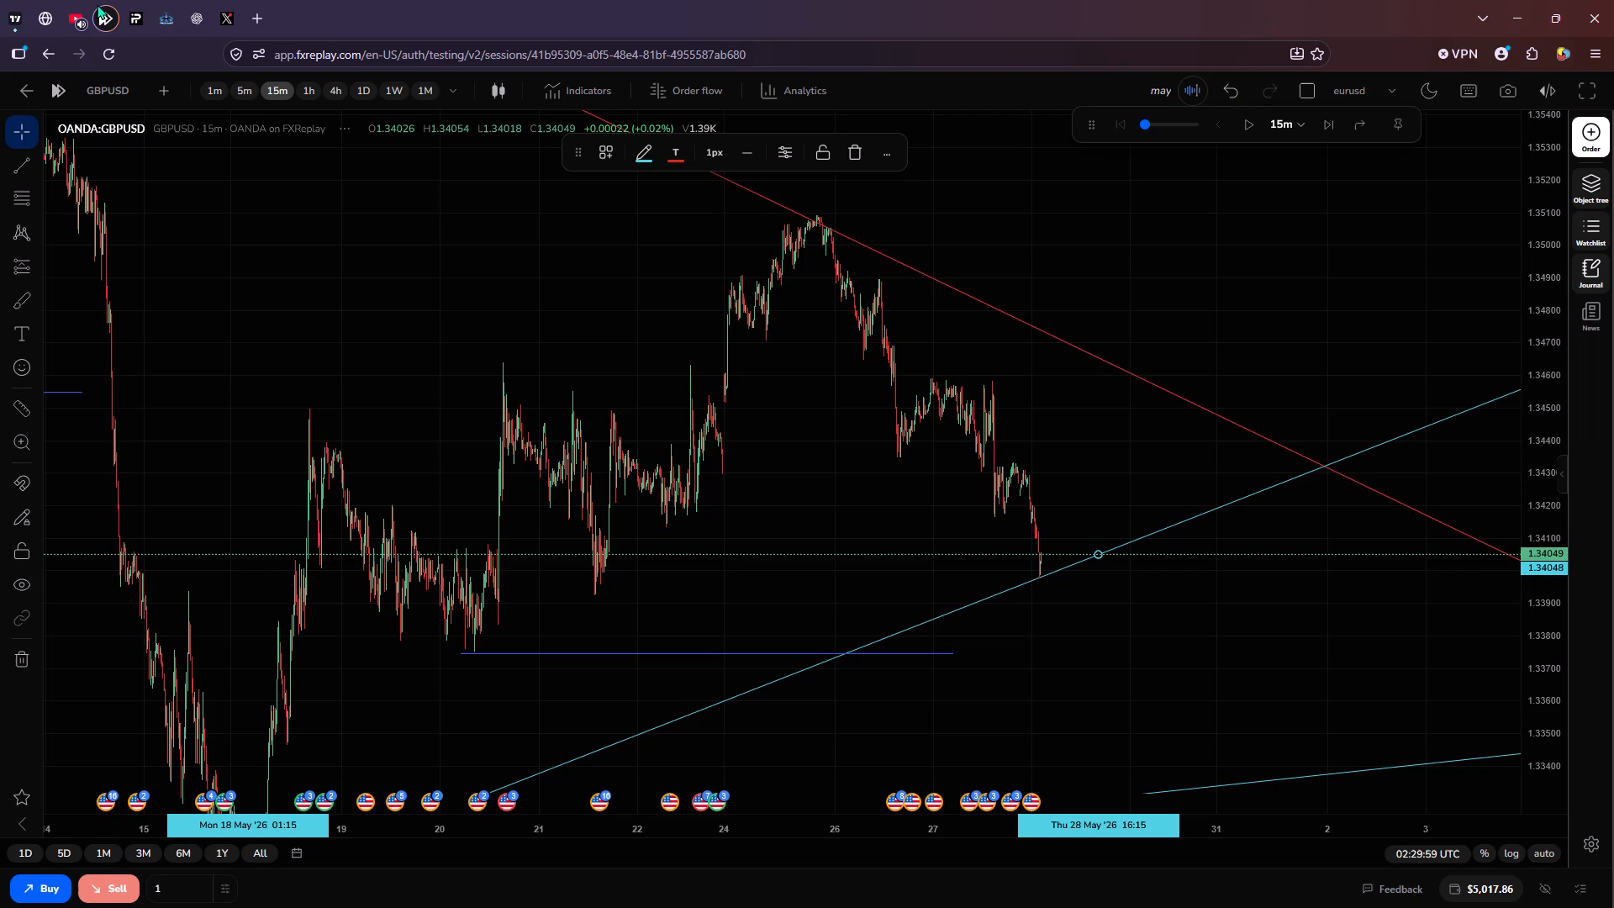
scroll(968, 350, up, 2)
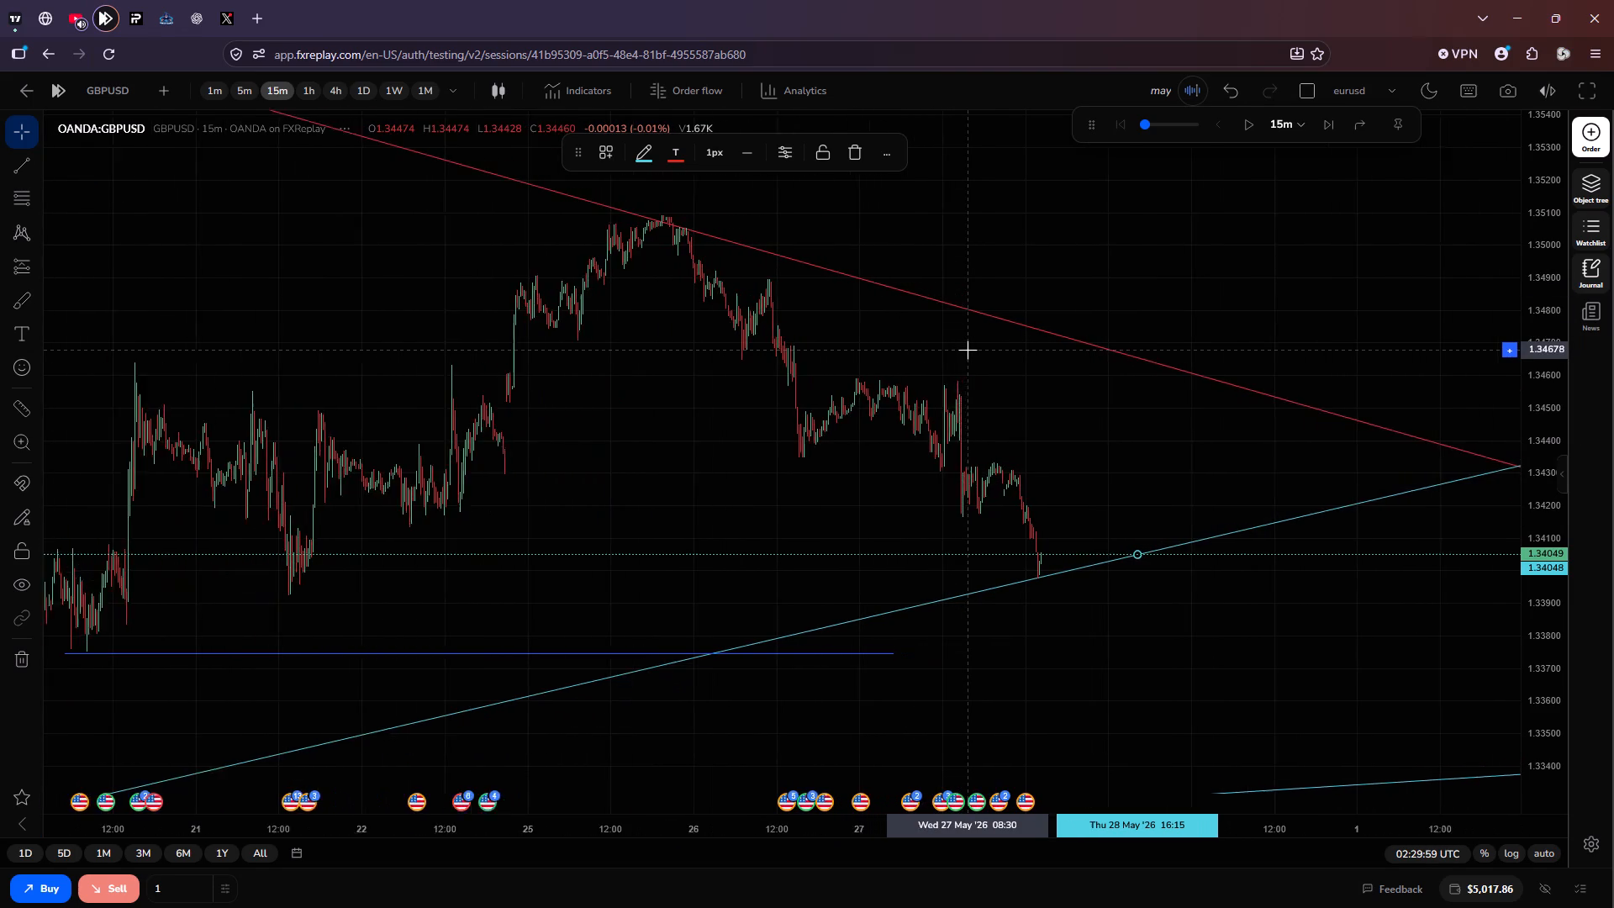
scroll(968, 350, up, 4)
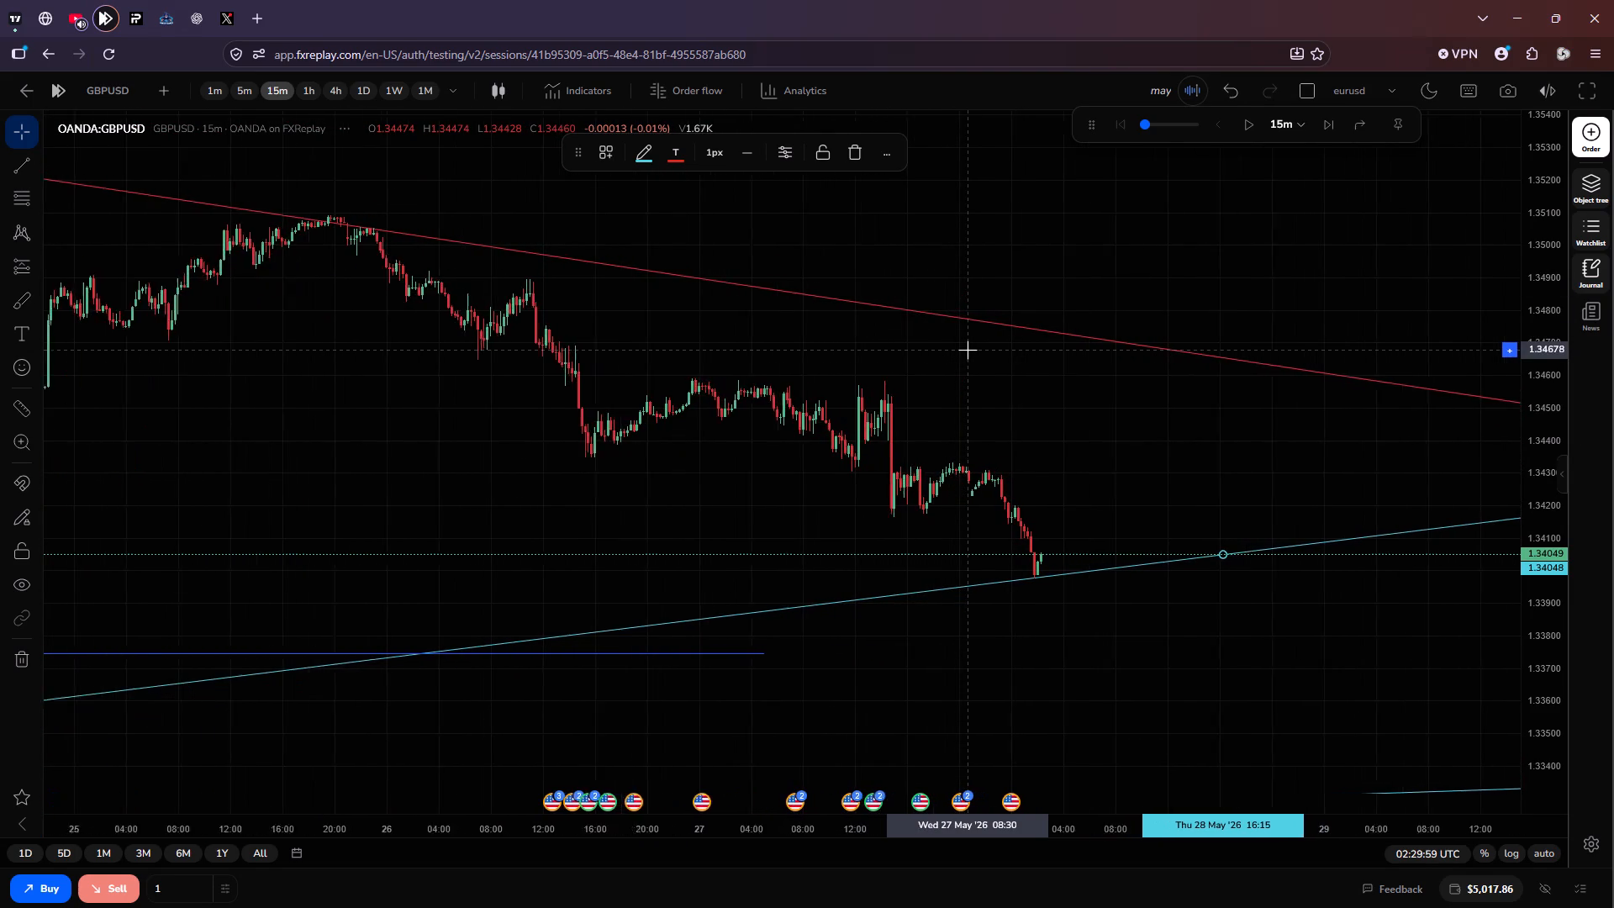
scroll(968, 350, up, 1)
drag(1021, 362, 889, 247)
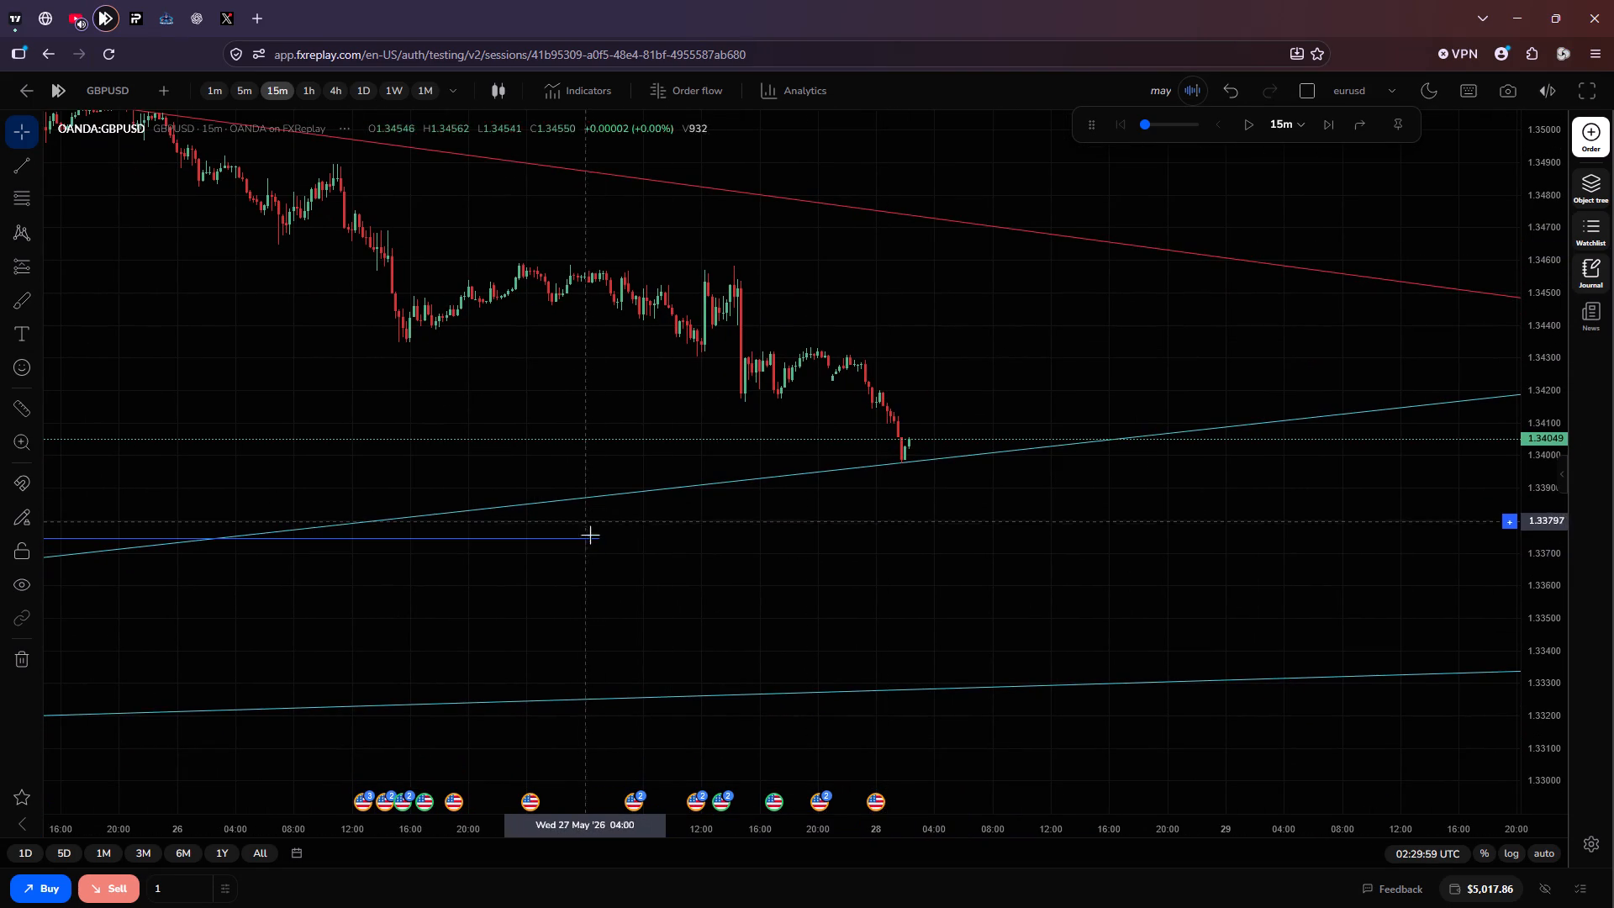
drag(595, 540, 922, 523)
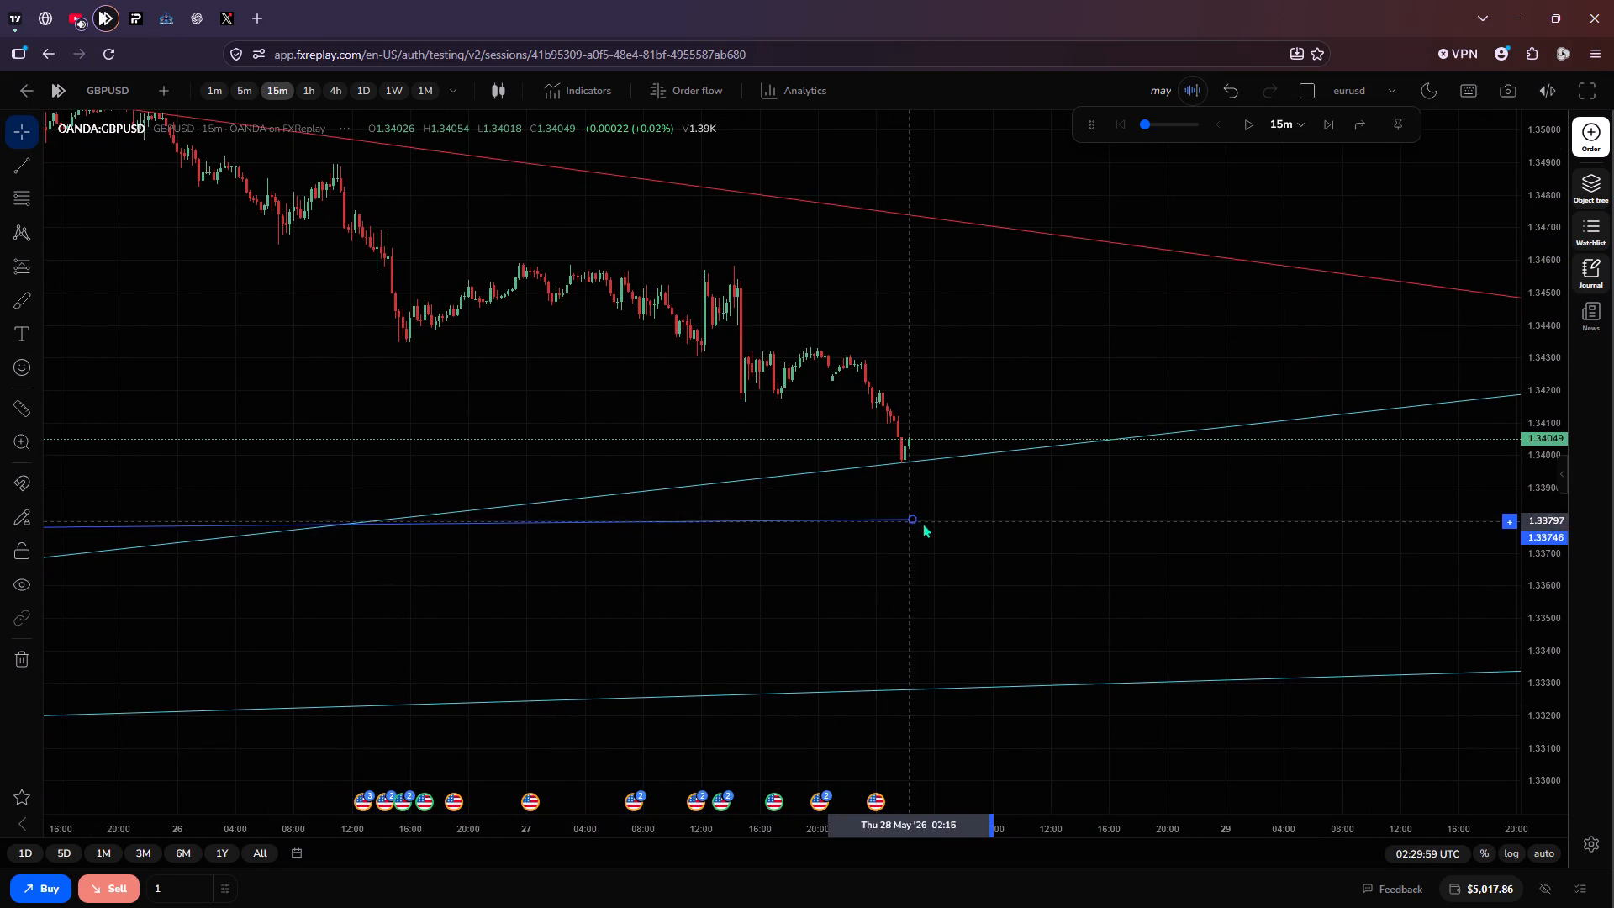
drag(922, 523, 1186, 527)
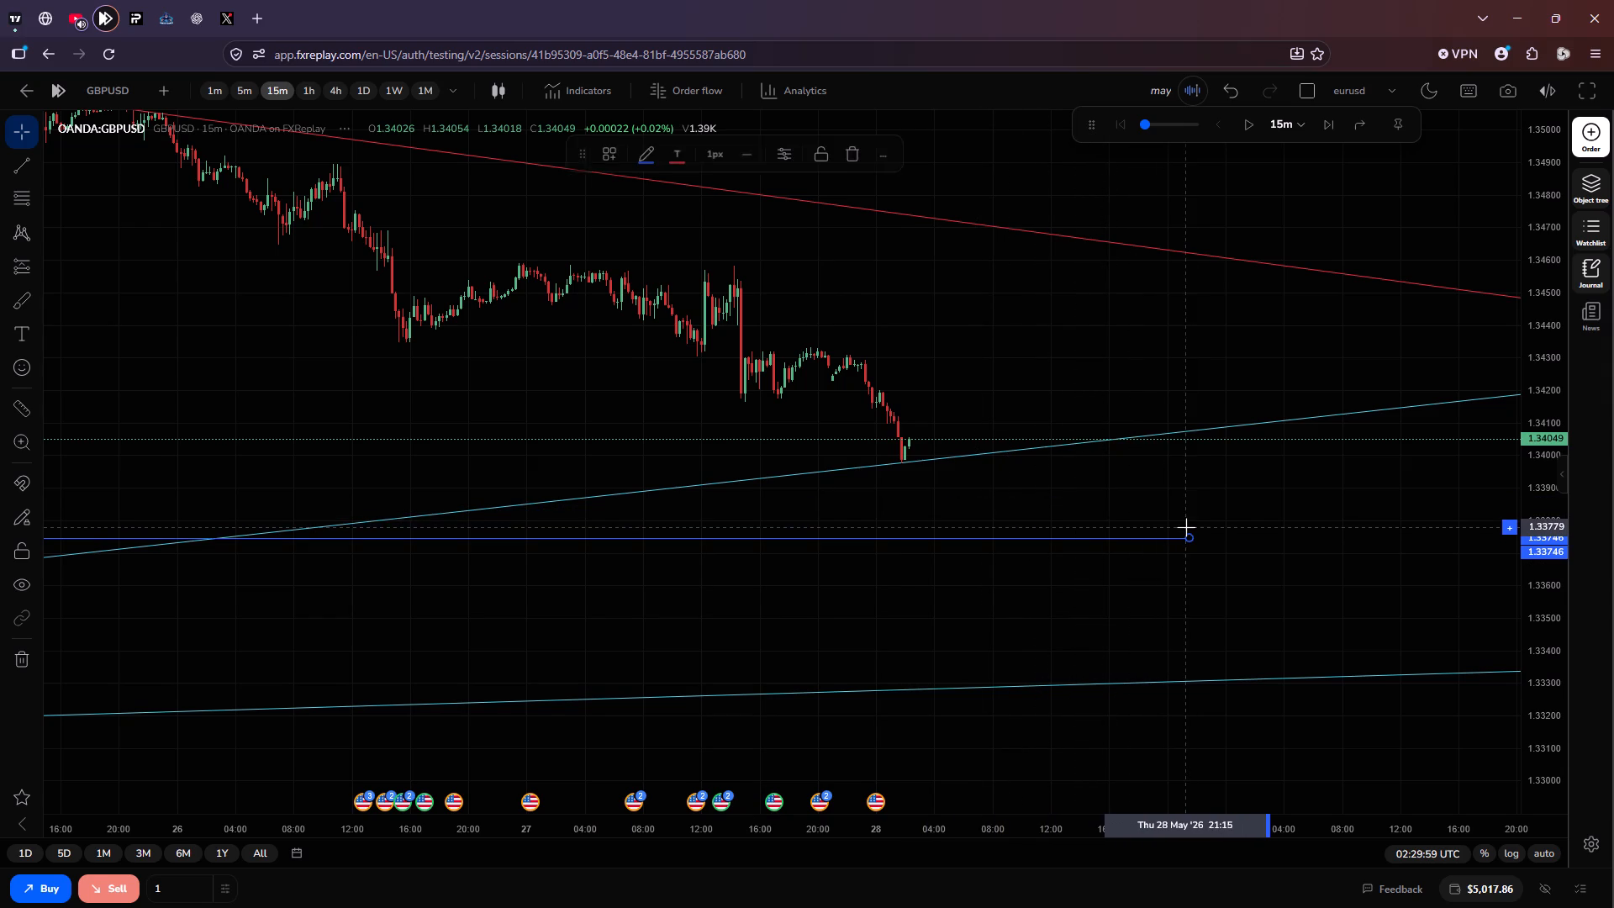
click(1172, 522)
Switch the replay chart to EURUSD and refit the descending red trendline to the 27 May high, second anchor about 1.16402 on 29 May.
scroll(1172, 522, down, 2)
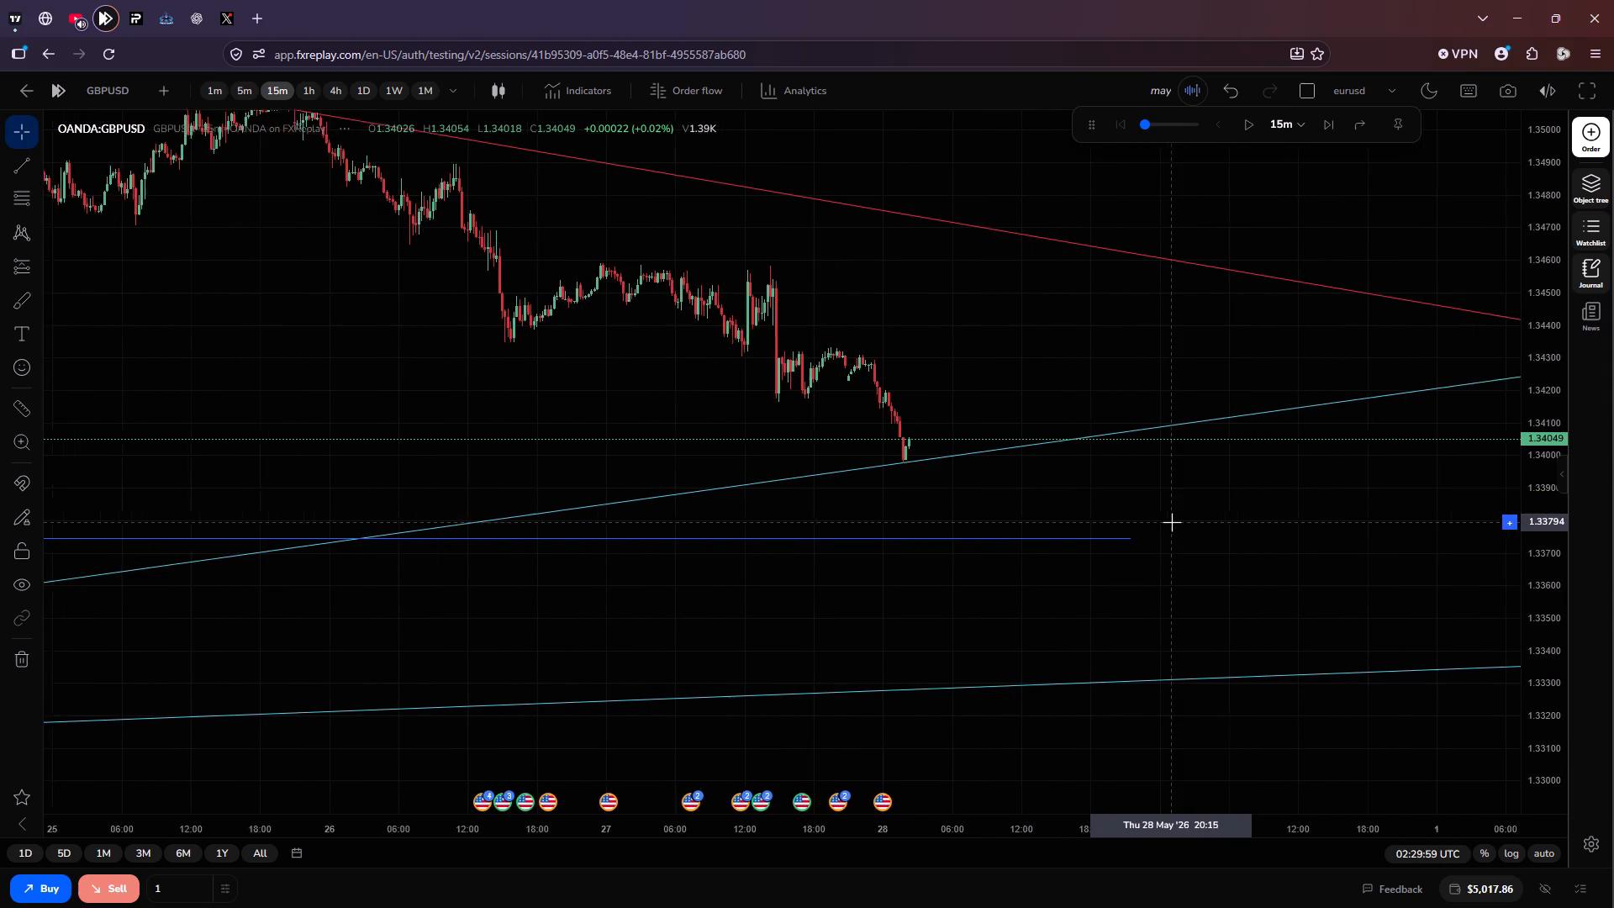
scroll(1172, 522, down, 1)
drag(1013, 387, 957, 356)
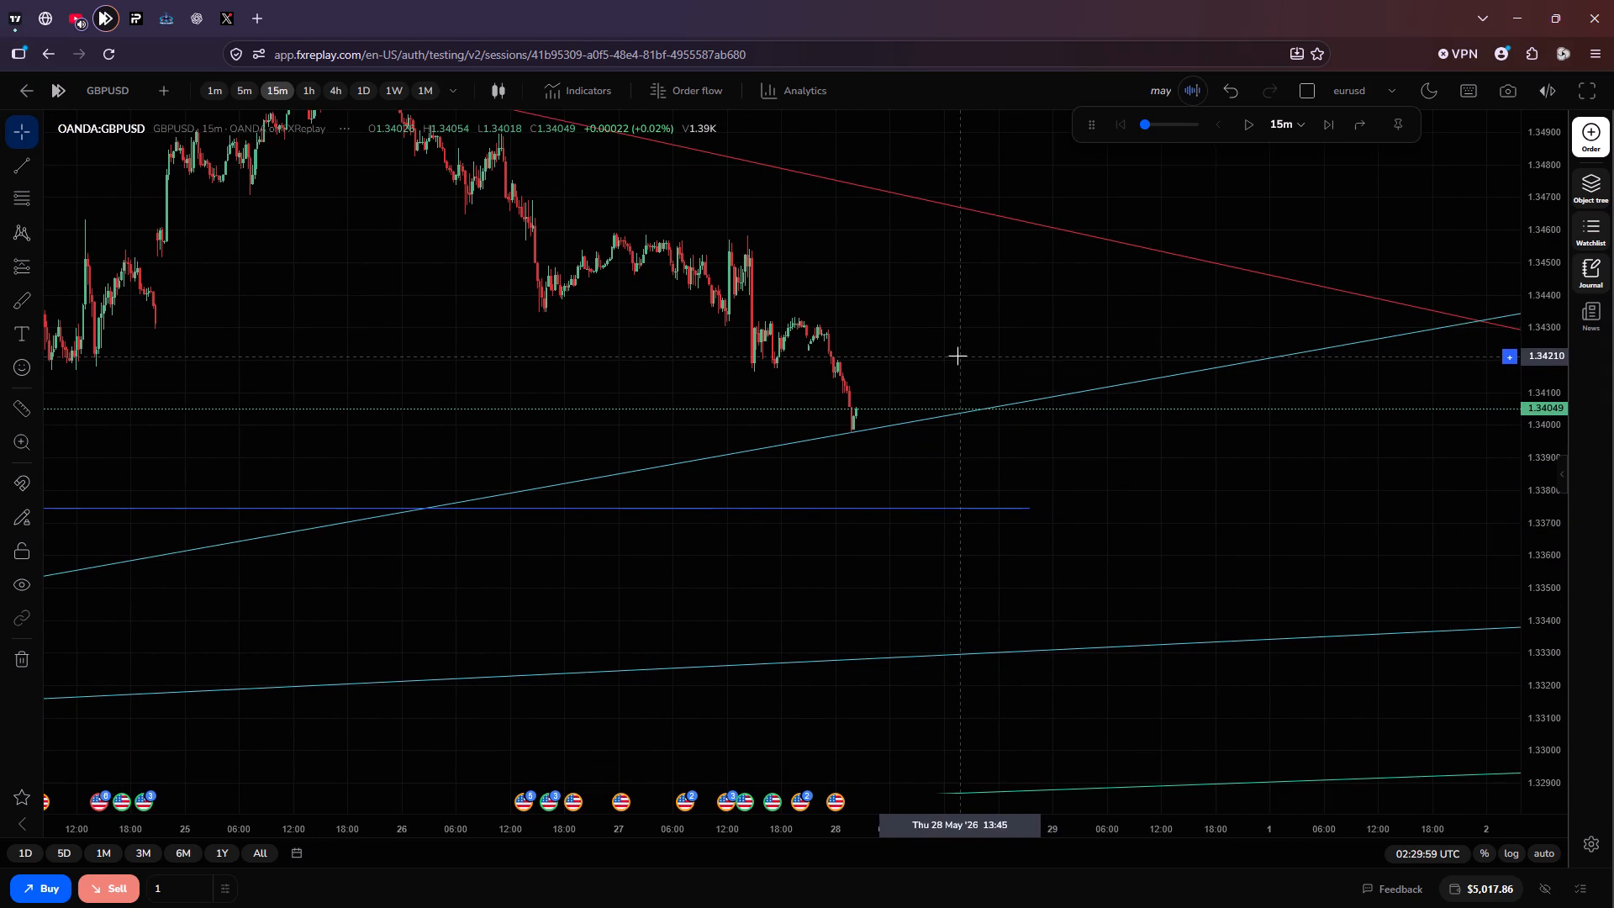
click(111, 77)
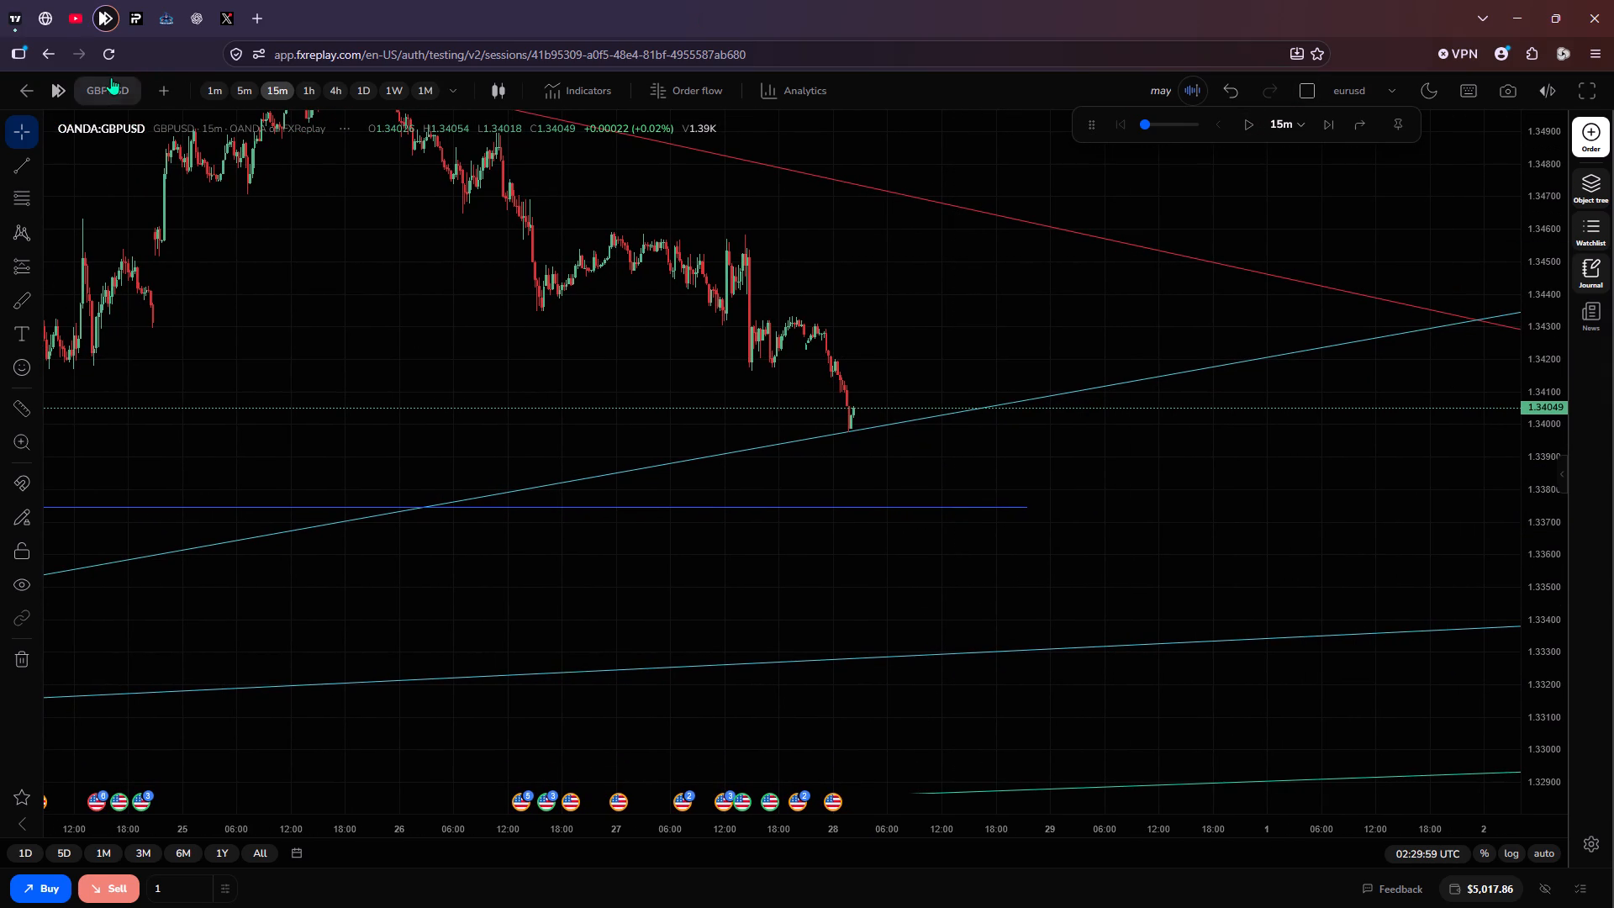
click(683, 522)
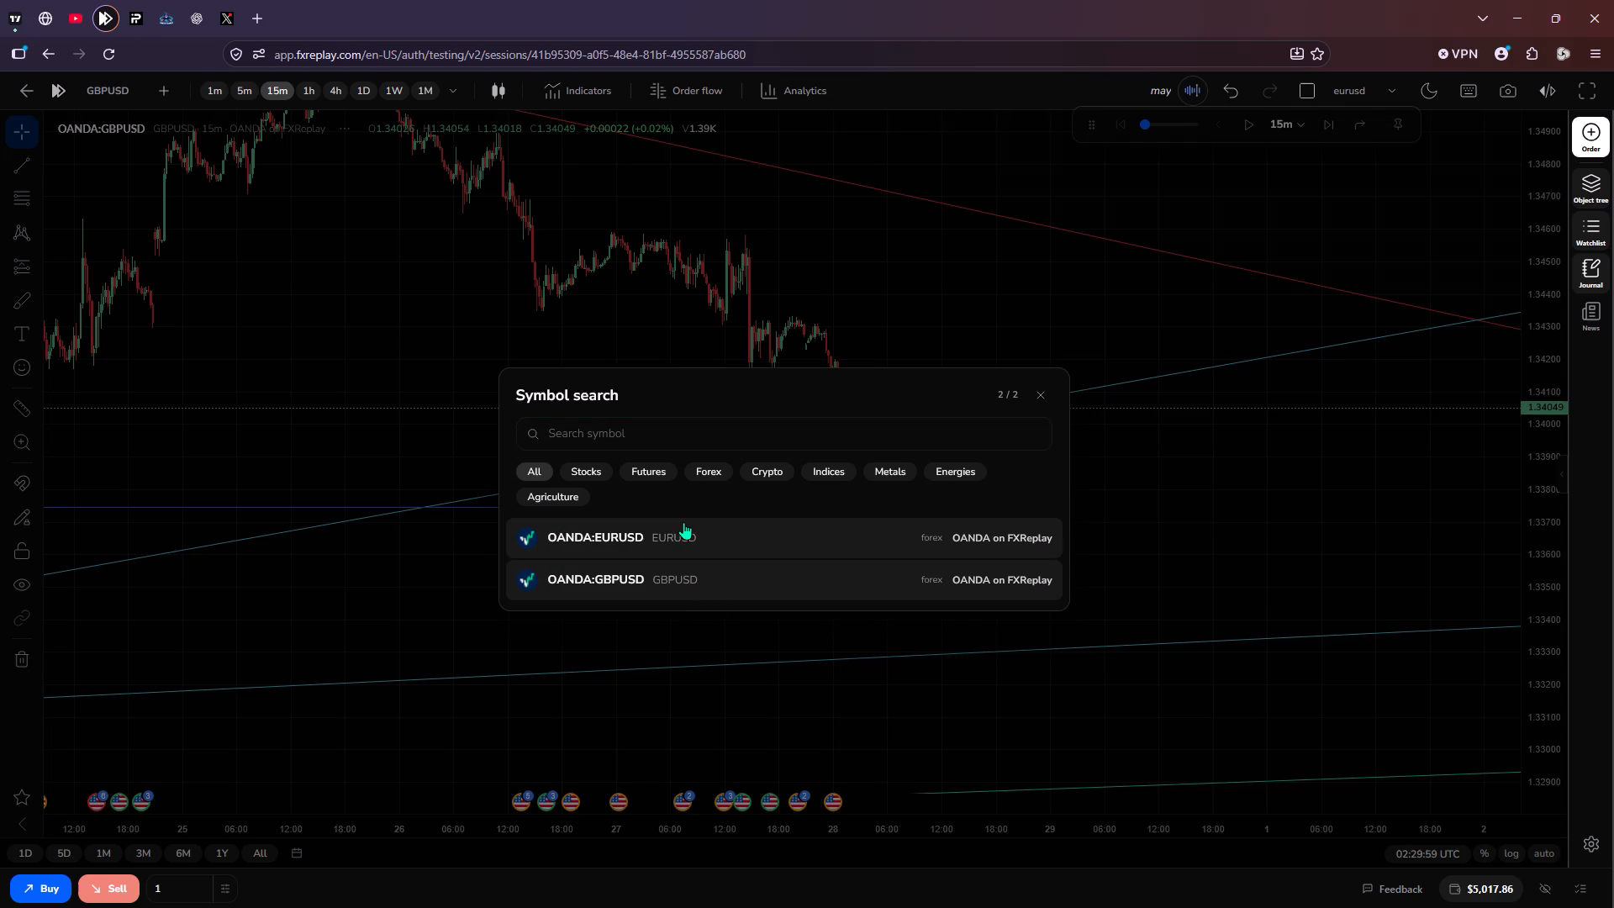
scroll(1051, 511, down, 1)
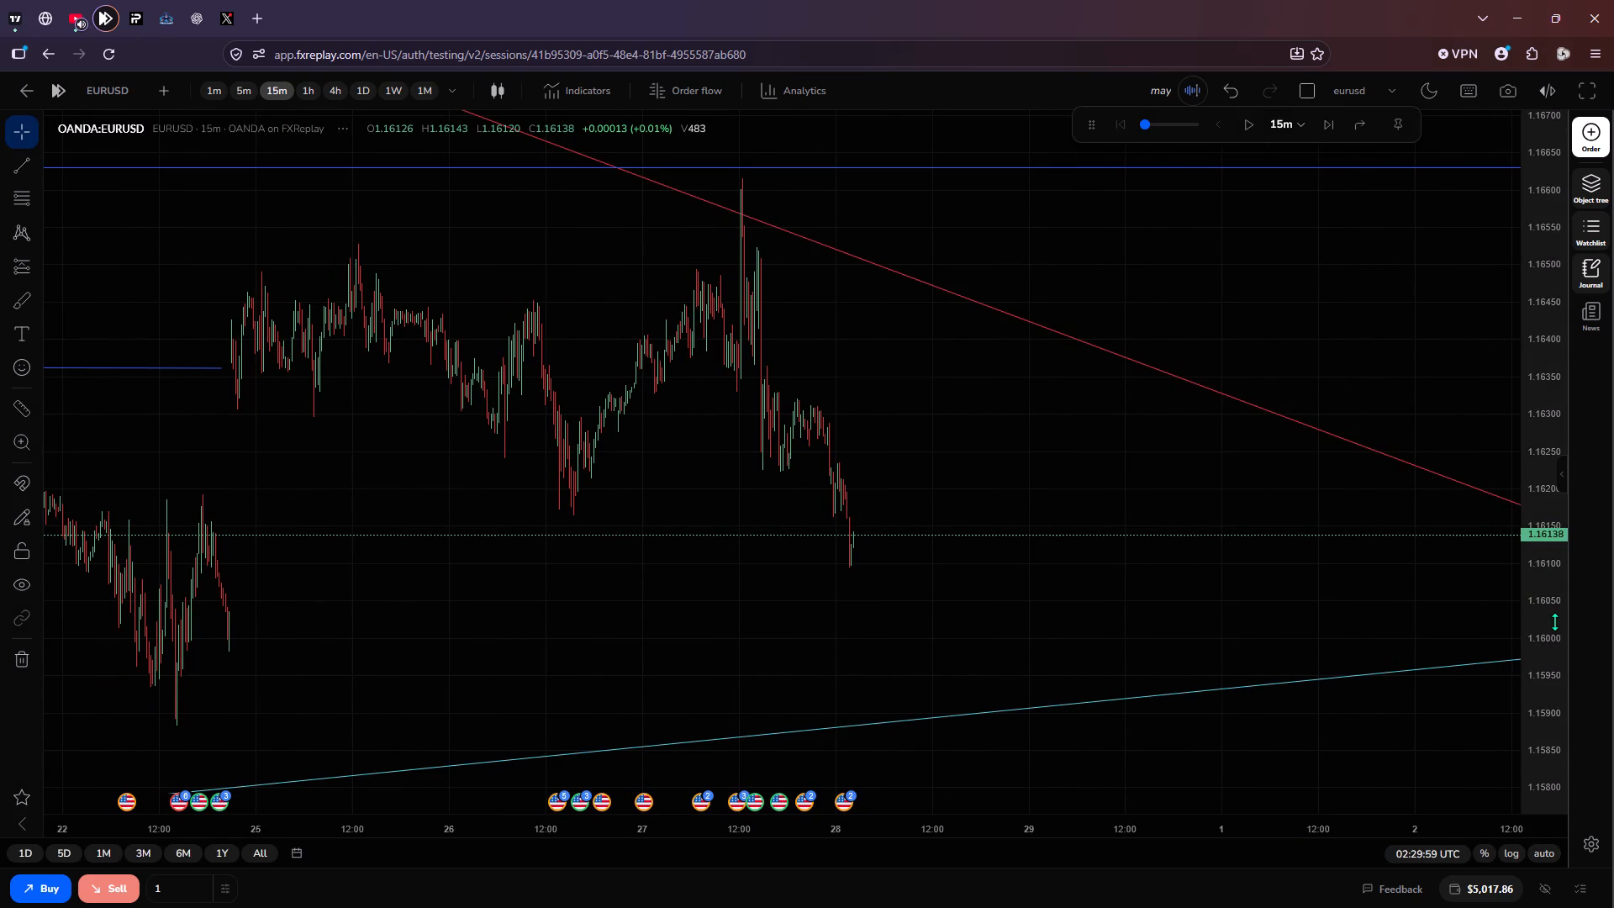
scroll(1550, 621, down, 4)
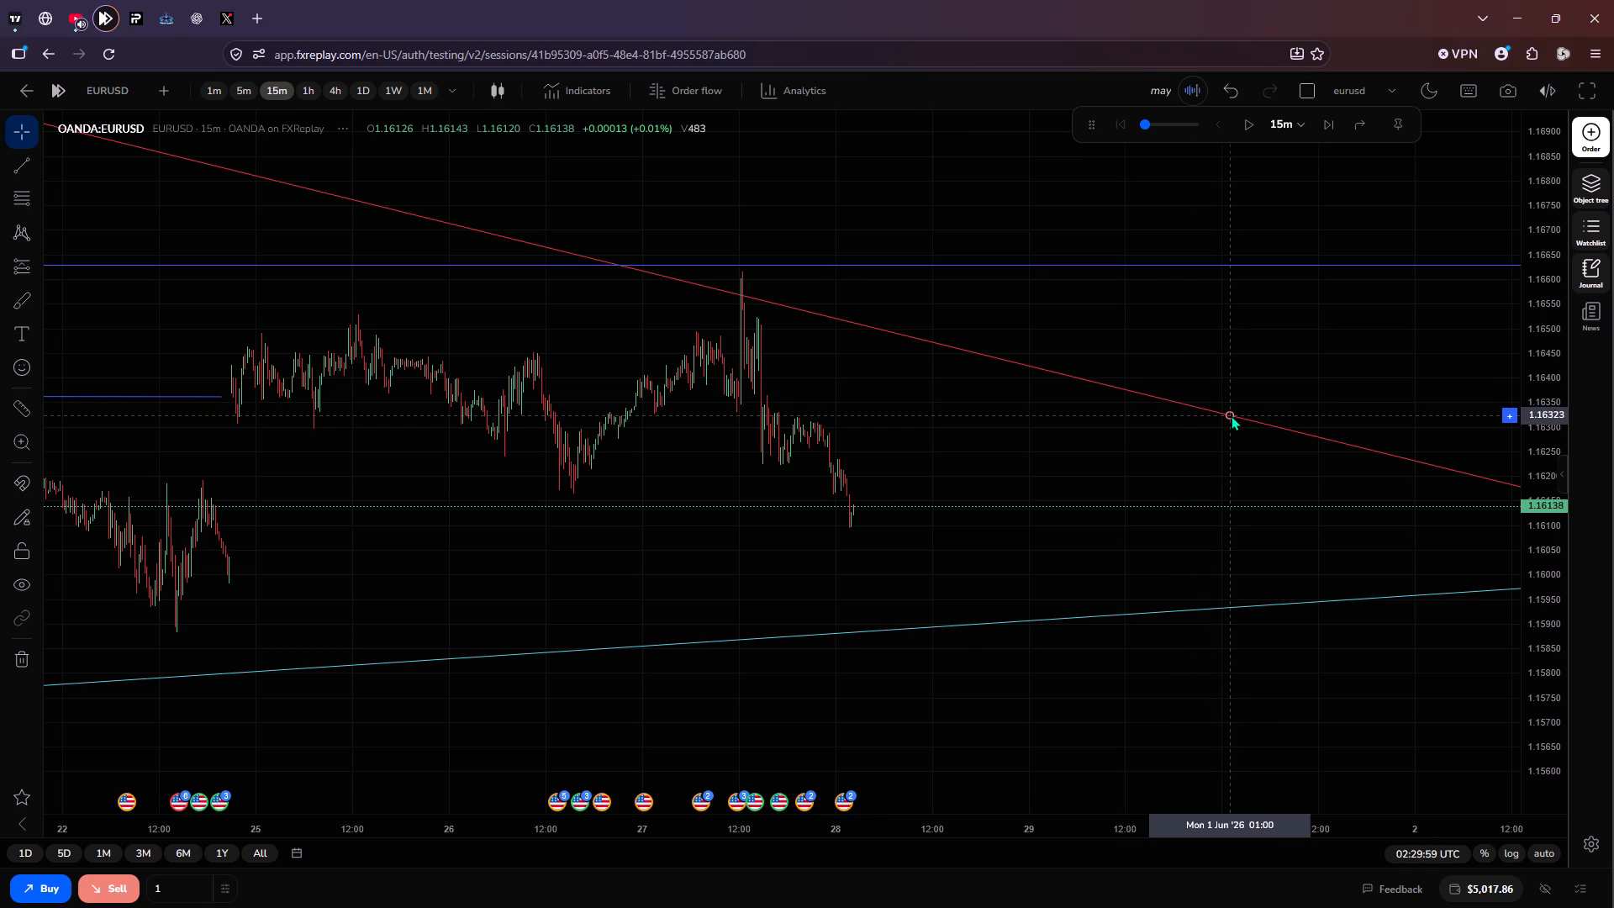
drag(1231, 415, 1185, 377)
scroll(1094, 483, down, 4)
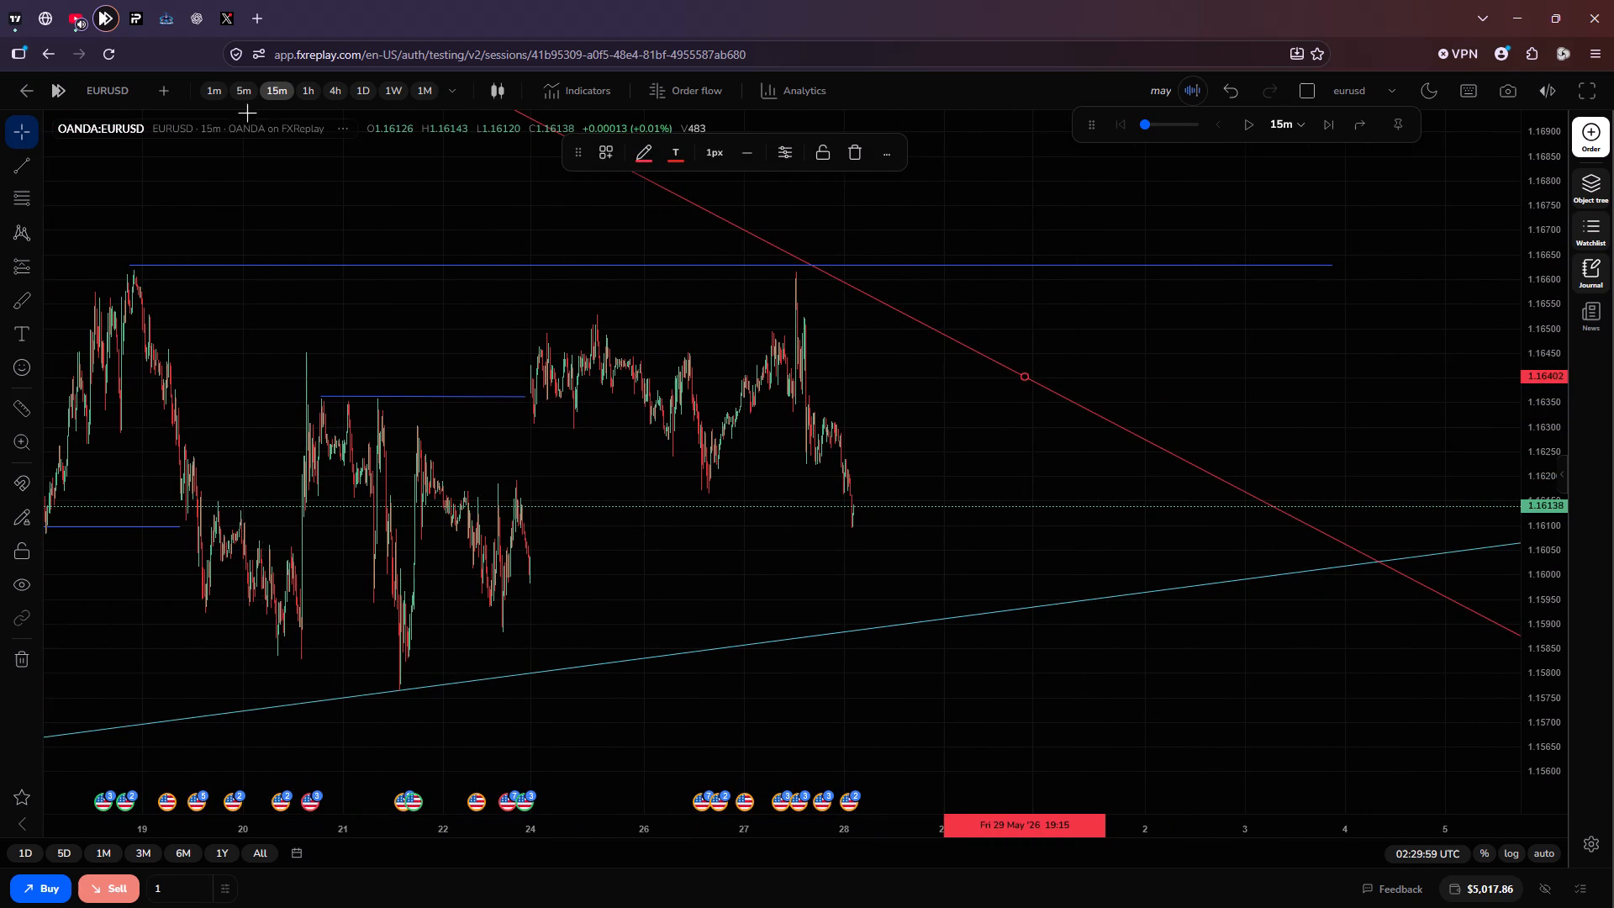
On the EURUSD 4-hour chart, draw a horizontal trend line at the 21 May swing low, about 1.1576, extending to about 7 July.
click(342, 91)
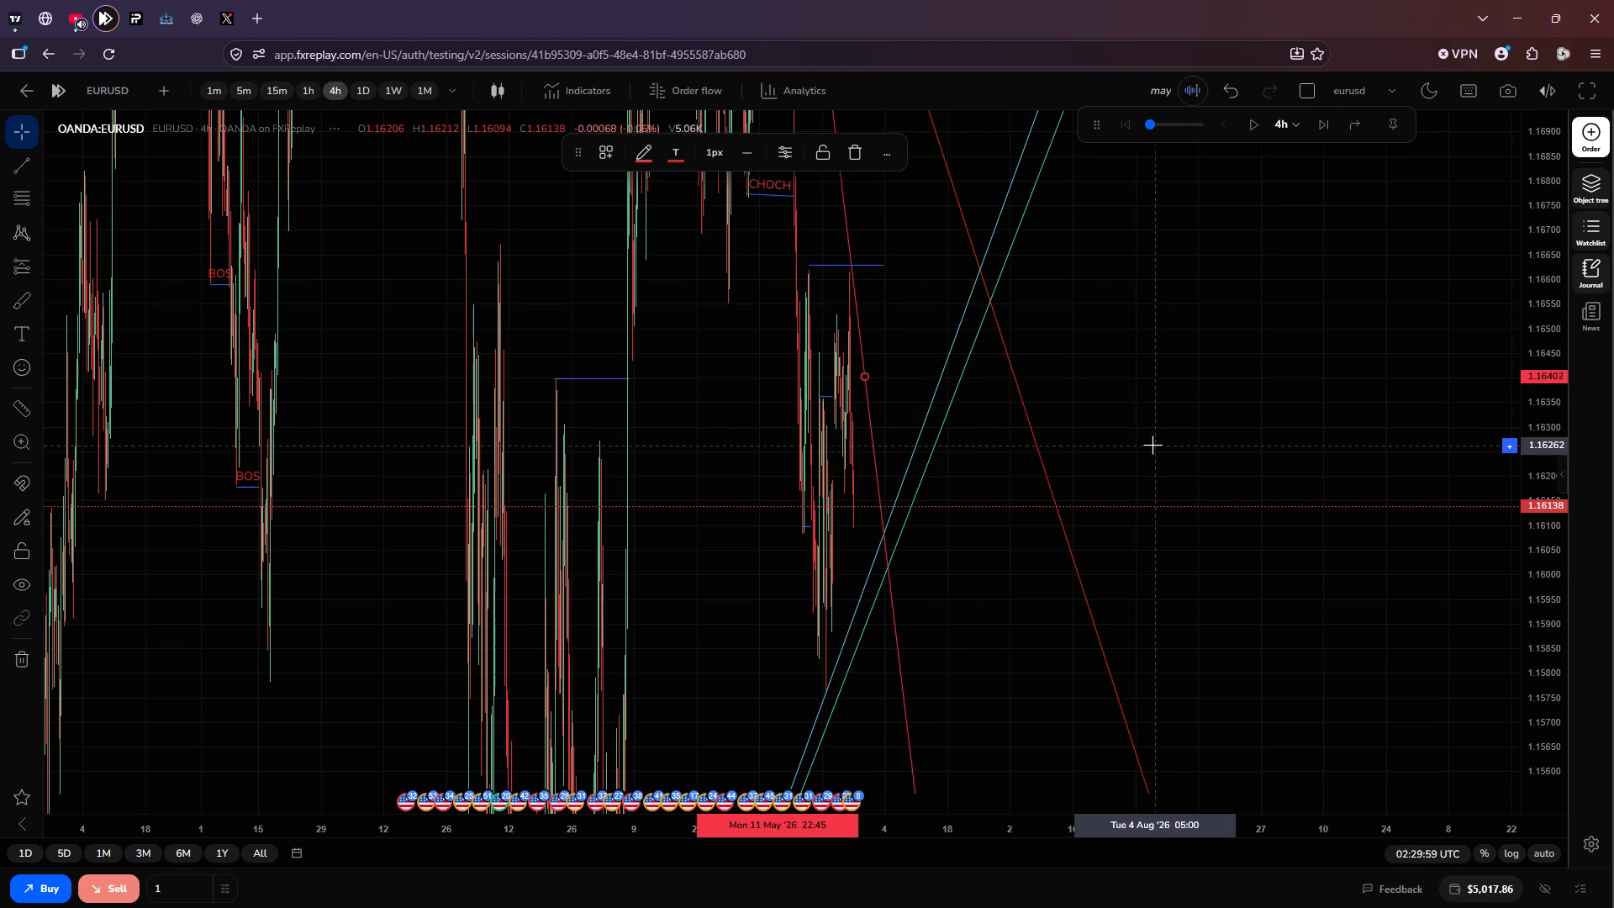
click(1152, 445)
scroll(1553, 593, down, 3)
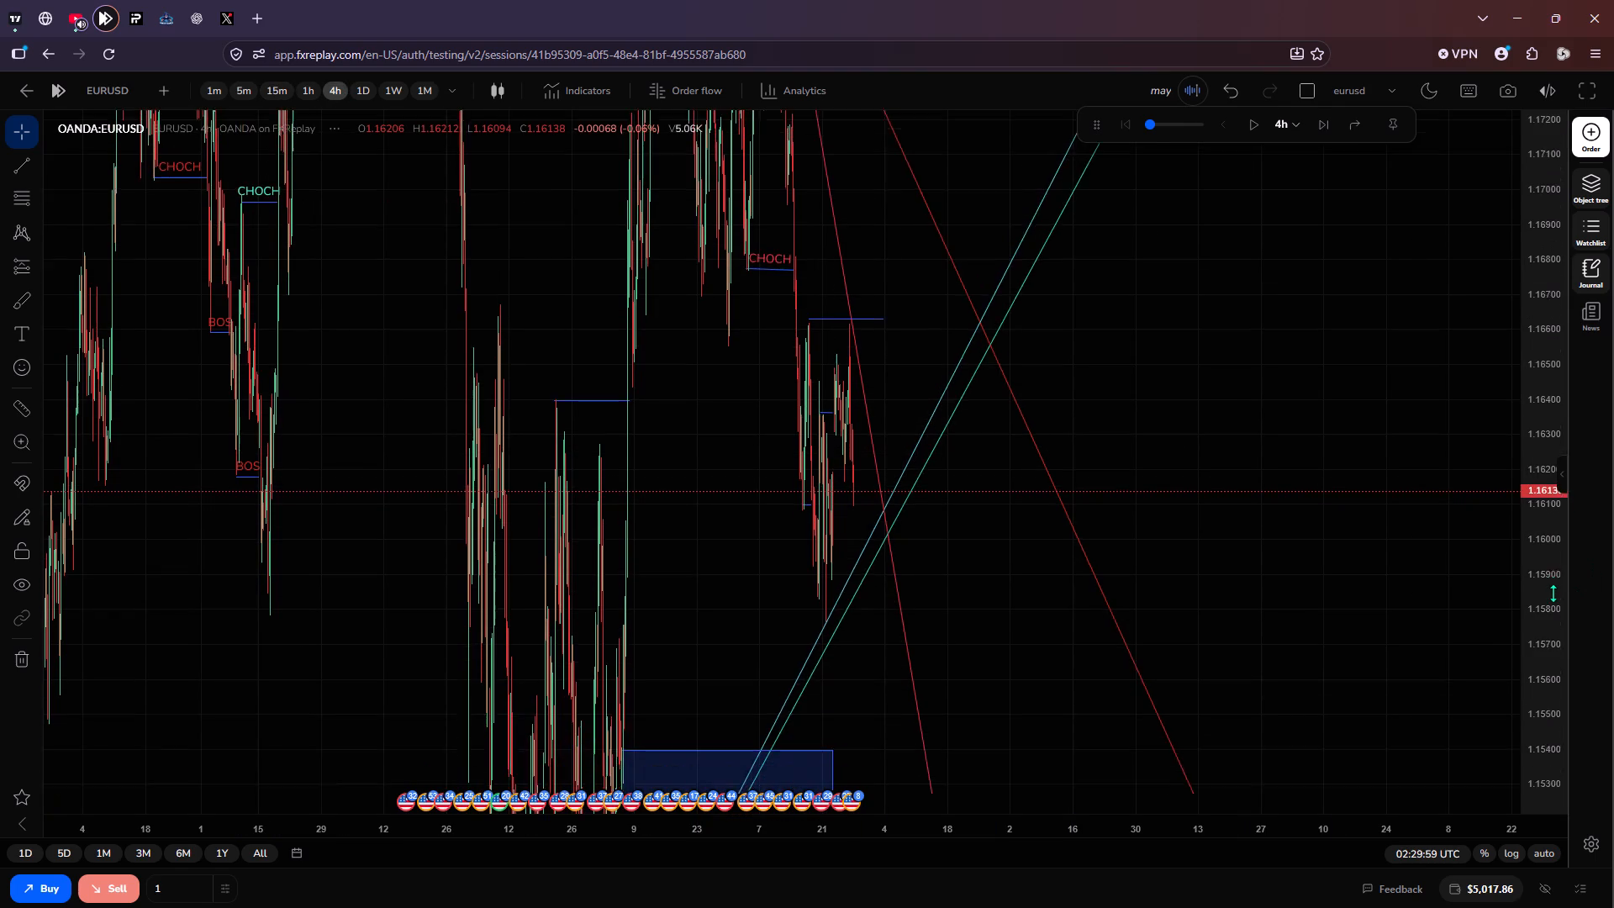
scroll(1553, 593, down, 3)
scroll(1366, 601, up, 1)
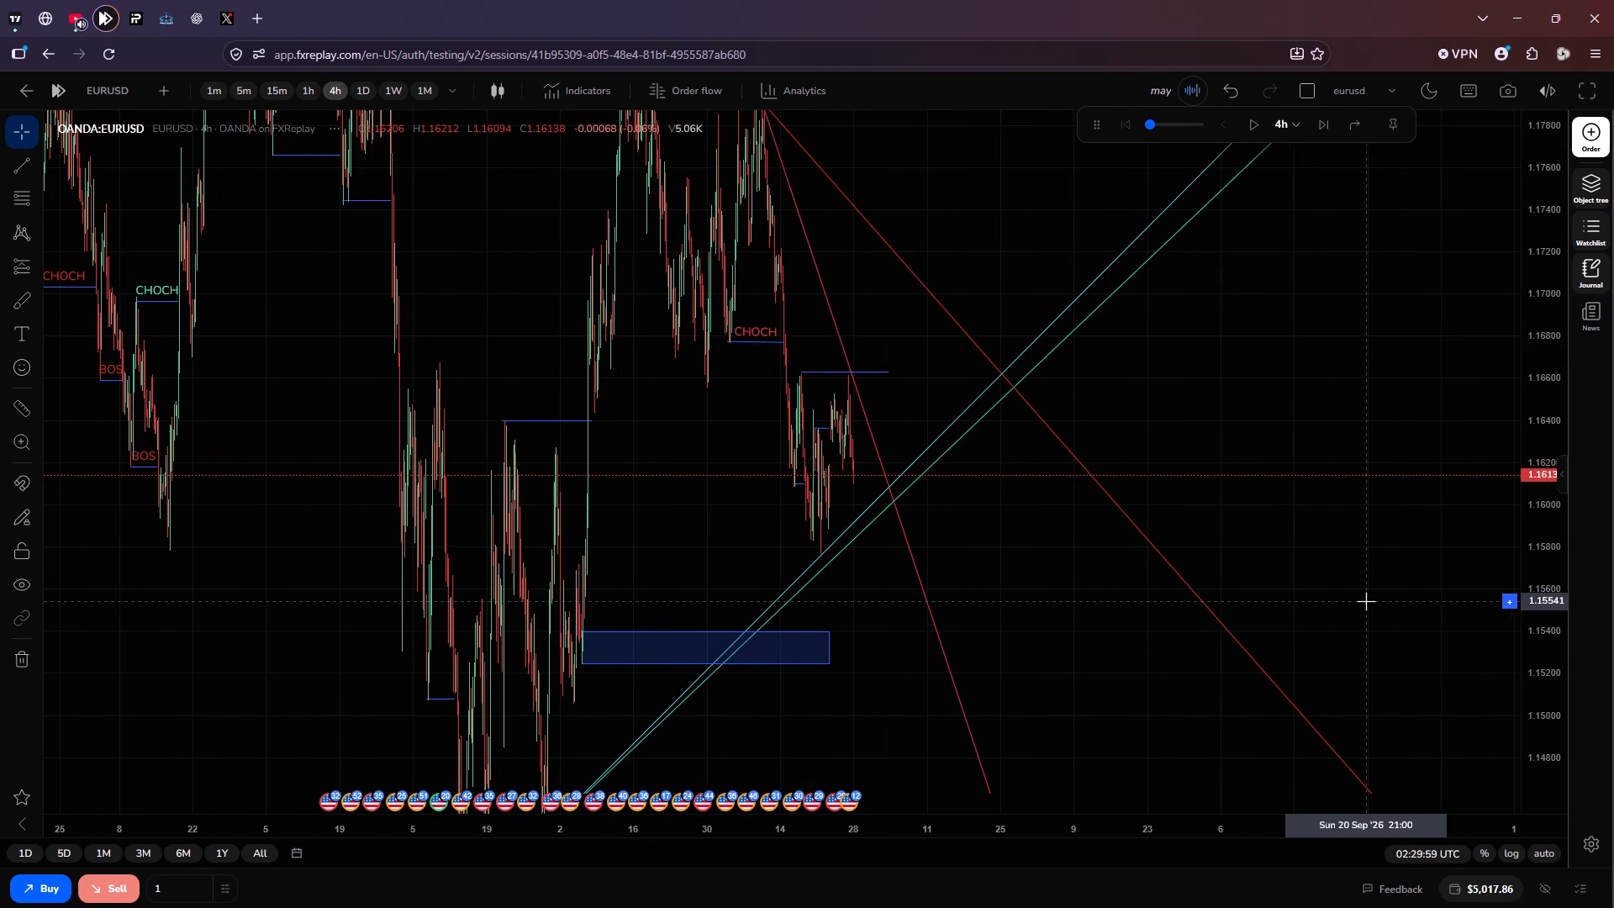
click(7, 172)
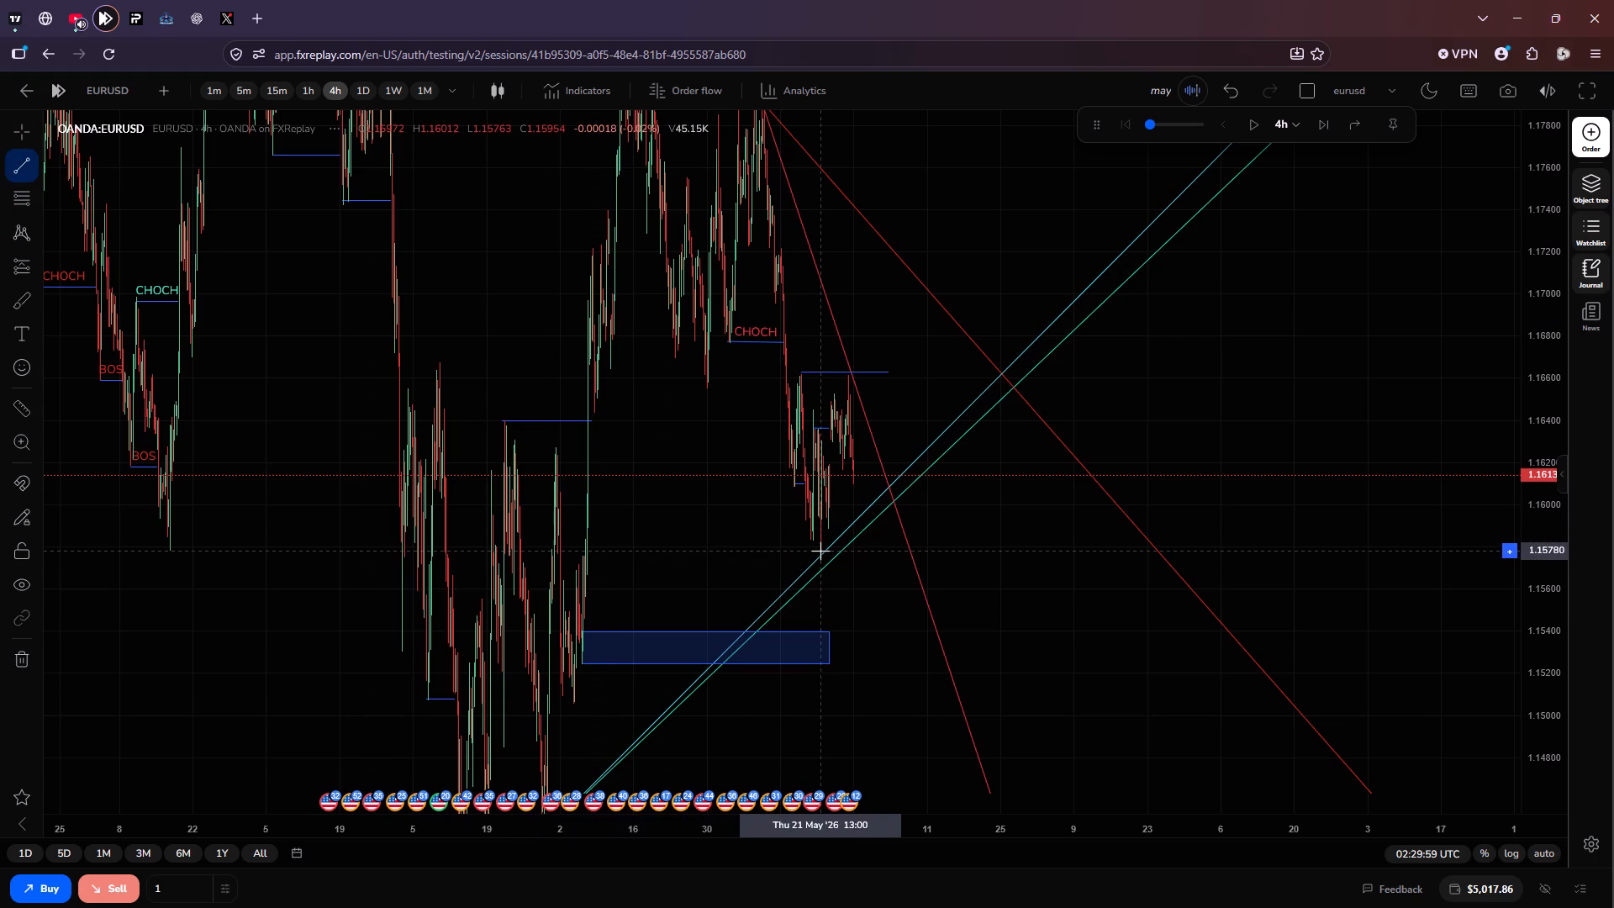
click(820, 549)
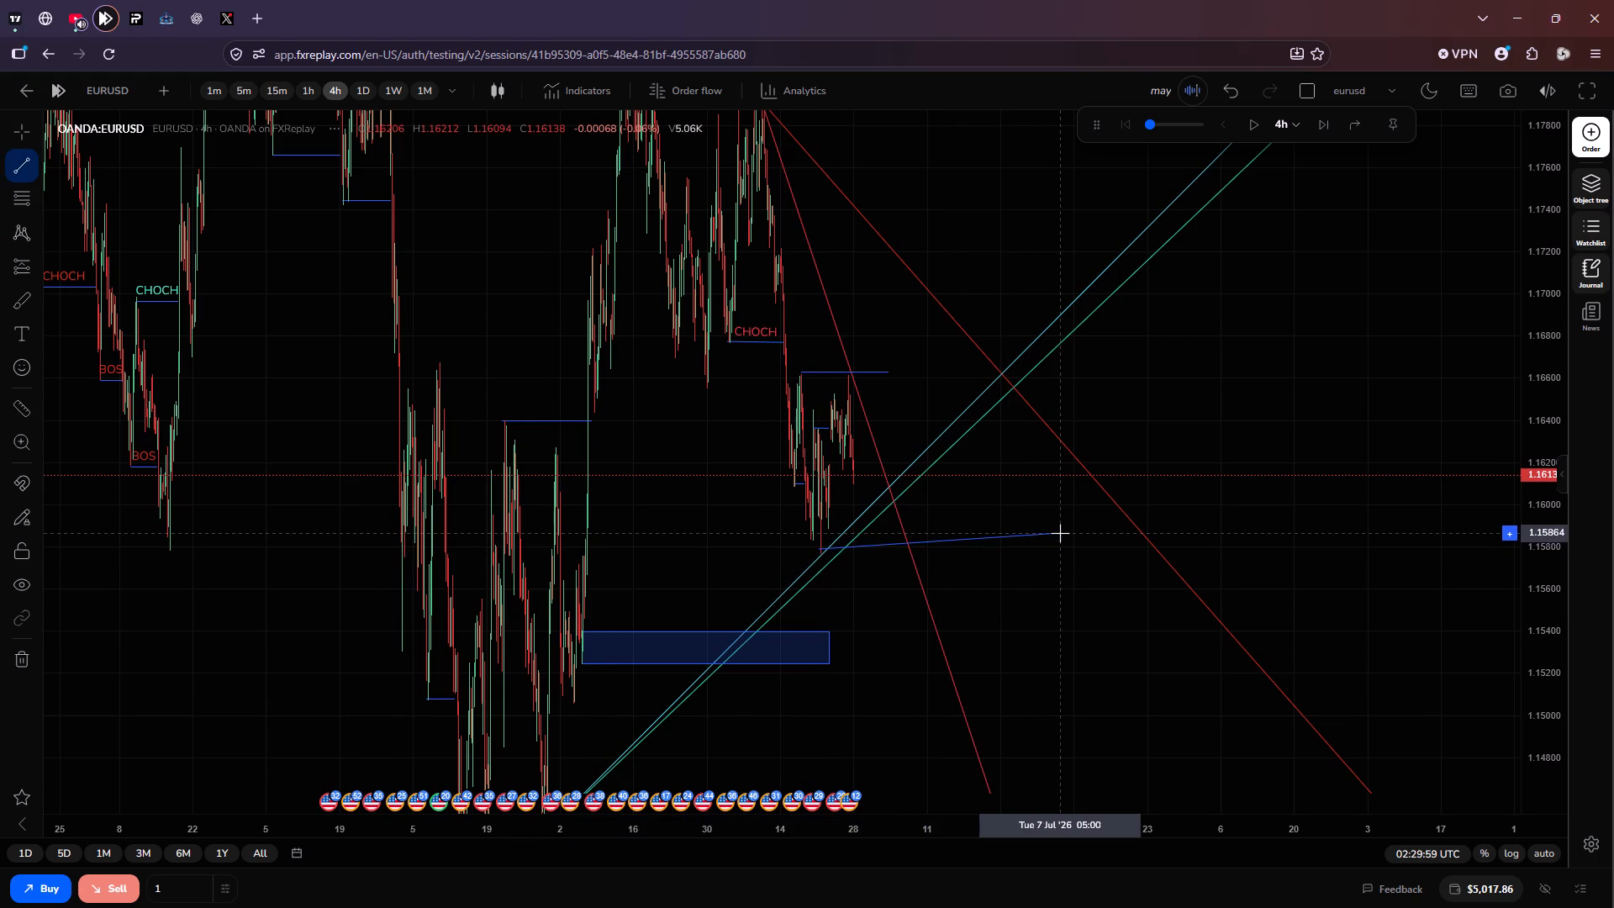
shift+click(1060, 533)
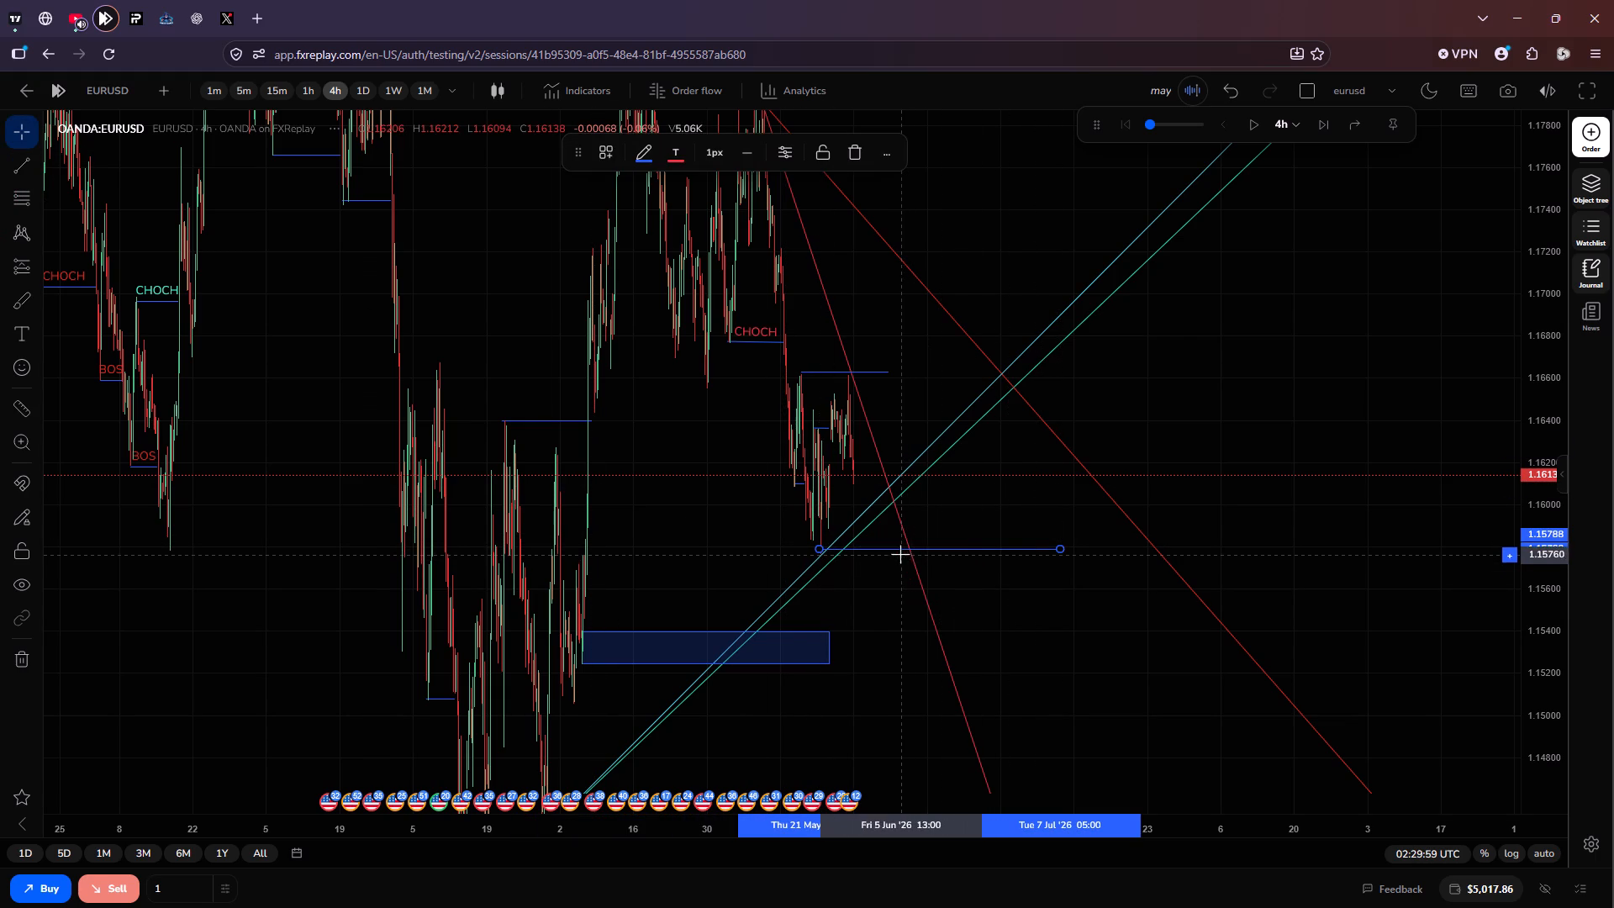
click(895, 550)
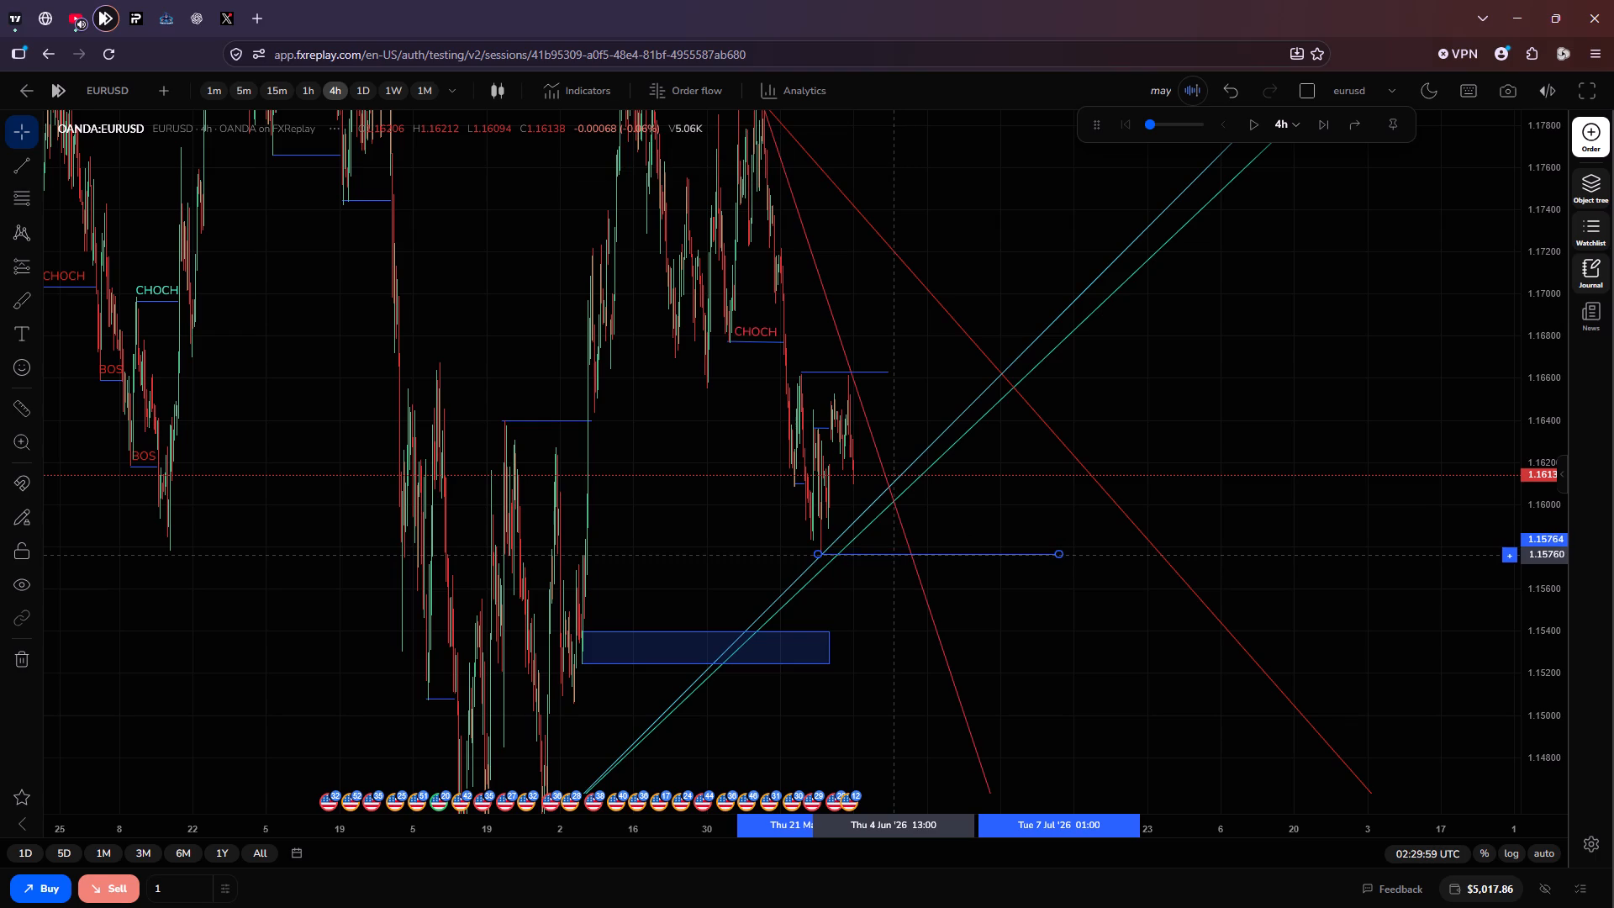
click(959, 516)
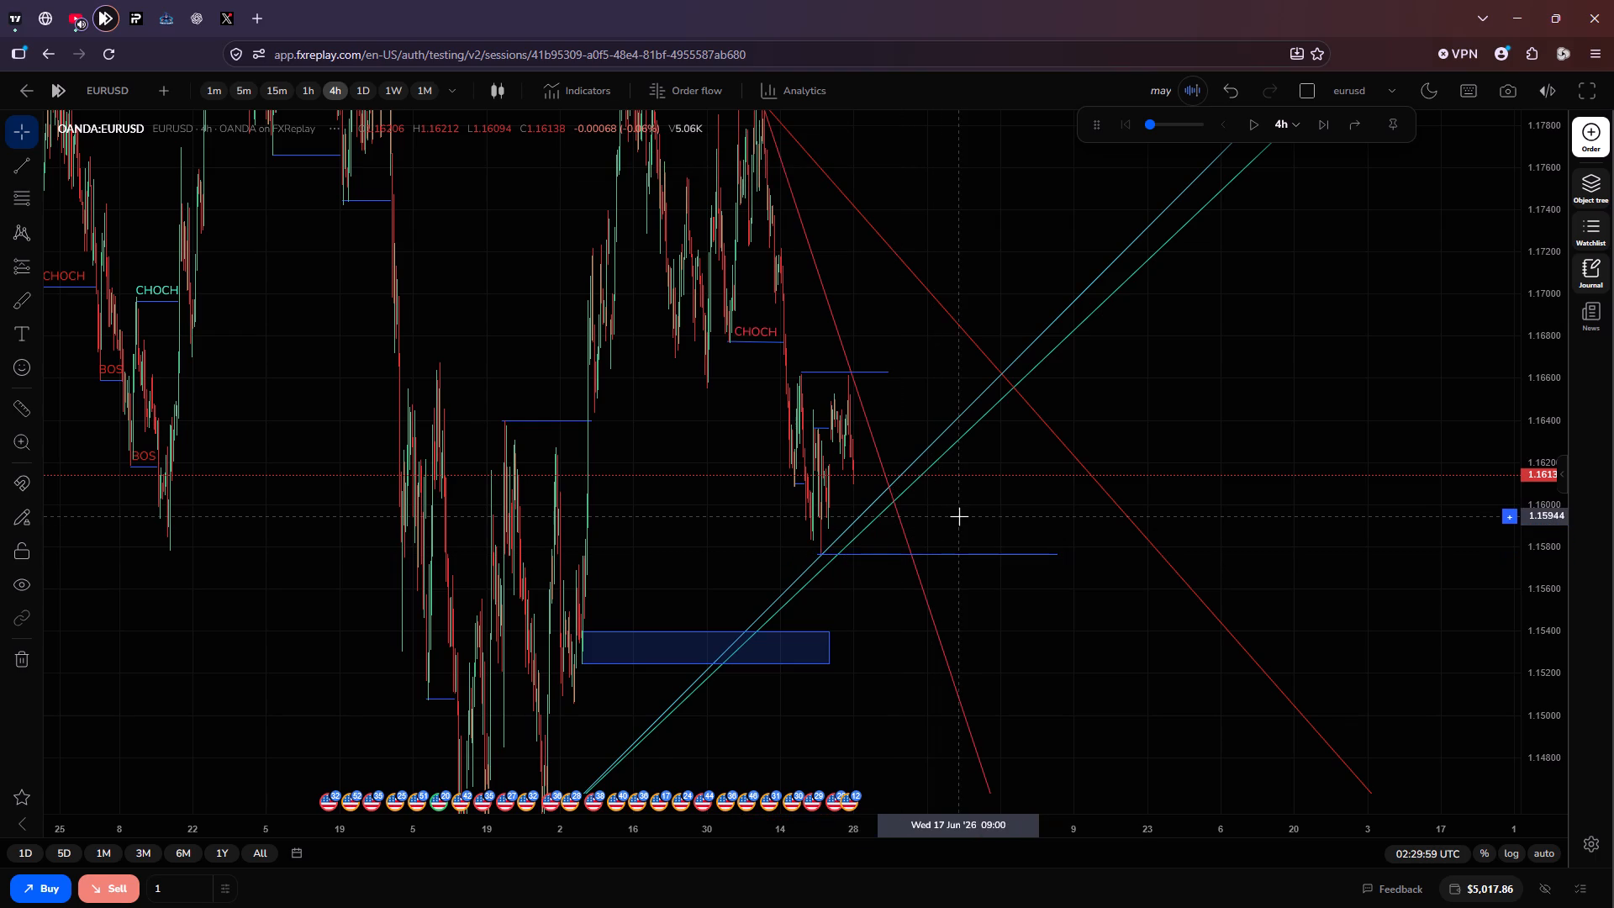
Switch the EURUSD chart to 15 minutes and refit the descending red trendline to the 27 May high, second anchor about 1.16386 on 29 May.
scroll(654, 460, up, 4)
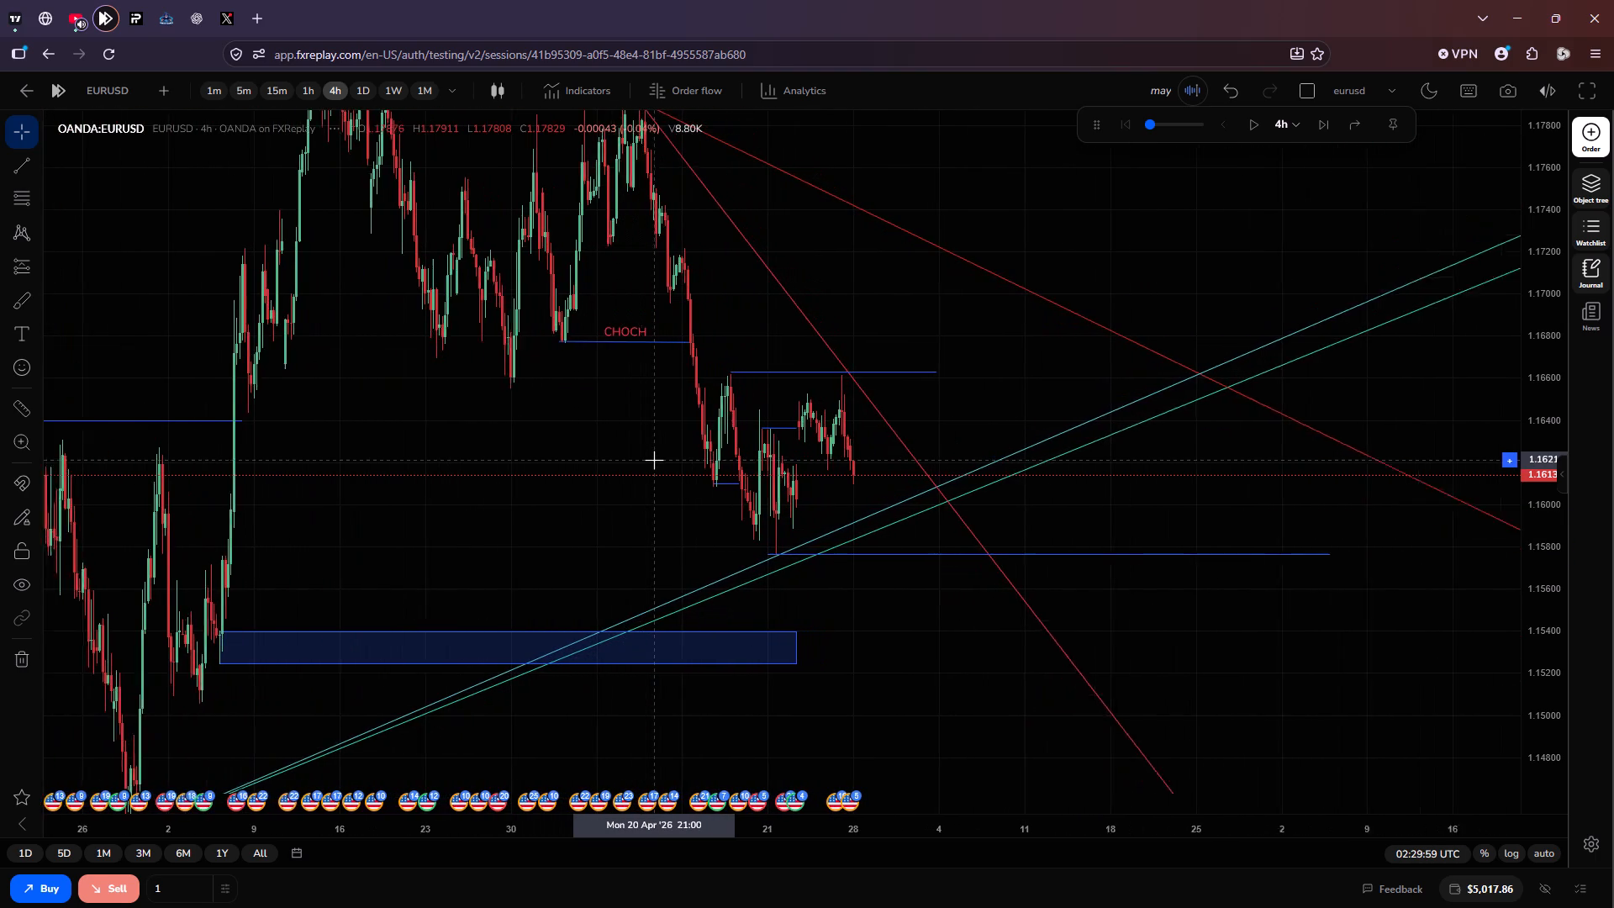
scroll(654, 460, up, 2)
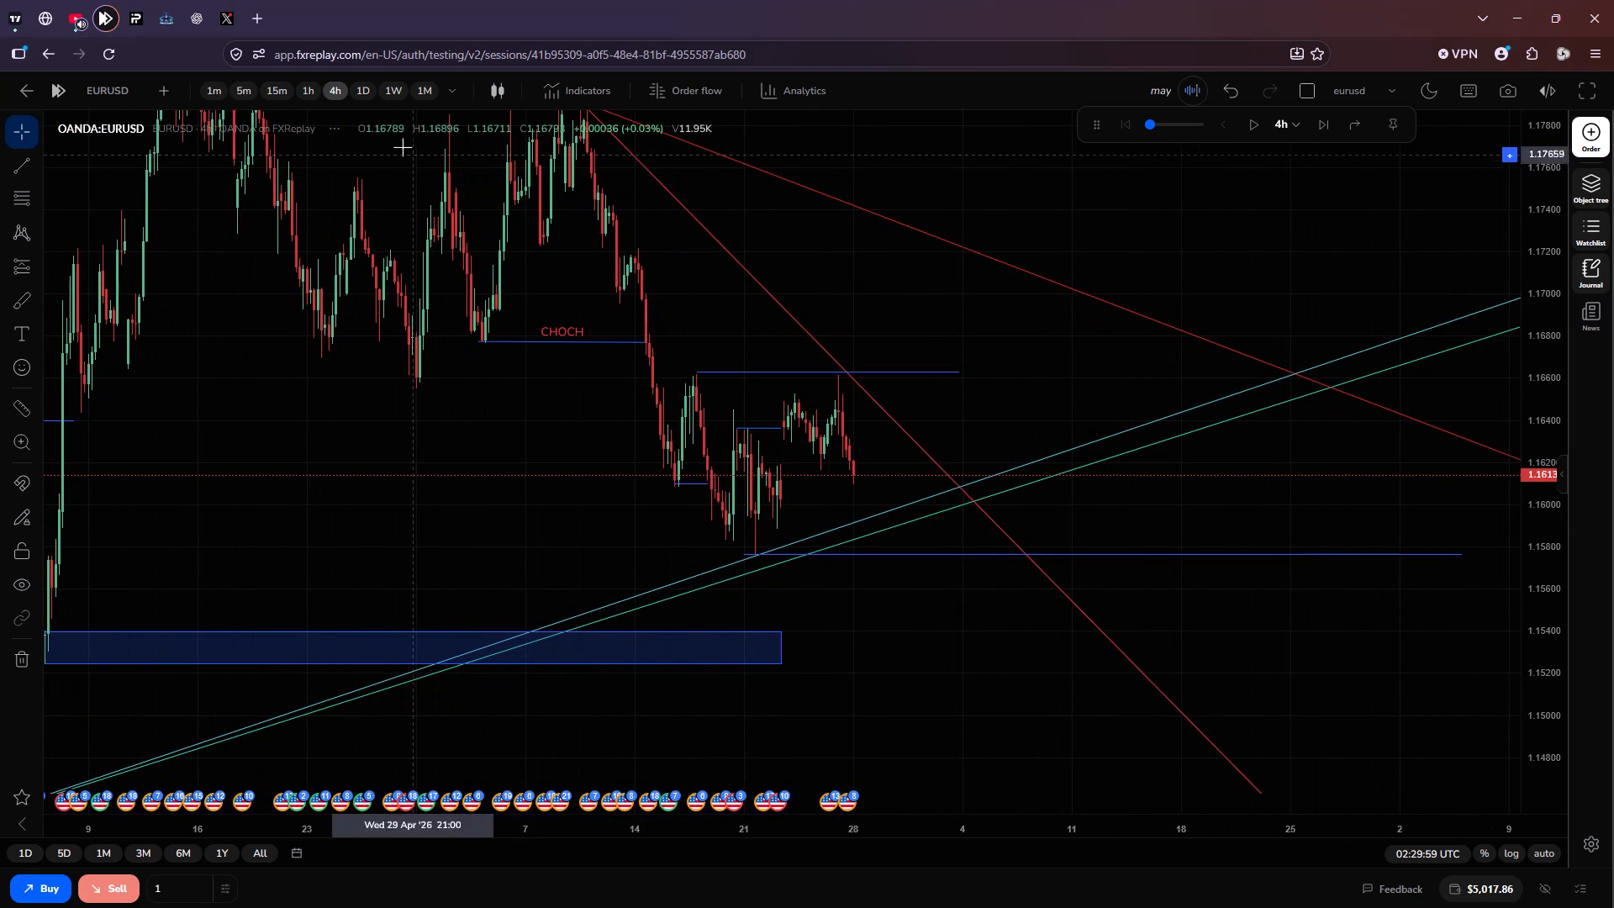
click(272, 83)
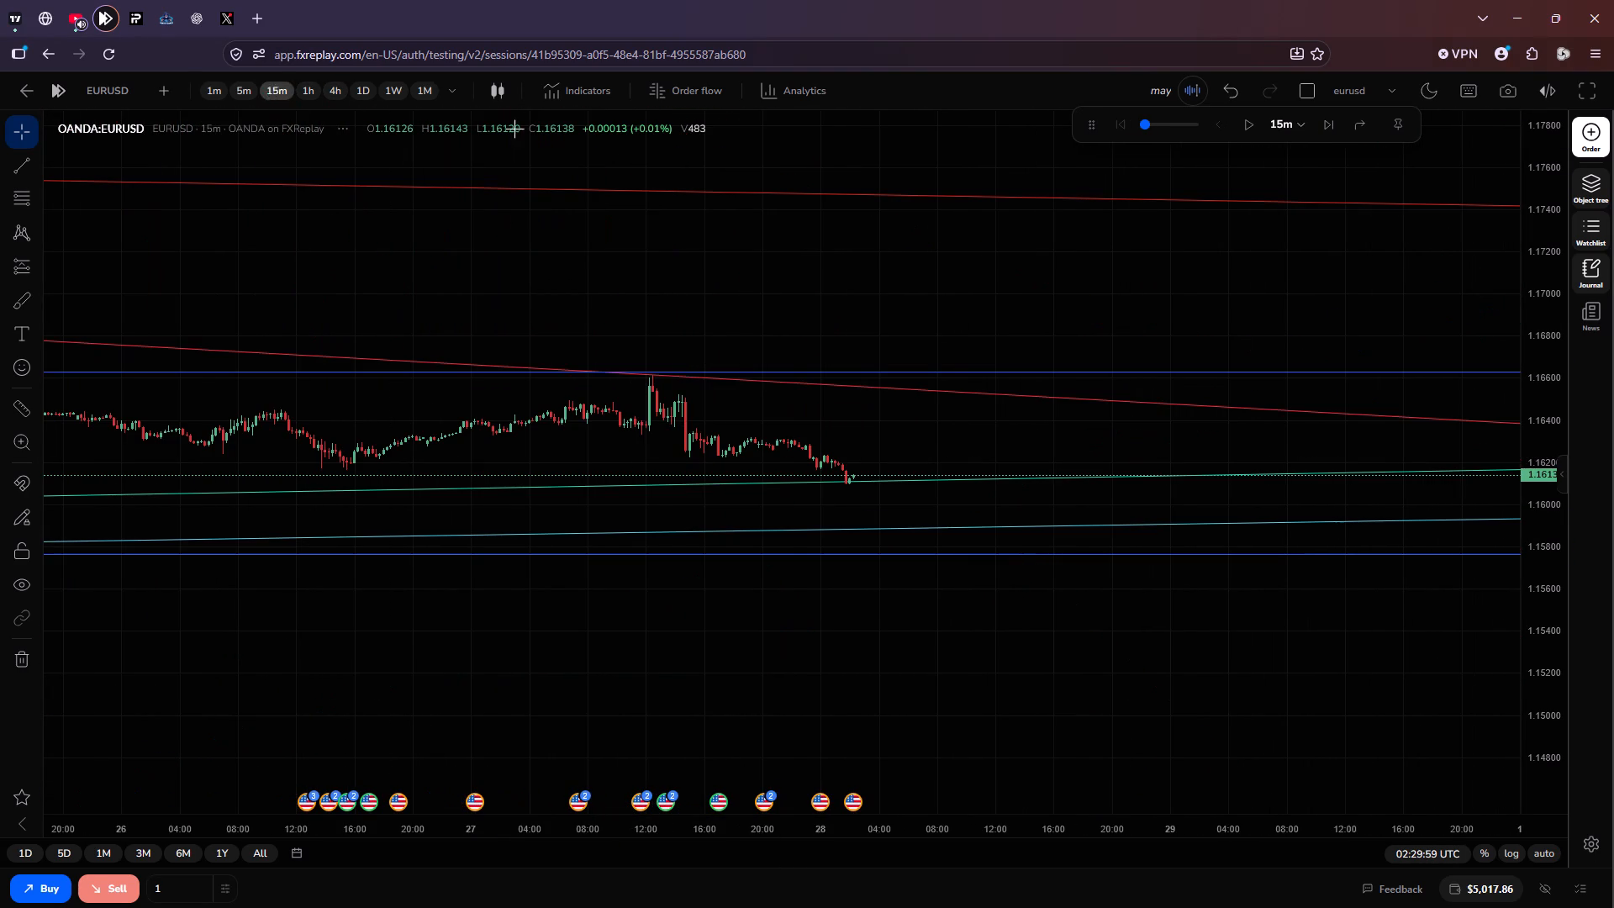
scroll(1539, 639, up, 2)
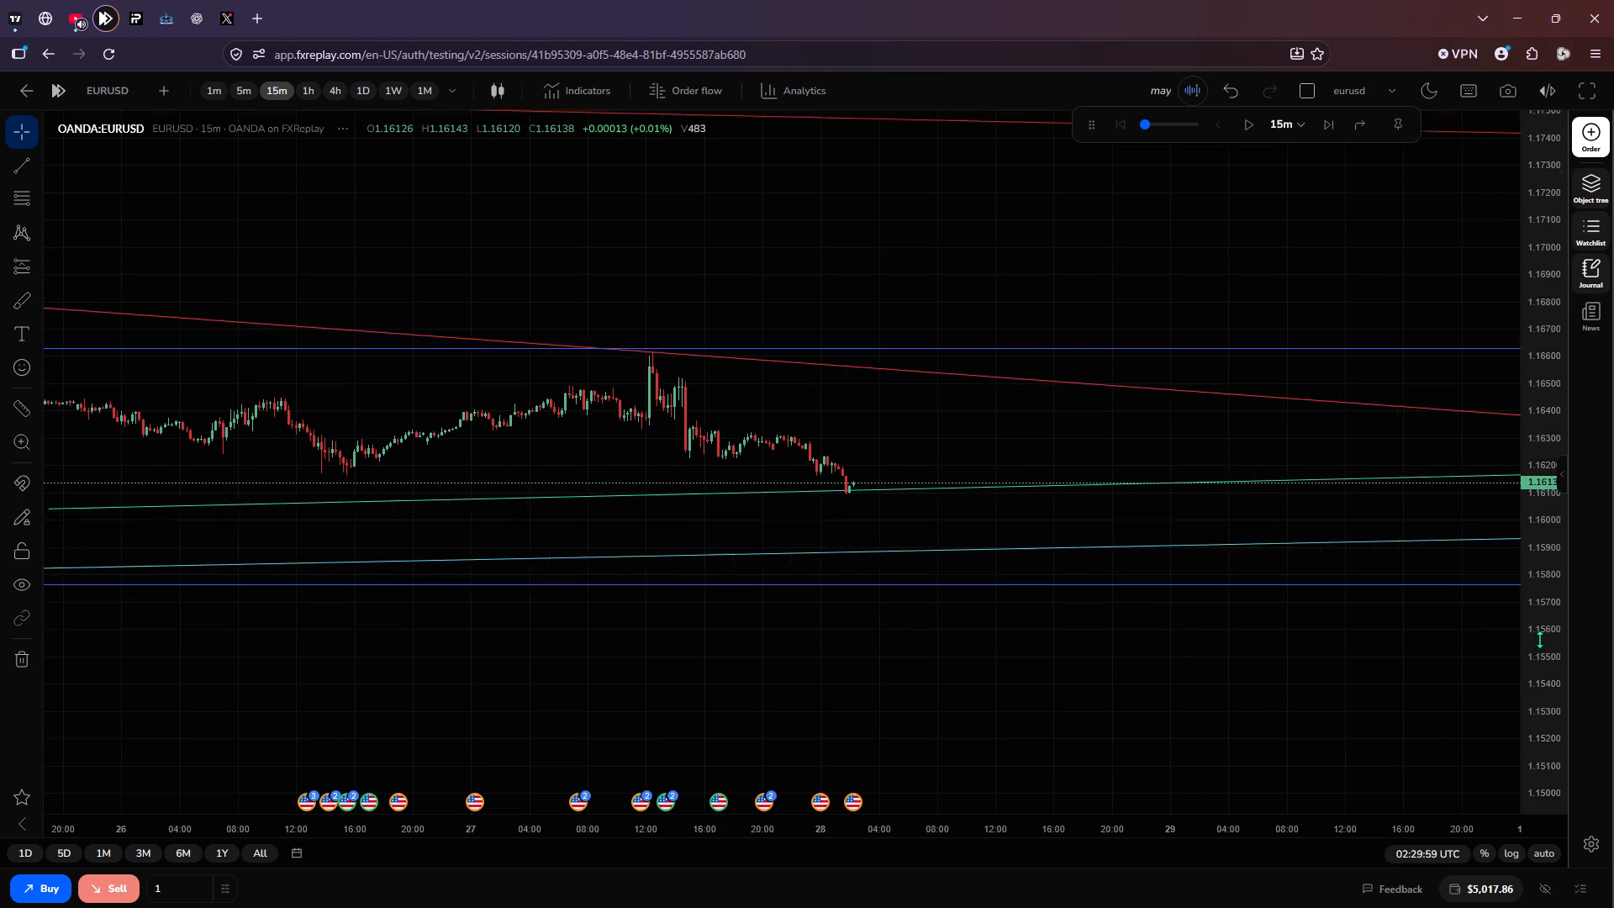
scroll(1539, 639, up, 3)
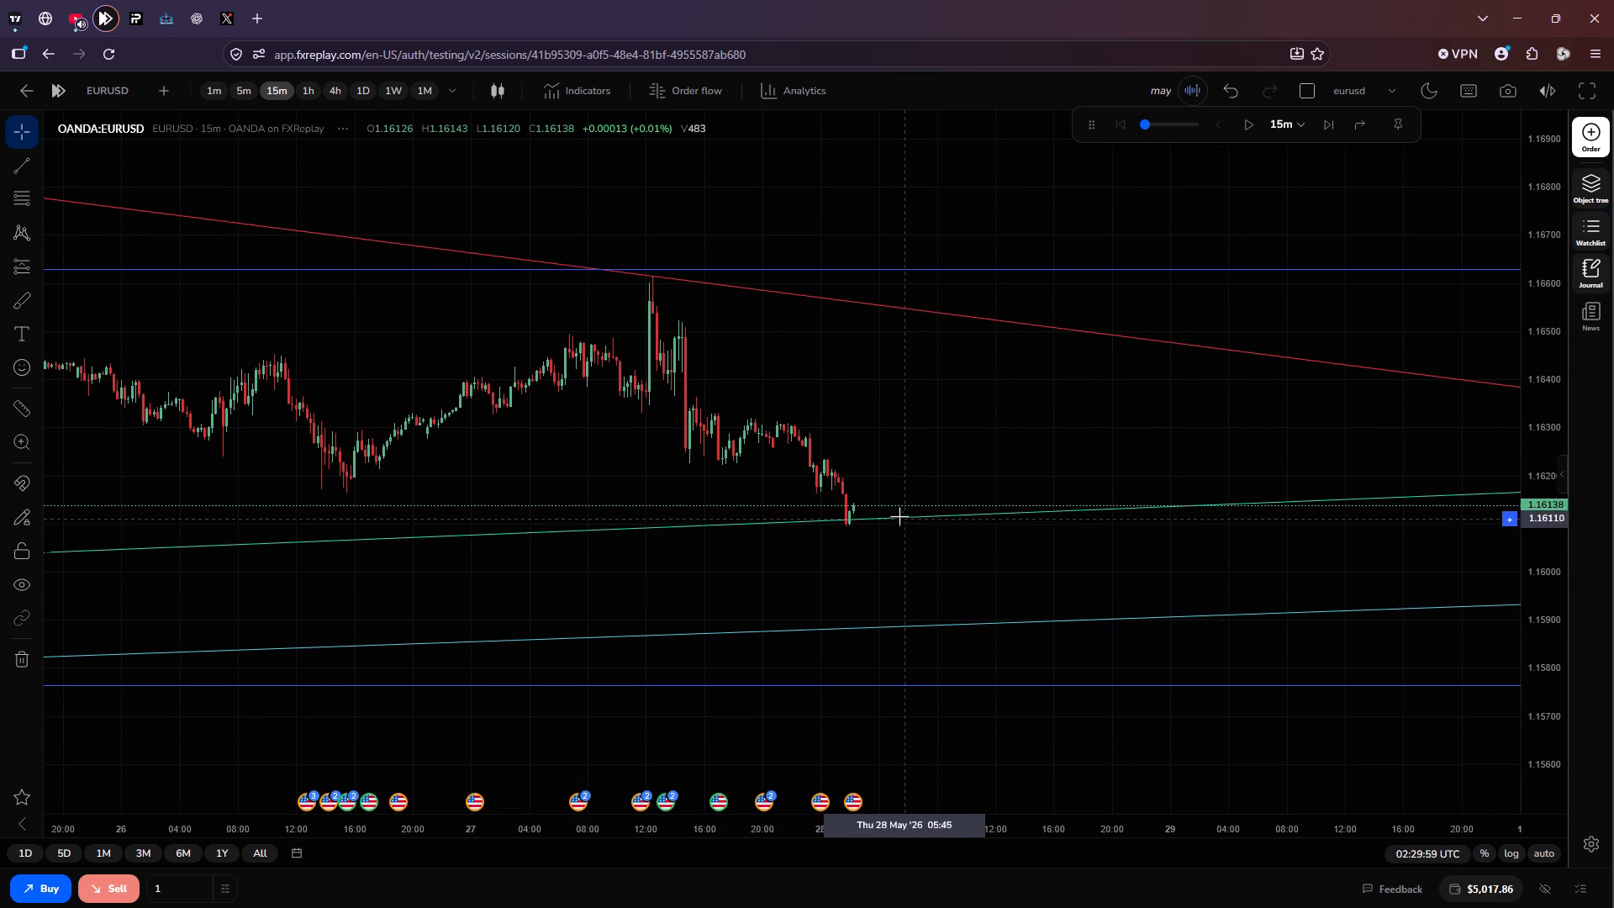
scroll(786, 529, down, 2)
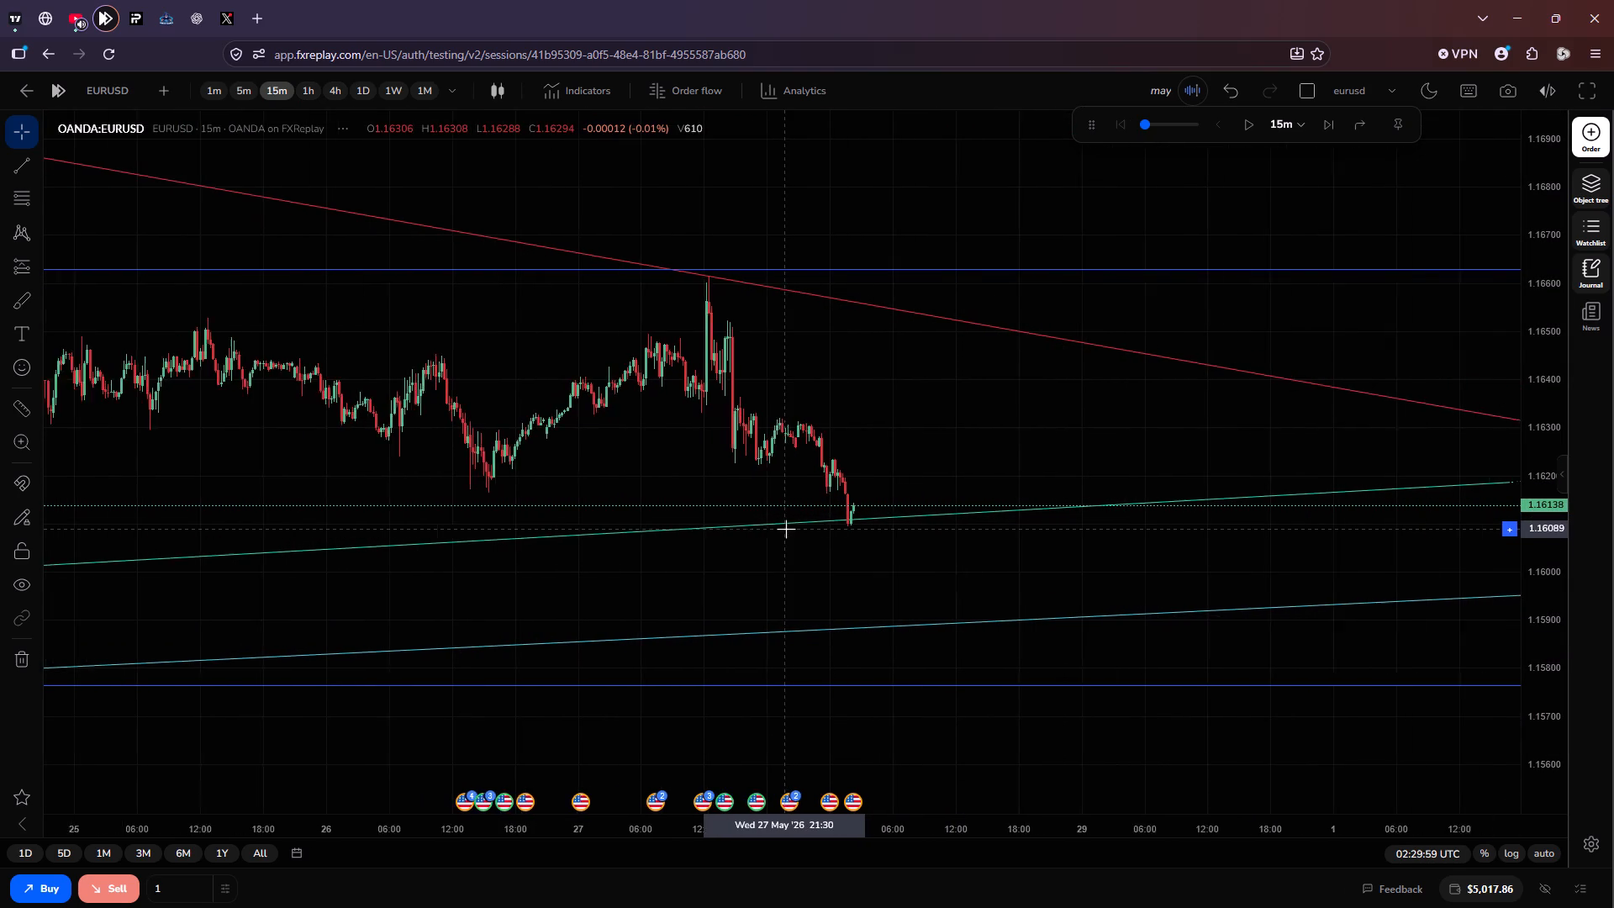
scroll(786, 529, down, 2)
scroll(488, 611, down, 4)
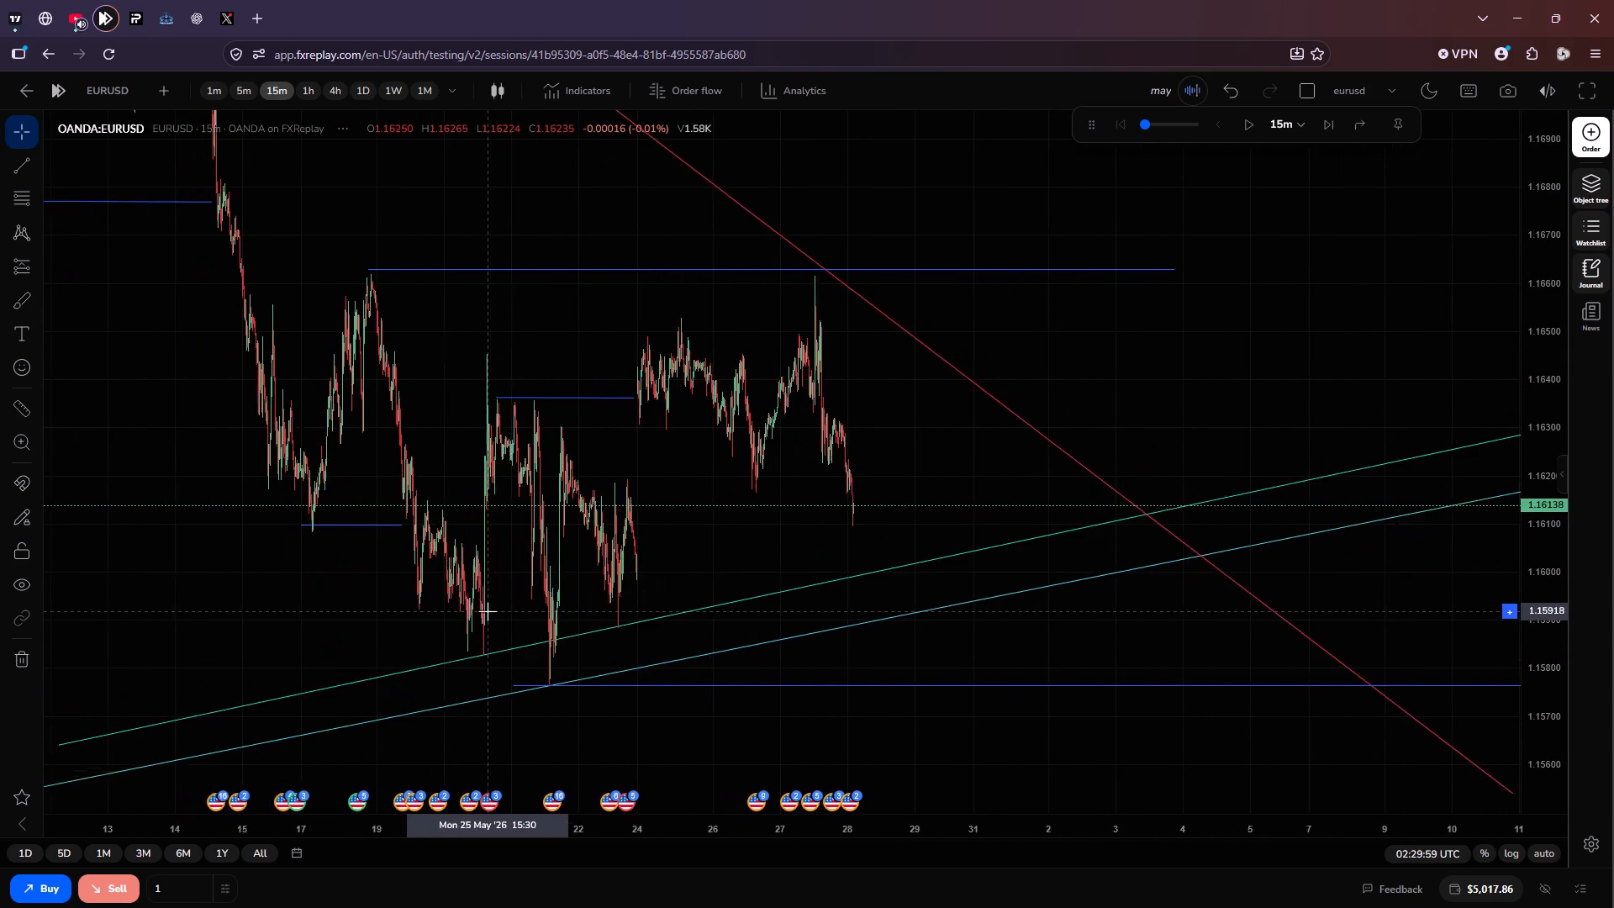
scroll(488, 611, down, 3)
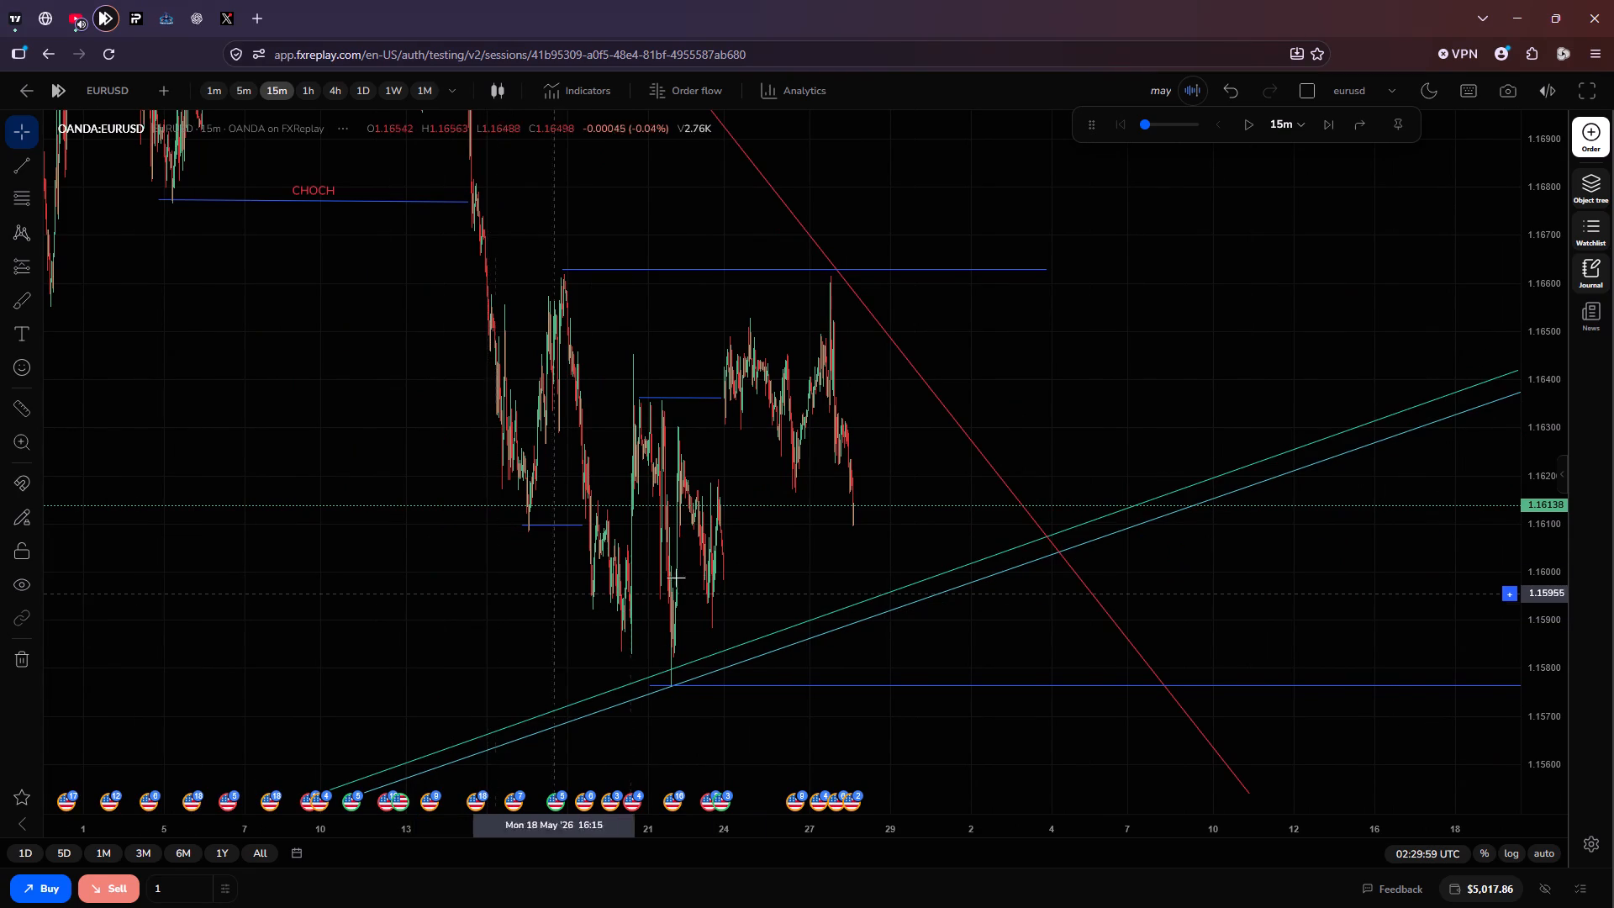
scroll(685, 580, up, 5)
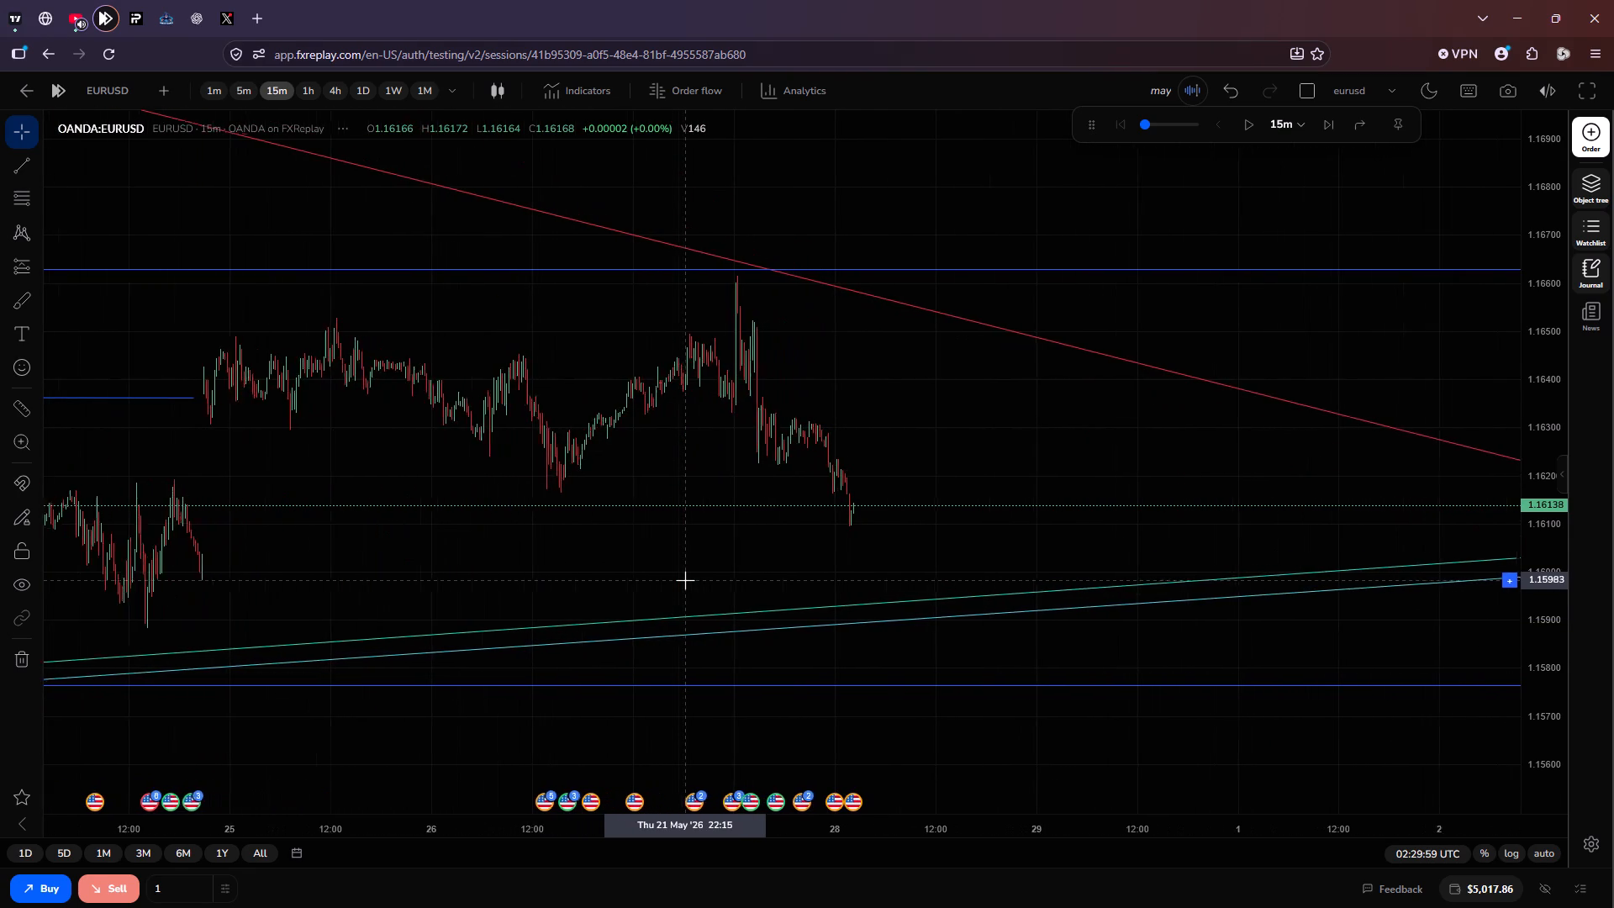
scroll(685, 580, up, 3)
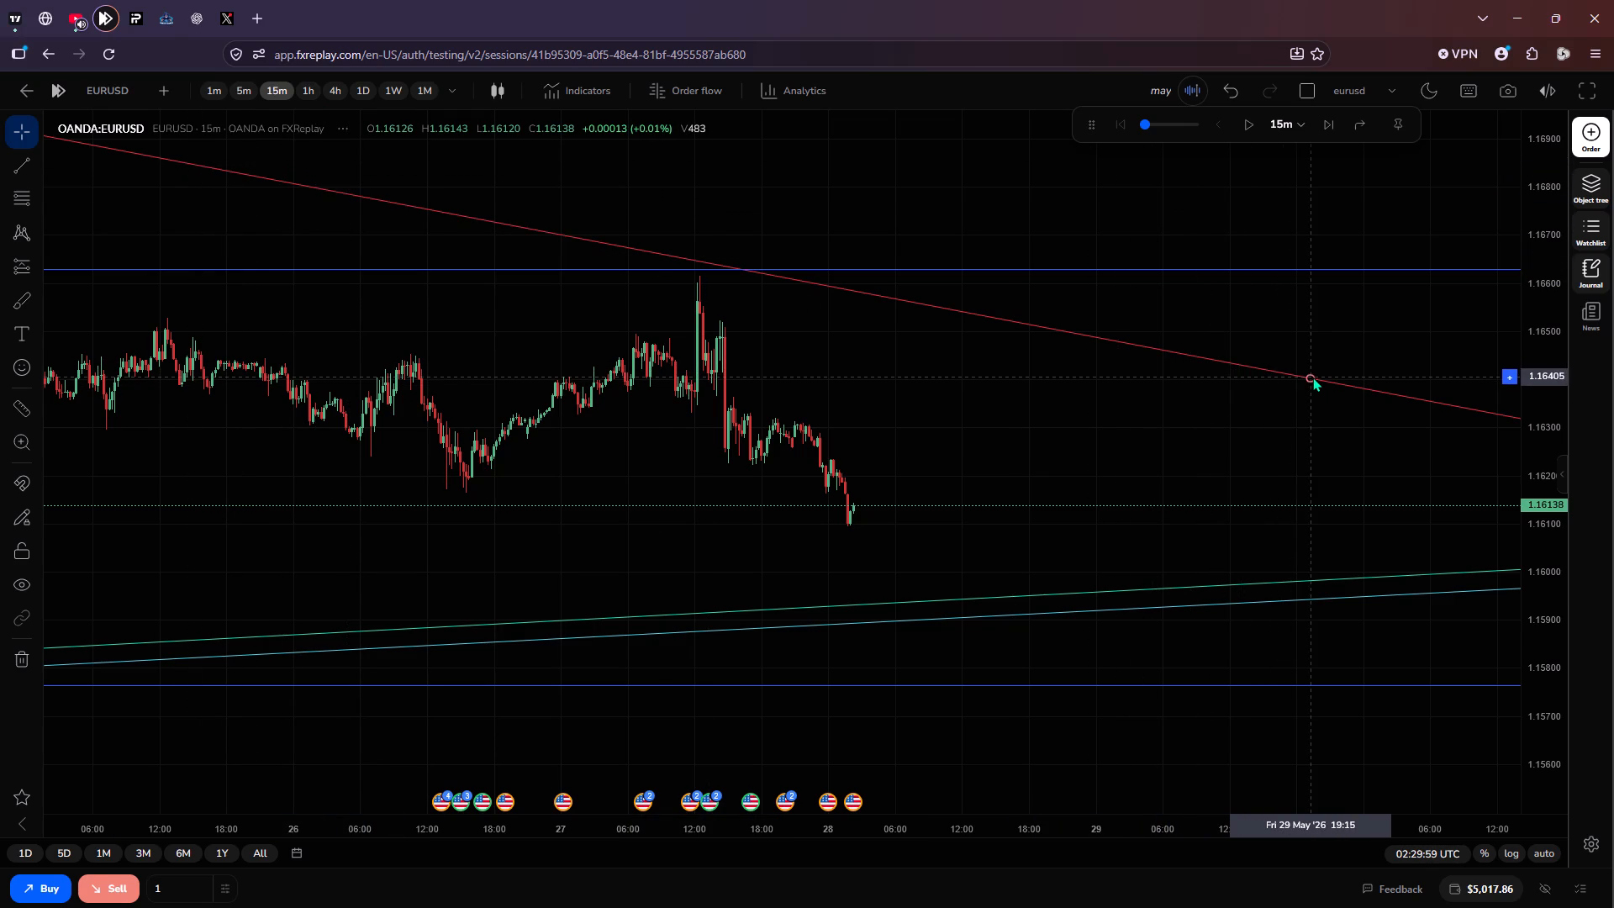
drag(1310, 377, 1269, 383)
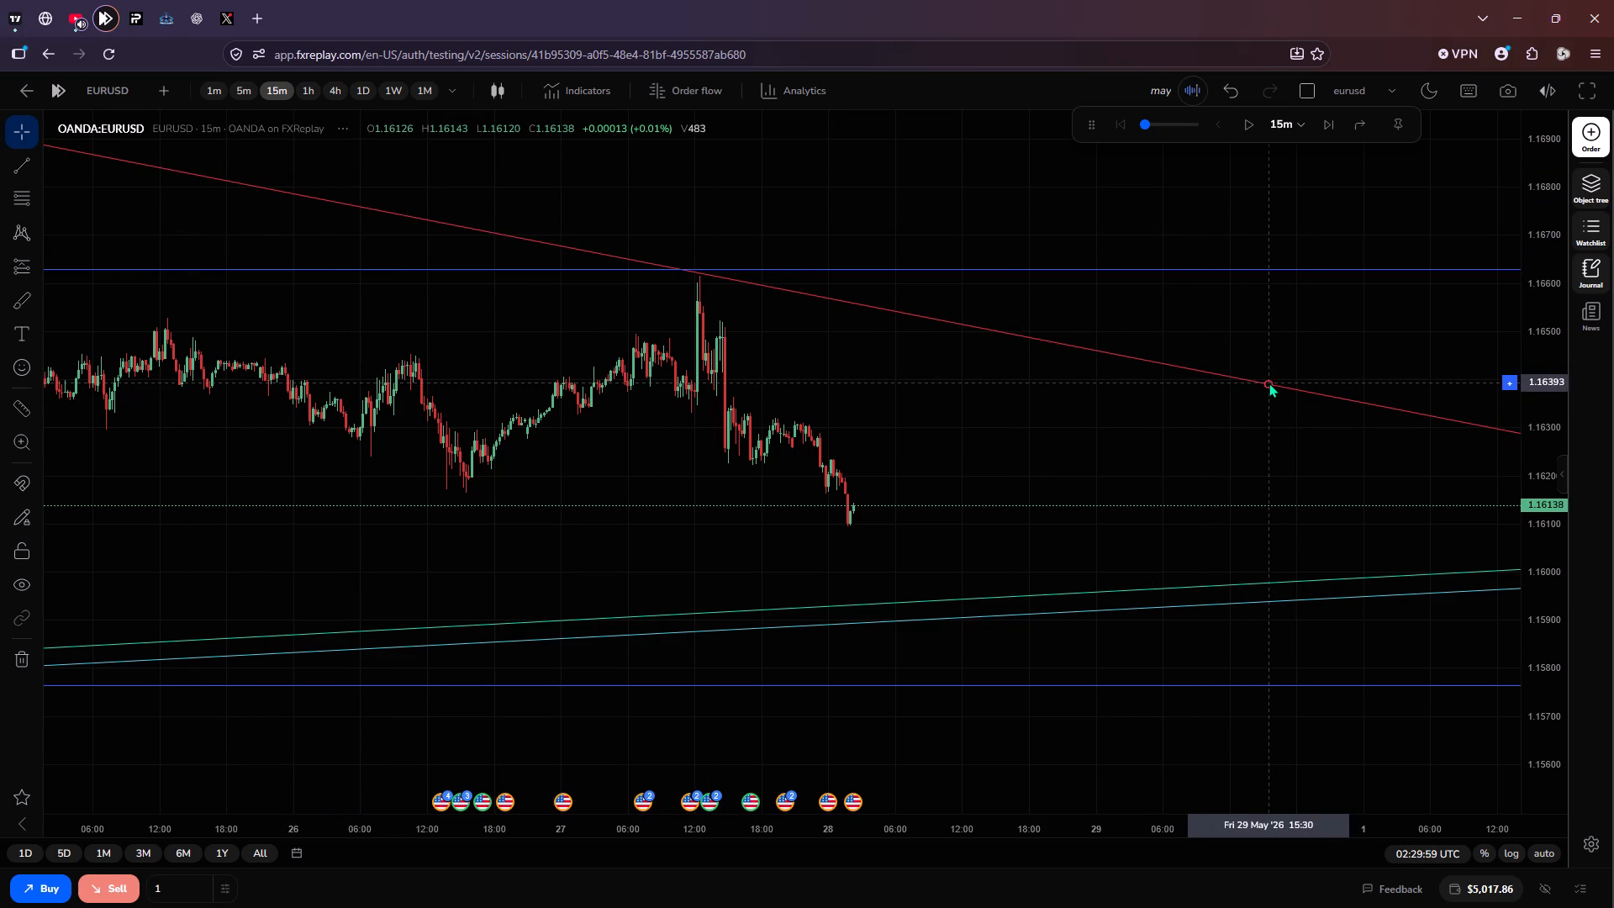
drag(1269, 383, 1273, 387)
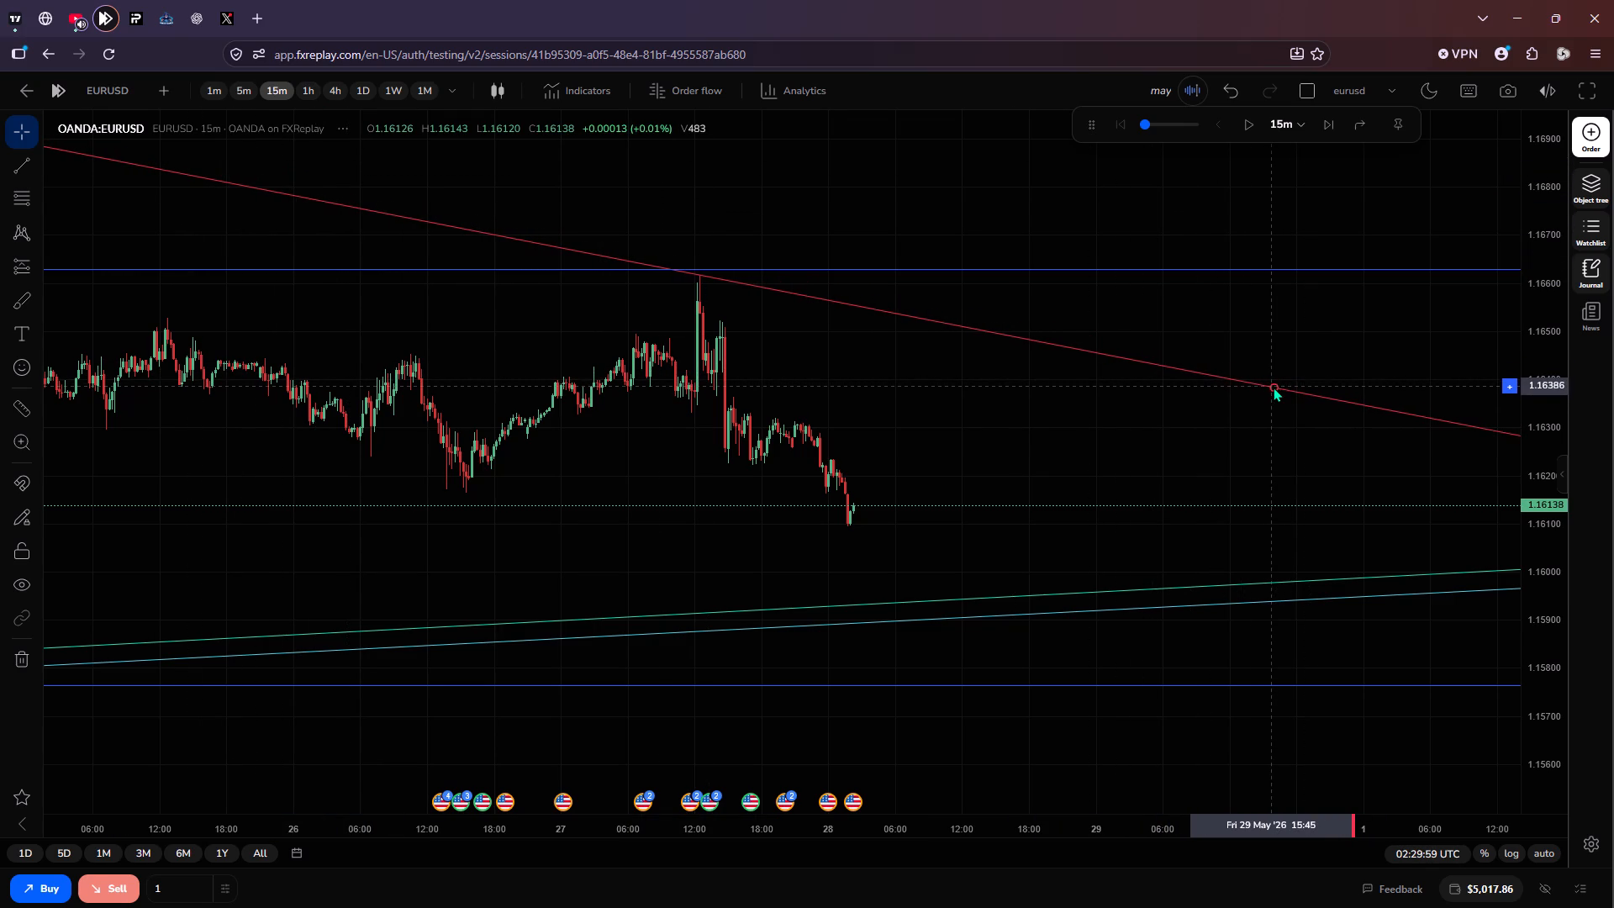
drag(1273, 387, 1274, 387)
click(1129, 467)
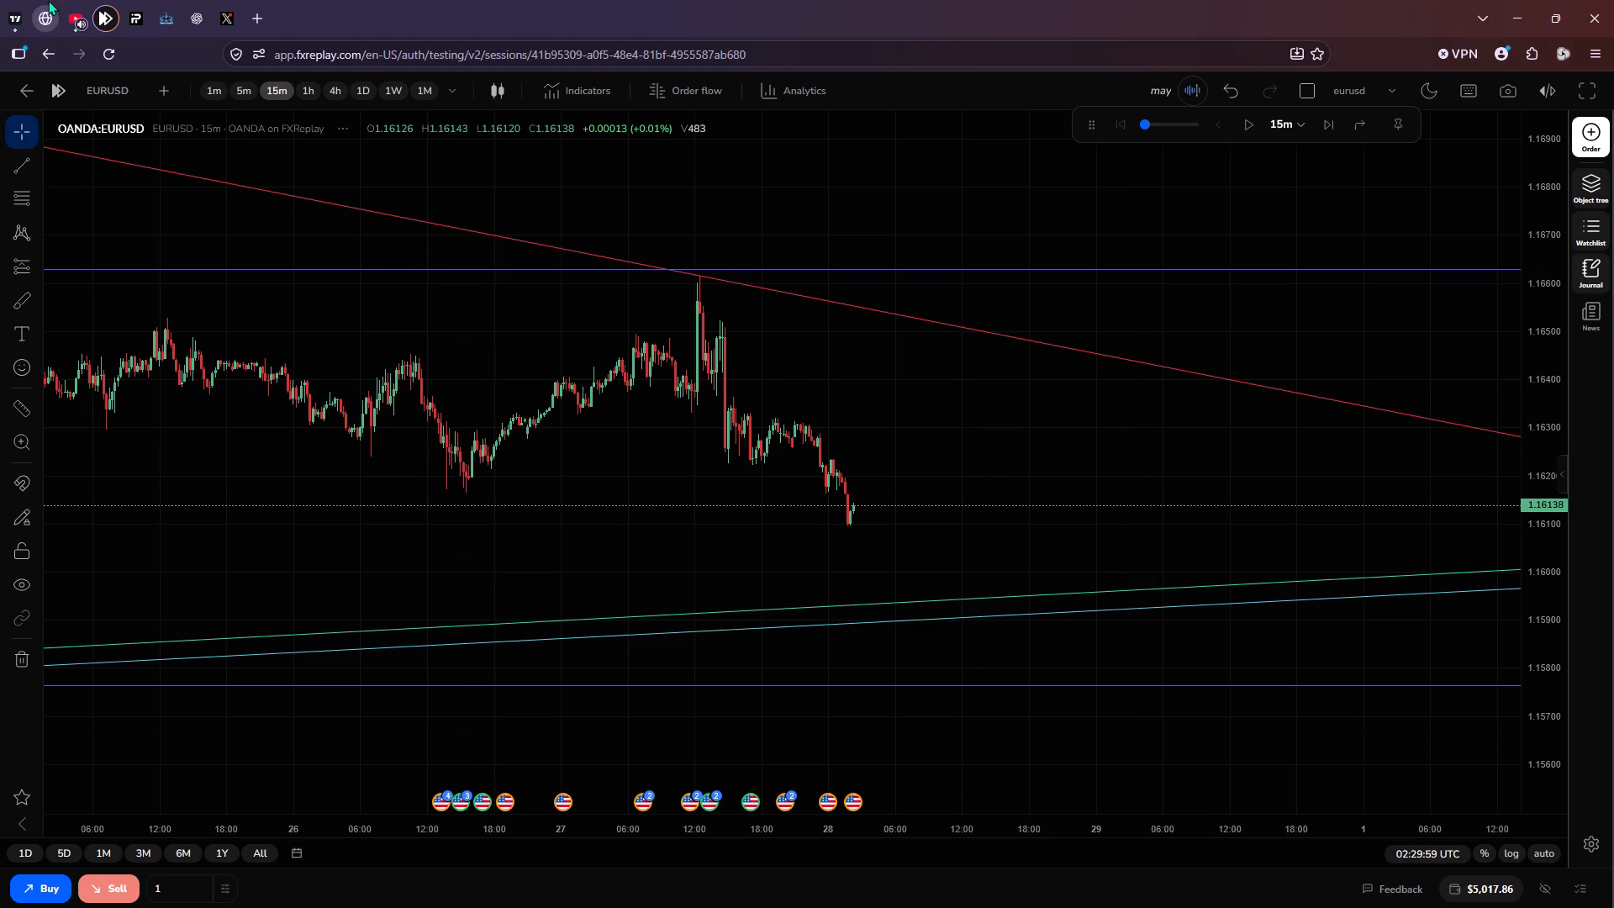
Switch to the YouTube music video and turn on captions.
click(63, 3)
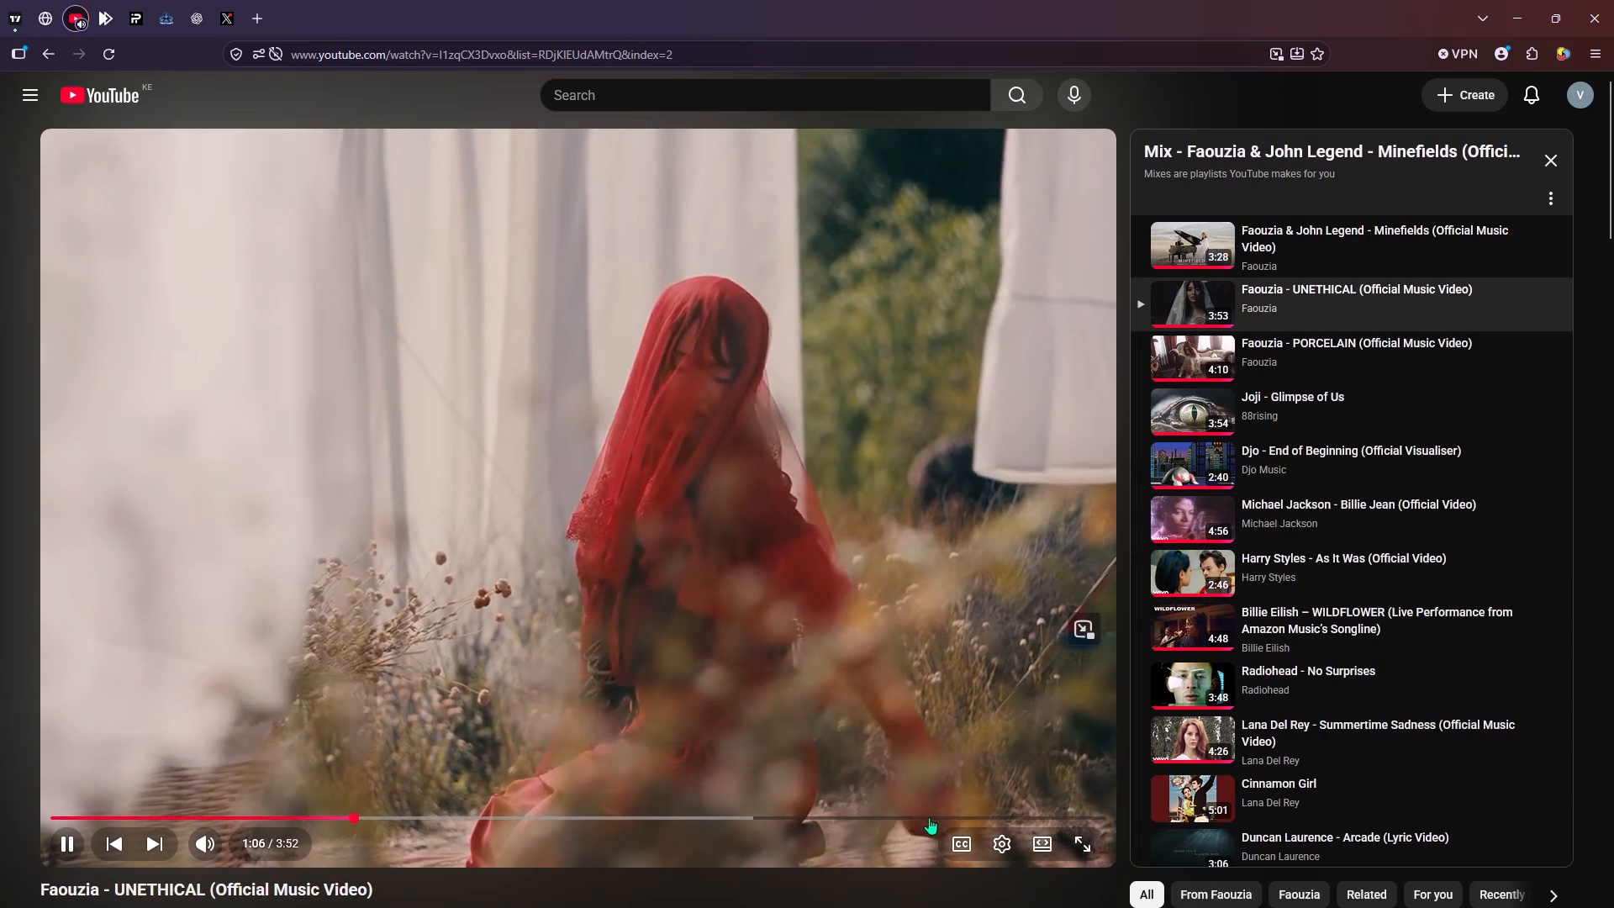
click(966, 848)
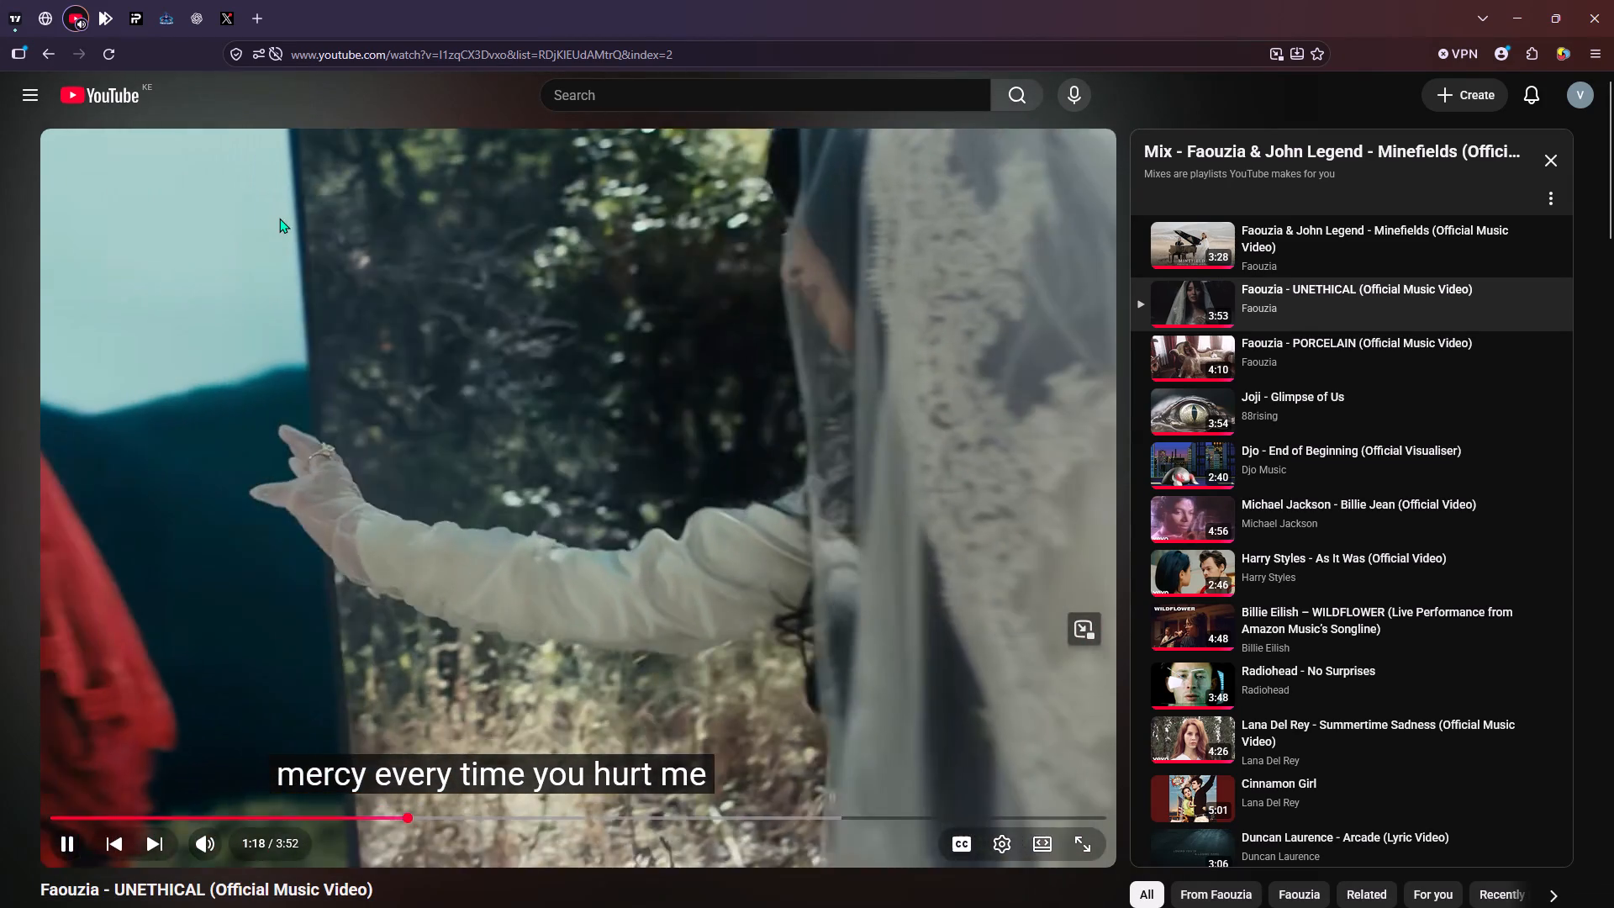
Back in FX Replay, play the 15-minute replay forward, switch the chart to GBPUSD, and pause at 05:59:59 UTC on 28 May.
click(107, 8)
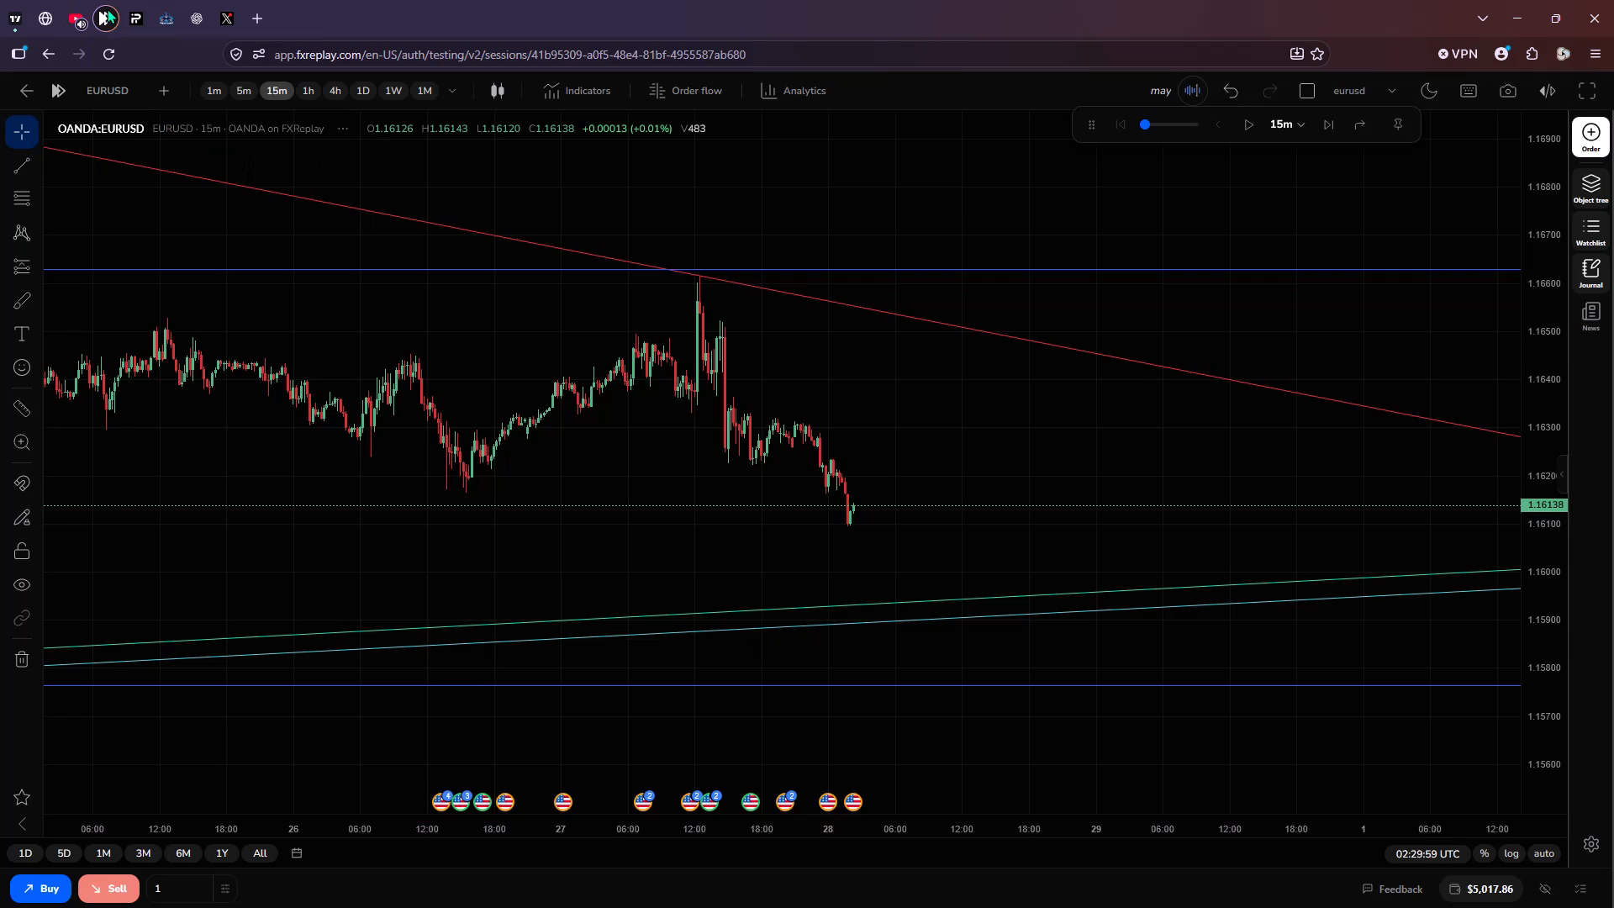
click(1243, 126)
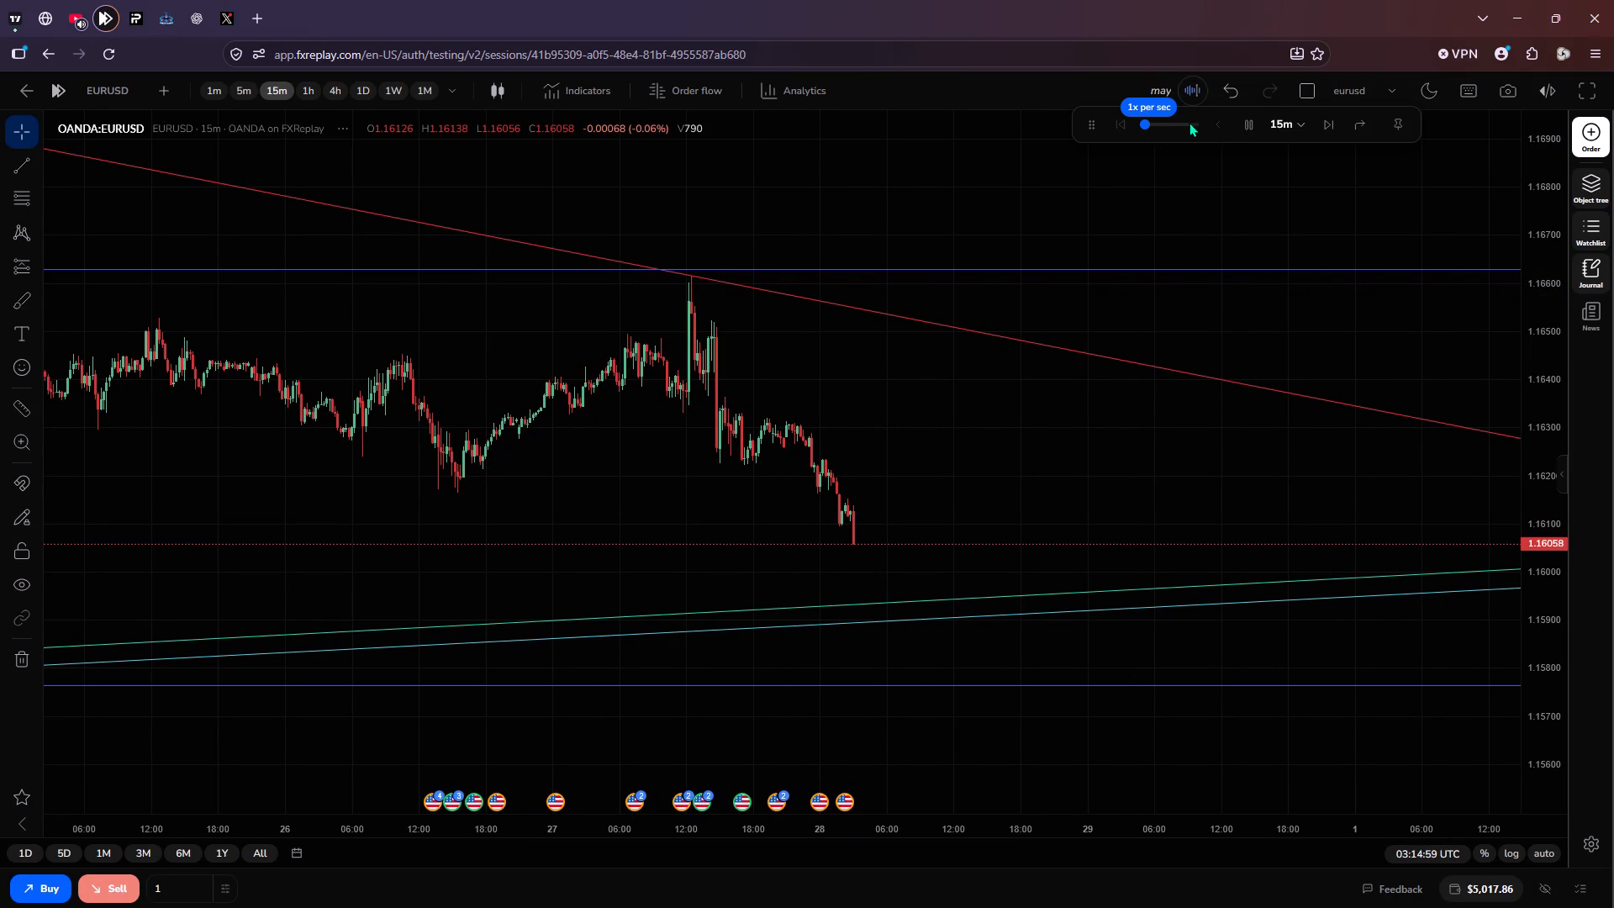
click(1247, 136)
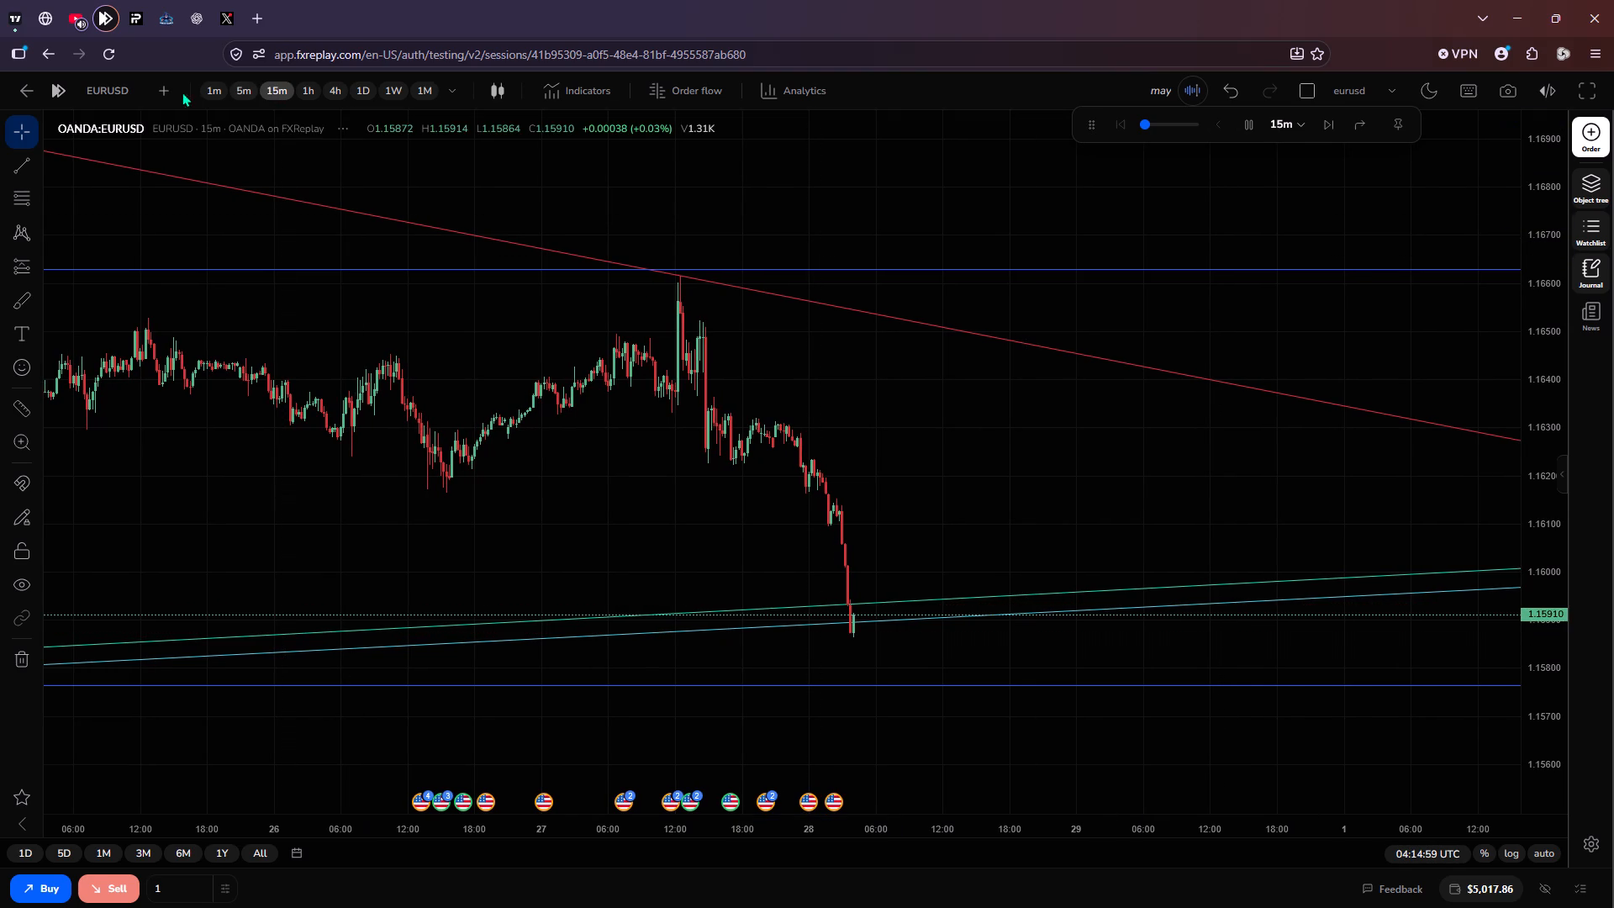
click(121, 95)
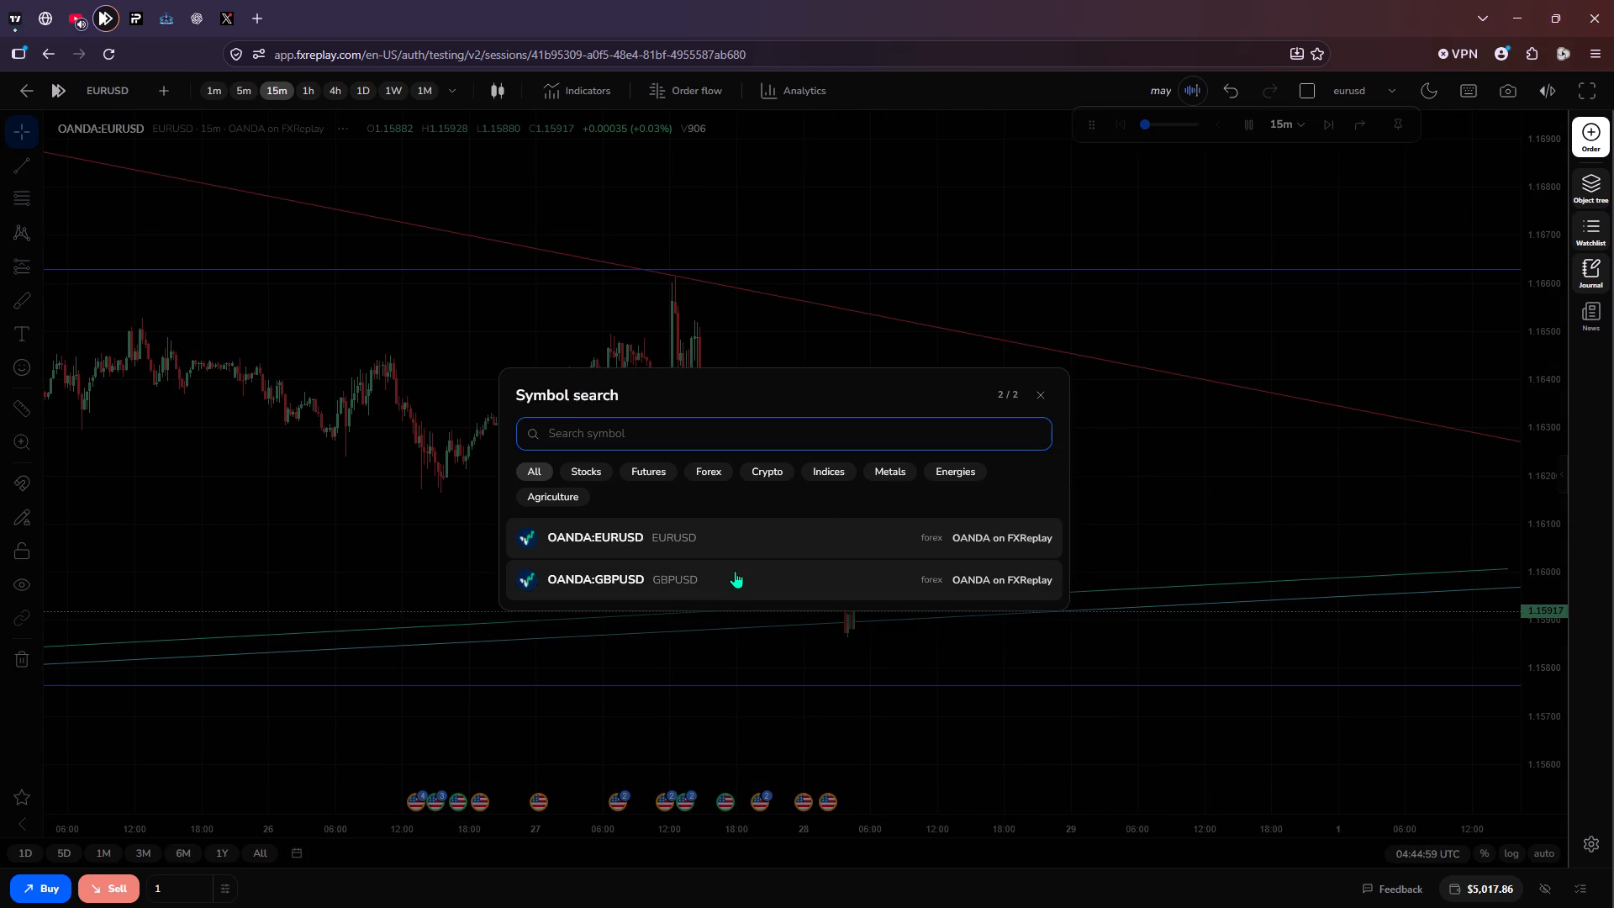
click(734, 572)
scroll(1043, 500, down, 1)
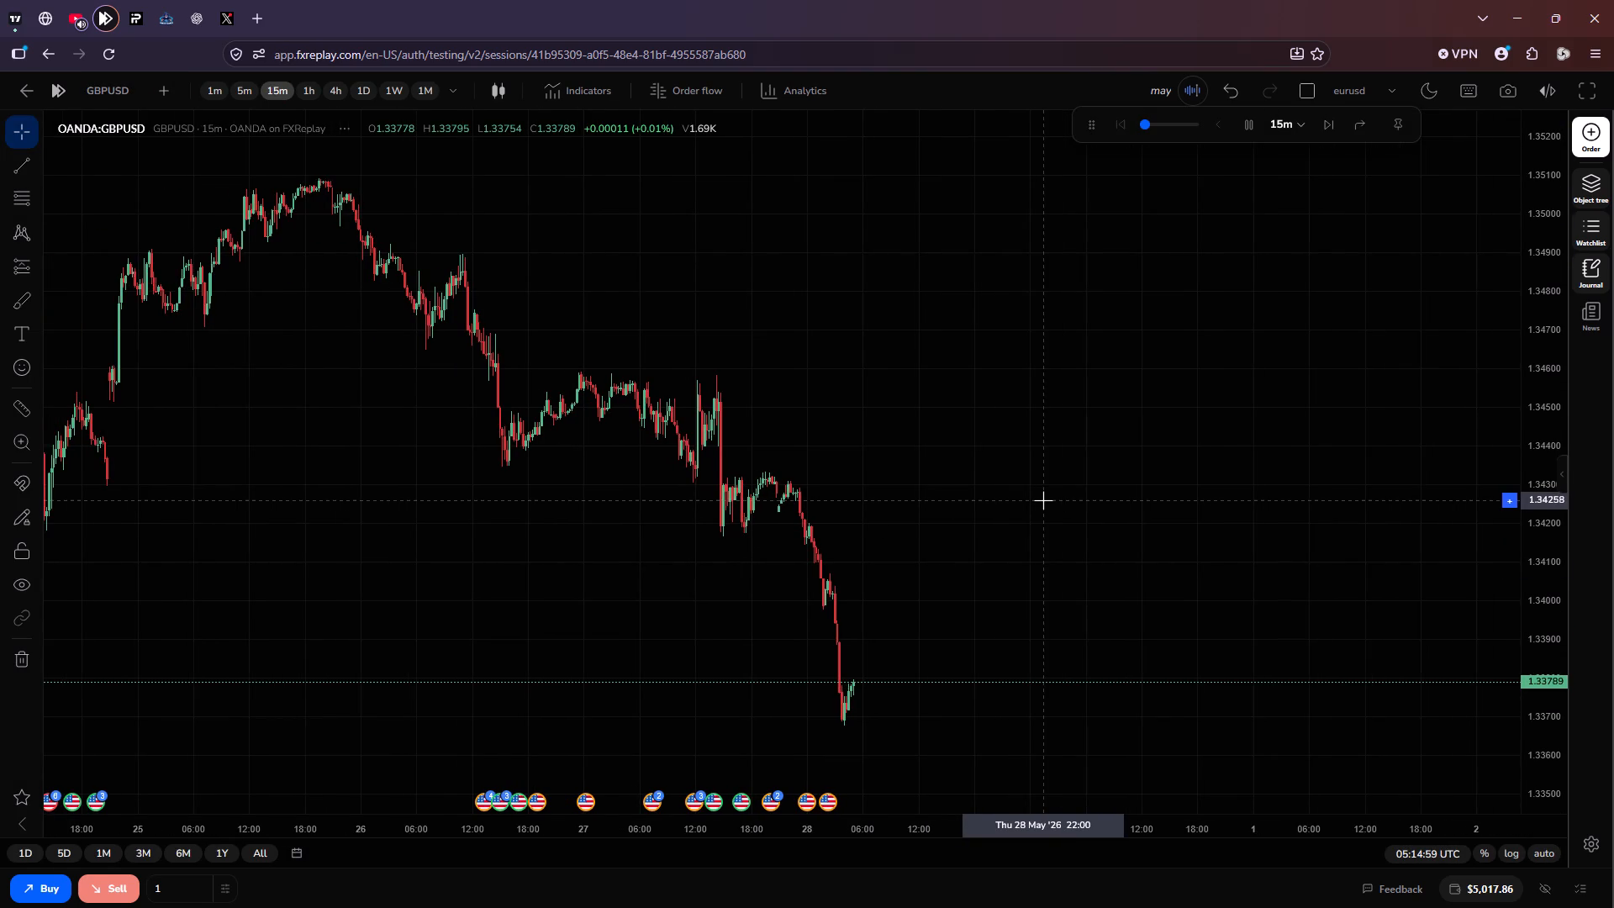
click(1247, 119)
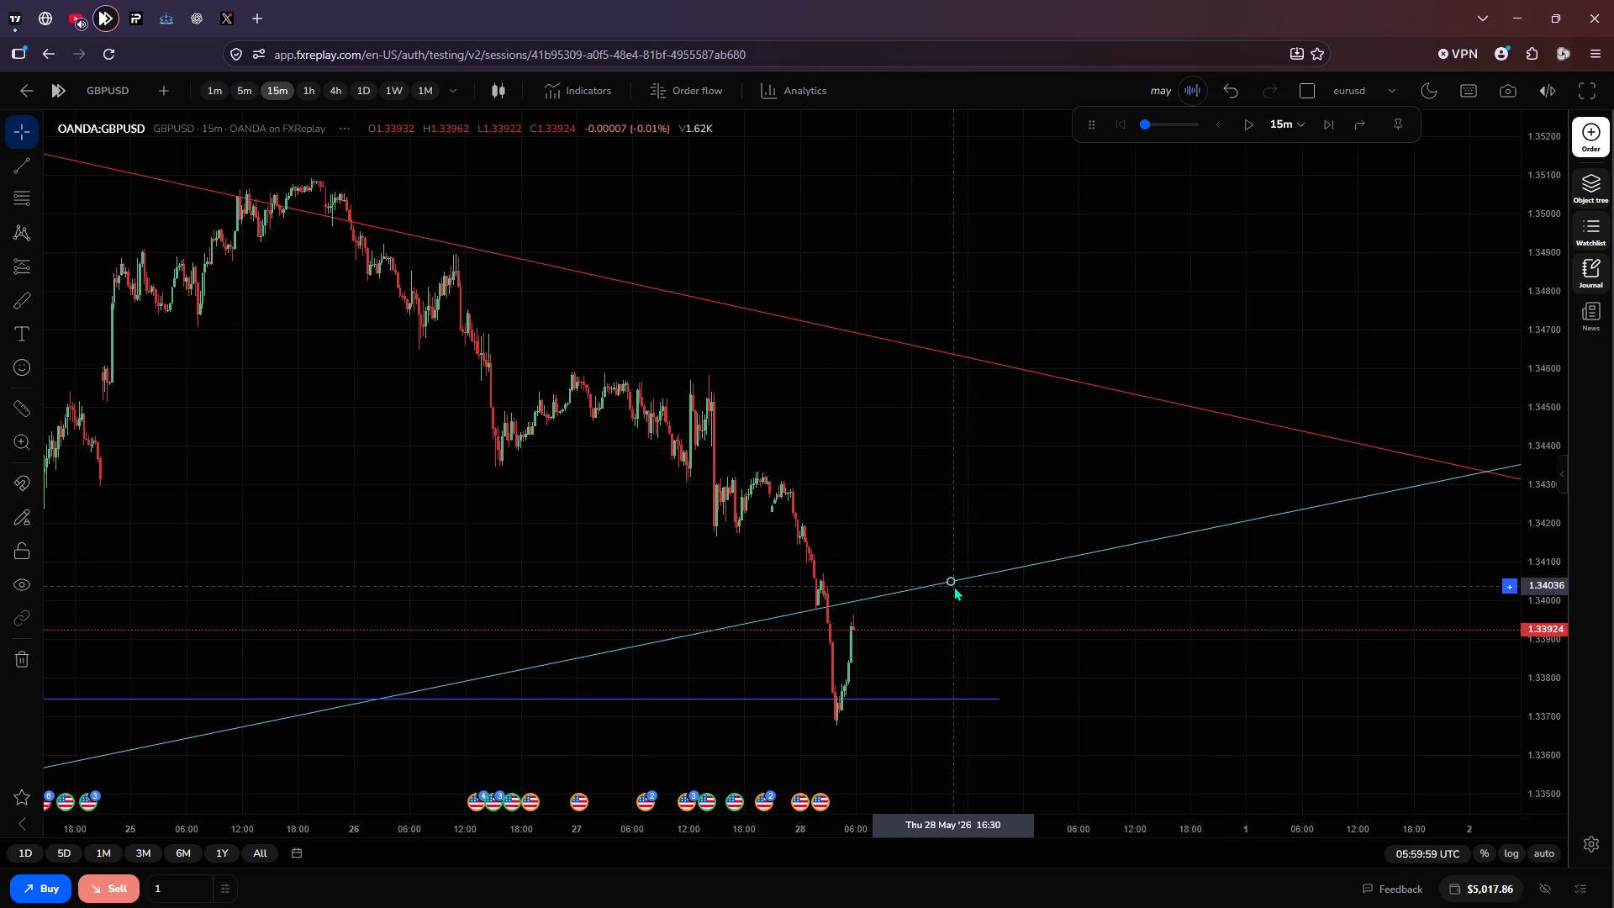
Refit the ascending teal GBPUSD trendline to the 28 May low, second anchor about 1.3377 on the morning of 29 May.
drag(949, 583, 1066, 689)
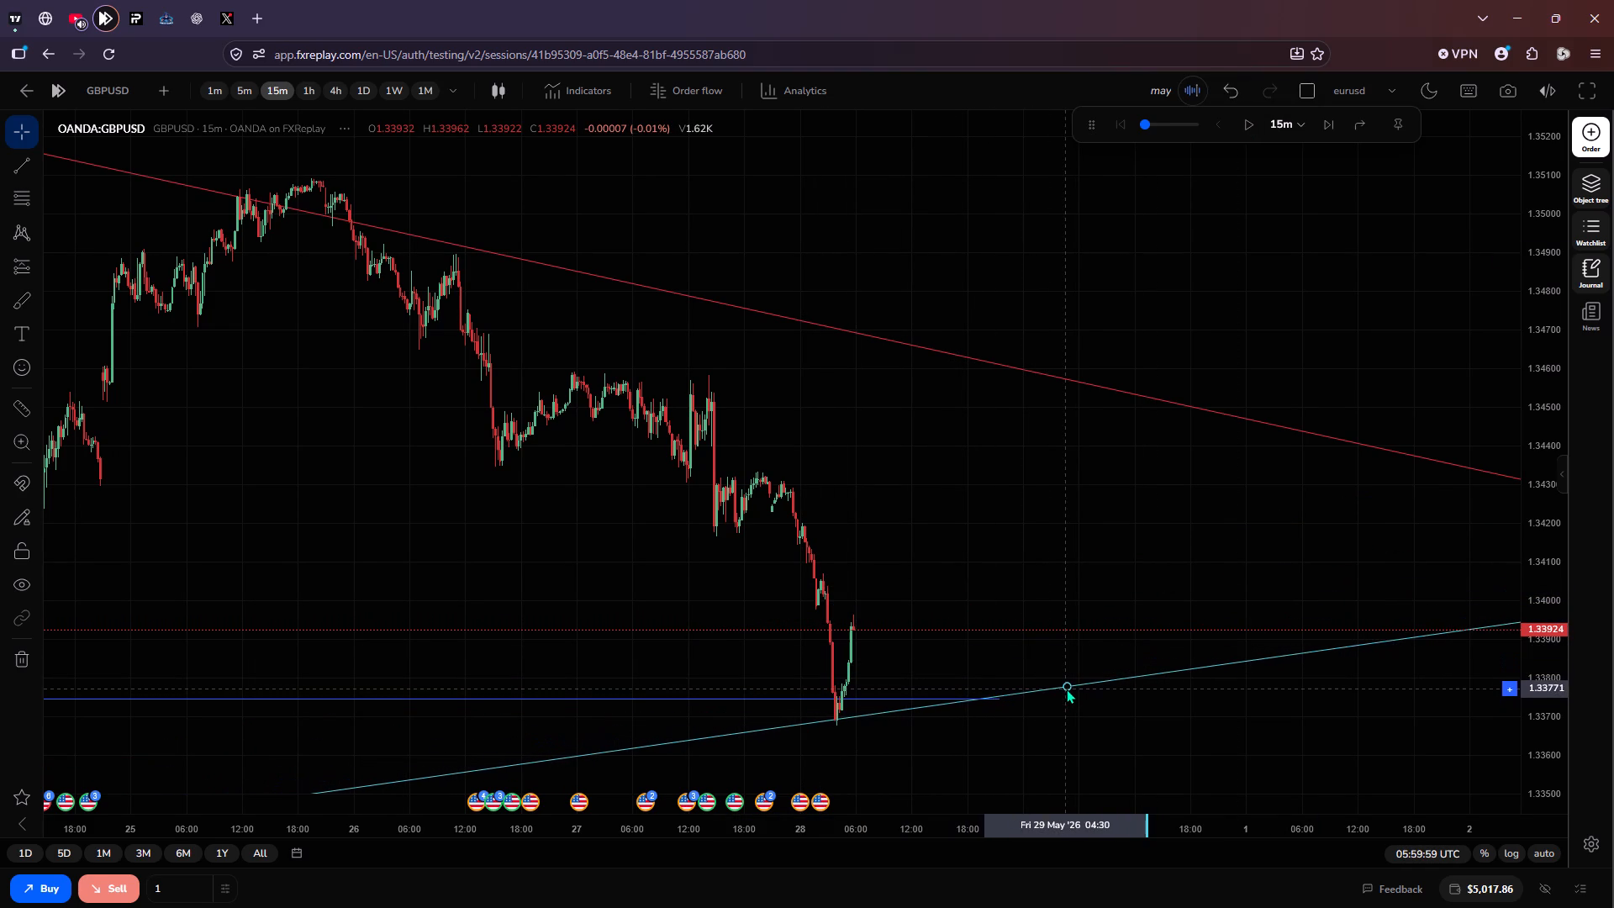
drag(1066, 689, 1081, 689)
click(1116, 583)
Examine GBPUSD price action around the ascending teal trendline, the blue horizontal level and the descending red trendline.
drag(1116, 583, 1127, 499)
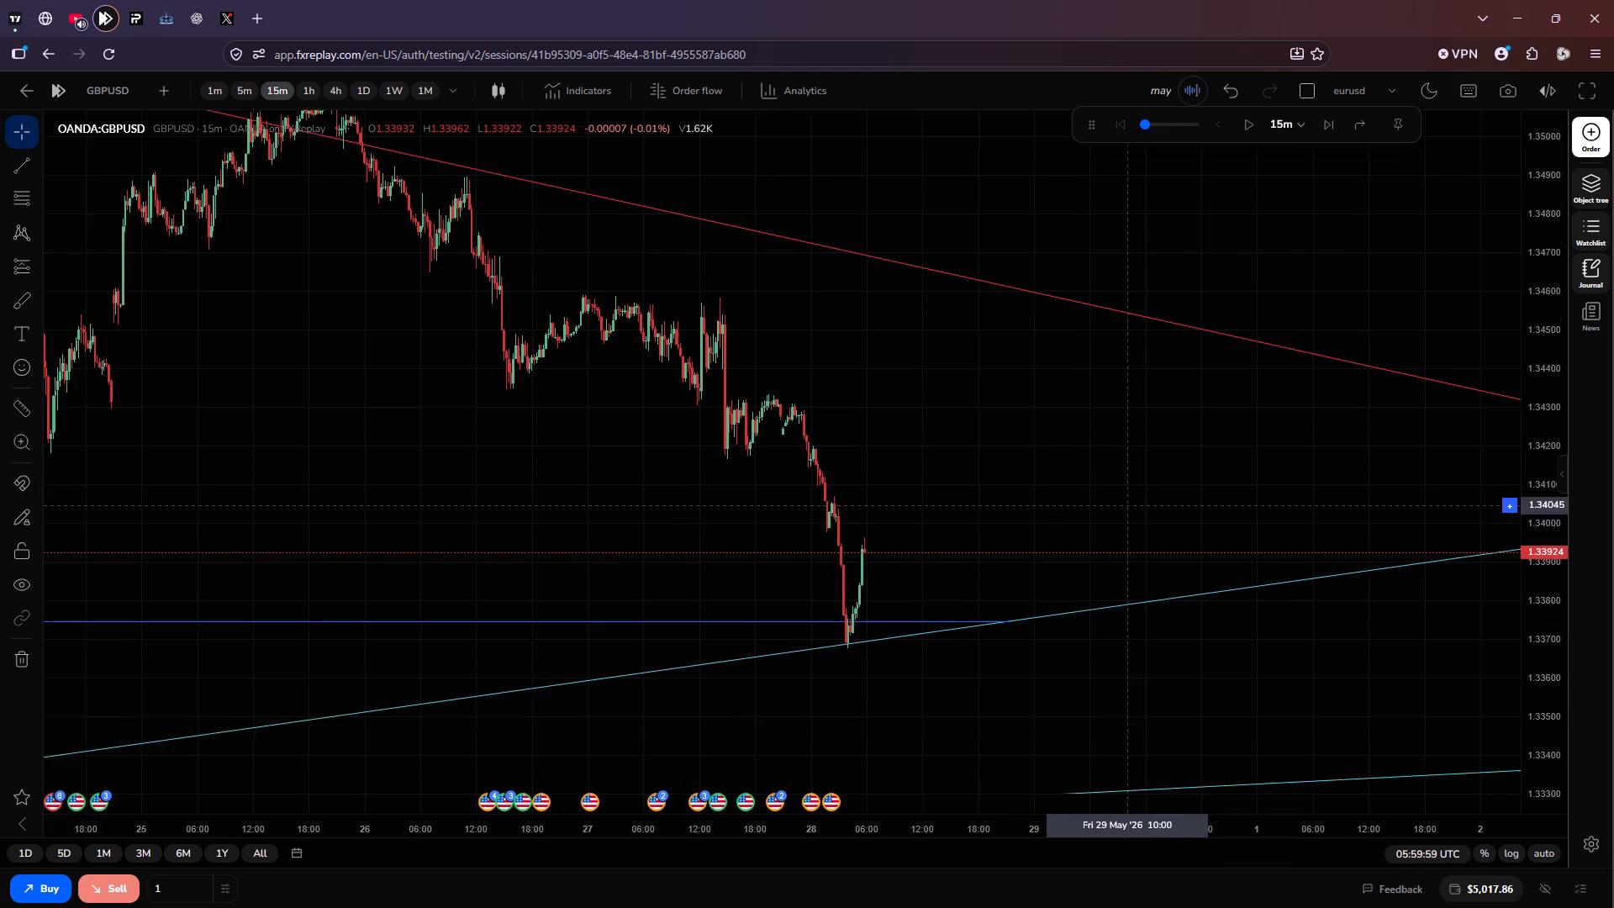
drag(1127, 499, 1113, 631)
scroll(1113, 631, down, 5)
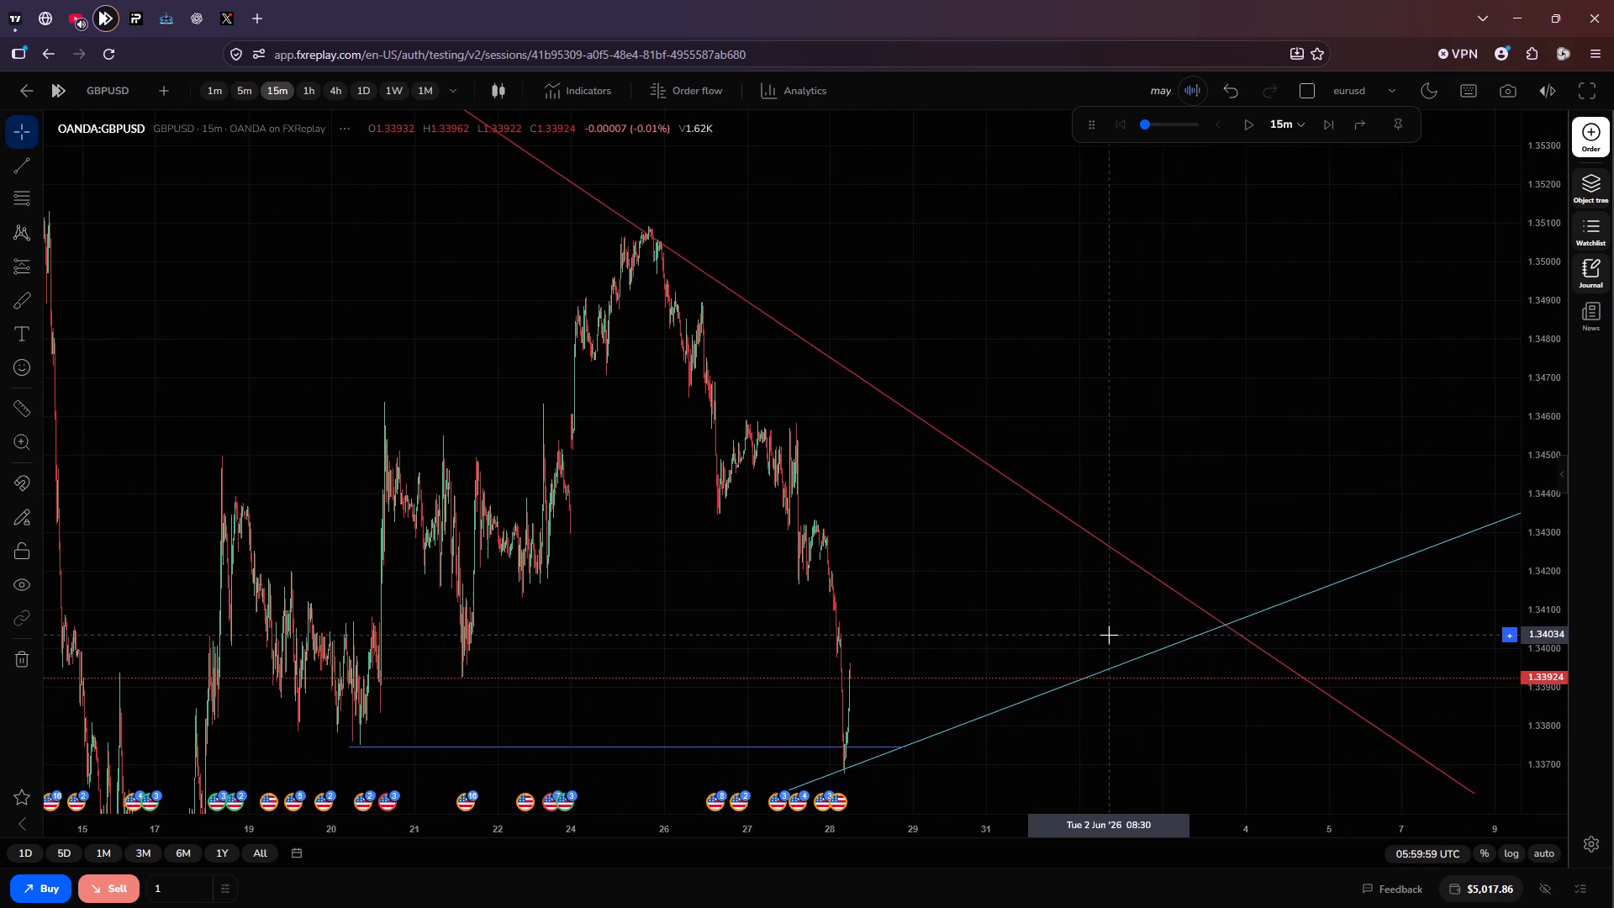
scroll(1109, 635, up, 4)
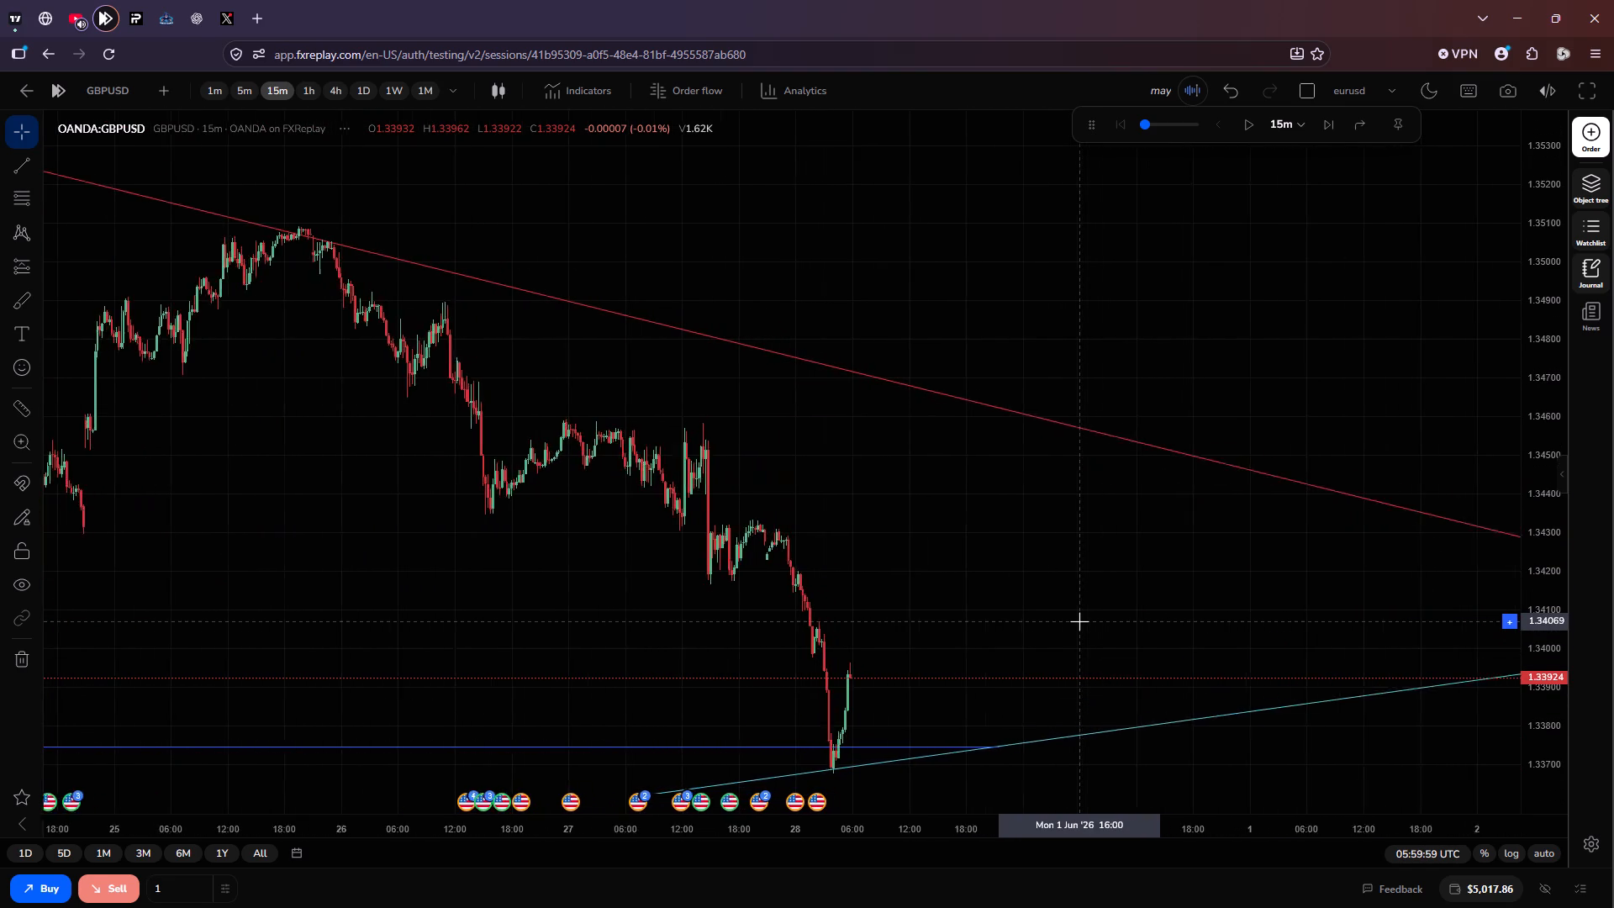
scroll(1079, 621, up, 2)
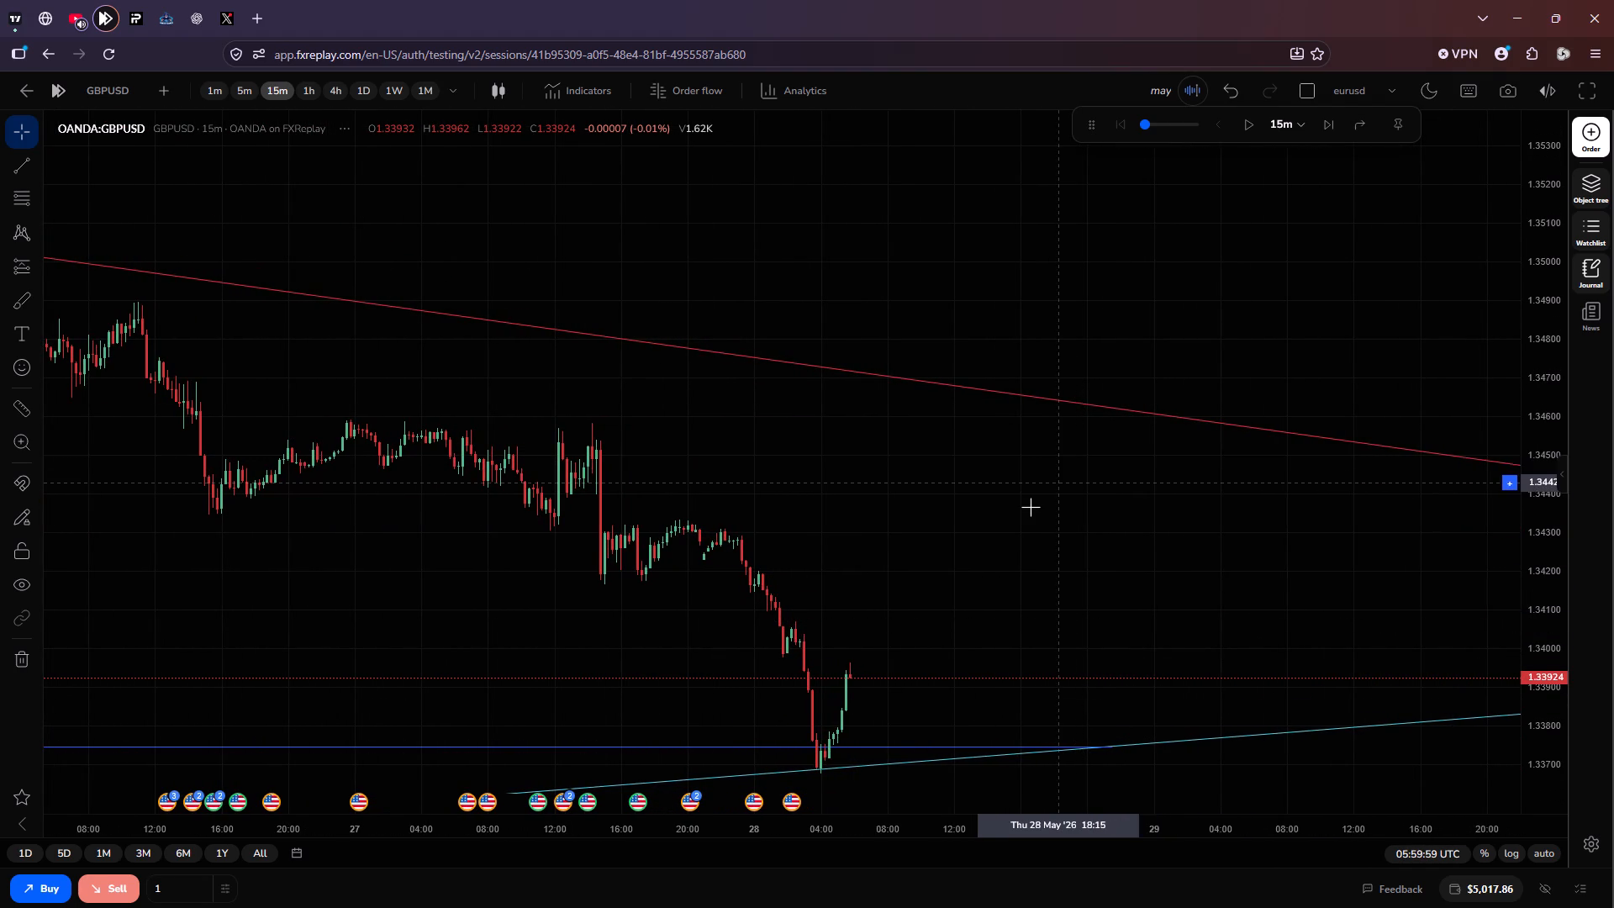
drag(1031, 507, 1050, 360)
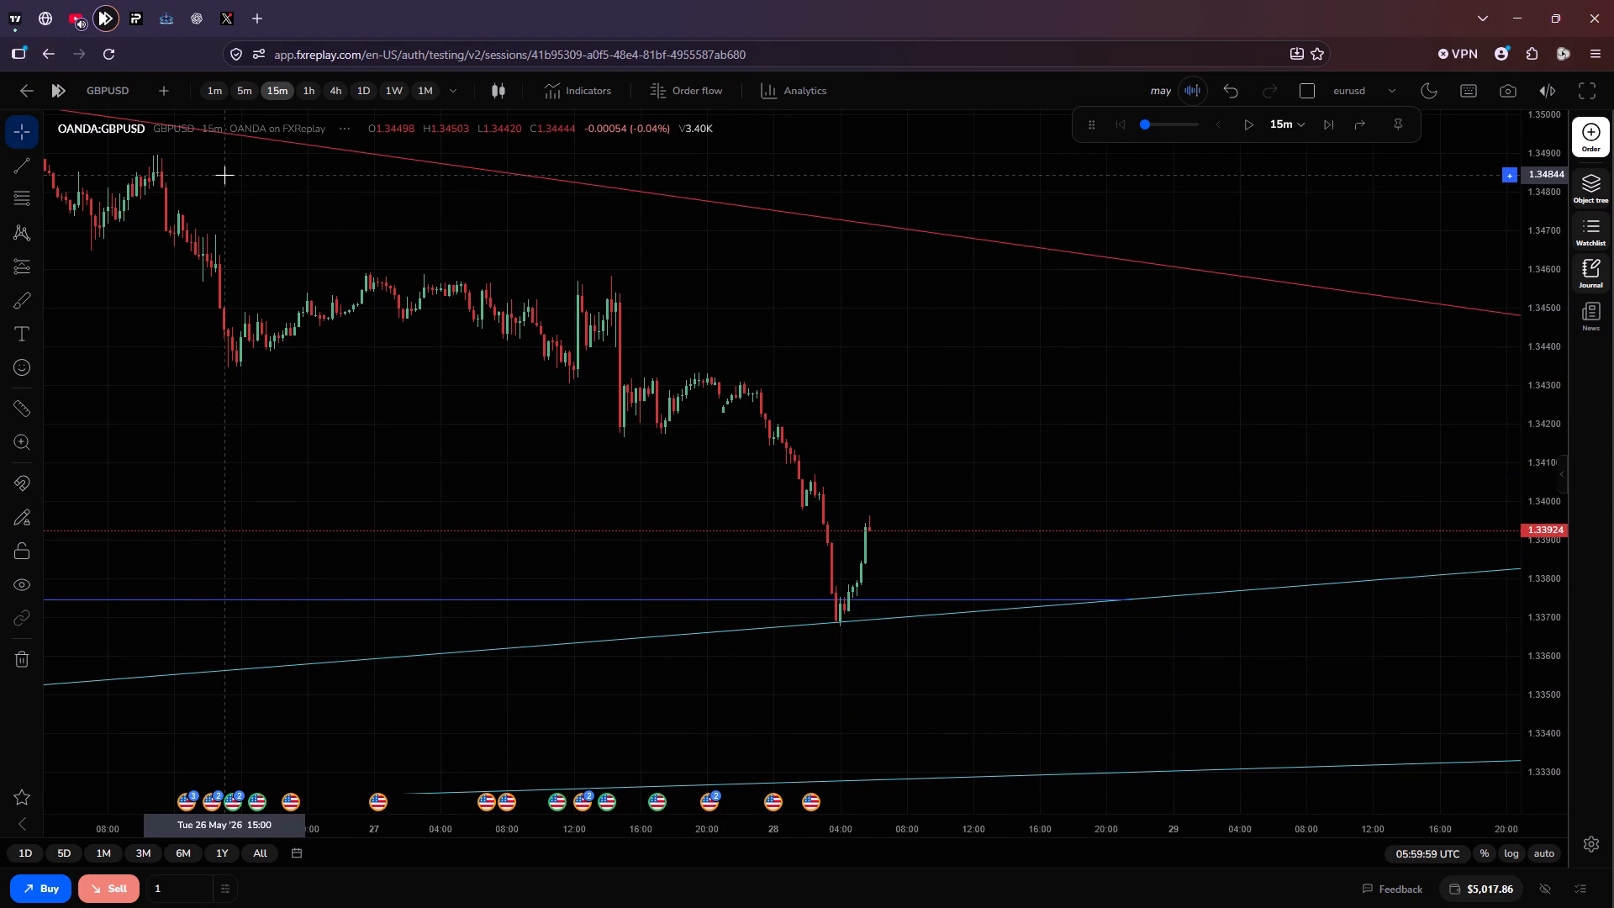
Switch the replay chart to EURUSD and advance the 15-minute replay to 06:44:59 UTC on 28 May.
click(111, 95)
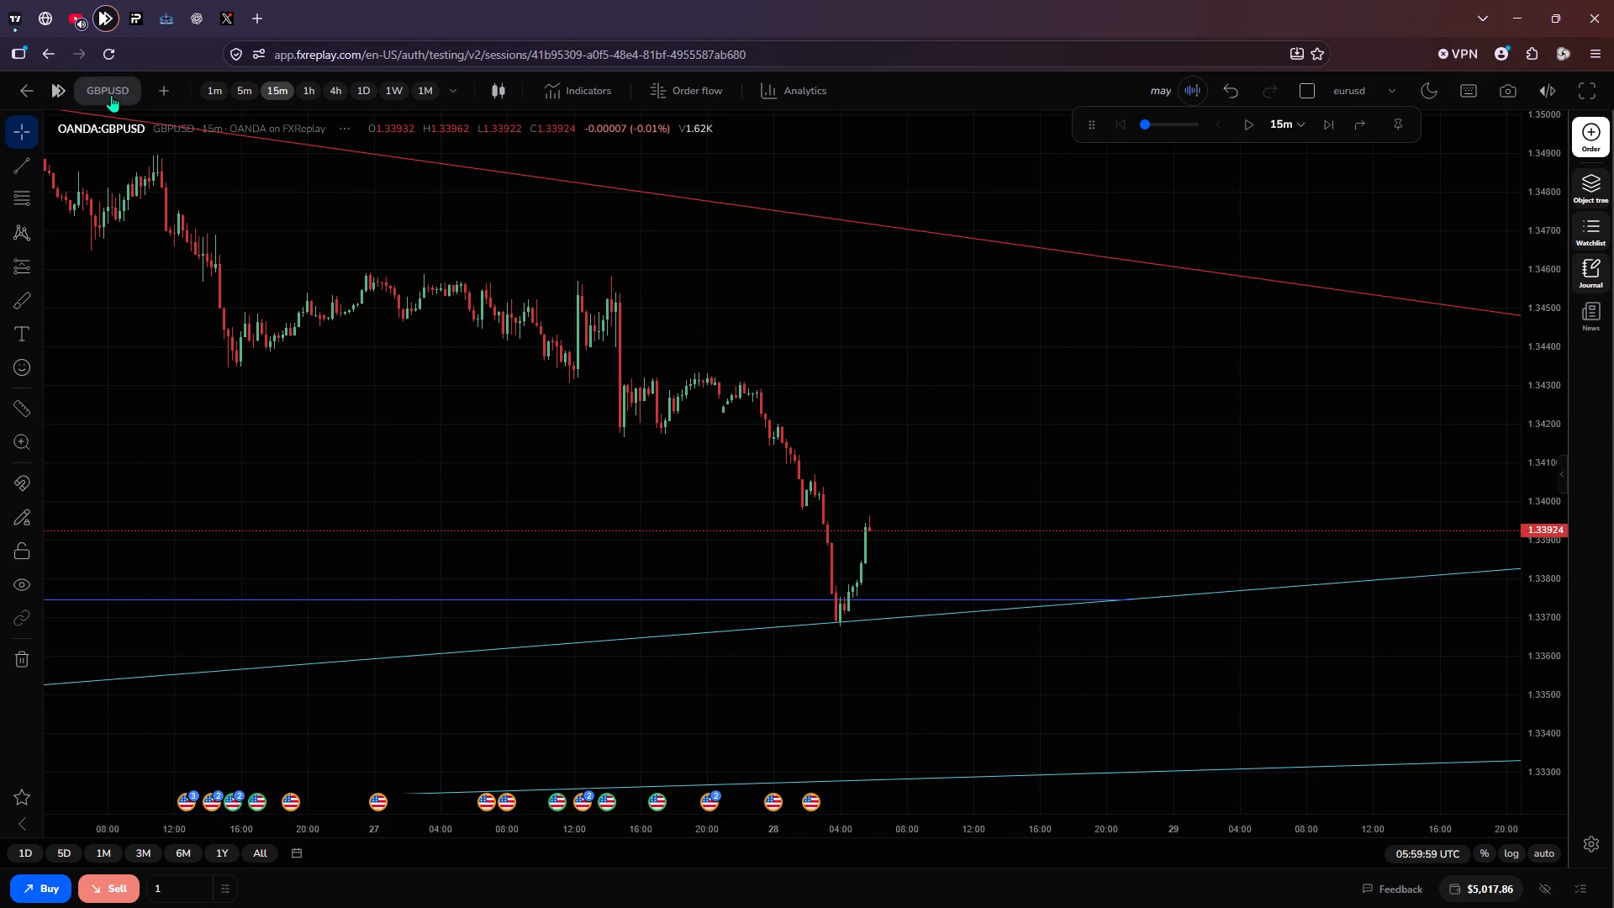
click(688, 524)
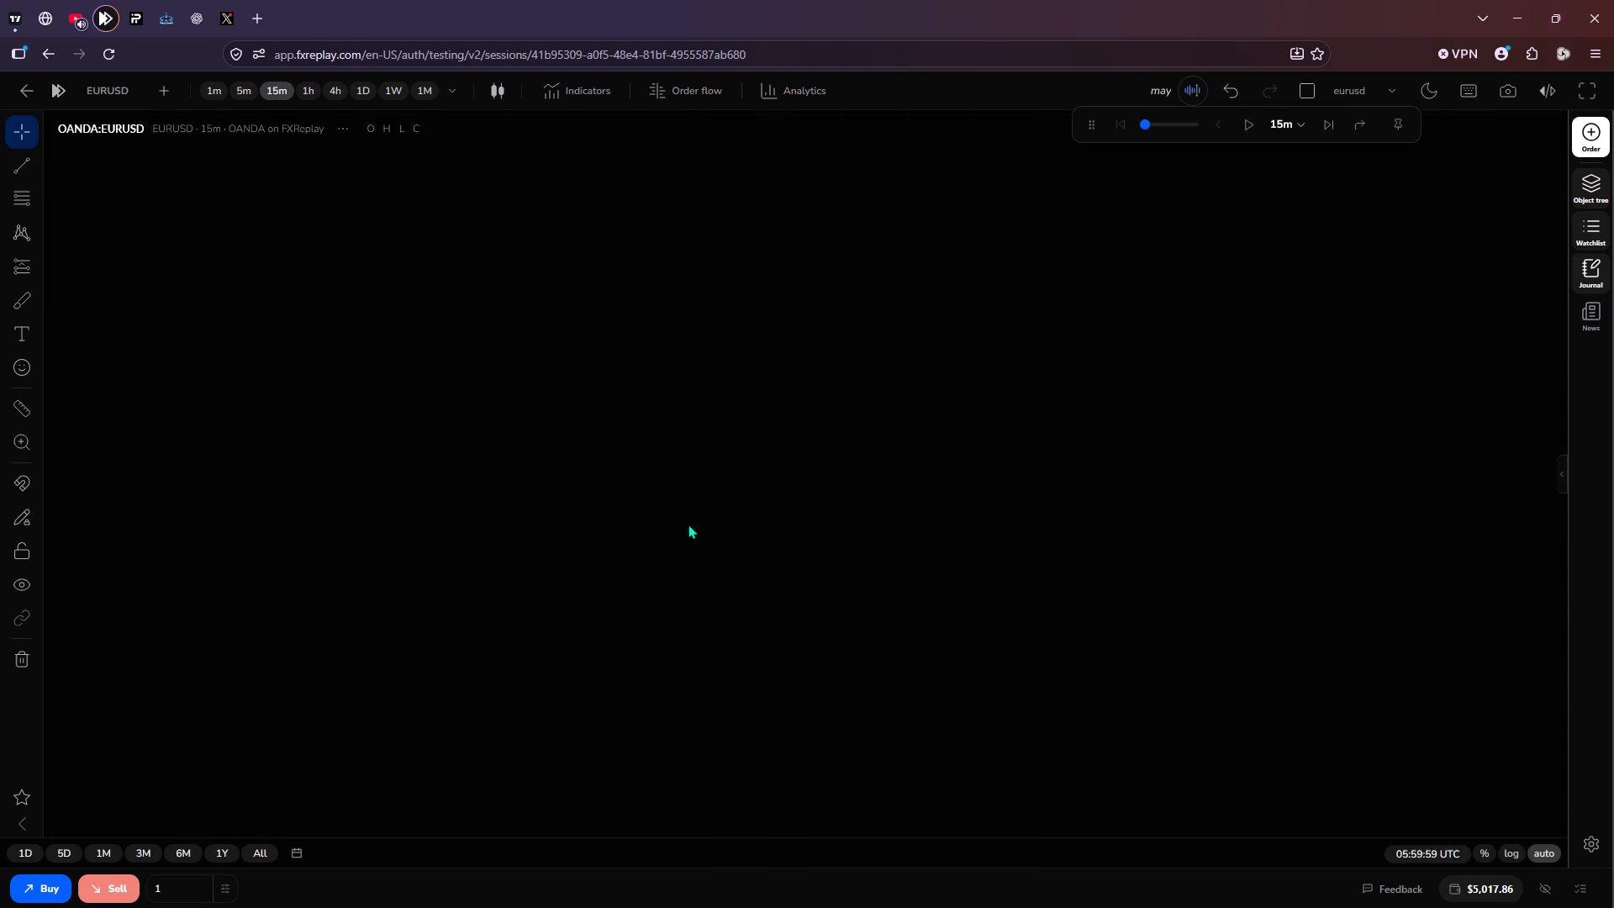
scroll(896, 518, down, 1)
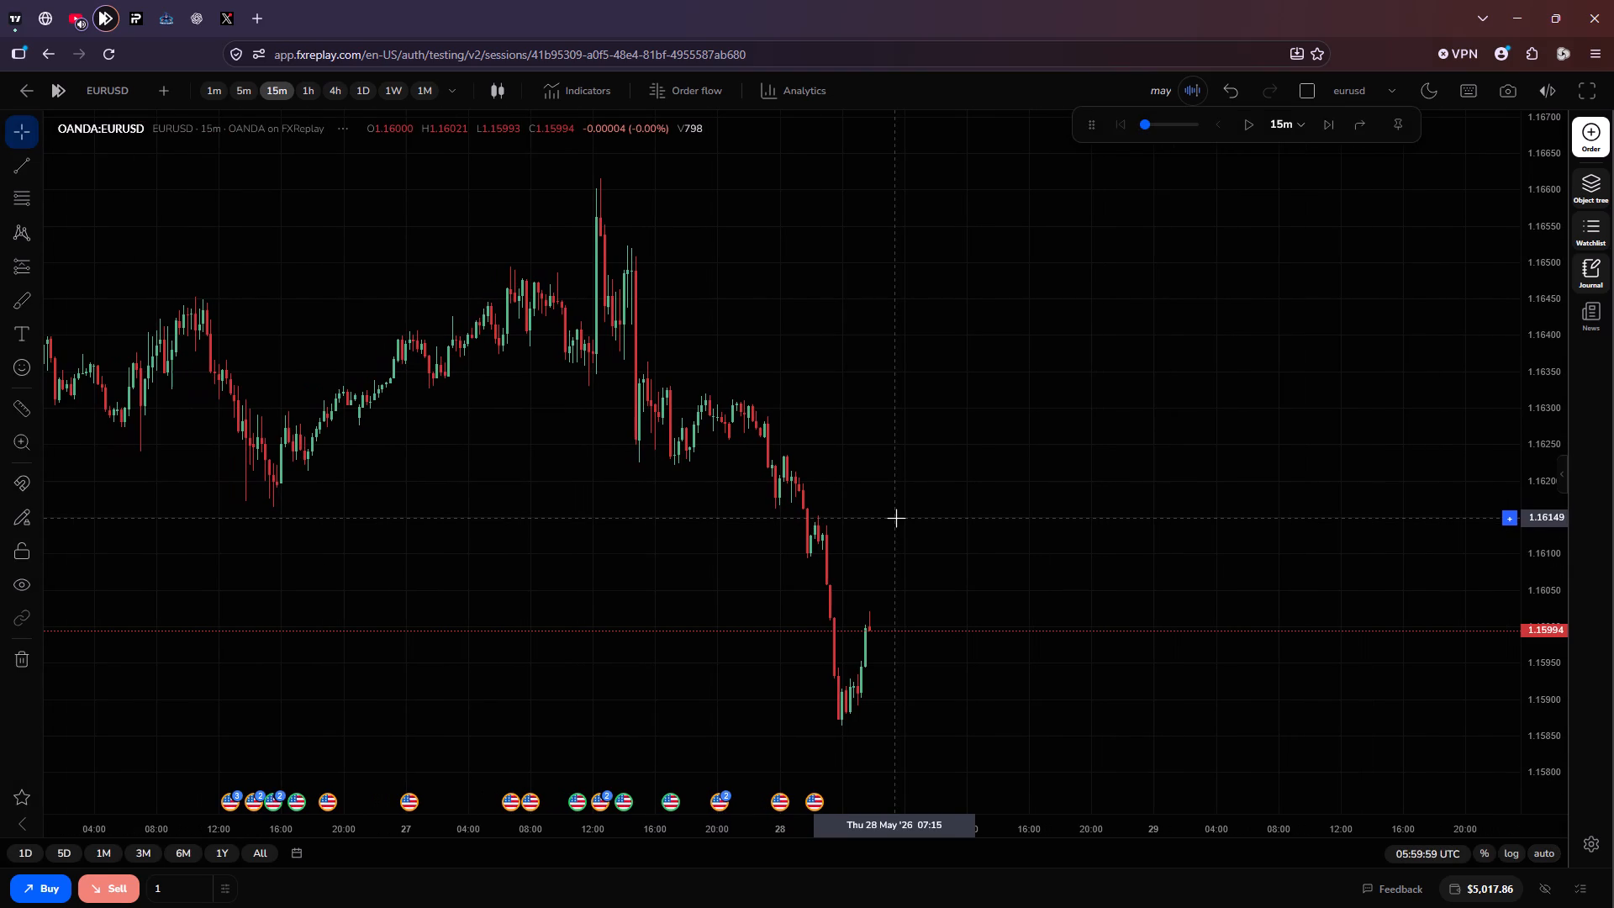
scroll(896, 518, down, 3)
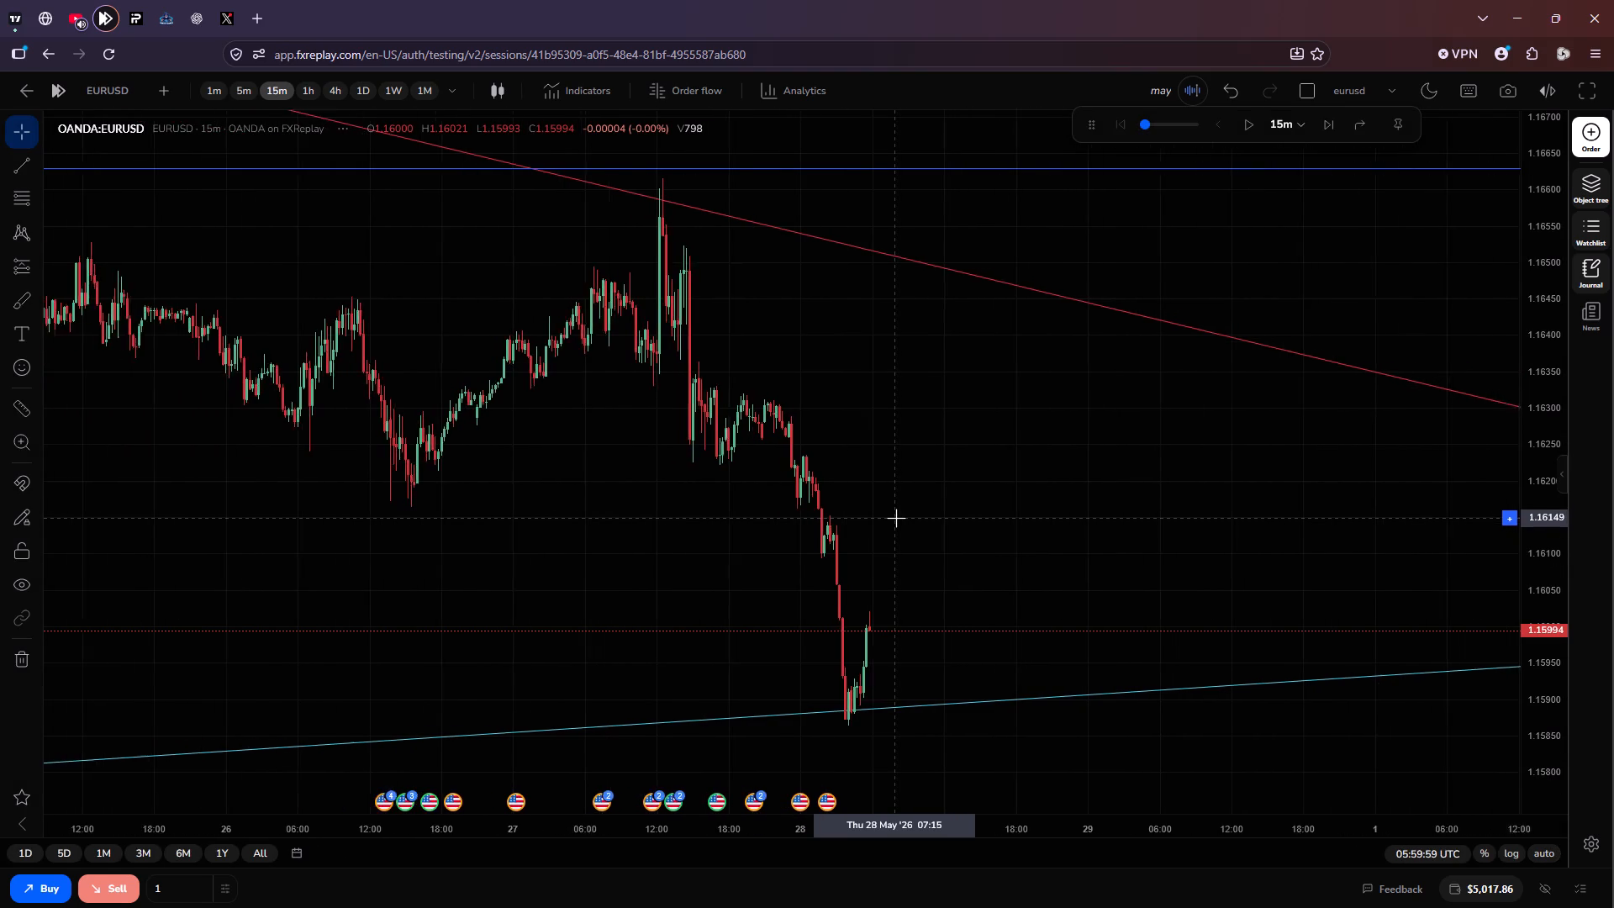
scroll(896, 518, down, 1)
drag(988, 546, 978, 319)
scroll(978, 319, up, 1)
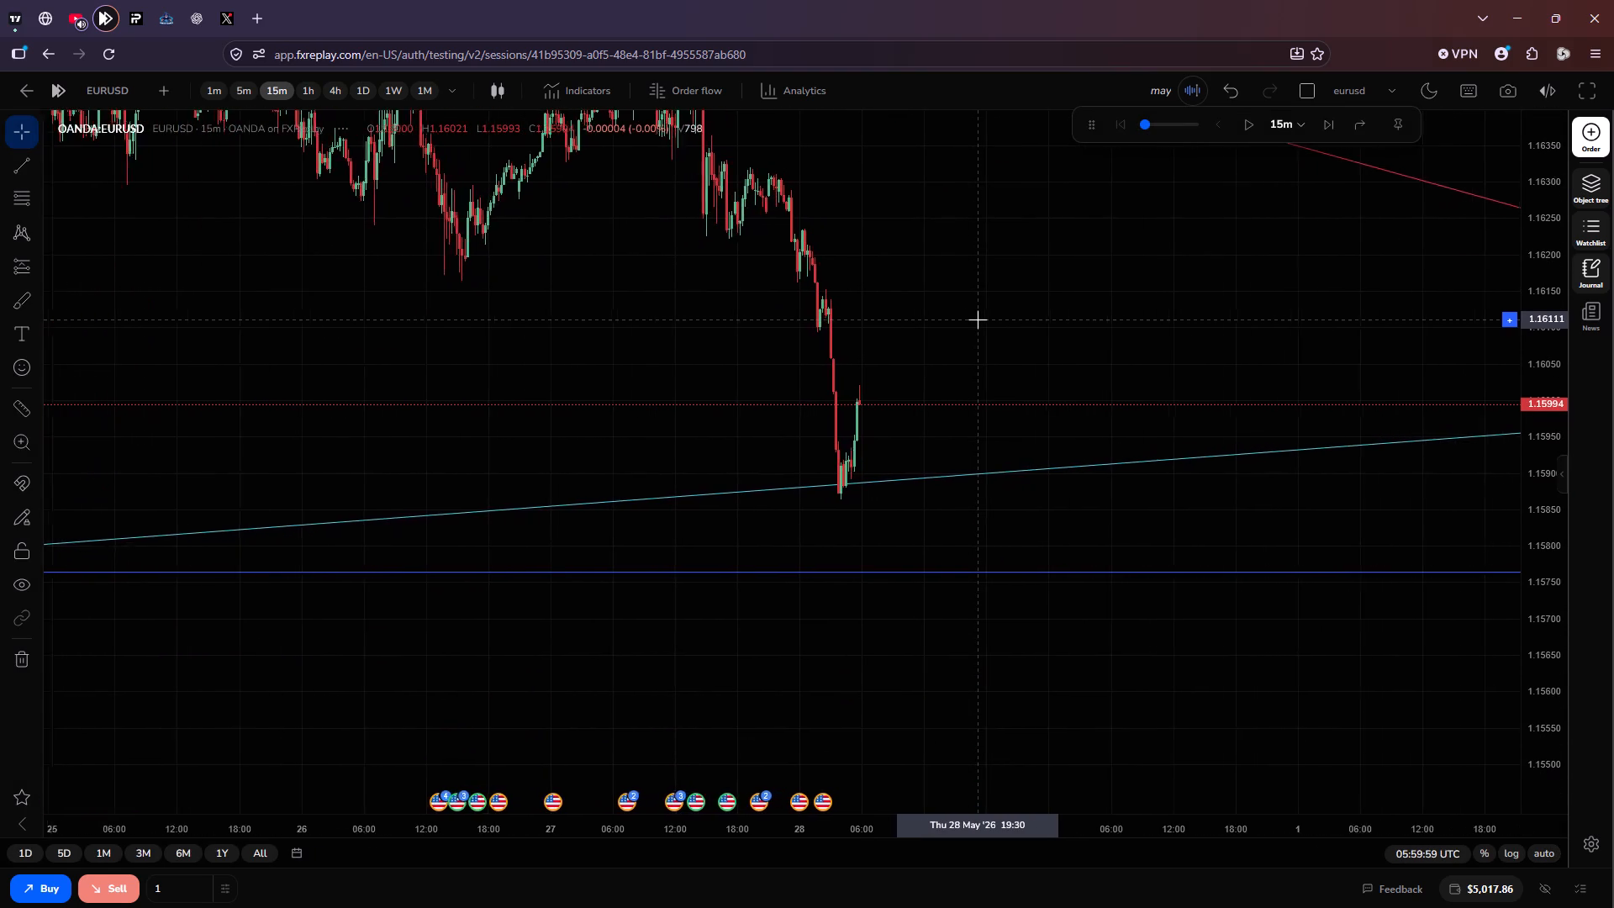
scroll(978, 319, up, 2)
click(1247, 121)
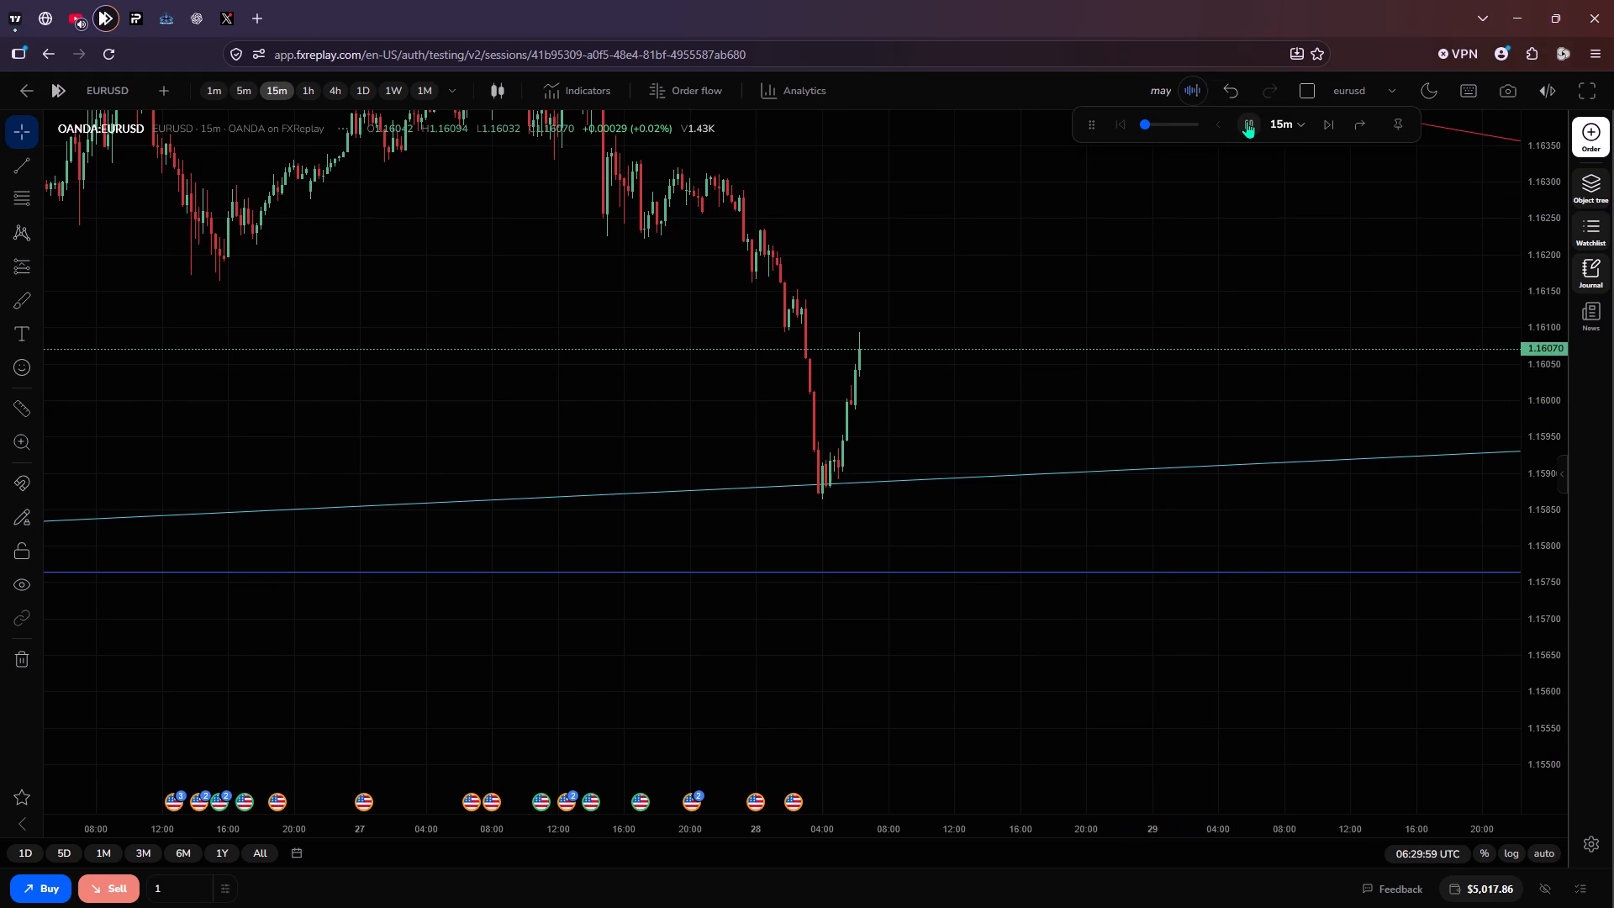
click(1247, 121)
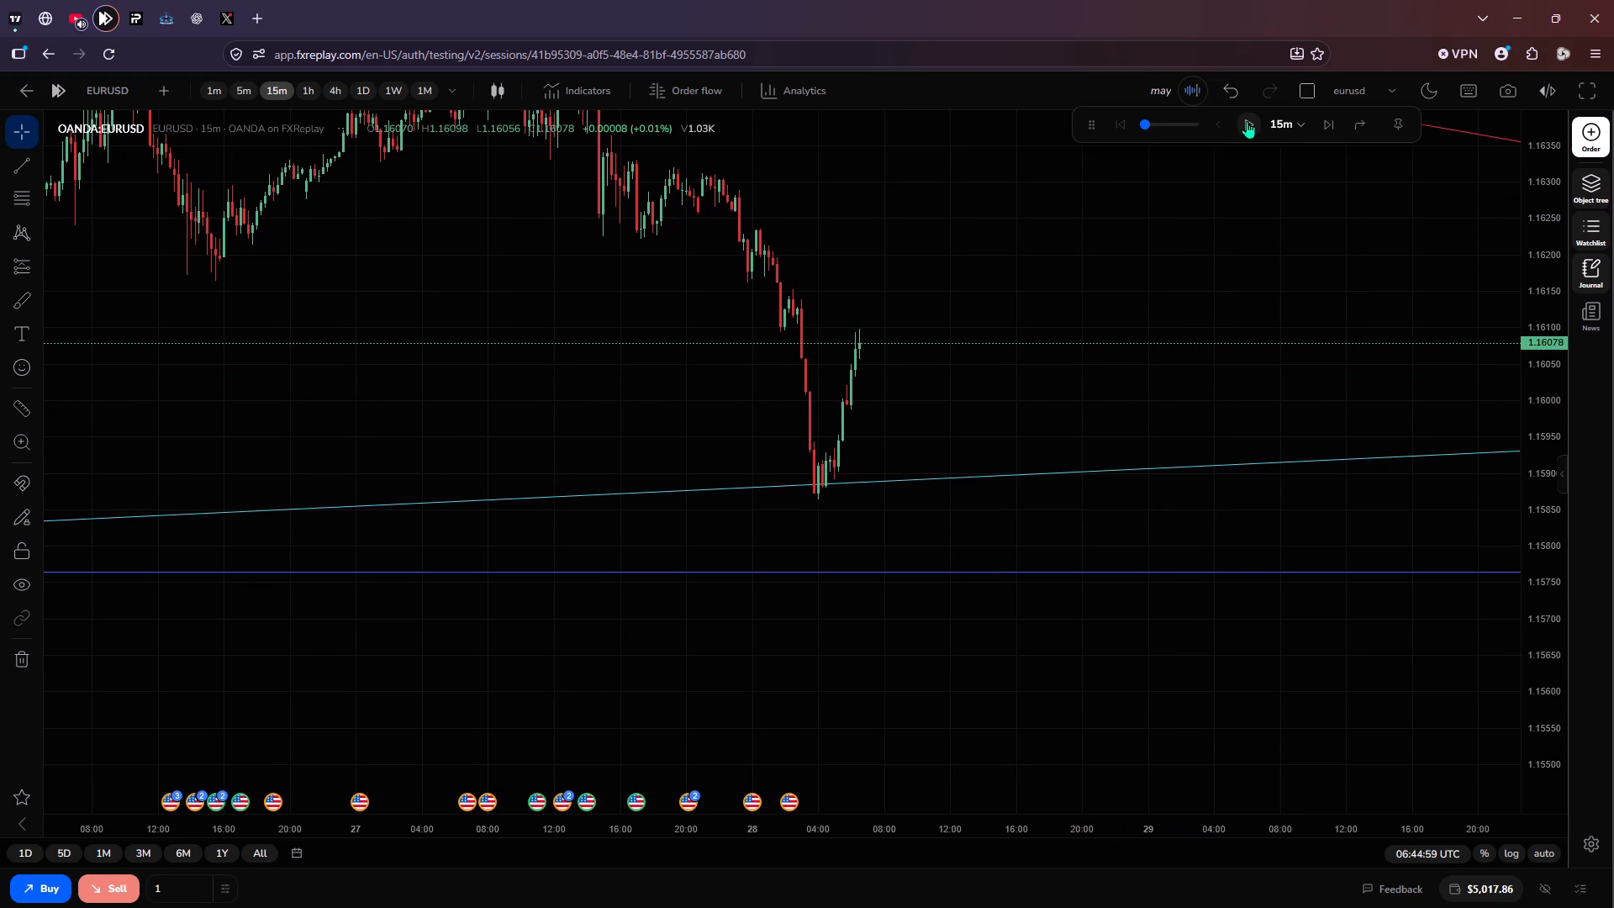
drag(1099, 230, 1046, 461)
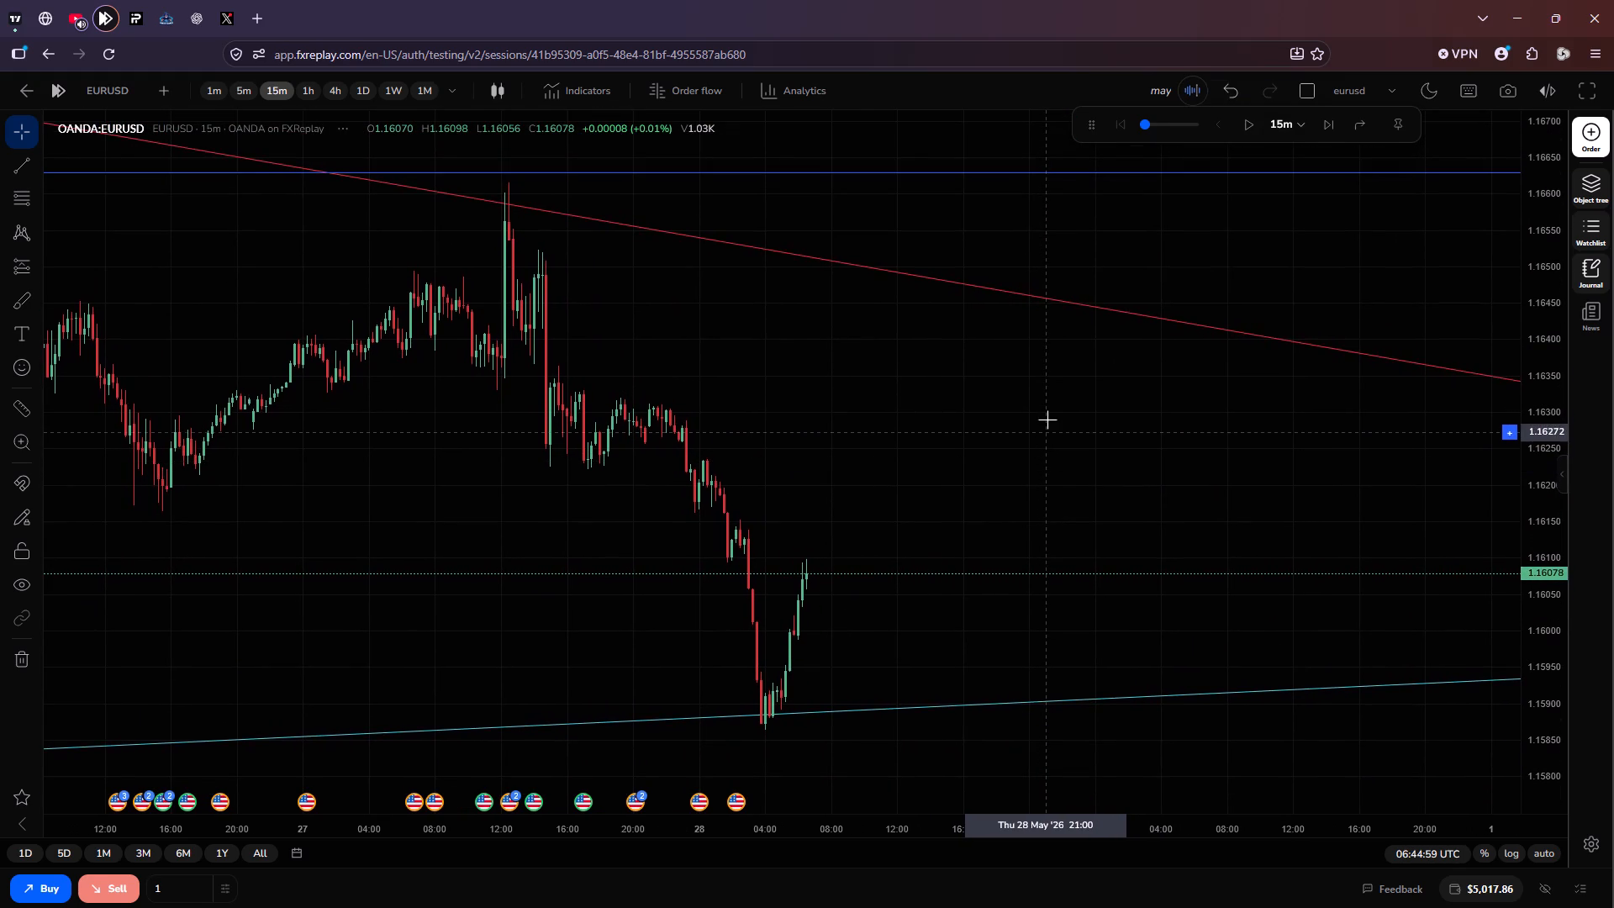
Refit the descending red EURUSD trendline to the 27 May high, second anchor about 1.16402 on the evening of 29 May.
scroll(1047, 420, down, 2)
right_click(1071, 281)
scroll(1005, 373, down, 1)
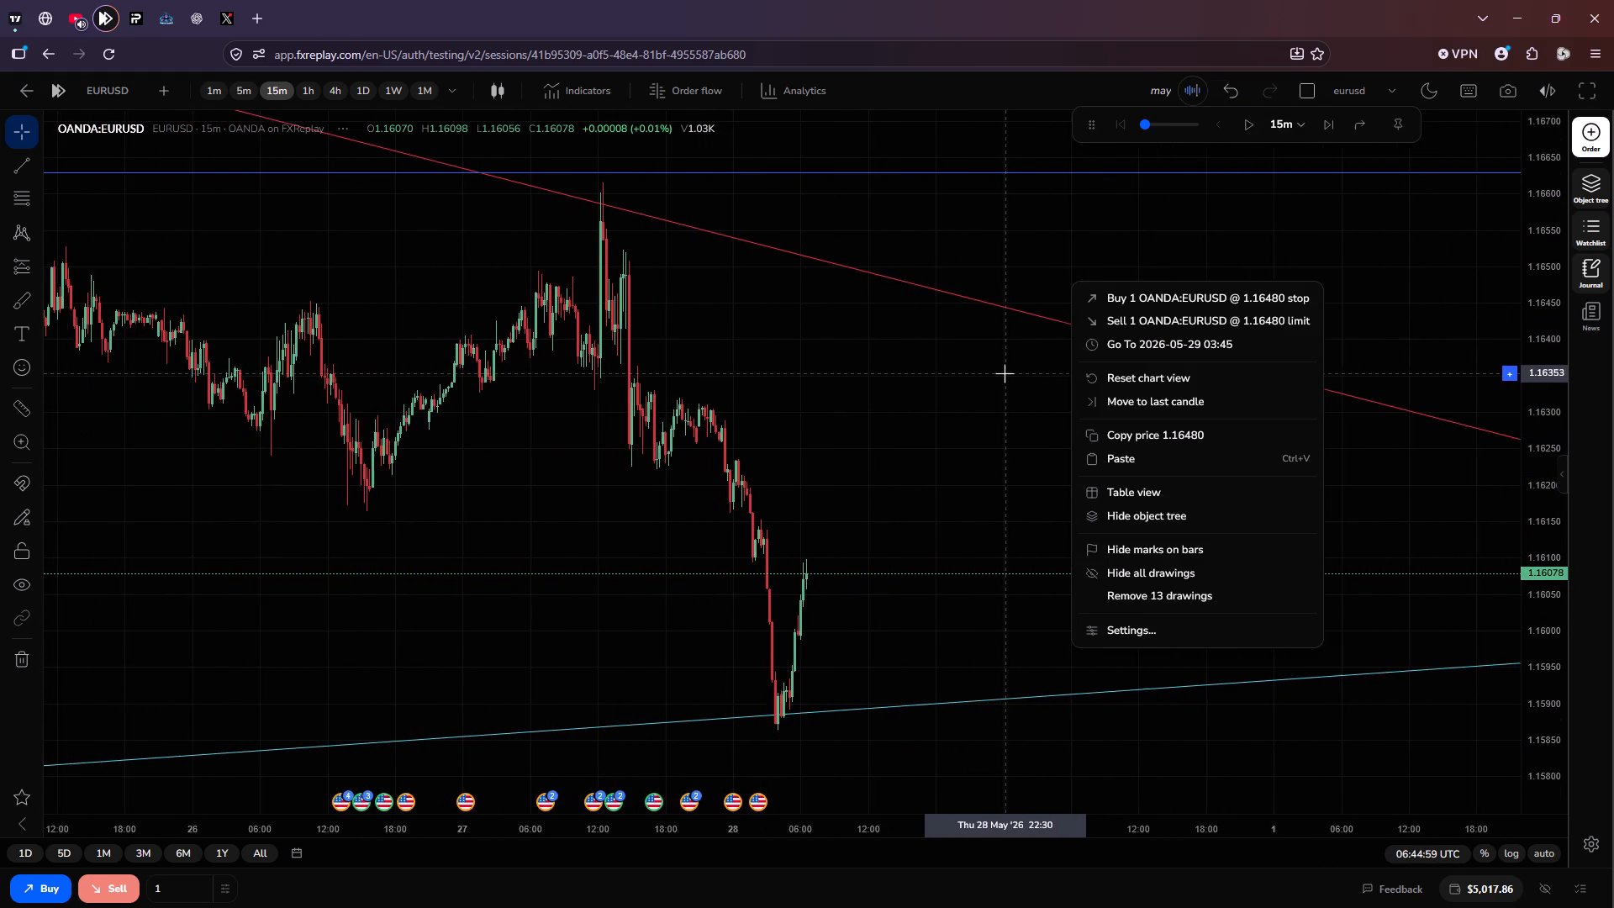
scroll(1005, 373, down, 1)
double_click(1005, 373)
scroll(1005, 373, down, 2)
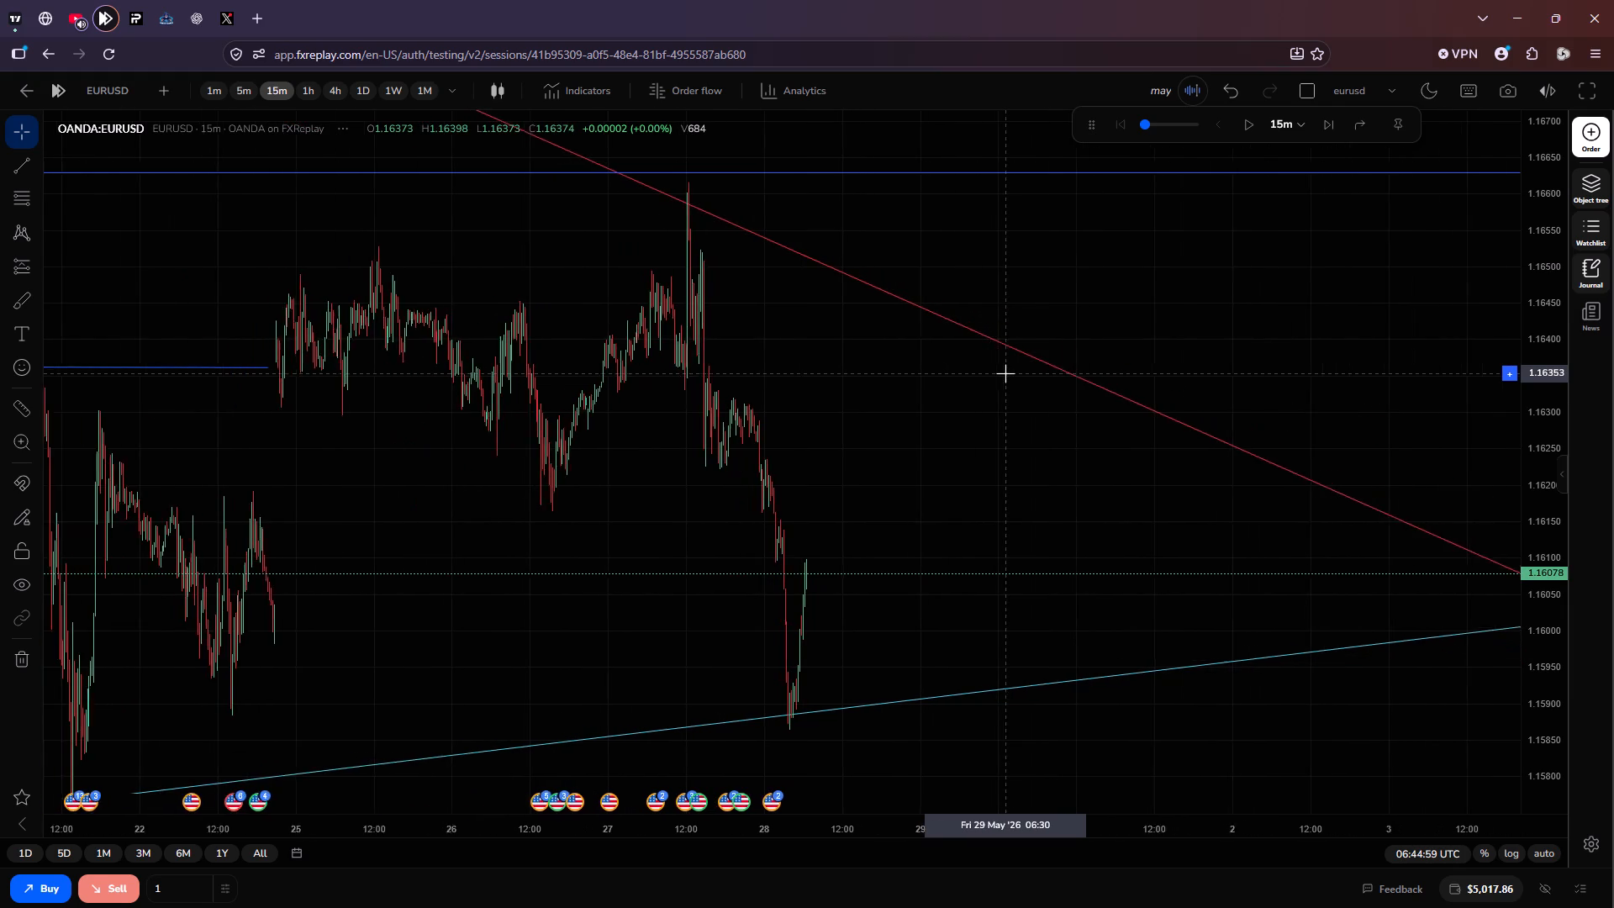
scroll(1005, 373, down, 3)
scroll(1005, 373, up, 3)
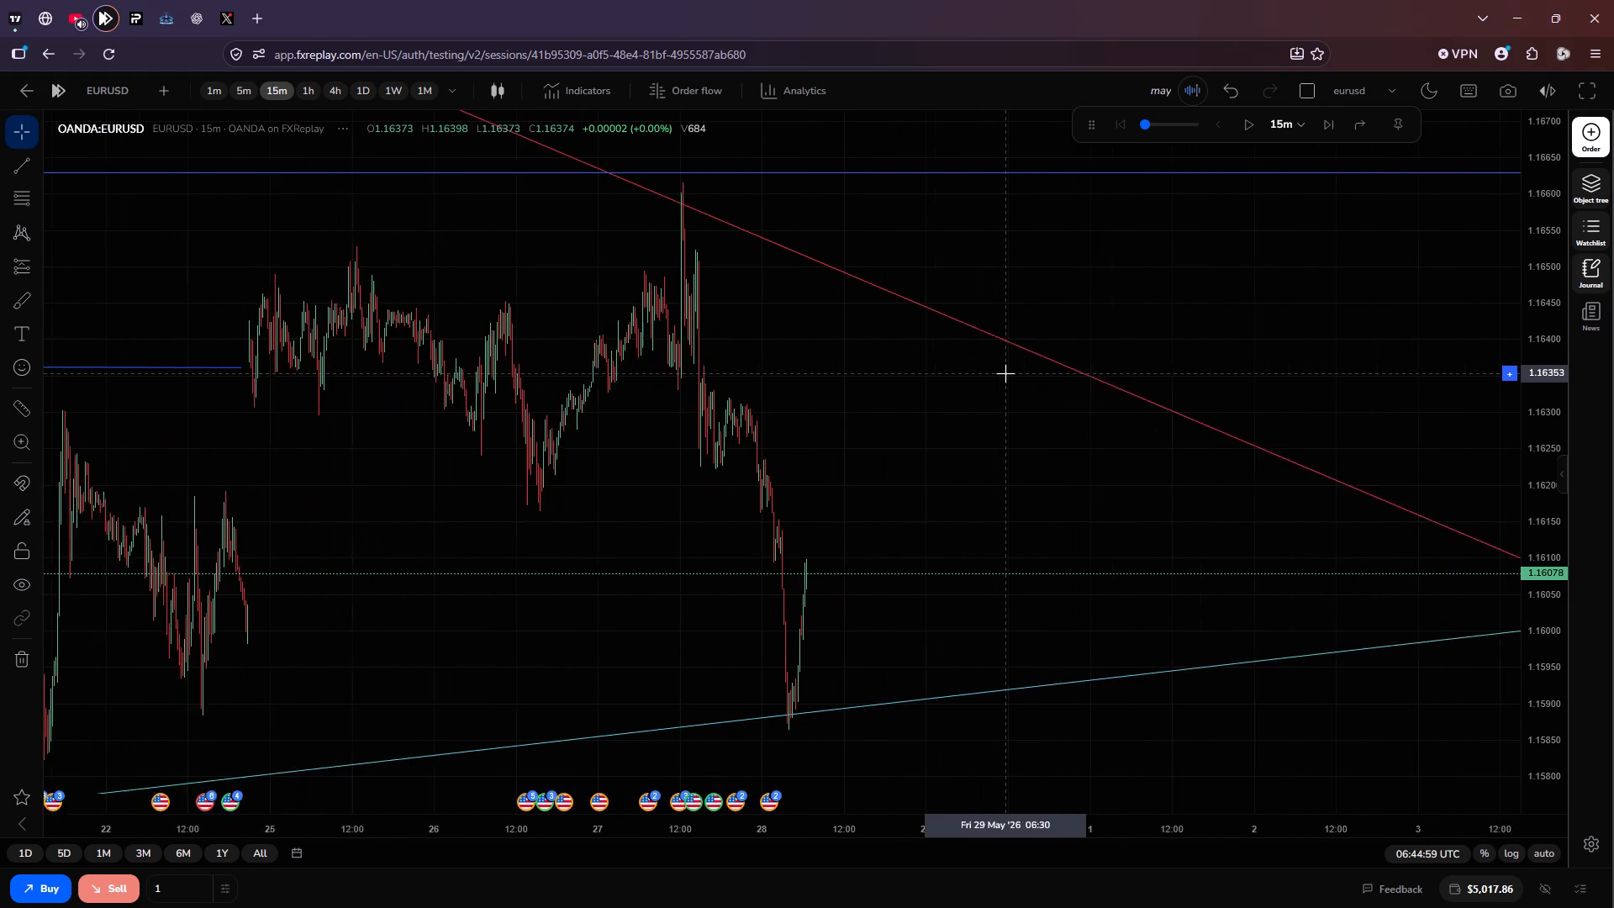
scroll(1005, 373, up, 1)
scroll(1553, 641, down, 4)
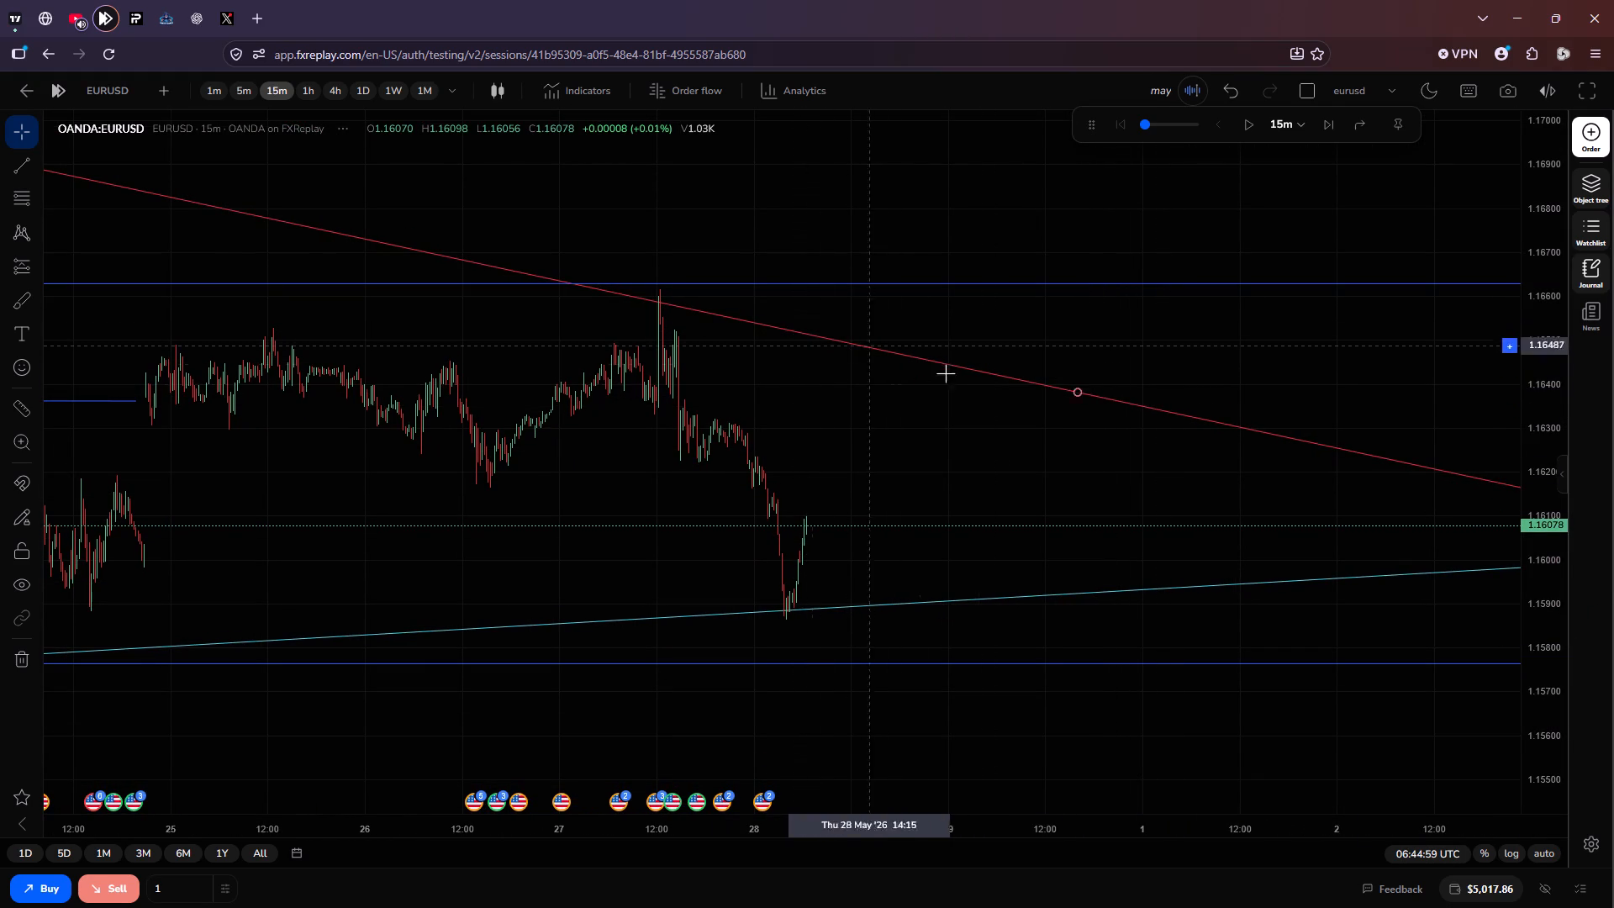
drag(1074, 389, 1105, 380)
right_click(1000, 456)
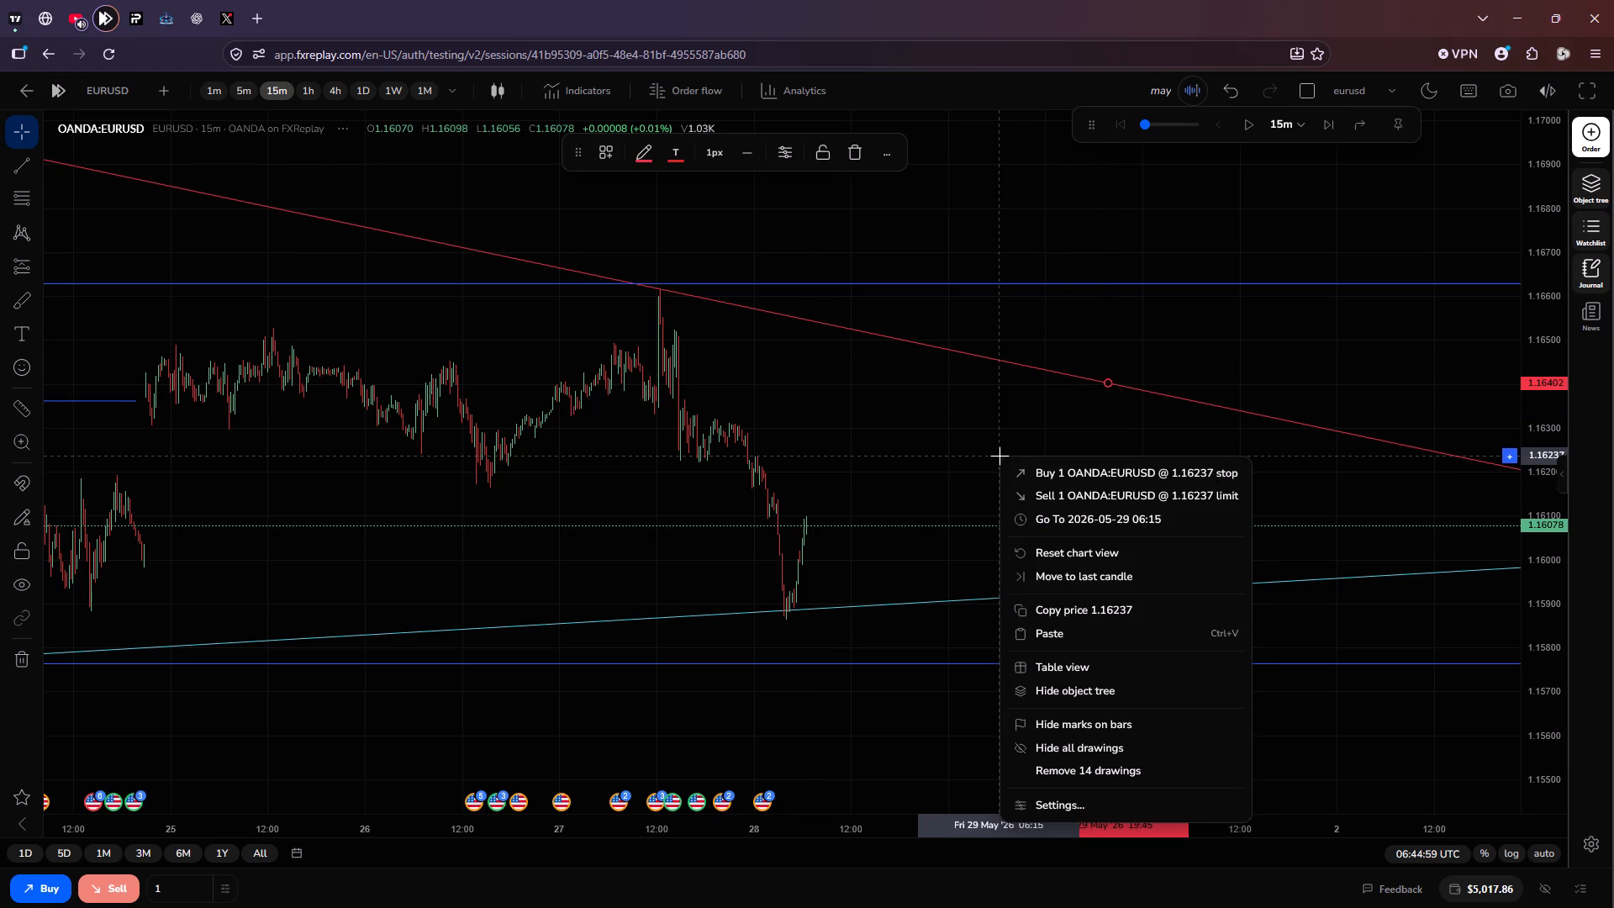
click(1000, 456)
Play the 15-minute EURUSD replay forward and pause it at 13:44:59 UTC on 28 May.
scroll(1000, 456, up, 3)
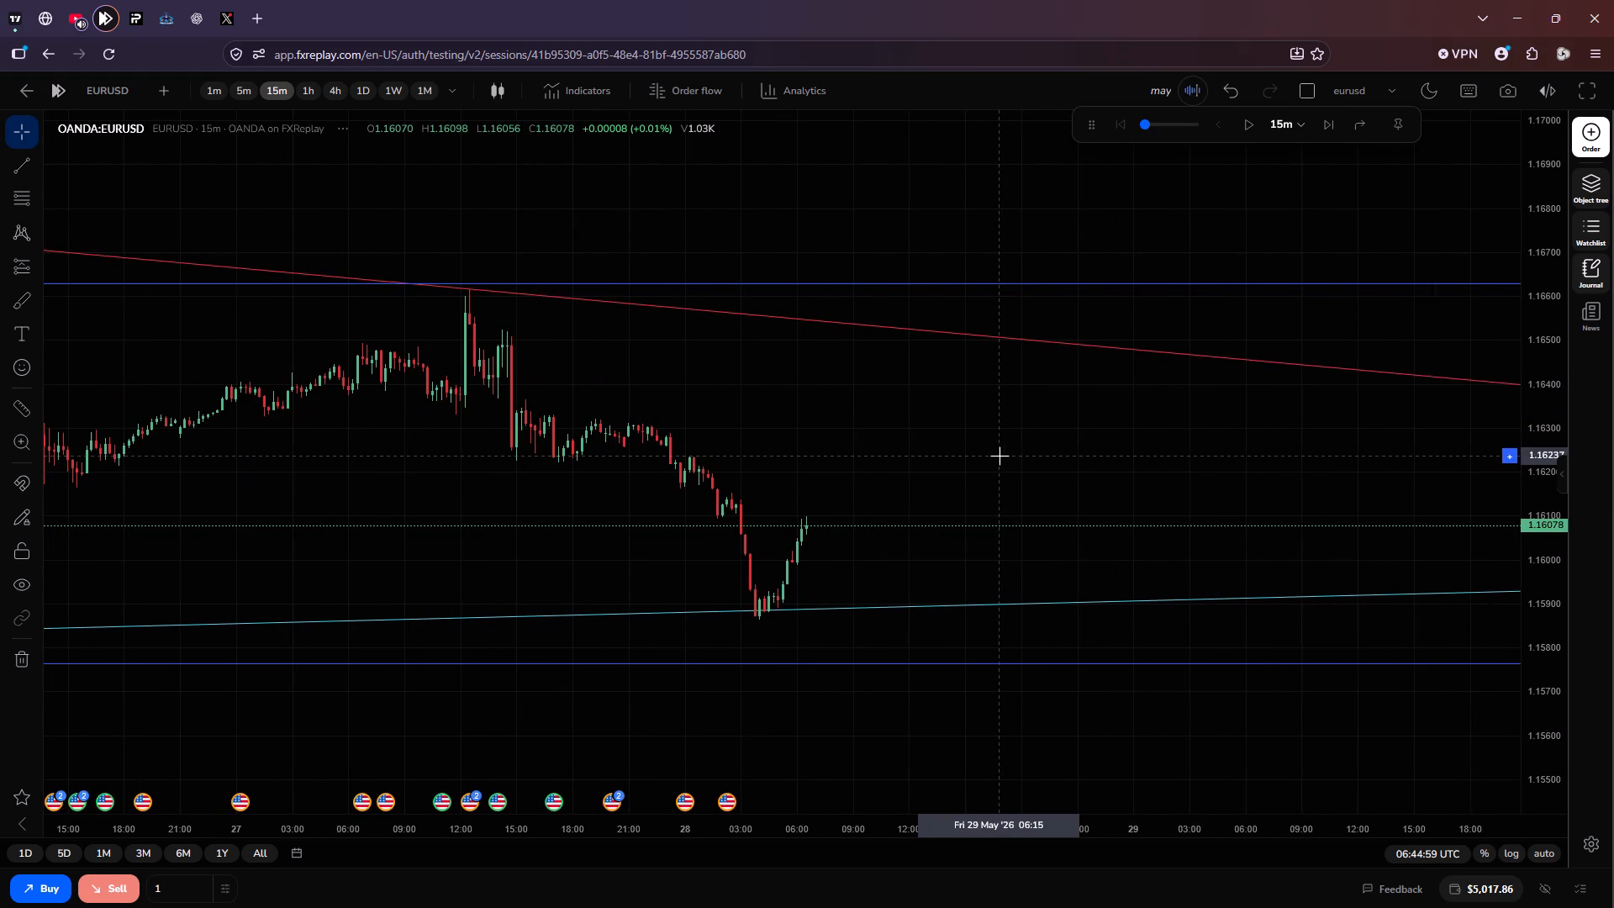
click(1248, 135)
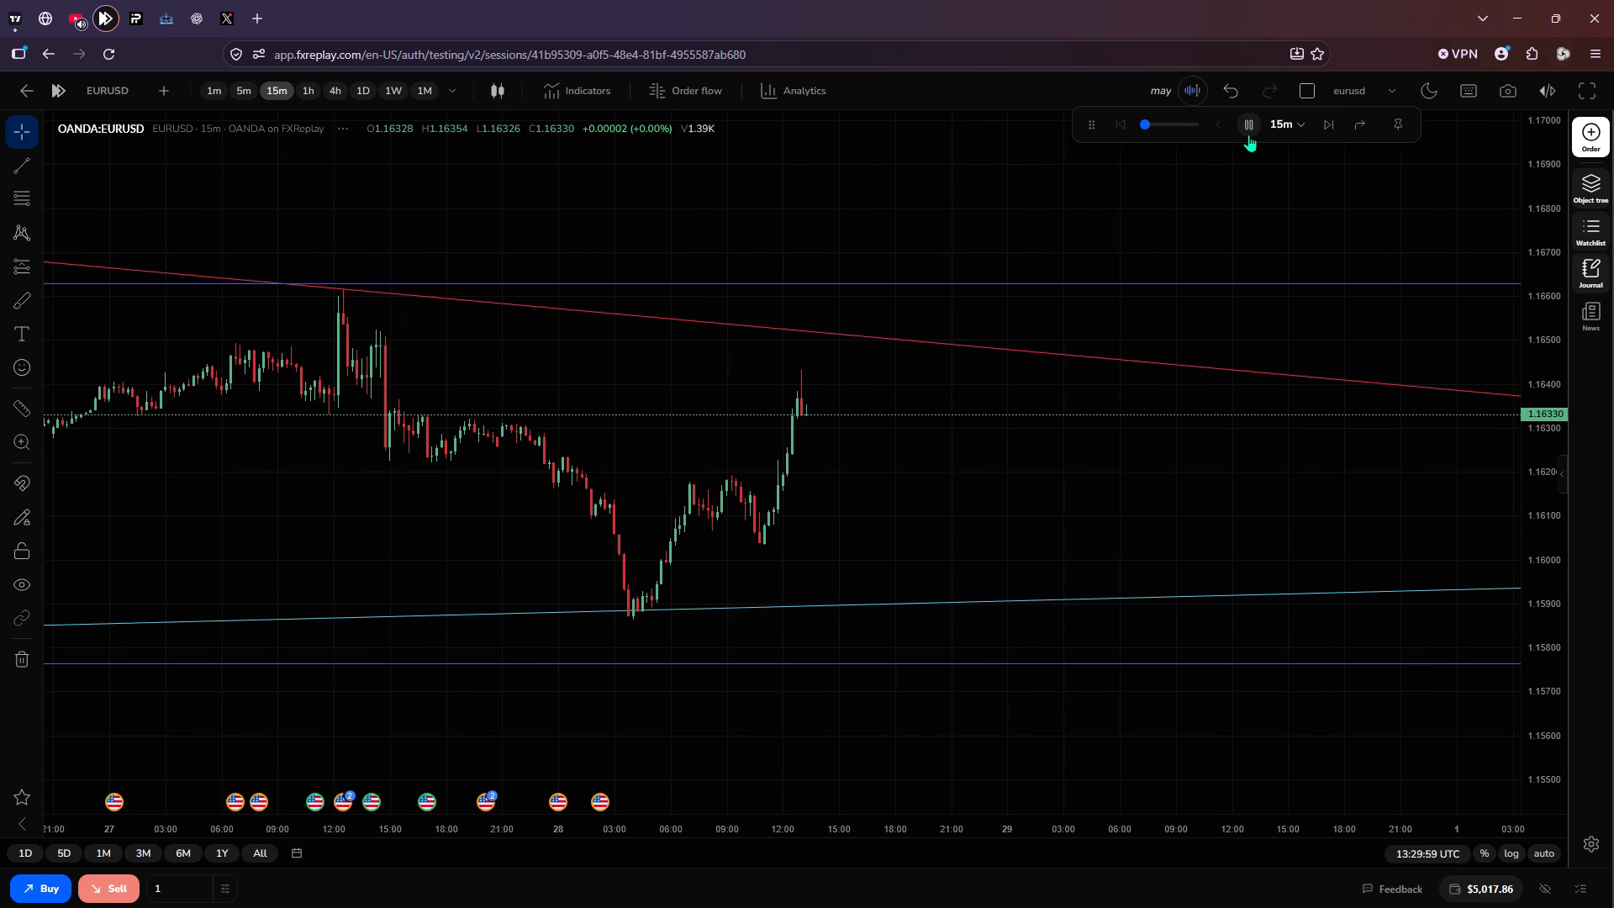
click(1248, 135)
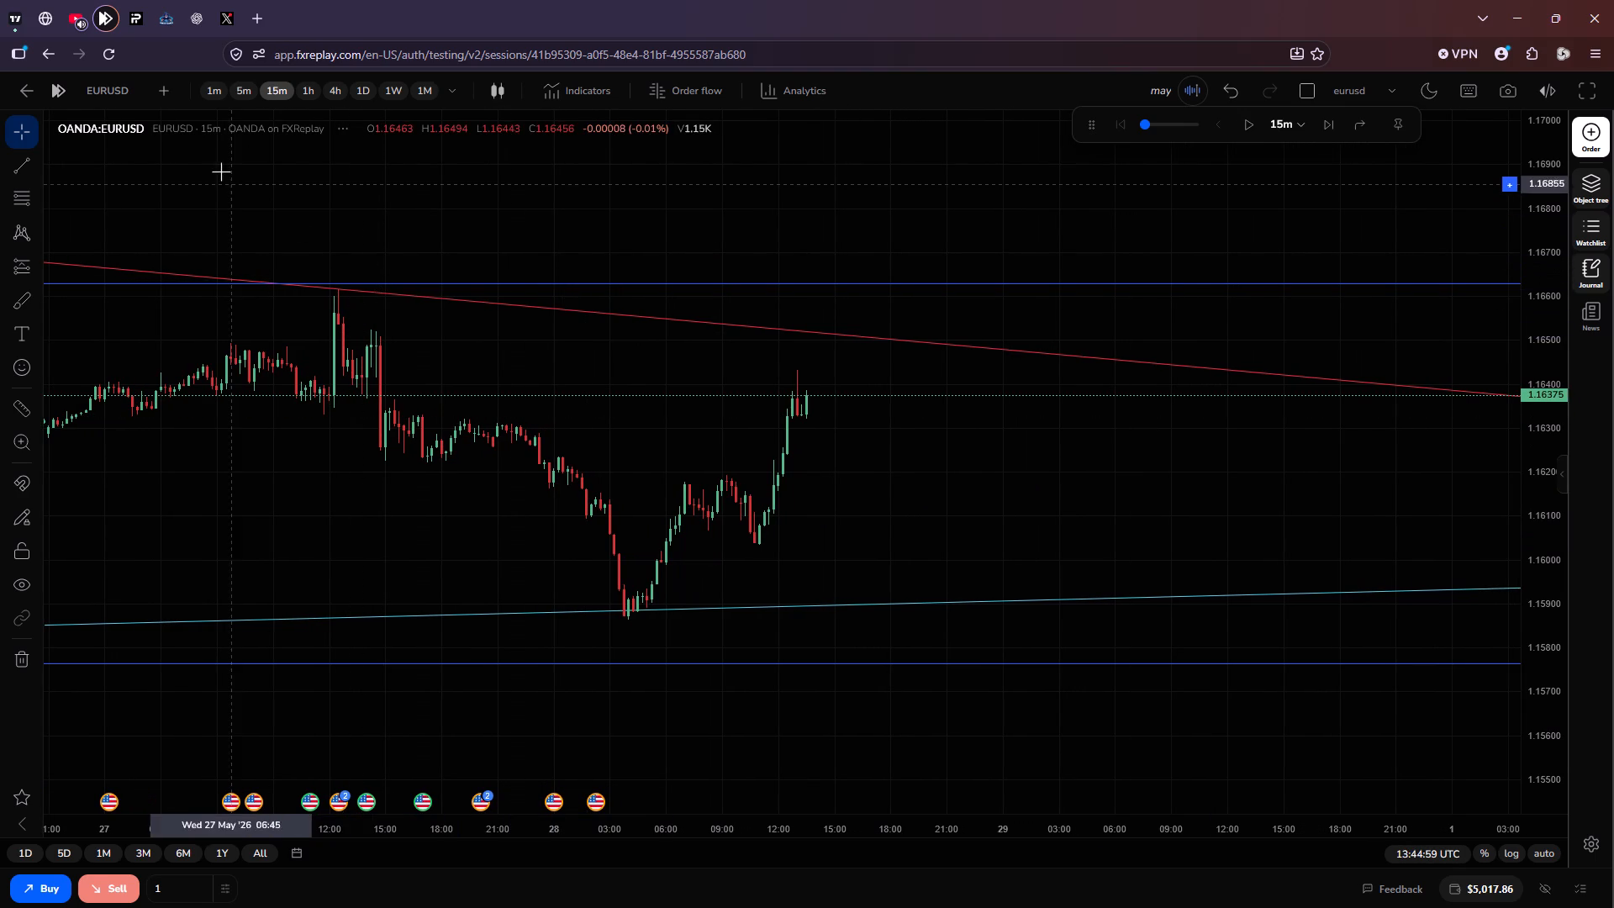
Switch the replay chart to GBPUSD and check price against the descending red and ascending teal trendlines.
click(103, 94)
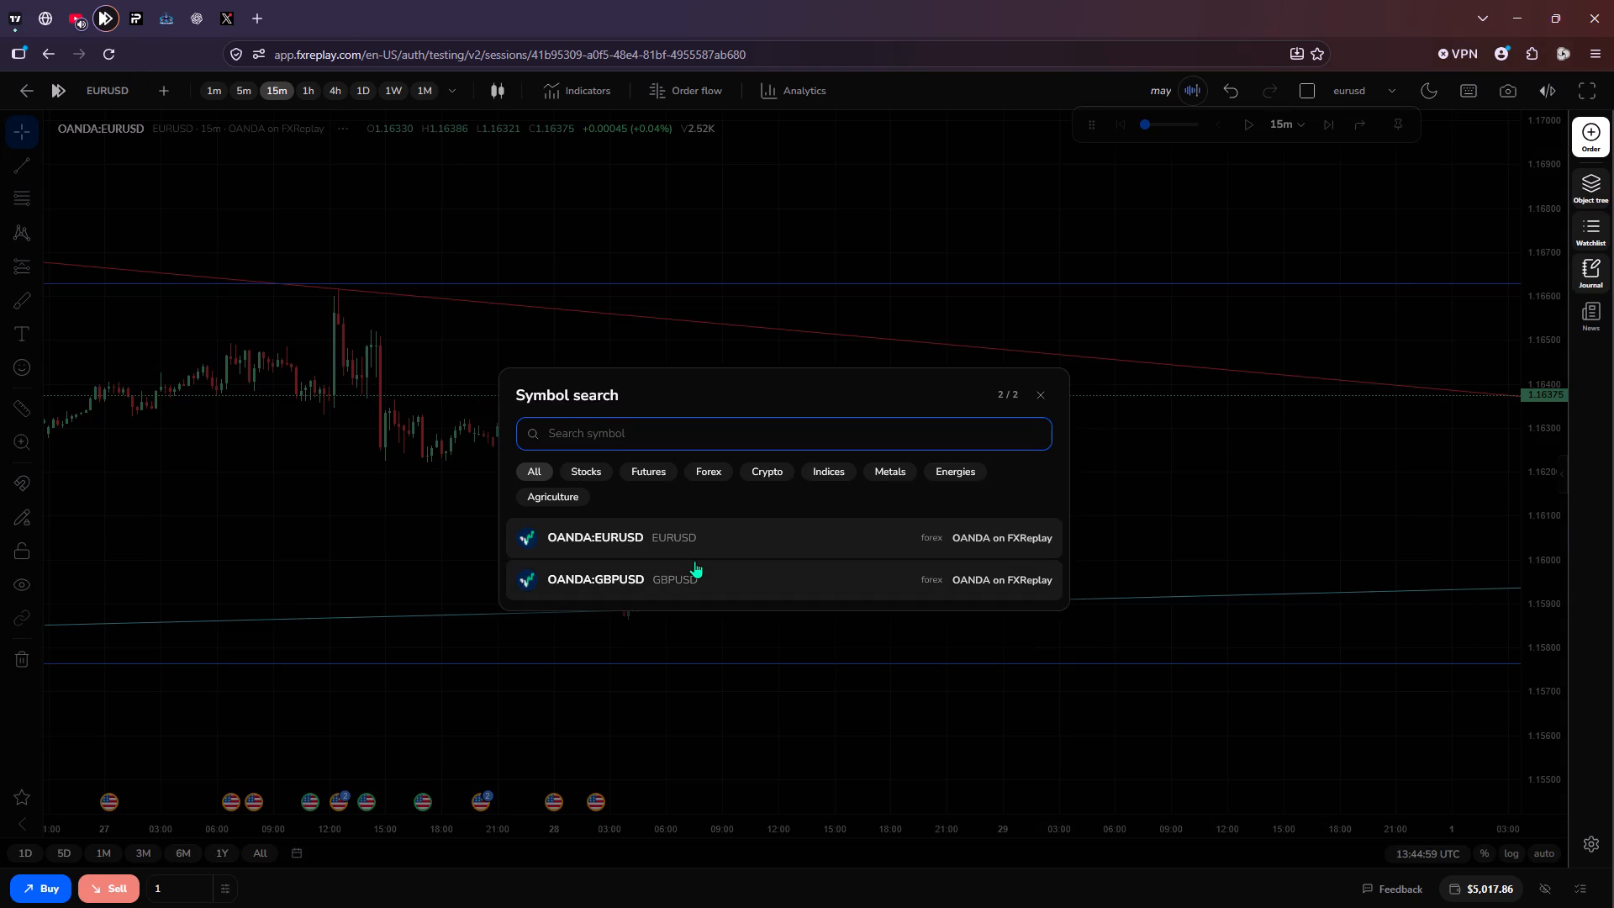
click(694, 561)
scroll(878, 515, down, 1)
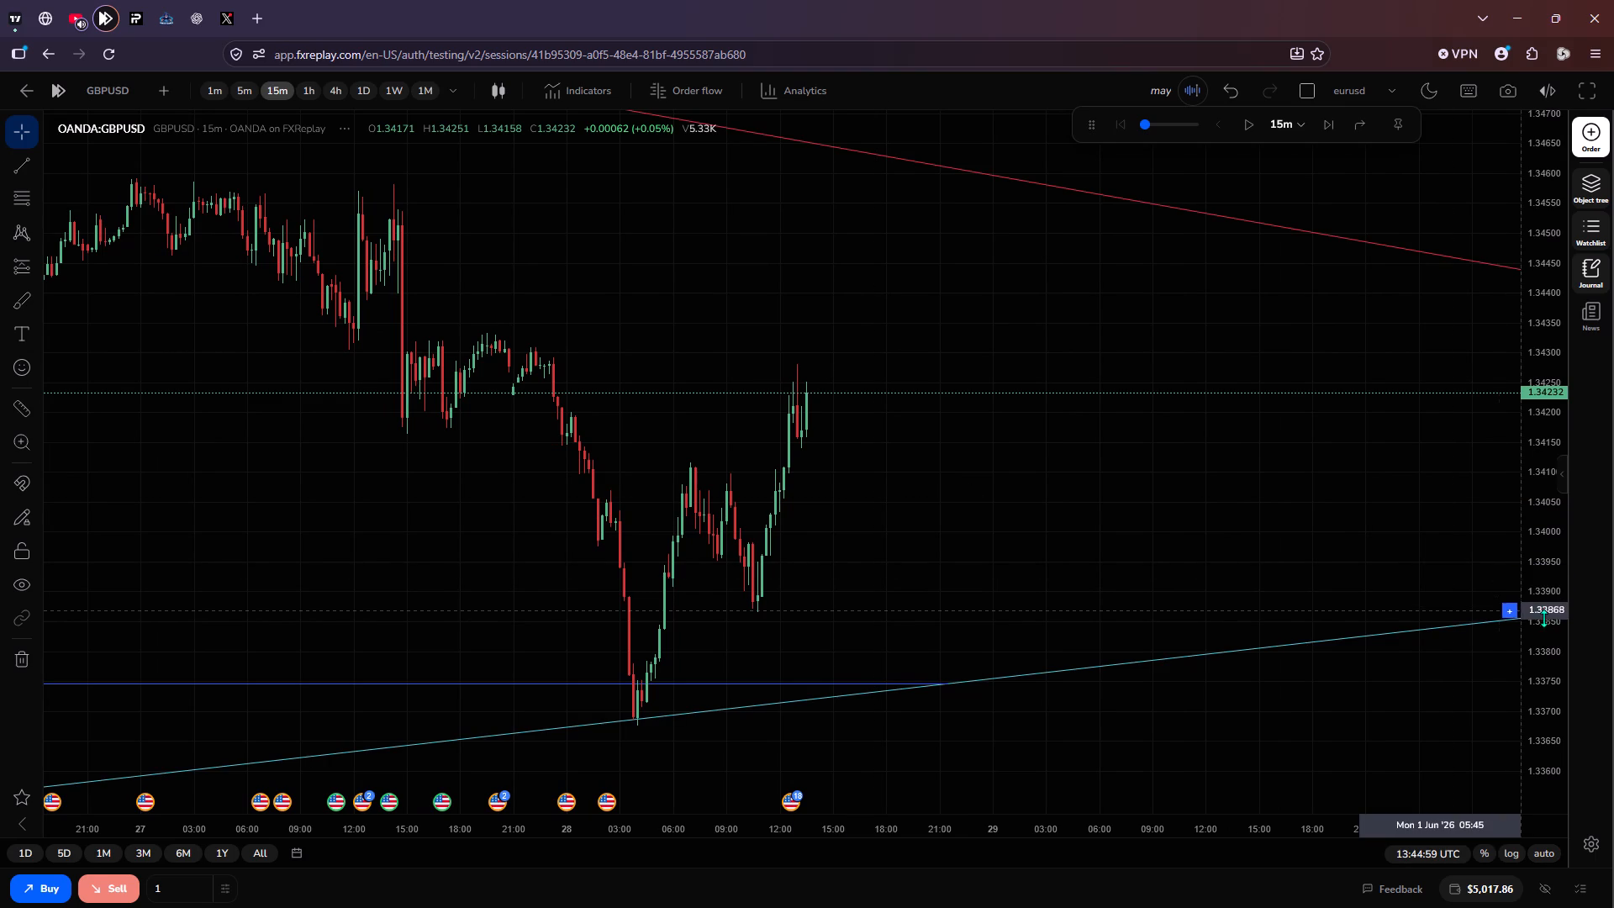
scroll(1553, 622, down, 4)
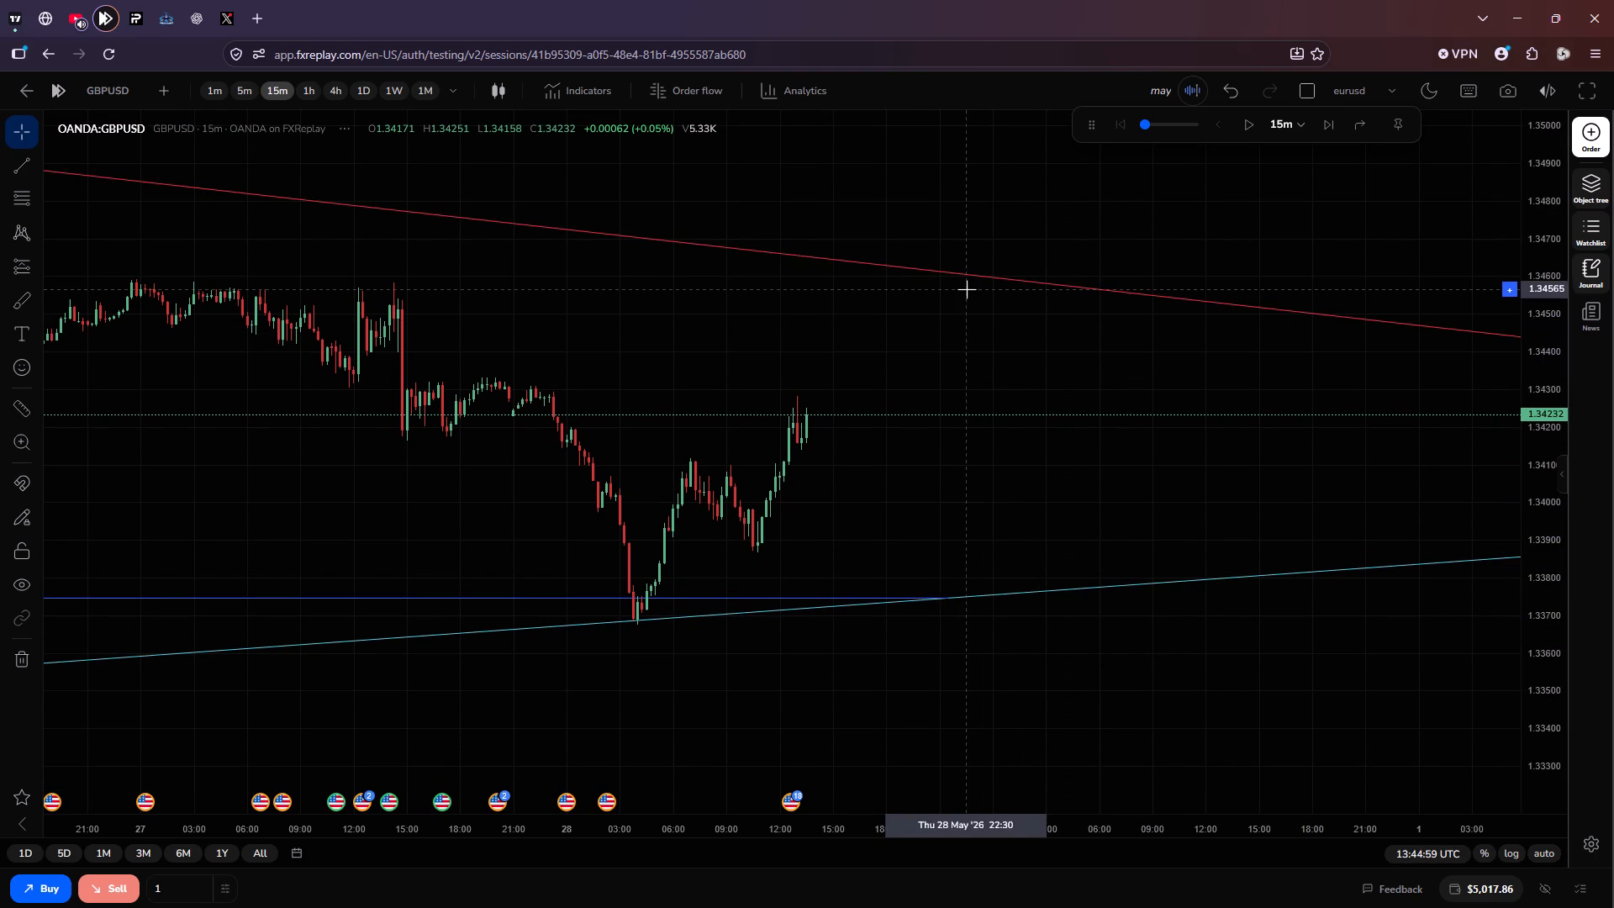
Switch to YouTube and turn on looping for the playing Faouzia - UNETHICAL music video.
click(77, 0)
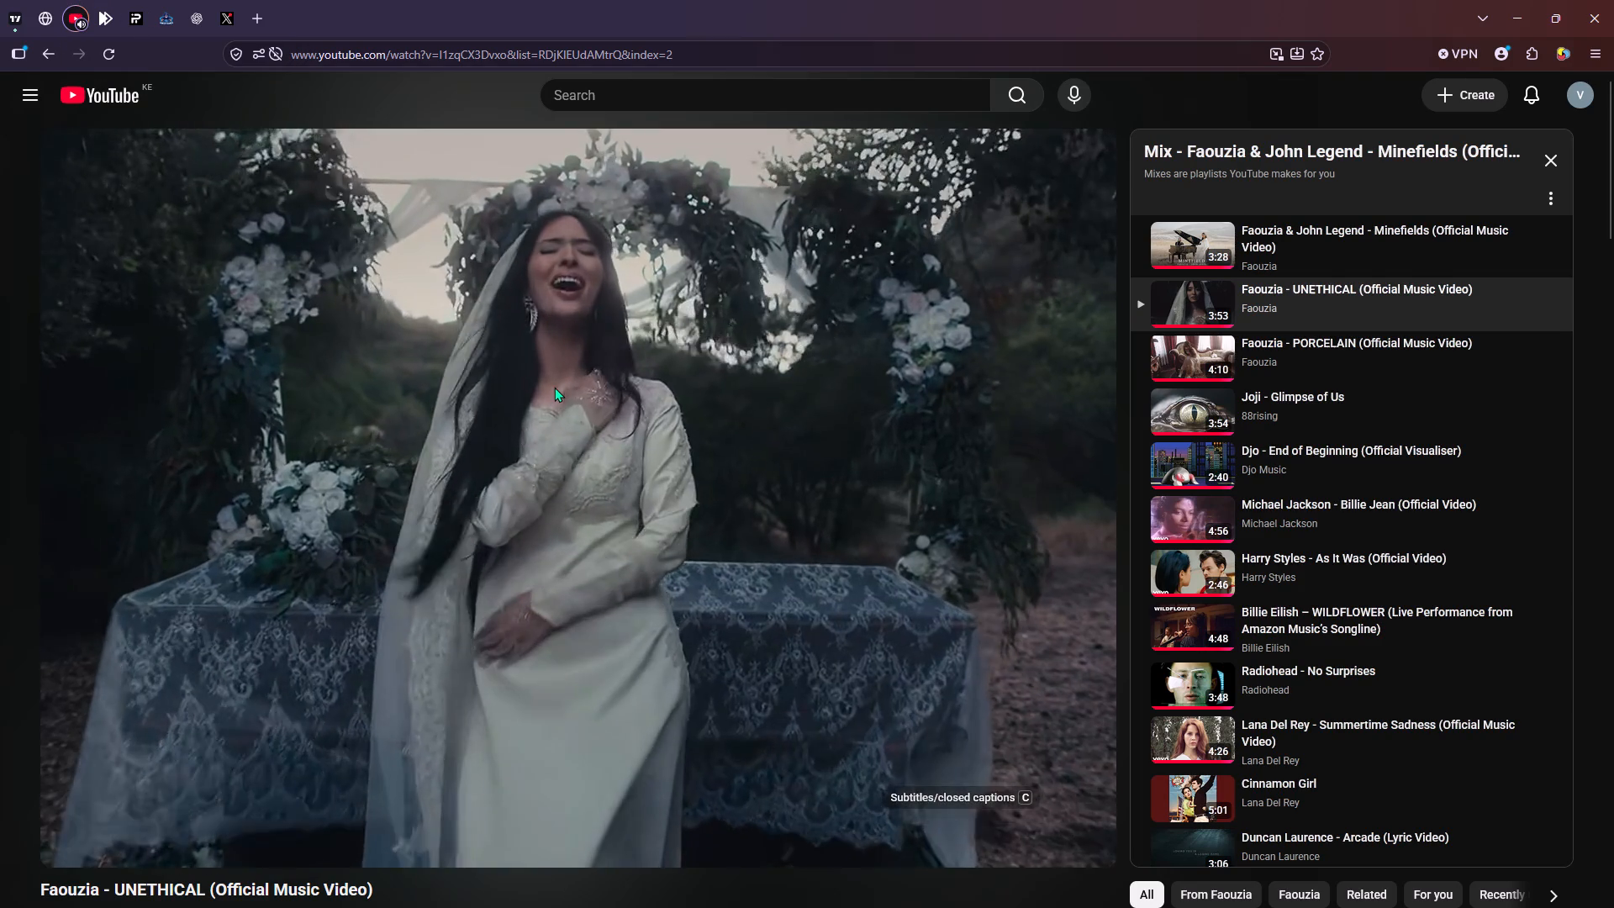
right_click(554, 387)
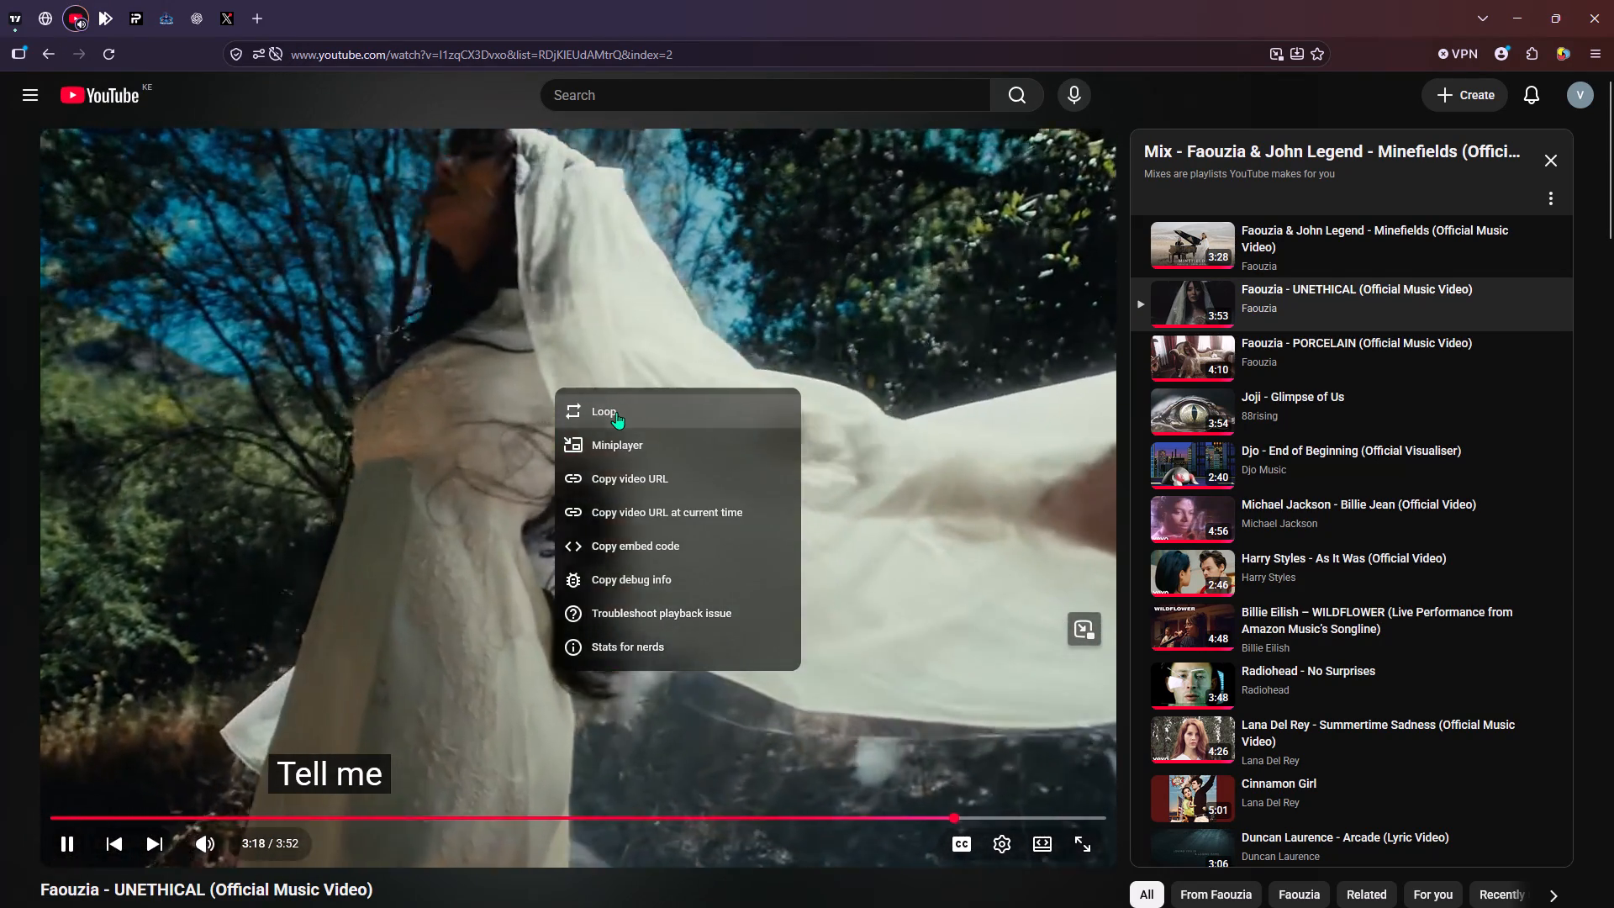
click(616, 412)
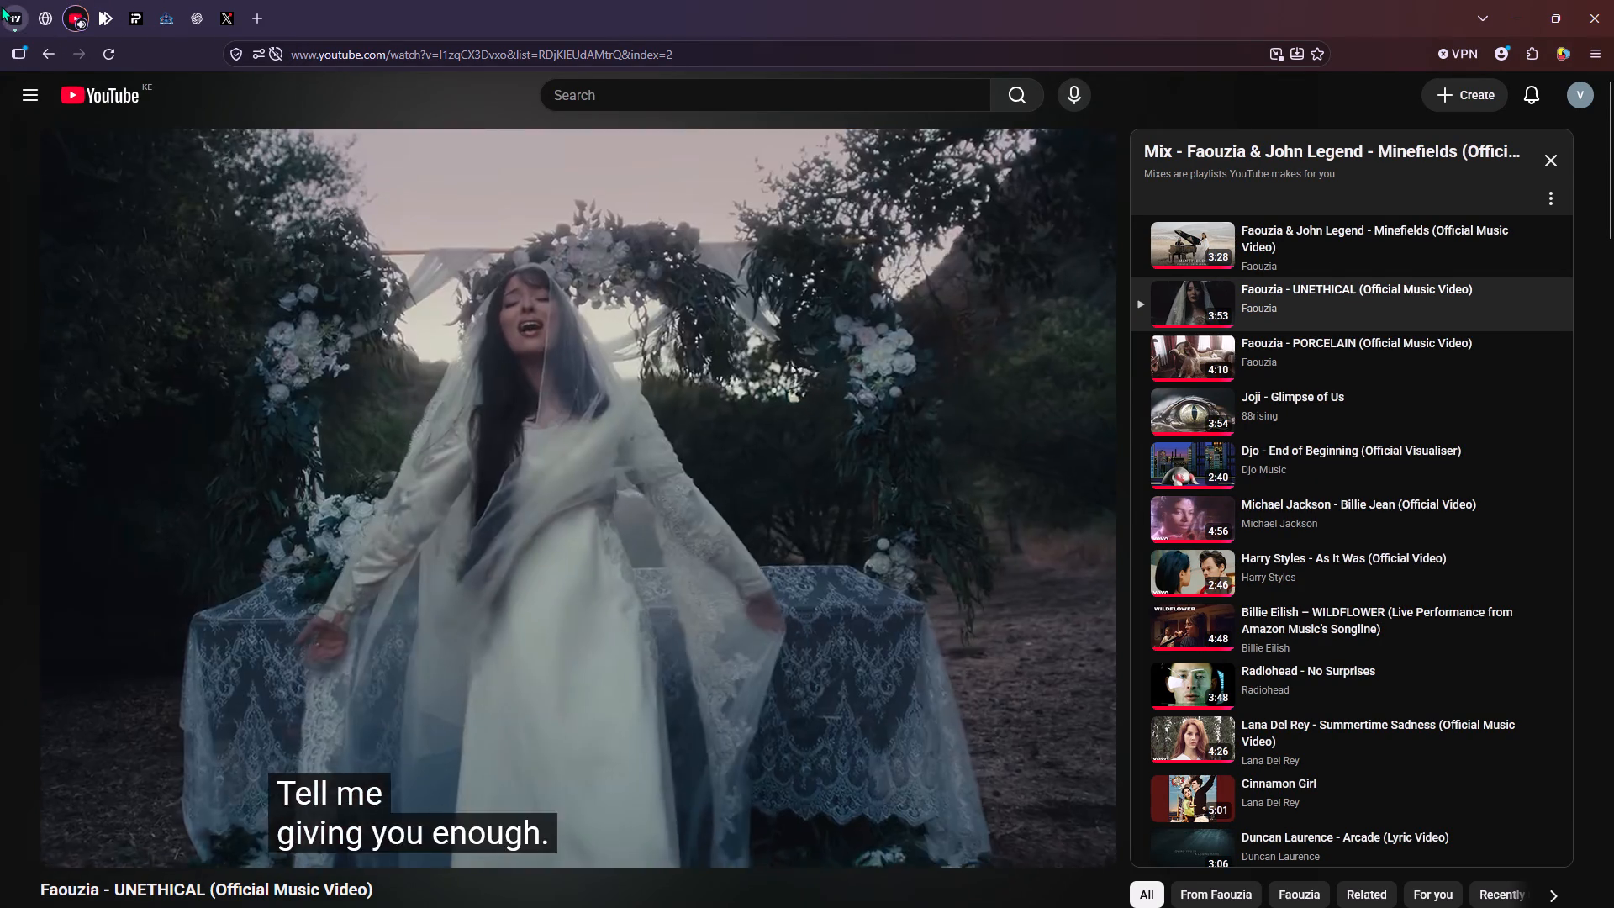
Switch to TradingView and check the live EURUSD and GBPUSD 15-minute charts.
click(1, 6)
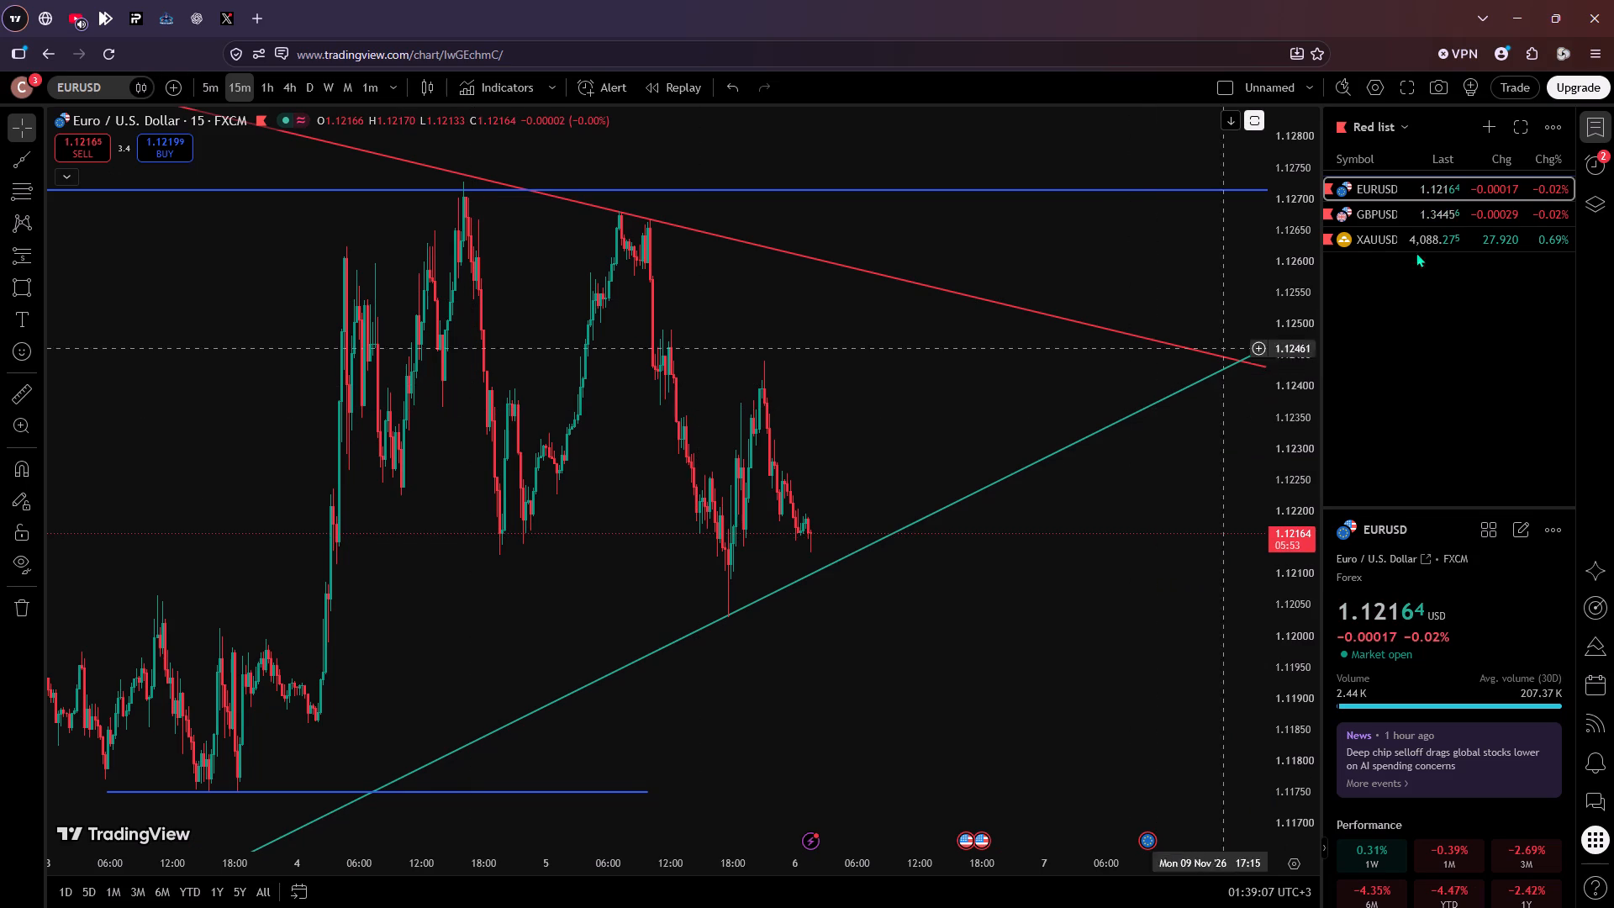
click(1475, 209)
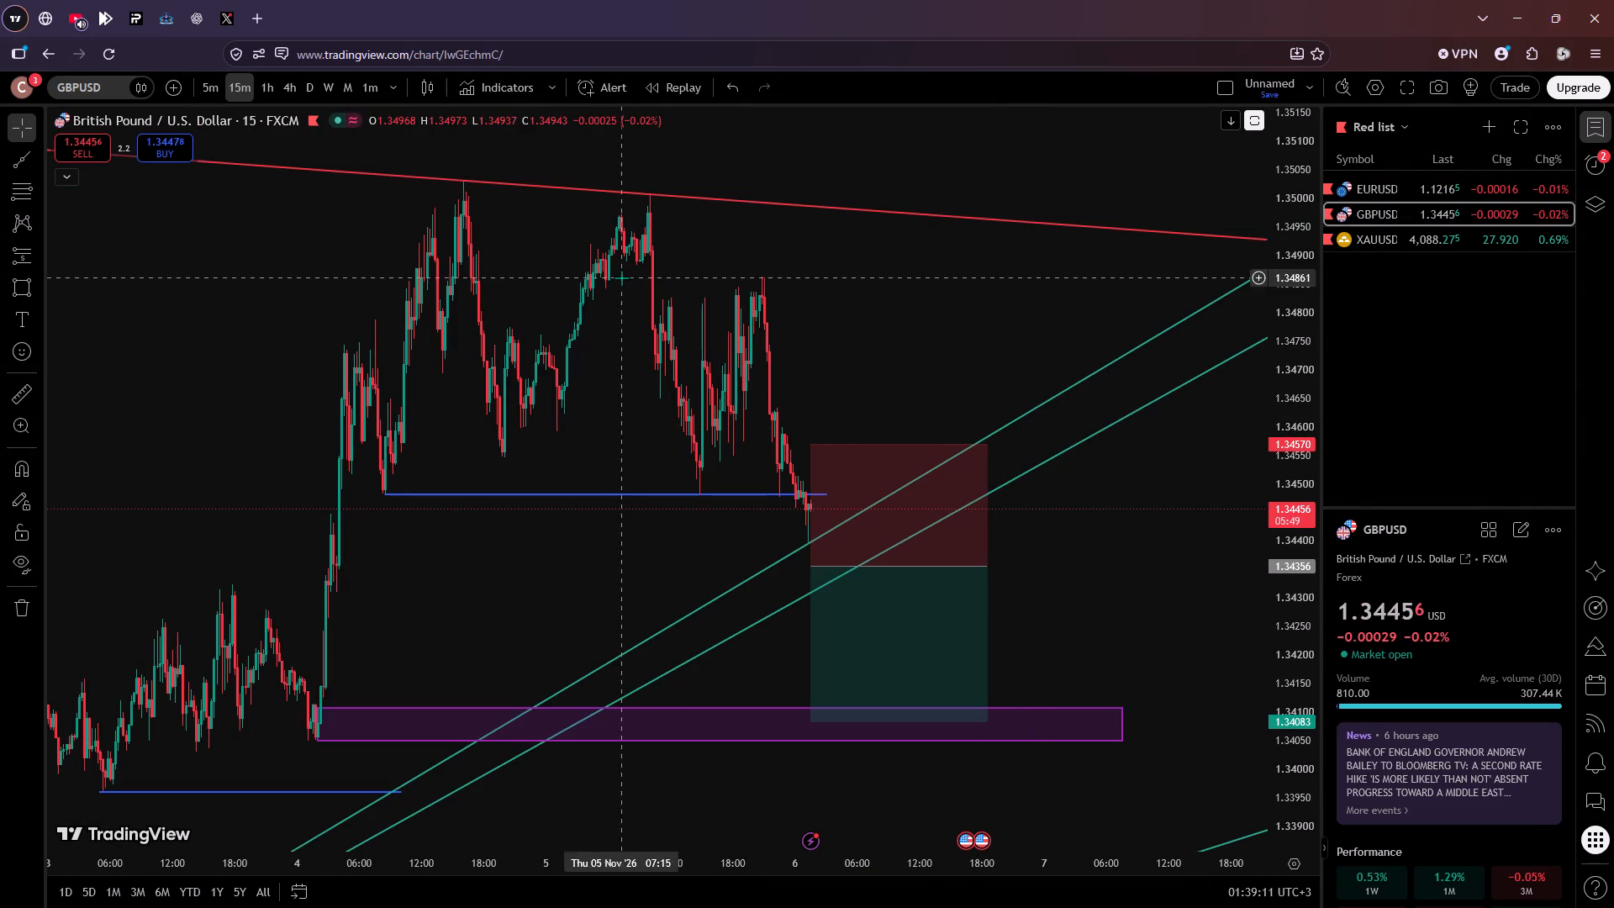
Return to FX Replay and play the 15-minute GBPUSD replay forward, pausing at 15:44:59 UTC on 28 May.
click(119, 0)
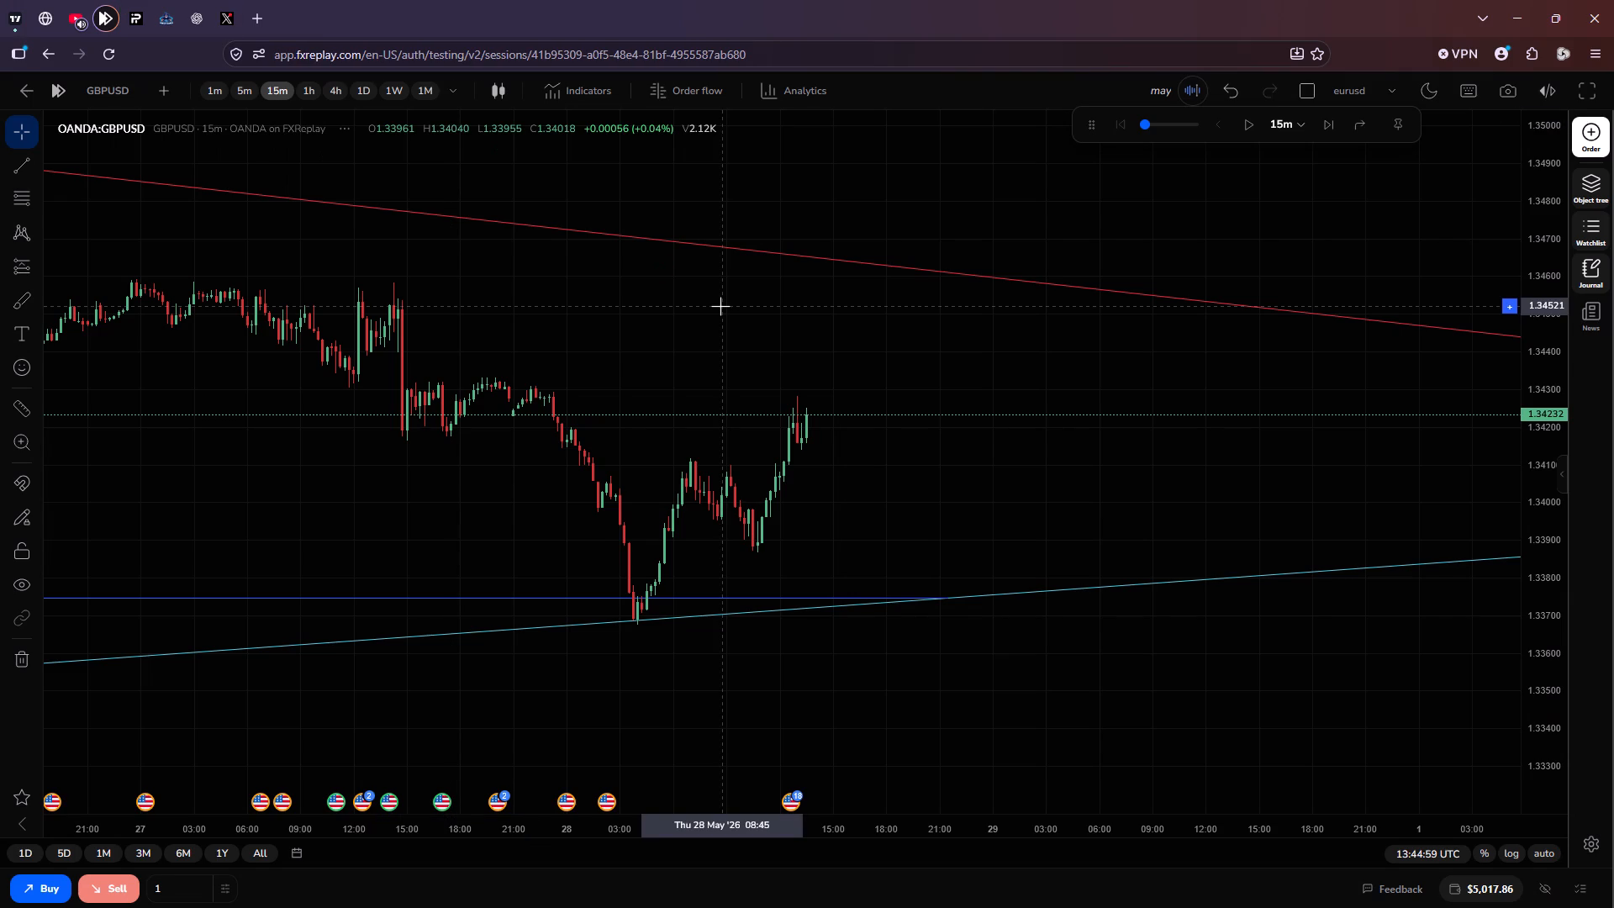
click(1253, 126)
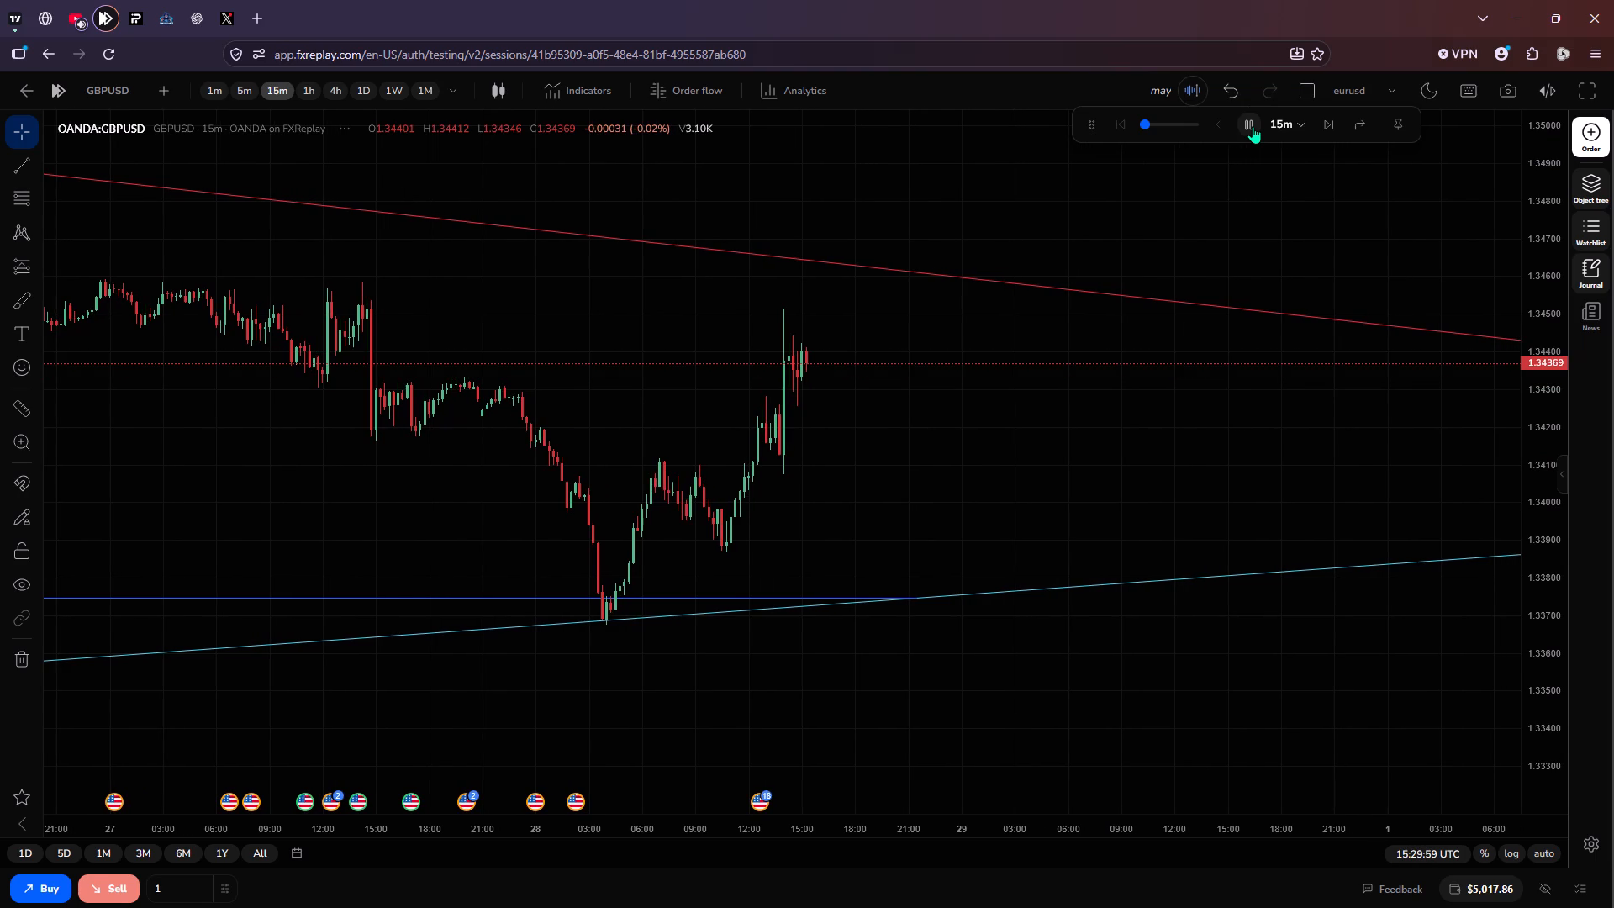
click(1253, 126)
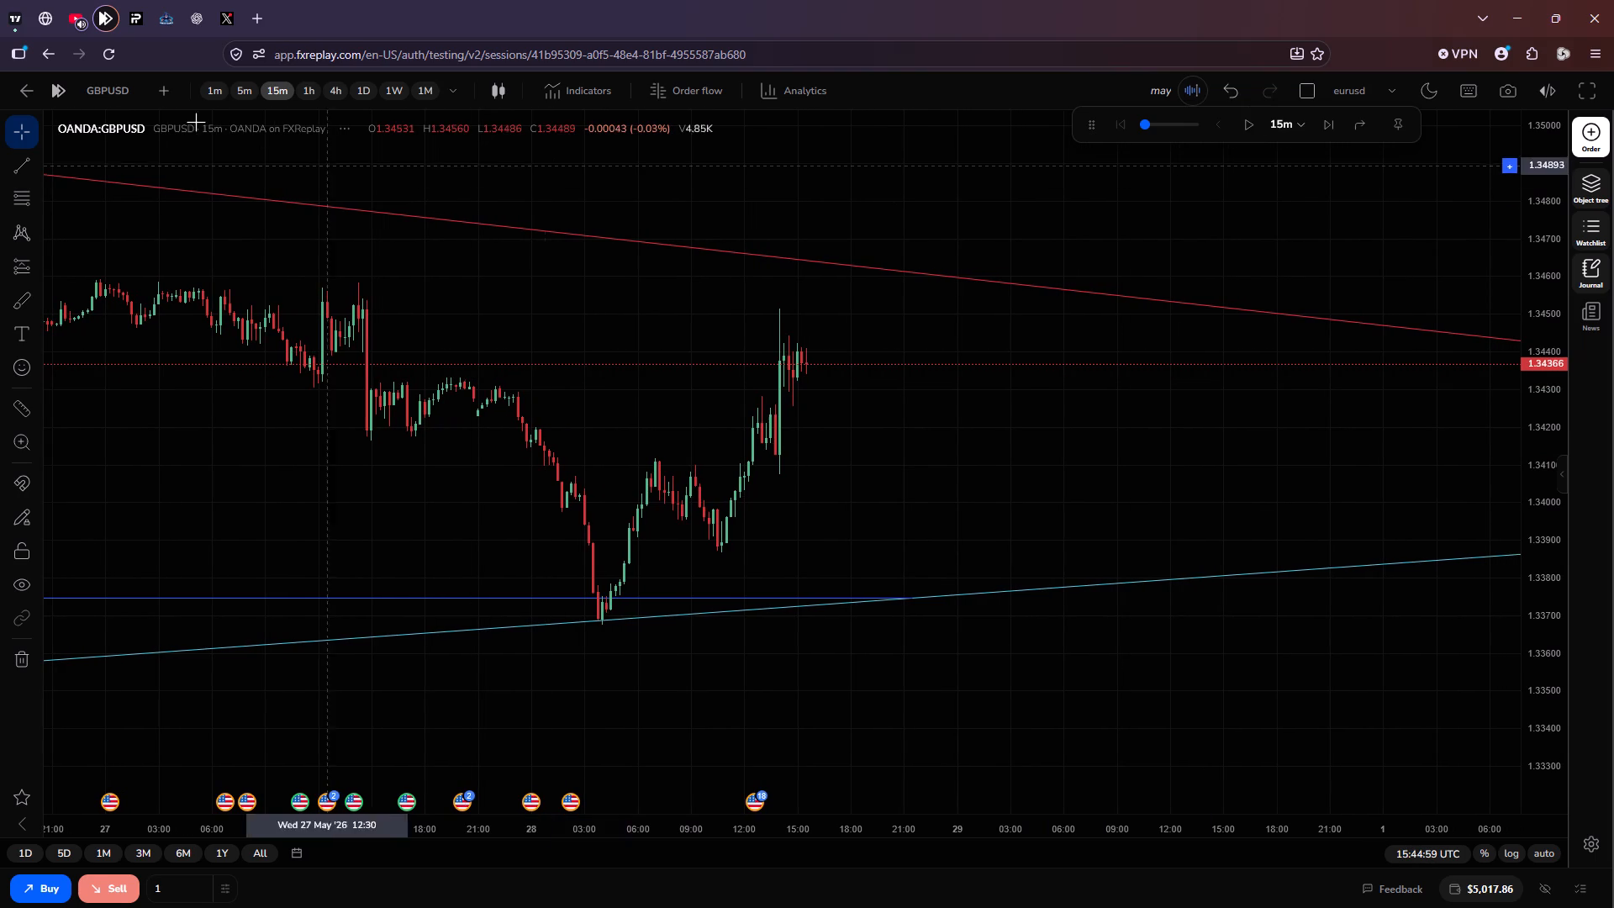
On the EURUSD replay chart, refit the descending red trendline to the 28 May high, second anchor about 1.16450 early on 1 June.
click(122, 87)
click(665, 539)
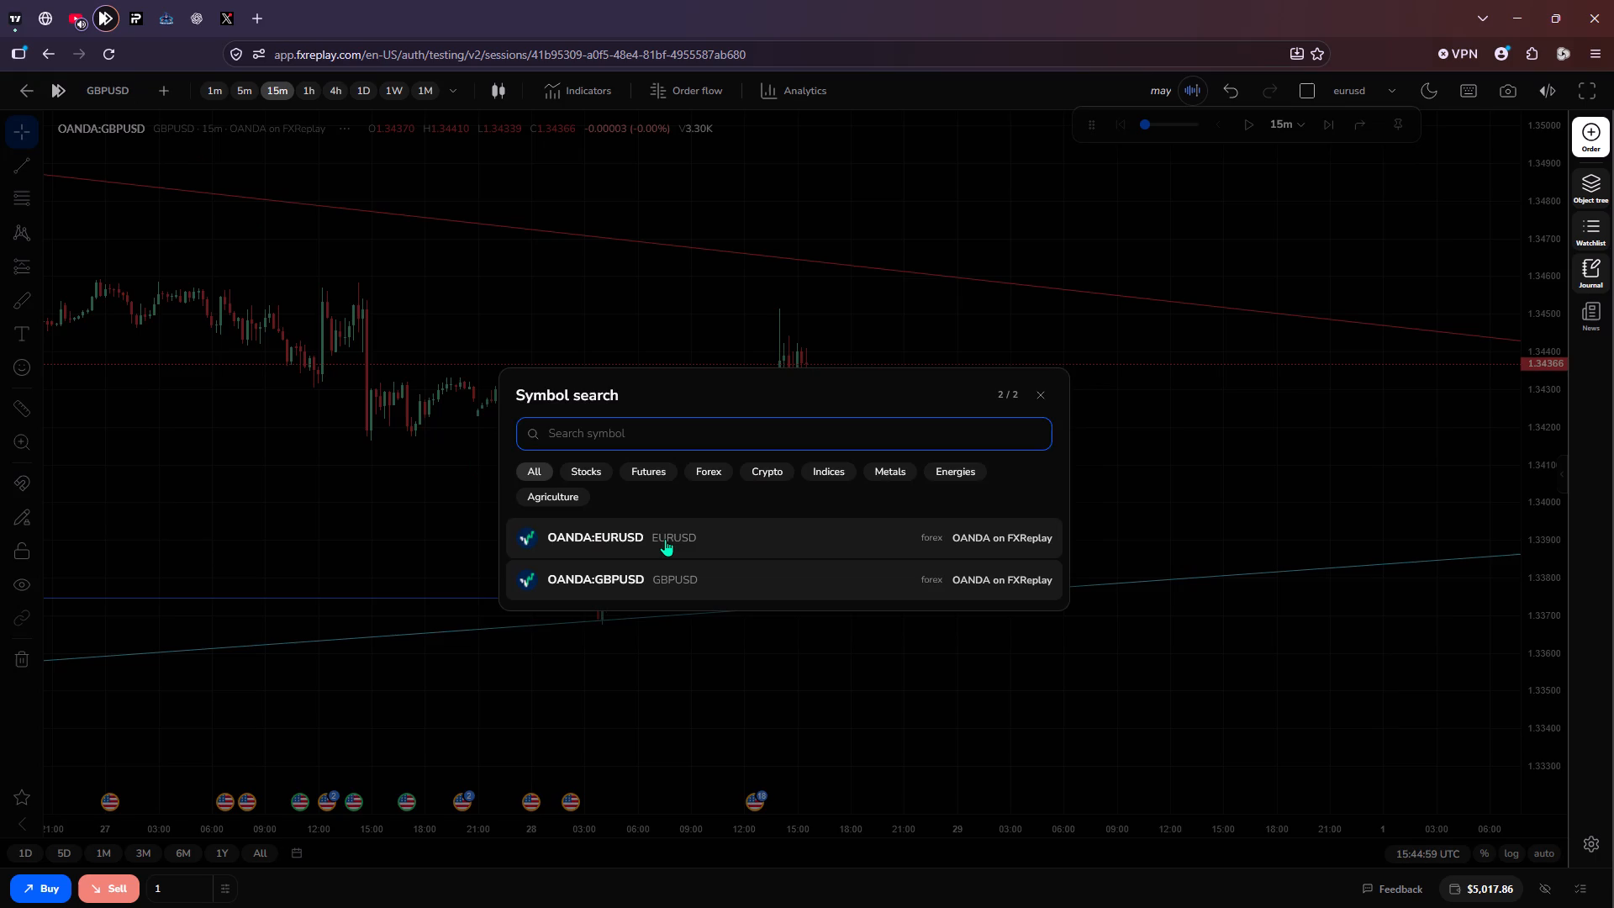
scroll(847, 525, down, 1)
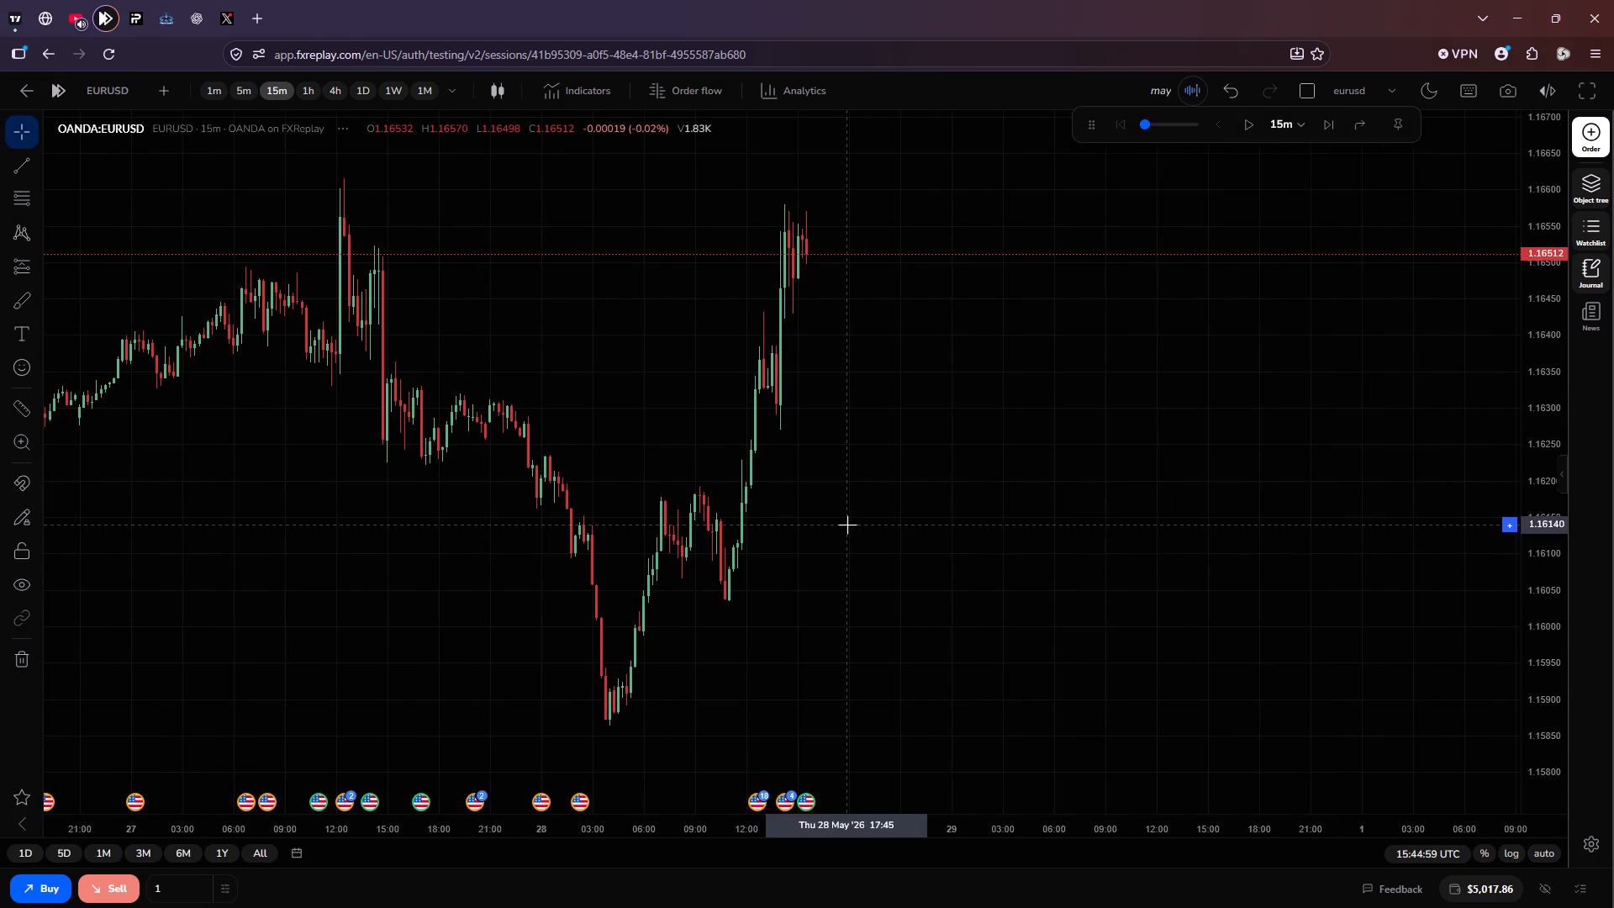
scroll(847, 525, down, 1)
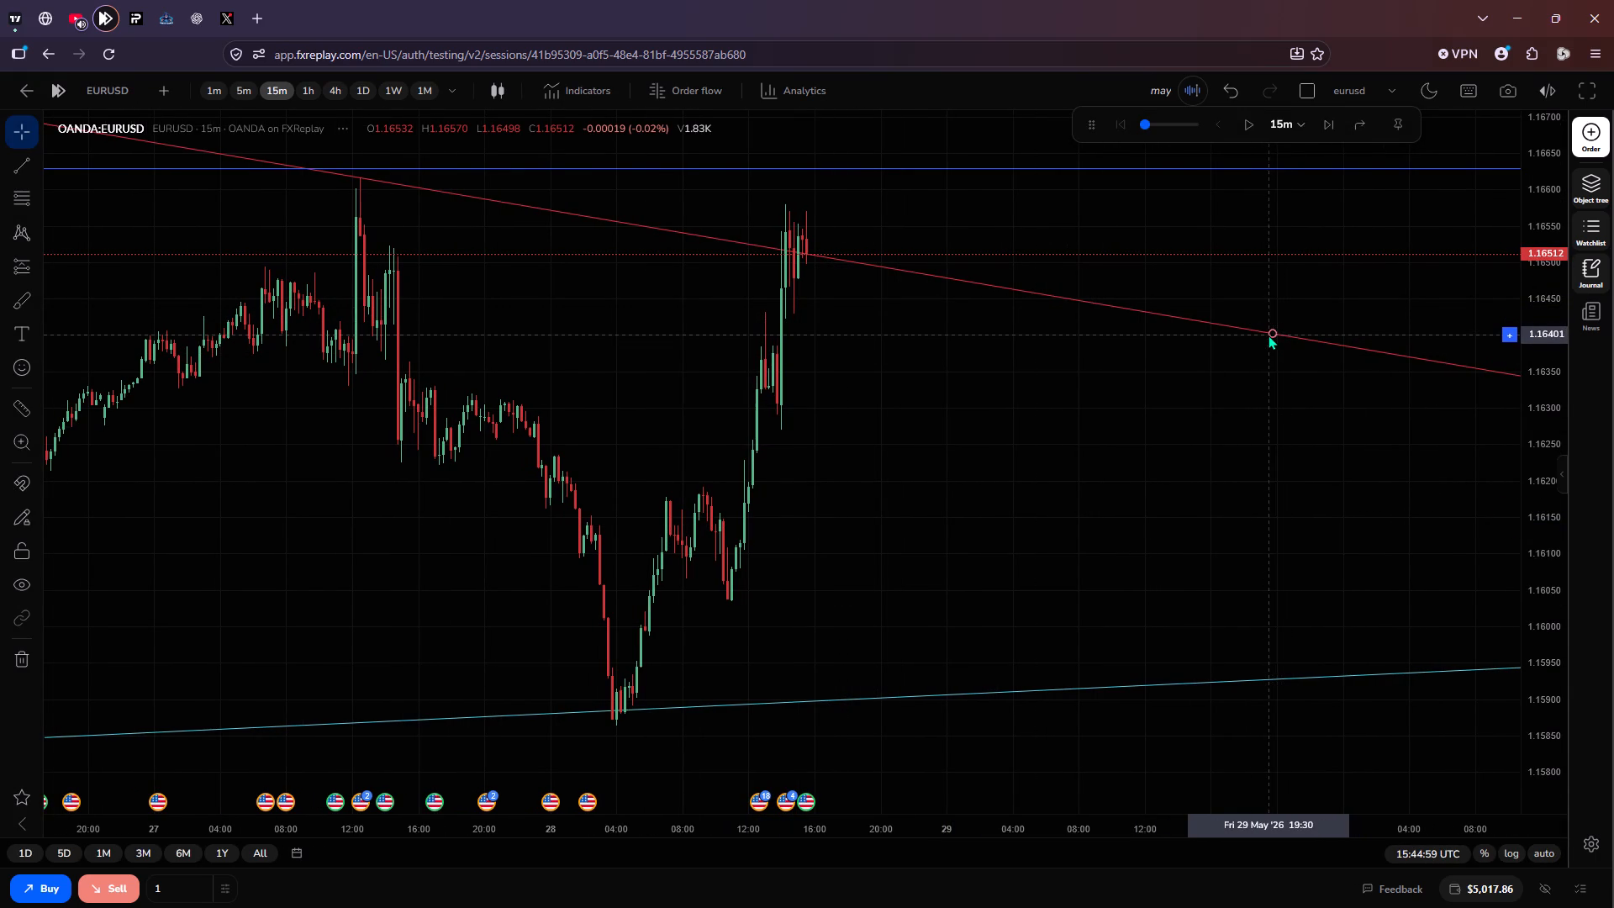
drag(1270, 332, 1311, 310)
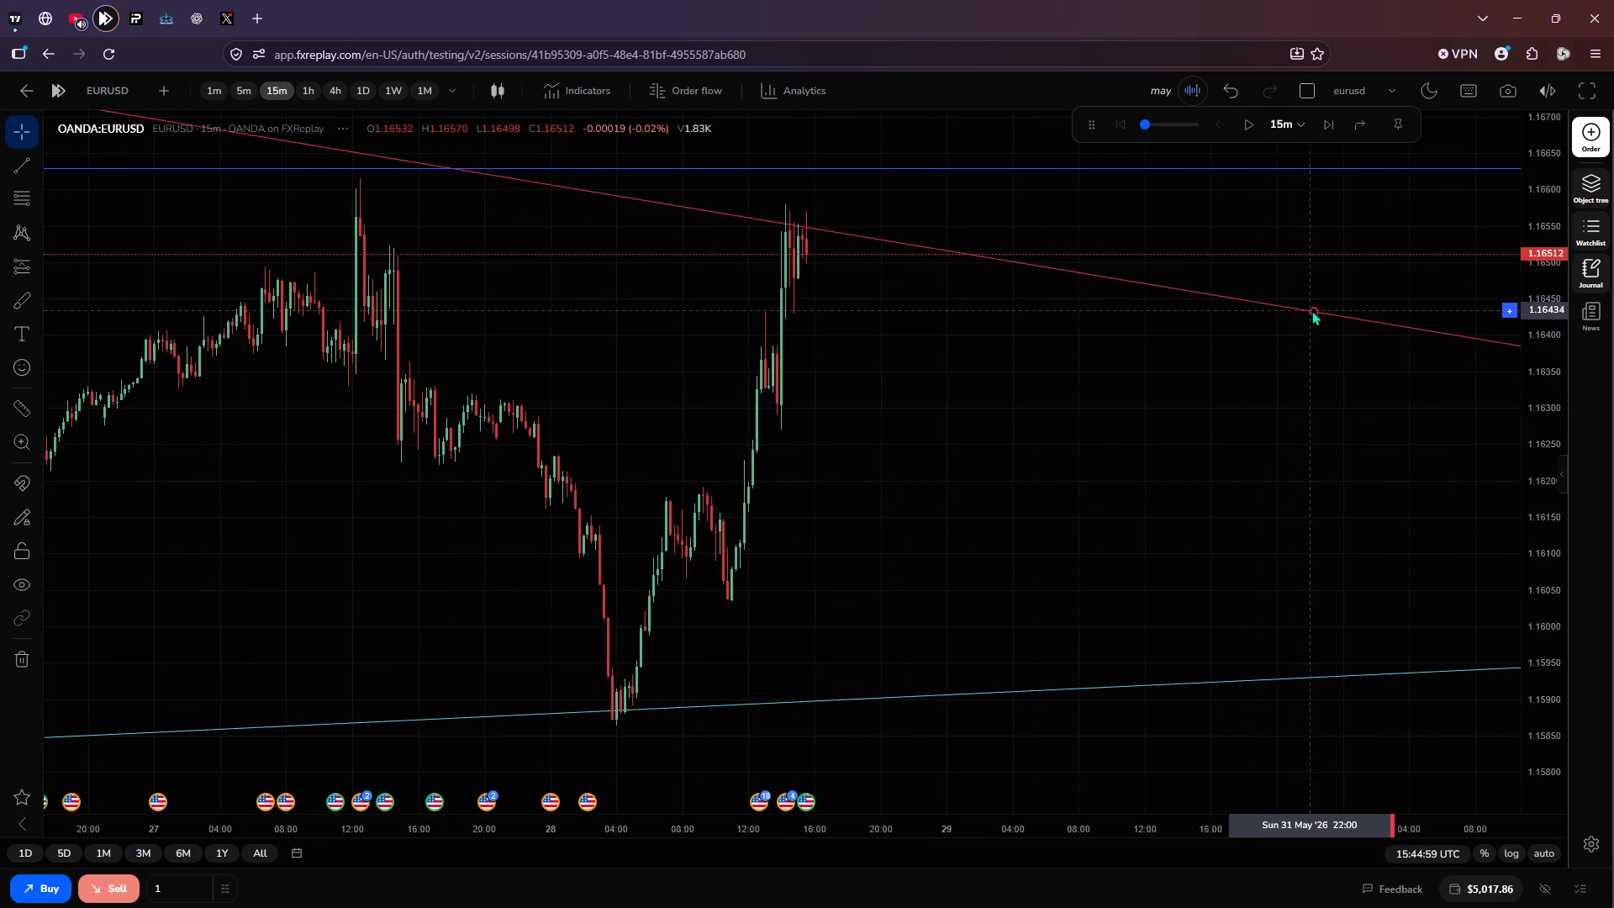
drag(1311, 310, 1344, 297)
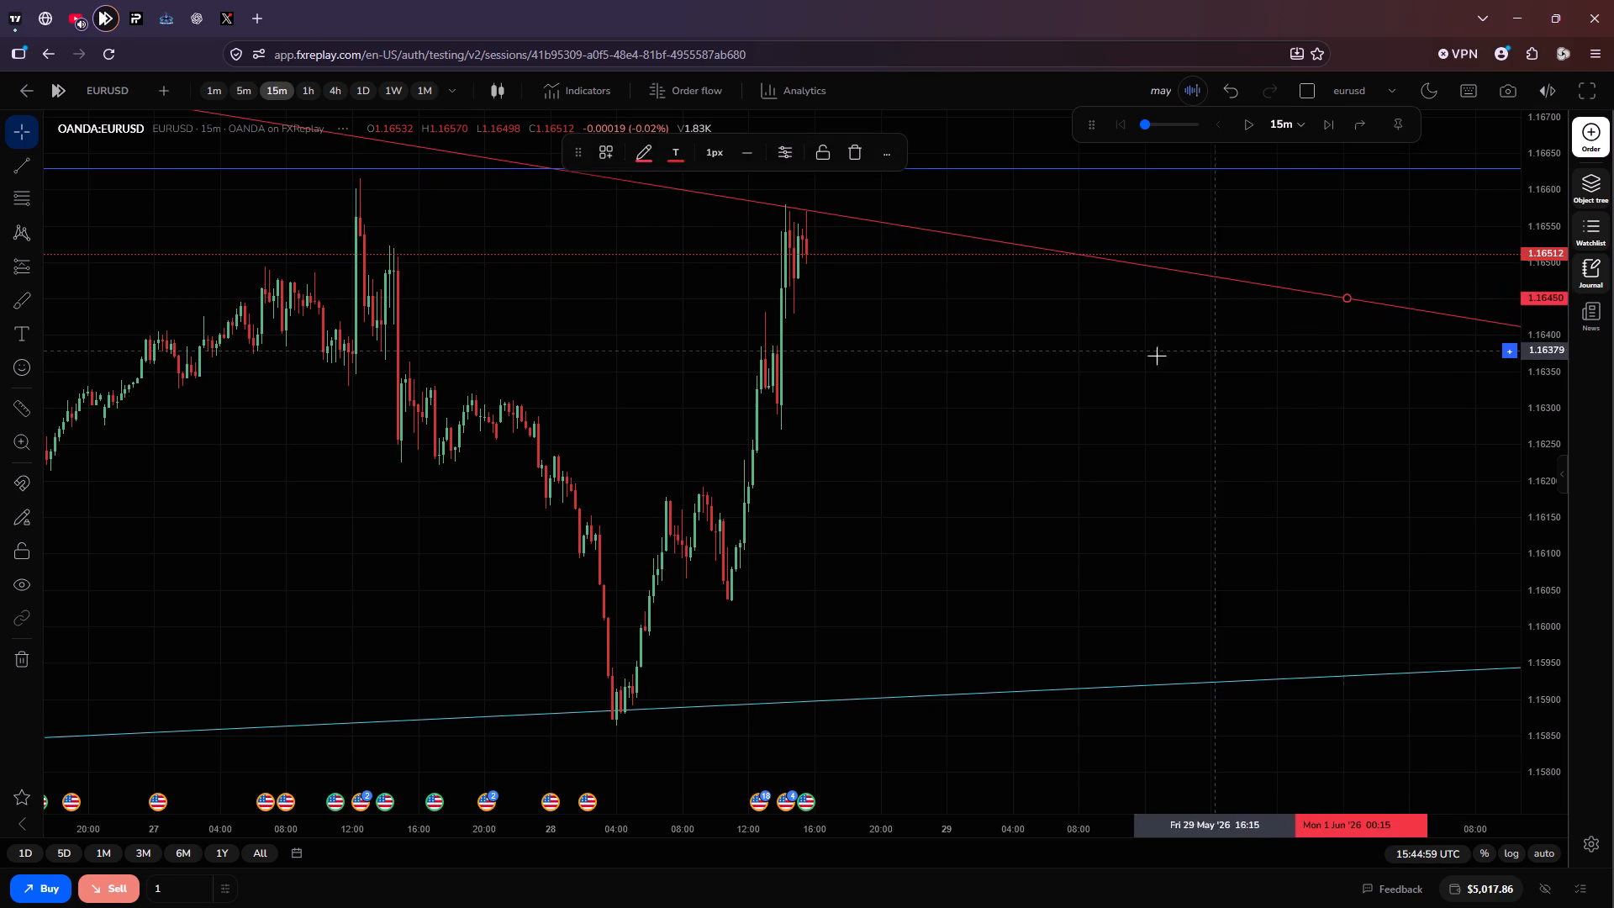
click(1157, 356)
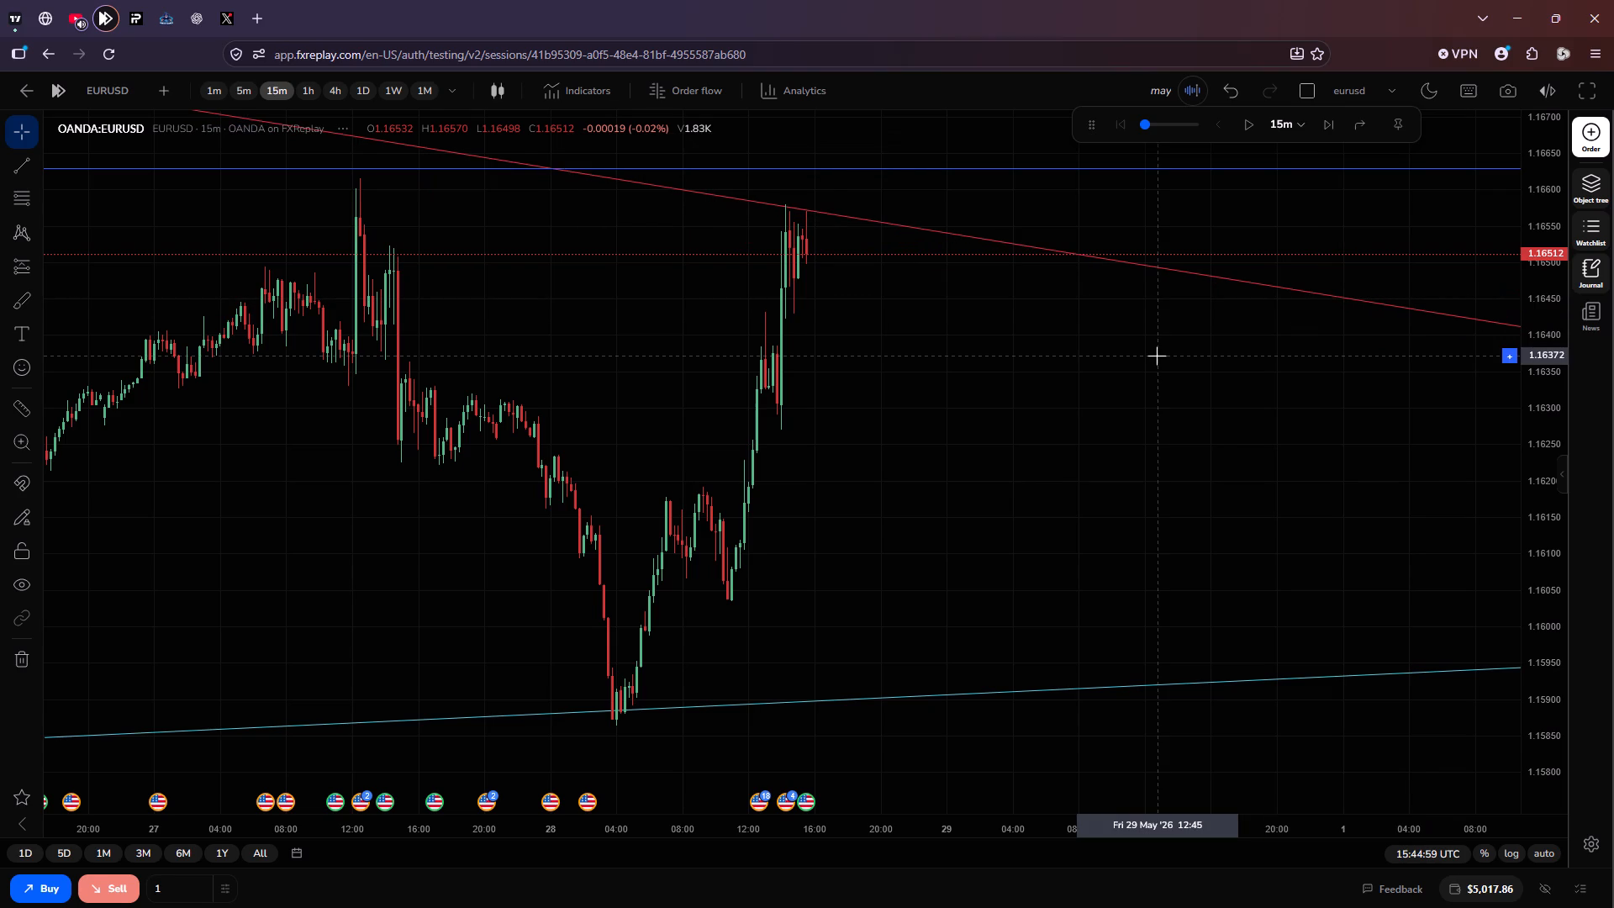
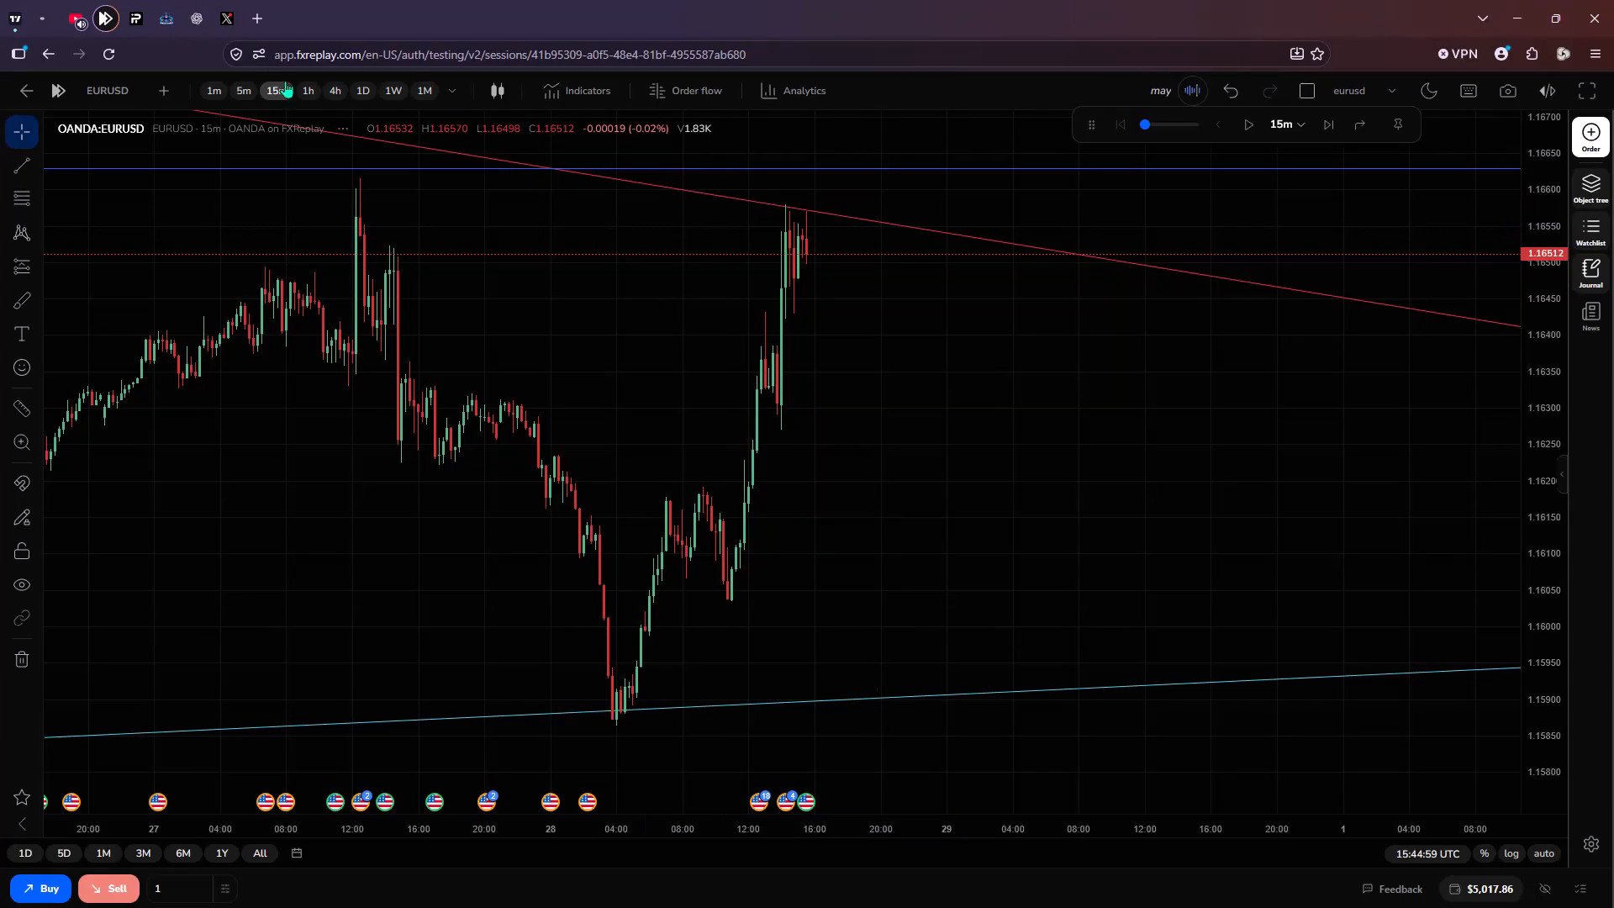
On the 4-hour EURUSD chart, refit the ascending light-blue trendline to the 28 May low, anchor about 1.15941 on 1 June.
click(327, 93)
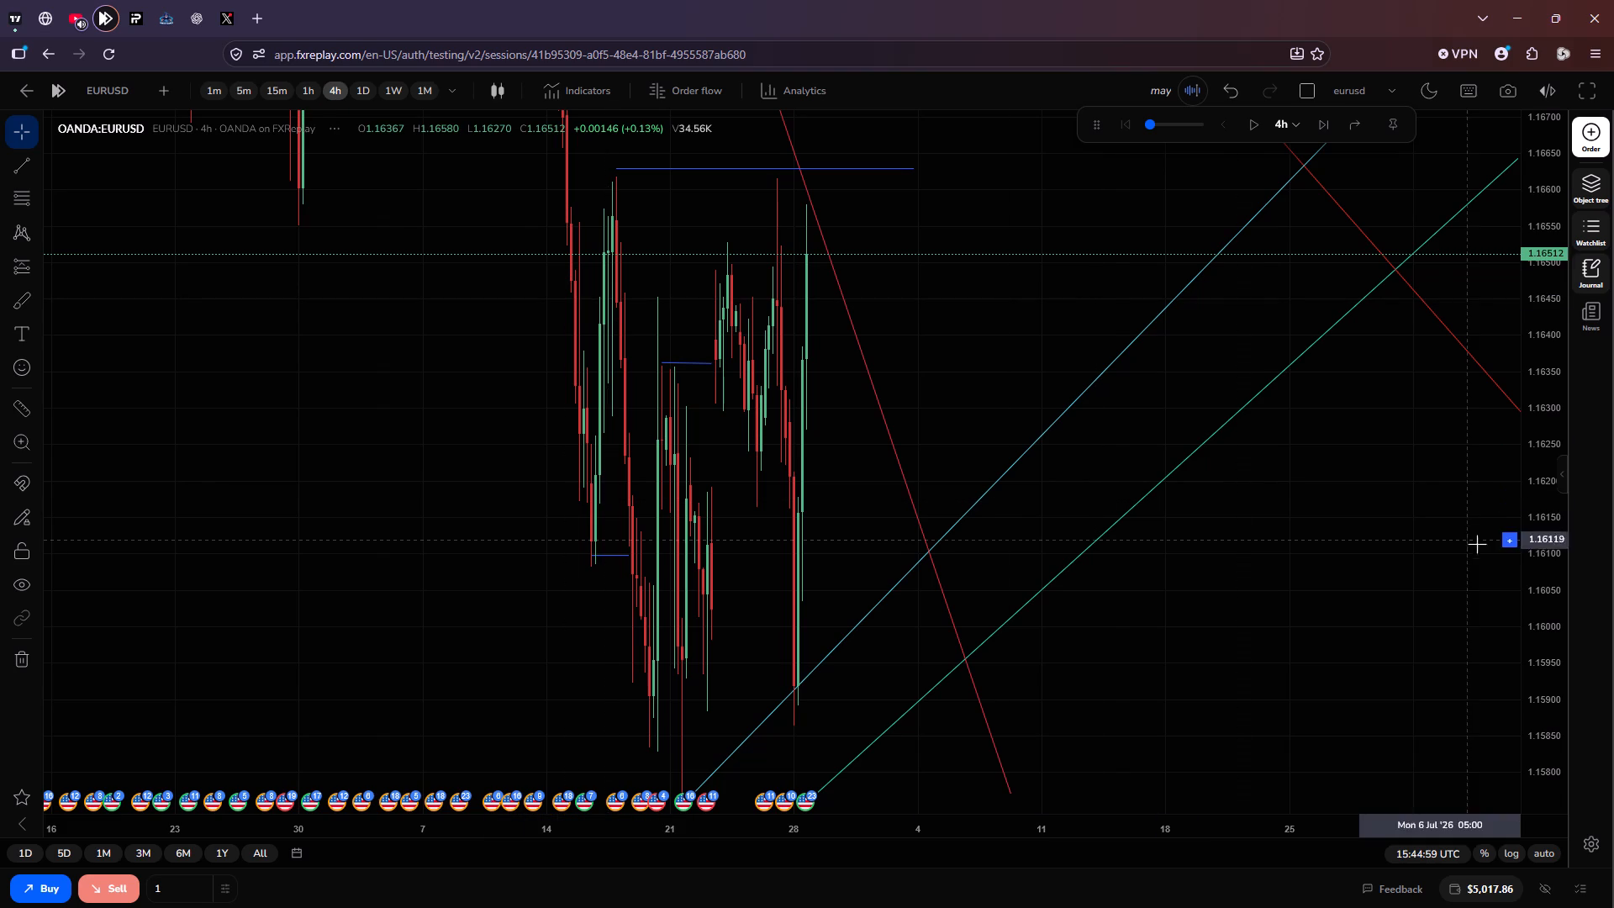
scroll(1528, 578, down, 6)
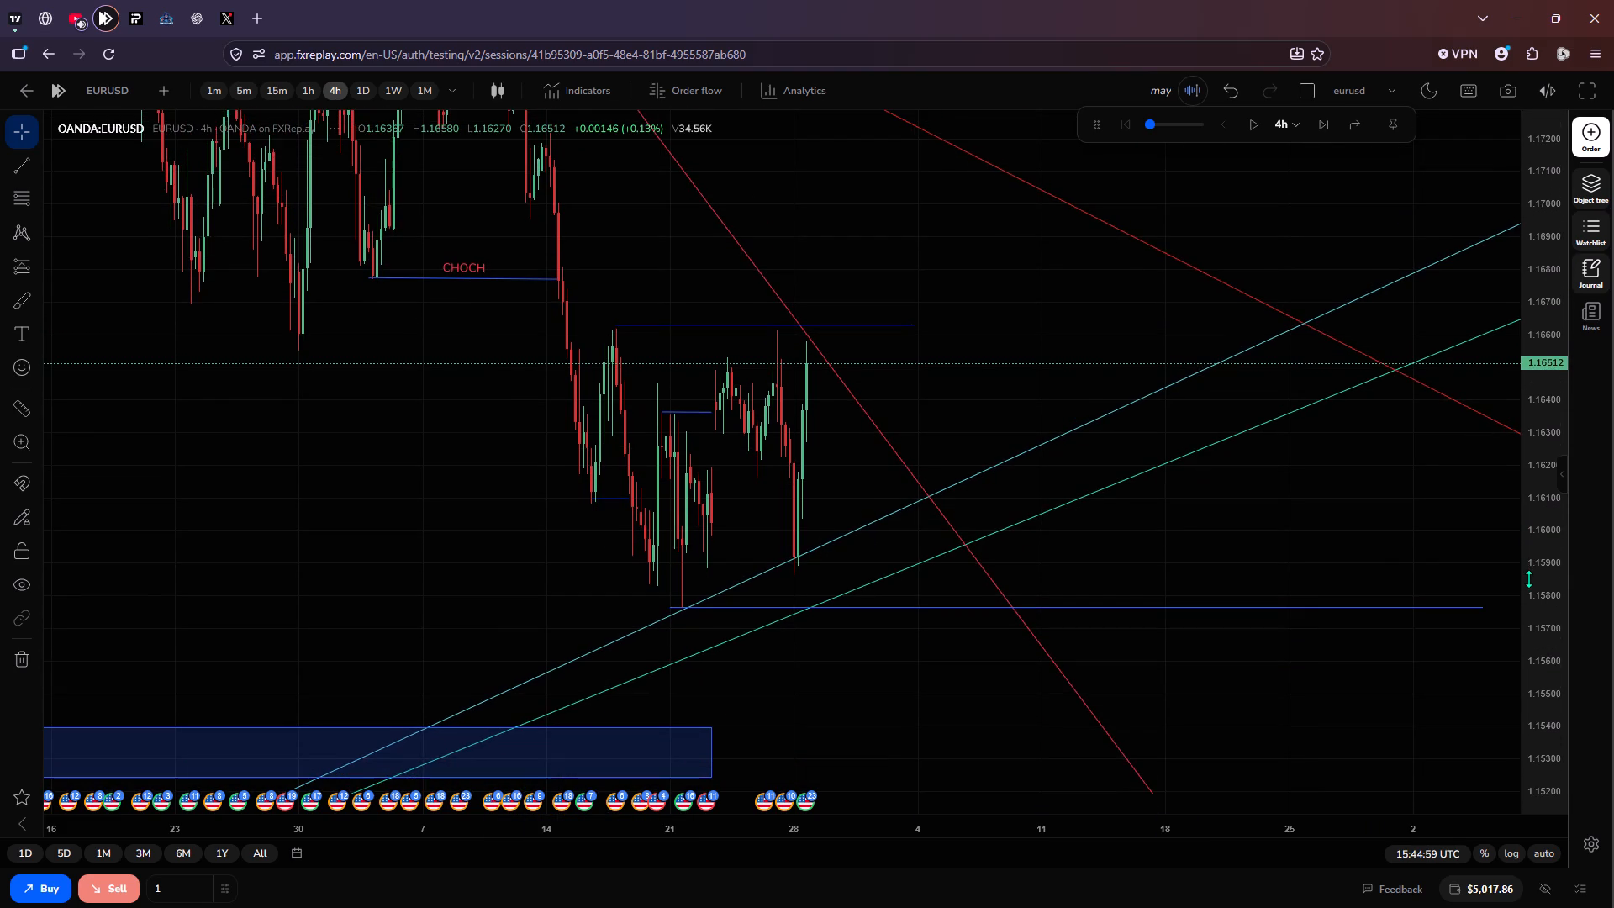
scroll(1358, 548, down, 5)
scroll(1358, 548, up, 3)
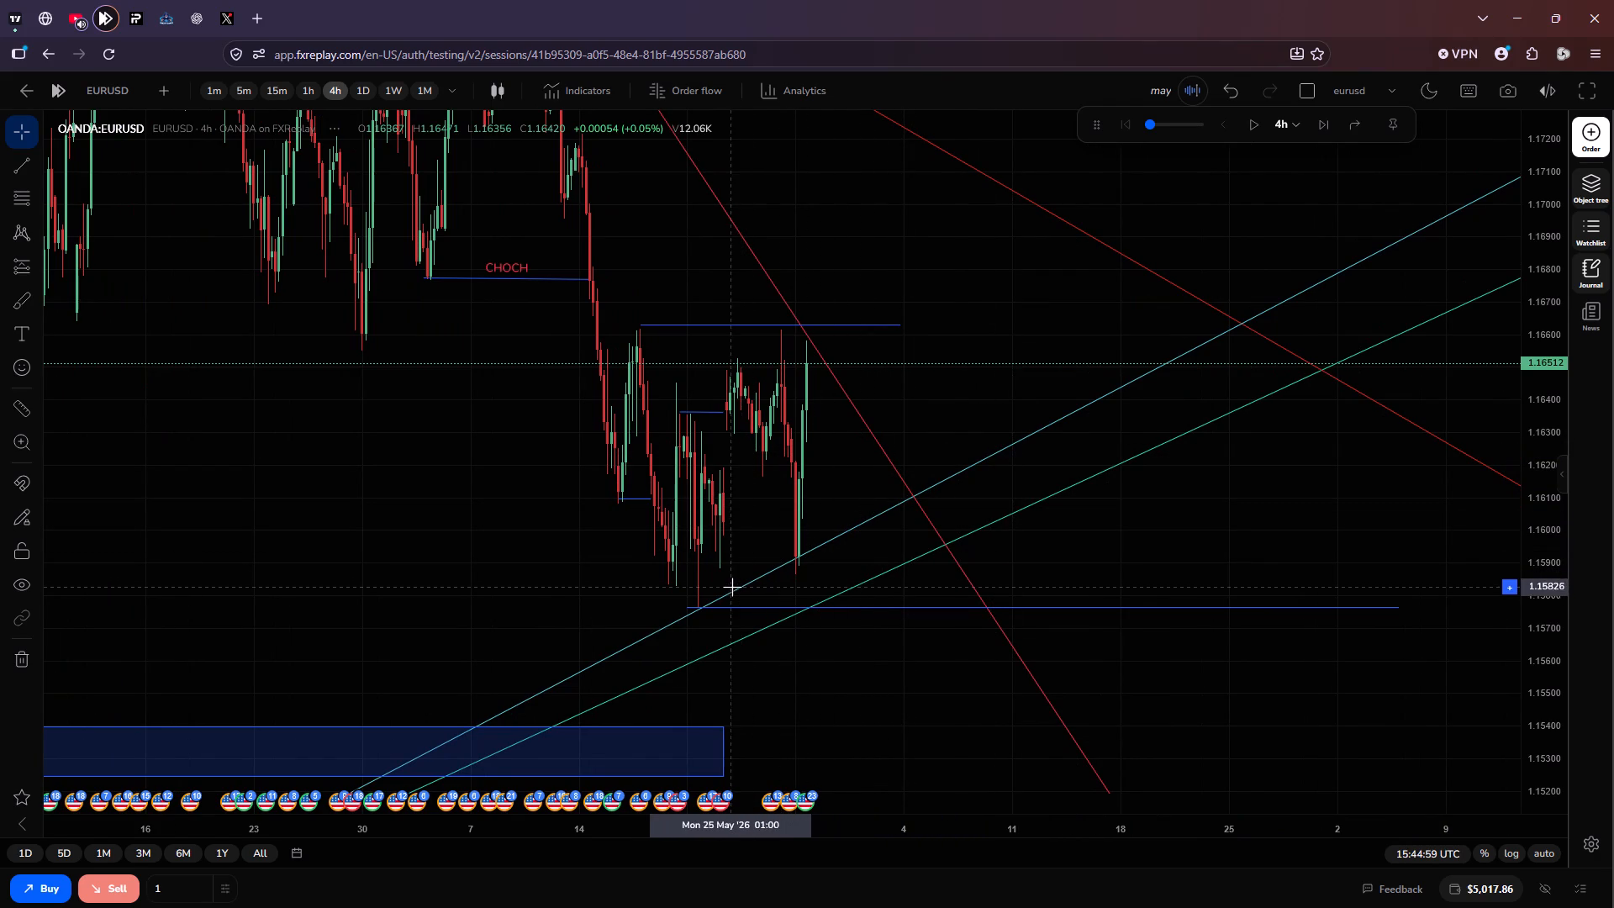
drag(725, 595, 836, 564)
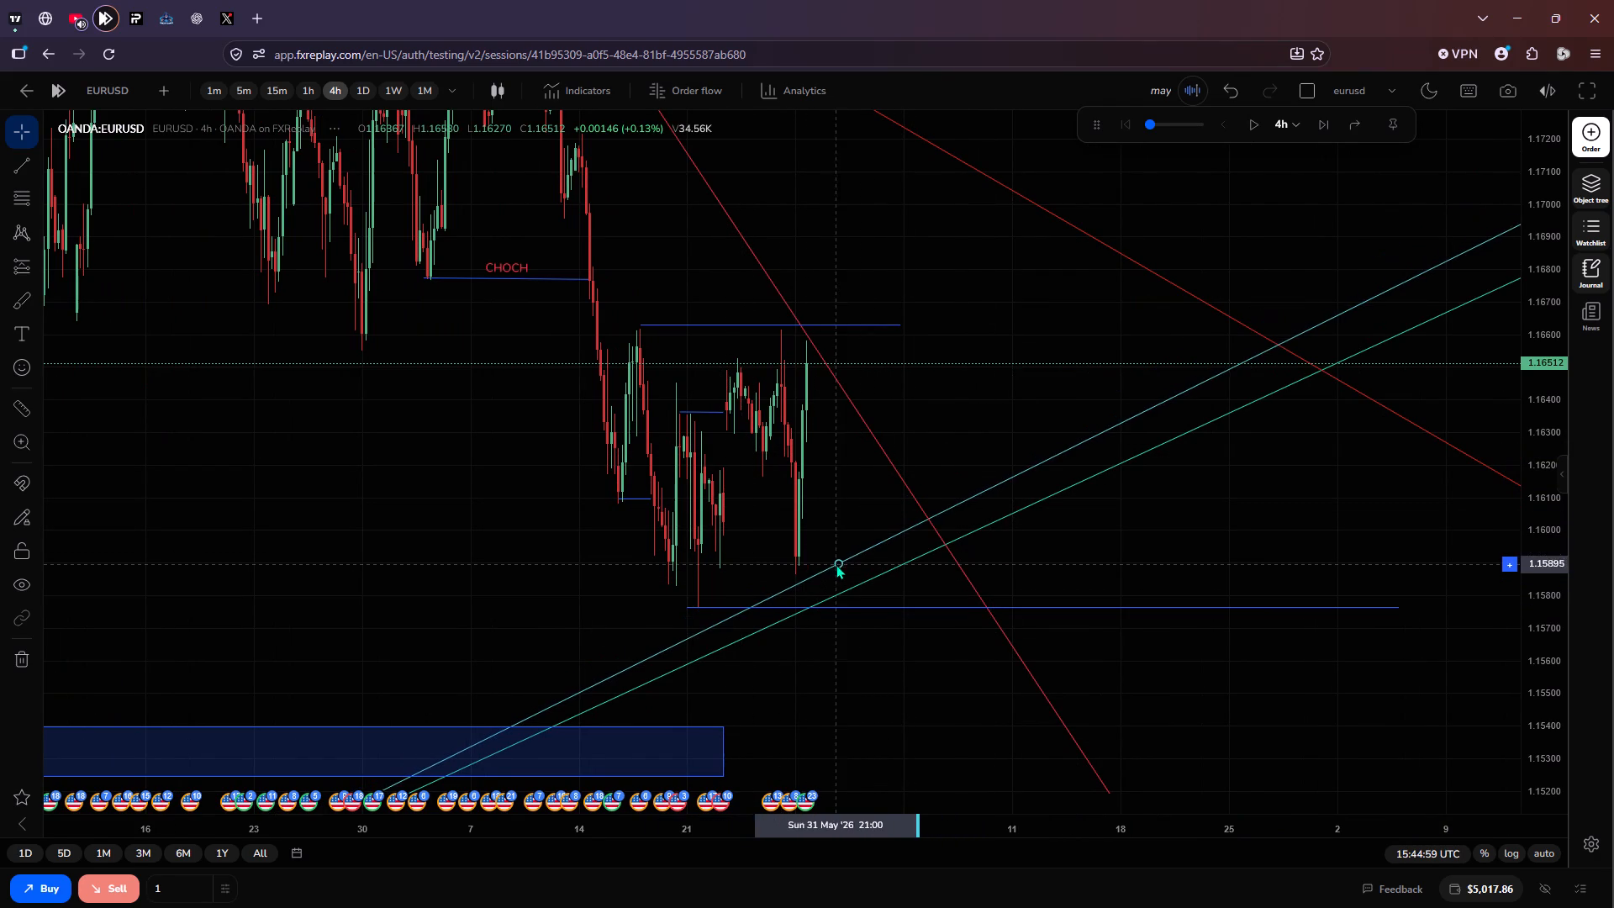
drag(836, 564, 842, 550)
click(947, 458)
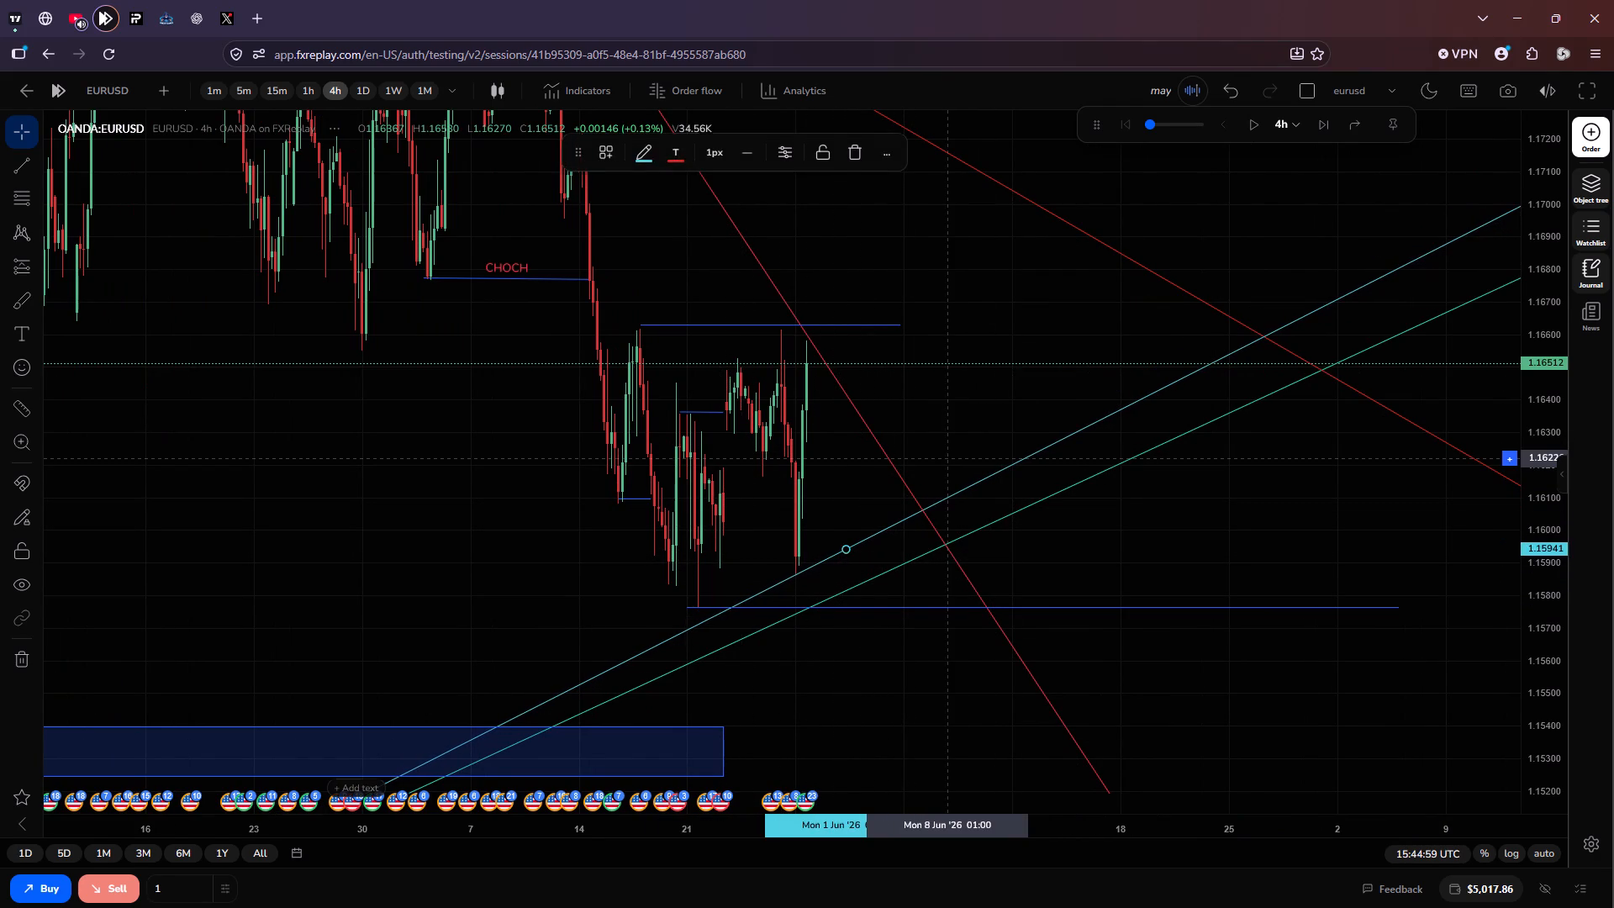
scroll(947, 458, up, 1)
right_click(947, 458)
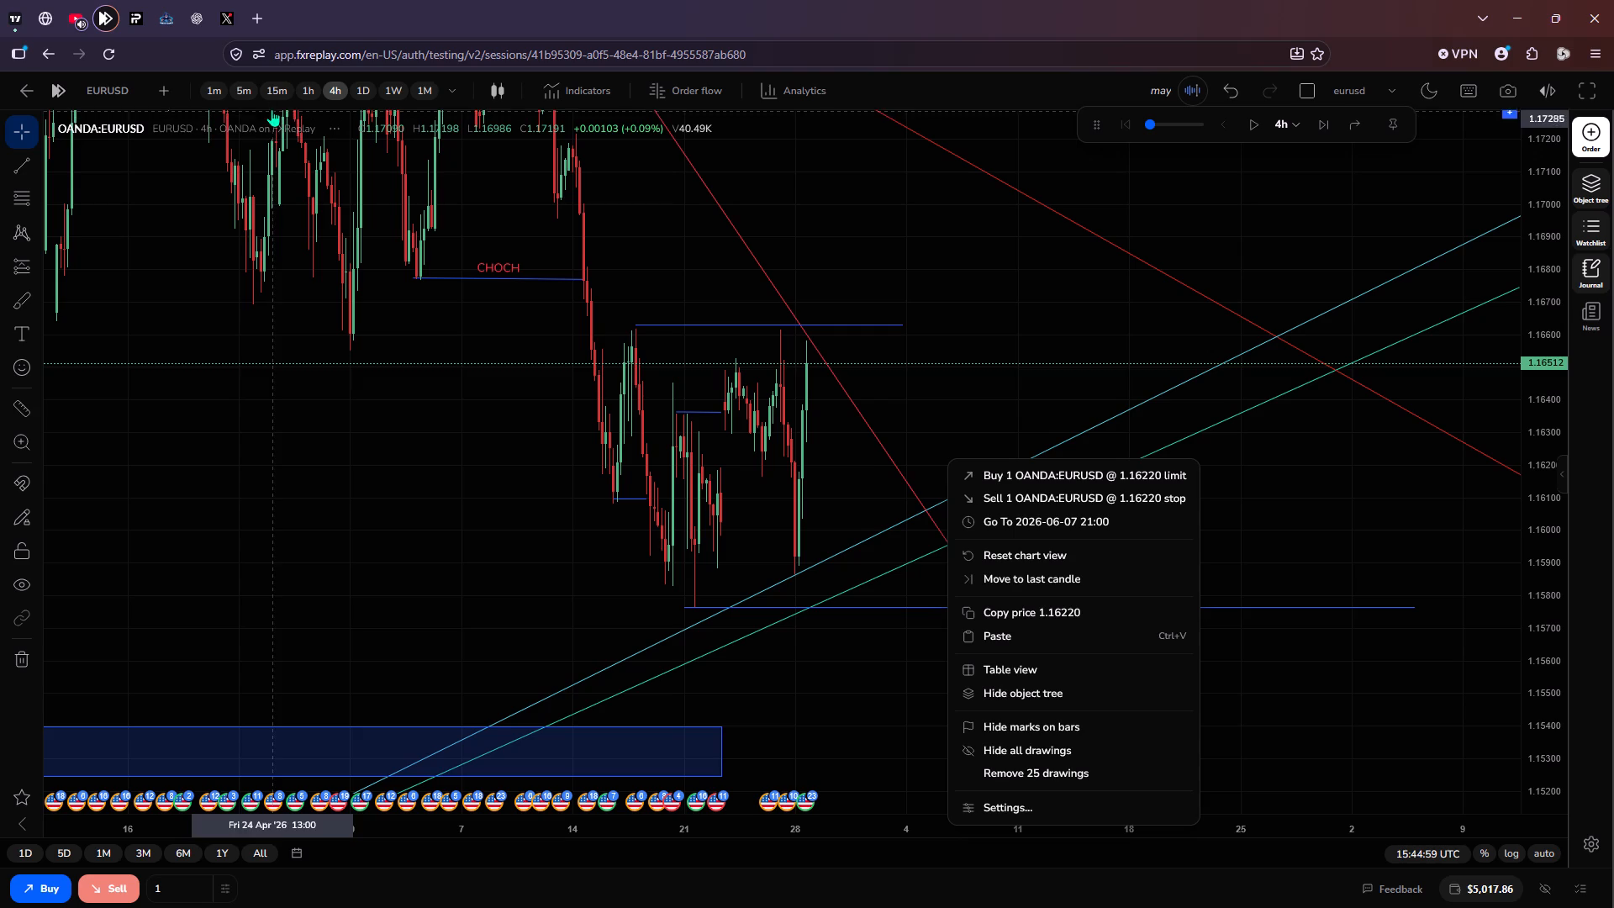
Return EURUSD to the 15-minute timeframe and play the replay forward, pausing at 06:14:59 UTC on 29 May.
click(271, 97)
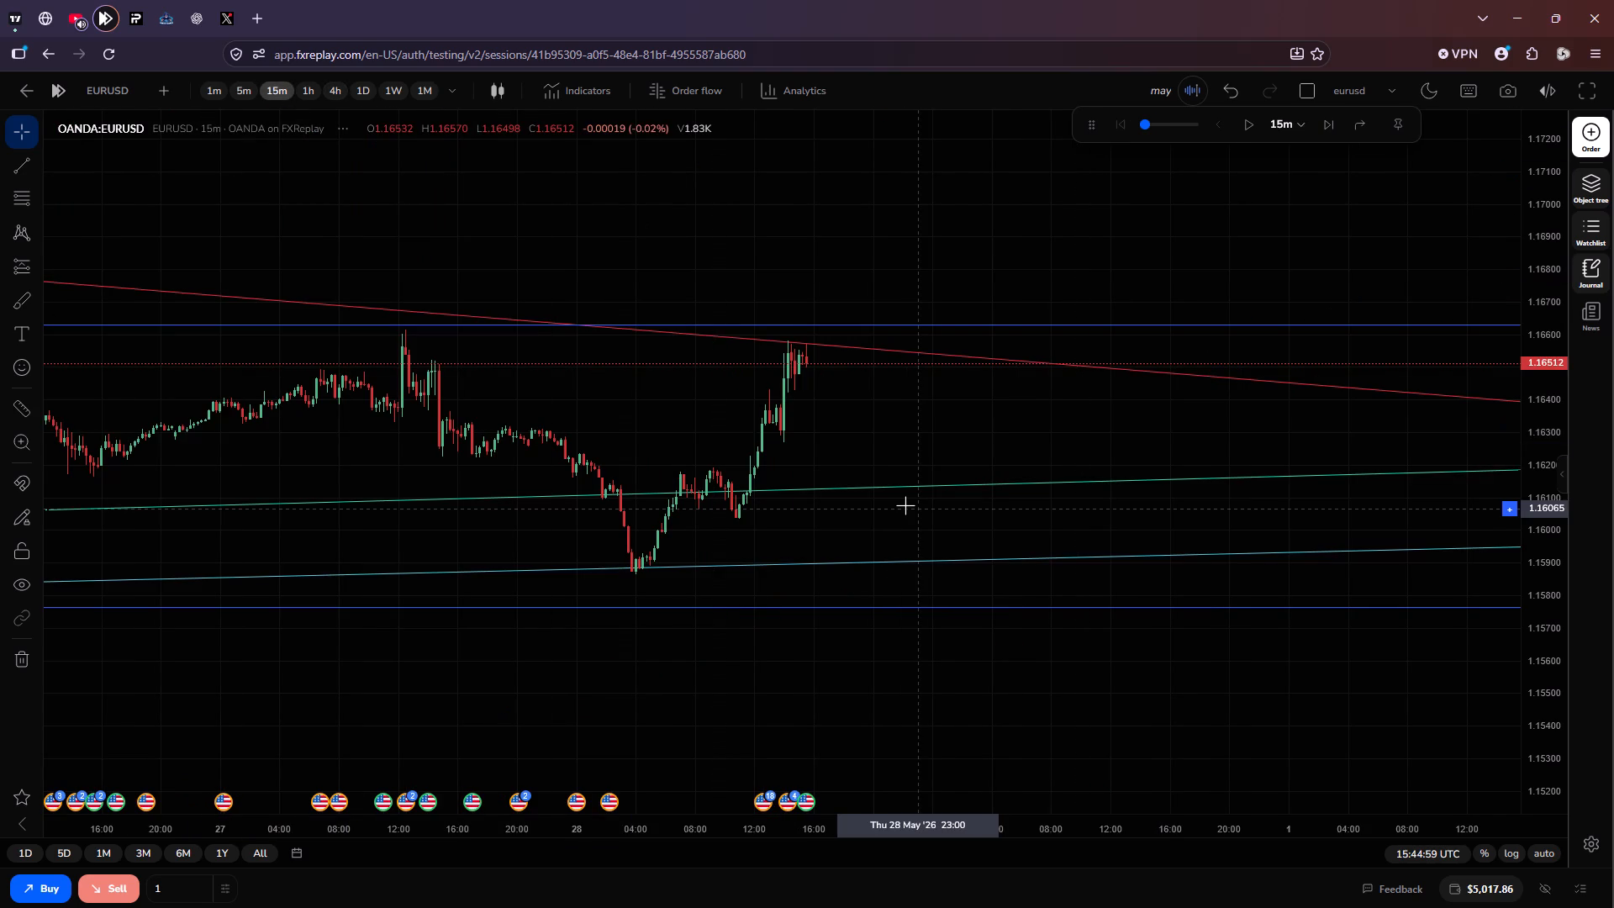
scroll(905, 505, down, 10)
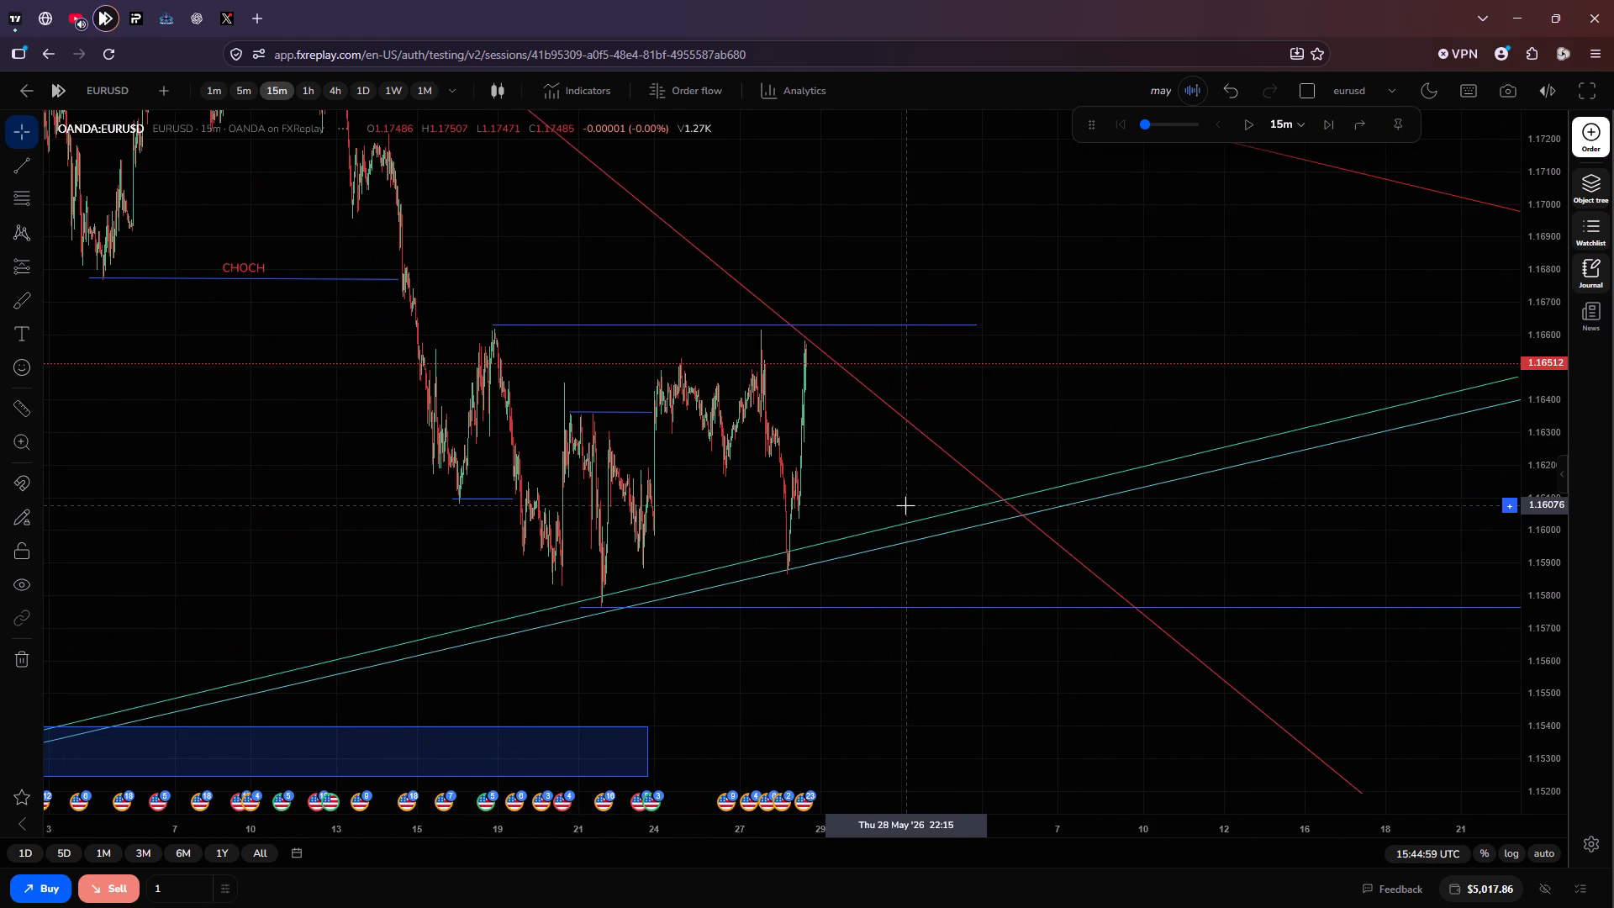
scroll(905, 505, down, 1)
scroll(931, 674, up, 1)
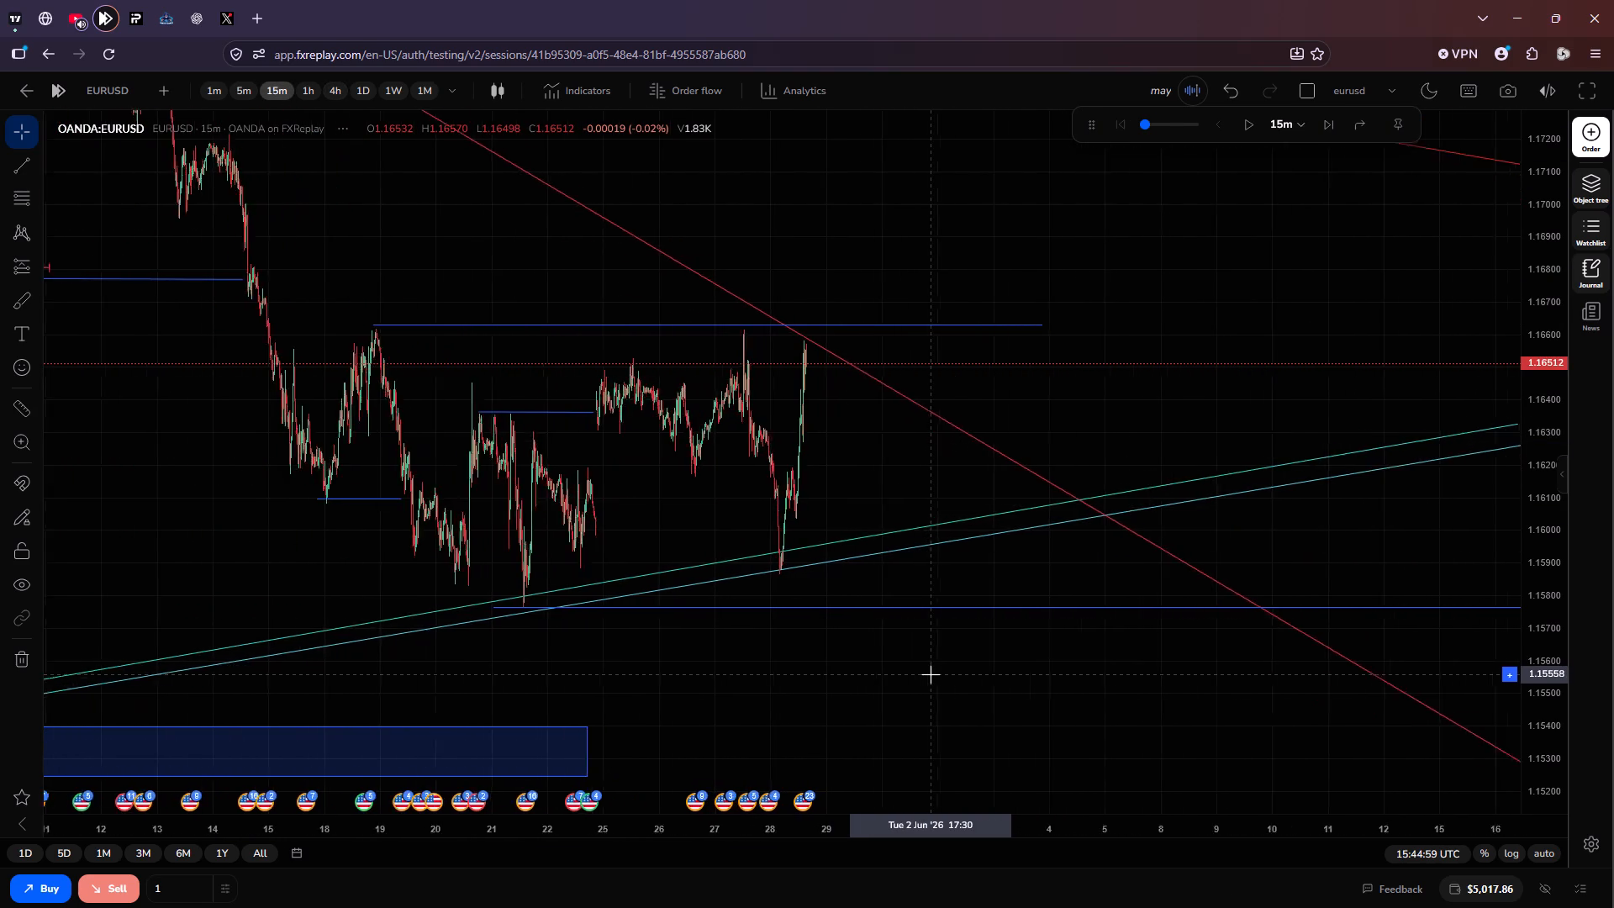
scroll(931, 674, up, 3)
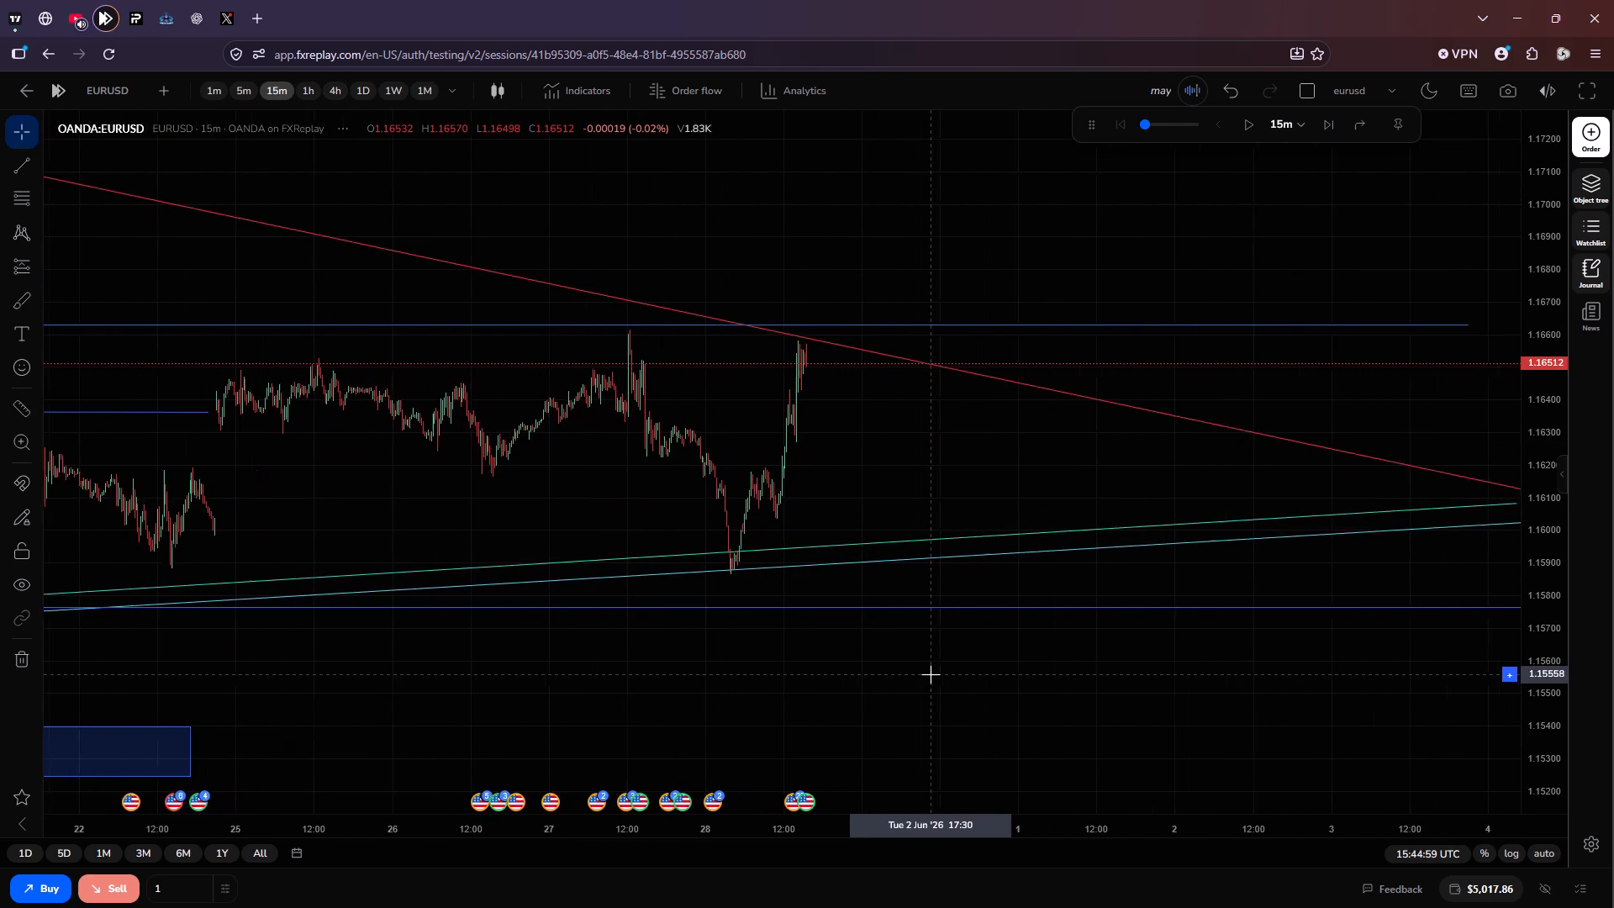
scroll(931, 674, up, 2)
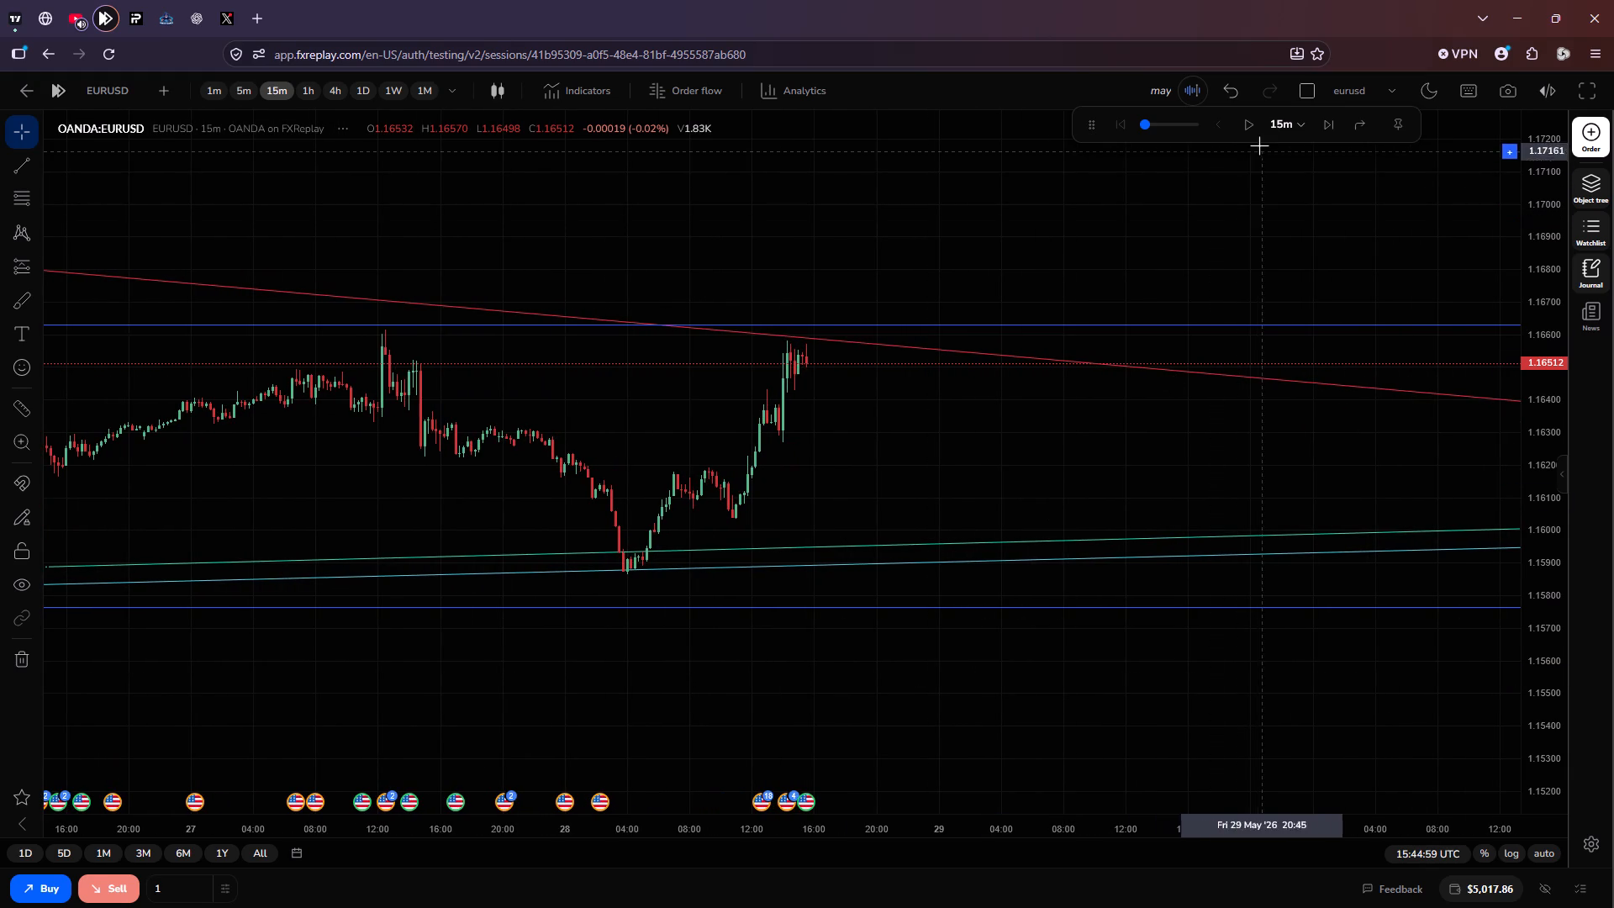
click(1254, 132)
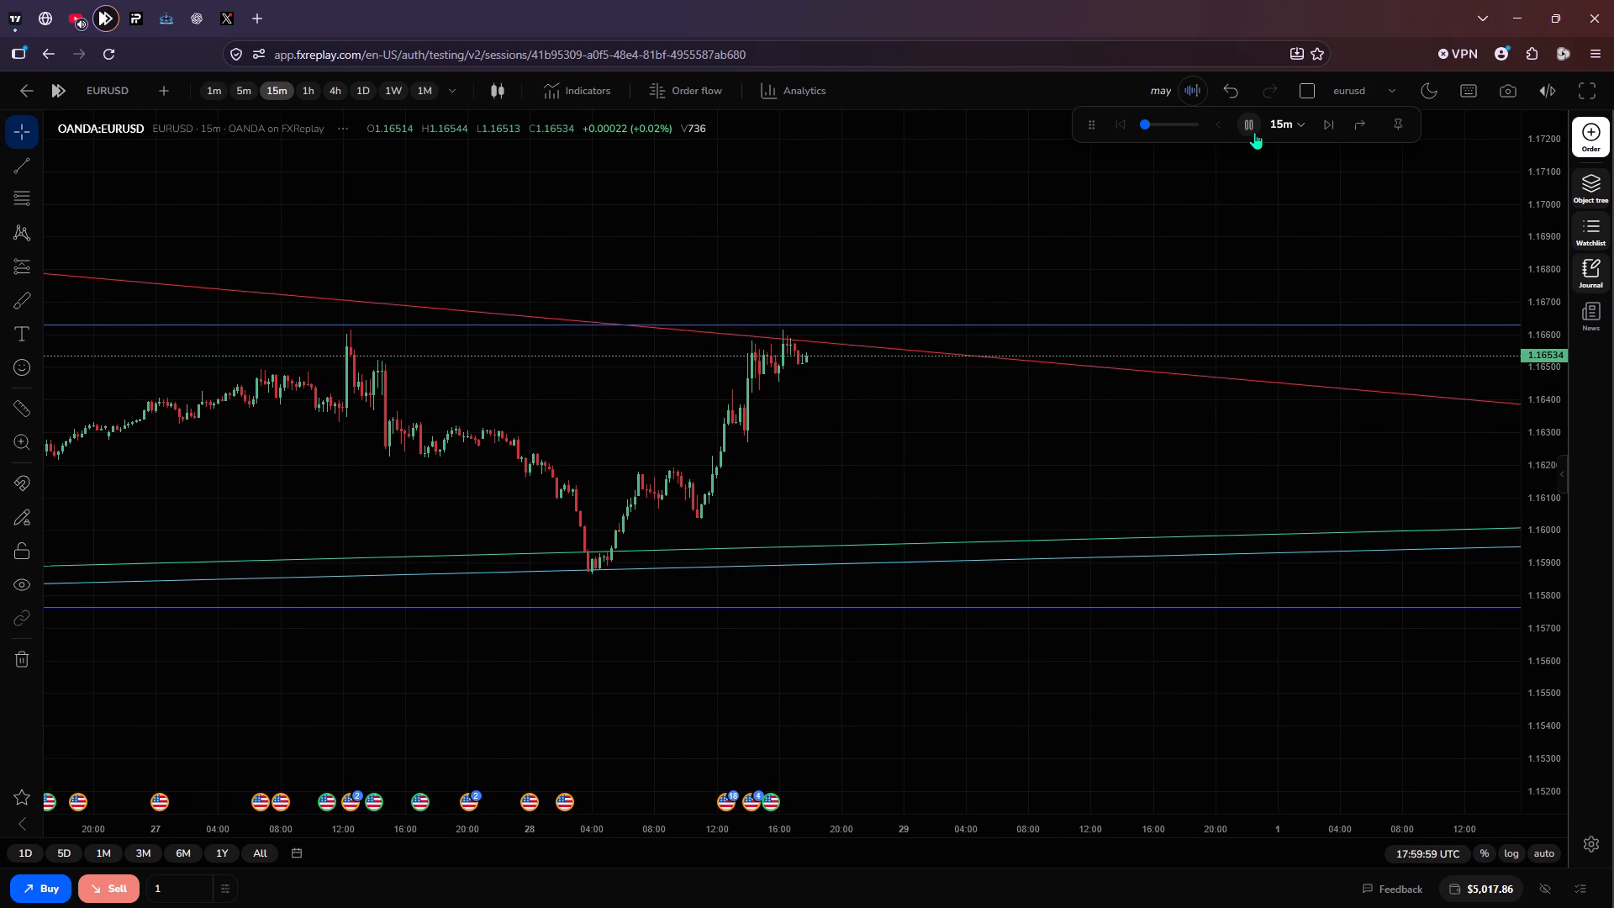
click(1143, 128)
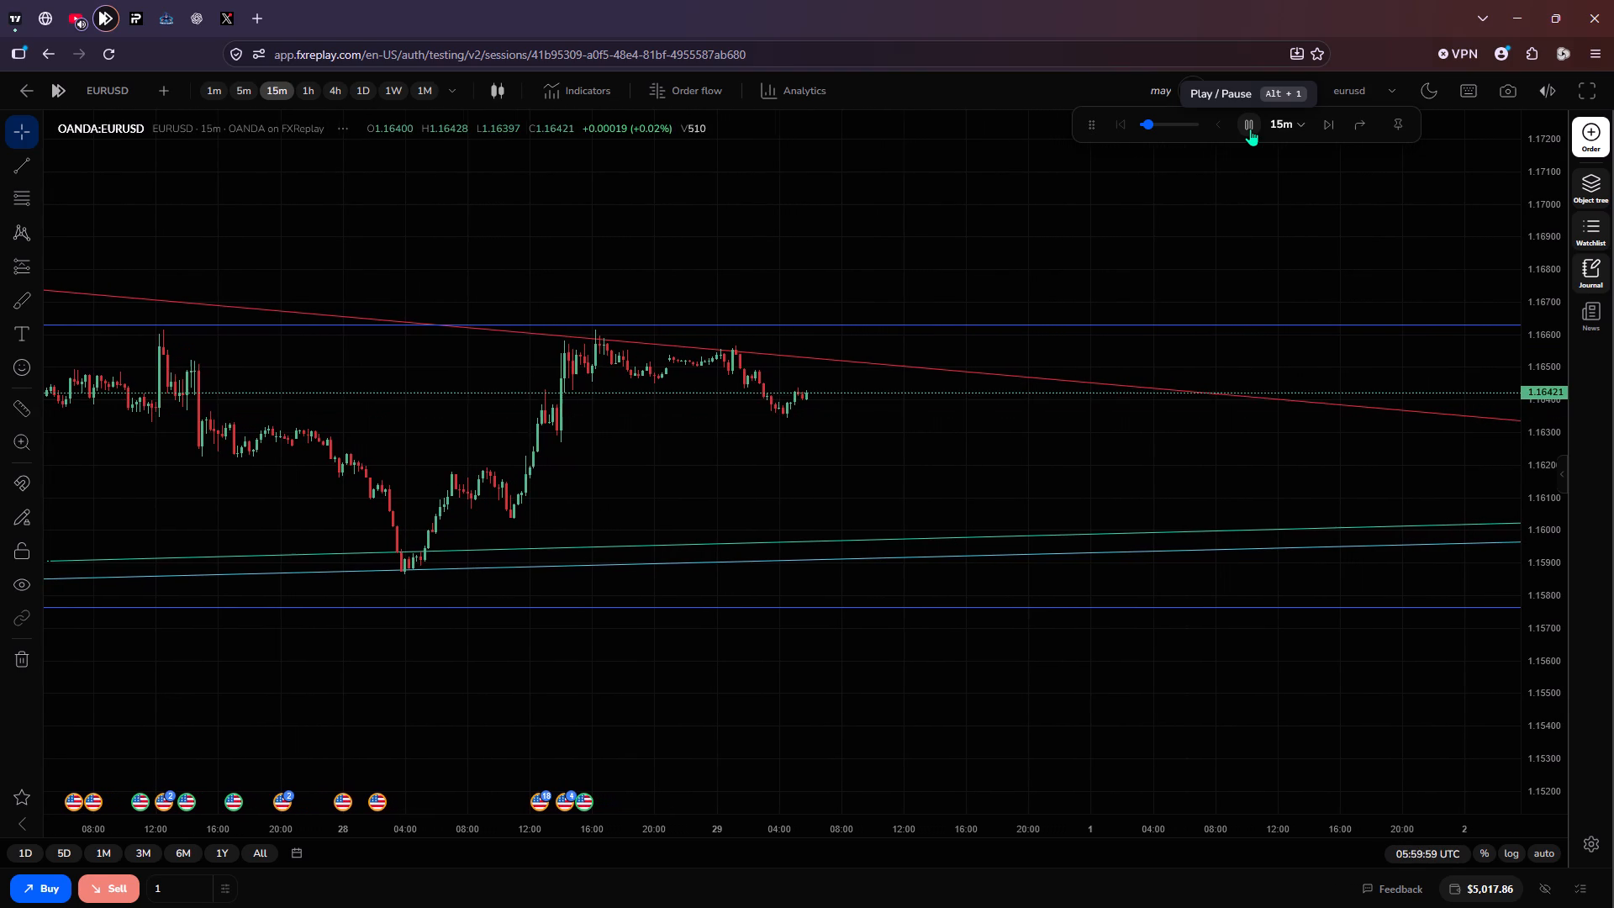
click(1250, 129)
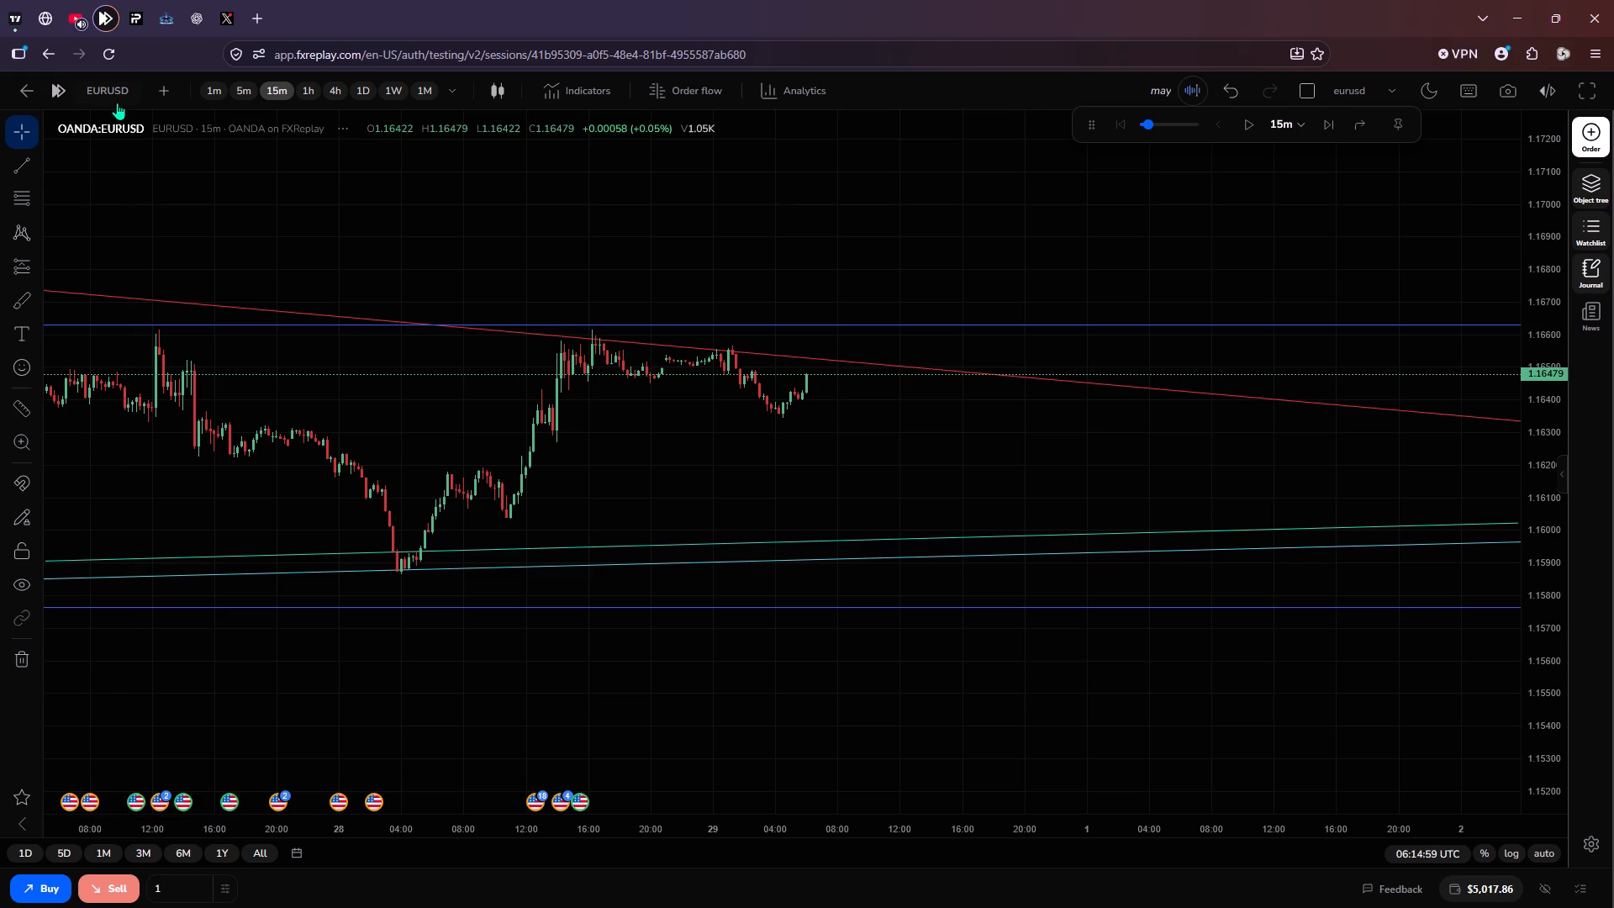
Switch the replay chart to GBPUSD and check its 15-minute price action against the red and light-blue trendlines.
click(117, 102)
click(725, 585)
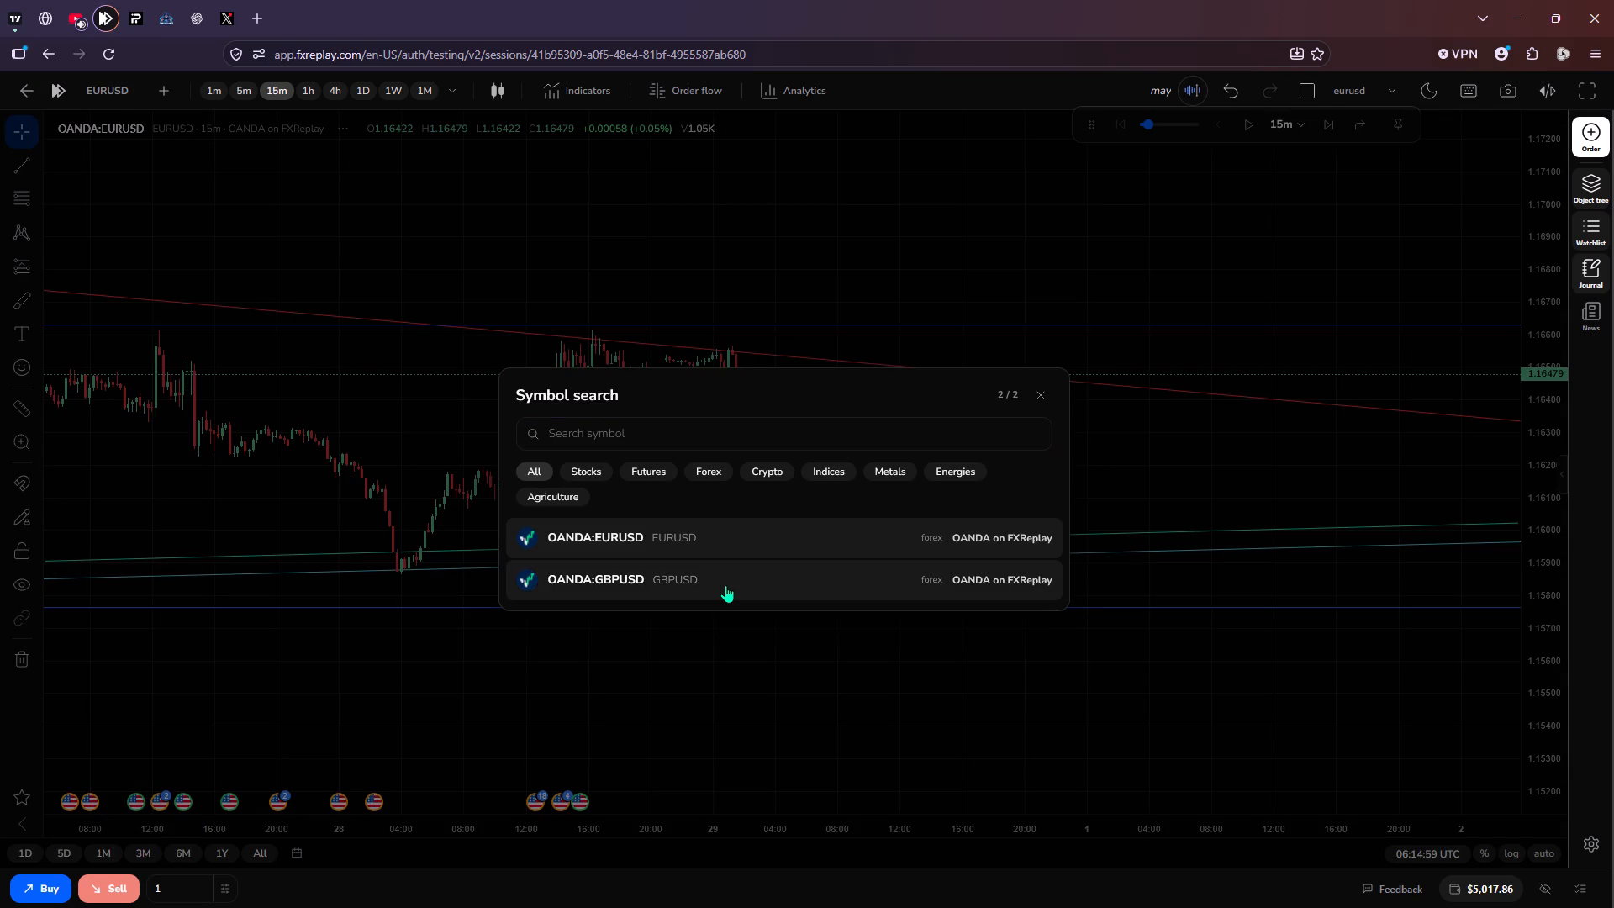
scroll(872, 575, down, 2)
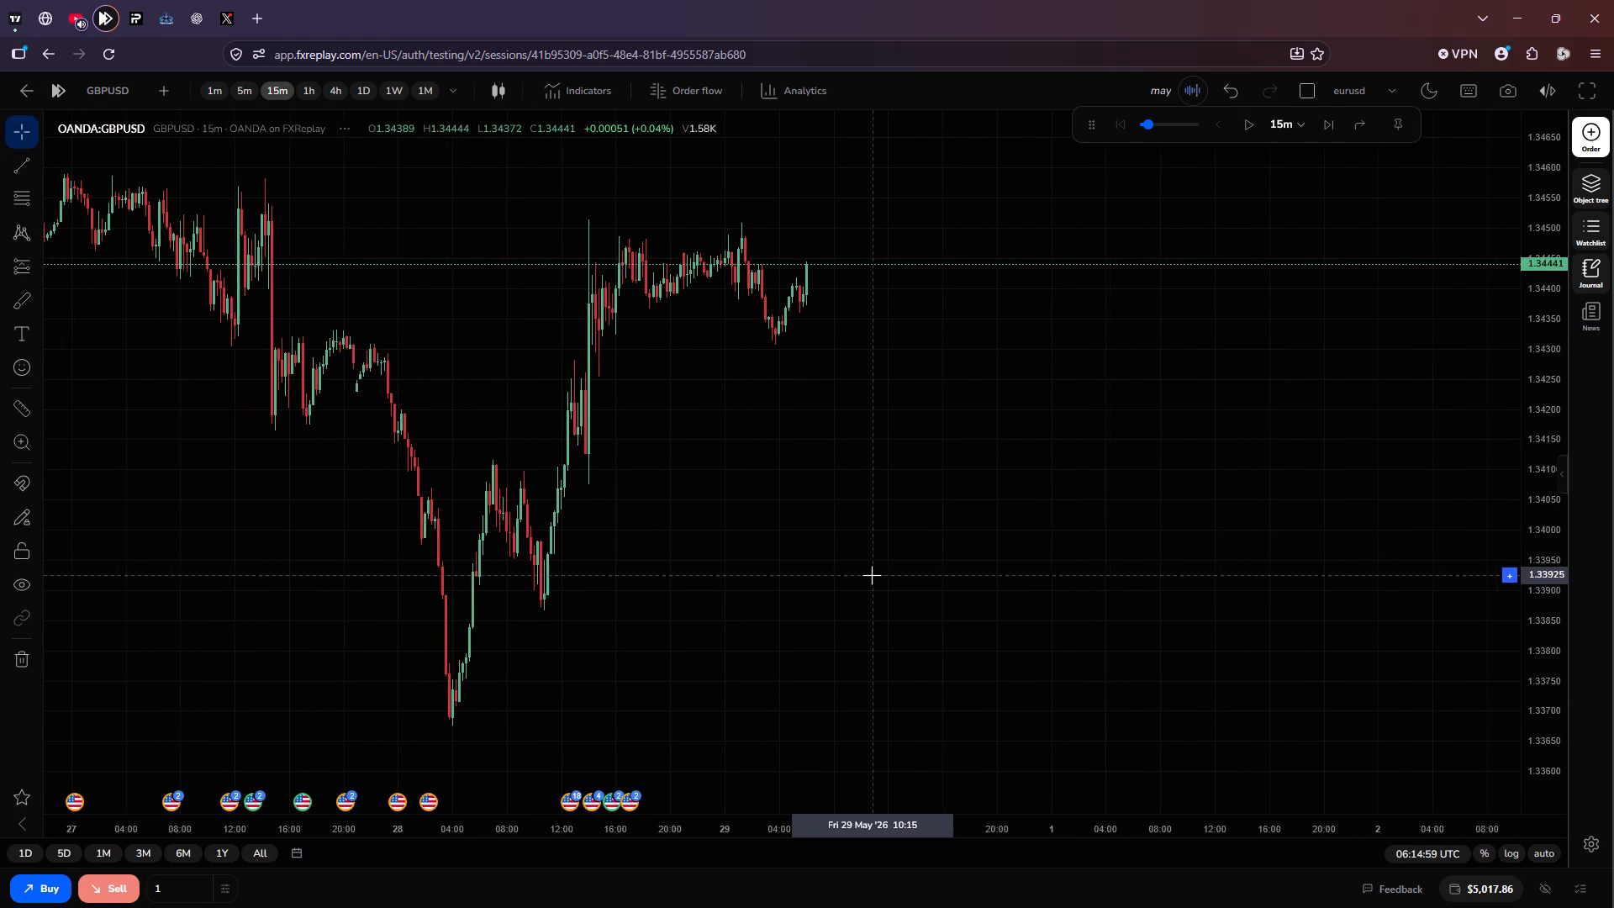
scroll(872, 575, down, 1)
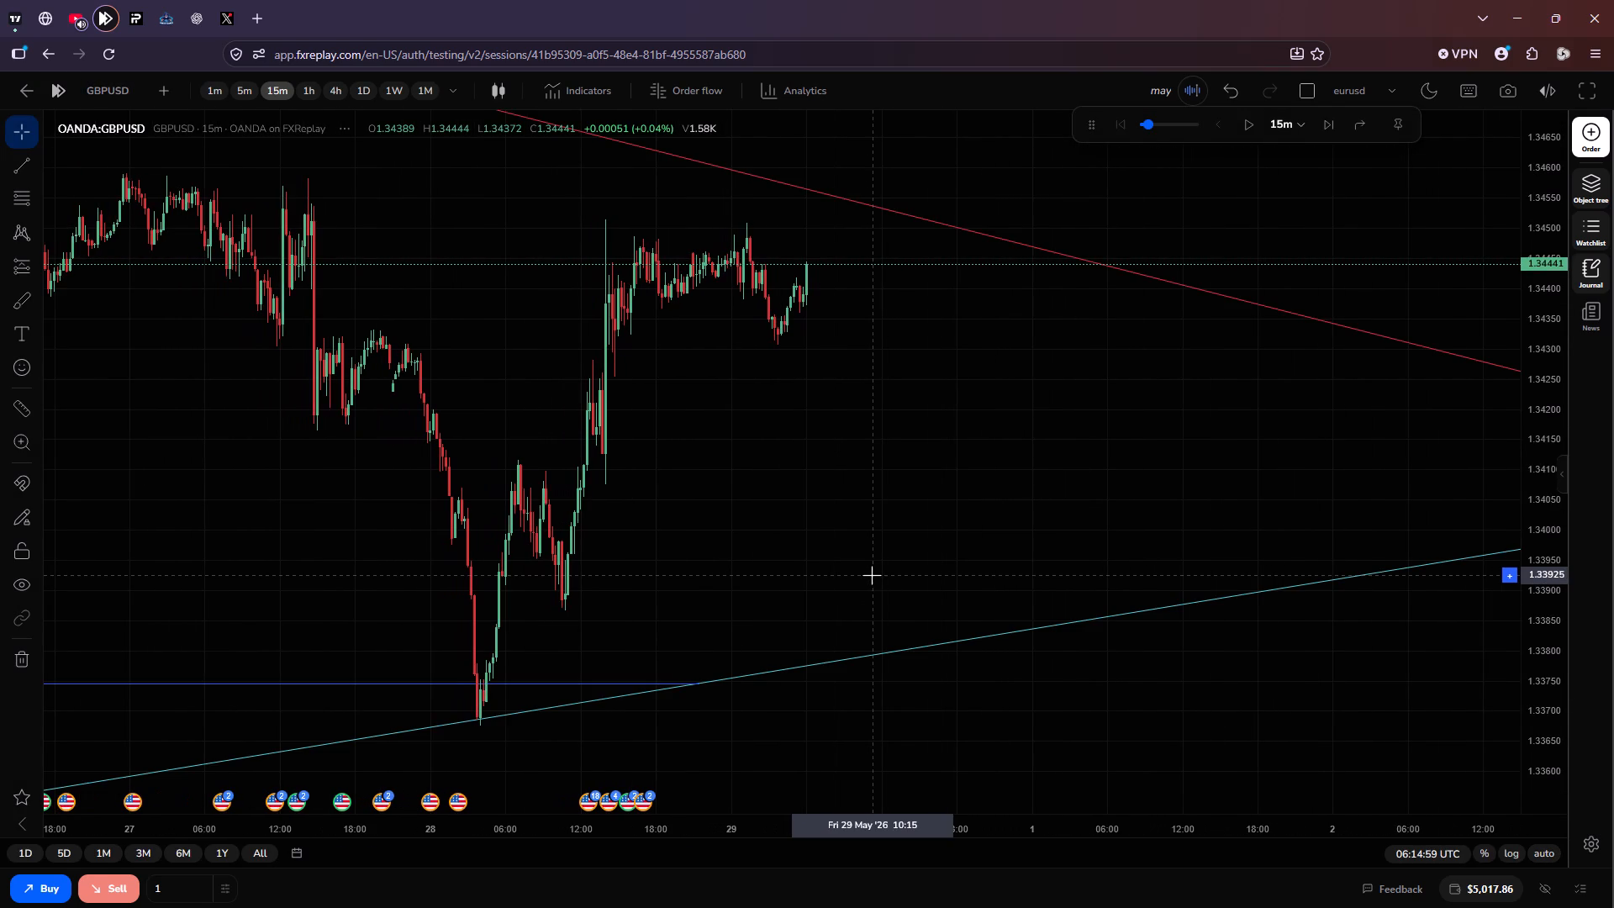
scroll(872, 575, up, 1)
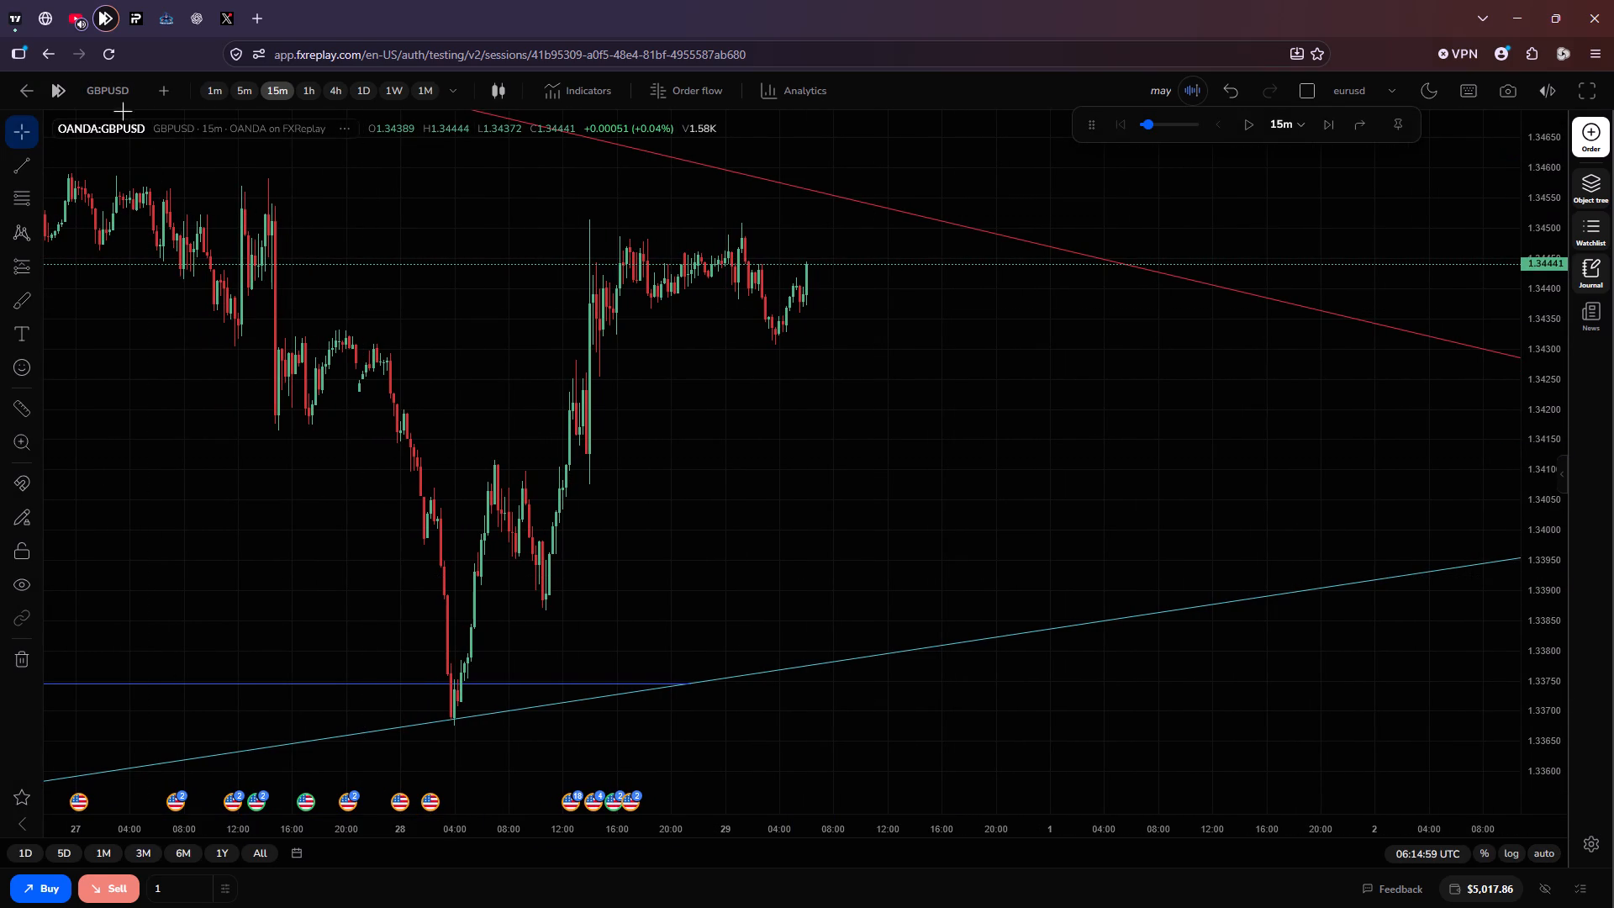
Return to the EURUSD 15-minute chart and examine price against the descending red trendline, the ascending support lines and the horizontal levels.
click(113, 84)
click(709, 540)
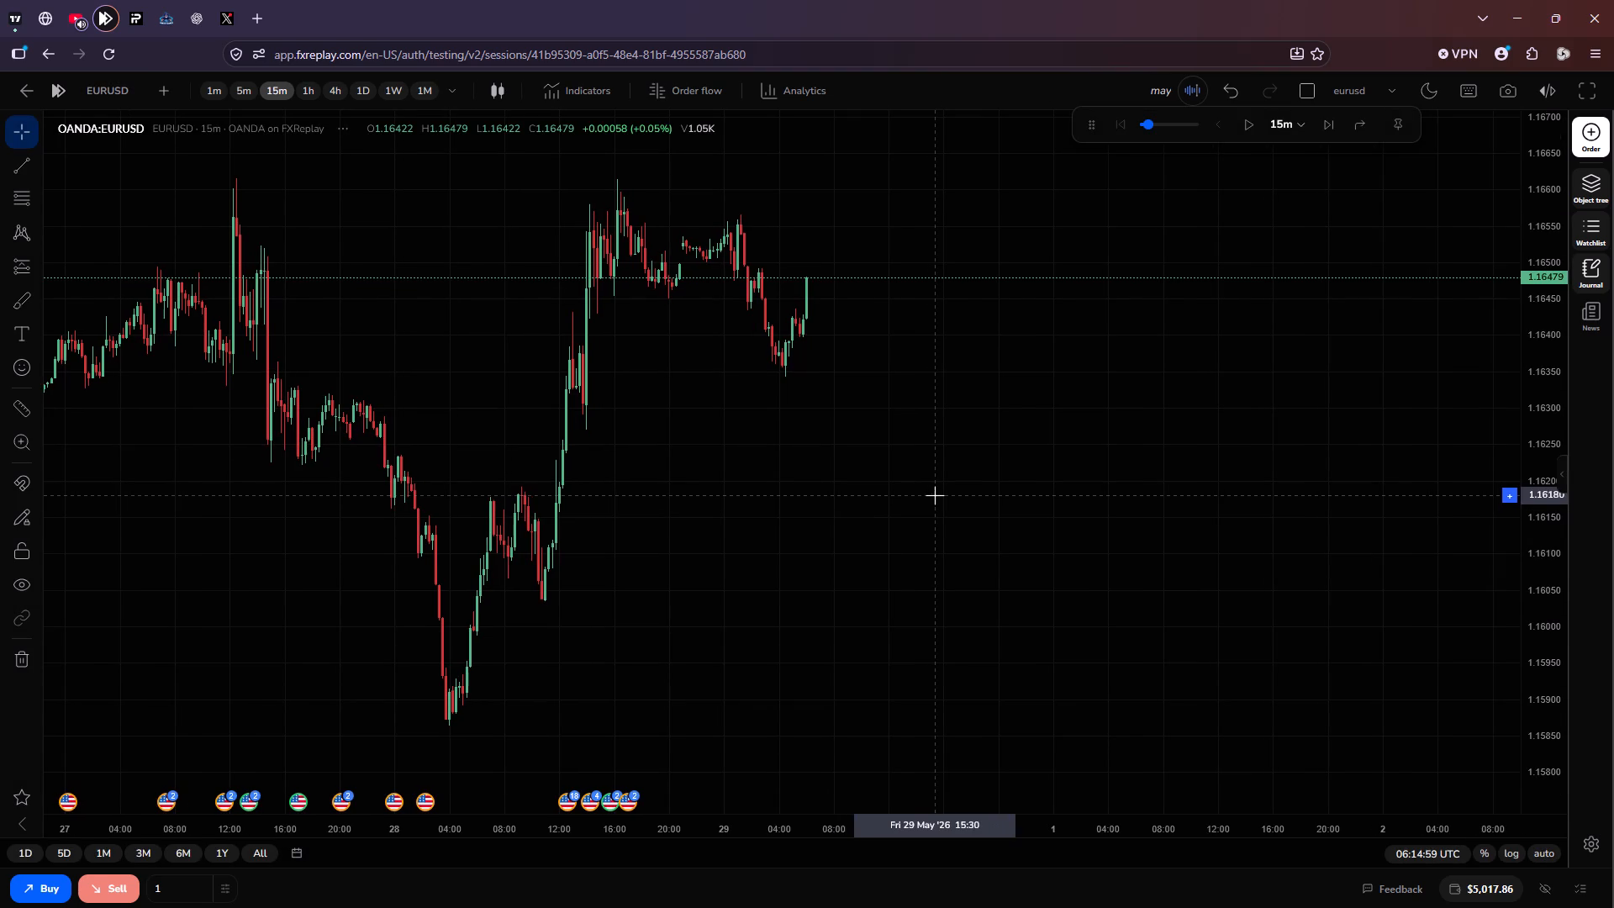
scroll(1544, 604, down, 1)
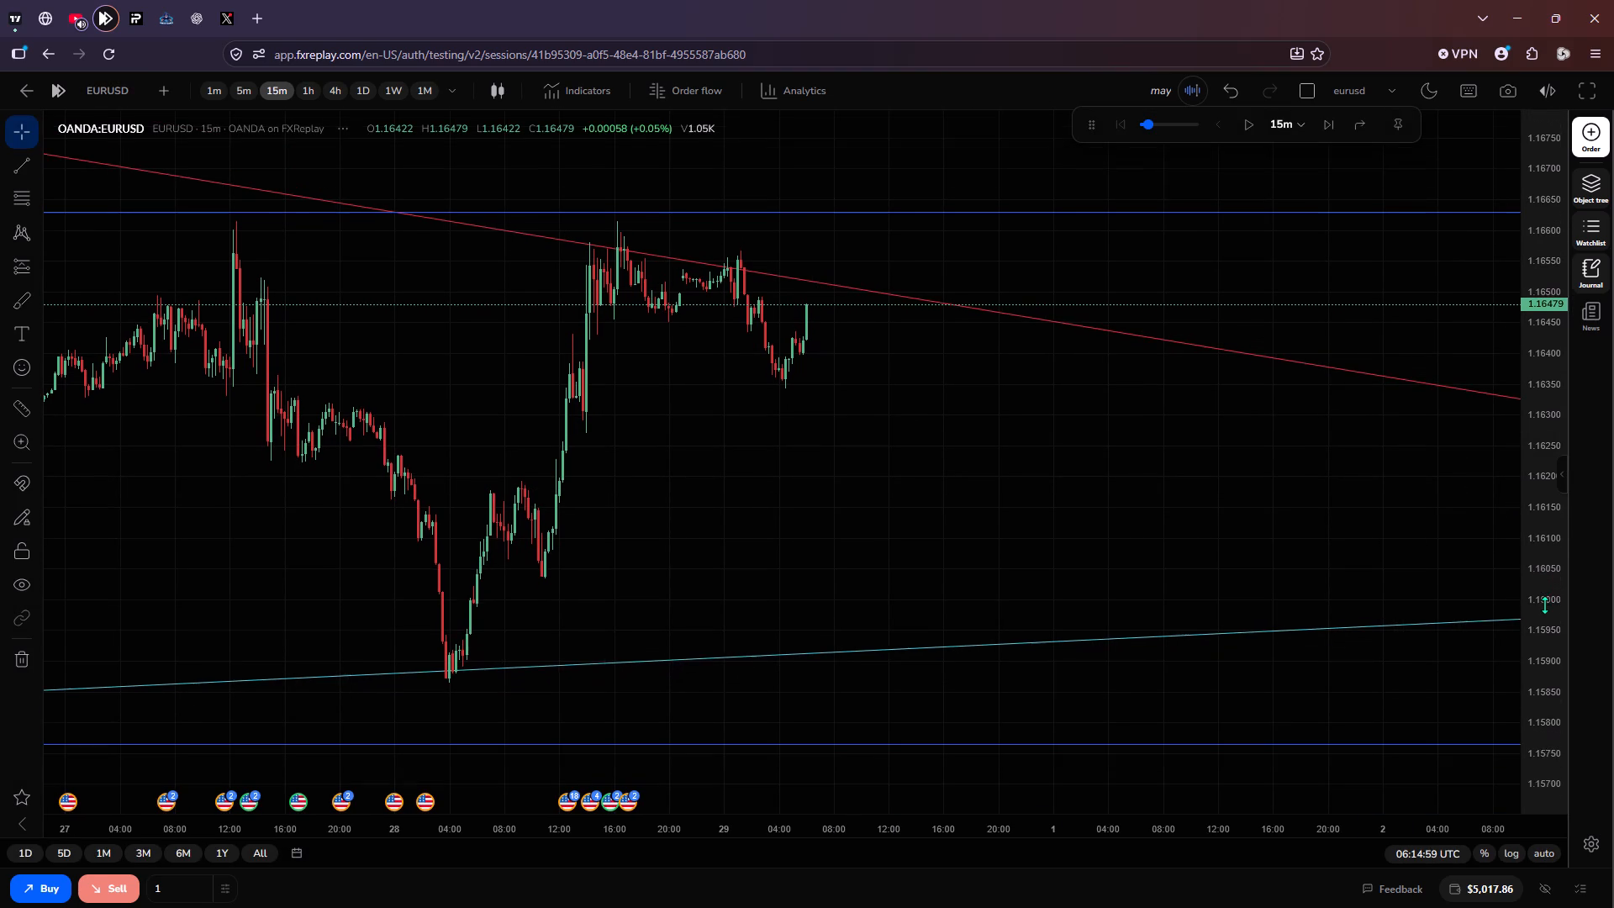
scroll(1544, 604, down, 1)
scroll(1262, 566, down, 6)
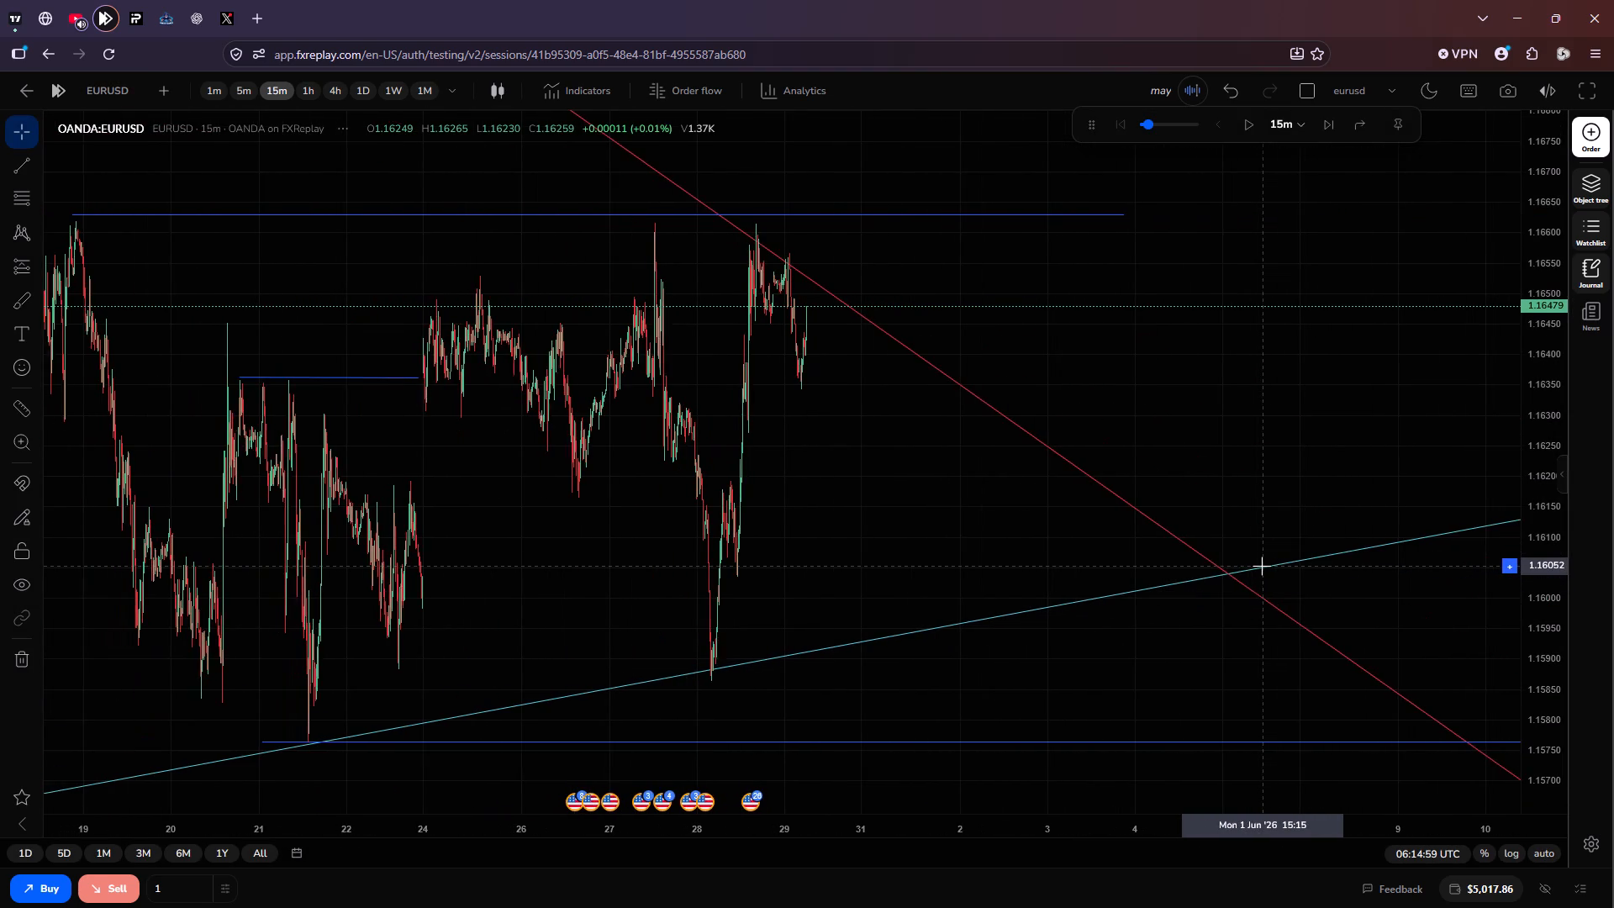
scroll(1262, 566, down, 3)
scroll(1262, 566, up, 3)
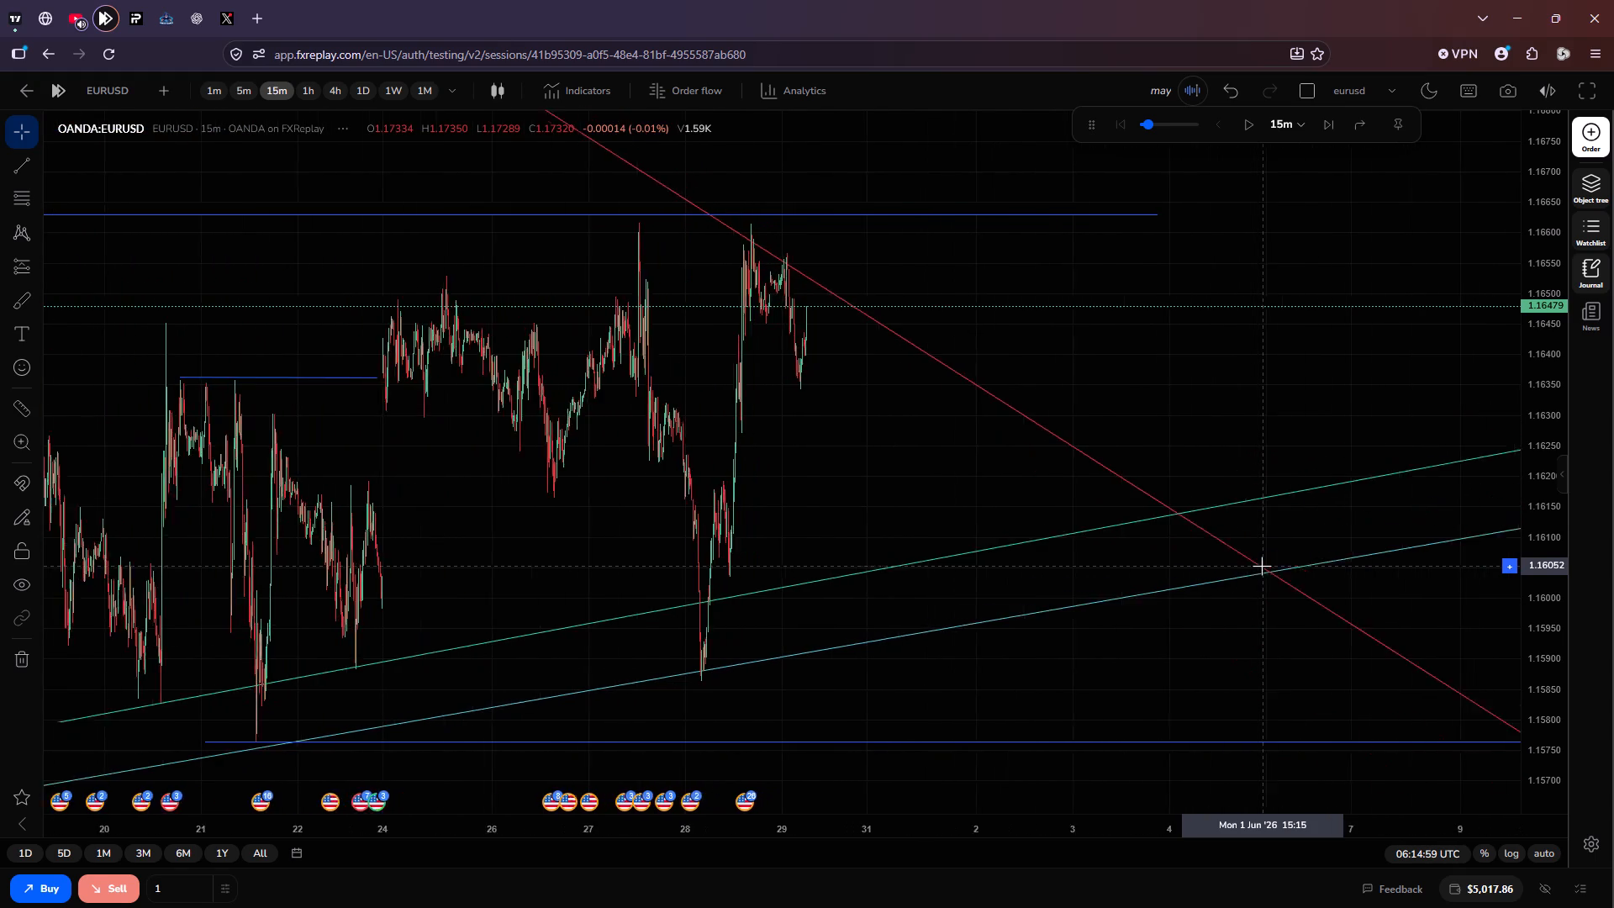
scroll(1262, 566, up, 2)
scroll(1560, 604, down, 2)
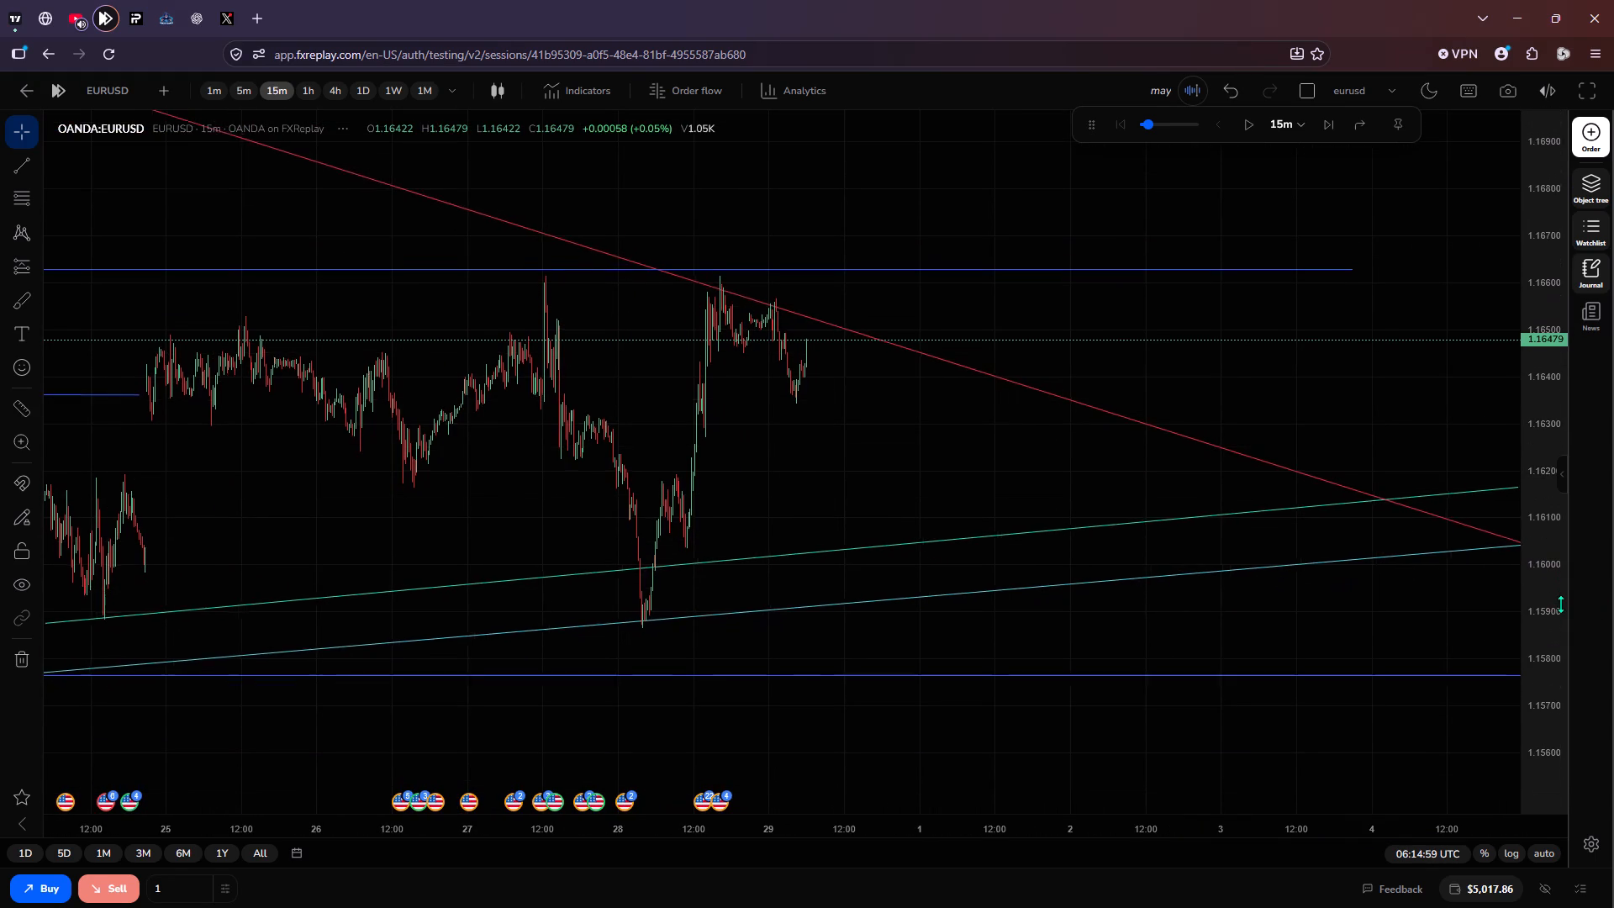
scroll(1171, 515, up, 3)
scroll(1171, 515, down, 4)
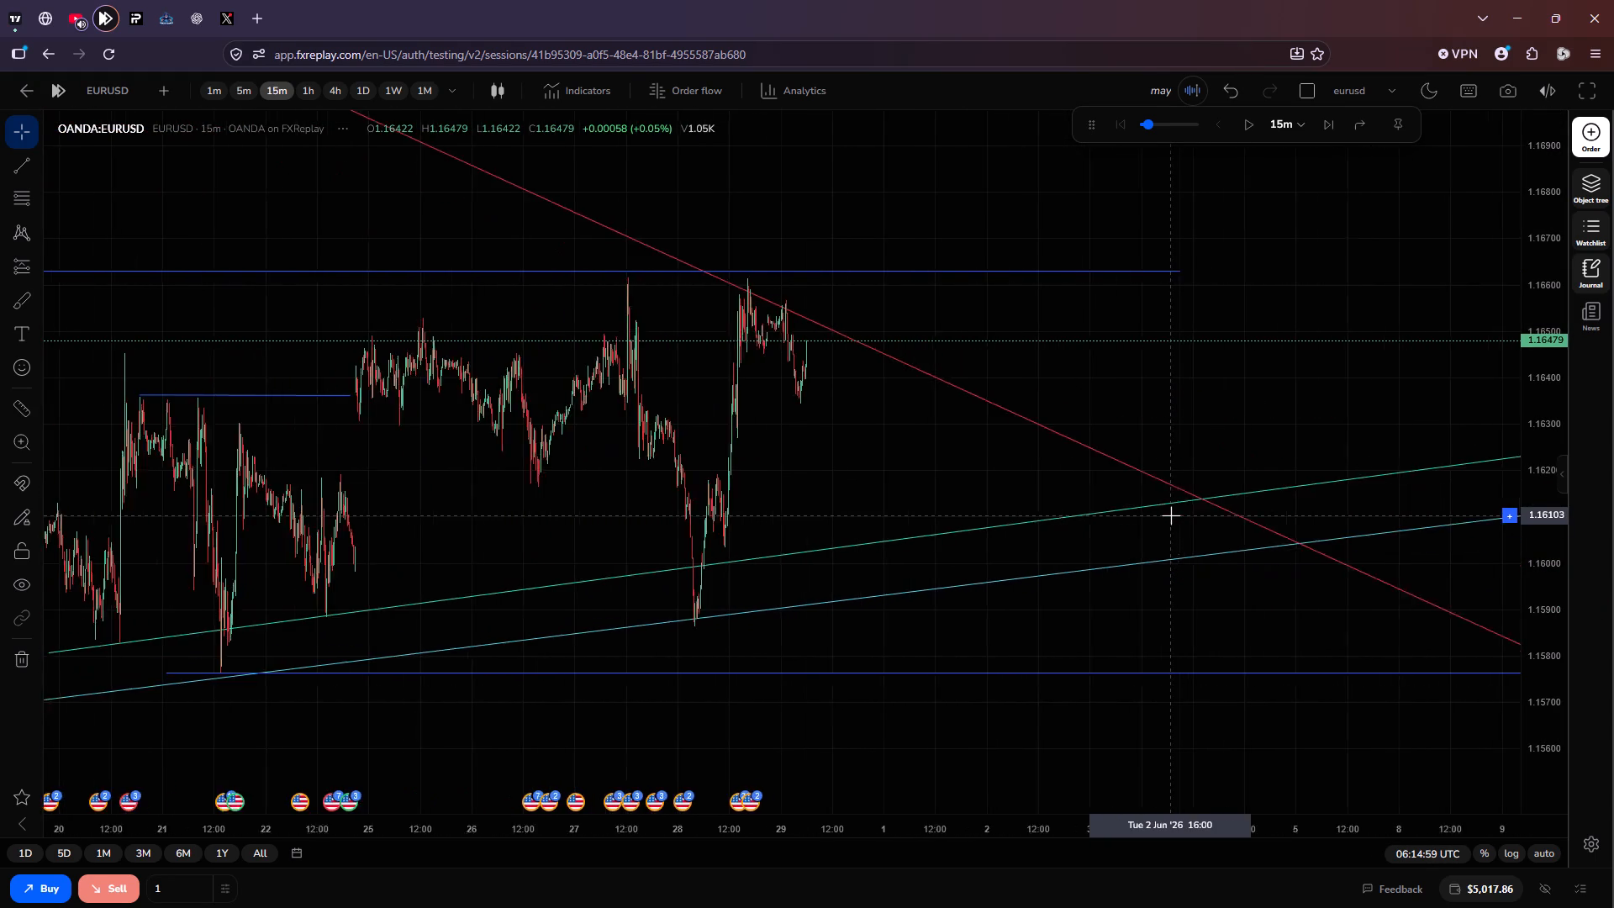
scroll(1171, 515, down, 7)
scroll(1171, 515, up, 2)
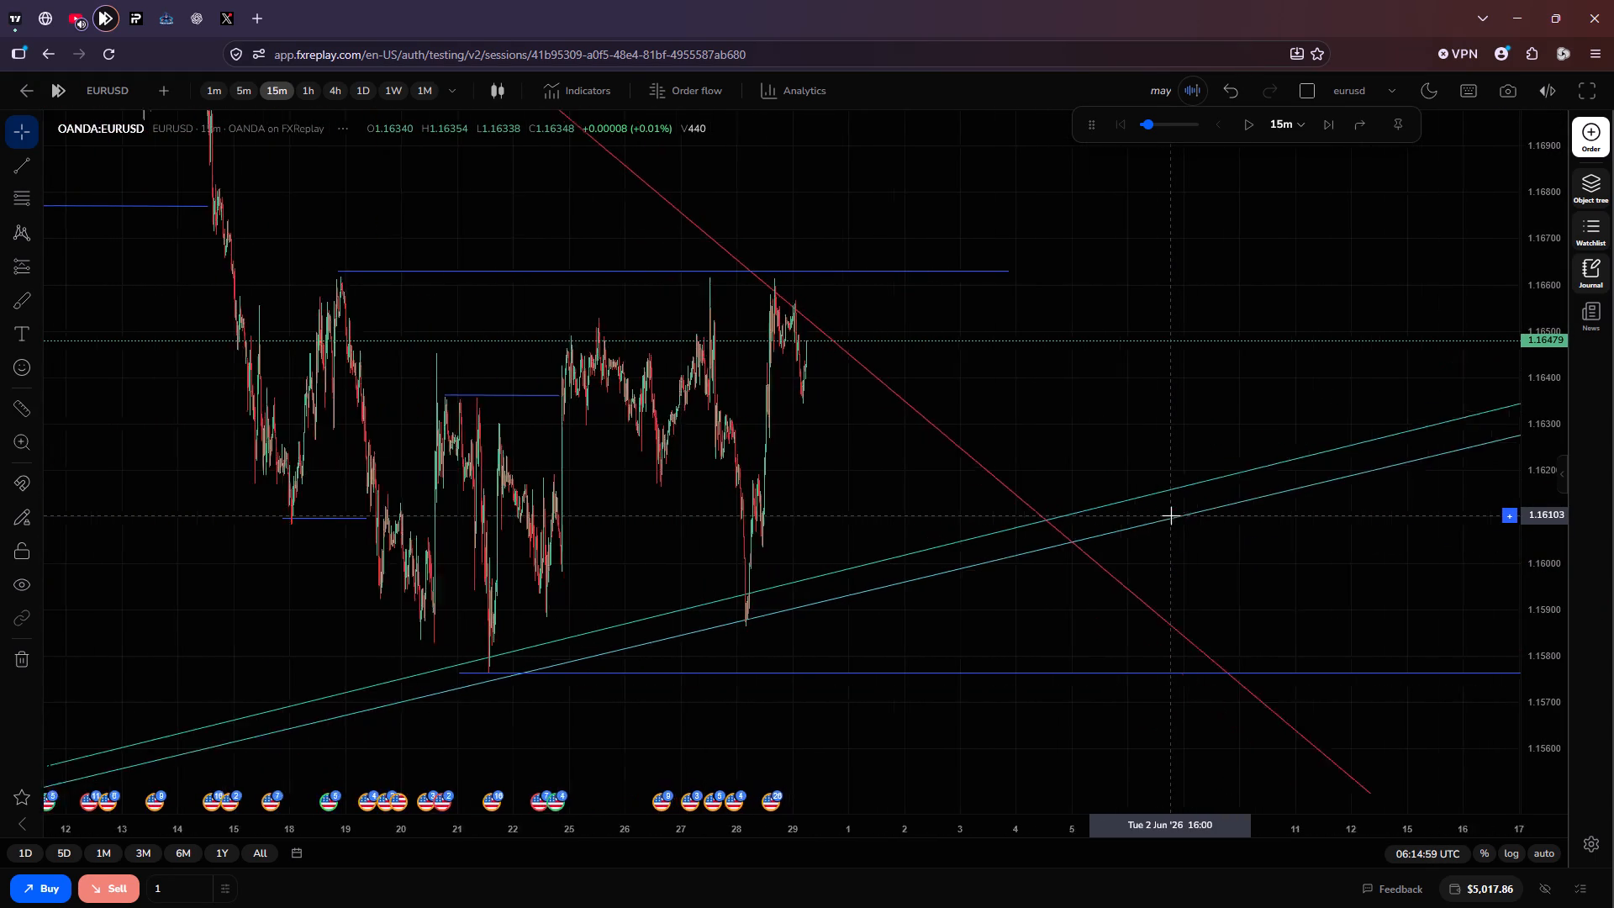
scroll(1171, 515, up, 5)
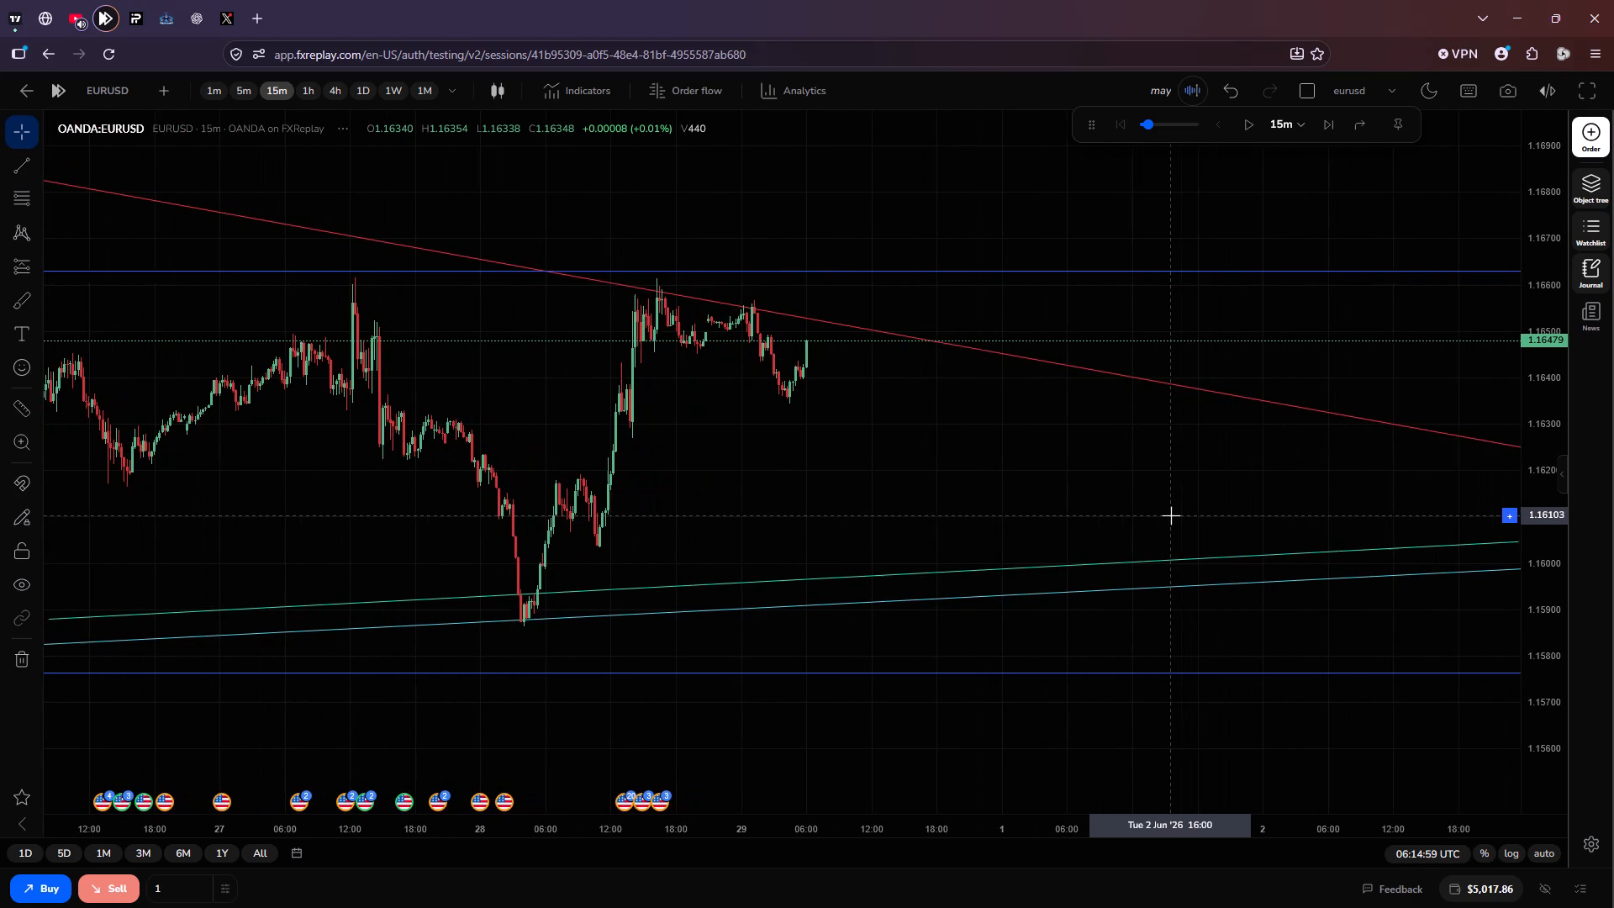
scroll(1171, 515, up, 1)
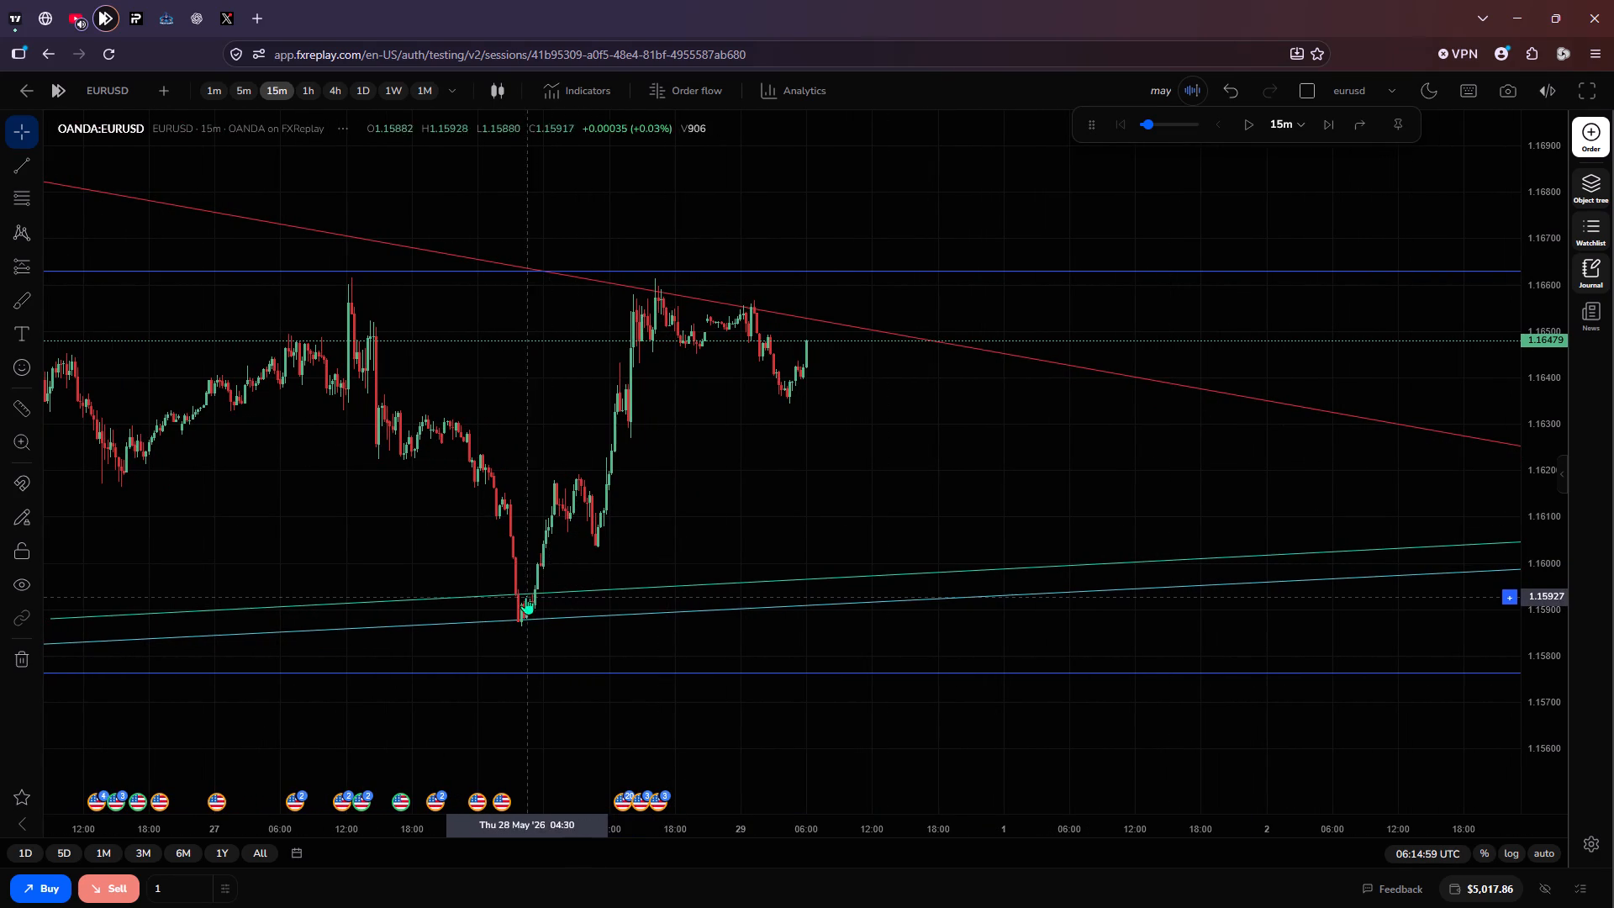
scroll(459, 598, down, 10)
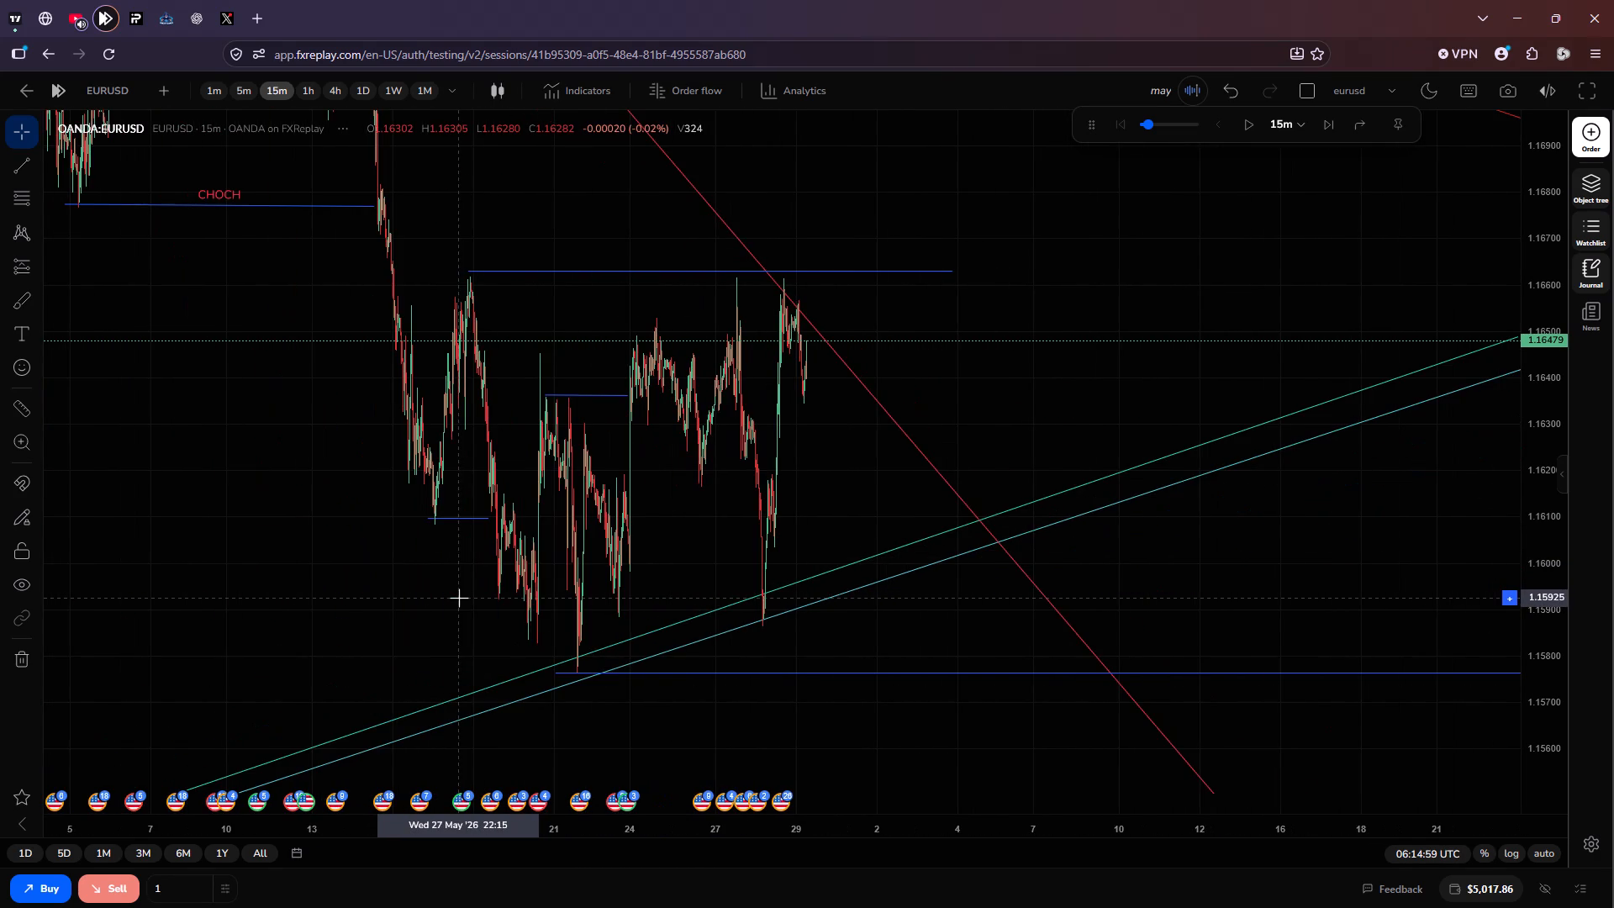
scroll(459, 598, down, 2)
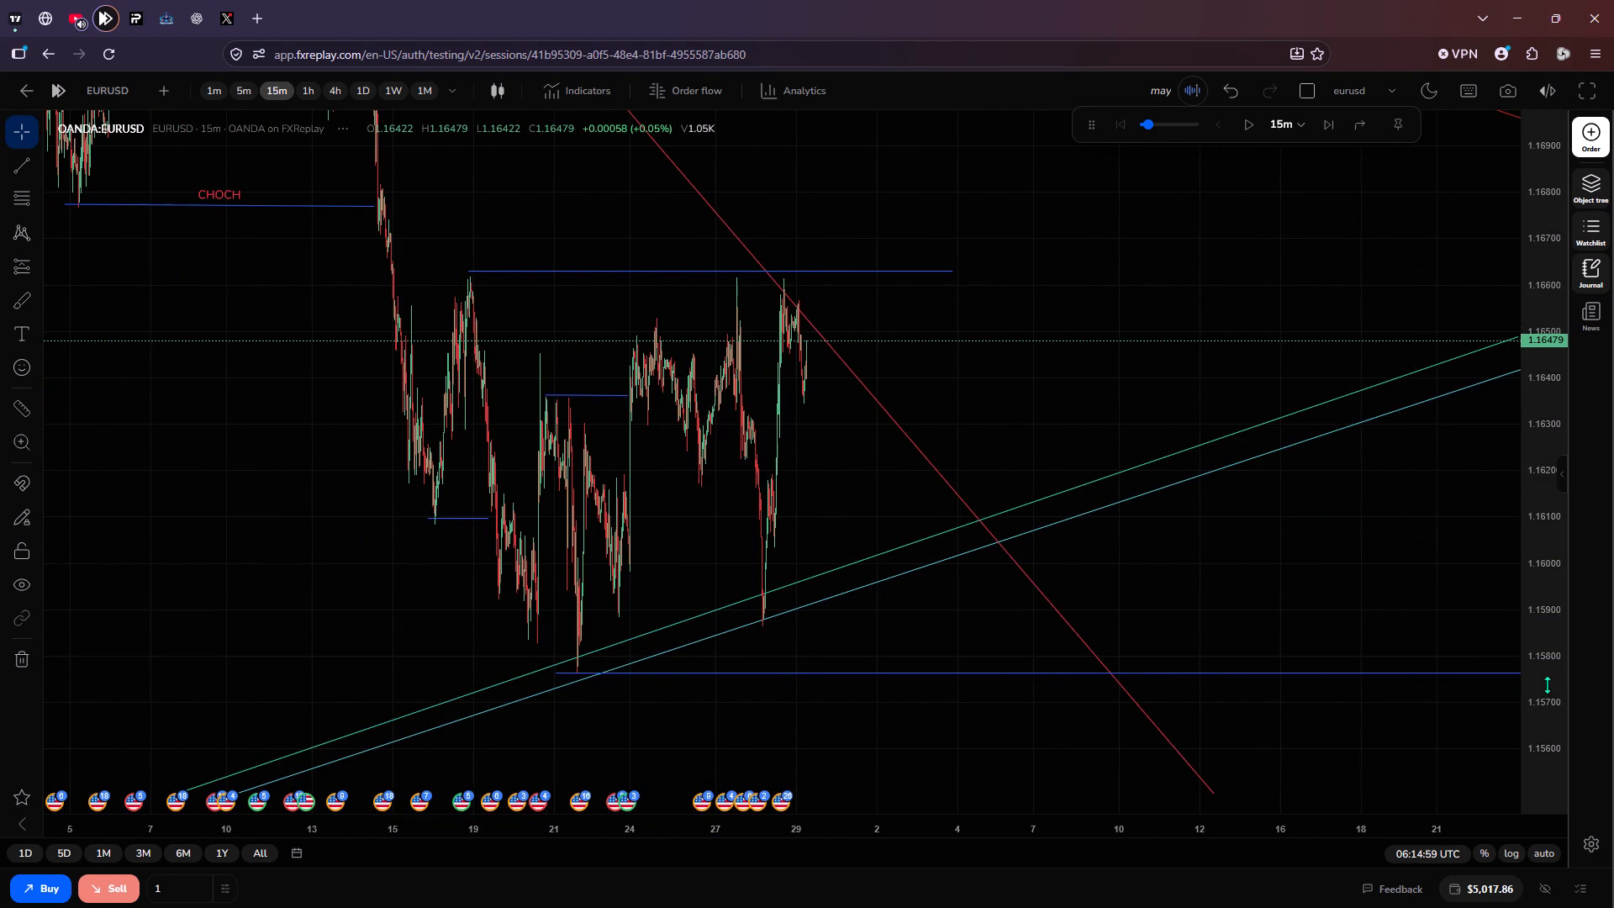
scroll(1547, 684, down, 5)
scroll(1141, 705, down, 5)
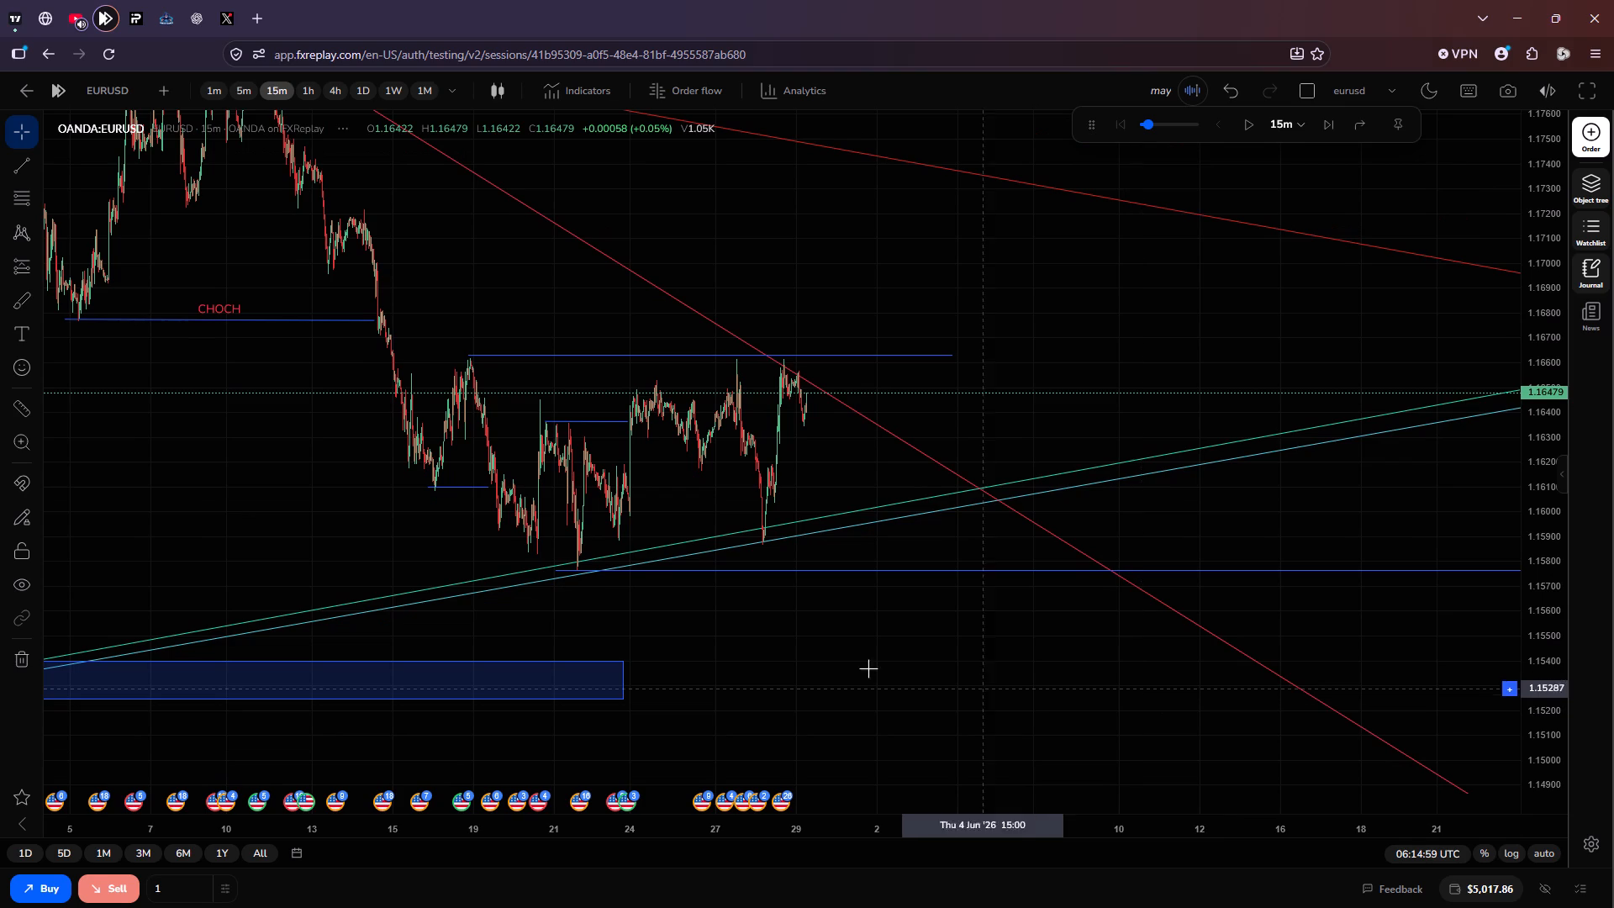
drag(863, 666, 1427, 450)
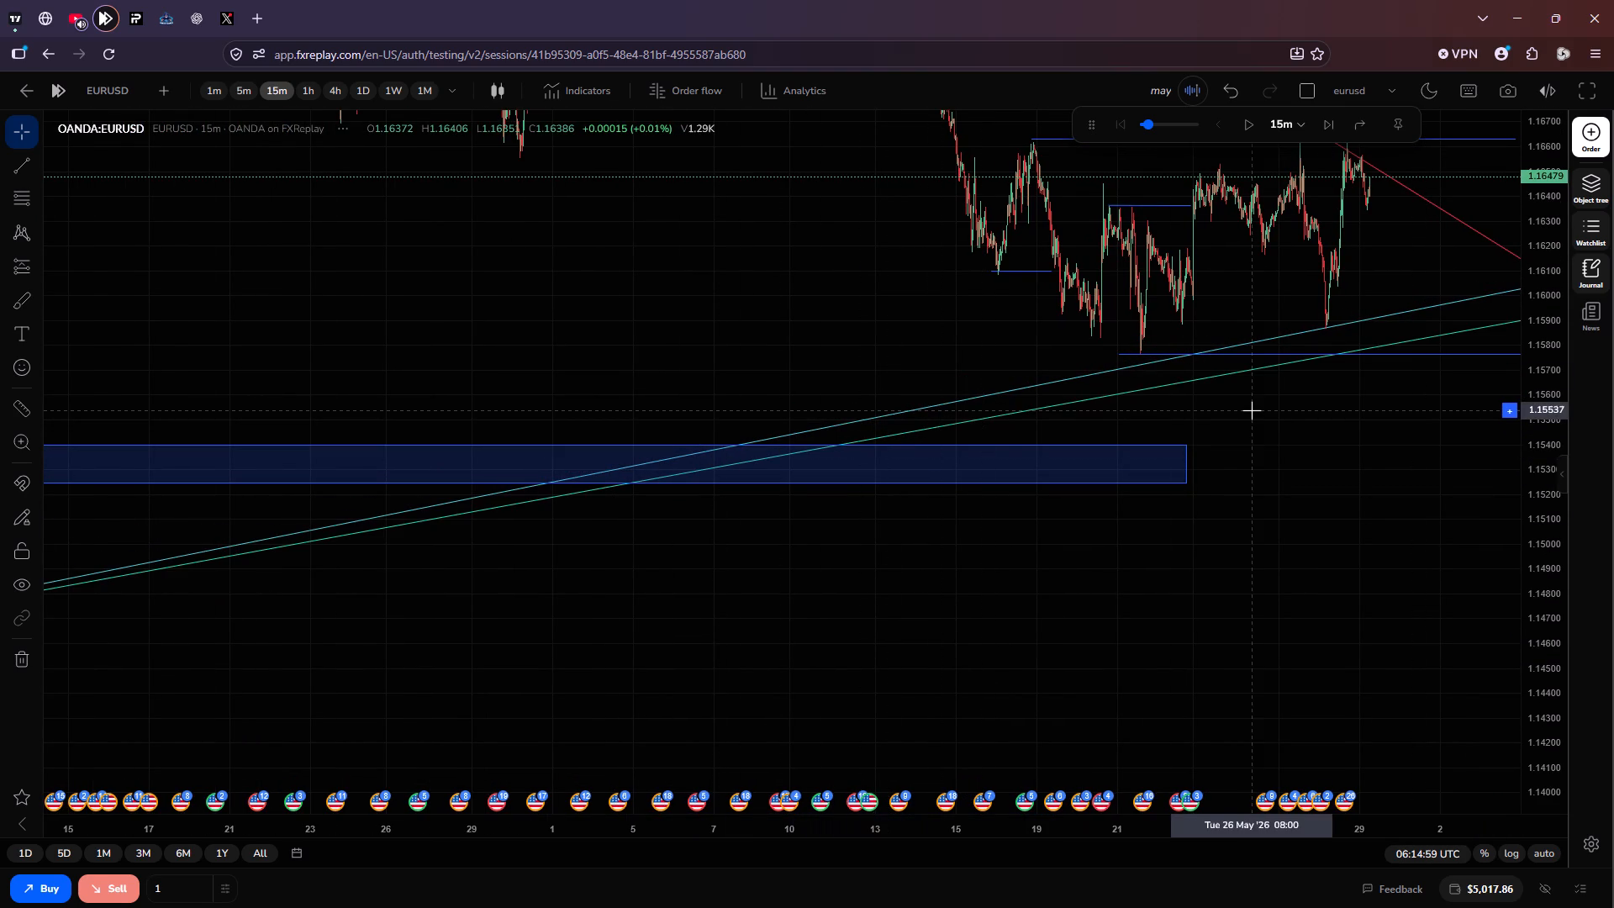
drag(1252, 410, 913, 589)
scroll(913, 589, up, 3)
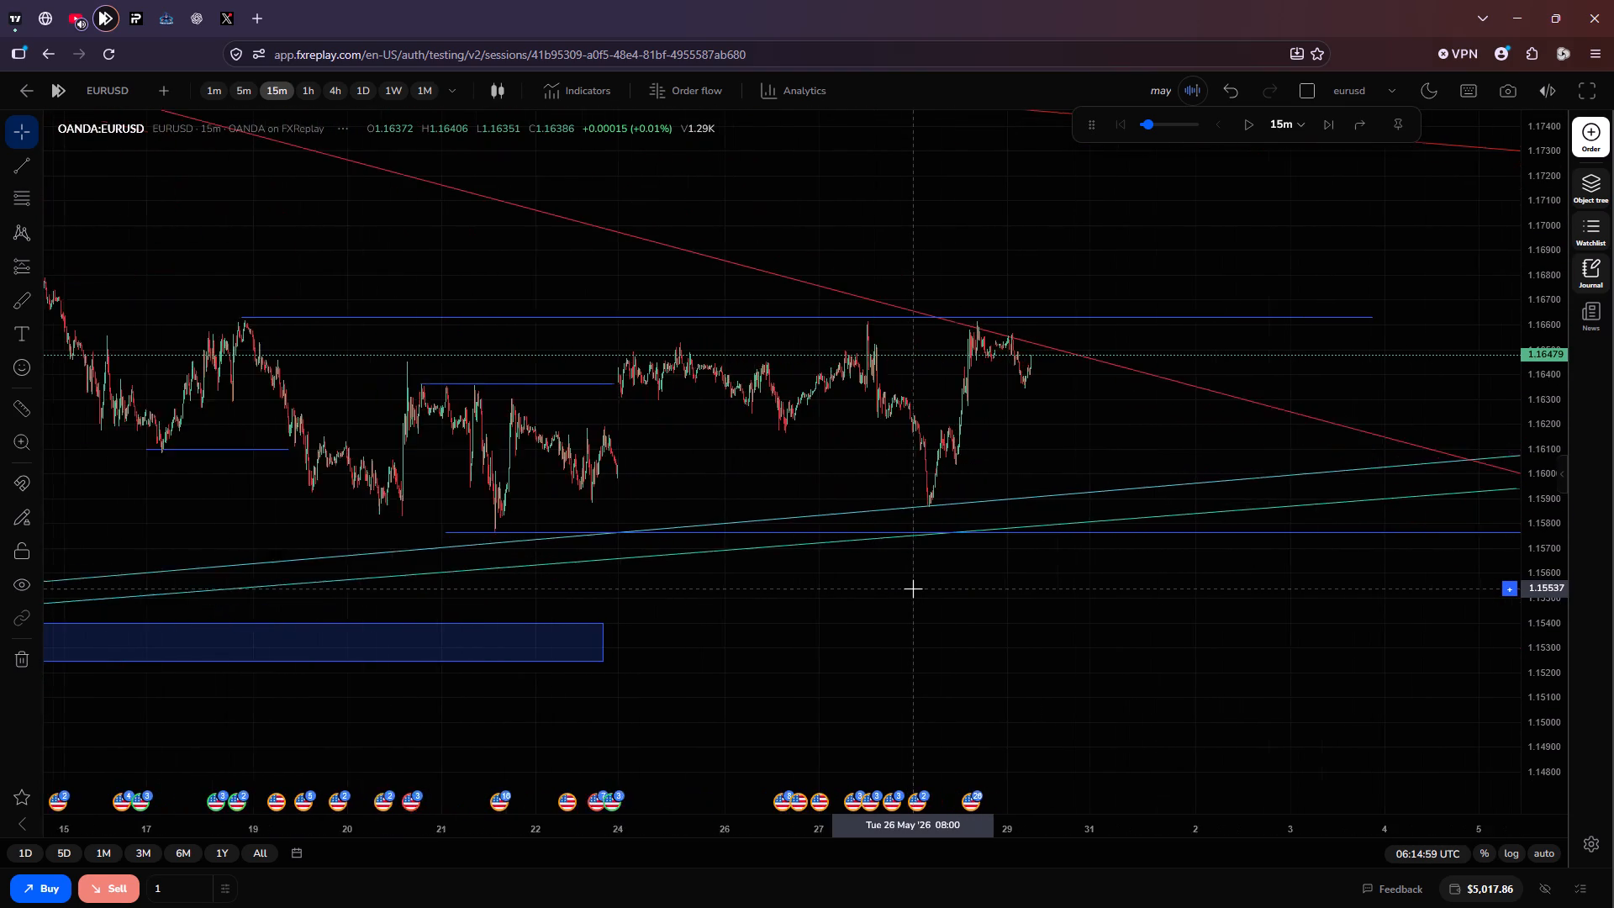
scroll(913, 589, up, 3)
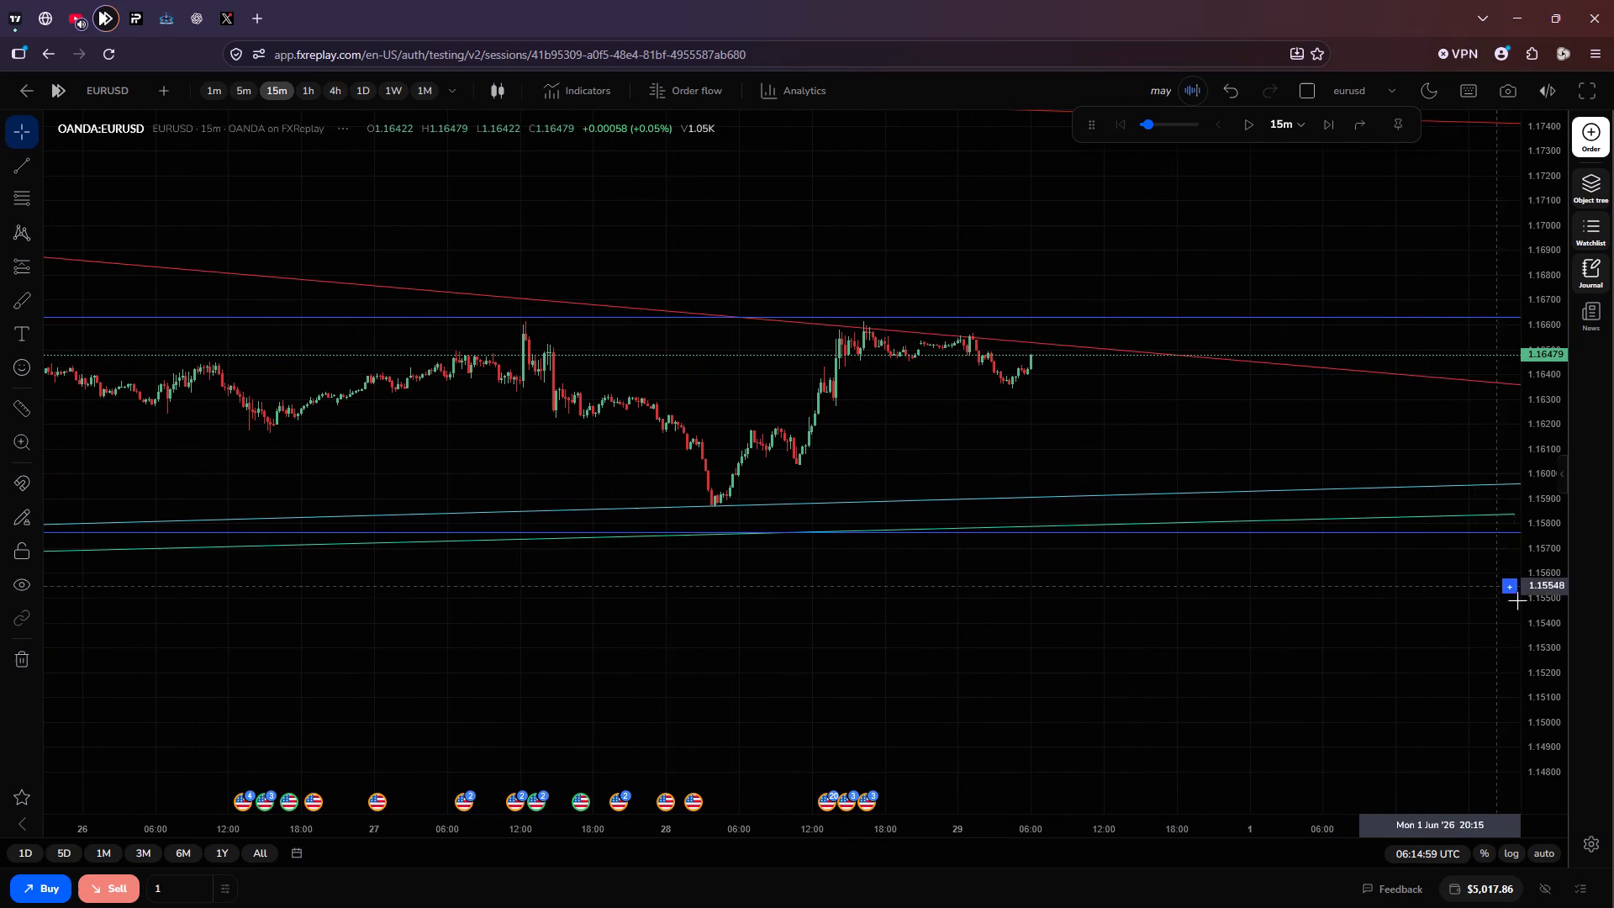
scroll(1540, 613, up, 3)
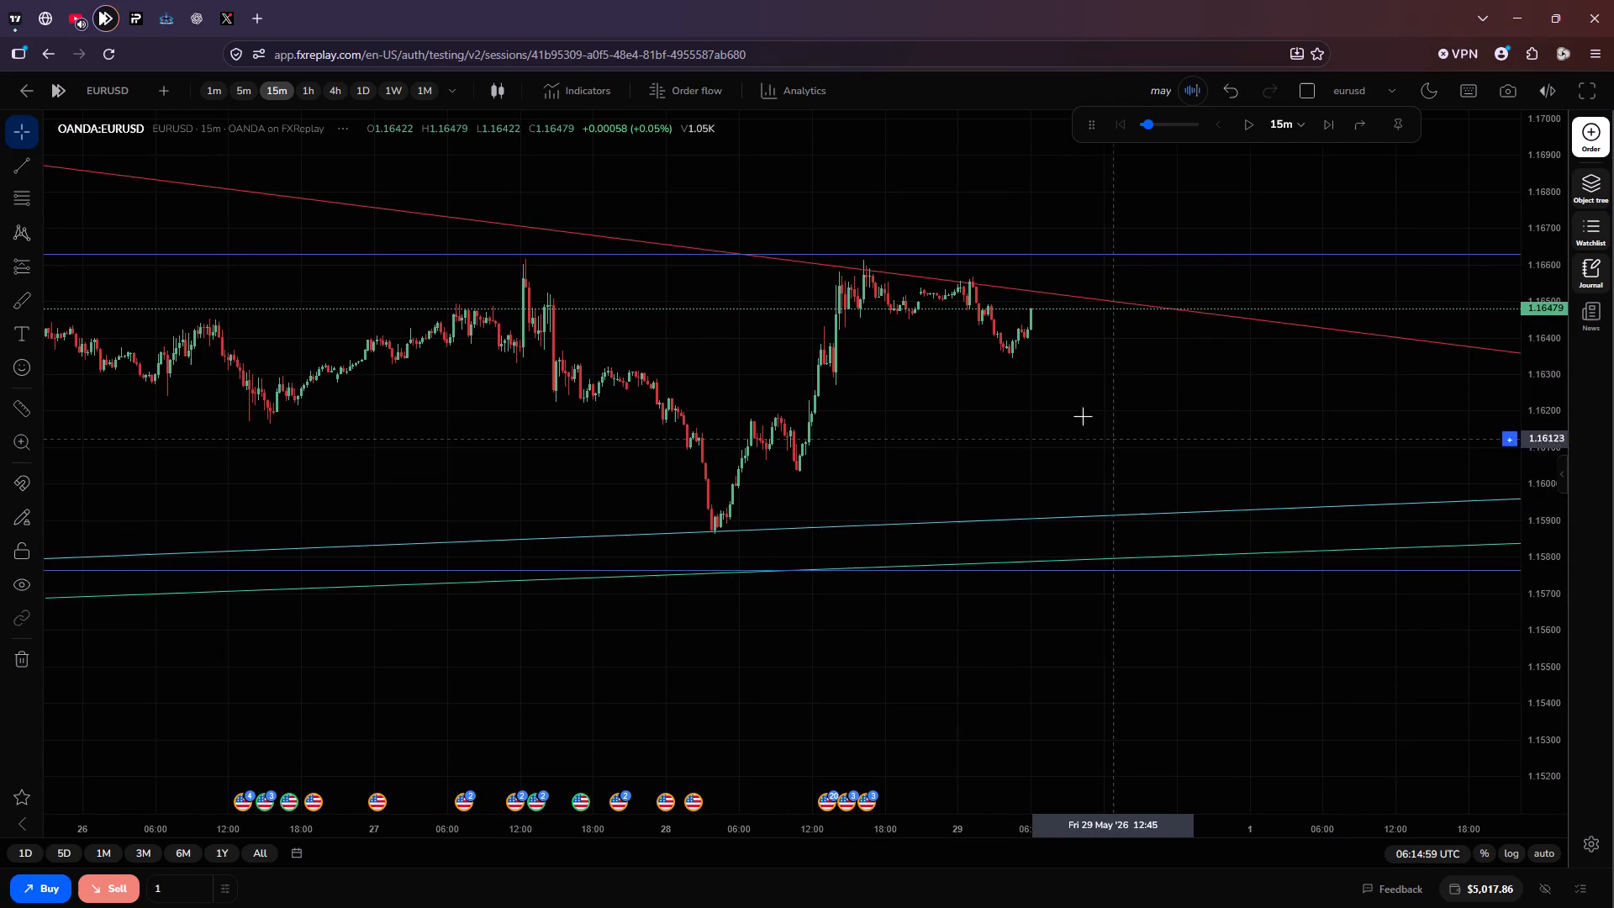
drag(1079, 413, 938, 538)
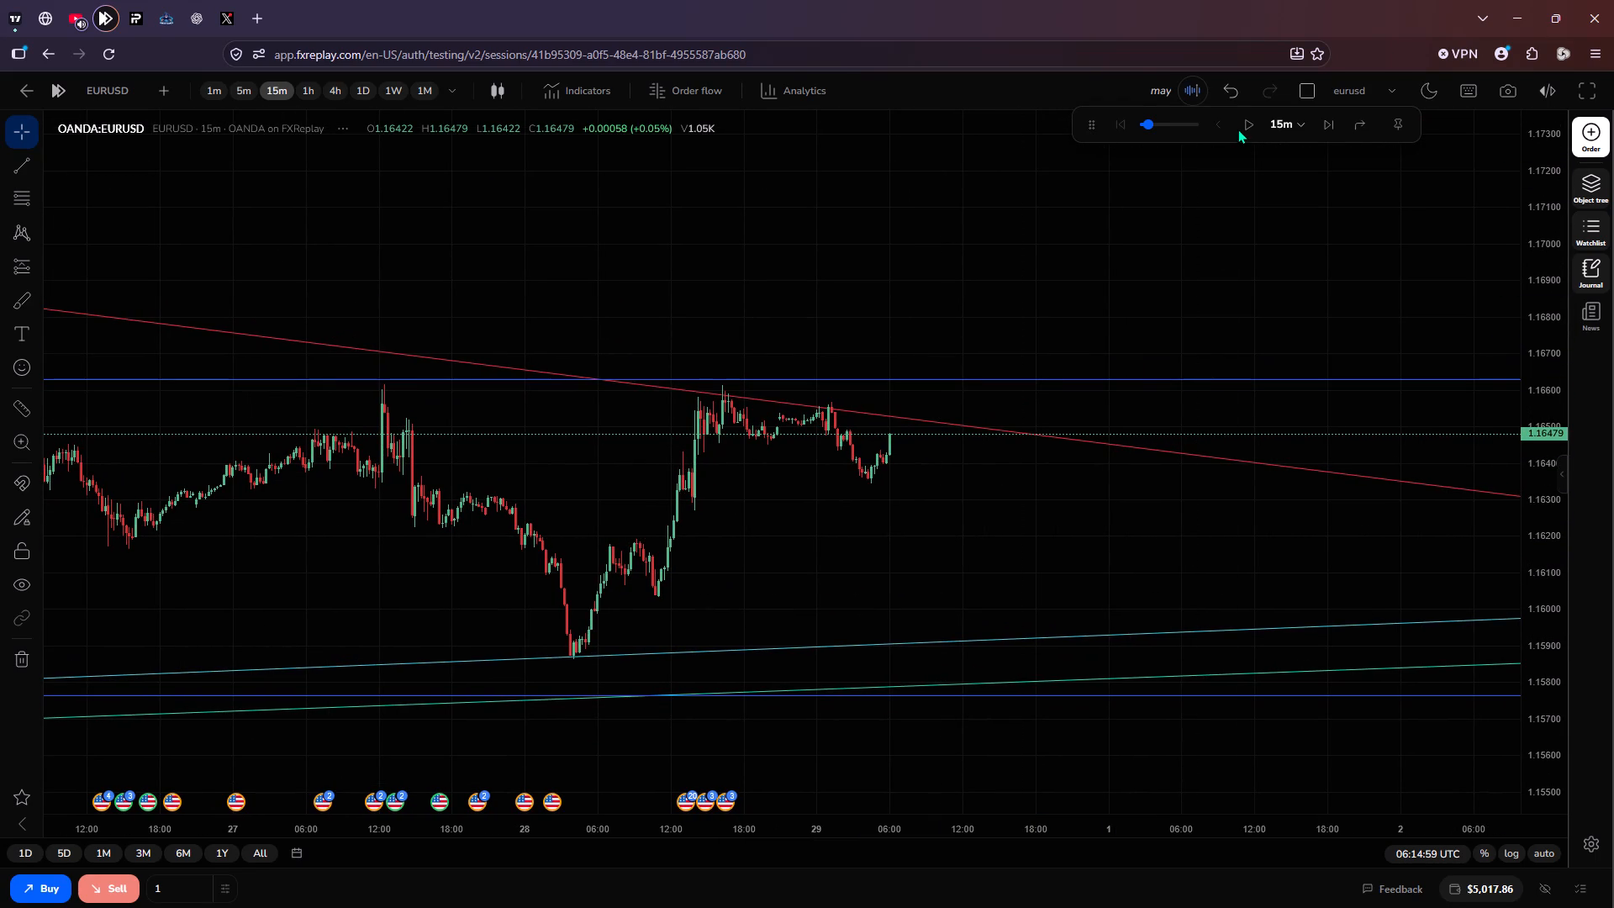
Play the EURUSD 15-minute replay forward from 06:14:59 and pause it at 15:14:59 UTC on 29 May.
click(1246, 125)
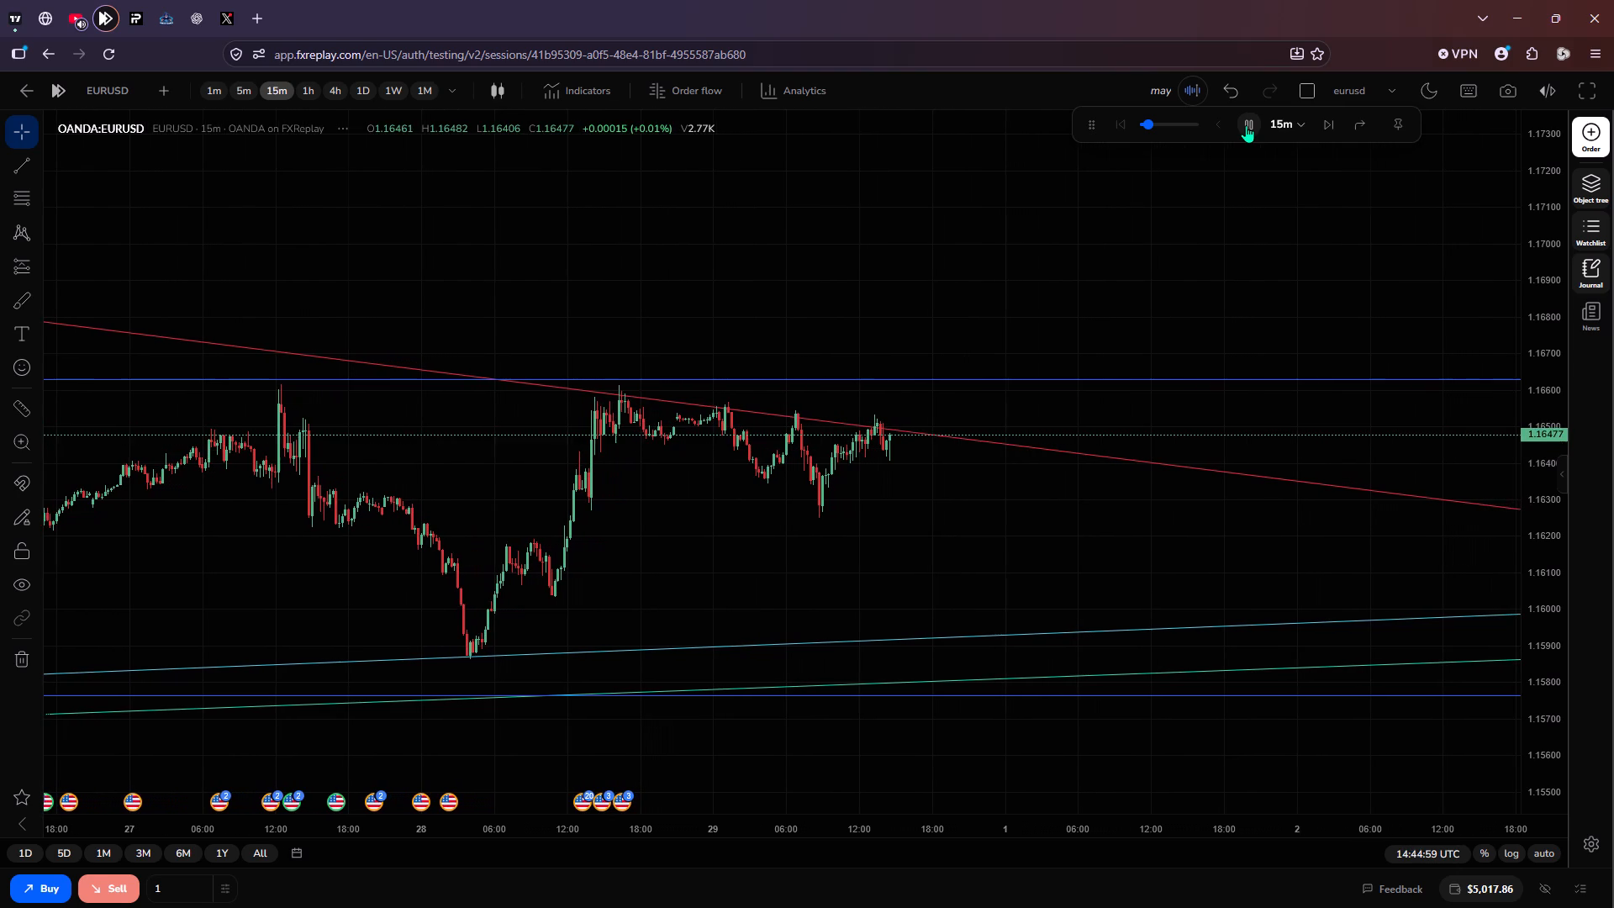
click(1246, 125)
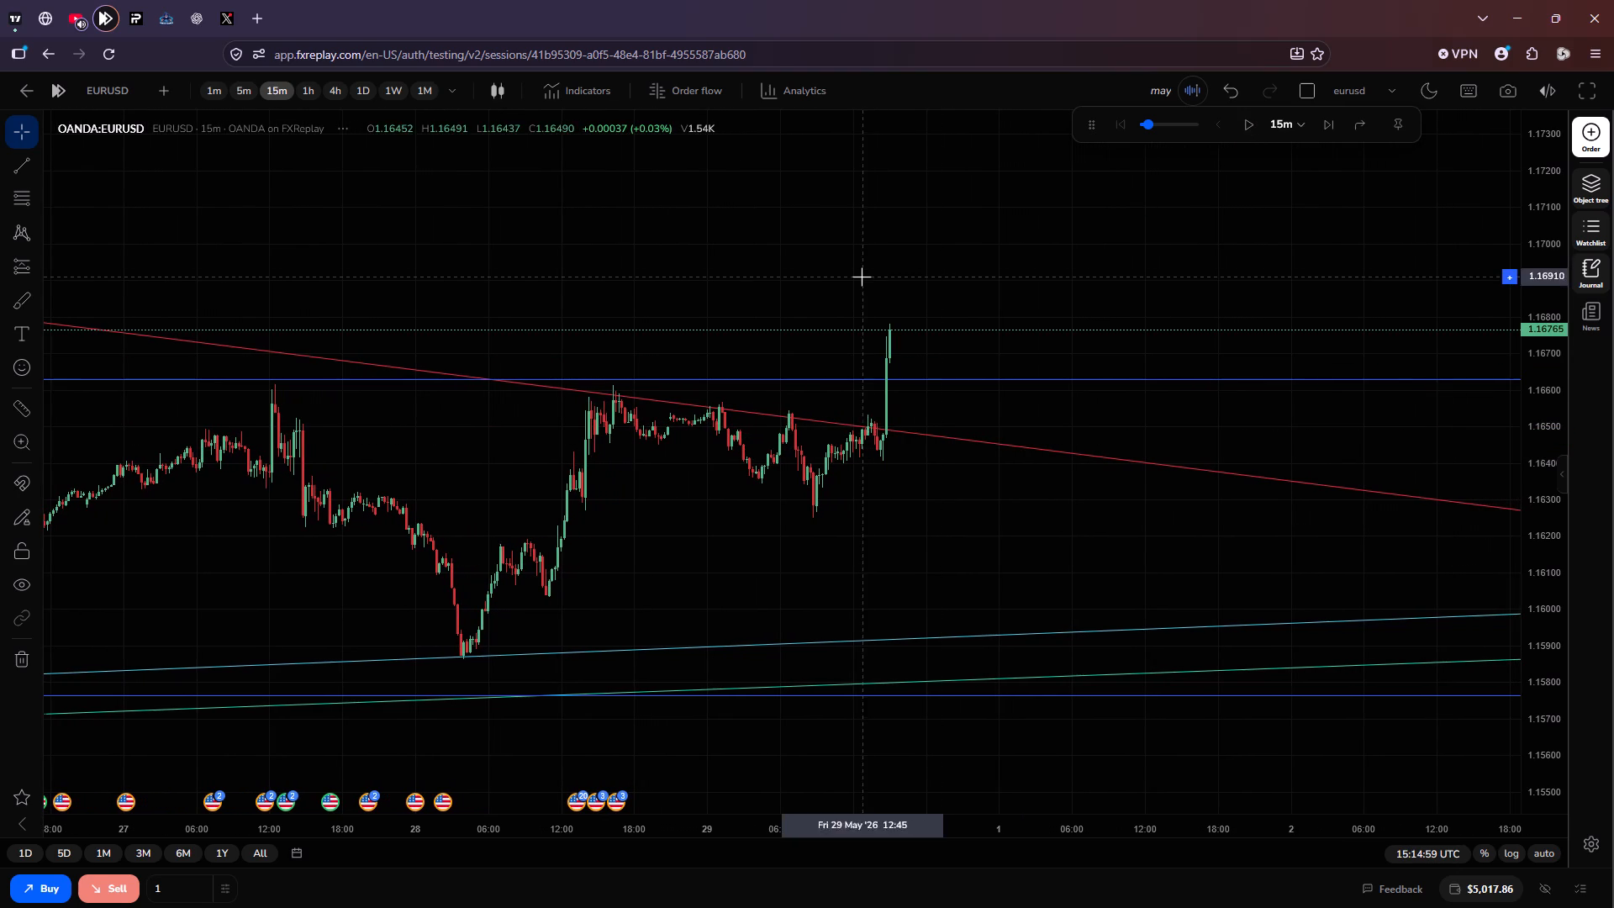
Draw a long position on EURUSD from 1.16765, with stop about 1.16520 and target about 1.17254 for a 2.00 risk/reward ratio.
drag(716, 261, 501, 341)
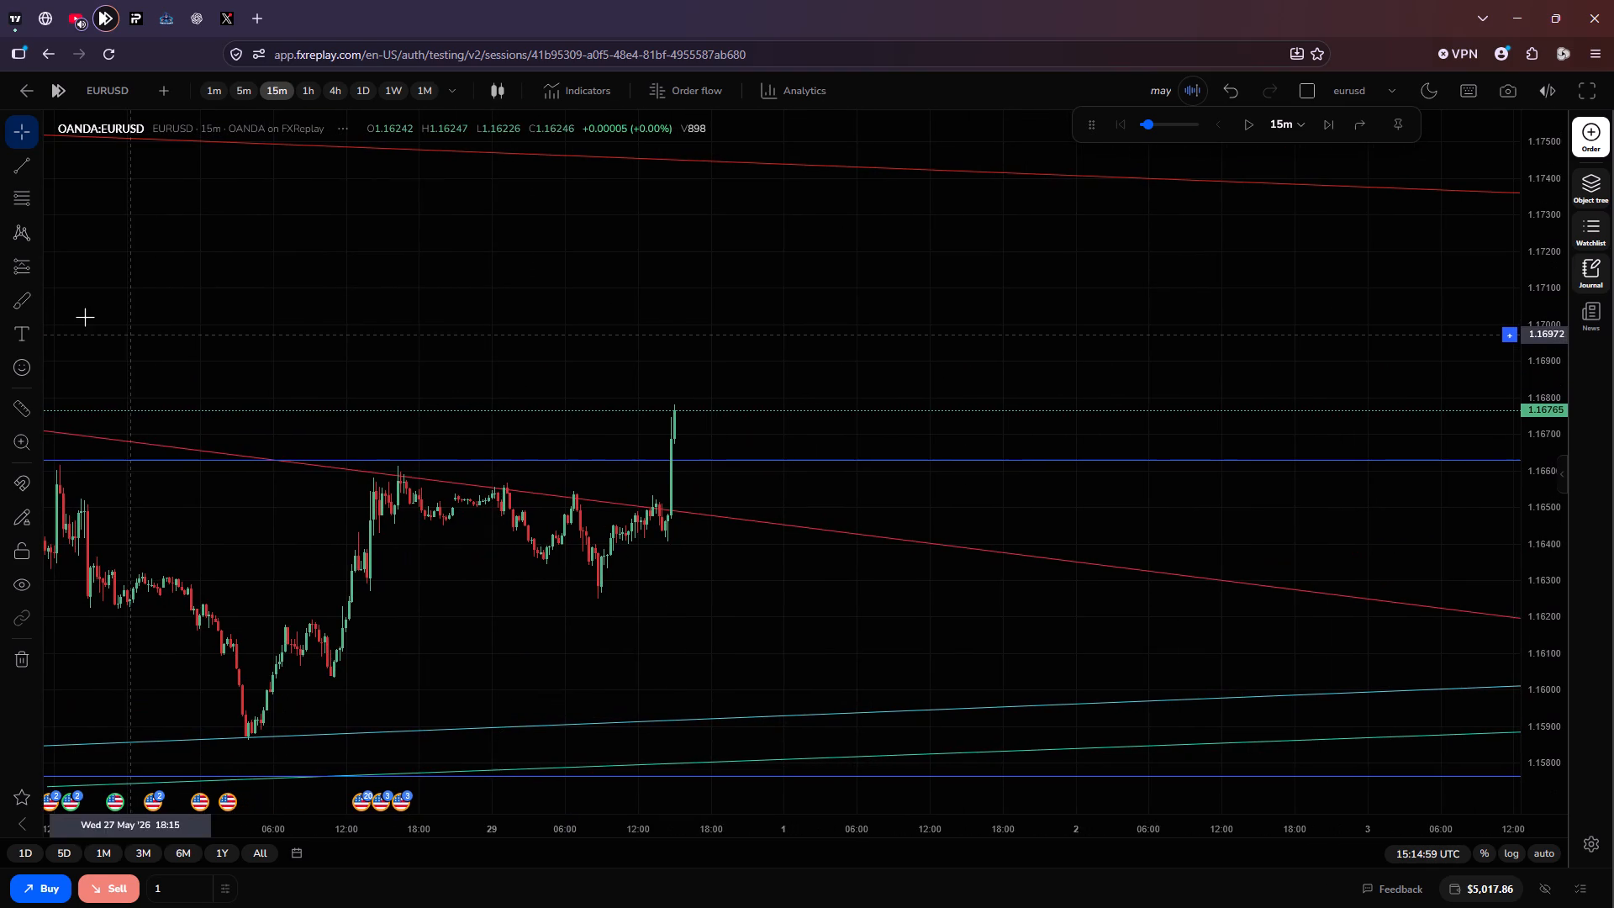
click(18, 265)
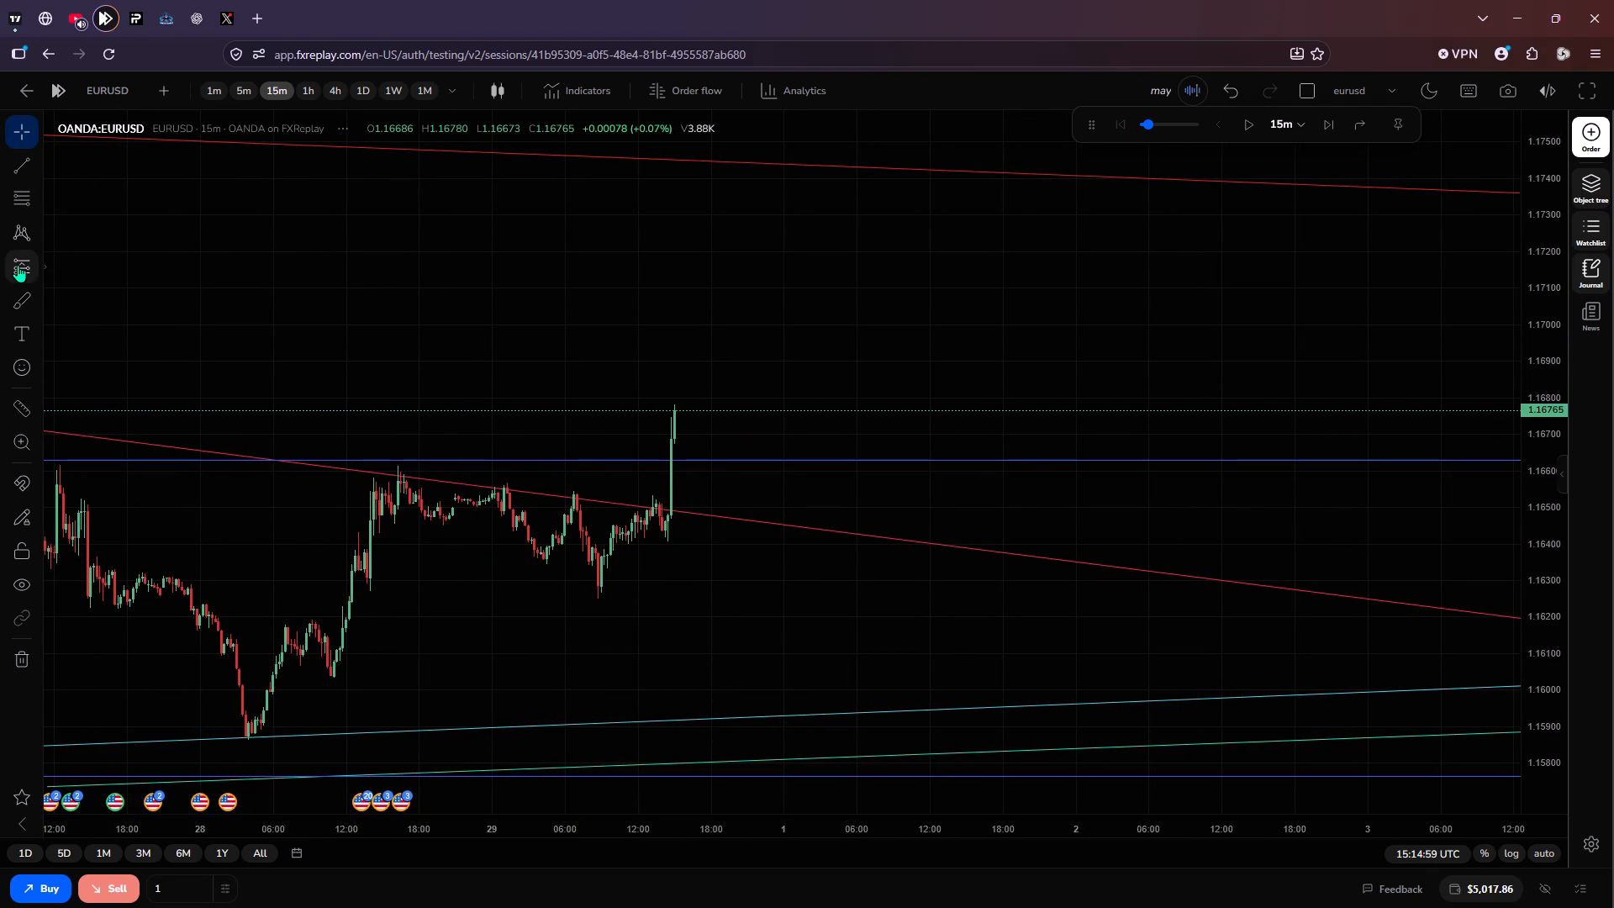
click(674, 410)
drag(747, 412, 849, 399)
drag(755, 481, 751, 501)
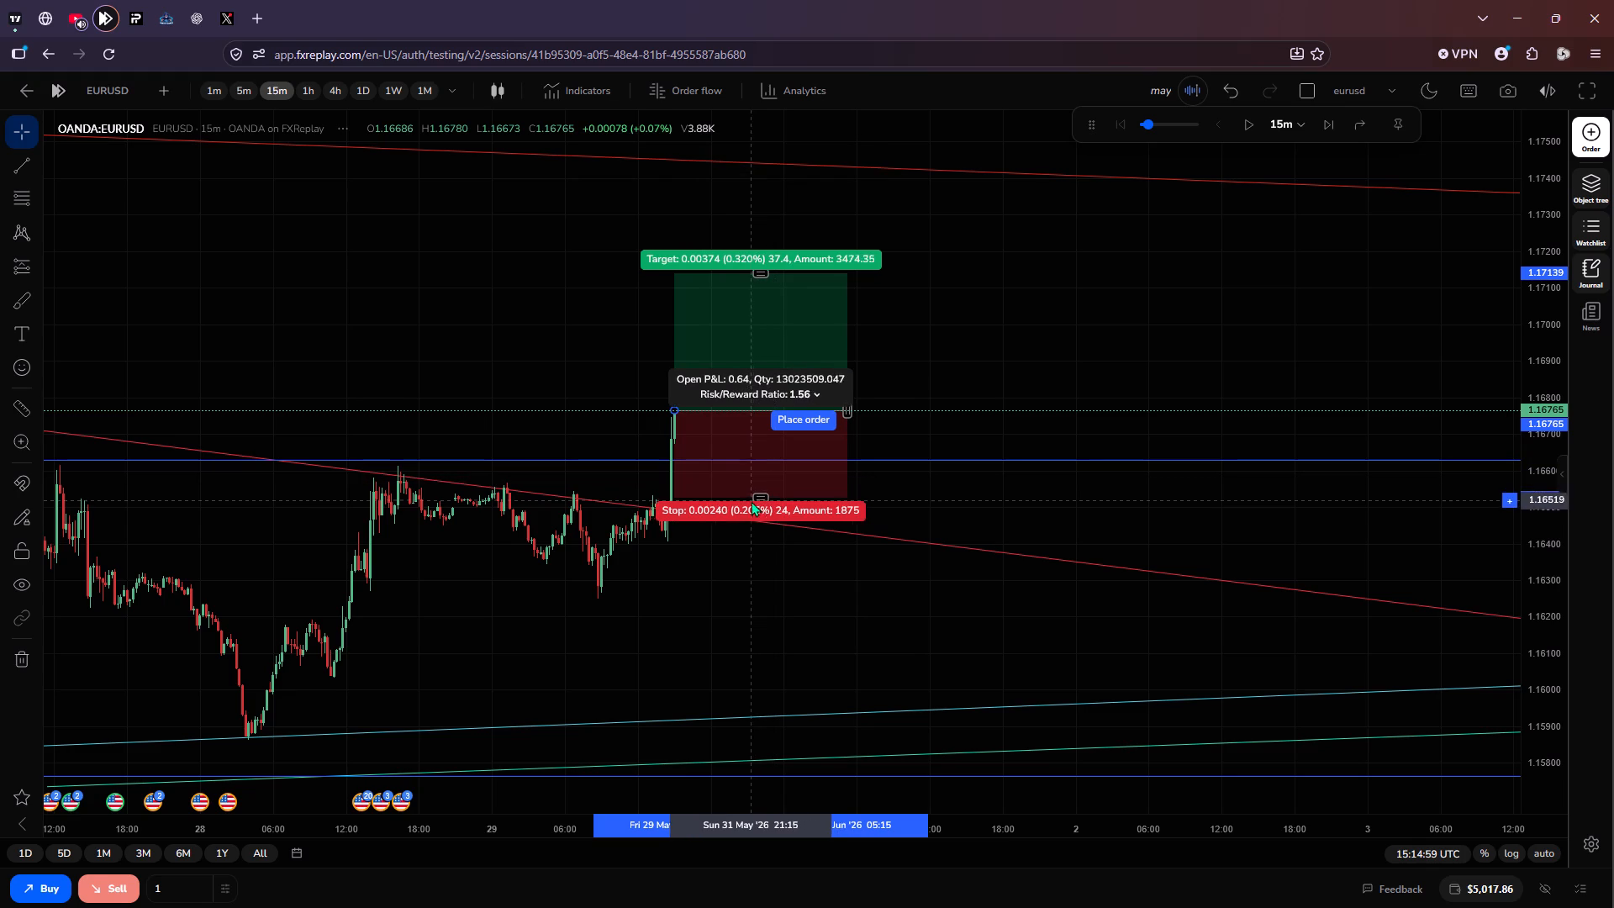
drag(751, 501, 752, 502)
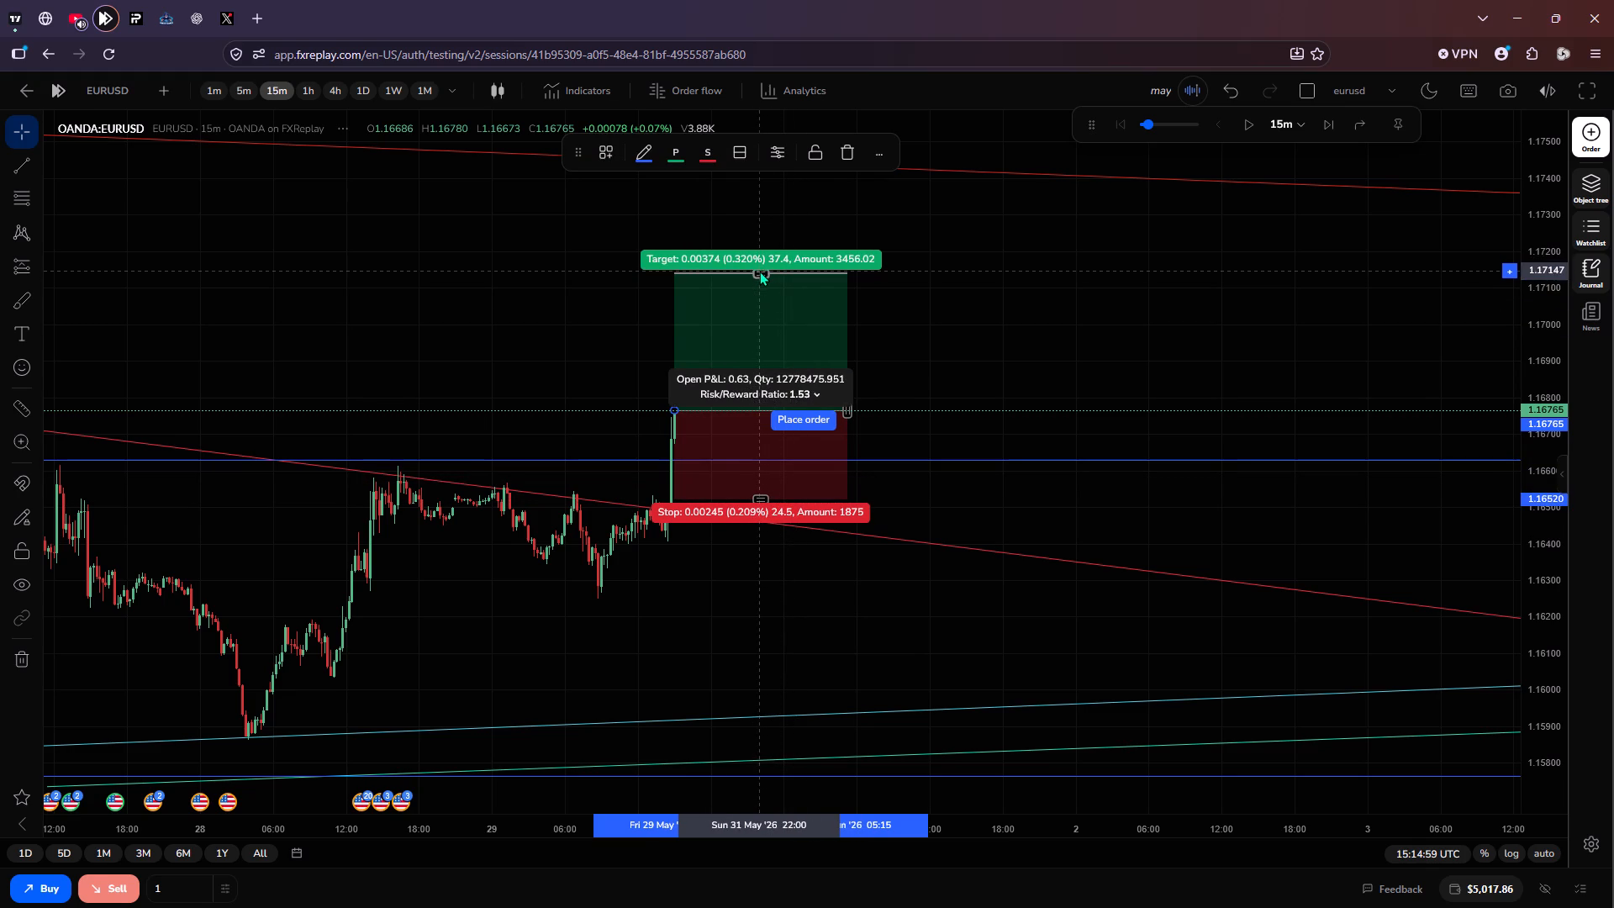
drag(759, 271, 776, 229)
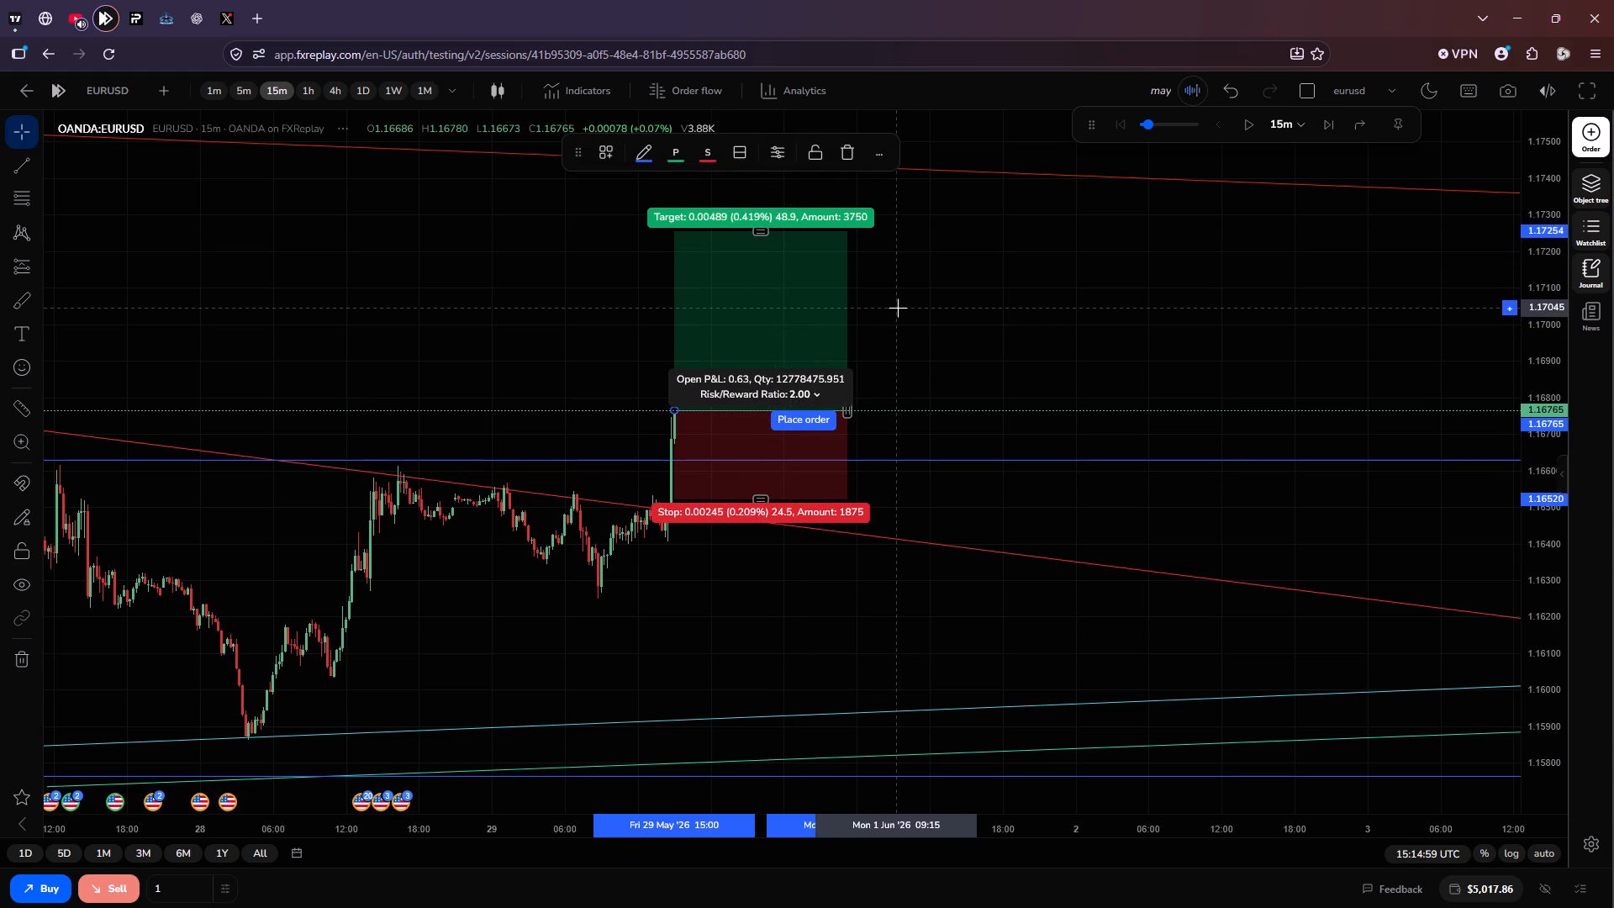
click(898, 308)
Place a 0.11-unit EURUSD market buy from the long position, with stop loss 1.16520, take profit 1.17254 and 0.5% risk.
click(820, 439)
click(813, 420)
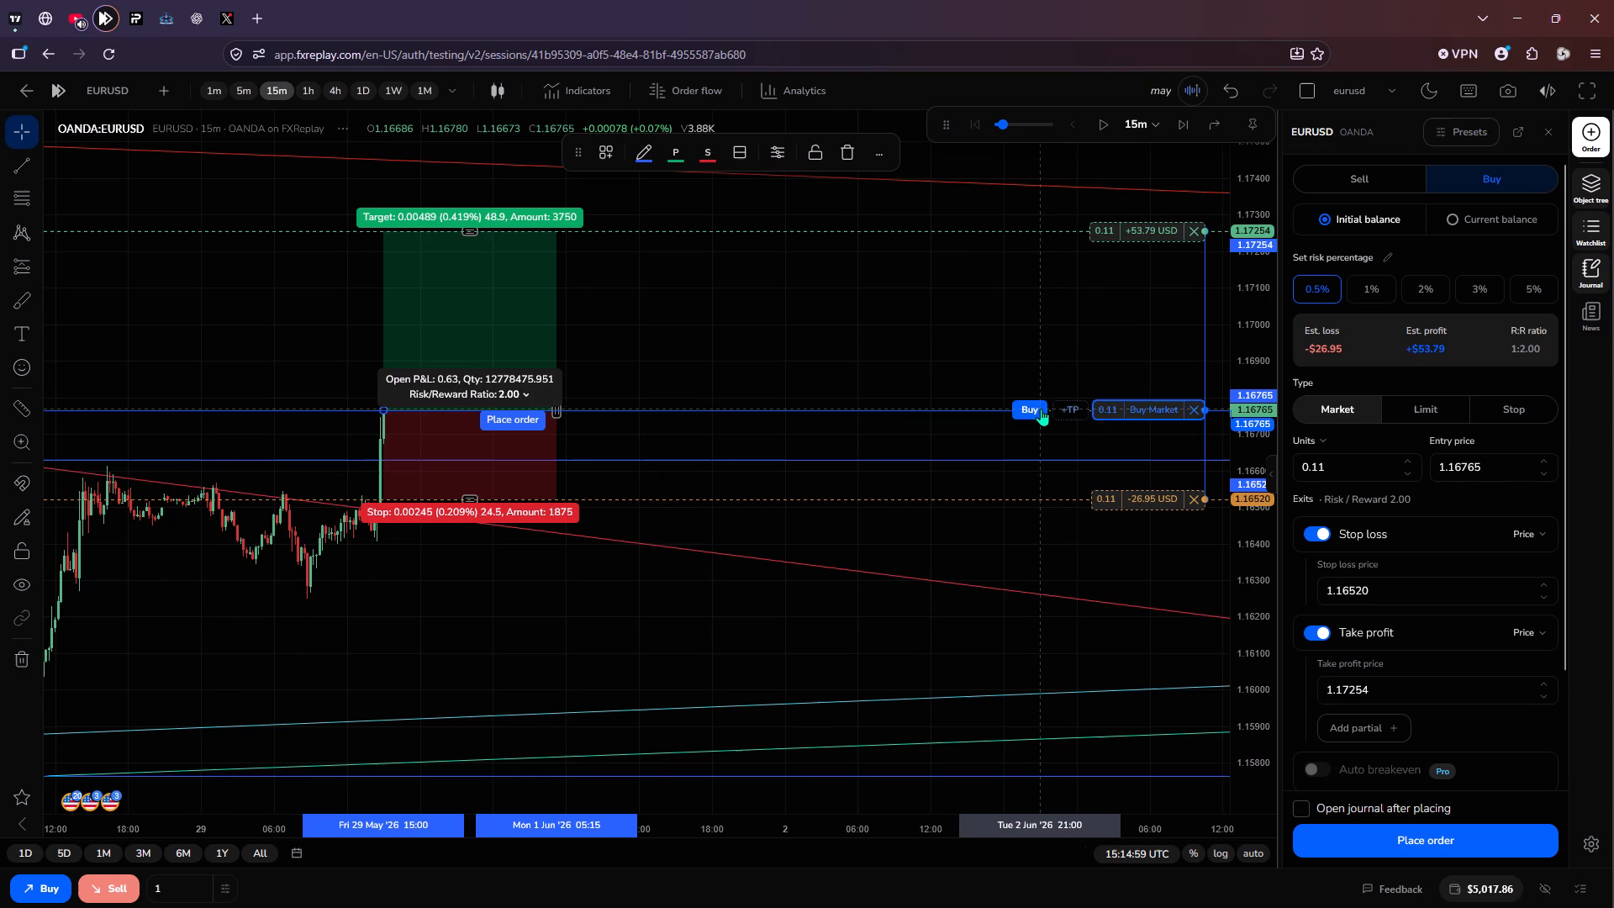
click(1041, 409)
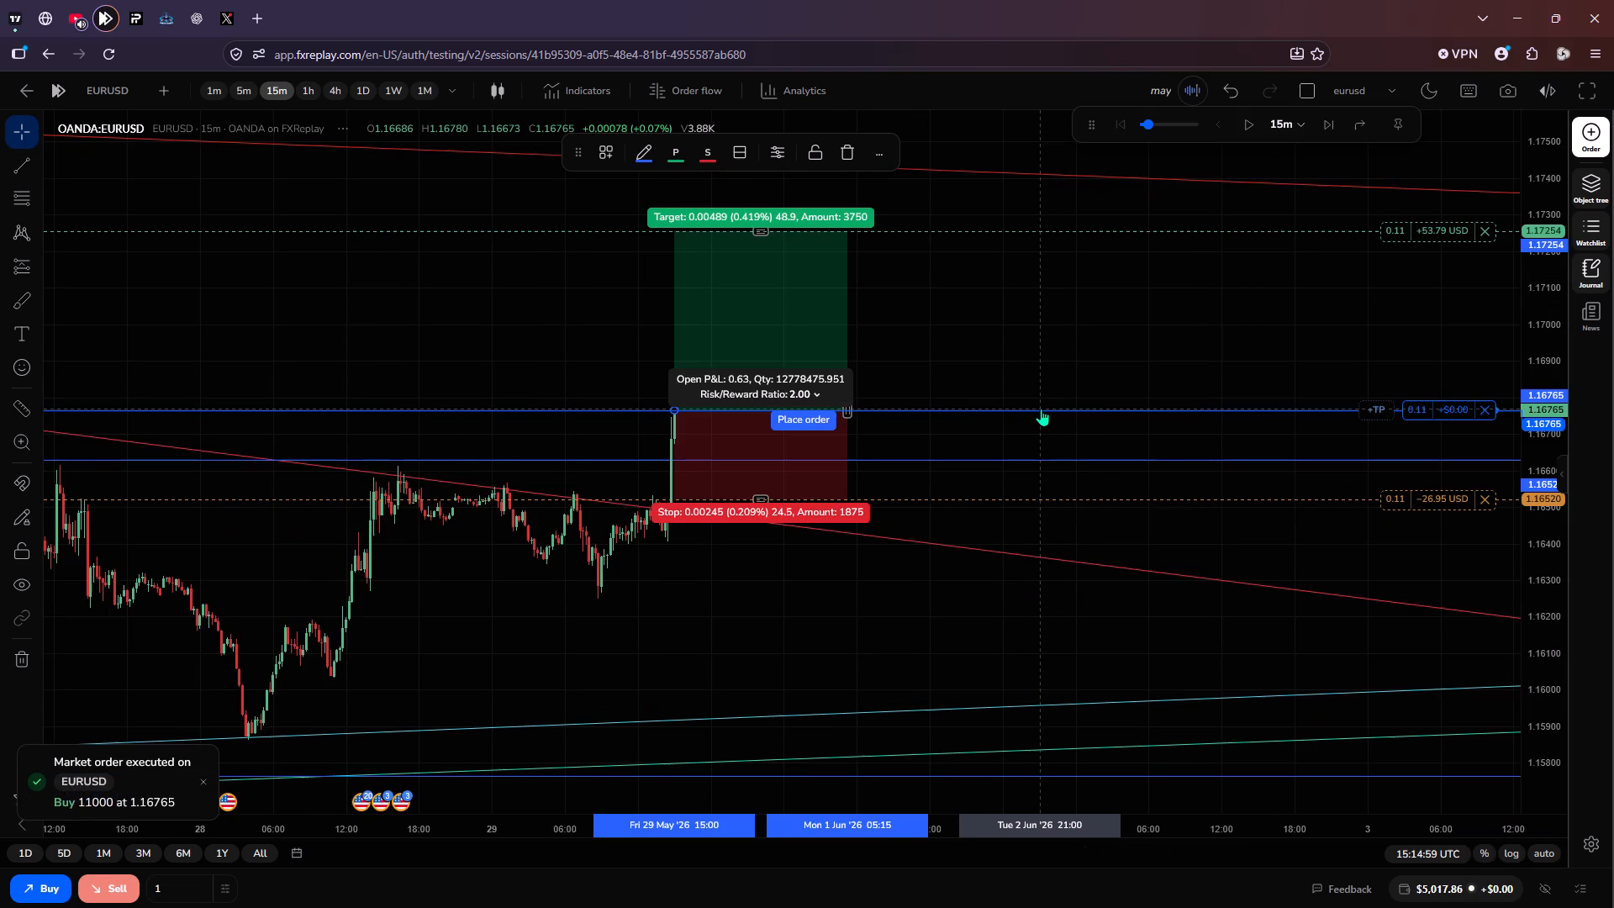
click(1042, 317)
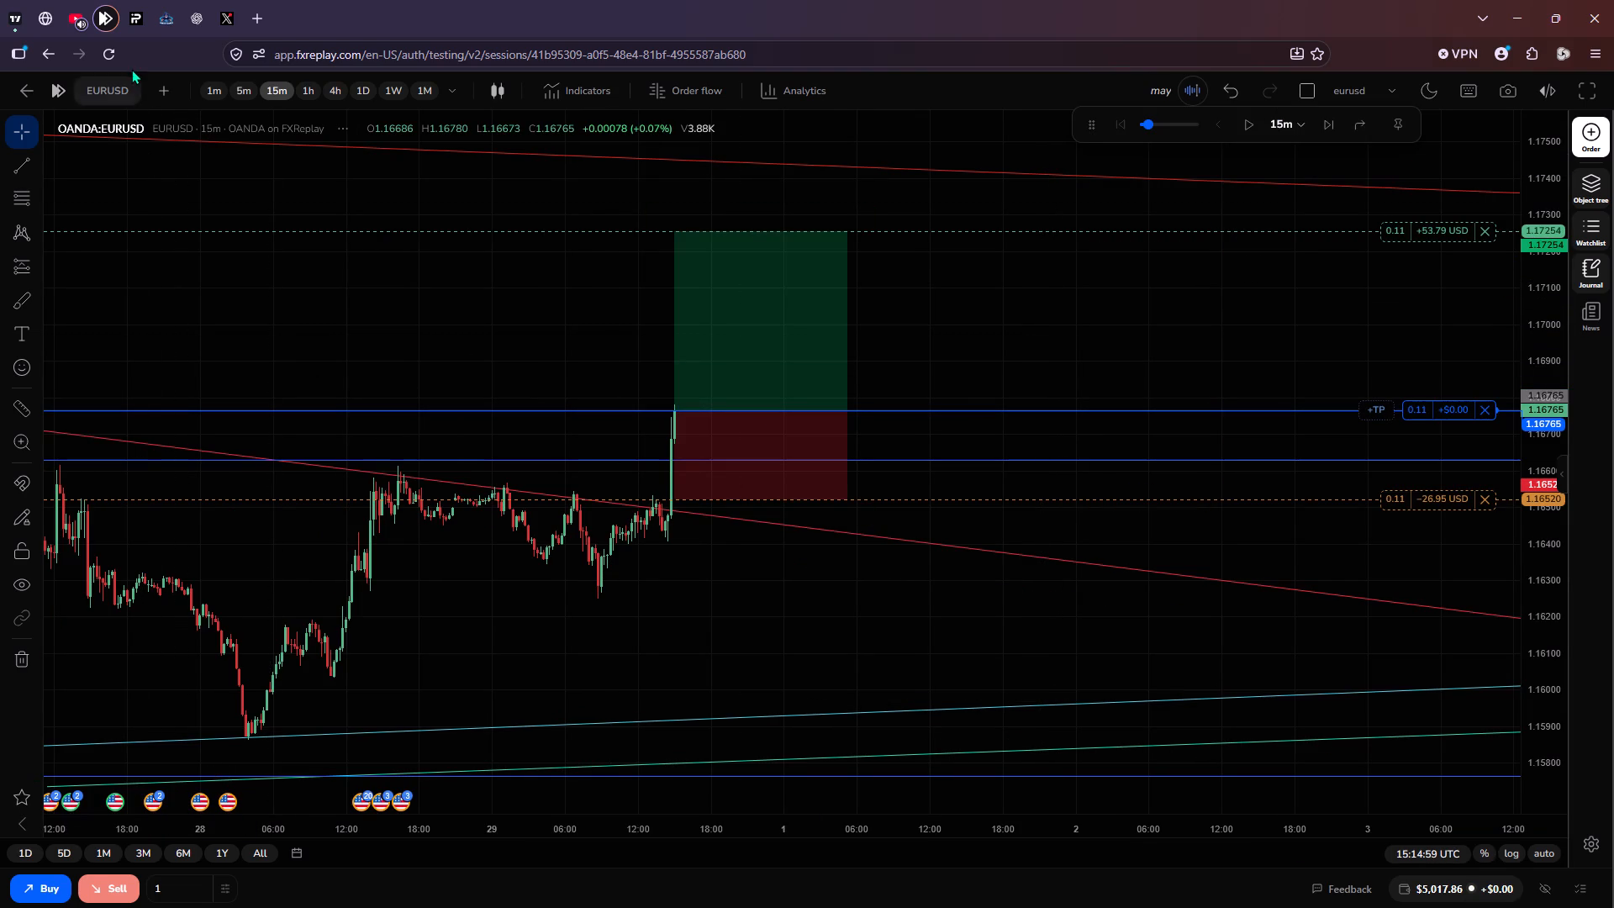
Switch the replay chart to GBPUSD on the 15-minute timeframe.
click(119, 87)
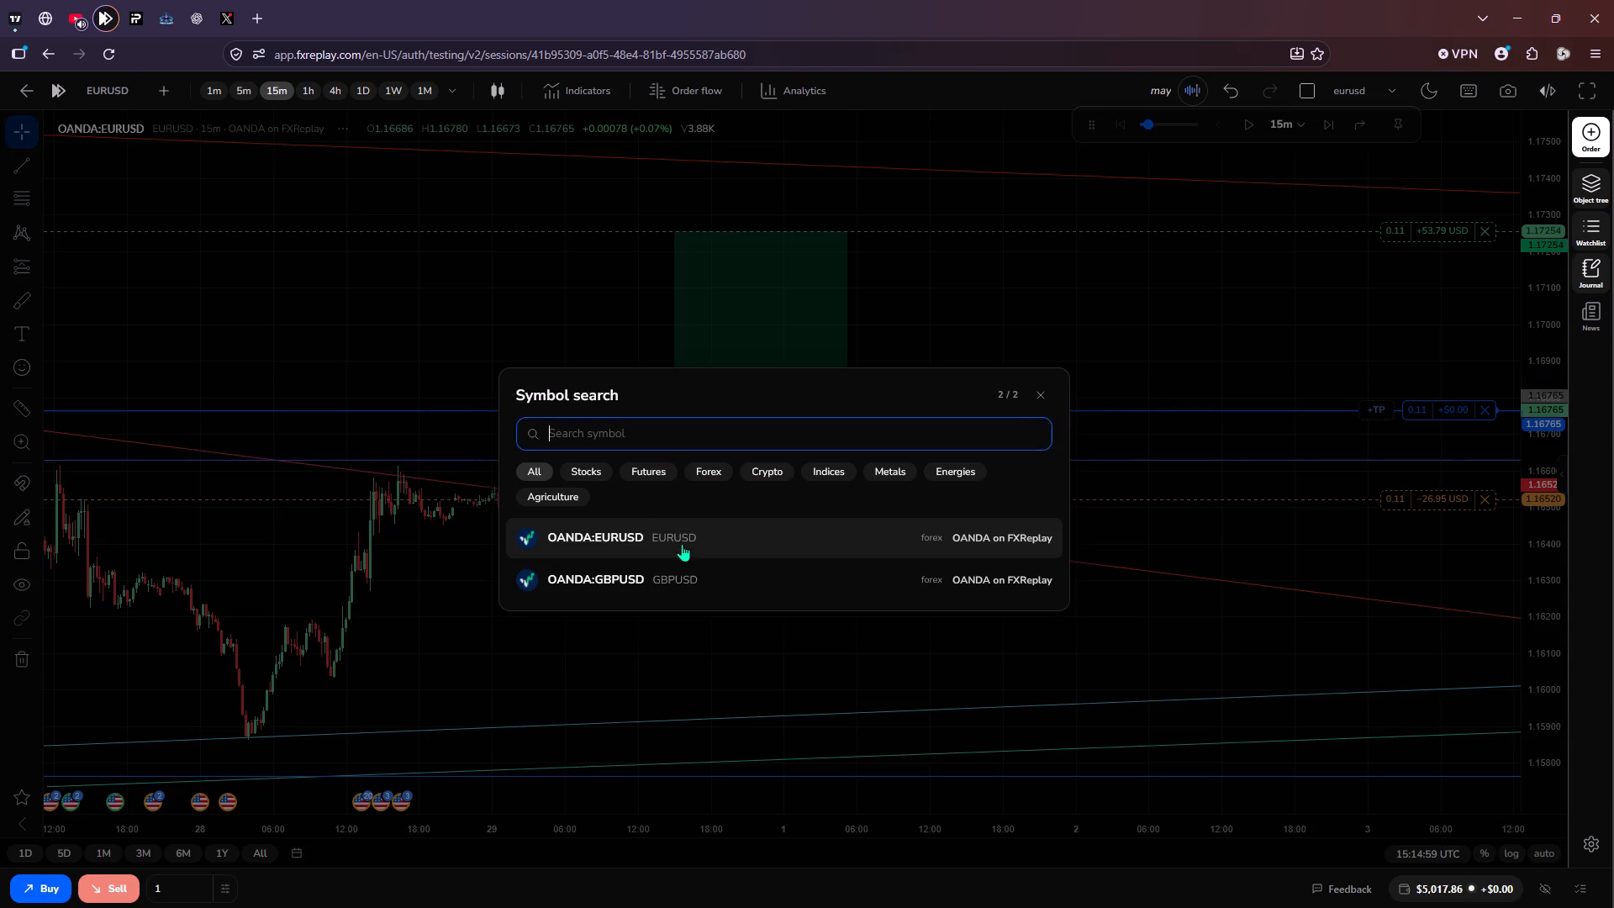
click(715, 572)
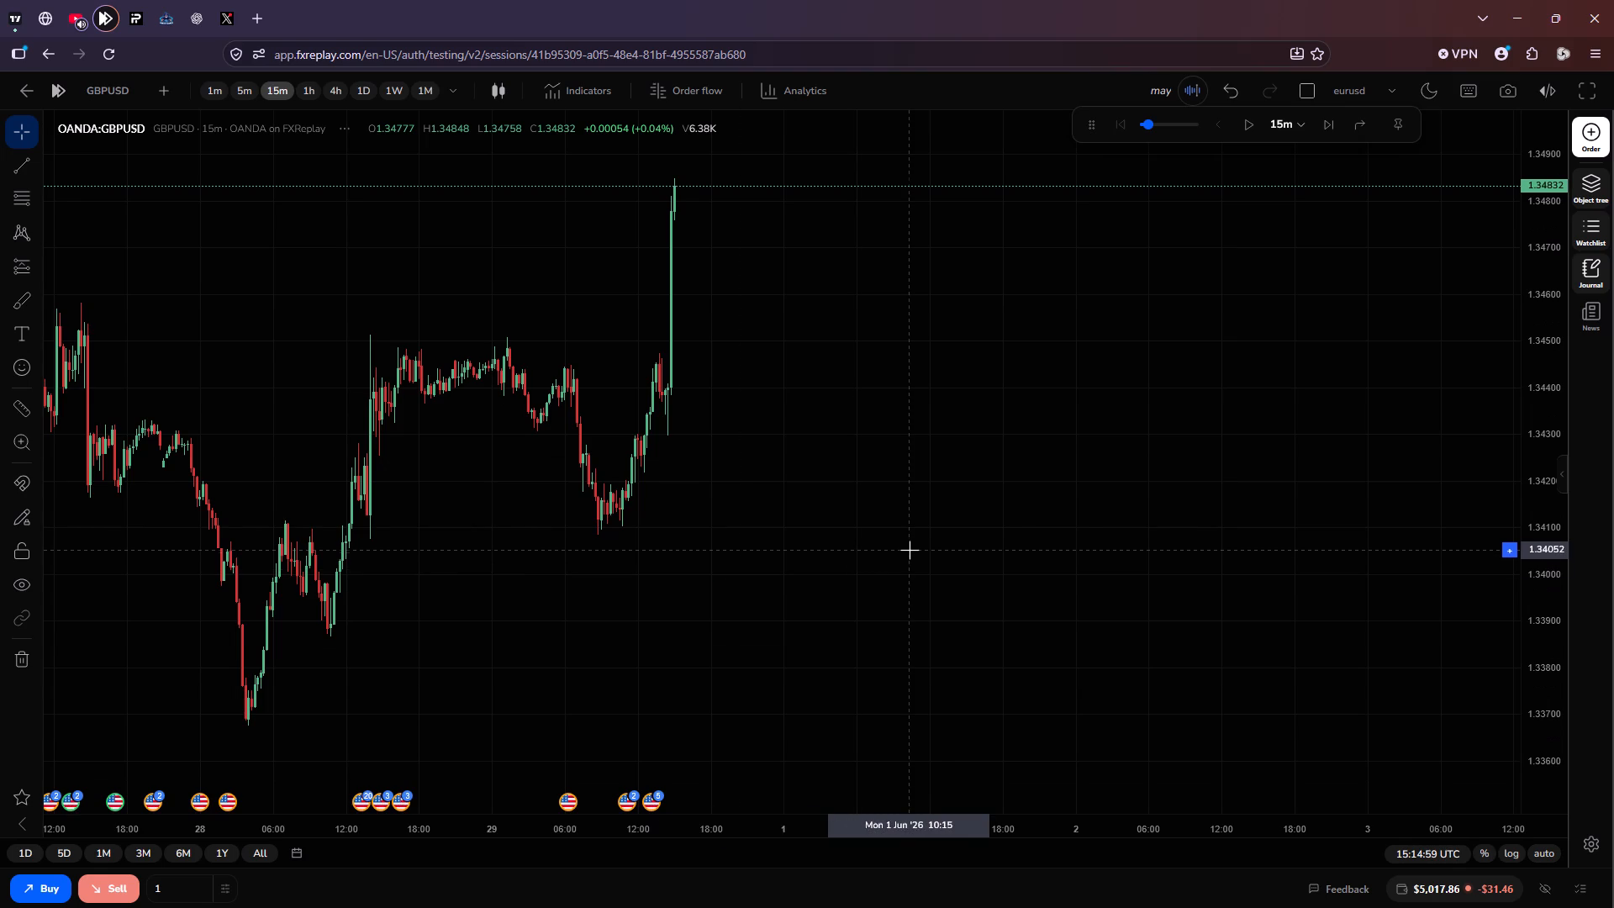
scroll(910, 550, down, 1)
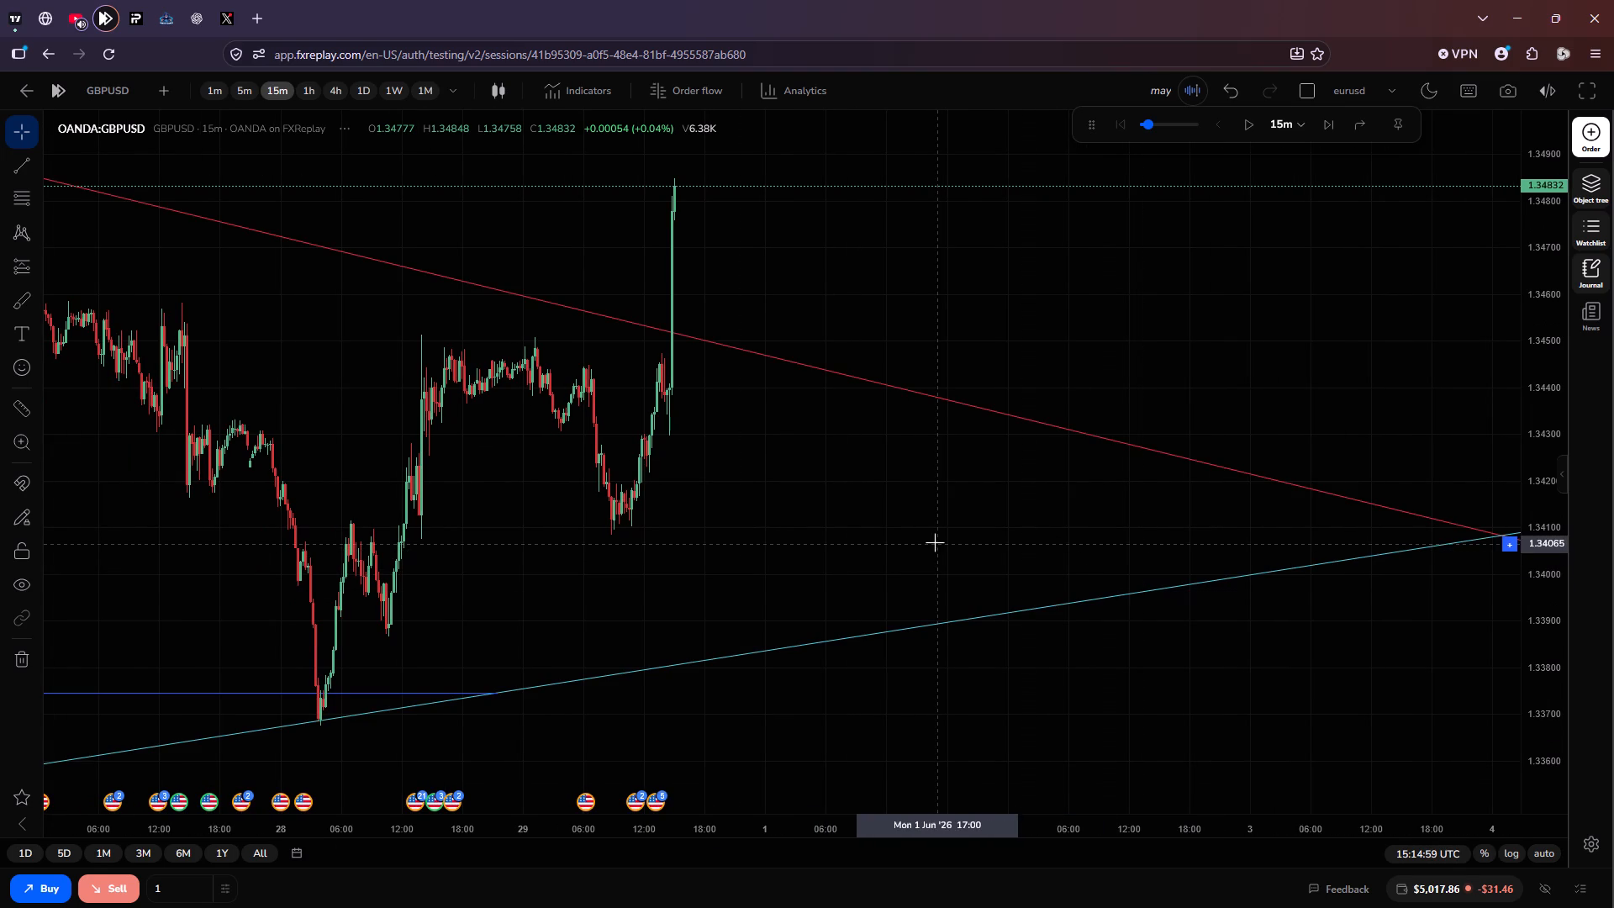
scroll(1541, 647, down, 2)
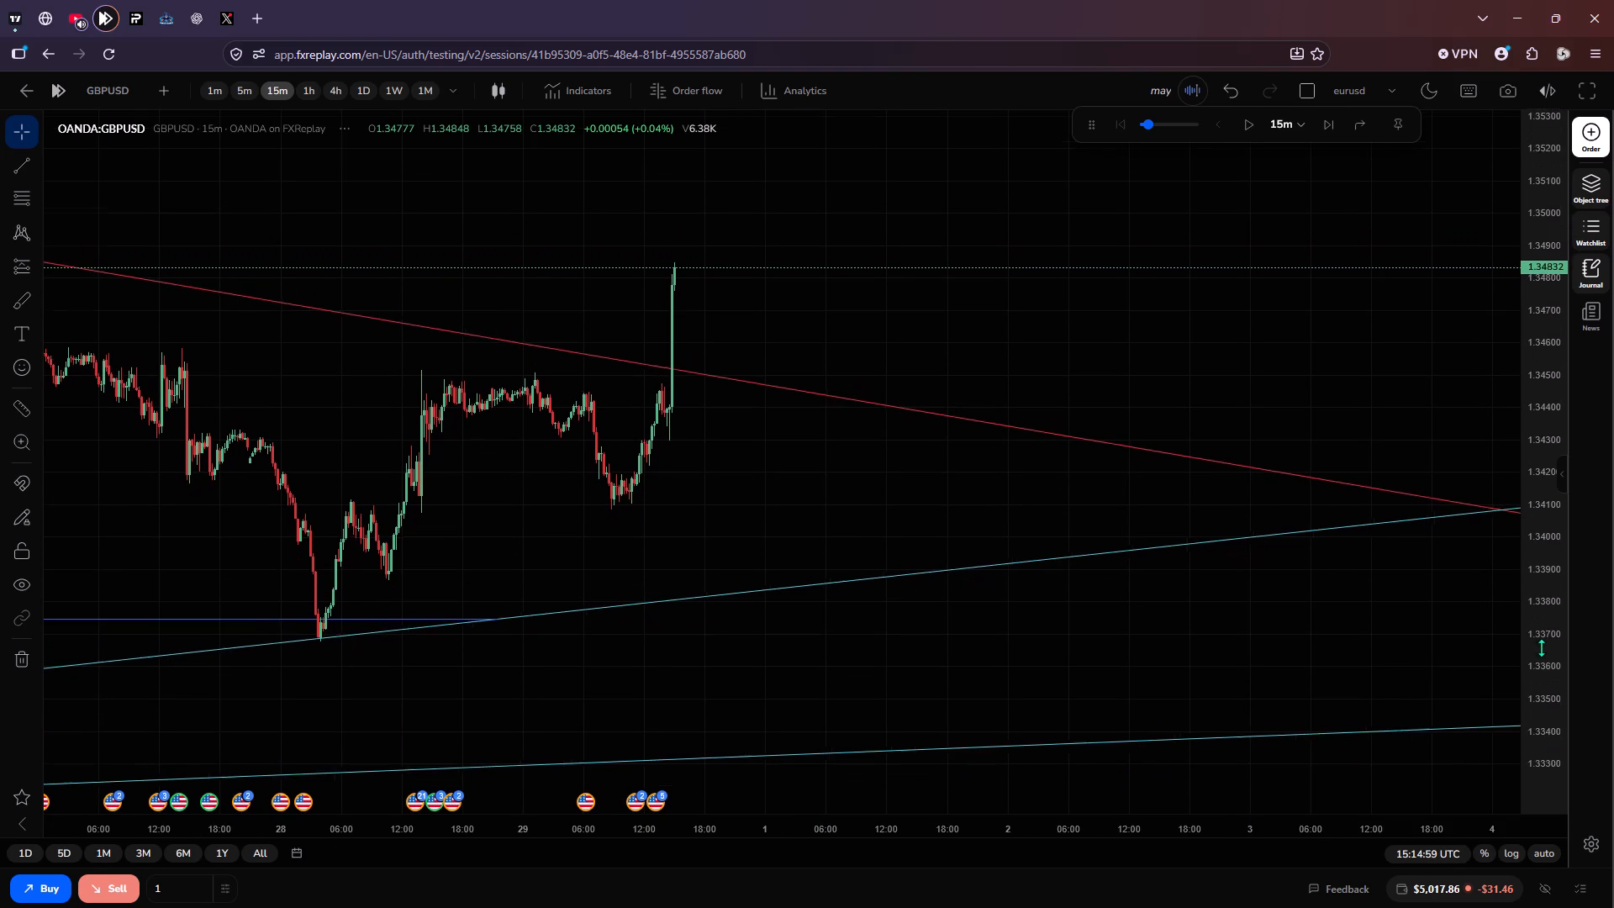
scroll(1541, 647, down, 4)
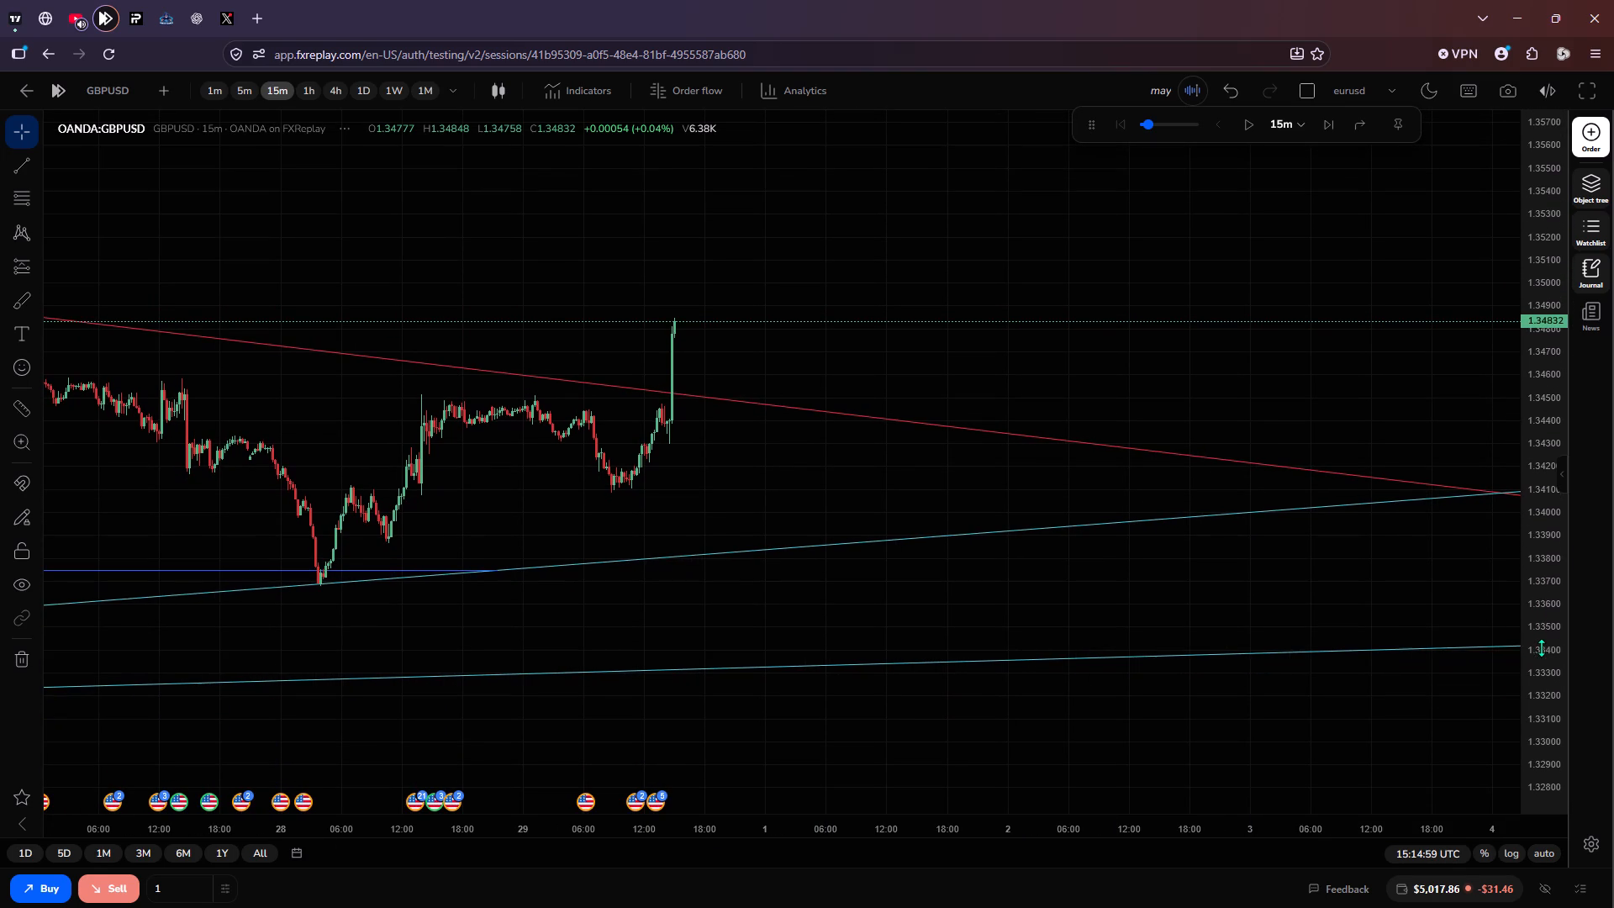
Draw a long position on GBPUSD from about 1.34836 at the breakout candle, with the stop at about 1.34497.
click(12, 262)
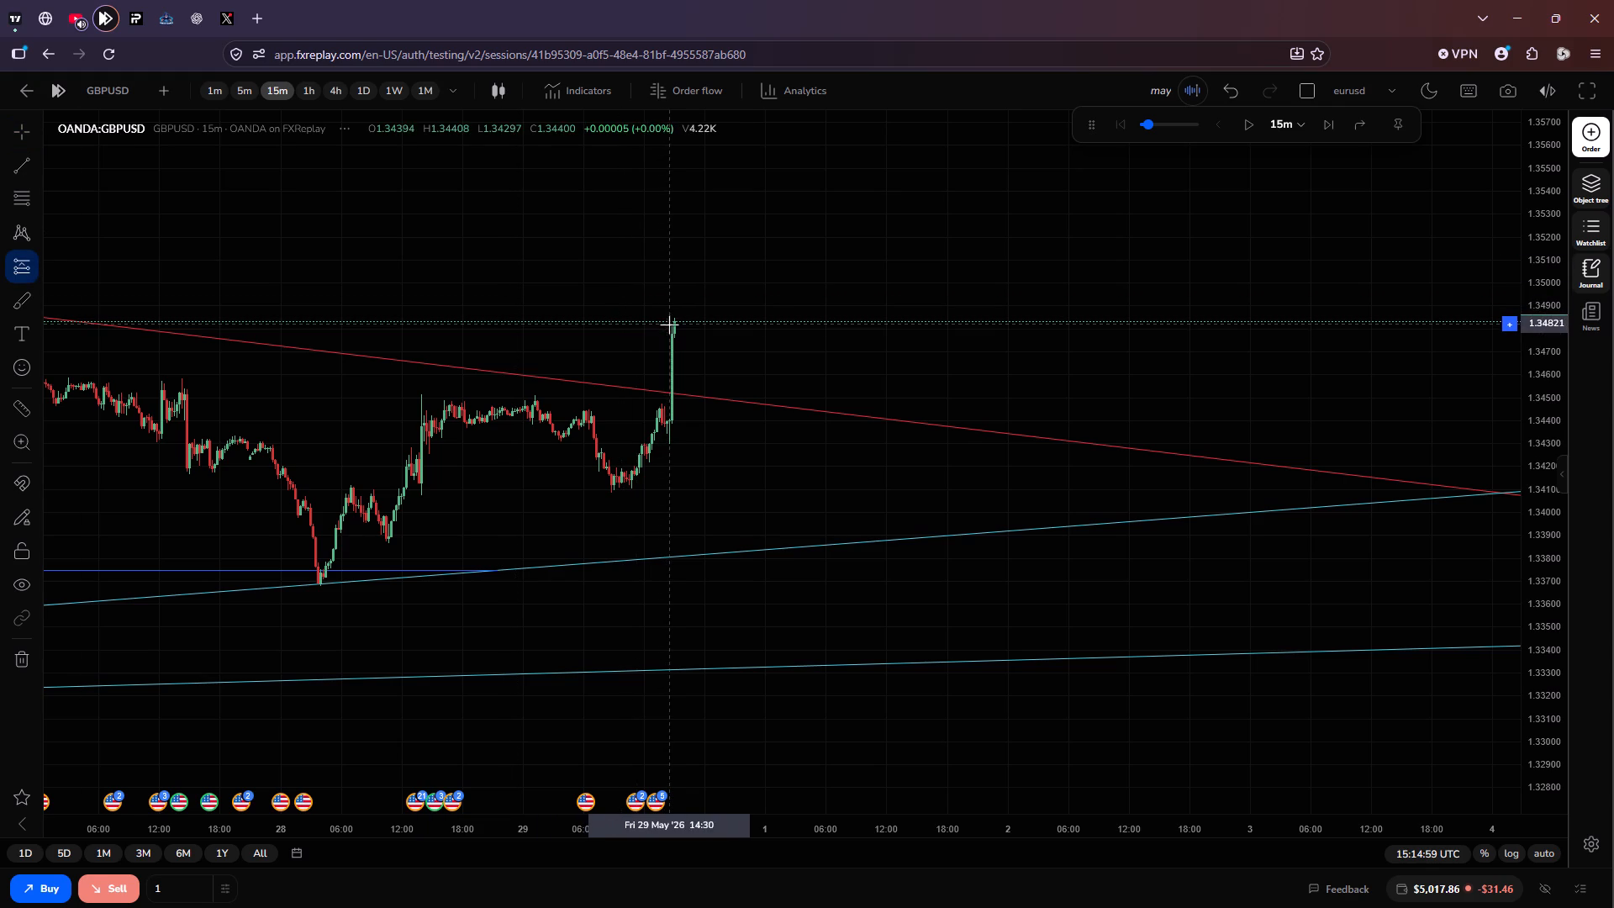
click(668, 320)
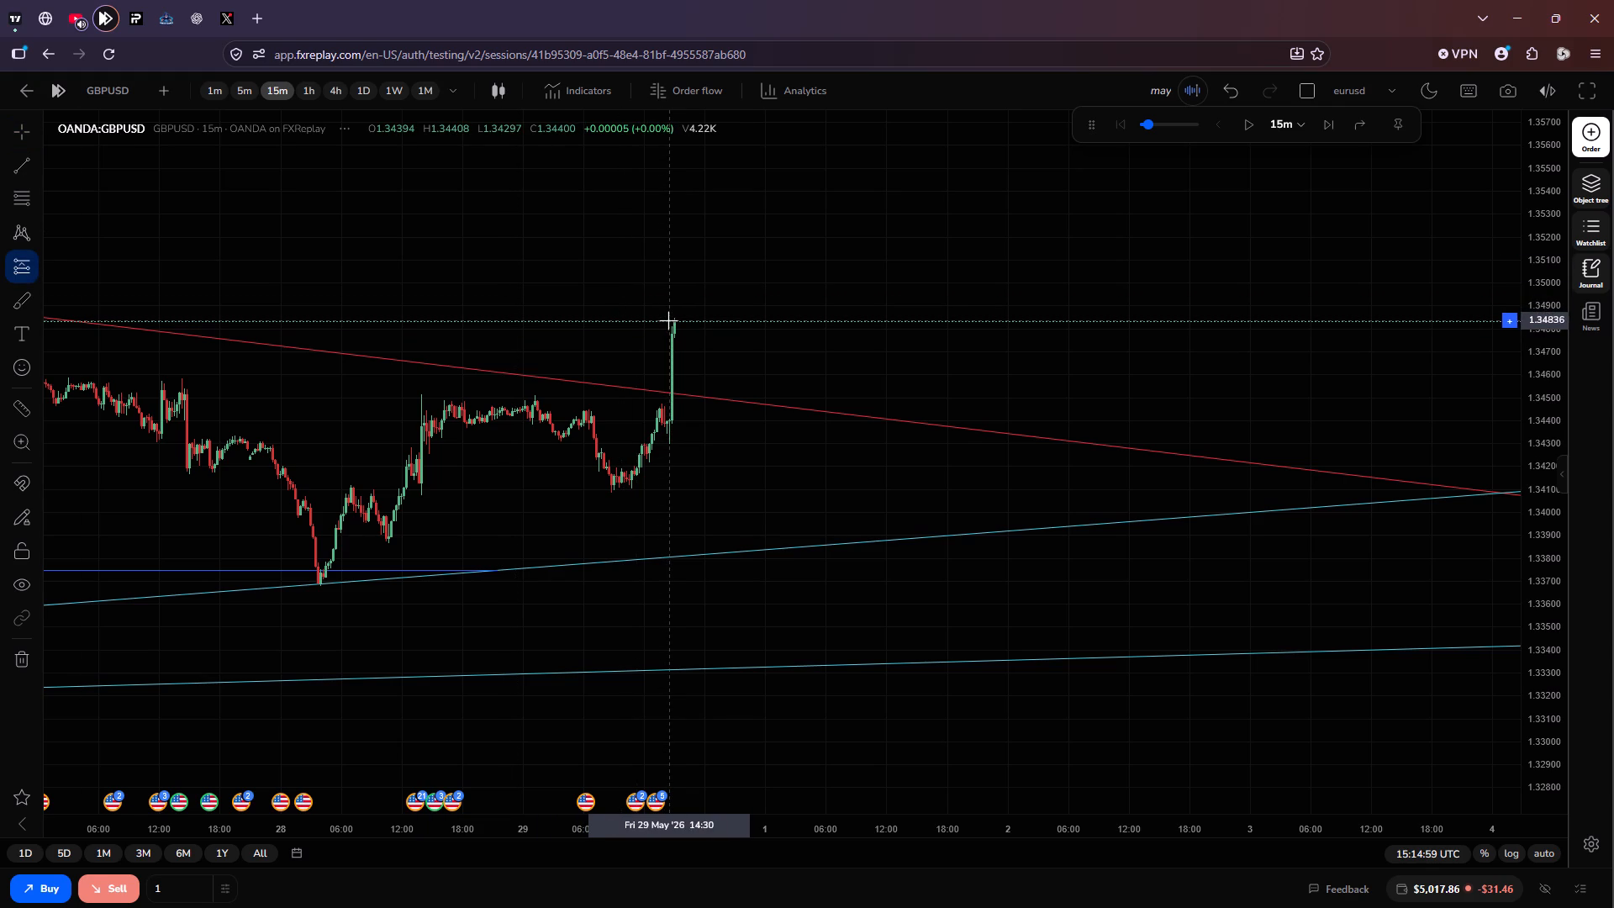
drag(733, 322, 775, 324)
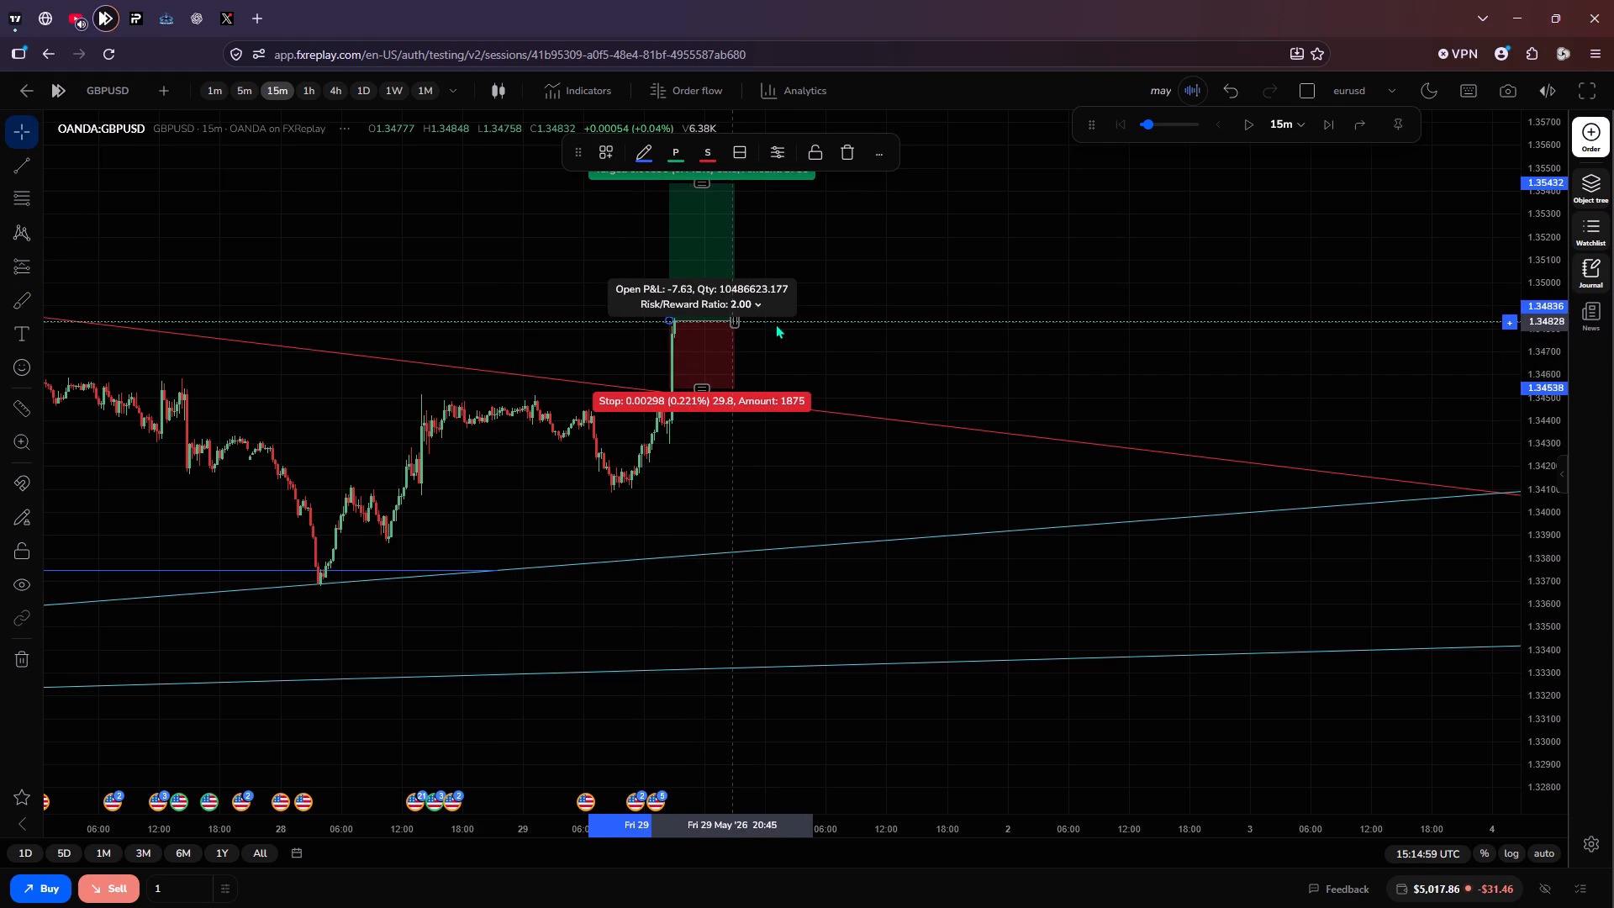
drag(775, 324, 812, 327)
drag(739, 390, 739, 392)
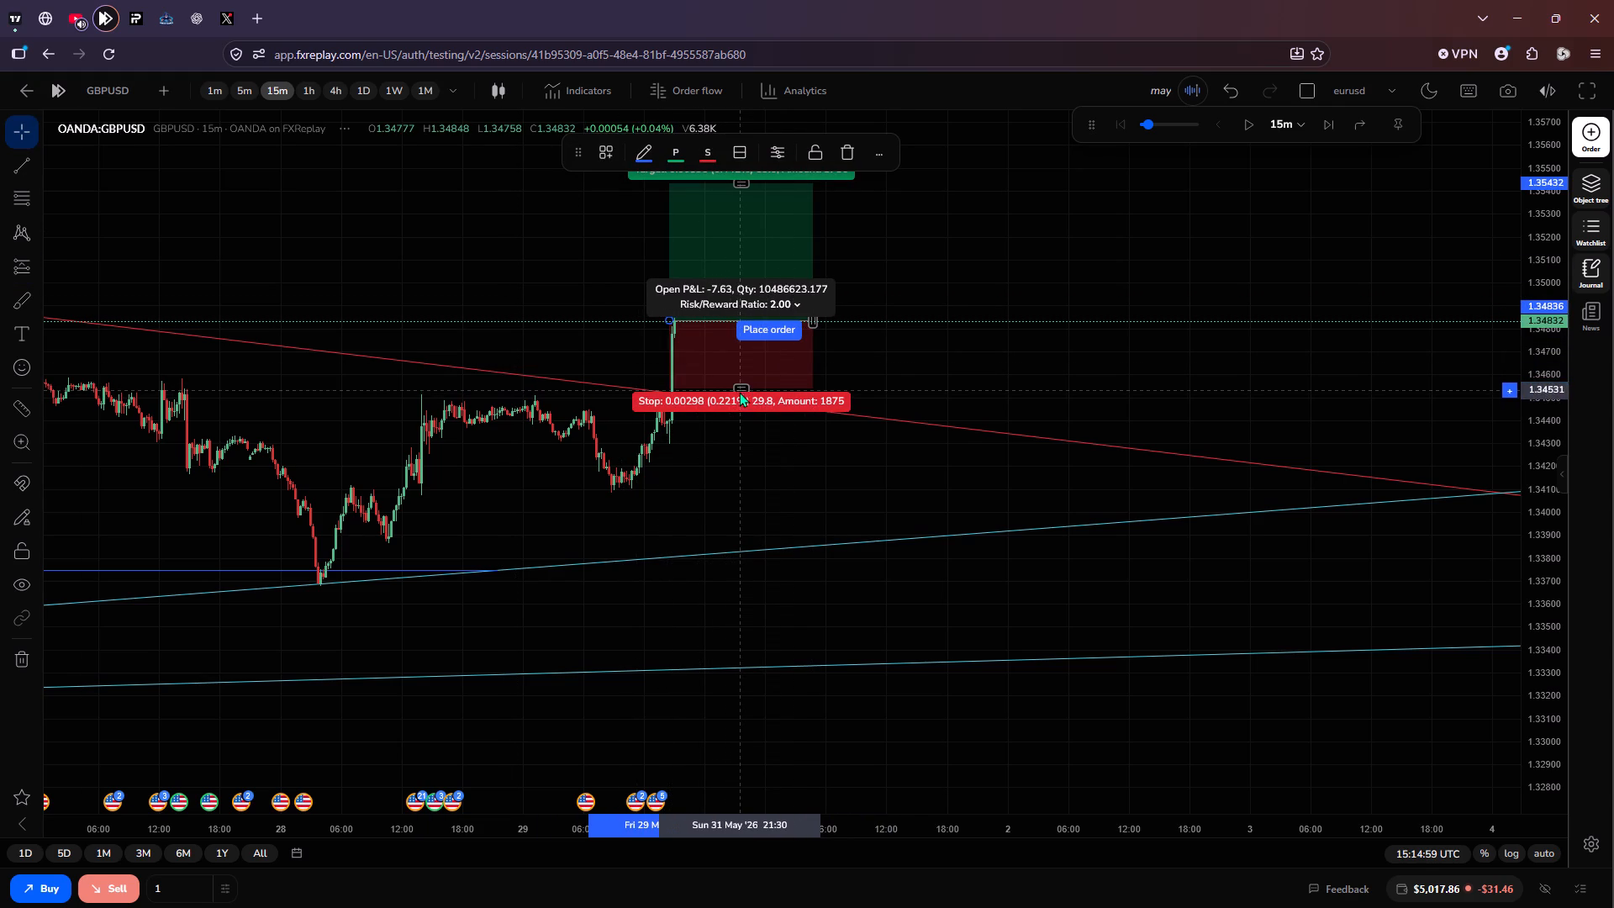
drag(739, 392, 744, 399)
Adjust the GBPUSD long position to a stop of about 1.34475 and a target of about 1.35549.
drag(881, 368, 881, 372)
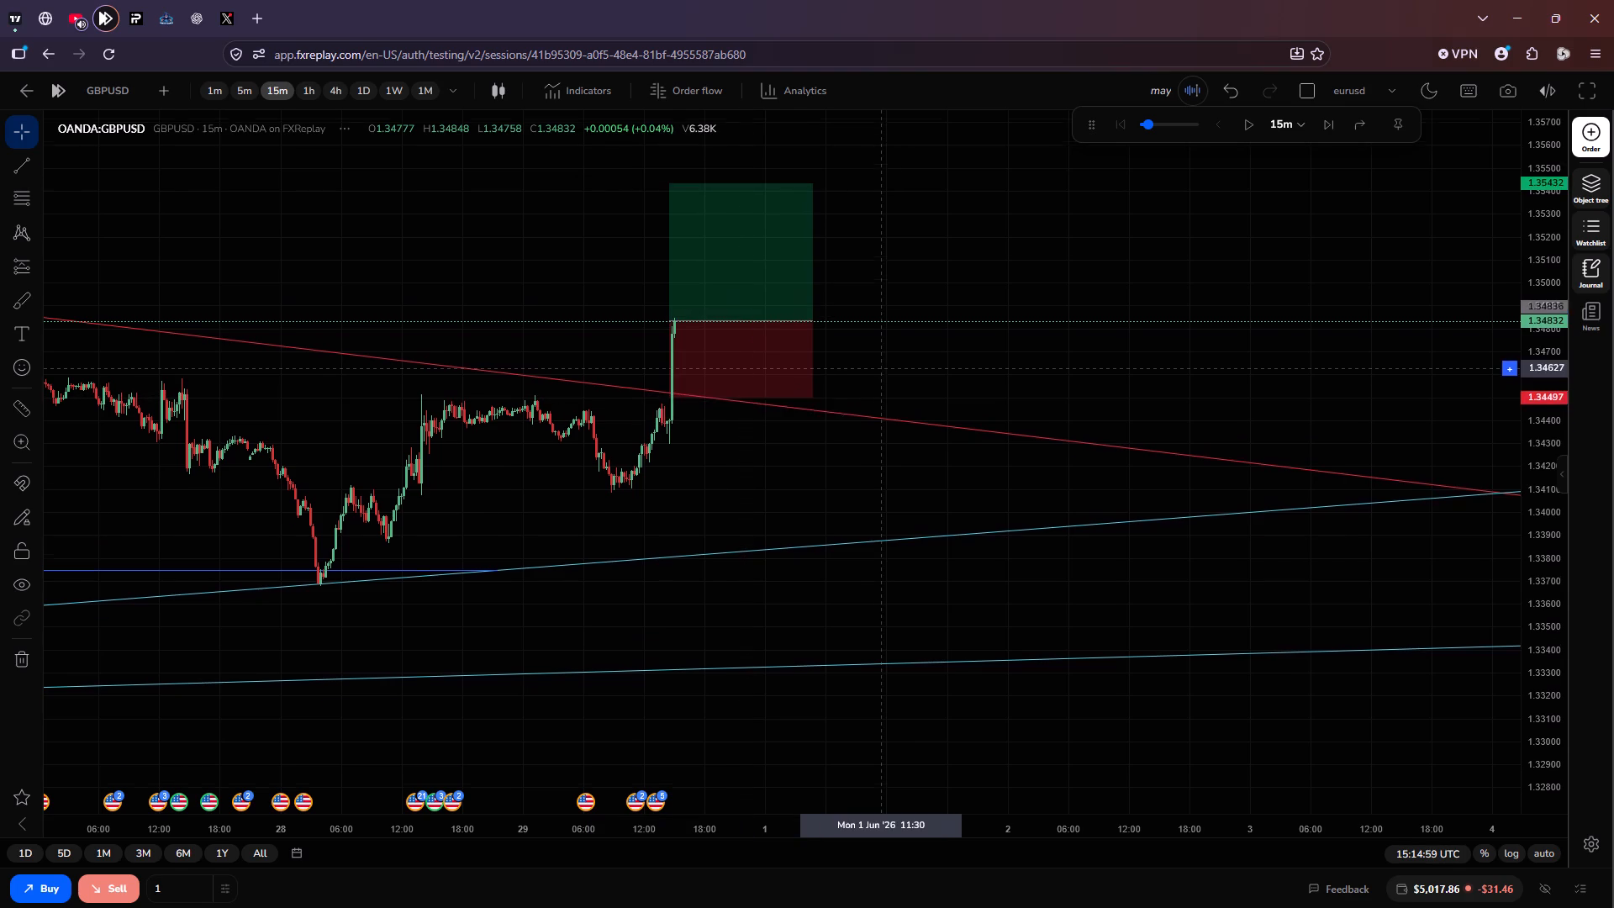
drag(881, 372, 886, 449)
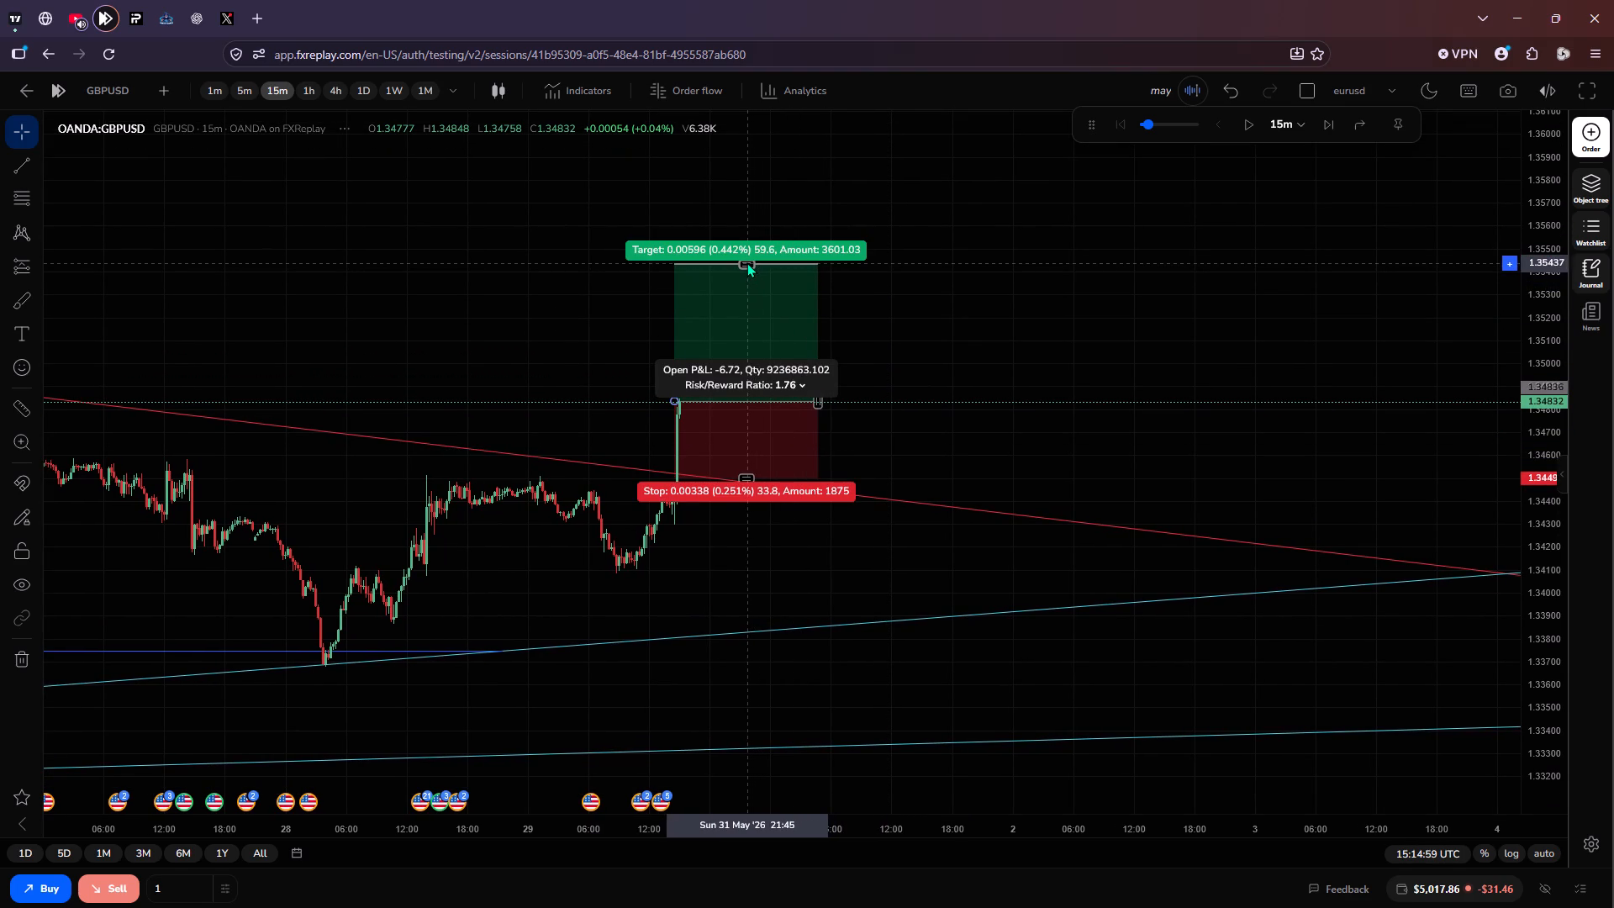
drag(746, 262, 763, 235)
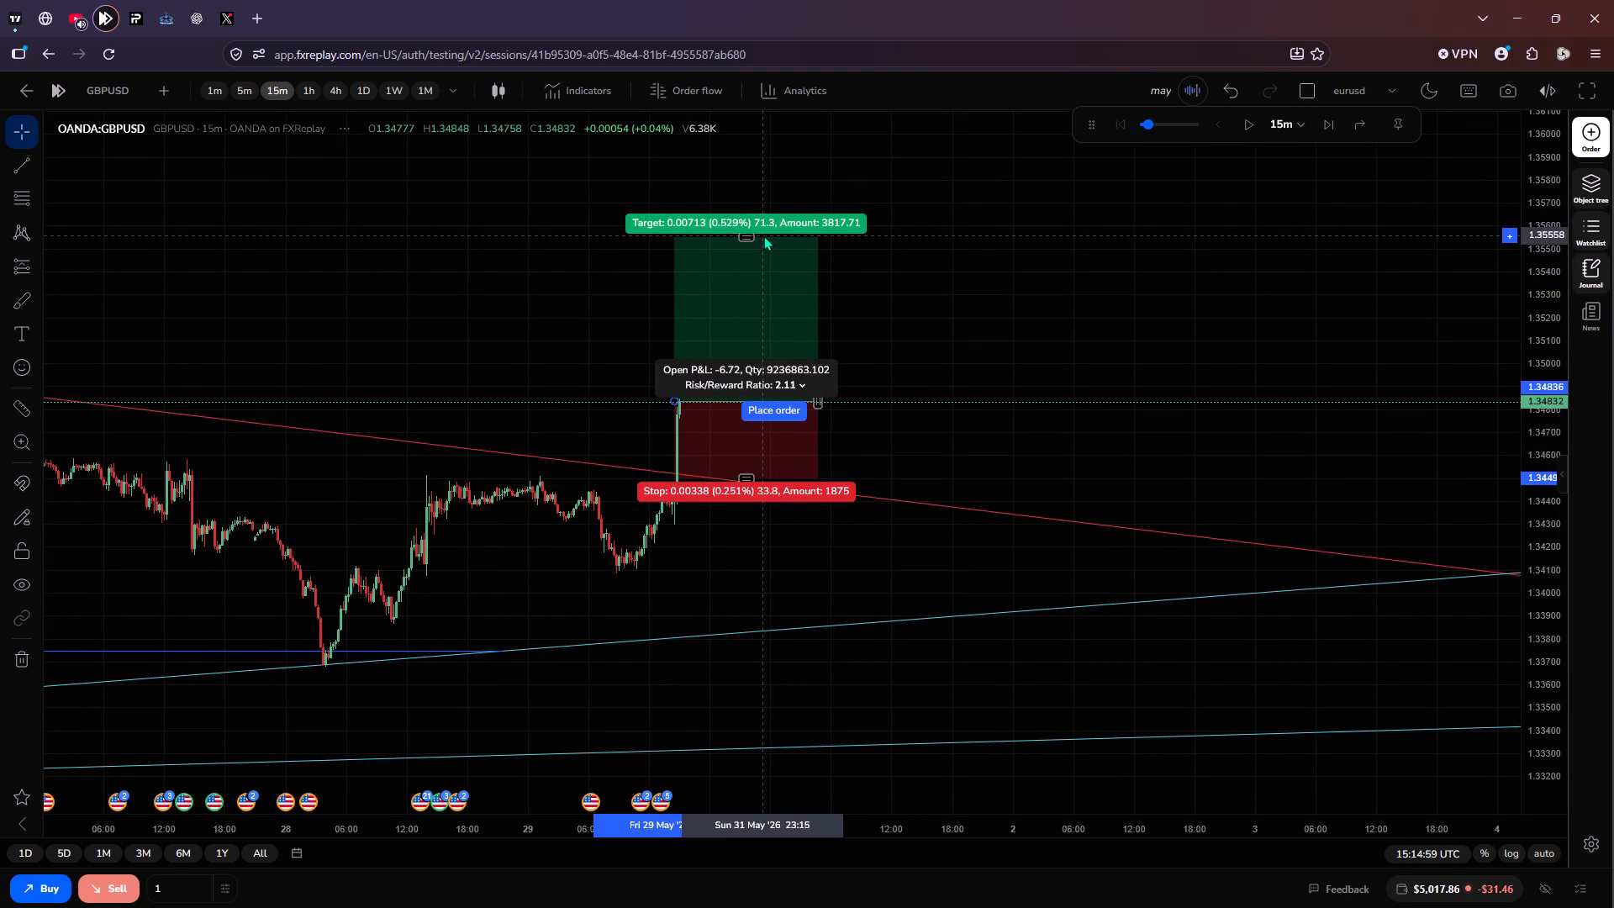
drag(763, 235, 769, 244)
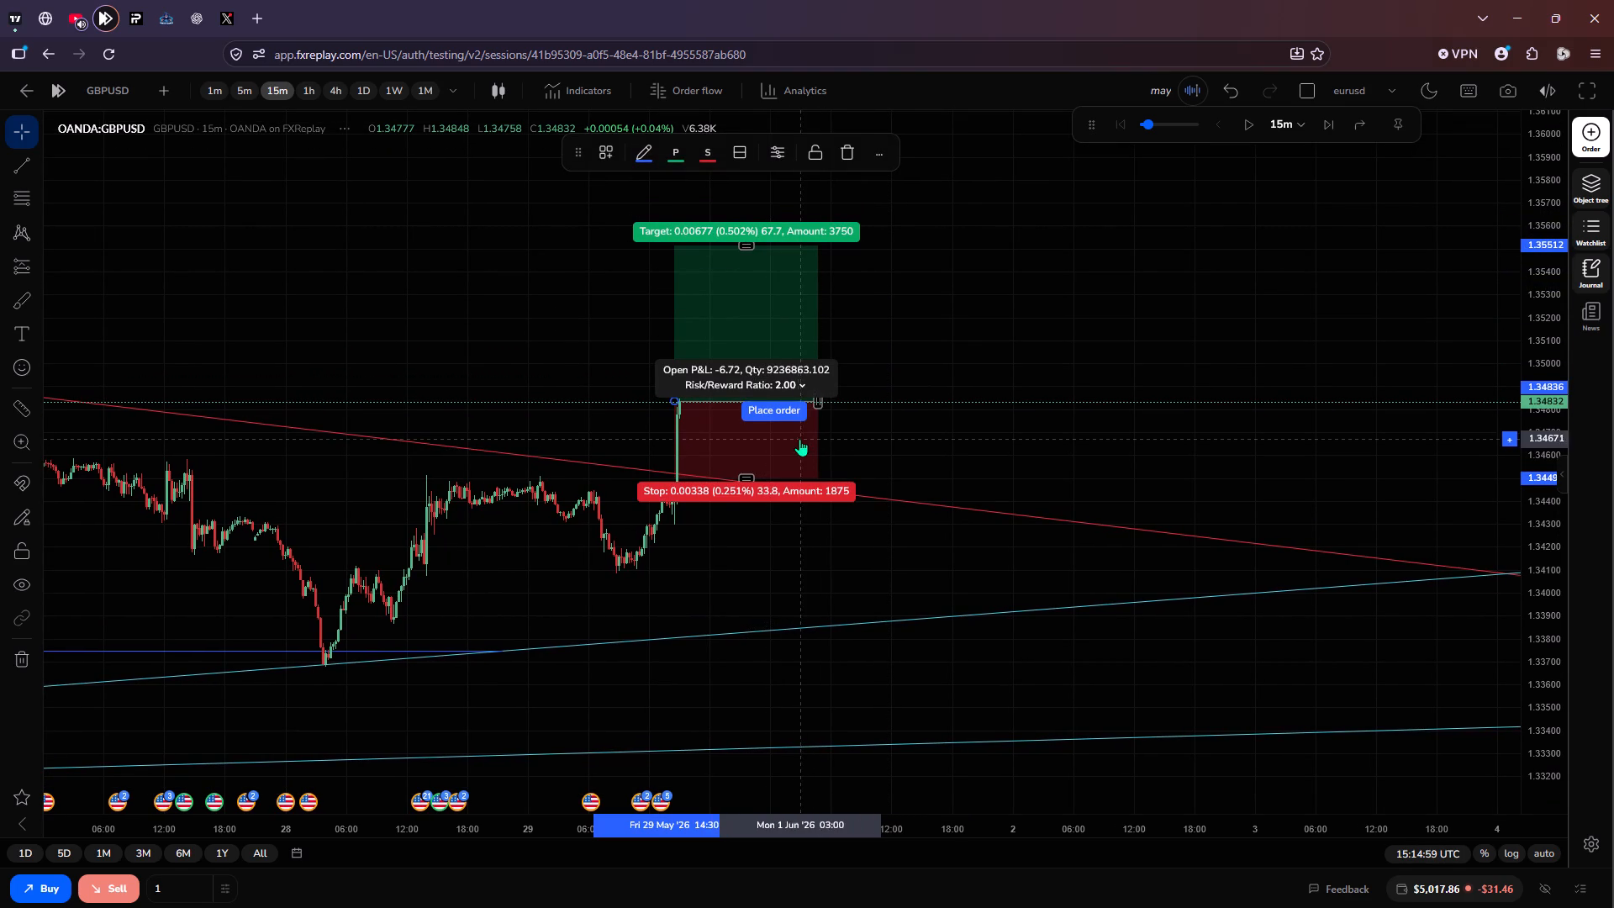
click(741, 480)
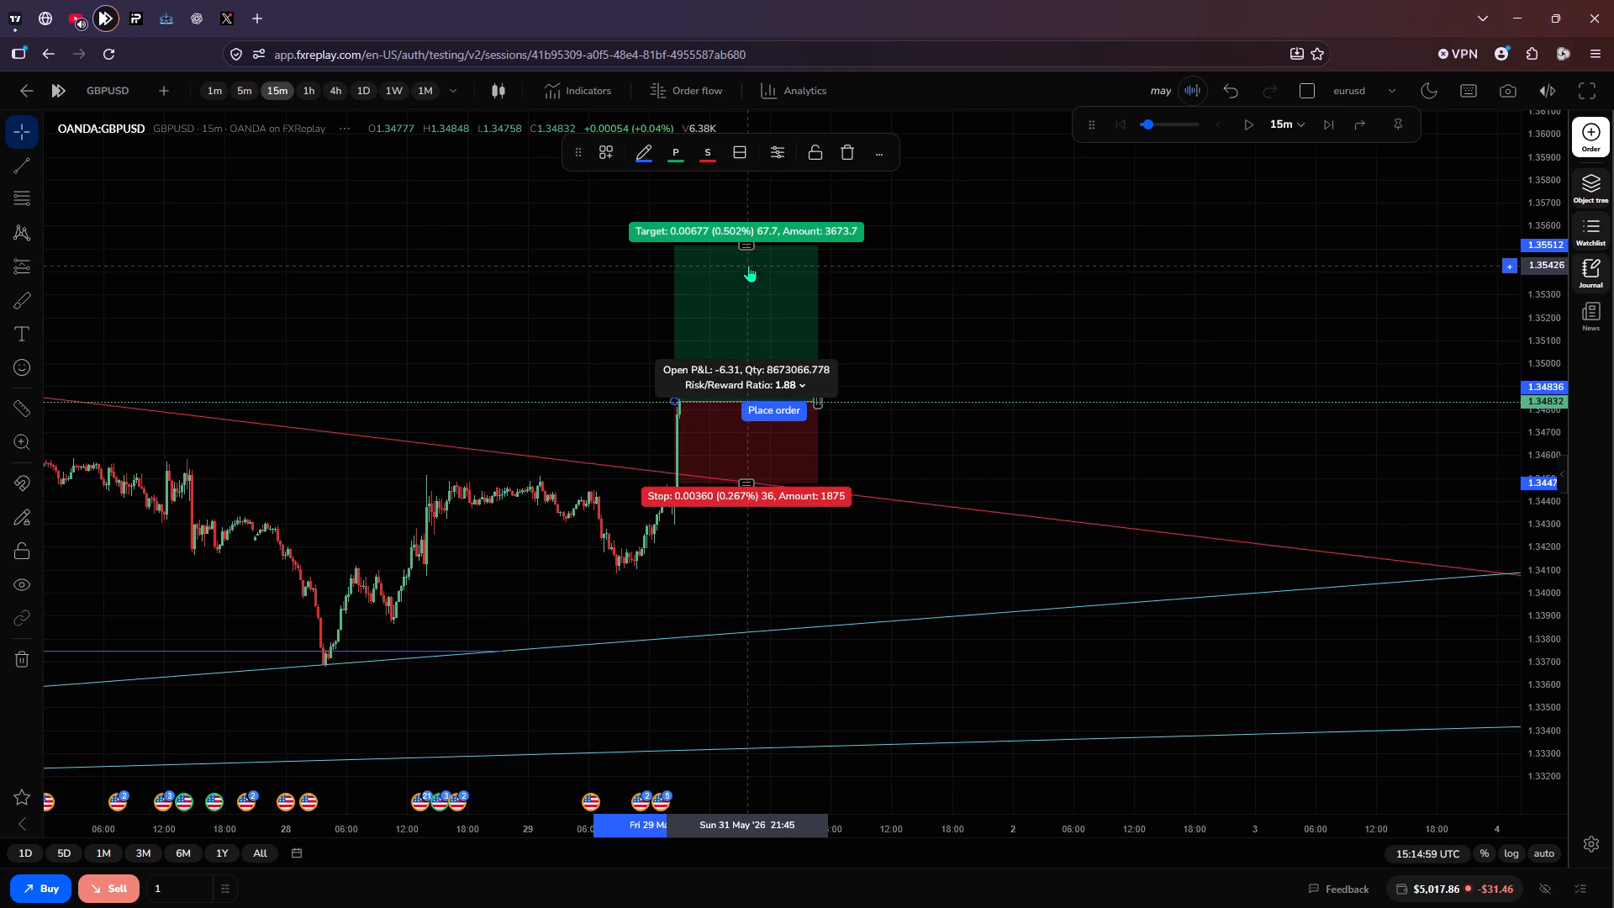
drag(752, 244, 756, 235)
Place a 0.07-unit GBPUSD buy stop order at 1.34836, with stop loss 1.34475, take profit 1.35549 and 0.5% risk.
click(786, 404)
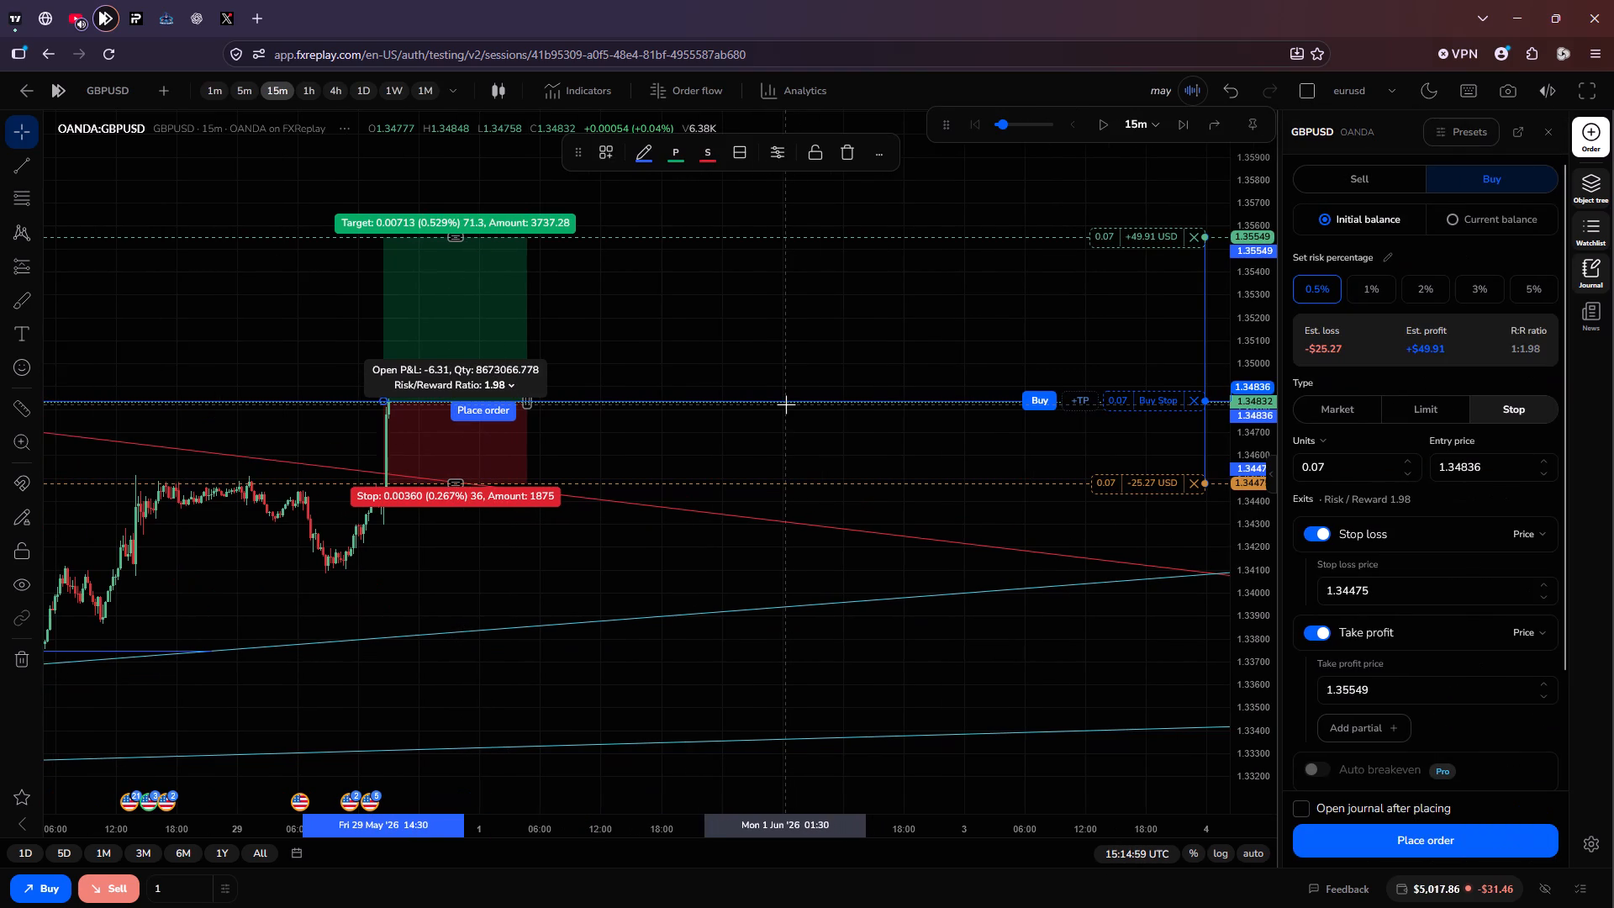
click(1026, 404)
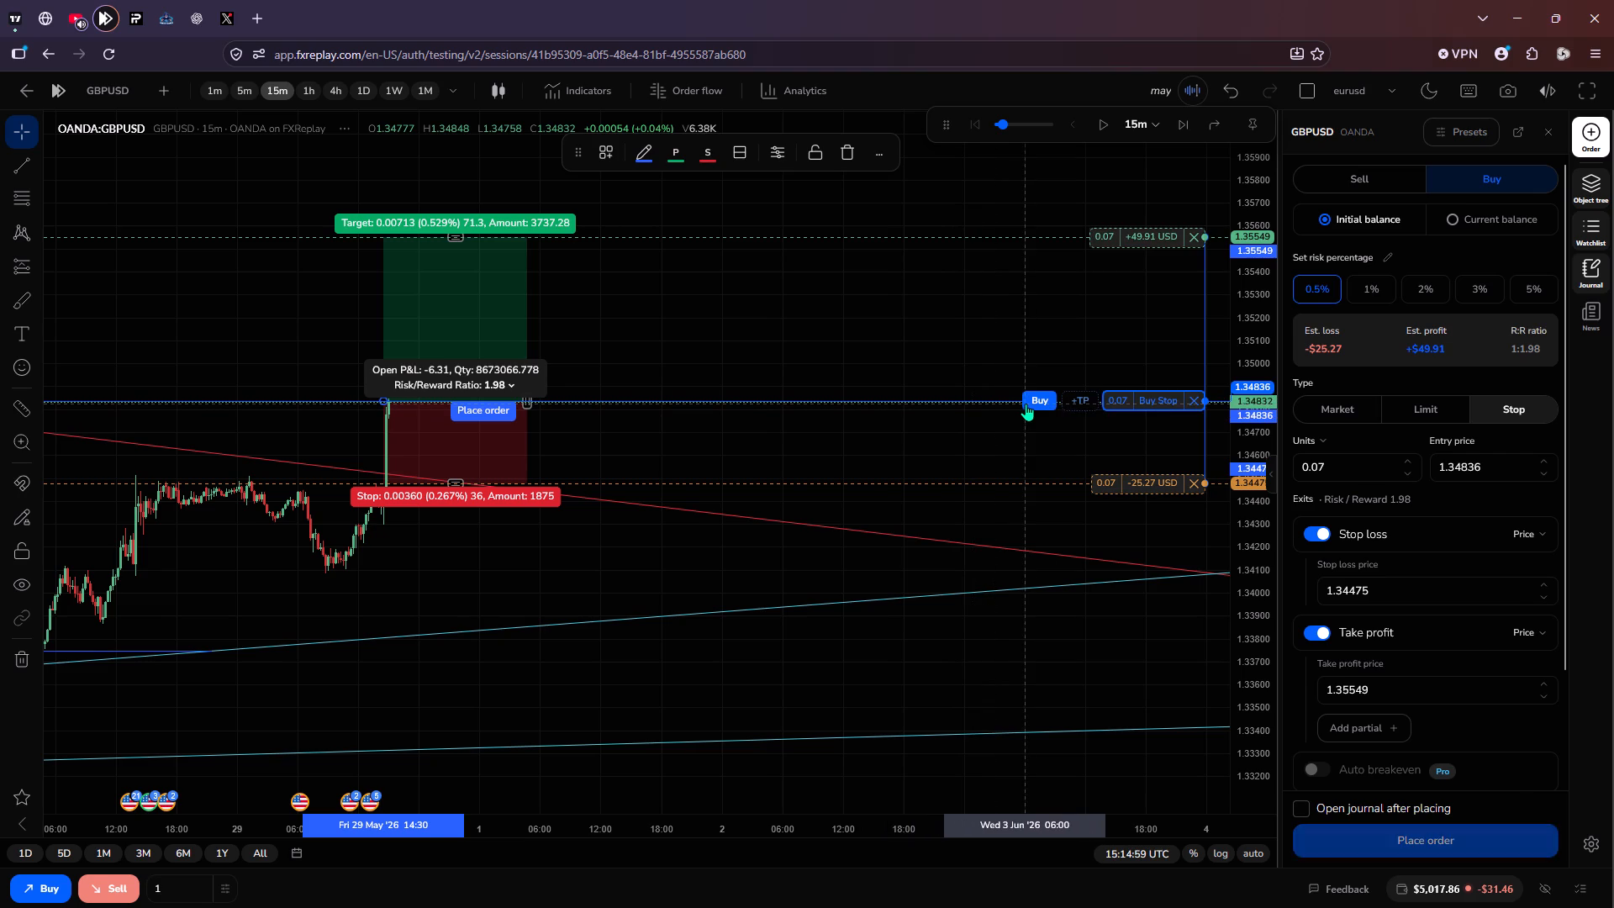
click(970, 359)
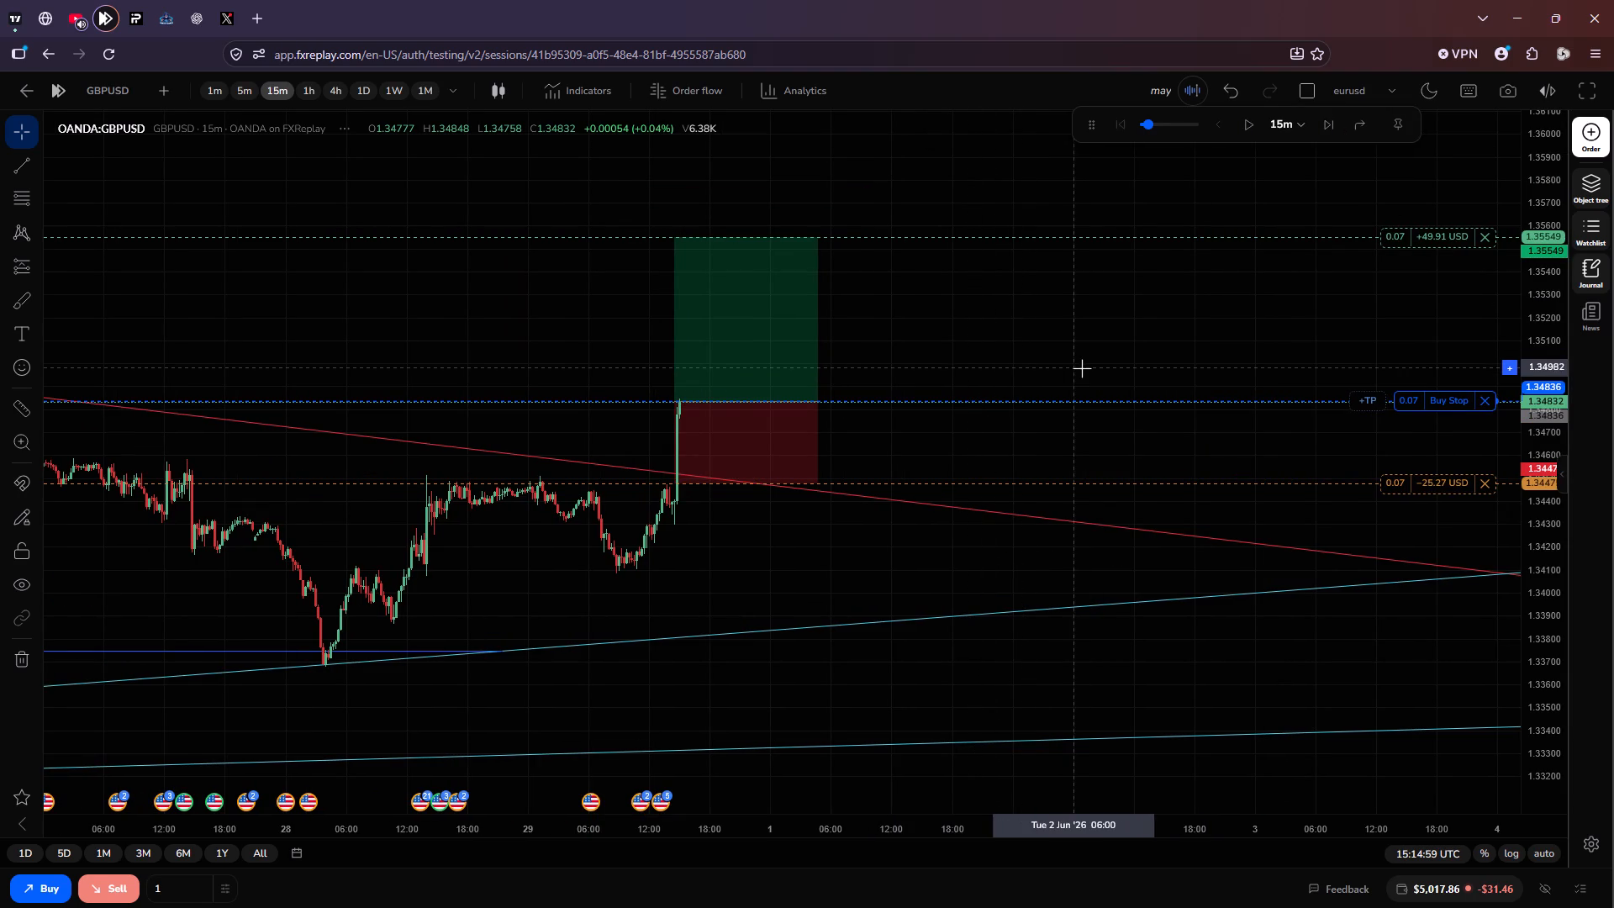
Play the GBPUSD replay forward at a slightly higher speed and pause it at 22:59:59 UTC on 29 May.
click(1246, 129)
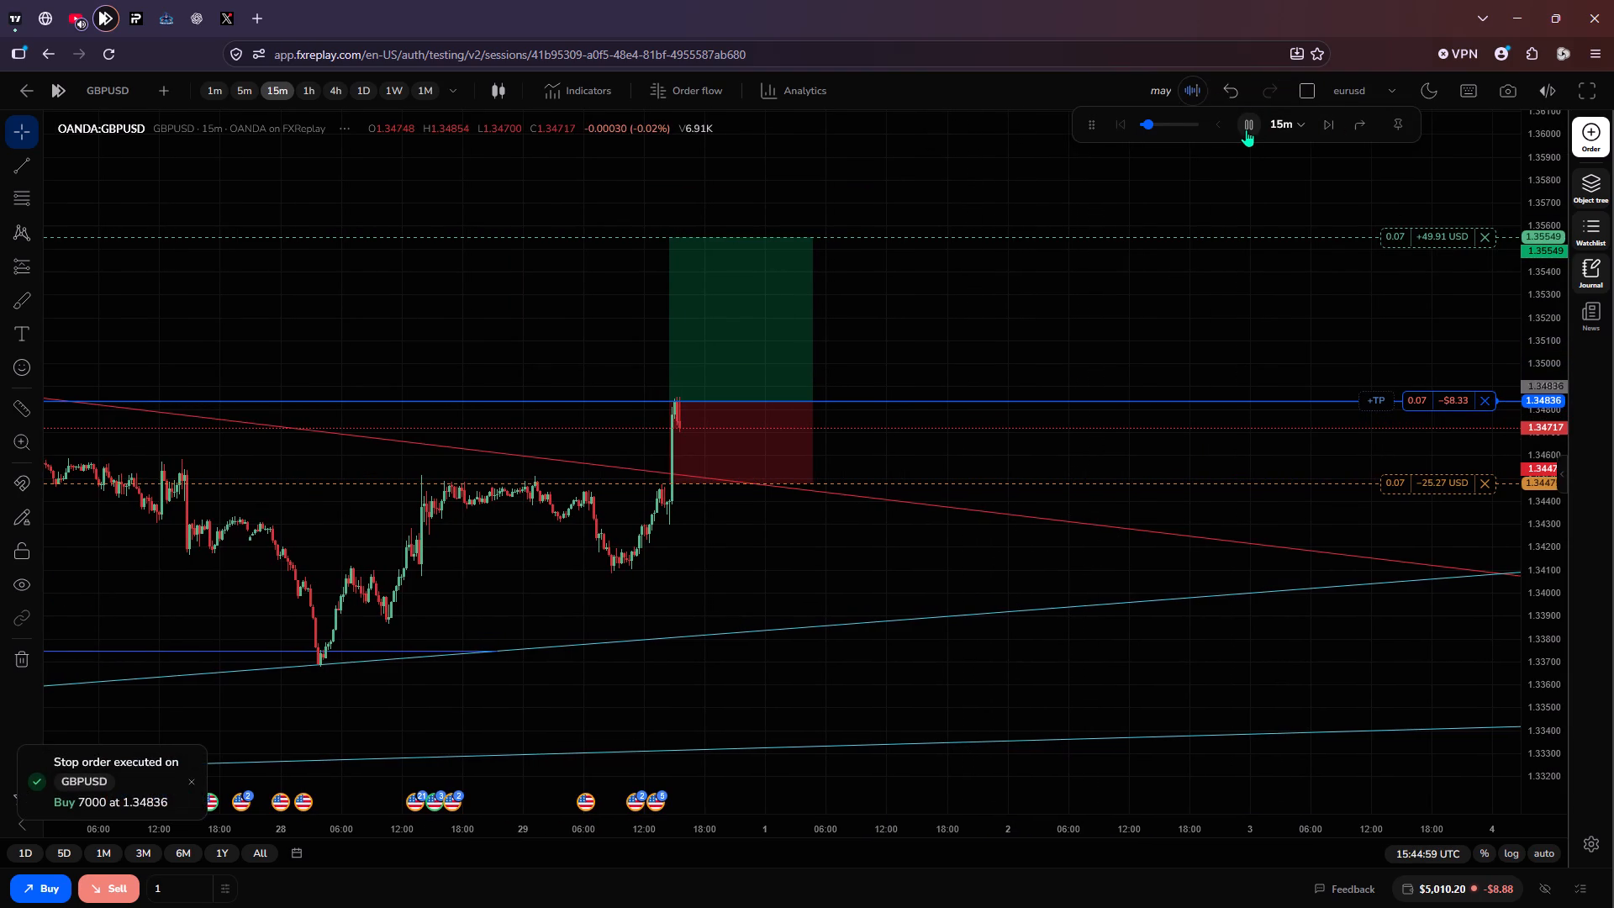
drag(1147, 124, 1156, 124)
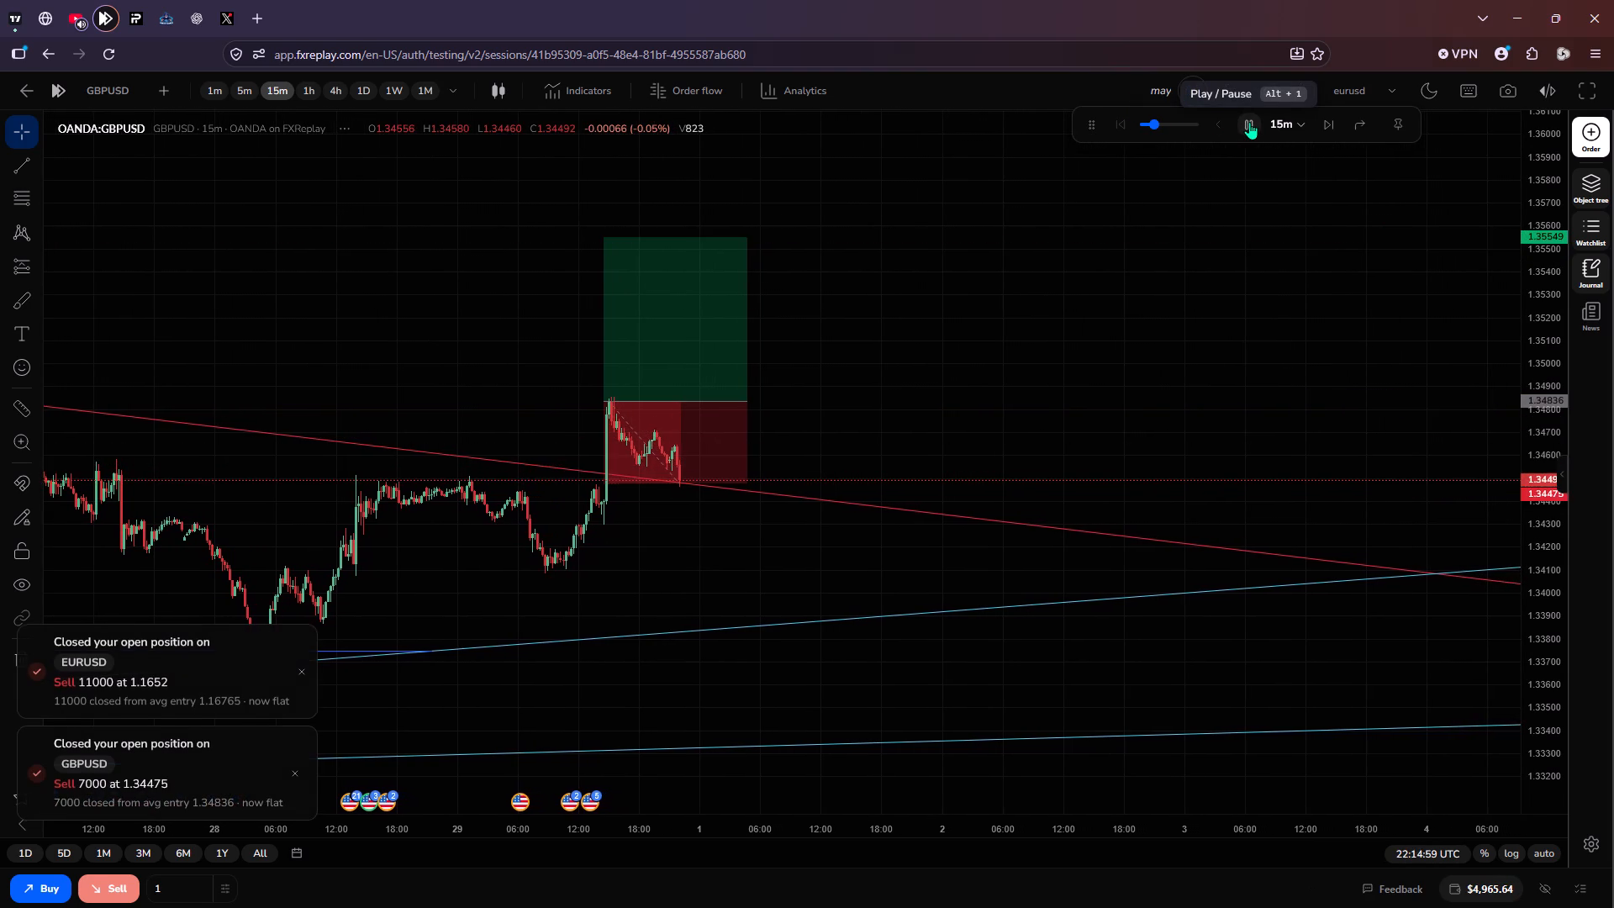
click(1249, 122)
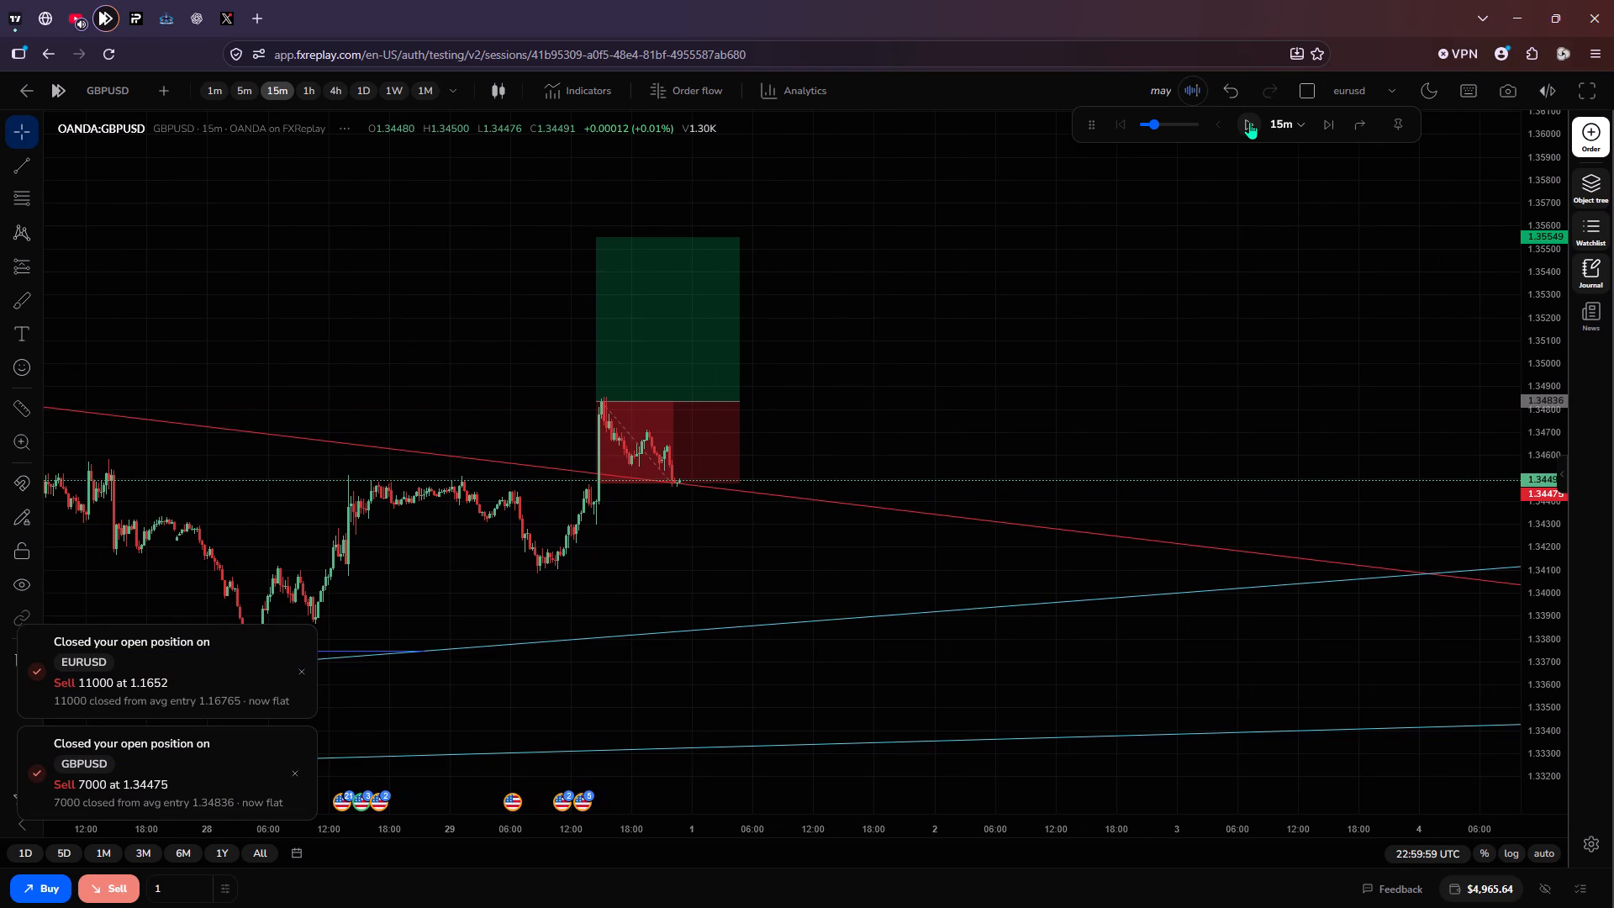
Delete the long position drawing from the GBPUSD chart.
click(729, 367)
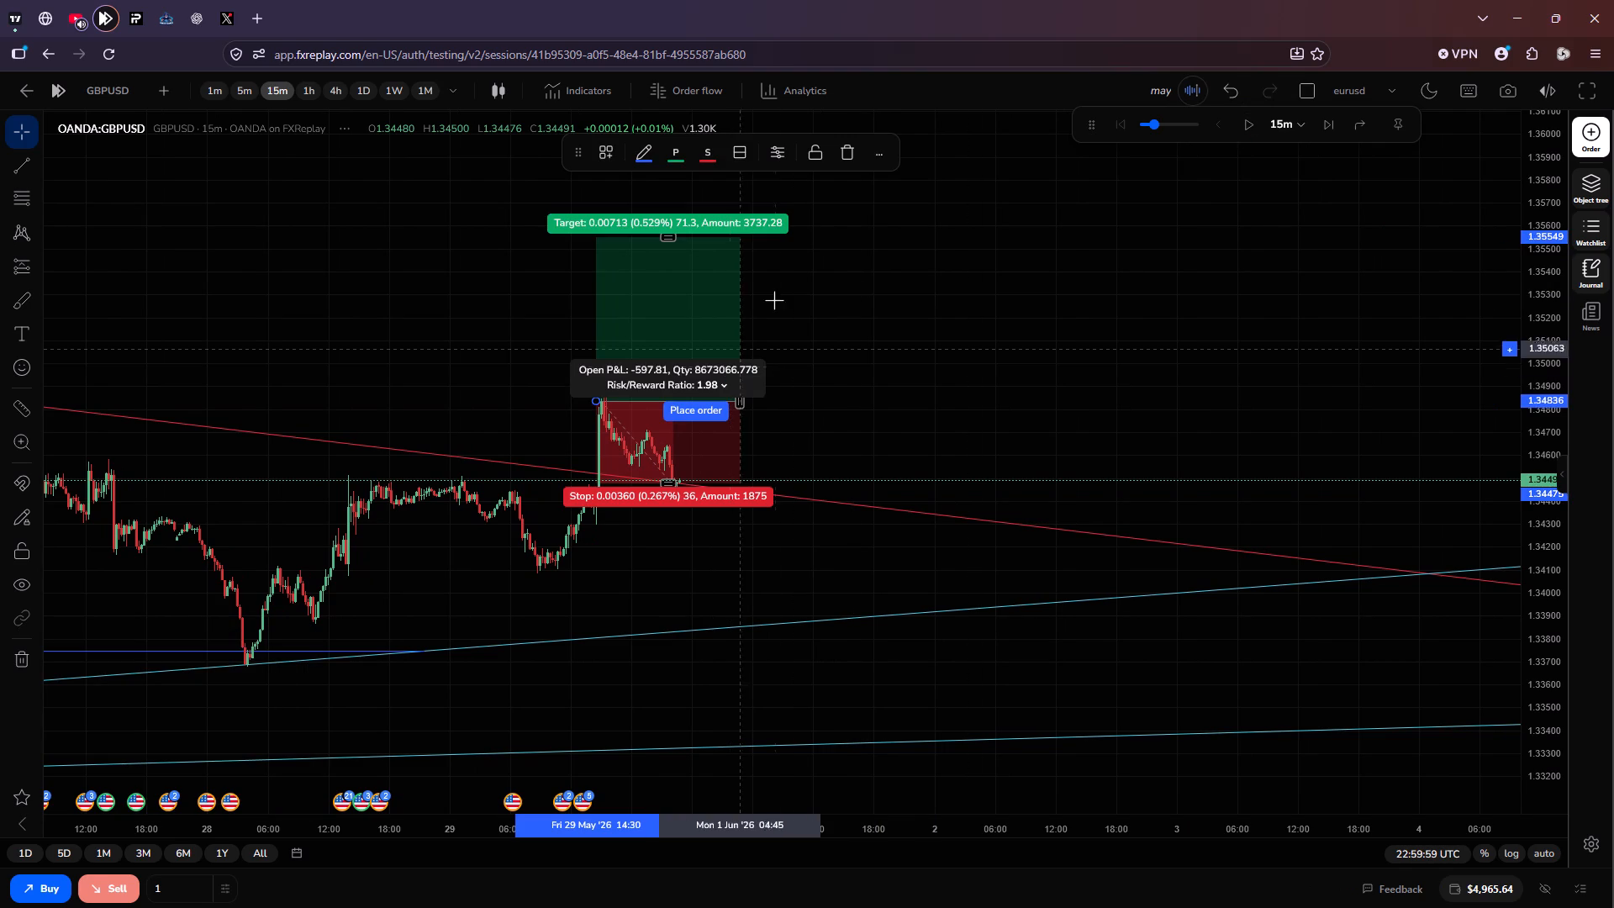
click(853, 148)
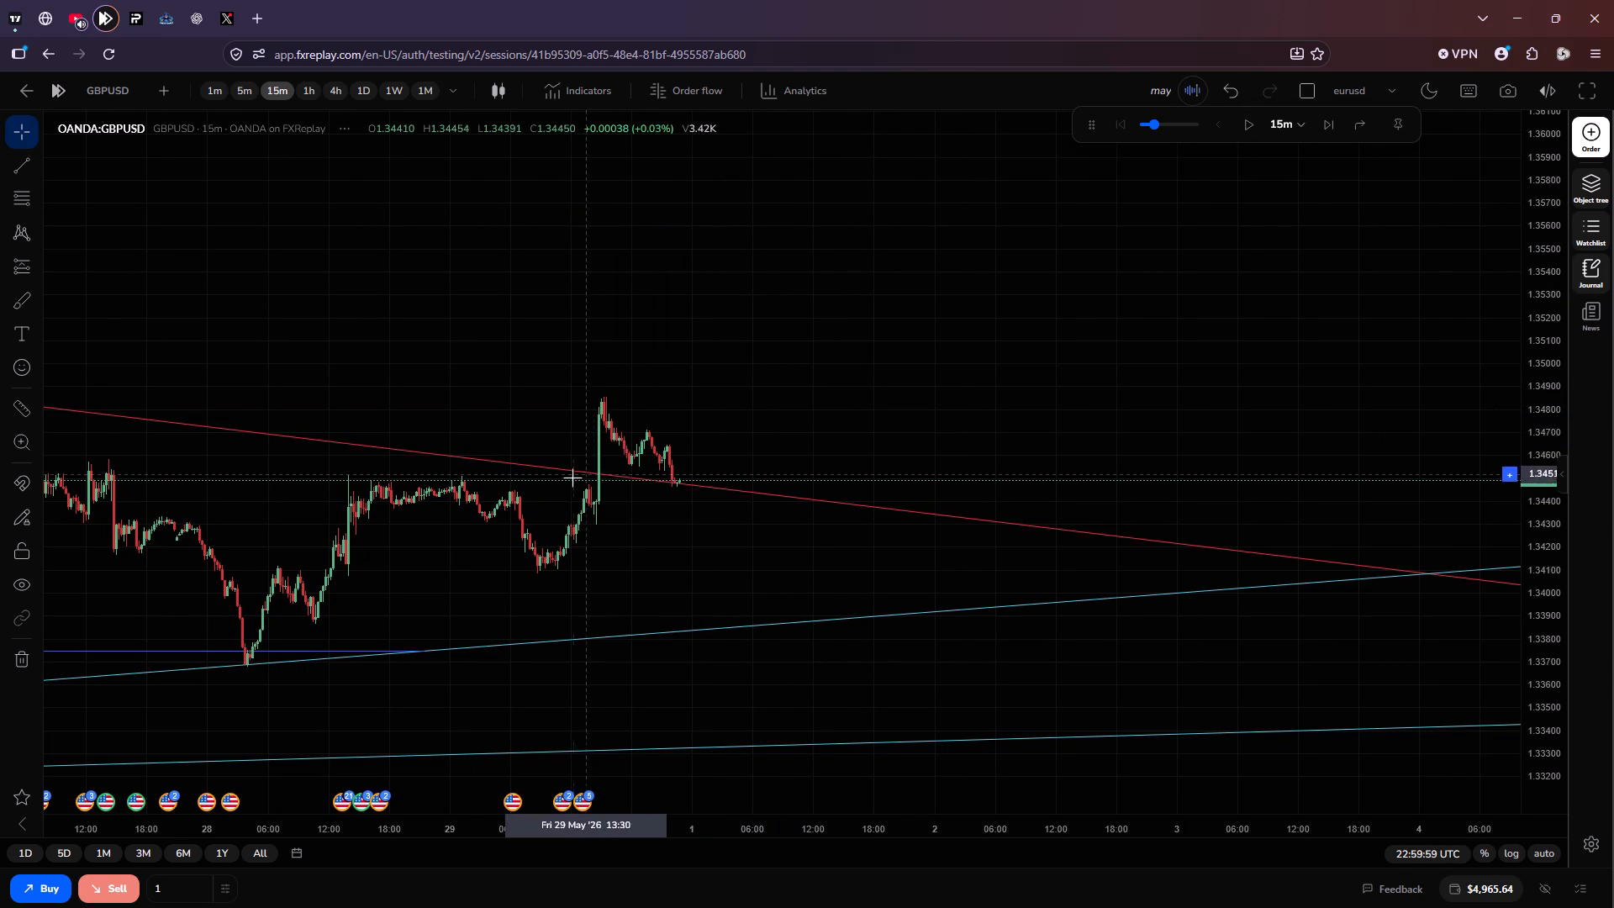
Refit the descending red GBPUSD trendline to the 29 May high, moving its anchor to about 1.34788 on 1 June 03:30.
drag(582, 469, 615, 451)
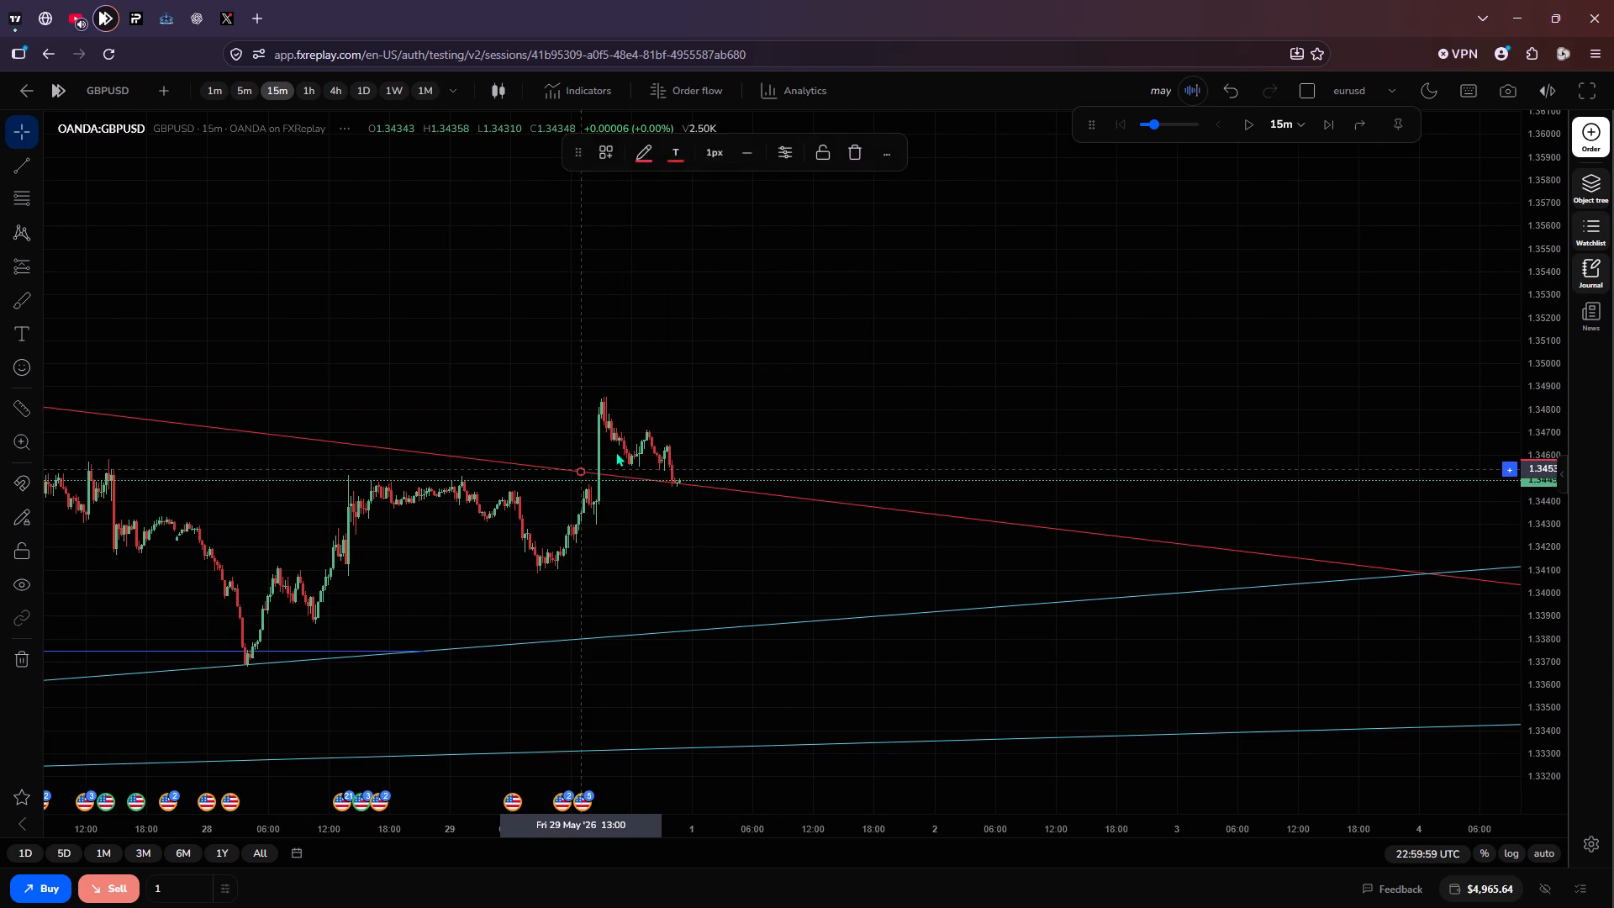
drag(615, 451, 729, 409)
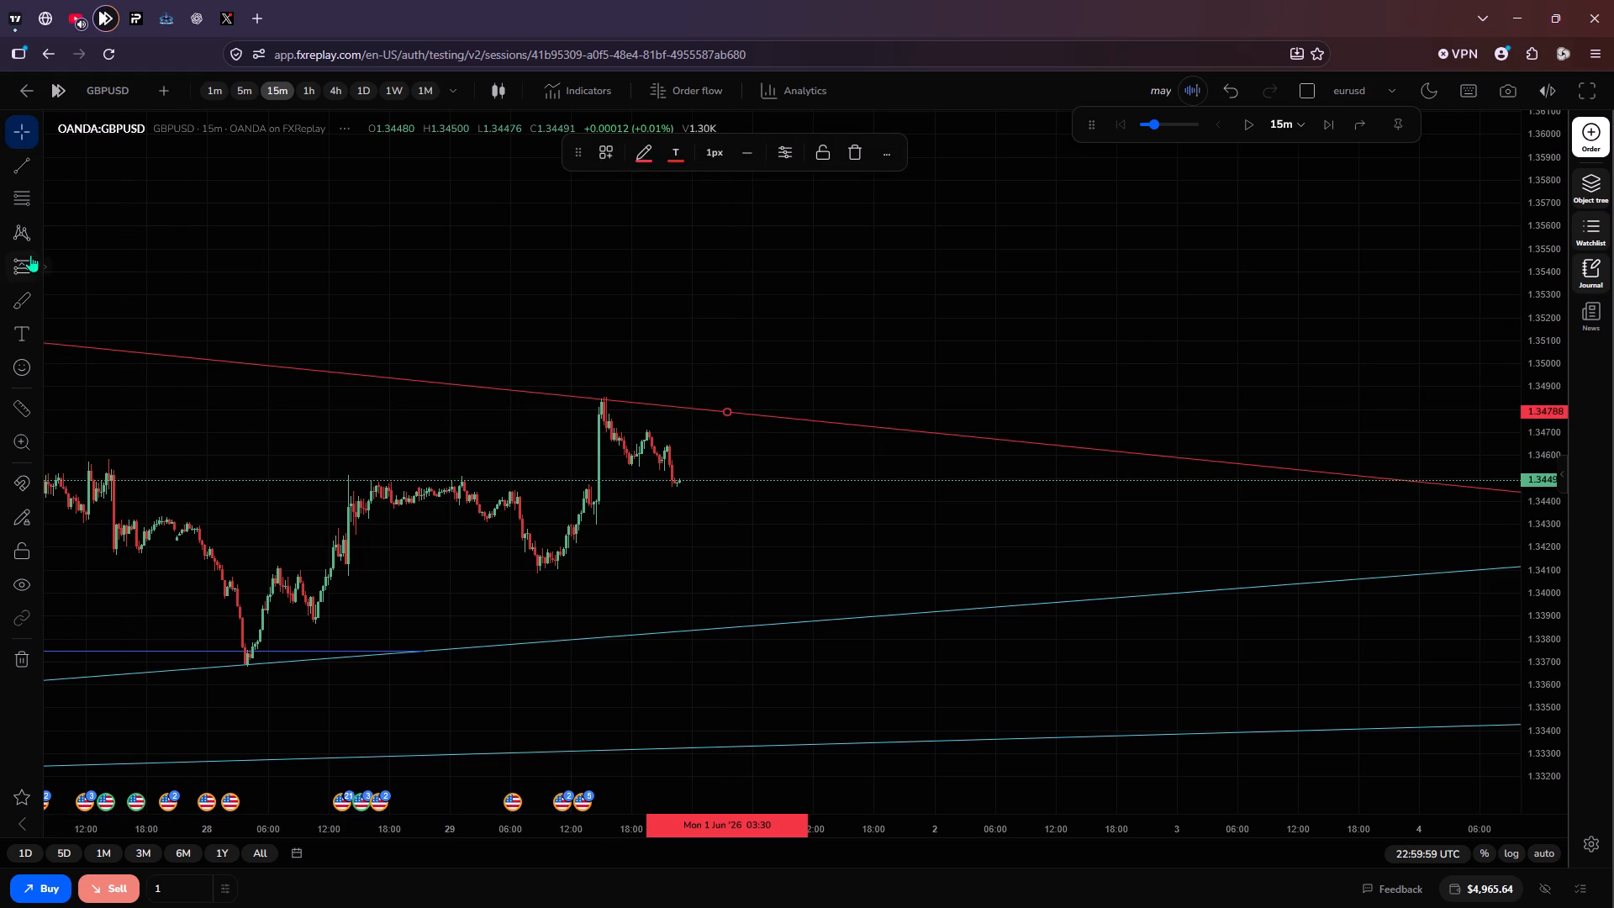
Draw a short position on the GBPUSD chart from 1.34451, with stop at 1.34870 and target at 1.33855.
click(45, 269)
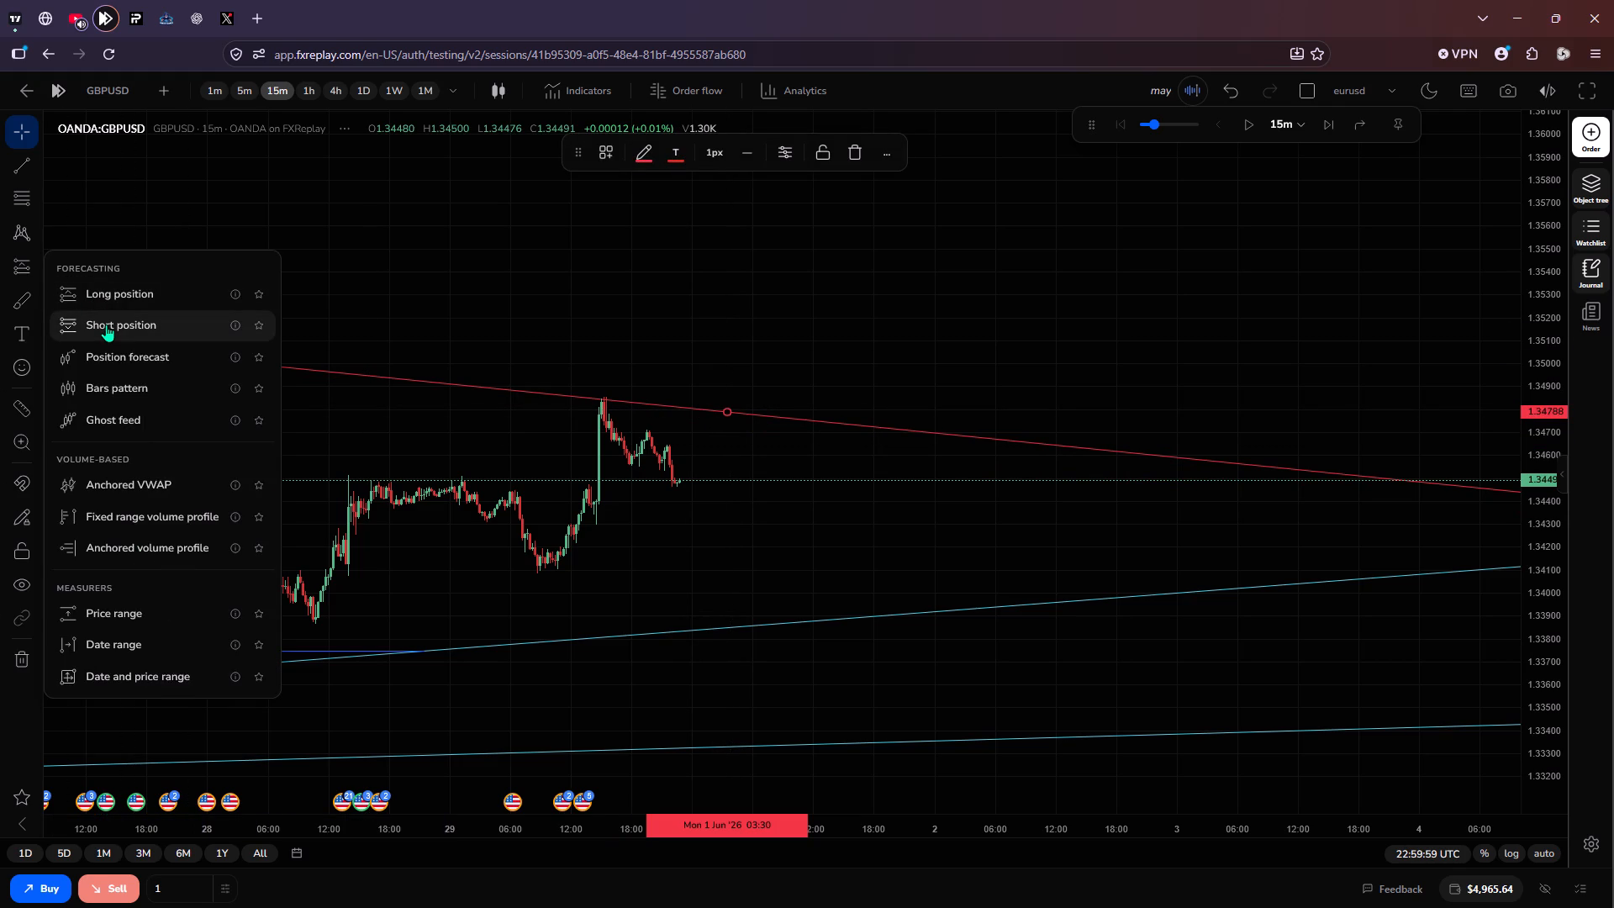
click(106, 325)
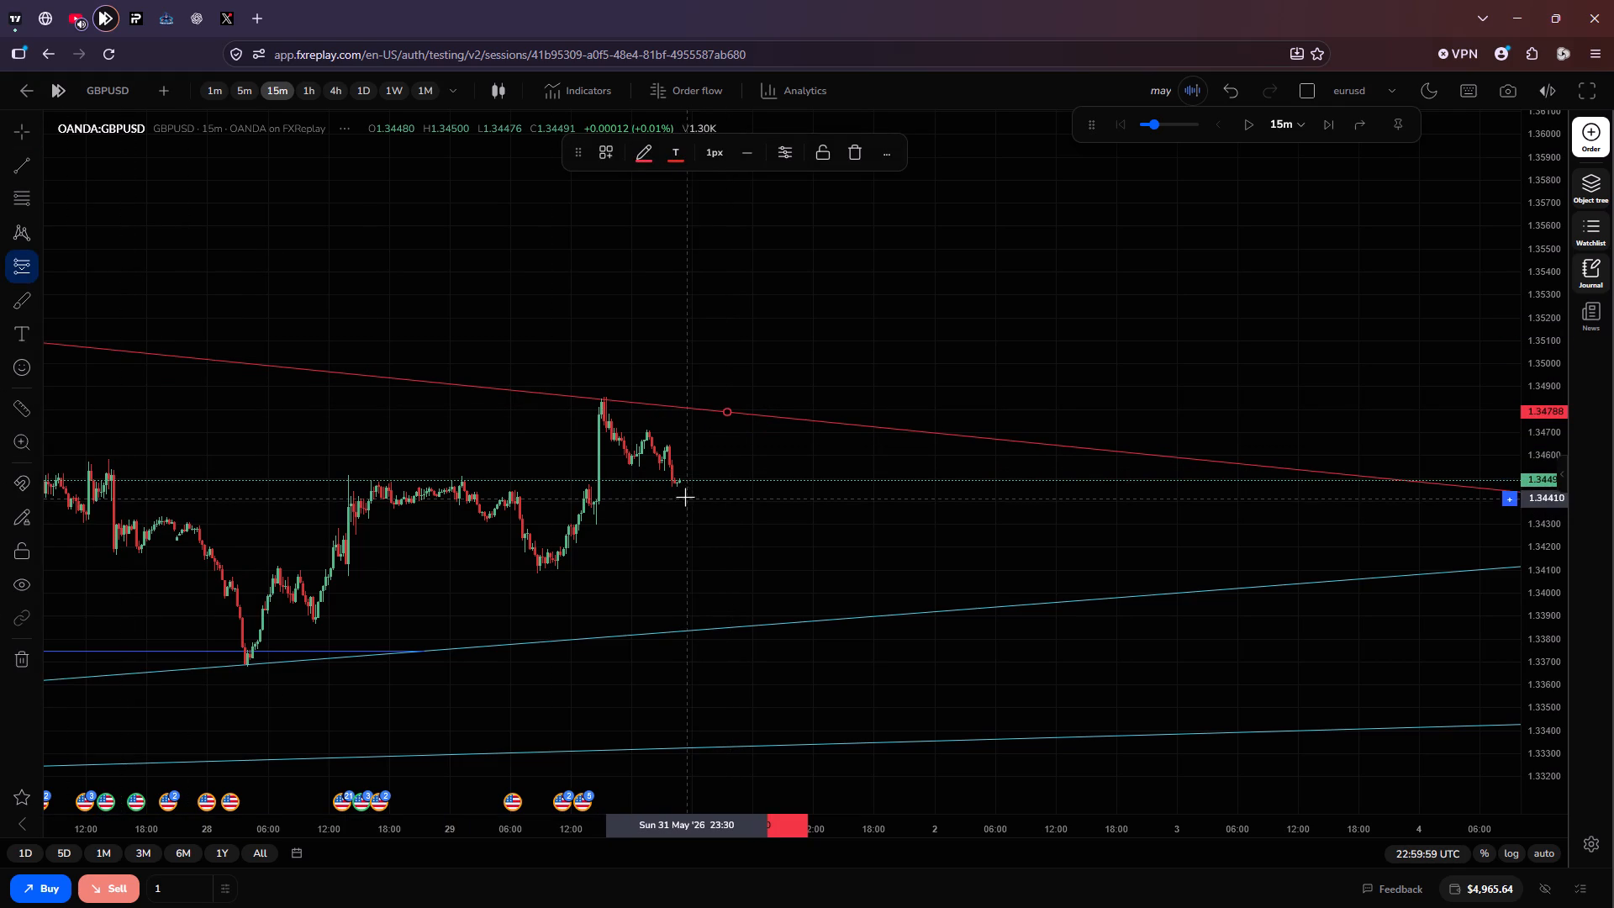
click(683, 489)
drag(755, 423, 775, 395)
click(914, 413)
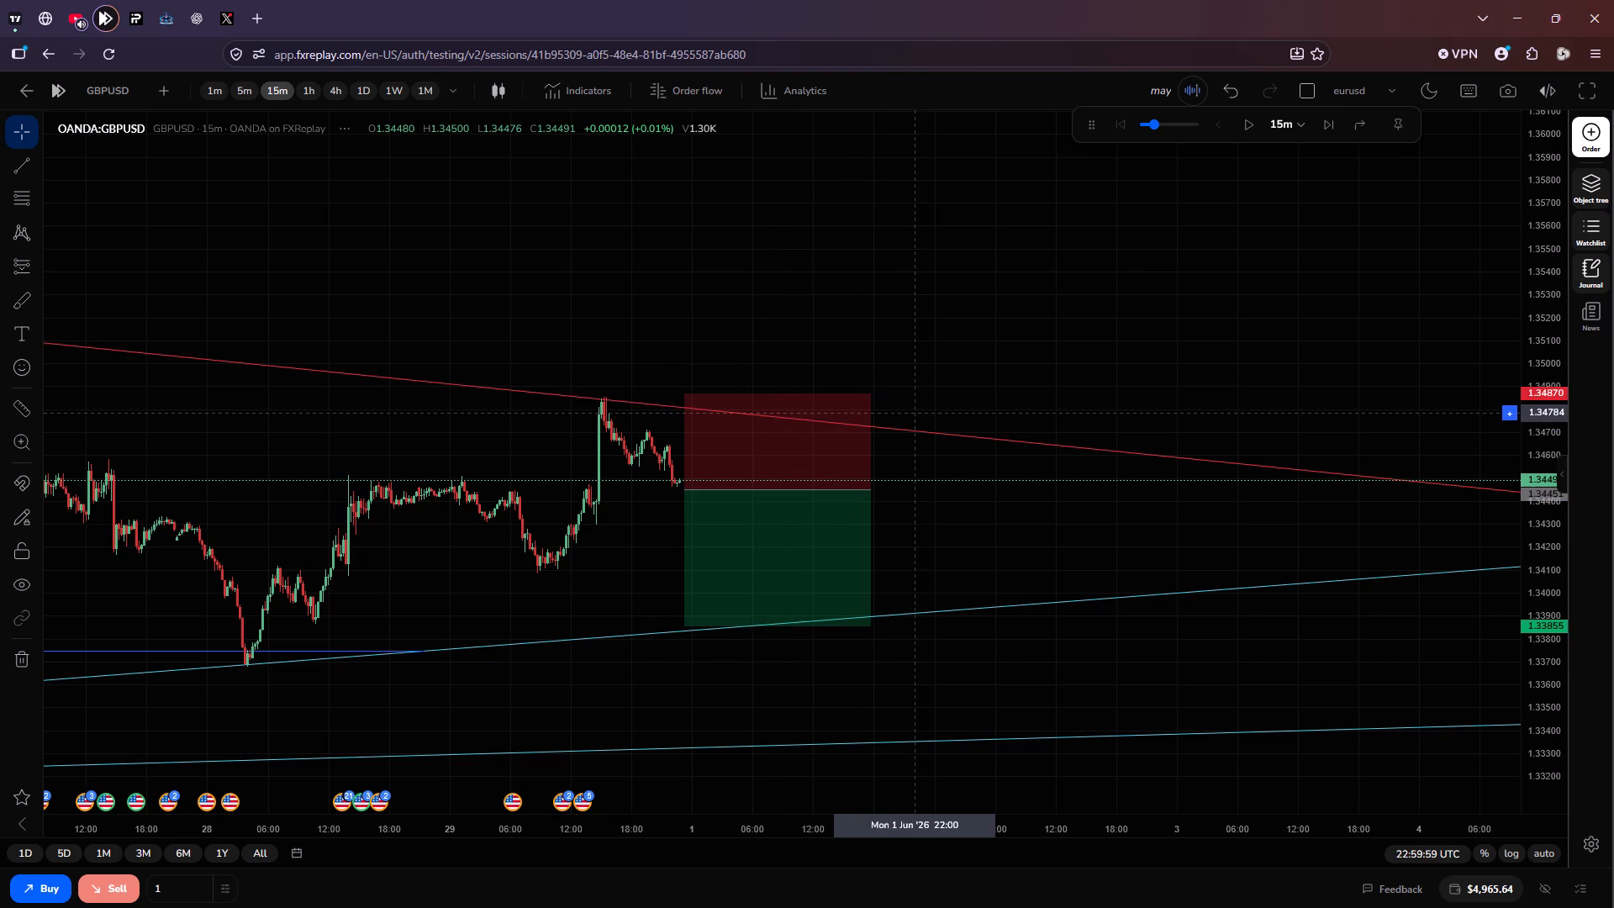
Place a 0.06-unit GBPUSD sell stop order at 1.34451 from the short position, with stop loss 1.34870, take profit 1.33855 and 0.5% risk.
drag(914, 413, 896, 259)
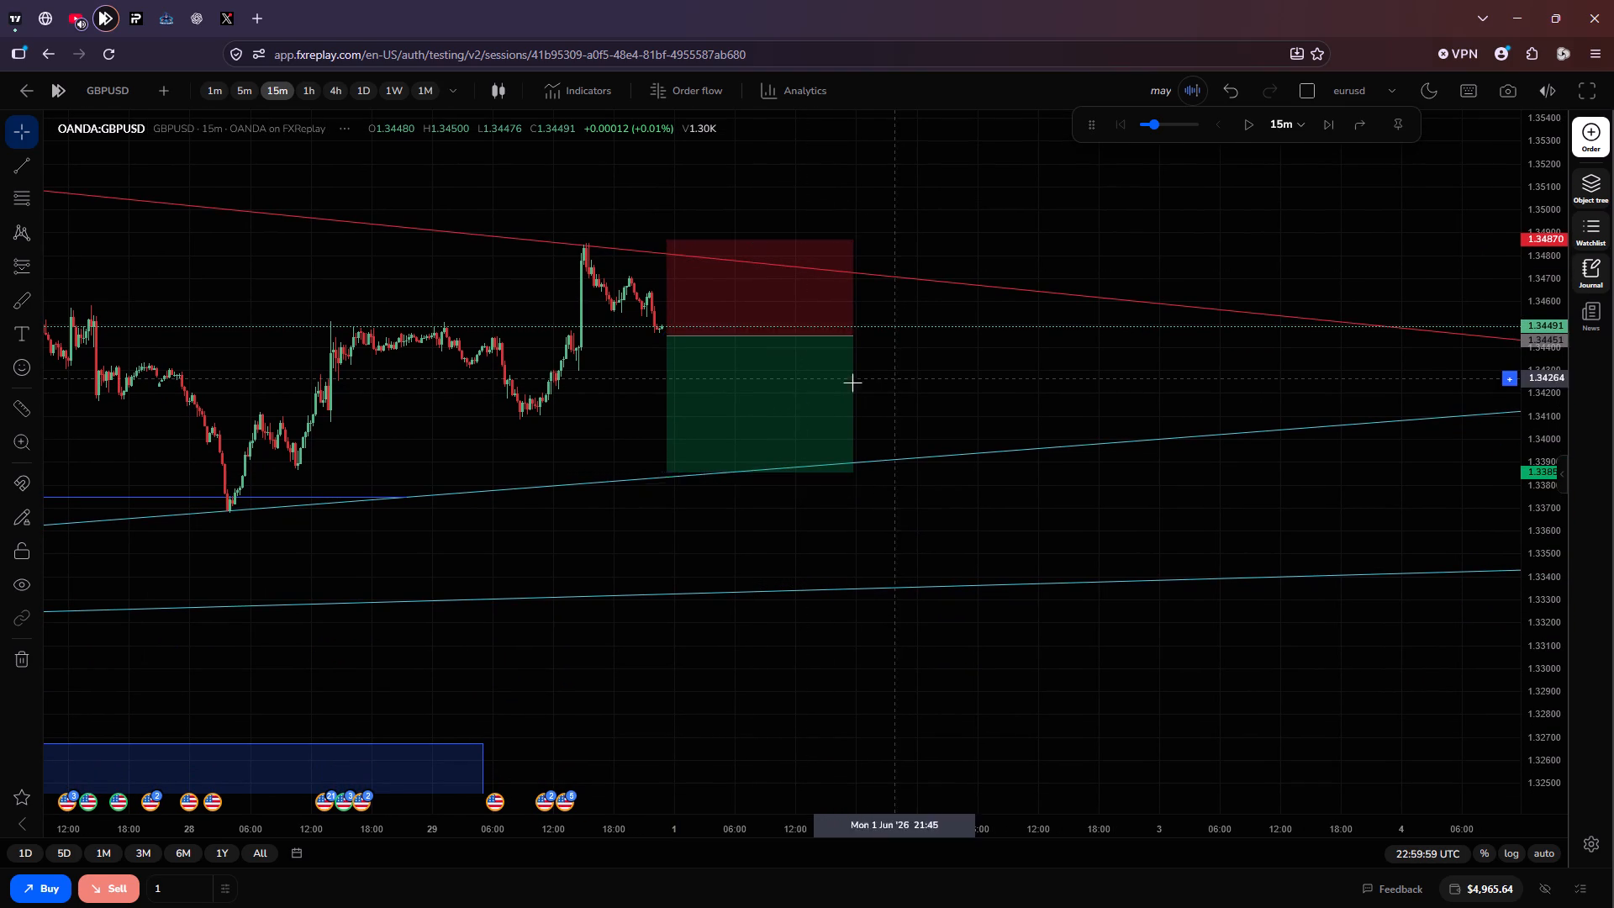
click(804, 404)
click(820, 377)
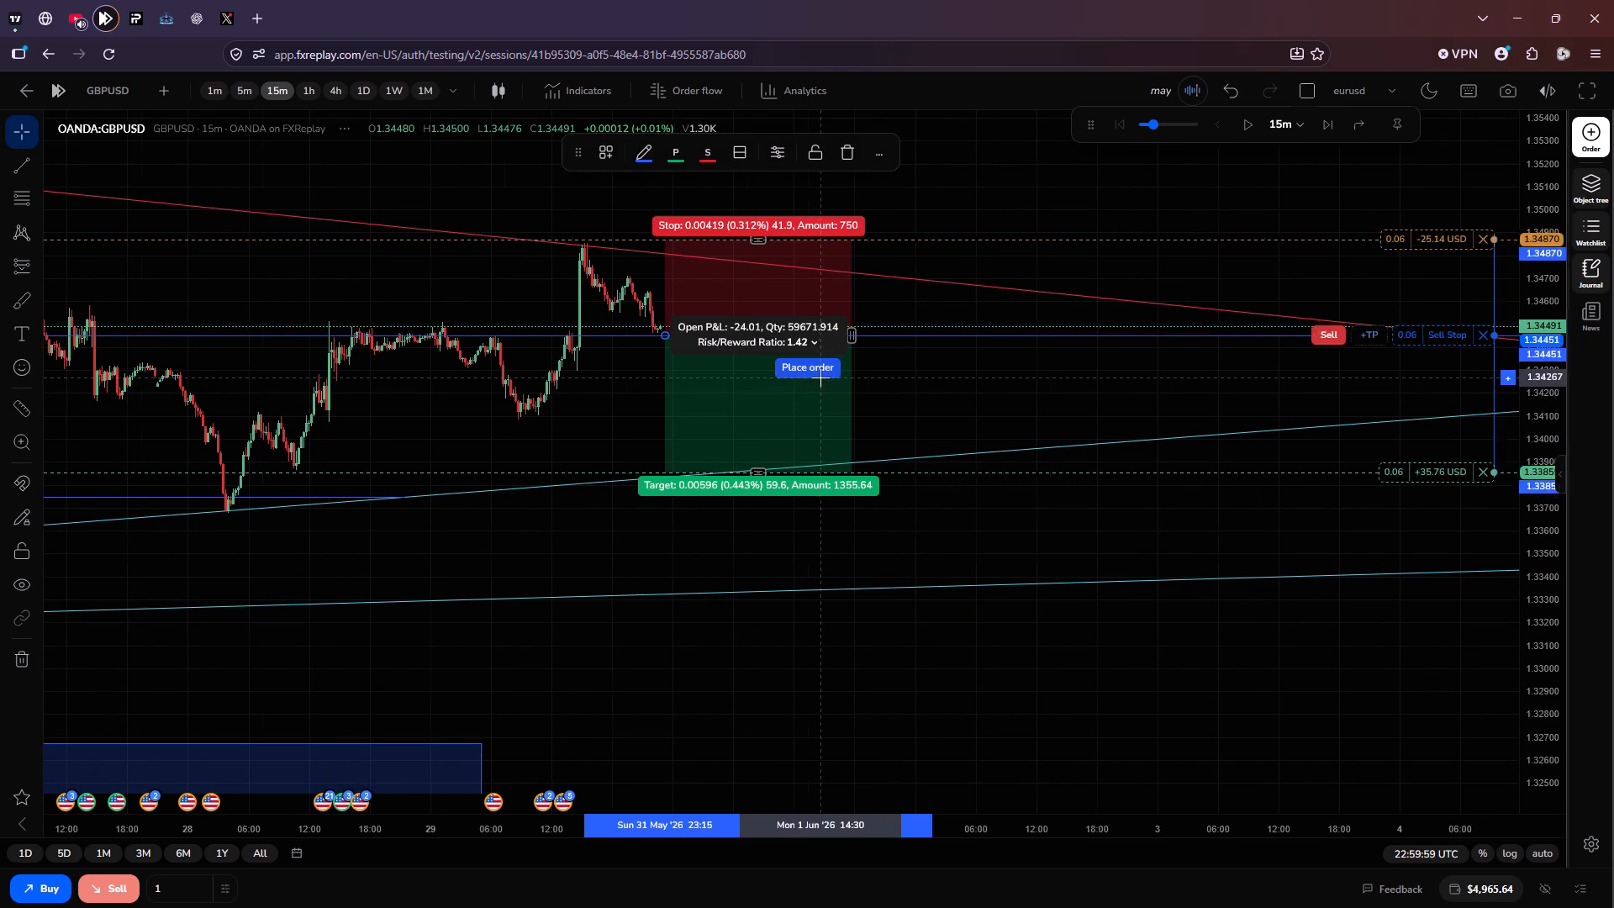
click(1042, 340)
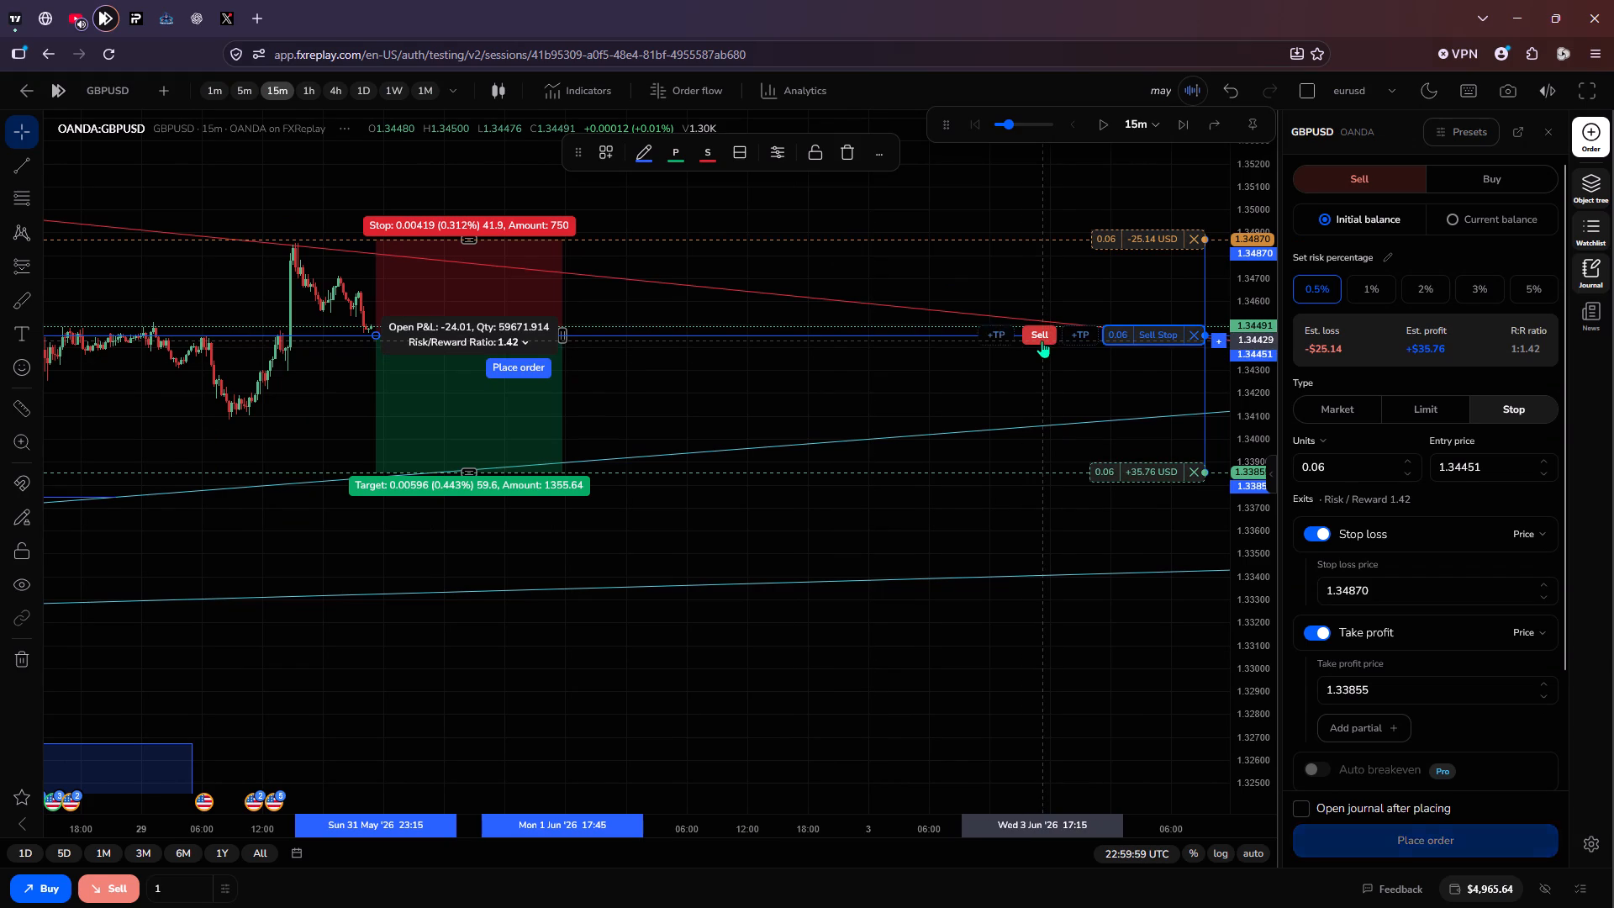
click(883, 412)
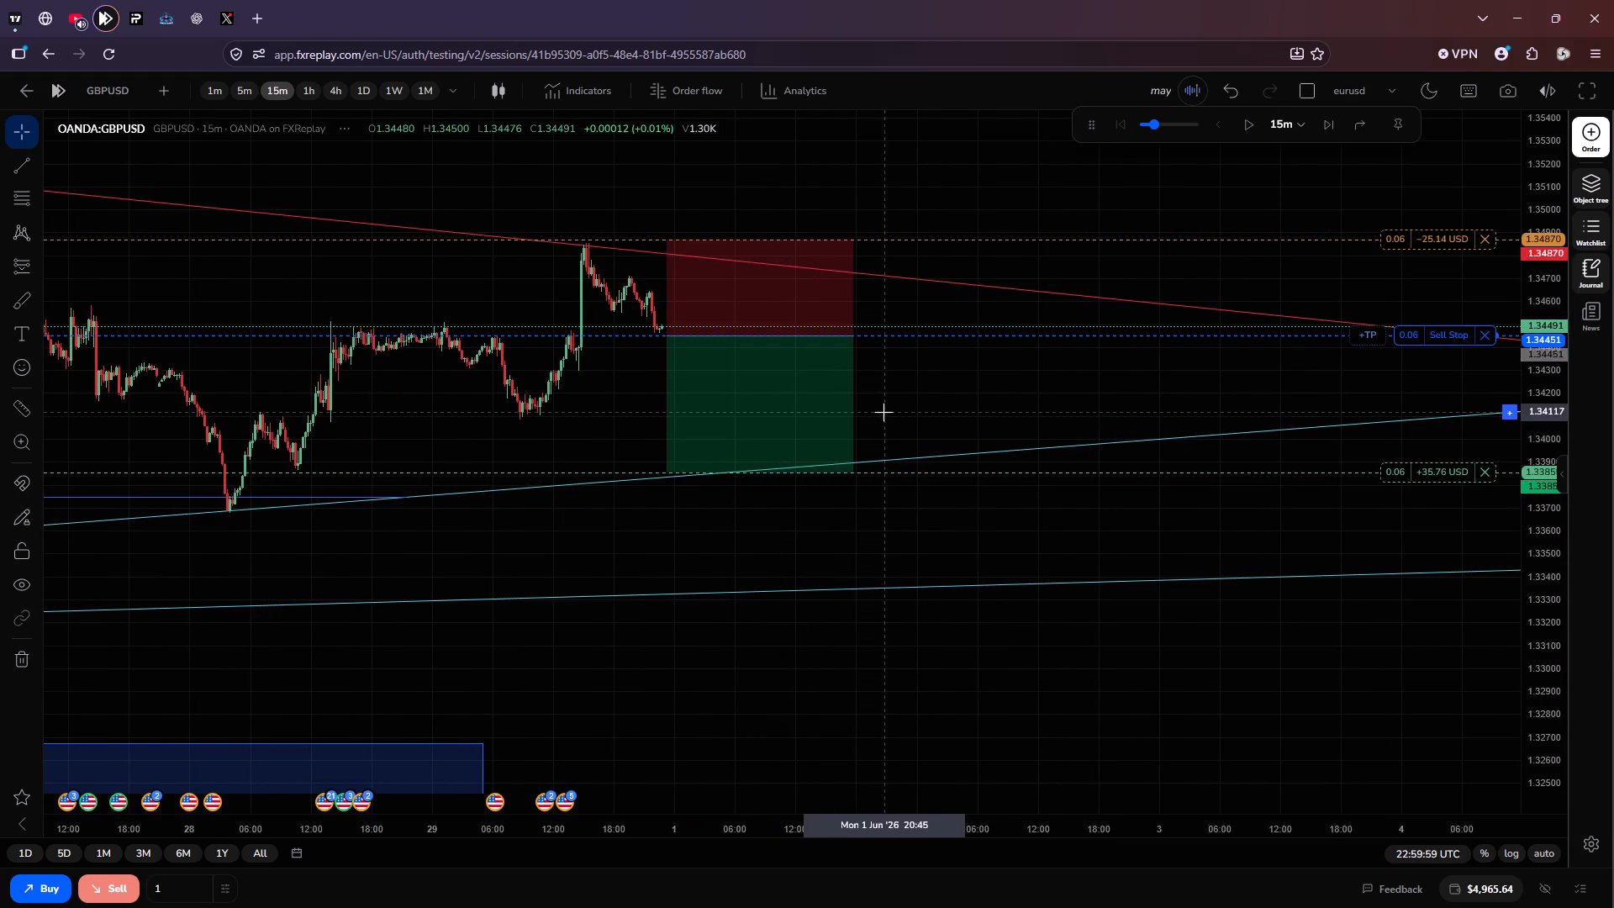
Play the GBPUSD replay forward and pause it at 08:59:59 UTC on 1 June.
click(1242, 129)
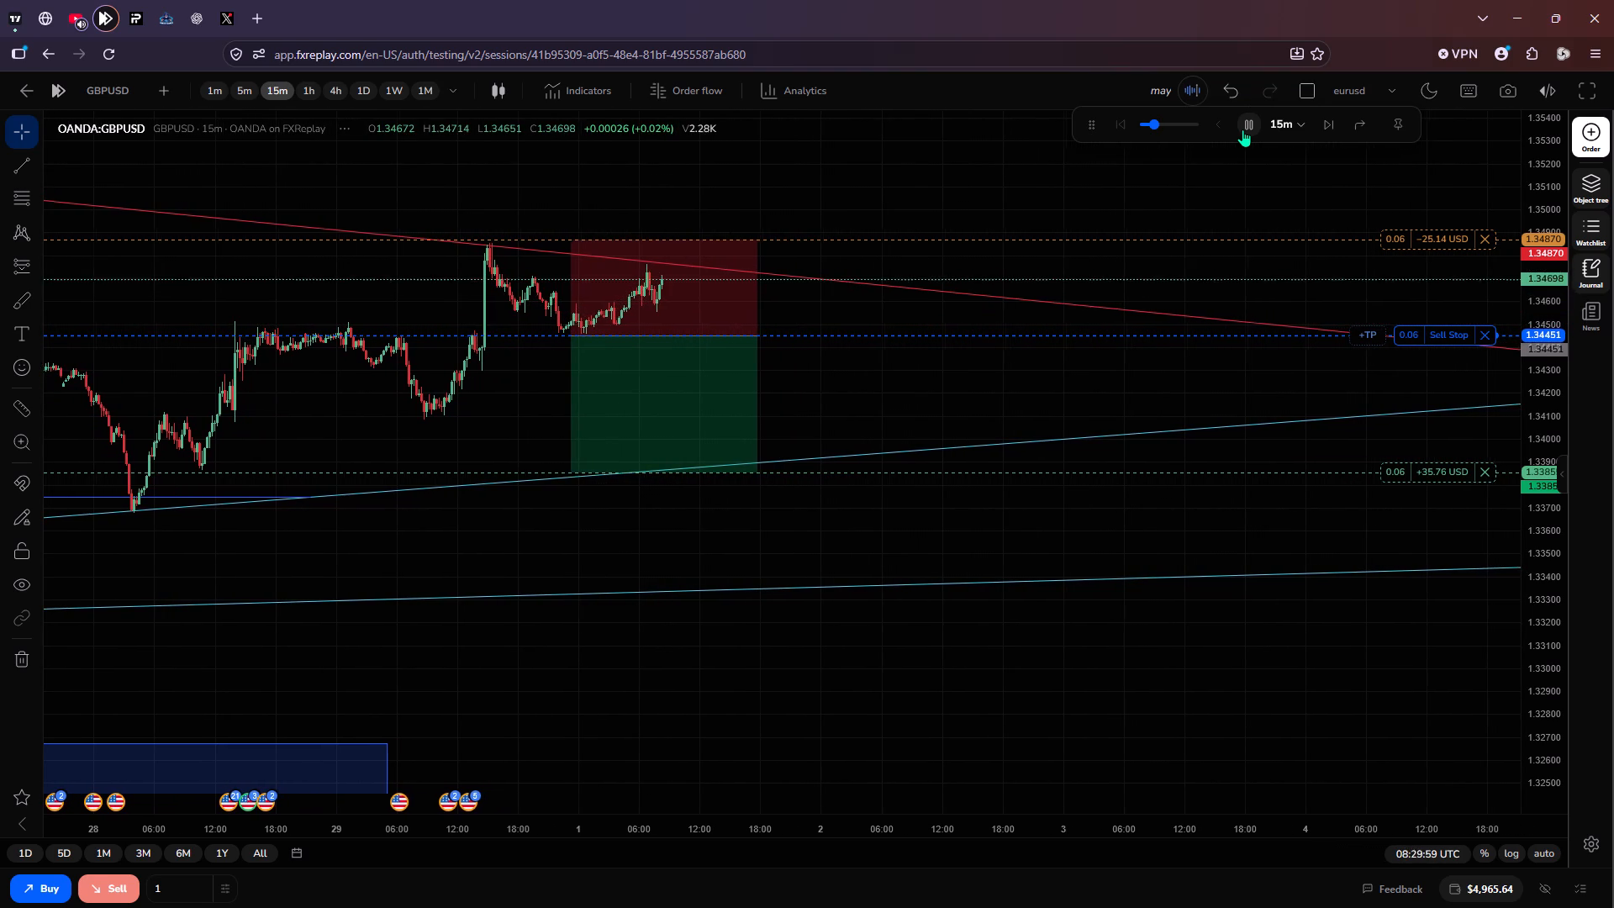
click(1242, 129)
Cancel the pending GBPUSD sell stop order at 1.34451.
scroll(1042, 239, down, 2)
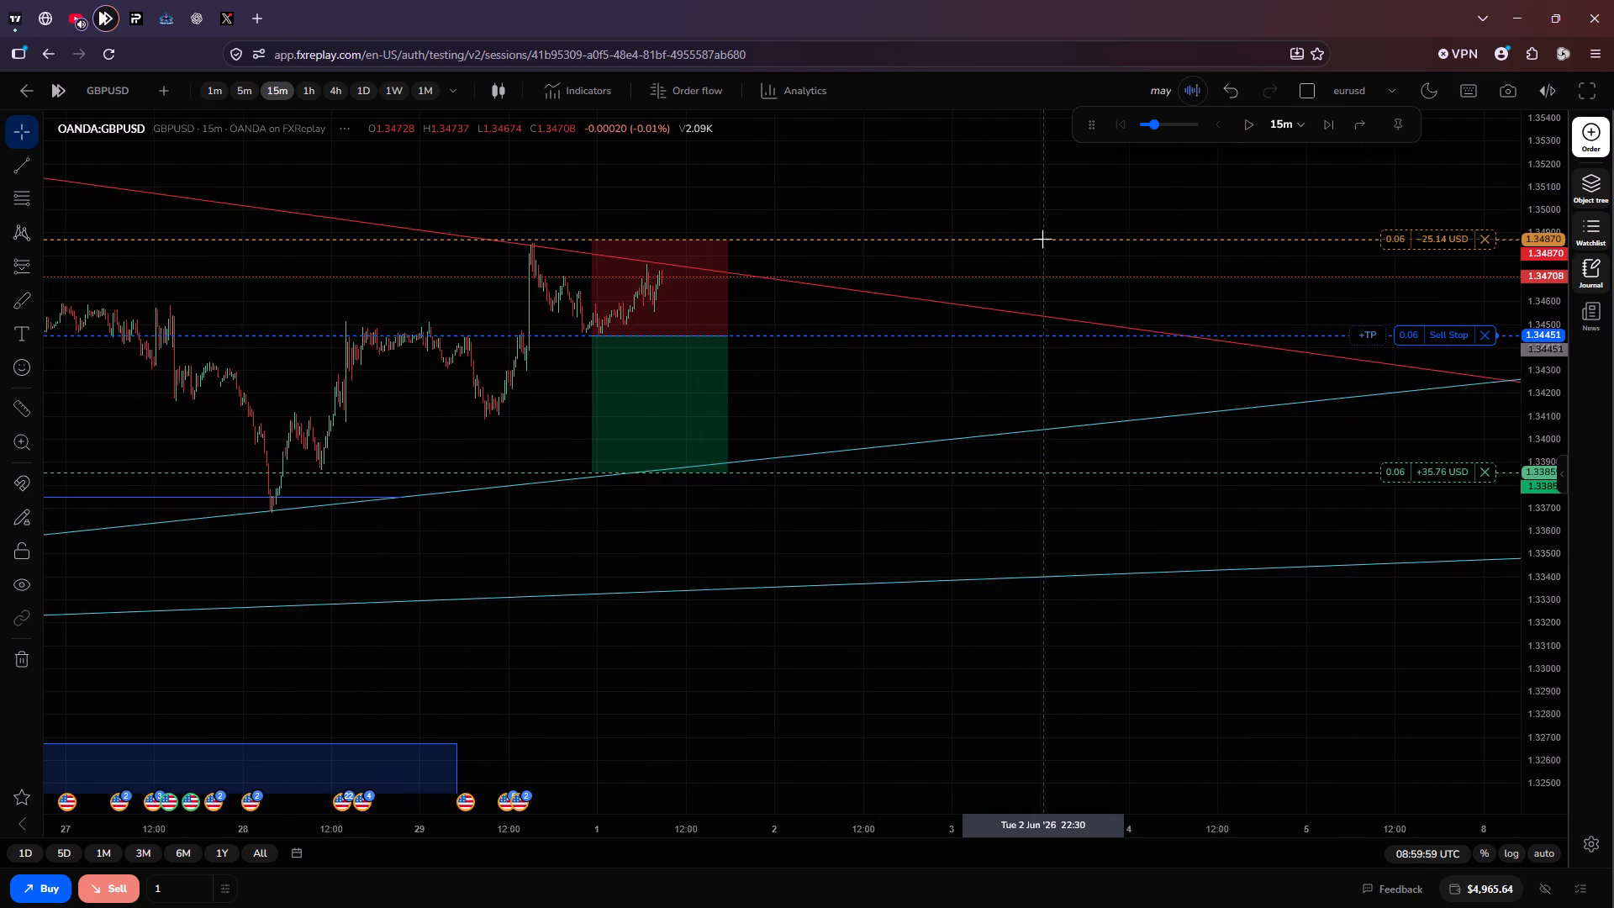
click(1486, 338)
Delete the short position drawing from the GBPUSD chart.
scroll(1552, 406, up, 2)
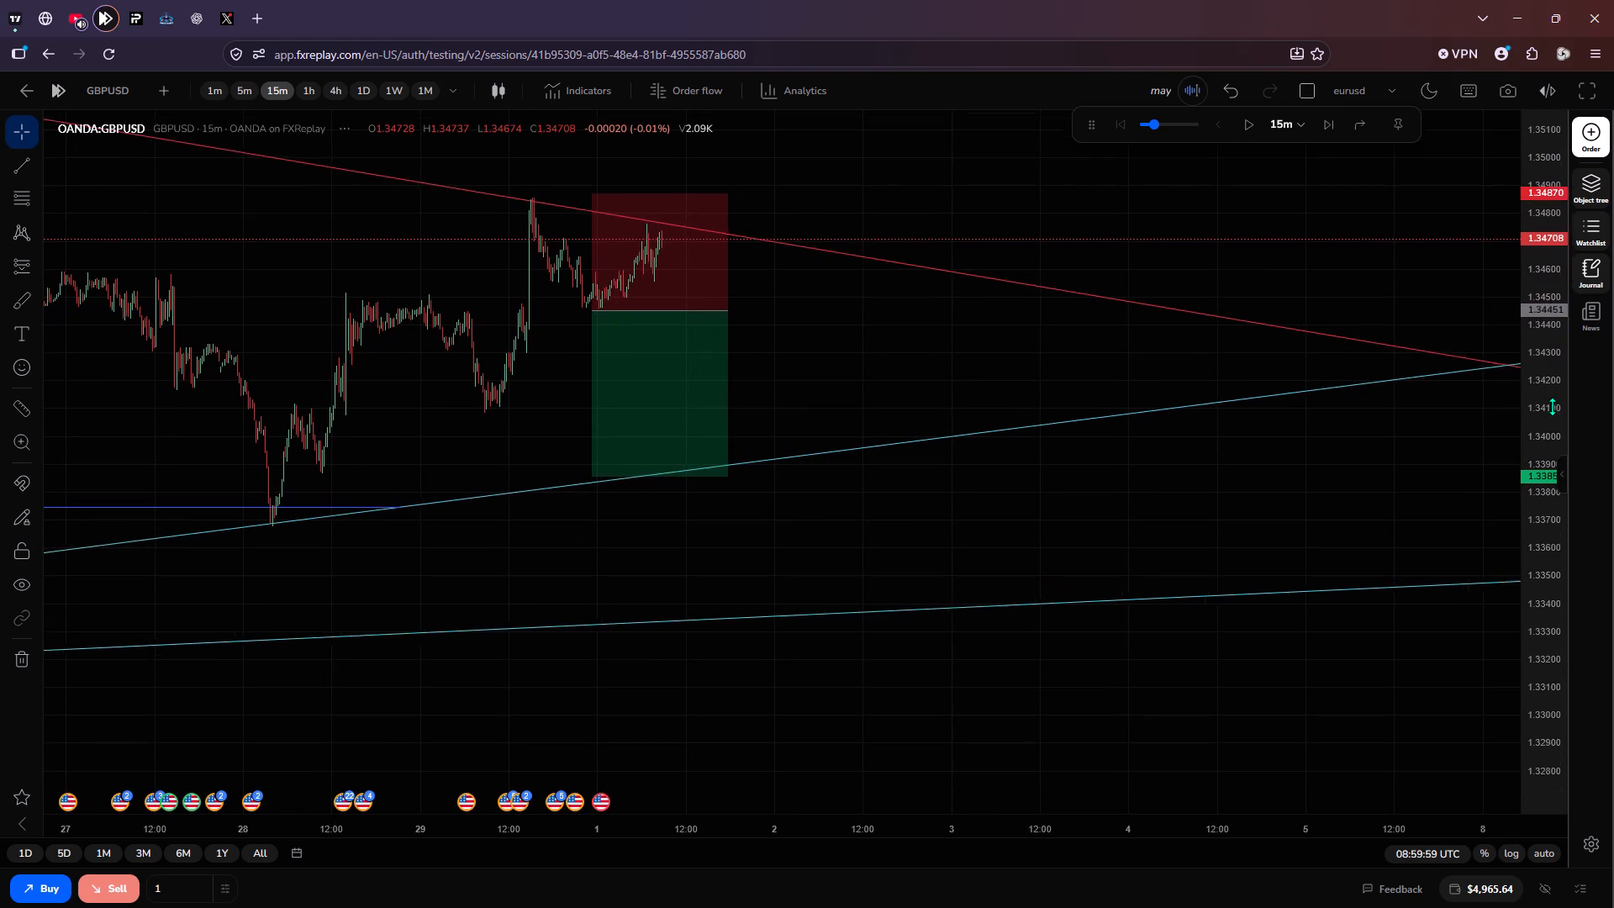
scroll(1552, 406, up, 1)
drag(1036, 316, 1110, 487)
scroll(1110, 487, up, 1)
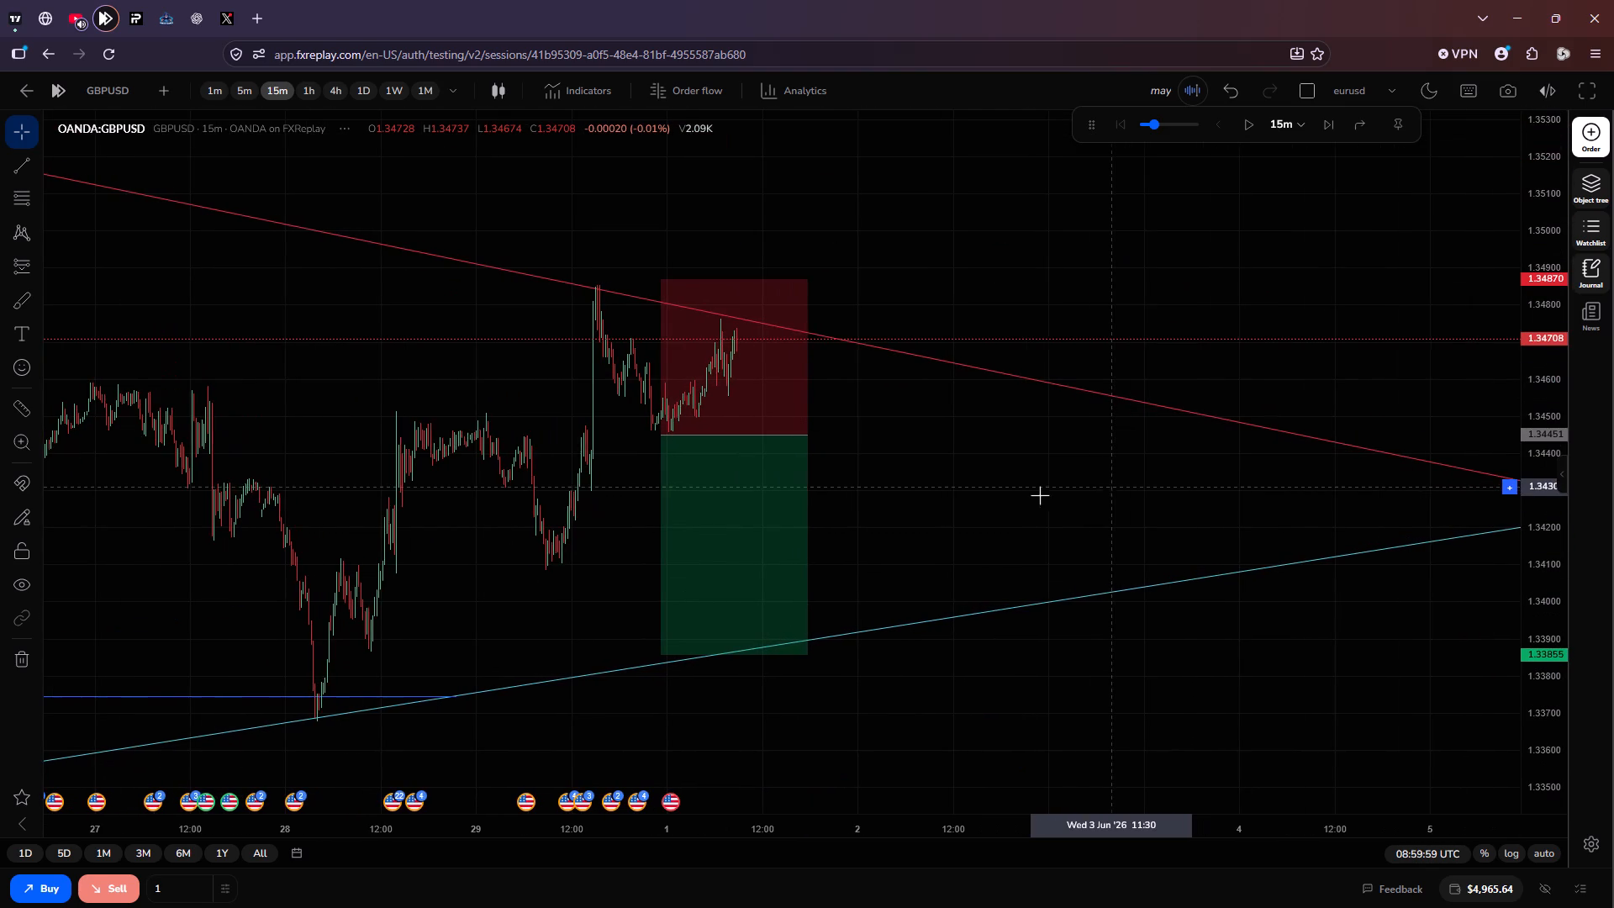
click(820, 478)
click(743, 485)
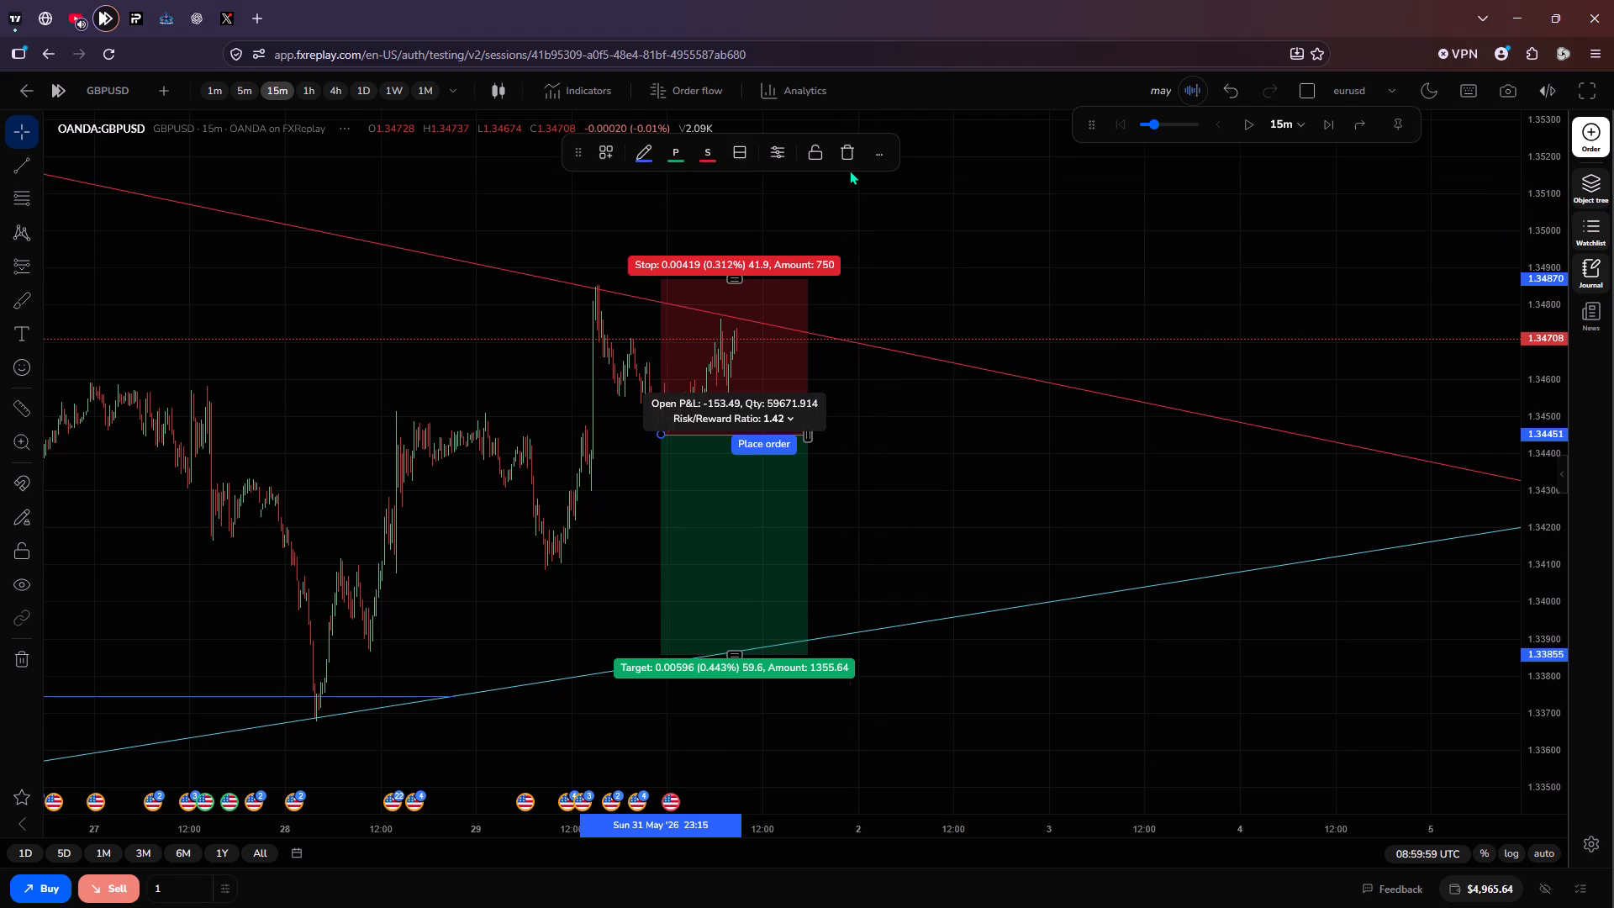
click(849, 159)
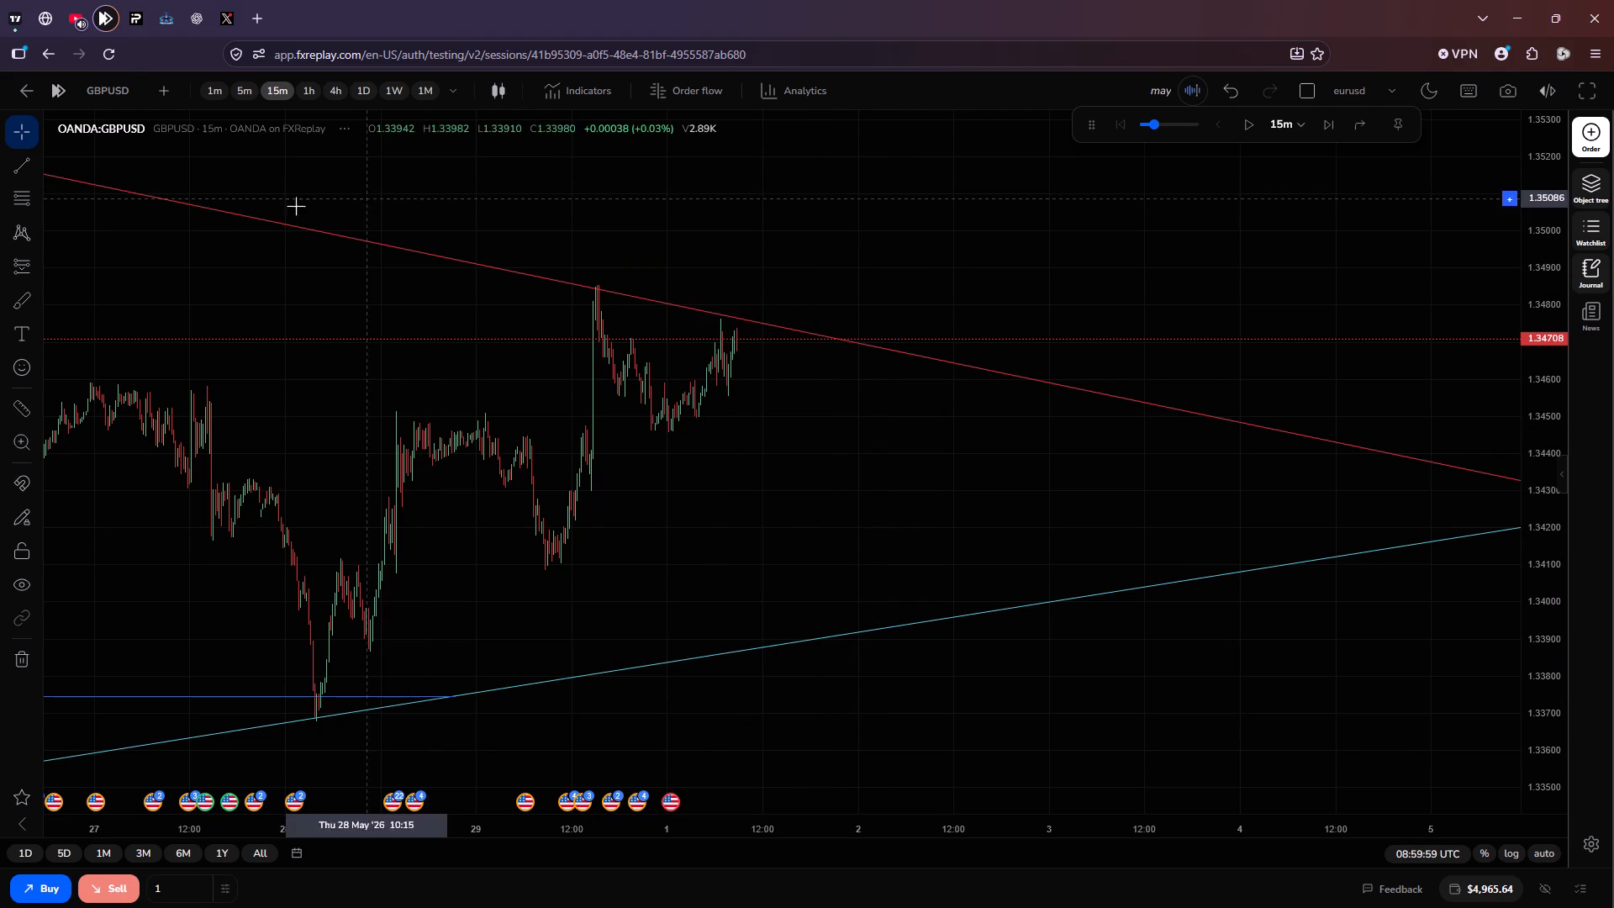
Switch the replay chart from GBPUSD to OANDA:EURUSD.
click(94, 99)
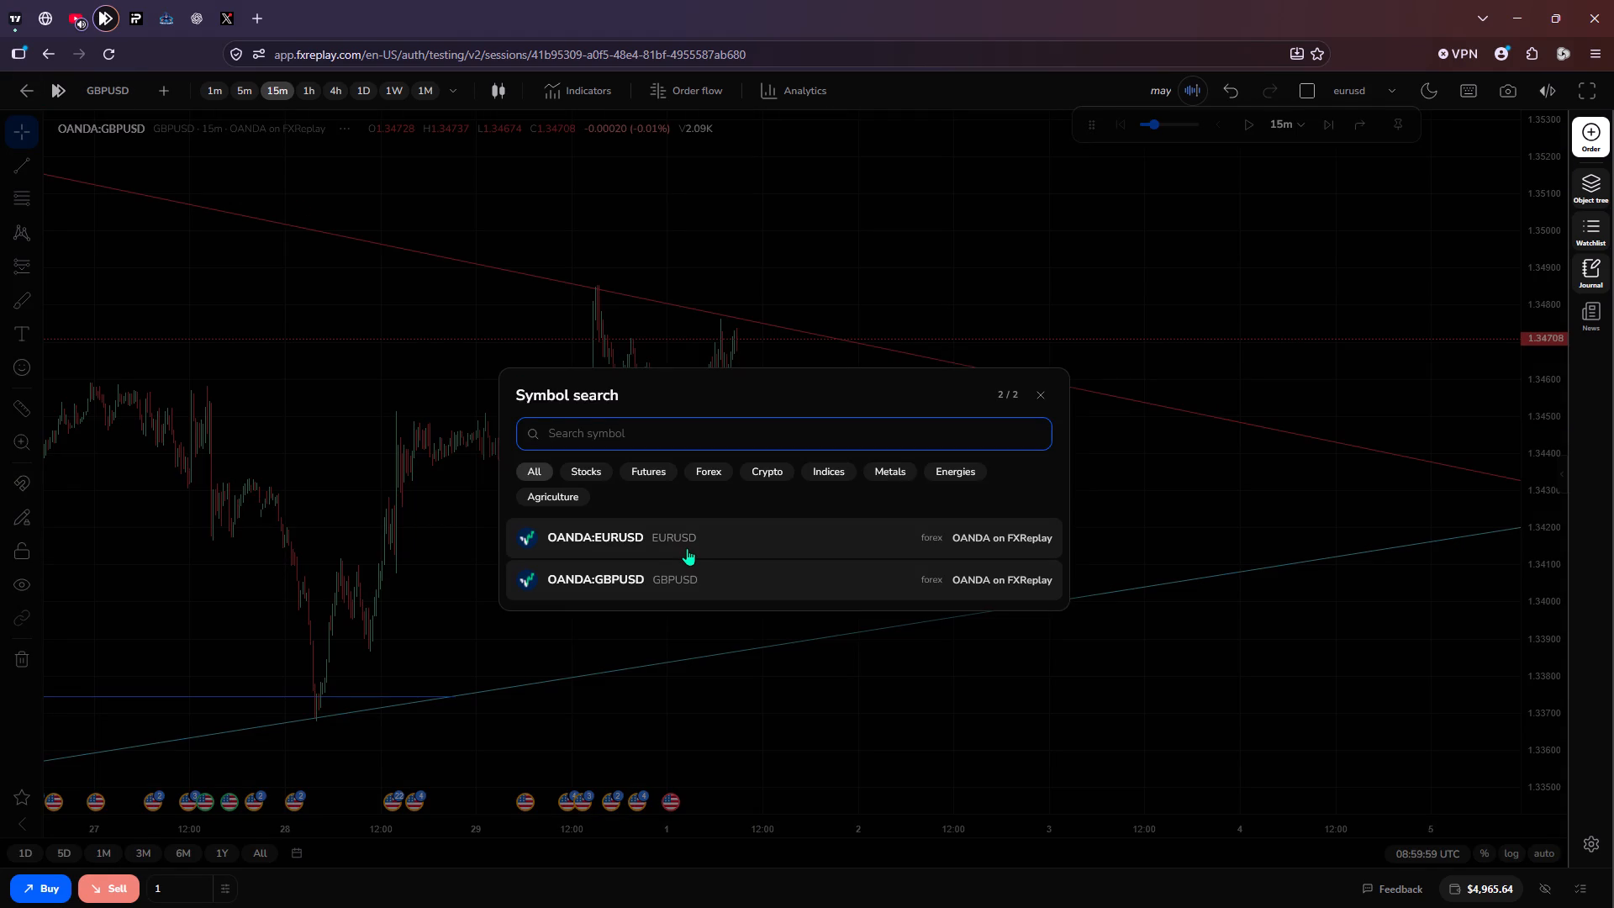
click(687, 548)
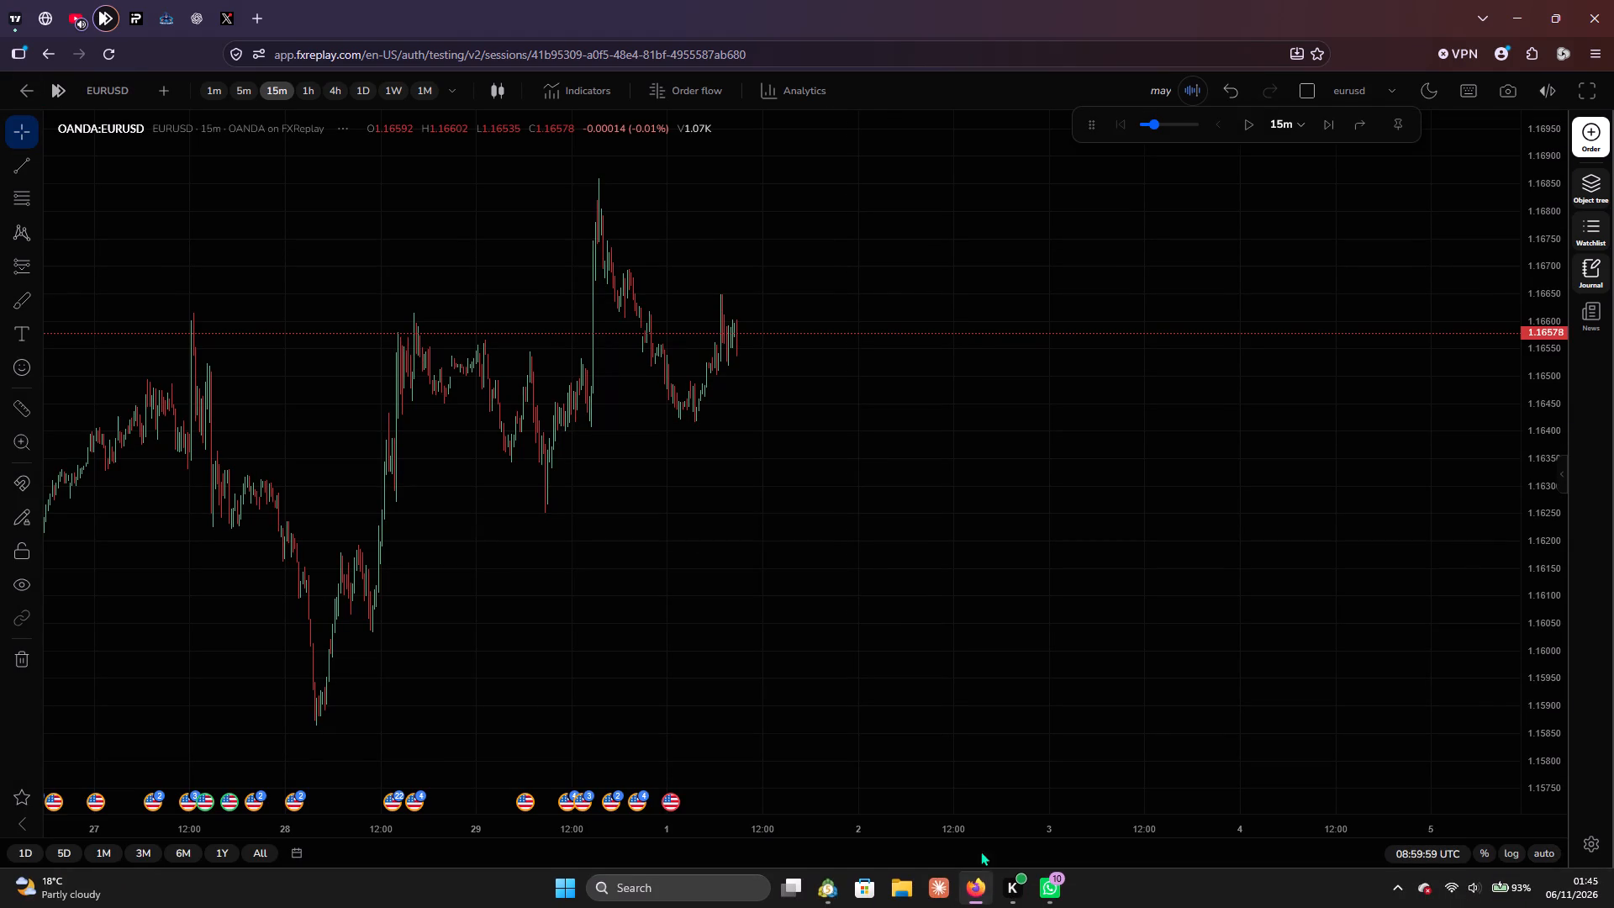
Check the live GBPUSD 15-minute chart on TradingView and return to the FX Replay session.
click(1, 0)
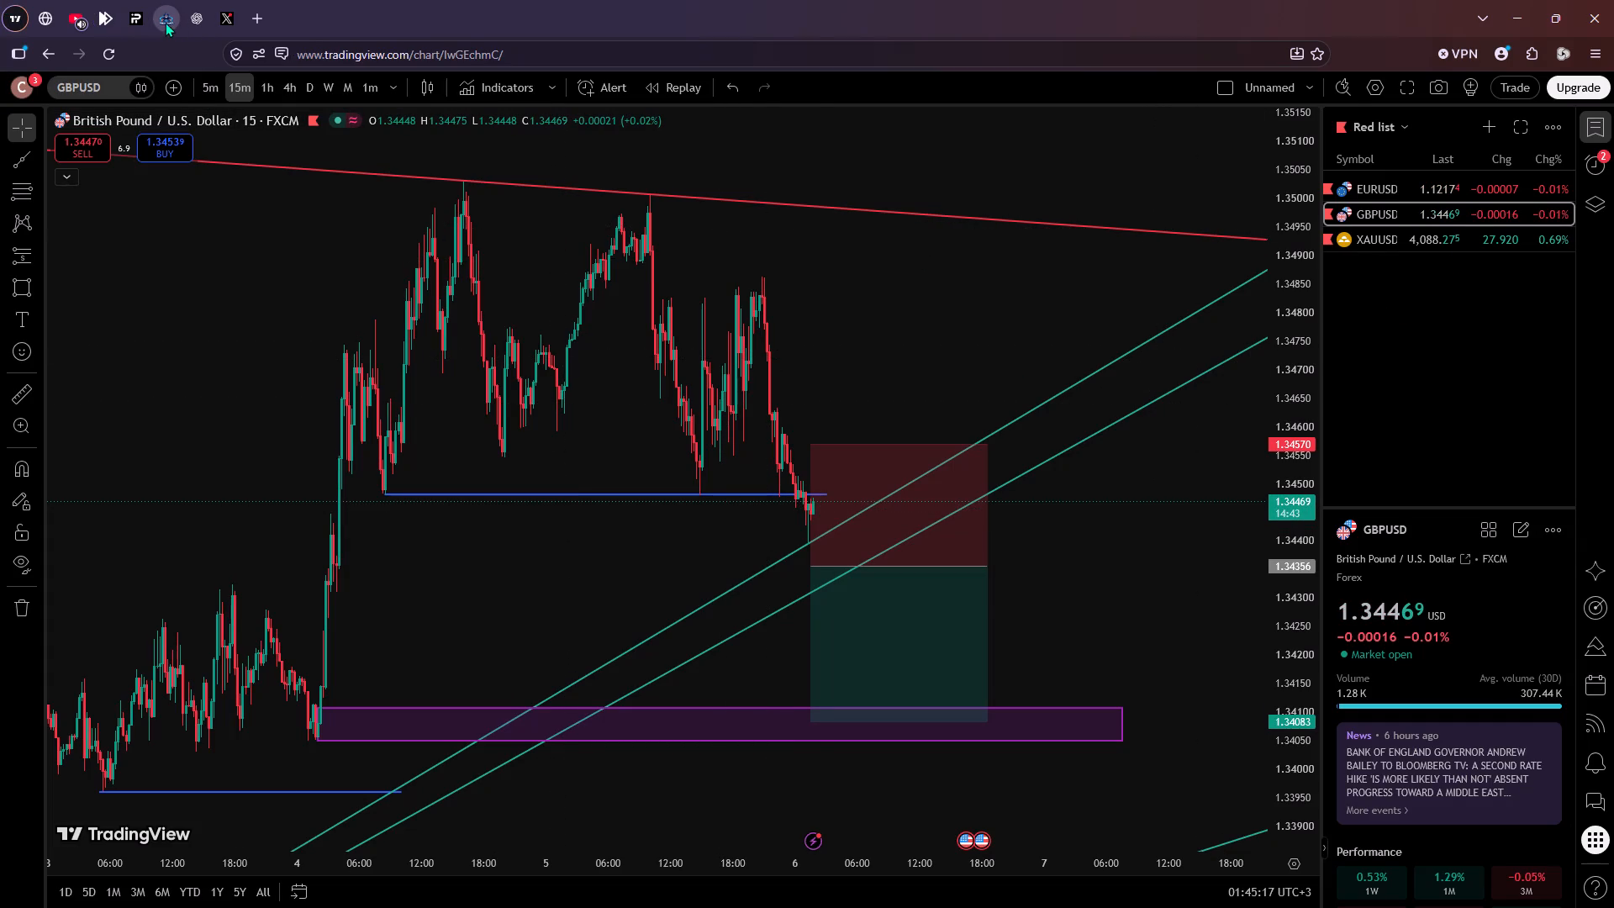
click(103, 6)
Delete the long position drawing at the 29 May spike from the EURUSD chart.
scroll(950, 376, up, 1)
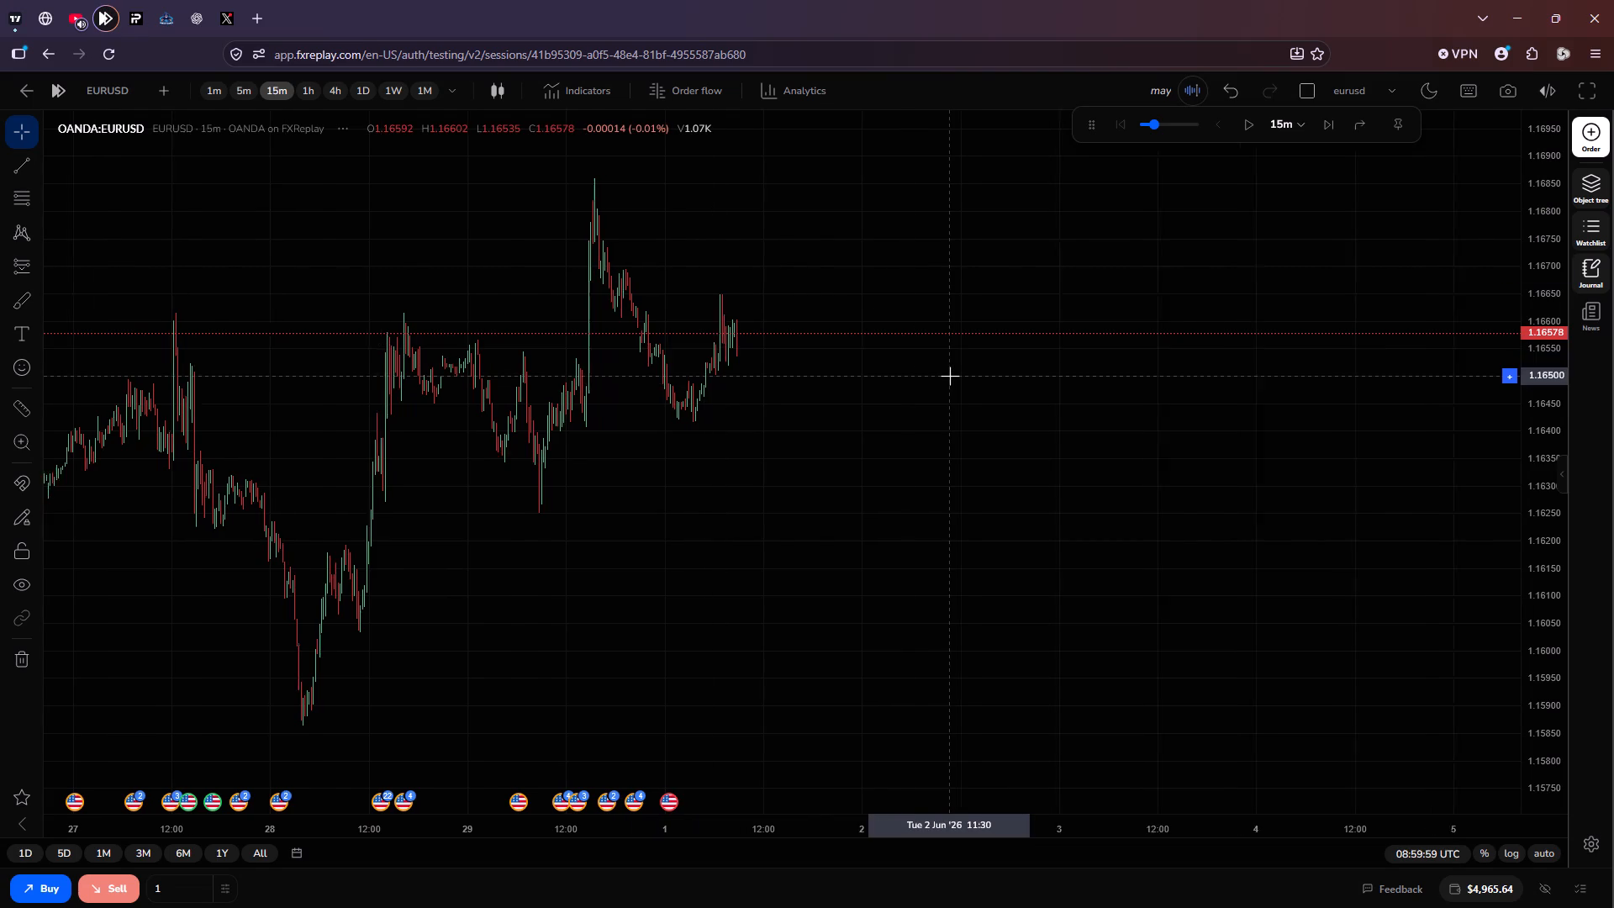
scroll(950, 376, up, 1)
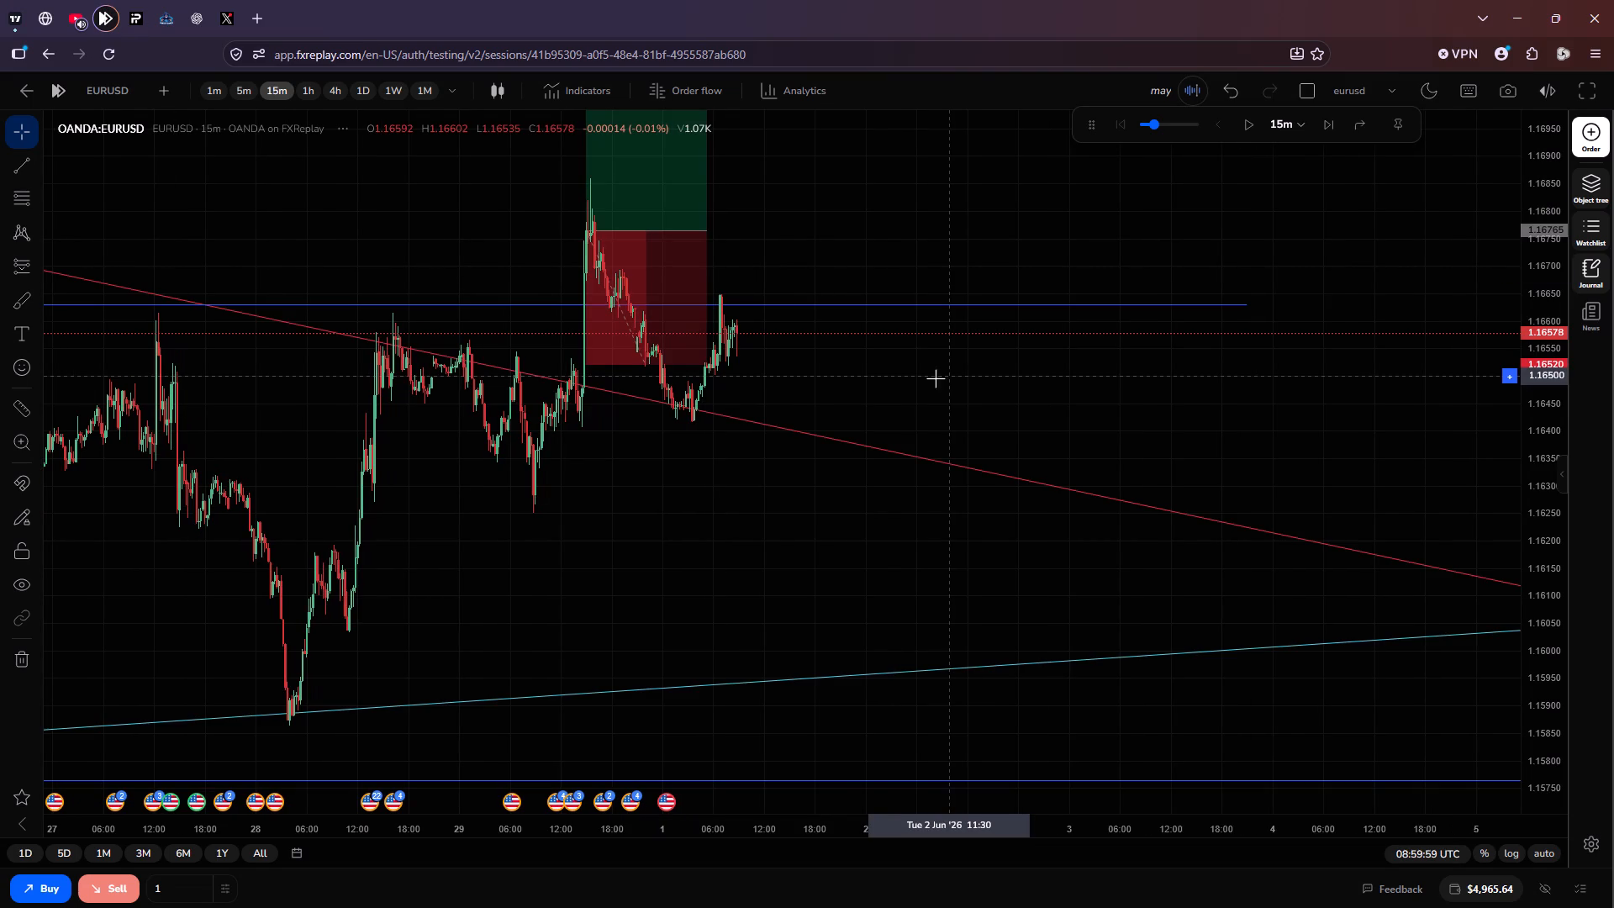
click(641, 323)
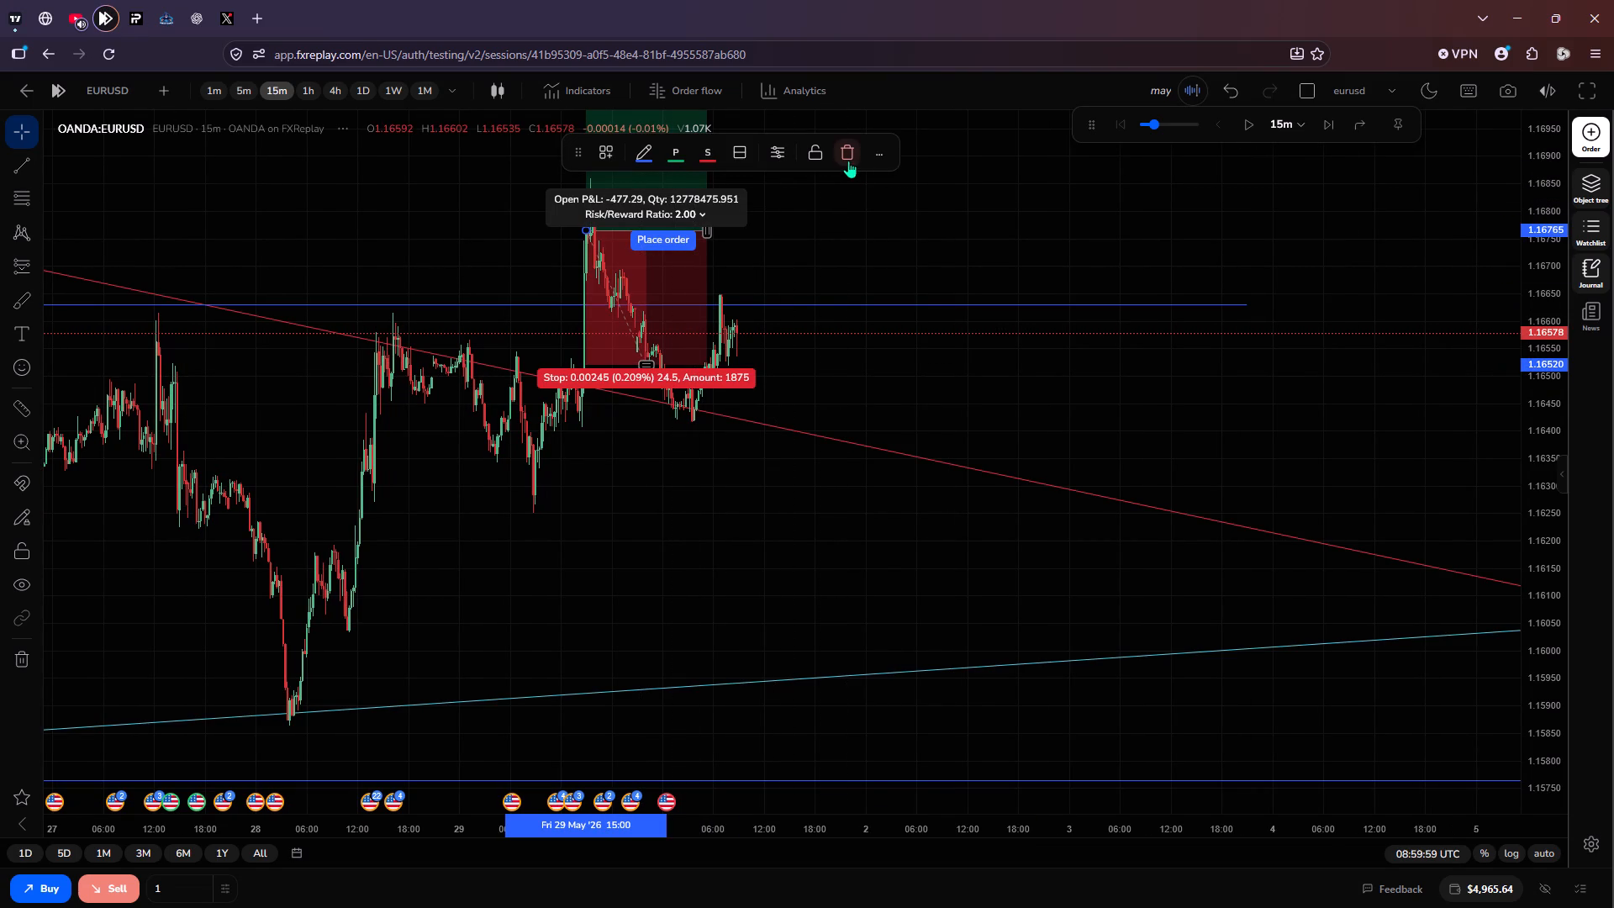
click(847, 160)
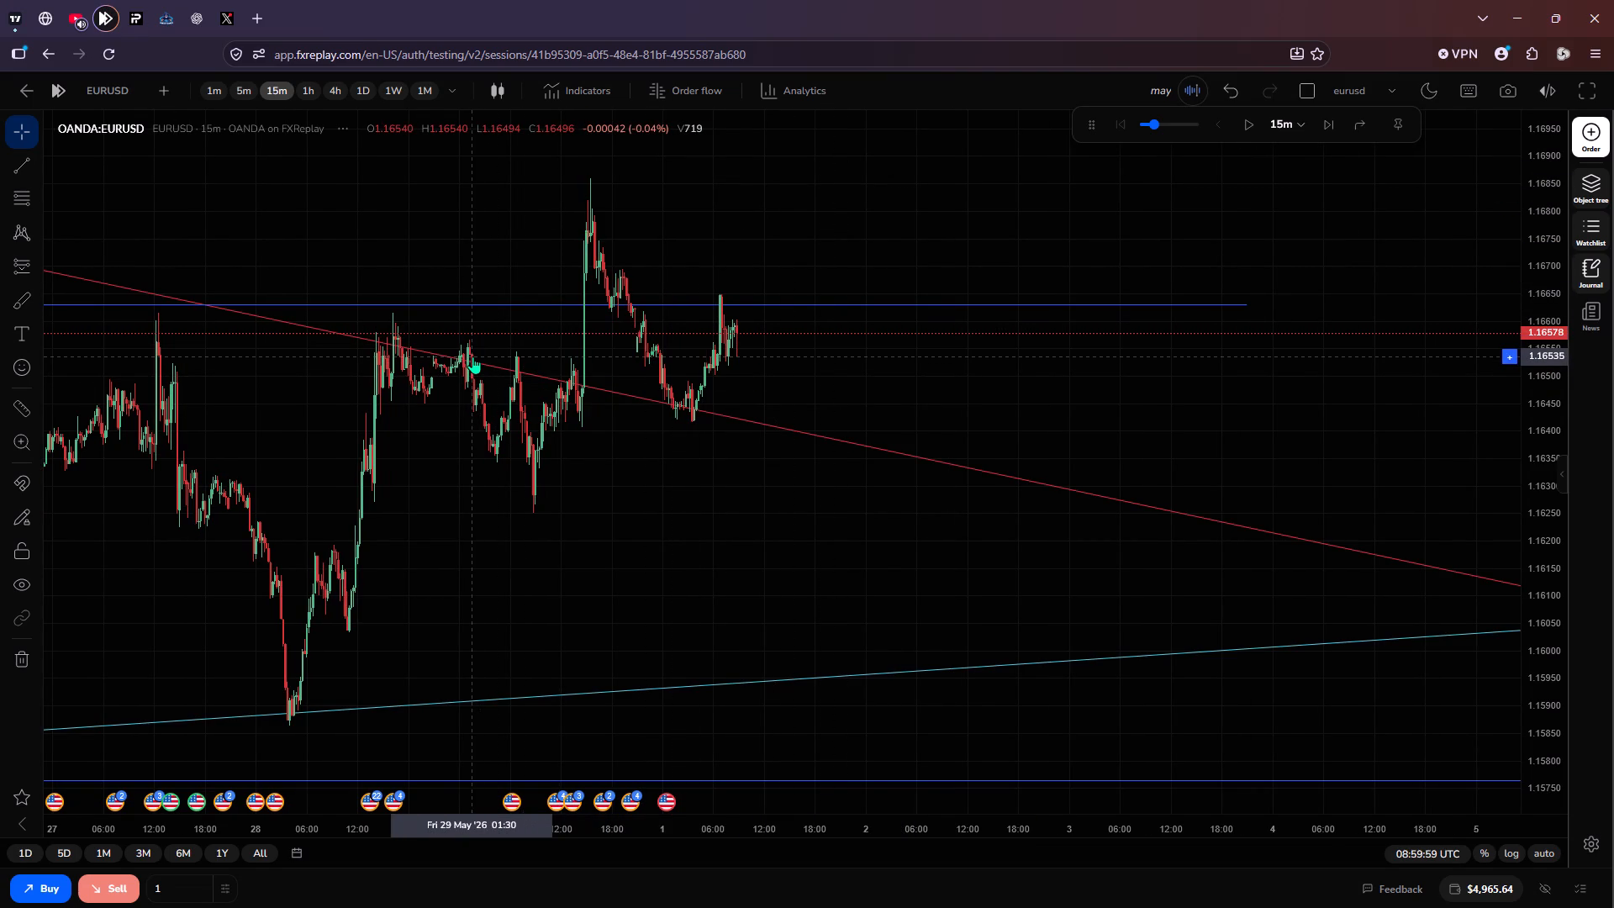
Refit the descending red EURUSD trendline to the 29 May high, moving its anchor to about 1.16605 on 3 June 23:15.
scroll(472, 356, down, 6)
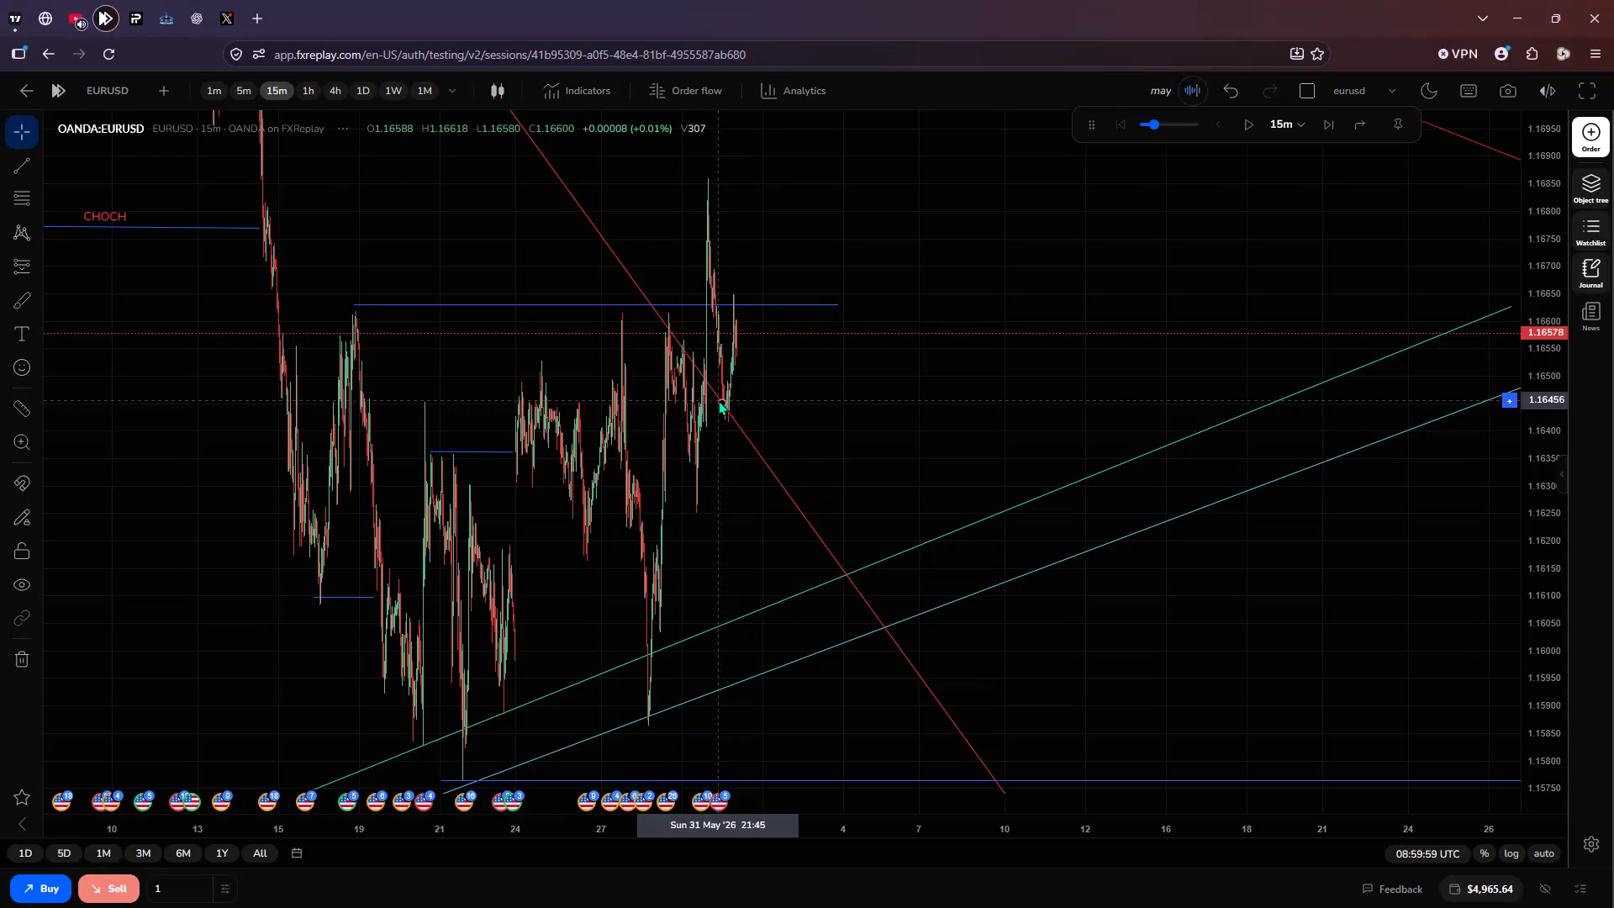
drag(720, 402, 839, 325)
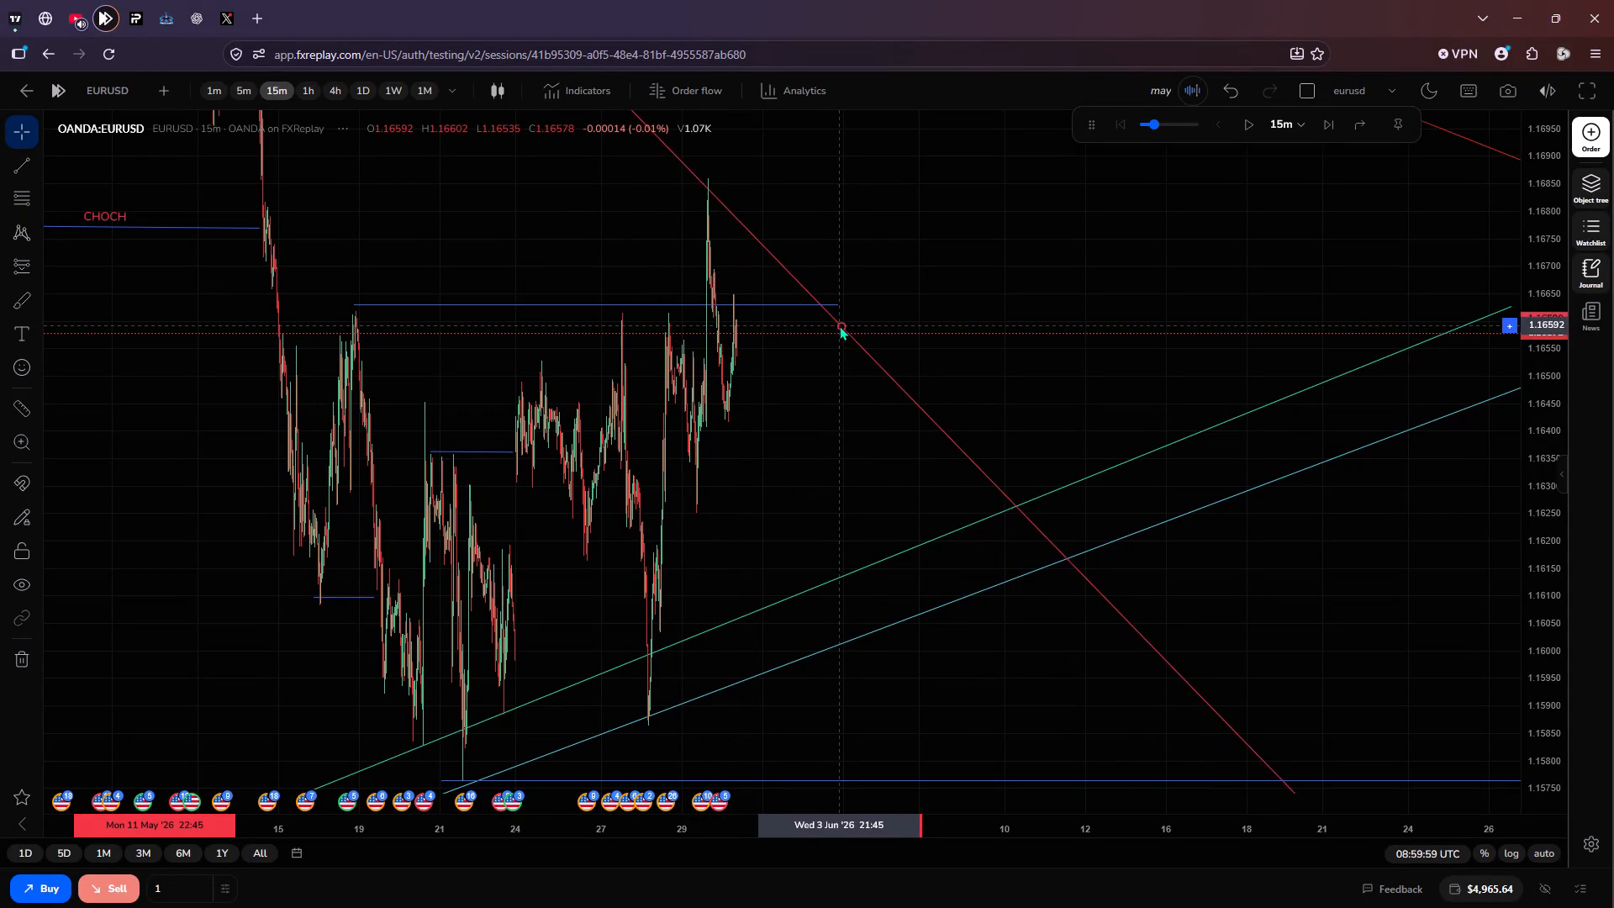
drag(839, 325, 839, 317)
scroll(823, 388, up, 2)
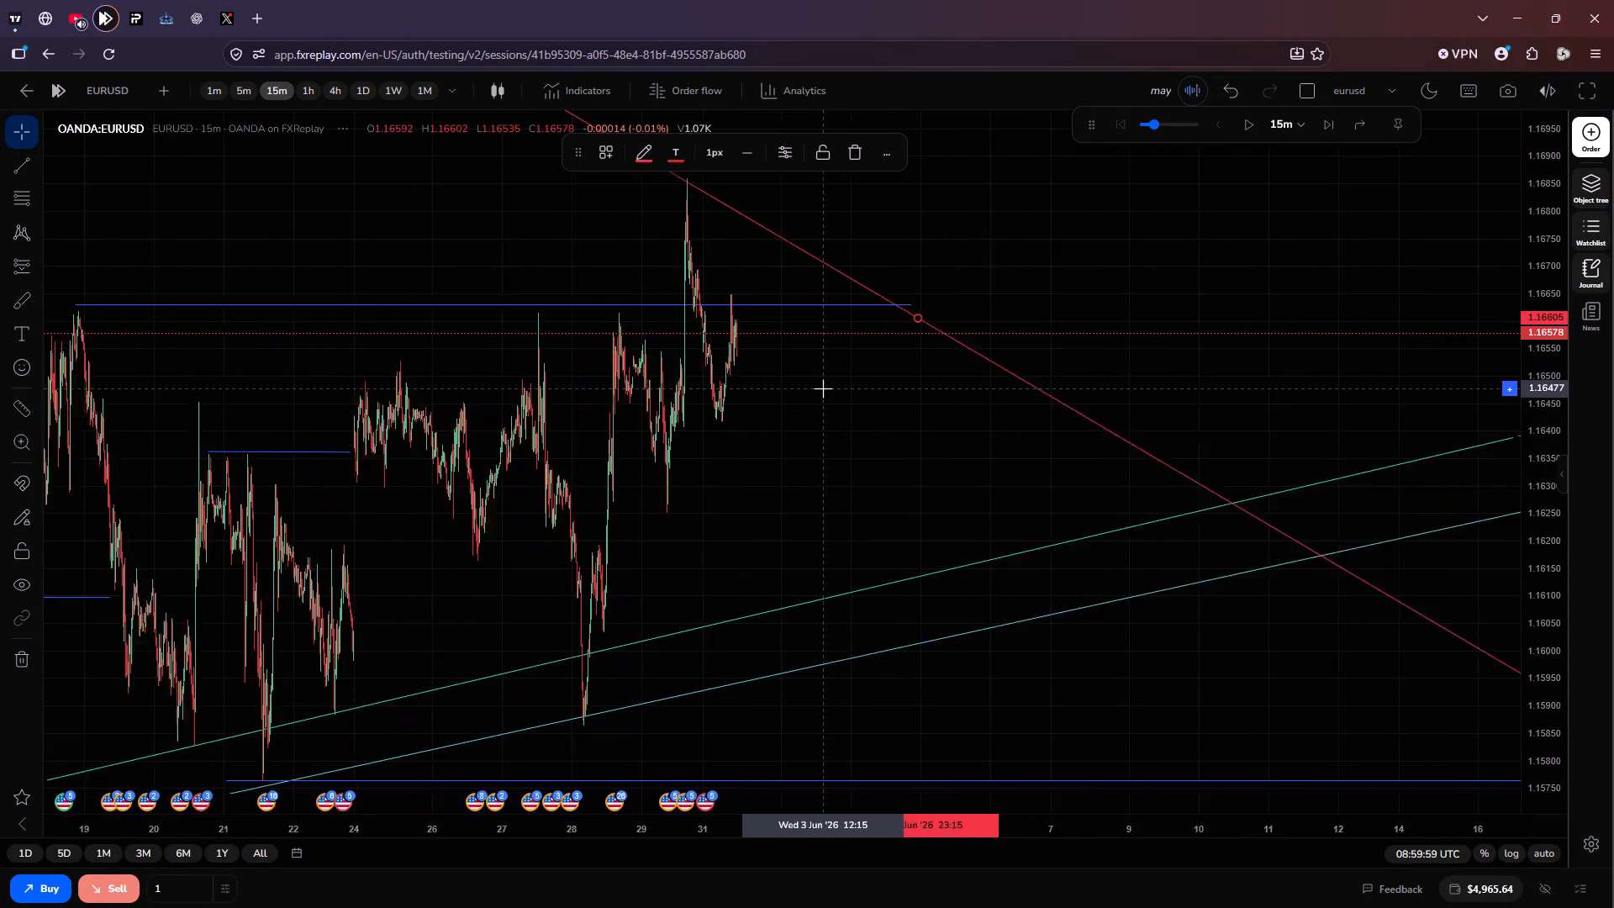
scroll(823, 388, up, 4)
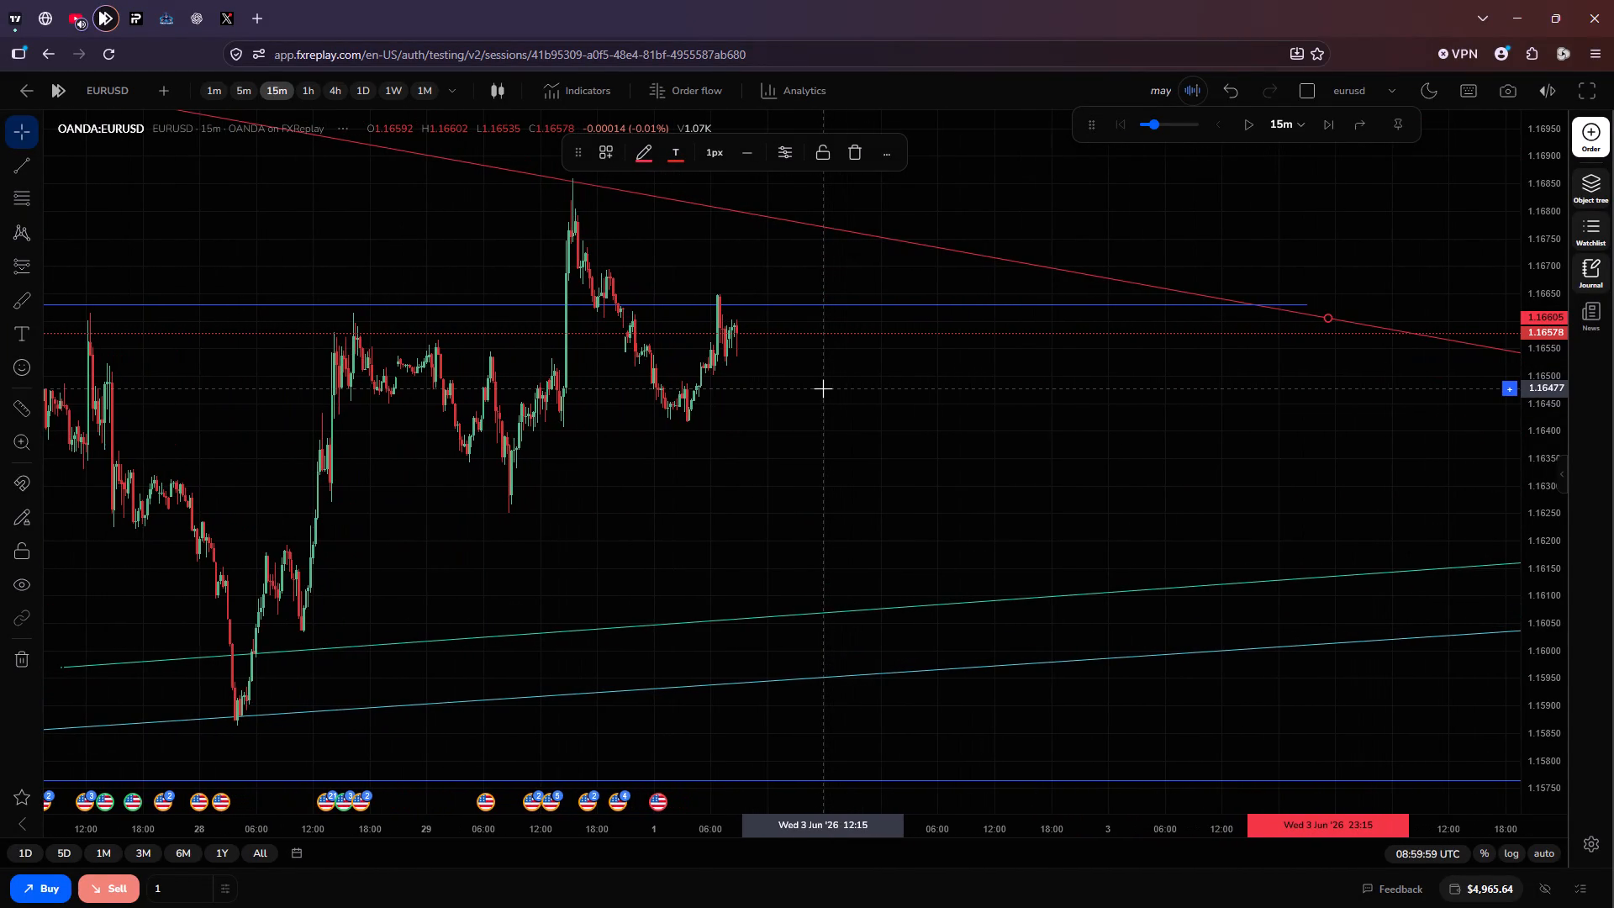
Examine EURUSD price action against the red trendline, the ascending trendlines and the horizontal levels at wider and closer ranges.
scroll(823, 388, down, 5)
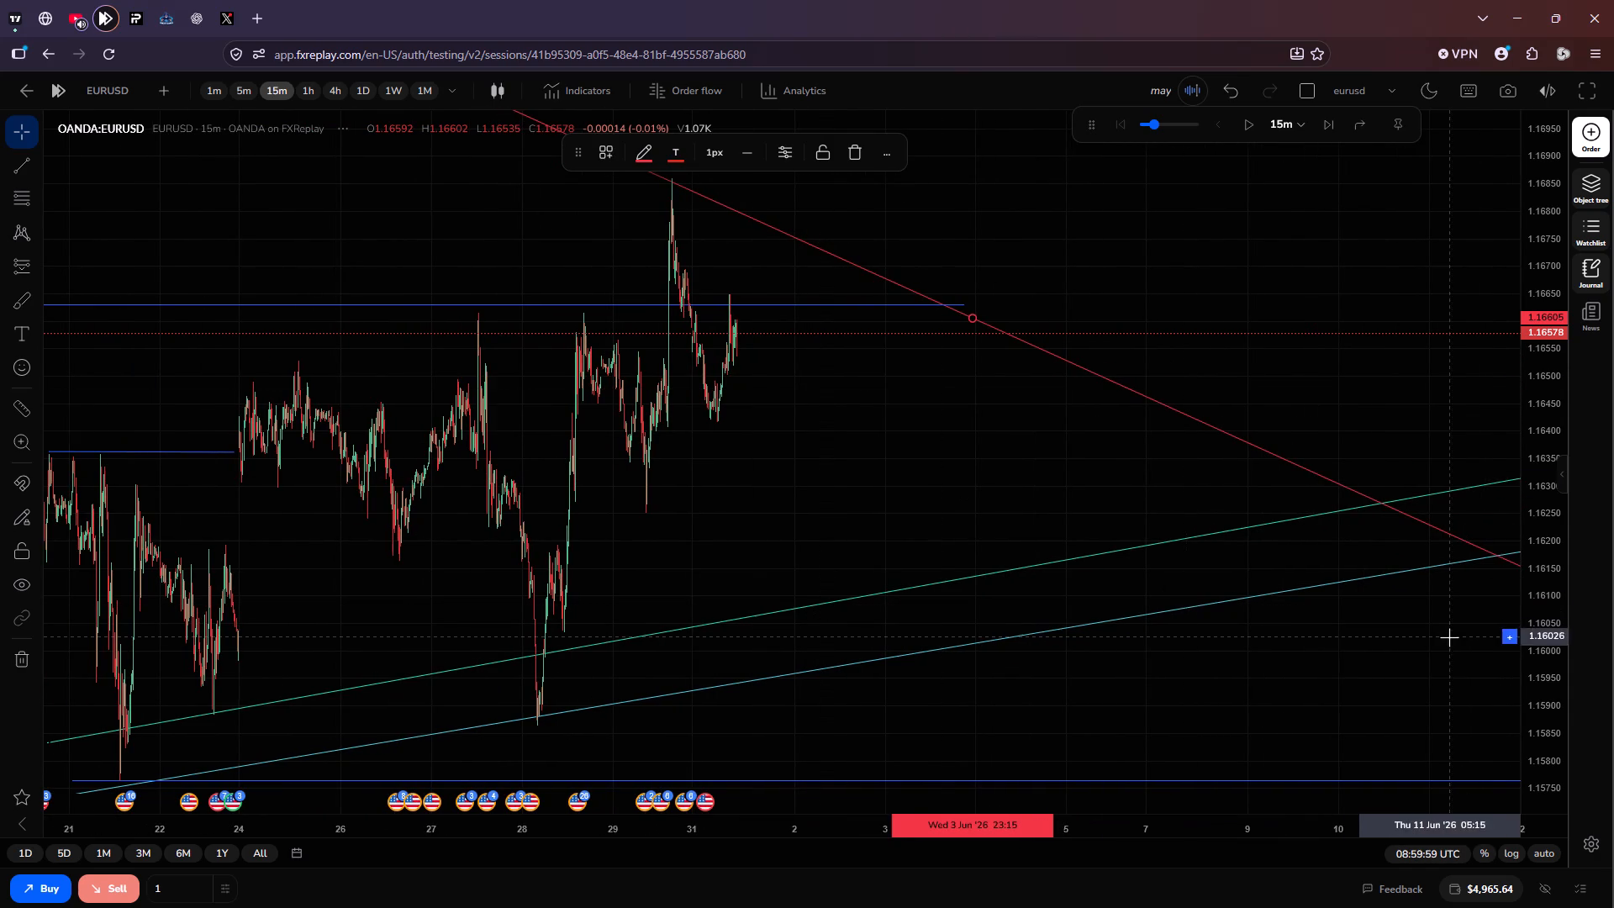
scroll(1537, 699, down, 2)
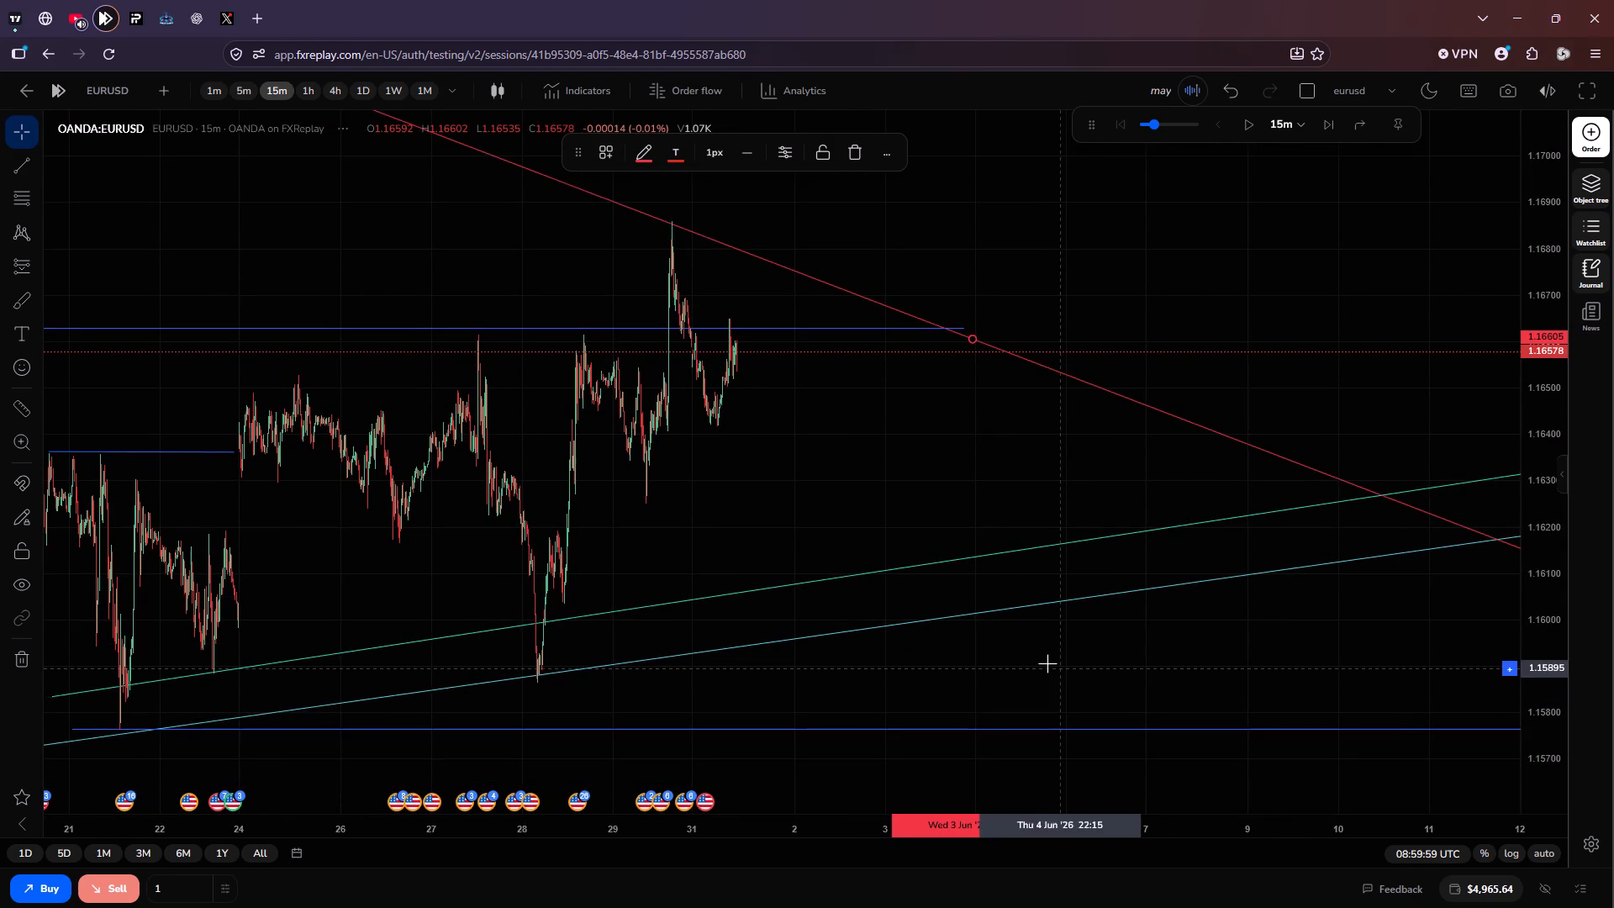
scroll(1047, 663, down, 9)
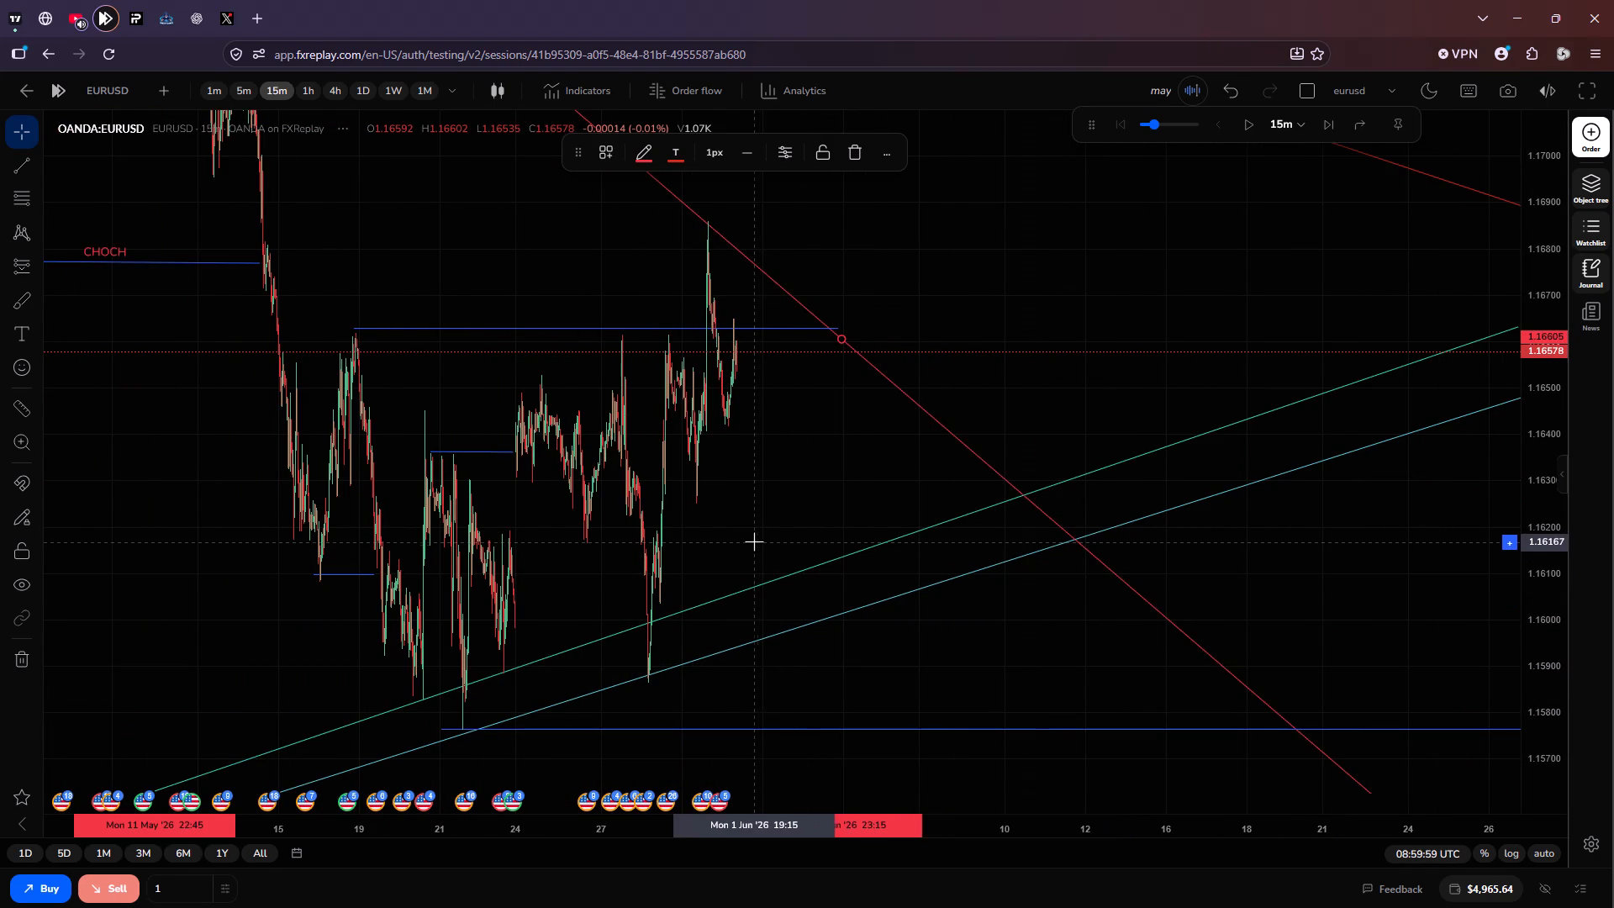
drag(754, 541, 1011, 418)
drag(1011, 418, 953, 565)
scroll(953, 565, up, 1)
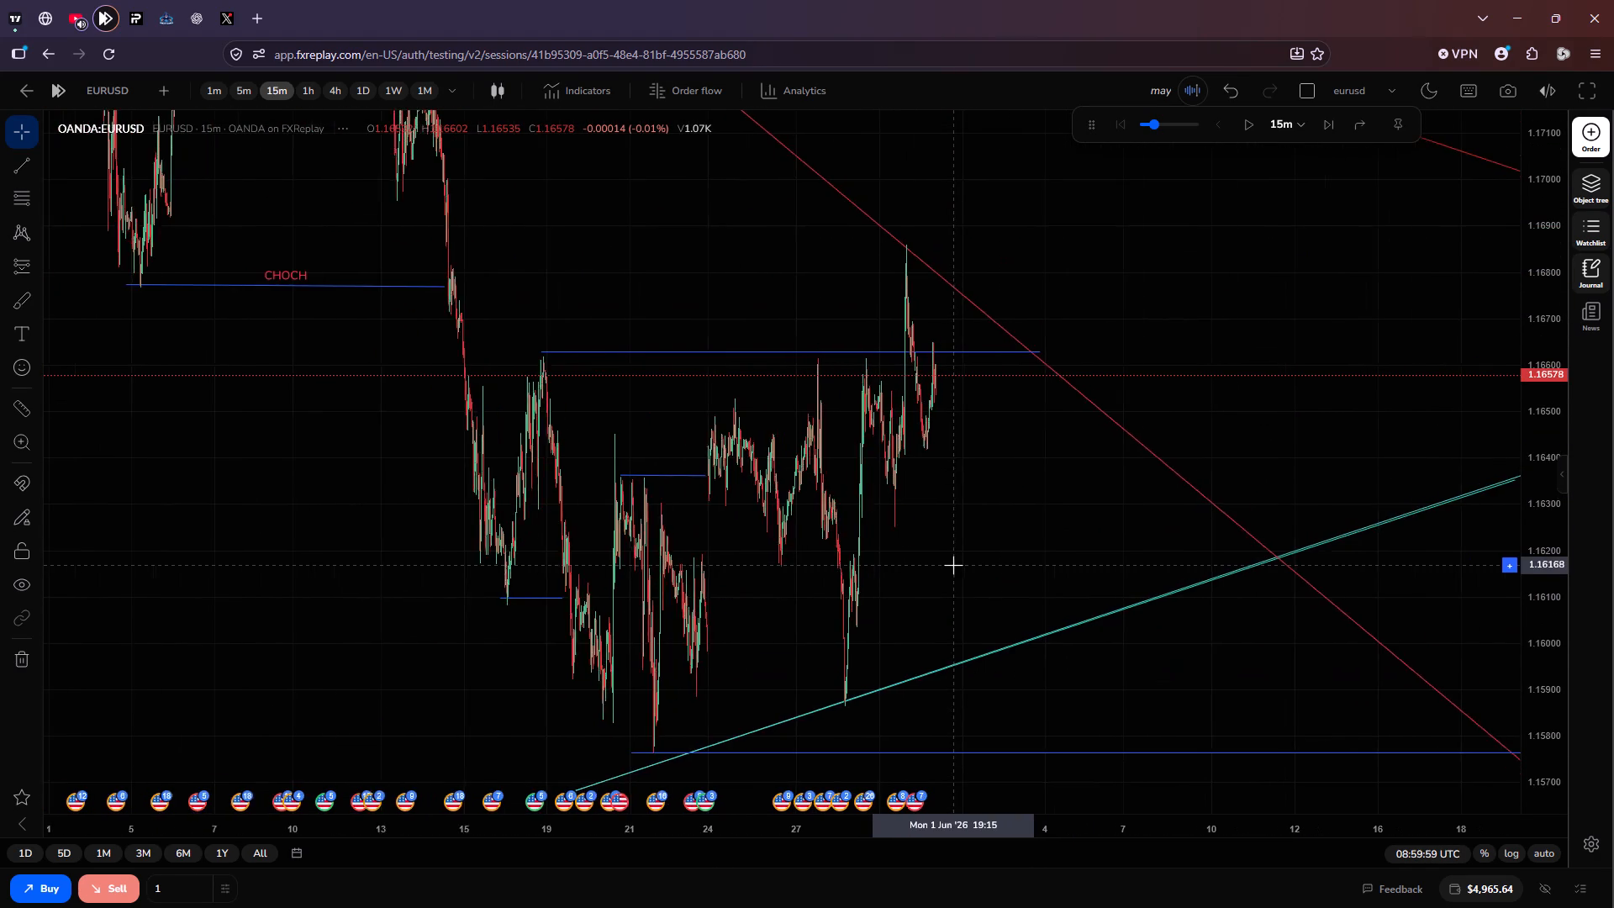
scroll(953, 565, up, 5)
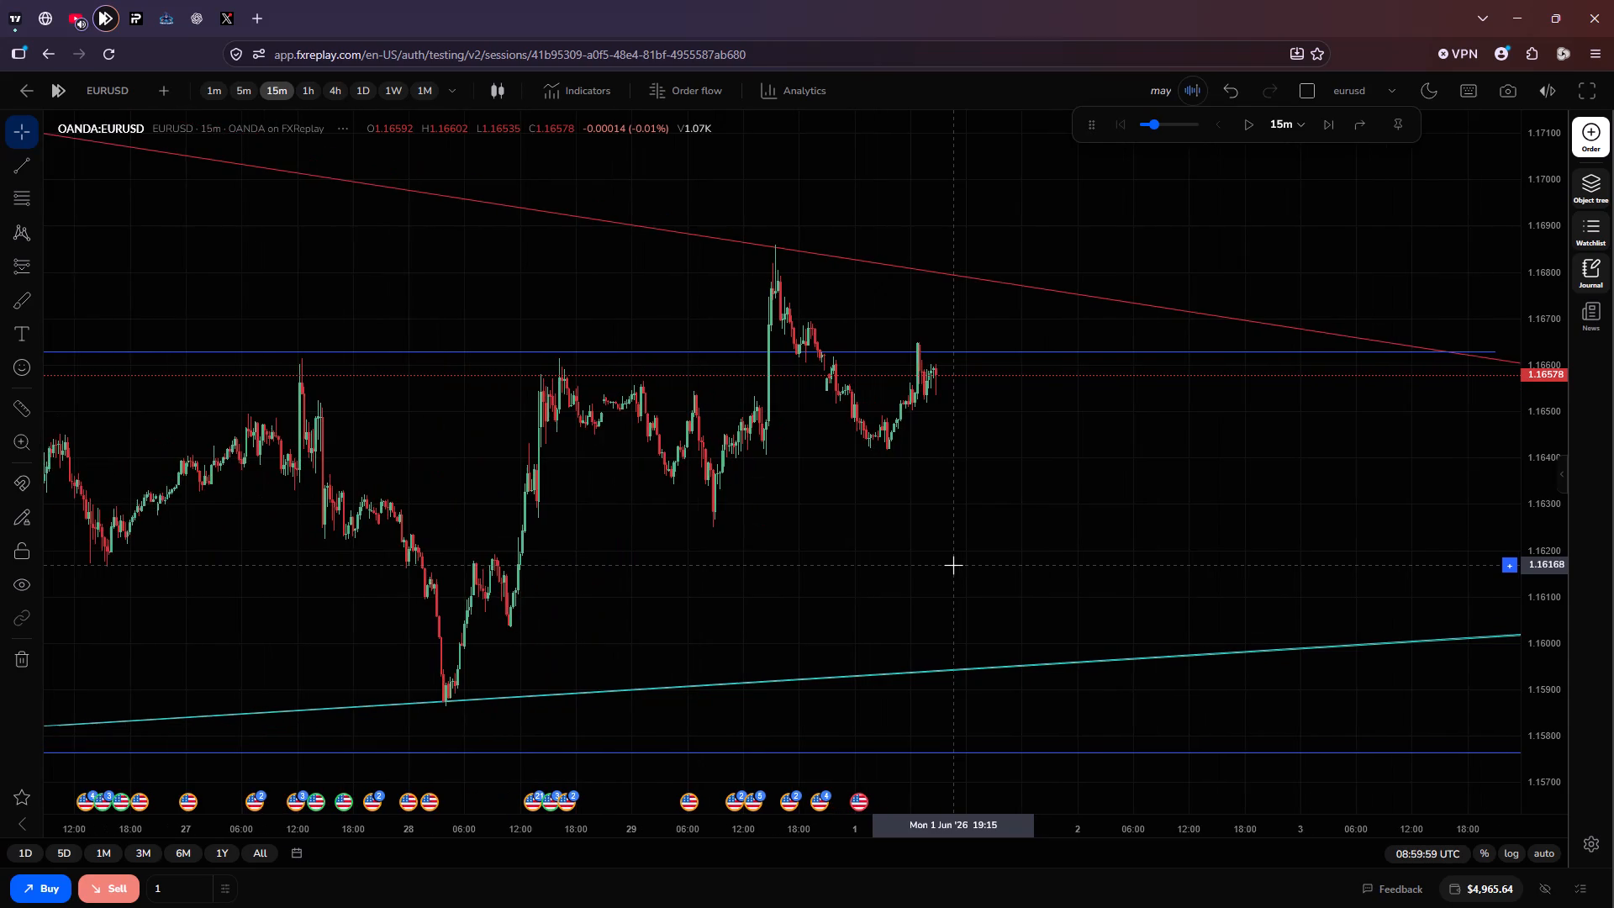
scroll(953, 565, up, 1)
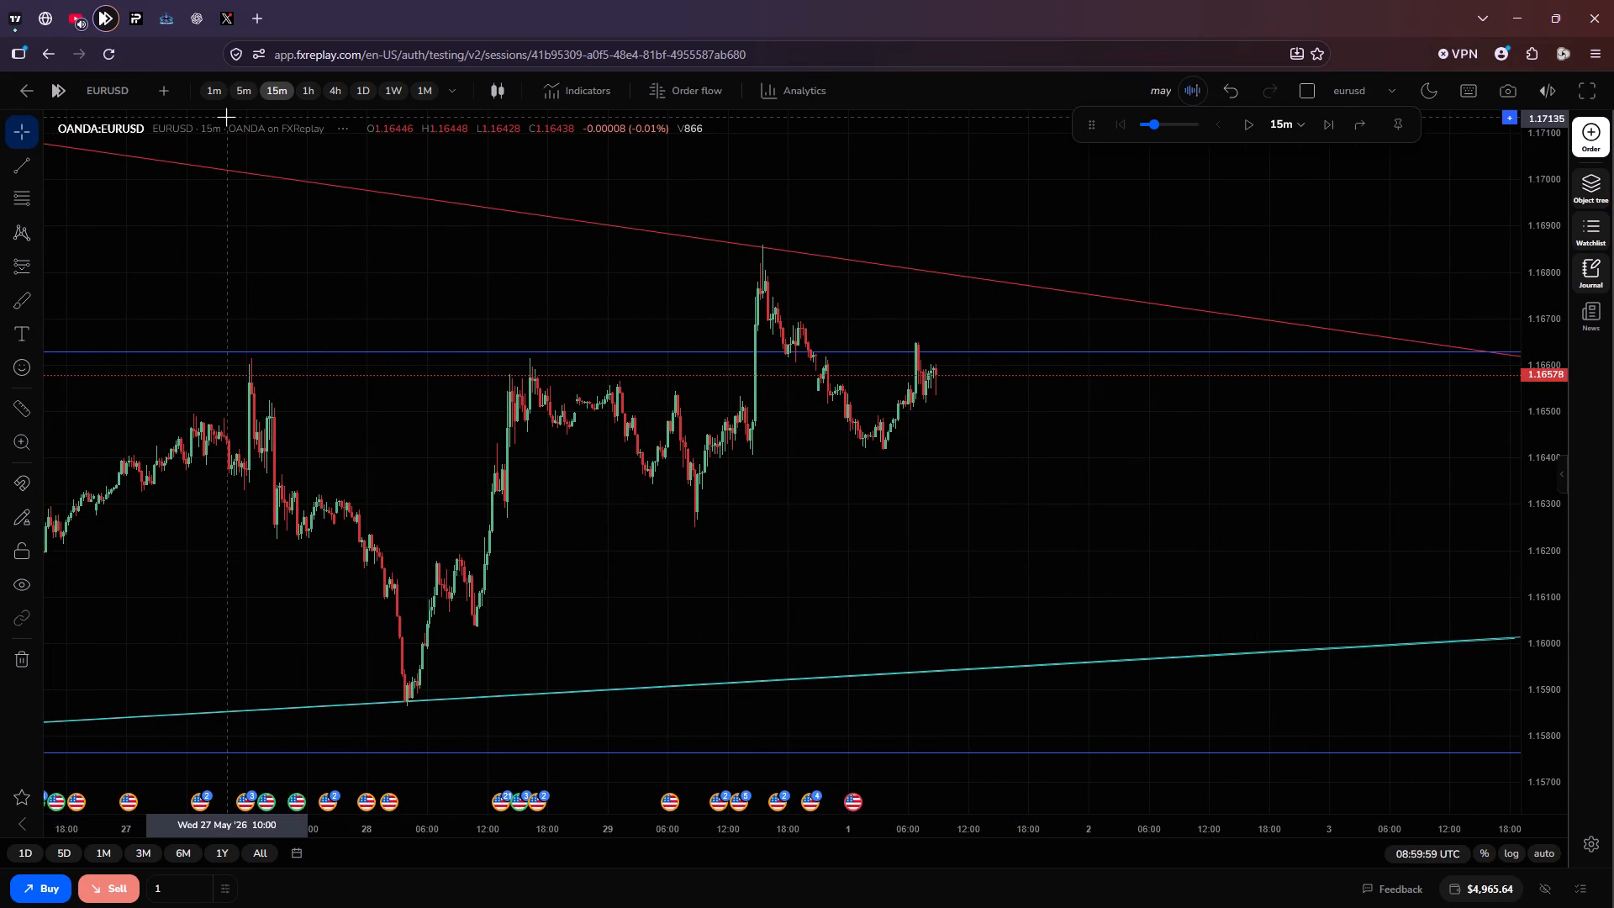
Toggle looping for the music video playing on YouTube and return to the FX Replay session.
click(67, 0)
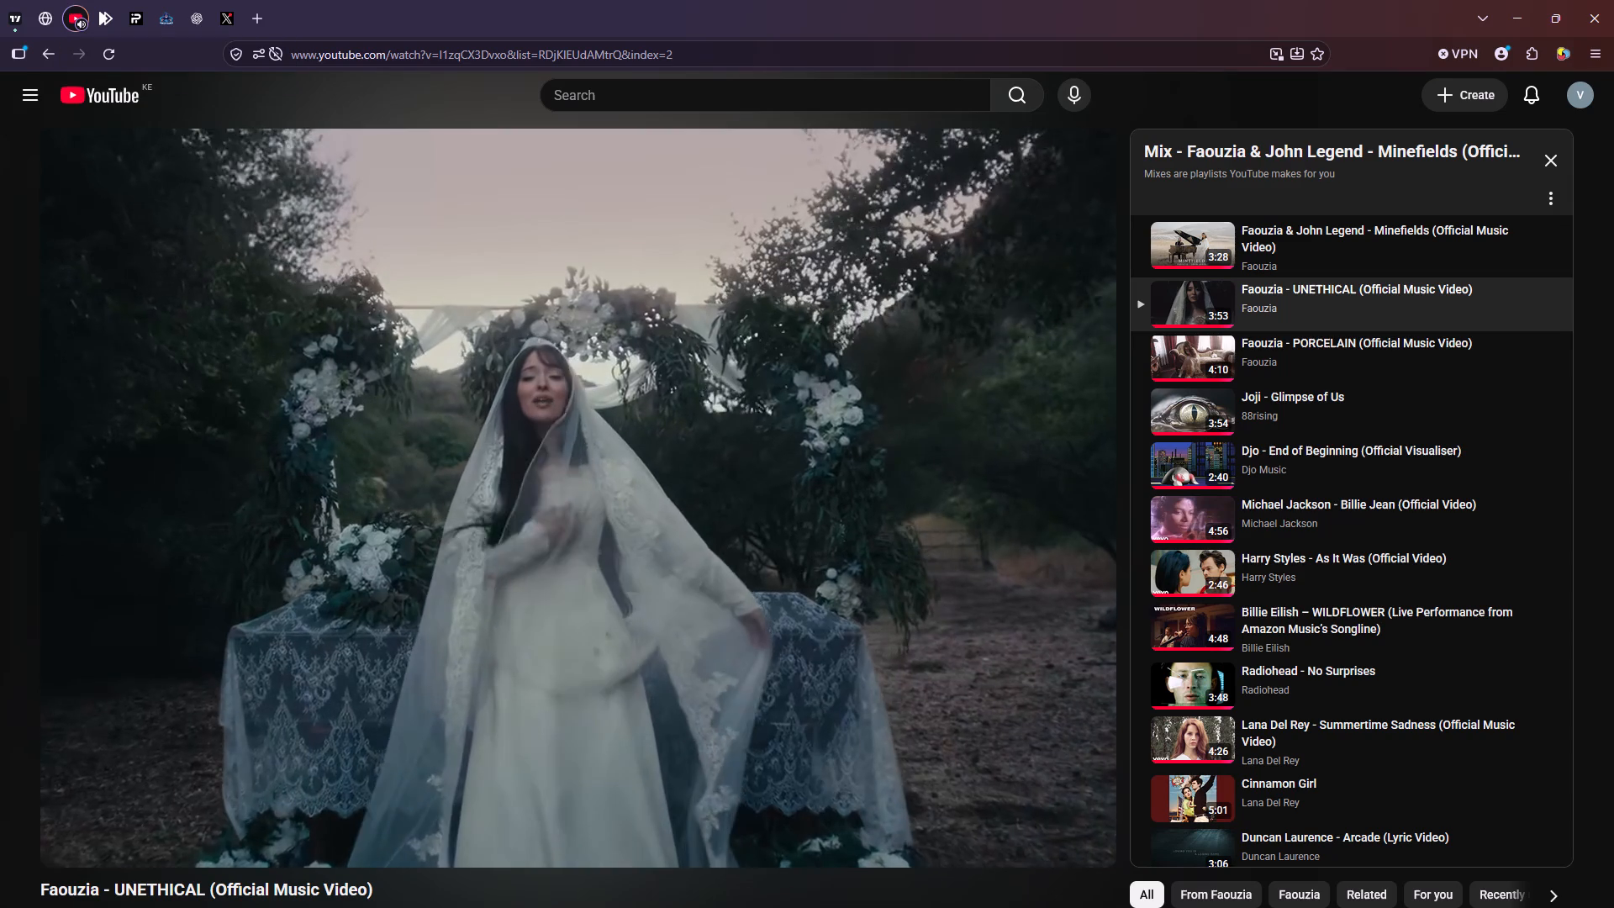
right_click(475, 430)
click(537, 457)
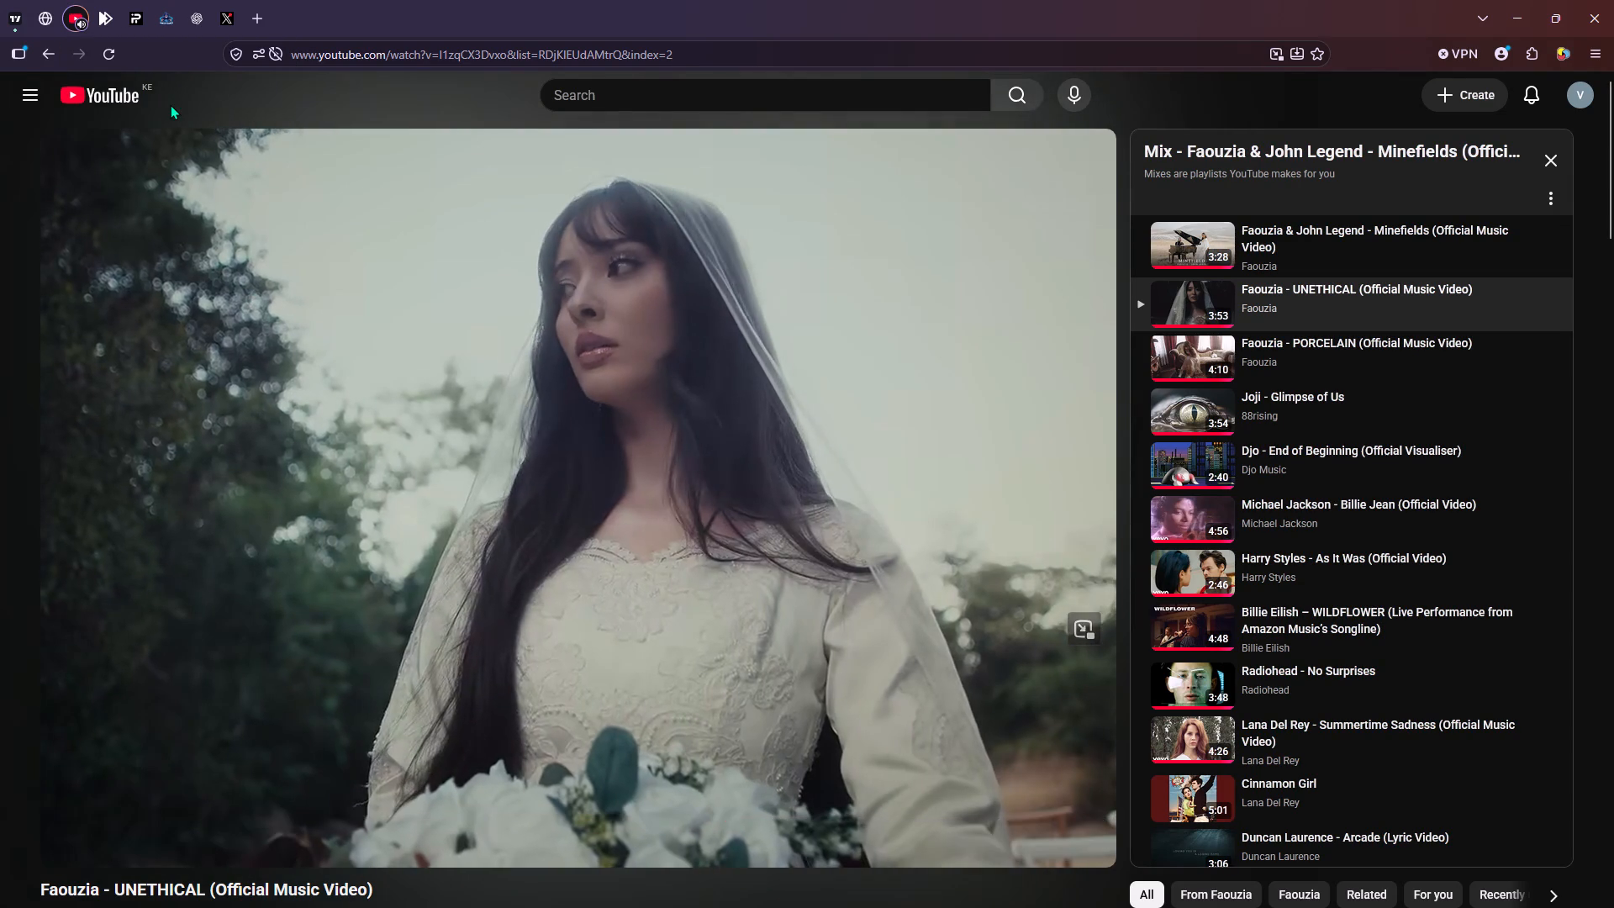
click(110, 13)
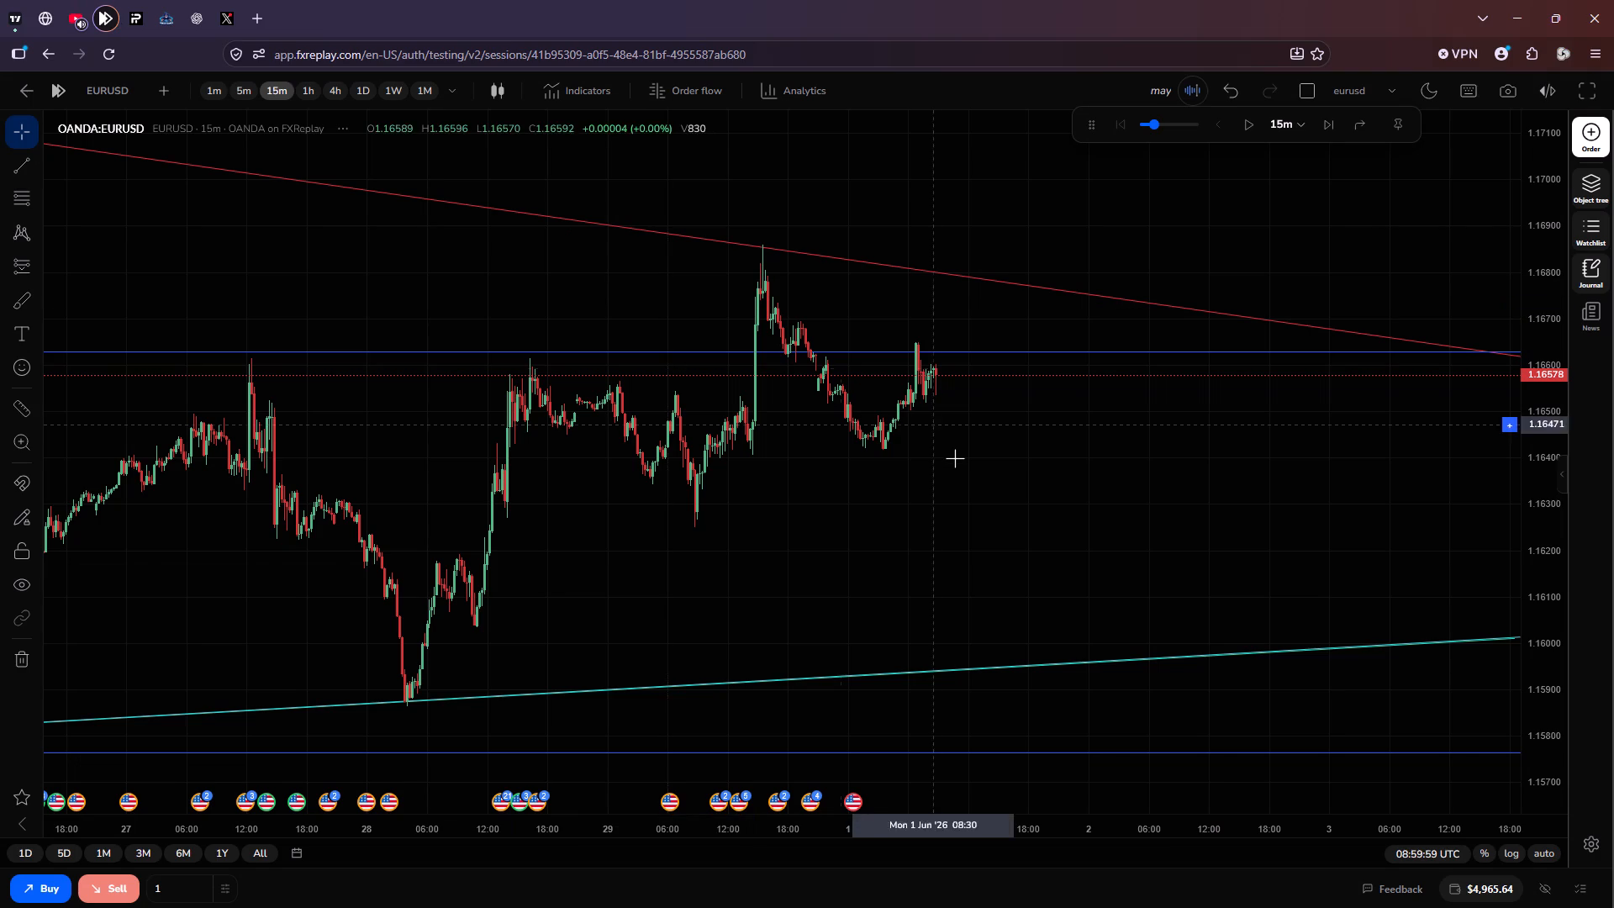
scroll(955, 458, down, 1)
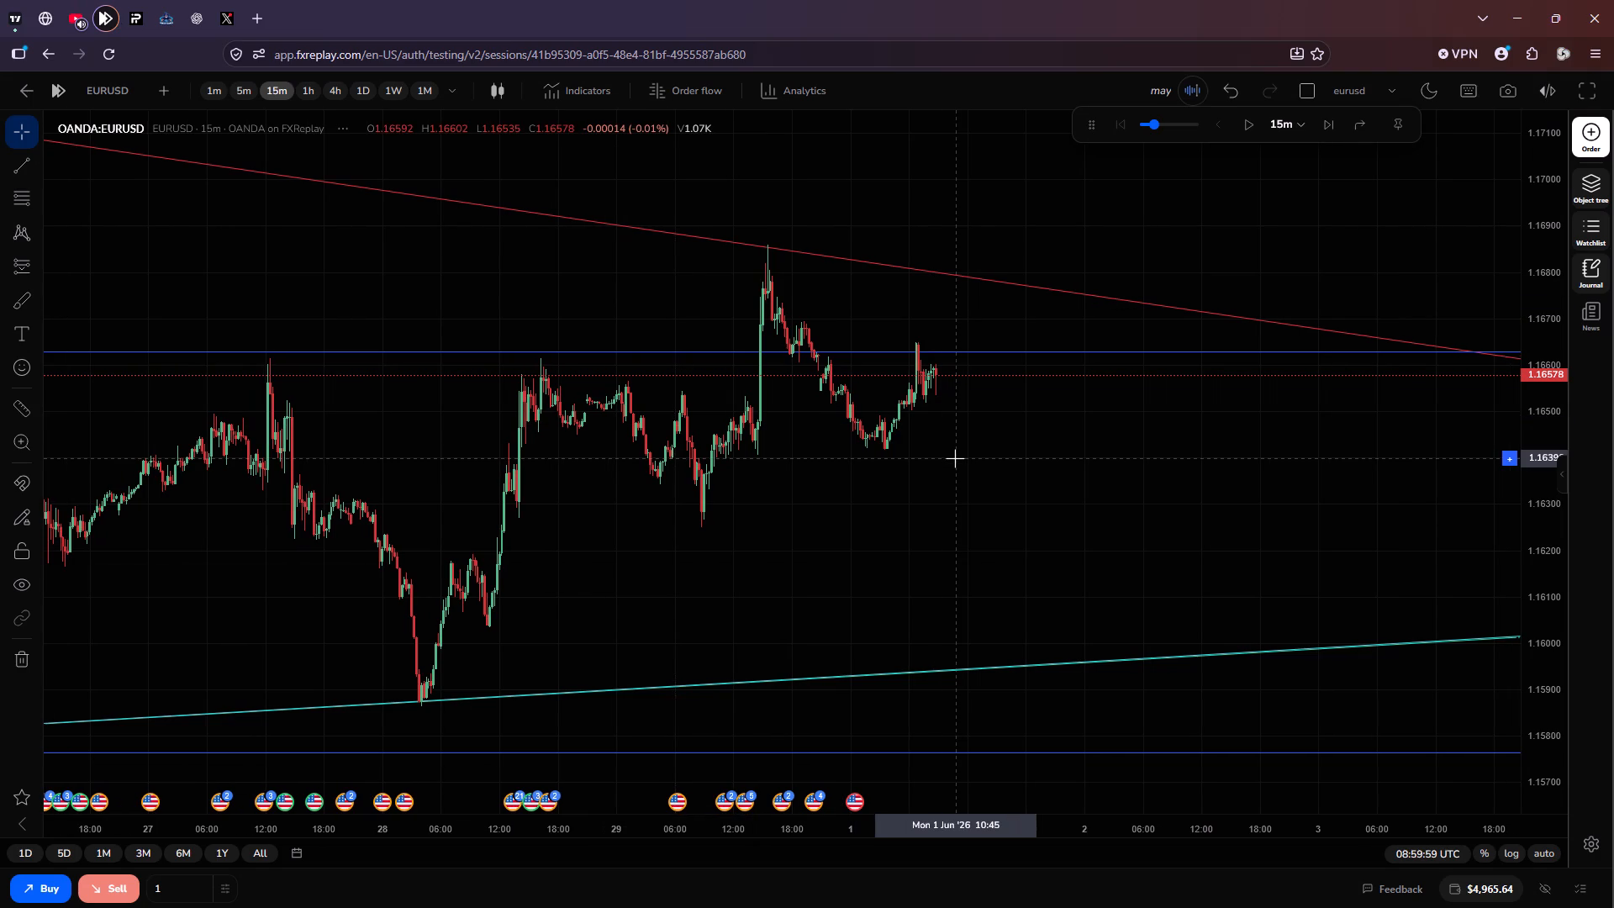
Switch back to YouTube and open the playback options of the music video that is playing.
click(59, 0)
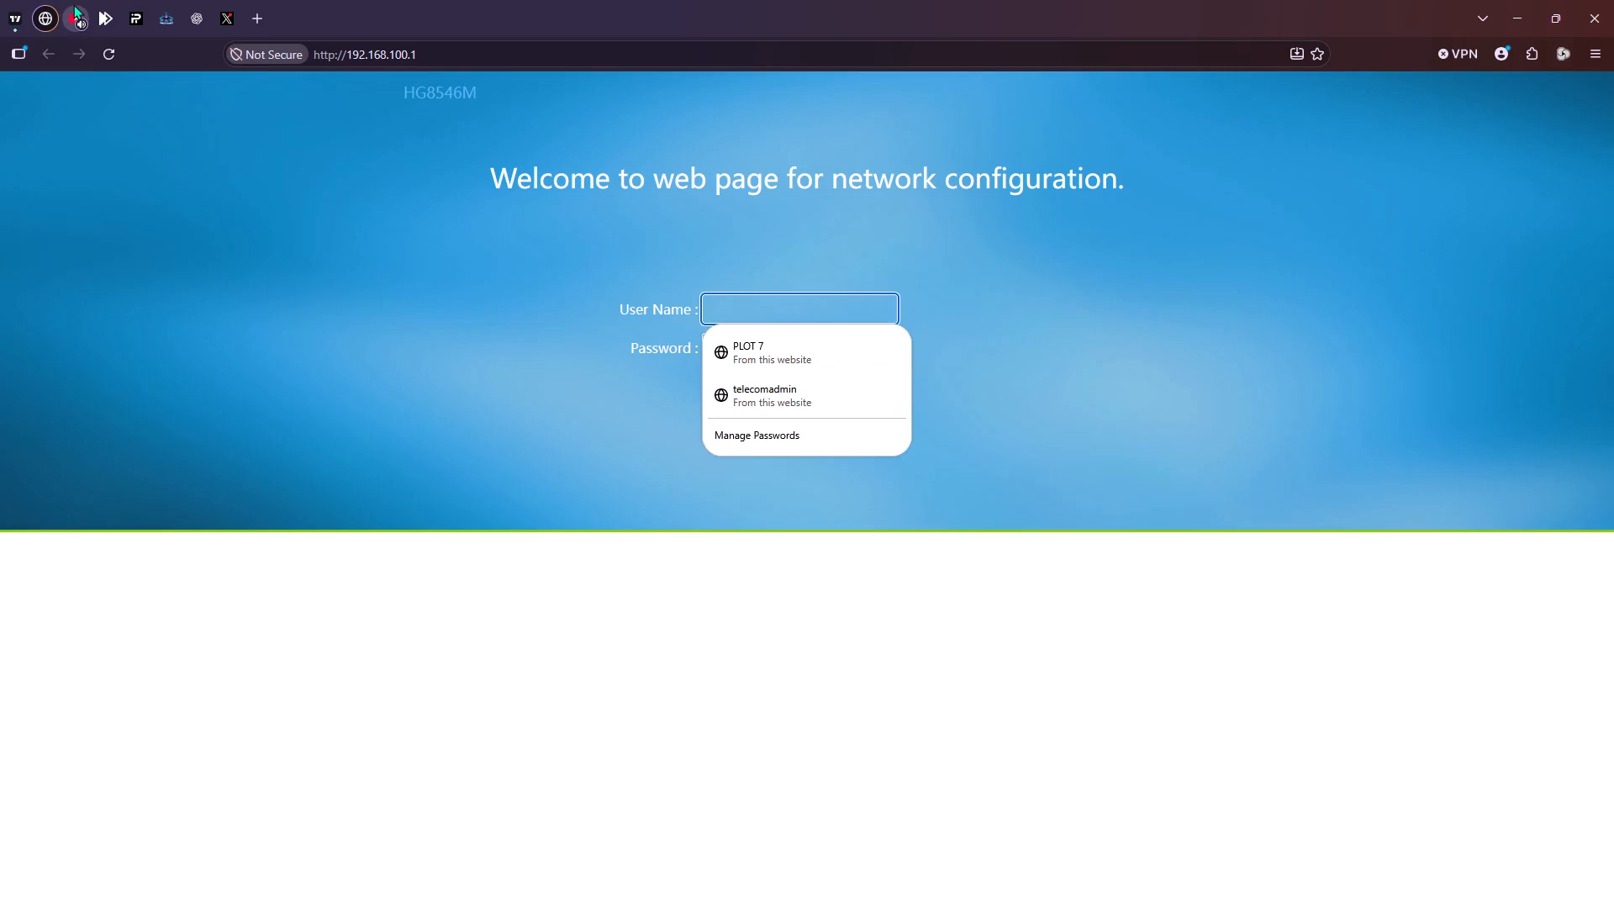
click(73, 4)
right_click(384, 368)
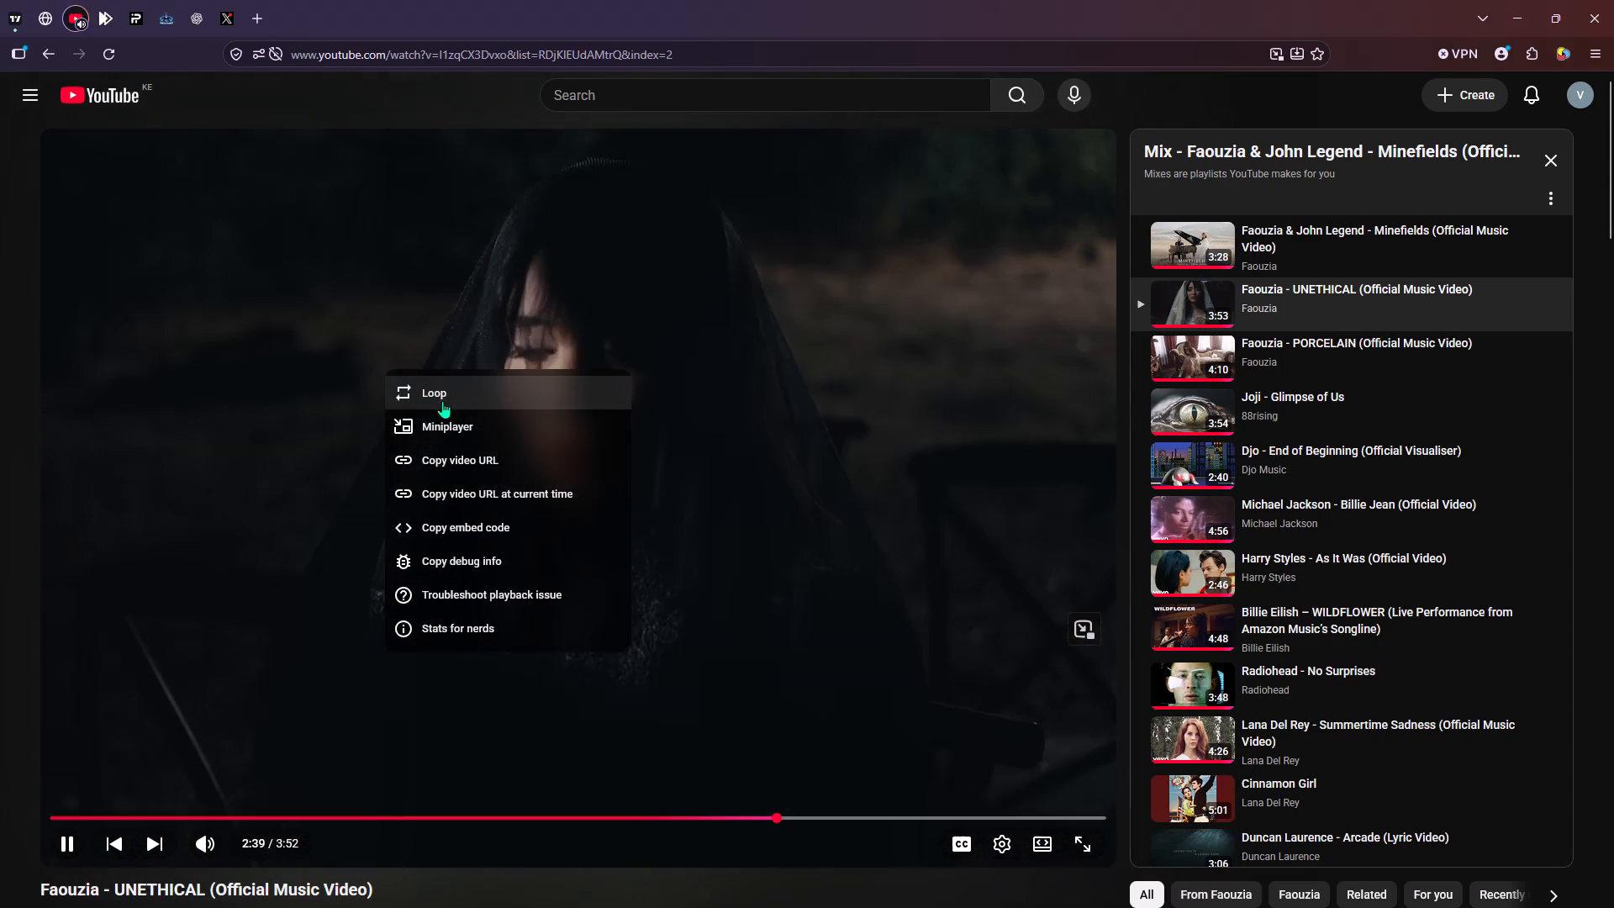
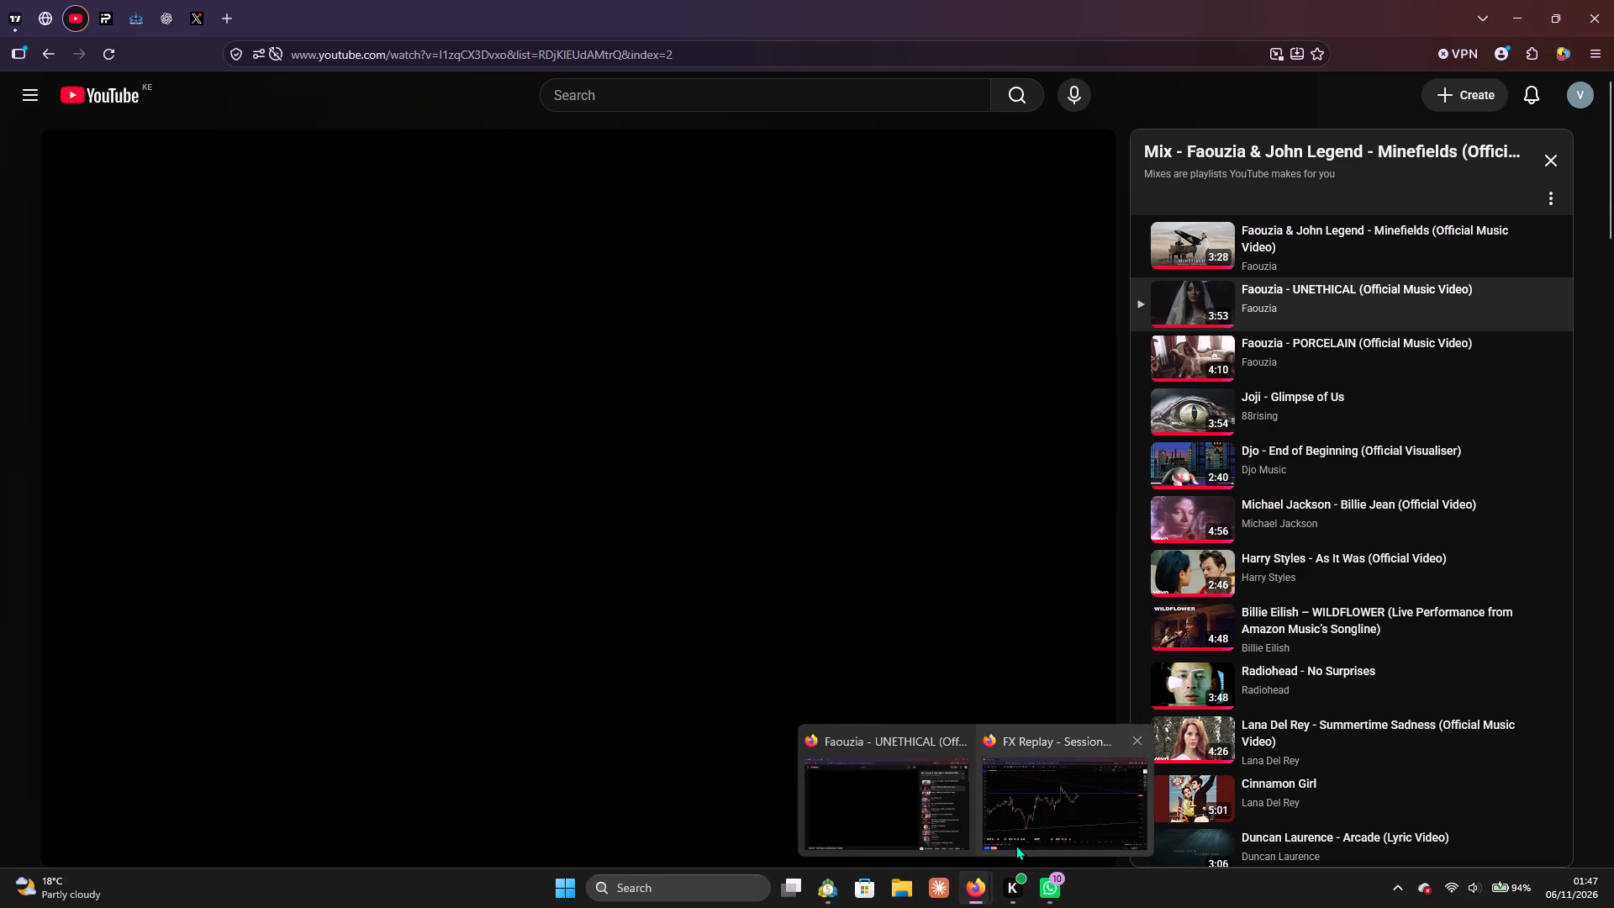
Resume the paused music video on YouTube and return to the FX Replay session.
click(1015, 845)
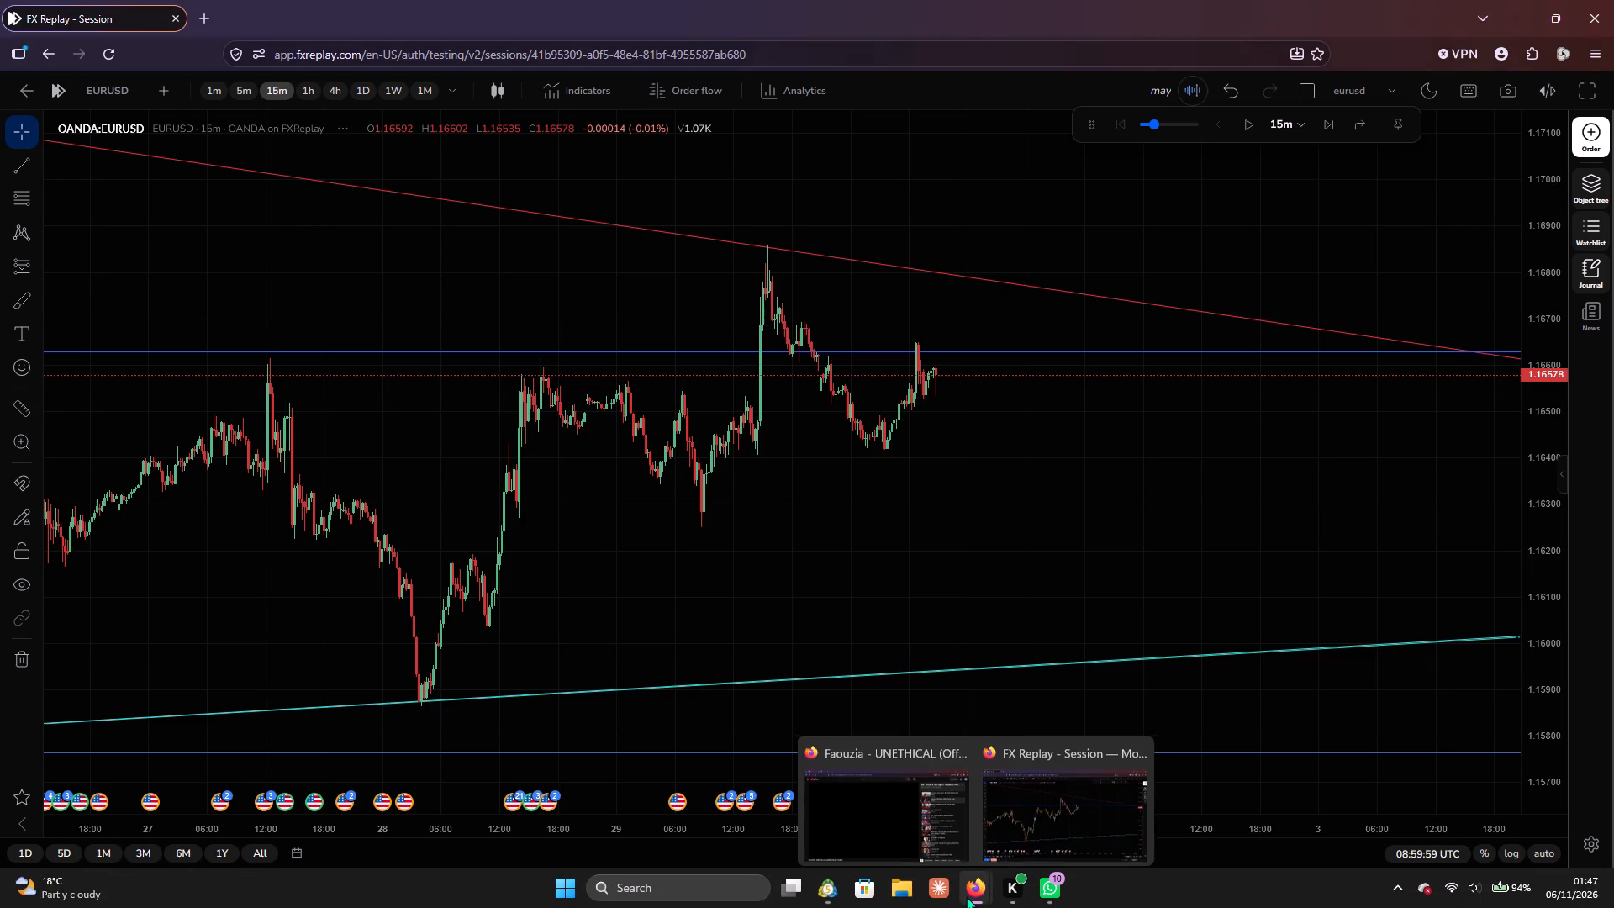
click(913, 830)
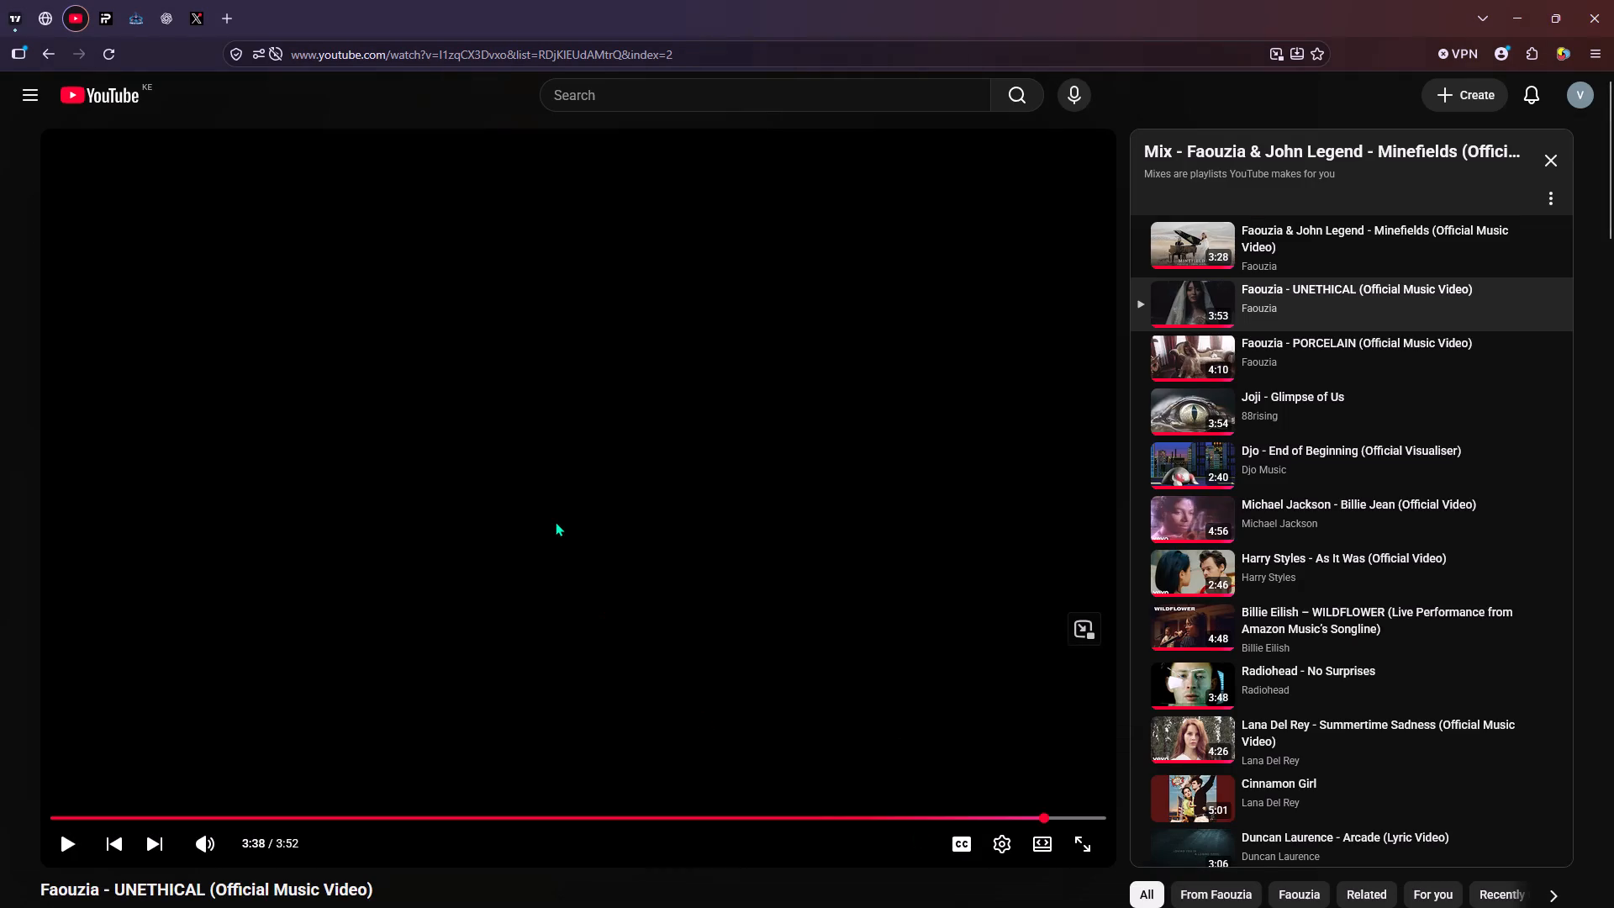
click(11, 29)
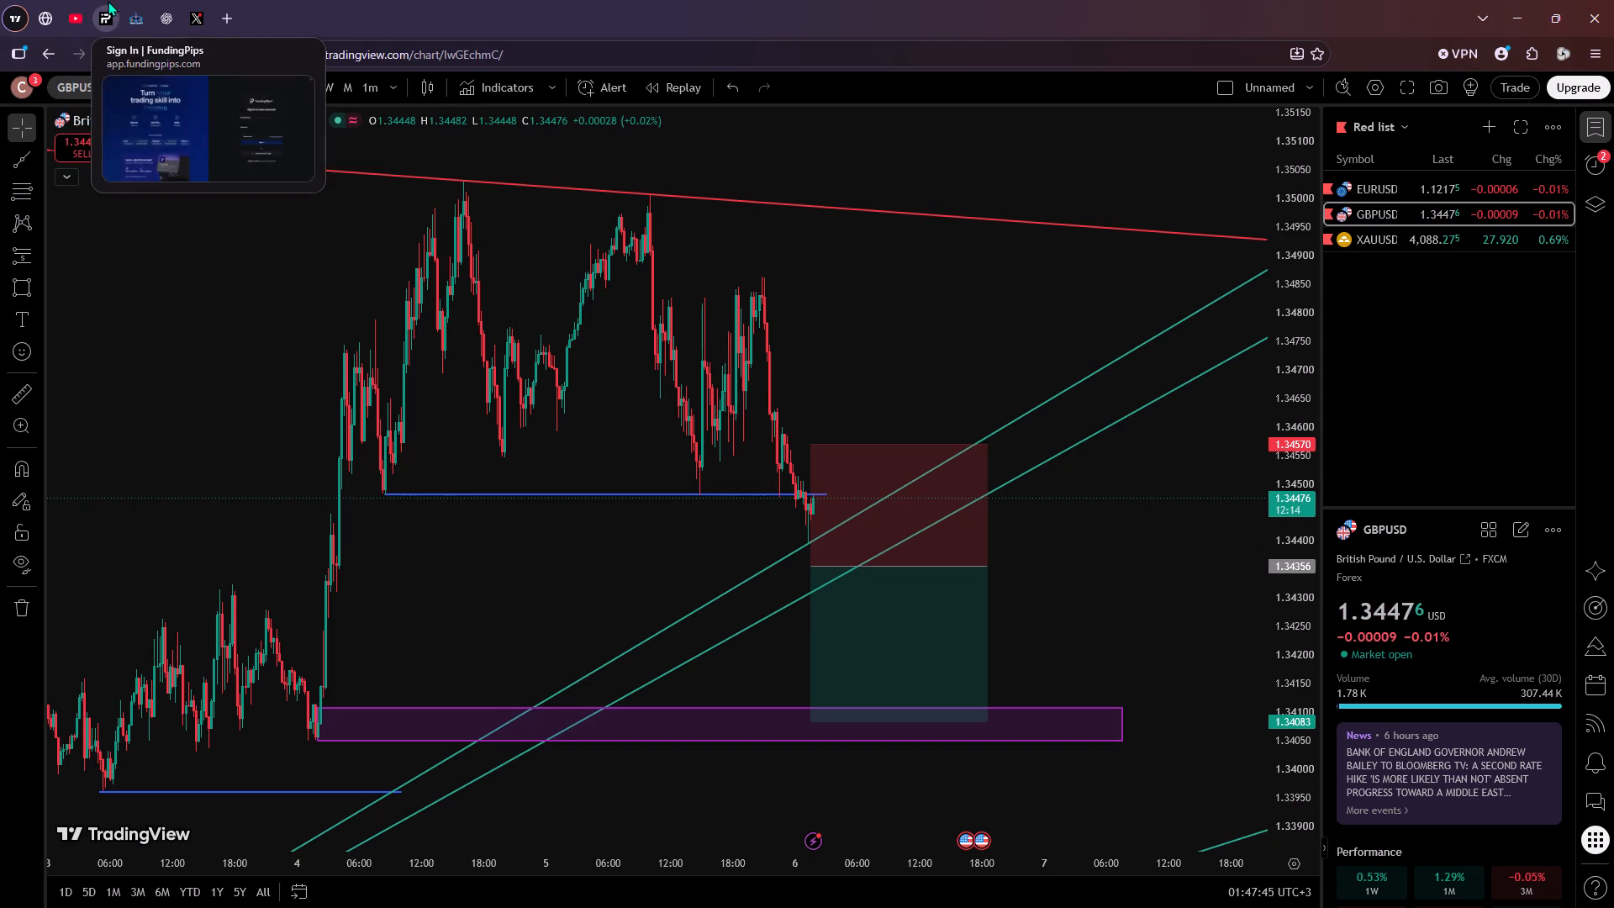
click(78, 6)
click(535, 401)
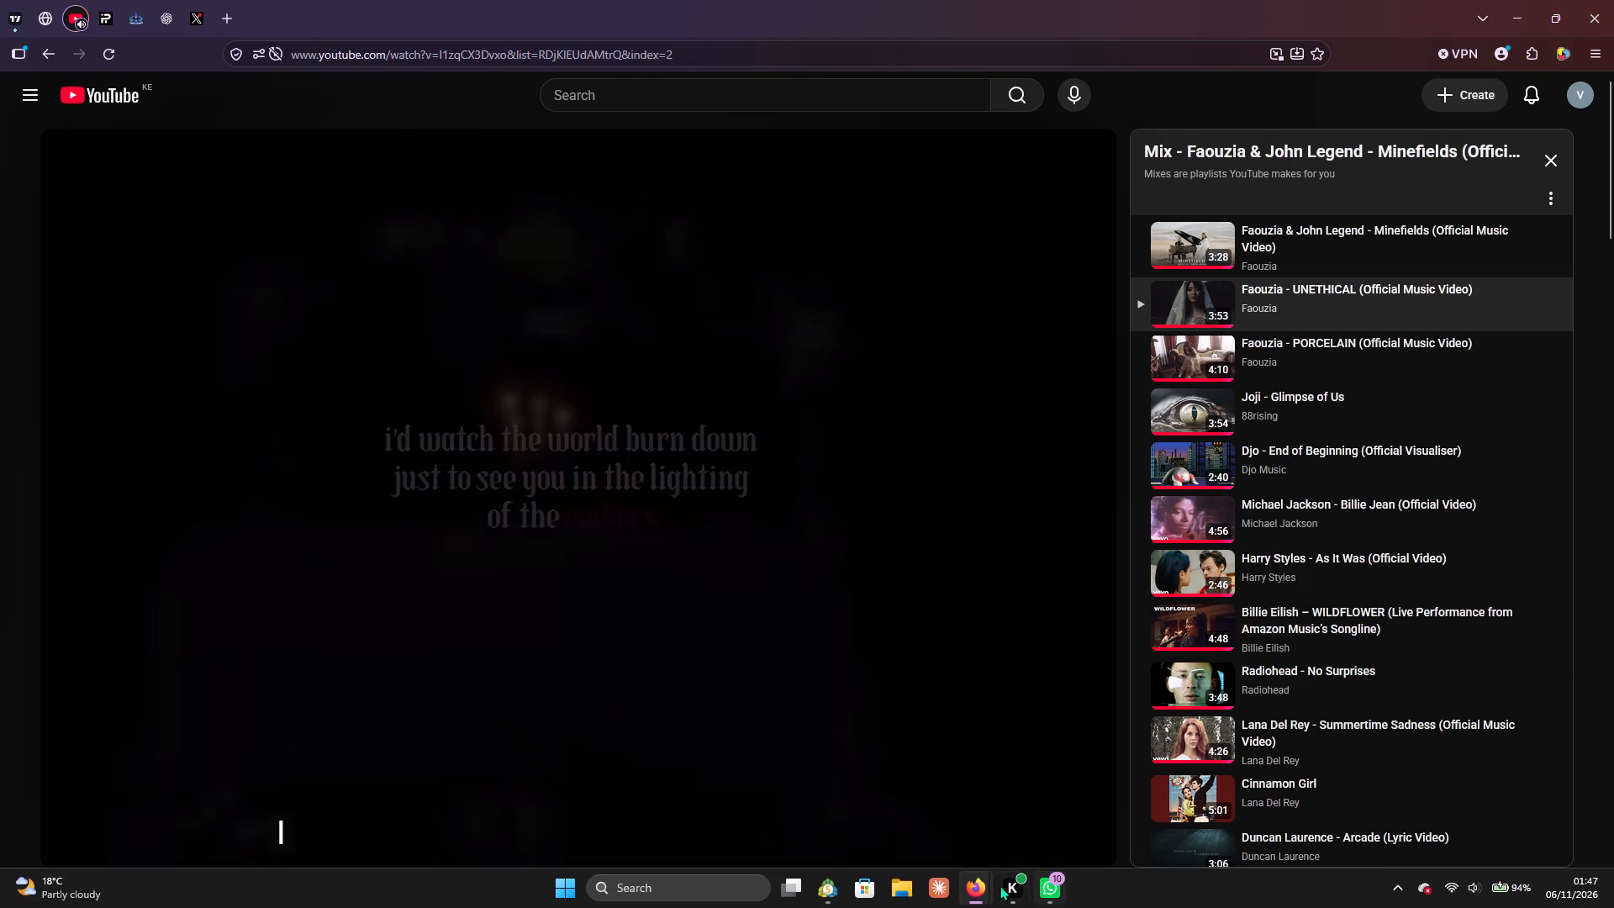
click(1025, 802)
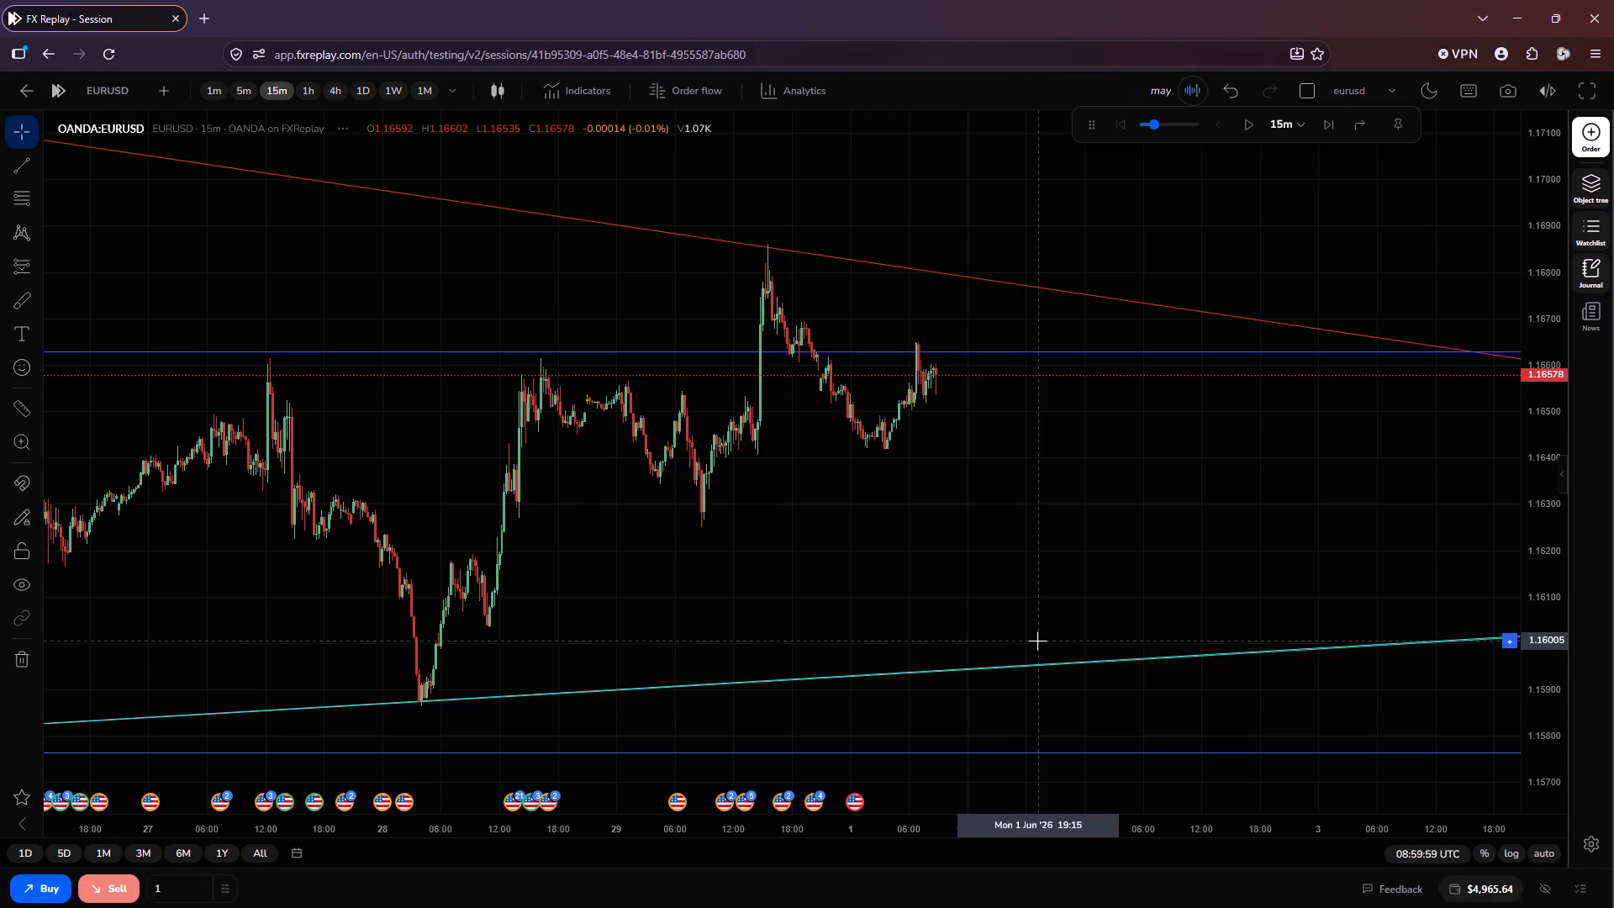
Switch the replay chart from EURUSD to GBPUSD and frame the latest candles beneath the descending red trendline.
scroll(902, 620, down, 1)
scroll(660, 552, up, 1)
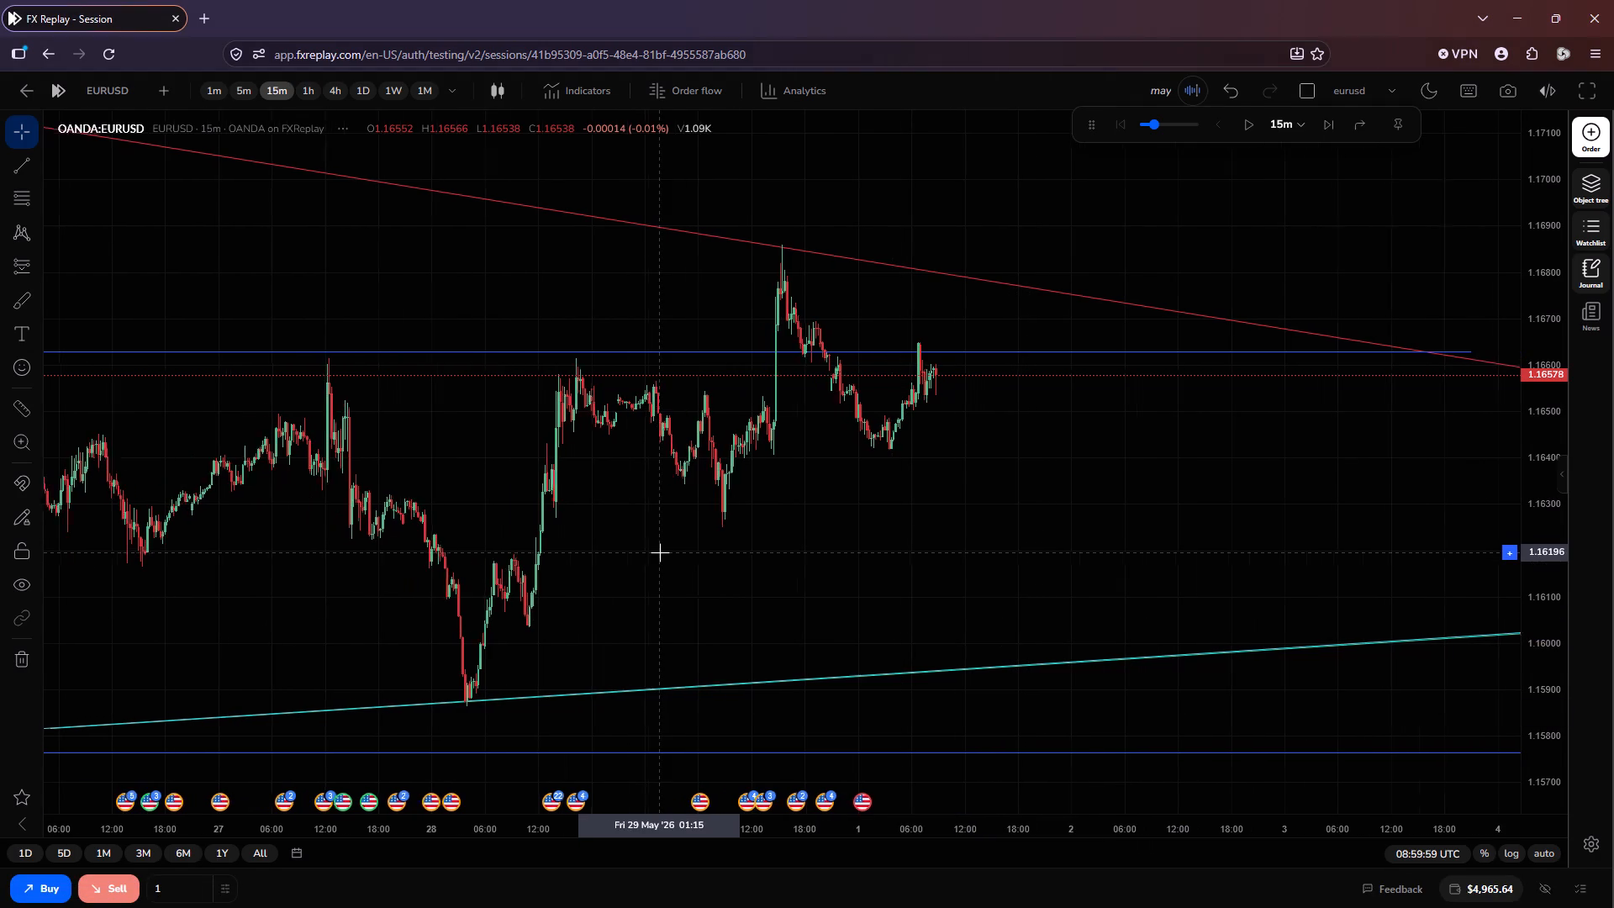
scroll(660, 552, up, 1)
click(132, 89)
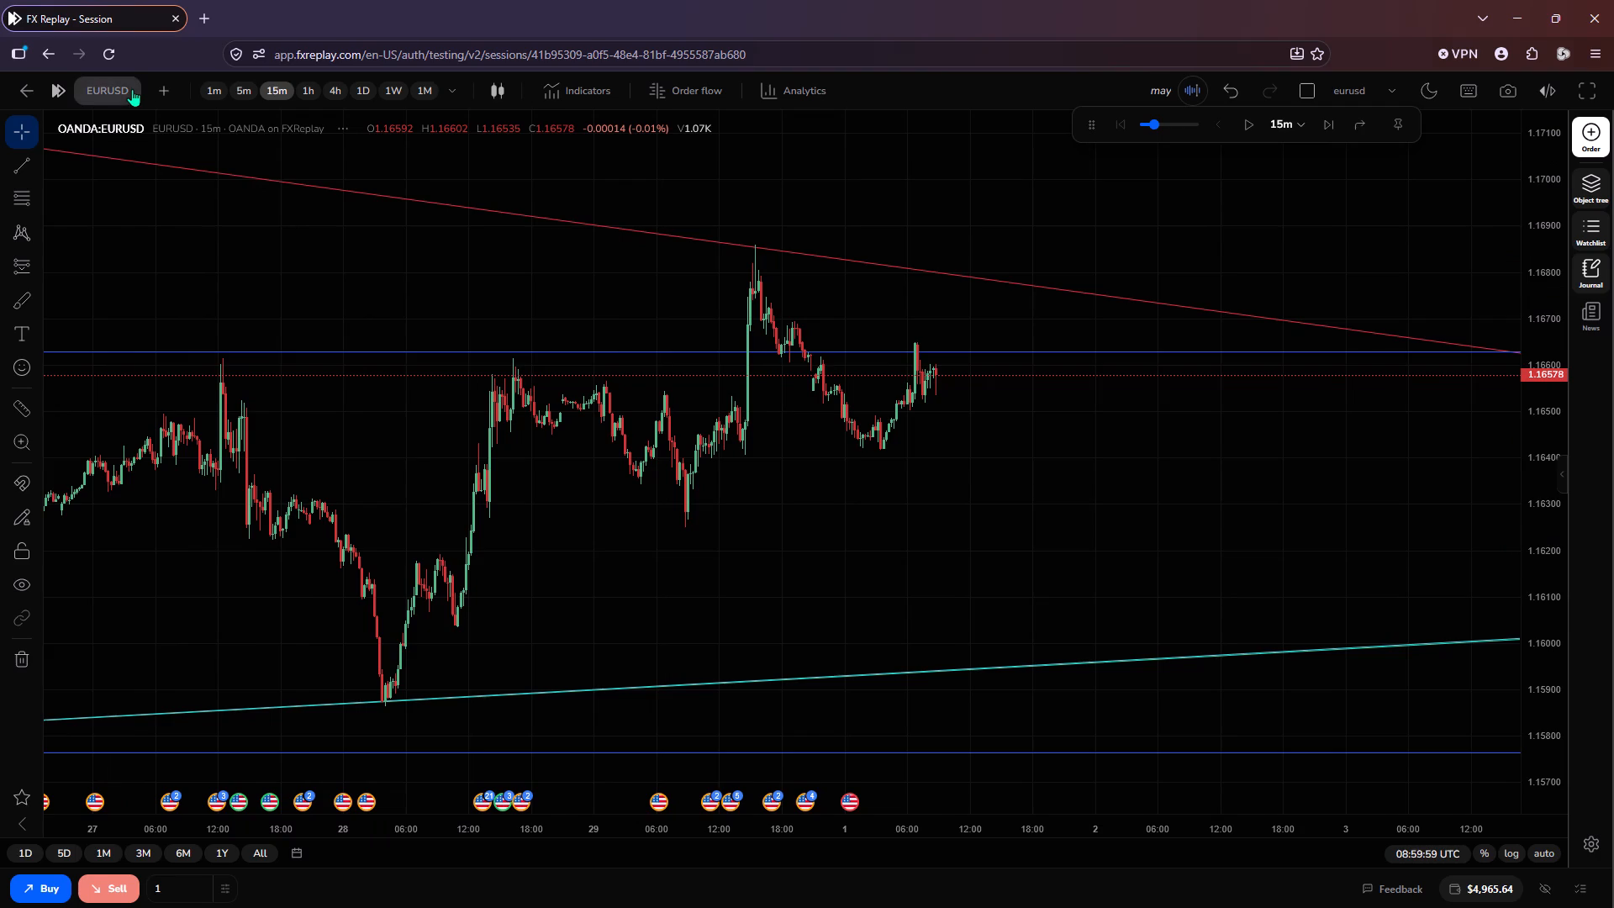
click(716, 568)
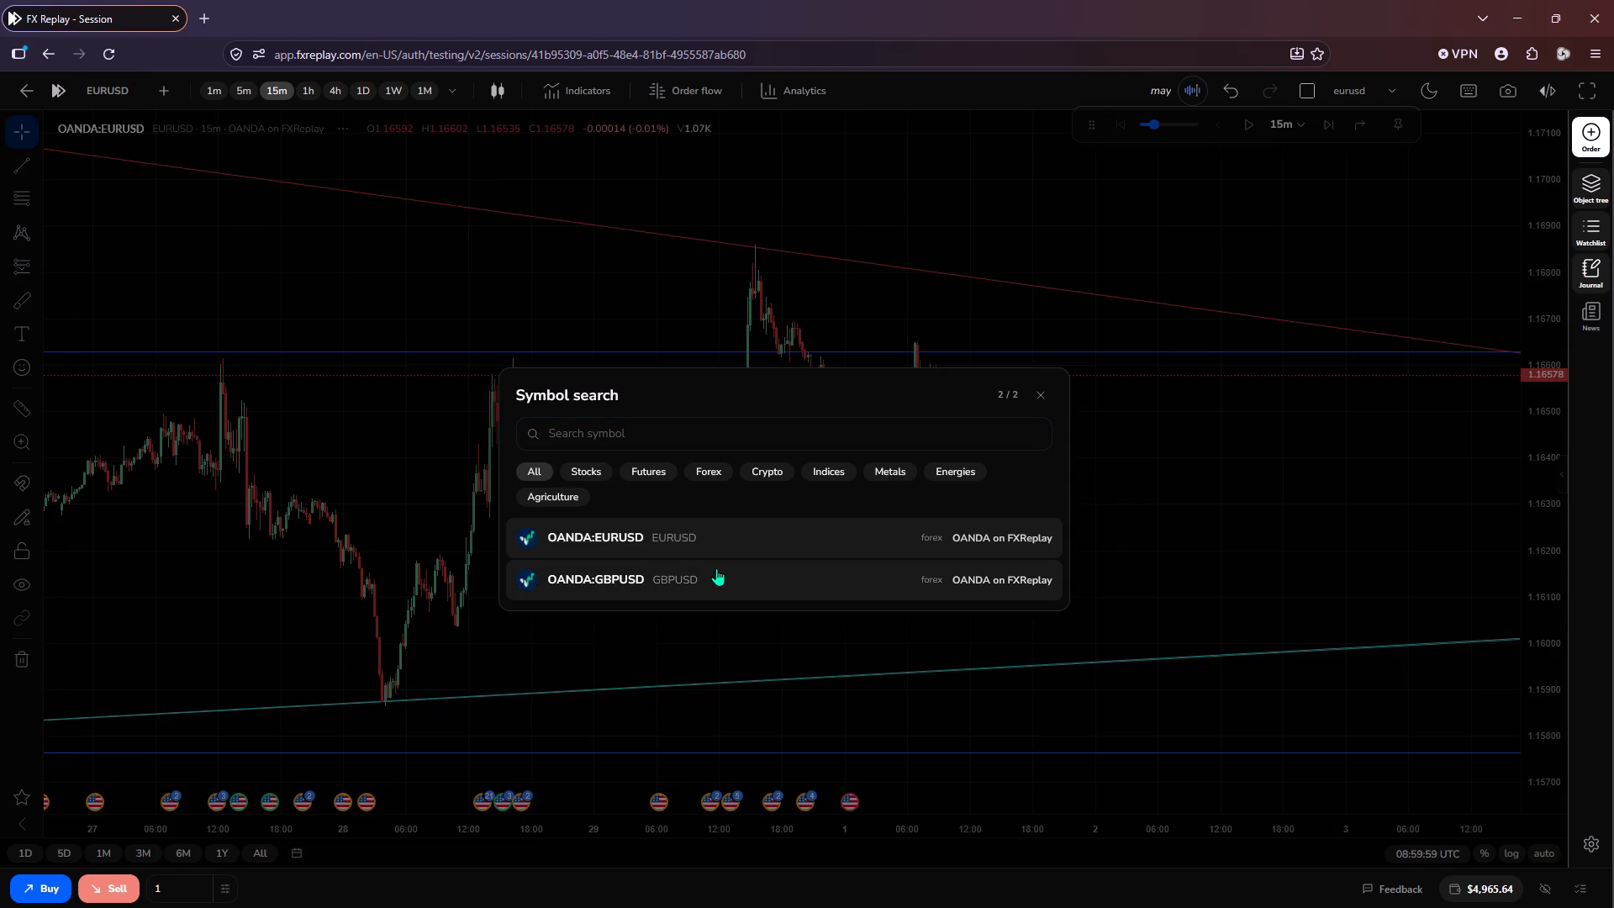
scroll(845, 551, down, 1)
scroll(845, 551, up, 2)
drag(968, 478, 906, 552)
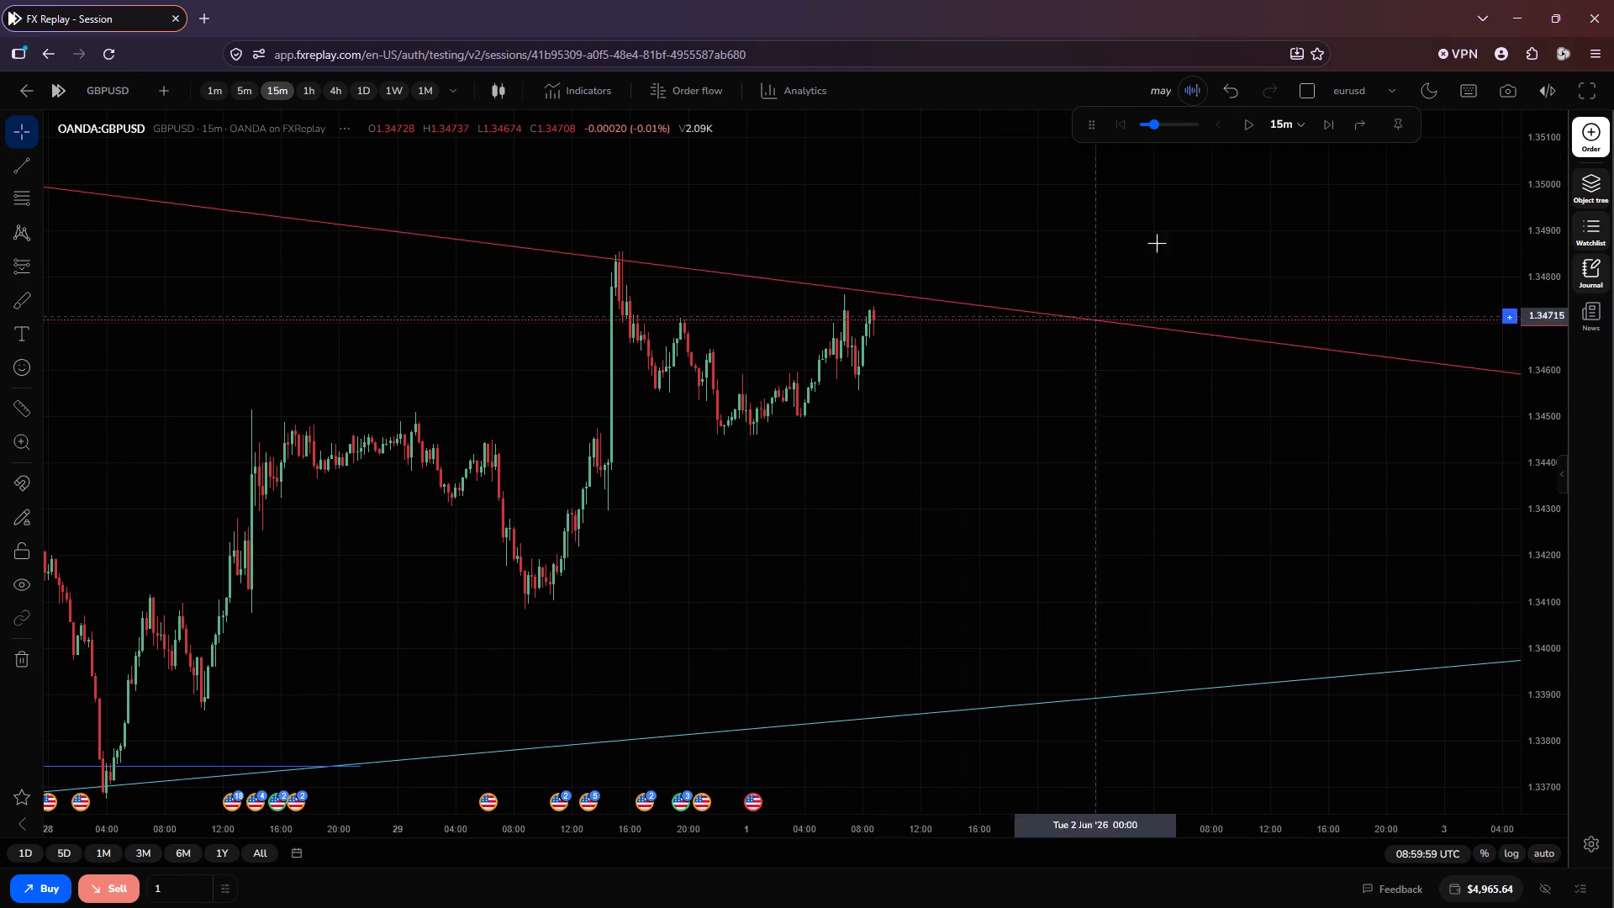
Play the GBPUSD 15m replay forward in short runs to about 14:30 UTC on 1 June, pausing after the sharp move.
click(1155, 123)
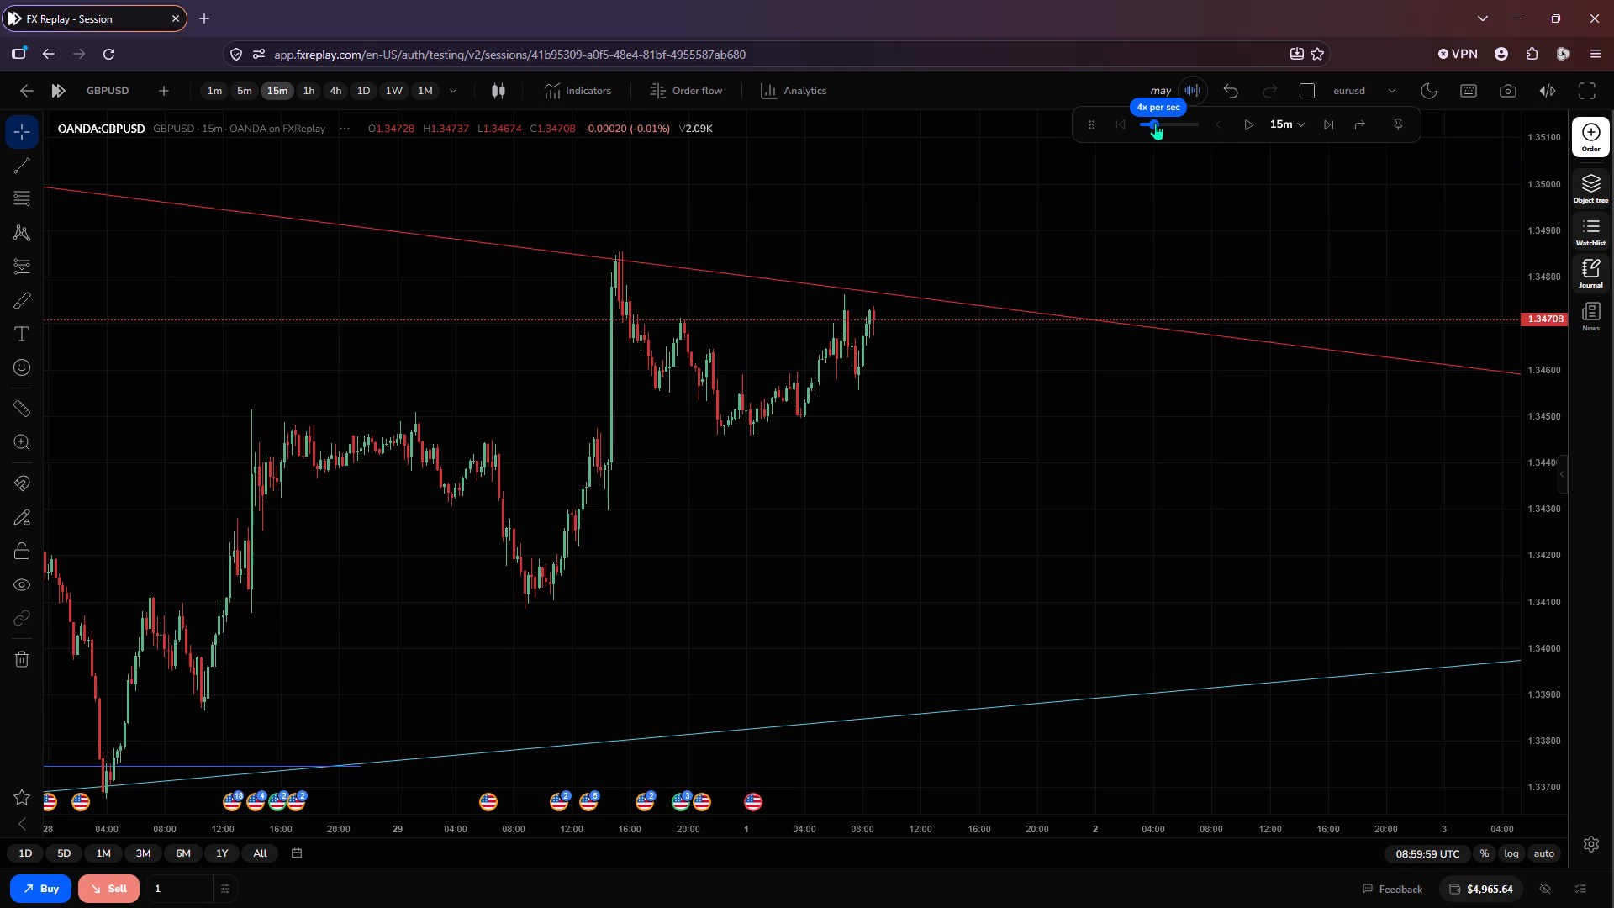
click(1251, 125)
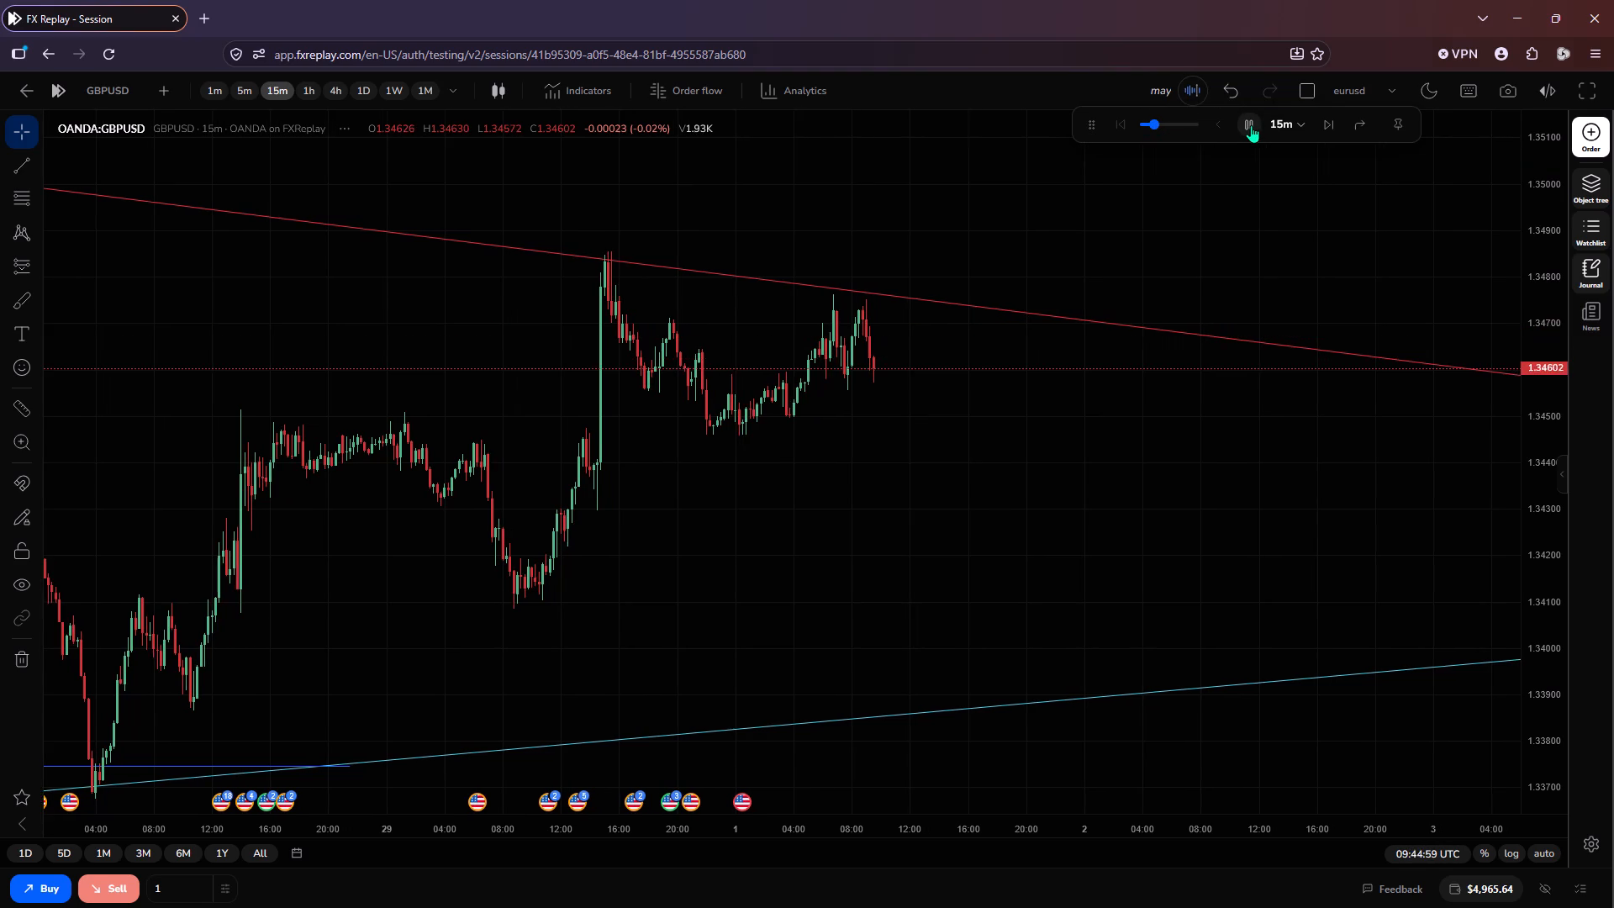
click(1251, 125)
click(1251, 125)
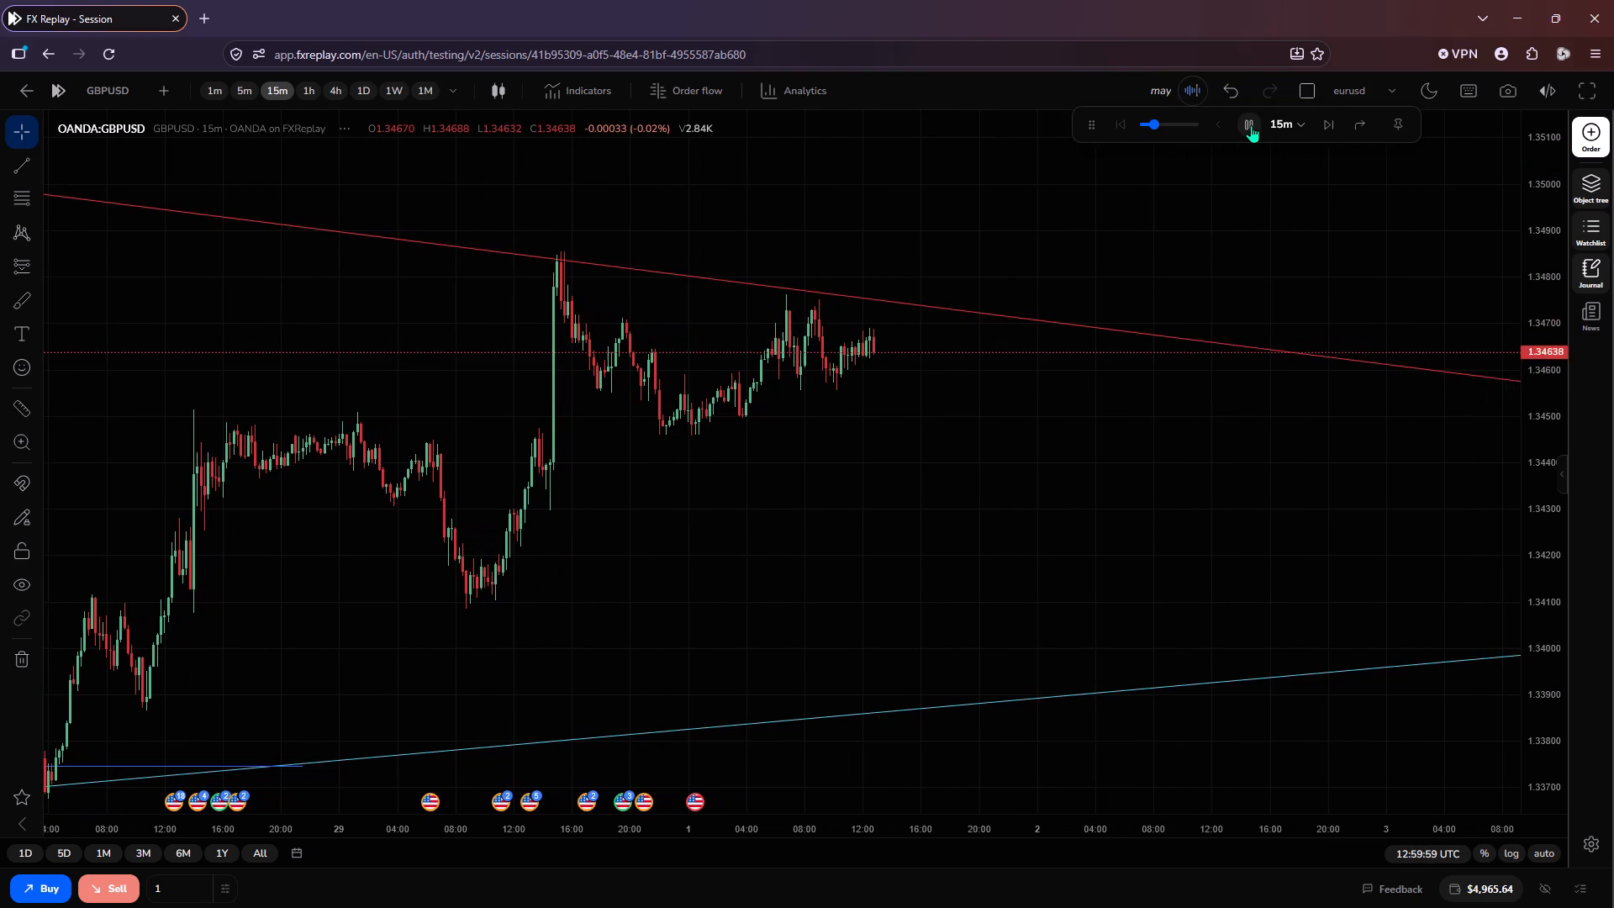
click(1251, 125)
click(1251, 125)
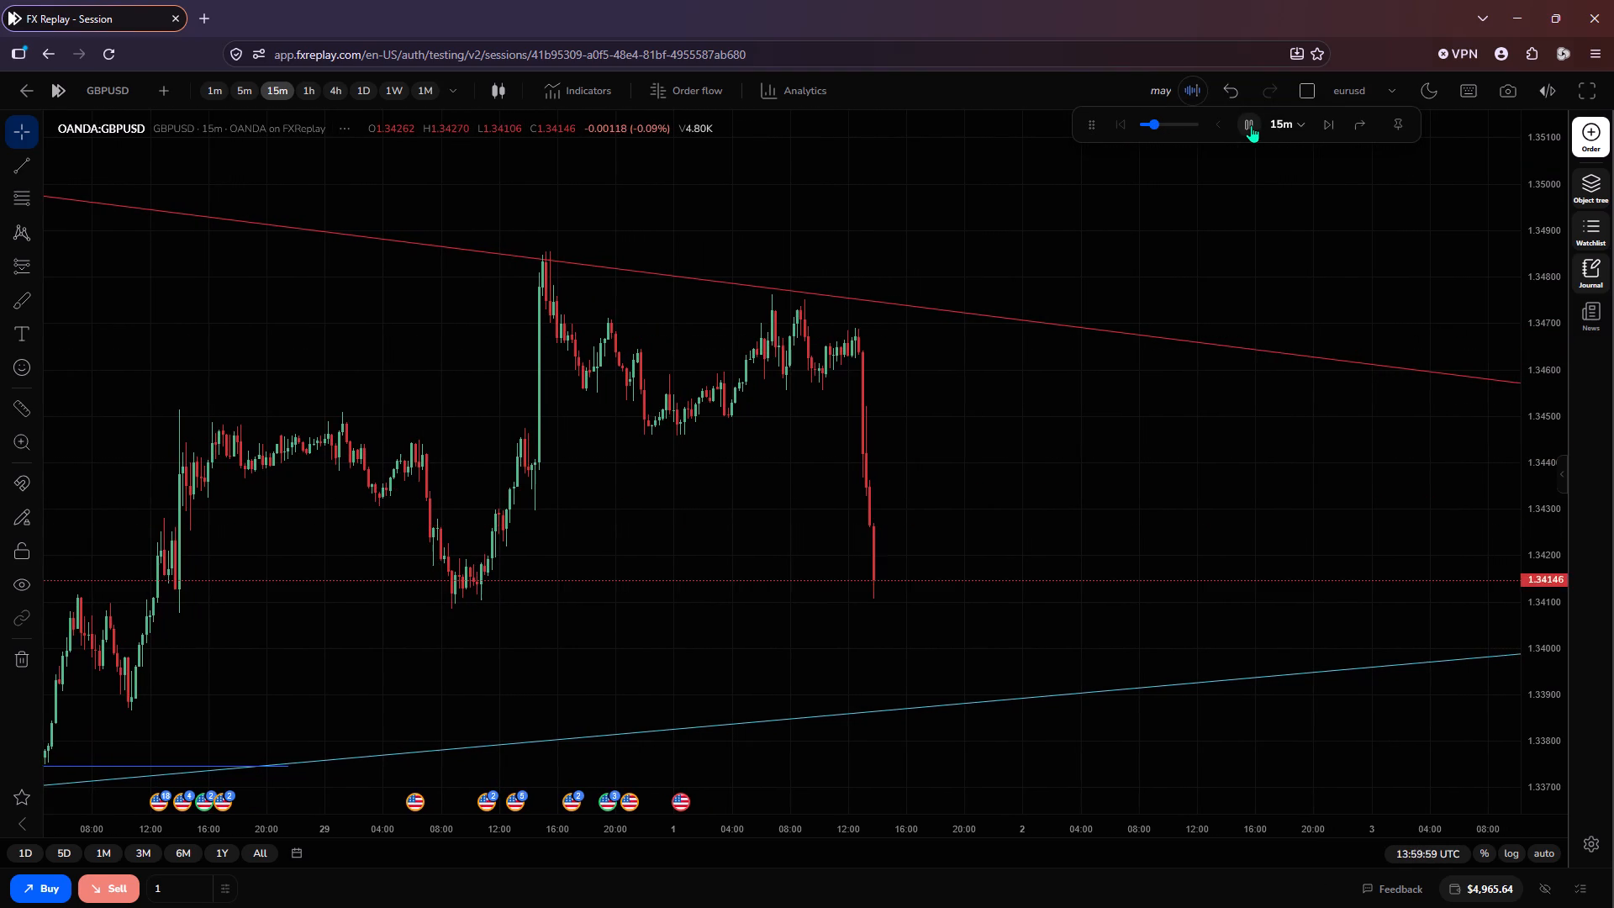
click(1251, 125)
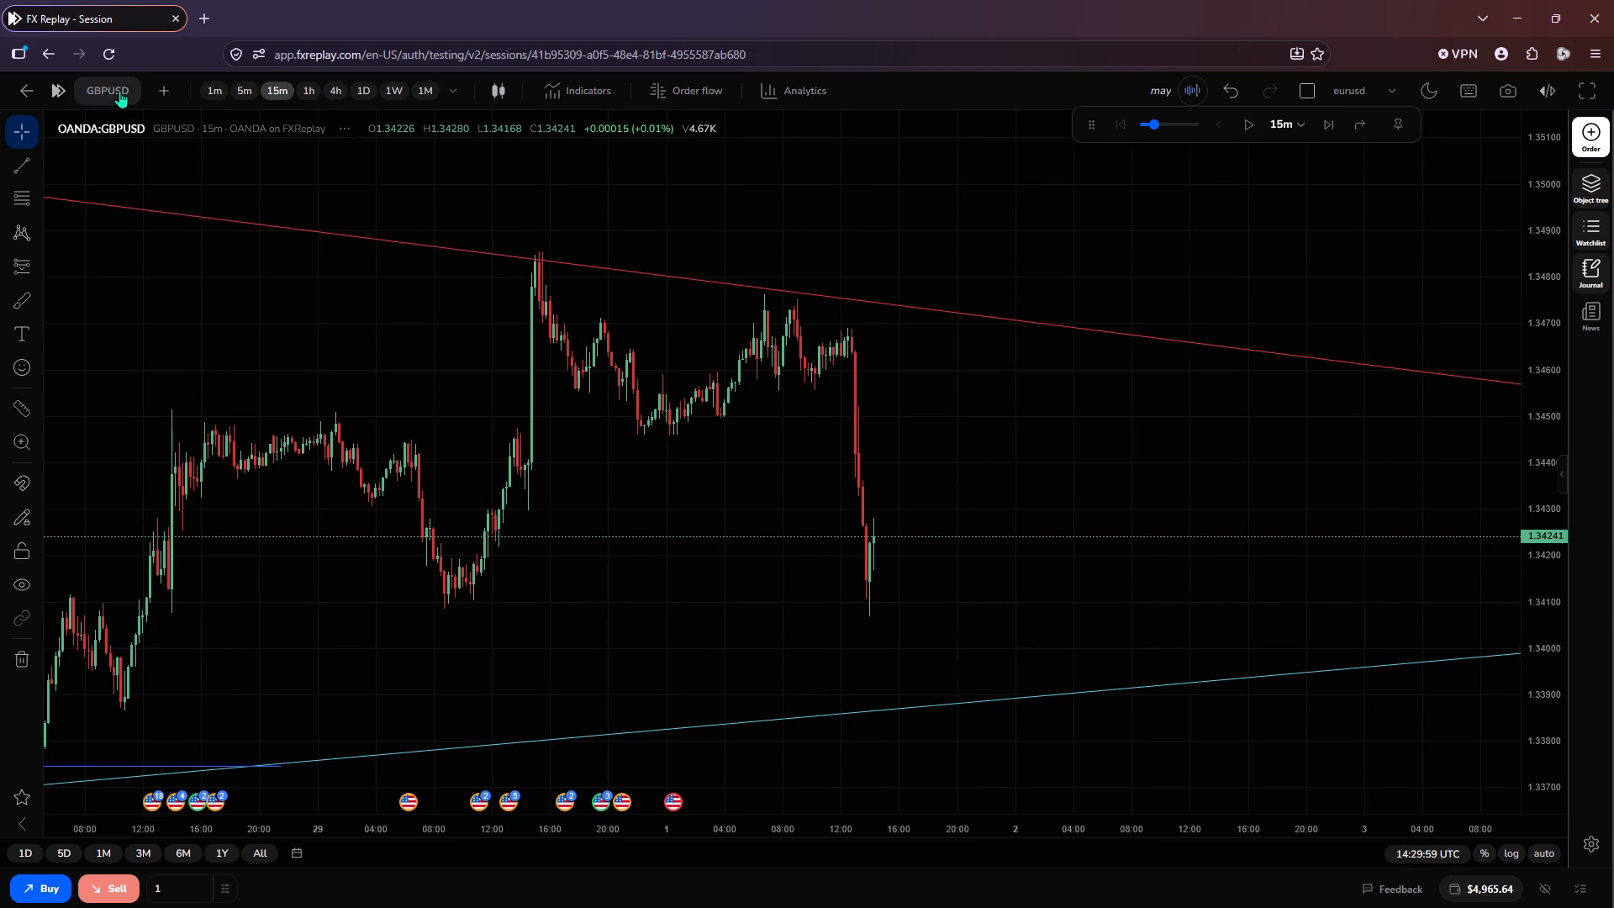
Switch the replay chart to EURUSD and frame the latest candles with the ascending trendline and lower horizontal level.
click(119, 91)
click(636, 526)
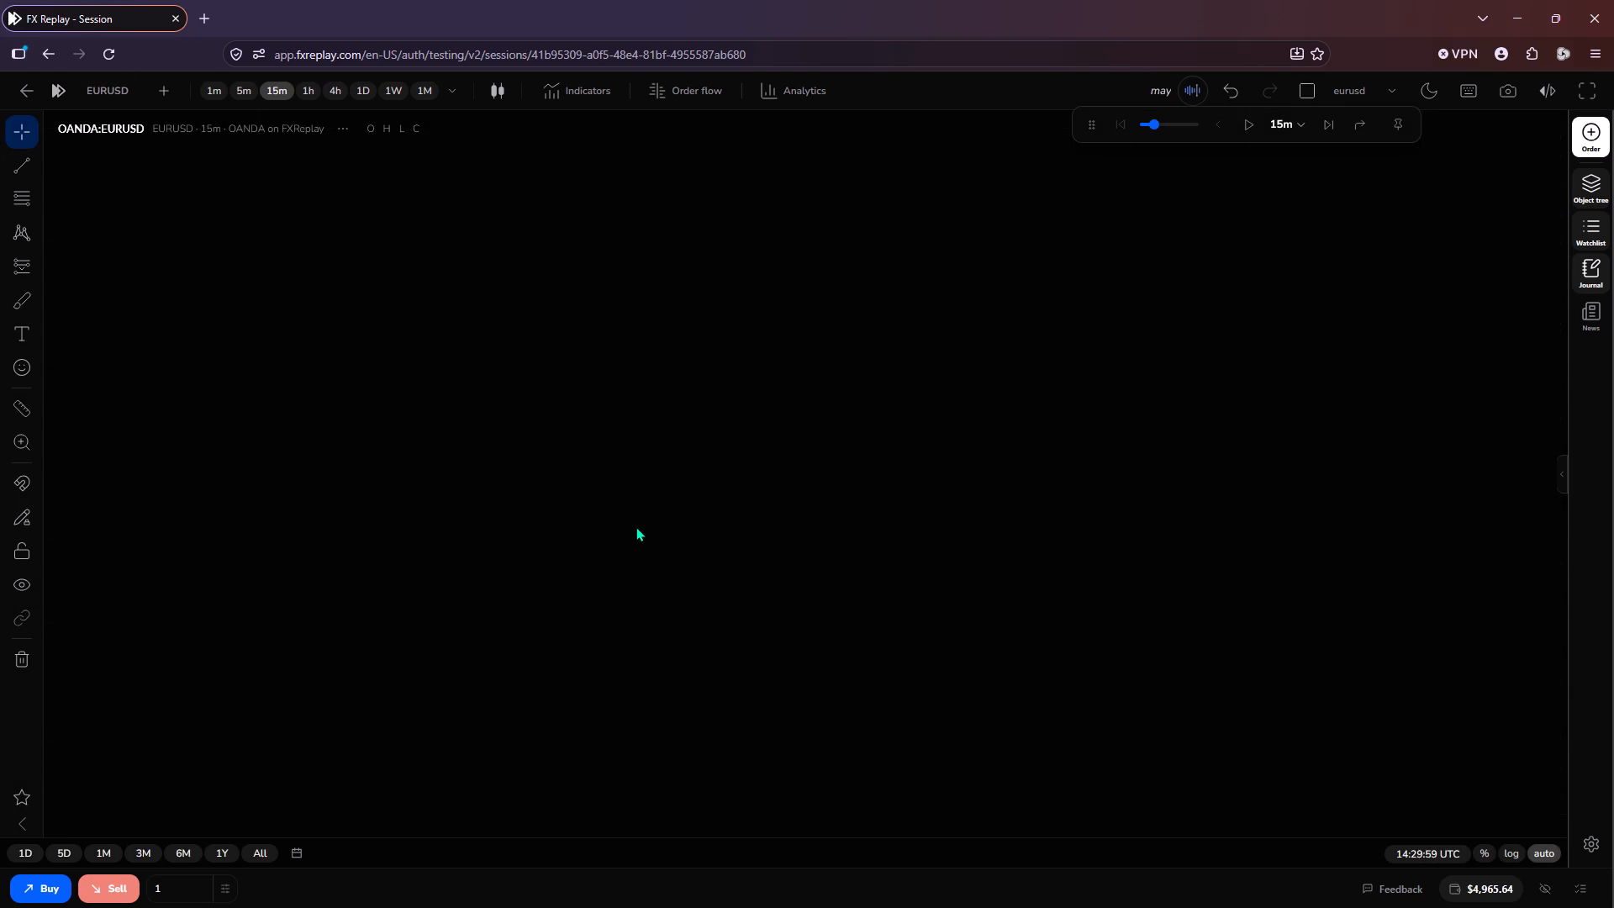
scroll(850, 513, down, 2)
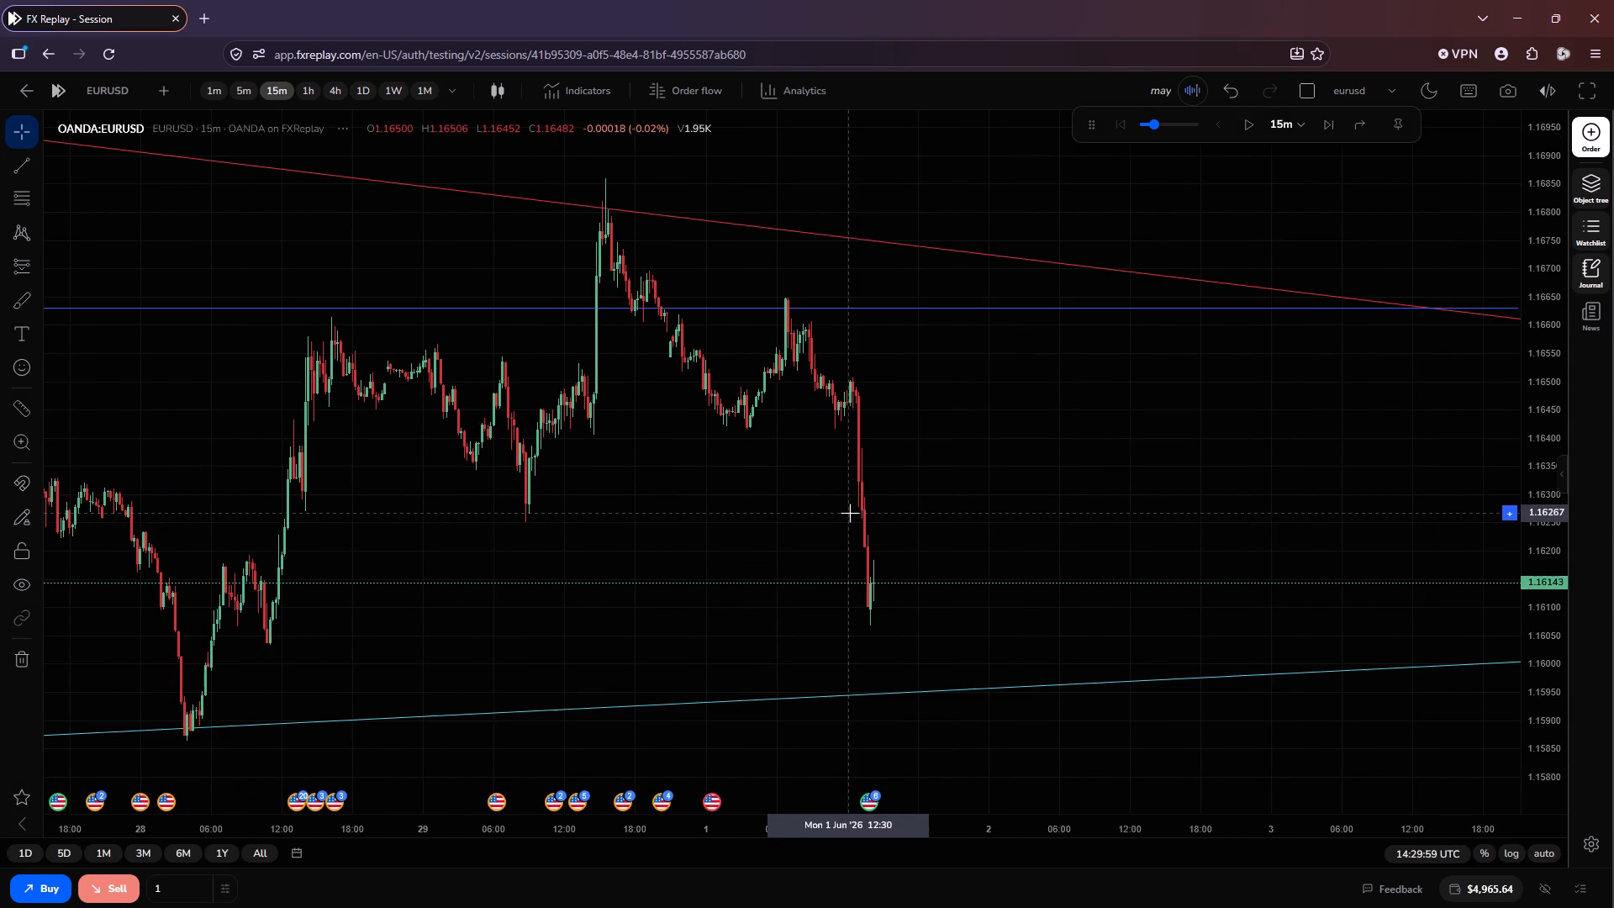
scroll(1021, 478, down, 5)
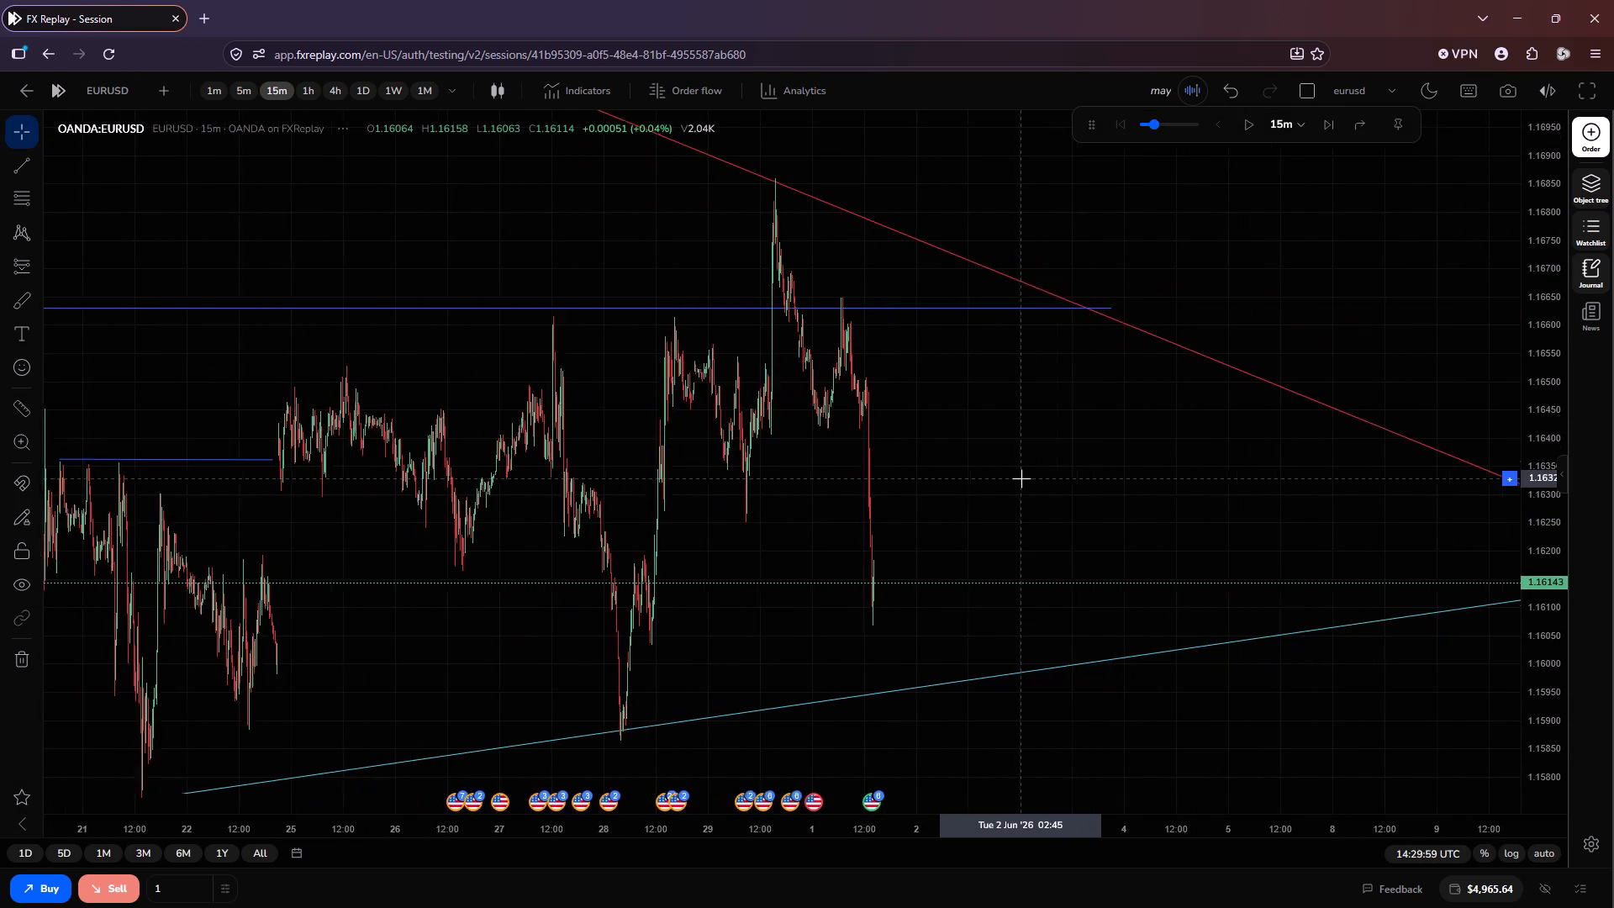
scroll(1021, 478, up, 5)
drag(1021, 478, 1100, 269)
Play the EURUSD 15m replay forward in runs to about 08:45 UTC on 2 June, then pause.
click(1247, 121)
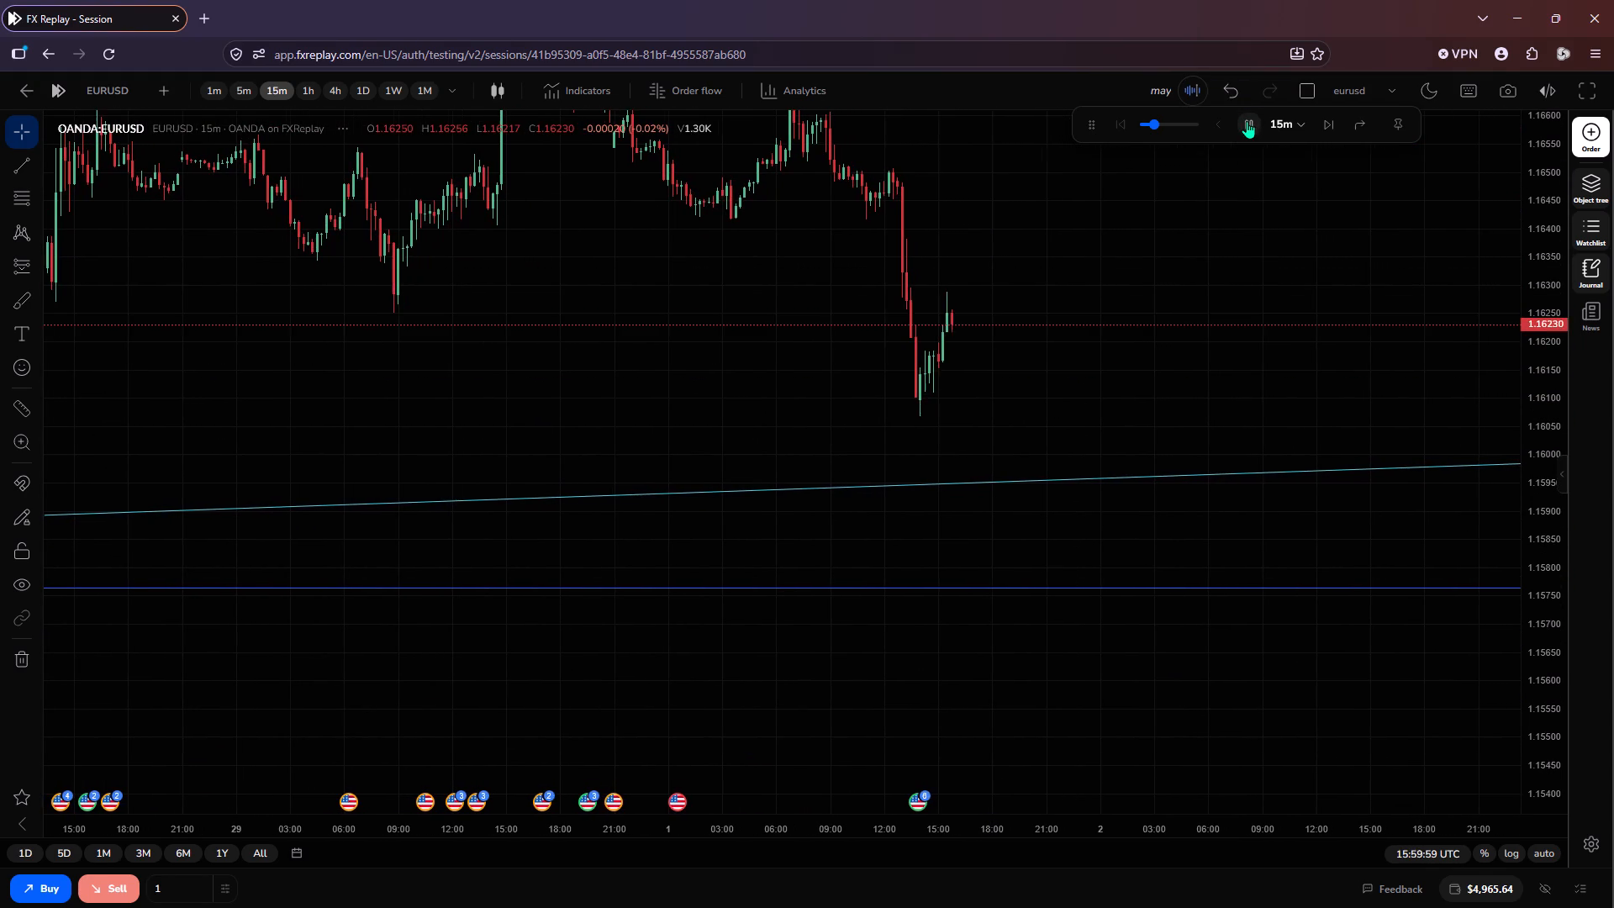
click(1247, 121)
click(1247, 121)
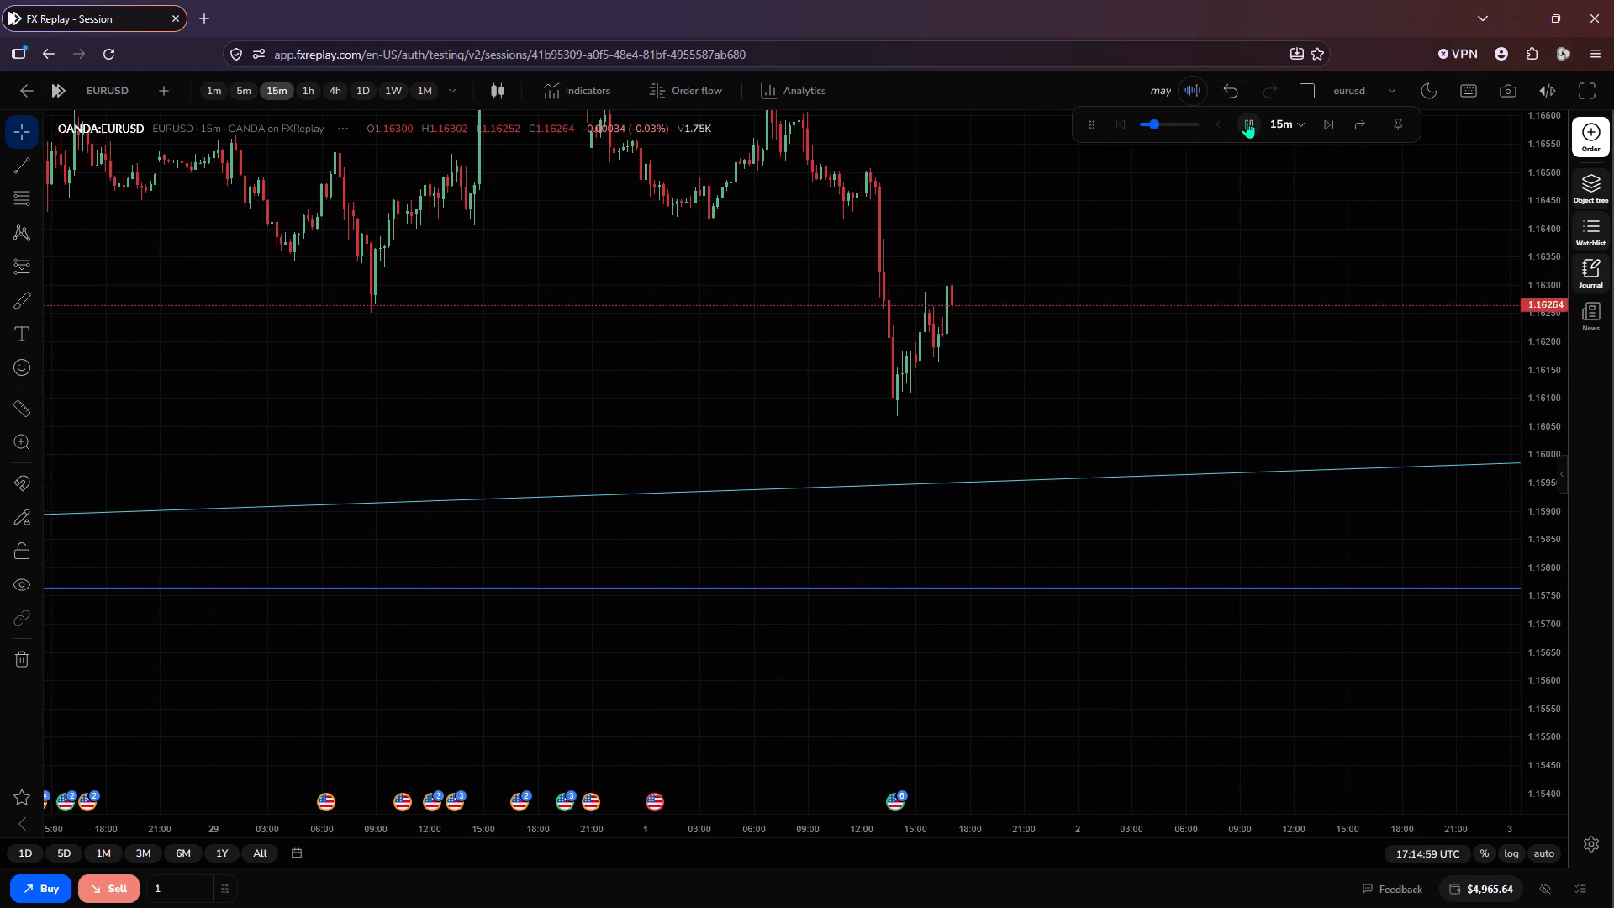
click(1247, 121)
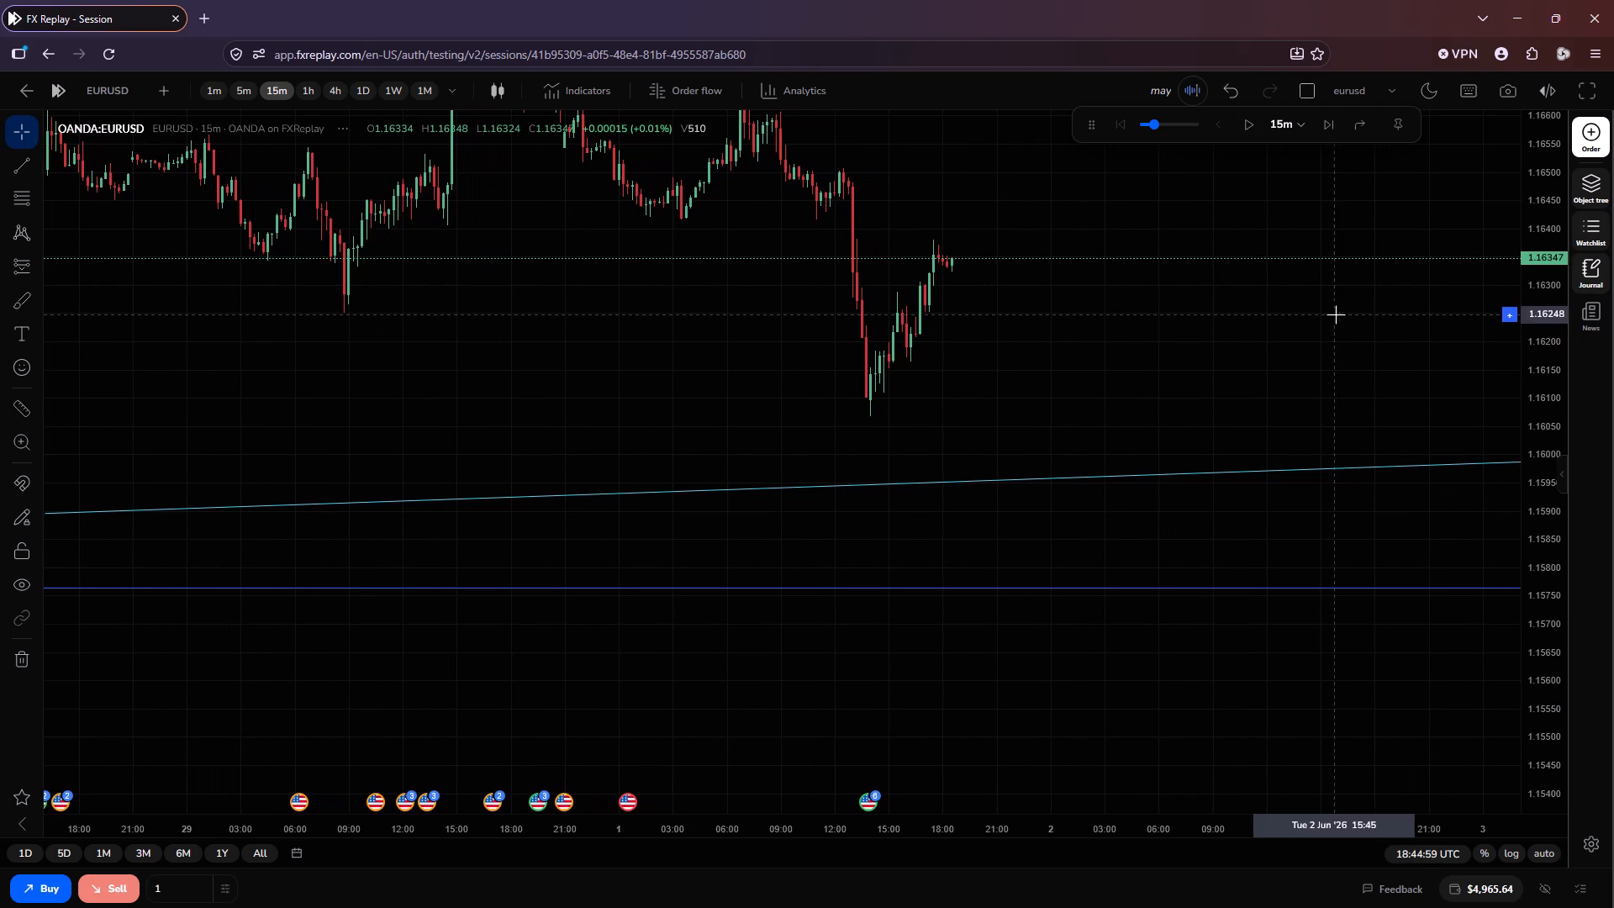
drag(1336, 314, 1195, 552)
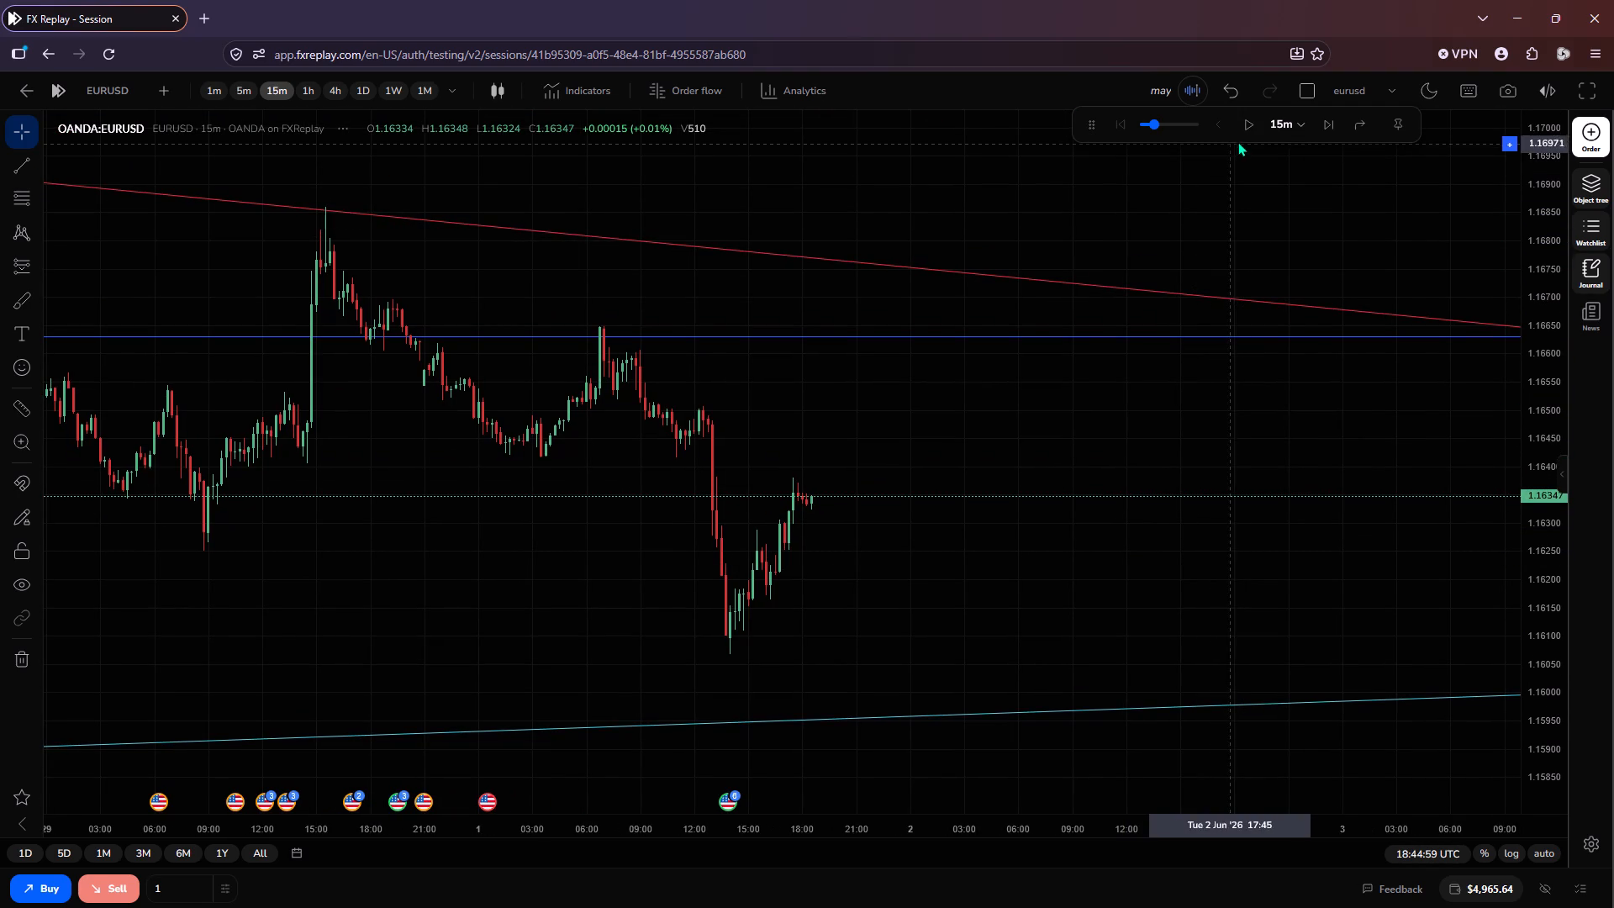
click(1248, 133)
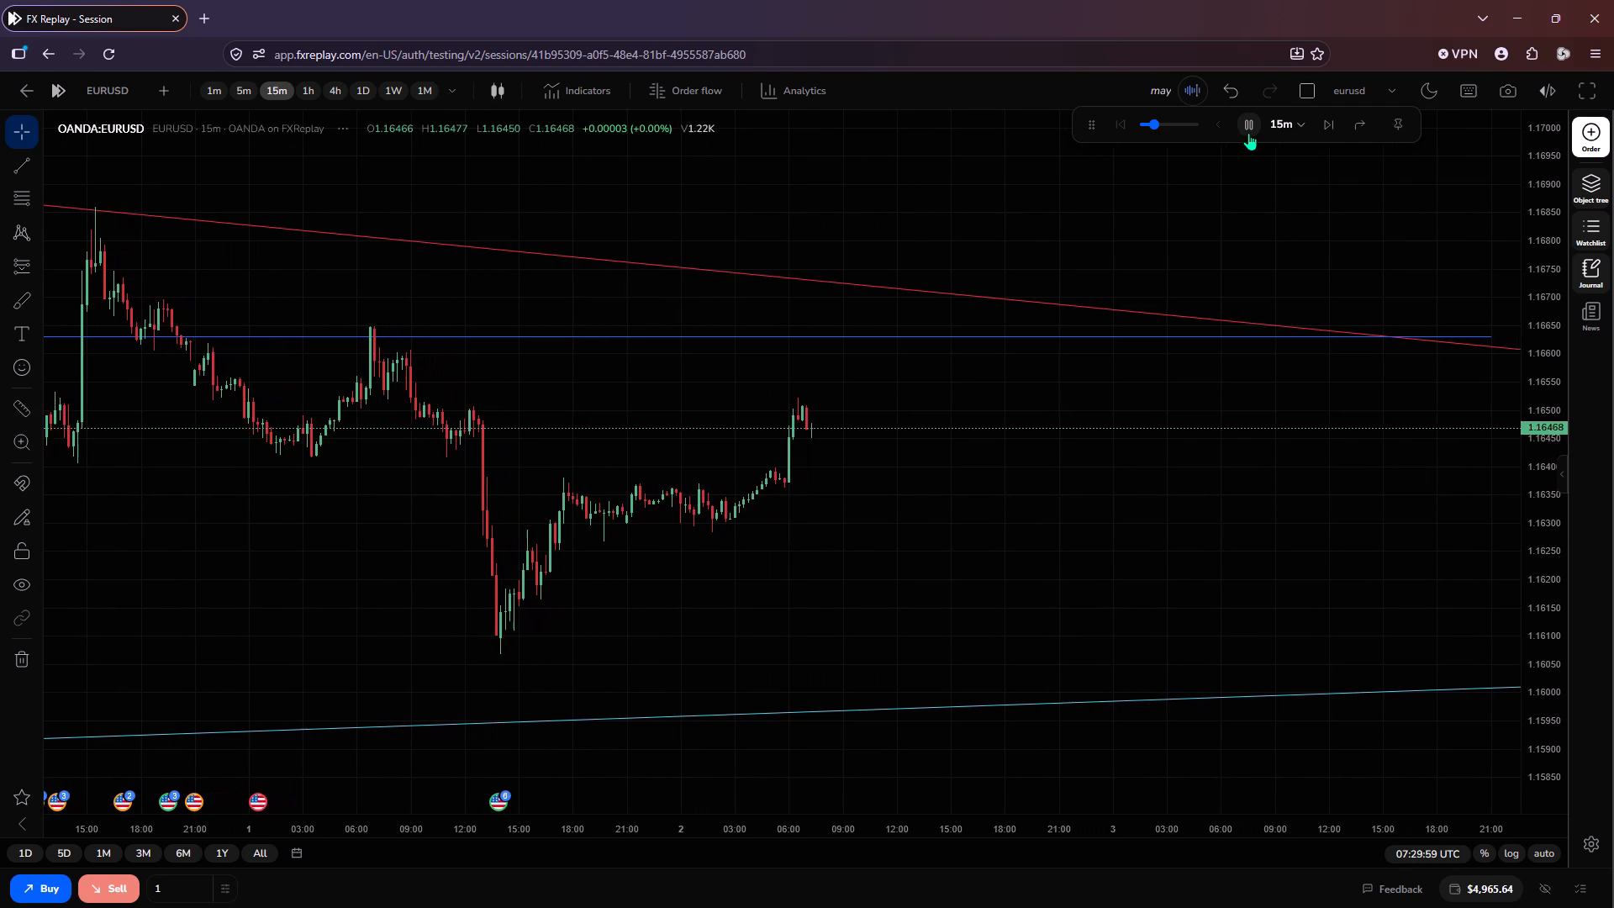
click(1248, 133)
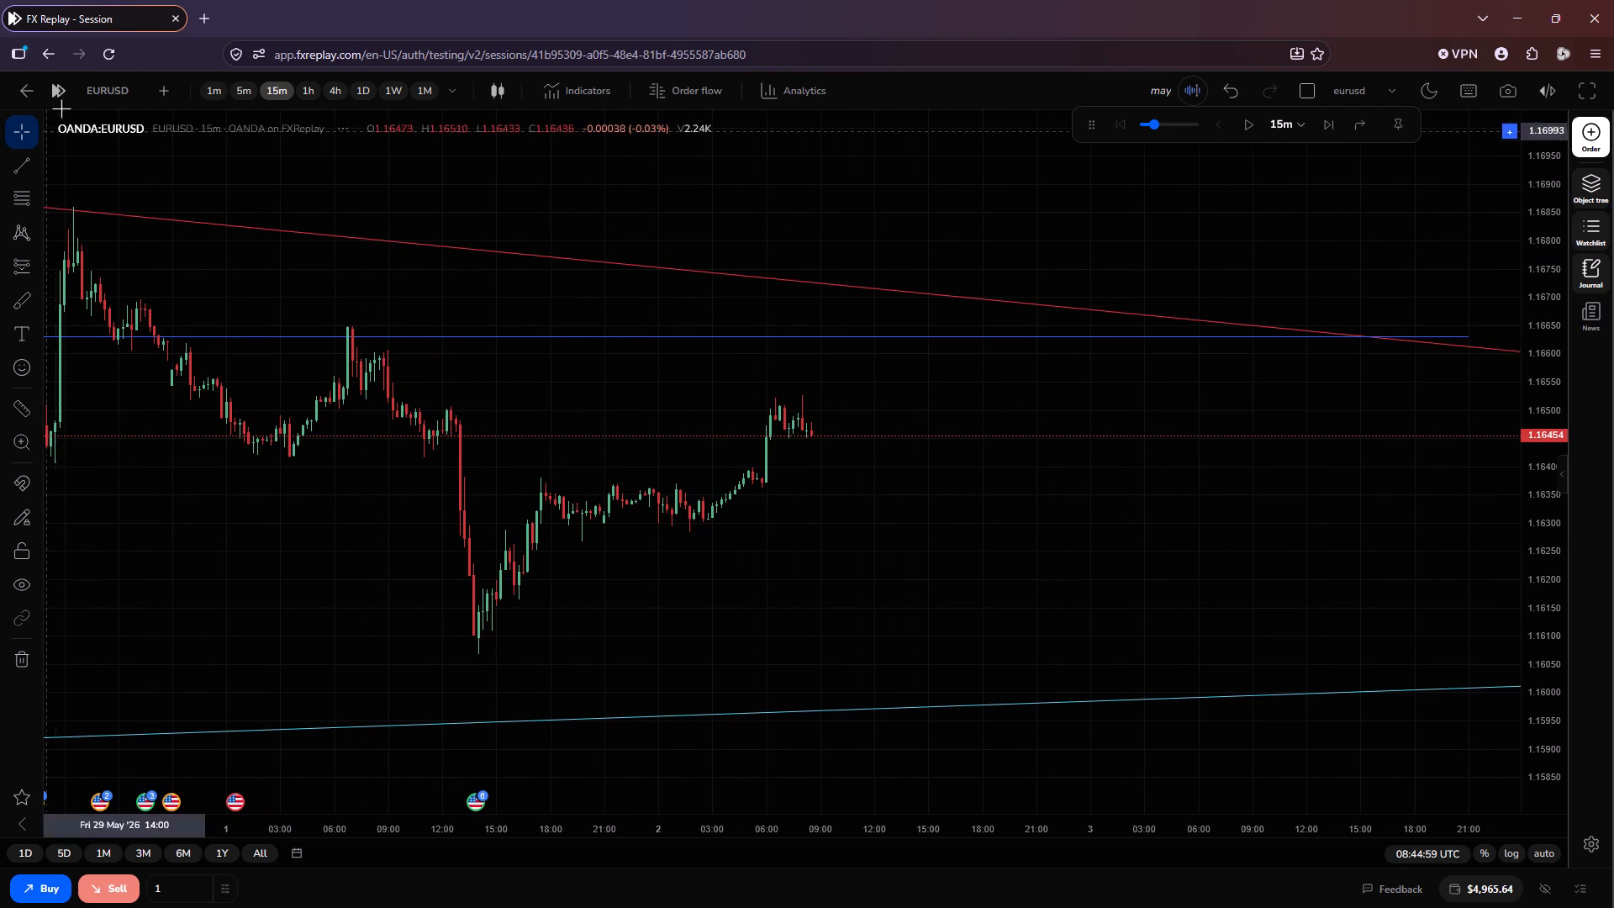
On GBPUSD, refit the descending red trendline to the 2 June high, moving its anchor to about 1.34779 on 2 June 15:45.
click(87, 92)
click(678, 578)
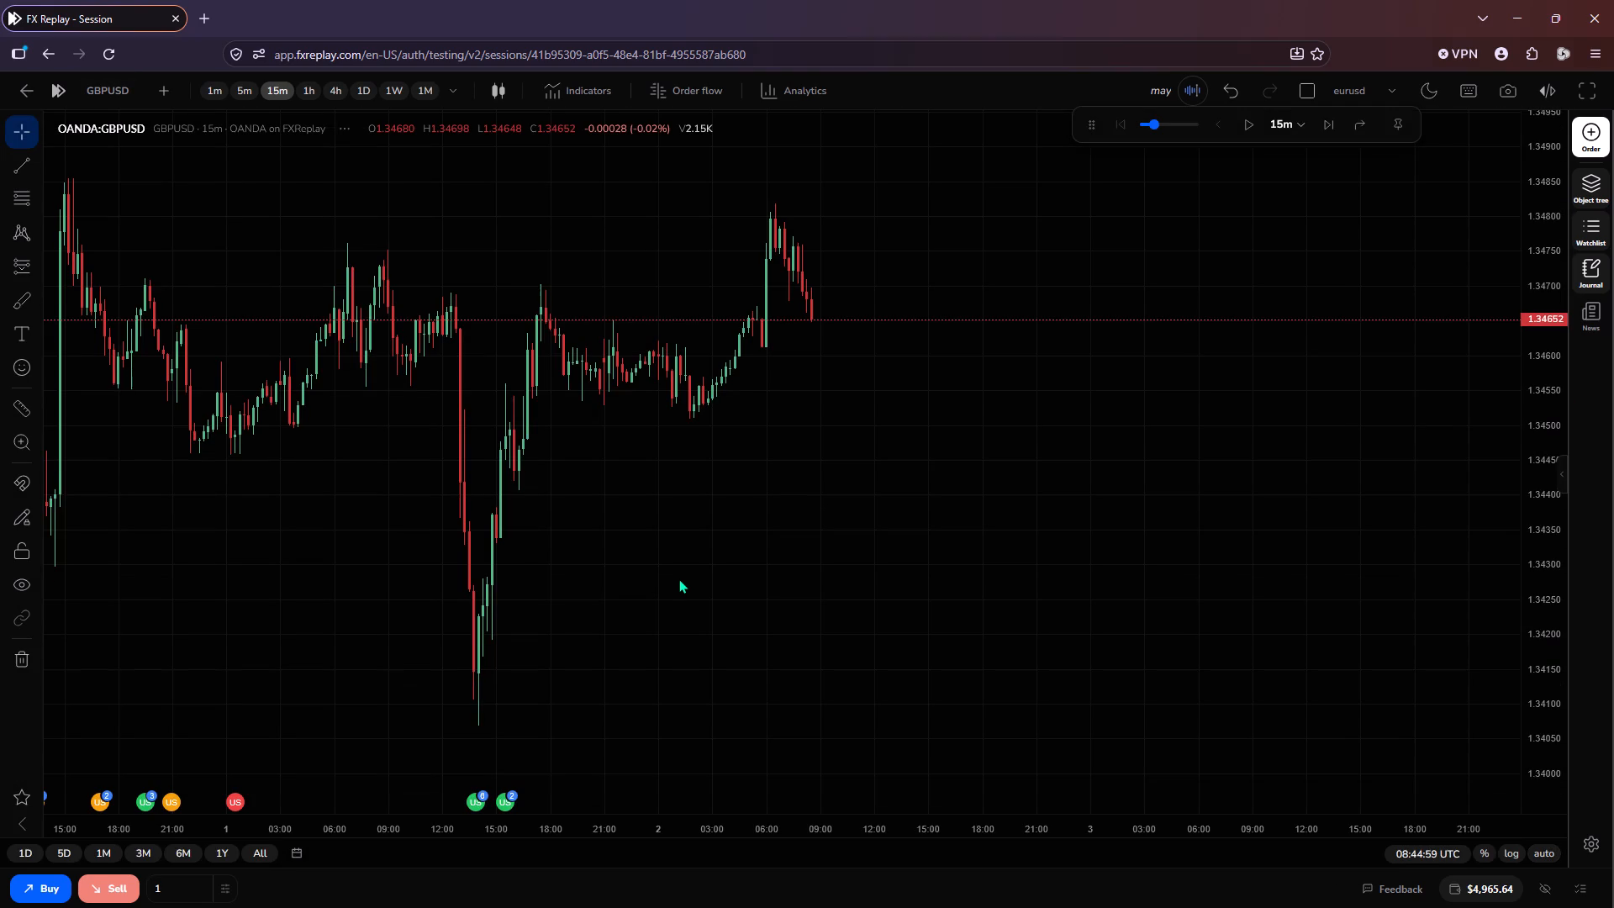
scroll(678, 578, down, 2)
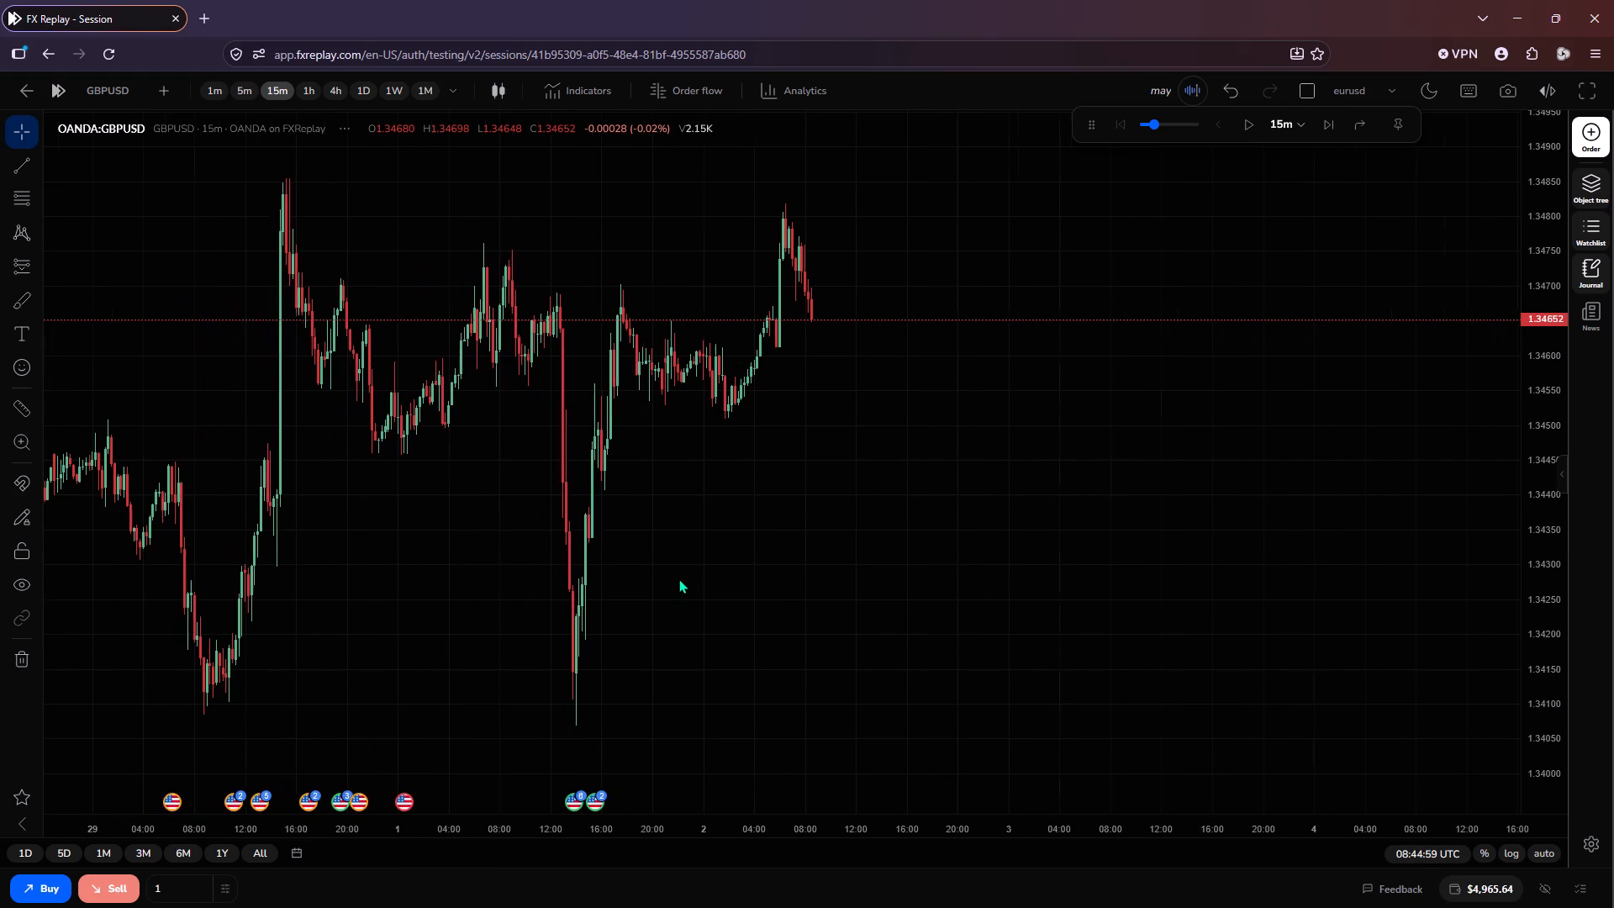
scroll(678, 578, down, 1)
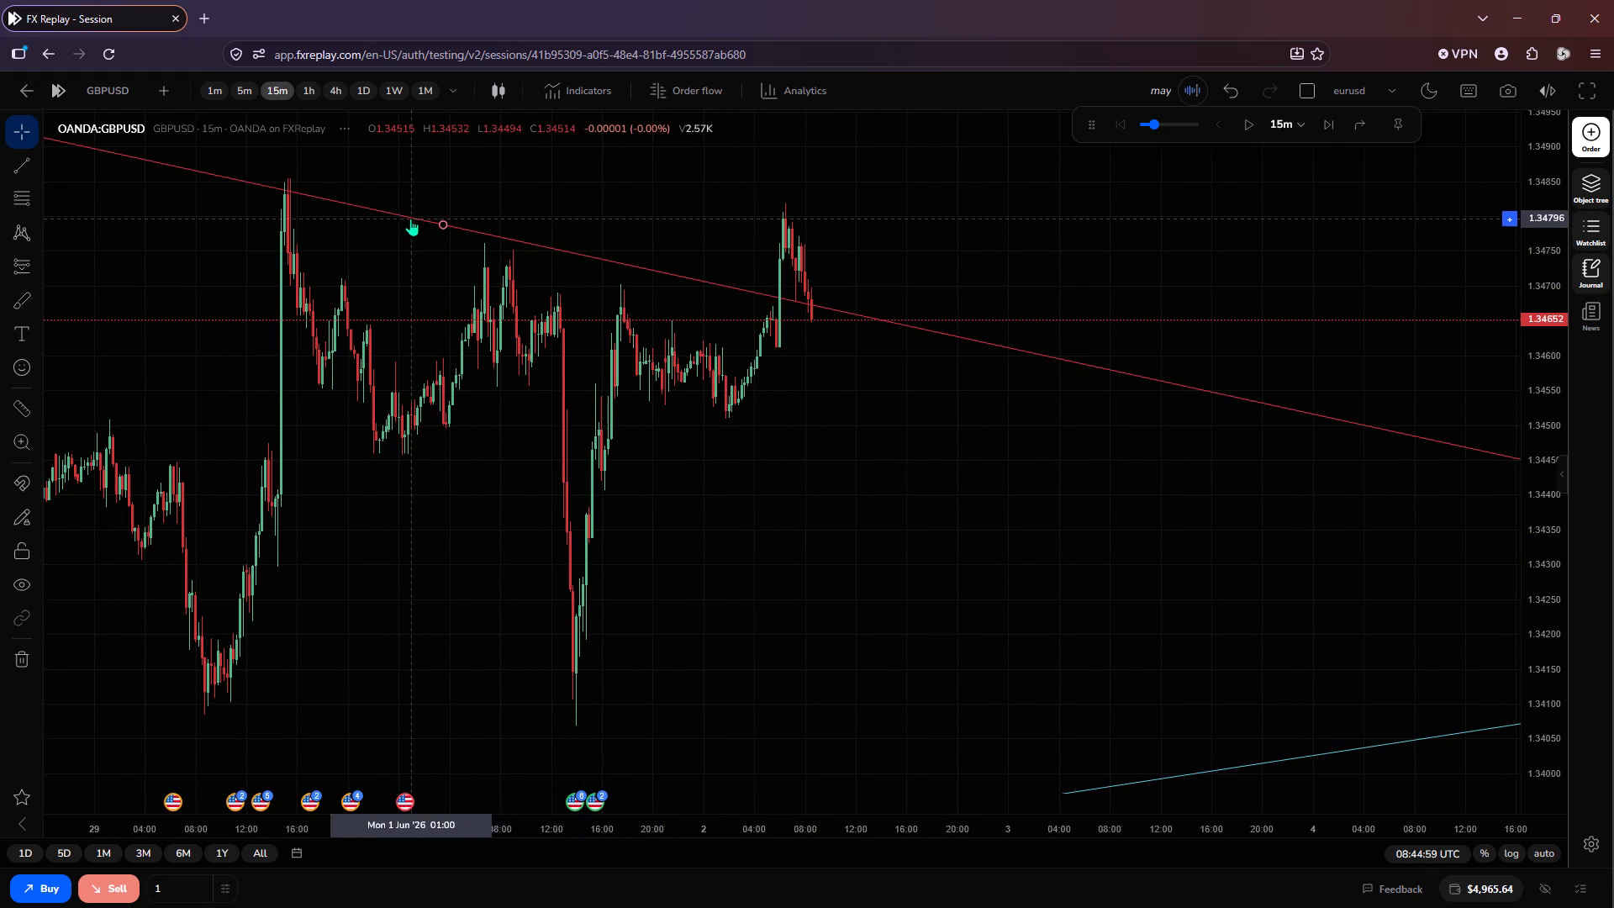
drag(440, 224, 835, 224)
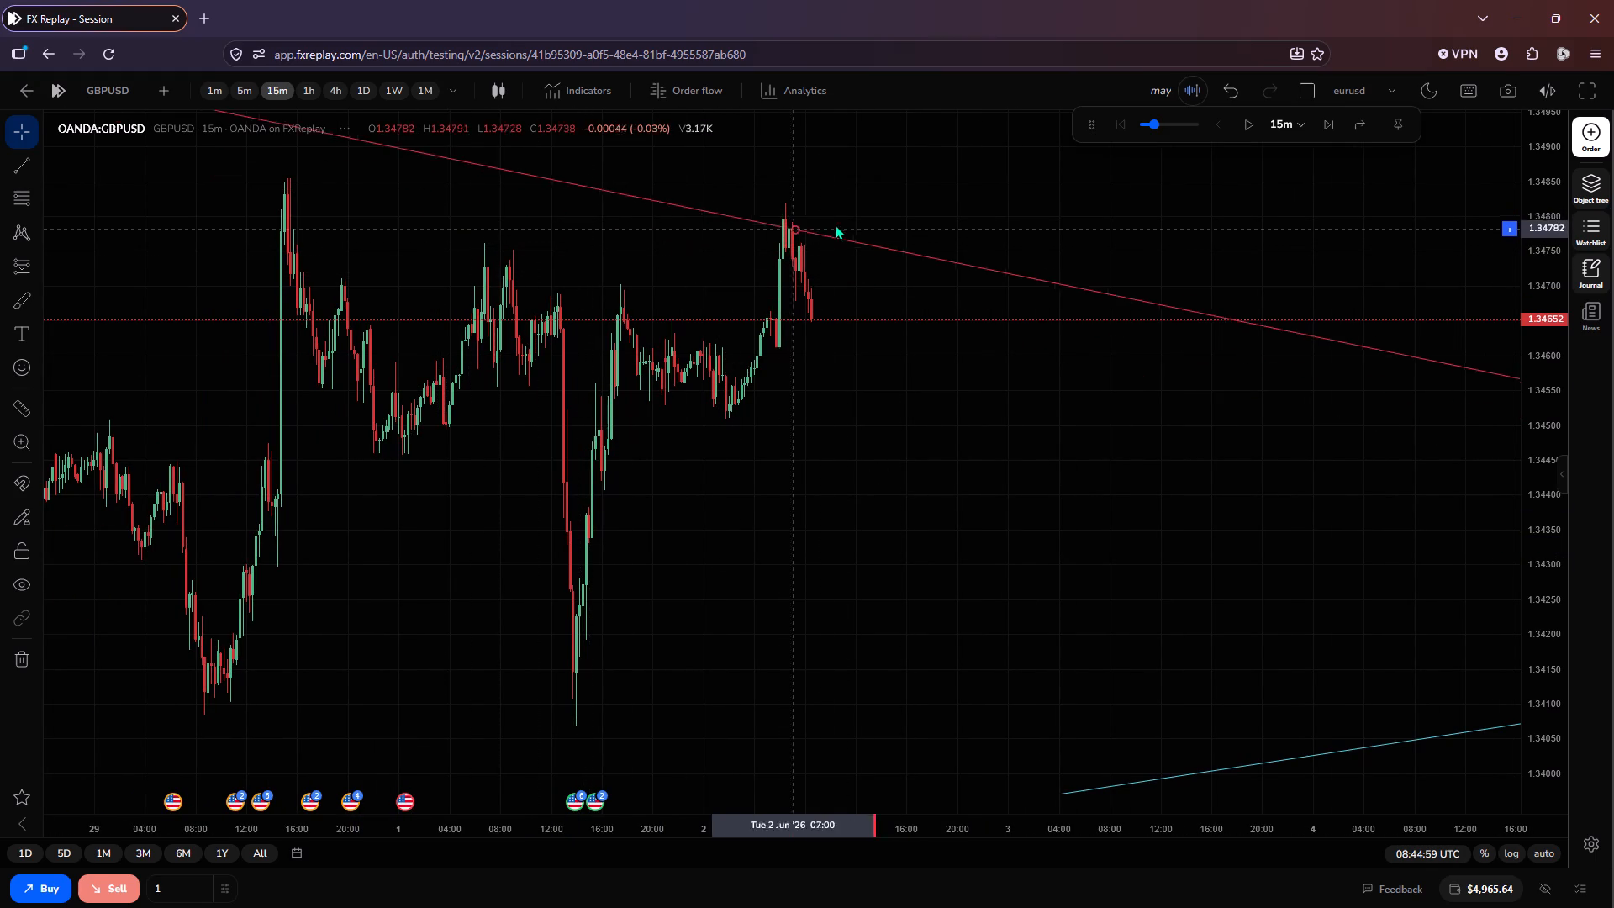
drag(835, 224, 864, 224)
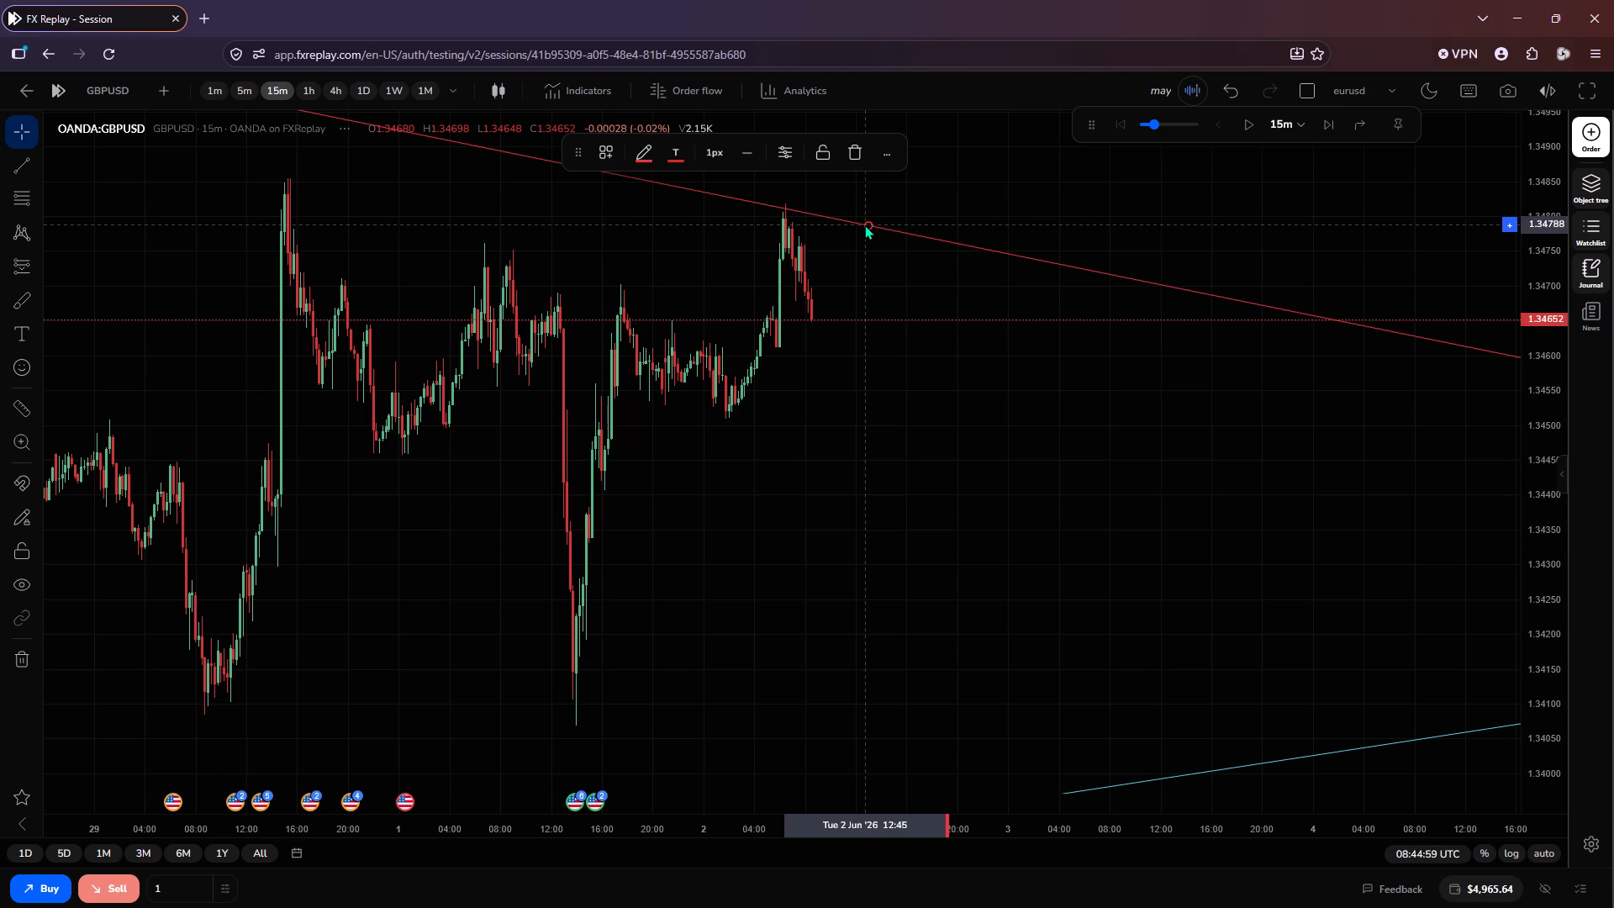
drag(864, 224, 899, 230)
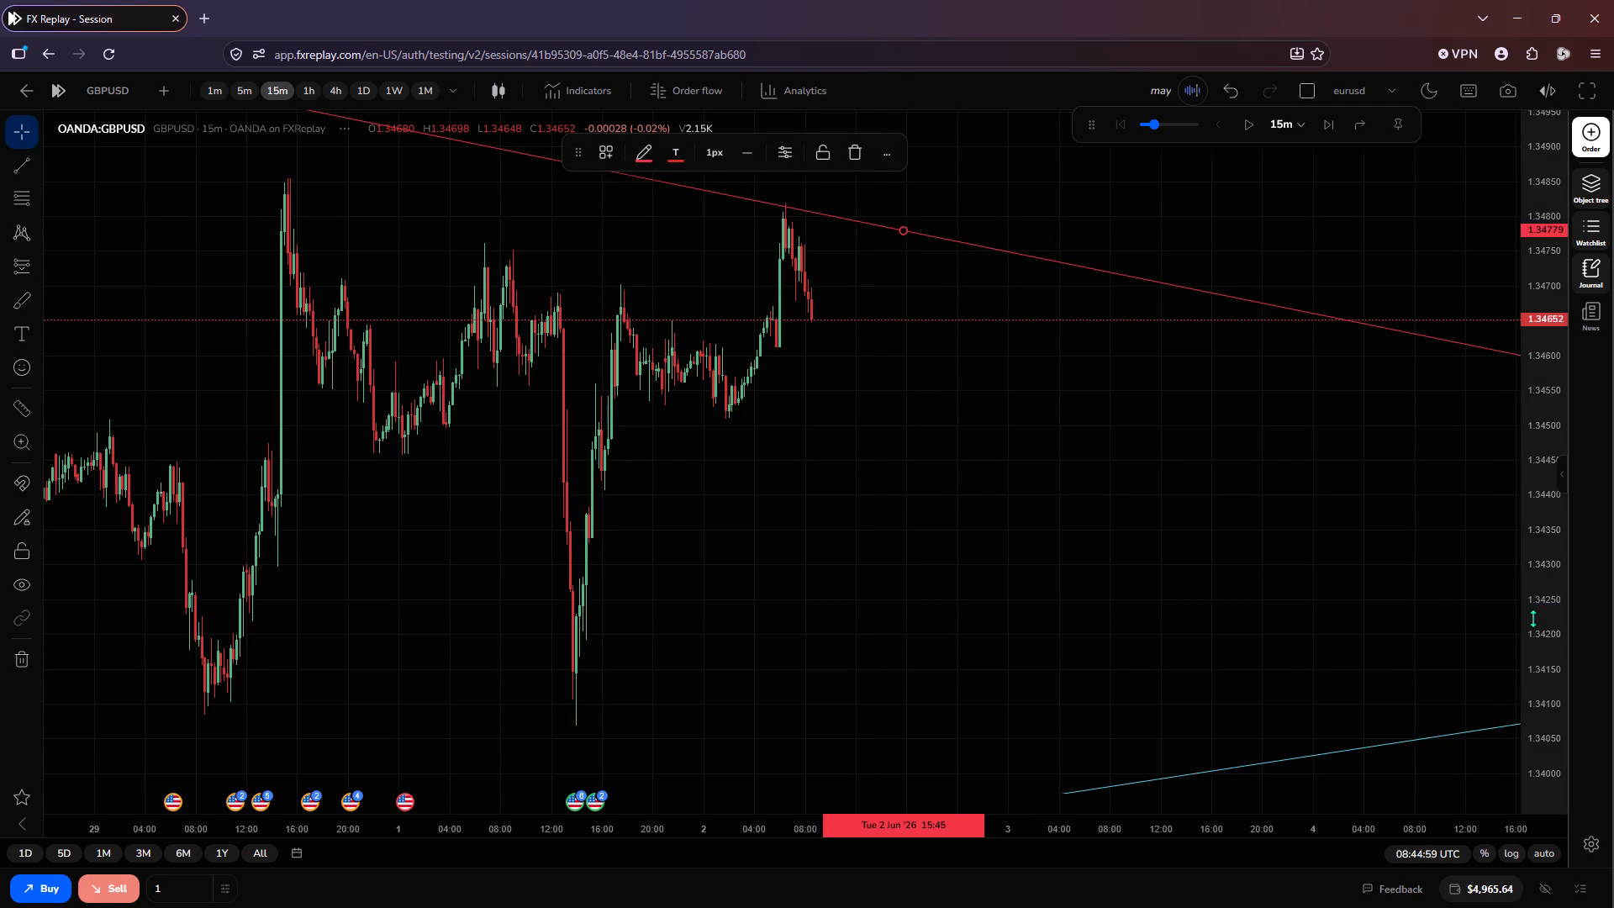
Examine GBPUSD against its red and ascending trendlines at a wider 15m range and on the 4h timeframe.
scroll(1532, 618, down, 4)
scroll(1242, 577, down, 6)
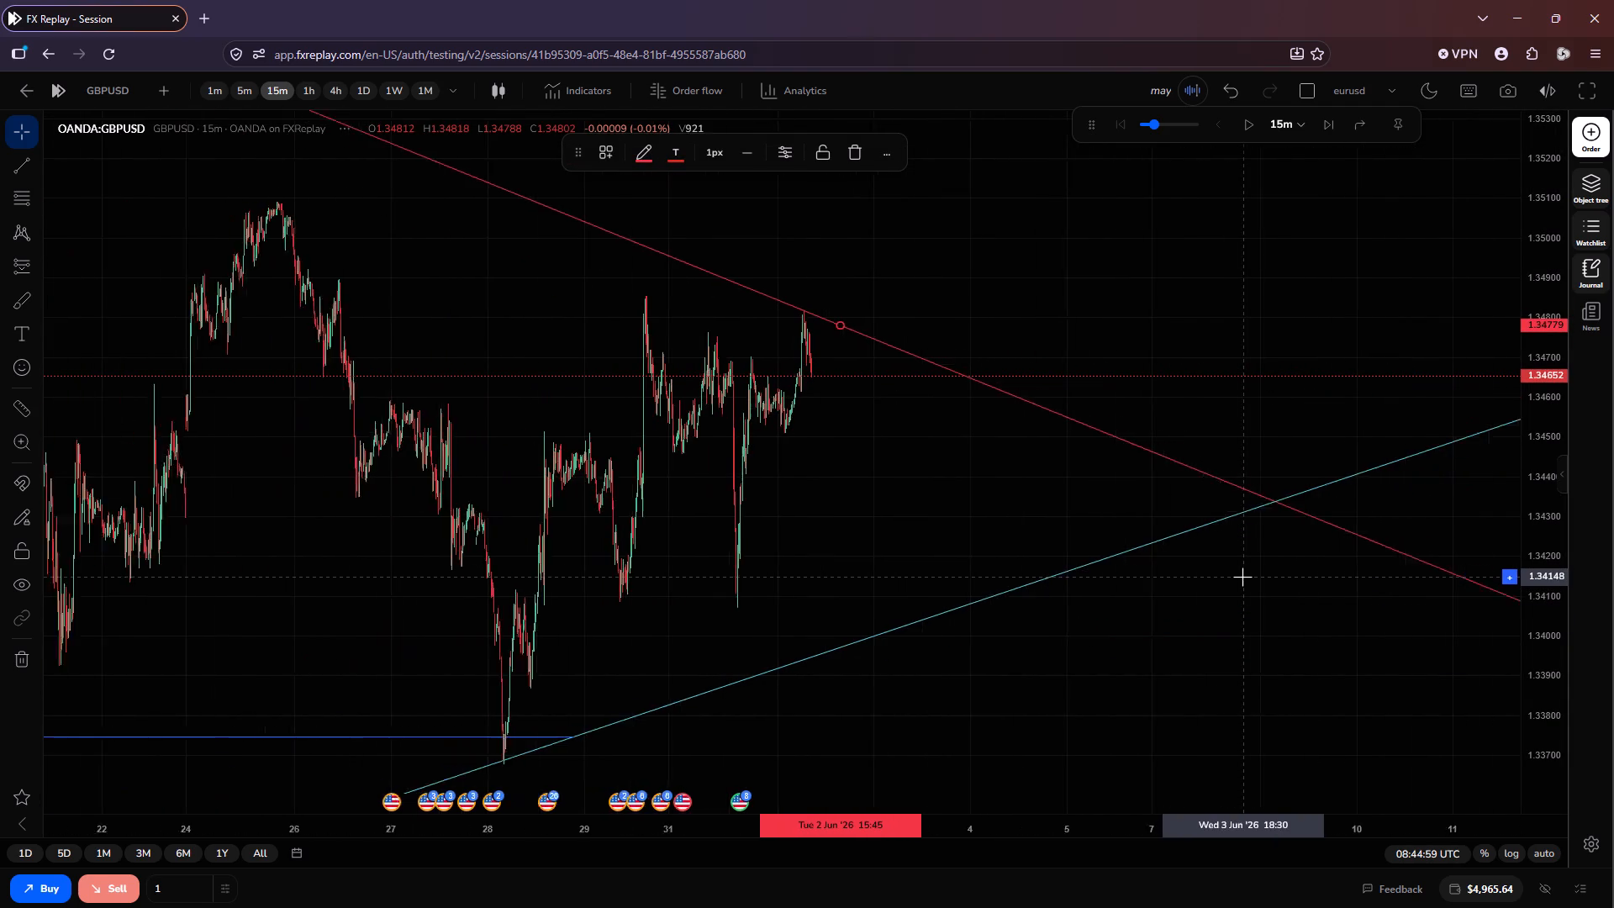
drag(910, 555, 831, 388)
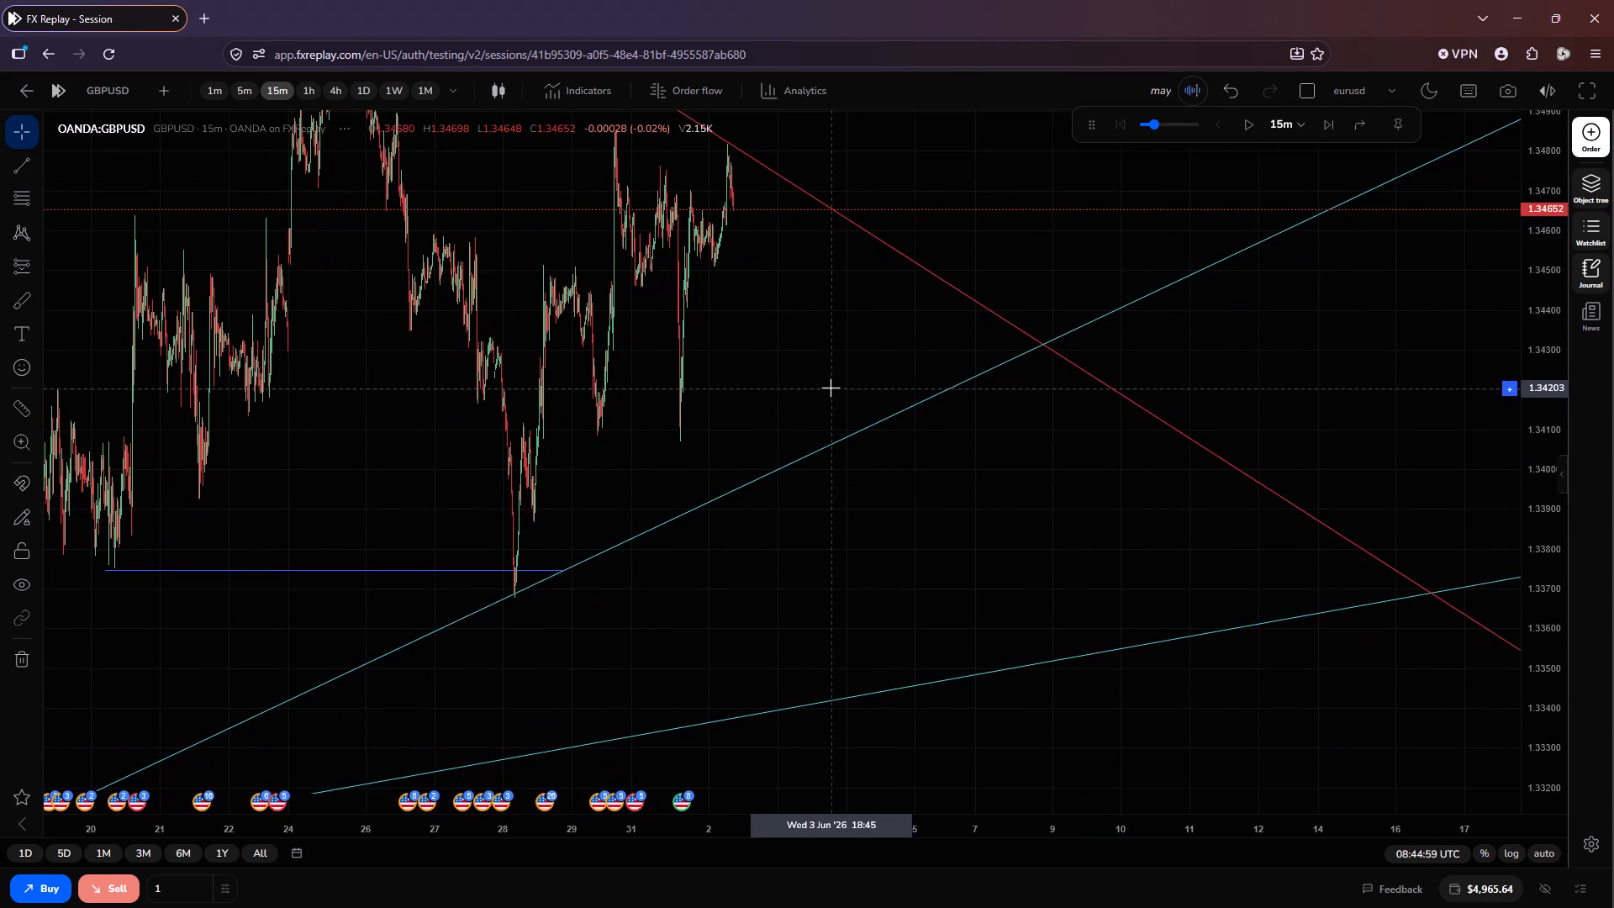
scroll(831, 388, up, 1)
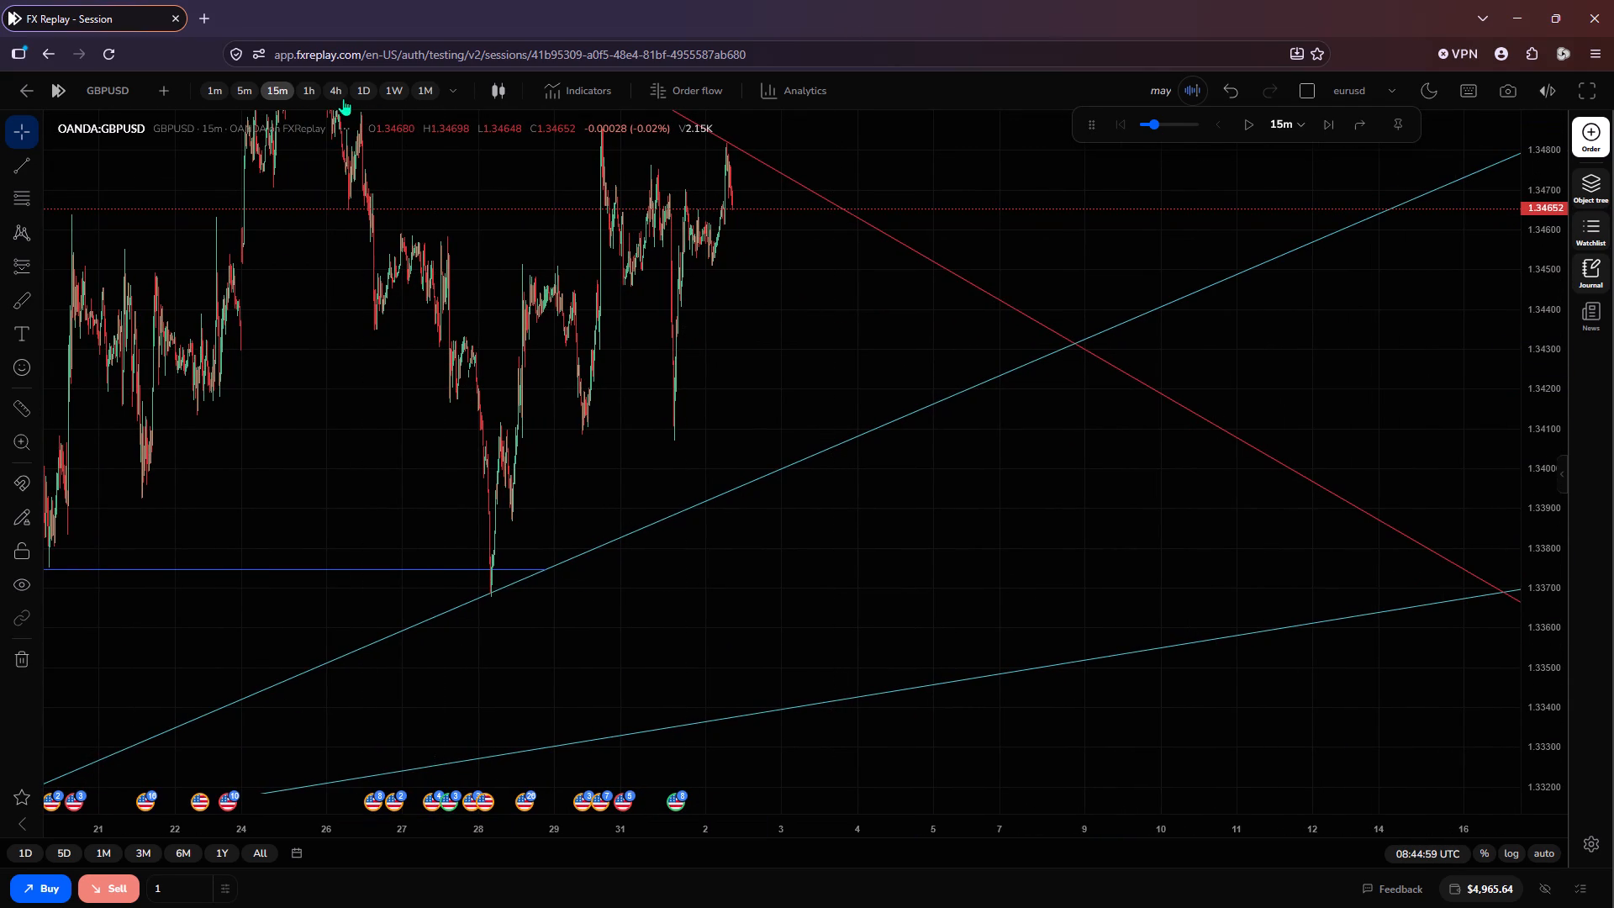
click(340, 95)
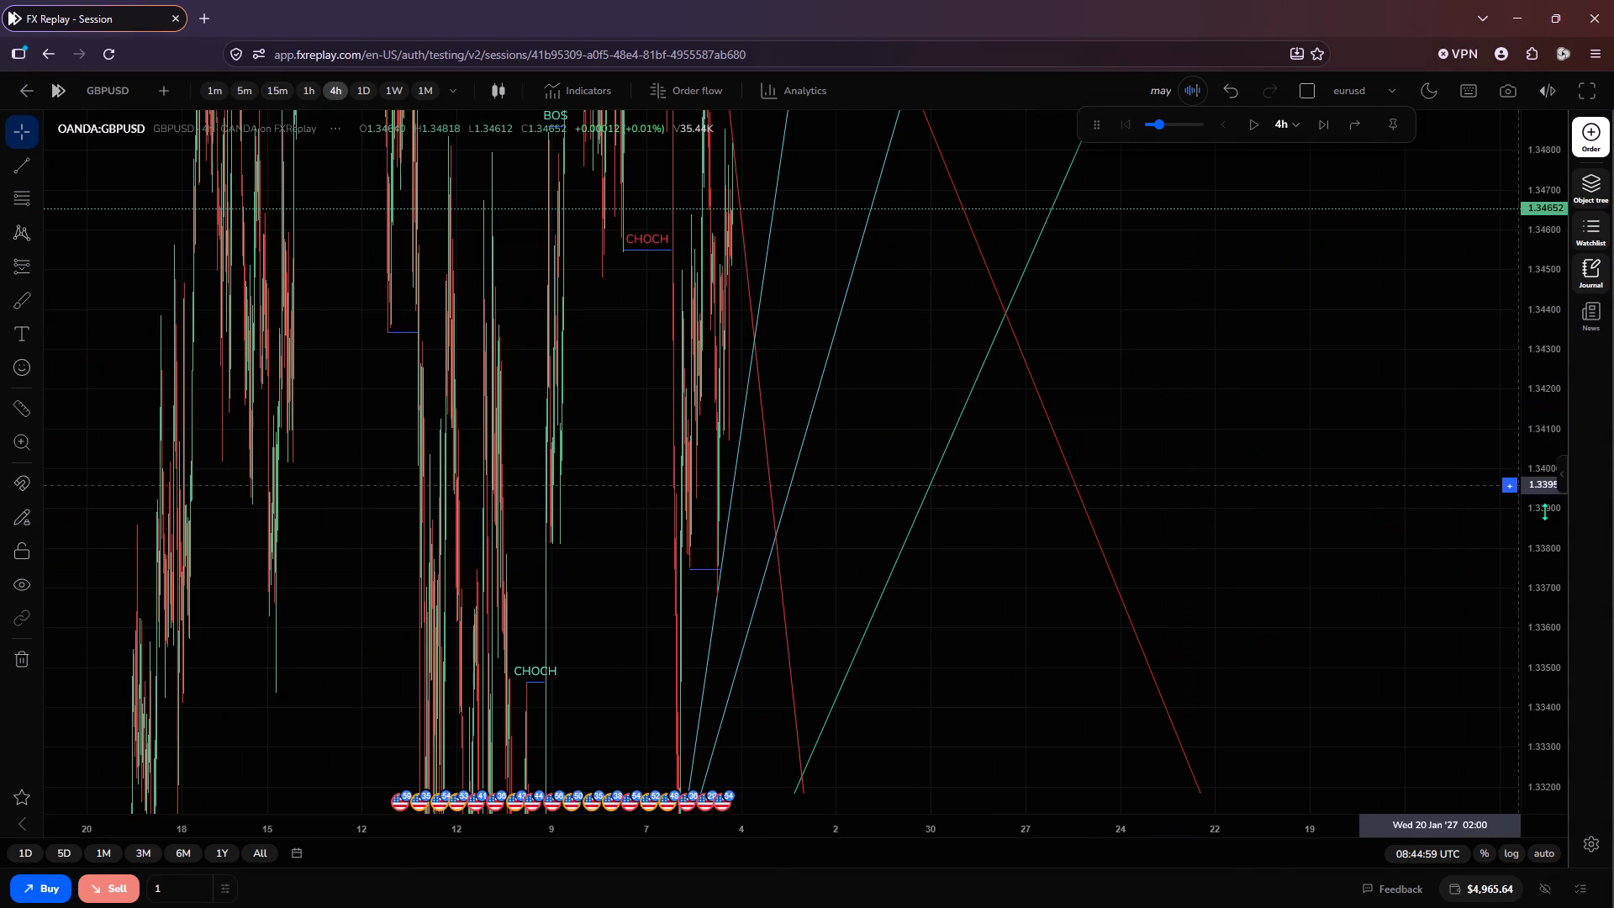
scroll(1544, 513, down, 8)
scroll(1241, 525, up, 1)
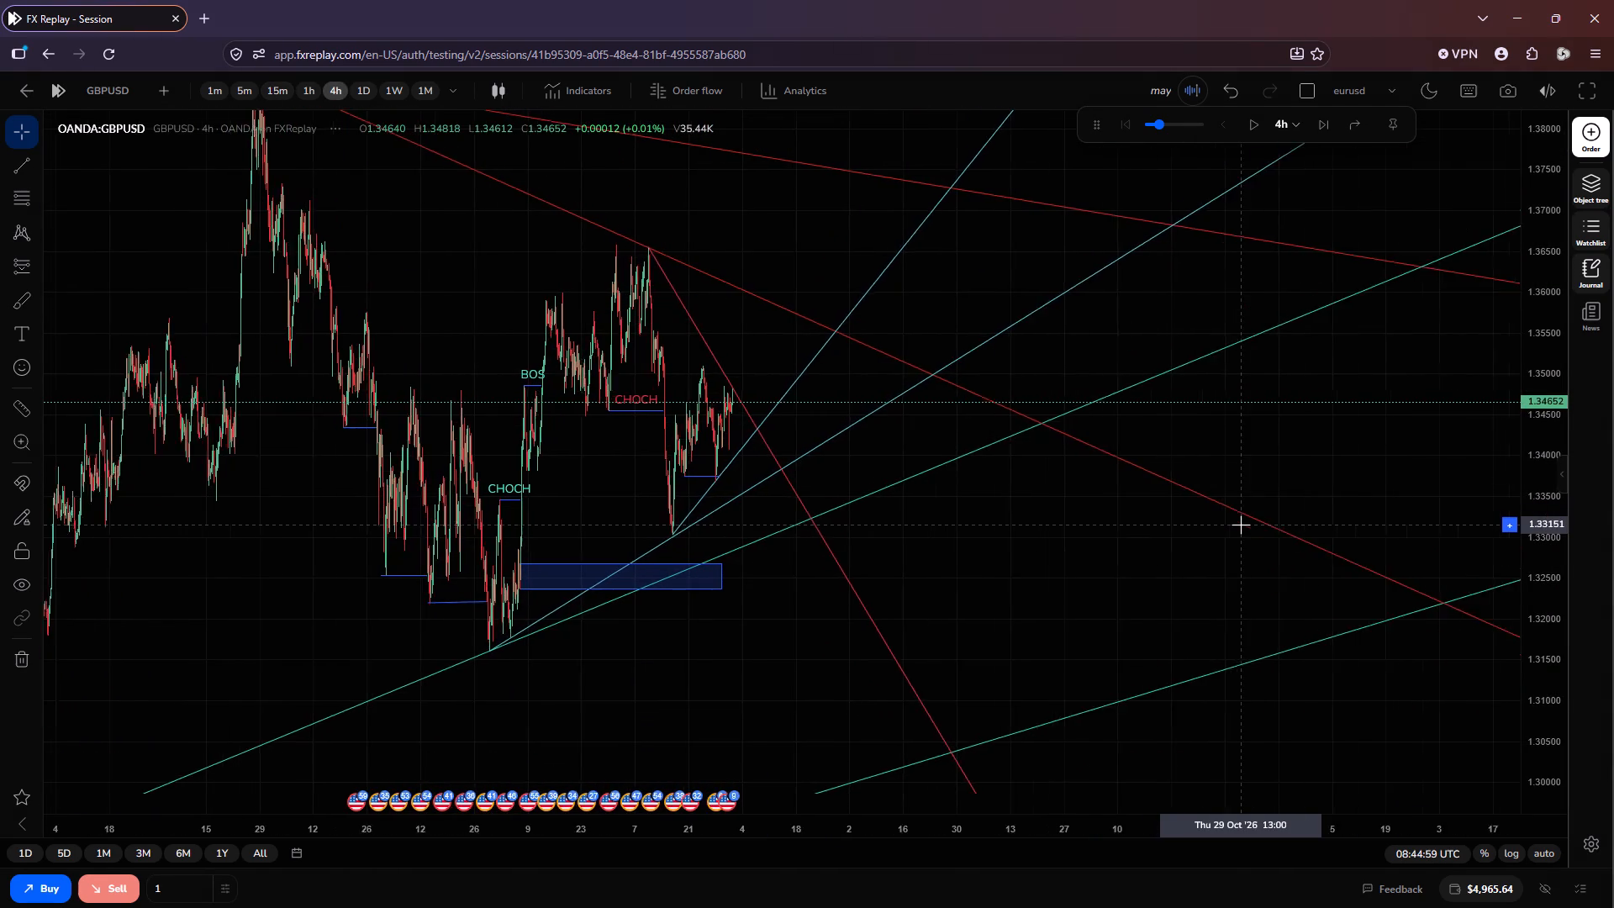
scroll(1241, 525, up, 3)
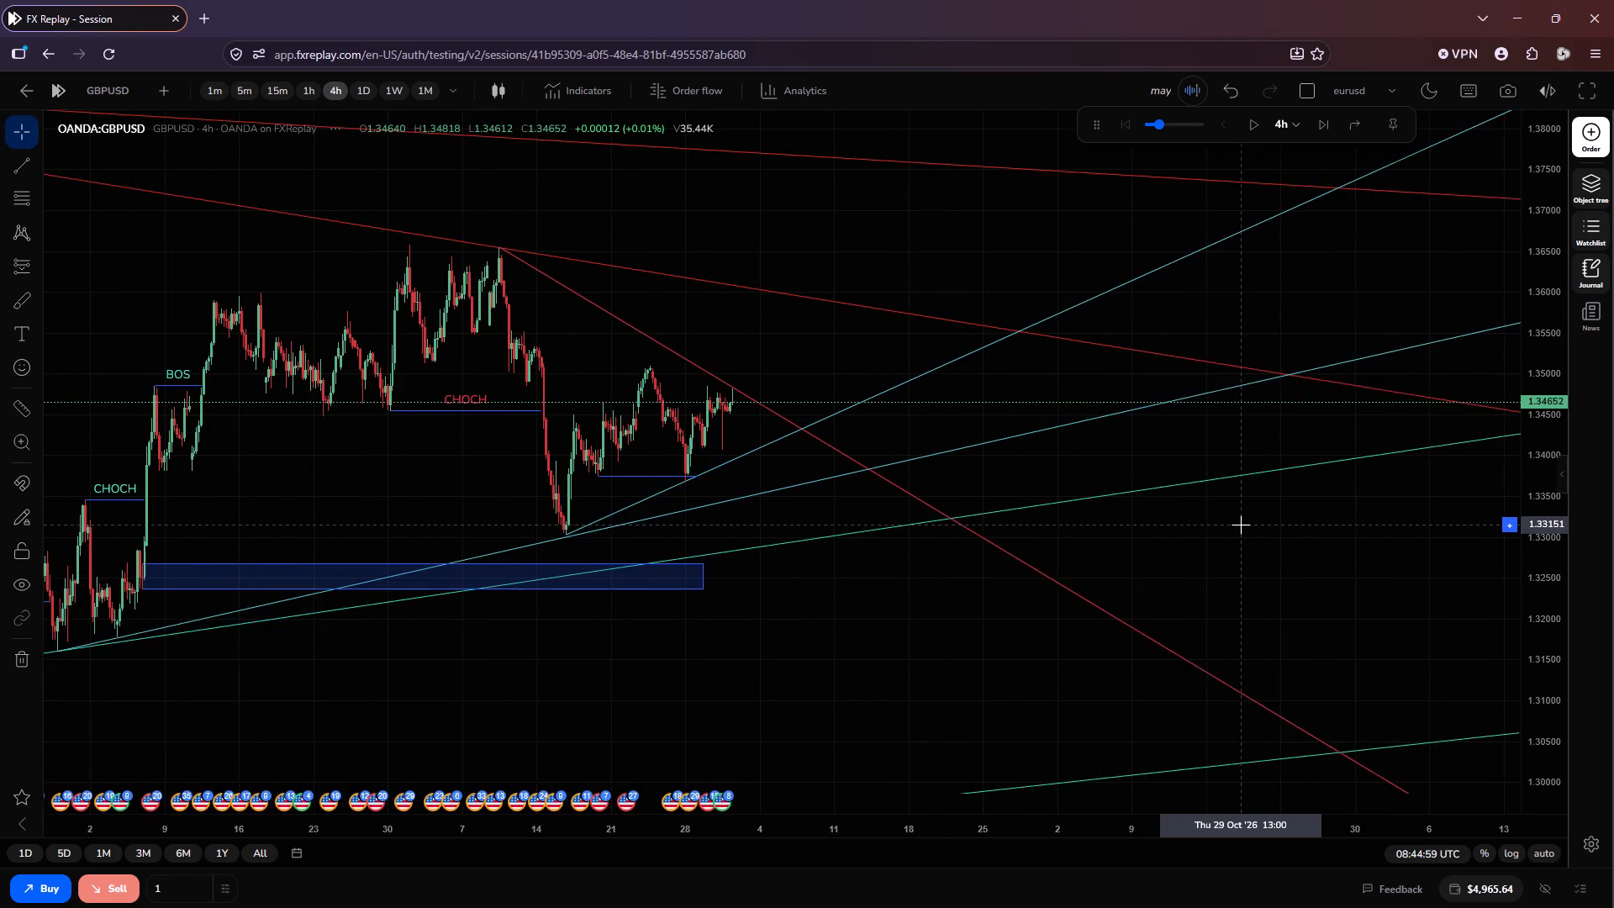
Extend the blue horizontal level under the late-May GBPUSD lows to about 16 June and lower it to about 1.3370.
scroll(1241, 525, up, 1)
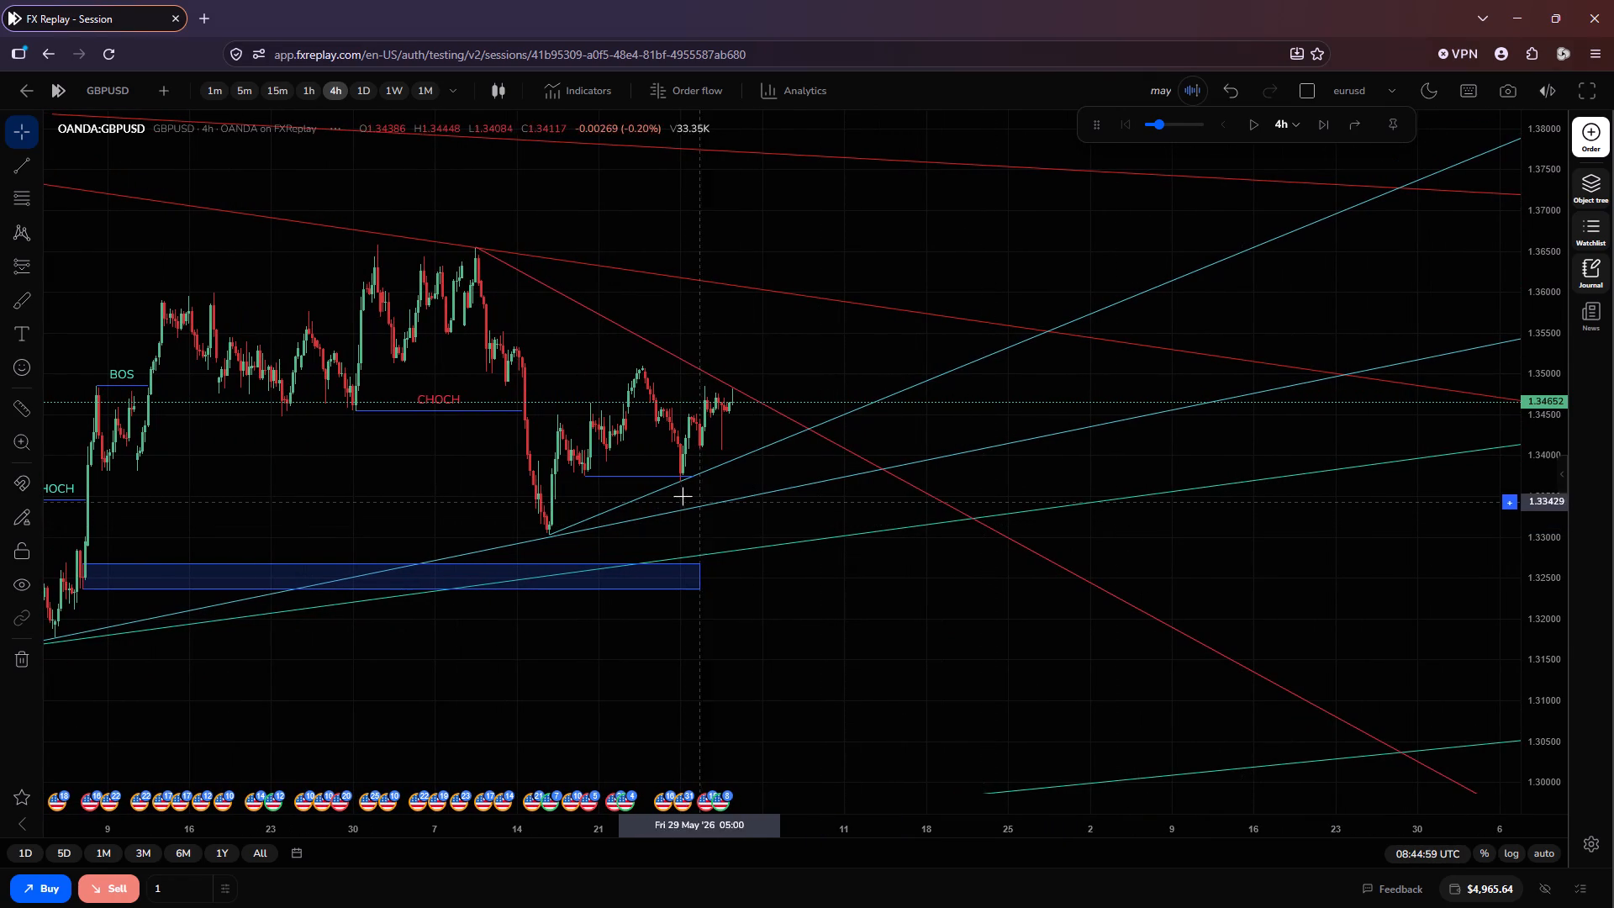
drag(693, 476, 711, 475)
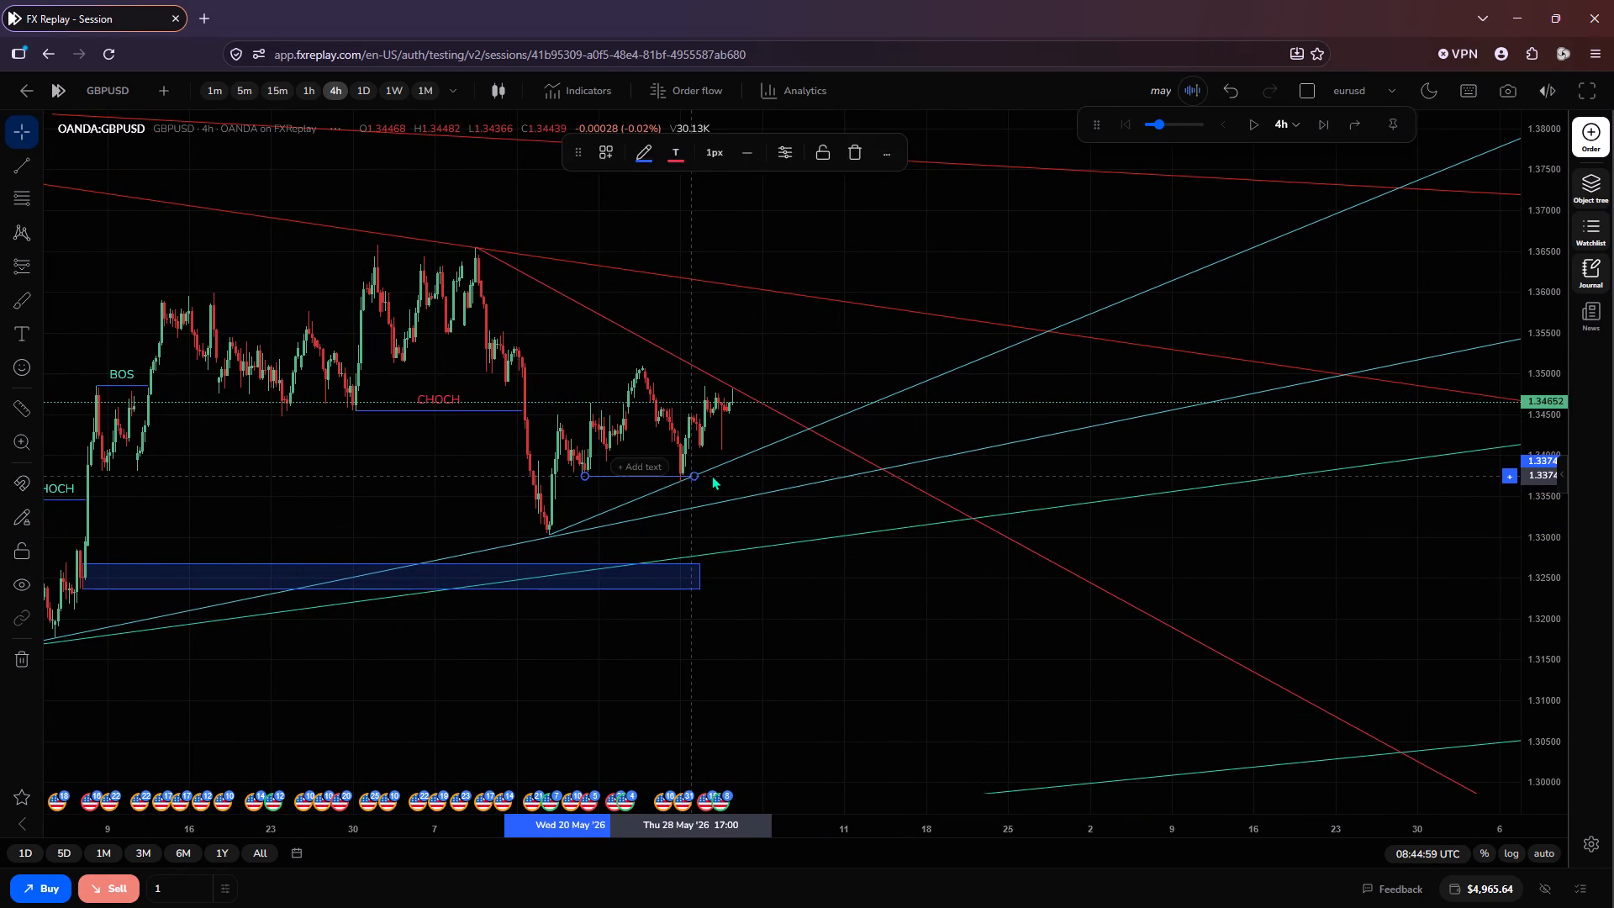
drag(711, 475, 882, 483)
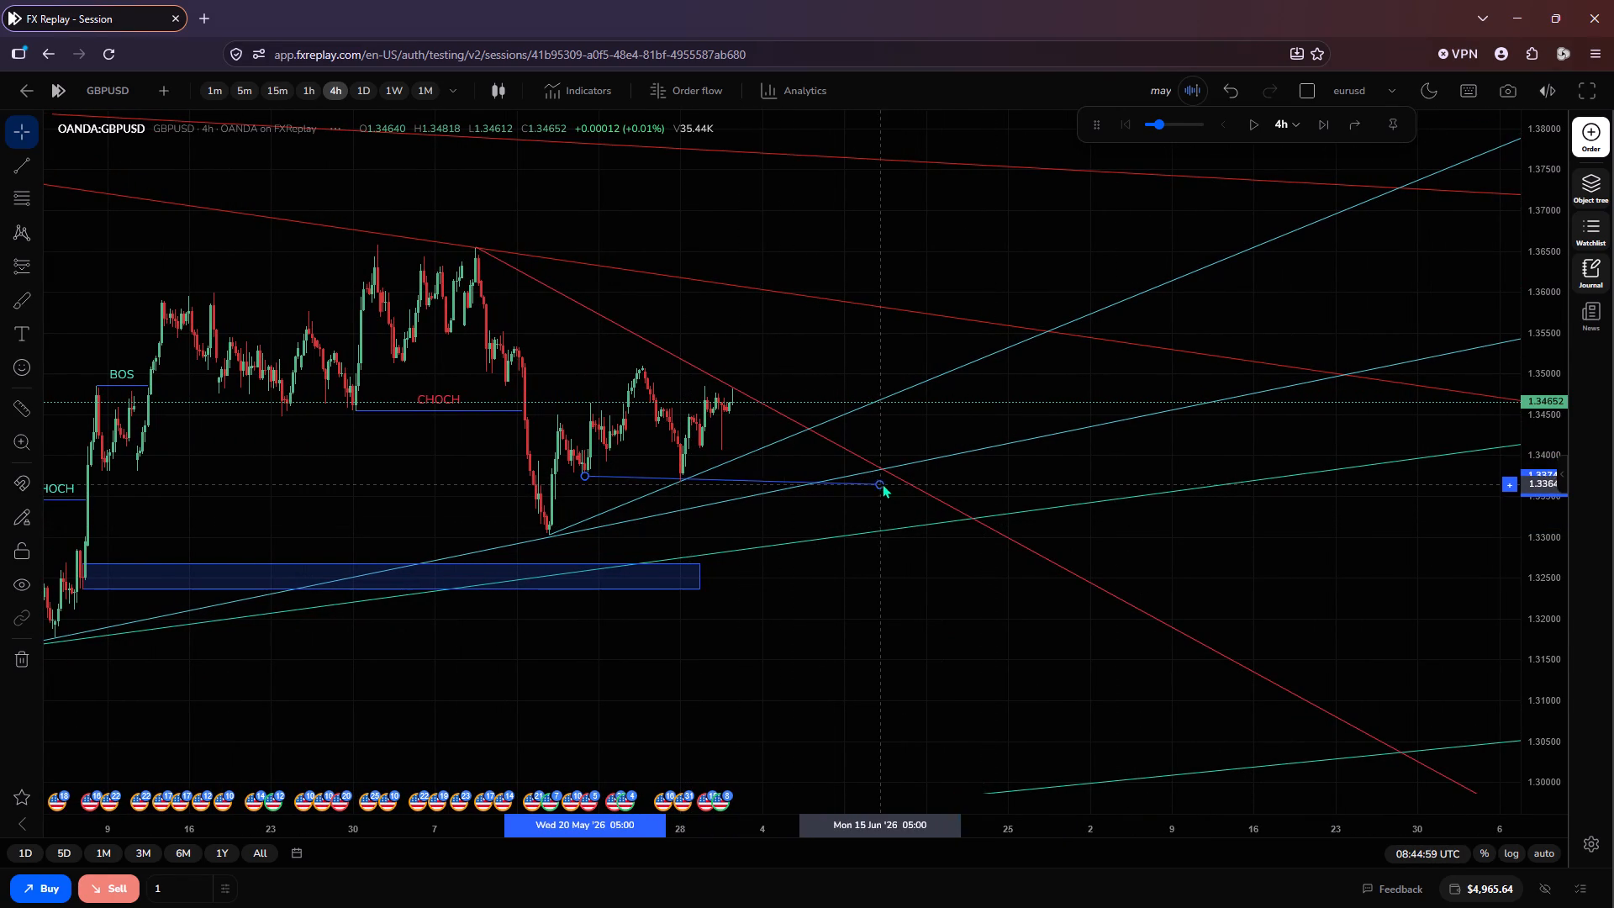
drag(882, 483, 899, 483)
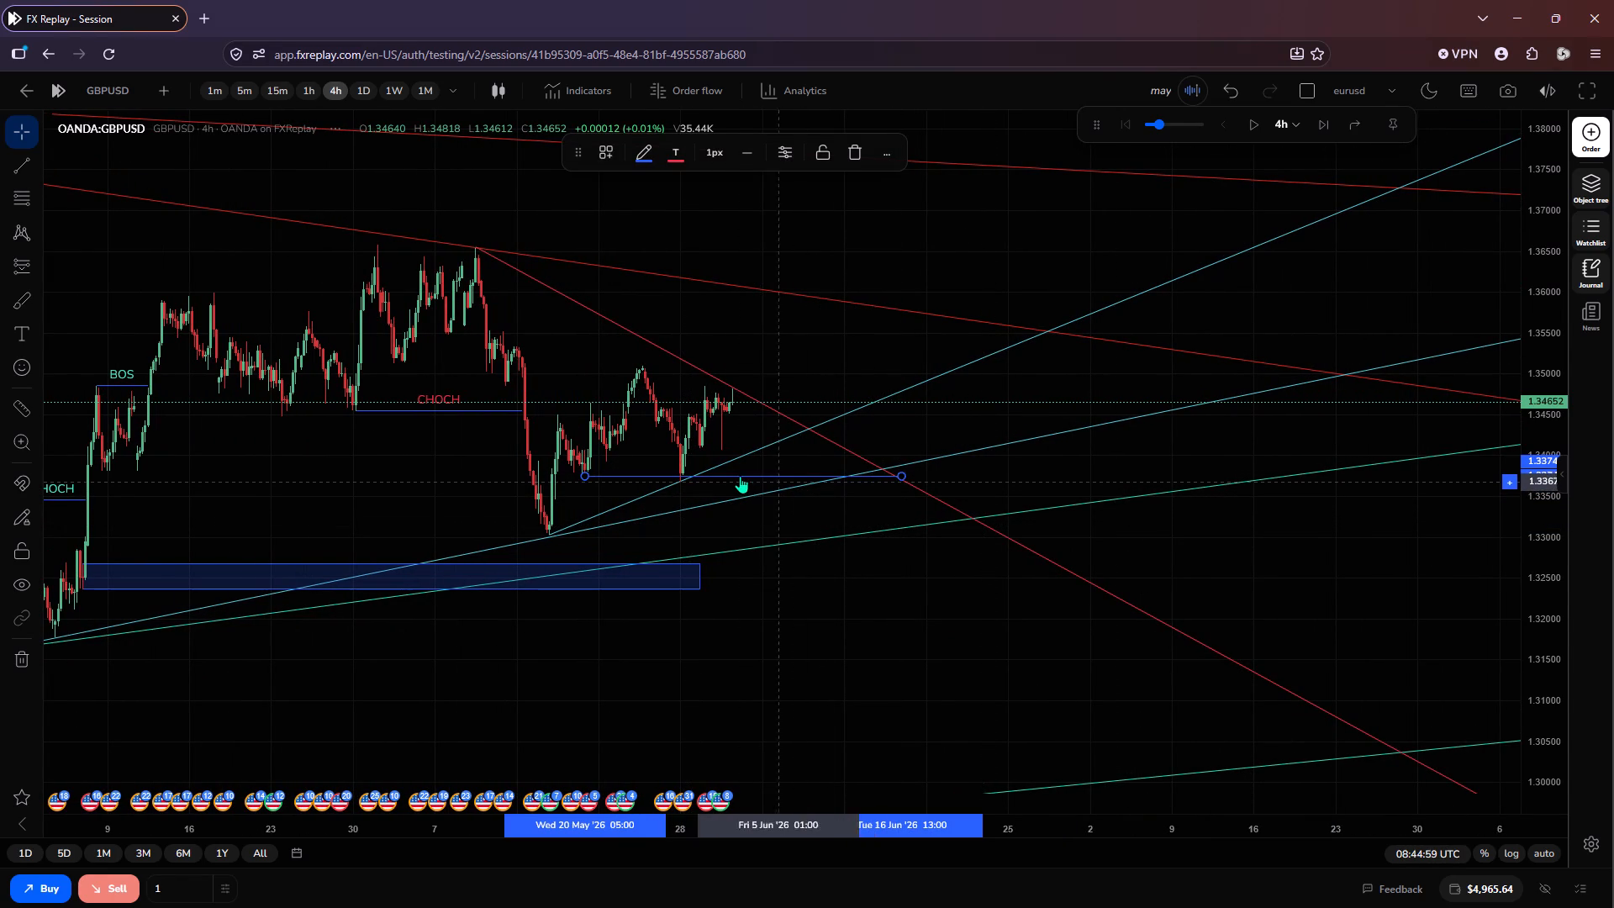
click(737, 477)
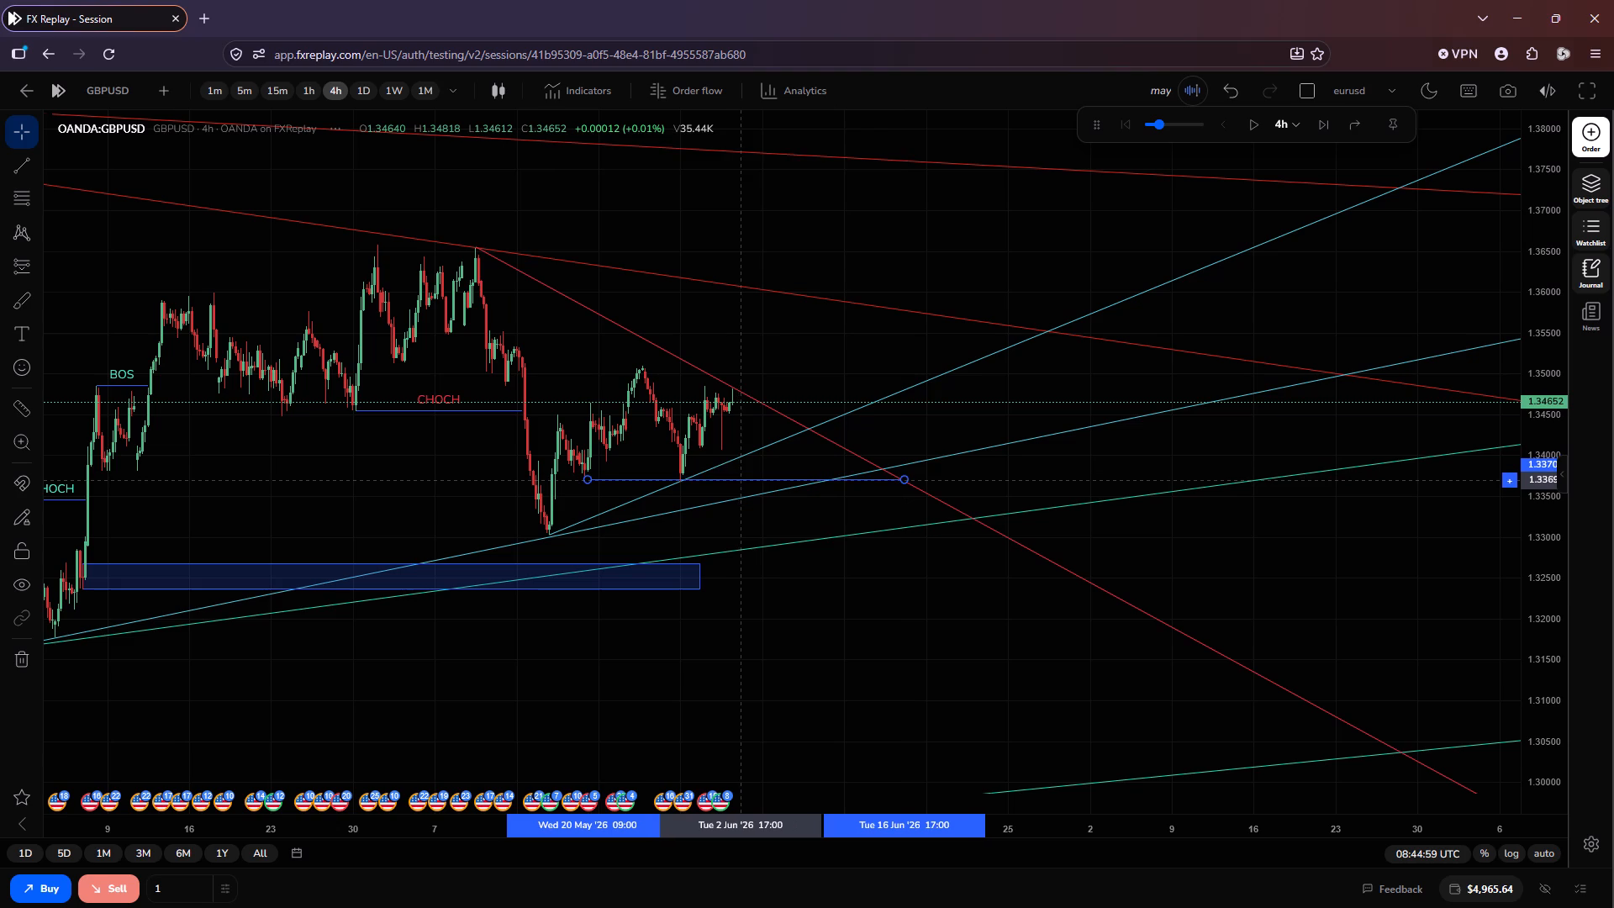
click(817, 330)
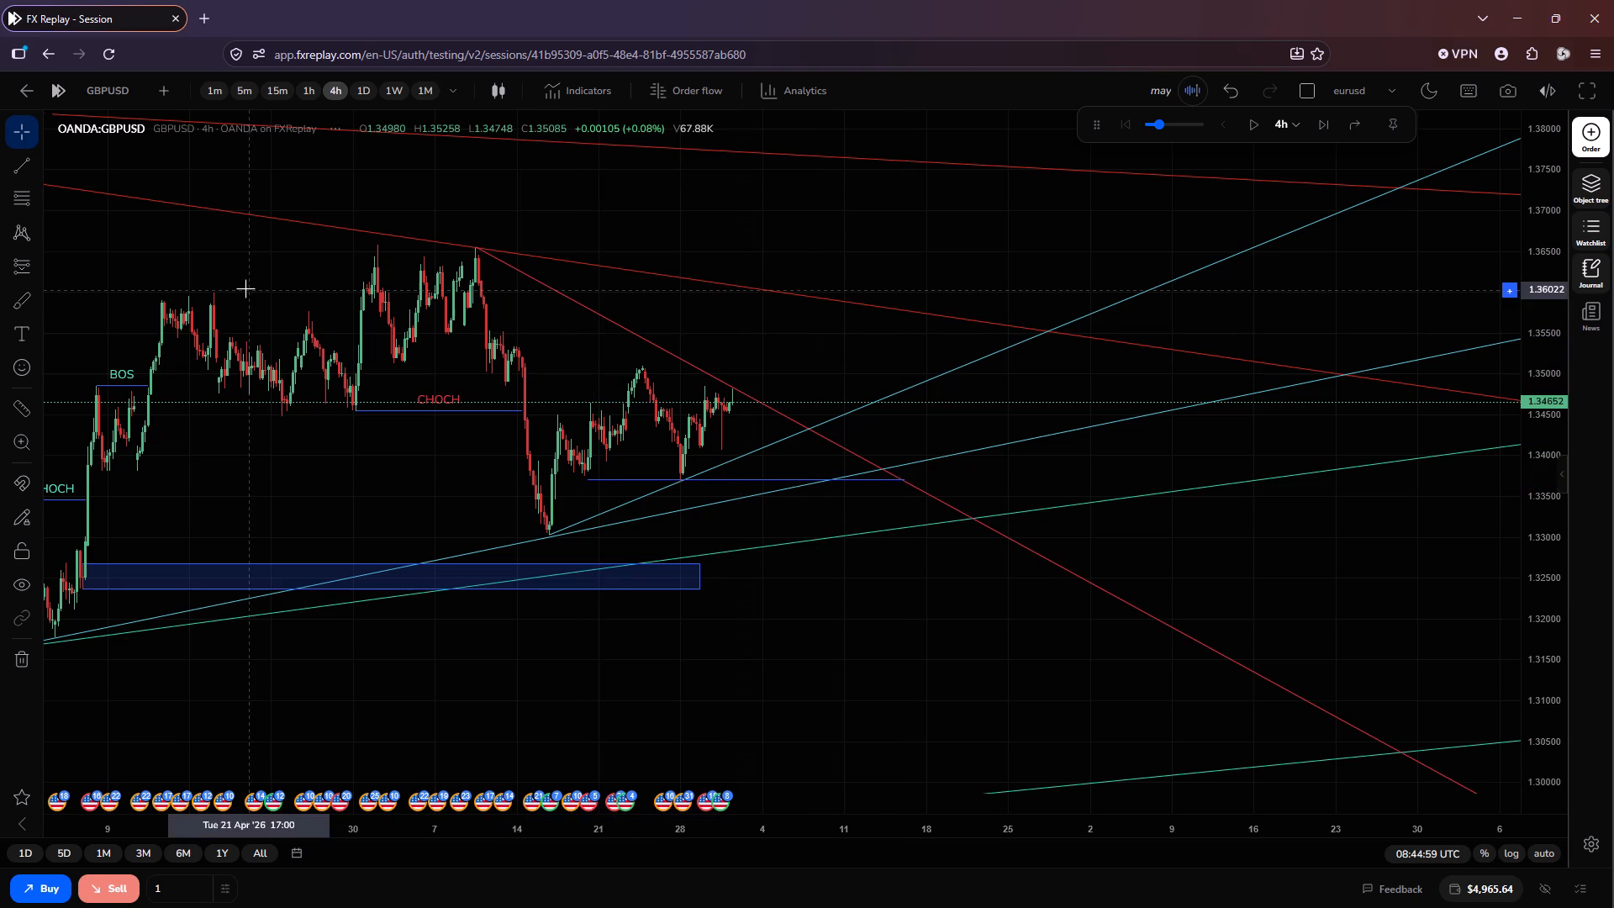
Start drawing a new trendline on the GBPUSD 4h chart.
click(23, 166)
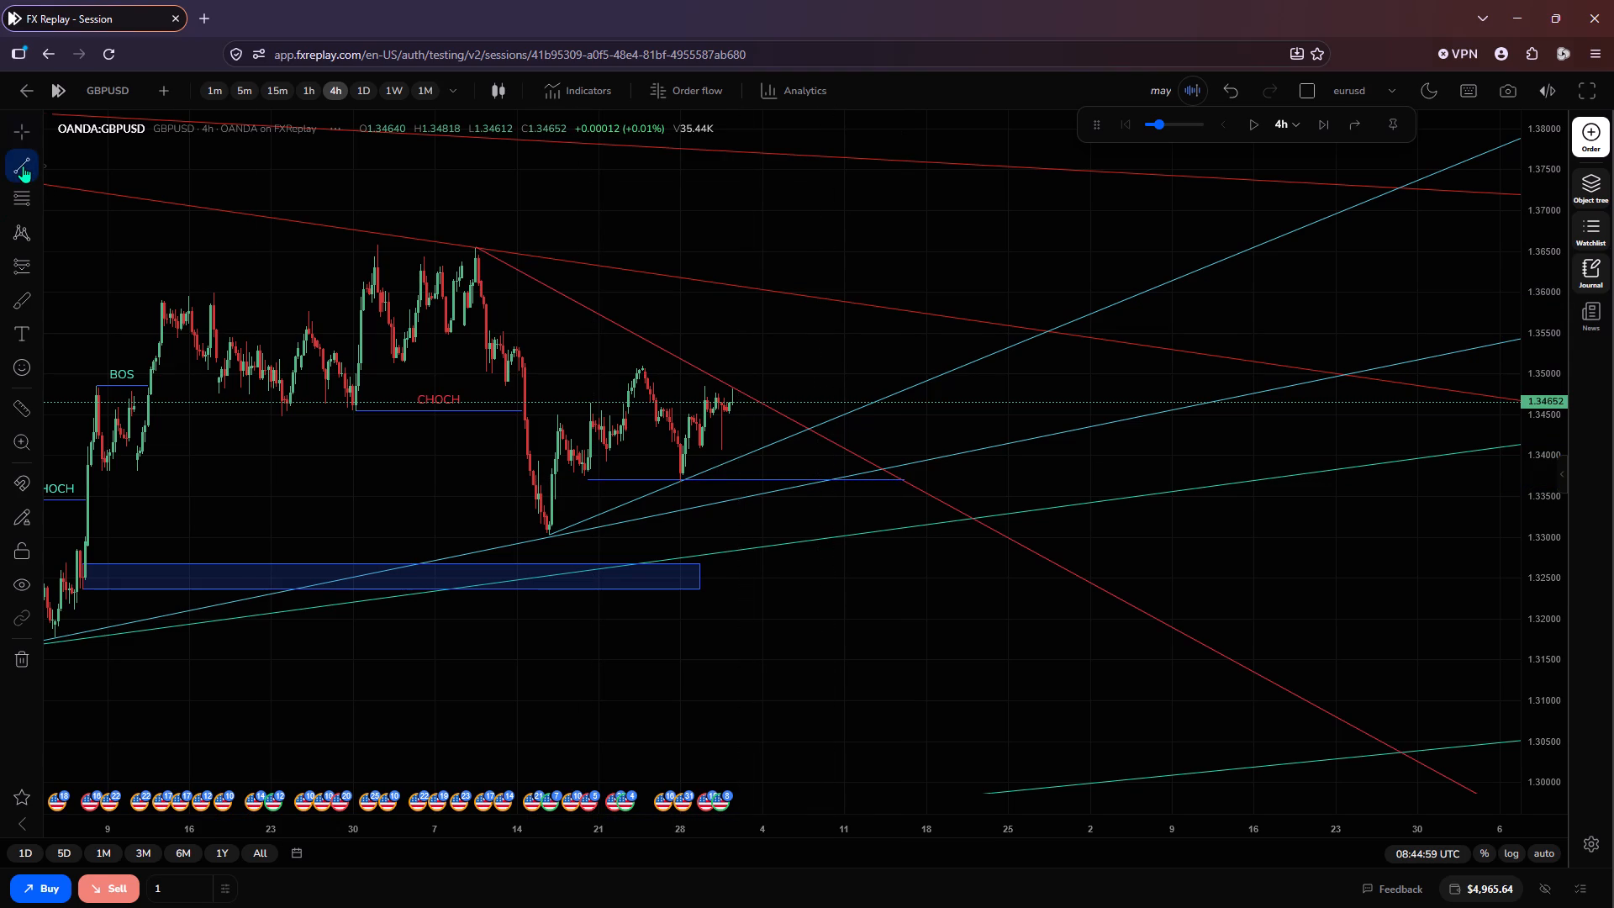
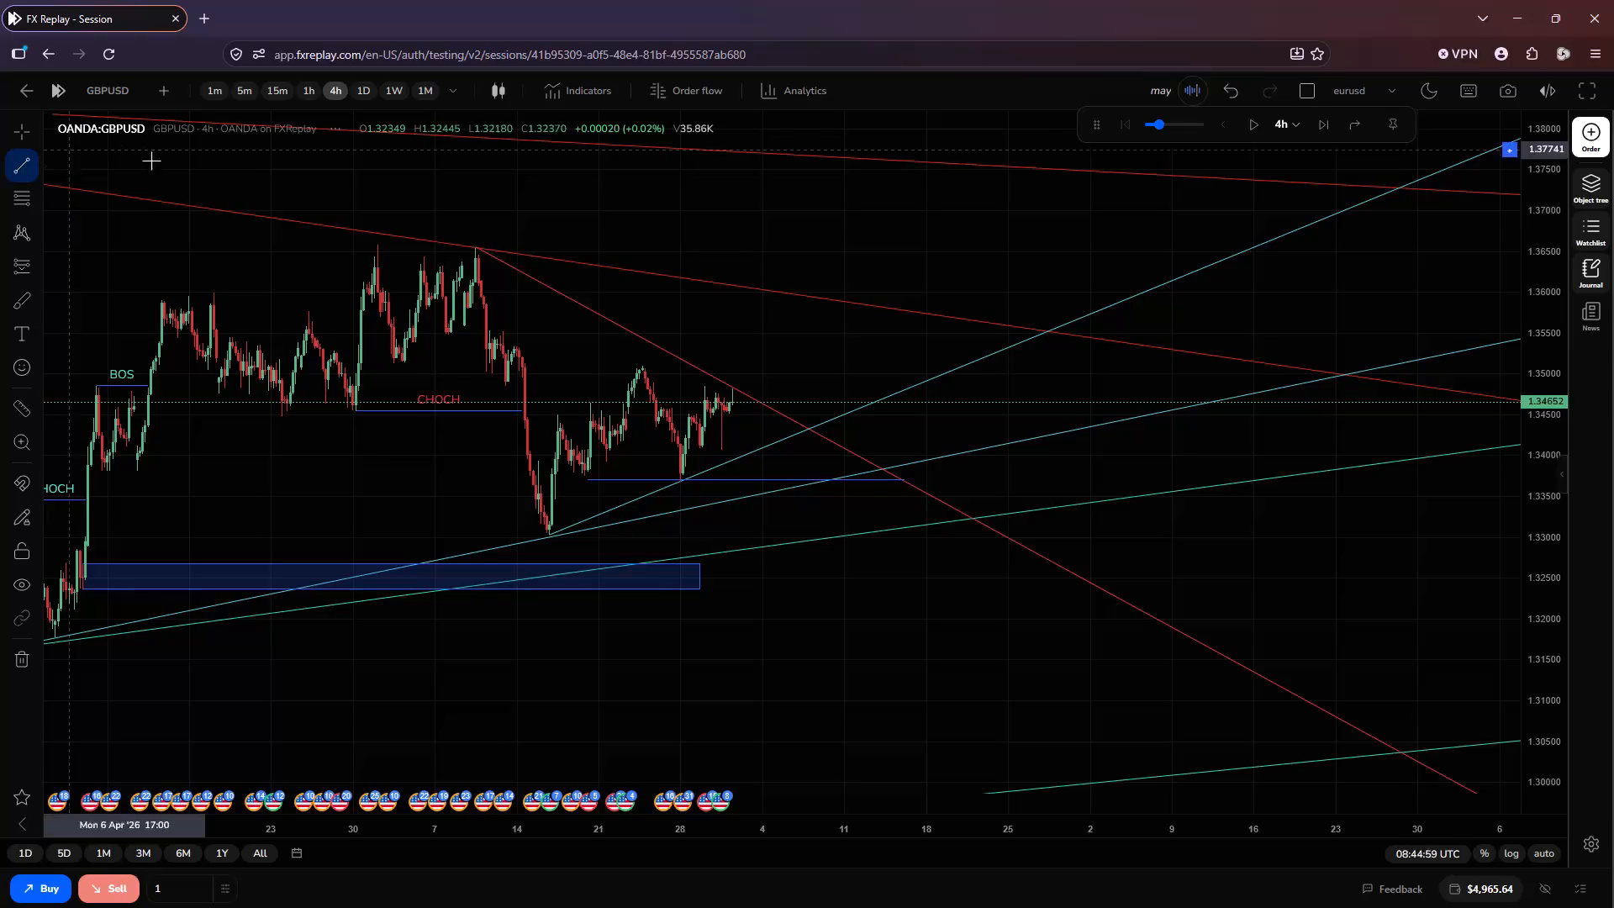
Draw a blue horizontal level at the 25 May GBPUSD high, about 1.3510, extending to about 10 June.
scroll(709, 340, up, 1)
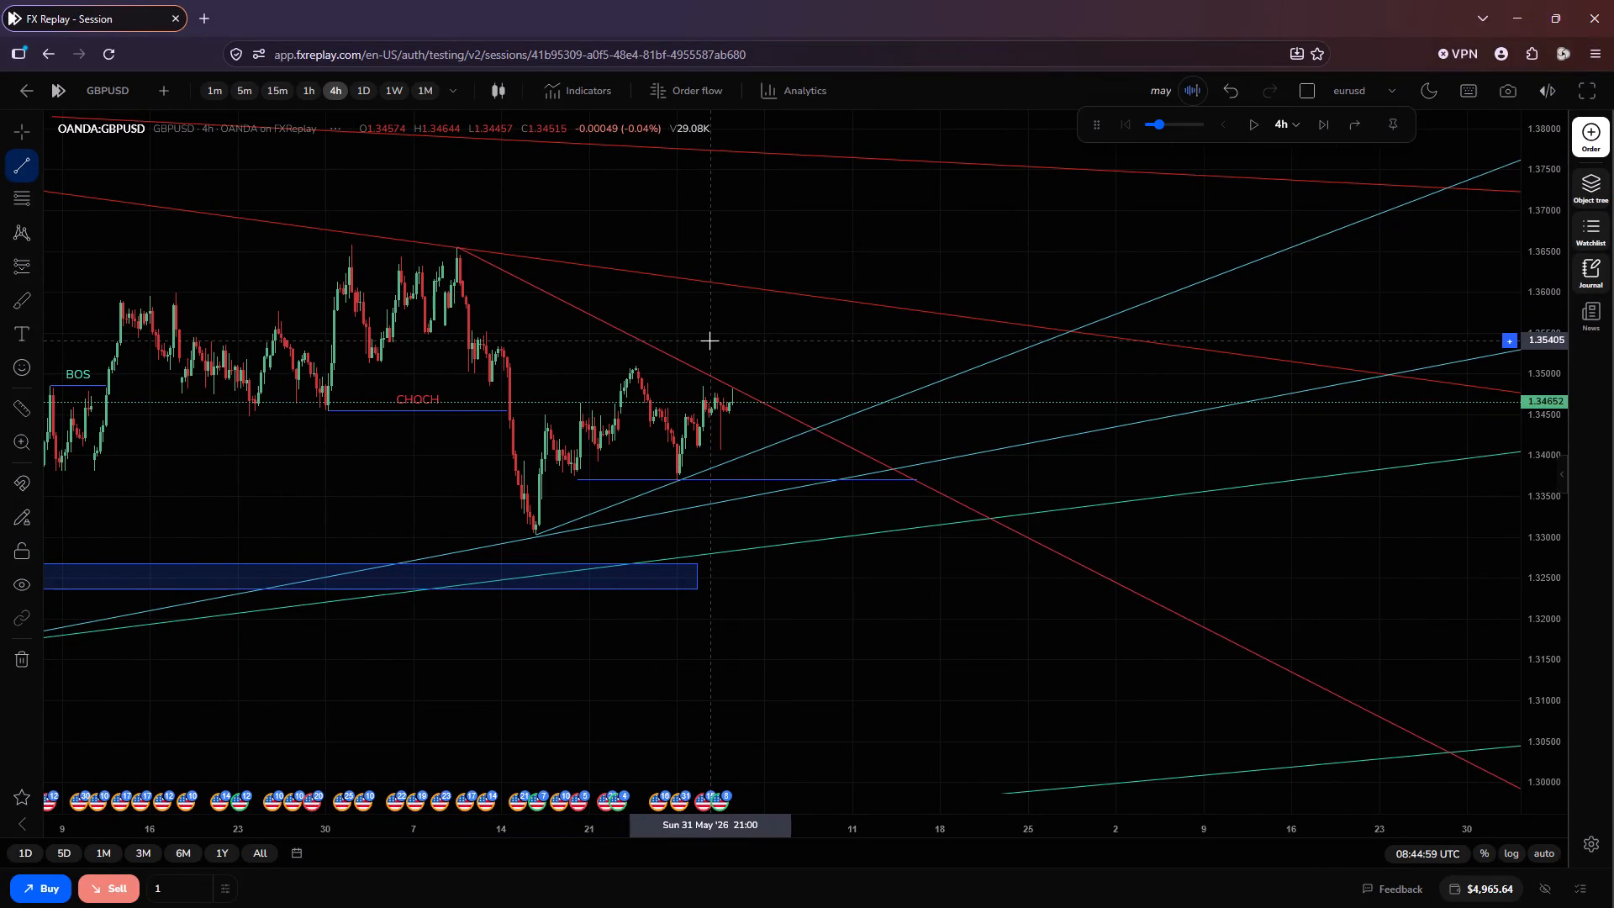
scroll(709, 340, up, 1)
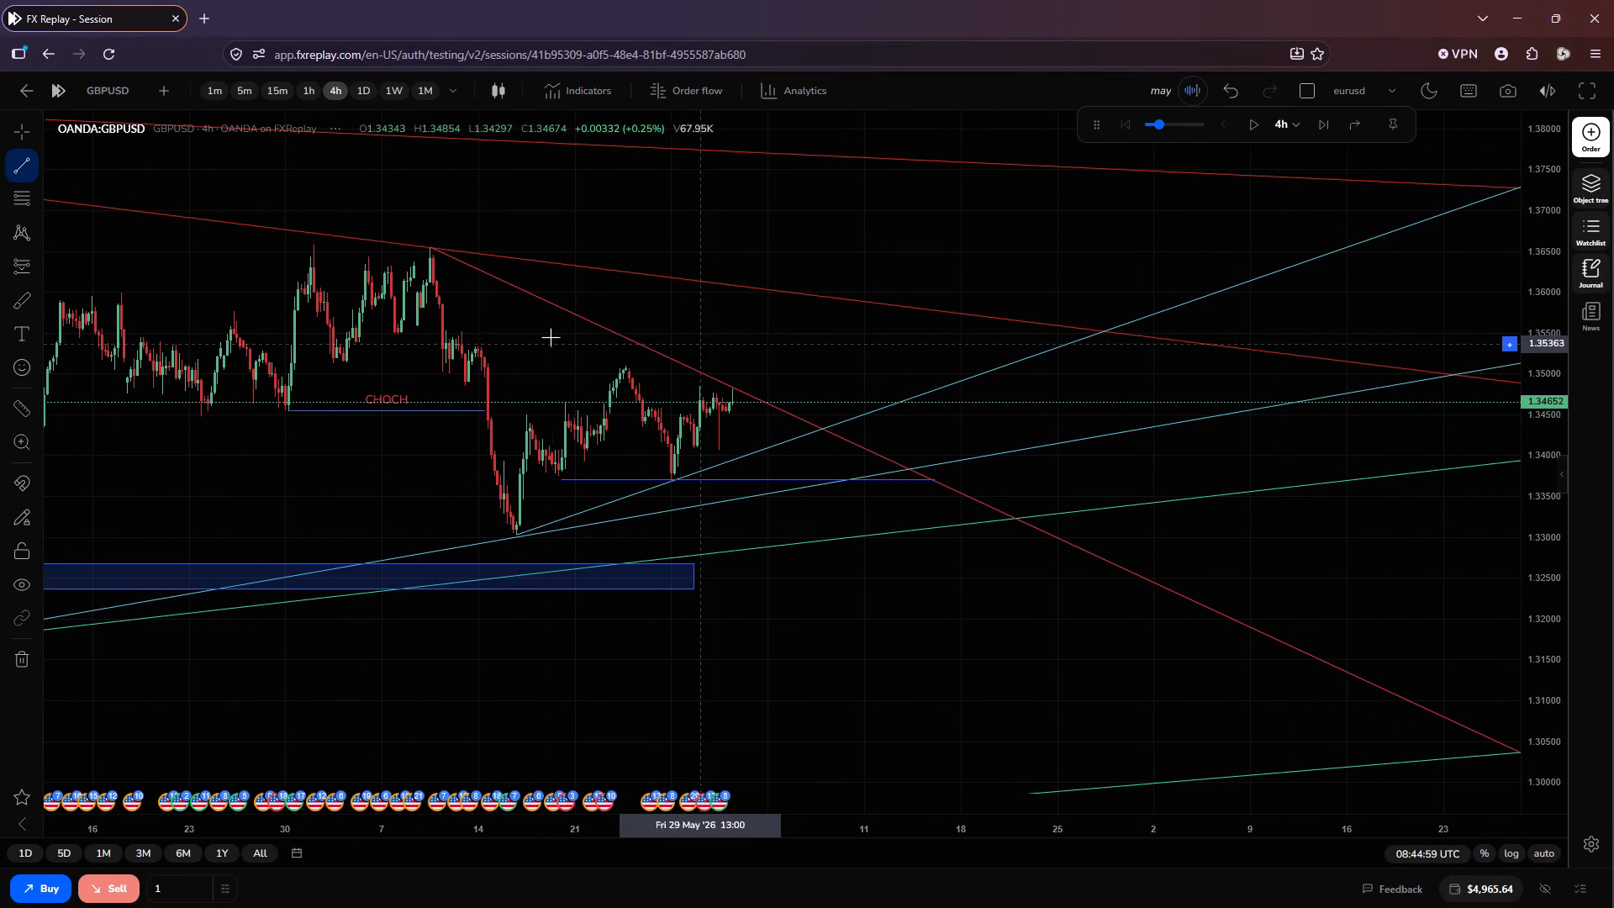
click(620, 366)
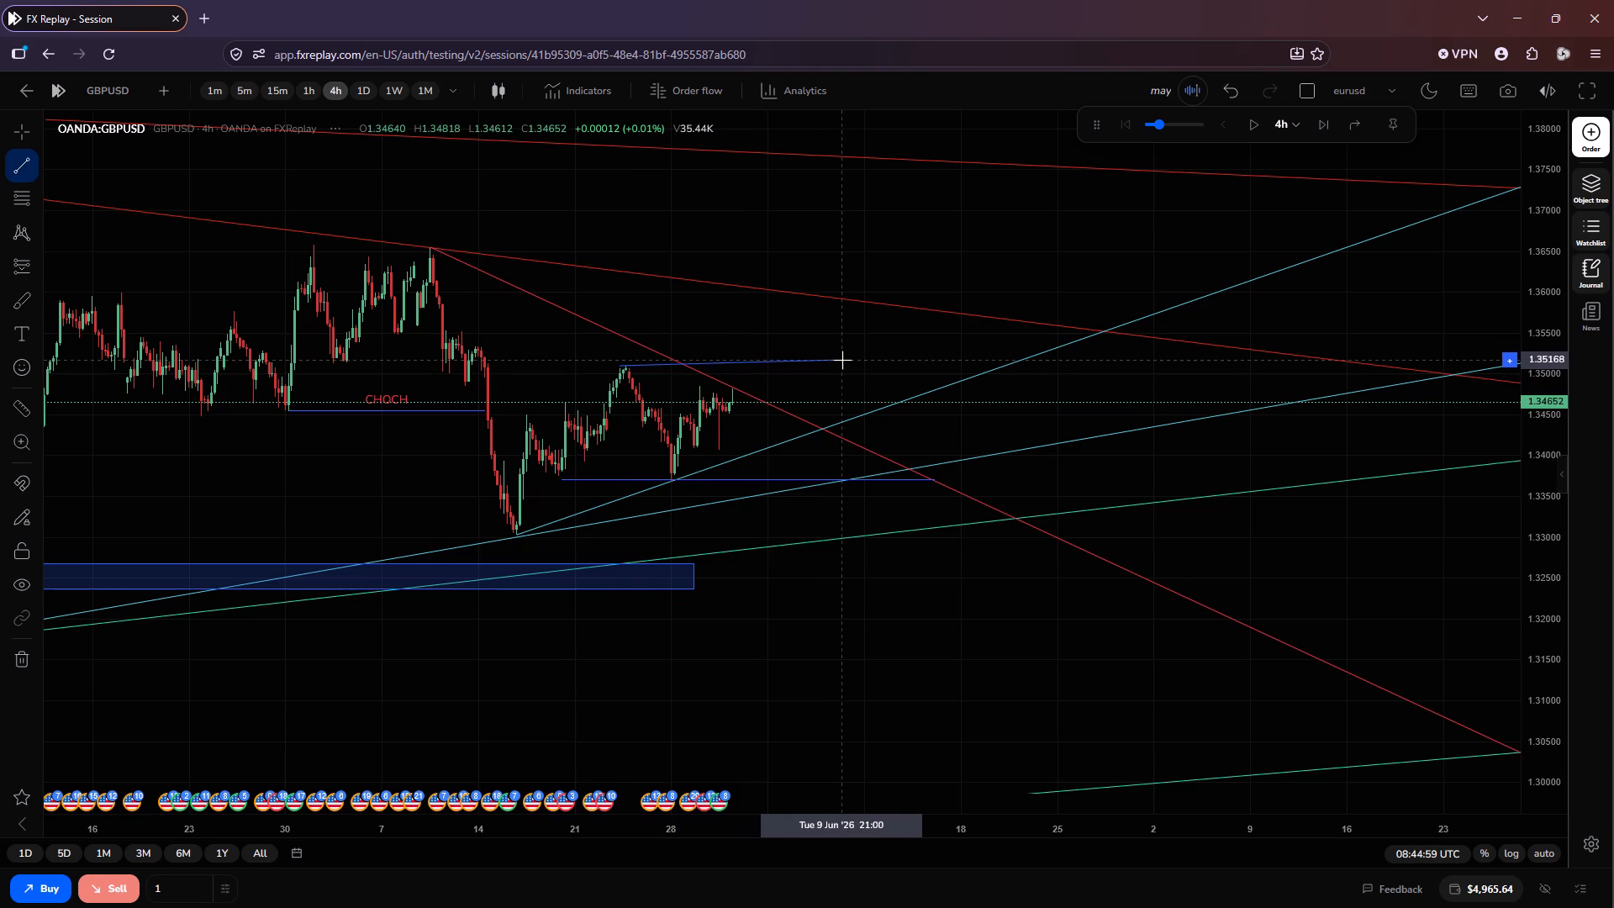
shift+click(849, 369)
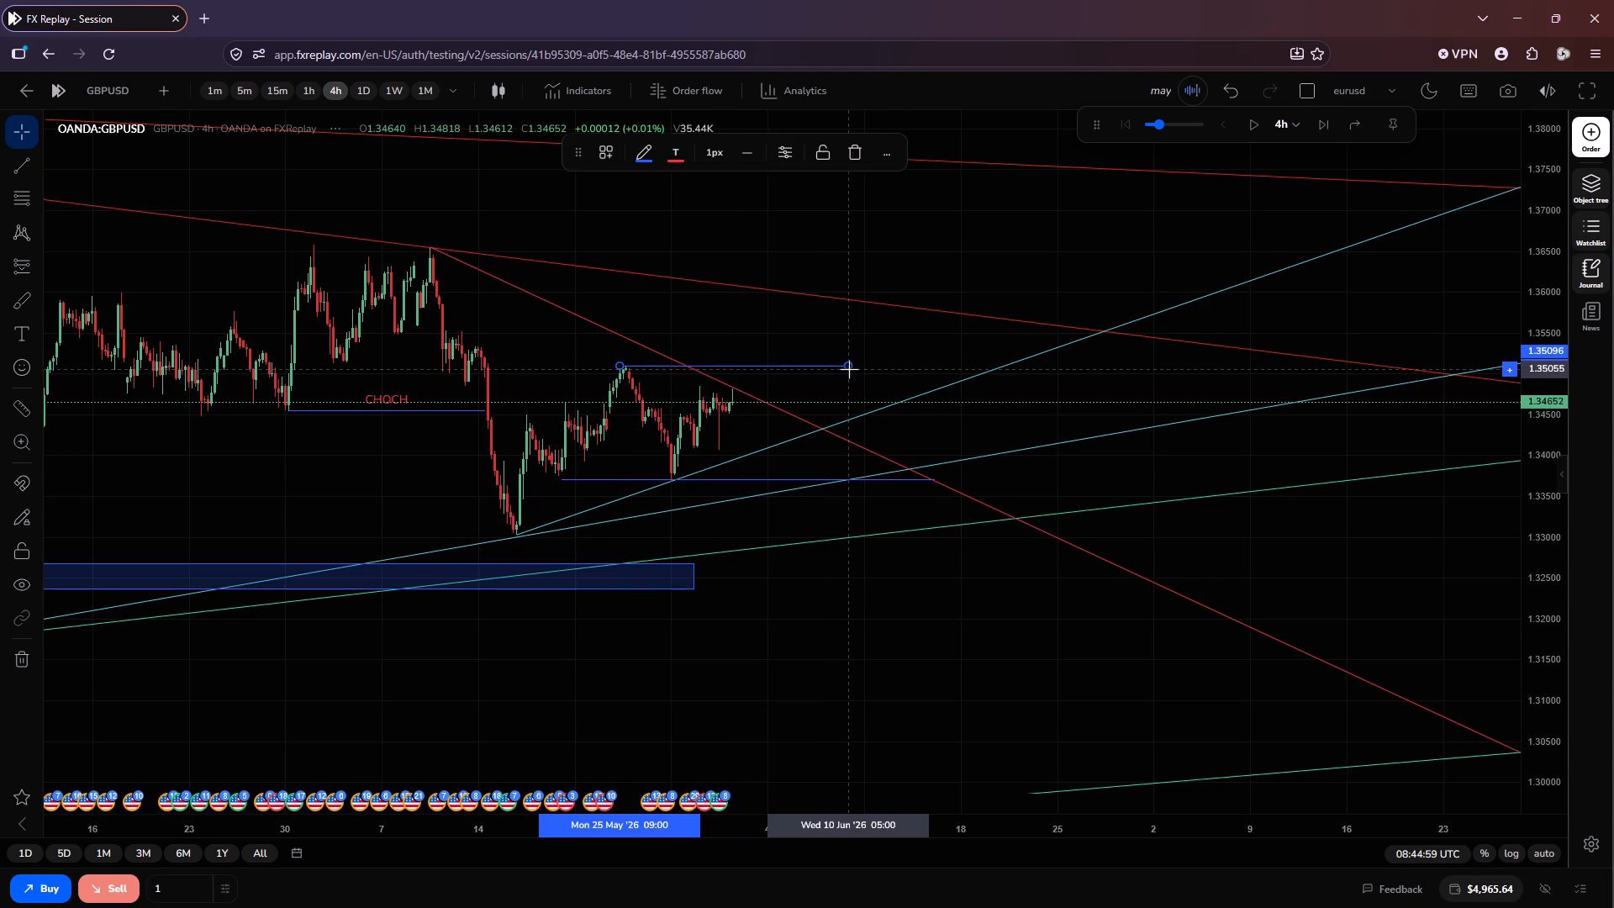
click(901, 368)
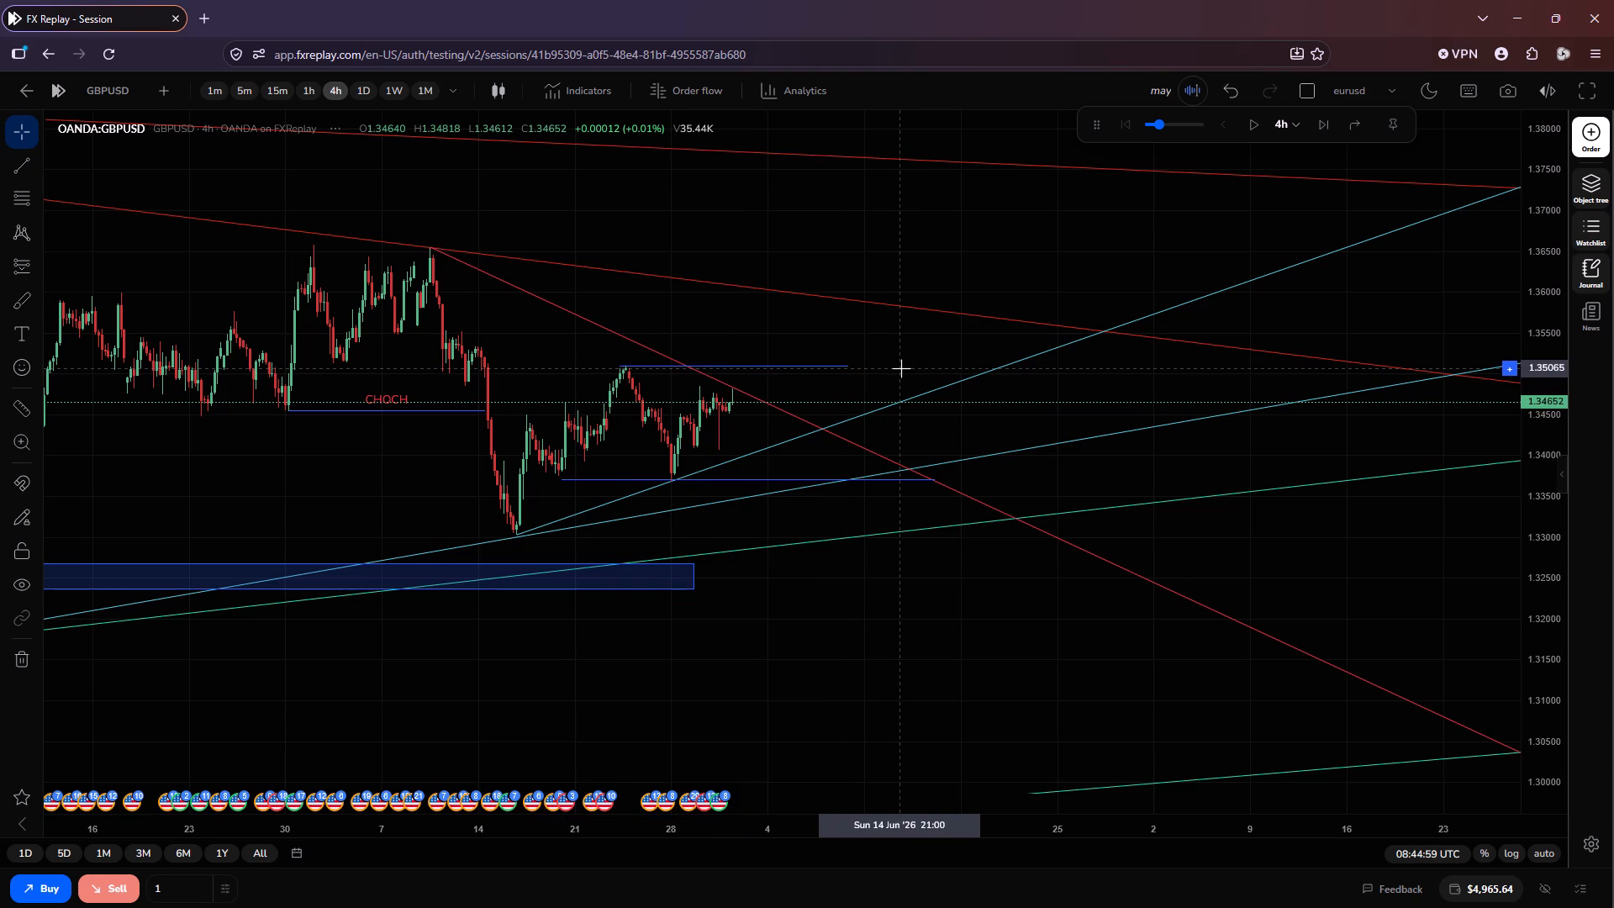
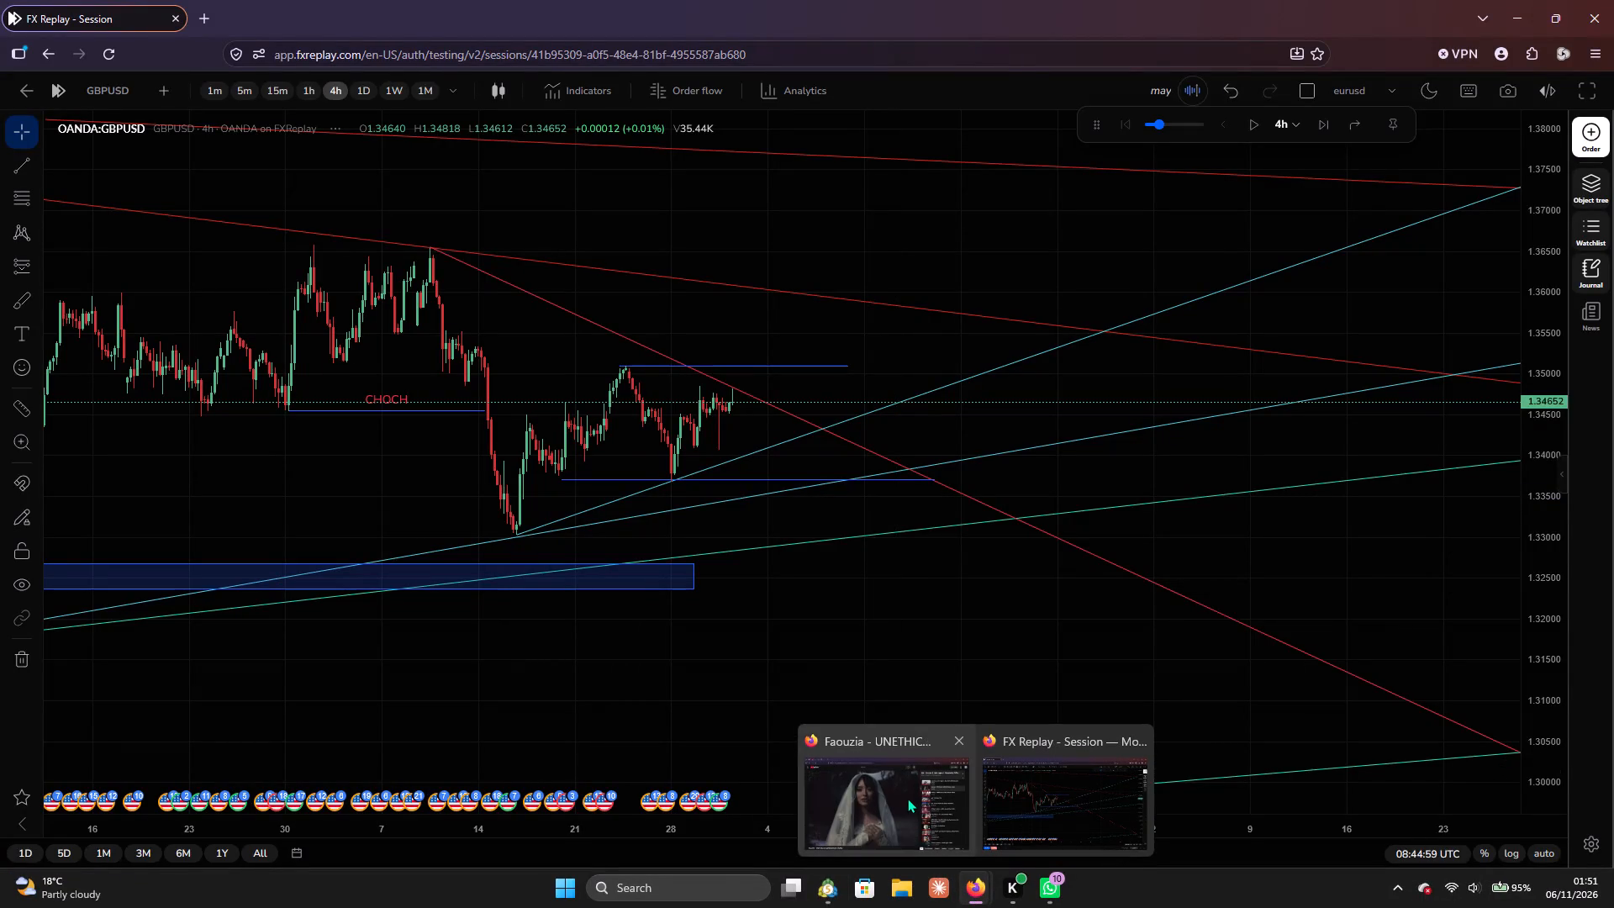
Switch to the YouTube window and turn off looping for the playing music video.
click(907, 798)
right_click(646, 578)
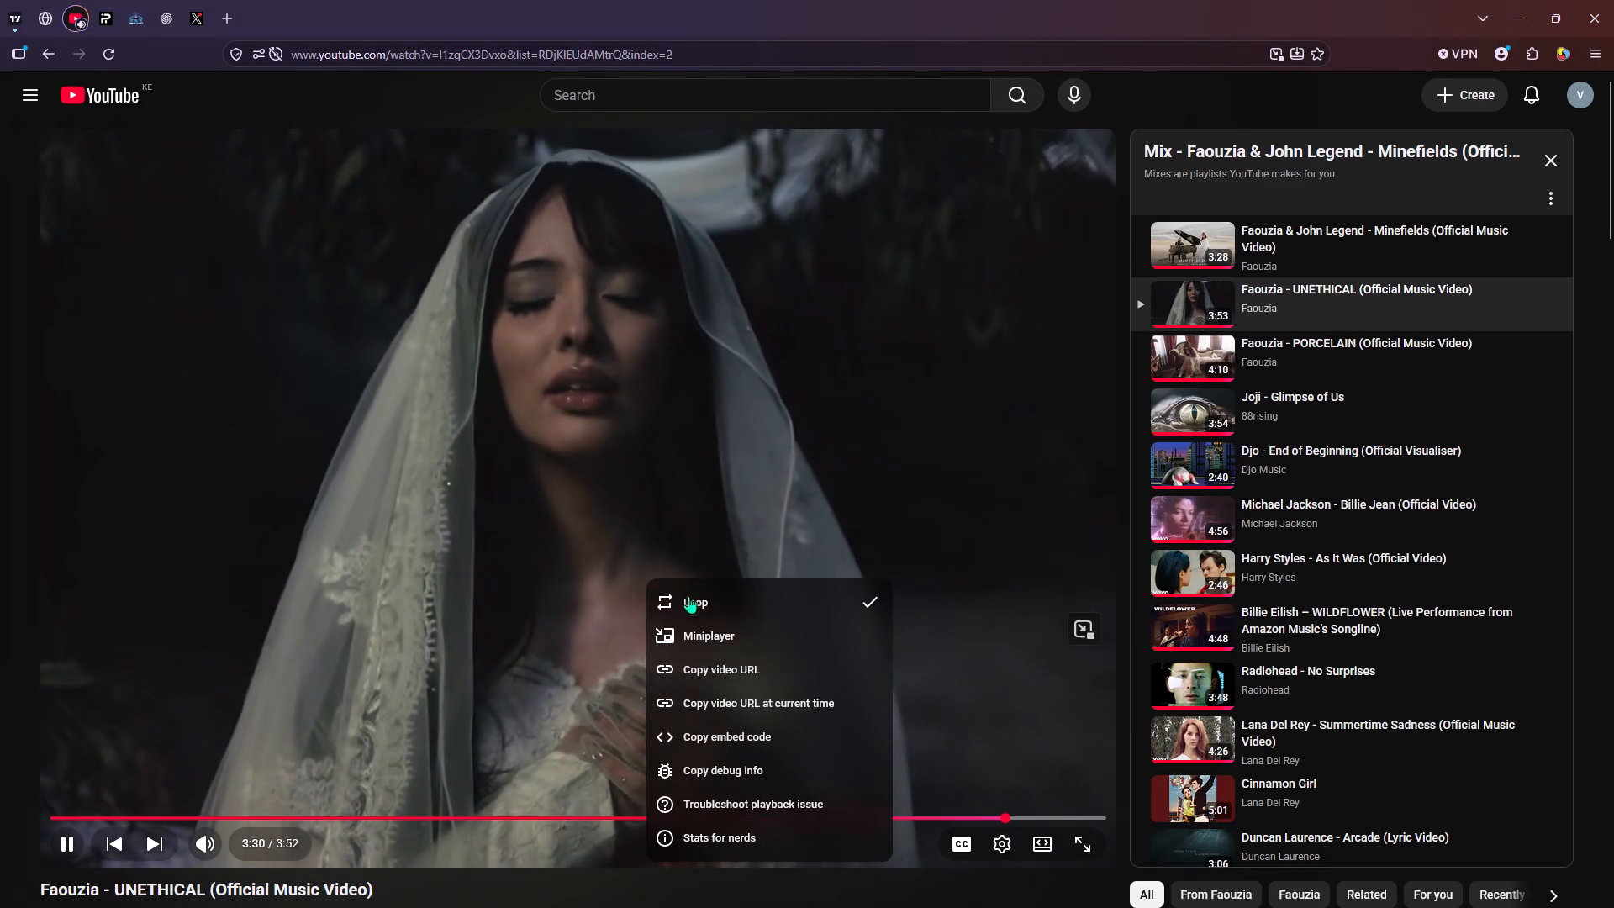
click(694, 604)
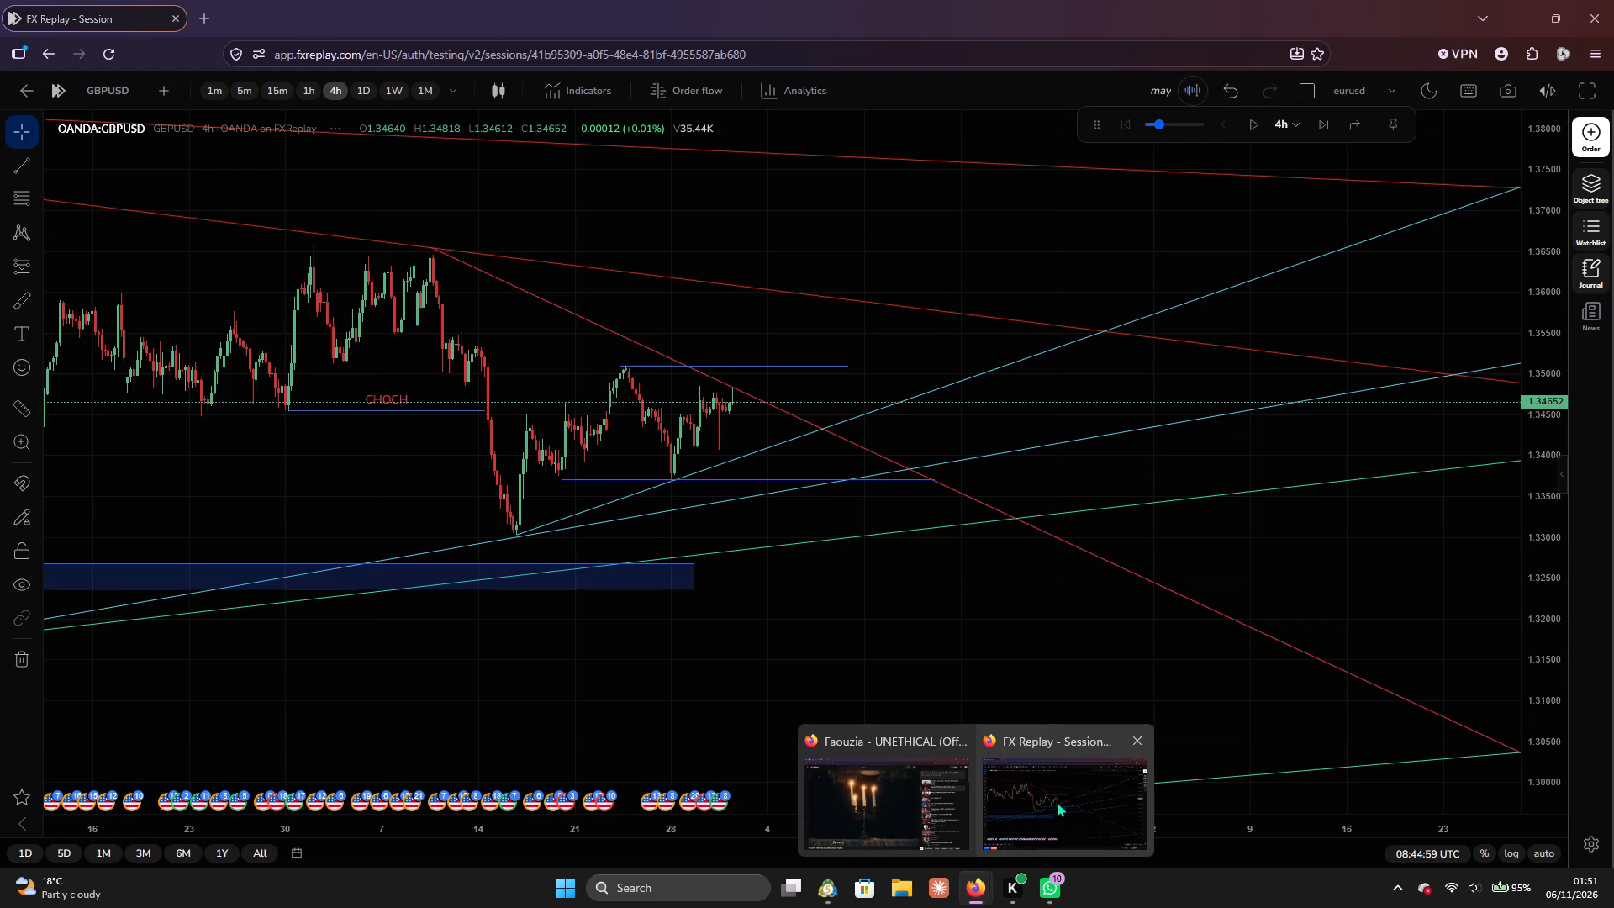
Return to the FX Replay session and examine the recent GBPUSD 4-hour price action more closely.
click(1057, 802)
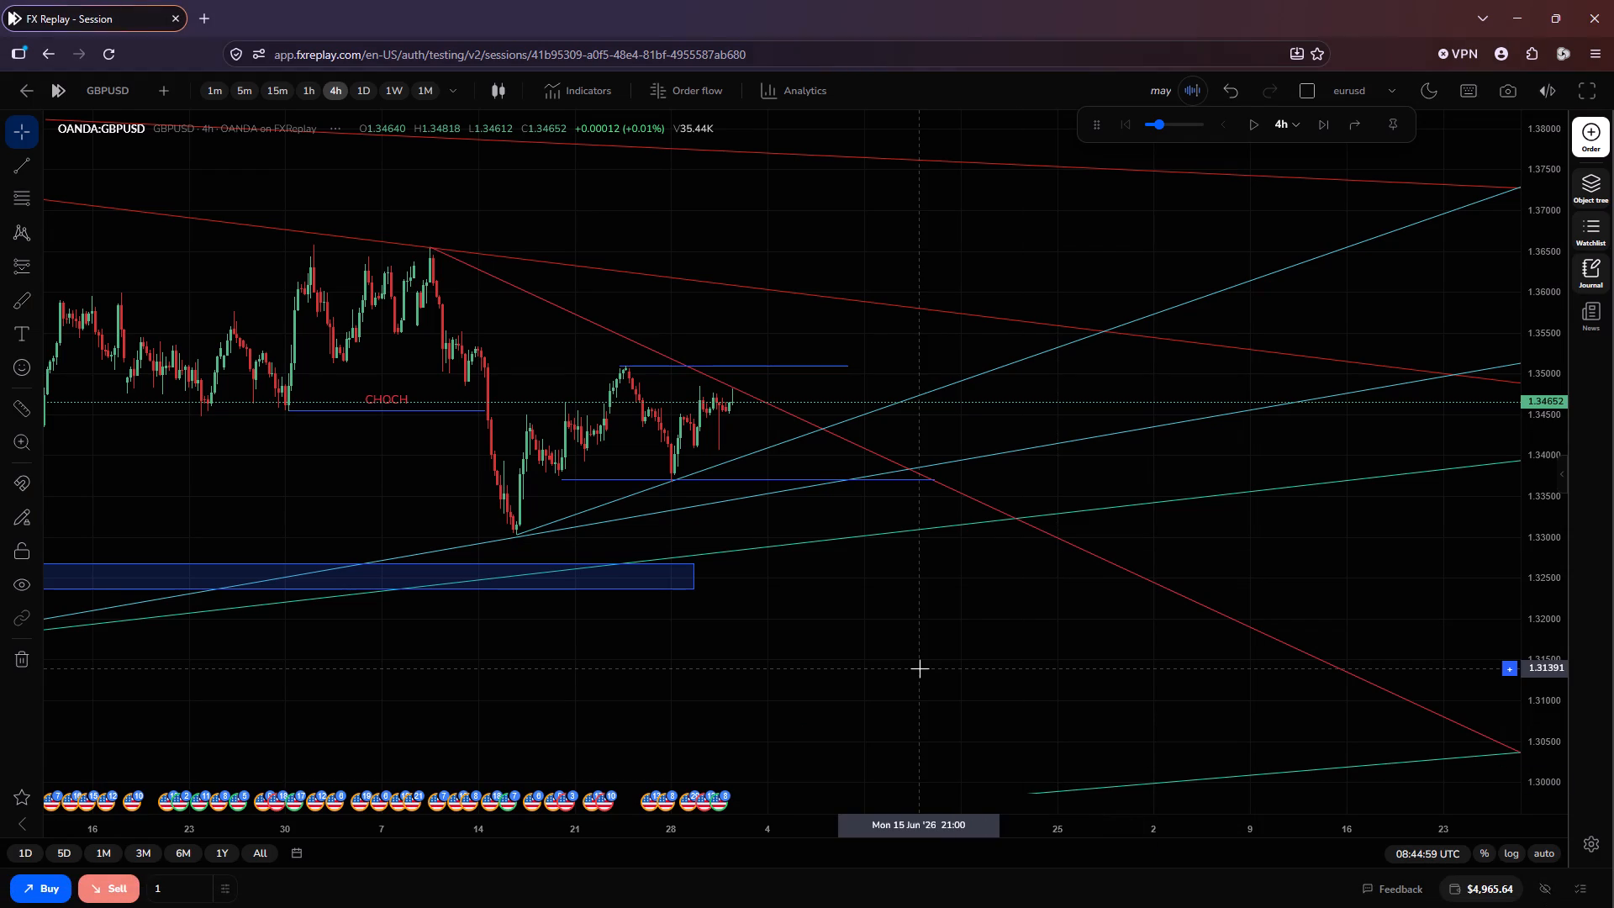
scroll(920, 668, up, 1)
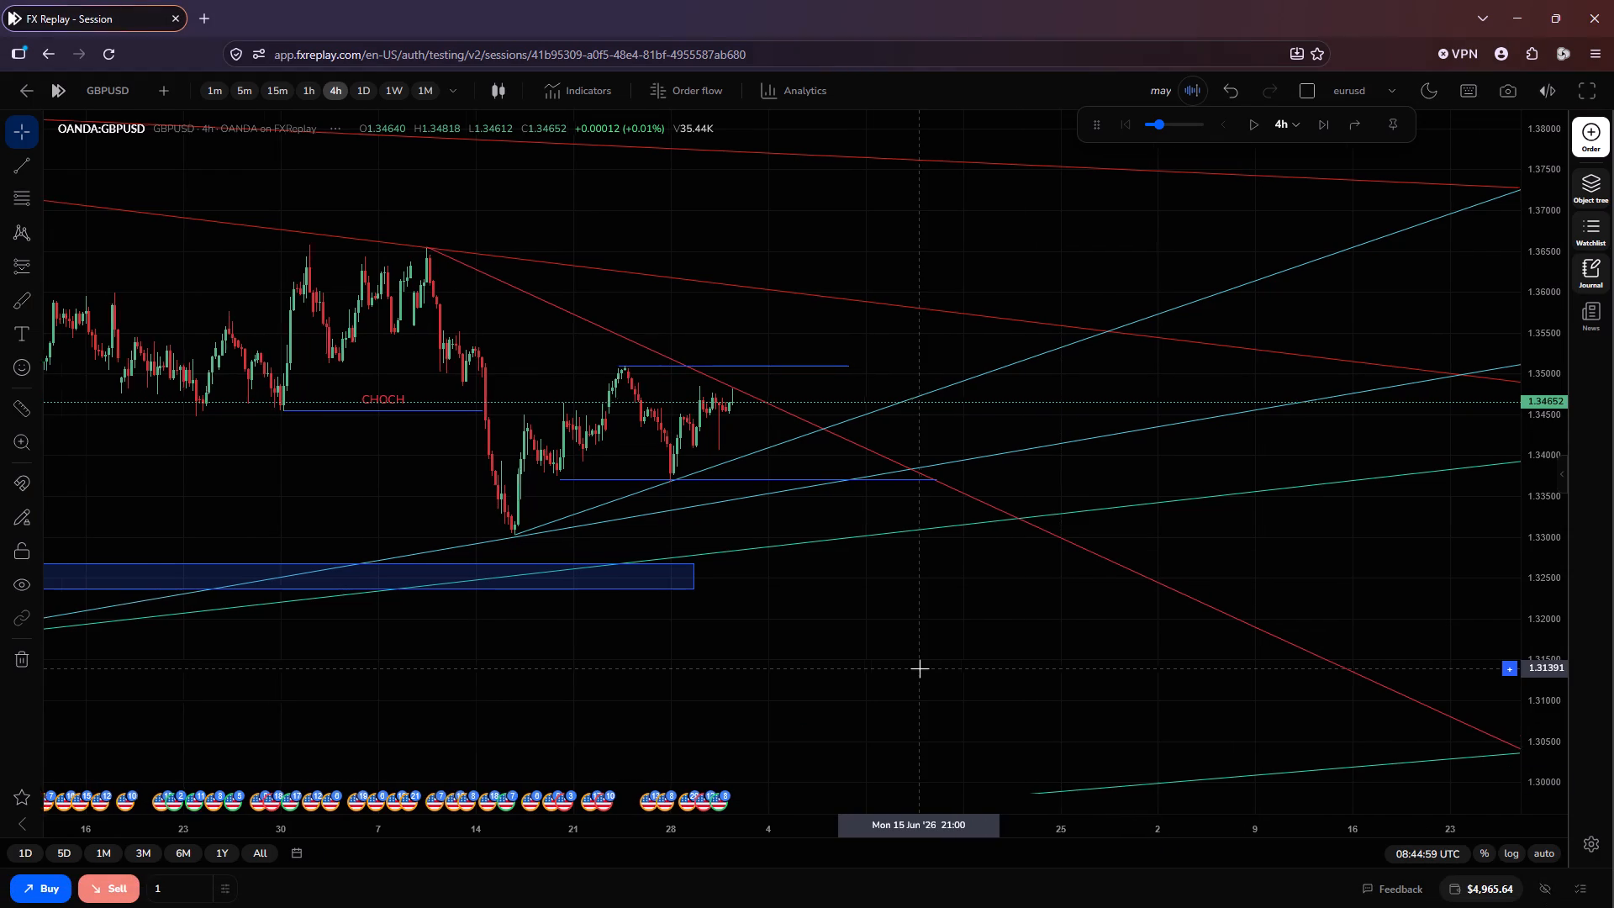
scroll(920, 668, up, 1)
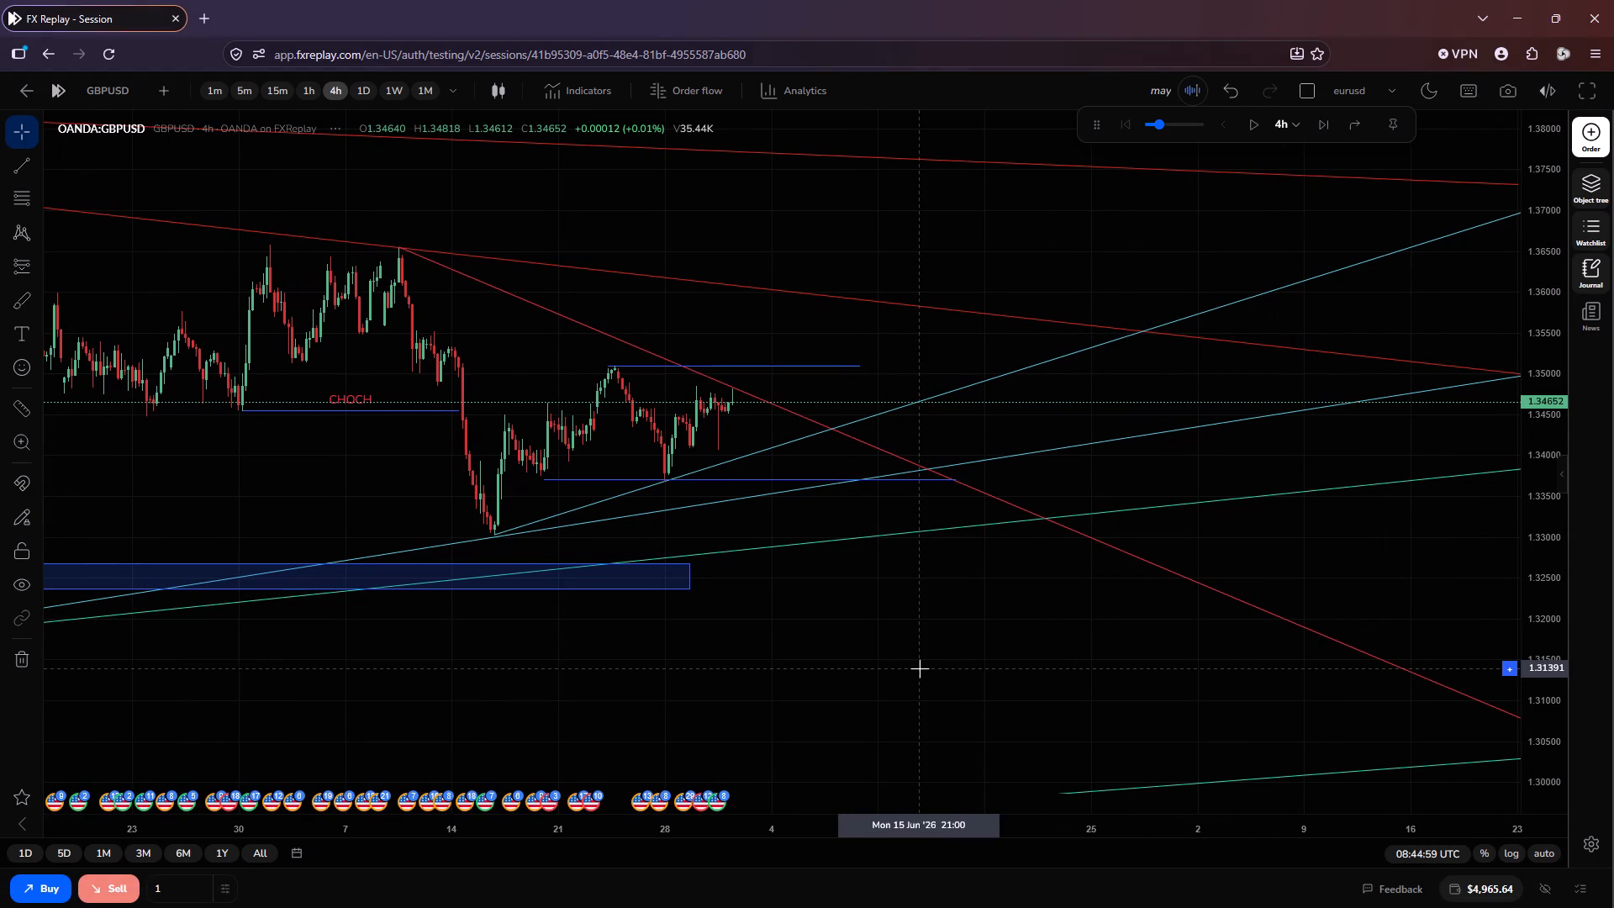
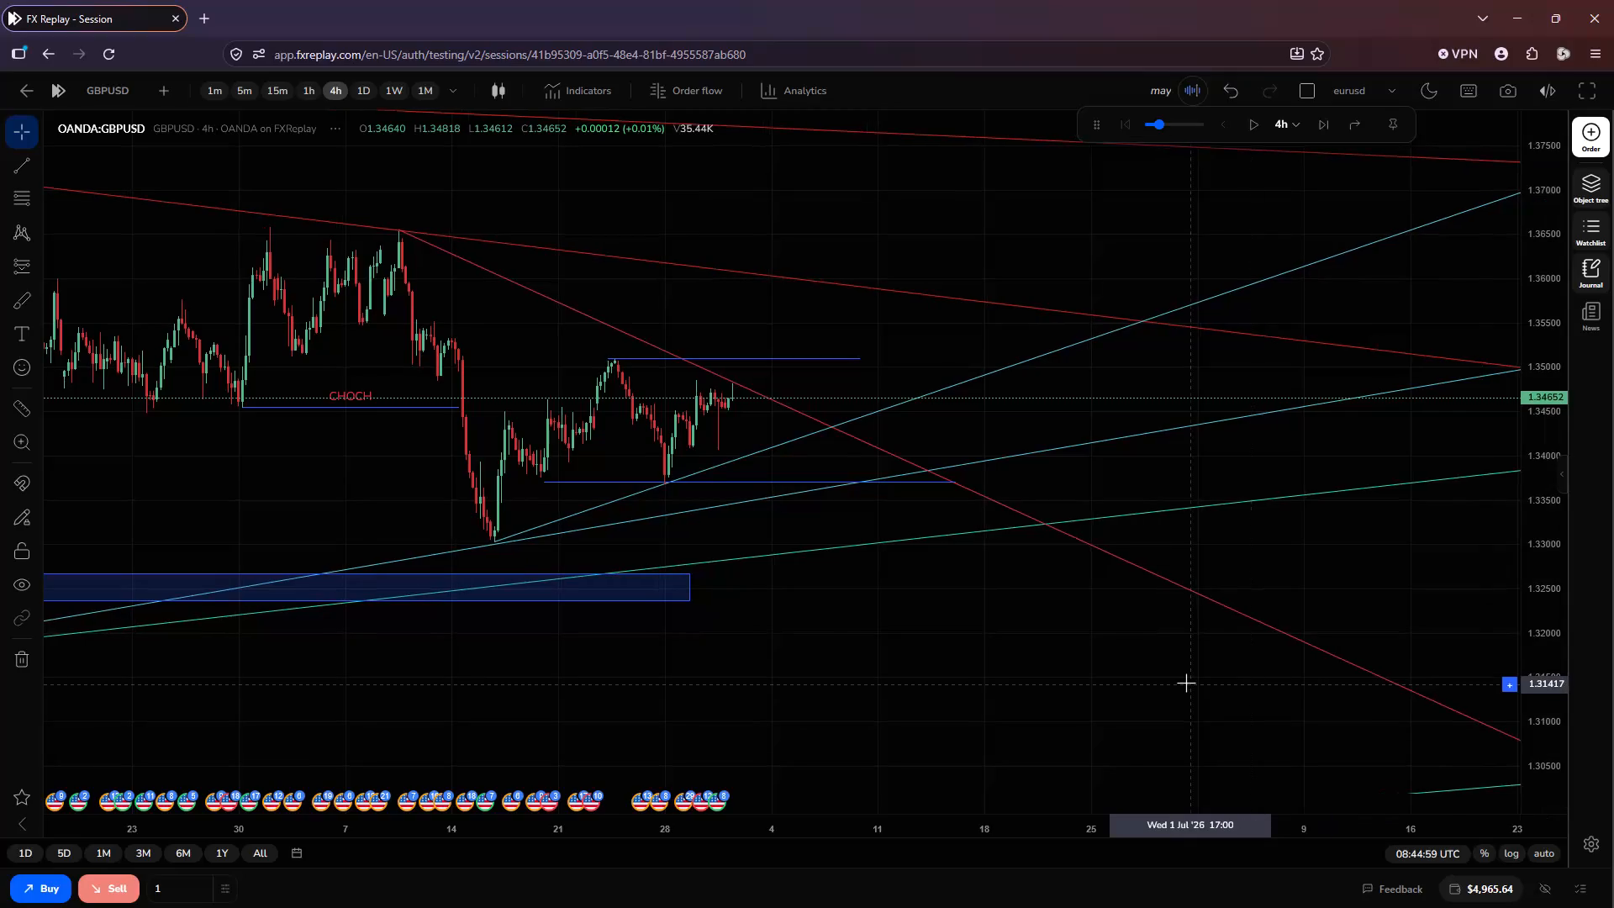
Lower the replay playback speed to its slowest setting.
scroll(1186, 683, up, 1)
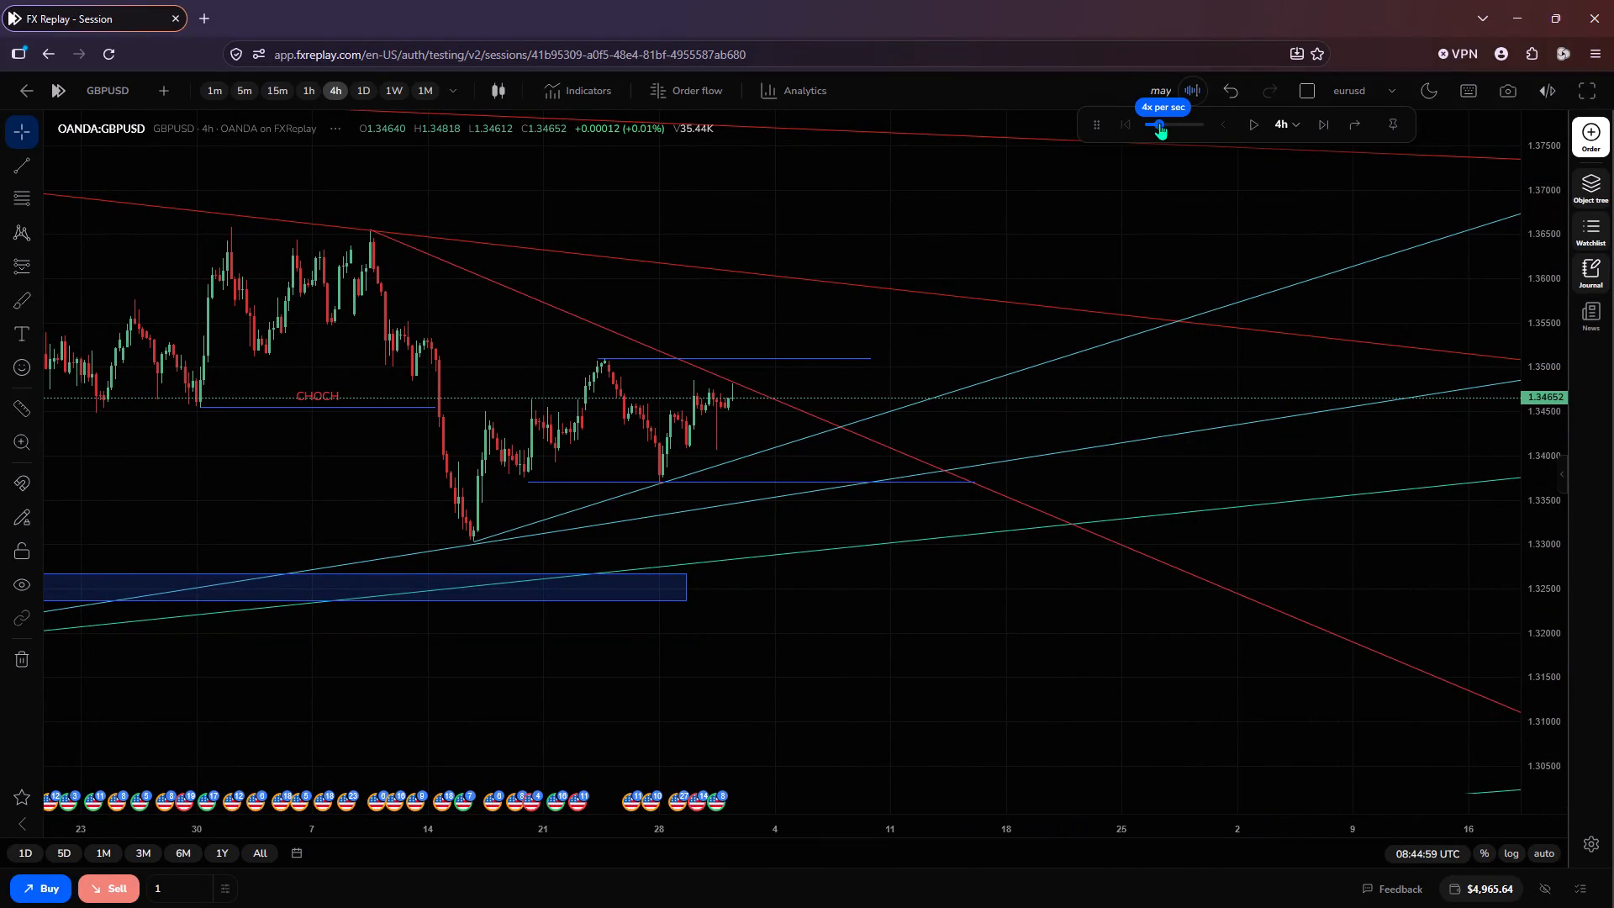
drag(1159, 123, 938, 116)
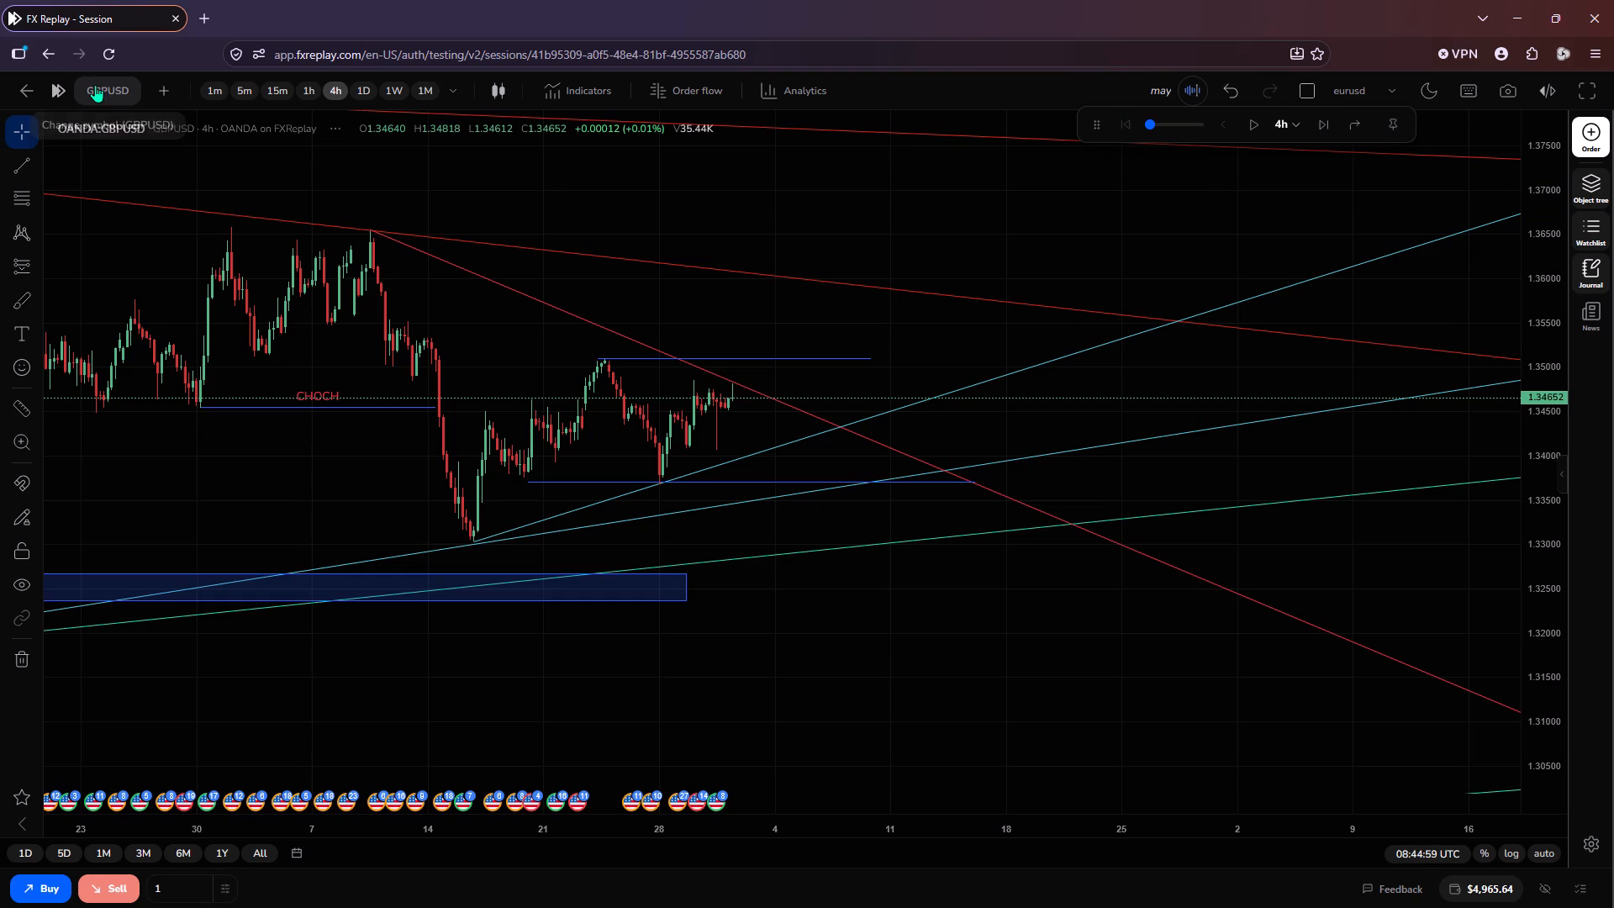
Switch the chart to EURUSD and play the 4-hour replay forward until price reaches the rising light-blue trendline, around 3 June.
click(95, 85)
click(608, 525)
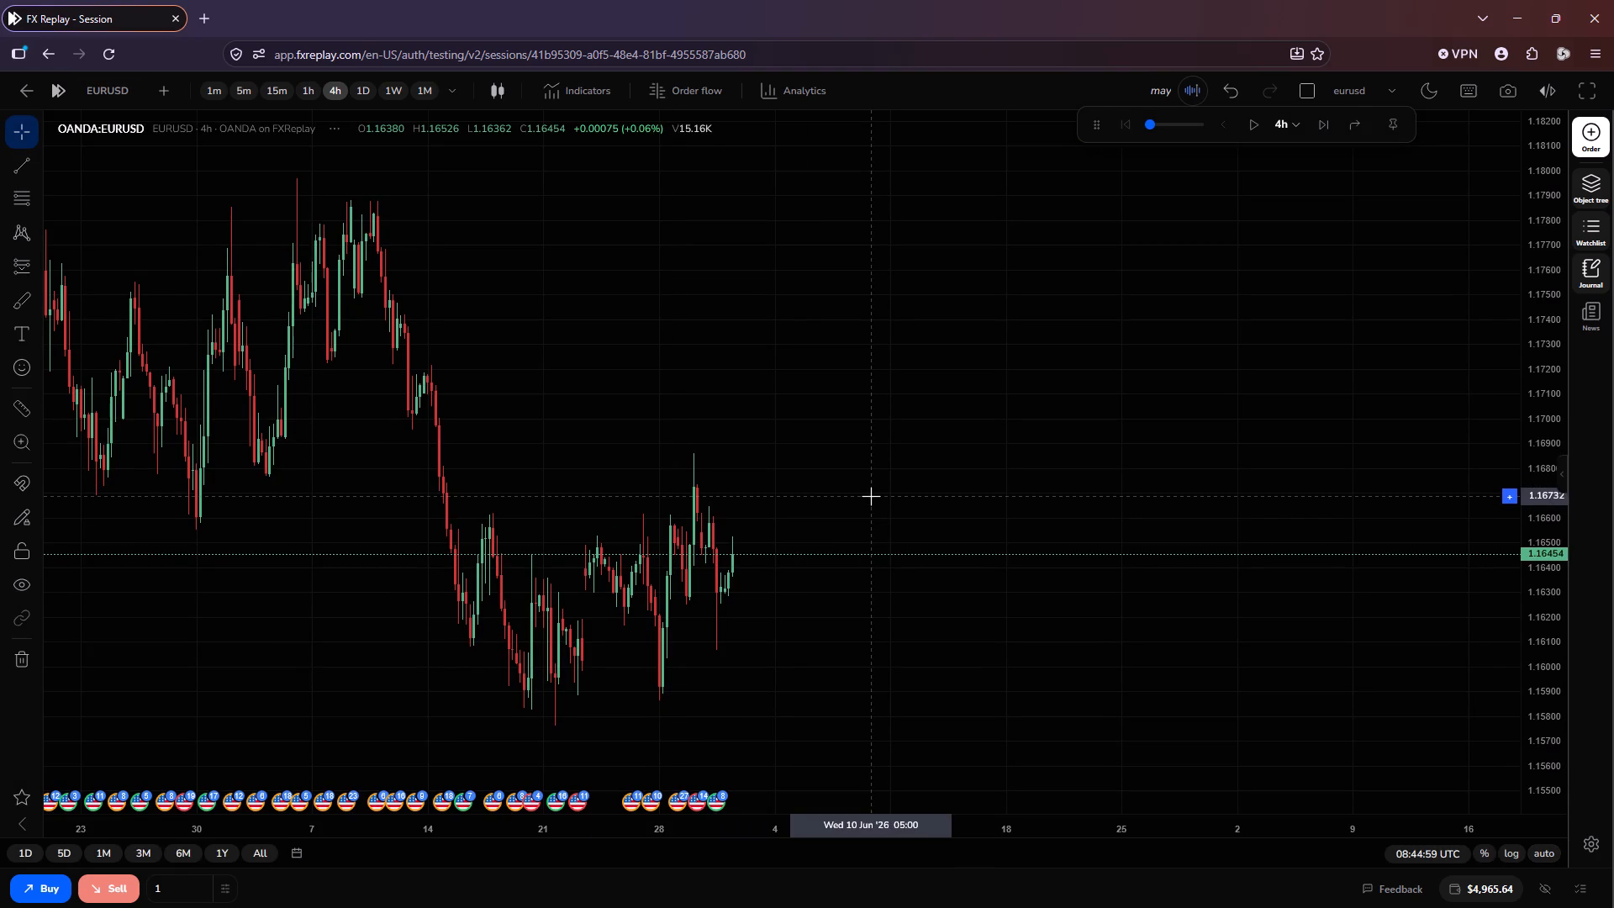
scroll(871, 496, down, 1)
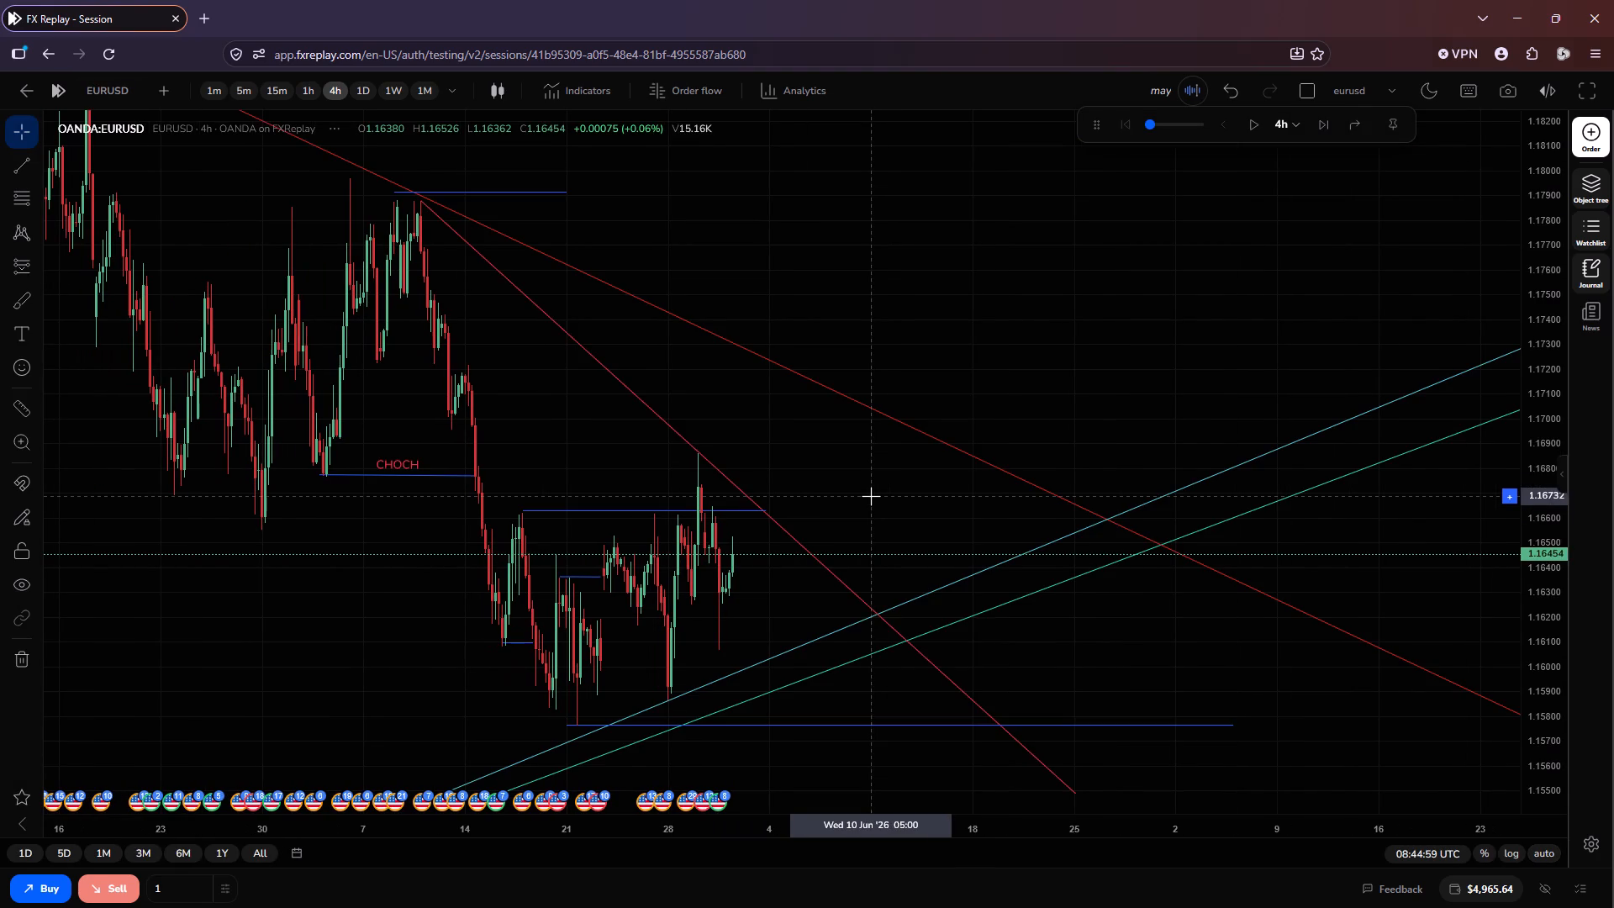
drag(871, 496, 860, 350)
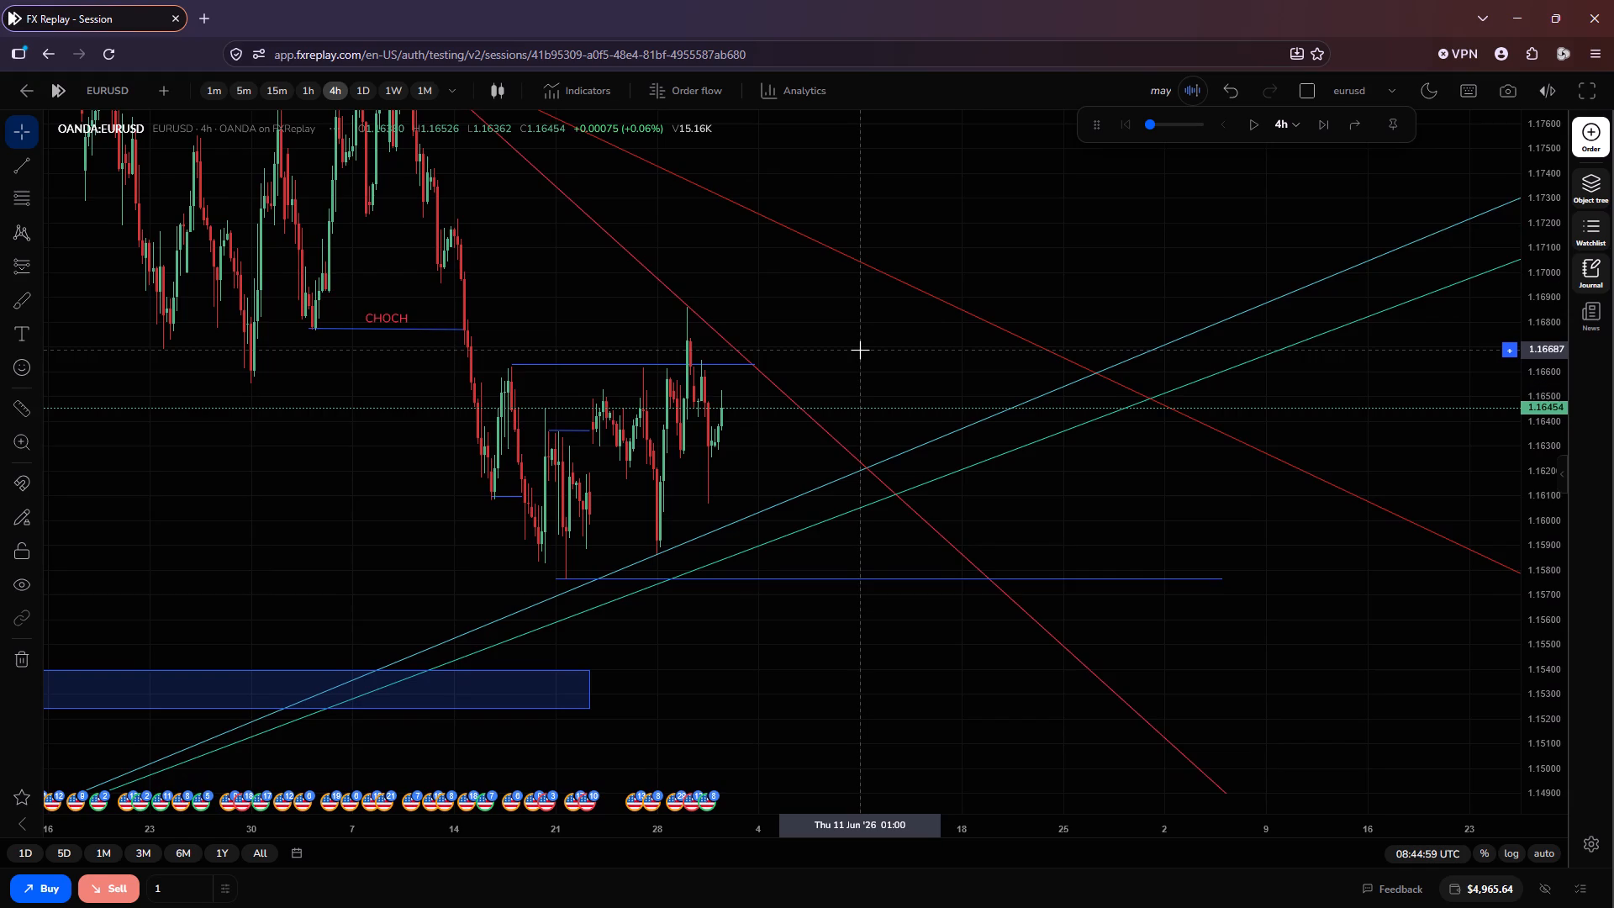
scroll(860, 350, up, 3)
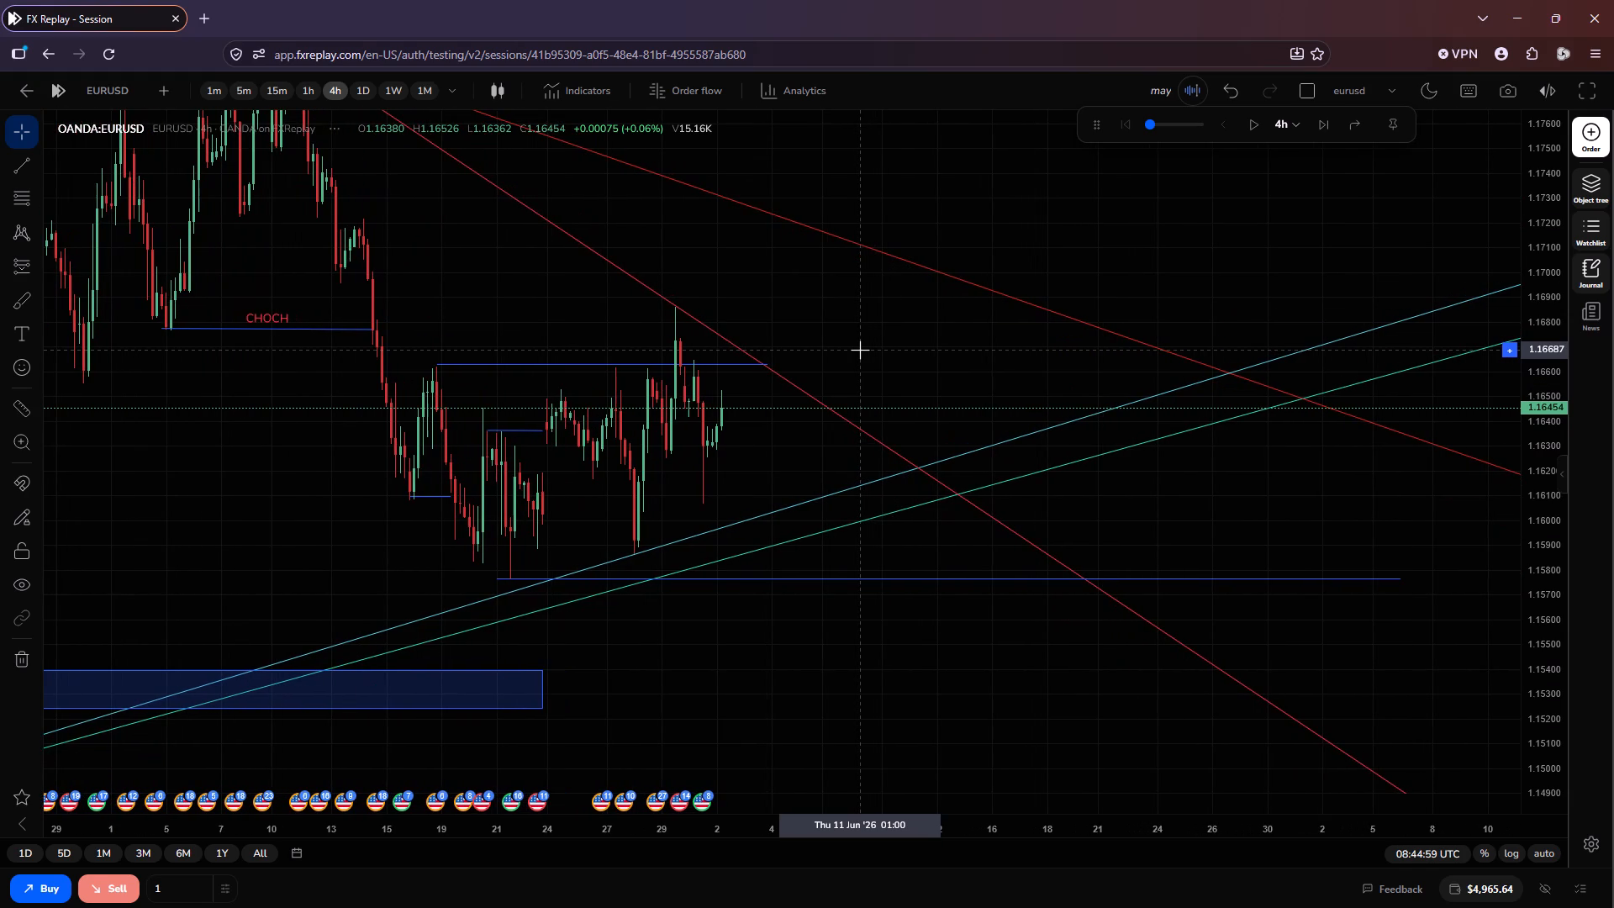
scroll(860, 350, up, 1)
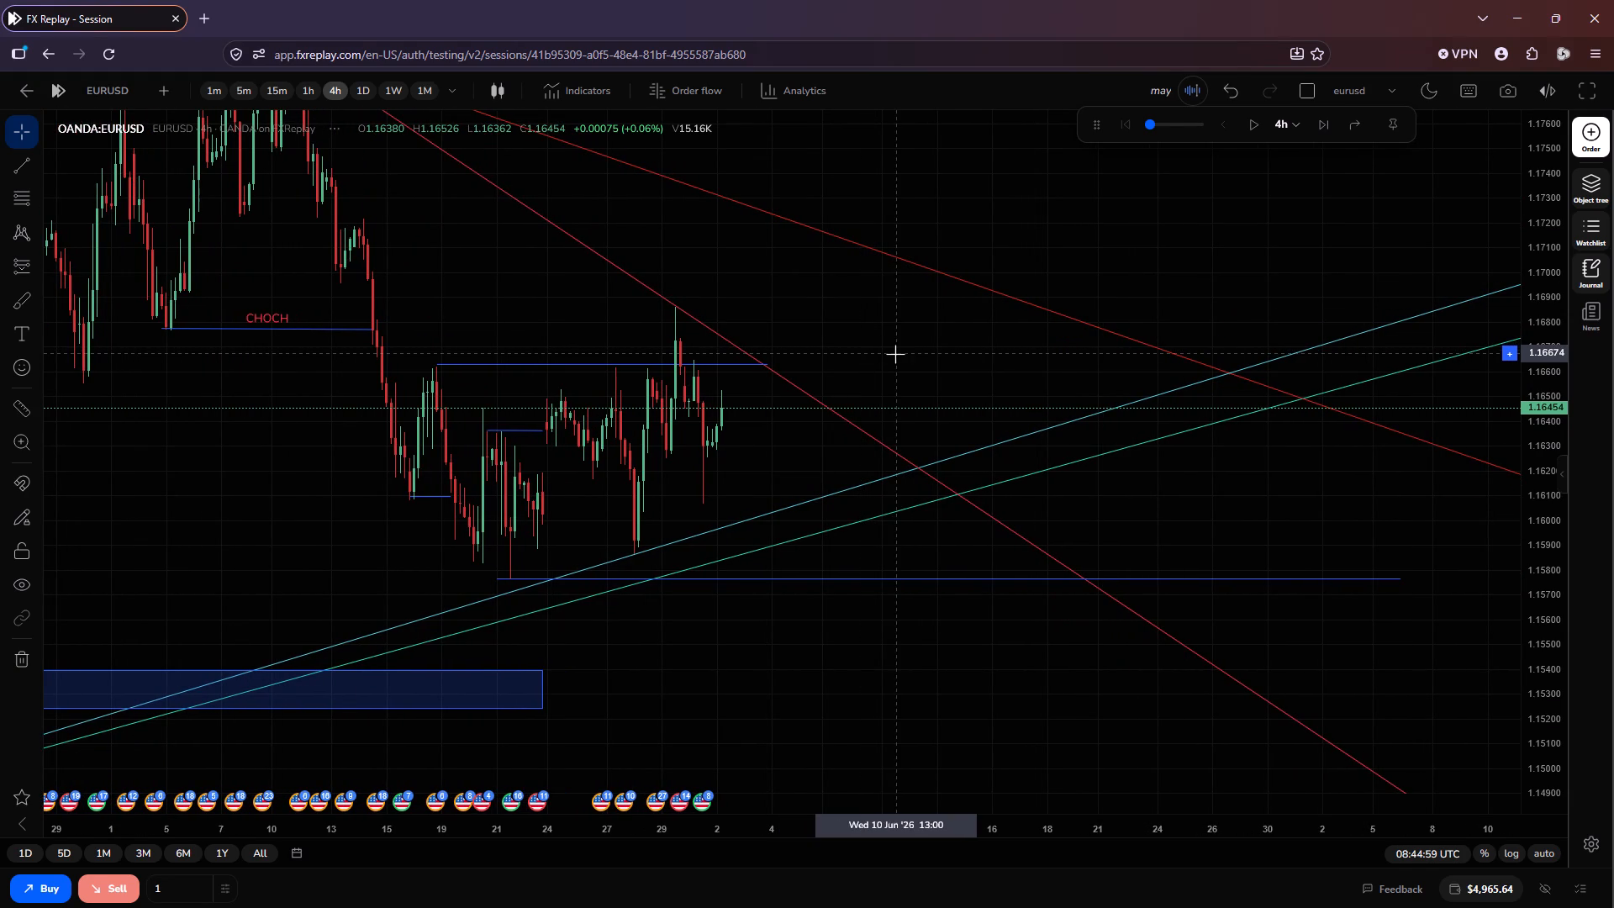
click(1259, 129)
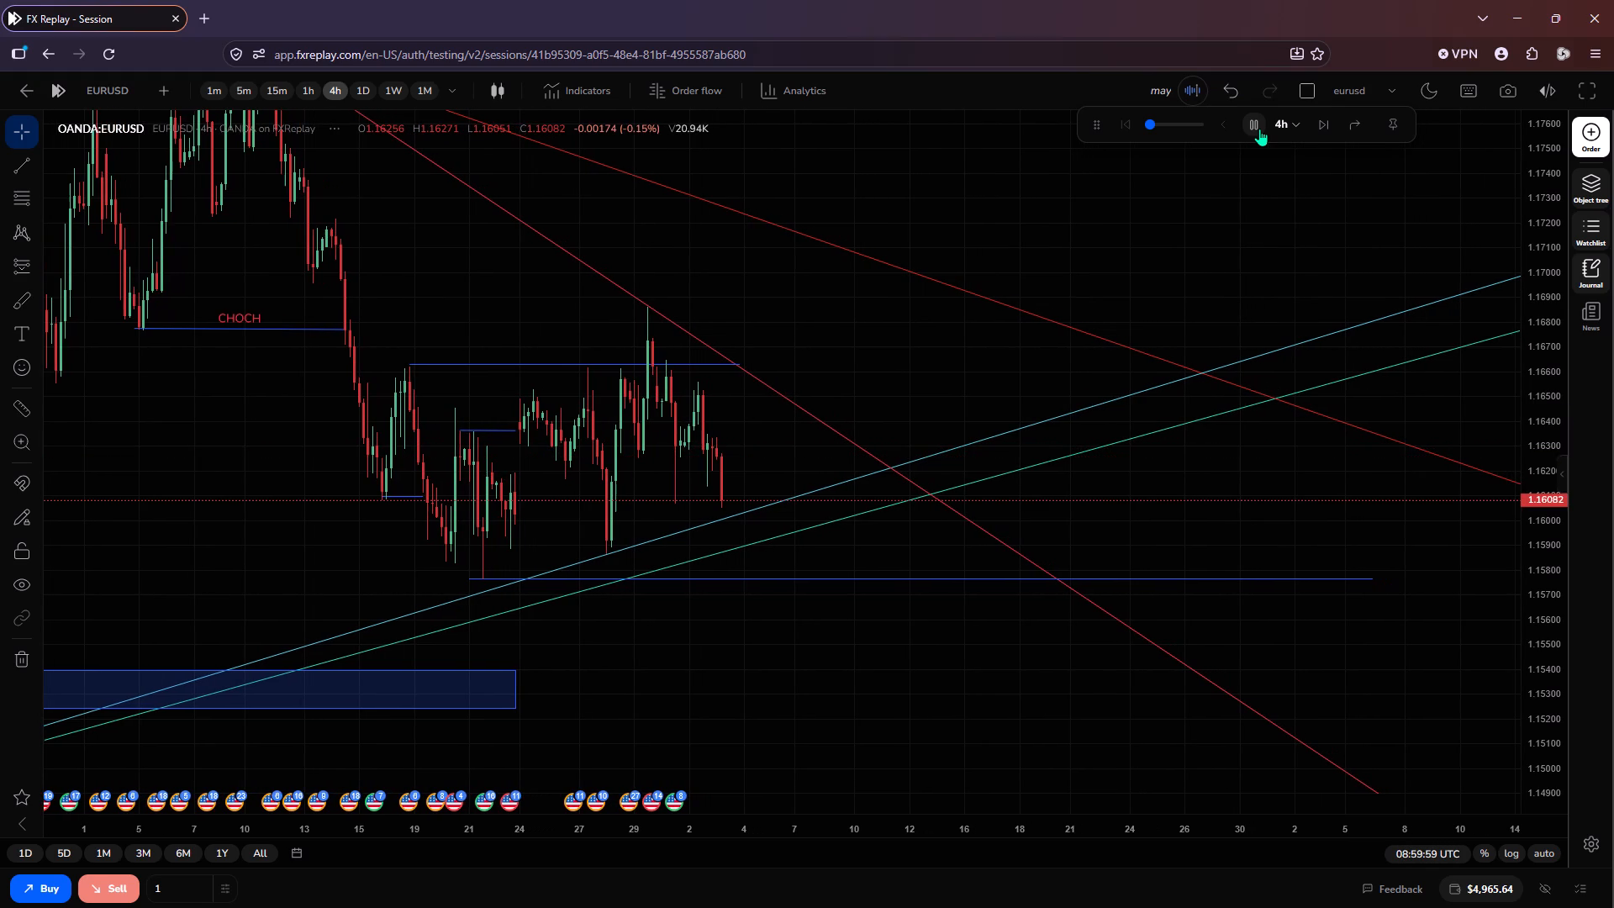
click(1259, 129)
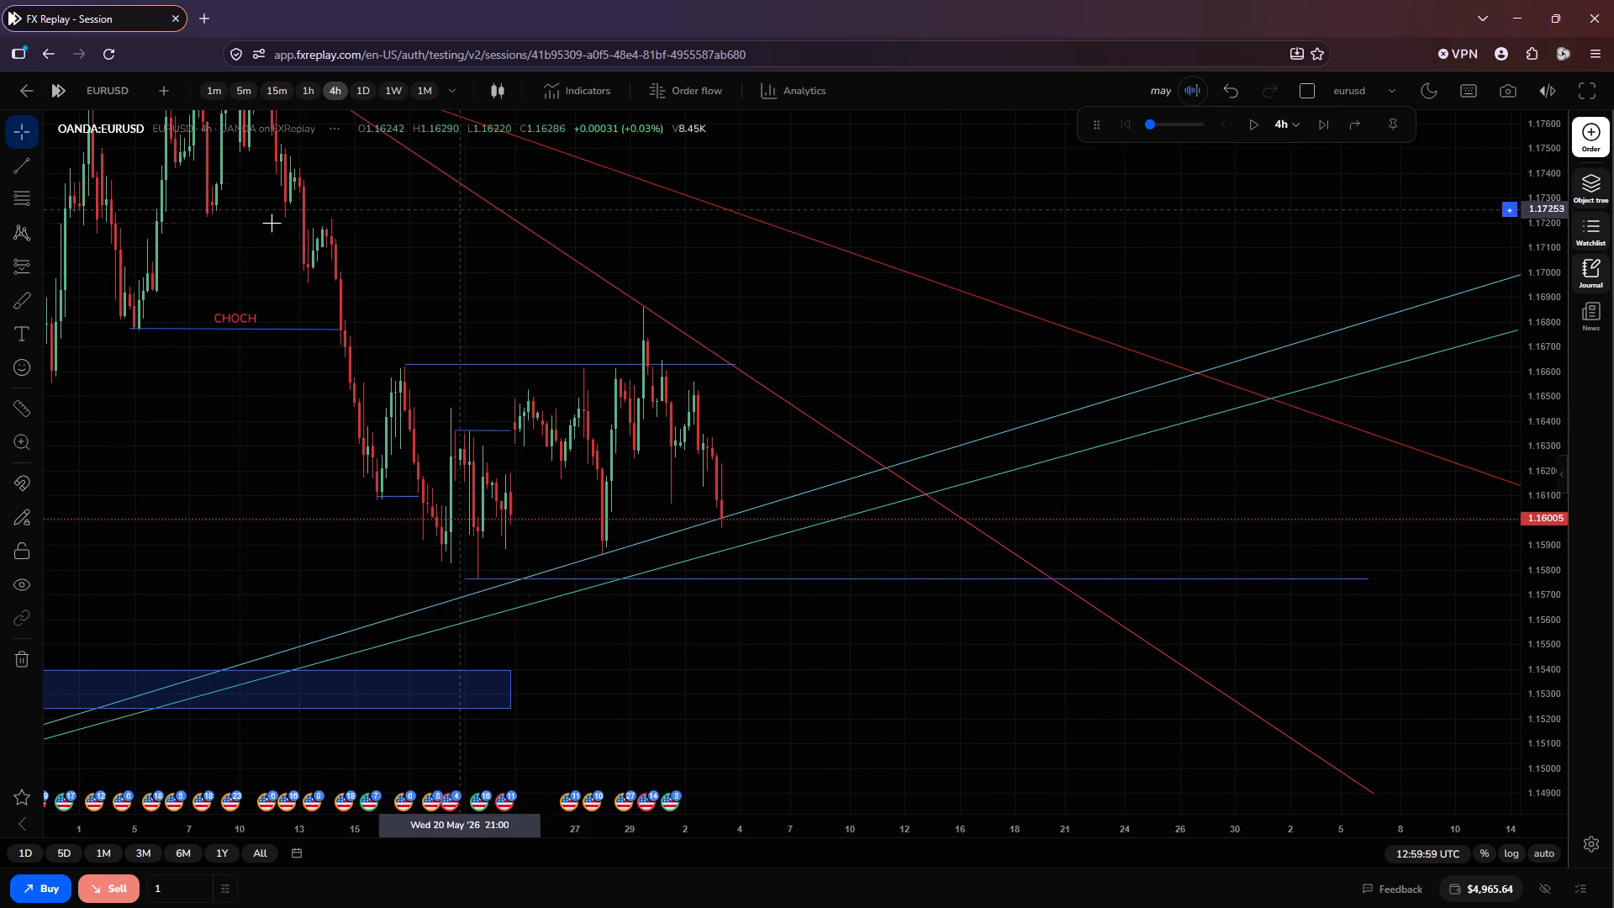
Switch to GBPUSD and check its 4-hour price against the drawn trendlines and levels at the same replay time.
click(102, 94)
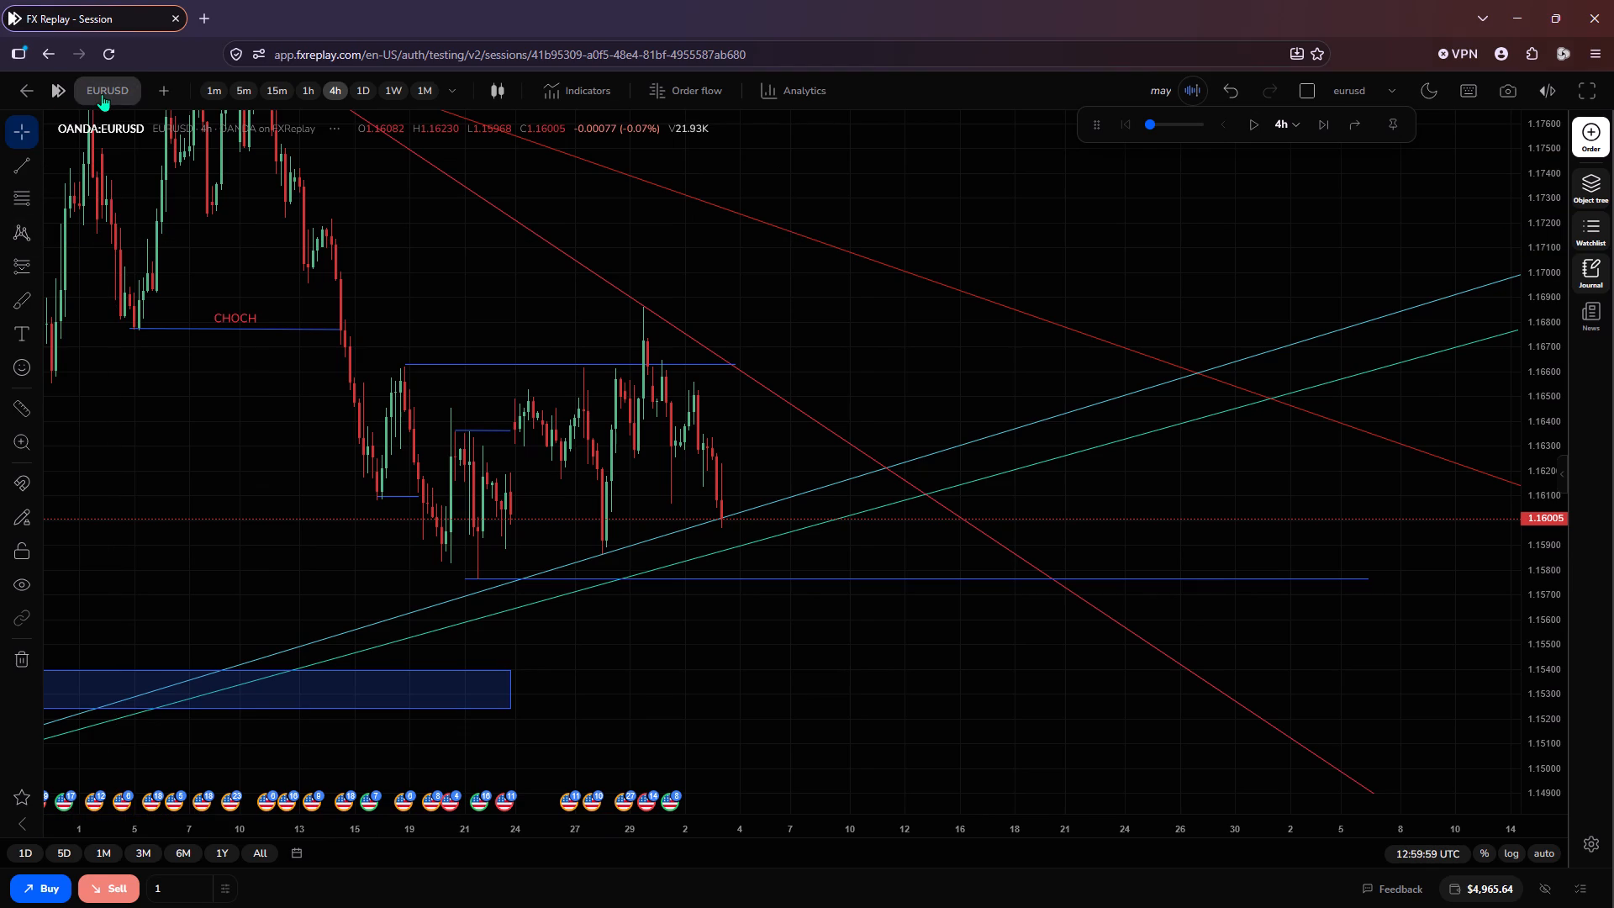
click(667, 581)
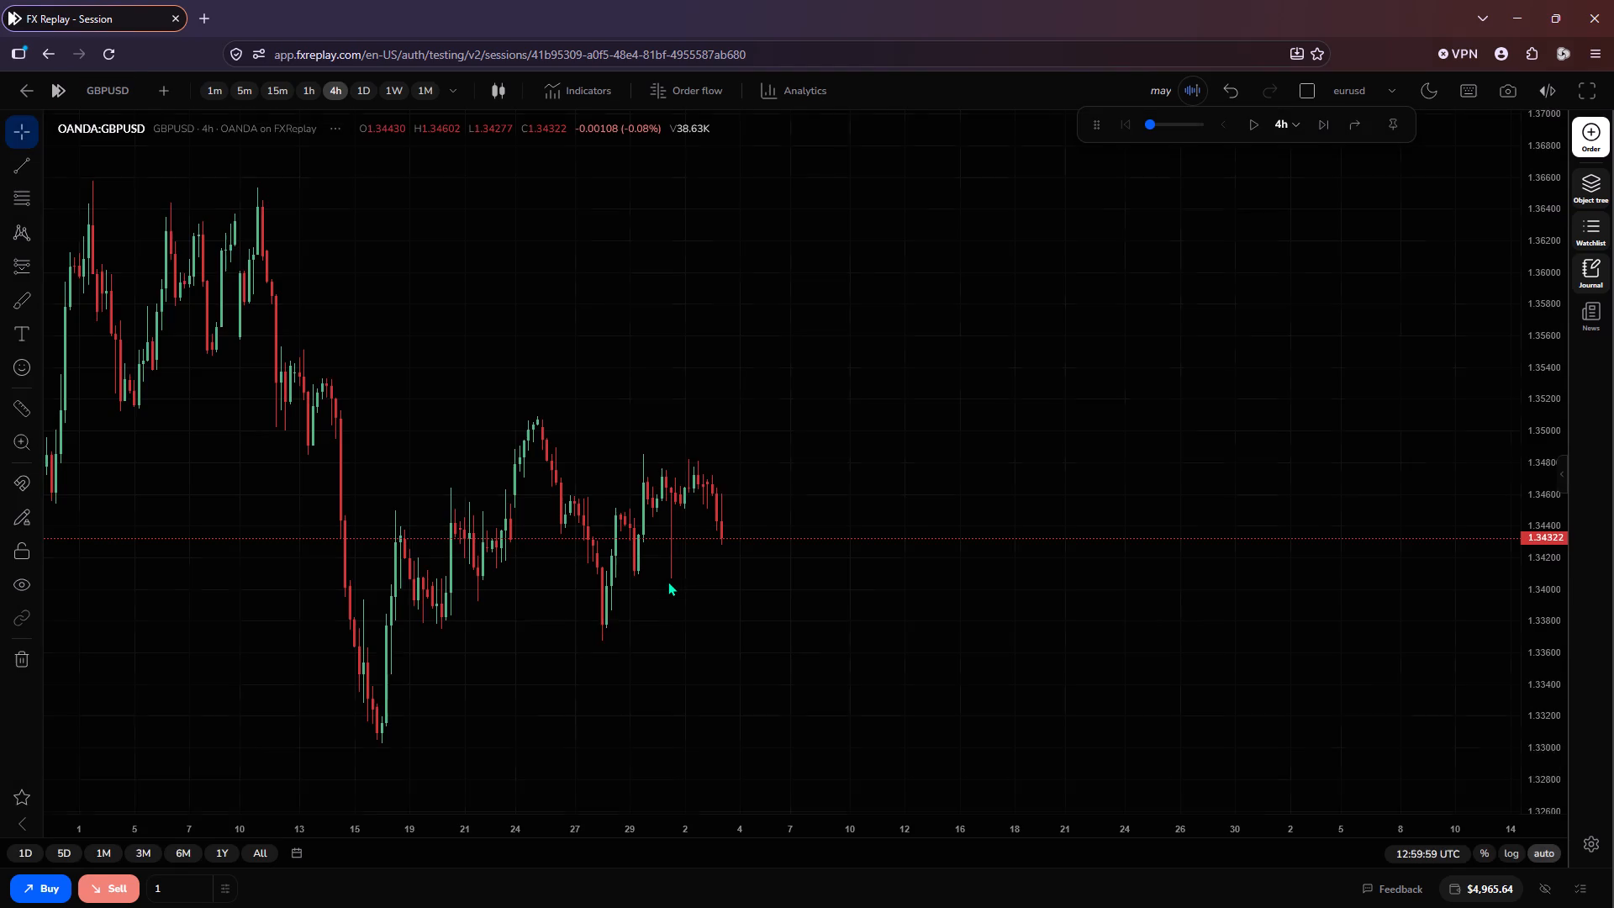
scroll(667, 581, down, 1)
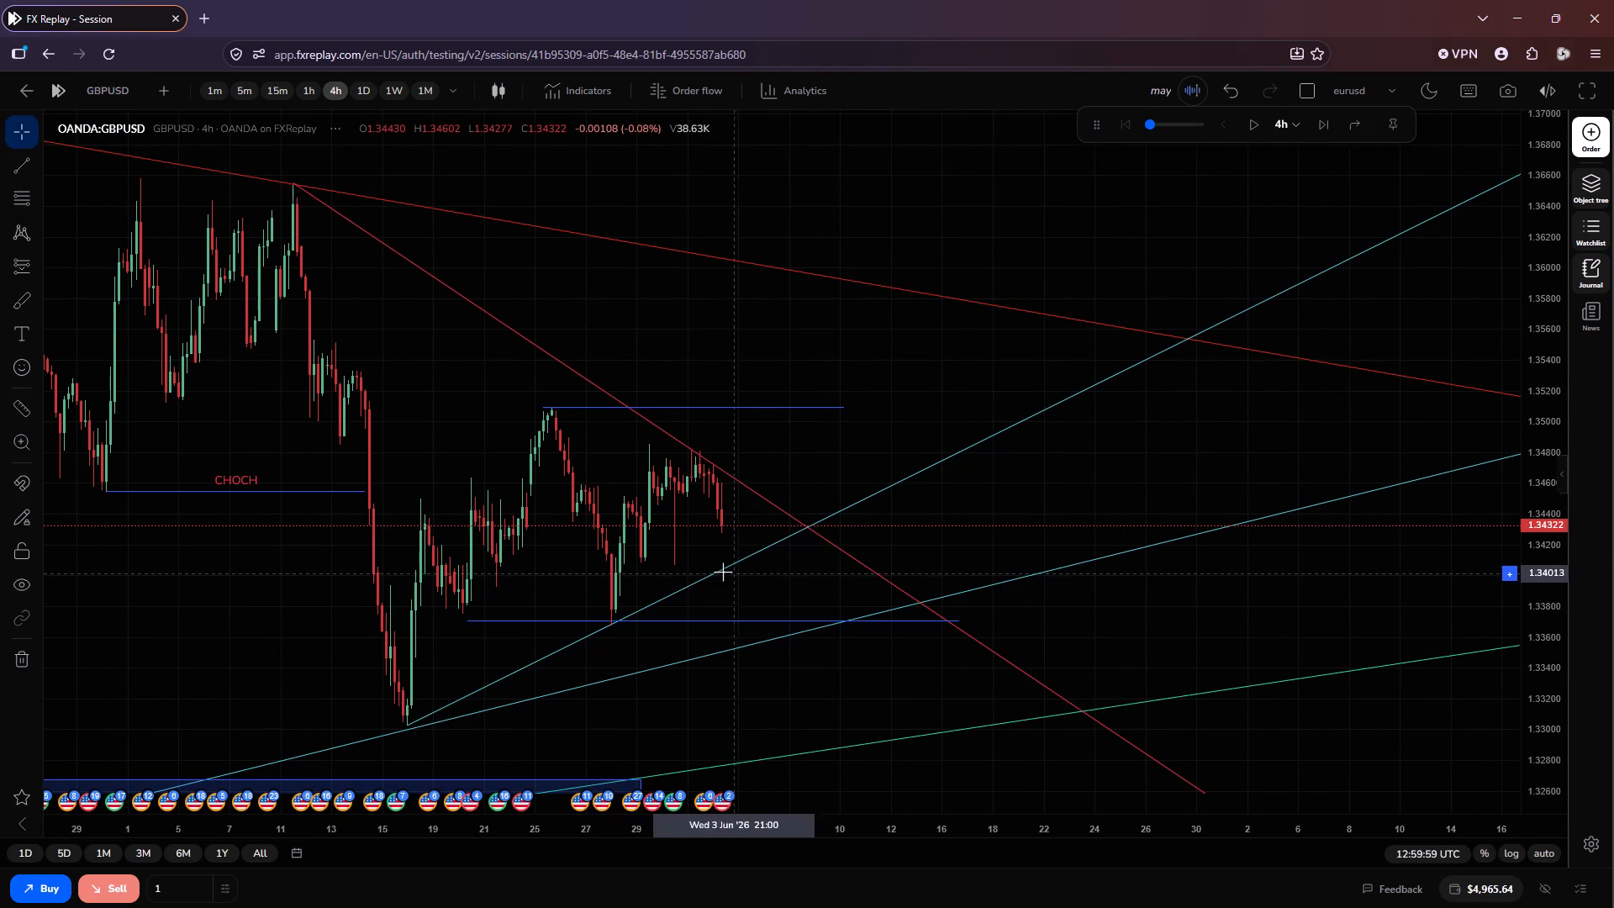
Return to EURUSD, examine price at the rising trendlines, and play the 4-hour replay forward to about 4 June.
click(119, 95)
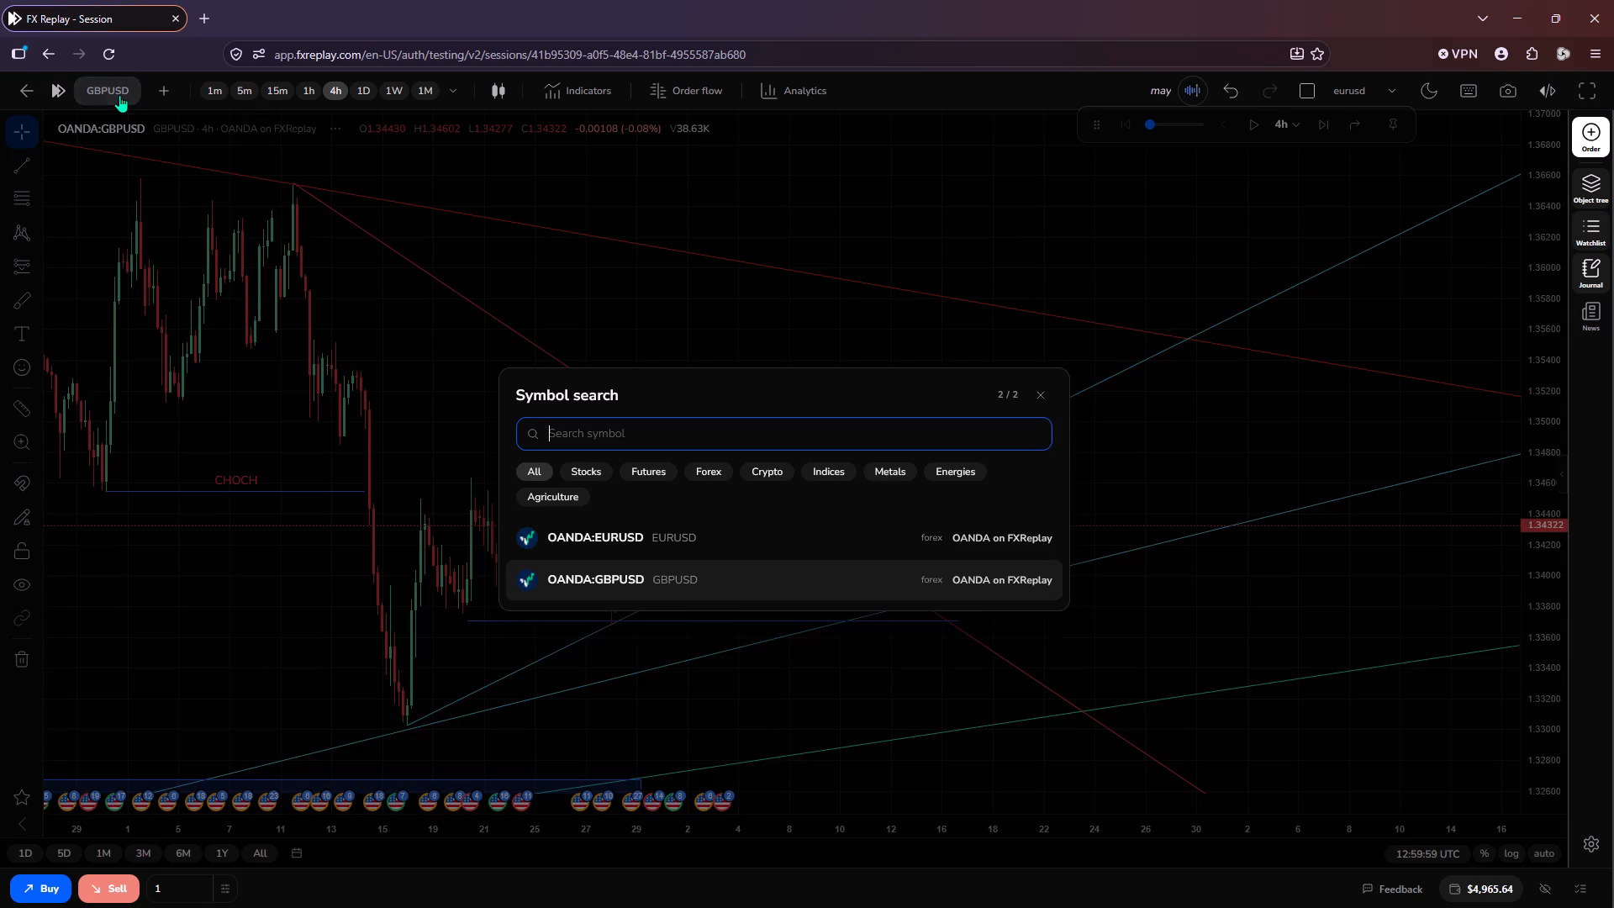
click(707, 549)
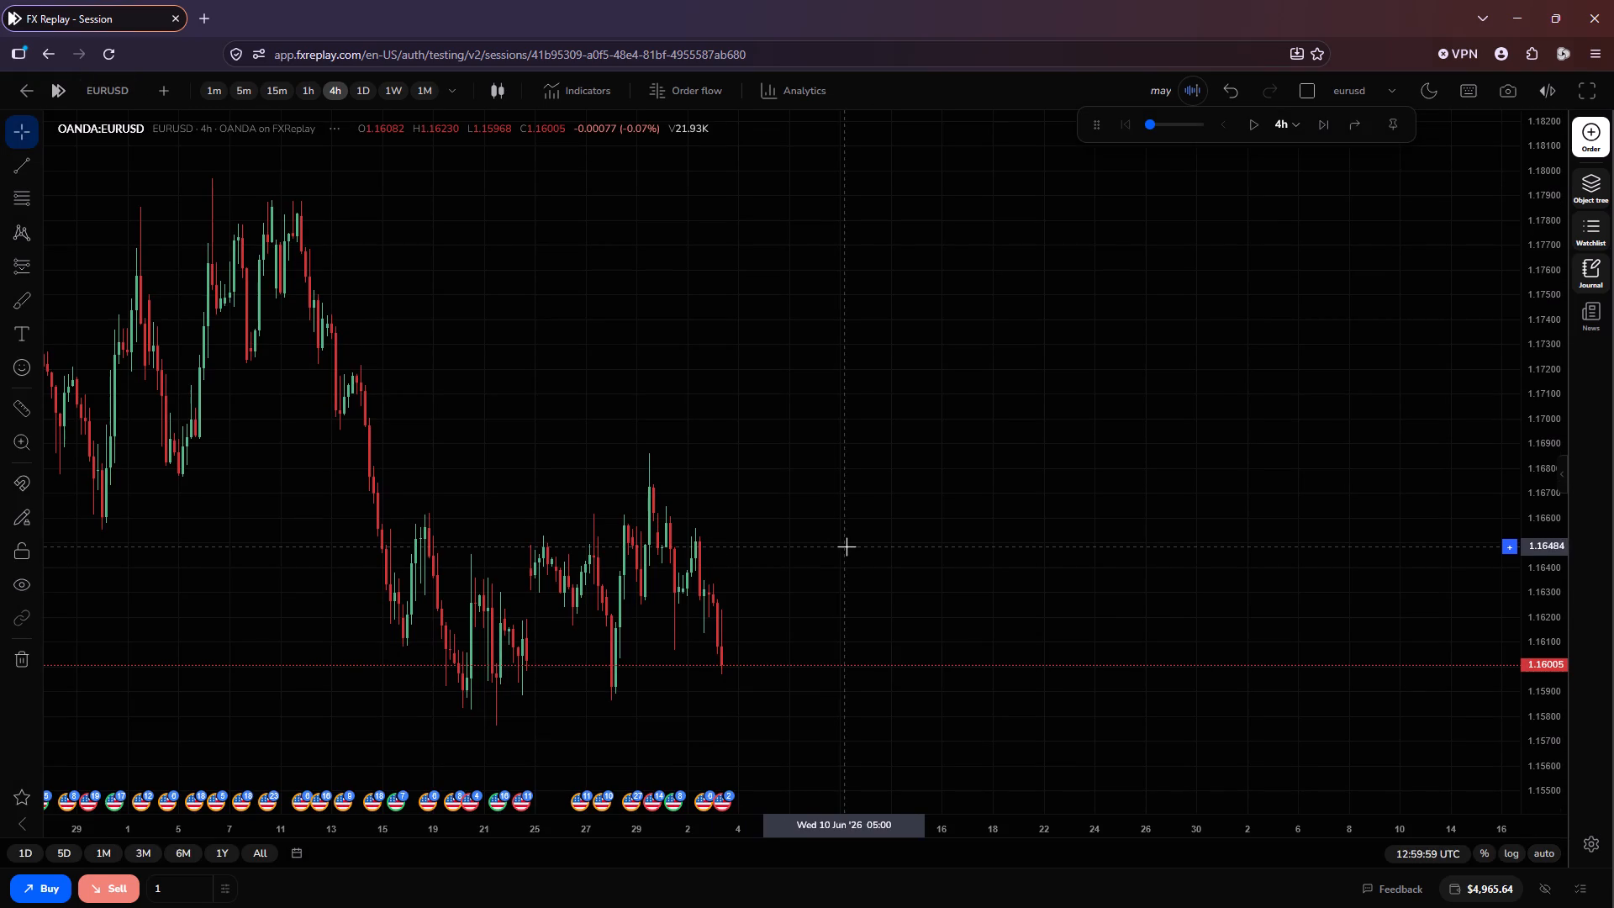
scroll(847, 546, down, 1)
drag(847, 546, 909, 339)
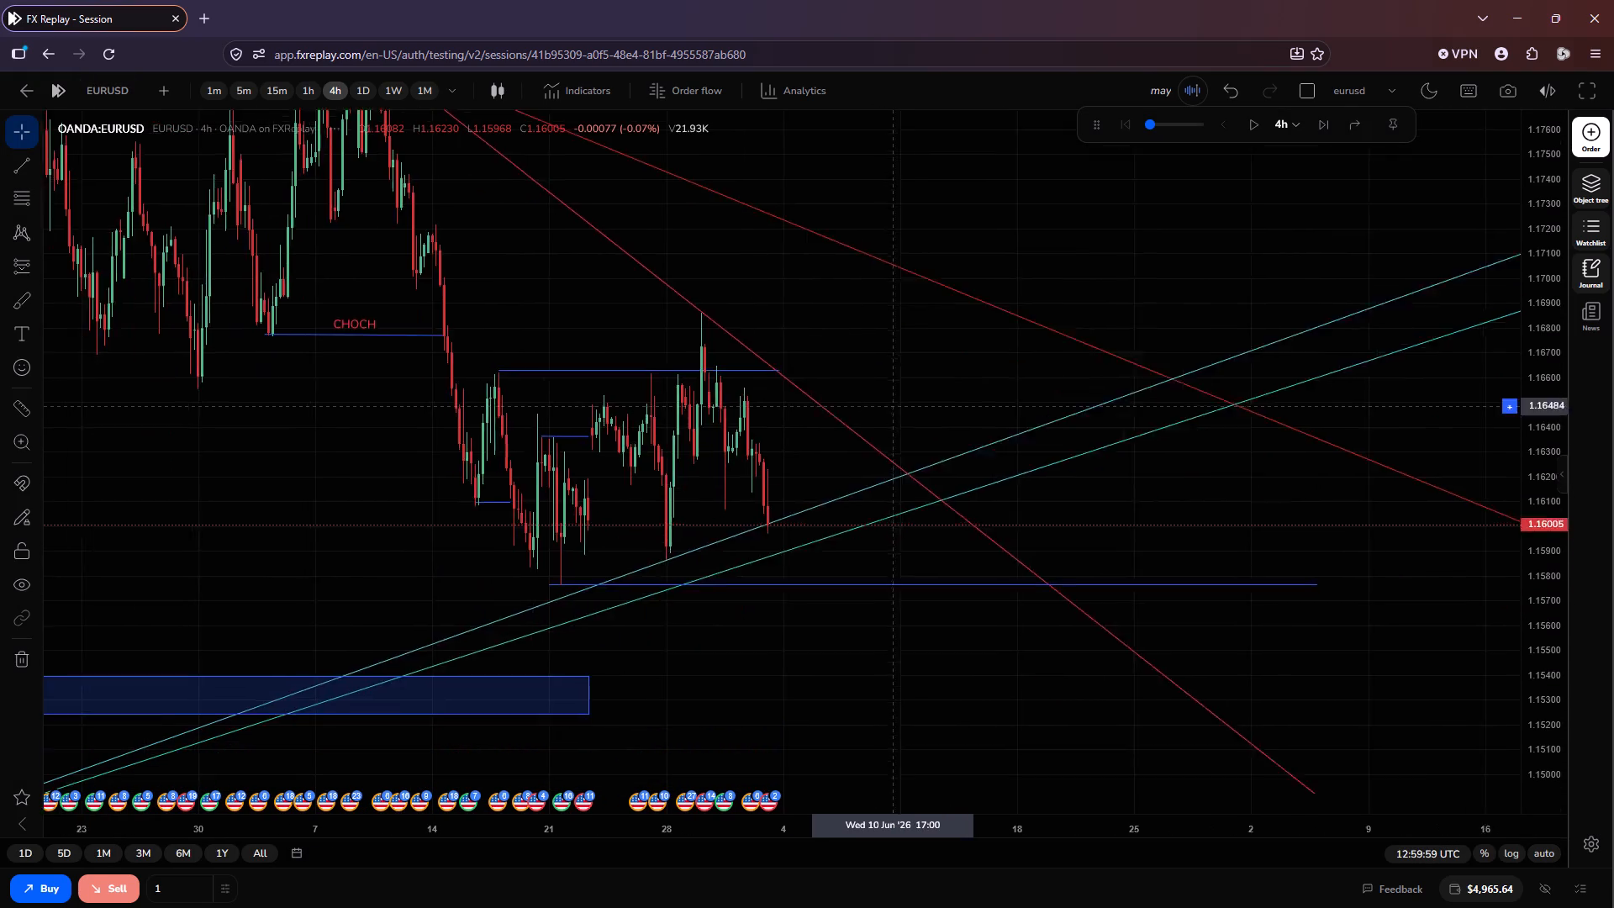
drag(909, 339, 913, 323)
scroll(913, 323, up, 1)
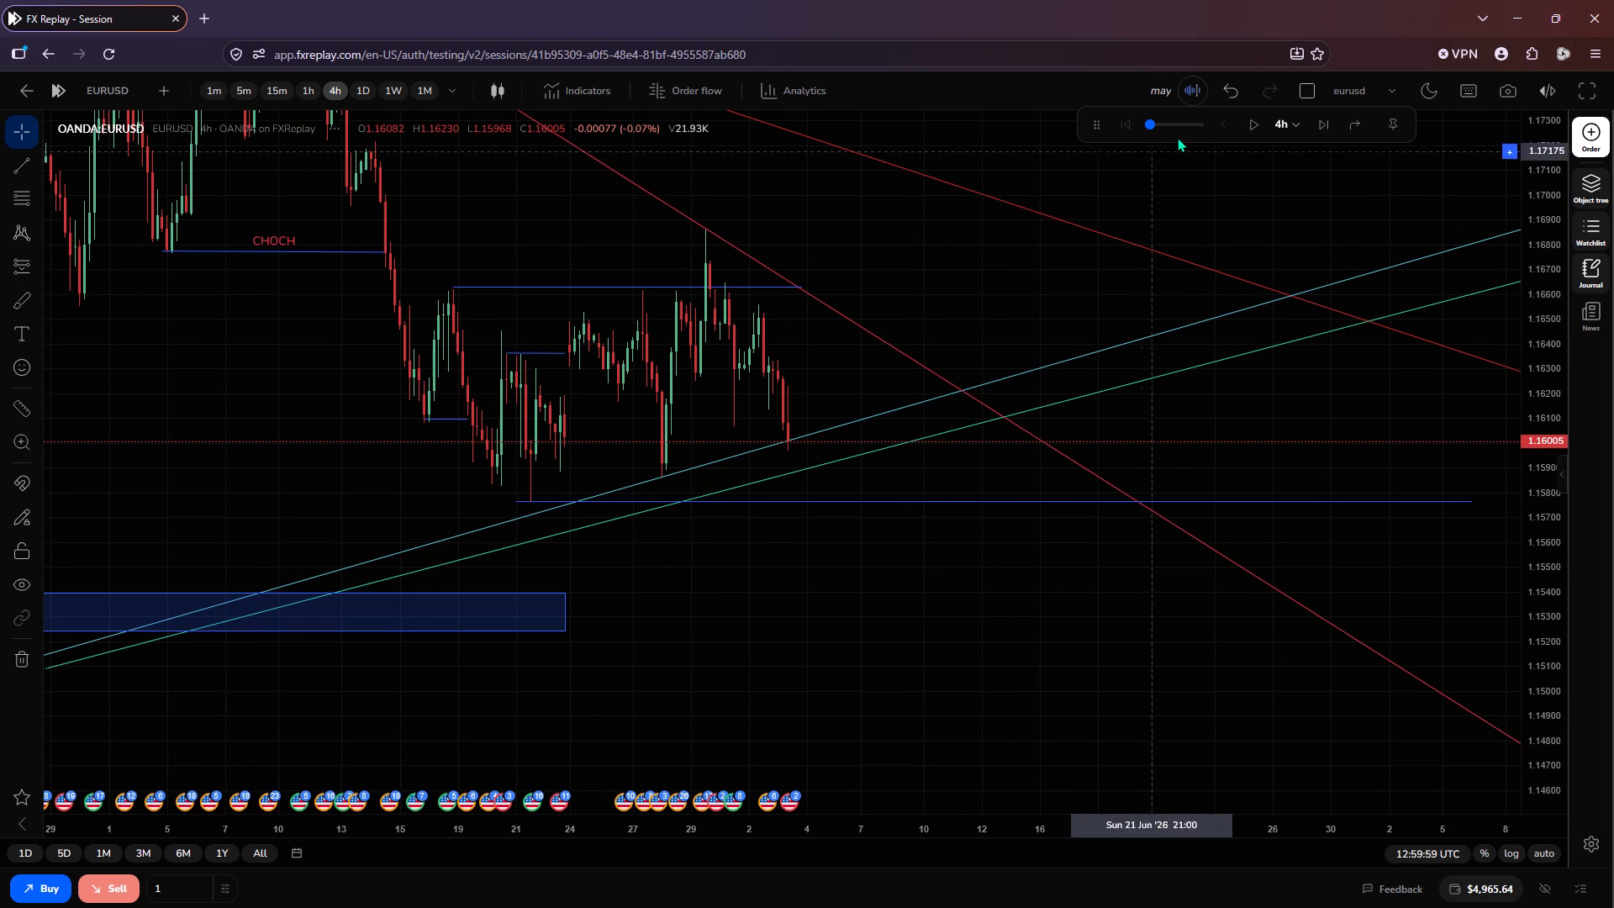
click(1244, 128)
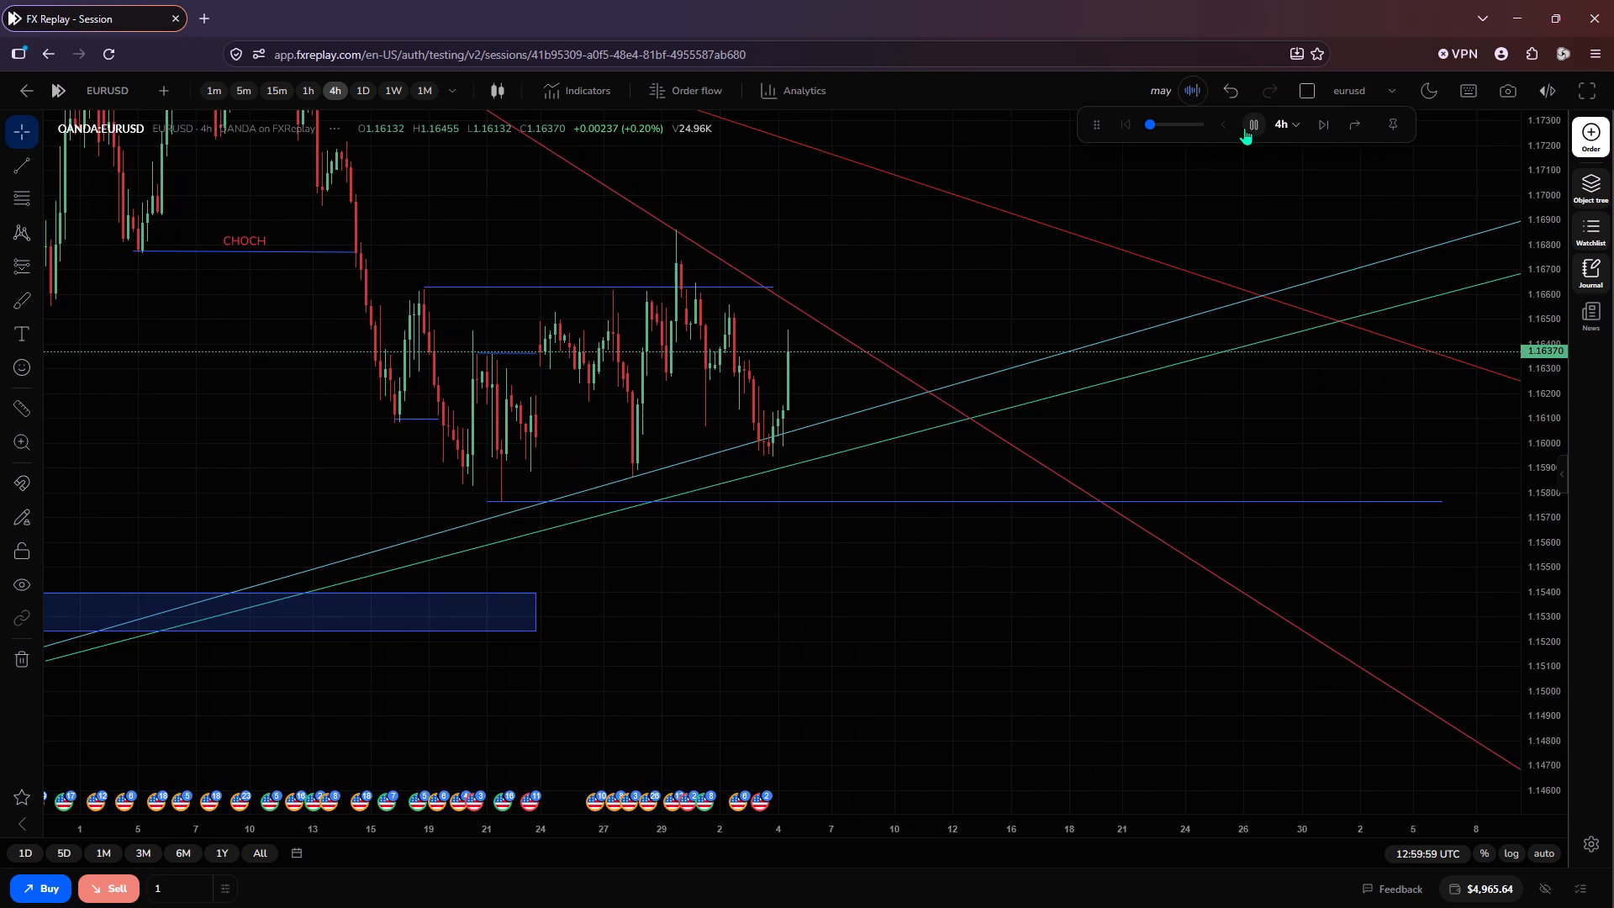
click(1244, 128)
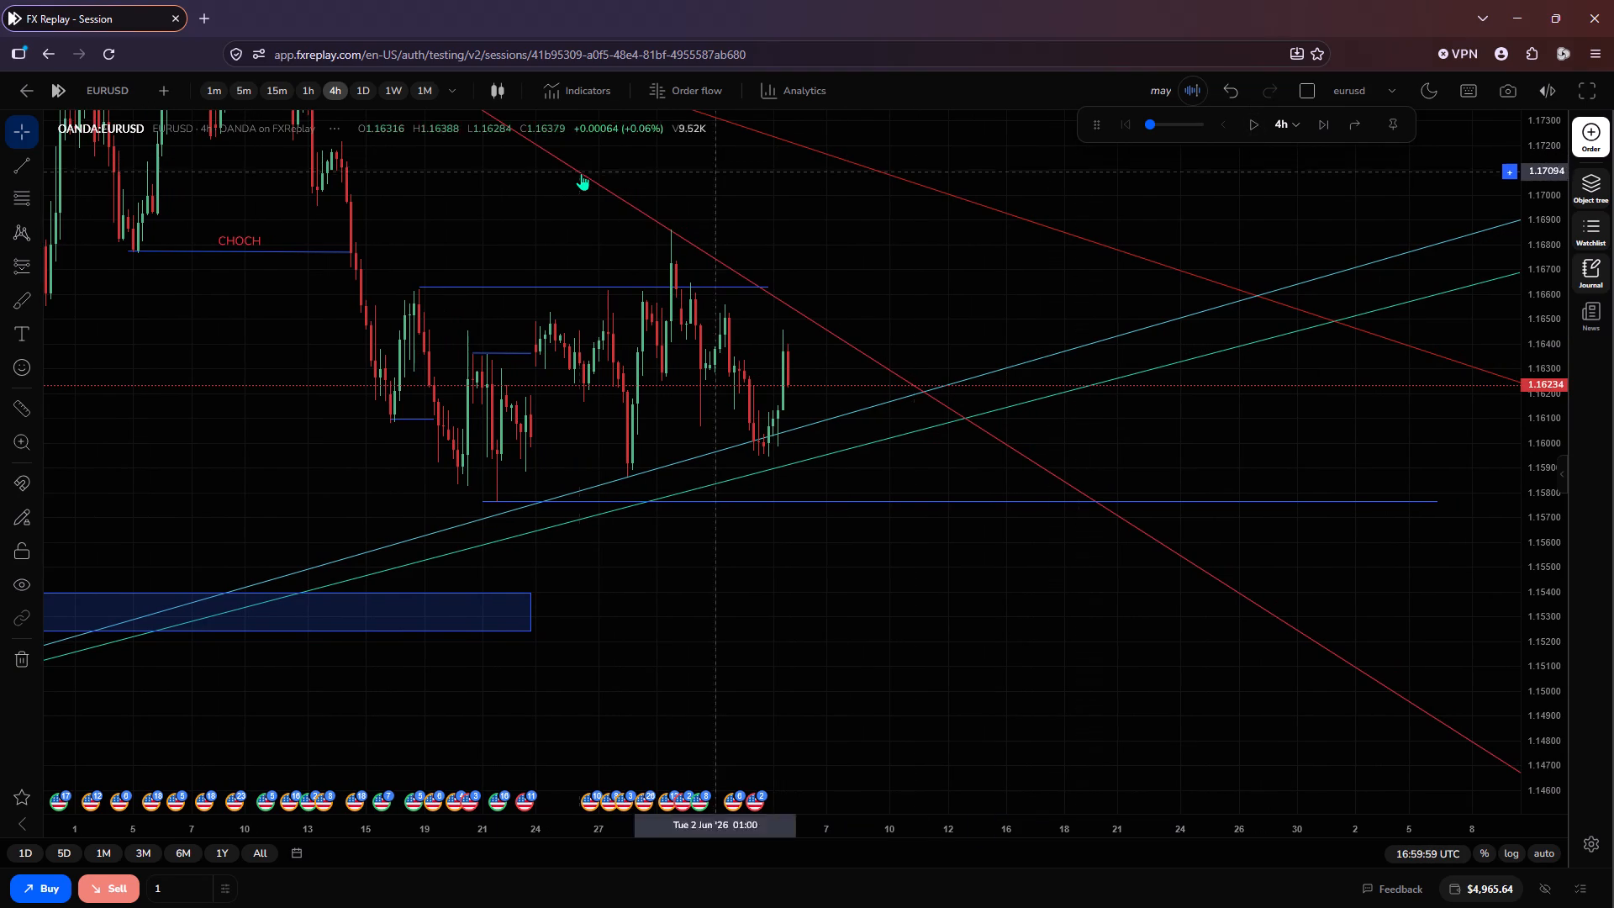
Switch to GBPUSD, play the 4-hour replay forward to about 5 June, and dismiss the plan upgrade offer.
click(104, 88)
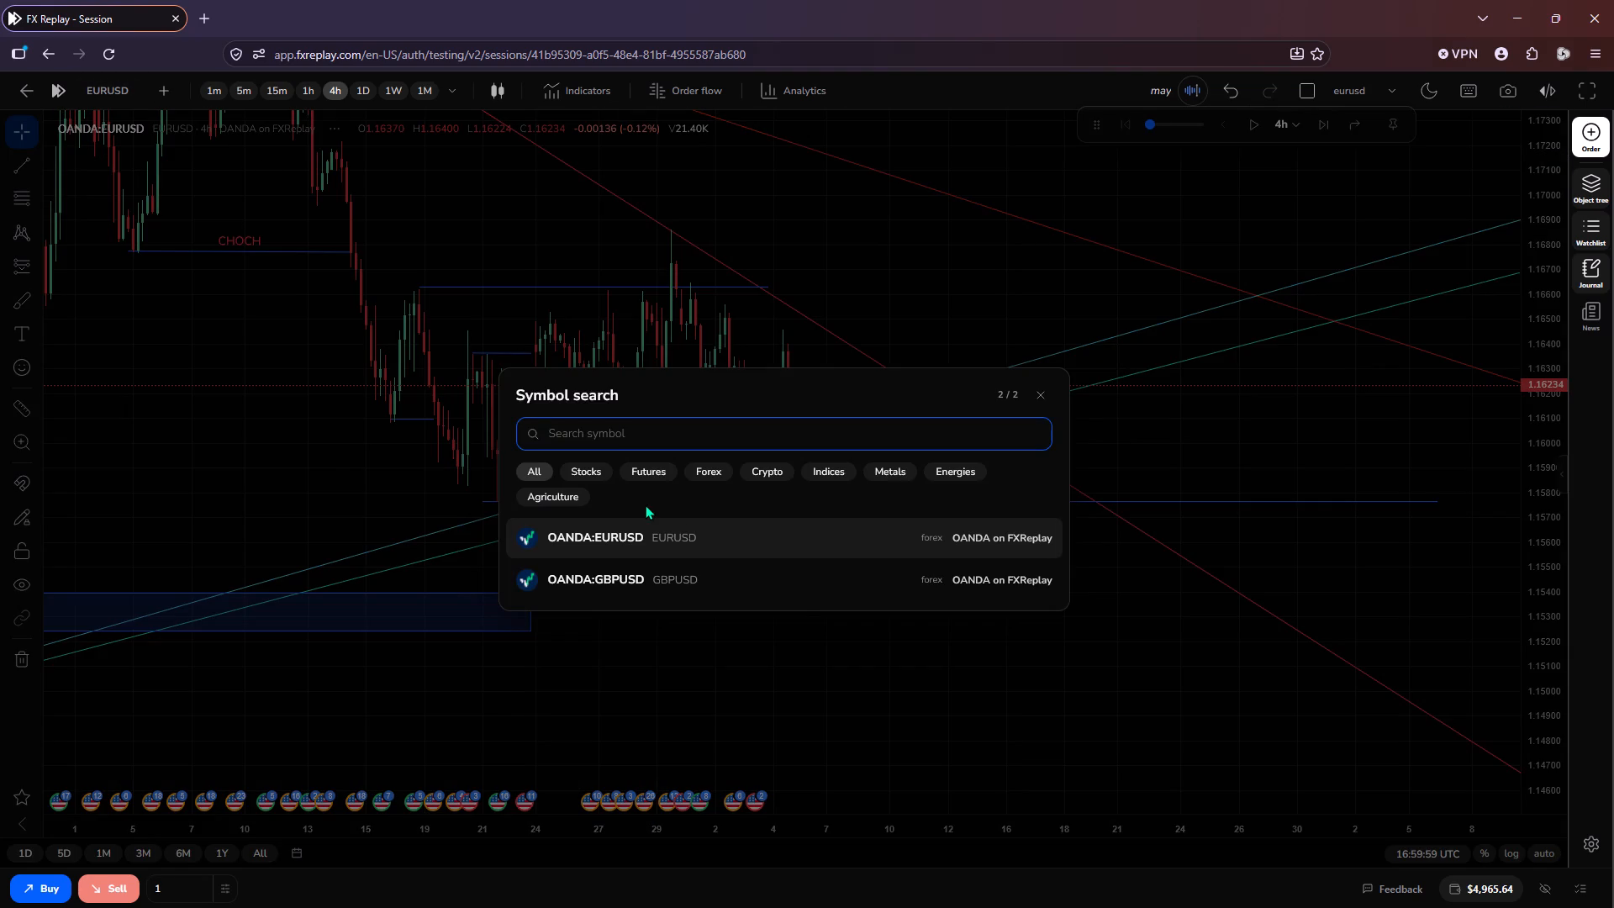
click(777, 594)
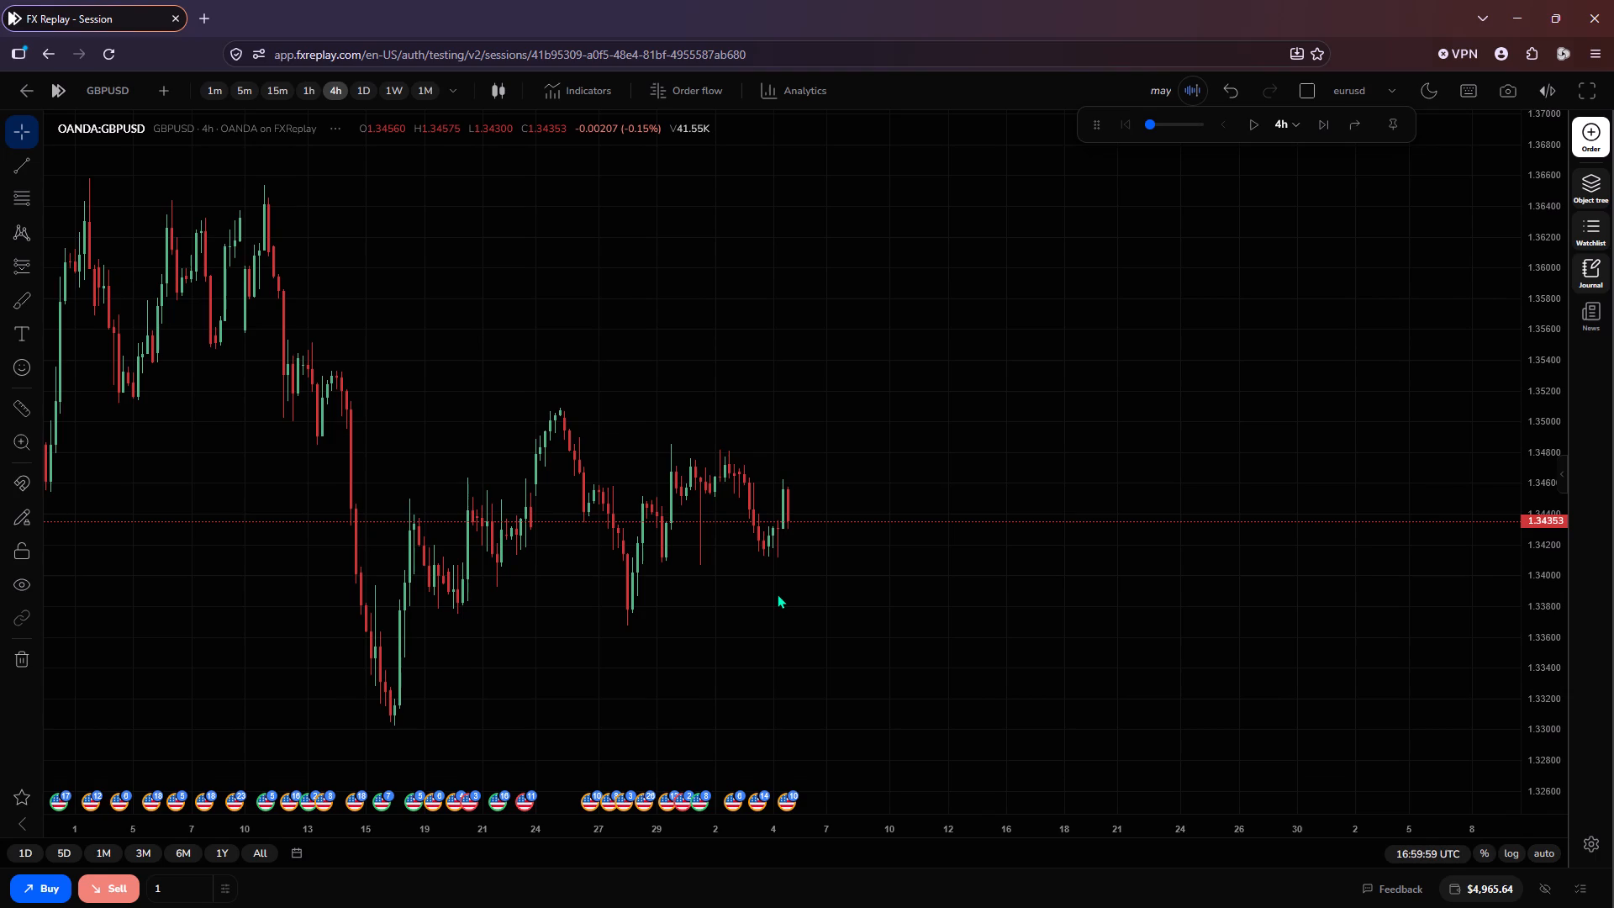
scroll(777, 594, down, 1)
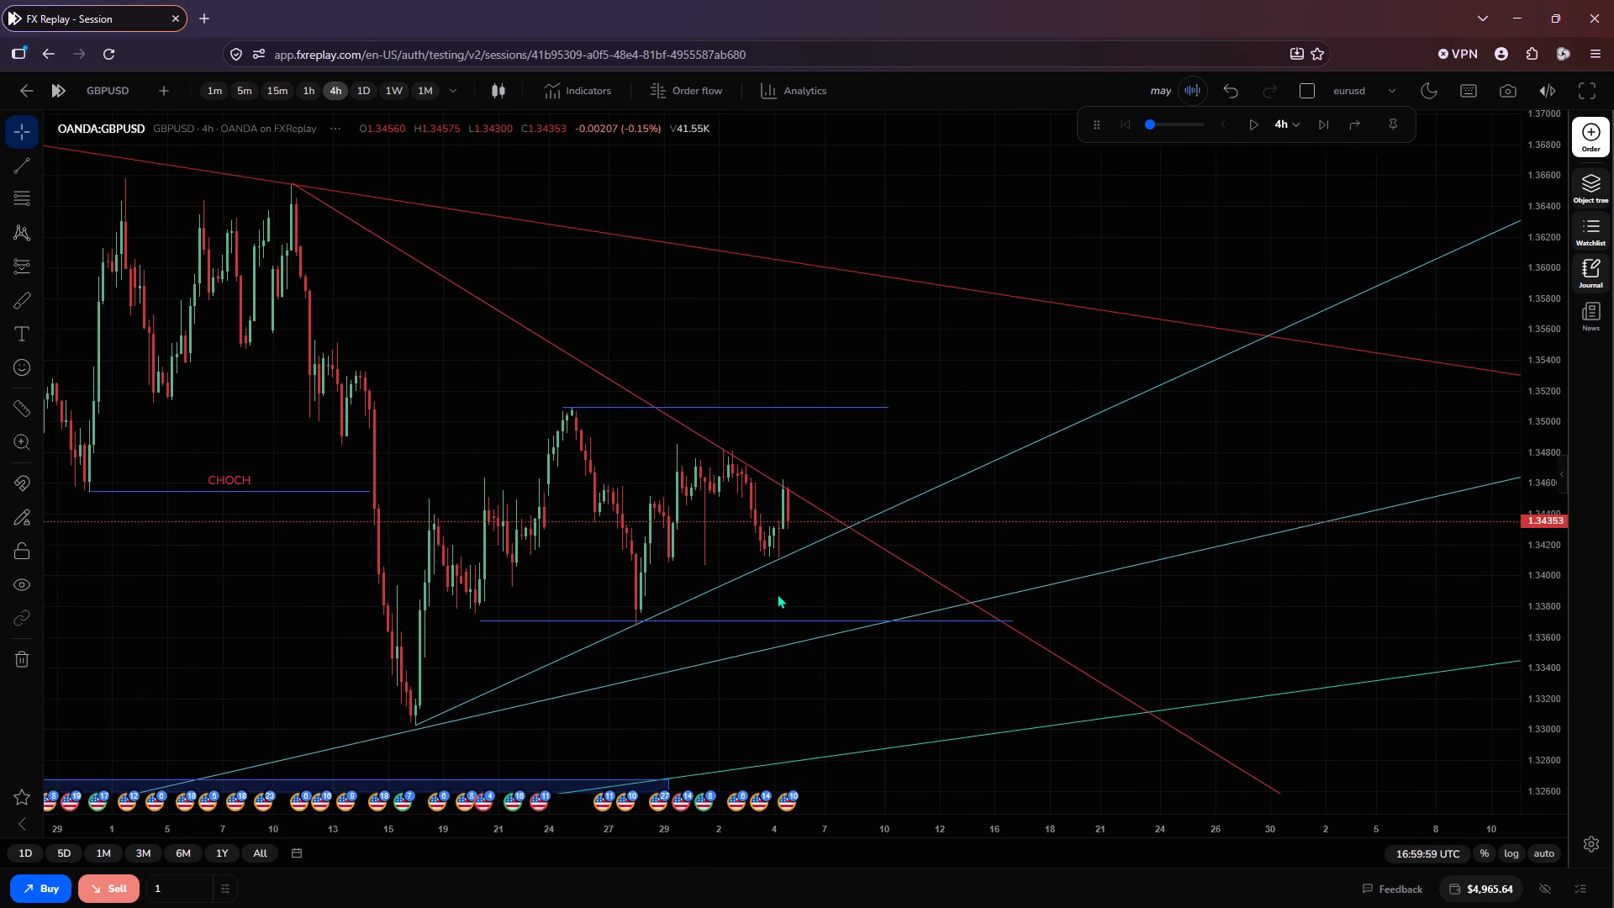
click(1247, 131)
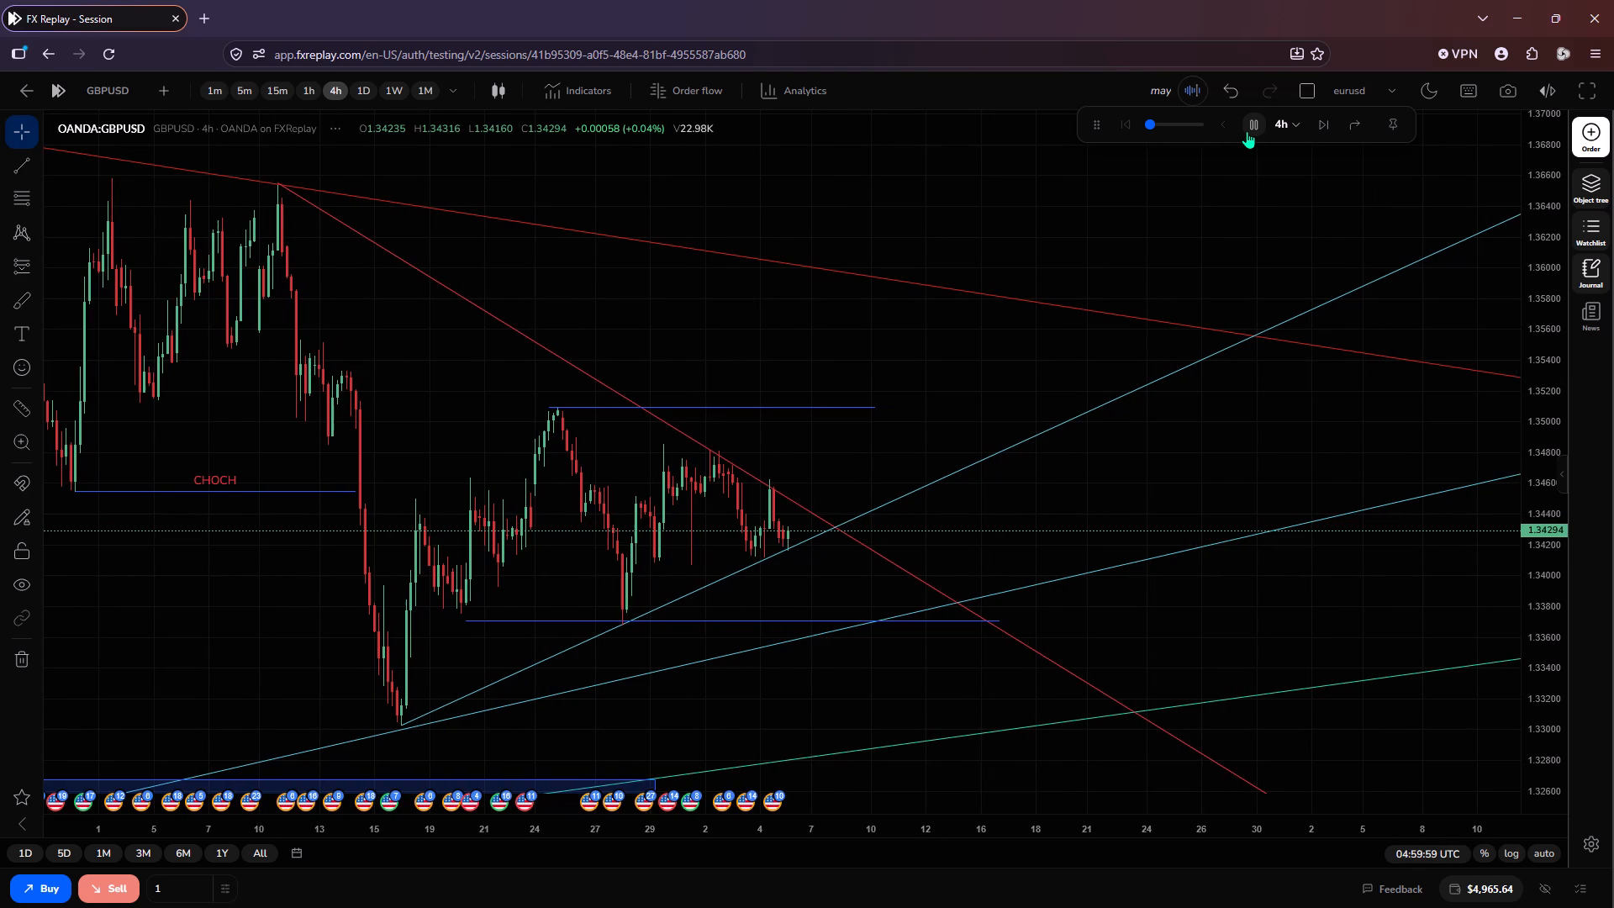
click(1247, 131)
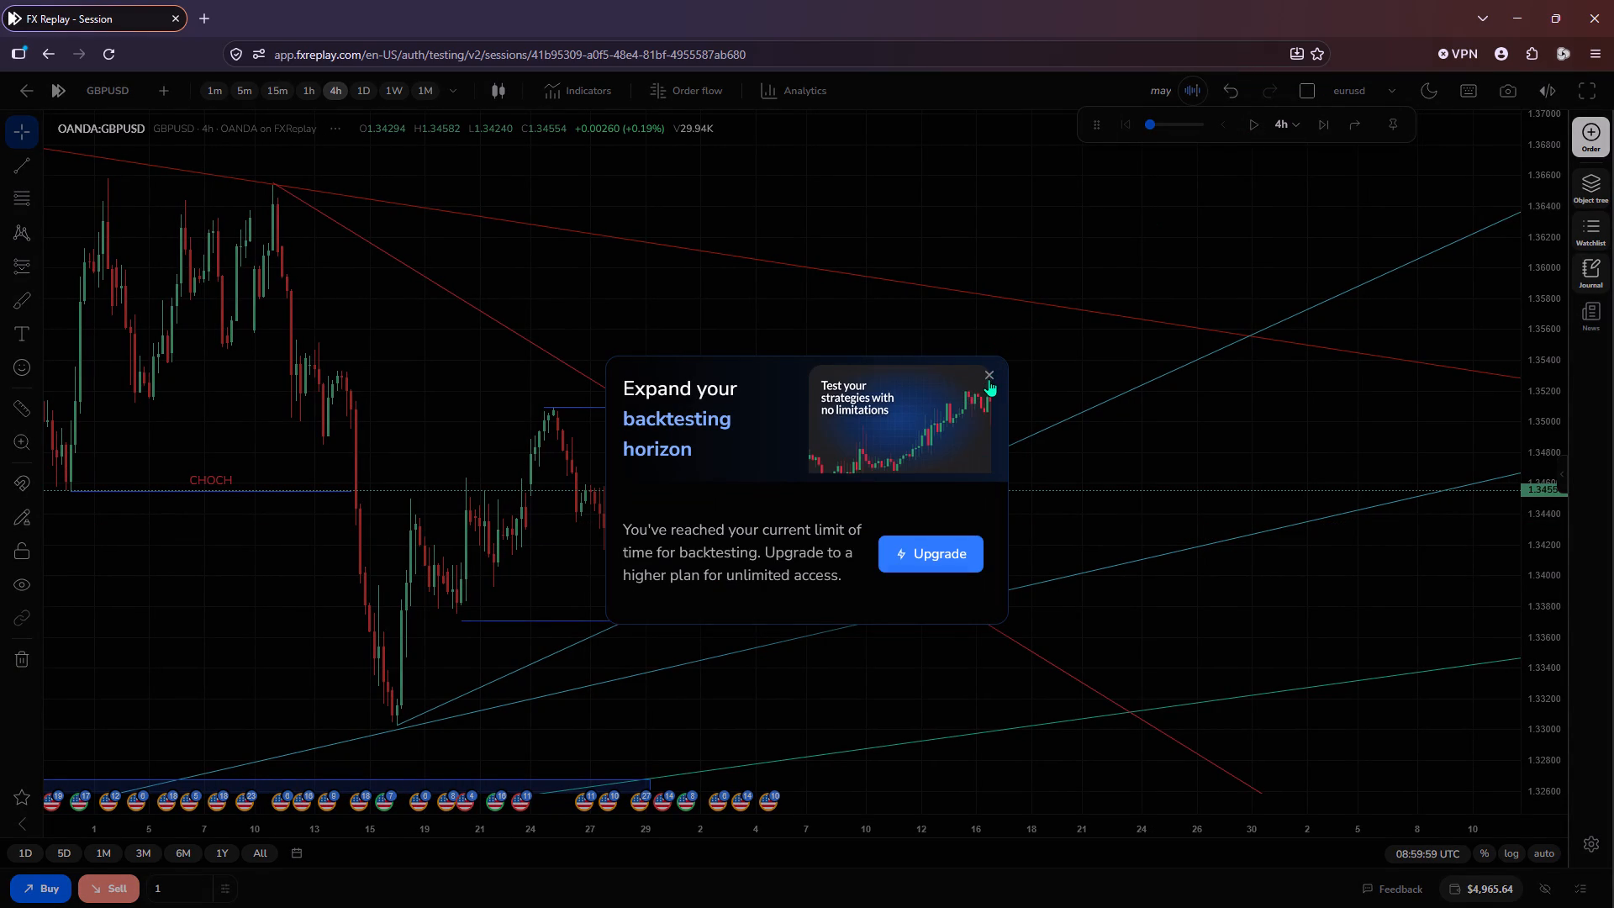
click(989, 379)
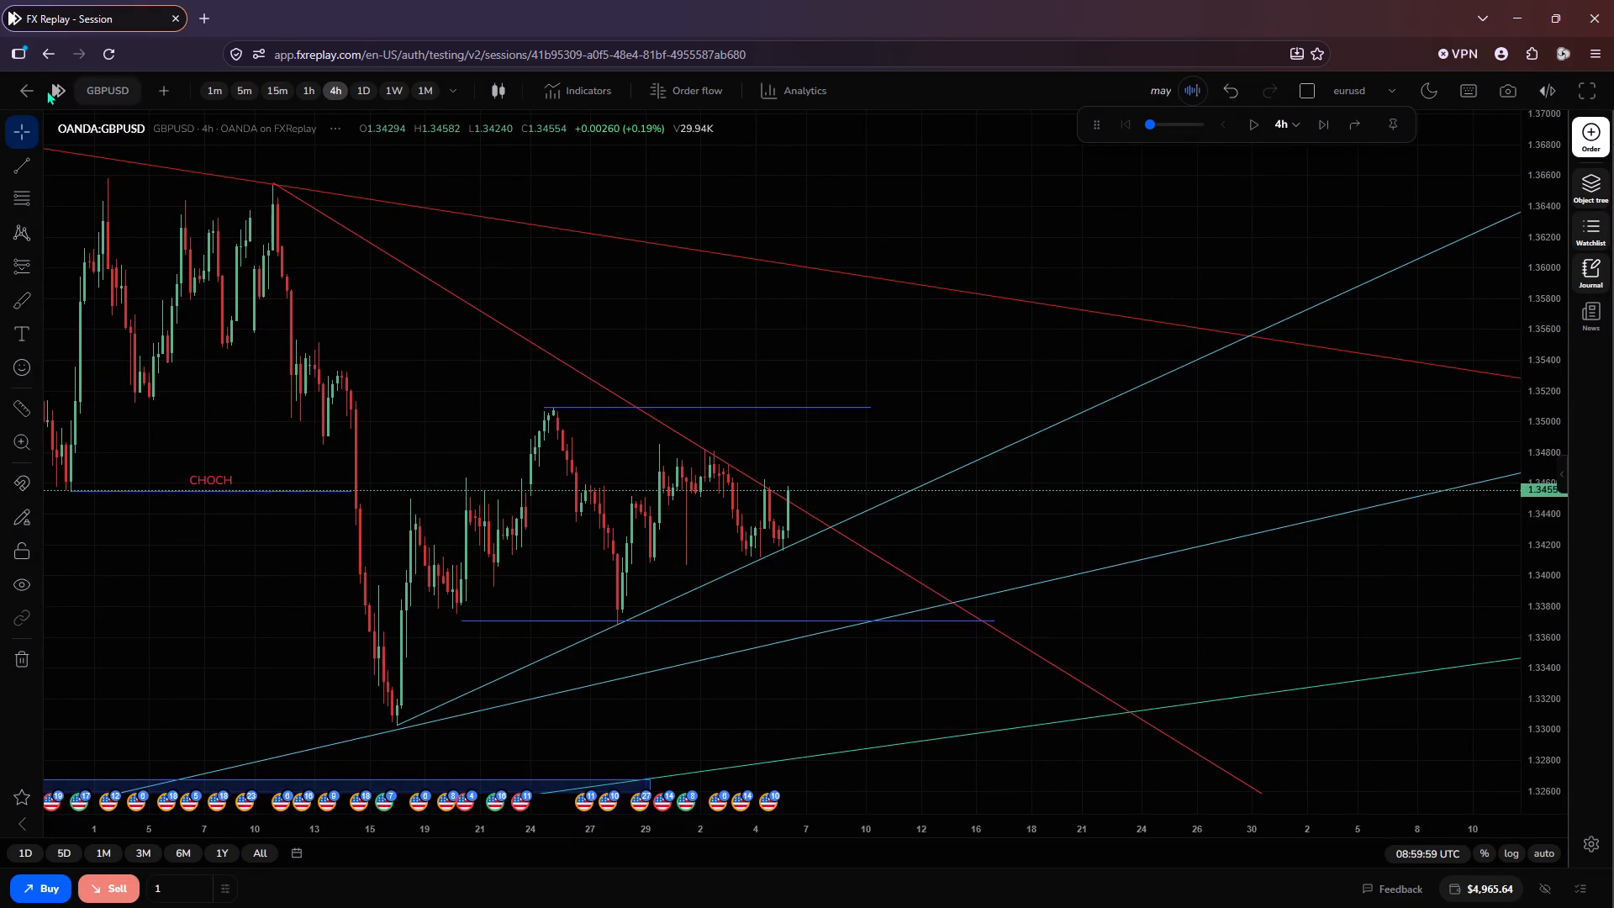
Leave the replay session by going back to the previous page.
click(44, 61)
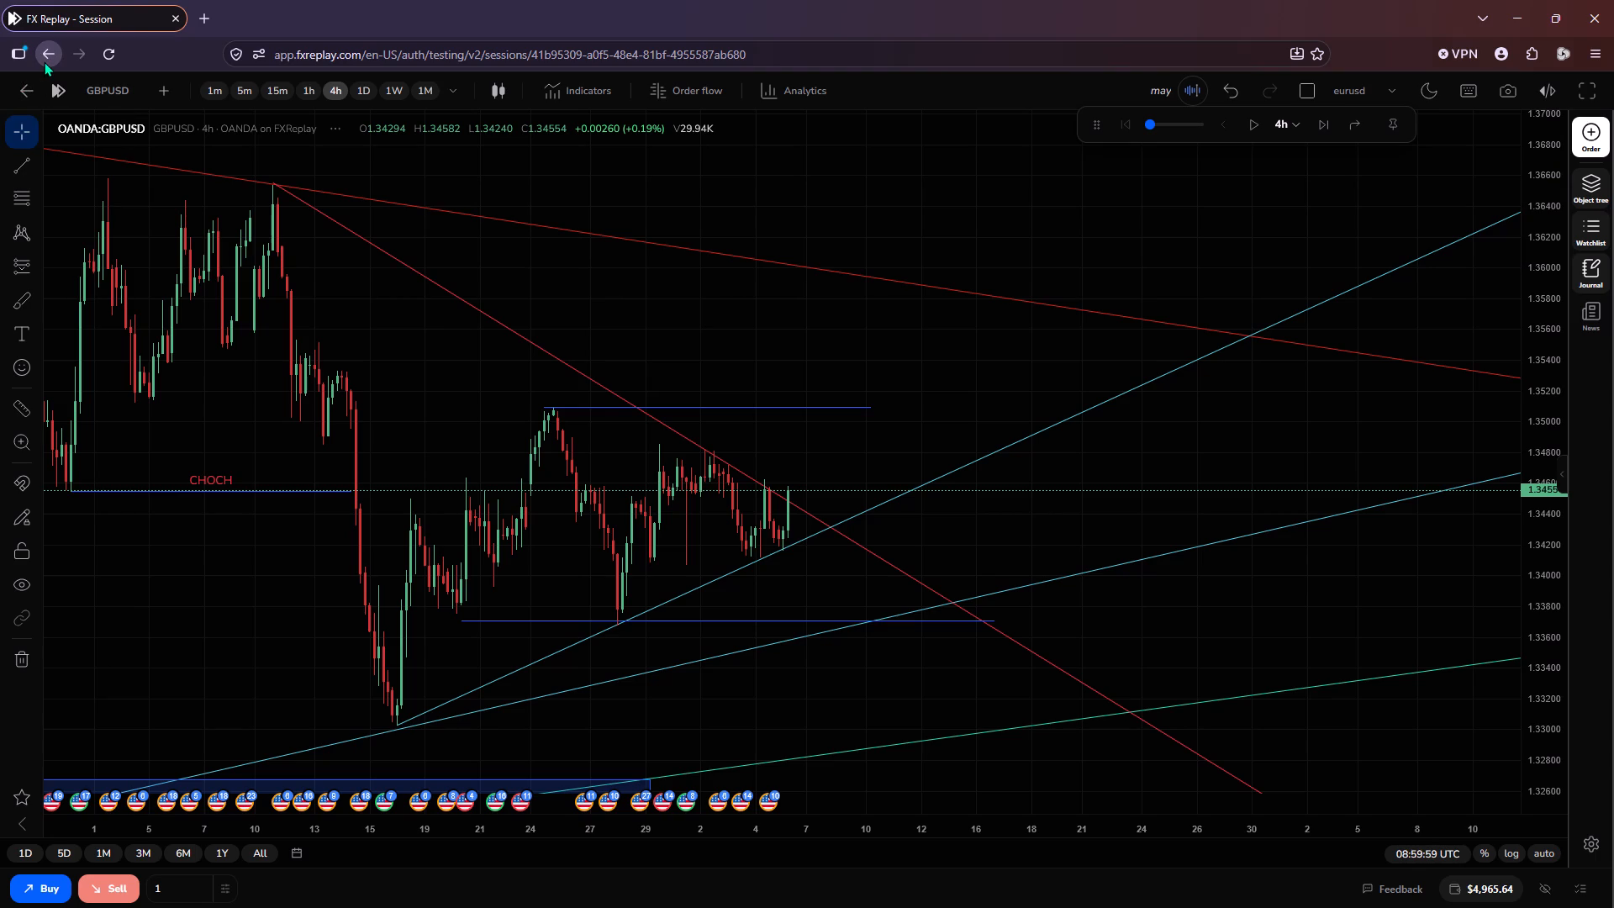
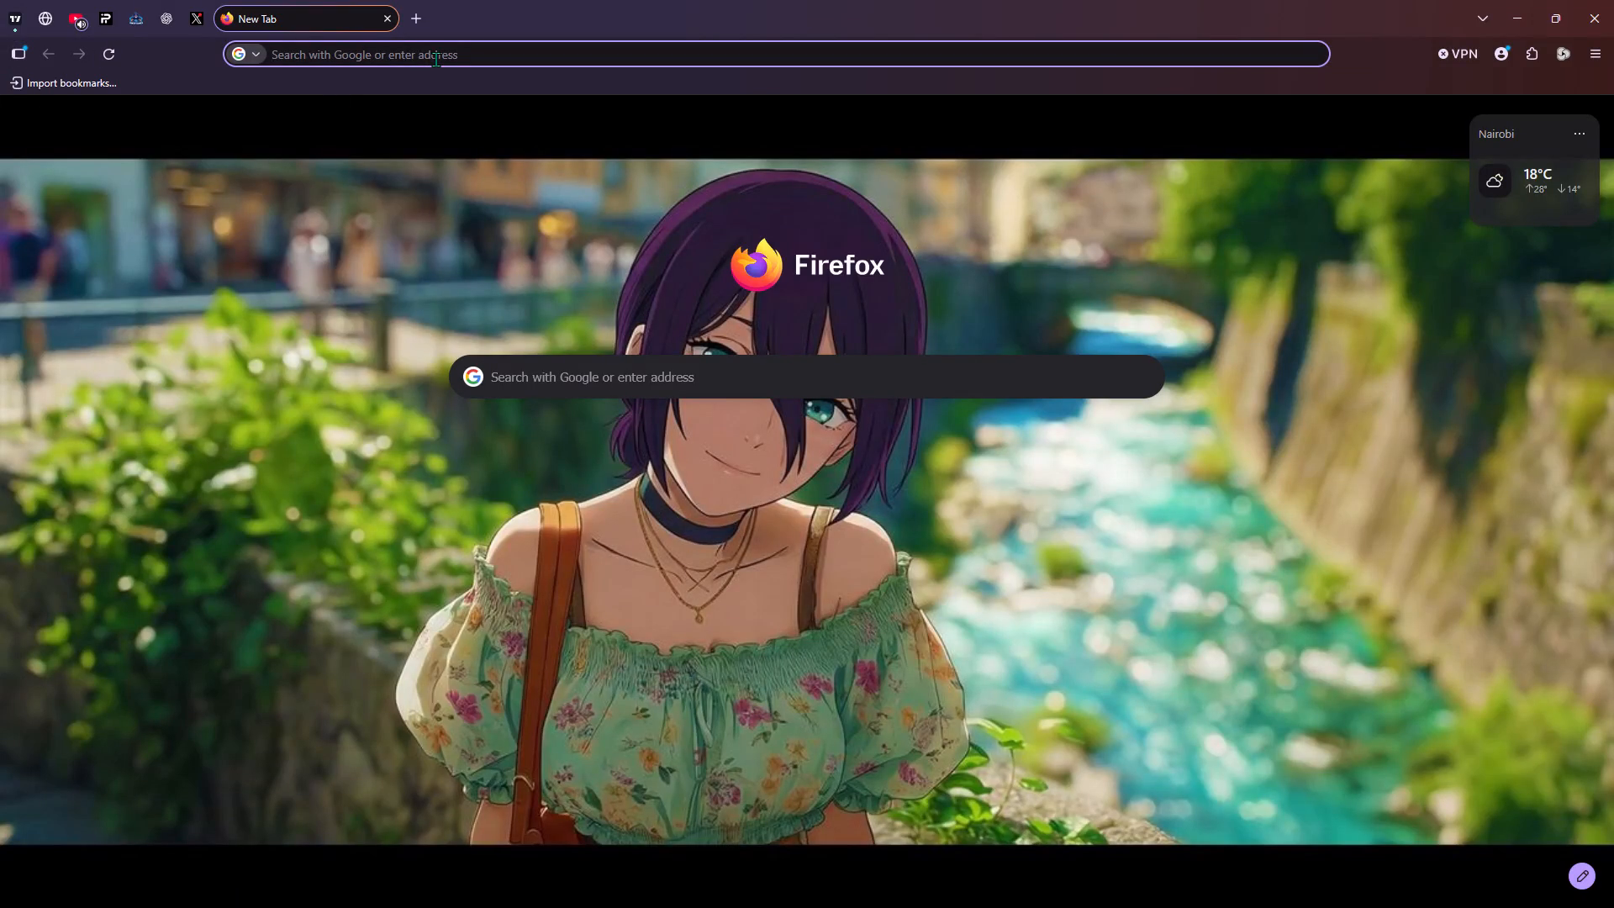
Open the FX Replay testing dashboard in the new browser tab.
key(f)
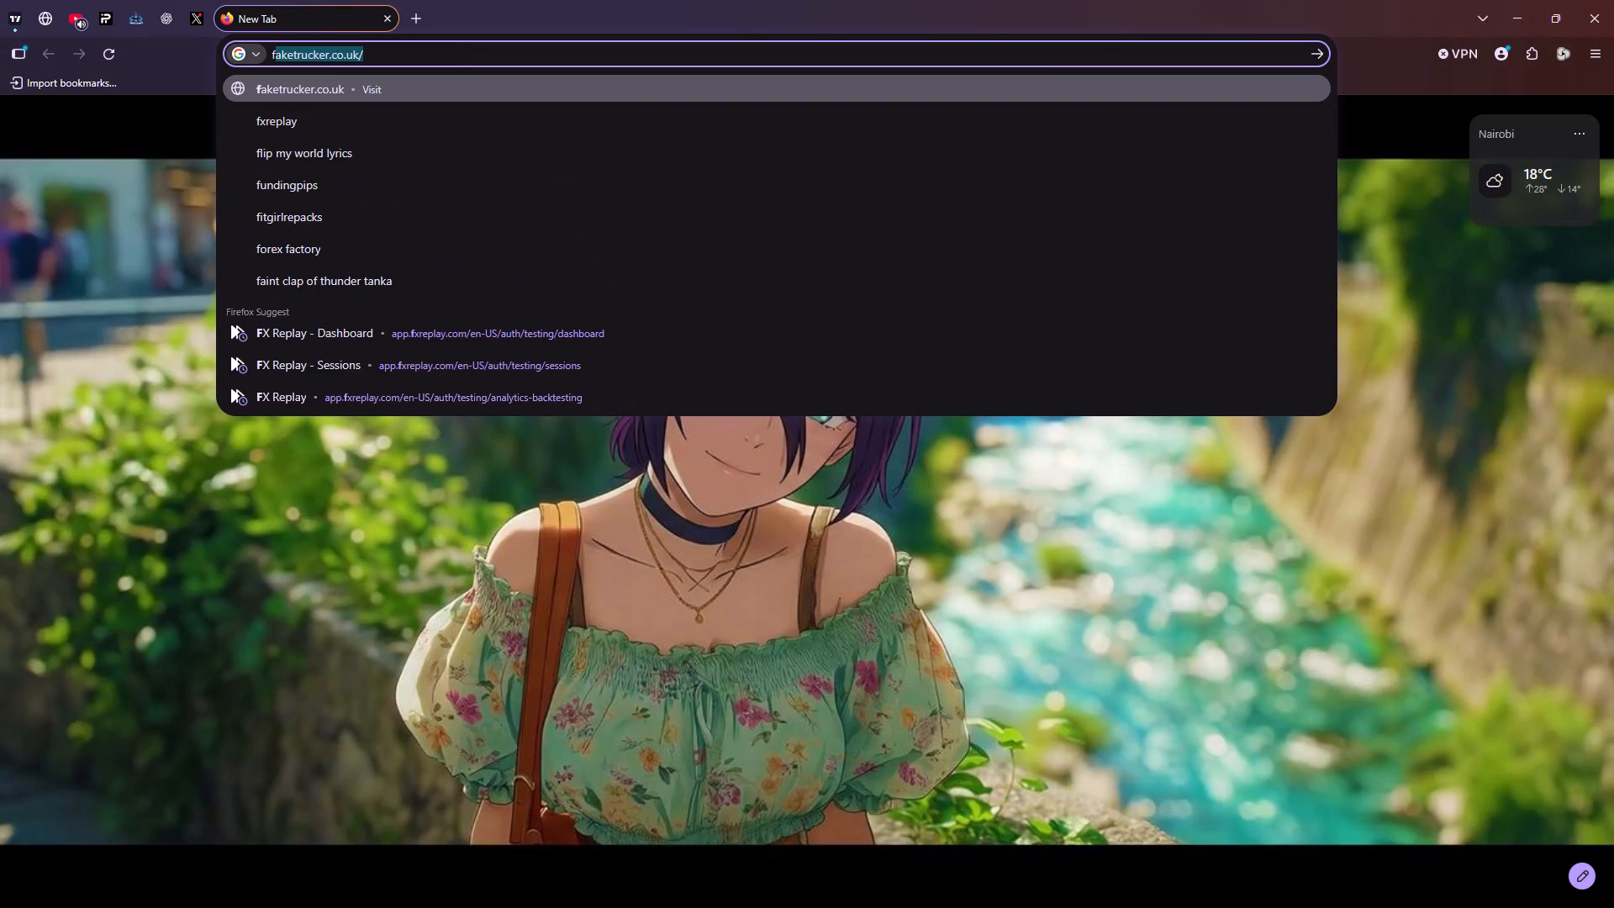
key(x)
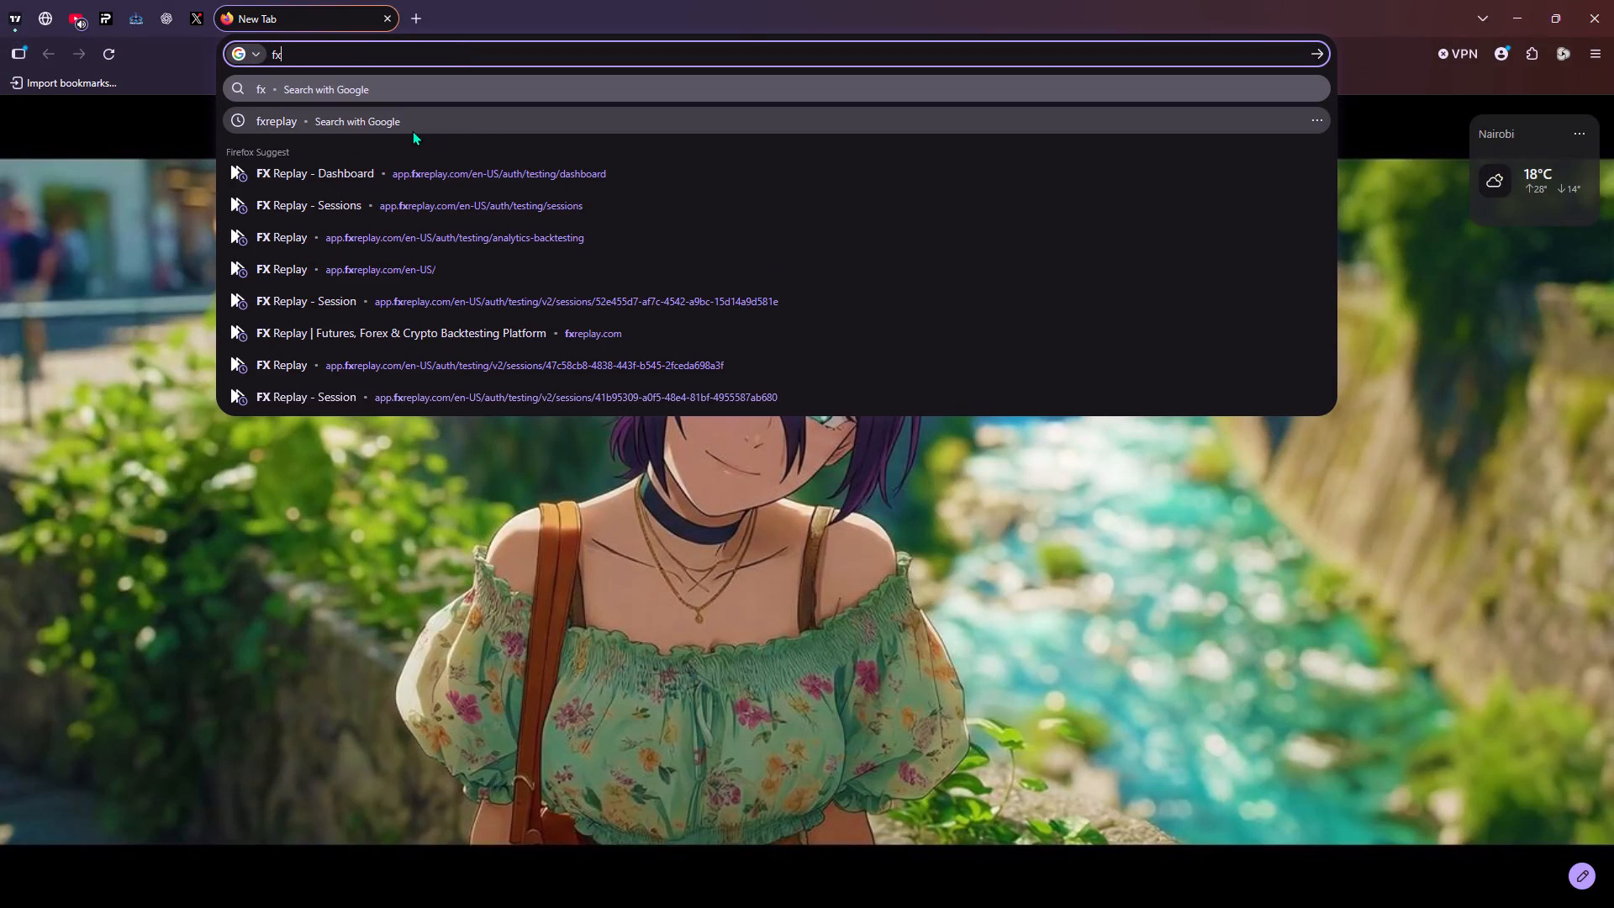
click(372, 161)
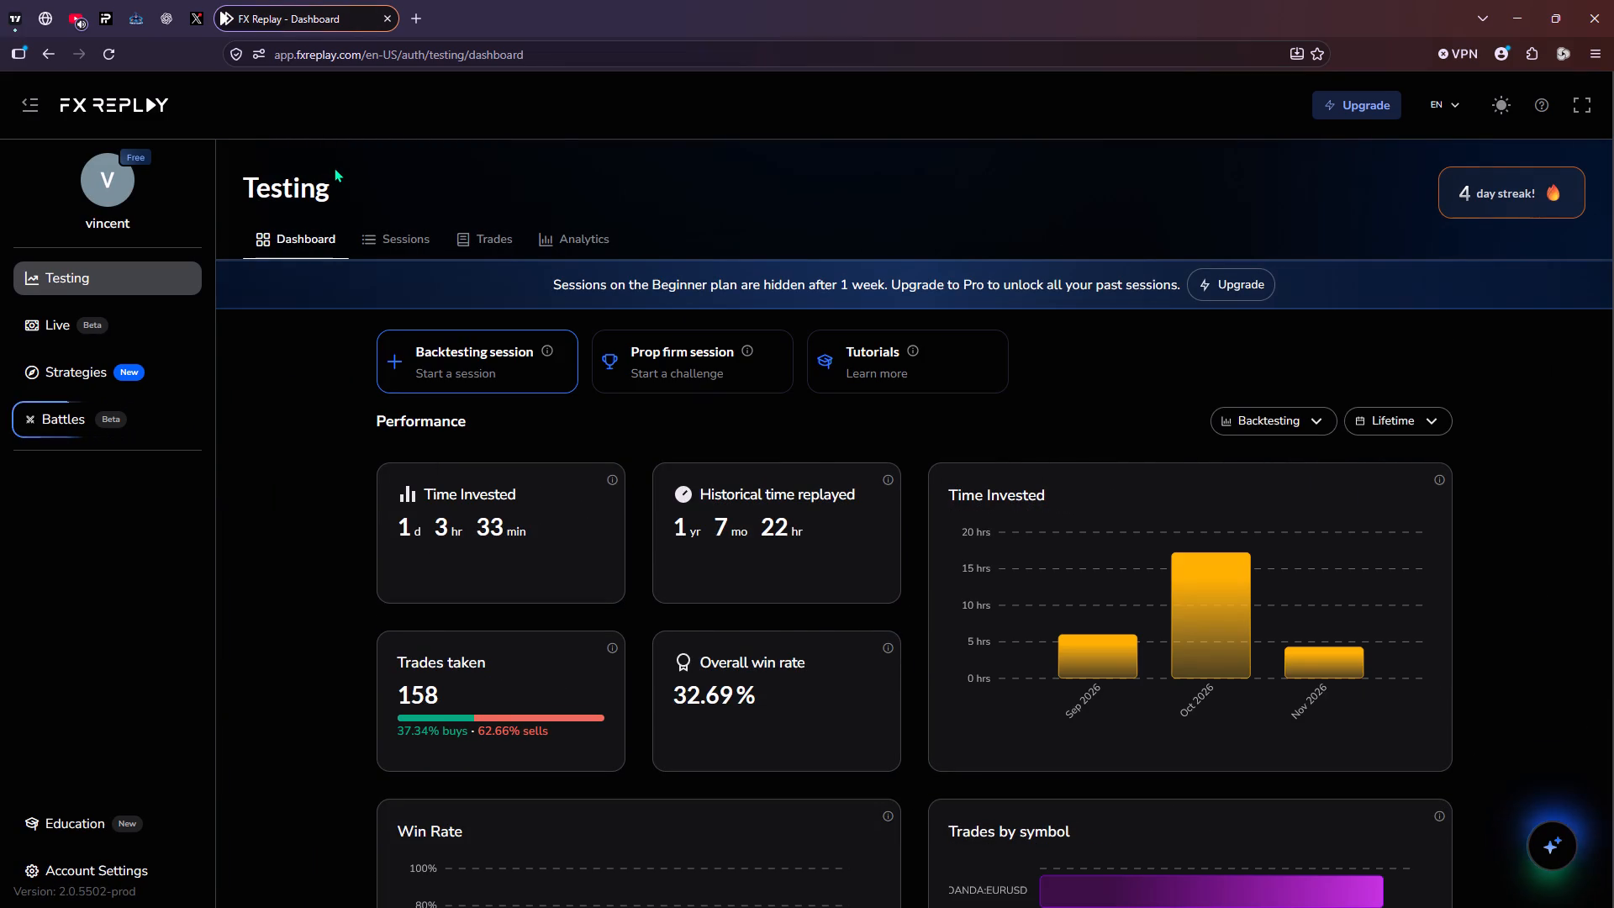
Pin the FX Replay dashboard tab in the browser.
right_click(311, 14)
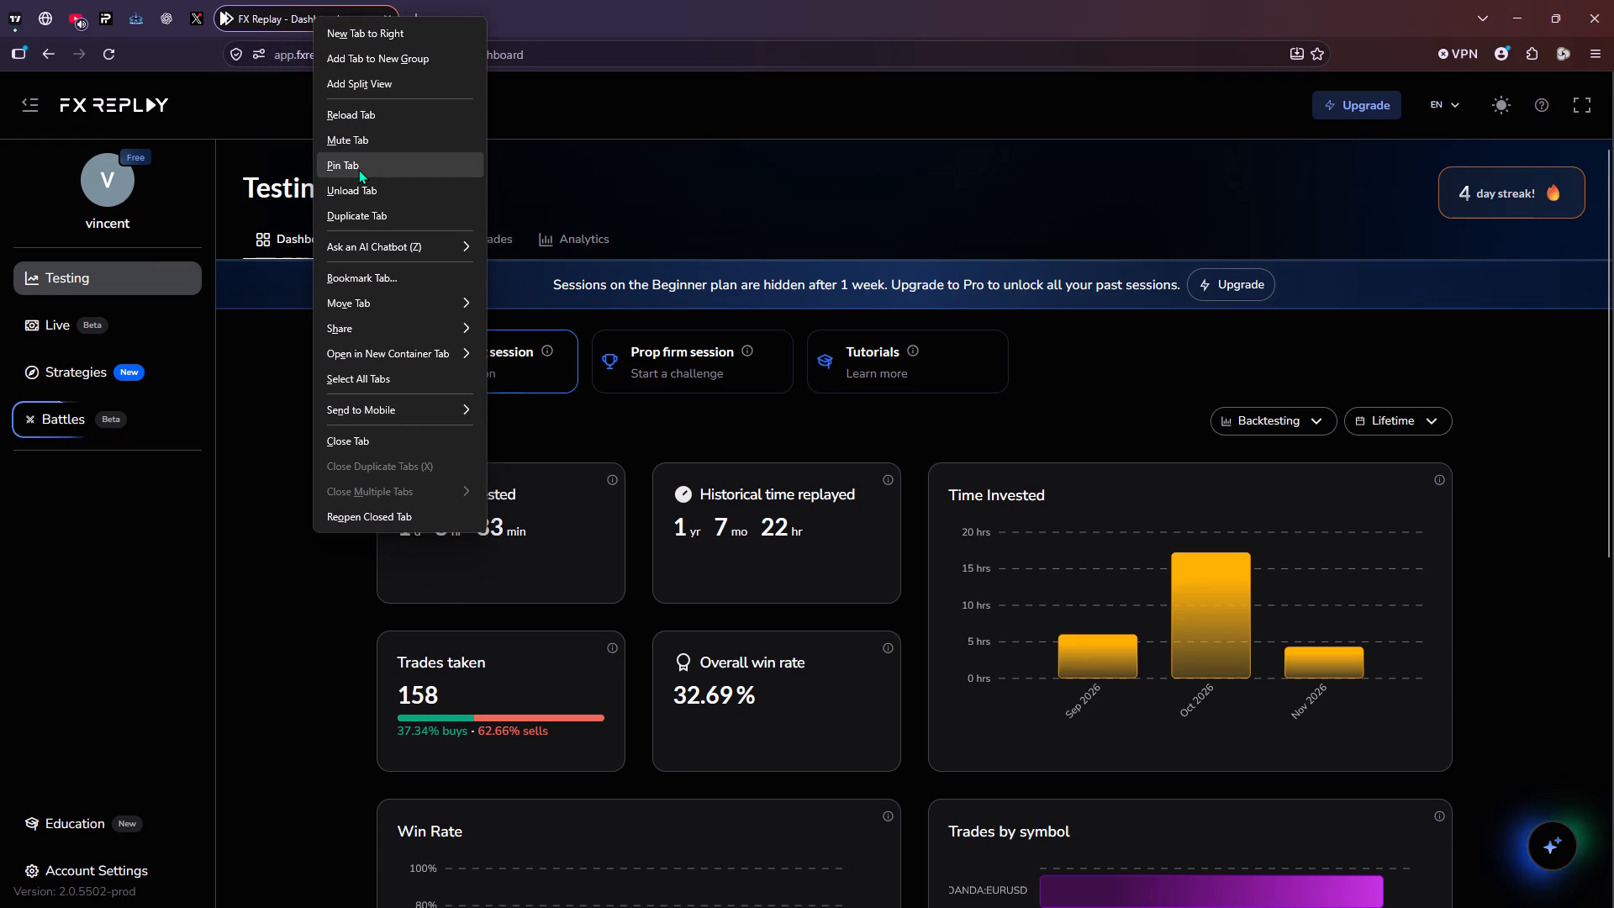
click(357, 169)
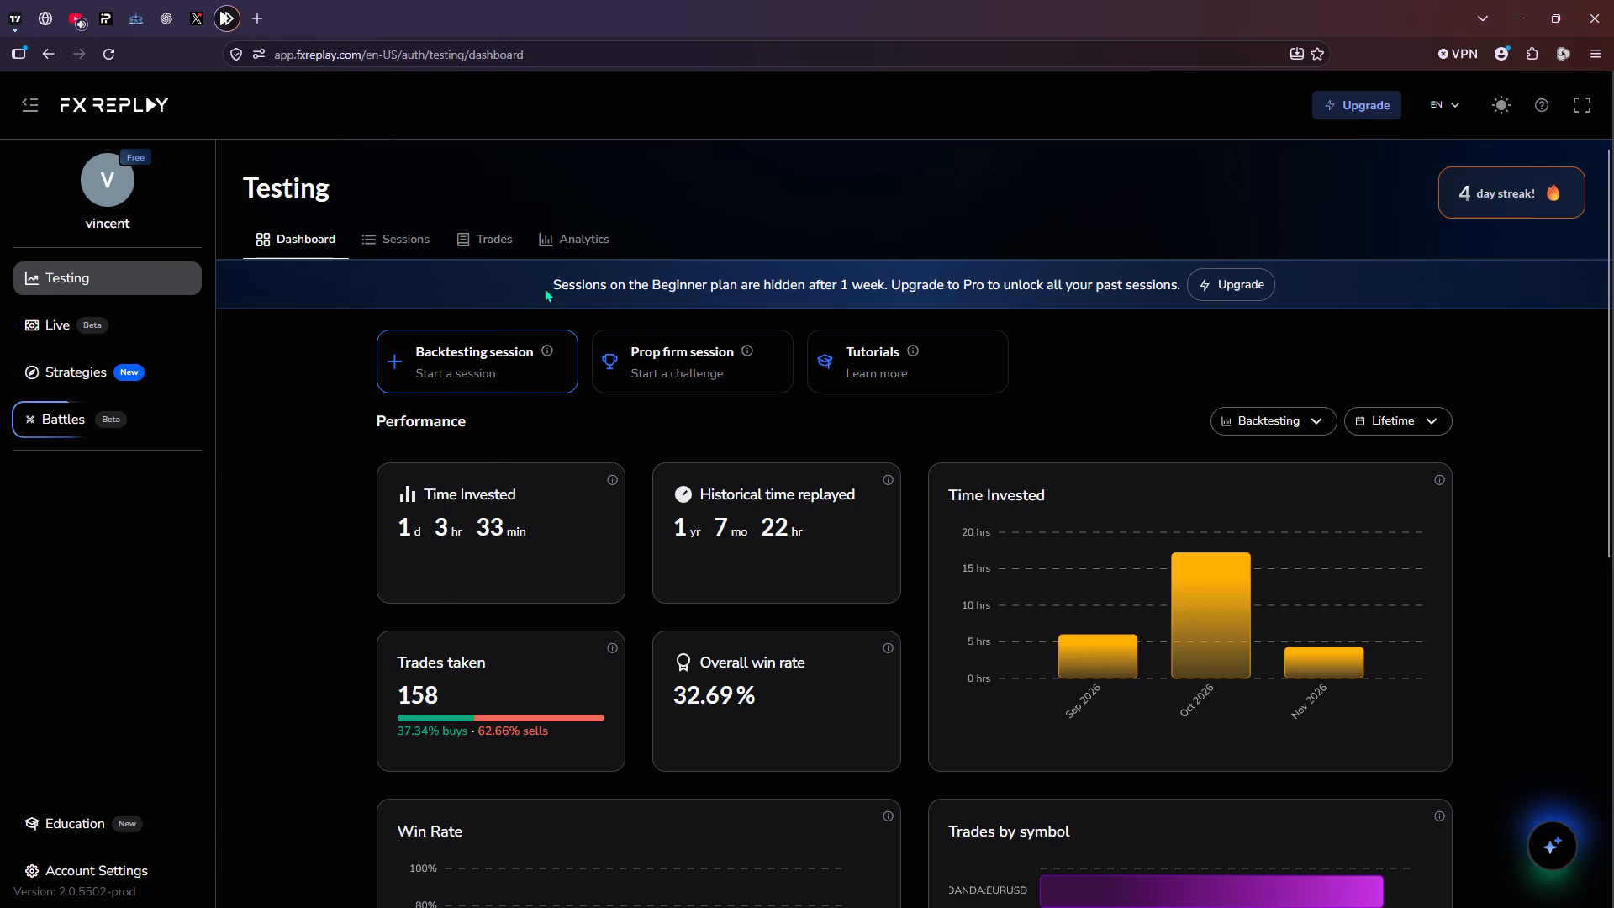
Go to the backtesting sessions and delete the session named may.
scroll(680, 388, down, 5)
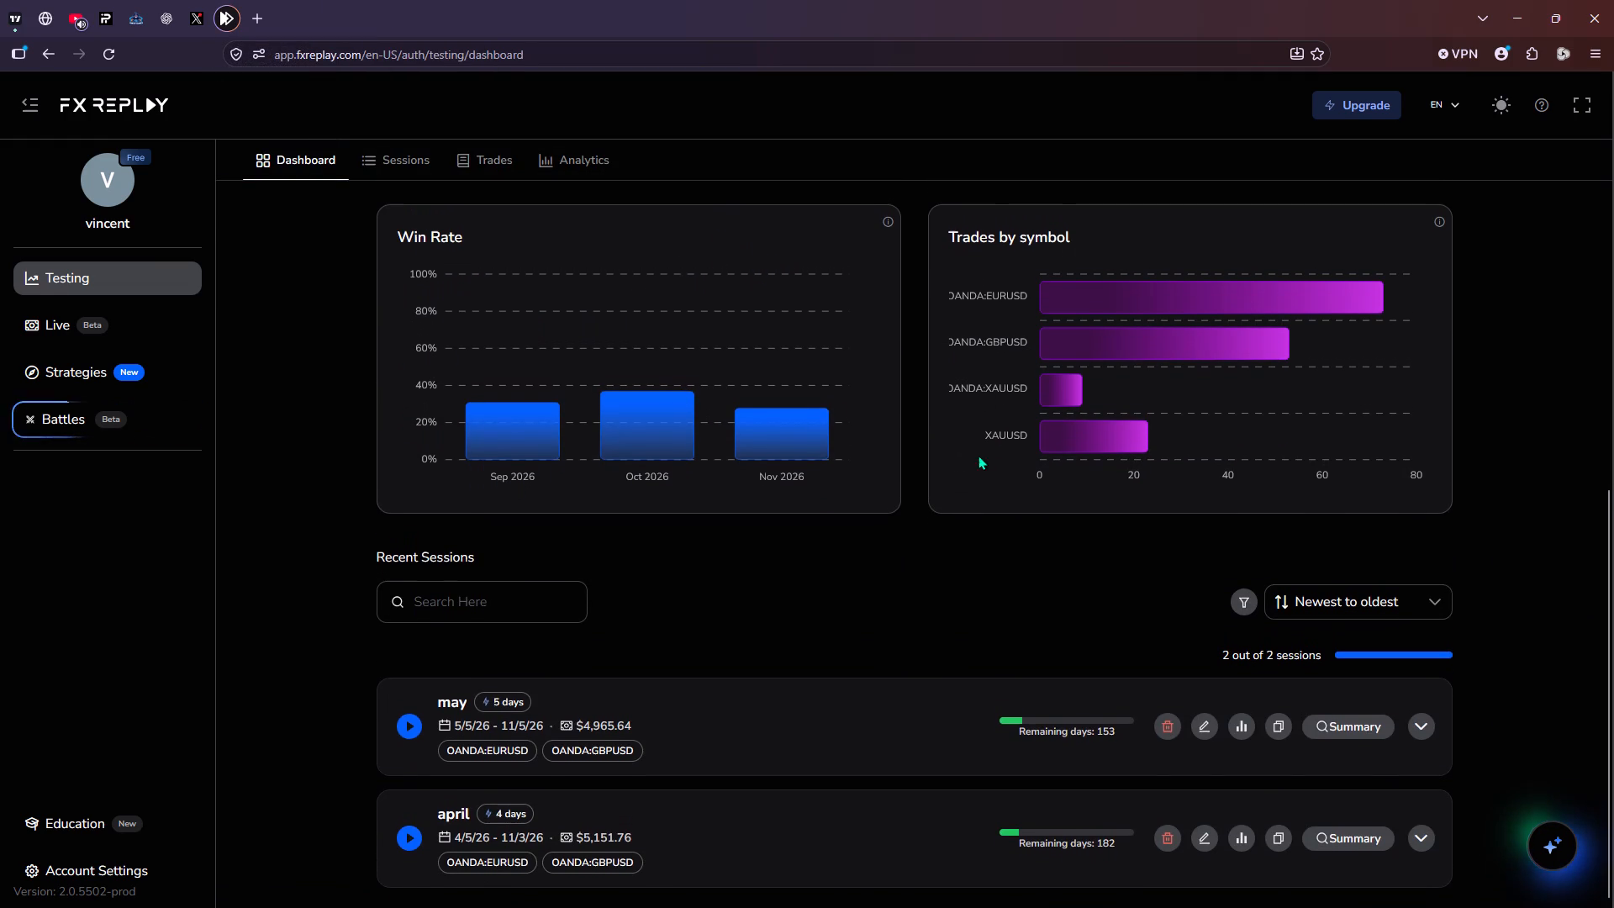
scroll(1302, 684, up, 4)
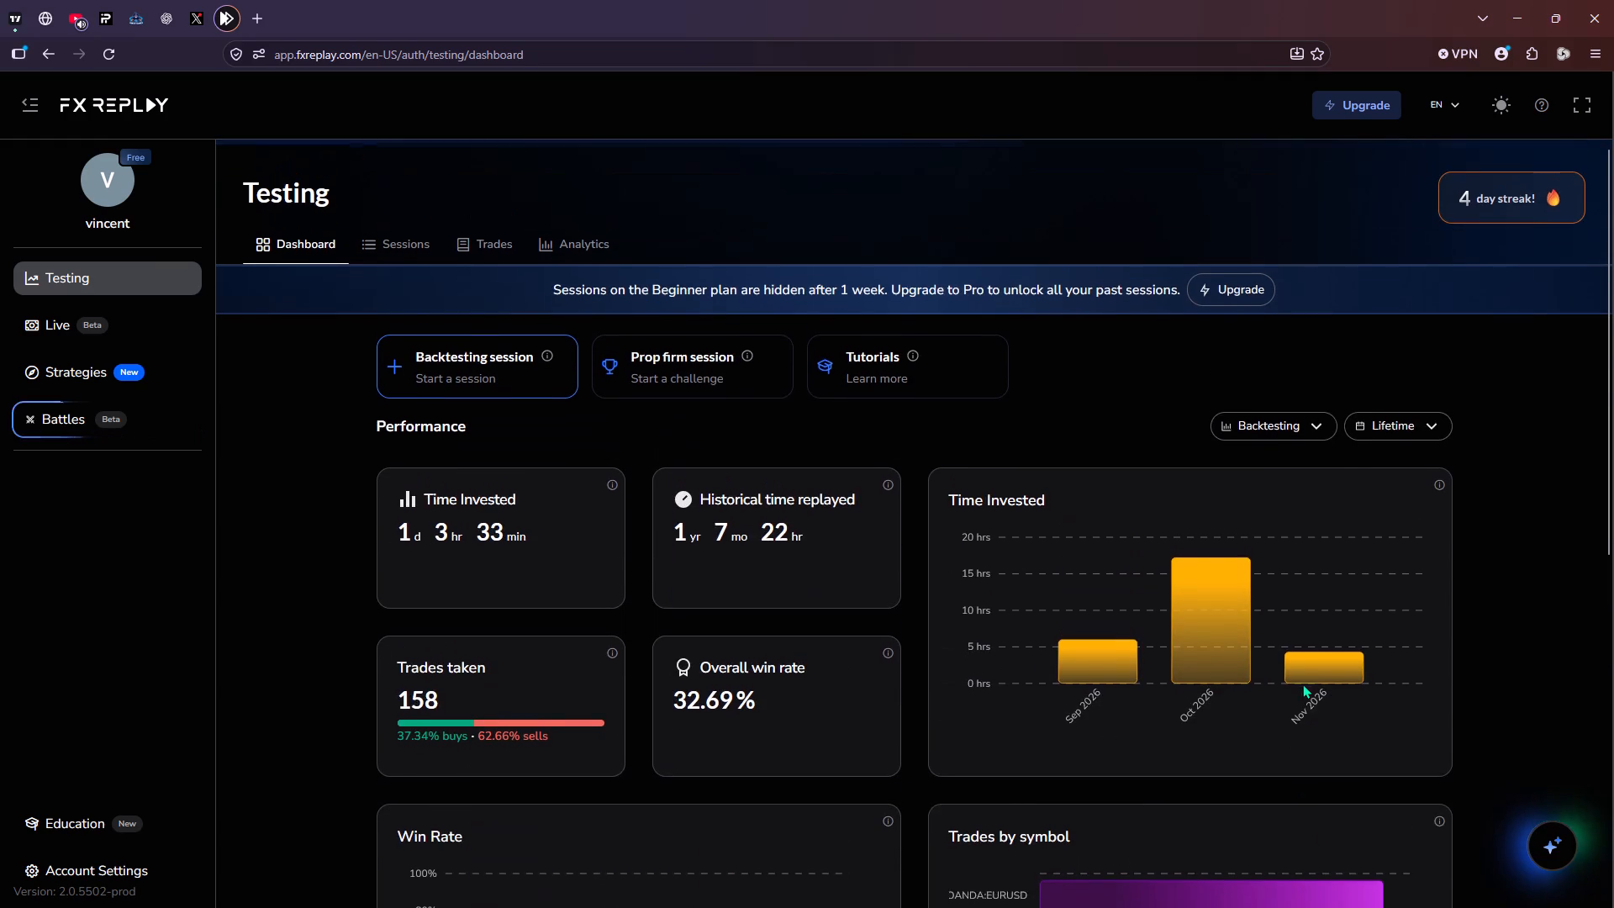
click(416, 230)
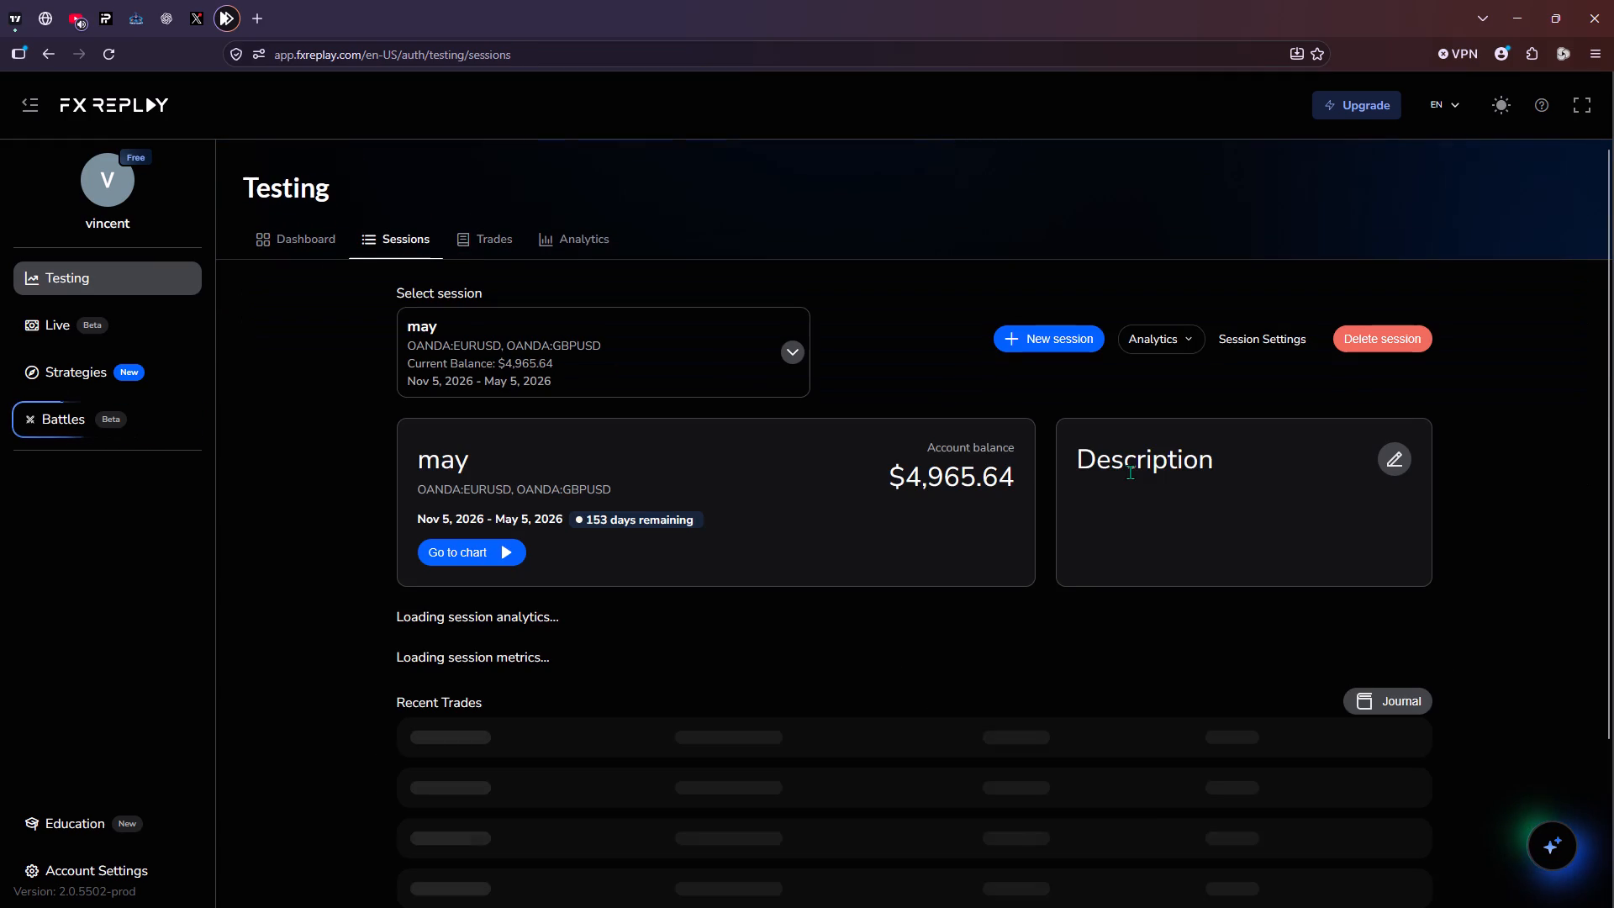
click(1394, 339)
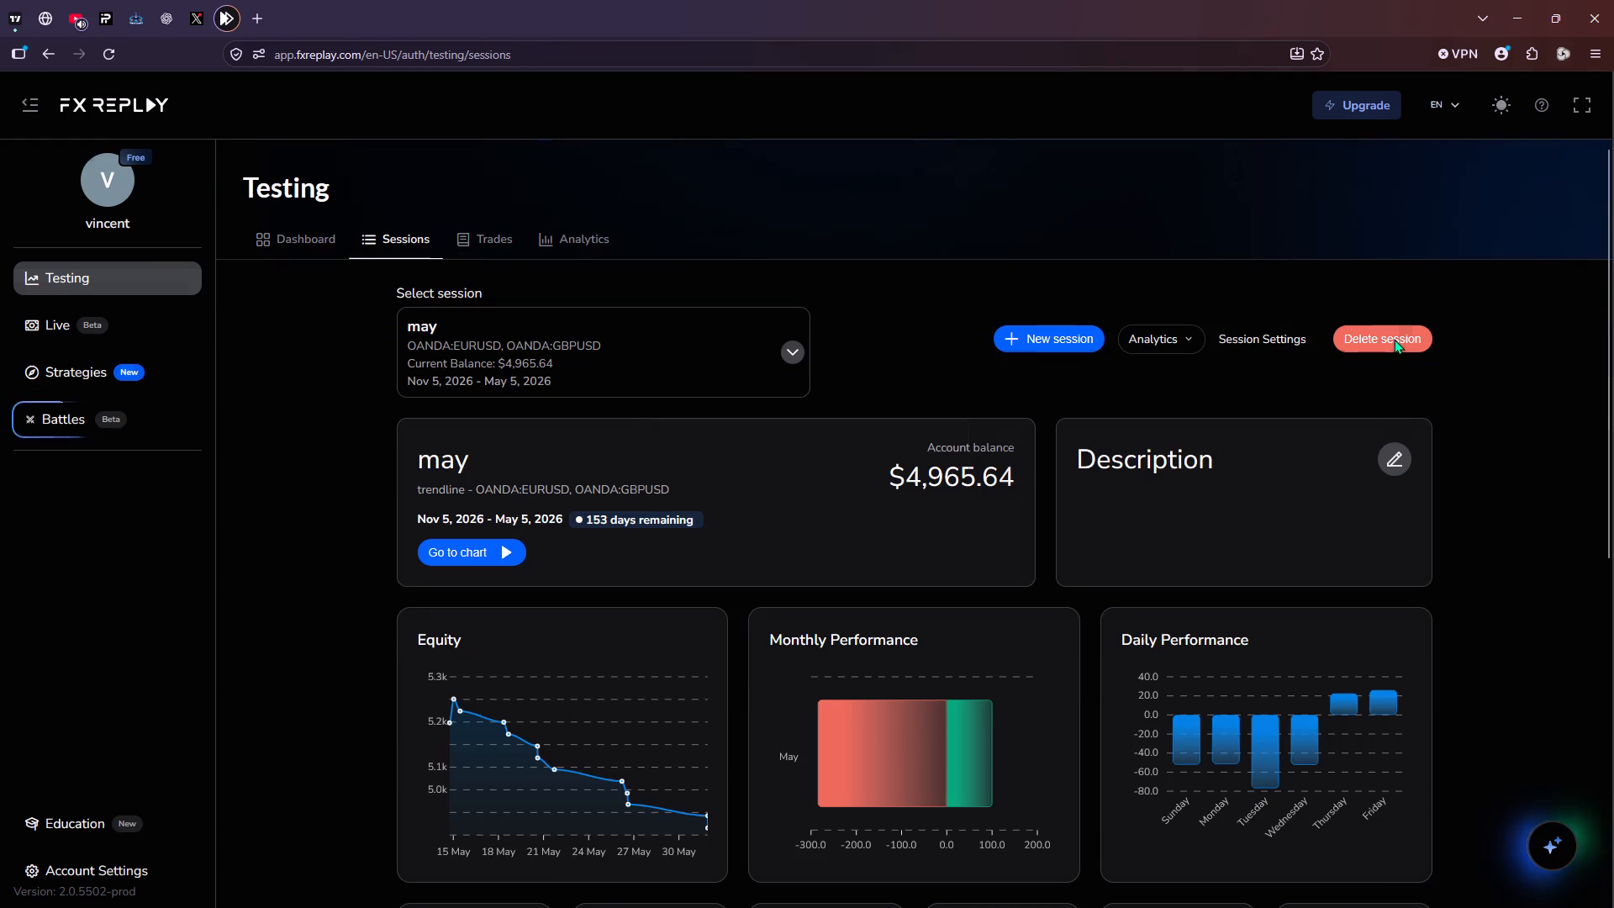
click(948, 546)
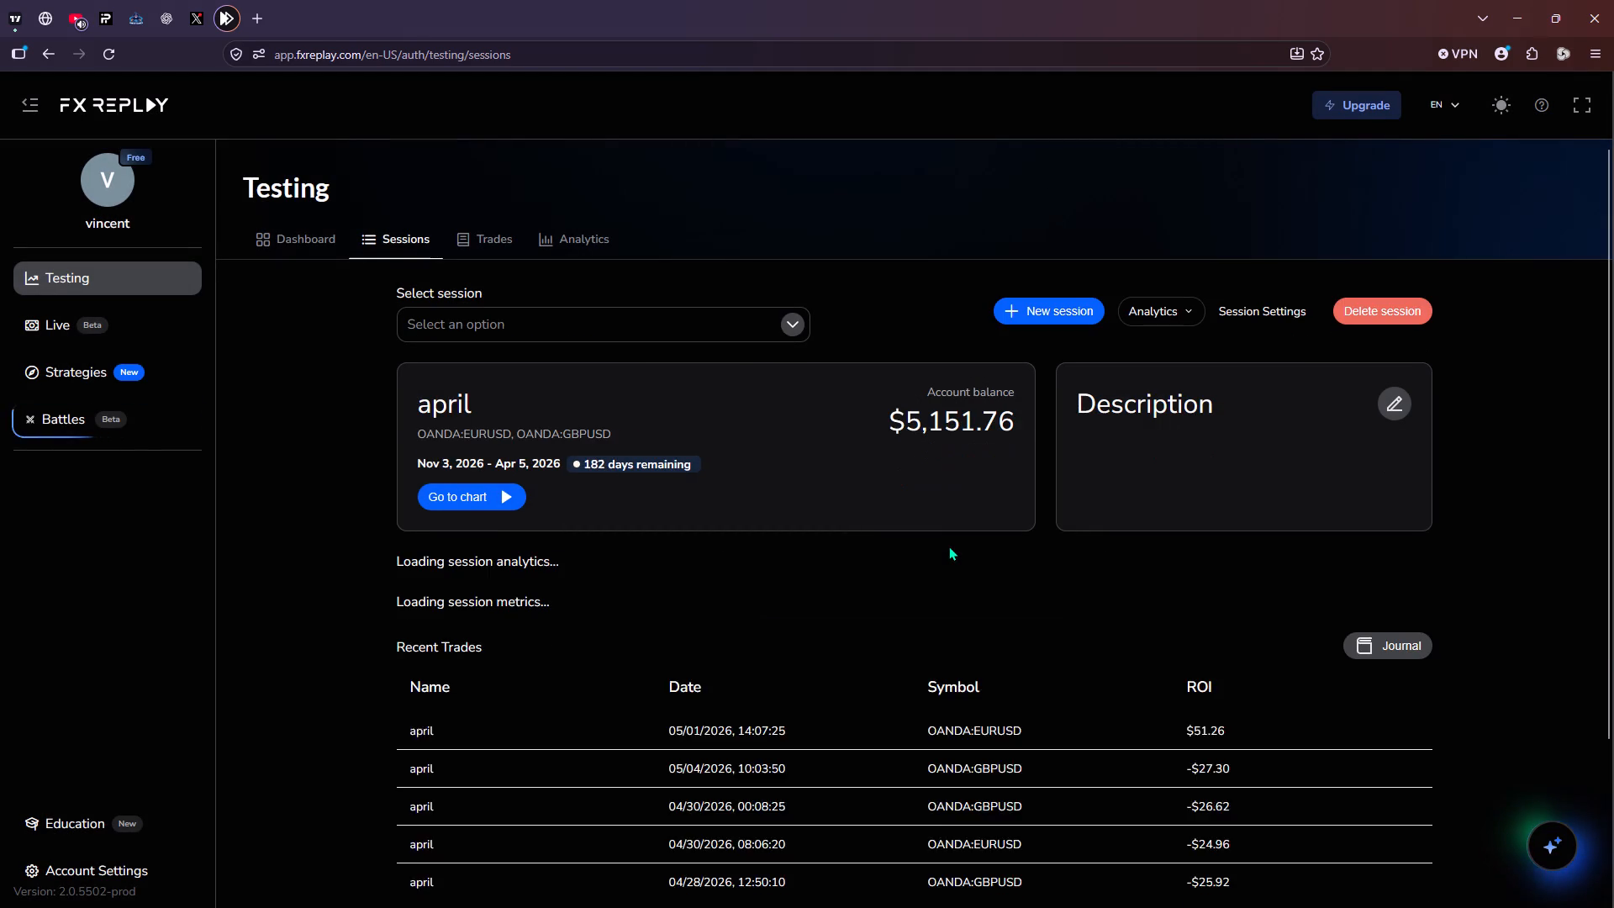
Delete the remaining session named april.
click(1393, 319)
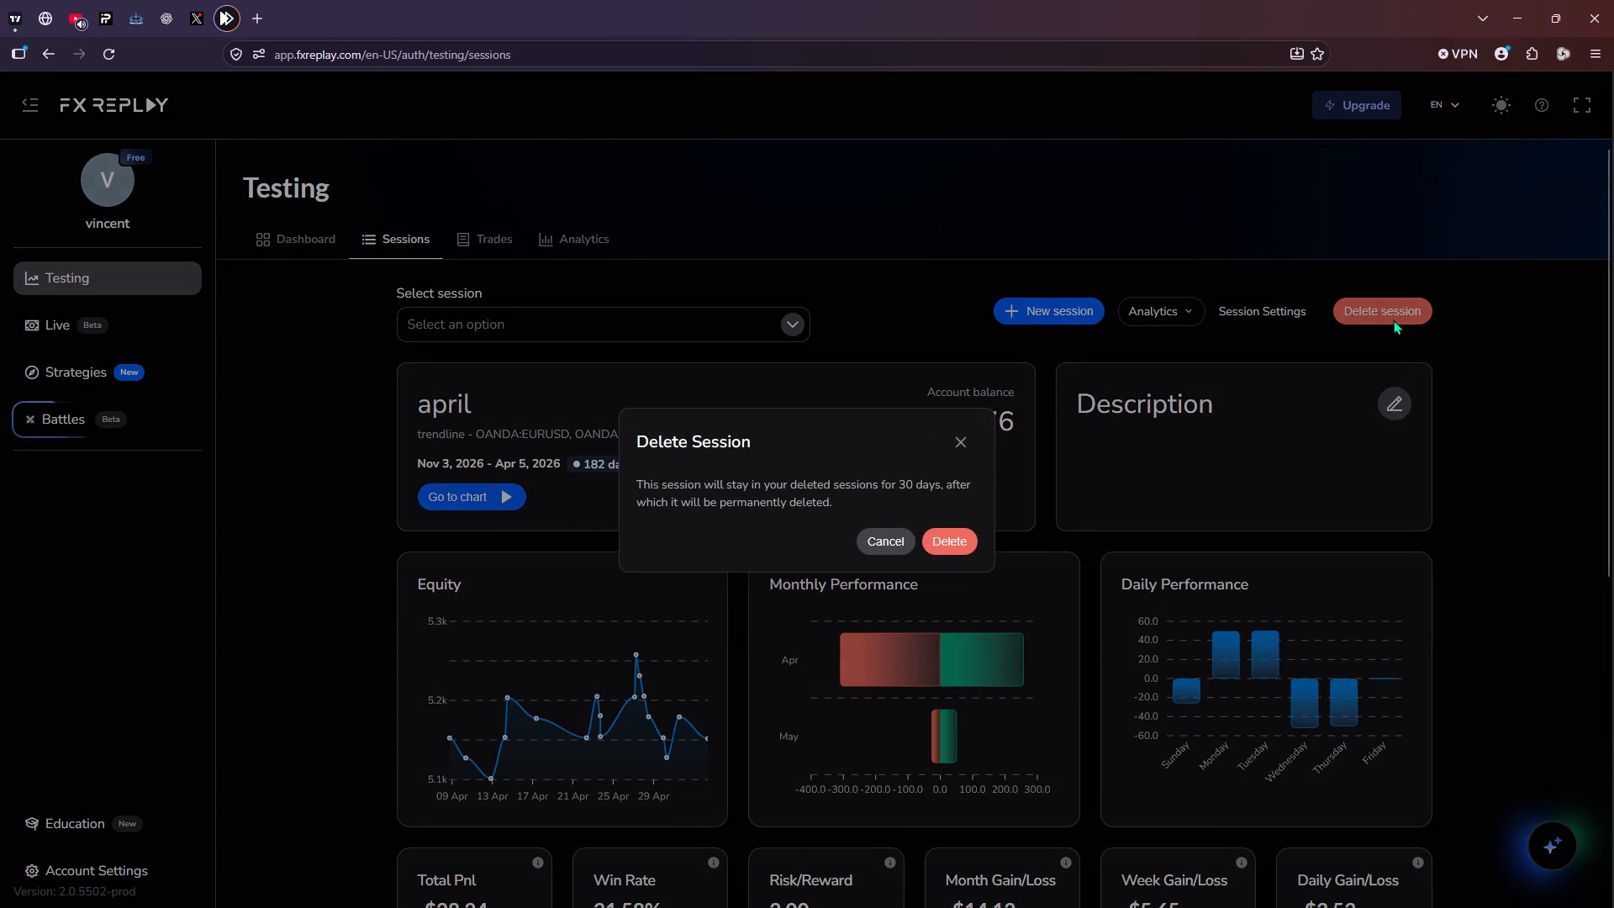
click(934, 547)
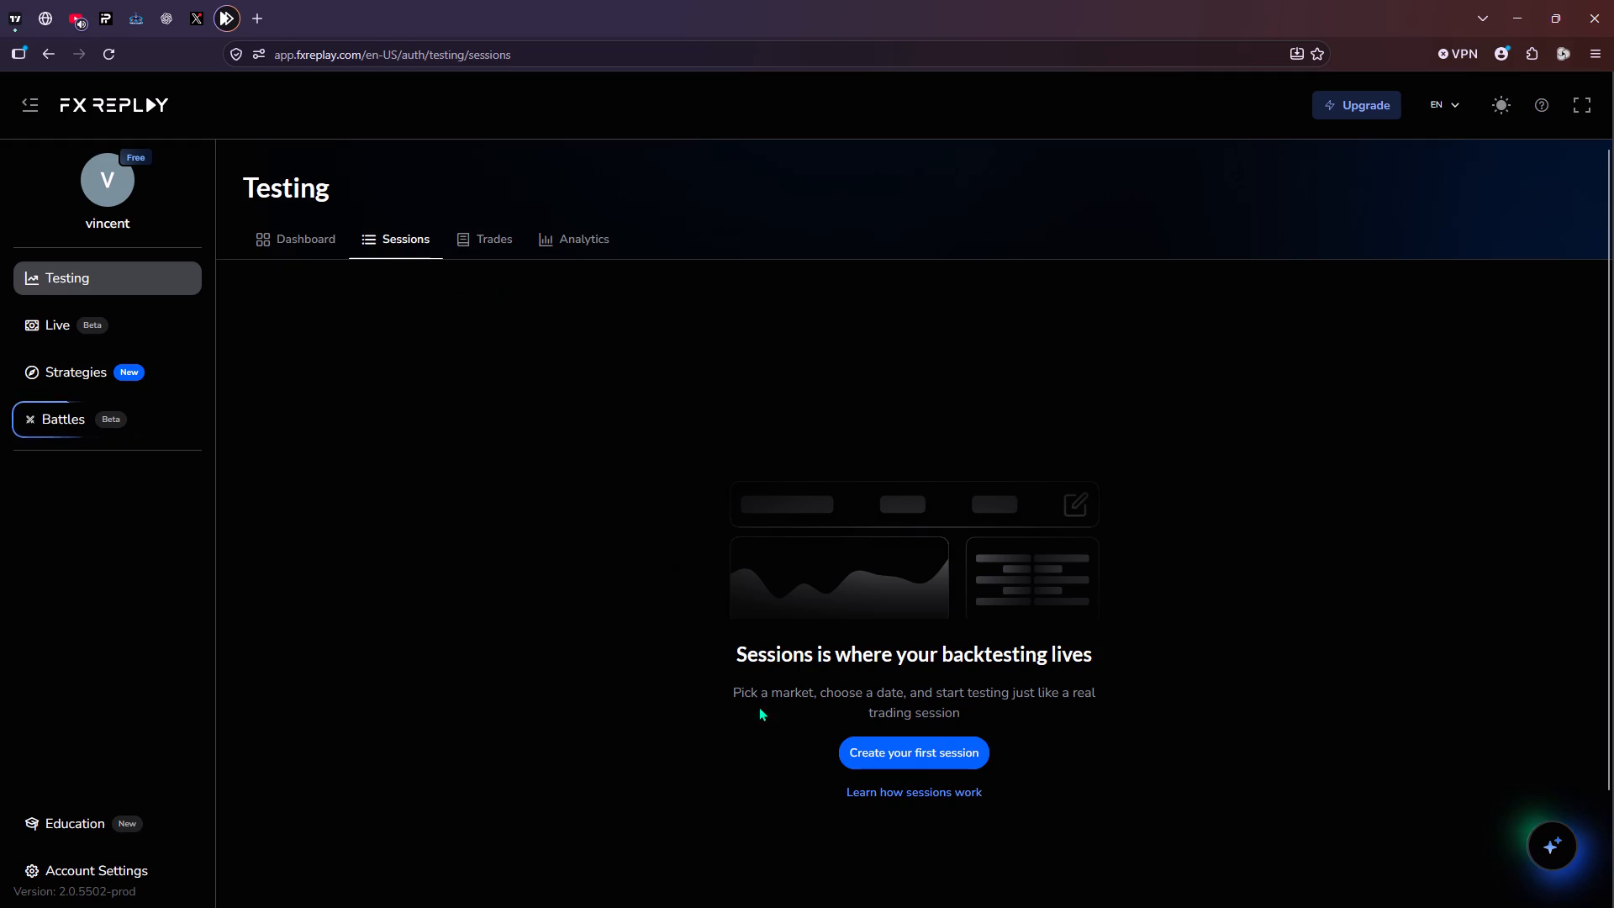
Start a new backtesting session named may with a custom $5000 account balance and the trendline strategy.
click(927, 771)
click(918, 763)
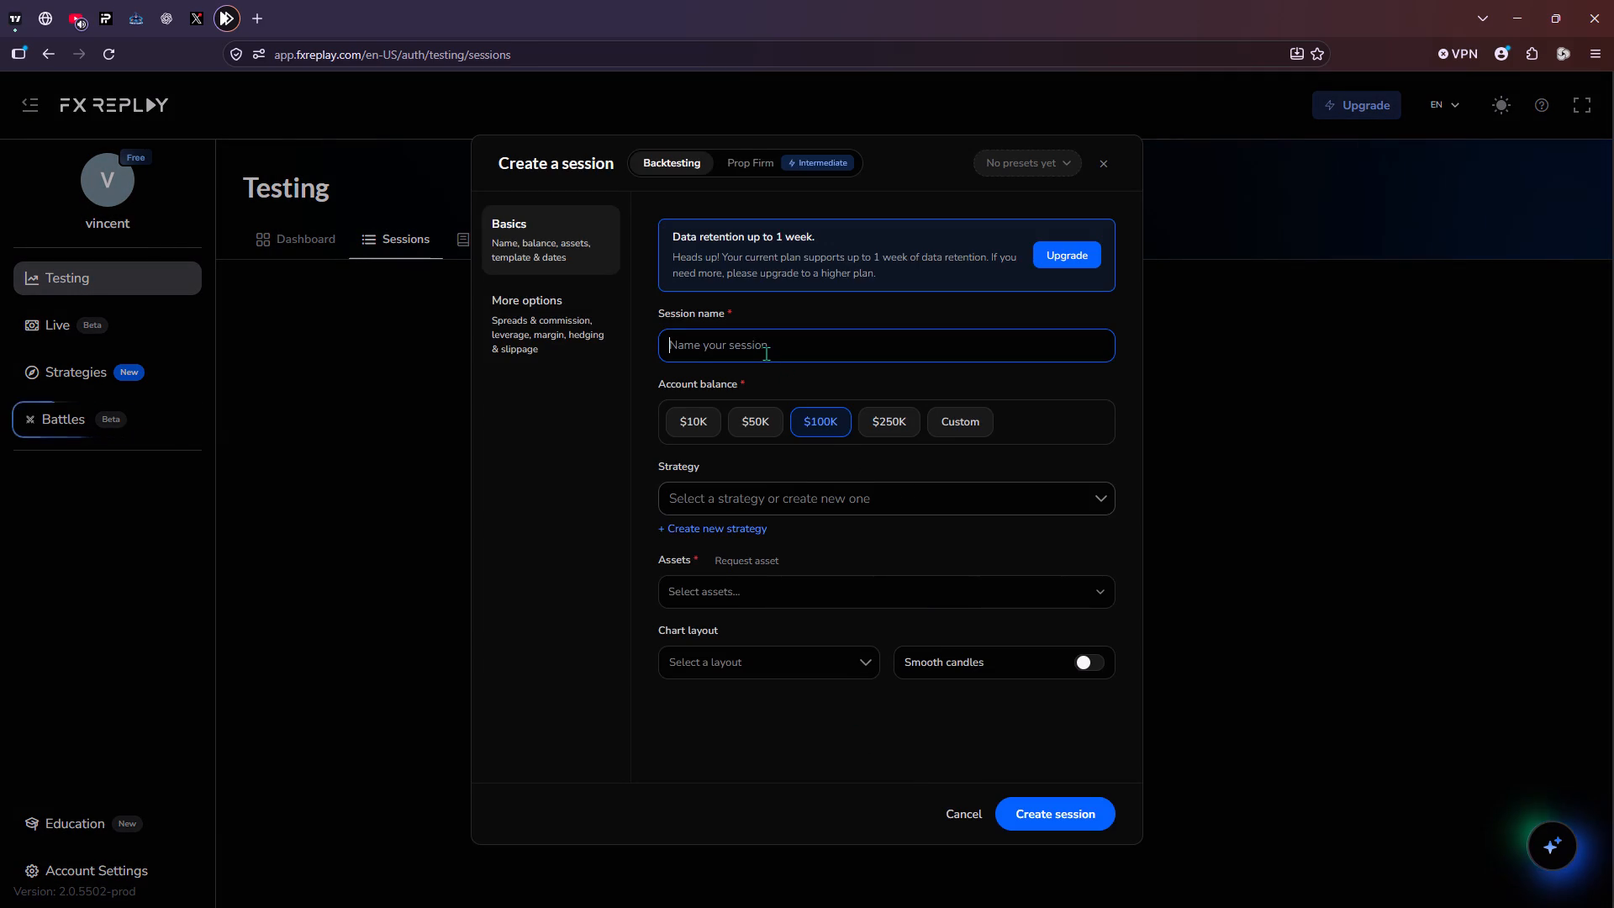
text(ma)
key(y)
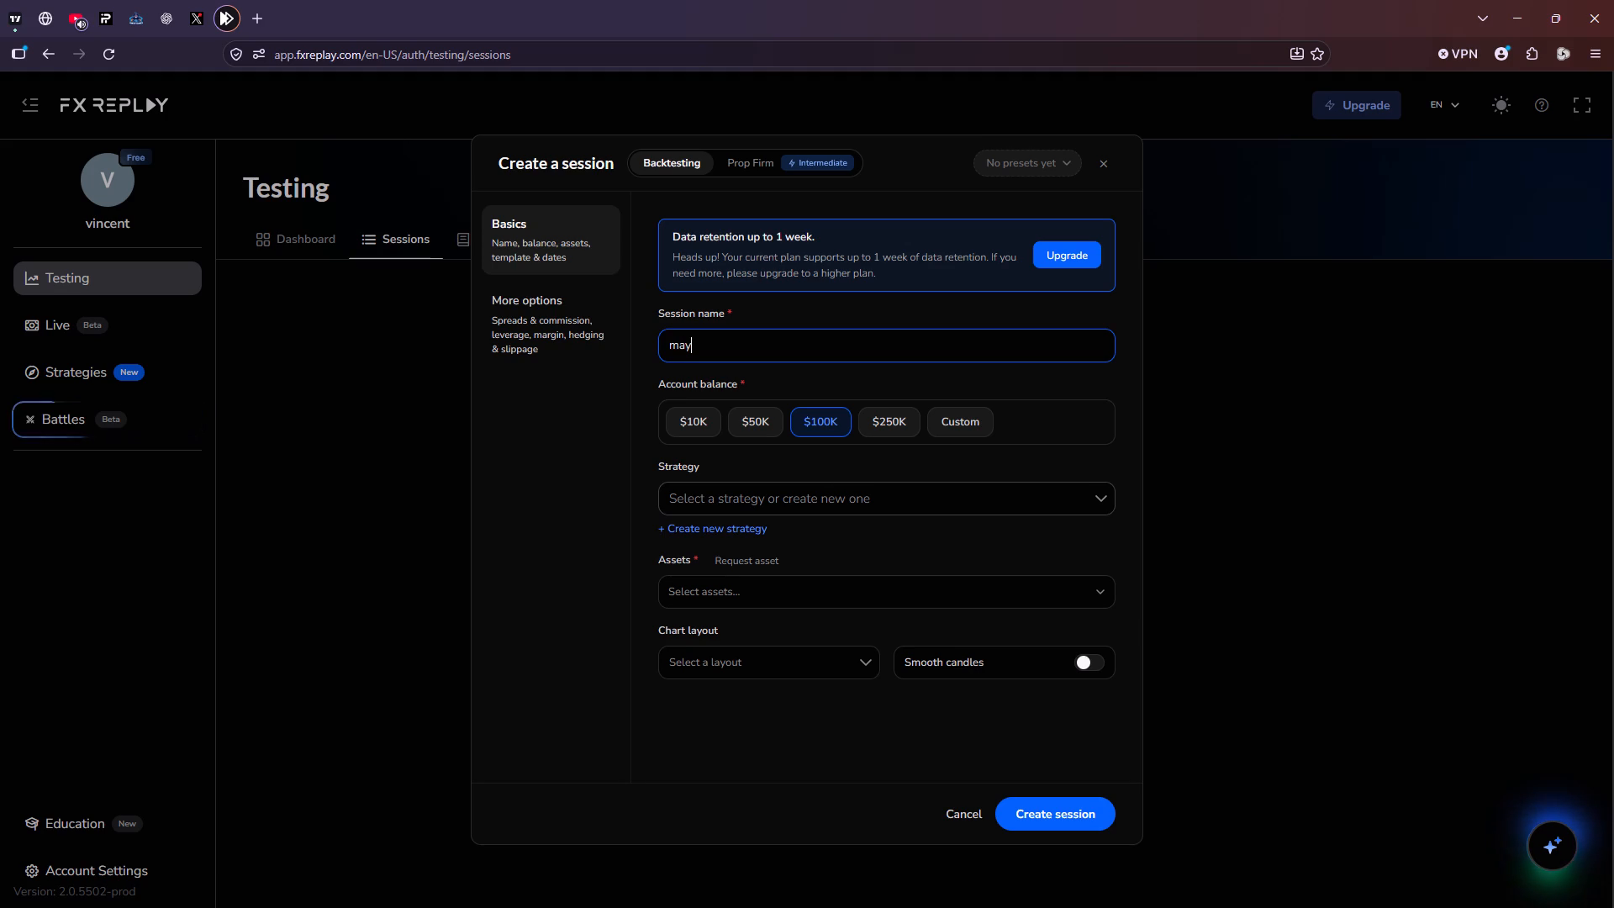
click(965, 420)
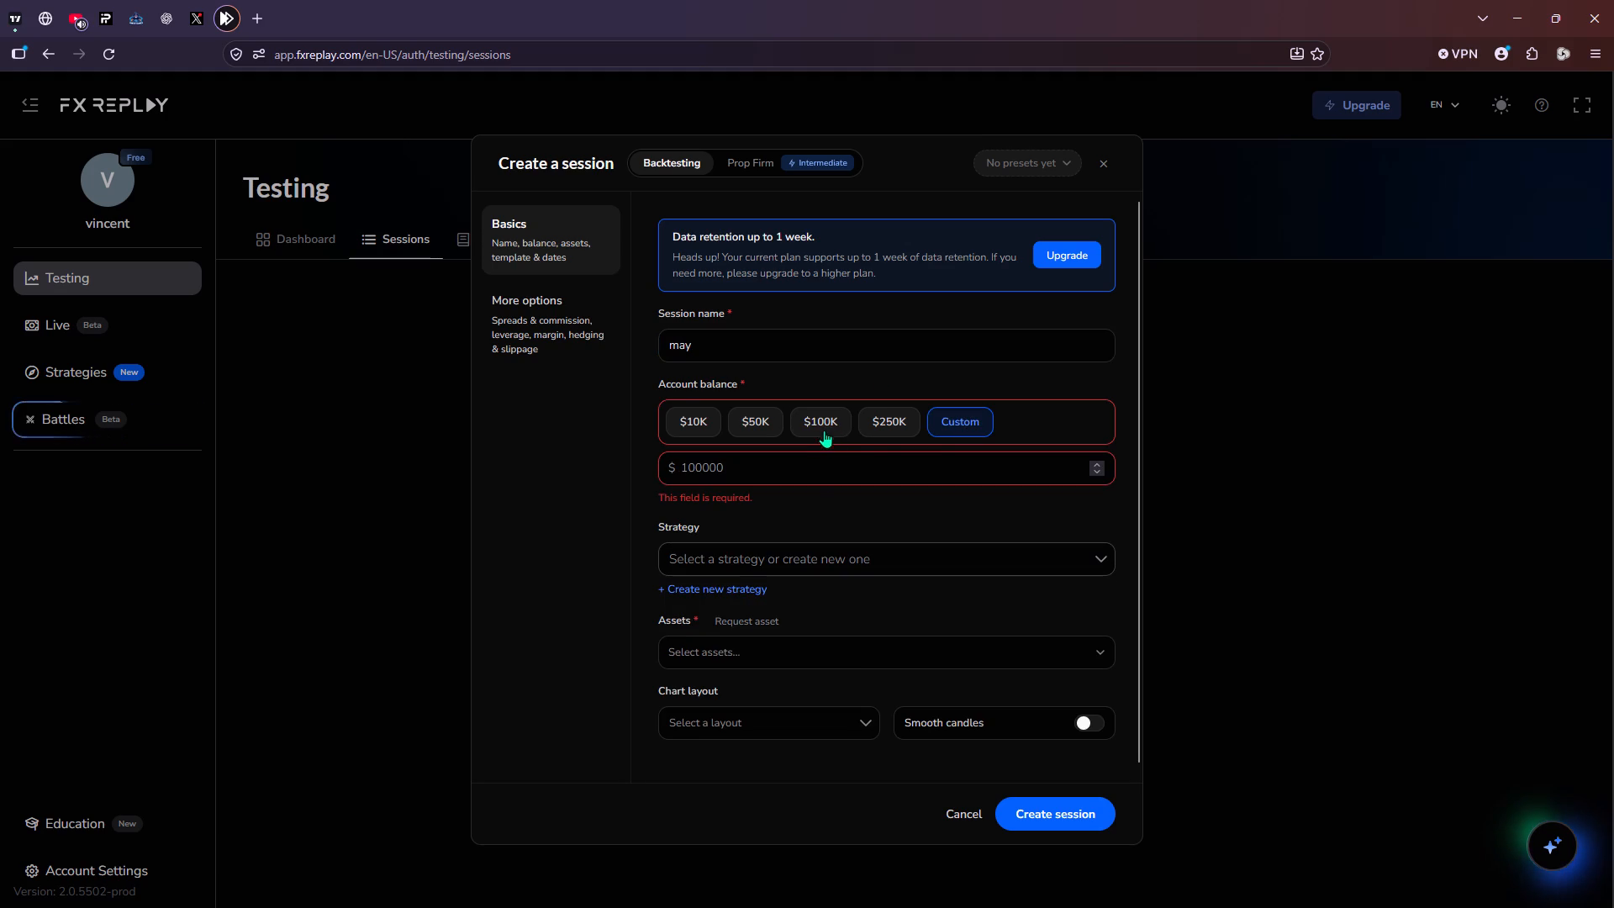
key(5)
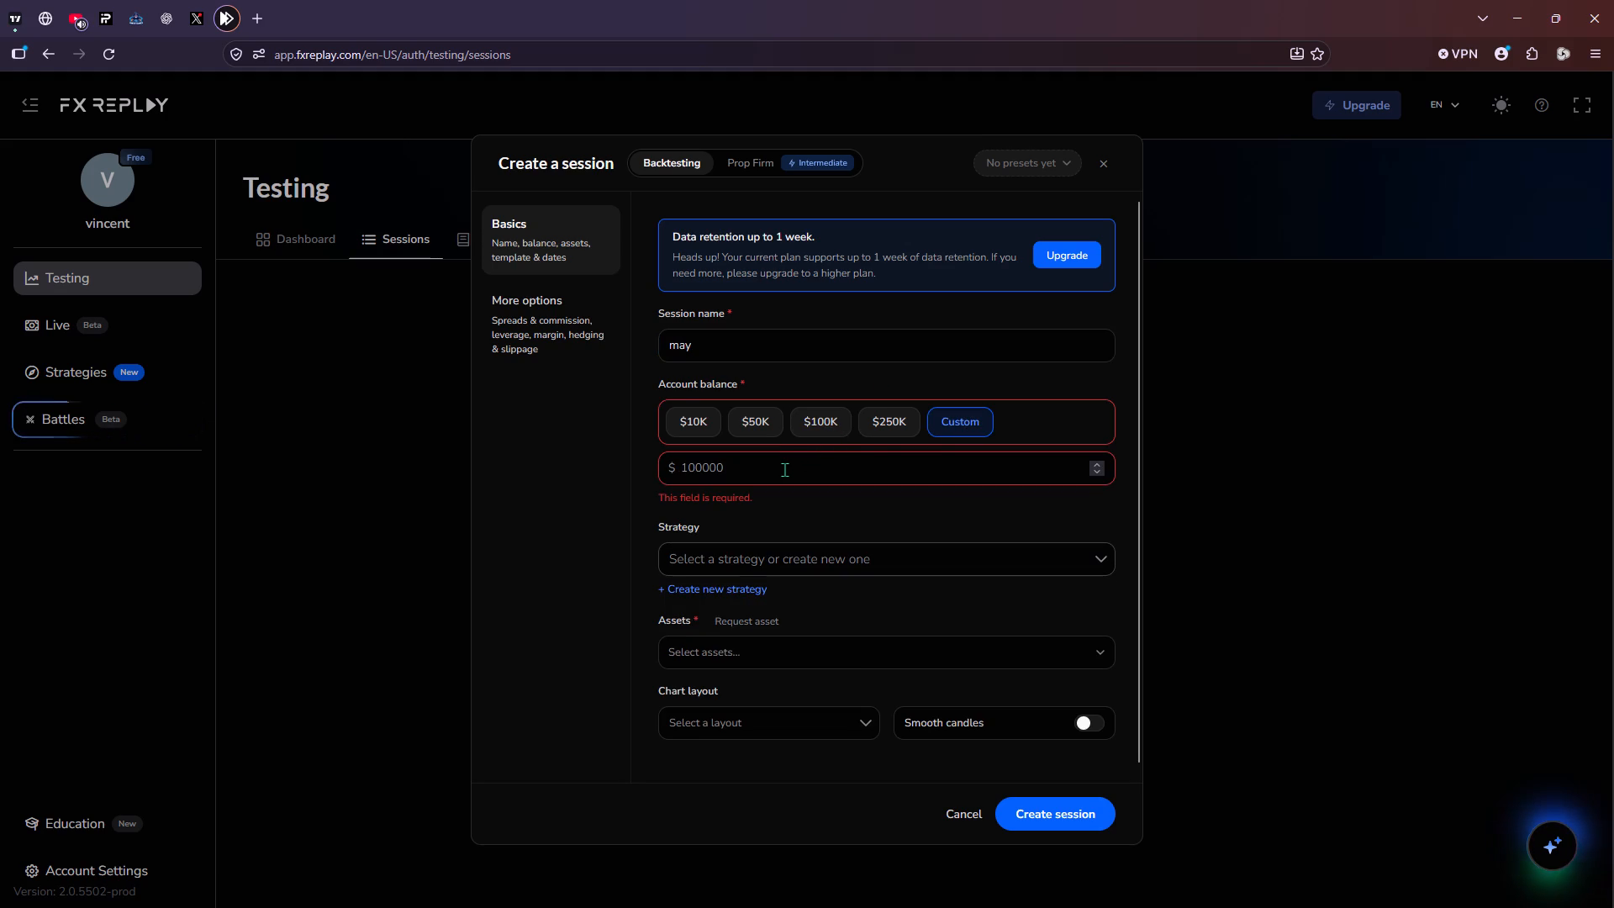
click(784, 469)
key(5)
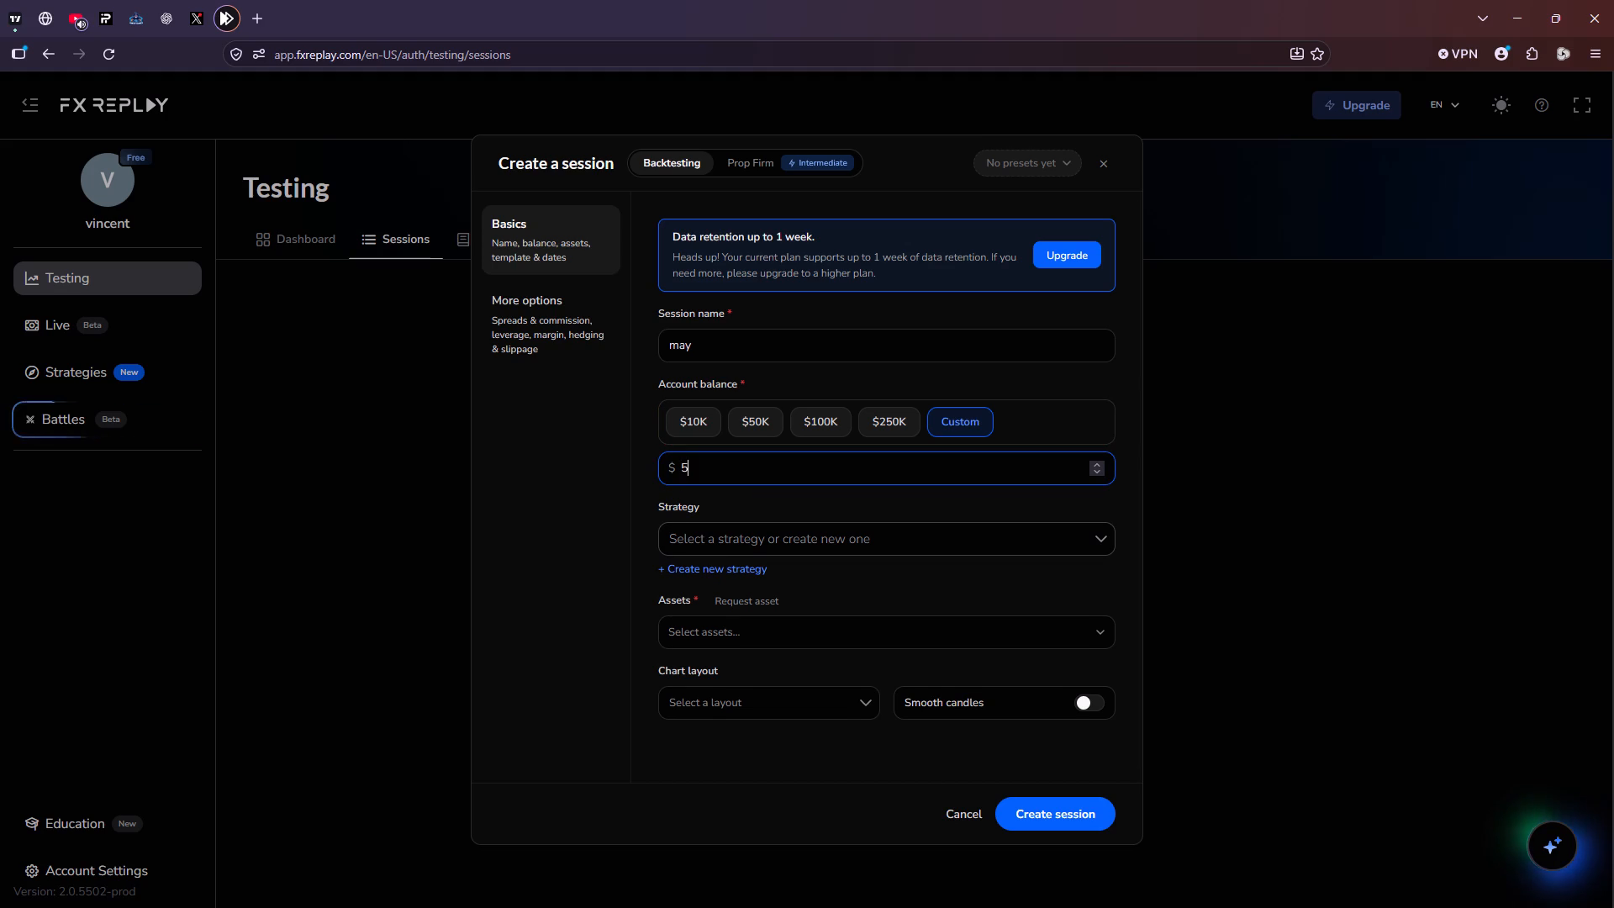
text(000)
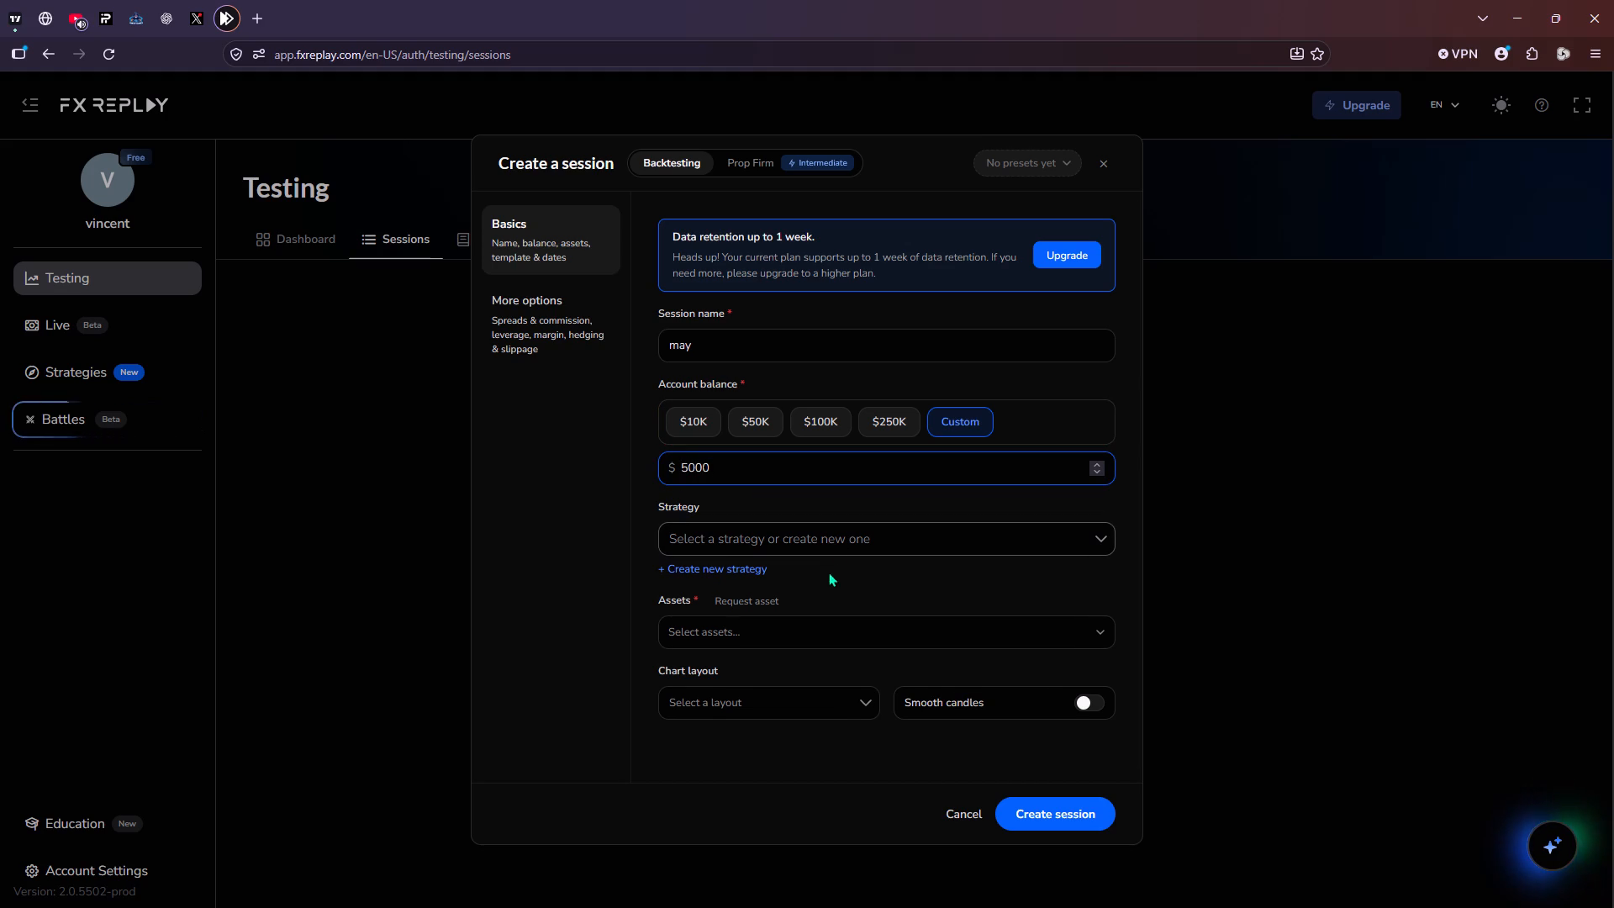
click(820, 546)
click(783, 579)
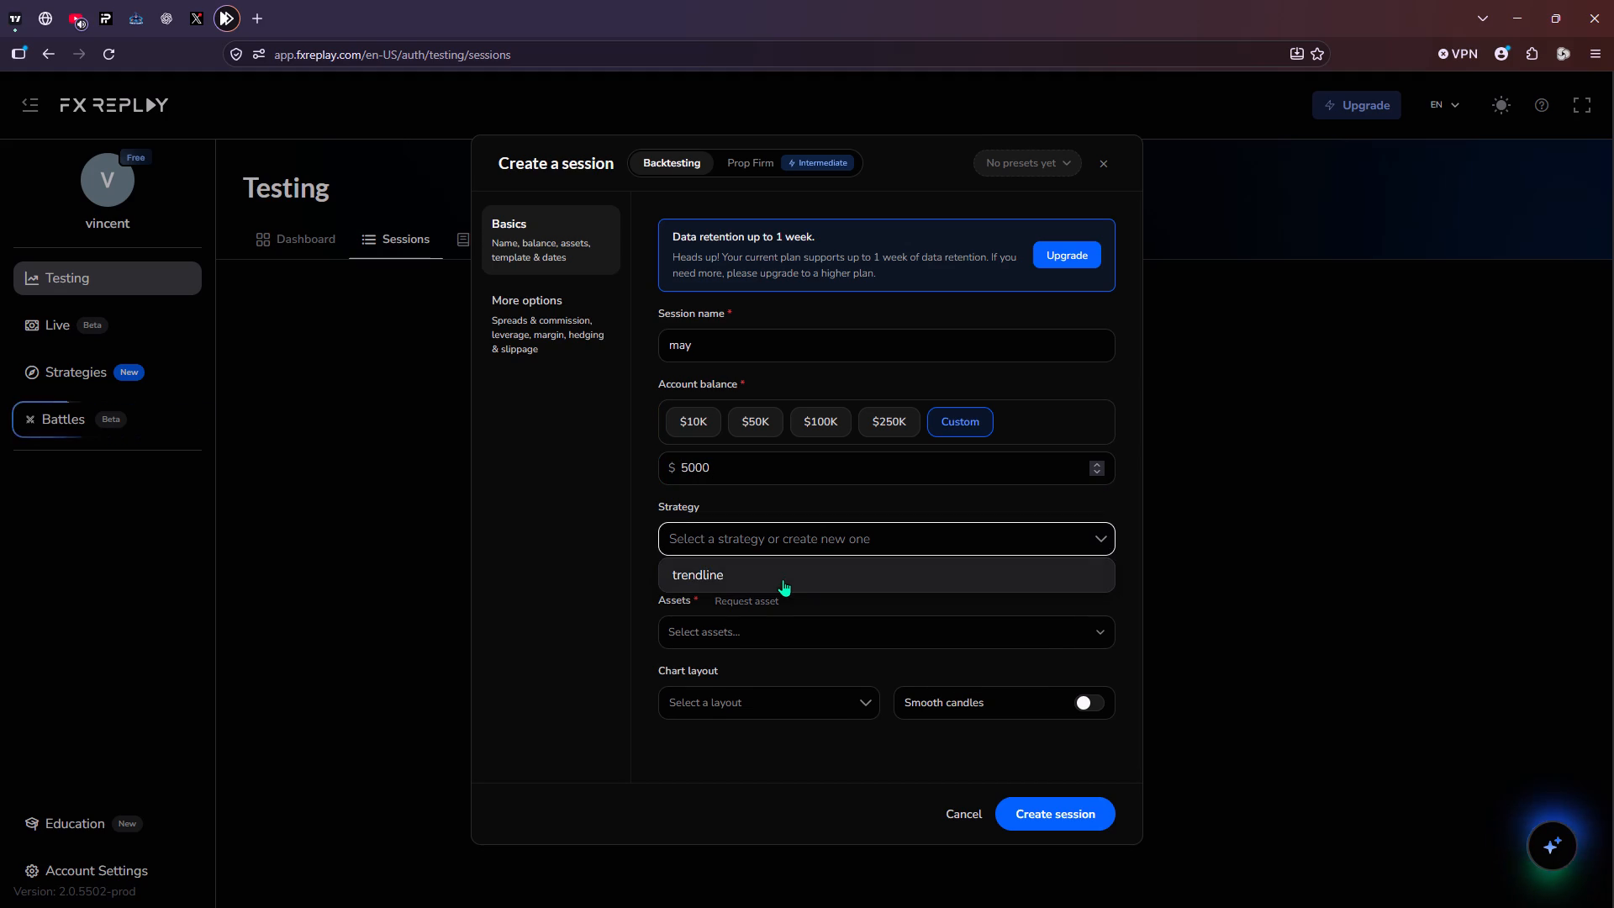
Add the OANDA EURUSD and GBPUSD forex pairs as the session's assets, dismissing the futures upgrade offer.
click(748, 619)
click(721, 626)
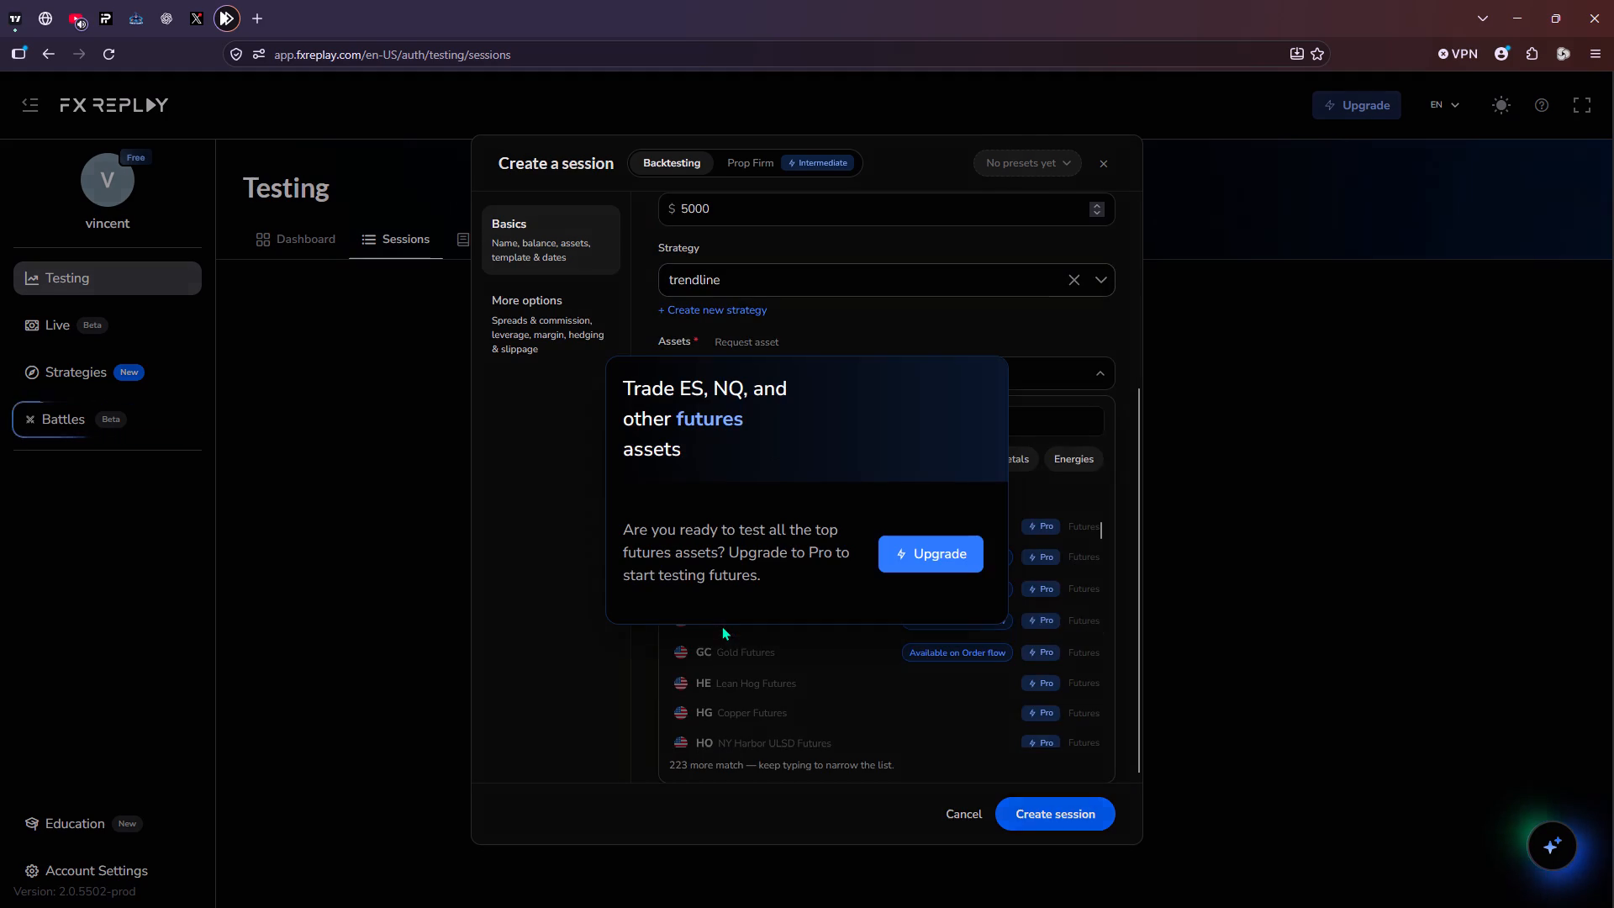
click(982, 380)
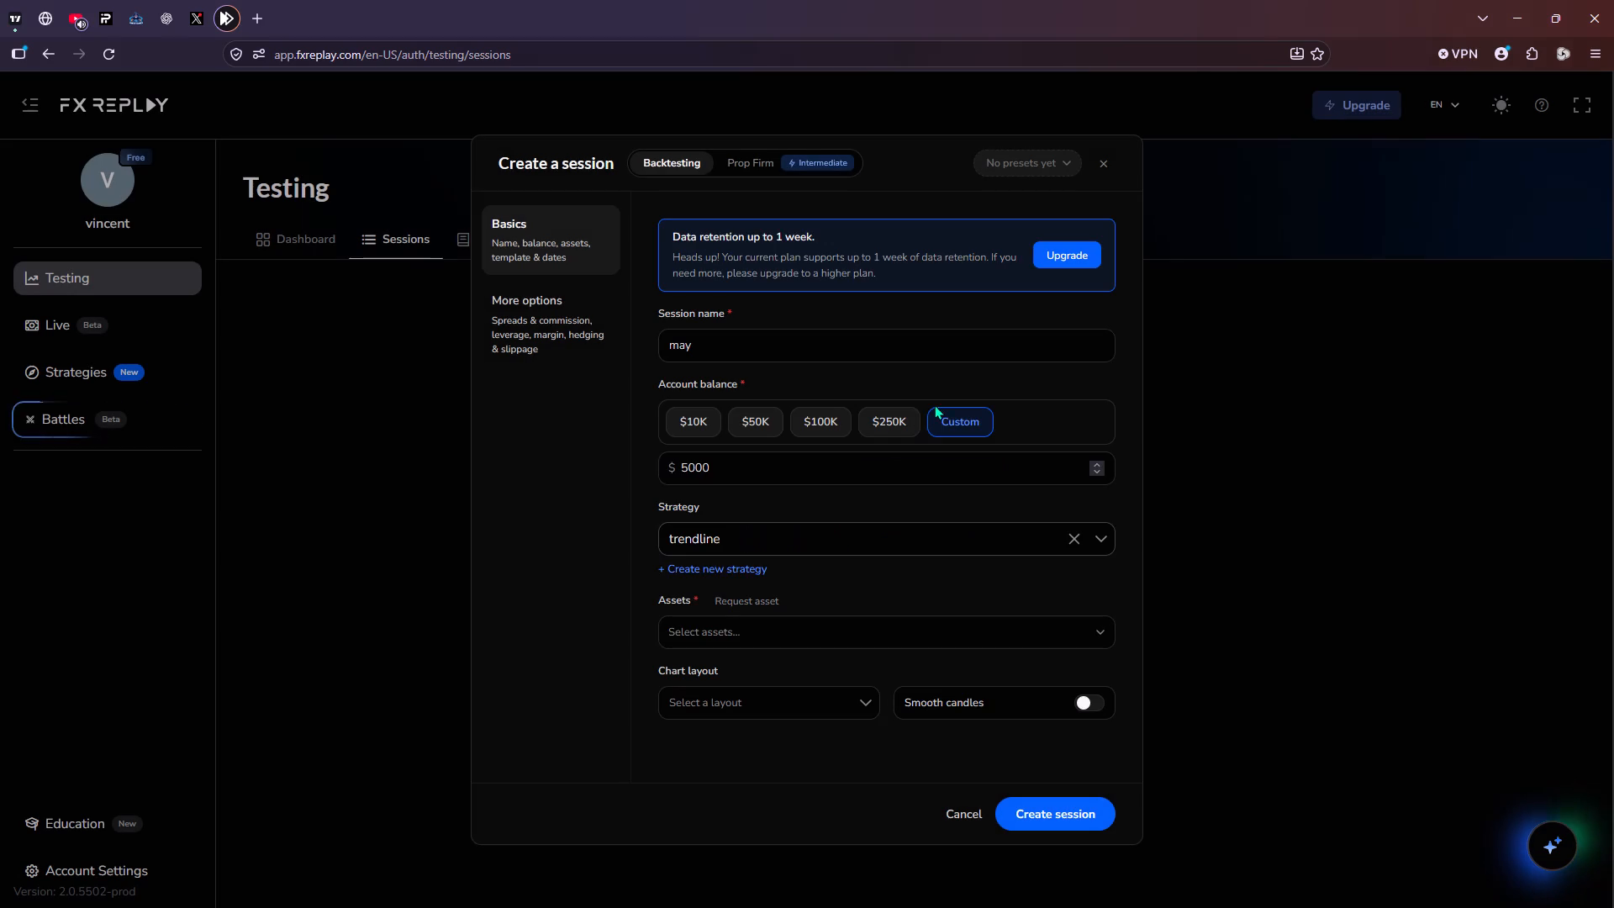
click(702, 628)
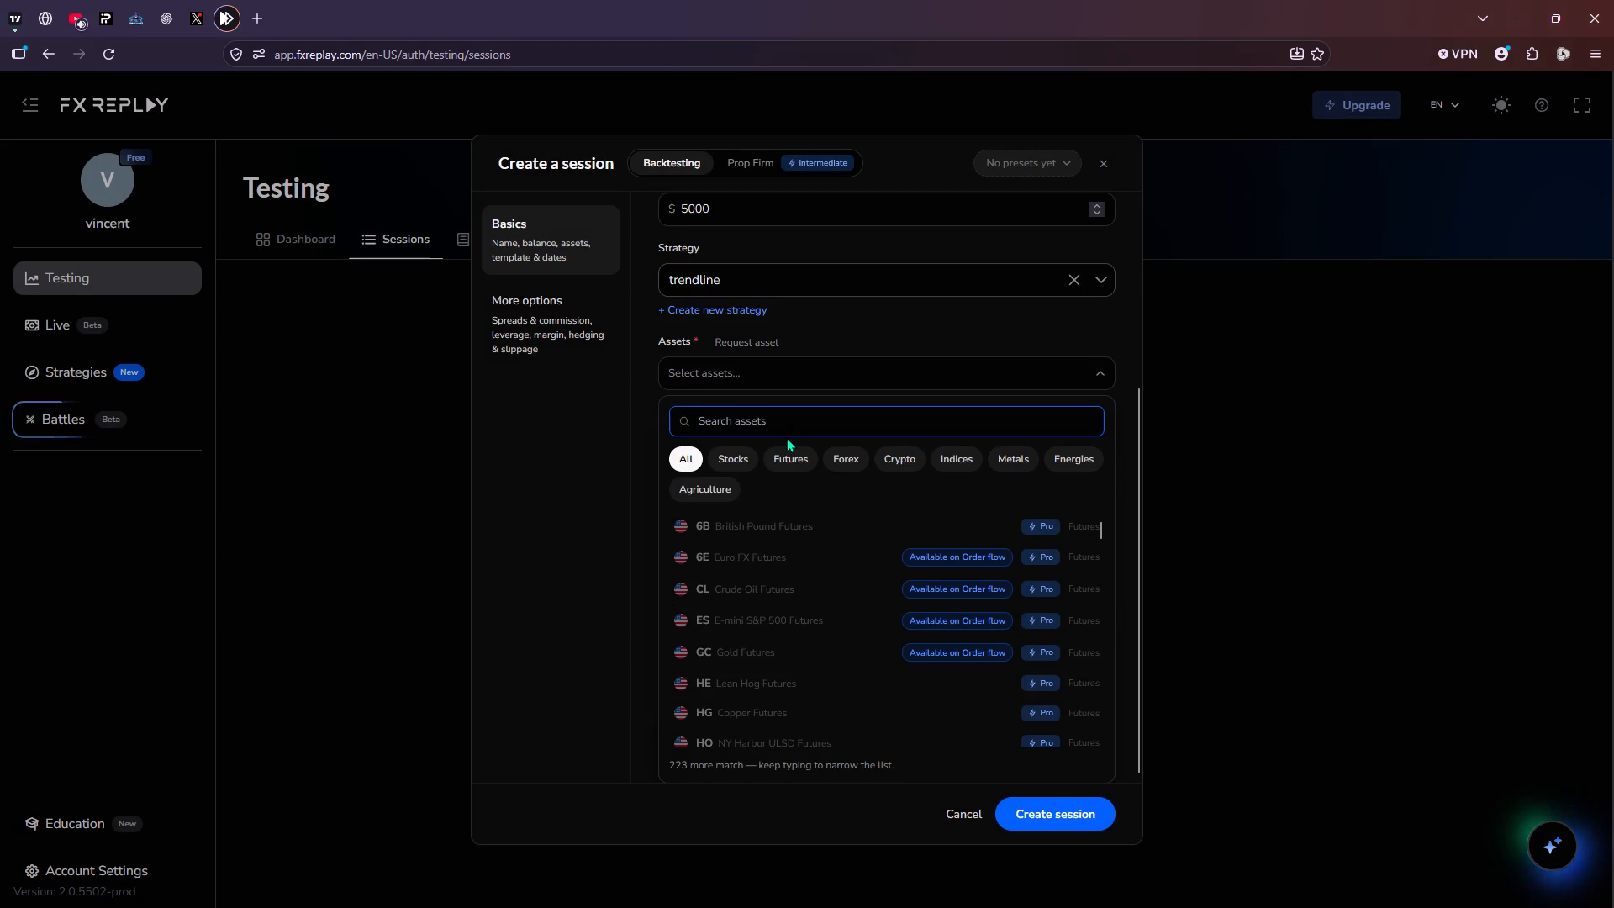
text(eurusd)
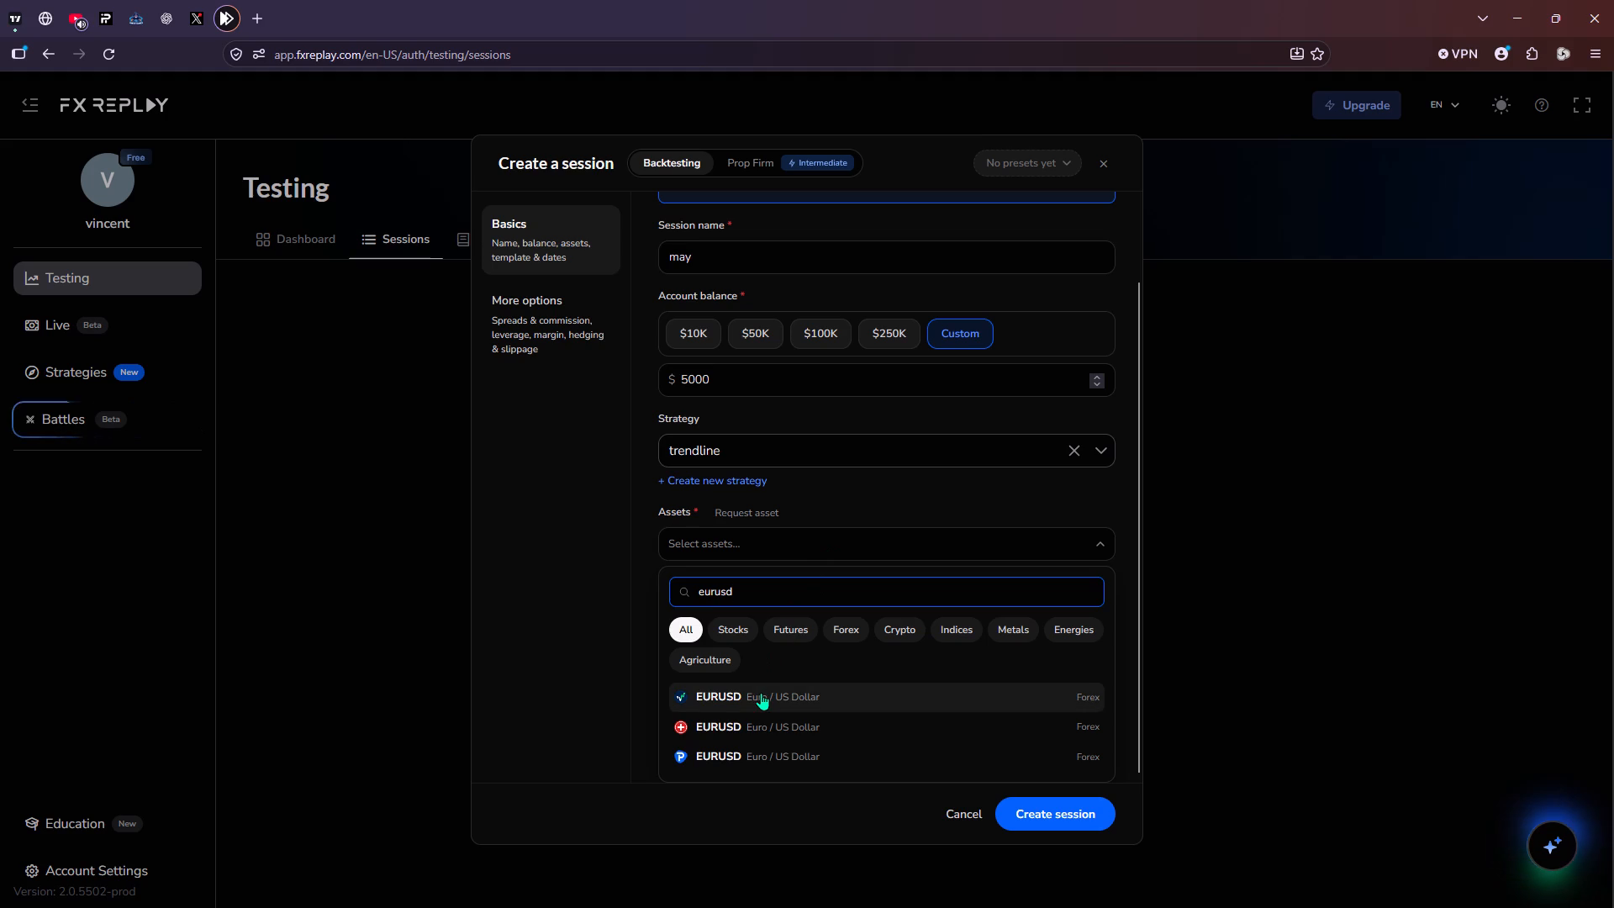
click(741, 694)
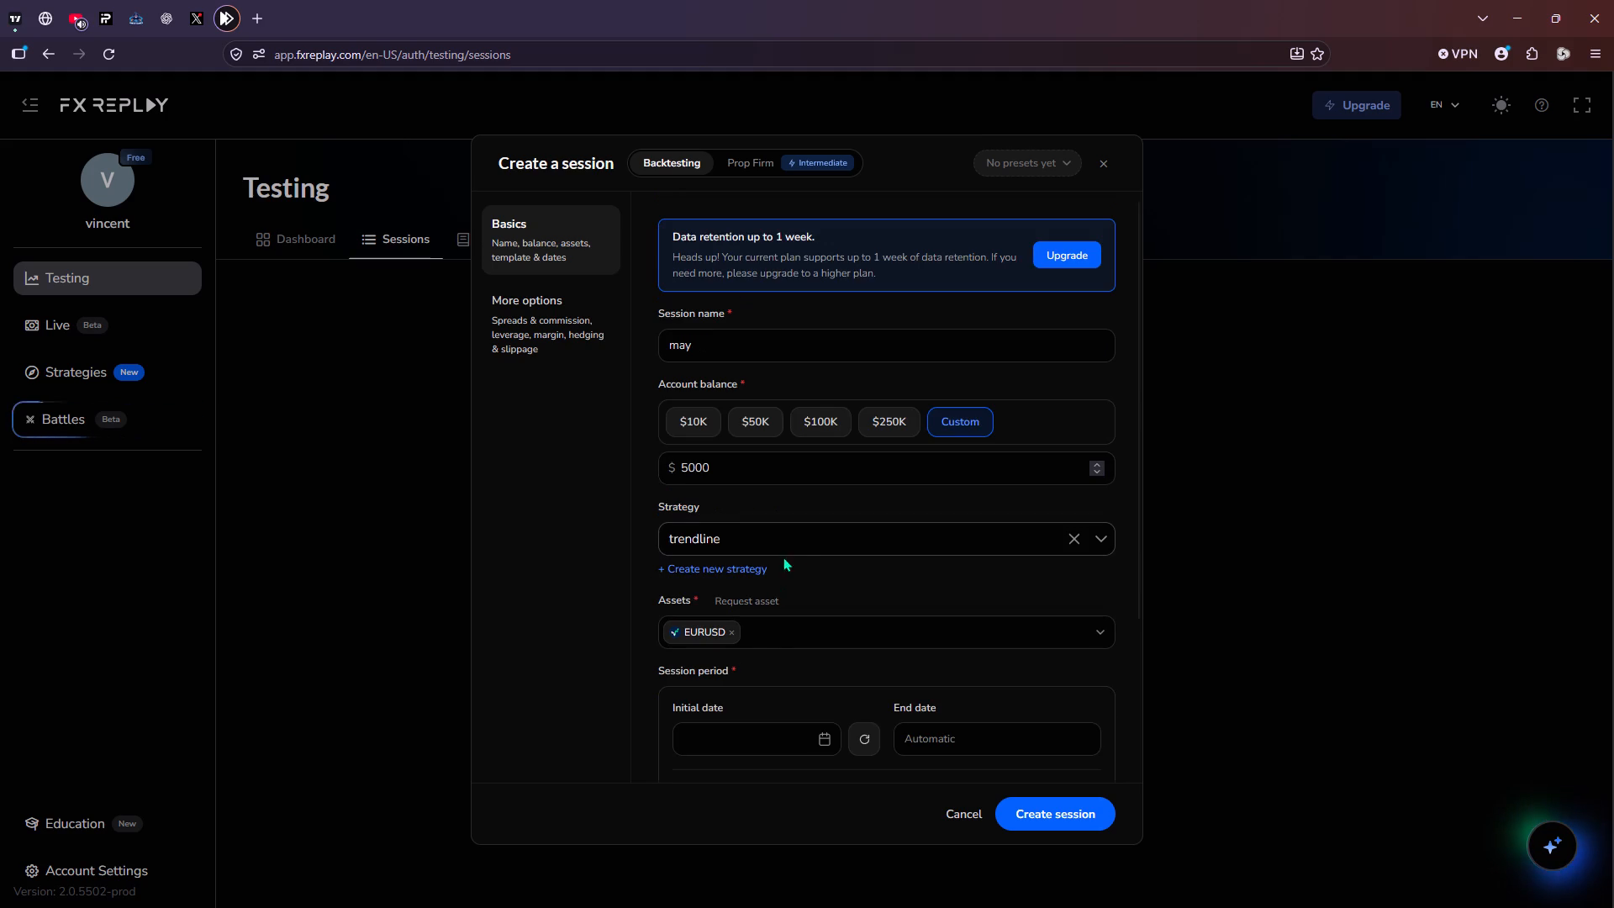
click(778, 620)
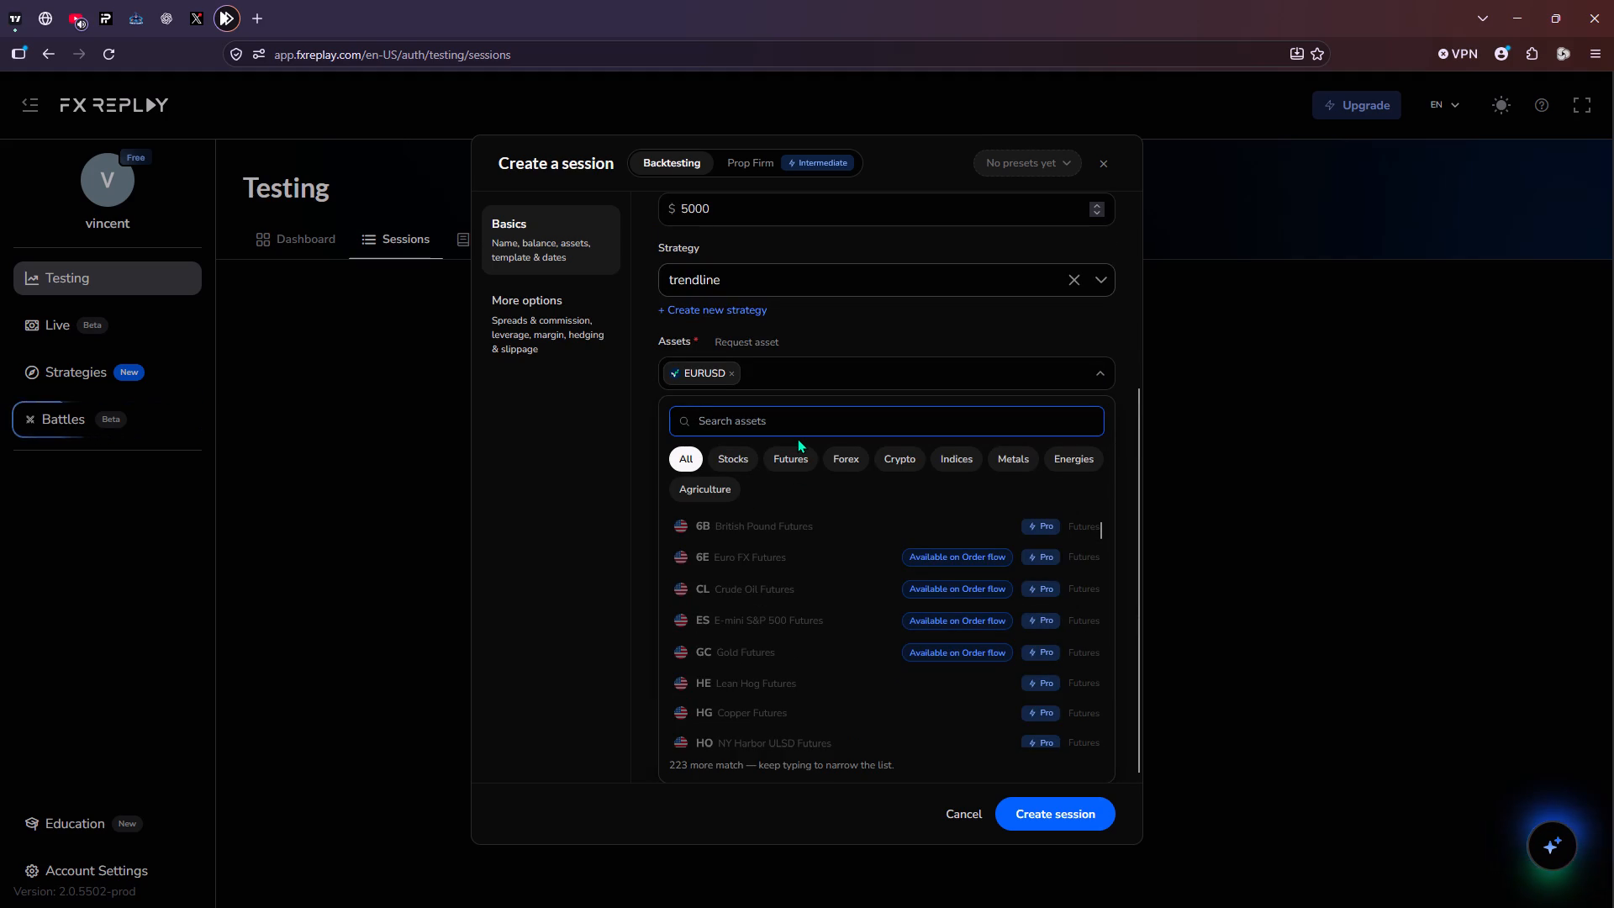
text(gbpusd)
click(791, 582)
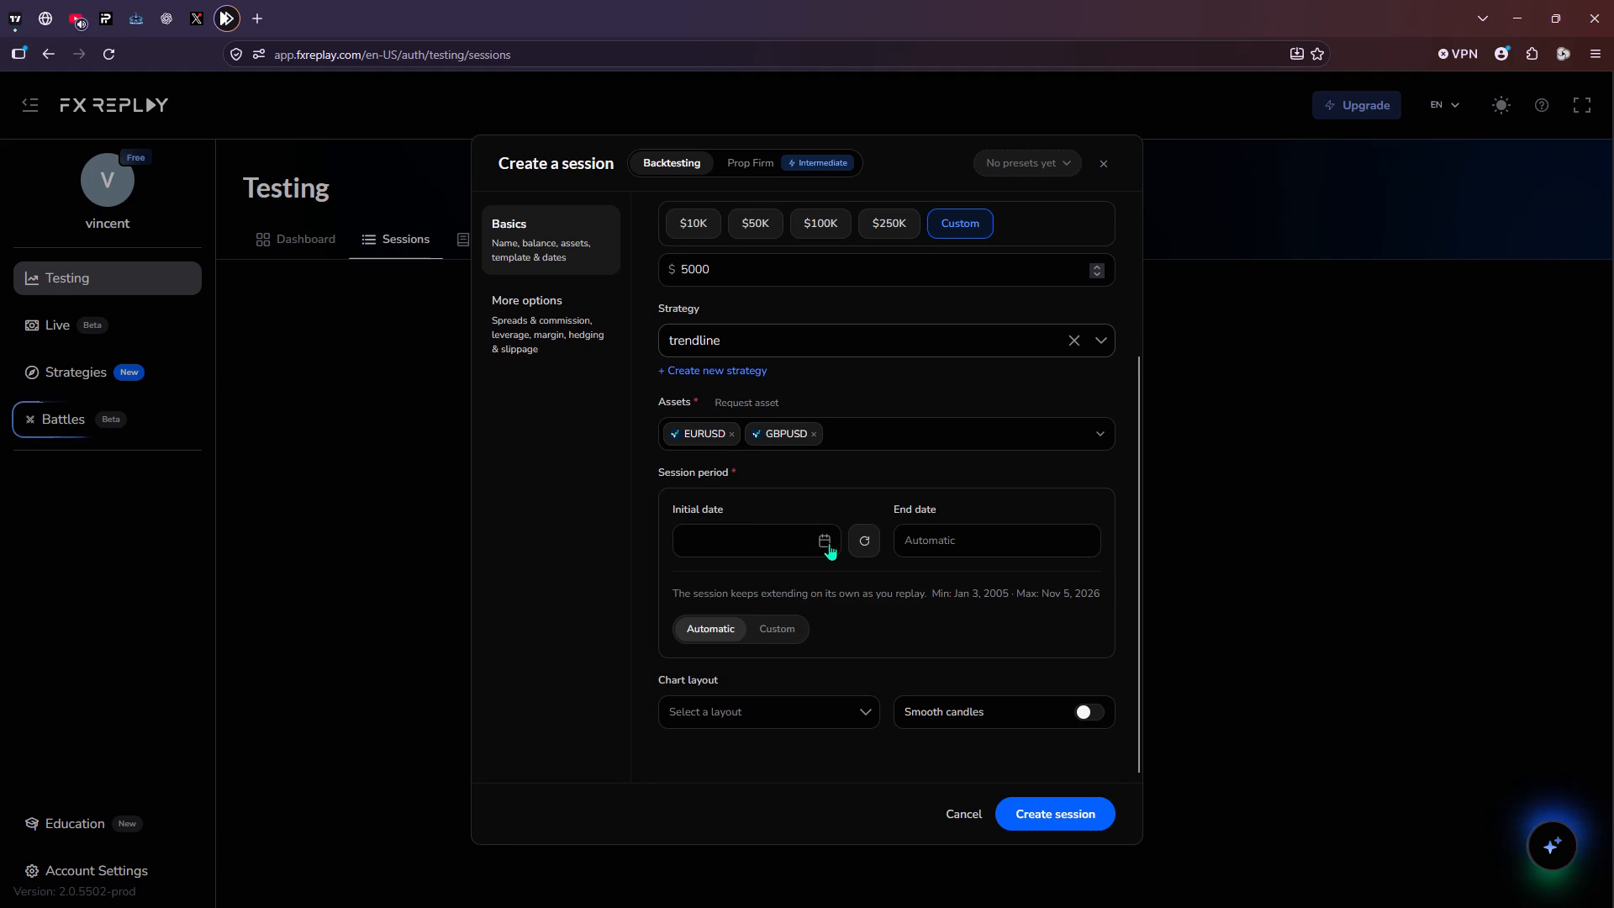
Set the session's initial date to 05/05/2026 01:55.
click(829, 543)
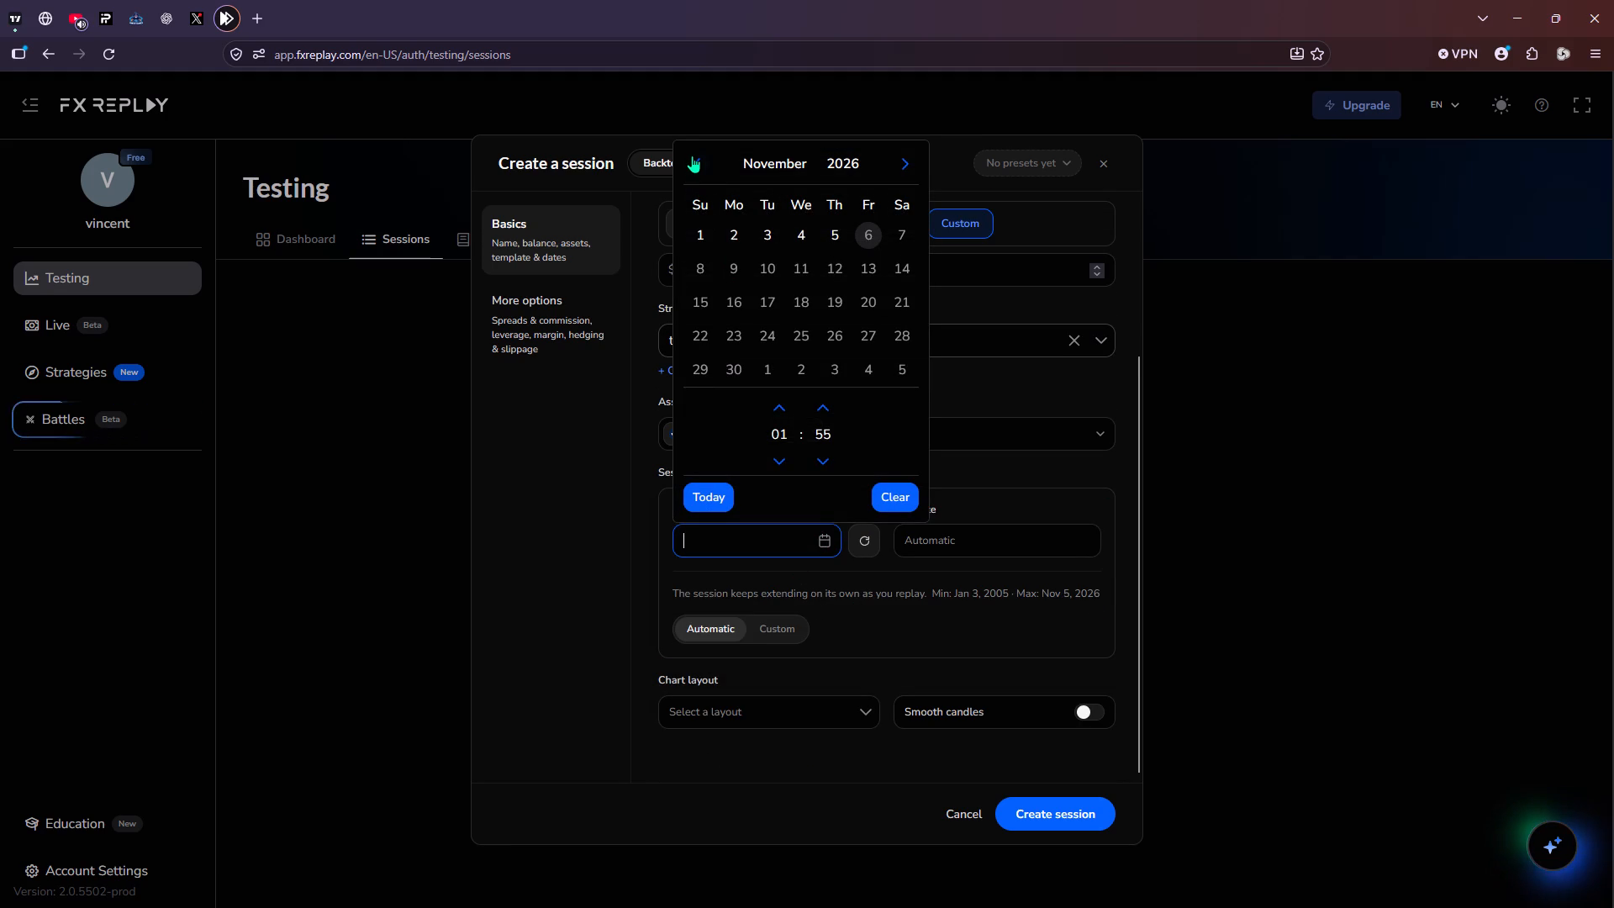
click(695, 161)
click(695, 161)
click(695, 161)
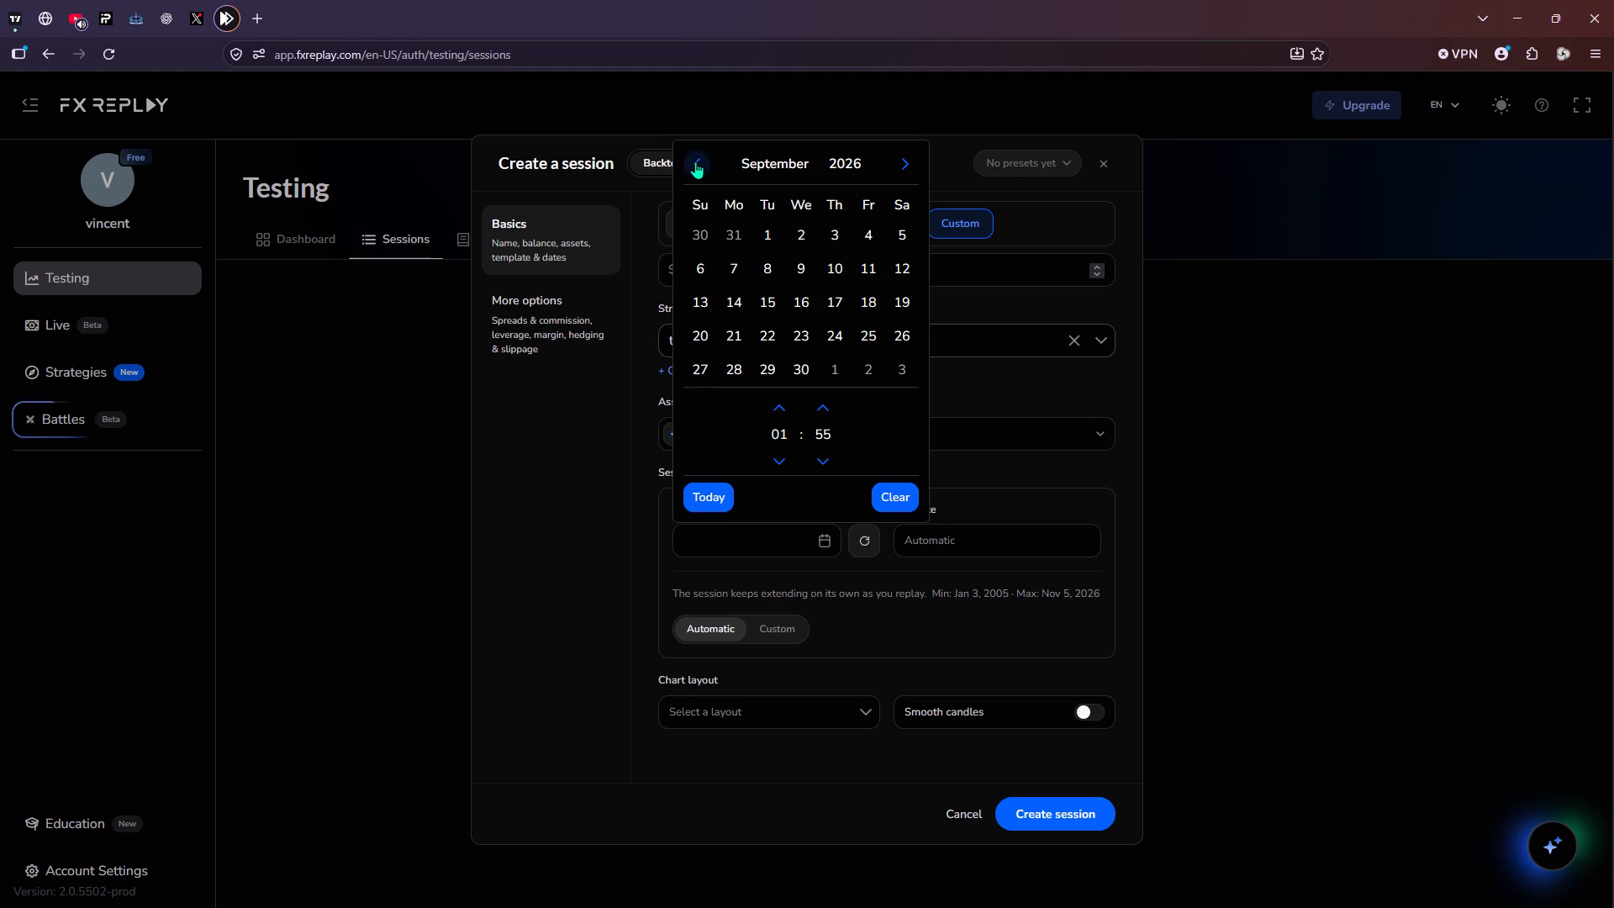
click(695, 161)
click(695, 161)
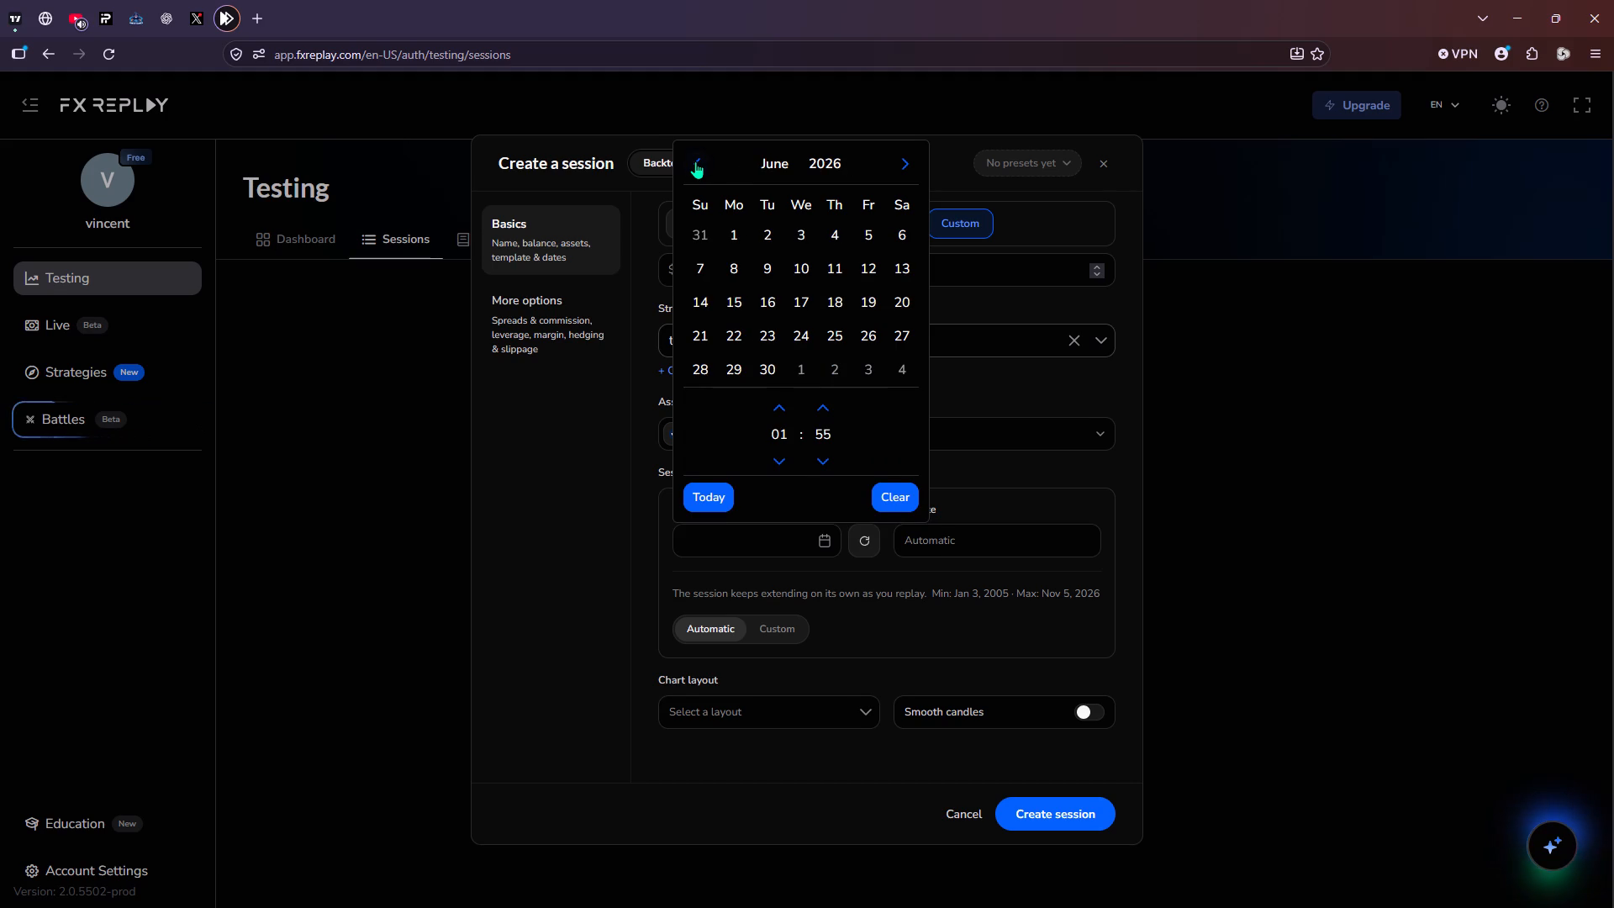
click(695, 167)
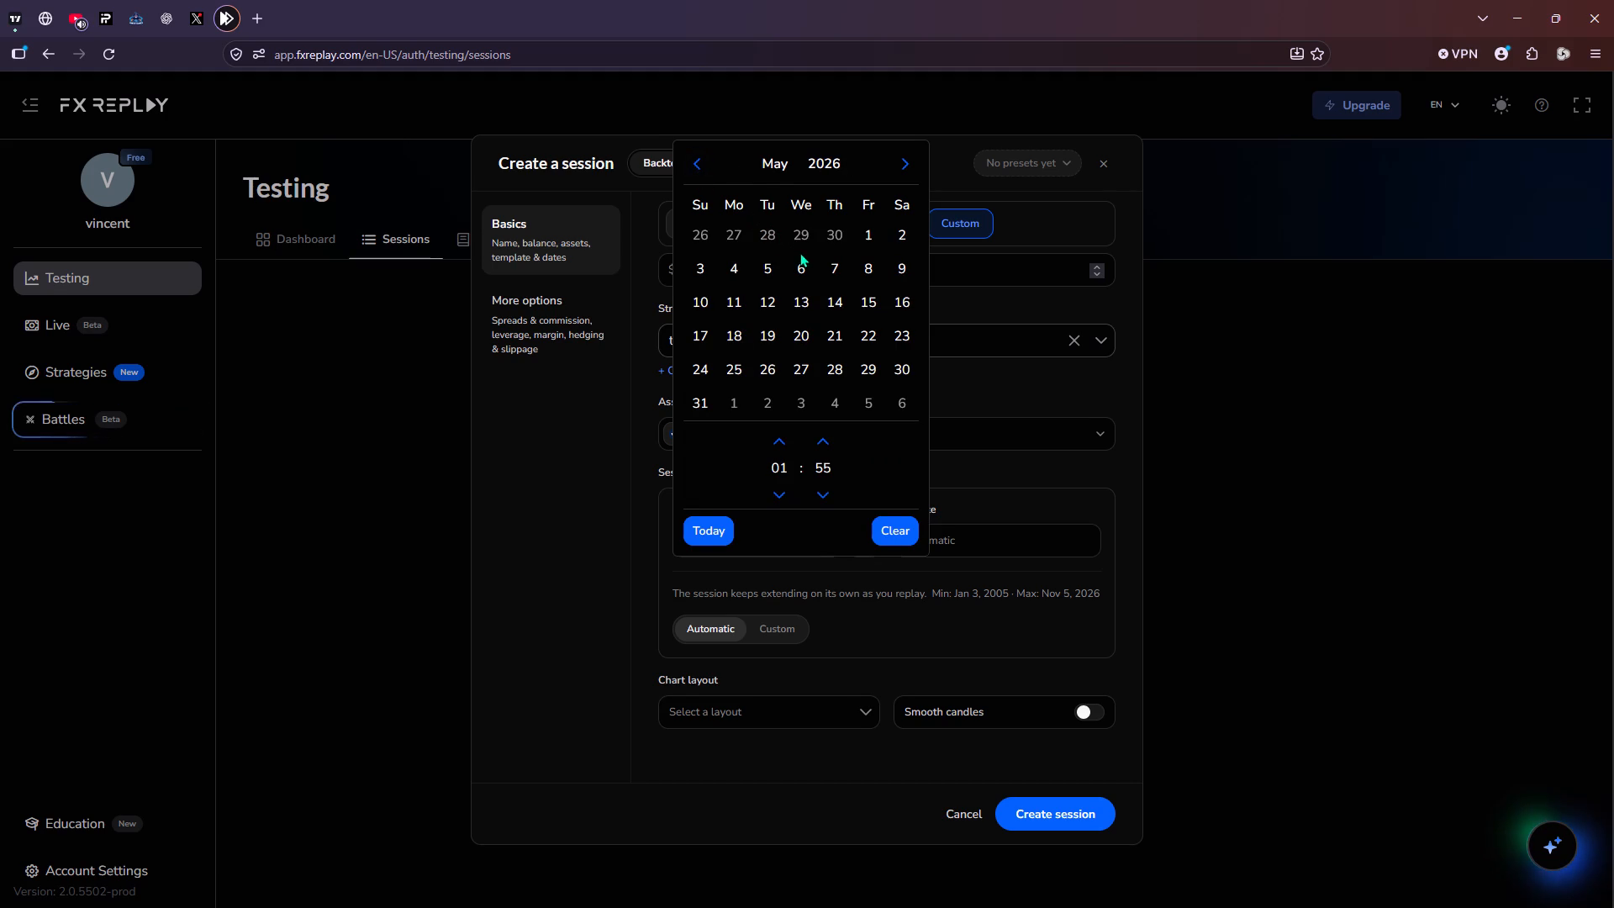
click(767, 261)
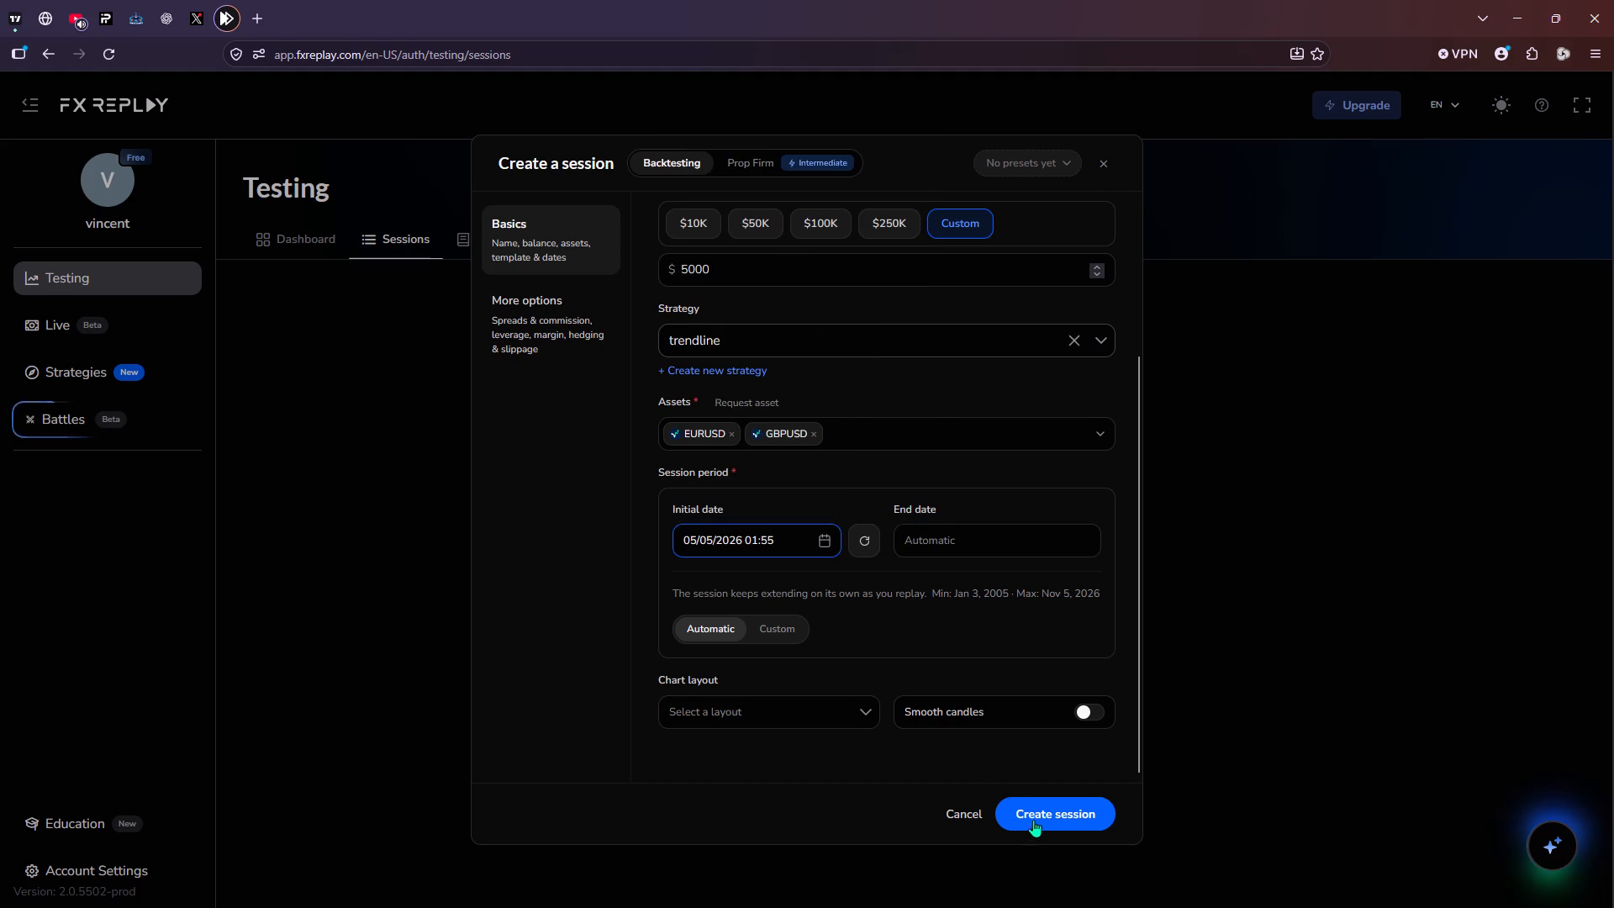
Choose the eurusd chart layout and create the session.
click(869, 716)
scroll(772, 601, up, 1)
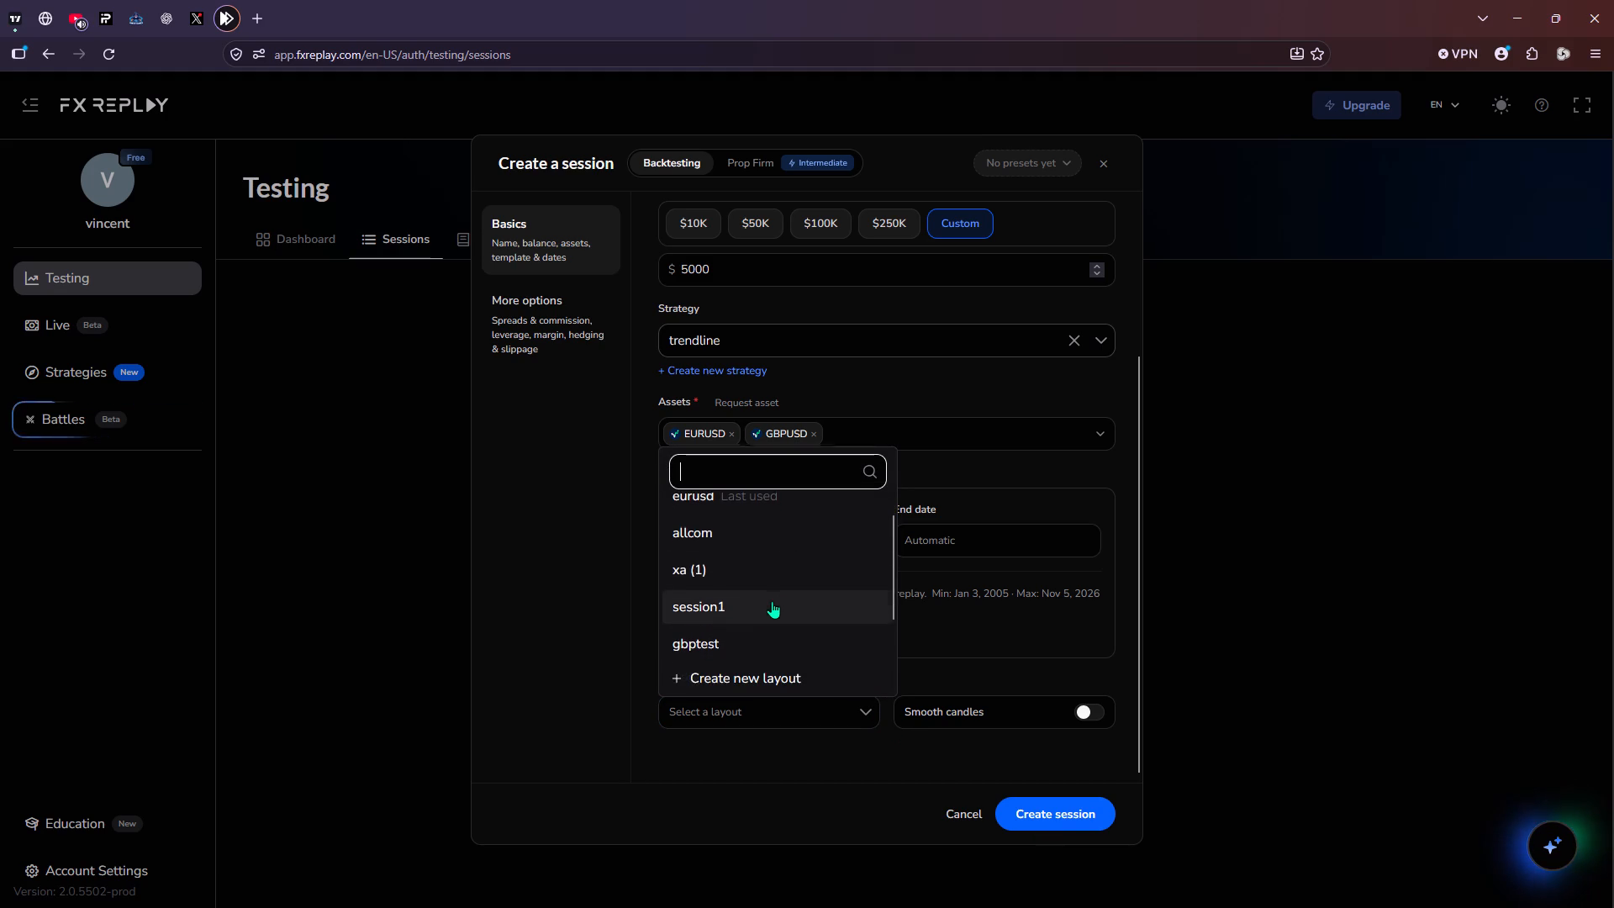
scroll(772, 601, up, 1)
click(776, 520)
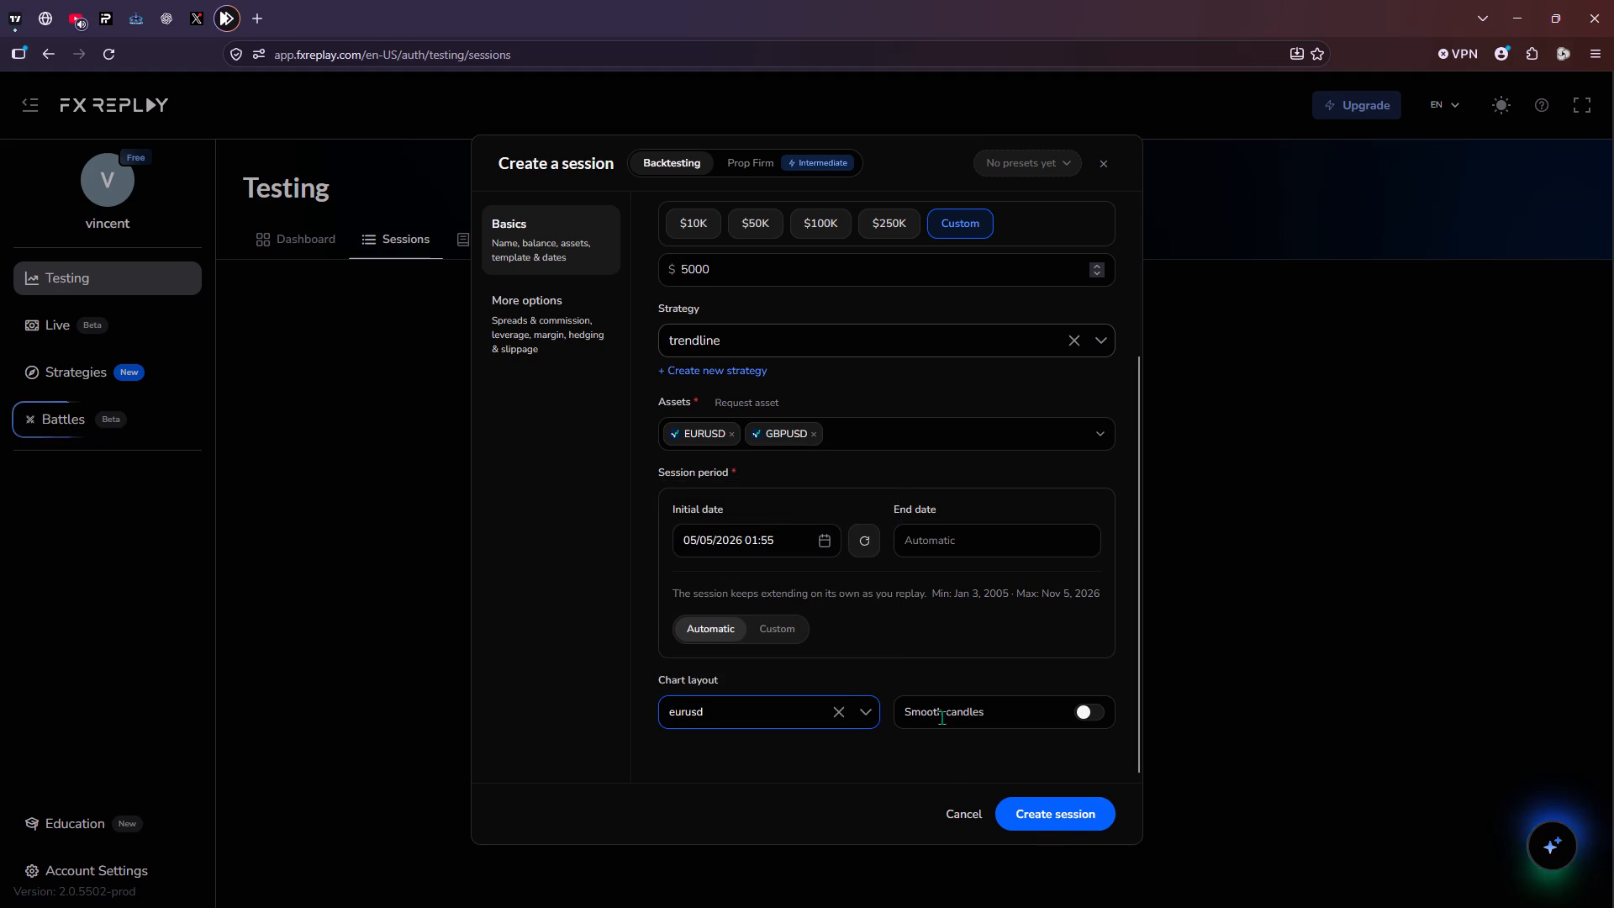
click(1033, 820)
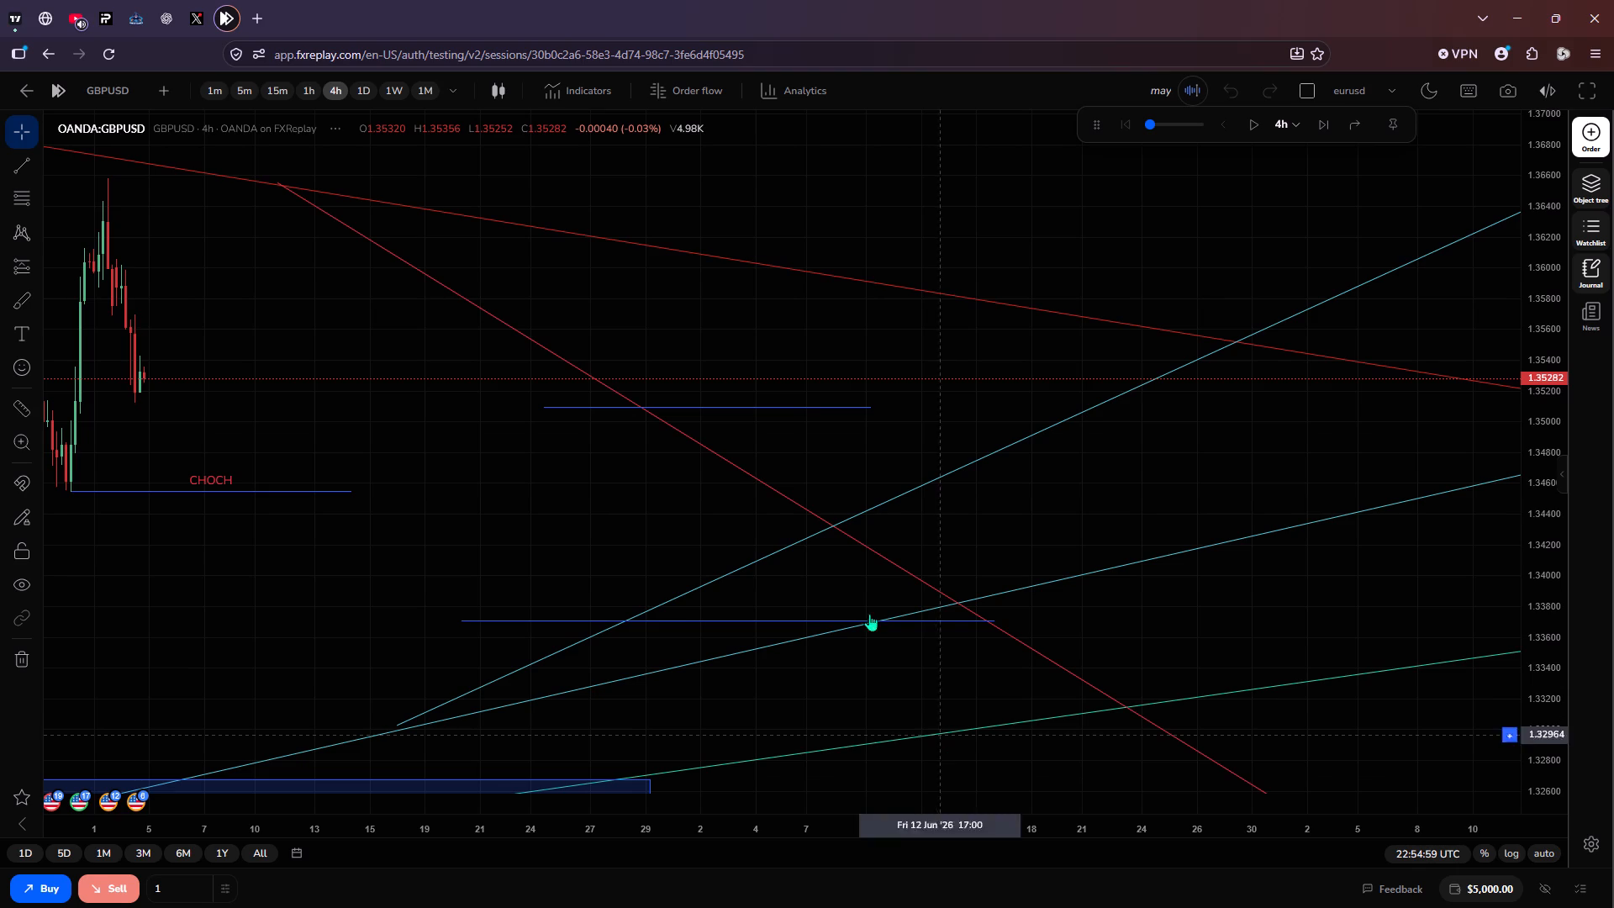
Leave the new replay chart and return to the sessions page.
click(50, 49)
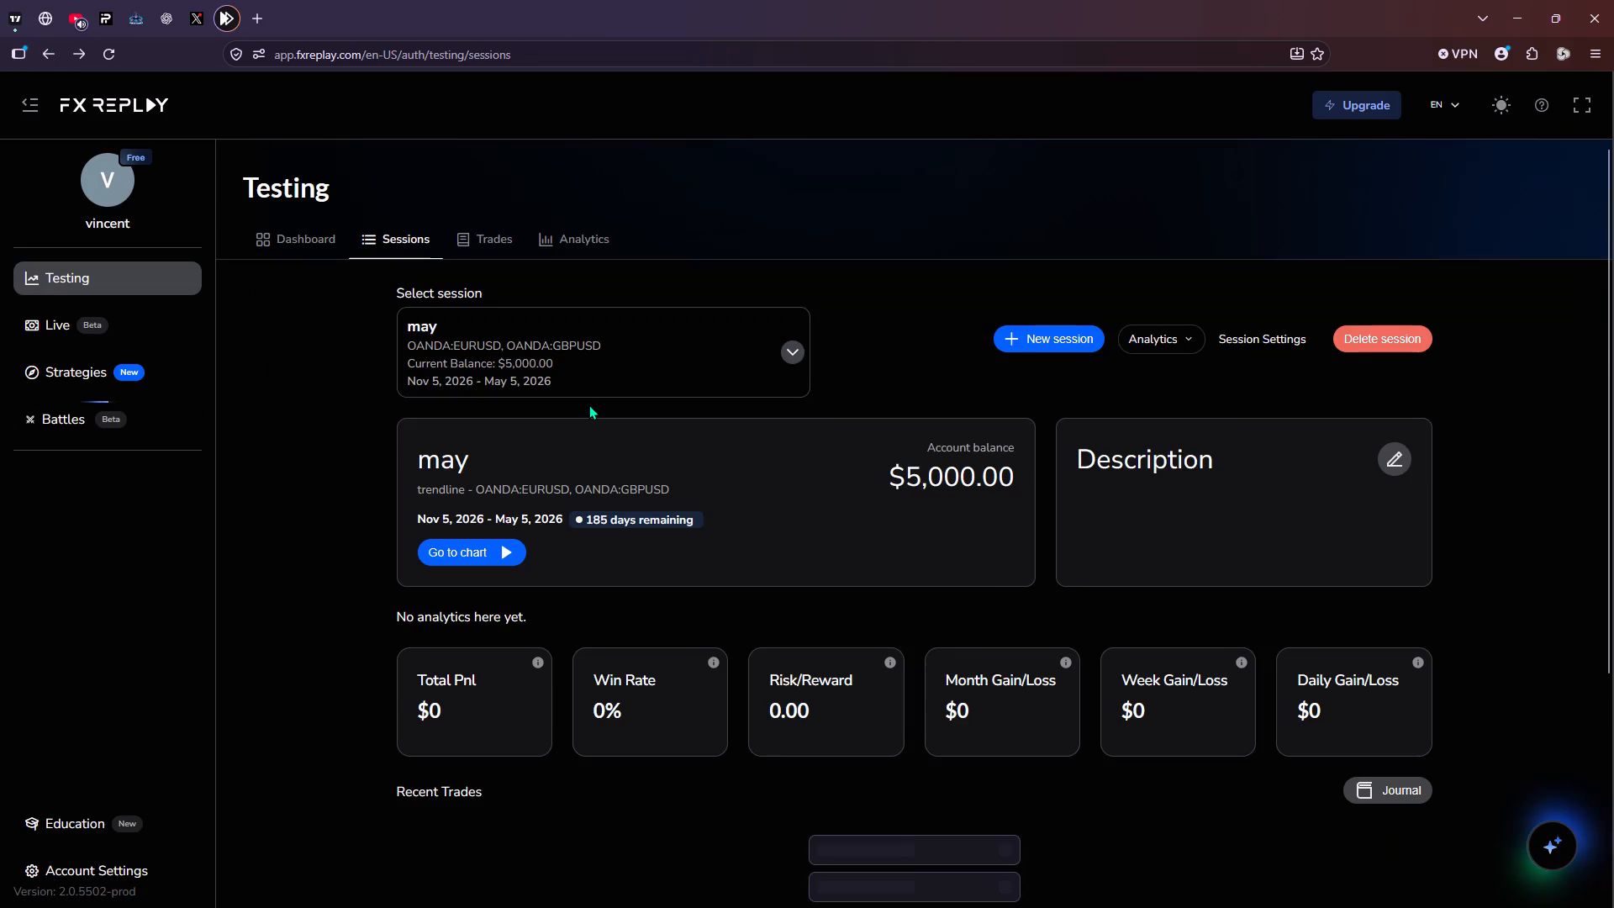
Delete the existing may session.
click(1377, 335)
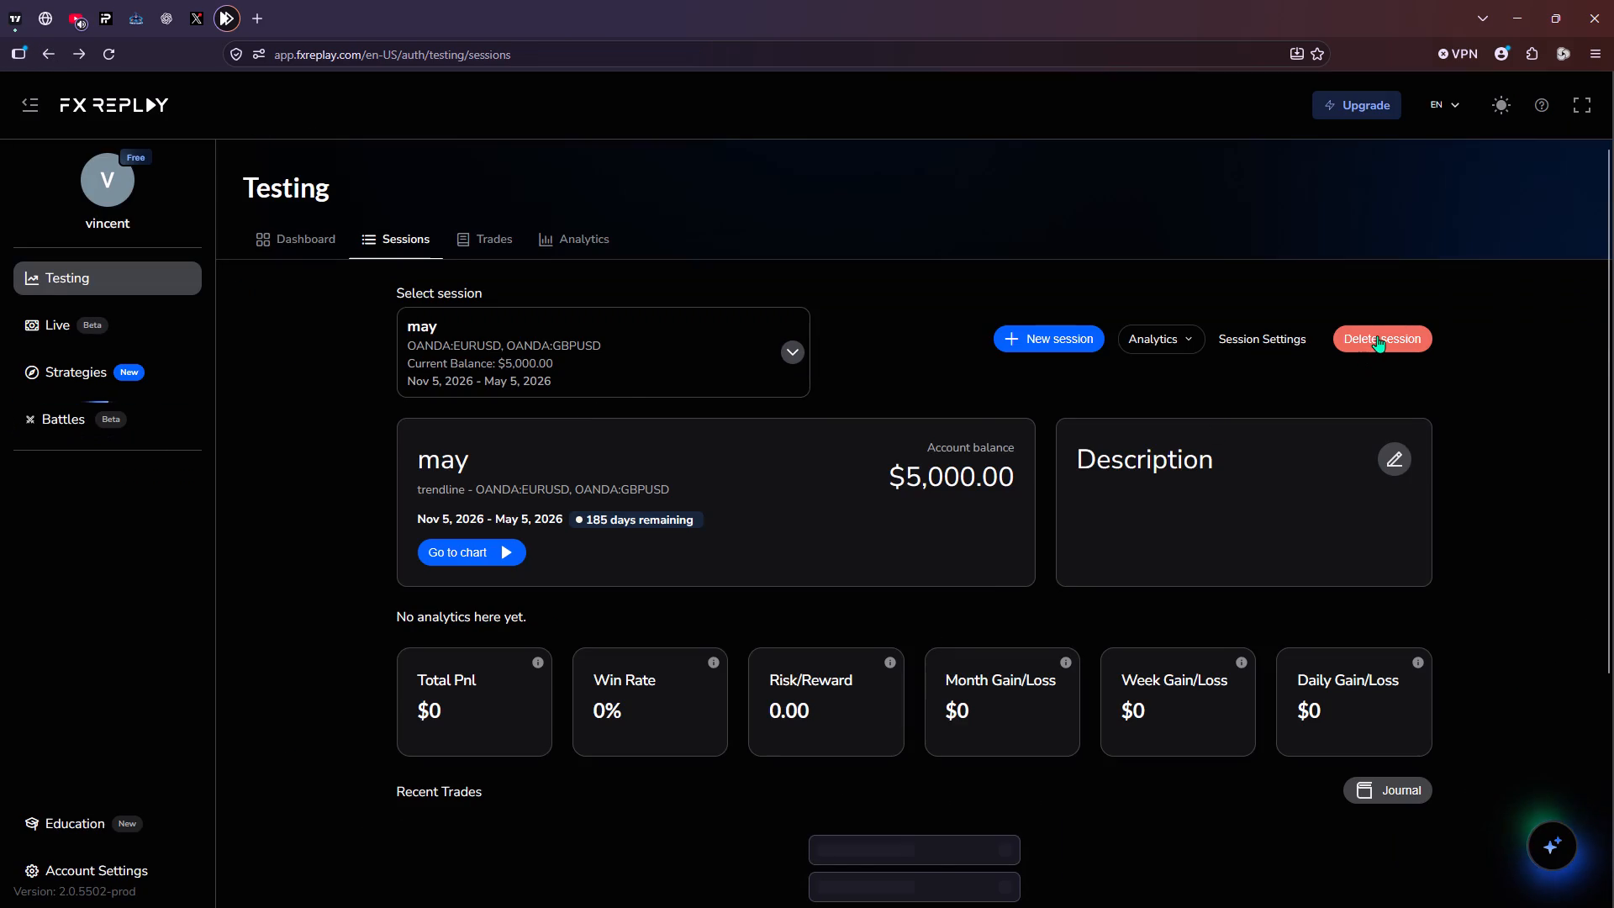
click(957, 546)
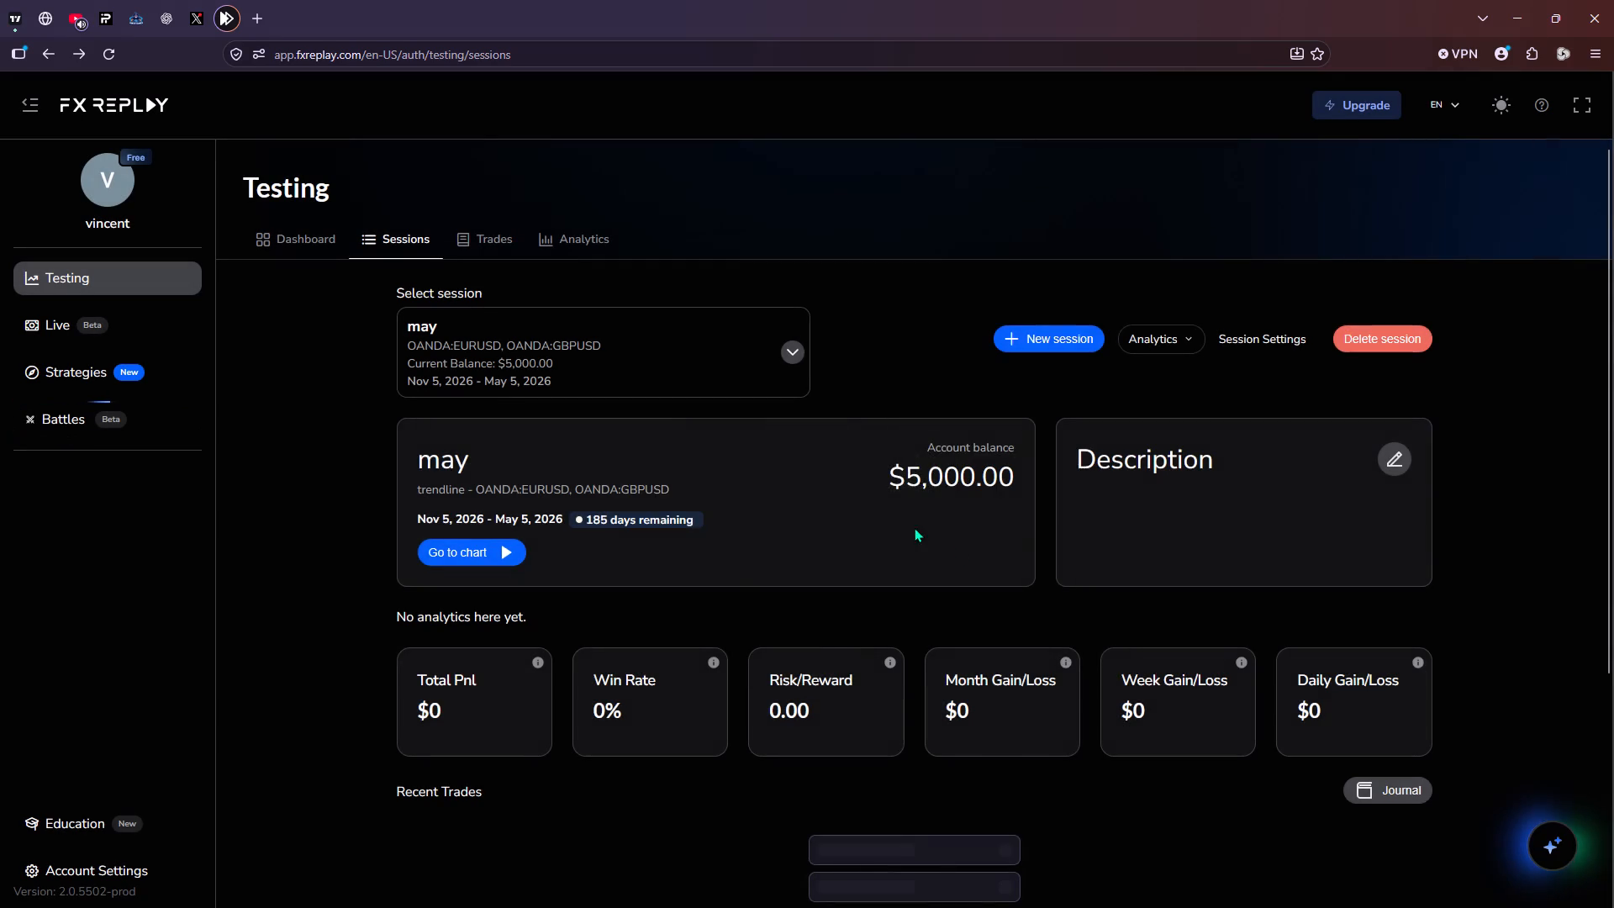
Start a new backtesting session named June with a custom $5000 account balance and the trendline strategy.
click(899, 745)
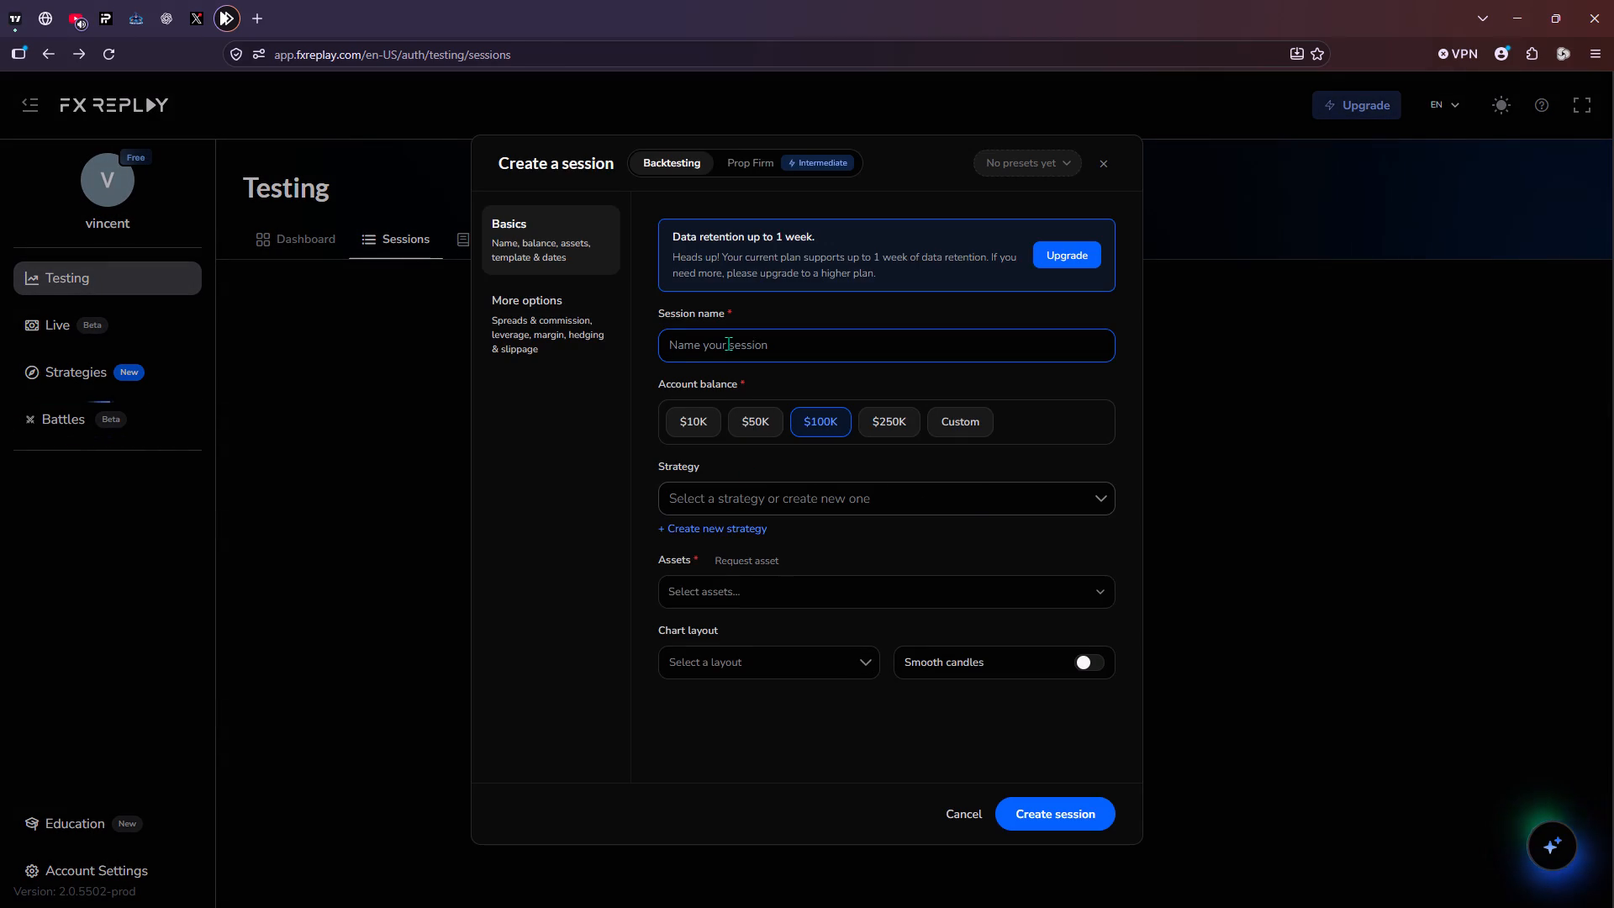
text(June)
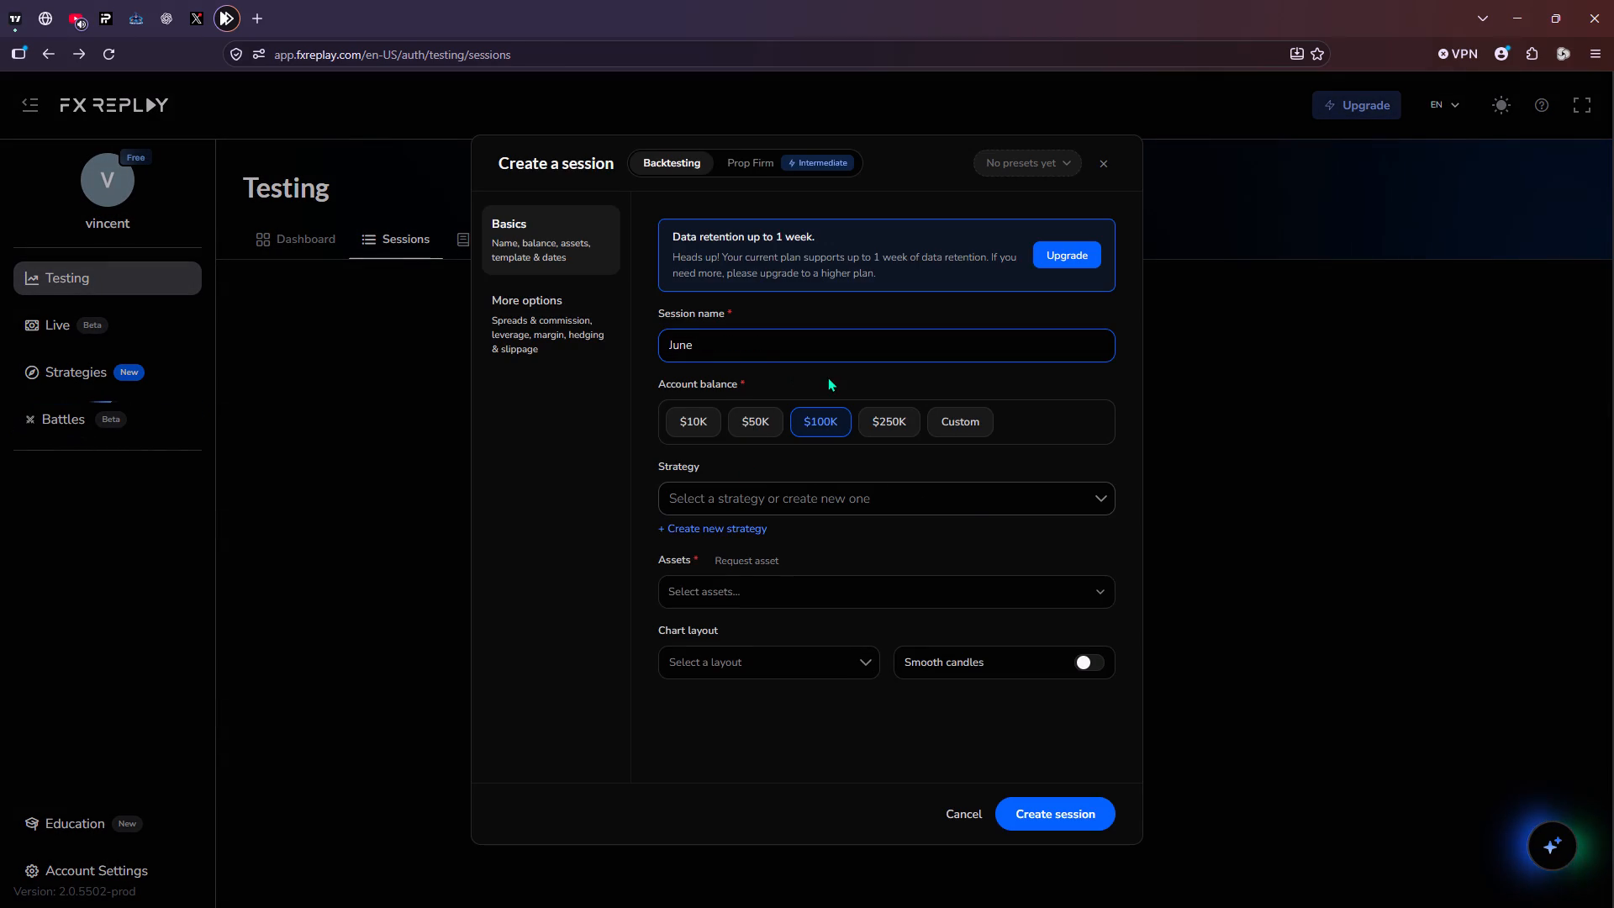
click(978, 425)
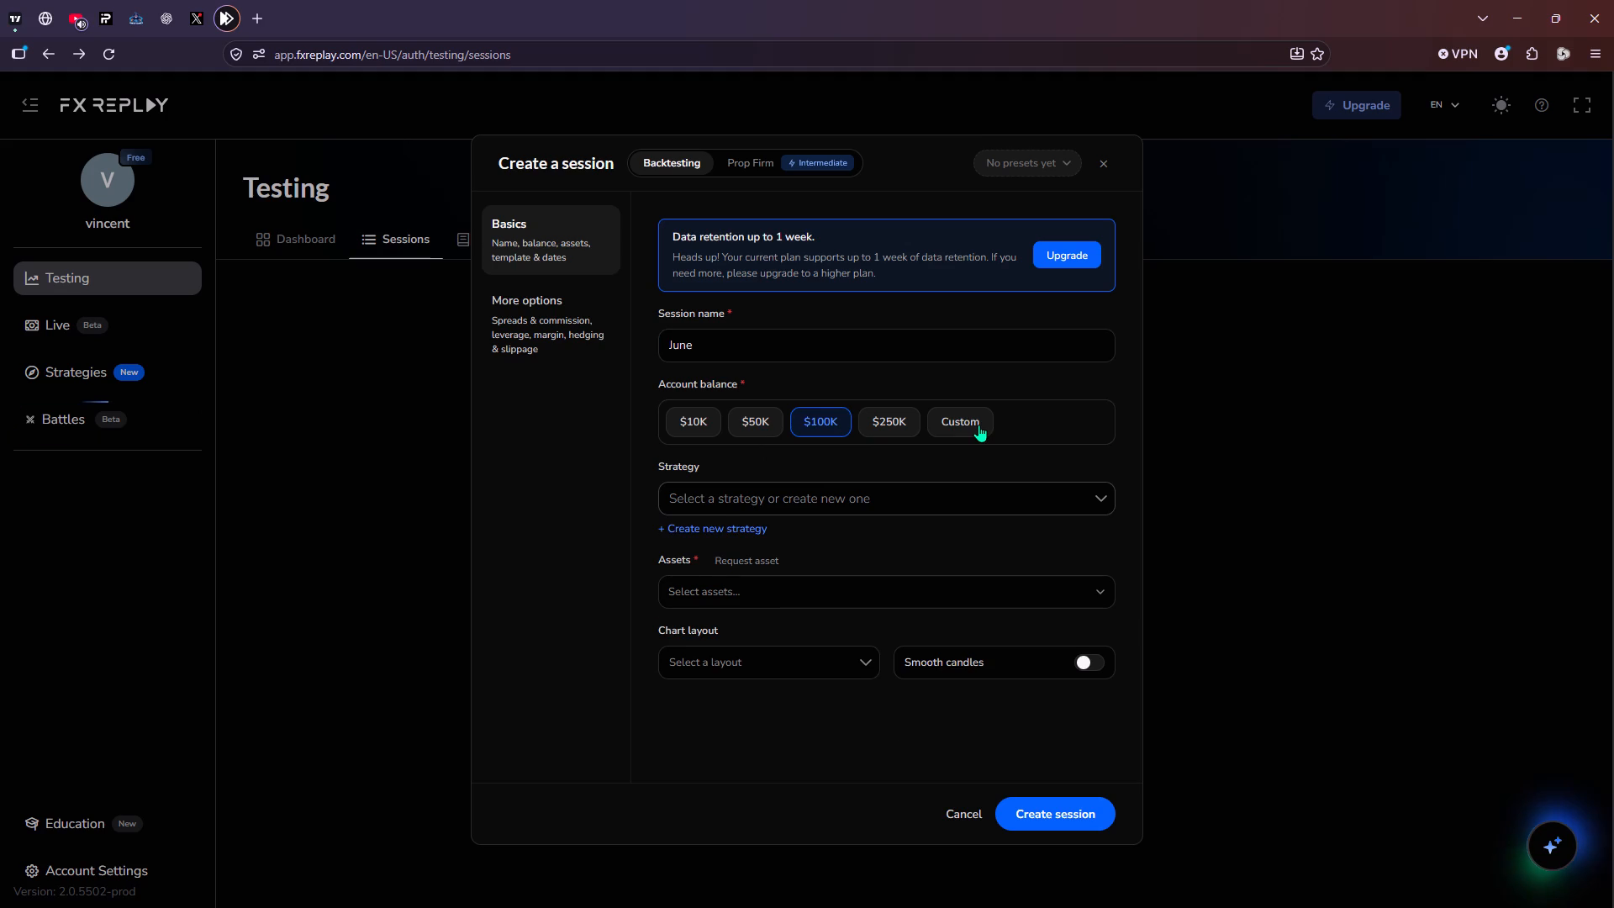
click(816, 458)
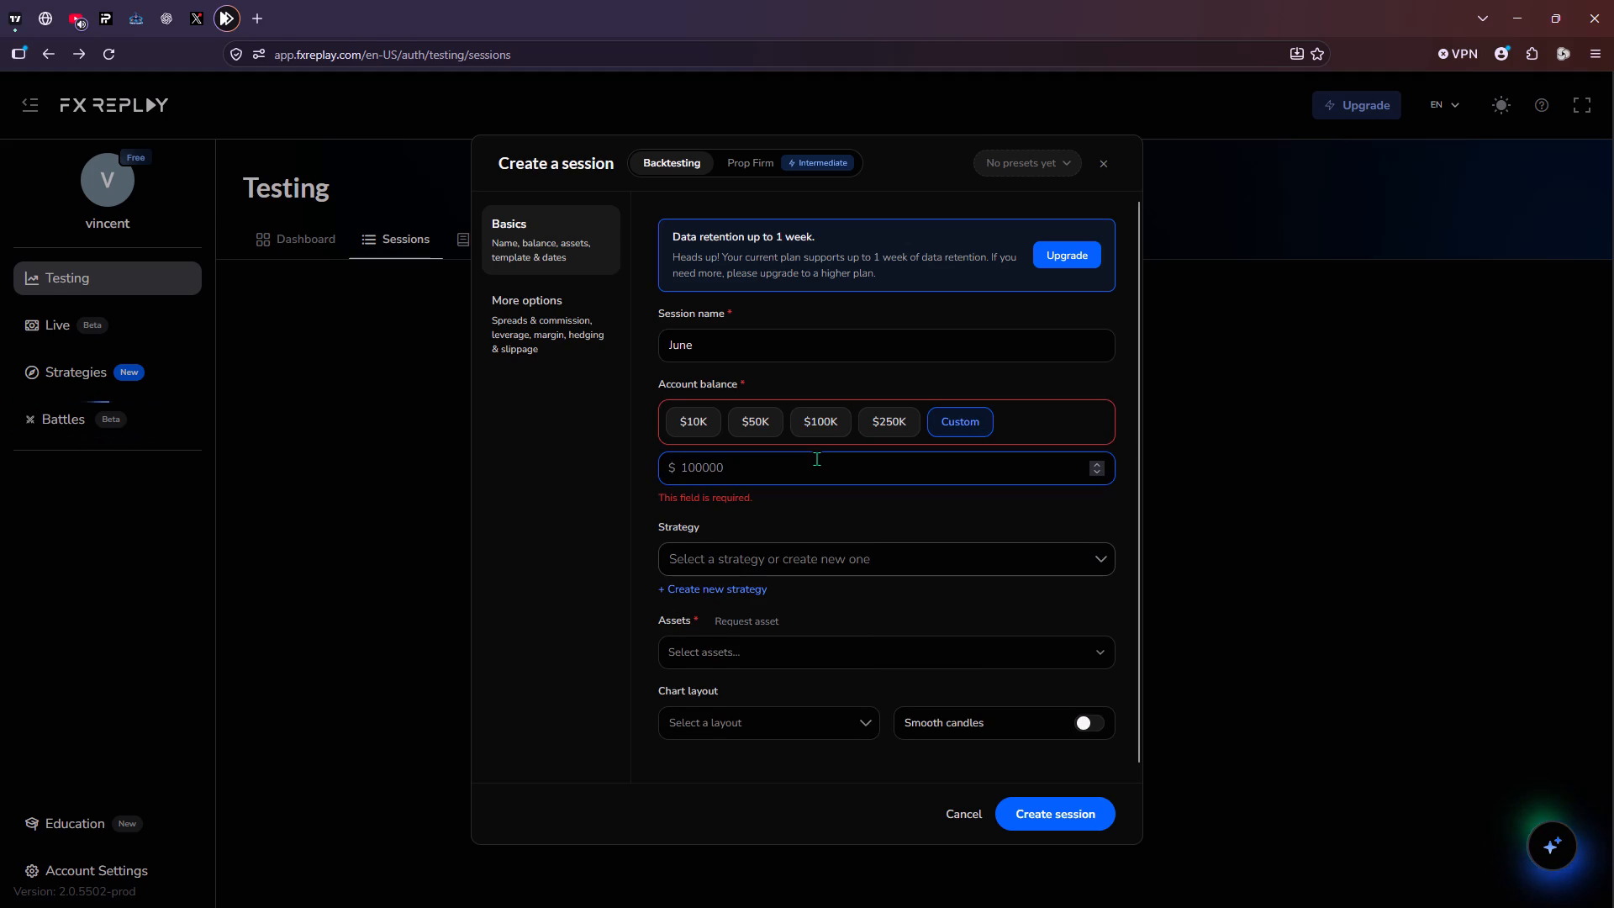
text(5000)
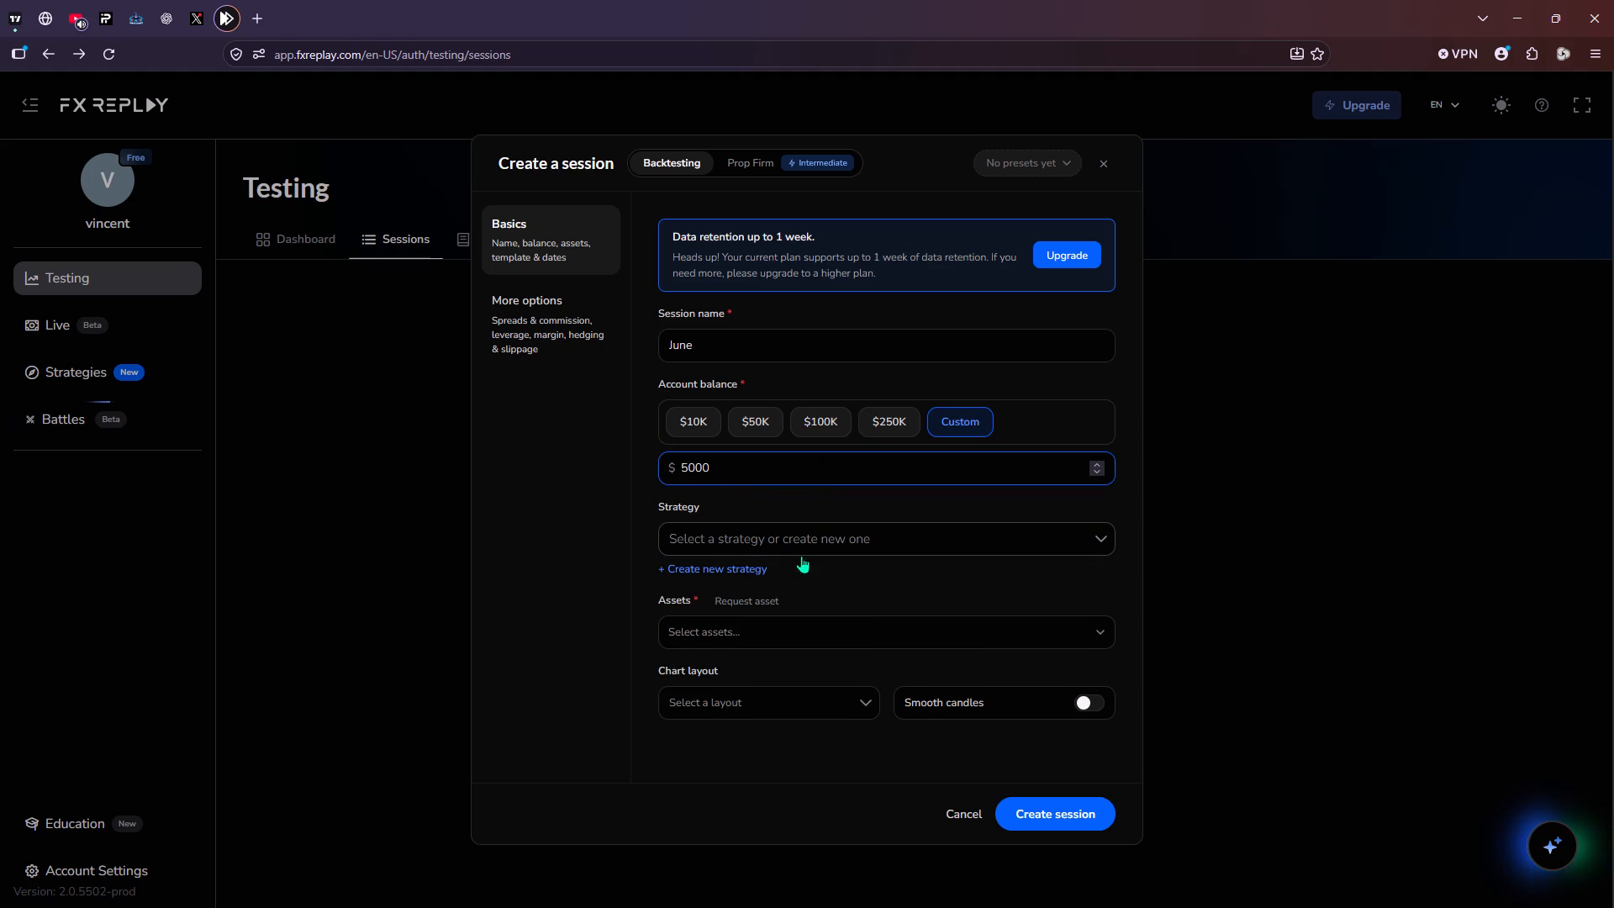
click(807, 549)
click(774, 583)
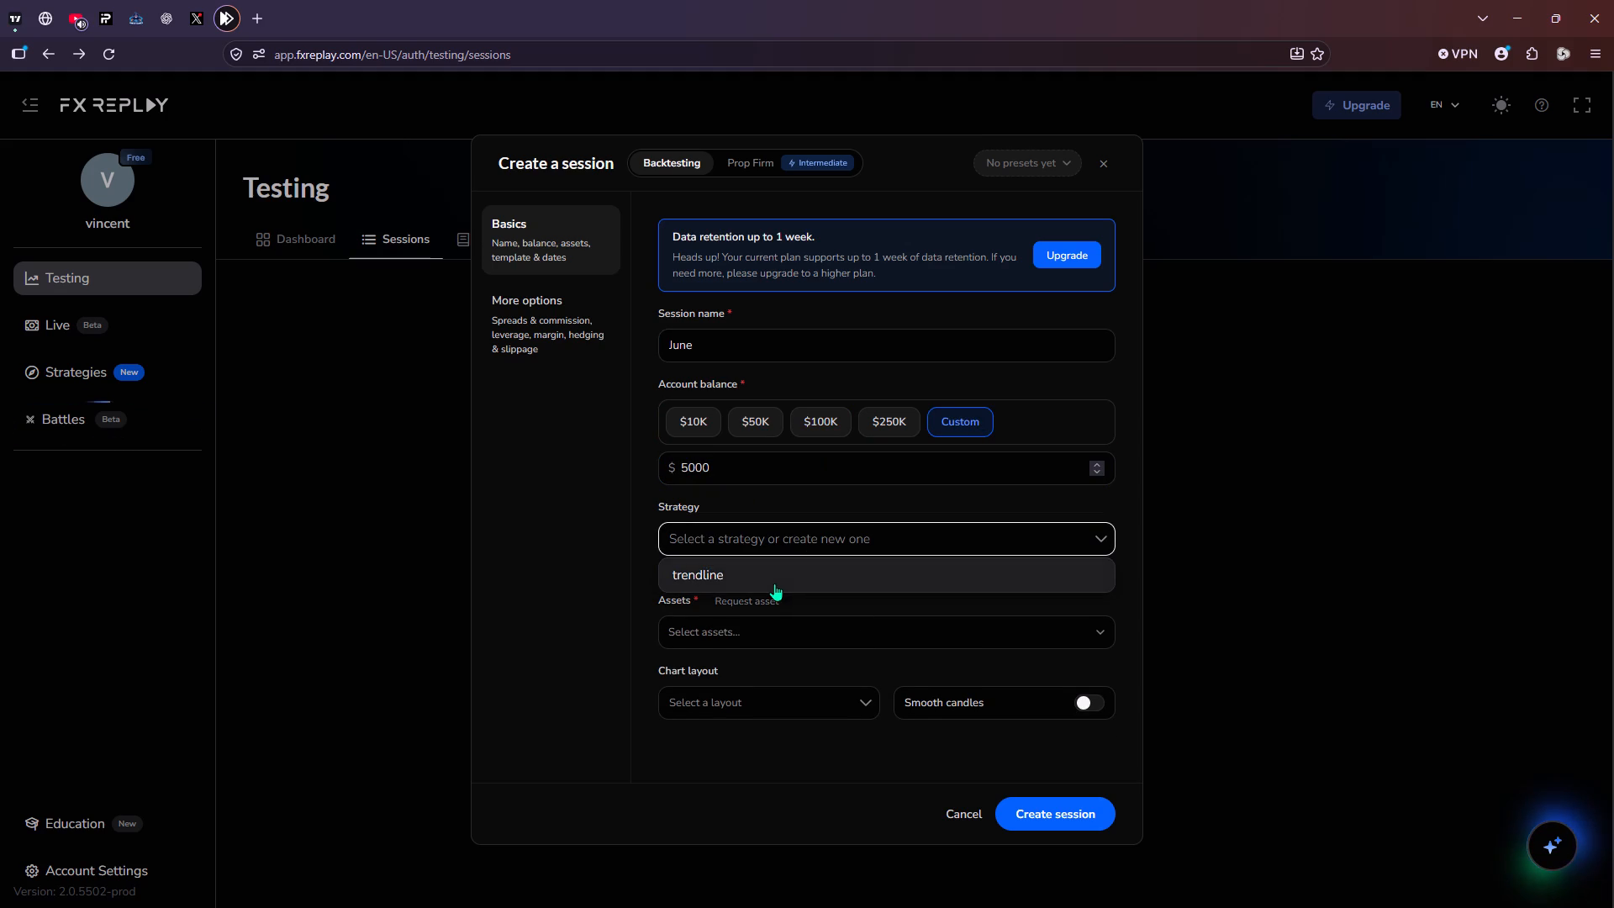
Add the OANDA EURUSD and GBPUSD forex pairs as the June session's assets.
click(738, 632)
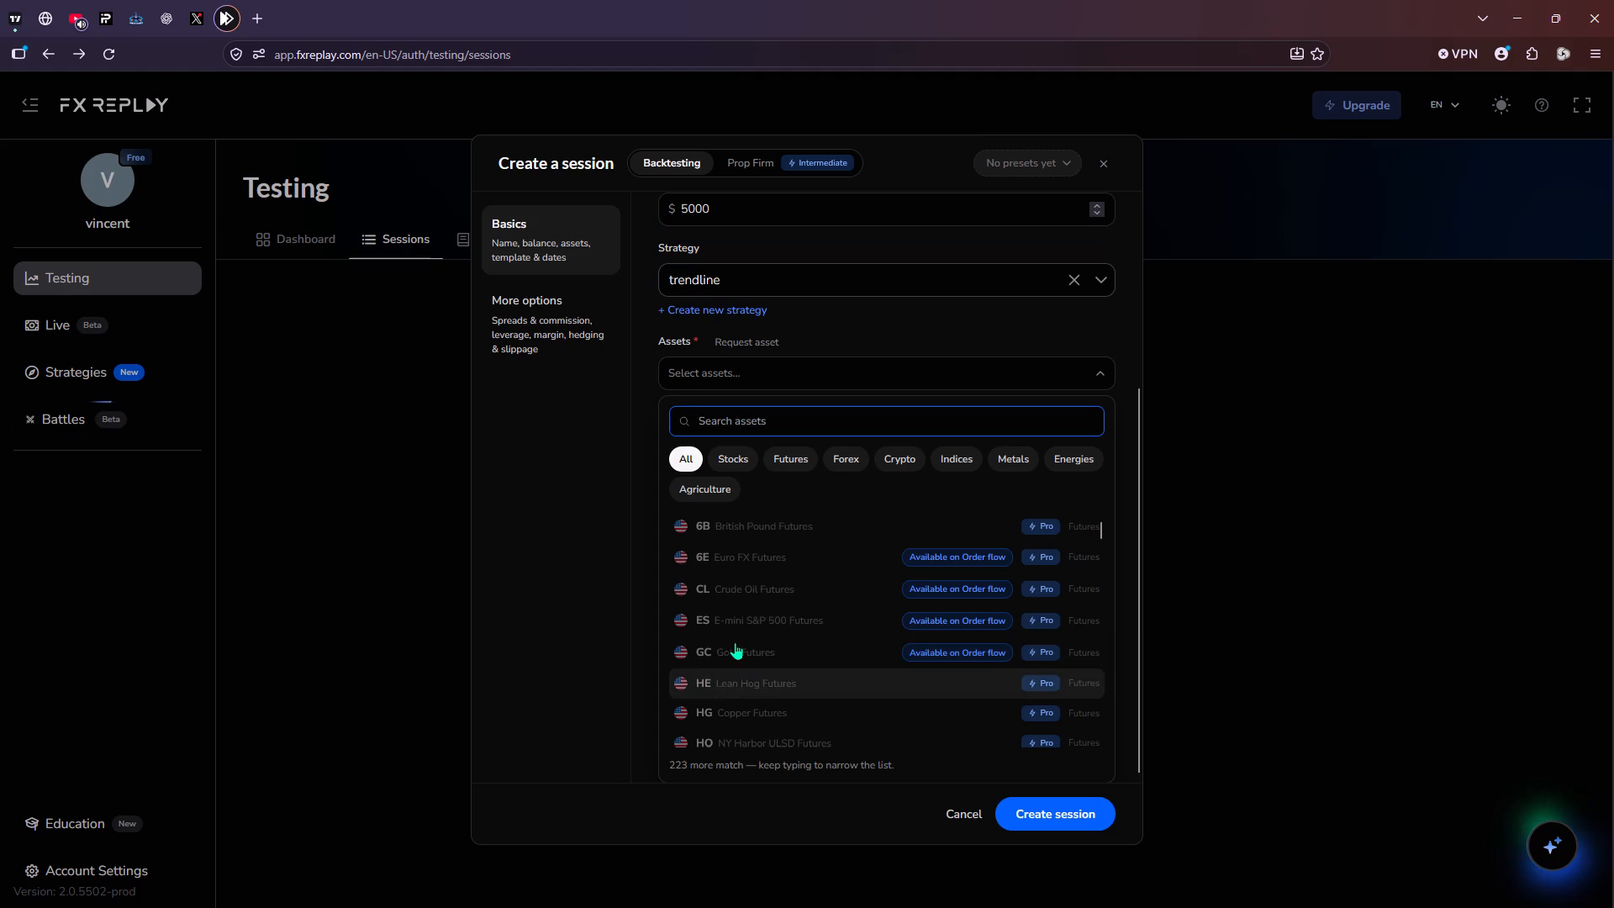
text(eurusd)
click(769, 701)
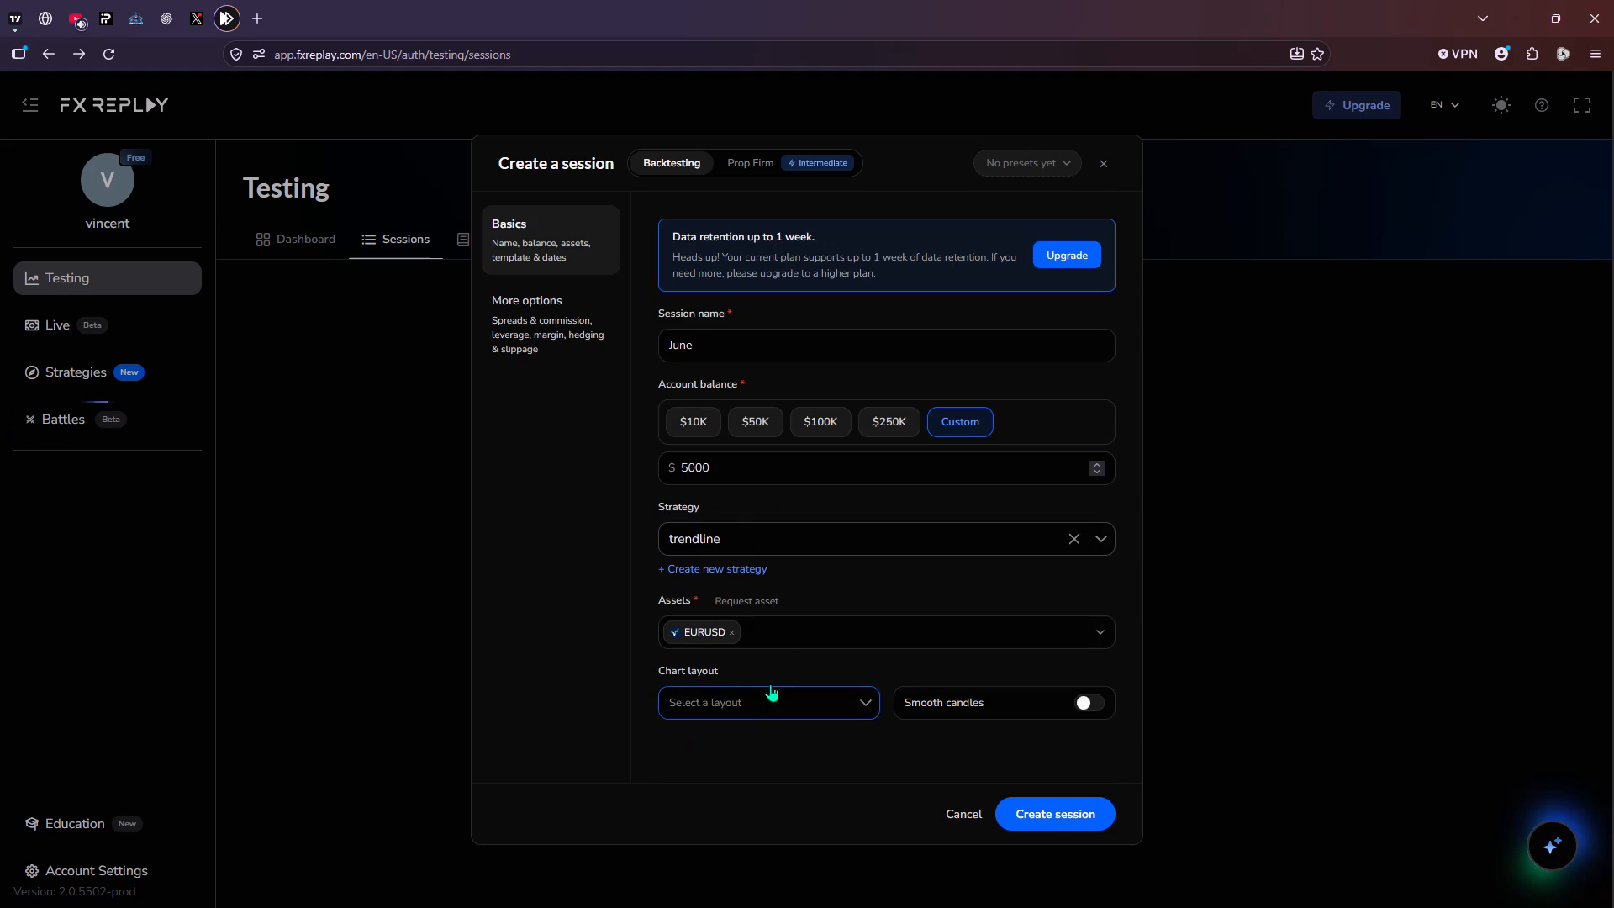
click(765, 636)
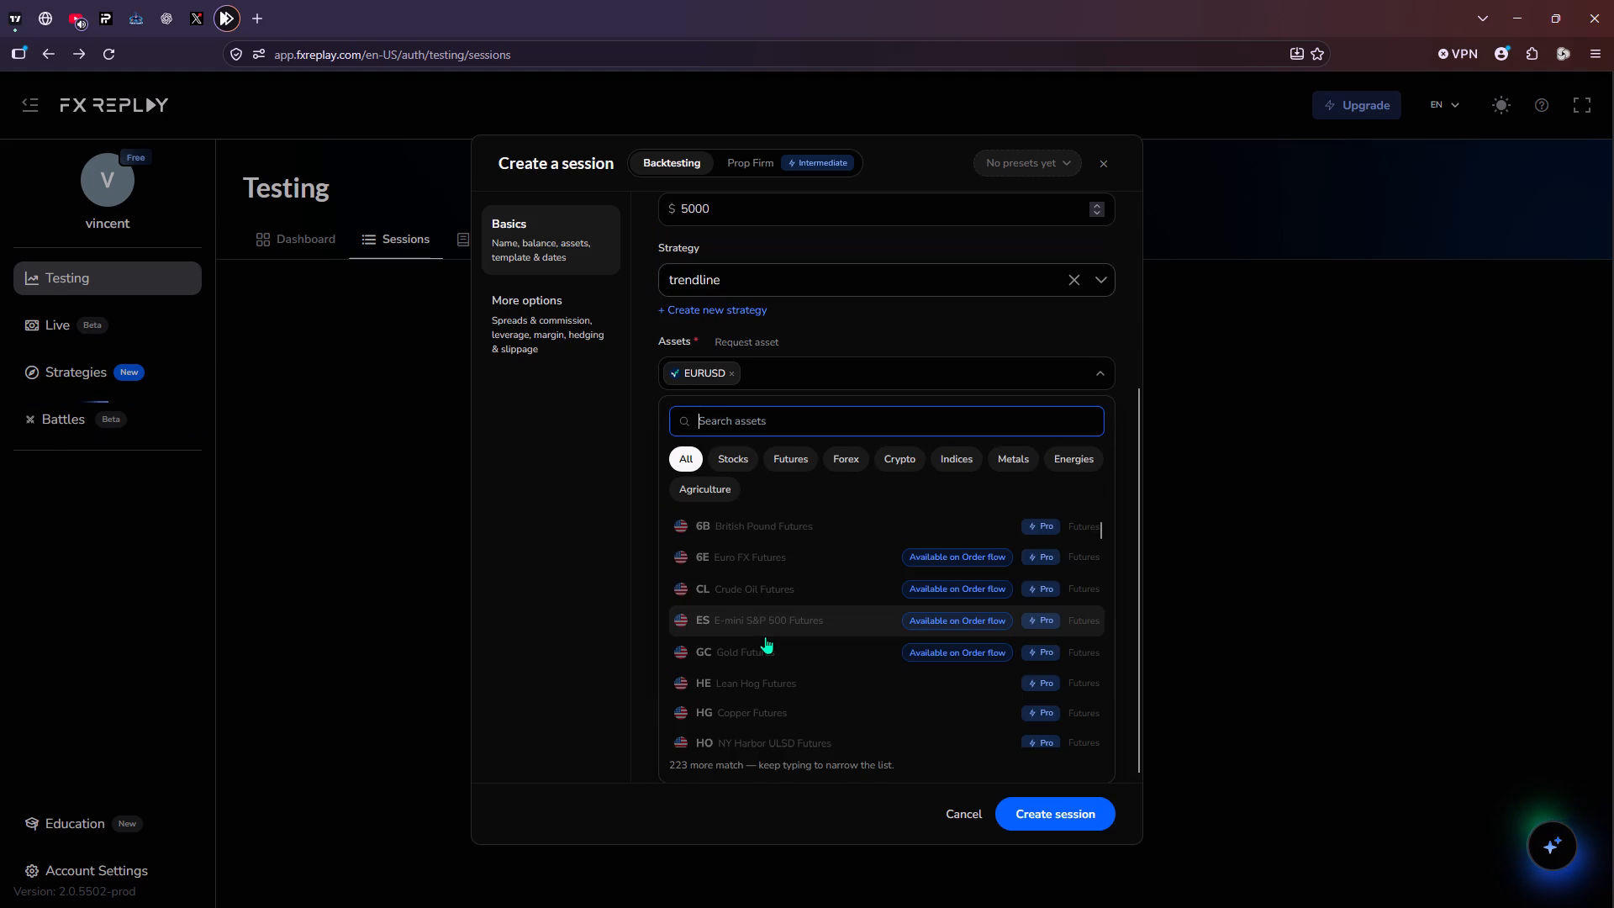
text(gbpusd)
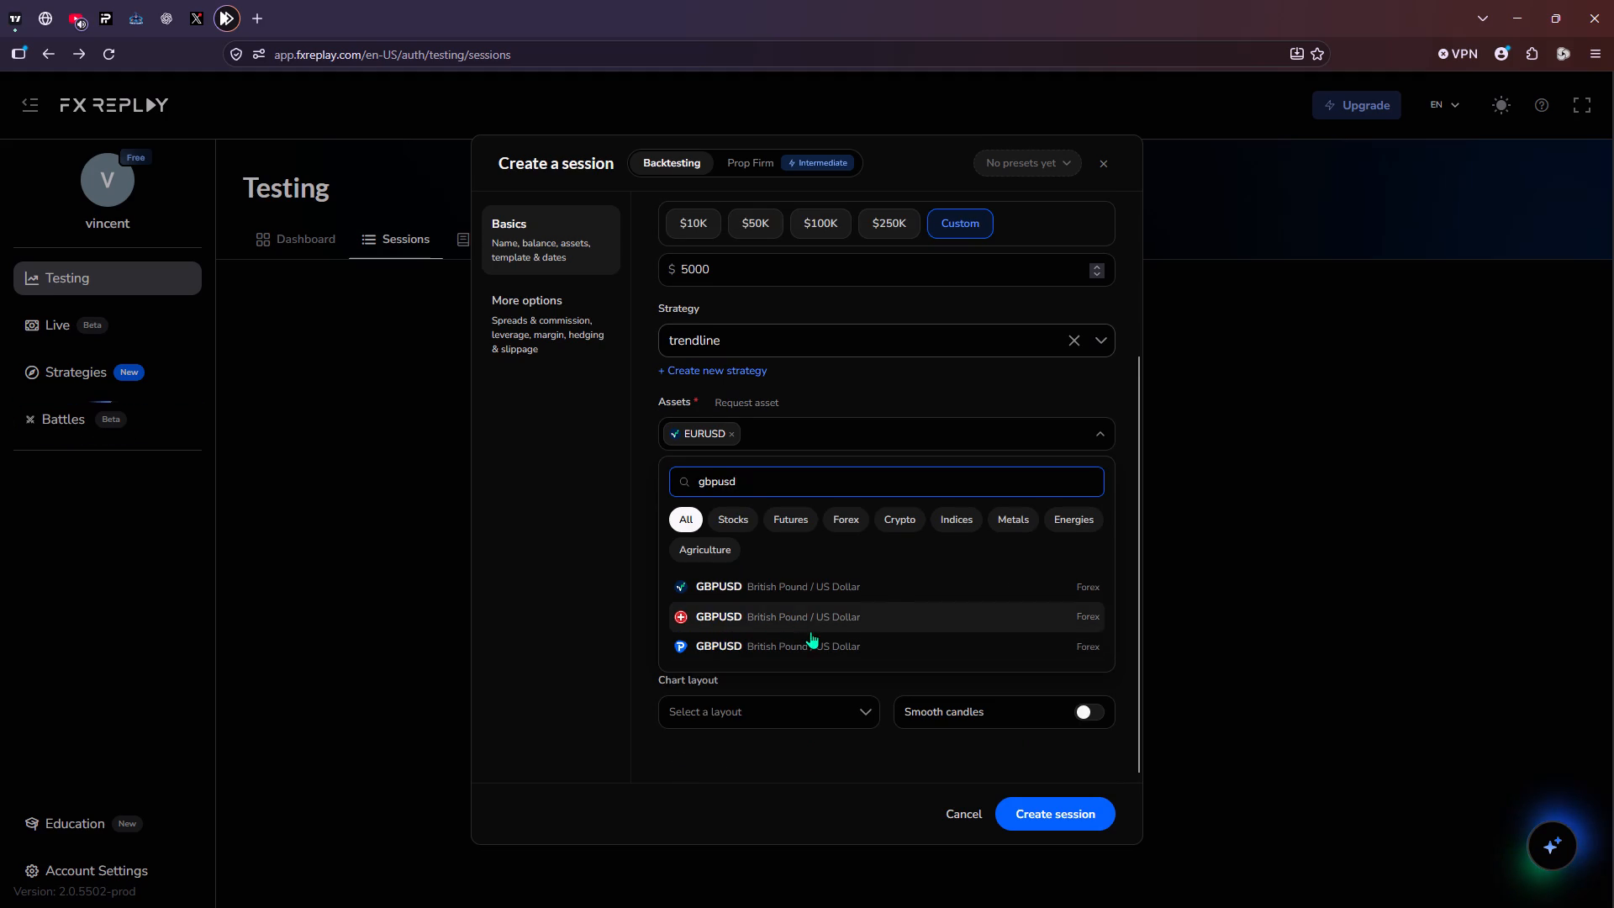
click(806, 599)
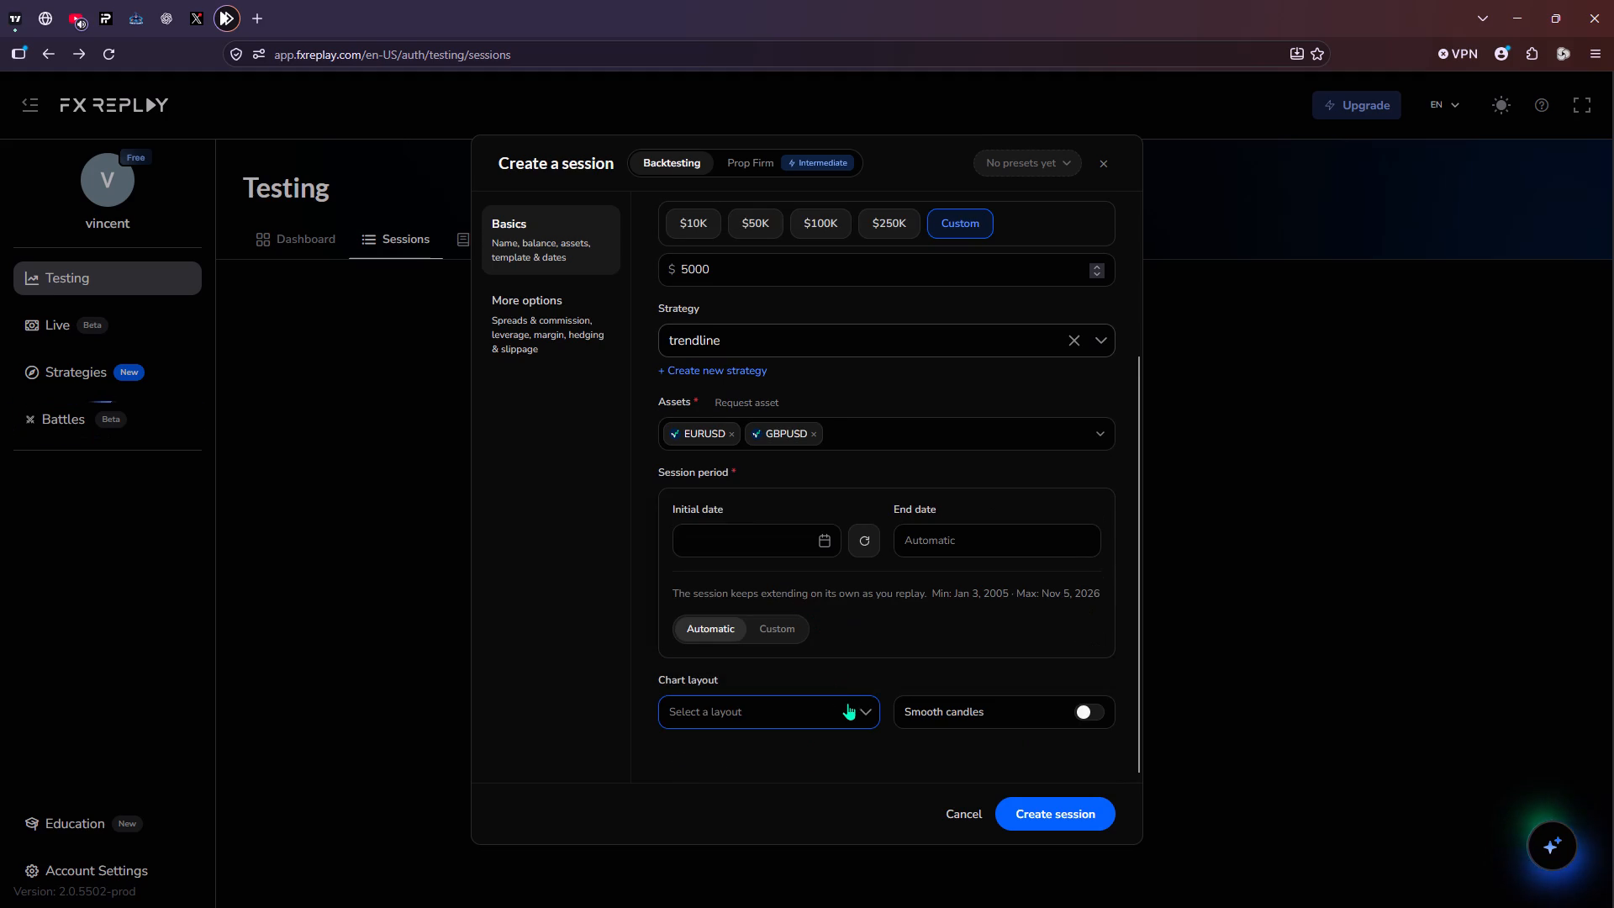
Choose the eurusd chart layout for the June session.
click(862, 712)
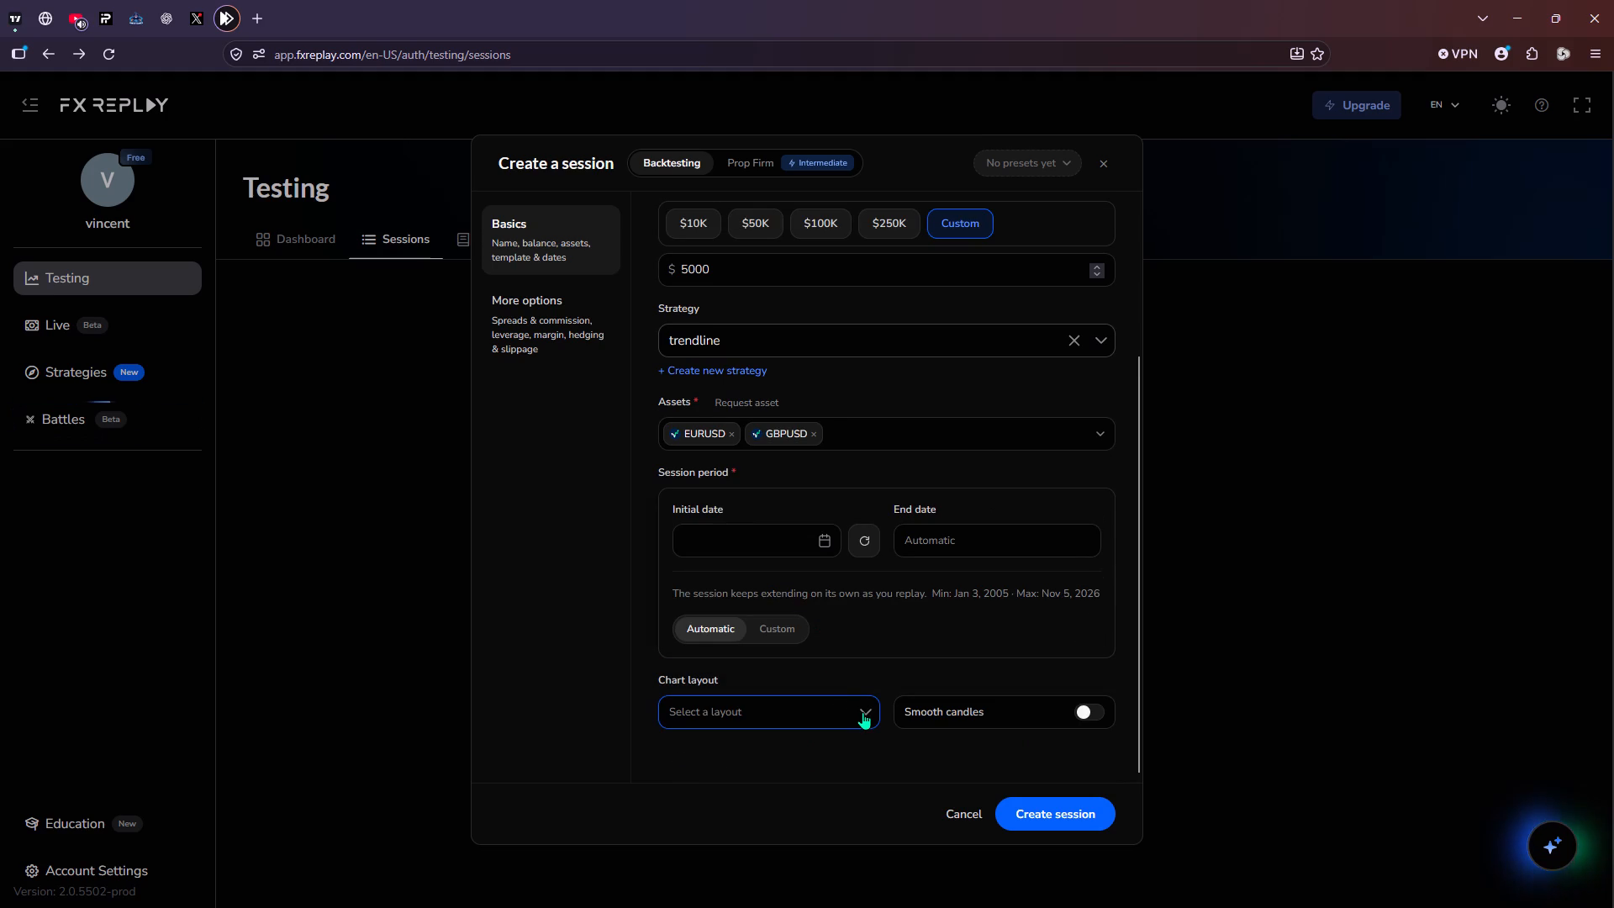
click(751, 504)
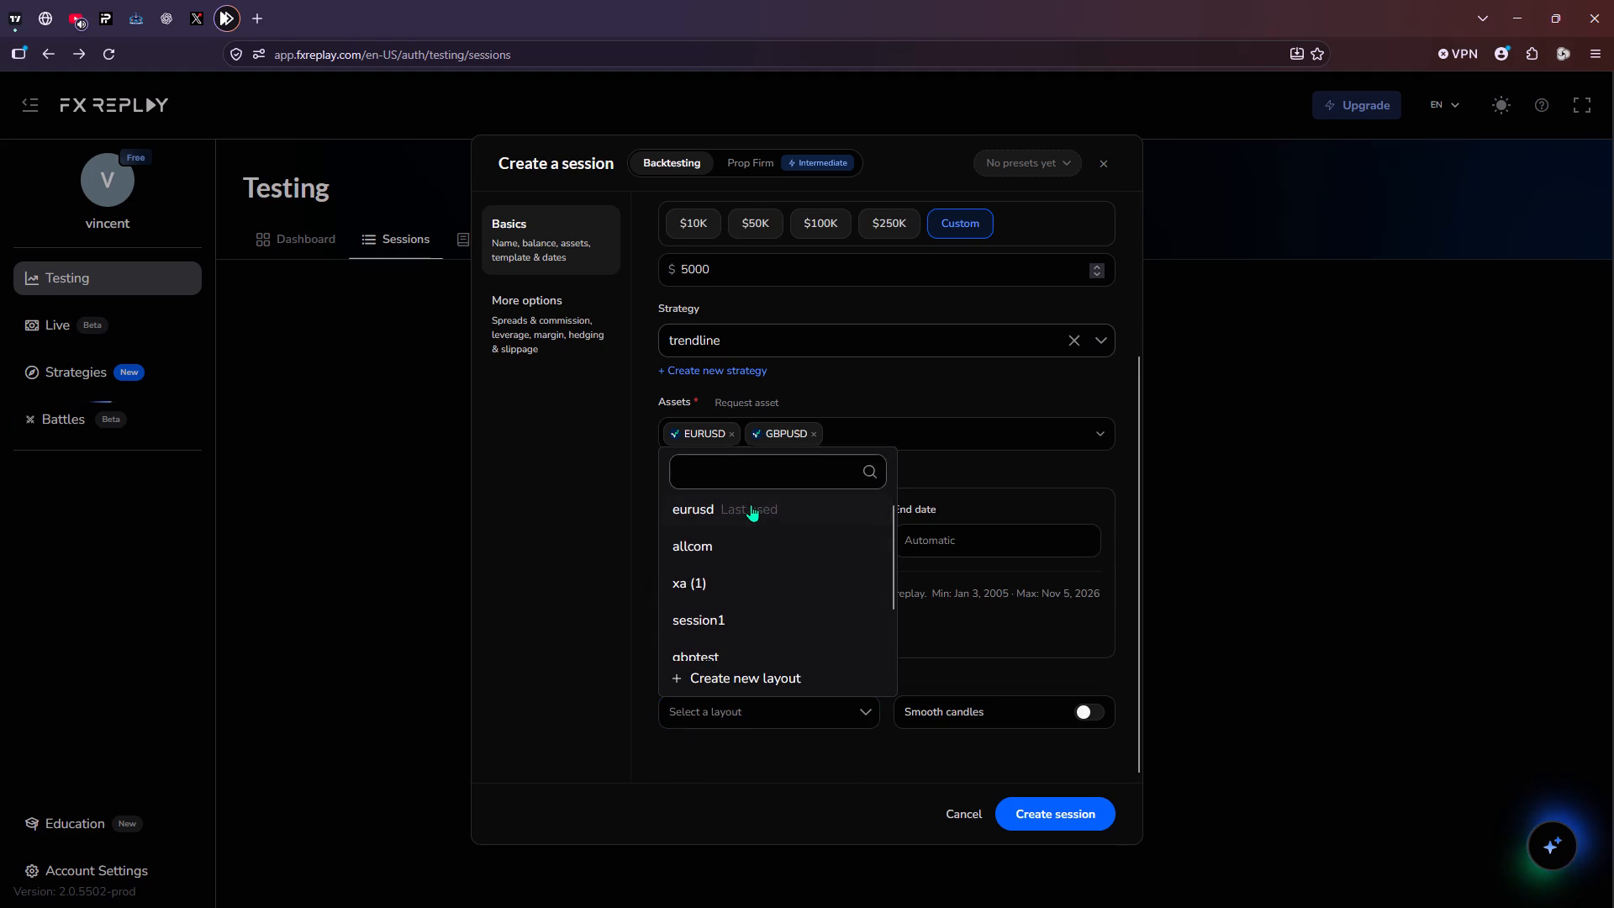
Set the session's initial date to 06/05/2026 01:56 and create the session.
click(820, 542)
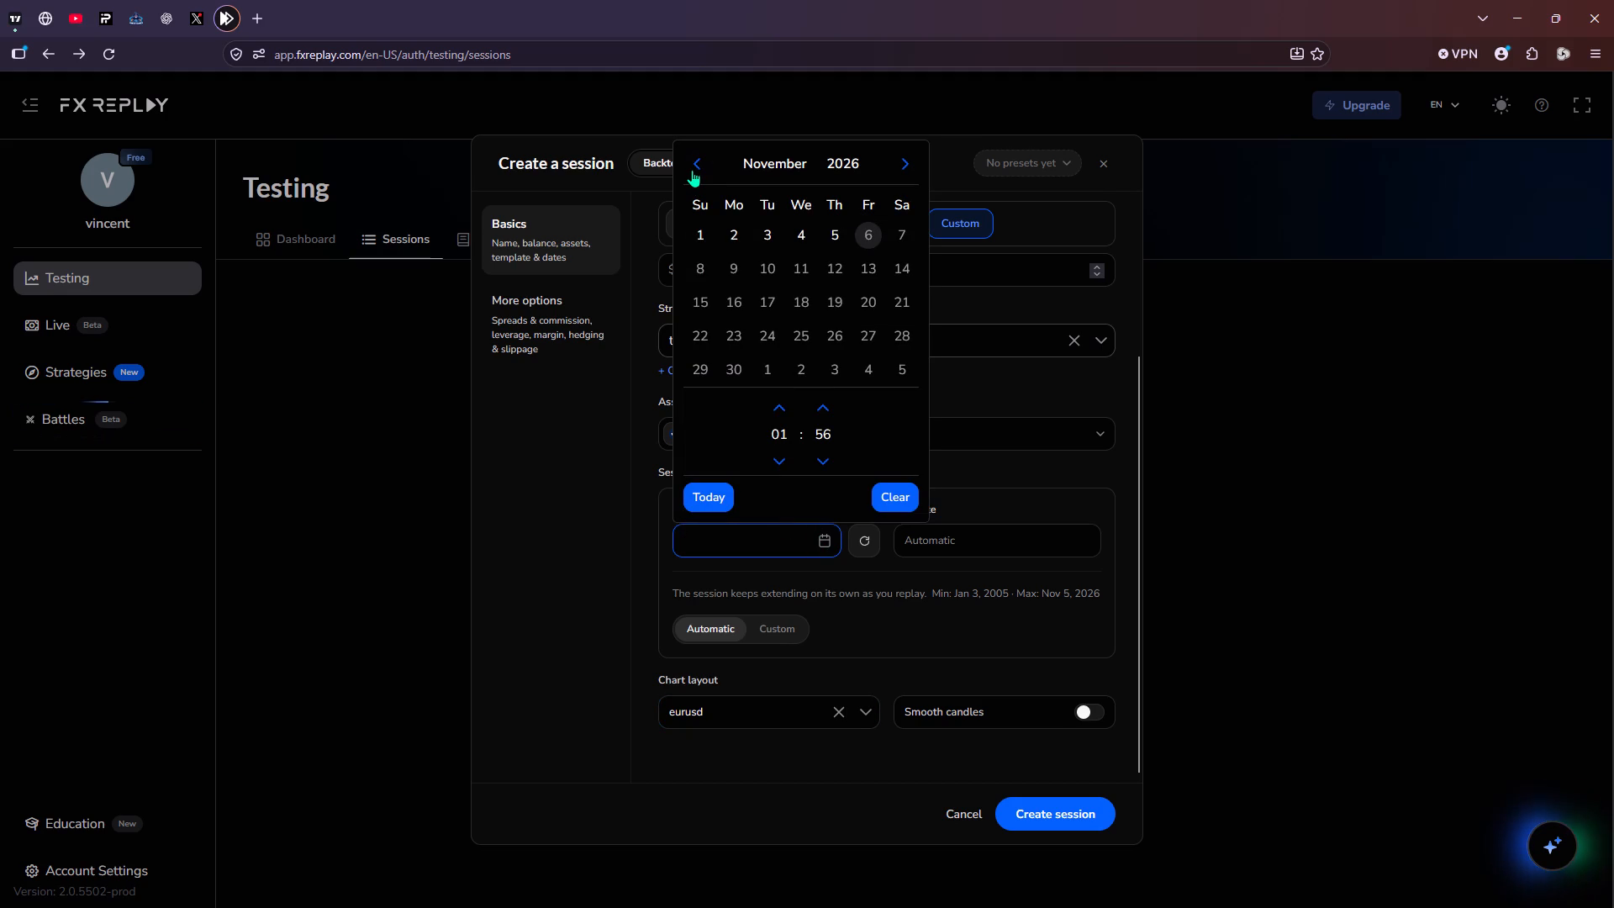
click(692, 168)
click(692, 168)
click(692, 168)
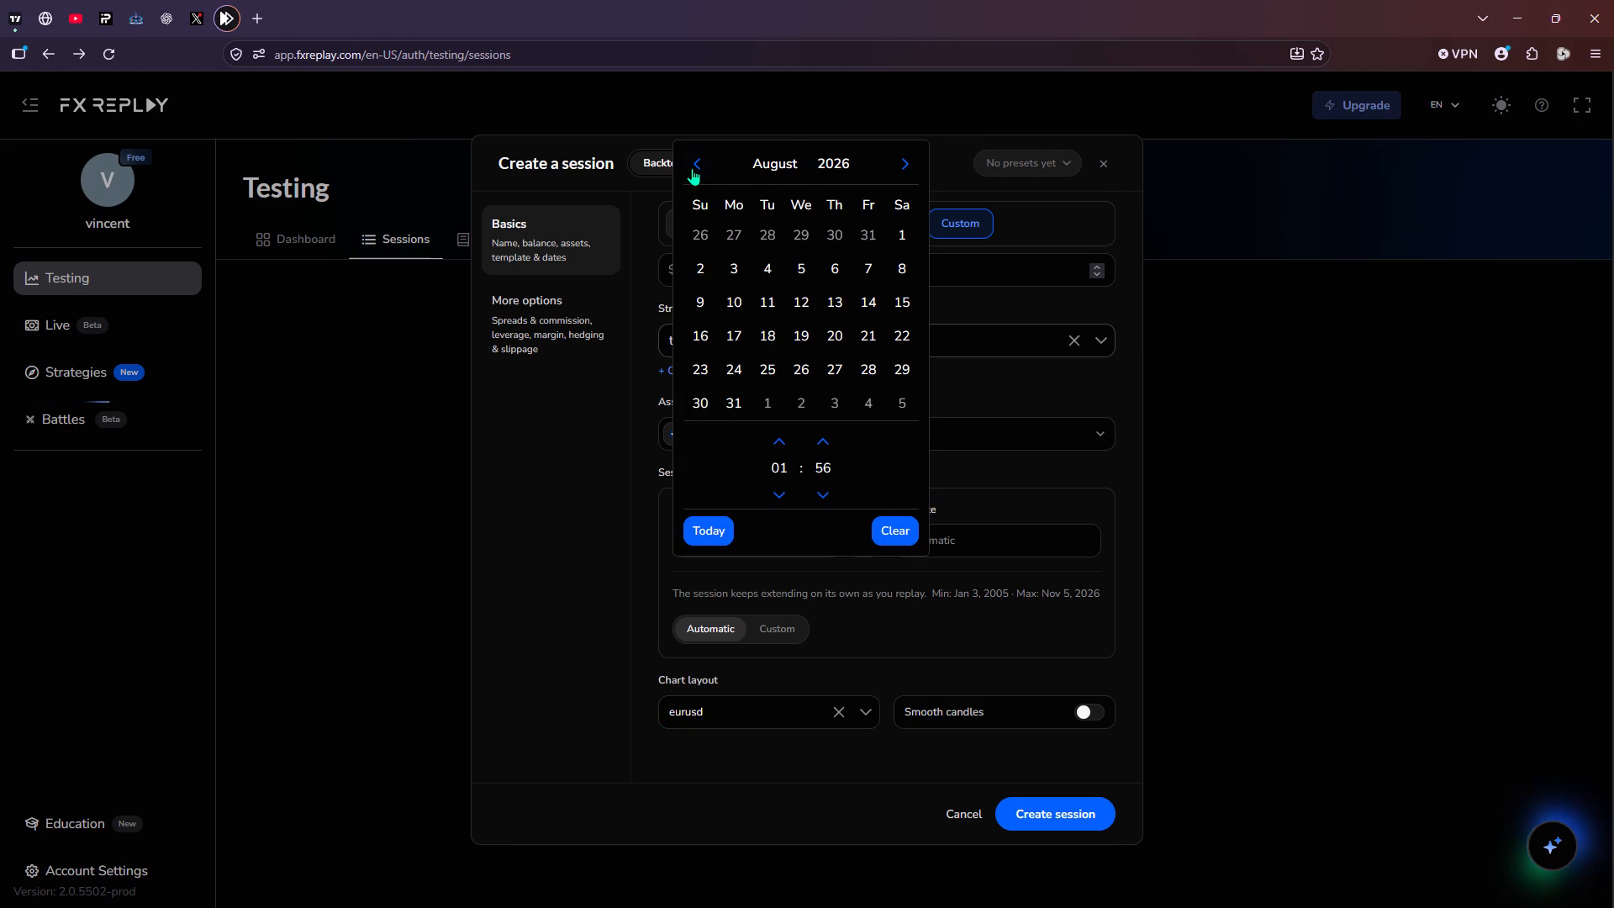
click(692, 168)
click(692, 168)
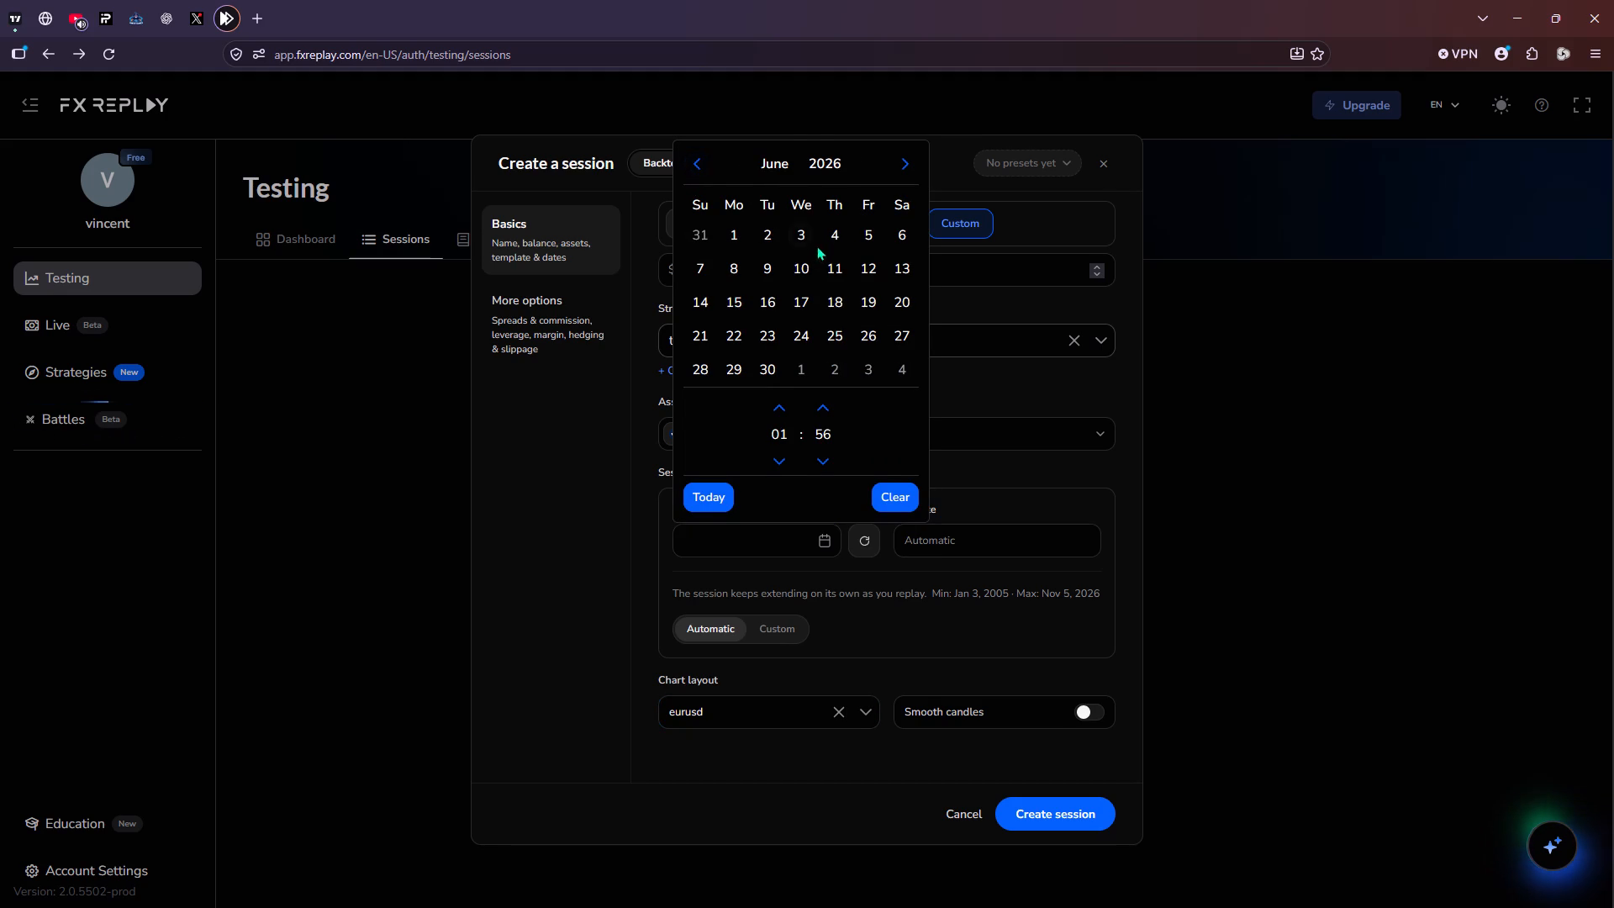
click(865, 235)
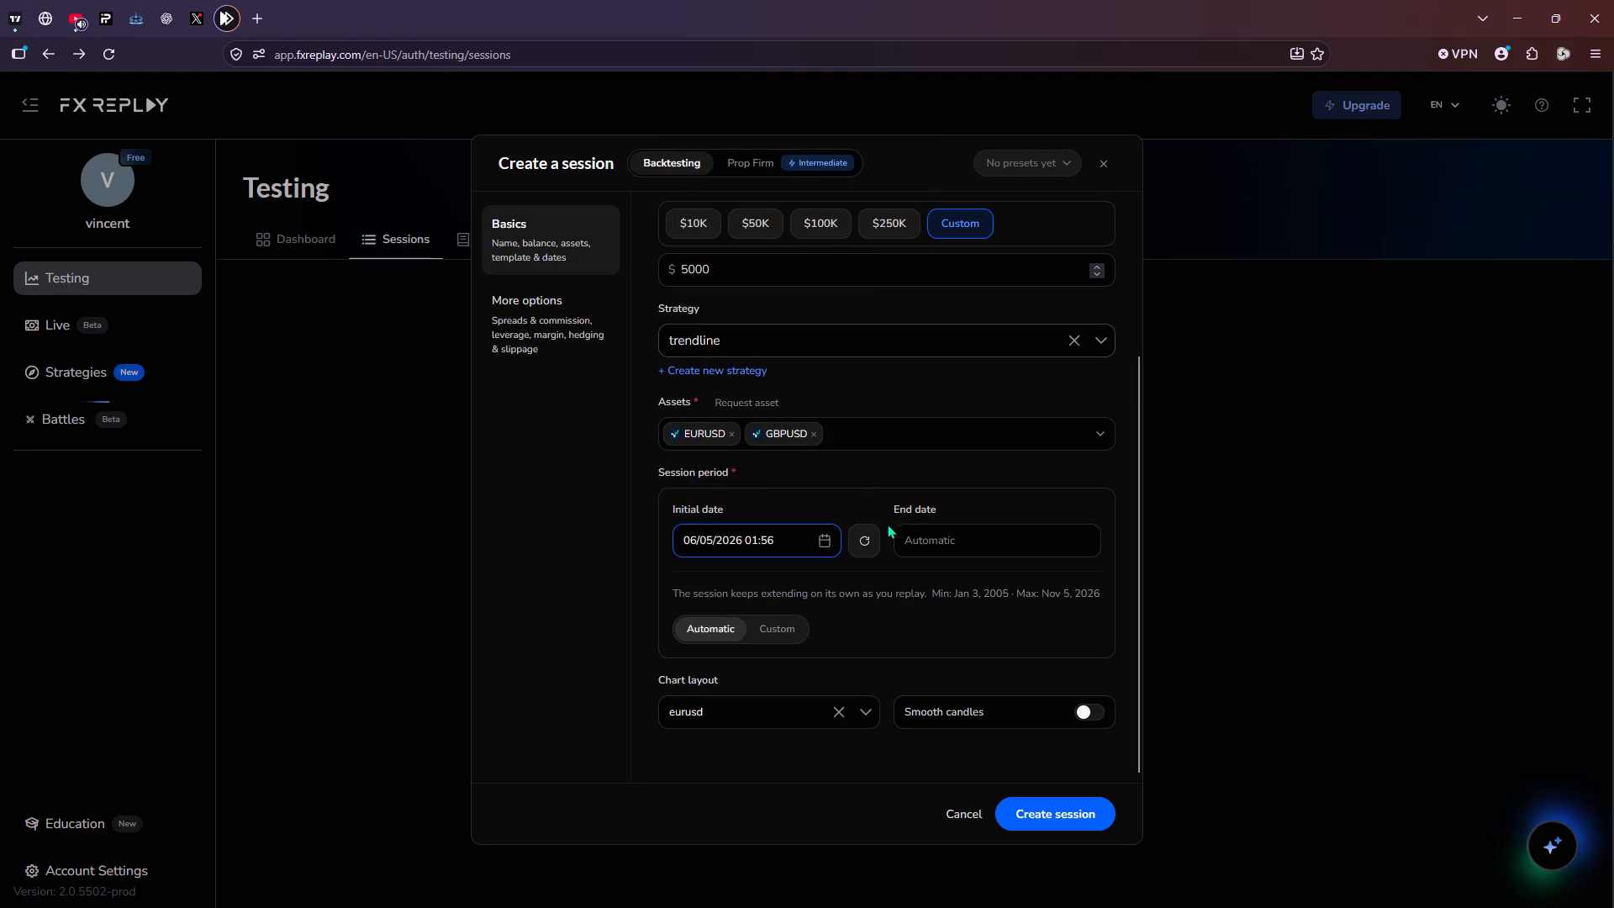
click(1027, 813)
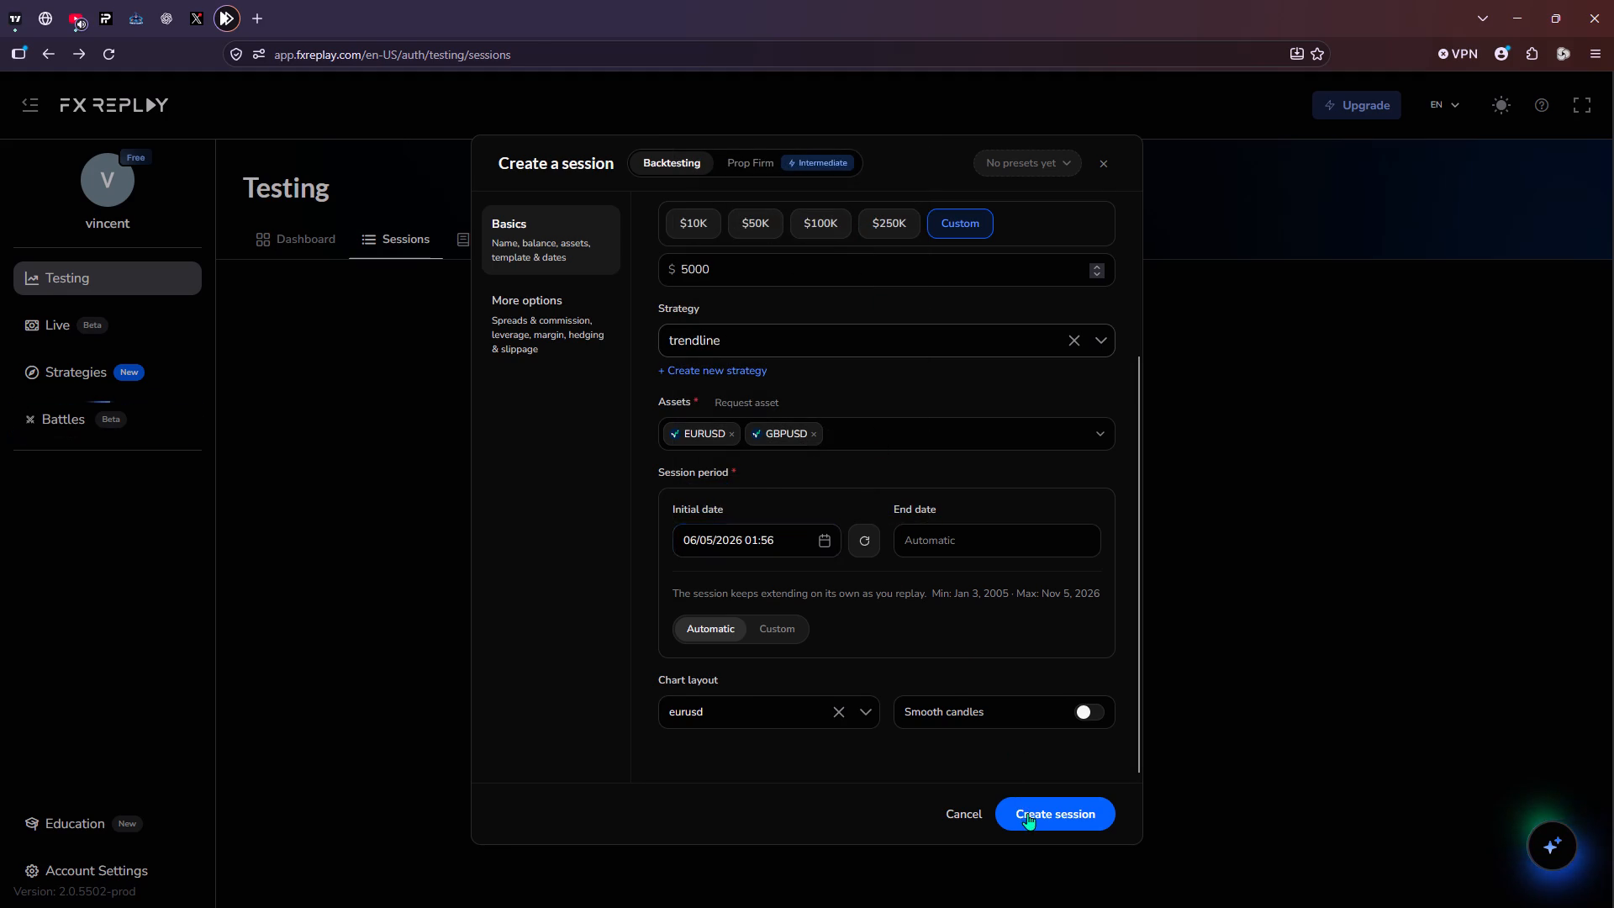
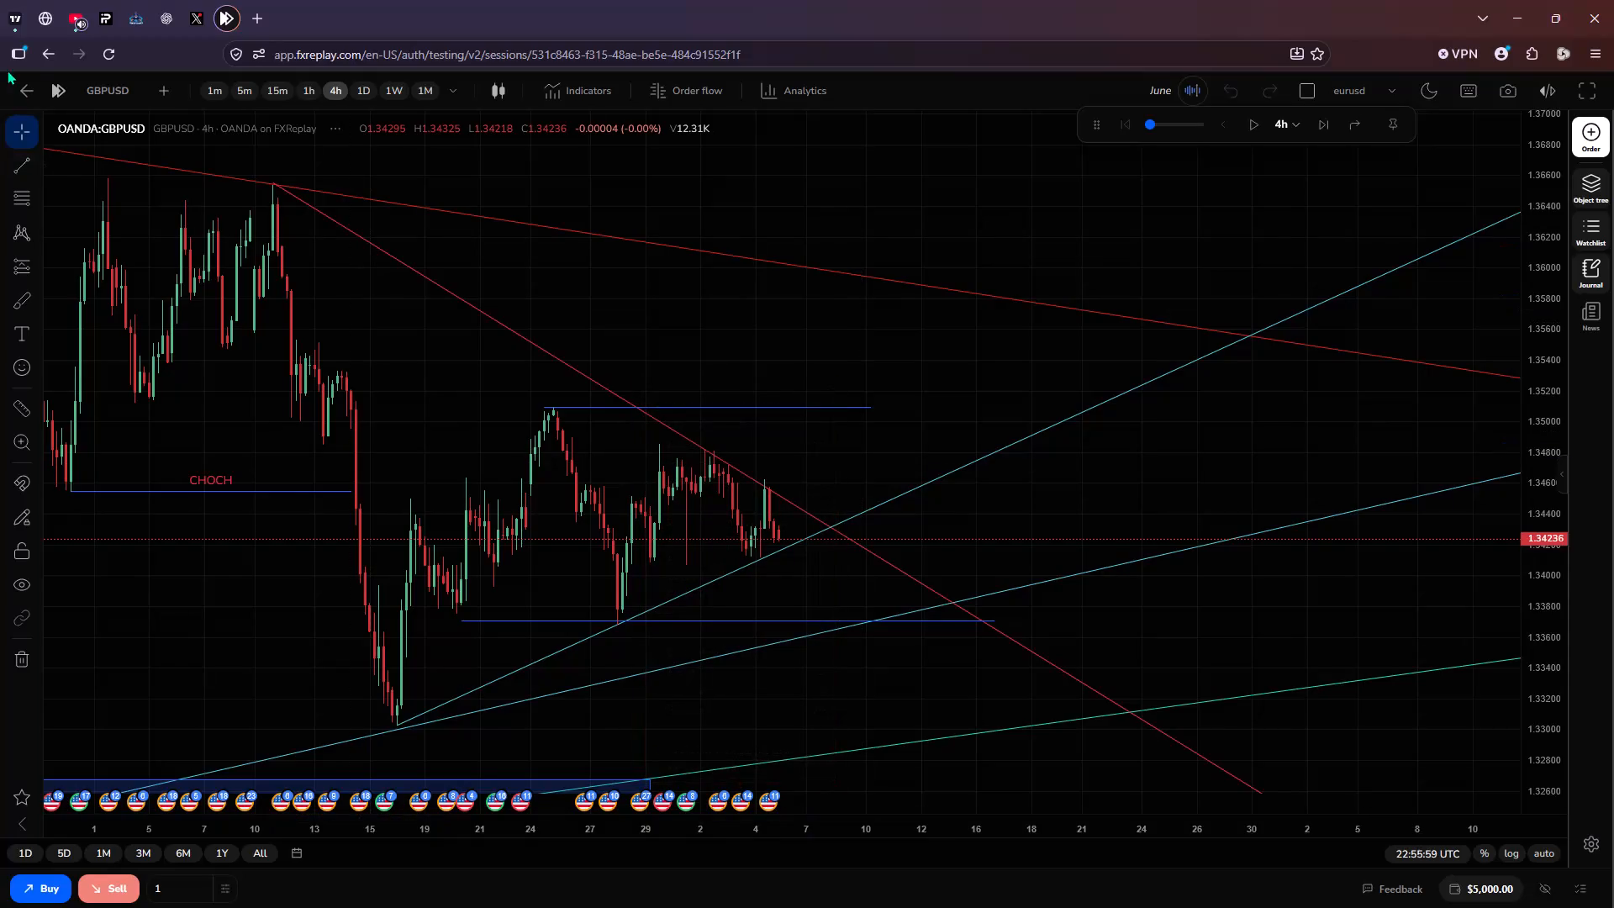
Switch to TradingView and set the GBPUSD chart to the 4-hour timeframe.
click(8, 19)
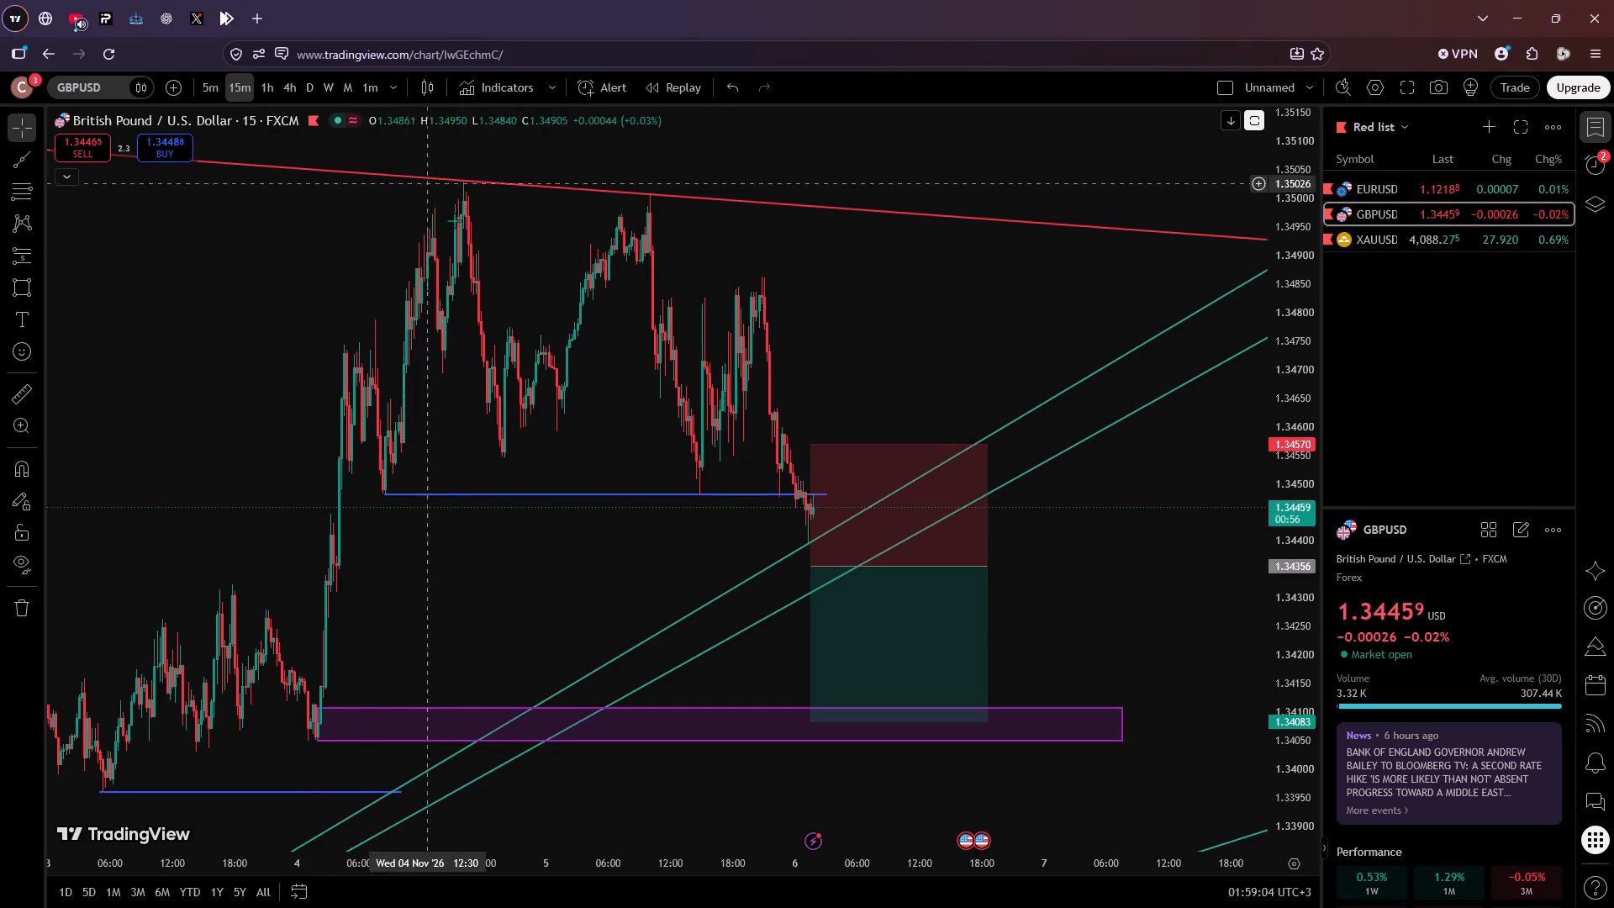
click(289, 88)
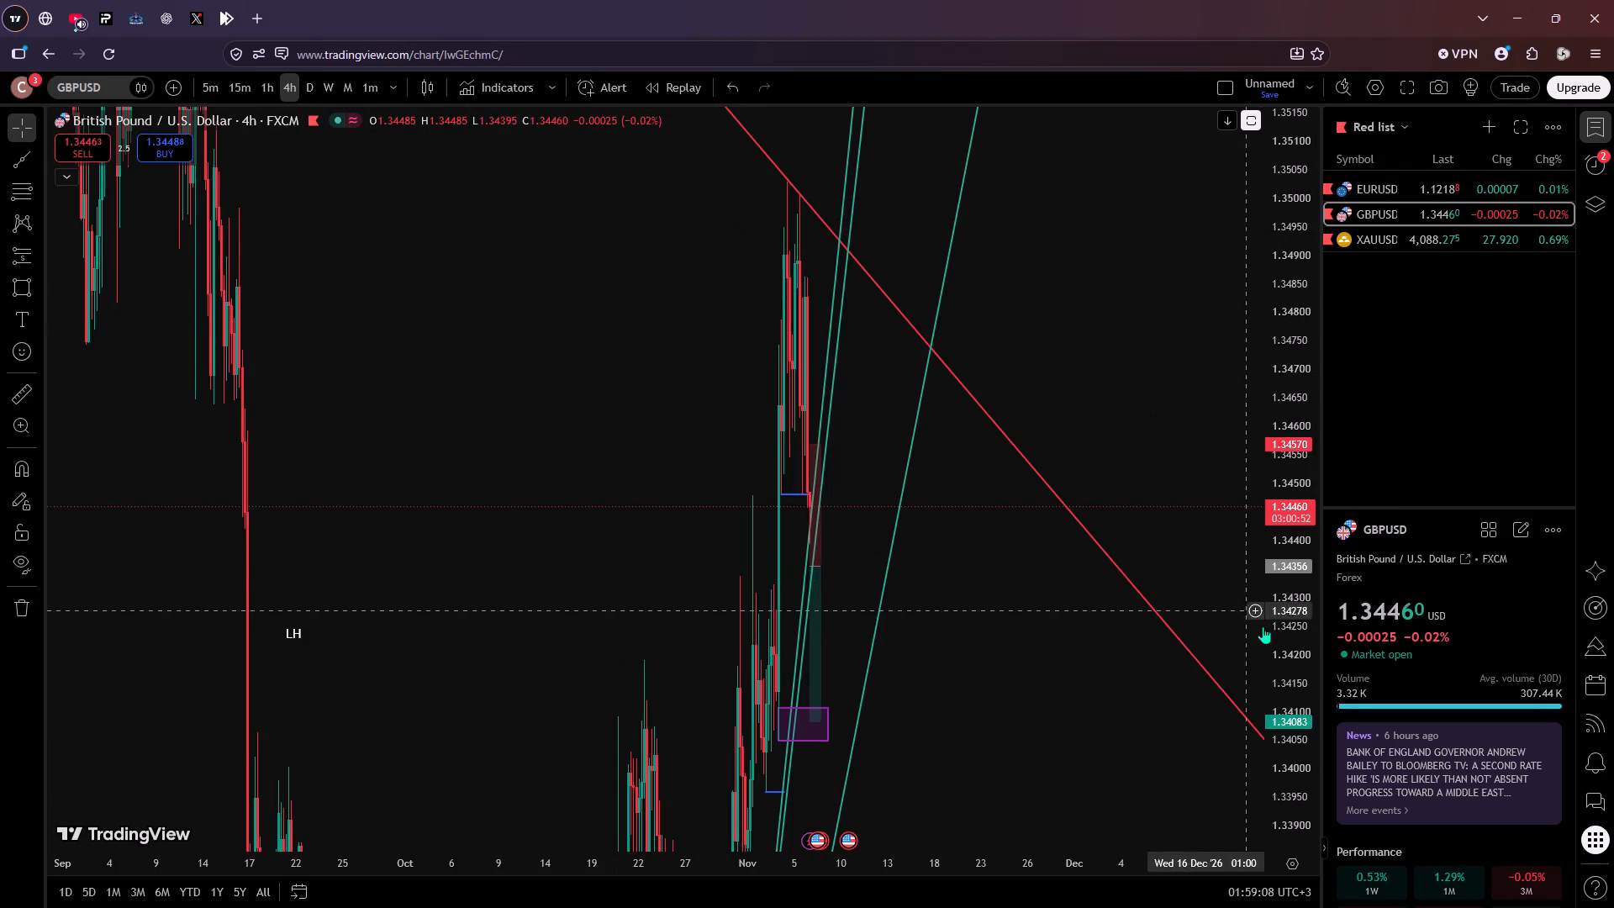
Draw a rectangle zone at the September lower high on GBPUSD, from about 1.35596 to 1.35461, extending from 10 Sep to 19 Nov.
scroll(1272, 647, down, 7)
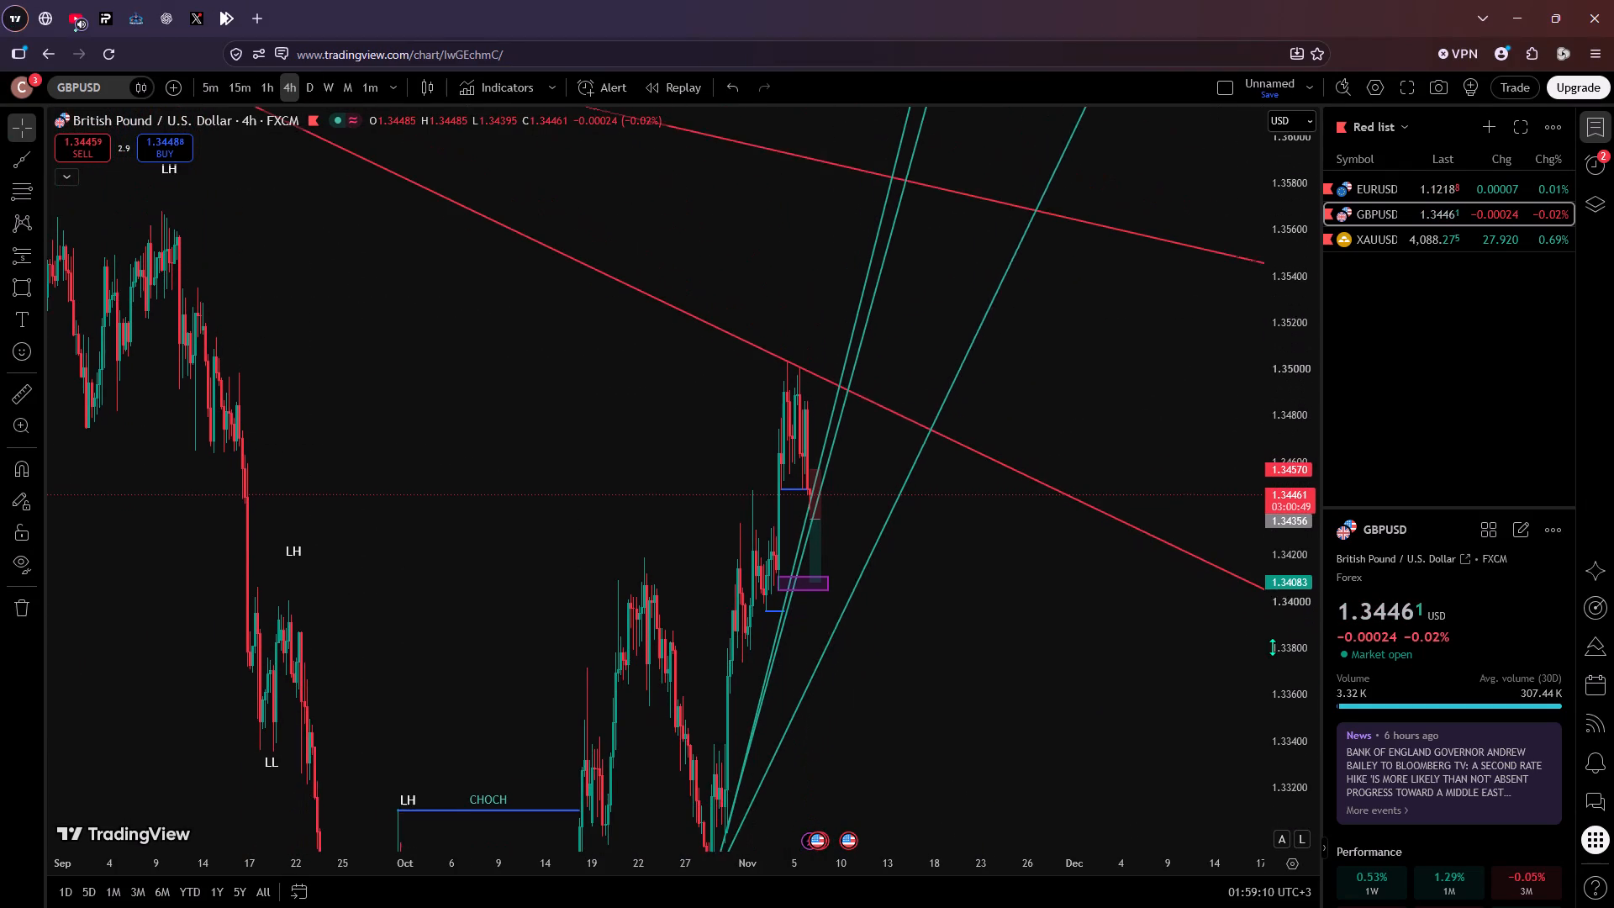
scroll(1272, 647, down, 2)
scroll(1068, 599, up, 1)
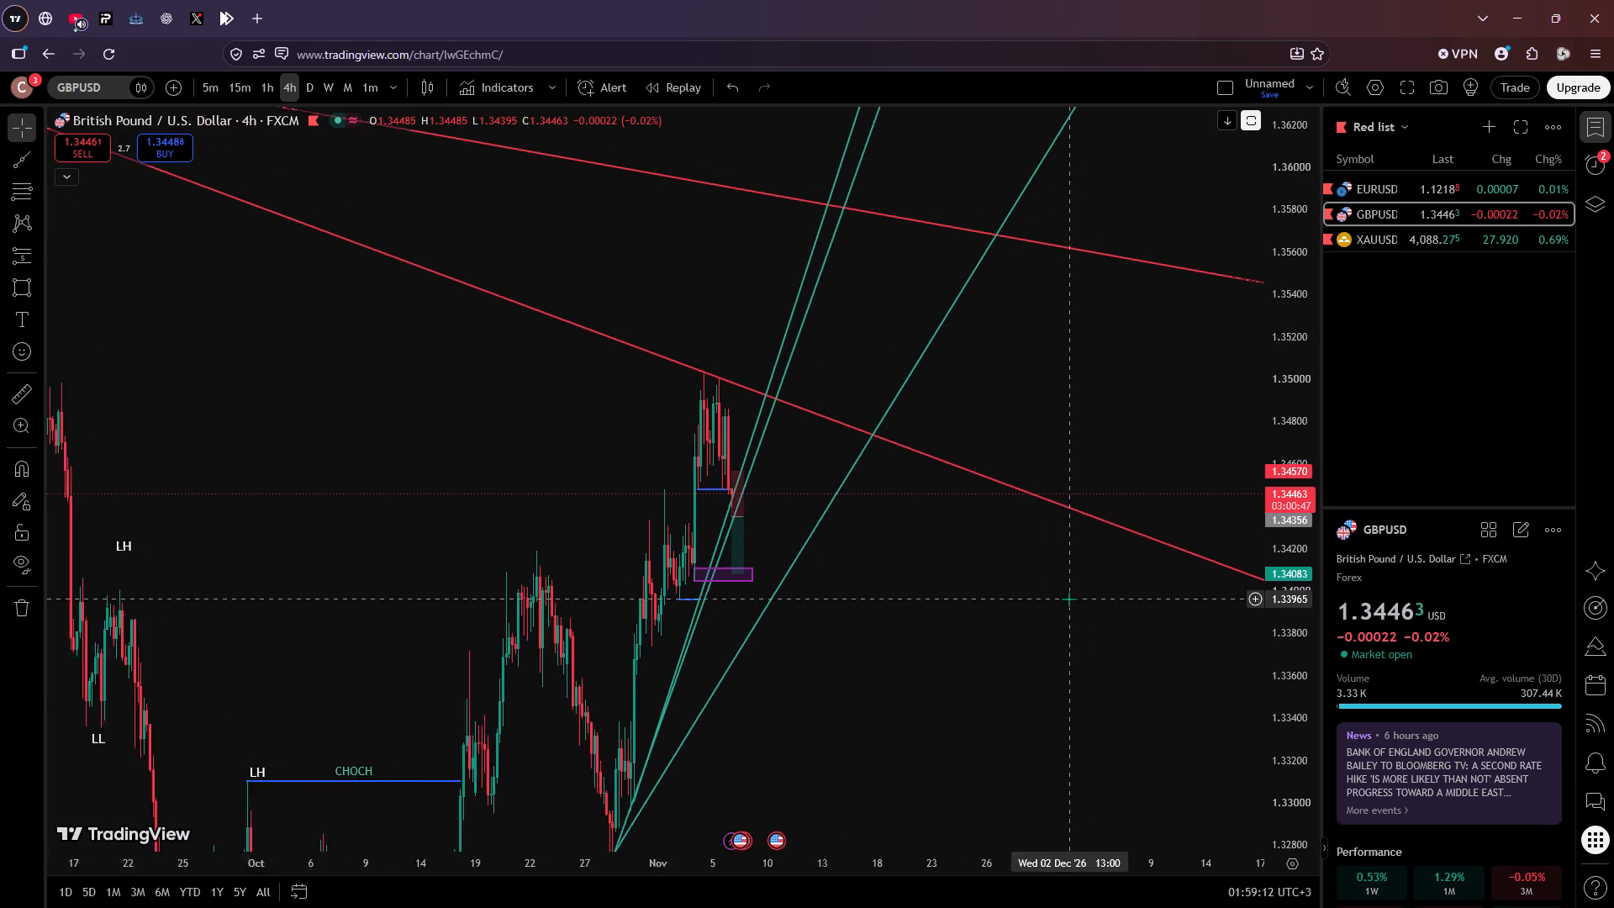
scroll(1068, 599, up, 1)
drag(931, 569, 1015, 525)
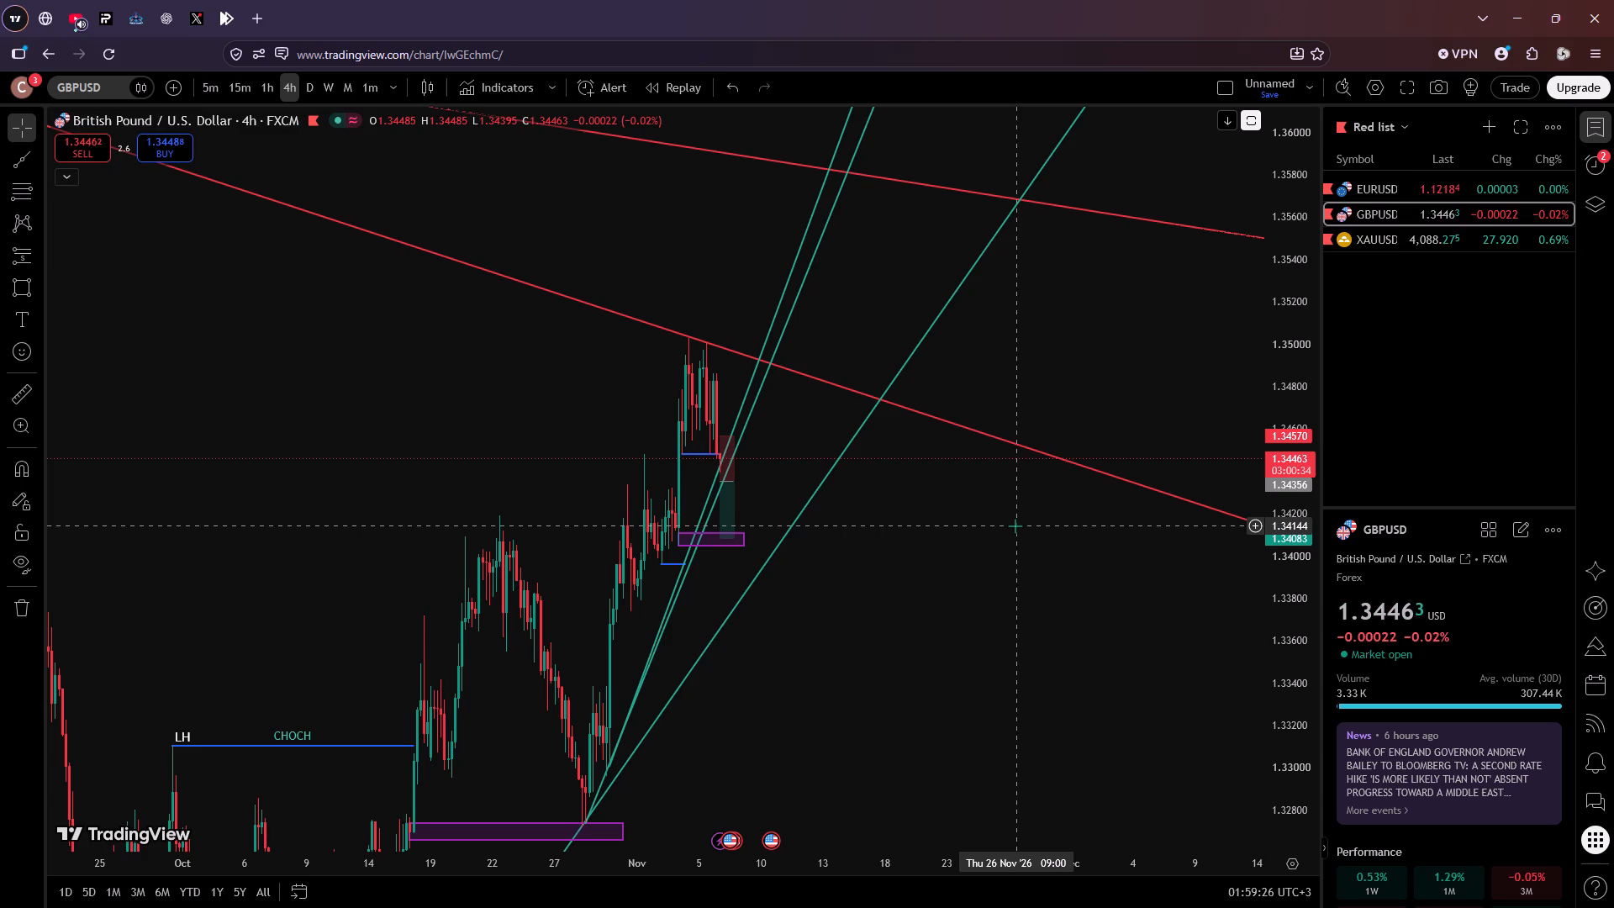
scroll(1015, 525, down, 2)
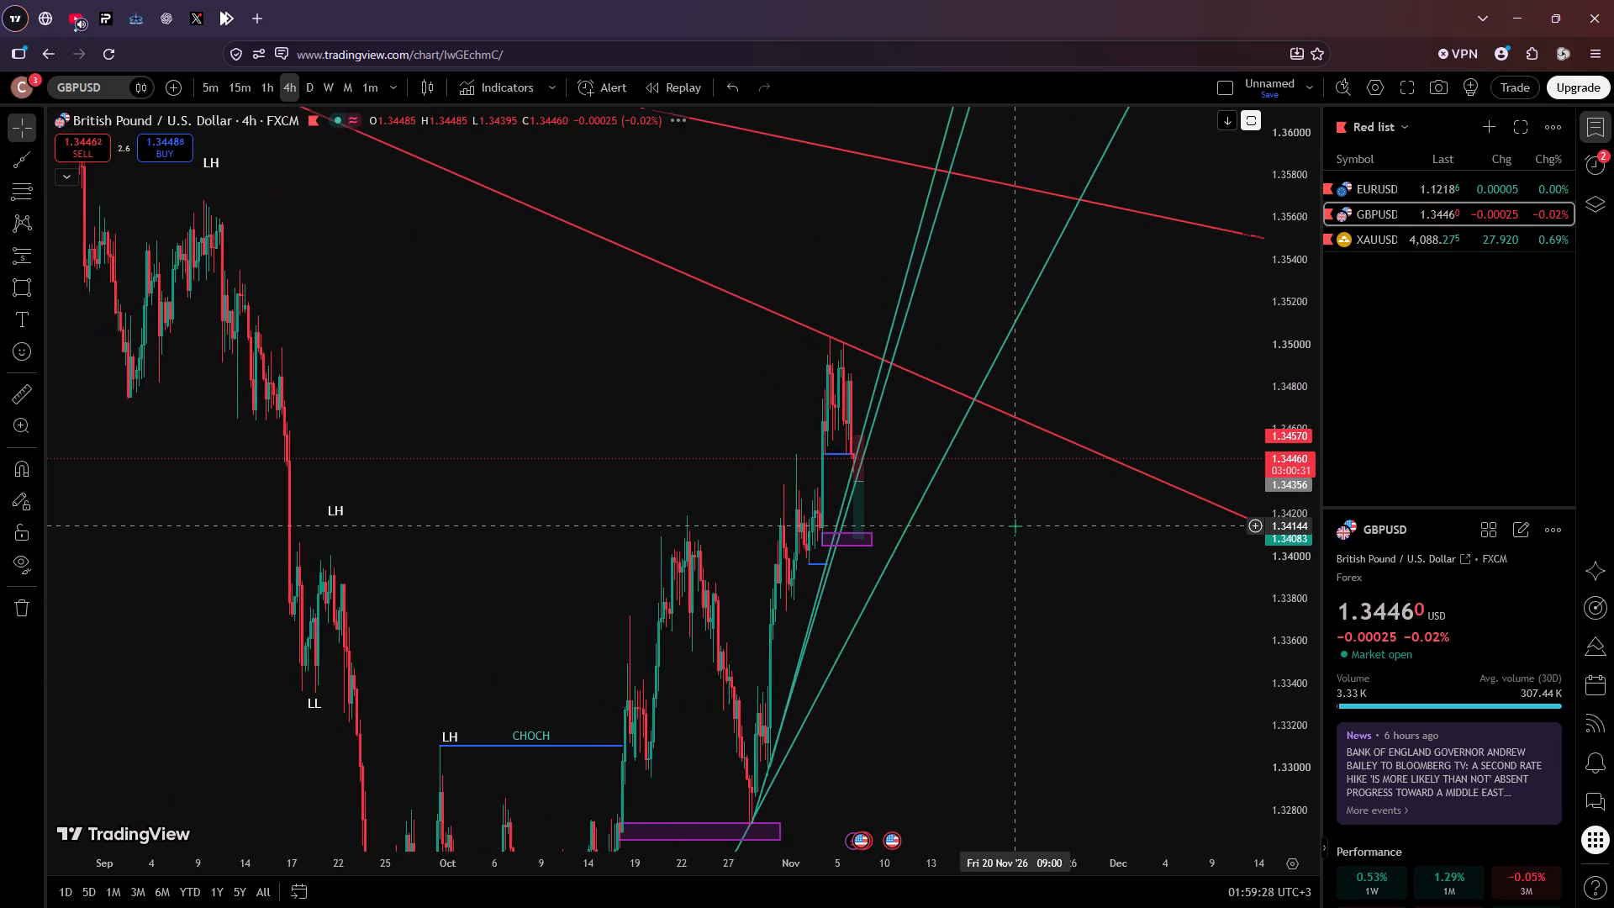
drag(498, 386, 563, 404)
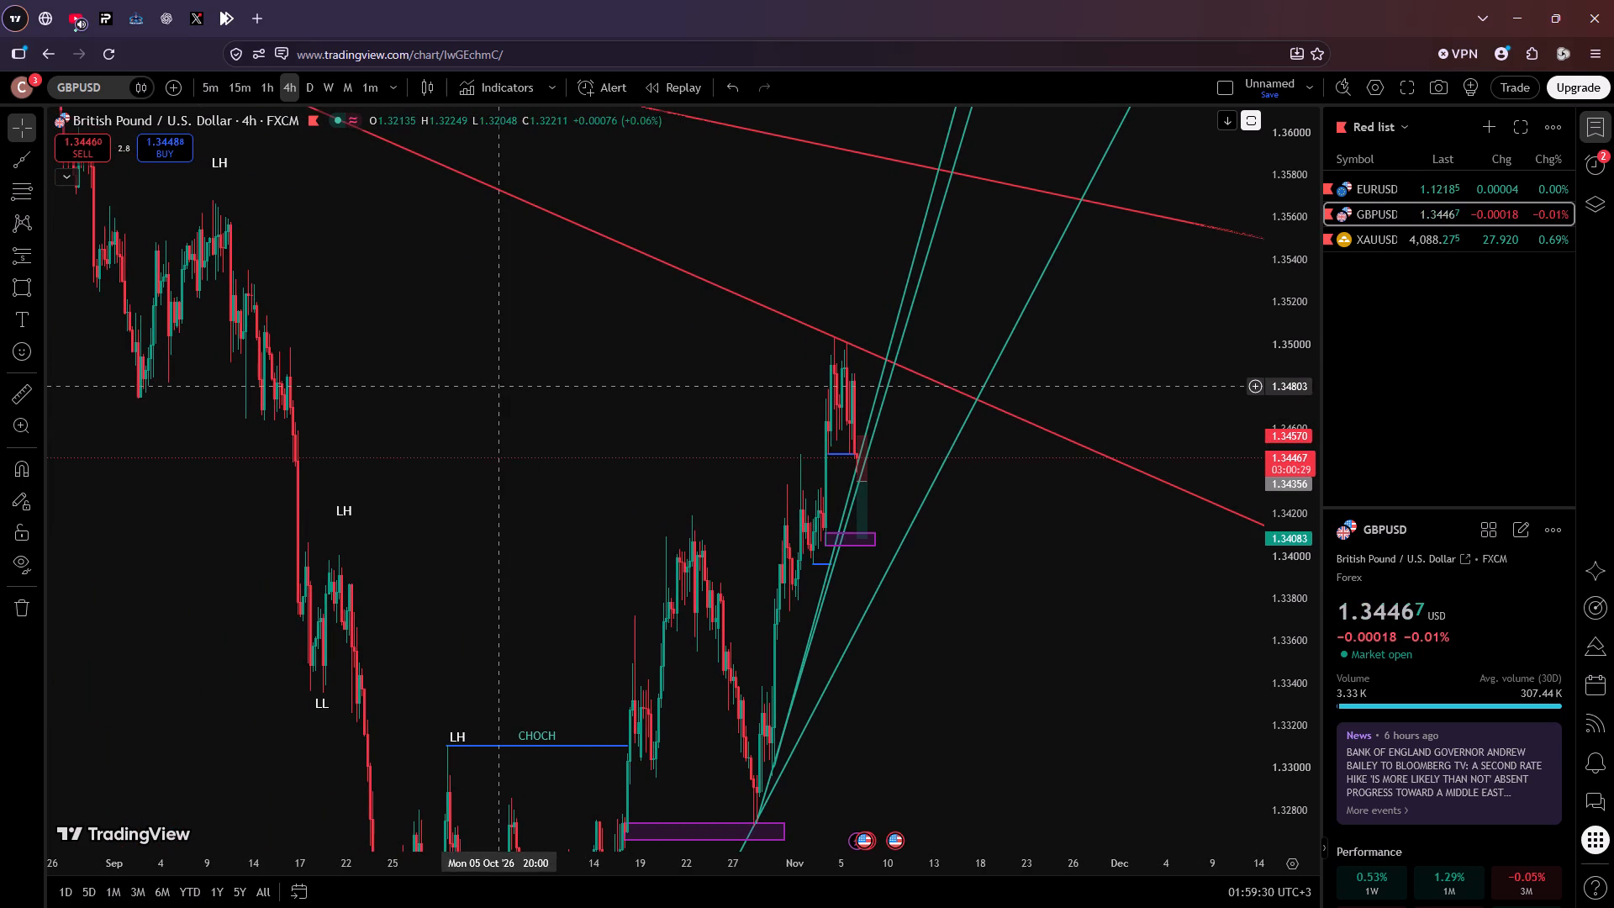
drag(563, 404, 763, 476)
scroll(763, 476, up, 2)
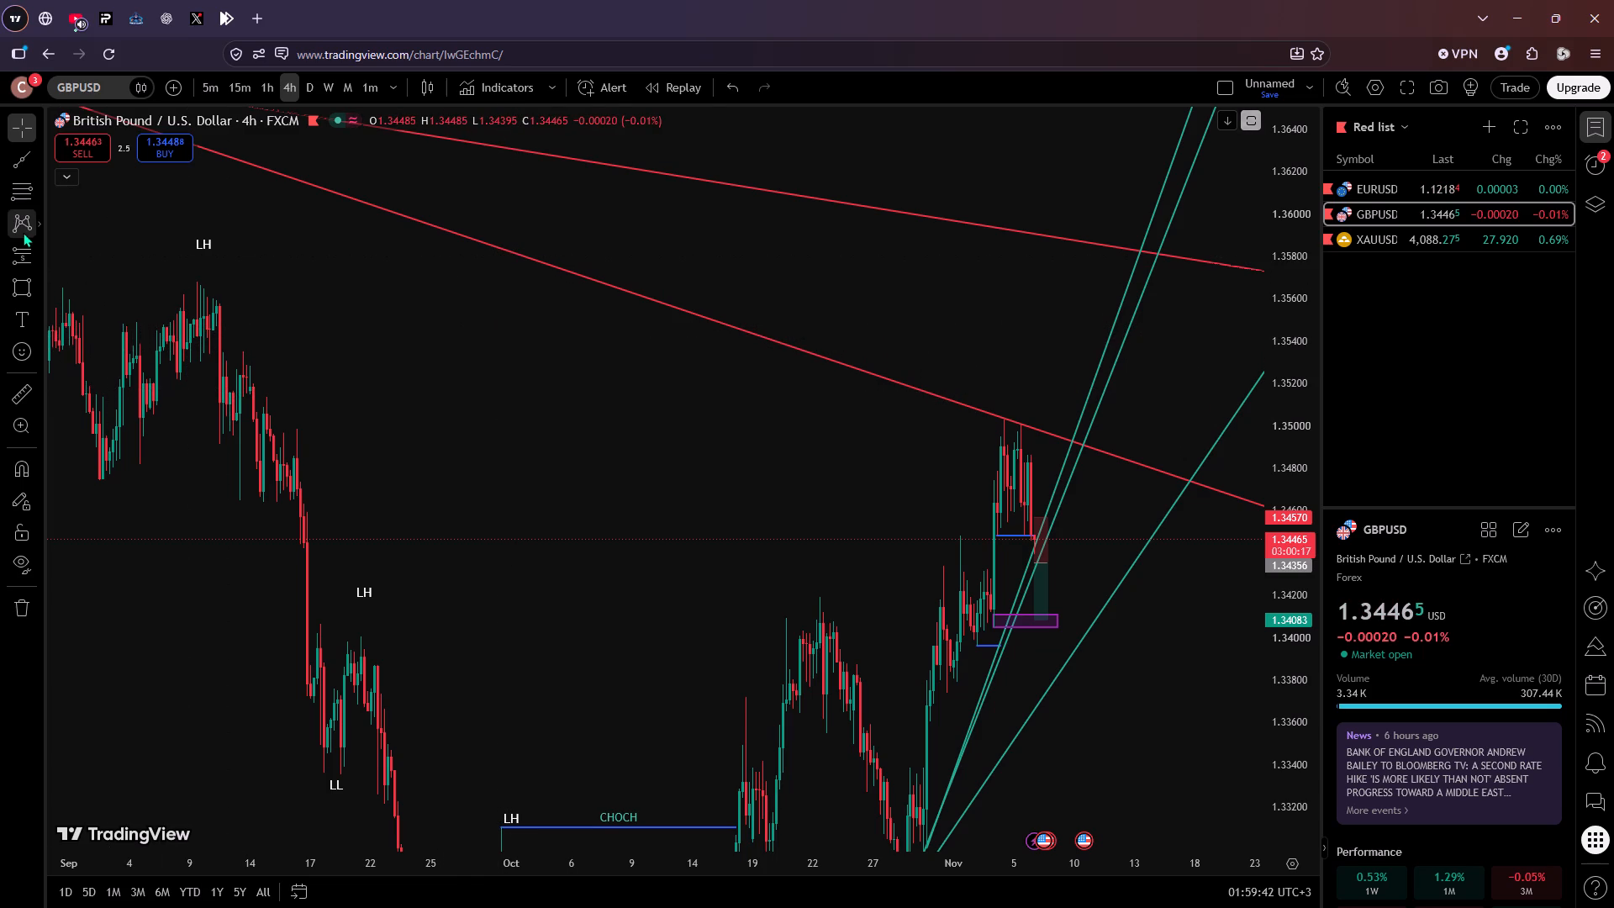
click(23, 282)
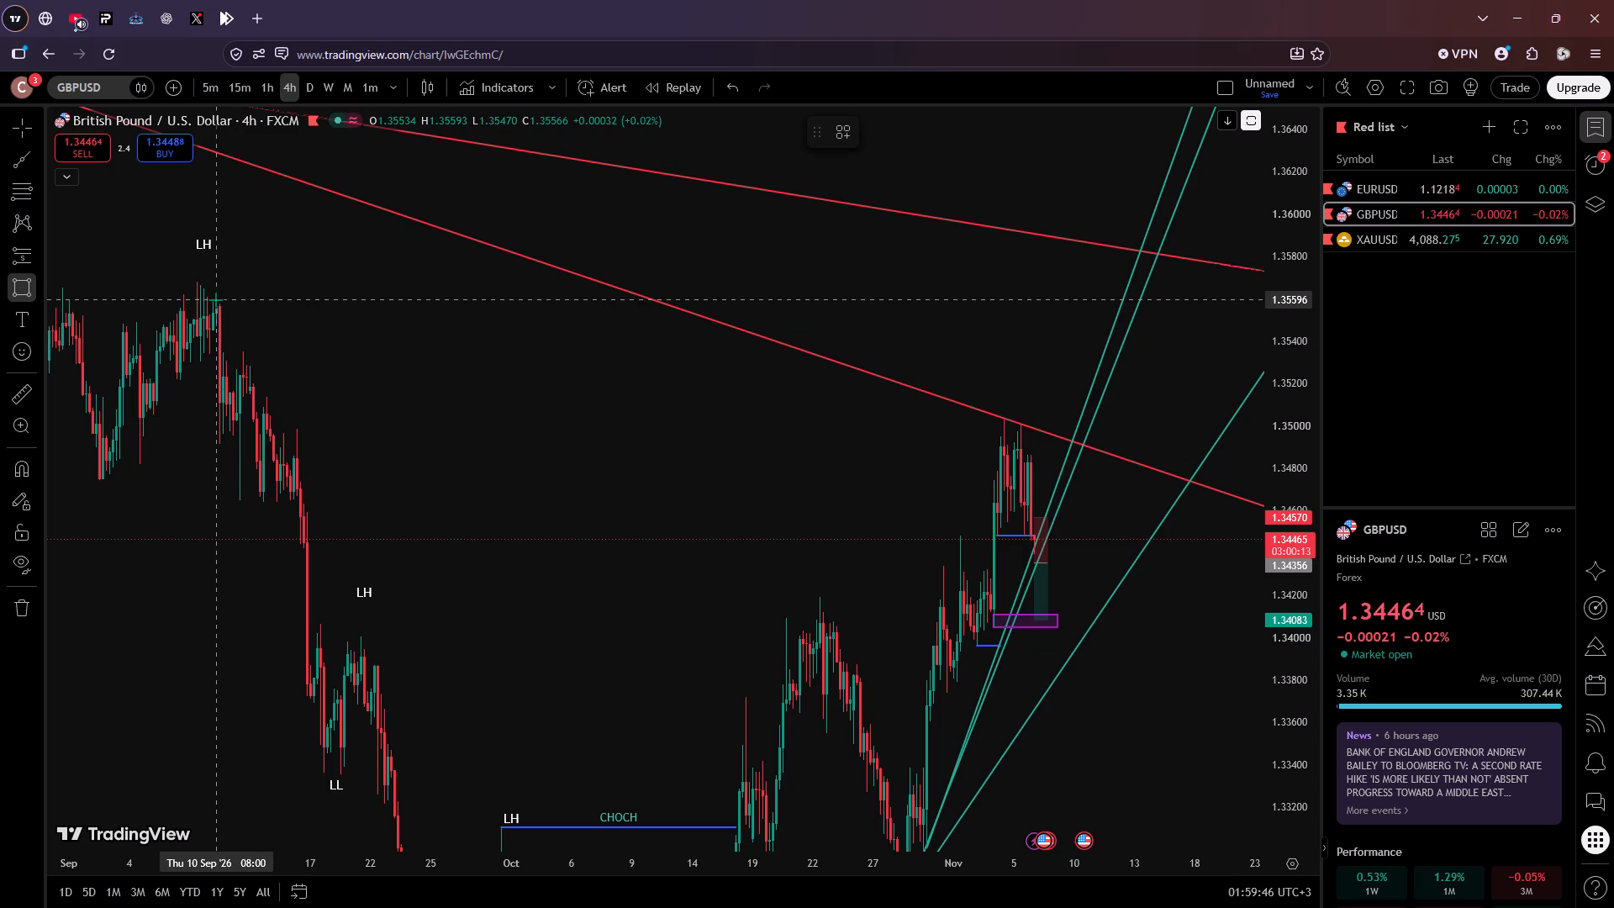
drag(215, 299, 464, 323)
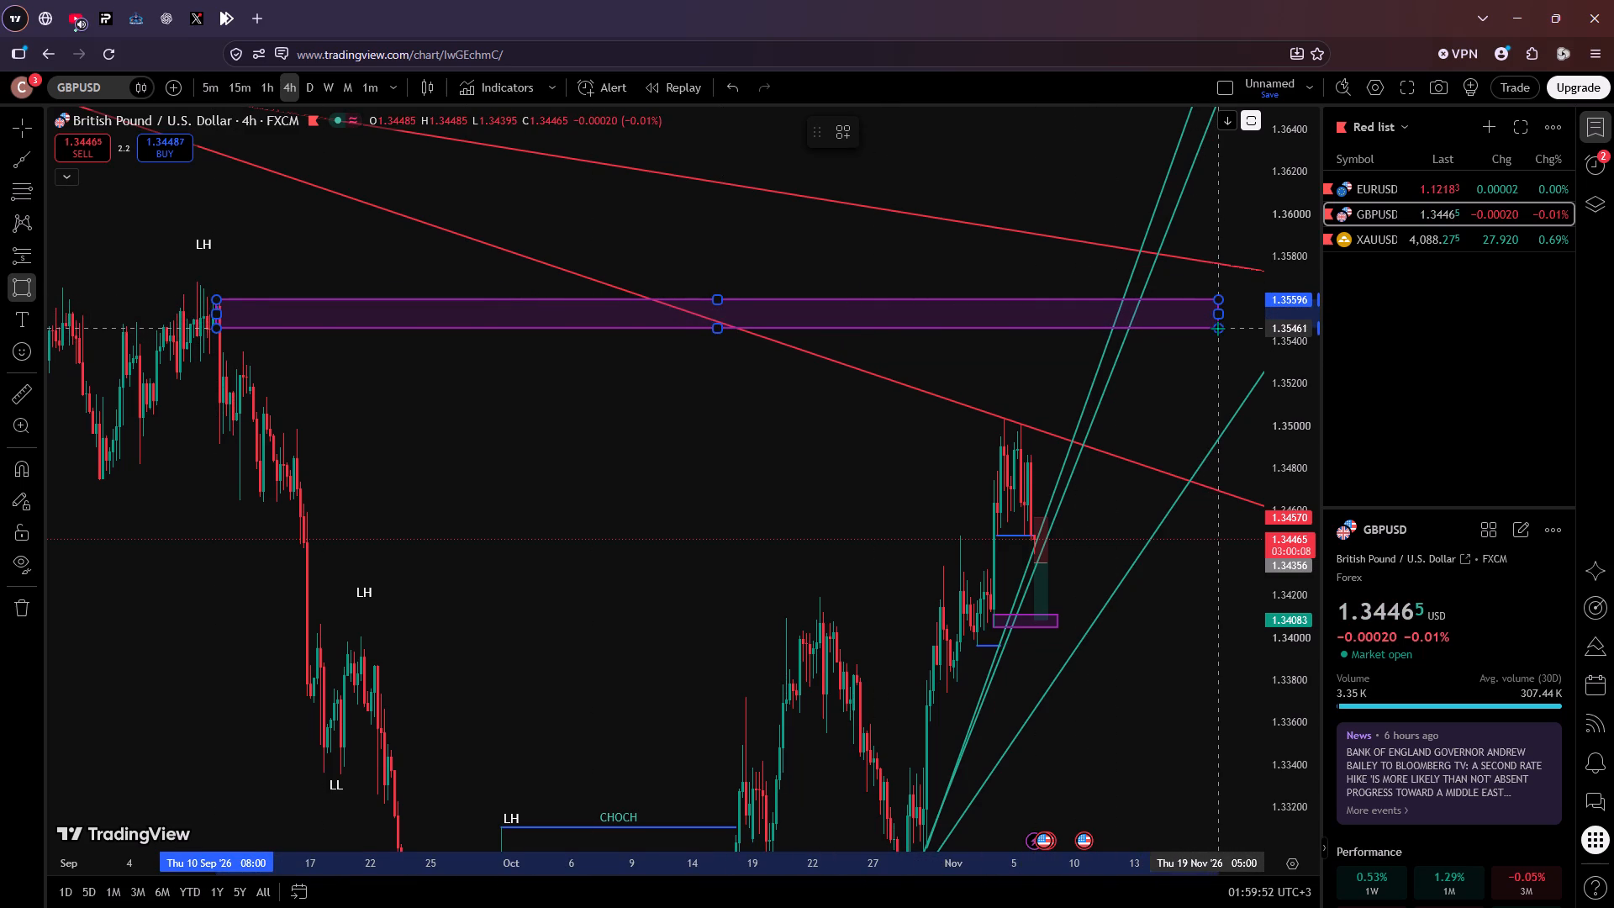
click(1217, 328)
click(899, 445)
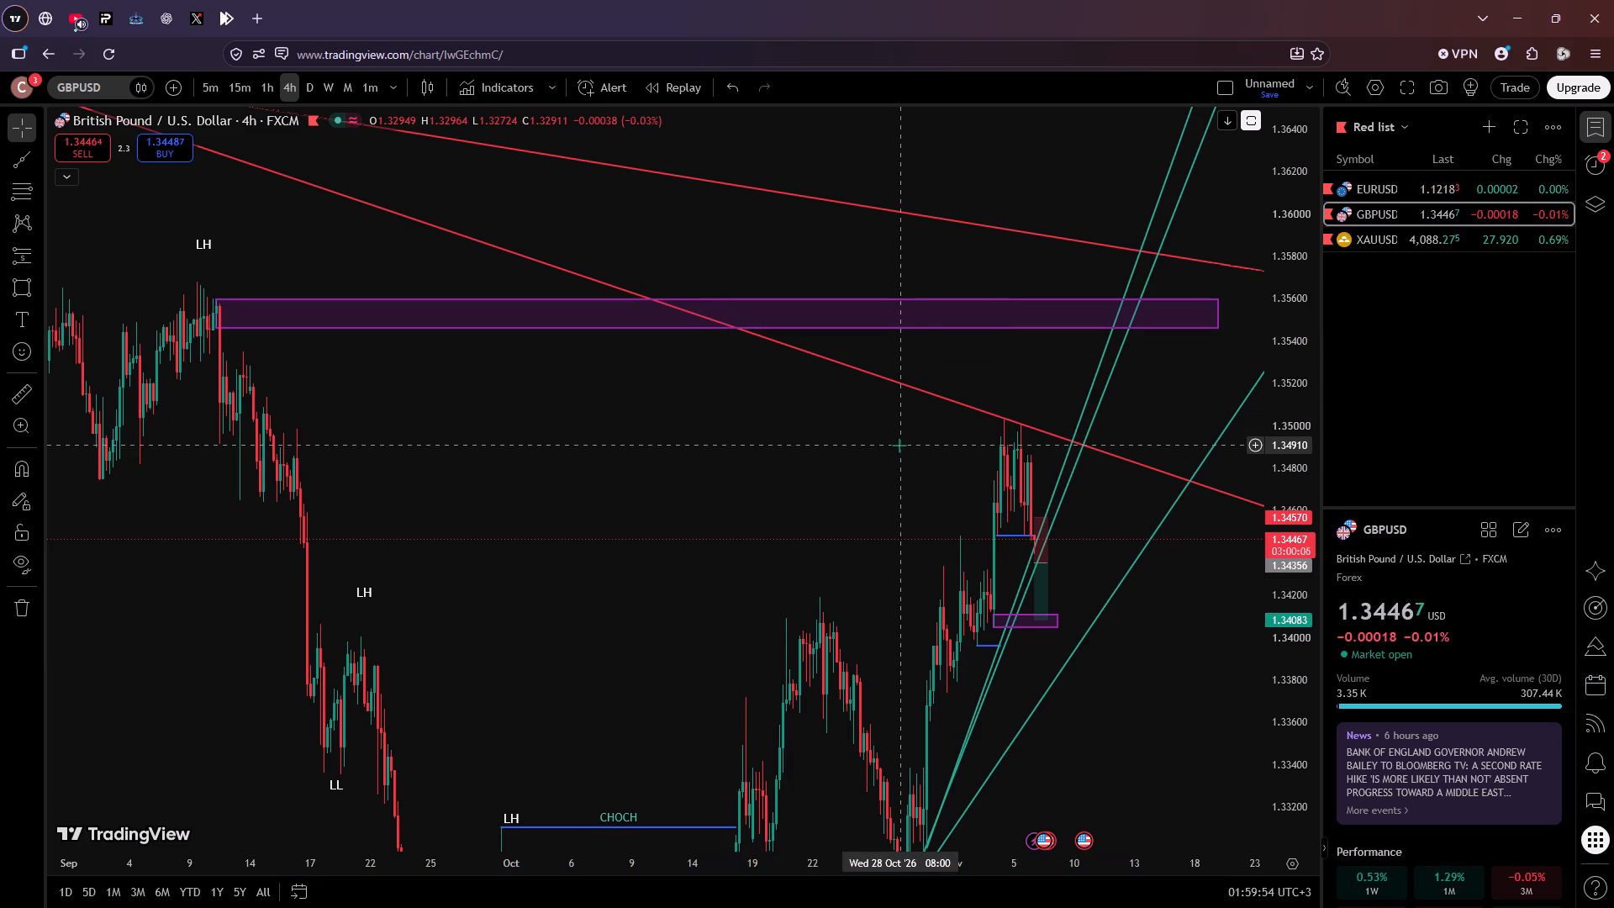
Examine GBPUSD's recent 4-hour price action against the new zone, the rising trendlines and the open short setup.
drag(899, 445, 805, 372)
scroll(805, 372, up, 1)
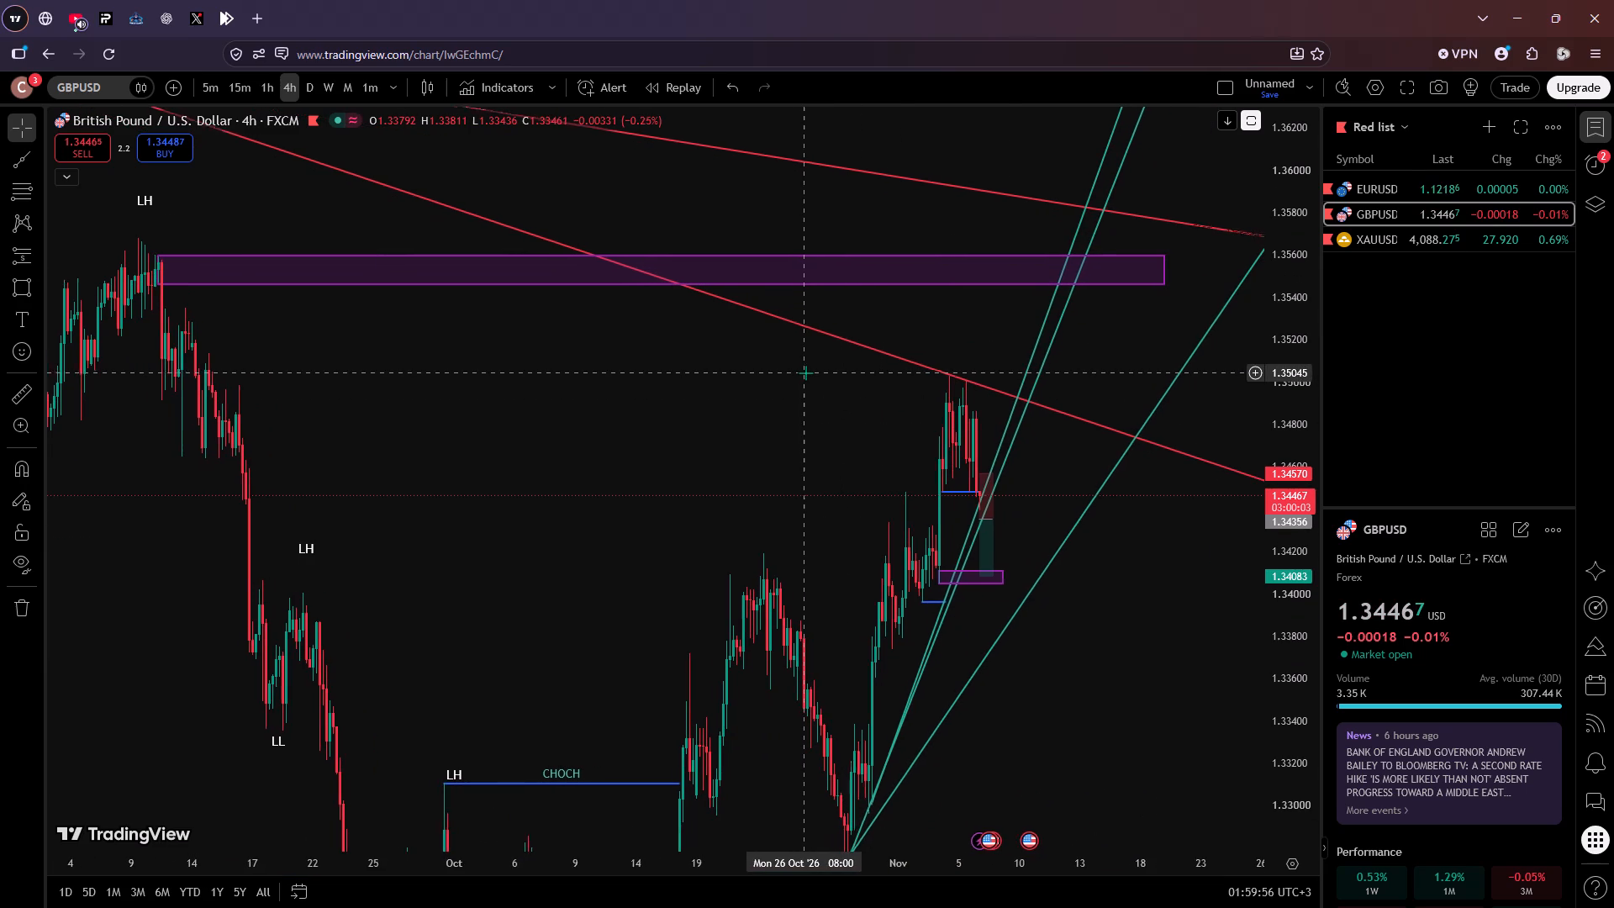
scroll(805, 372, up, 1)
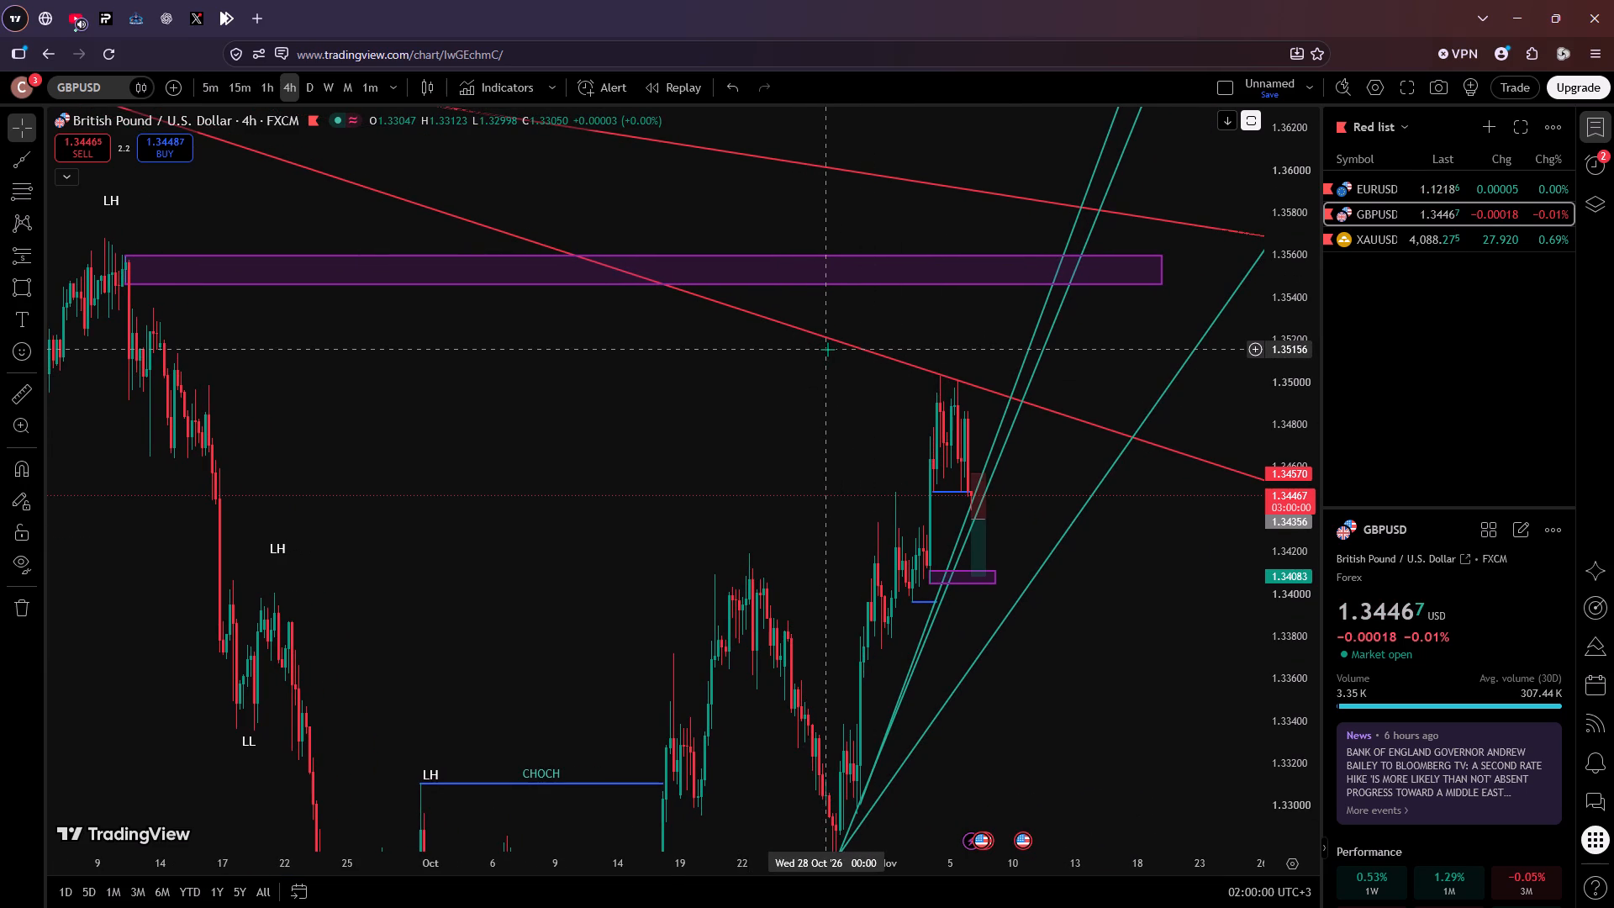
scroll(827, 349, up, 1)
drag(1108, 624, 1079, 410)
scroll(1105, 468, up, 1)
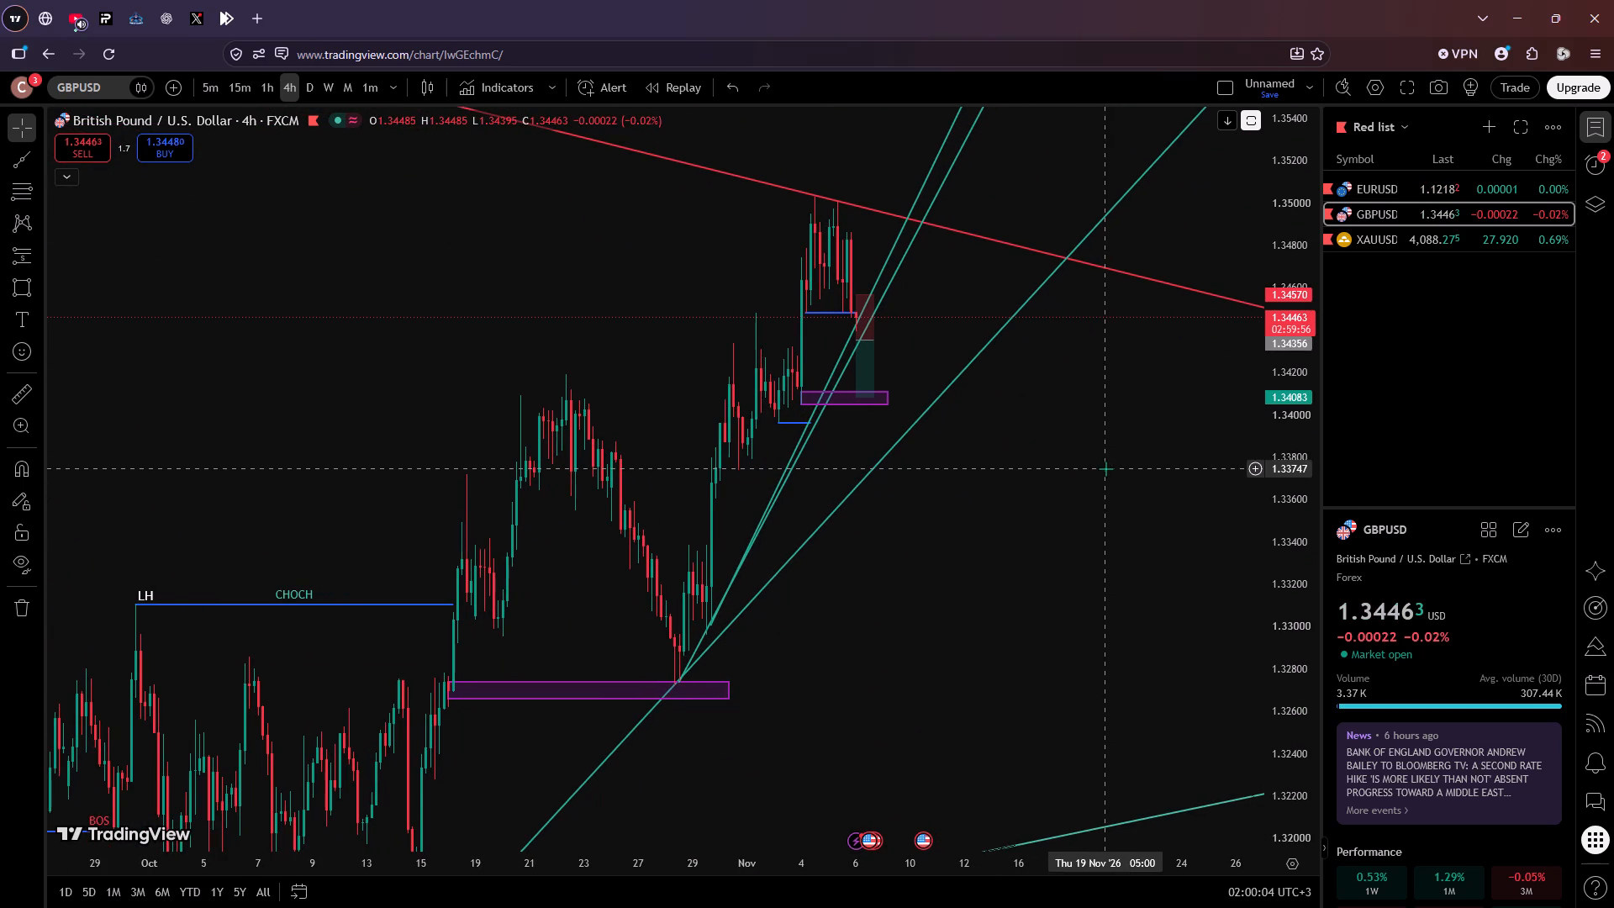
scroll(1105, 468, up, 1)
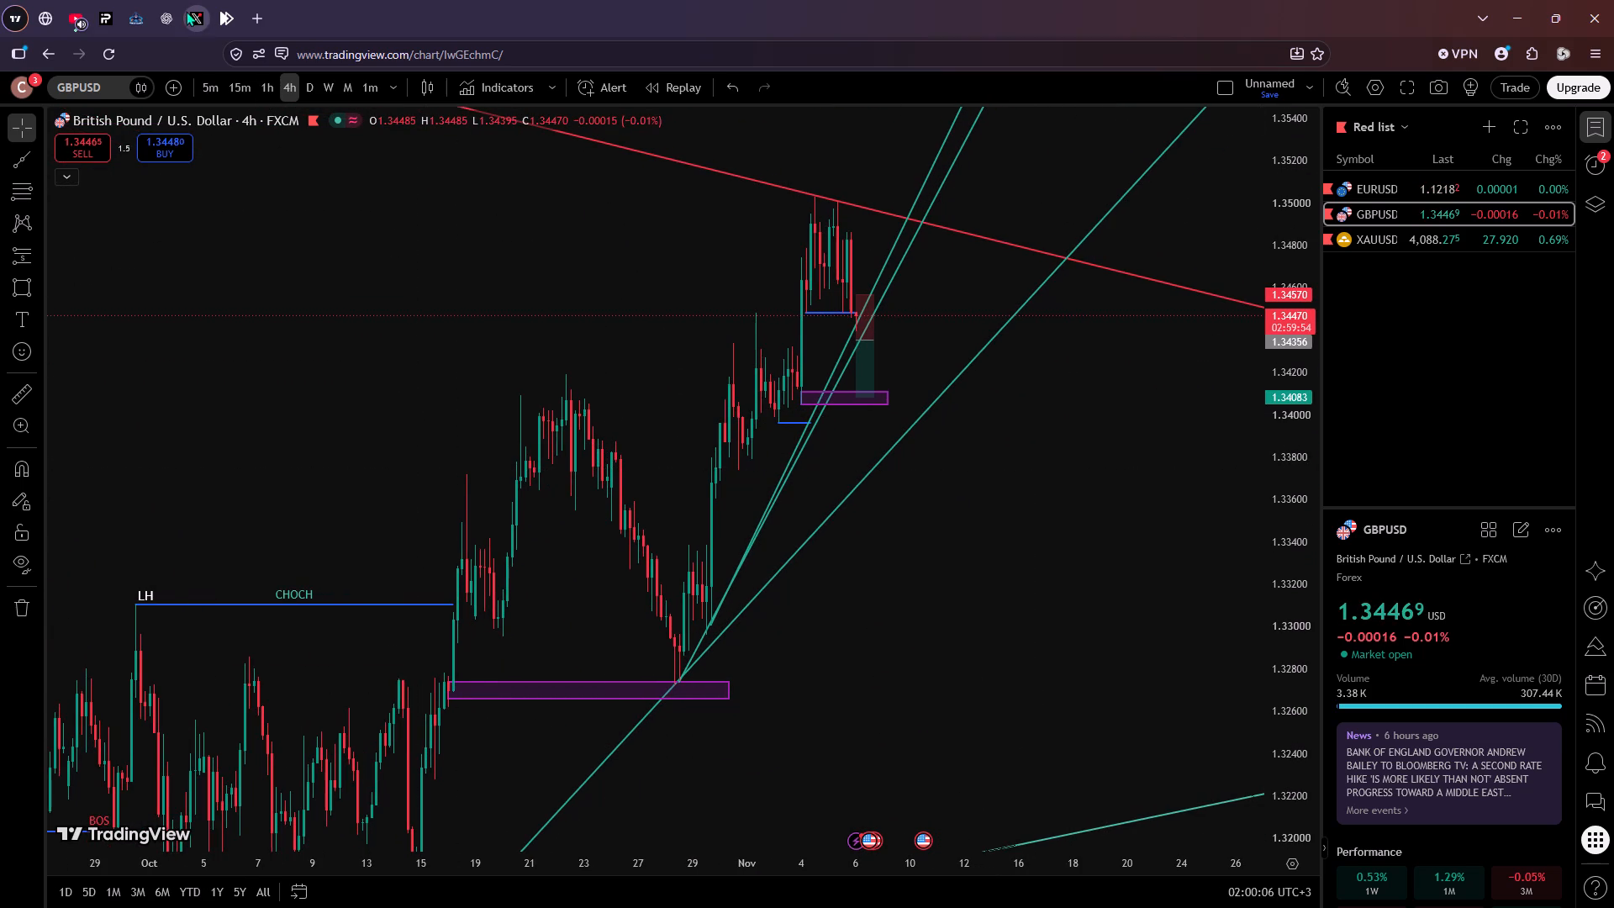
Check the music playlist on YouTube and return to the FX Replay session.
click(84, 1)
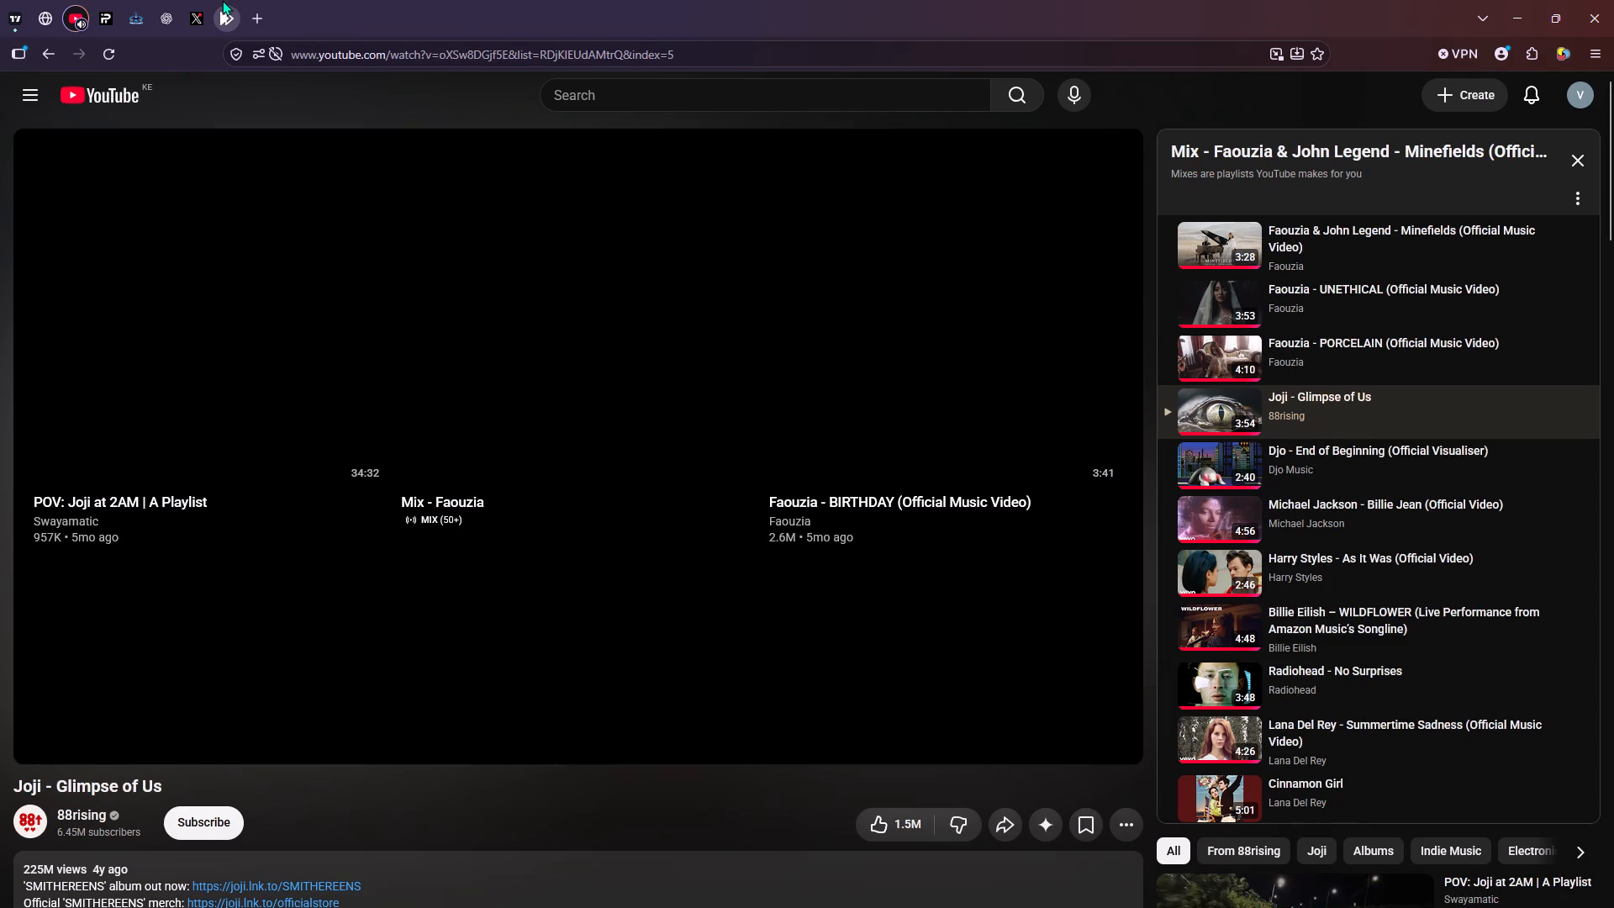
click(223, 0)
click(249, 20)
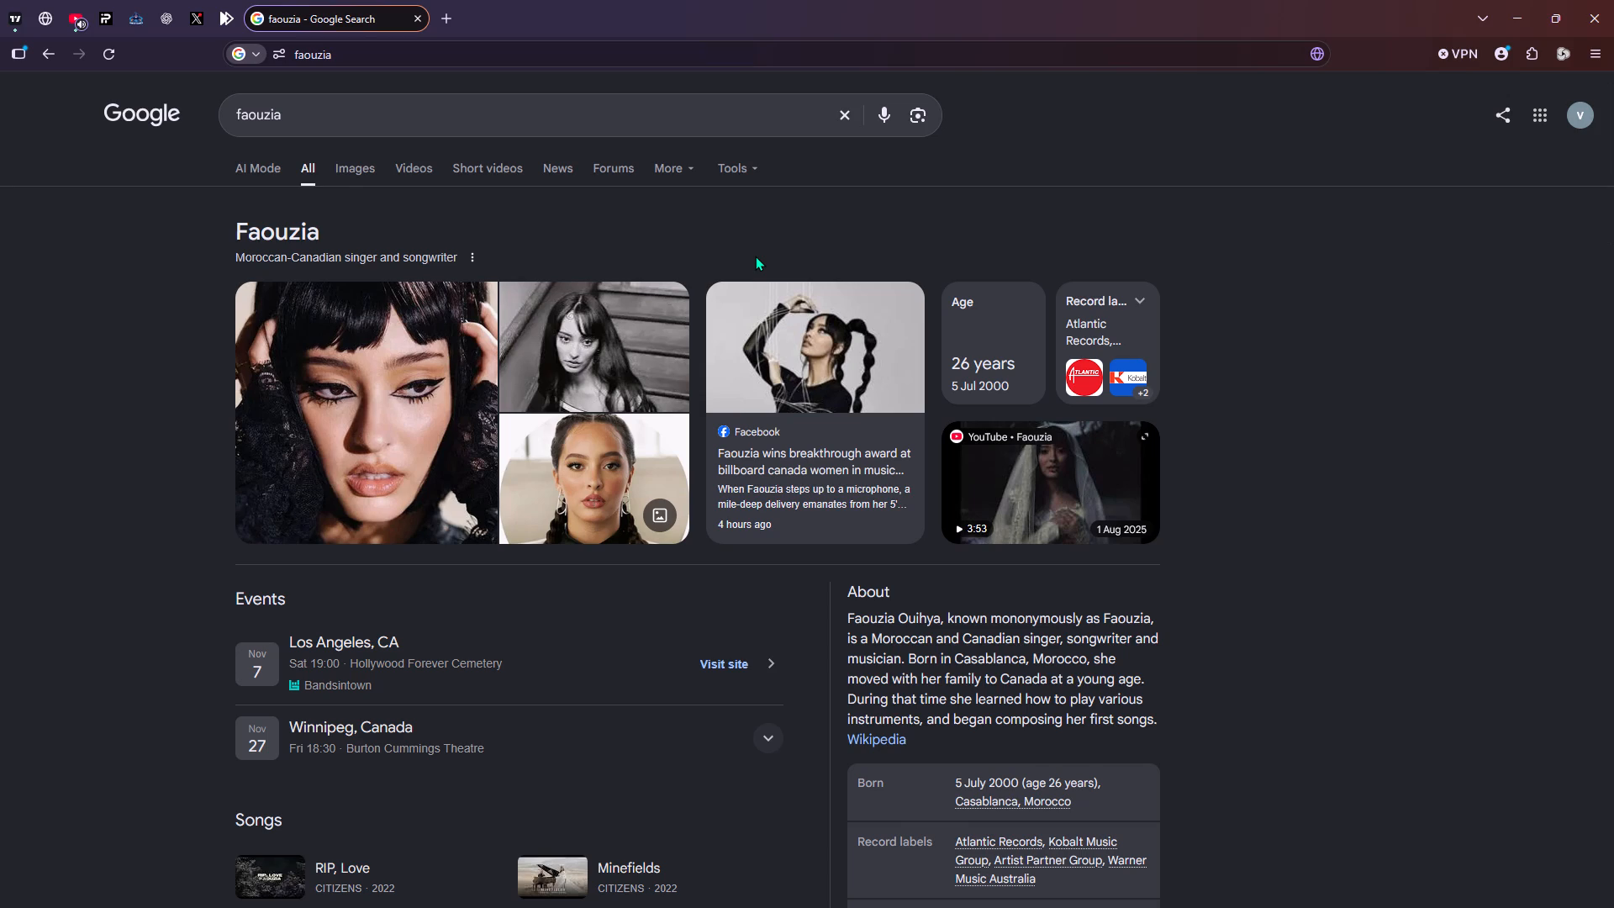
Look through the search results for Faouzia's songs and profile, and close the tab to return to FX Replay.
scroll(755, 256, down, 4)
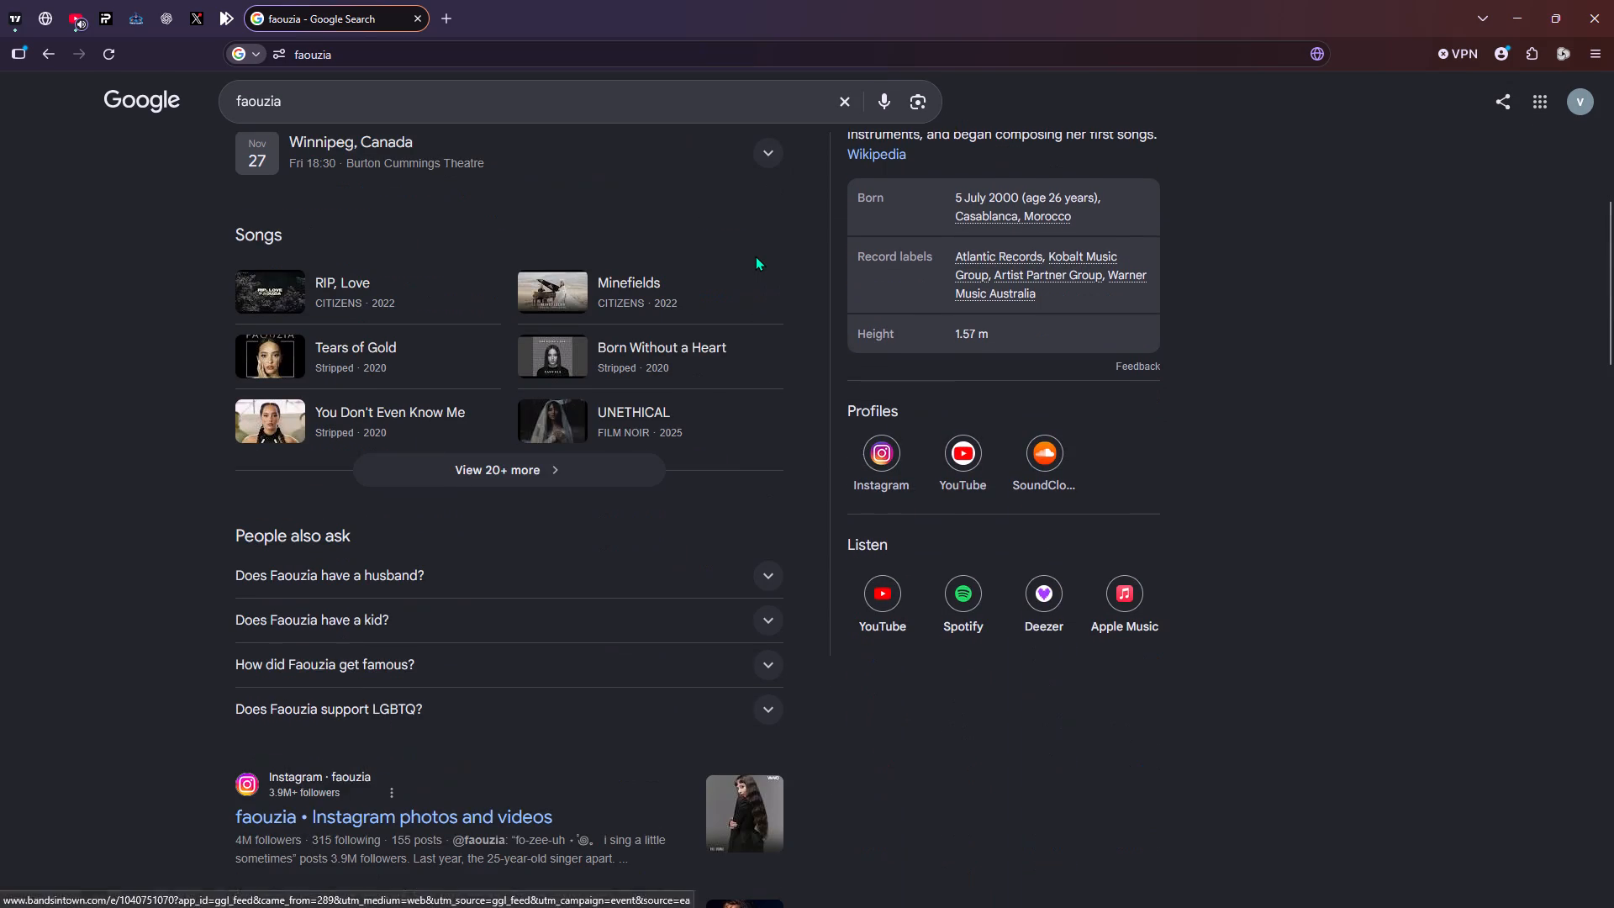
scroll(755, 256, down, 1)
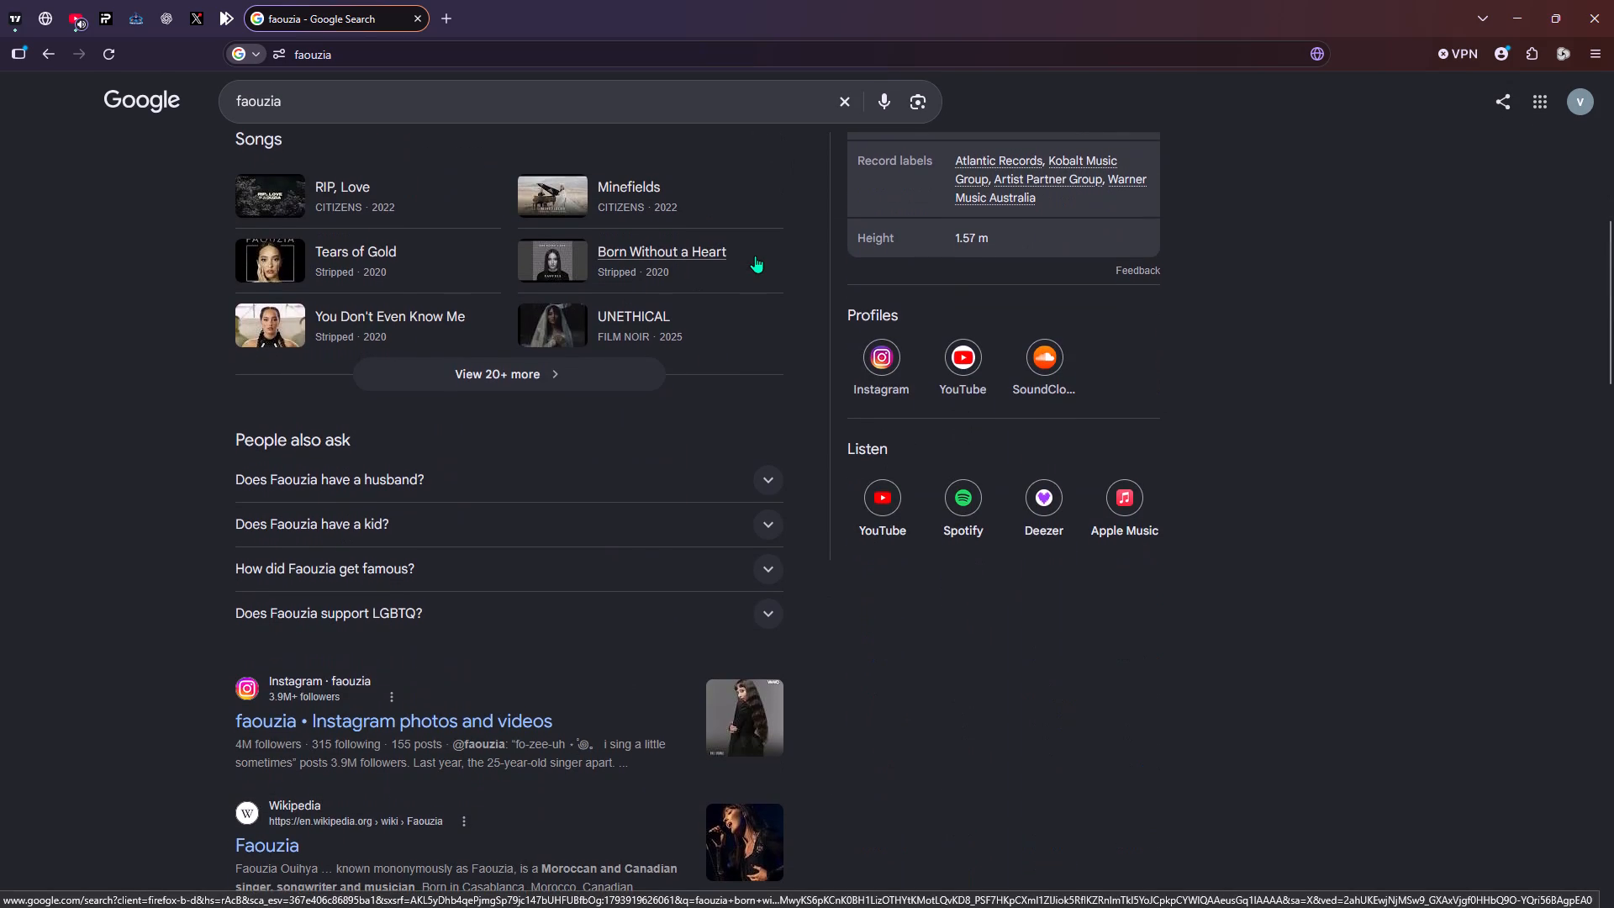
scroll(755, 256, up, 3)
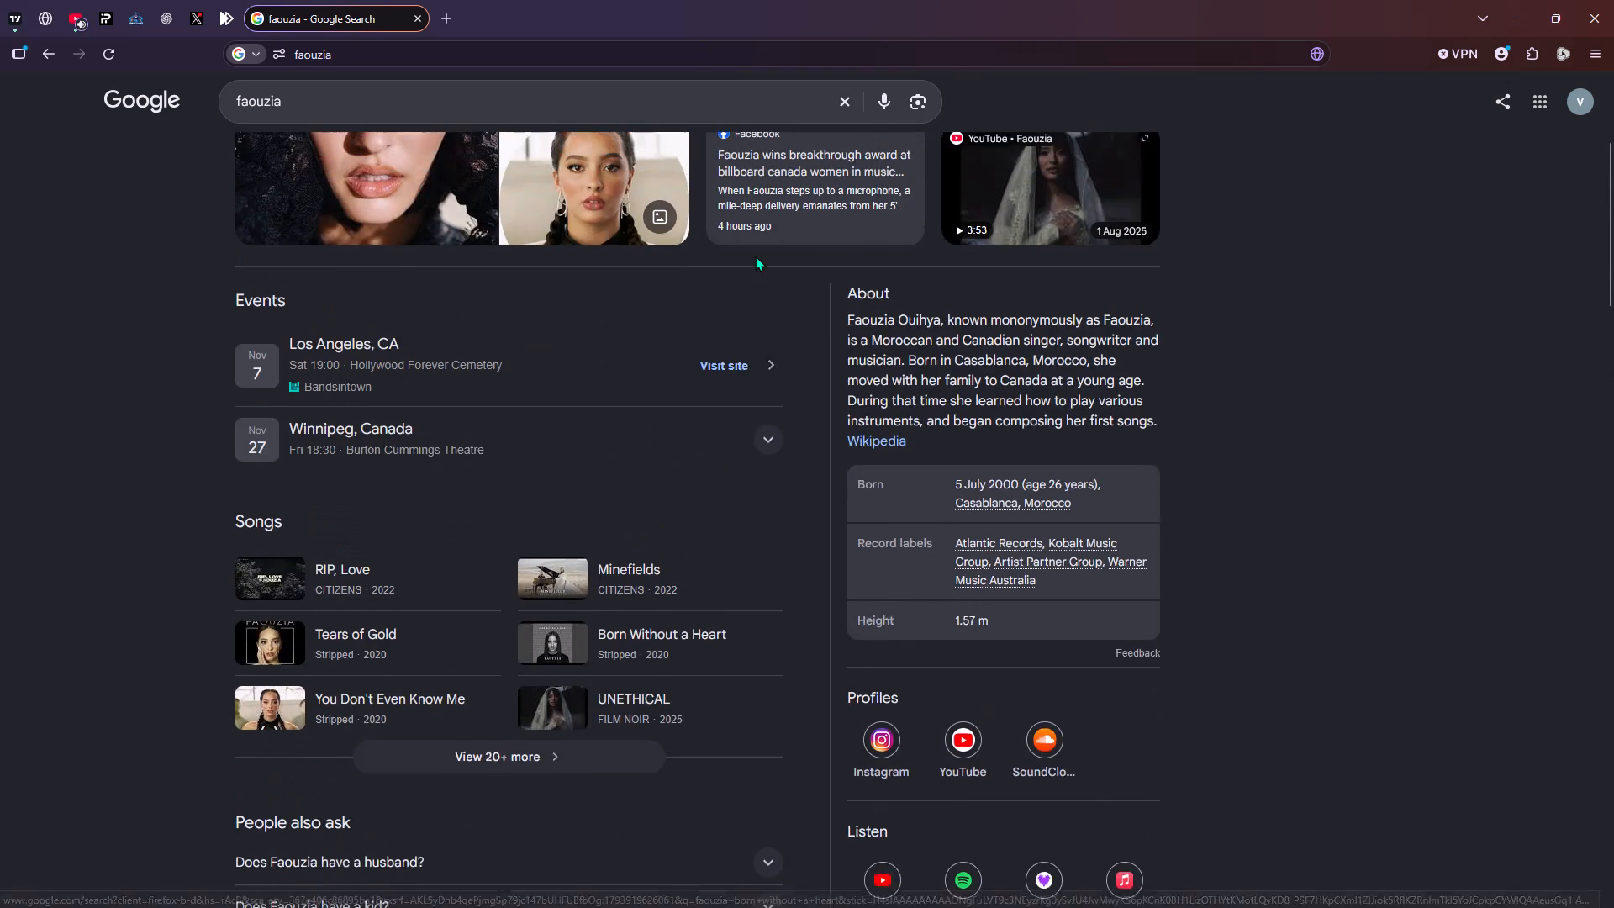
scroll(755, 256, up, 1)
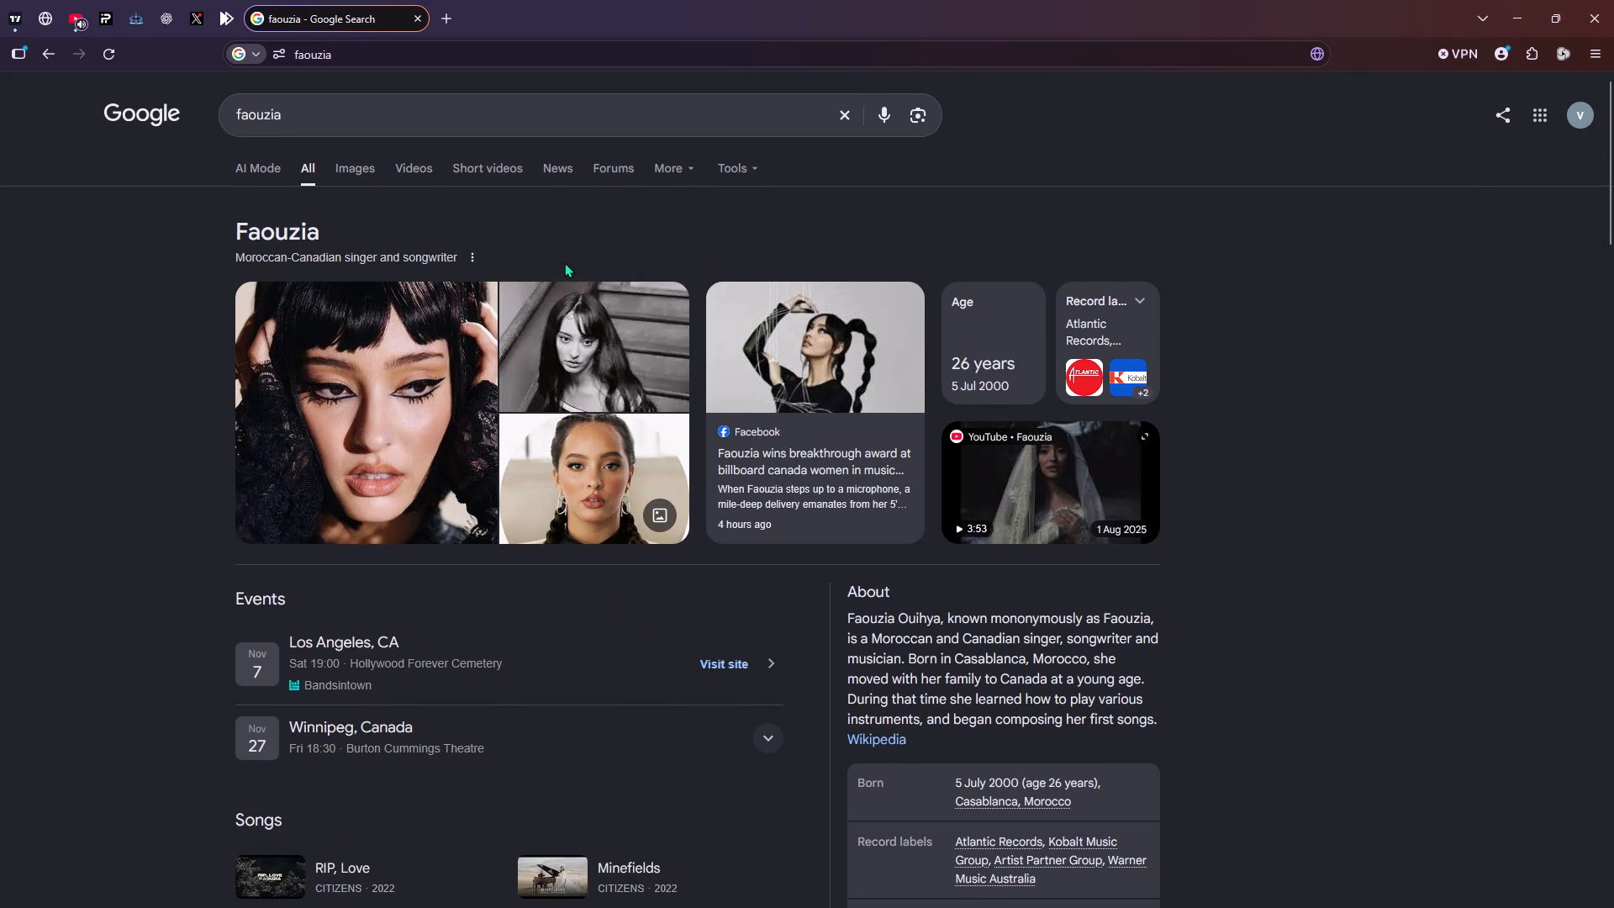
click(419, 18)
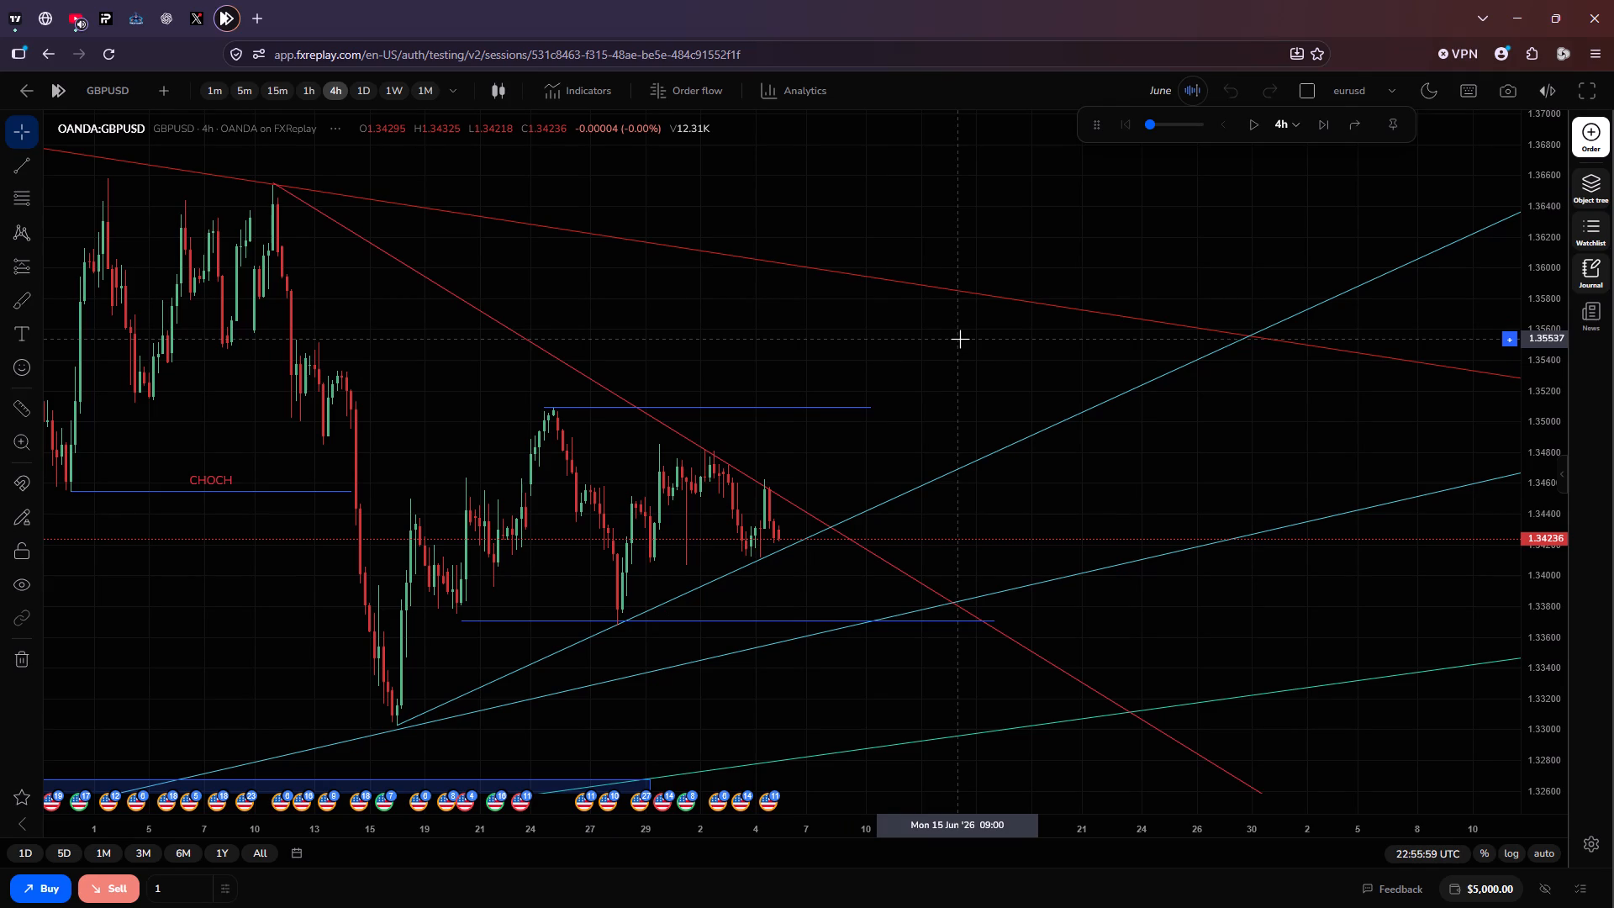
Play the June session's GBPUSD 4-hour replay forward and pause it at 12:59:59 UTC.
click(1253, 129)
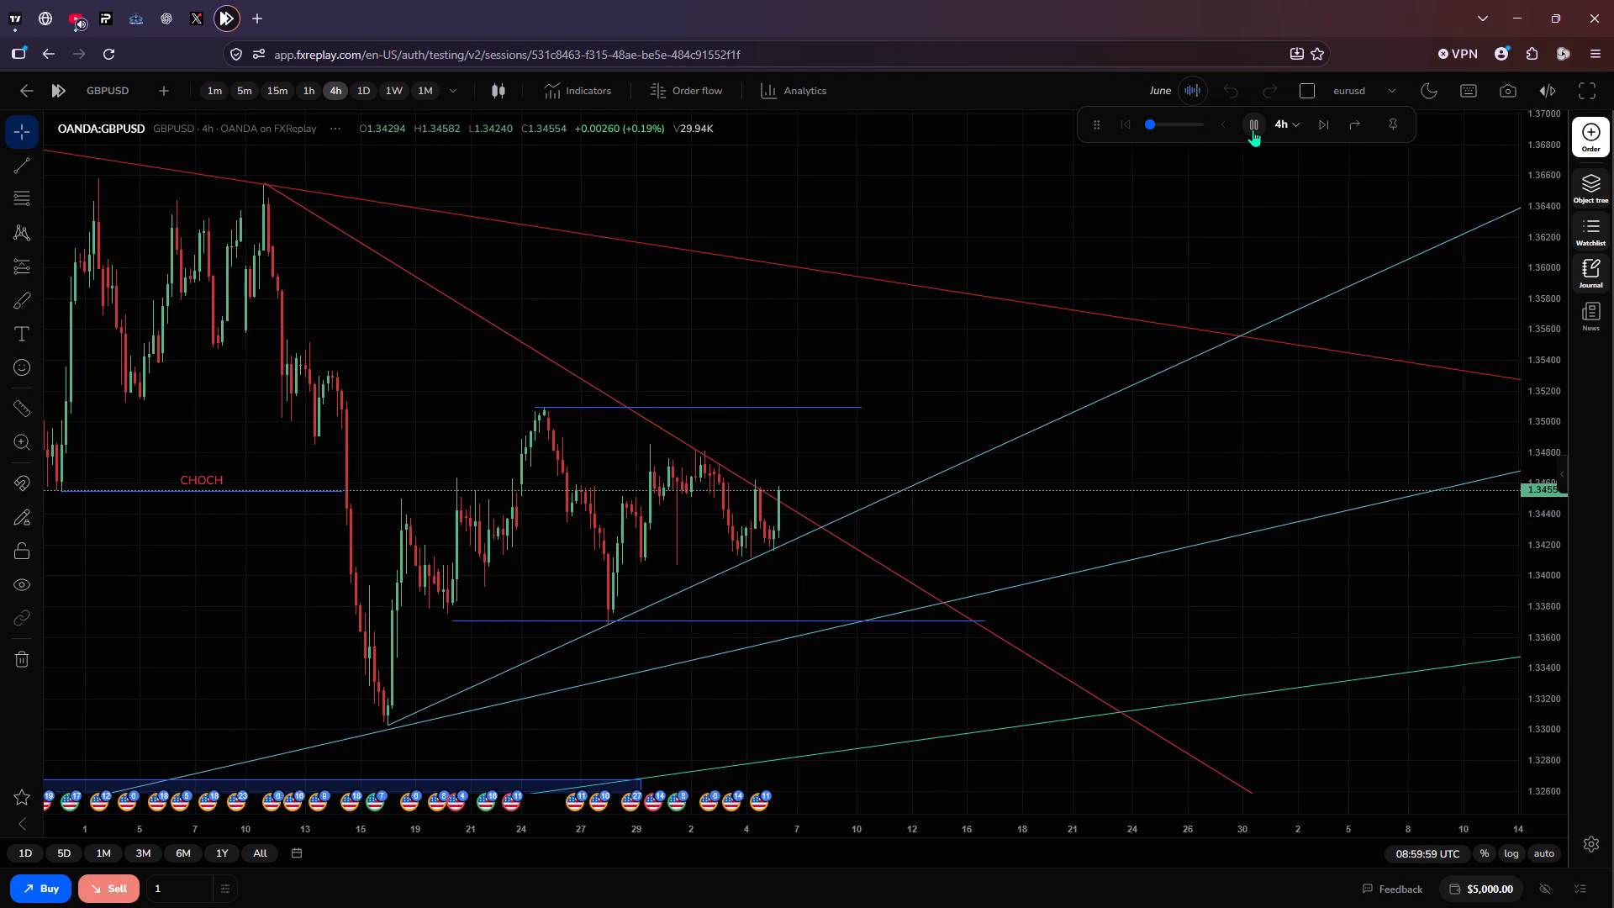
click(1253, 129)
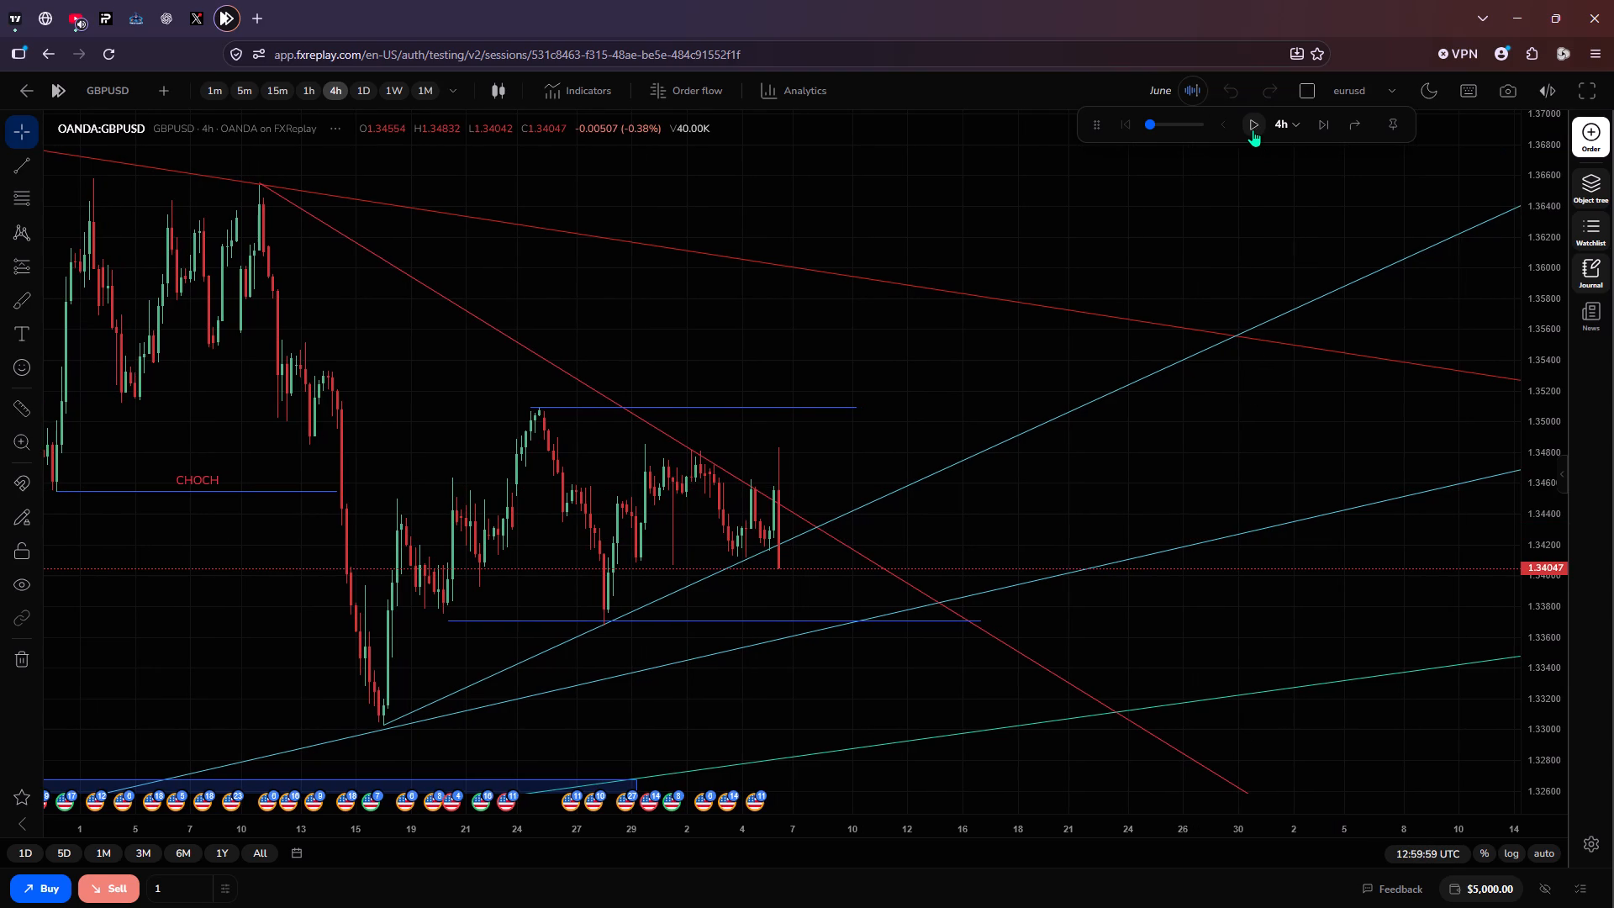
Switch the session chart to OANDA:EURUSD.
click(125, 77)
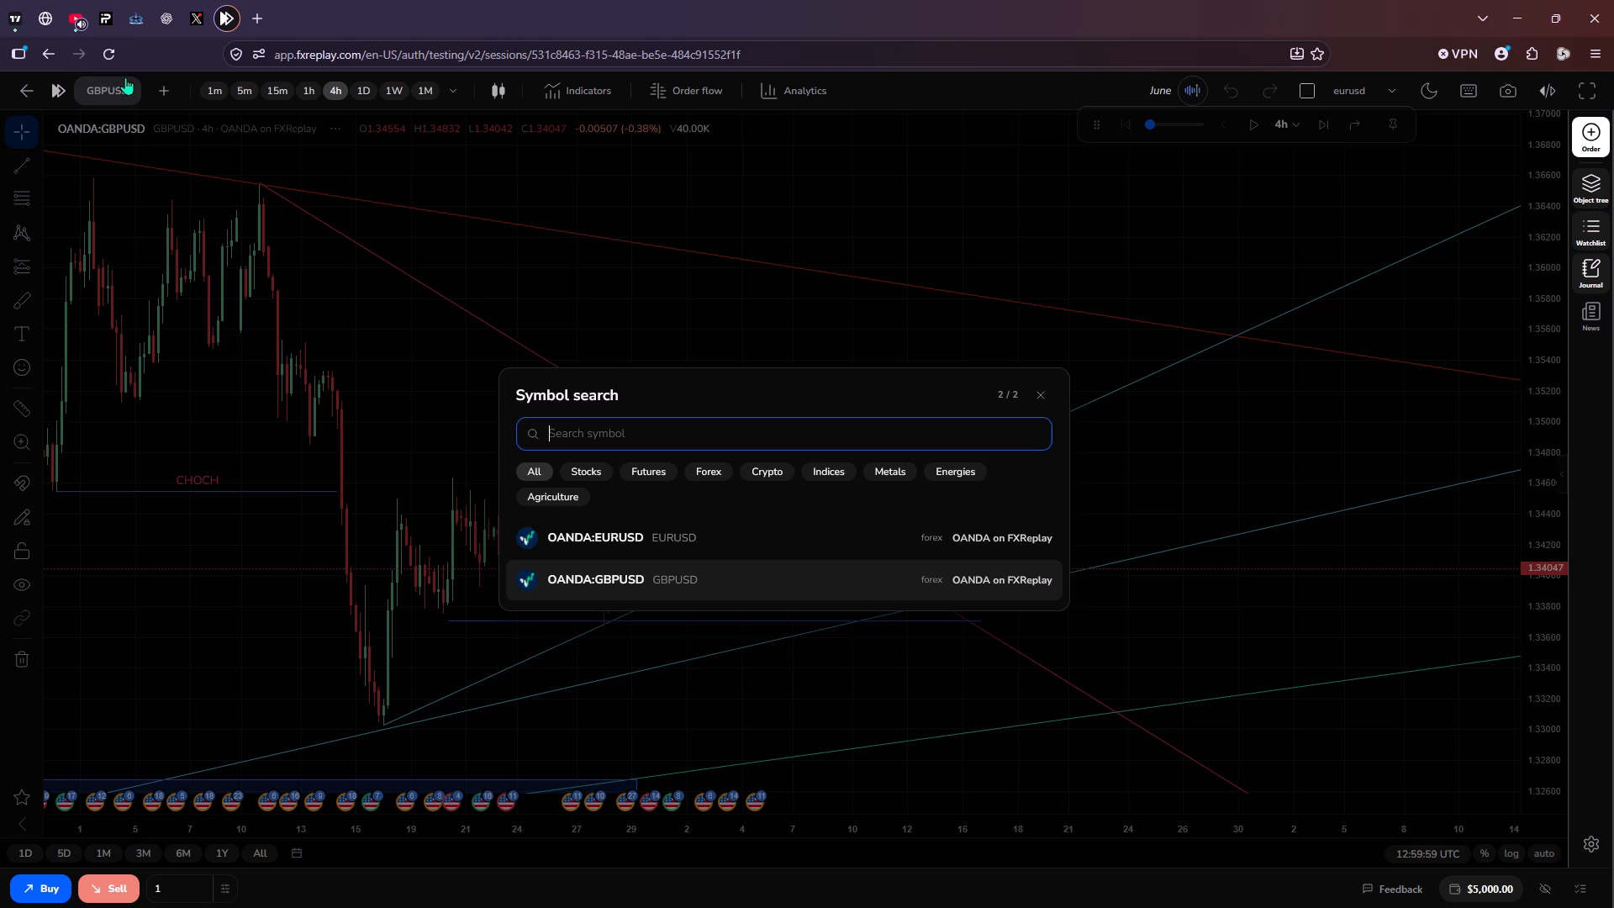
click(763, 549)
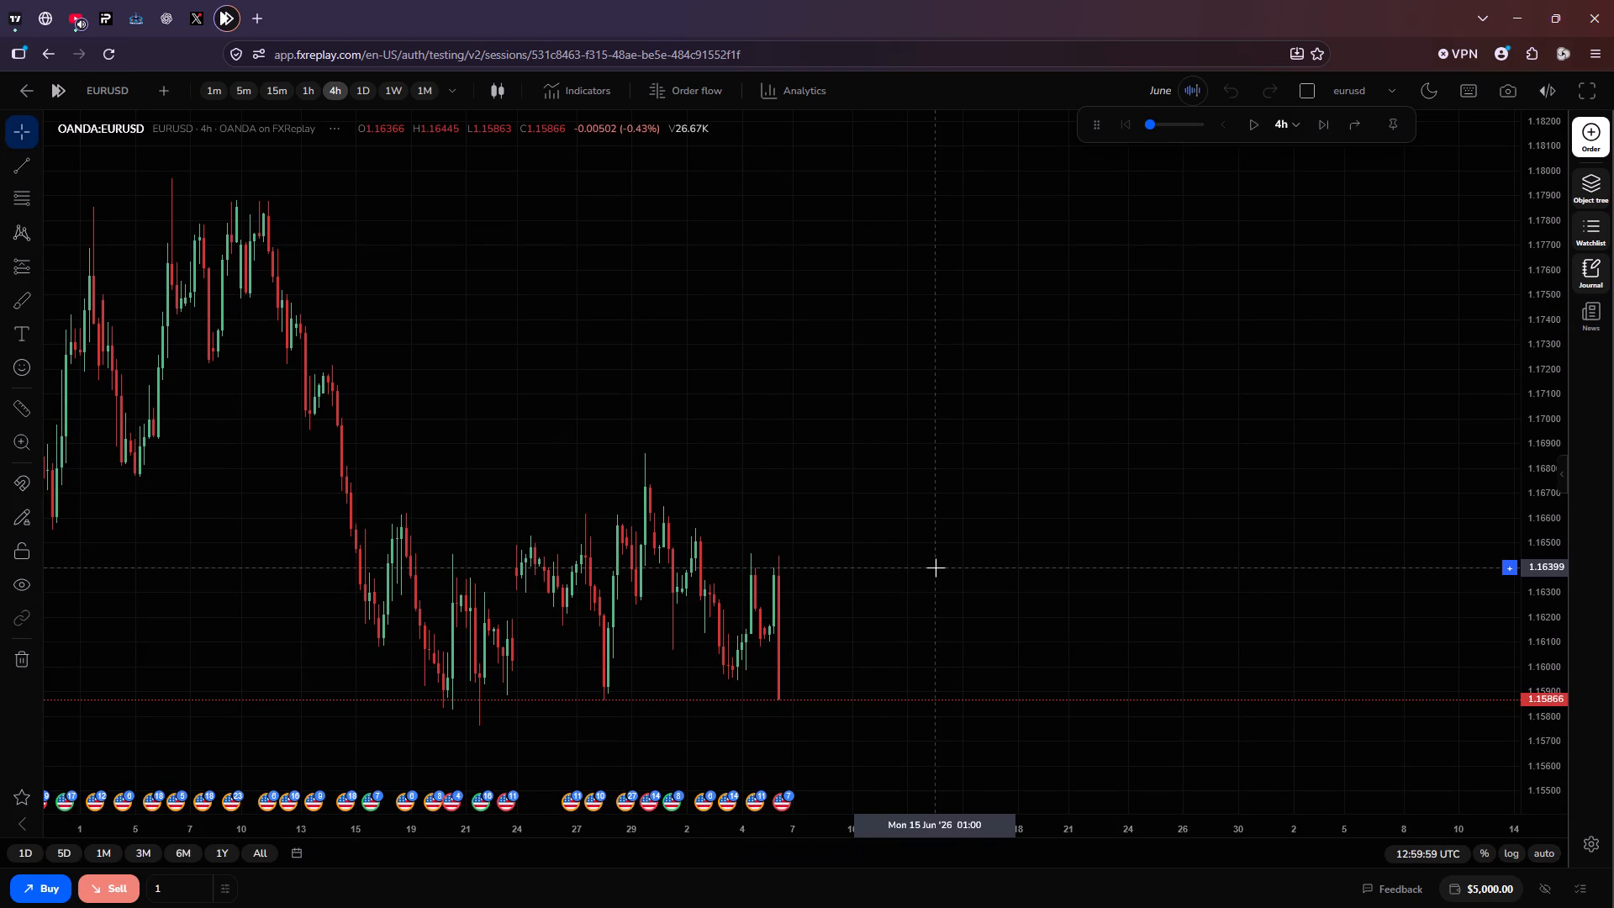
Delete the upper, light-blue rising trendline that price has broken below on the EURUSD 4-hour chart.
drag(936, 567, 936, 533)
scroll(936, 533, down, 1)
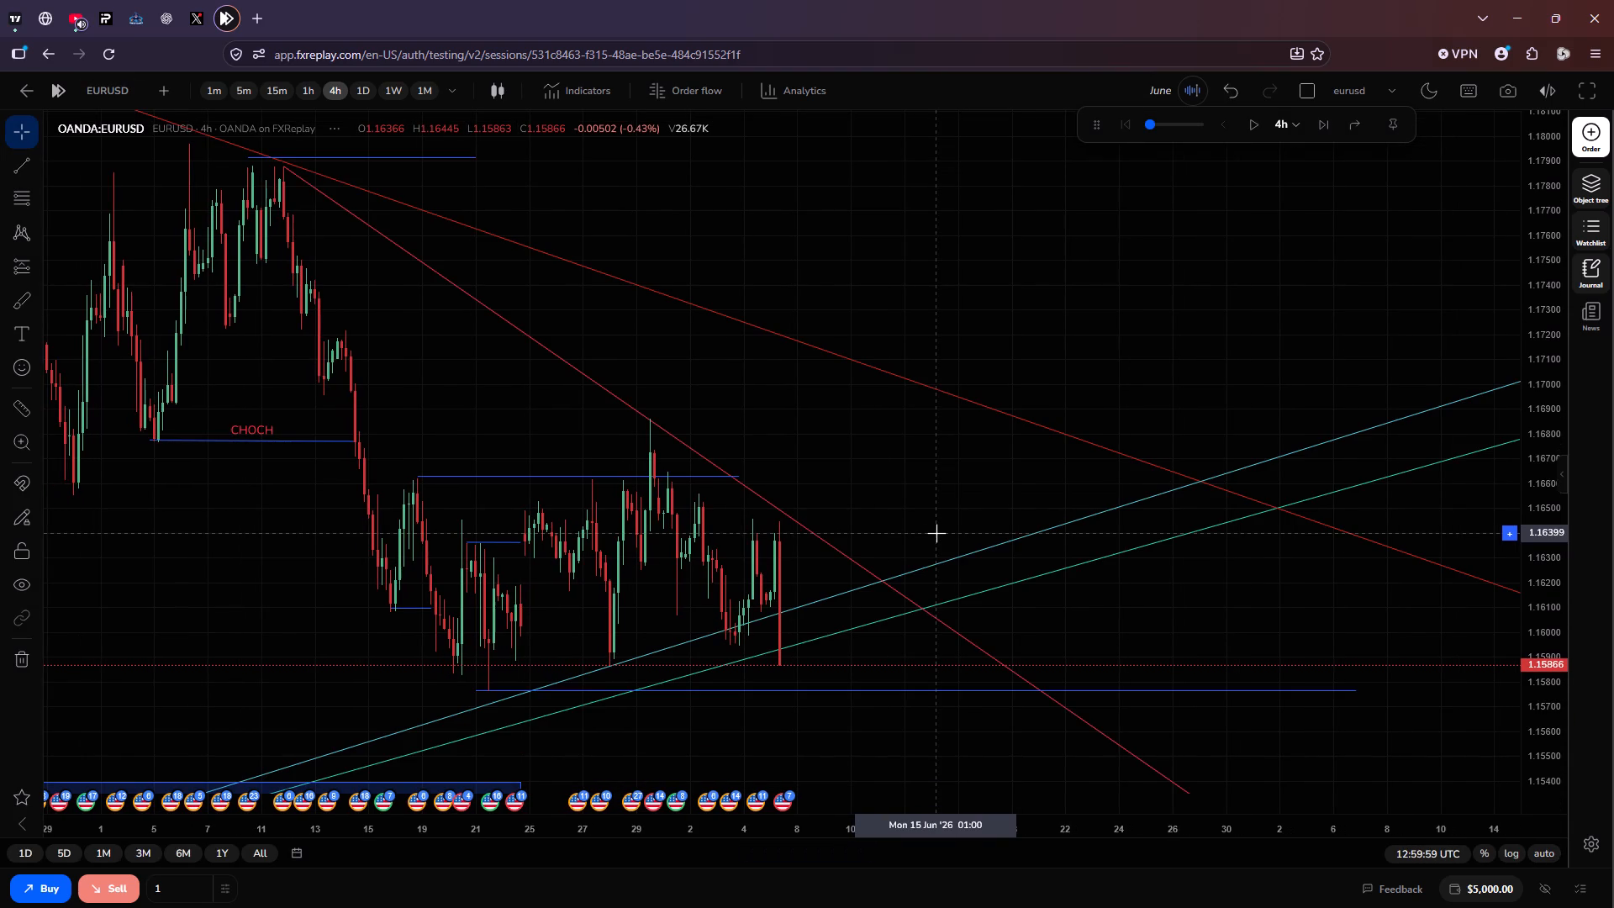
drag(936, 533, 939, 505)
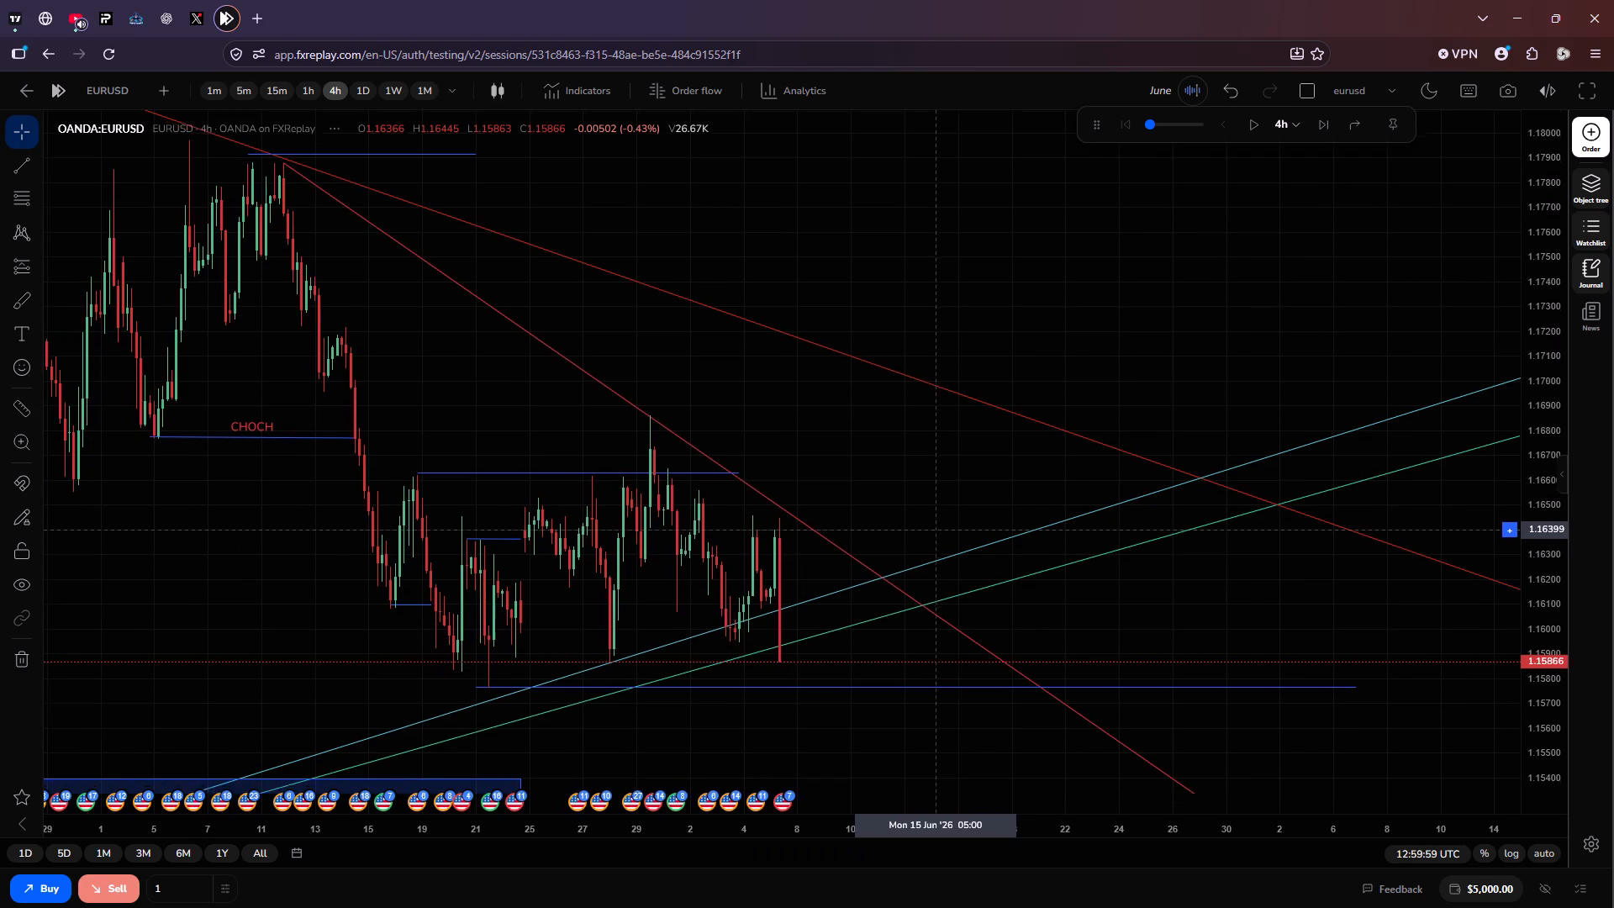
drag(939, 505, 918, 398)
scroll(918, 398, up, 1)
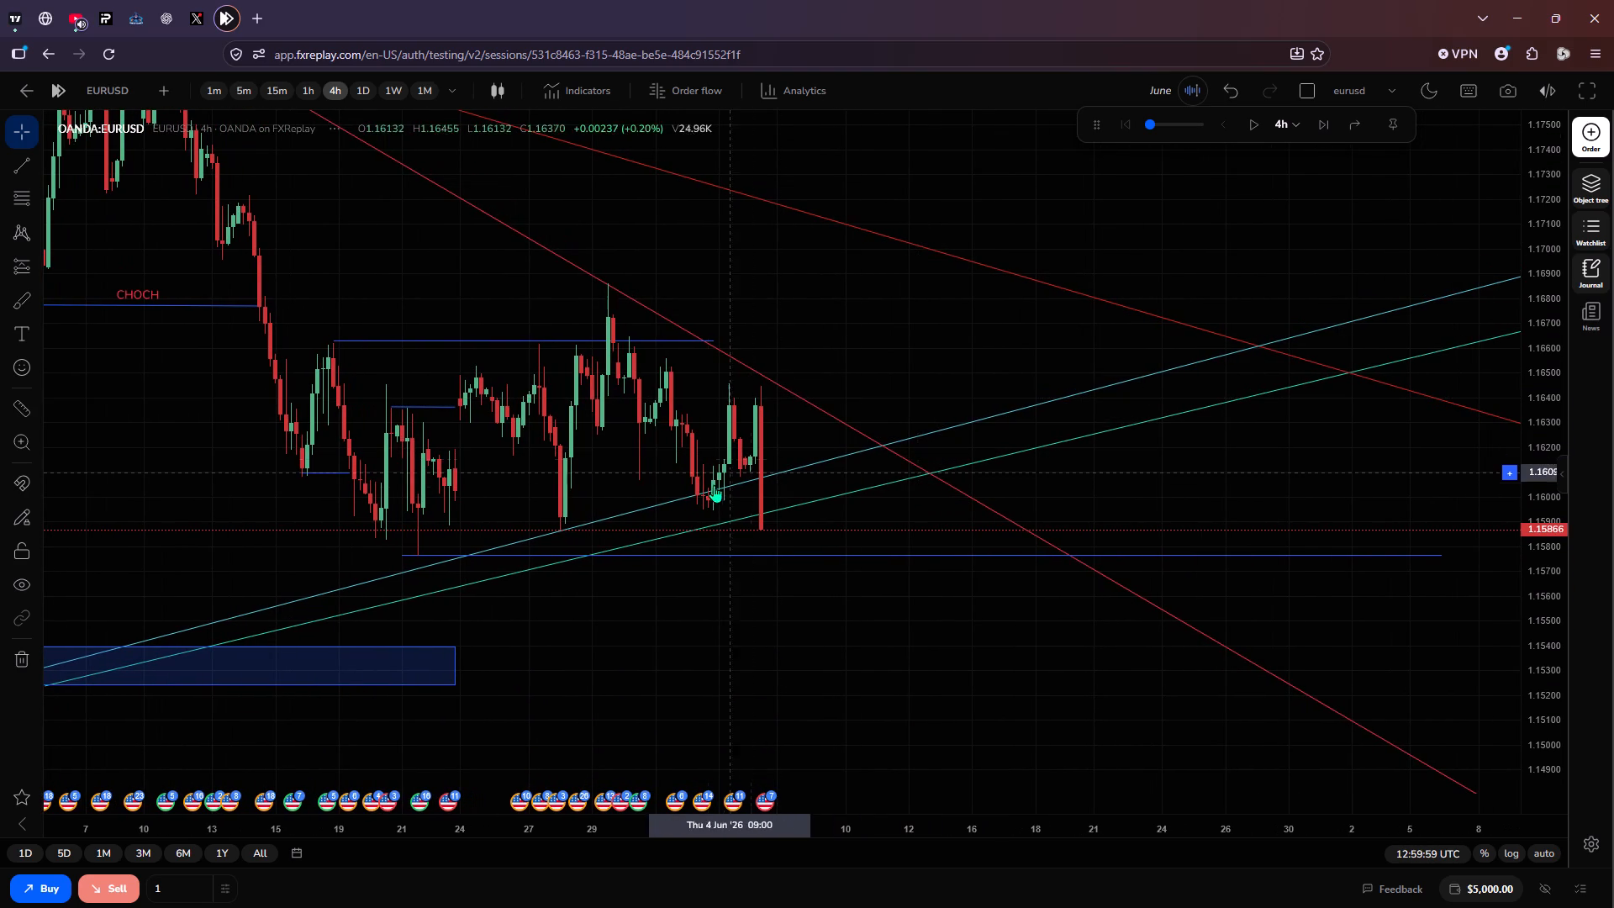
click(624, 512)
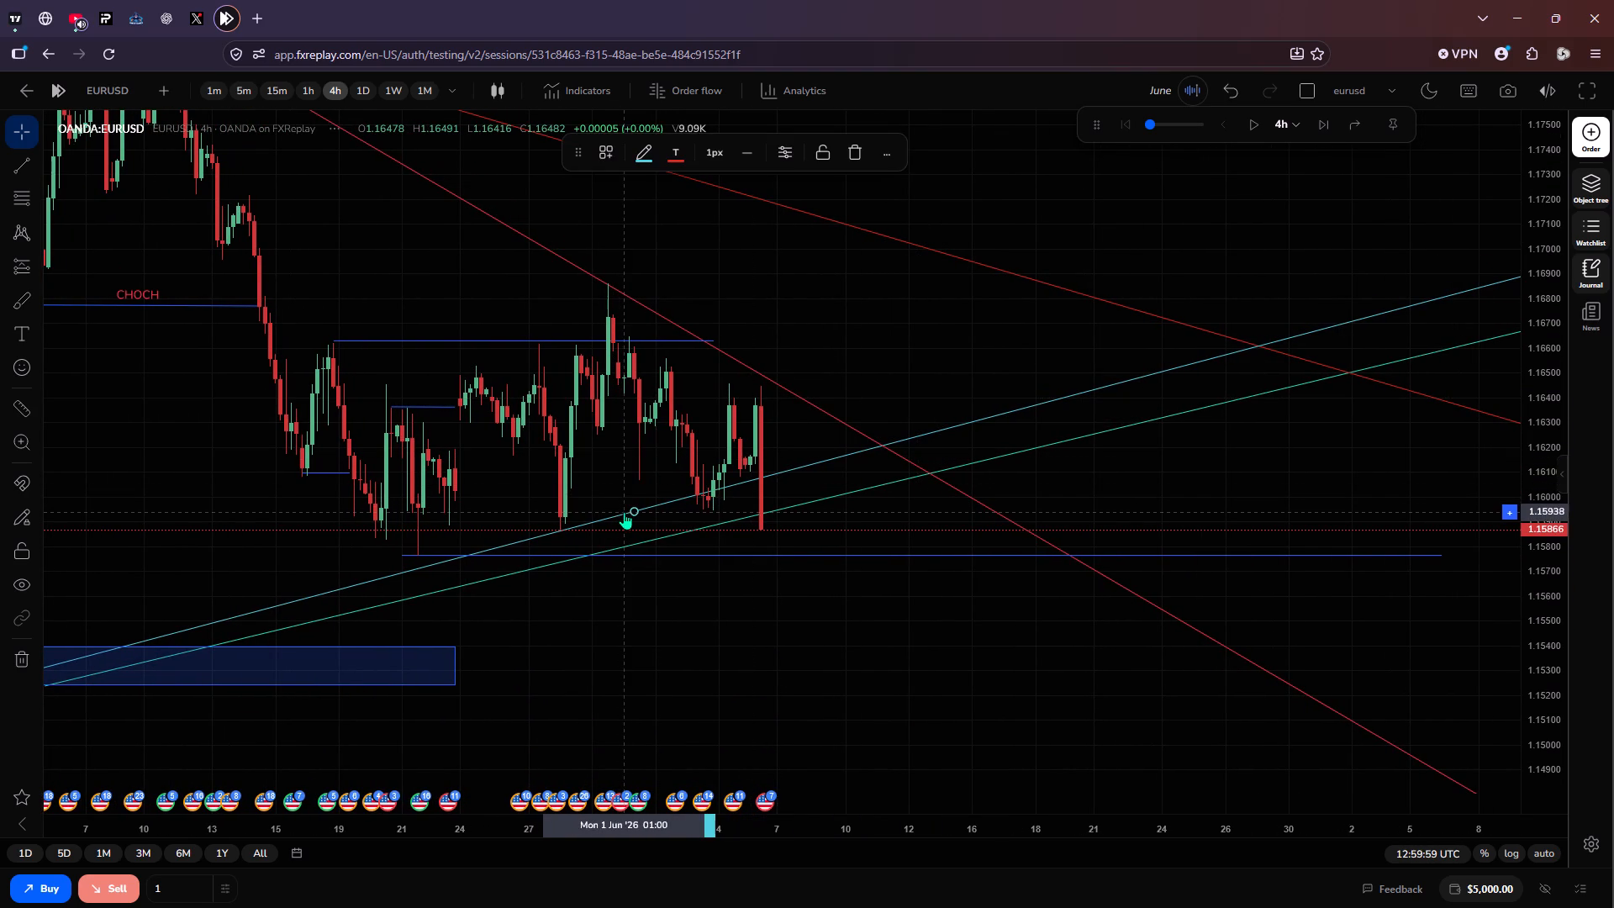
click(852, 149)
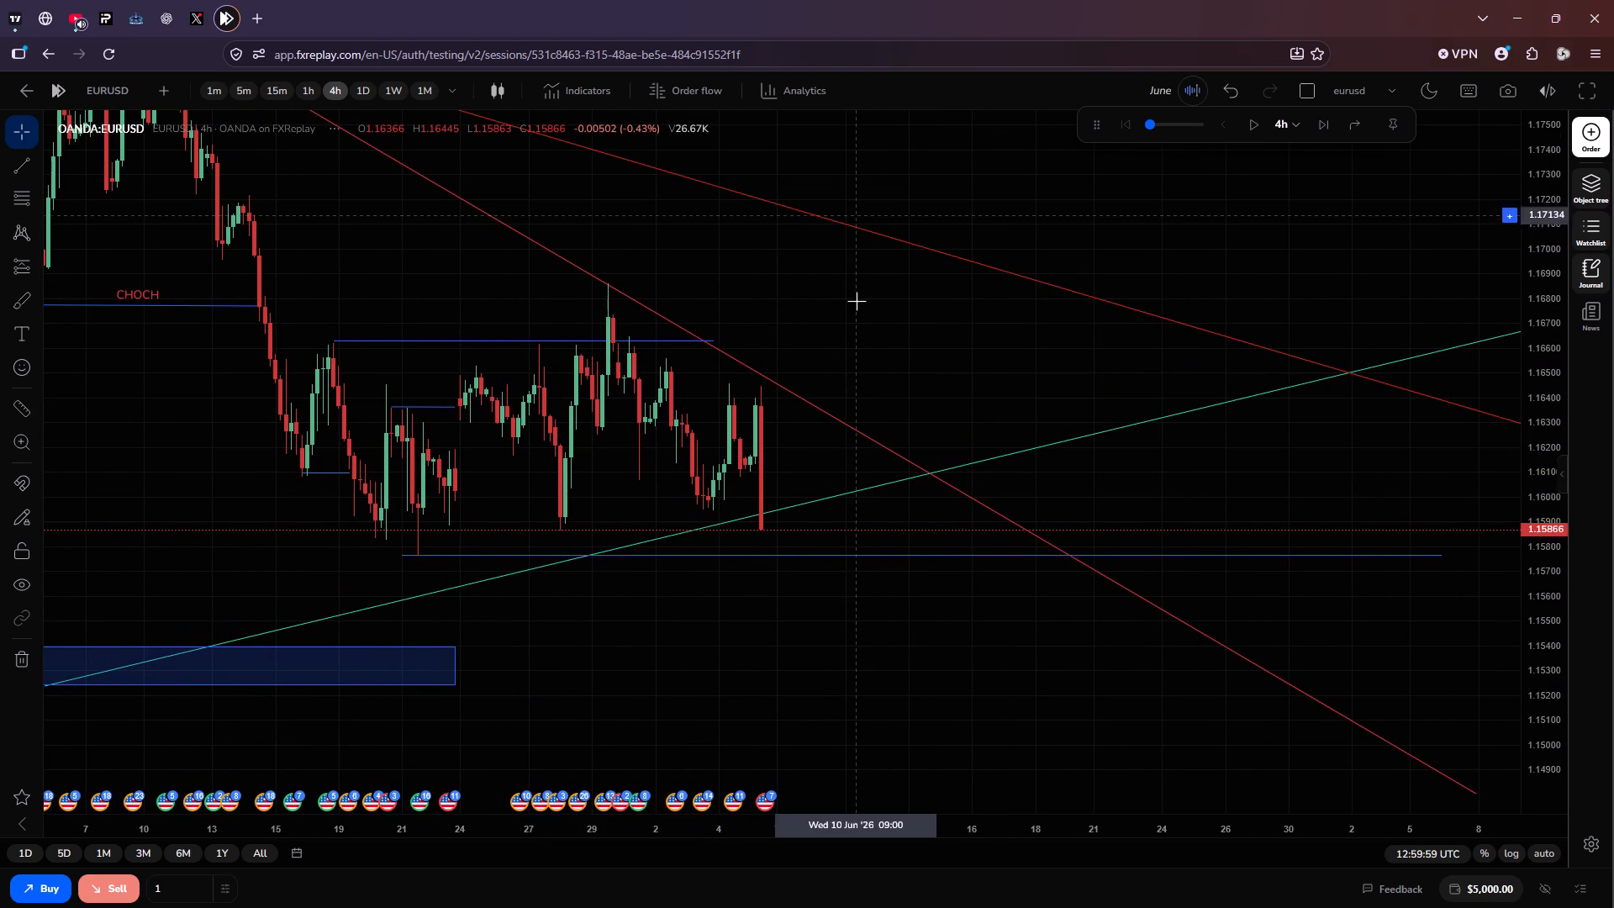
scroll(783, 509, down, 1)
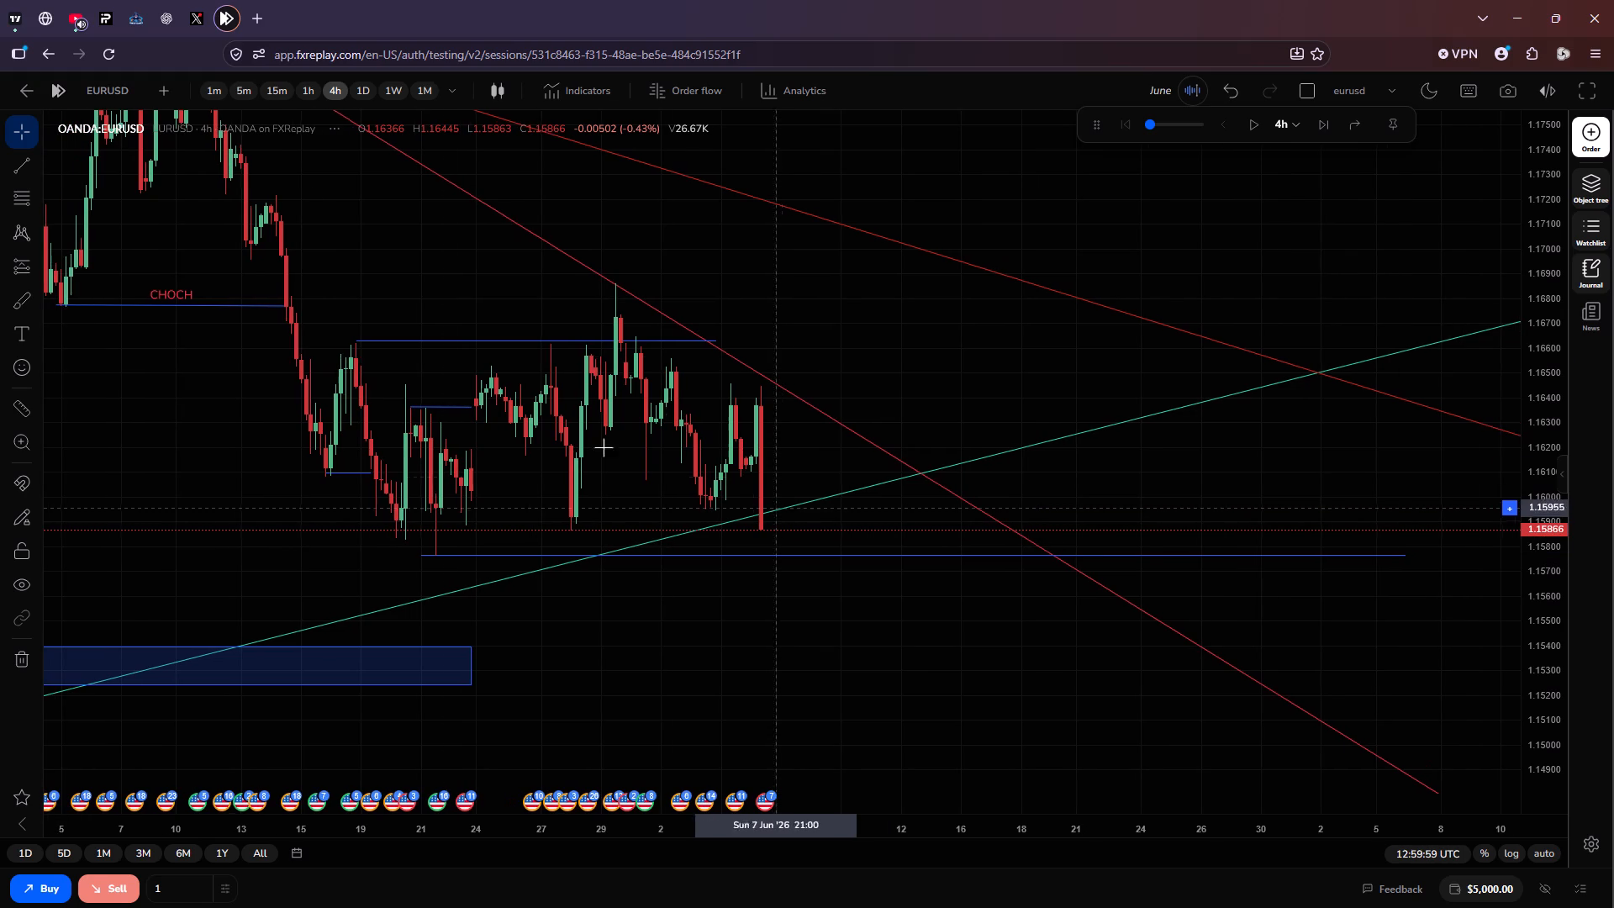
Play the EURUSD replay forward on the 15-minute timeframe and pause it at 14:14:59 UTC.
click(276, 78)
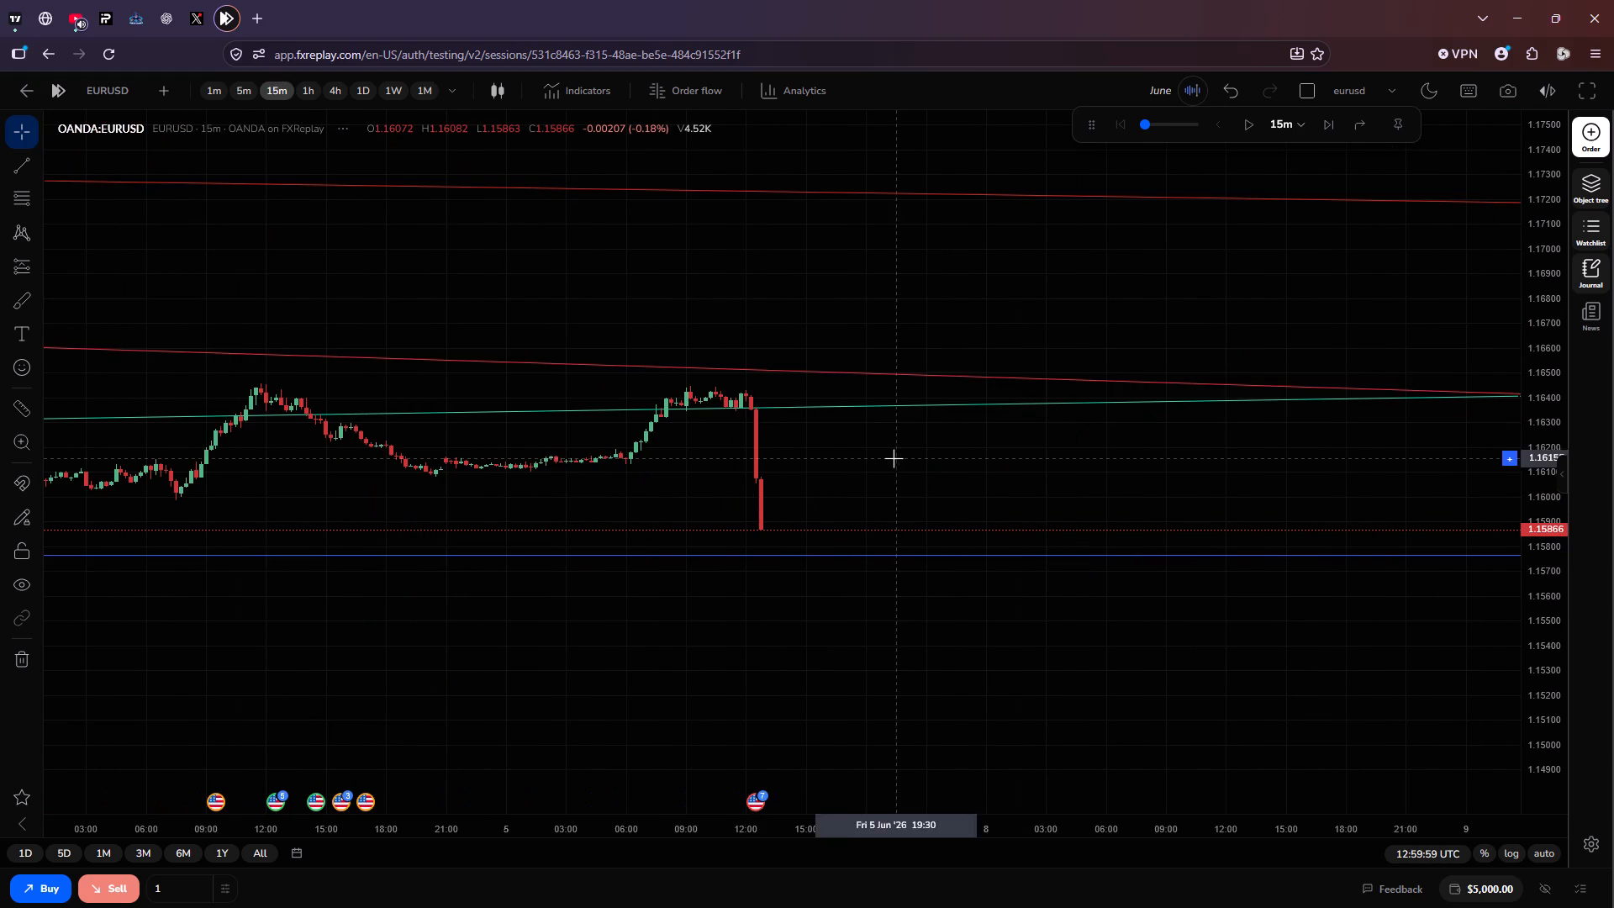
scroll(1137, 519, down, 2)
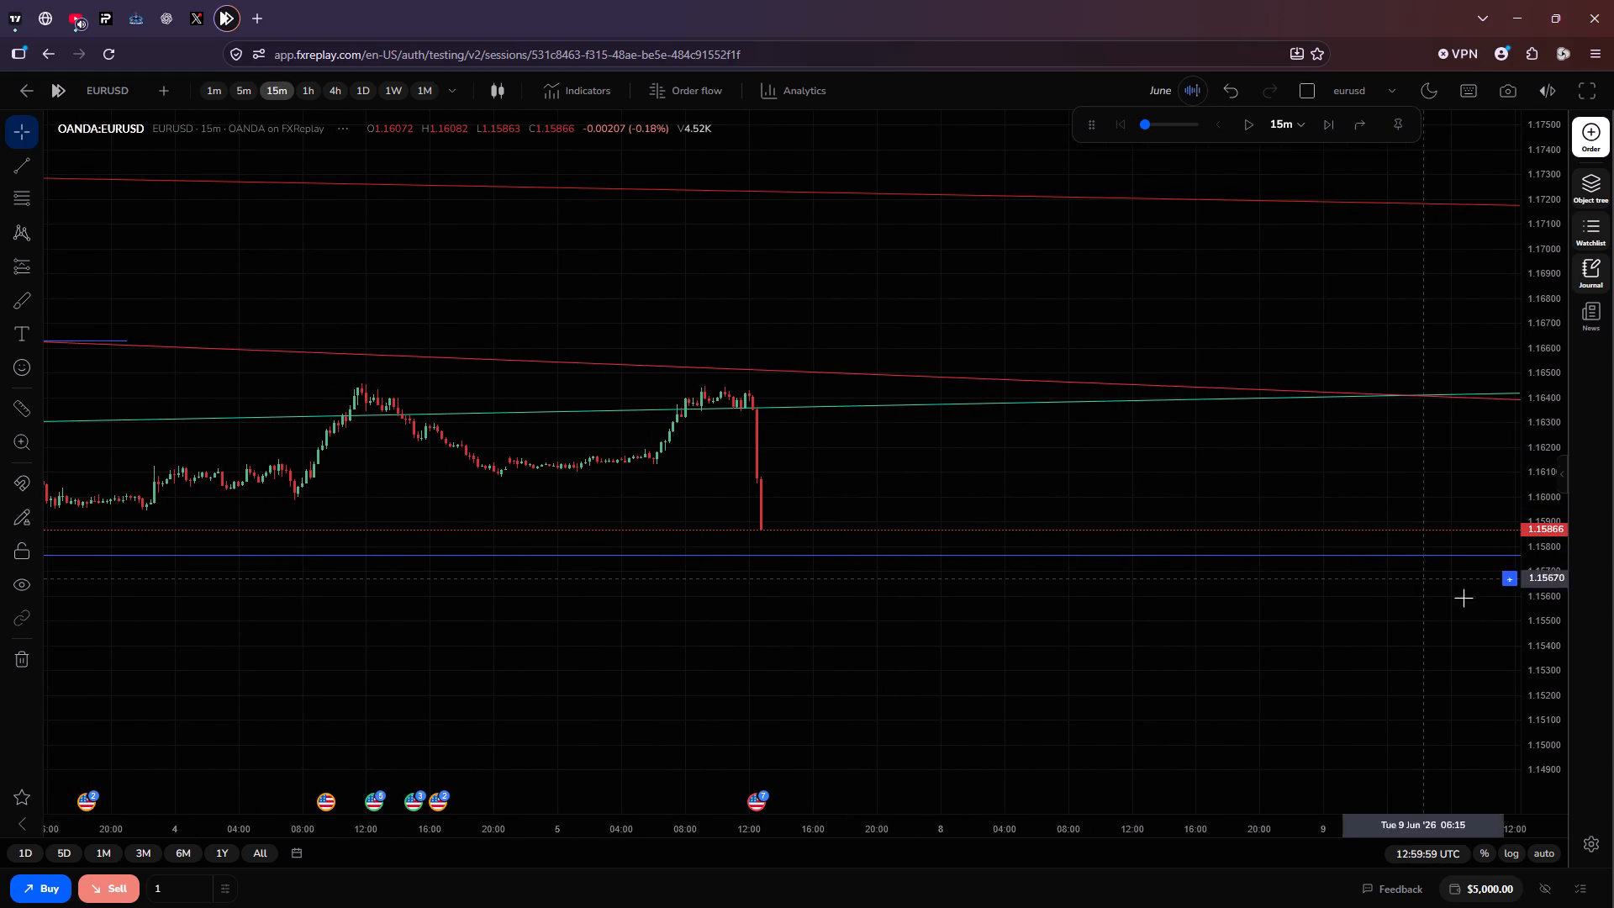
scroll(1531, 637, up, 2)
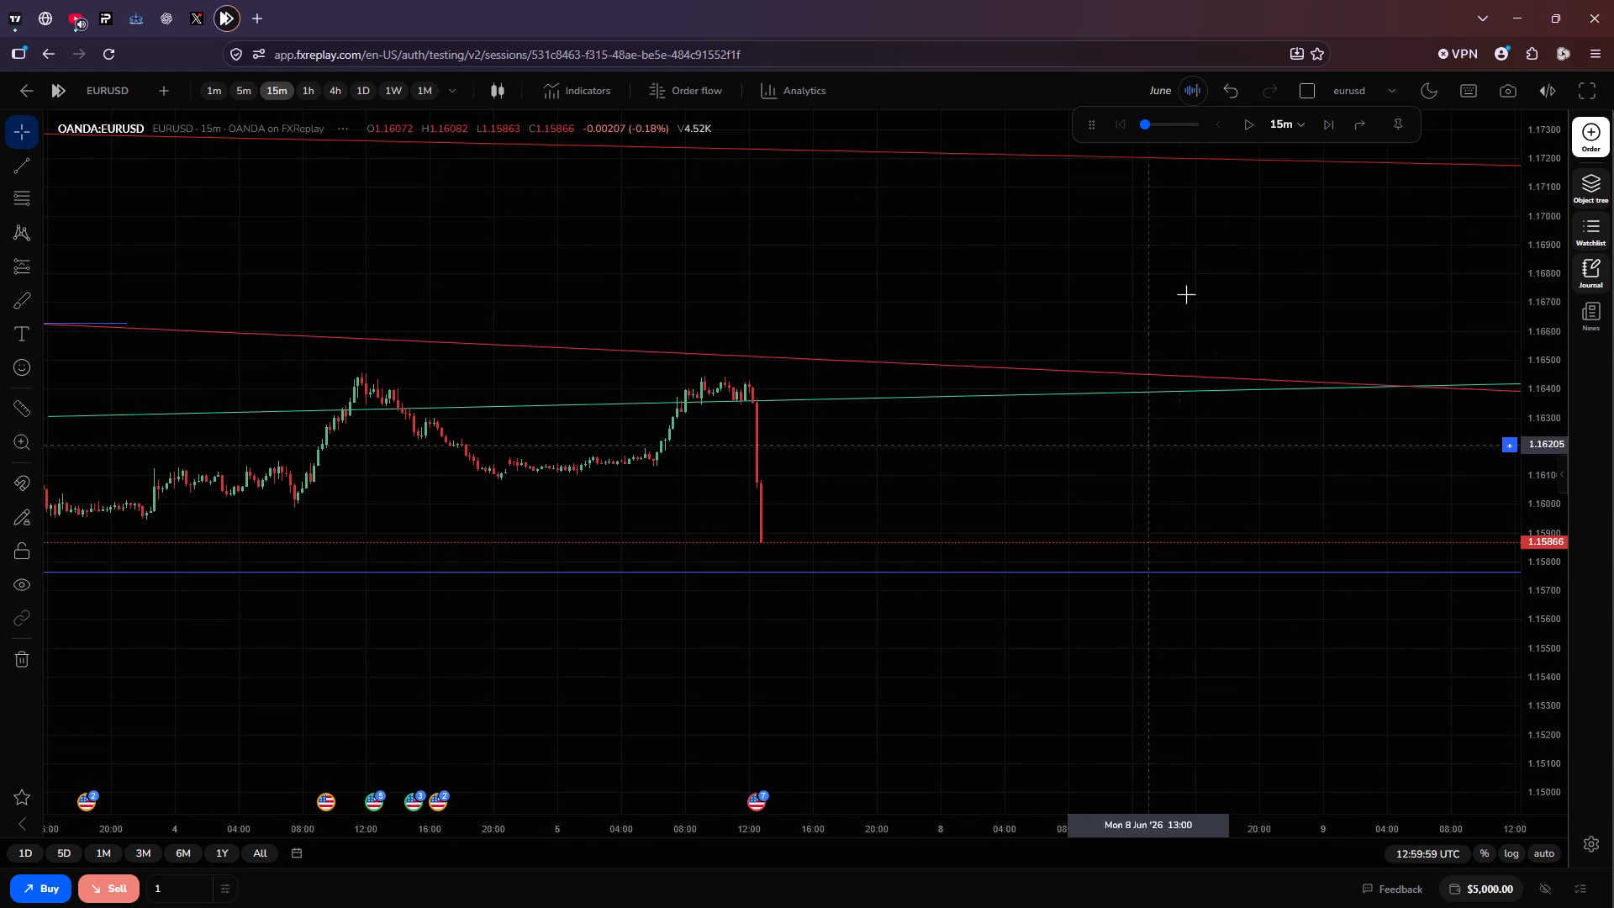
click(1247, 135)
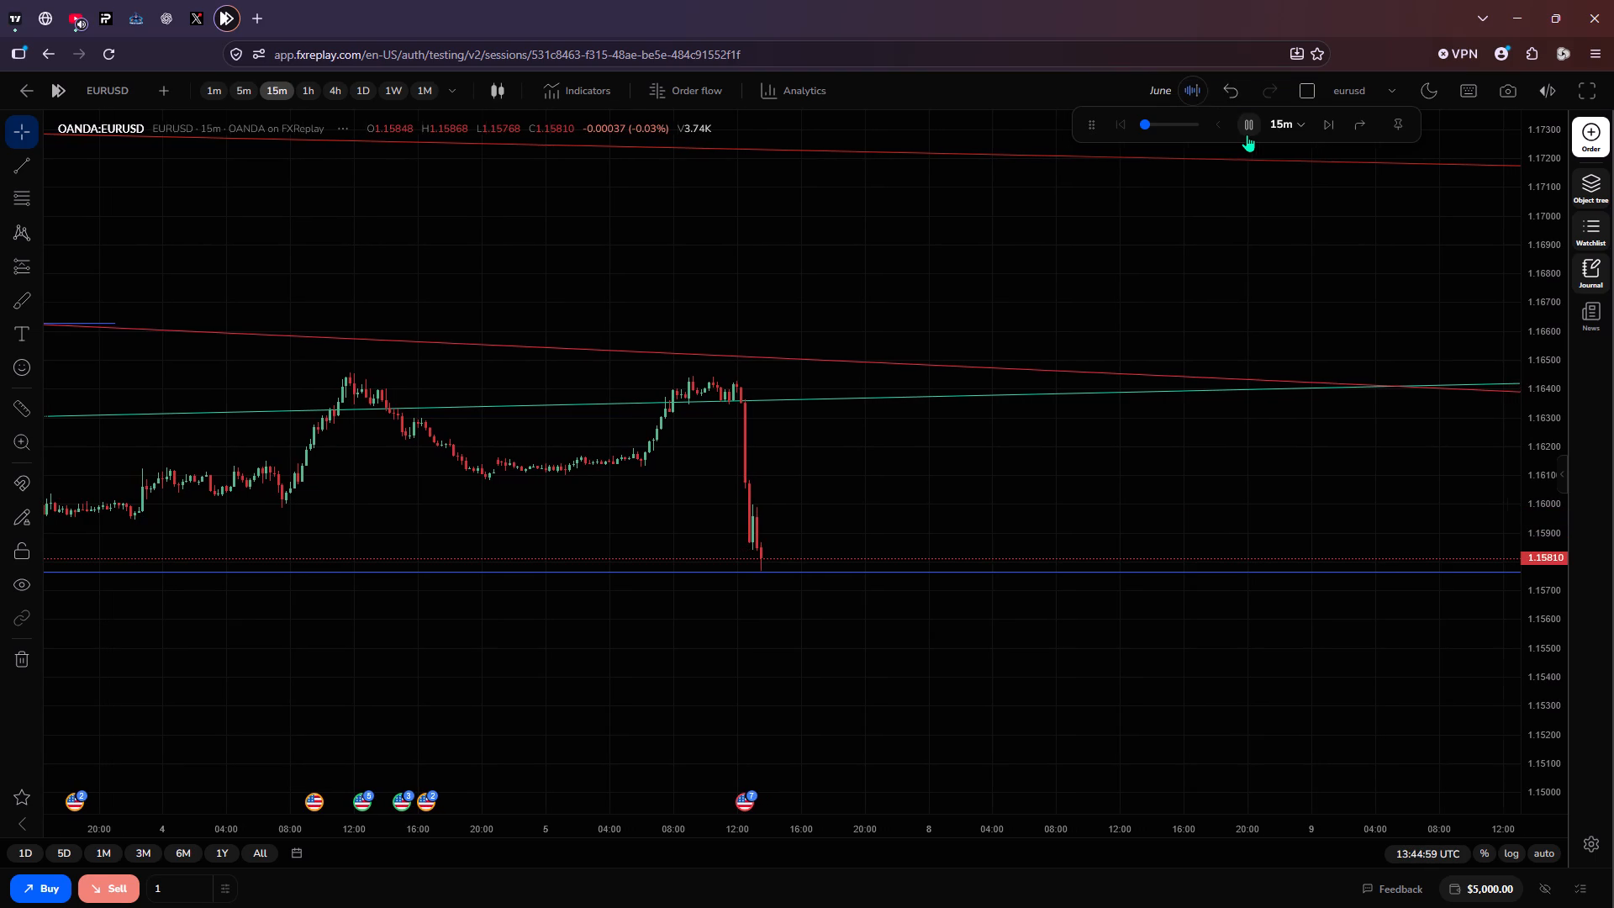
click(1247, 135)
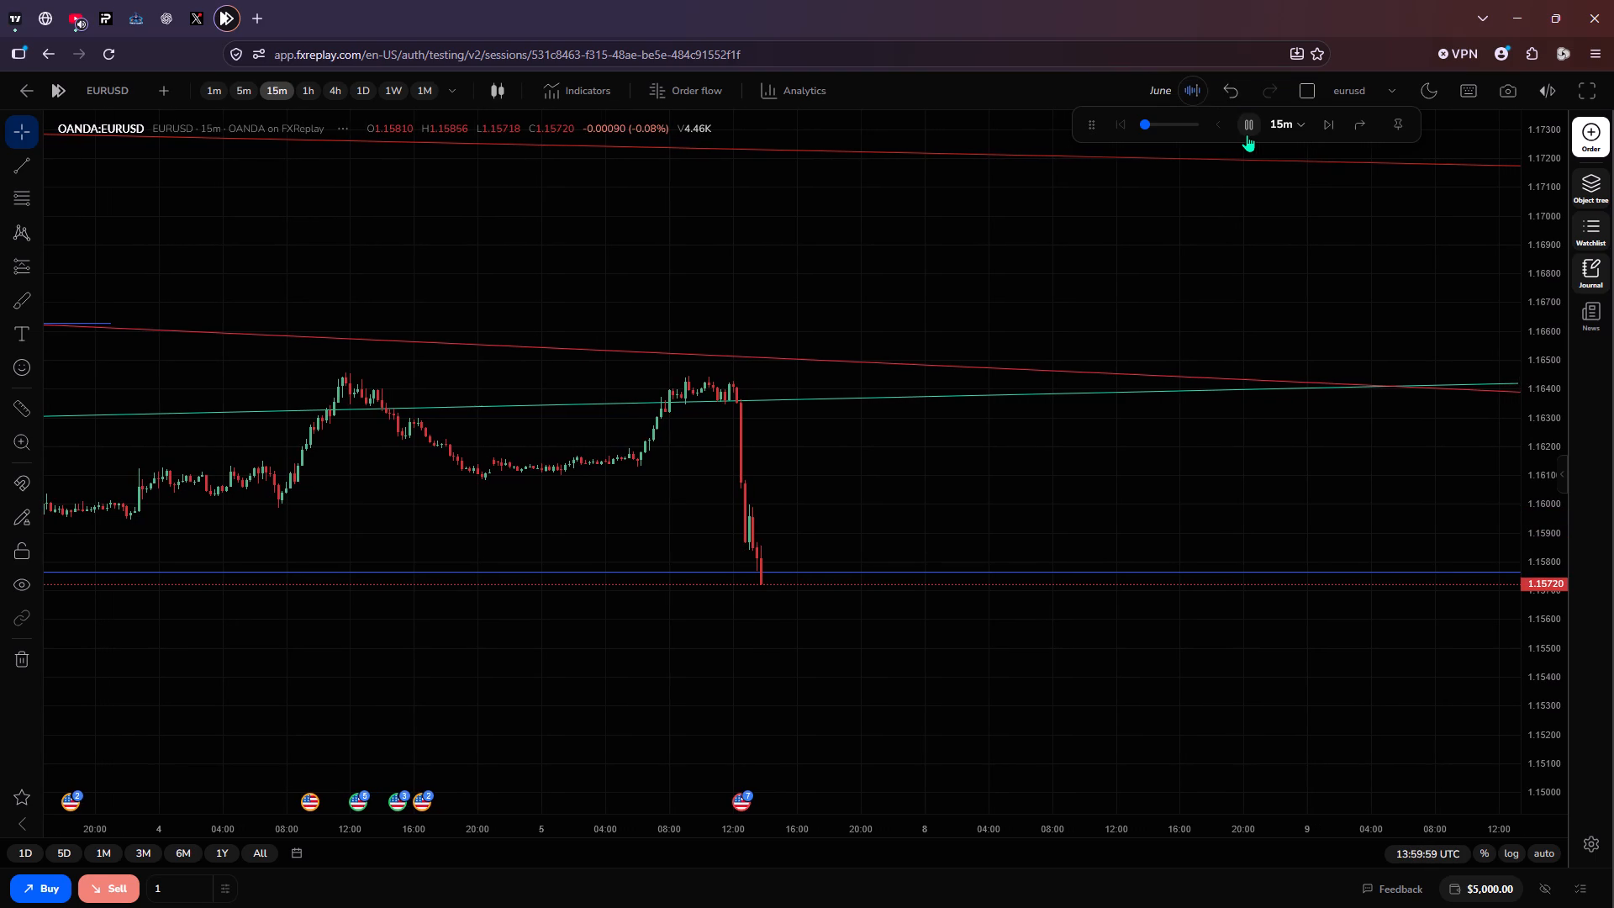
Draw a EURUSD short position with entry 1.15622, stop at 1.16002 and target at 1.14856, a risk/reward ratio of about 2.02.
click(44, 262)
click(105, 325)
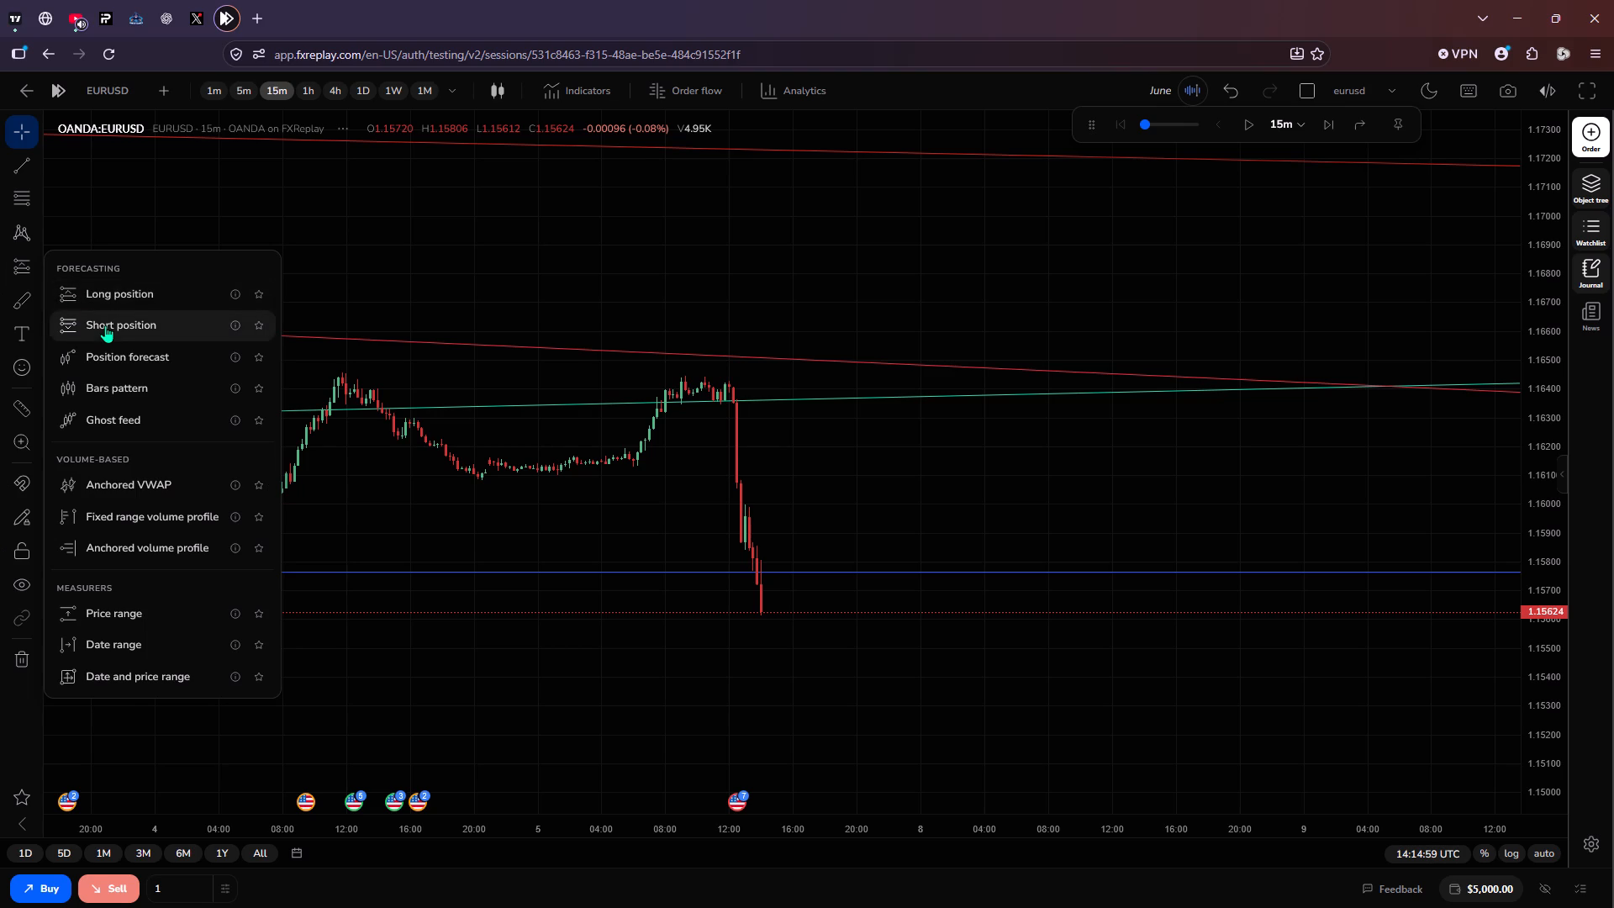
click(765, 613)
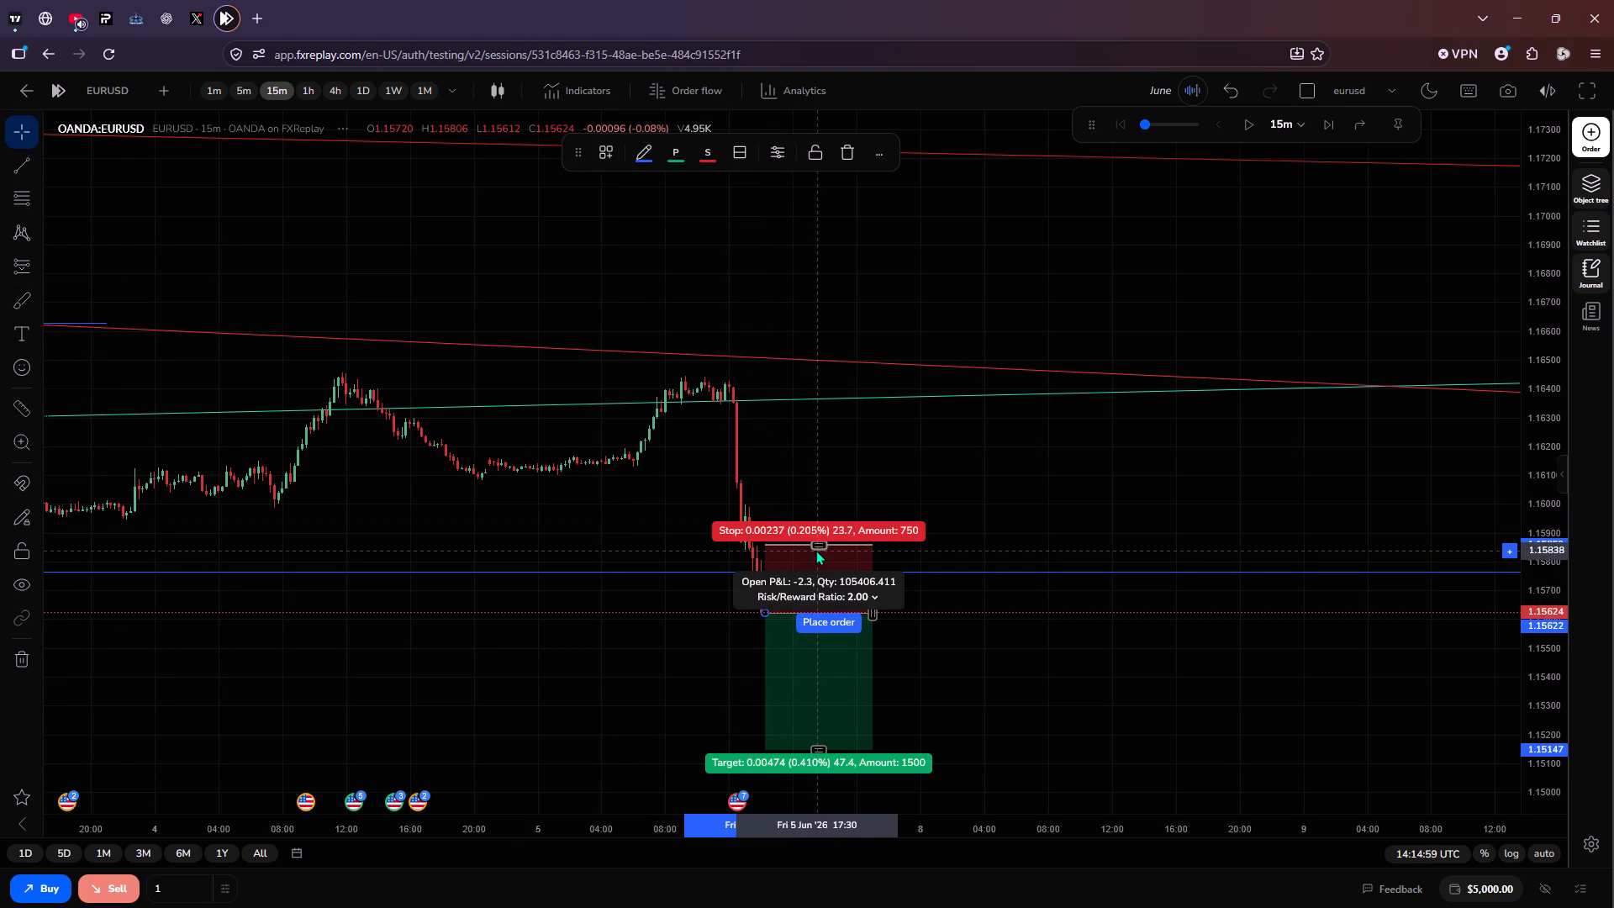
drag(815, 550, 824, 521)
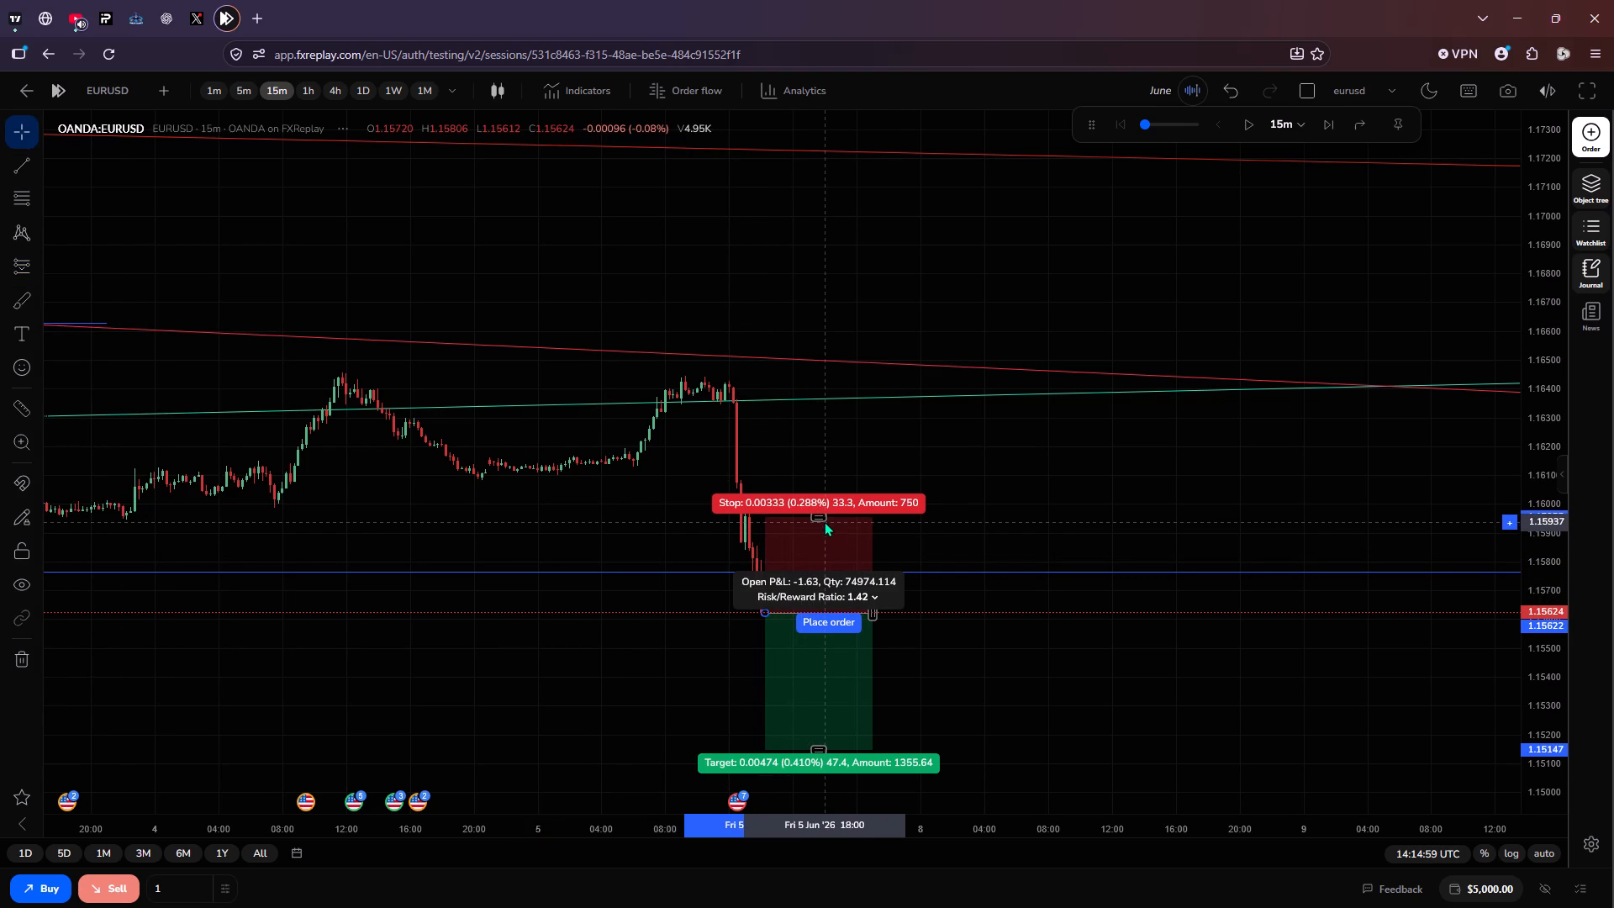
drag(824, 521, 831, 509)
drag(910, 701, 899, 387)
drag(801, 434, 801, 515)
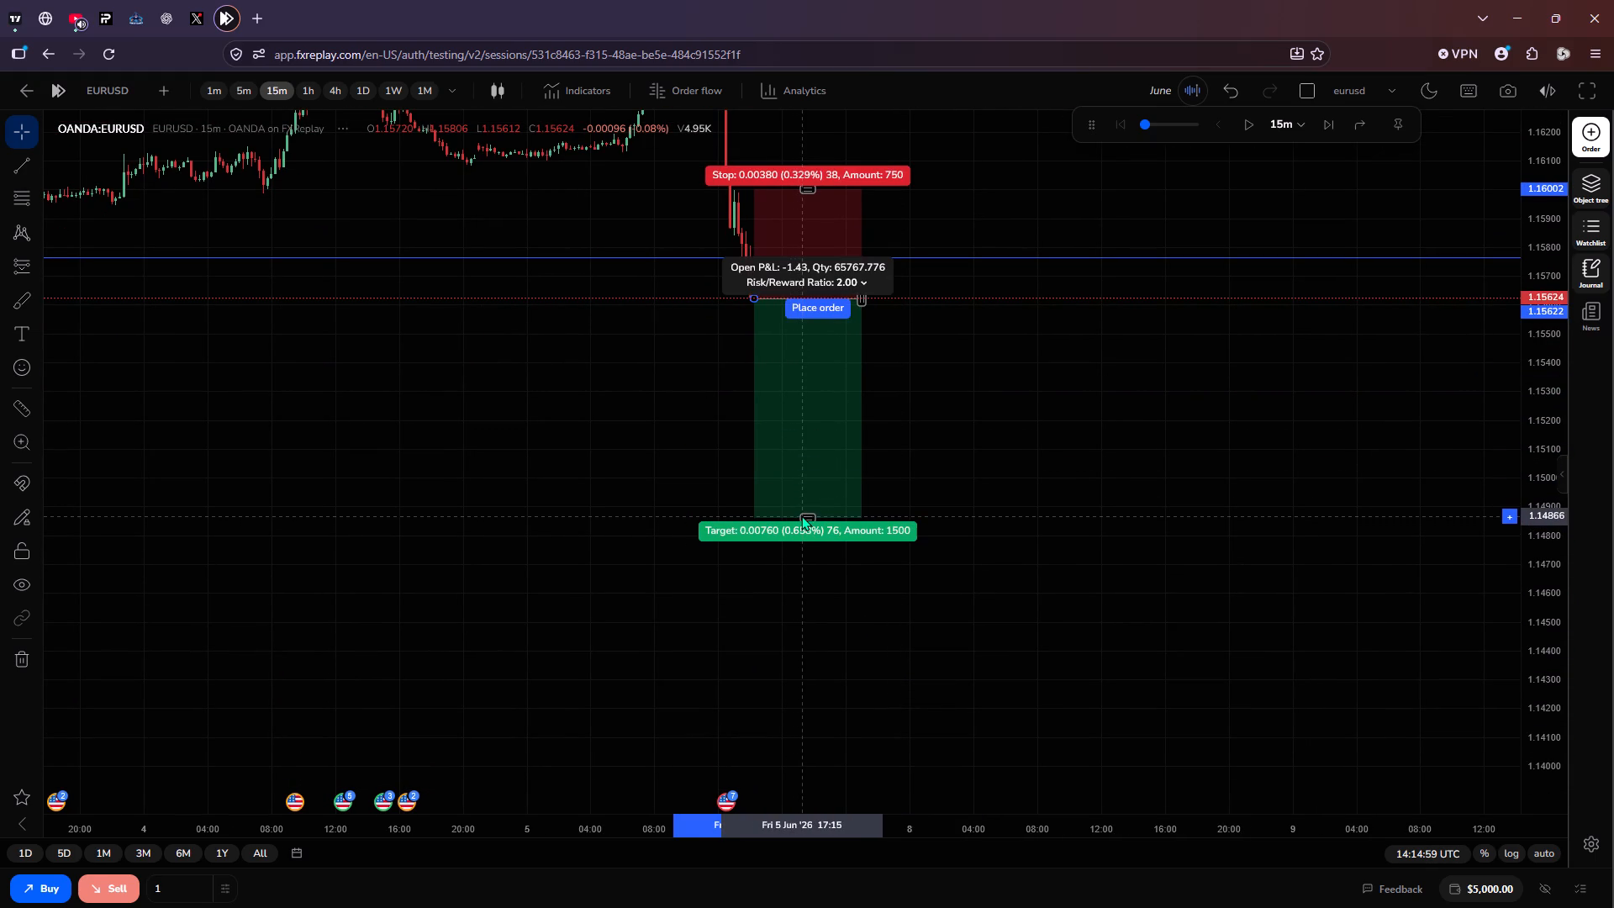
drag(801, 515, 801, 518)
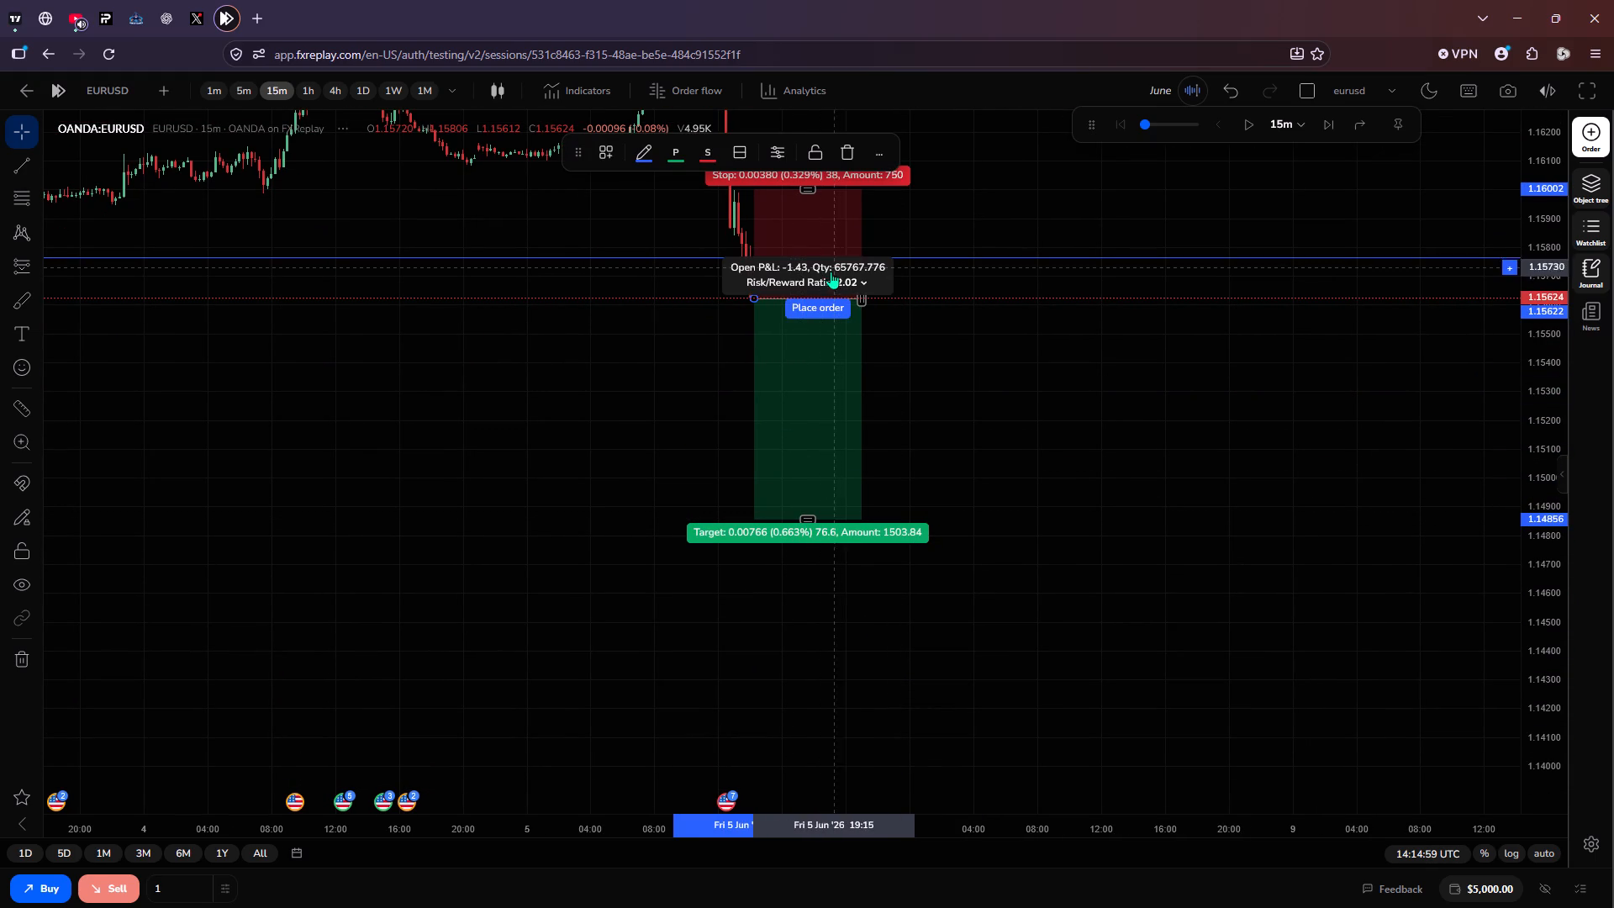
Place the drawn short as a 0.07 sell stop order at 1.15622, with stop loss 1.16002 and take profit 1.14856.
click(820, 314)
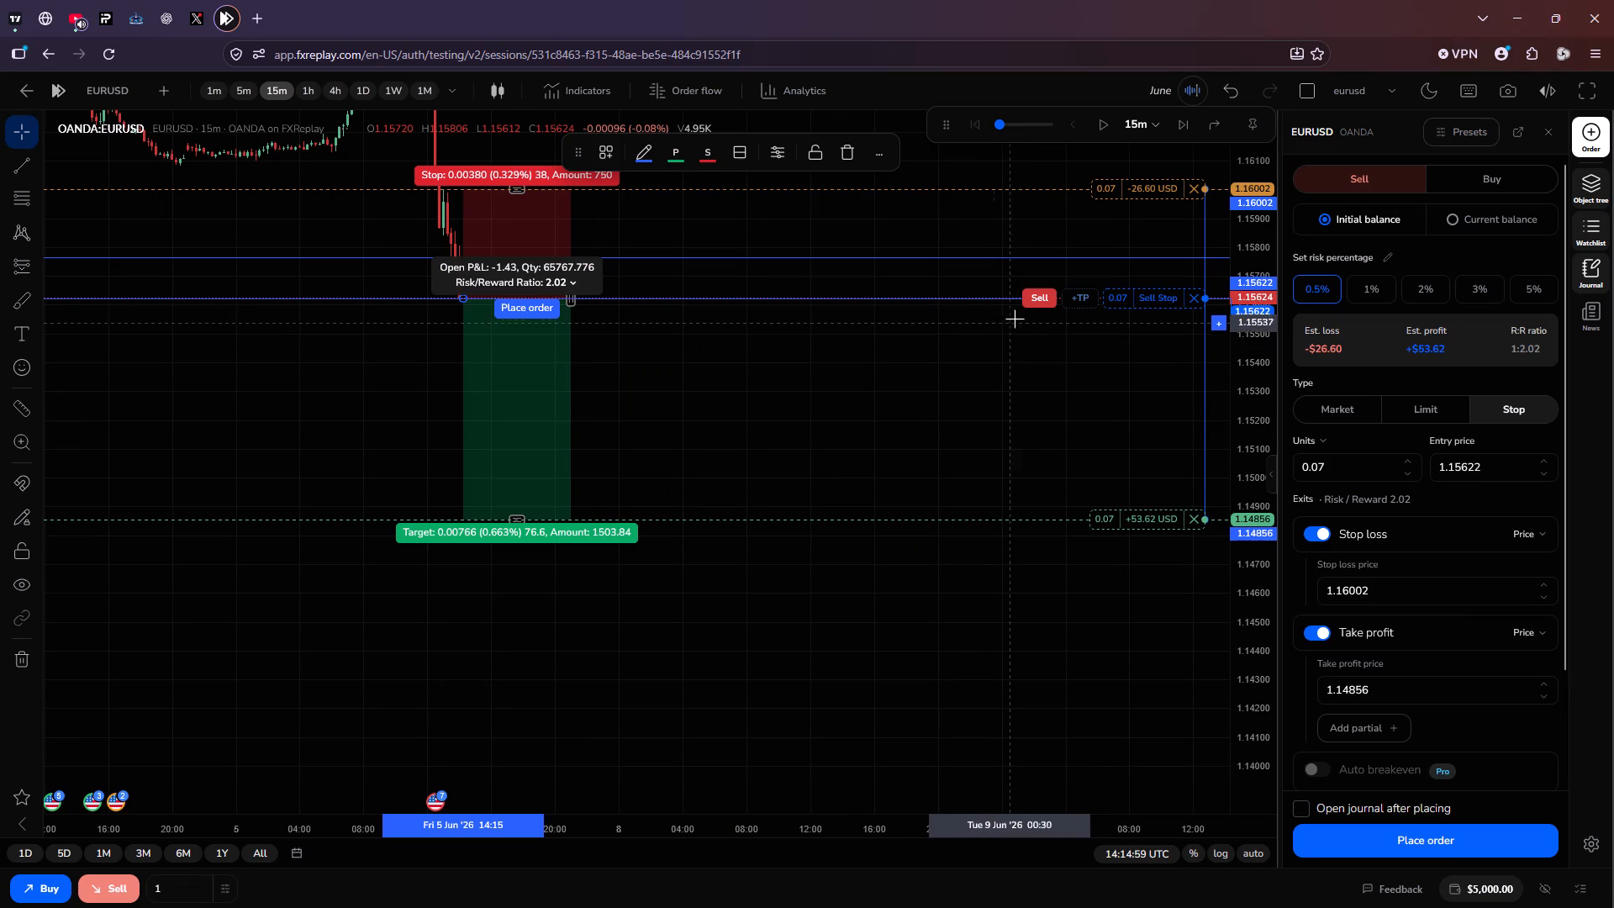
click(1028, 294)
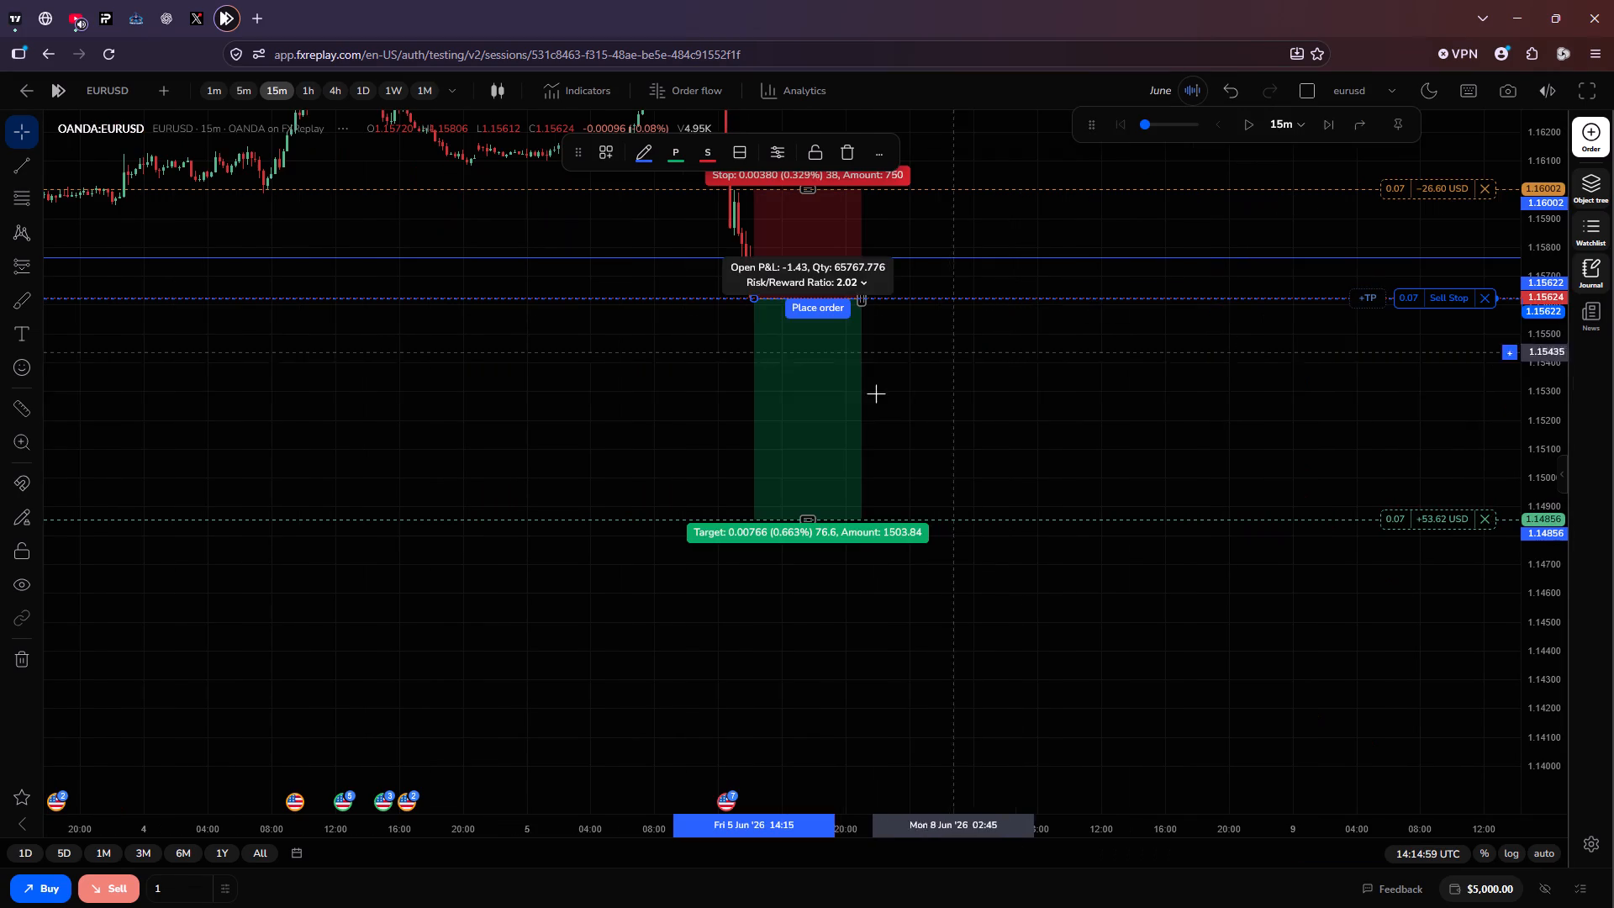
click(938, 400)
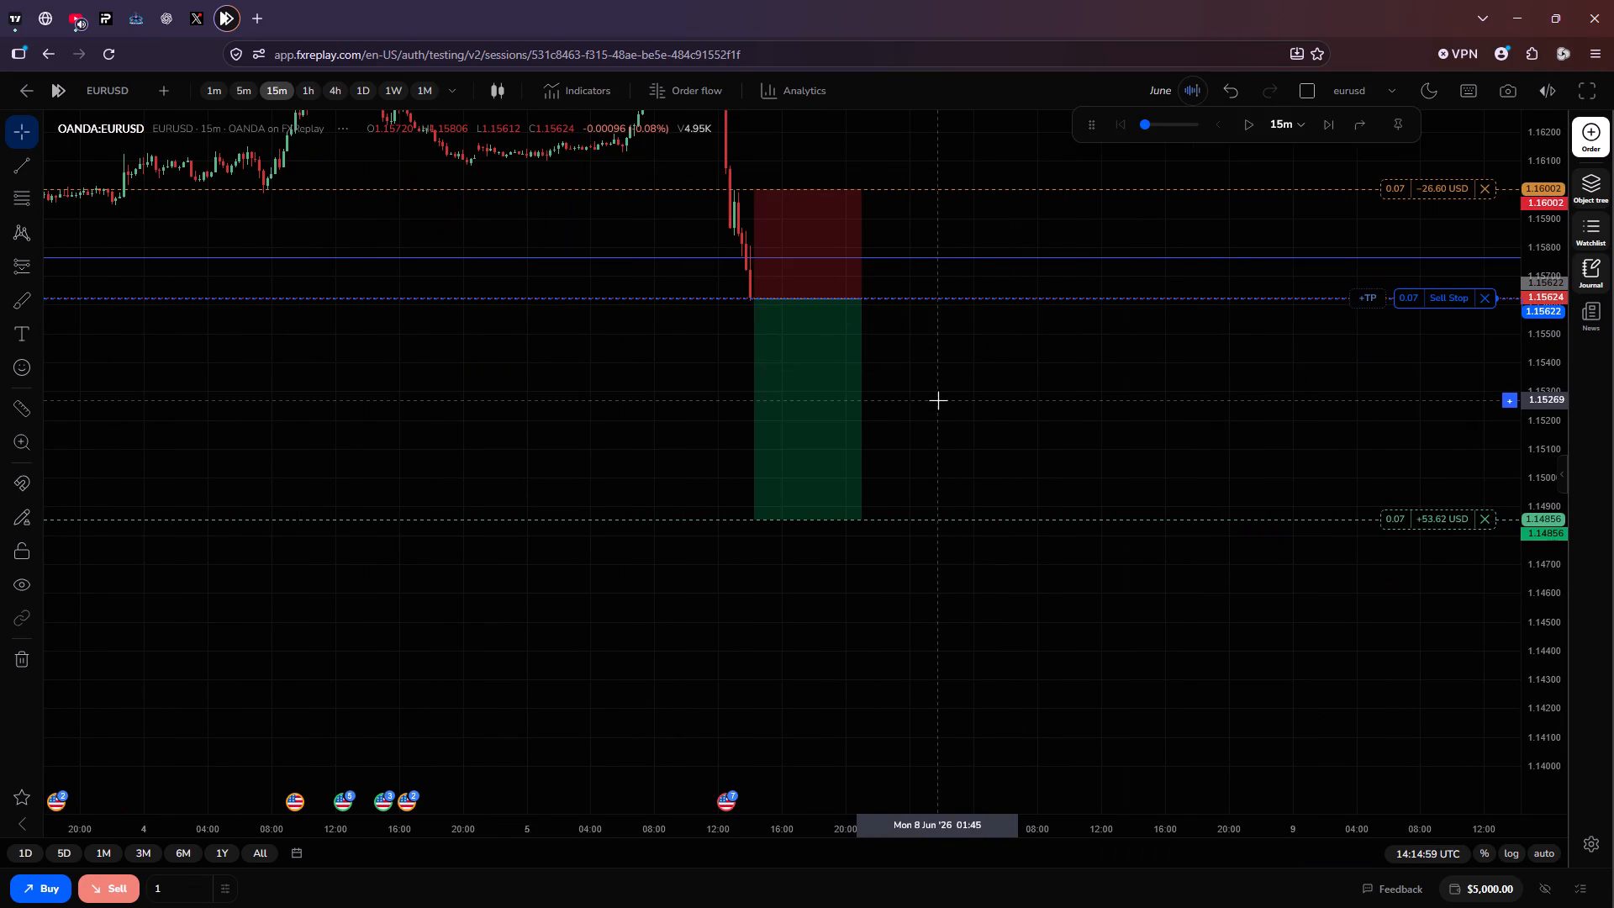
Switch the session chart to OANDA:GBPUSD.
click(104, 86)
click(689, 578)
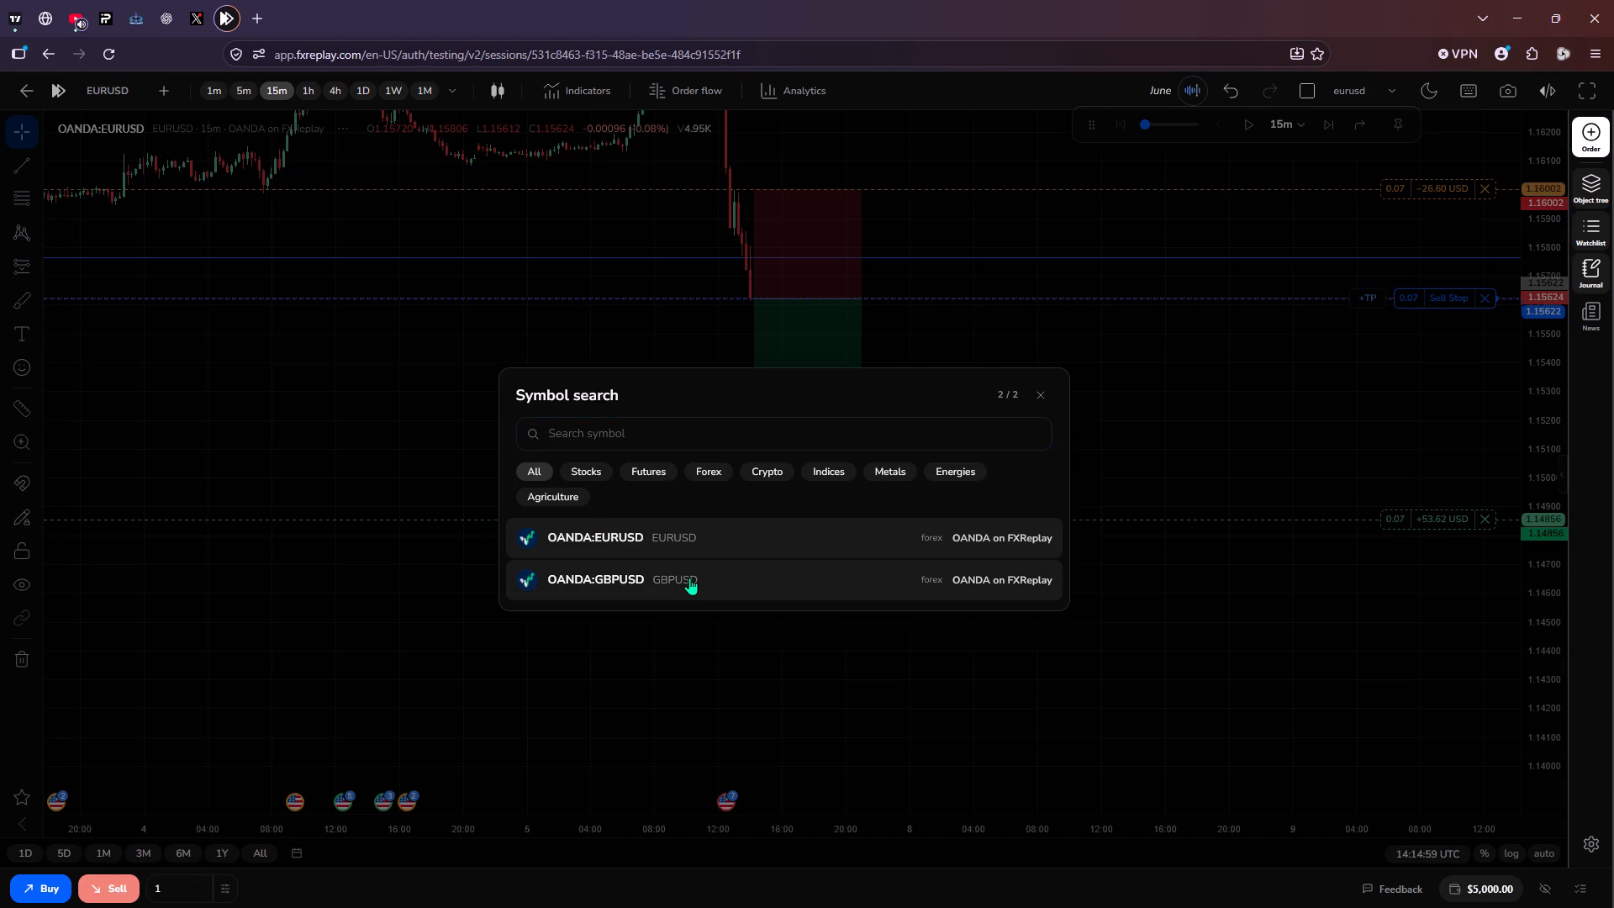
scroll(889, 549, down, 1)
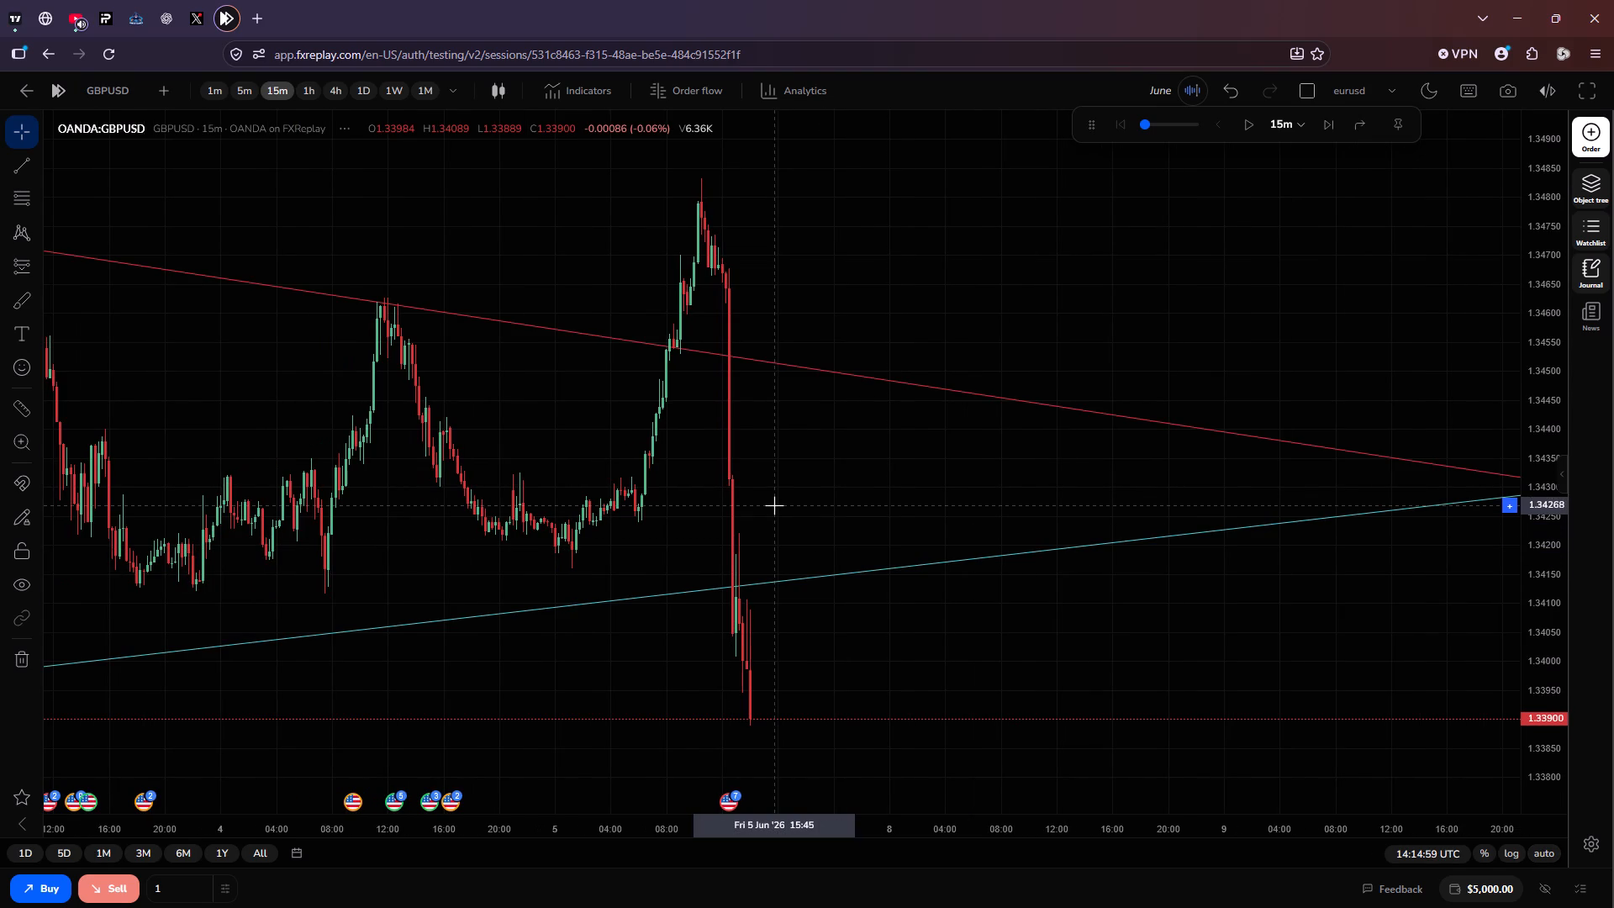
On the 4-hour timeframe, re-anchor the steeper red falling trendline so it touches the latest swing high of early June.
click(335, 97)
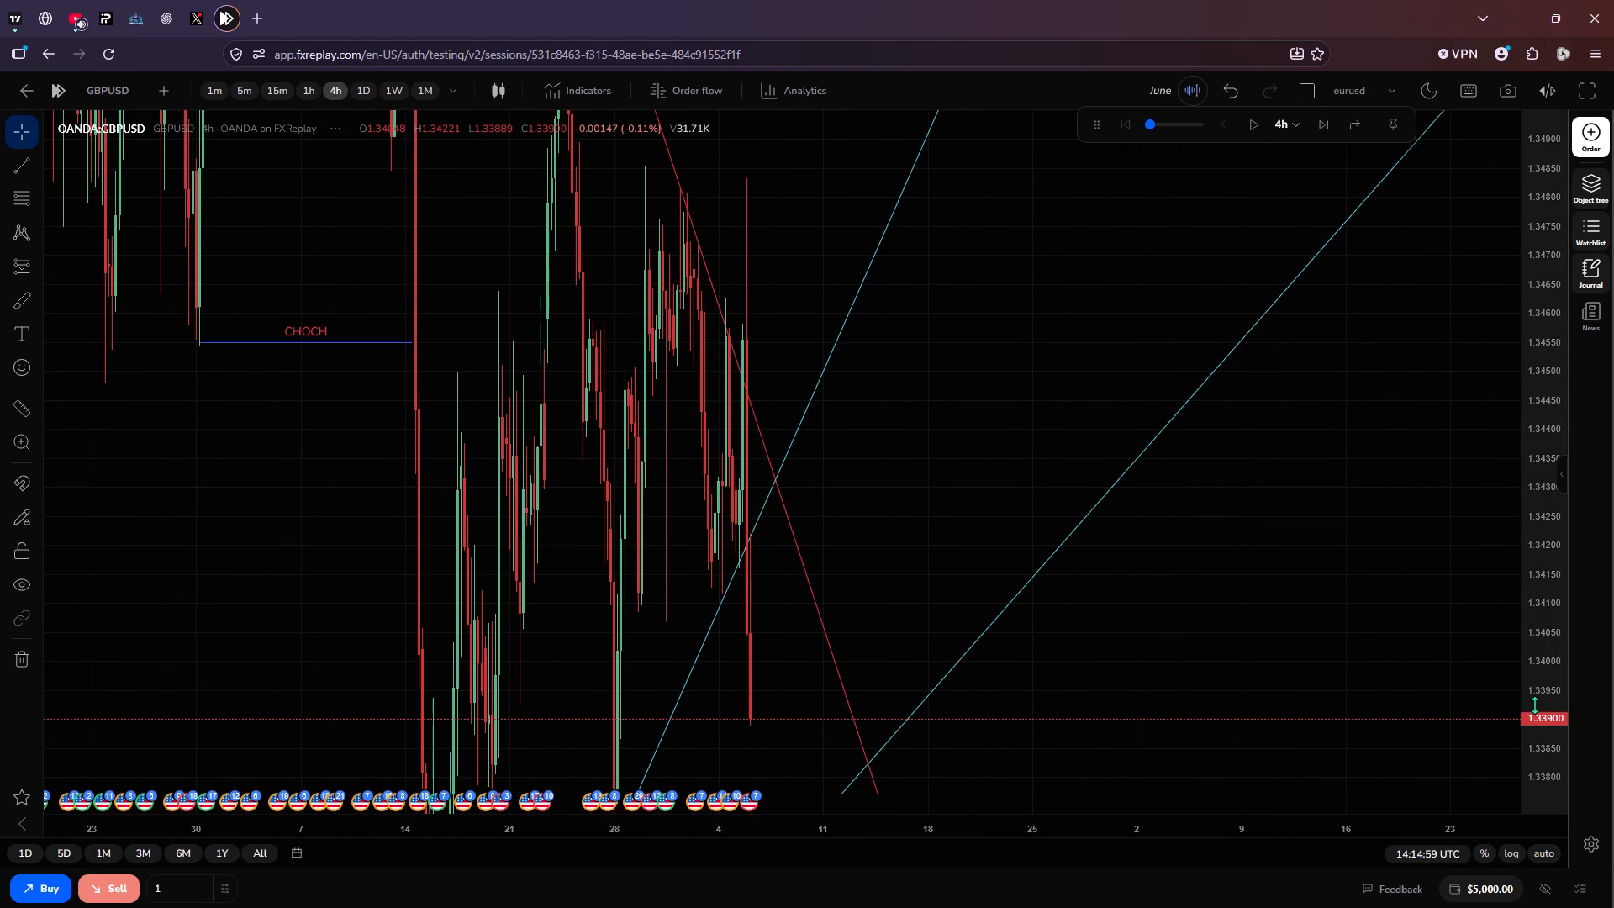
scroll(1534, 705, down, 7)
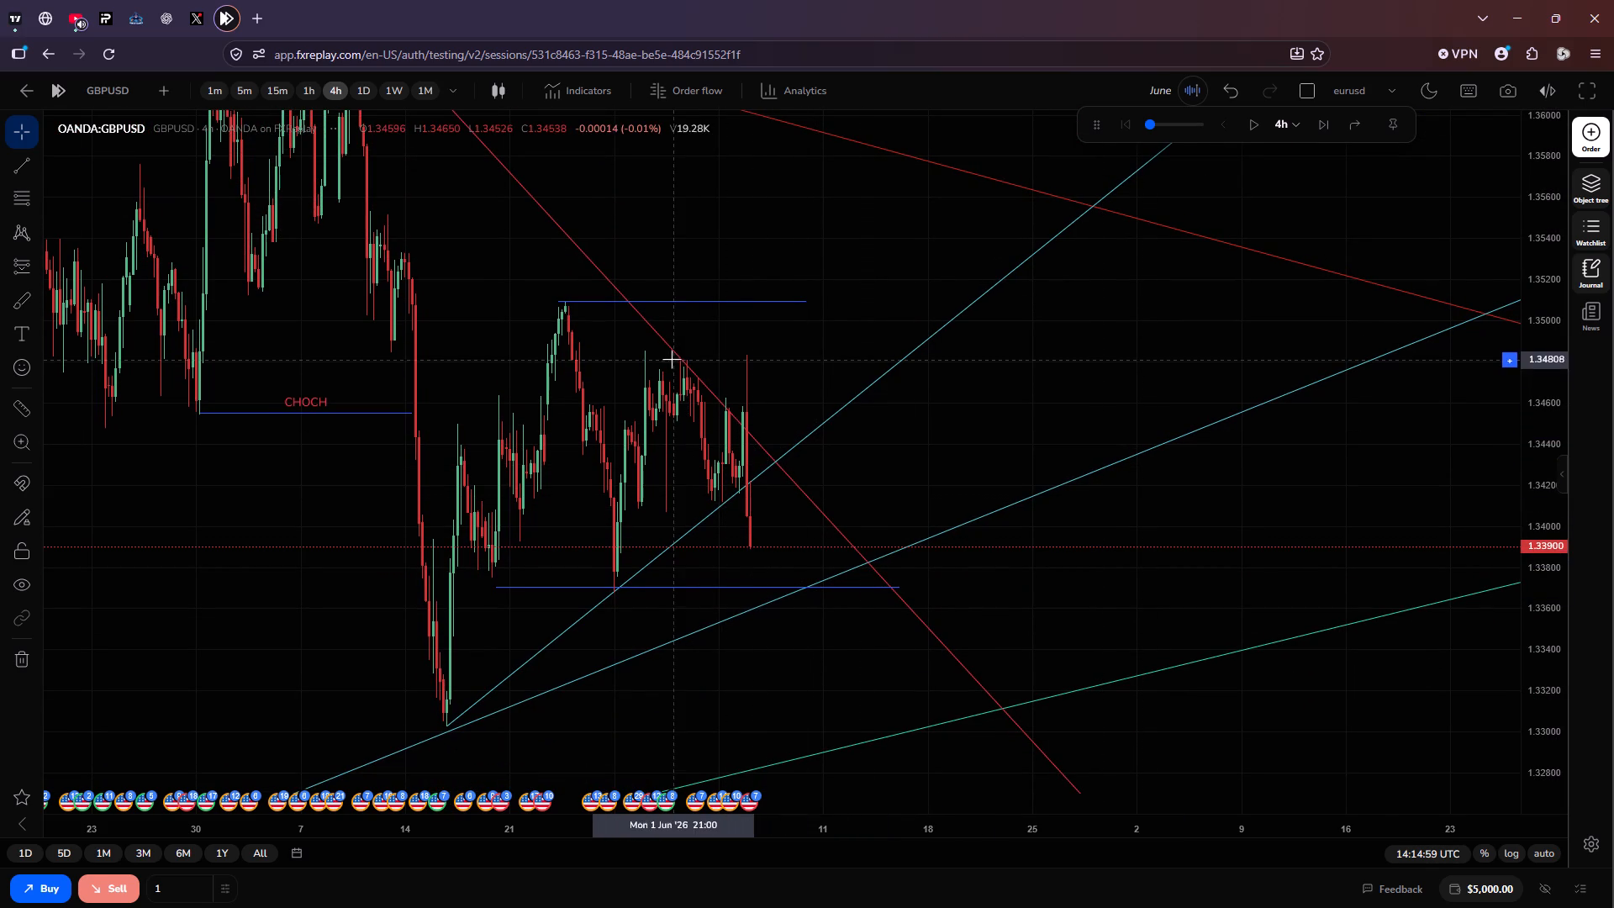
drag(688, 364, 793, 399)
click(961, 434)
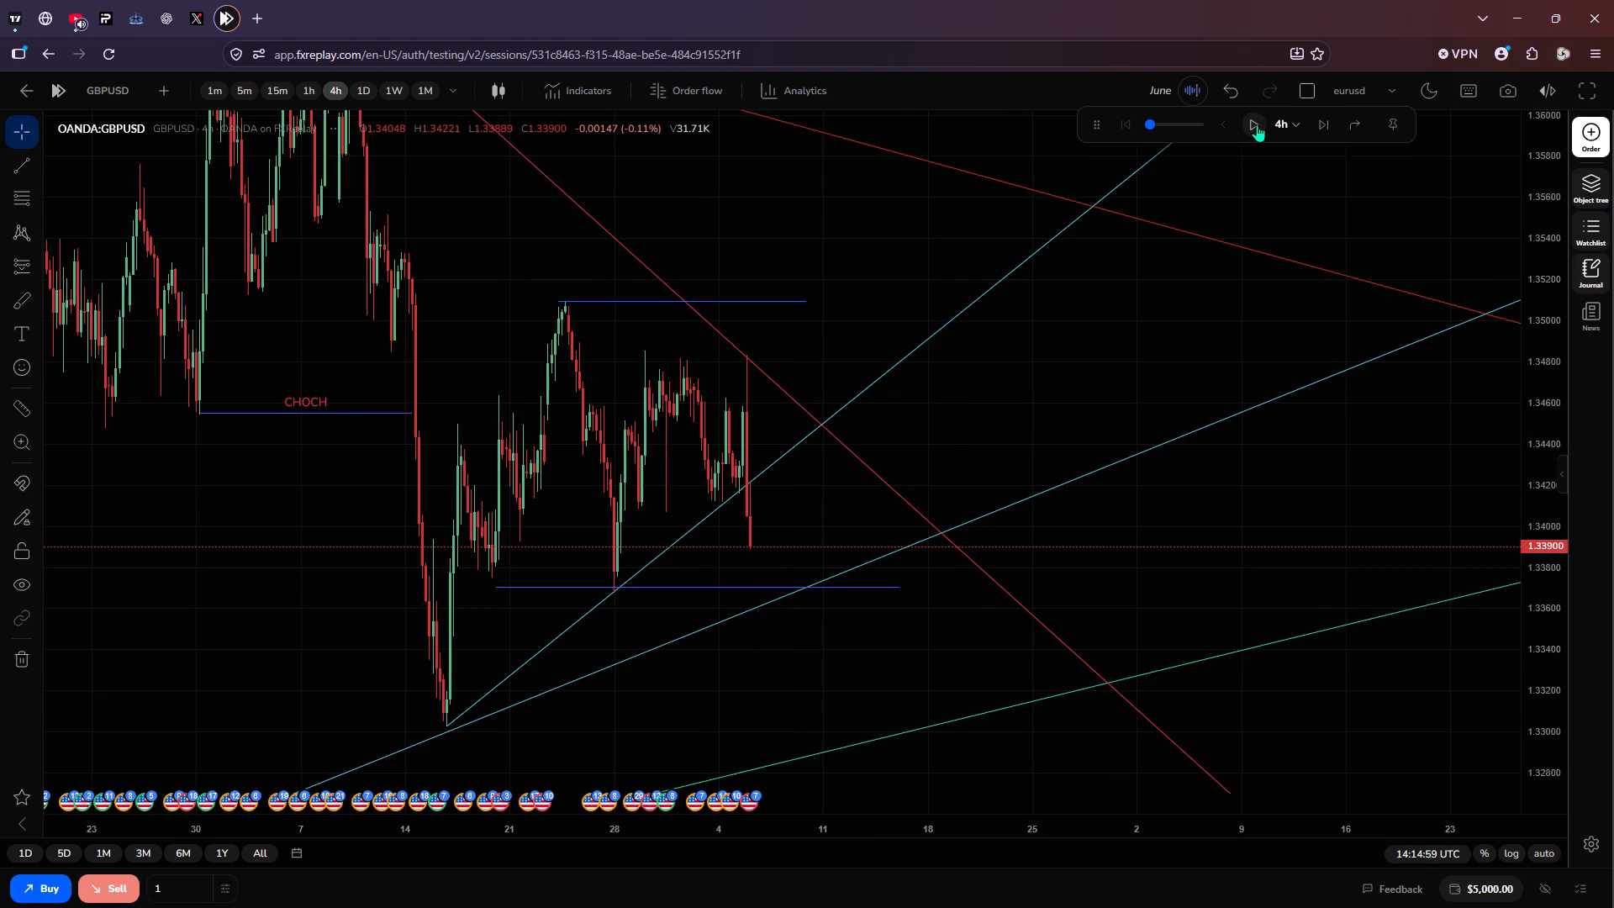
Play the GBPUSD 4-hour replay forward and pause it at 16:59:59 UTC.
click(1257, 124)
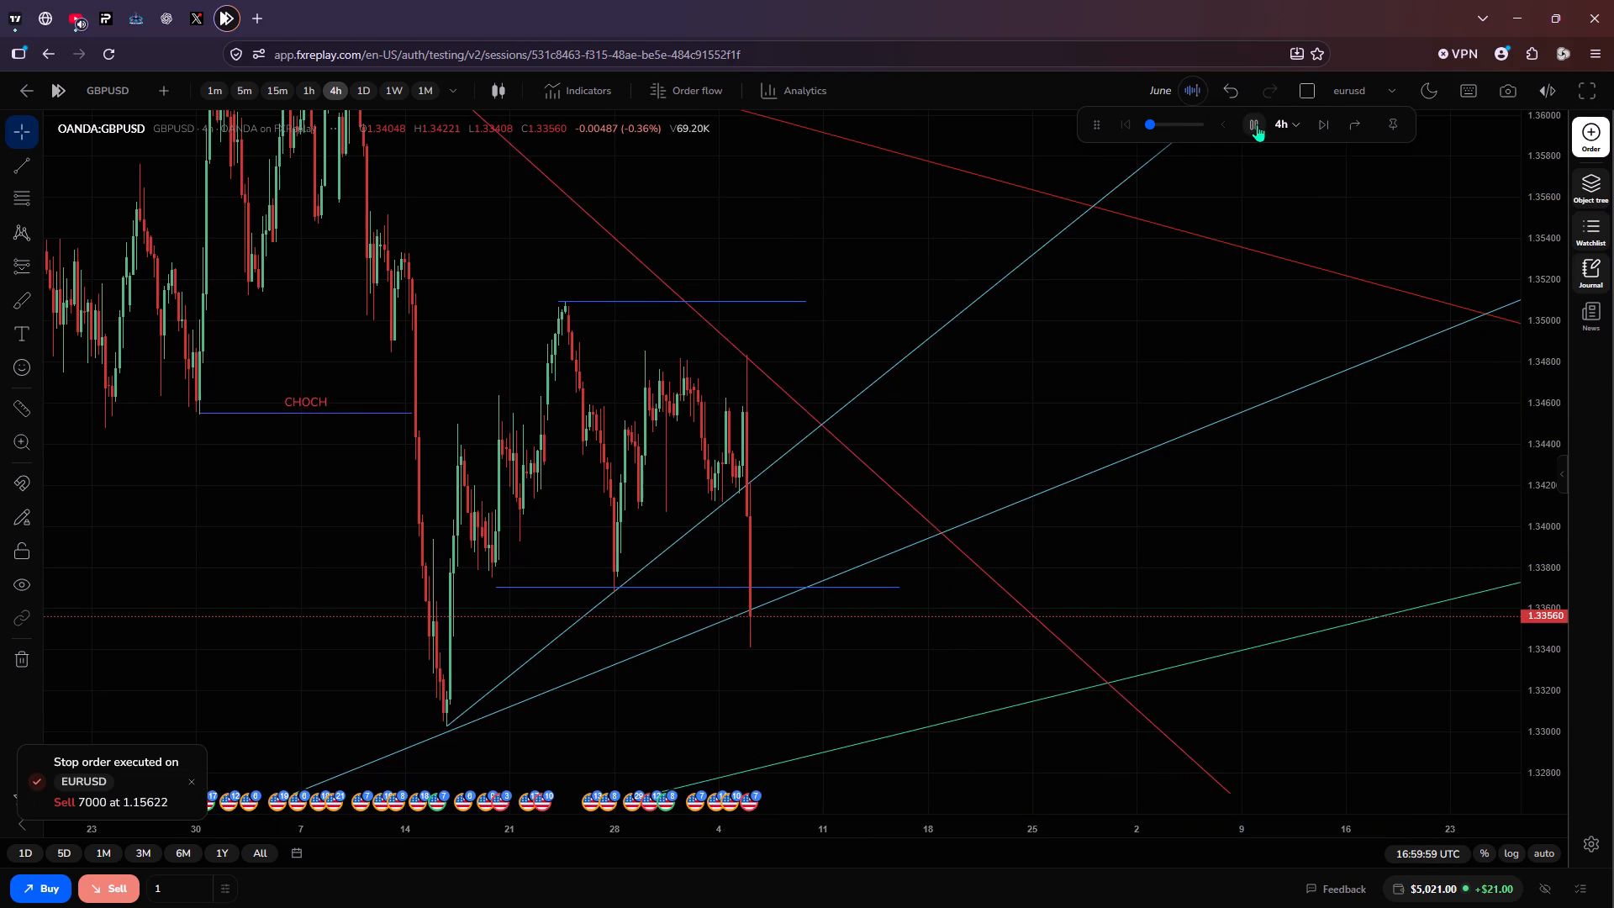
click(1257, 124)
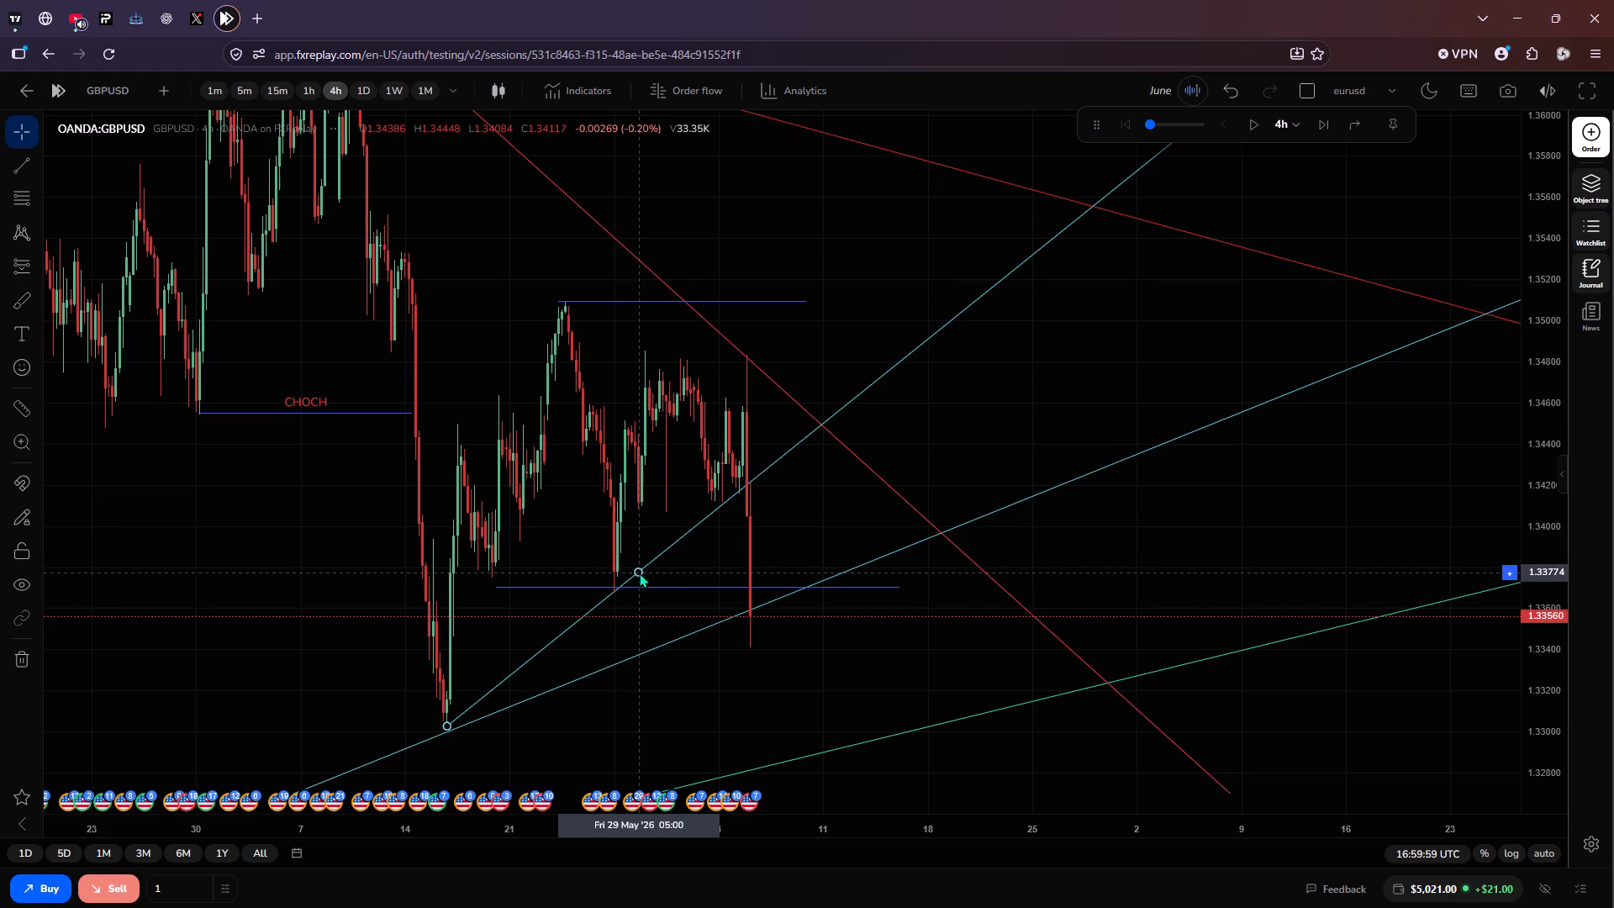
Delete the steeper light-blue rising trendline that starts at the mid-May low on the GBPUSD 4-hour chart.
drag(637, 571, 811, 610)
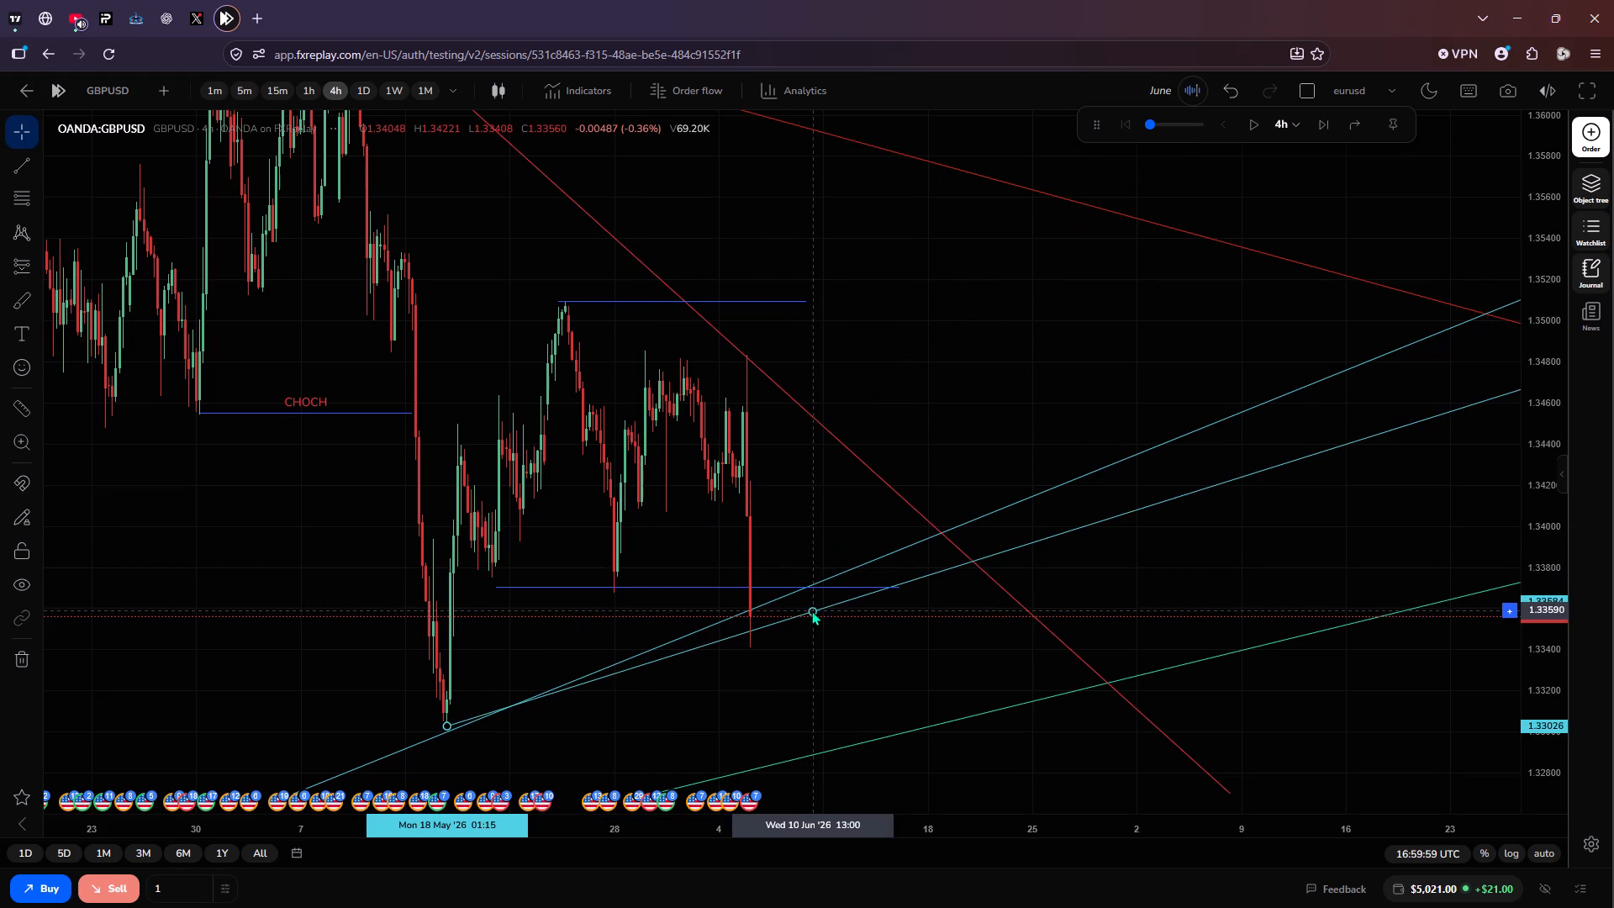
drag(811, 610, 800, 601)
click(800, 601)
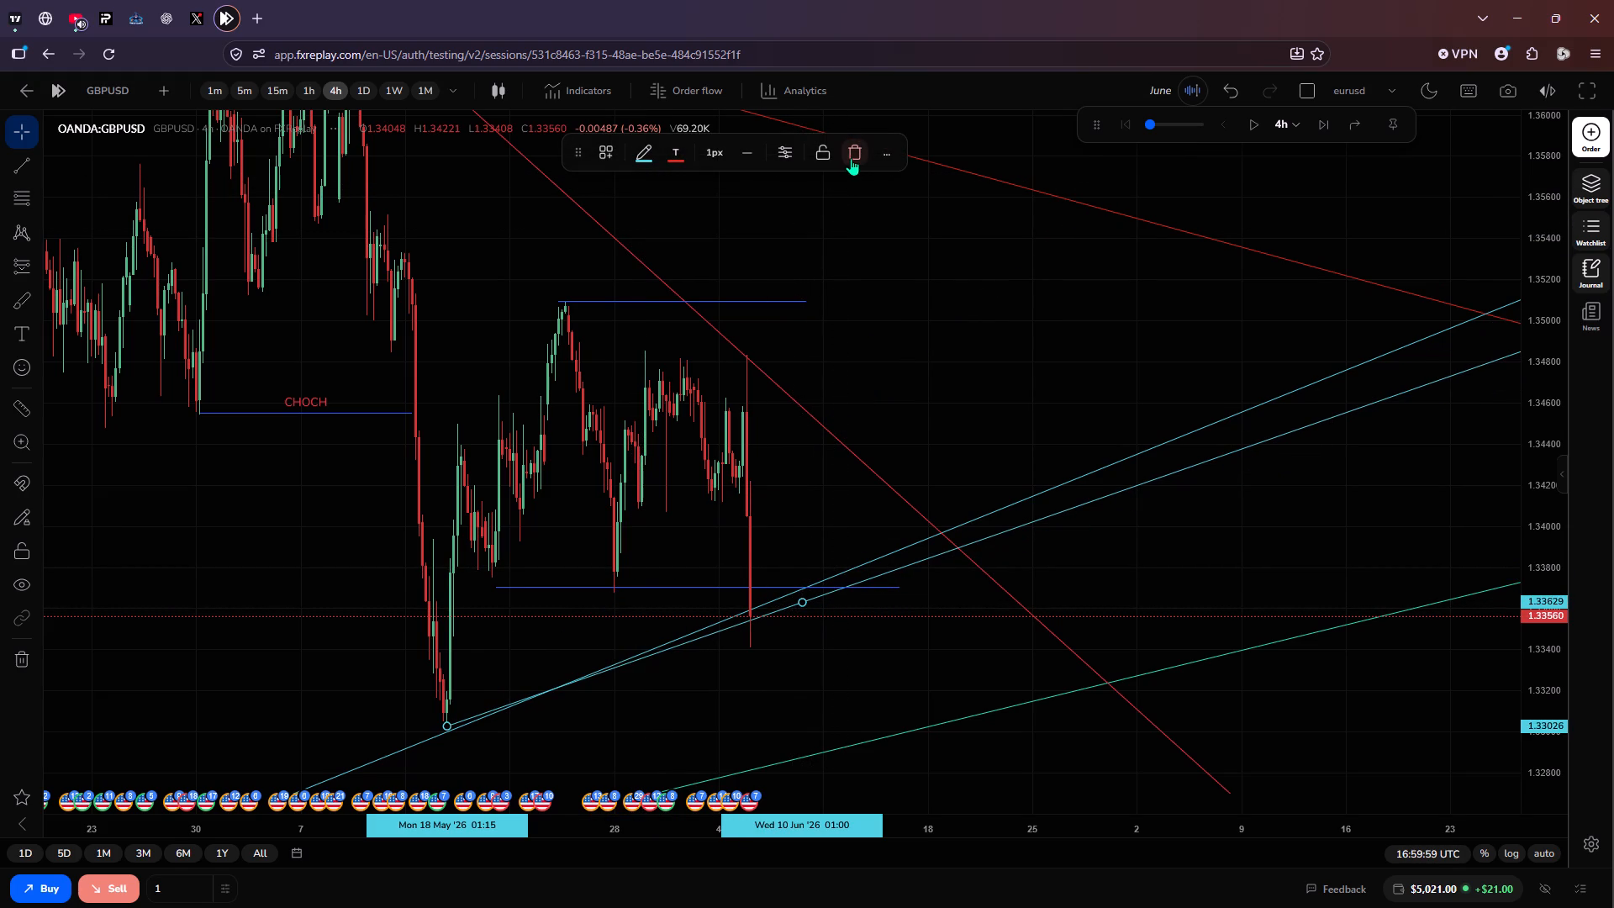
click(852, 158)
Lower the remaining light-blue GBPUSD trendline by moving its second anchor, so it passes along the latest candle's low.
scroll(781, 356, down, 2)
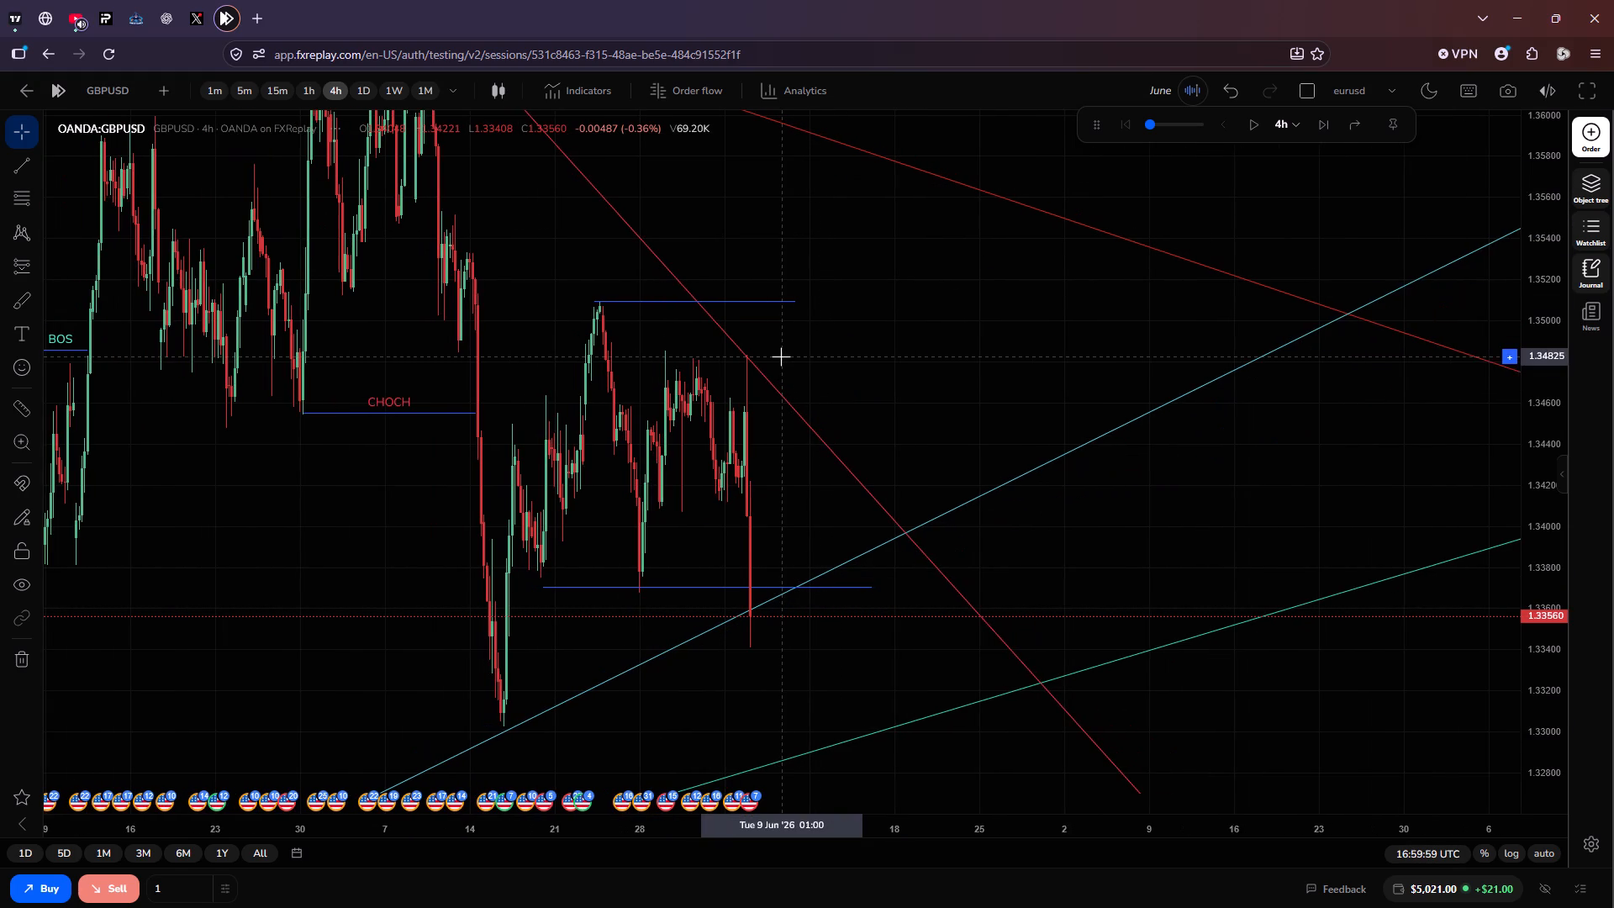
scroll(1528, 710, down, 4)
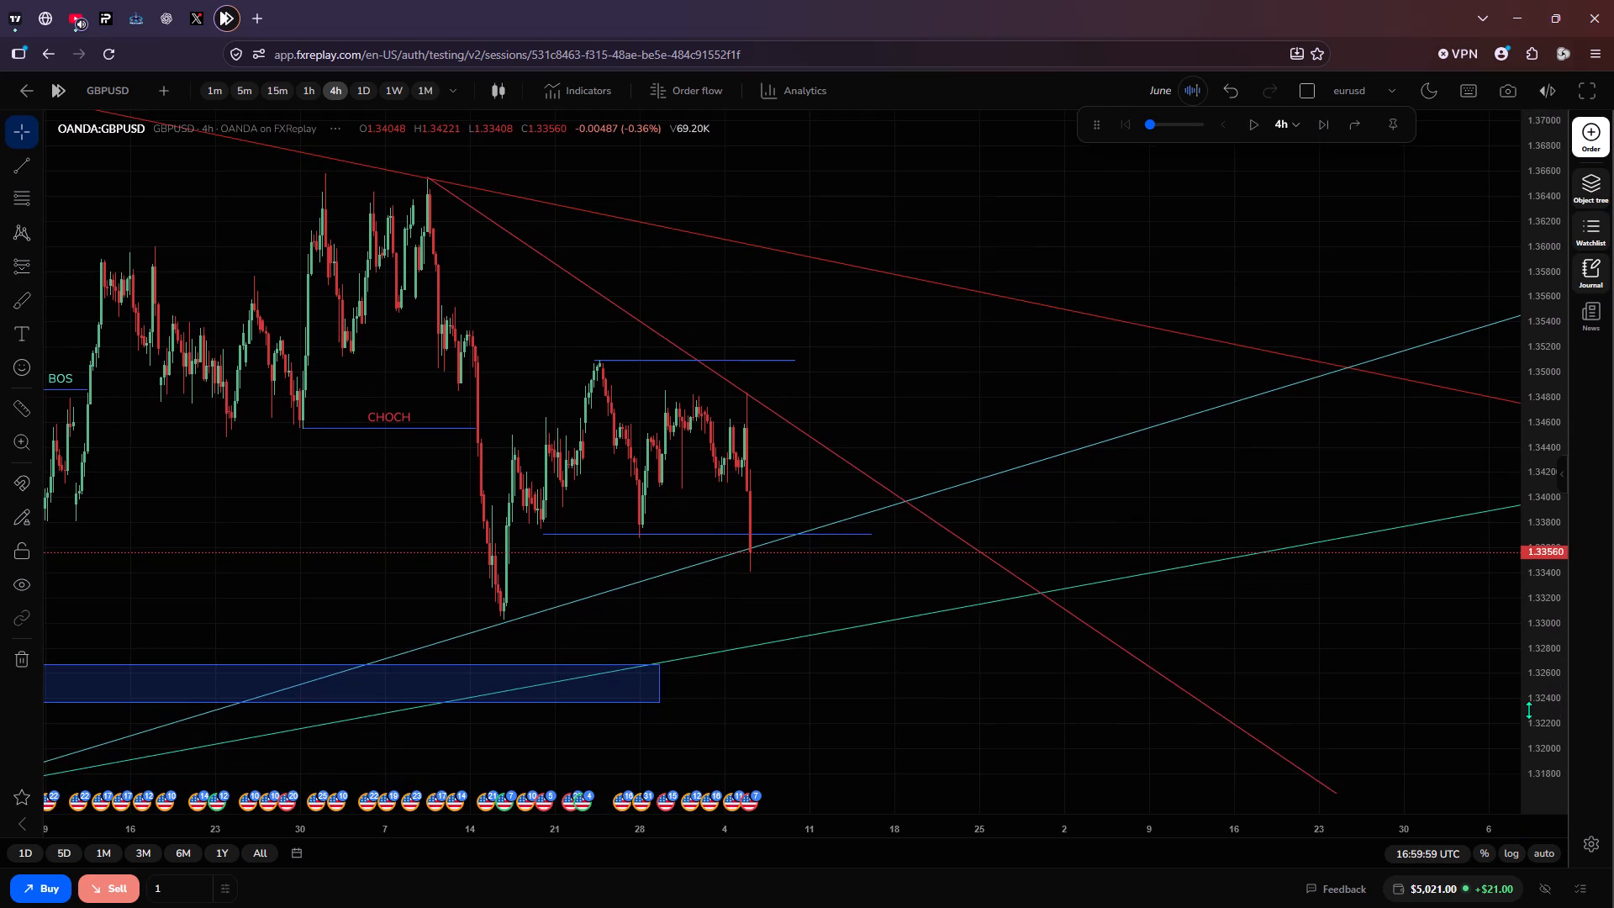
scroll(1092, 718, down, 6)
drag(841, 696, 862, 634)
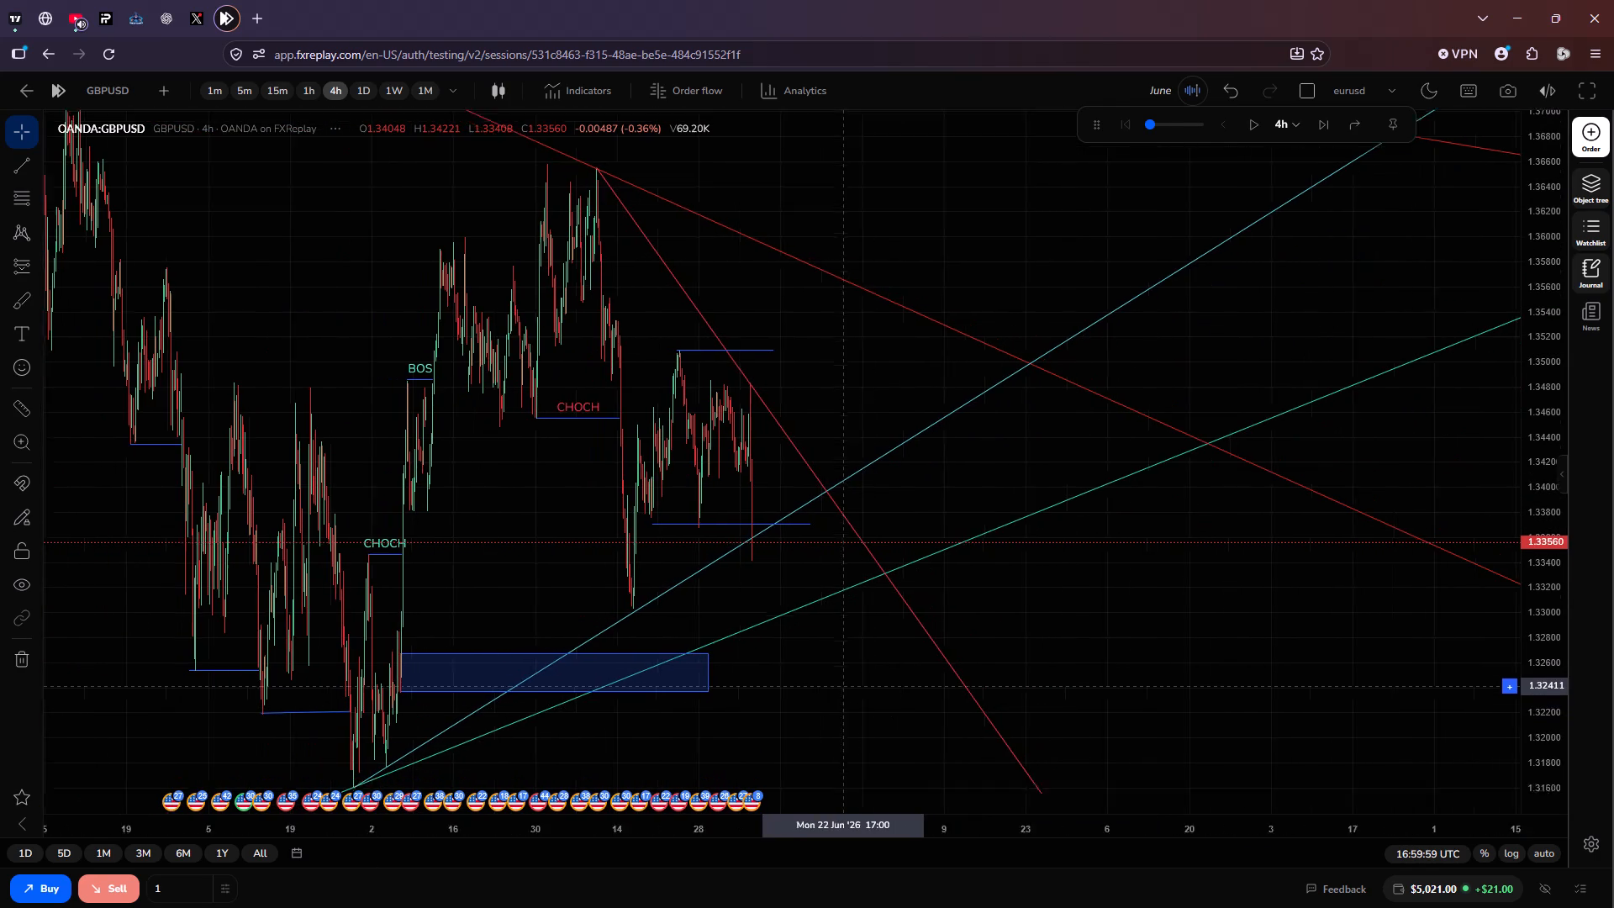
drag(862, 634, 848, 469)
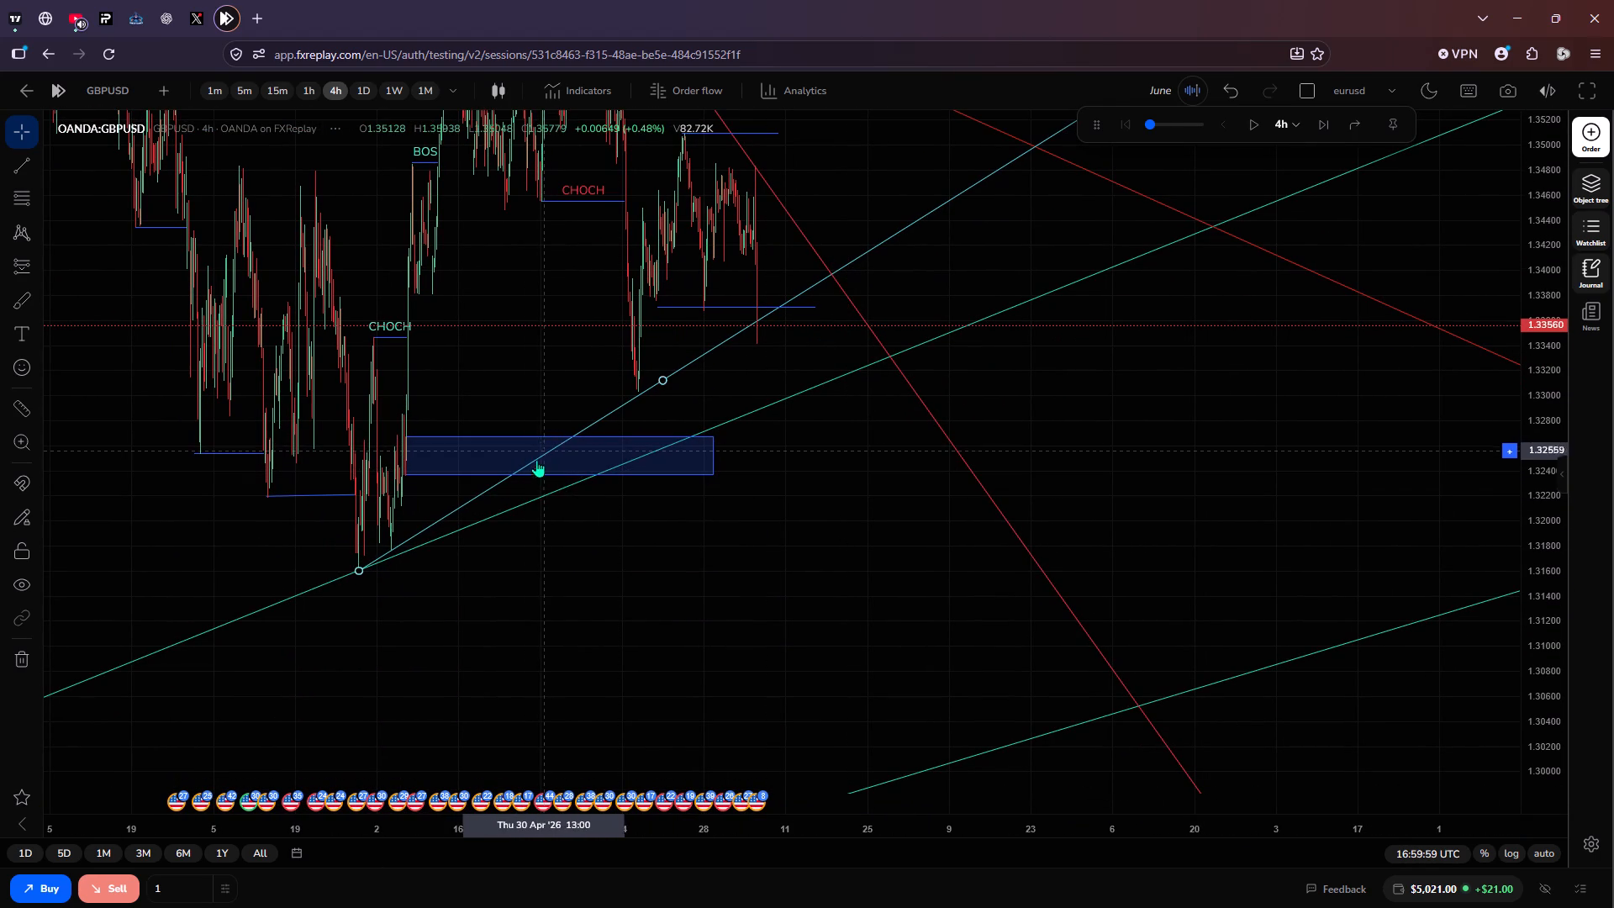
drag(662, 379, 731, 352)
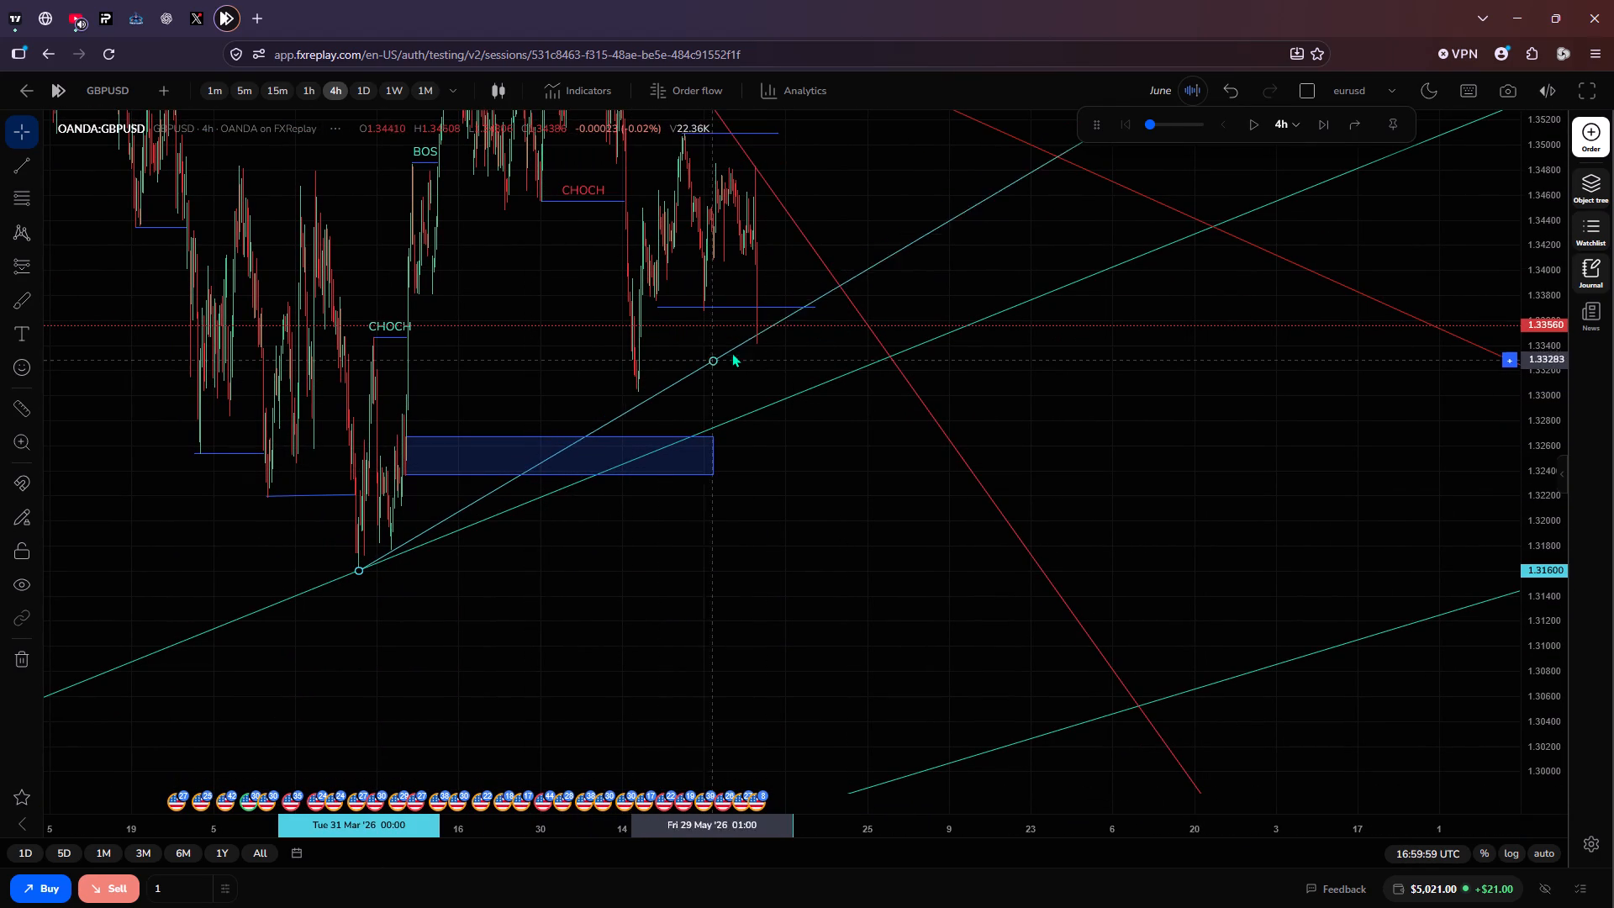
drag(731, 352, 776, 328)
click(842, 462)
scroll(842, 462, up, 2)
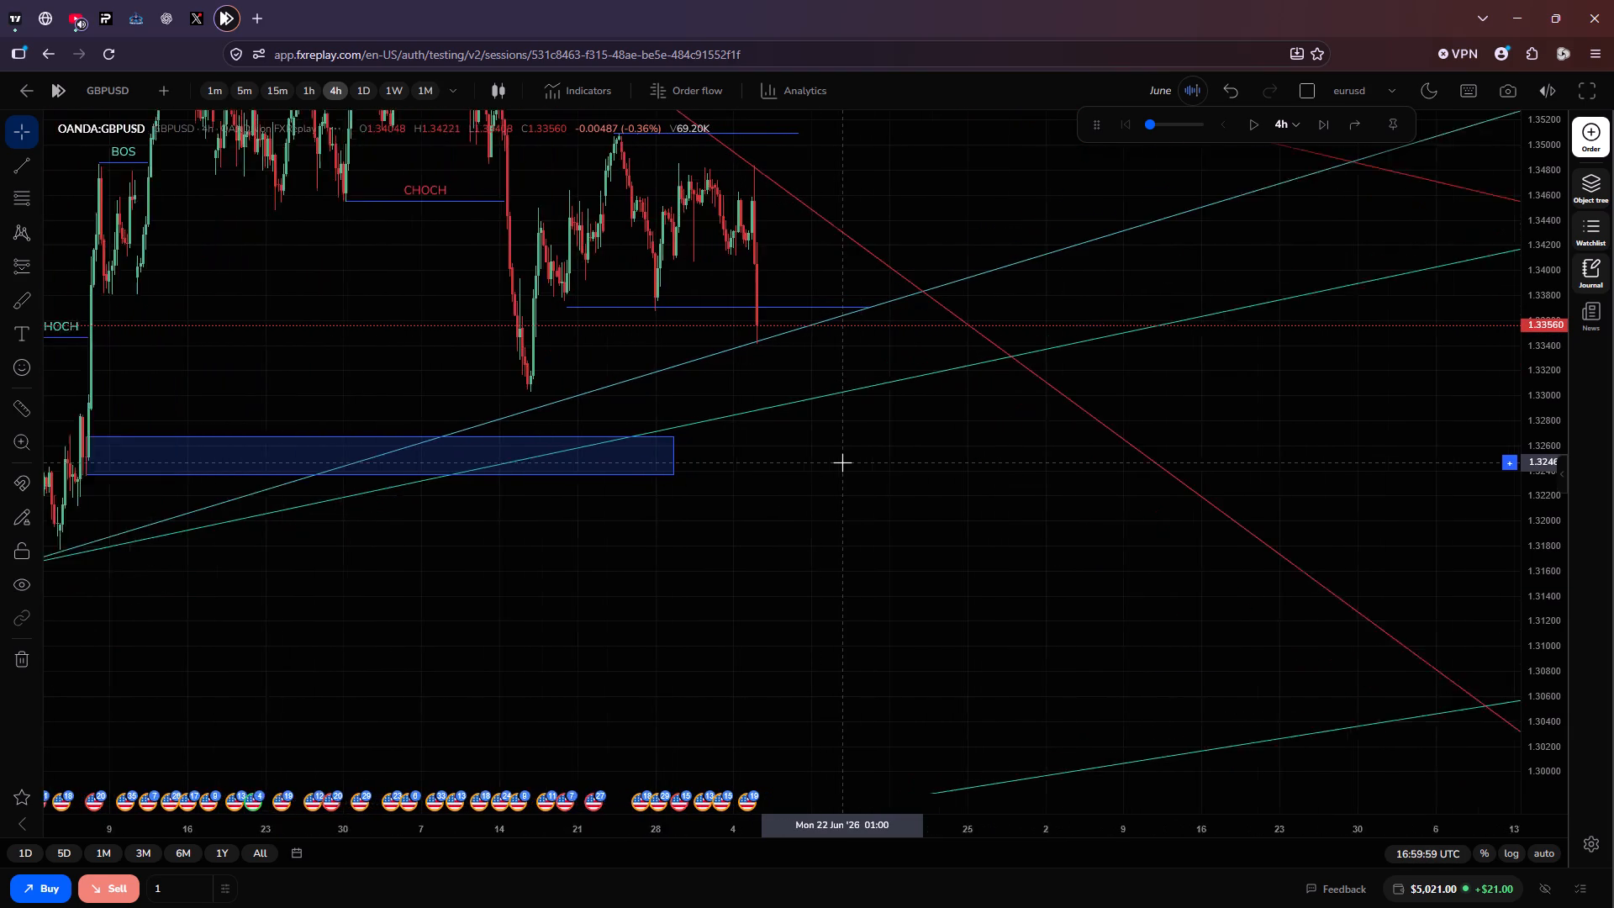
scroll(842, 462, up, 2)
click(842, 462)
drag(842, 462, 834, 548)
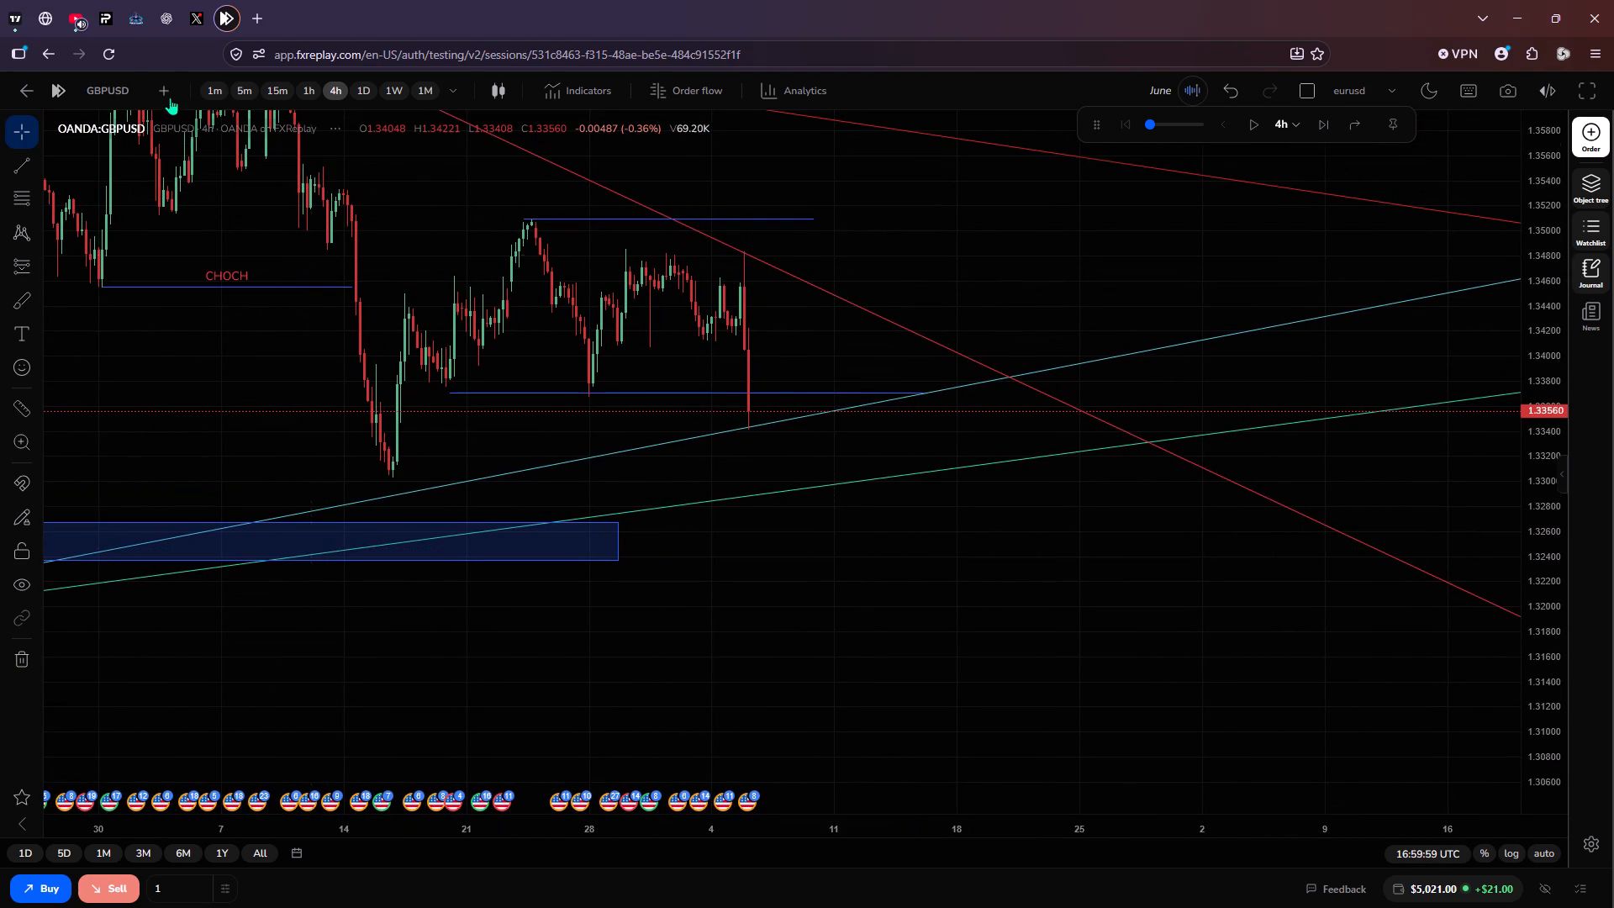
Switch the session chart back to OANDA:EURUSD.
click(119, 82)
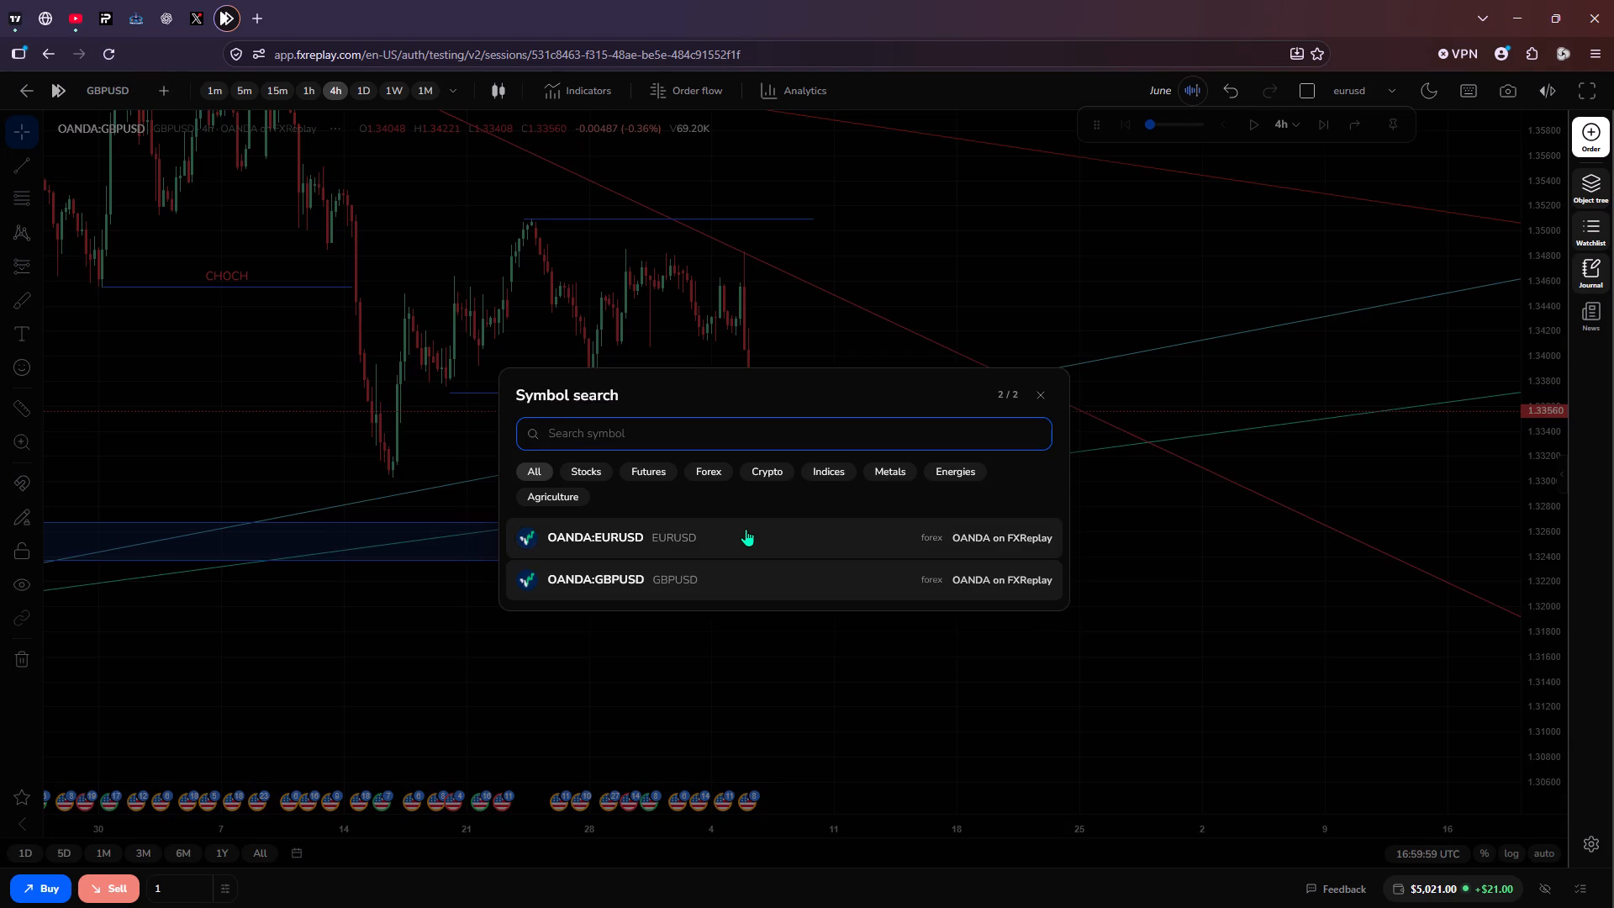
click(746, 529)
Extend the blue demand zone around 1.15245–1.15397 forward in time past the latest candle to about mid-June on the EURUSD 4-hour chart.
scroll(852, 464, down, 1)
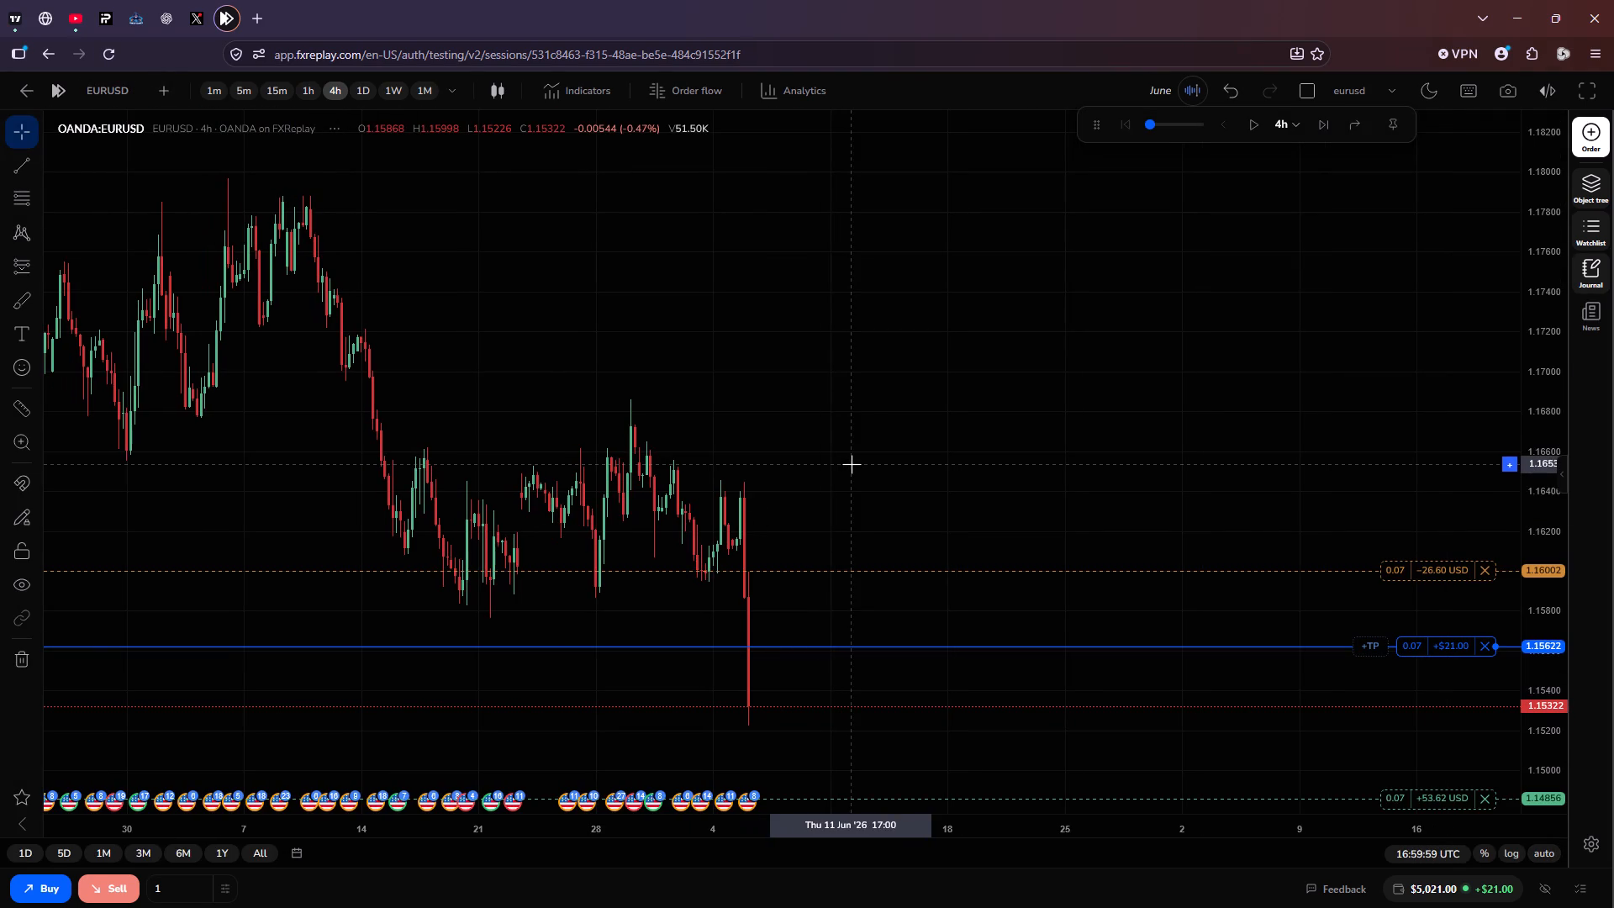
scroll(852, 464, down, 1)
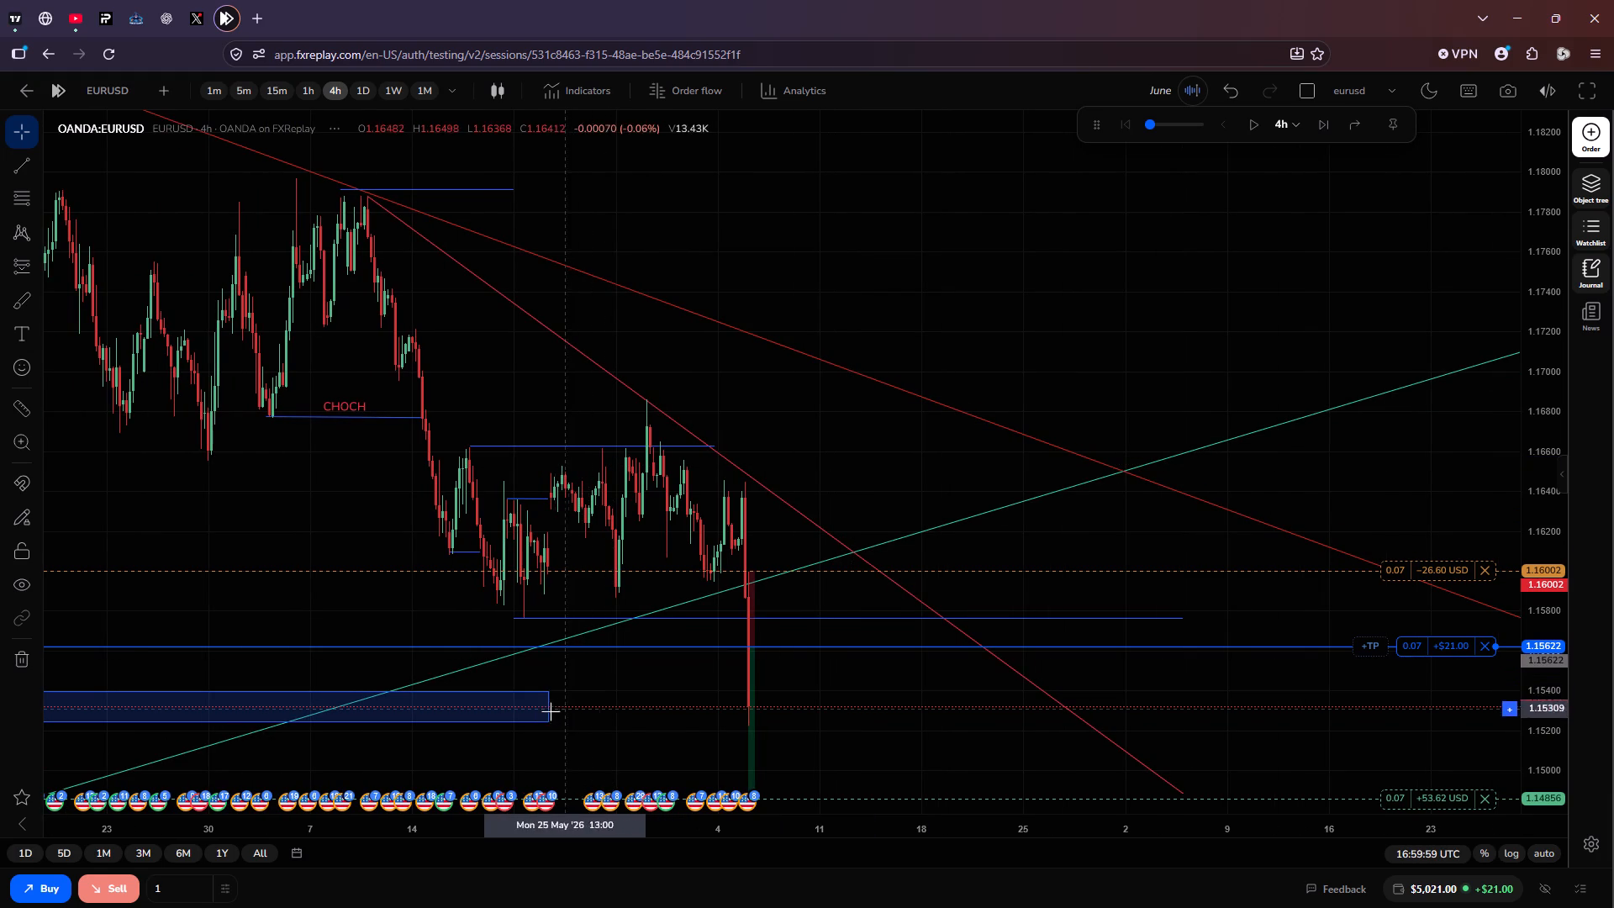
drag(547, 706, 810, 710)
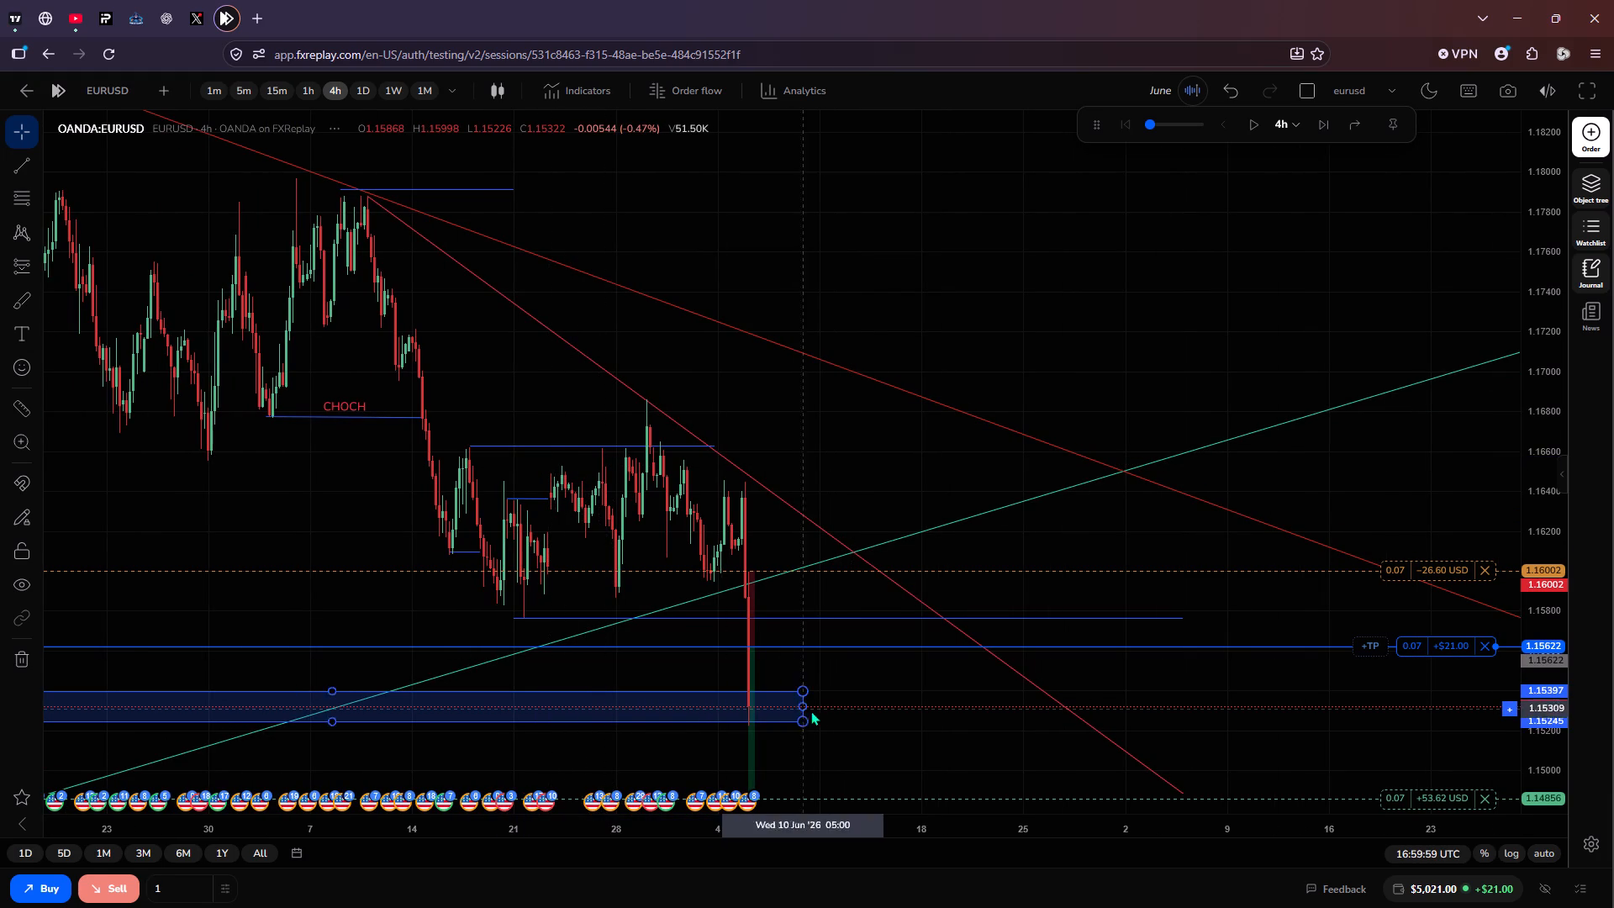
drag(810, 710, 894, 708)
click(937, 715)
drag(937, 715, 931, 530)
scroll(931, 530, up, 2)
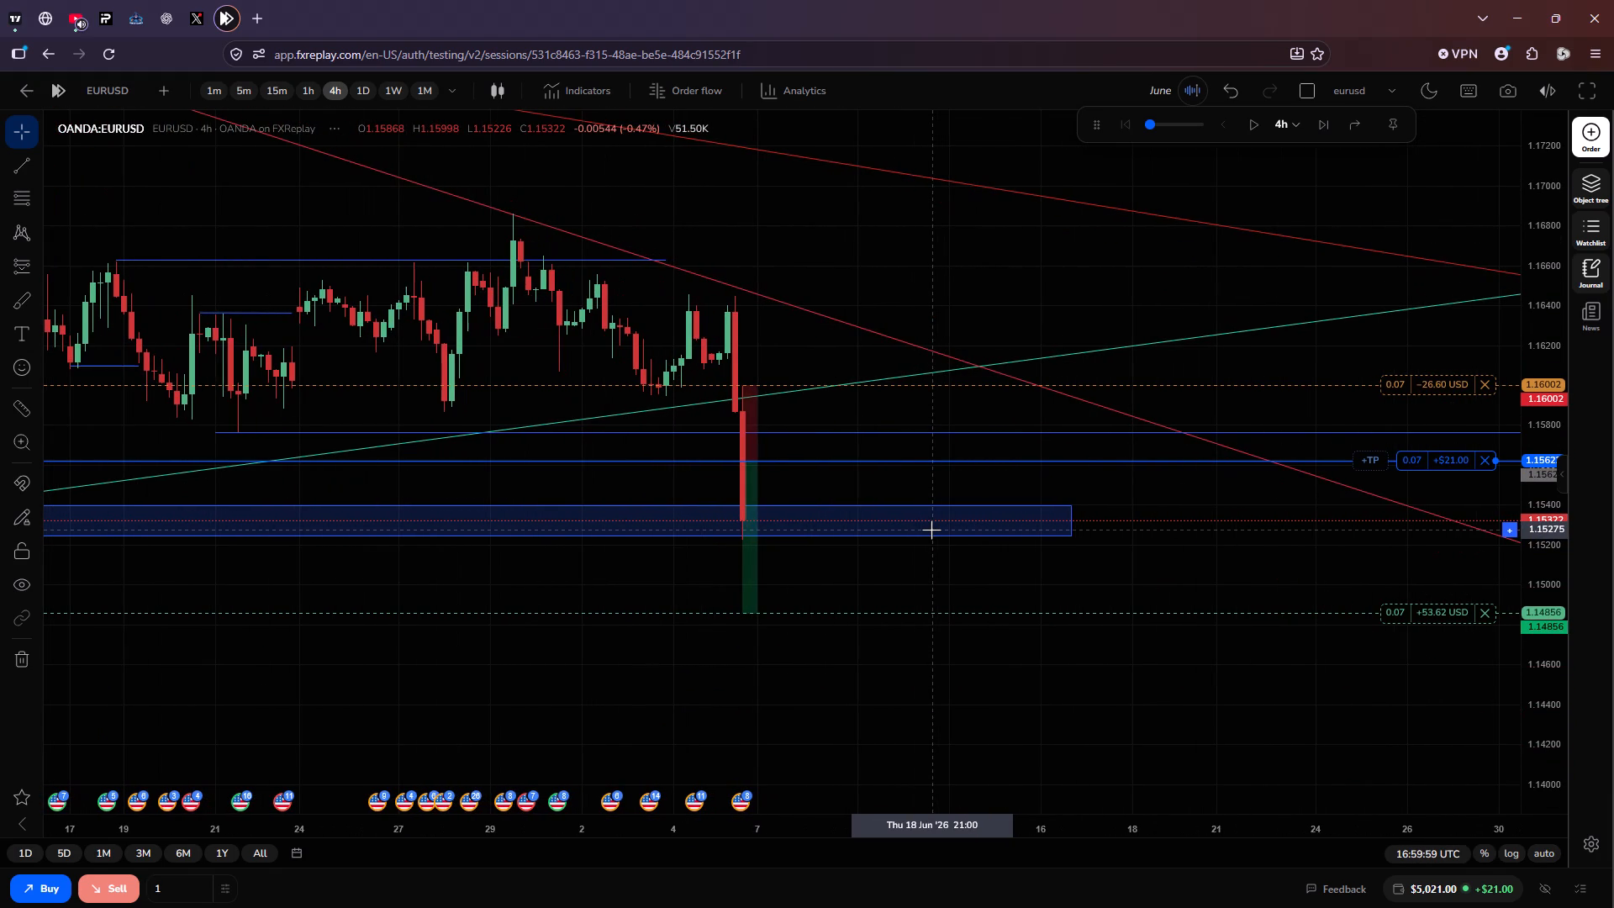
scroll(931, 530, up, 1)
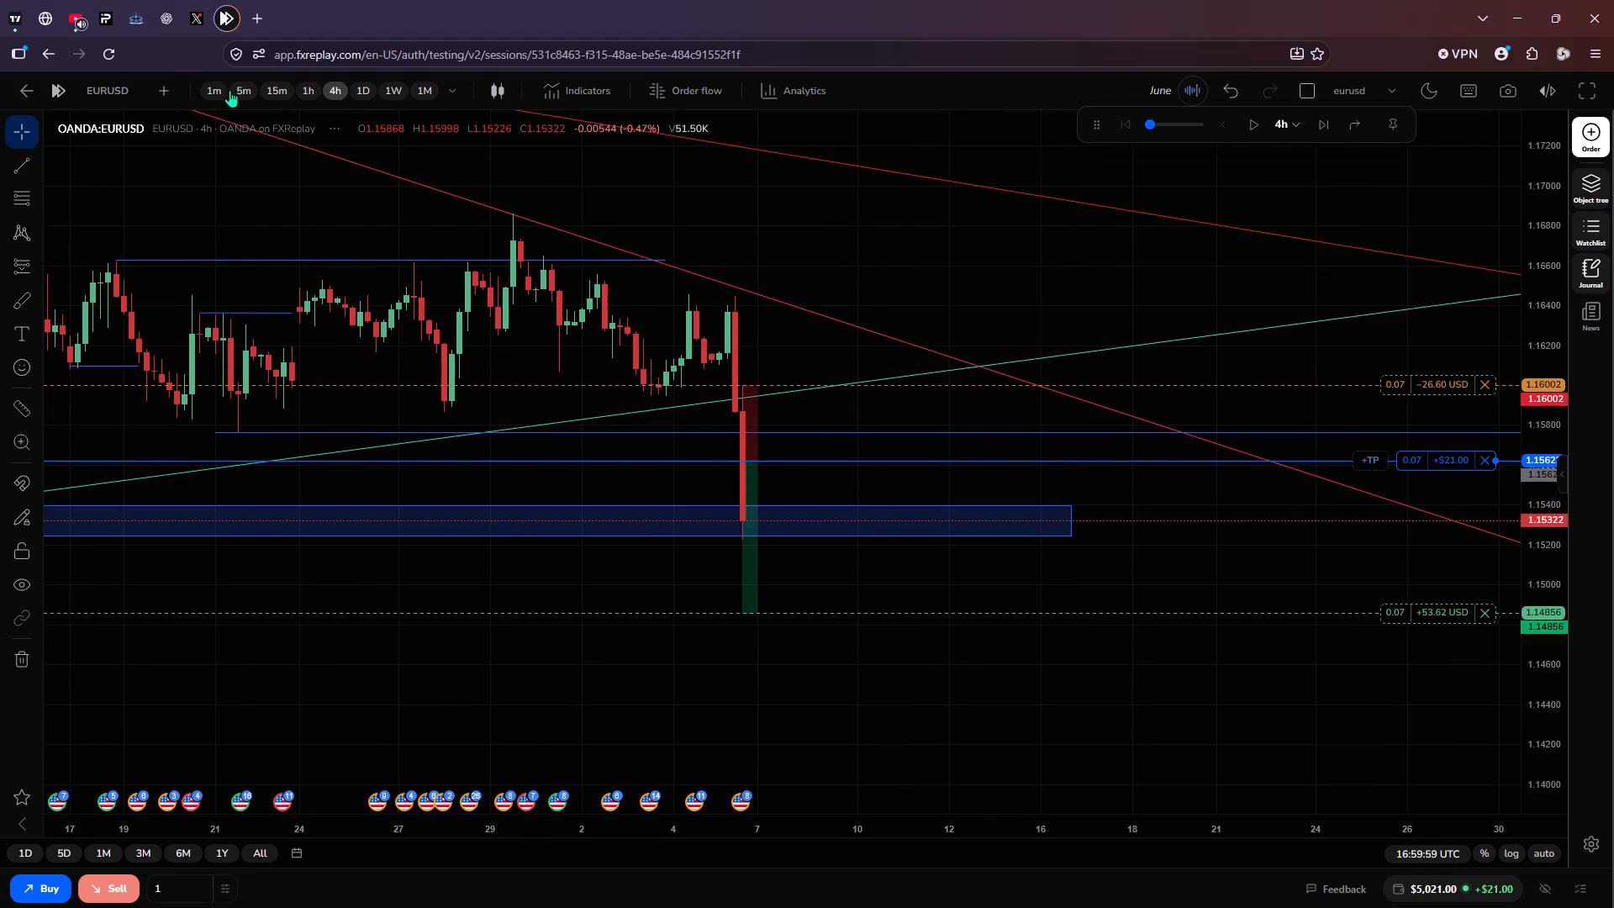
Switch the session chart to OANDA:GBPUSD.
click(118, 92)
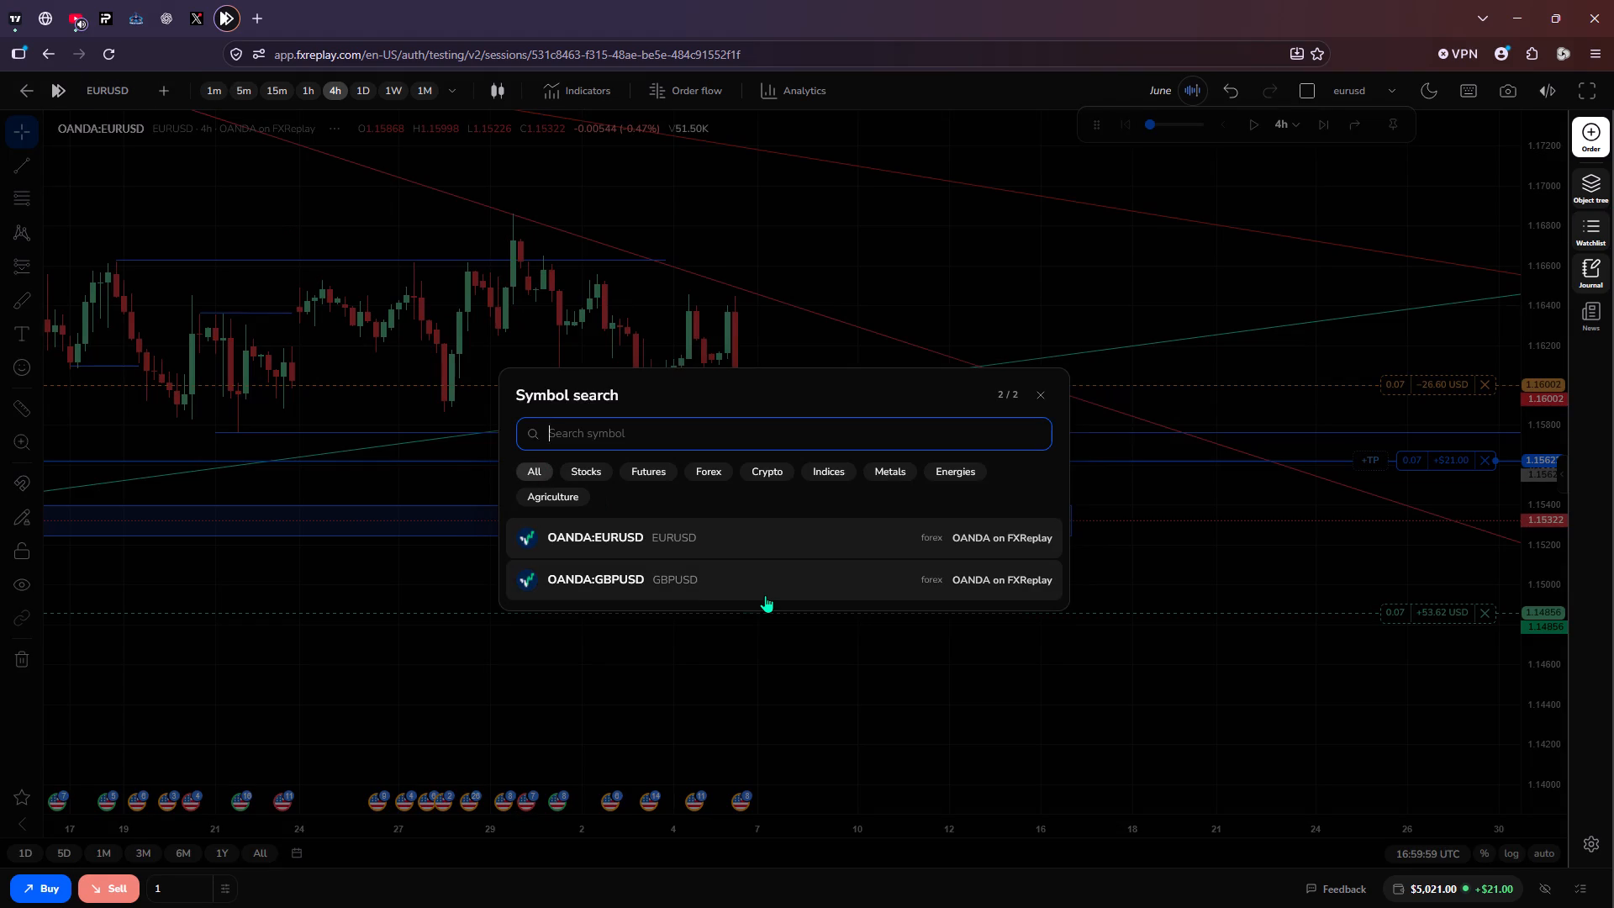
click(765, 595)
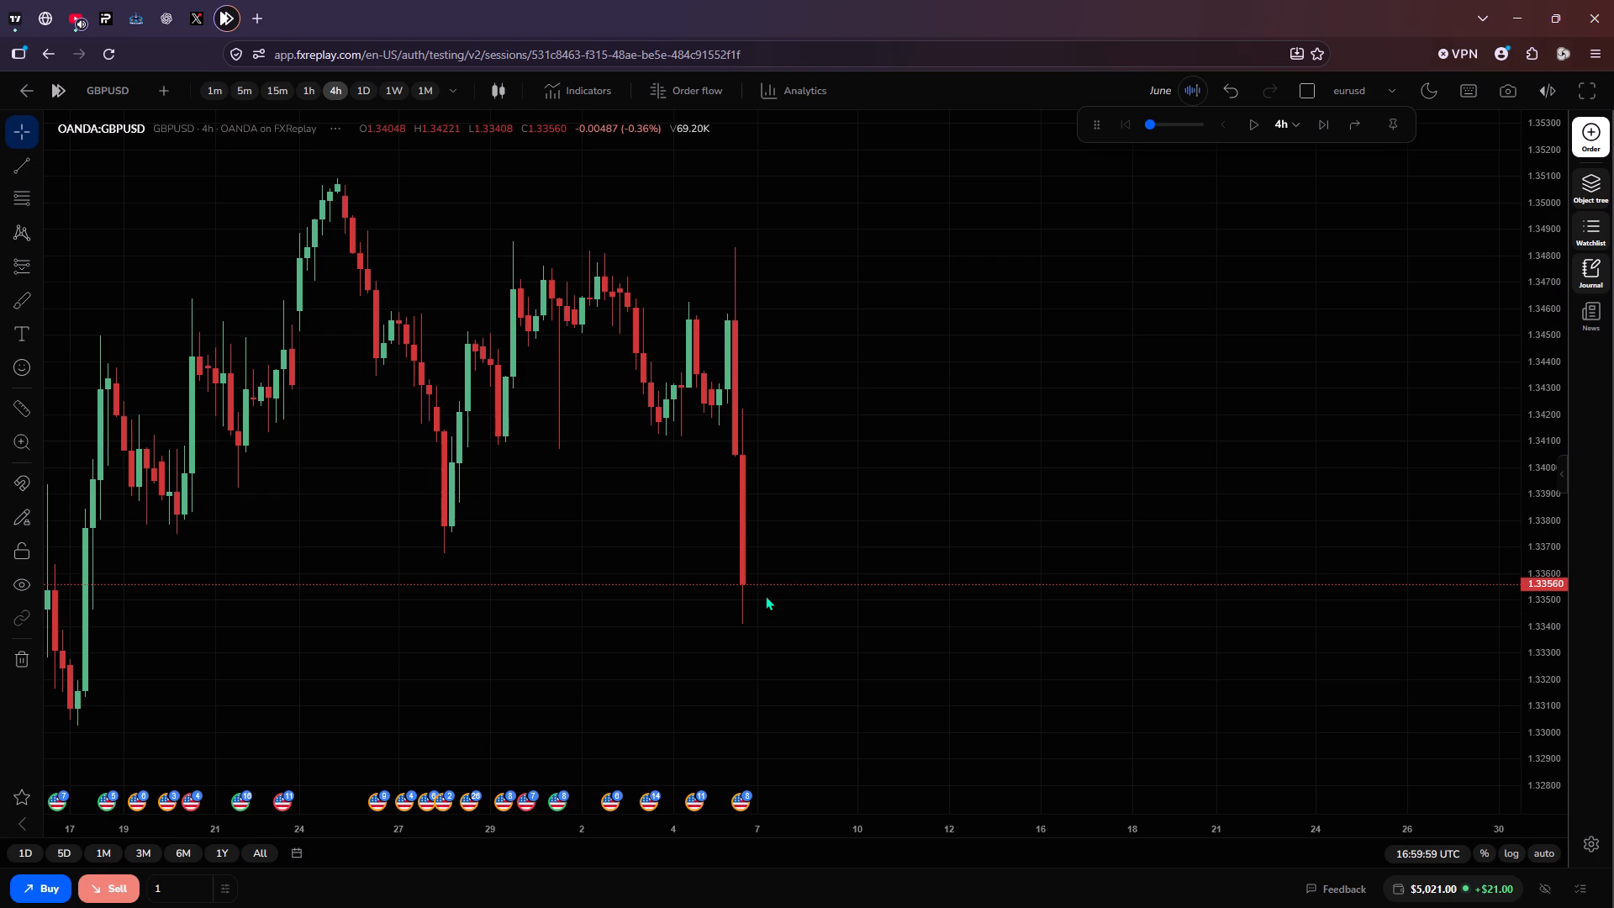
Extend the blue demand zone around 1.32369–1.32673 forward in time to about 22 June on the GBPUSD 4-hour chart.
scroll(765, 595, down, 3)
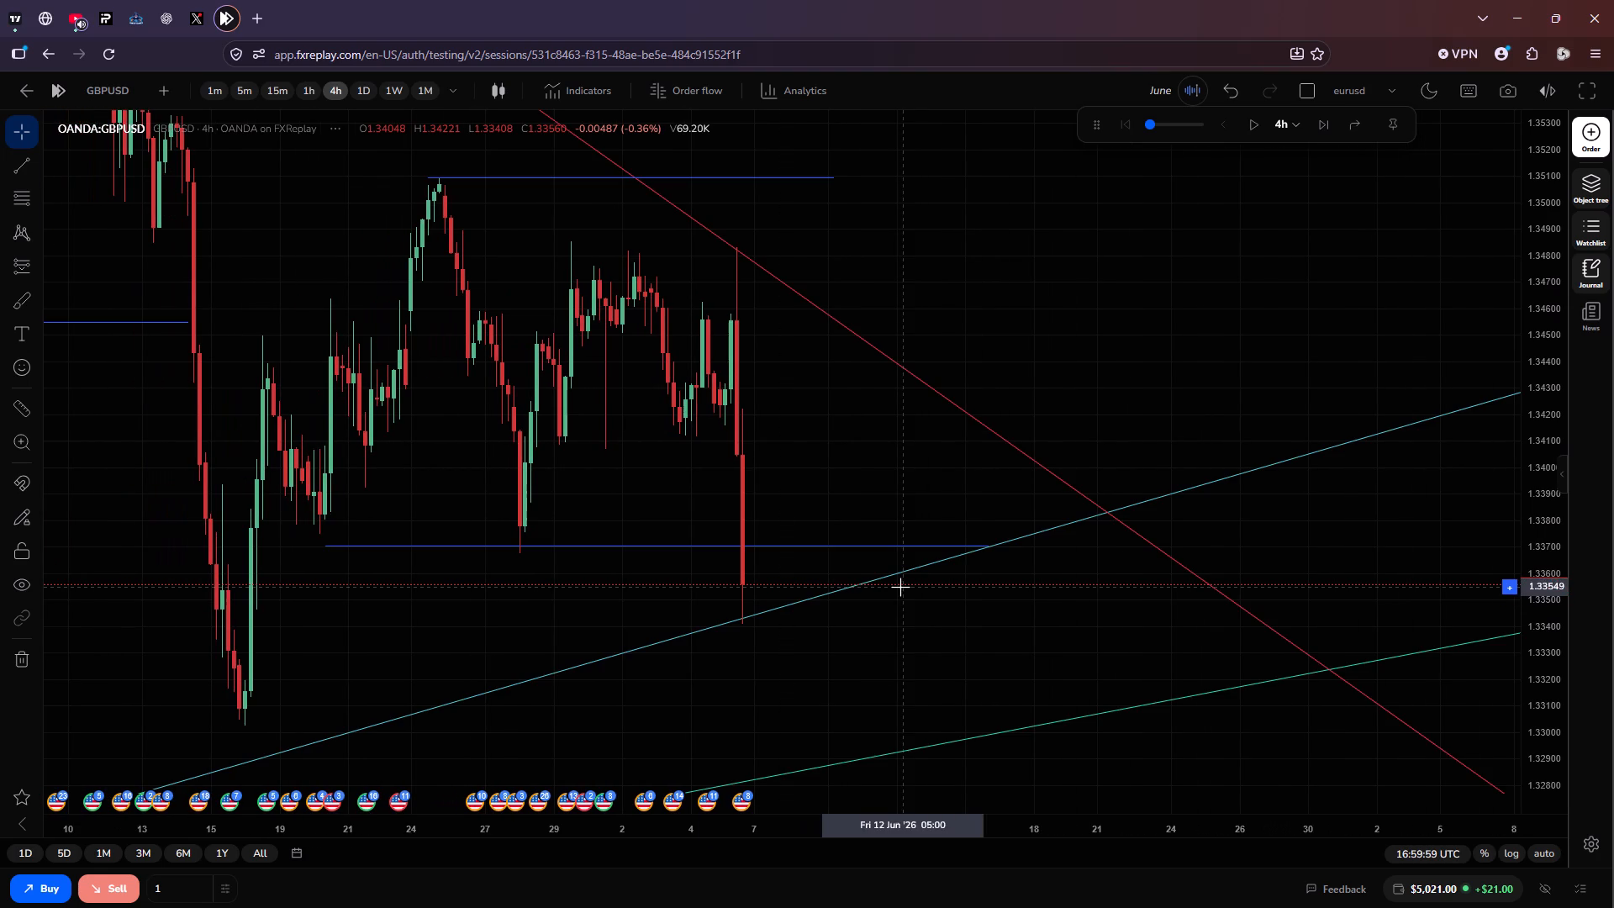
scroll(1527, 689, down, 1)
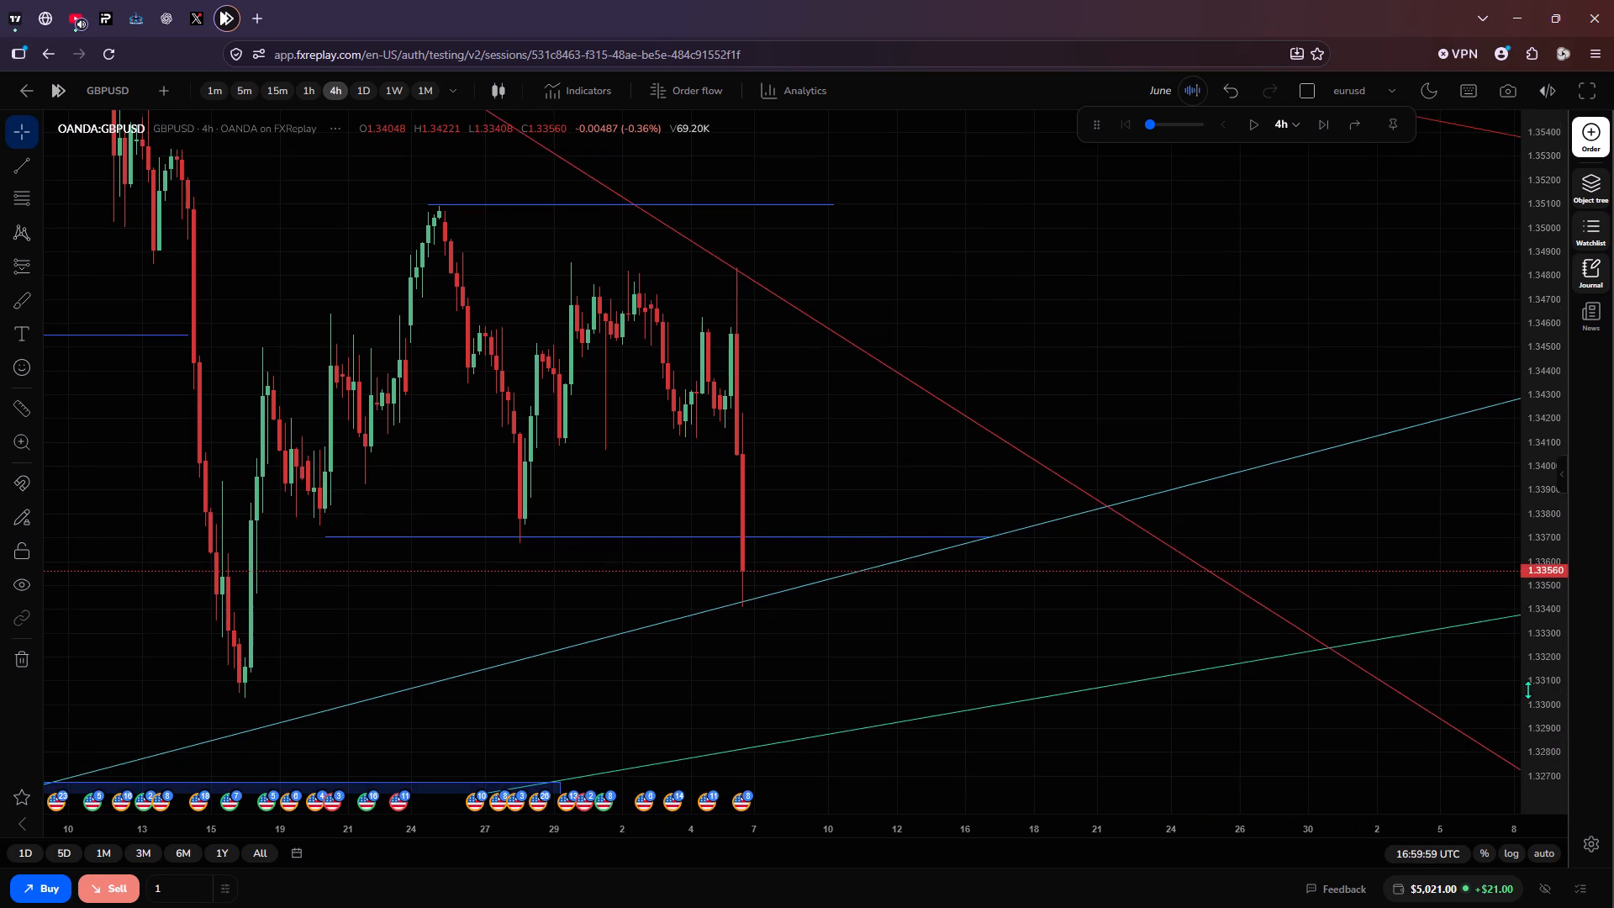
scroll(1527, 689, down, 1)
drag(963, 625, 946, 497)
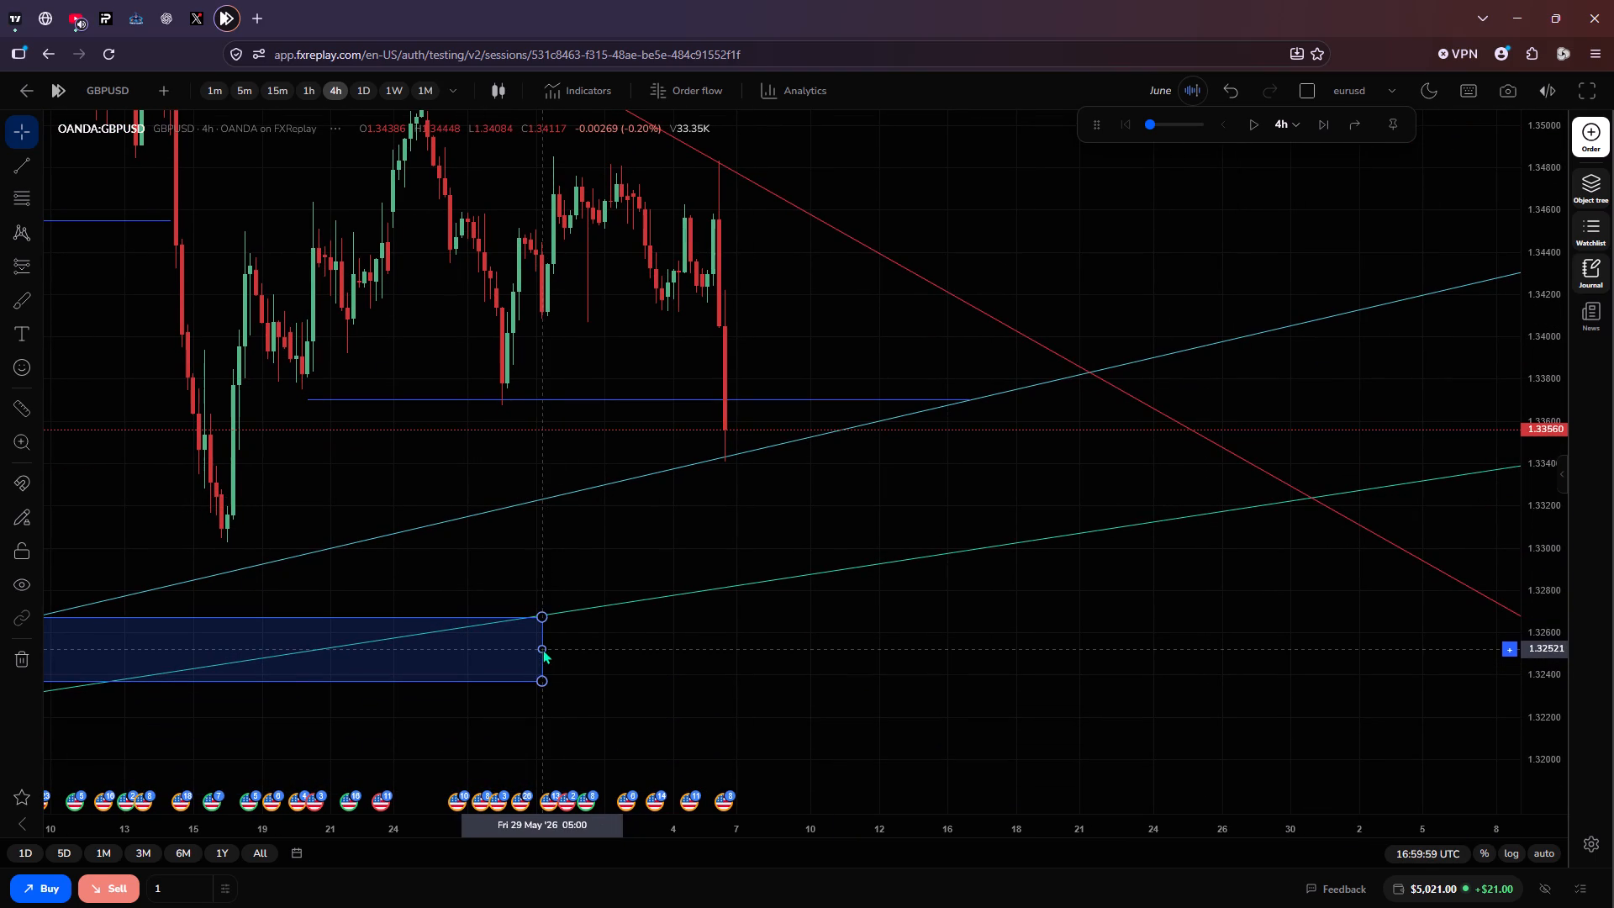
drag(541, 649, 1103, 598)
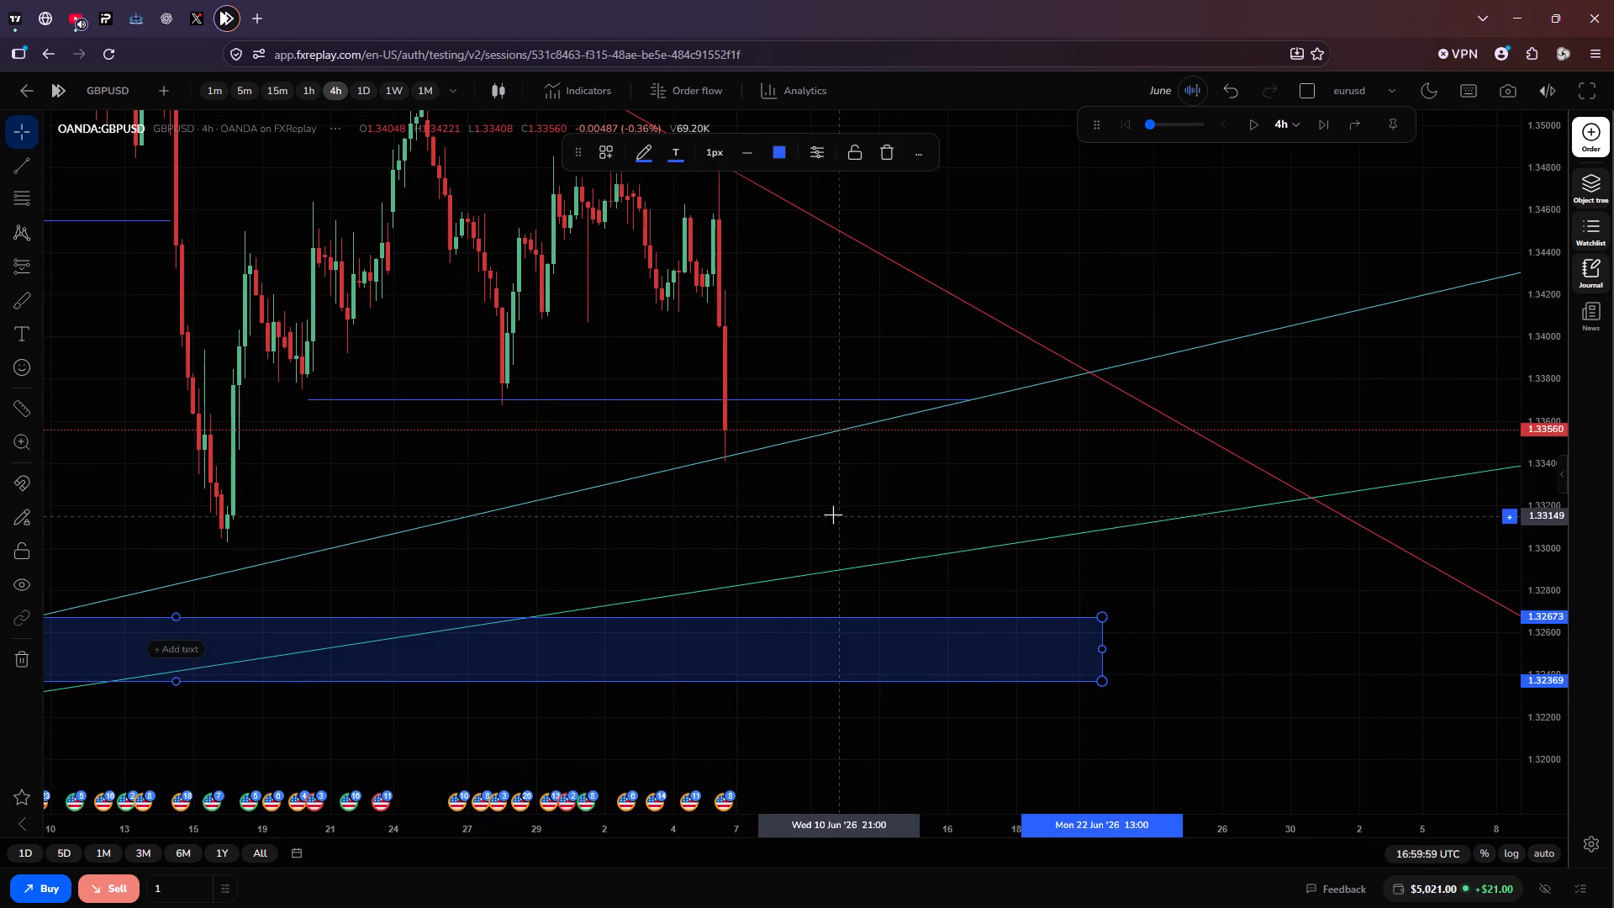
click(833, 515)
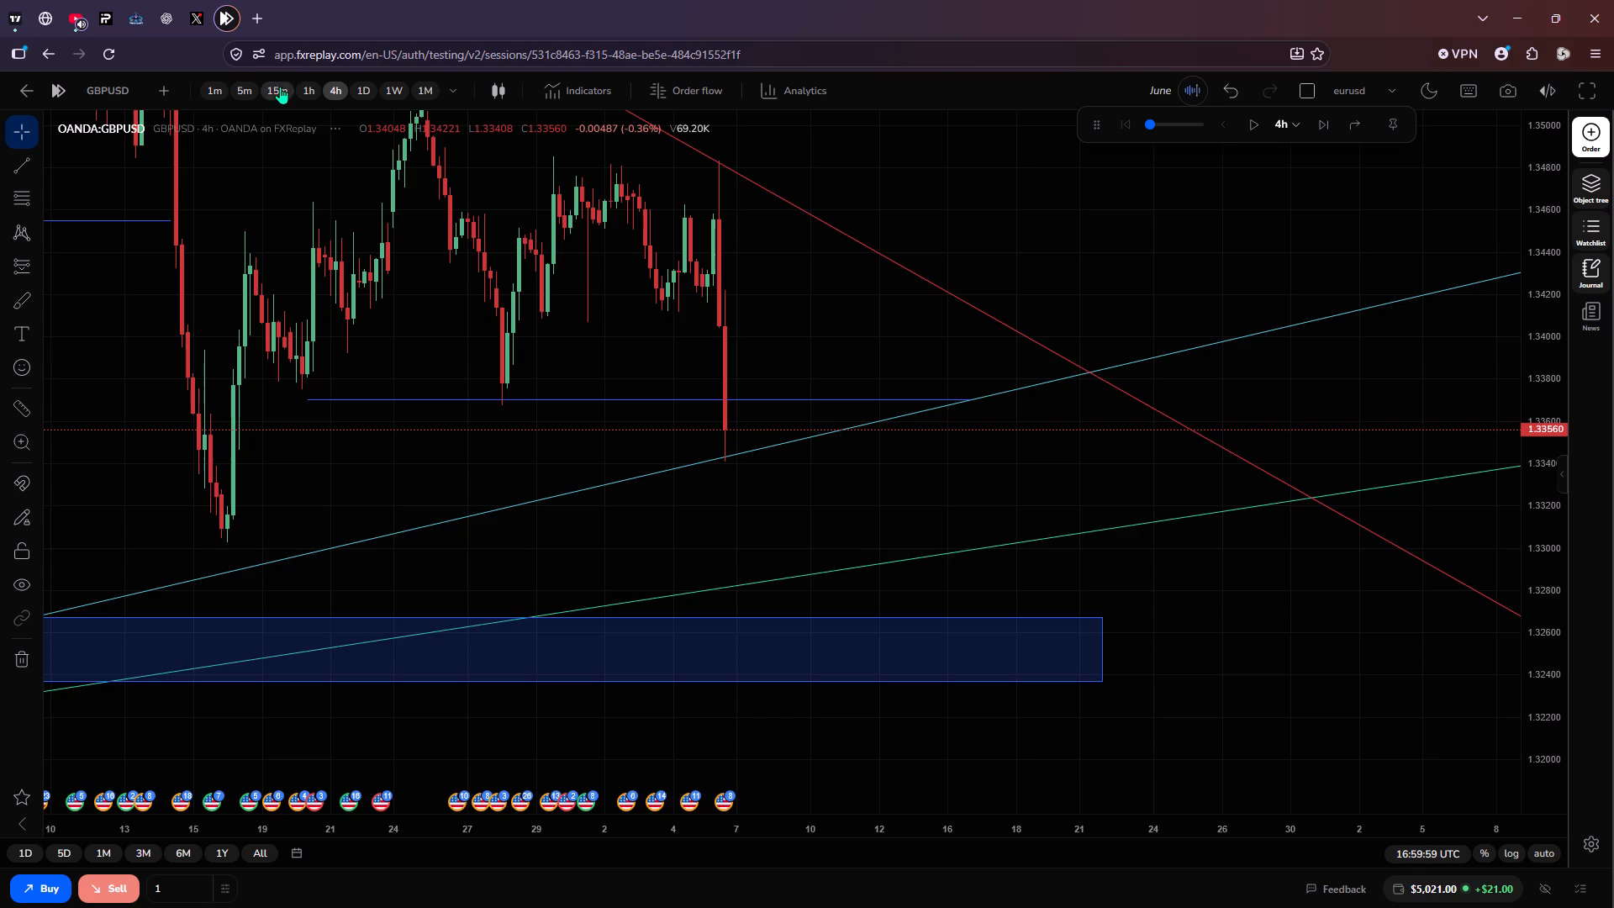
Examine the latest GBPUSD drop against the rising trendlines and demand zone on the 15-minute and 4-hour charts.
click(280, 87)
scroll(774, 445, down, 2)
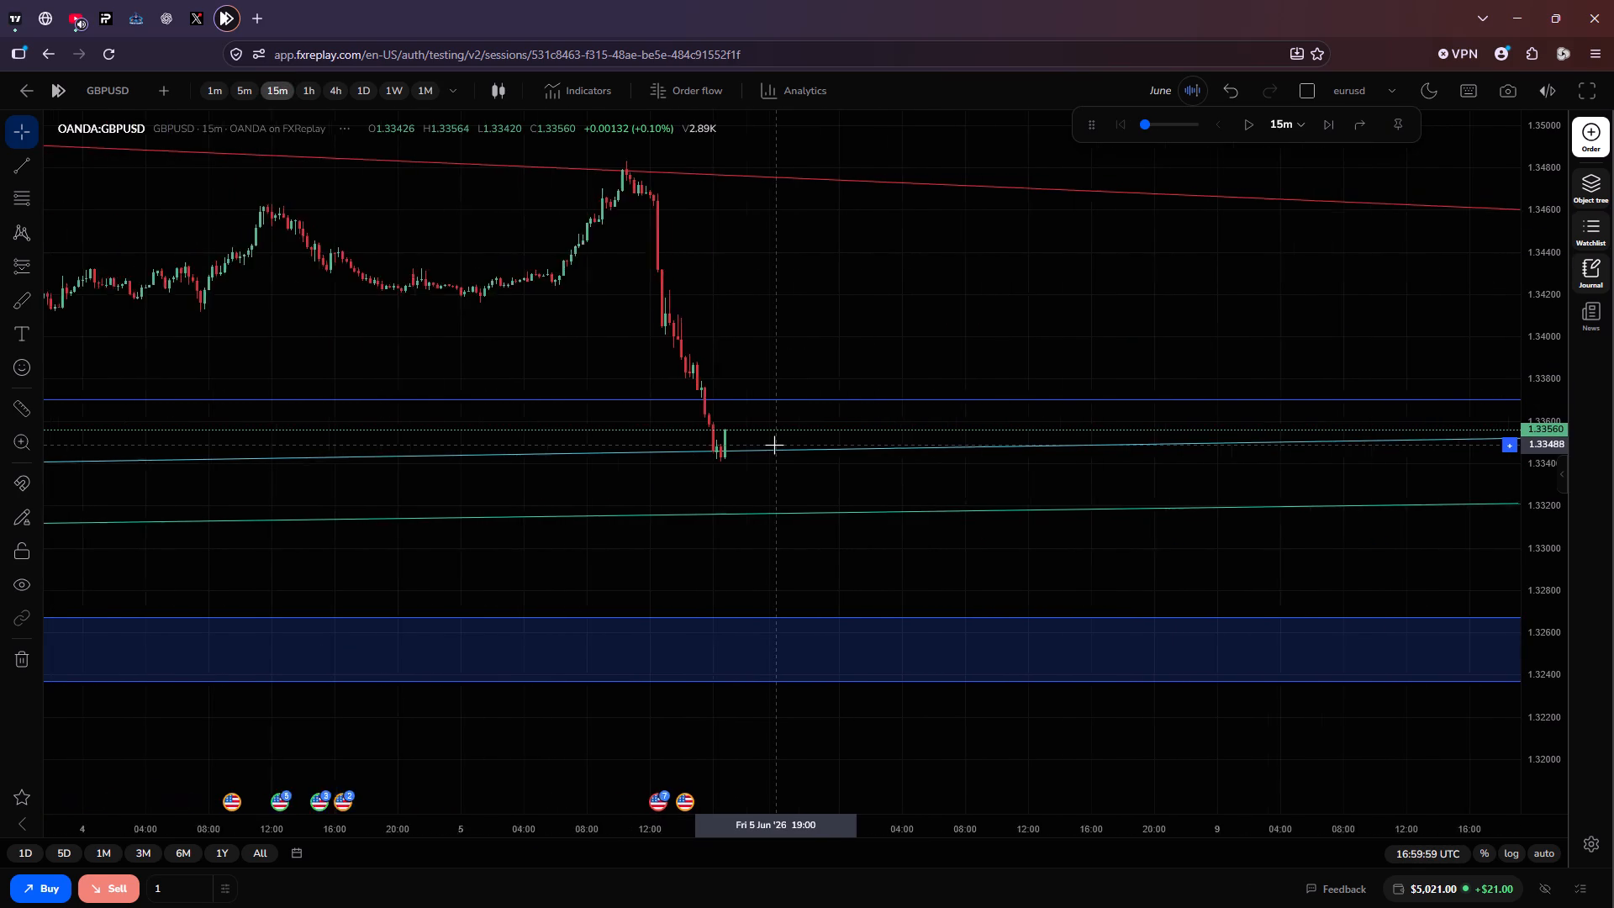
scroll(774, 445, down, 6)
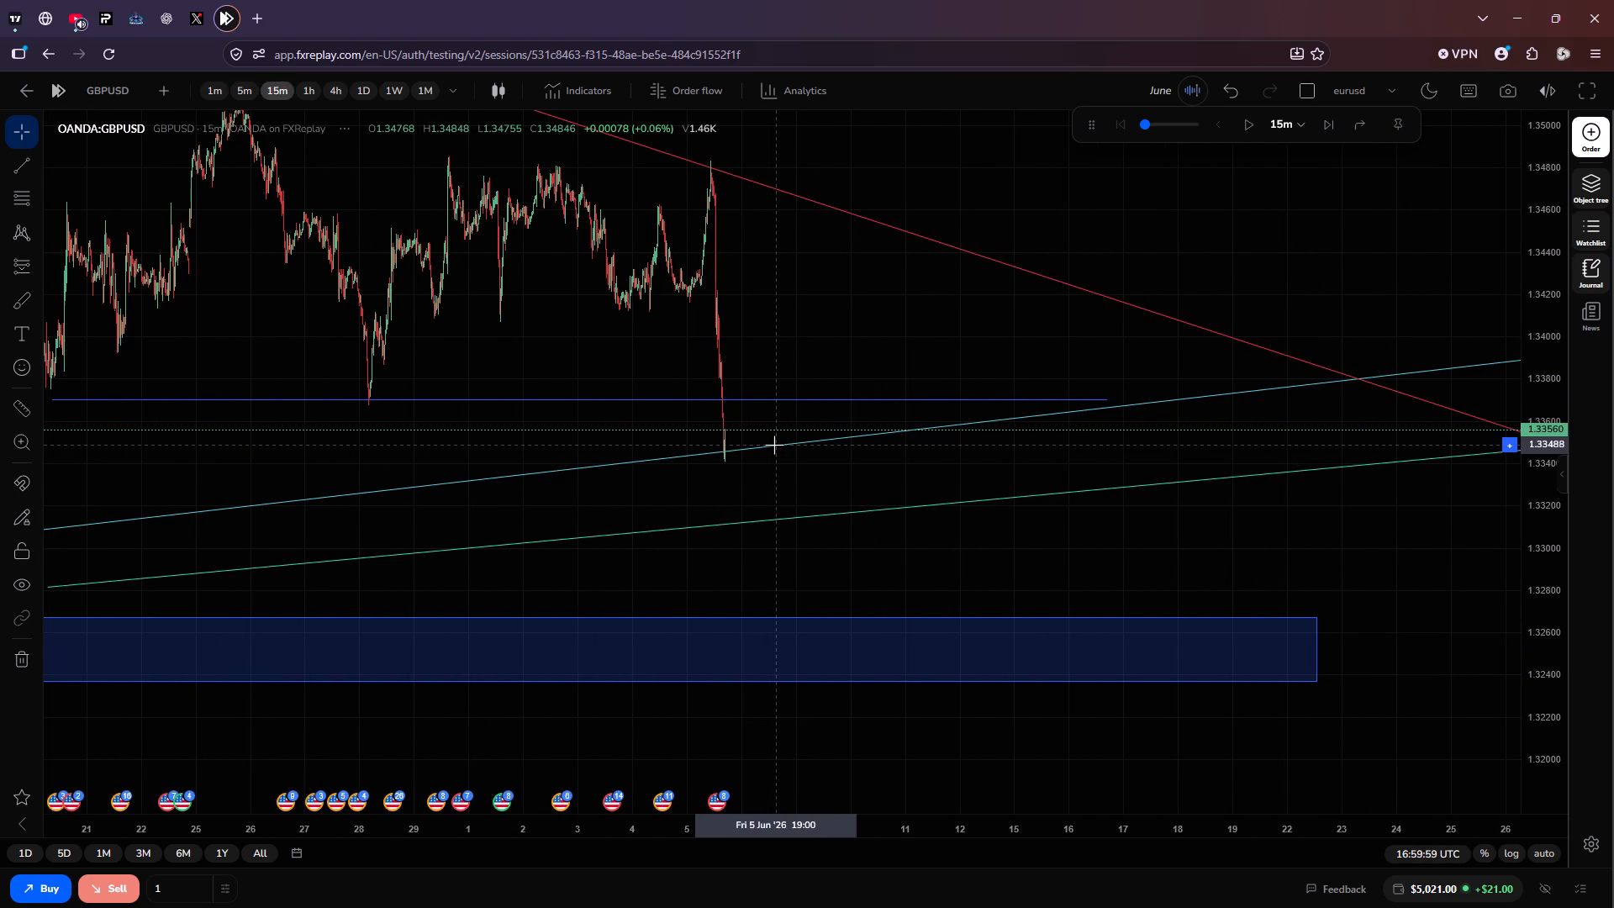
scroll(774, 445, up, 2)
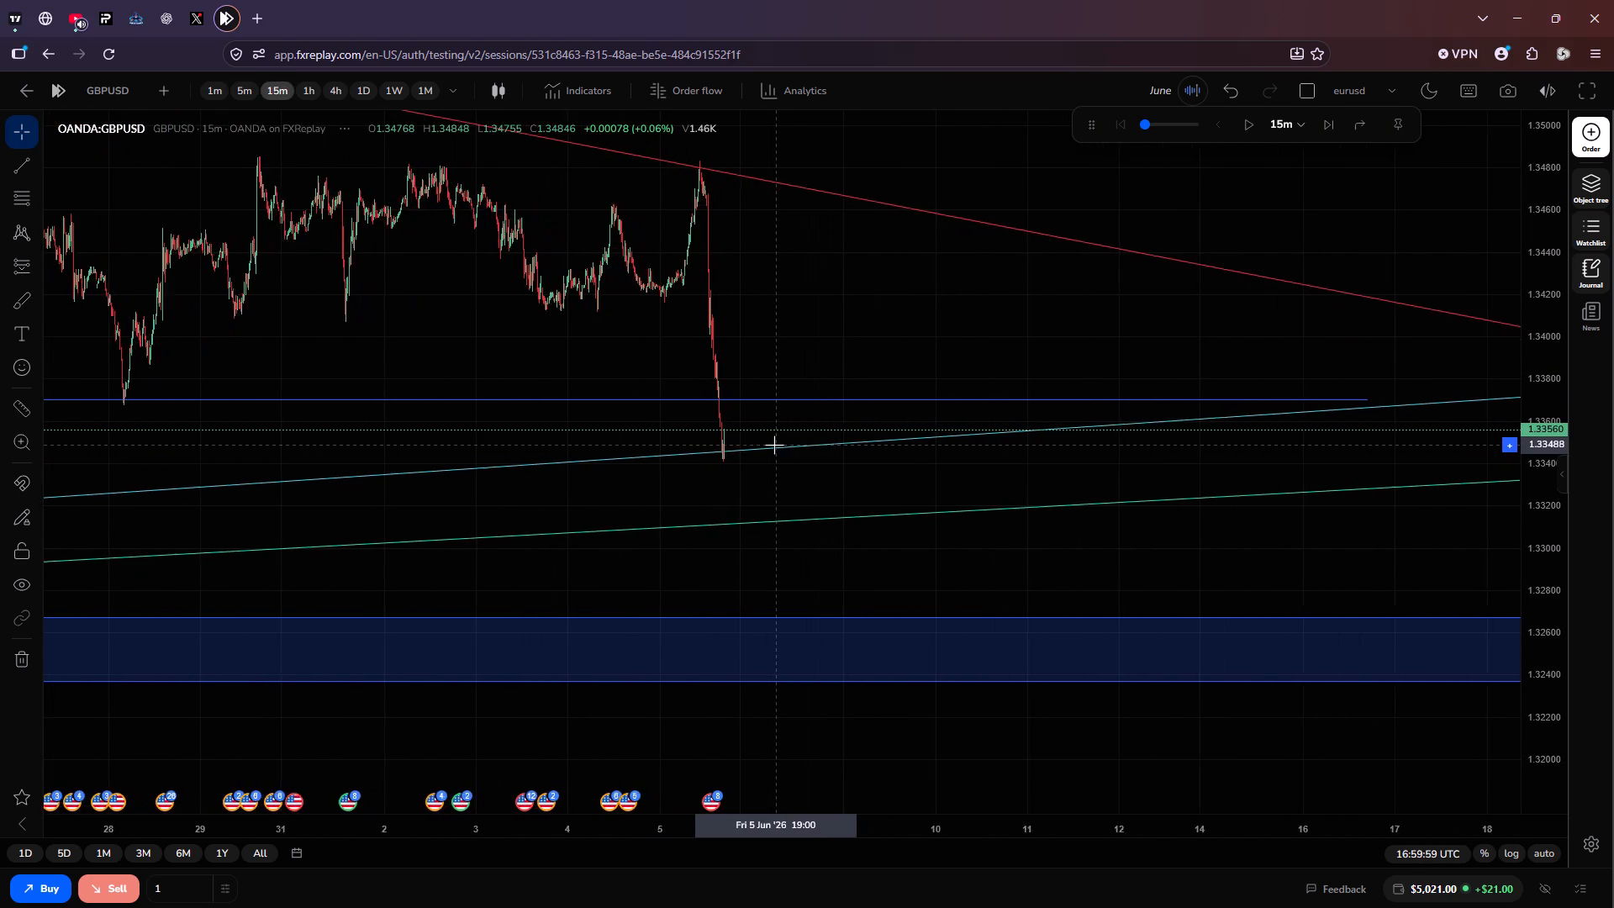
scroll(774, 445, up, 3)
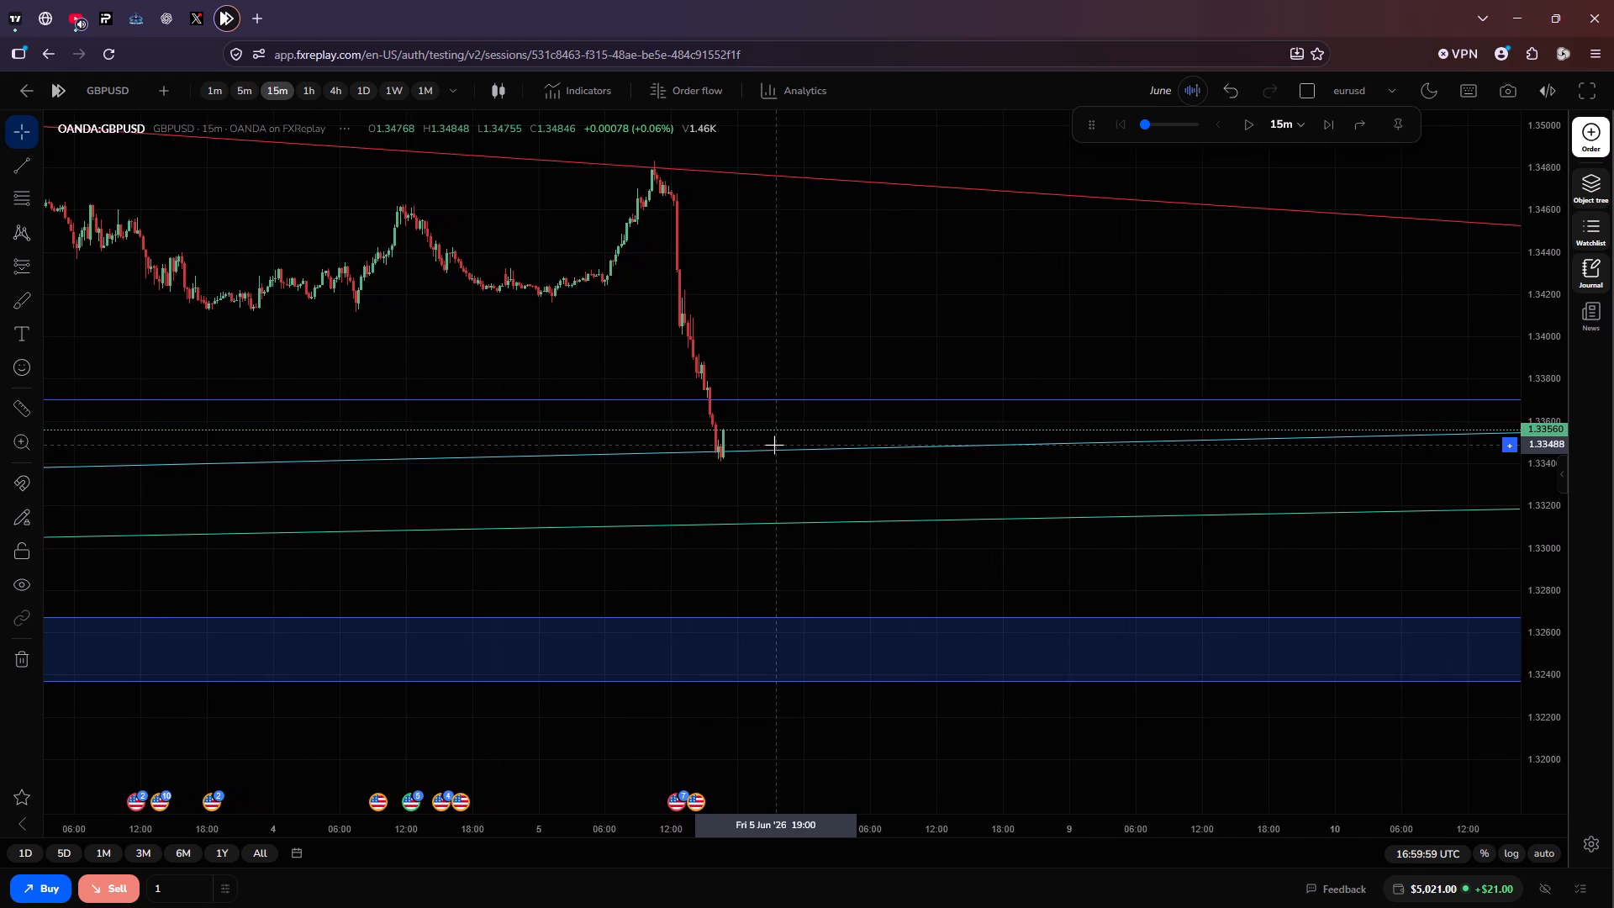
scroll(774, 445, up, 3)
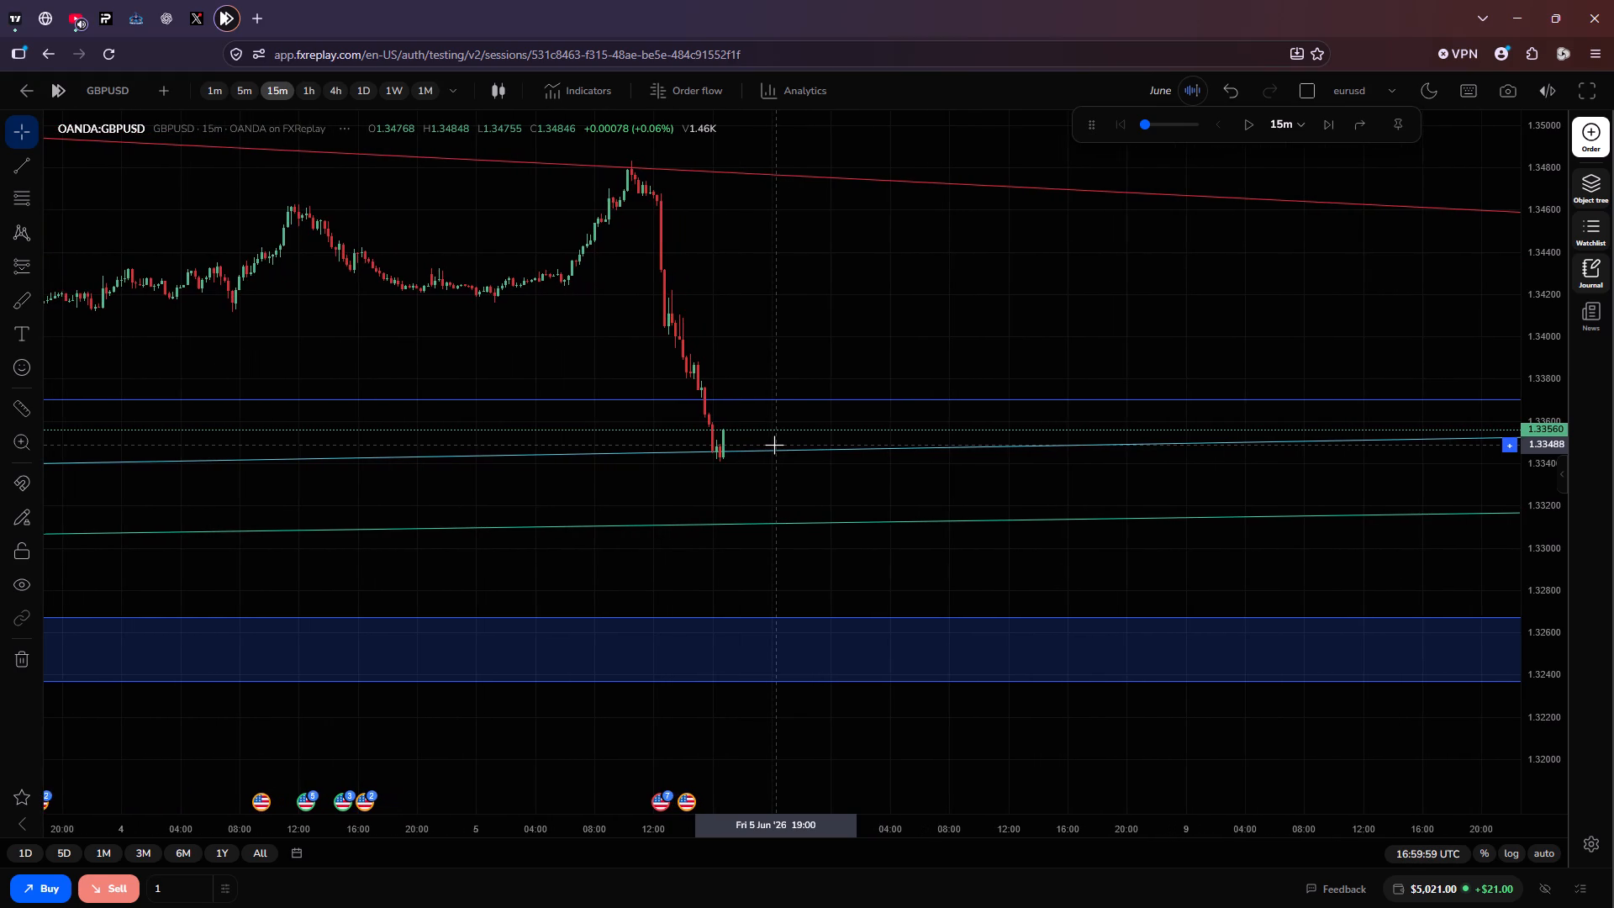
scroll(774, 445, up, 1)
click(335, 92)
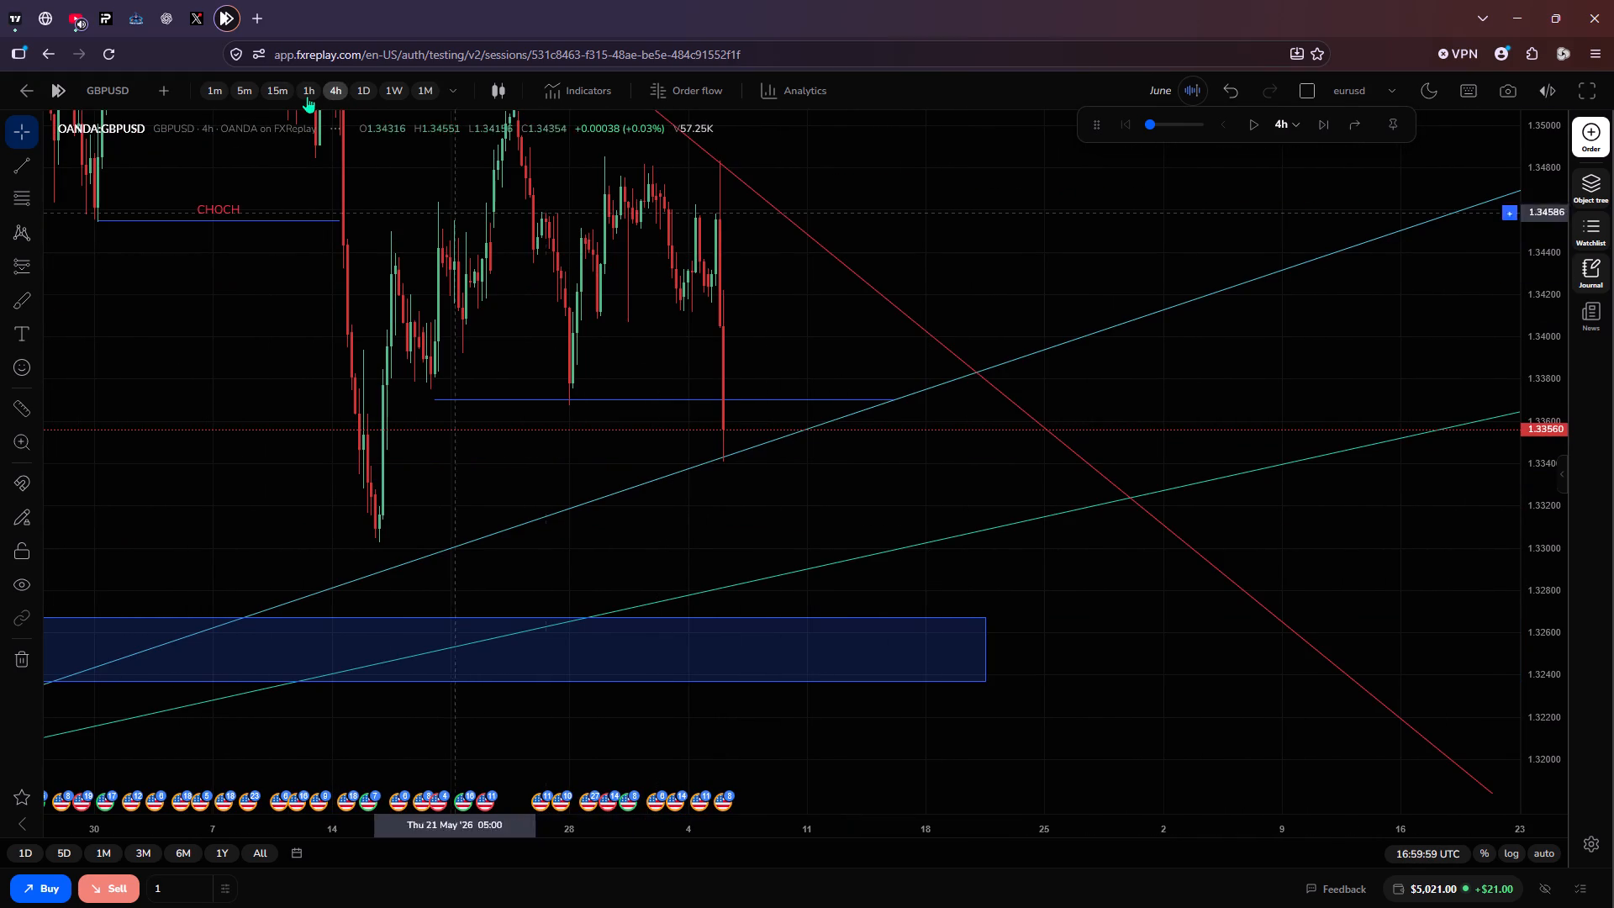
On the 15-minute GBPUSD chart, lower the light-blue trendline's forward anchor to about 1.33475 on 9 June, so it meets the latest lows.
click(280, 82)
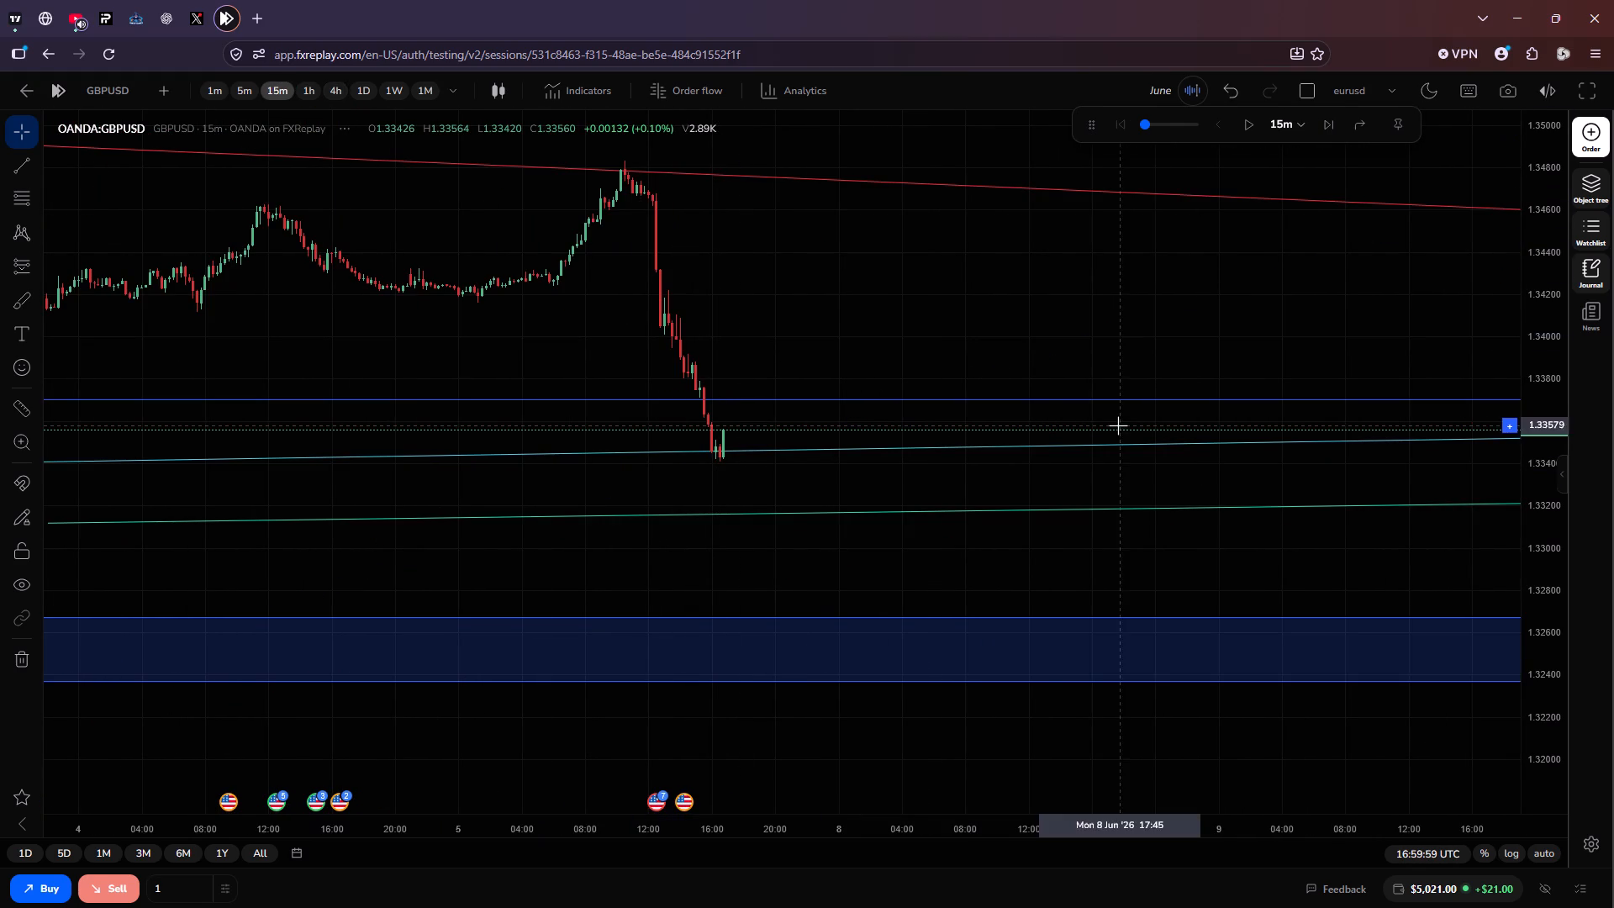
scroll(1561, 578, up, 2)
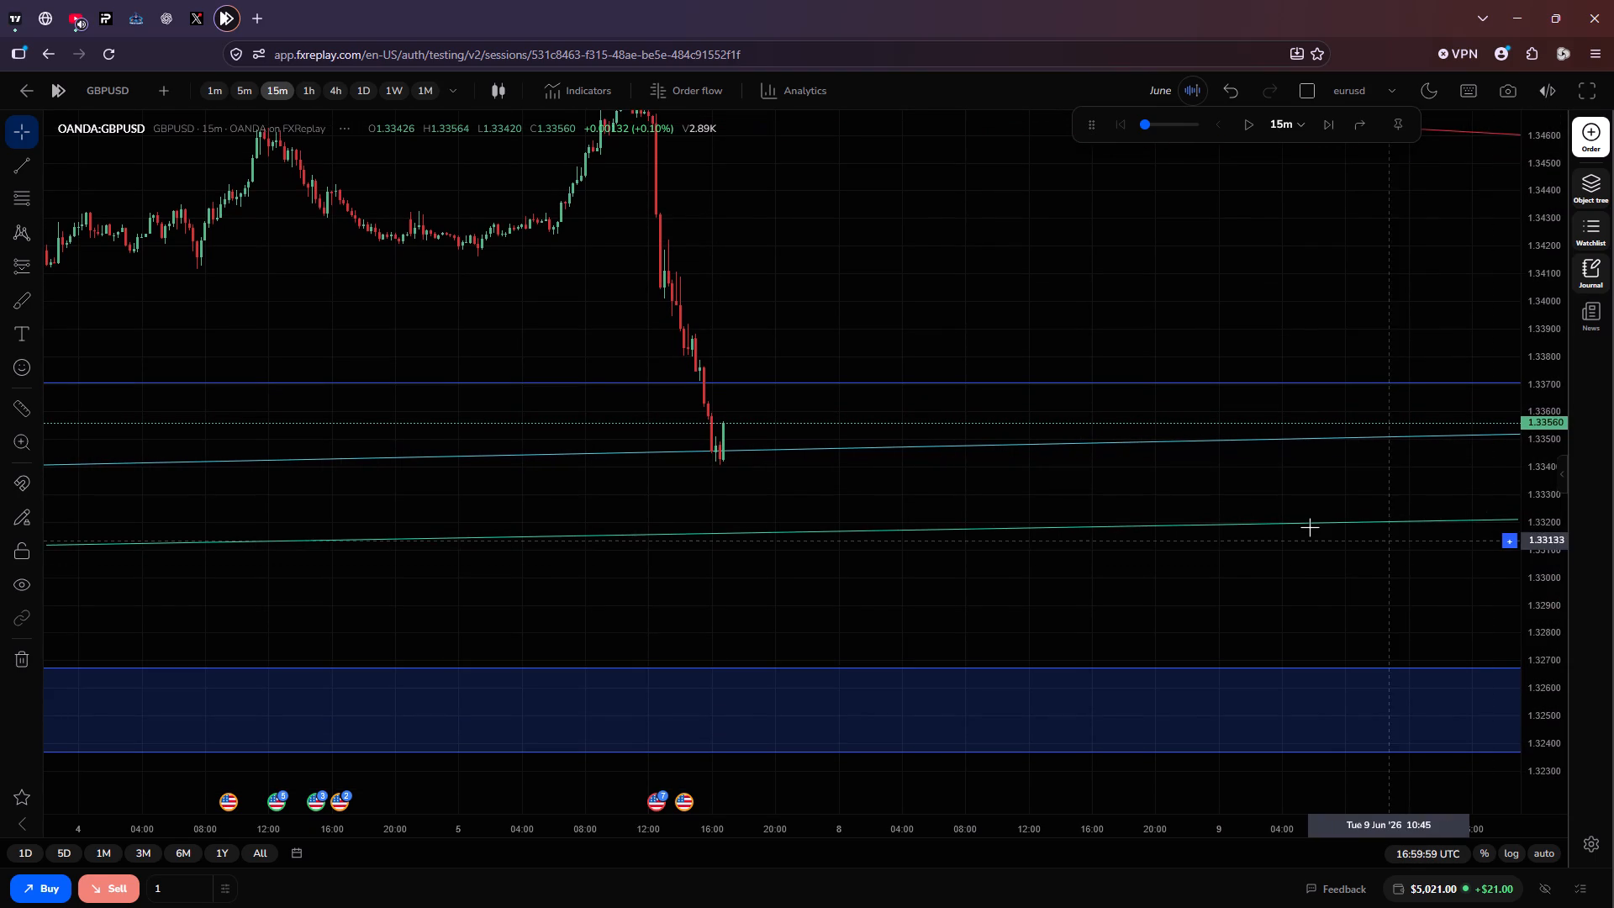
scroll(1310, 527, up, 3)
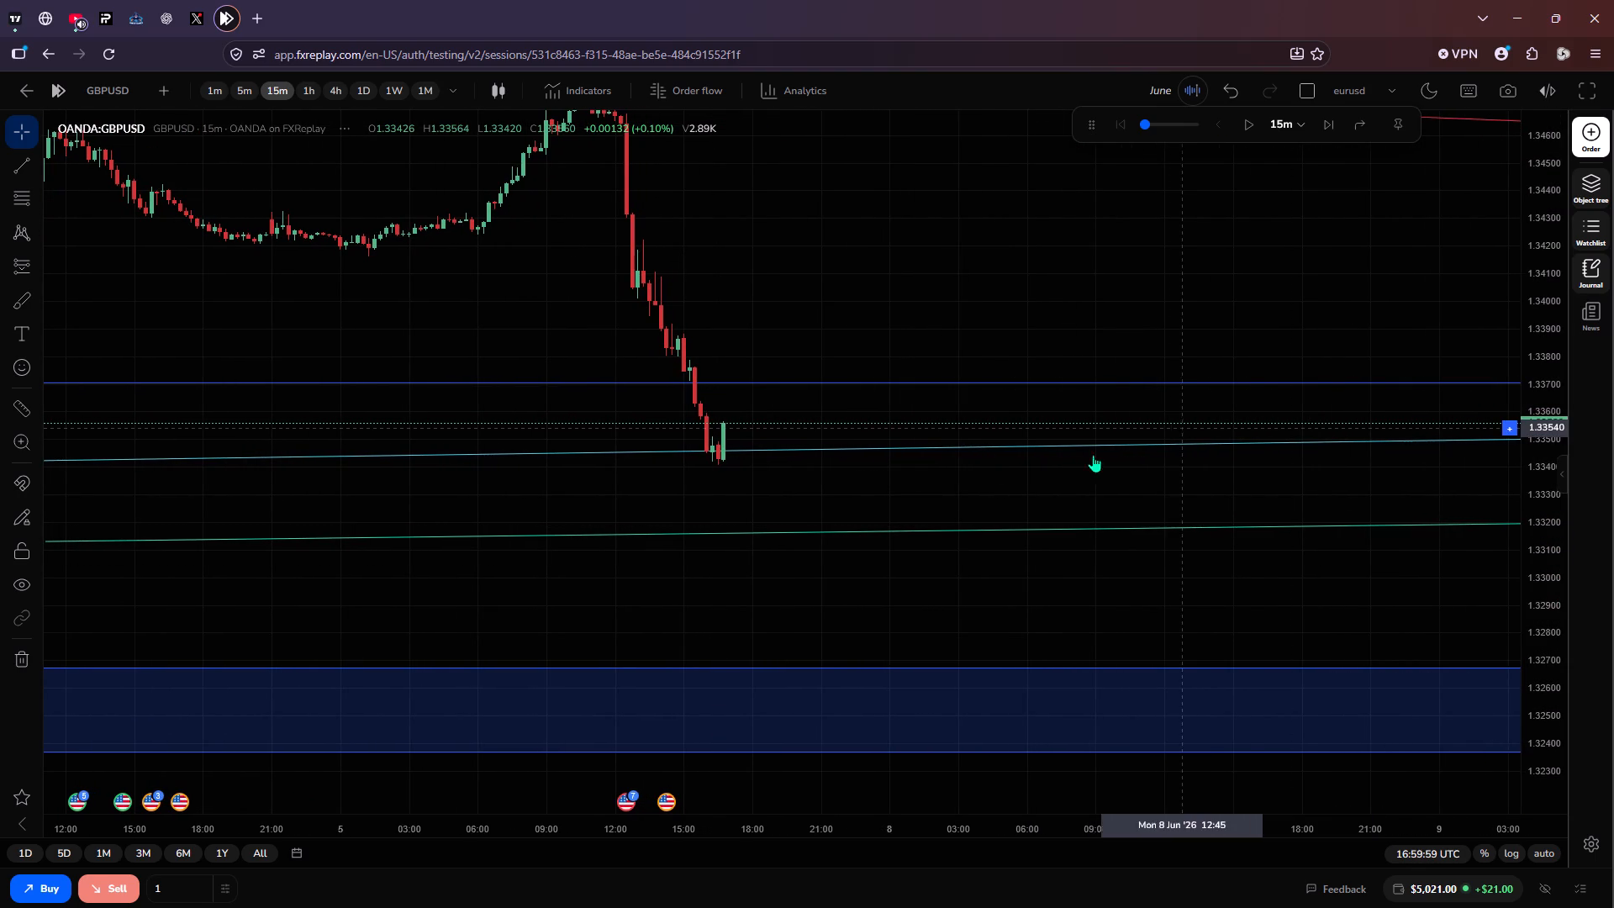
scroll(871, 445, down, 4)
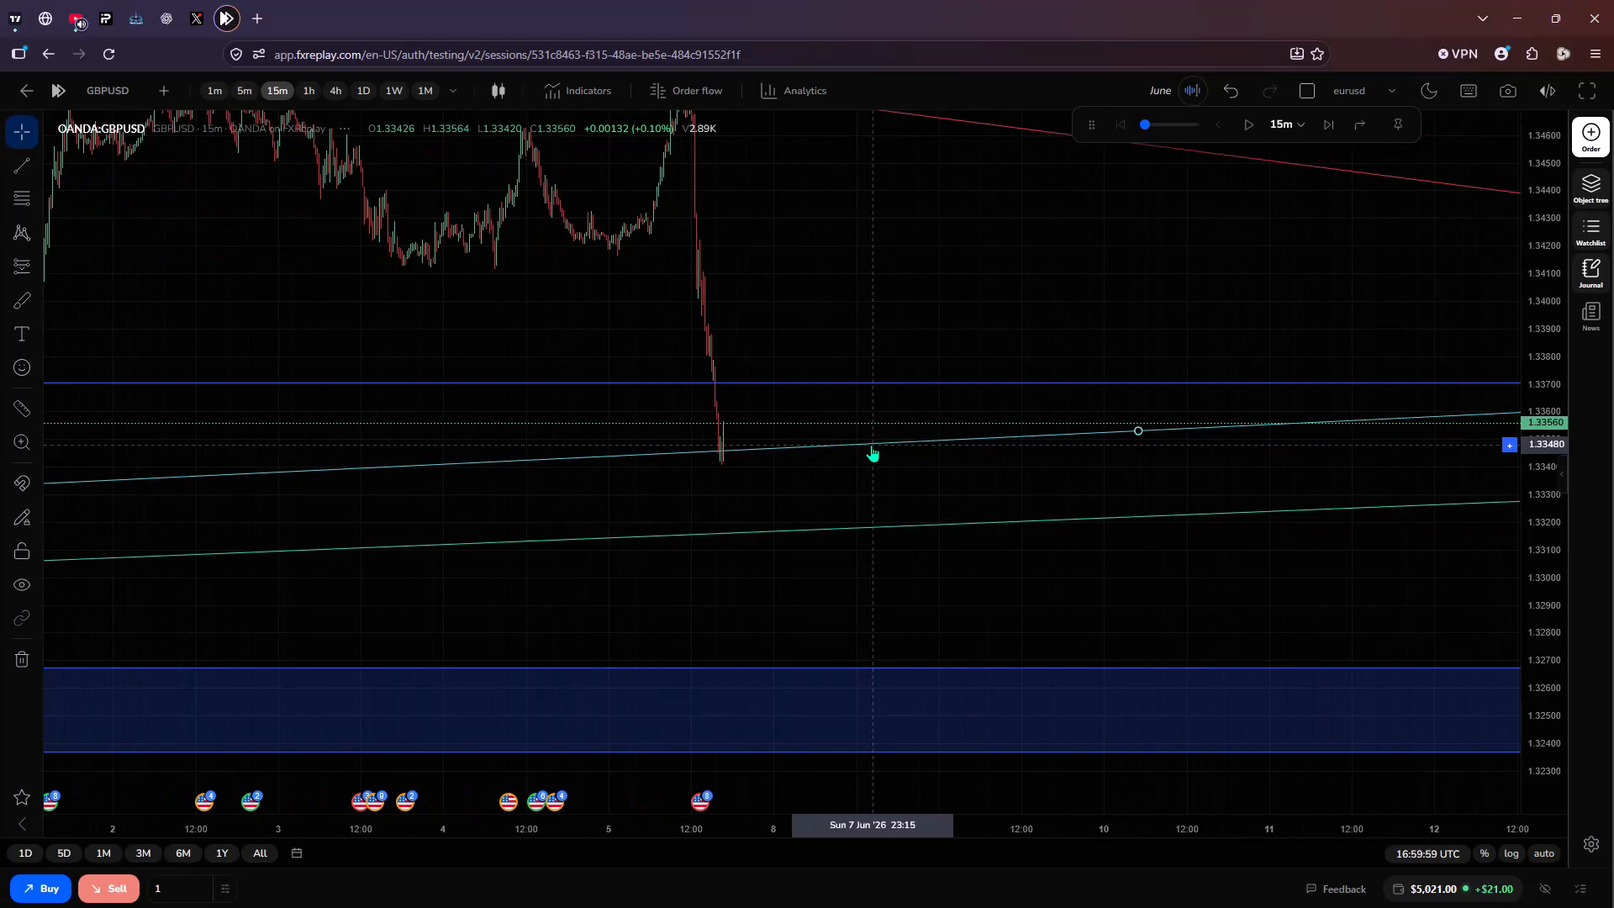
drag(1133, 431, 1066, 449)
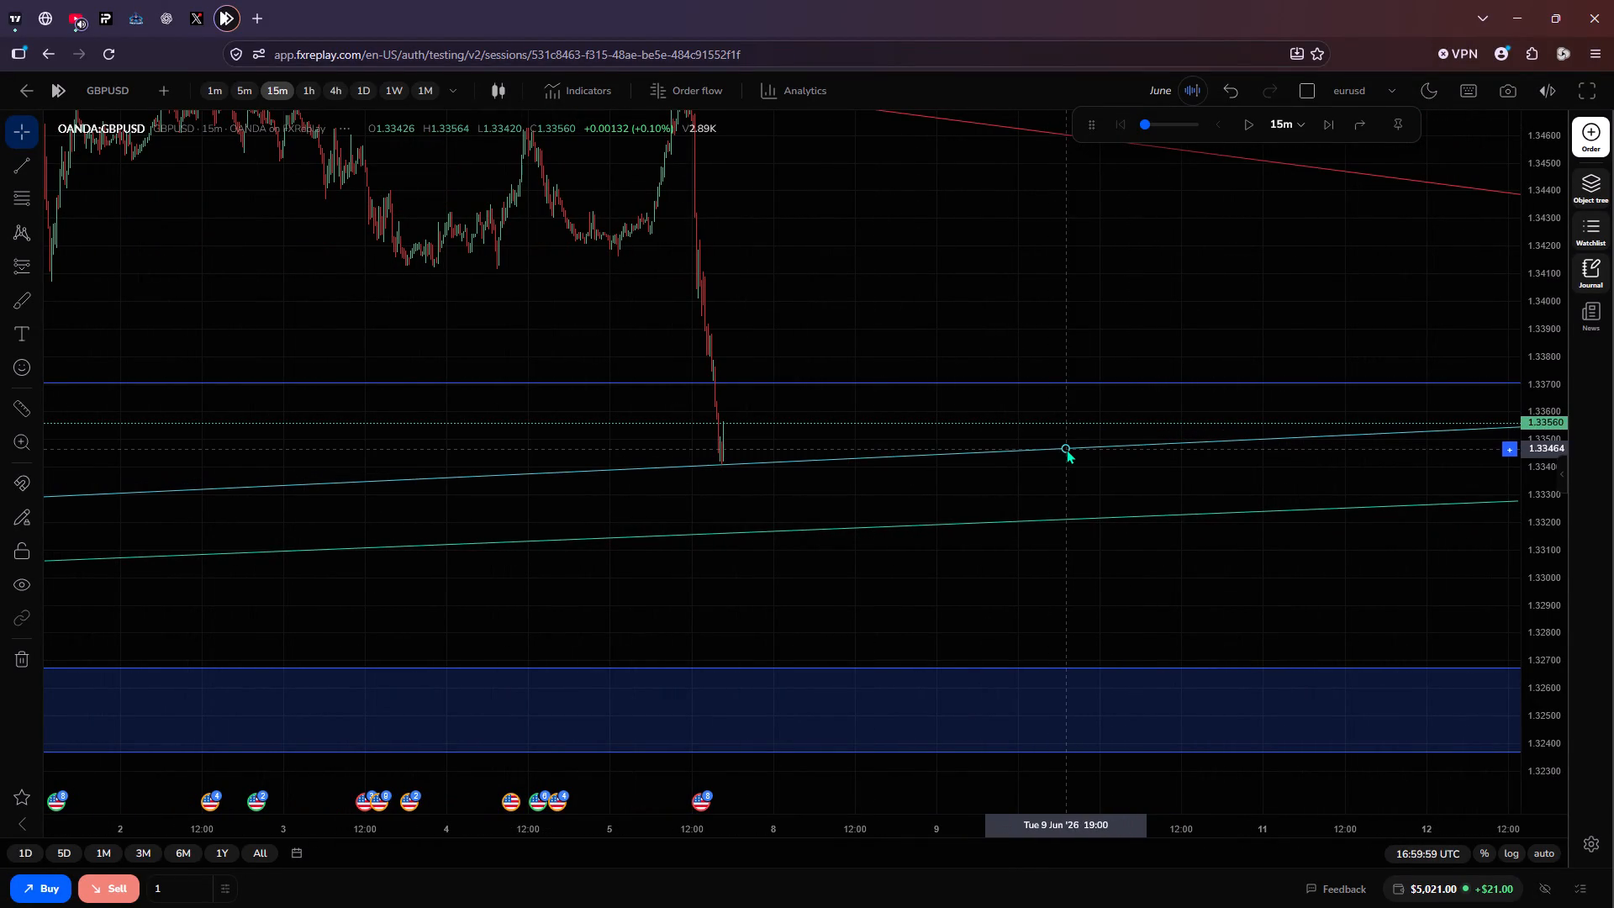
drag(1066, 449, 1069, 446)
right_click(987, 476)
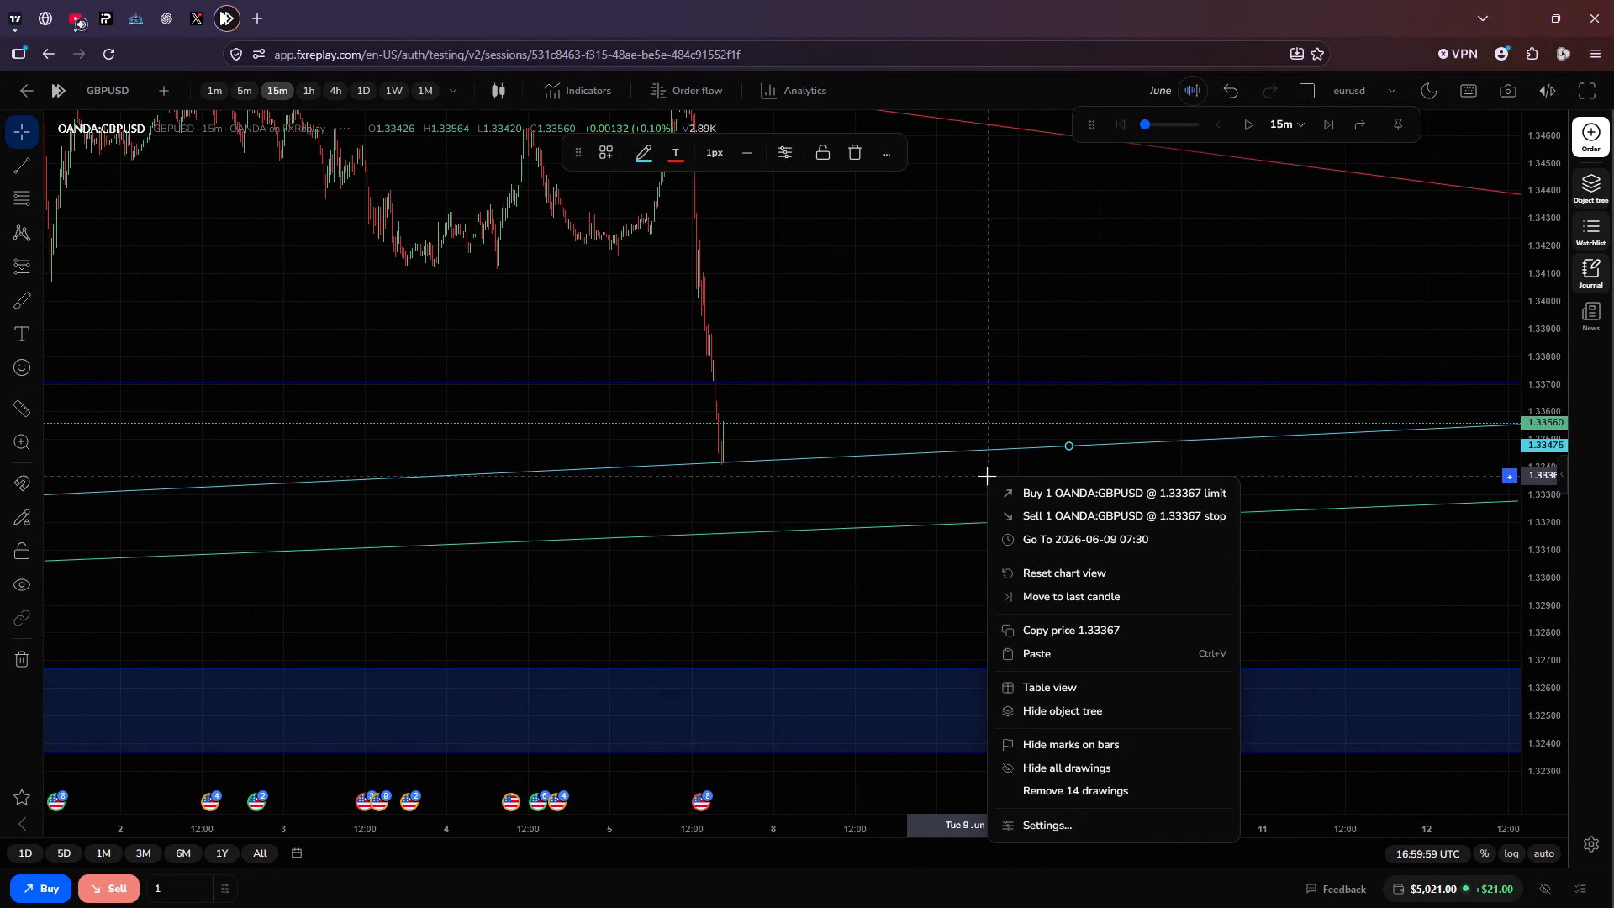
click(938, 496)
Play the 15-minute GBPUSD replay forward and pause it at 18:14:59 UTC, when a candle closes below the light-blue trendline.
scroll(938, 496, up, 2)
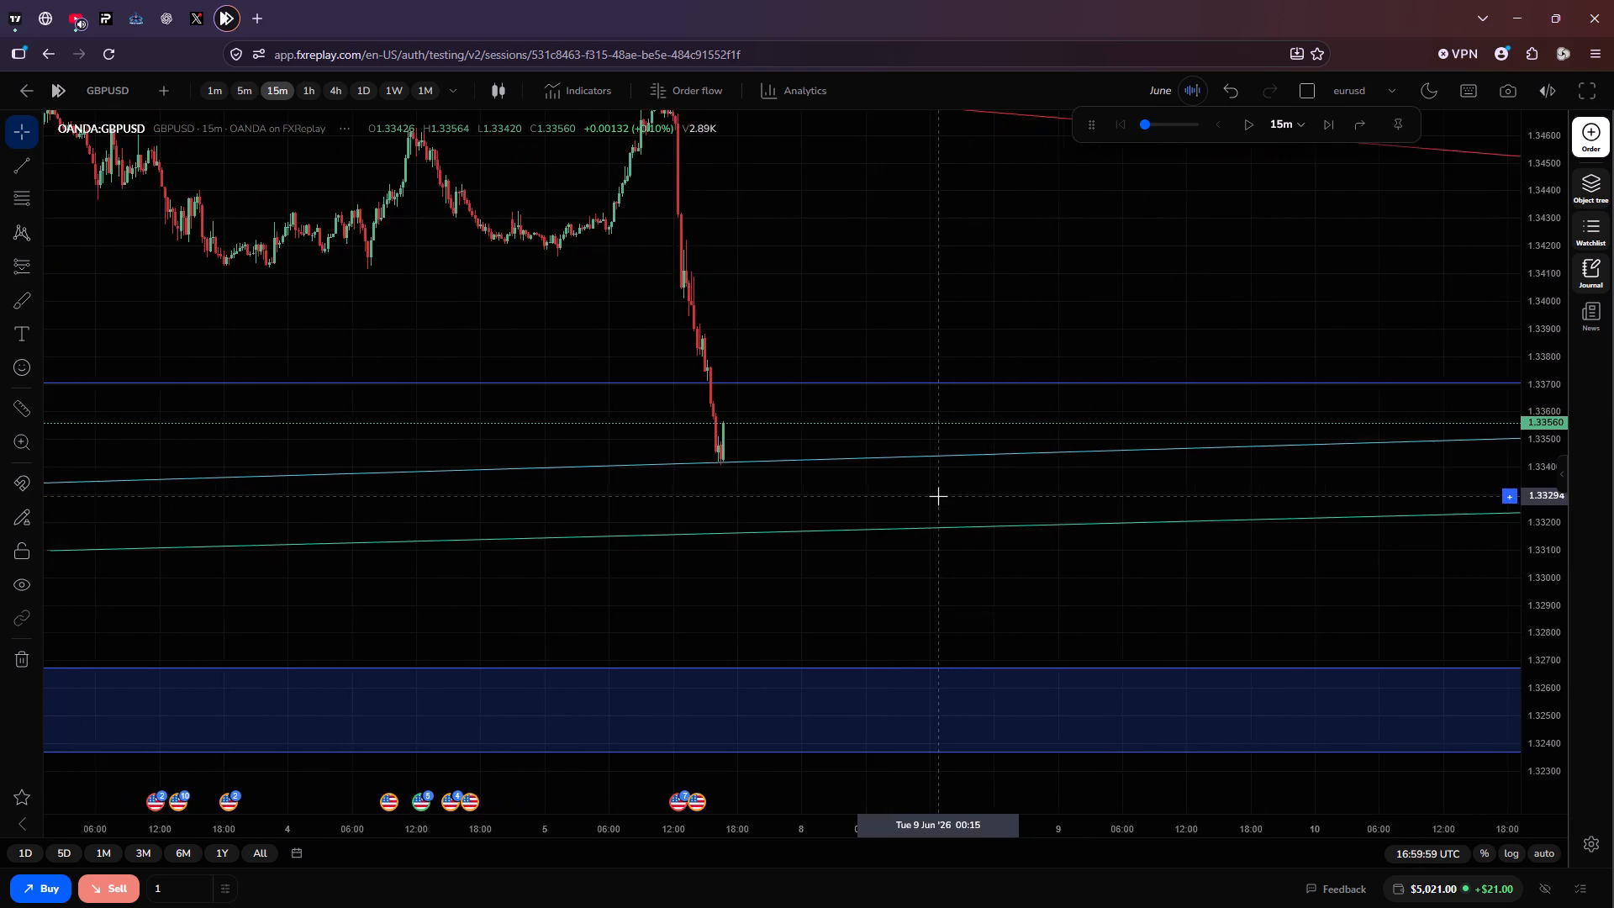
scroll(938, 496, up, 2)
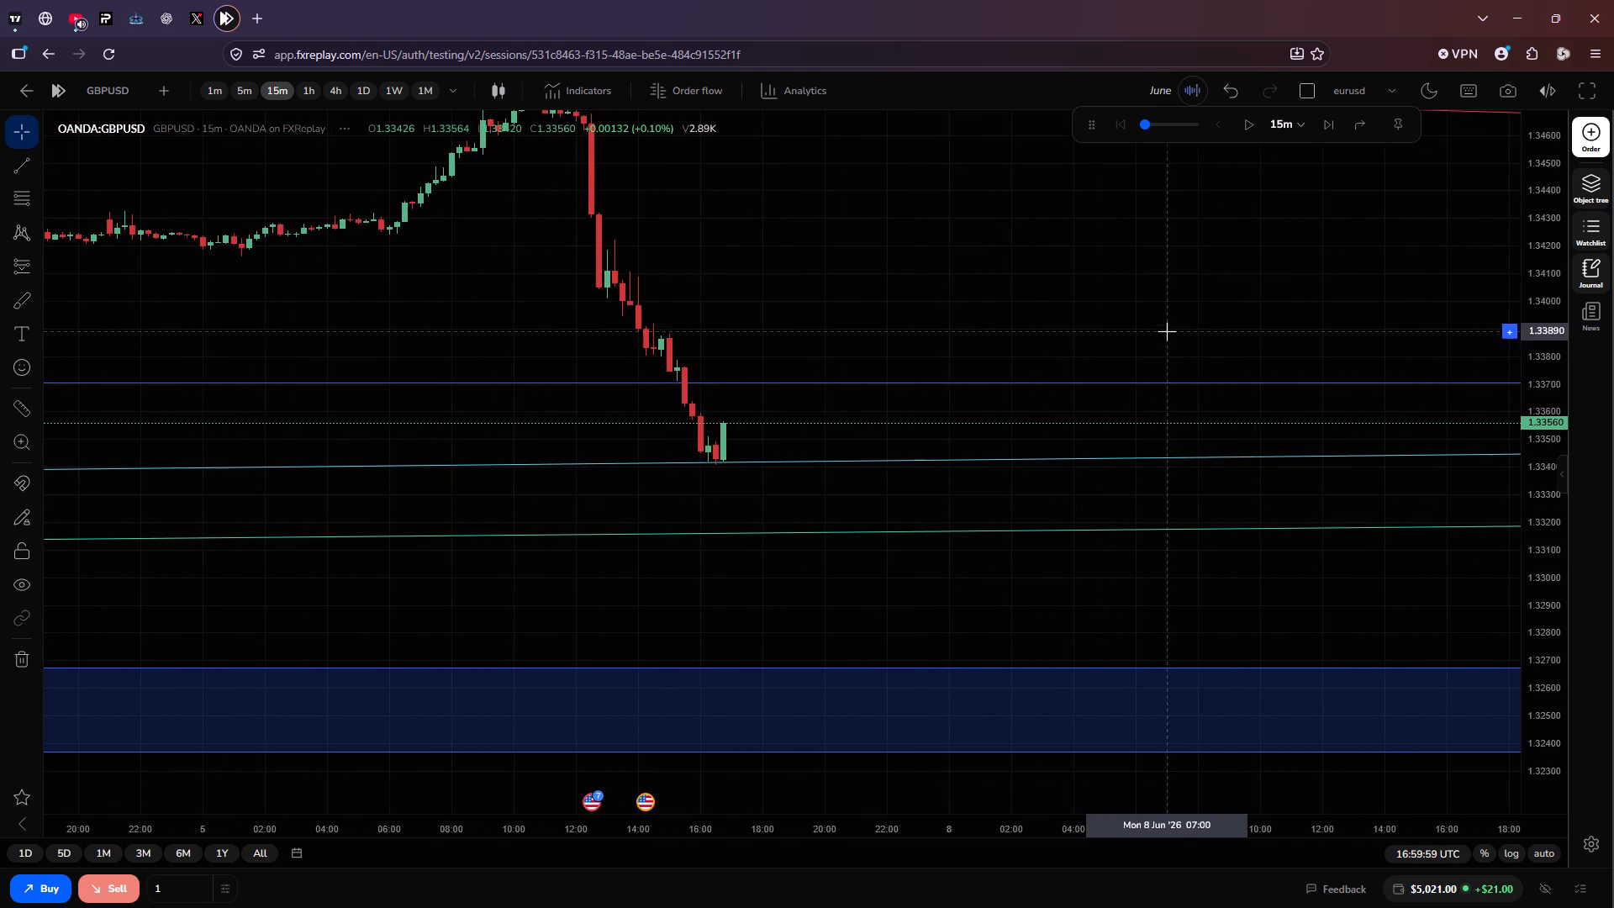
click(1245, 125)
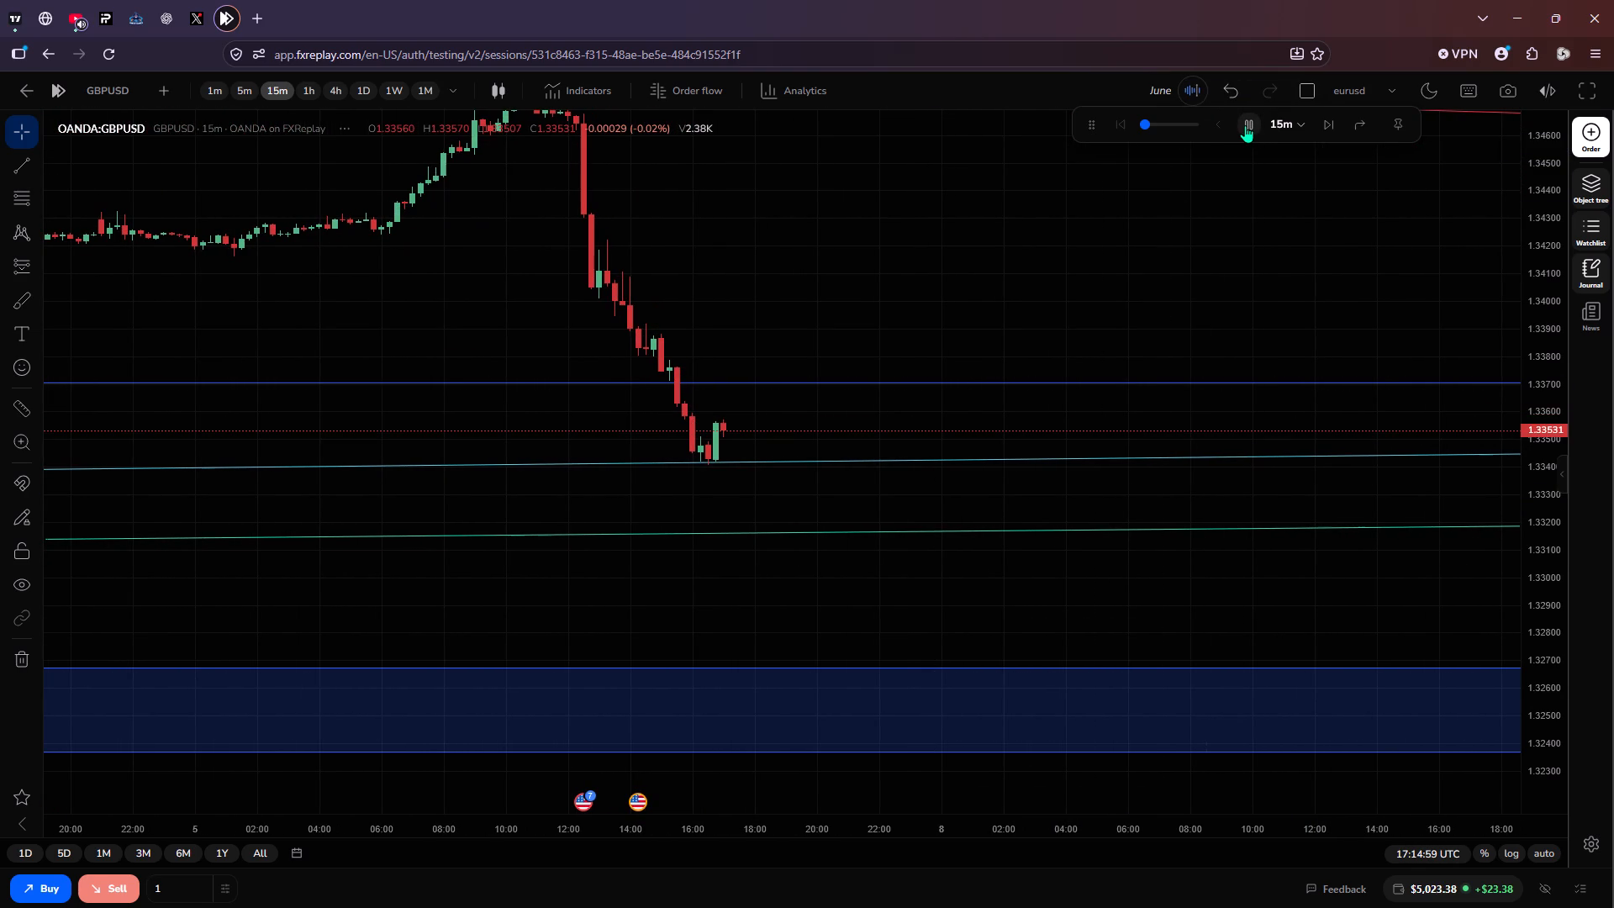
scroll(1125, 218, down, 1)
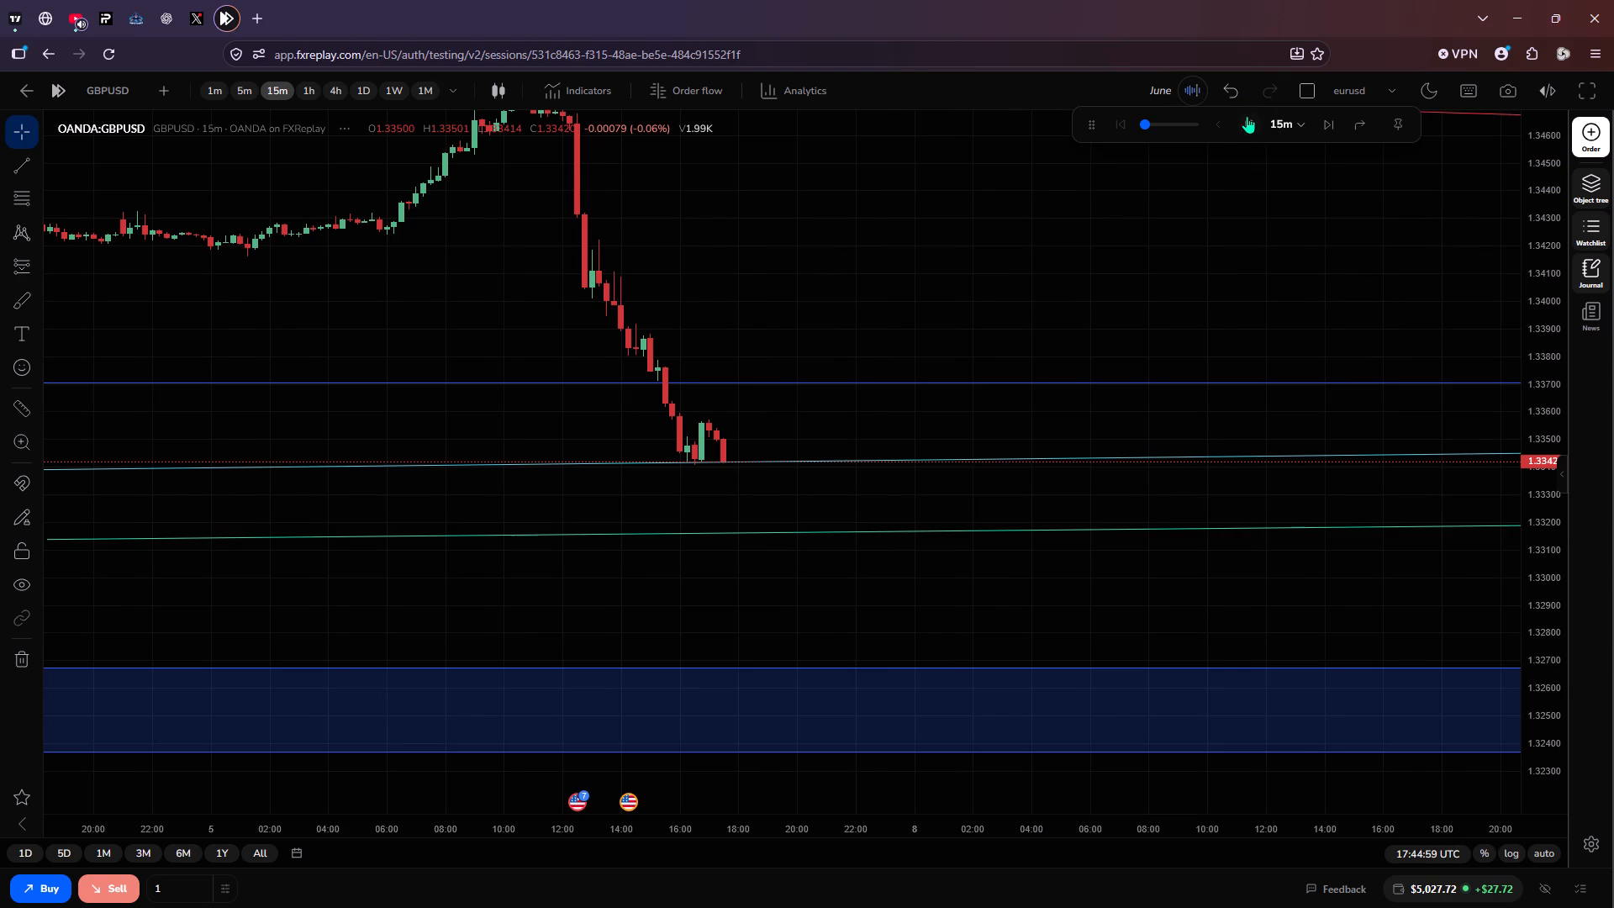
click(1248, 120)
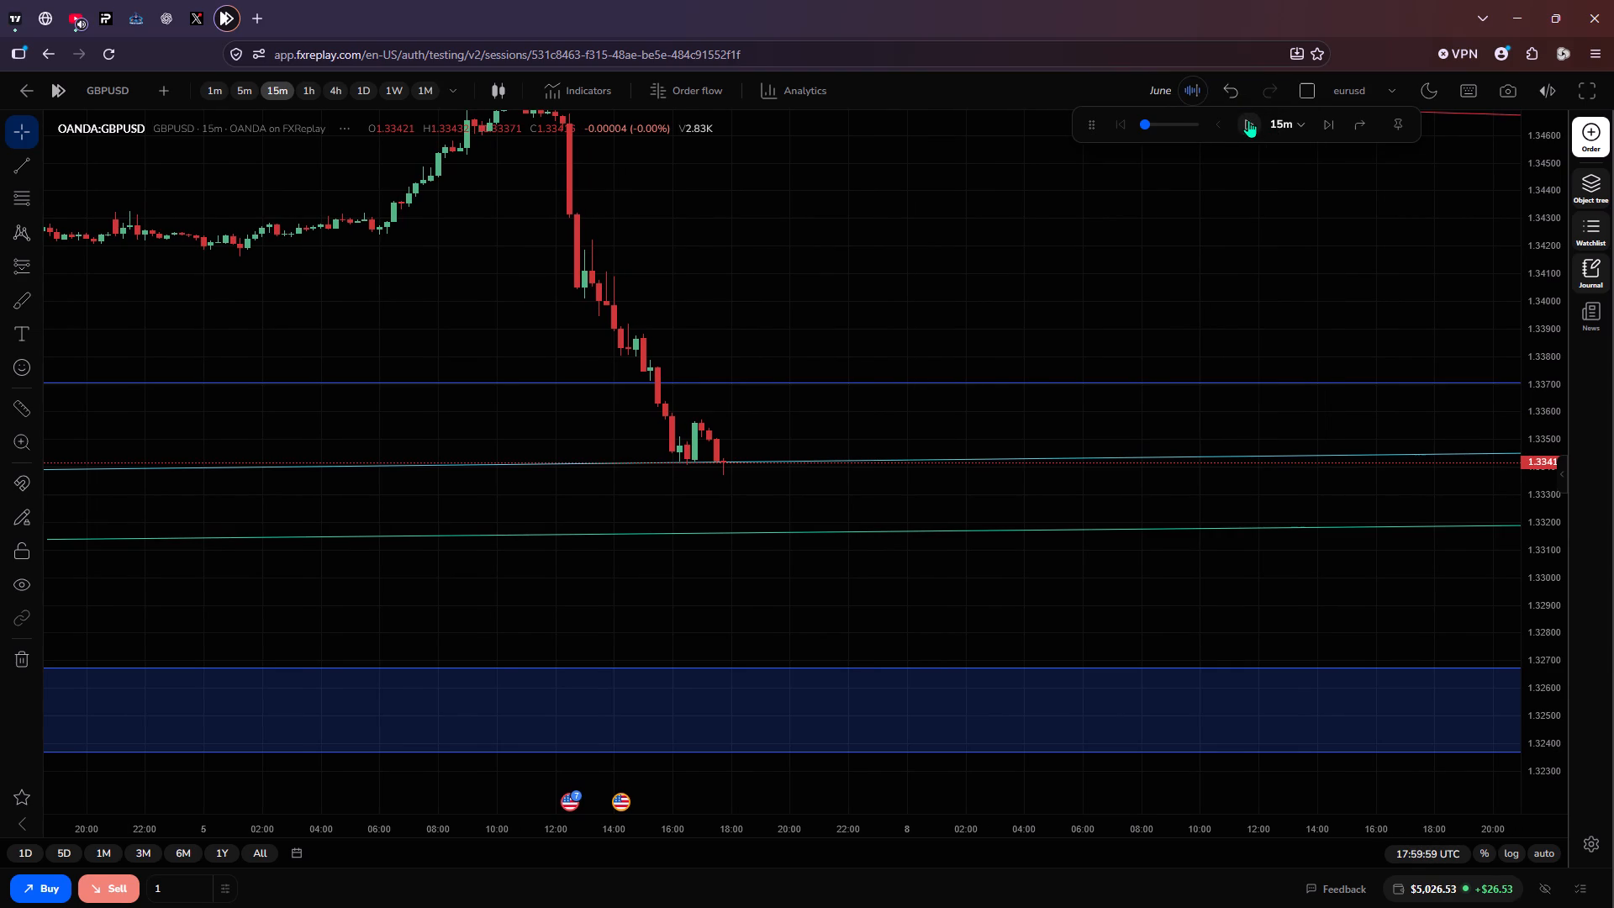
click(1248, 120)
click(1248, 120)
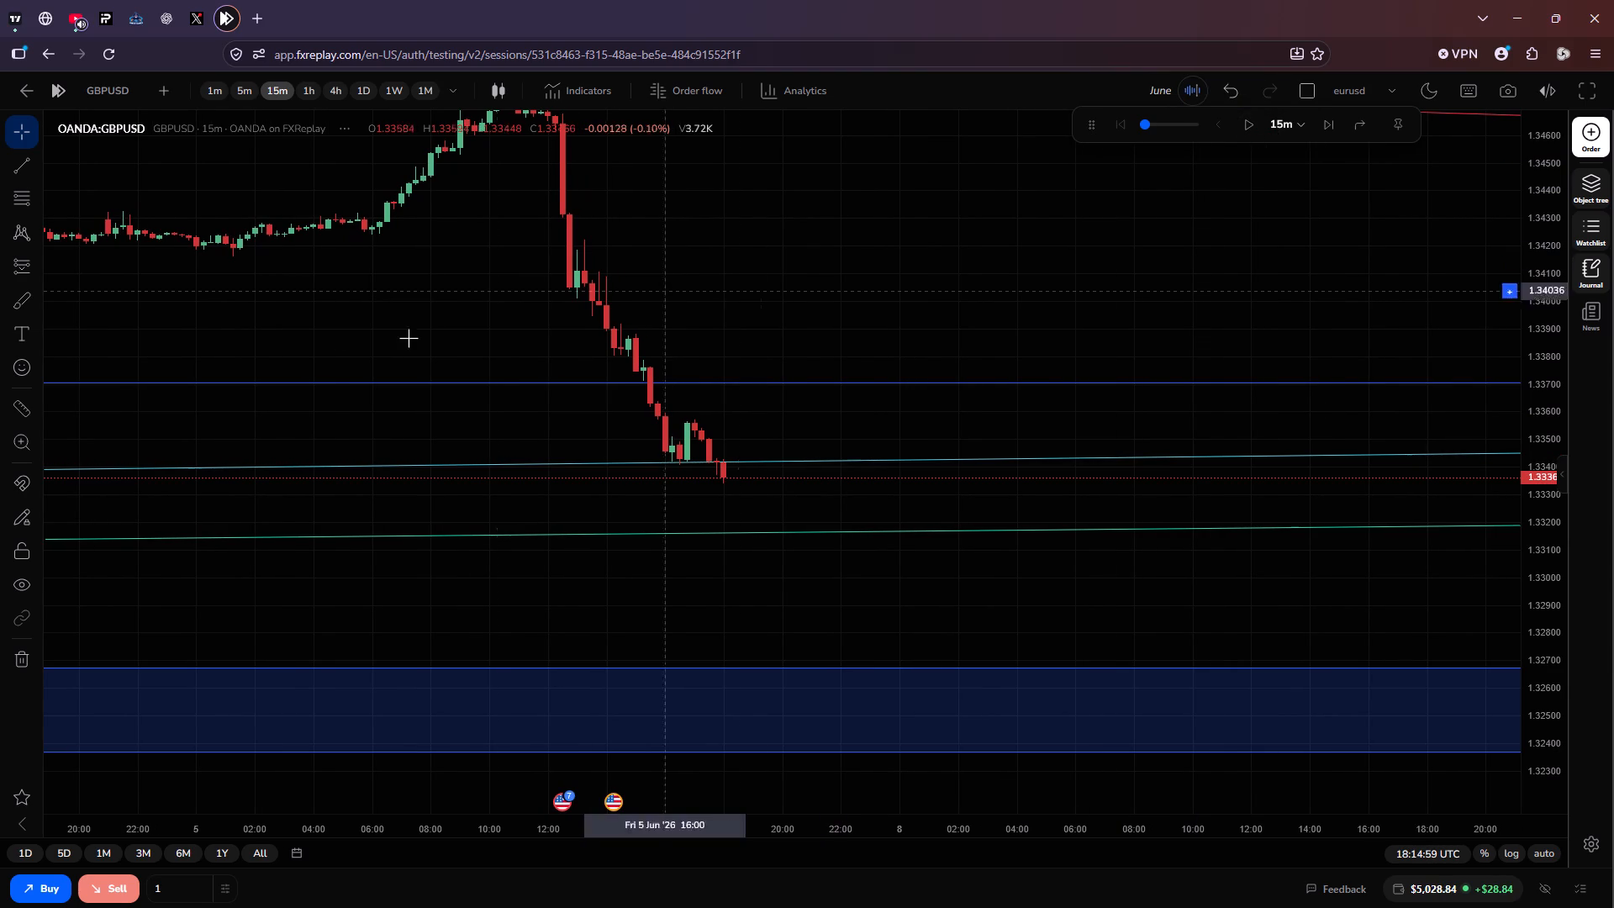
Draw a GBPUSD short position from the latest candle with stop at 1.33663 and target at 1.32733, widened to about 23:45 on 7 June.
click(28, 265)
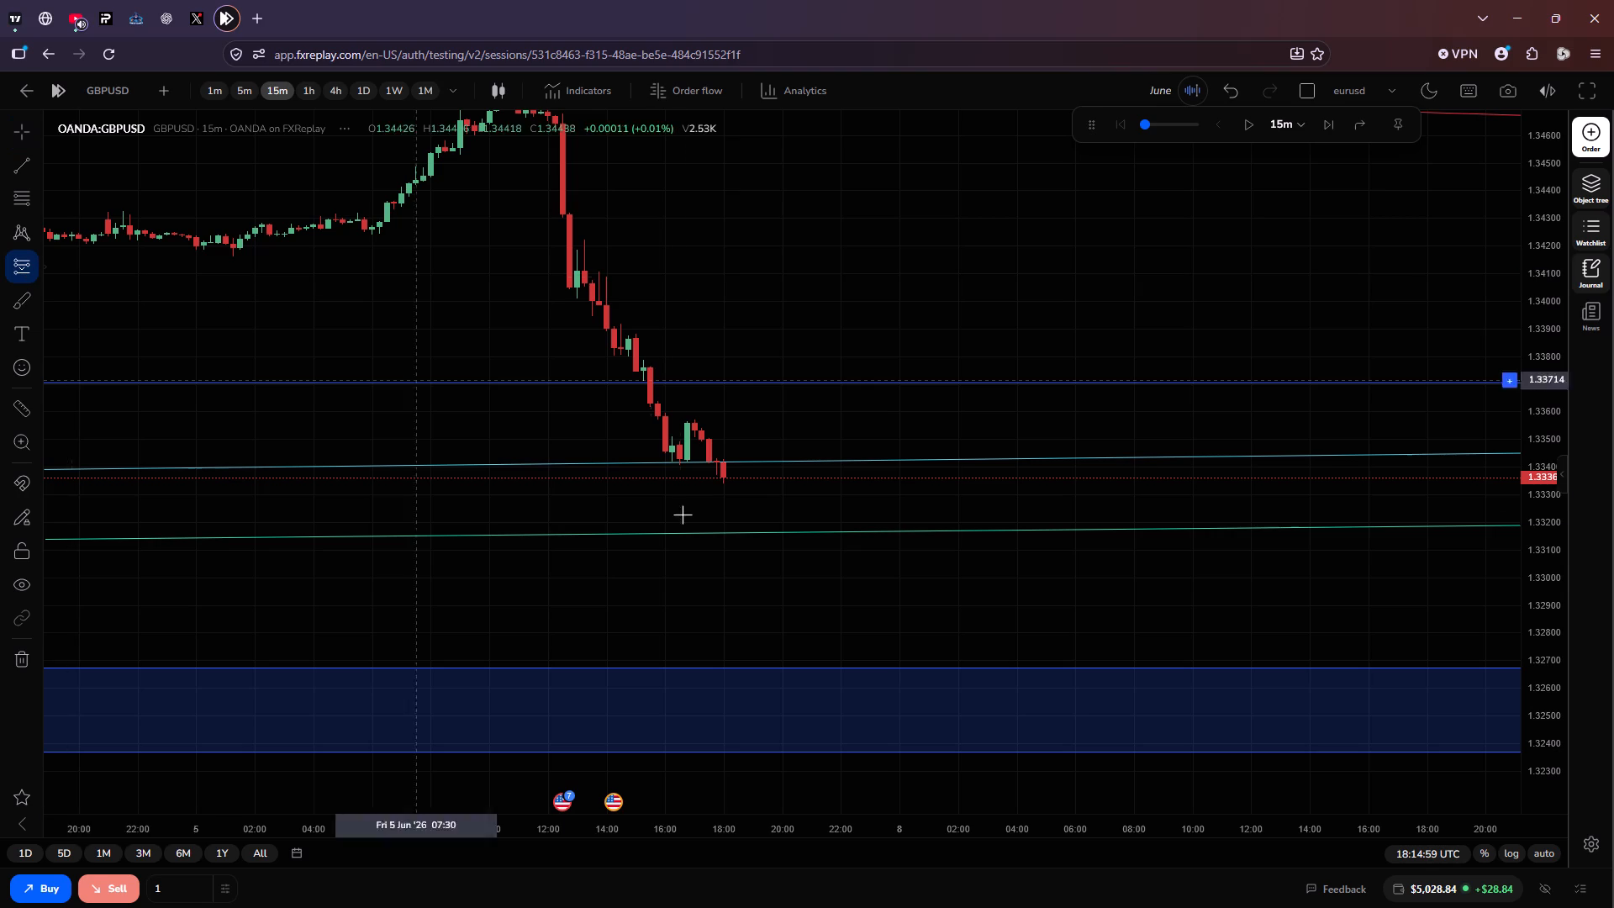
click(731, 480)
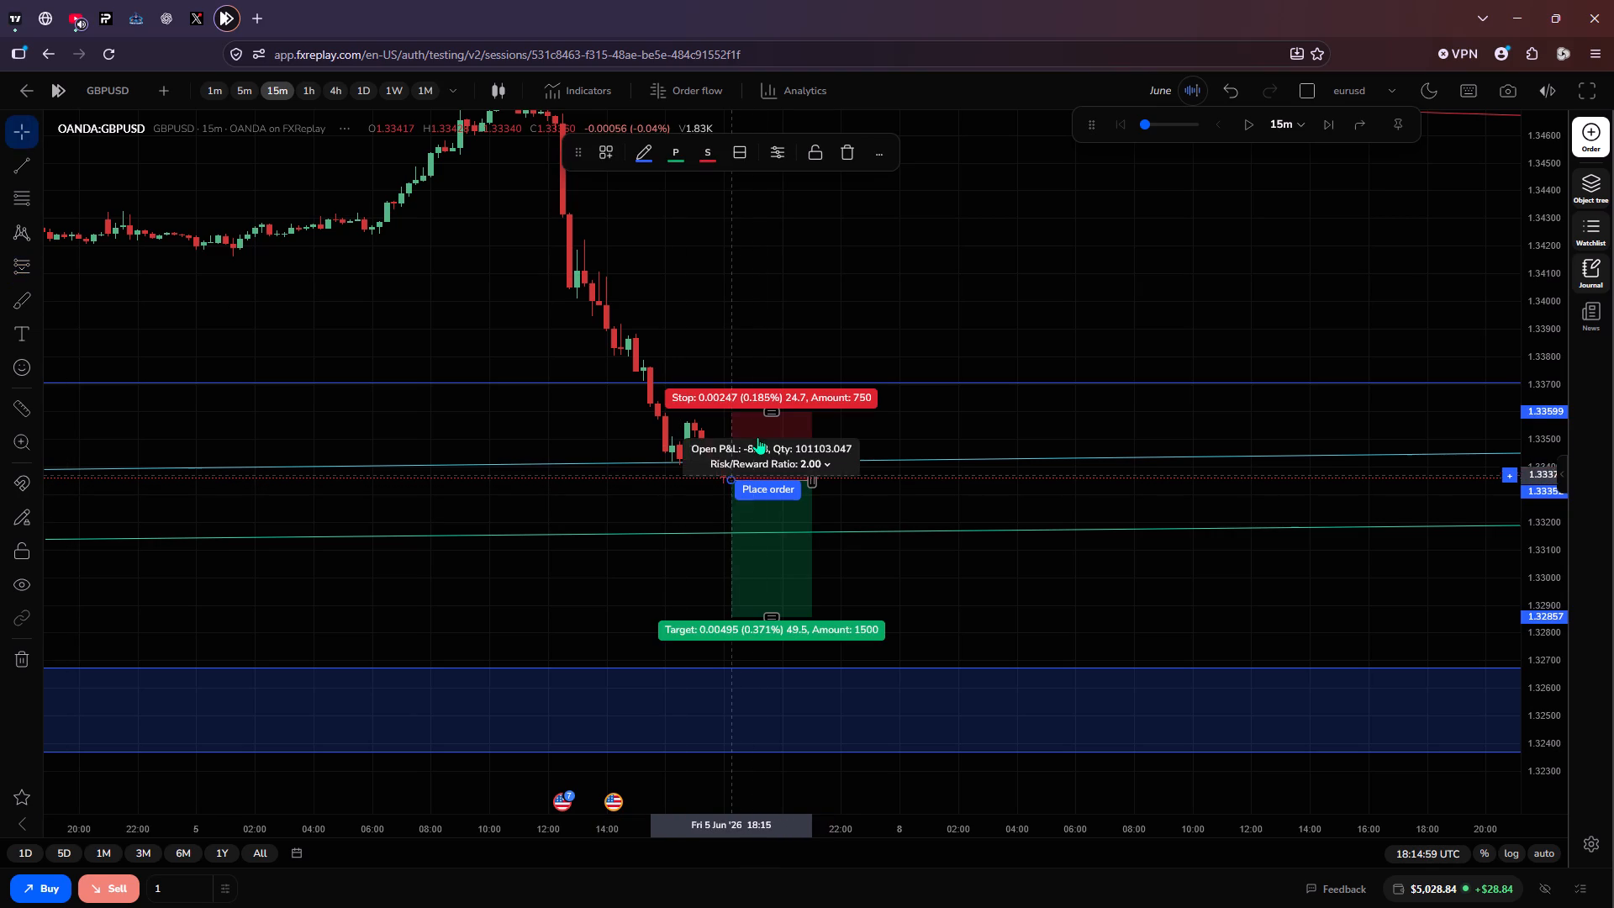
drag(768, 414, 774, 394)
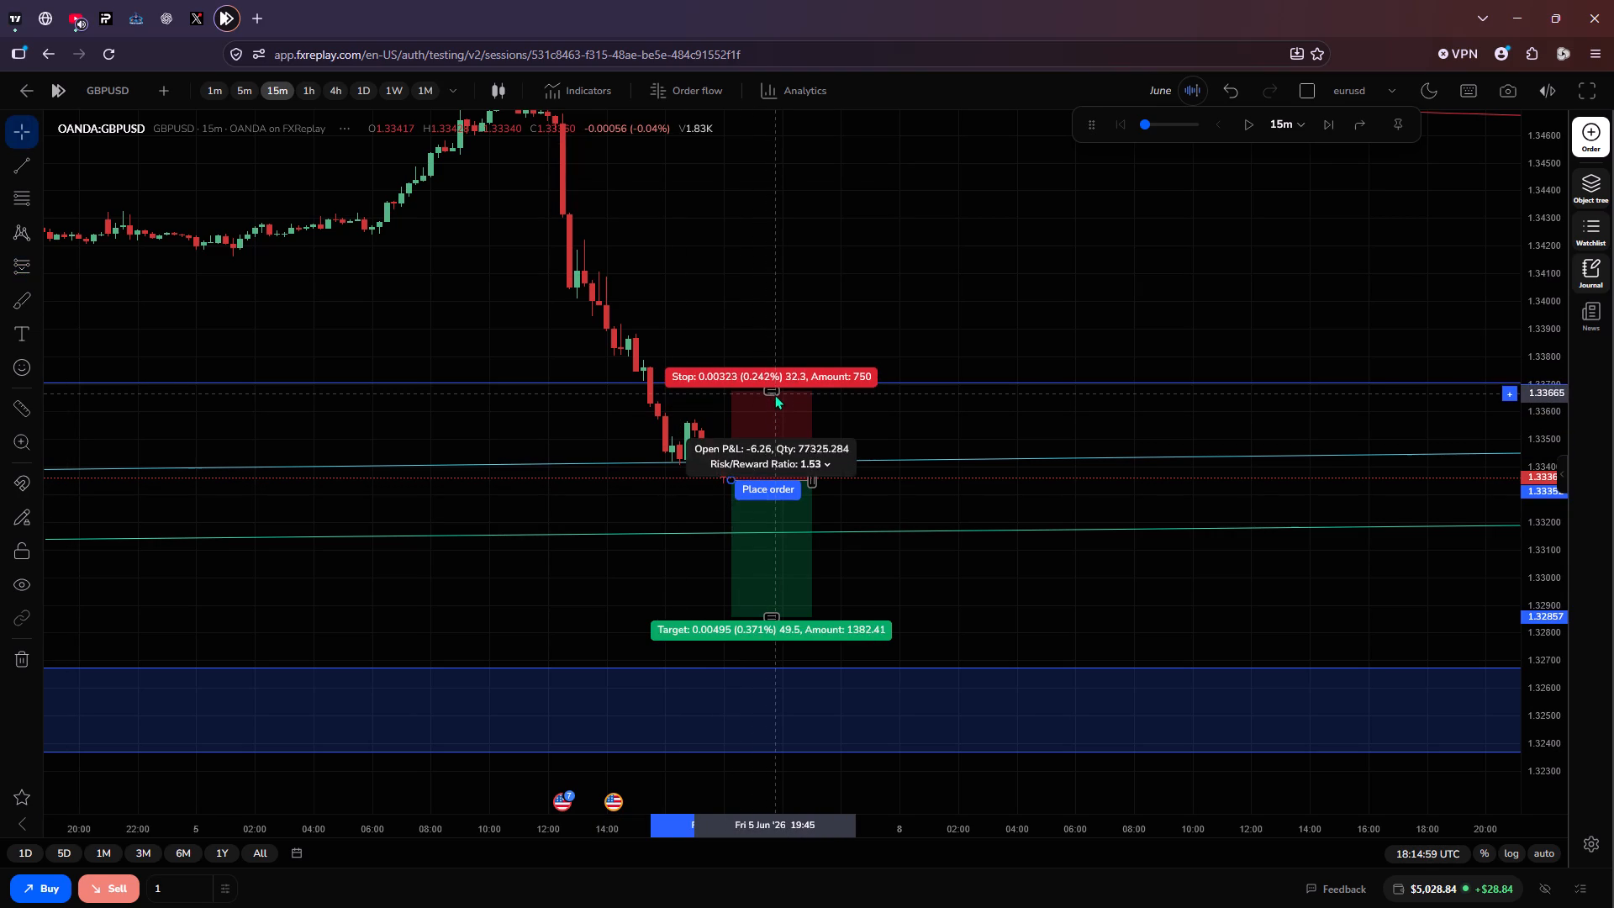
drag(774, 394, 774, 397)
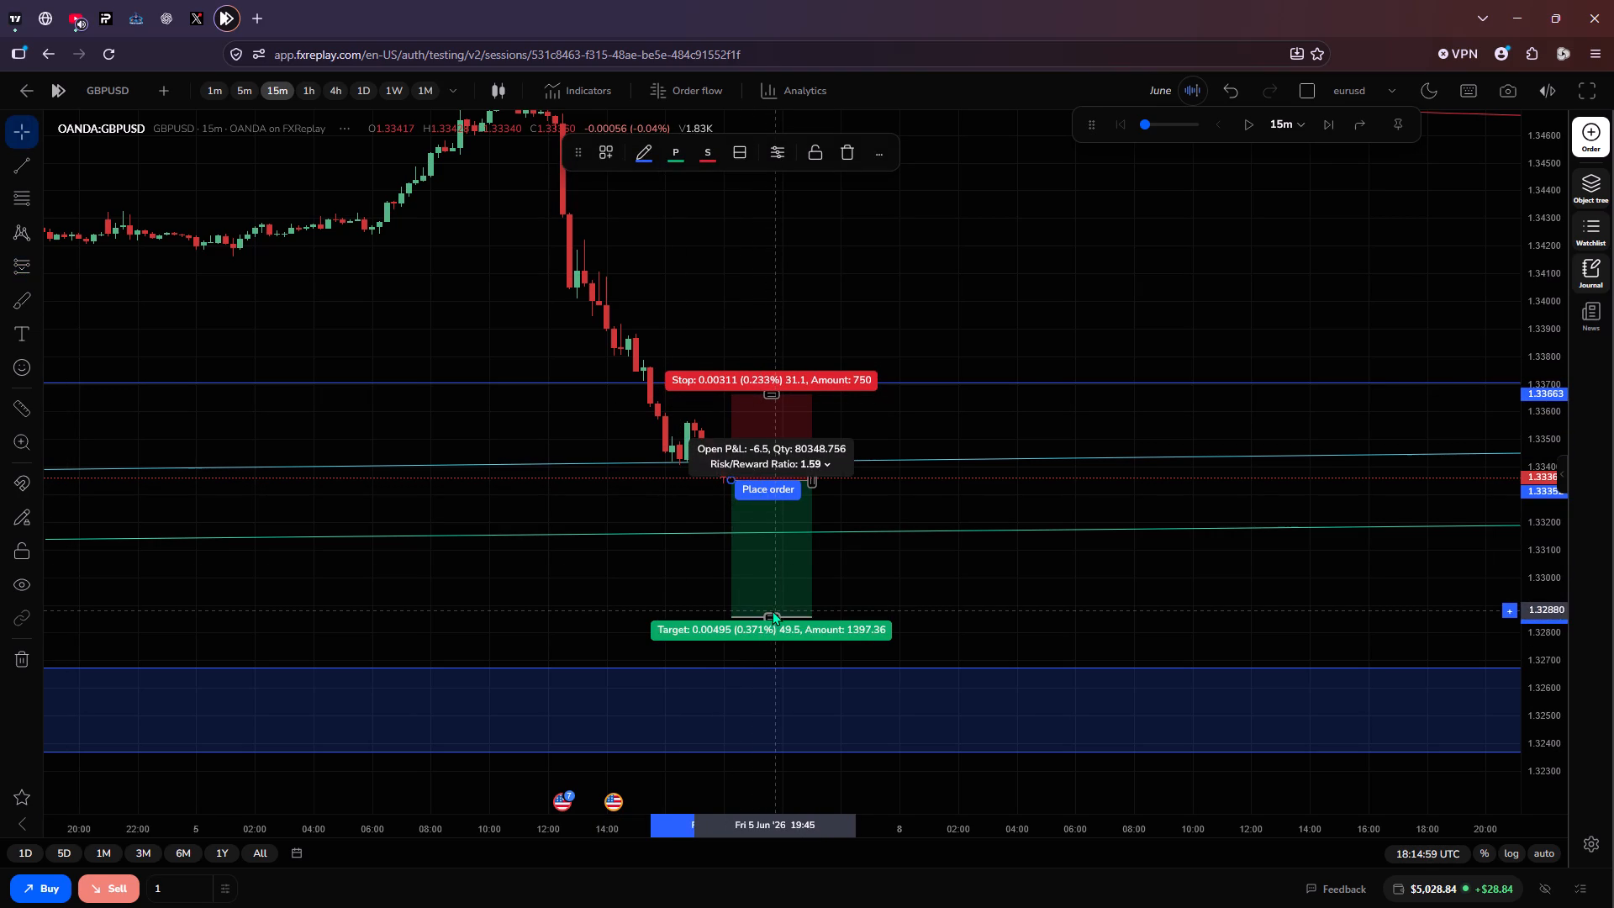
drag(774, 615, 774, 641)
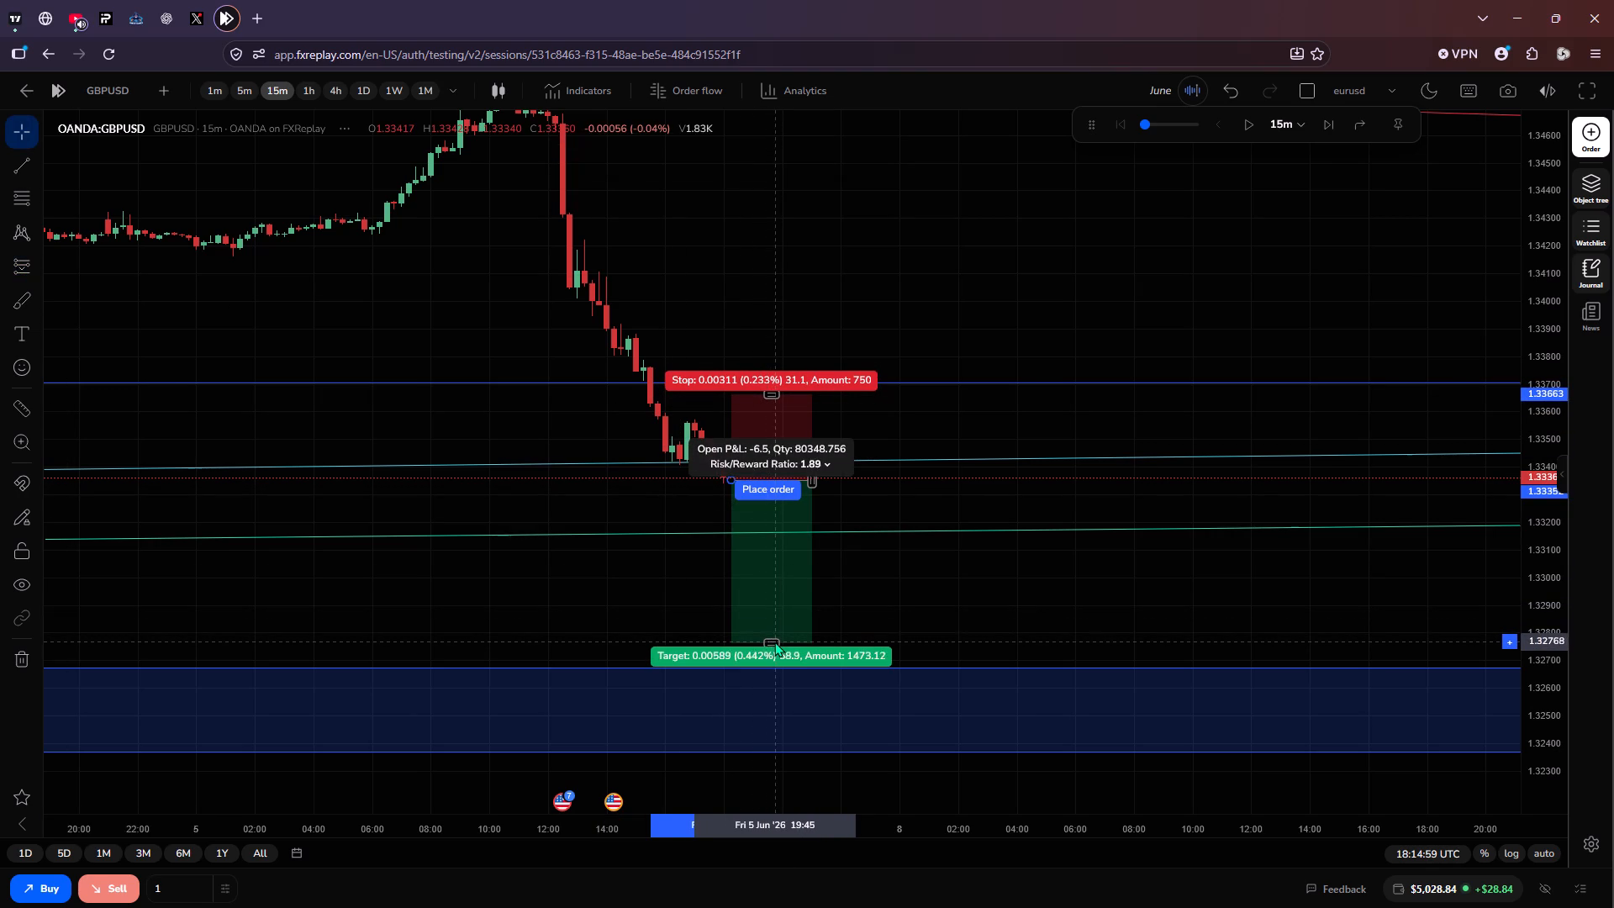
drag(774, 641, 775, 645)
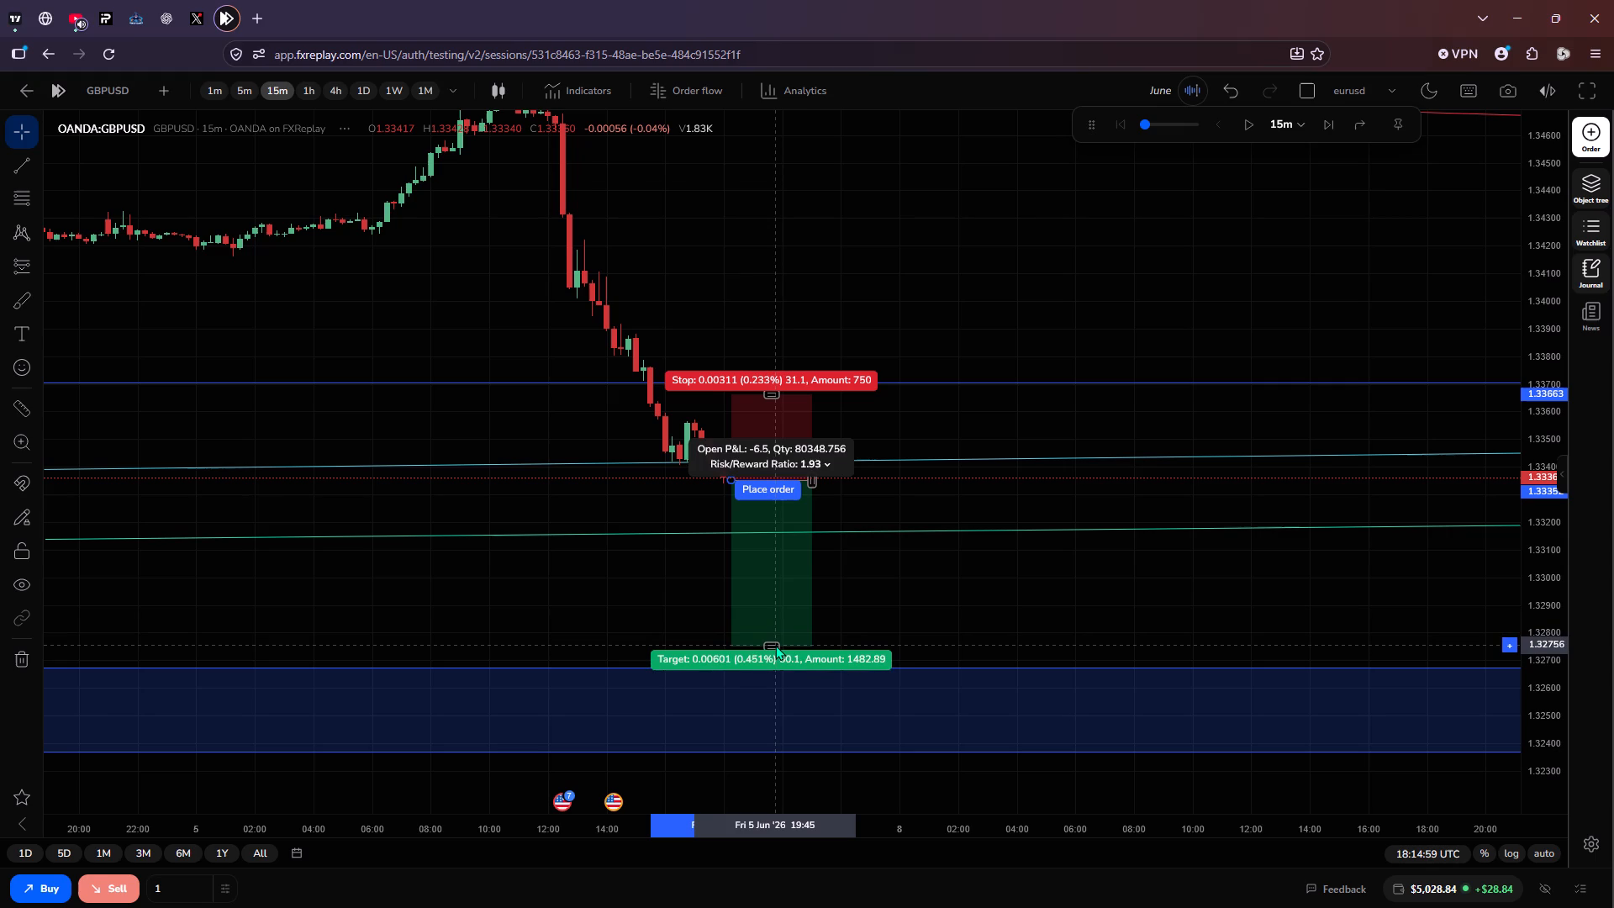
drag(775, 645, 780, 649)
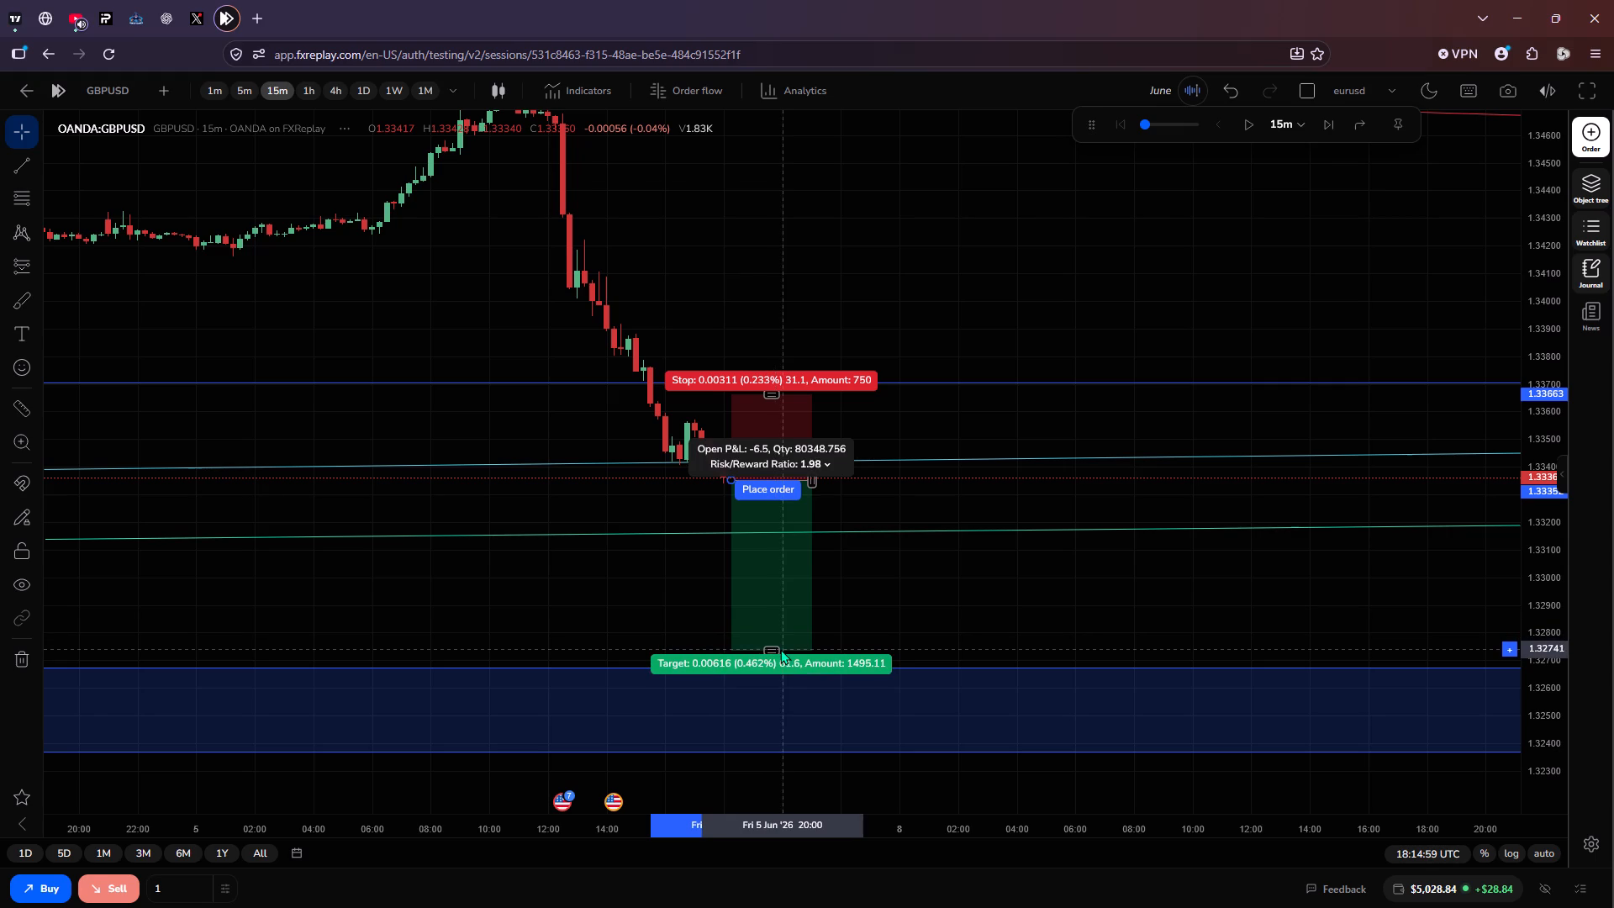
drag(780, 649, 781, 650)
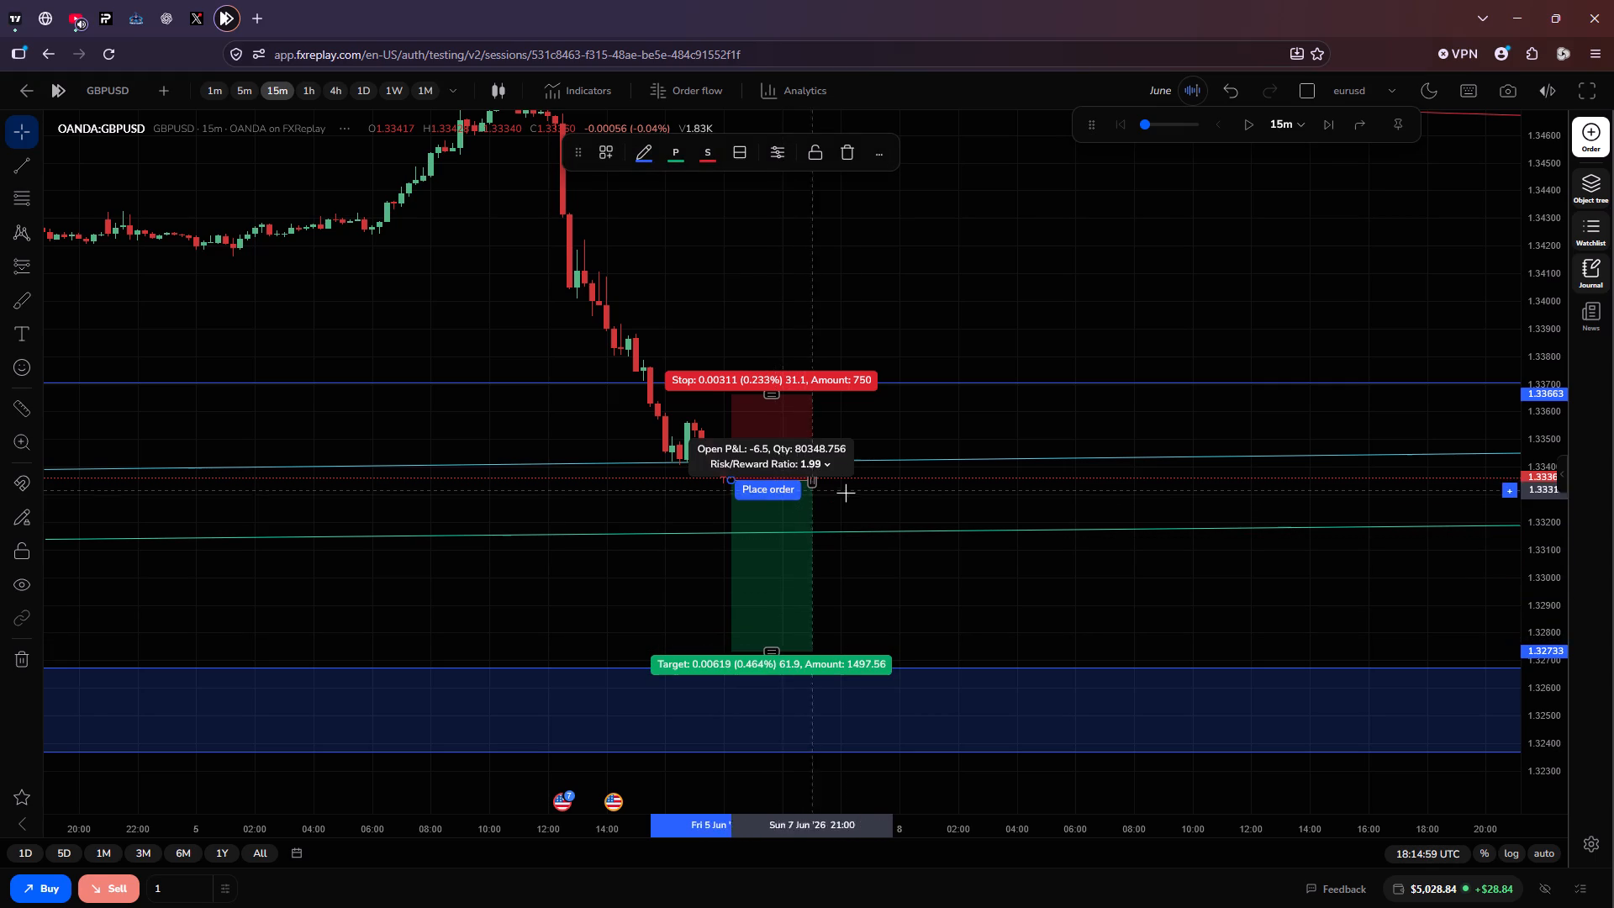
click(846, 493)
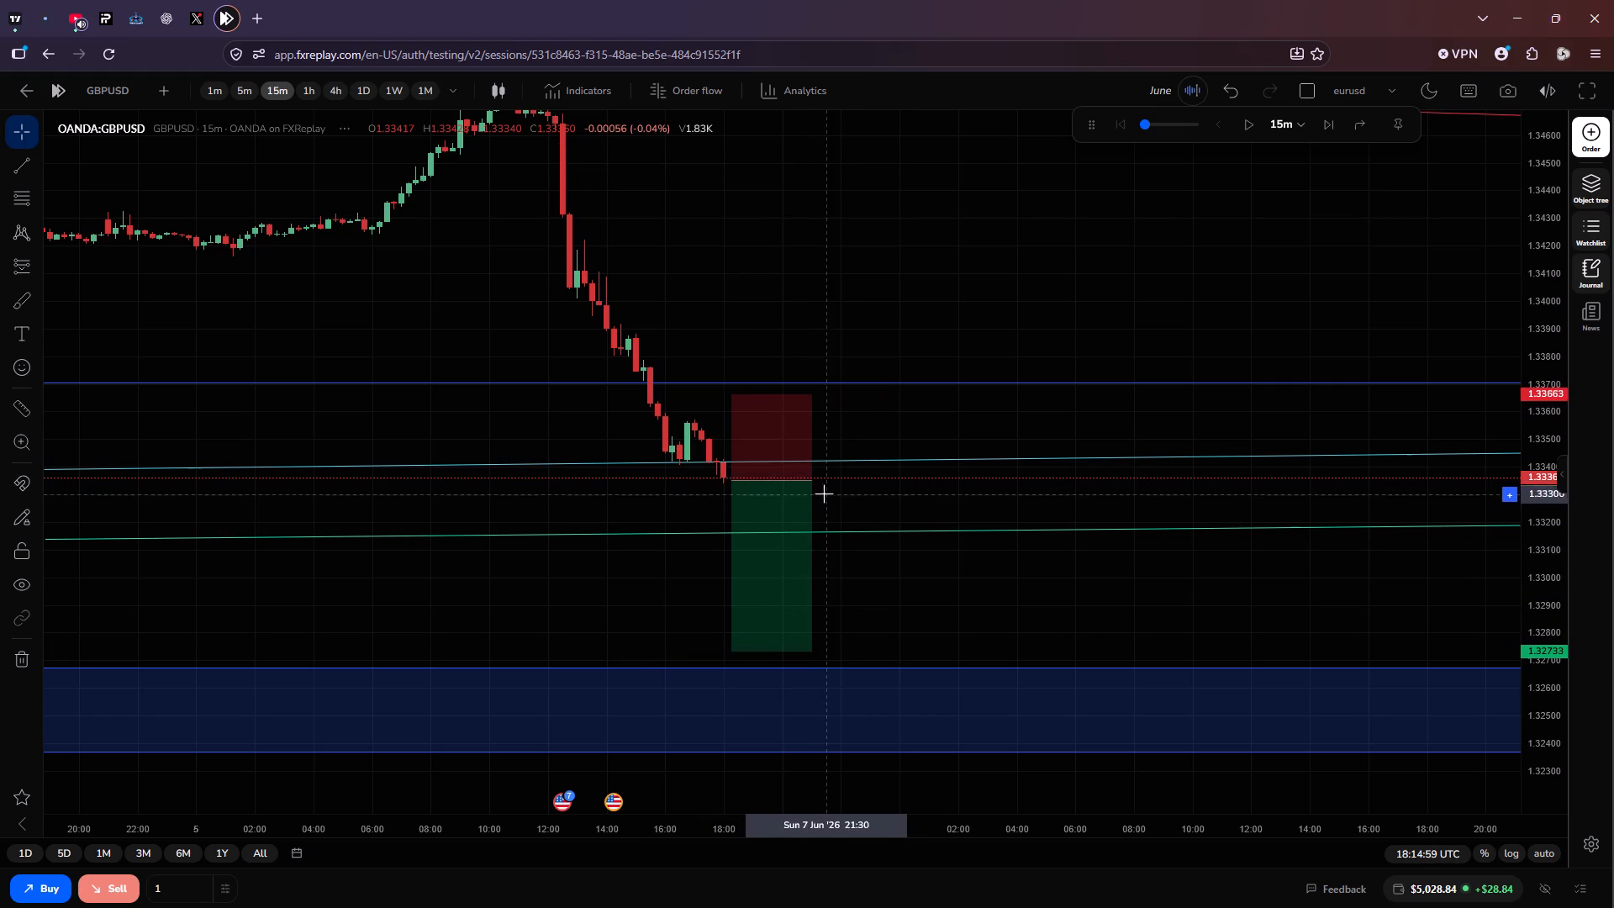
drag(814, 483, 909, 471)
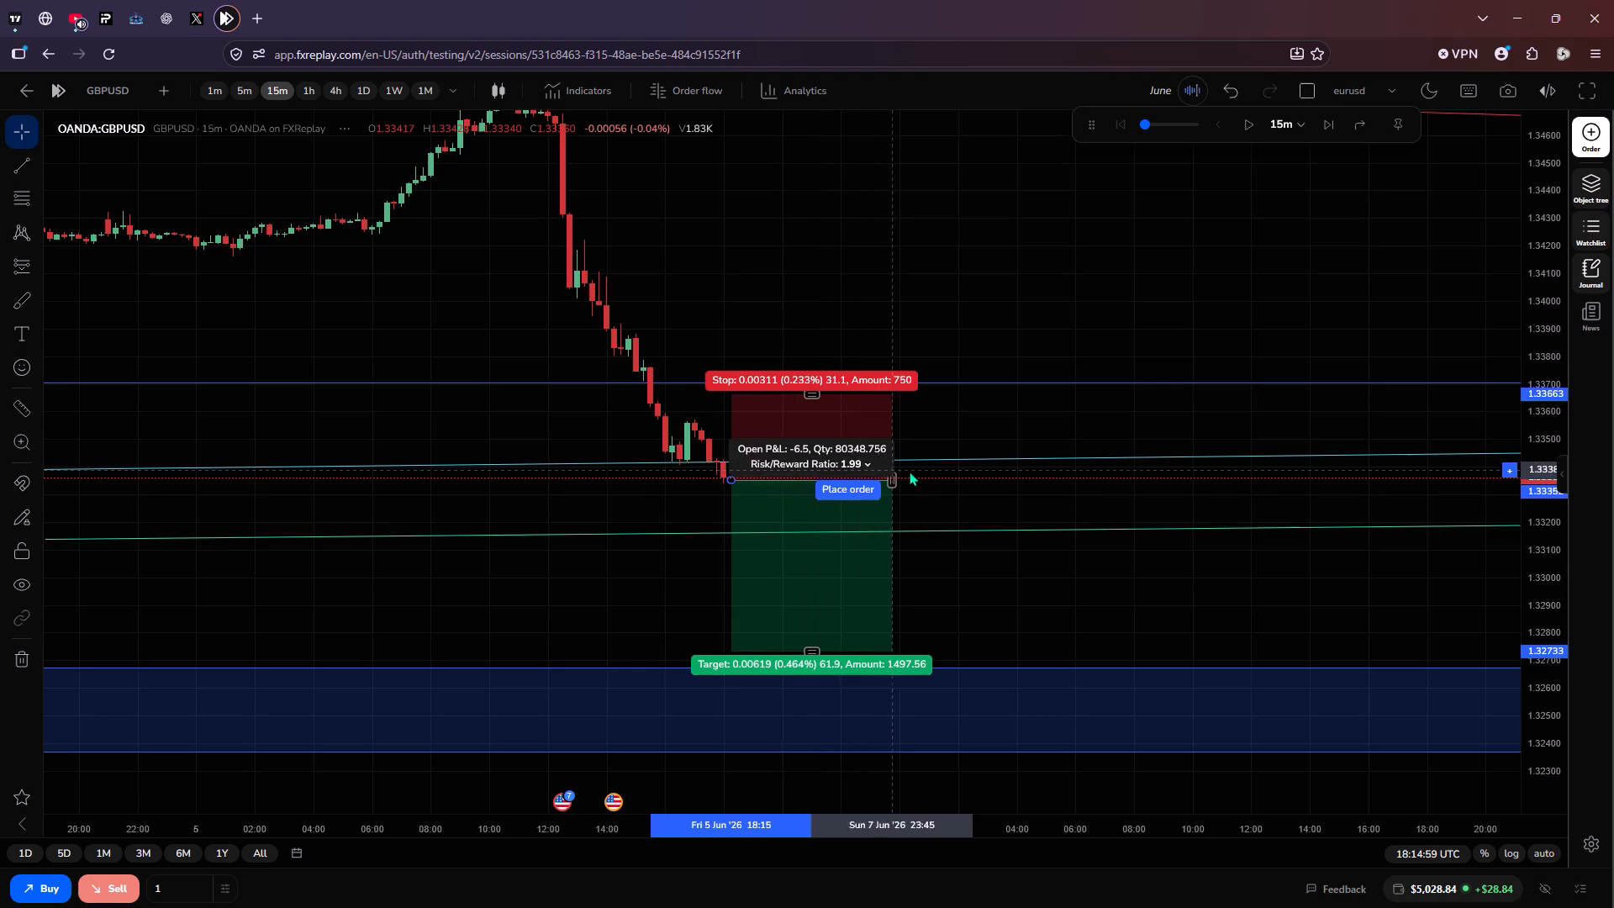
Adjust the GBPUSD short position's stop to 1.33697 and its target to 1.32669 at the demand zone's upper edge.
drag(909, 471, 926, 474)
click(973, 494)
scroll(973, 494, down, 1)
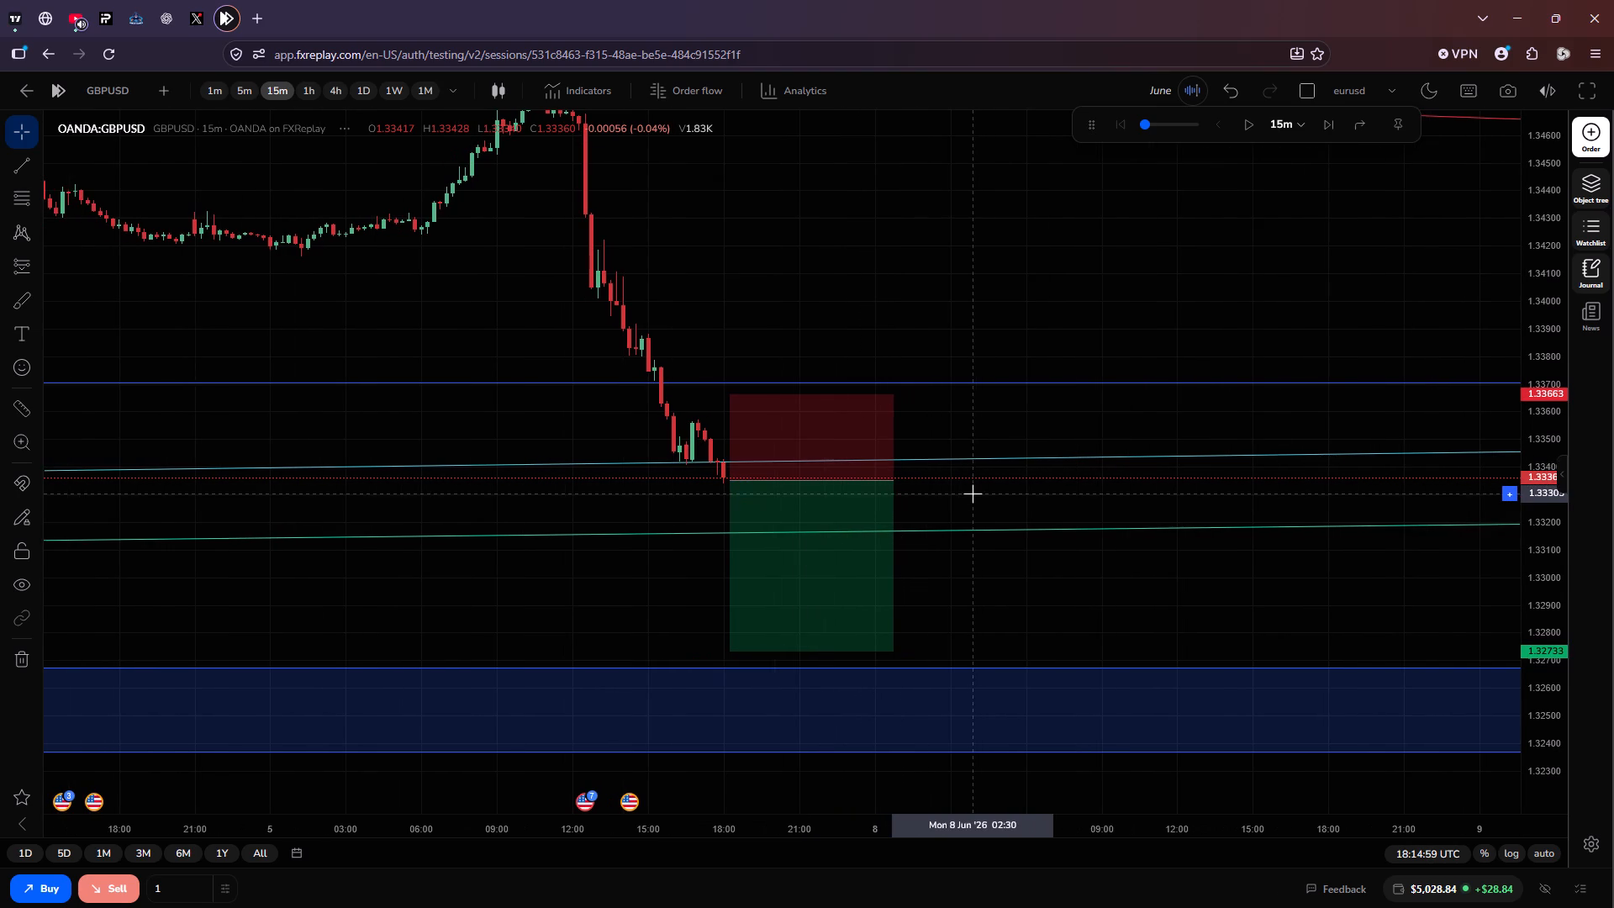
drag(963, 508, 936, 409)
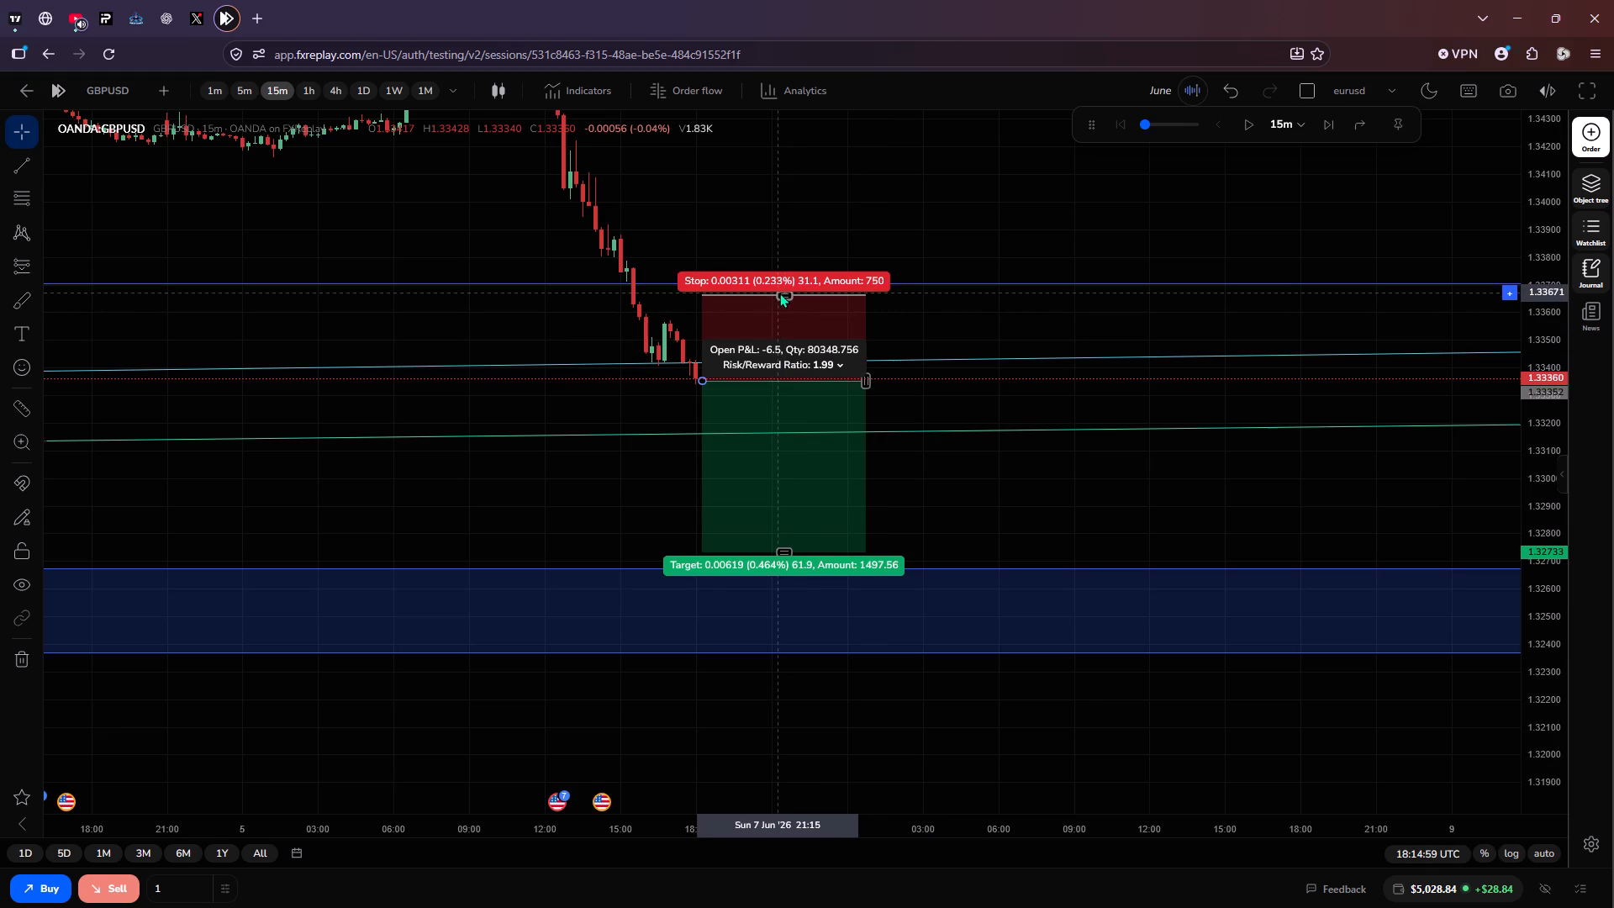
drag(779, 293, 786, 277)
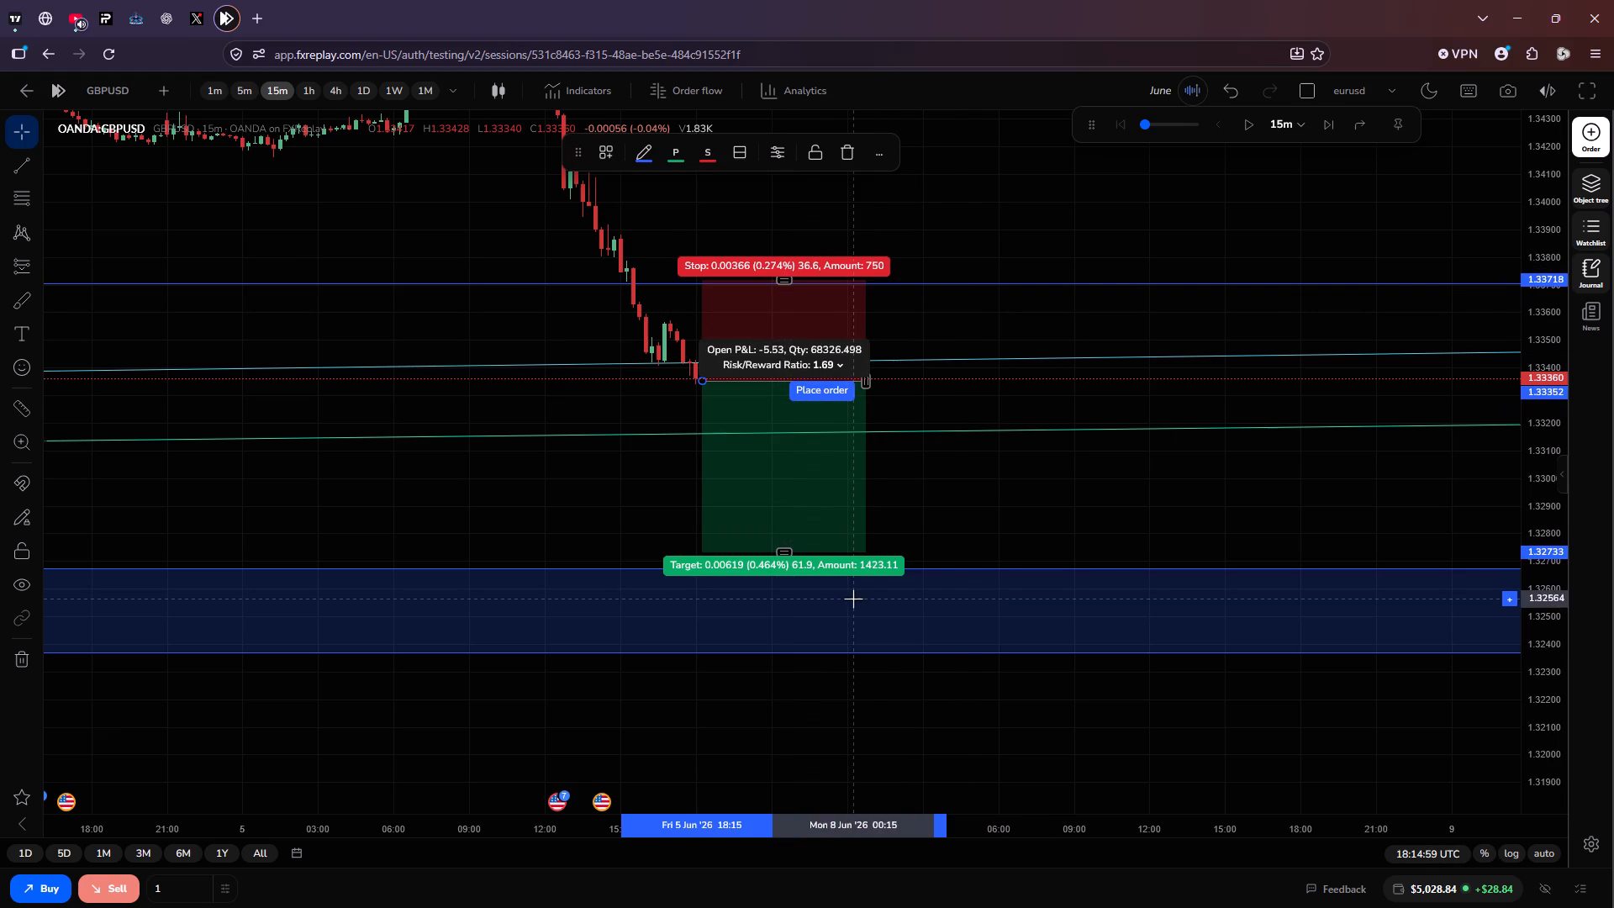
click(938, 509)
drag(787, 552, 796, 570)
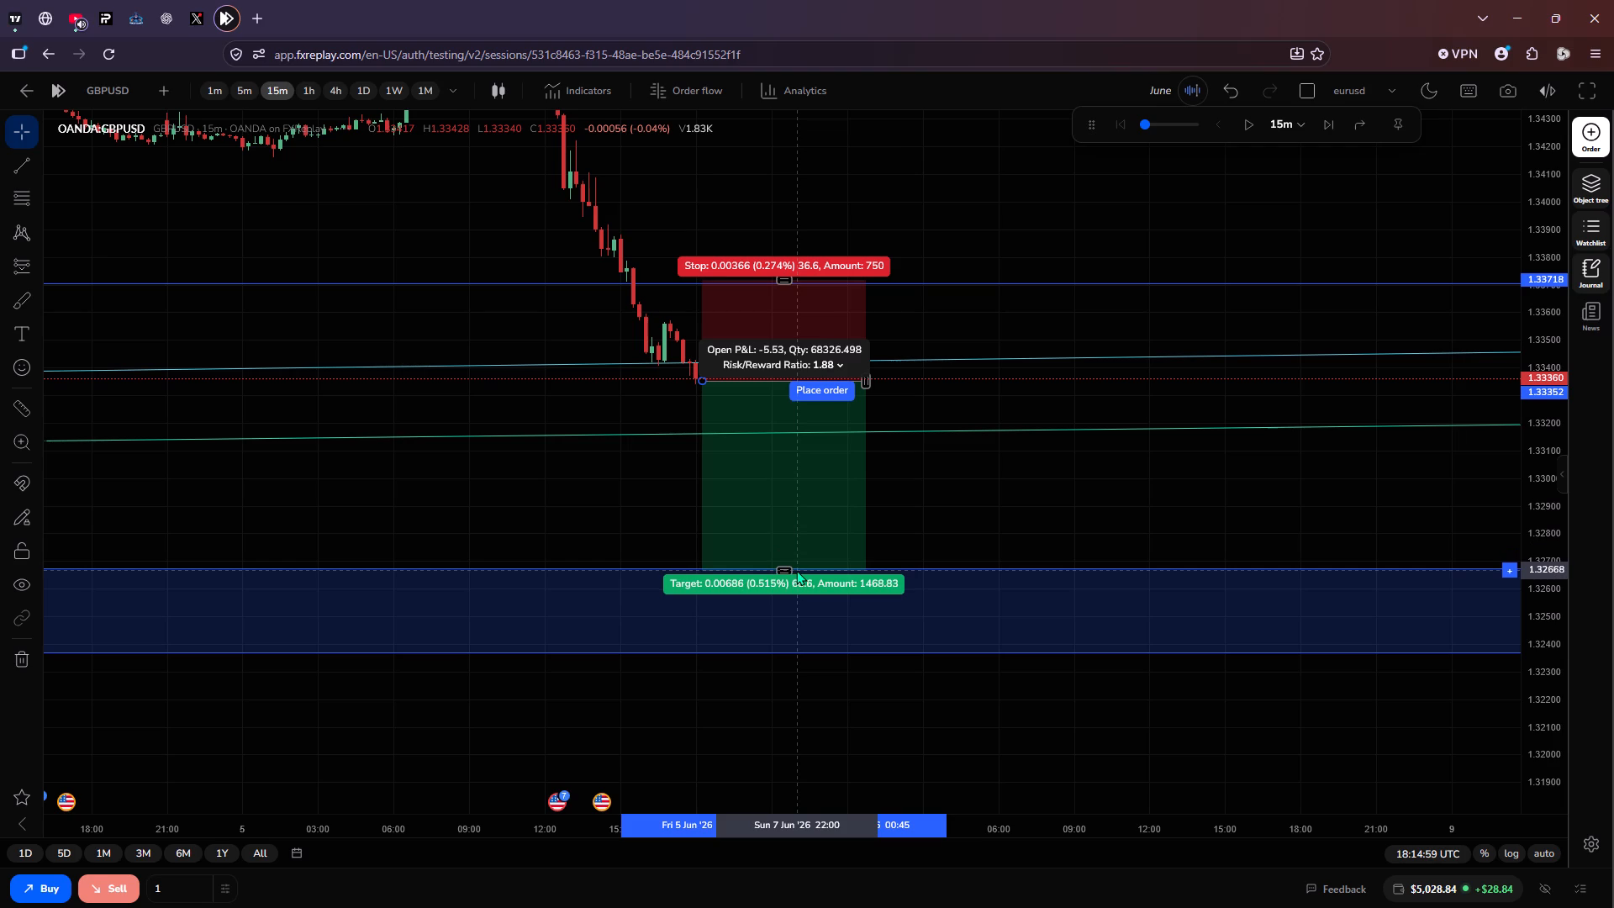
drag(796, 570, 796, 569)
click(881, 525)
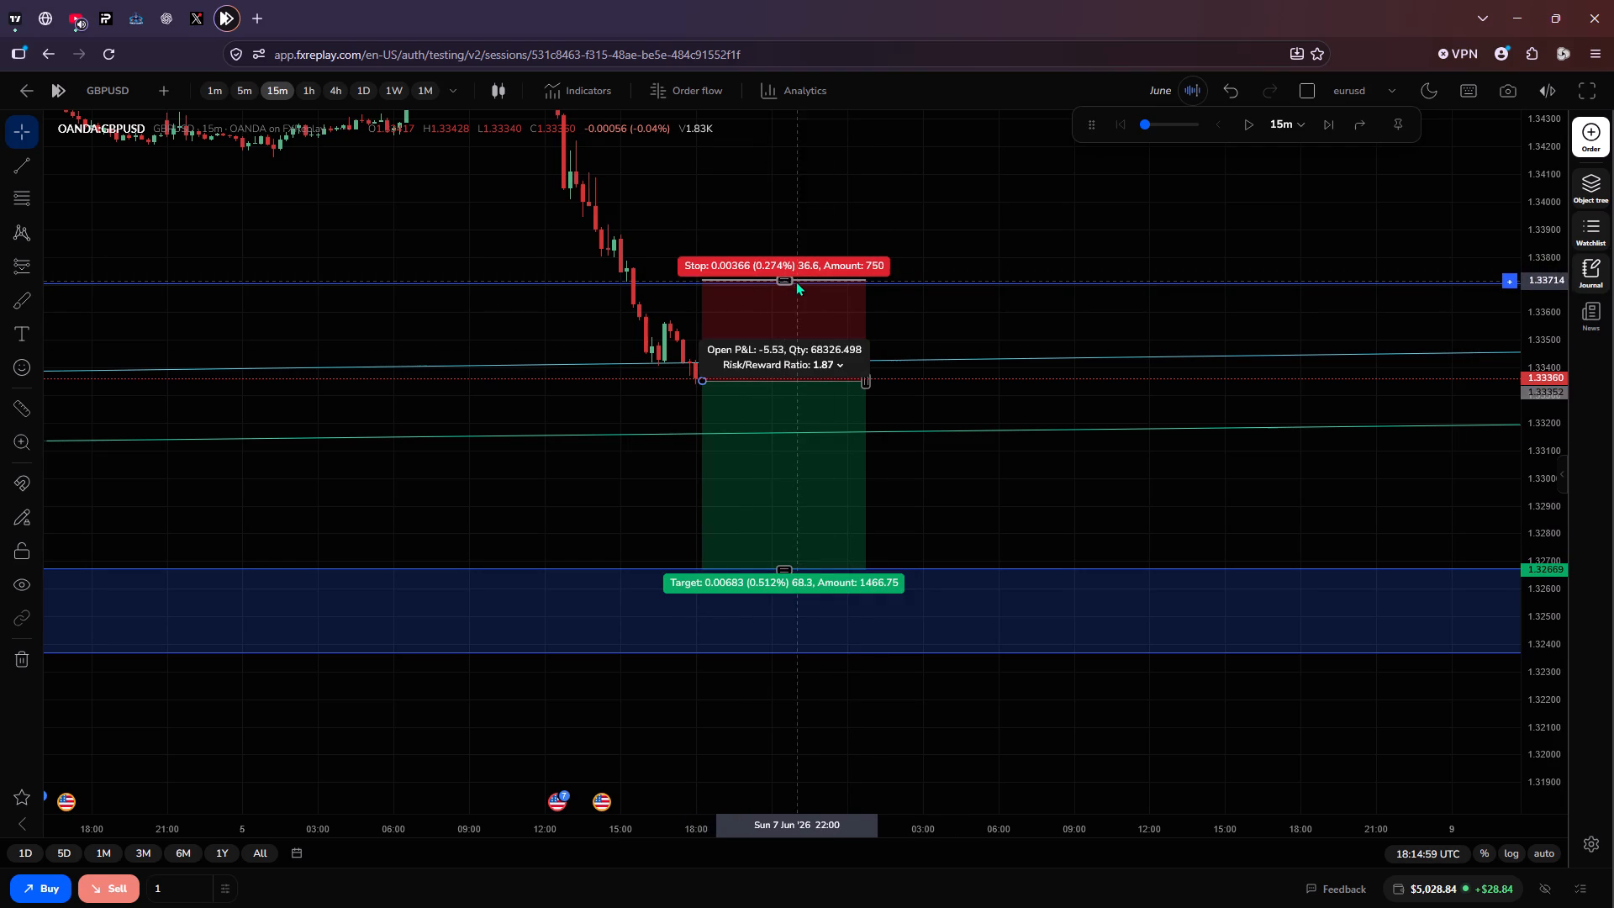
click(786, 278)
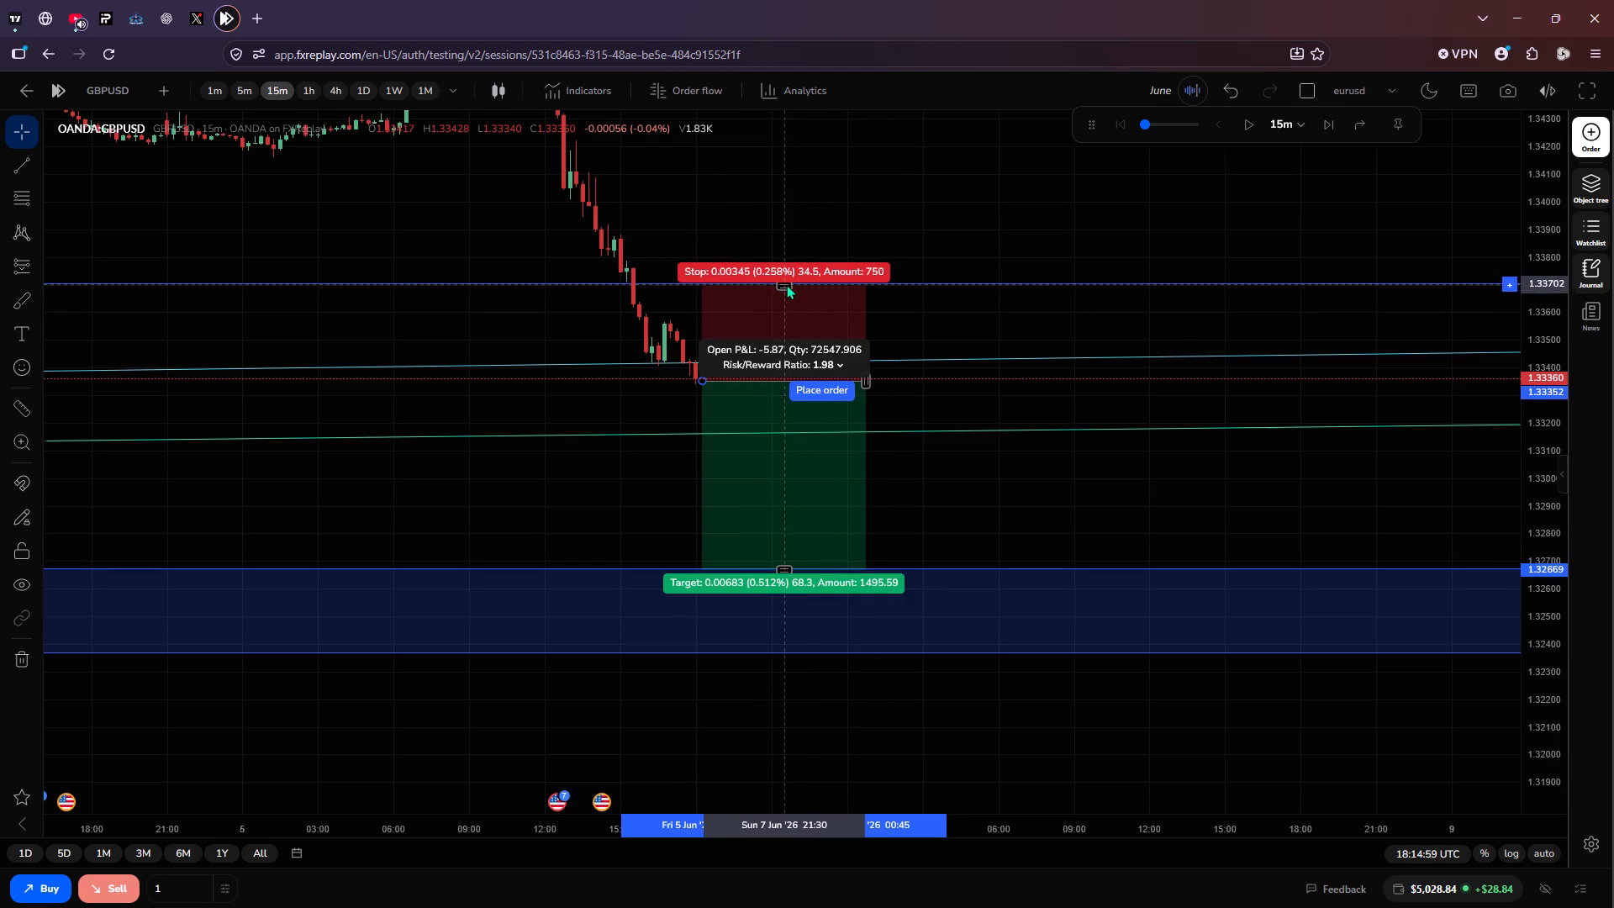
Place the GBPUSD sell stop order of 0.07 at 1.33352 with stop loss 1.33697 and take profit 1.32669.
click(836, 388)
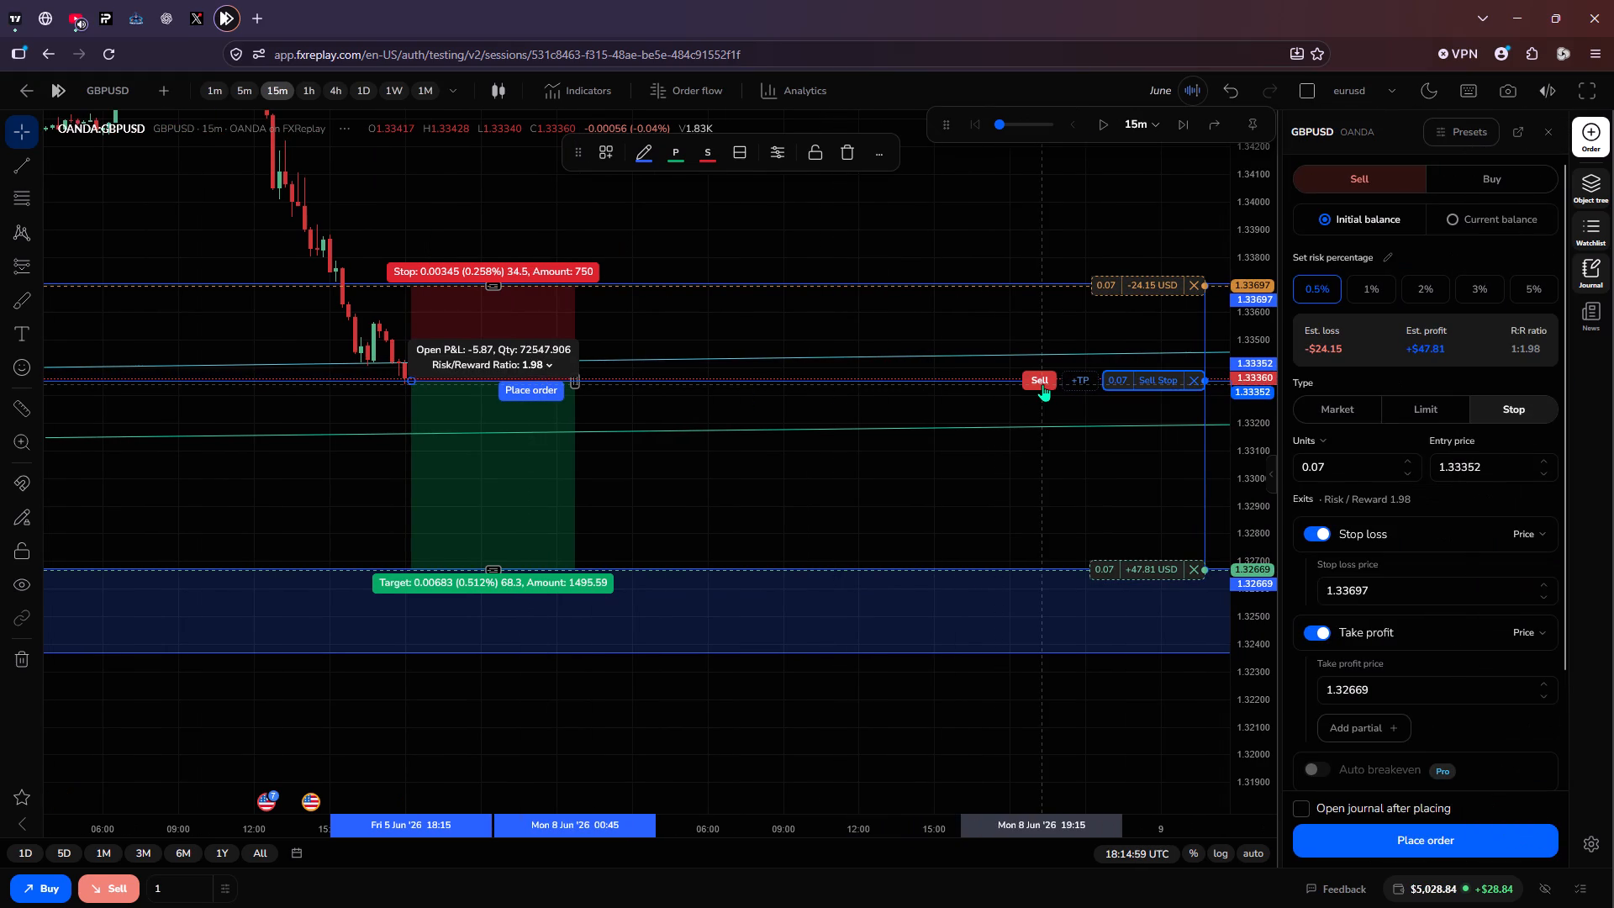
click(1042, 384)
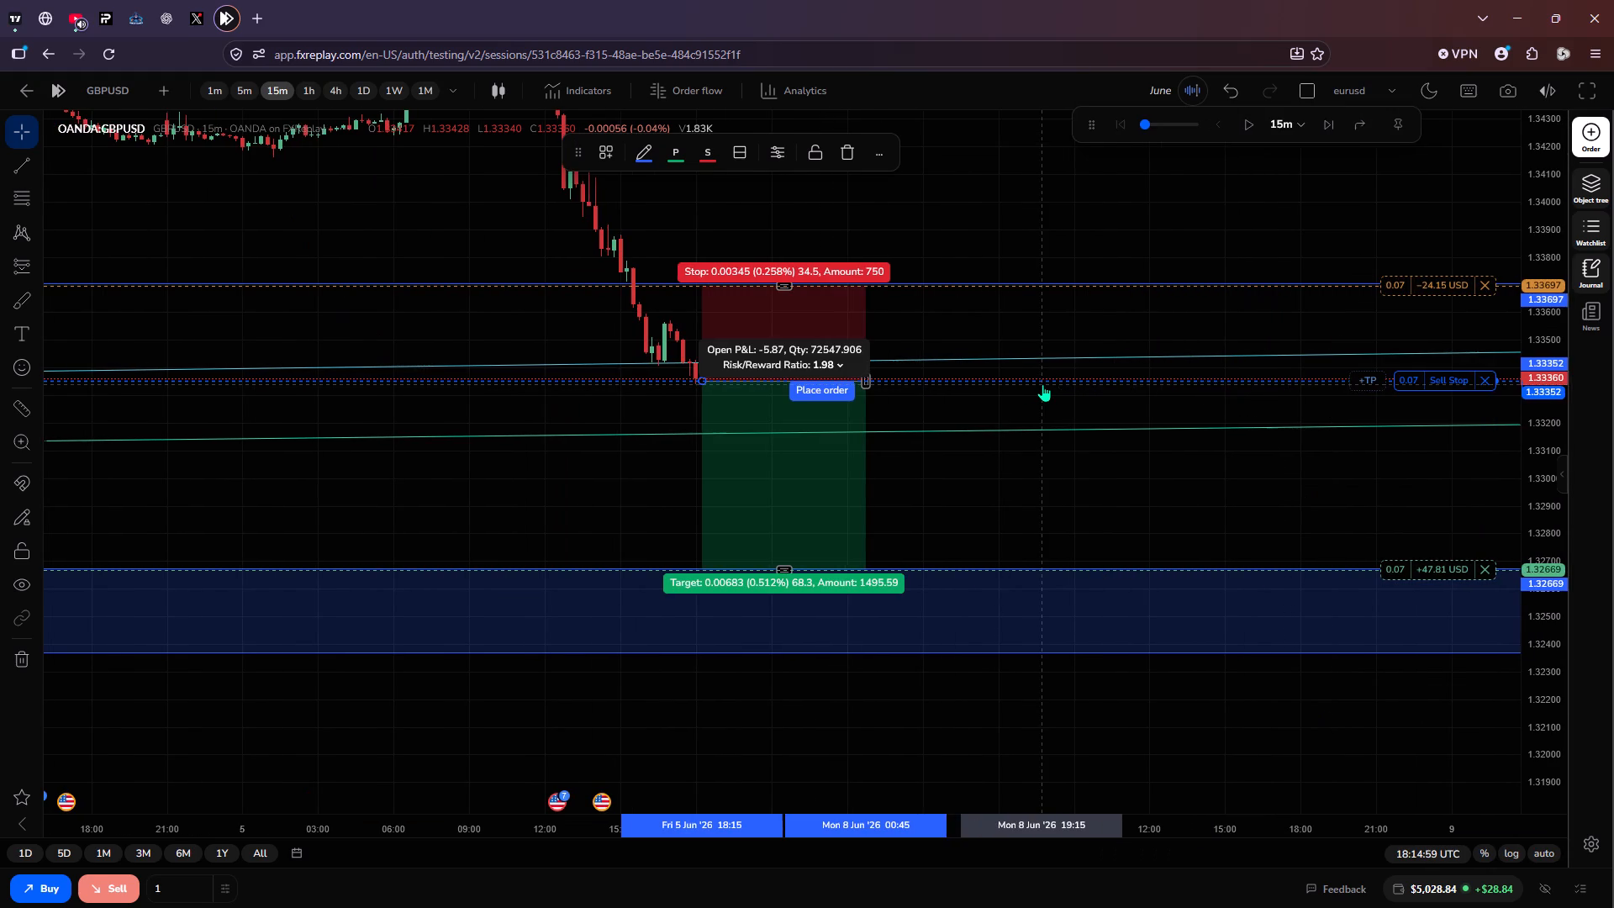
click(982, 414)
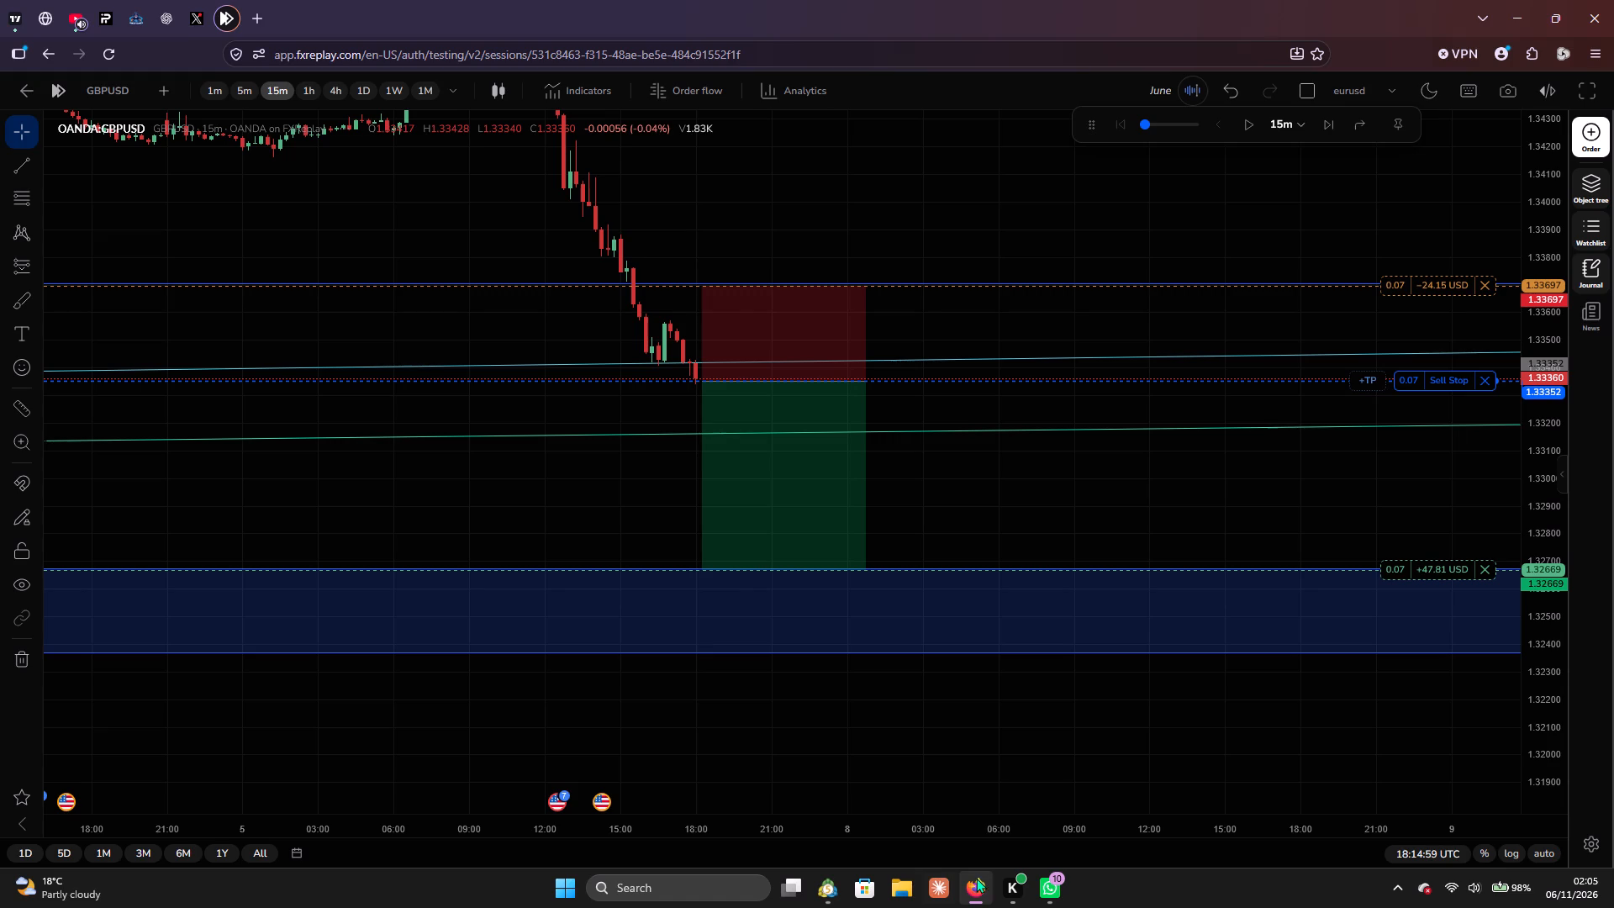
Check the live GBPUSD short setup on TradingView's 15-minute chart and the GBPUSD order window in MetaTrader 5.
click(24, 0)
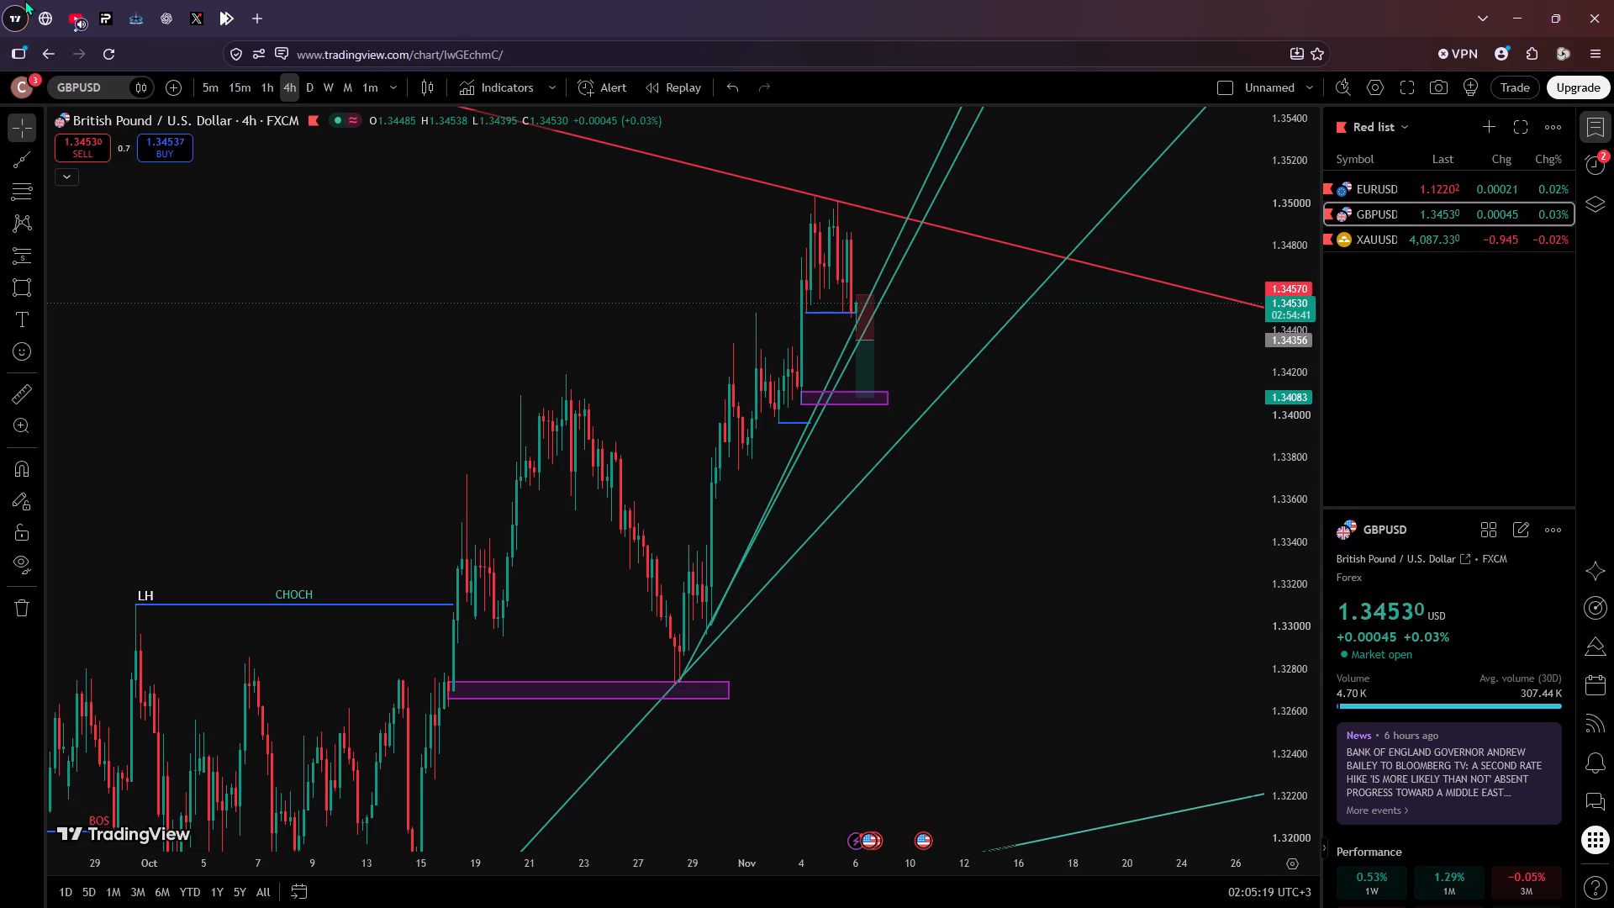
click(226, 92)
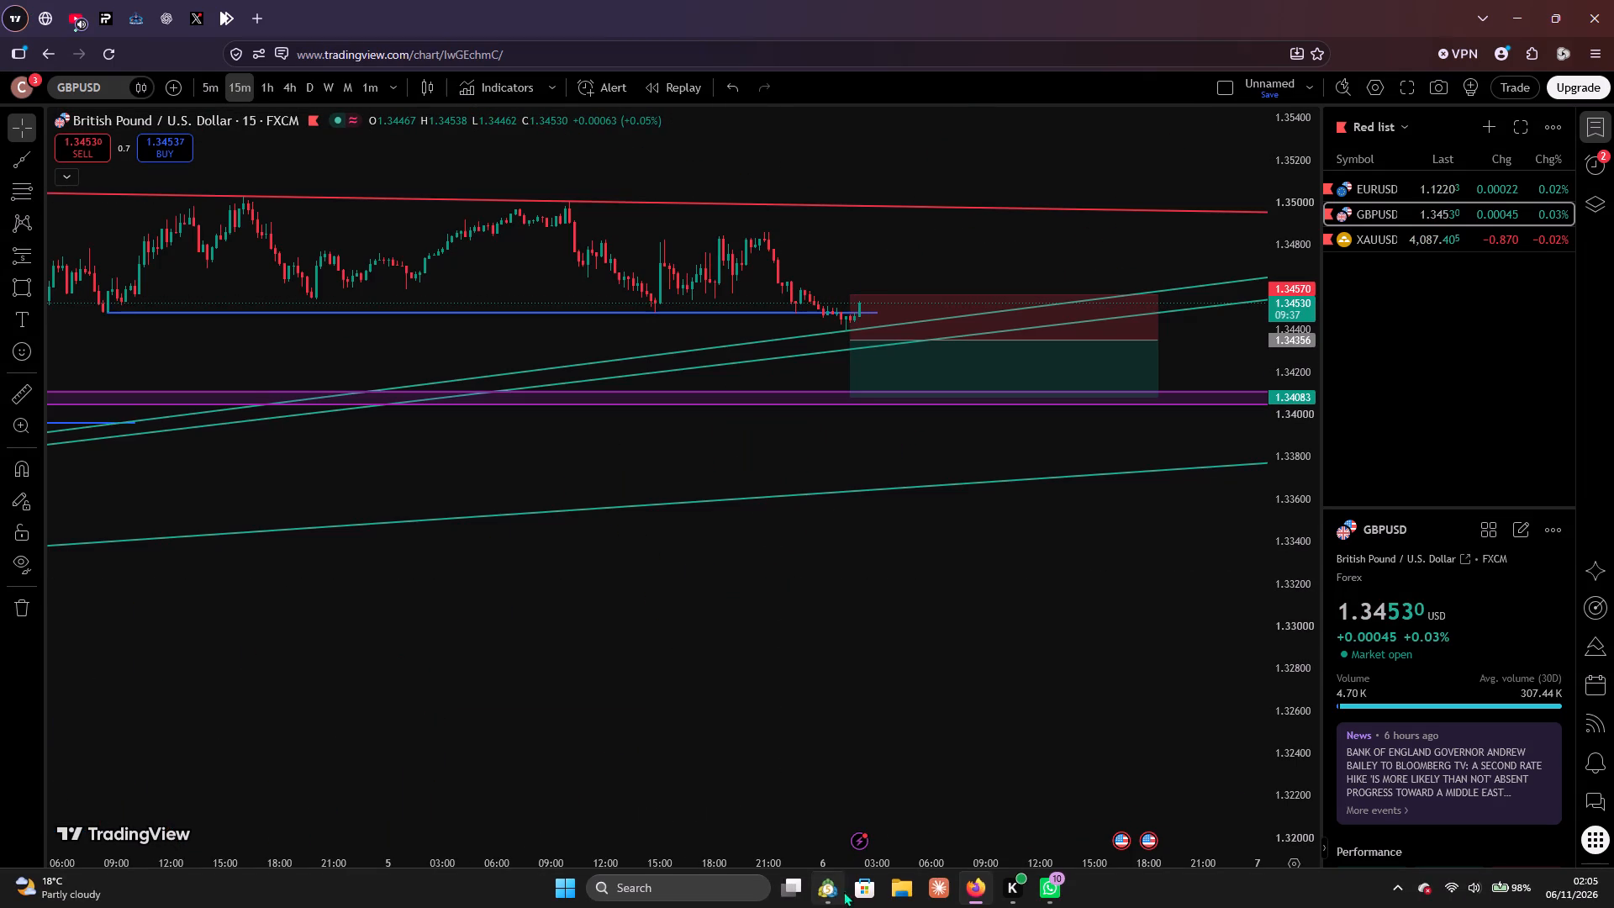
click(840, 887)
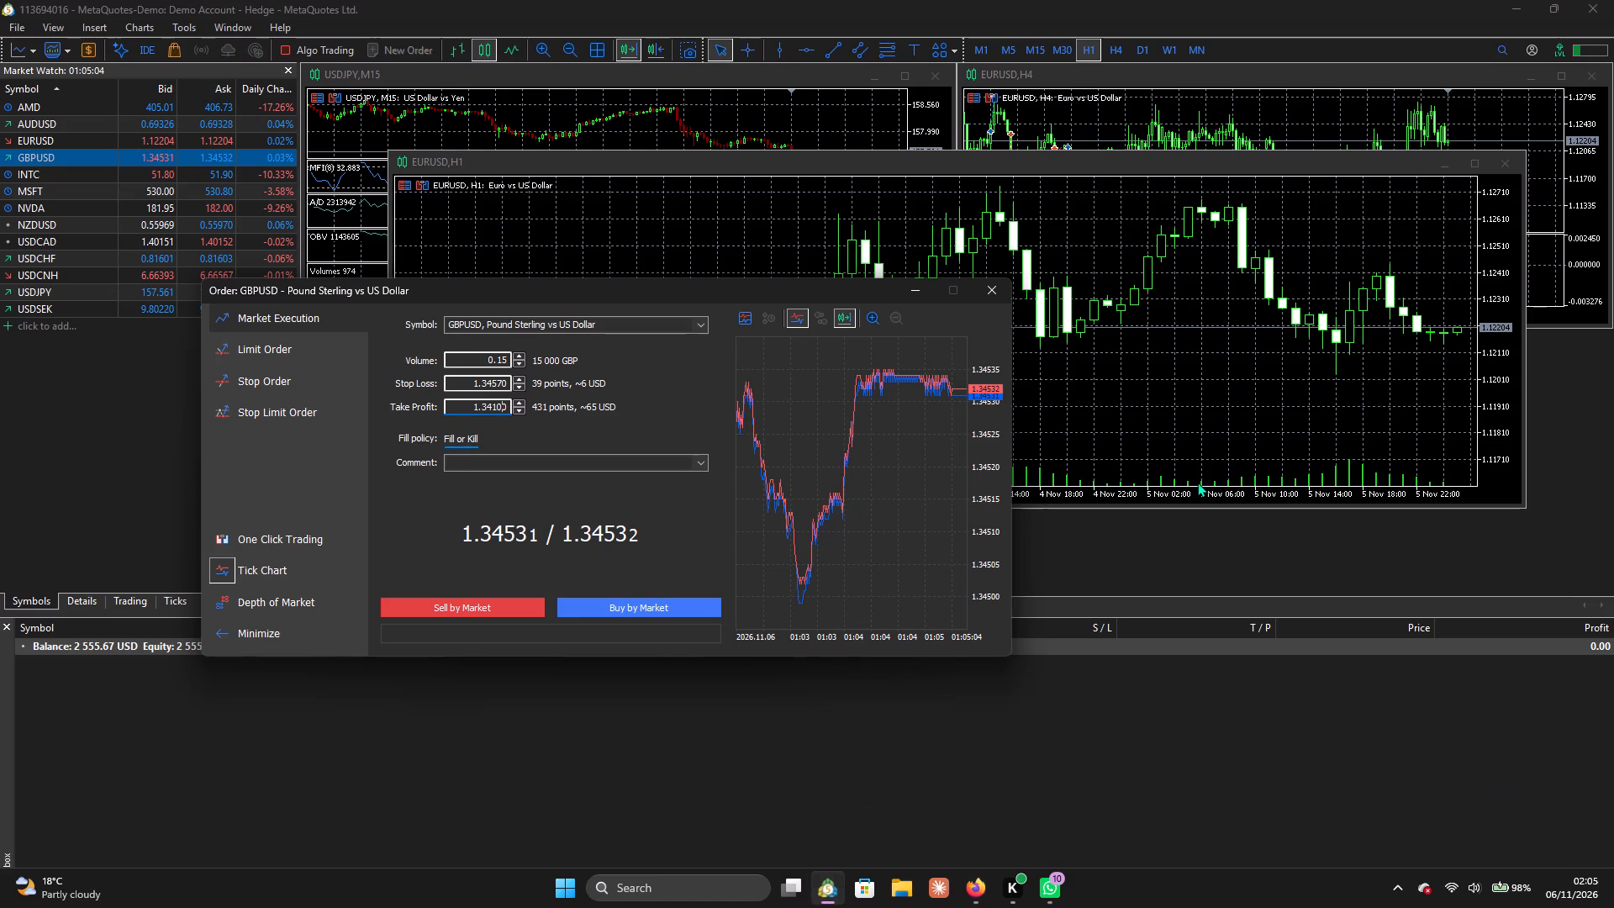
click(1582, 6)
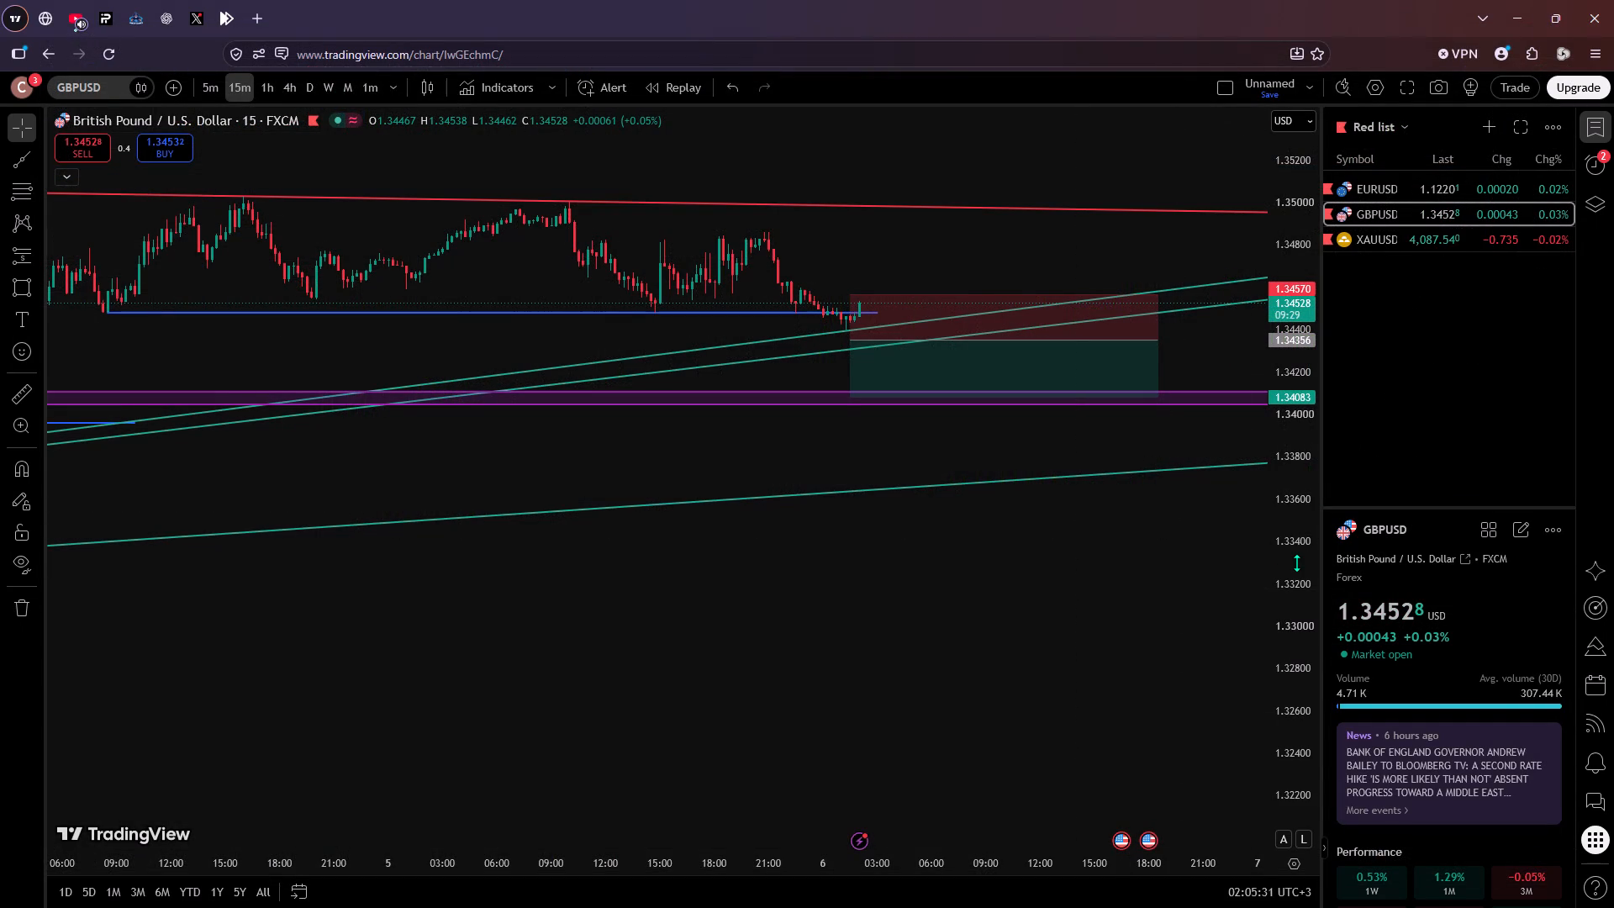
scroll(1296, 562, up, 5)
drag(907, 454, 911, 492)
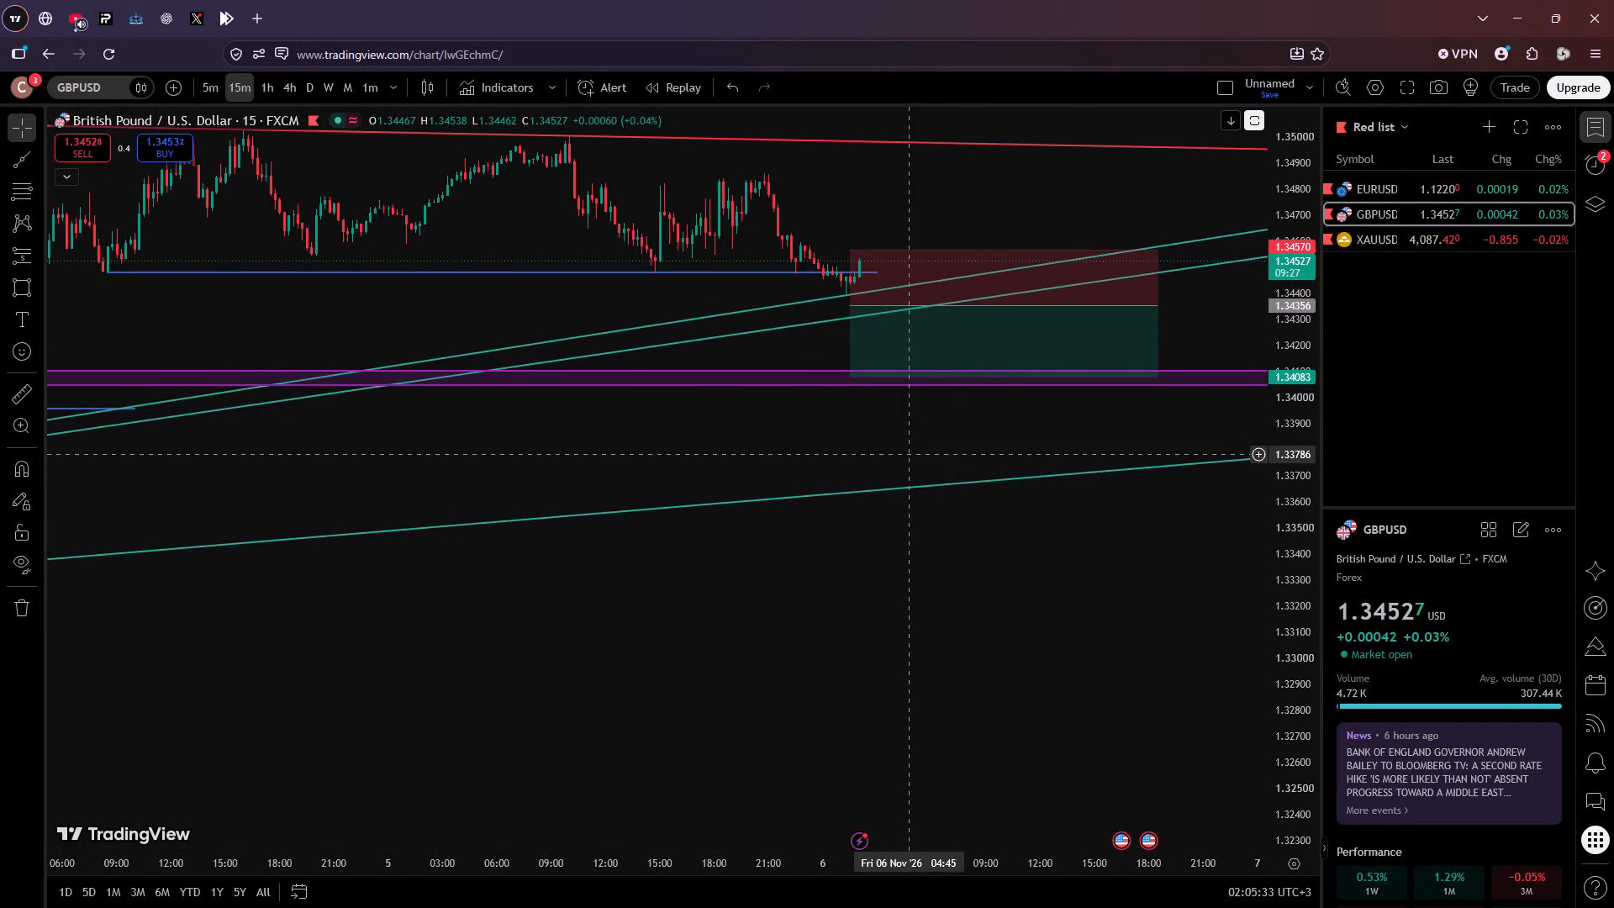
drag(911, 492, 920, 641)
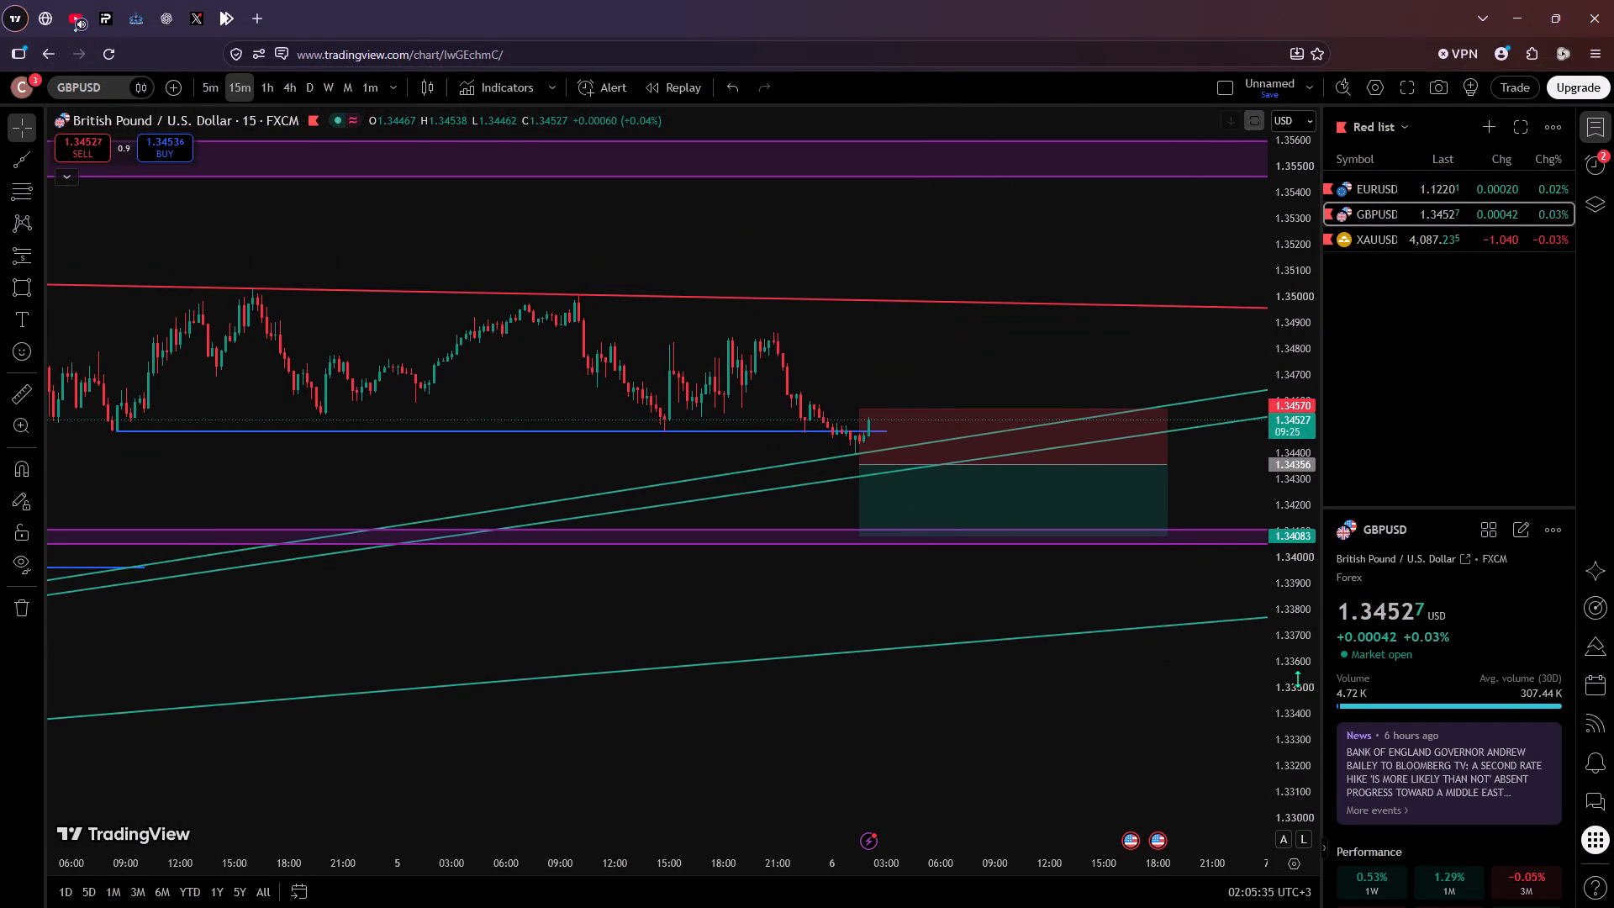
scroll(1297, 678, up, 5)
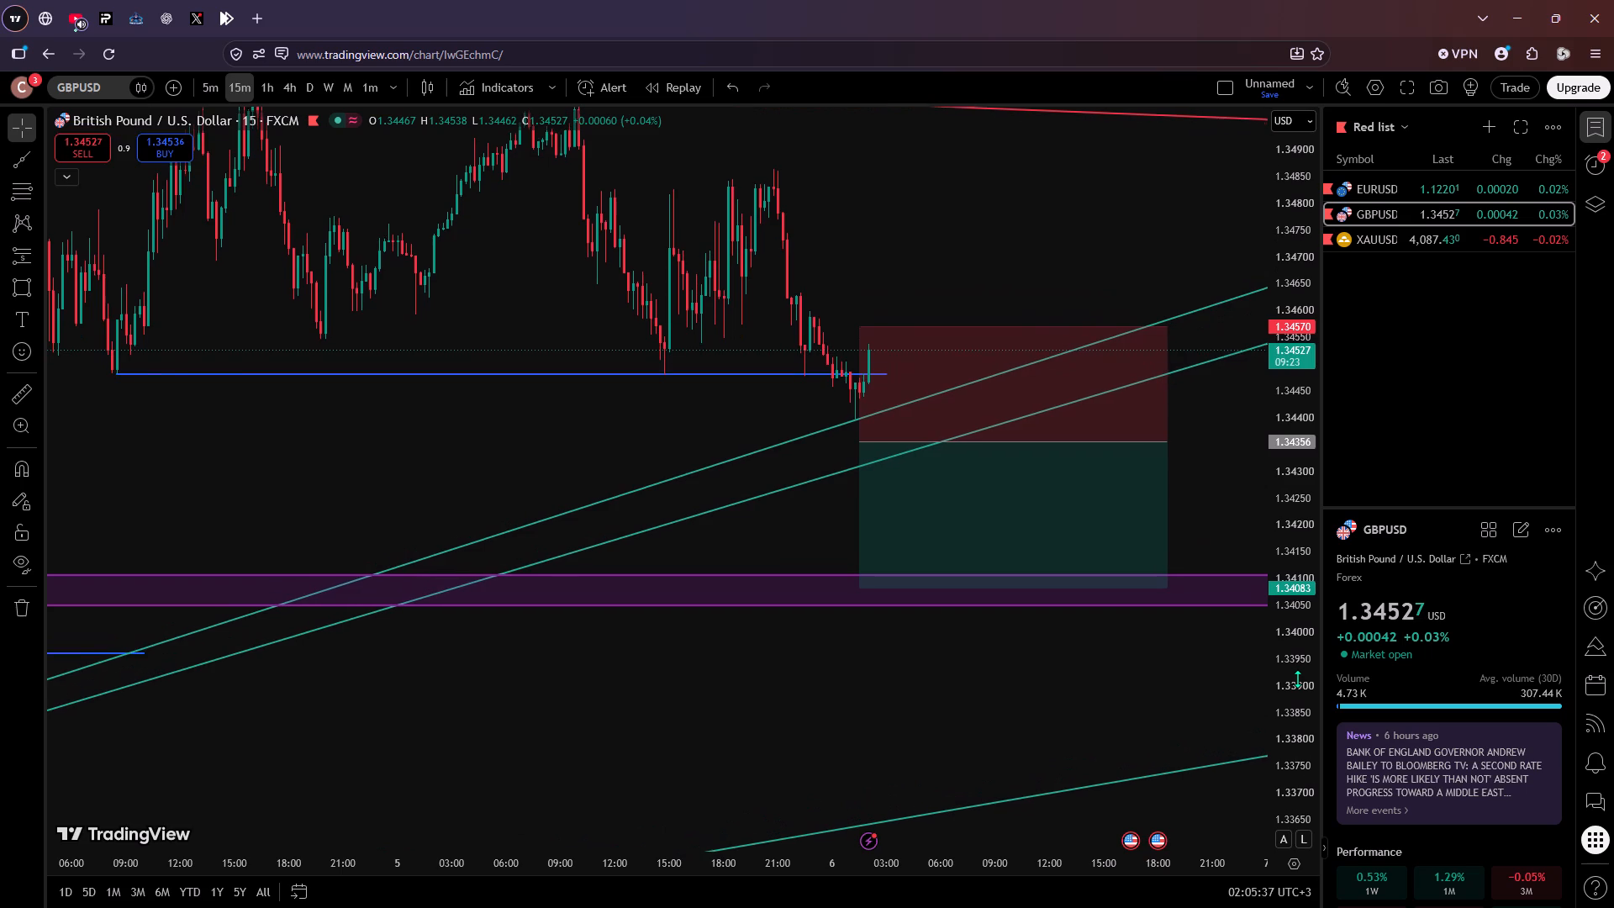
scroll(1297, 678, up, 1)
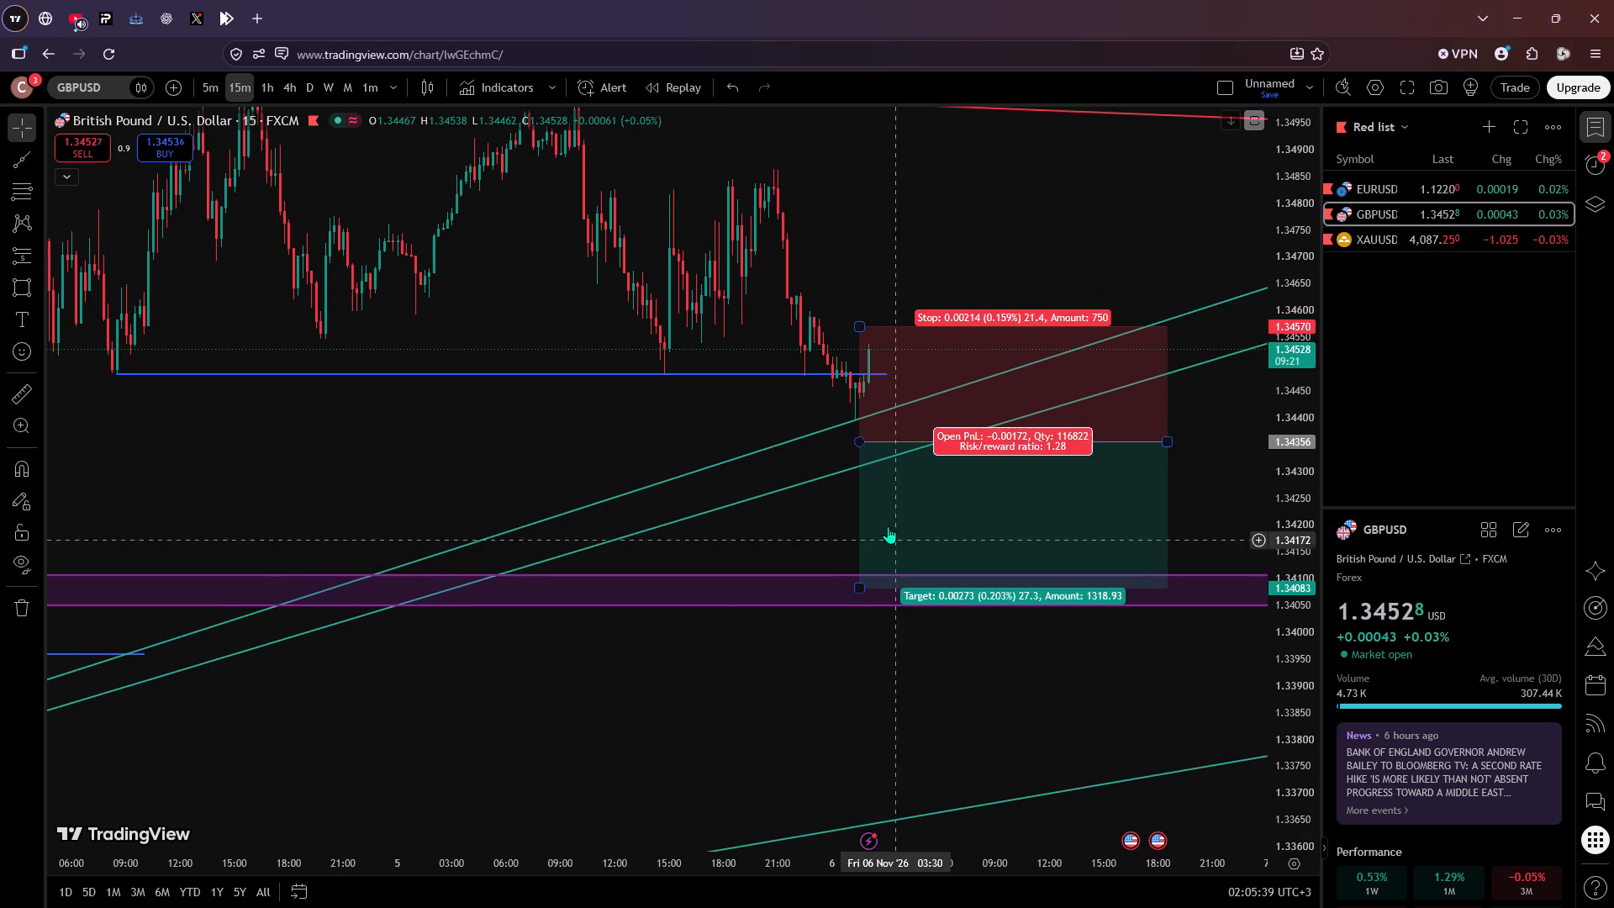
Back in FX Replay, play the GBPUSD 15-minute replay forward at a slightly raised speed and pause it at 00:29:59 UTC on 8 June.
click(215, 0)
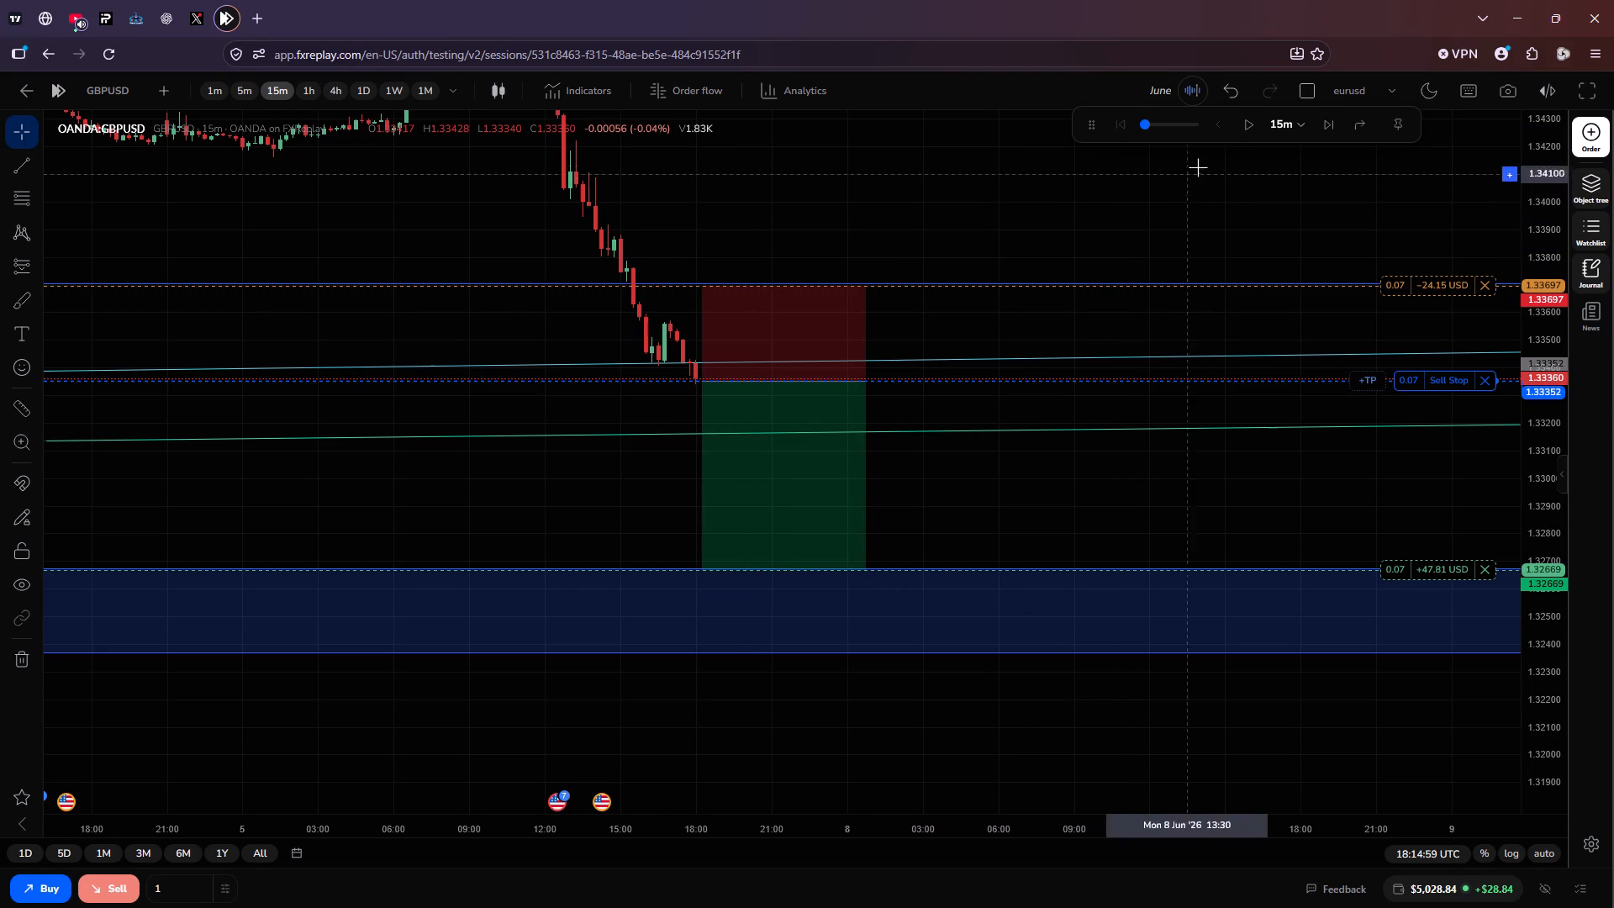
click(1247, 134)
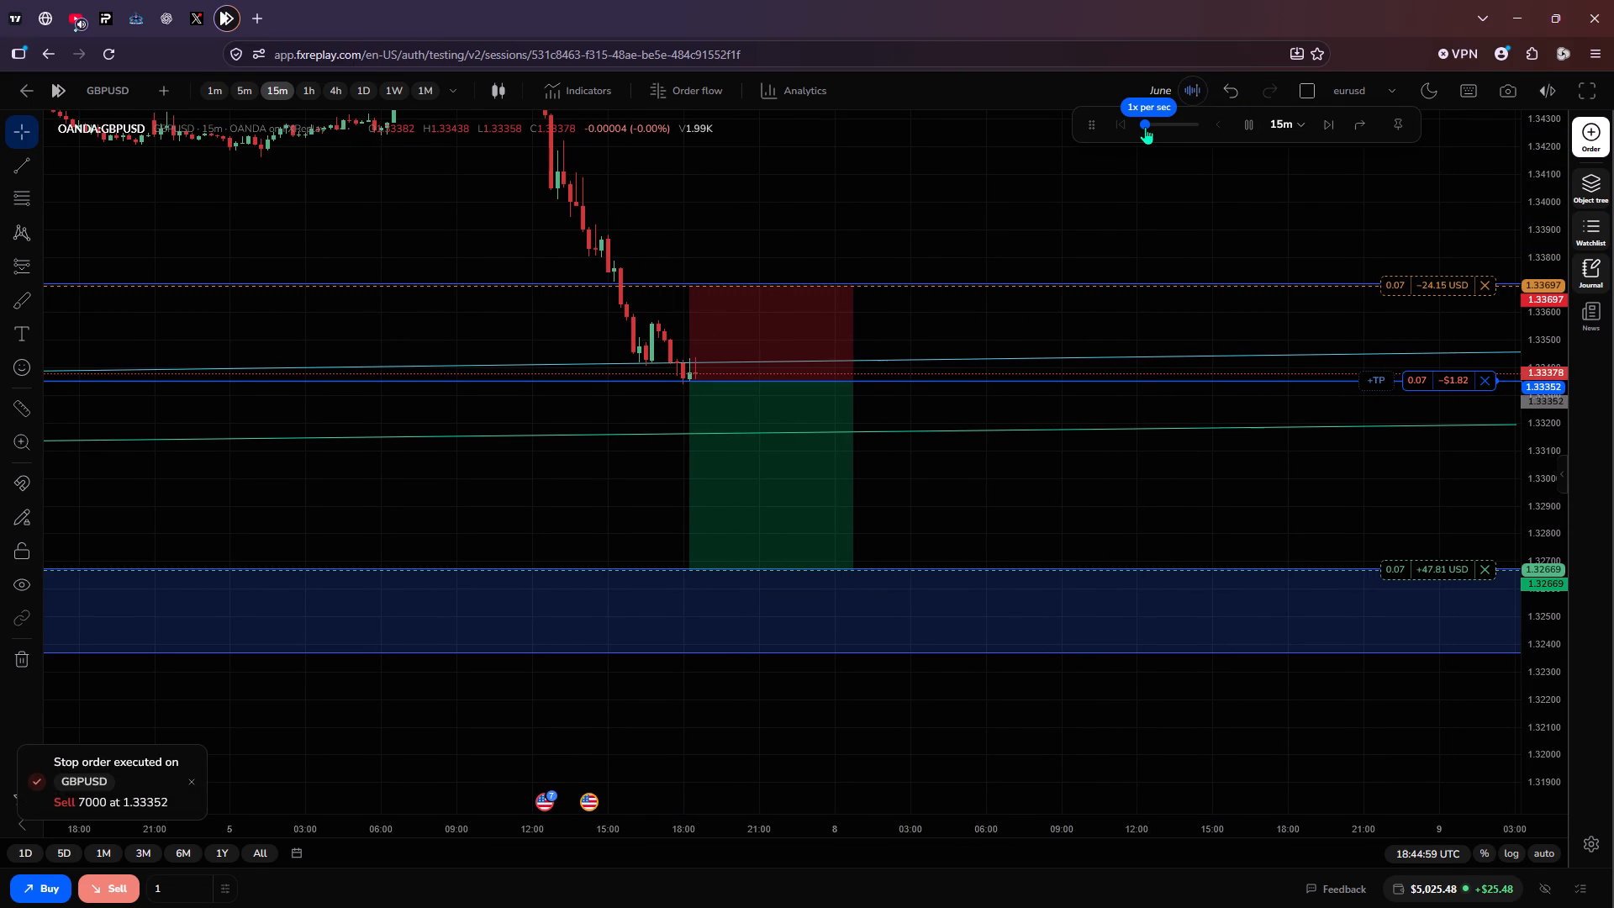
click(1145, 127)
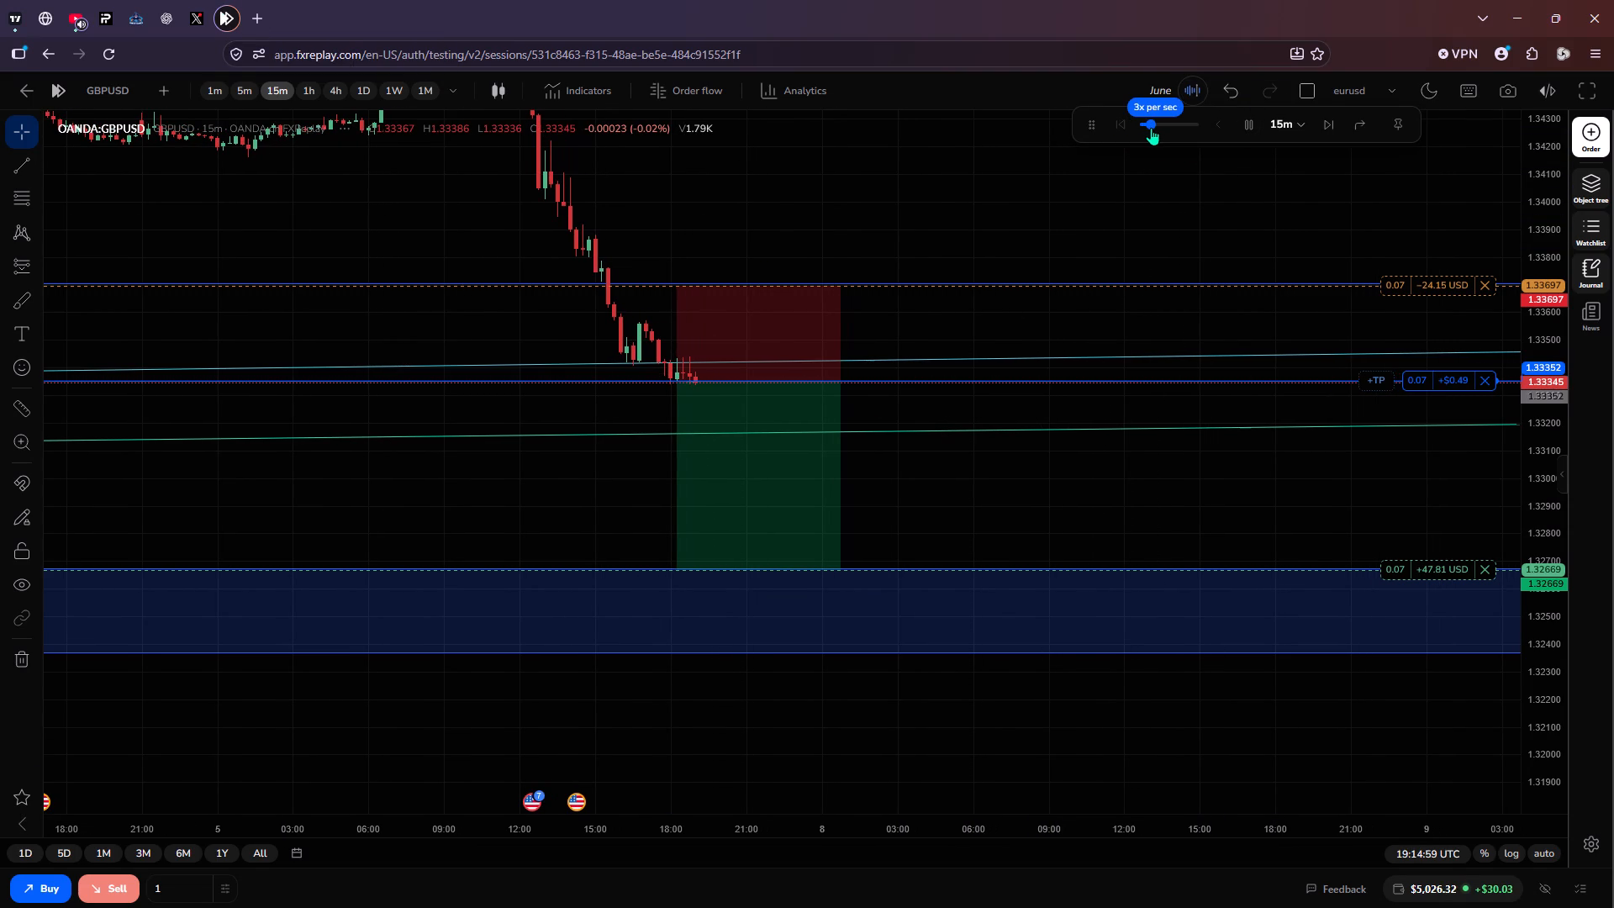
click(1247, 126)
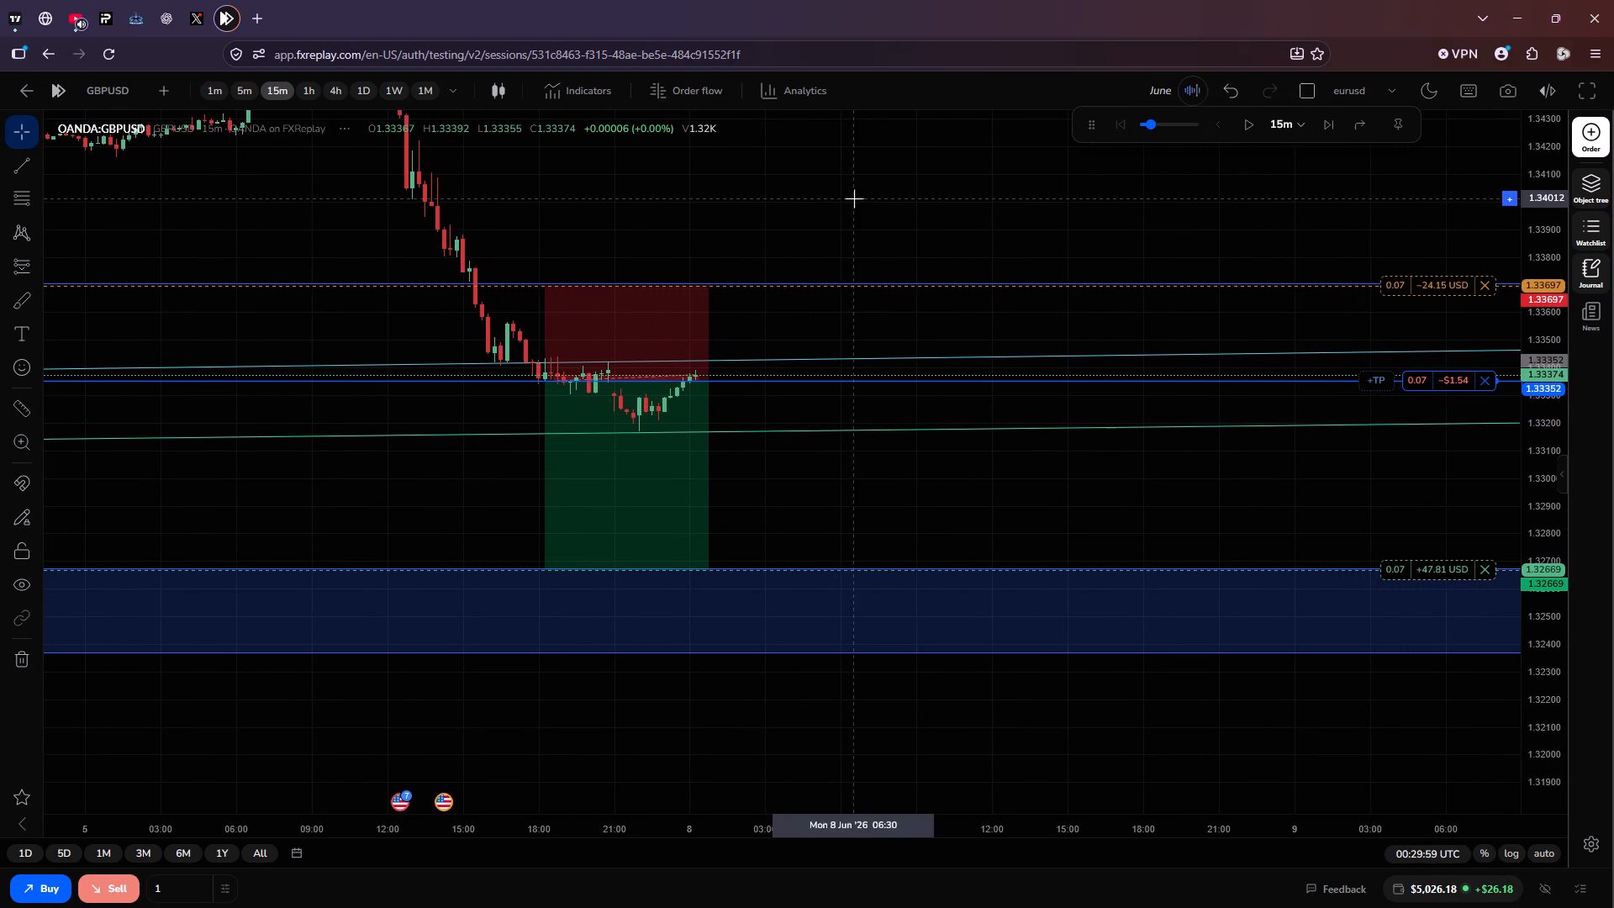
Switch the chart to EURUSD and widen the short position box to about 07:30 on 8 June.
click(124, 87)
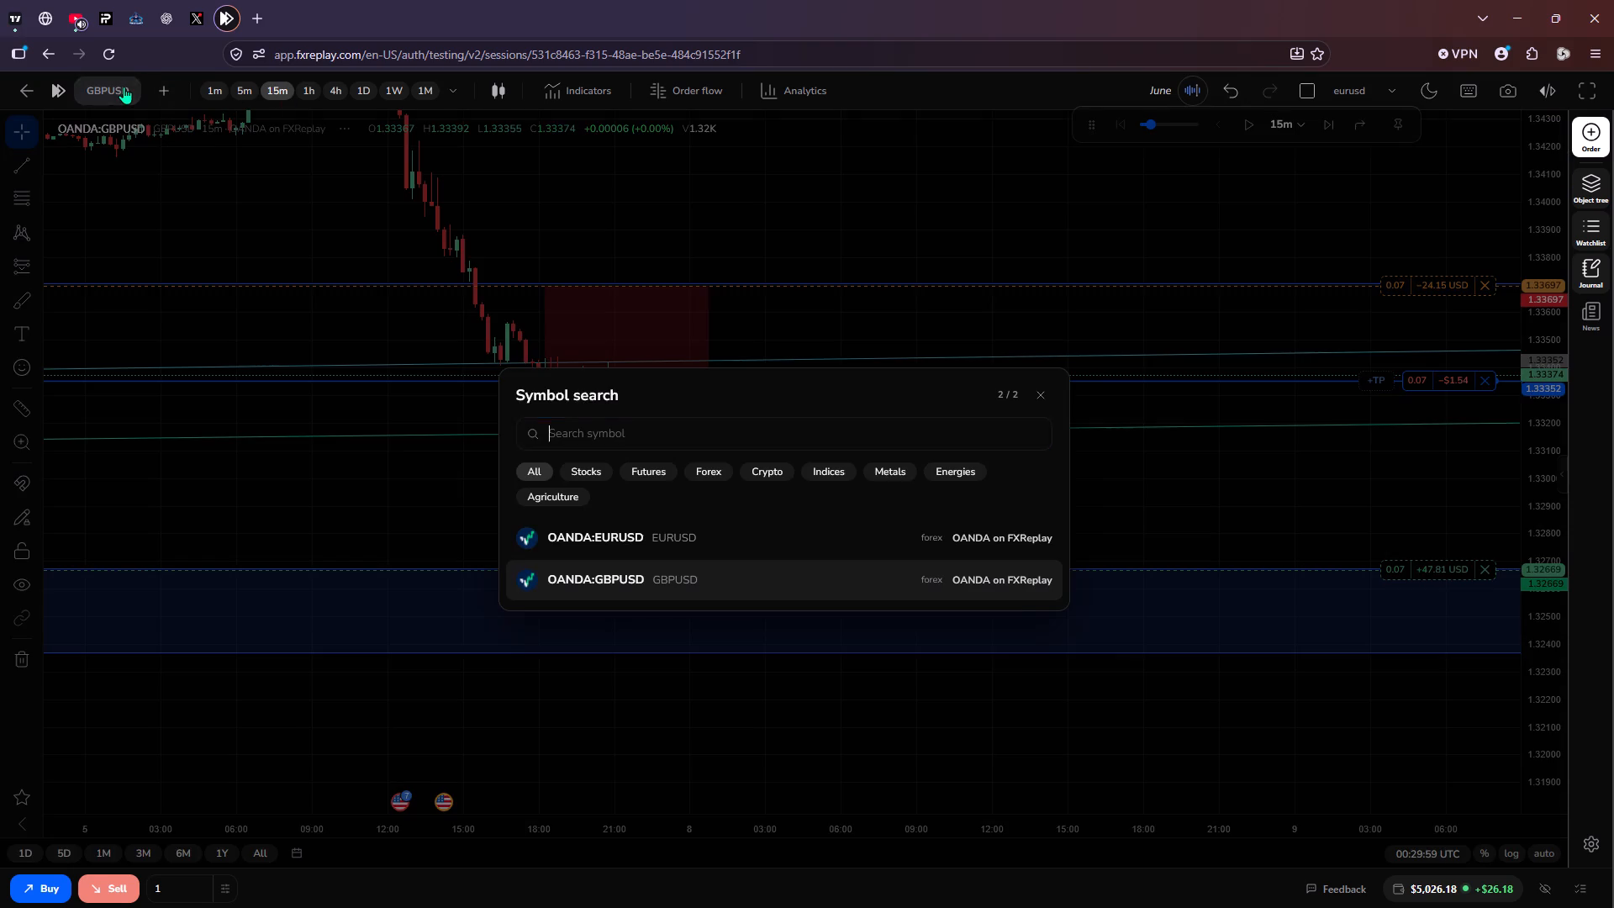
click(718, 531)
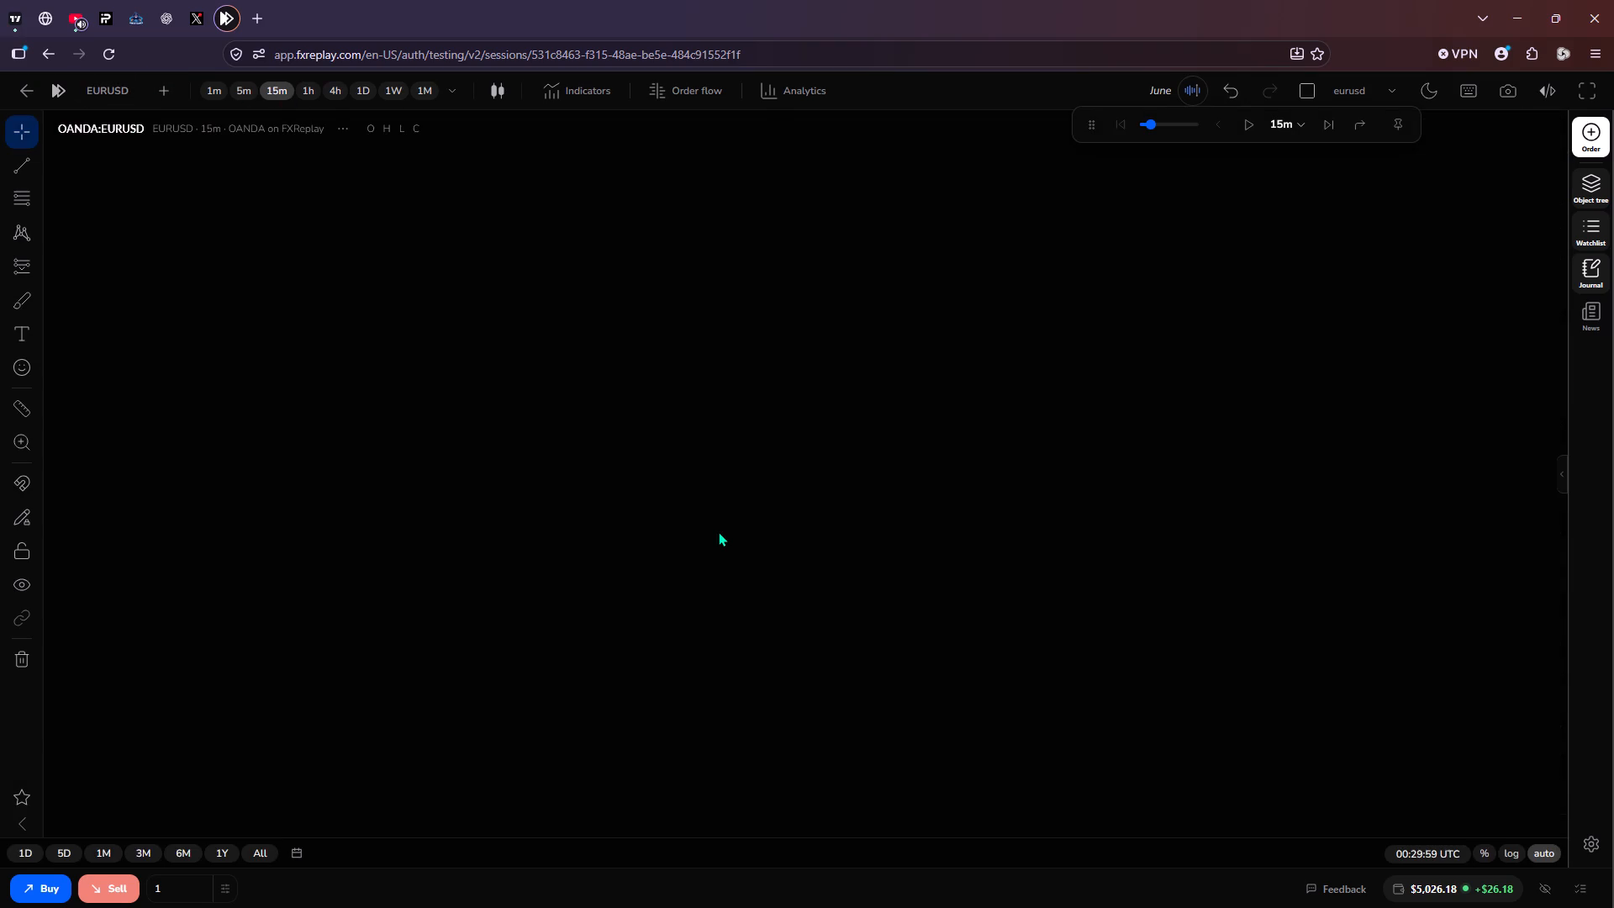
scroll(718, 531, down, 3)
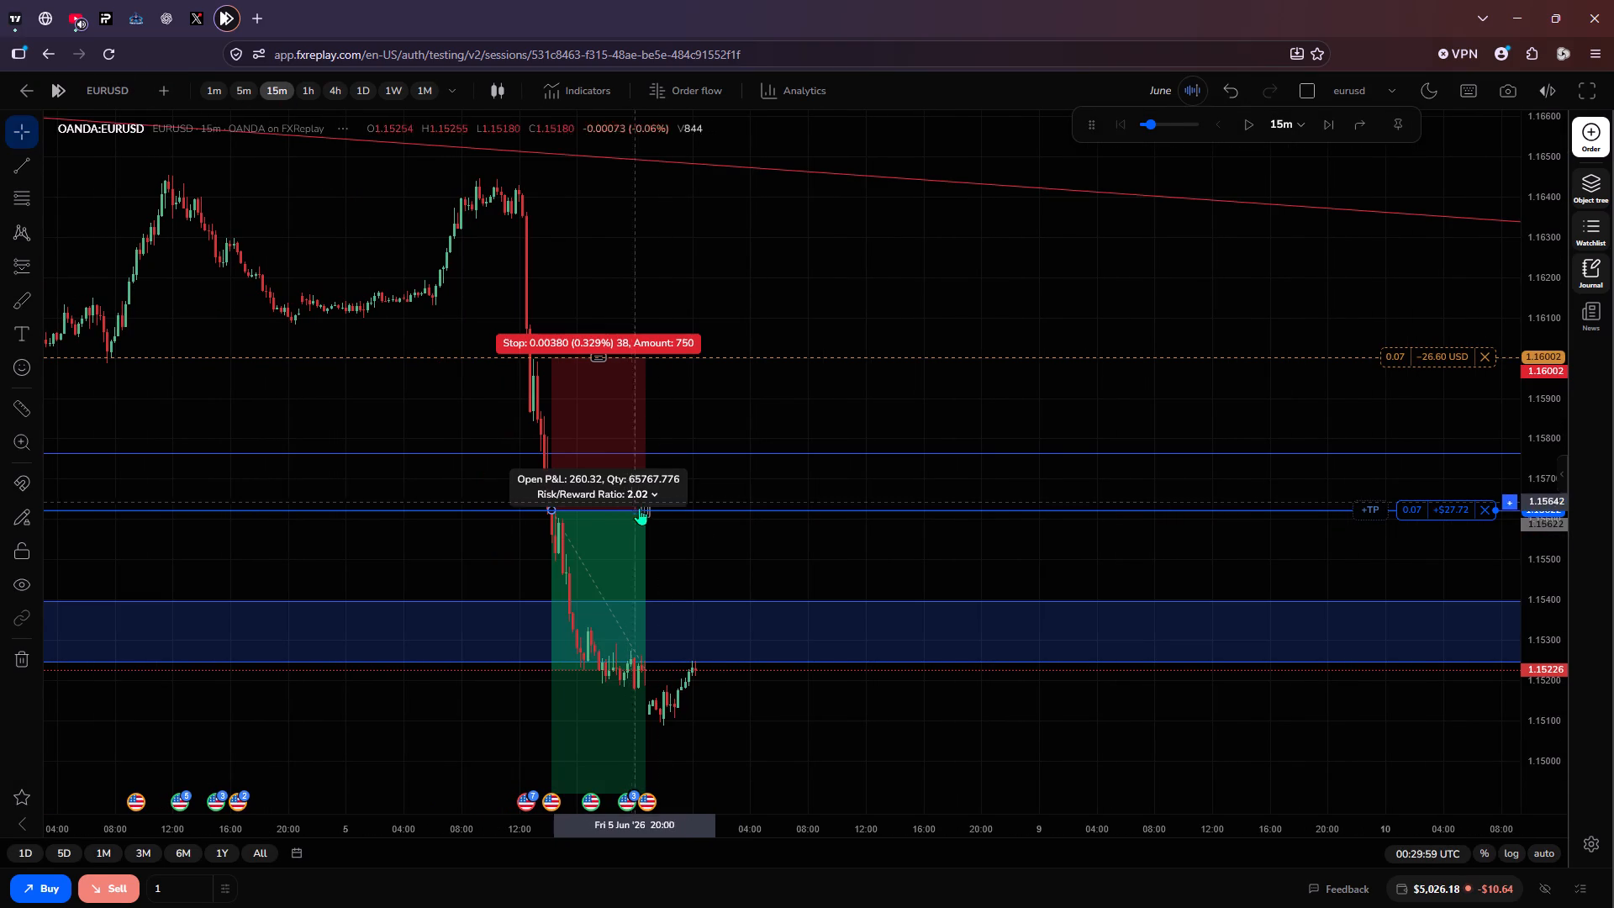
drag(644, 514, 799, 531)
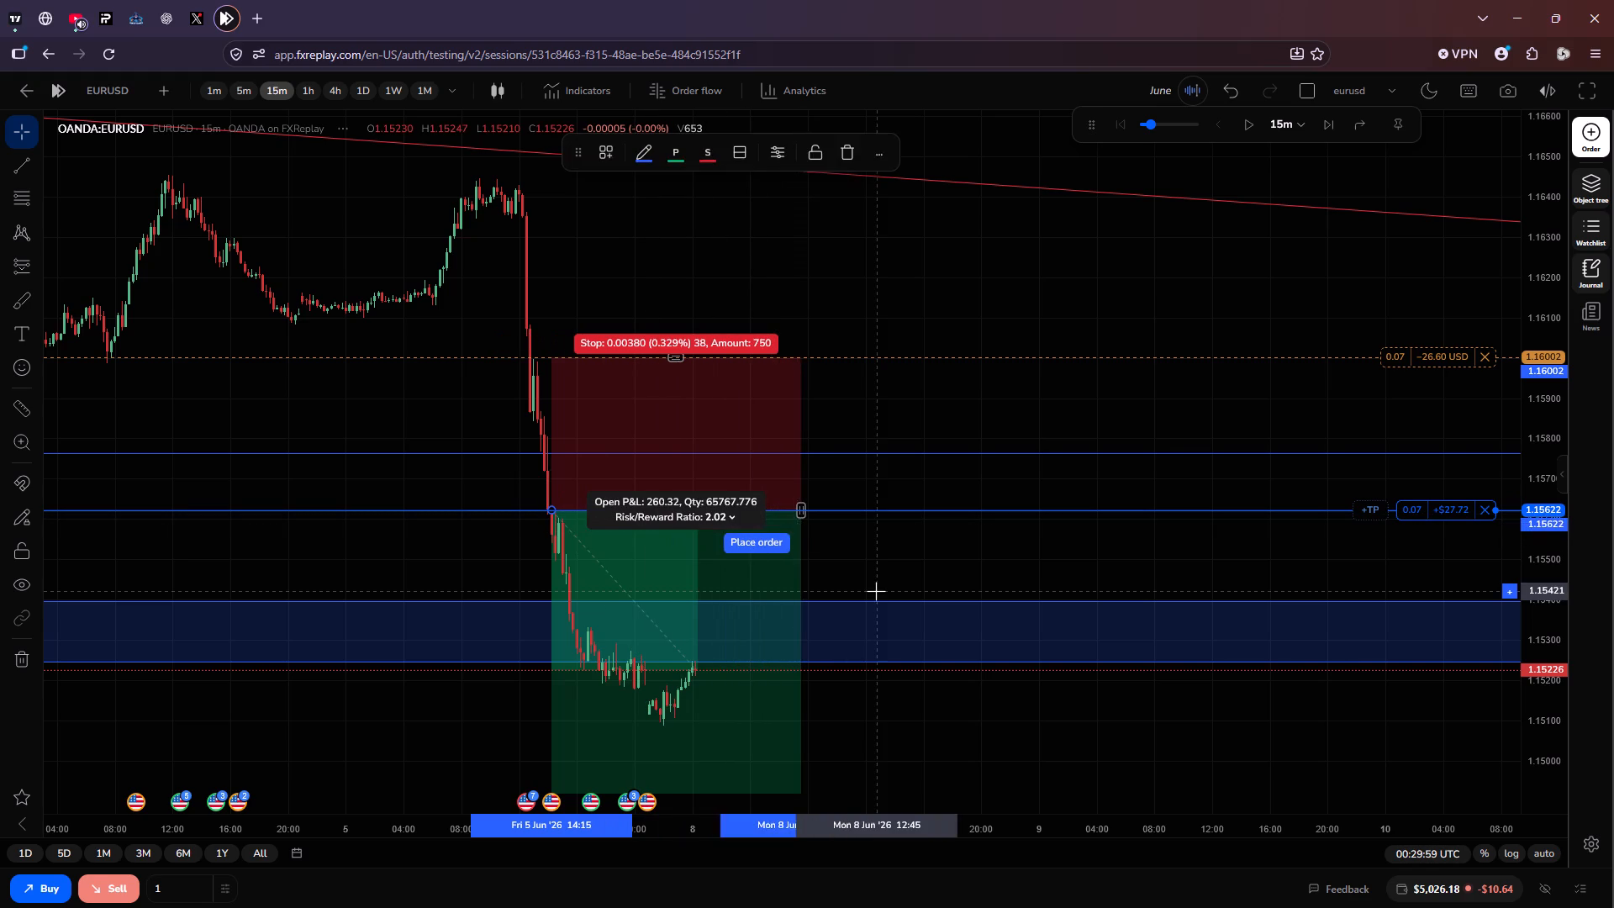
click(876, 591)
Review the open EURUSD and GBPUSD shorts against their stops, targets and zones on the 15-minute charts.
drag(876, 591, 904, 443)
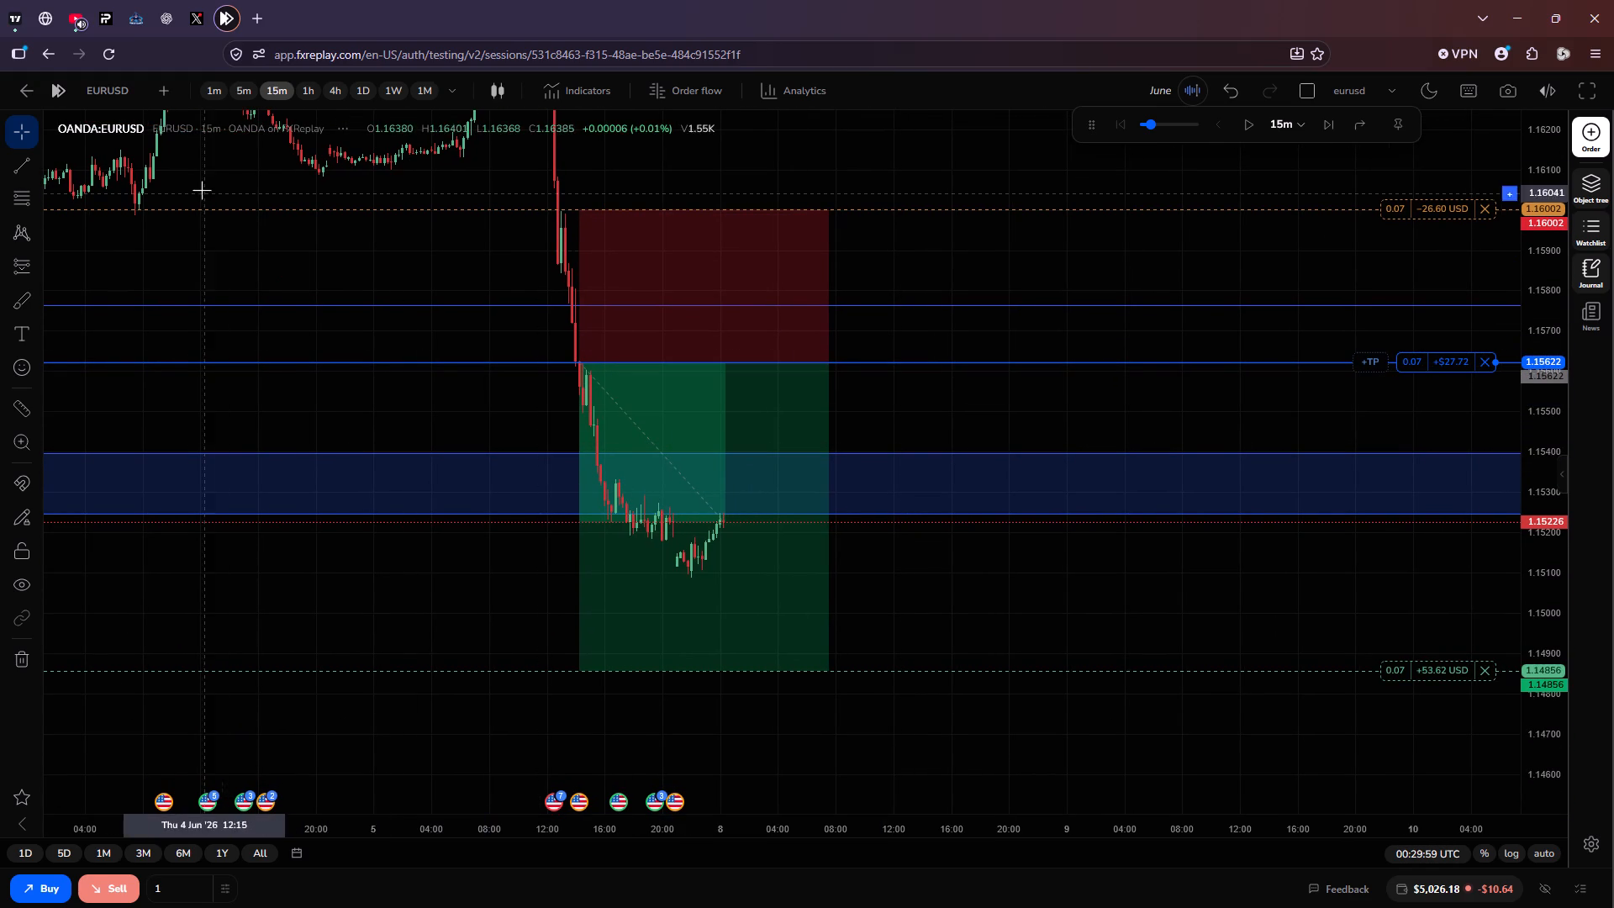
scroll(333, 295, down, 2)
scroll(333, 295, up, 2)
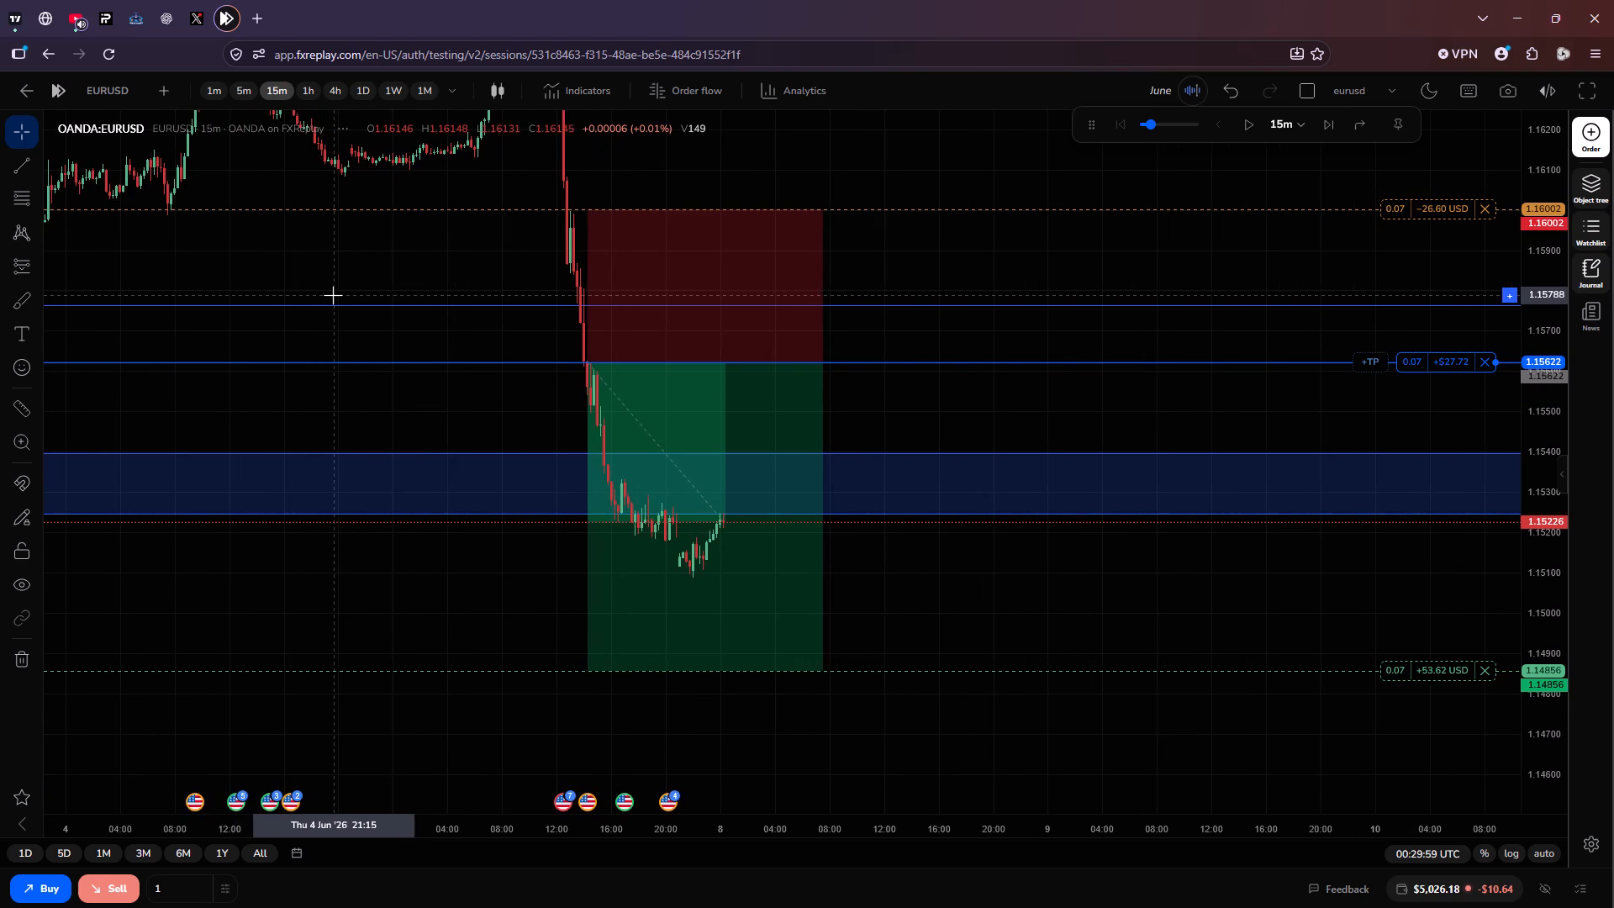
click(108, 97)
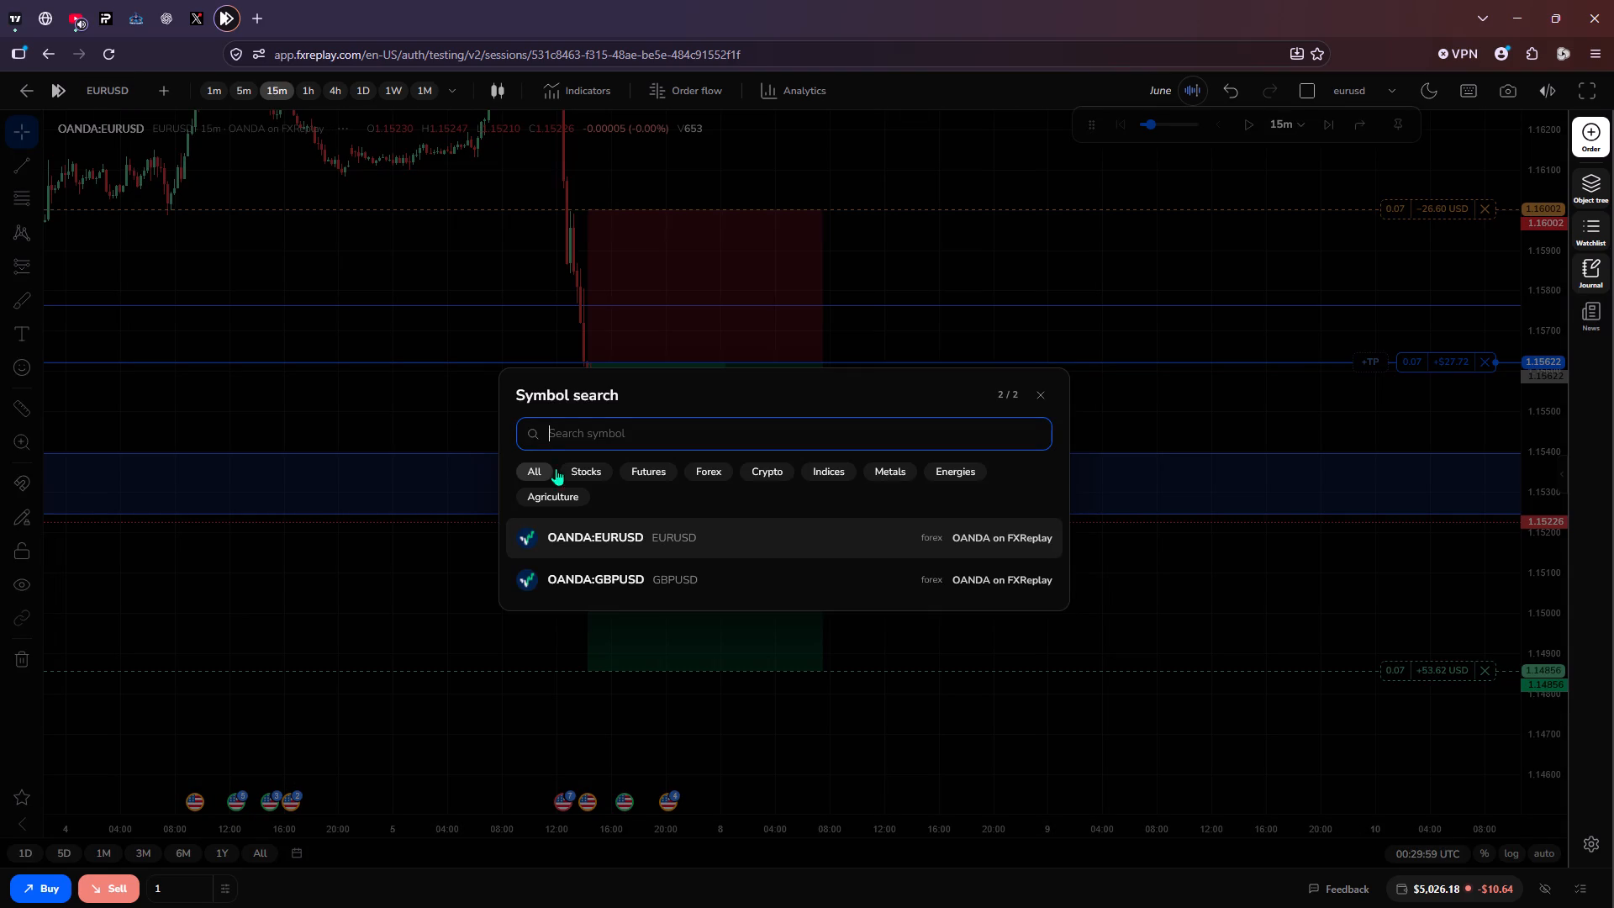
click(698, 575)
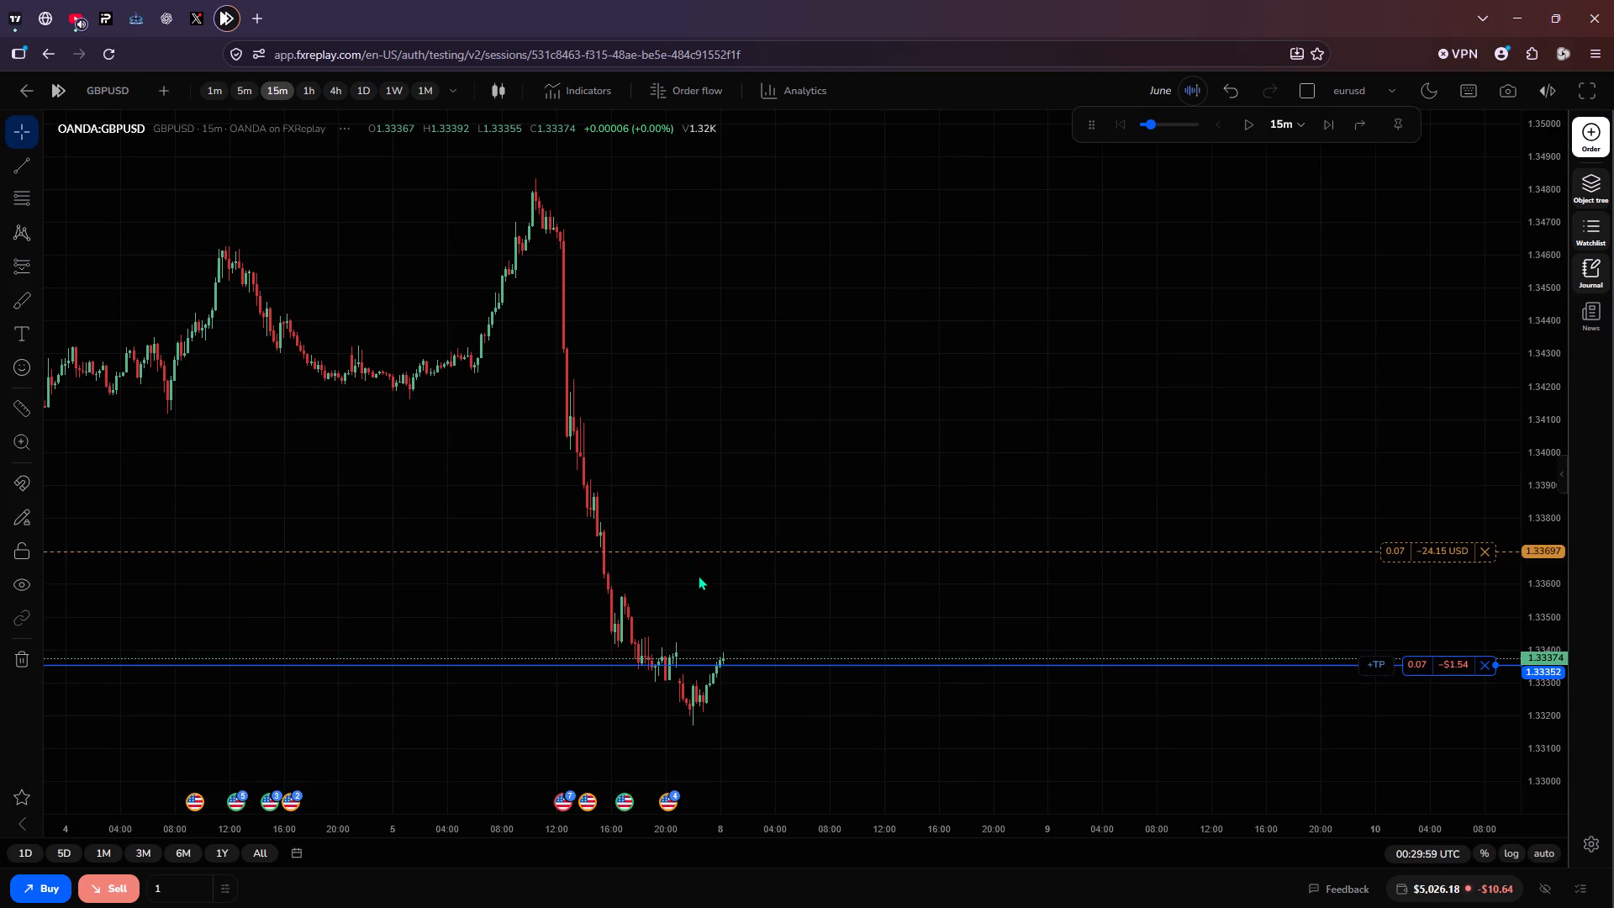
scroll(773, 543, down, 2)
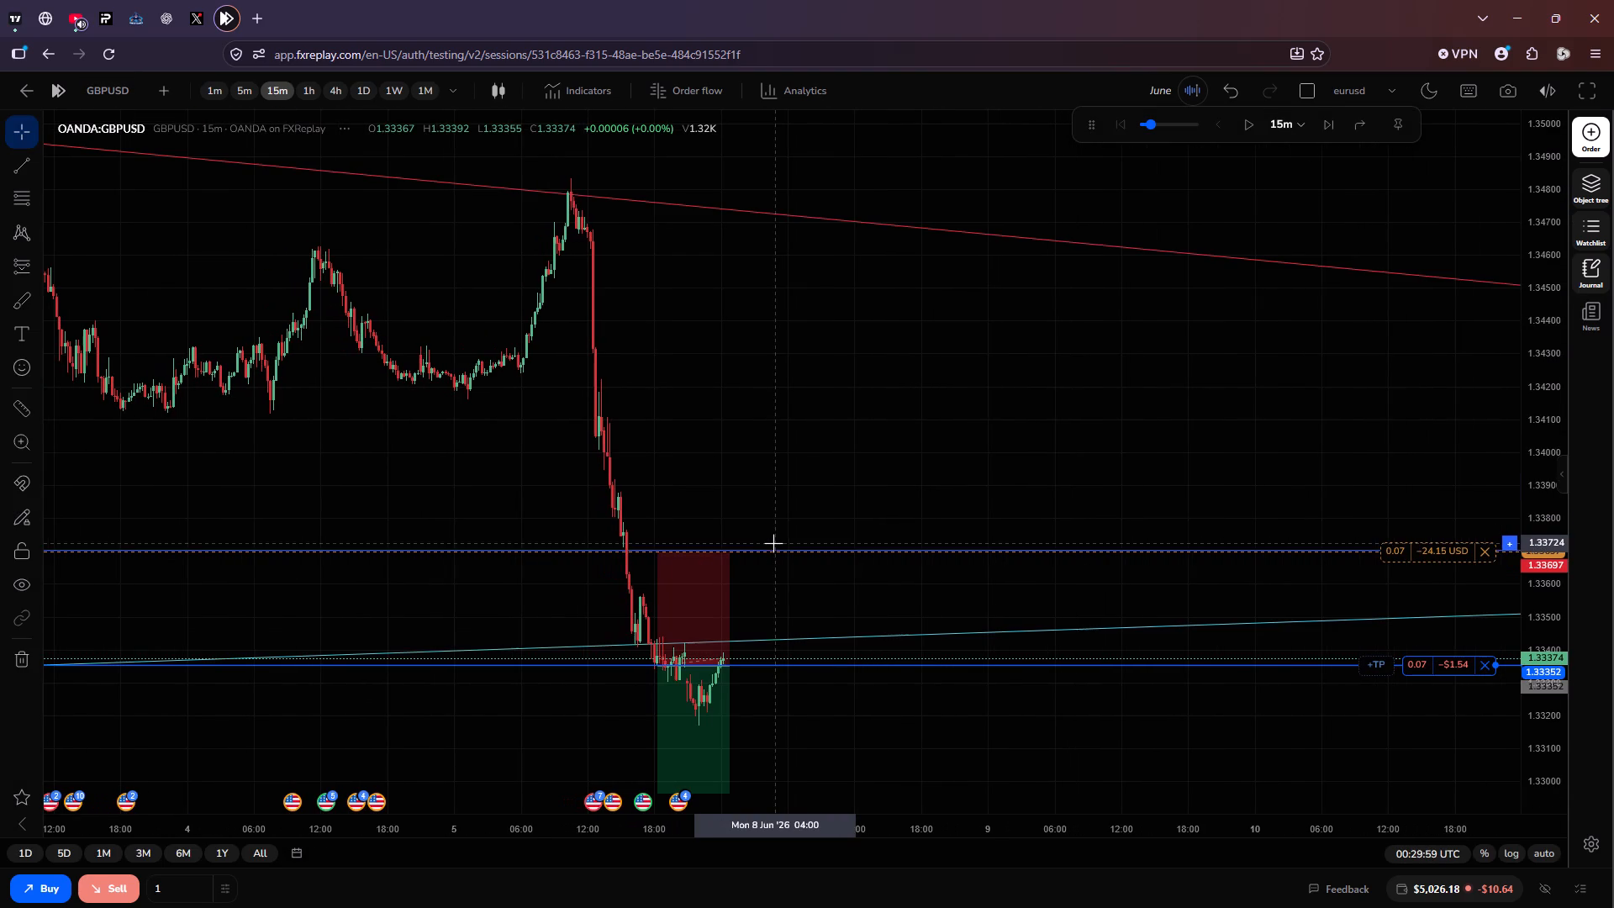
drag(764, 439, 810, 192)
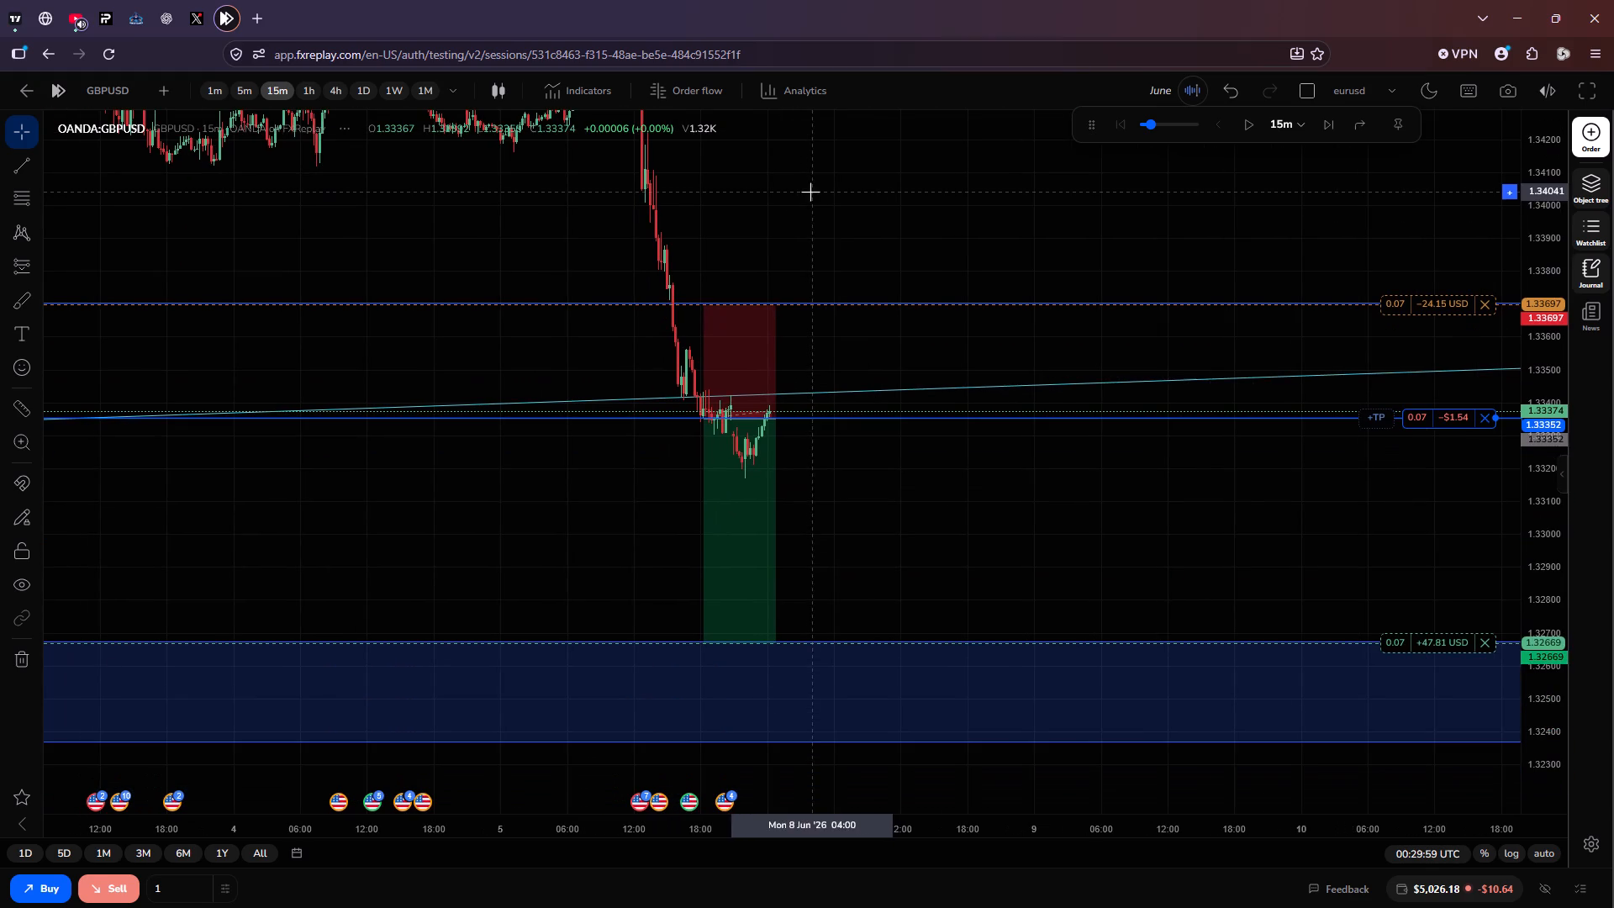
scroll(922, 256, up, 3)
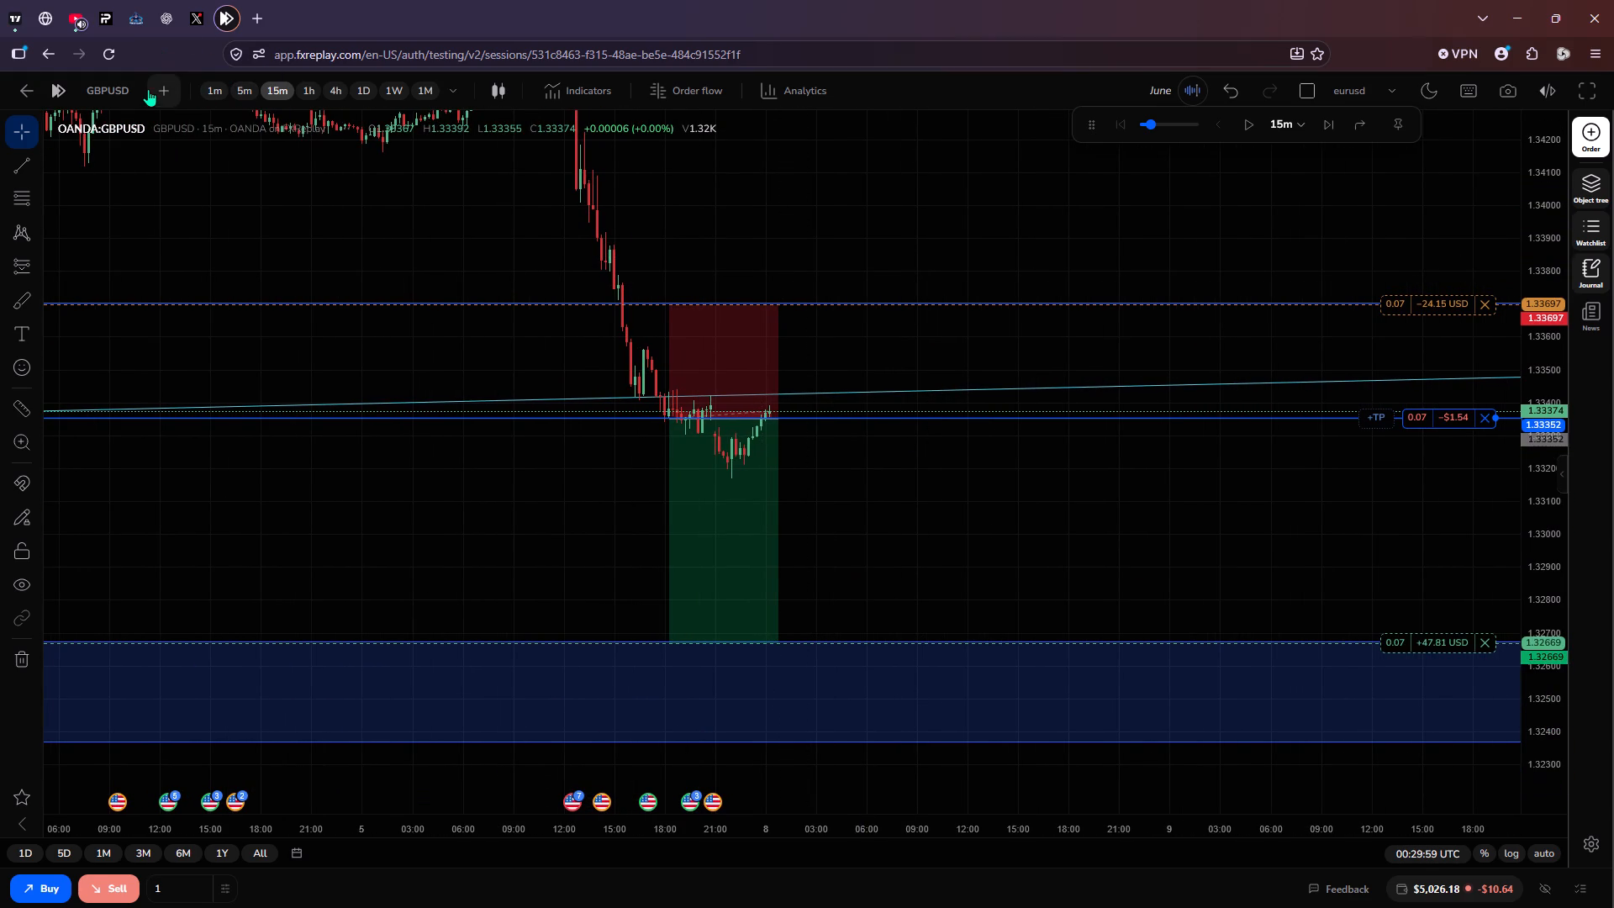
click(122, 87)
click(756, 541)
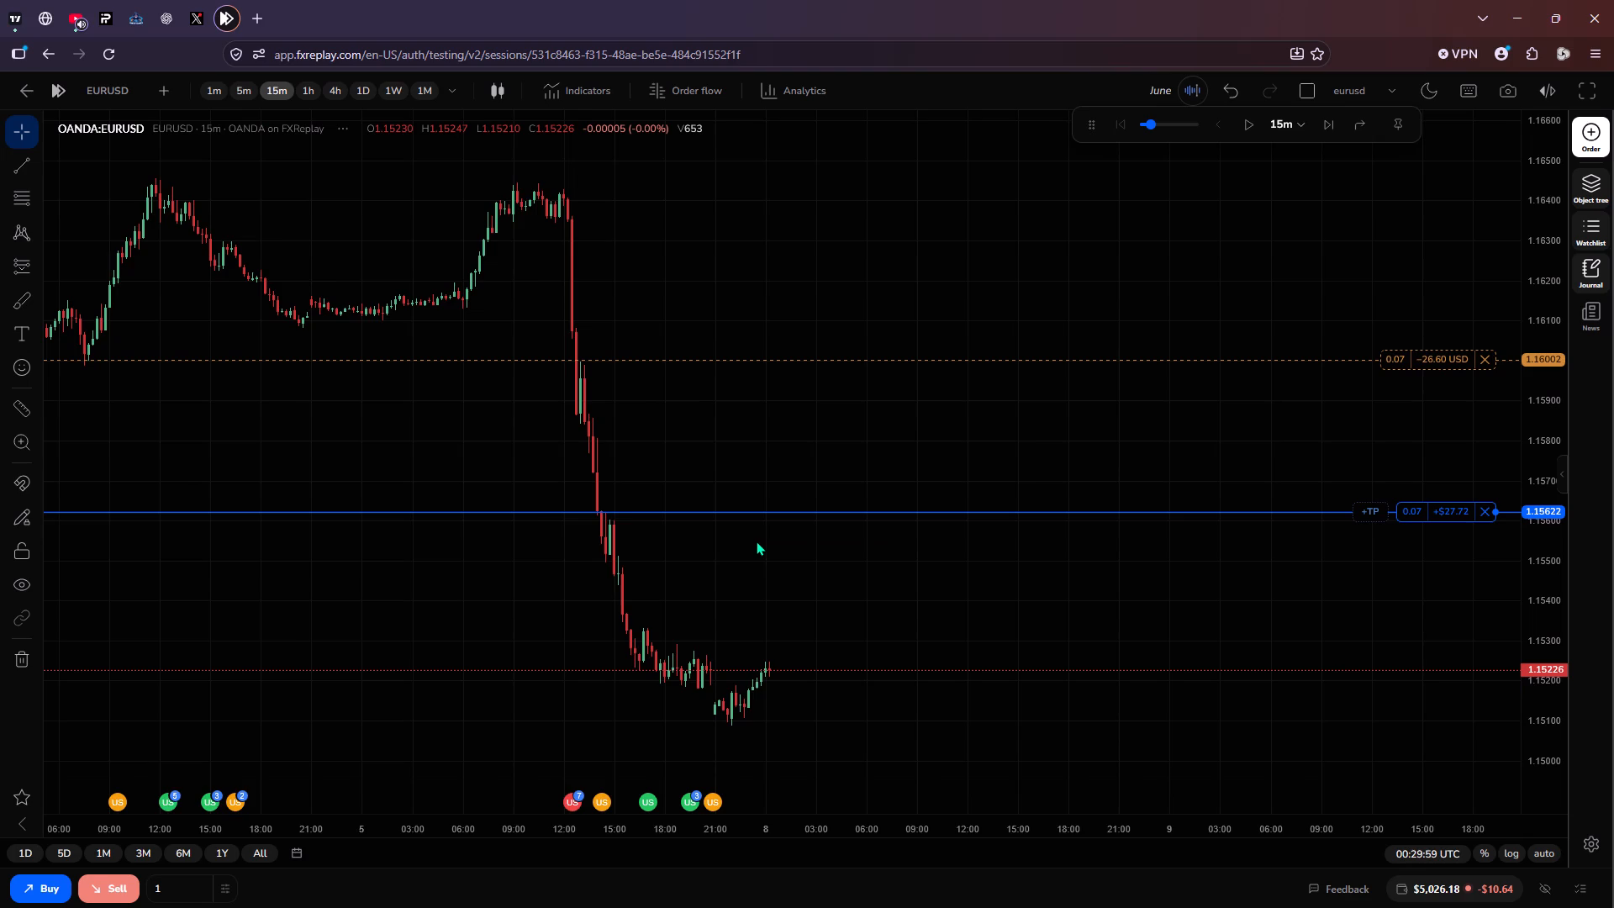
scroll(756, 541, down, 1)
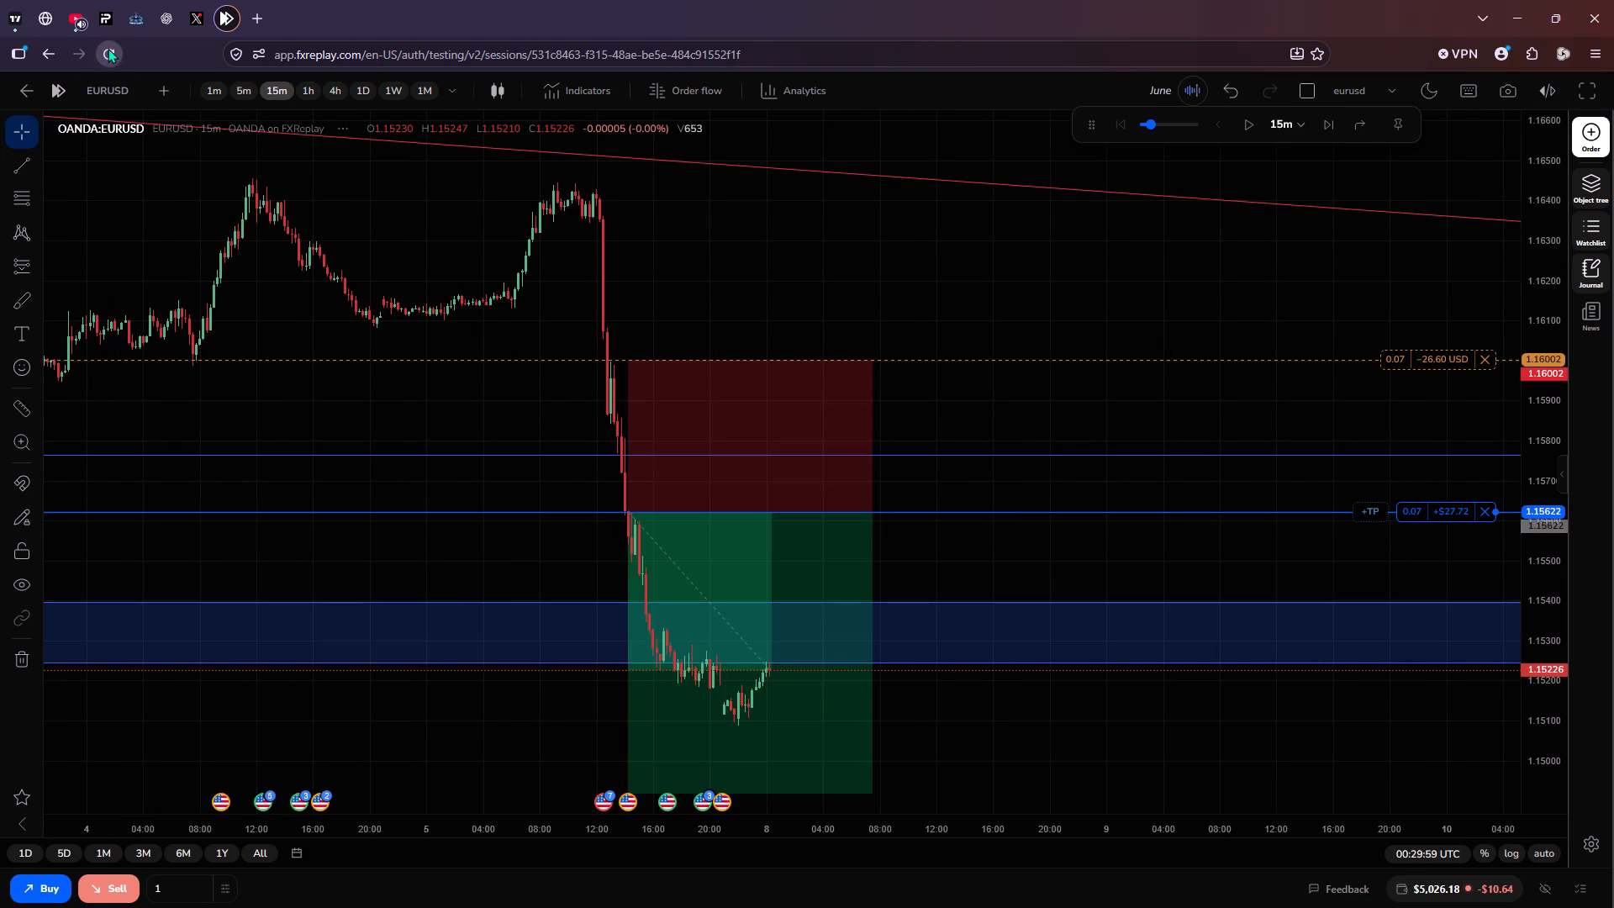
Reload the replay session page with the EURUSD chart open.
click(110, 50)
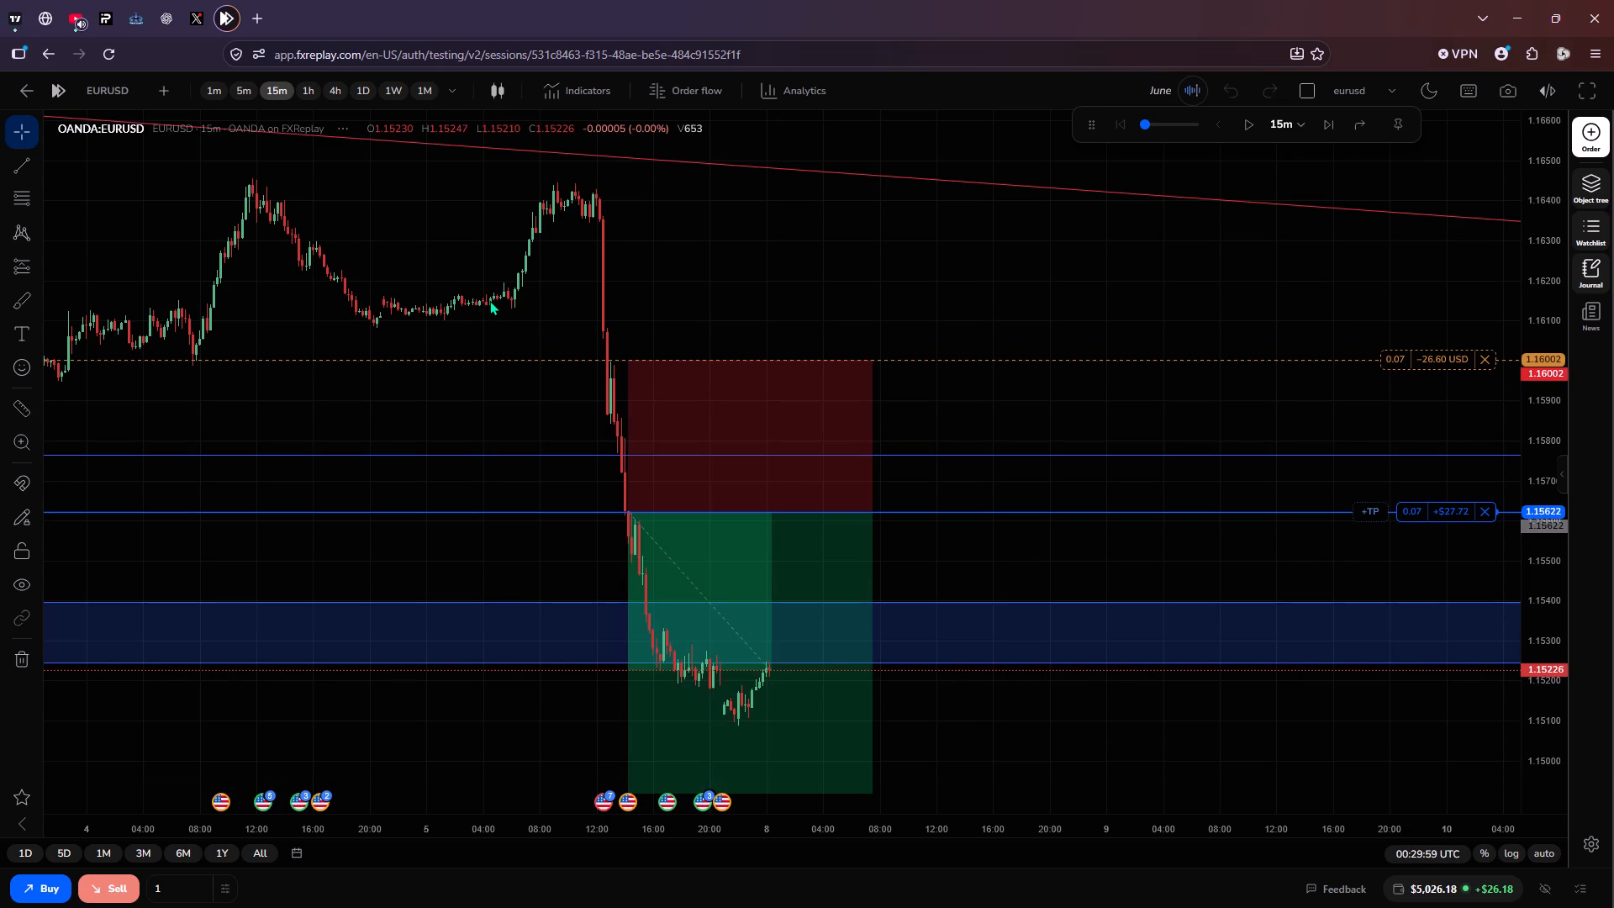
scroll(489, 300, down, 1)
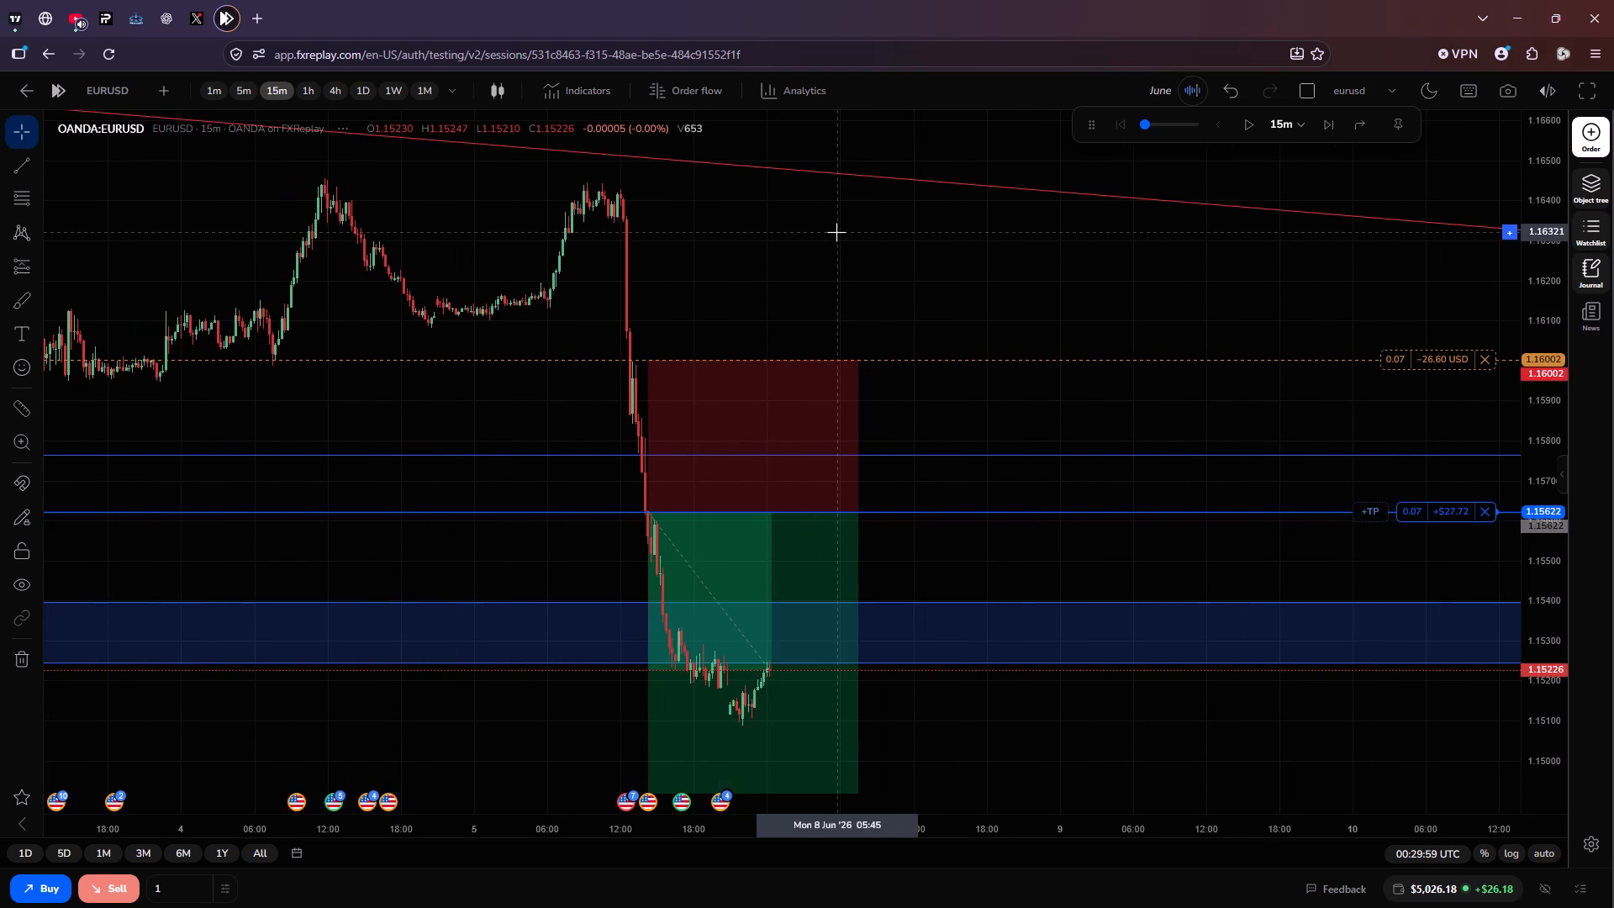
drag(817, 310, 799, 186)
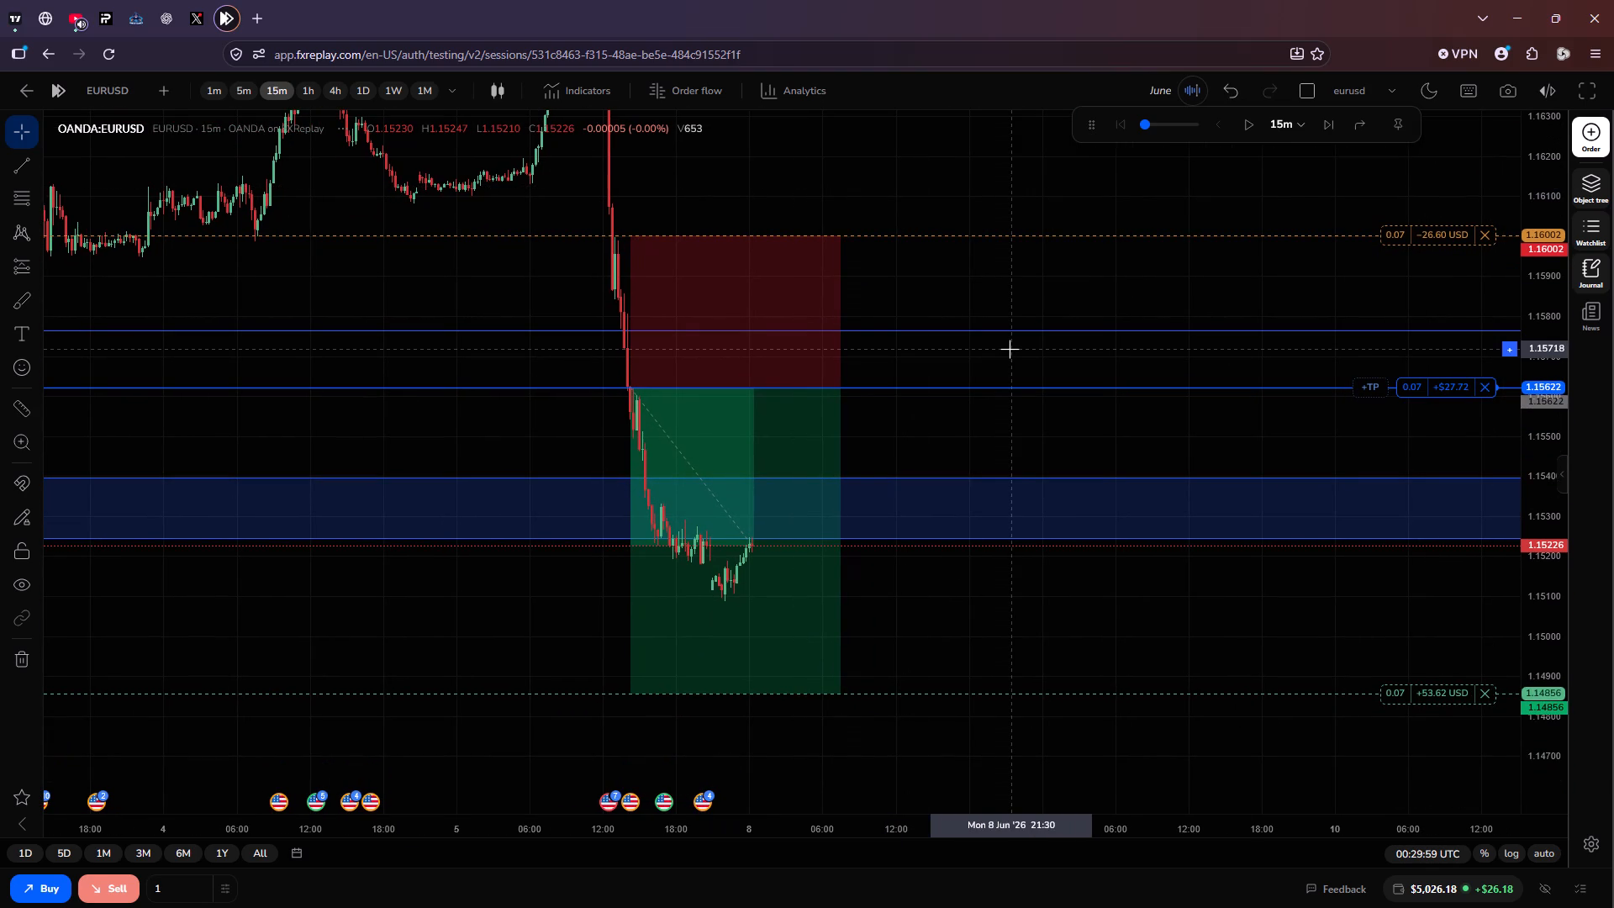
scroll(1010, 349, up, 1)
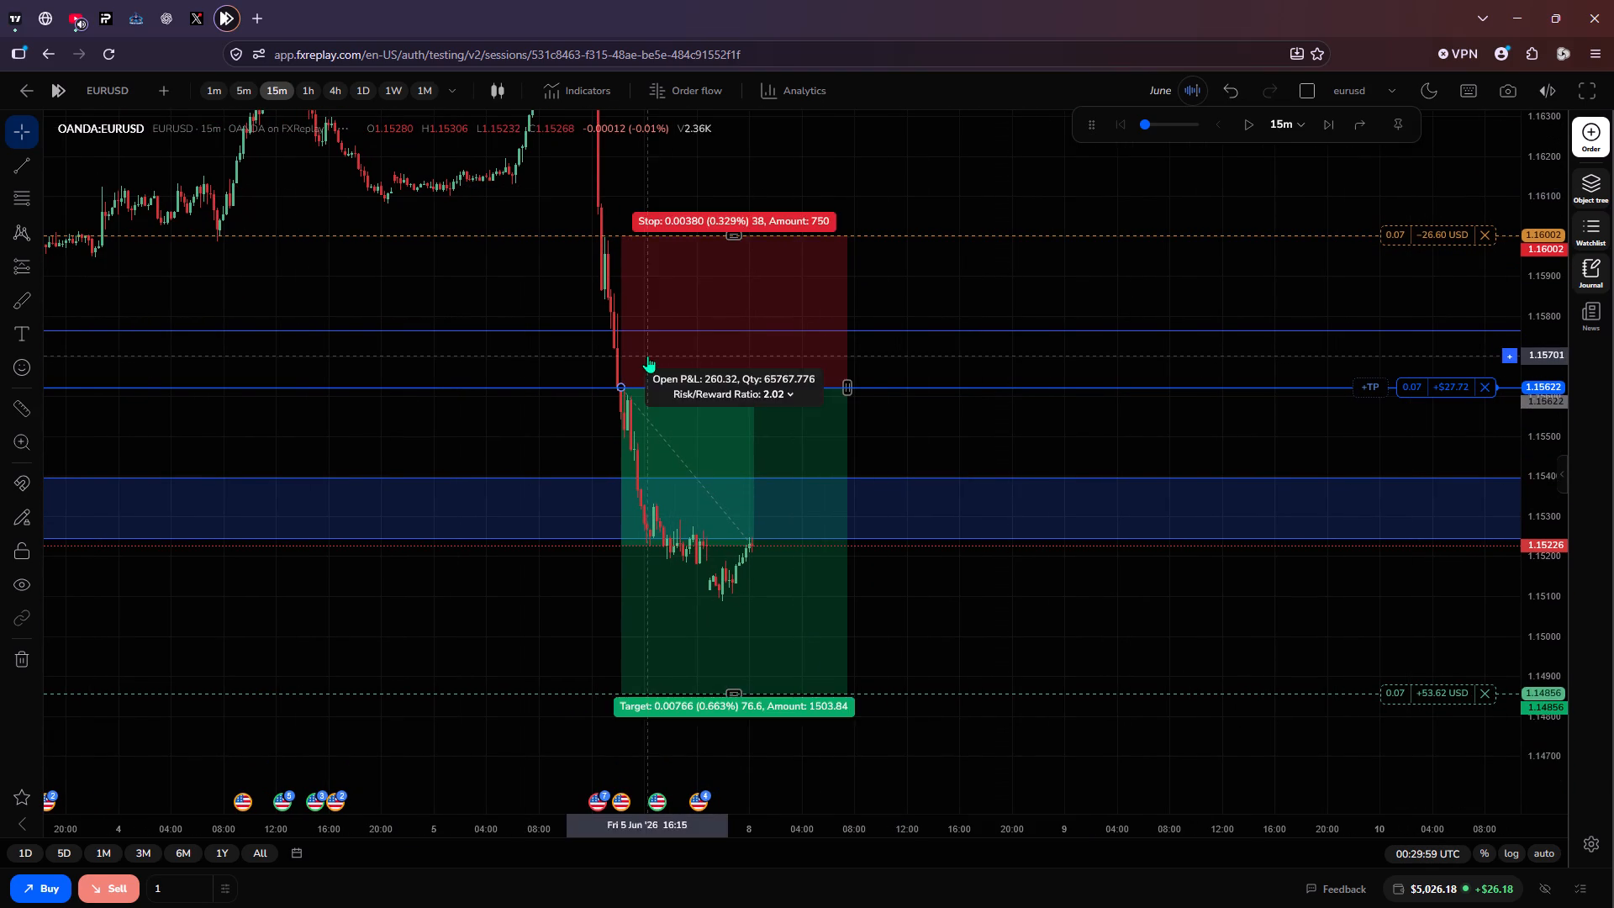
Switch the chart to GBPUSD and widen the short position box to about 14:30 on 8 June.
click(117, 83)
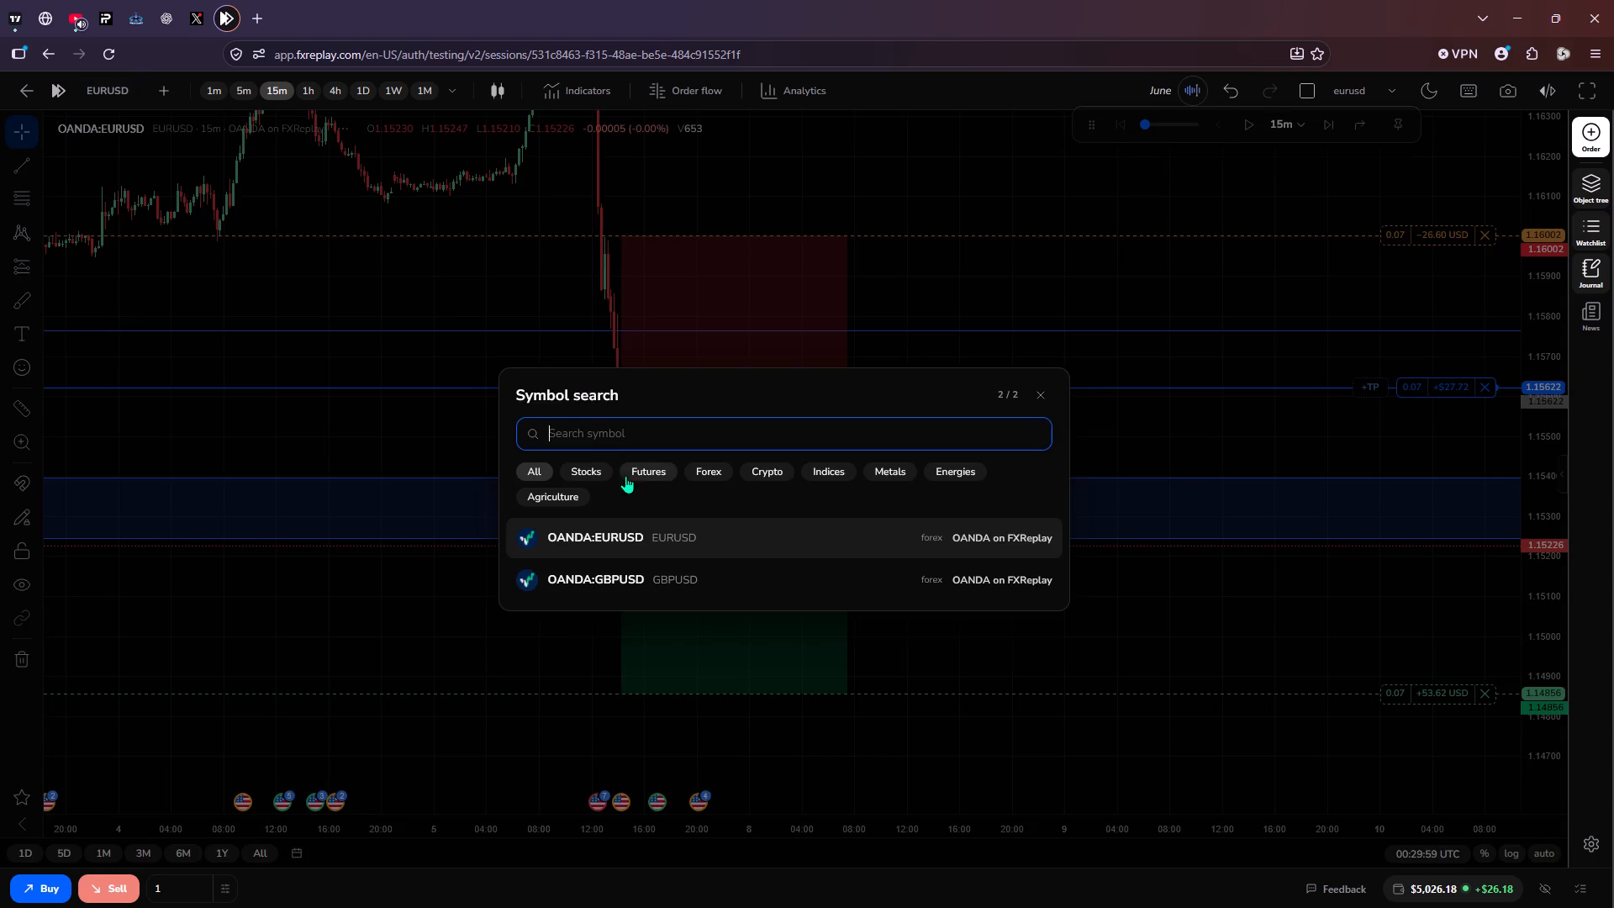
click(714, 577)
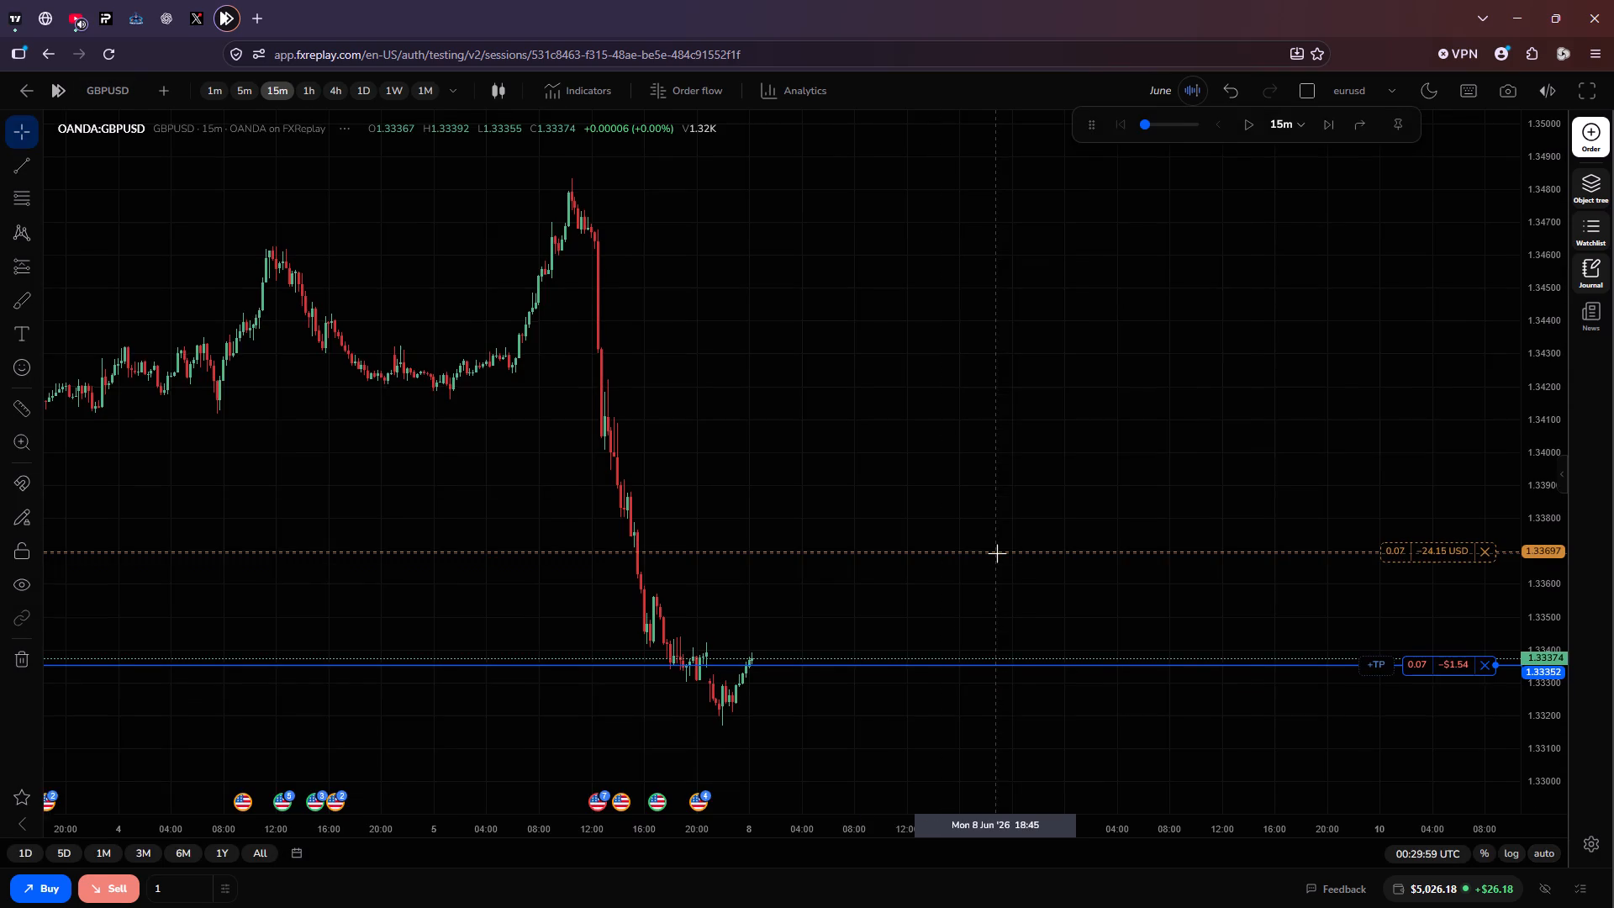
scroll(997, 553, down, 2)
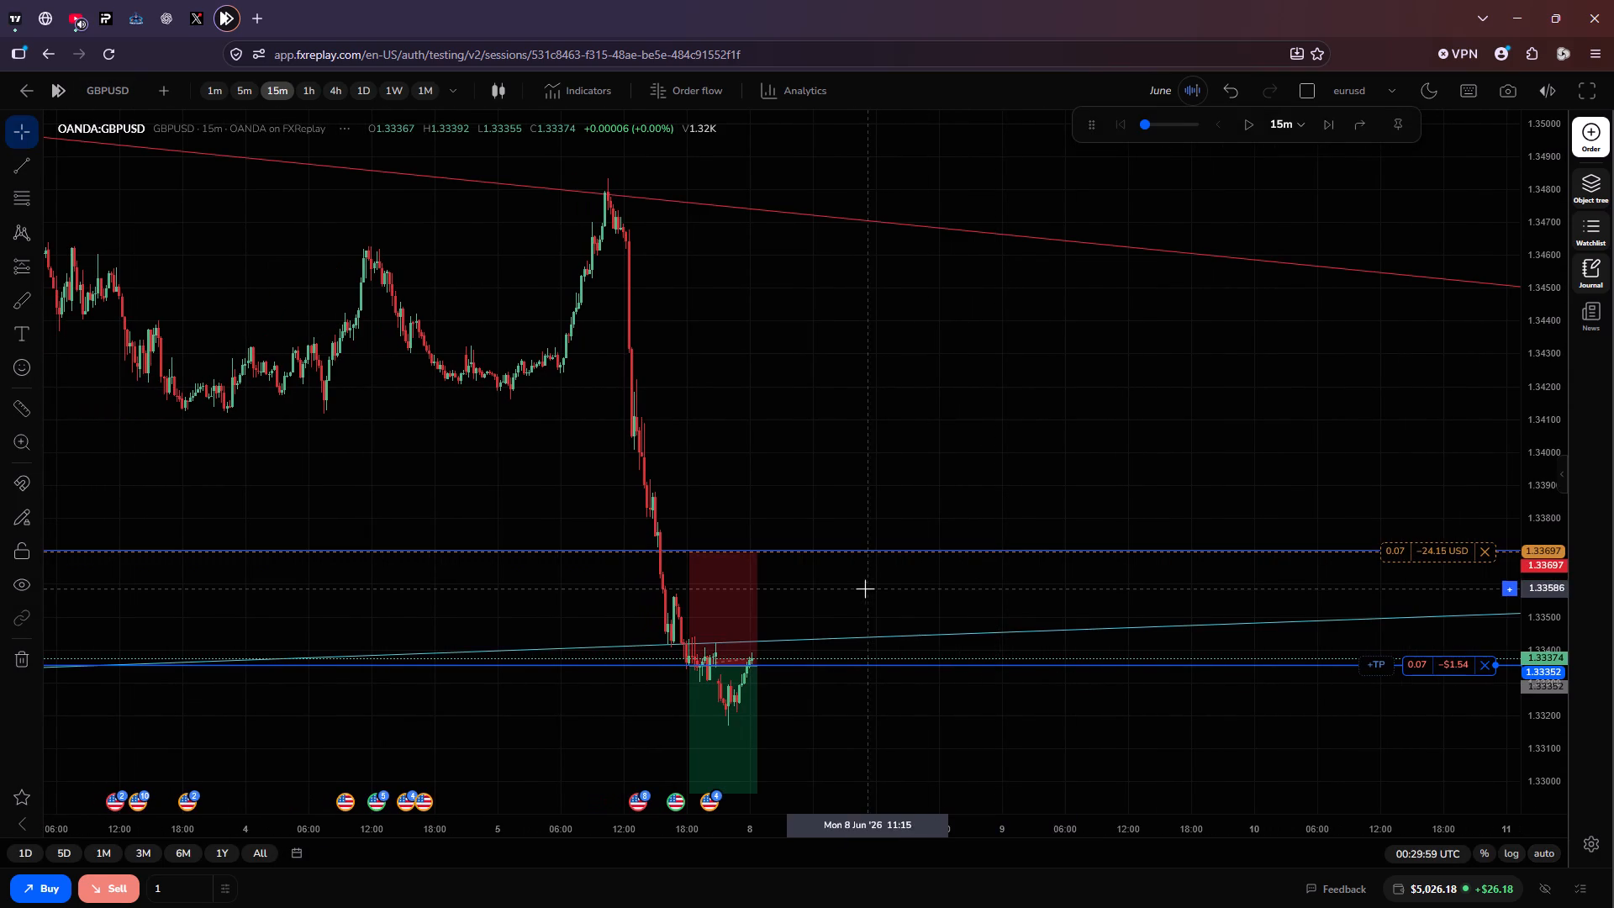
drag(865, 589, 883, 329)
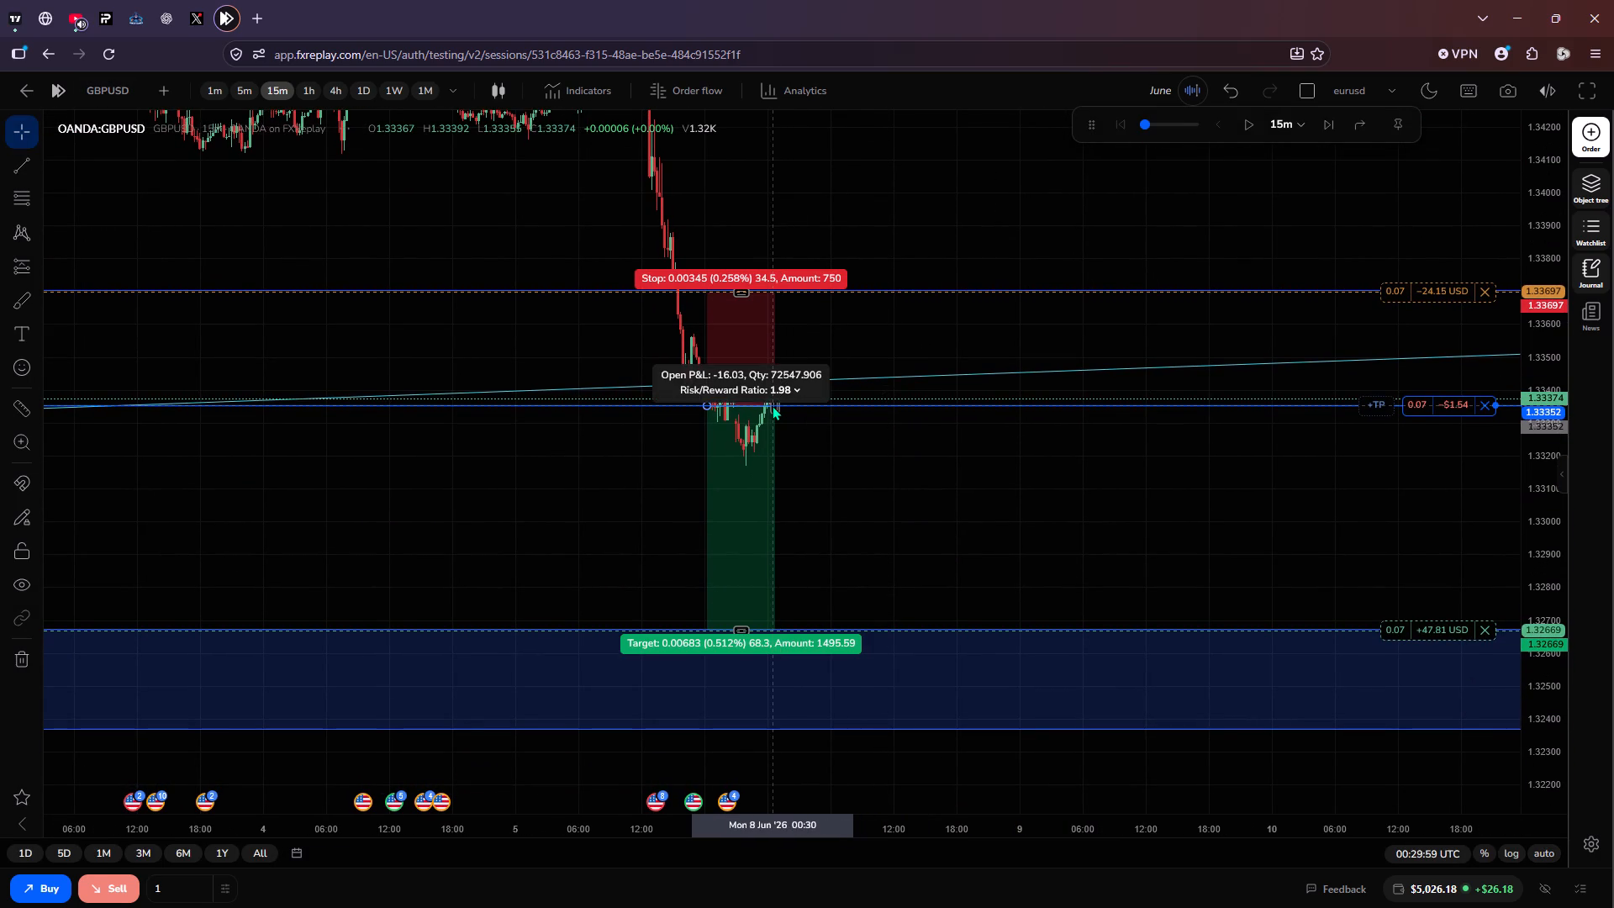
drag(772, 405, 916, 415)
click(956, 435)
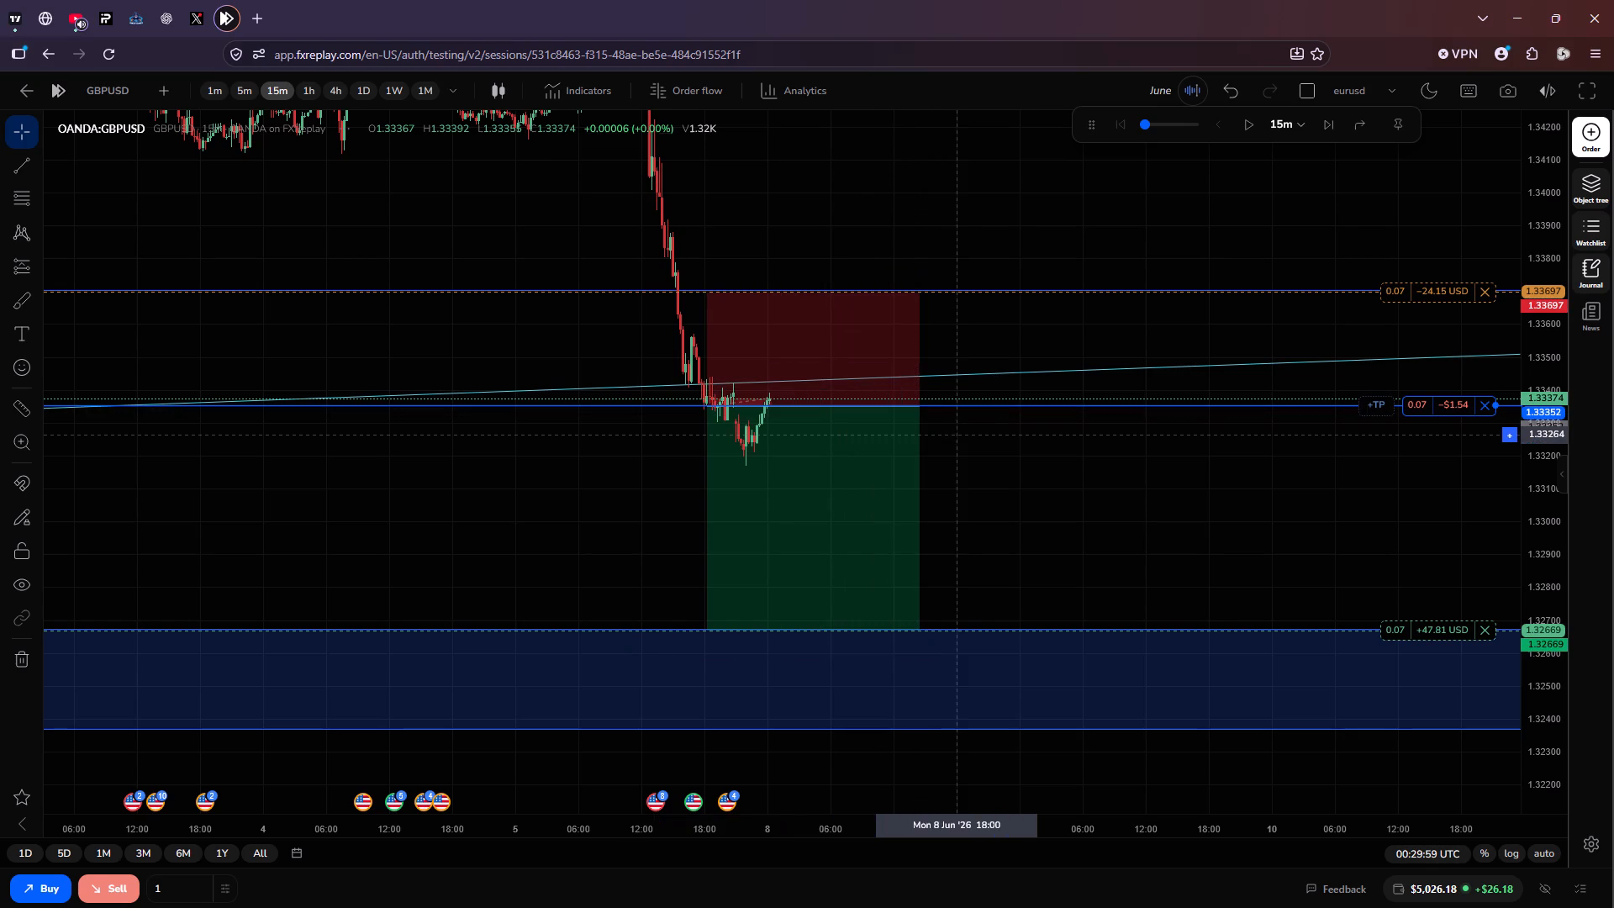
Play the GBPUSD 15-minute replay forward, raise its speed slightly, and pause it at 13:59:59 UTC on 8 June.
click(1242, 134)
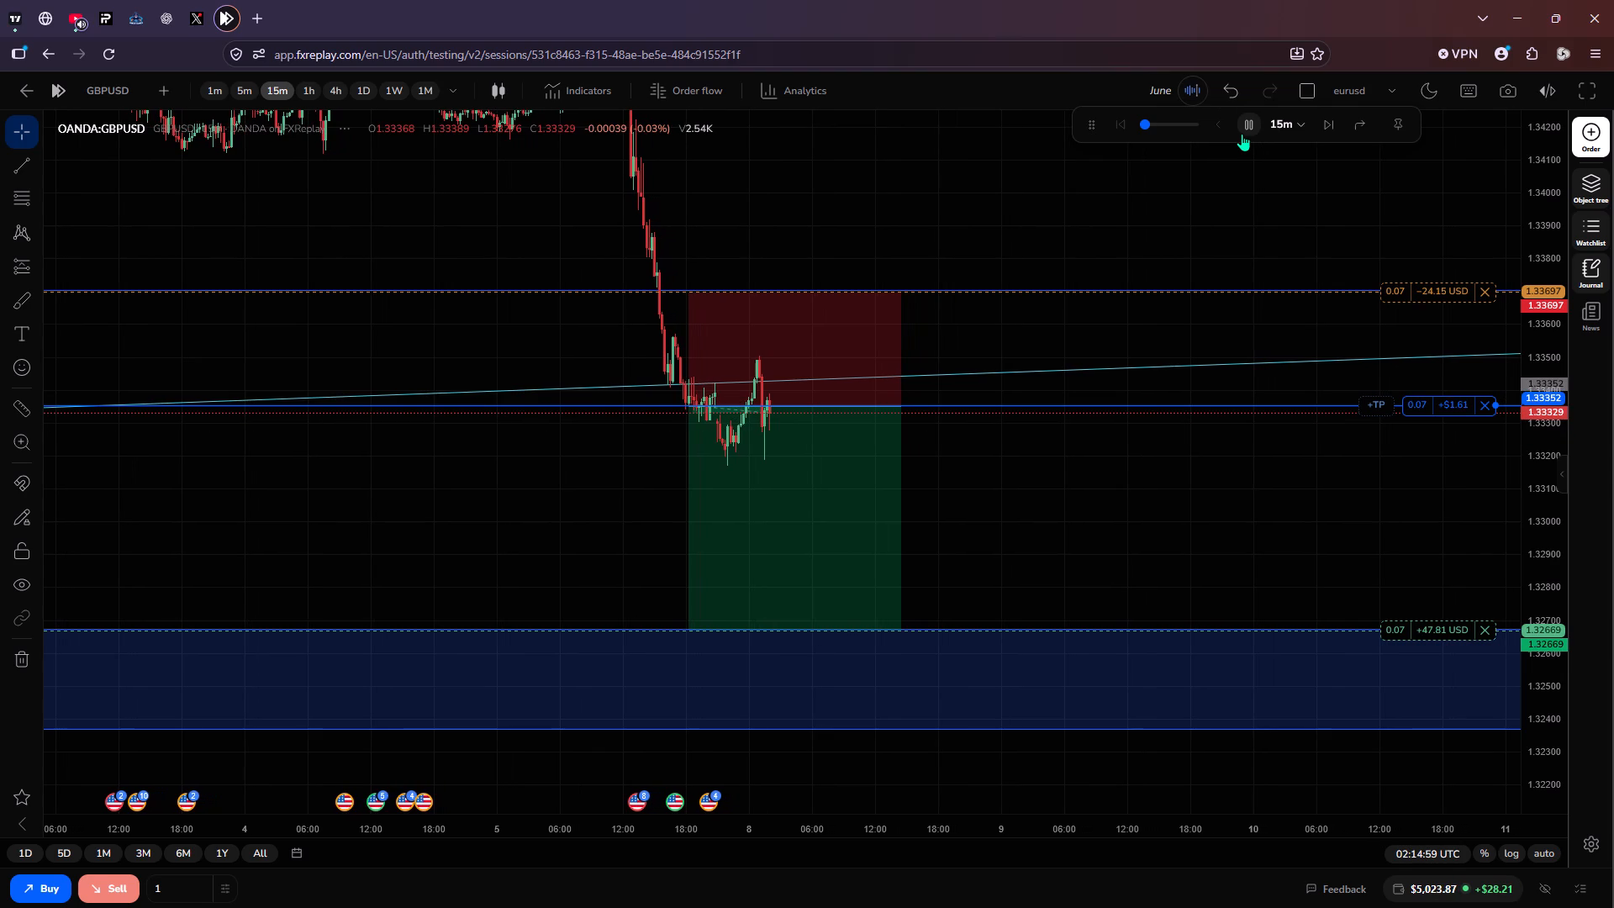
drag(1144, 128, 1154, 128)
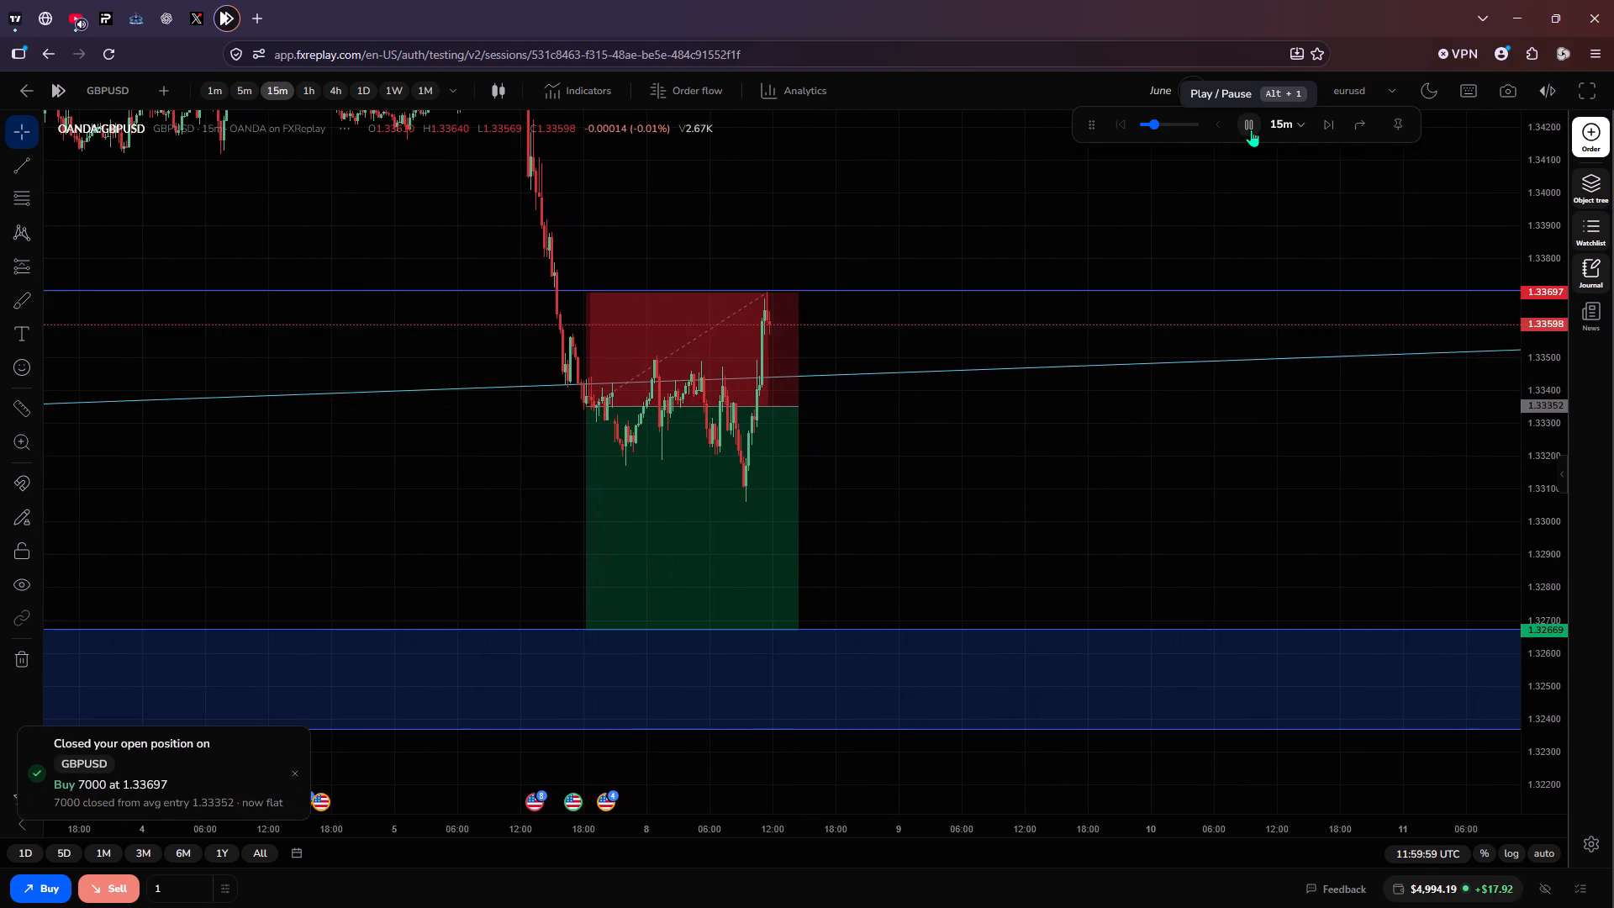
click(1251, 129)
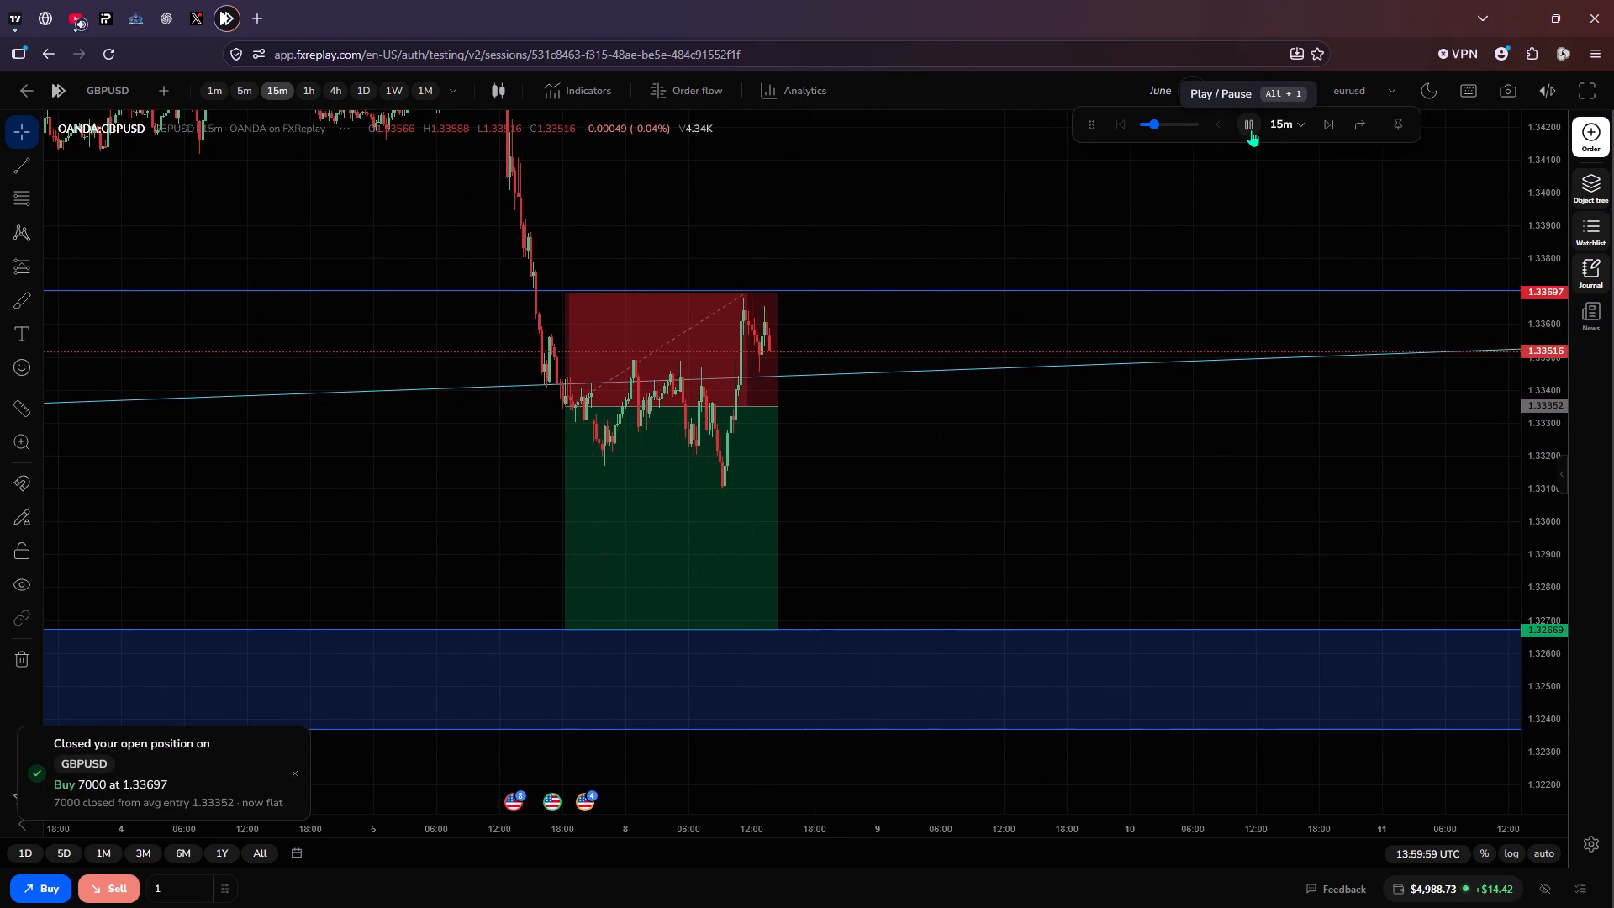
Delete the short position box of the GBPUSD trade from the chart.
click(711, 494)
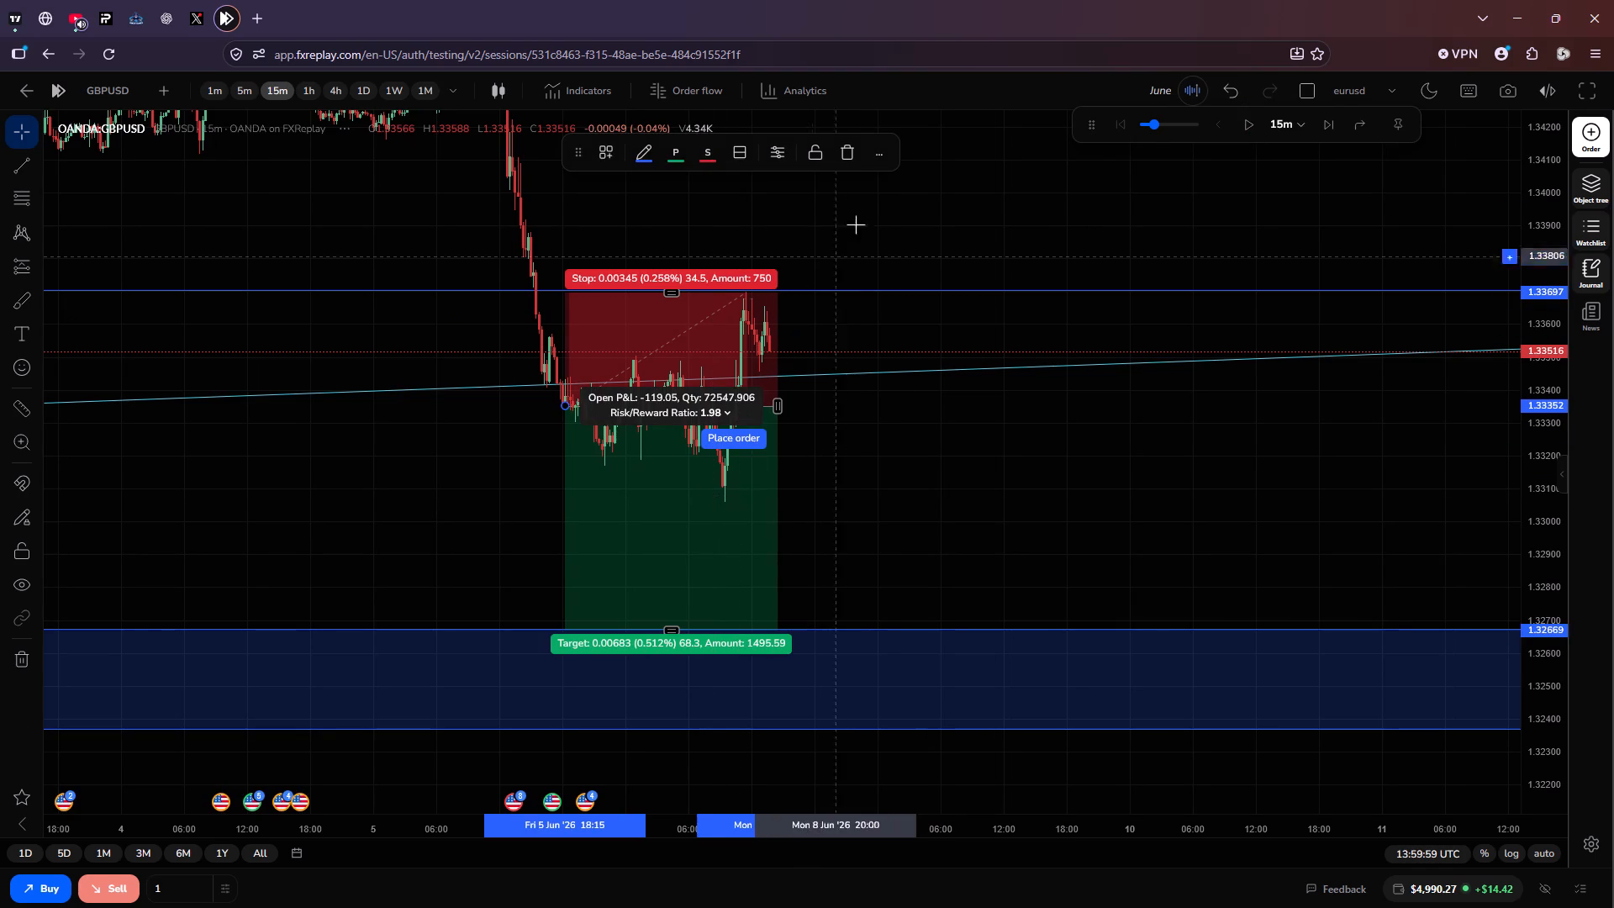
click(846, 166)
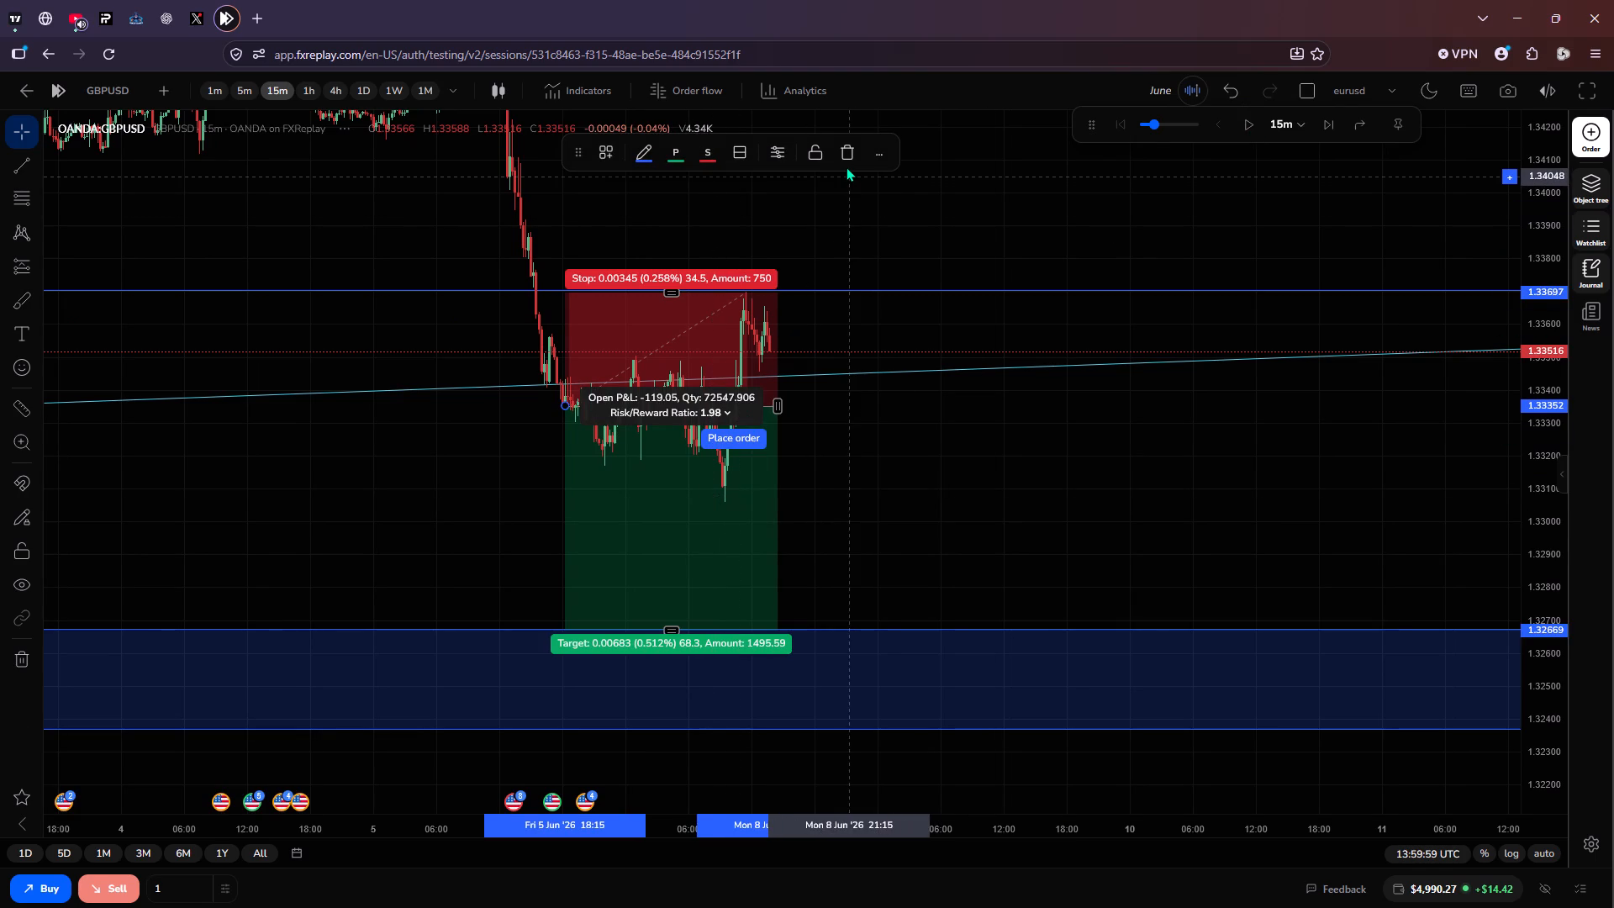
click(846, 158)
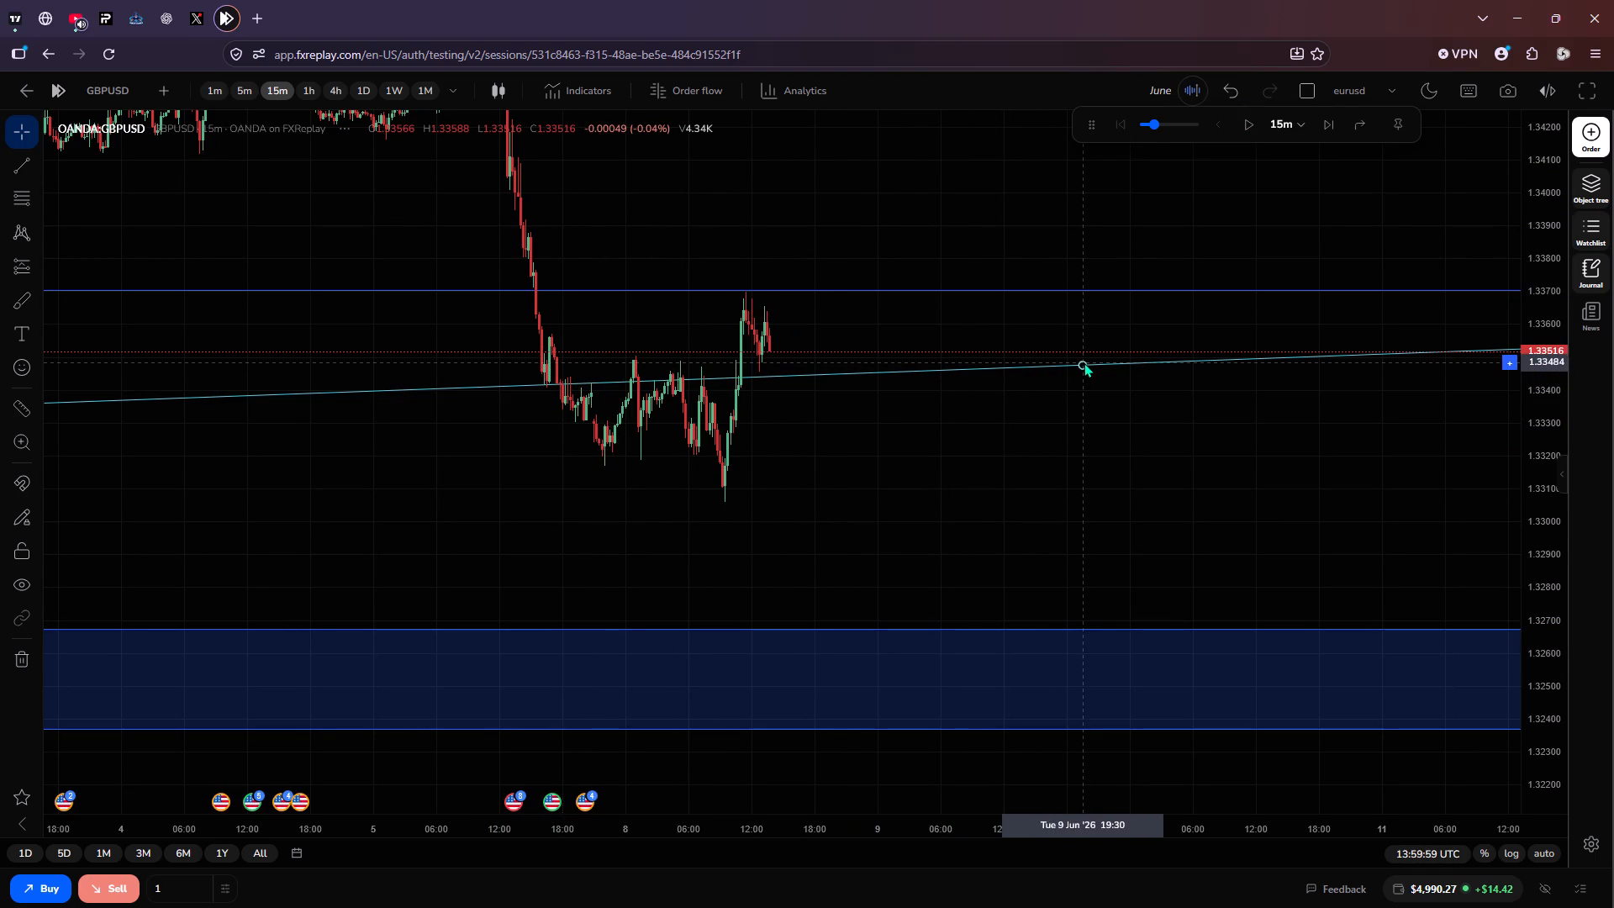
Move the rising cyan trendline down onto the 8 June swing low at about 1.3307.
drag(1083, 363, 960, 491)
click(1012, 455)
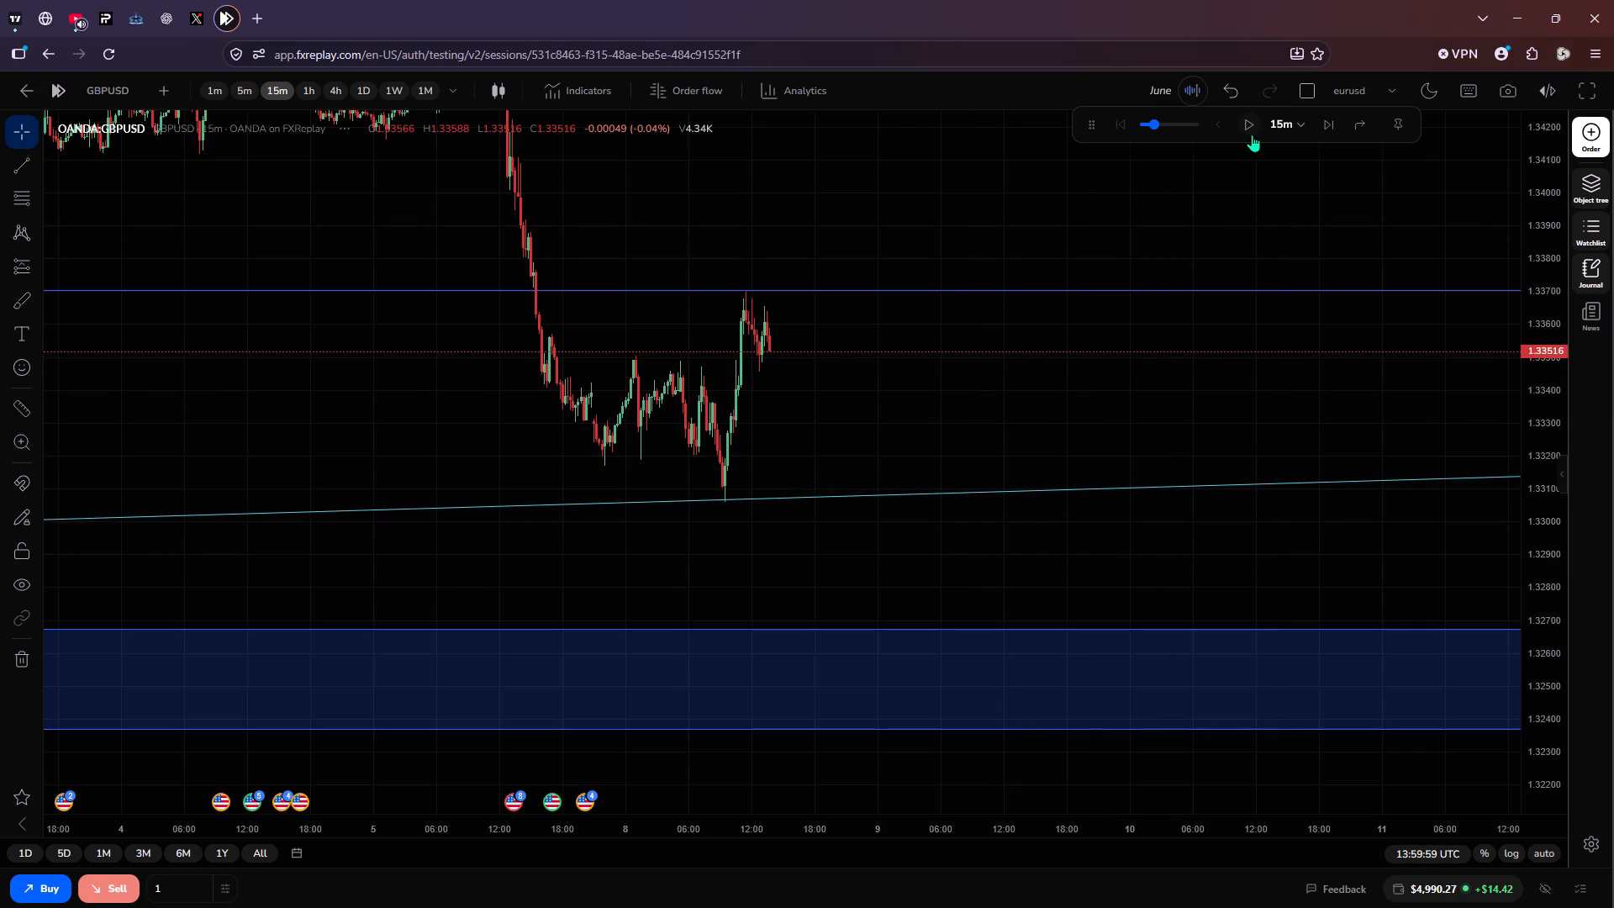
Play the GBPUSD 15-minute replay forward and pause it at 09:59:59 UTC on 9 June.
click(1249, 133)
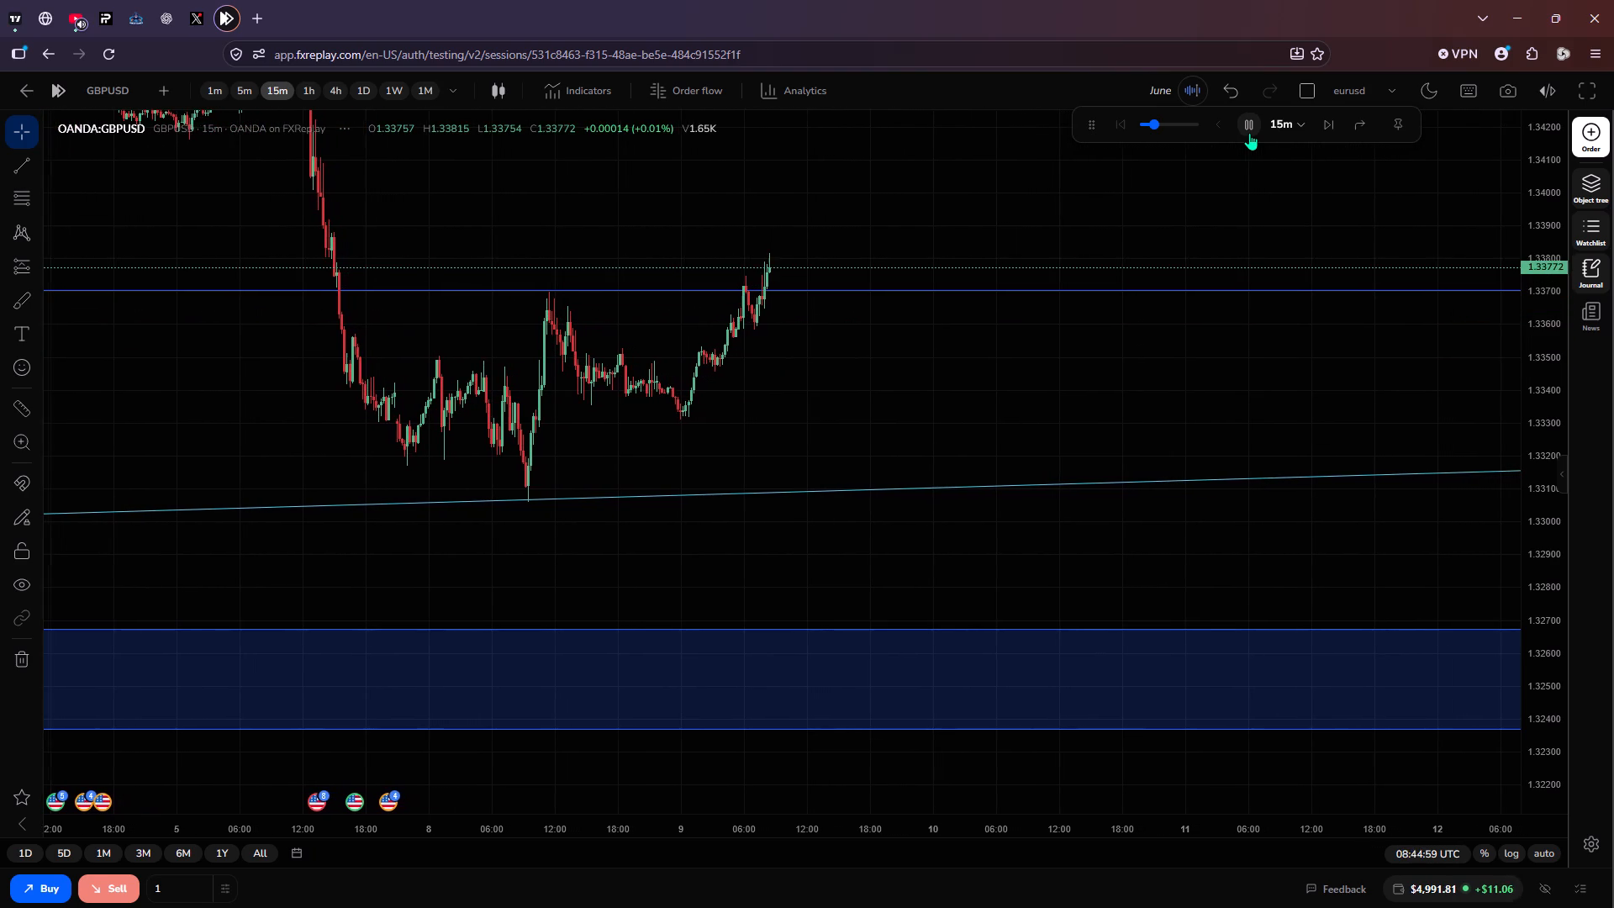
click(1249, 133)
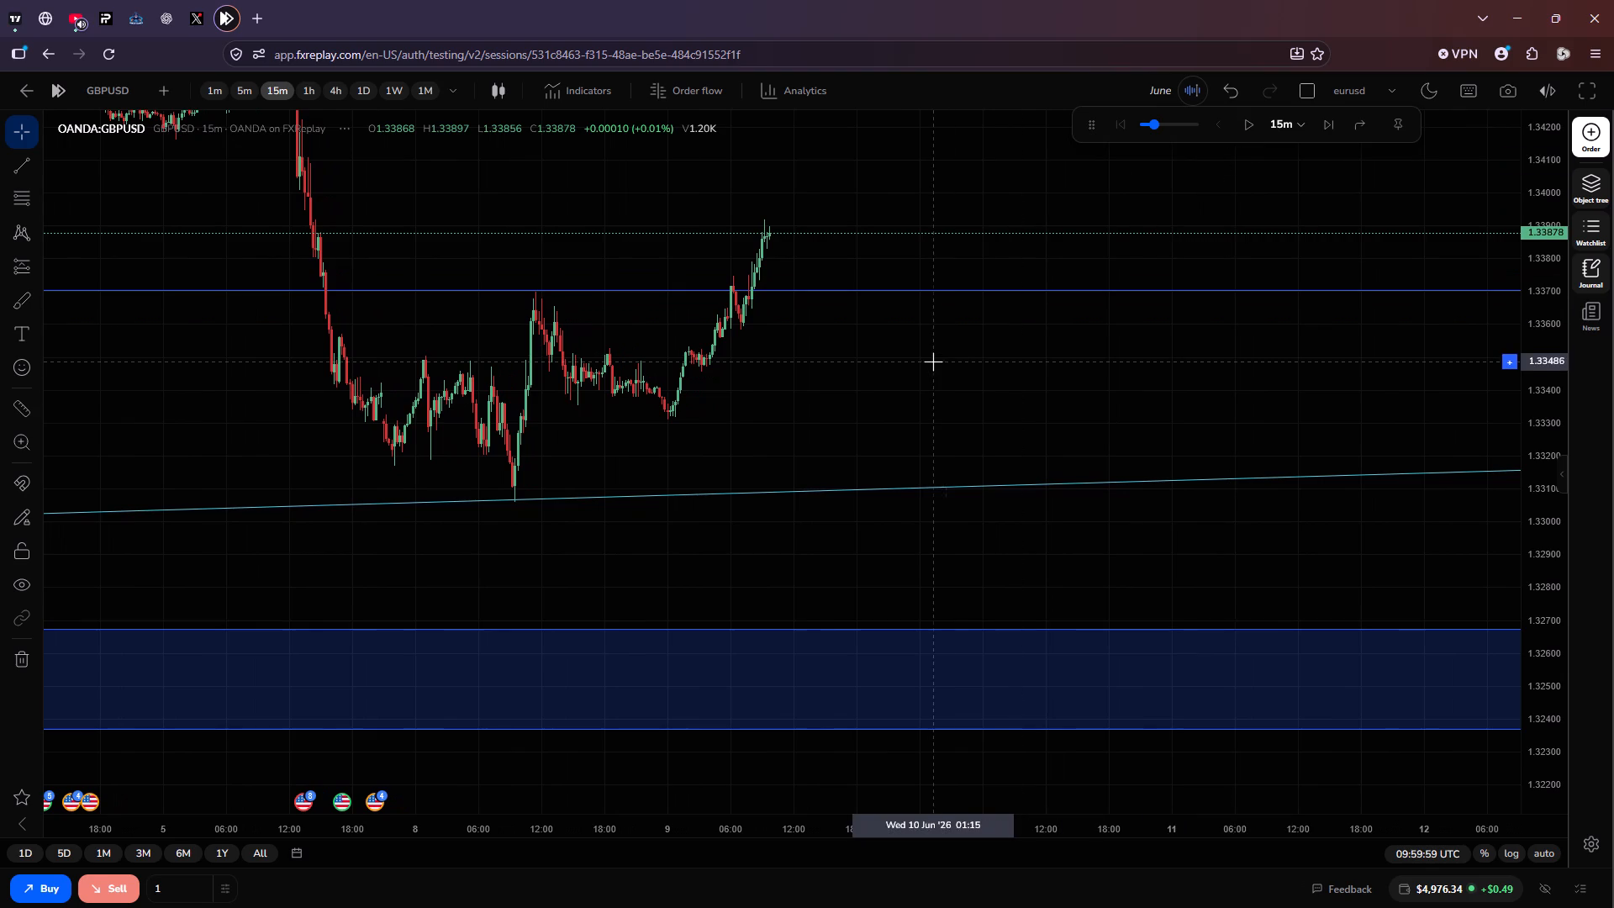
Resume the GBPUSD 15-minute replay from 9 June with the falling red trendline in view.
drag(933, 362, 896, 467)
scroll(896, 467, down, 2)
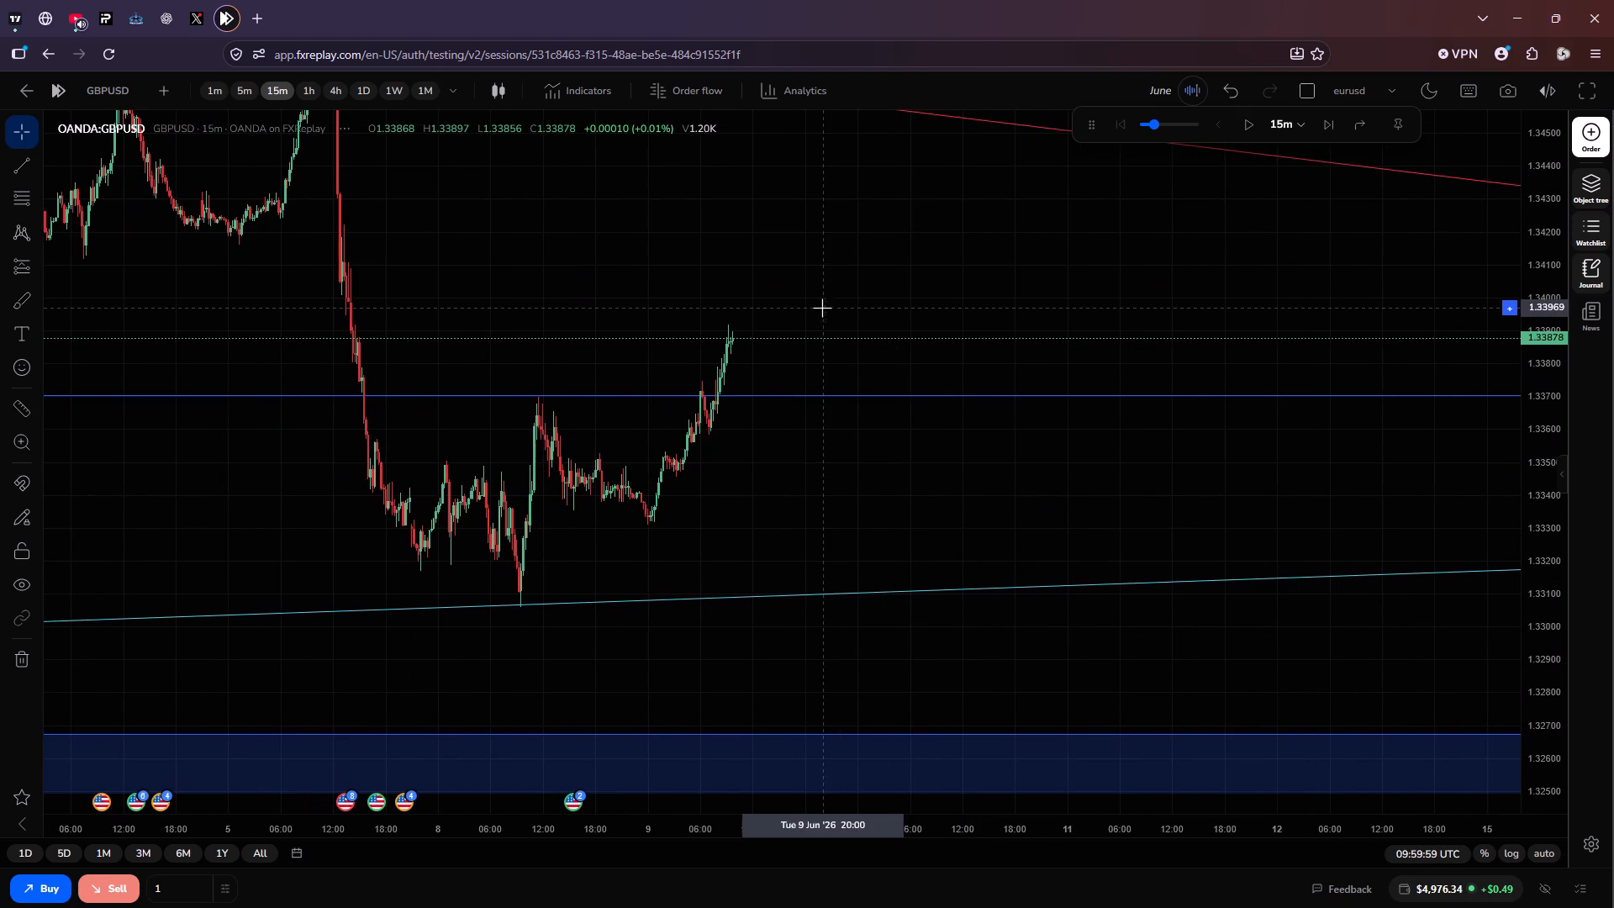
drag(822, 308, 879, 421)
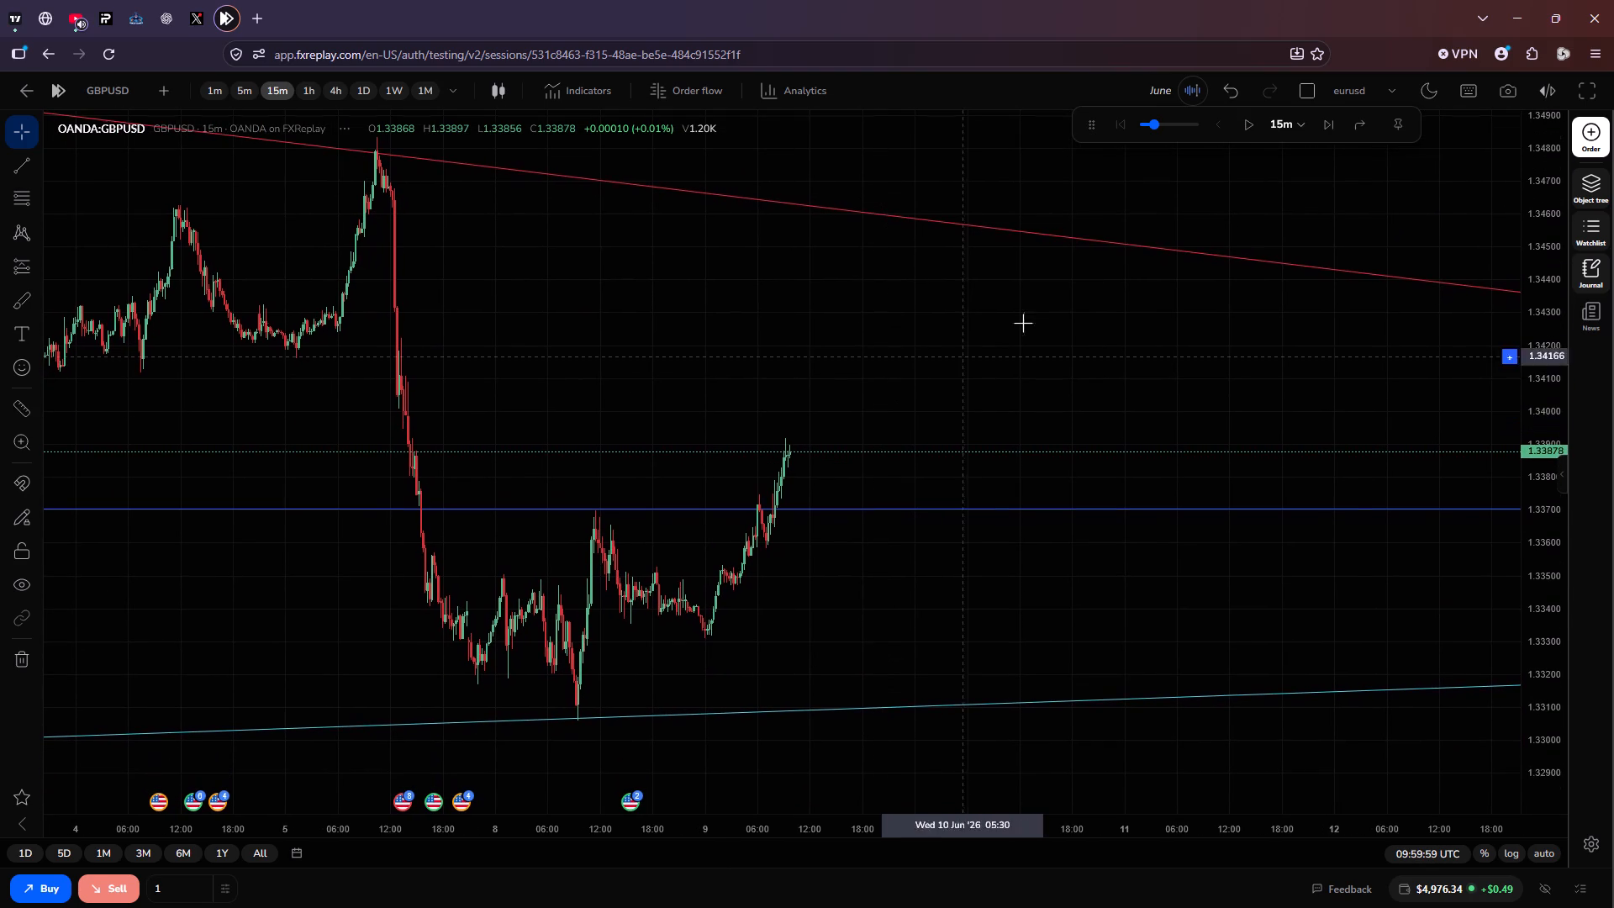
click(1242, 128)
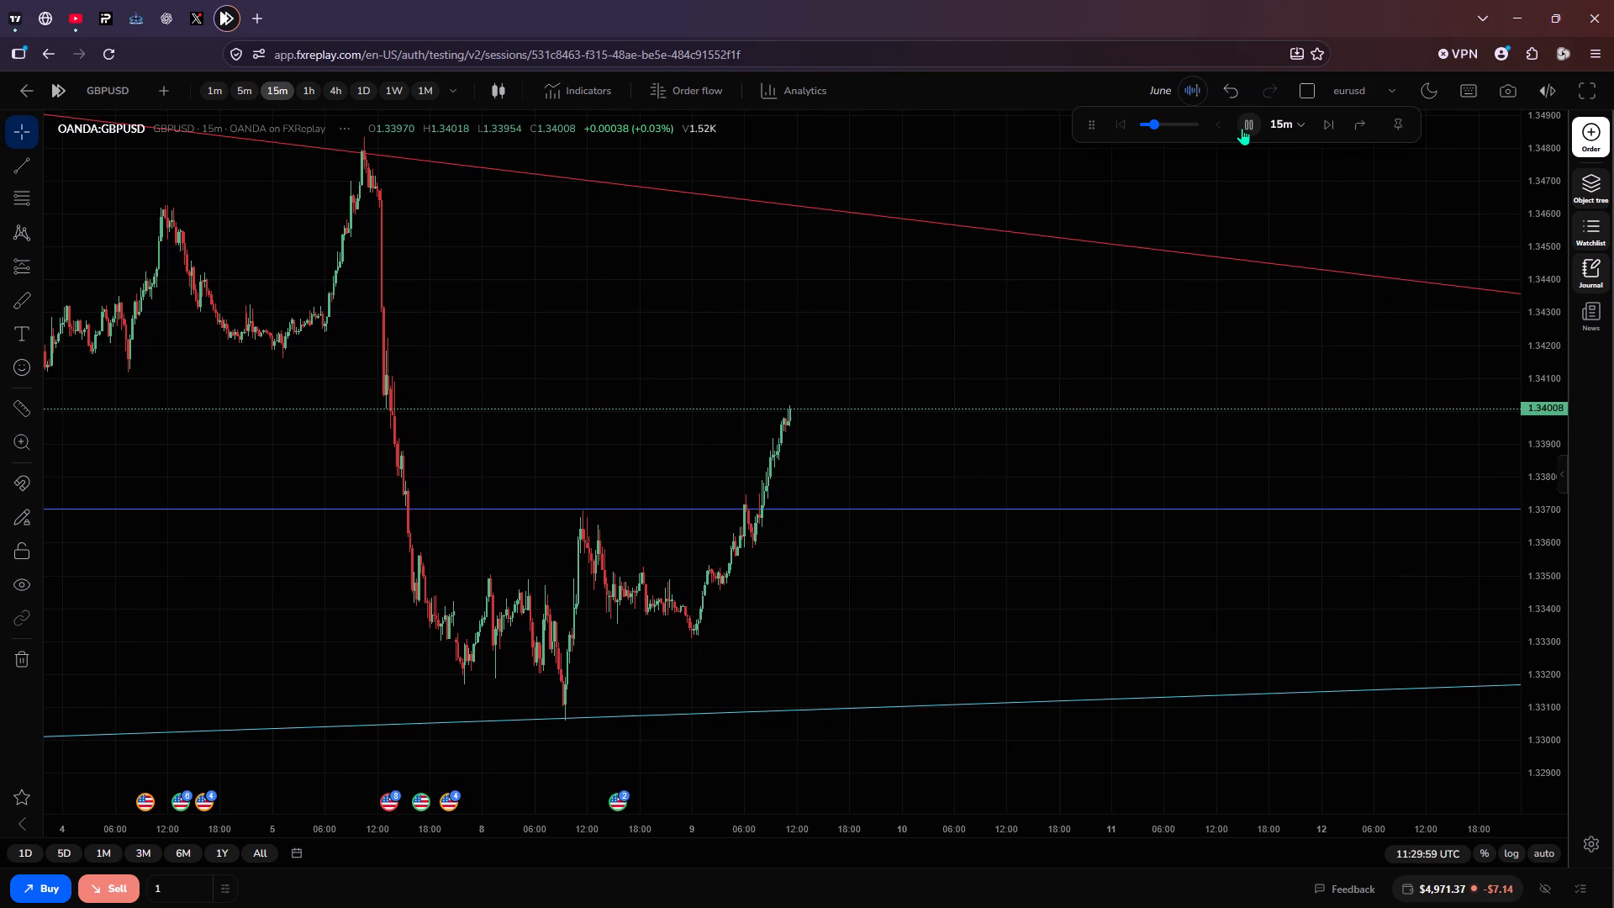
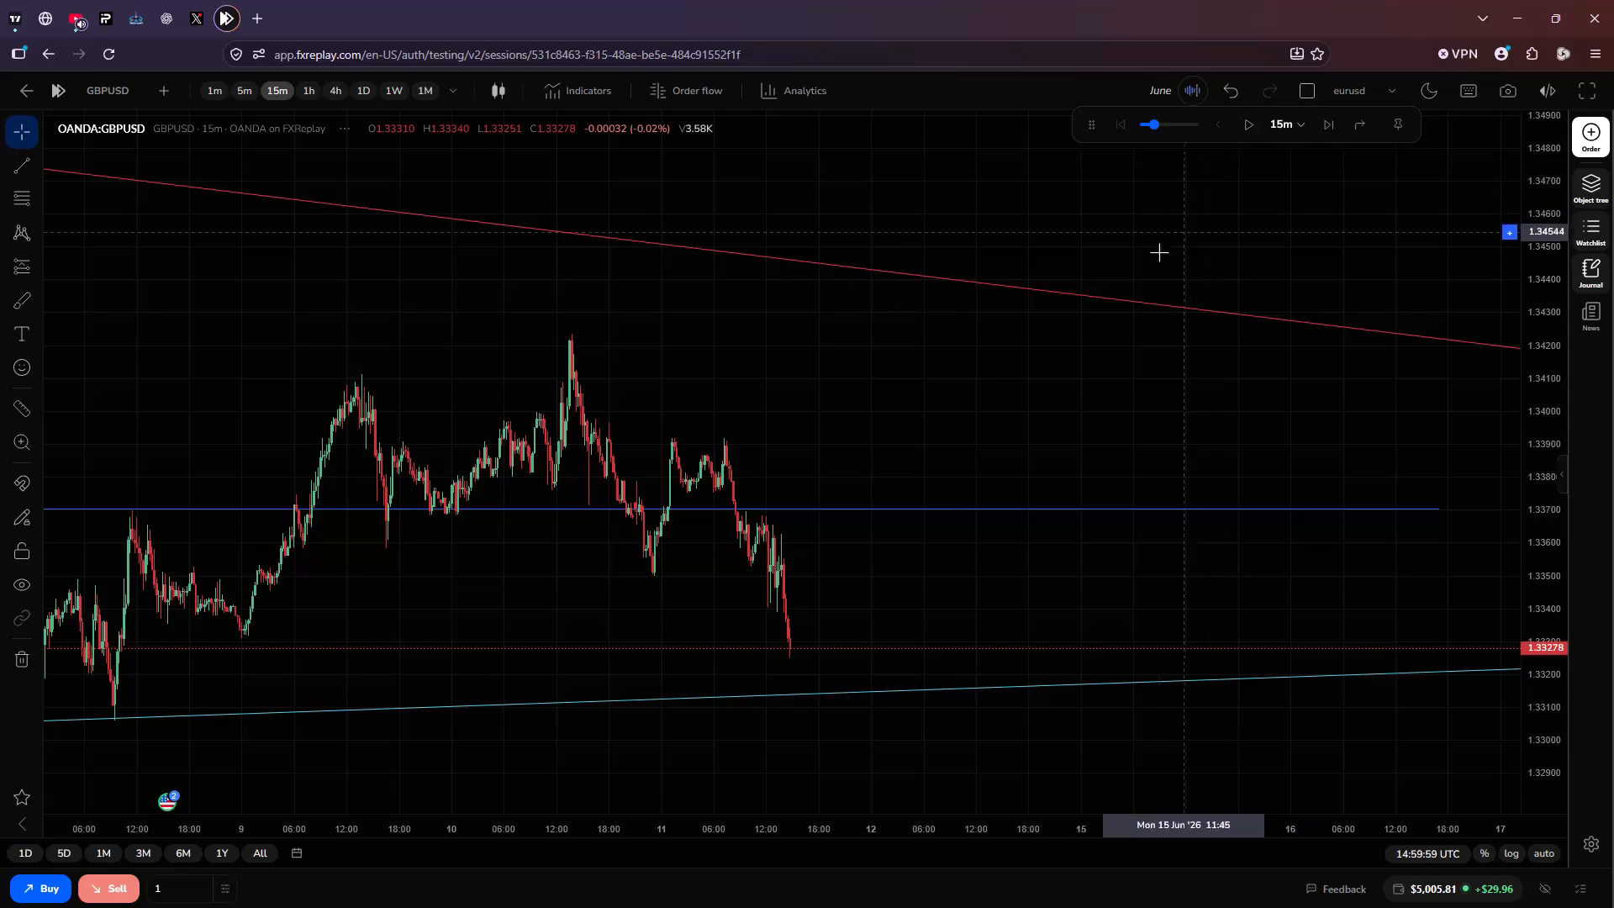
Play the GBPUSD 15-minute replay forward in stages from 11 June, pausing it at 22:44:59 UTC on 14 June.
drag(937, 420, 963, 282)
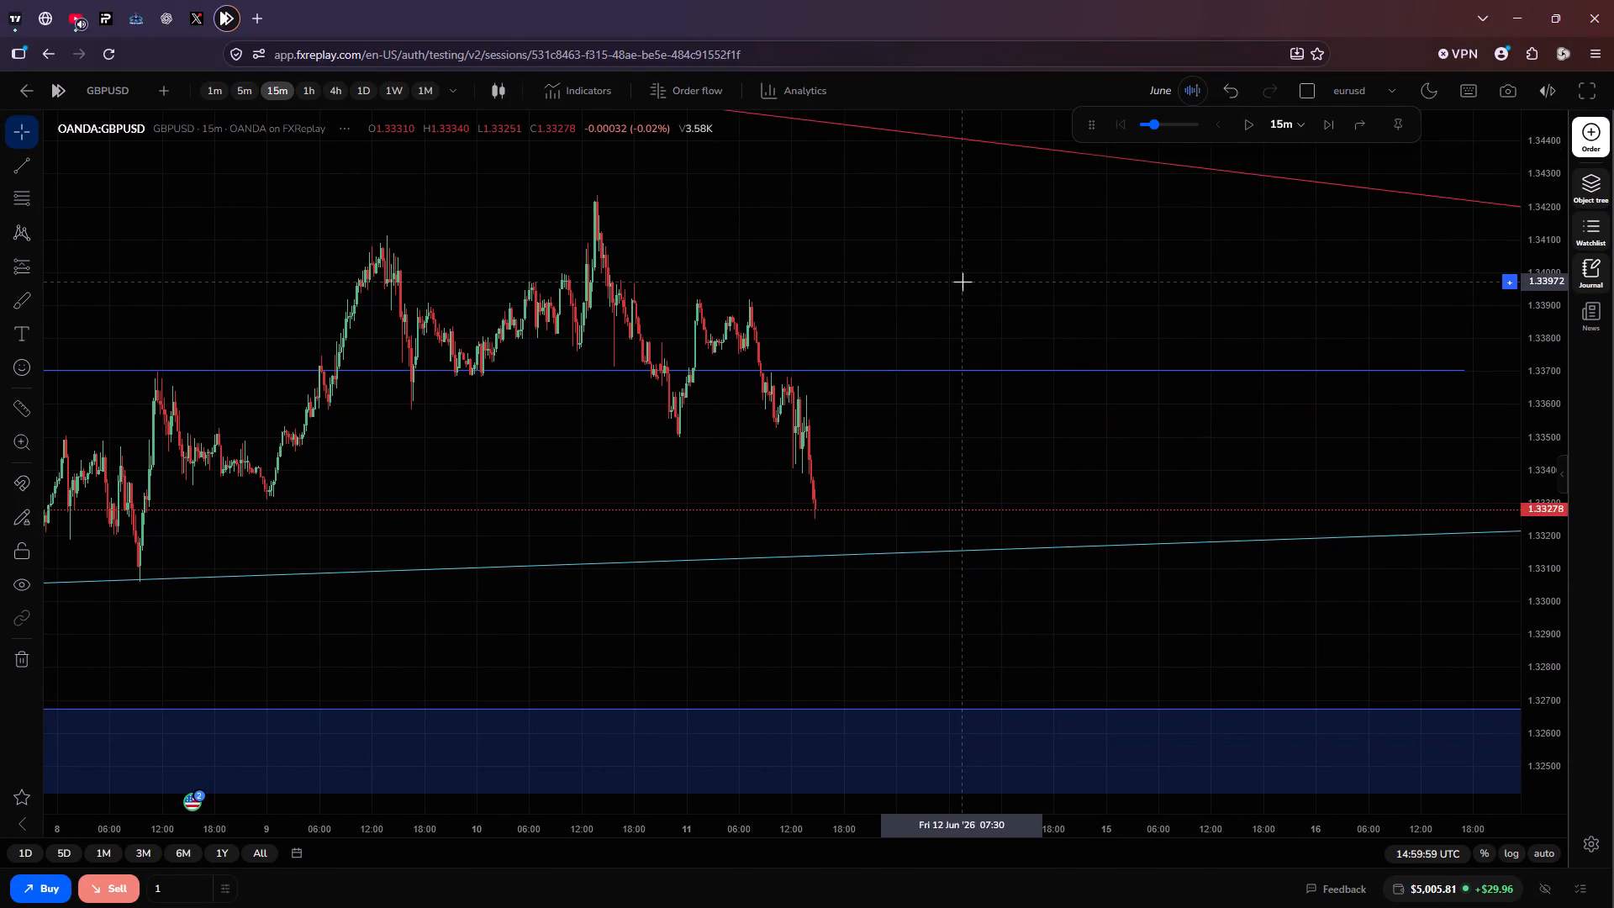
click(1245, 129)
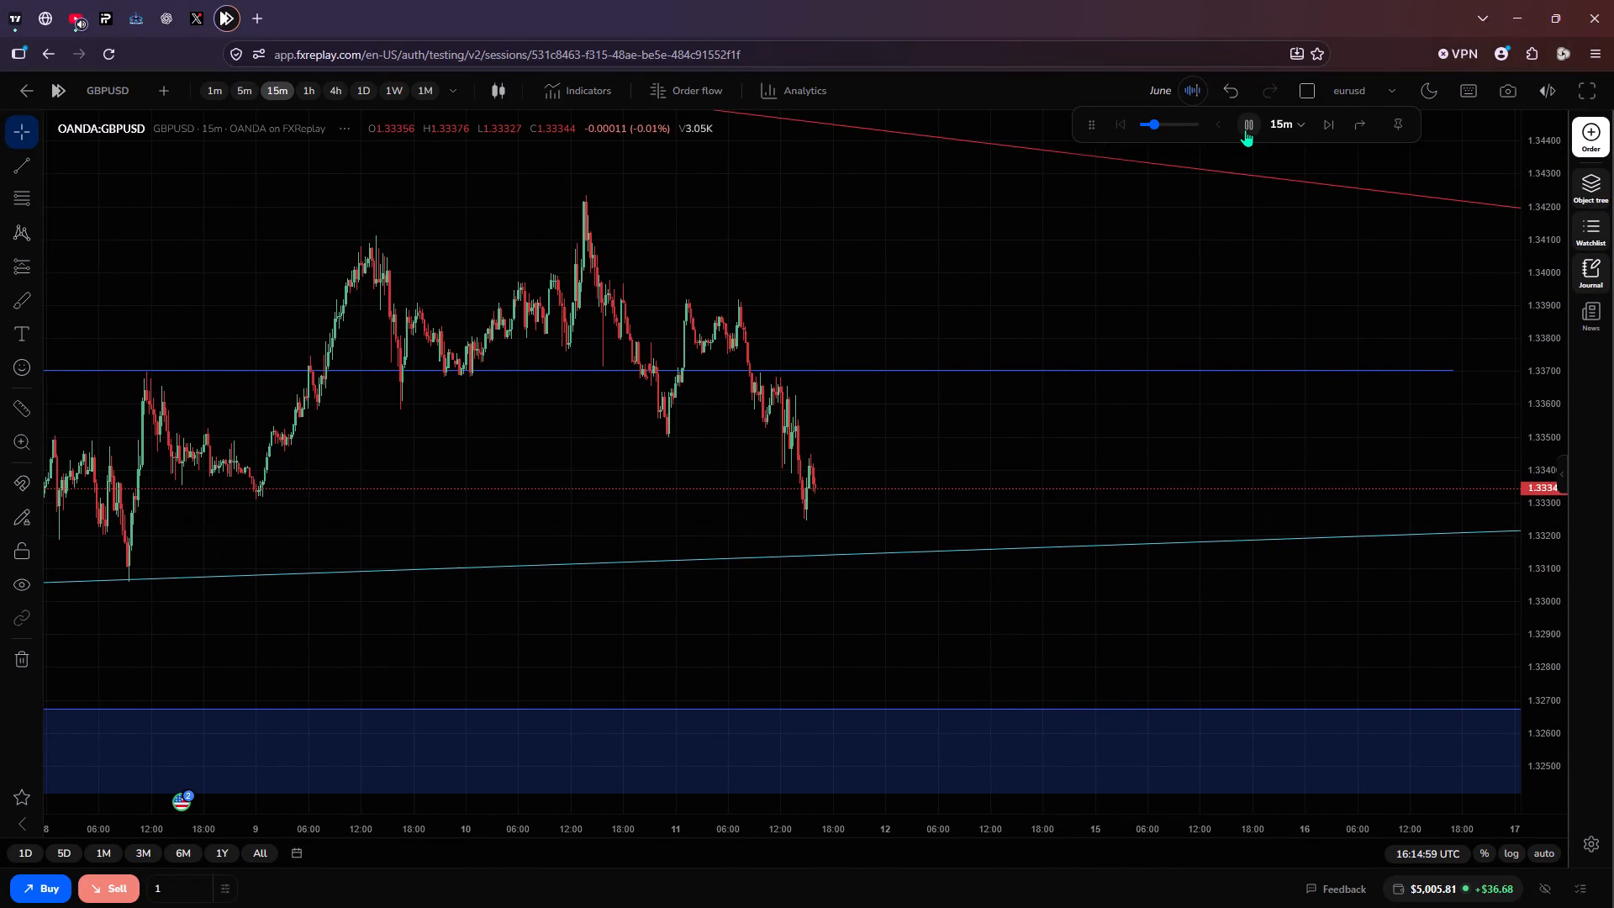
click(1245, 129)
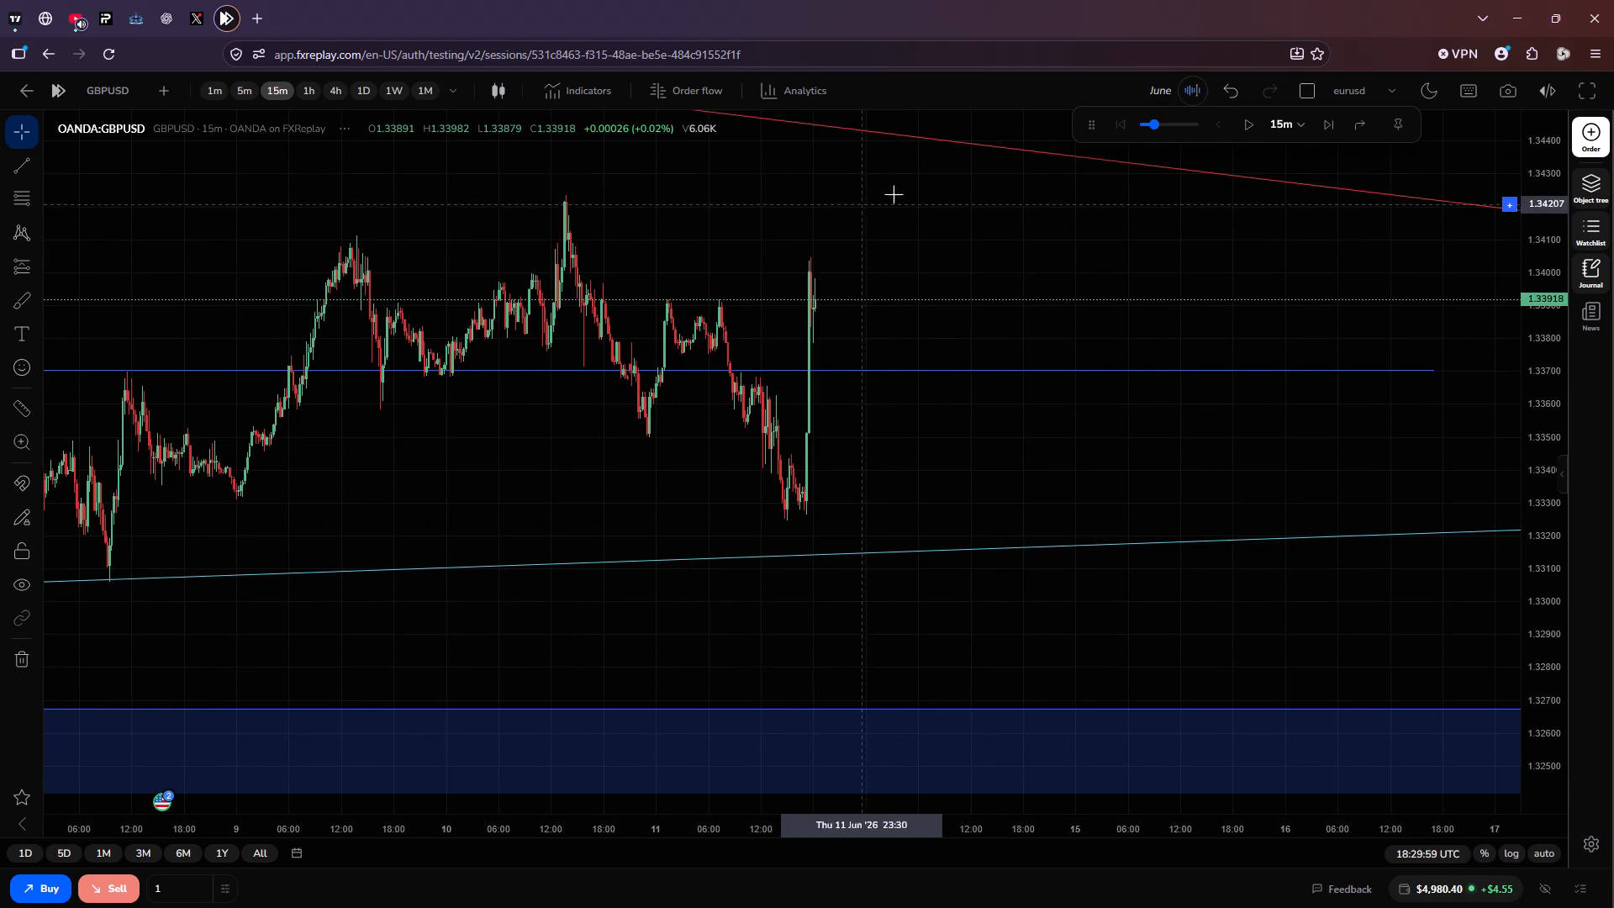
click(1242, 131)
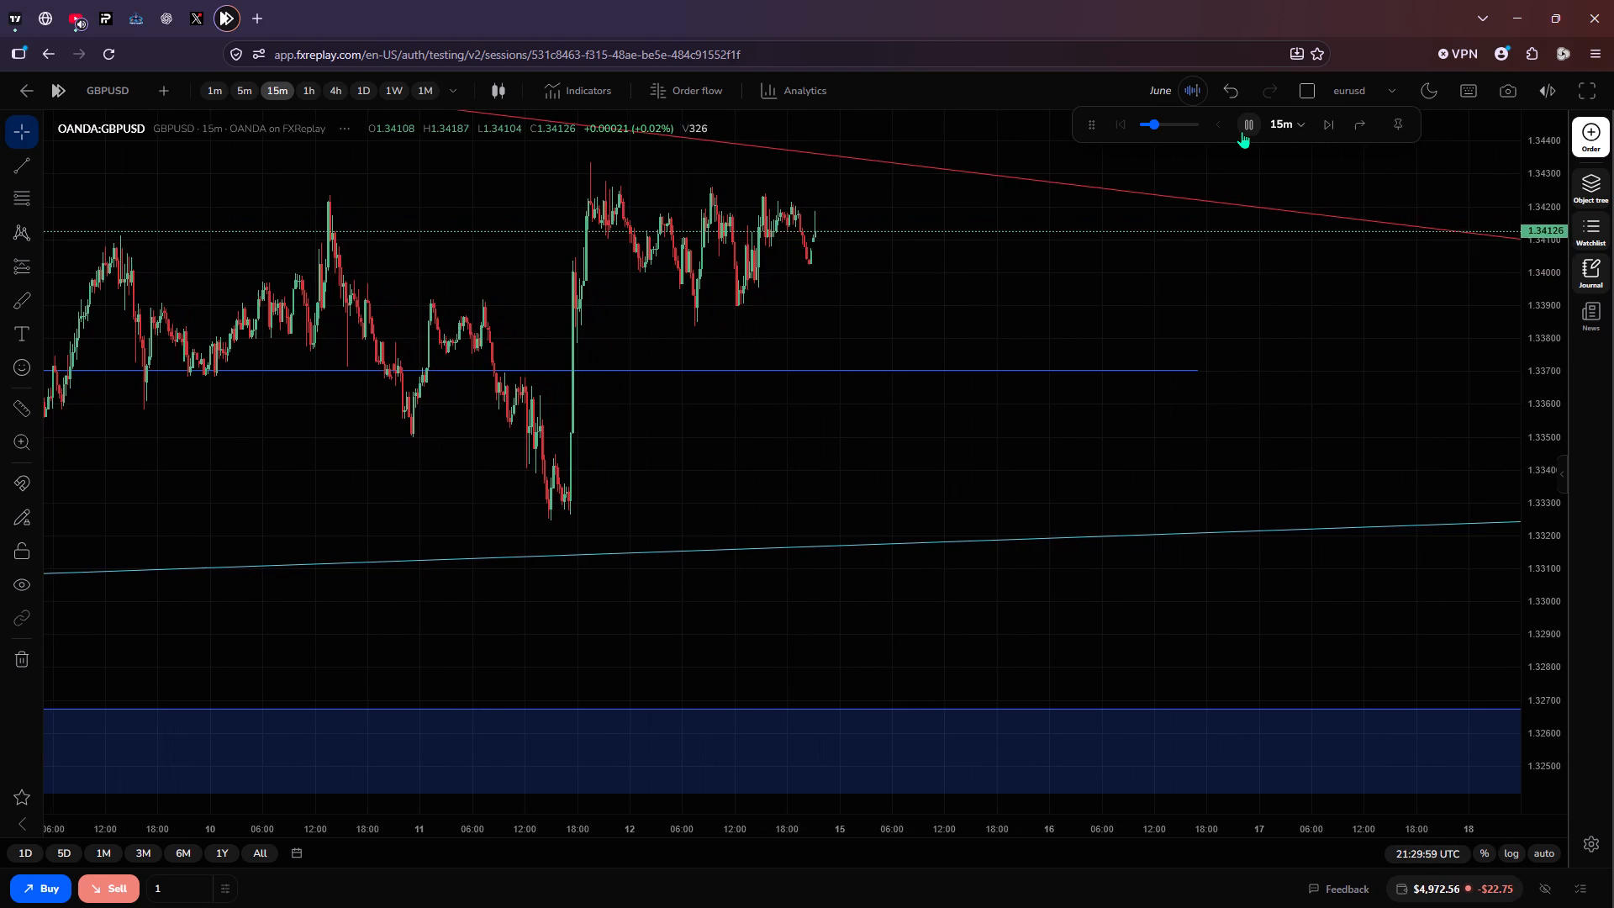
click(1242, 131)
Place a long position box at about 1.34503 on the latest GBPUSD candle, after the break above the falling red trendline.
drag(922, 309, 929, 401)
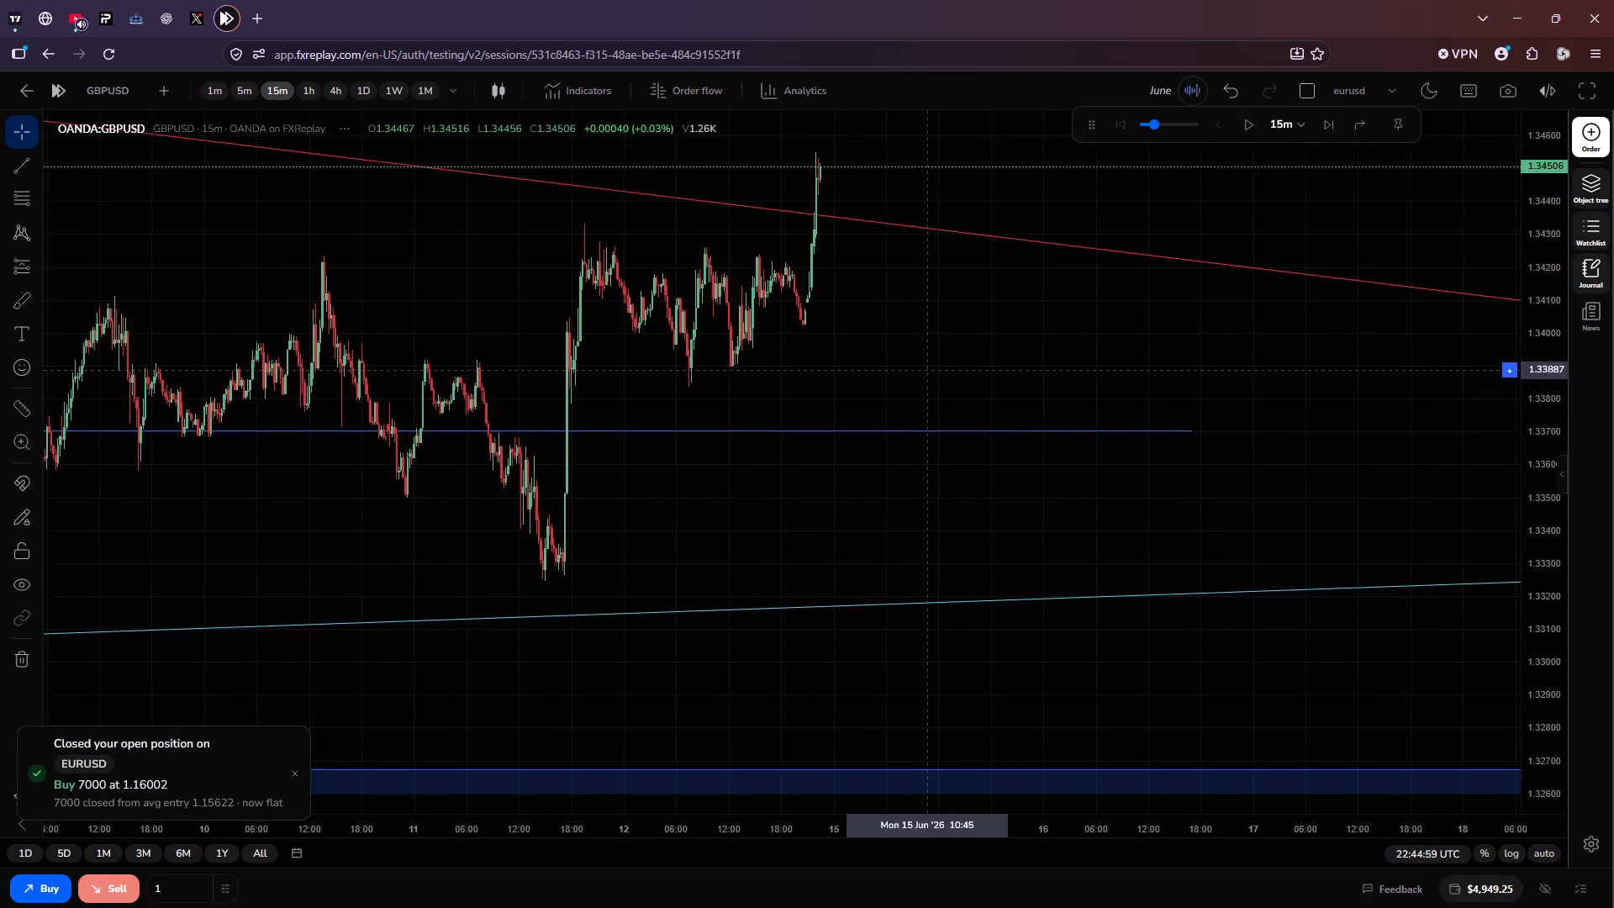
drag(929, 401, 924, 503)
scroll(300, 457, up, 1)
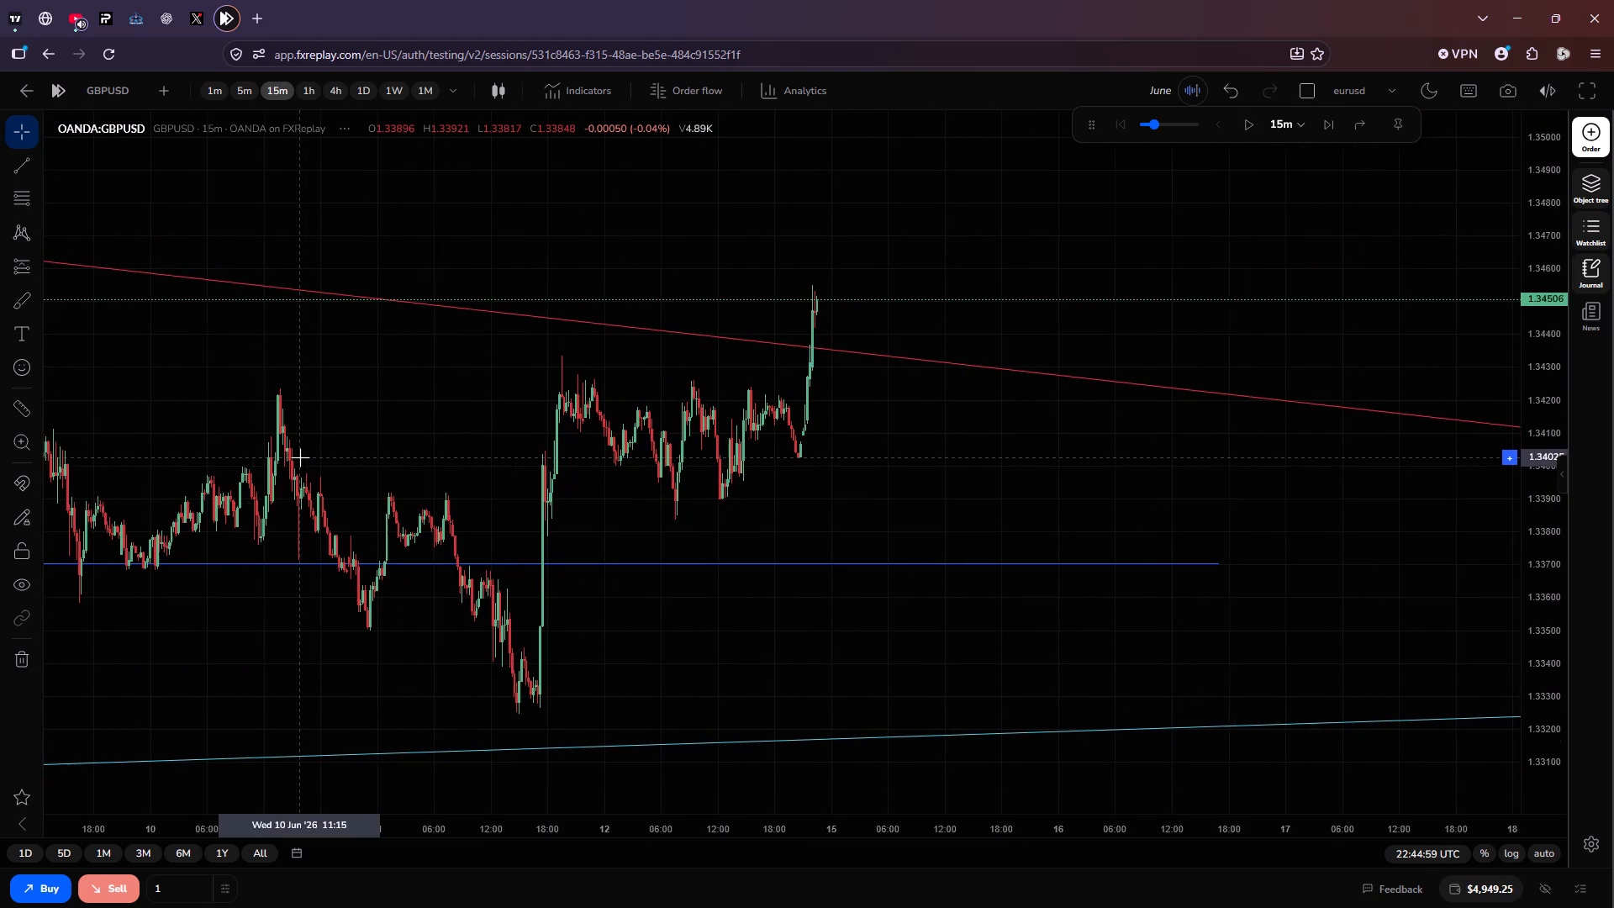
scroll(300, 457, up, 2)
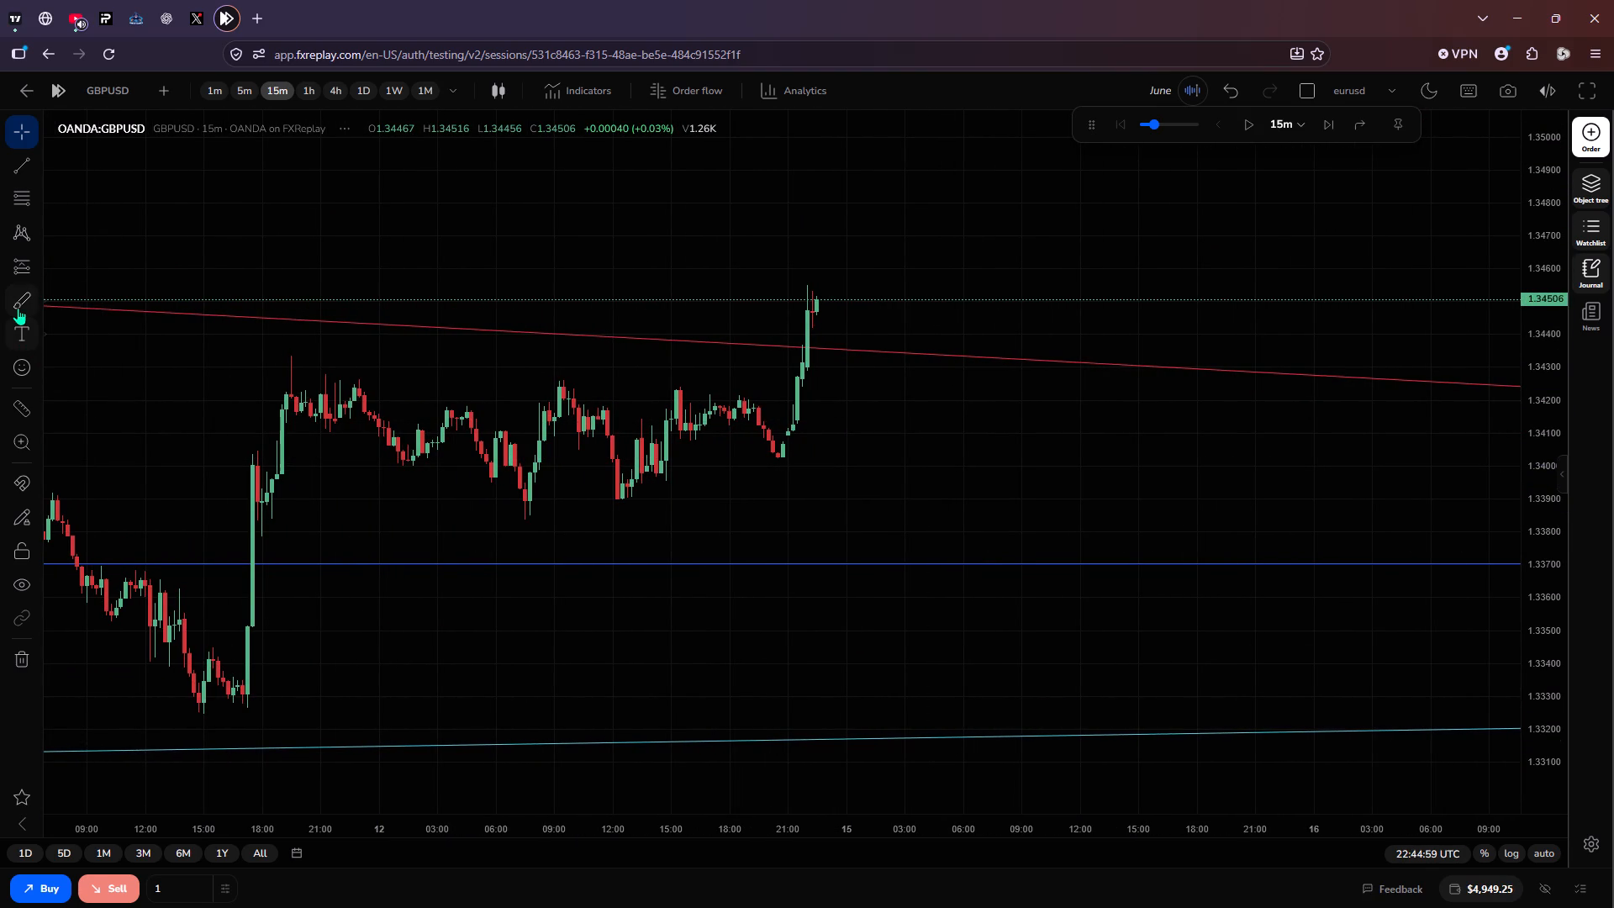
click(20, 270)
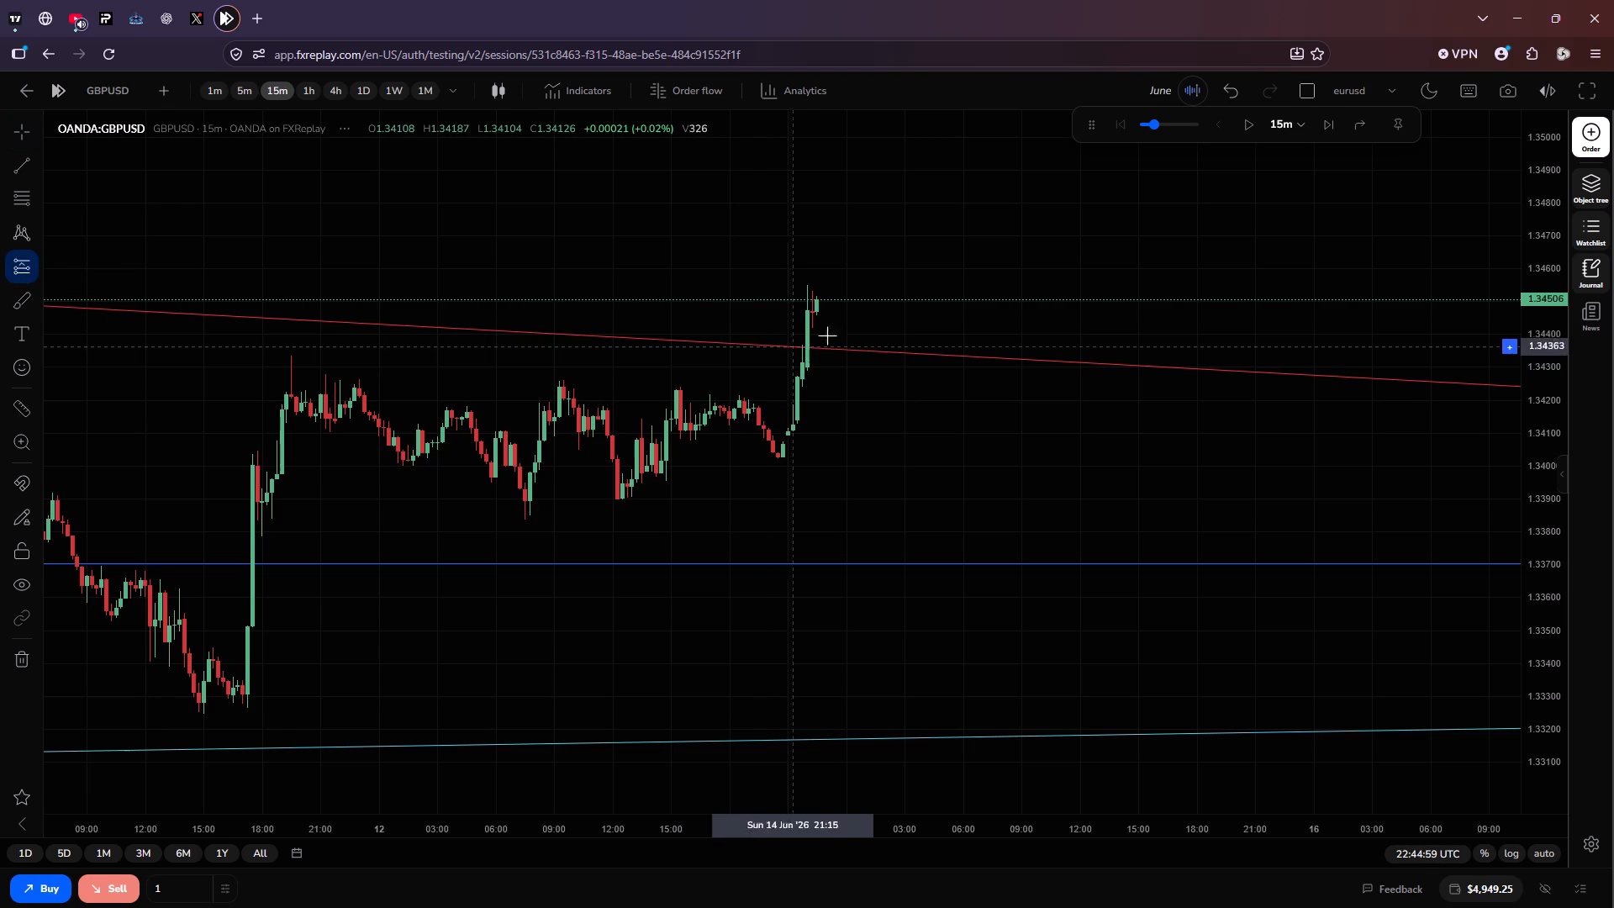
click(821, 300)
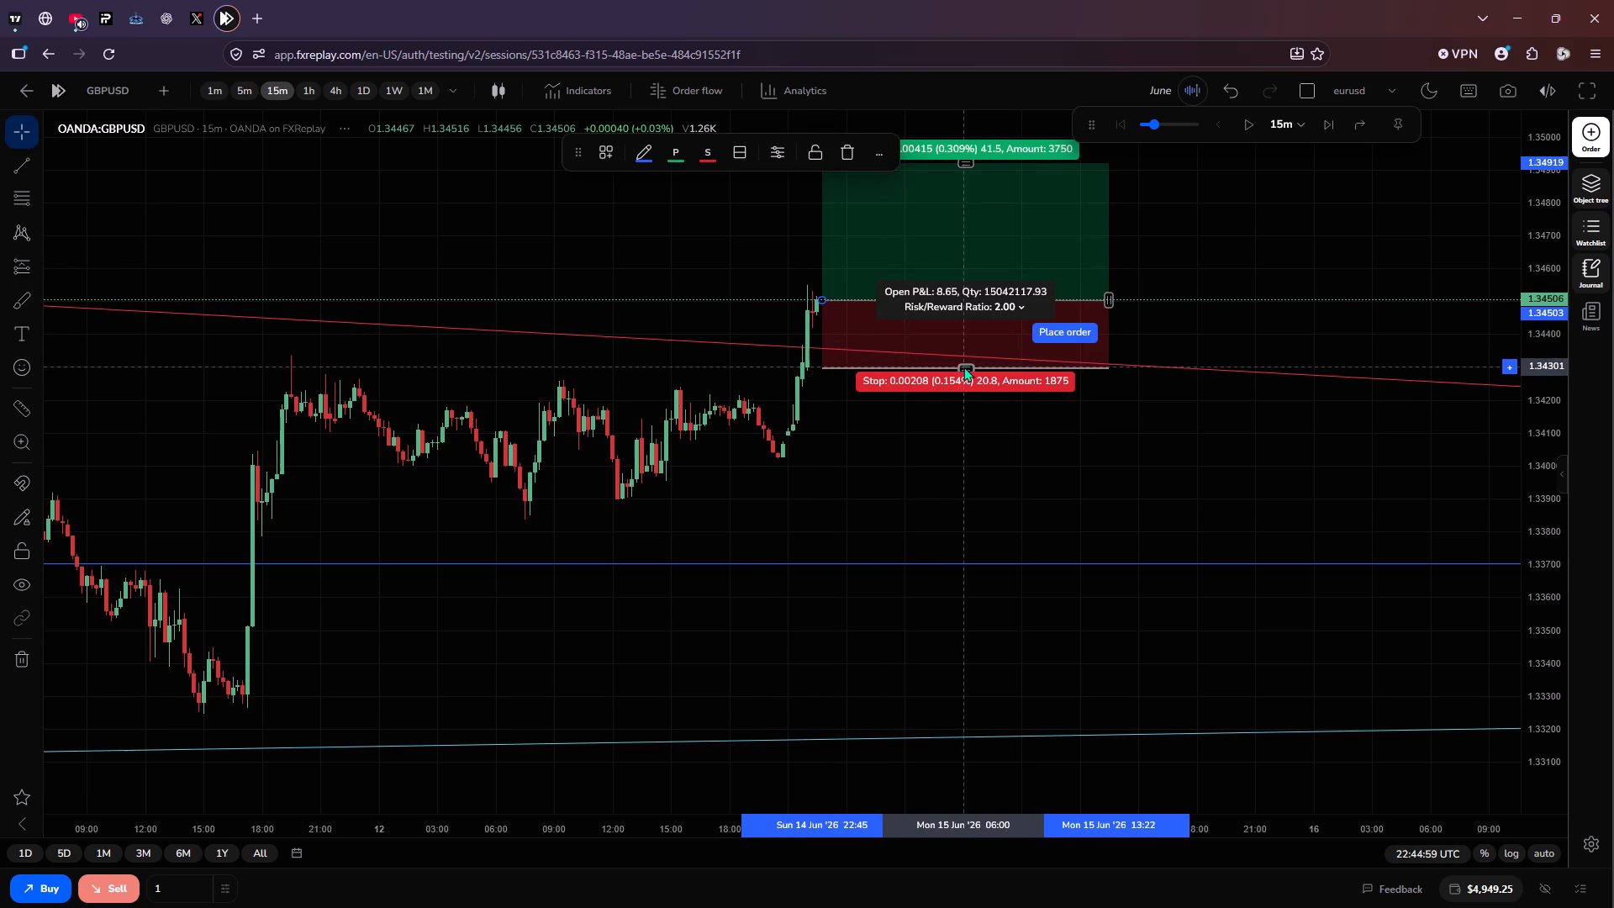
Adjust the long position's stop to 30 pips at 1.34203 and its target to 1.35103, for a risk/reward ratio of 2.00.
drag(963, 367, 963, 397)
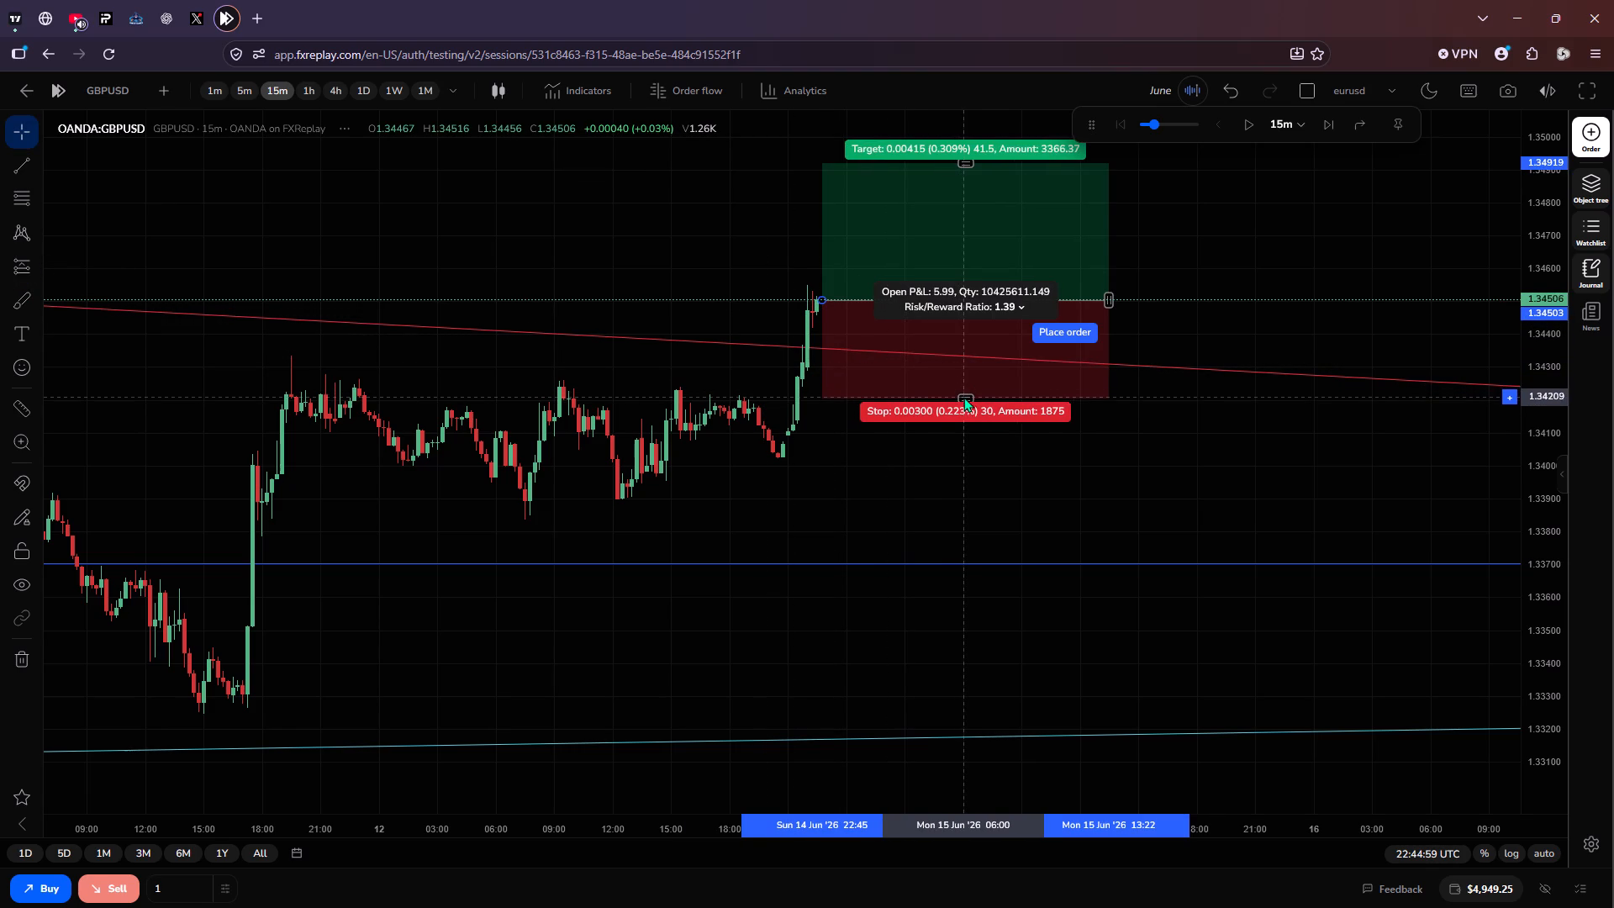
click(1137, 345)
drag(1137, 345, 998, 528)
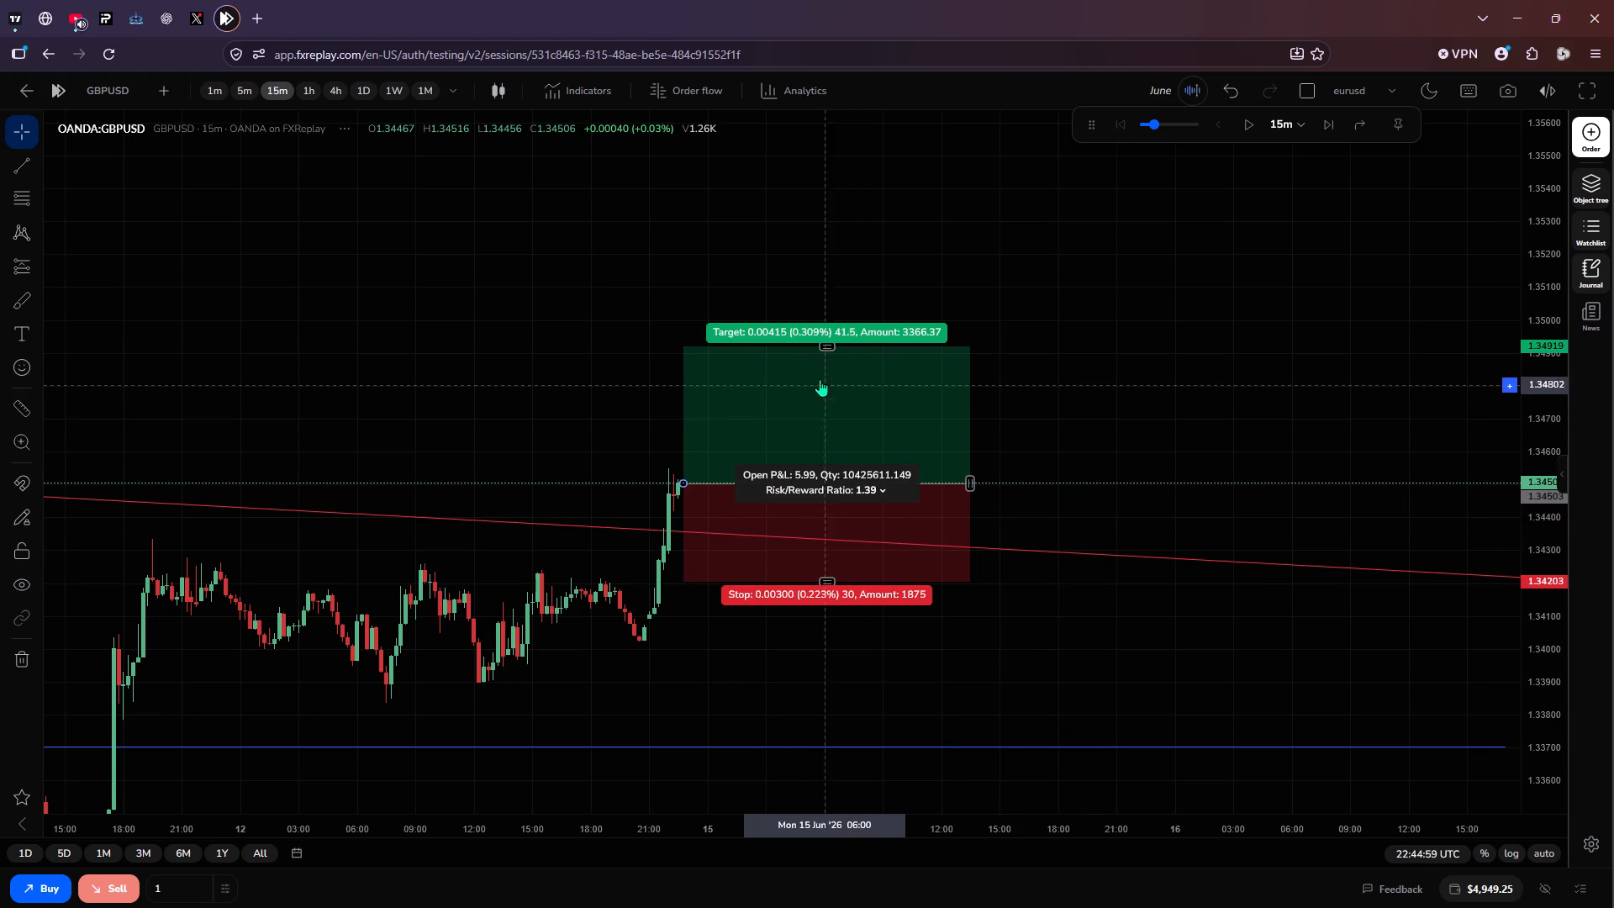
drag(827, 346, 836, 272)
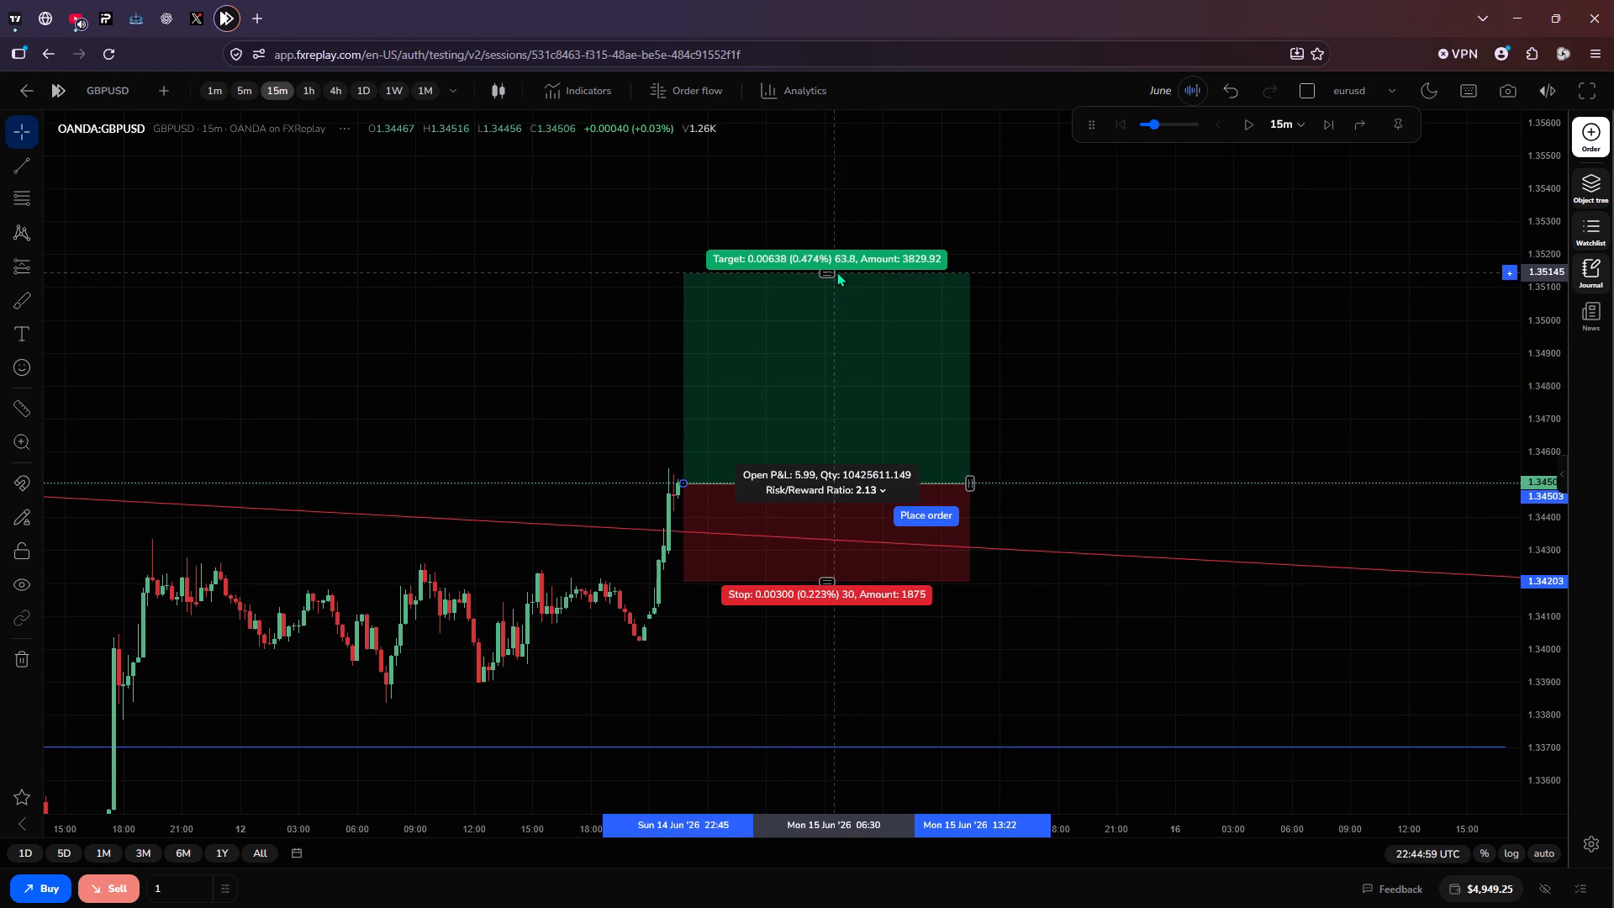
drag(836, 272, 835, 285)
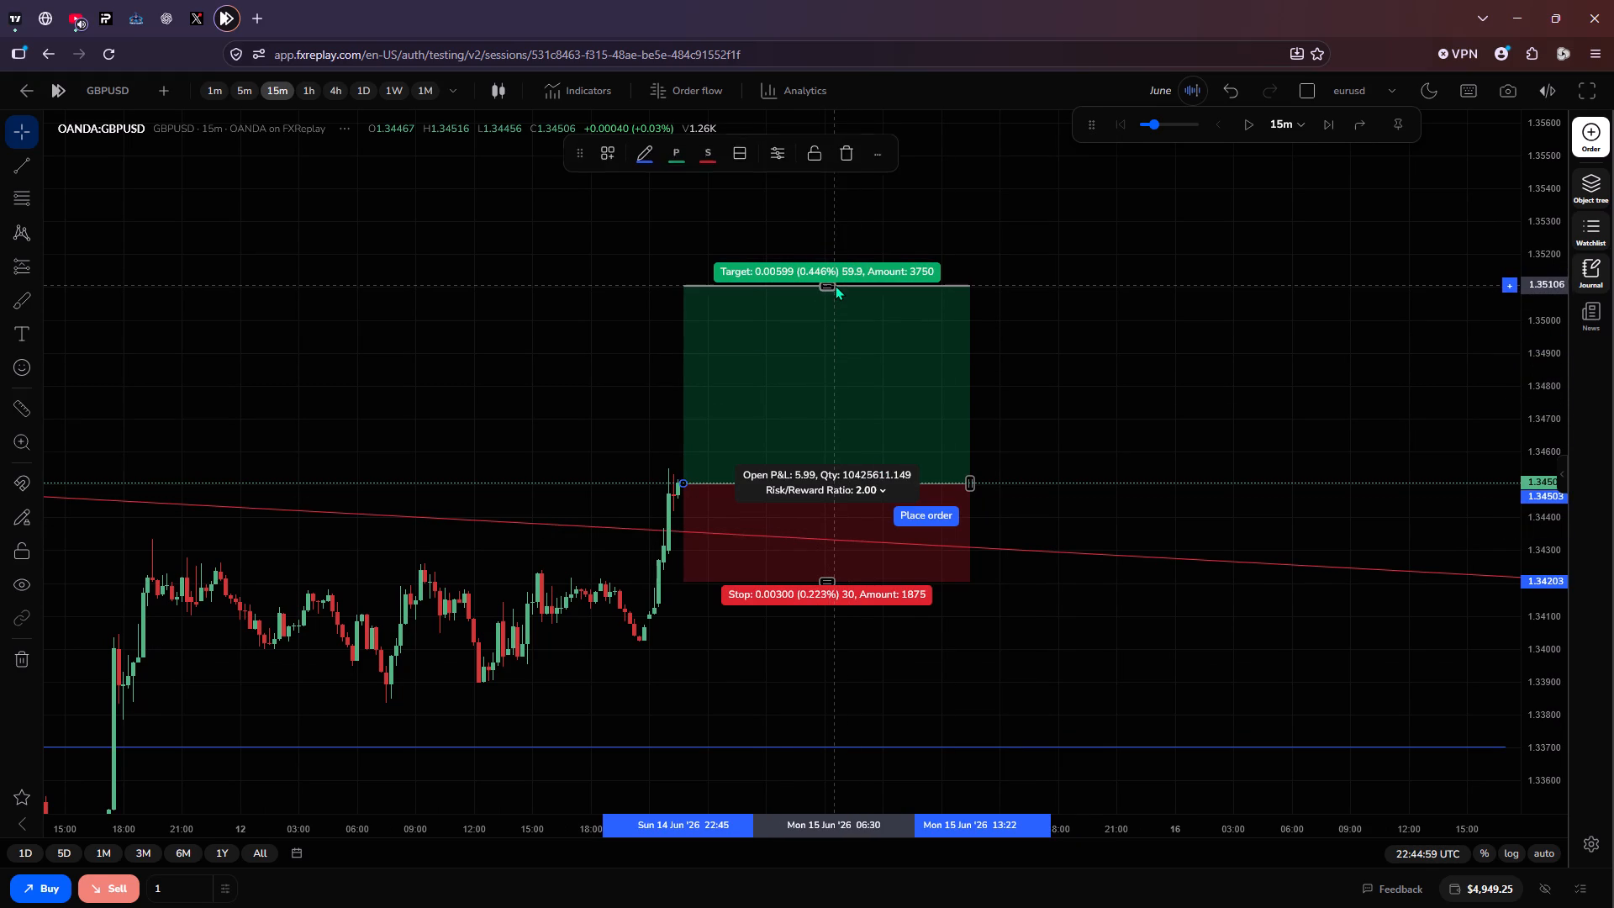
Raise the long position's entry to 1.34513 and place a 0.08 GBPUSD buy stop with stop loss 1.34214 and take profit 1.35113.
click(939, 512)
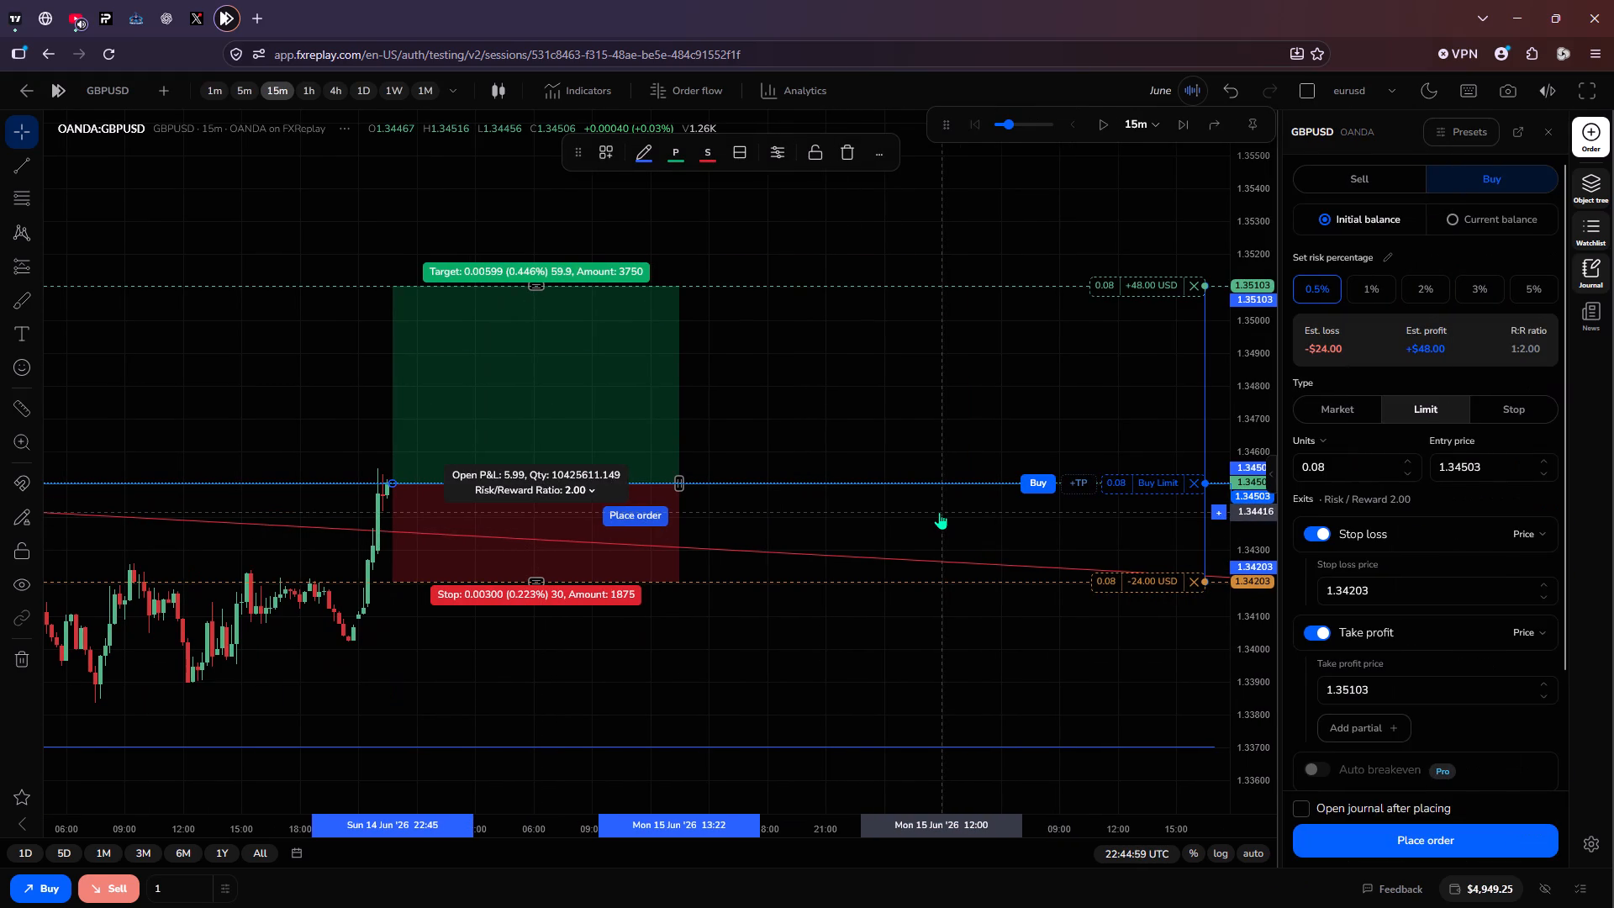
click(1197, 490)
click(935, 452)
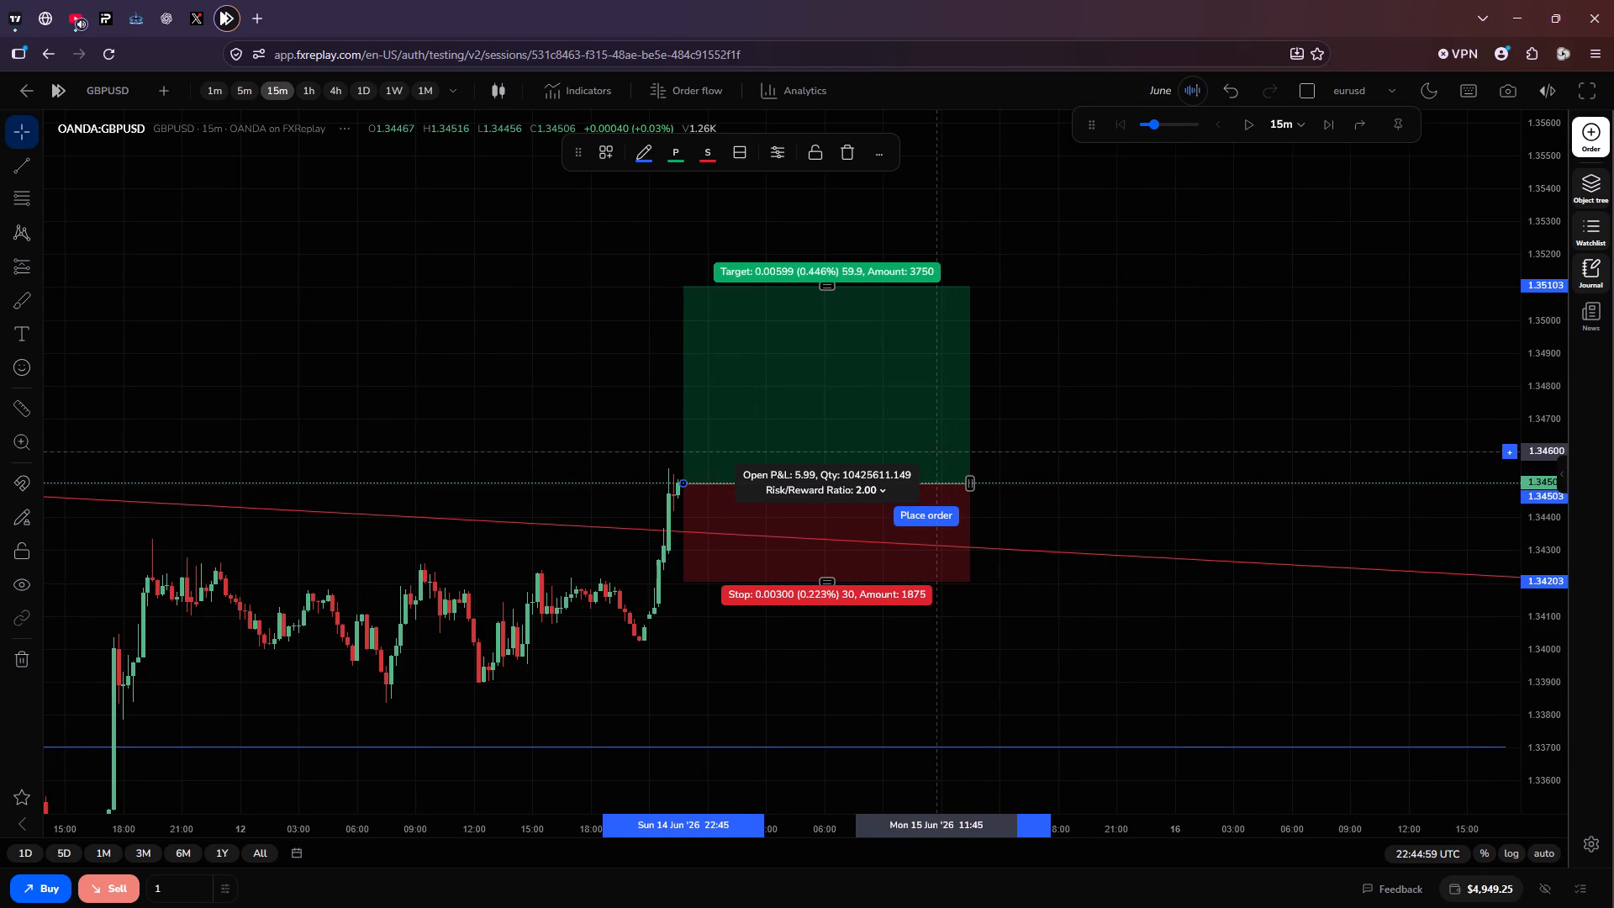
click(943, 505)
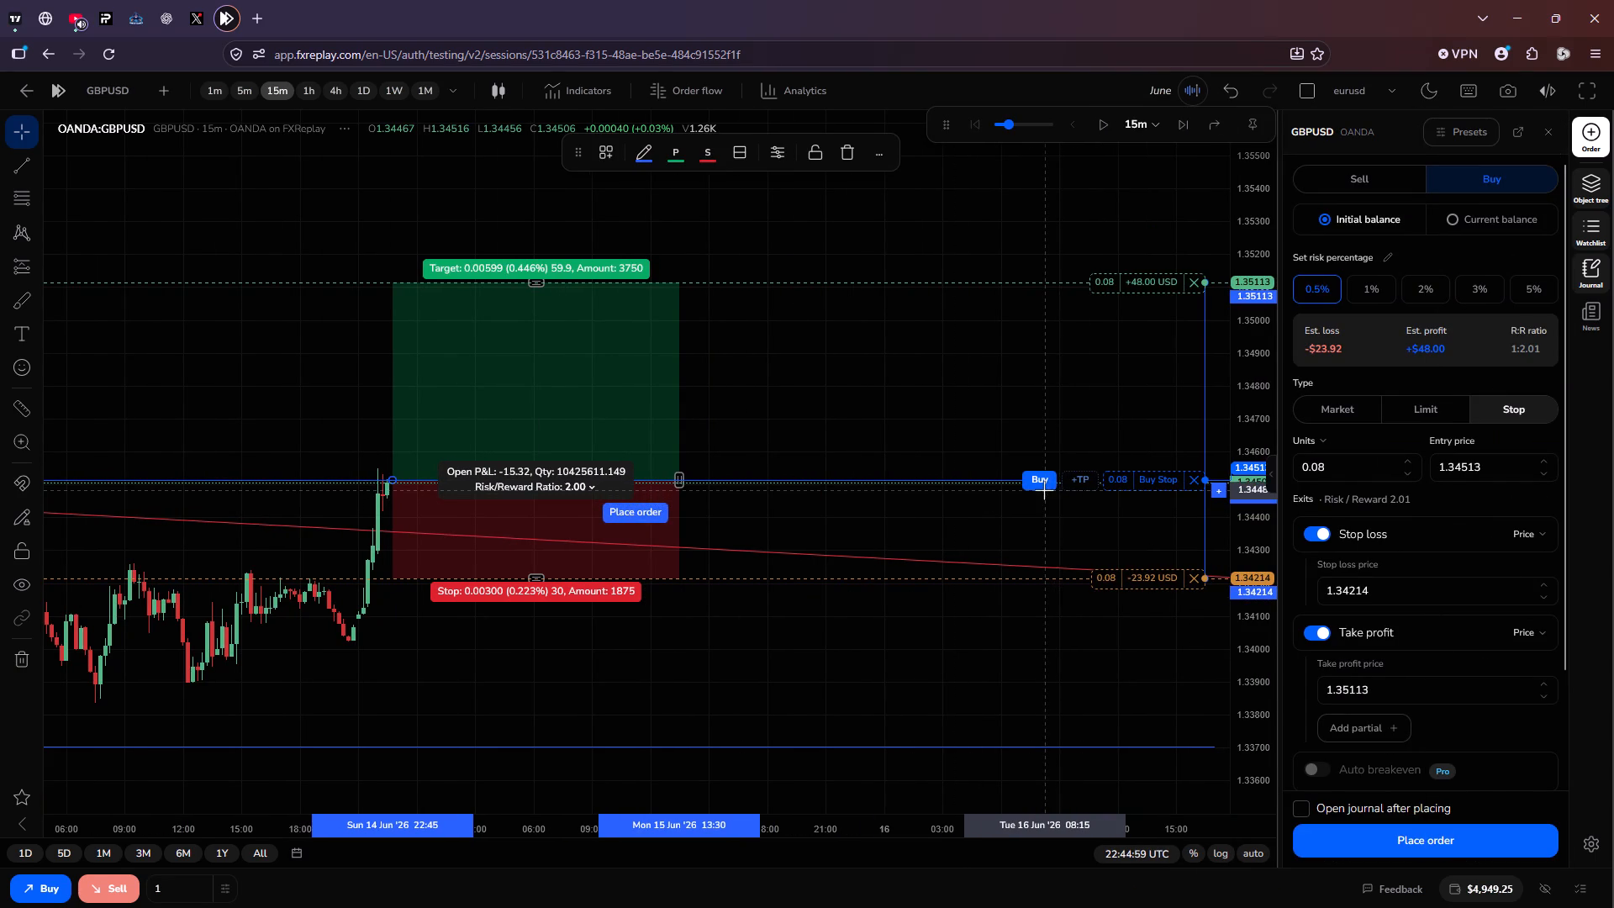
click(1044, 490)
click(1047, 476)
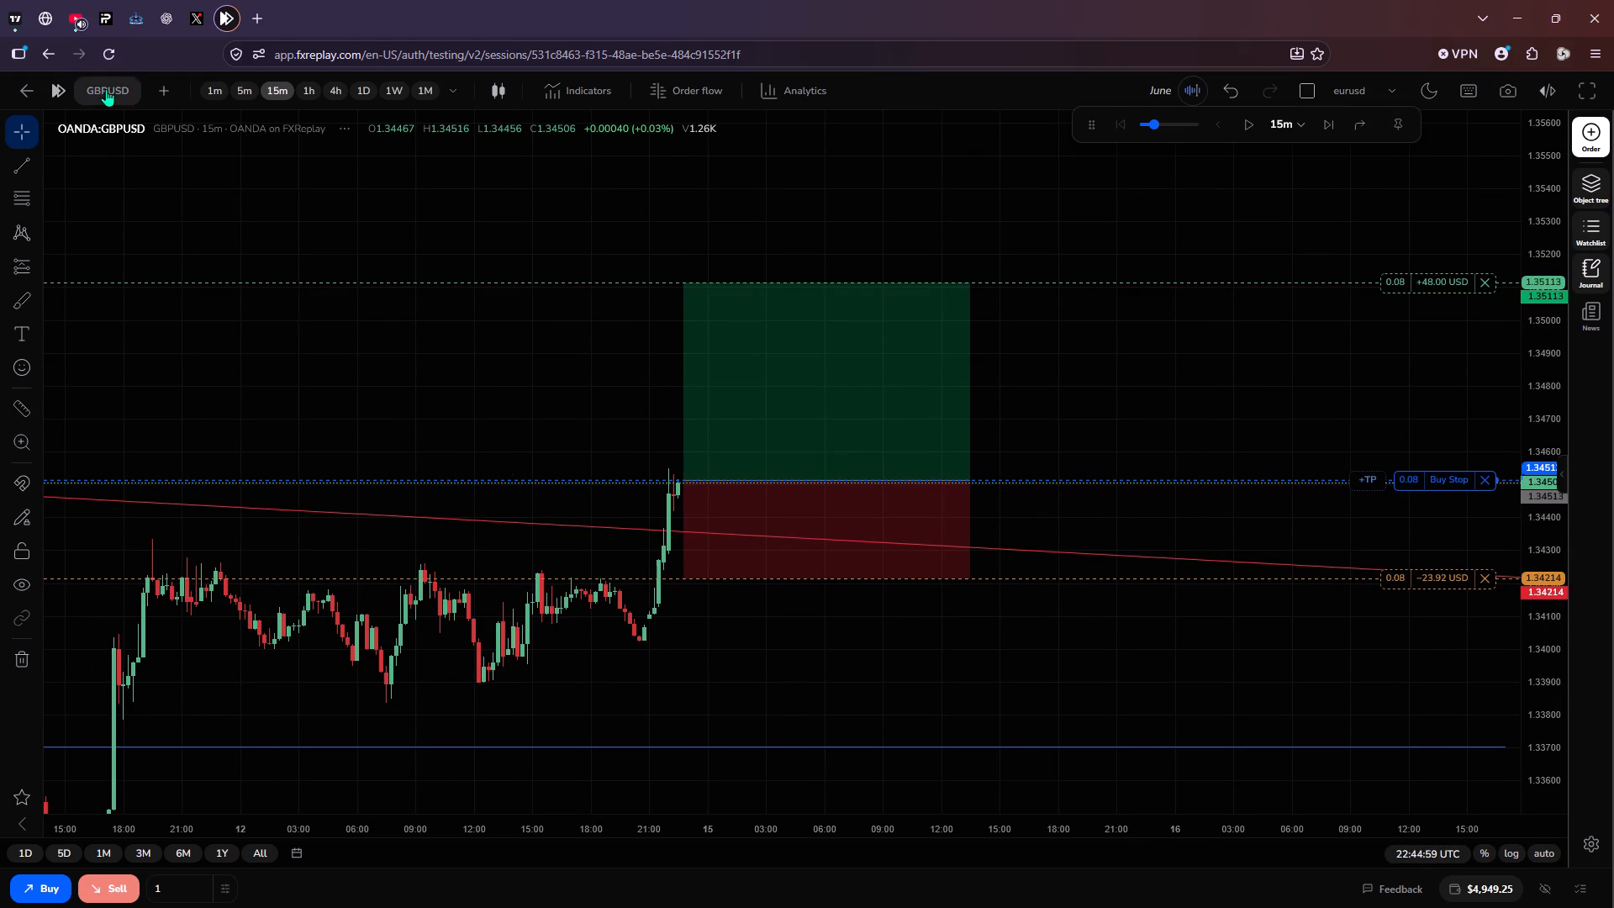
Switch the 15-minute replay chart from GBPUSD to EURUSD.
click(106, 89)
click(628, 525)
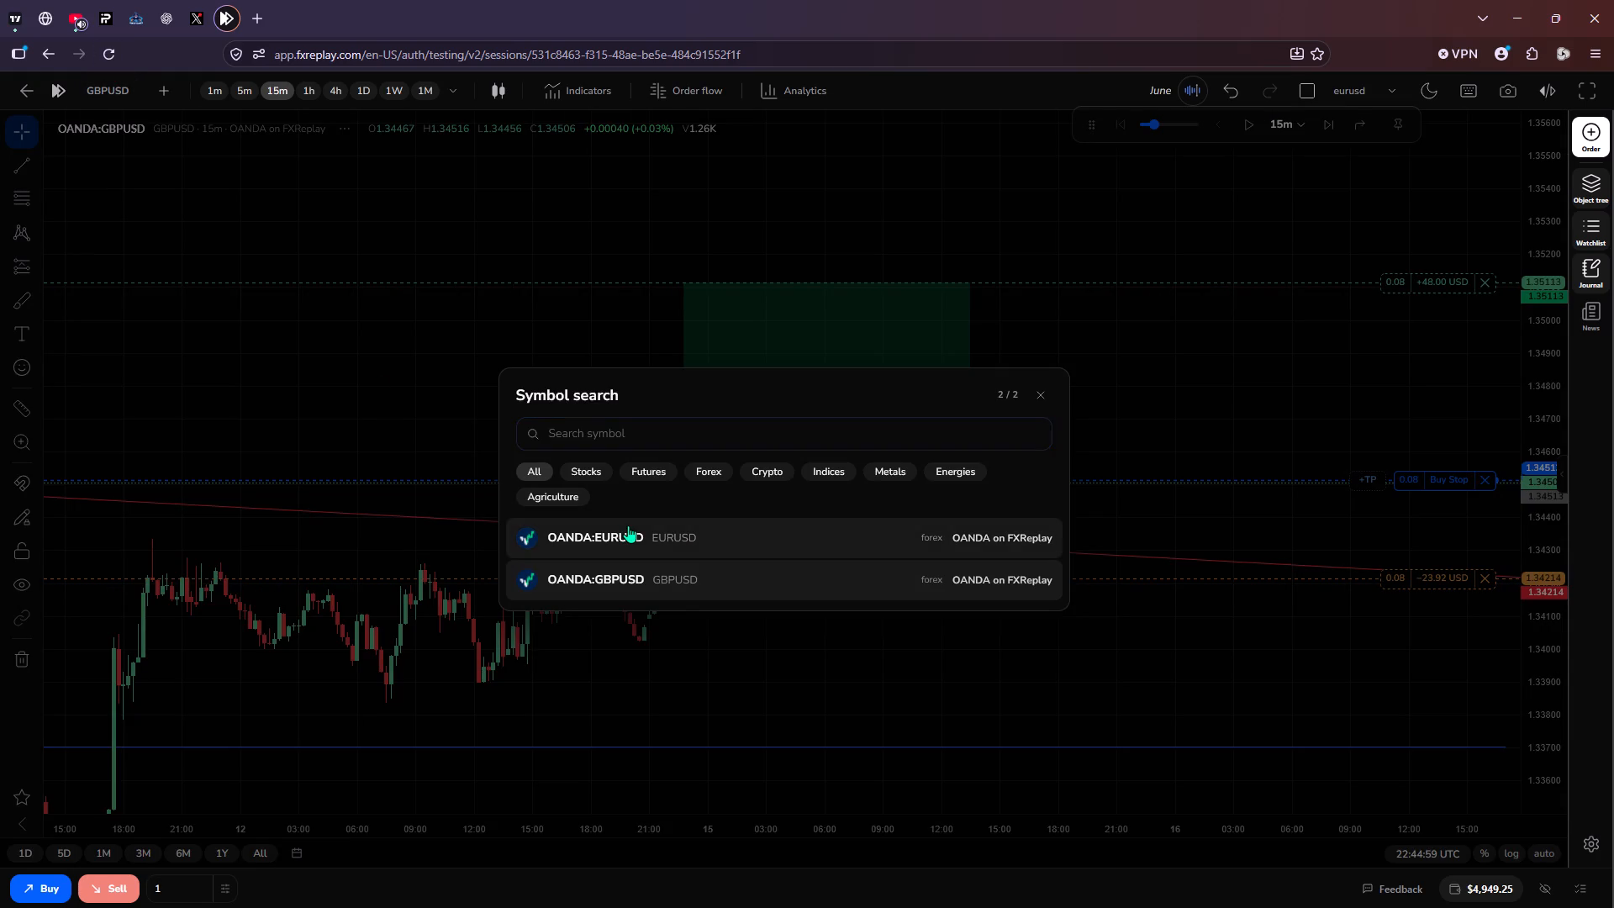
drag(857, 491, 946, 641)
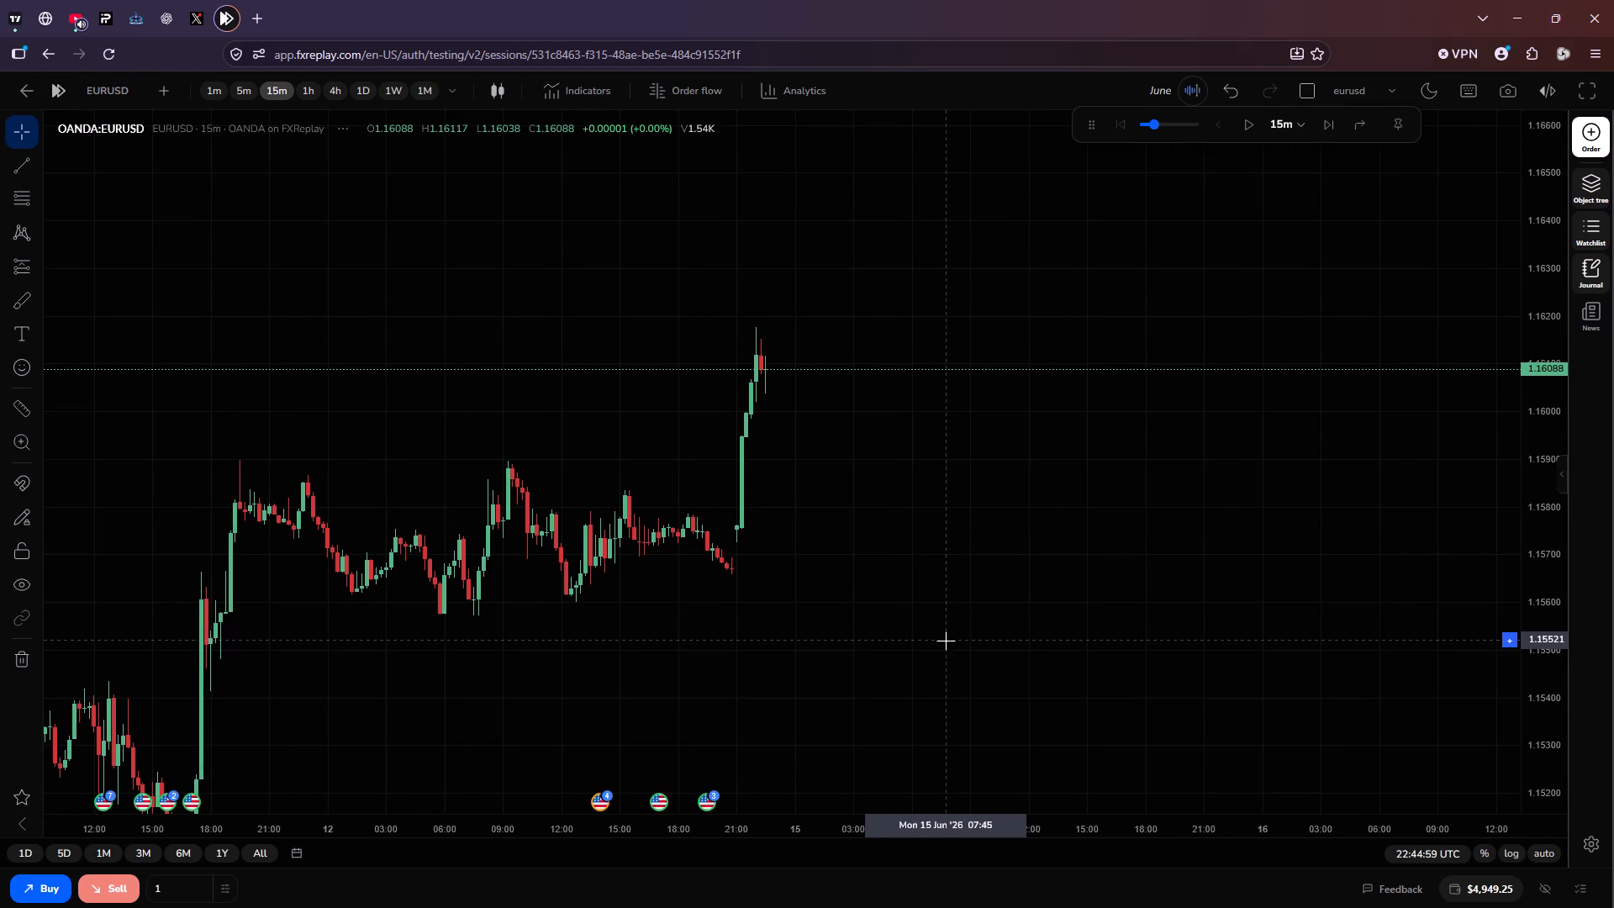
scroll(946, 641, down, 4)
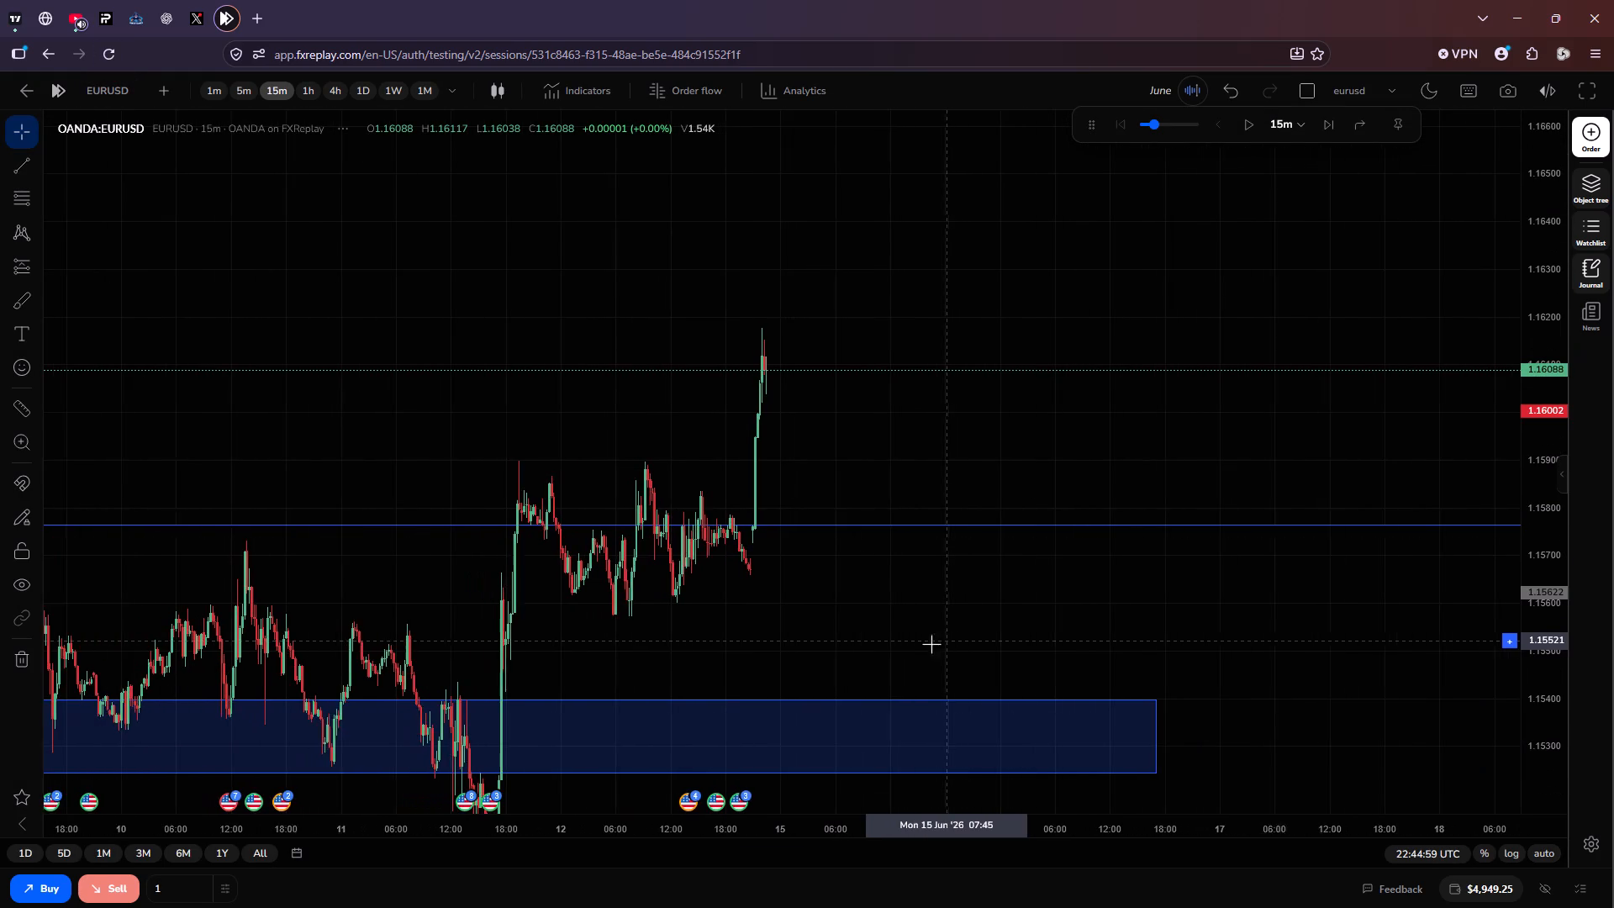
drag(857, 660, 925, 467)
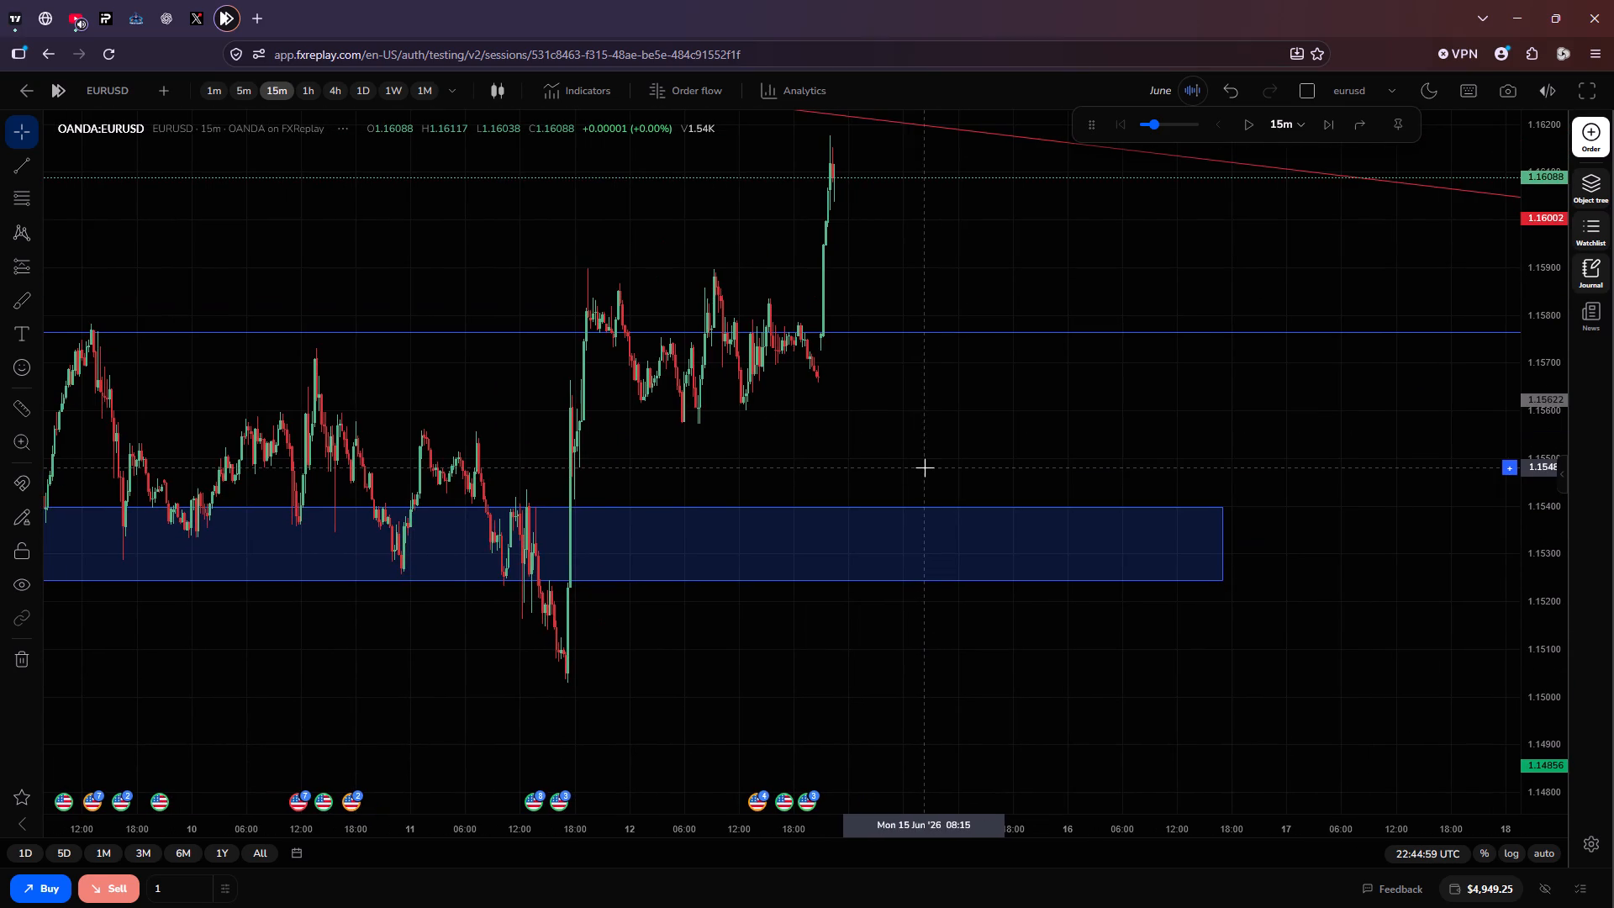
scroll(925, 467, down, 3)
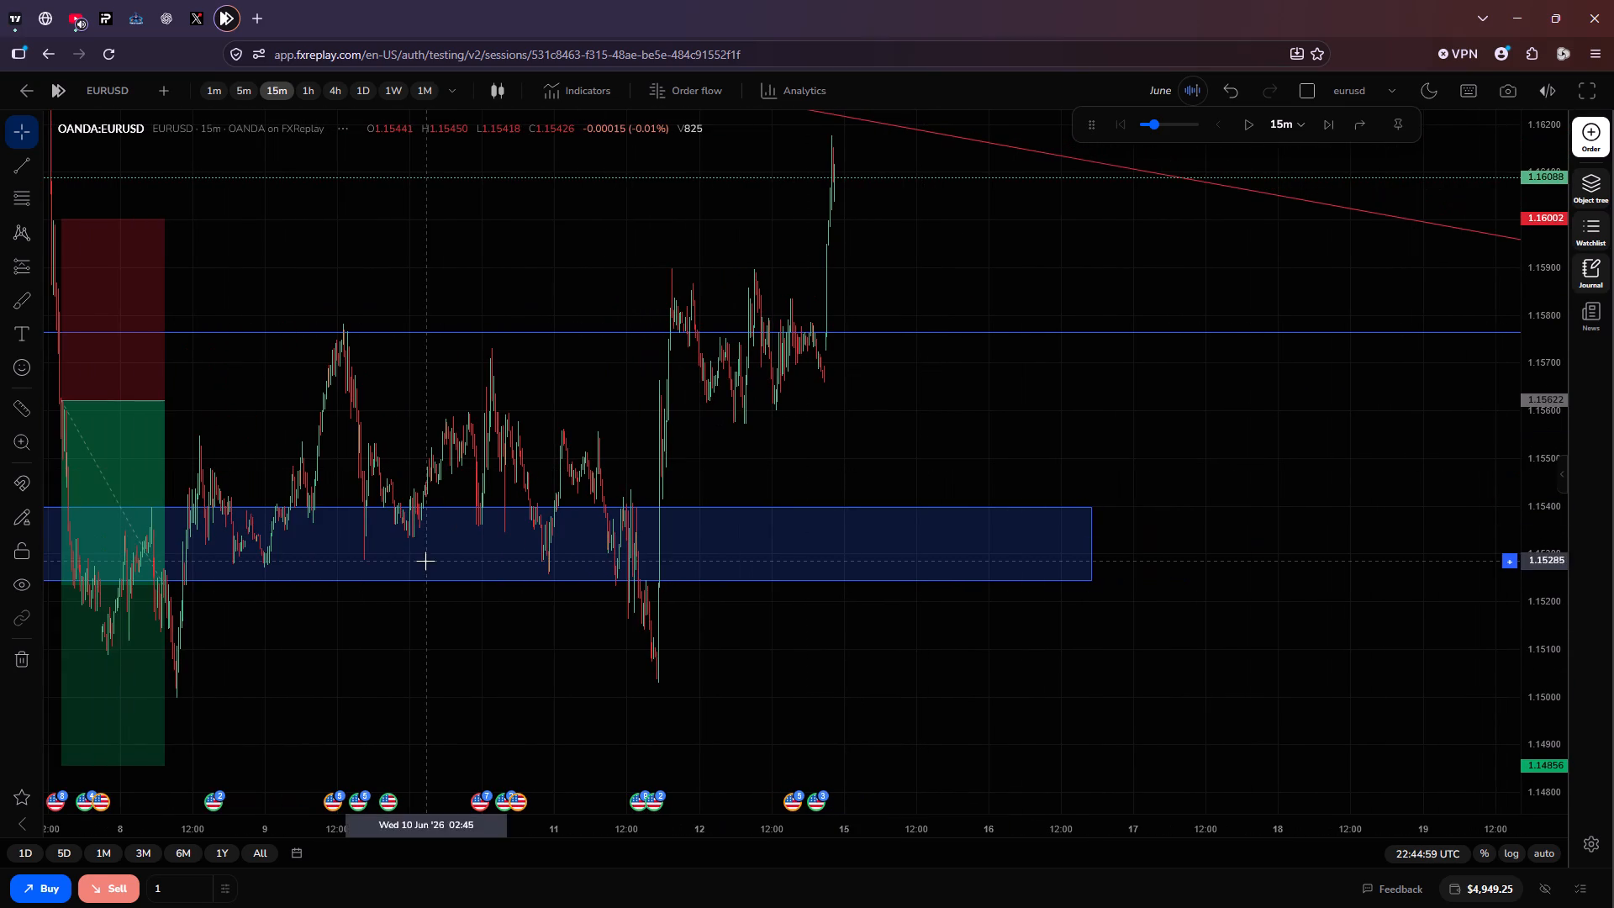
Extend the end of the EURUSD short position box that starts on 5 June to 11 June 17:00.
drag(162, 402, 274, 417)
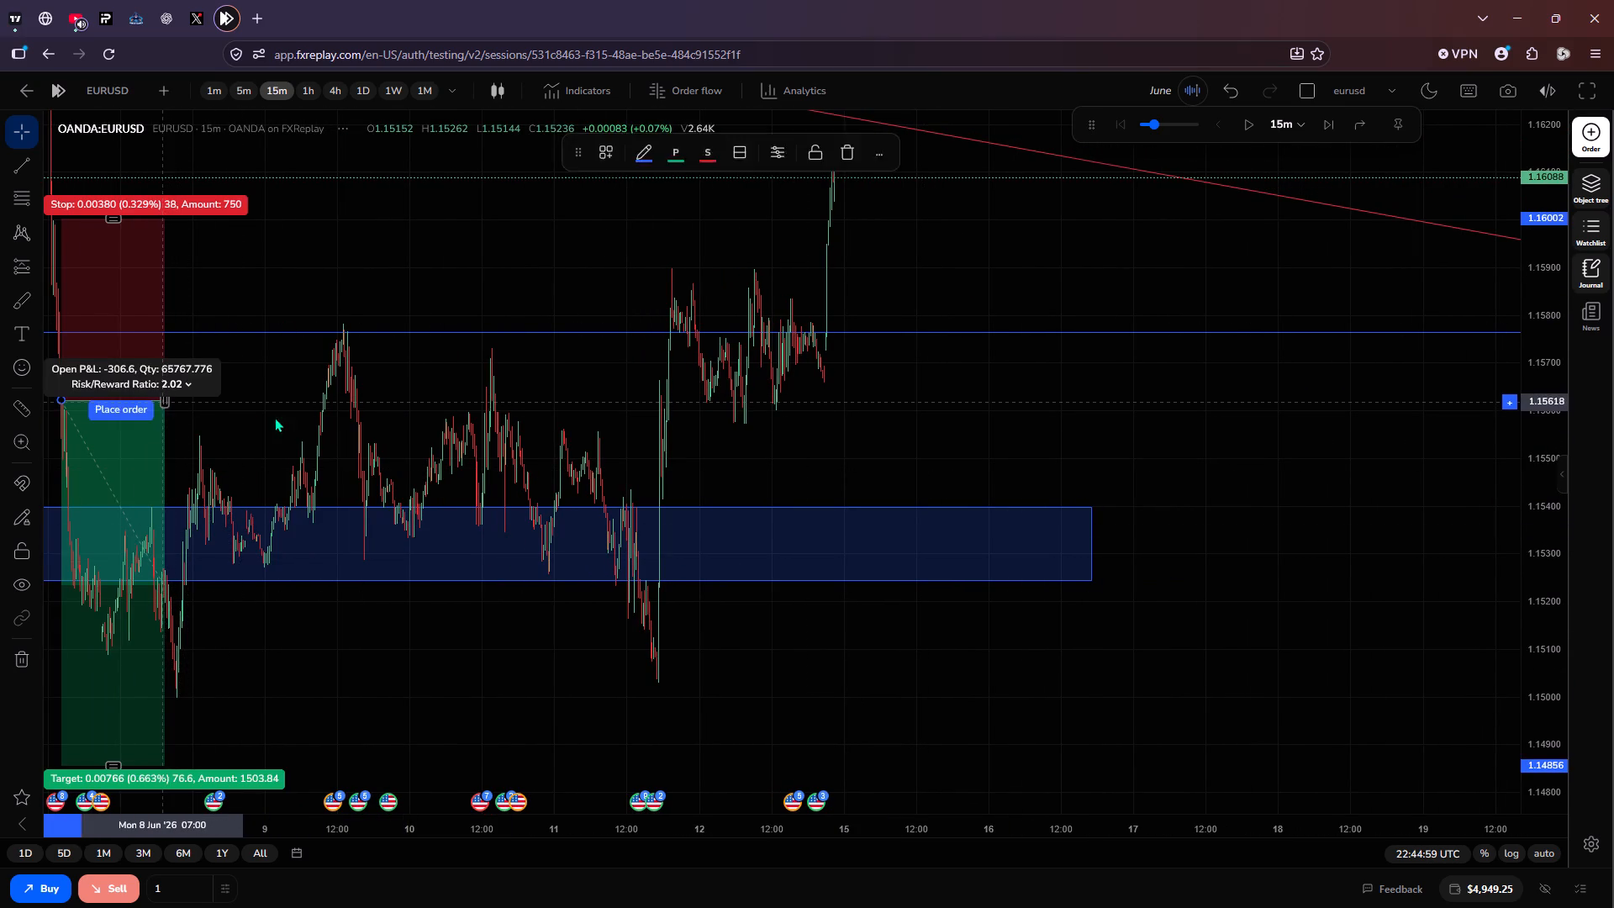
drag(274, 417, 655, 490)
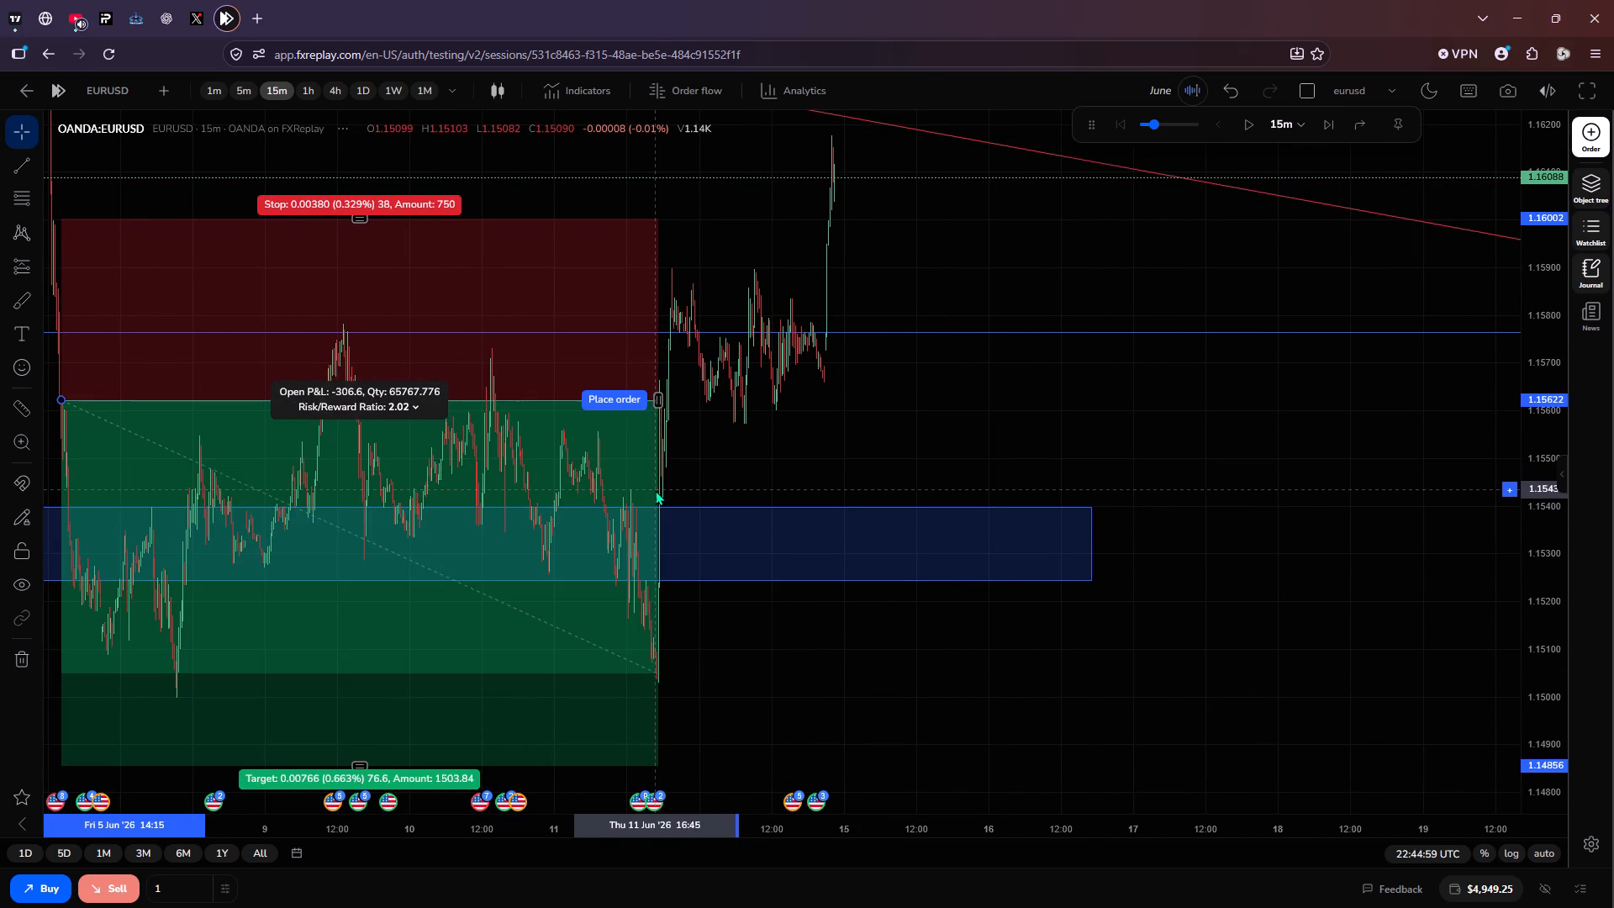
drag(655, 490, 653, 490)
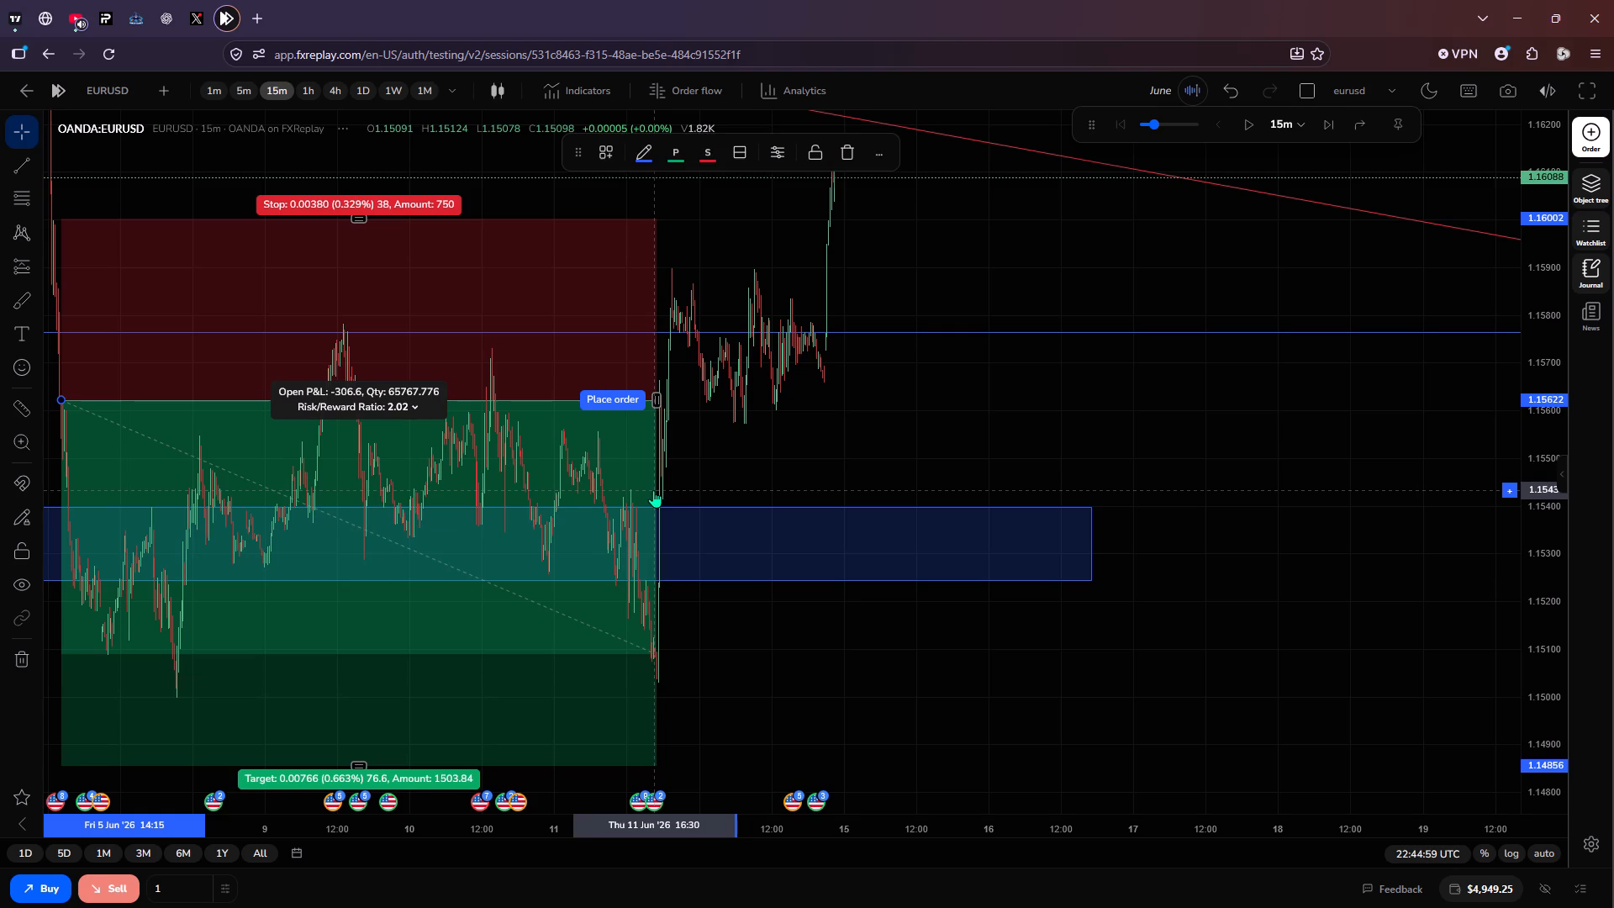
Delete the EURUSD short position box from the chart.
click(852, 158)
Review the EURUSD falling red trendline across June and change the chart to the 4-hour timeframe.
scroll(820, 382, down, 6)
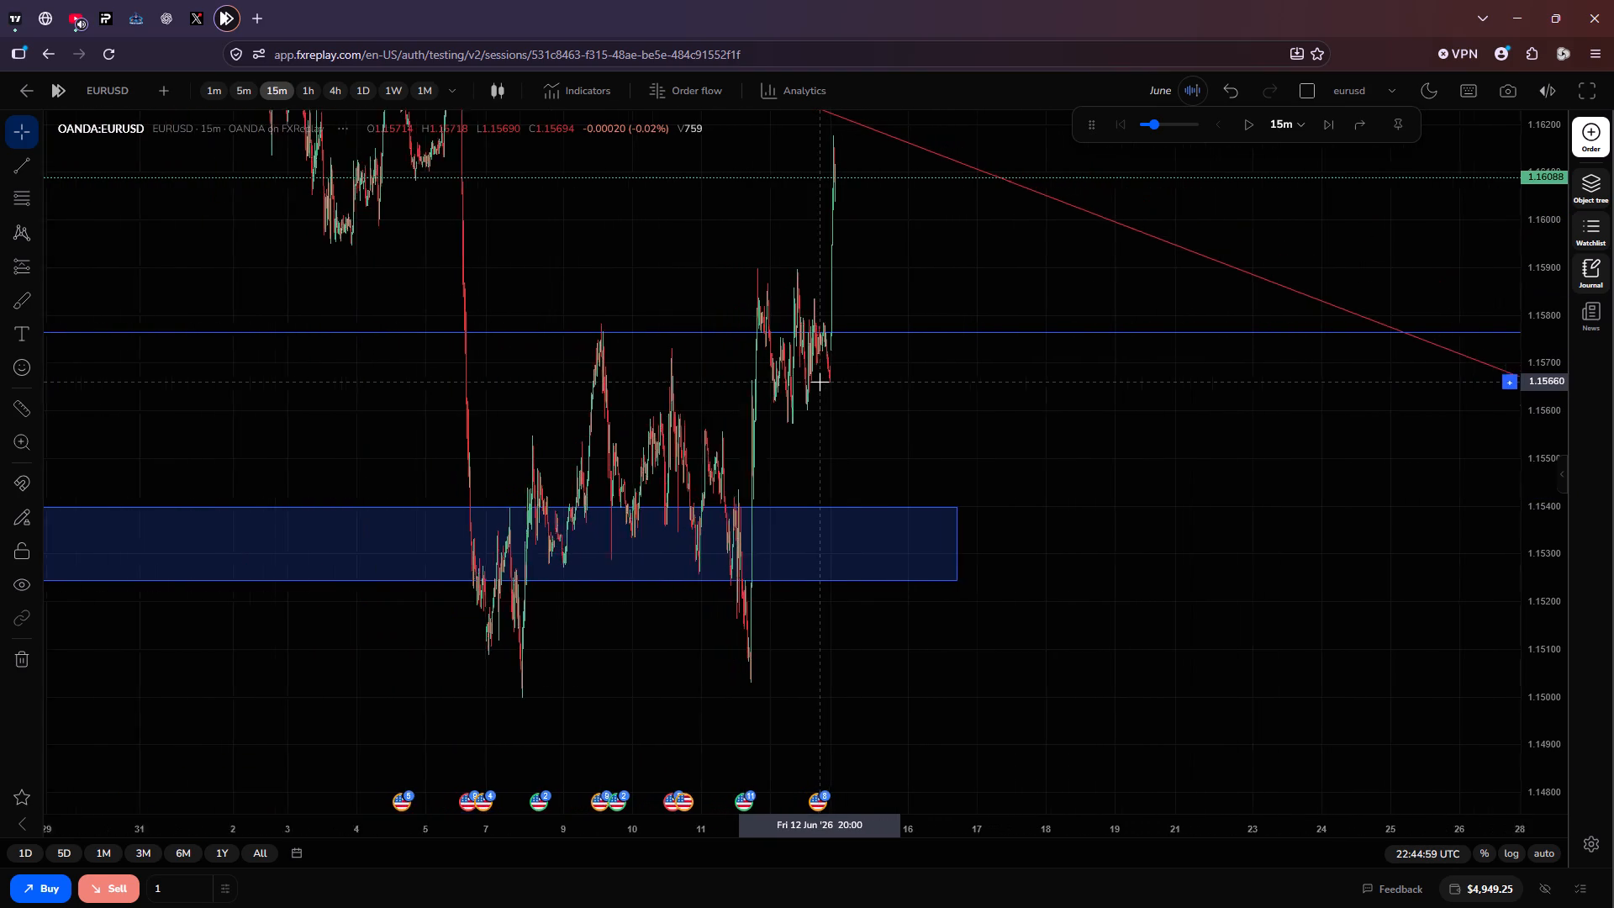
scroll(820, 382, down, 1)
scroll(1572, 590, down, 3)
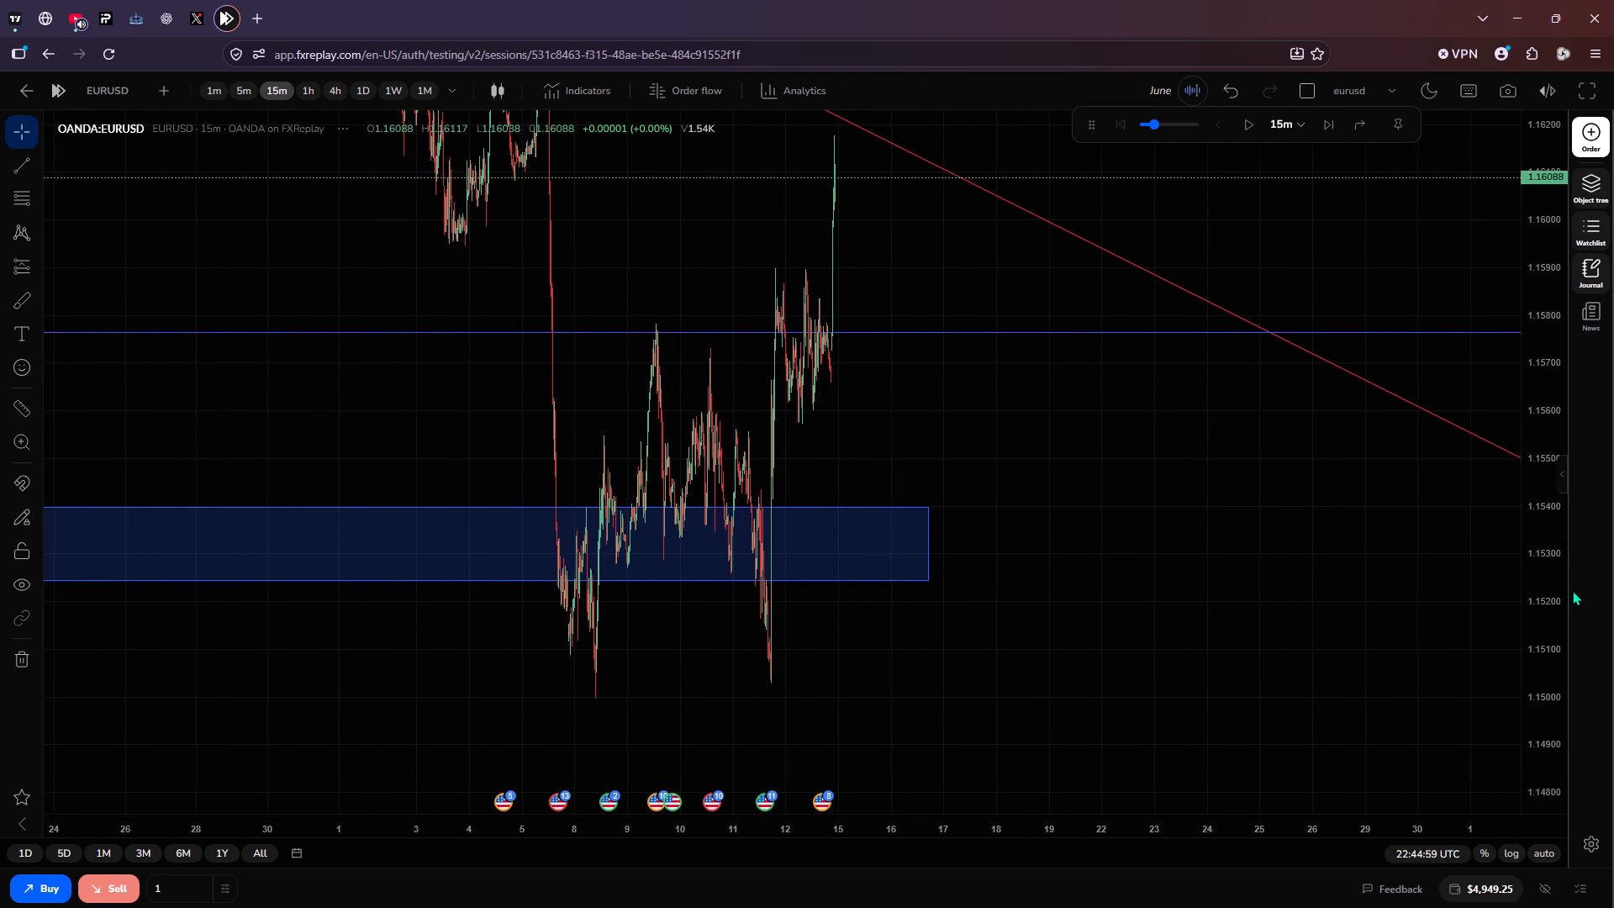
scroll(1548, 618, down, 5)
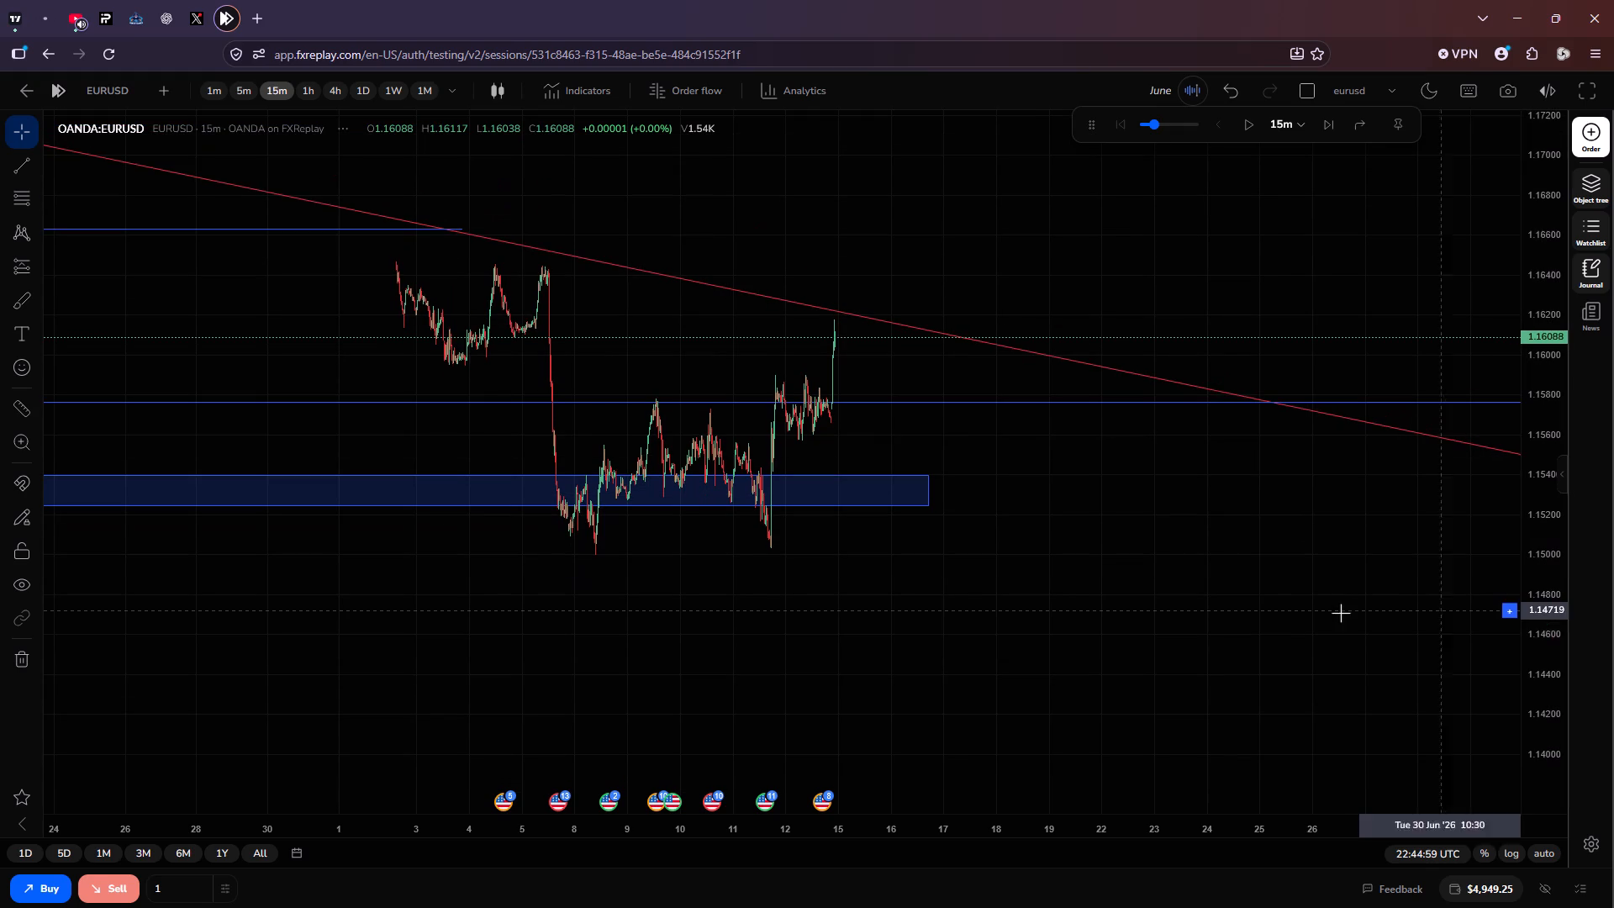
scroll(1303, 613, down, 9)
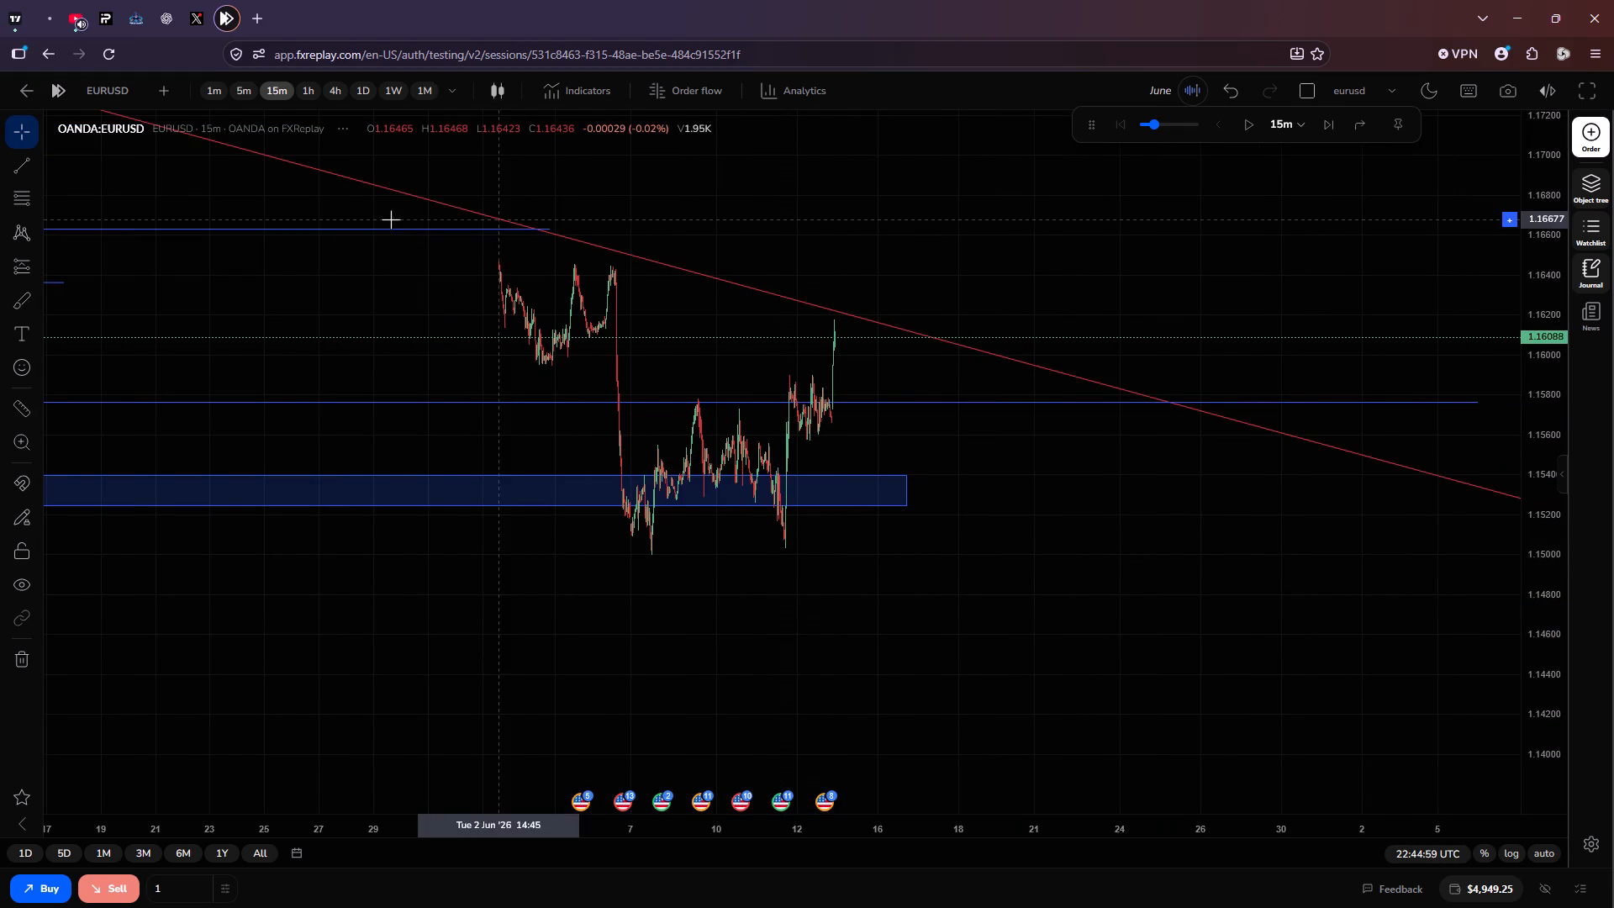
click(337, 92)
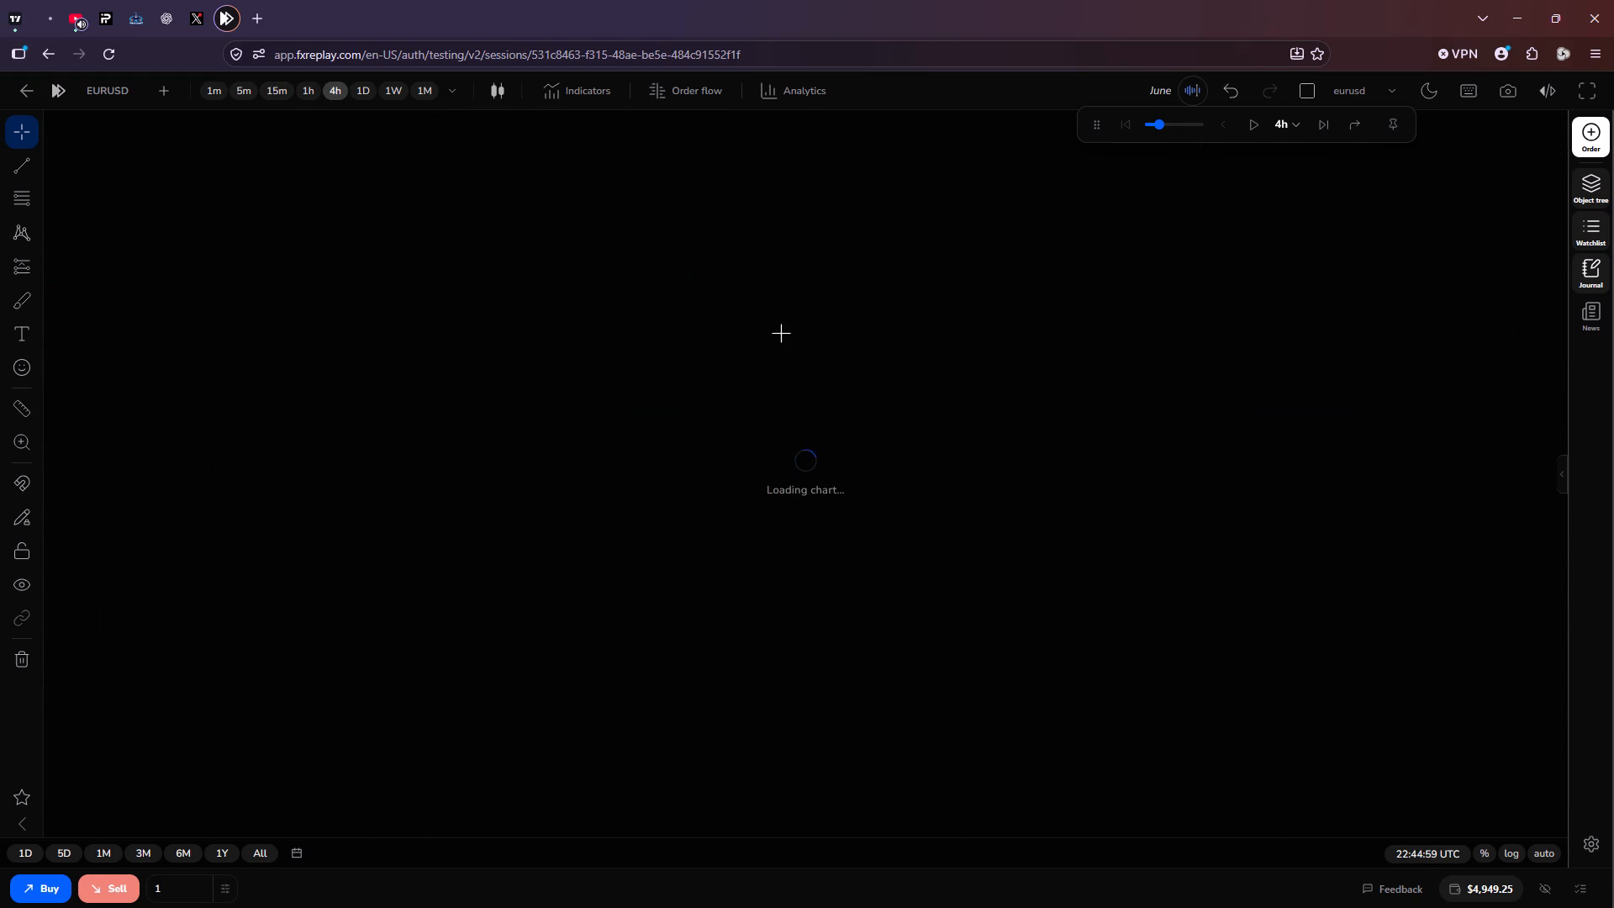
Switch to YouTube, restart the Harry Styles "As It Was" video from the beginning, and return to FX Replay.
click(66, 13)
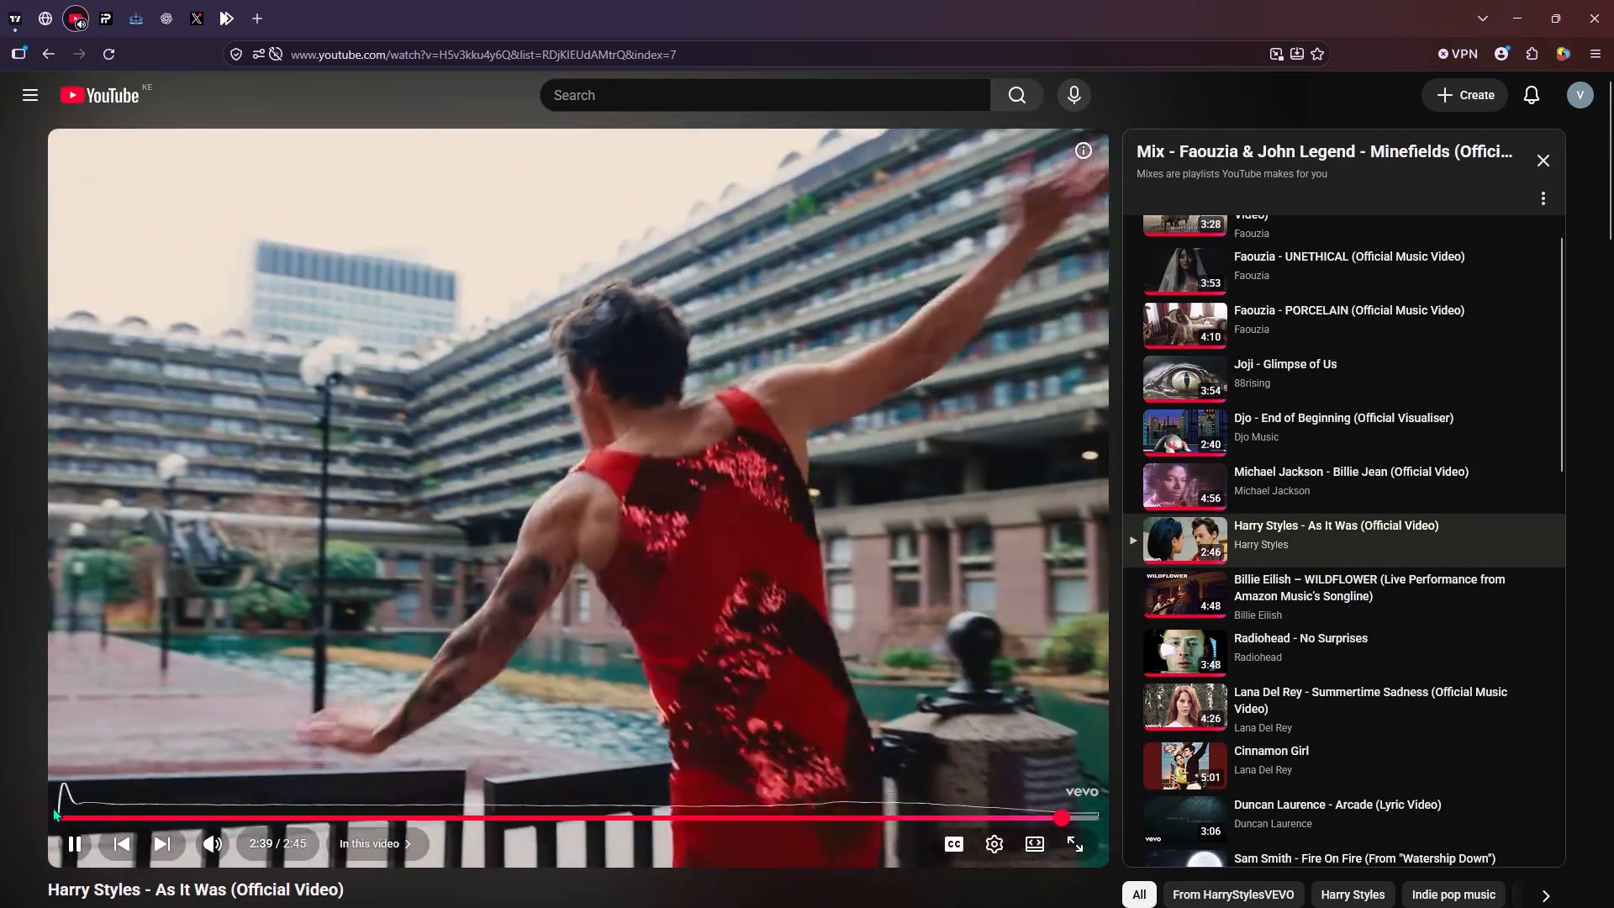
click(59, 818)
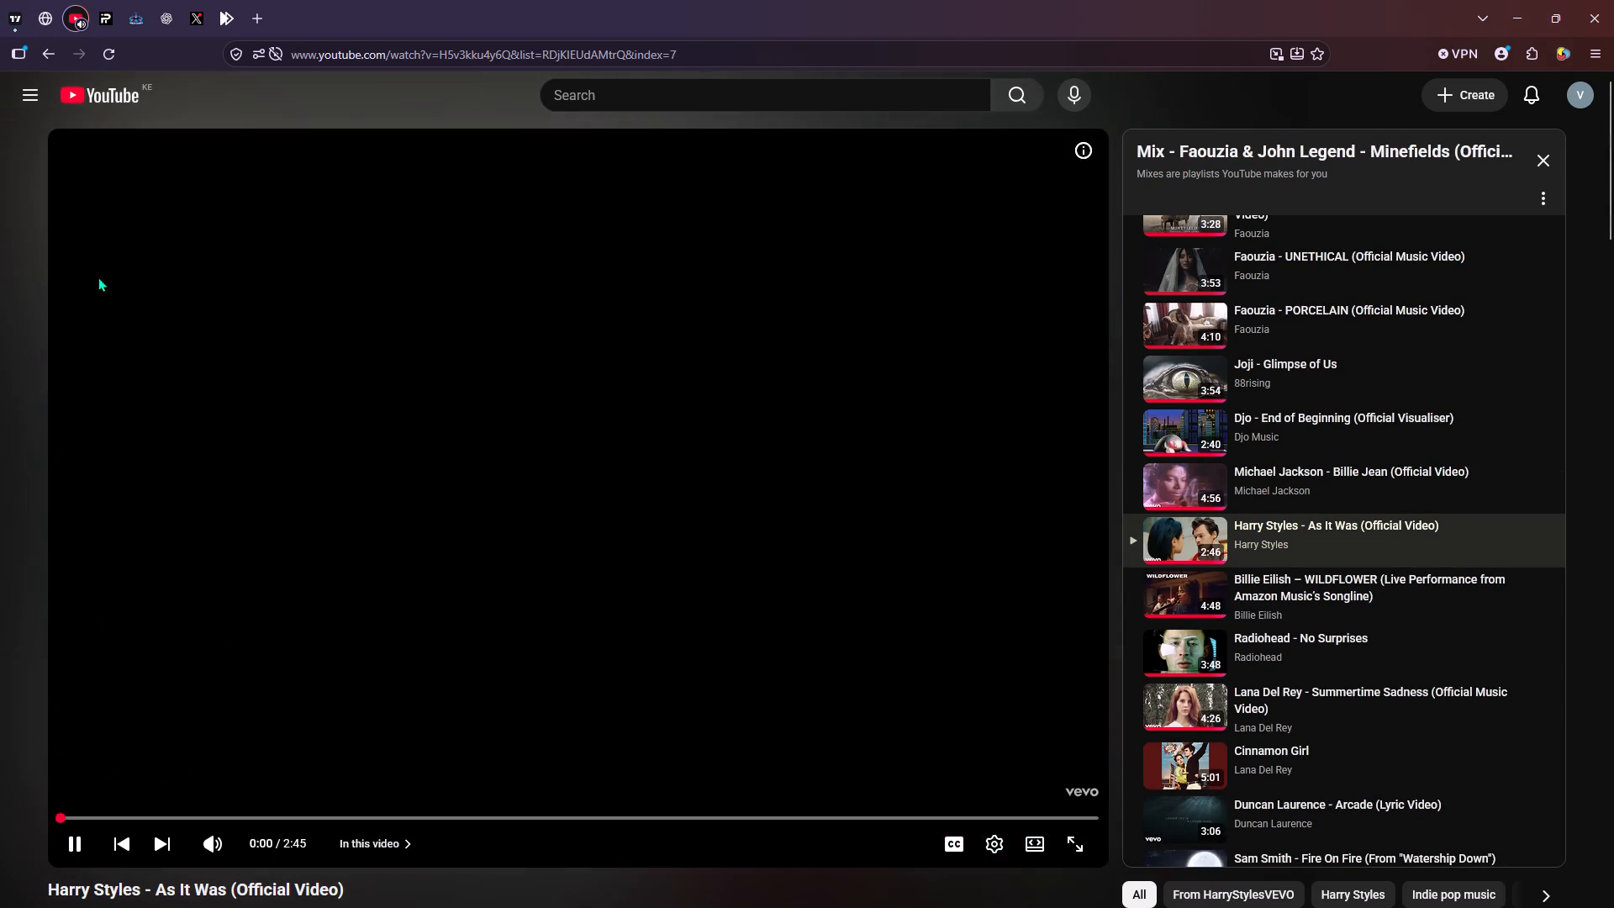
click(221, 2)
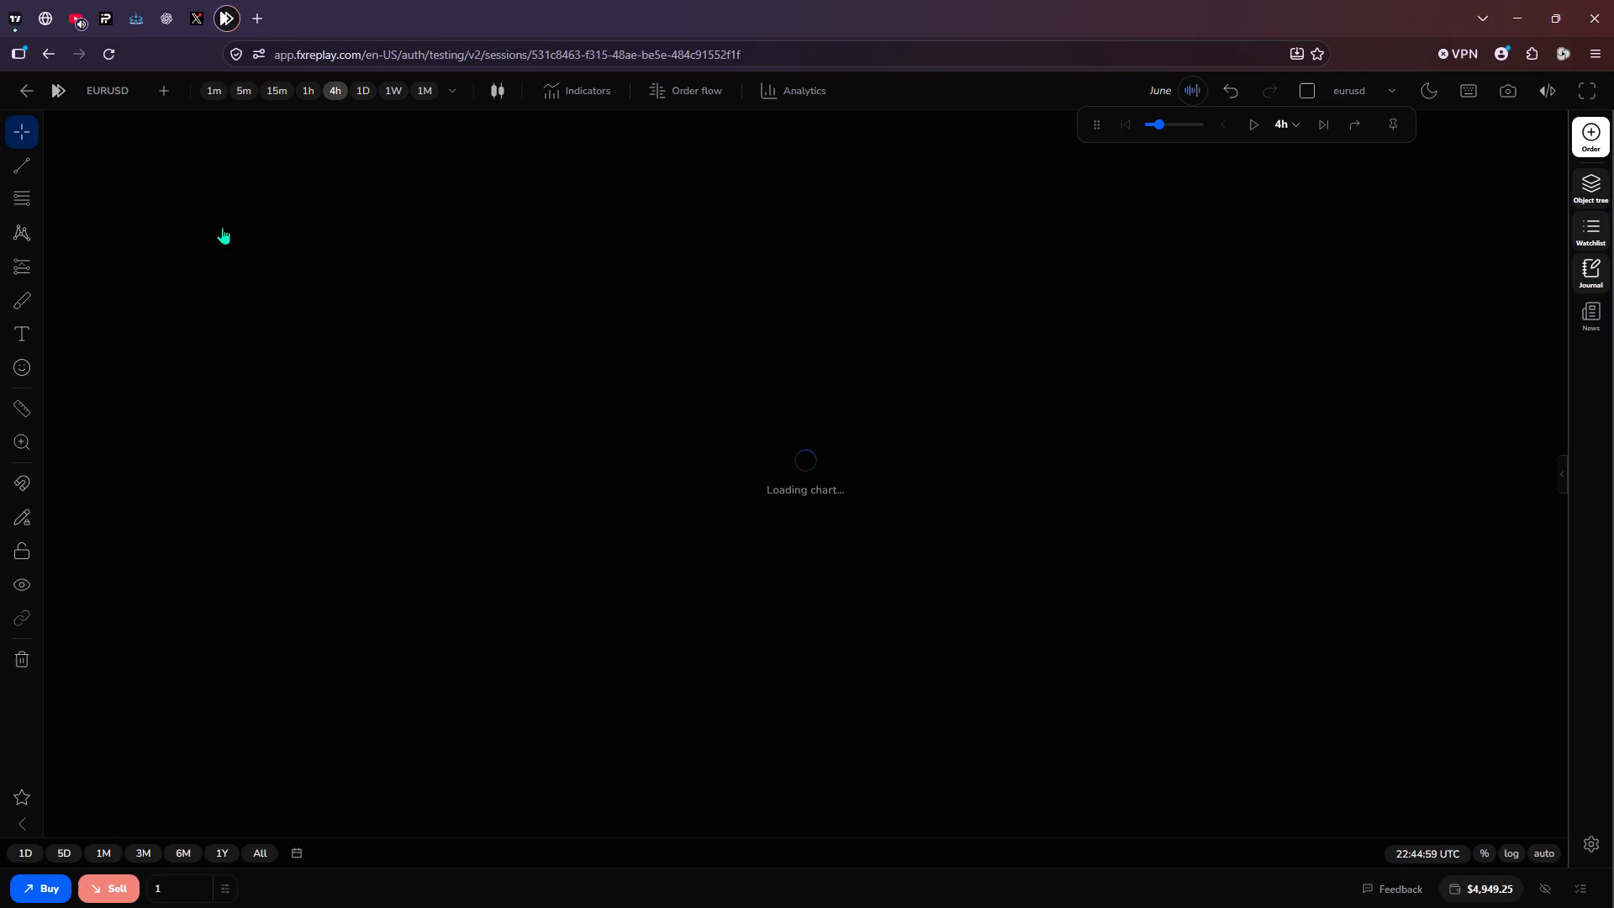
Switch to TradingView and open the XAUUSD chart from the Red list.
click(14, 8)
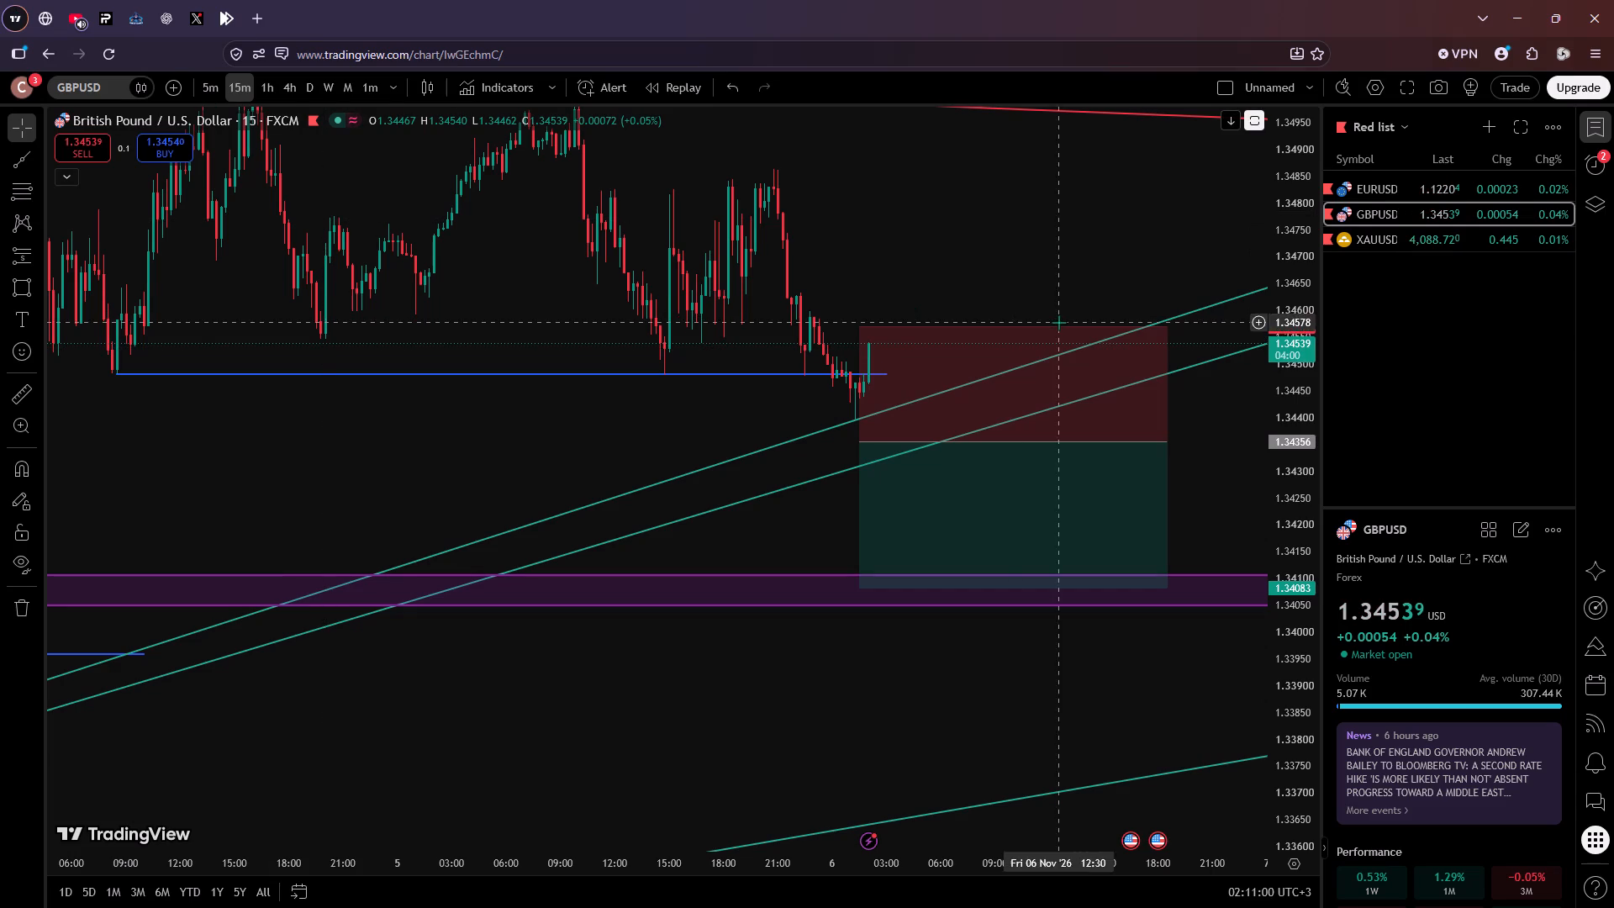
click(1447, 239)
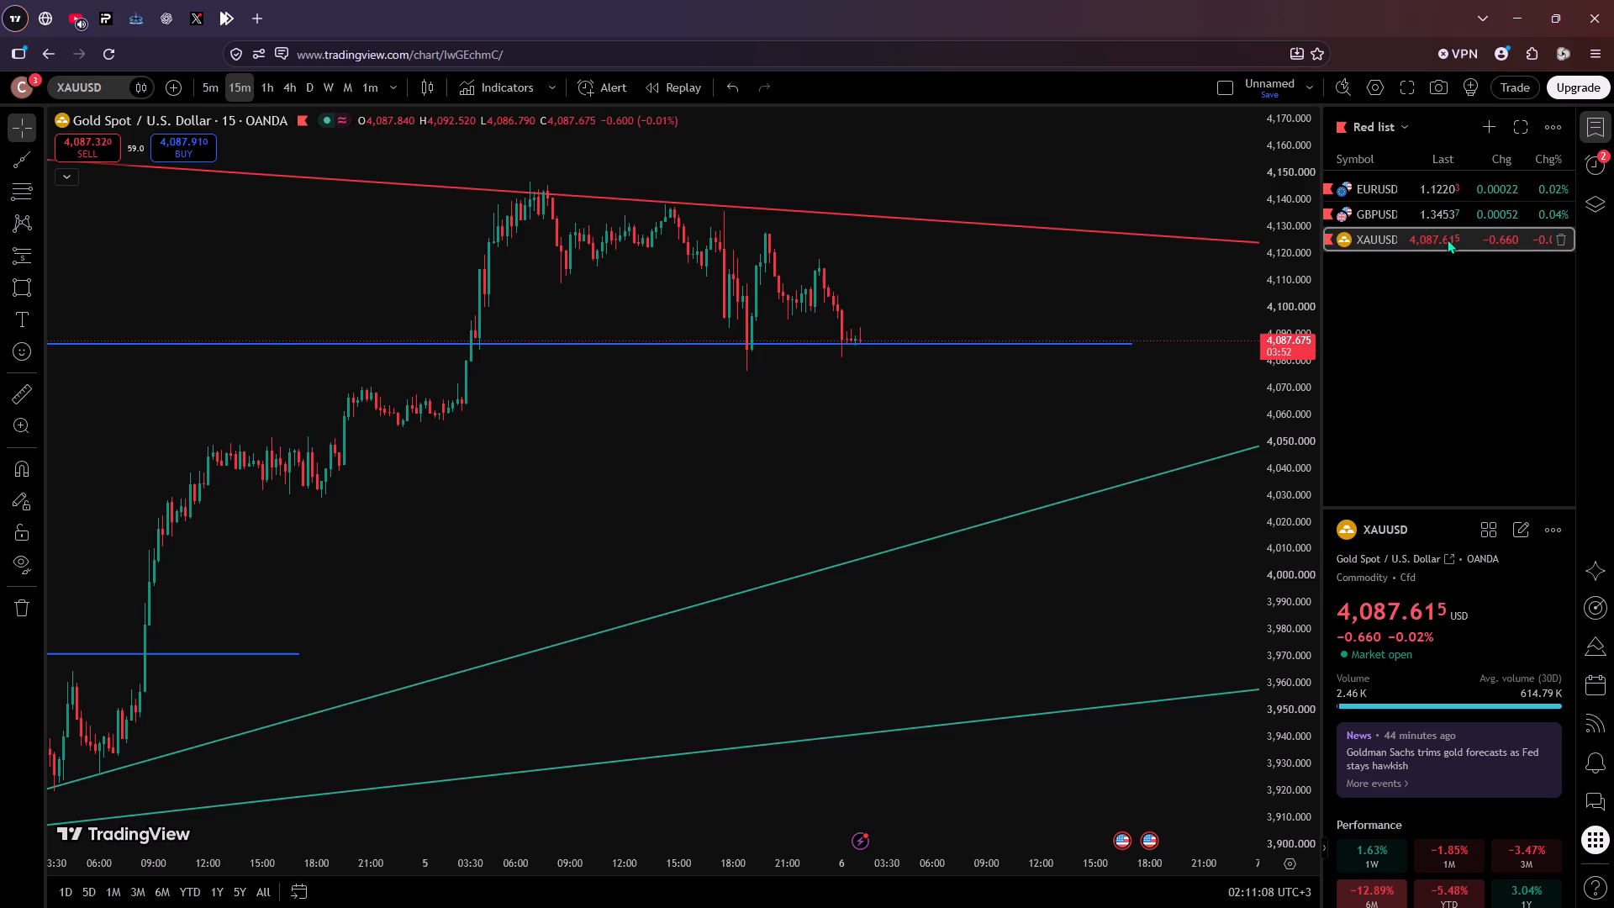
Return to FX Replay and move the EURUSD rising green trendline's upper anchor to just beneath the recent mid-June lows.
click(212, 1)
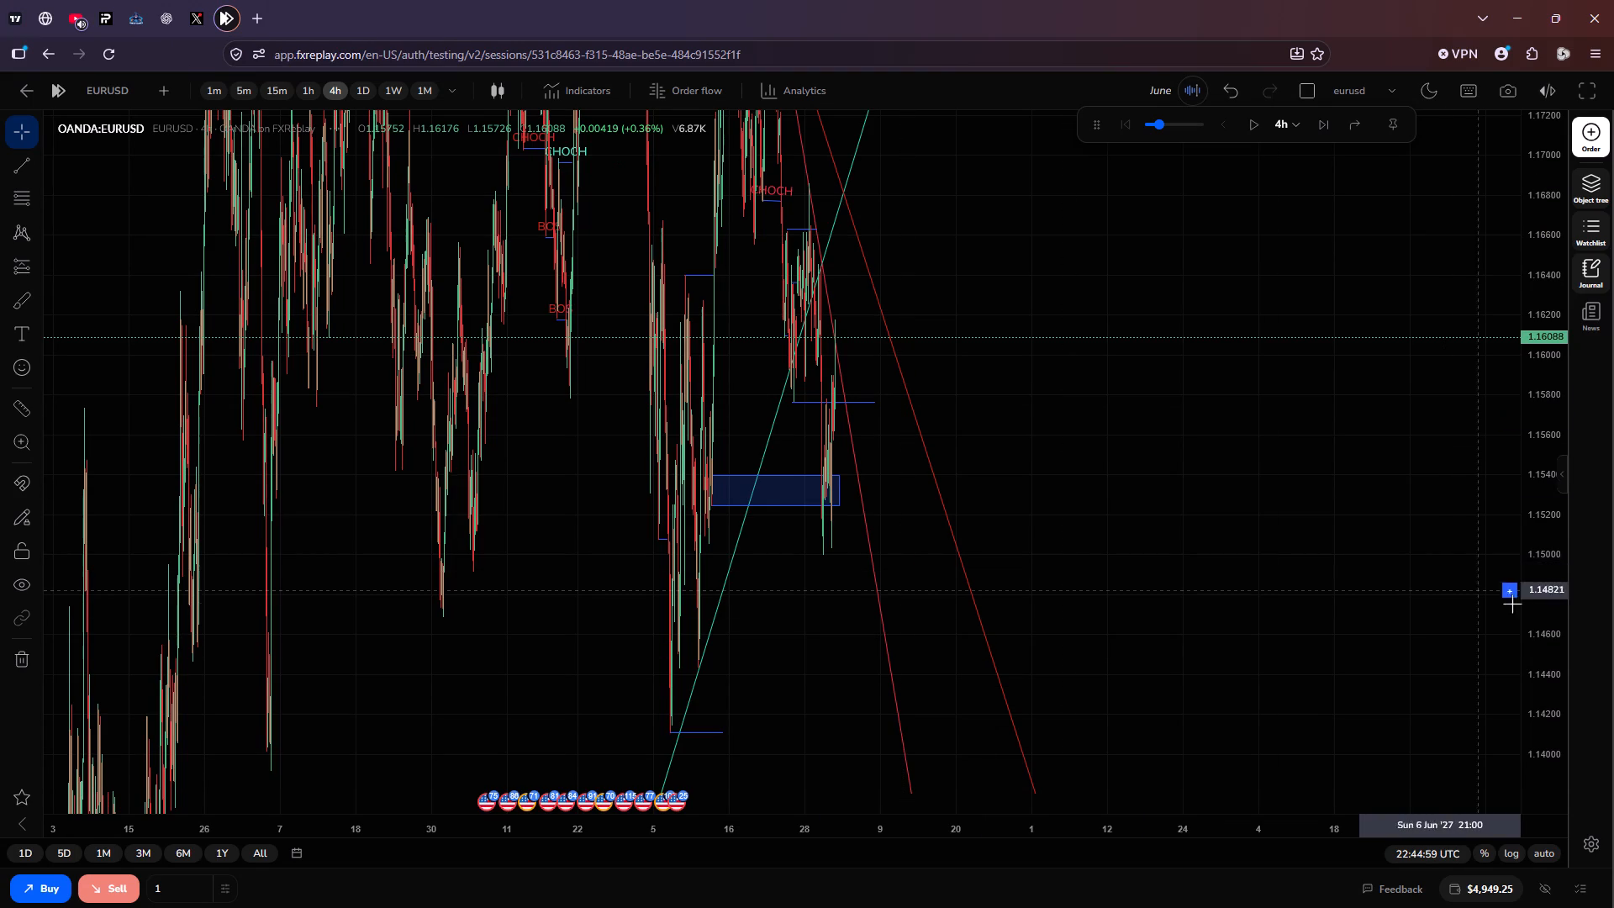
scroll(1536, 617, down, 8)
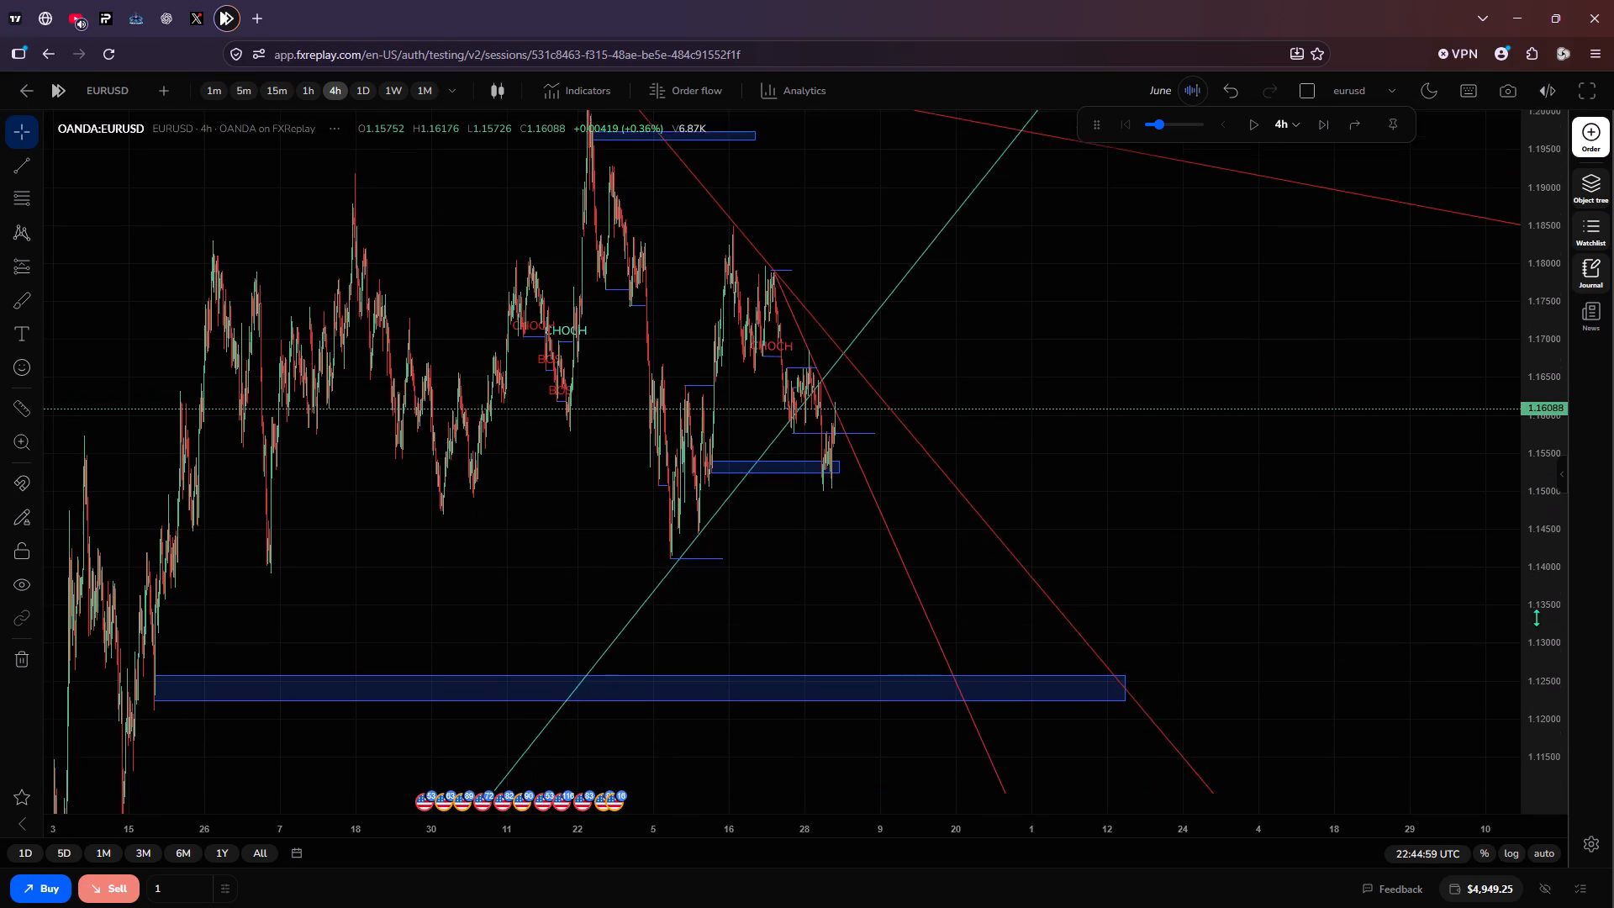
scroll(1536, 617, down, 1)
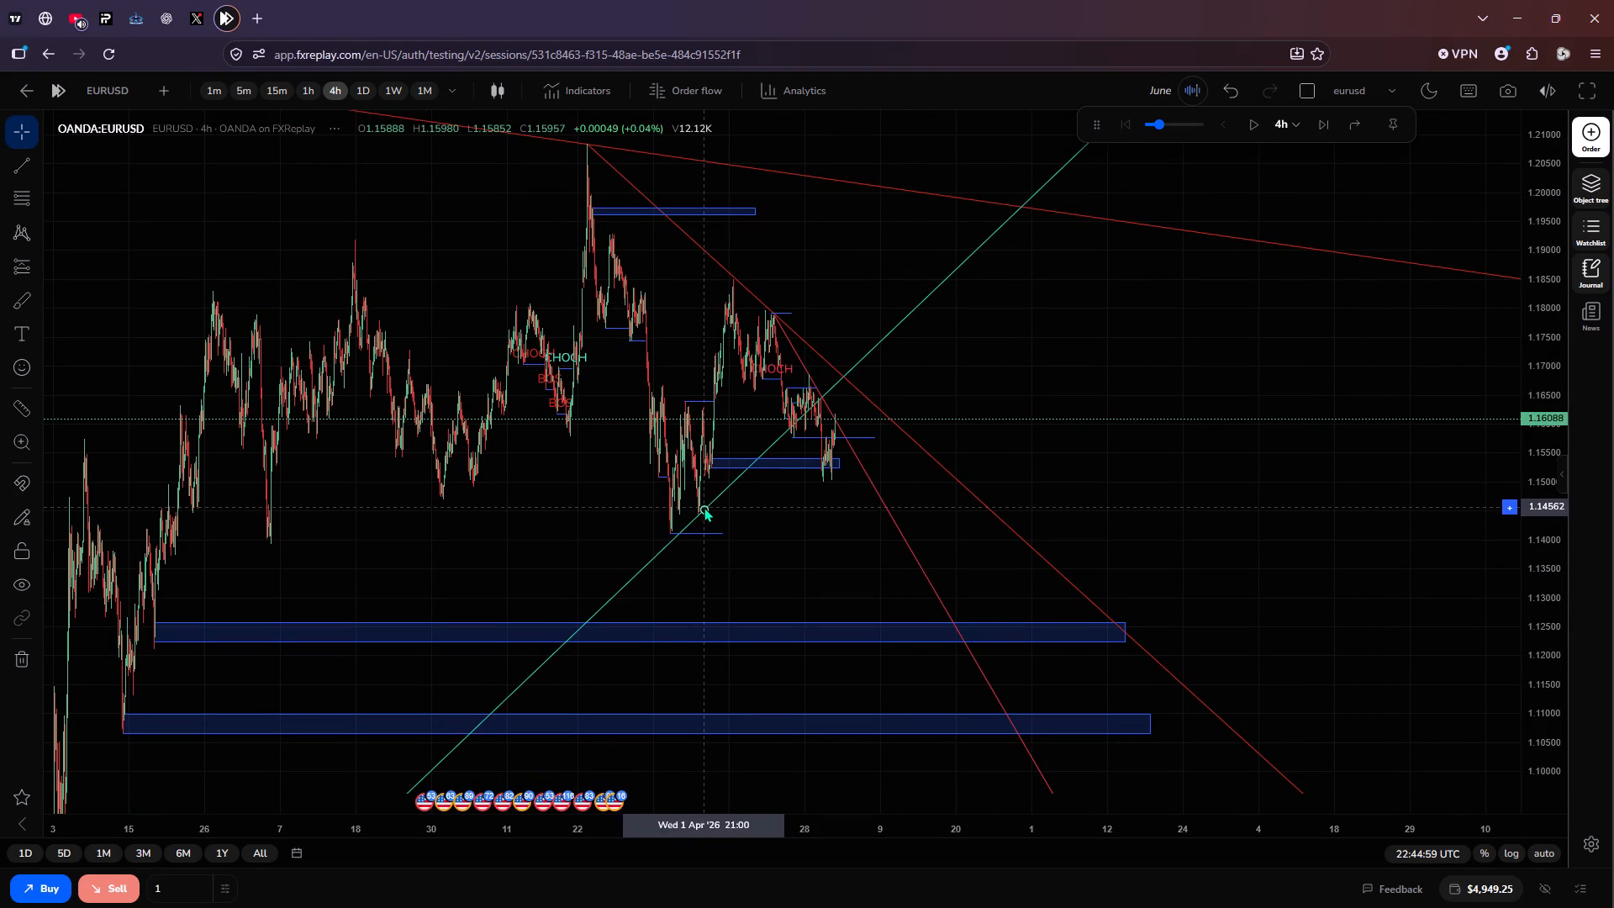
drag(704, 507, 850, 460)
click(836, 527)
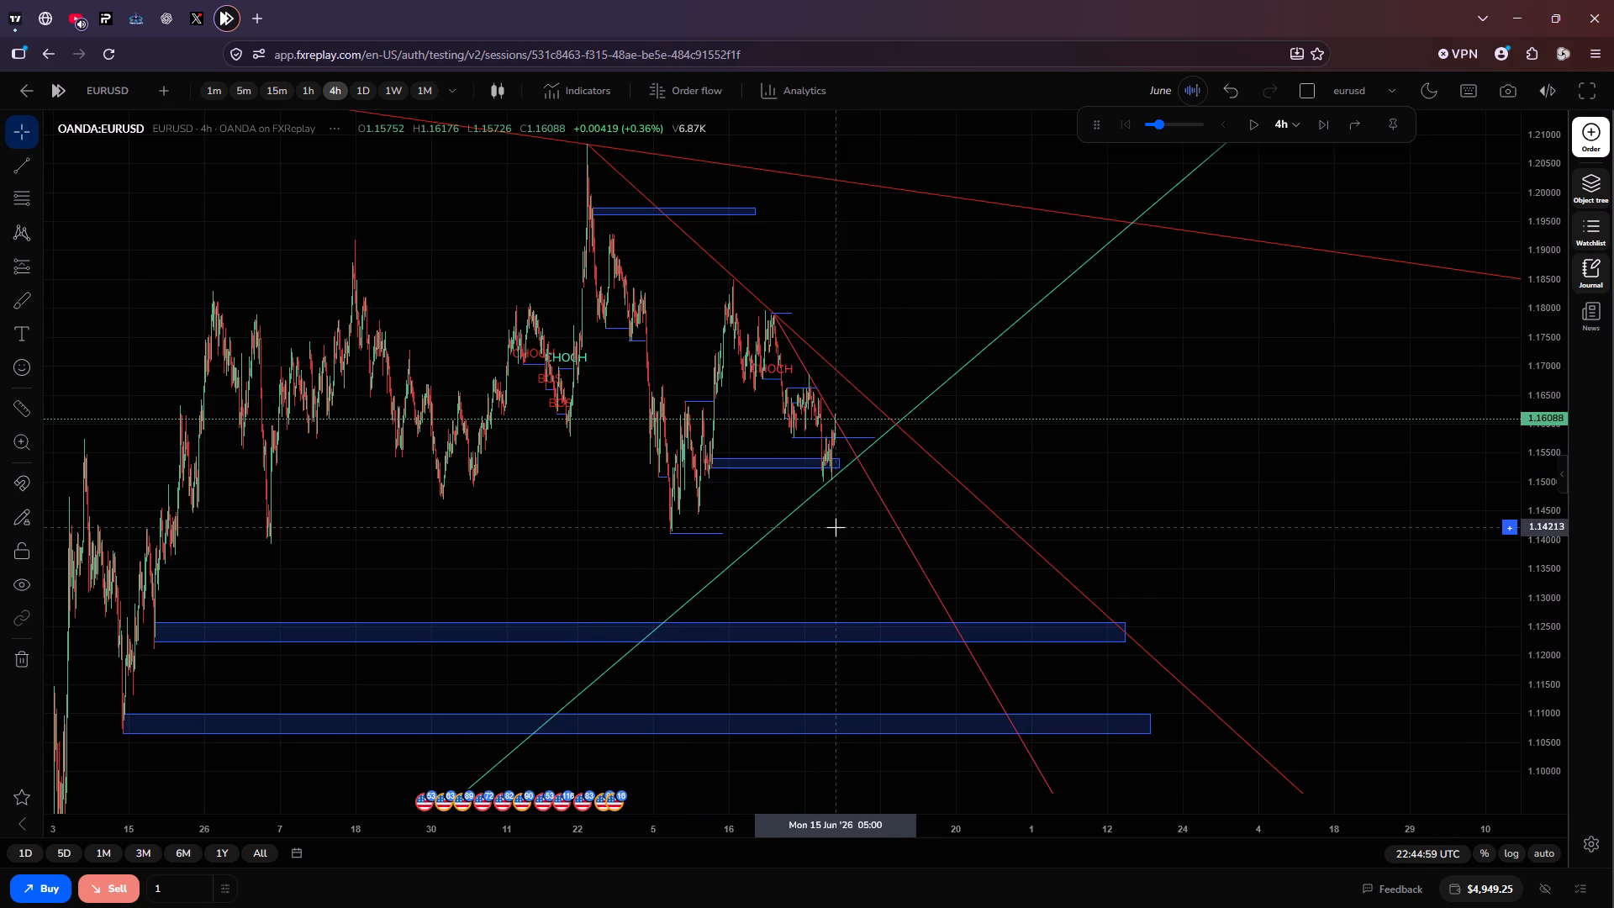
Examine recent EURUSD 4-hour price action against the falling red trendlines and the rising green trendline.
scroll(836, 527, up, 2)
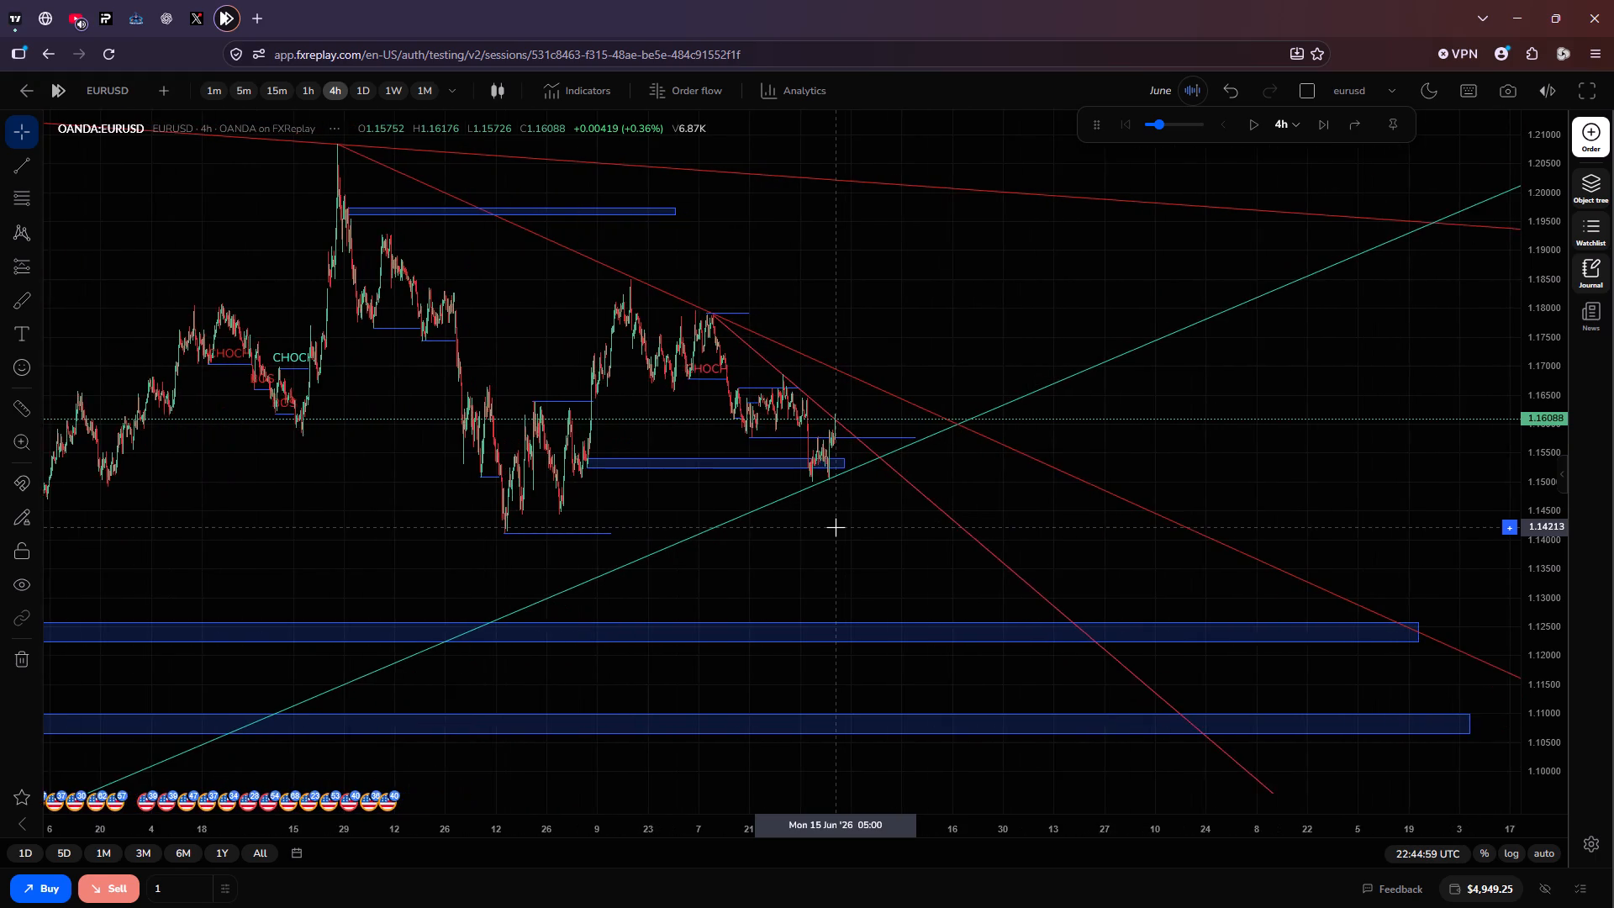
scroll(836, 527, up, 4)
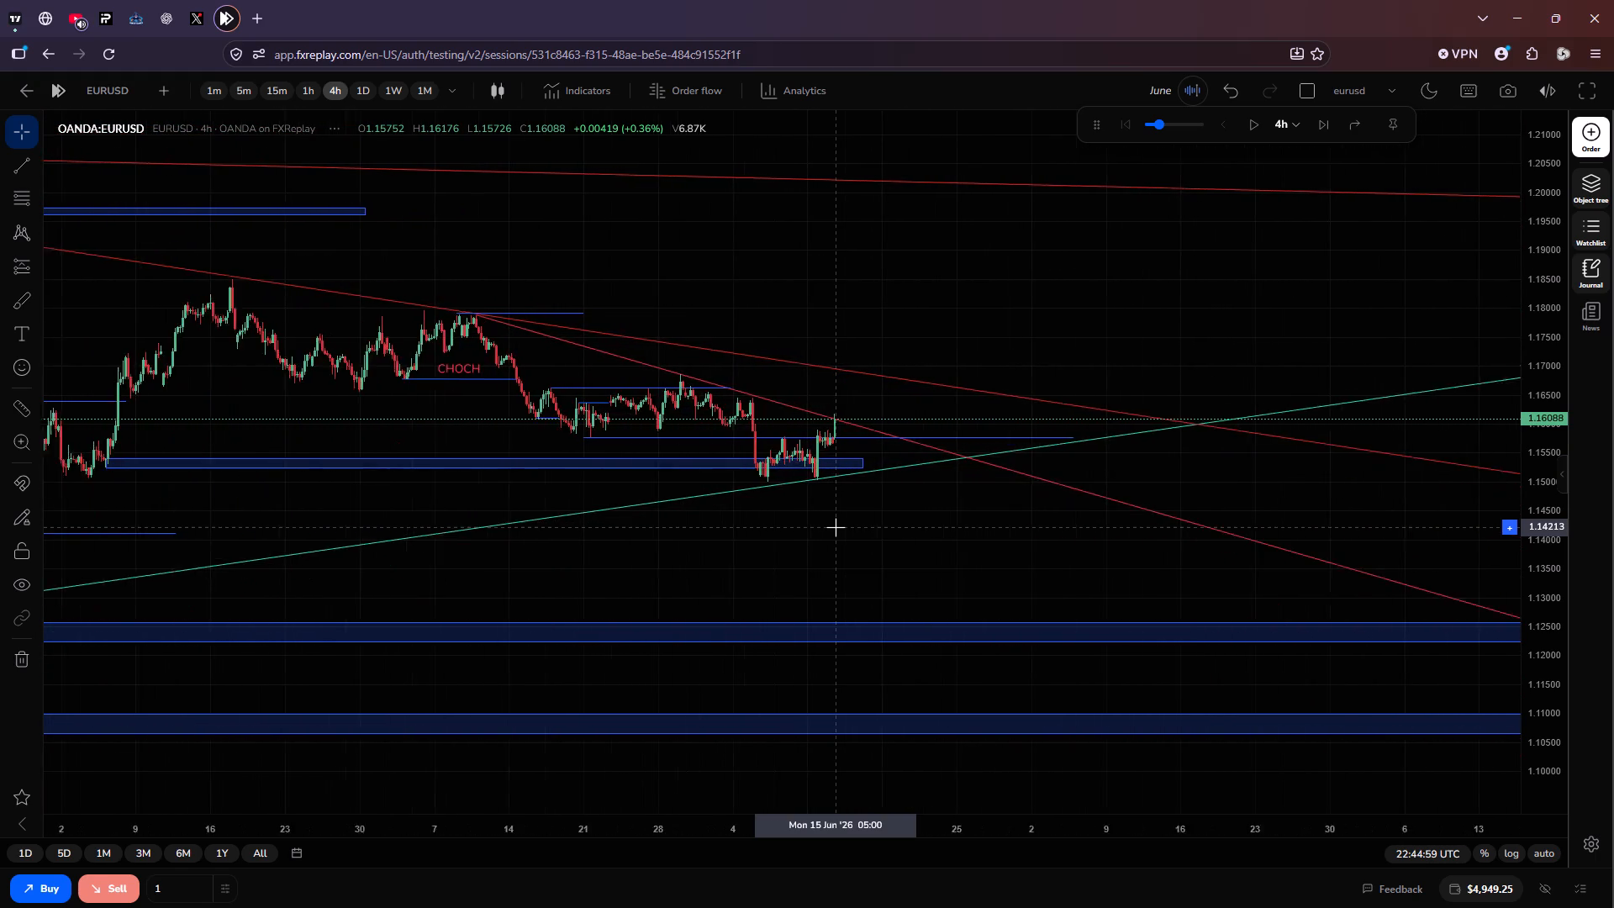
scroll(836, 527, up, 3)
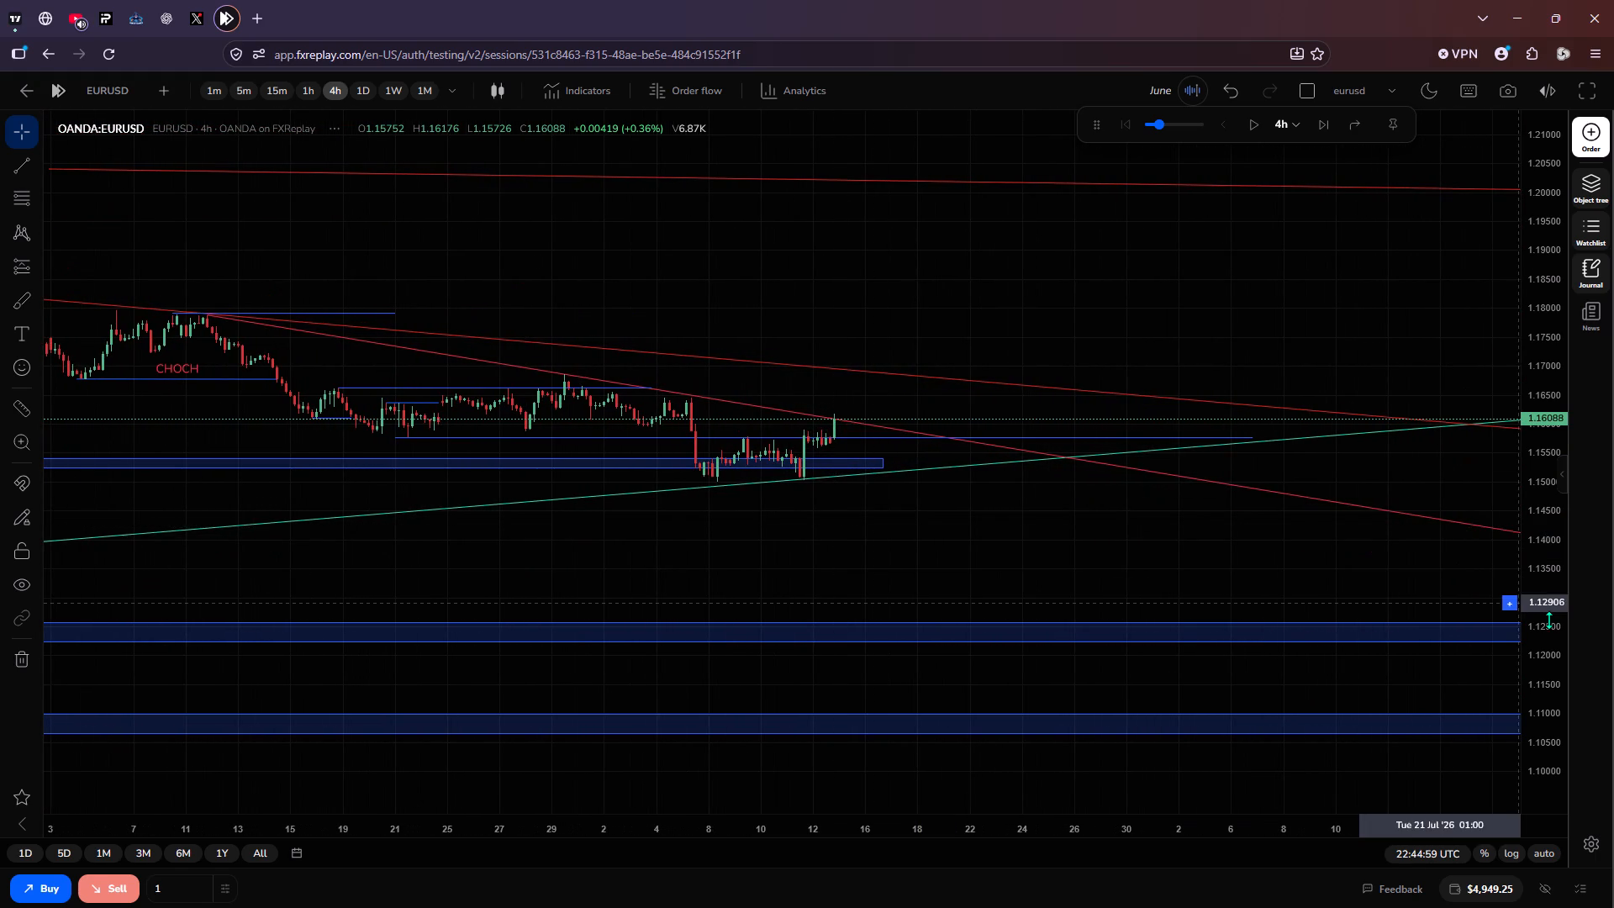
scroll(1527, 610, up, 4)
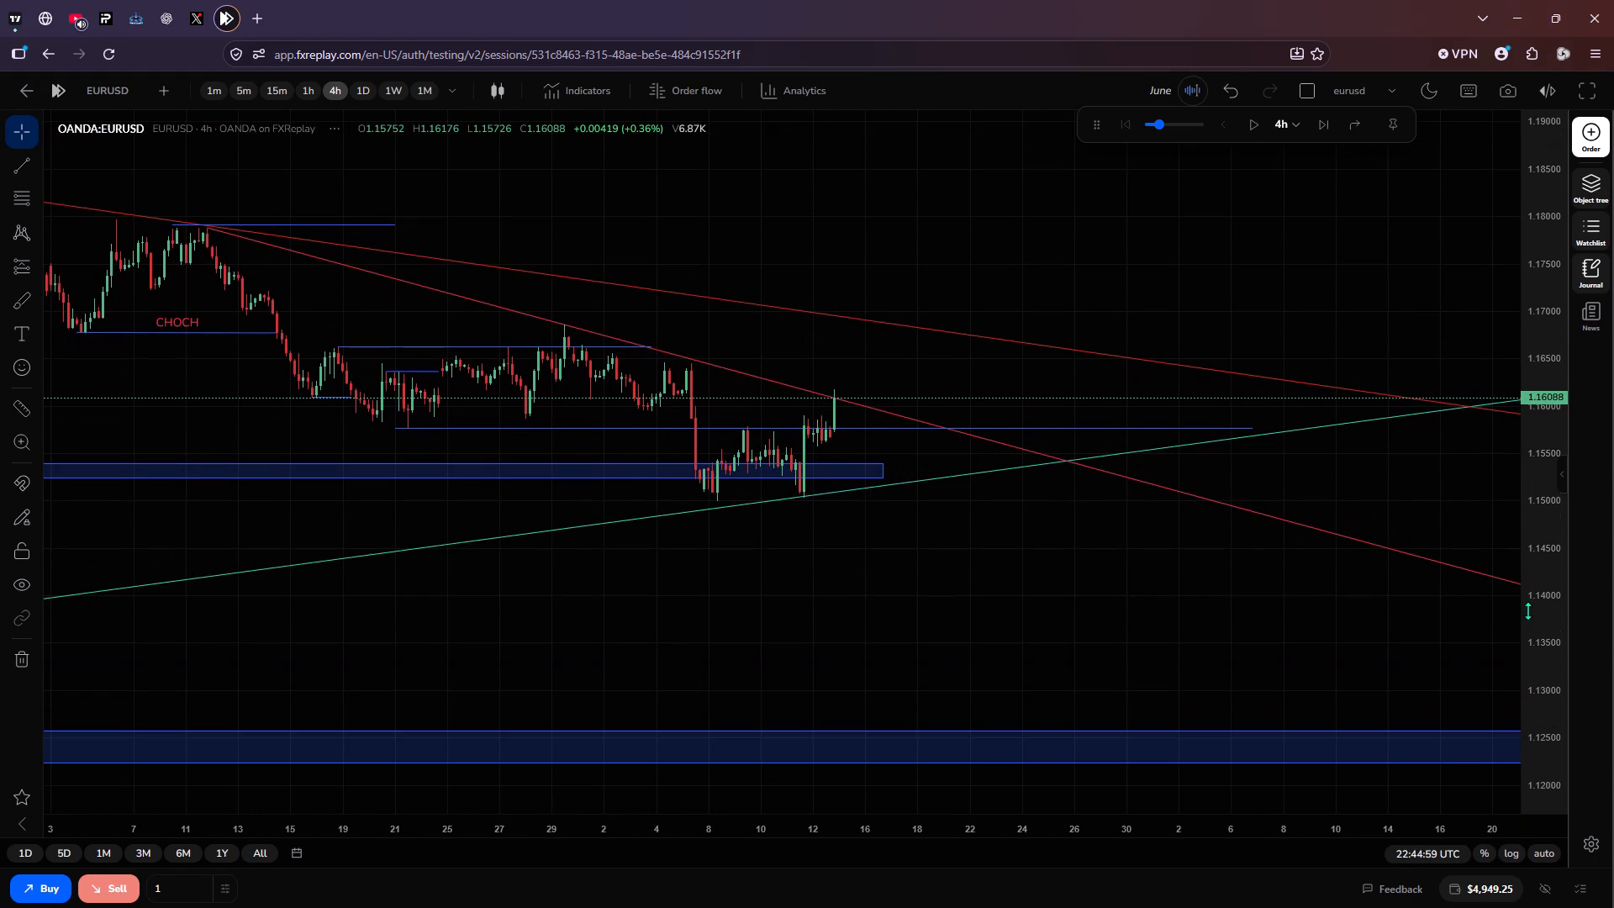
scroll(1527, 610, up, 1)
scroll(1265, 575, up, 1)
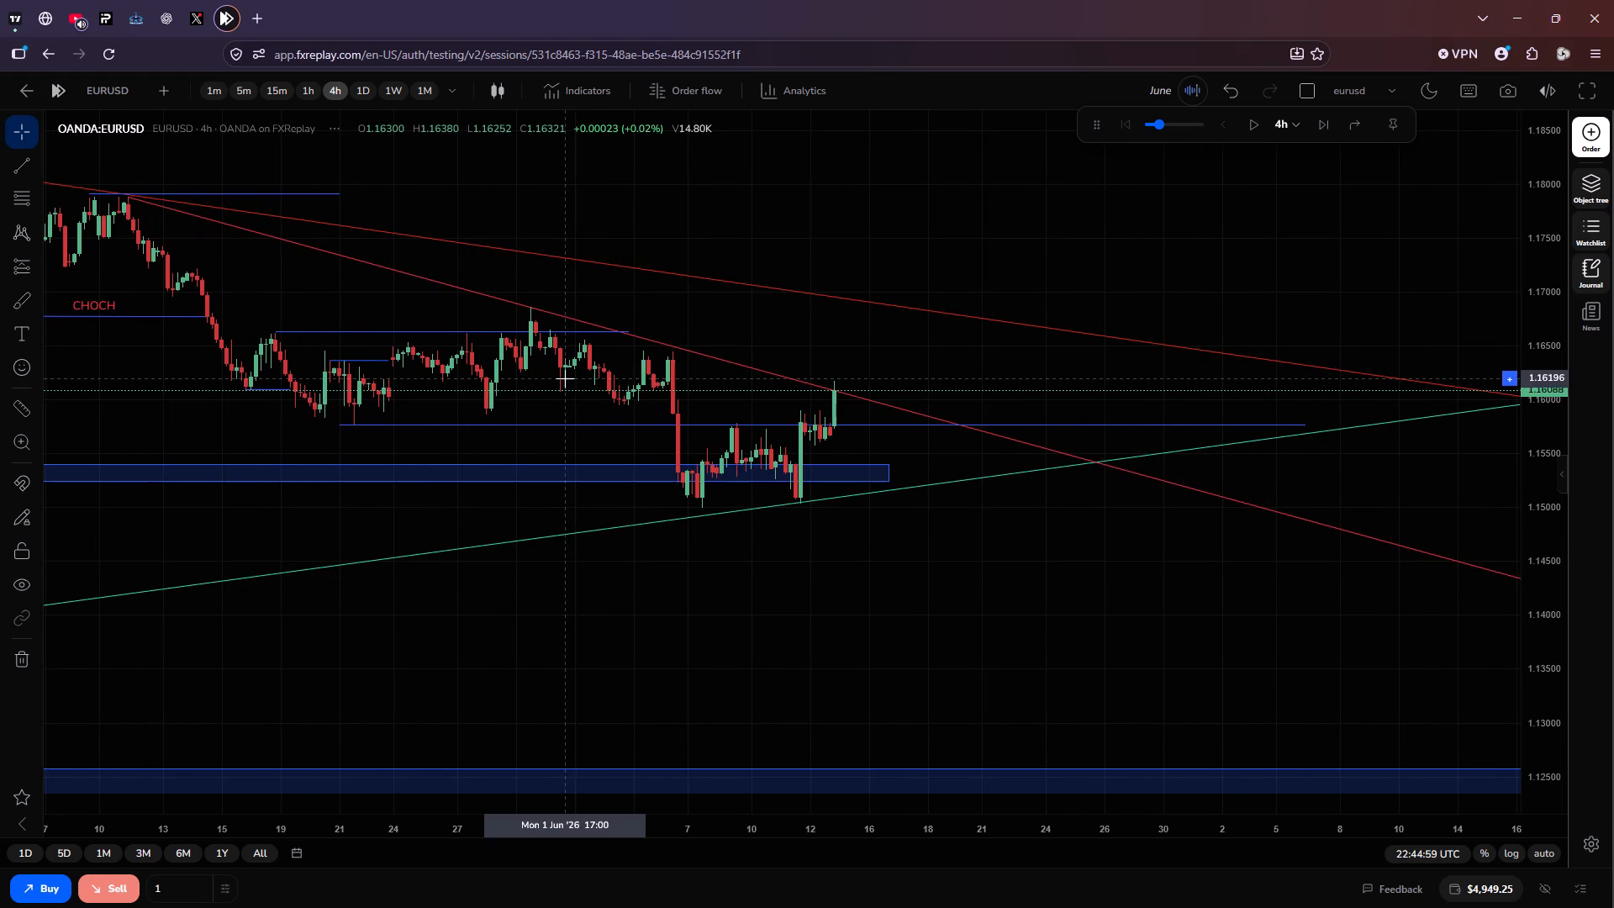
Change the EURUSD chart to the 15-minute timeframe and frame the latest candles between the red and green trendlines.
click(278, 93)
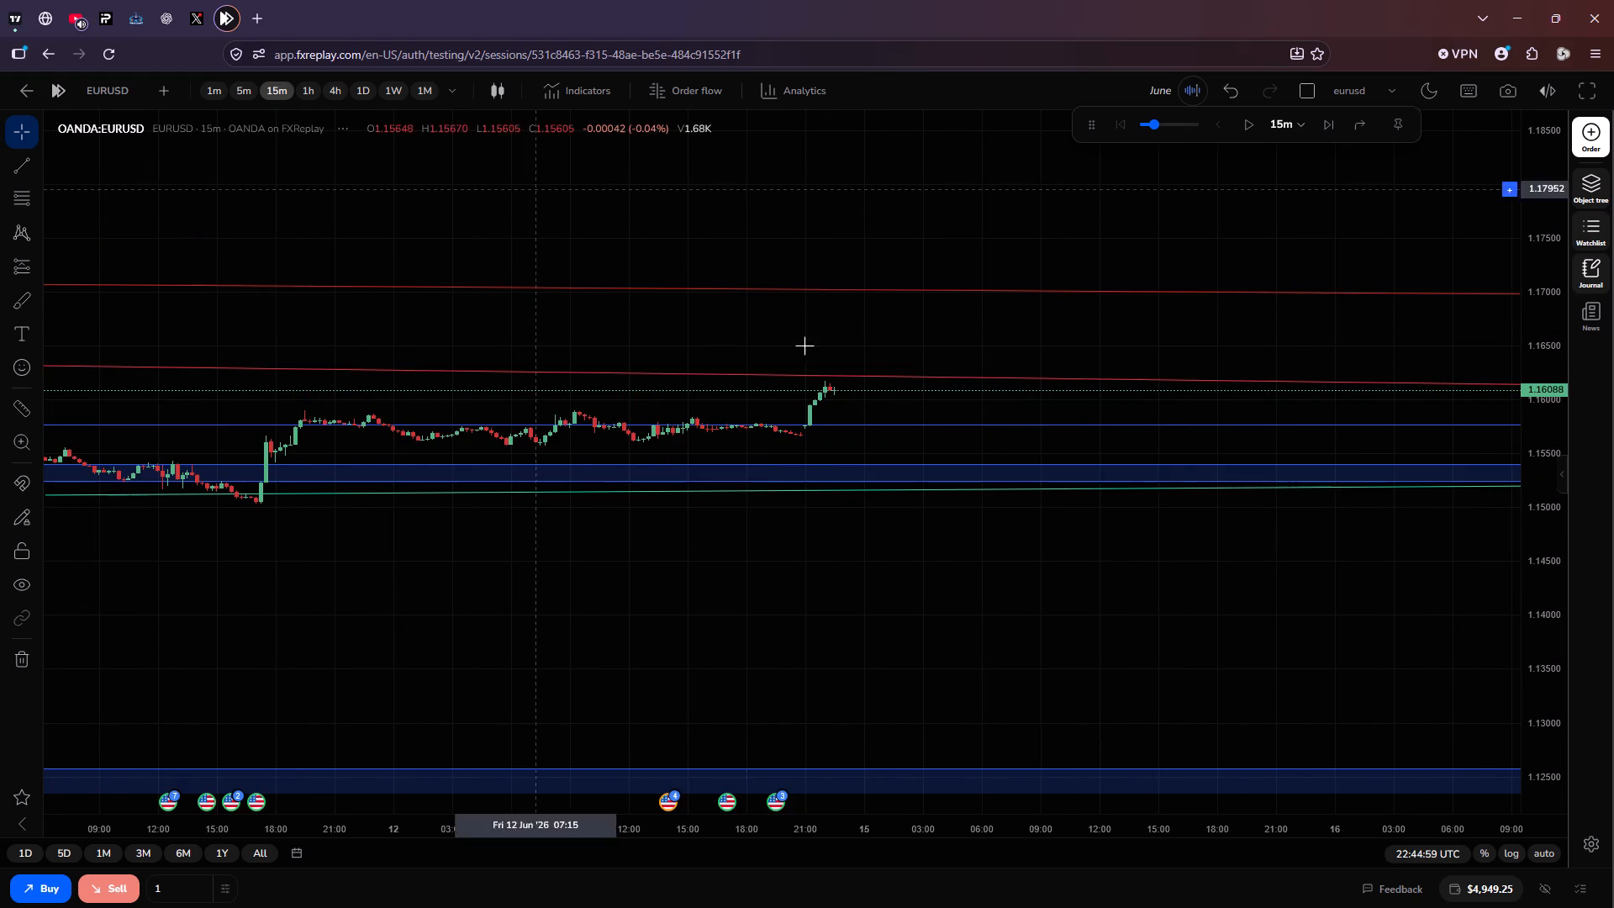
scroll(1527, 567, up, 2)
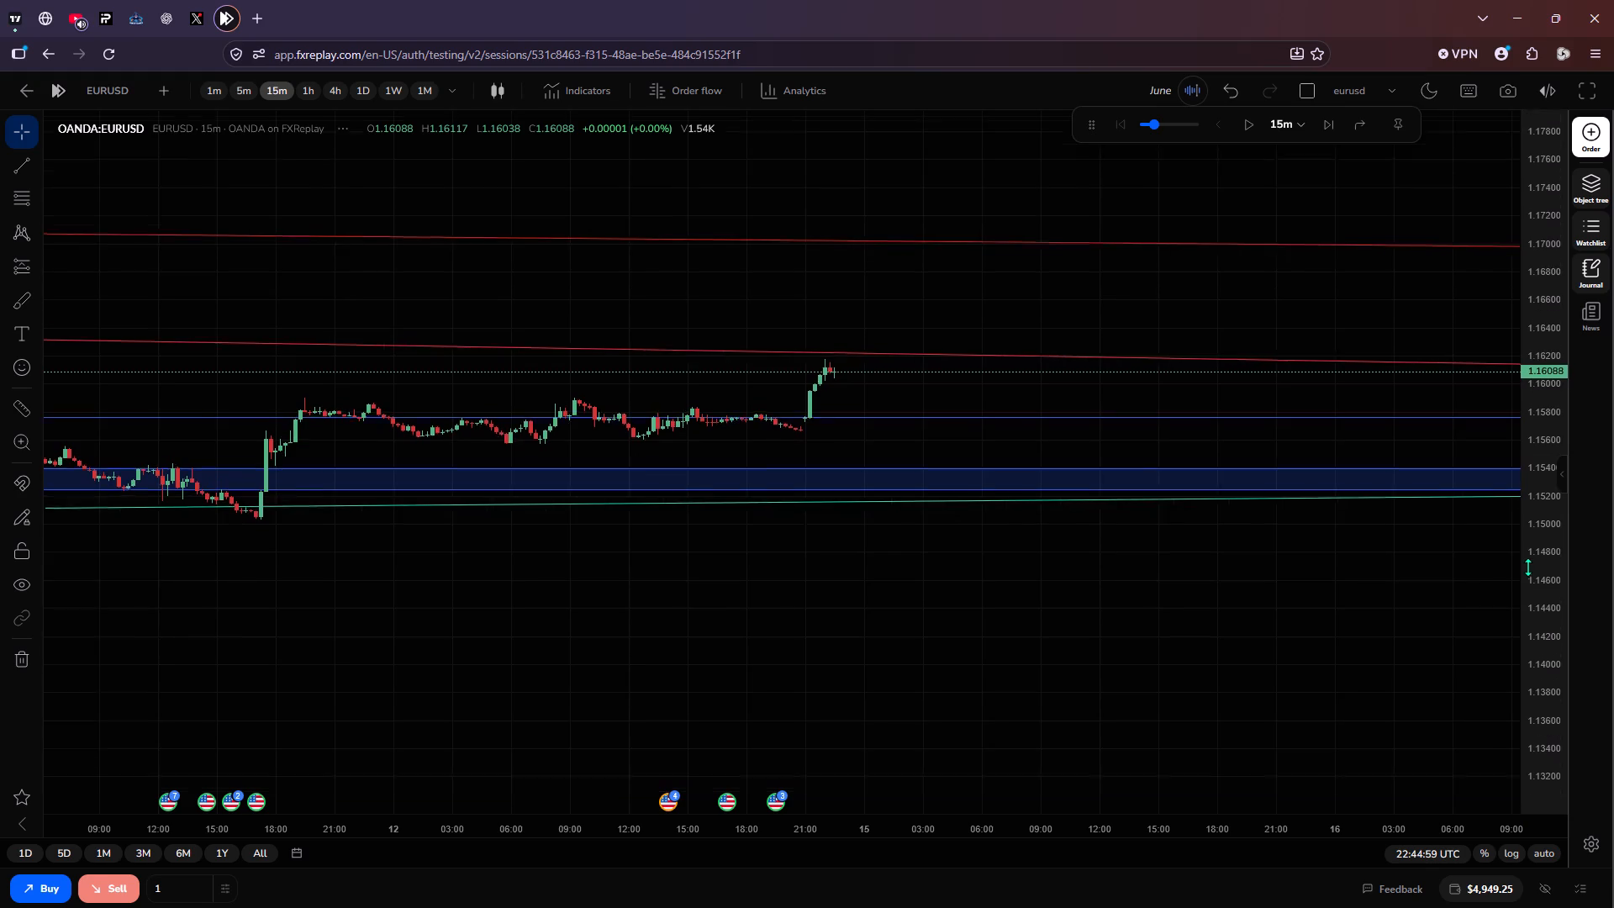
scroll(1527, 567, up, 4)
drag(1102, 335, 1102, 340)
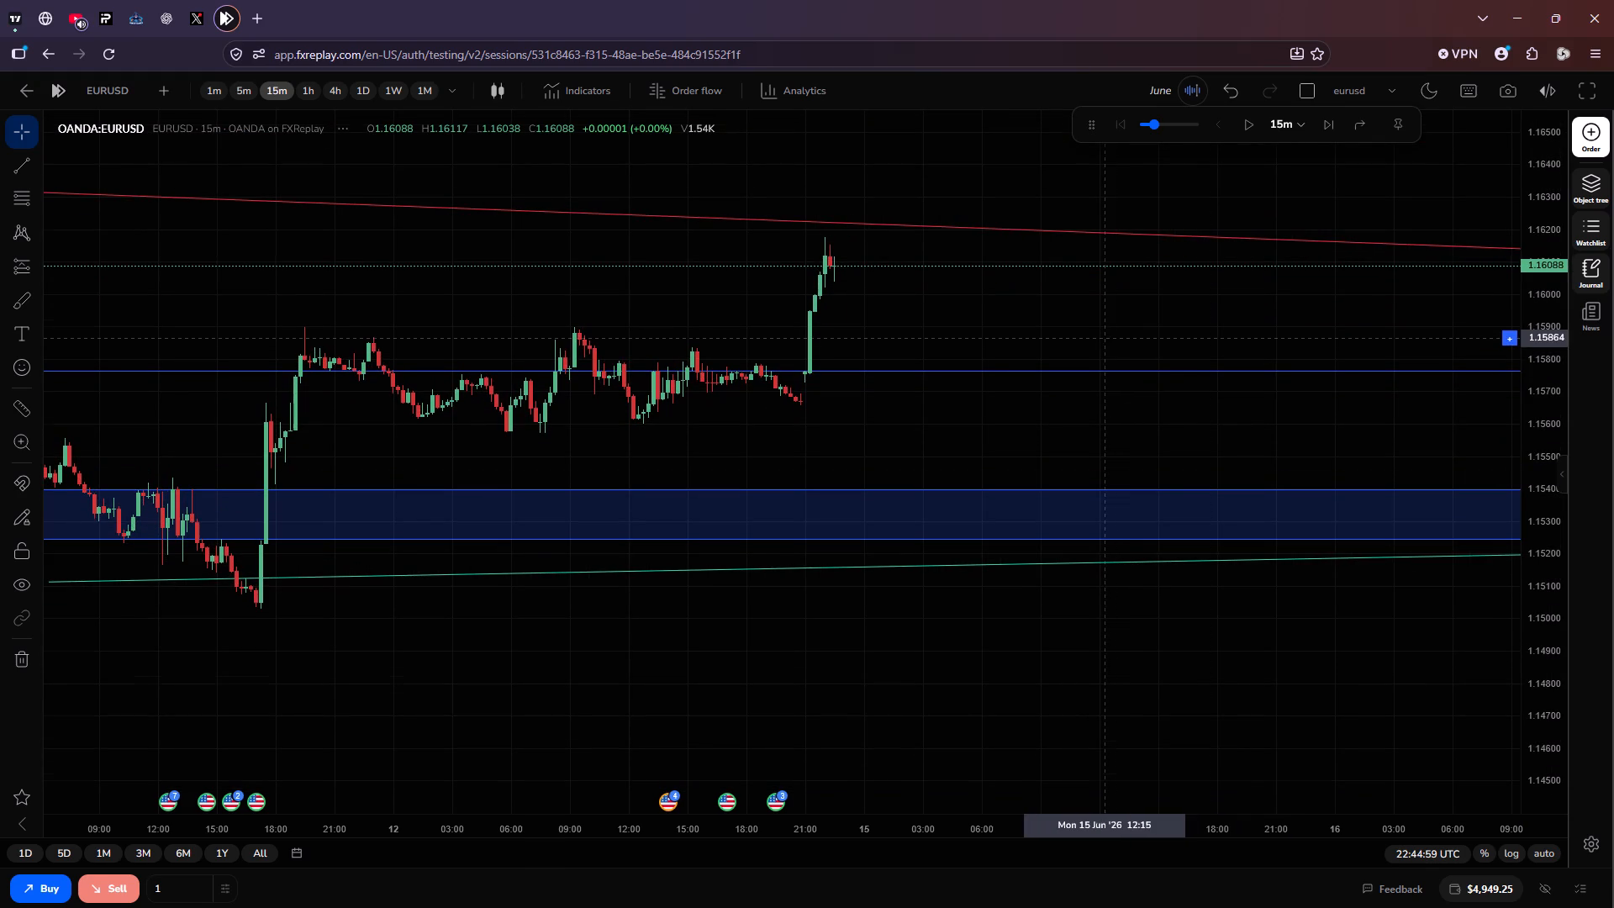
drag(1102, 340, 1091, 487)
Play the EURUSD replay forward in two runs, pausing at 05:44 and at 13:44 UTC on 15 June.
click(1246, 125)
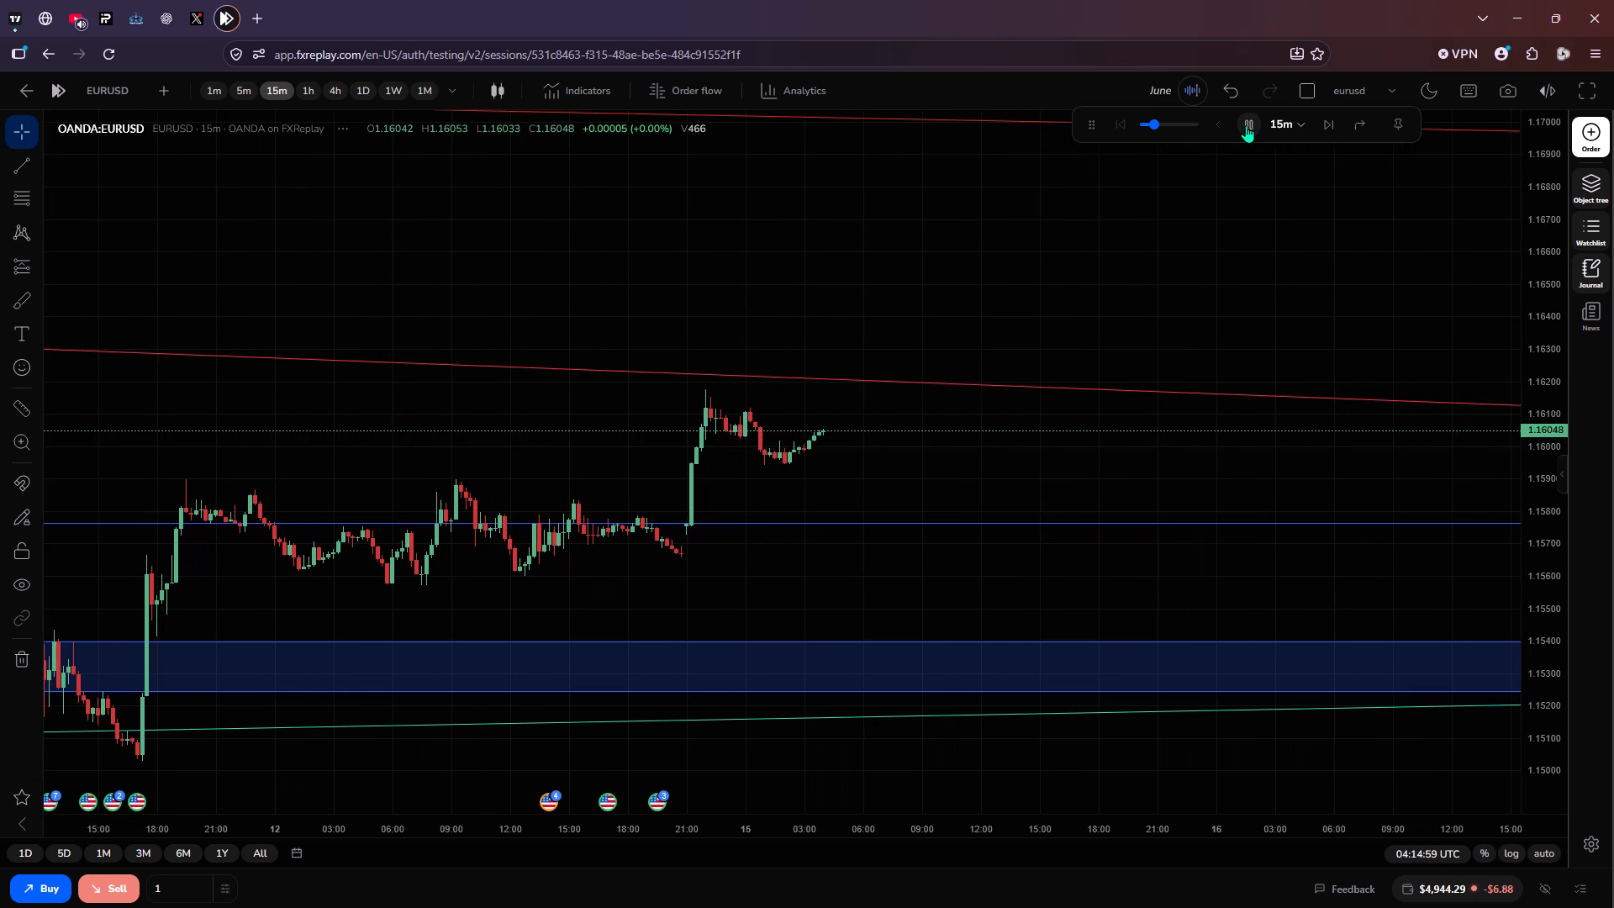
click(1246, 125)
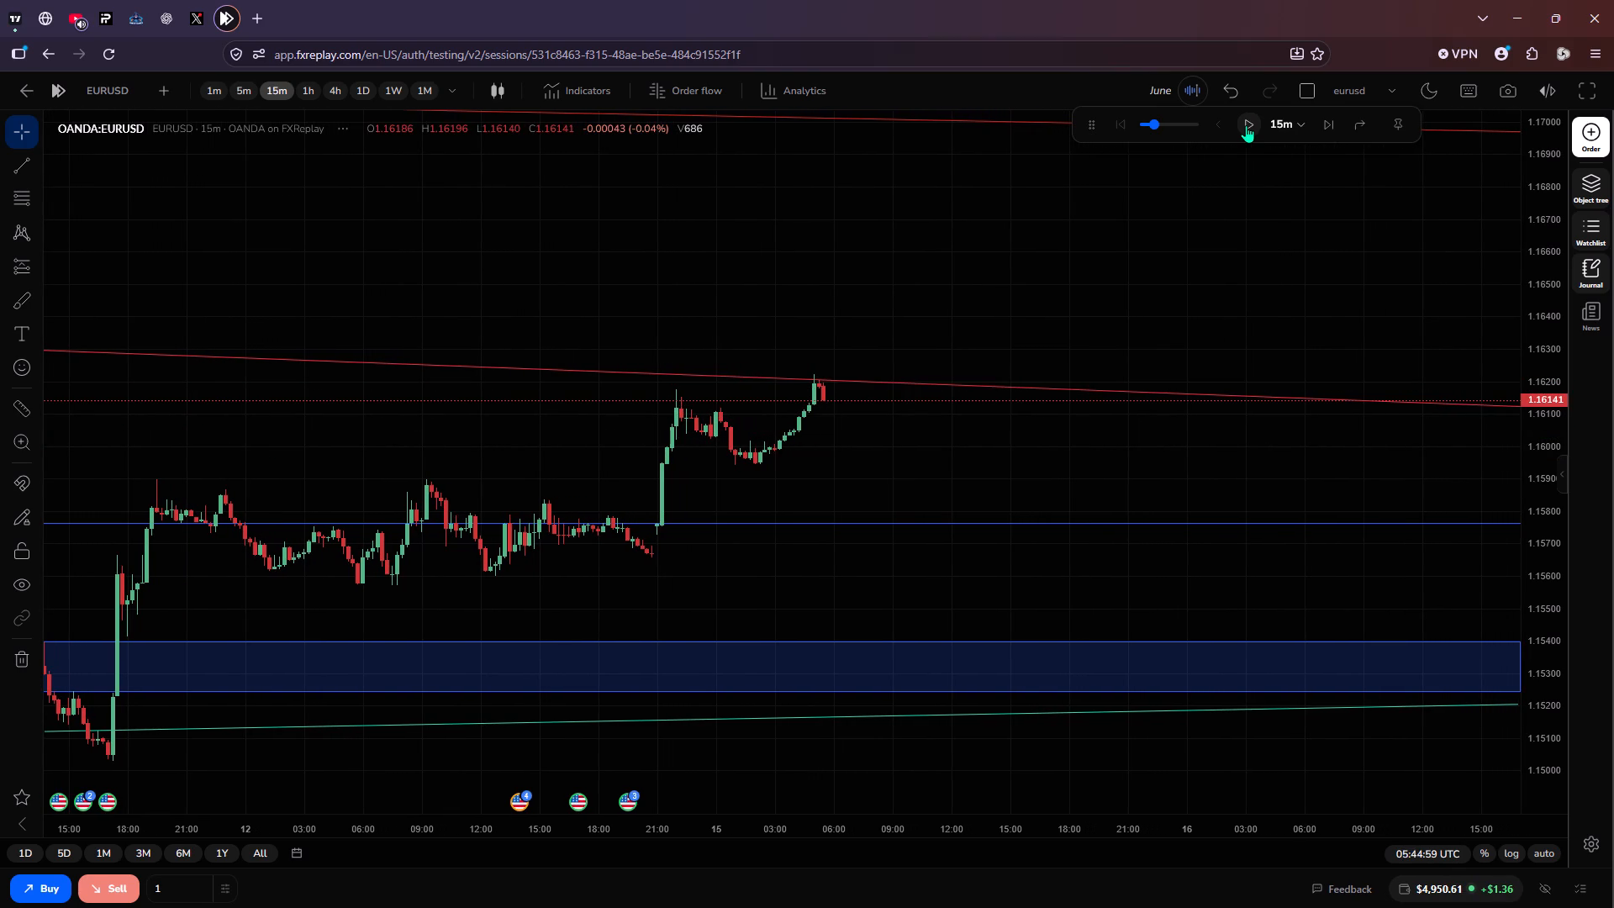
click(1246, 125)
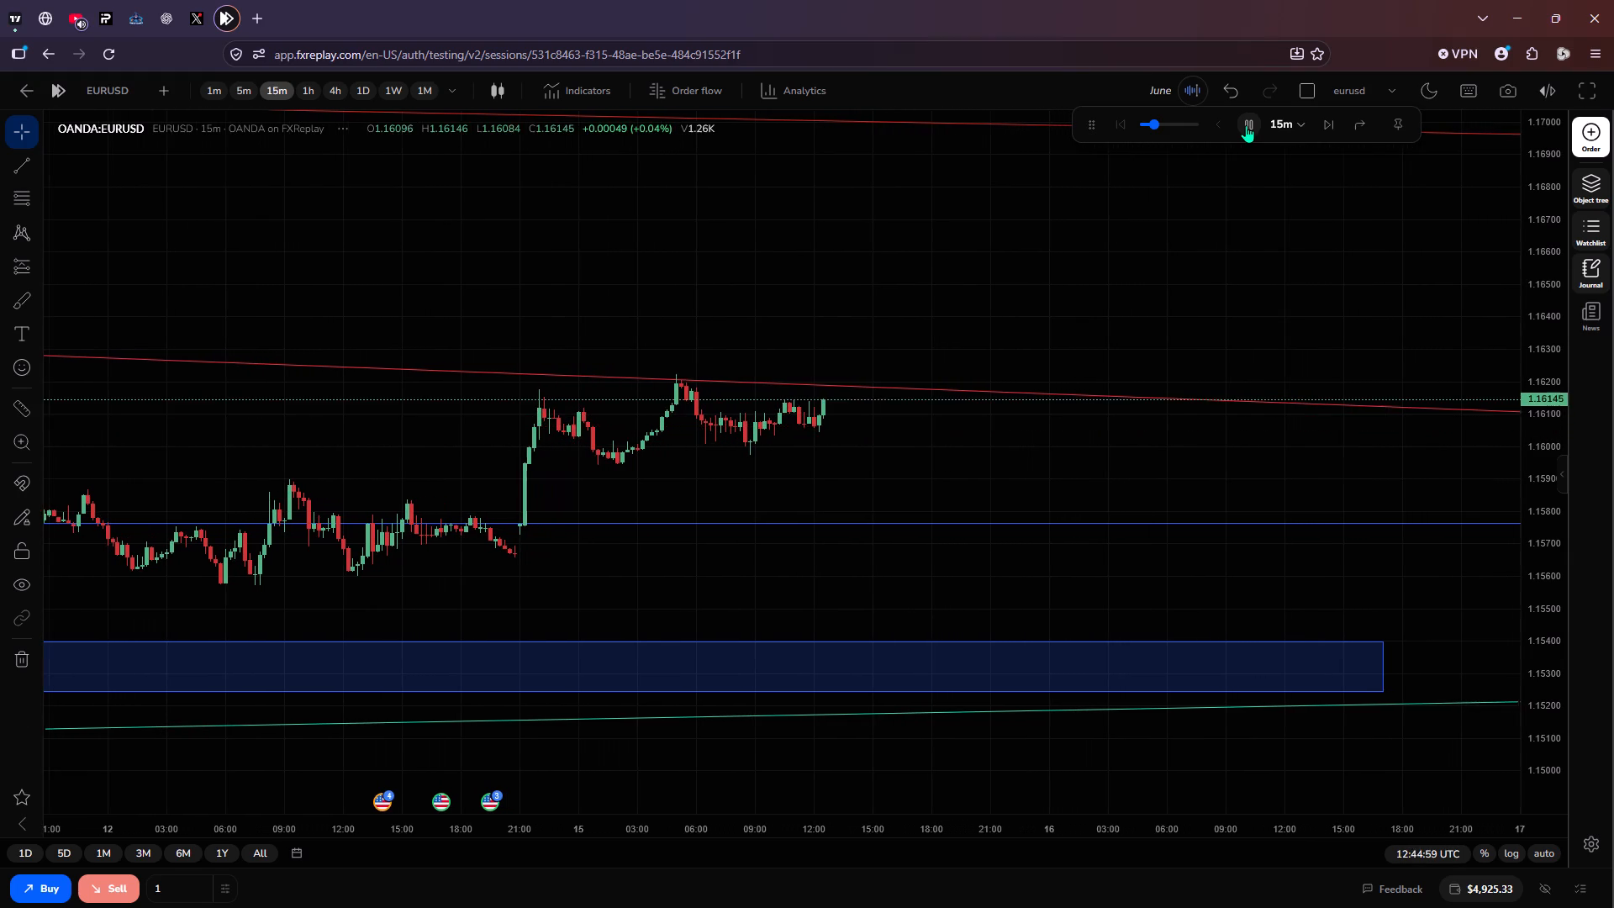
click(1246, 125)
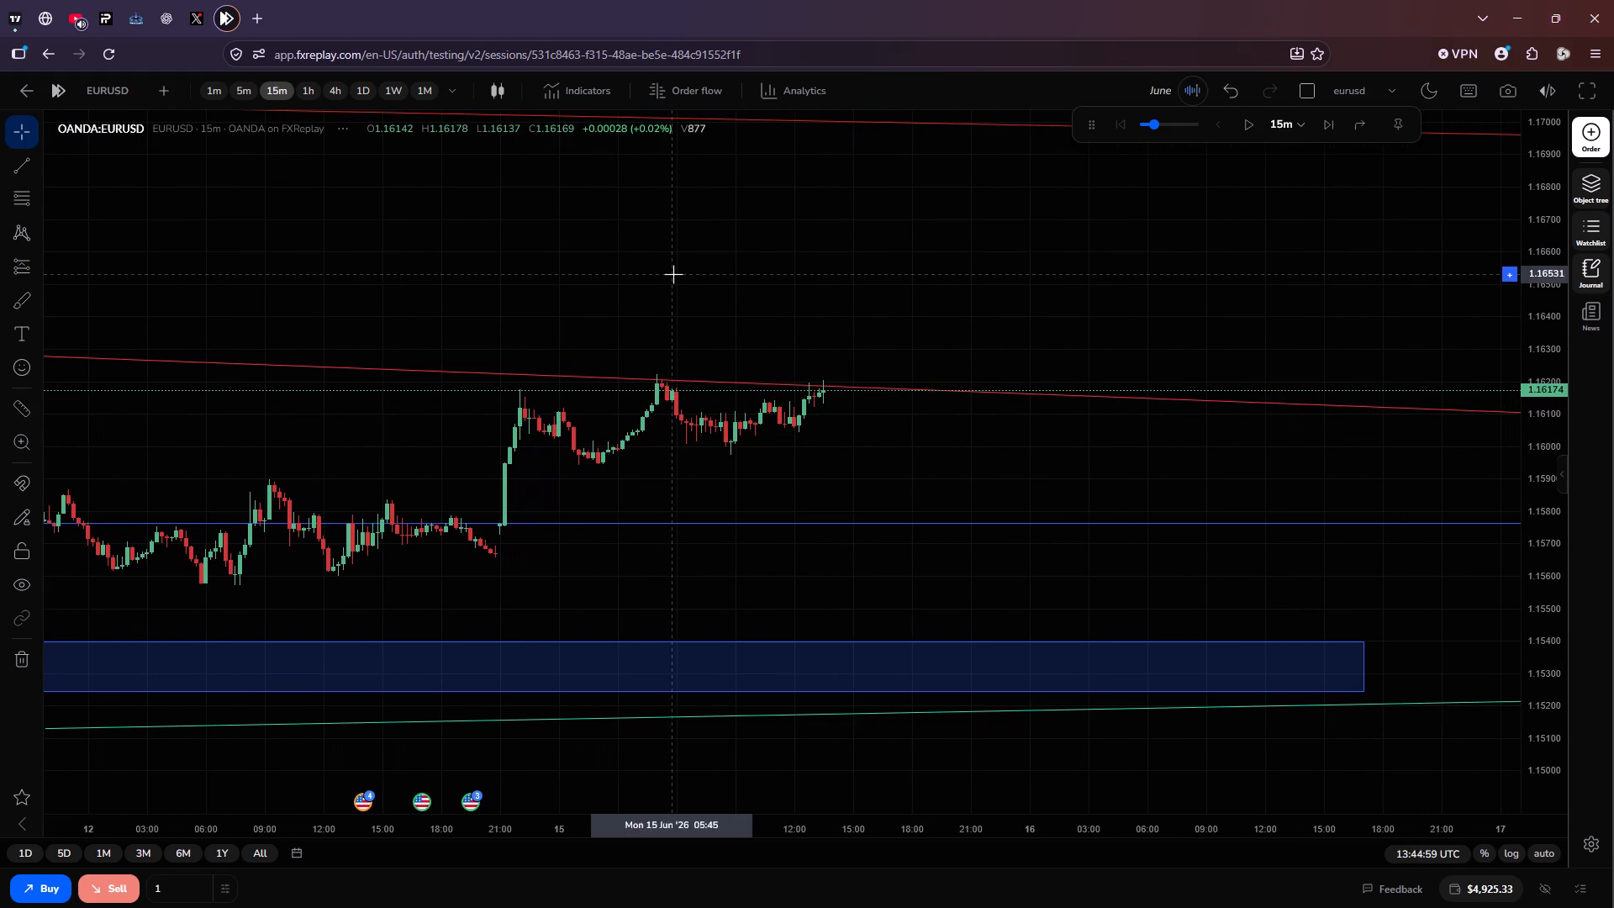
scroll(604, 319, down, 3)
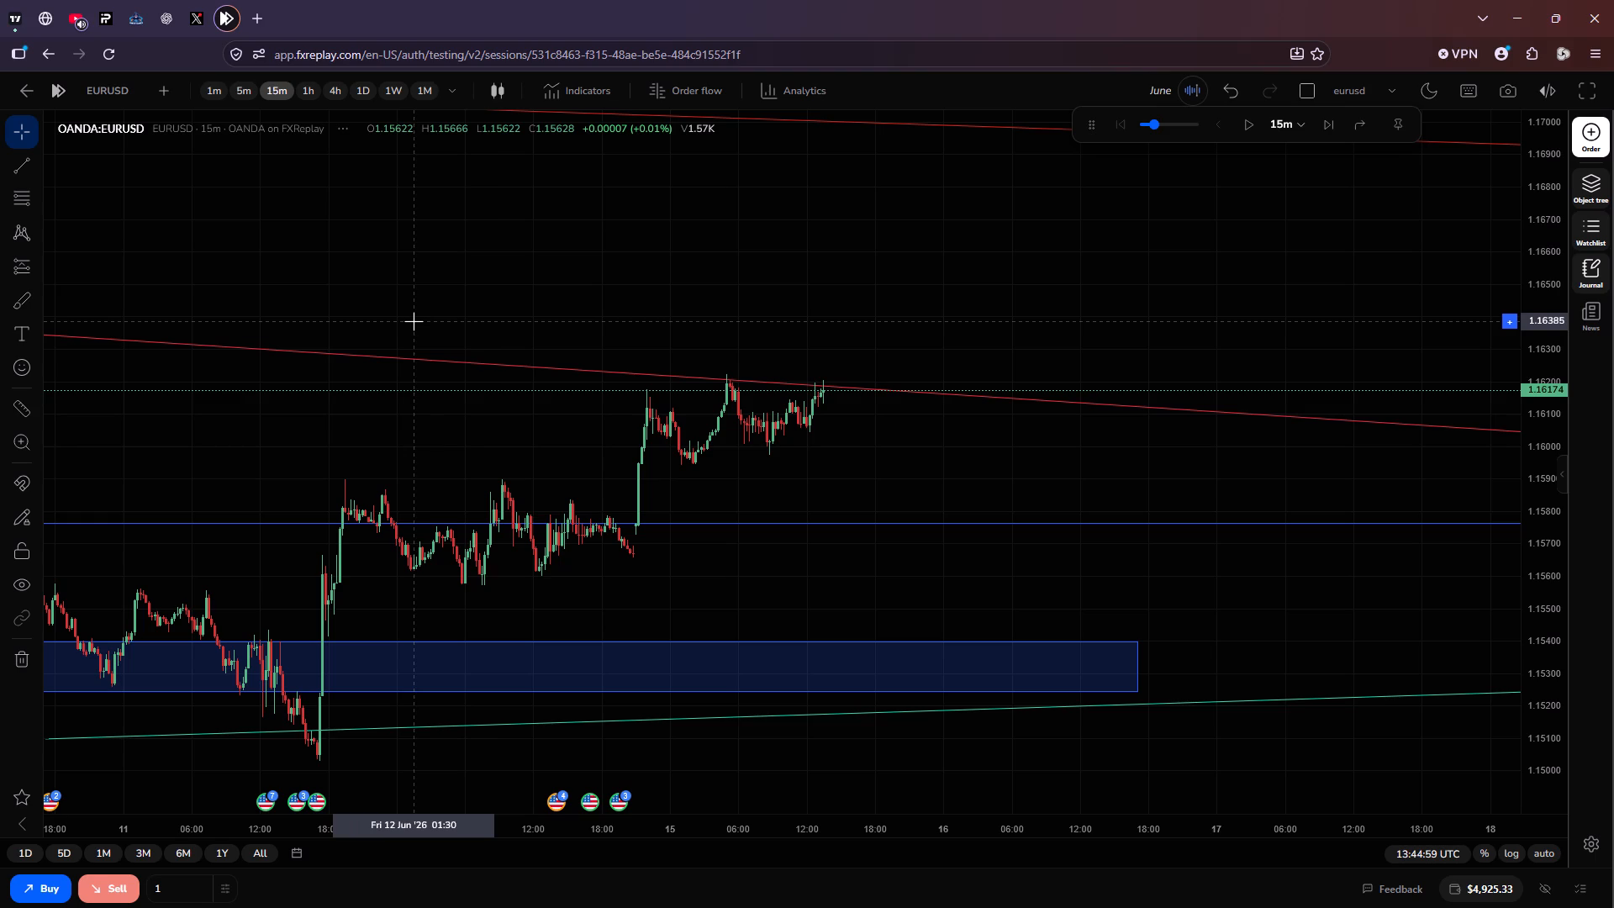
Switch to X and load the new posts in the Following feed.
click(187, 19)
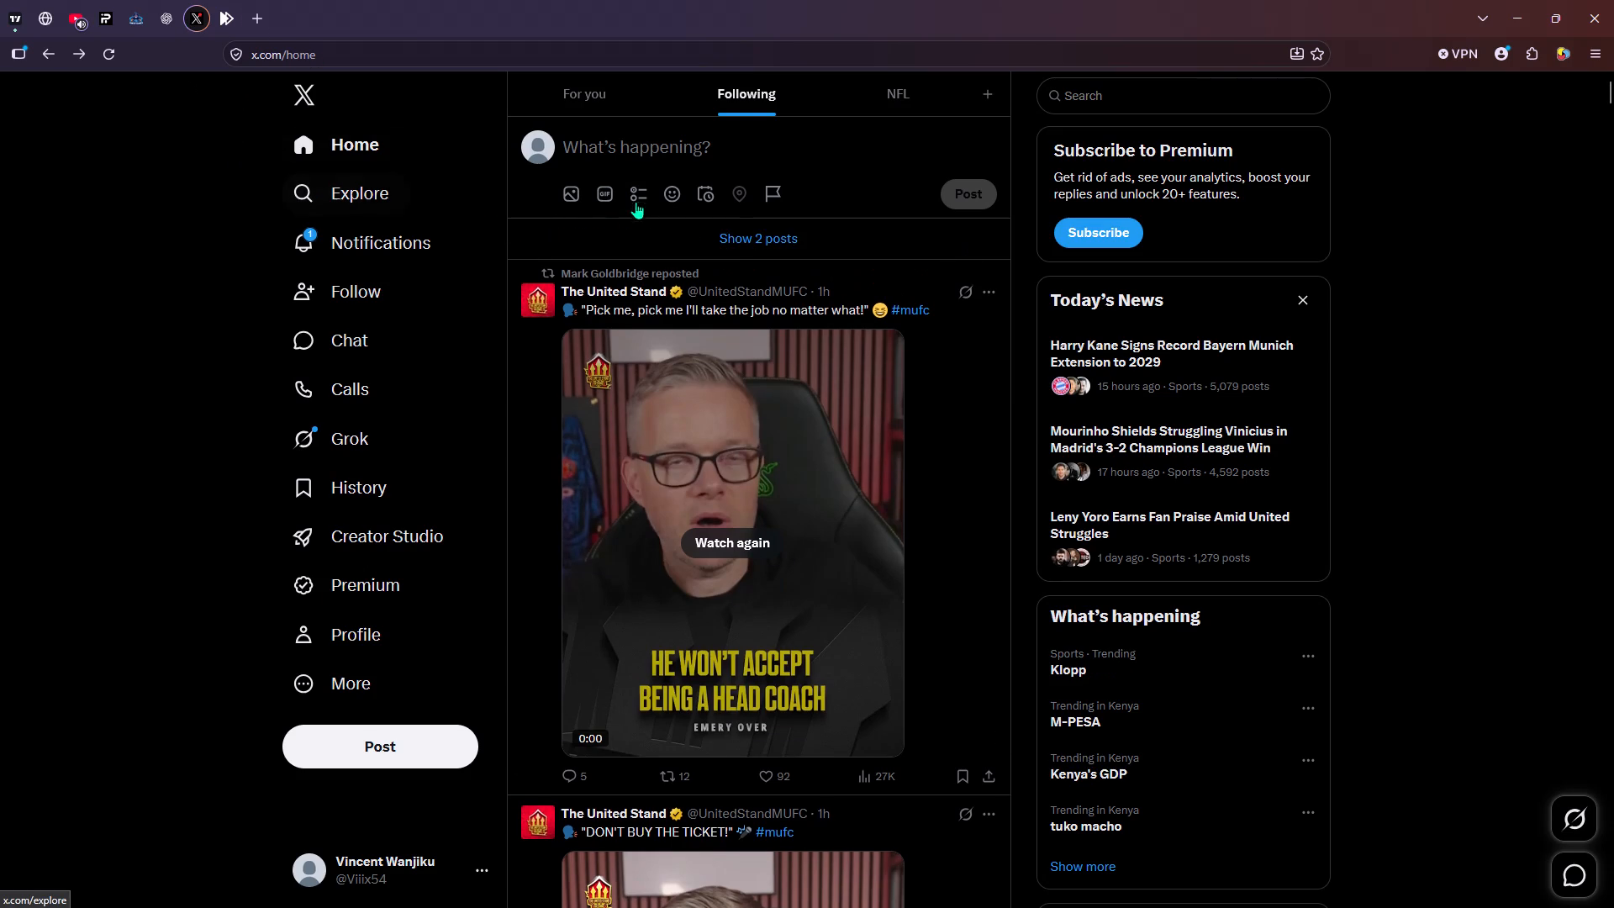
click(743, 245)
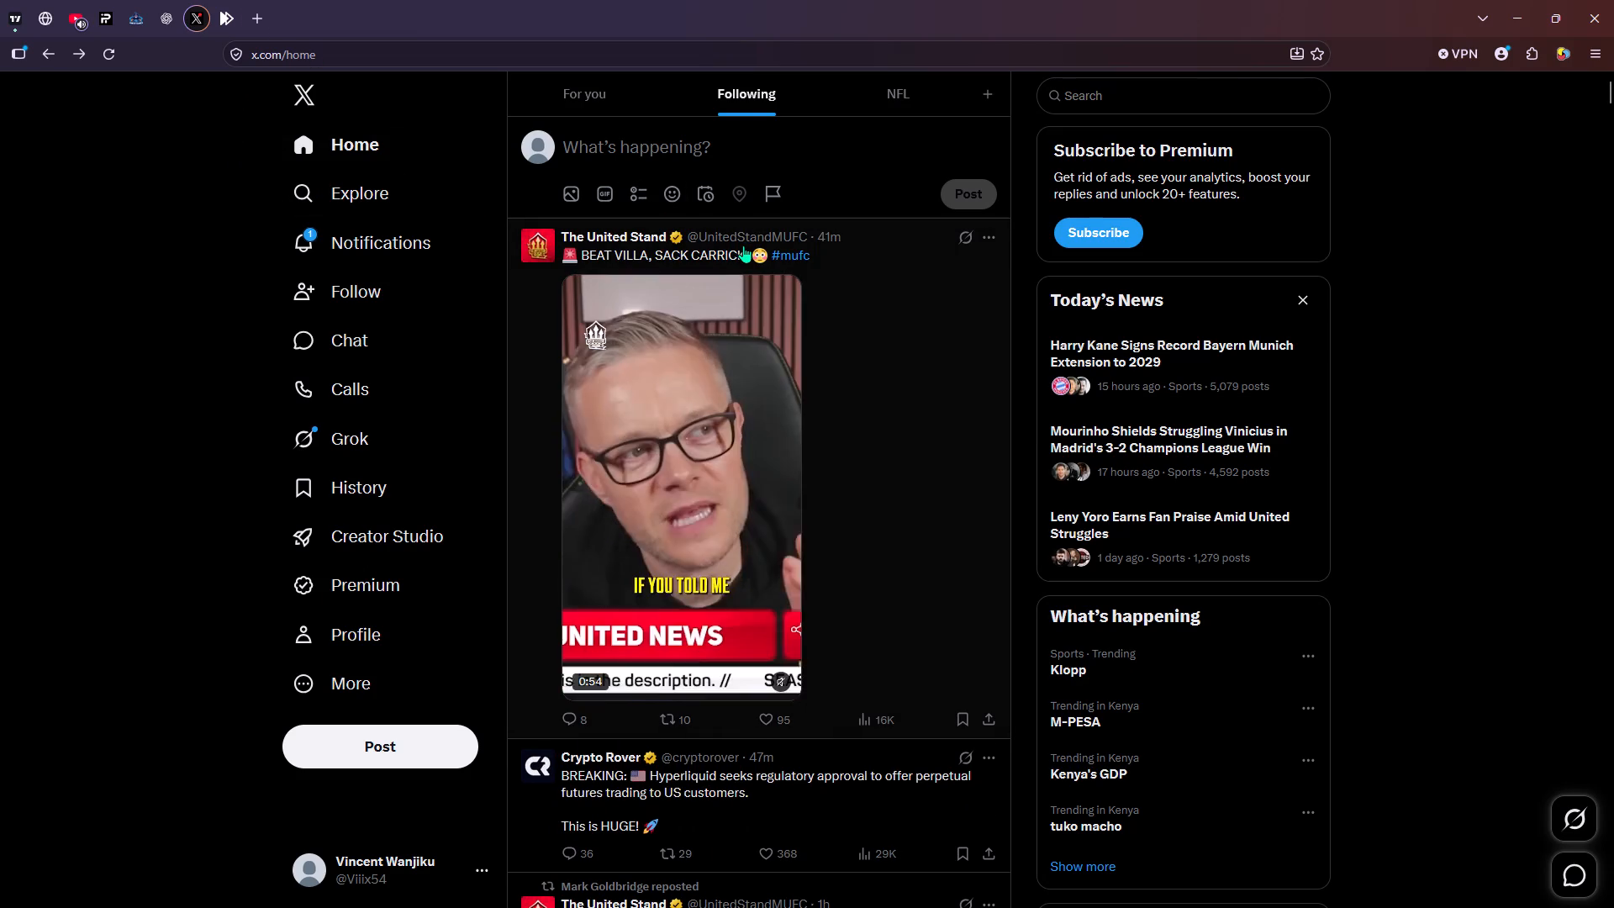
Switch to TradingView to check the XAUUSD 15-minute chart.
click(13, 0)
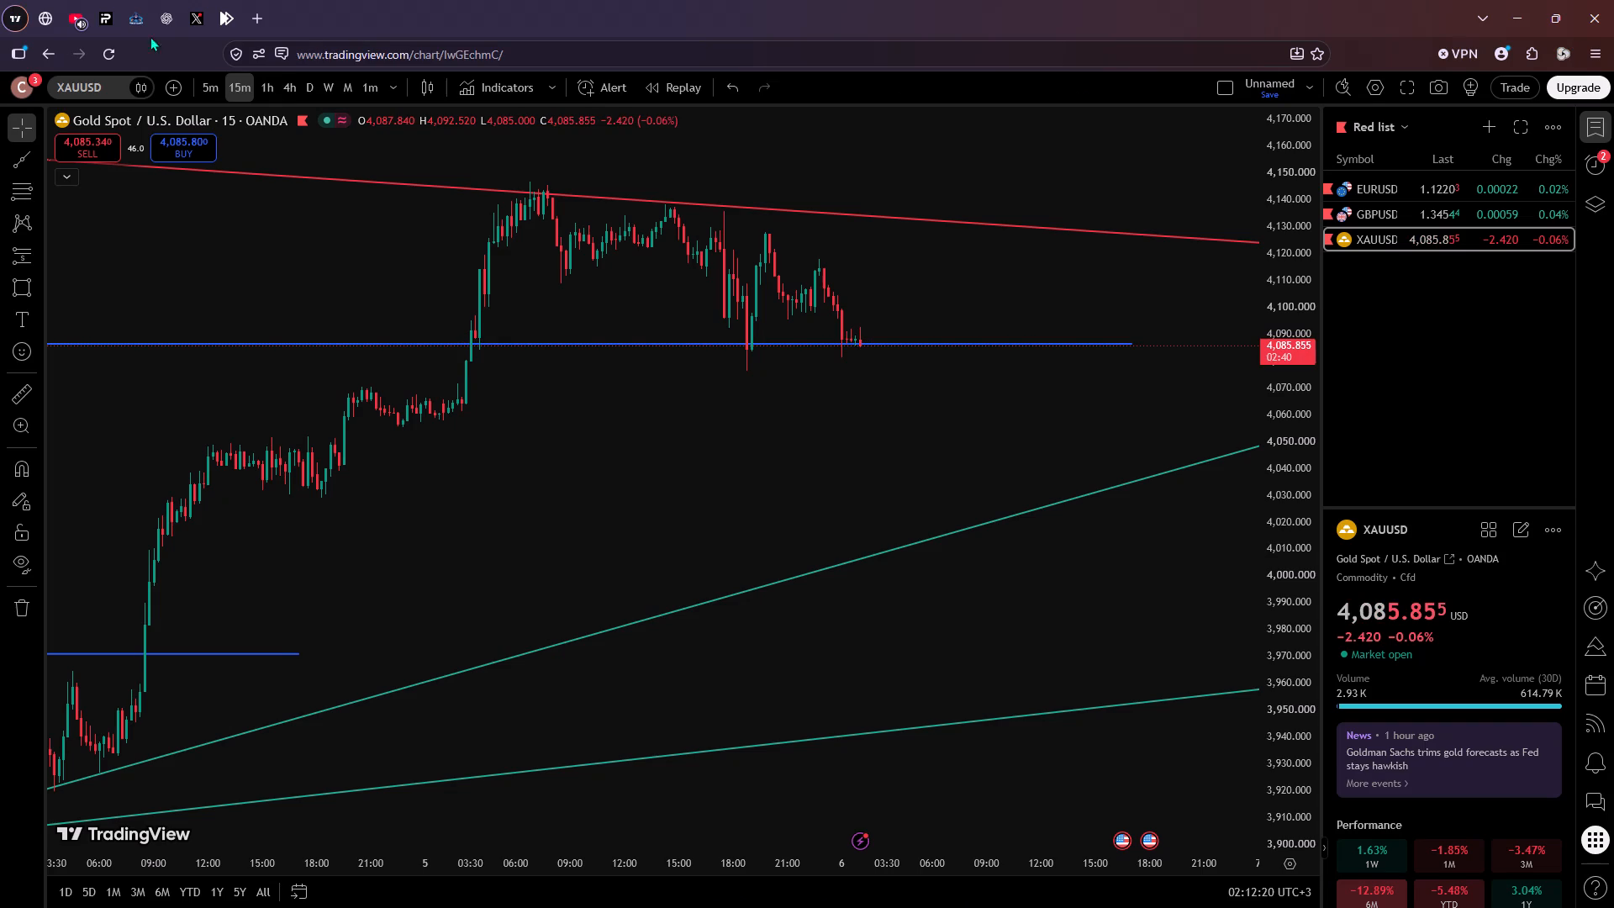
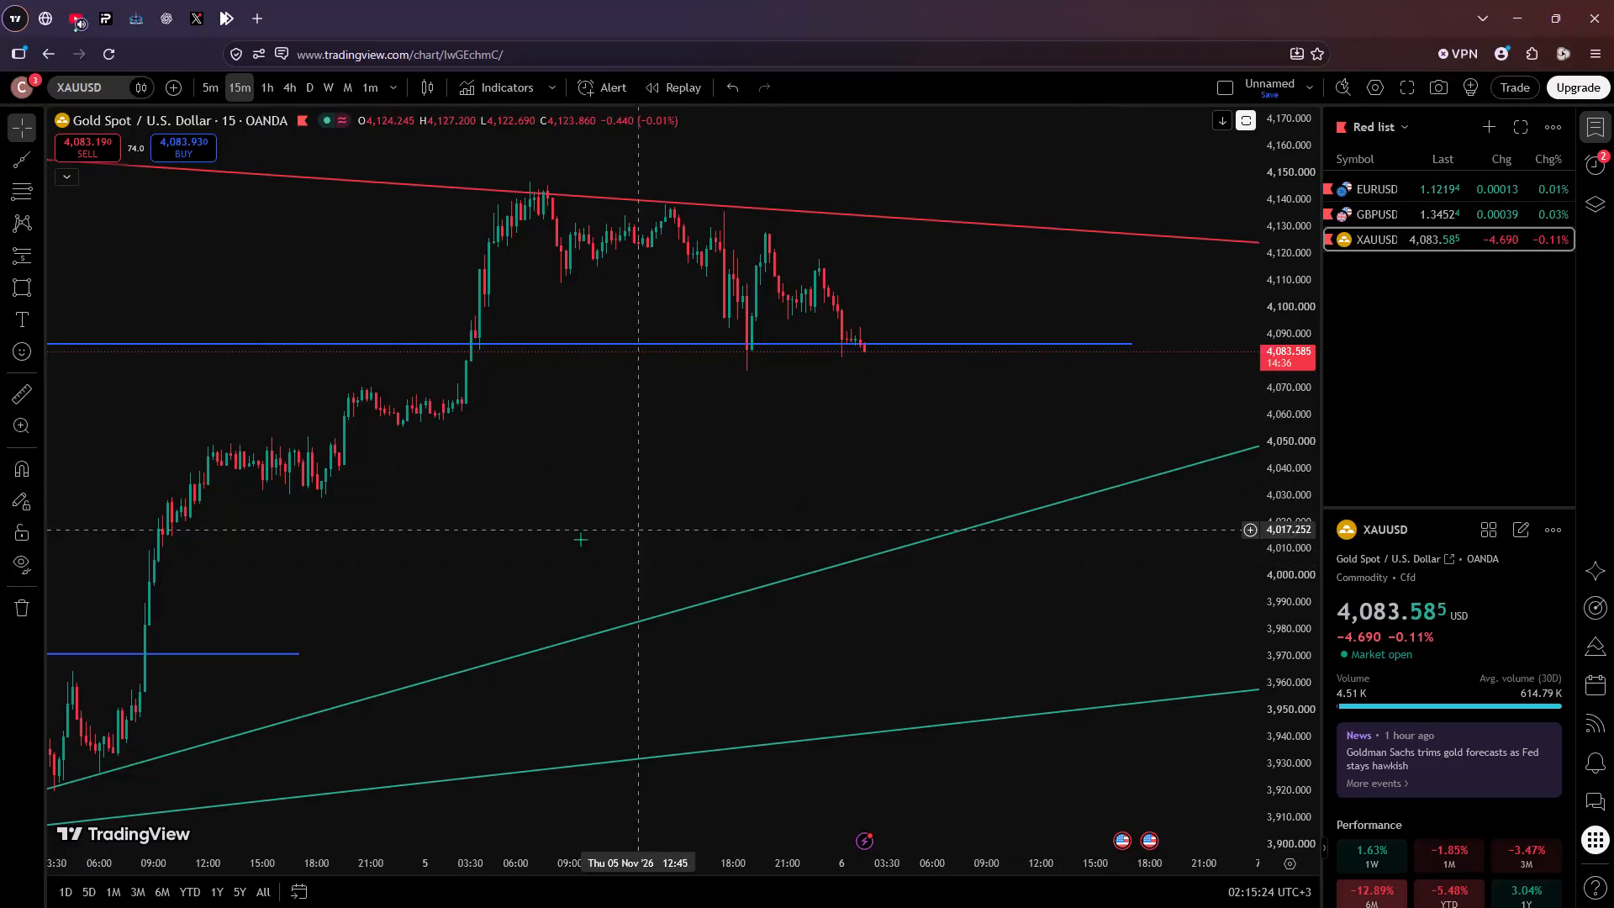
Draw a rising green ray on XAUUSD from the 4 November 06:00 low near 3,926 through the latest candles near 4,086.
click(6, 168)
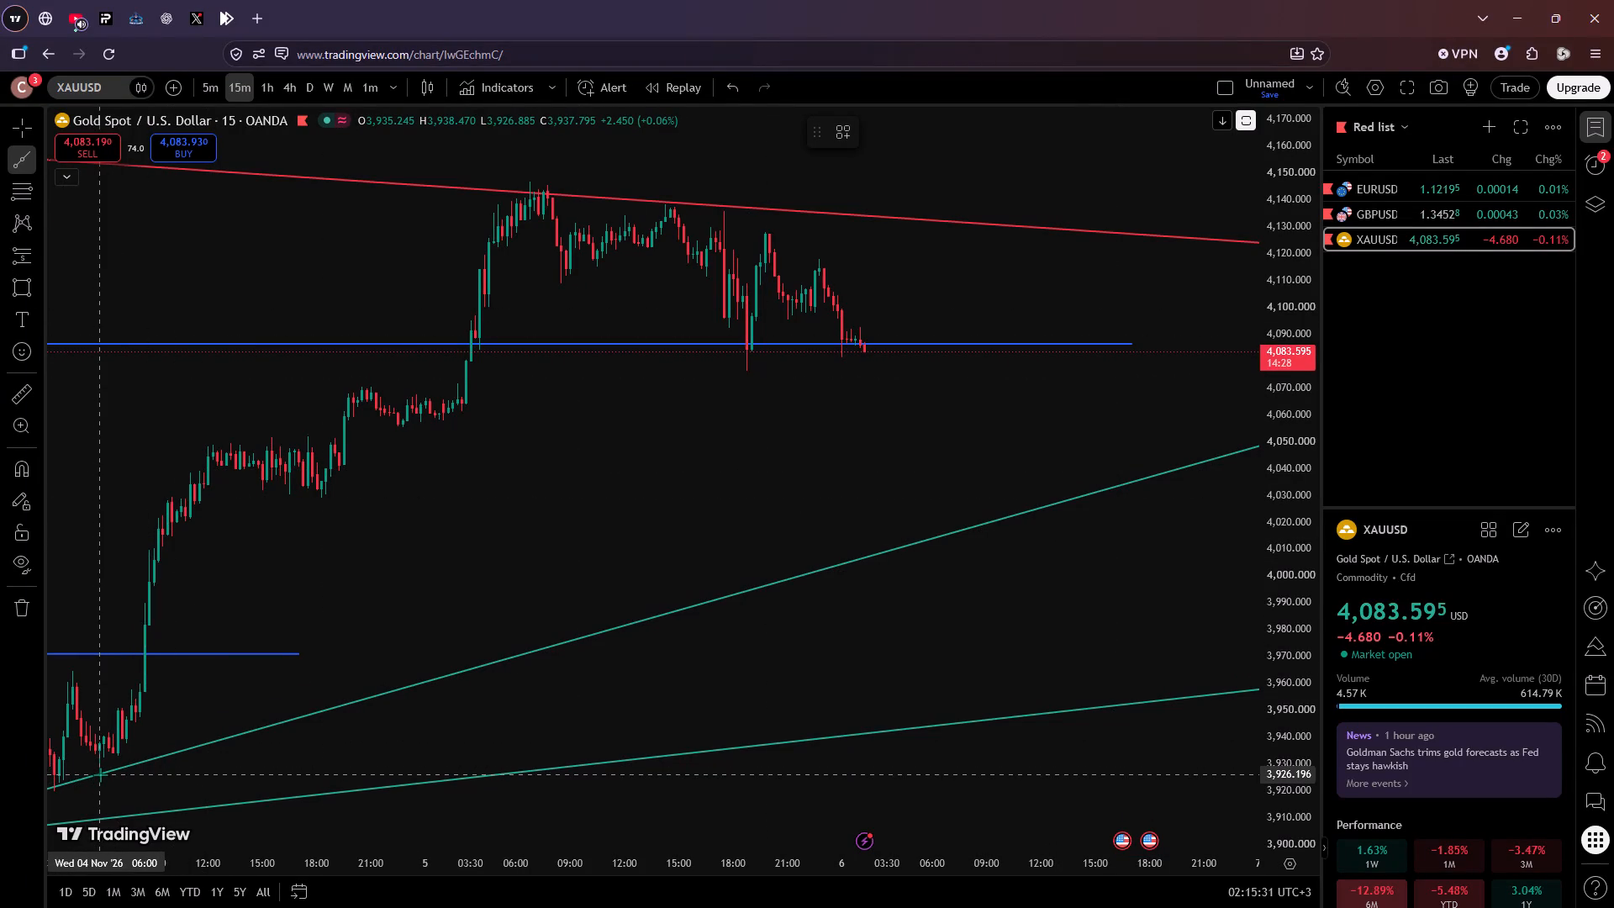
drag(101, 774, 488, 569)
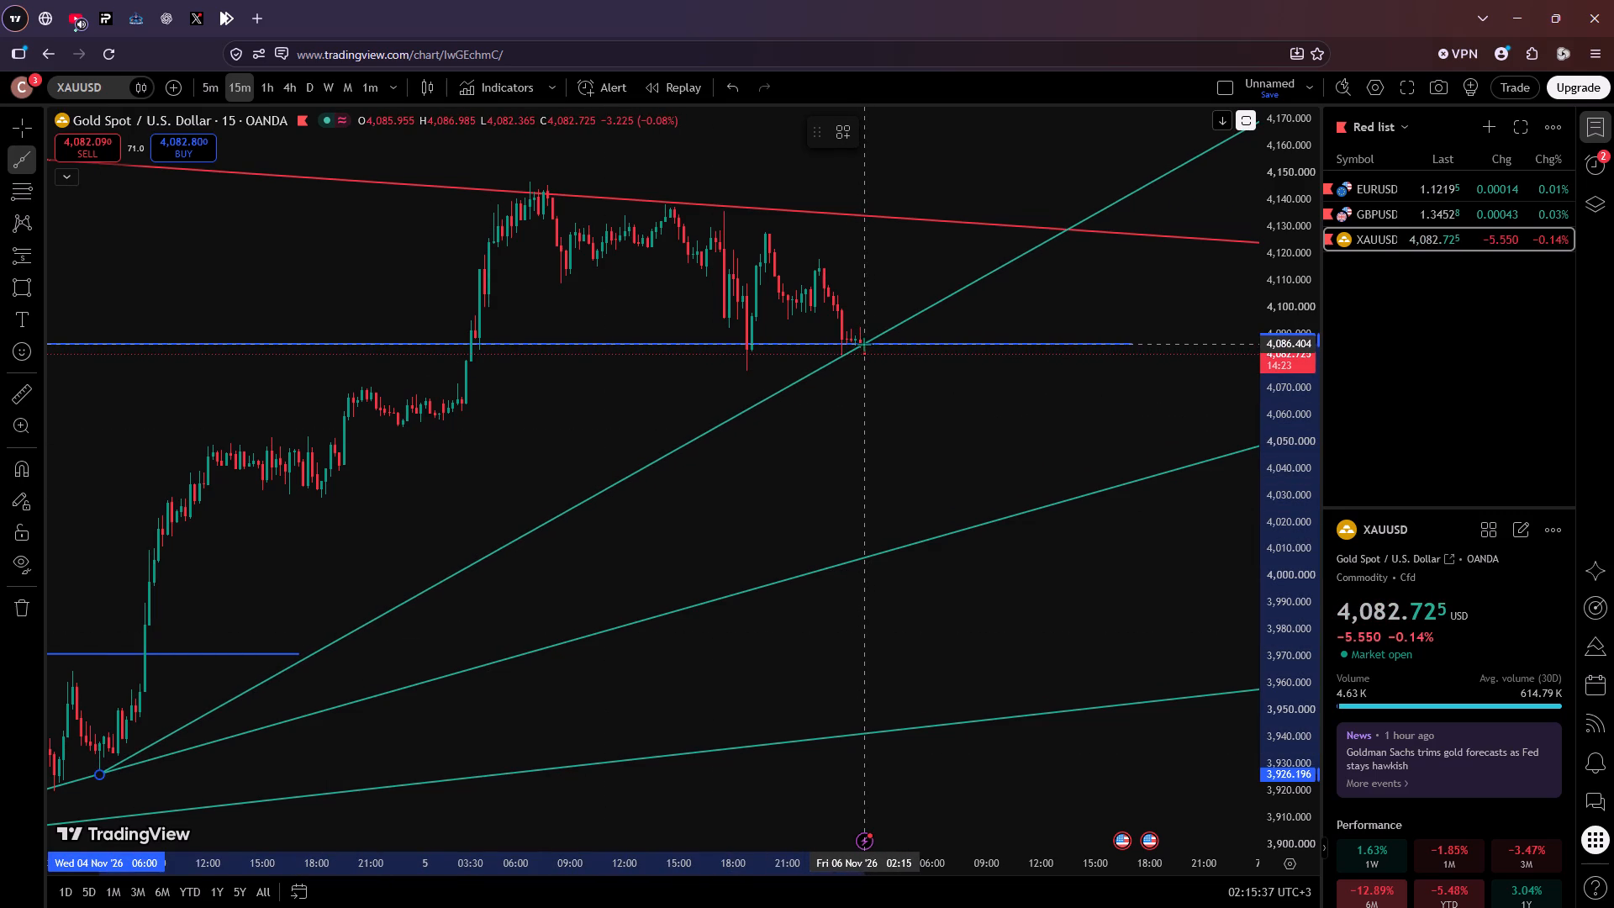
click(861, 344)
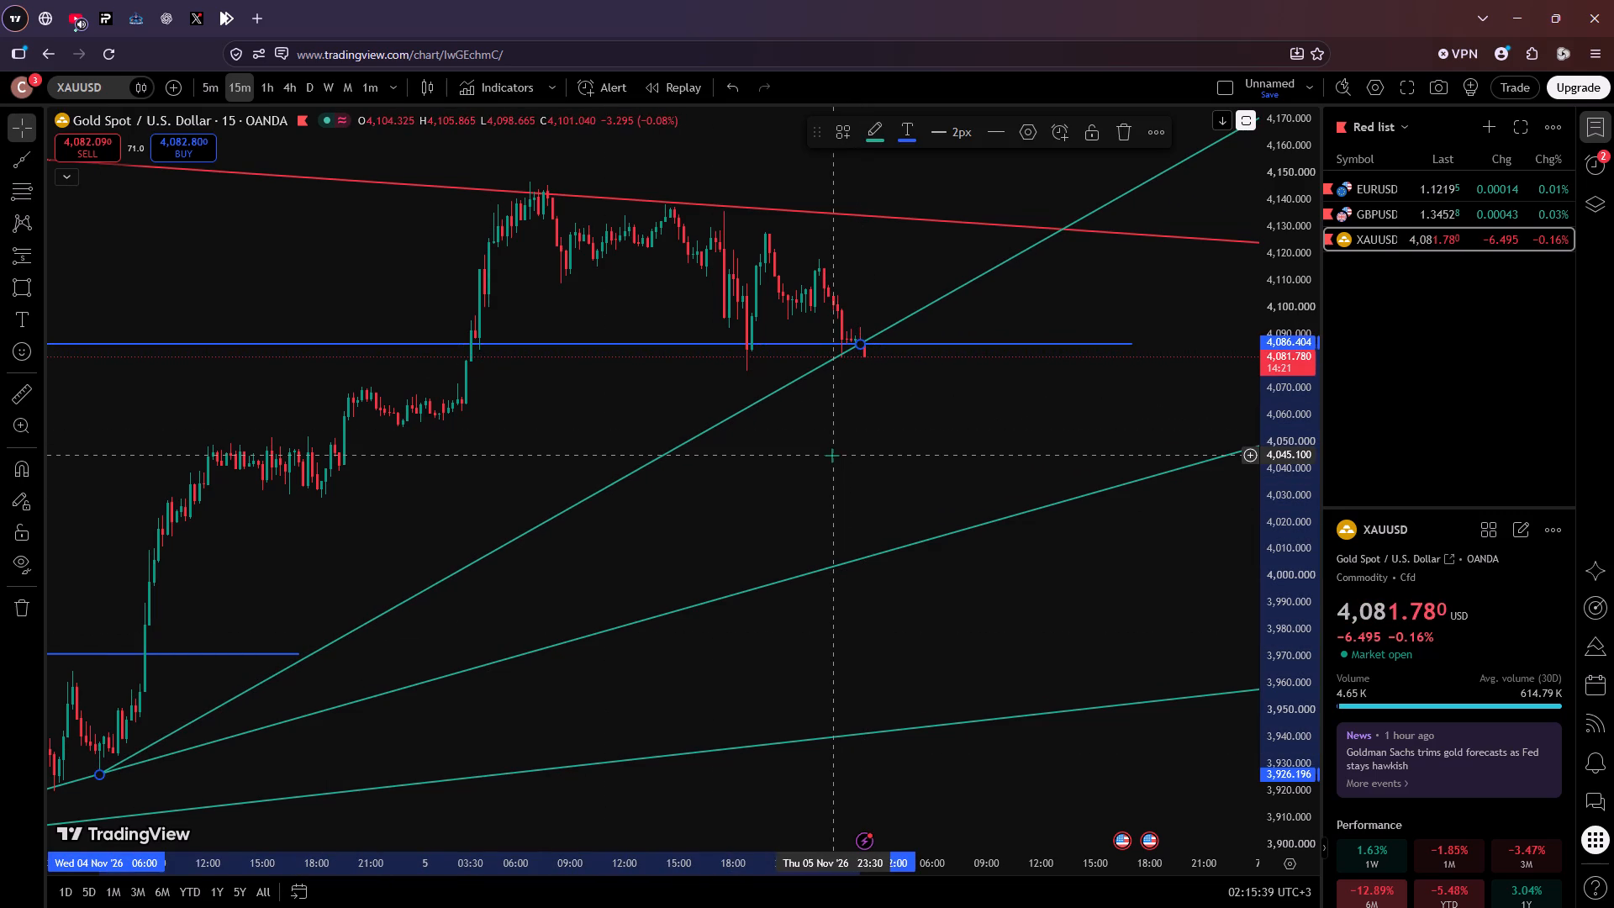
click(831, 455)
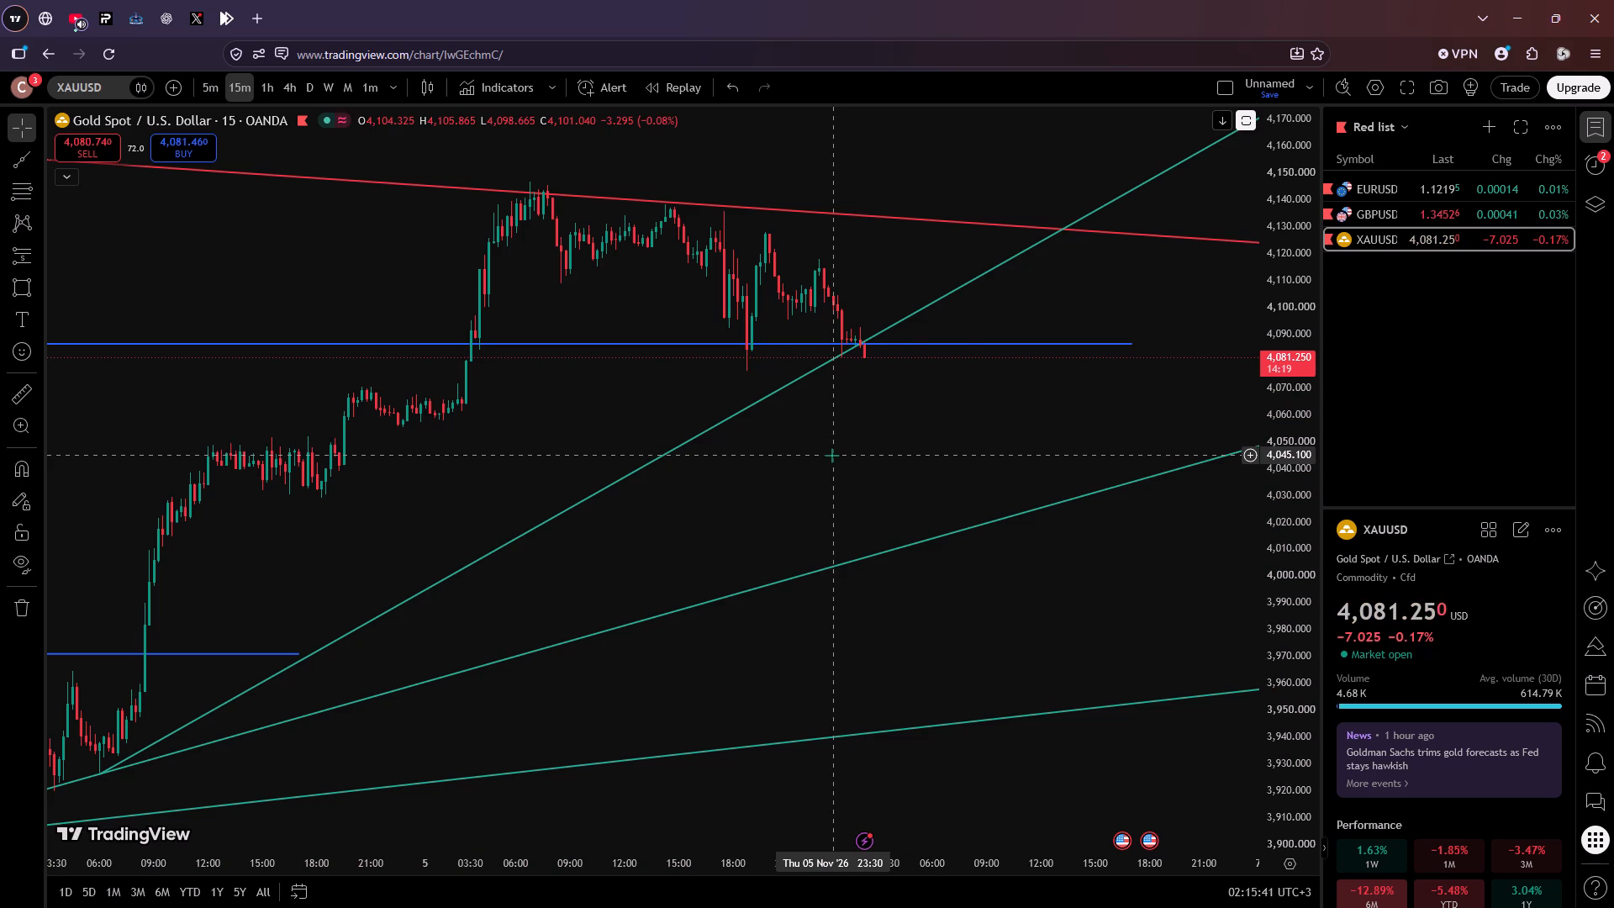
click(862, 344)
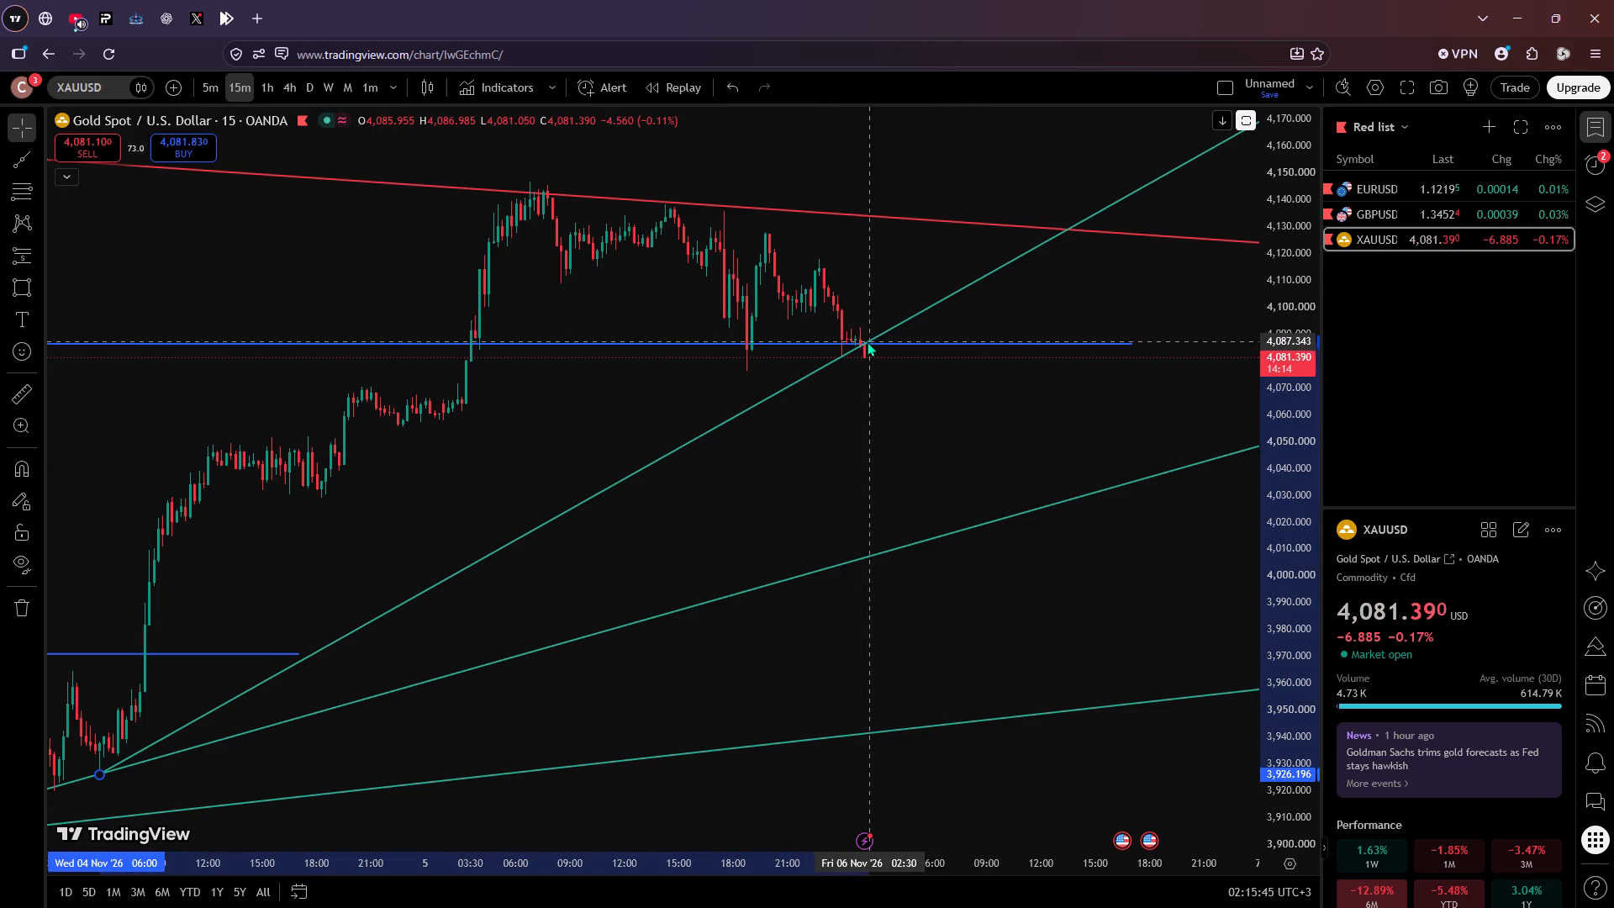
click(857, 437)
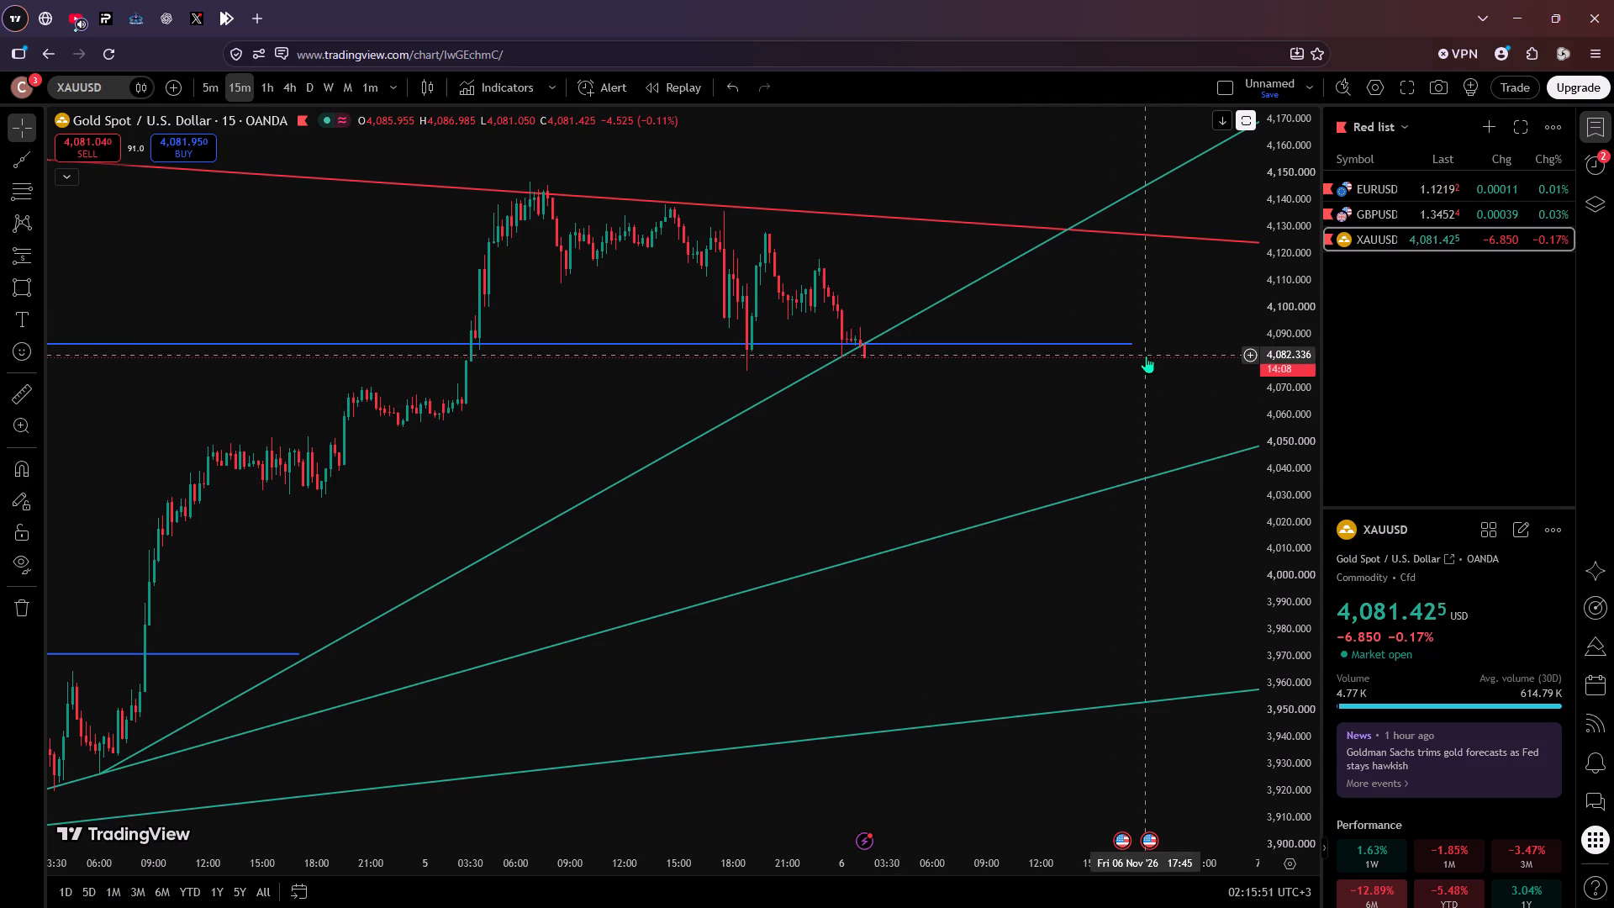
Shorten the upper blue horizontal line at about 4,086 so it ends near 5 November 03:15, where price broke above it.
drag(1133, 346, 766, 332)
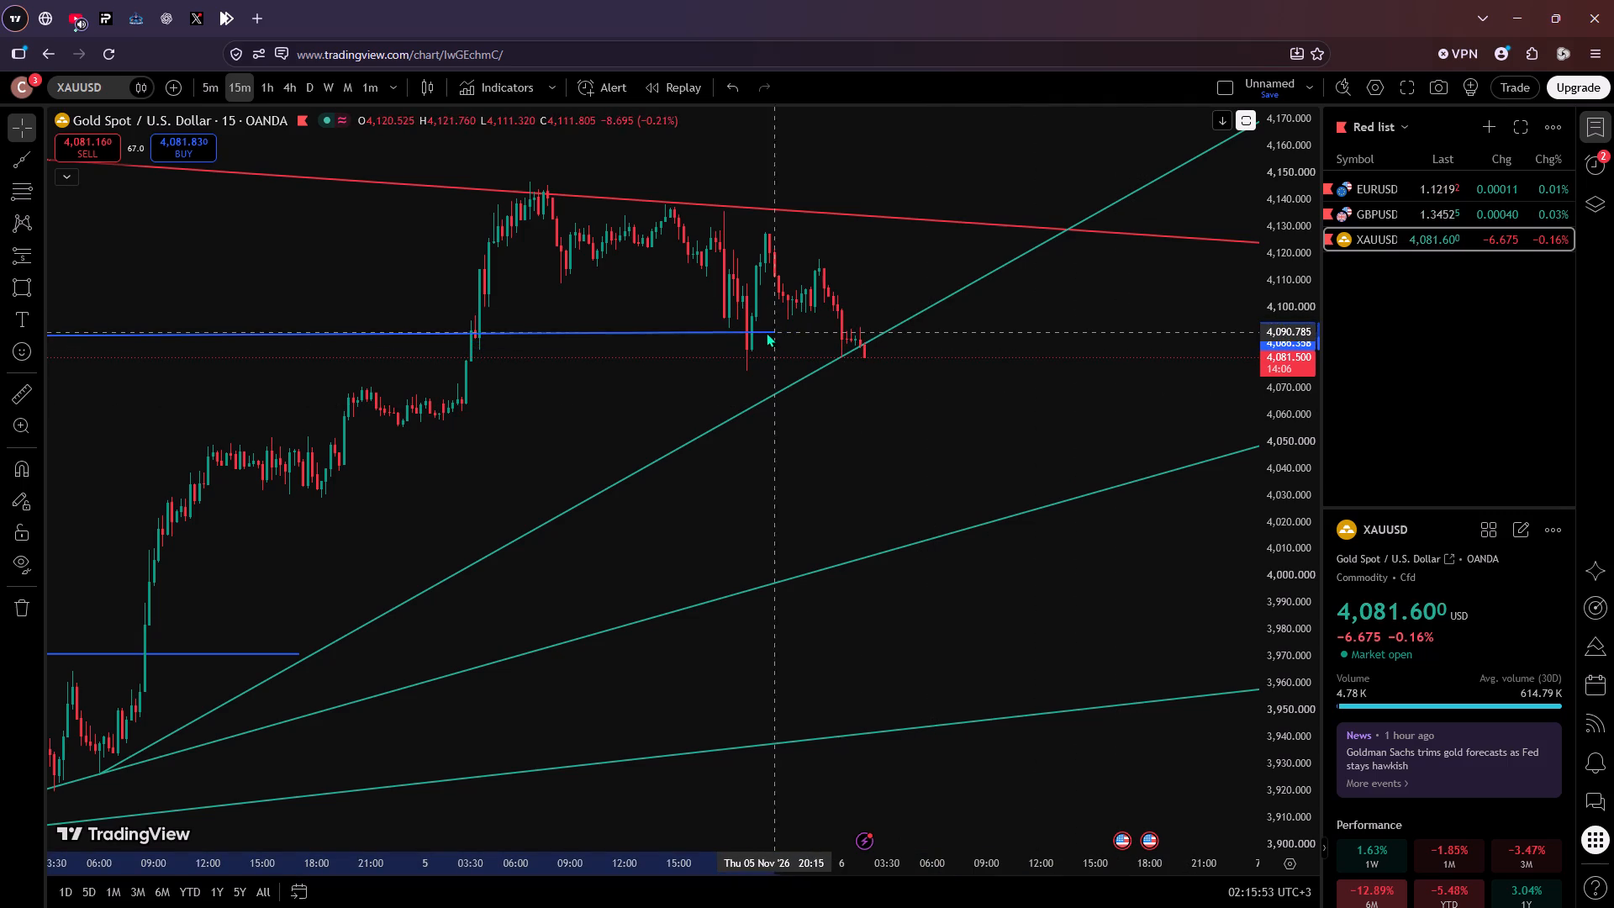
drag(766, 332, 725, 323)
drag(725, 323, 474, 341)
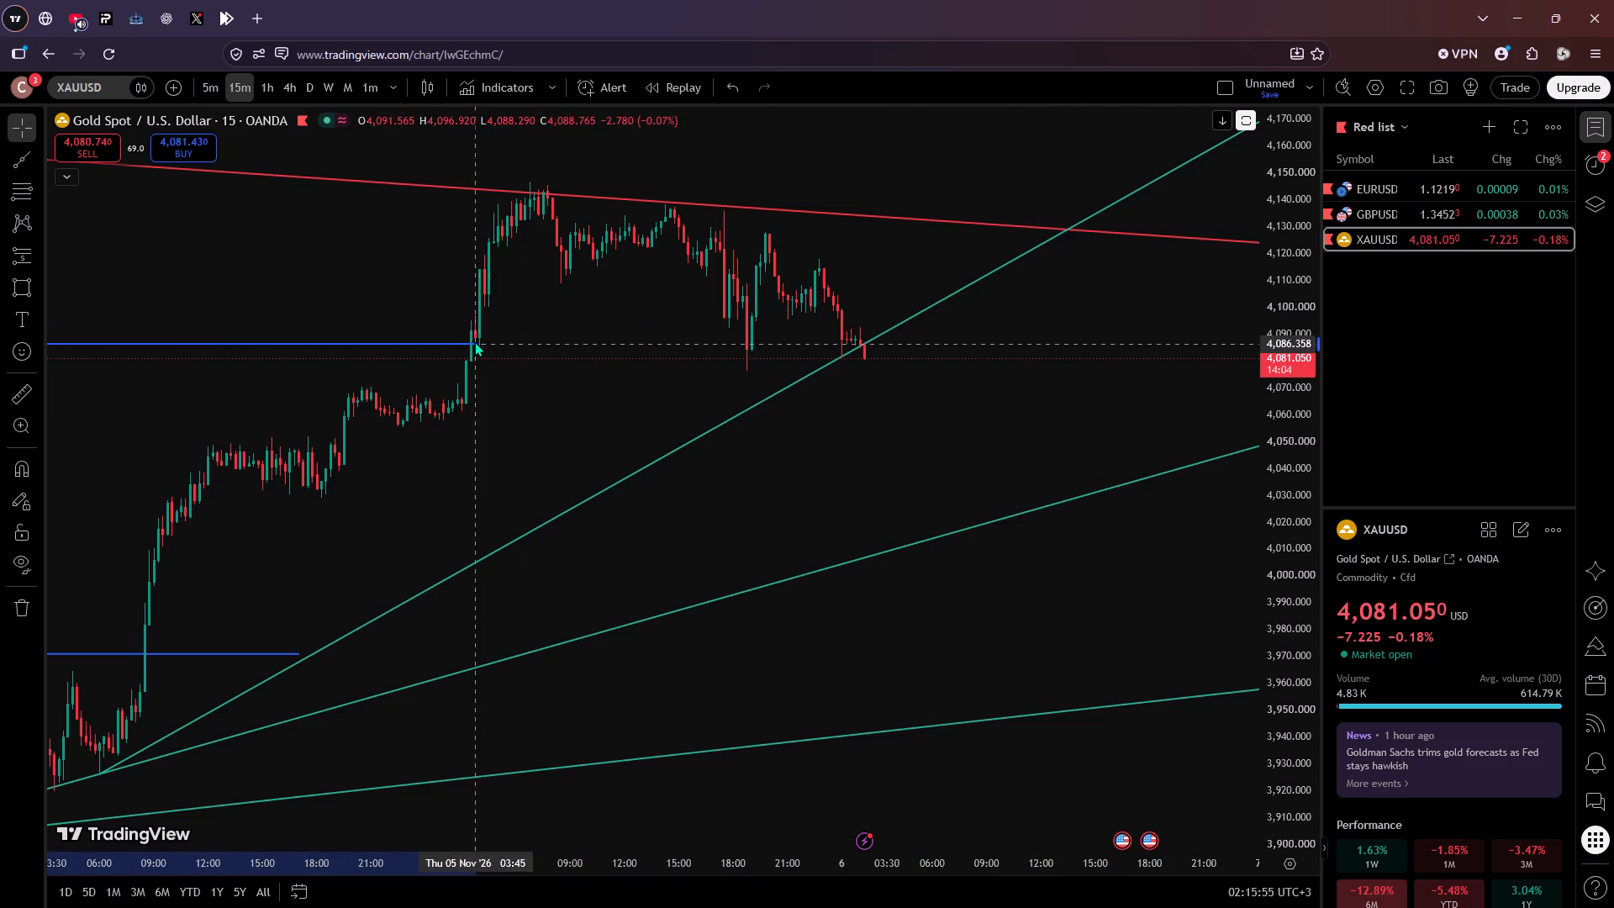
drag(474, 341, 467, 340)
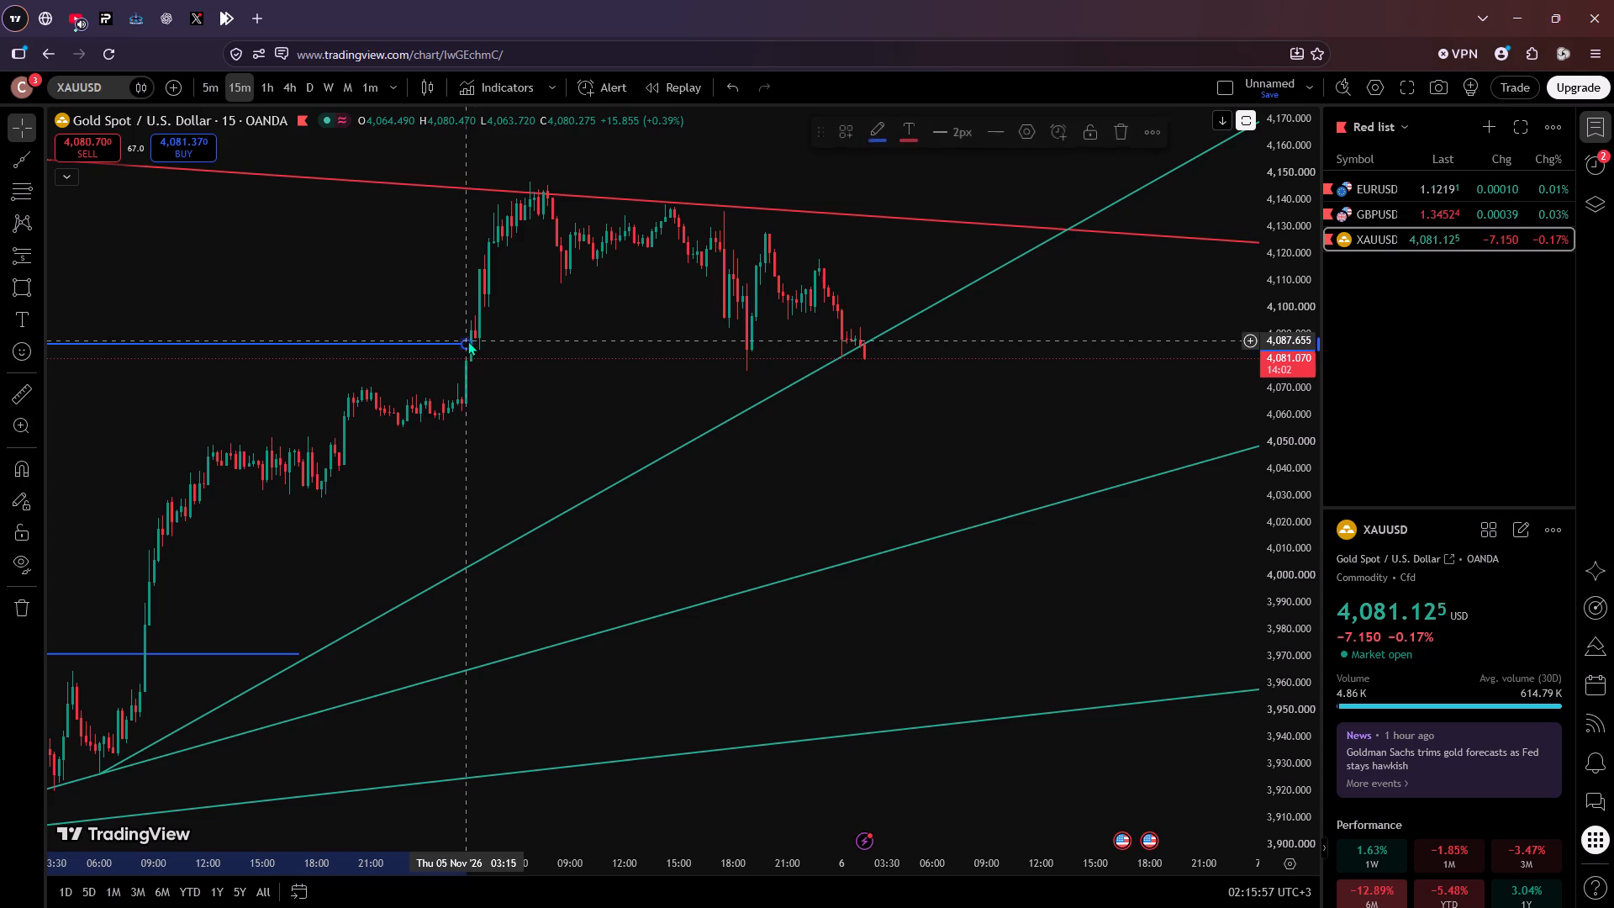
click(574, 412)
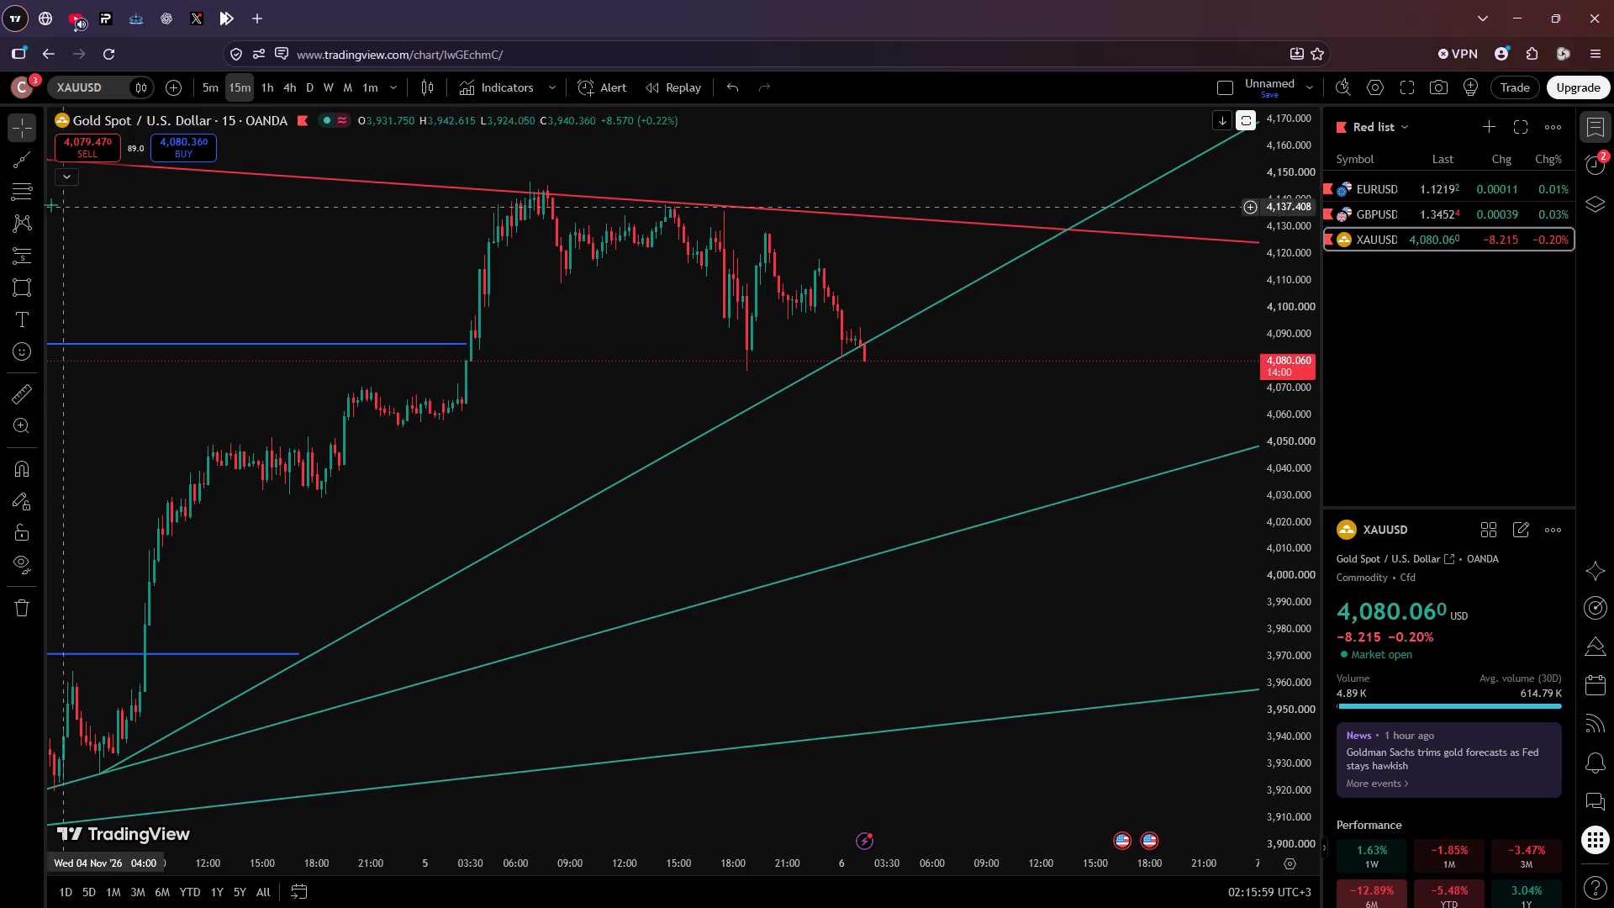
Draw a horizontal blue trendline at about 4,077.6 from the 5 November 18:45 low to 6 November 09:15.
click(36, 161)
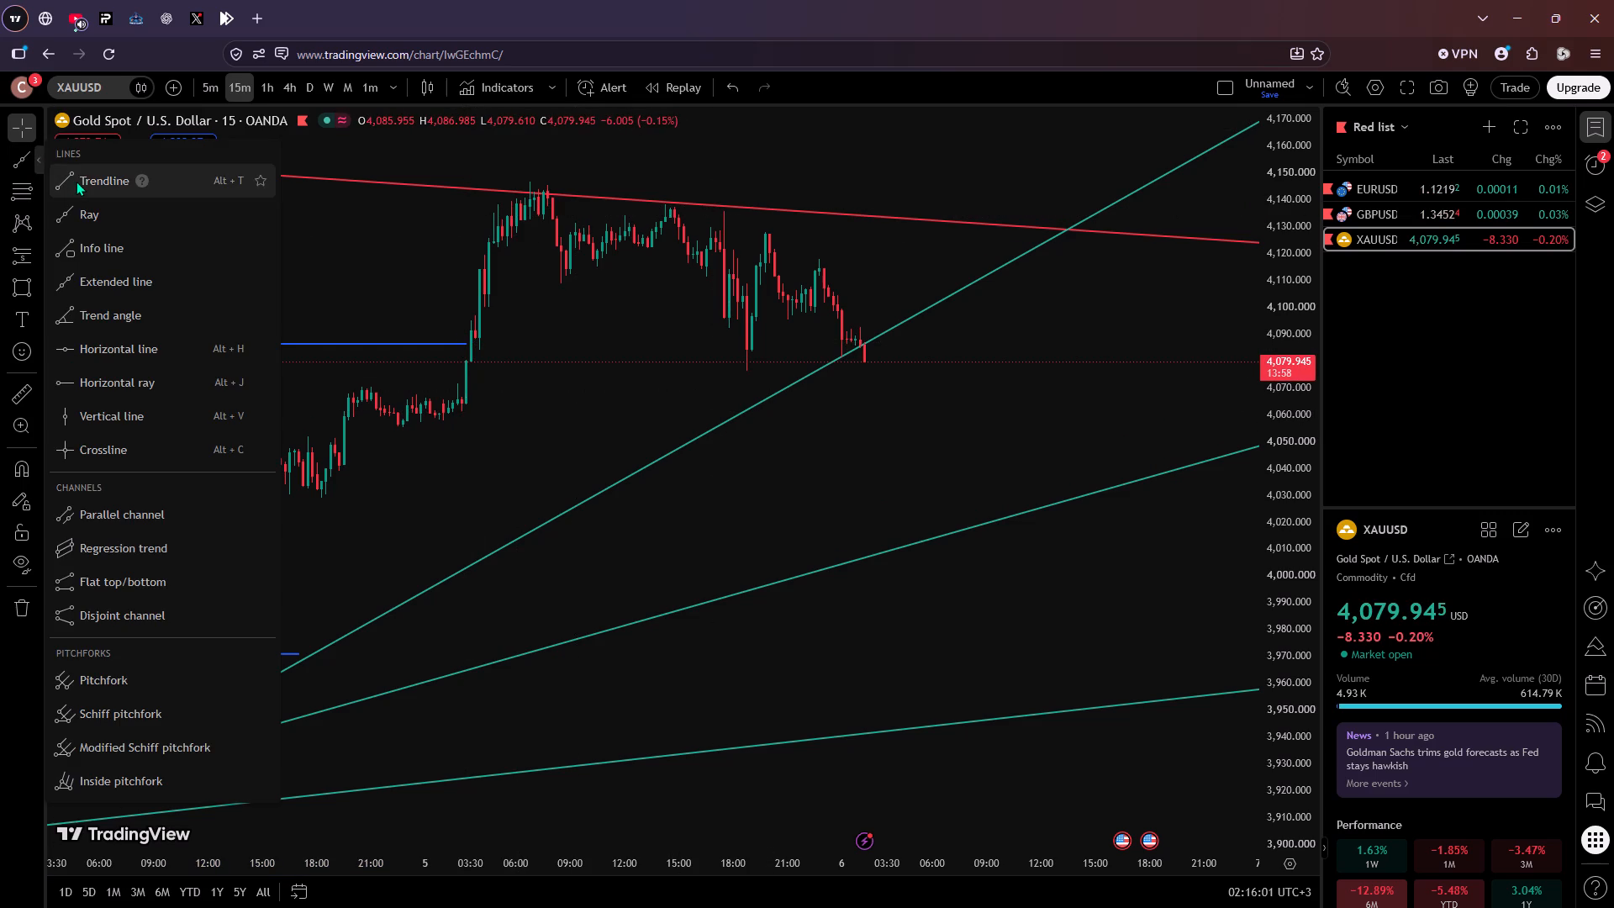
click(76, 181)
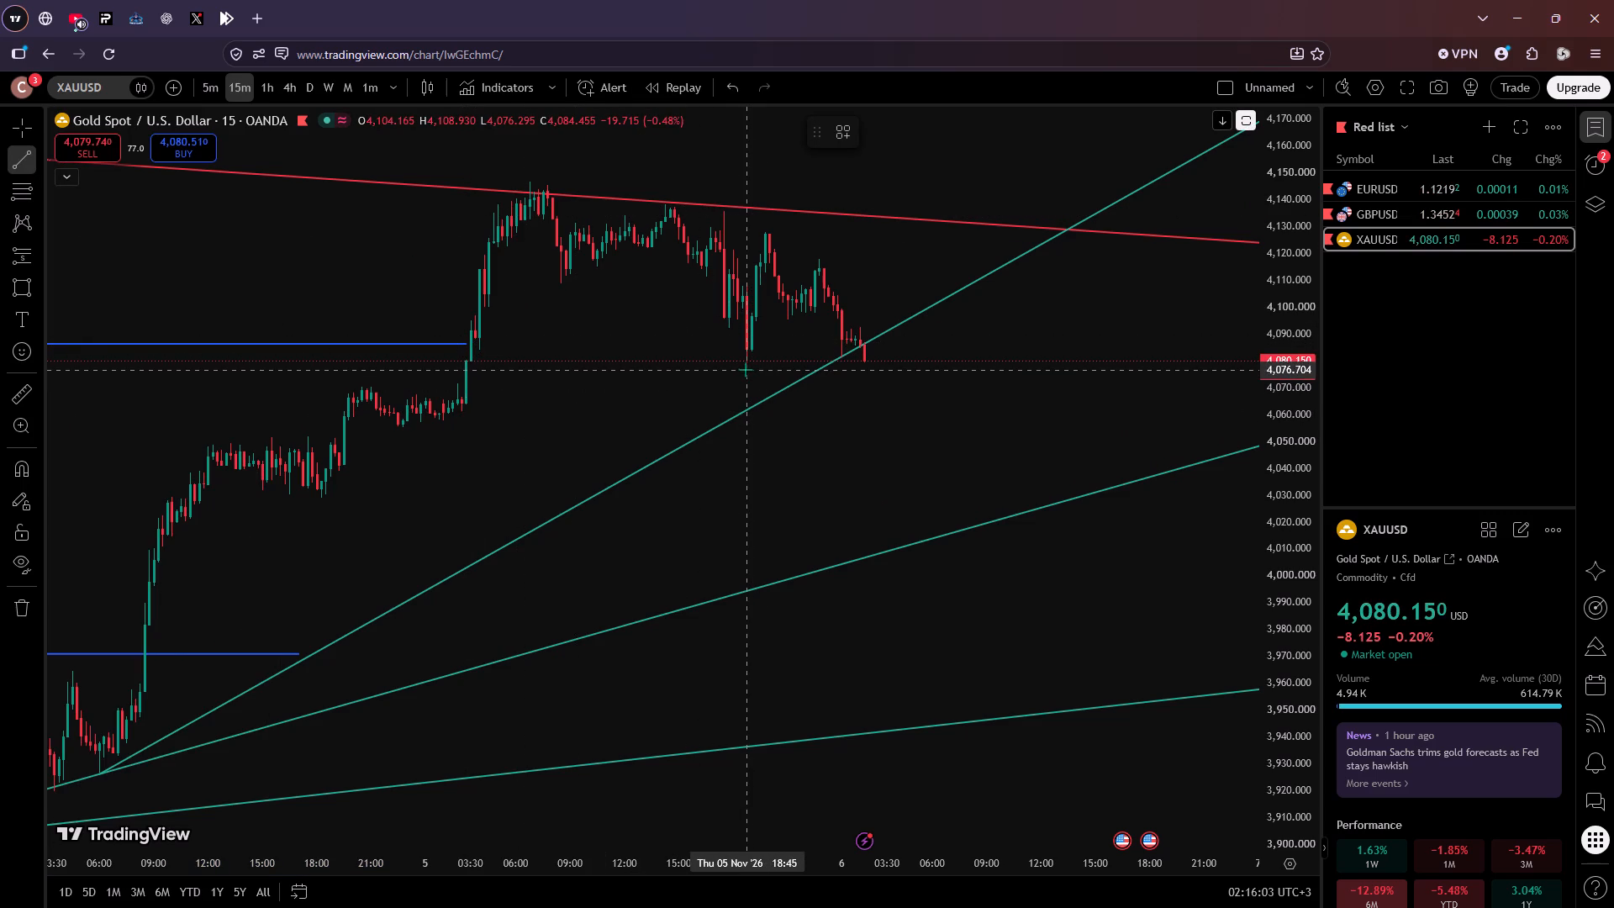
drag(745, 367, 913, 364)
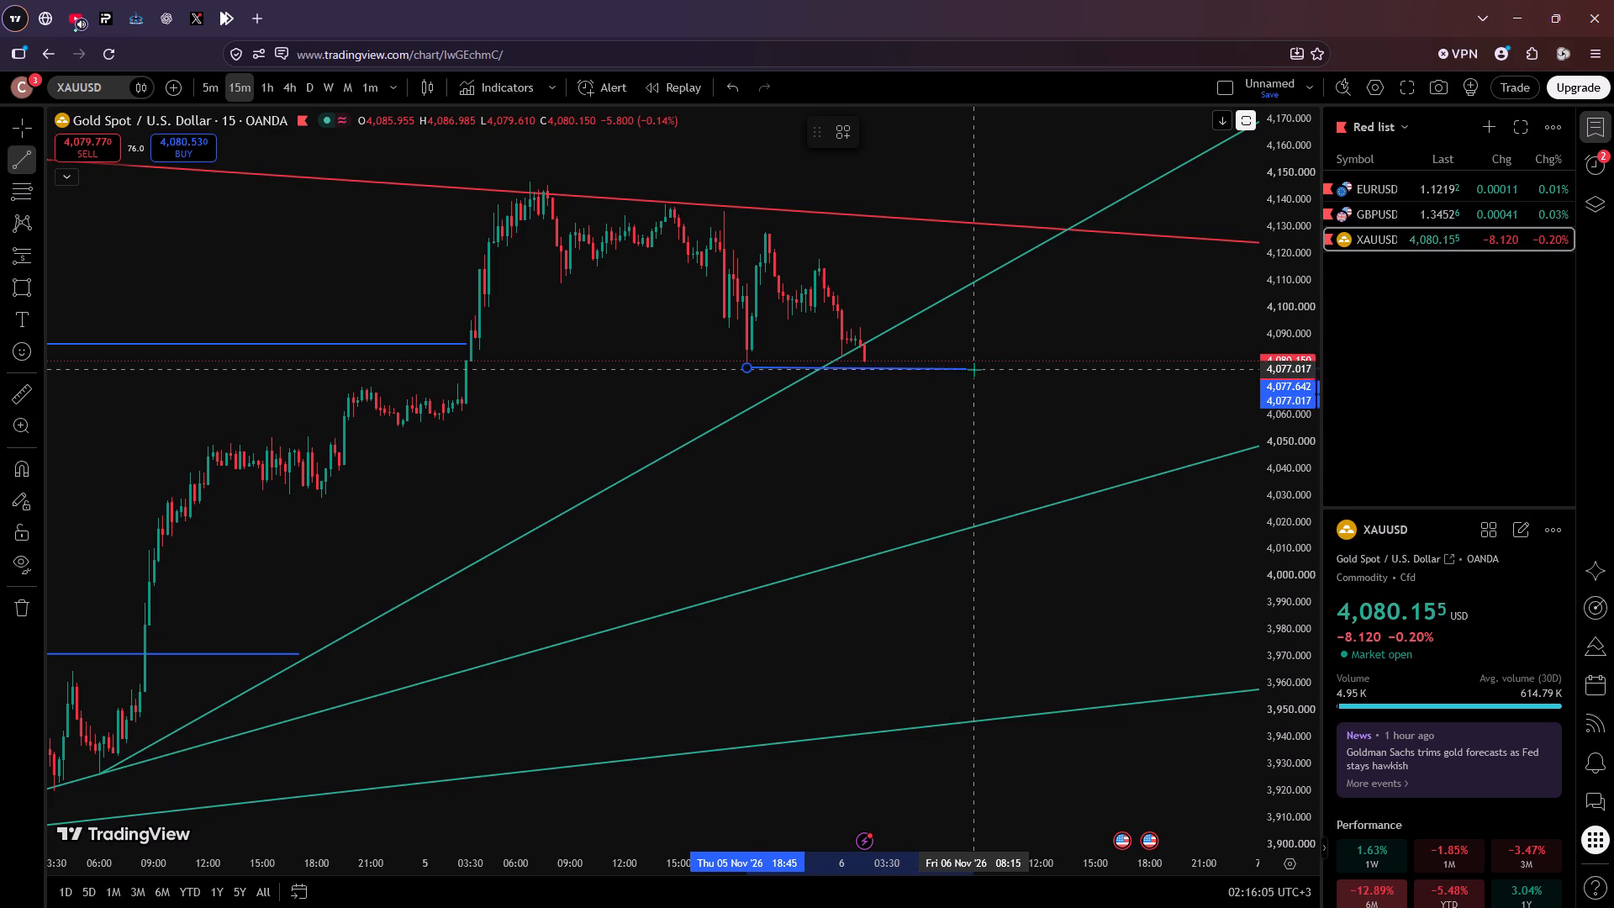
shift+click(993, 365)
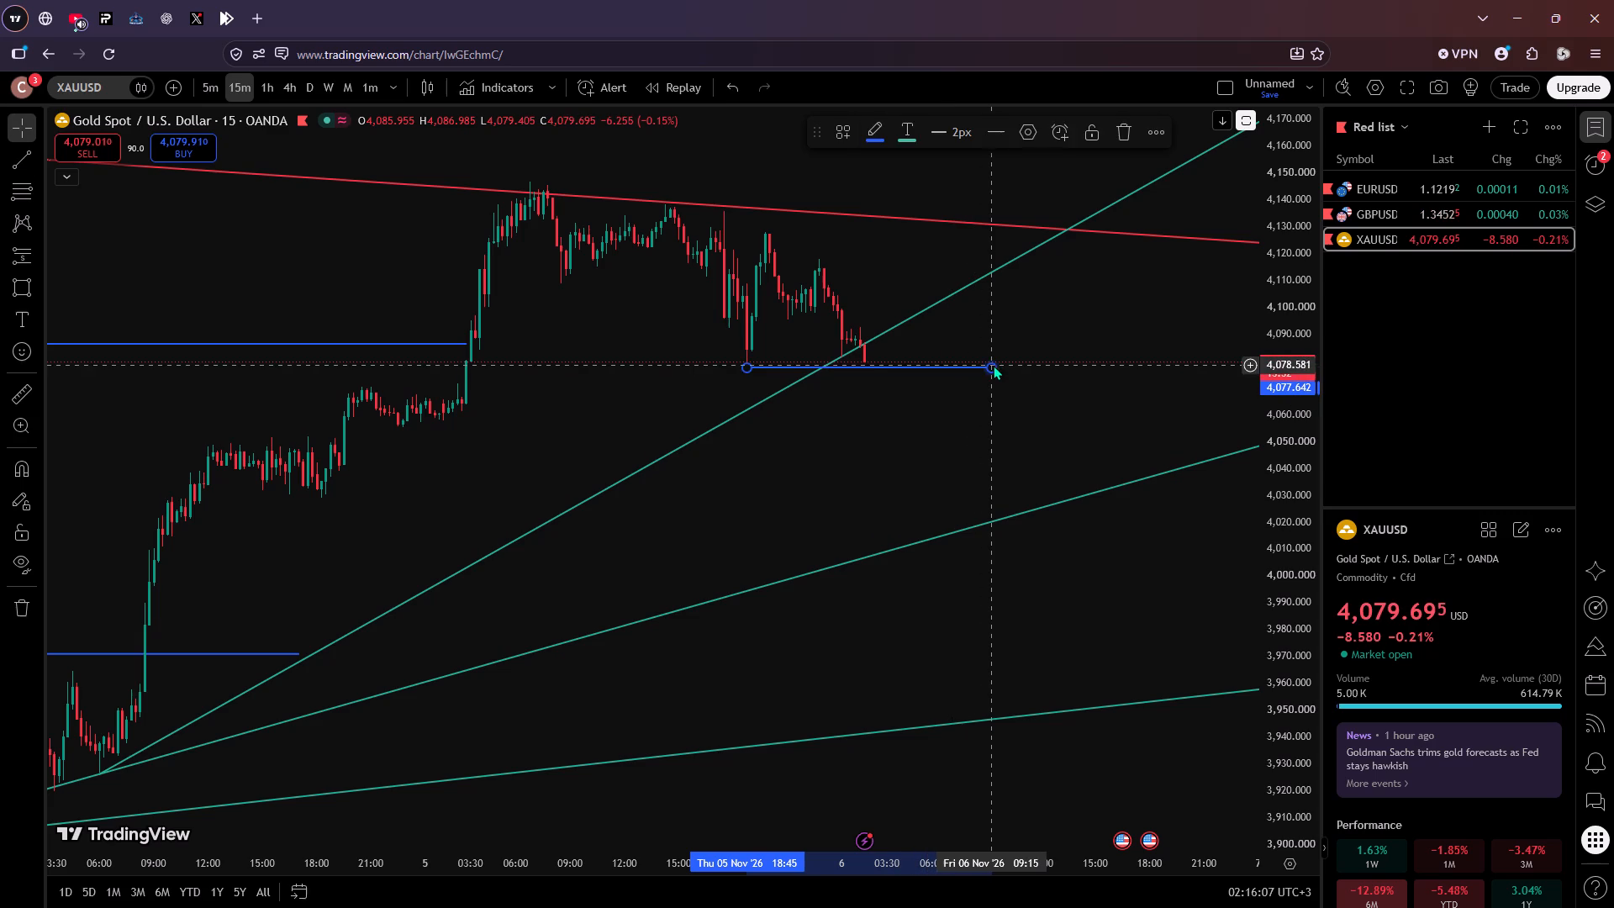
click(927, 409)
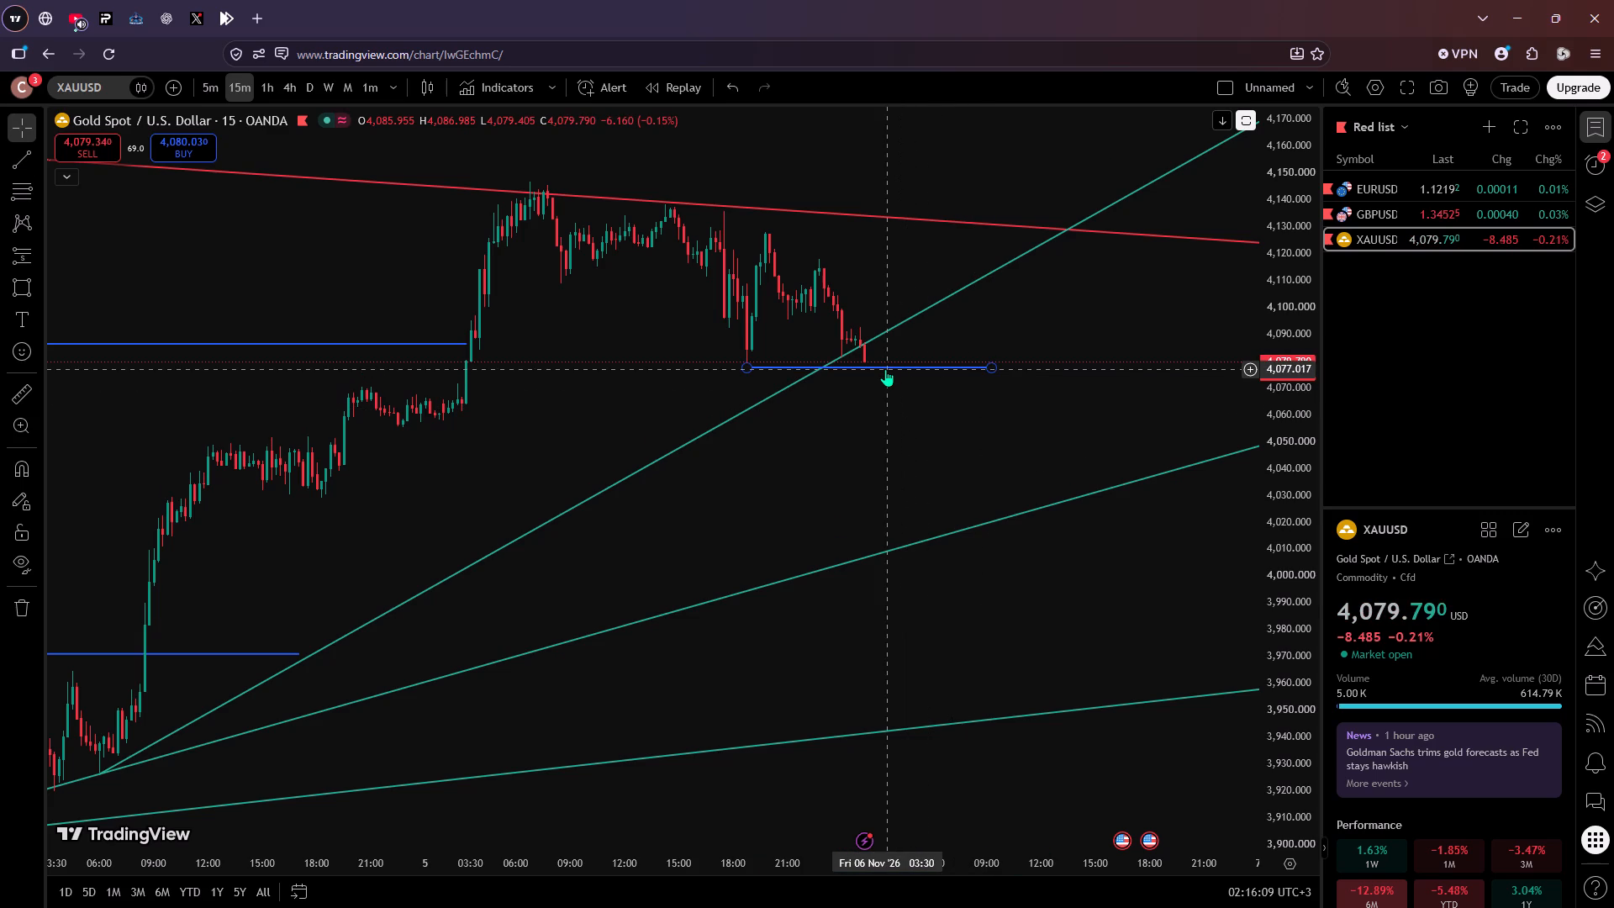
Shift the new blue support line down to about 4,076, closer to the tip of the 5 November low.
click(885, 369)
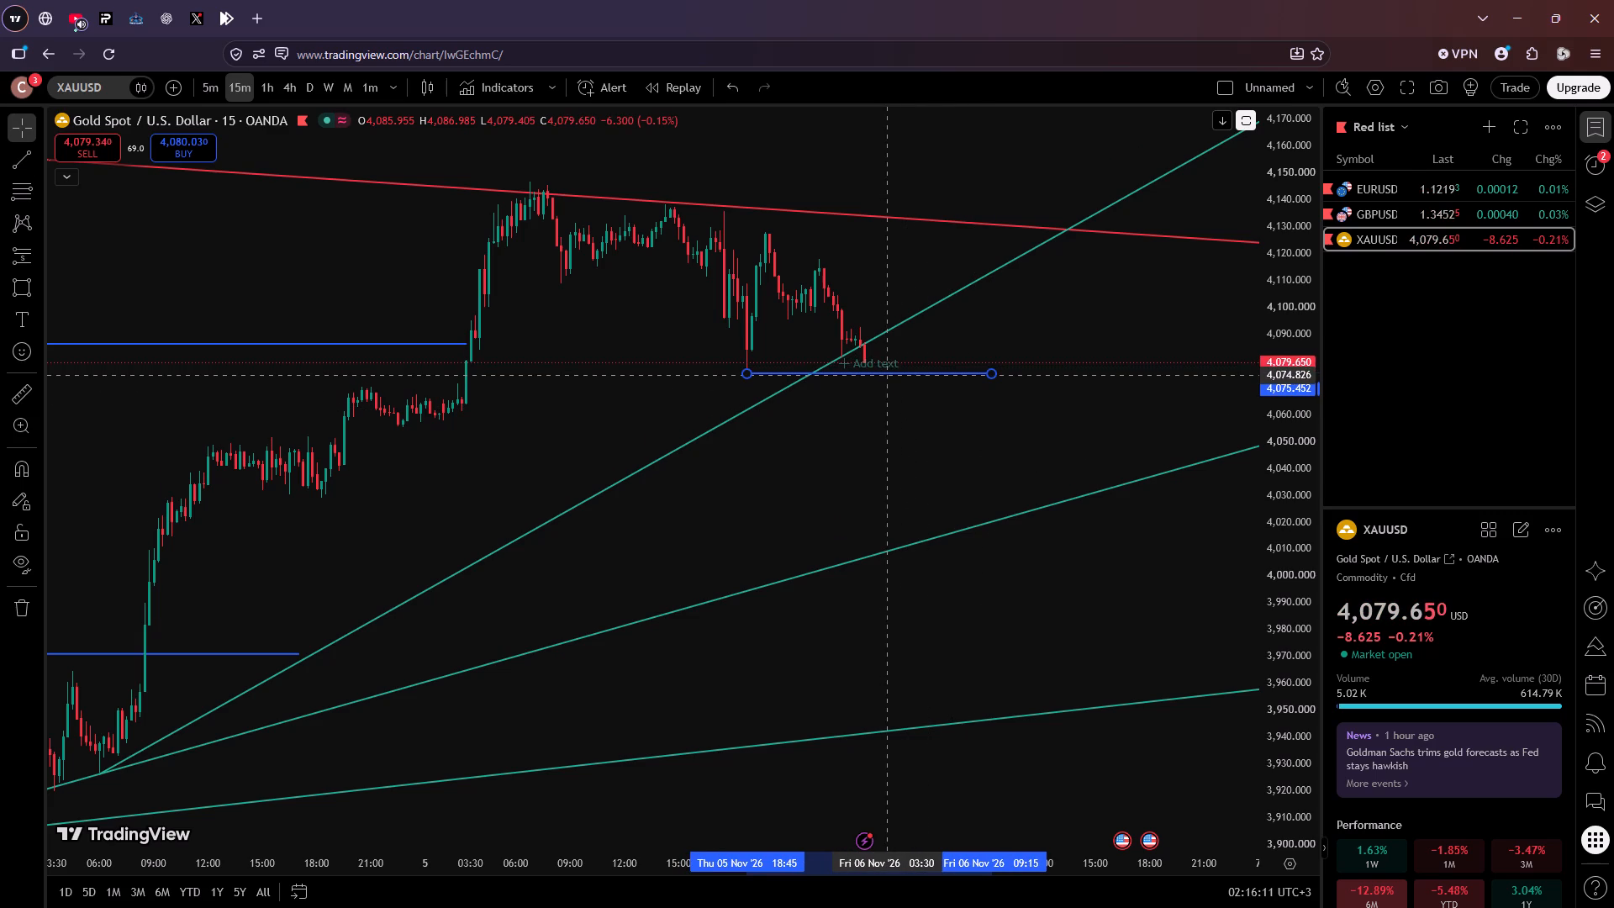
click(881, 404)
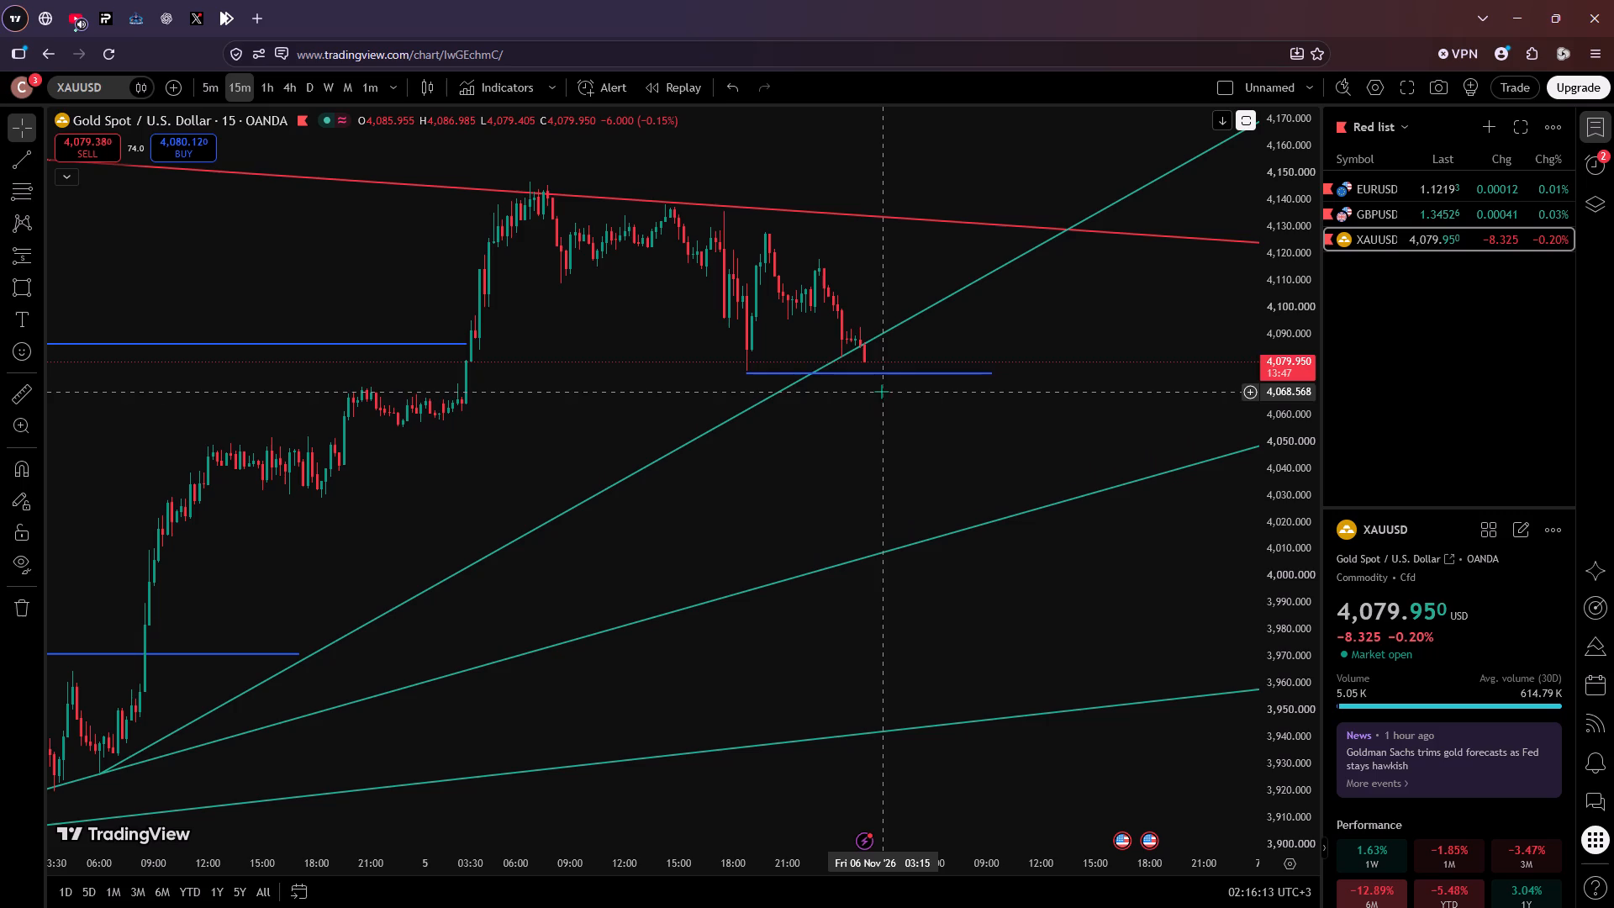
click(874, 370)
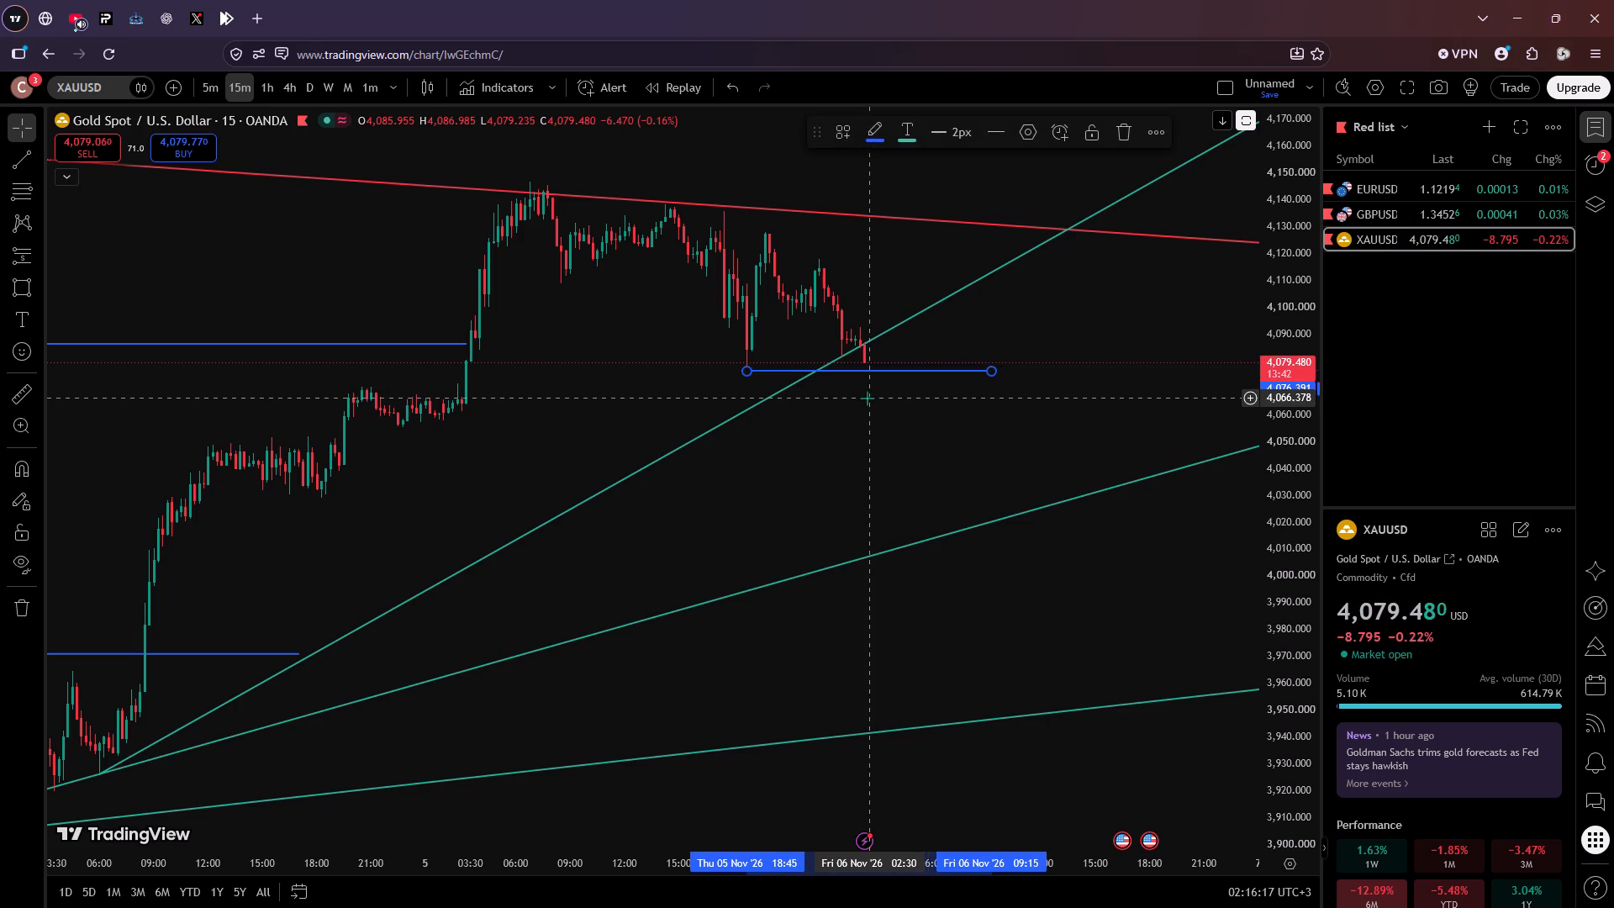
click(867, 398)
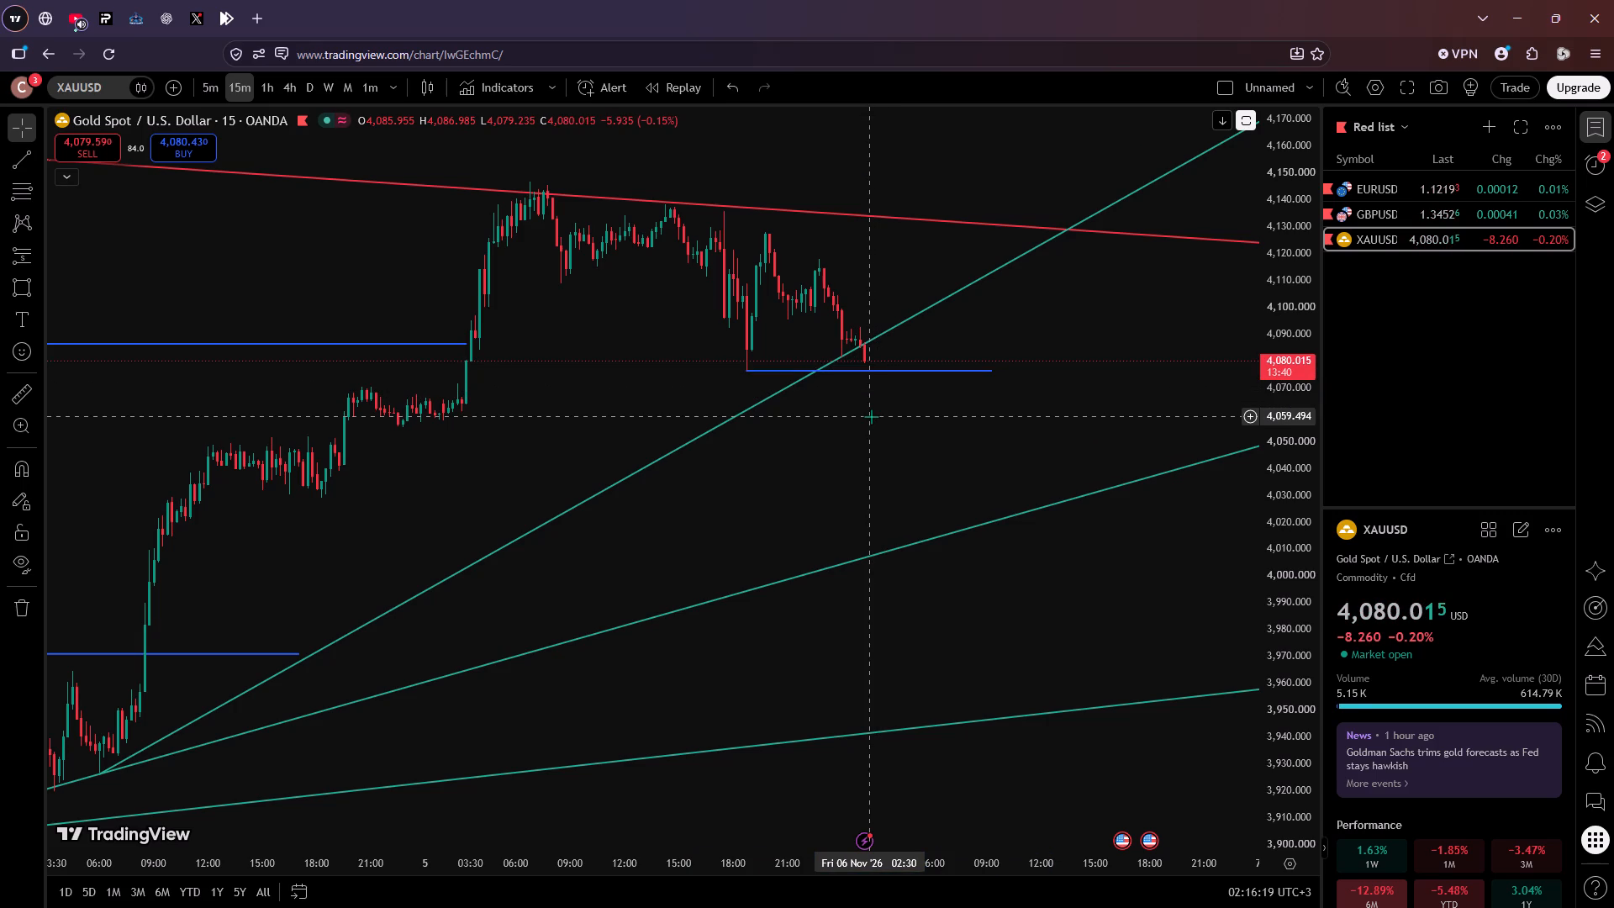
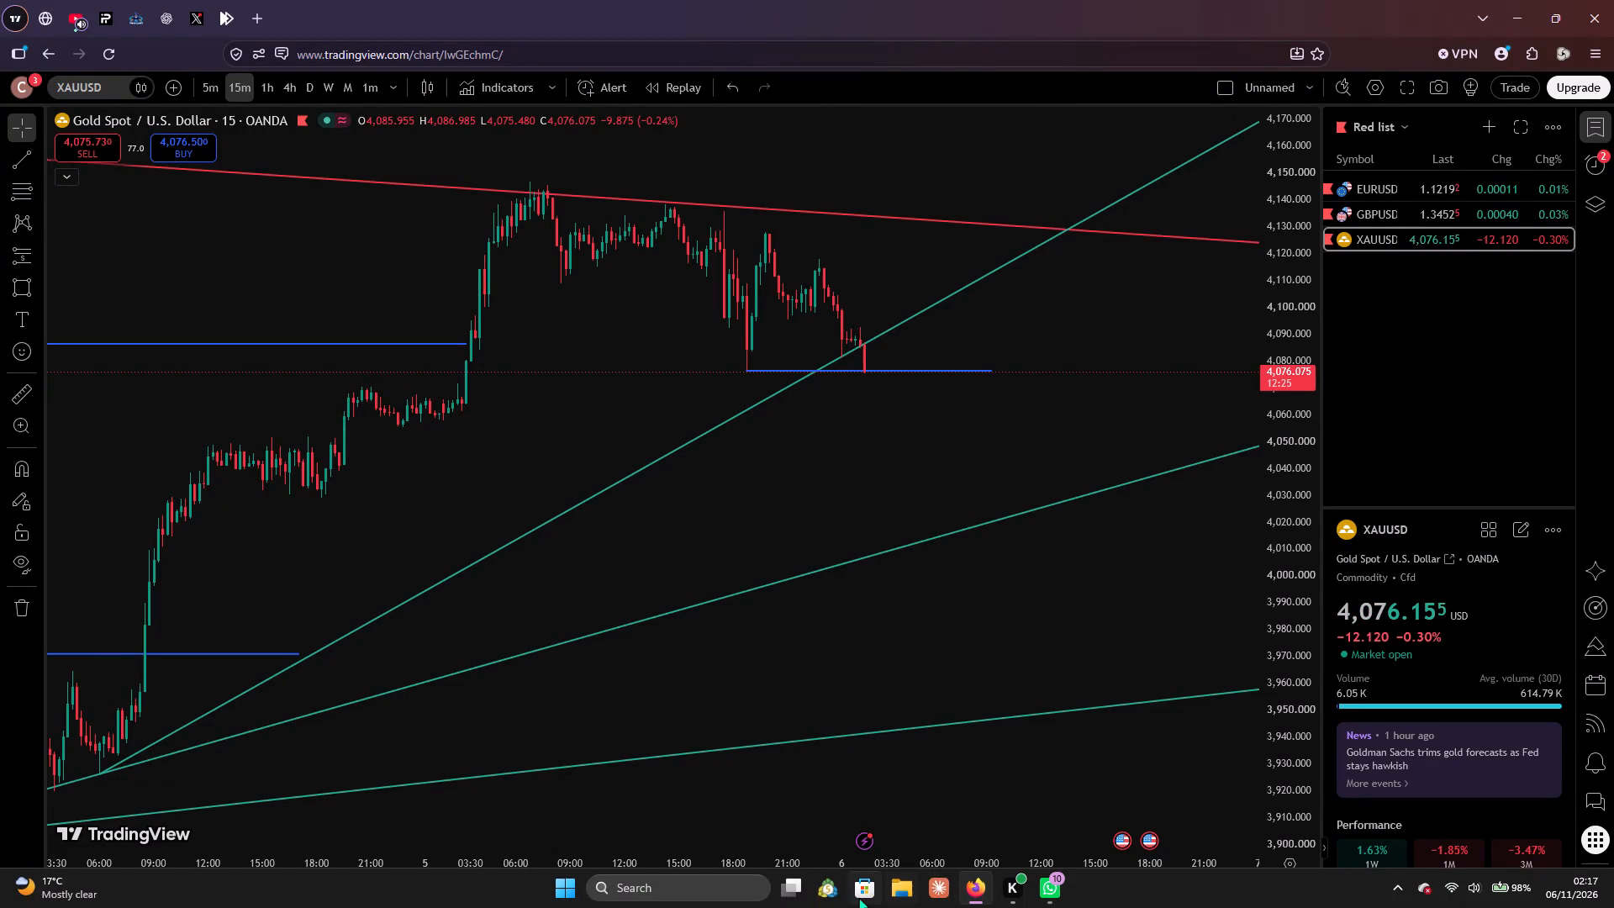
Switch to MetaTrader 5 and add XAUUSD, Gold vs US Dollar, to the Market Watch symbols.
click(822, 877)
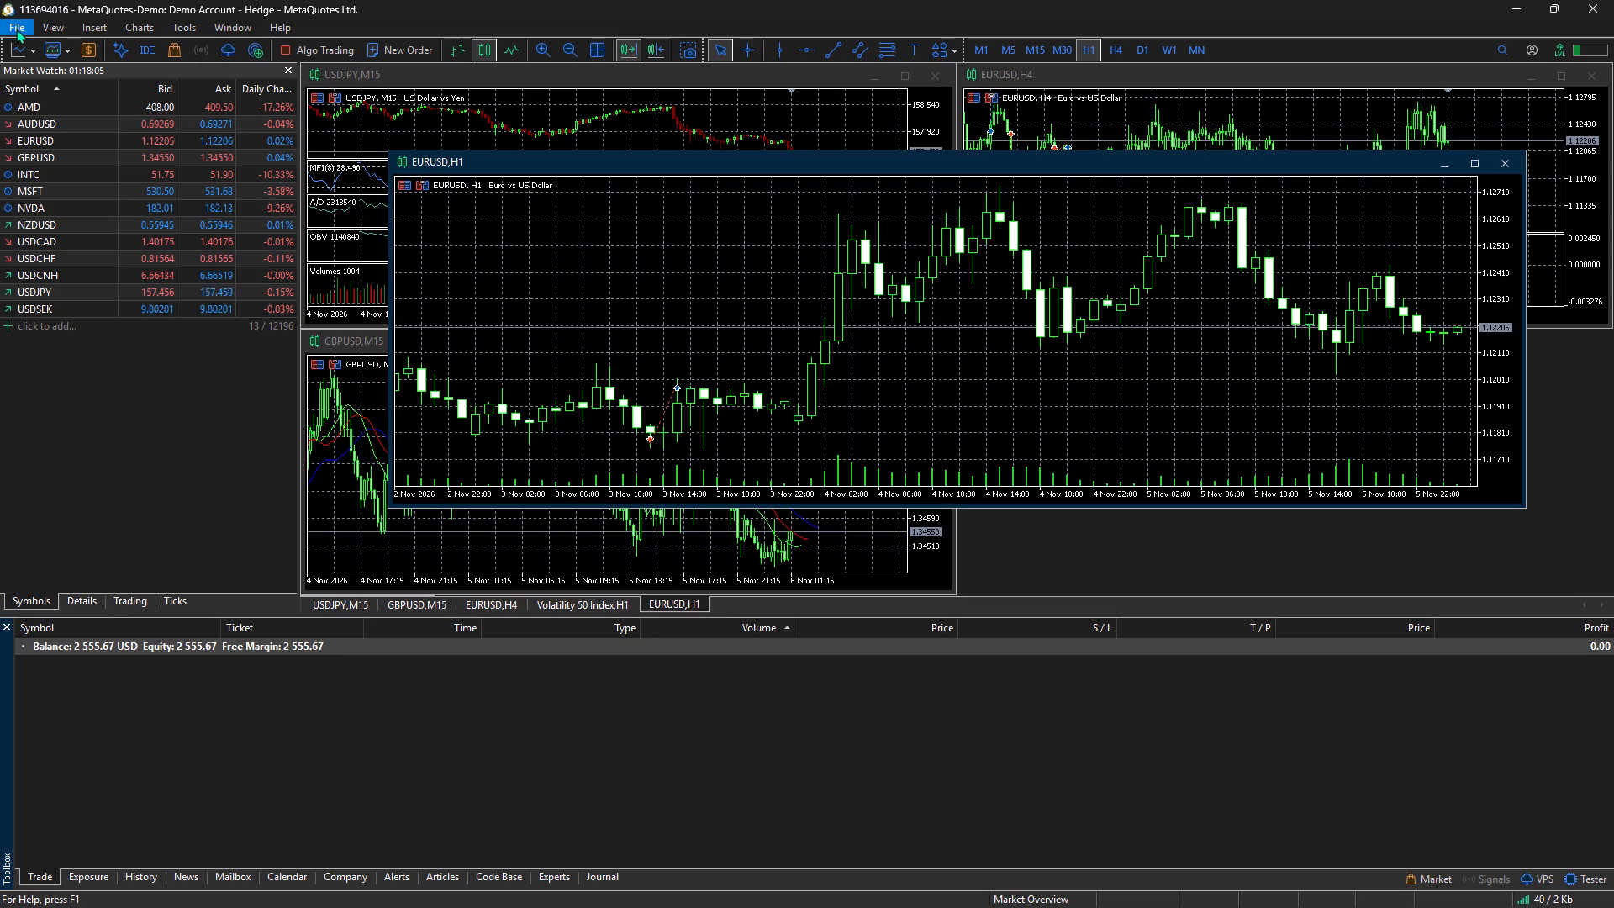
click(16, 29)
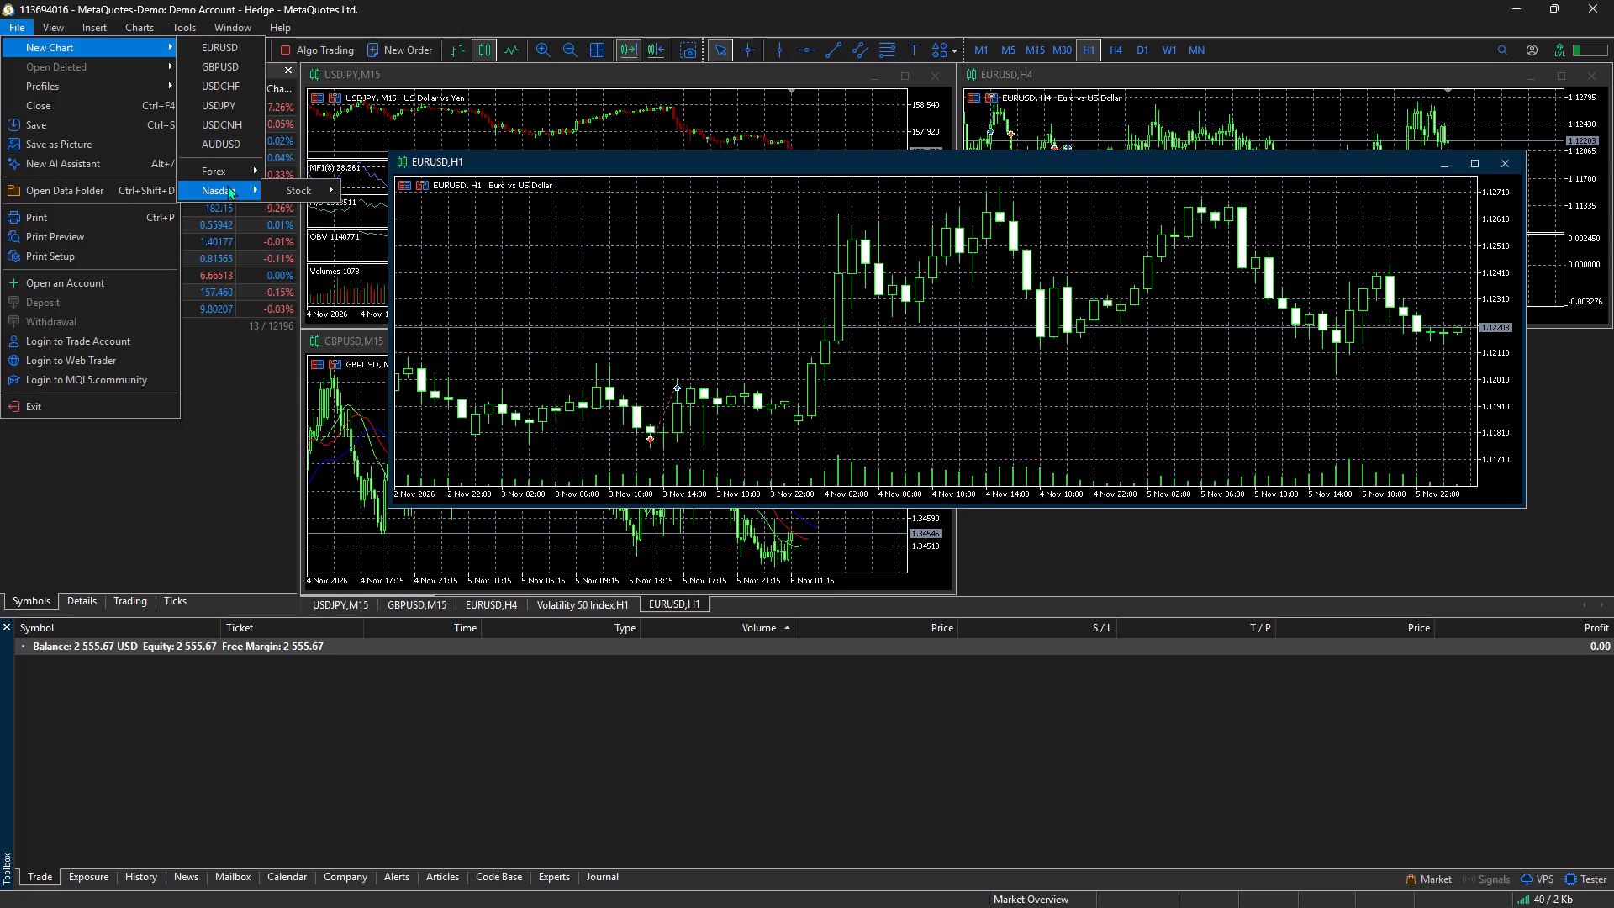
click(258, 308)
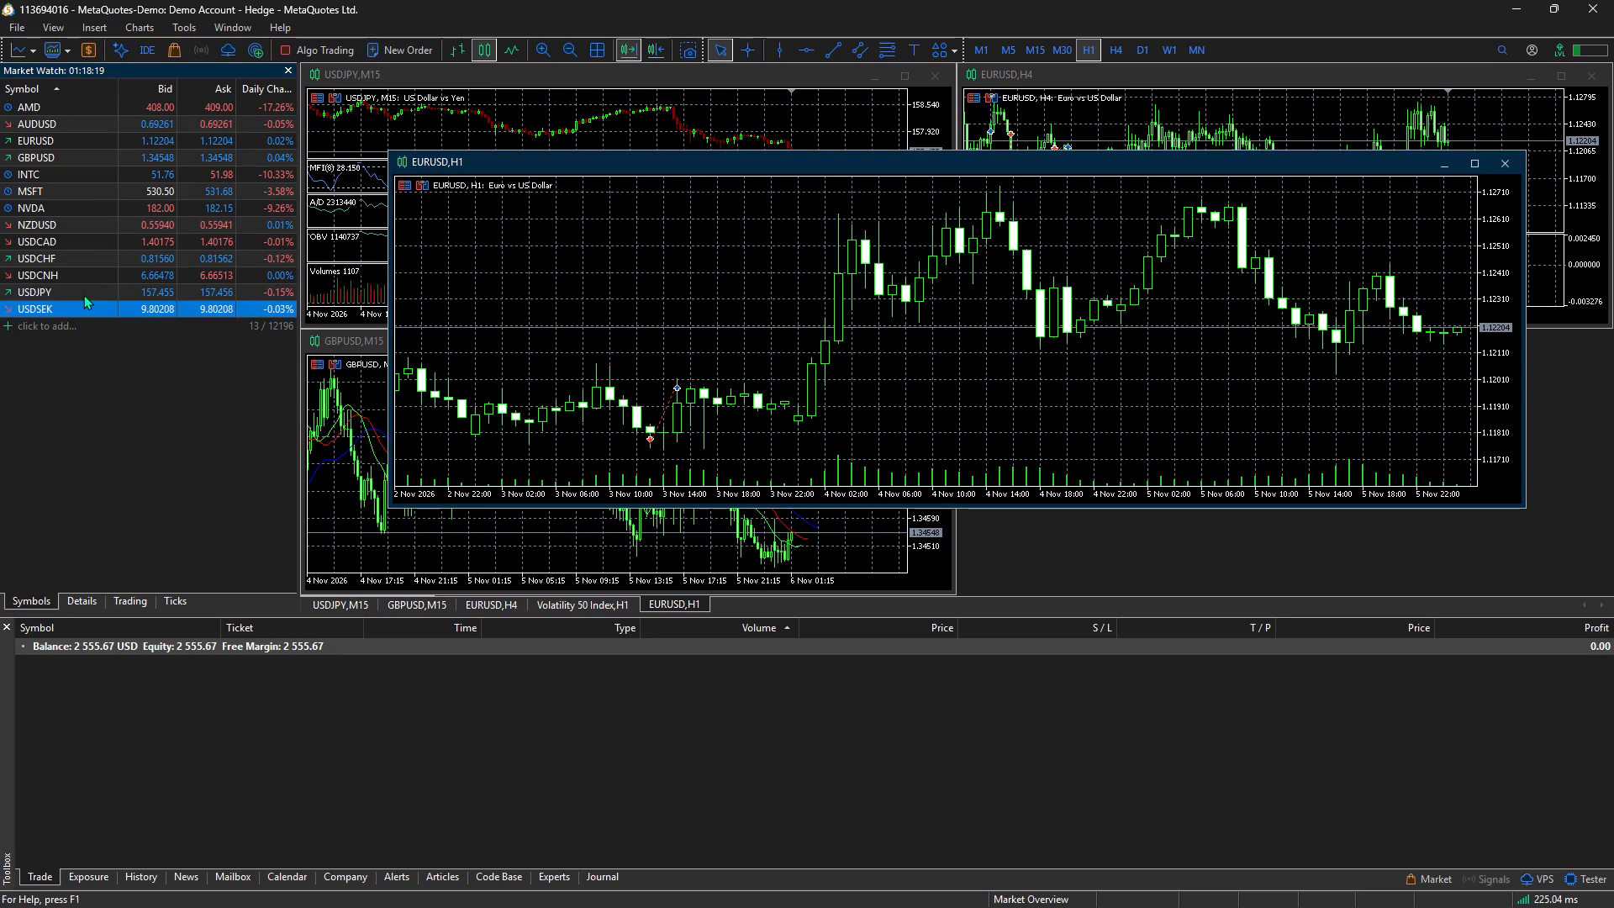
click(11, 325)
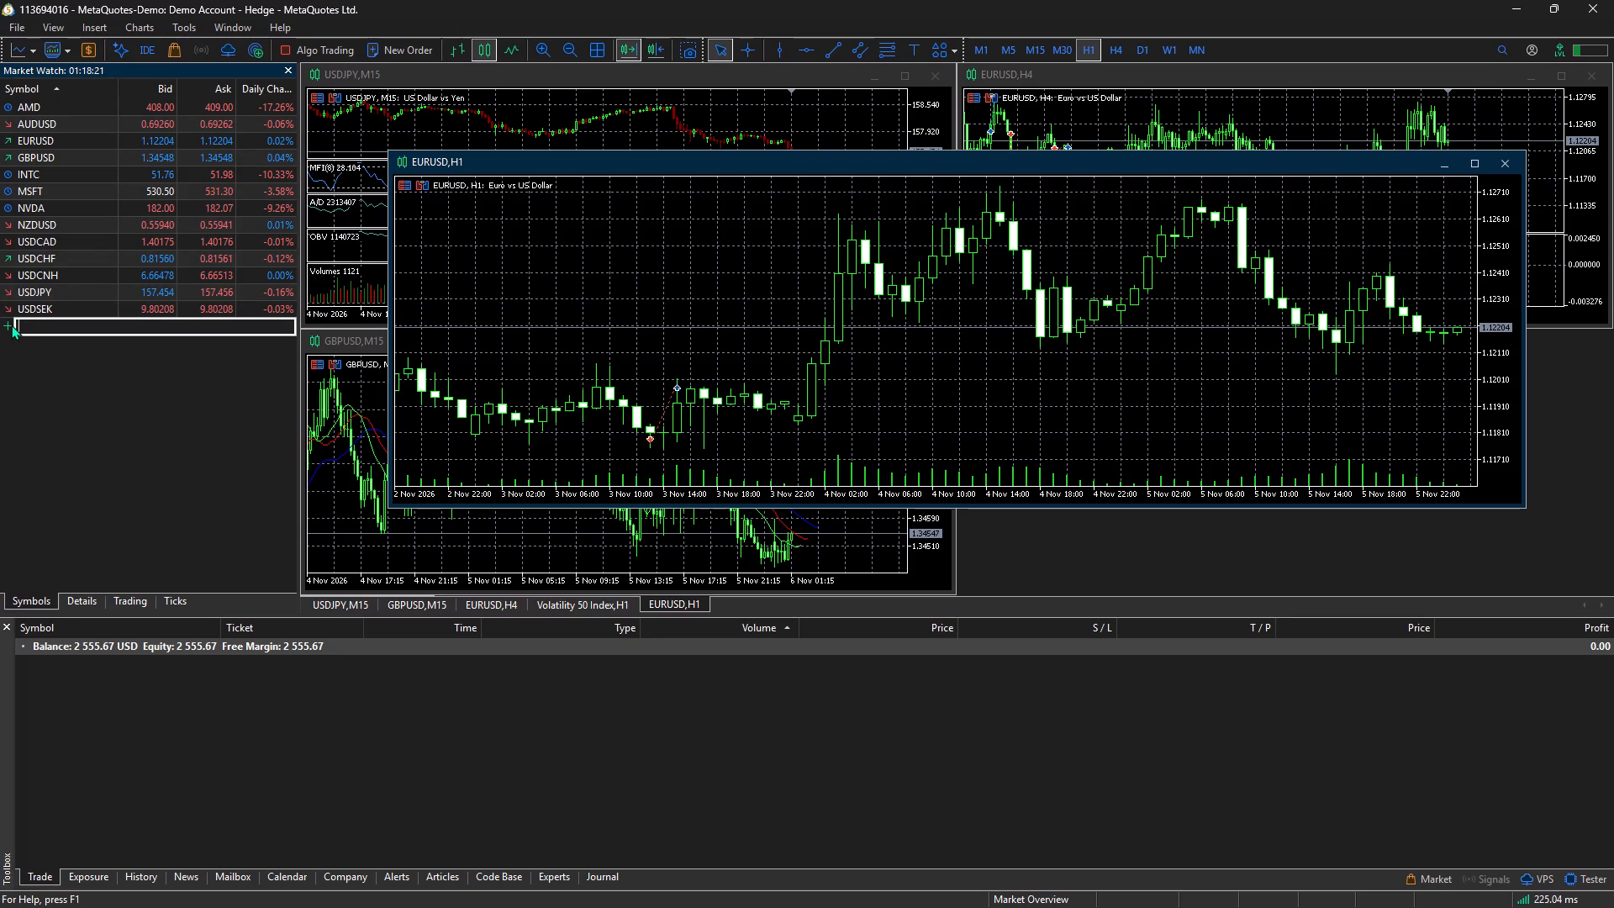
click(6, 325)
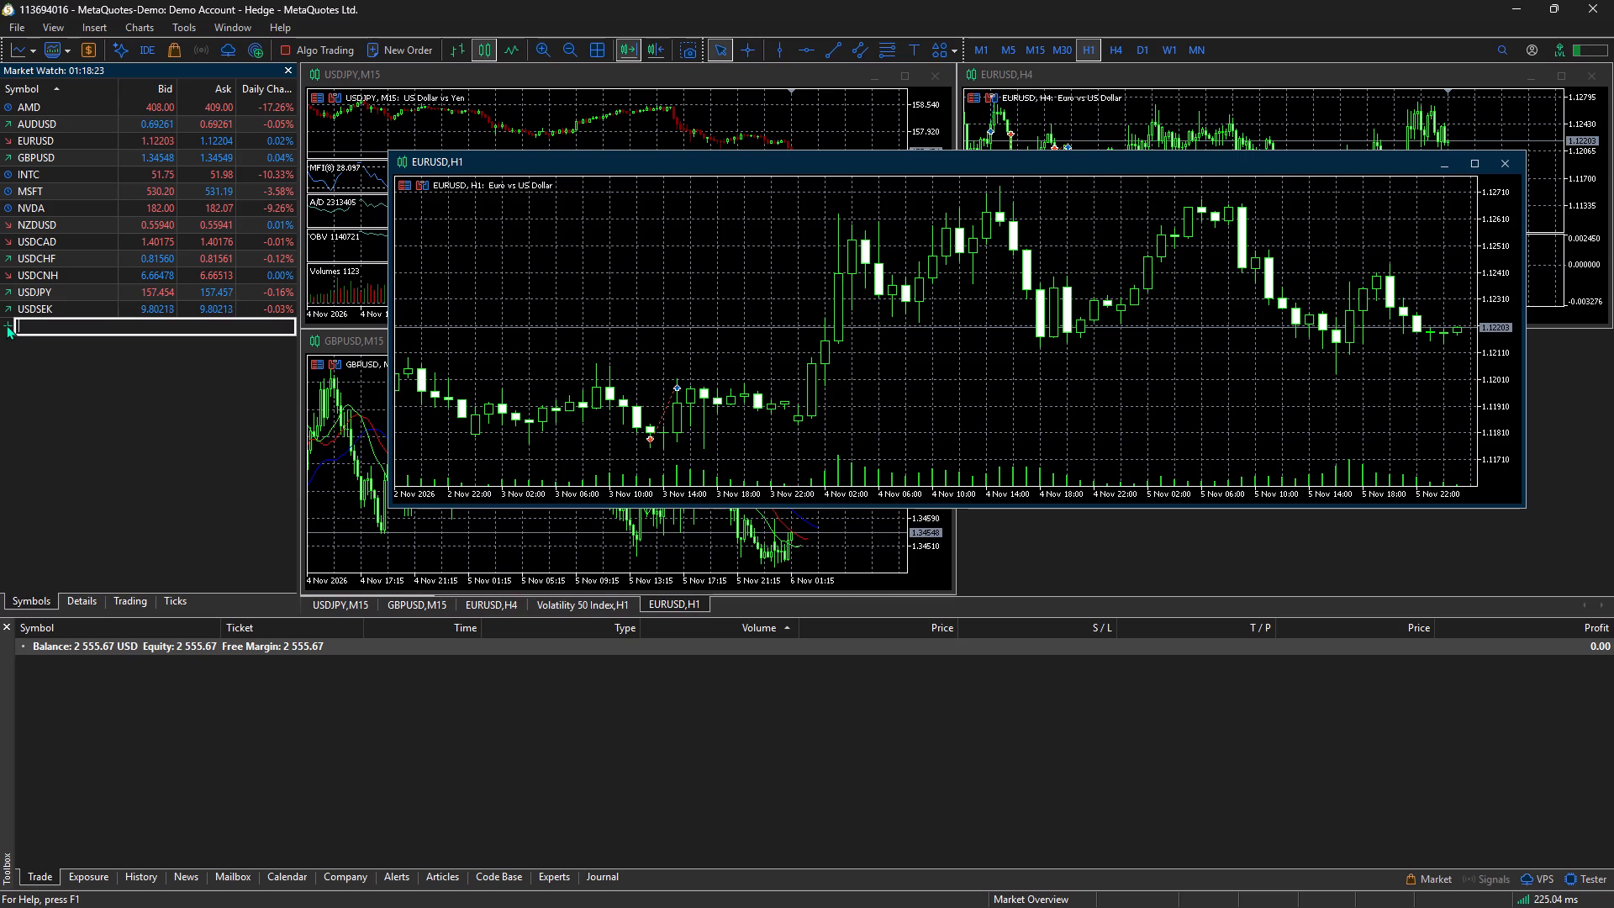
text(xa)
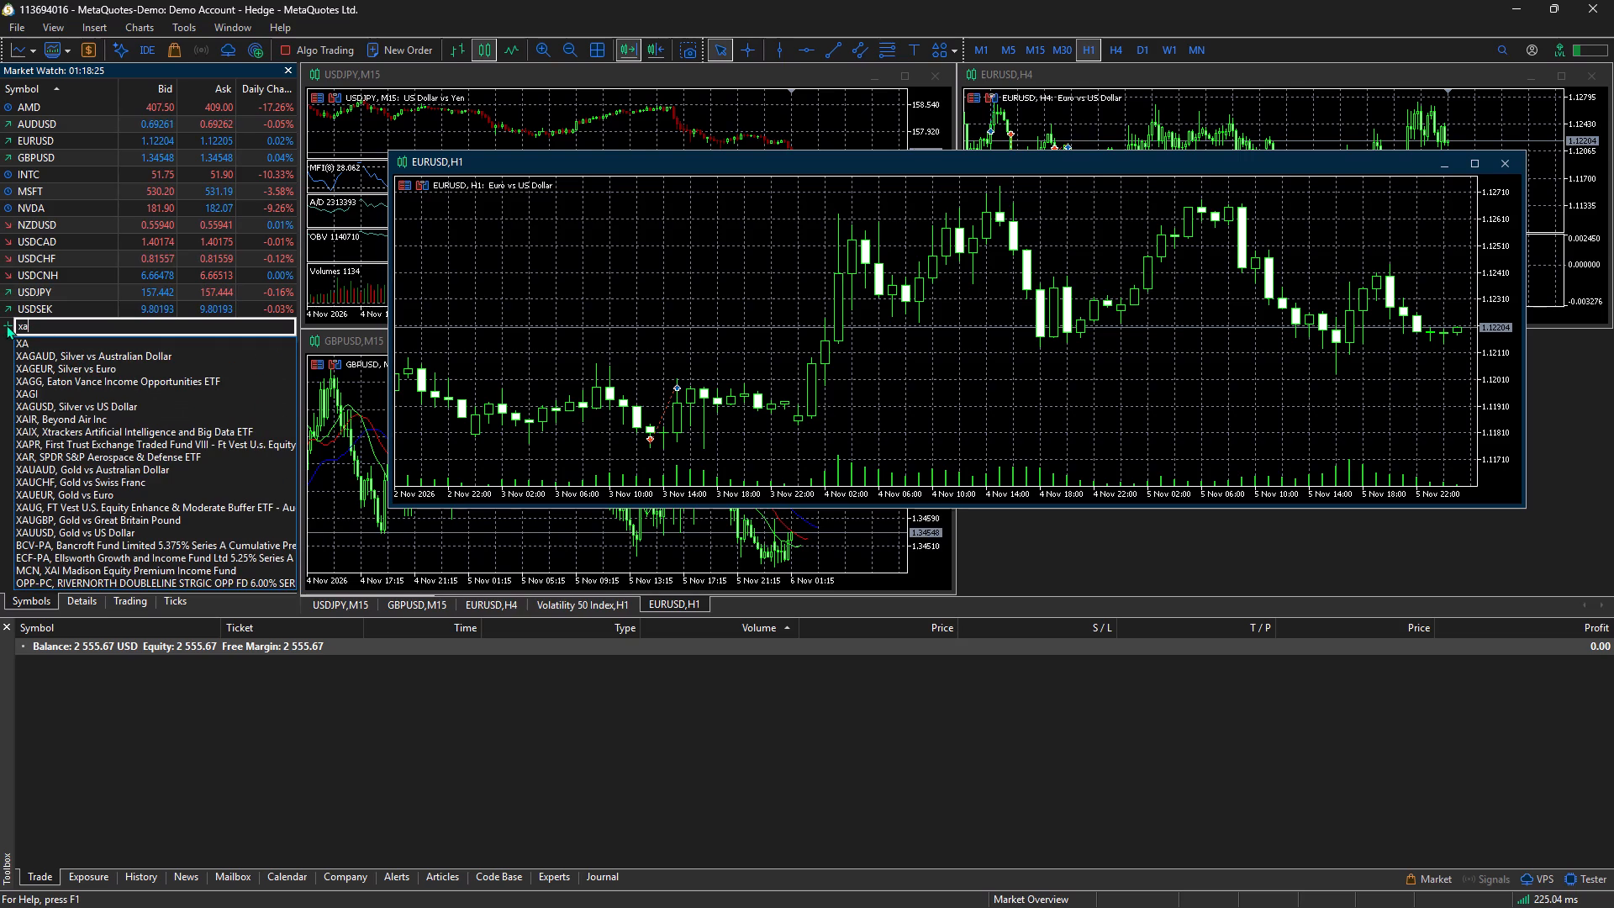
text(uusd)
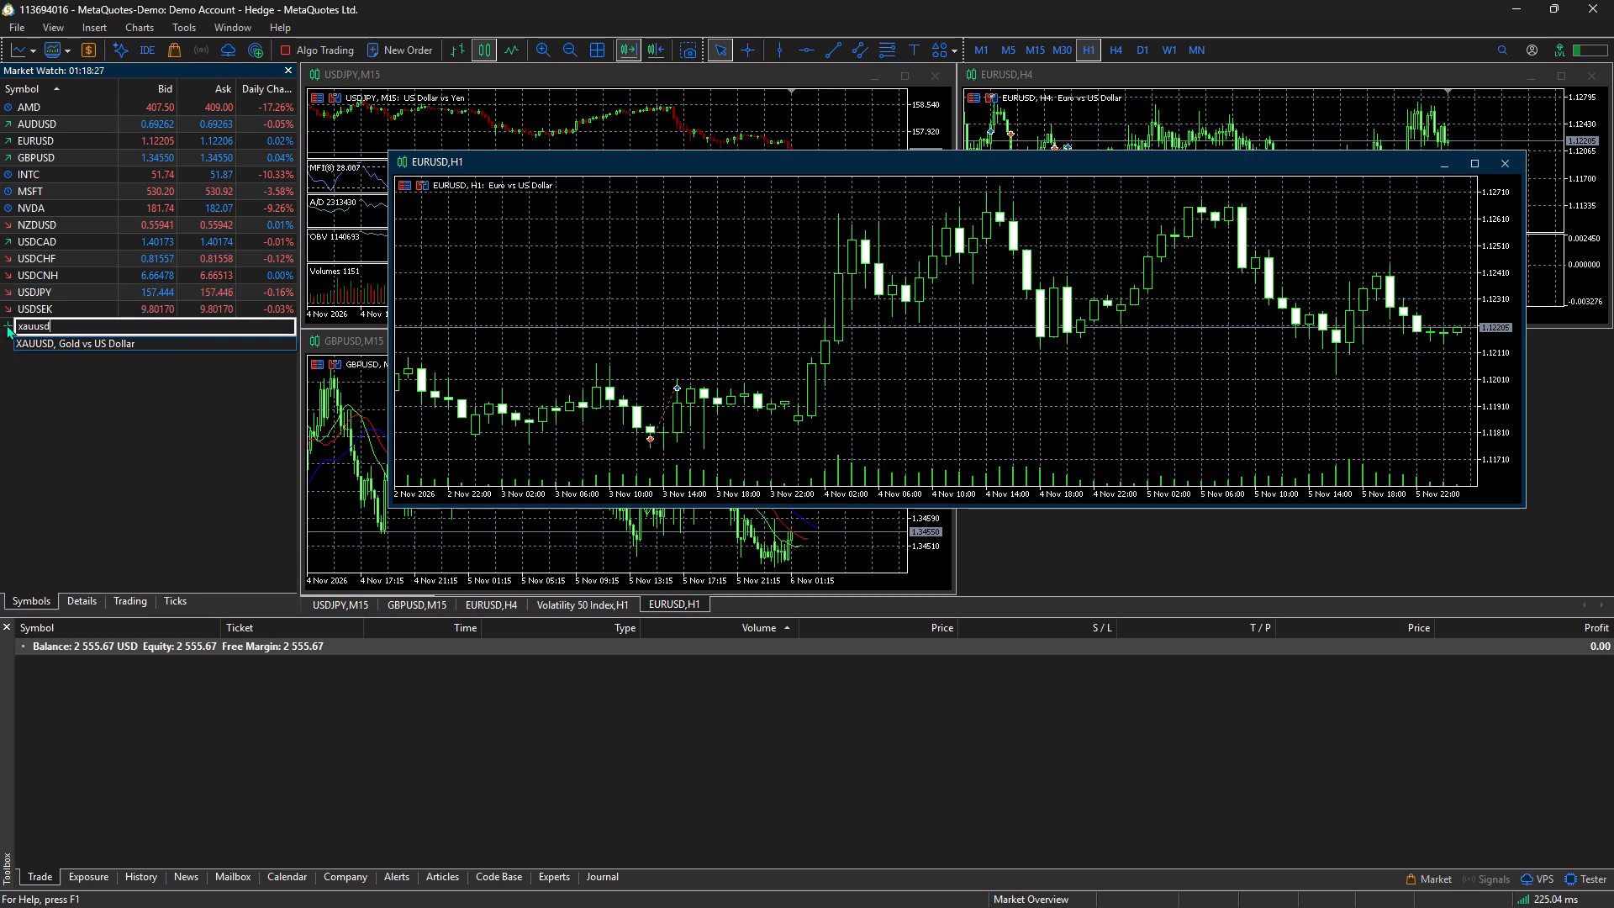
click(83, 336)
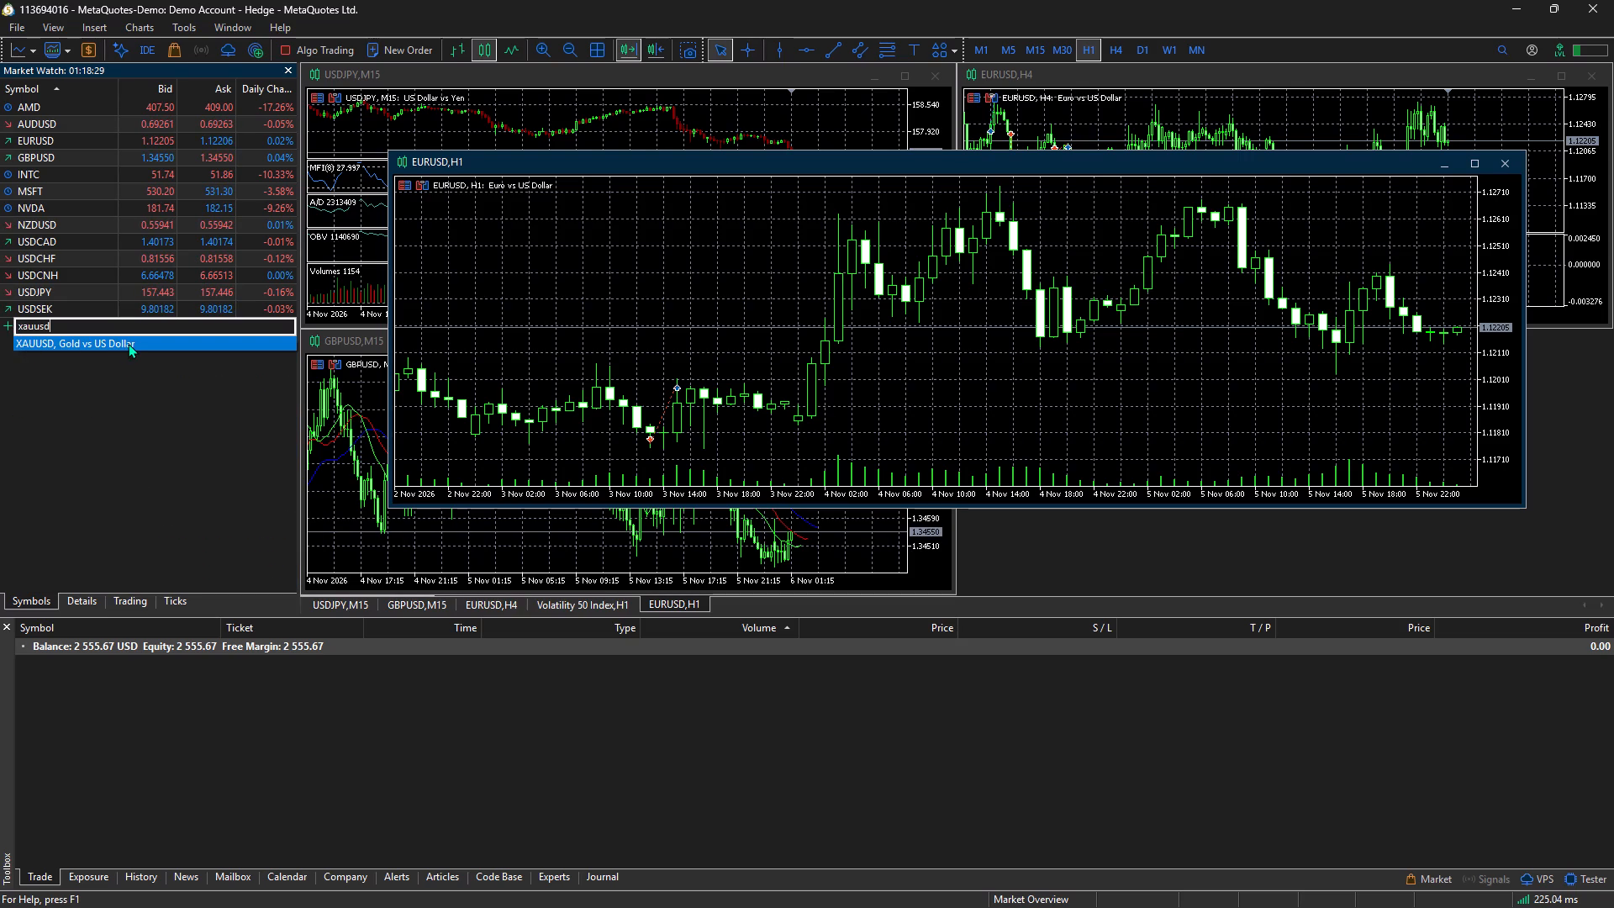
click(129, 343)
click(108, 354)
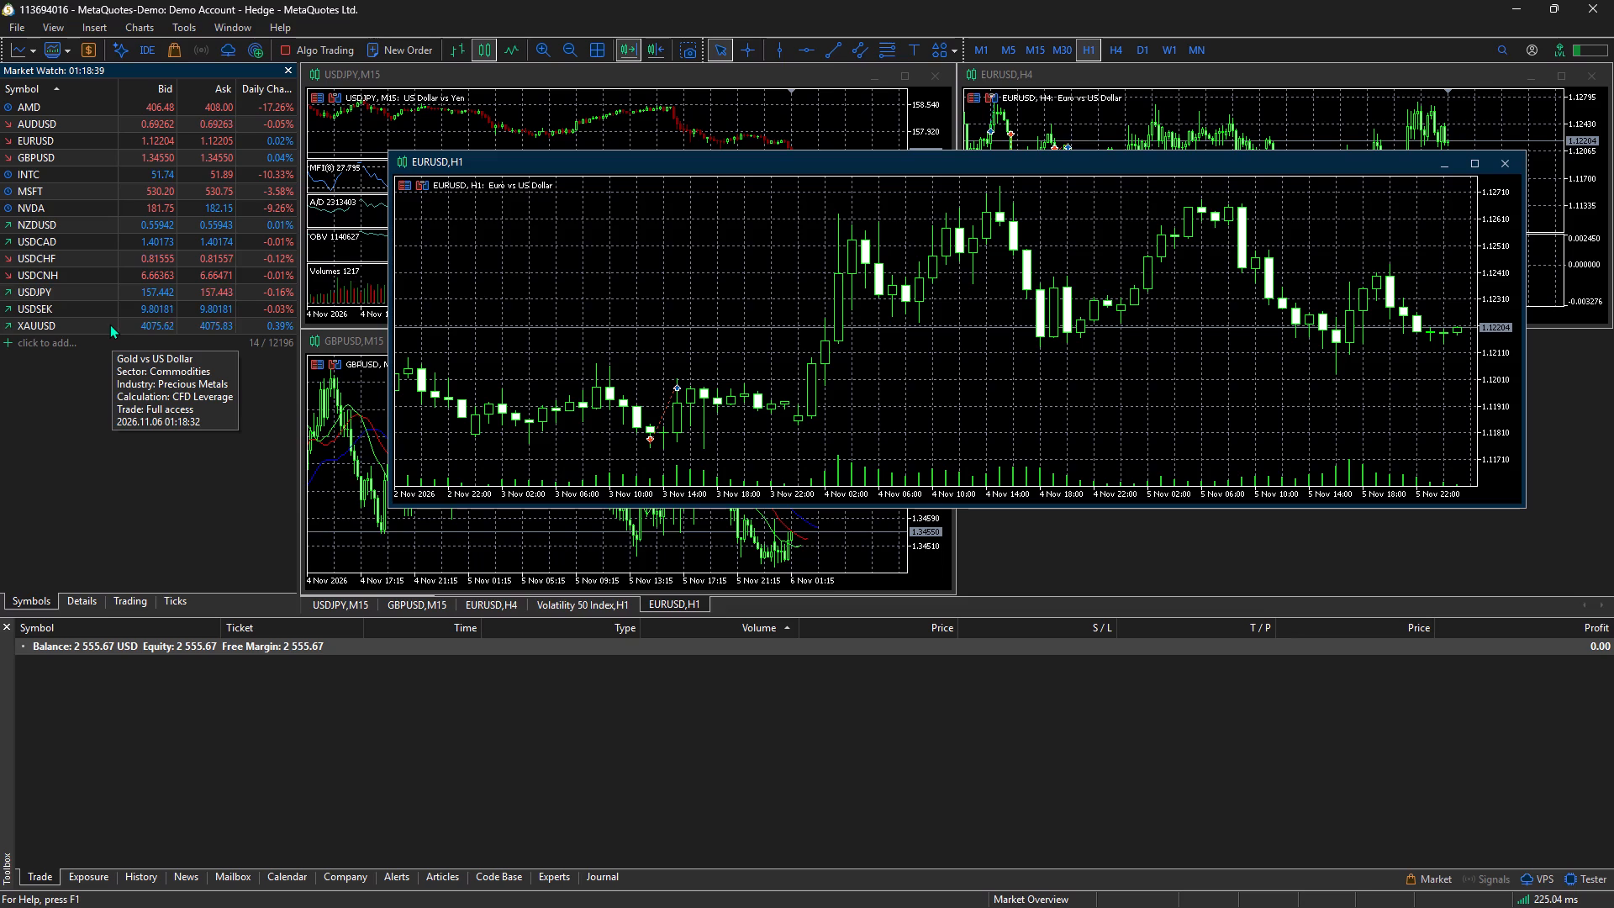
Open a new market execution order for XAUUSD and open its stop loss value for editing.
right_click(109, 324)
click(160, 338)
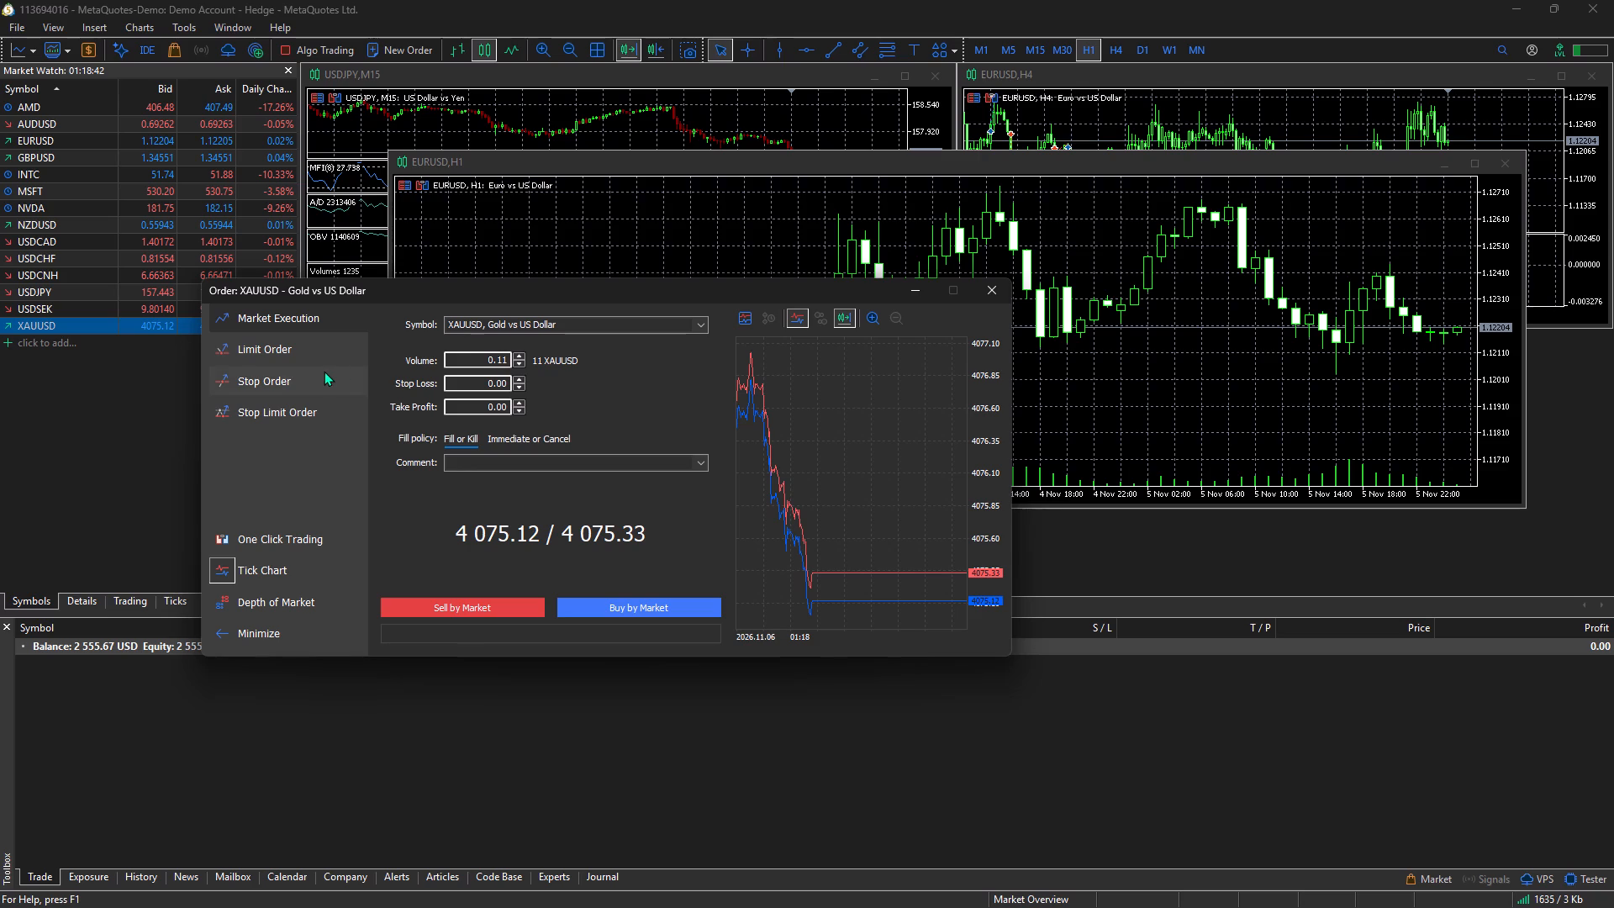
click(504, 381)
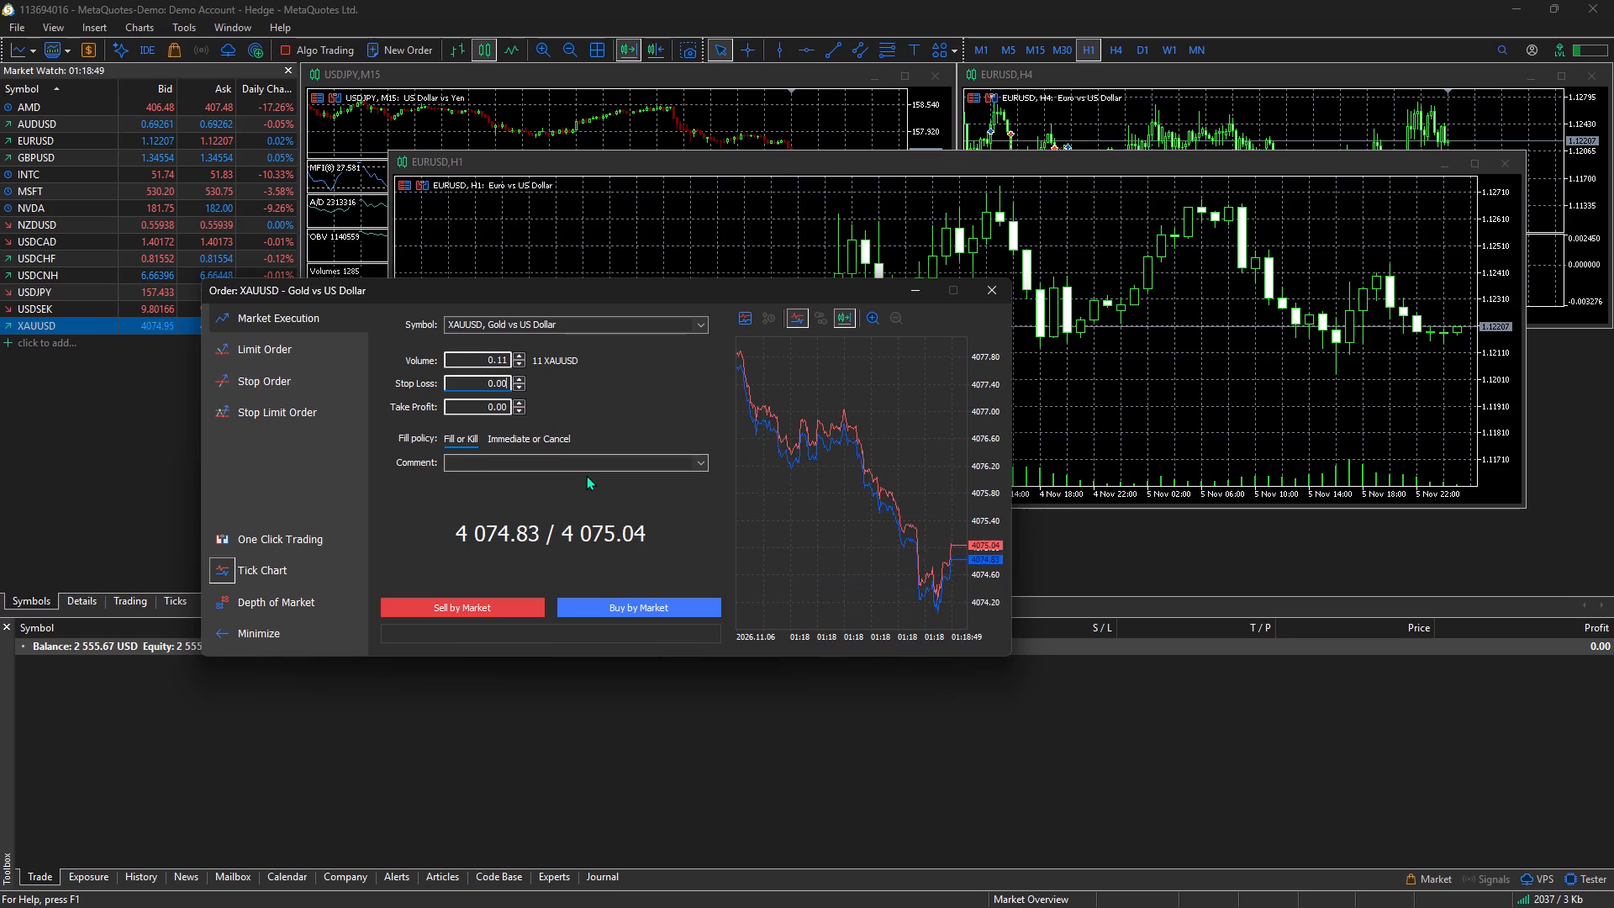
key(BackSpace)
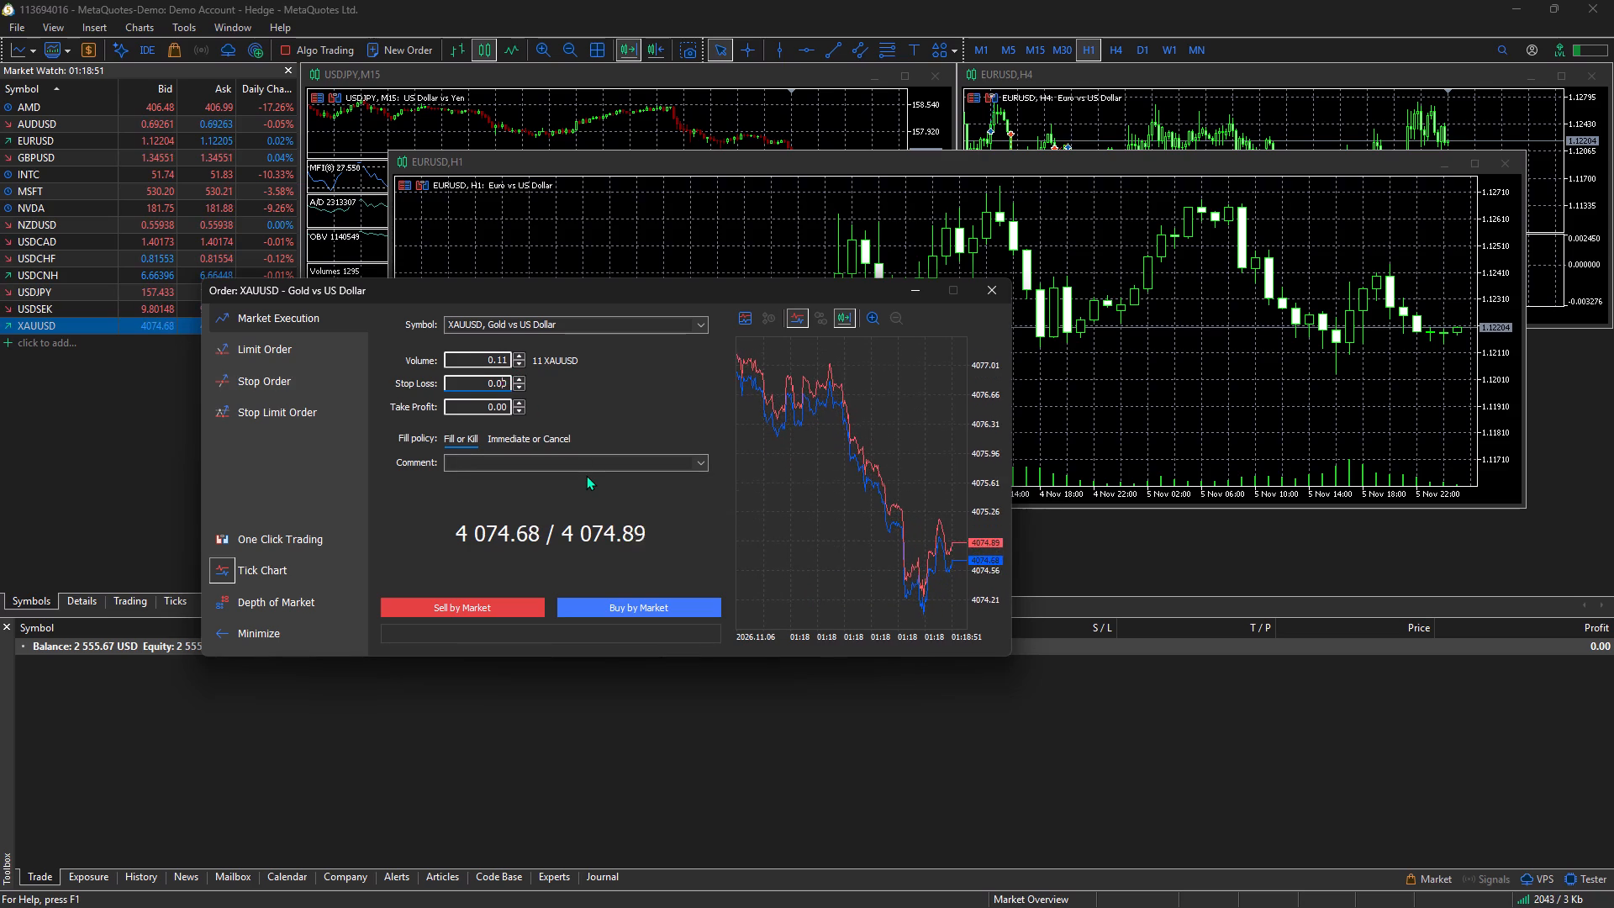
key(BackSpace)
key(BackSpace)
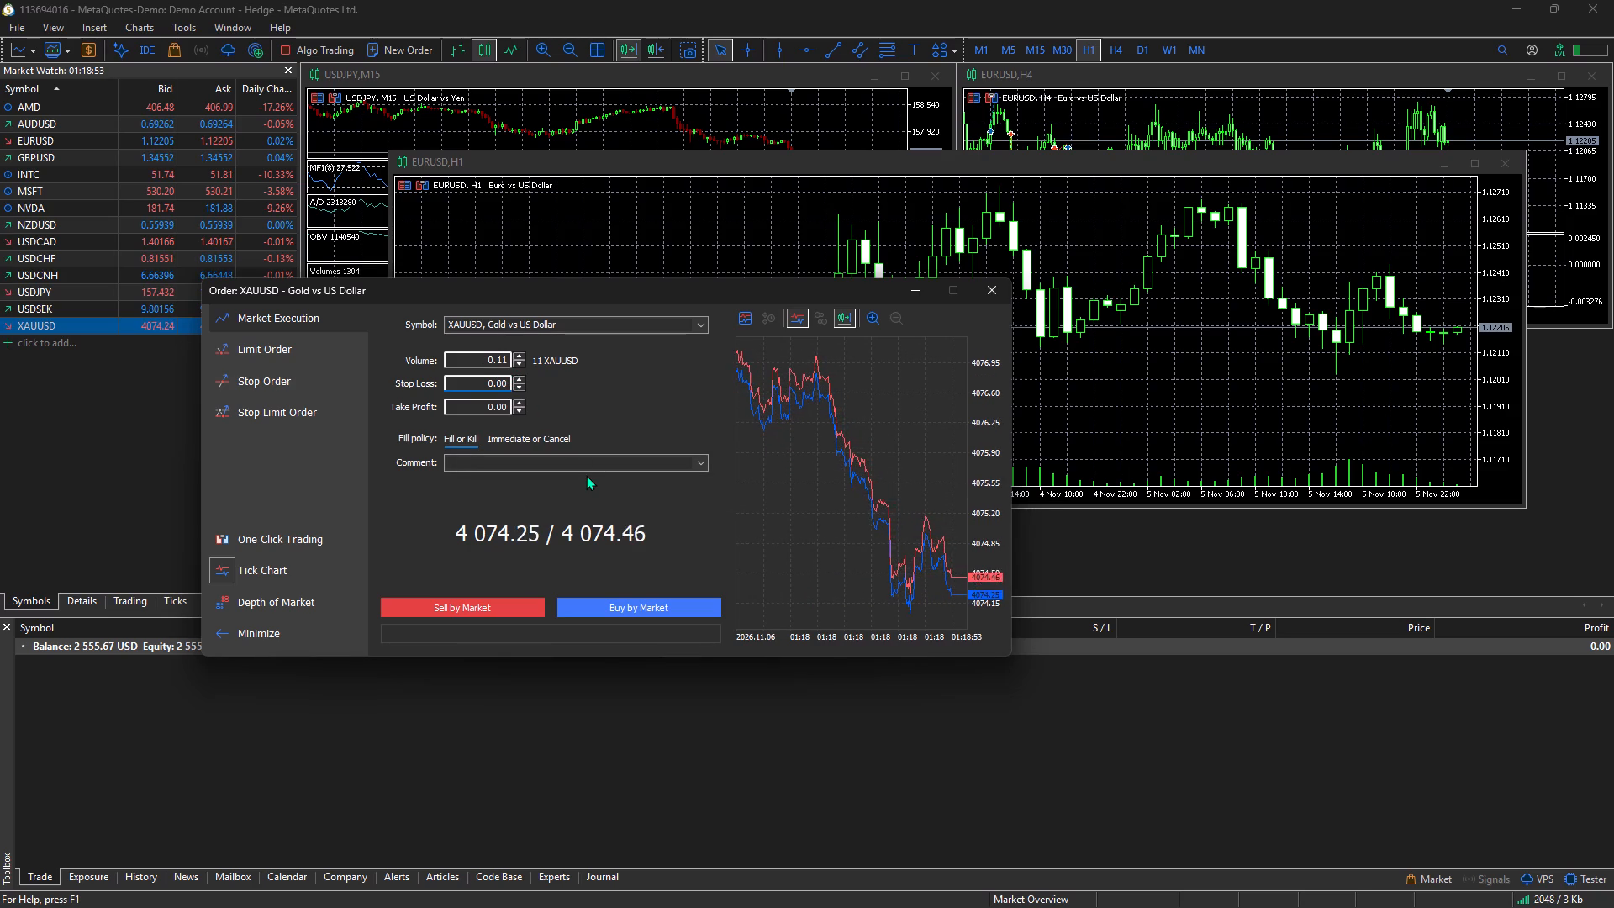
key(BackSpace)
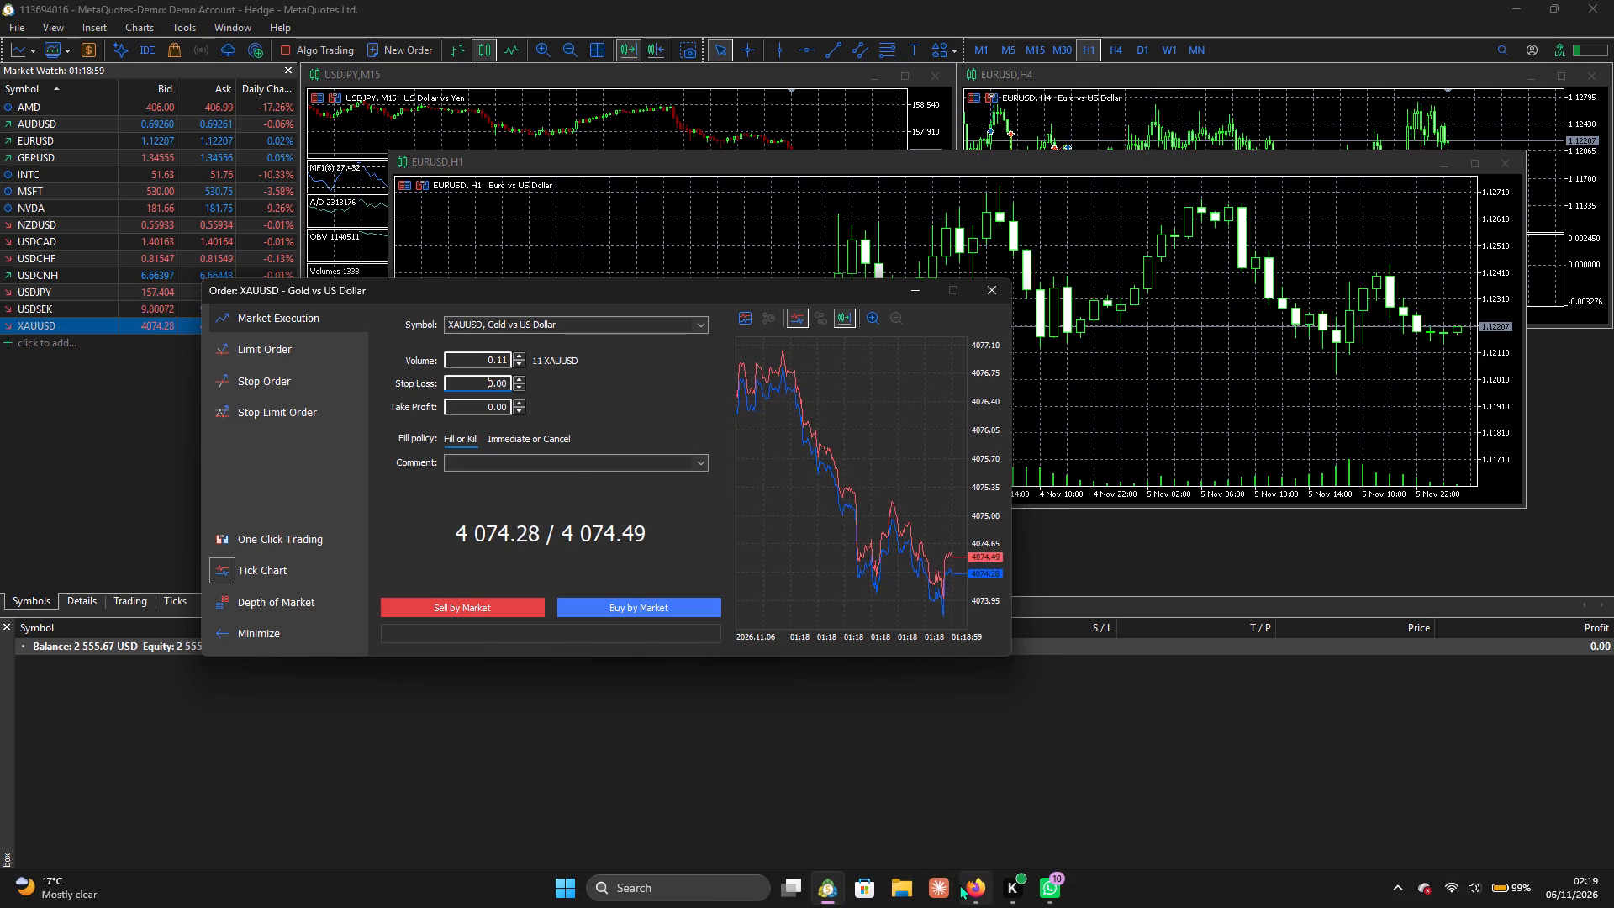
In TradingView, place a short position on XAUUSD's latest candle with entry about 4,073.26, stop about 4,109.87 and target about 4,027.86.
click(959, 884)
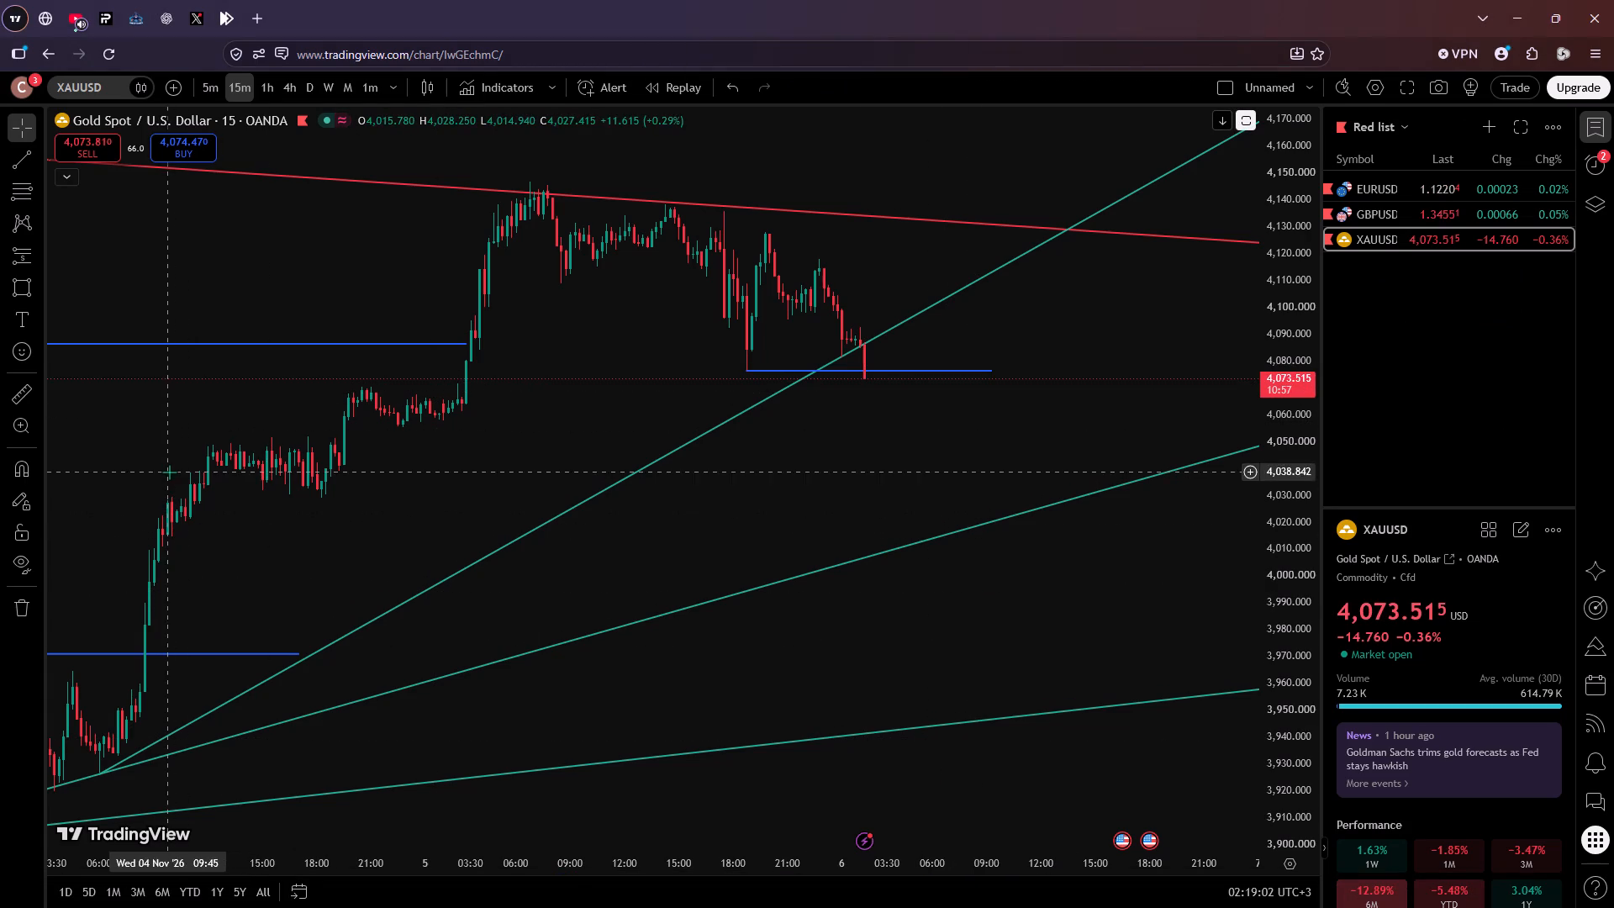
click(24, 258)
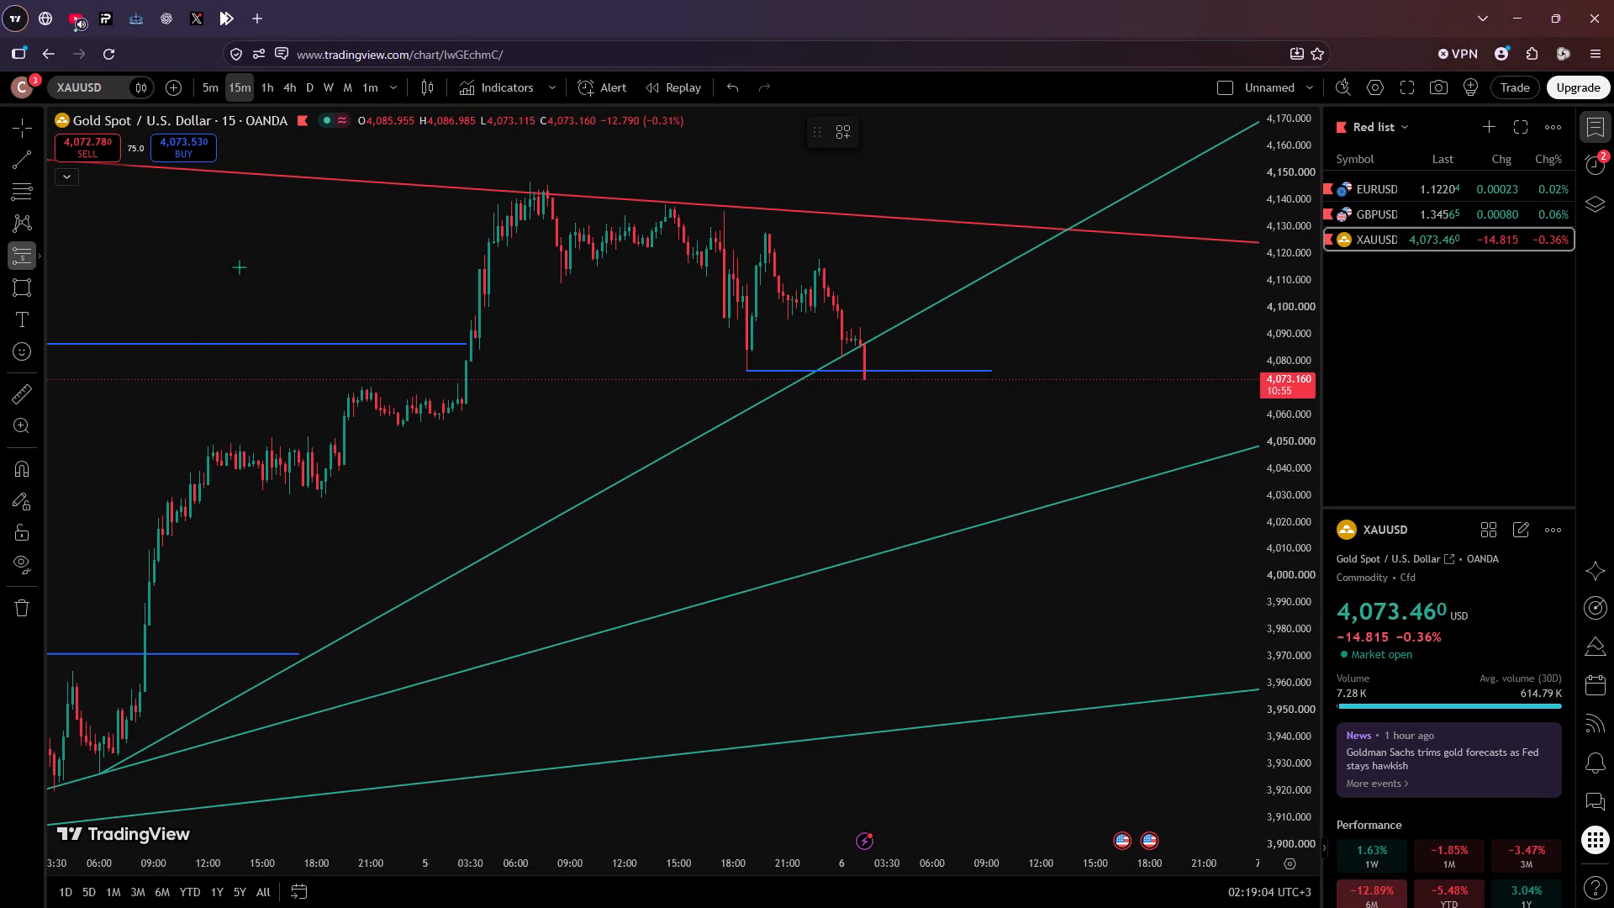
click(865, 379)
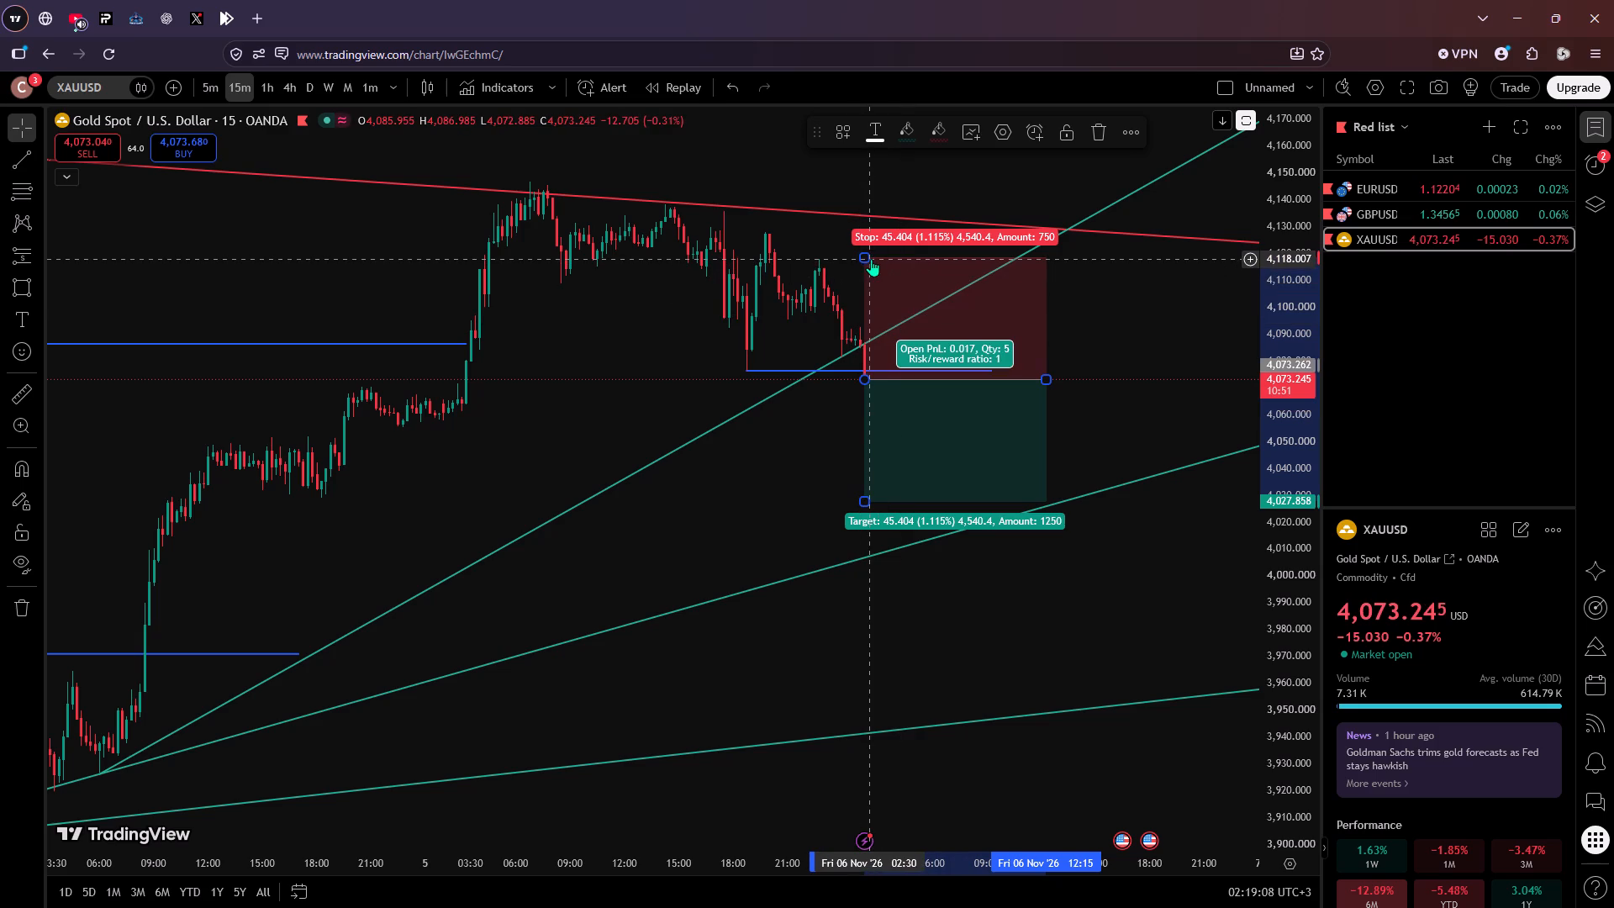
drag(866, 259, 864, 281)
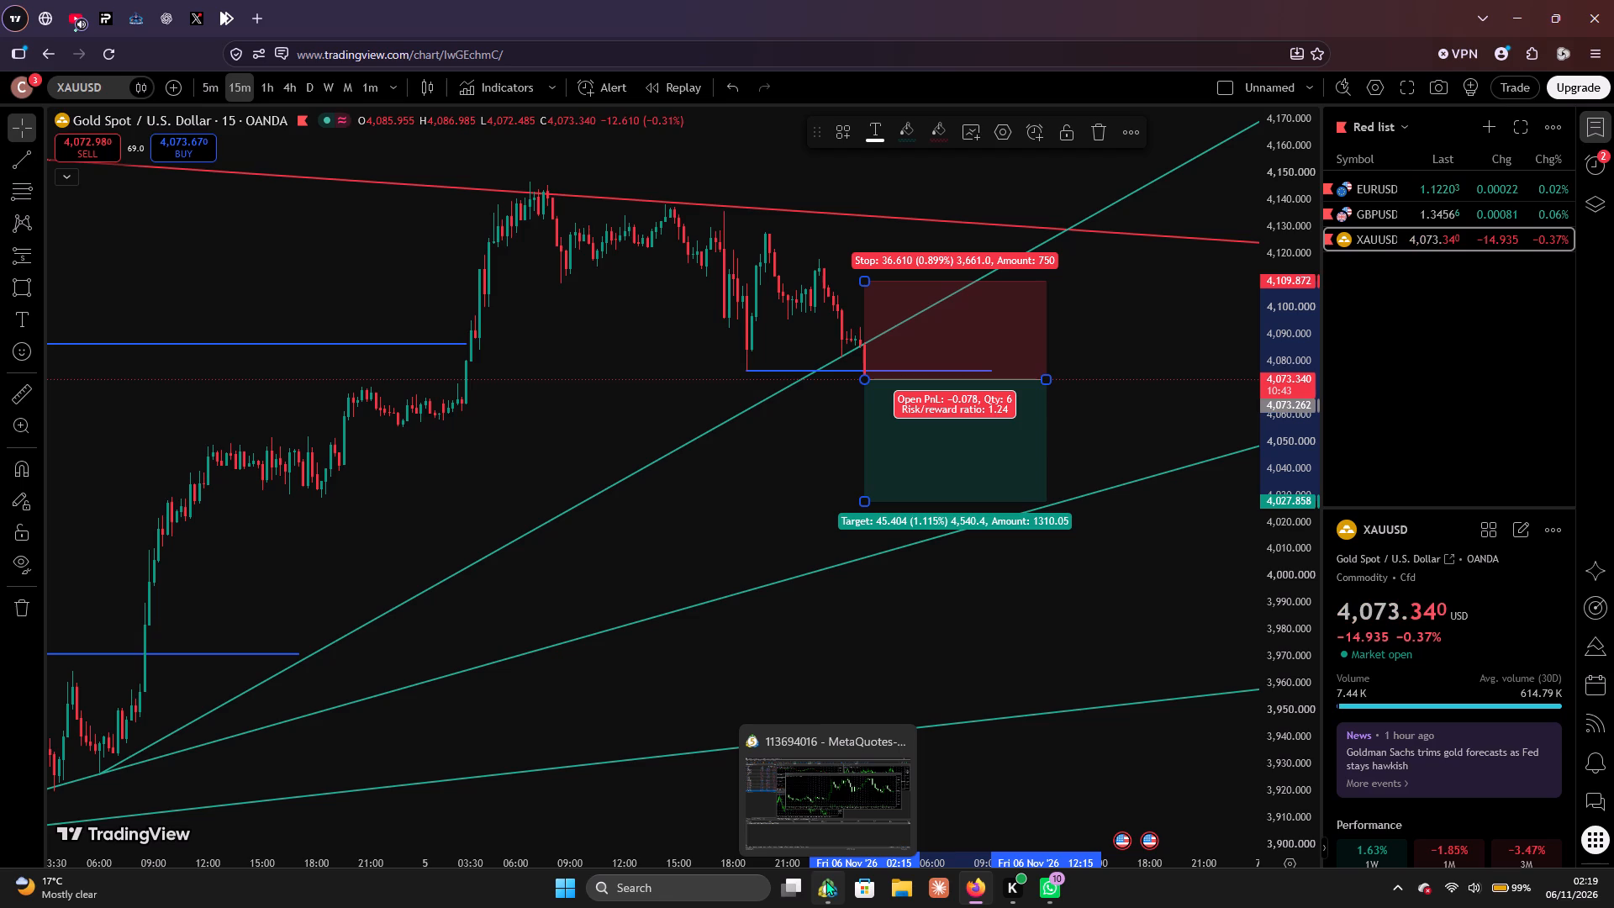
Switch back to MetaTrader 5 and set the XAUUSD order's stop loss to 4109.87, matching the TradingView short position's stop.
click(825, 880)
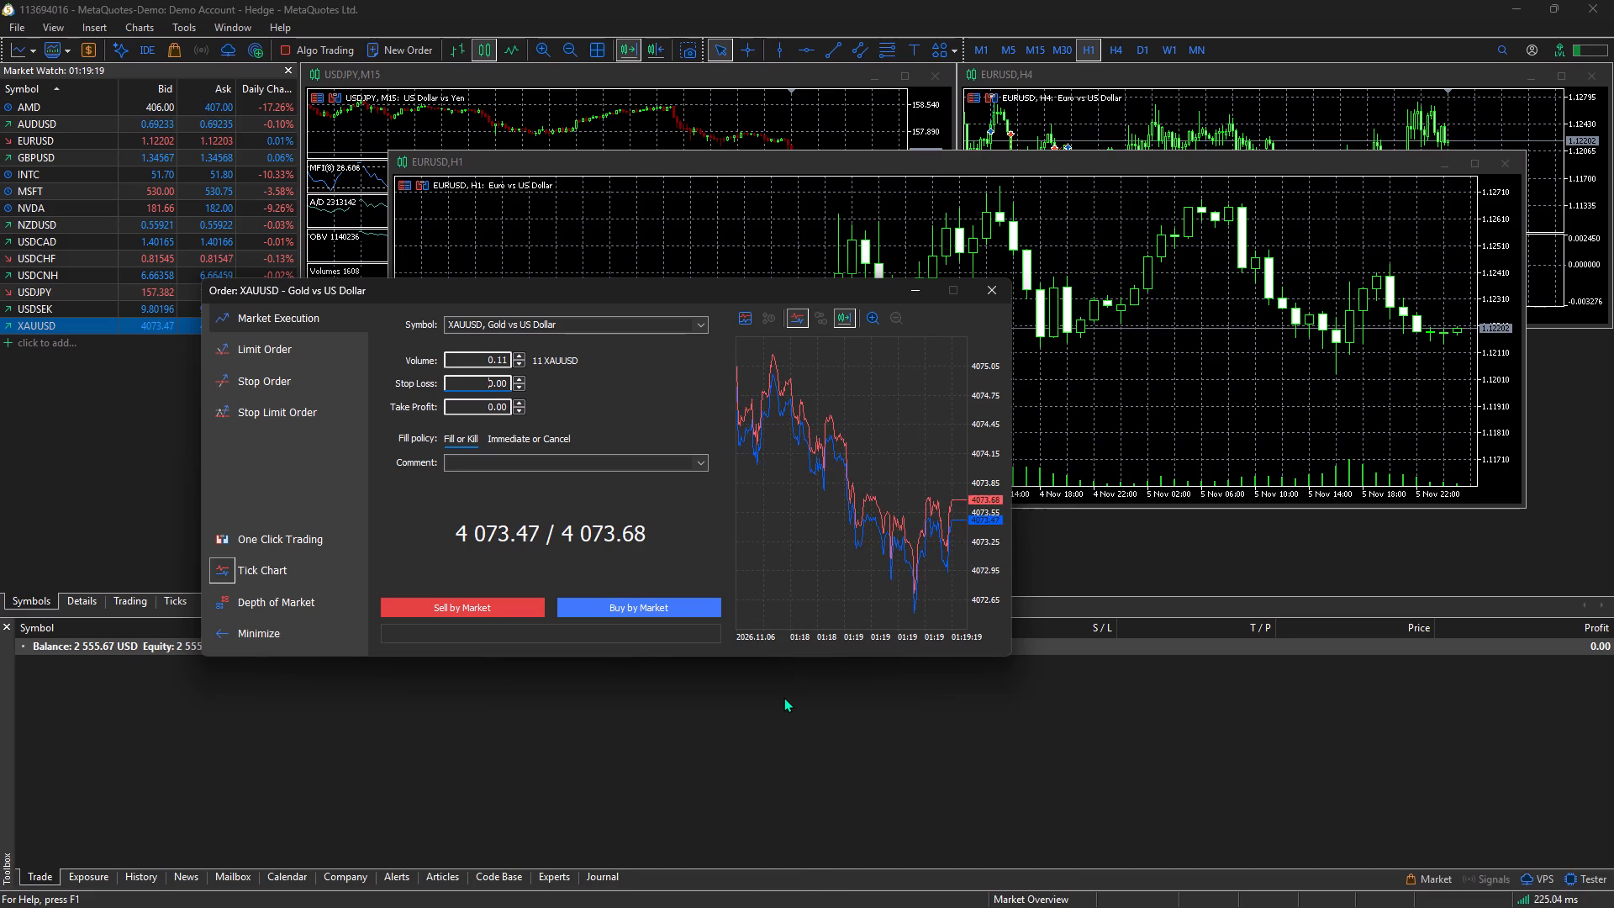
text(41)
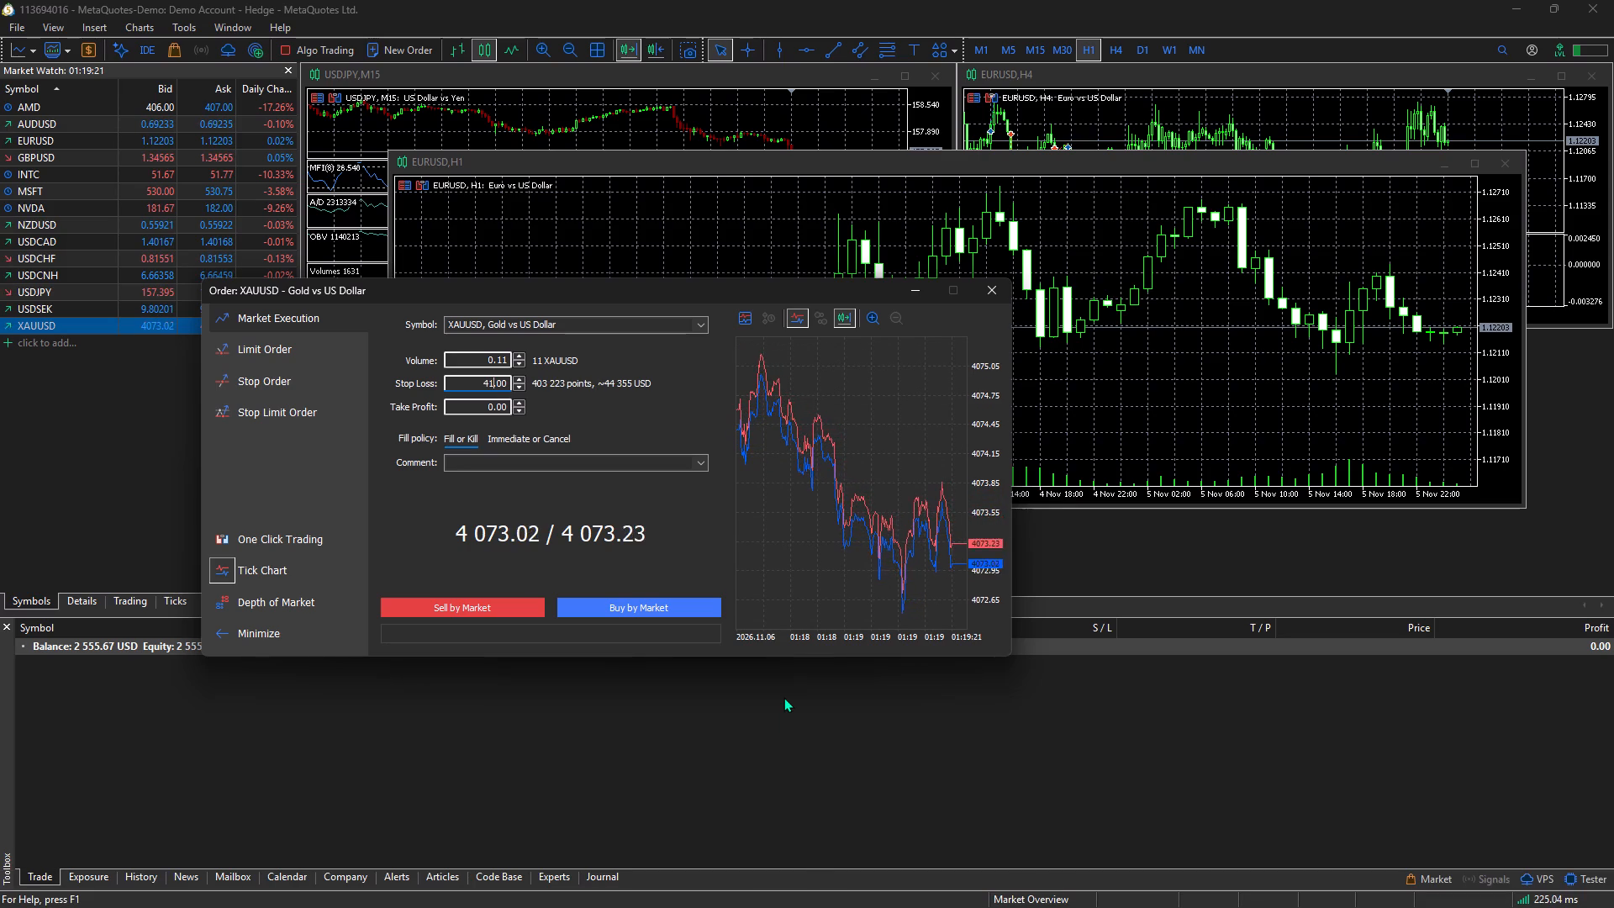
key(0)
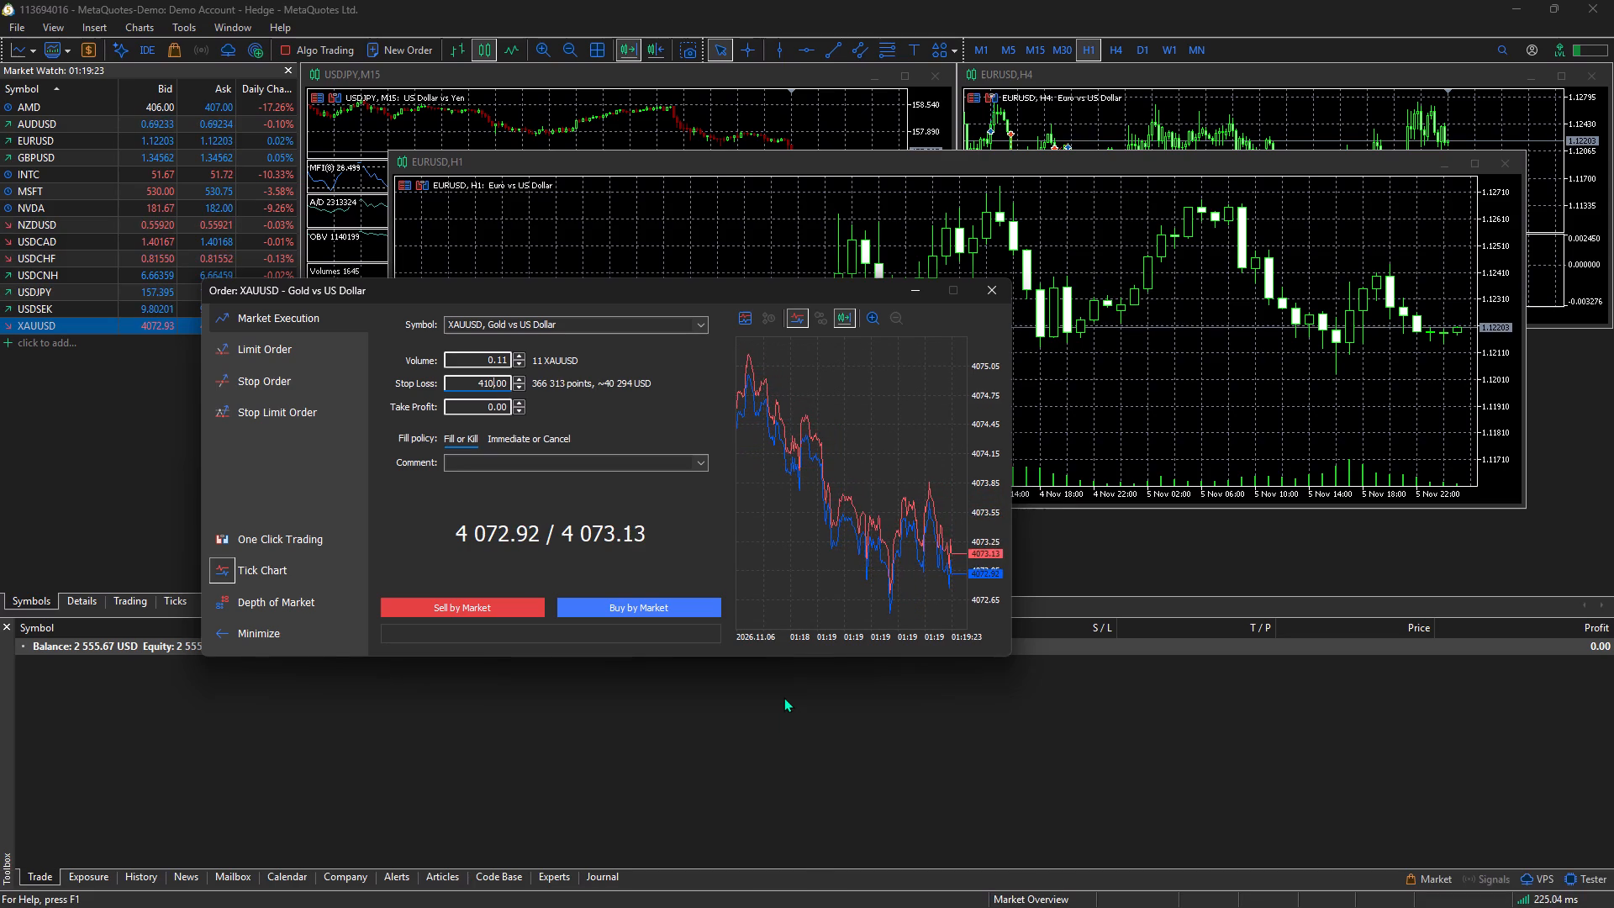
key(9)
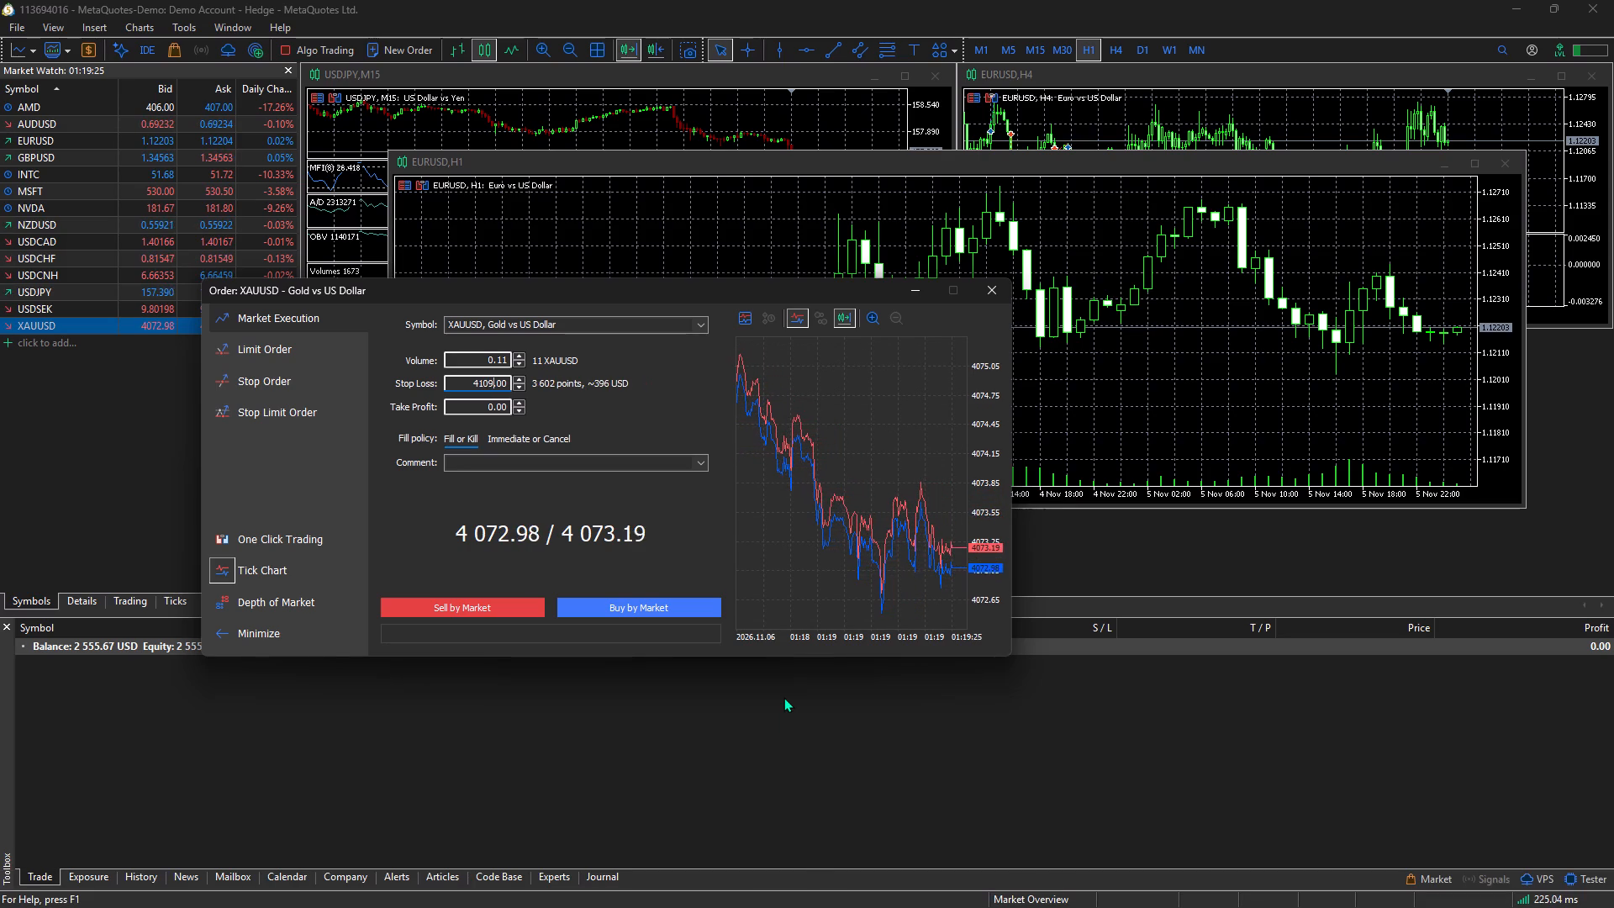
key(period)
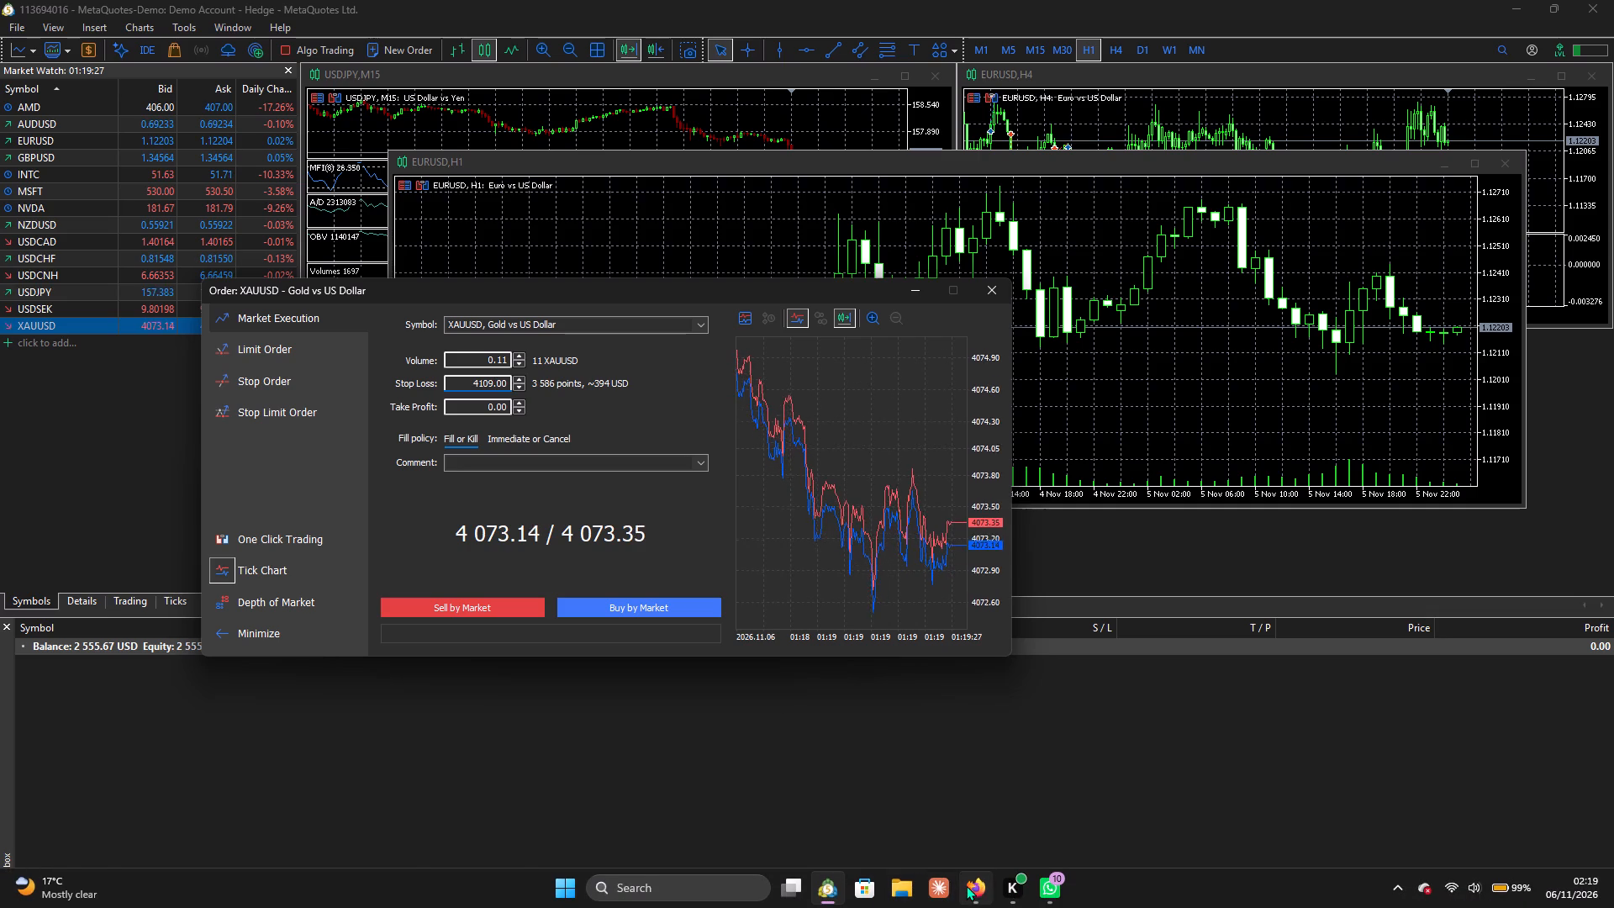
click(966, 885)
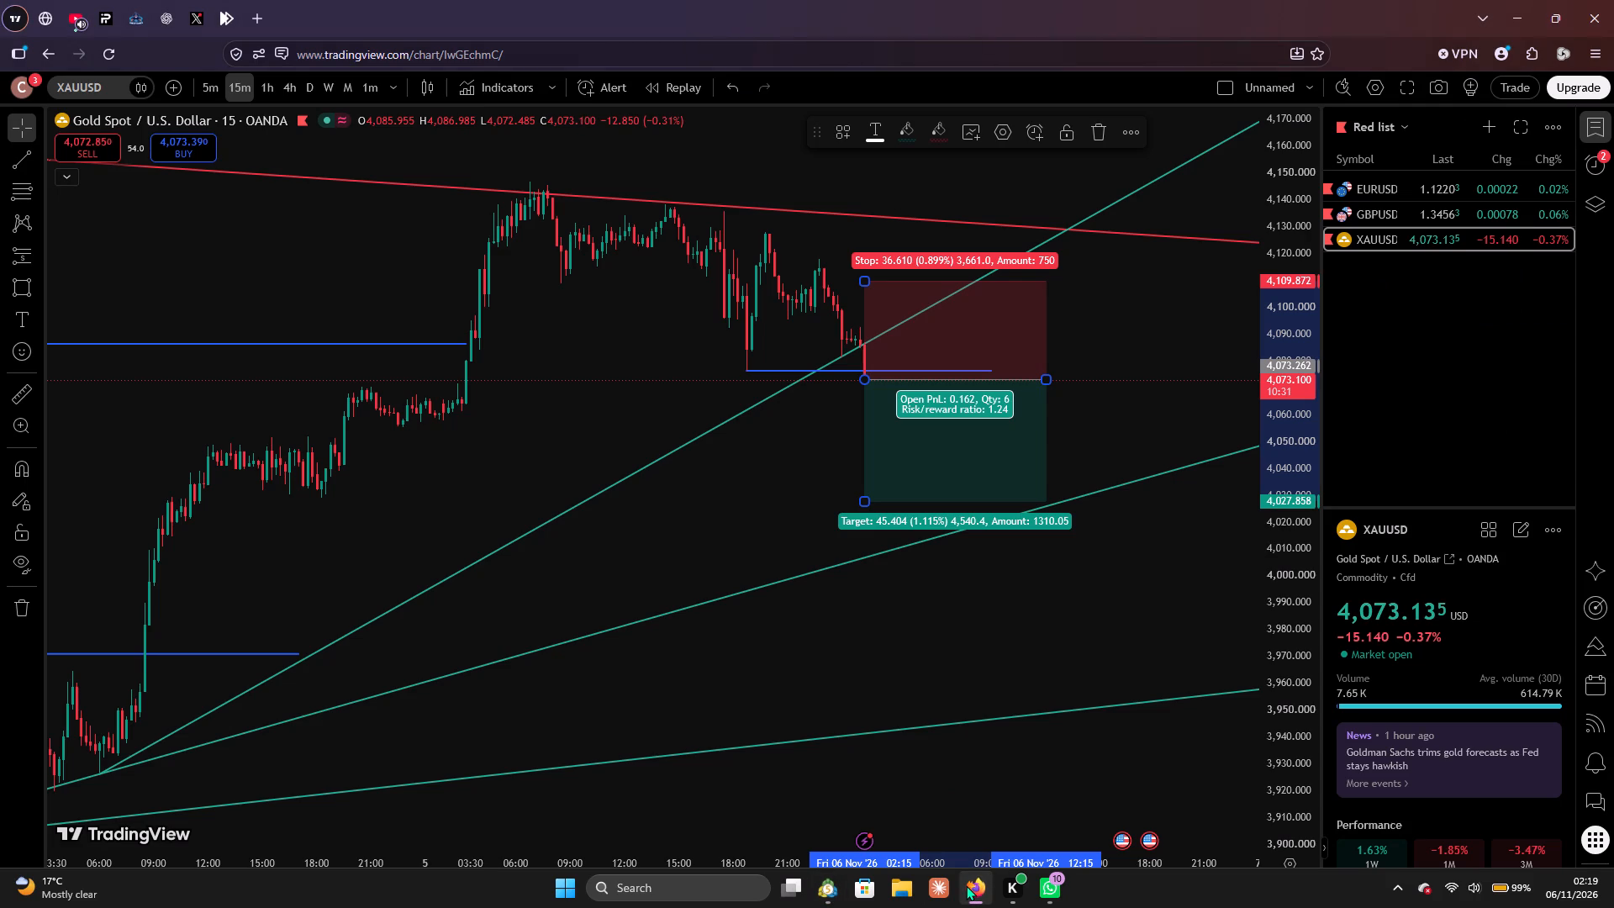
click(832, 888)
key(8)
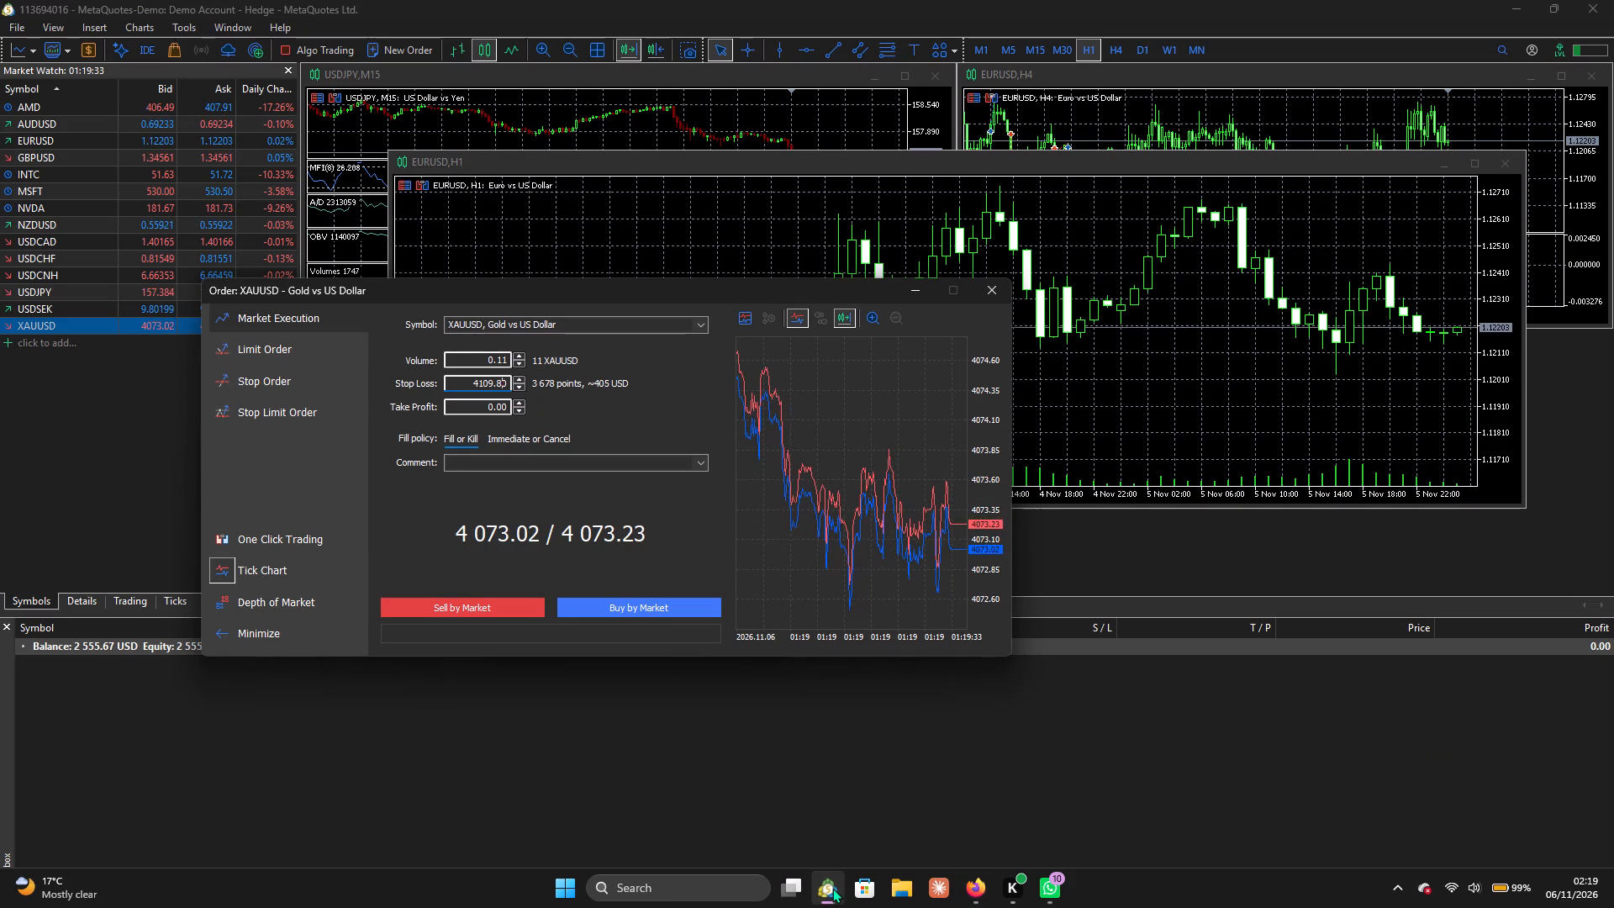
text(72)
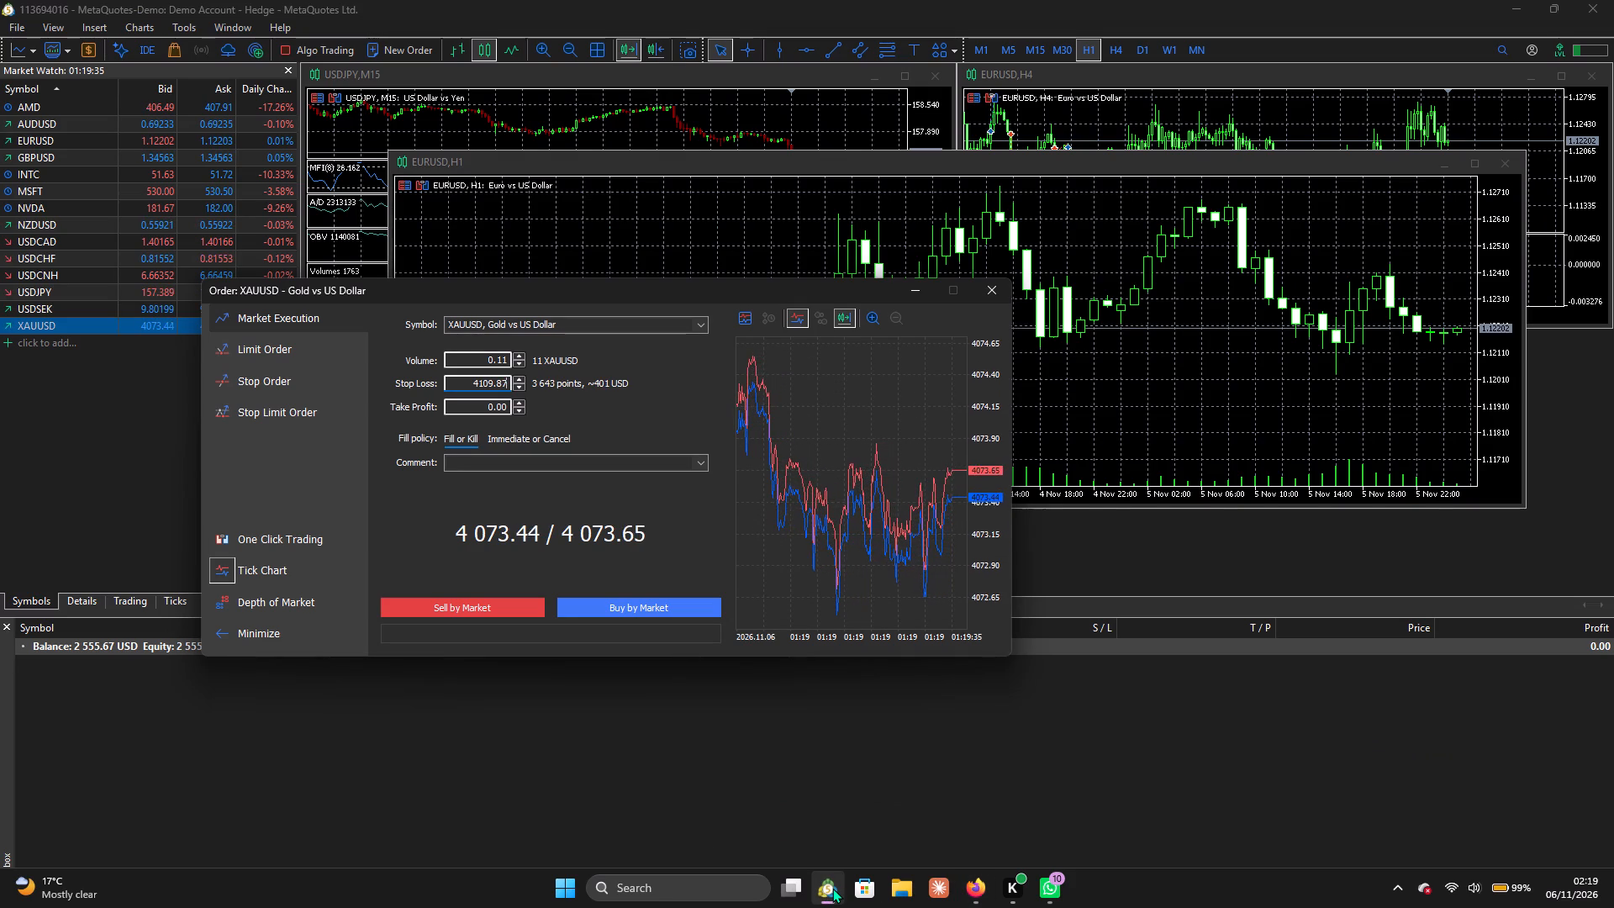
Reduce the XAUUSD order's volume to 0.01.
click(517, 366)
triple_click(517, 366)
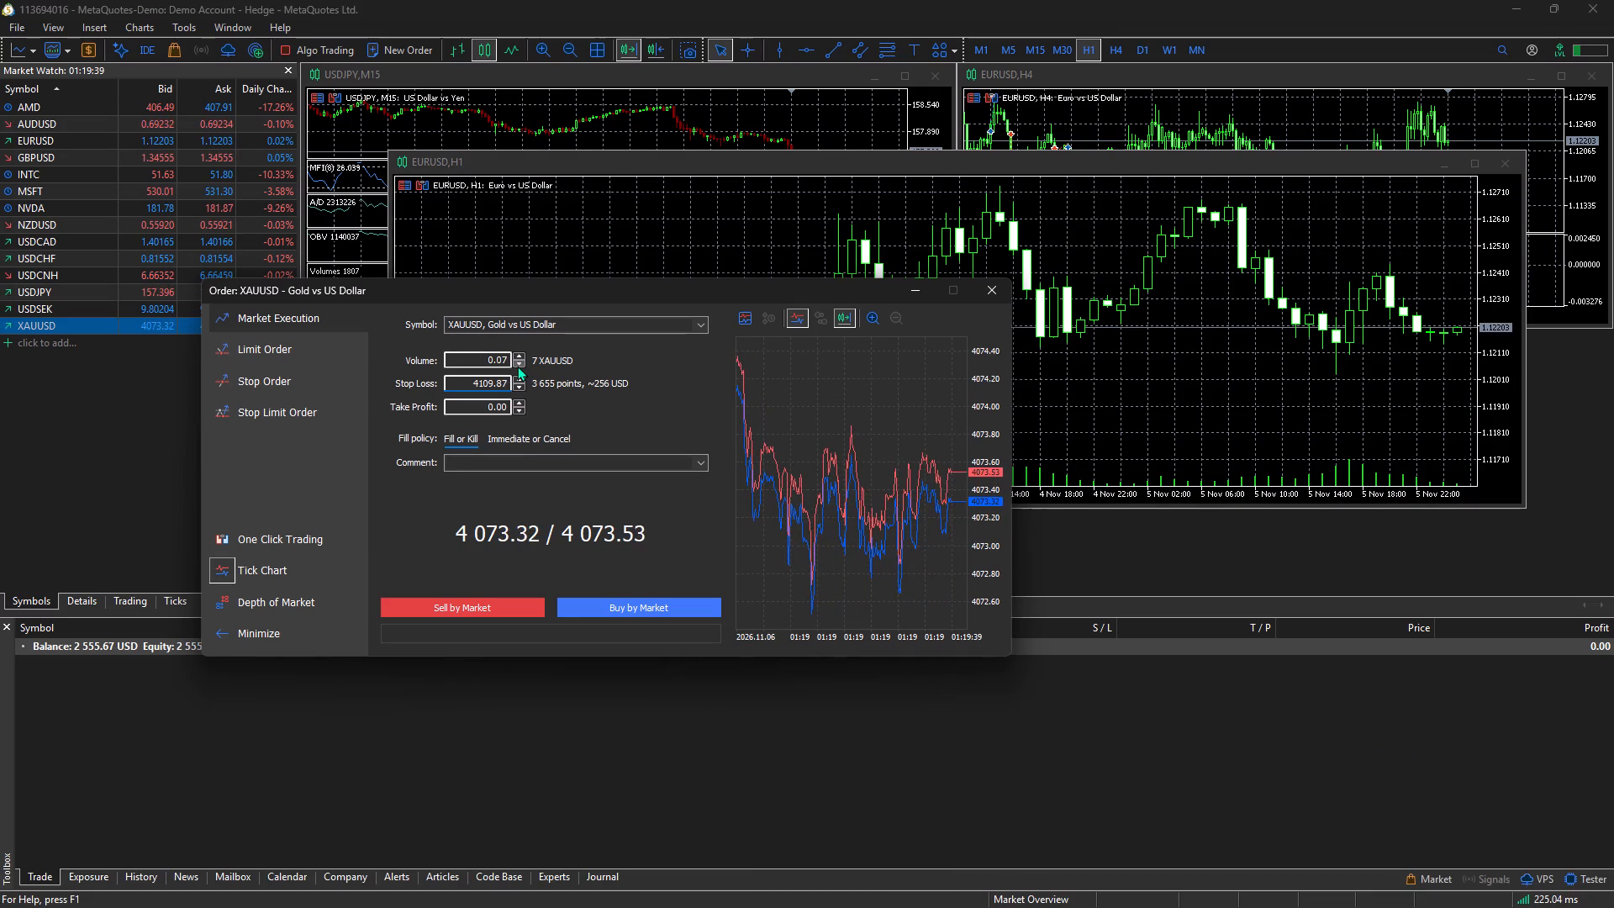
click(517, 366)
triple_click(517, 366)
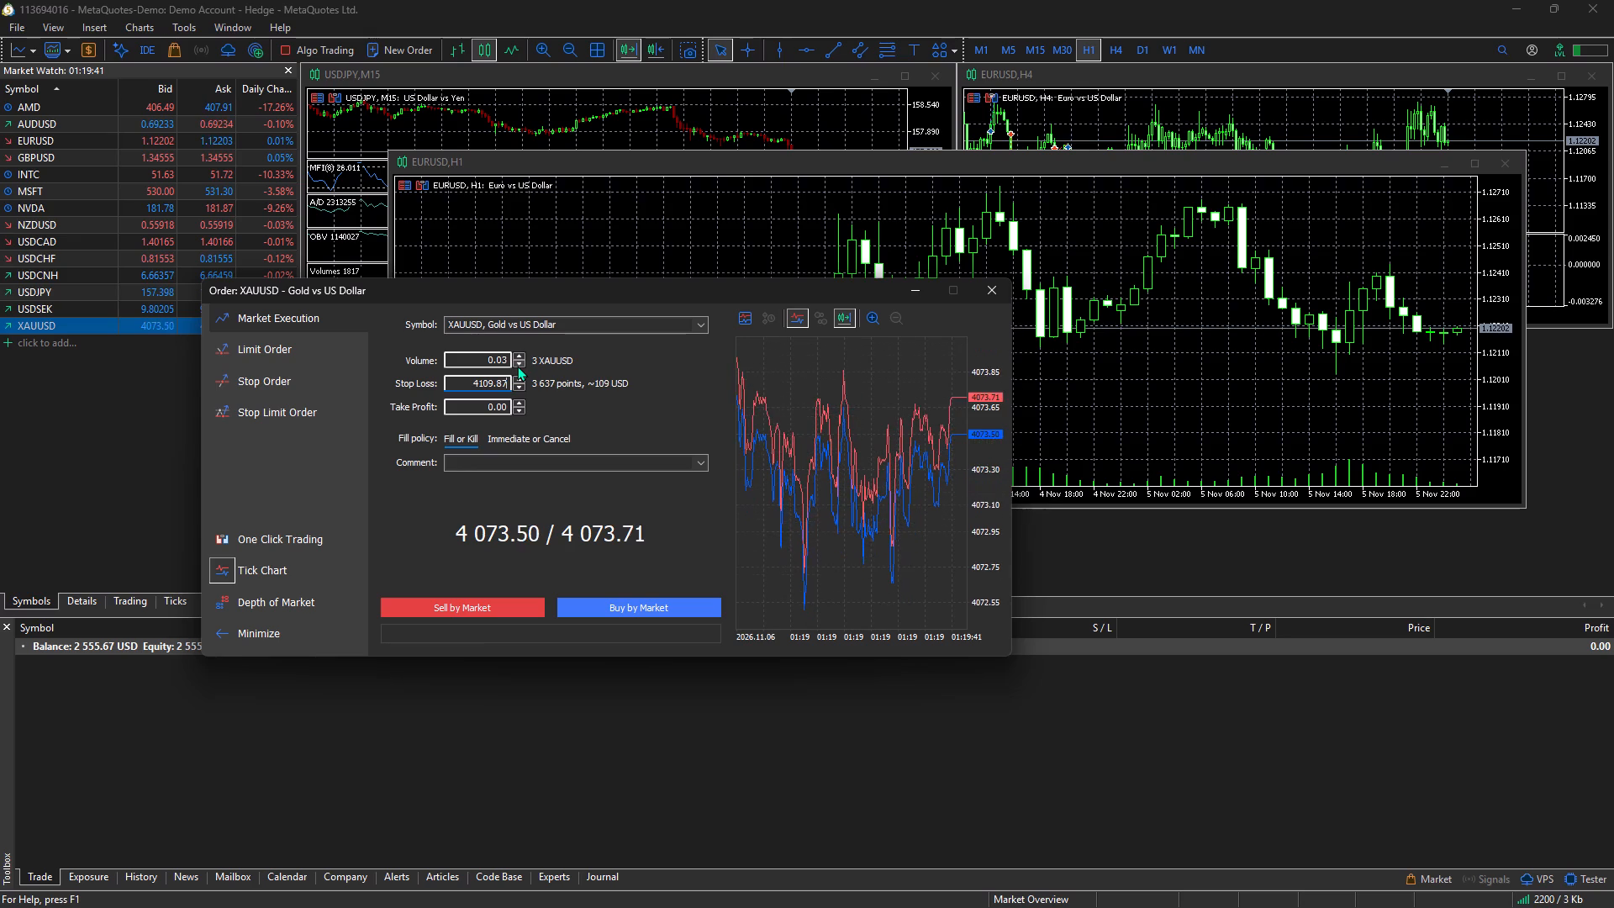
click(517, 366)
click(517, 366)
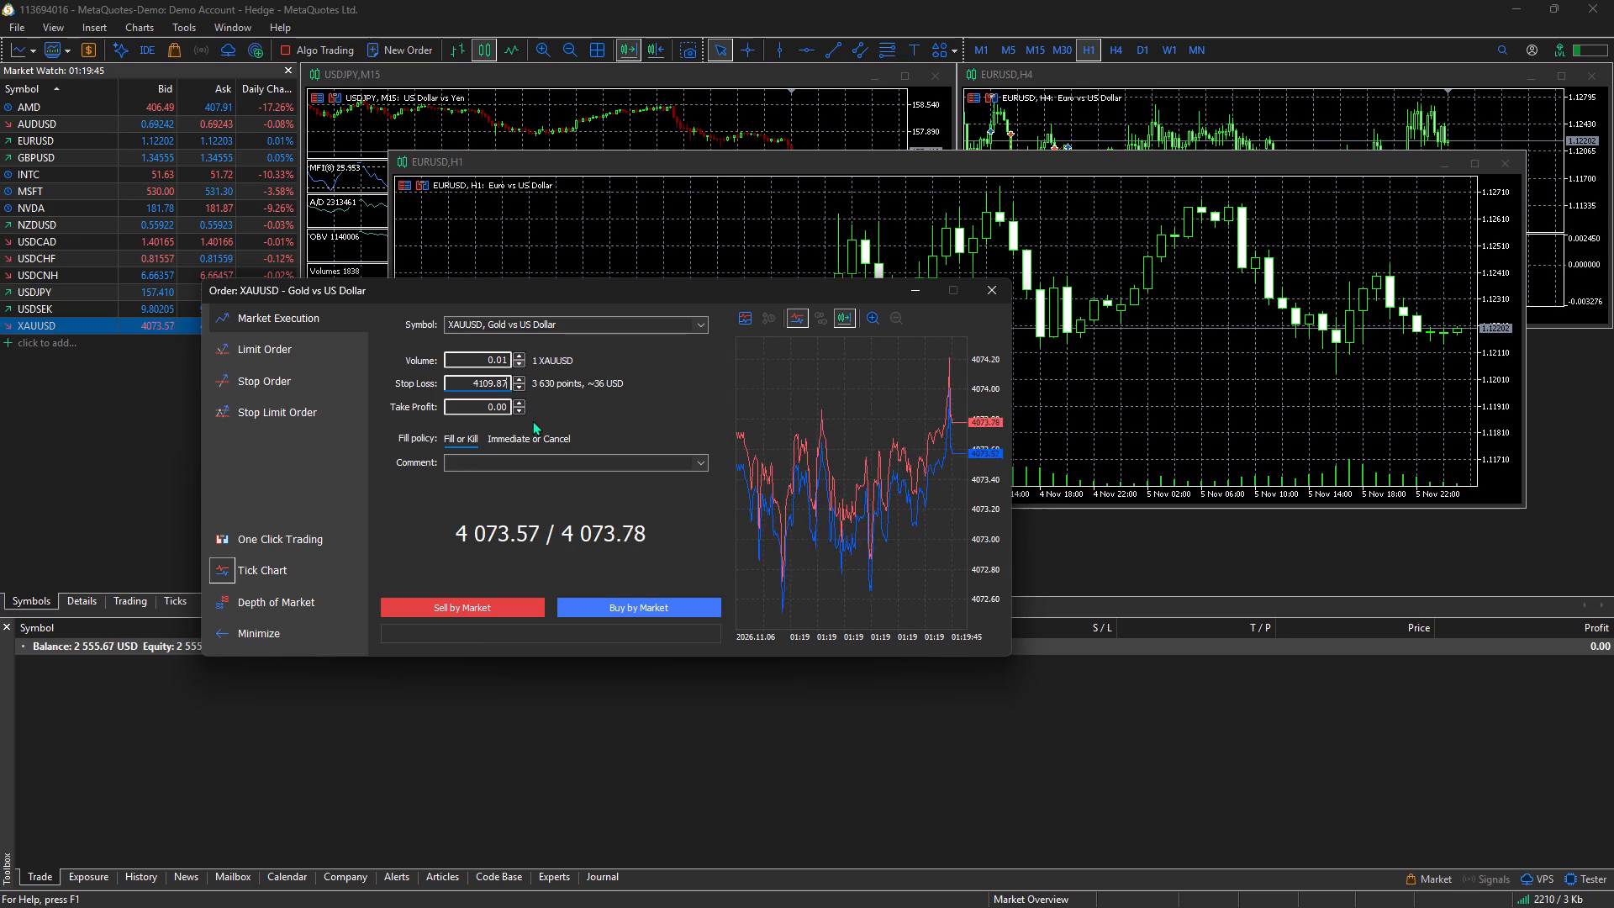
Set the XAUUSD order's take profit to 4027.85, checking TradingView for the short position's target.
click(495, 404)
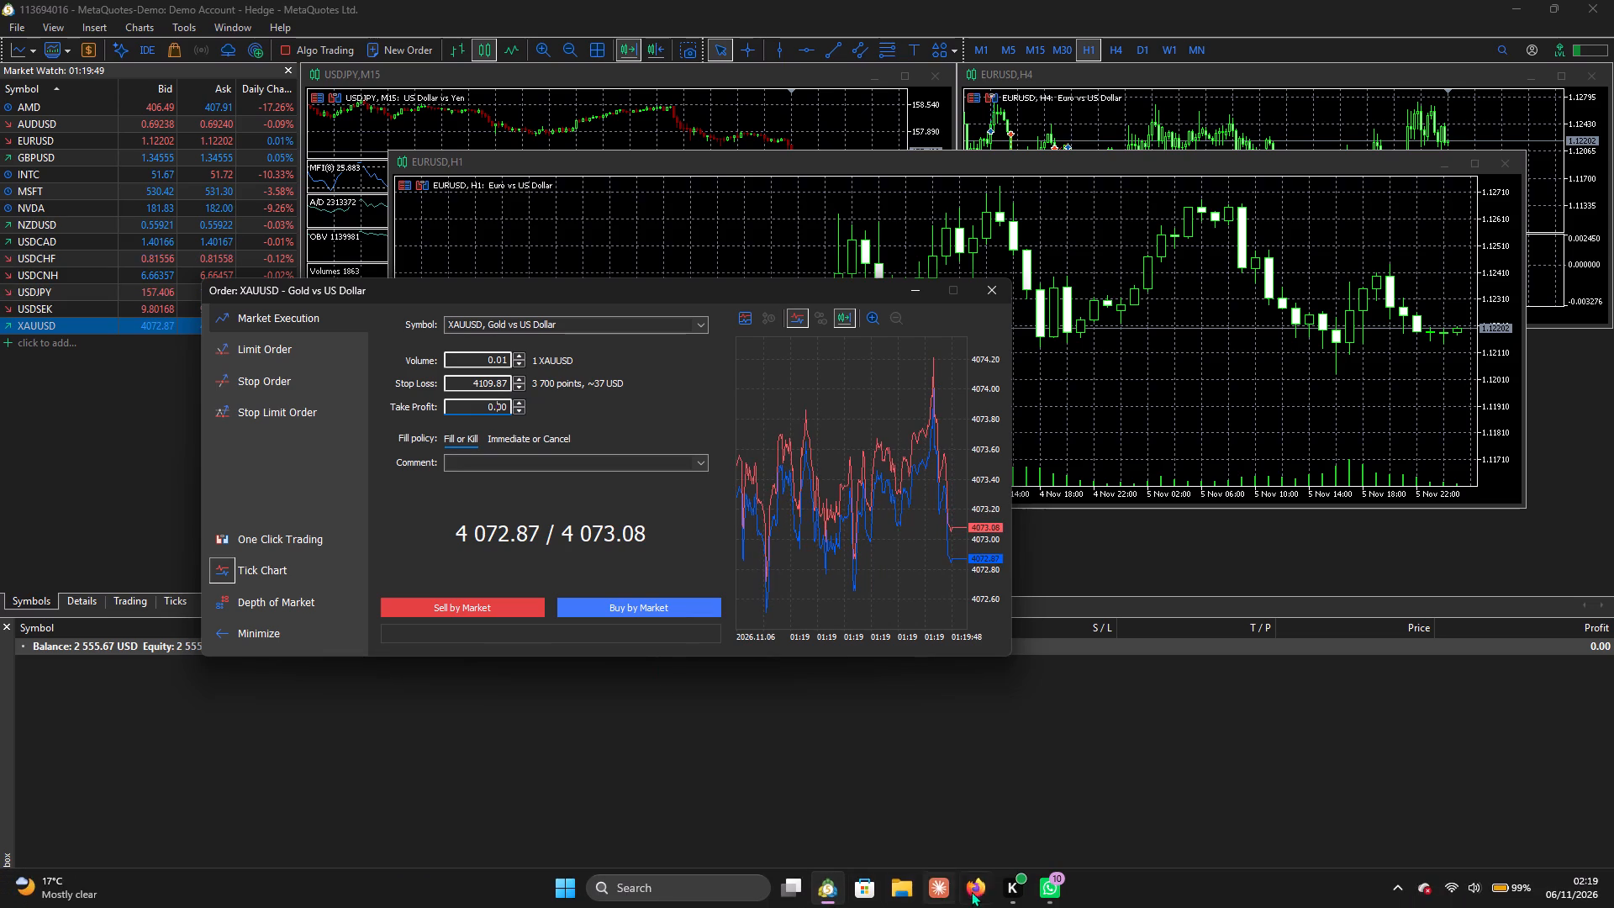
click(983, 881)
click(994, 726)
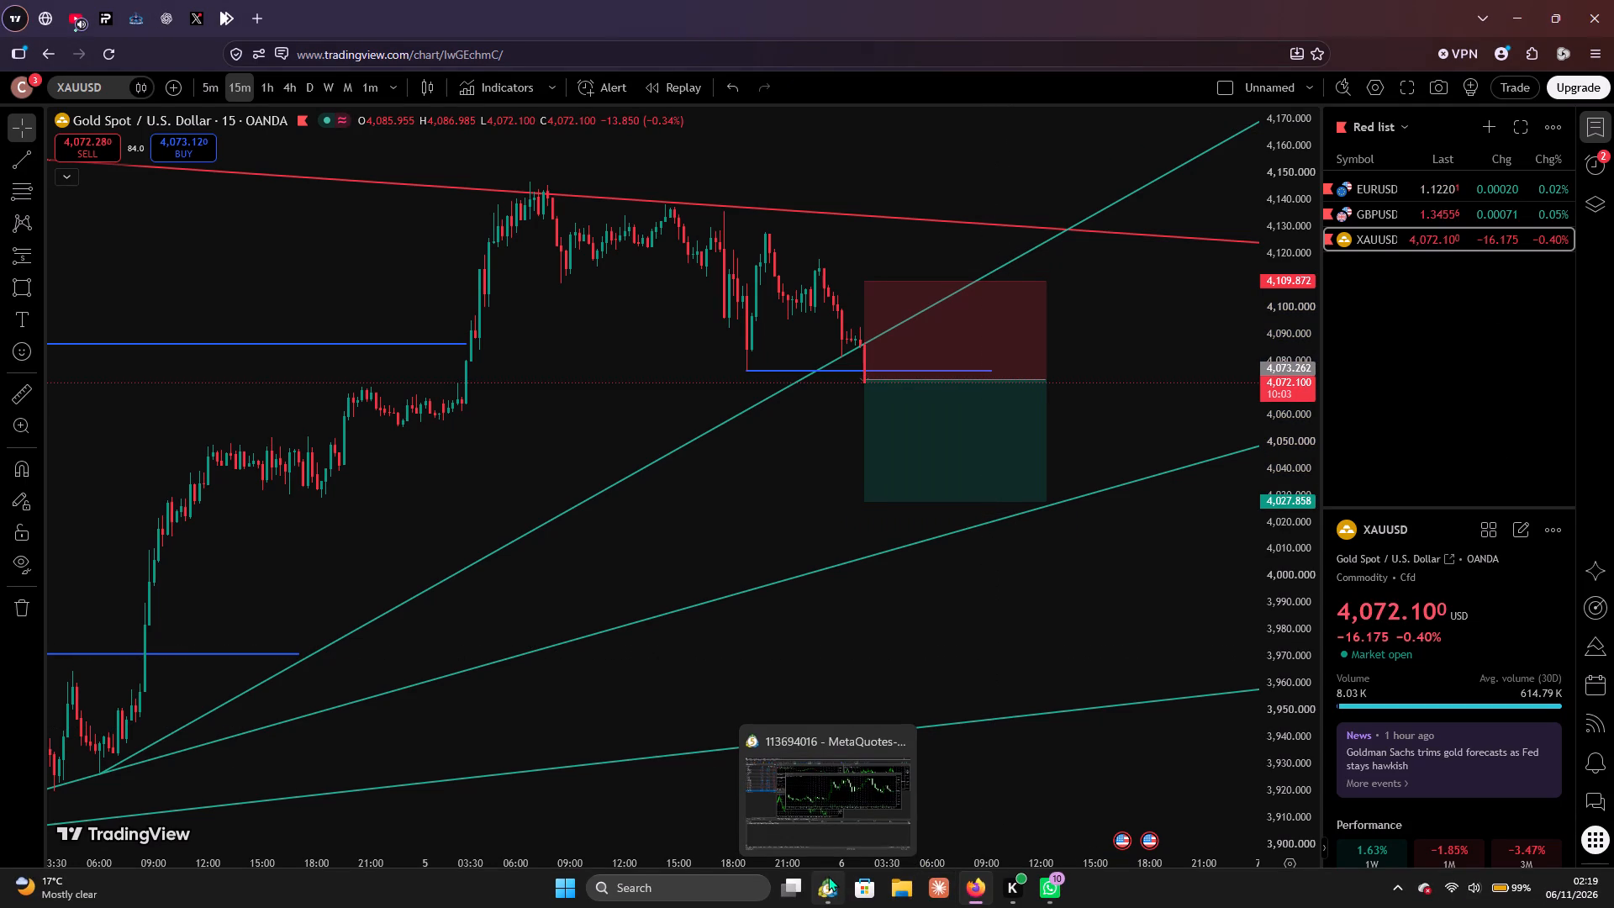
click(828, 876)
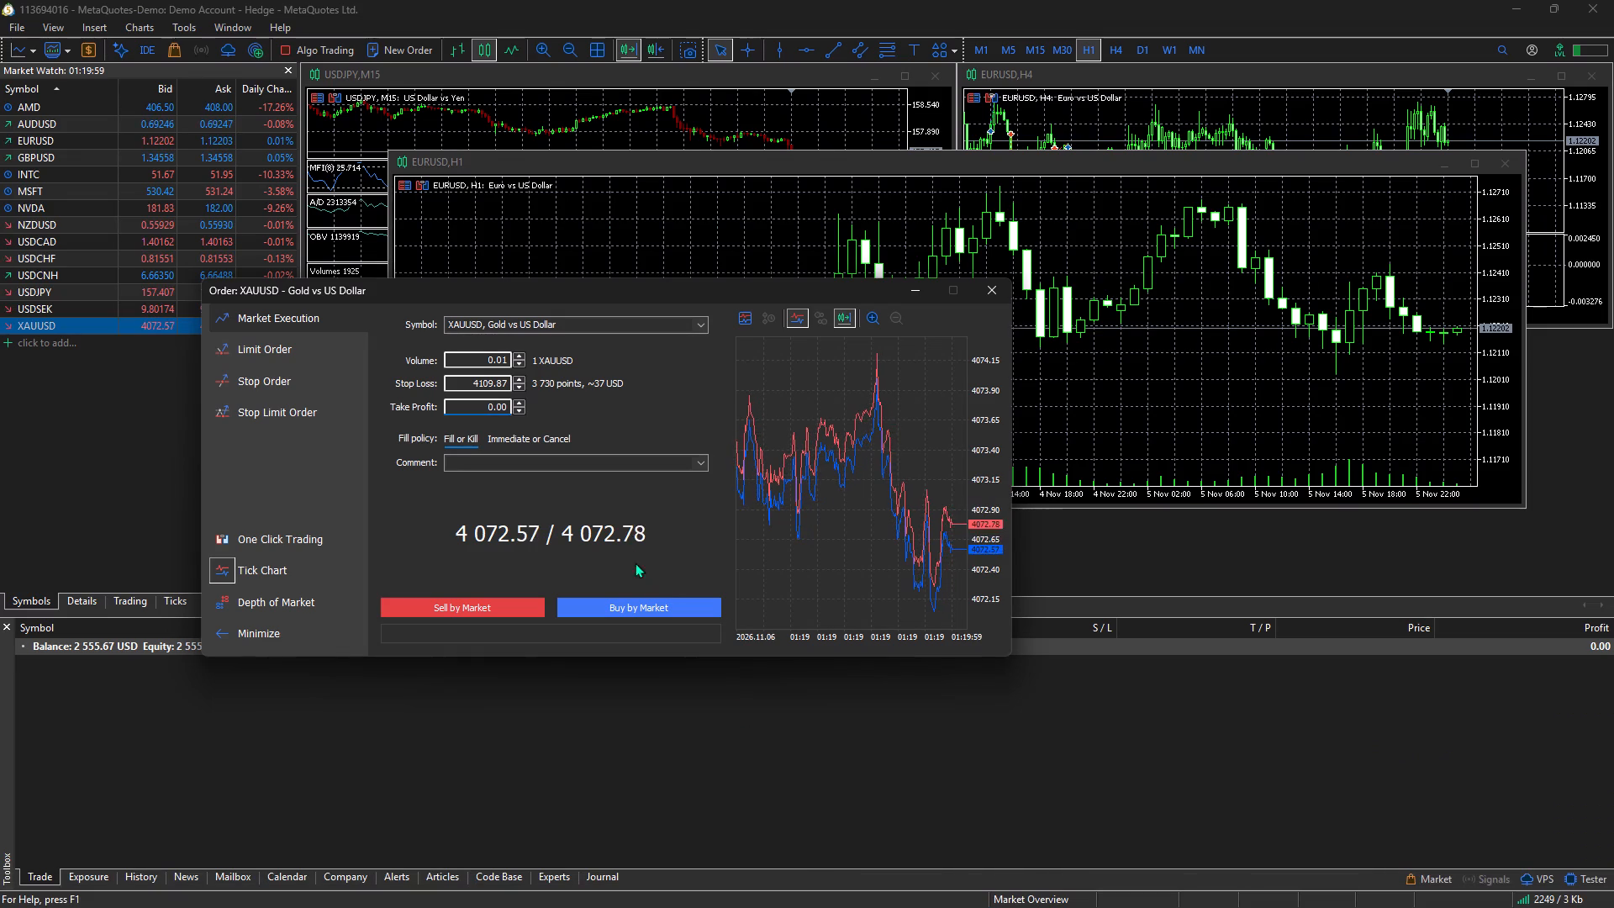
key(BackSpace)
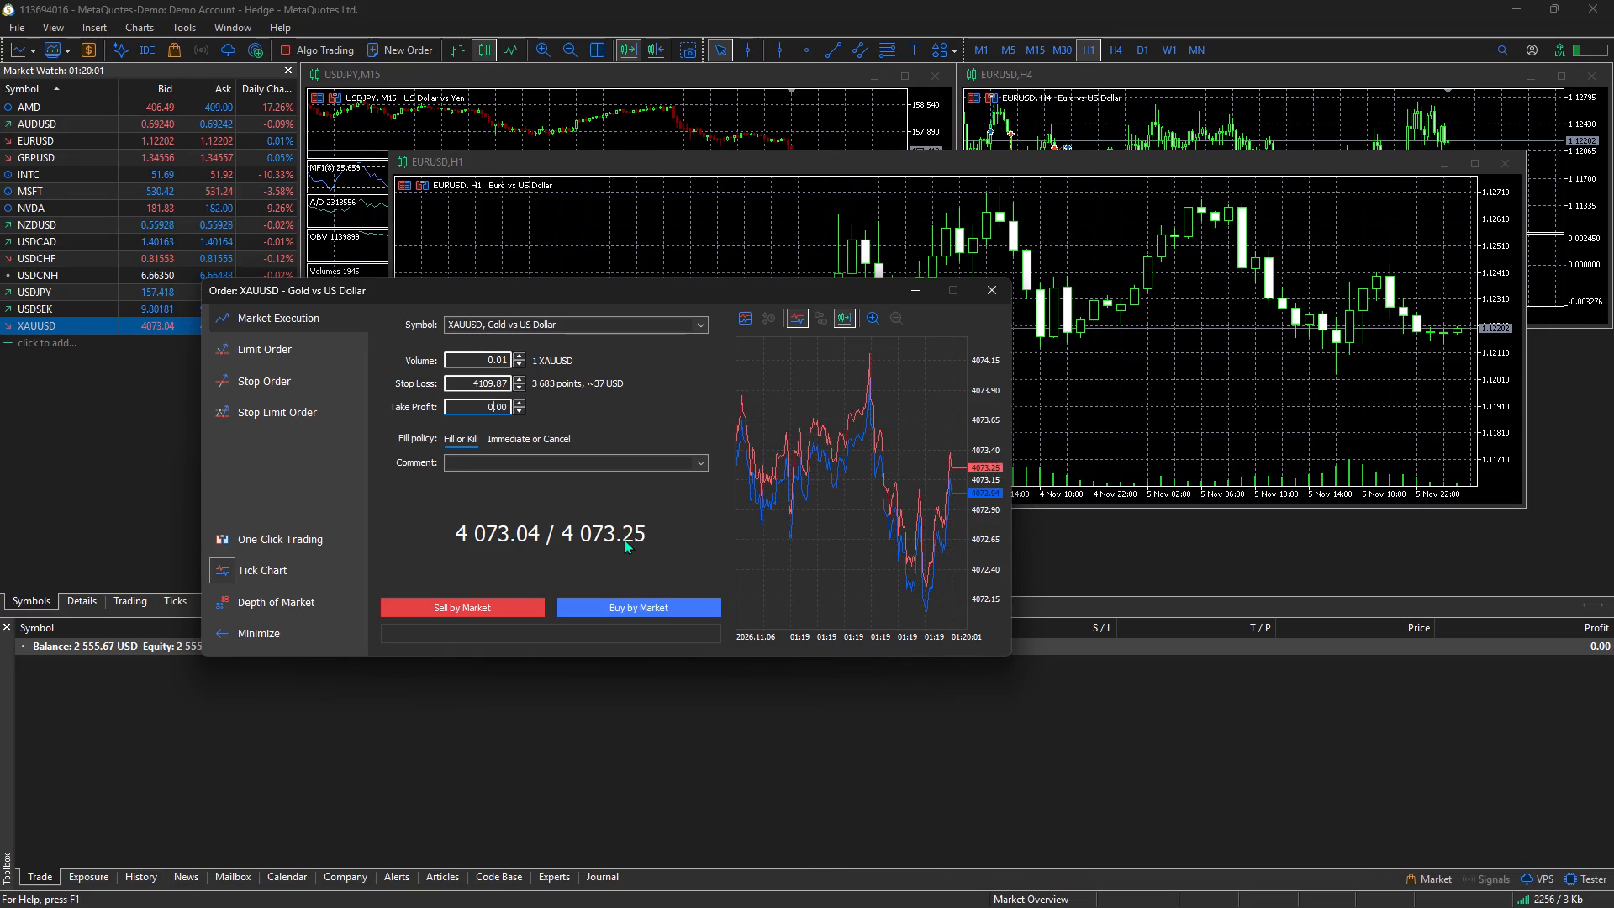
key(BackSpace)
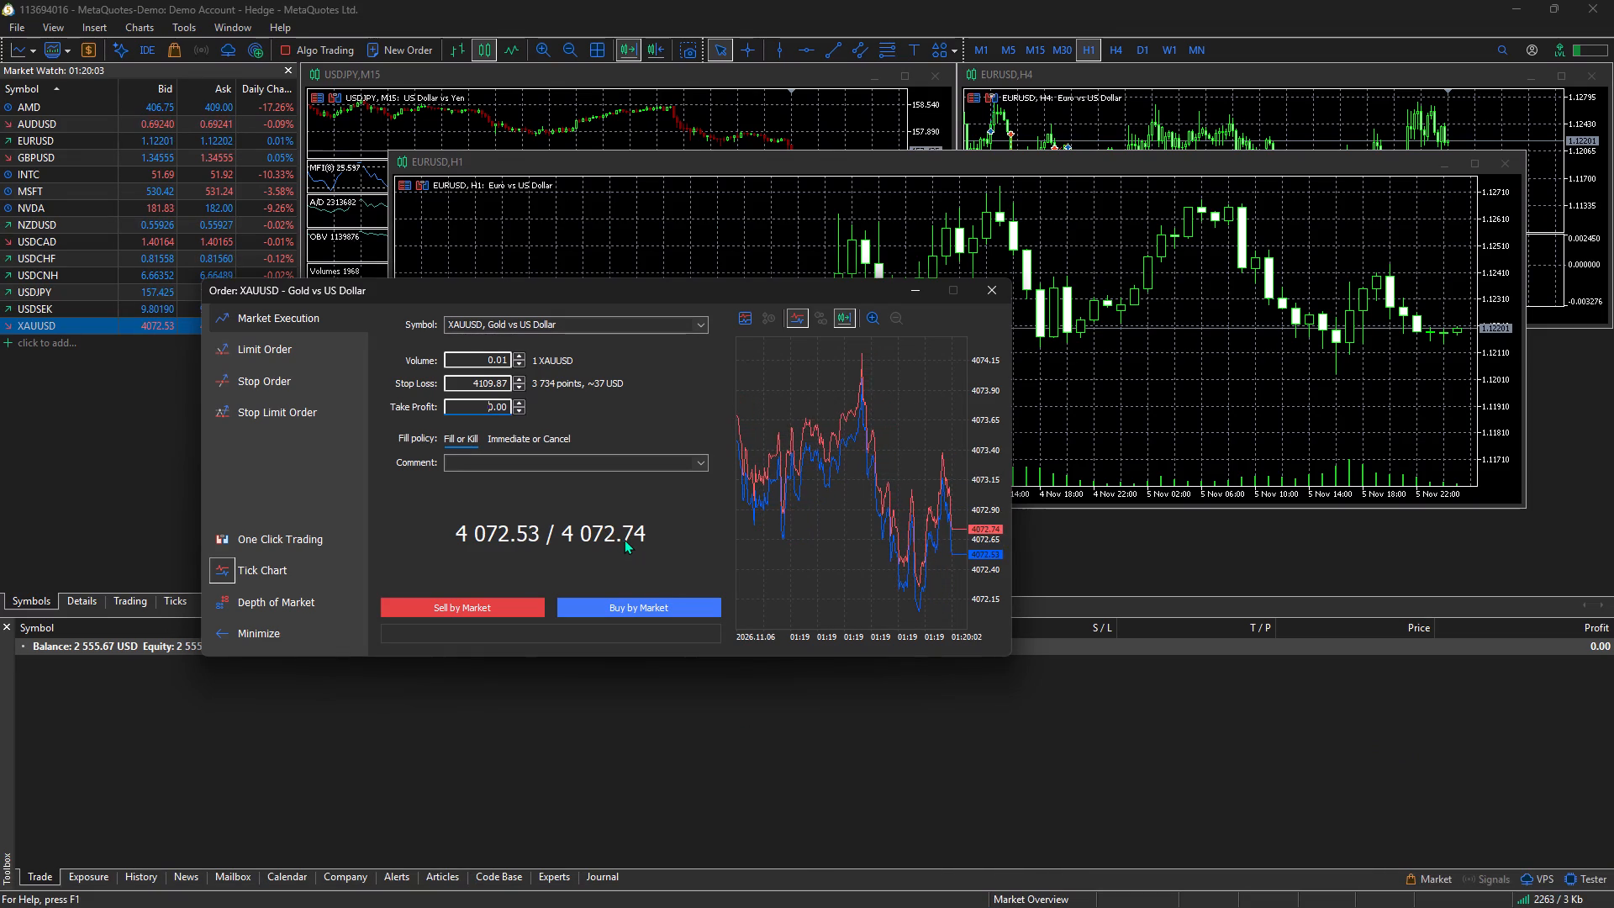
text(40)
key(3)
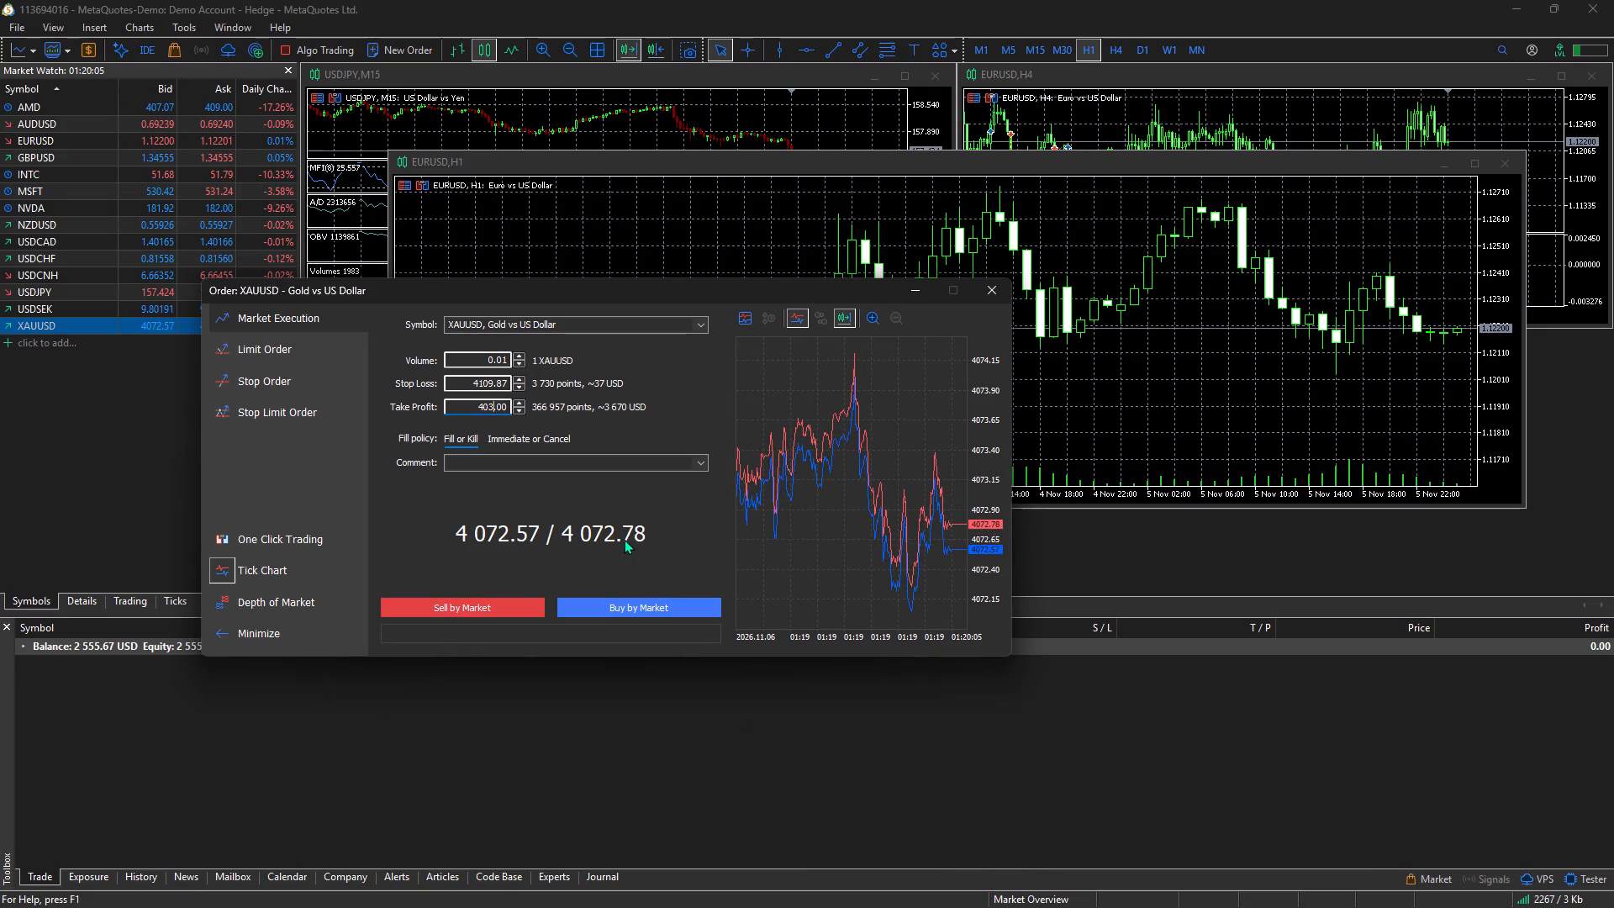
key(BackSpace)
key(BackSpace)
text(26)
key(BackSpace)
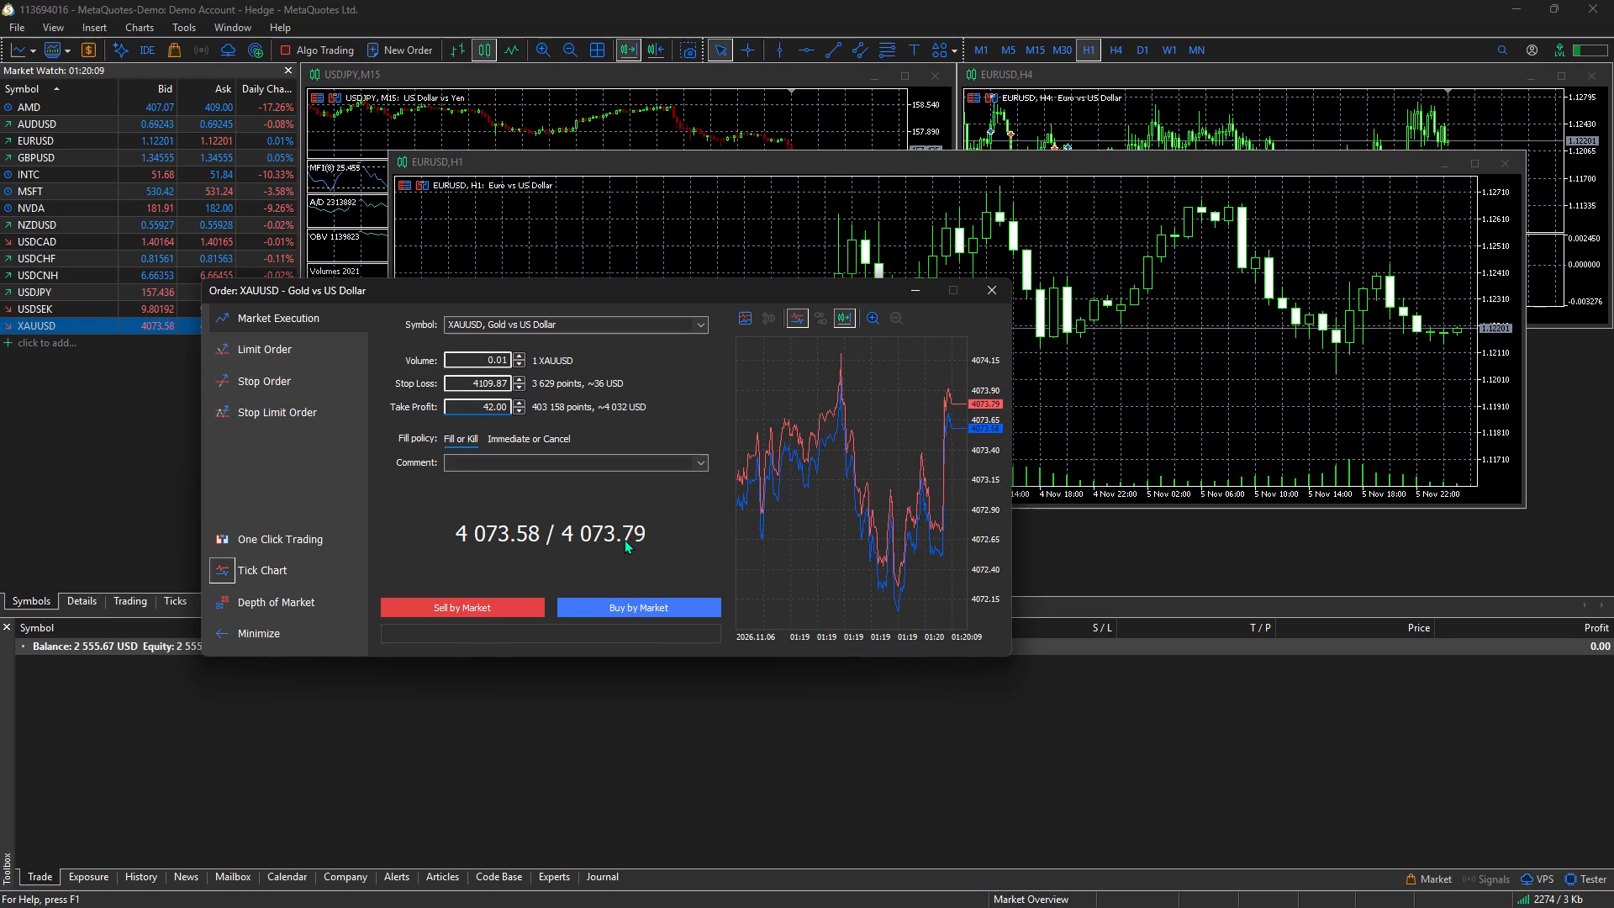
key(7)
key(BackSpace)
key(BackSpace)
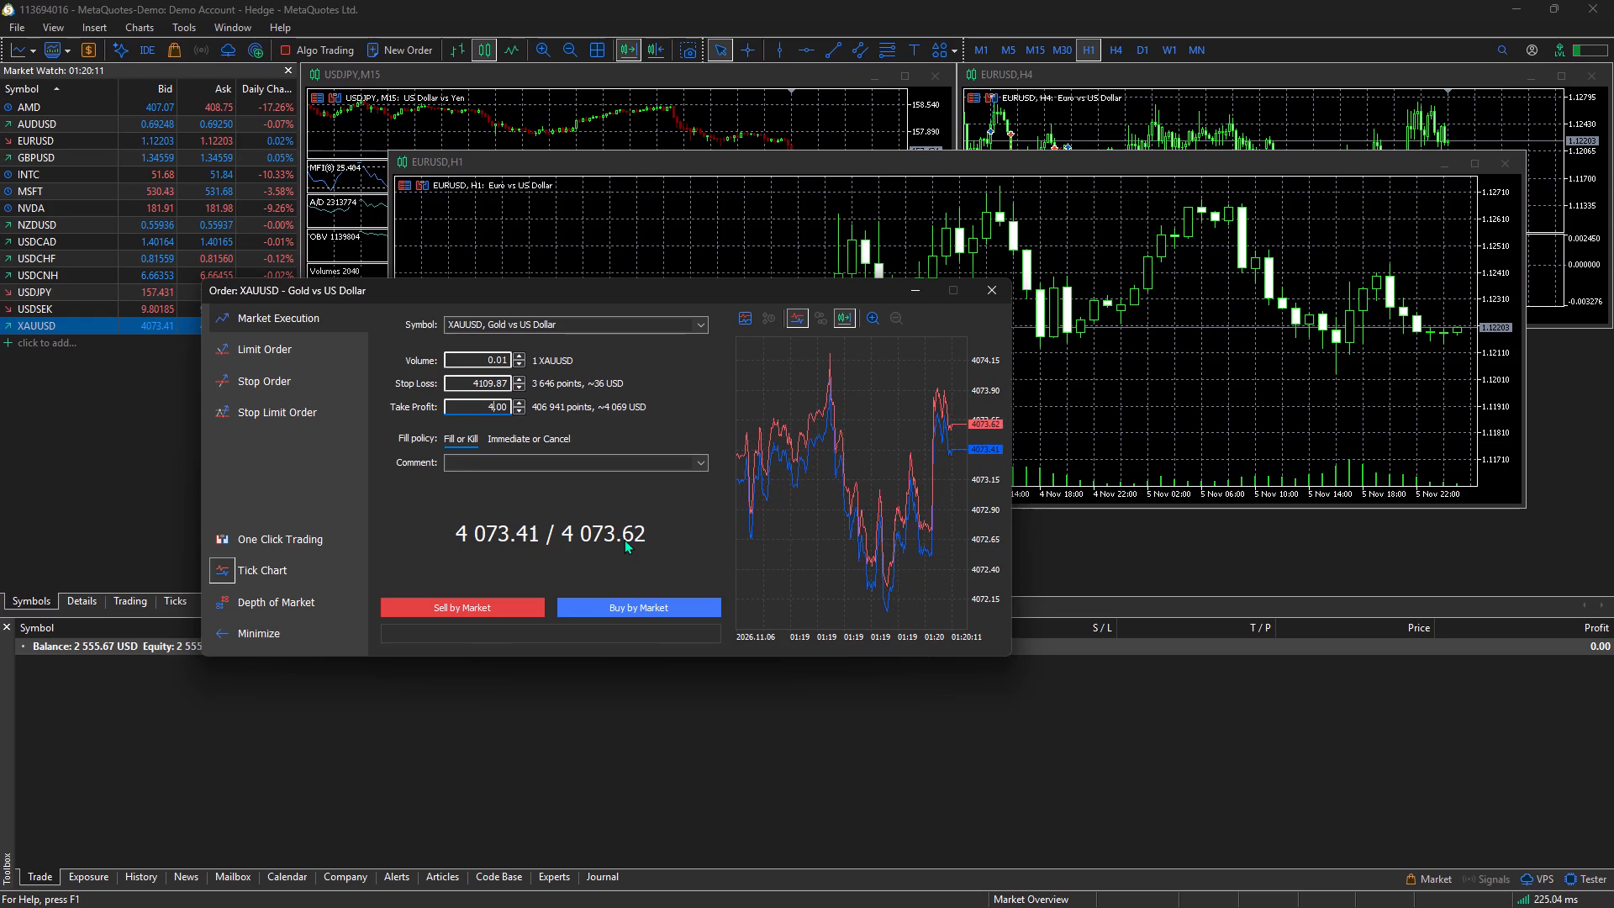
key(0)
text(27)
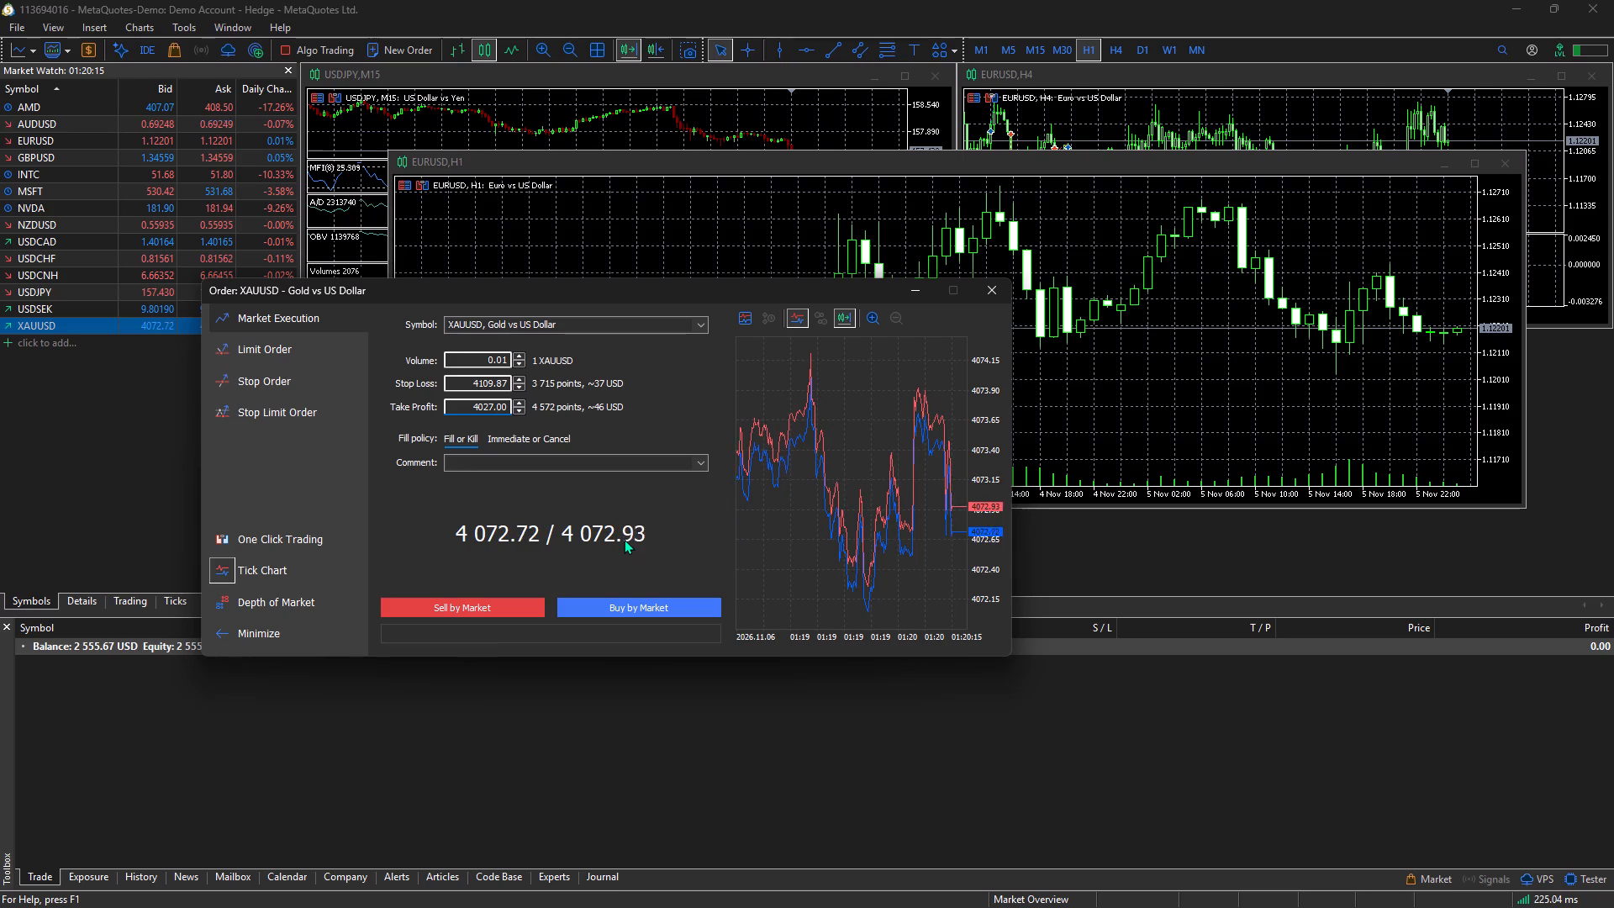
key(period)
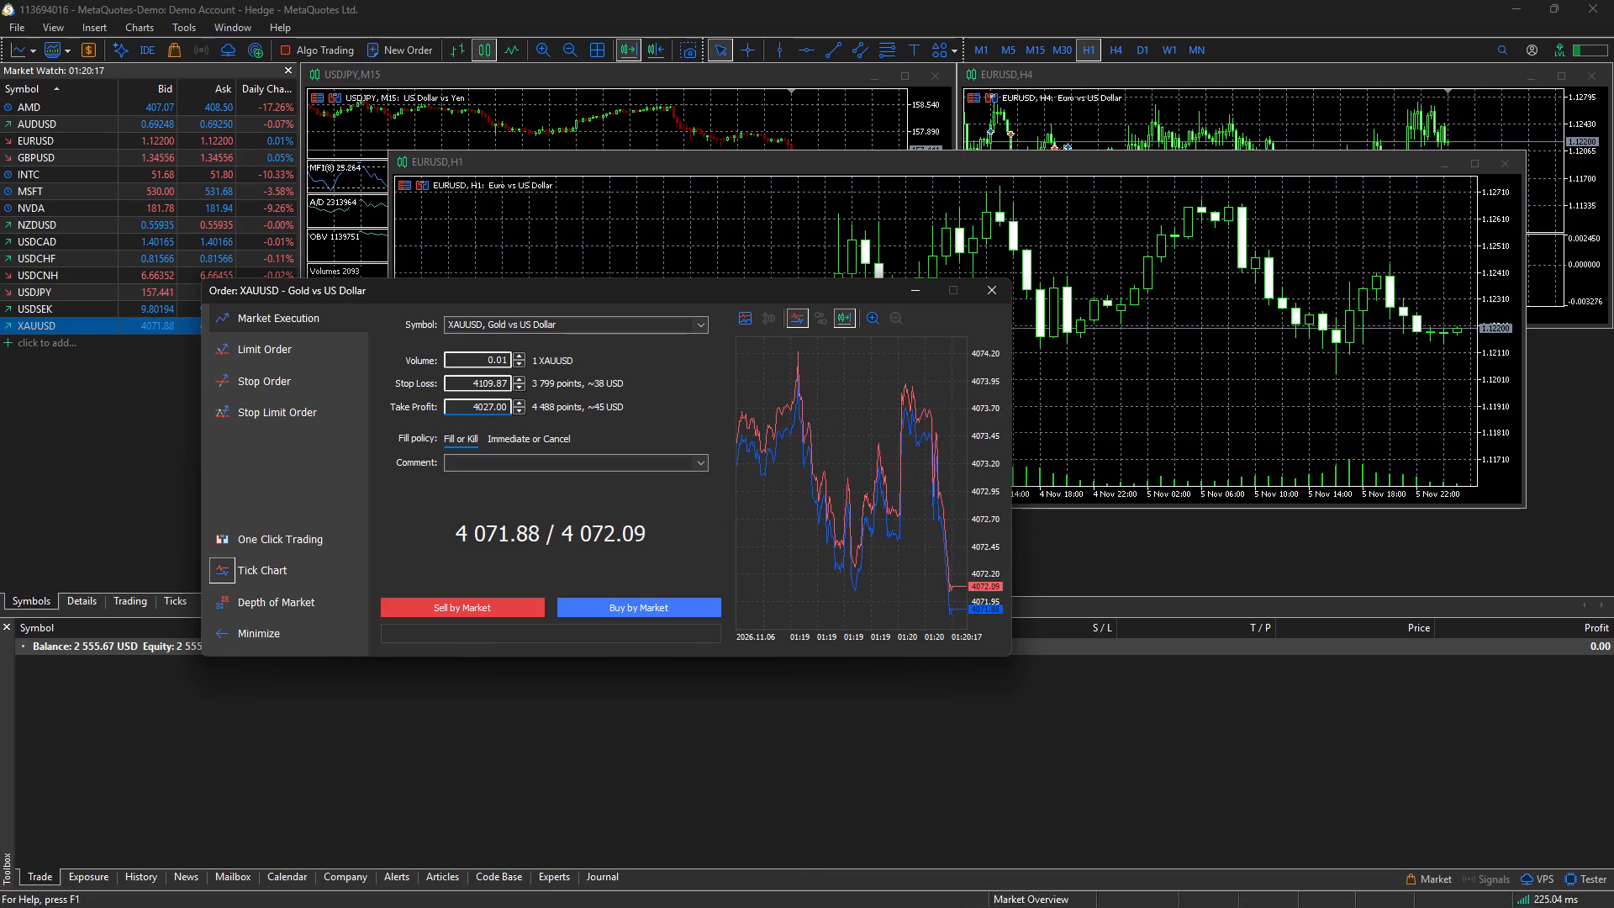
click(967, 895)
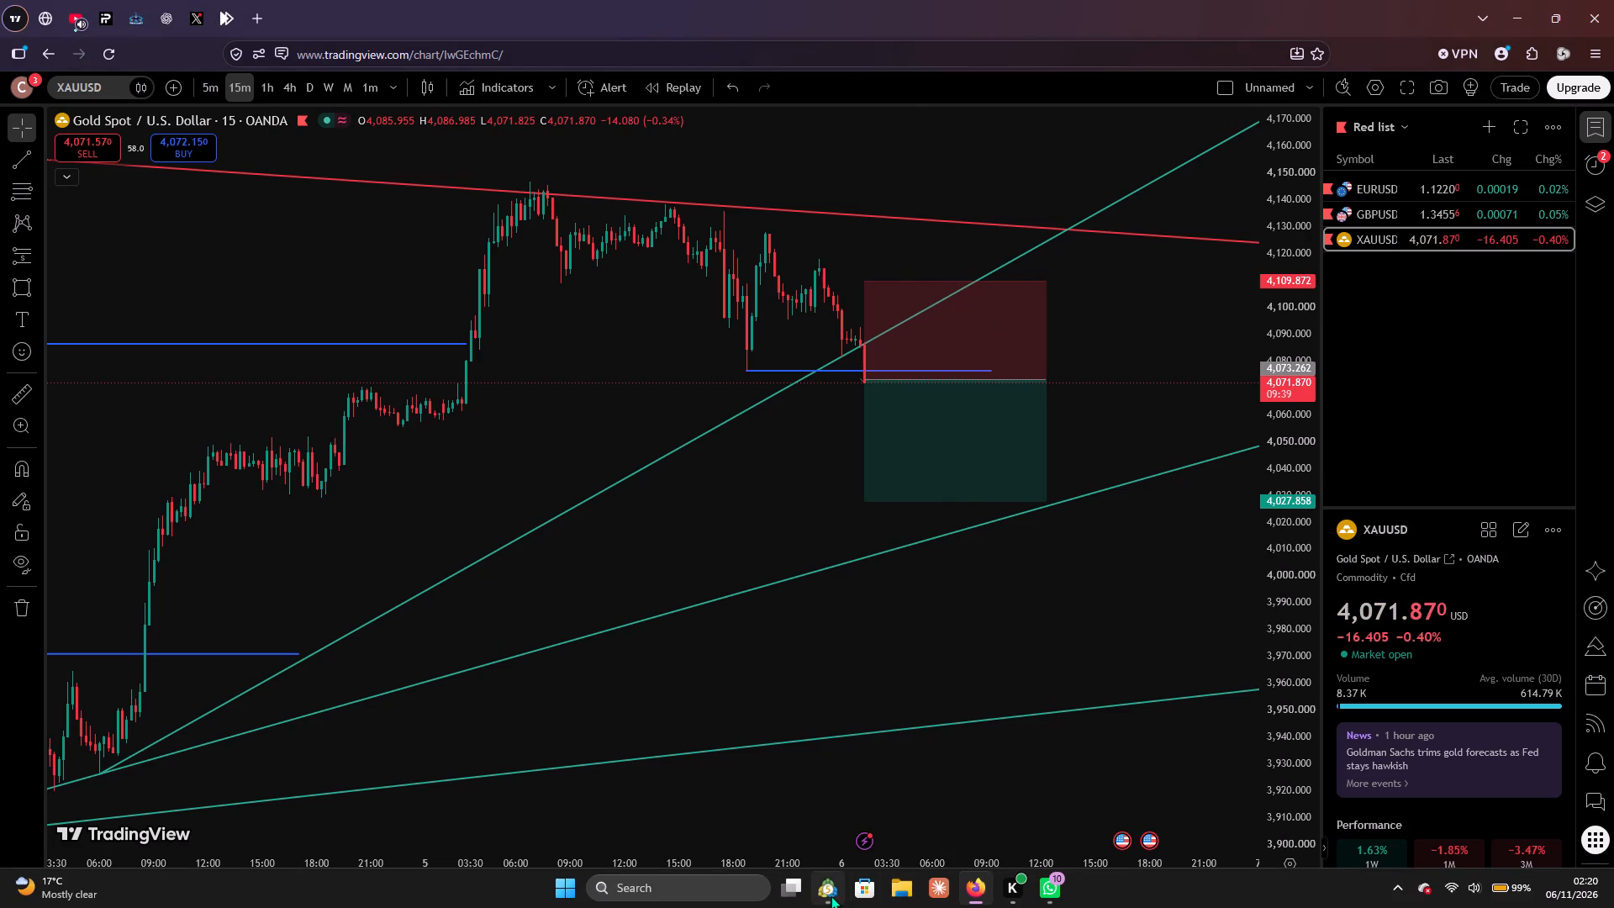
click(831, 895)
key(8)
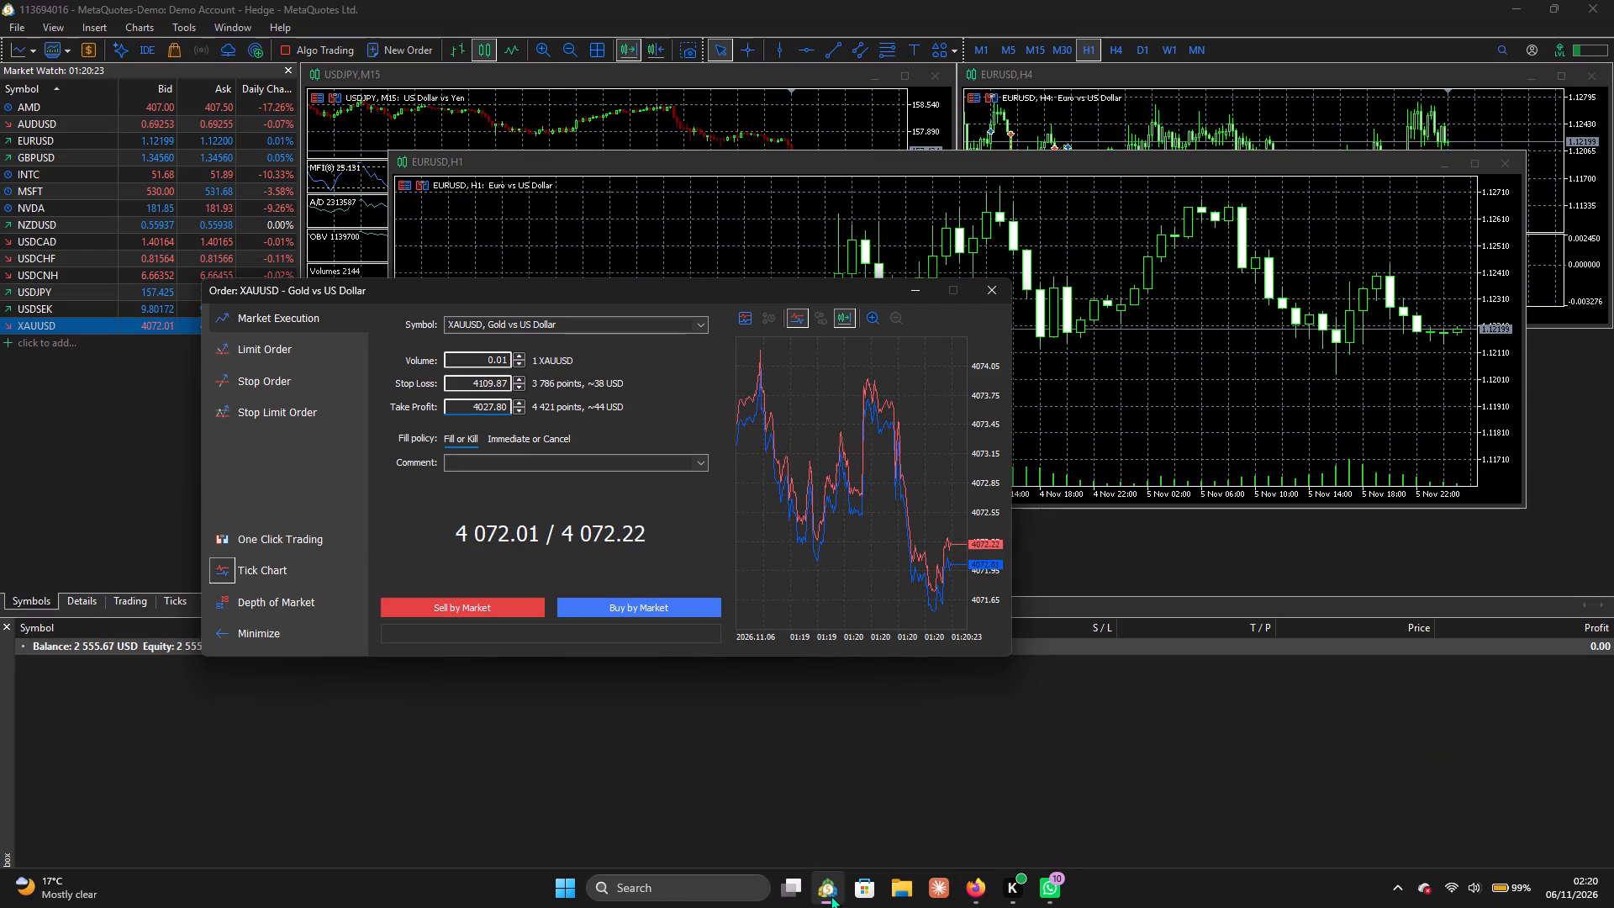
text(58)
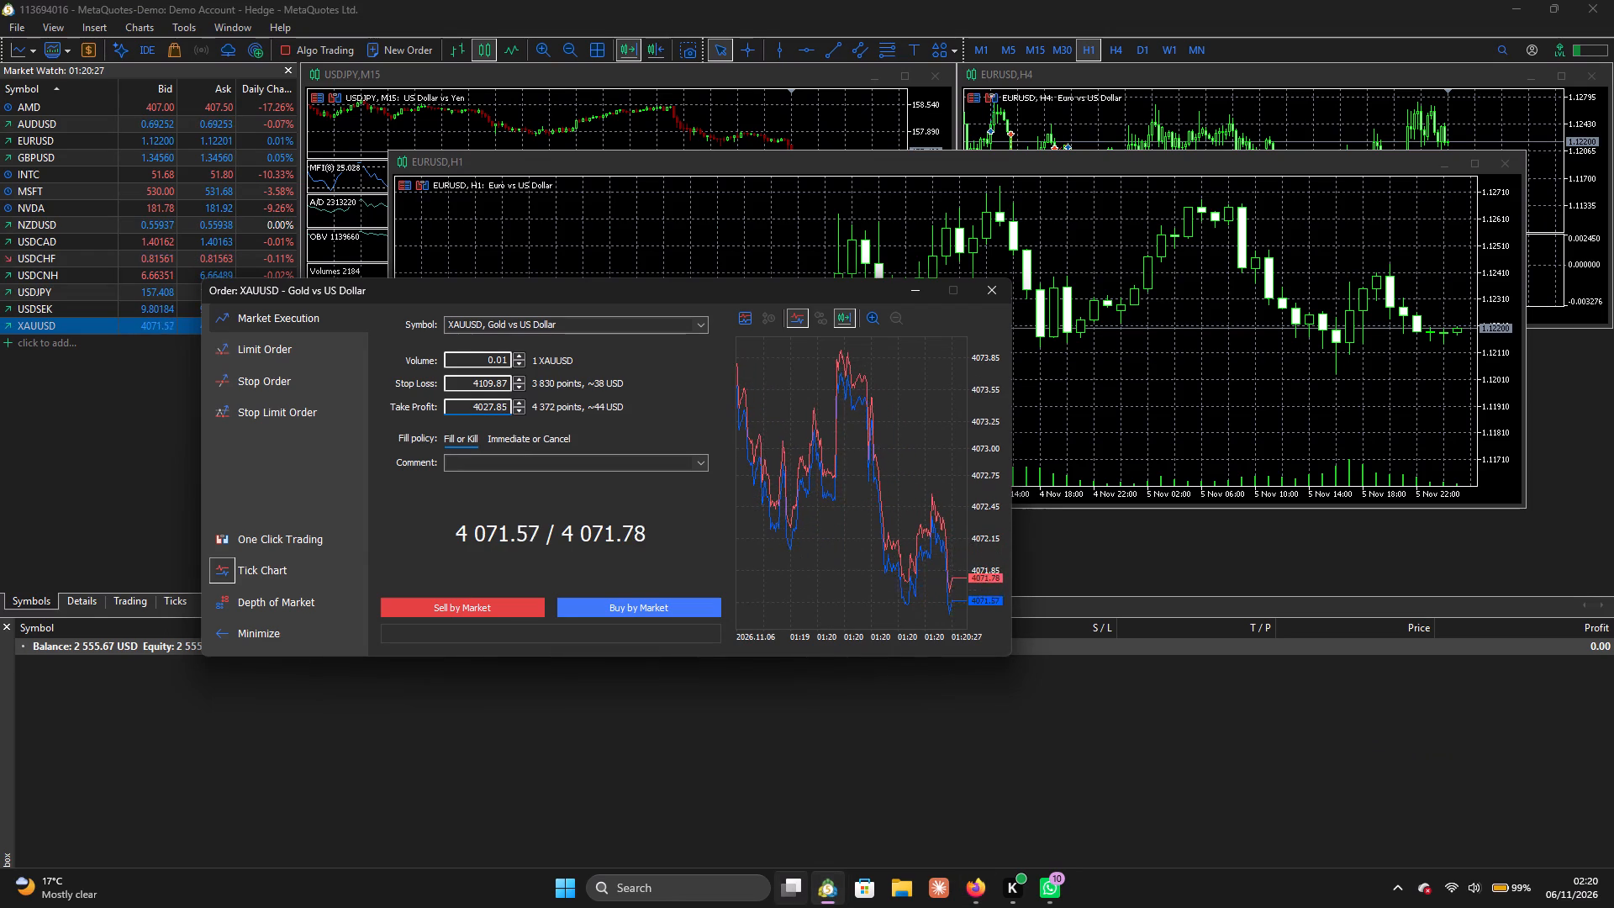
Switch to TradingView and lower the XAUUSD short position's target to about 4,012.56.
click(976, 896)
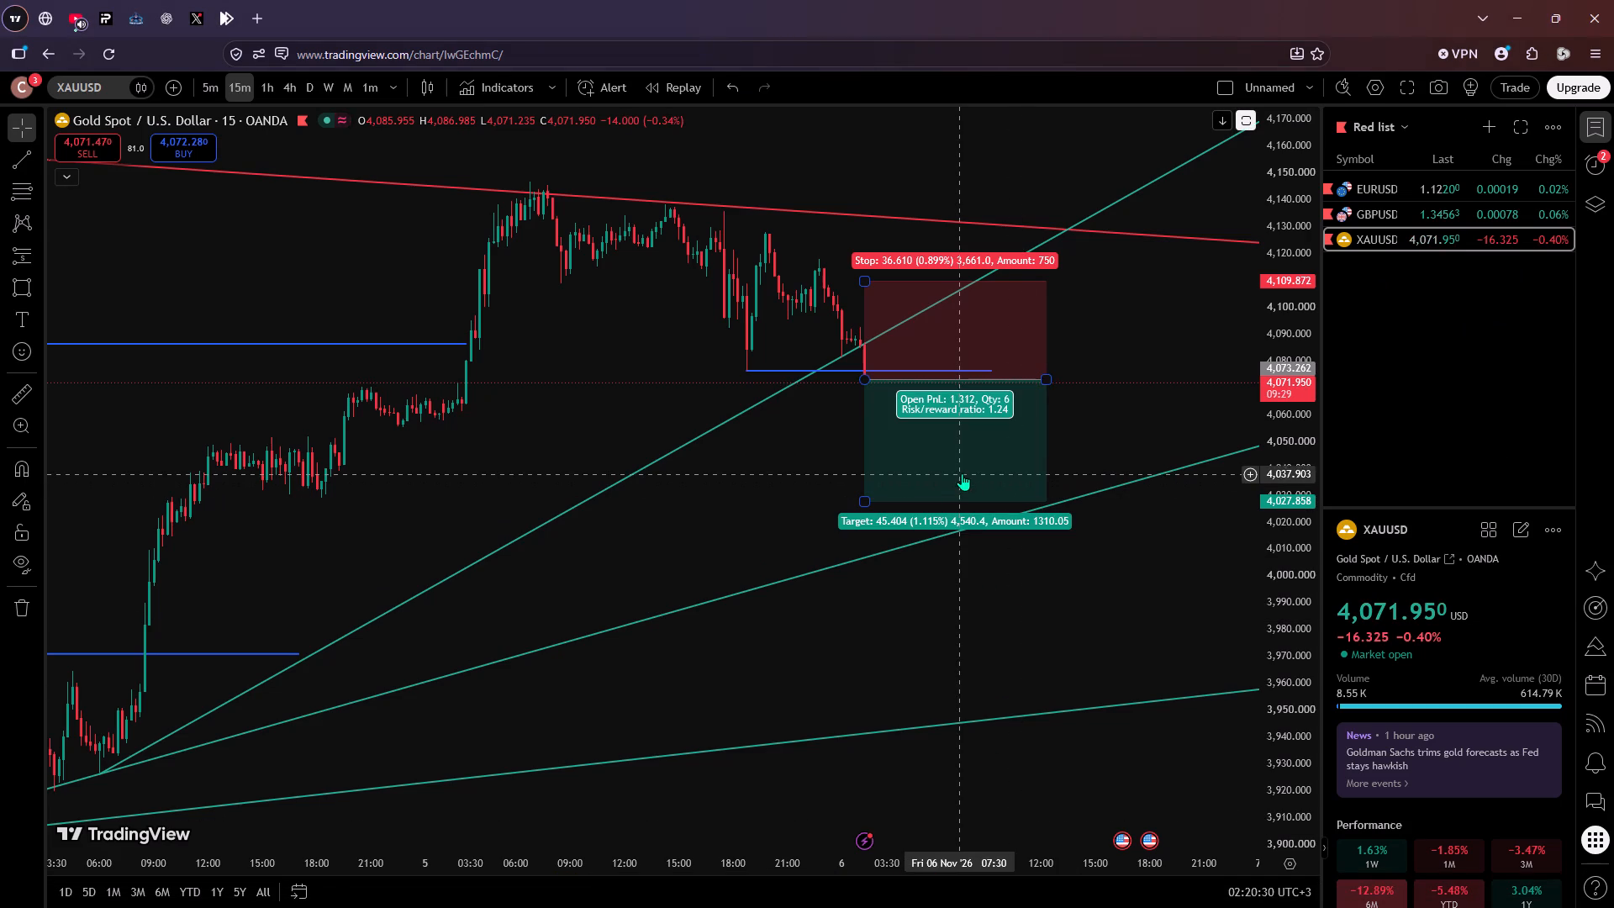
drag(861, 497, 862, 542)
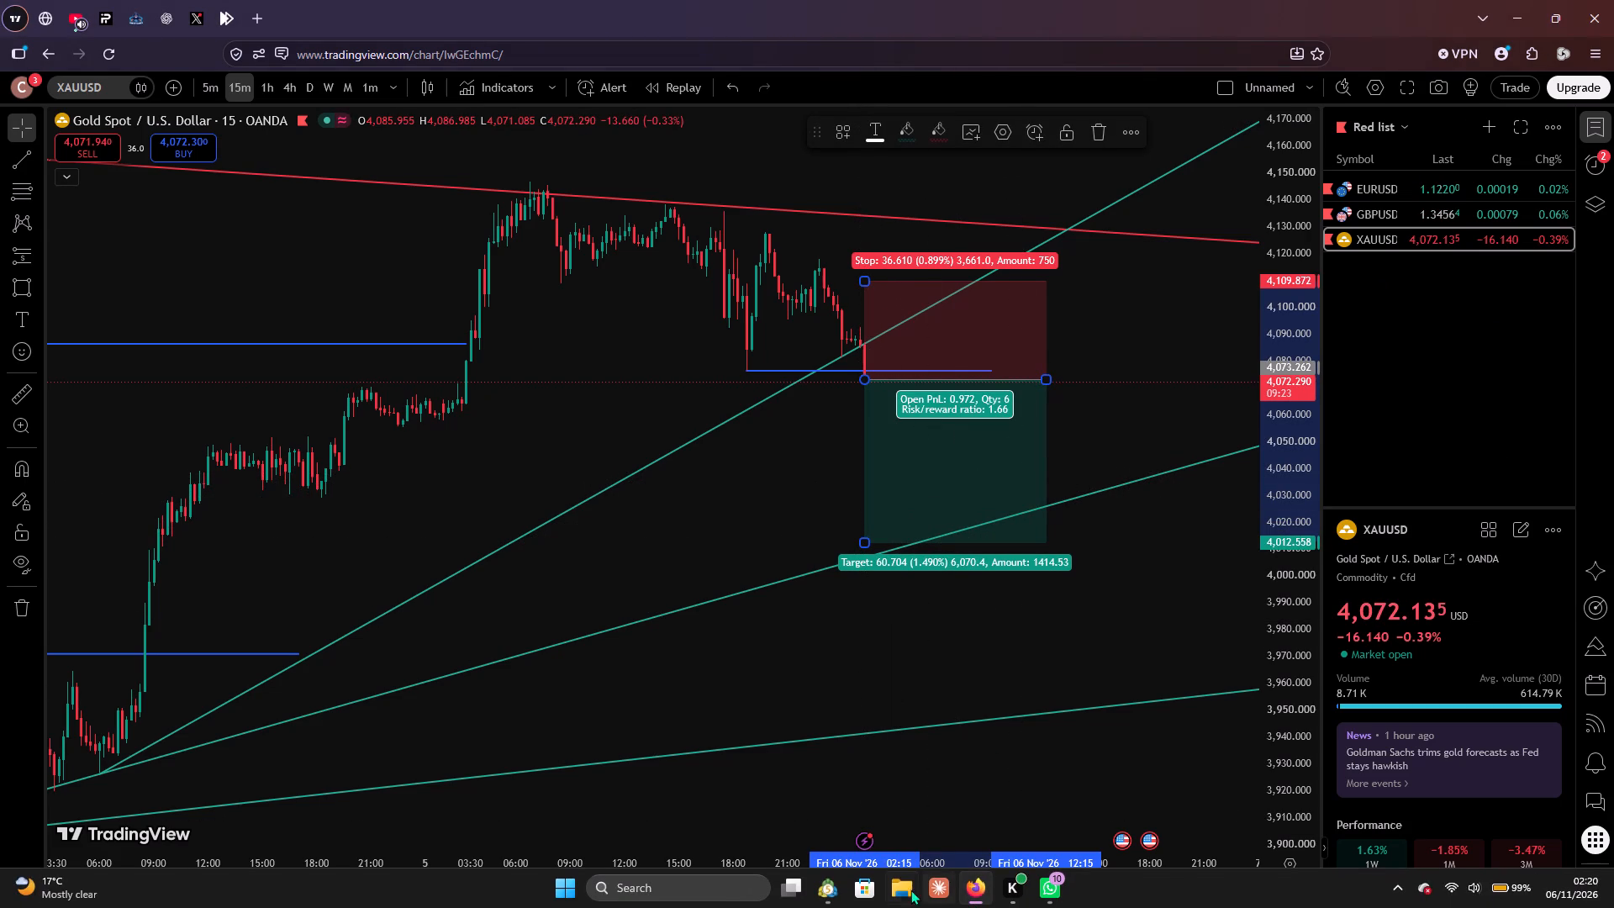
Switch back to MetaTrader 5 and lower the XAUUSD order's take profit to 4008.85.
click(826, 896)
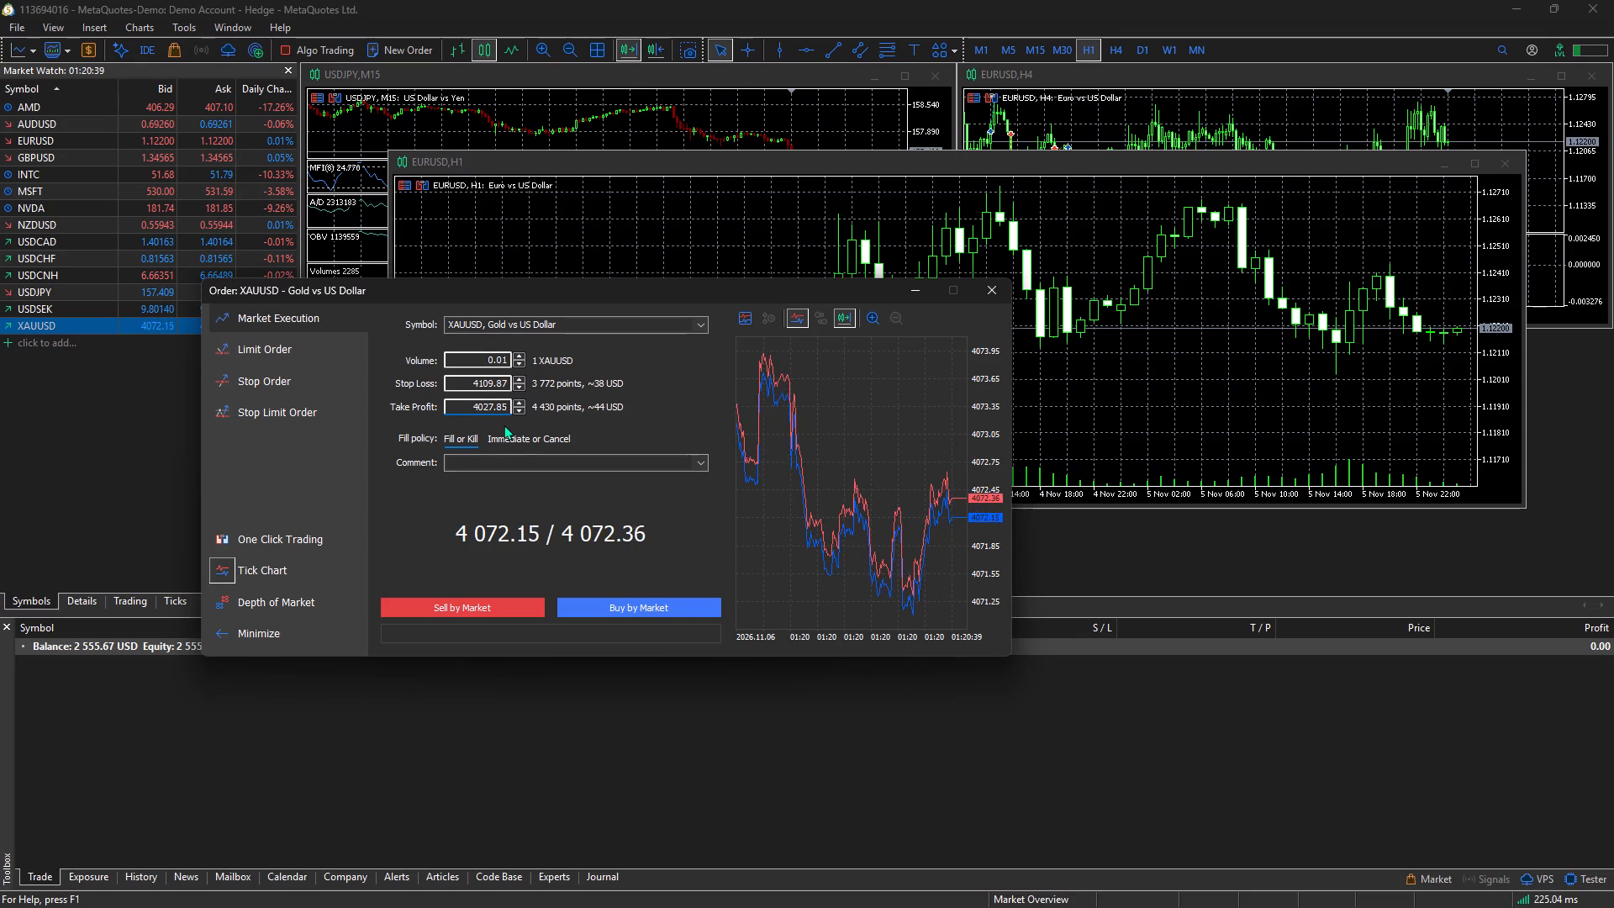
click(495, 402)
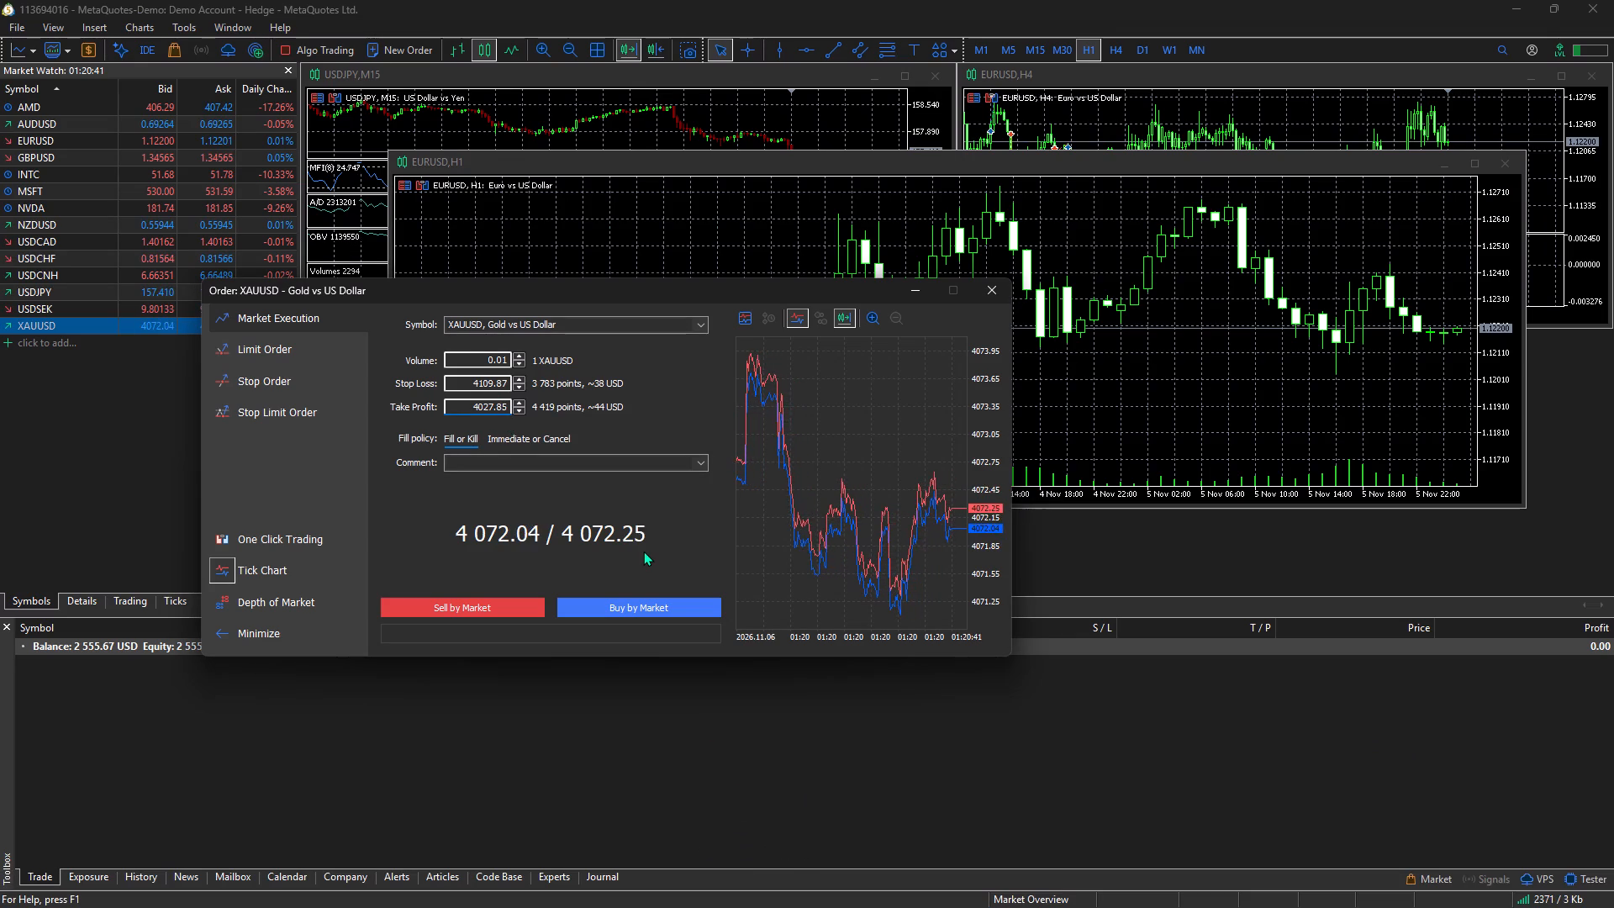
key(BackSpace)
key(BackSpace)
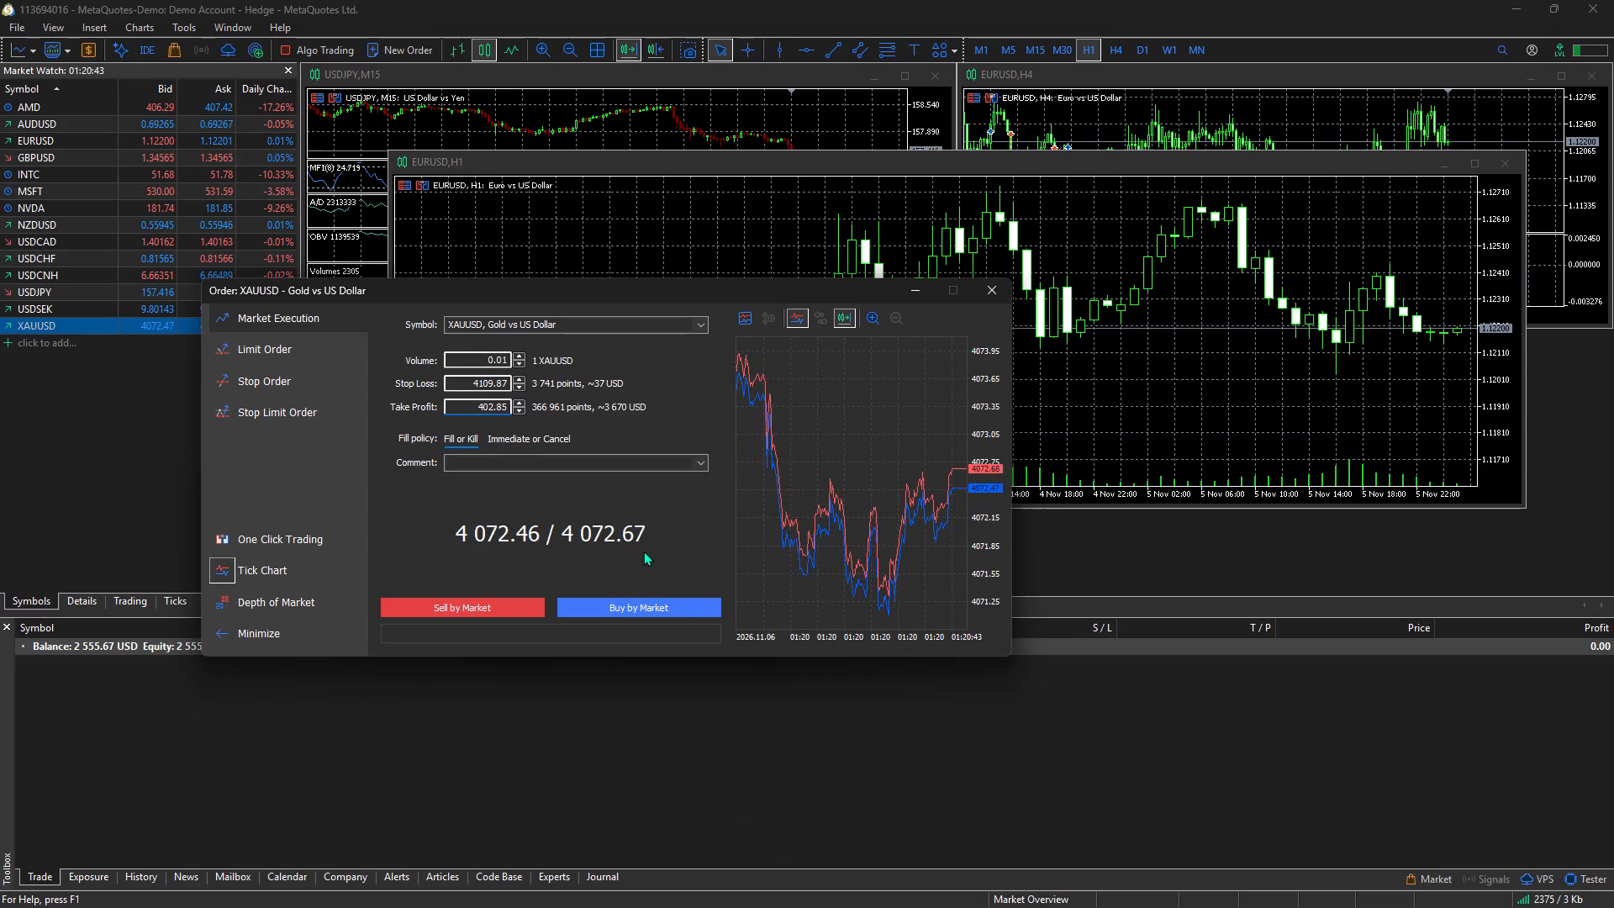
key(BackSpace)
text(12)
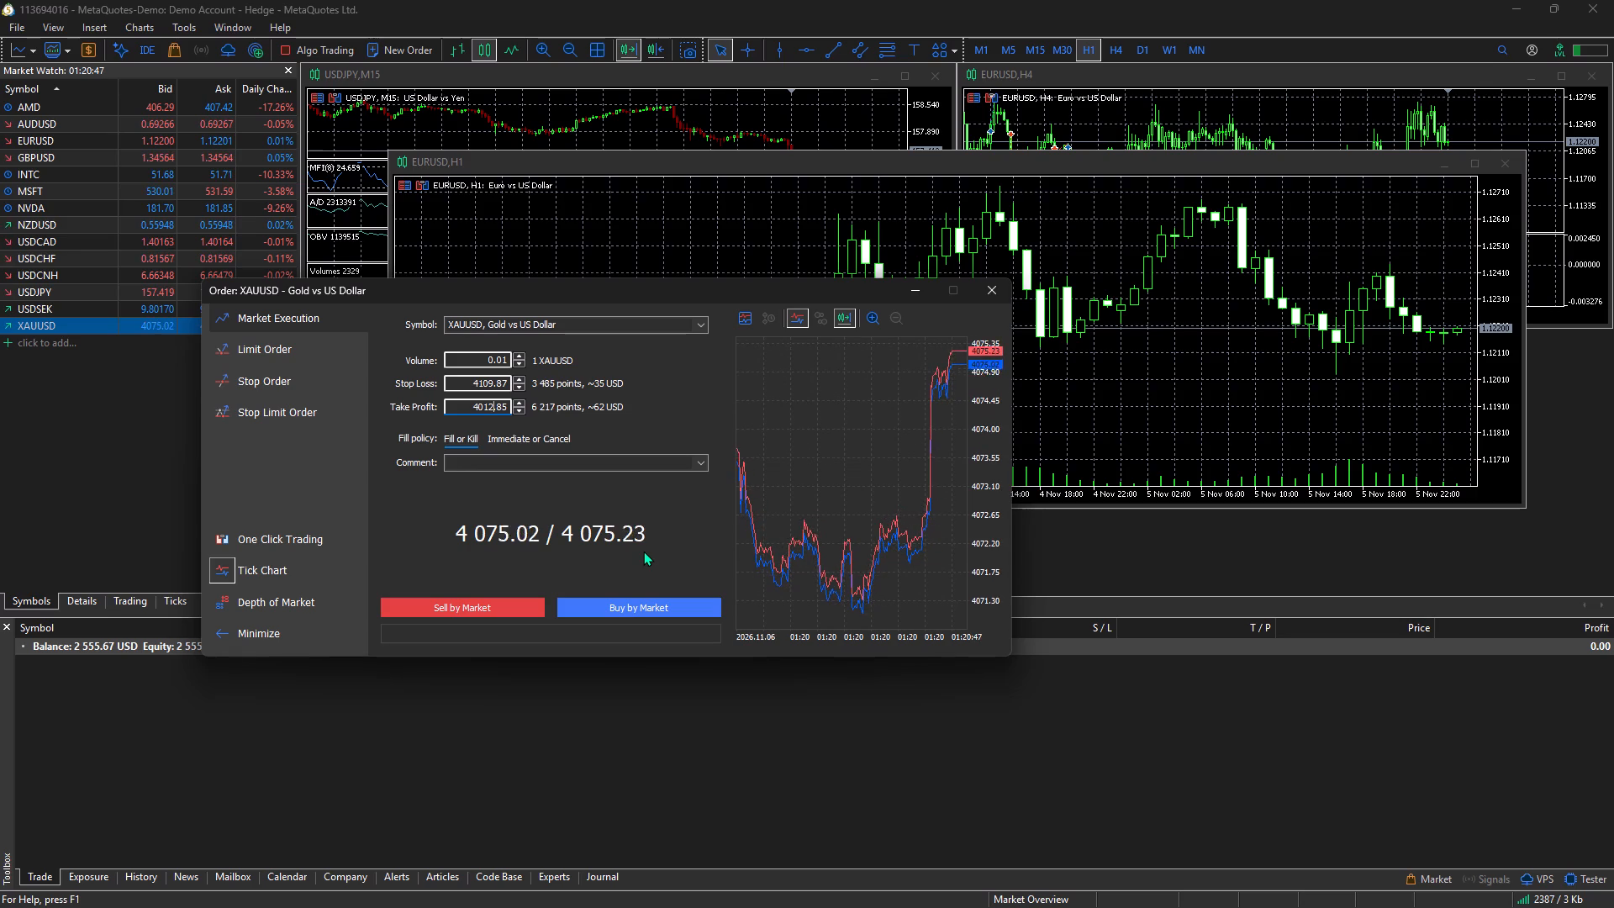
key(BackSpace)
key(BackSpace)
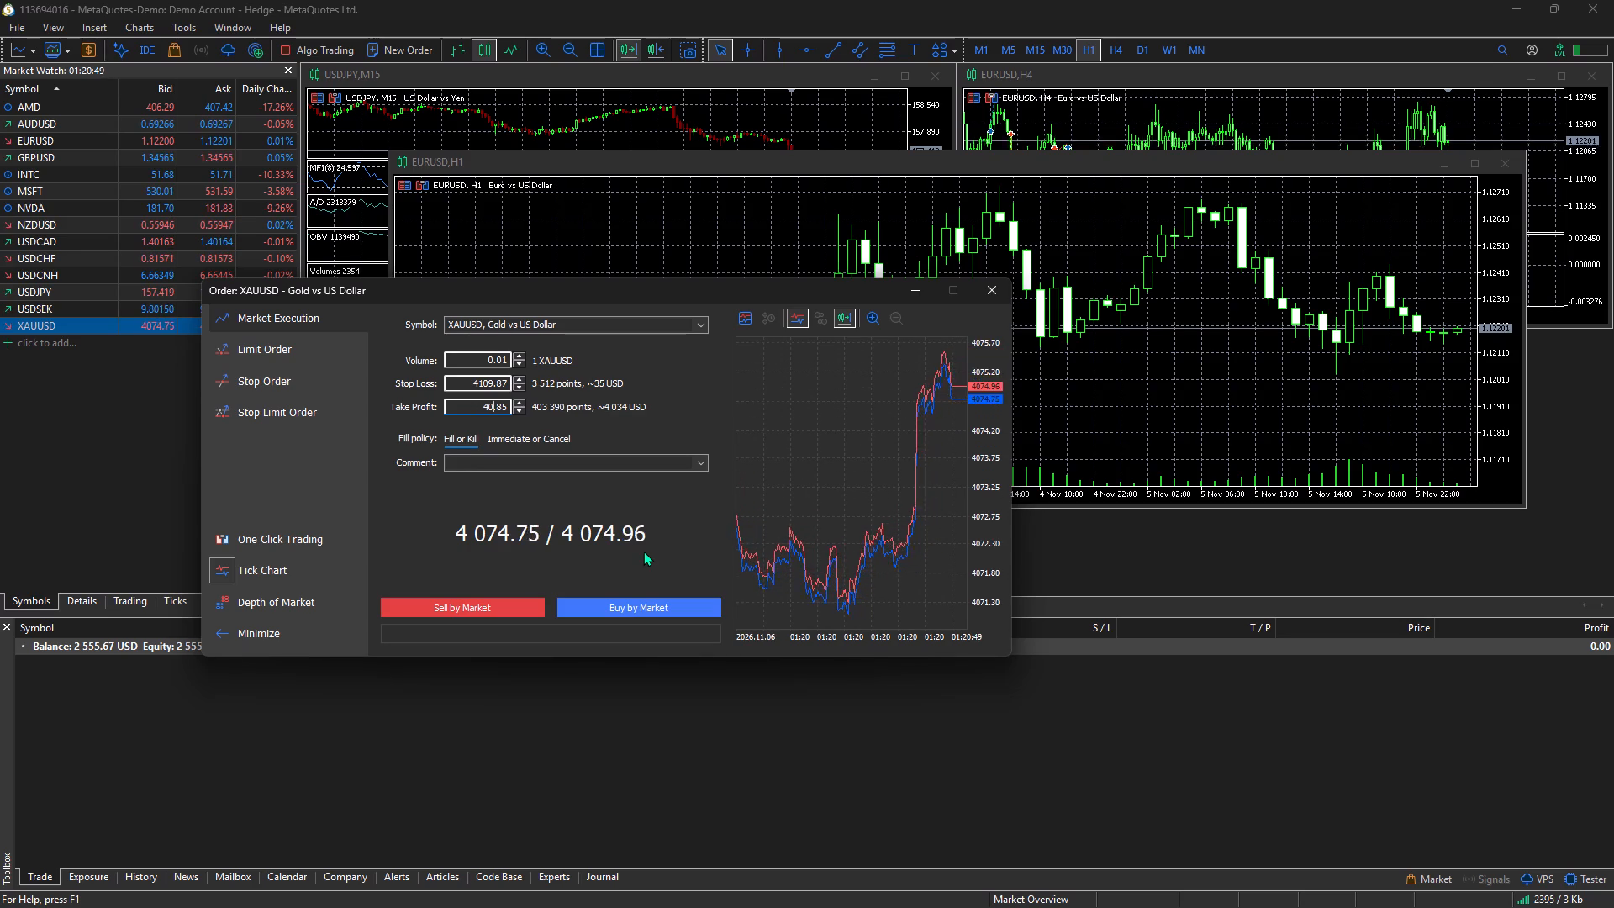
key(1)
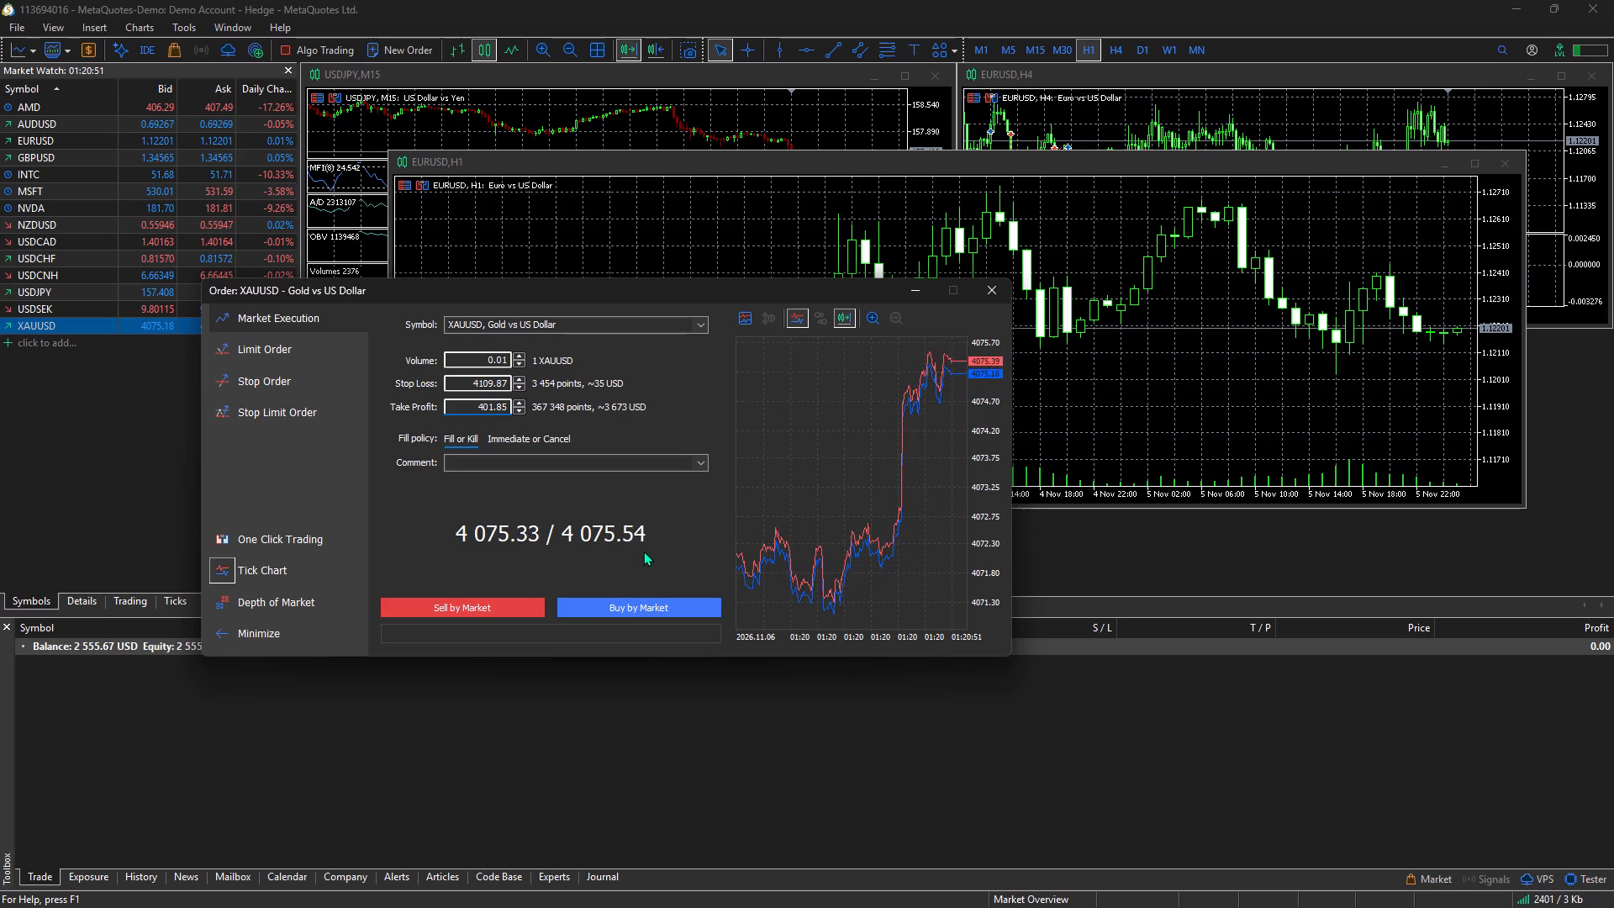
key(0)
key(BackSpace)
key(BackSpace)
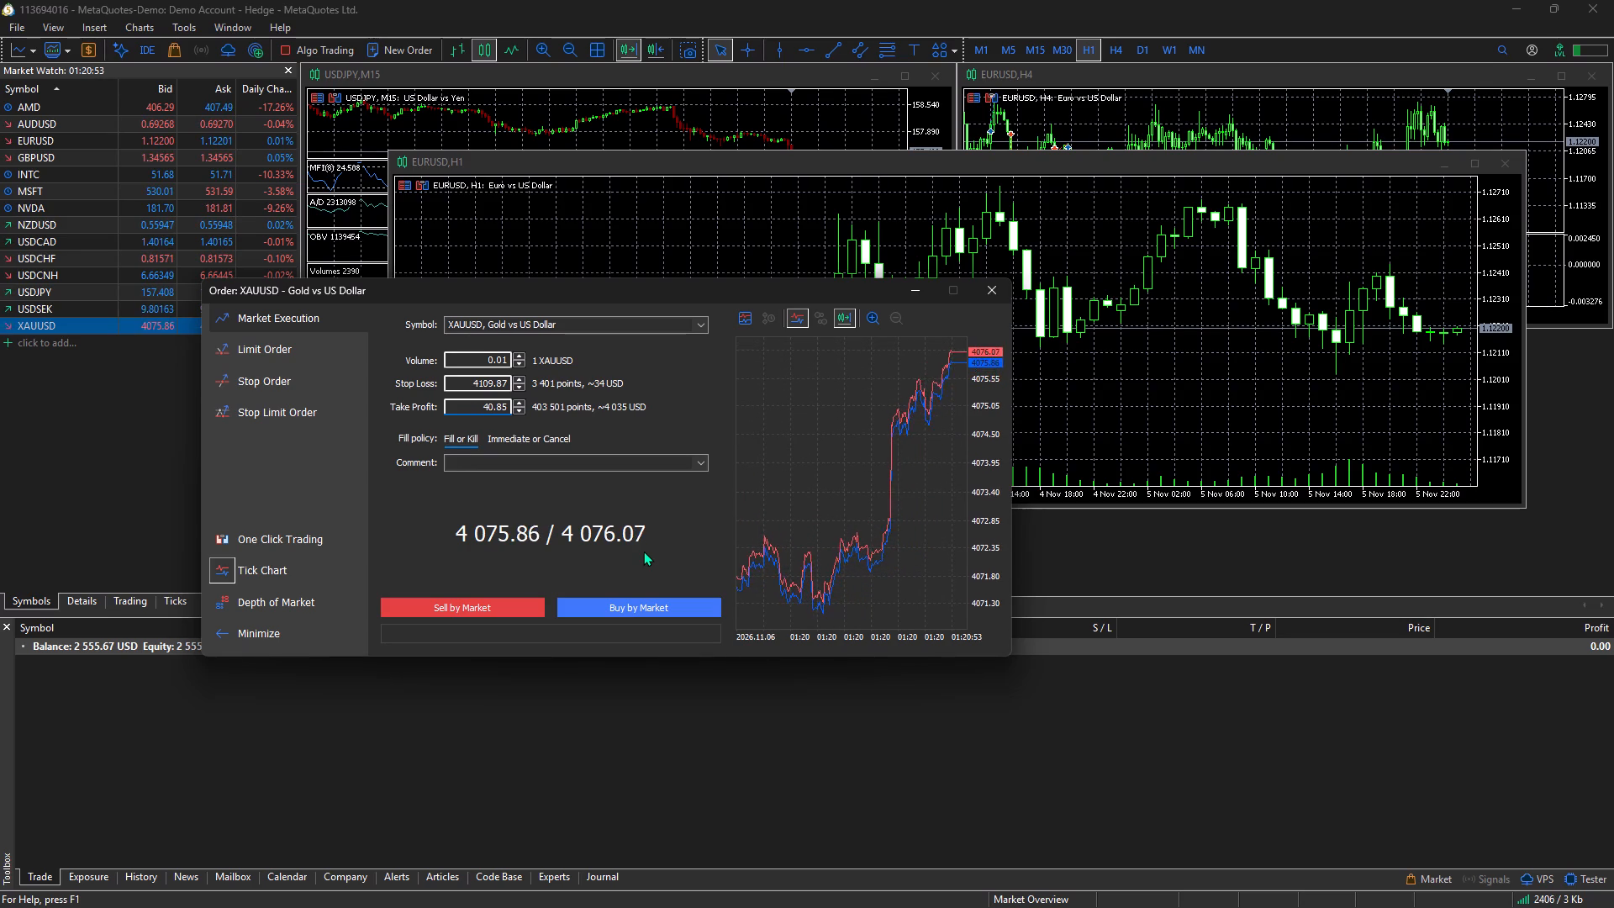
text(09)
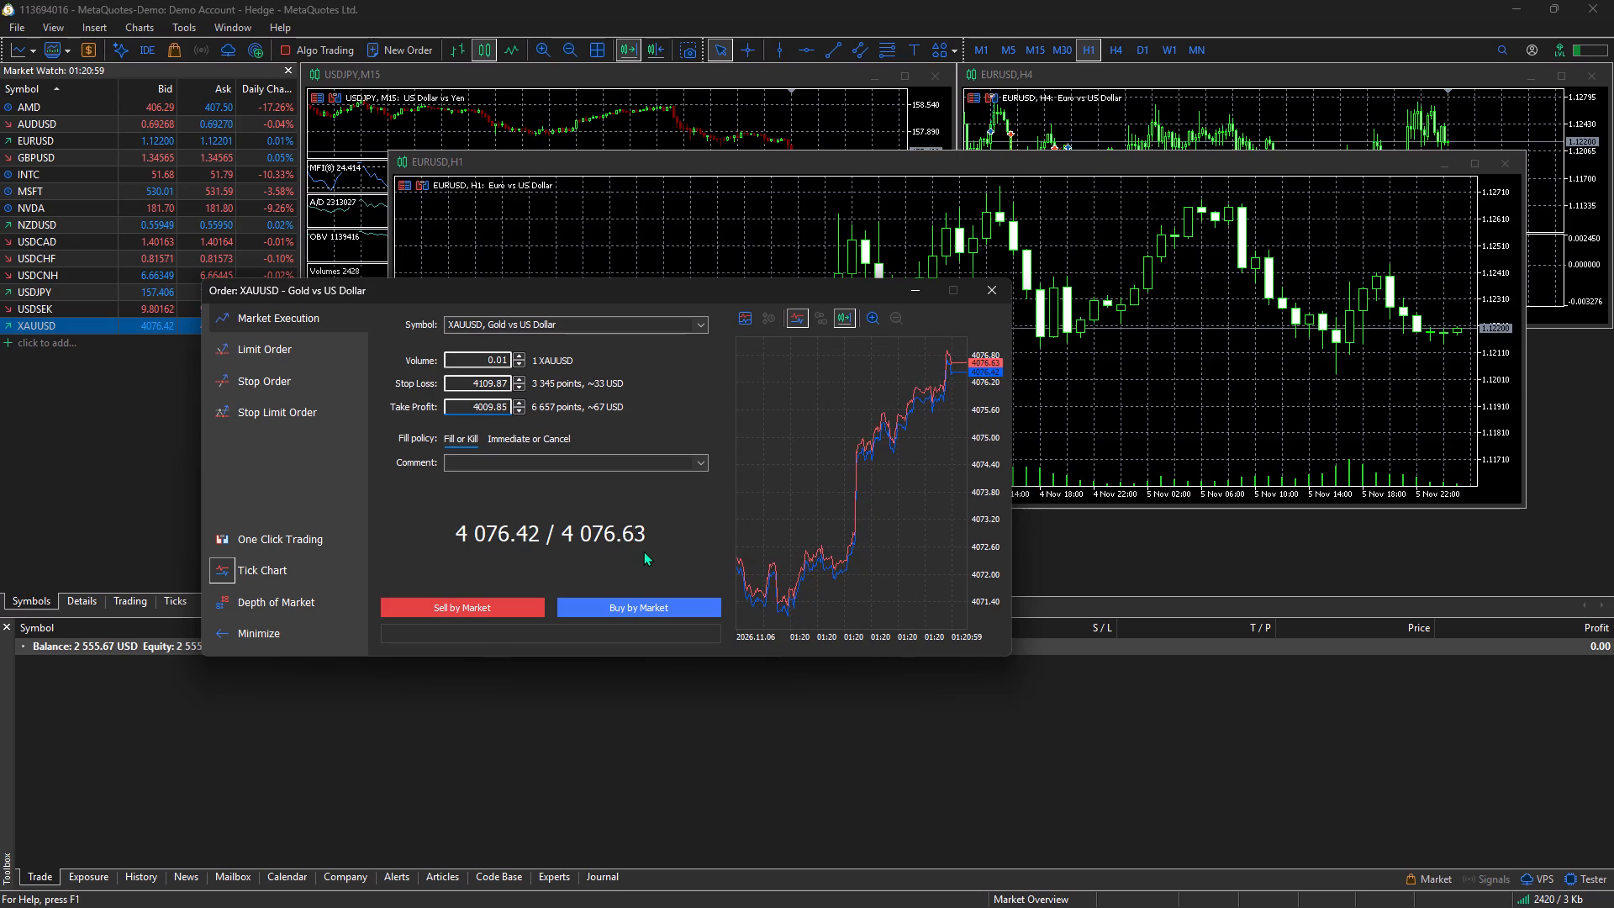
key(BackSpace)
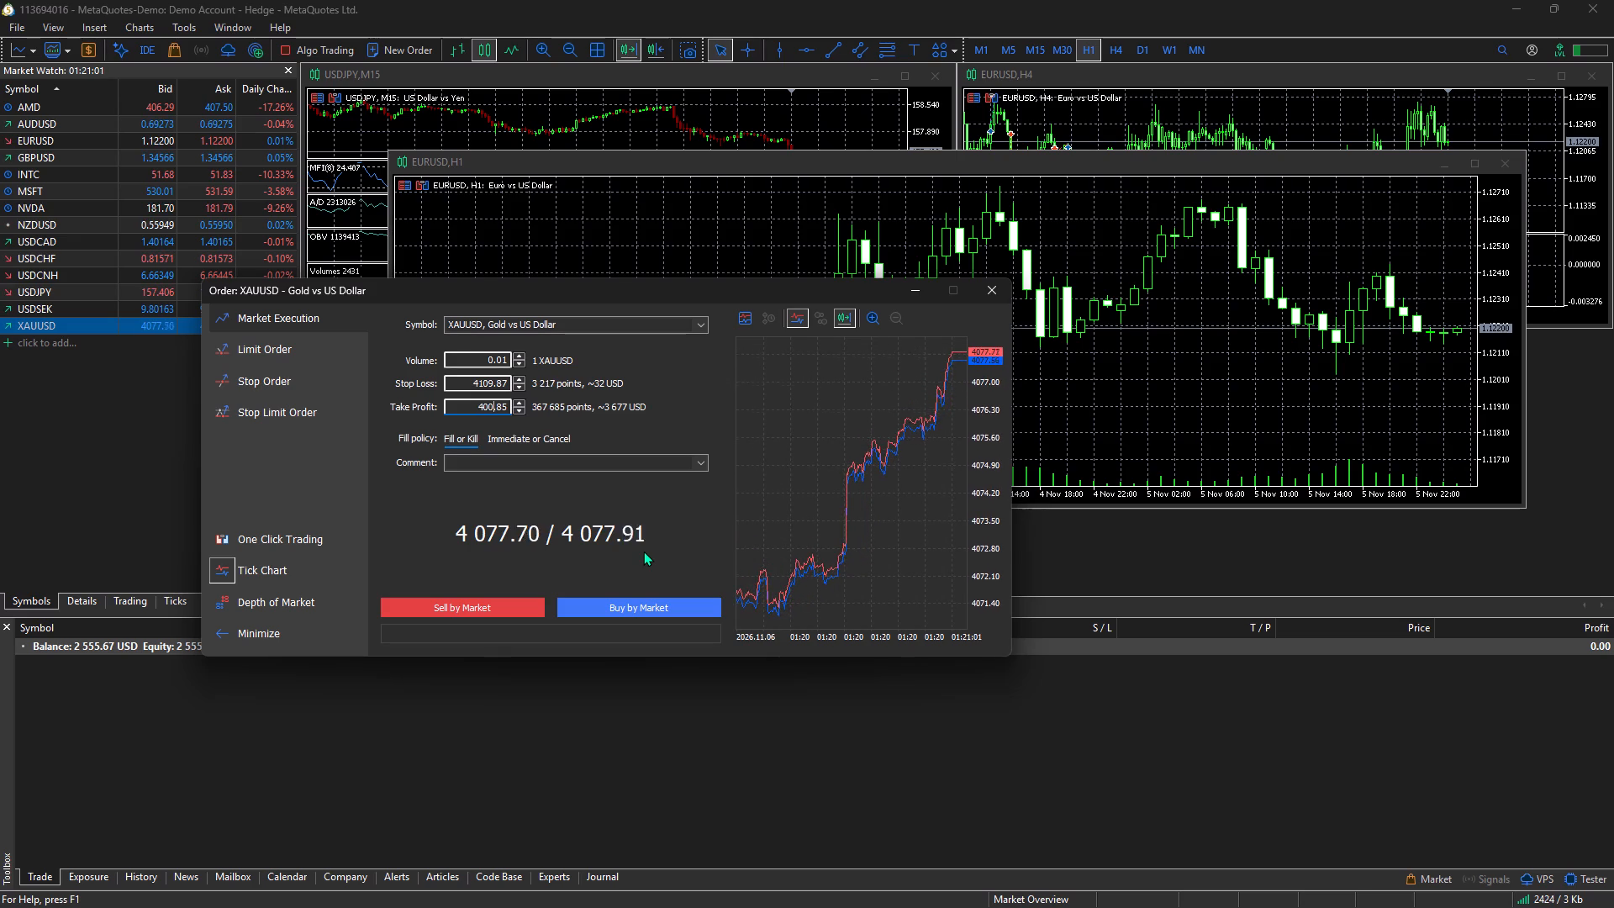
key(8)
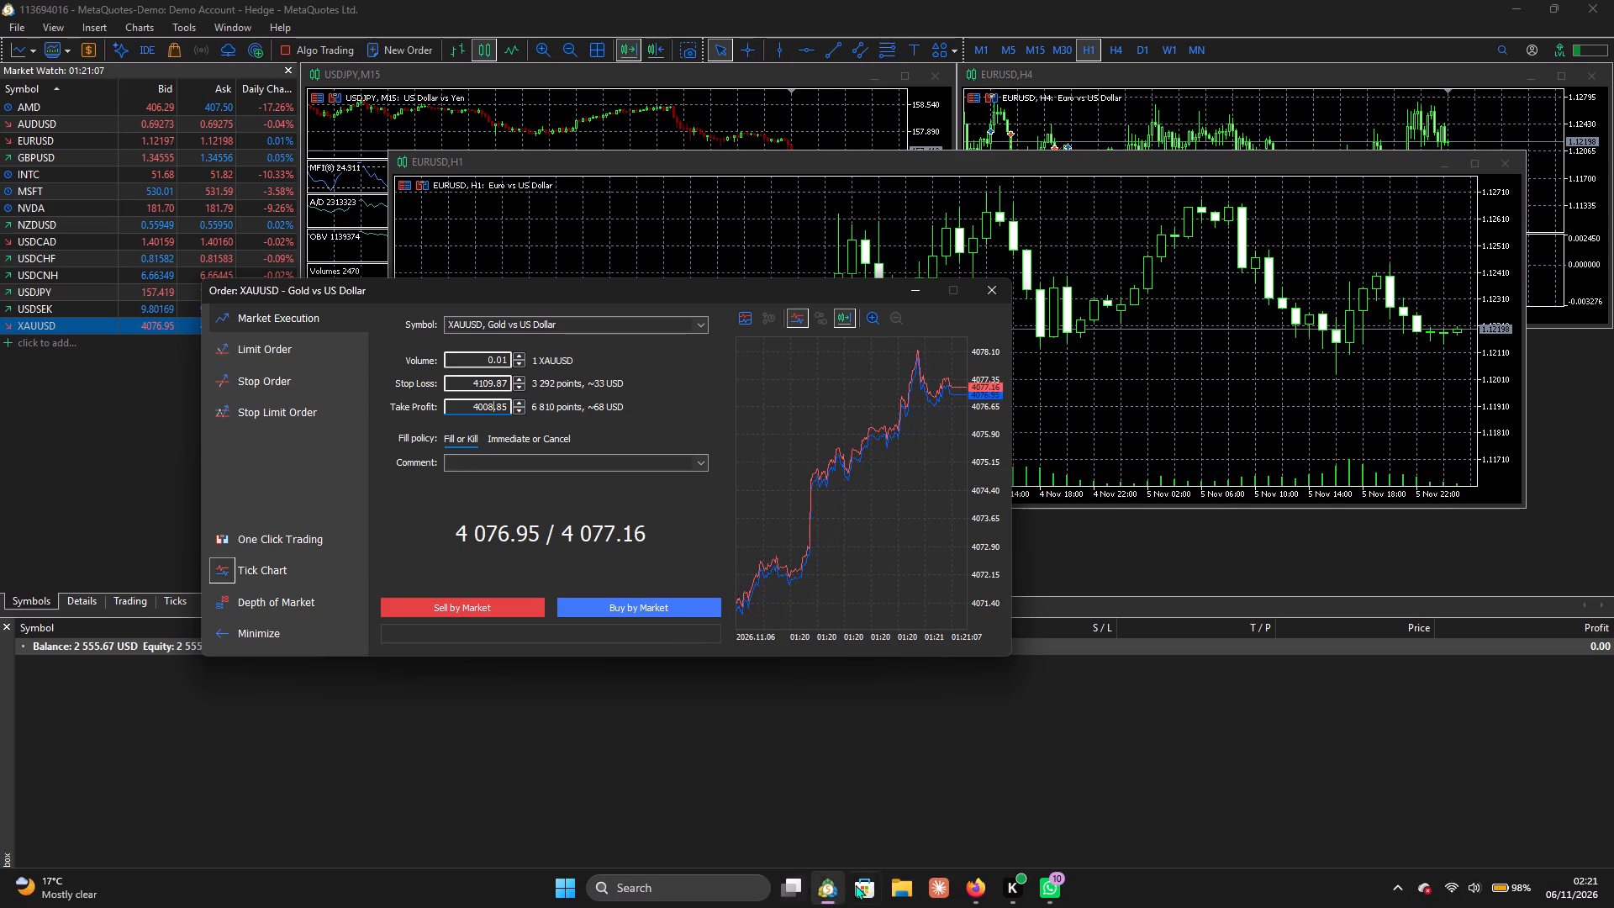
Switch to TradingView and lower the XAUUSD short position's target to about 4,008.18, just past the rising green trendline.
click(965, 885)
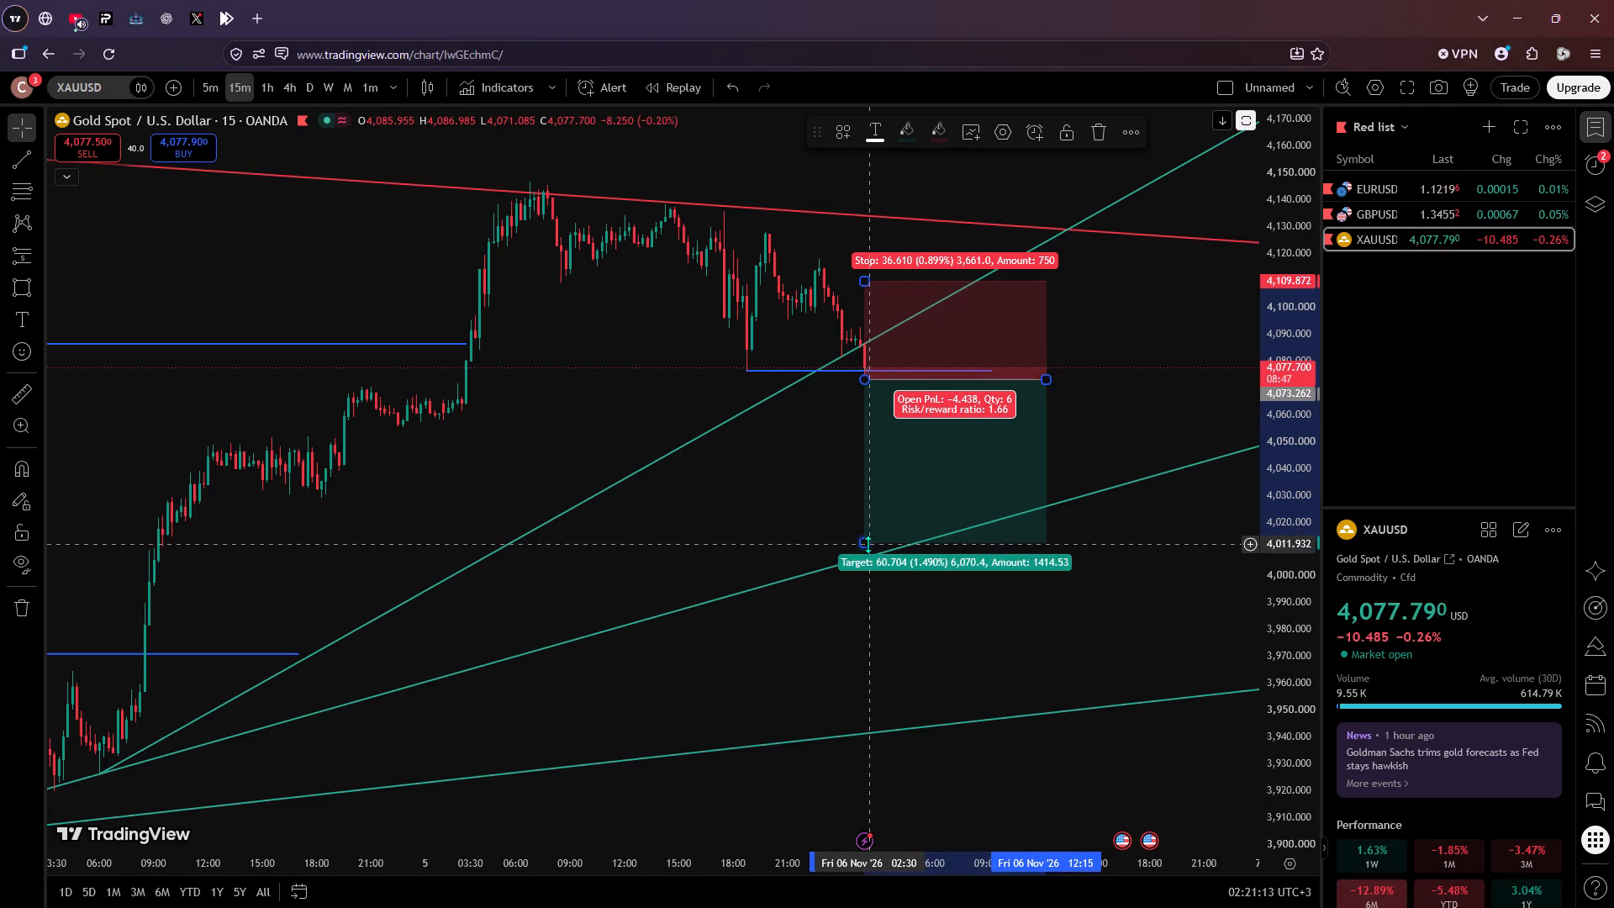
drag(863, 542, 869, 553)
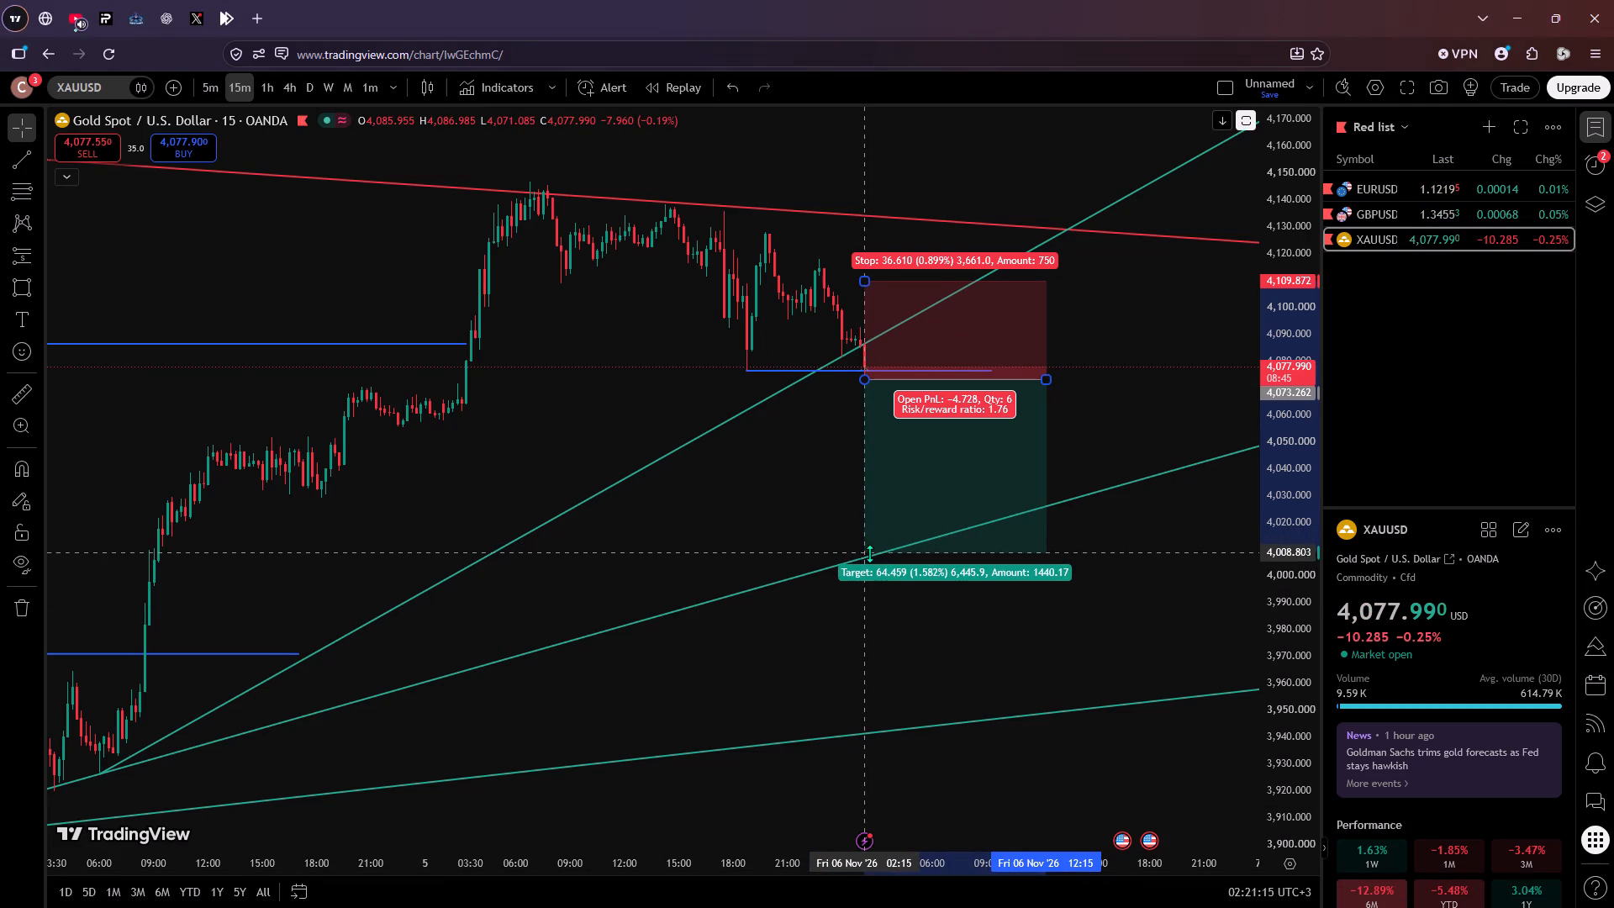
drag(869, 553, 869, 552)
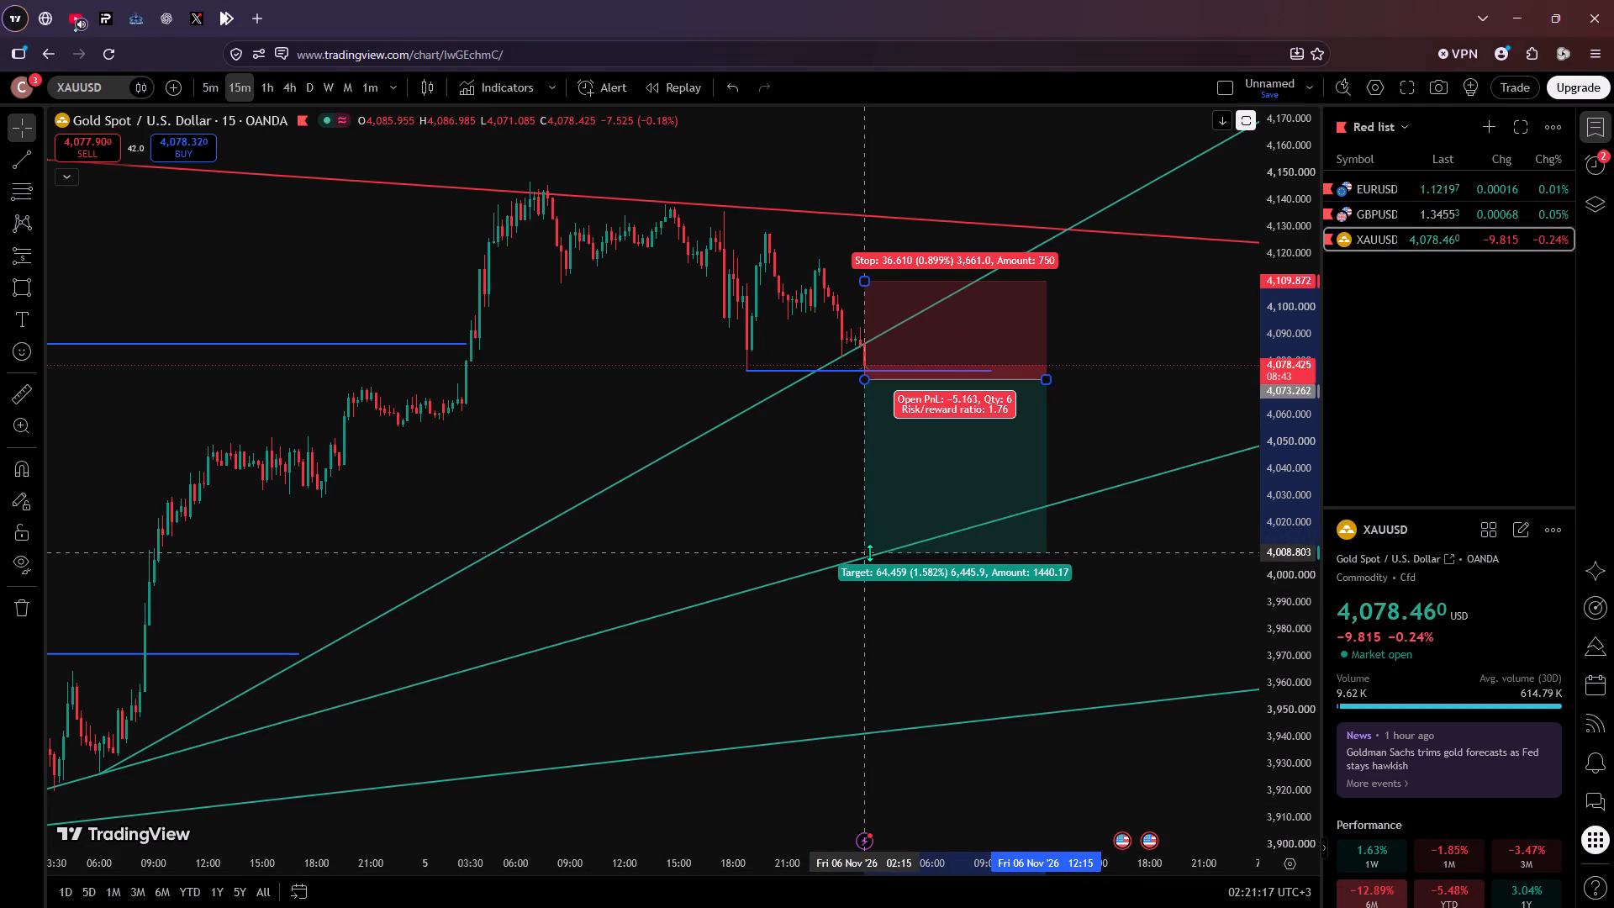
drag(869, 552, 869, 551)
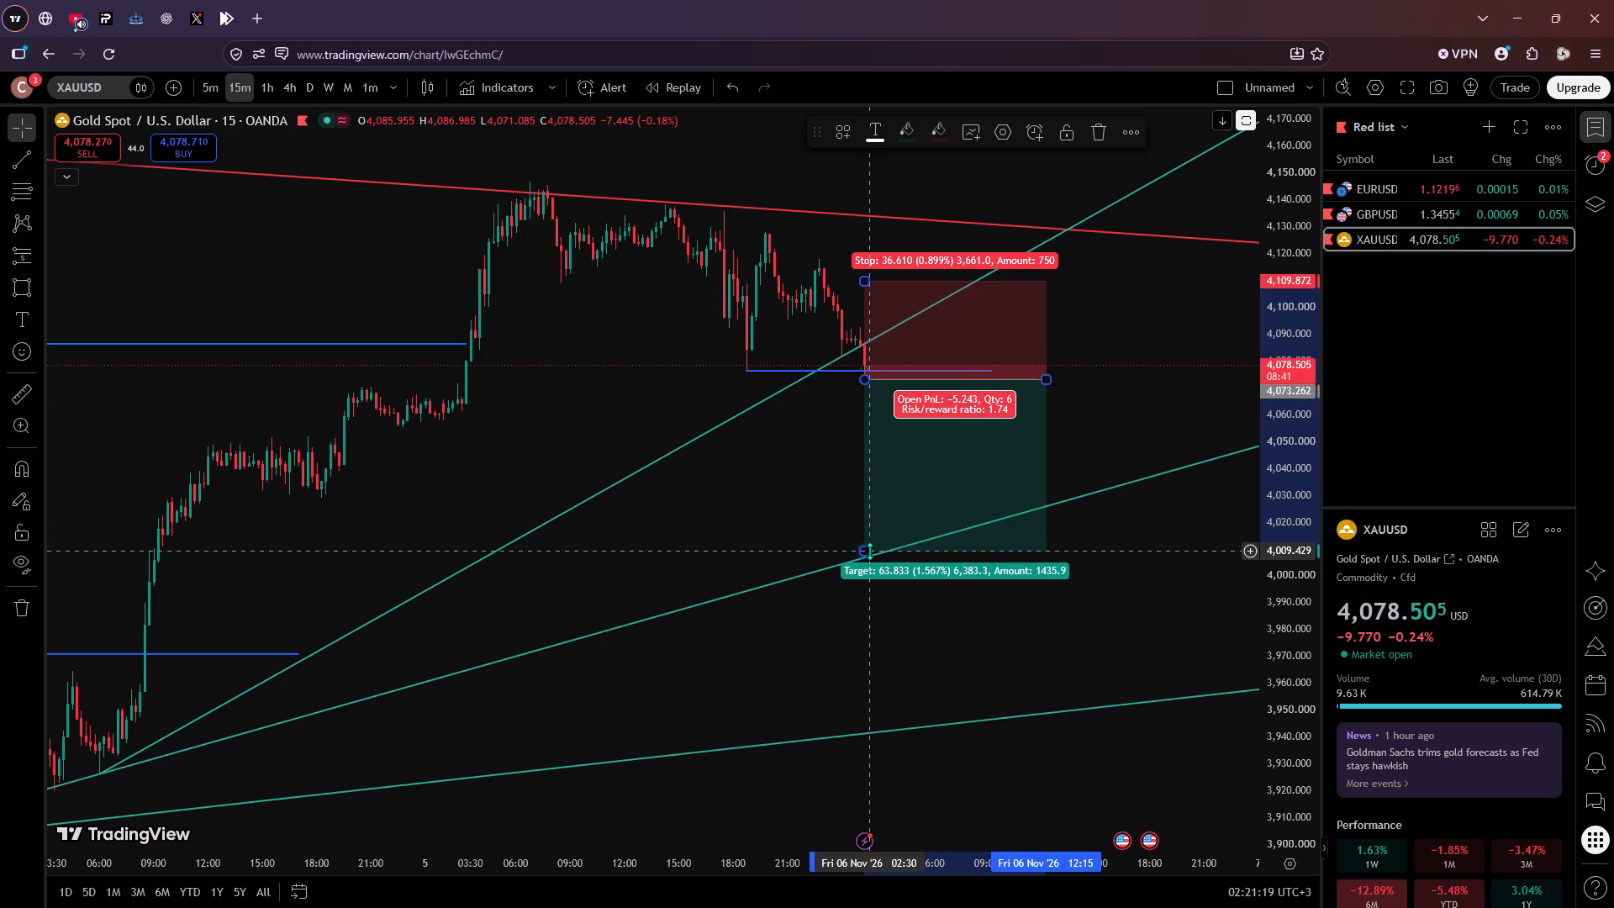
click(869, 551)
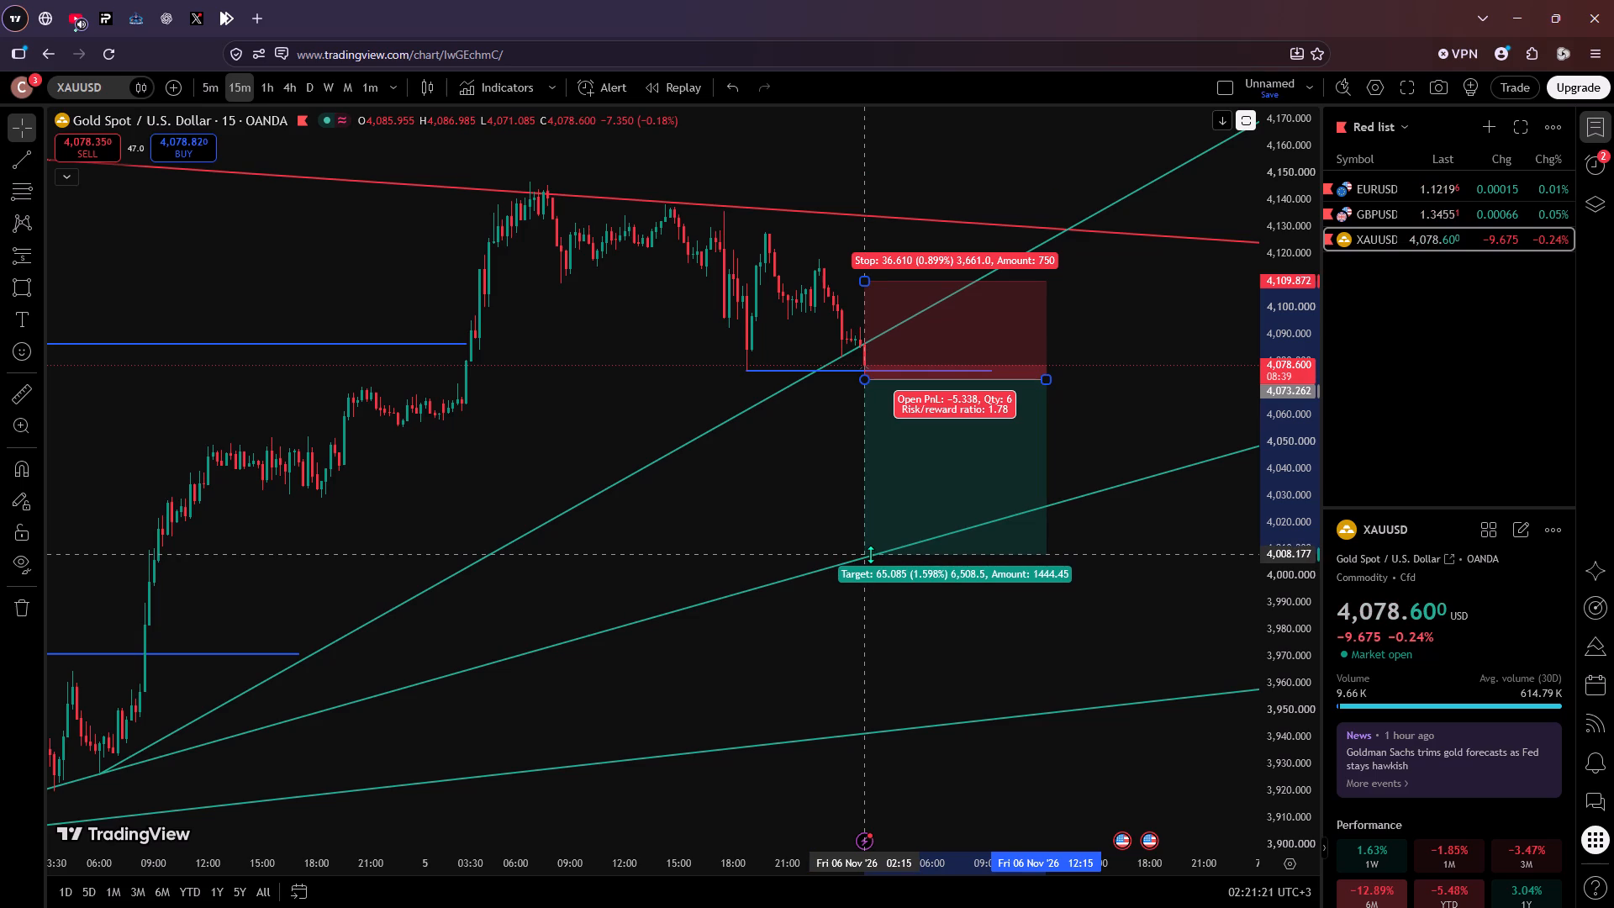
click(869, 552)
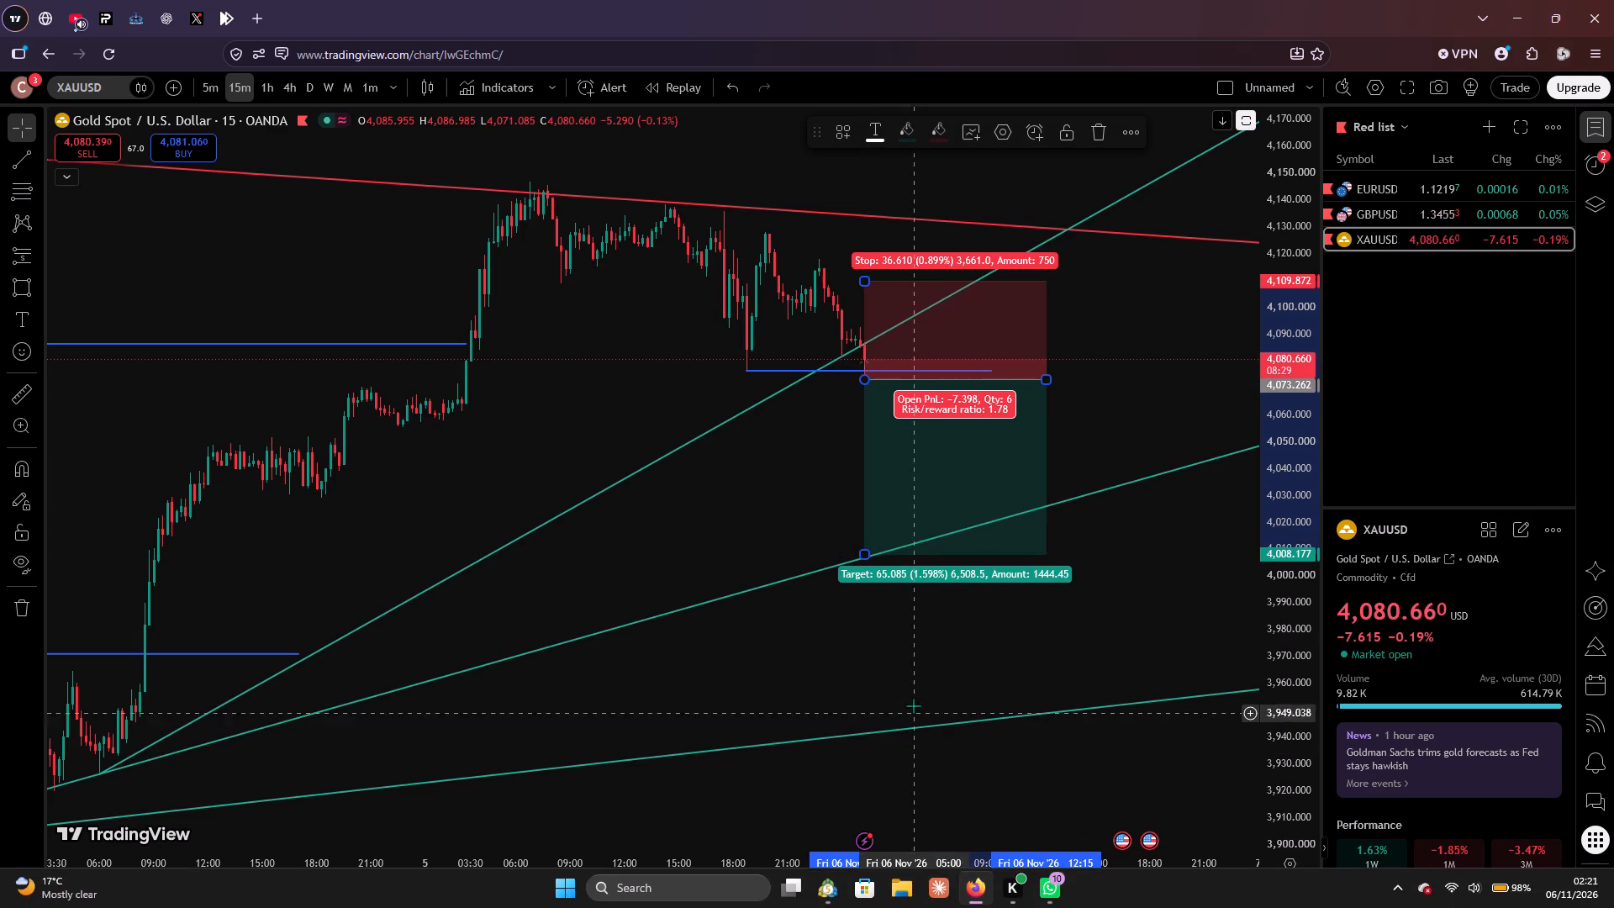
click(906, 684)
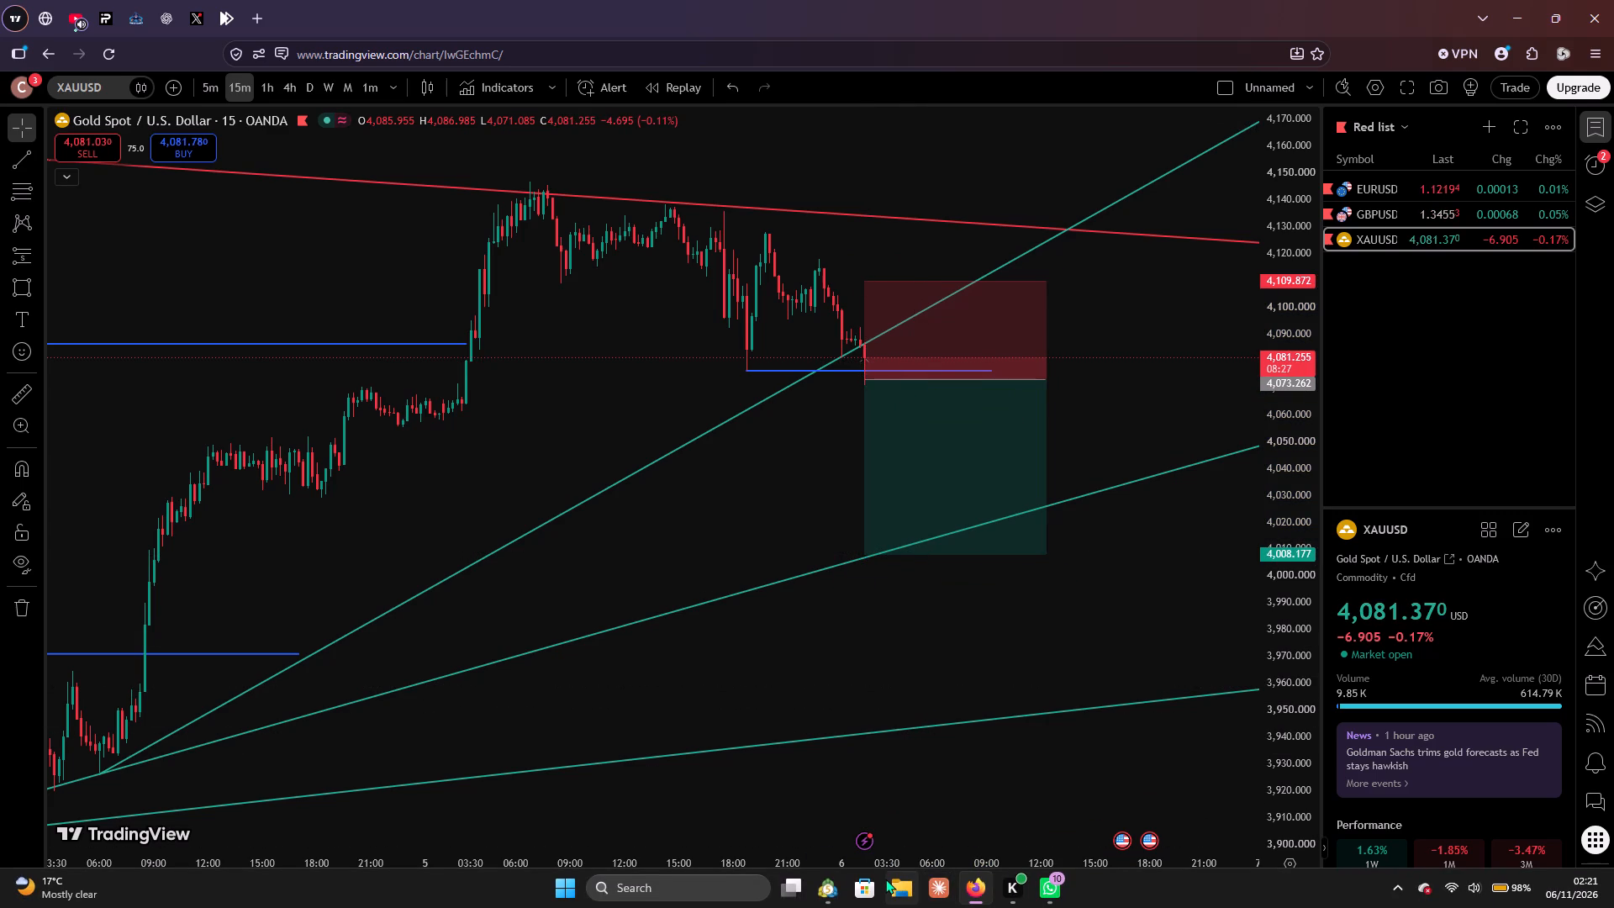
Switch back to MetaTrader 5 and set the XAUUSD order's take profit to 4008.17, matching the TradingView target.
click(827, 878)
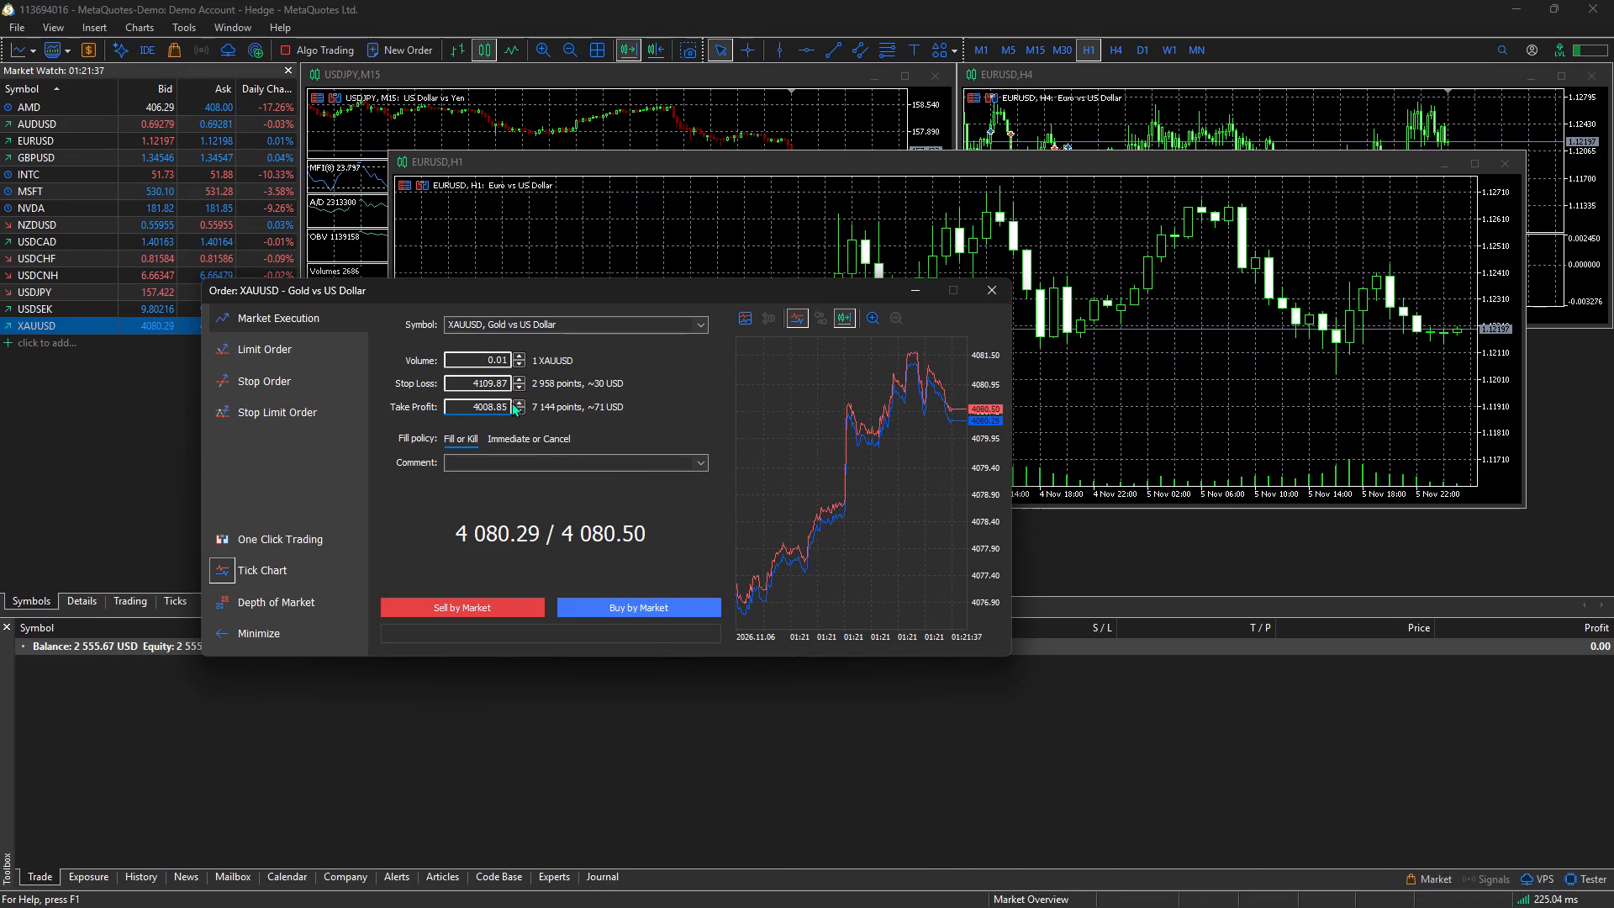
click(509, 403)
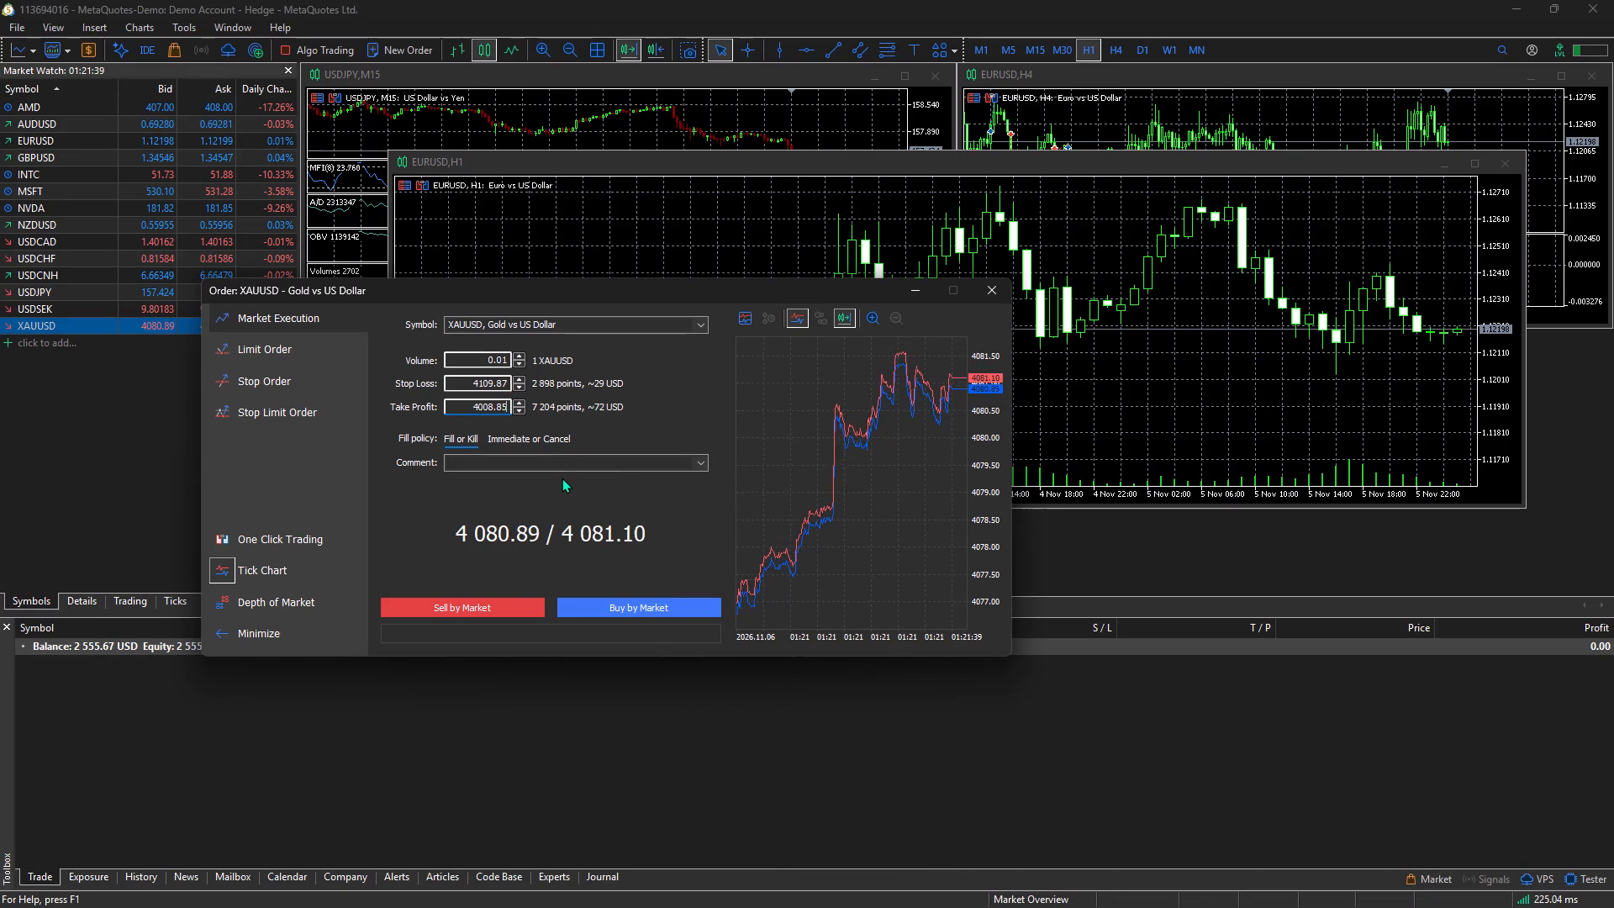
key(BackSpace)
key(BackSpace)
text(177)
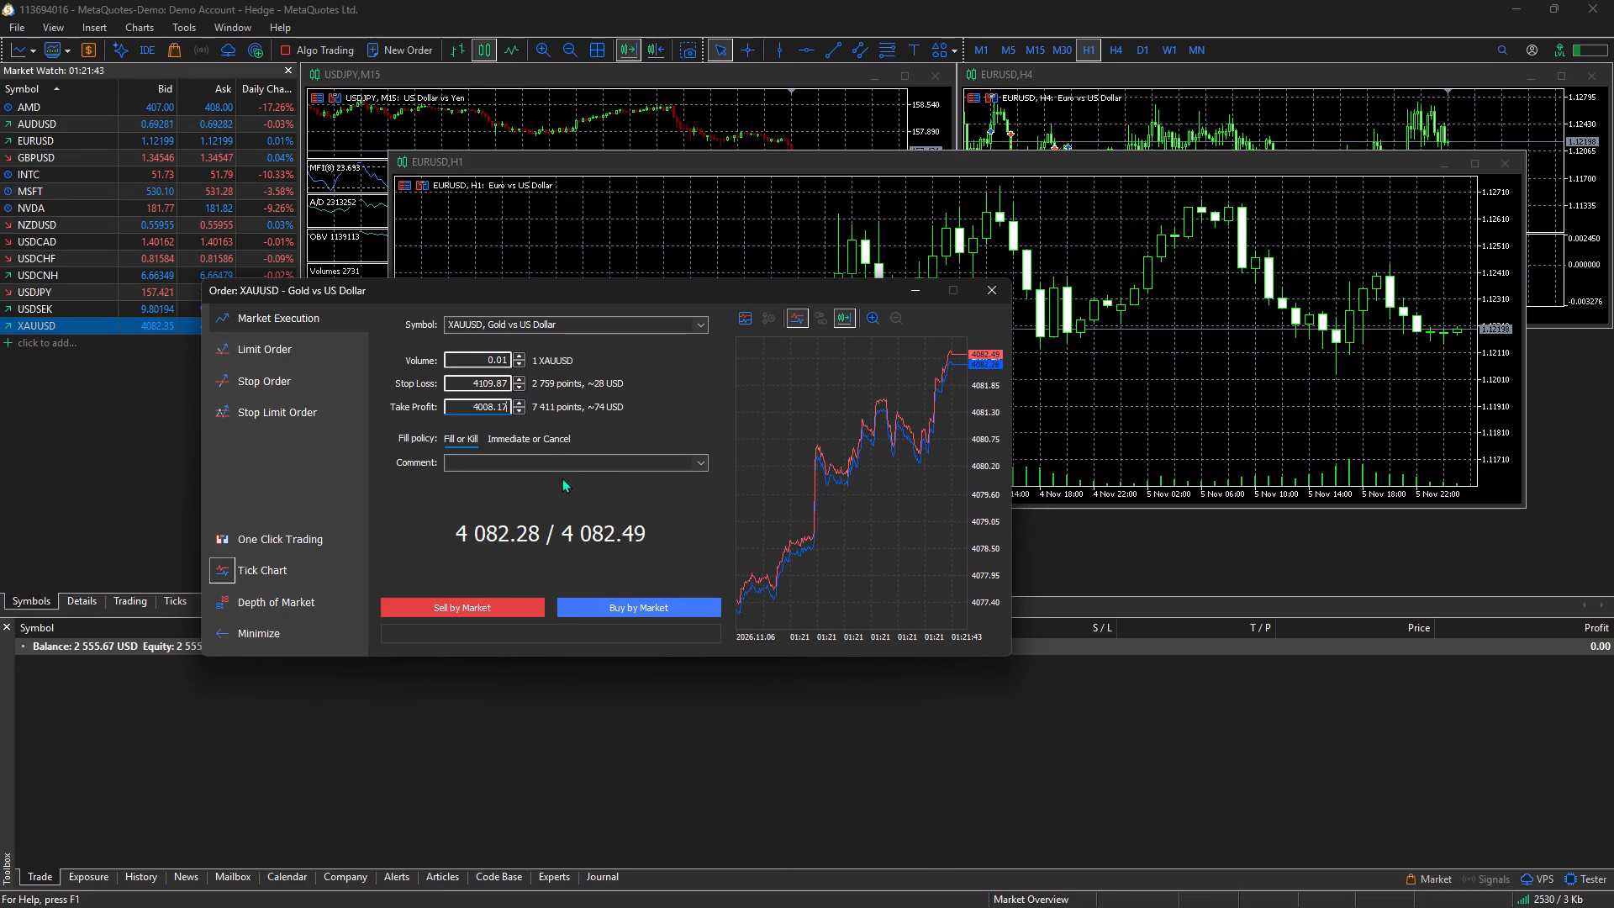
click(585, 677)
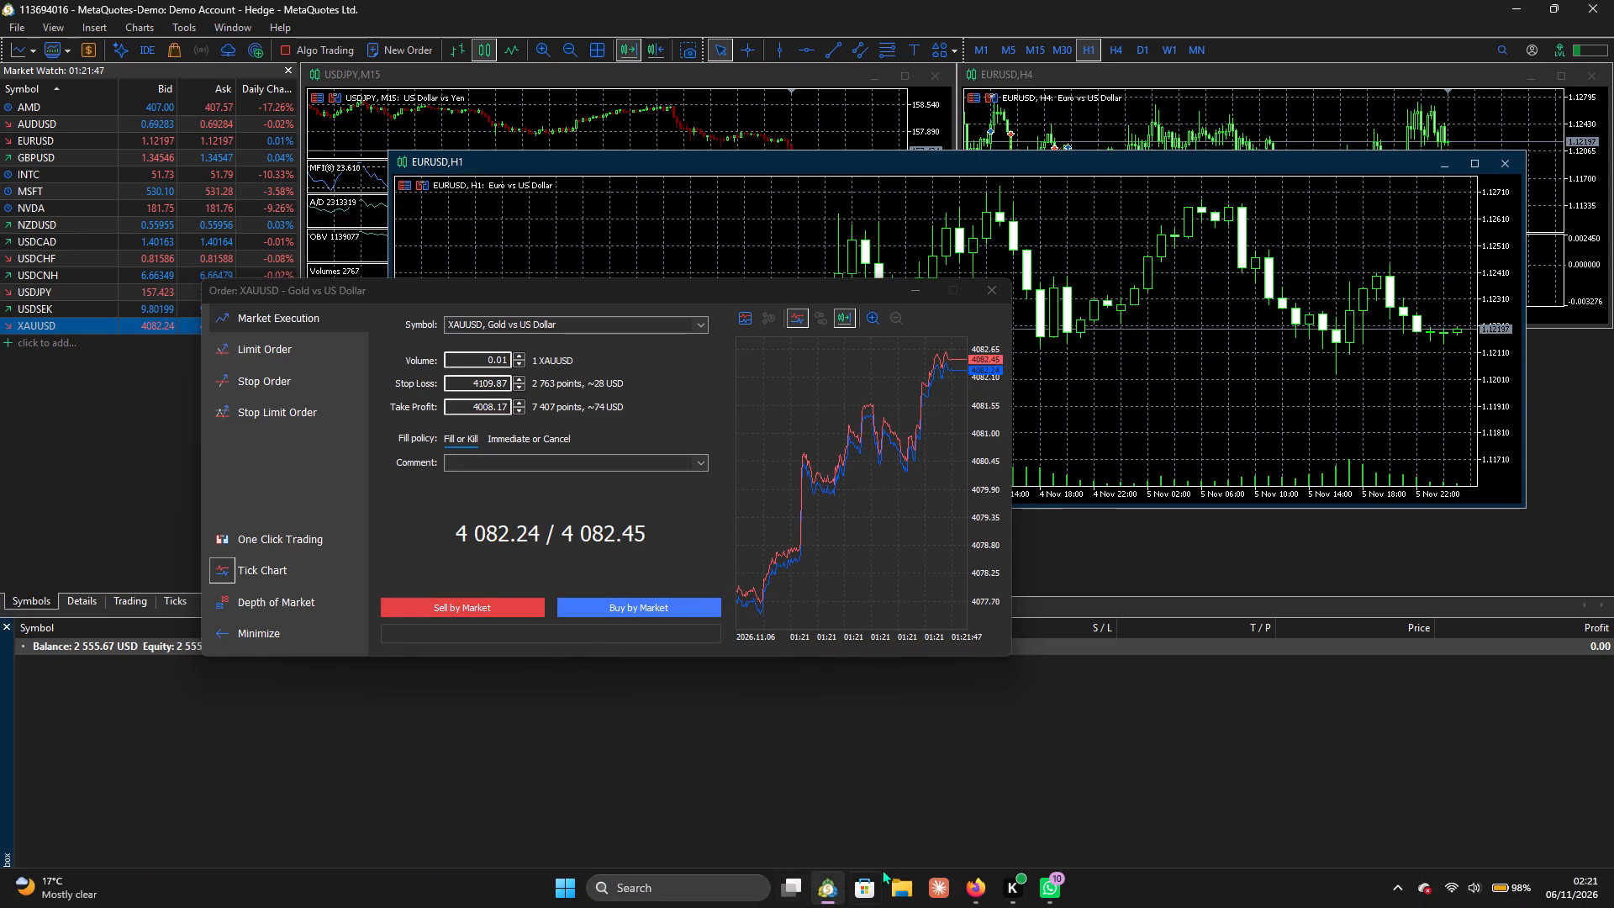
Switch to Firefox, load the new post in the X Following feed, and return to the TradingView XAUUSD chart.
click(976, 897)
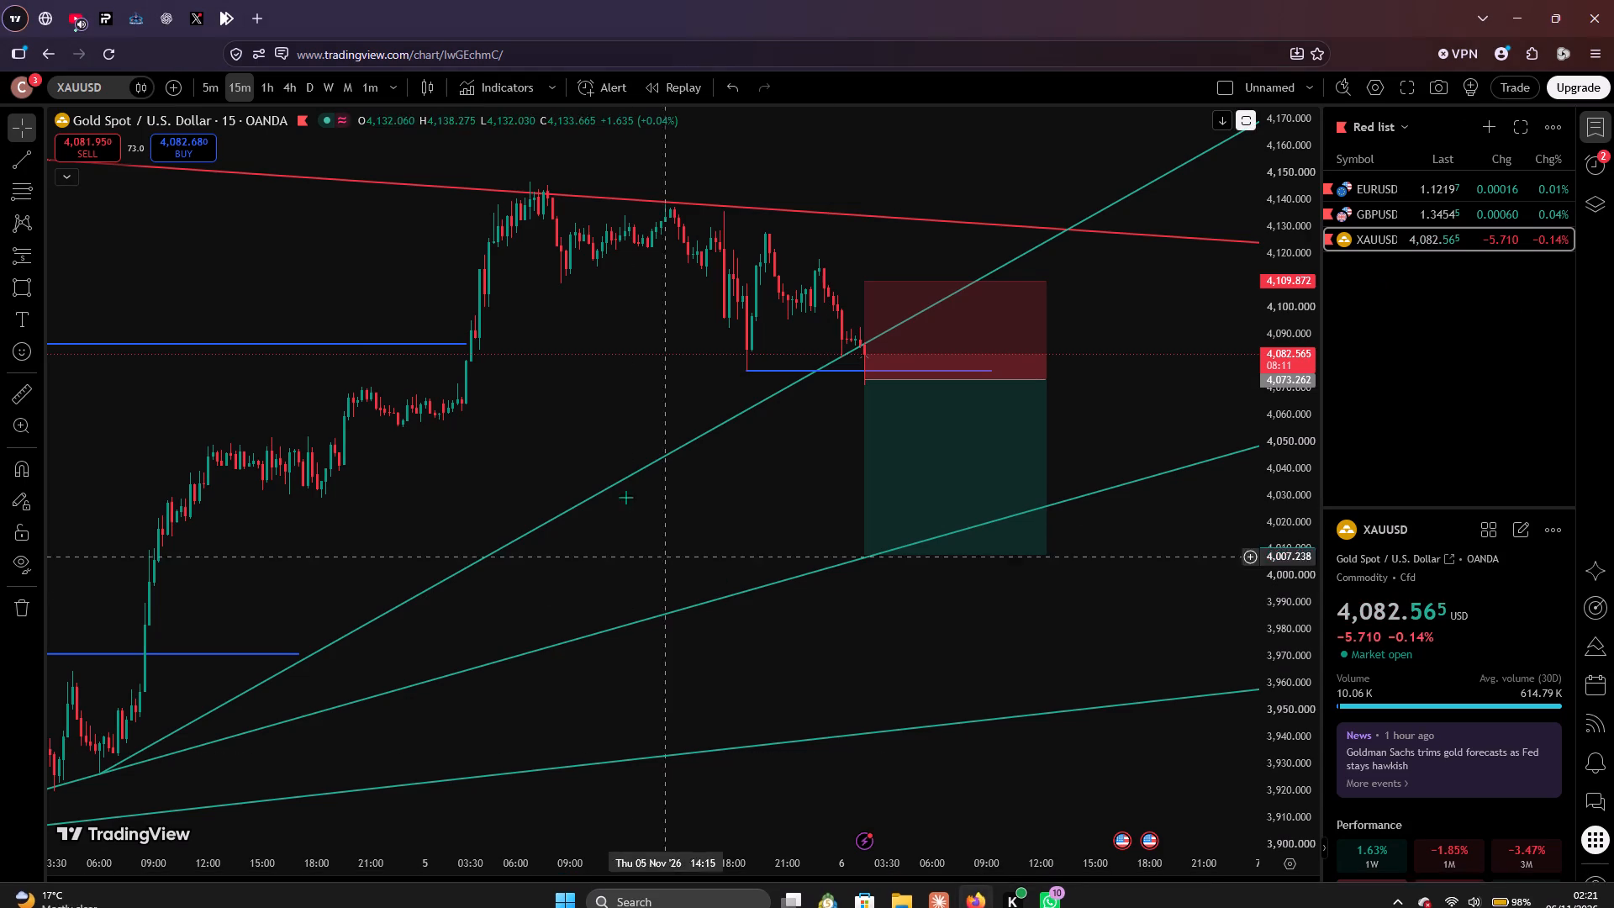
click(195, 3)
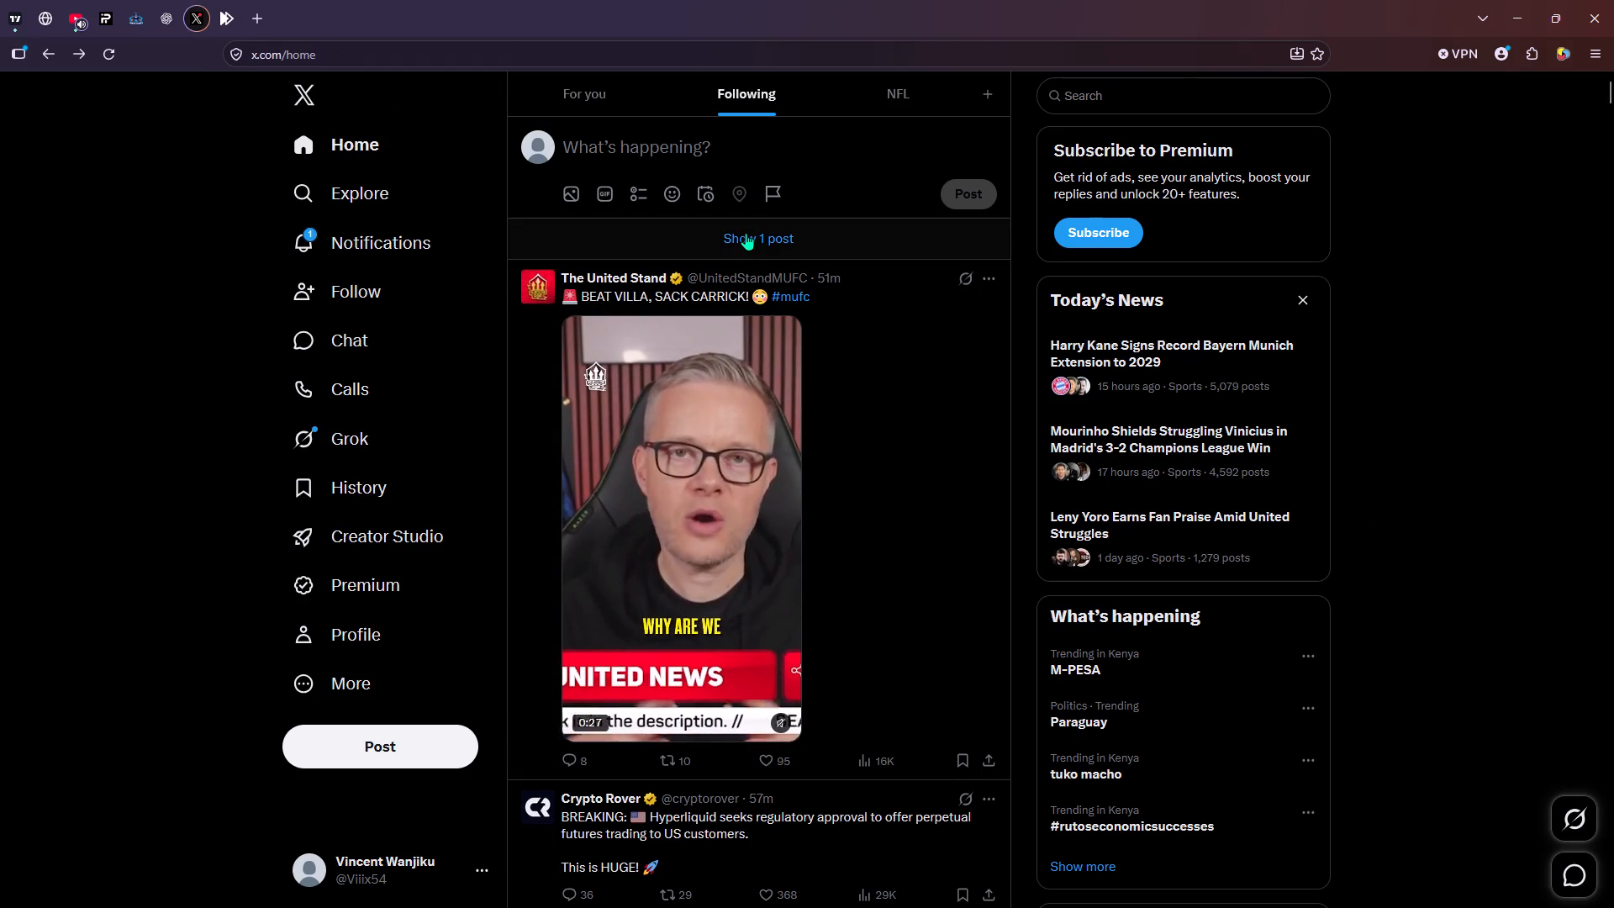
click(746, 233)
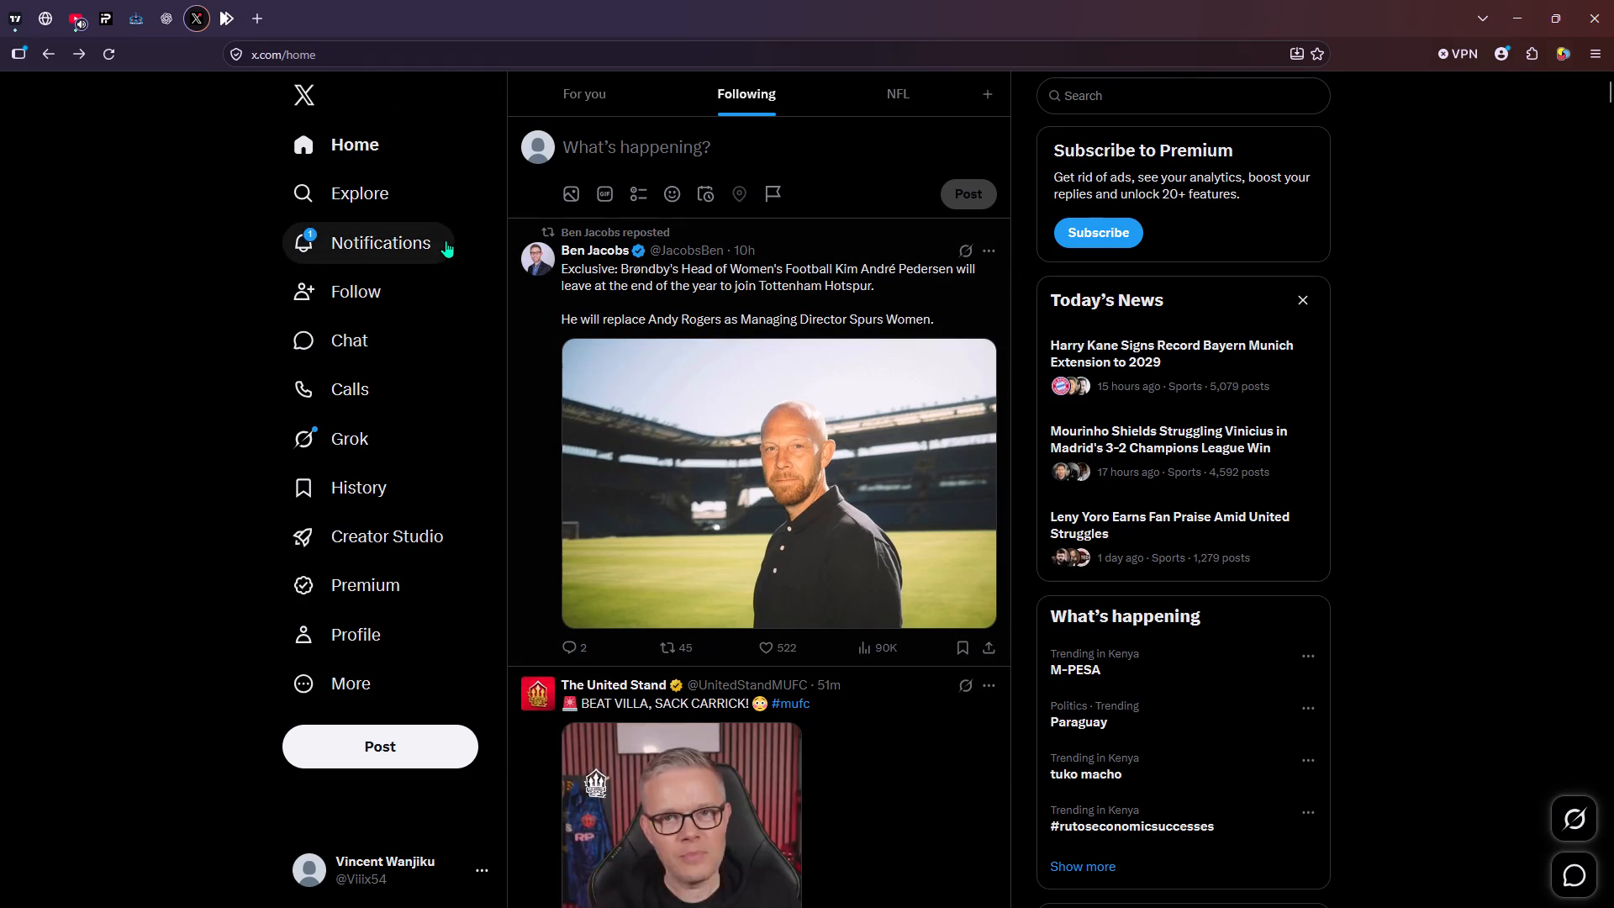
click(9, 0)
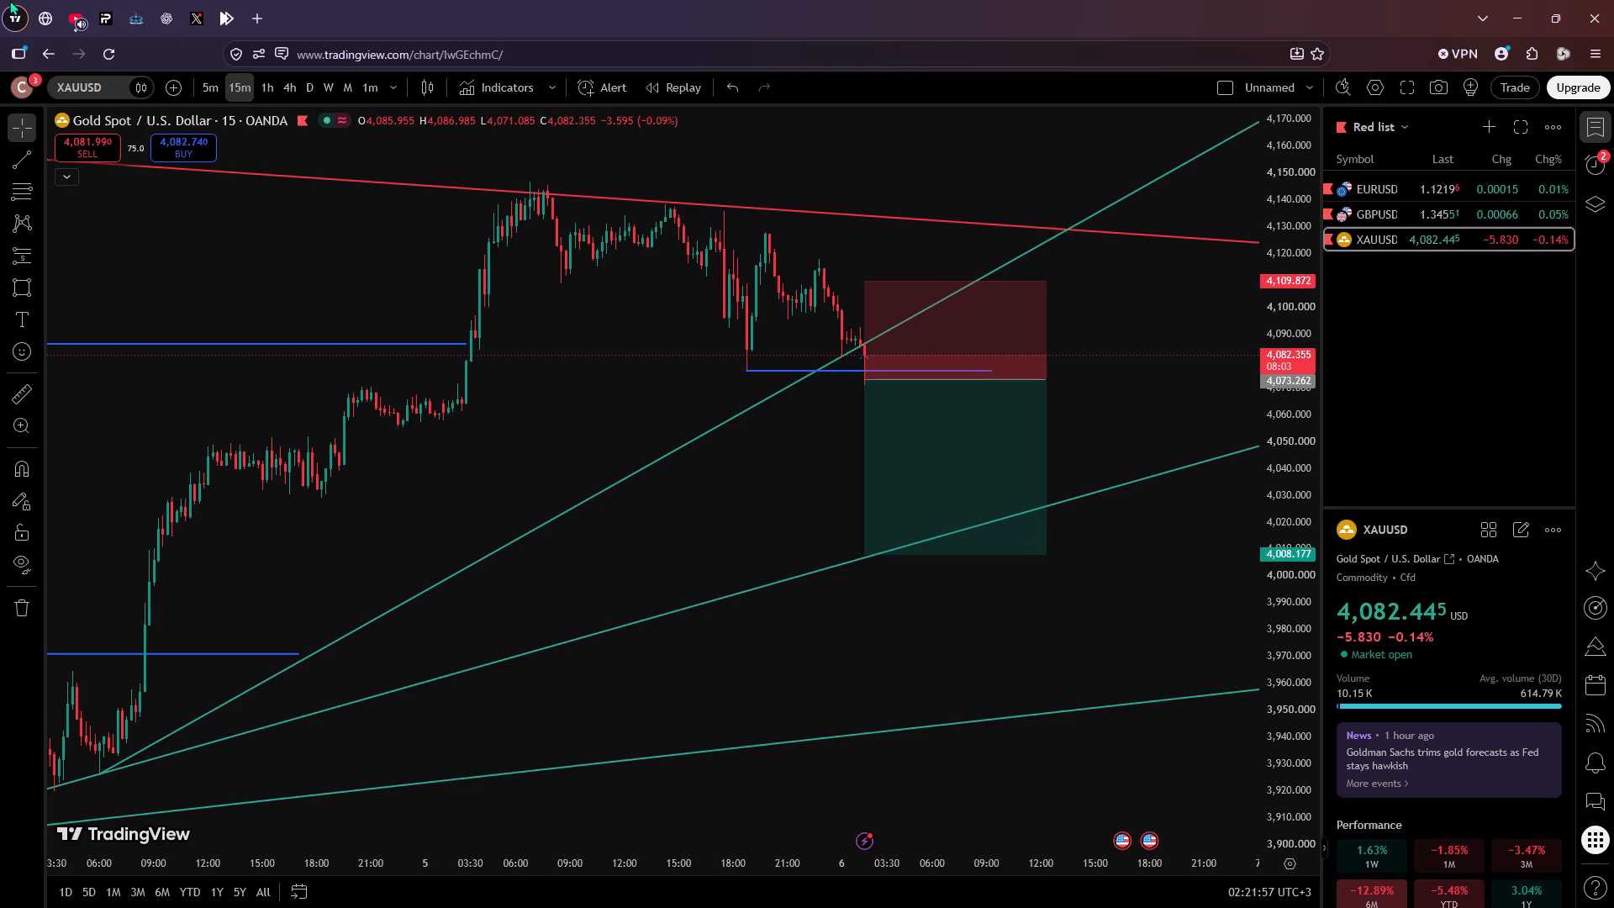
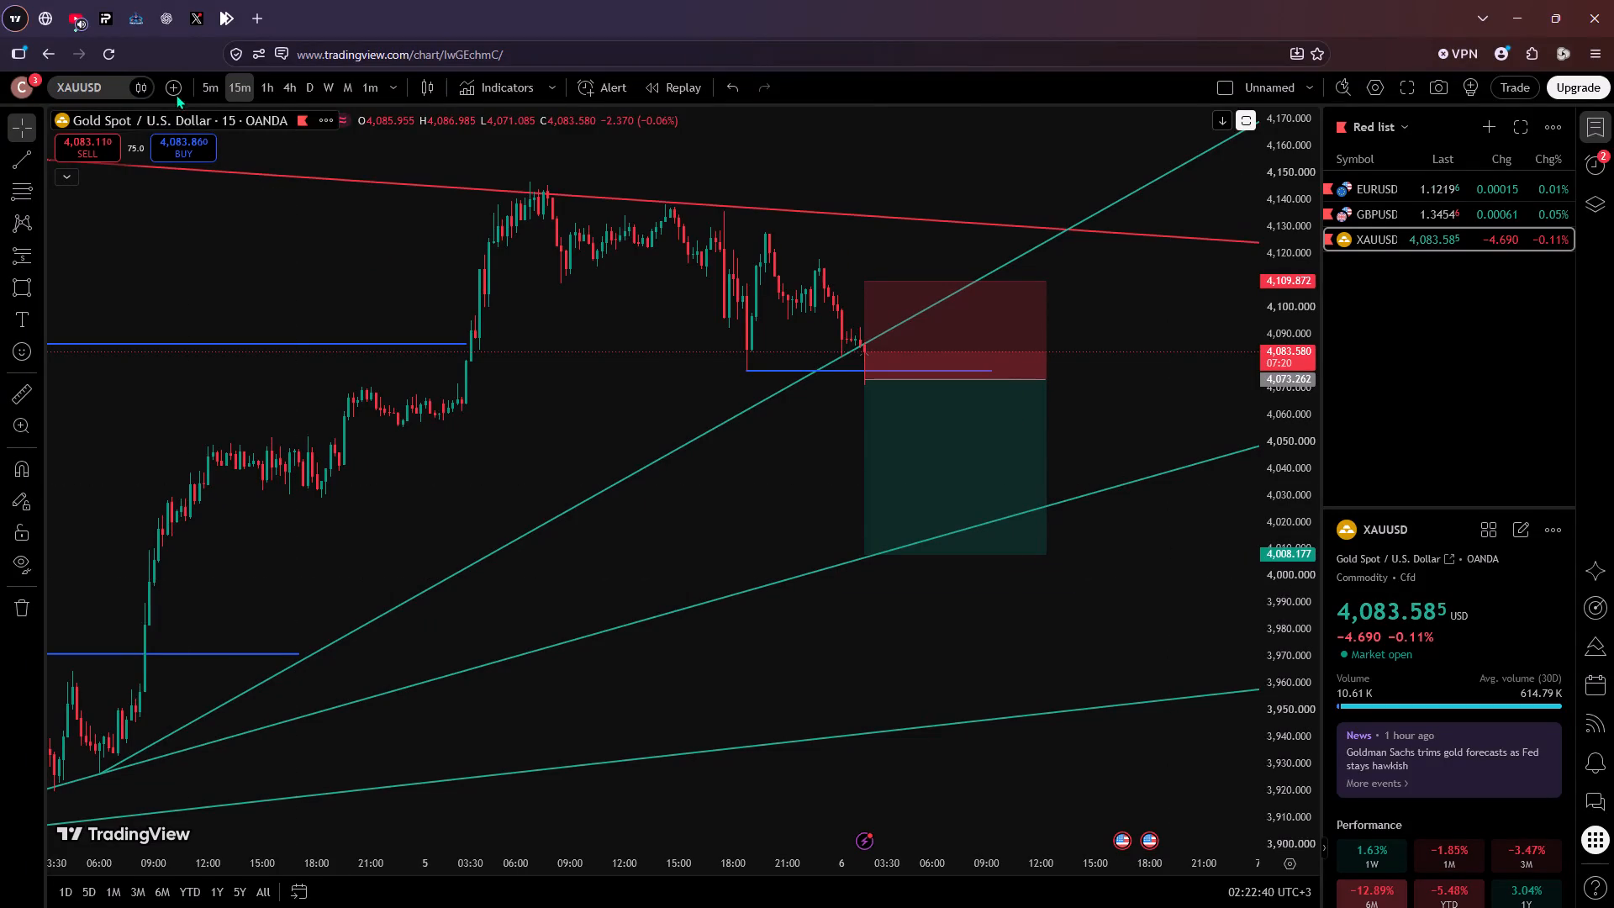
Switch to YouTube and look through the upcoming songs in the mix playlist beside the playing video.
click(86, 0)
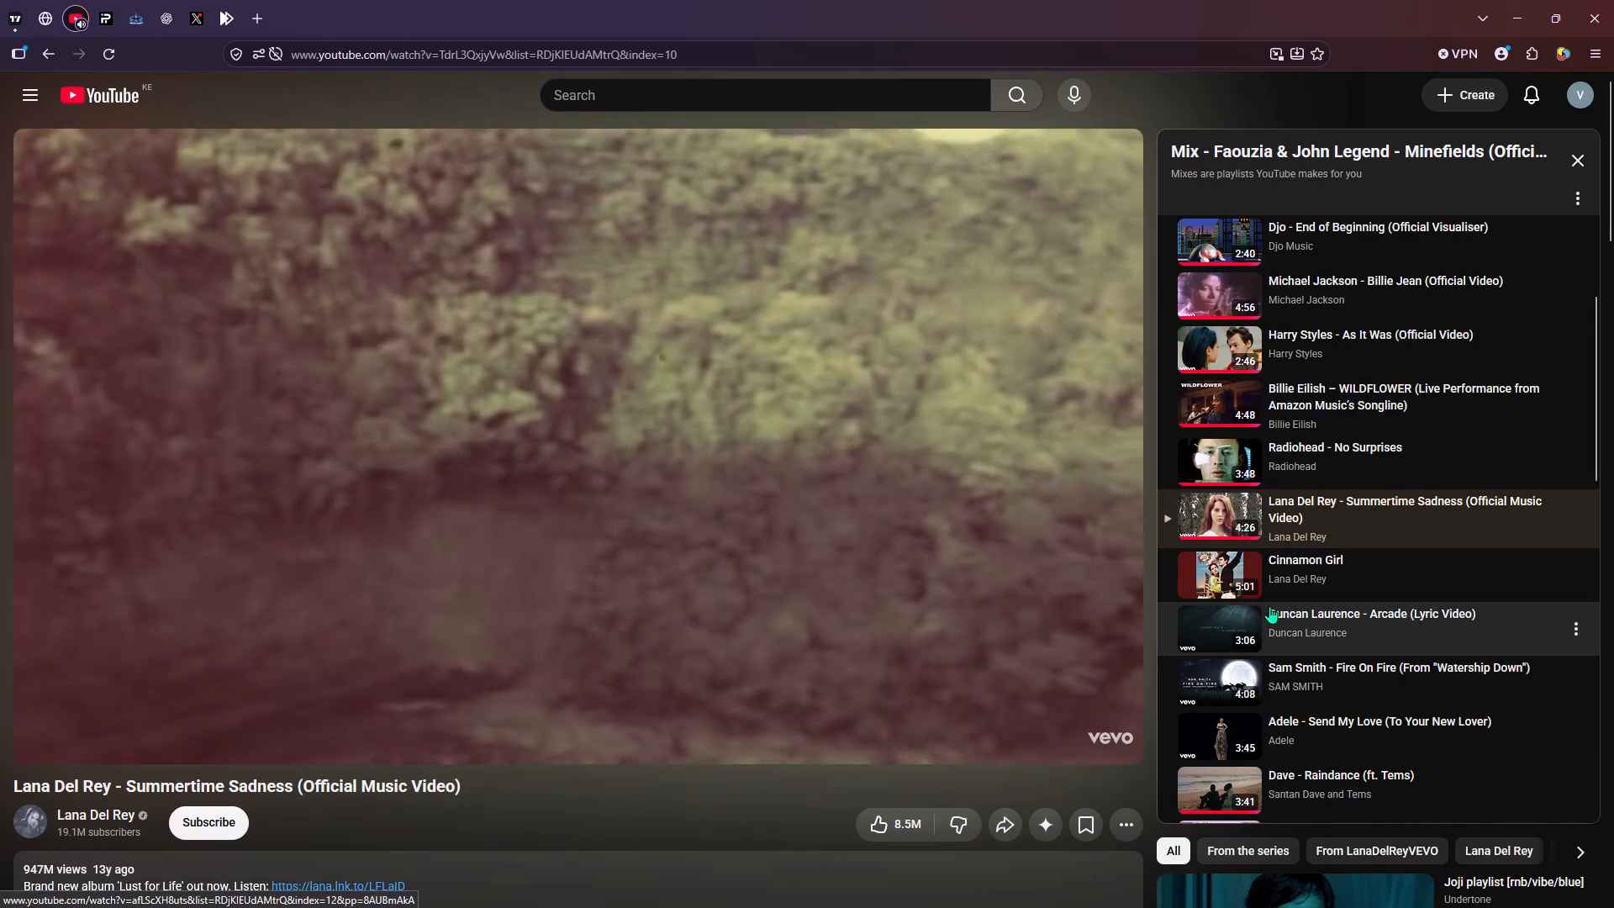
scroll(1269, 606, down, 5)
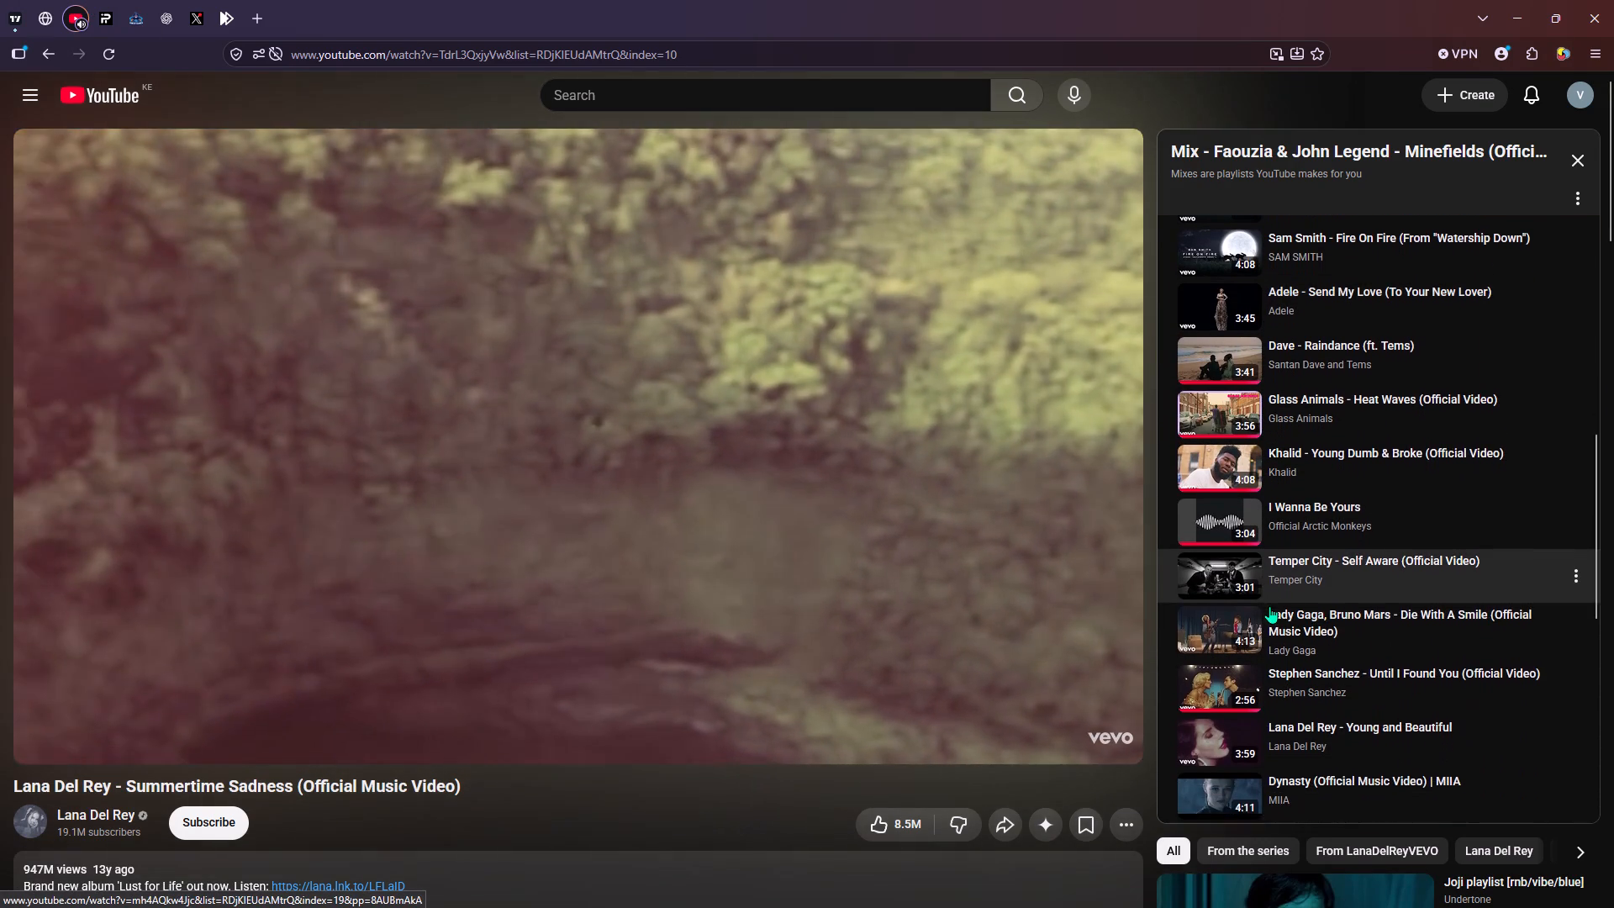
scroll(1269, 606, down, 3)
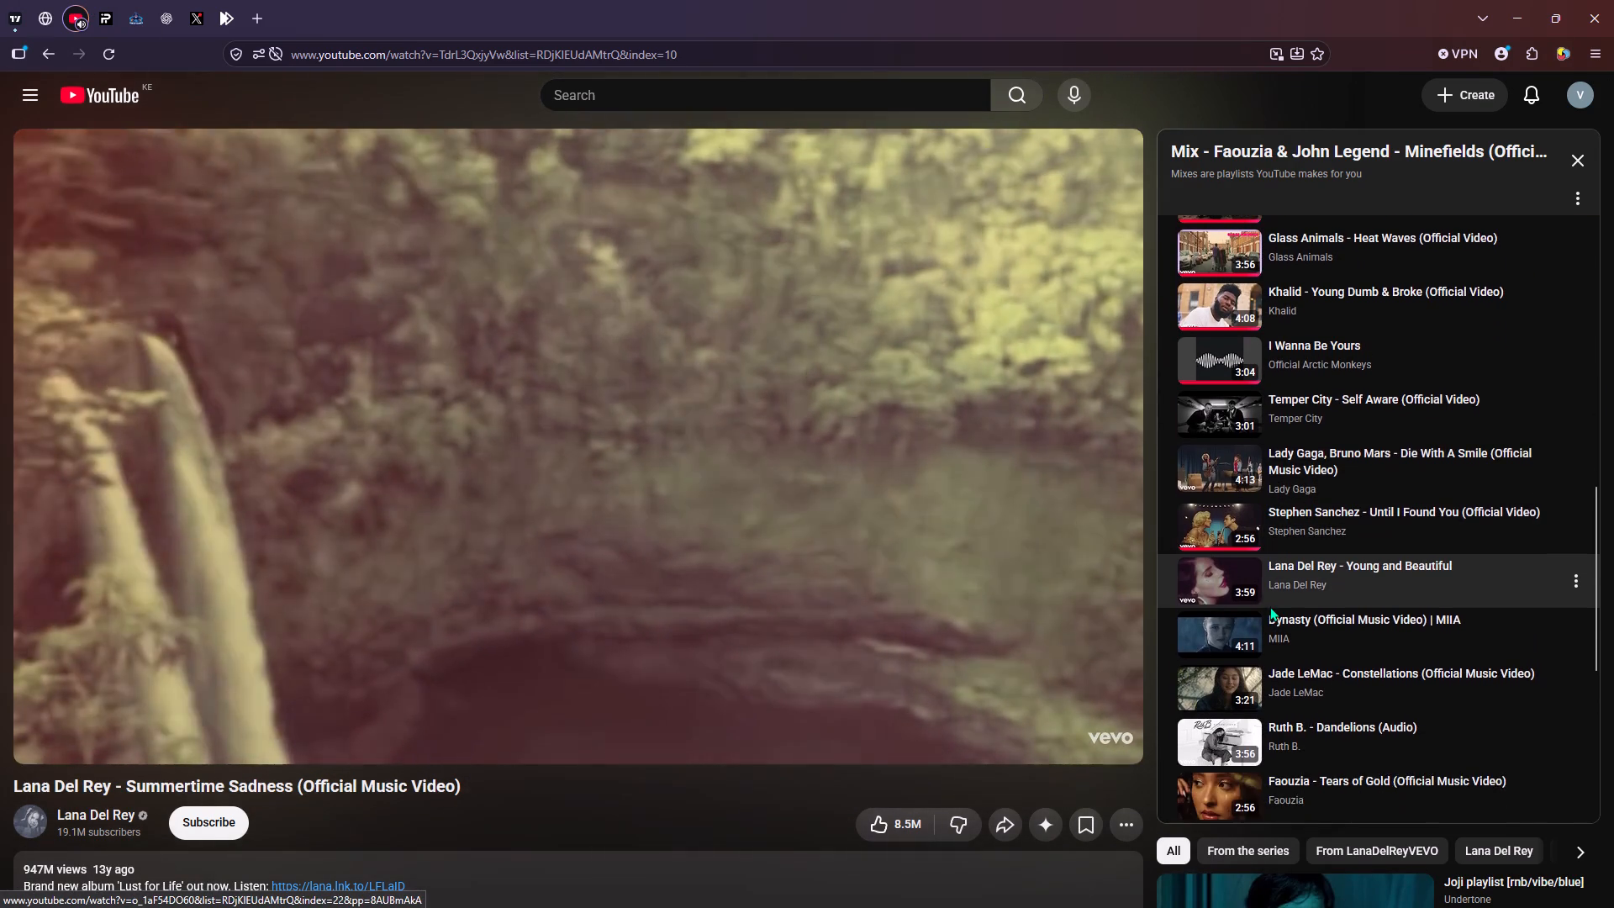
scroll(1269, 606, down, 3)
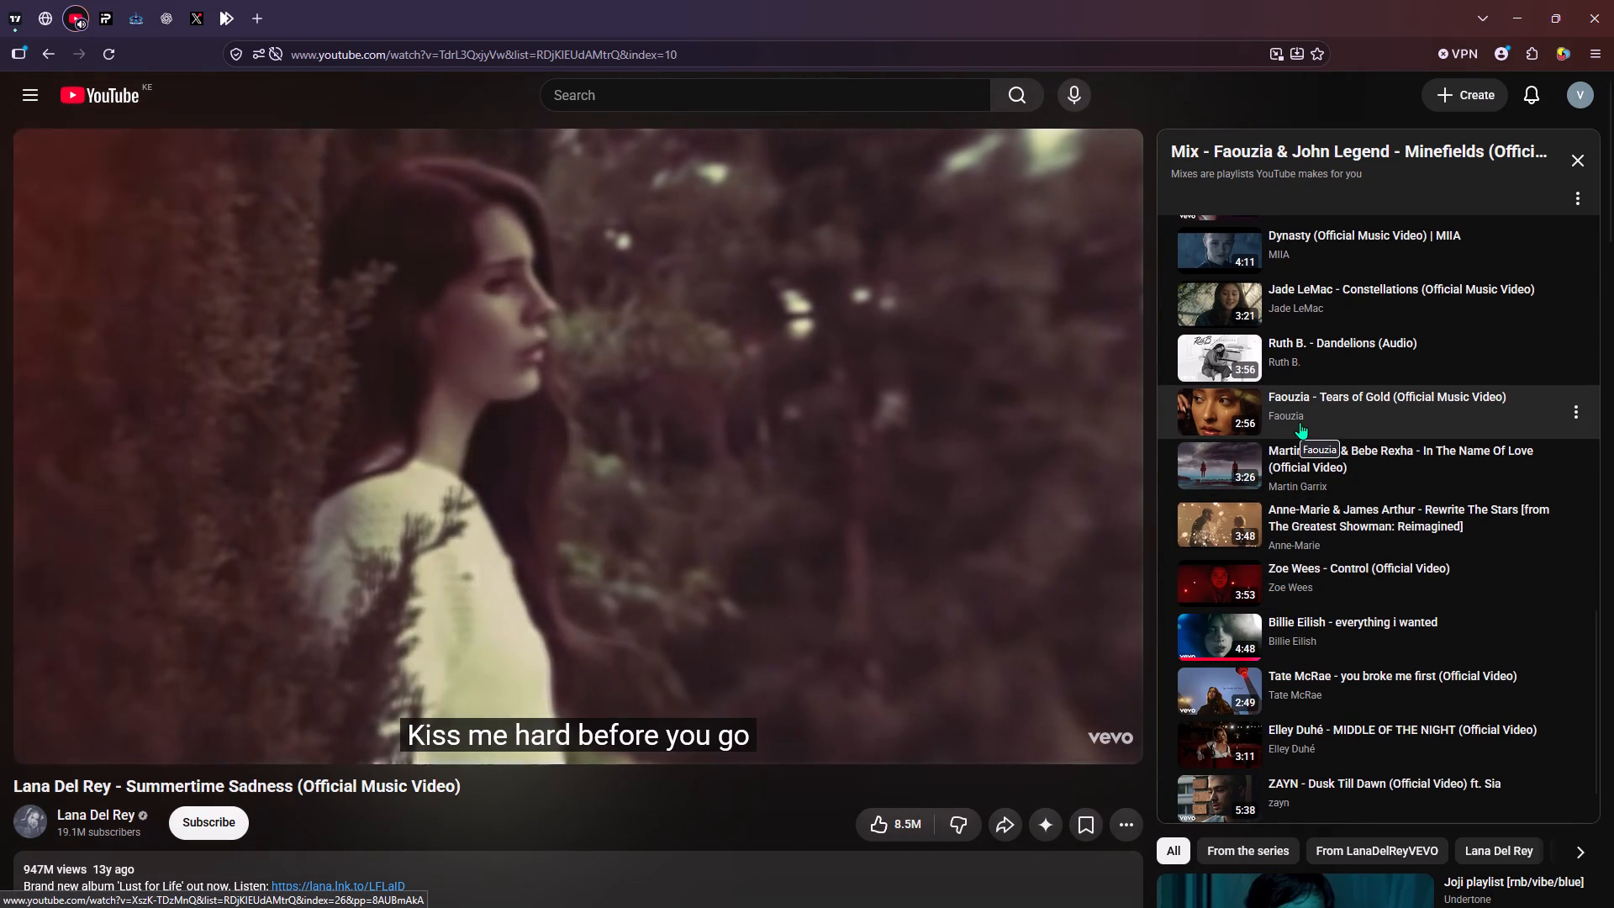
Play Faouzia's "Tears of Gold" official music video from the YouTube mix and skim its comments.
click(1300, 422)
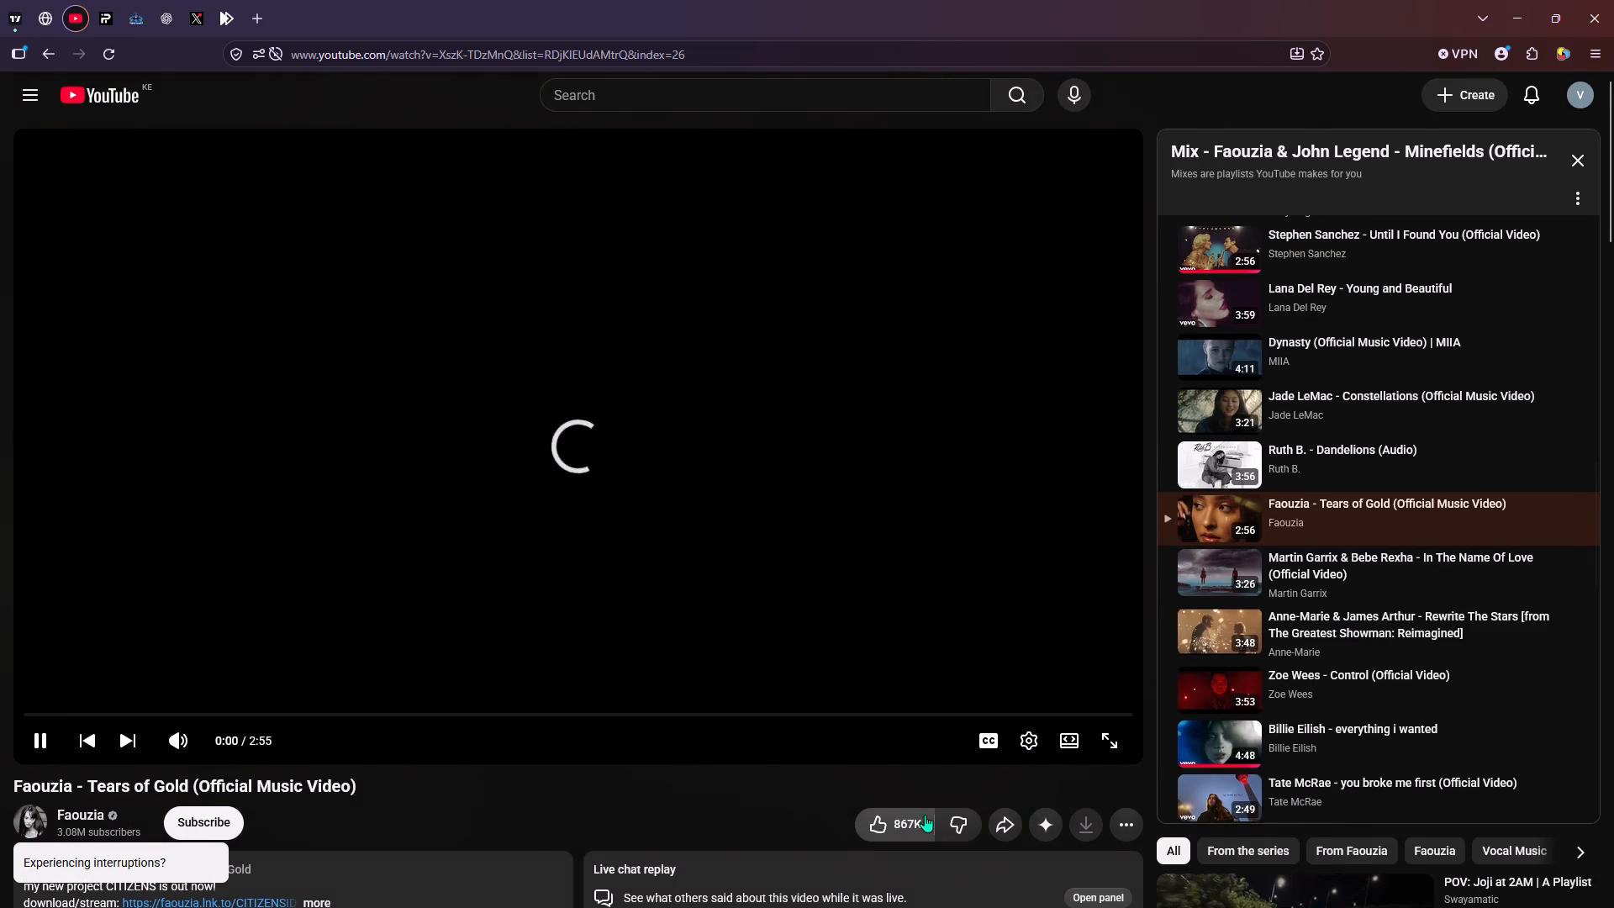
scroll(925, 815, down, 5)
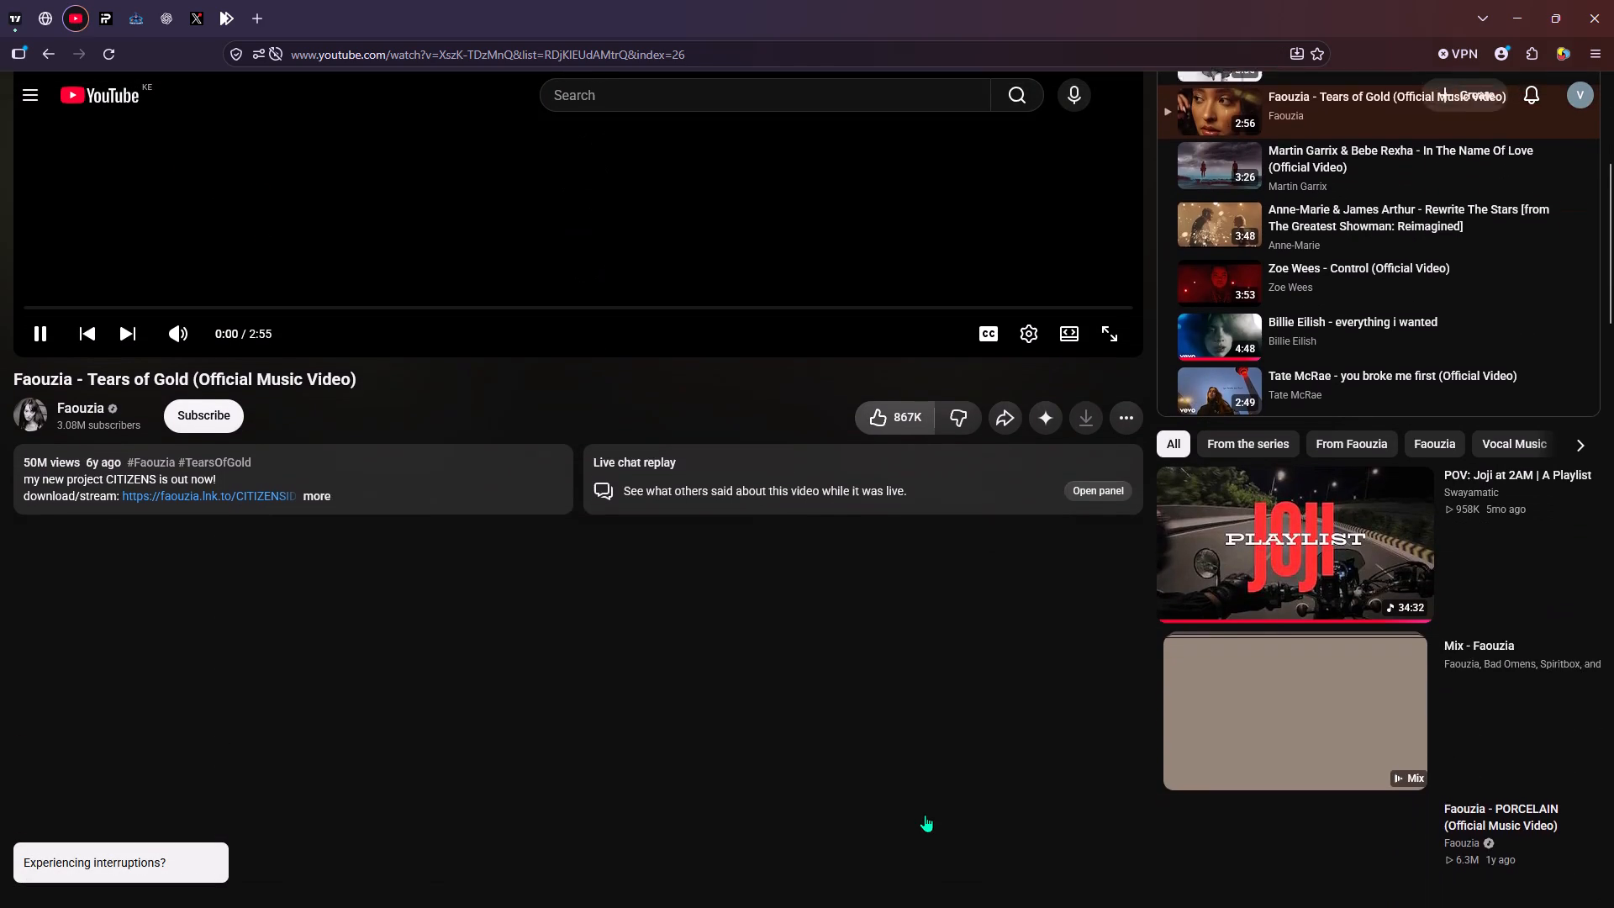
scroll(925, 815, down, 1)
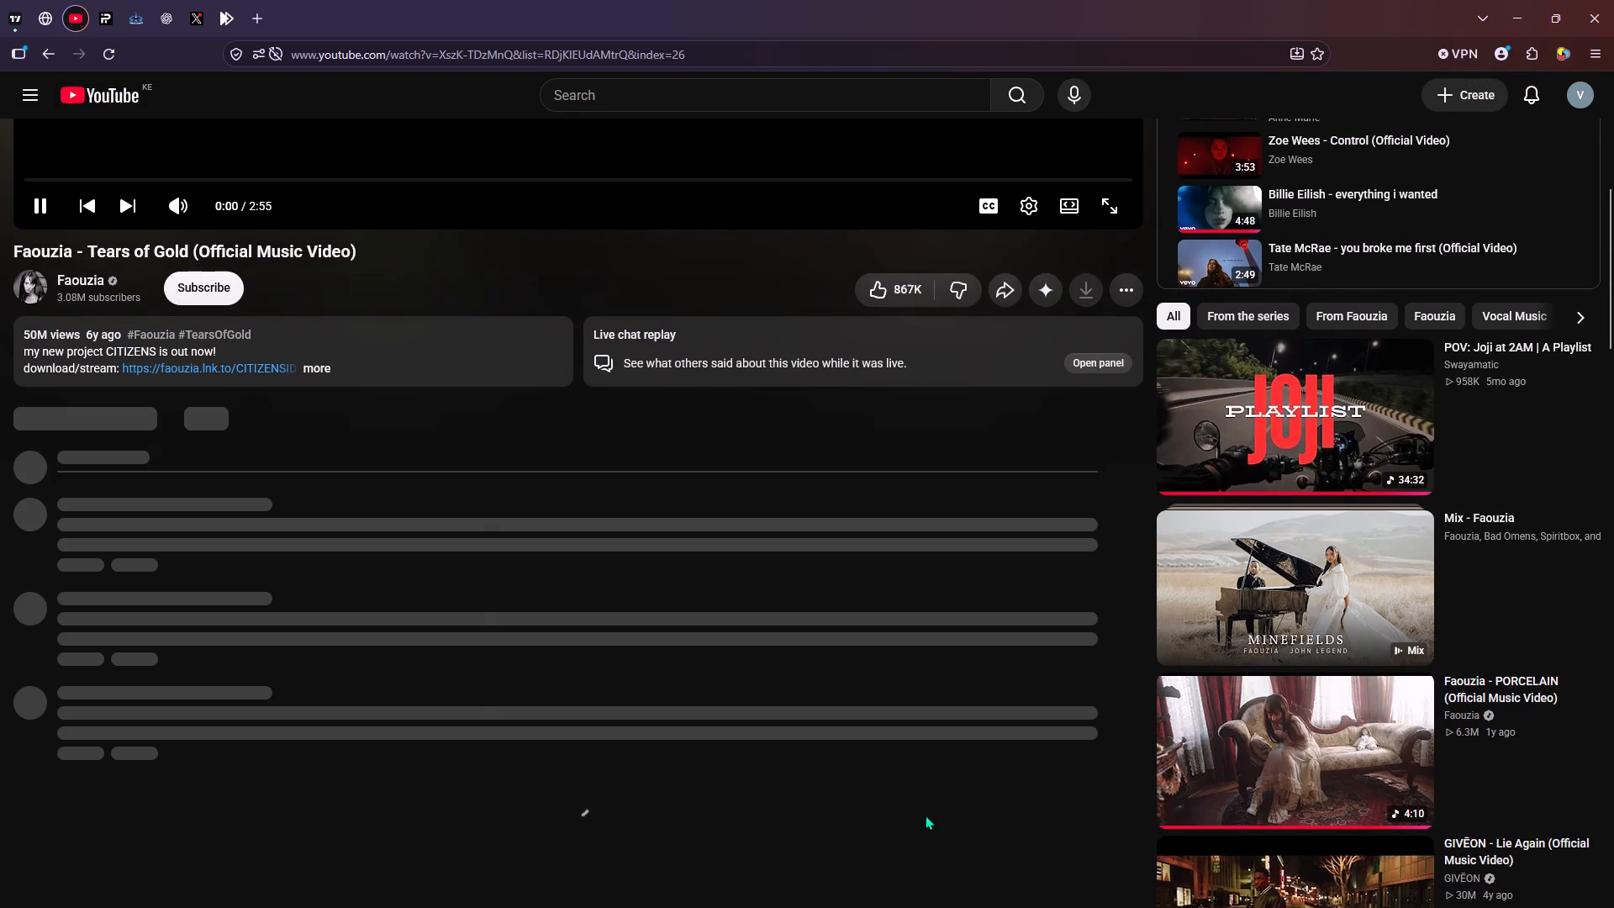
scroll(925, 815, down, 4)
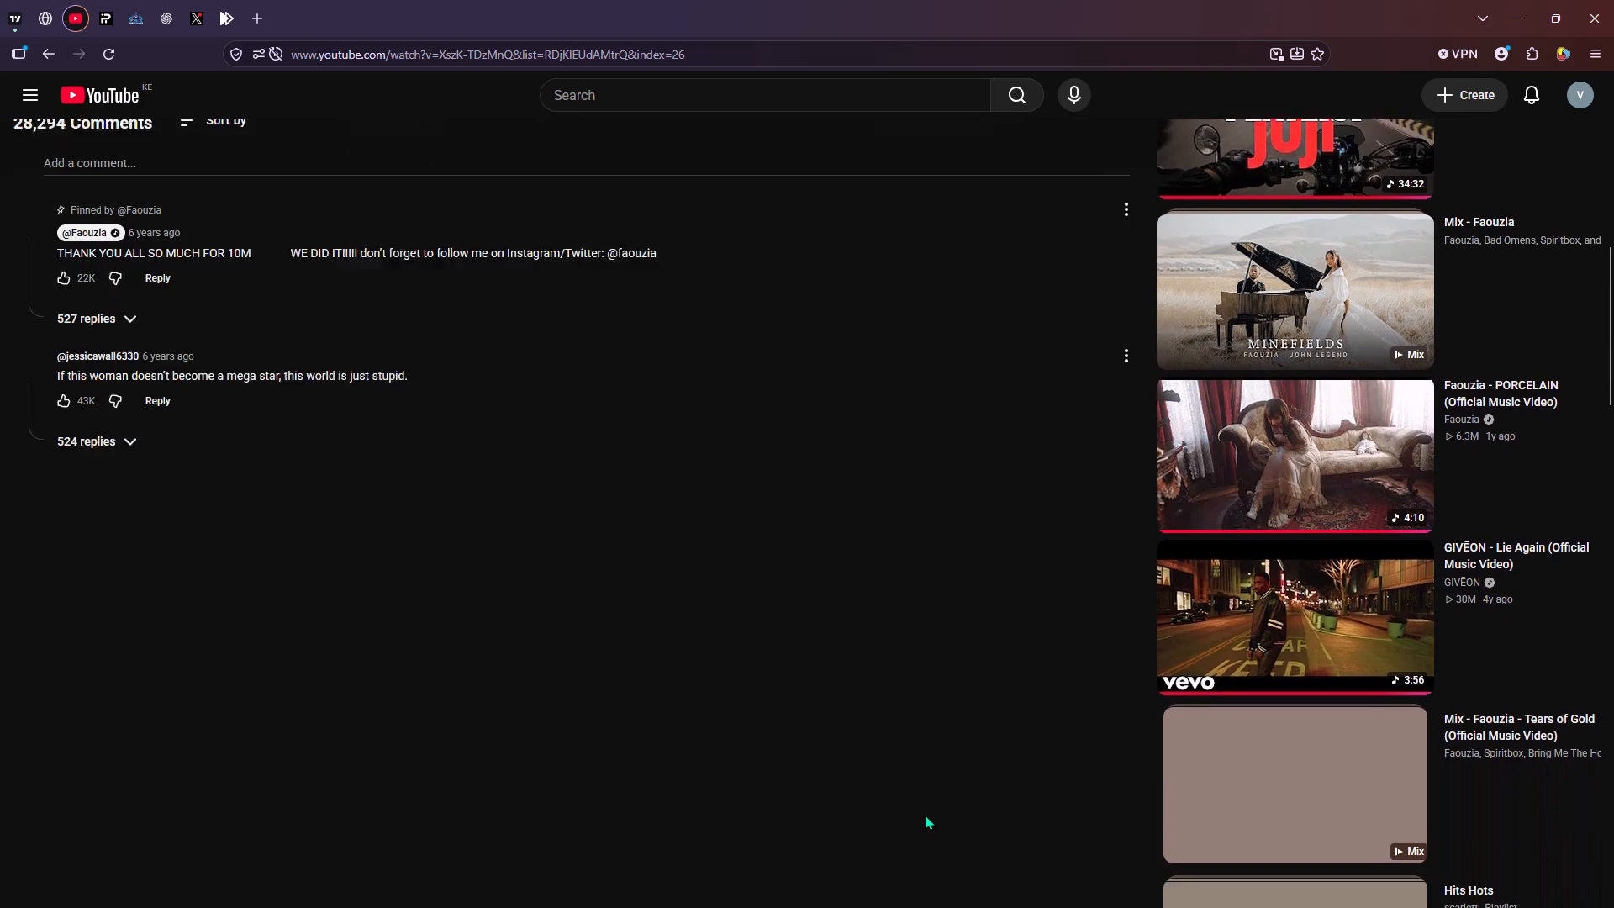
scroll(925, 815, down, 1)
scroll(925, 815, up, 2)
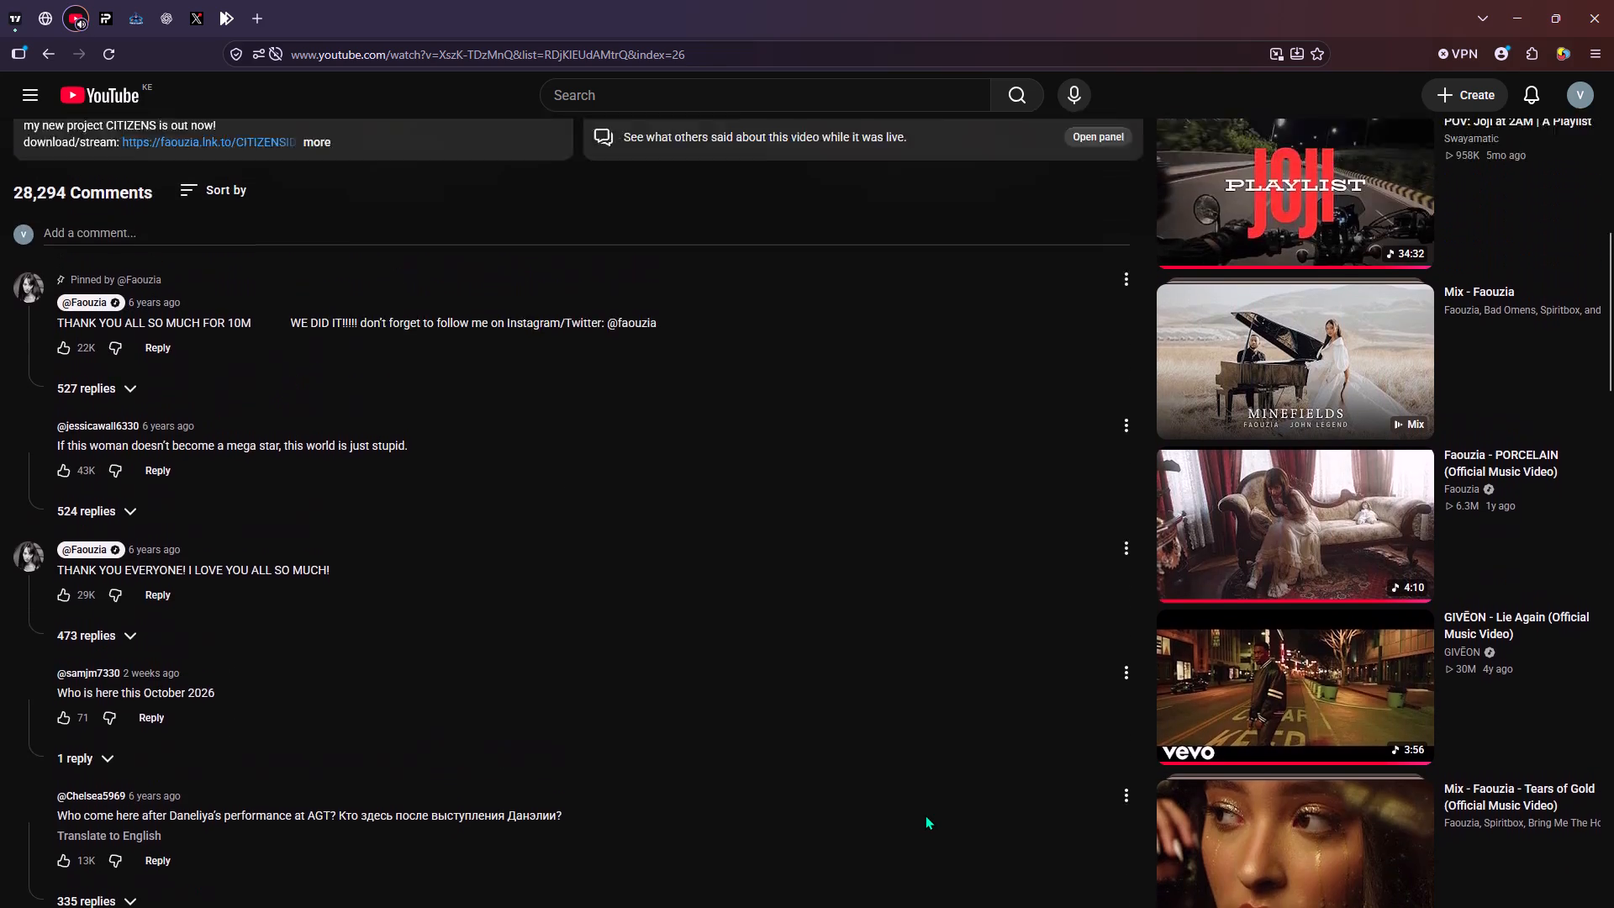
scroll(925, 815, up, 1)
scroll(925, 815, down, 3)
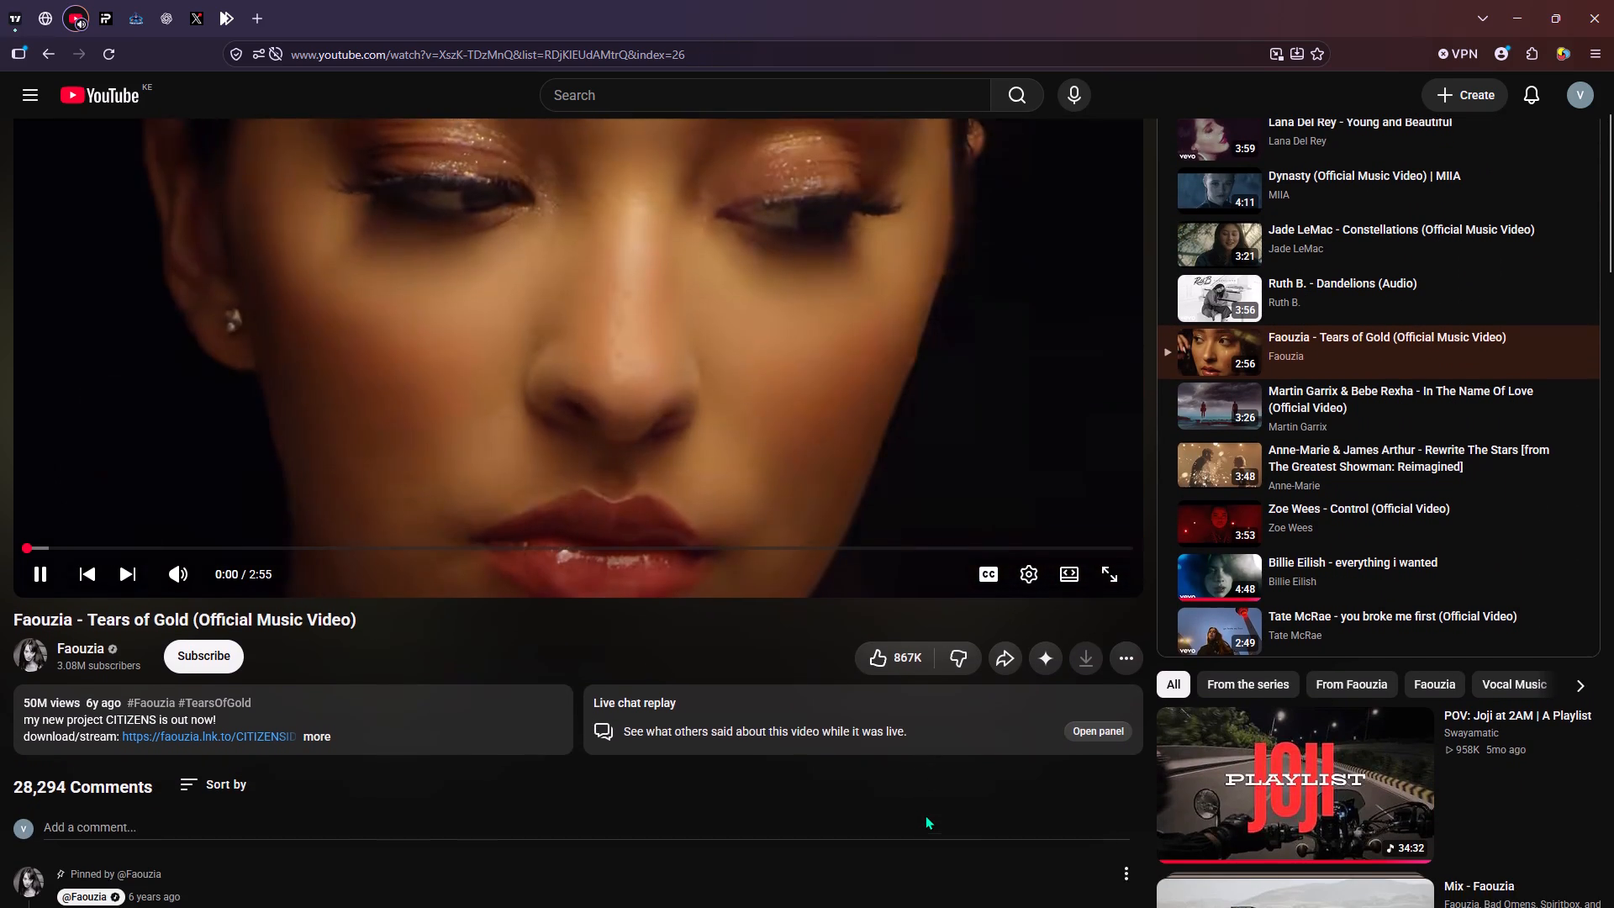
scroll(925, 815, down, 2)
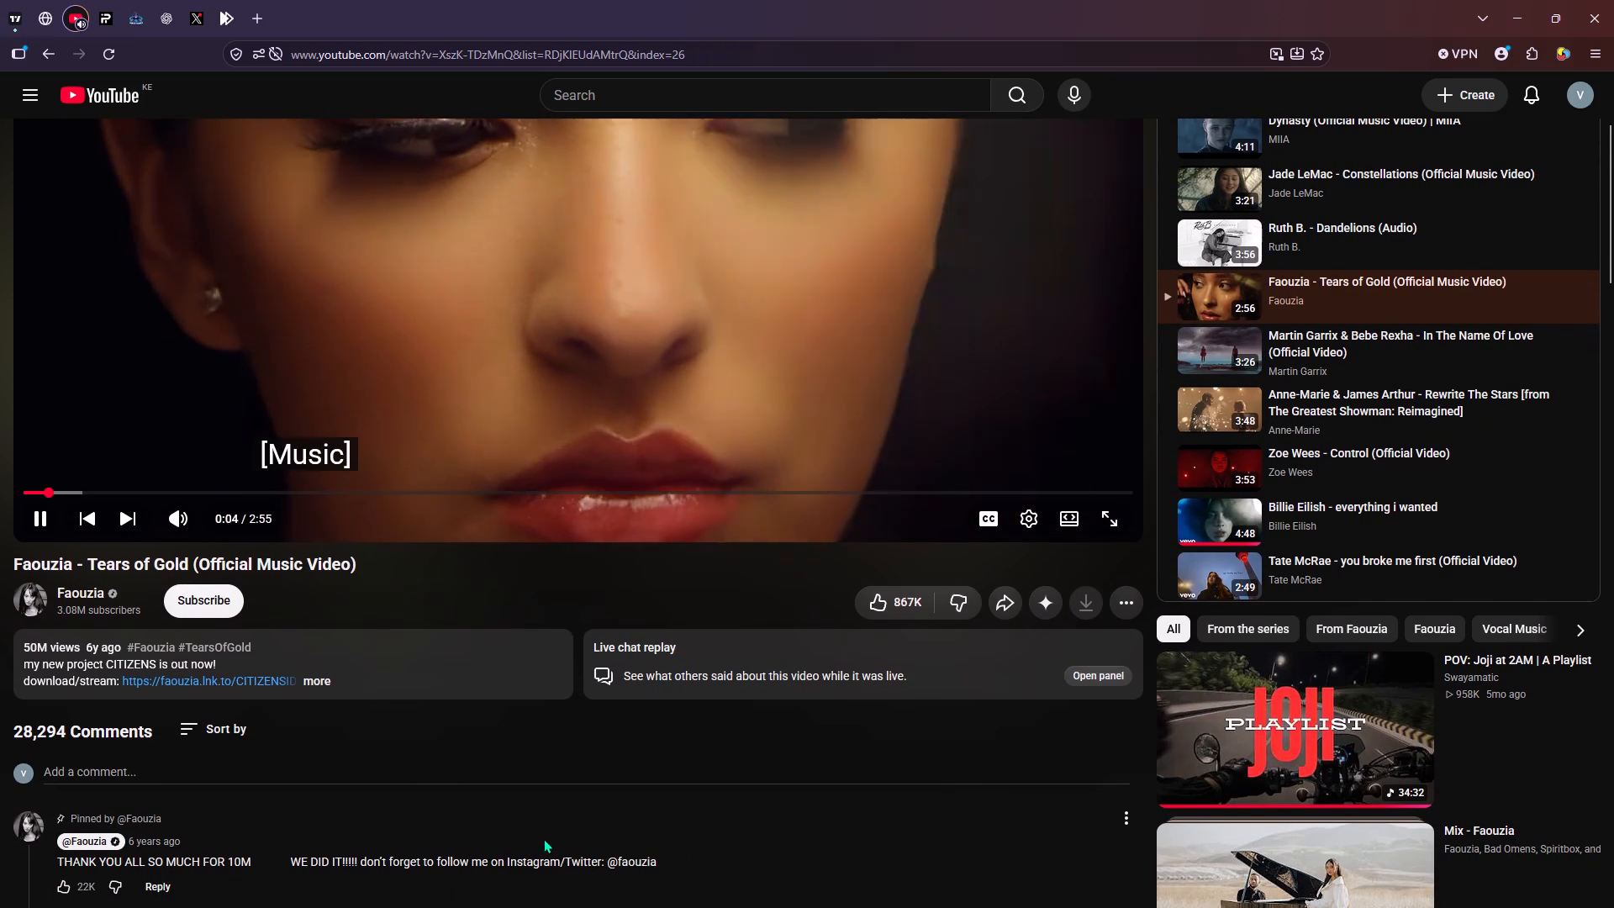
Switch to TradingView and check the XAUUSD 15-minute chart against the short position.
click(0, 0)
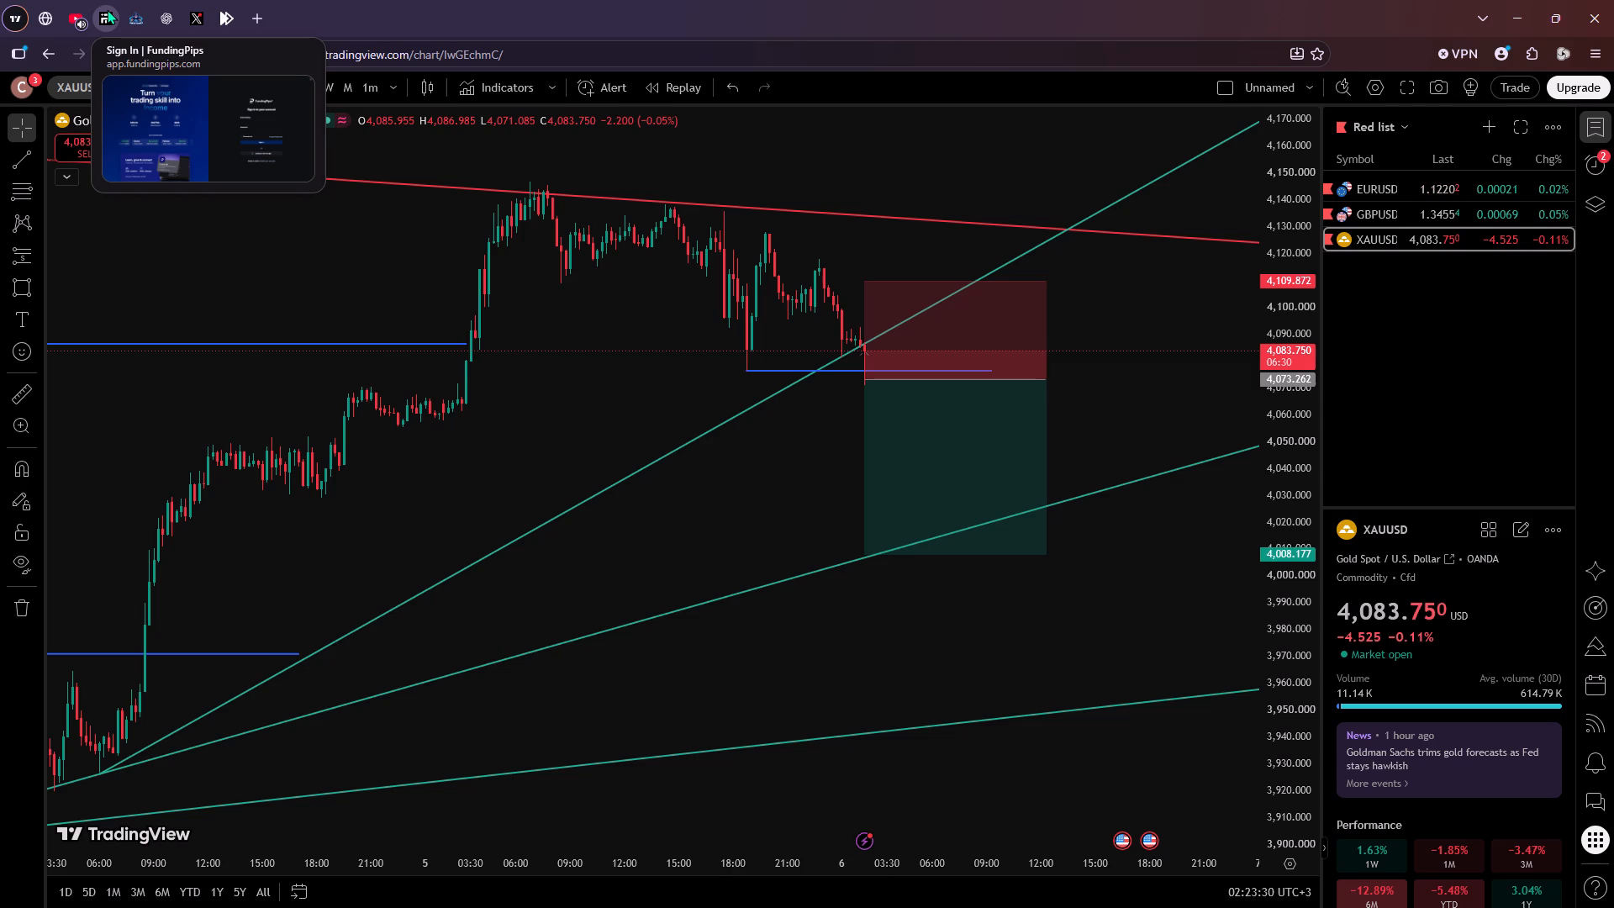
Switch back to YouTube and play the suggested video "POV: Joji at 2AM | A Playlist".
click(77, 3)
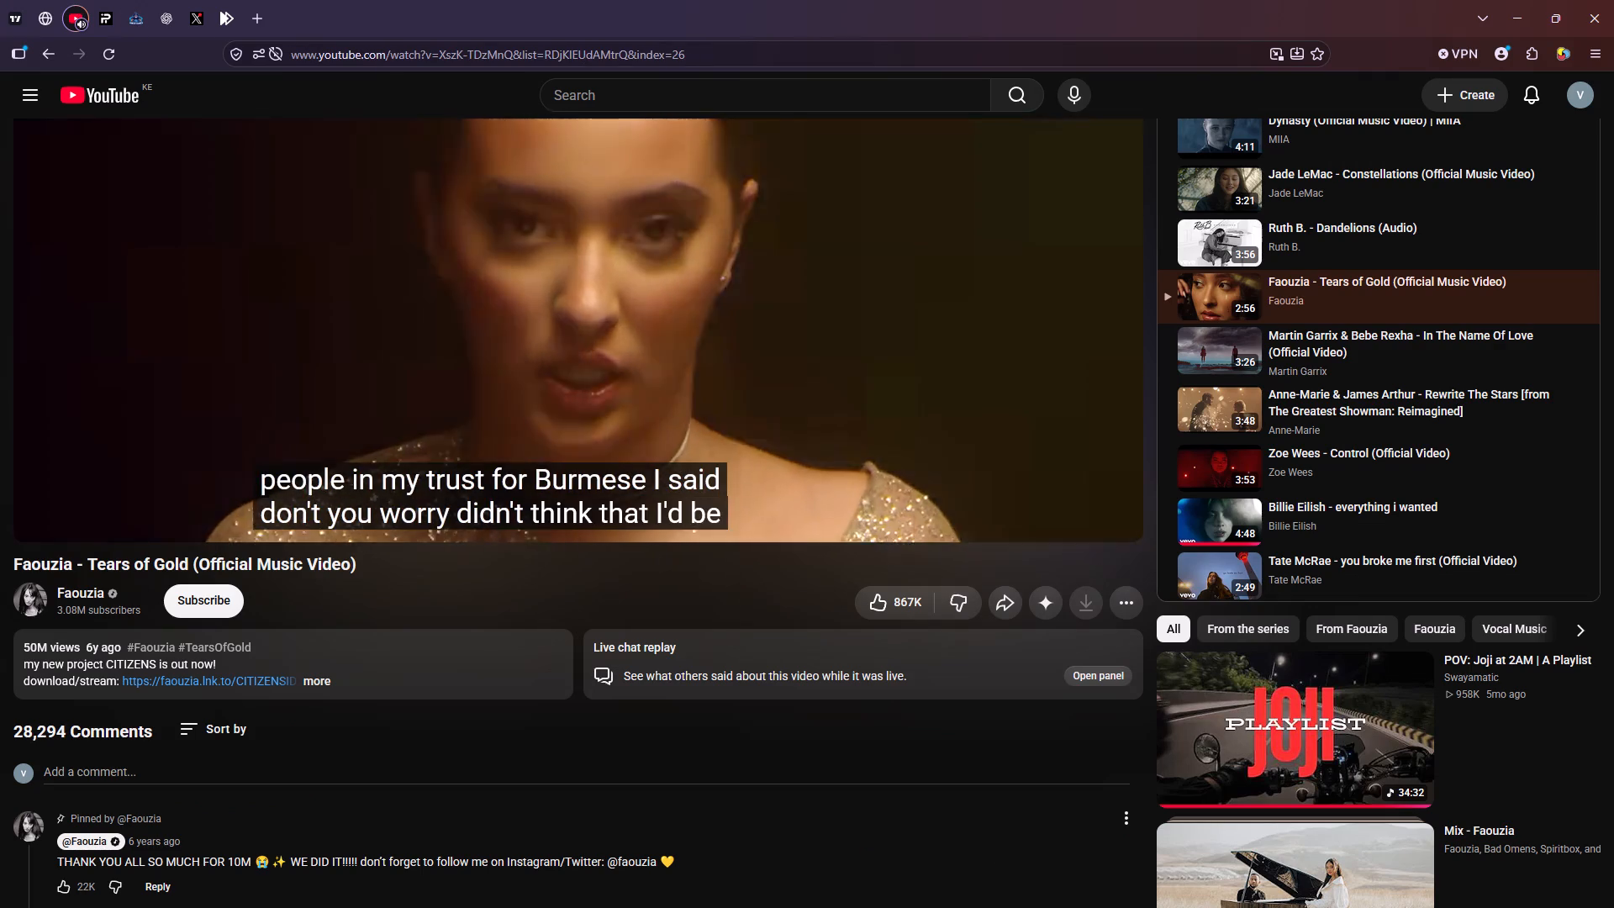
click(1217, 701)
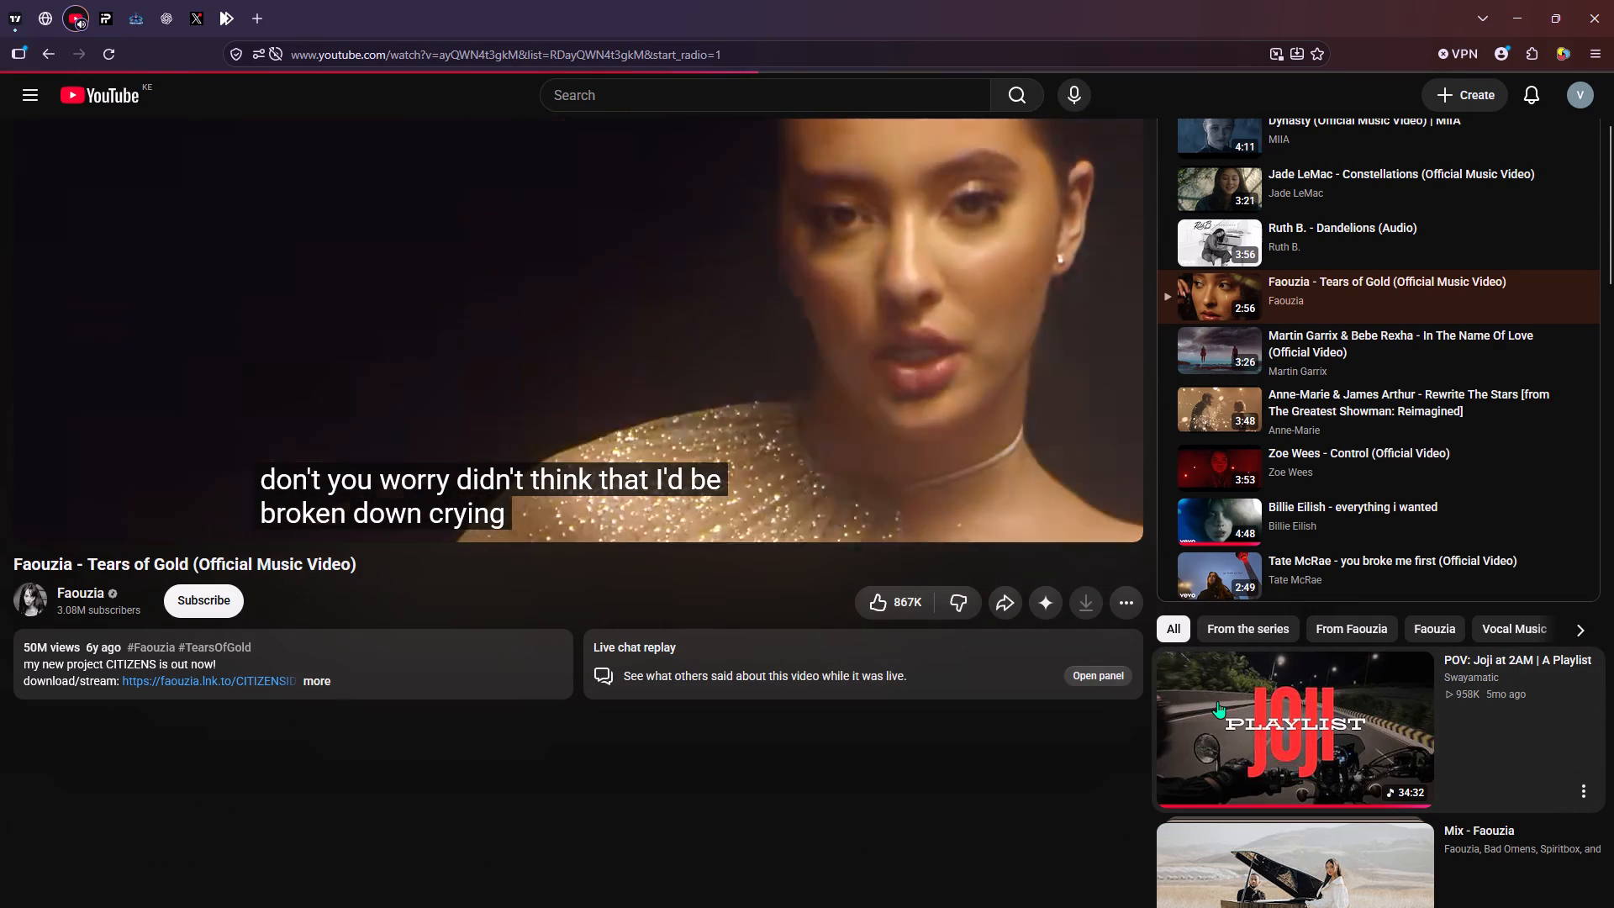
click(1217, 701)
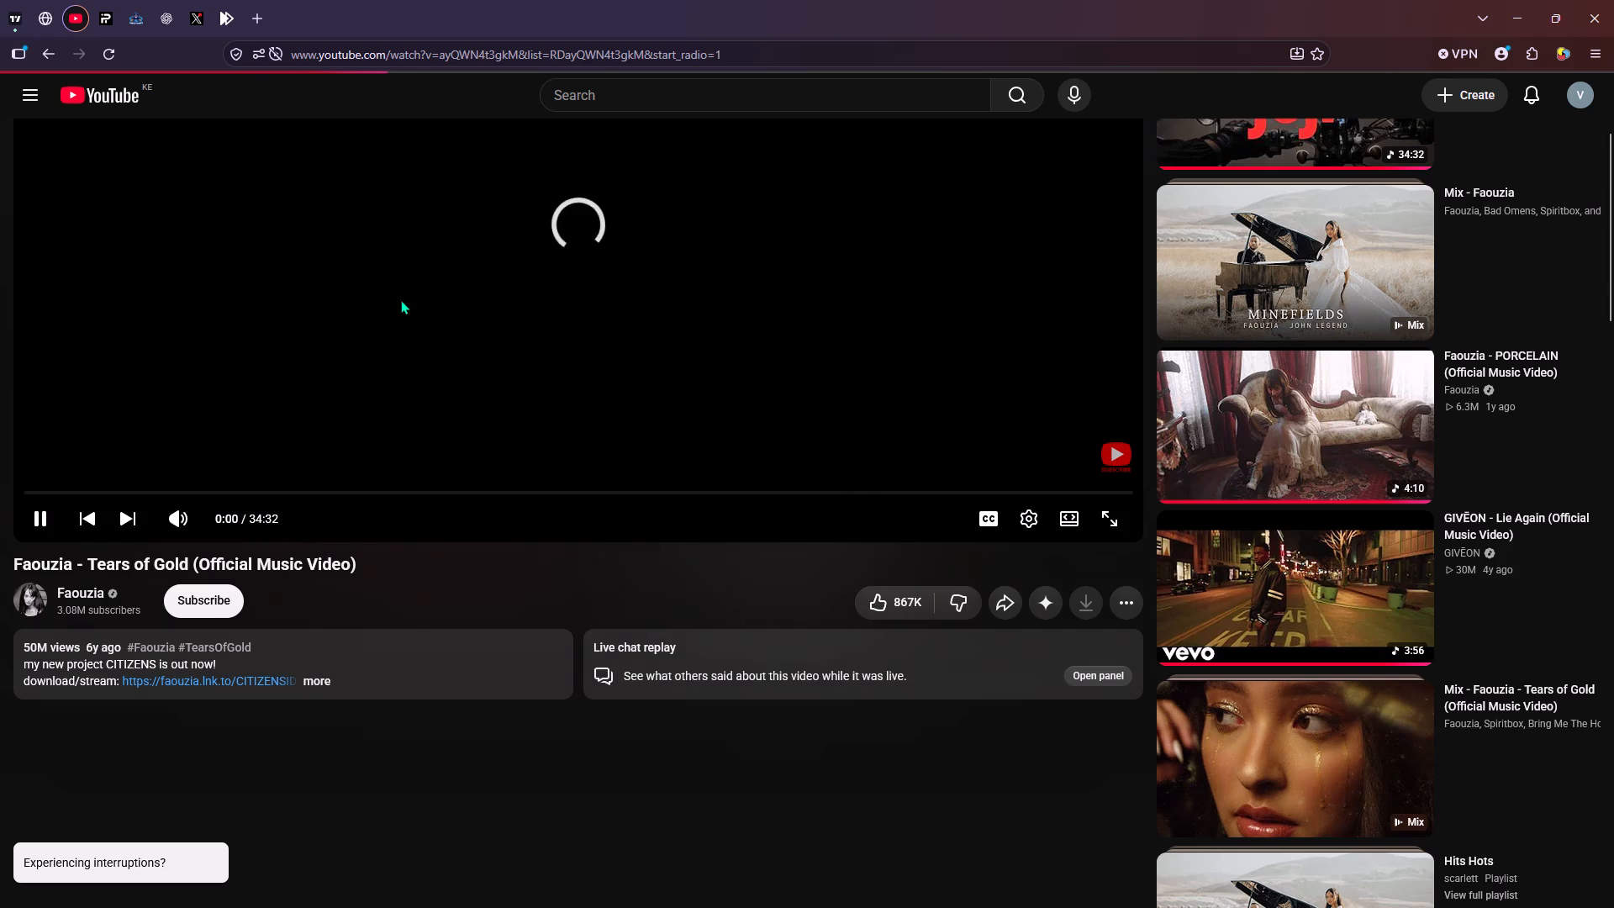
scroll(527, 370, up, 1)
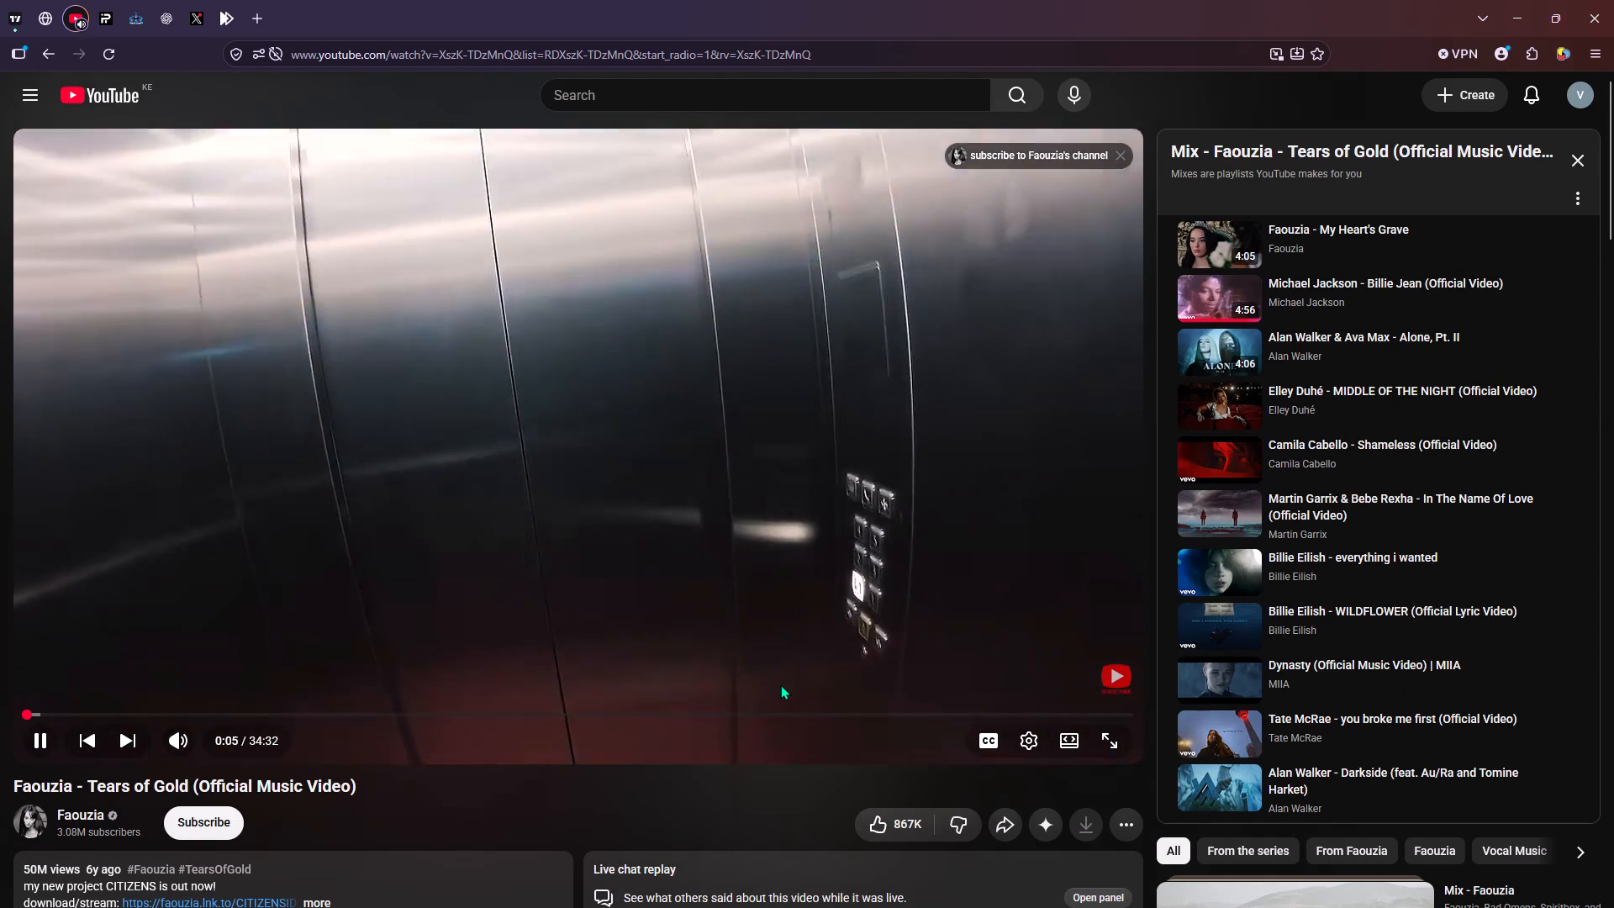
scroll(780, 684, left, 2)
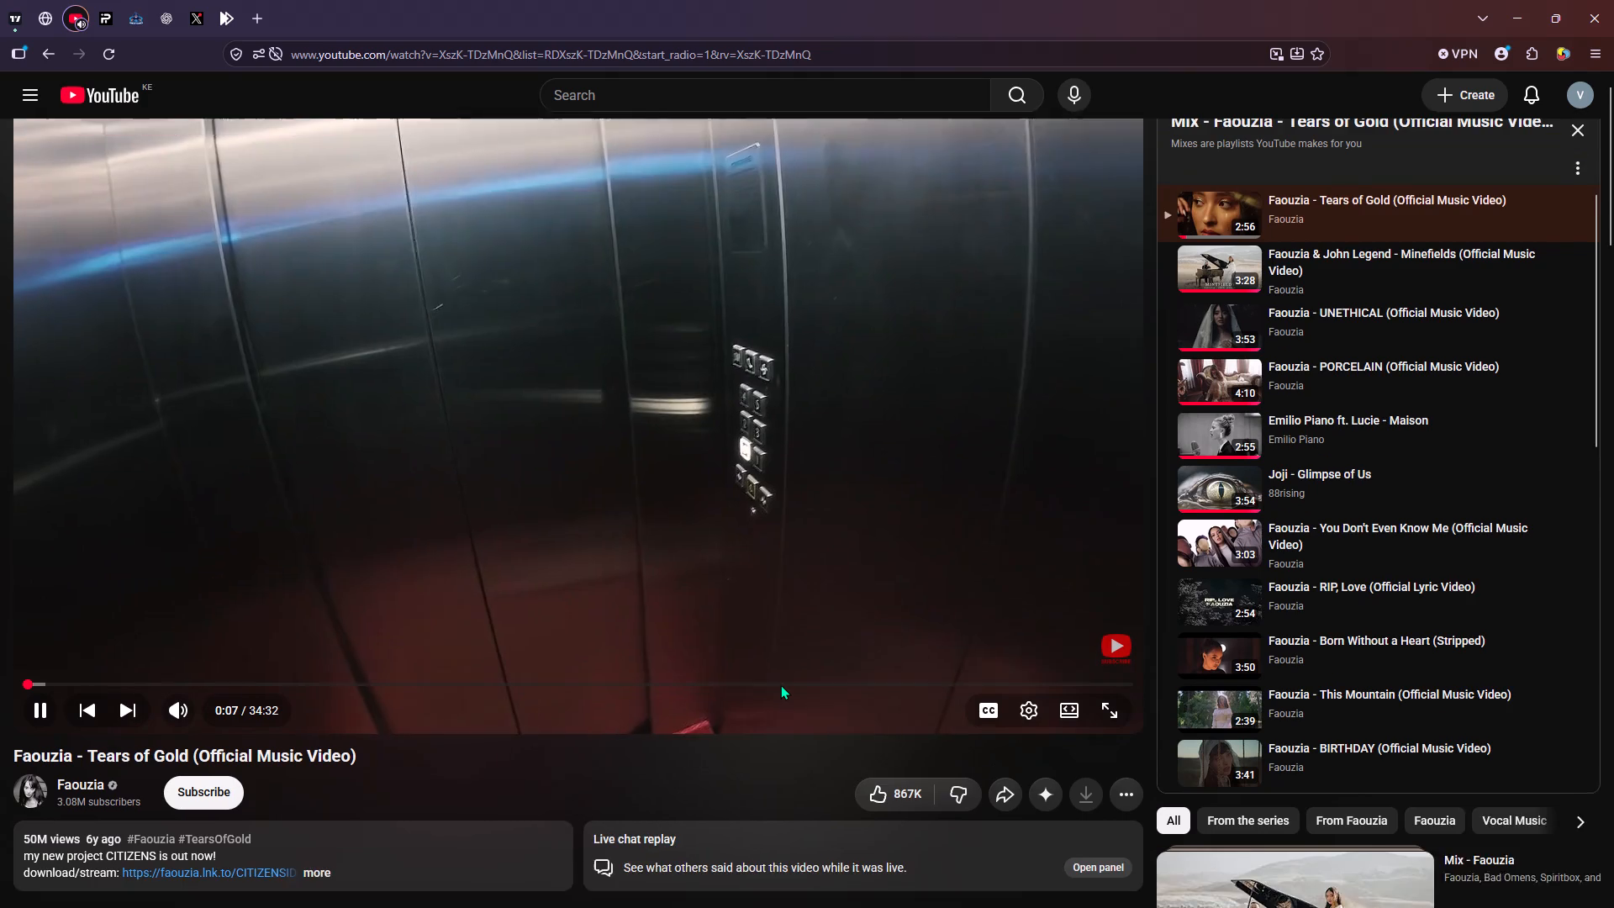
scroll(780, 684, left, 1)
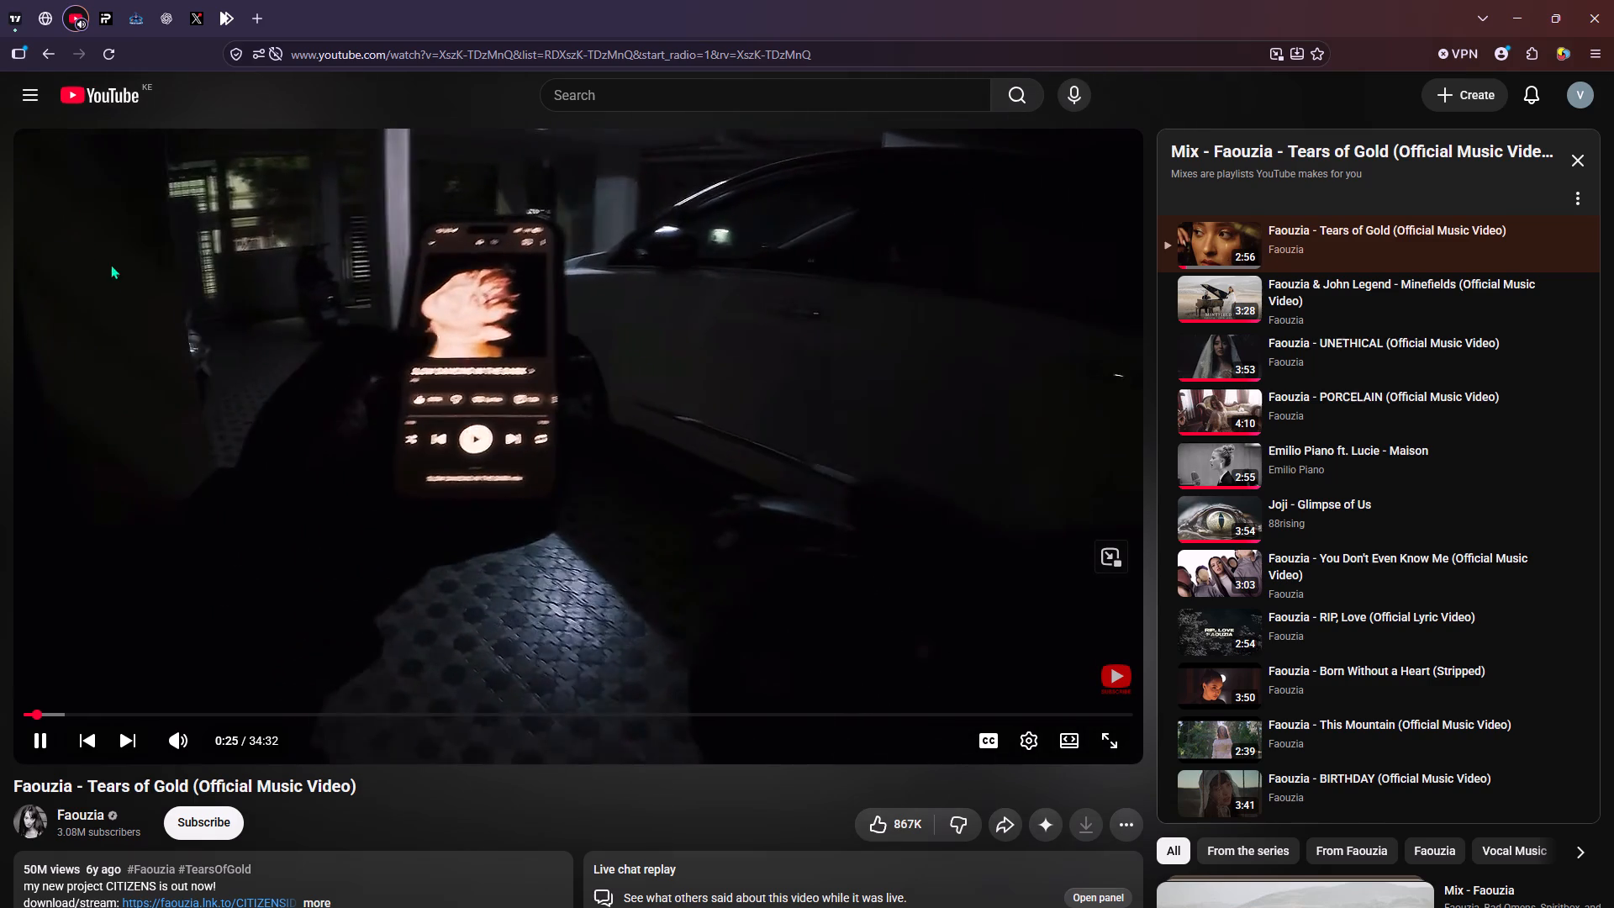
Check the XAUUSD chart in TradingView and glance at the X home feed.
click(7, 21)
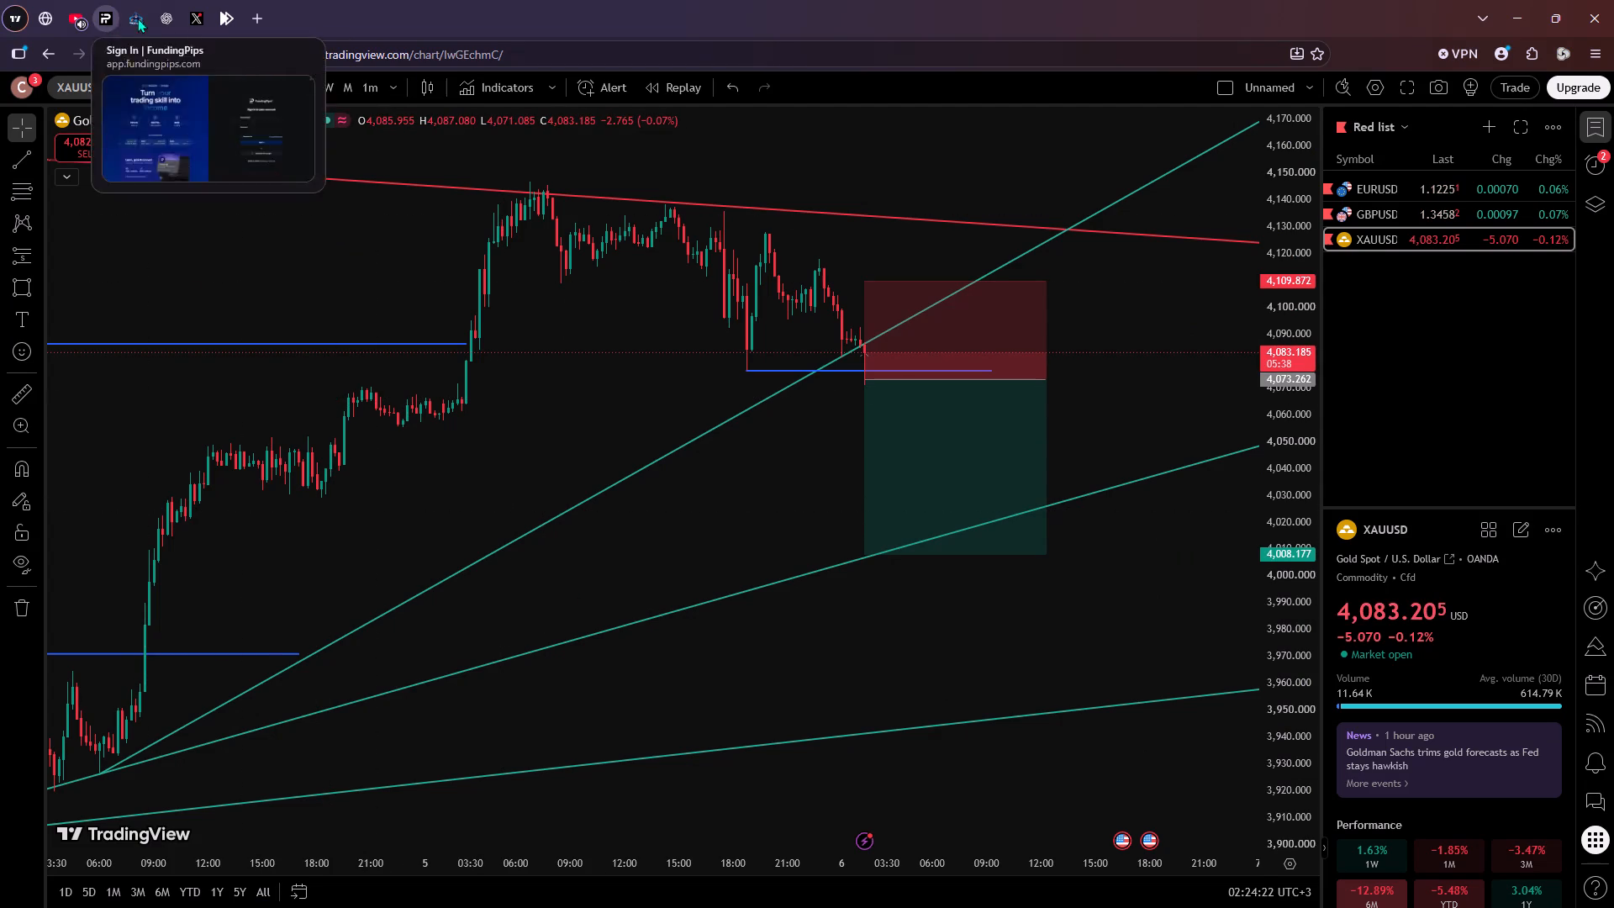
click(207, 18)
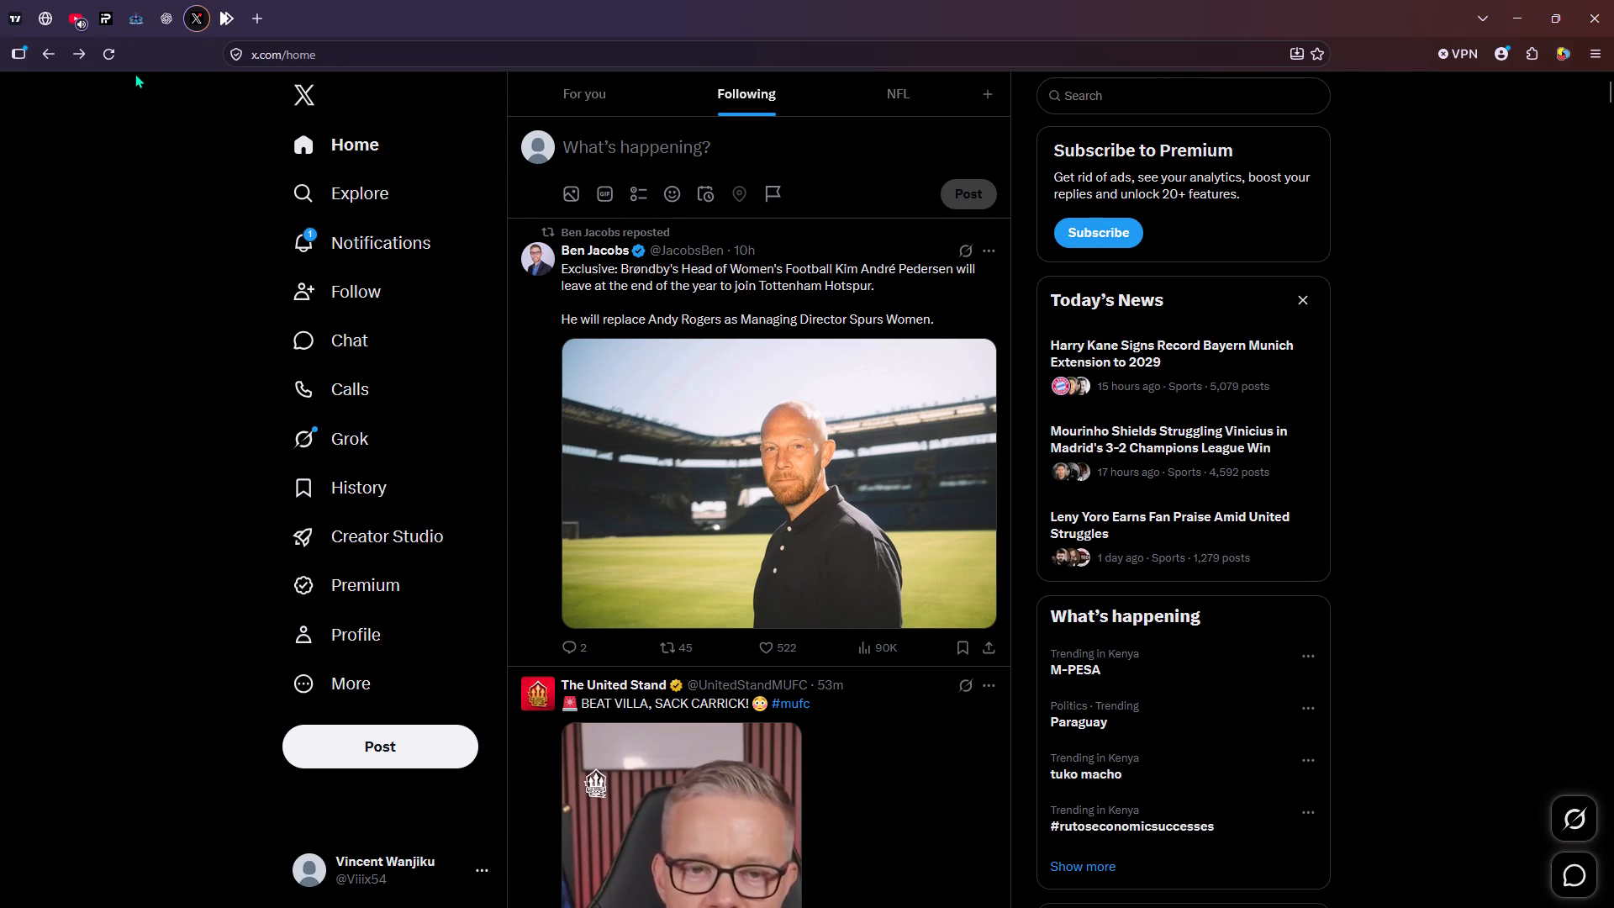
Switch to TradingView and raise the XAUUSD short position's target to about 4,010.68.
click(18, 0)
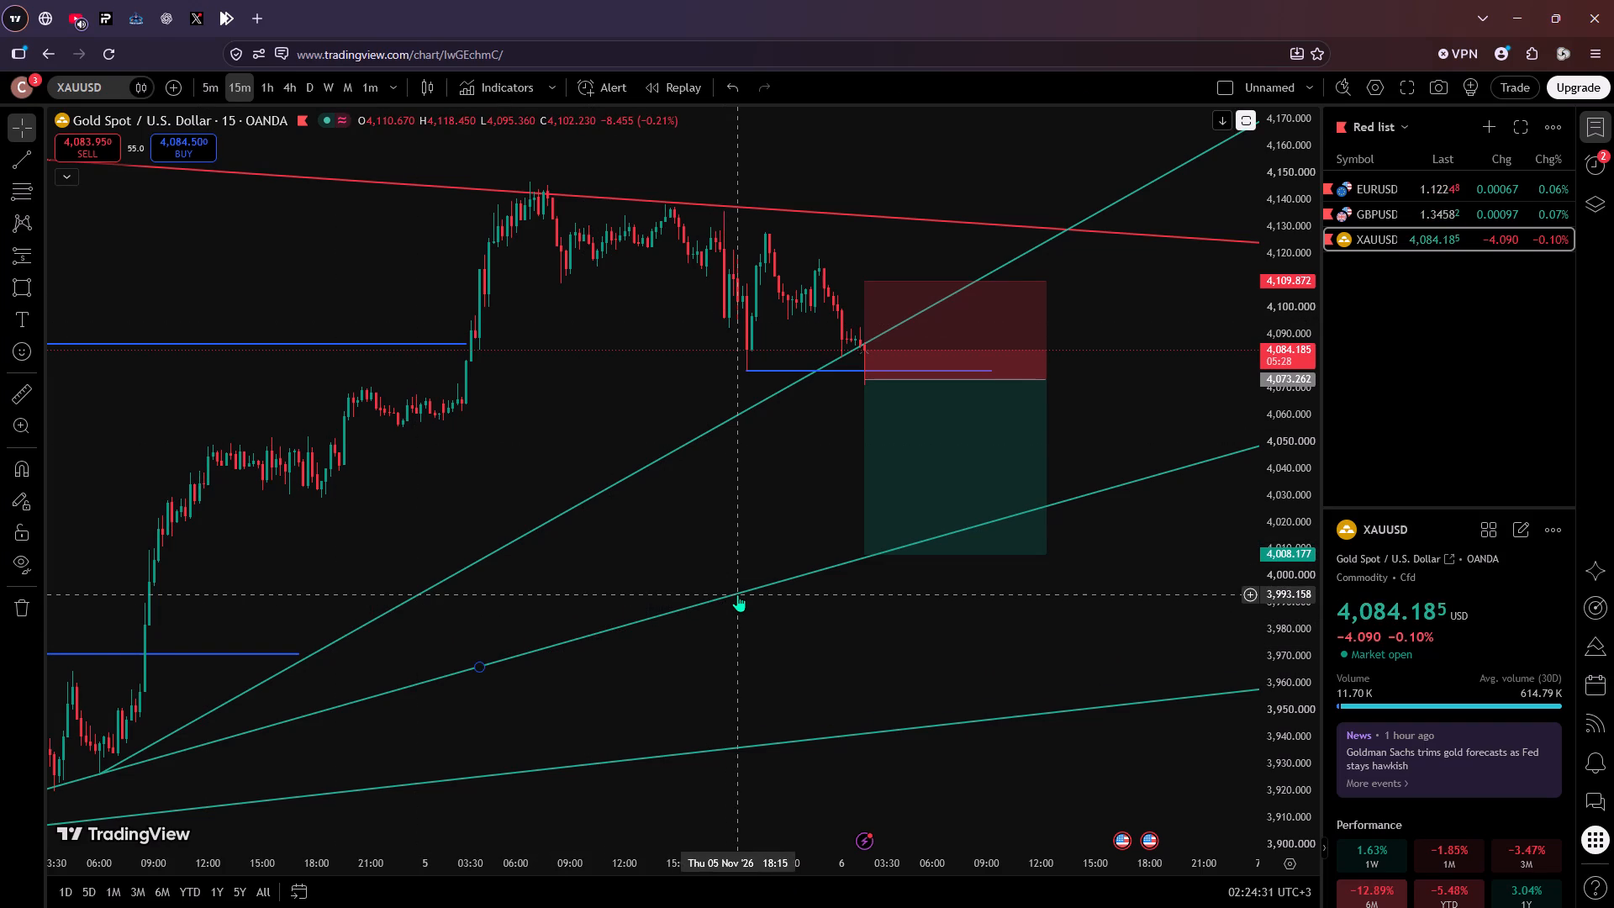
click(868, 554)
drag(868, 554, 769, 547)
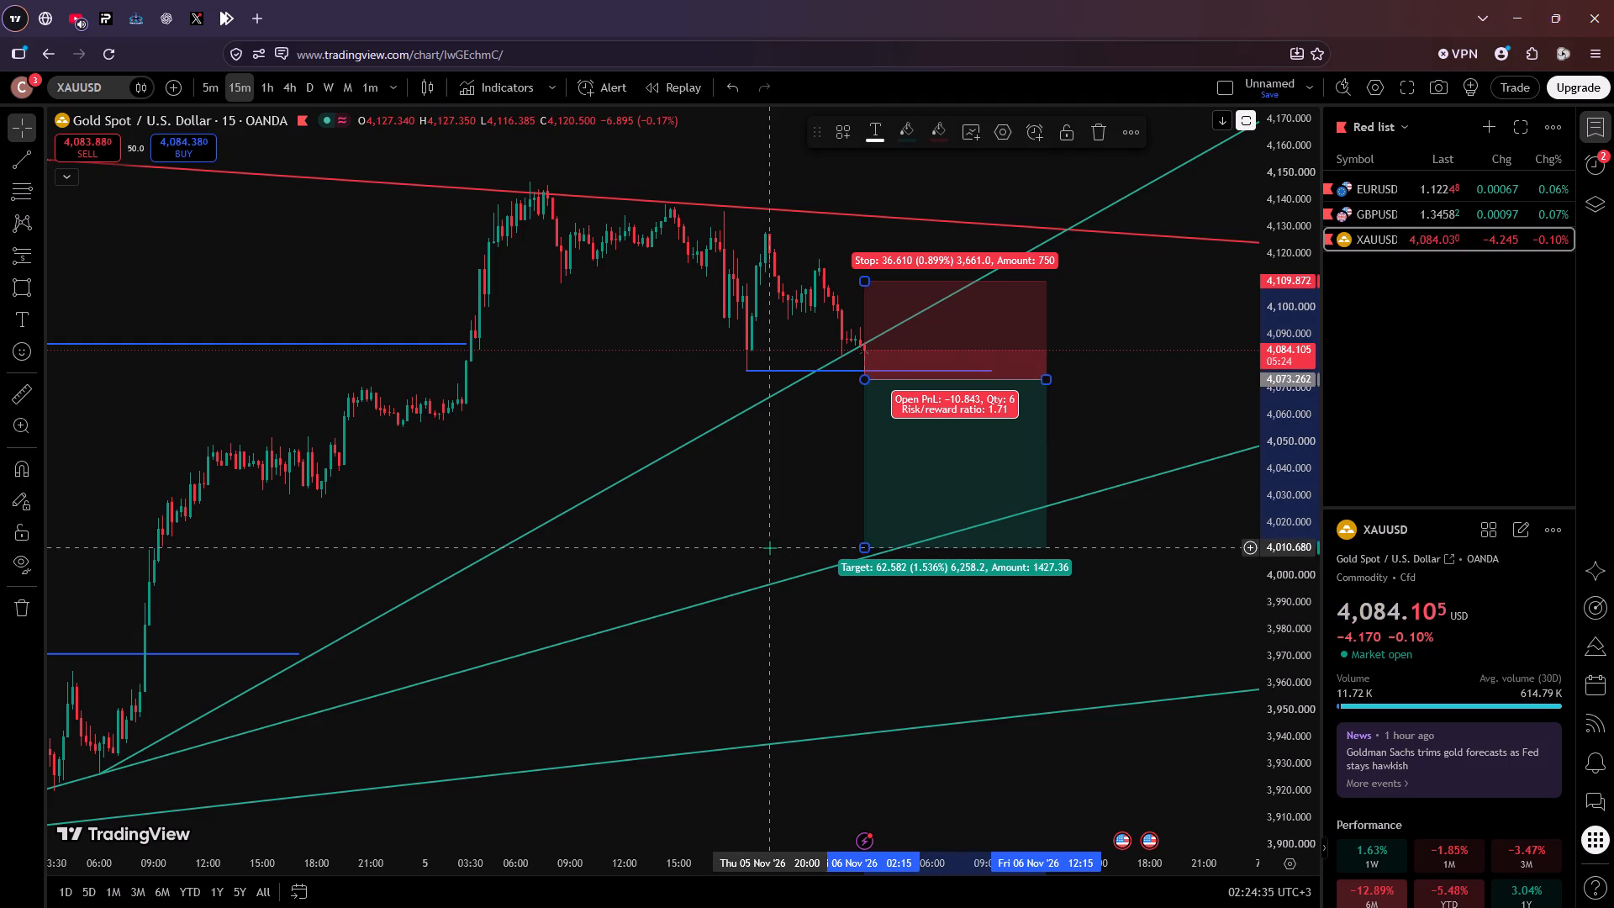
click(769, 547)
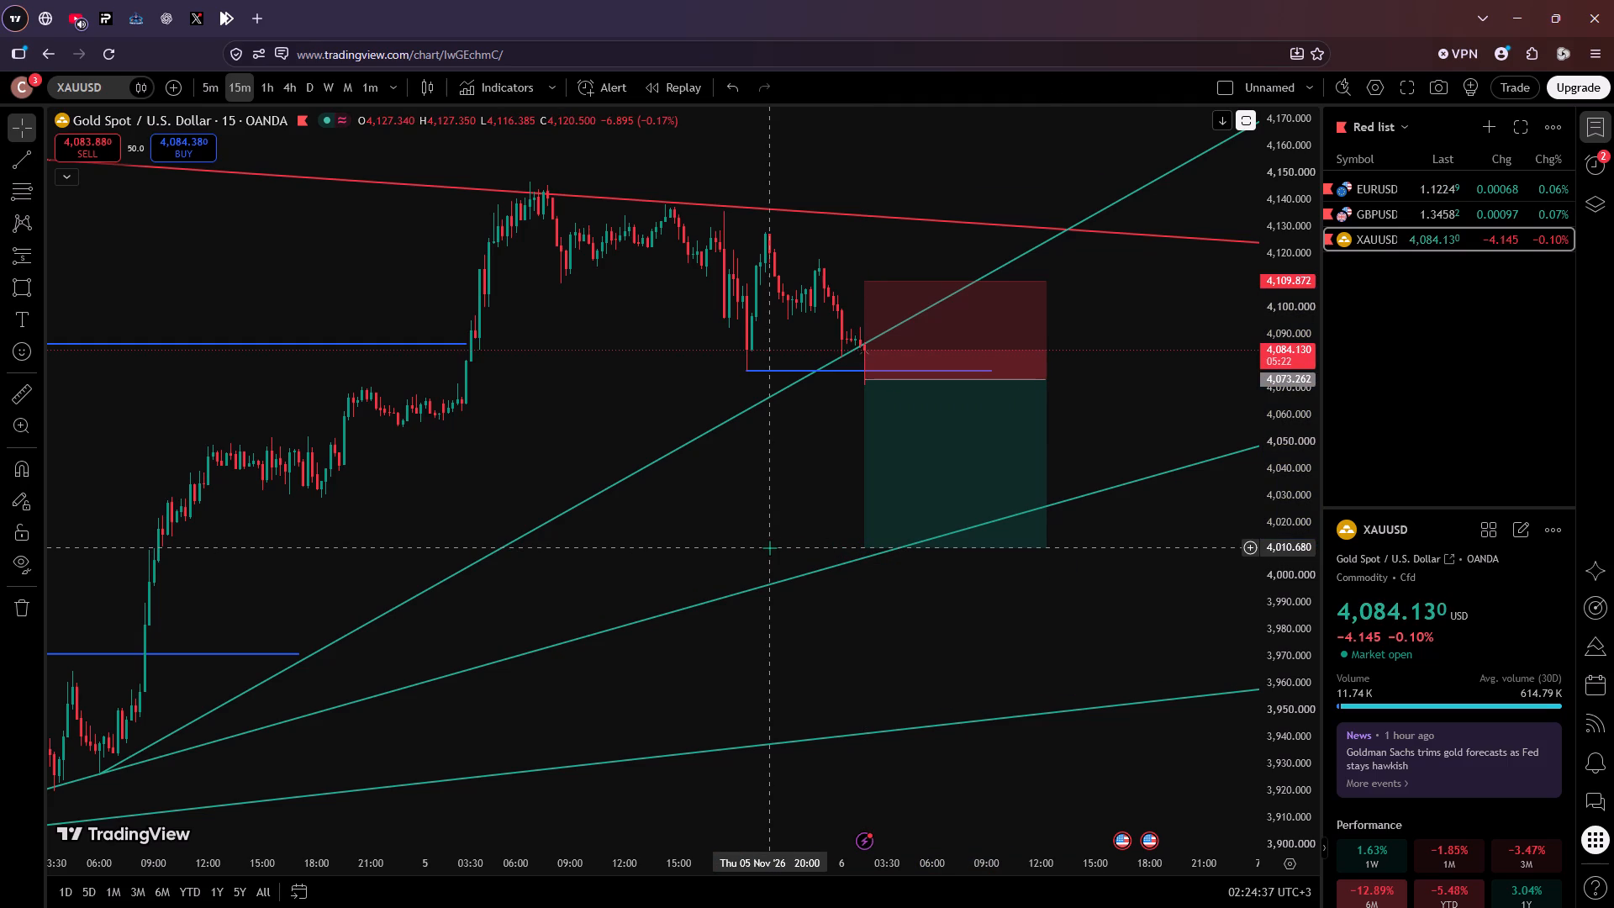
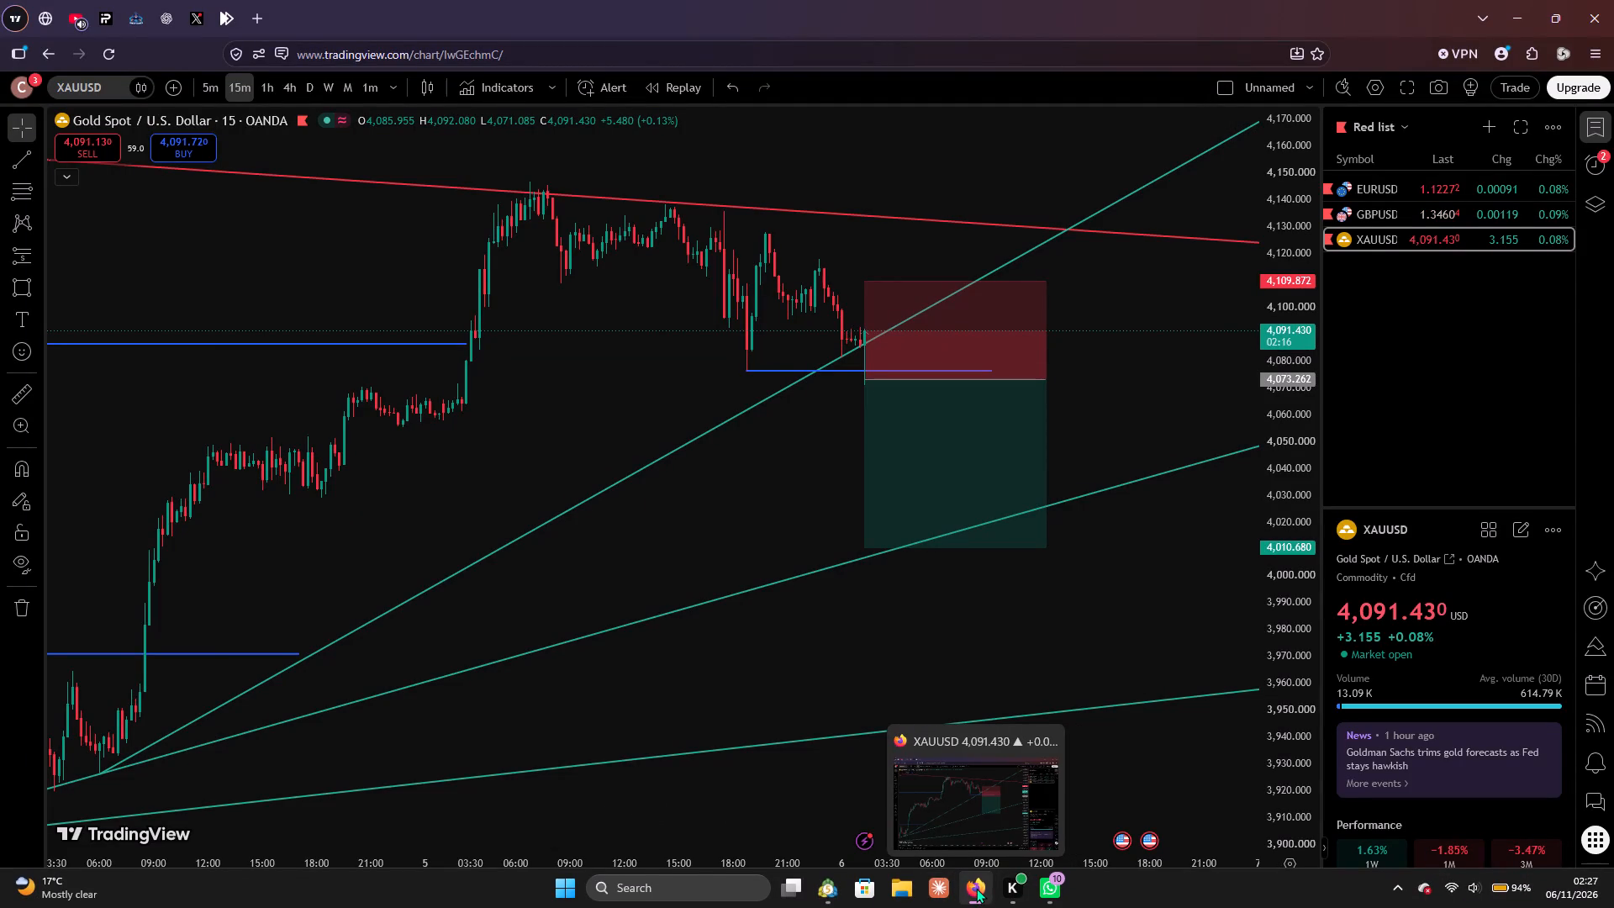
Check the XAUUSD order's stop loss and take profit in MetaTrader 5, then return to the TradingView chart.
click(826, 879)
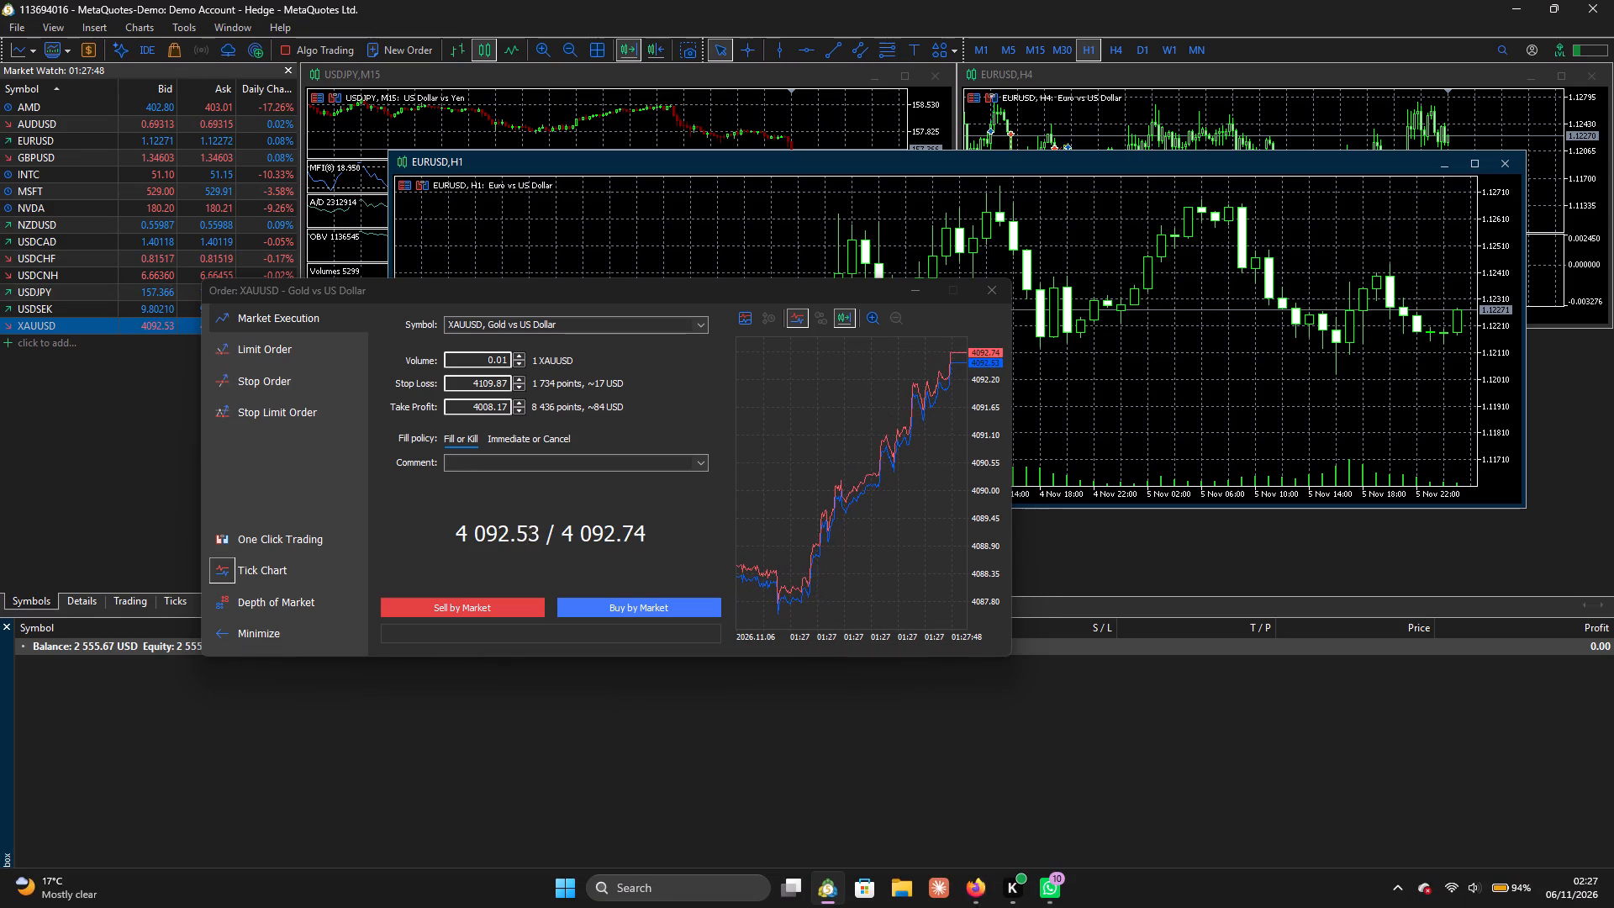
click(985, 886)
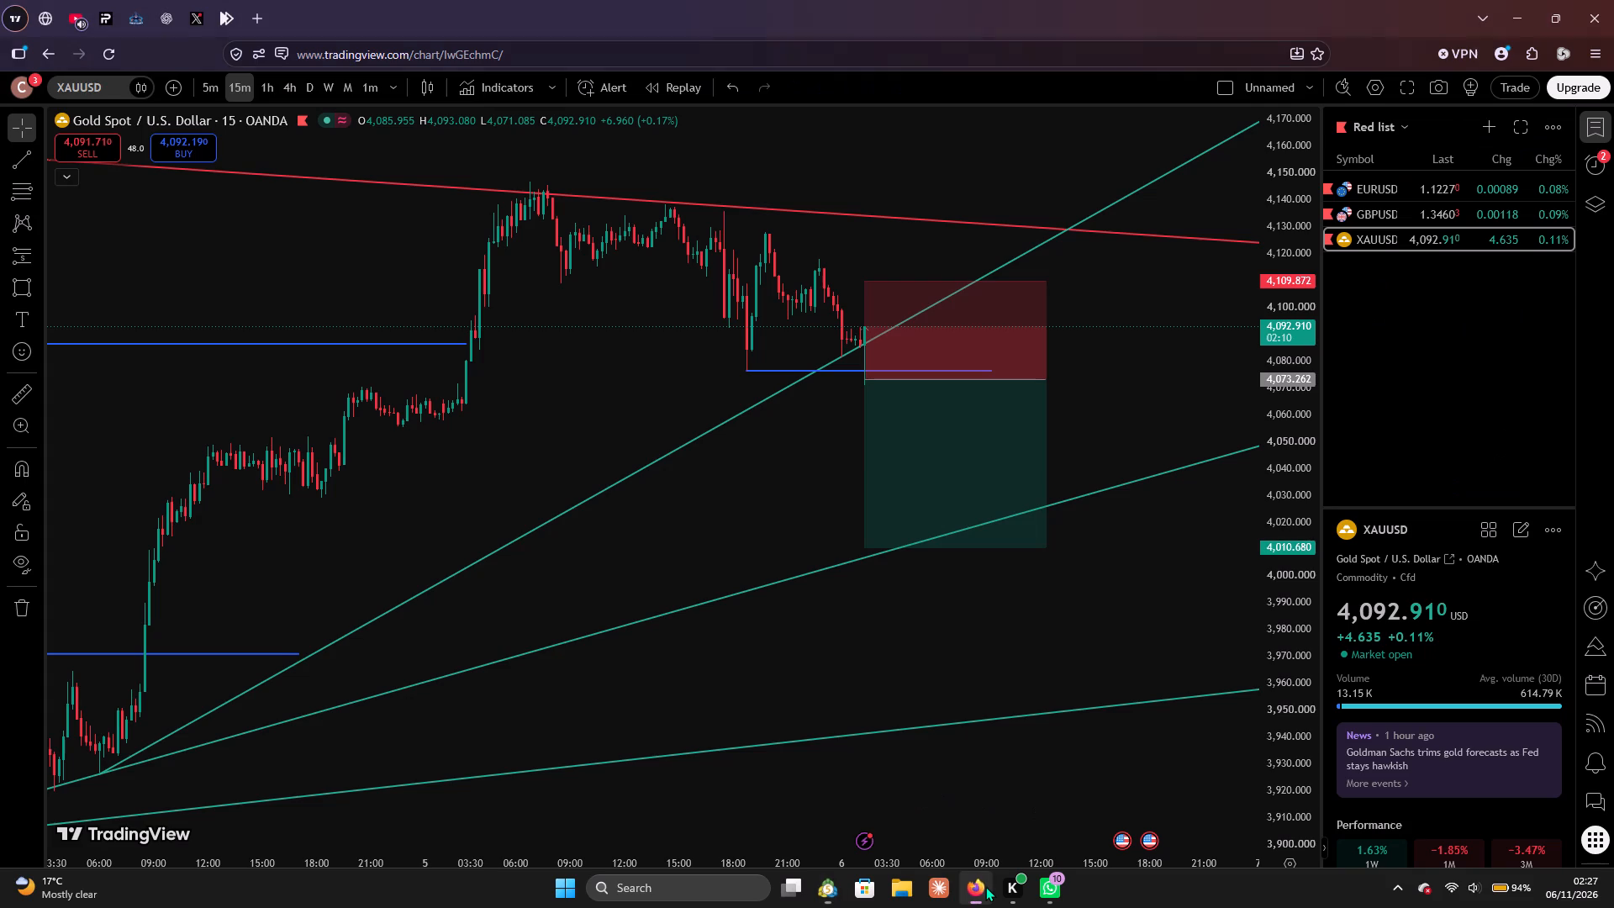
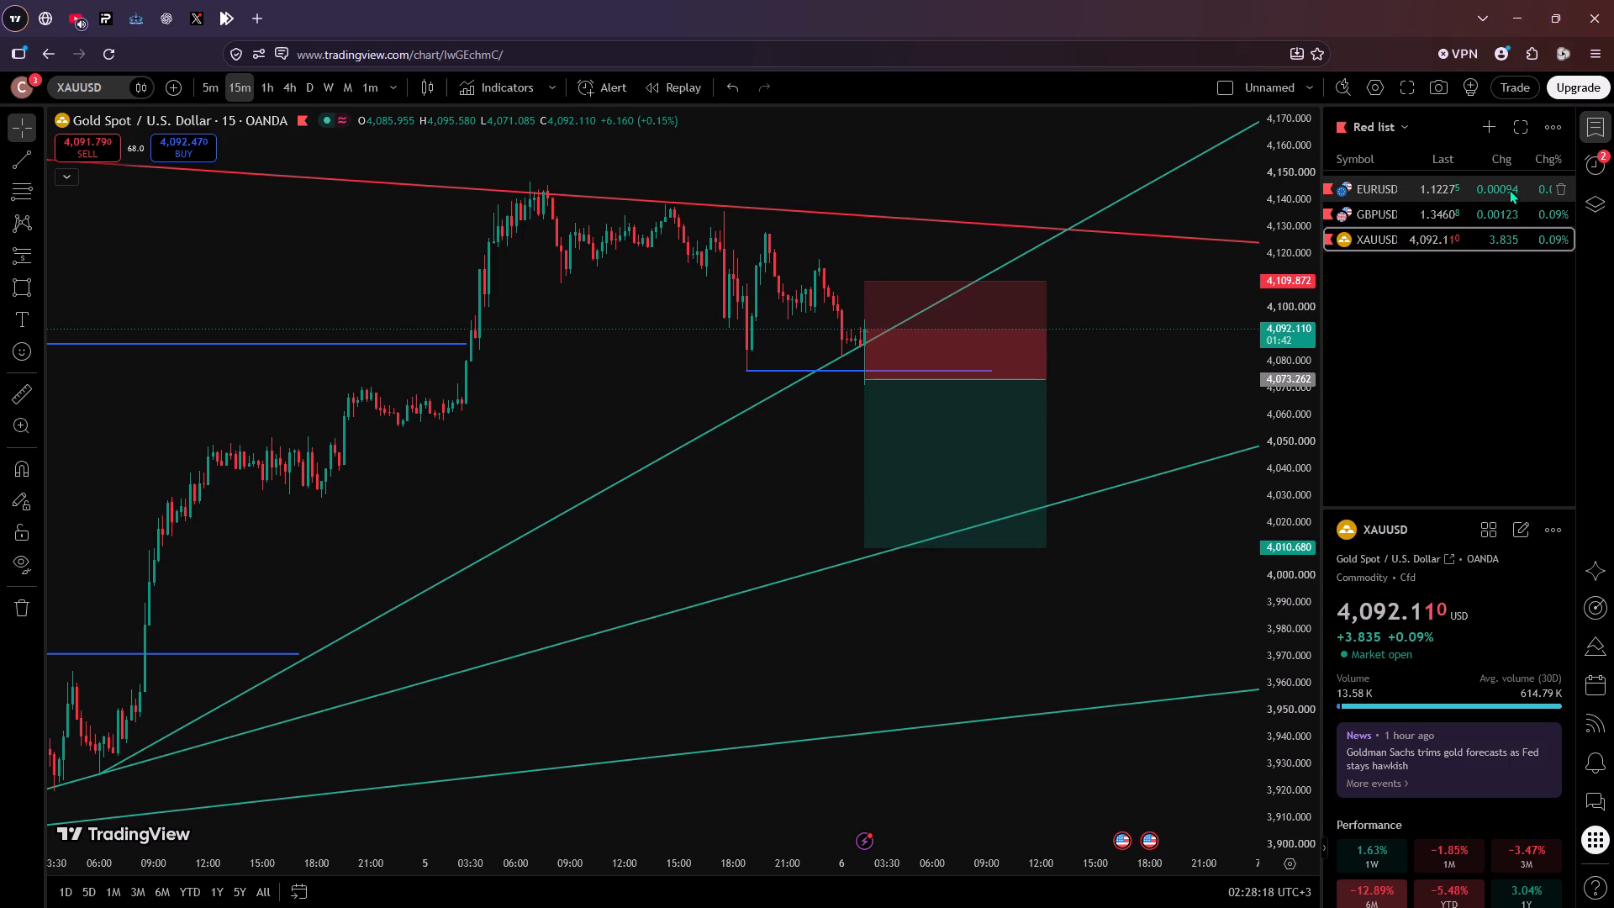
Switch to the GBPUSD chart and delete the short position drawing with its entry at 1.34356.
click(1493, 205)
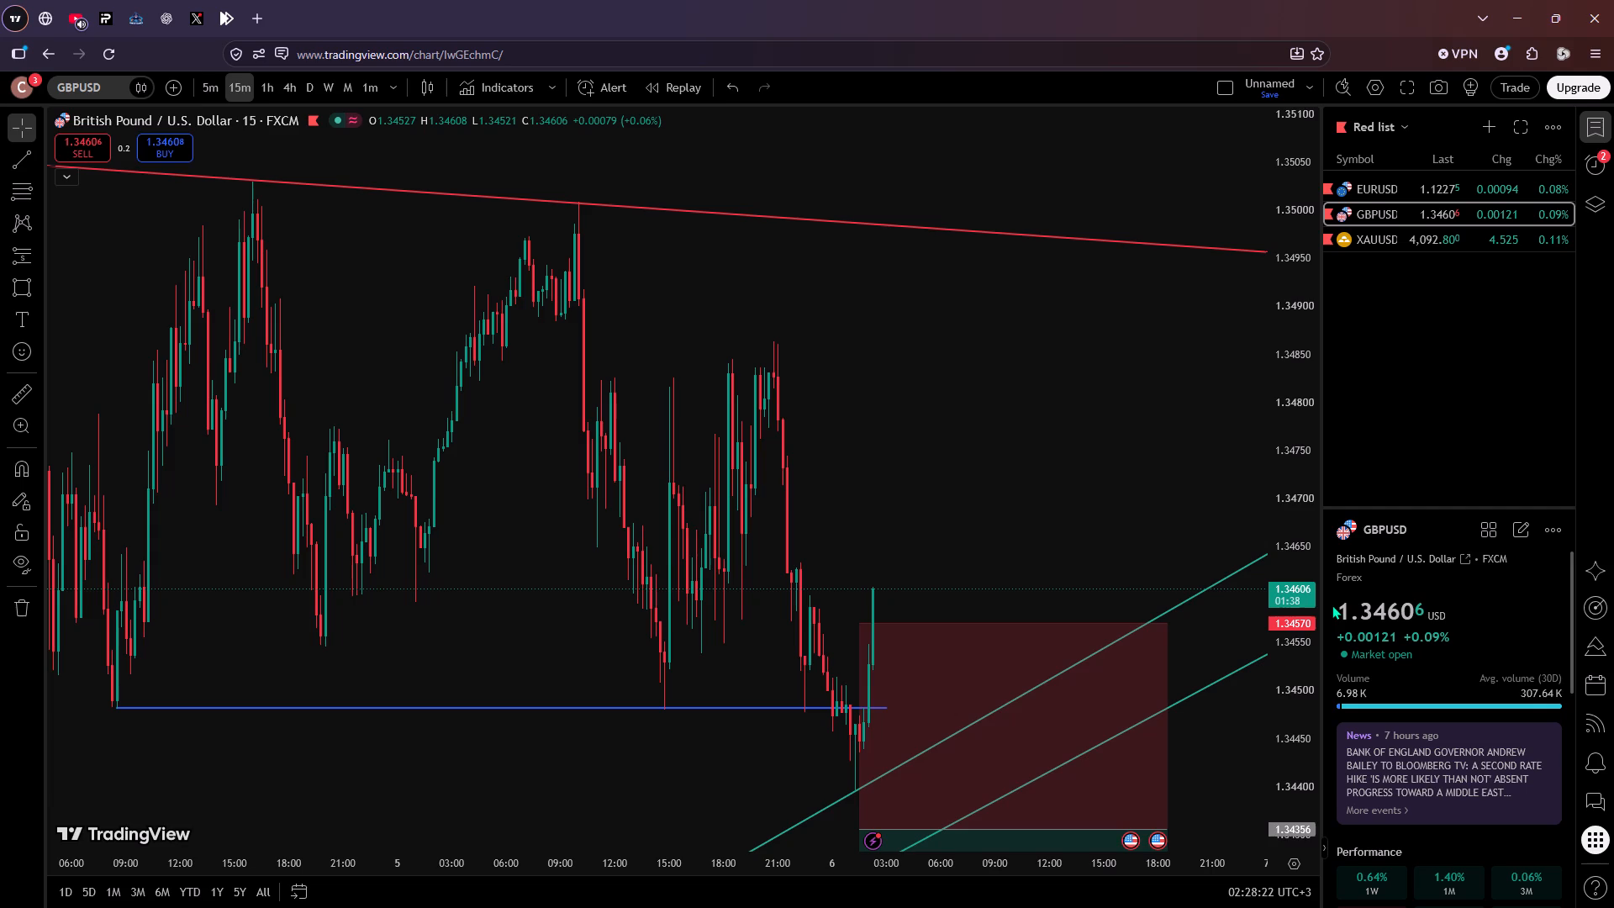
scroll(1275, 645, down, 6)
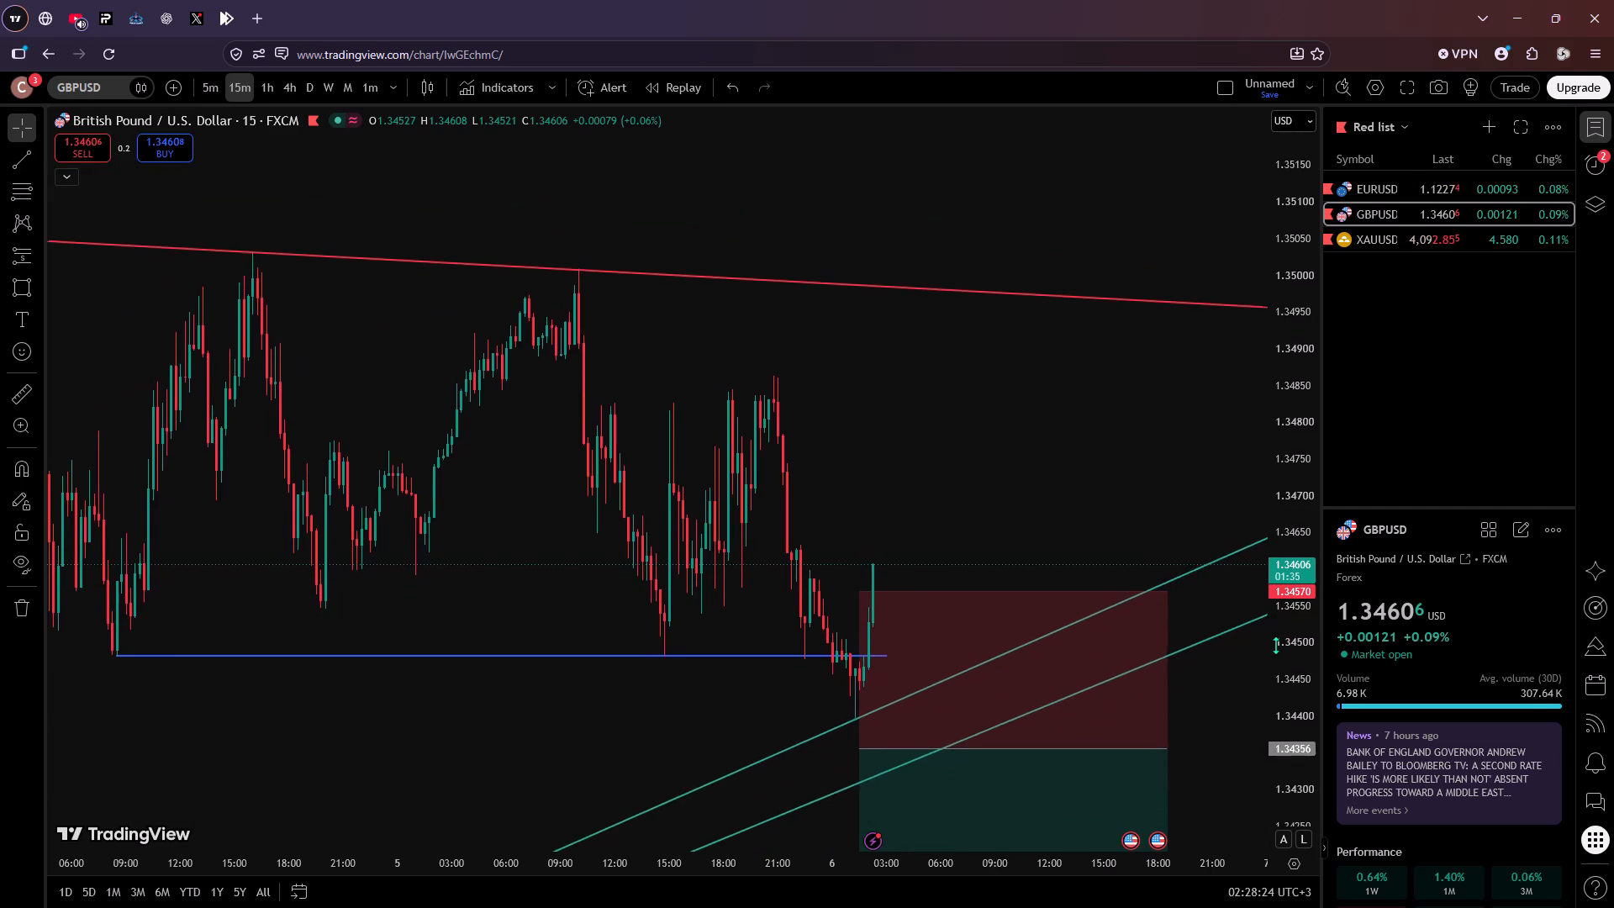
scroll(1275, 645, down, 2)
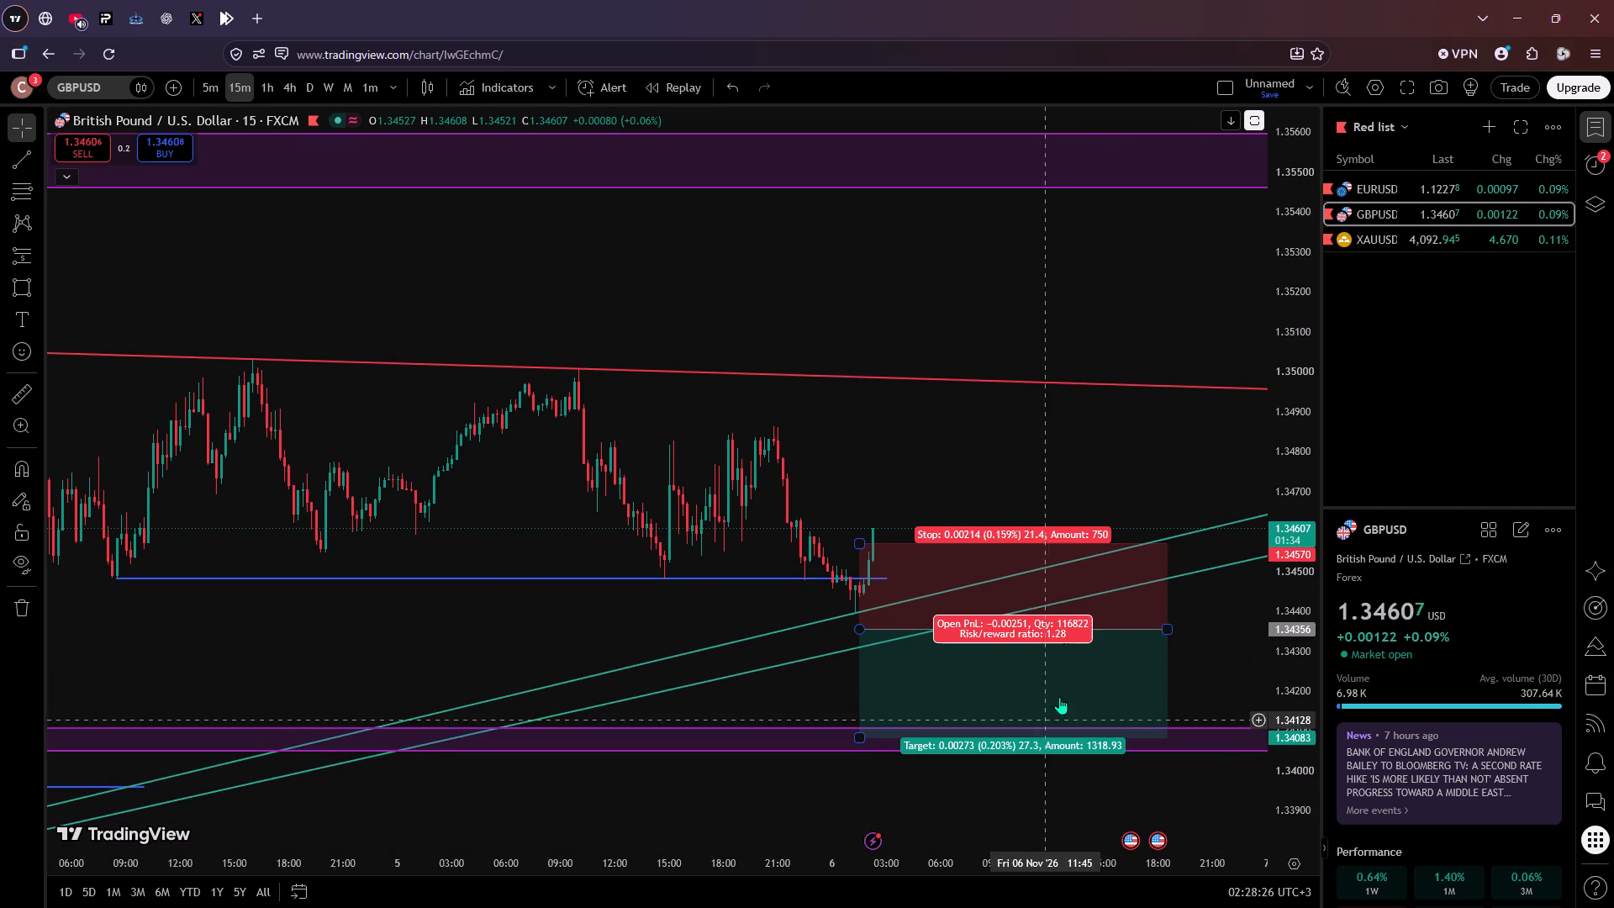
click(1071, 666)
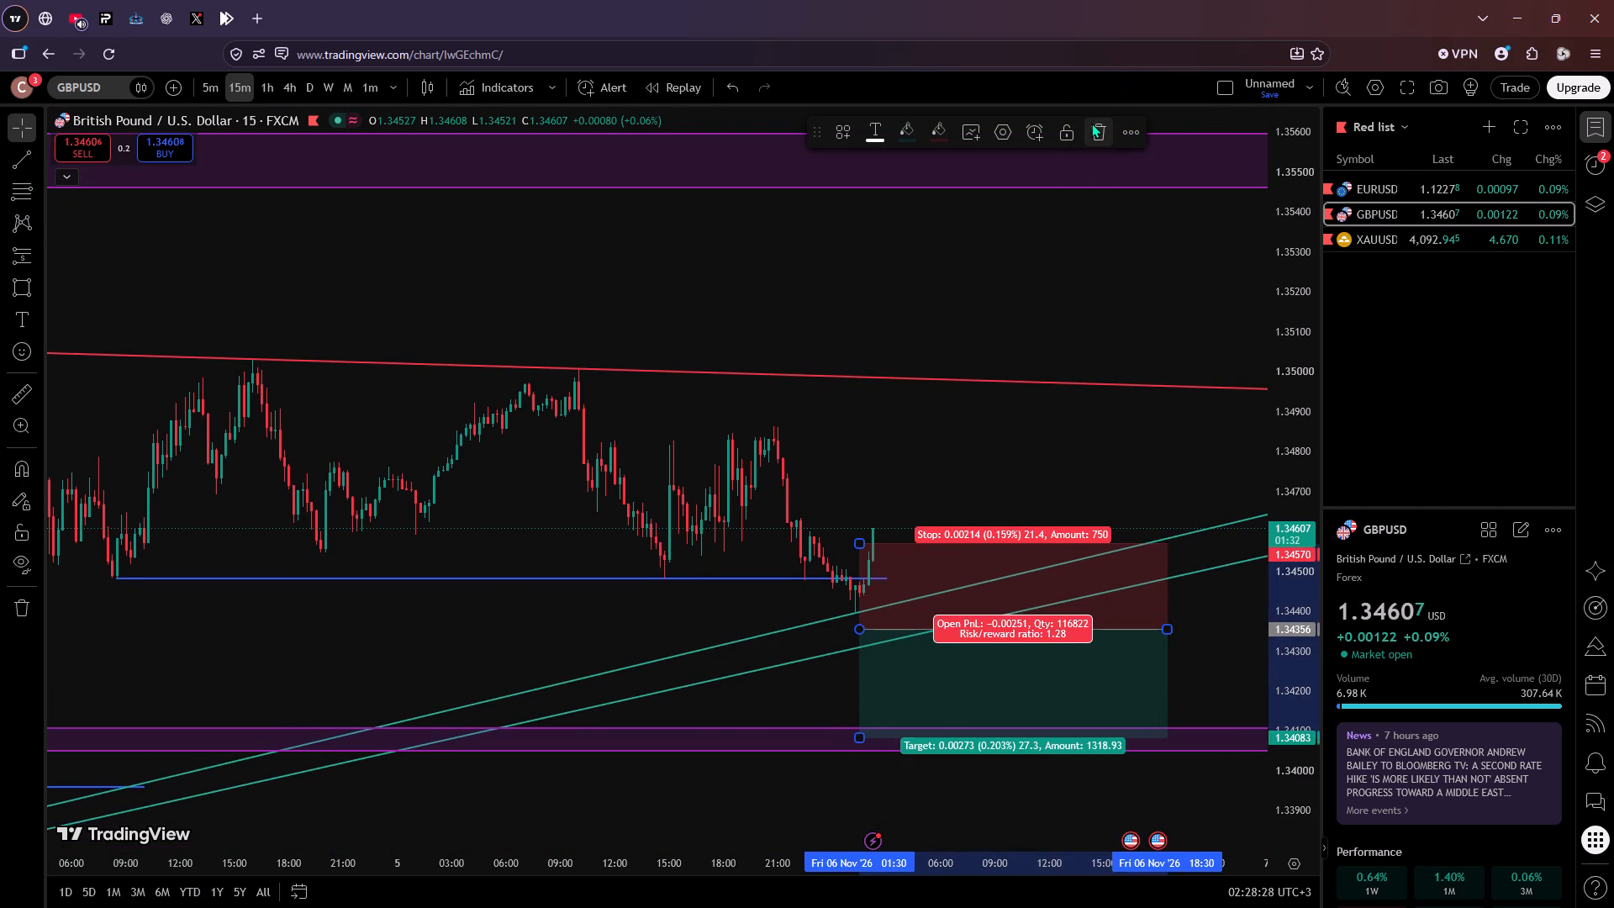
click(1091, 123)
Switch to the EURUSD chart and examine the 15-minute price action against its trendlines and blue horizontal levels.
click(1428, 186)
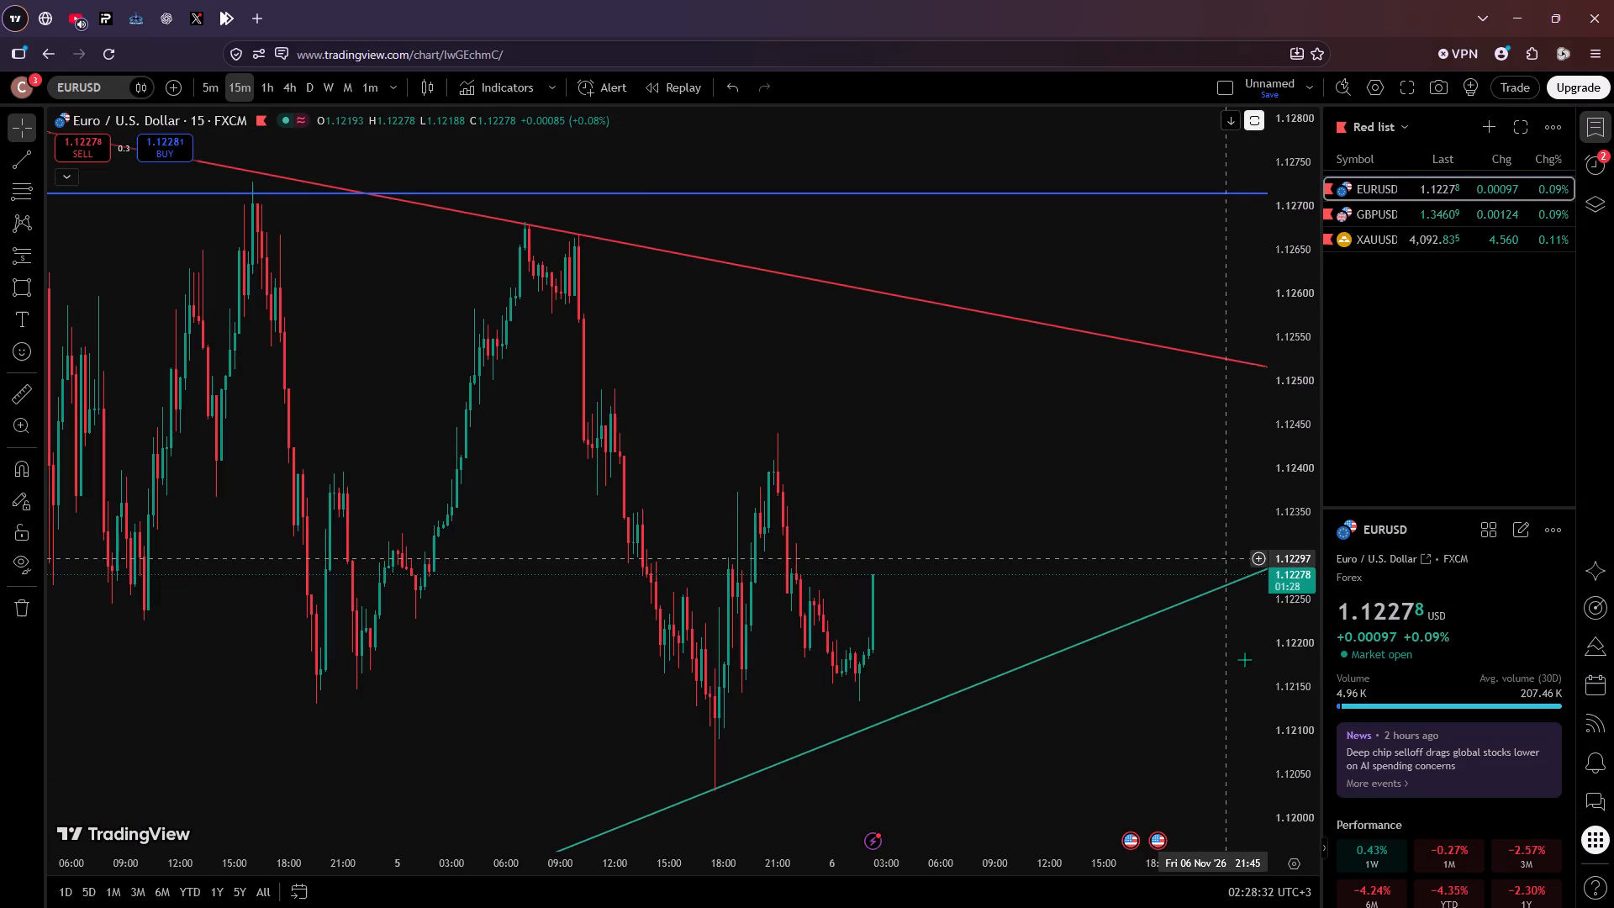
scroll(1280, 673, down, 6)
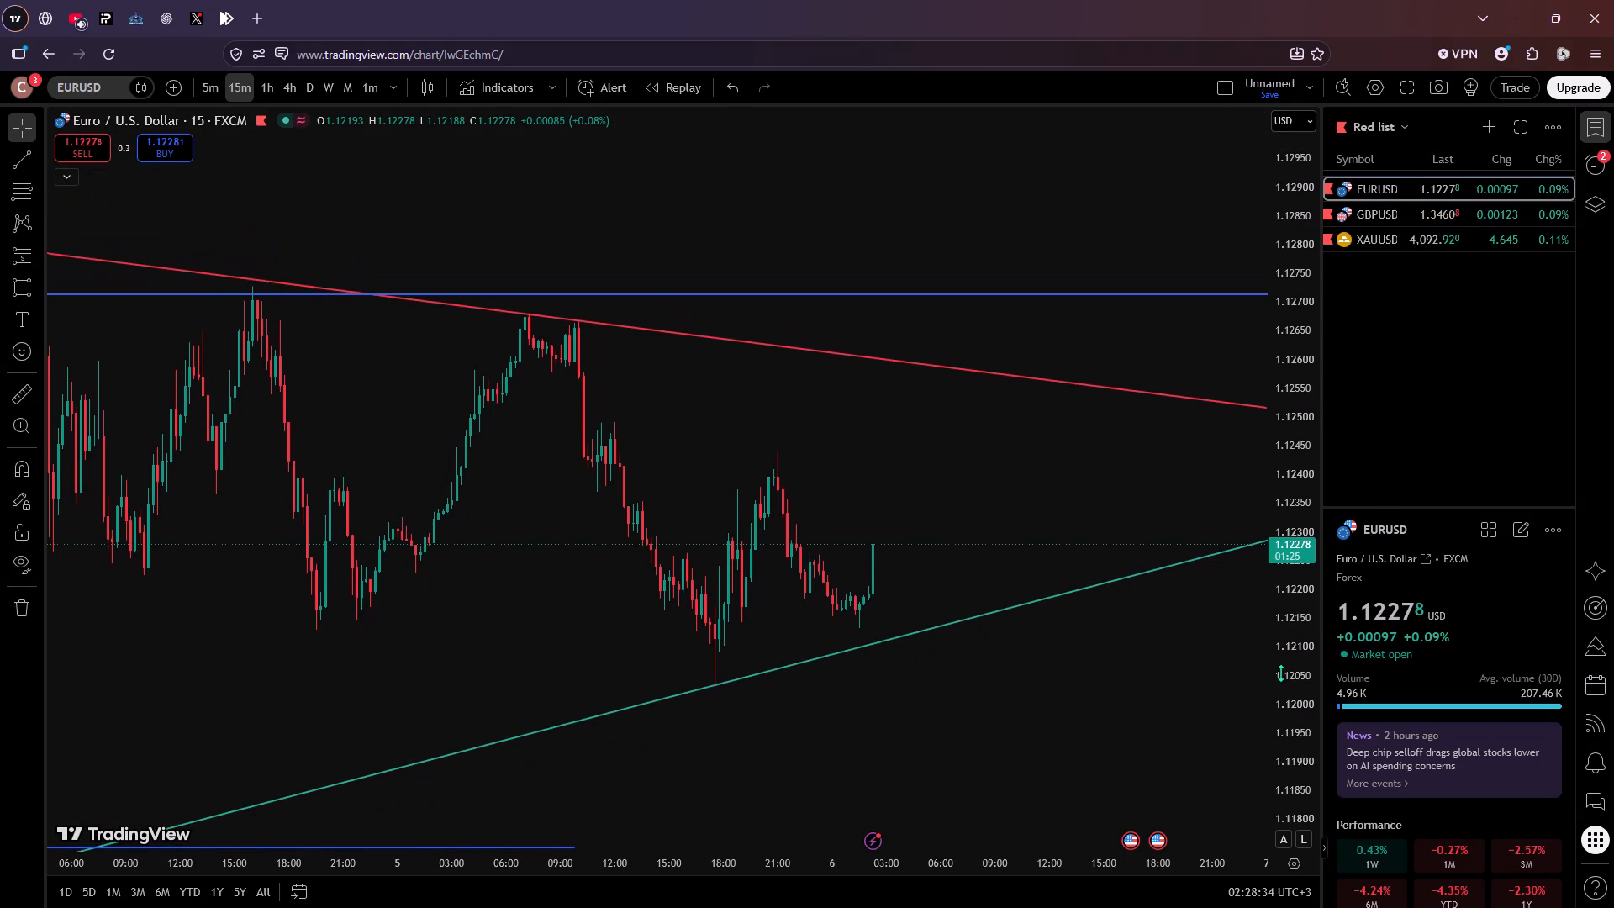
scroll(1280, 673, down, 3)
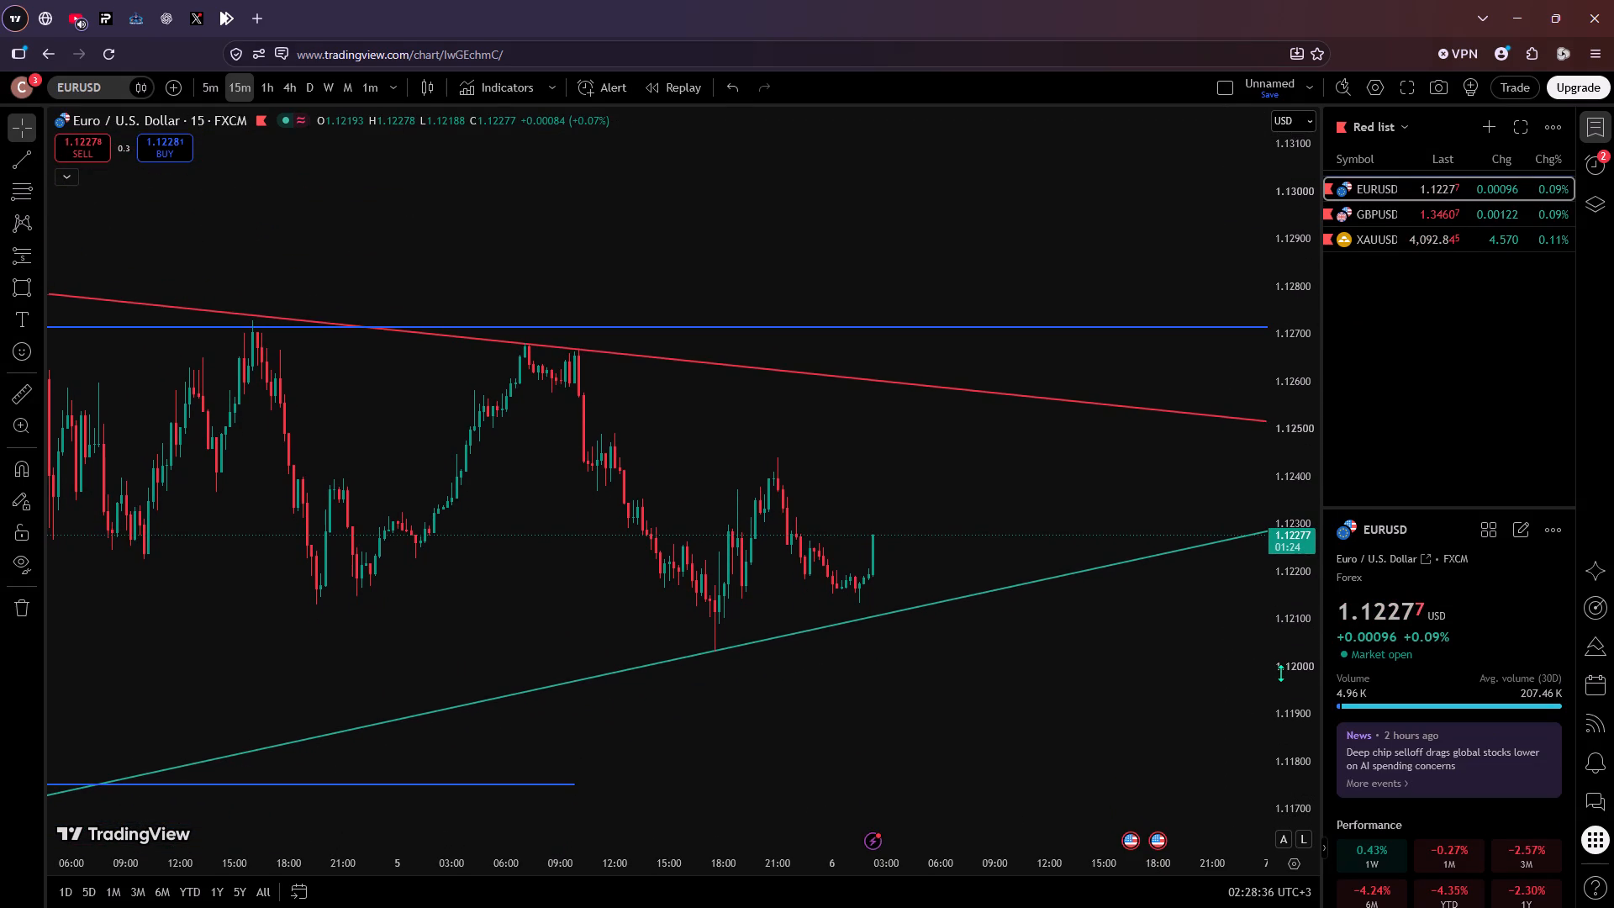
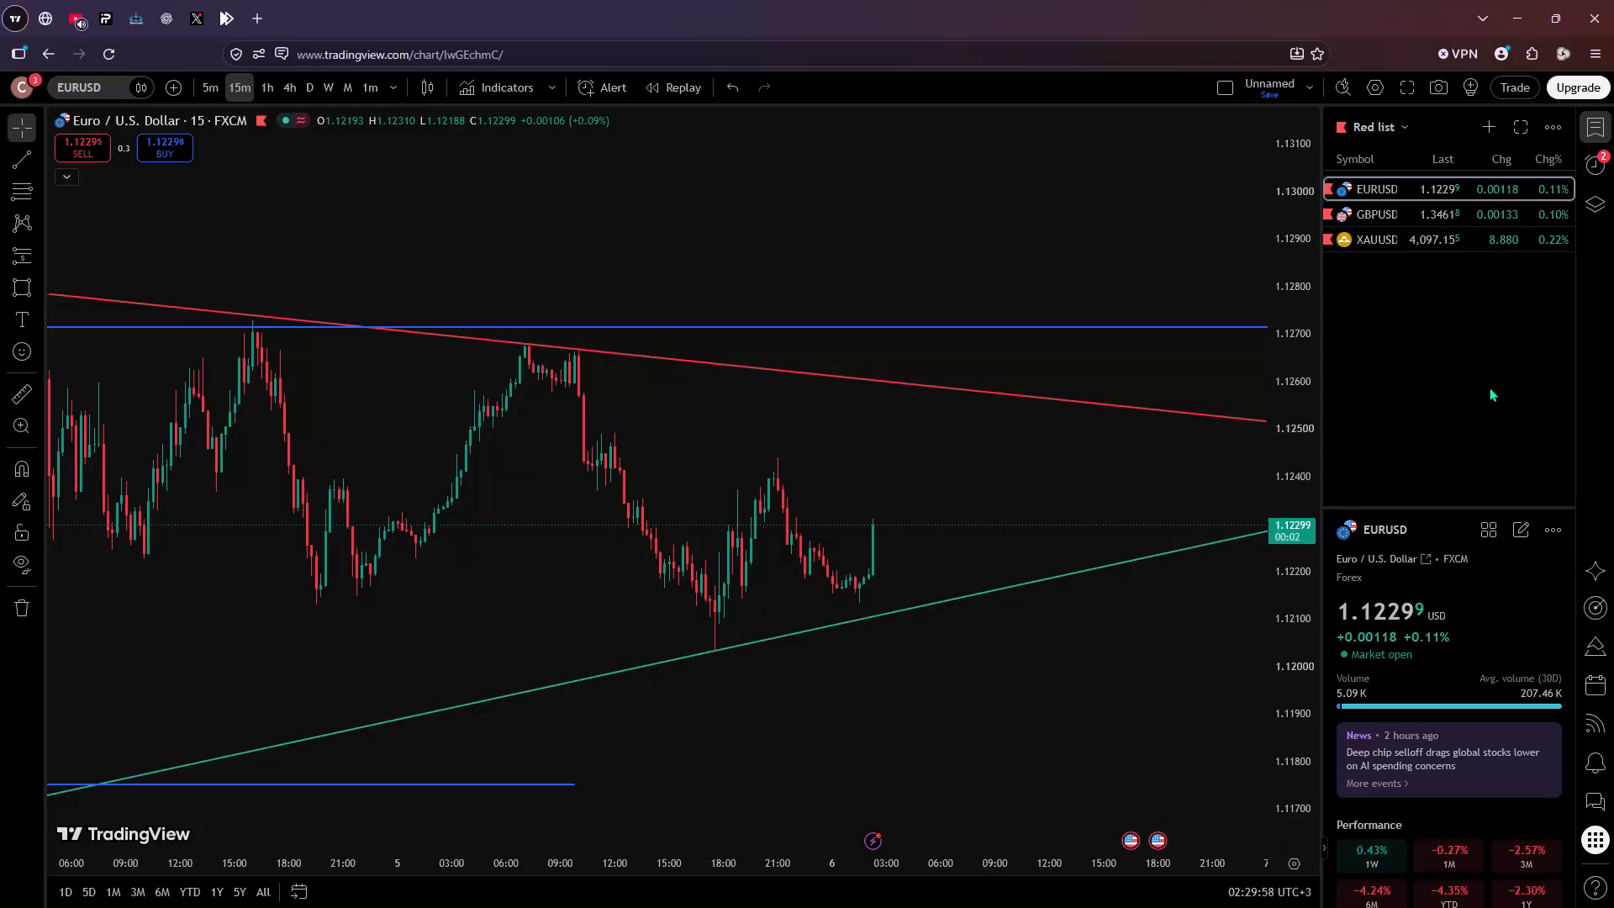
Switch to the XAUUSD chart and delete the short position drawing with its entry at 4,073.262.
click(1447, 233)
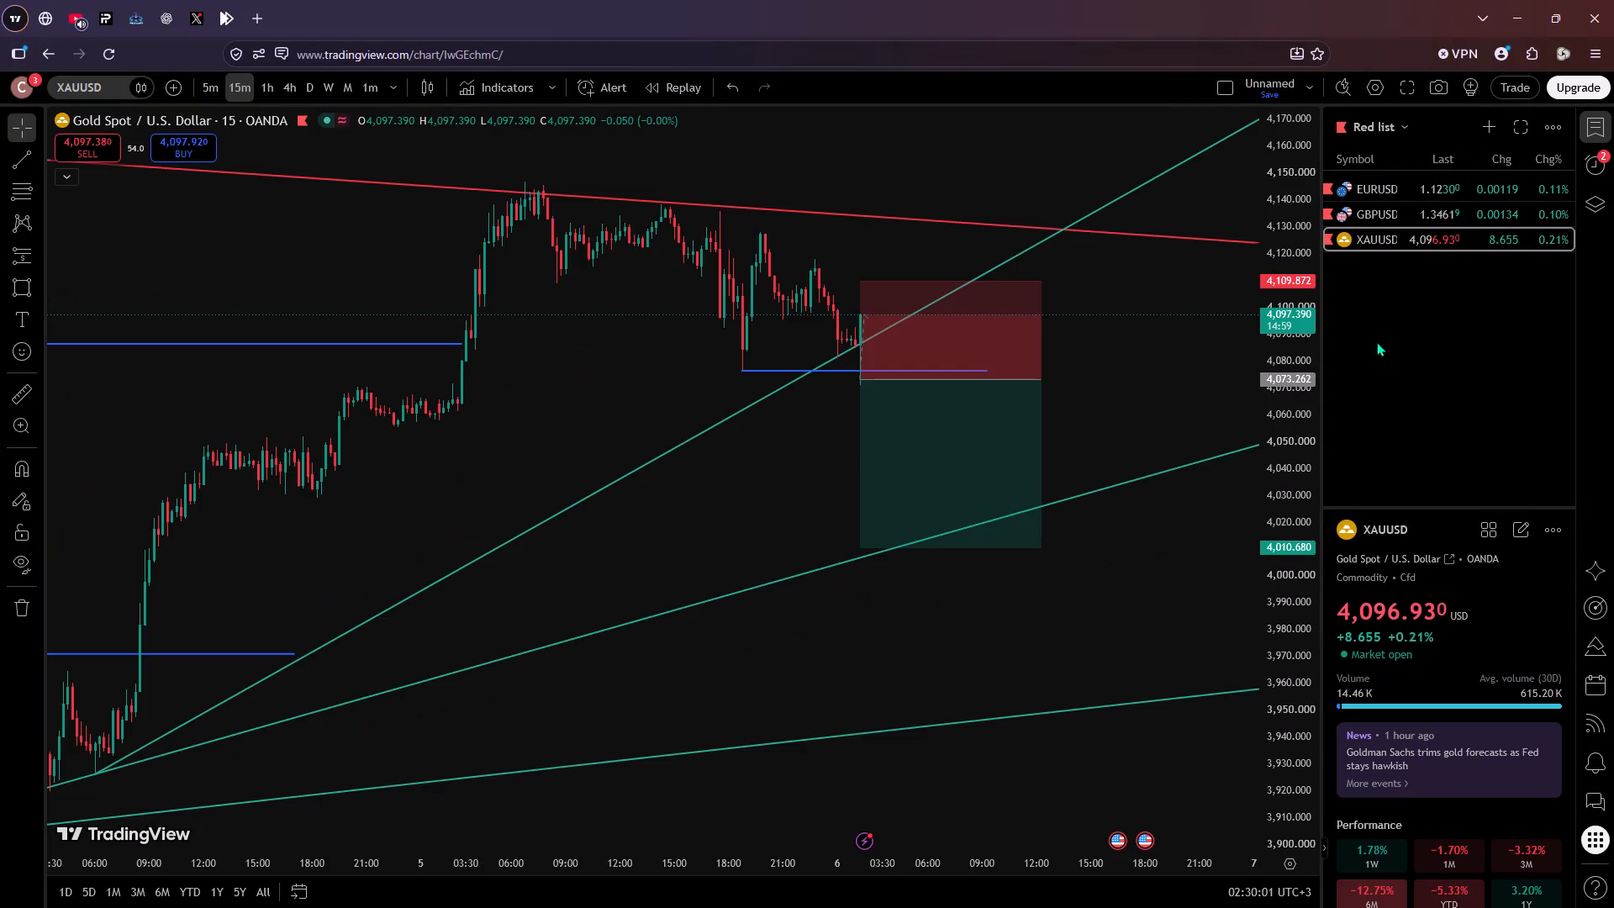
scroll(1293, 459, down, 5)
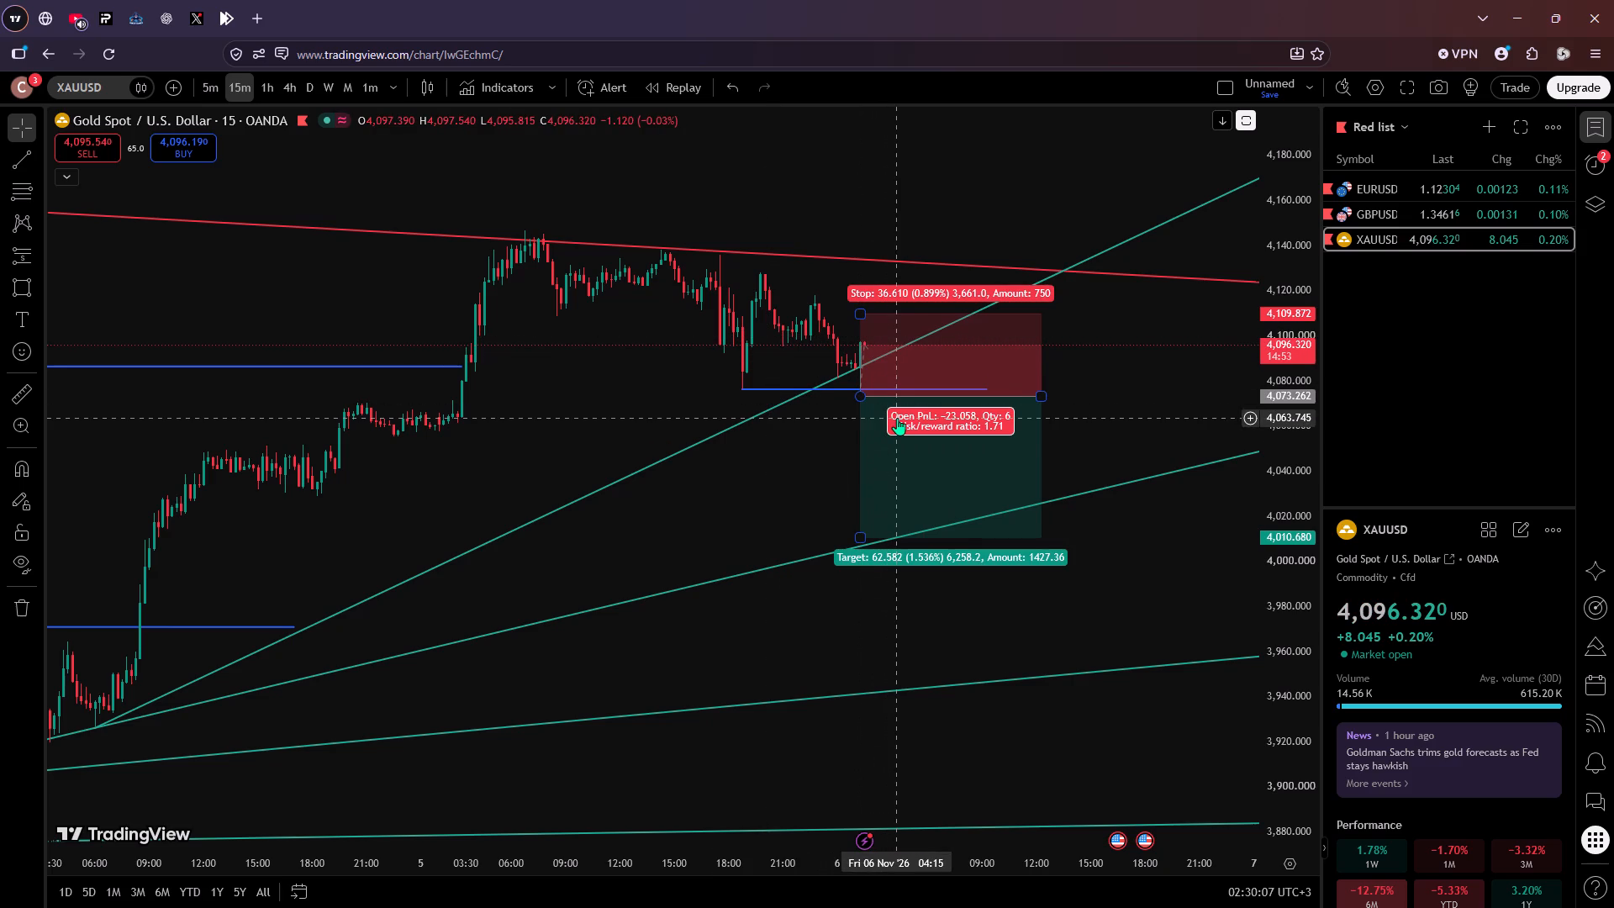
click(899, 441)
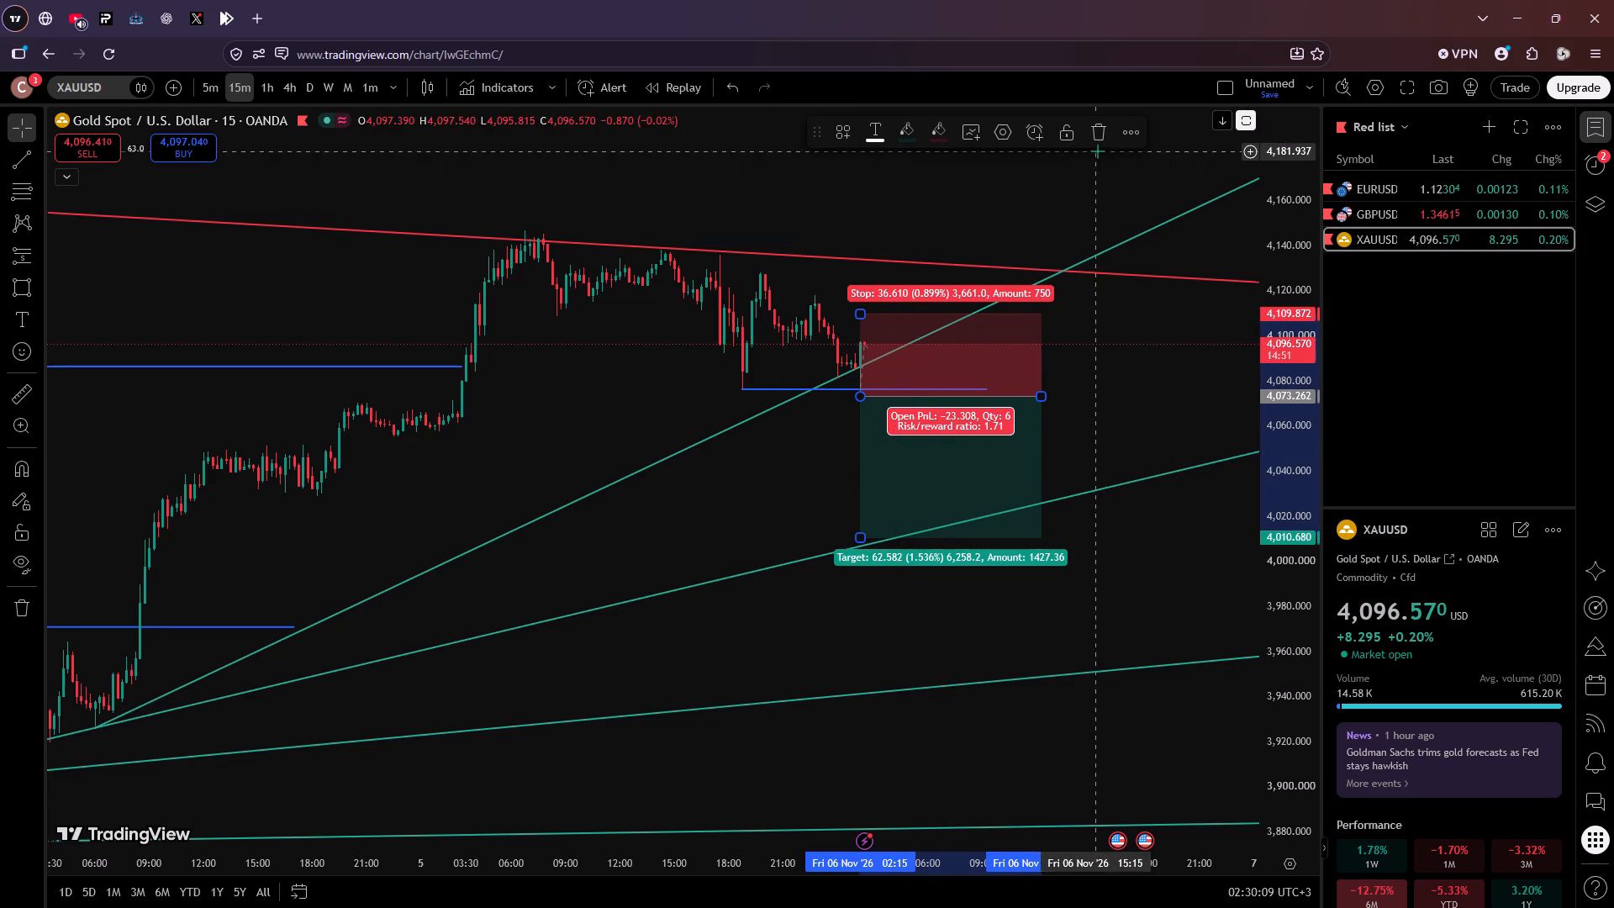
click(1101, 133)
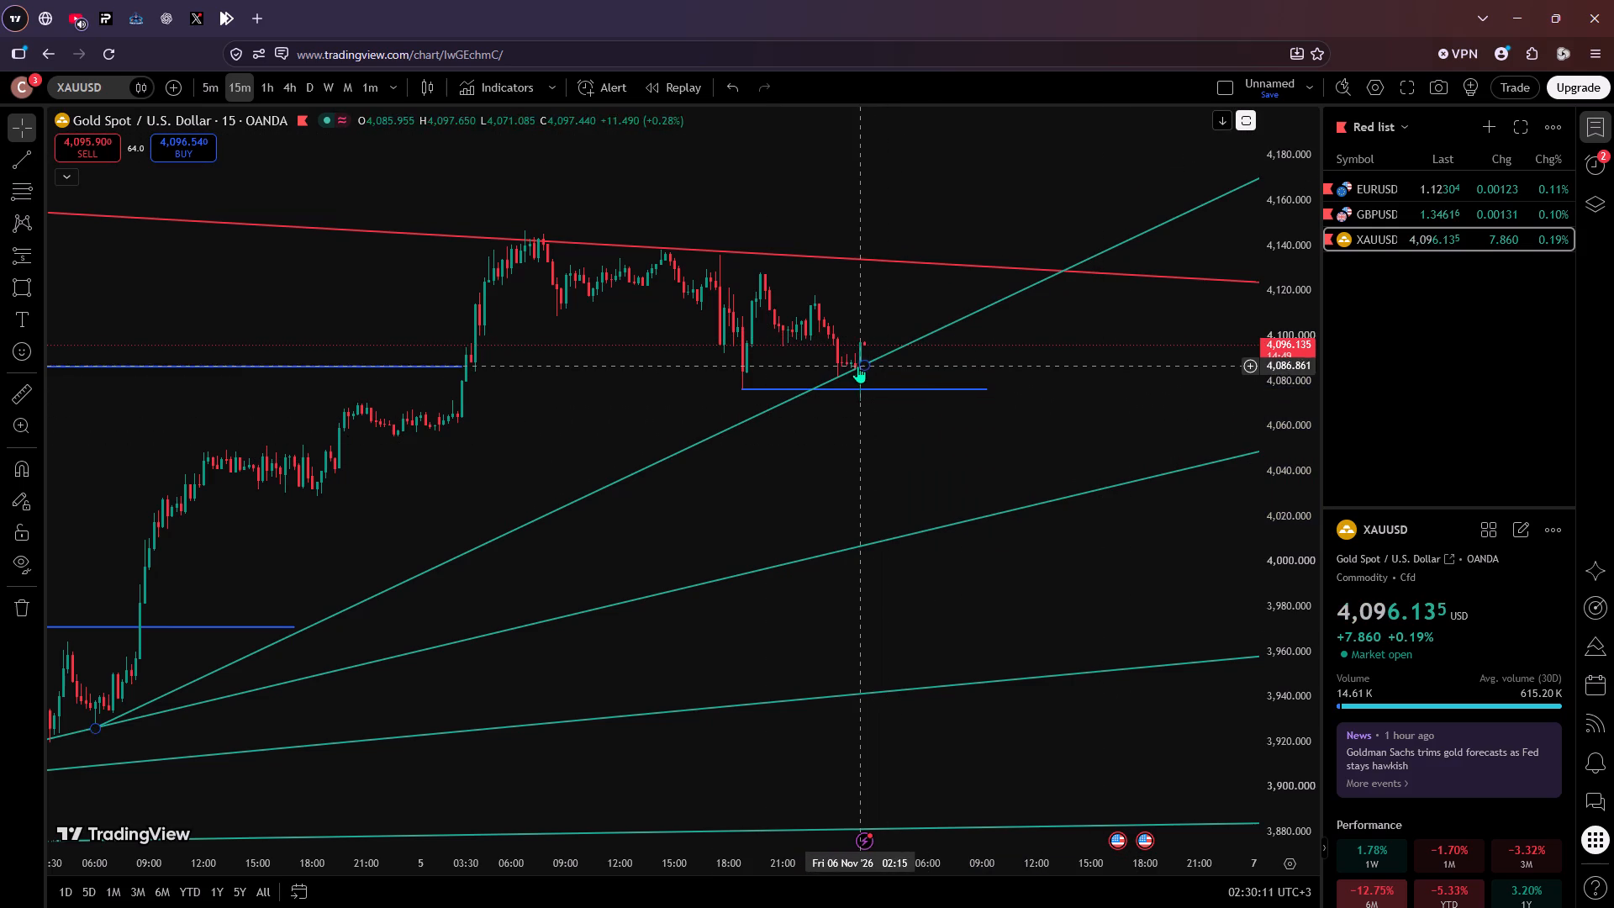
Lower the steepest green ascending trendline on XAUUSD by moving its later anchor so it meets the latest candle's low wick.
drag(863, 363, 898, 366)
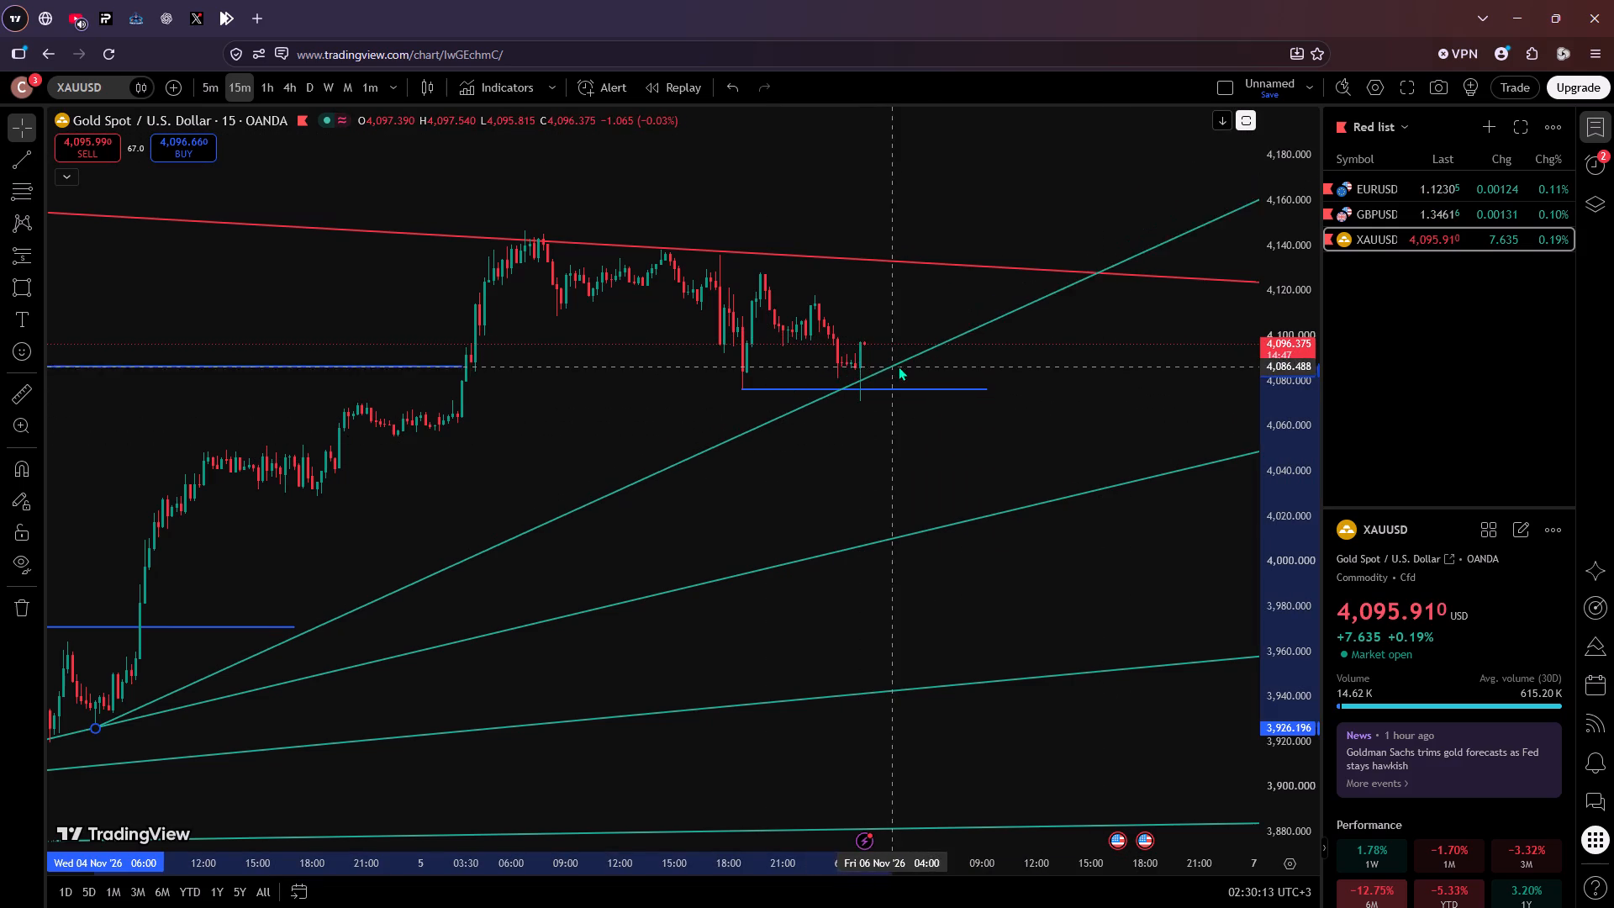
drag(898, 366, 924, 373)
click(920, 481)
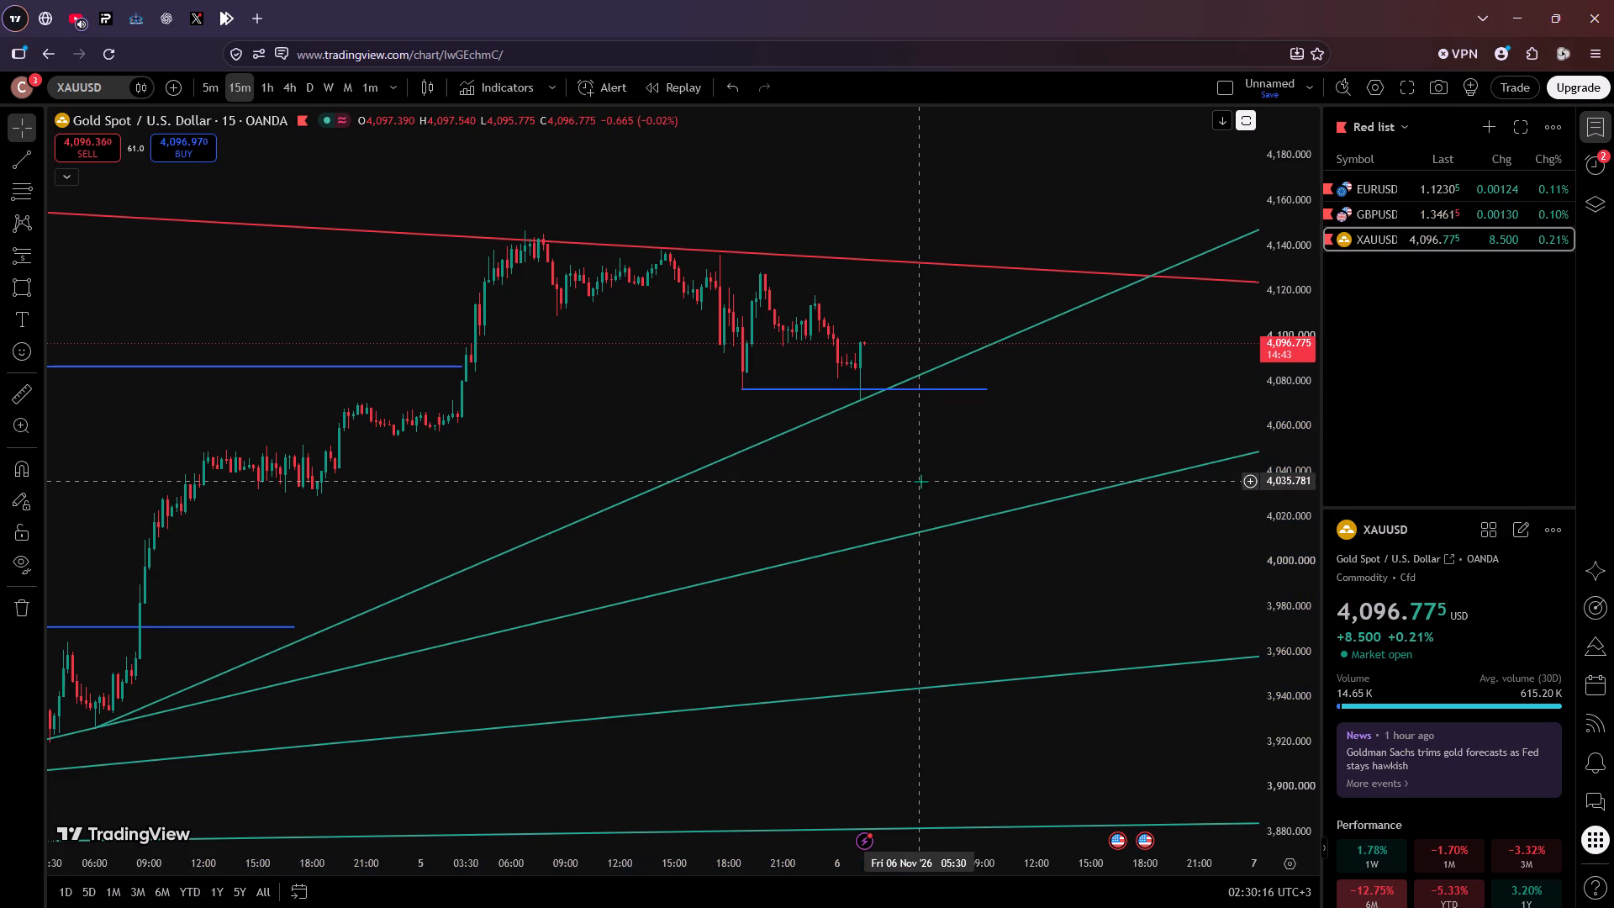